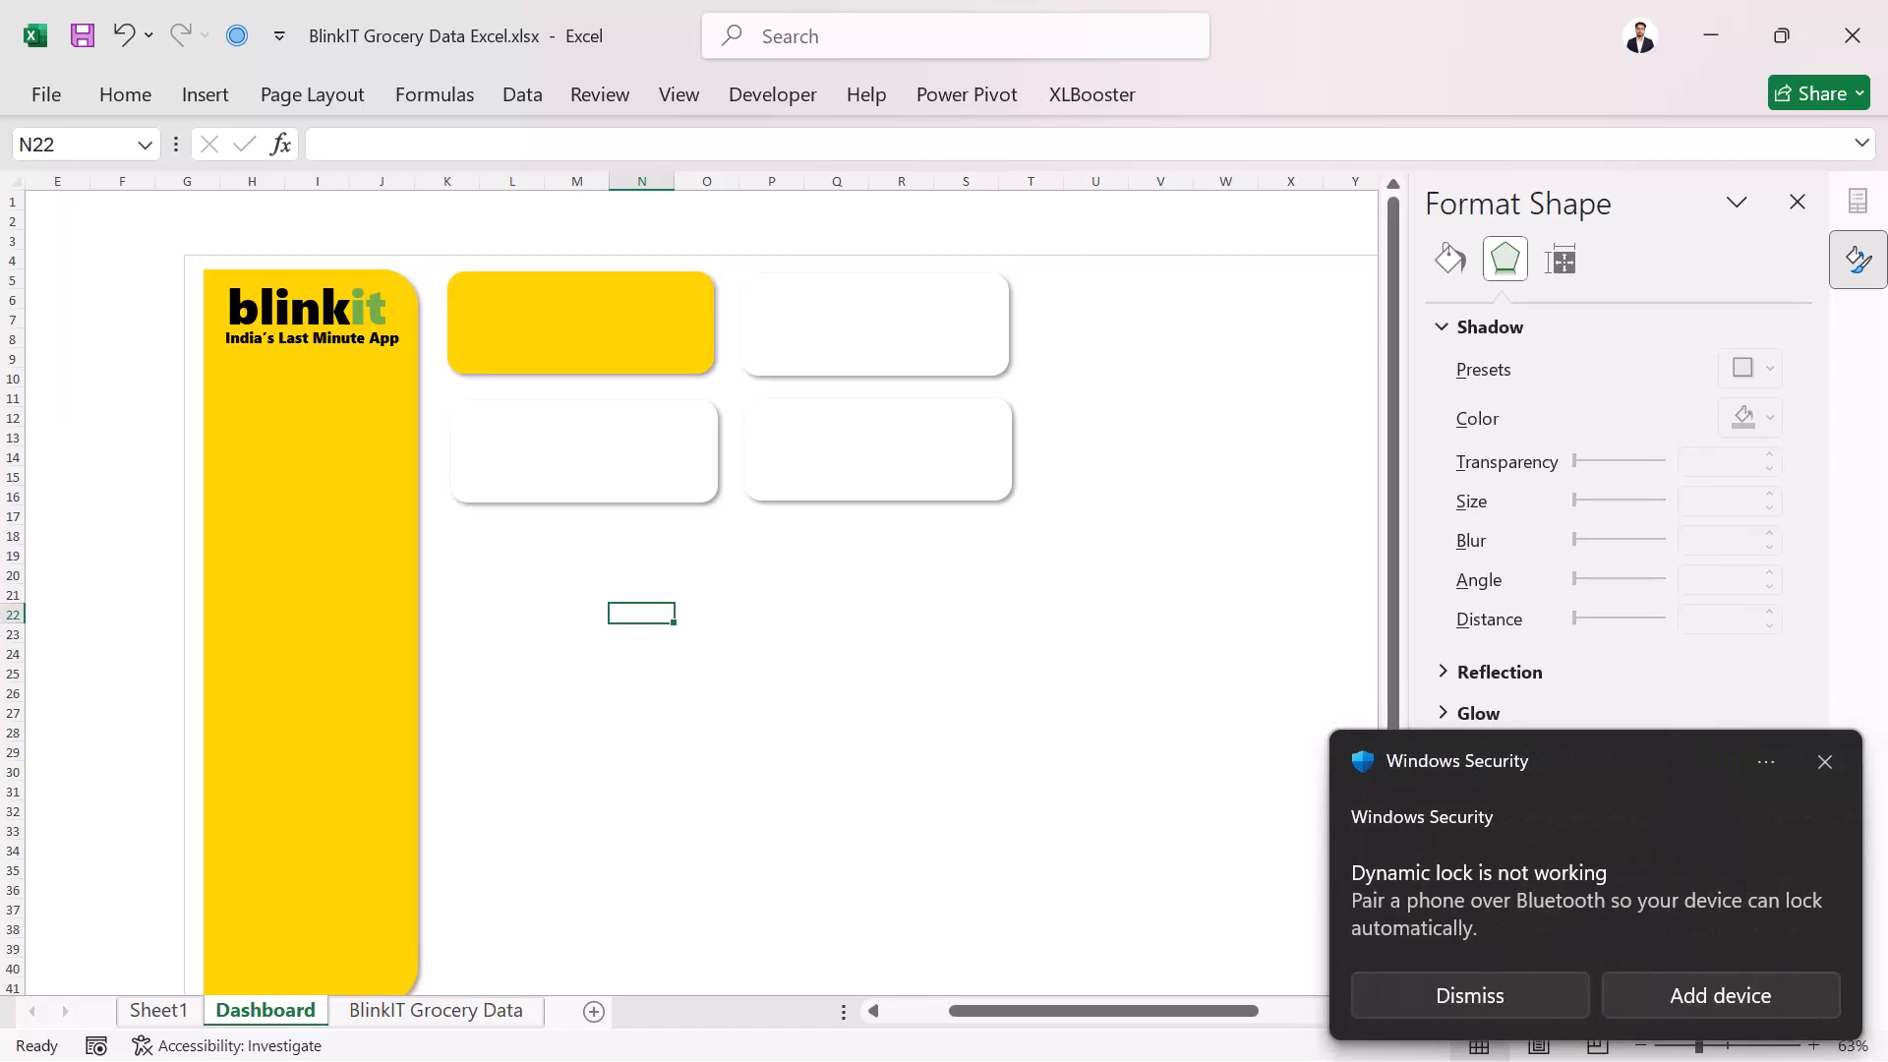
Dismiss the Windows Security notification and close the Format Shape pane.
{"action": "left_click", "coordinate": [1476, 977]}
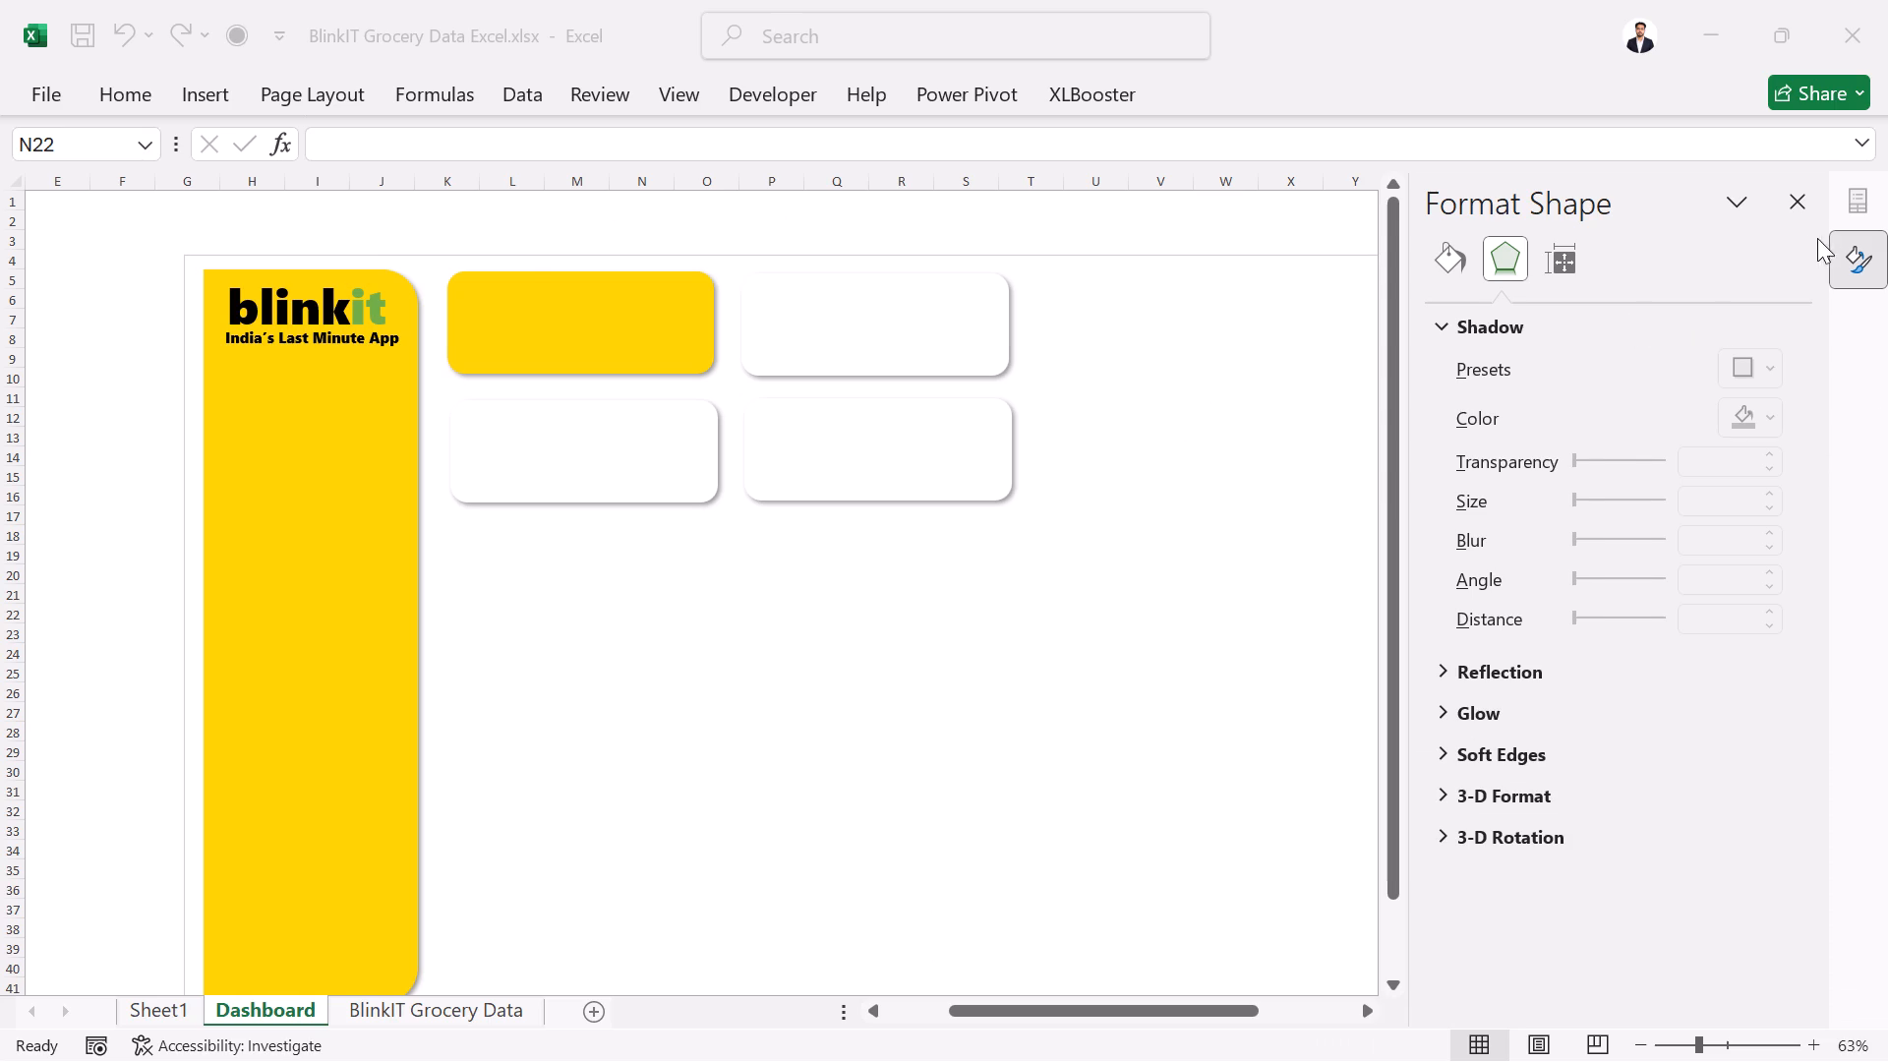
{"action": "left_click", "coordinate": [1803, 204]}
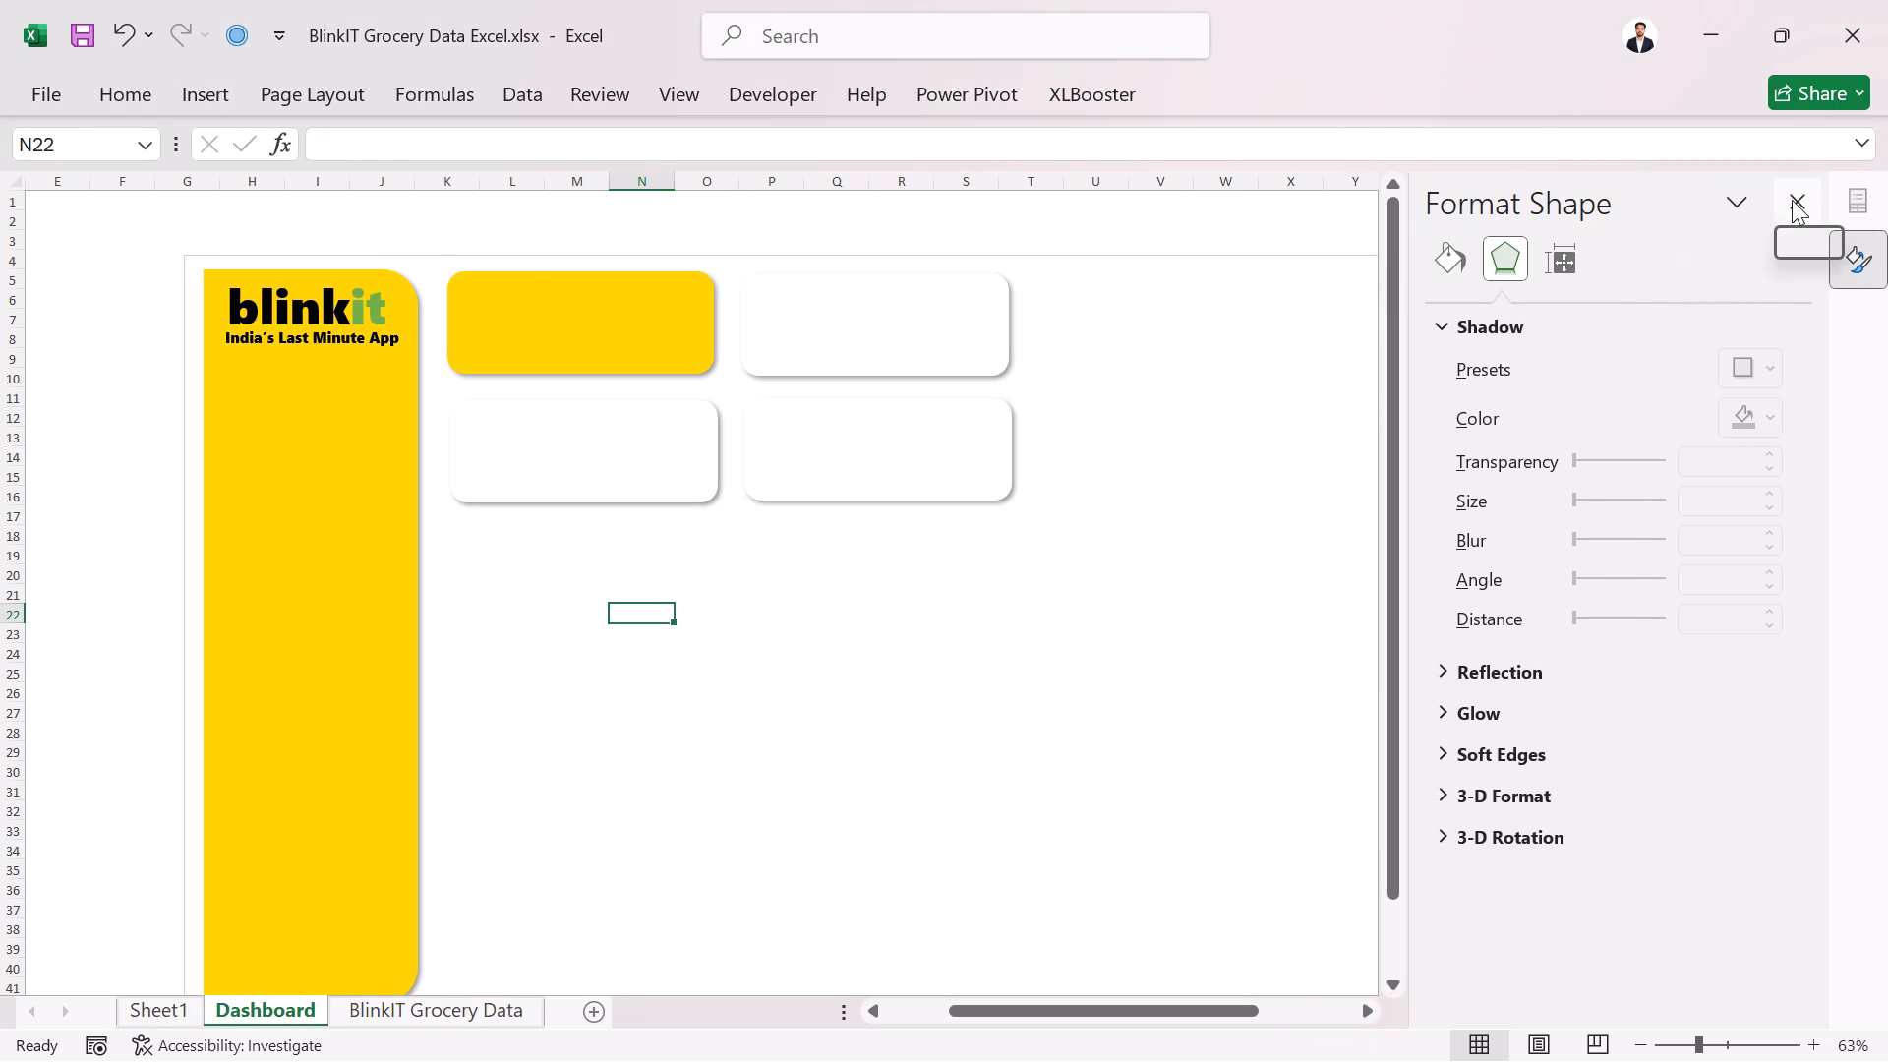
{"action": "left_click", "coordinate": [1792, 200]}
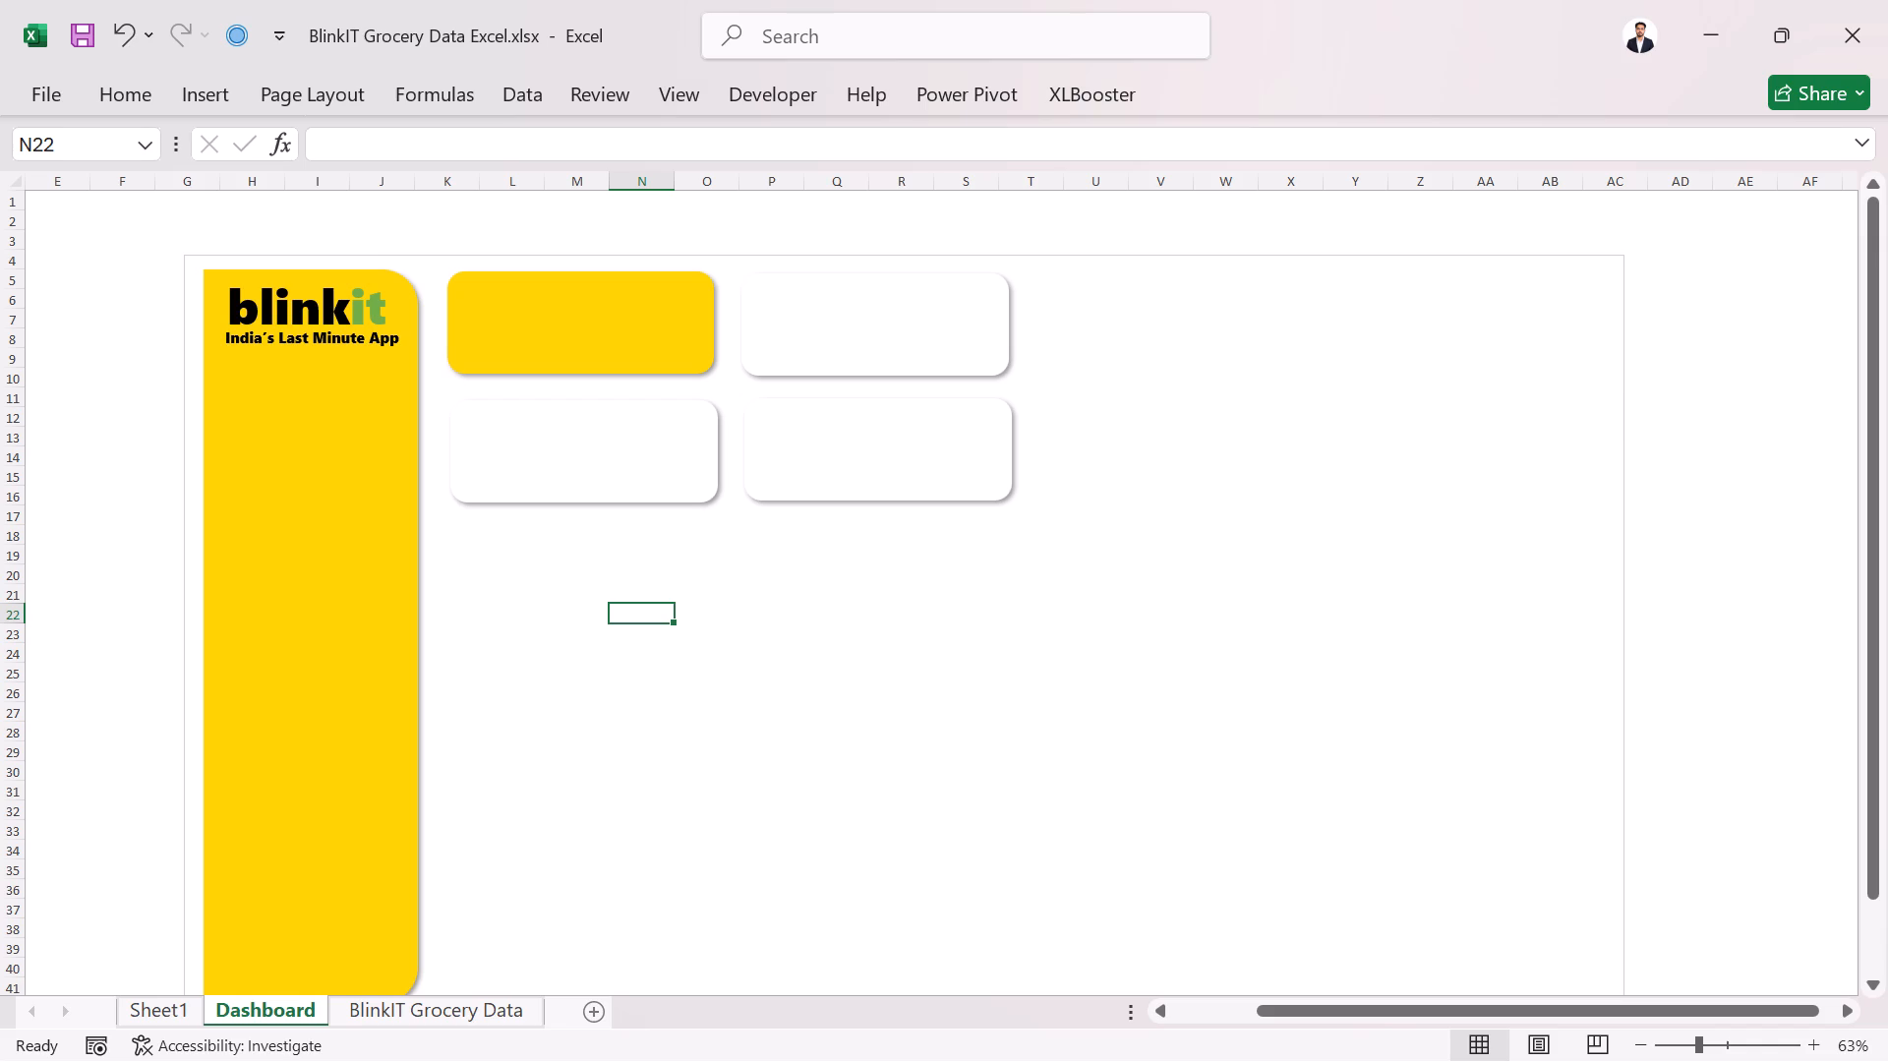
Look over the BlinkIT Grocery Data sheet and the pivot table of sales, items and rating on Sheet1.
{"action": "left_click", "coordinate": [367, 1018]}
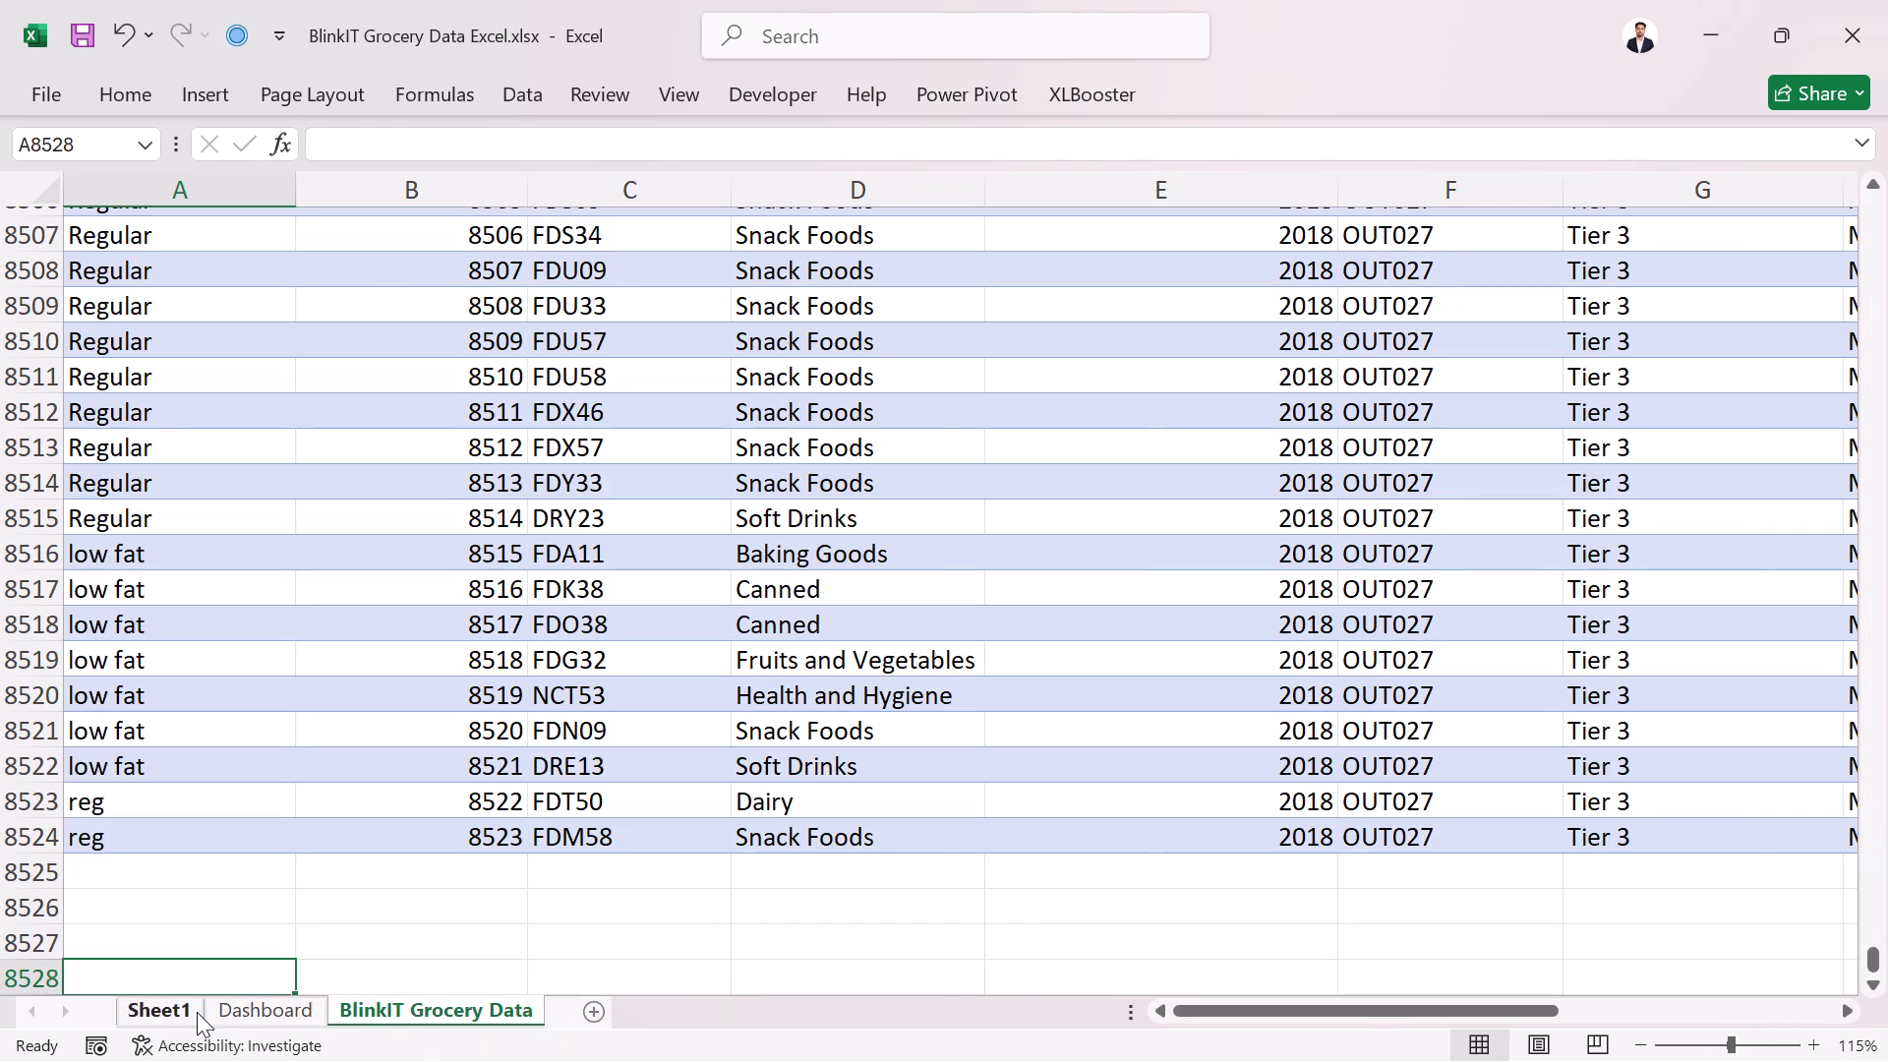
{"action": "left_click", "coordinate": [124, 1012]}
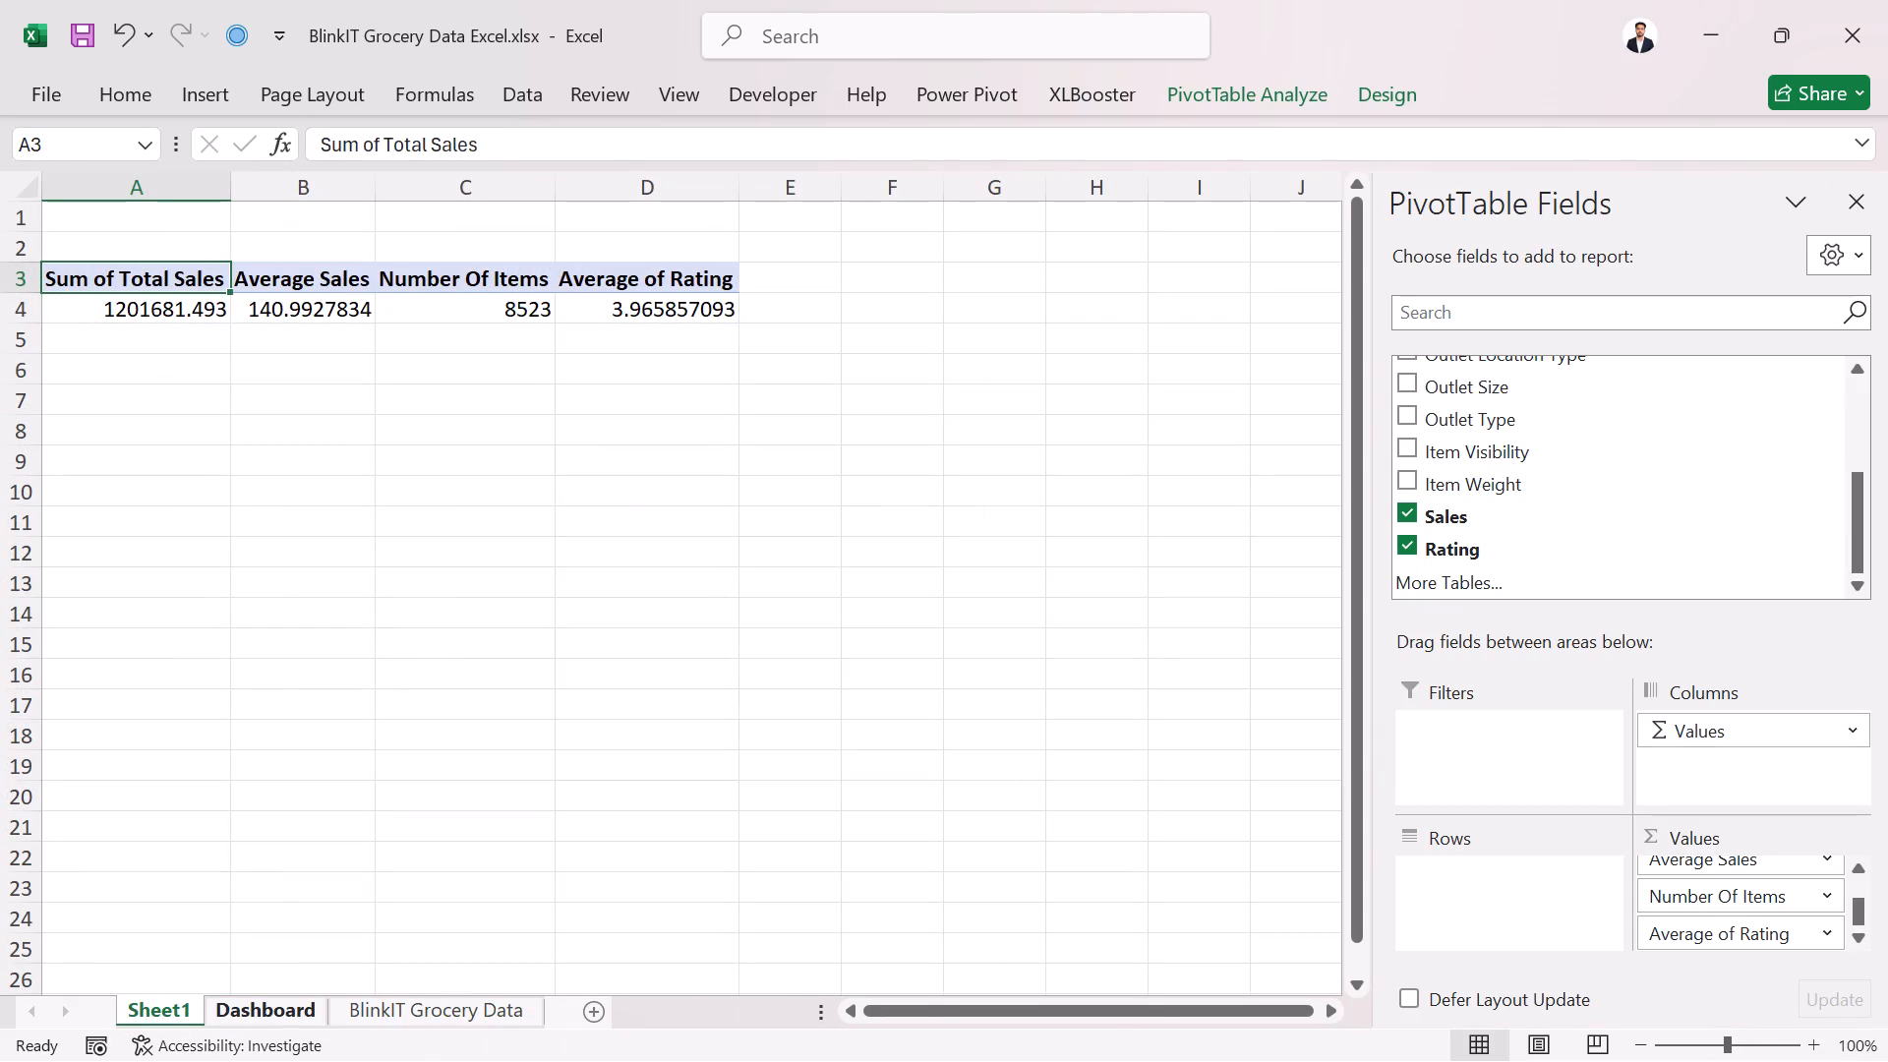
{"action": "left_click_drag", "start_coordinate": [152, 325], "coordinate": [173, 319]}
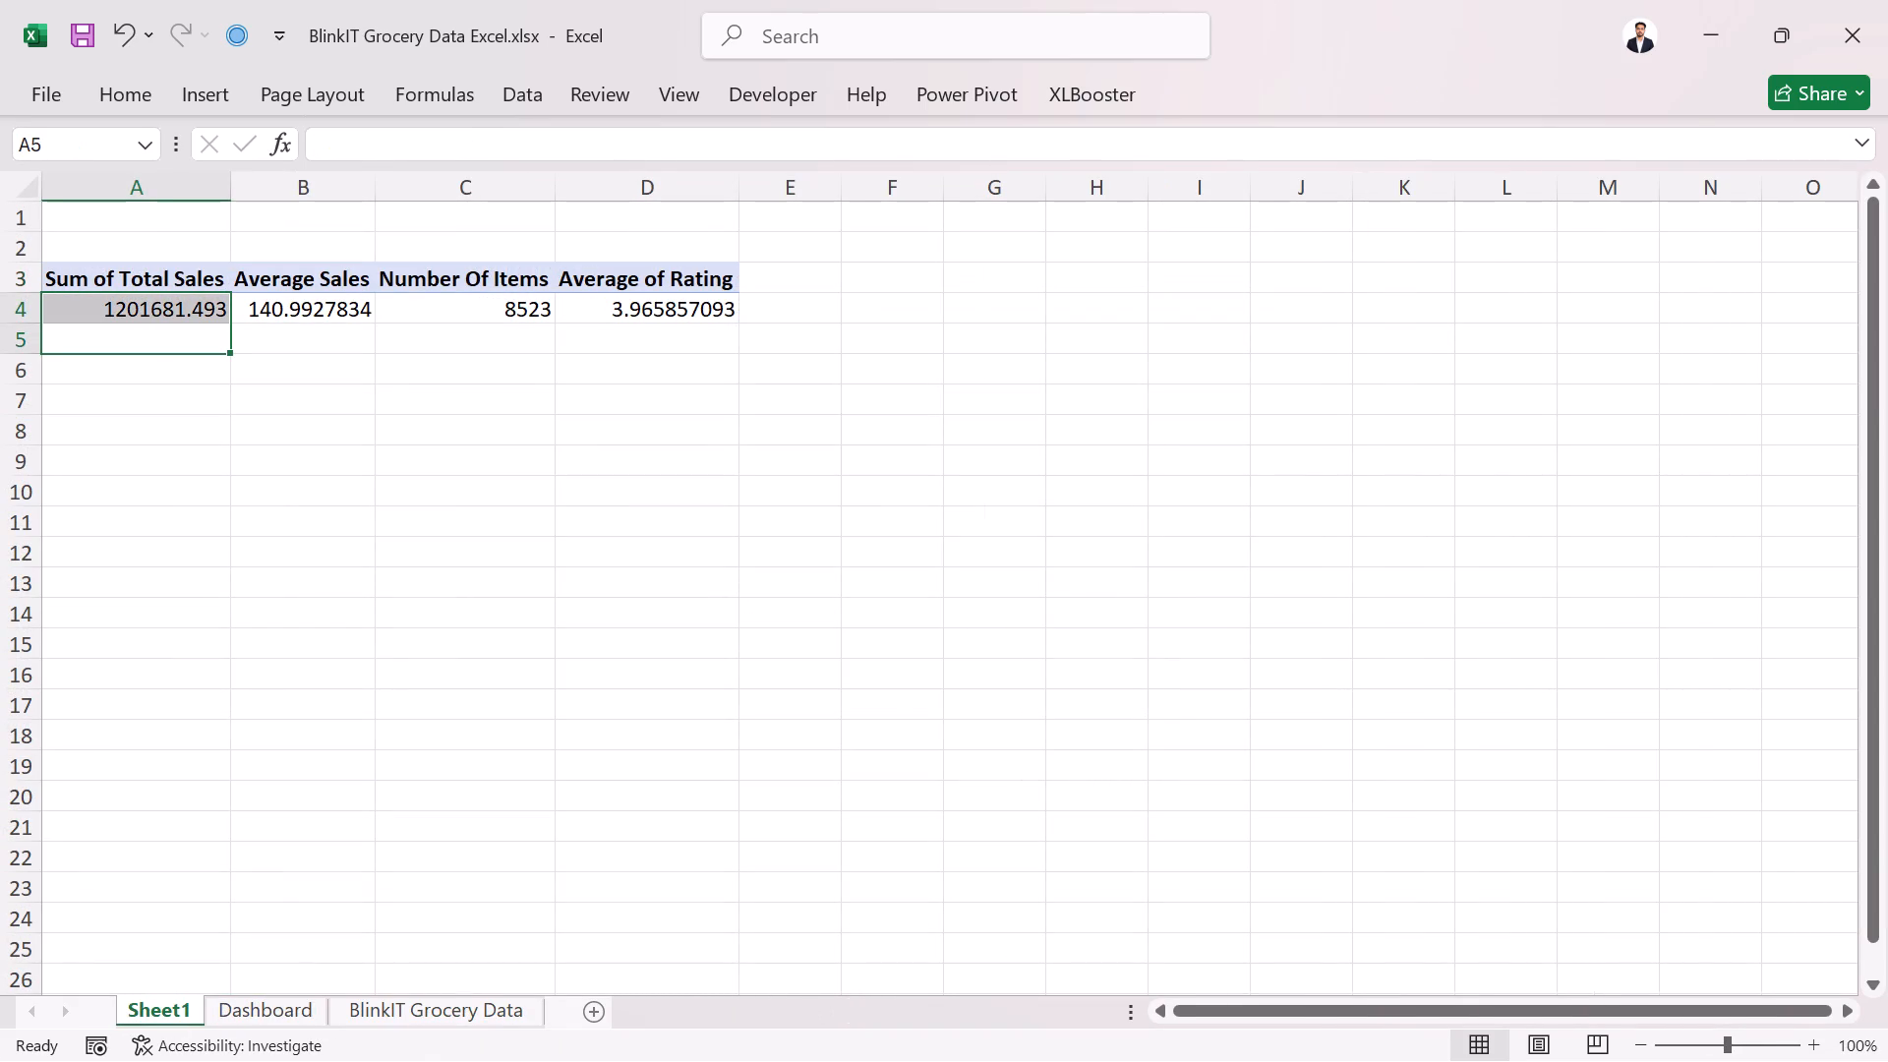
{"action": "left_click", "coordinate": [324, 413]}
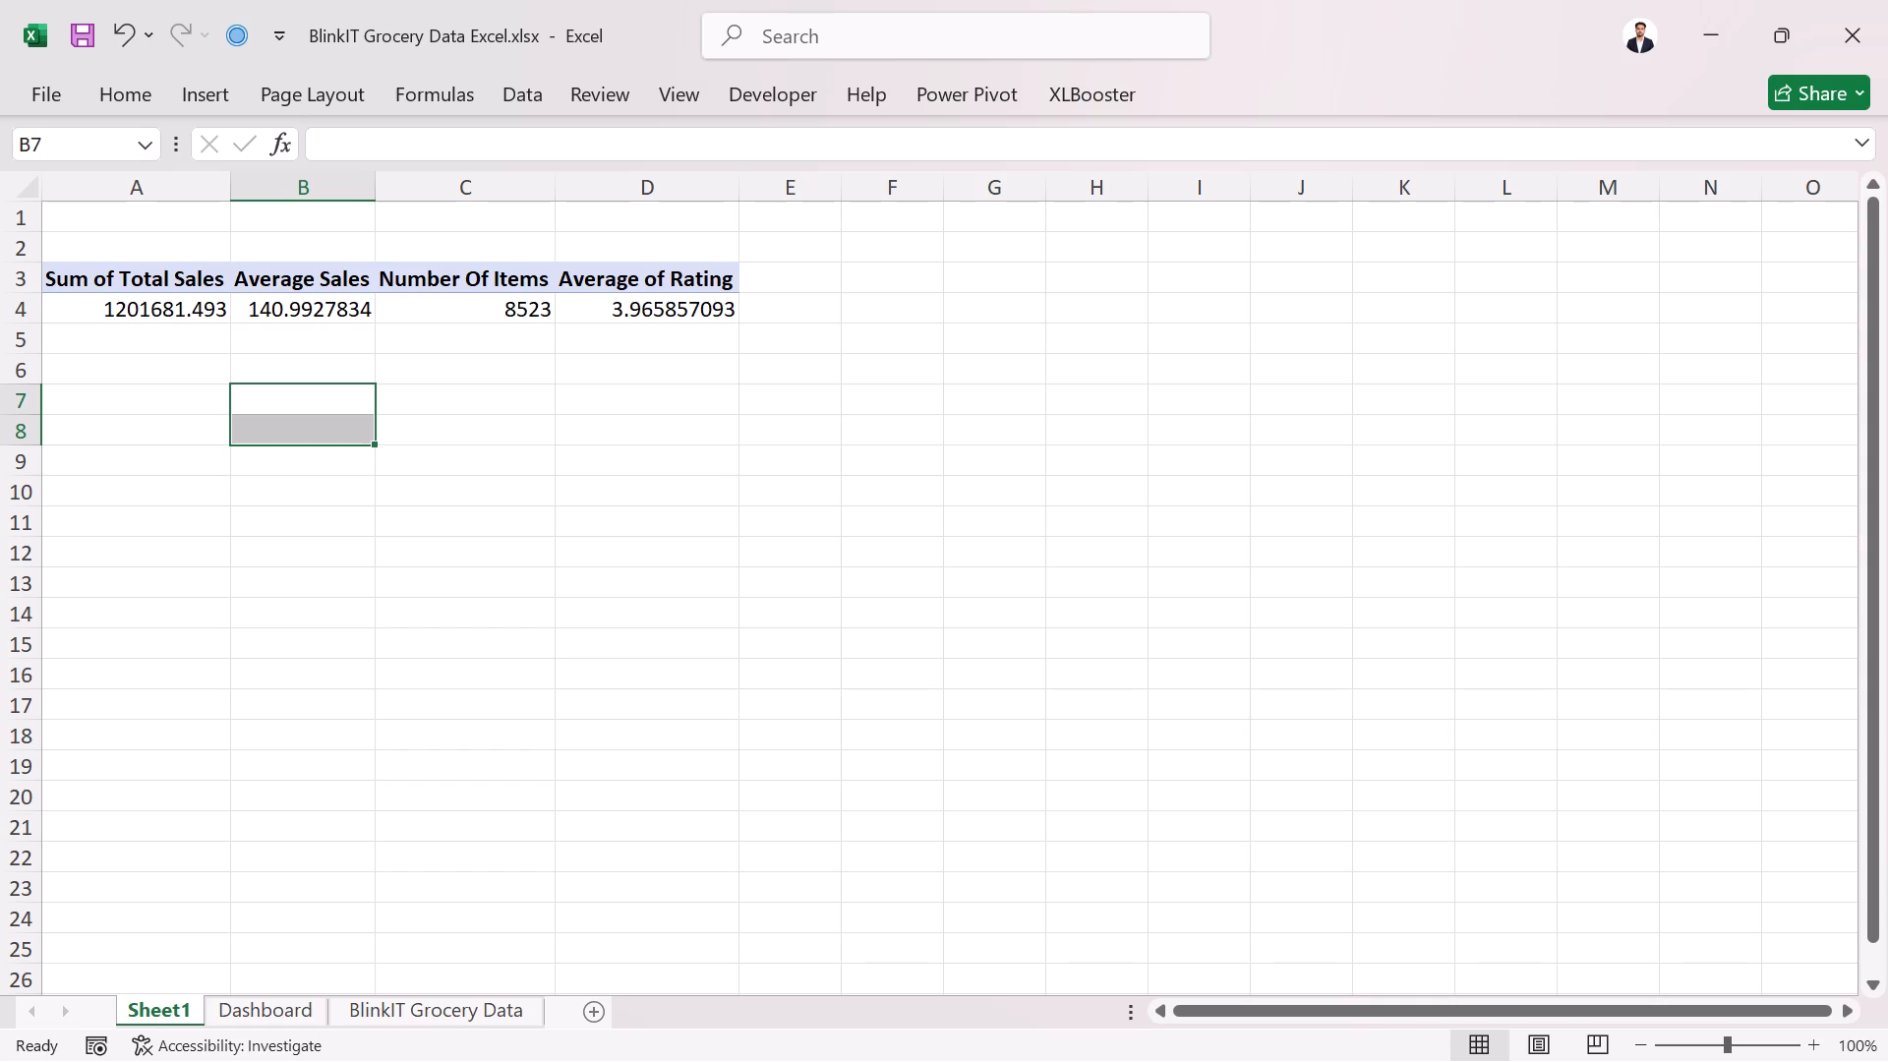
Insert an empty text box below the four cards on the Dashboard sheet, spanning about columns N to U and rows 22 to 27.
{"action": "left_click", "coordinate": [288, 1027]}
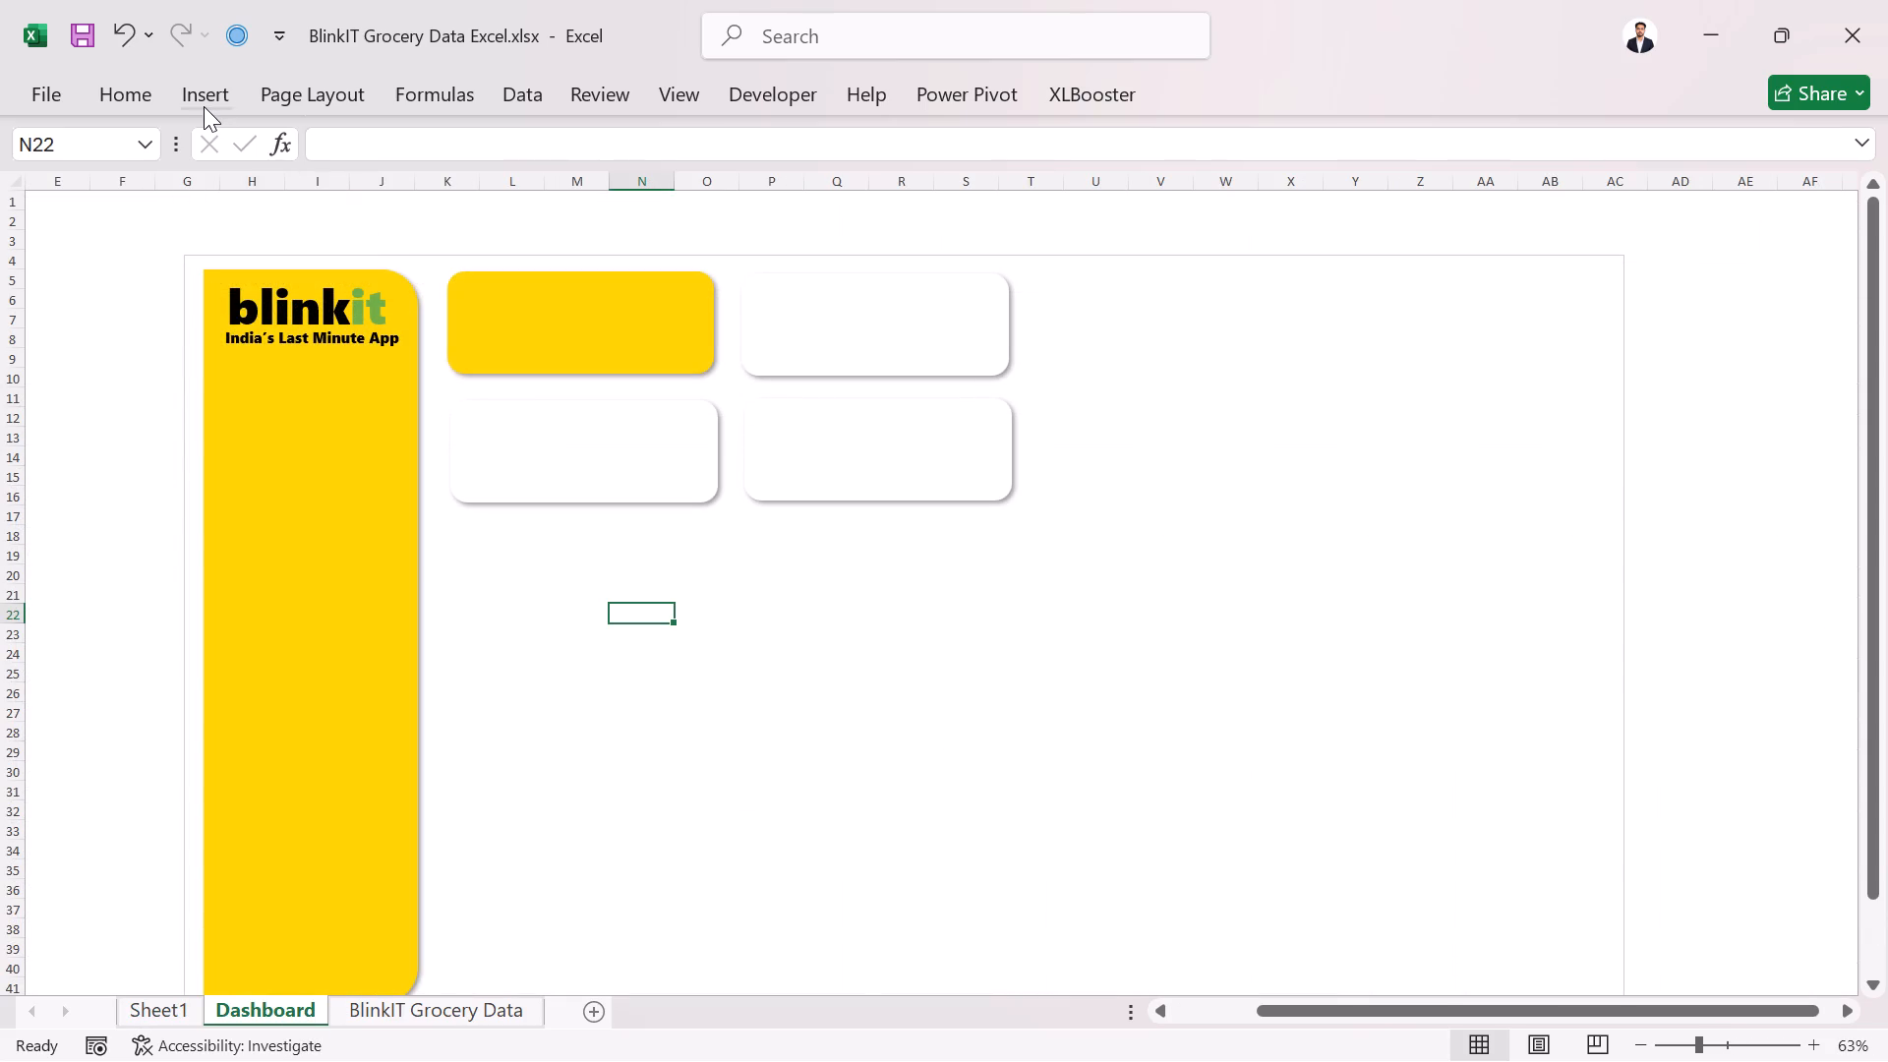
{"action": "left_click", "coordinate": [204, 106]}
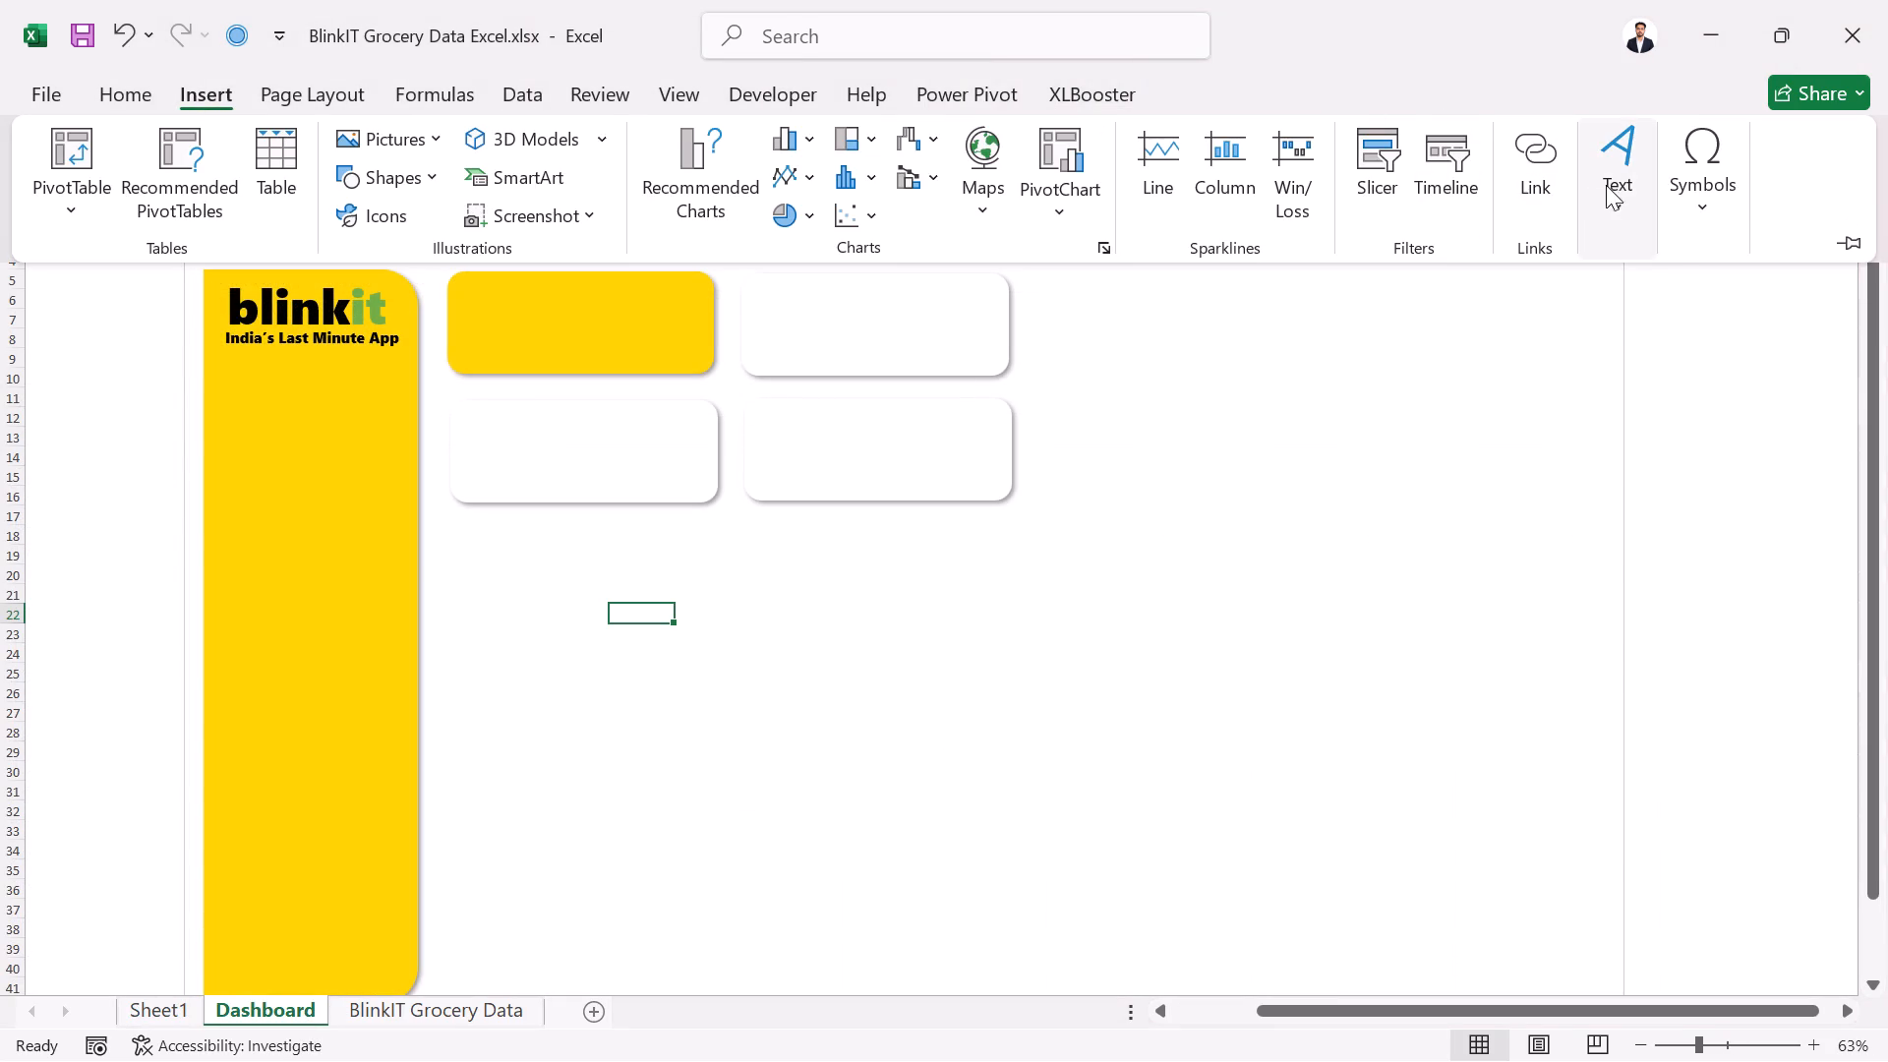
{"action": "left_click", "coordinate": [1612, 185]}
{"action": "left_click", "coordinate": [1539, 305]}
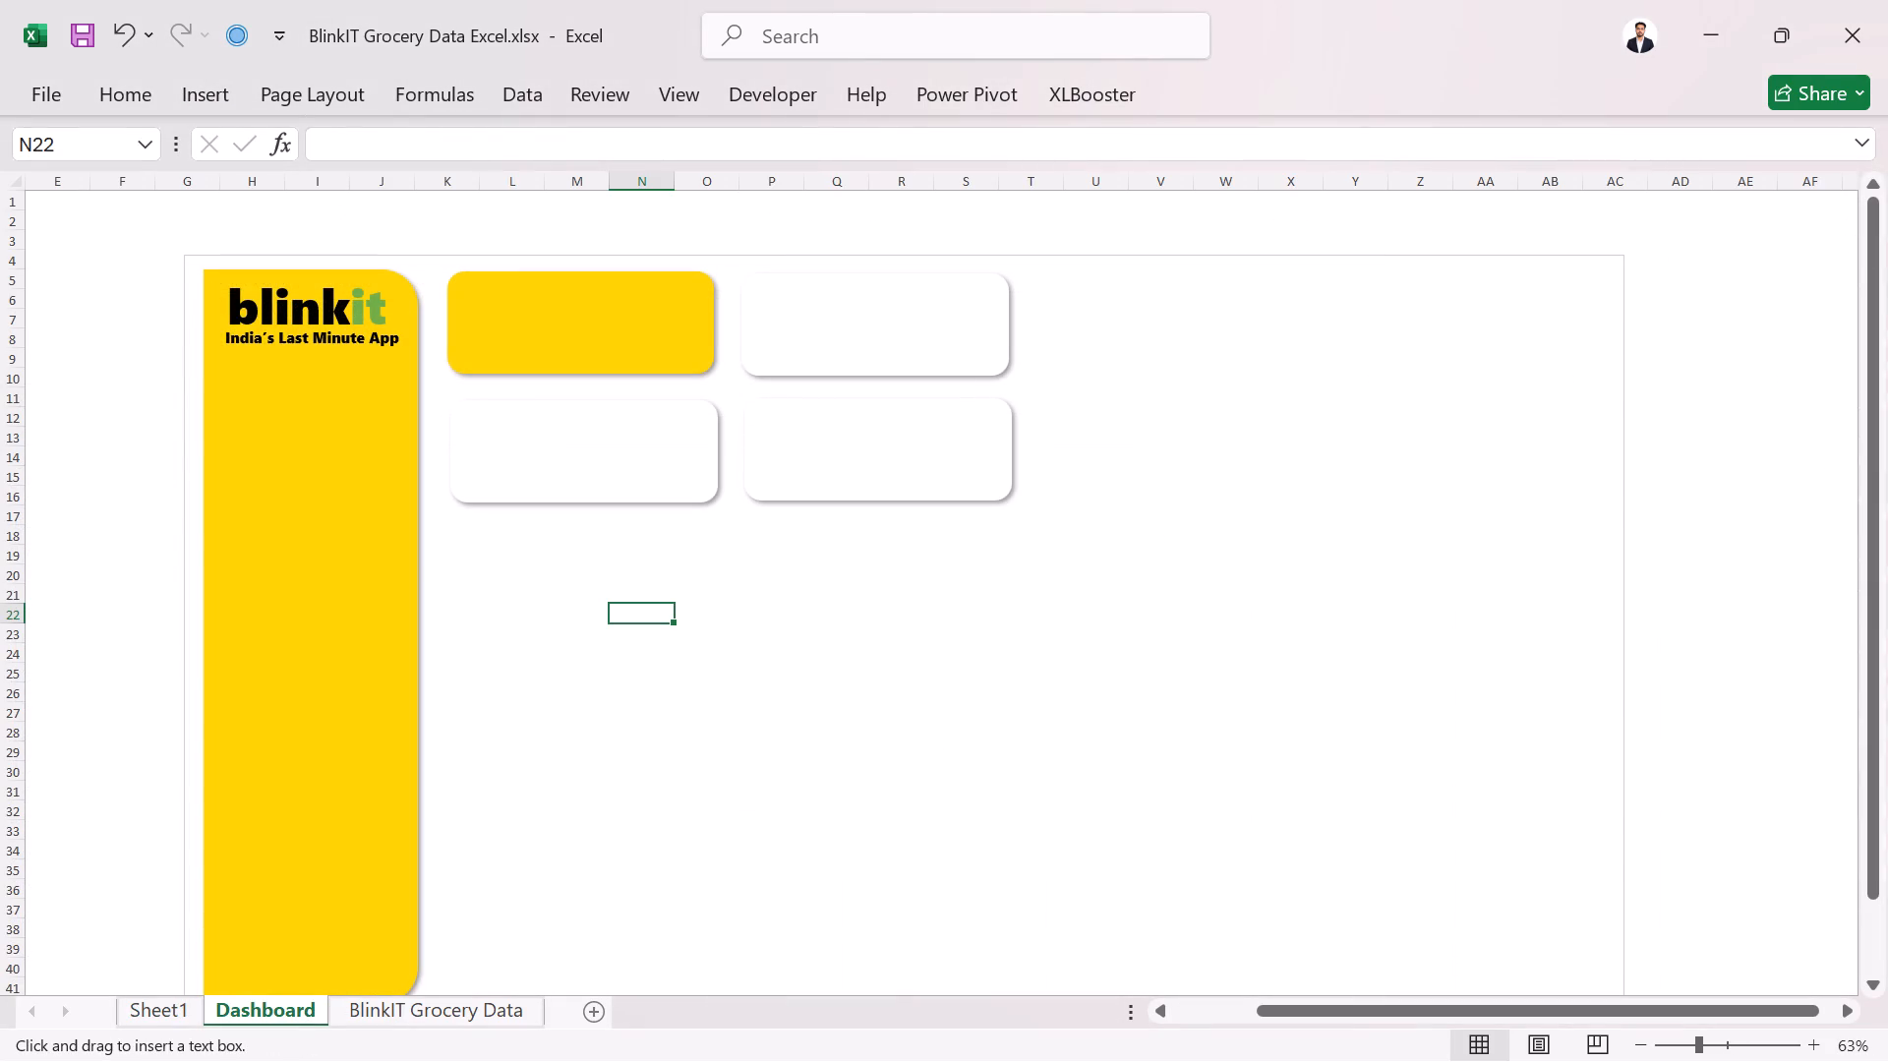
{"action": "left_click", "coordinate": [633, 616]}
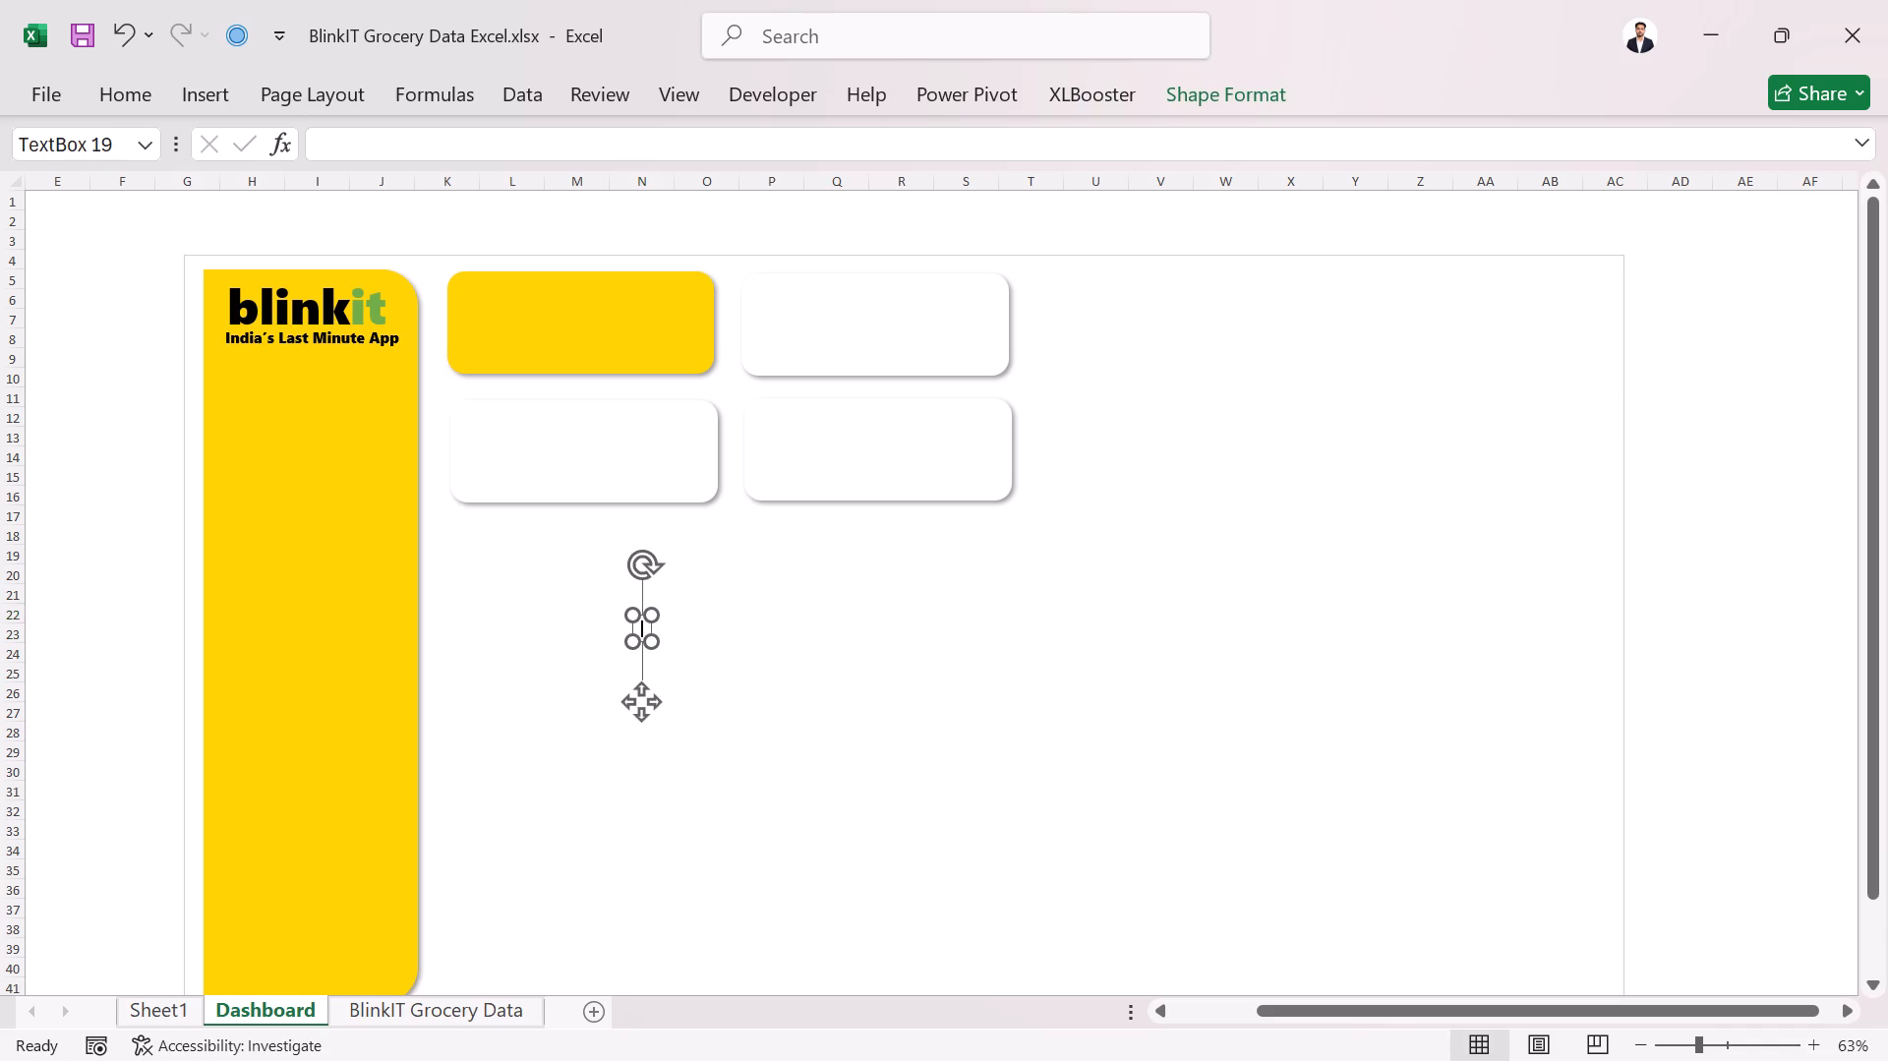
{"action": "left_click_drag", "start_coordinate": [655, 634], "coordinate": [1089, 734]}
{"action": "left_click", "coordinate": [822, 647]}
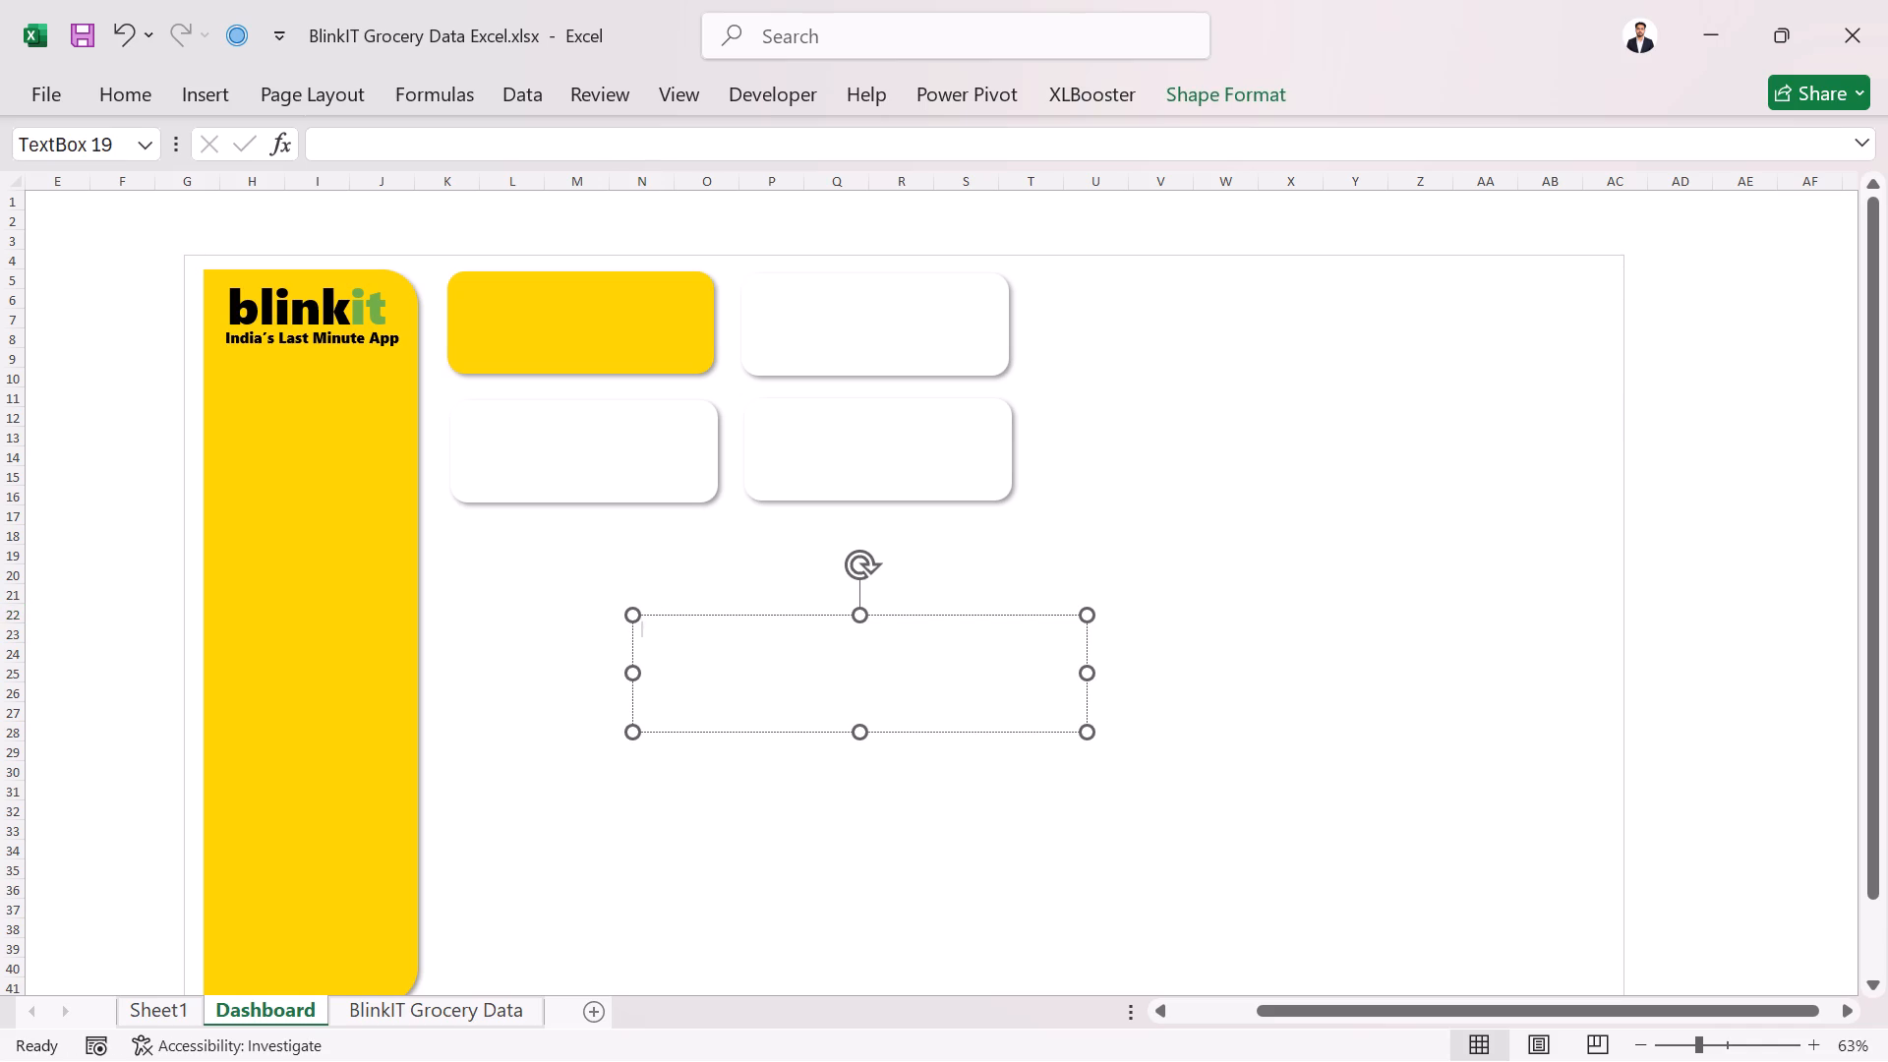
{"action": "left_click", "coordinate": [1132, 641]}
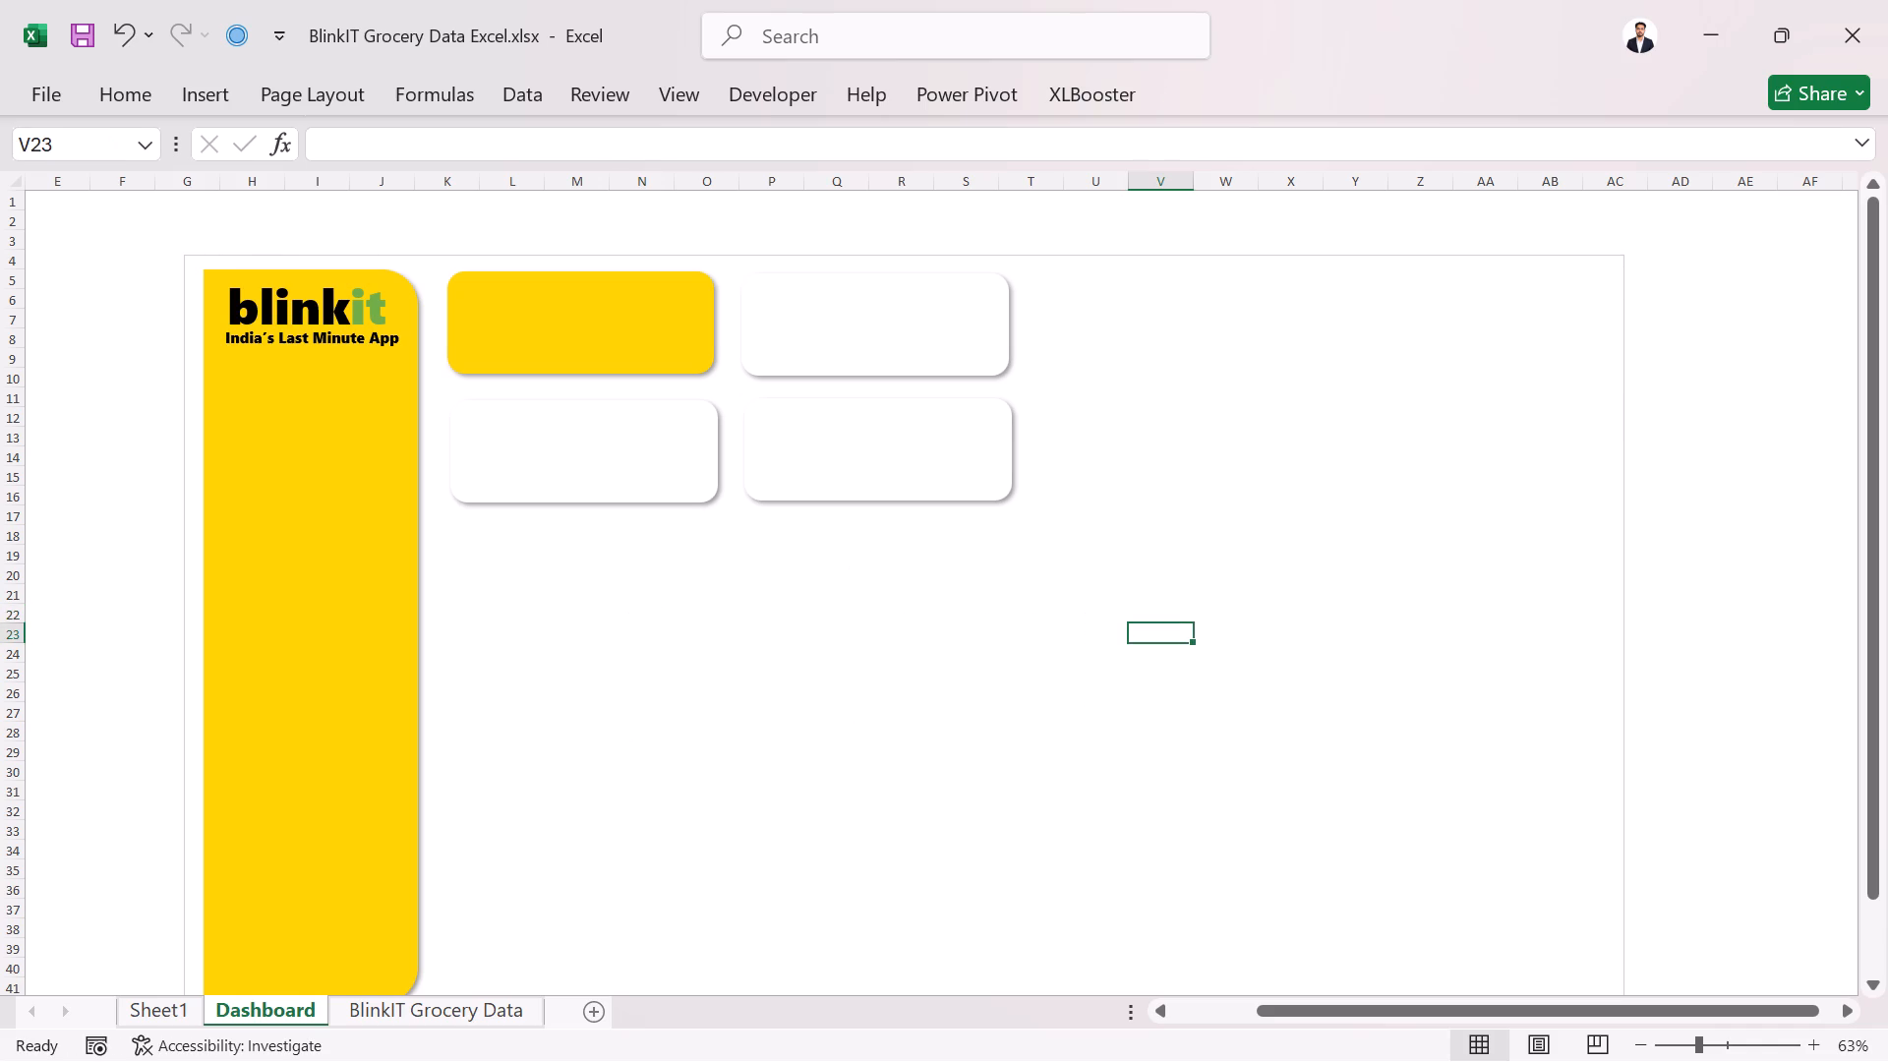
Reposition the empty text box slightly below the four cards, with its upper edge at about row 22.
{"action": "left_click", "coordinate": [1041, 645]}
{"action": "left_click_drag", "start_coordinate": [1028, 614], "coordinate": [932, 635]}
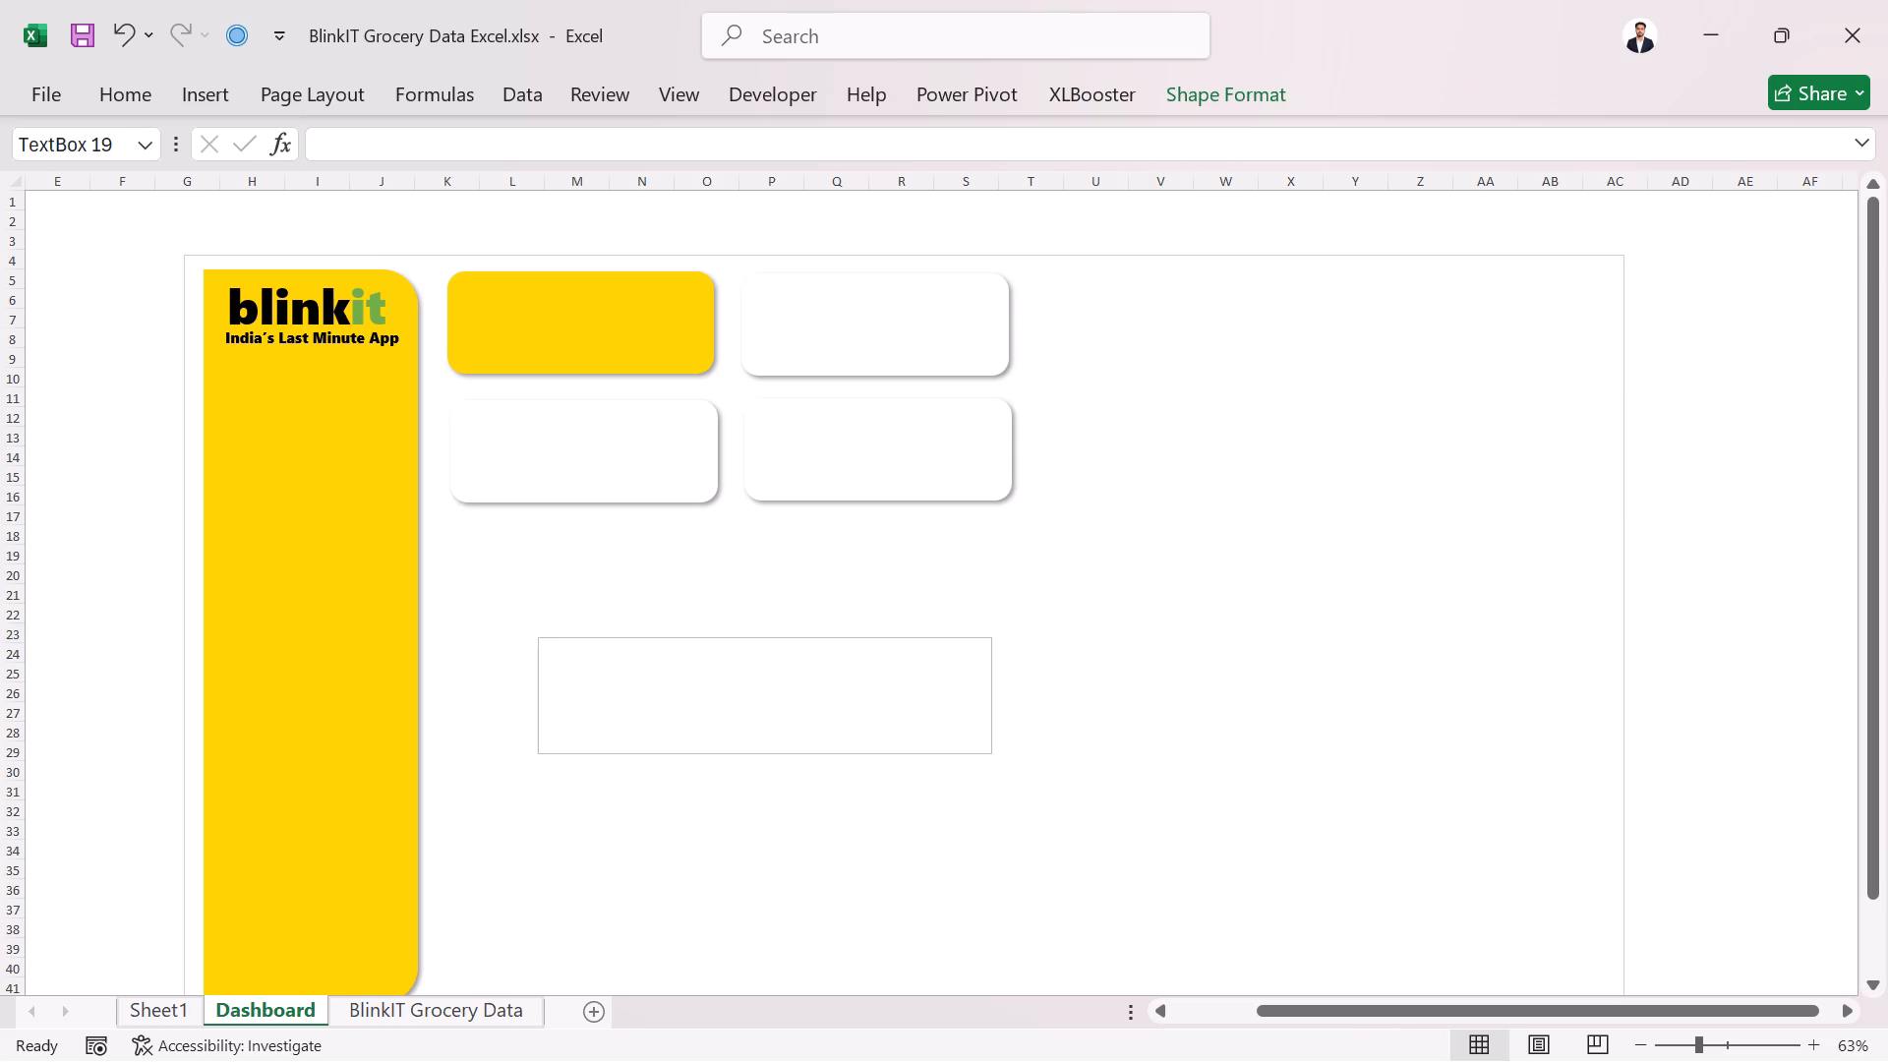
{"action": "left_click_drag", "start_coordinate": [932, 635], "coordinate": [973, 560]}
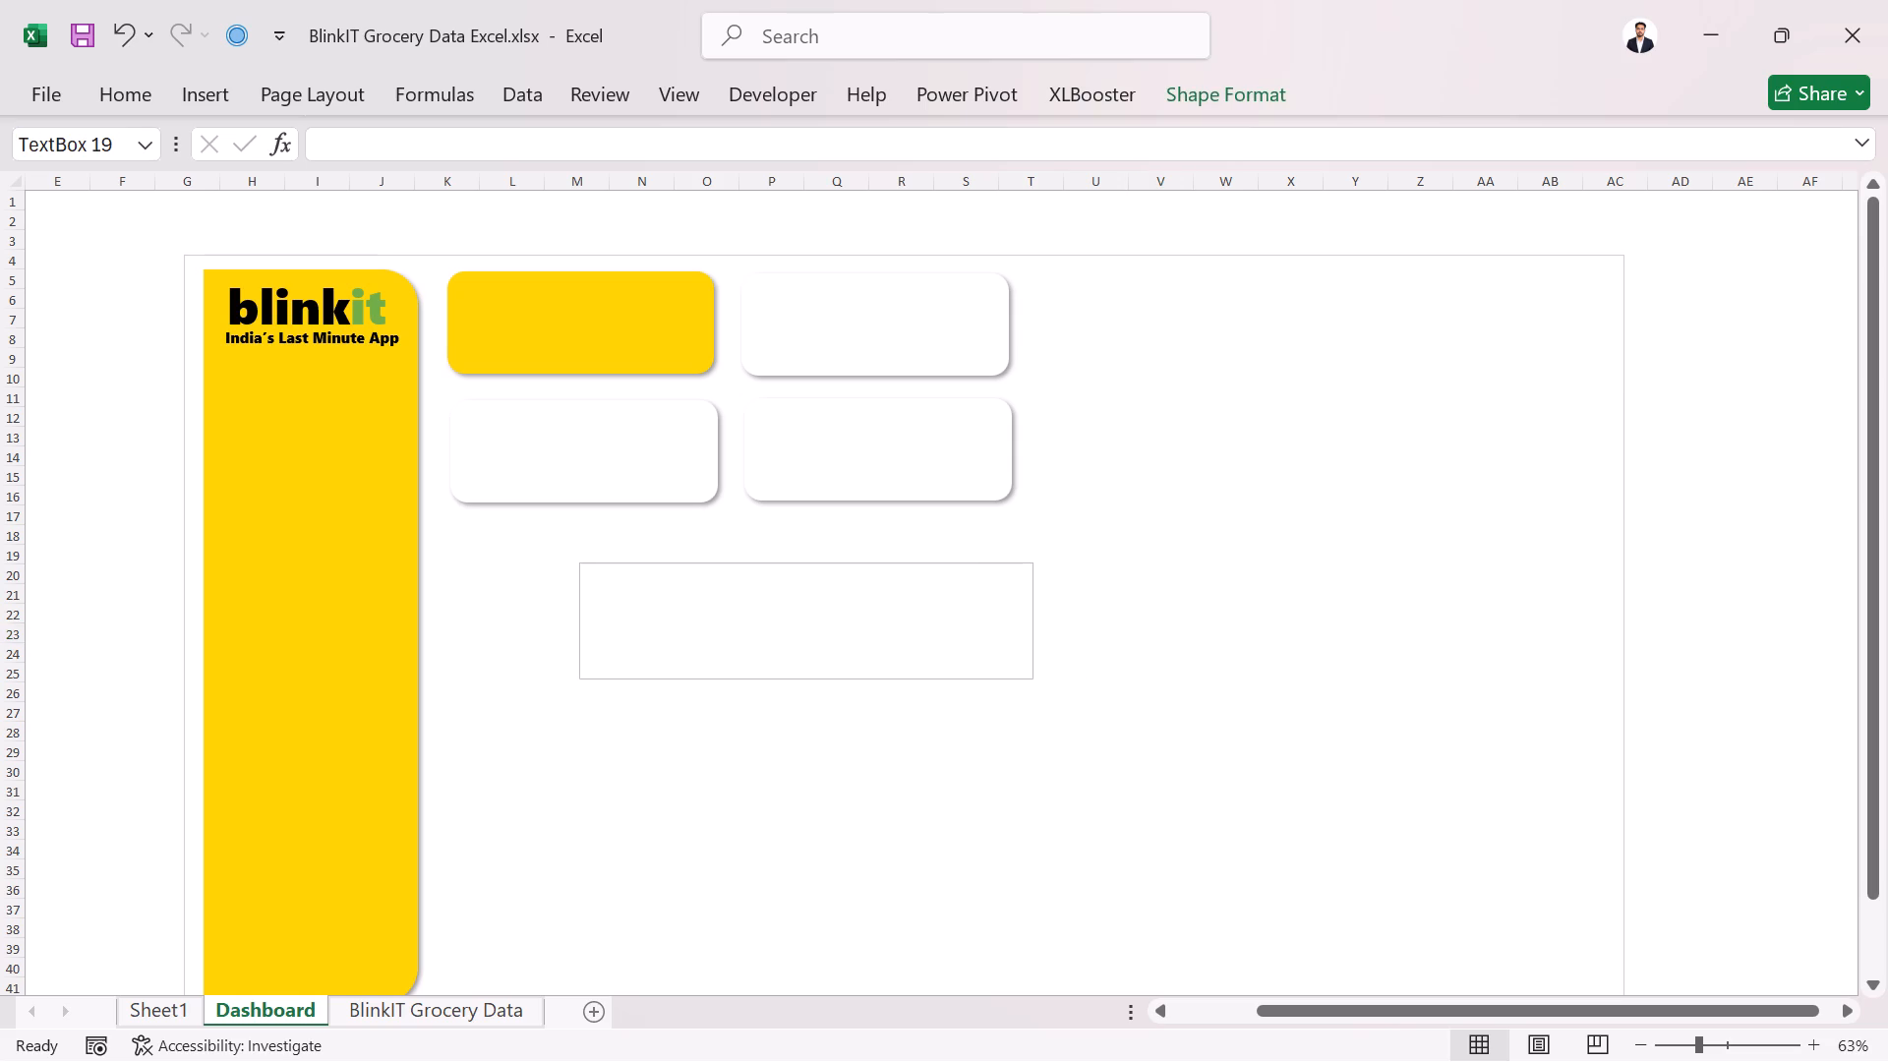
{"action": "left_click_drag", "start_coordinate": [973, 560], "coordinate": [1000, 602]}
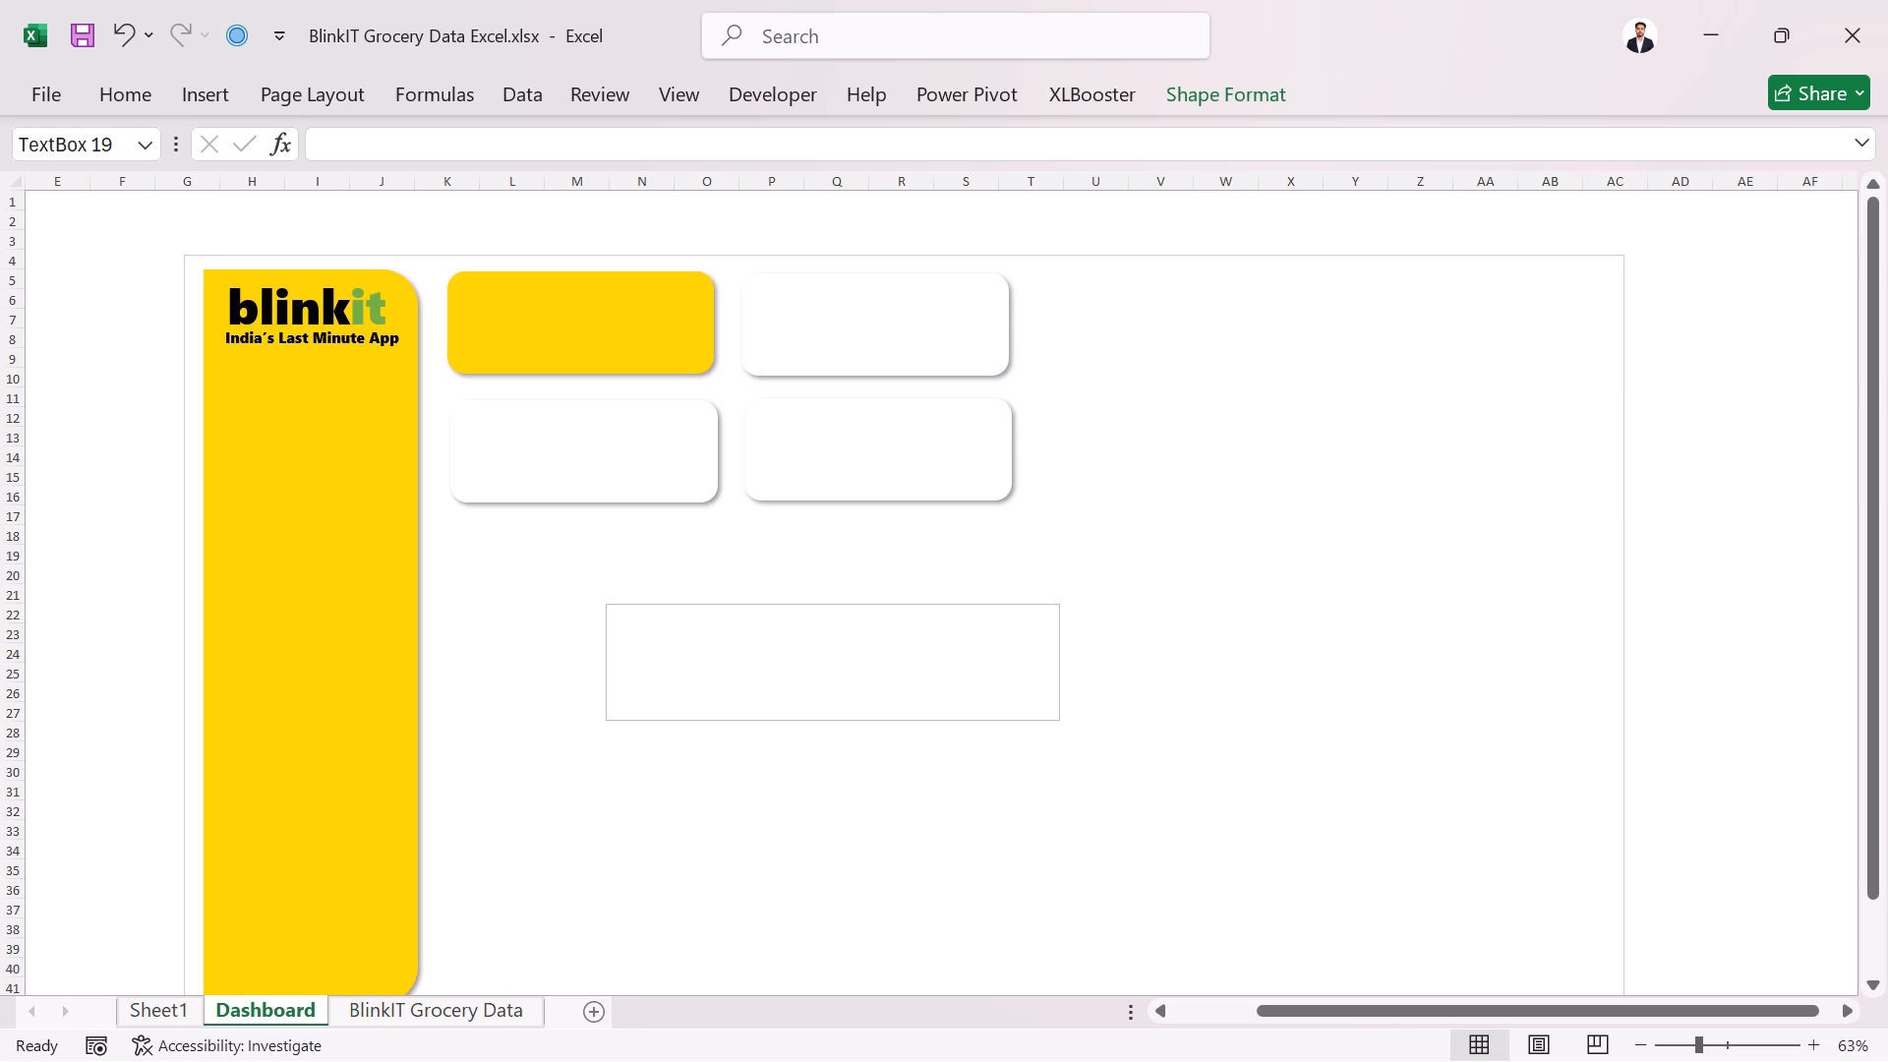
{"action": "left_click_drag", "start_coordinate": [1000, 602], "coordinate": [1002, 602]}
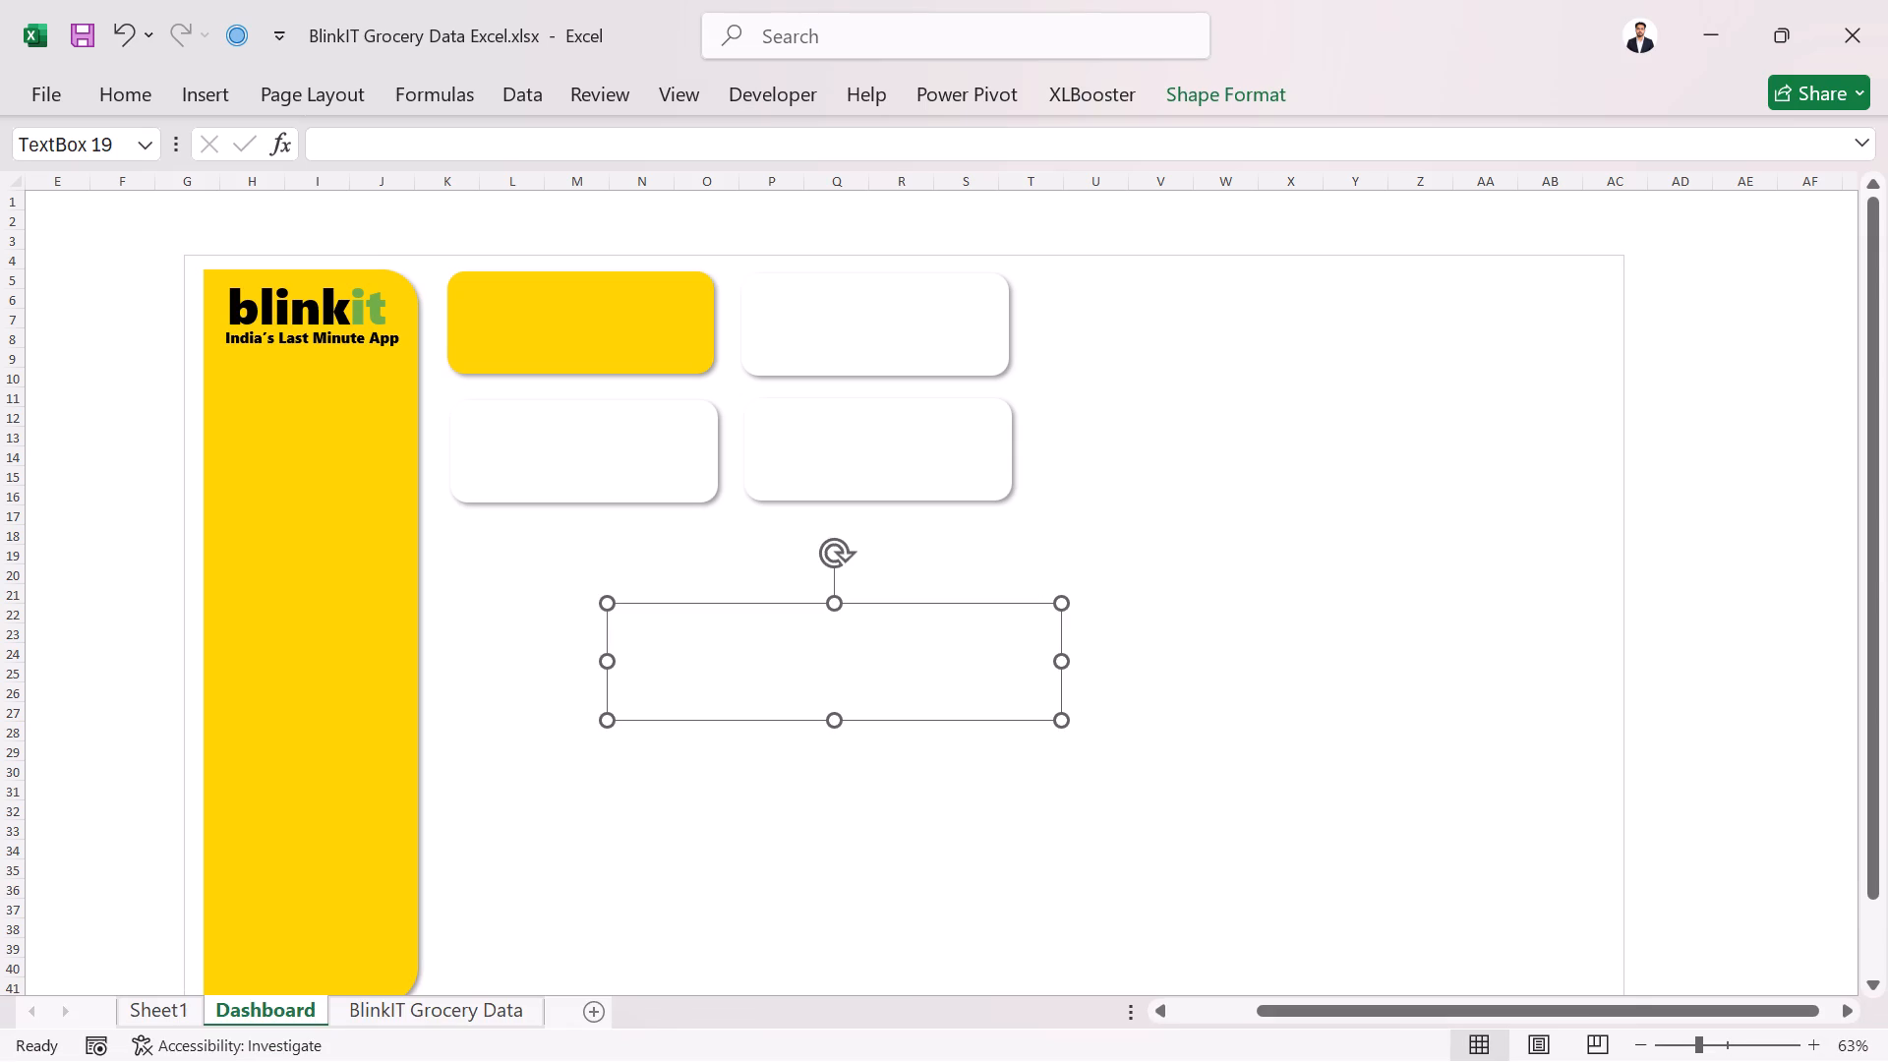
{"action": "scroll", "coordinate": [791, 931], "scroll_direction": "up", "scroll_amount": 1}
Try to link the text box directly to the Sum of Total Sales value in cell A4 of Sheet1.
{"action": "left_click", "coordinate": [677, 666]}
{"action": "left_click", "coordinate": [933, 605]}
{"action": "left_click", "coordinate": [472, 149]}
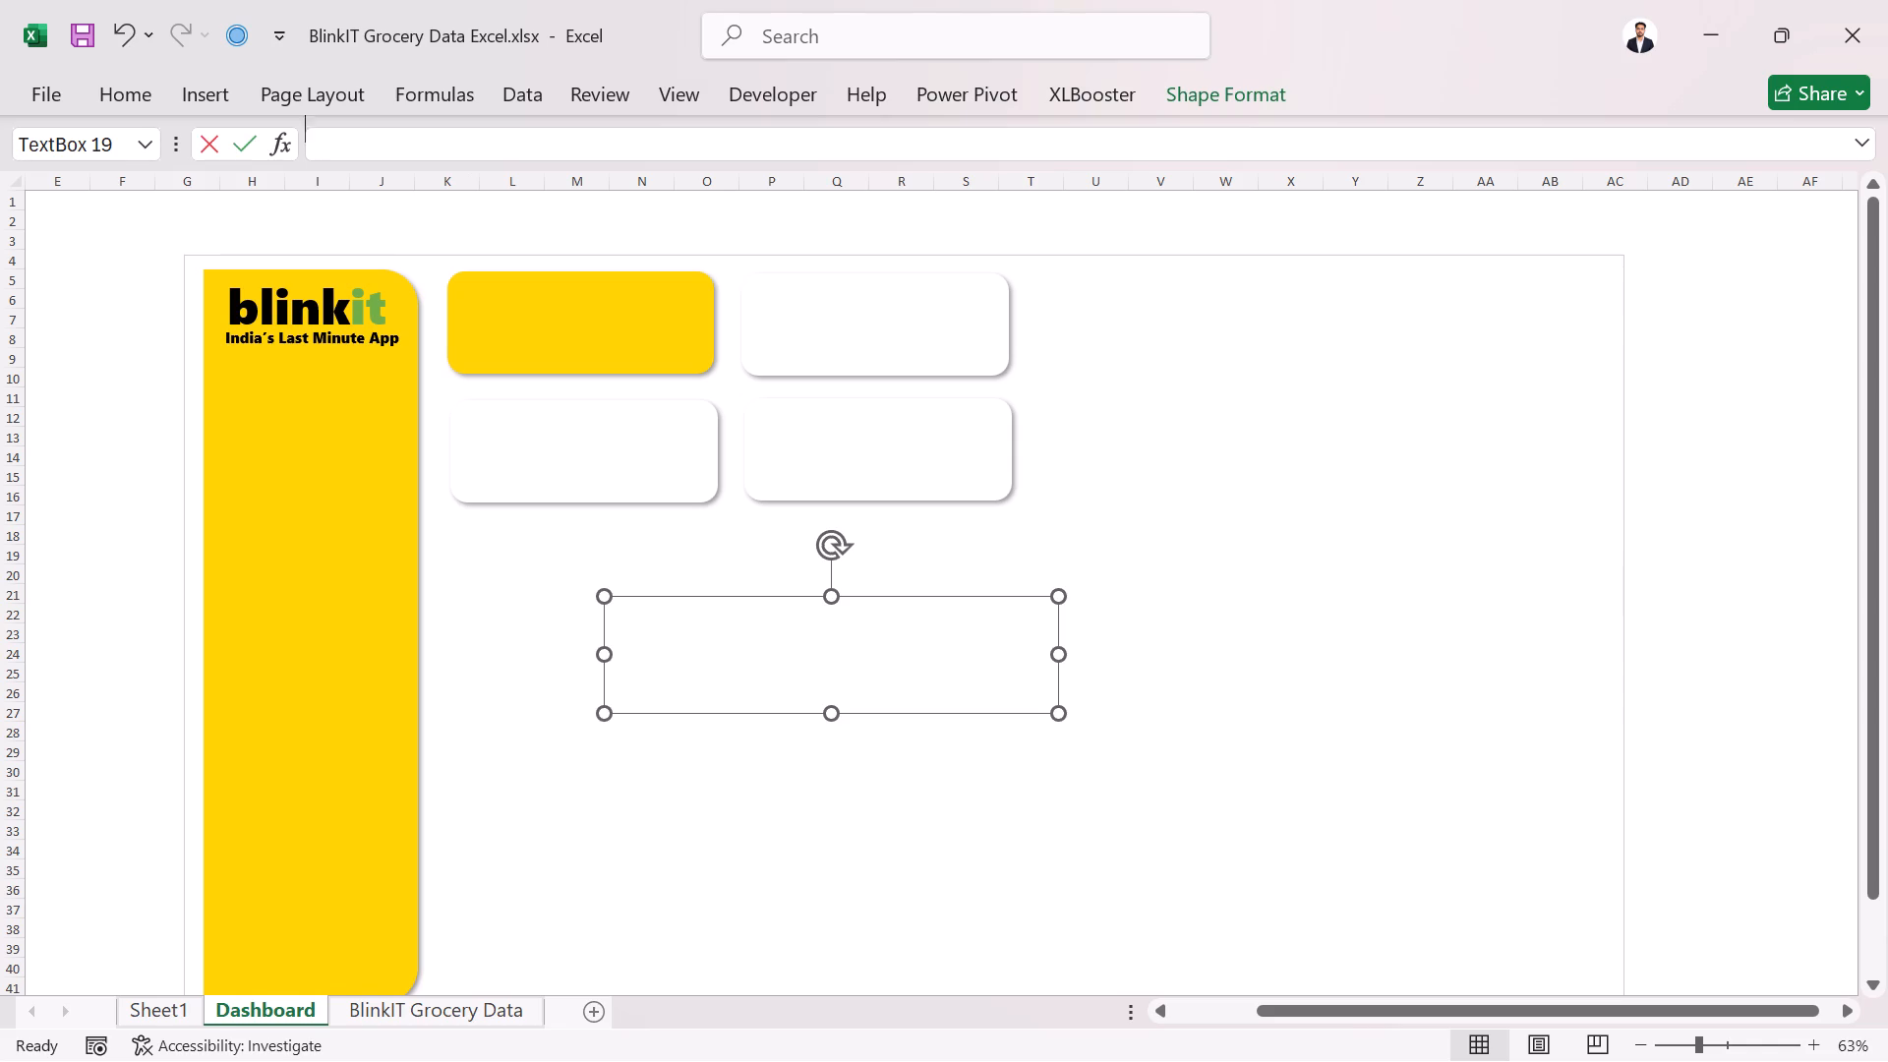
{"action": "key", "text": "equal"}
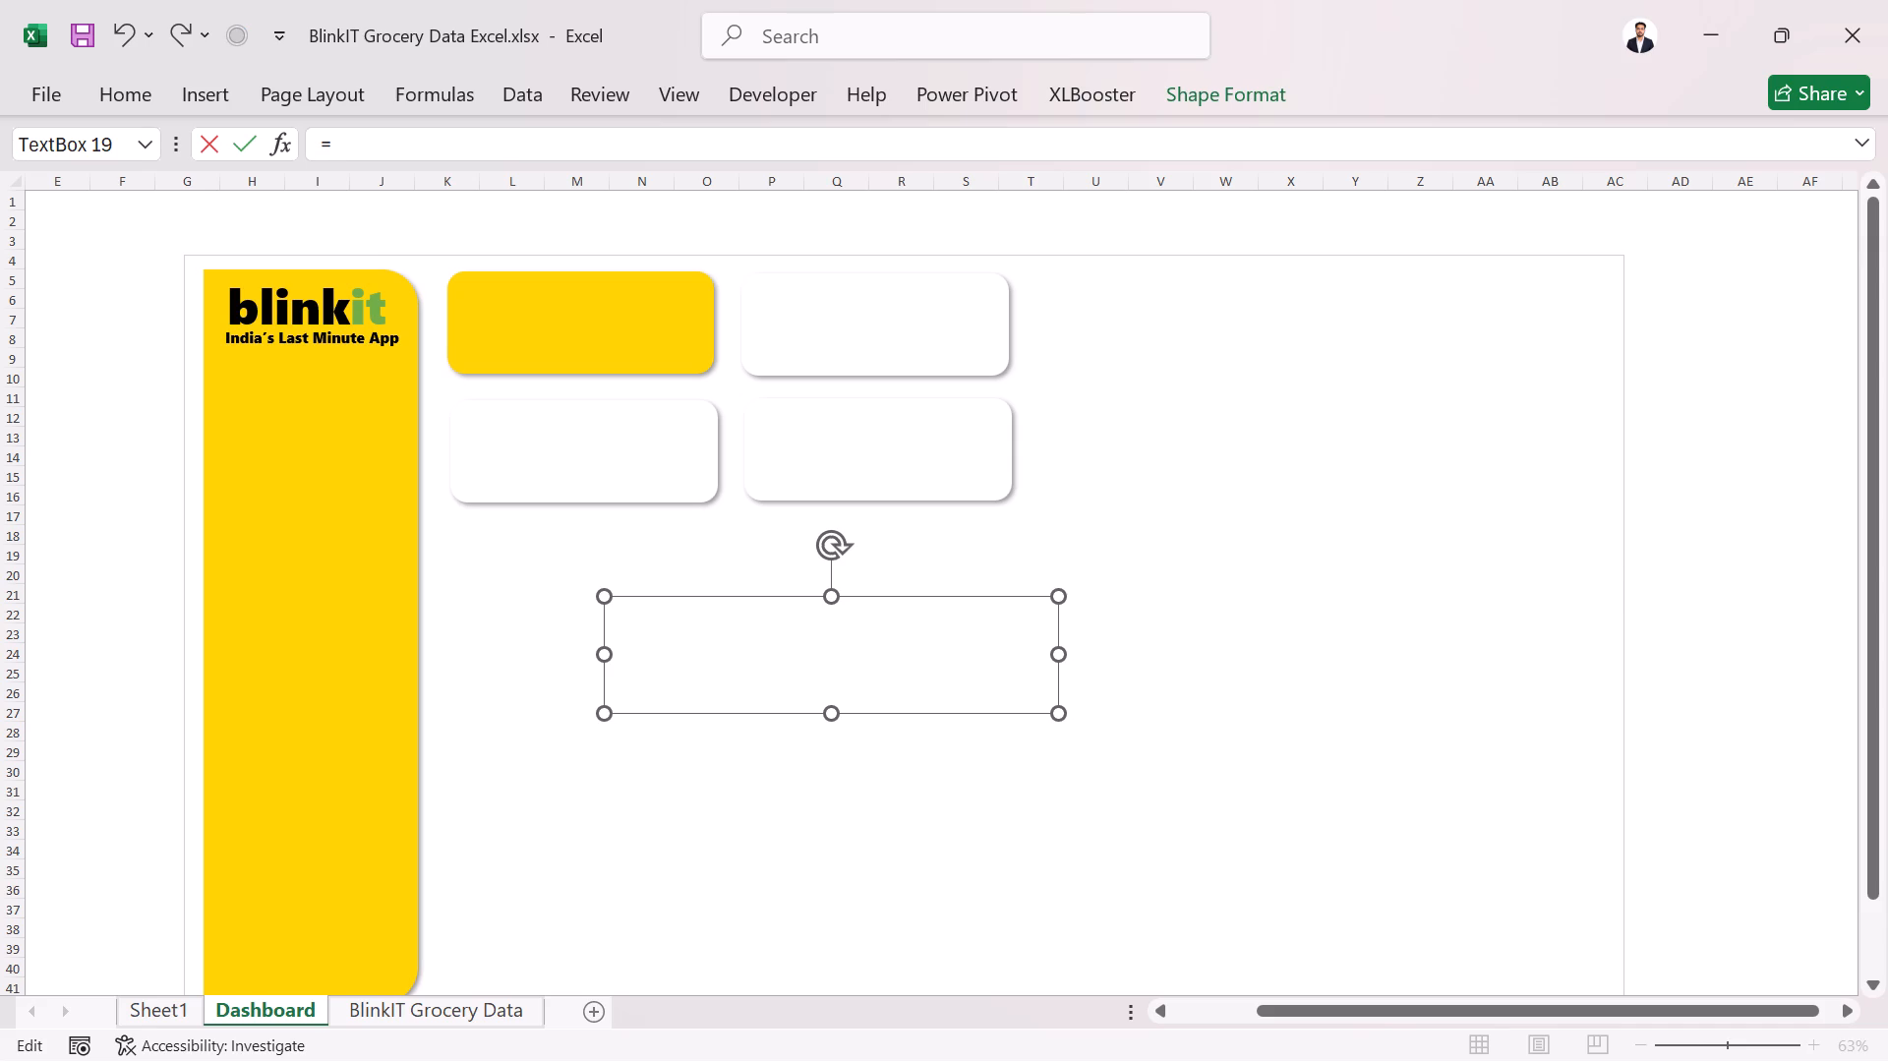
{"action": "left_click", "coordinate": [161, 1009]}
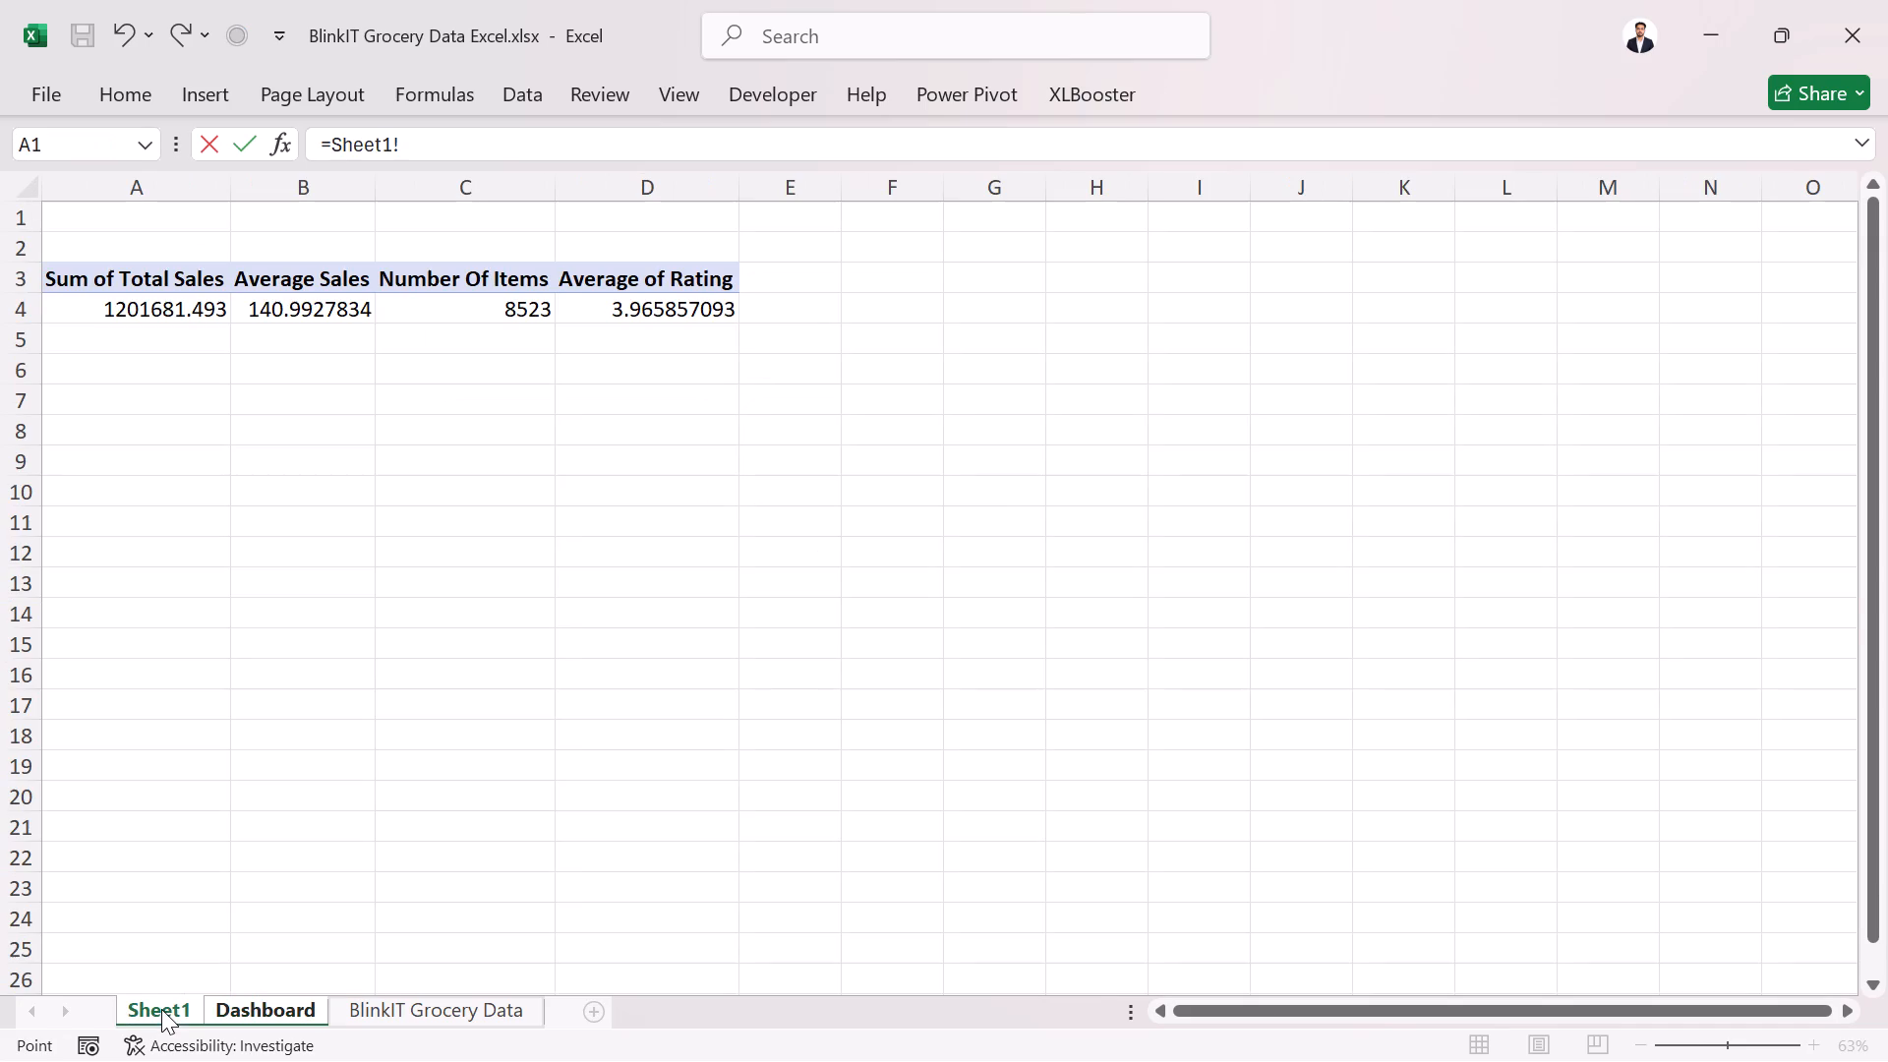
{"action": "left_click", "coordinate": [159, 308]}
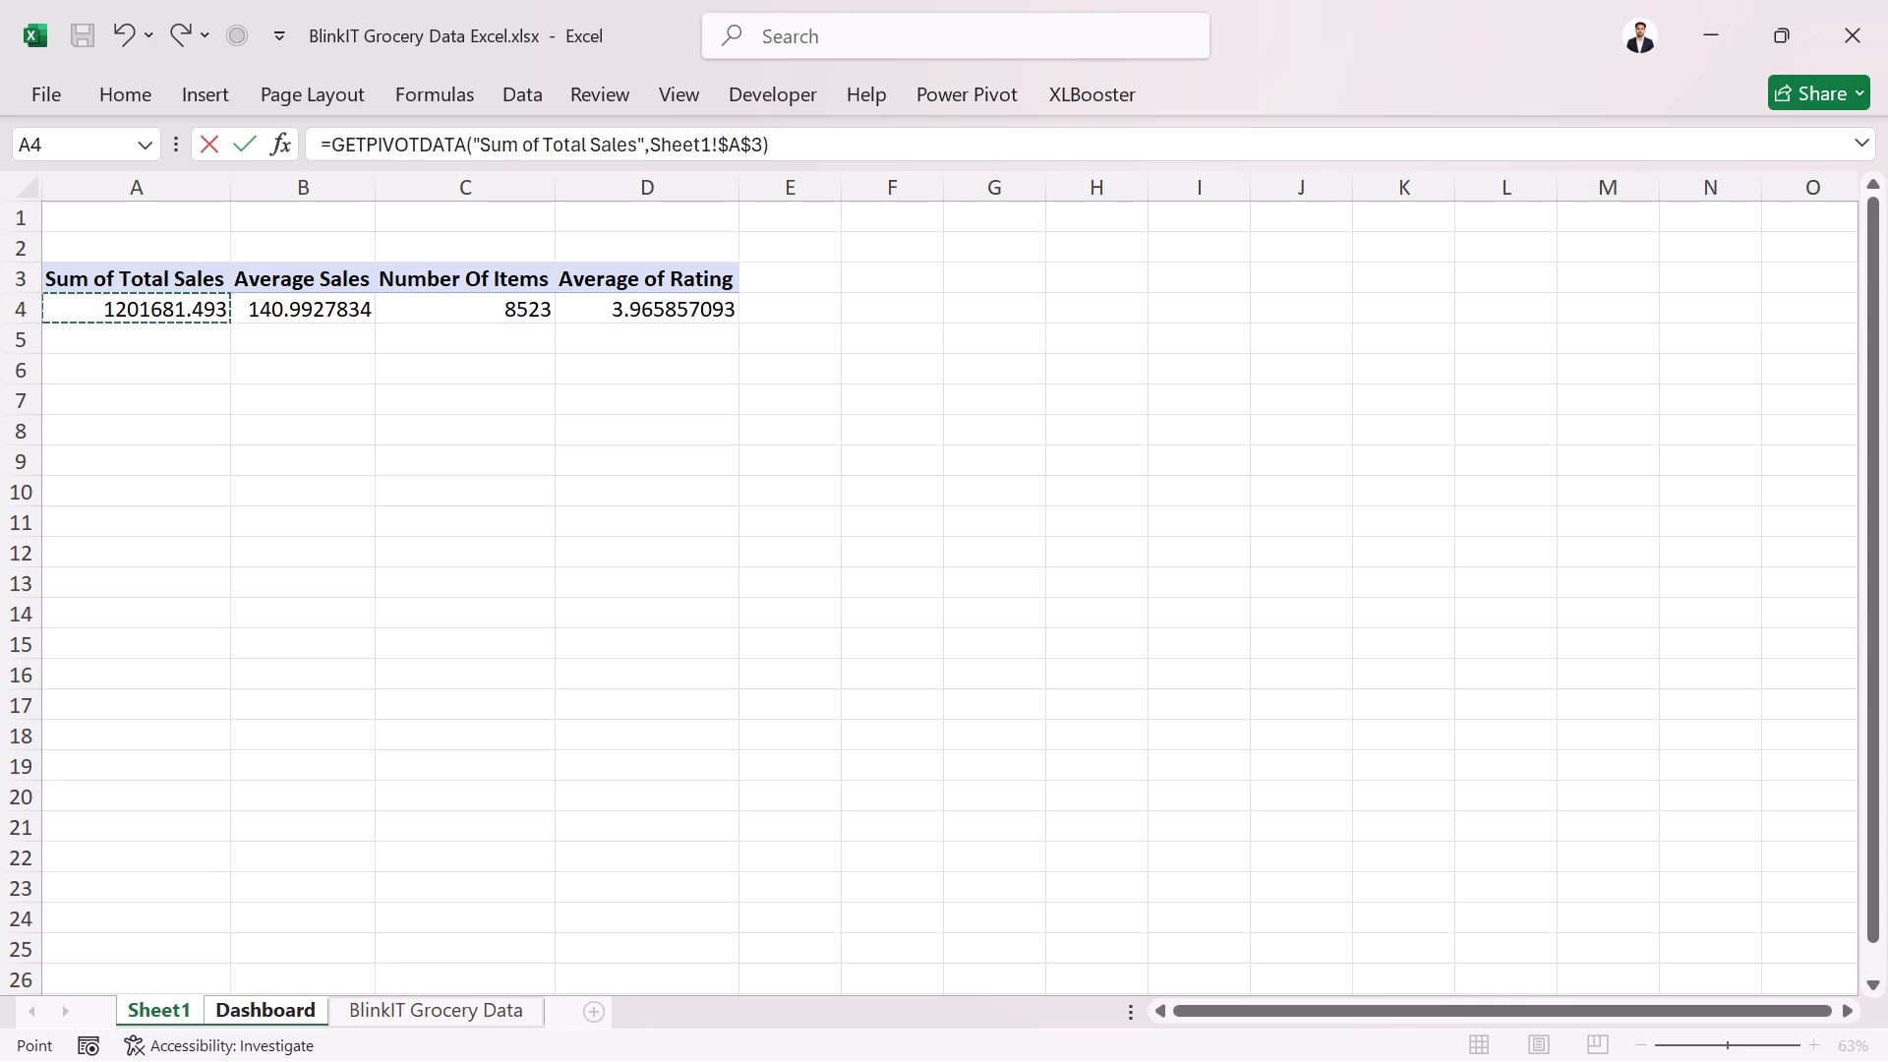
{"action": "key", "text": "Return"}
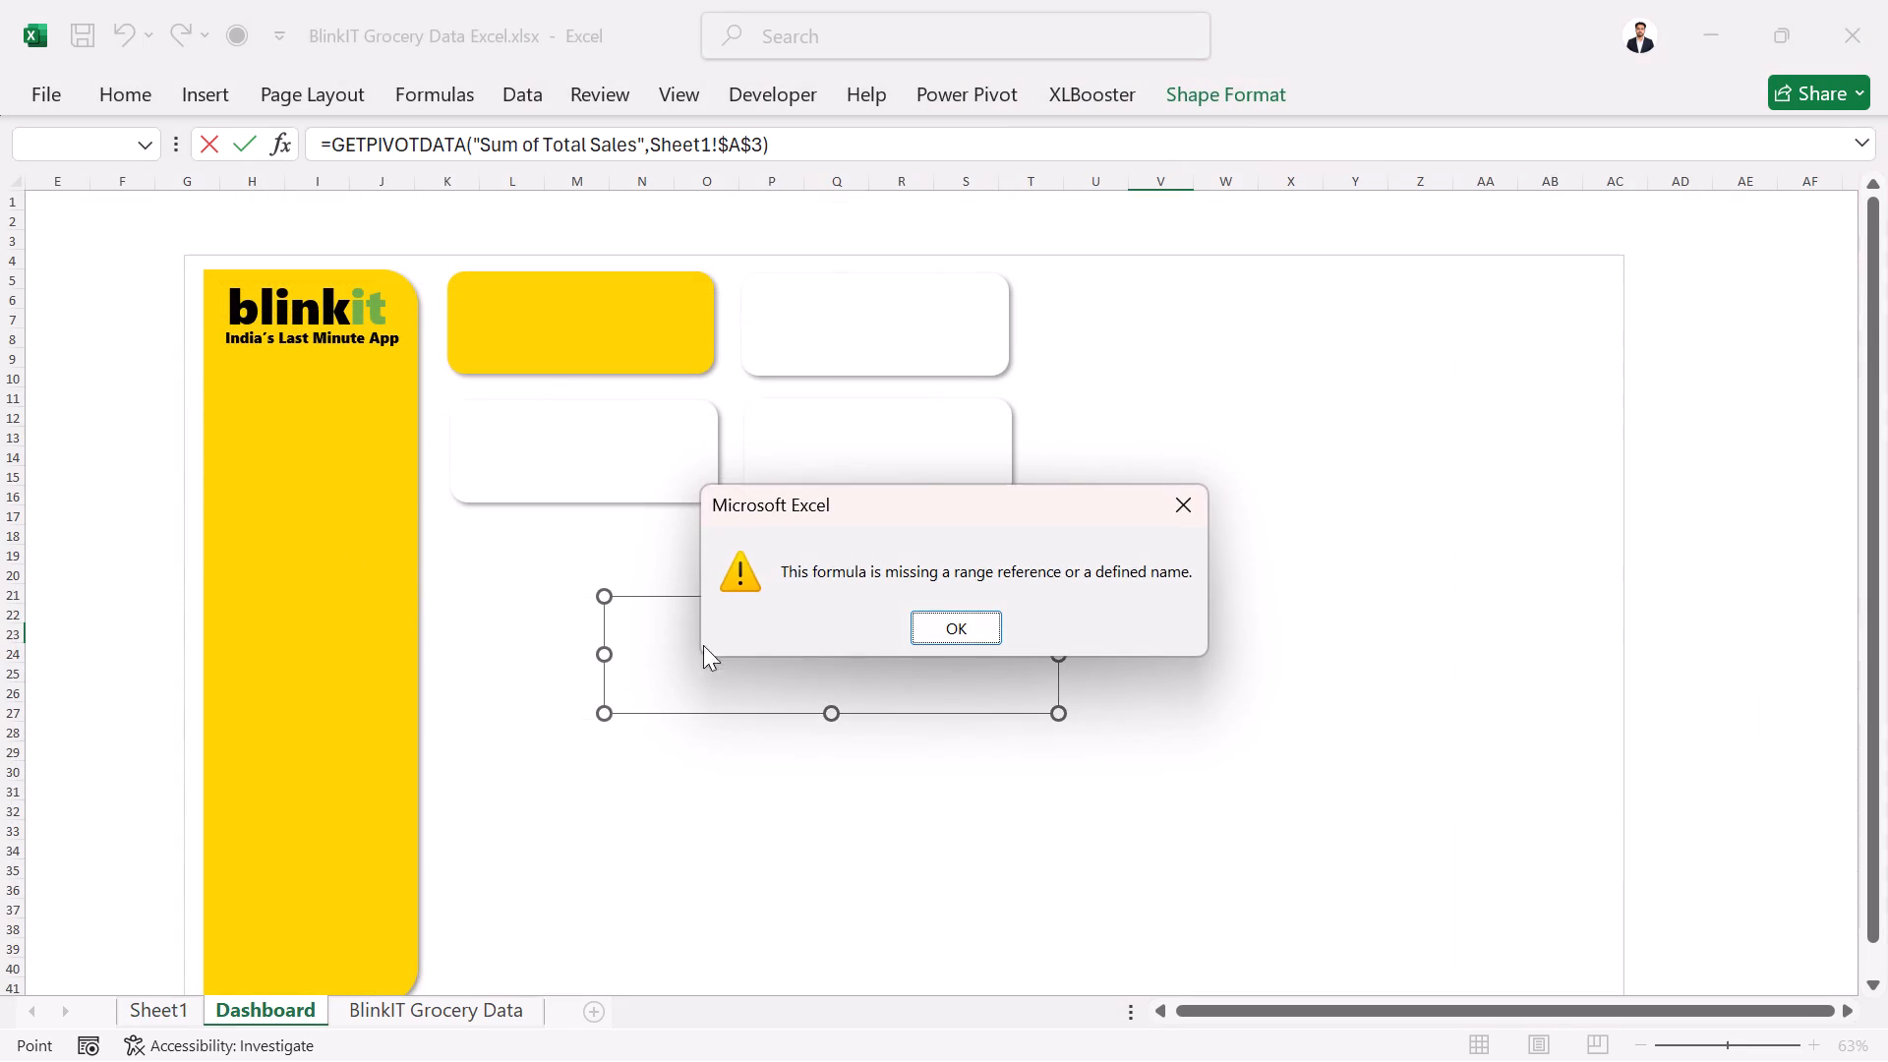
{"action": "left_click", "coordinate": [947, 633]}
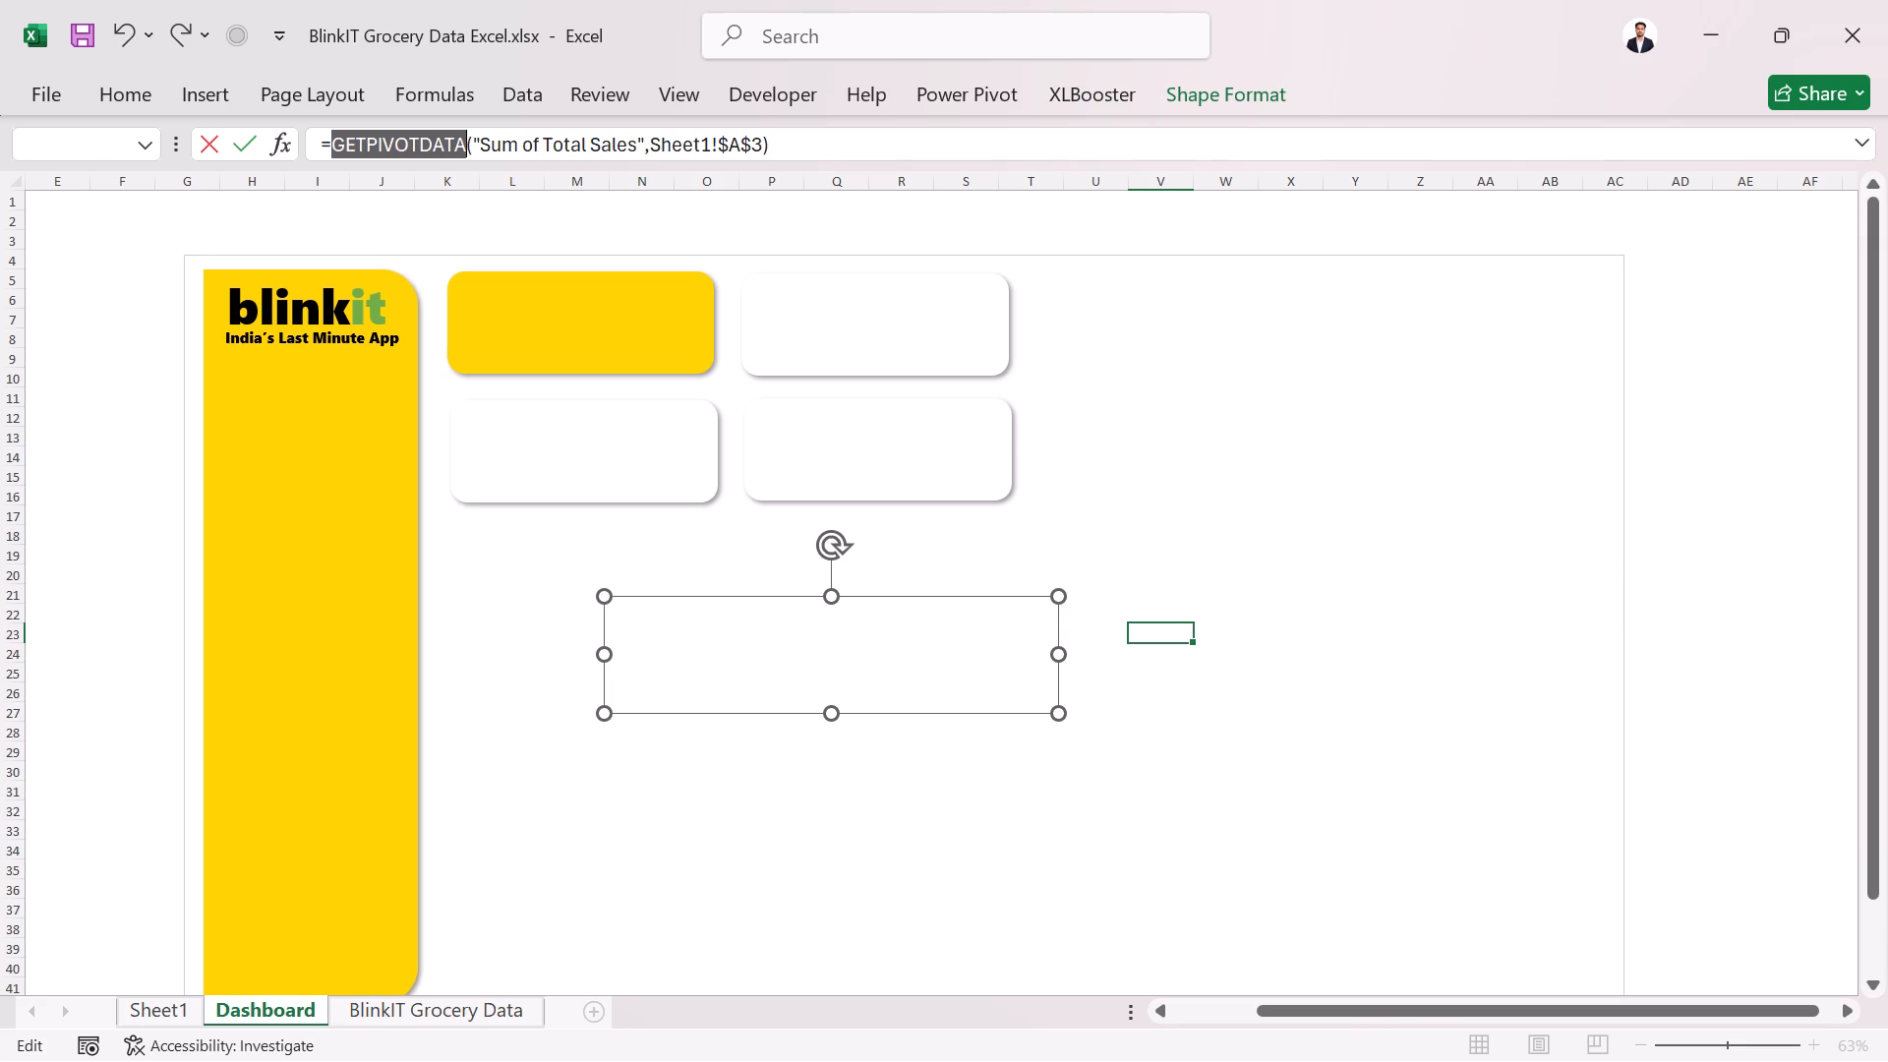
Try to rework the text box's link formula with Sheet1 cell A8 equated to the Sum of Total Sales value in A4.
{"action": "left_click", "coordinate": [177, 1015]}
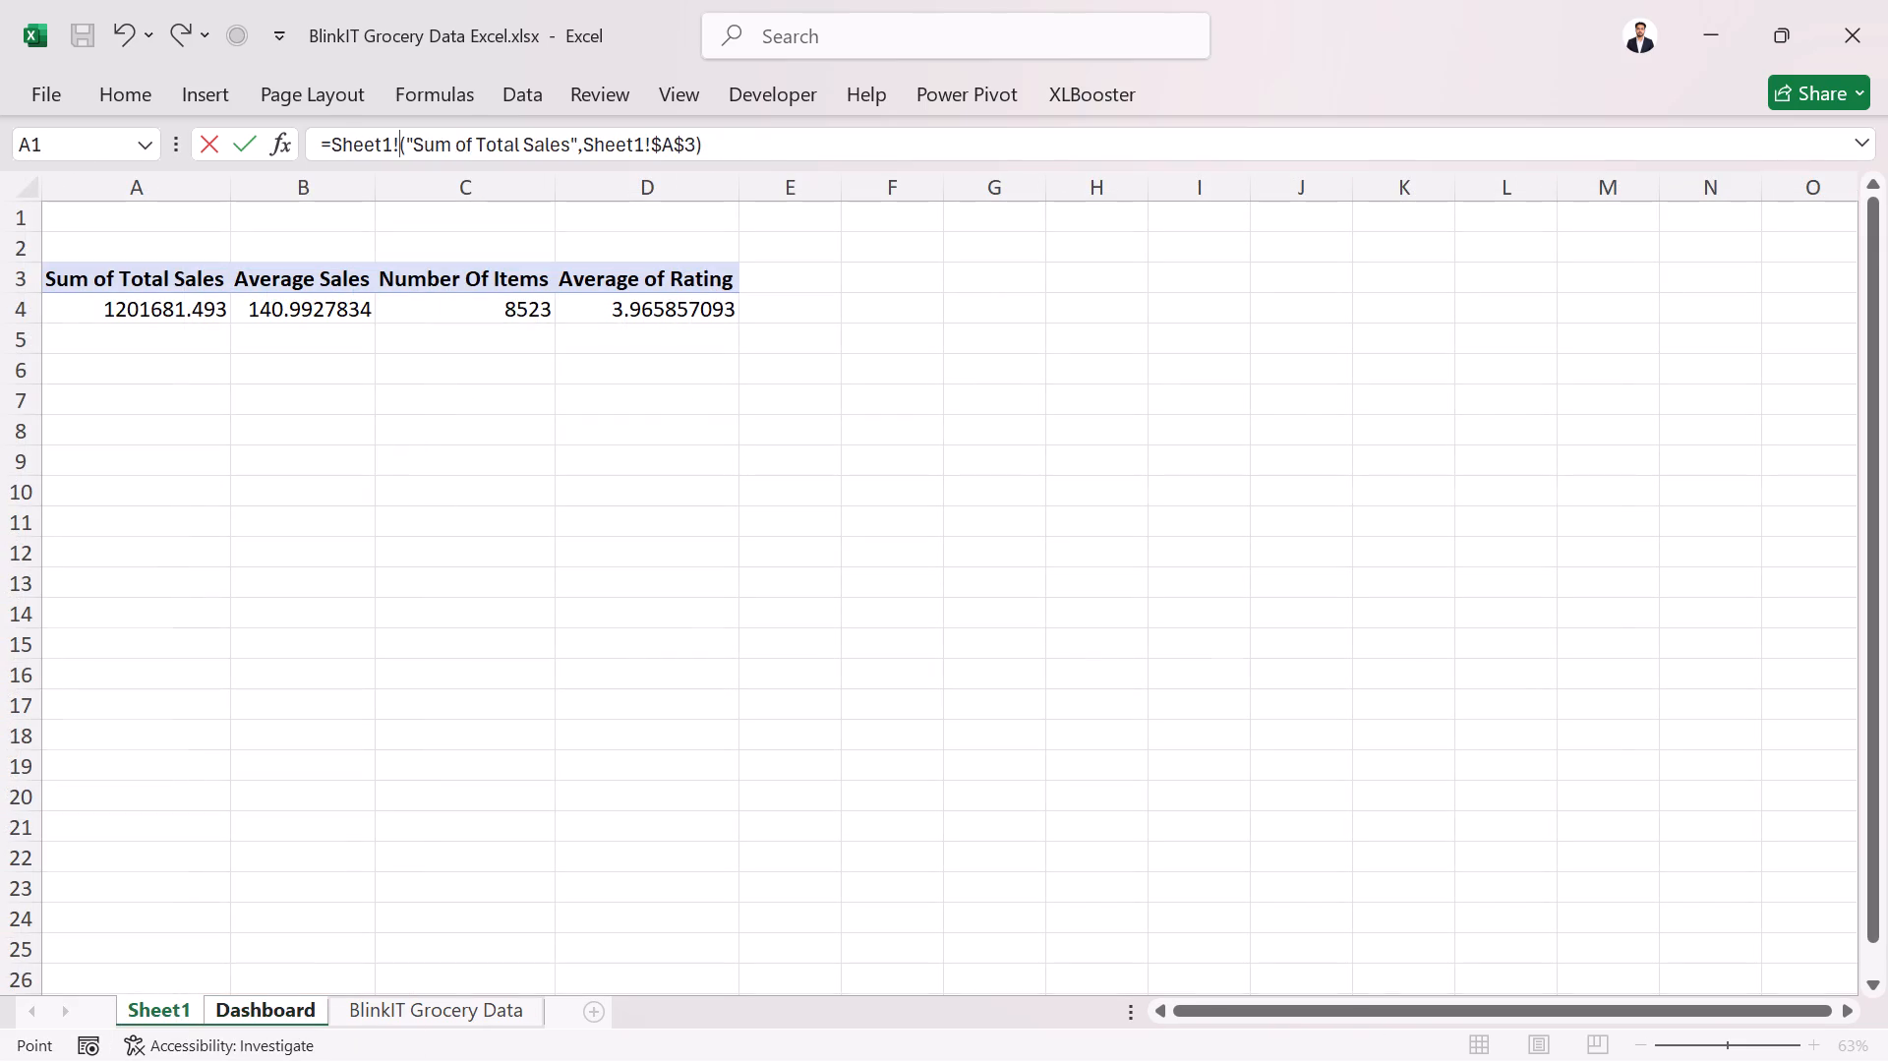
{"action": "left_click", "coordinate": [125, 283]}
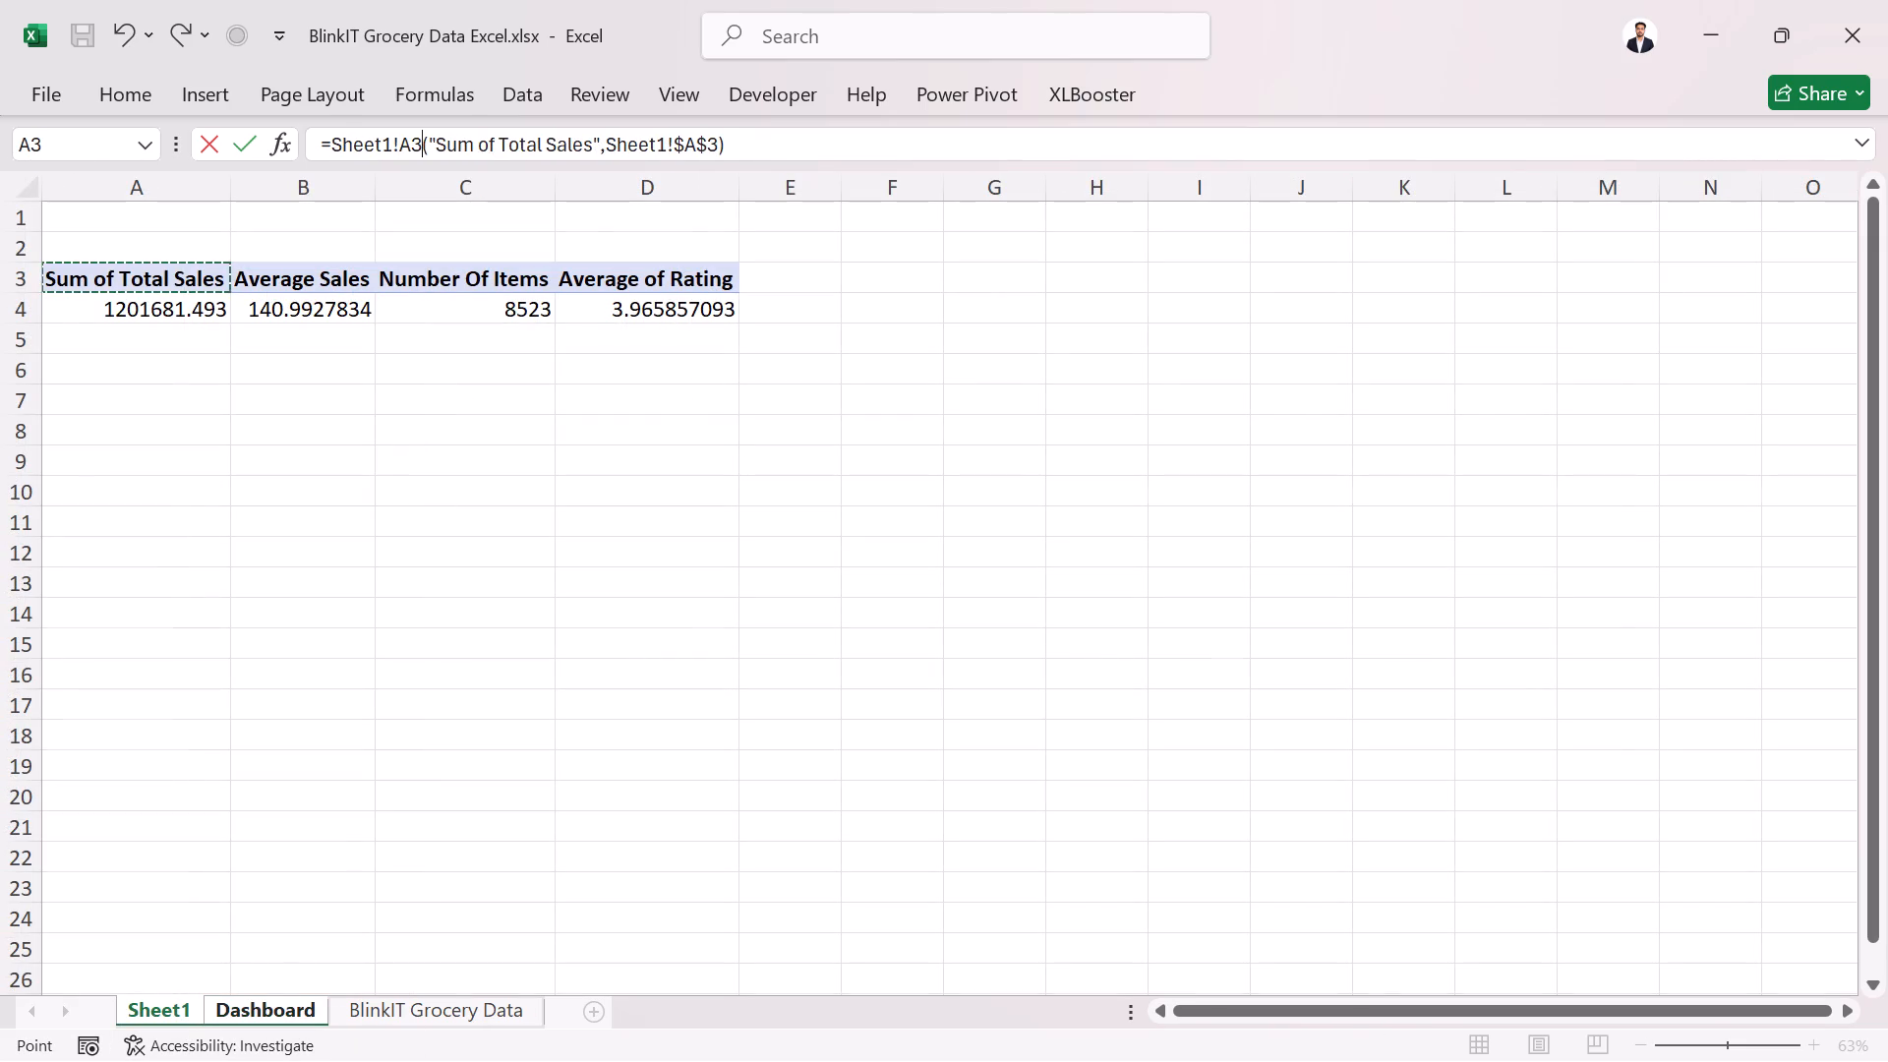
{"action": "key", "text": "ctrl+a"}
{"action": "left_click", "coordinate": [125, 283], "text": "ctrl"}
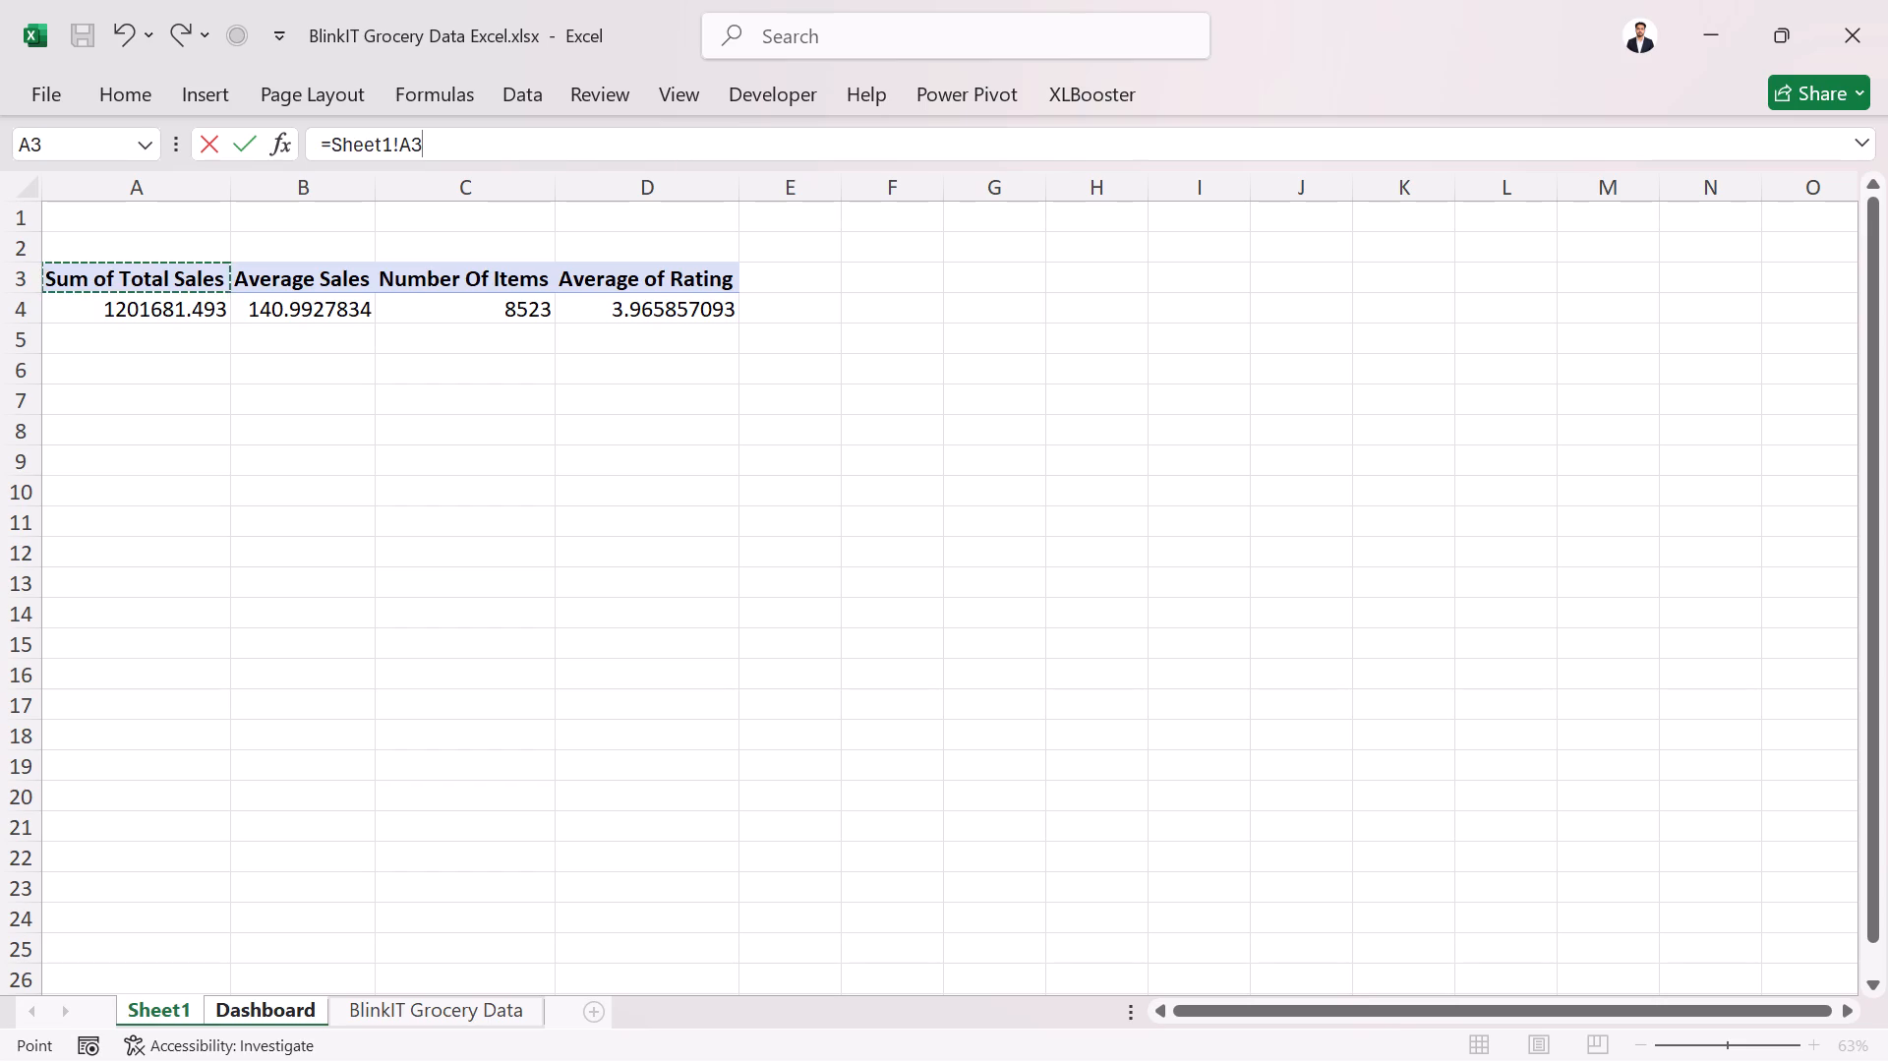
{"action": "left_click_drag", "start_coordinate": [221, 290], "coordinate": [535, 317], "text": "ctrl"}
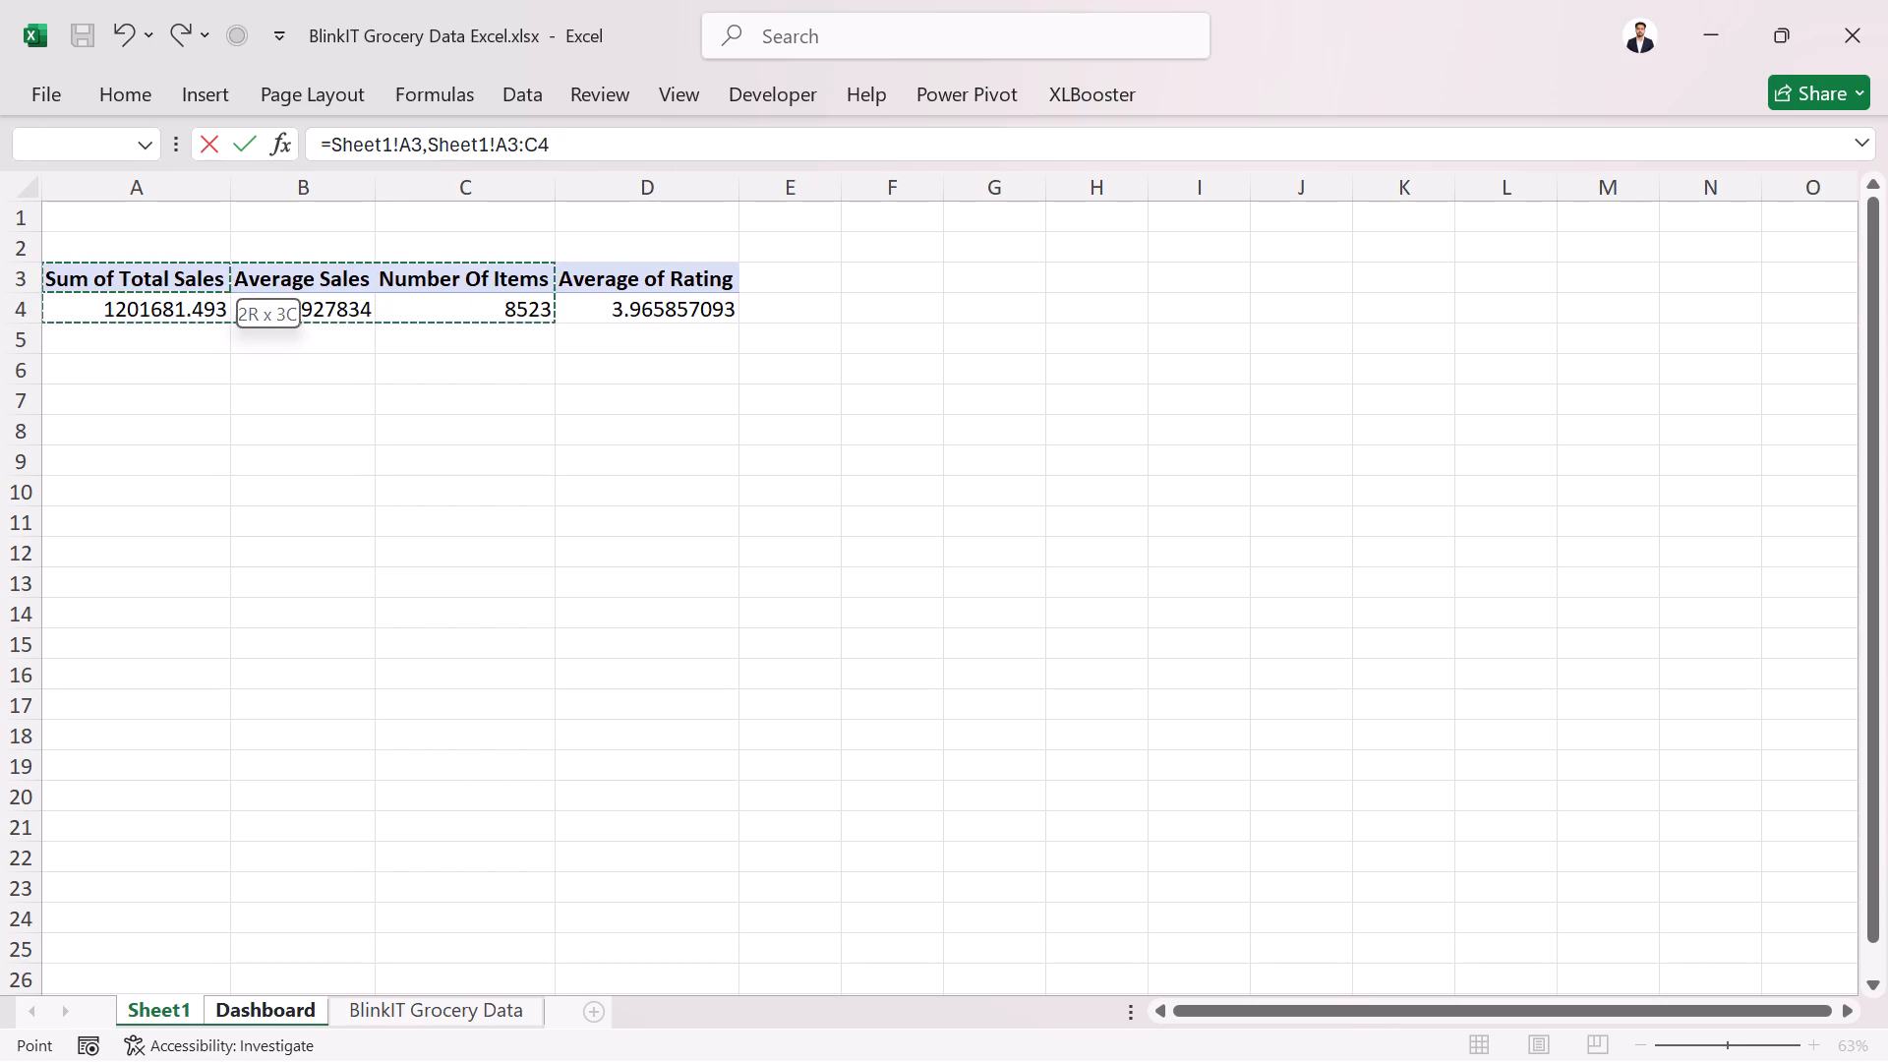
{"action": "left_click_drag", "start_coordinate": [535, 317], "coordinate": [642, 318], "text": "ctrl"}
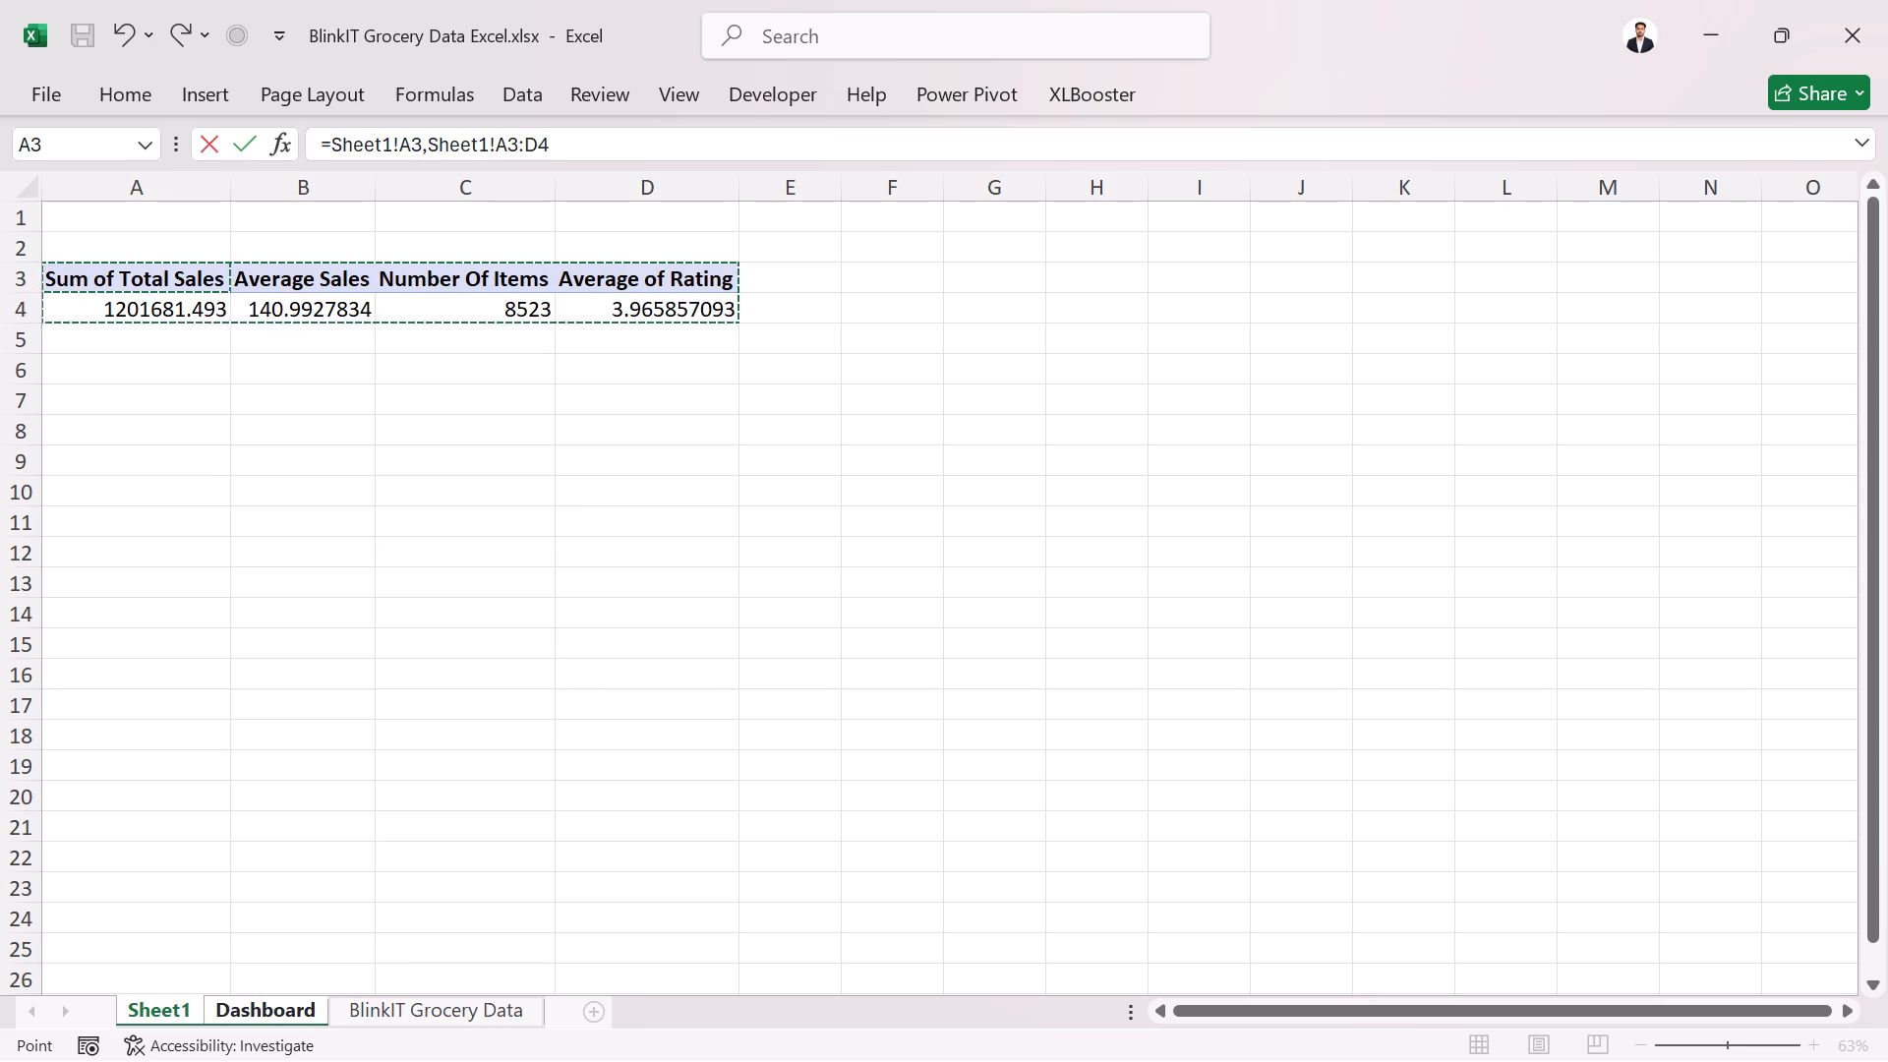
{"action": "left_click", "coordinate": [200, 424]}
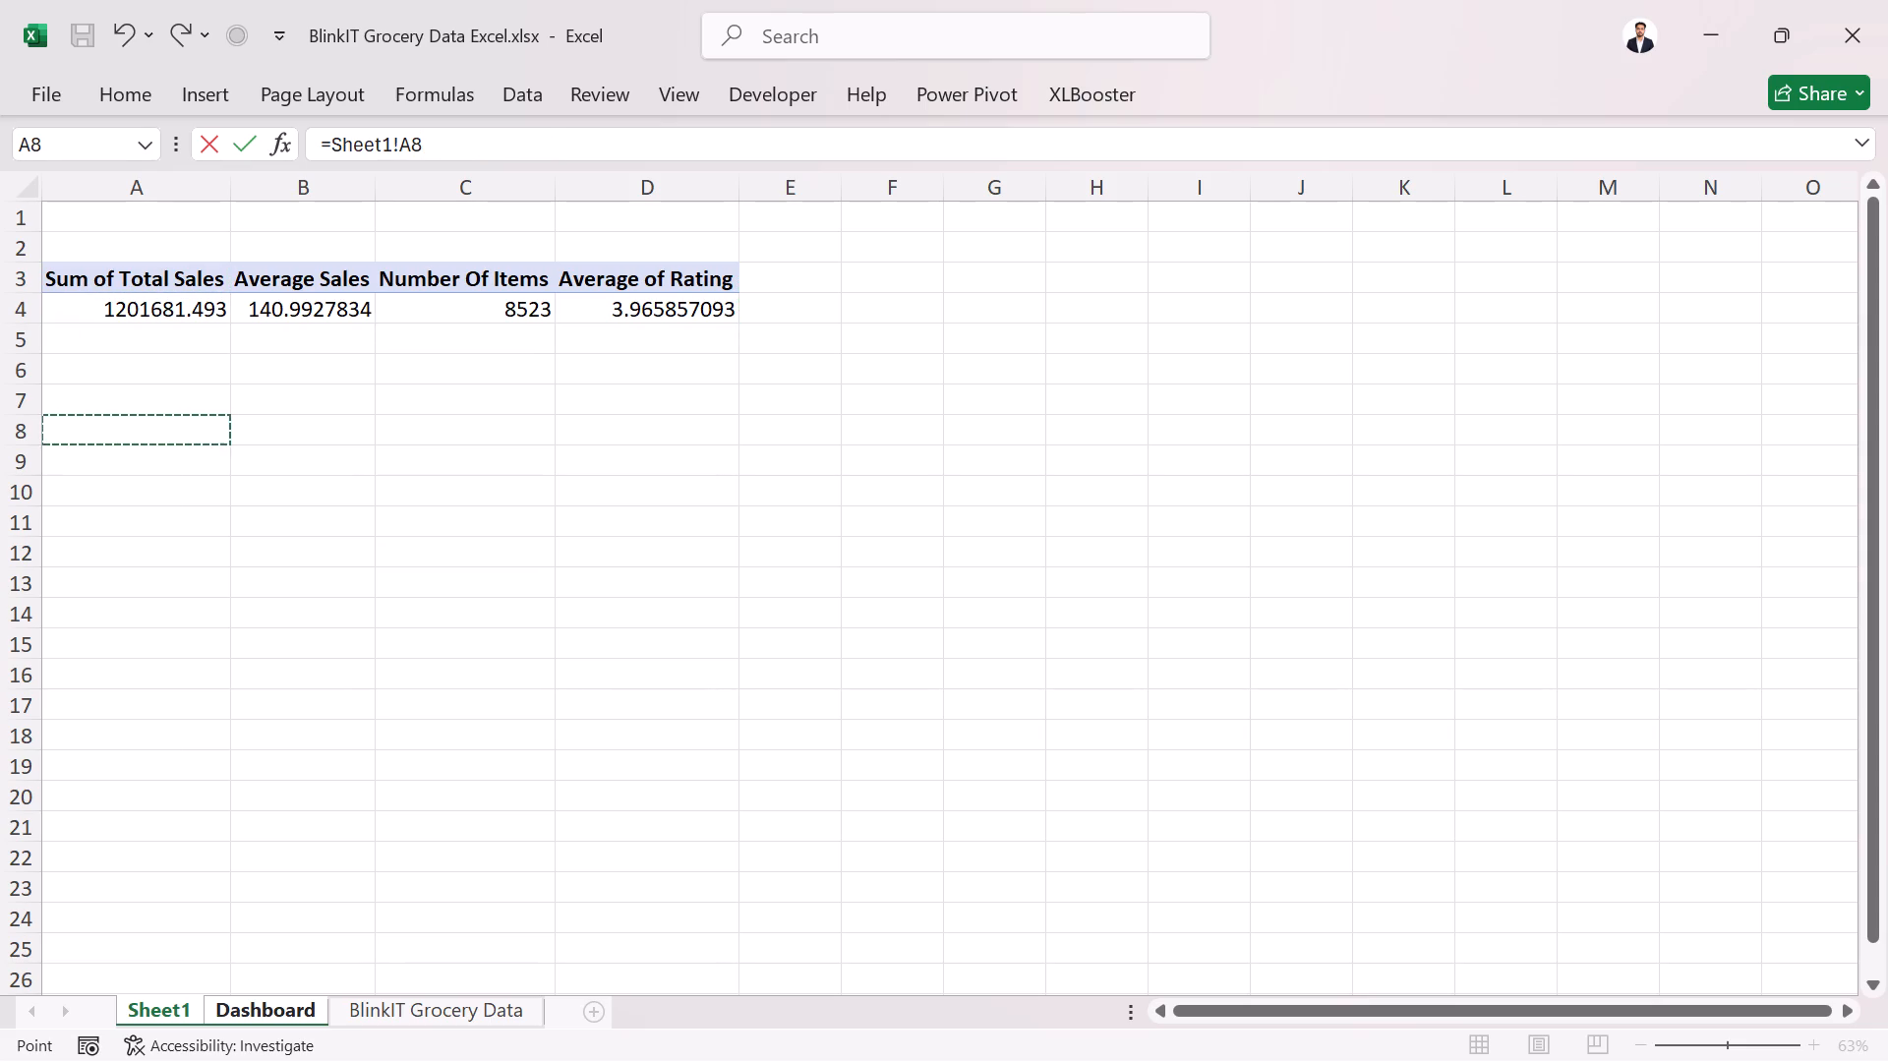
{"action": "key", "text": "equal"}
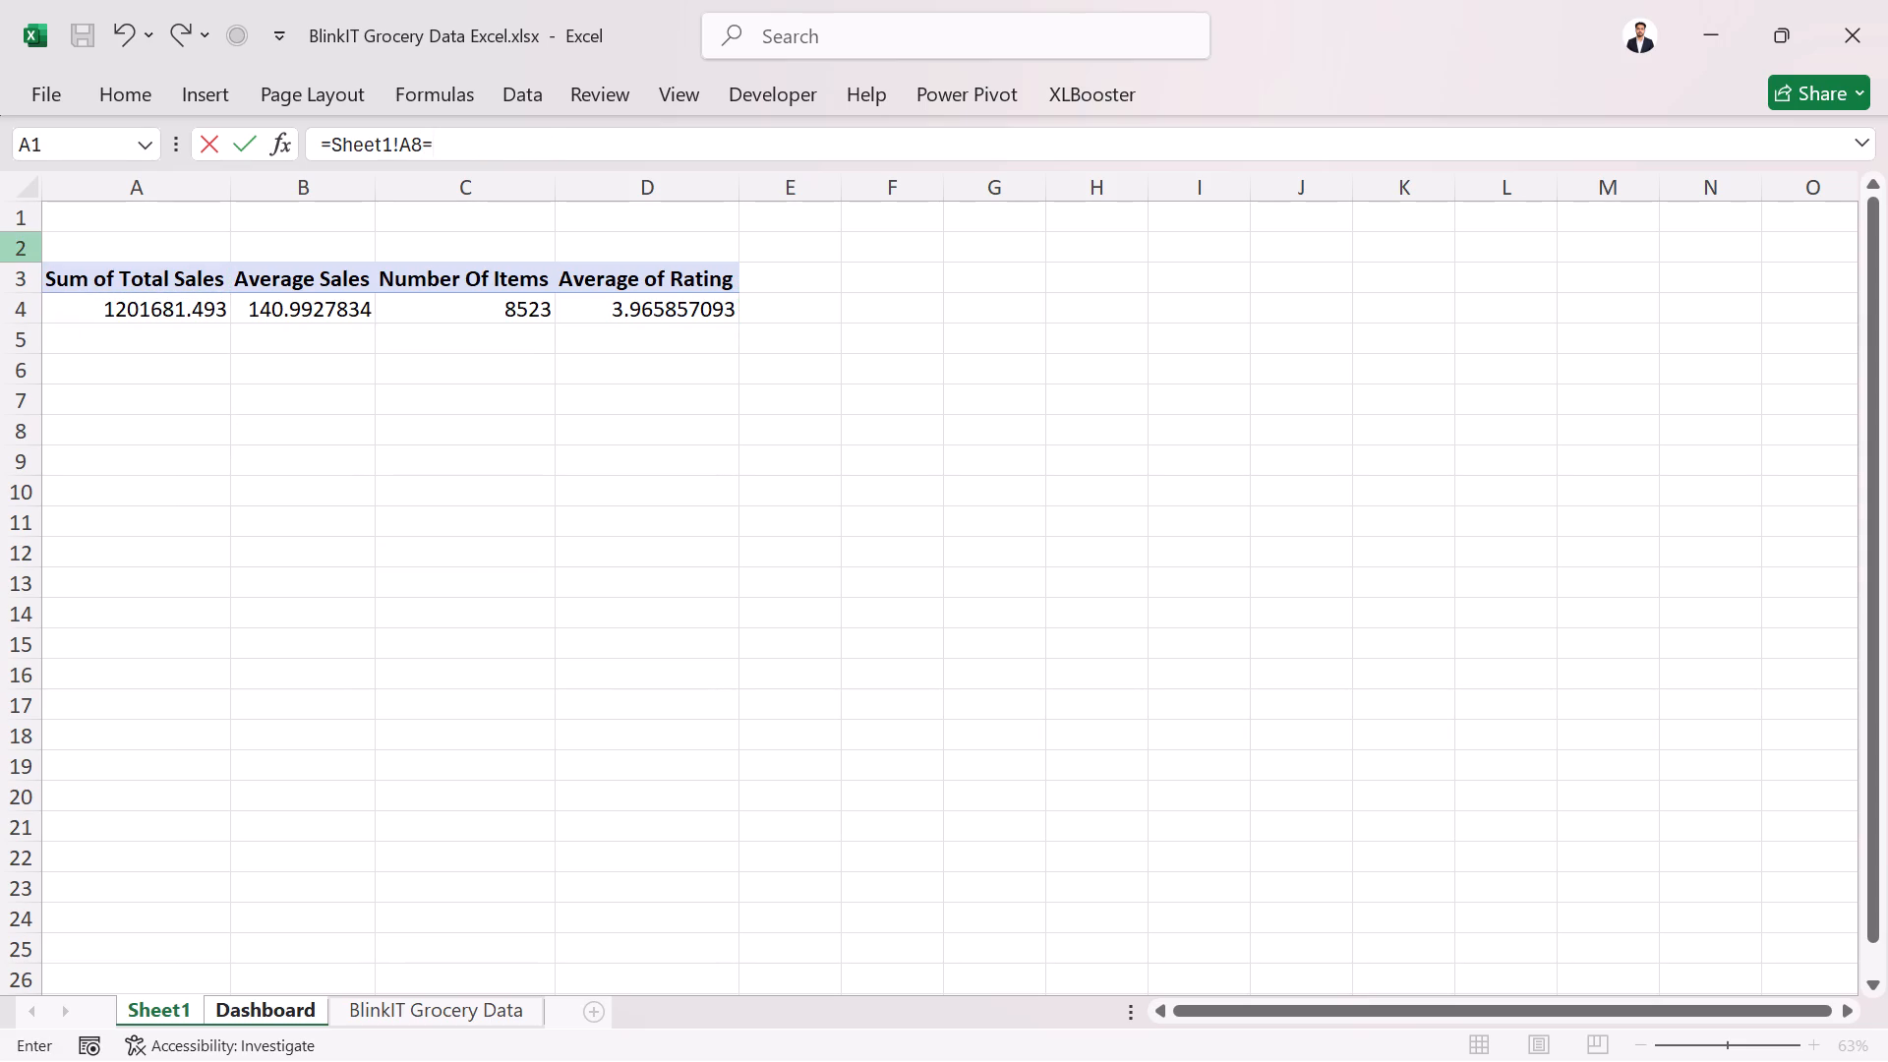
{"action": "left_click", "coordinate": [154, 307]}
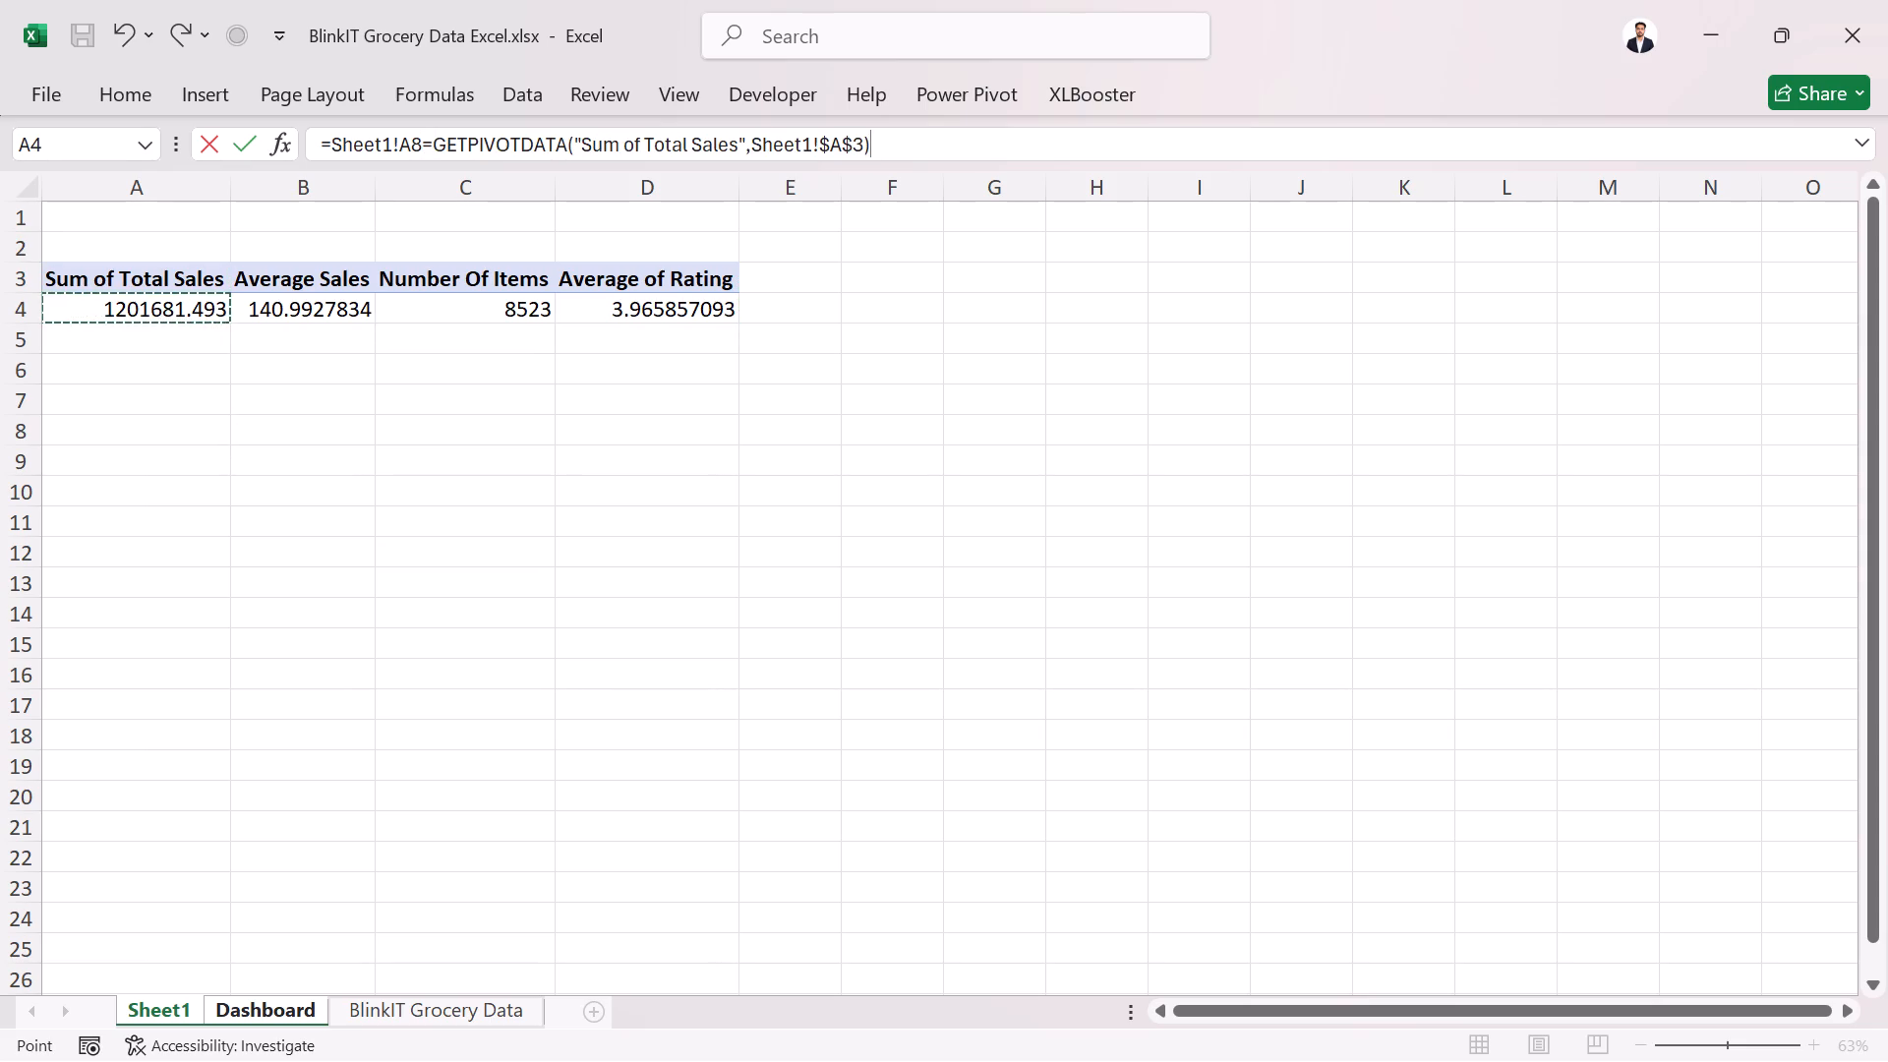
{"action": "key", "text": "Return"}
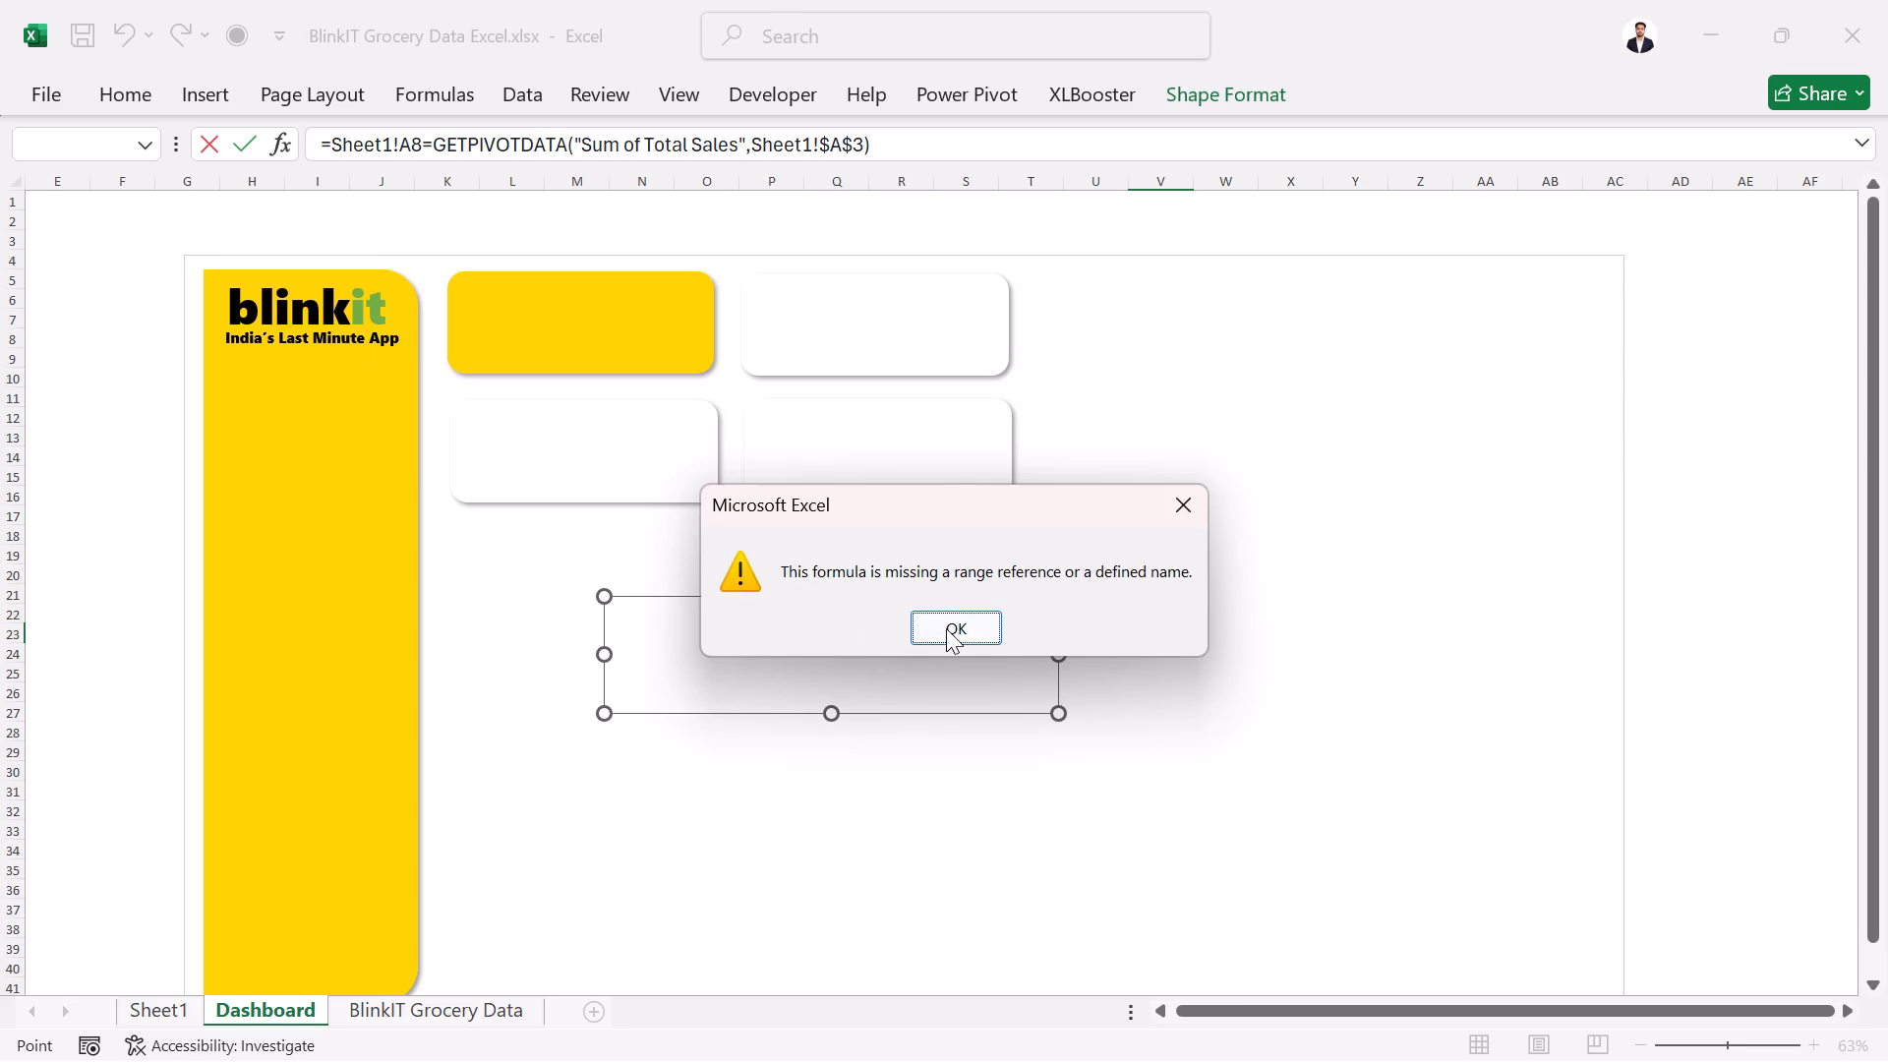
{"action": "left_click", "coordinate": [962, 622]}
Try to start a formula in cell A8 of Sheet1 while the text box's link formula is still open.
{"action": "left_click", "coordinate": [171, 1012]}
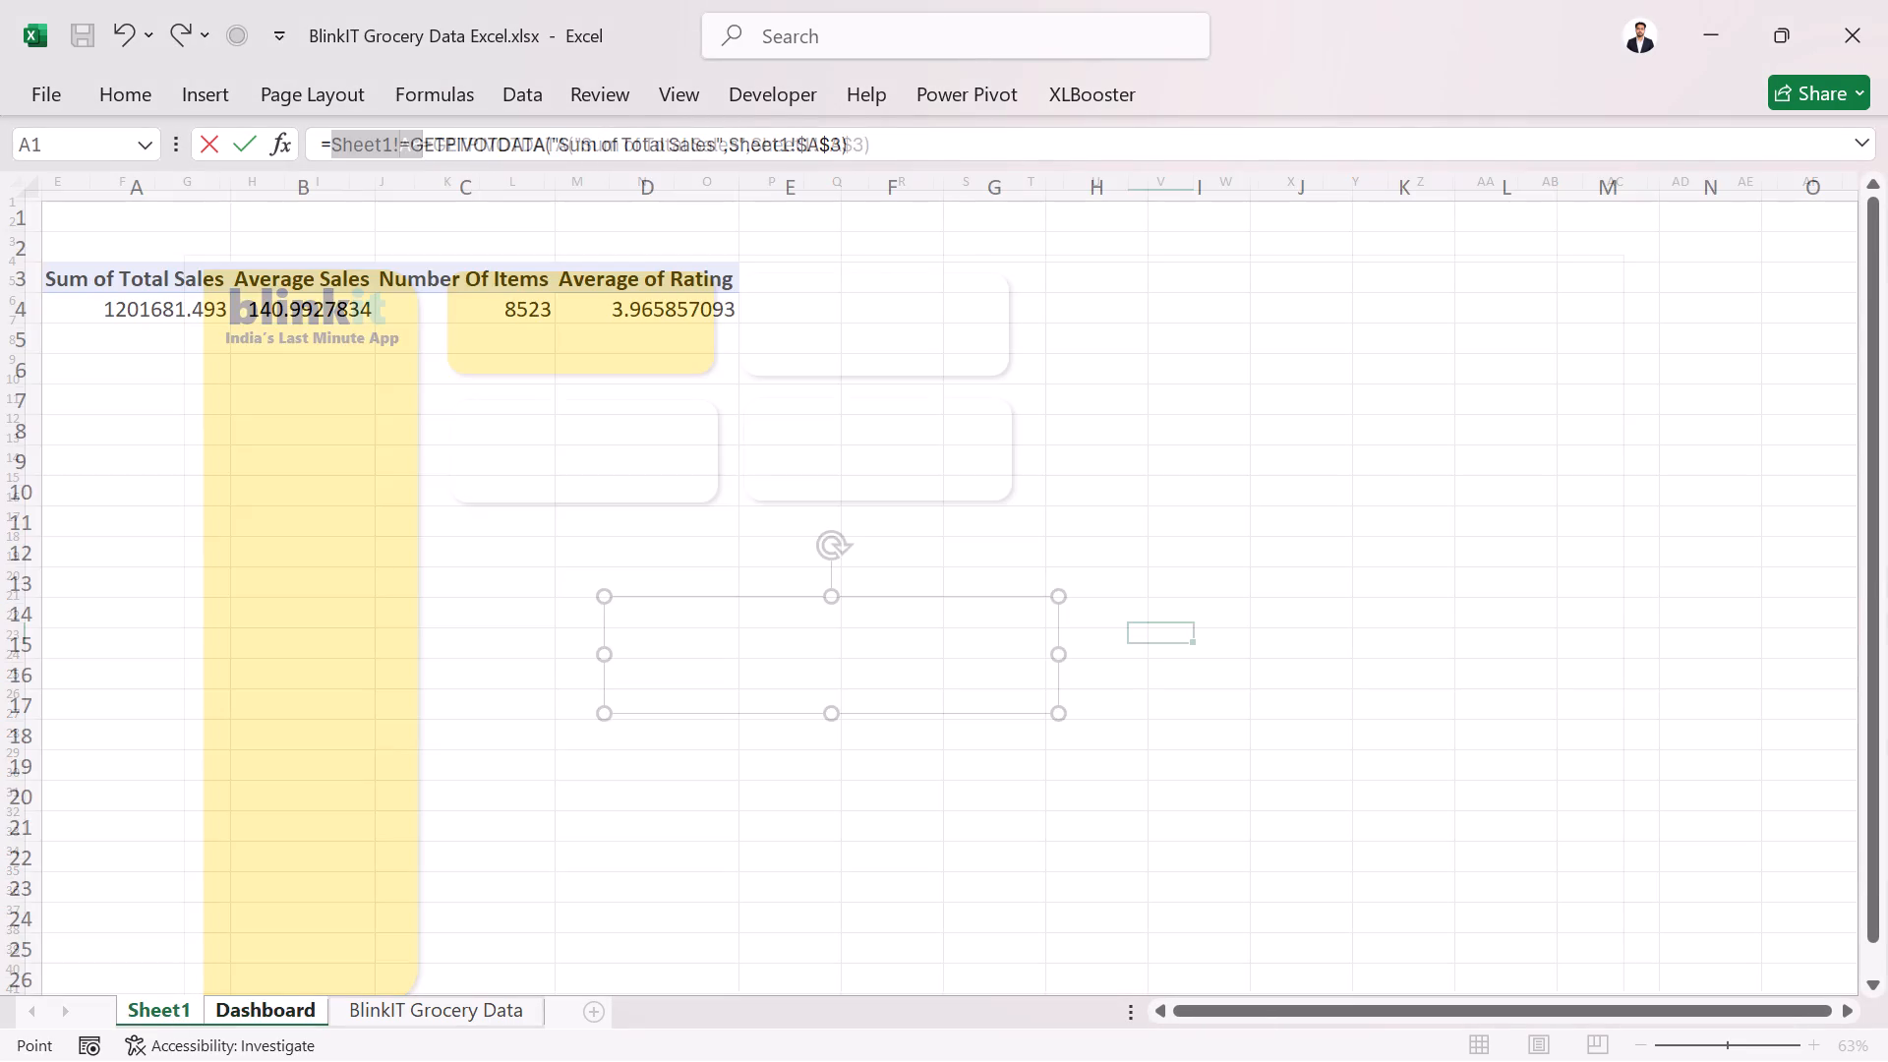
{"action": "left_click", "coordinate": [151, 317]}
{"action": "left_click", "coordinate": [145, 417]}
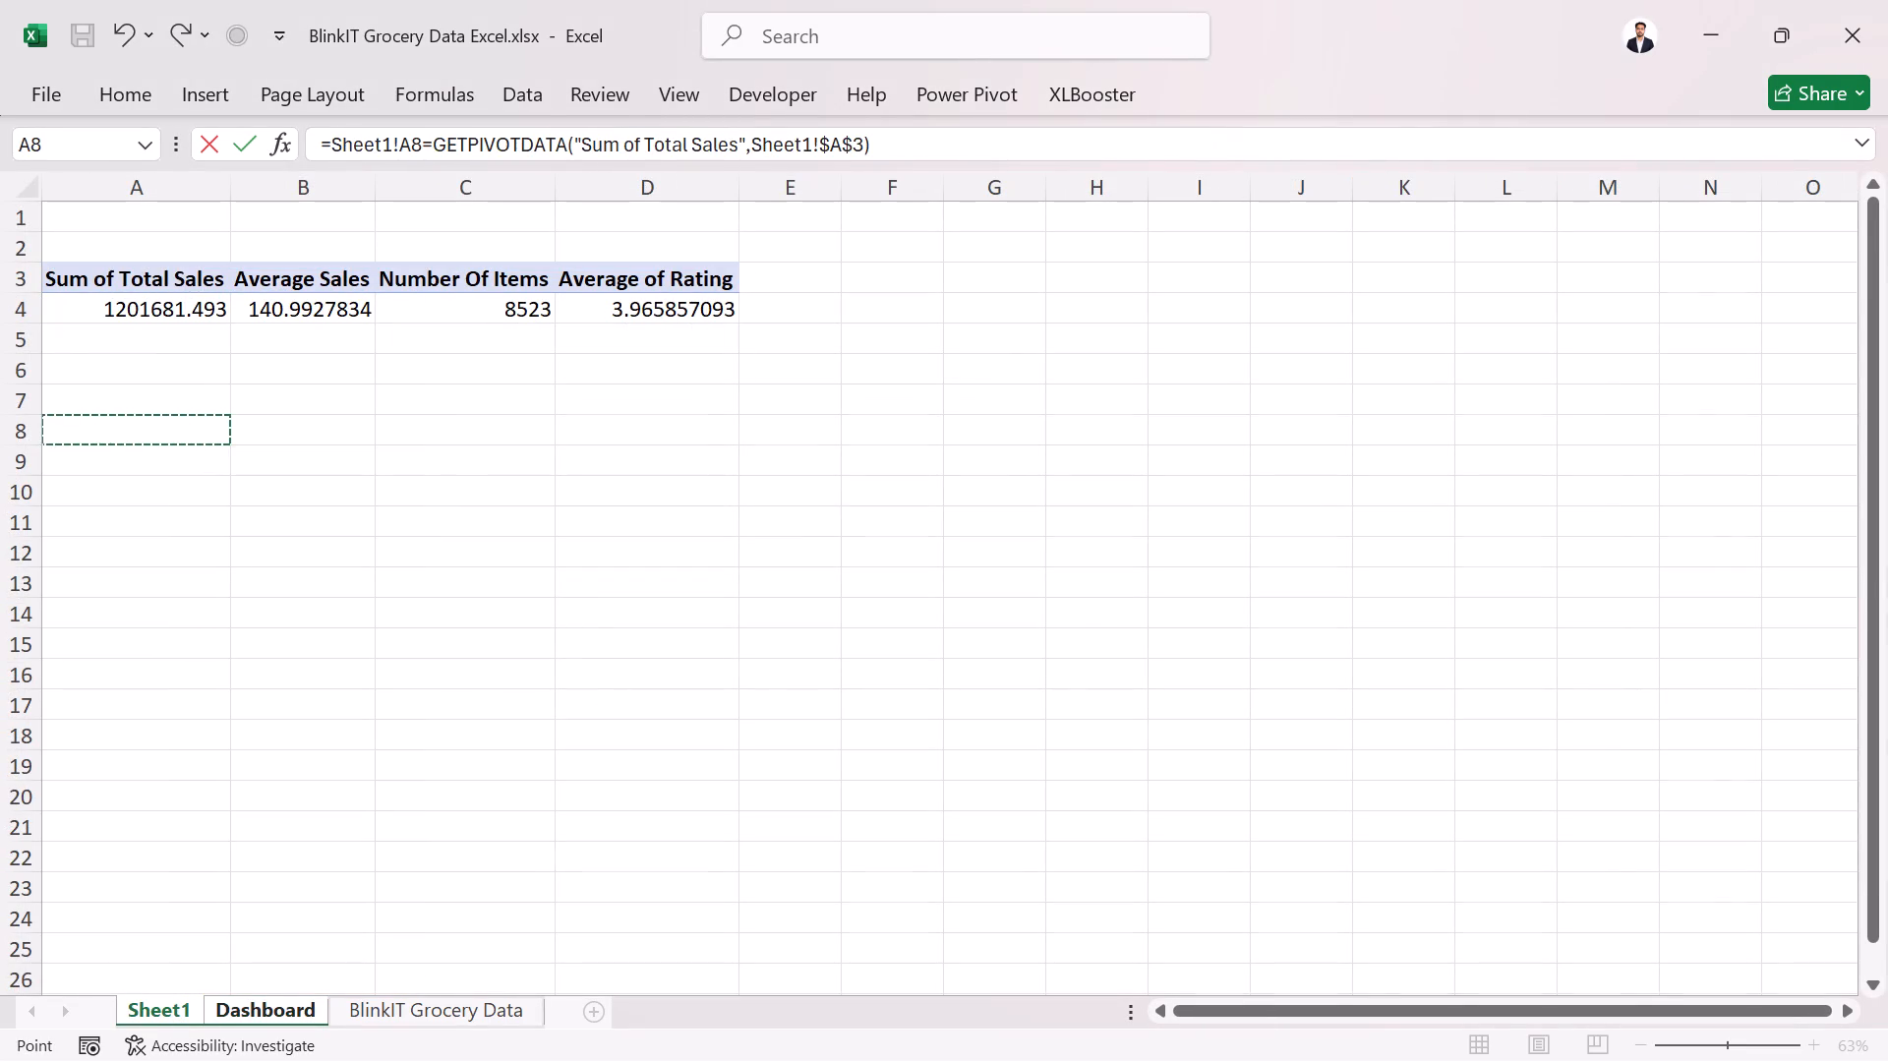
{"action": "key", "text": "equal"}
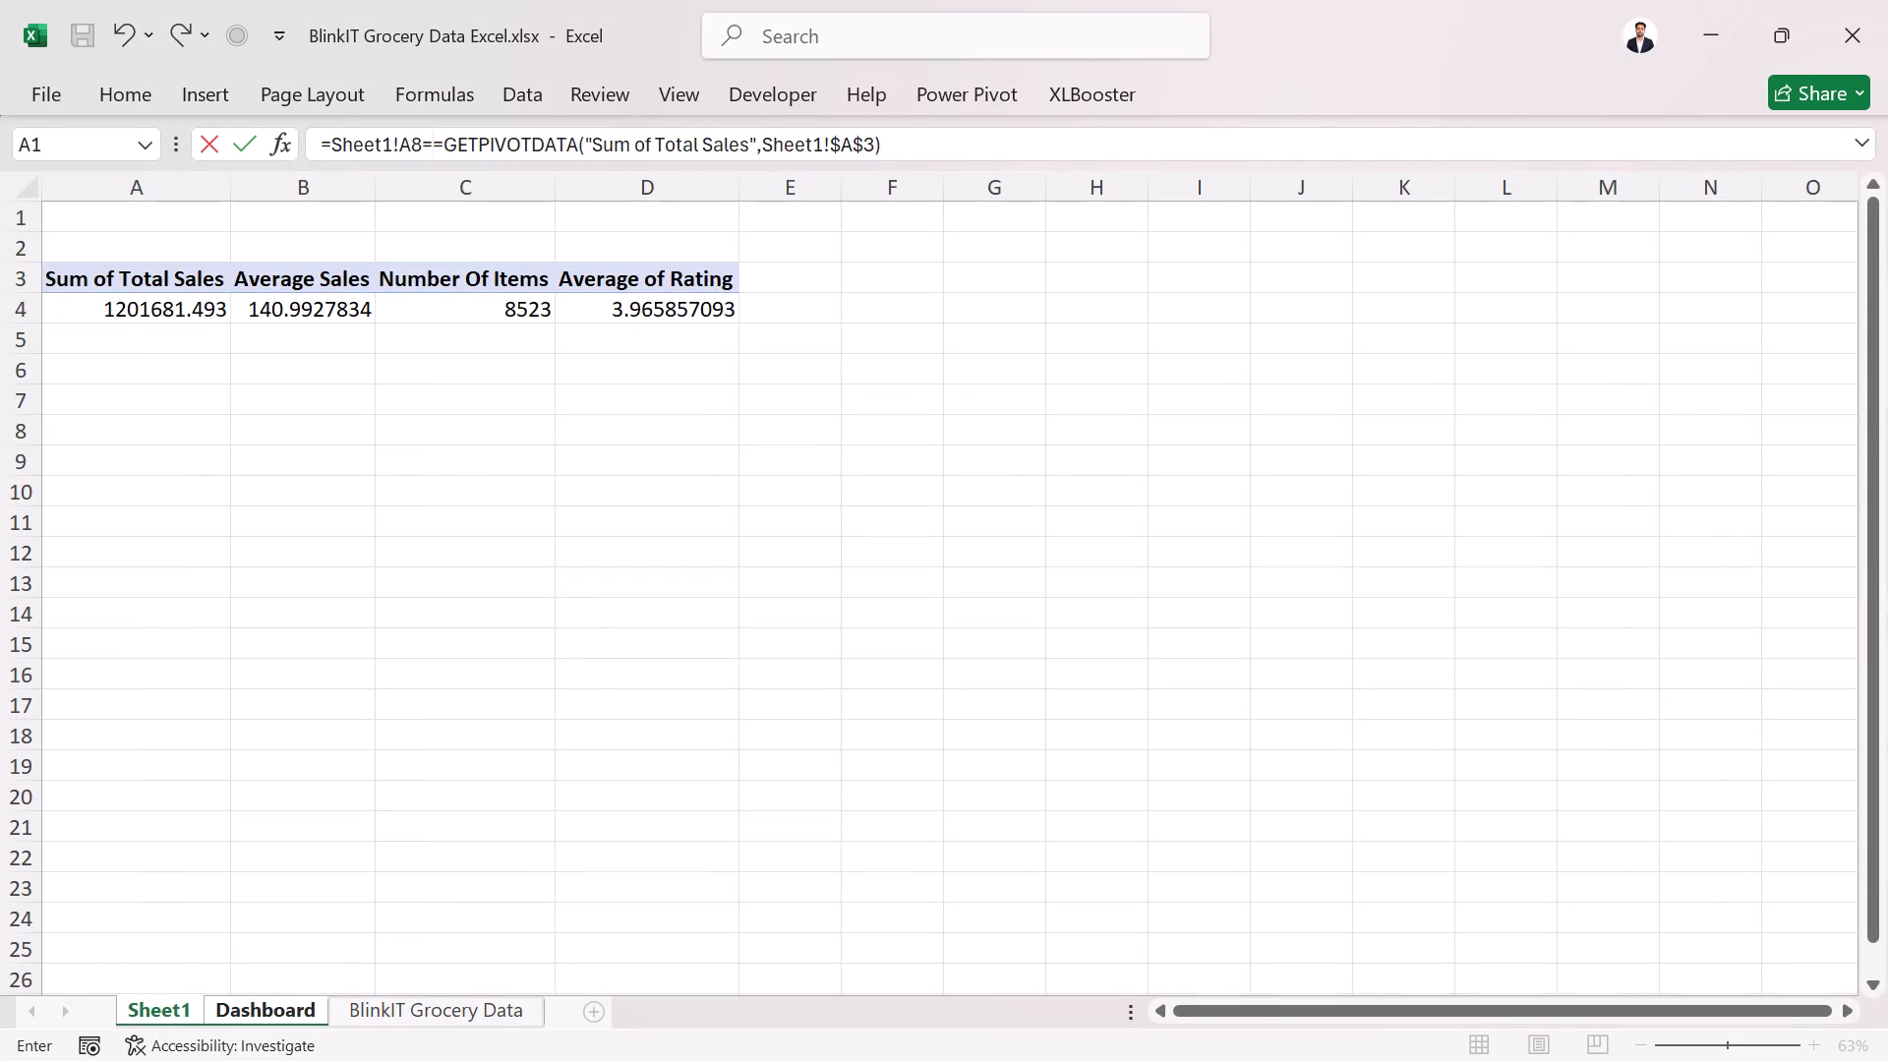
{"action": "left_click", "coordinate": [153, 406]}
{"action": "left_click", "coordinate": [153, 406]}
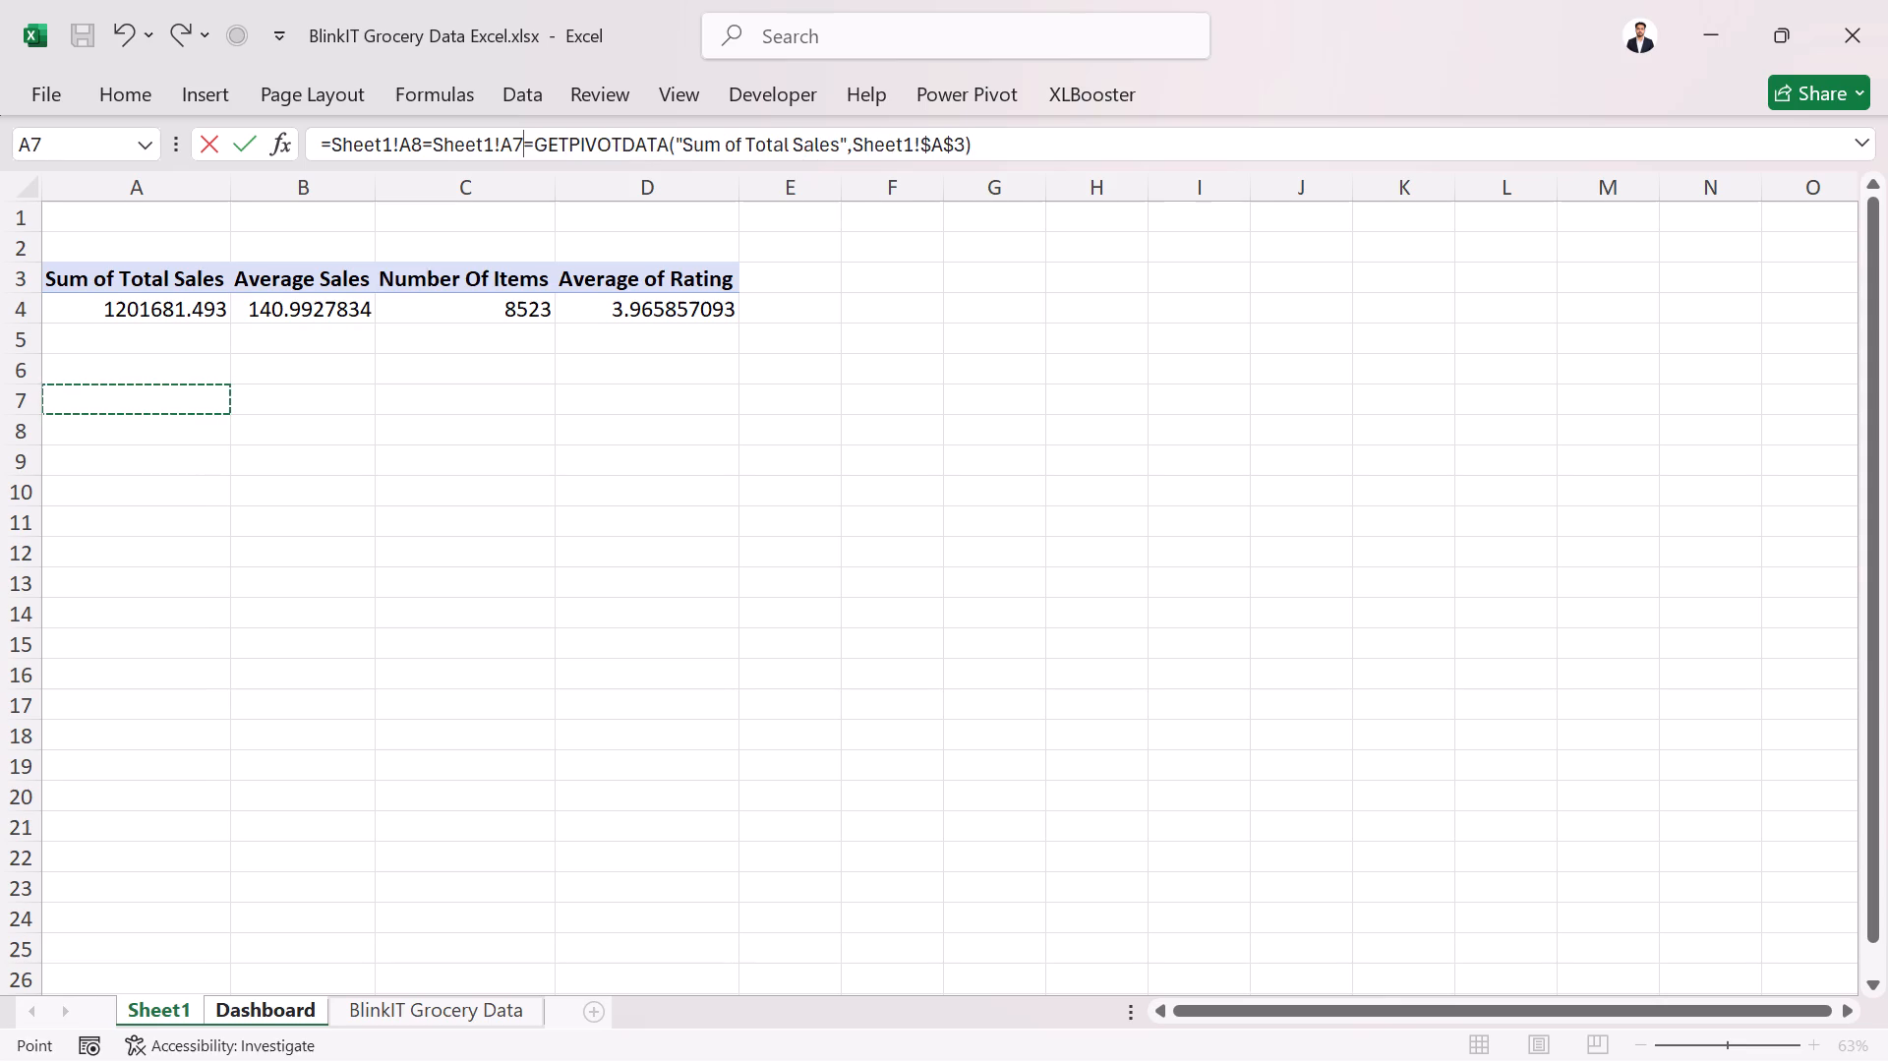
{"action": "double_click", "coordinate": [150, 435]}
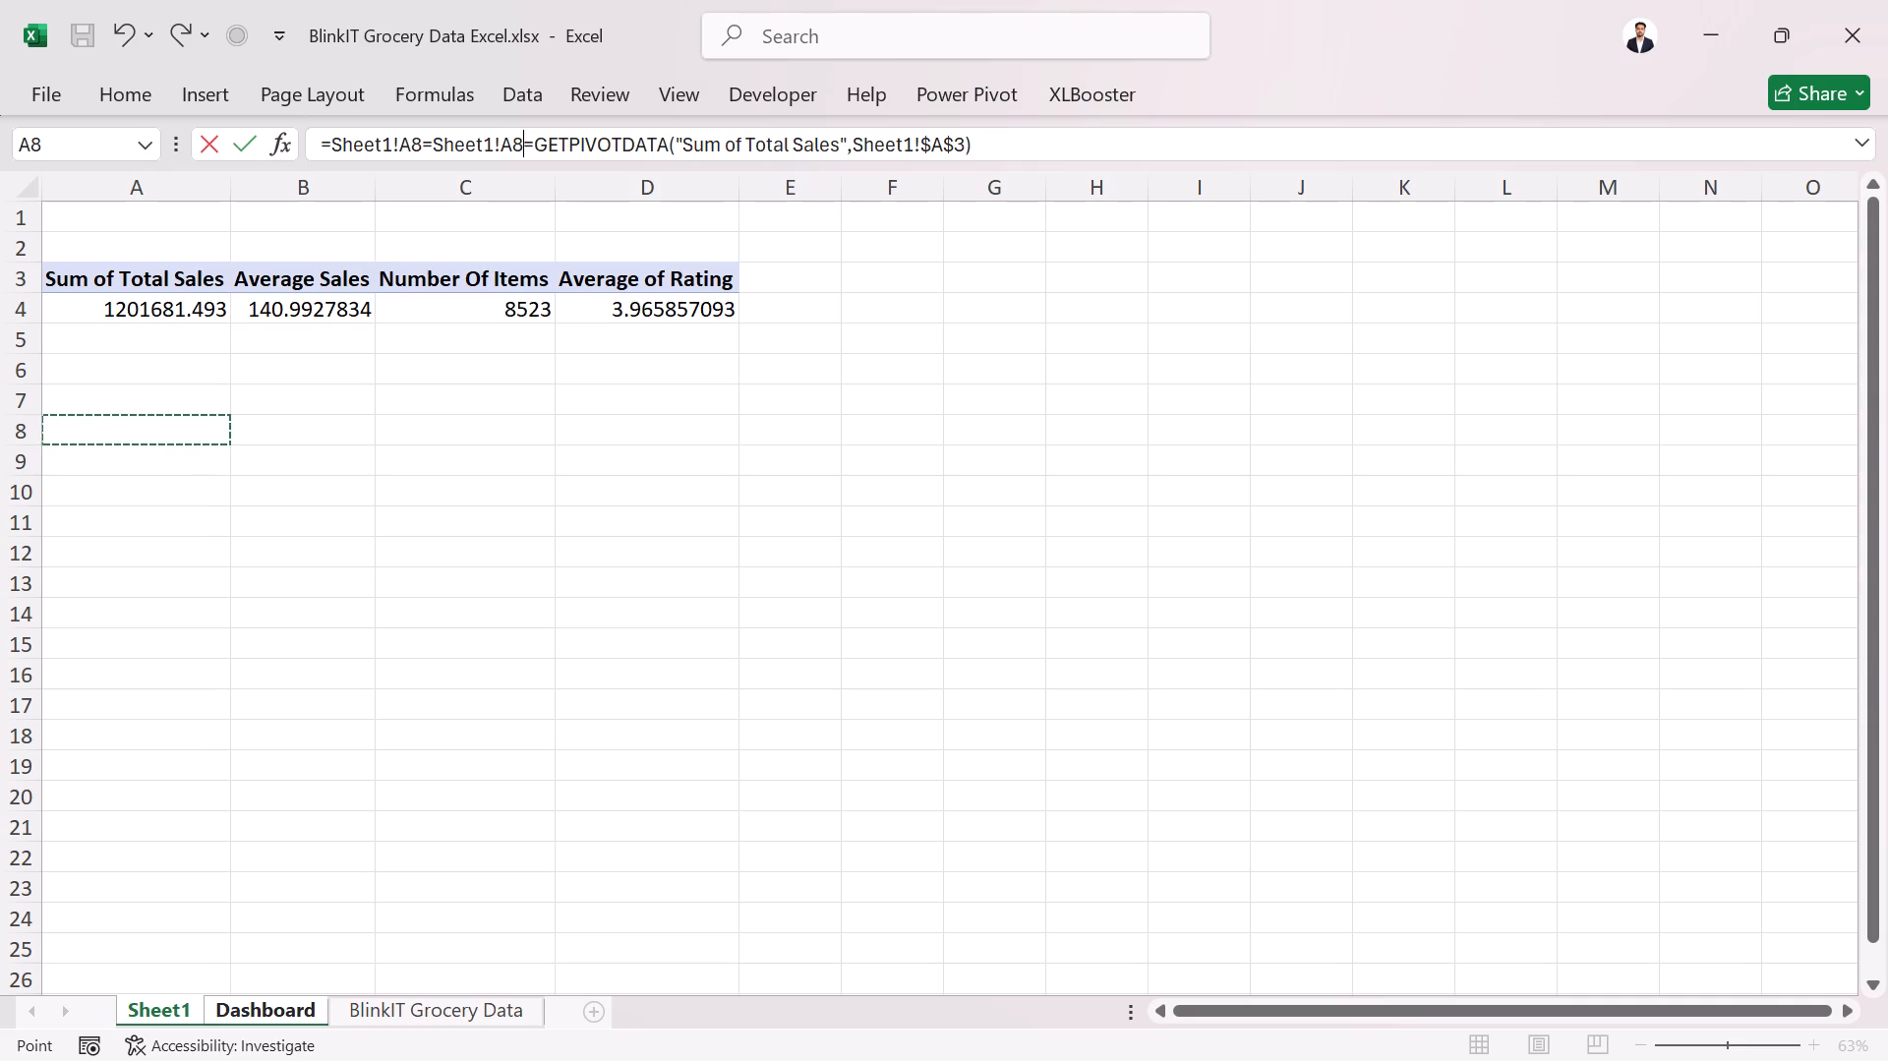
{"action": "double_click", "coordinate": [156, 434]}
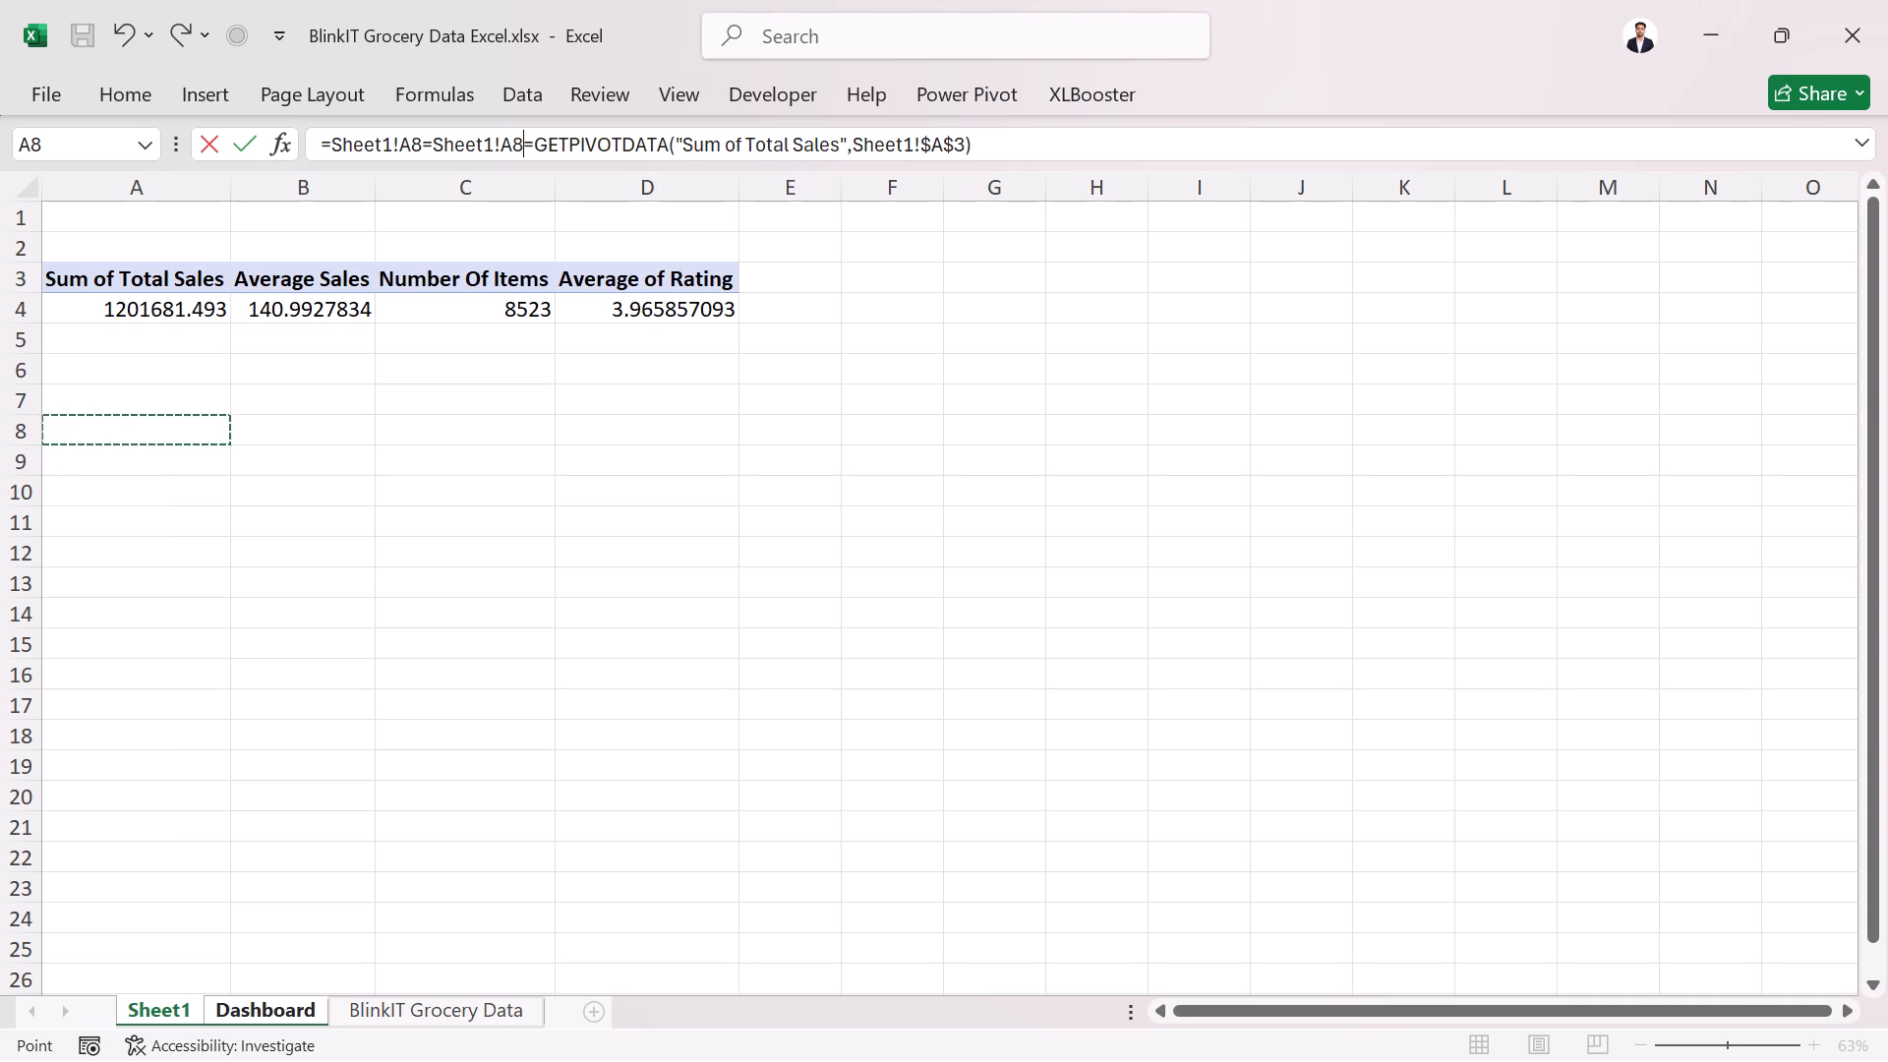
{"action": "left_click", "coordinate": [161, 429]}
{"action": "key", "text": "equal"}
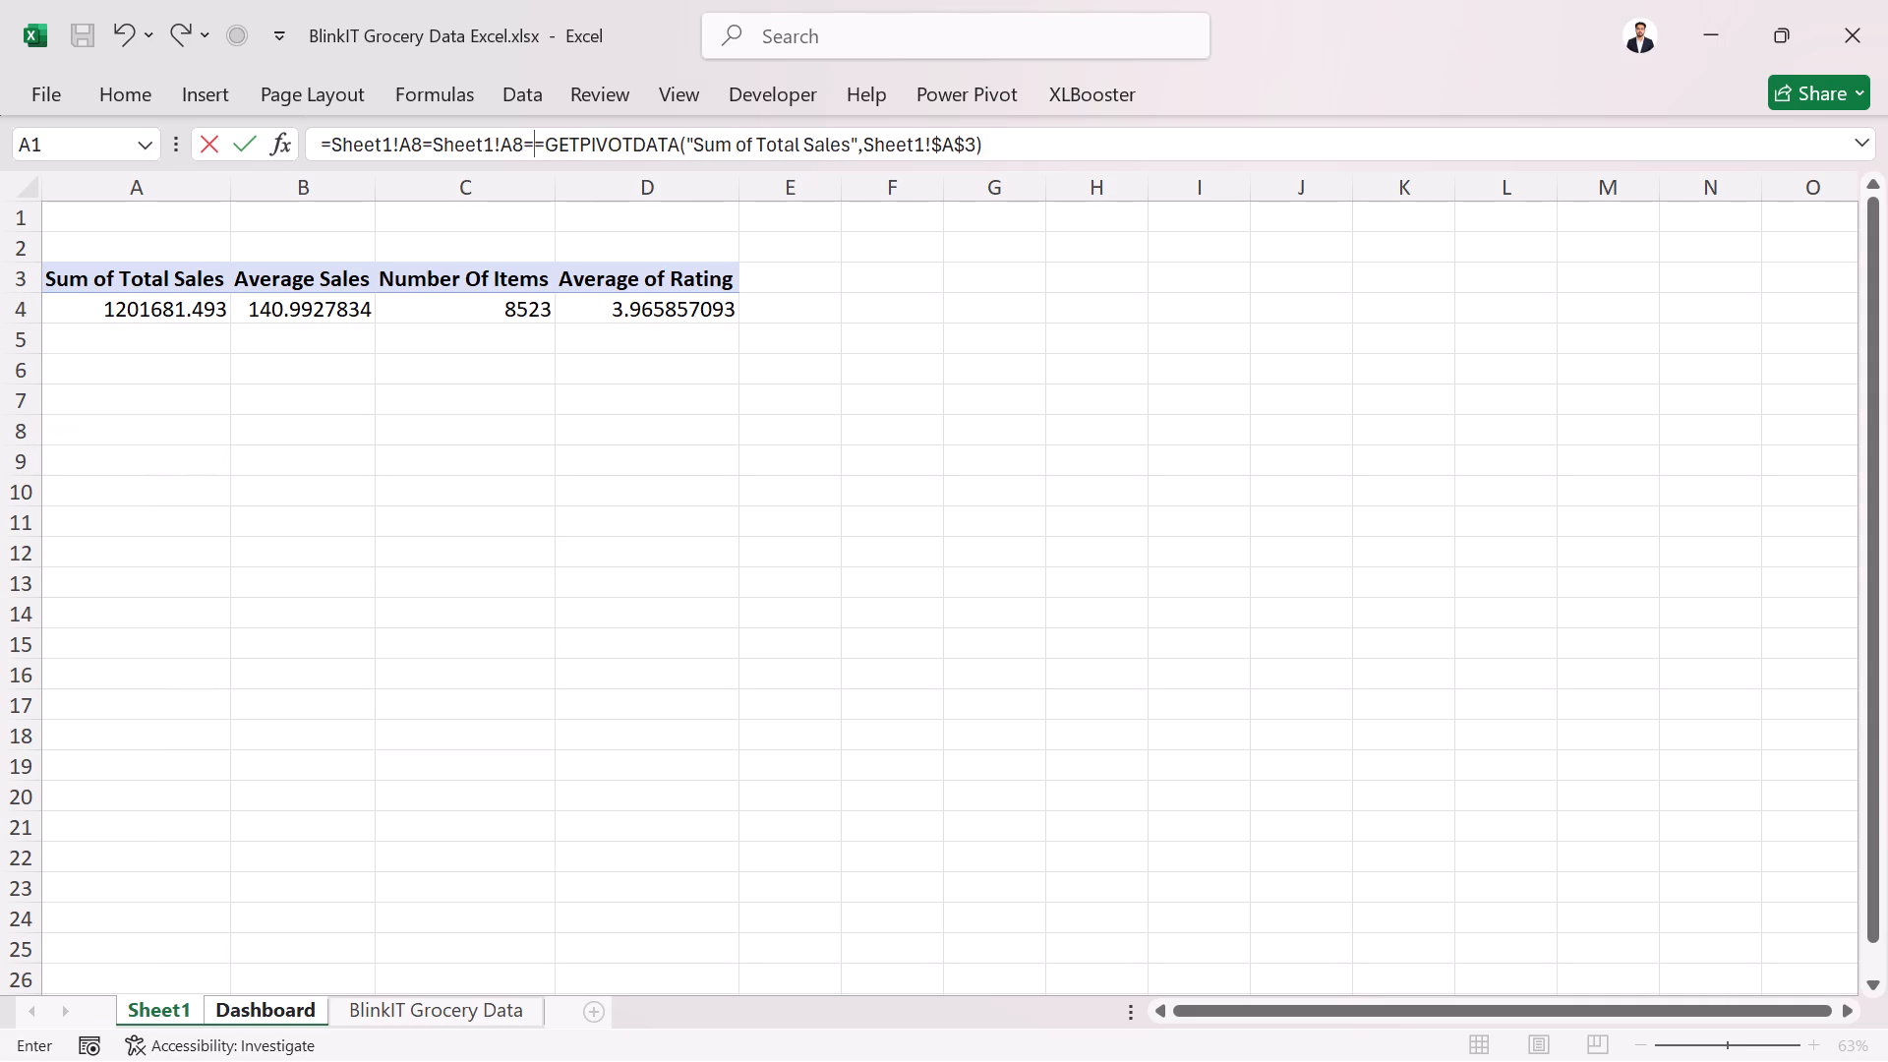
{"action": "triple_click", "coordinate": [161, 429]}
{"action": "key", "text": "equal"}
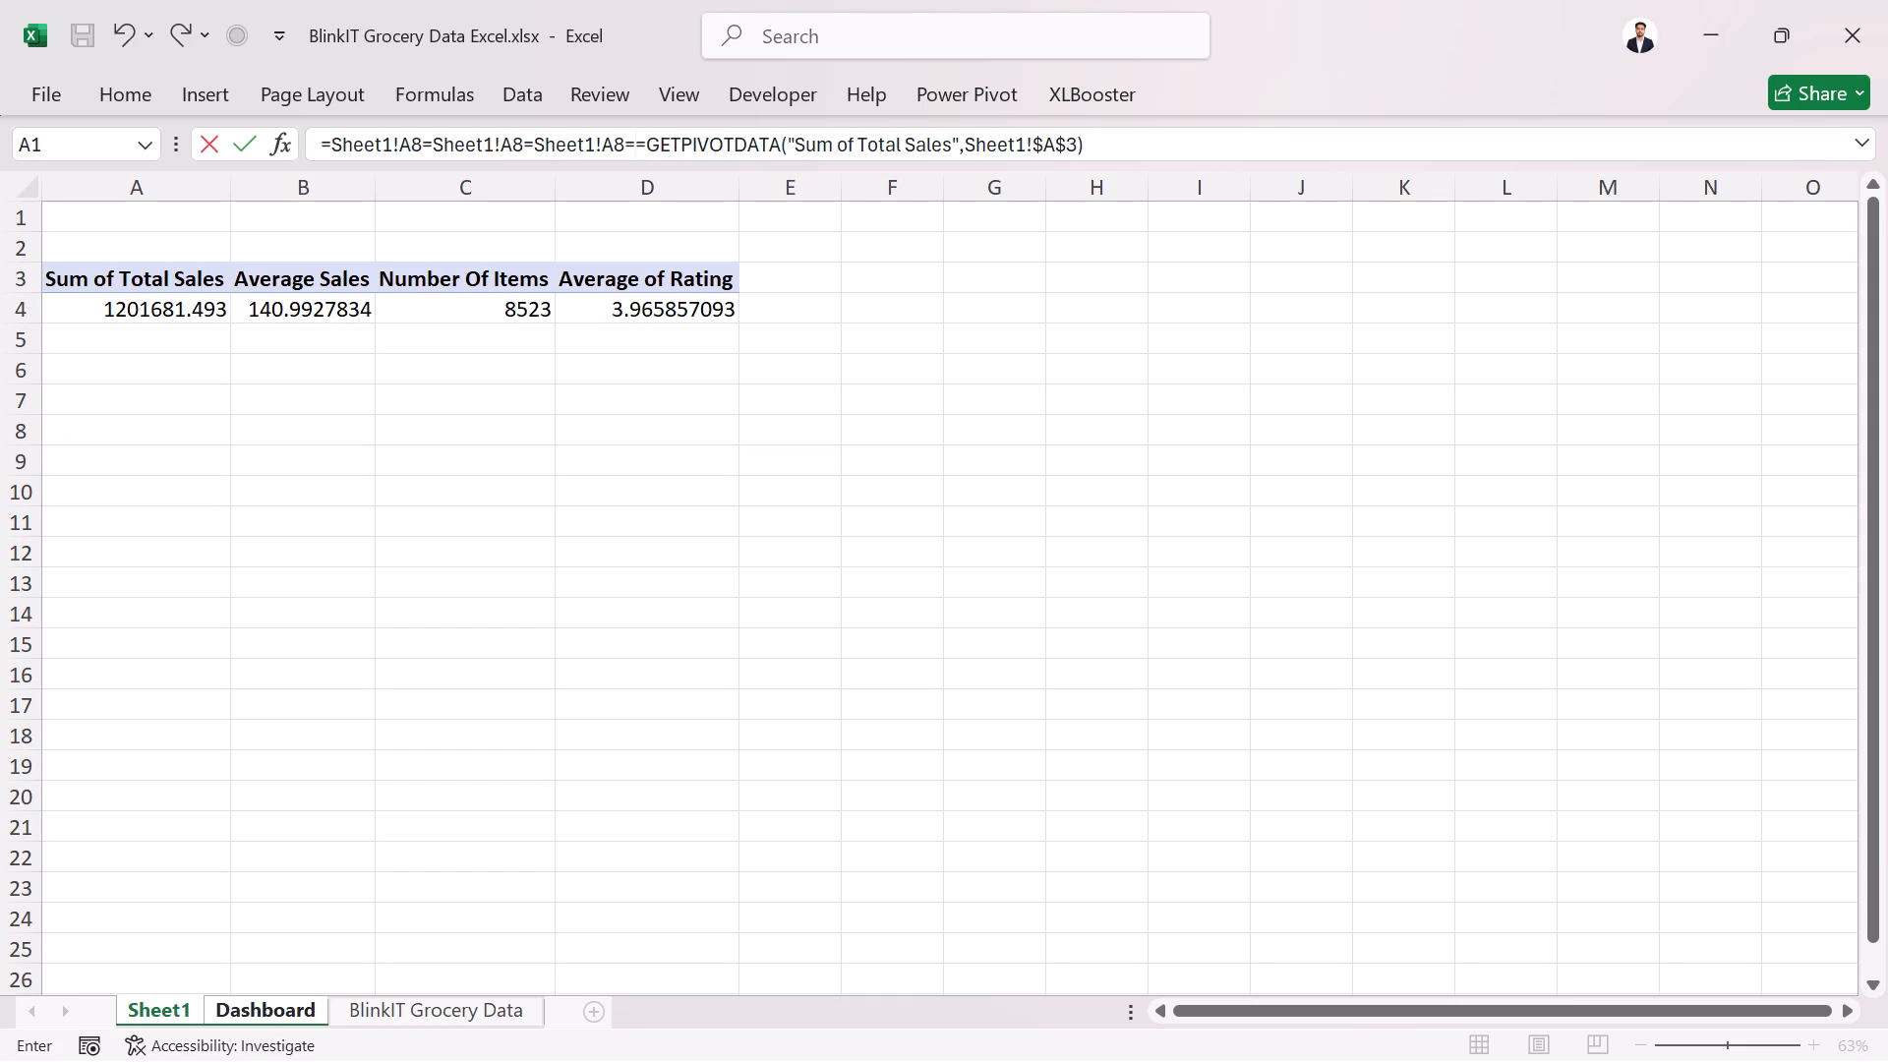
Return to the Dashboard sheet and clear the text box's entire link formula.
{"action": "left_click", "coordinate": [365, 1006]}
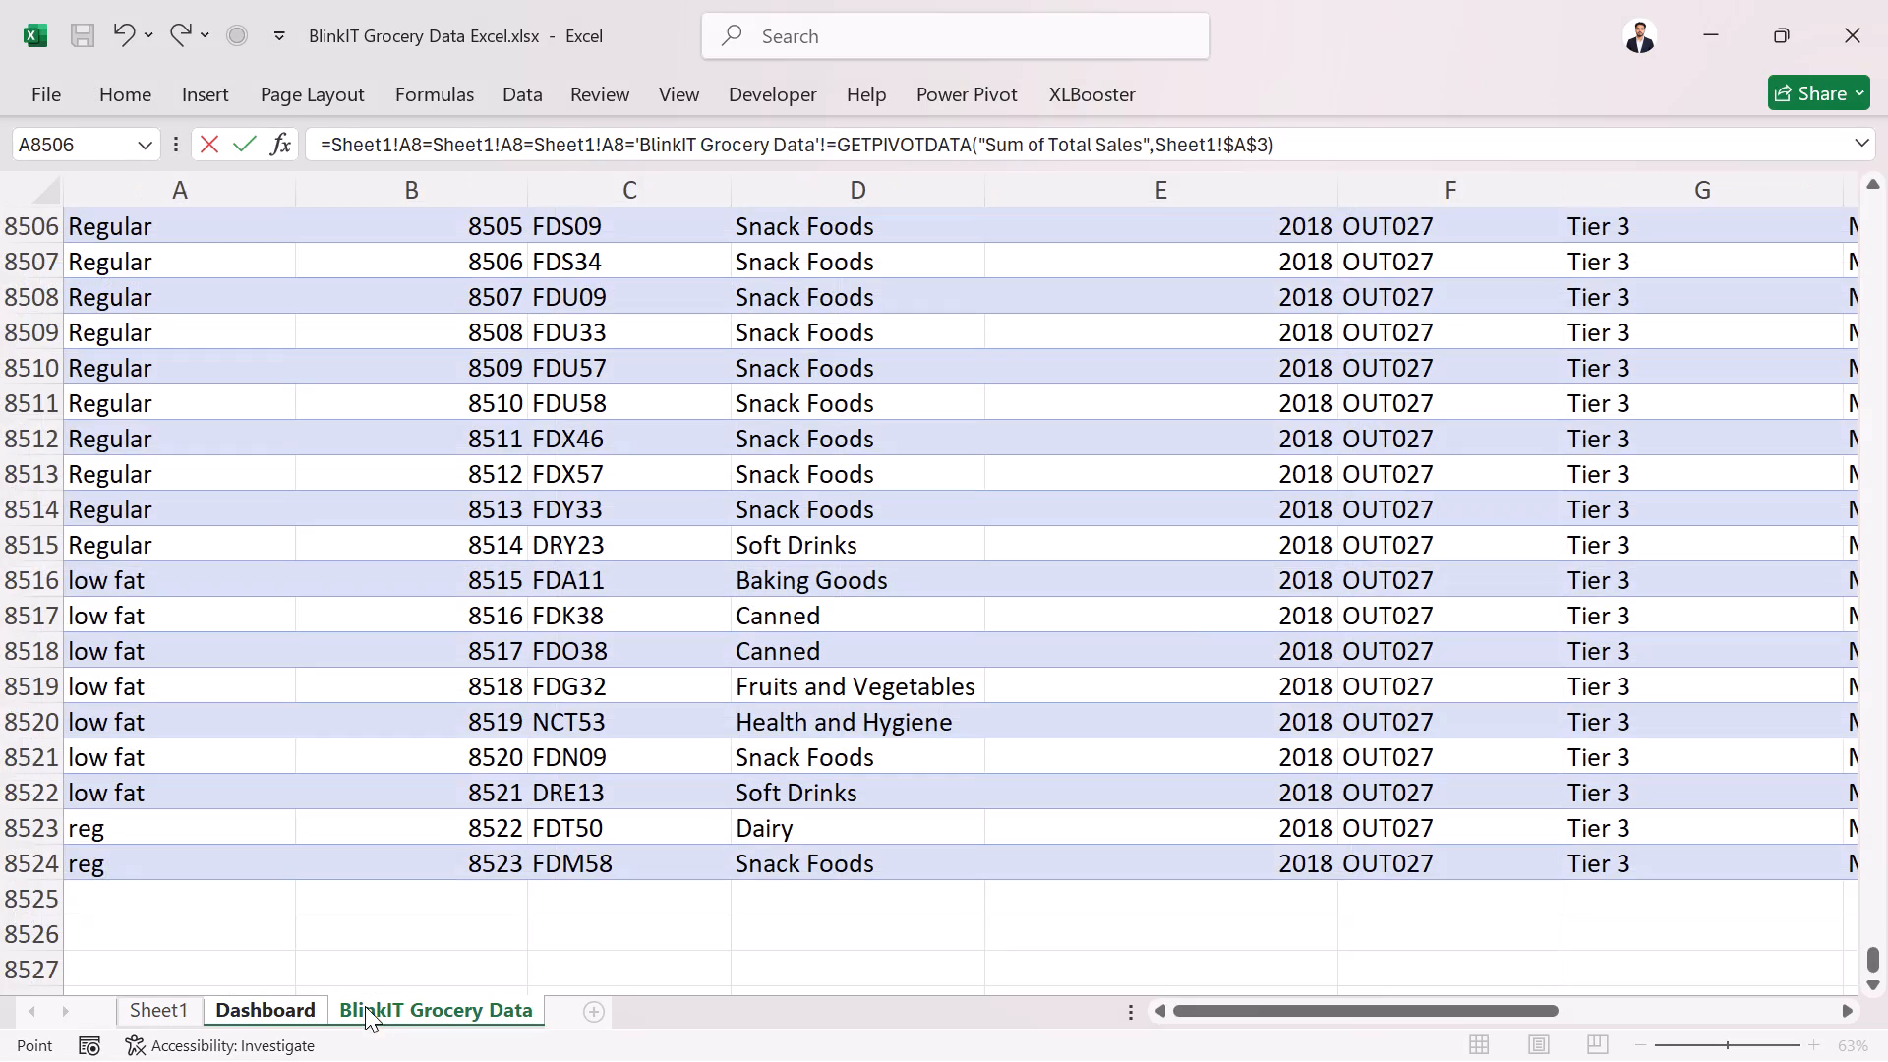
{"action": "left_click", "coordinate": [294, 1010]}
{"action": "left_click", "coordinate": [895, 670]}
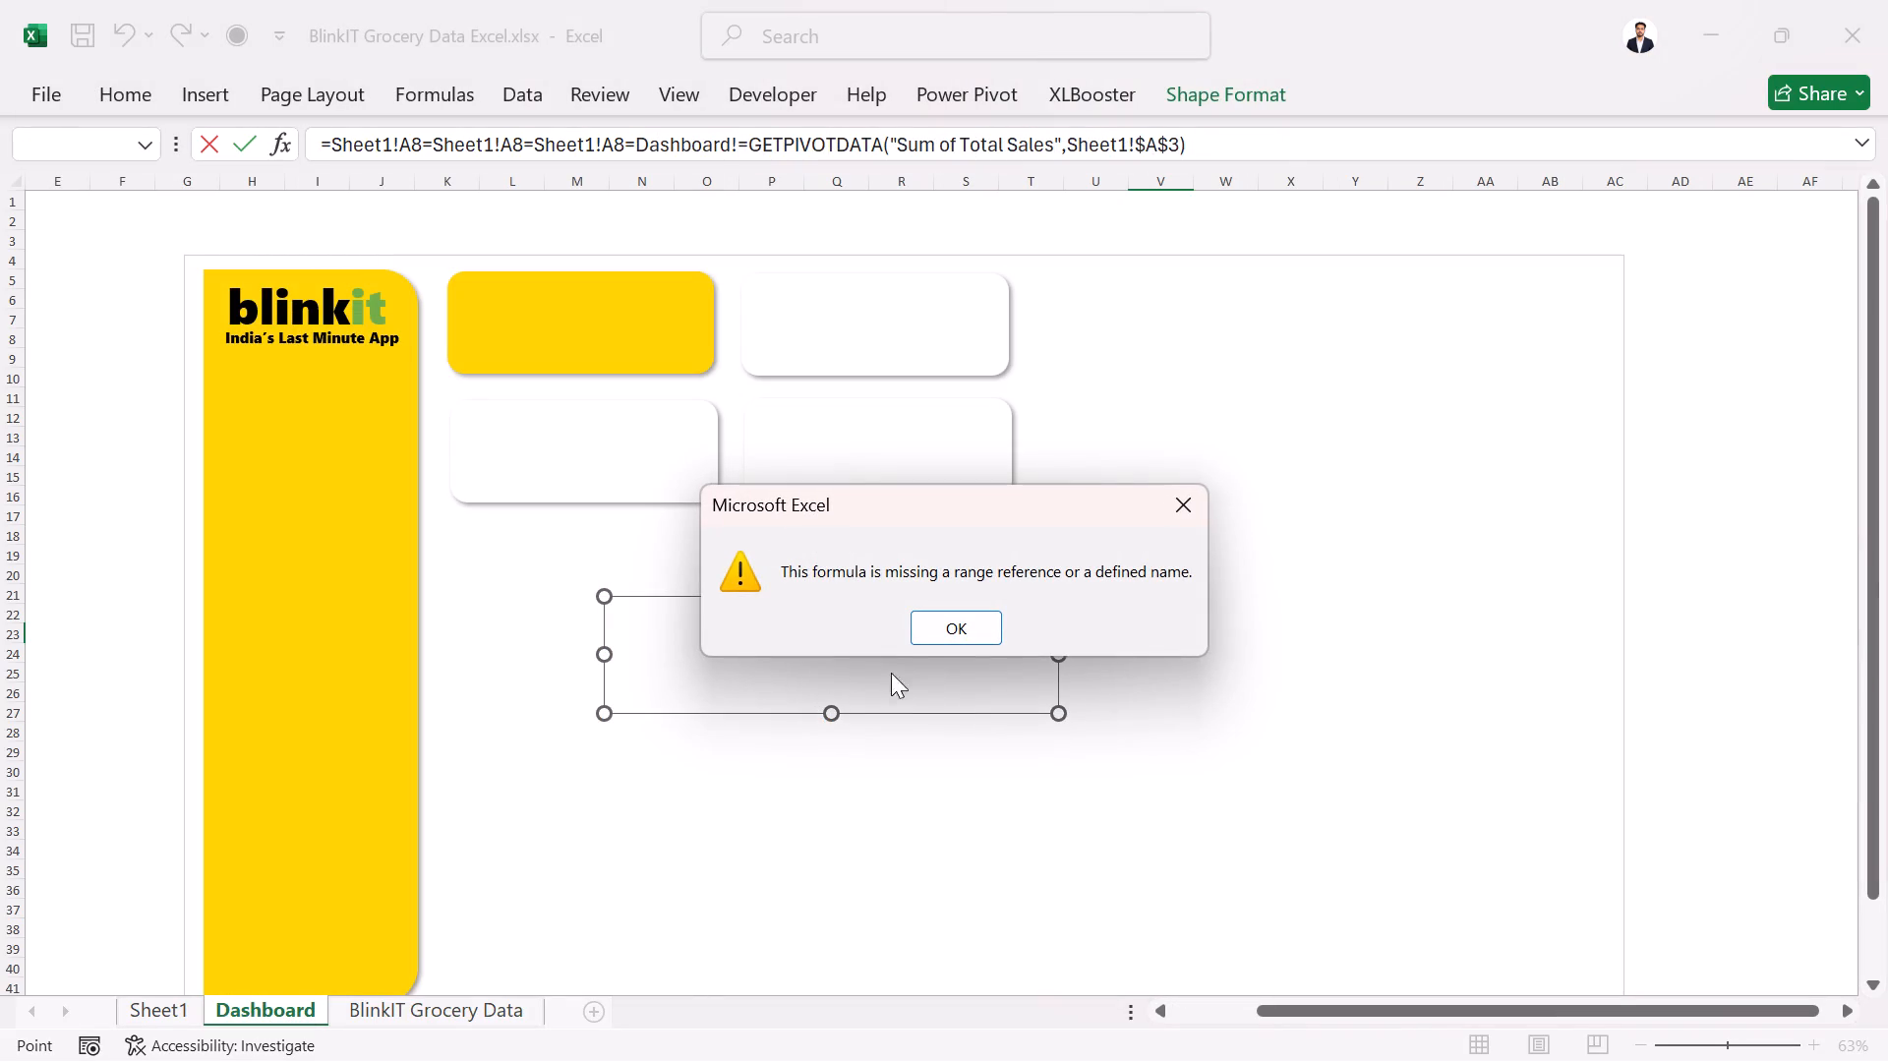
{"action": "left_click", "coordinate": [931, 631]}
{"action": "right_click", "coordinate": [823, 640]}
{"action": "left_click", "coordinate": [926, 635]}
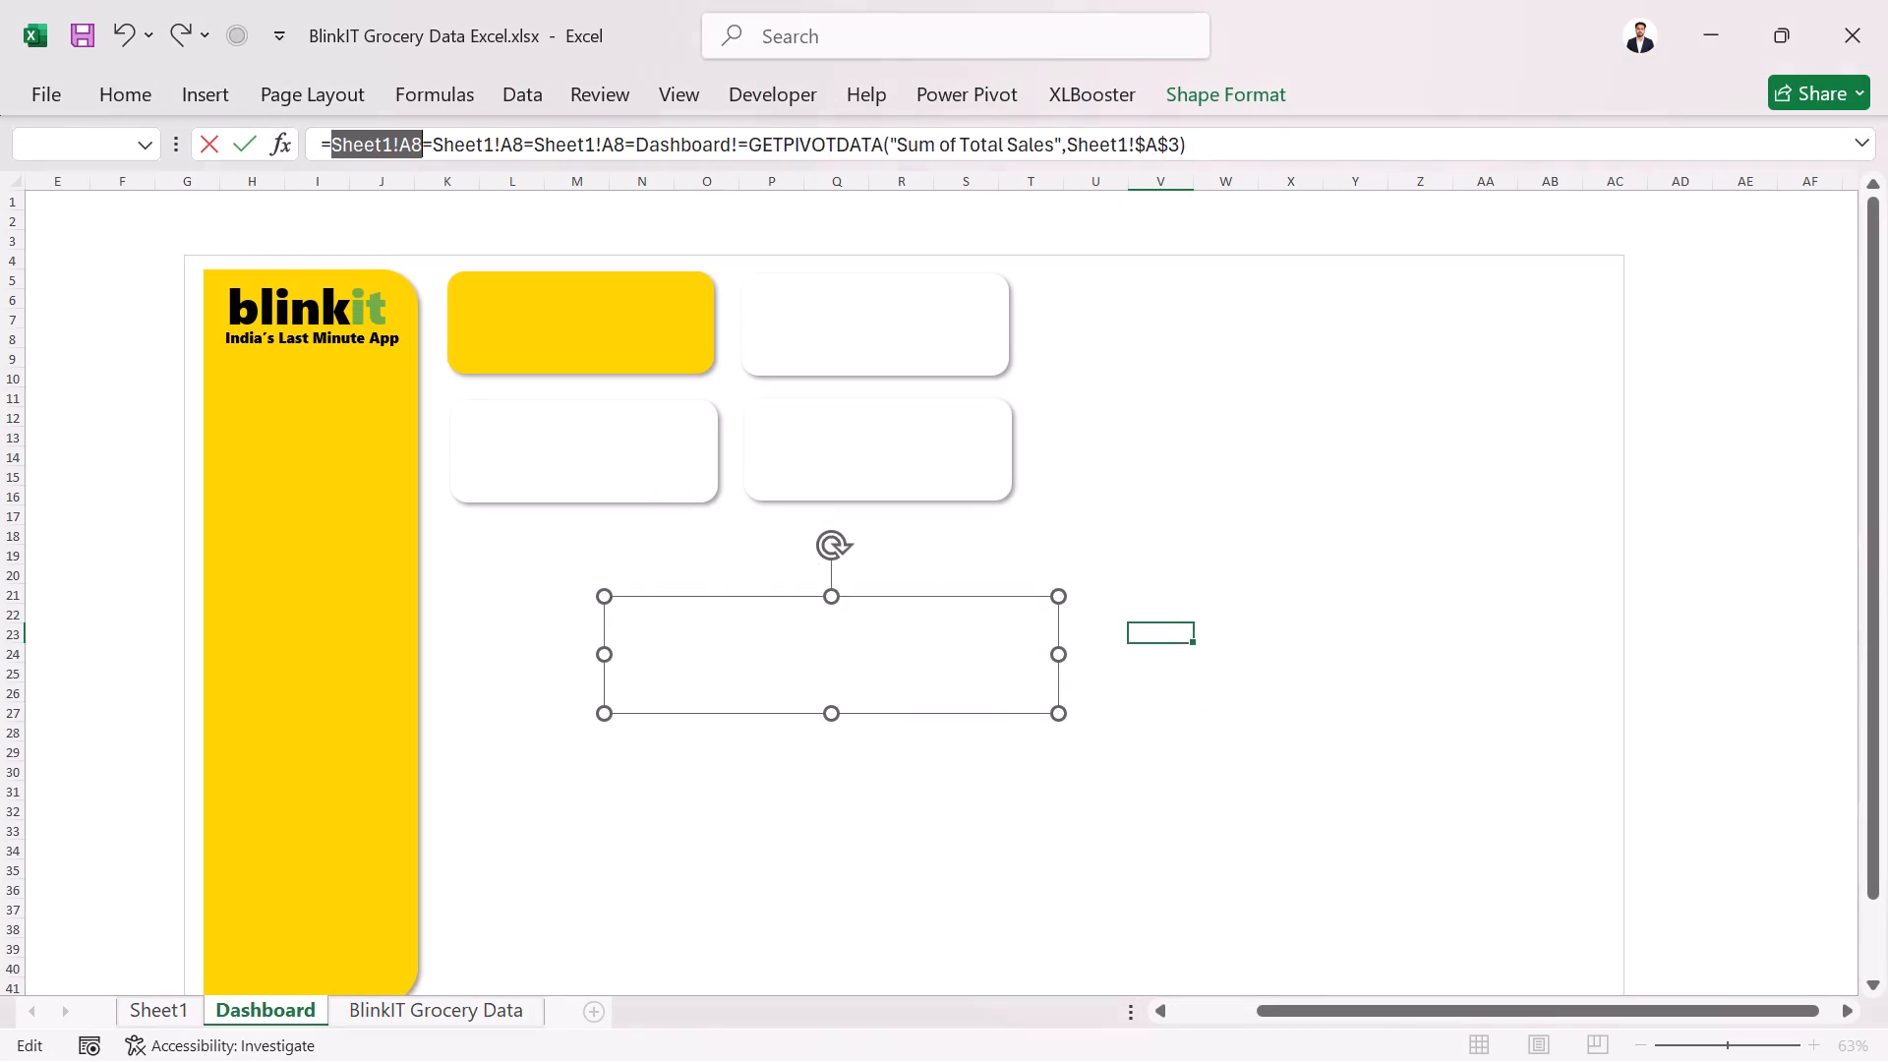
{"action": "triple_click", "coordinate": [1248, 145]}
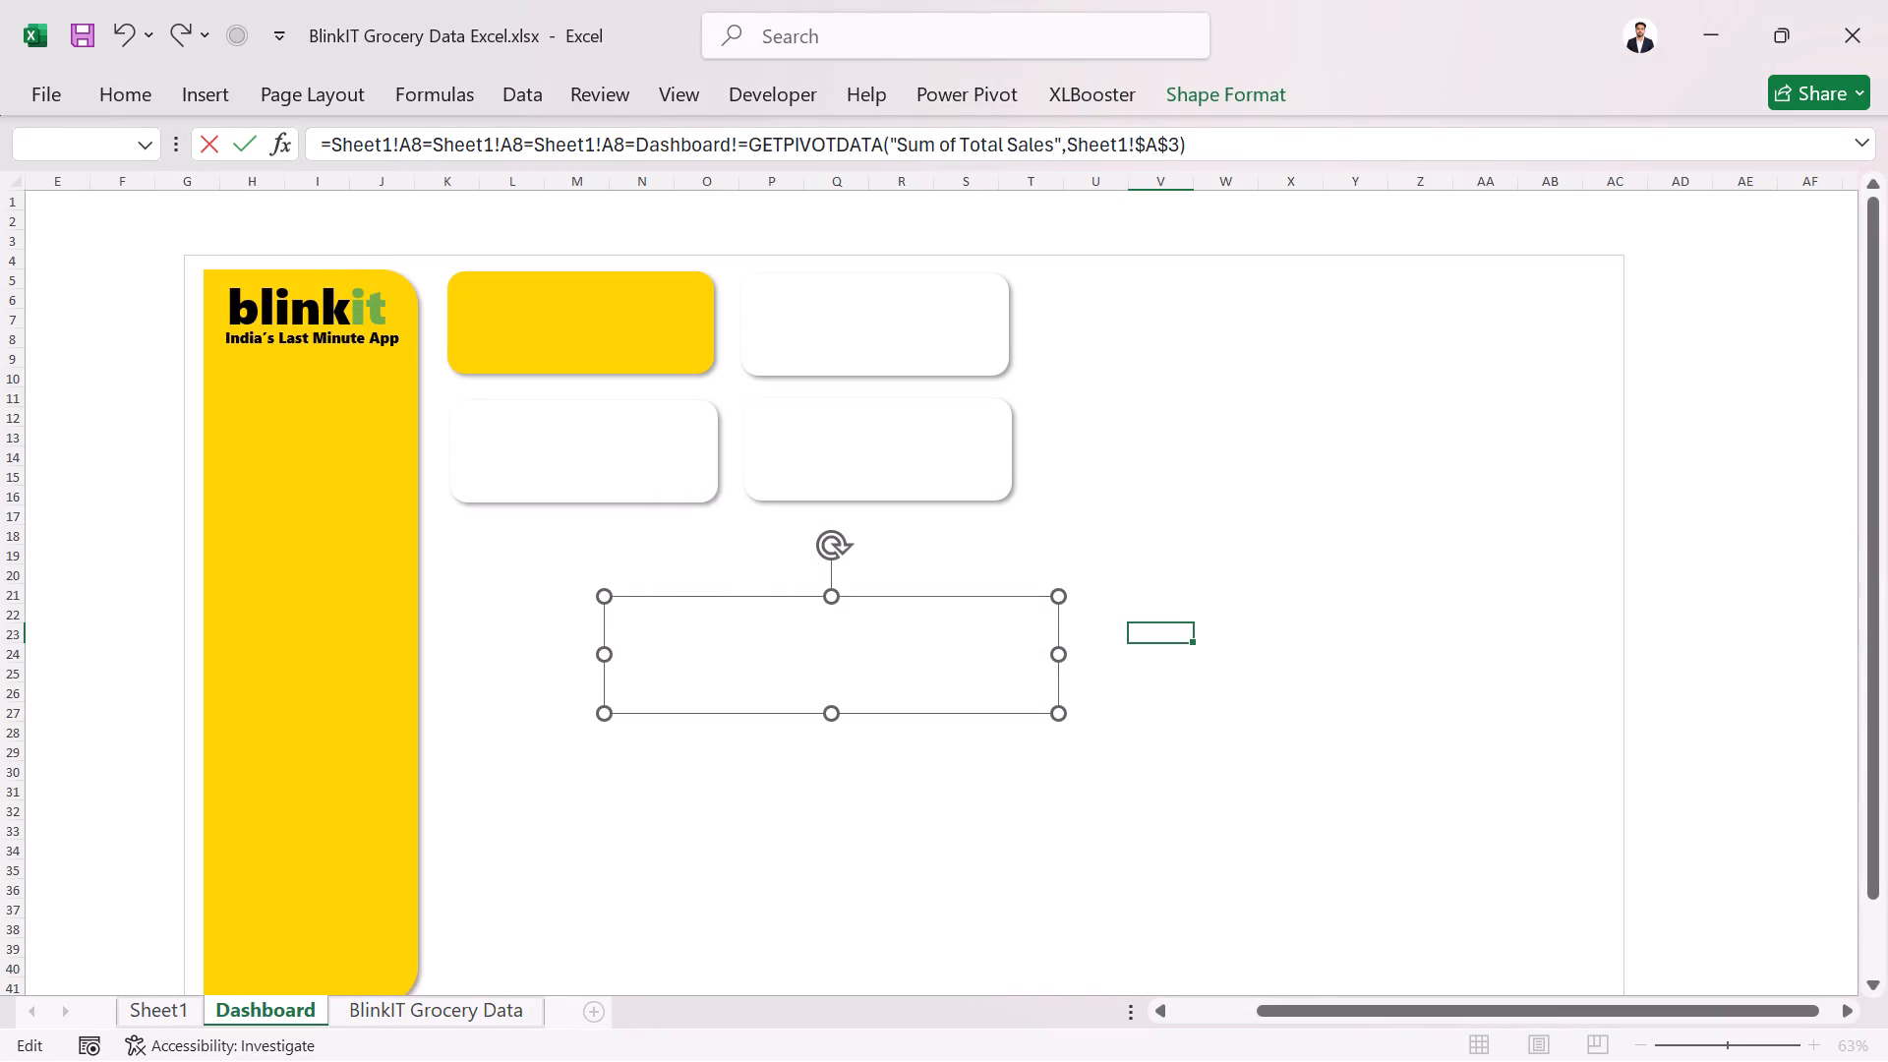
{"action": "key", "text": "BackSpace"}
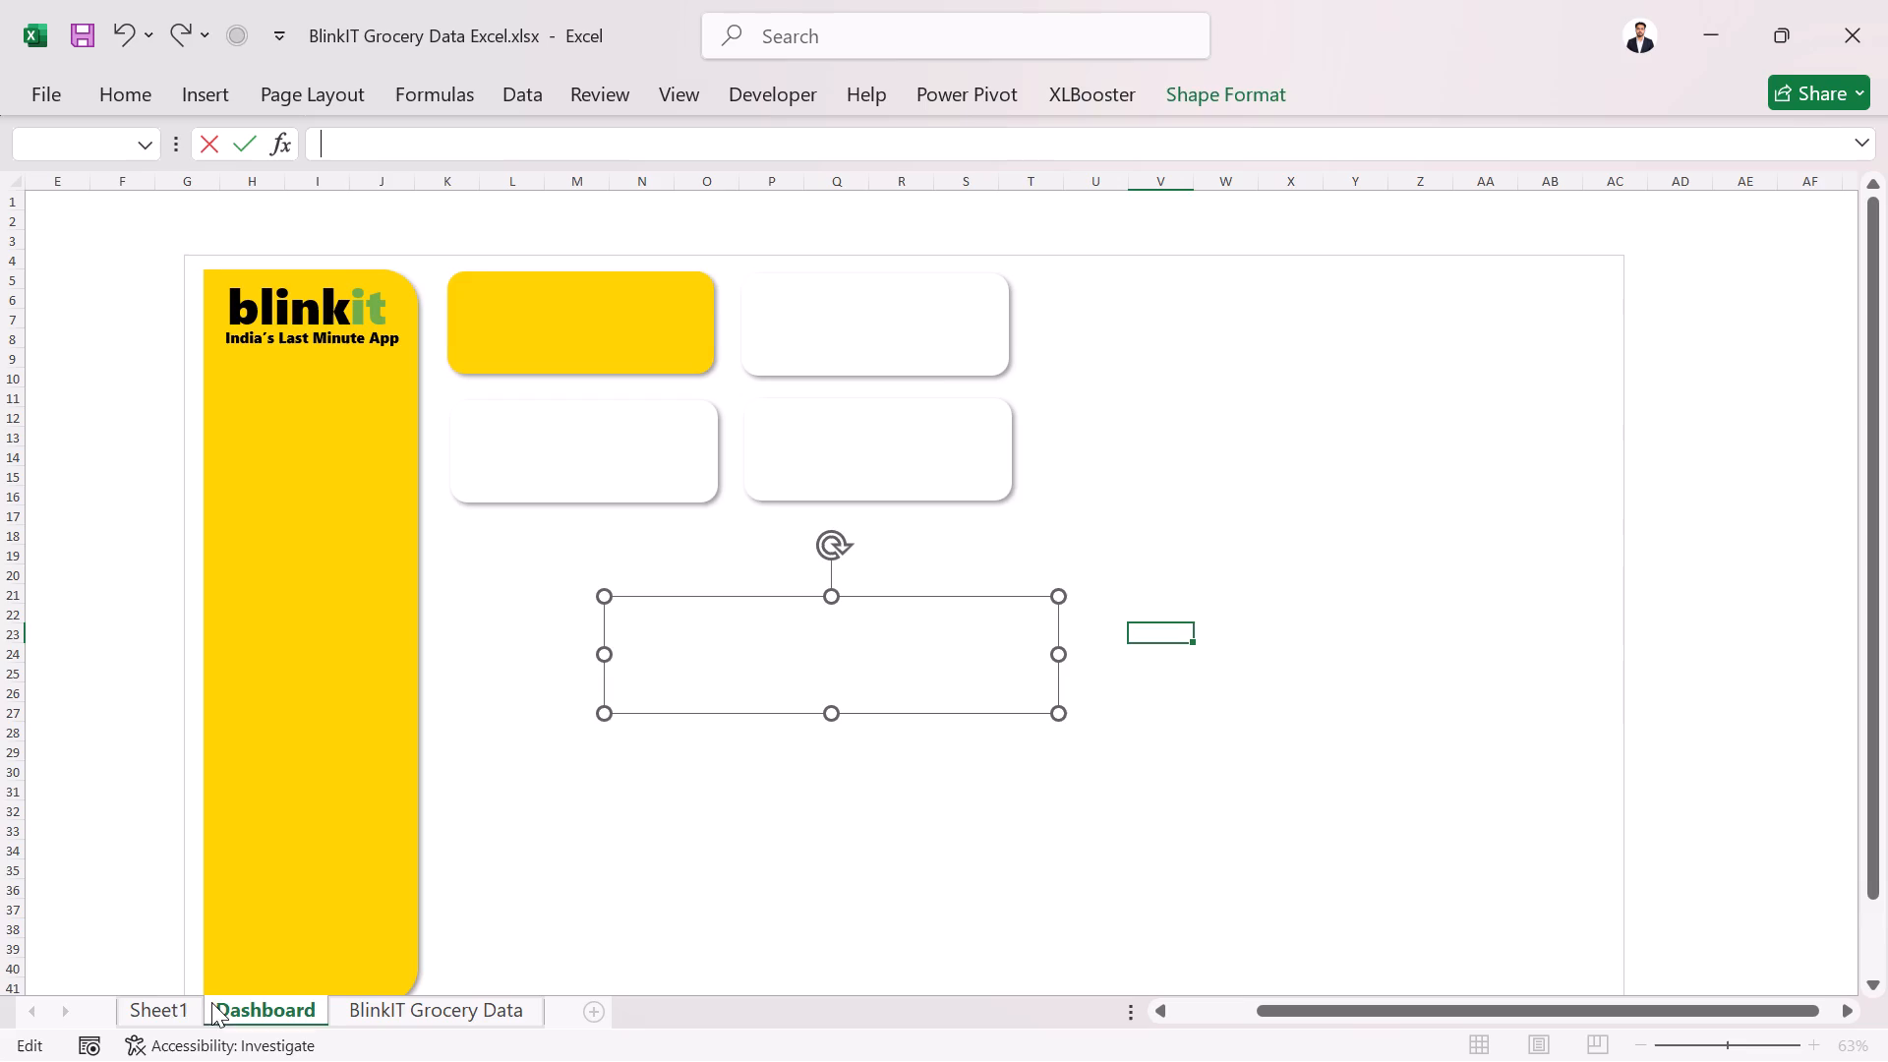
In cell A8 of Sheet1, enter a GETPIVOTDATA formula referencing the Sum of Total Sales value in A4.
{"action": "left_click", "coordinate": [163, 1004]}
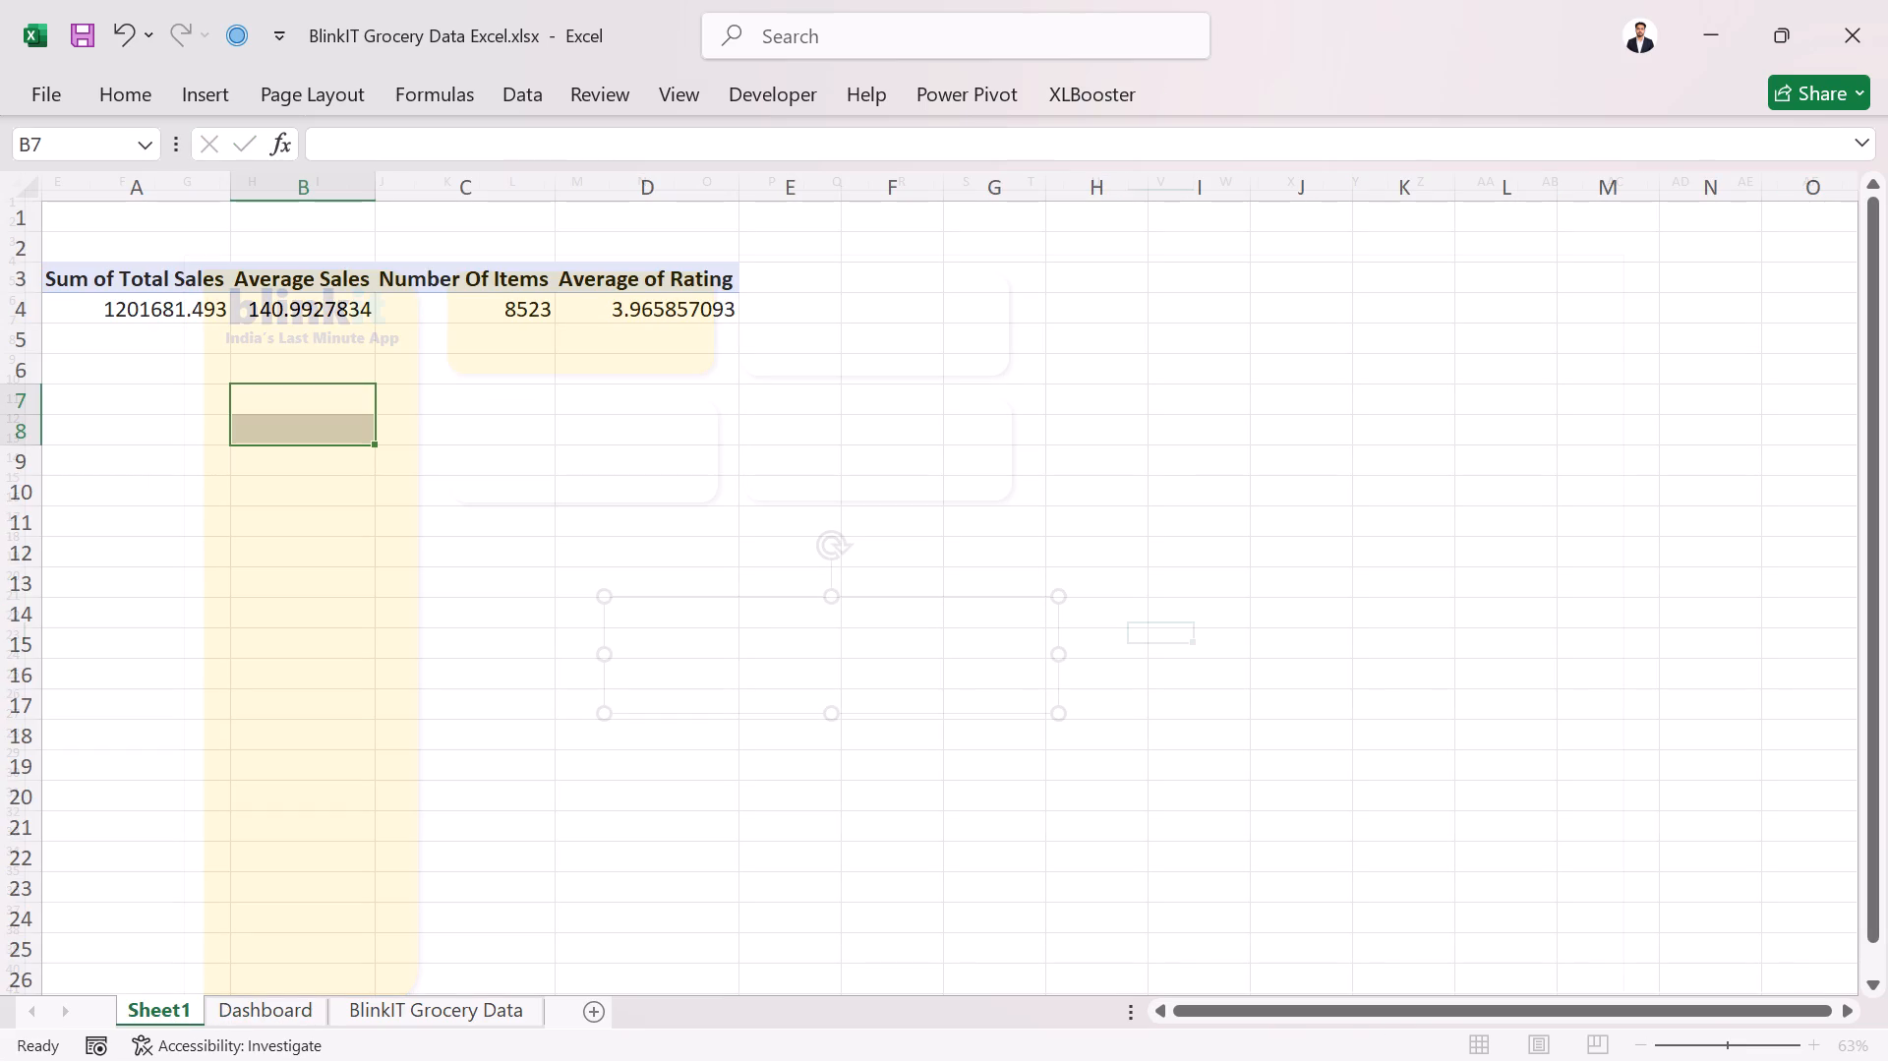
{"action": "left_click", "coordinate": [154, 439]}
{"action": "key", "text": "equal"}
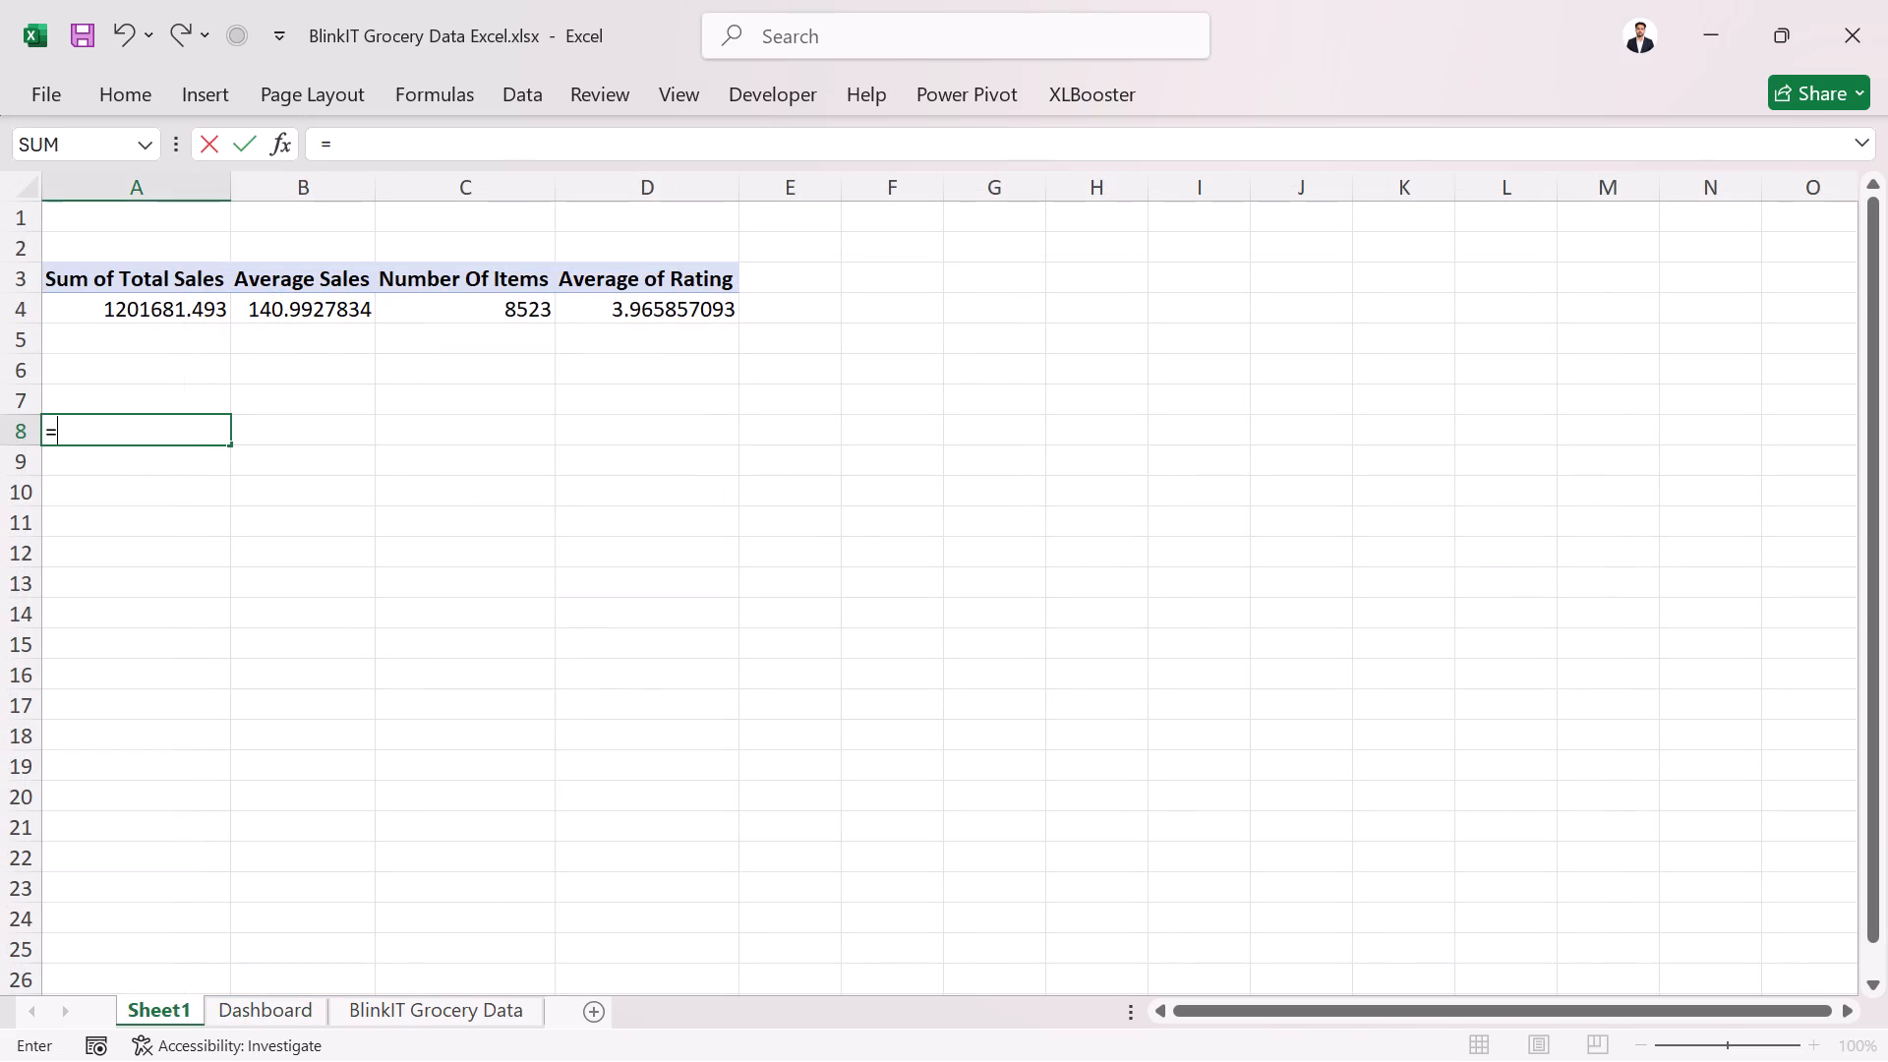
{"action": "left_click", "coordinate": [173, 312]}
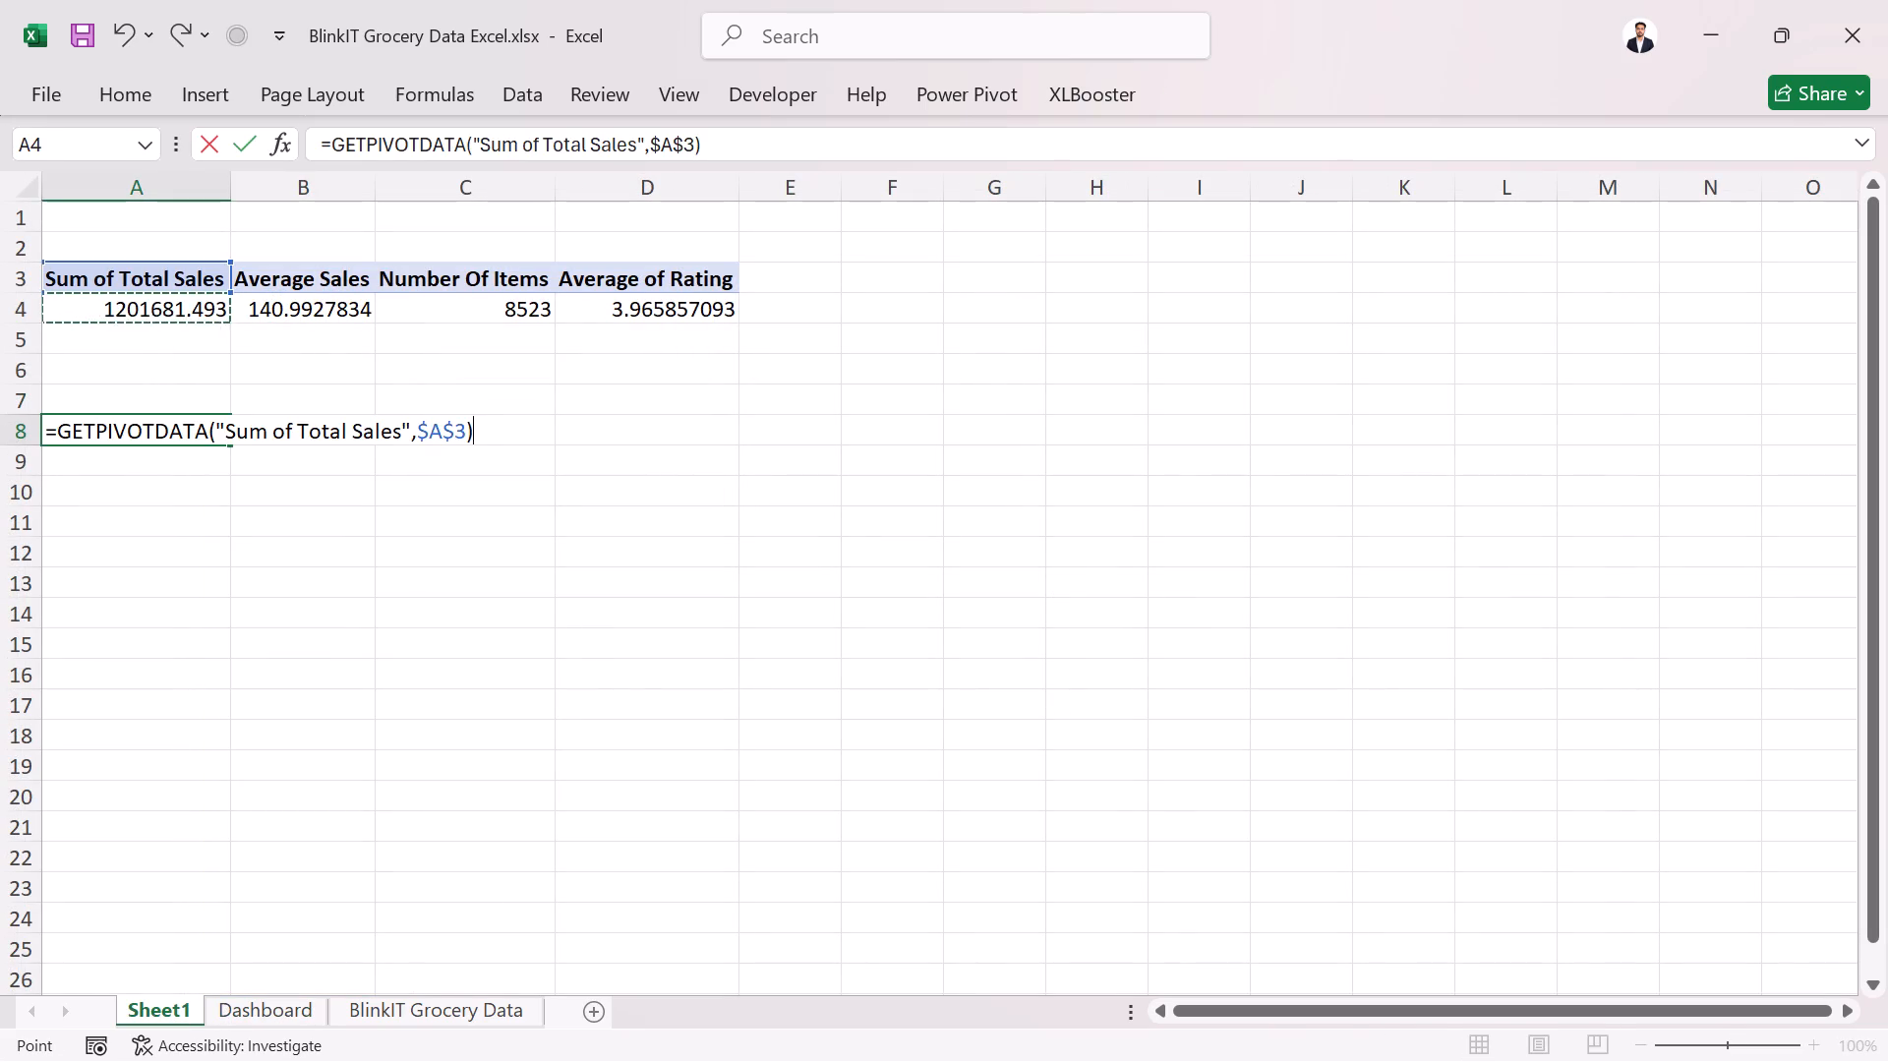
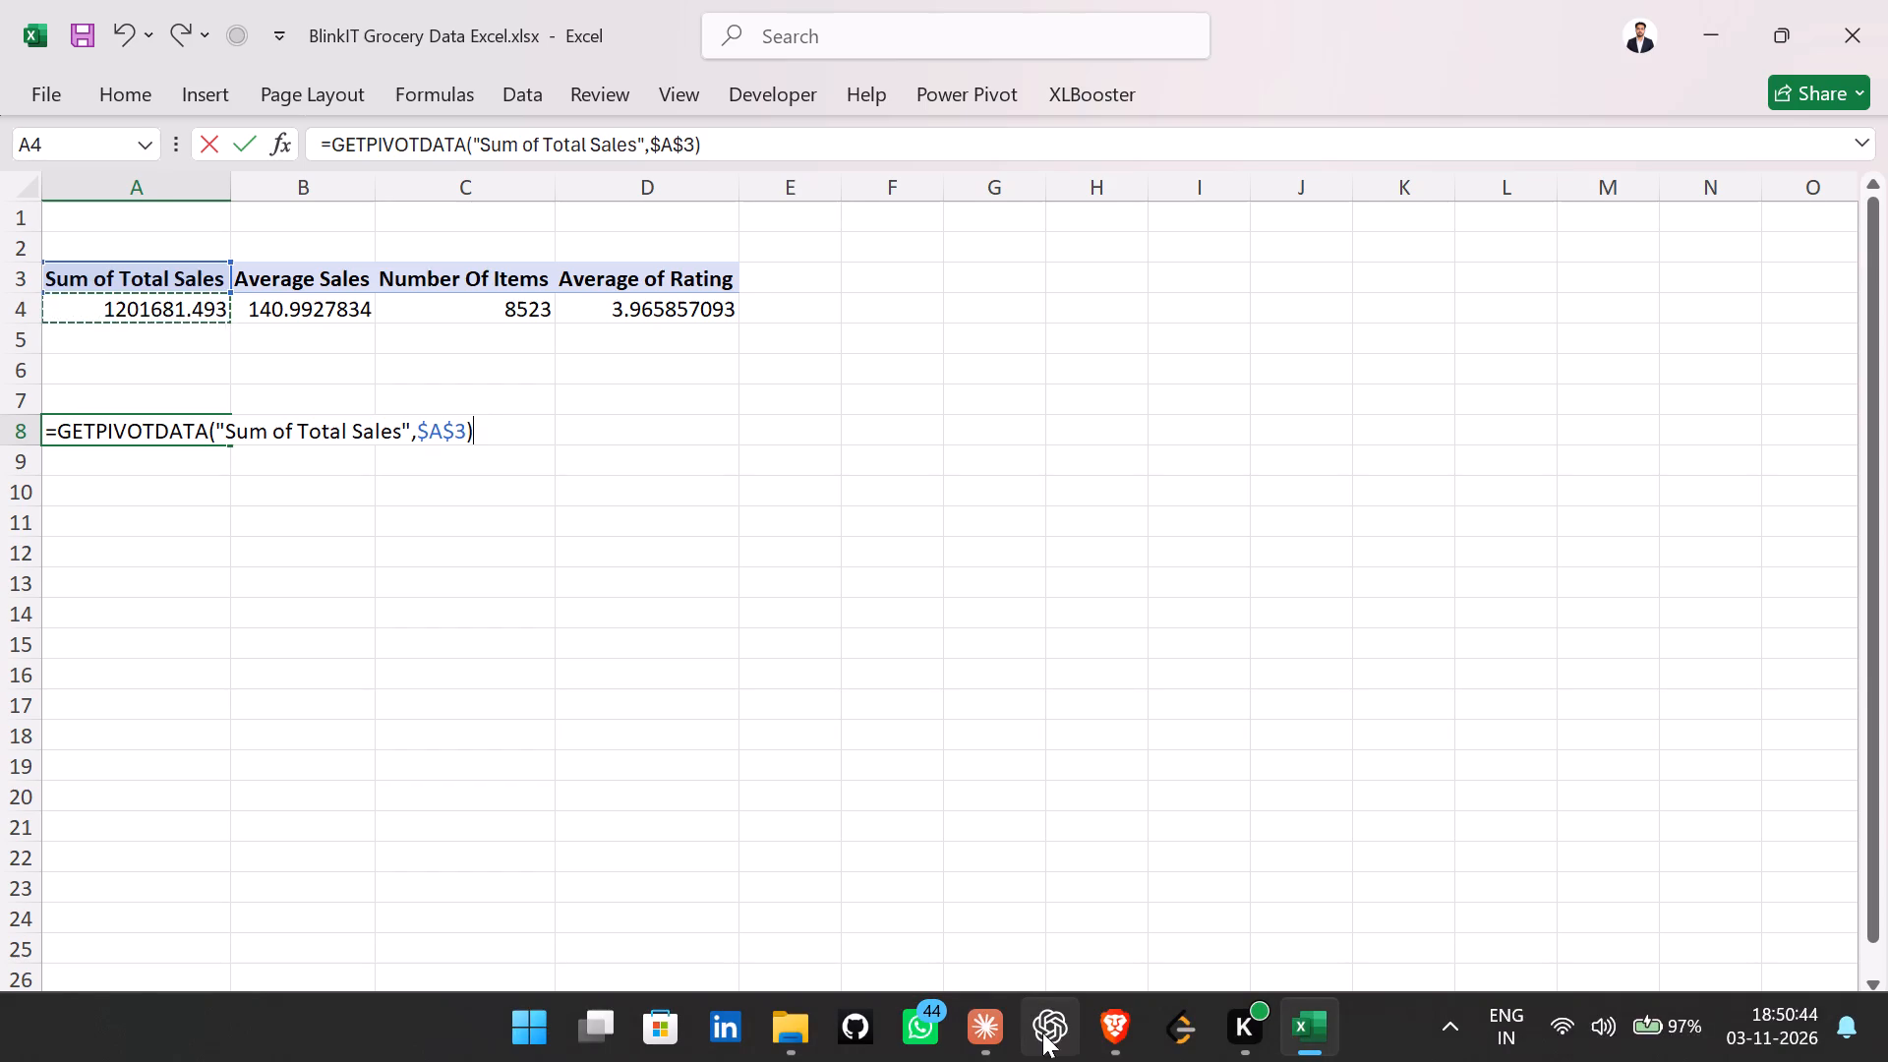
Switch to the Brave browser and examine the finished Blinkit dashboard in the YouTube Excel project tutorial, pausing the video at 3:52.
{"action": "left_click", "coordinate": [1097, 1029]}
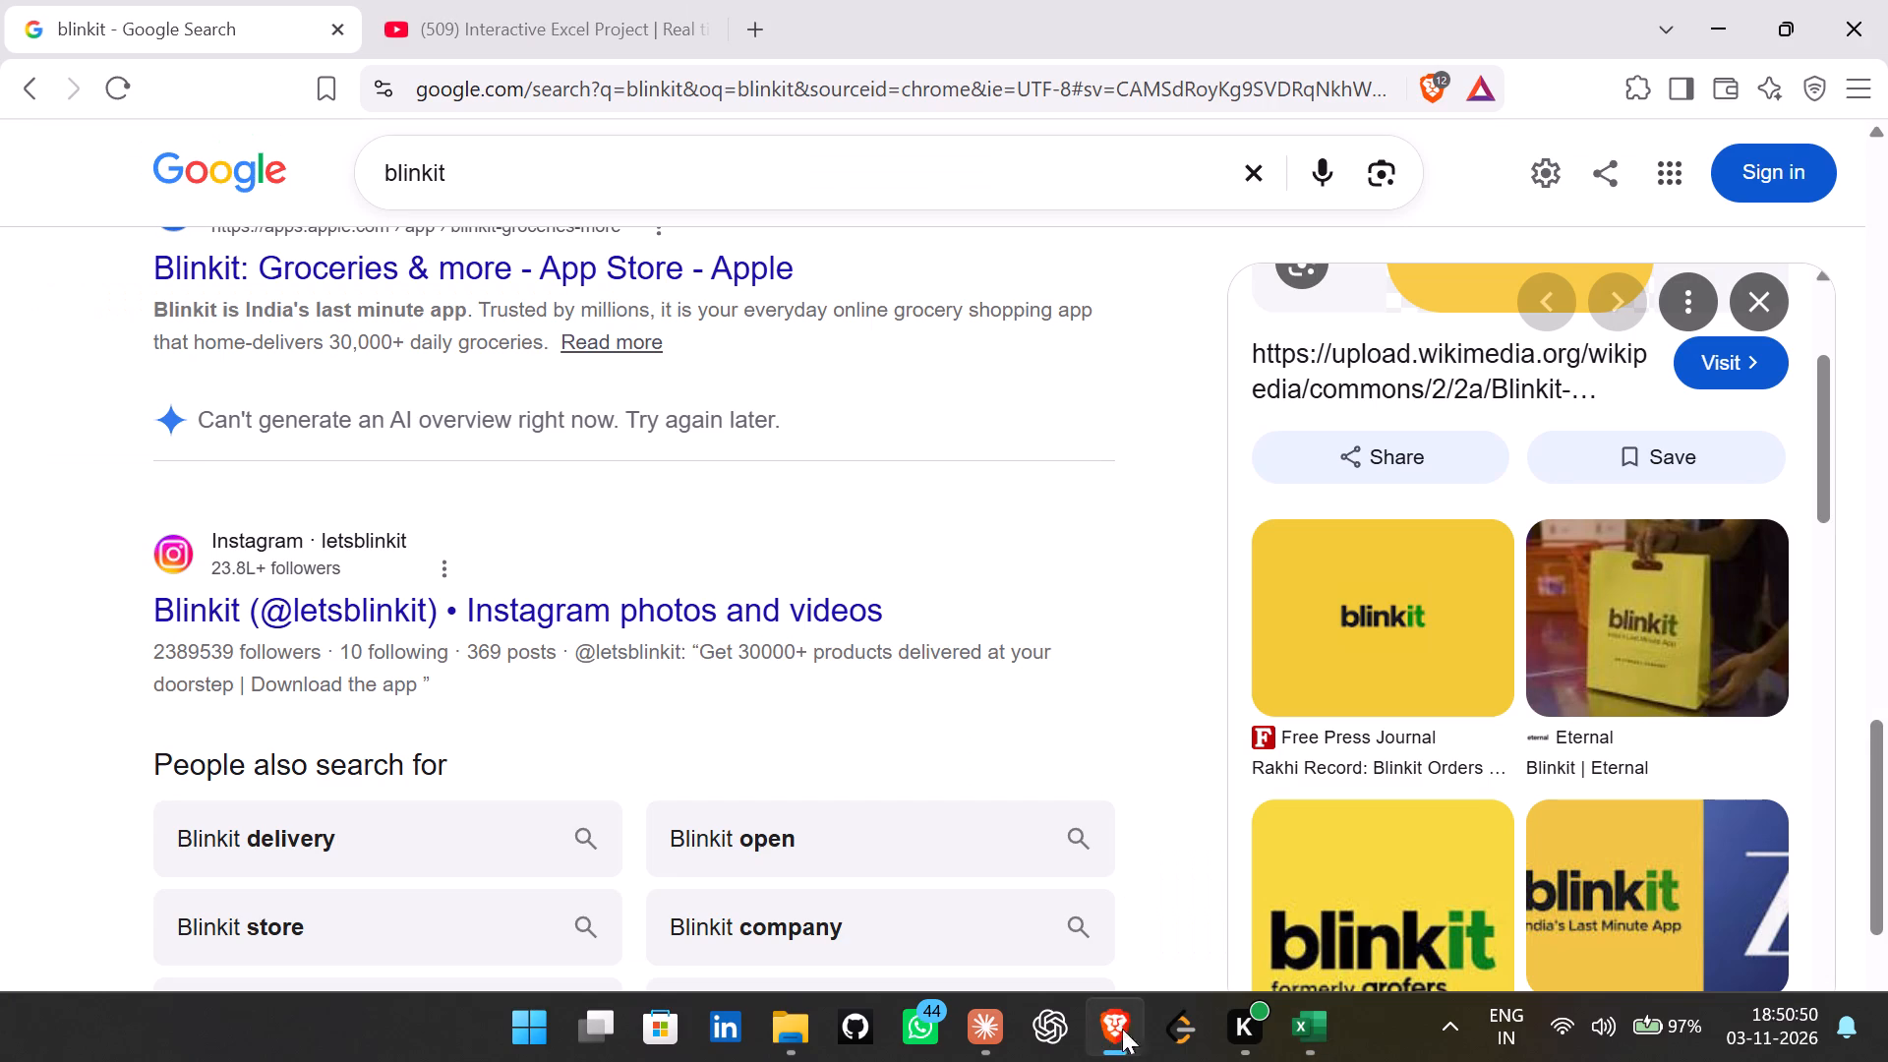
{"action": "left_click", "coordinate": [591, 26]}
{"action": "left_click", "coordinate": [806, 9]}
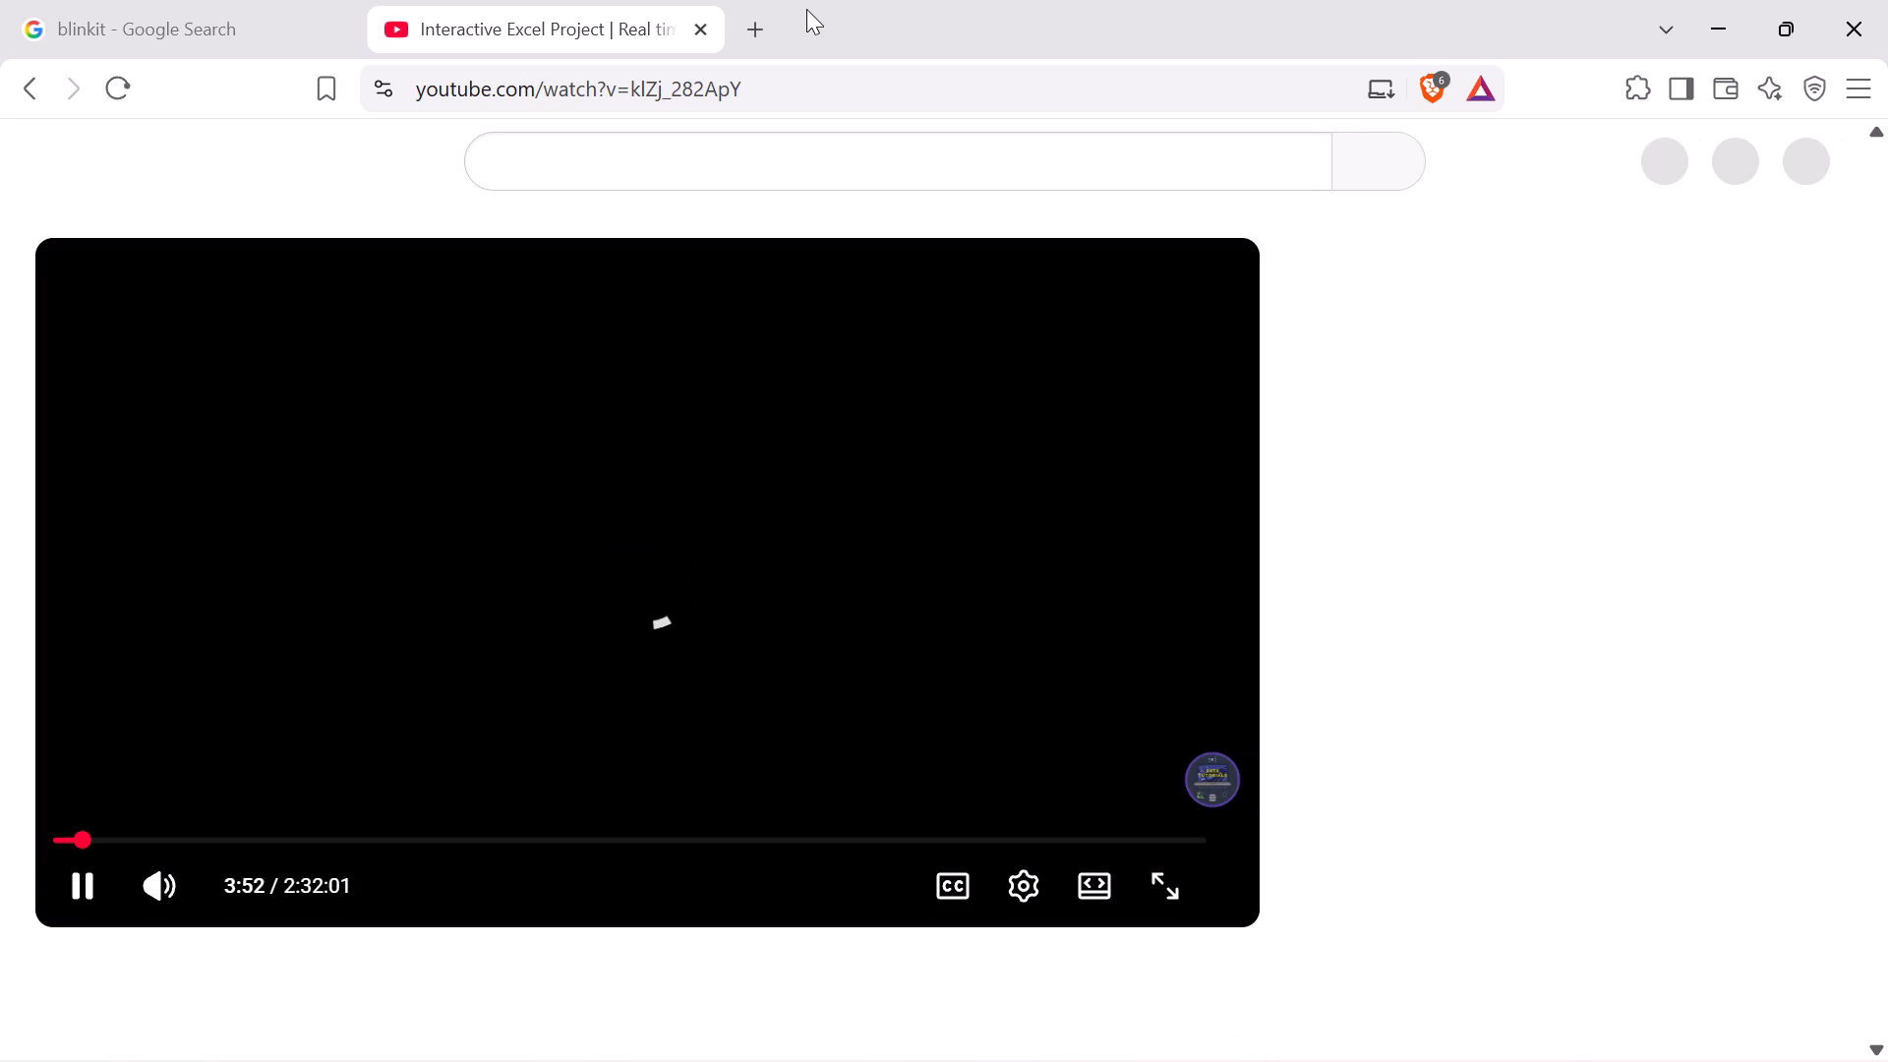
{"action": "left_click", "coordinate": [710, 204]}
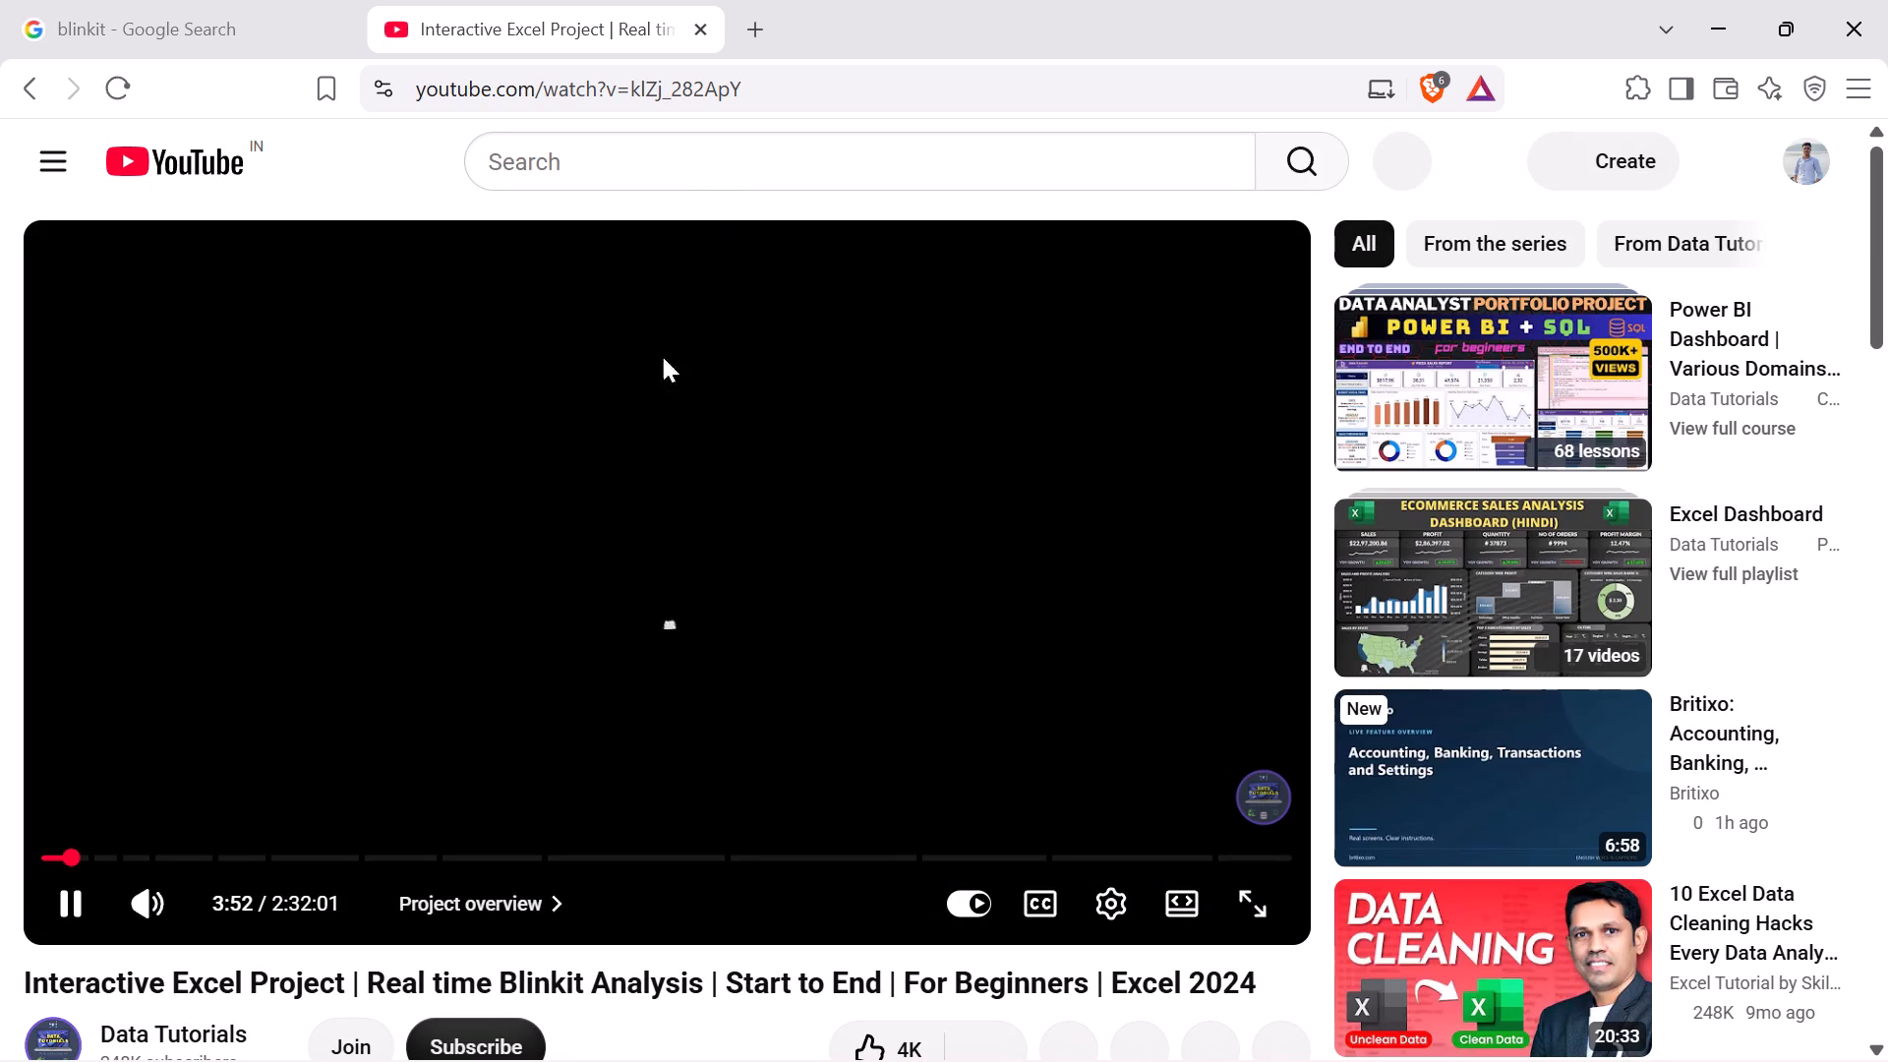
{"action": "left_click", "coordinate": [562, 508]}
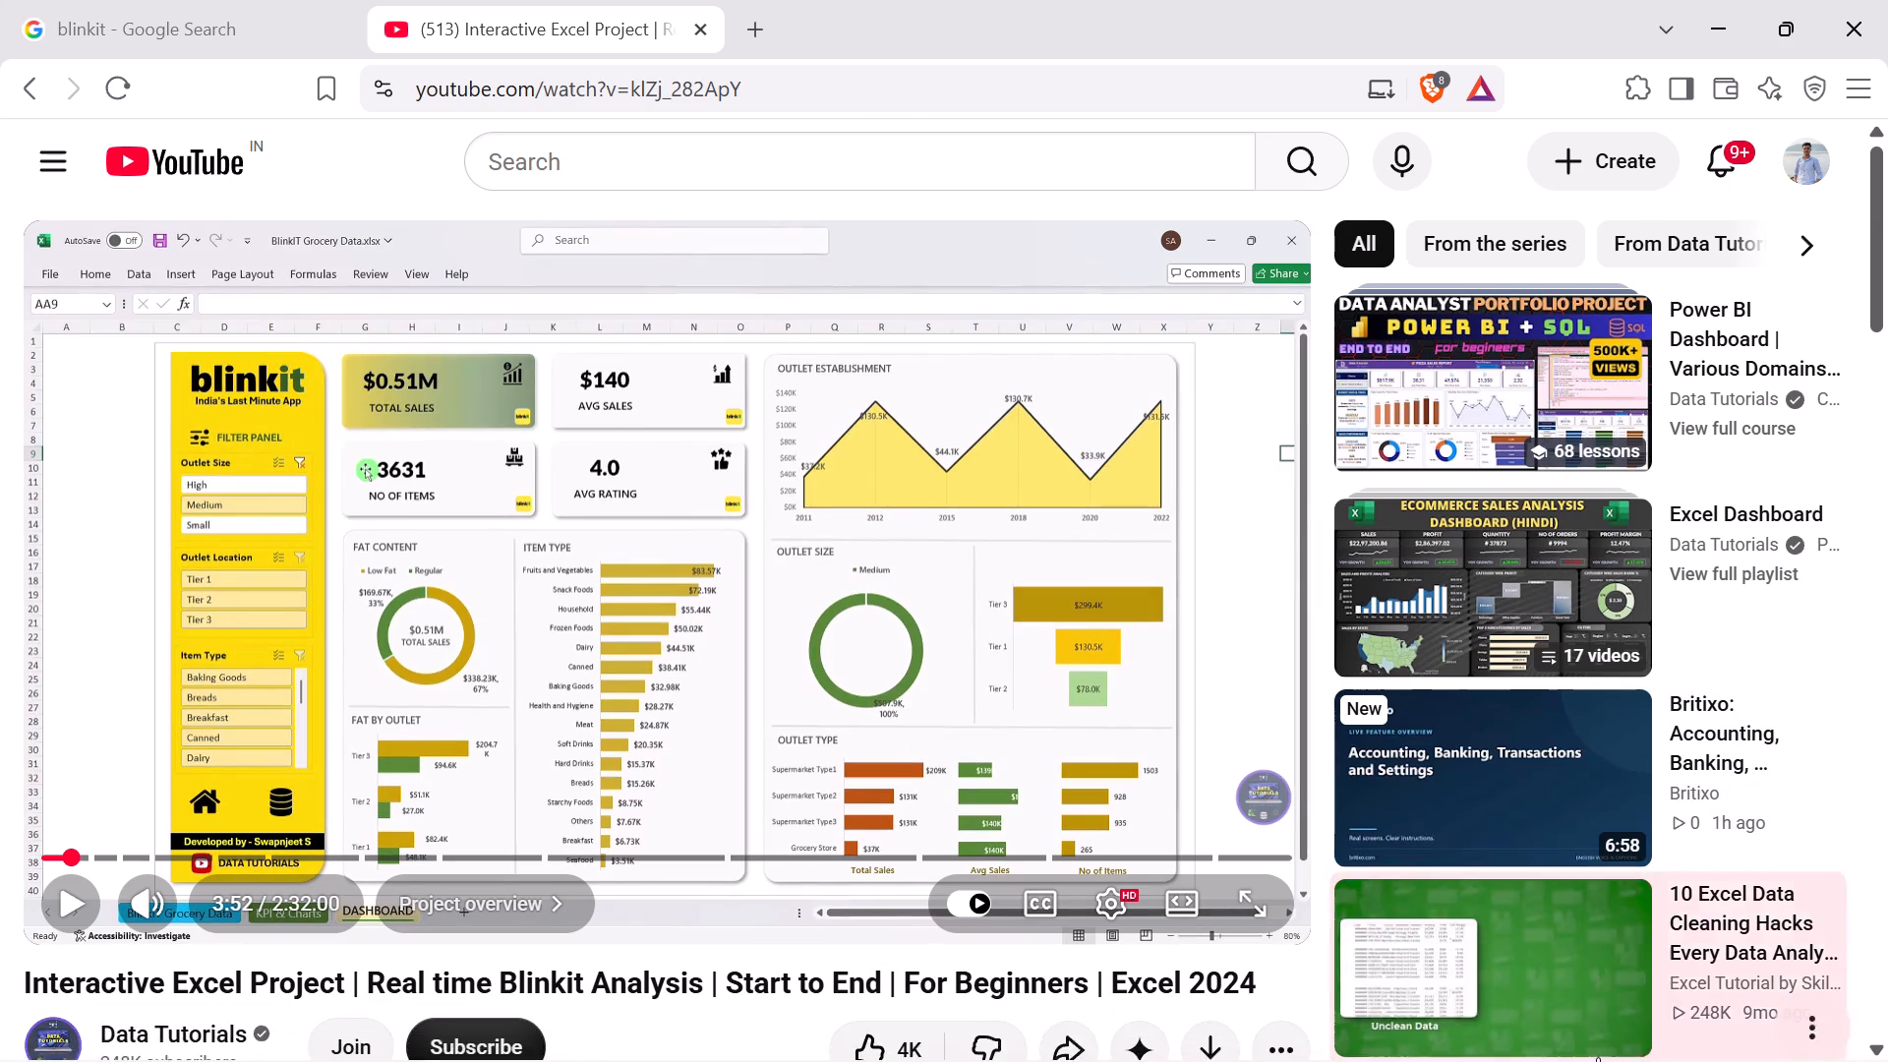
Clear all Windows notifications and return to the paused tutorial video.
{"action": "left_click", "coordinate": [1846, 1026]}
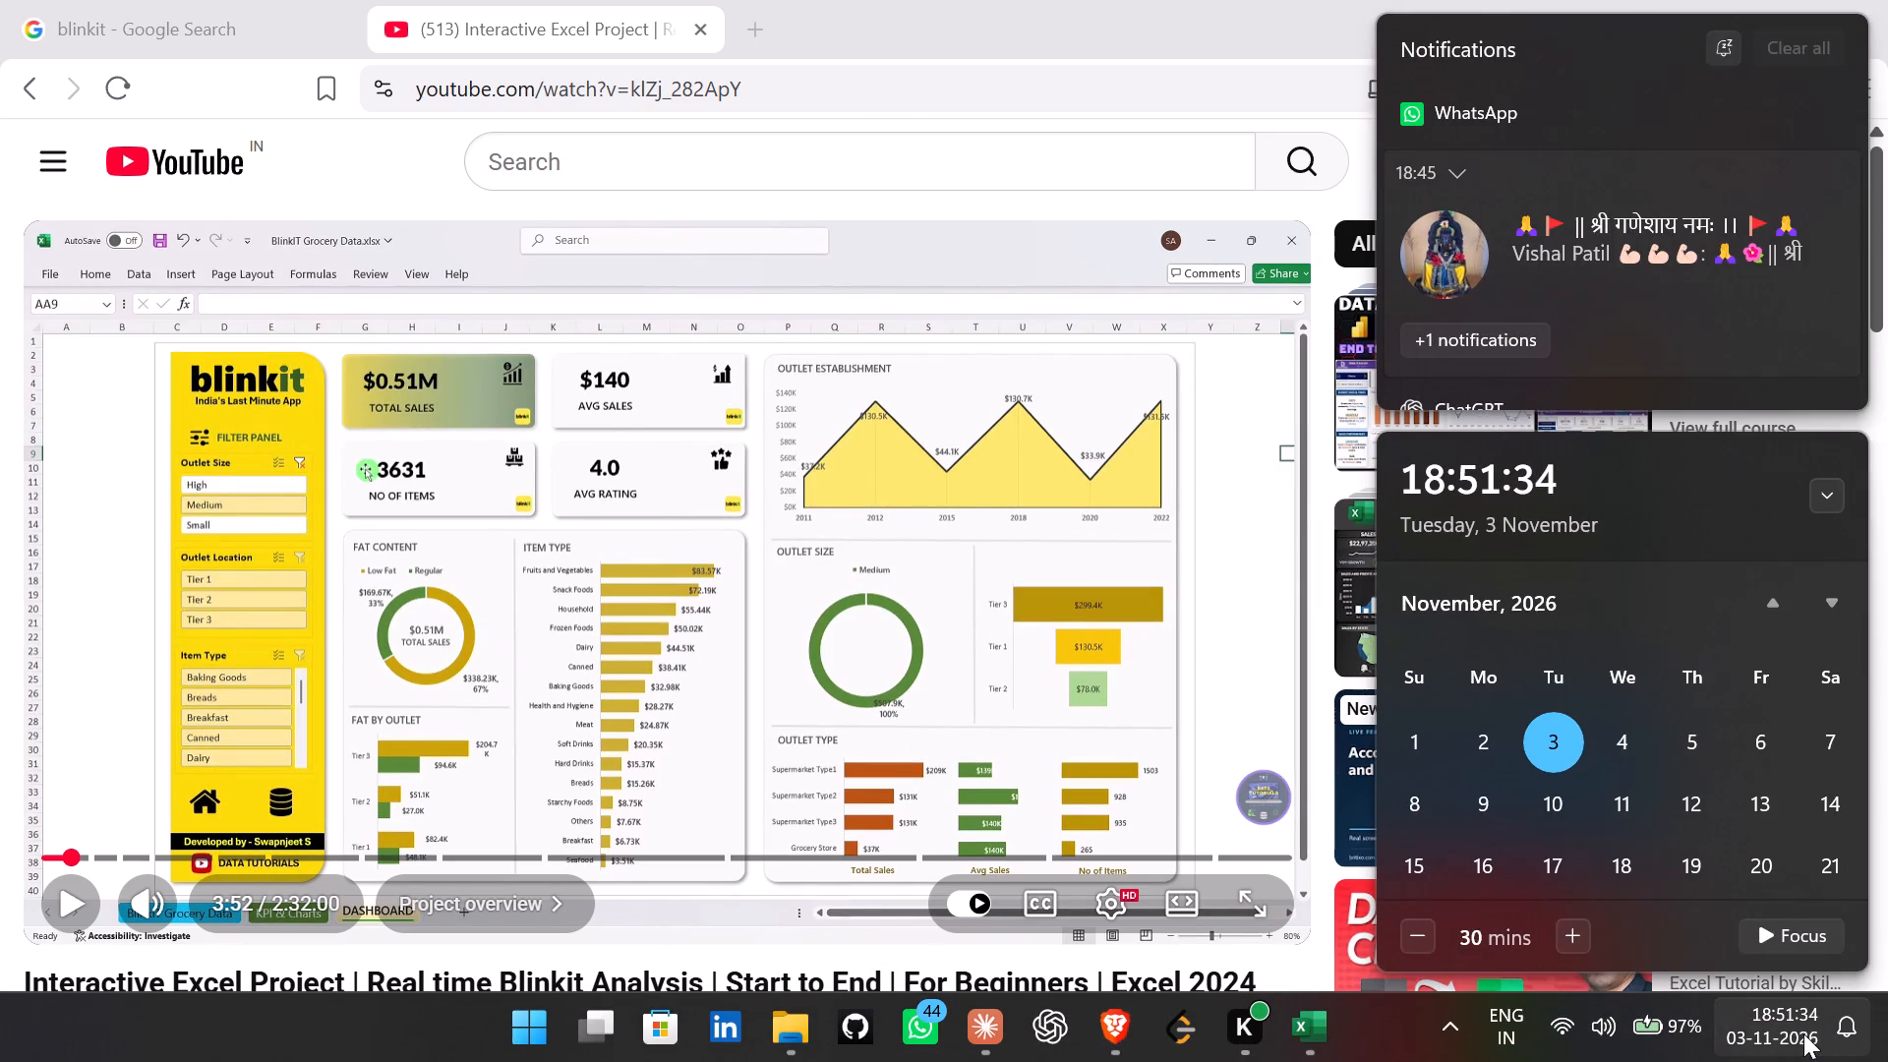
{"action": "left_click", "coordinate": [1801, 38]}
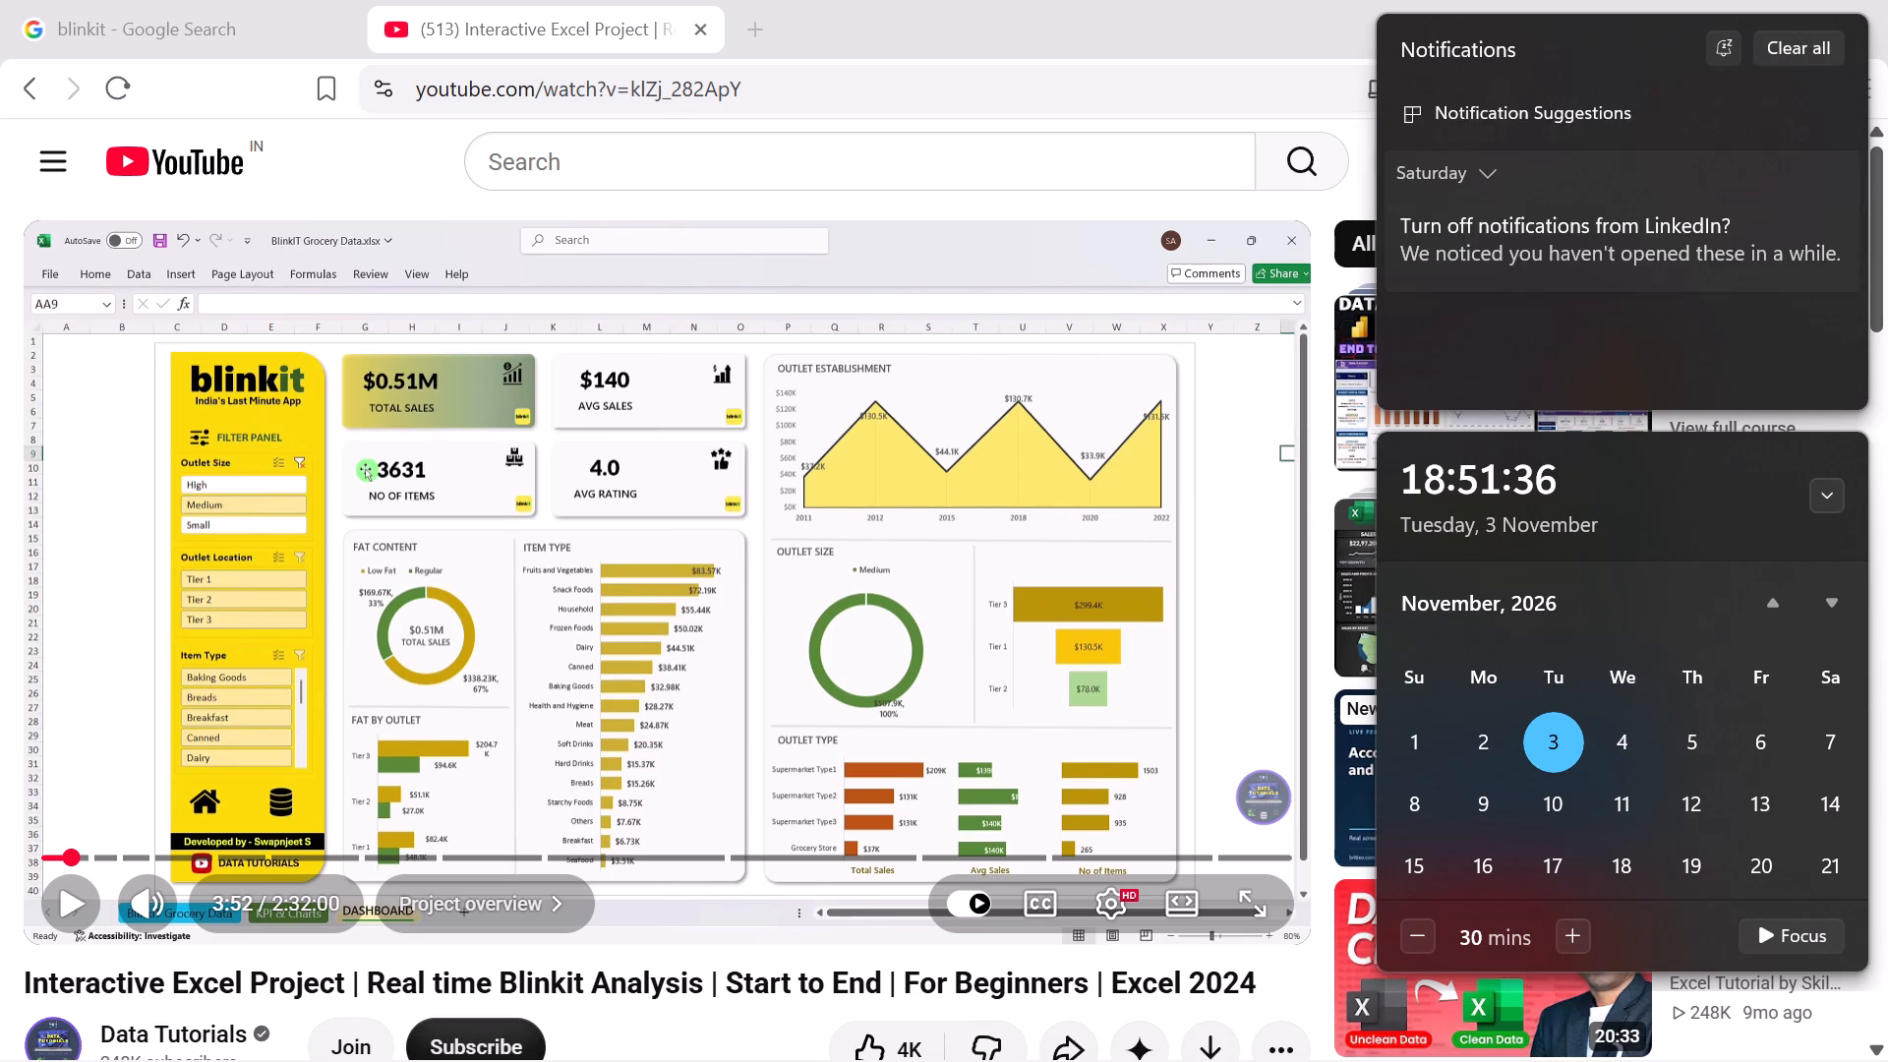
{"action": "left_click", "coordinate": [1042, 86]}
{"action": "left_click", "coordinate": [397, 166]}
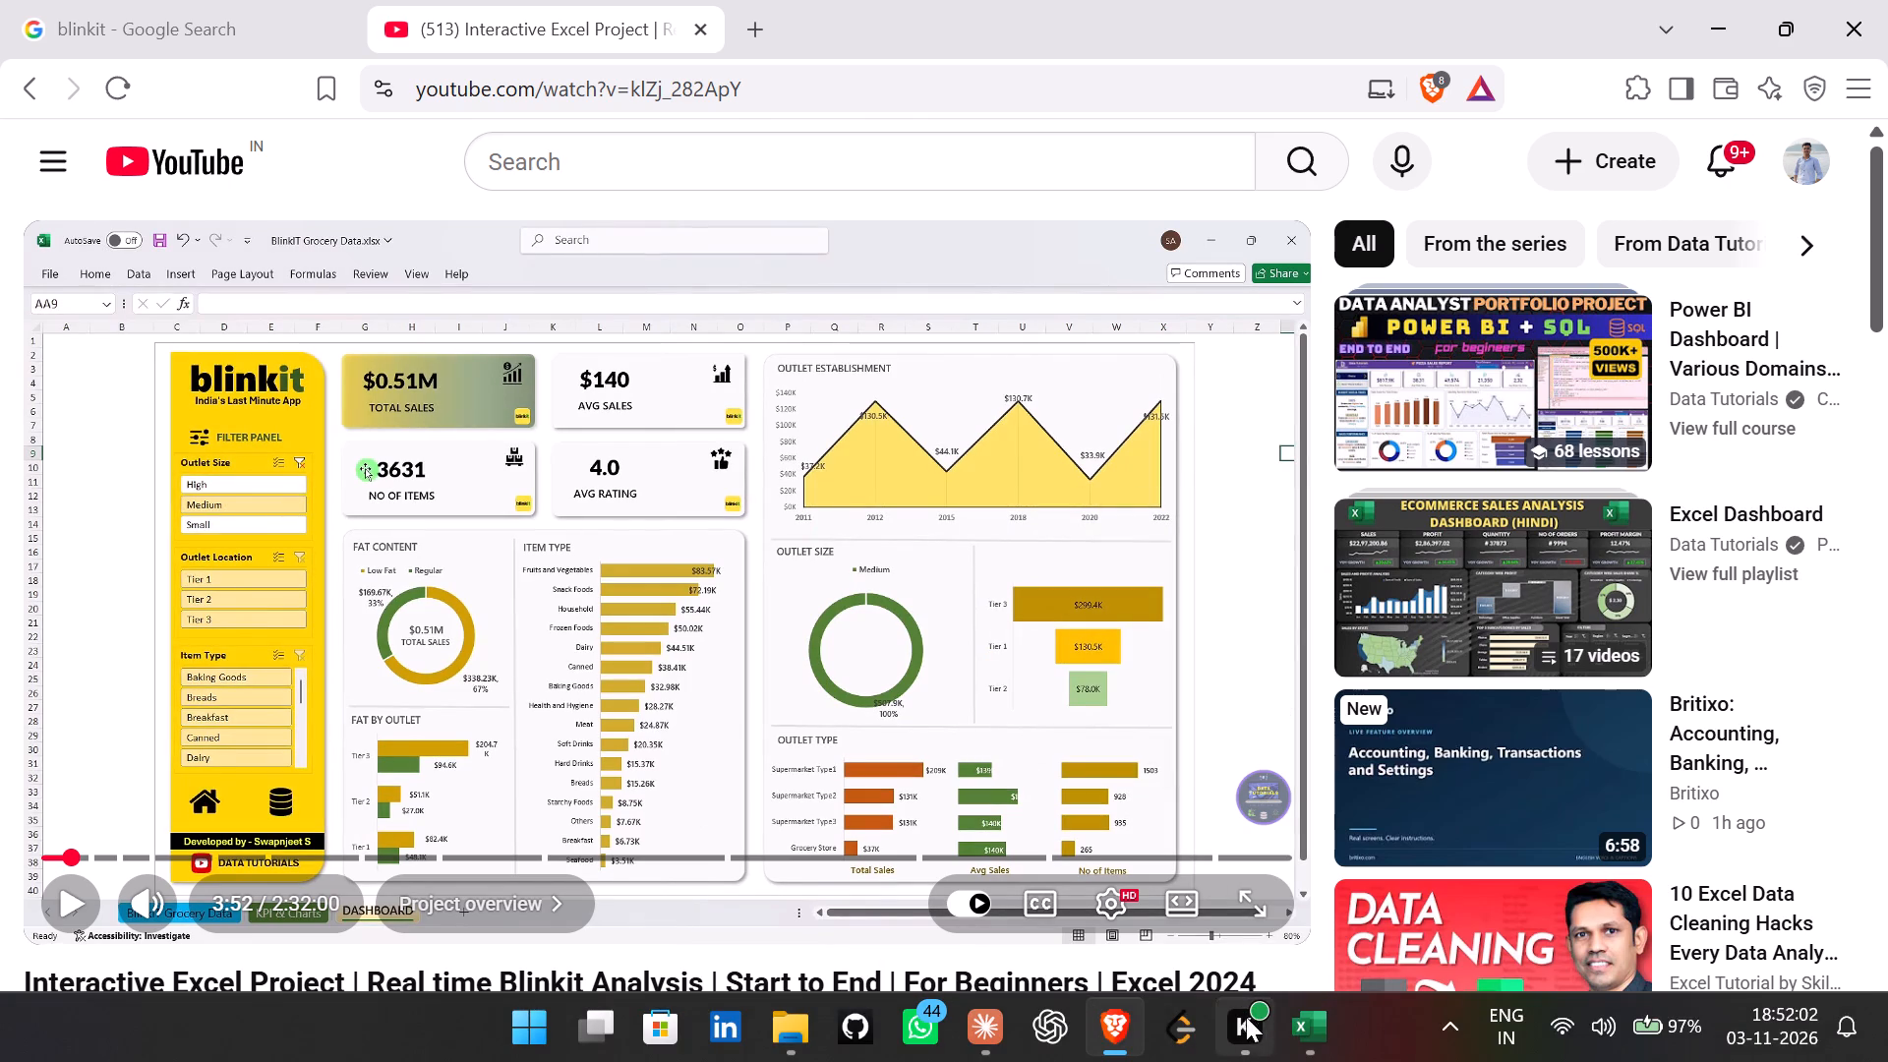
Switch back to the Excel workbook and commit the GETPIVOTDATA formula for Sum of Total Sales in Sheet1 cell A8.
{"action": "left_click", "coordinate": [1292, 1025]}
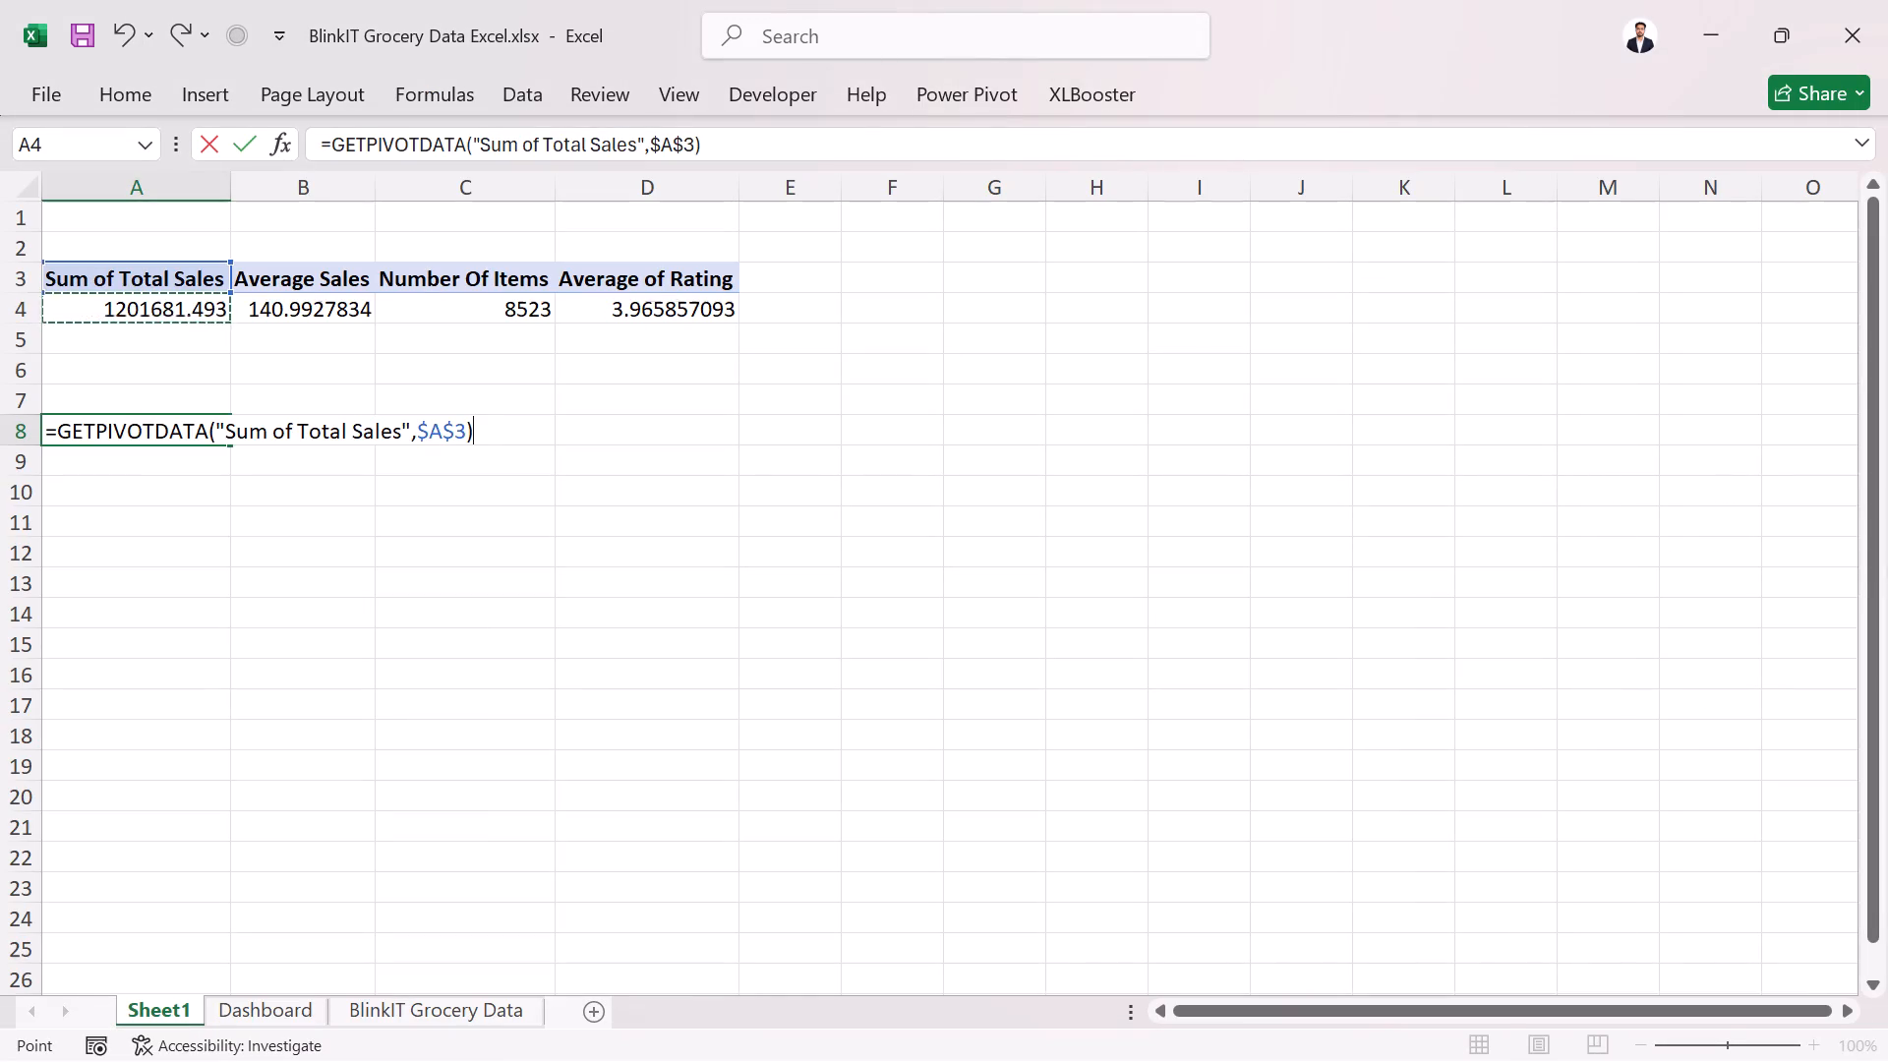
{"action": "key", "text": "Return"}
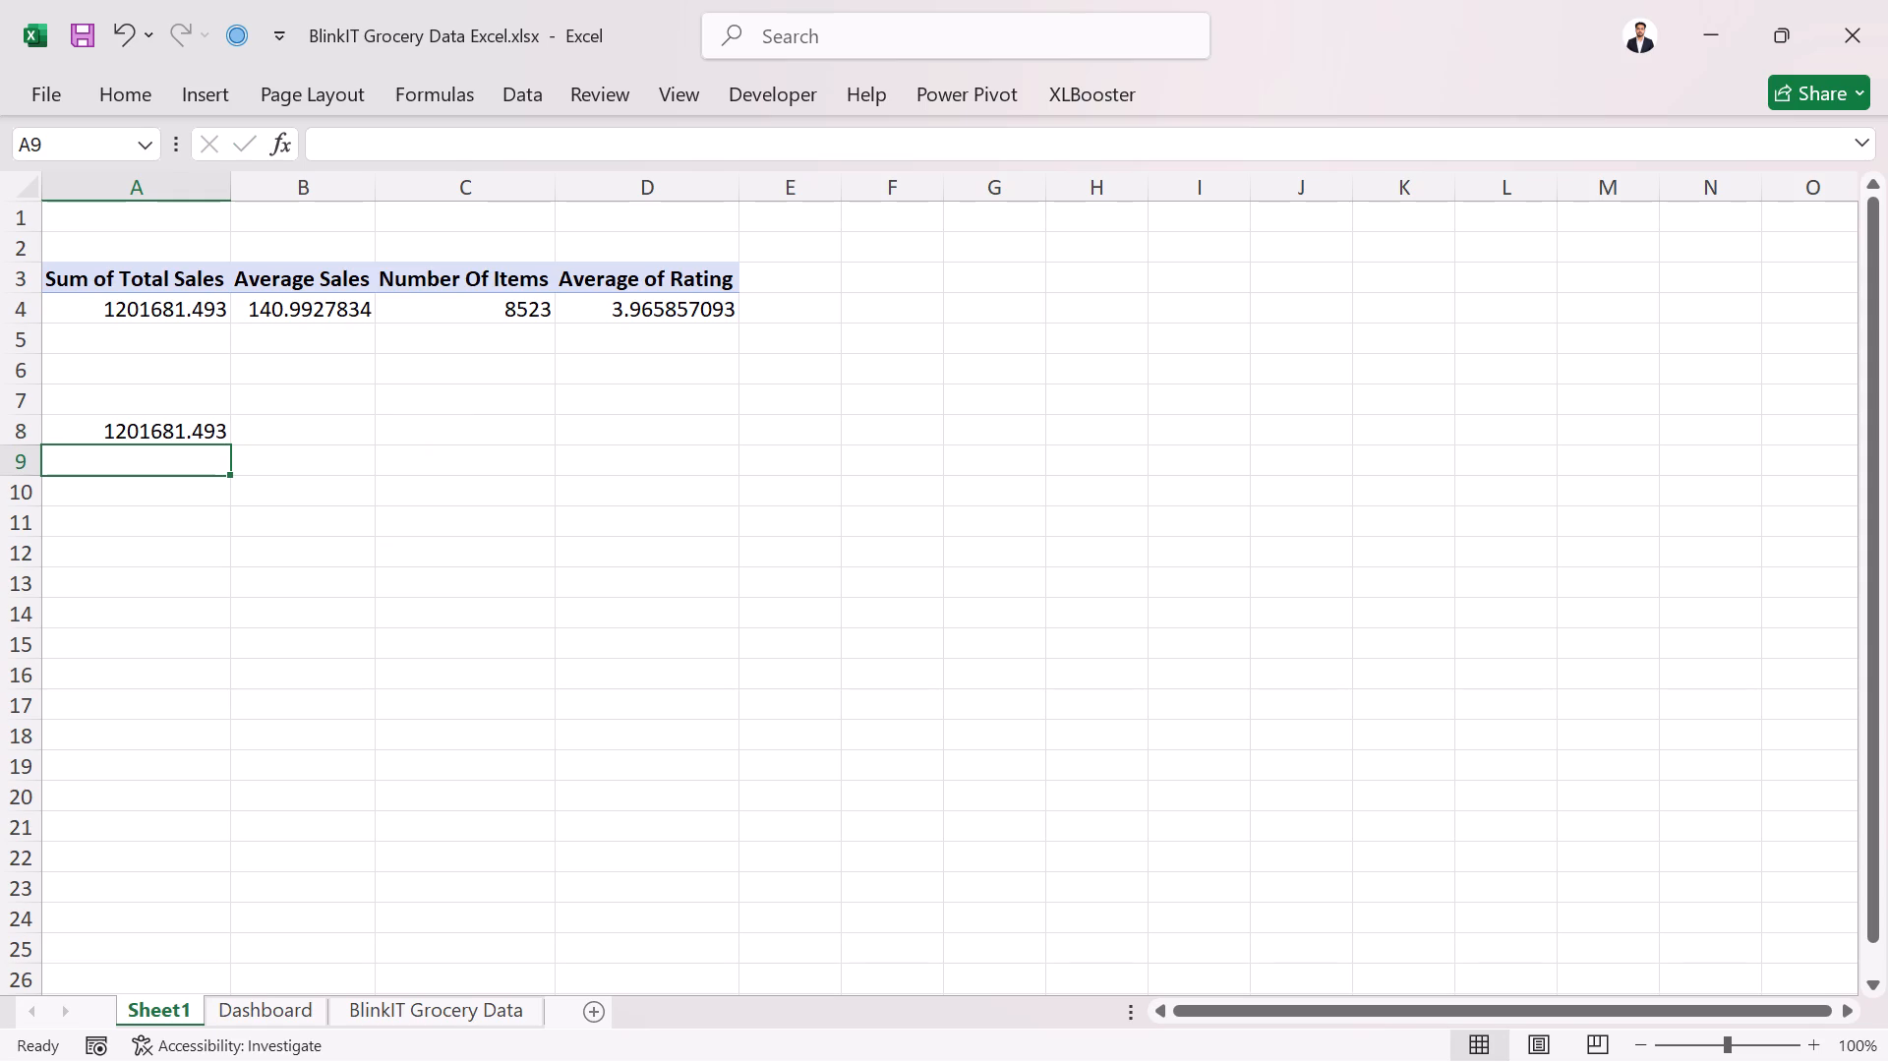
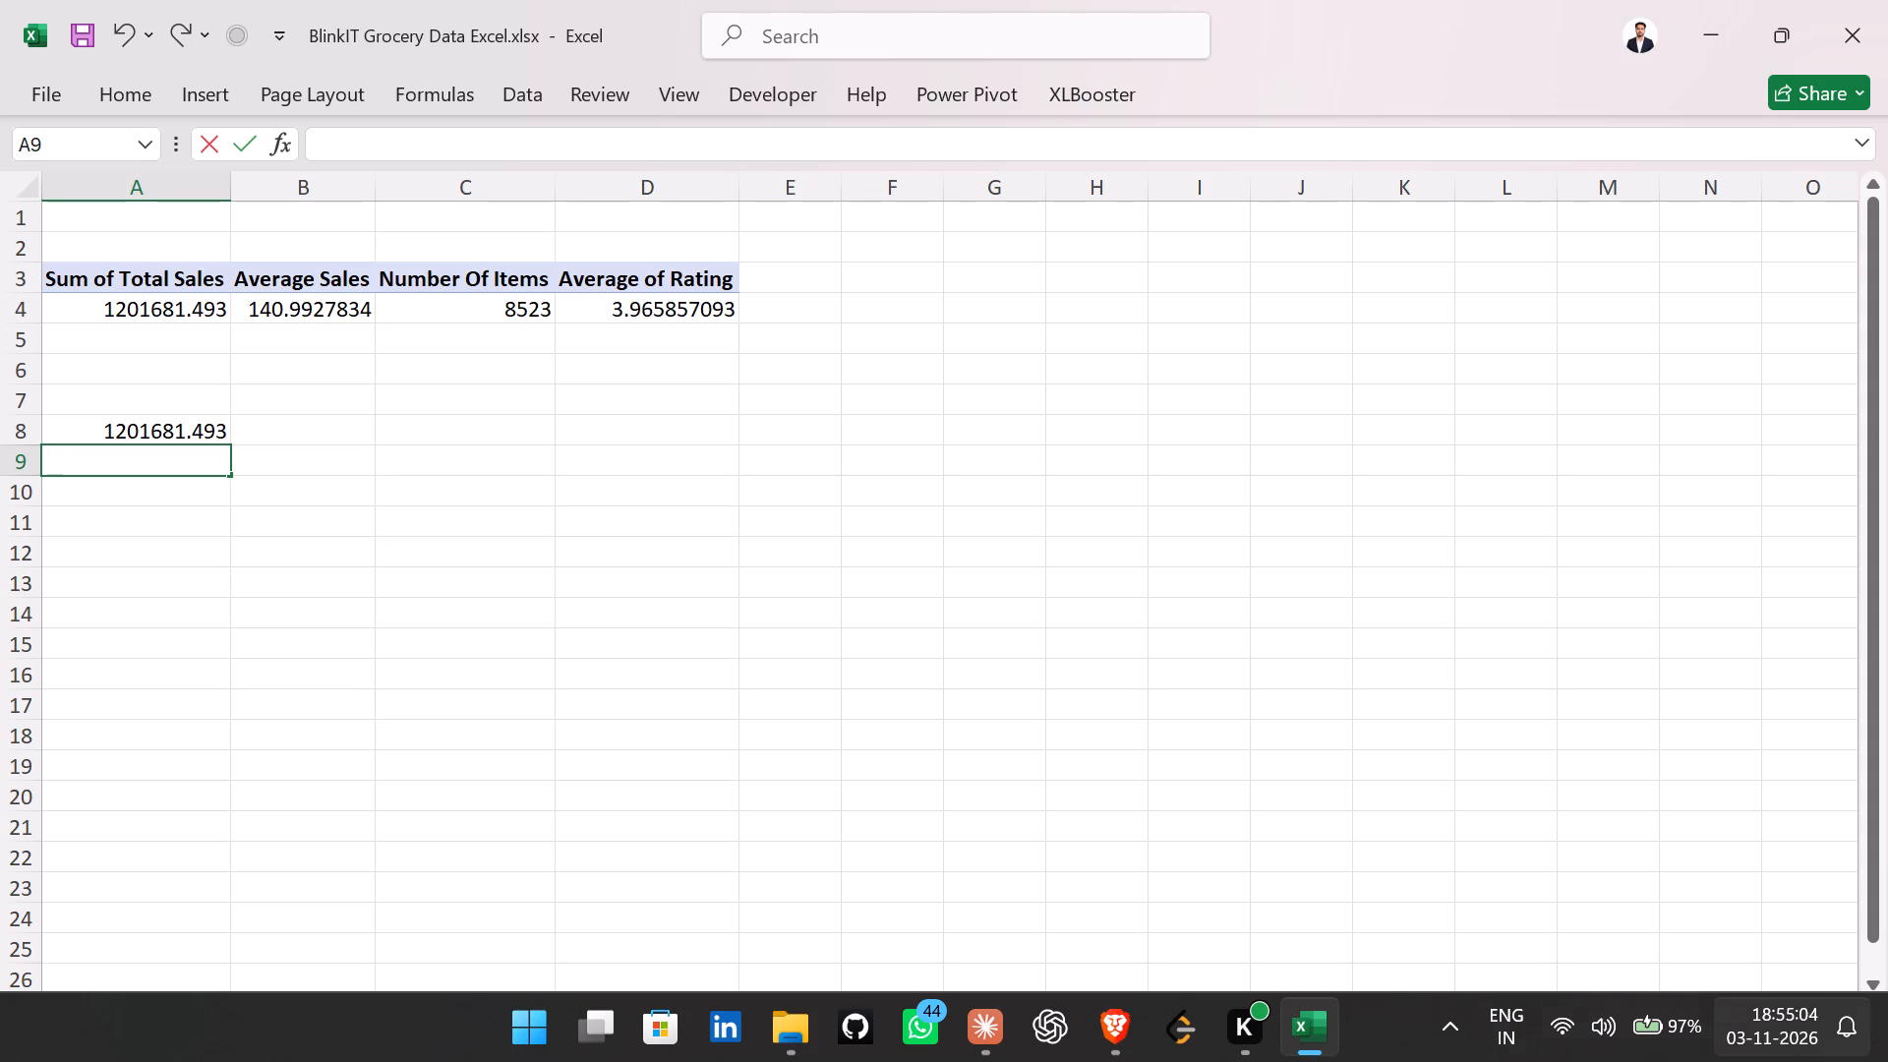
Switch to the Brave browser, open a new tab and start entering a web search beginning with "KI".
{"action": "left_click", "coordinate": [1100, 1025]}
{"action": "left_click", "coordinate": [740, 21]}
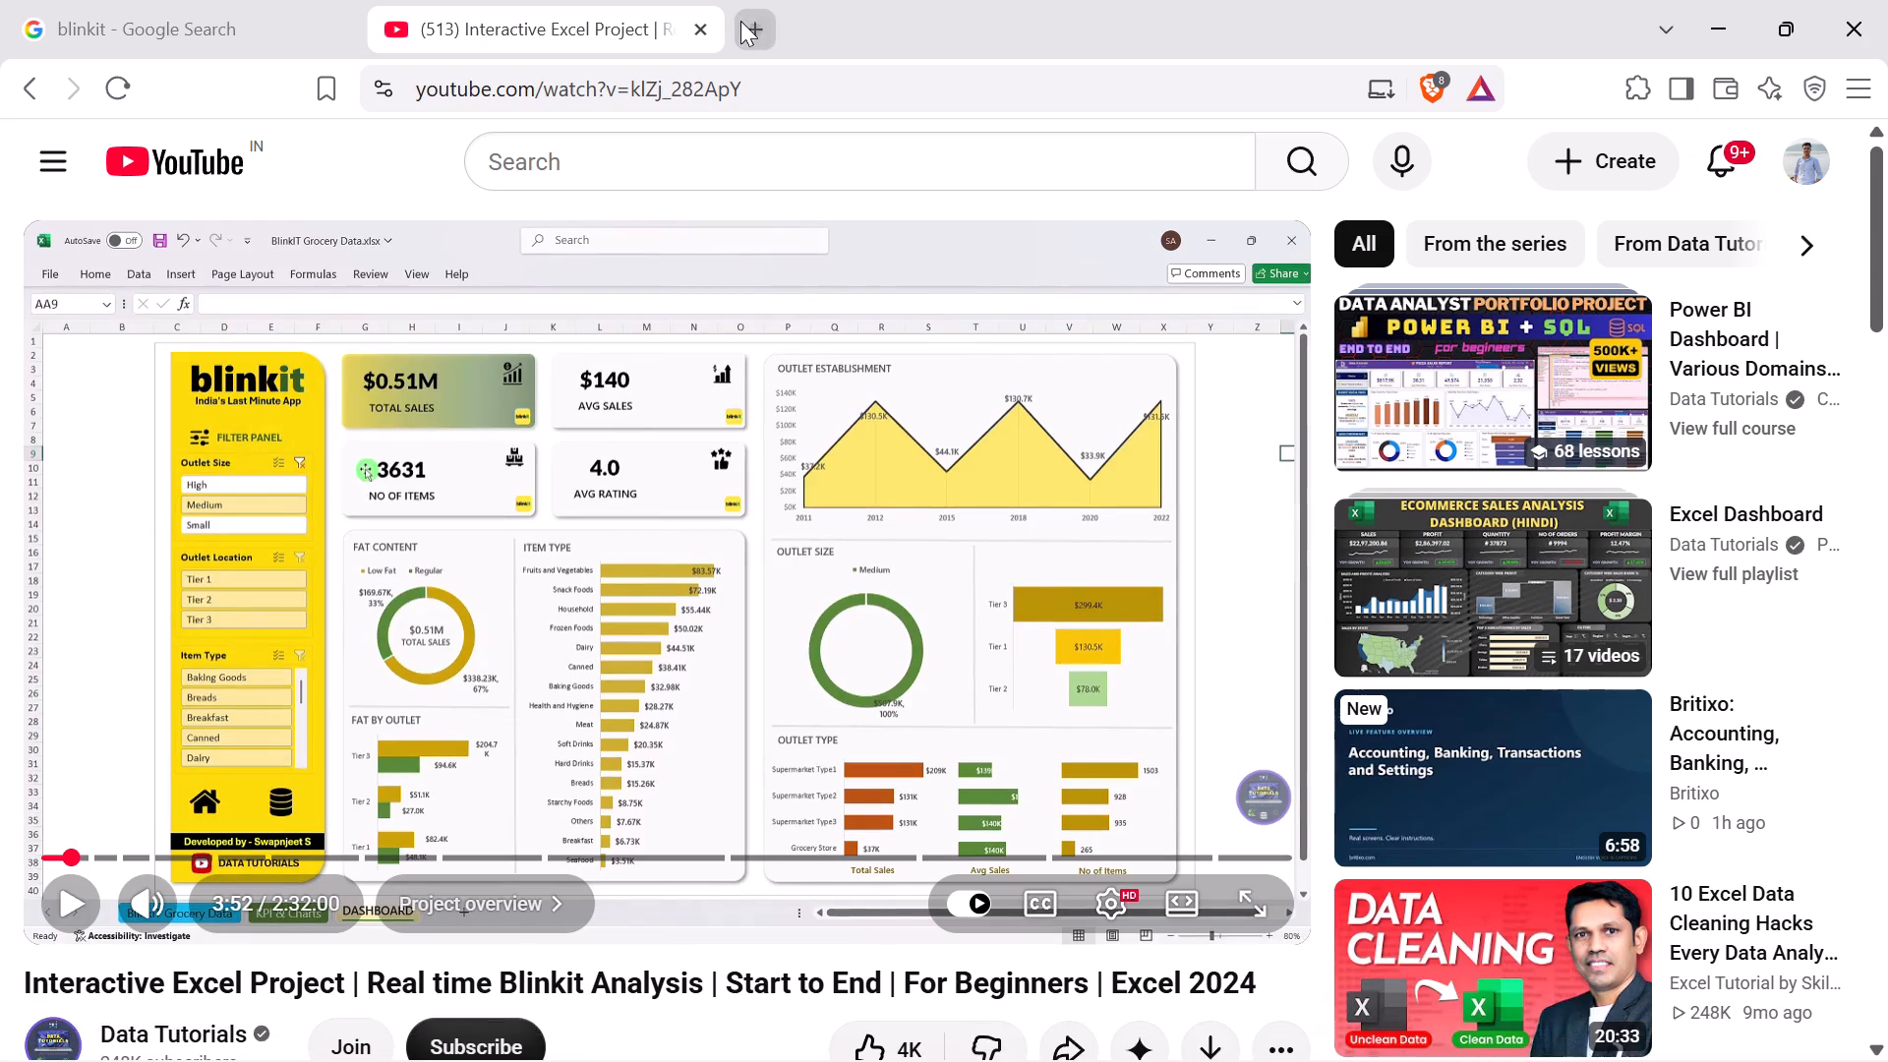
{"action": "type", "text": "KI"}
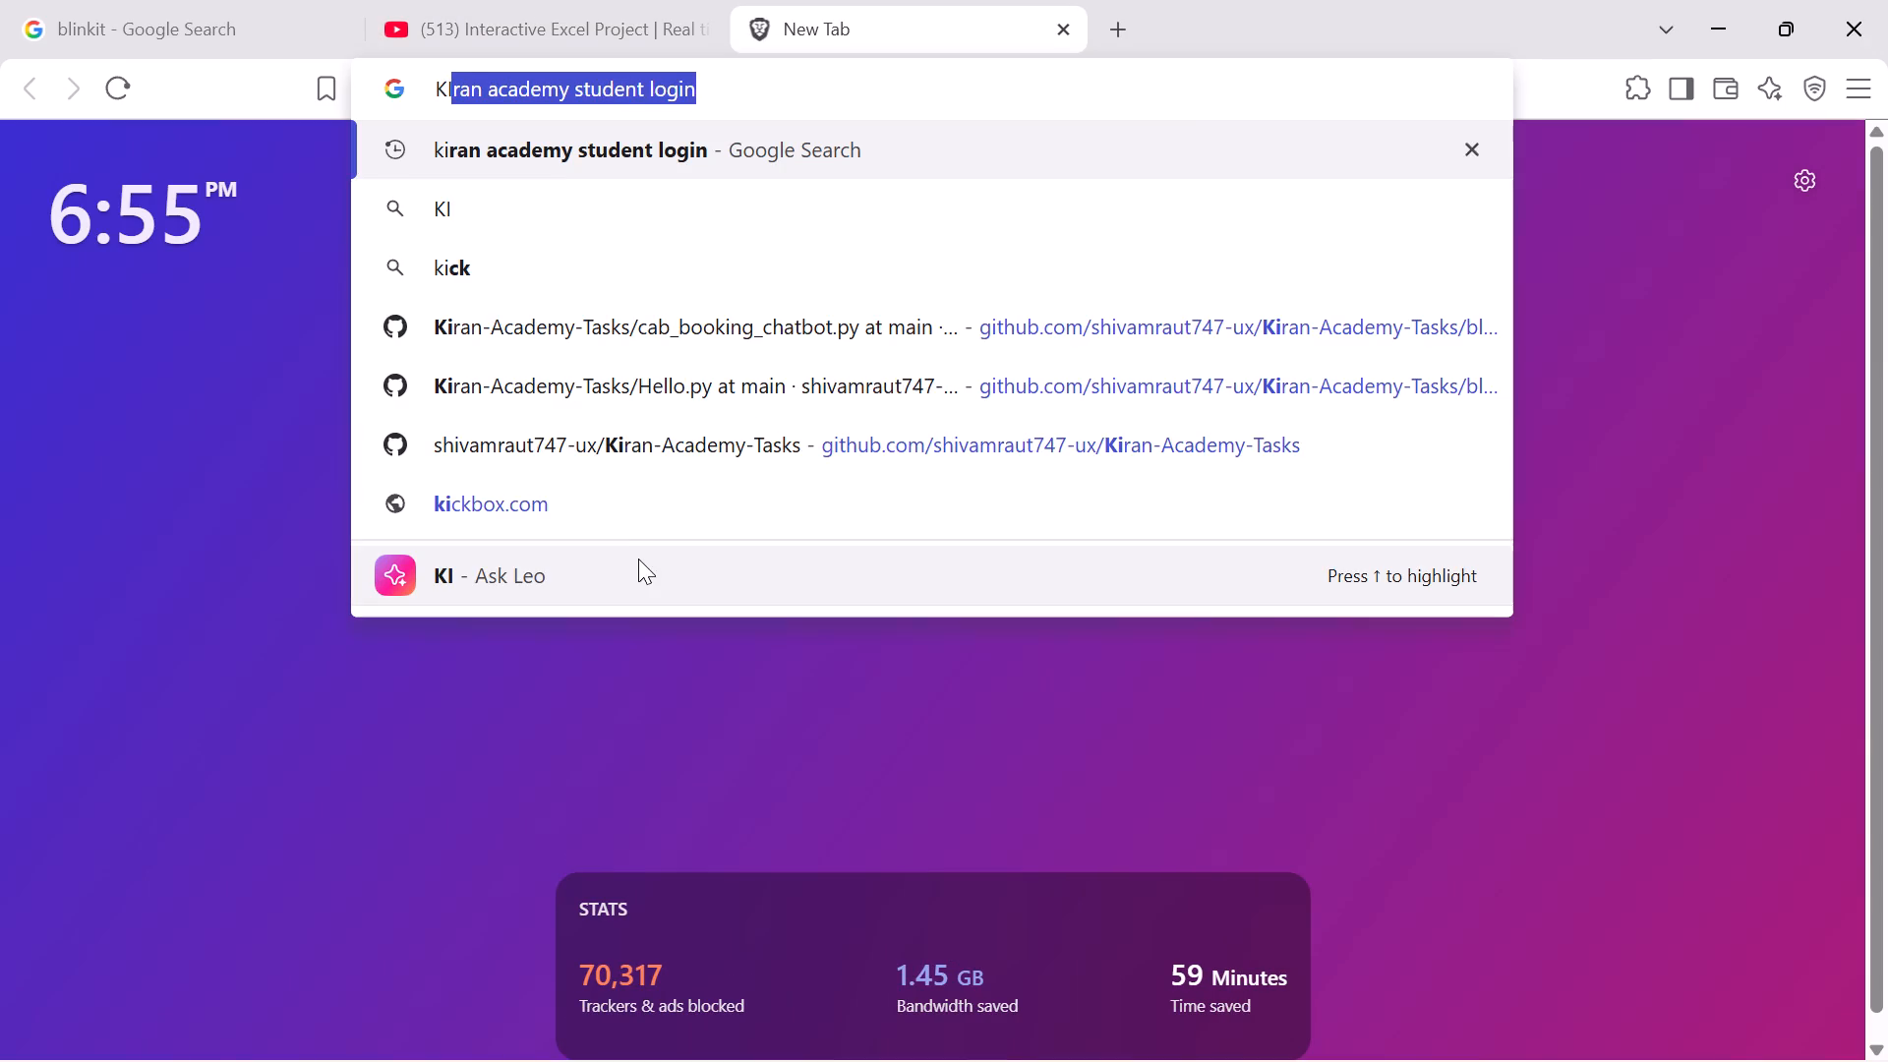
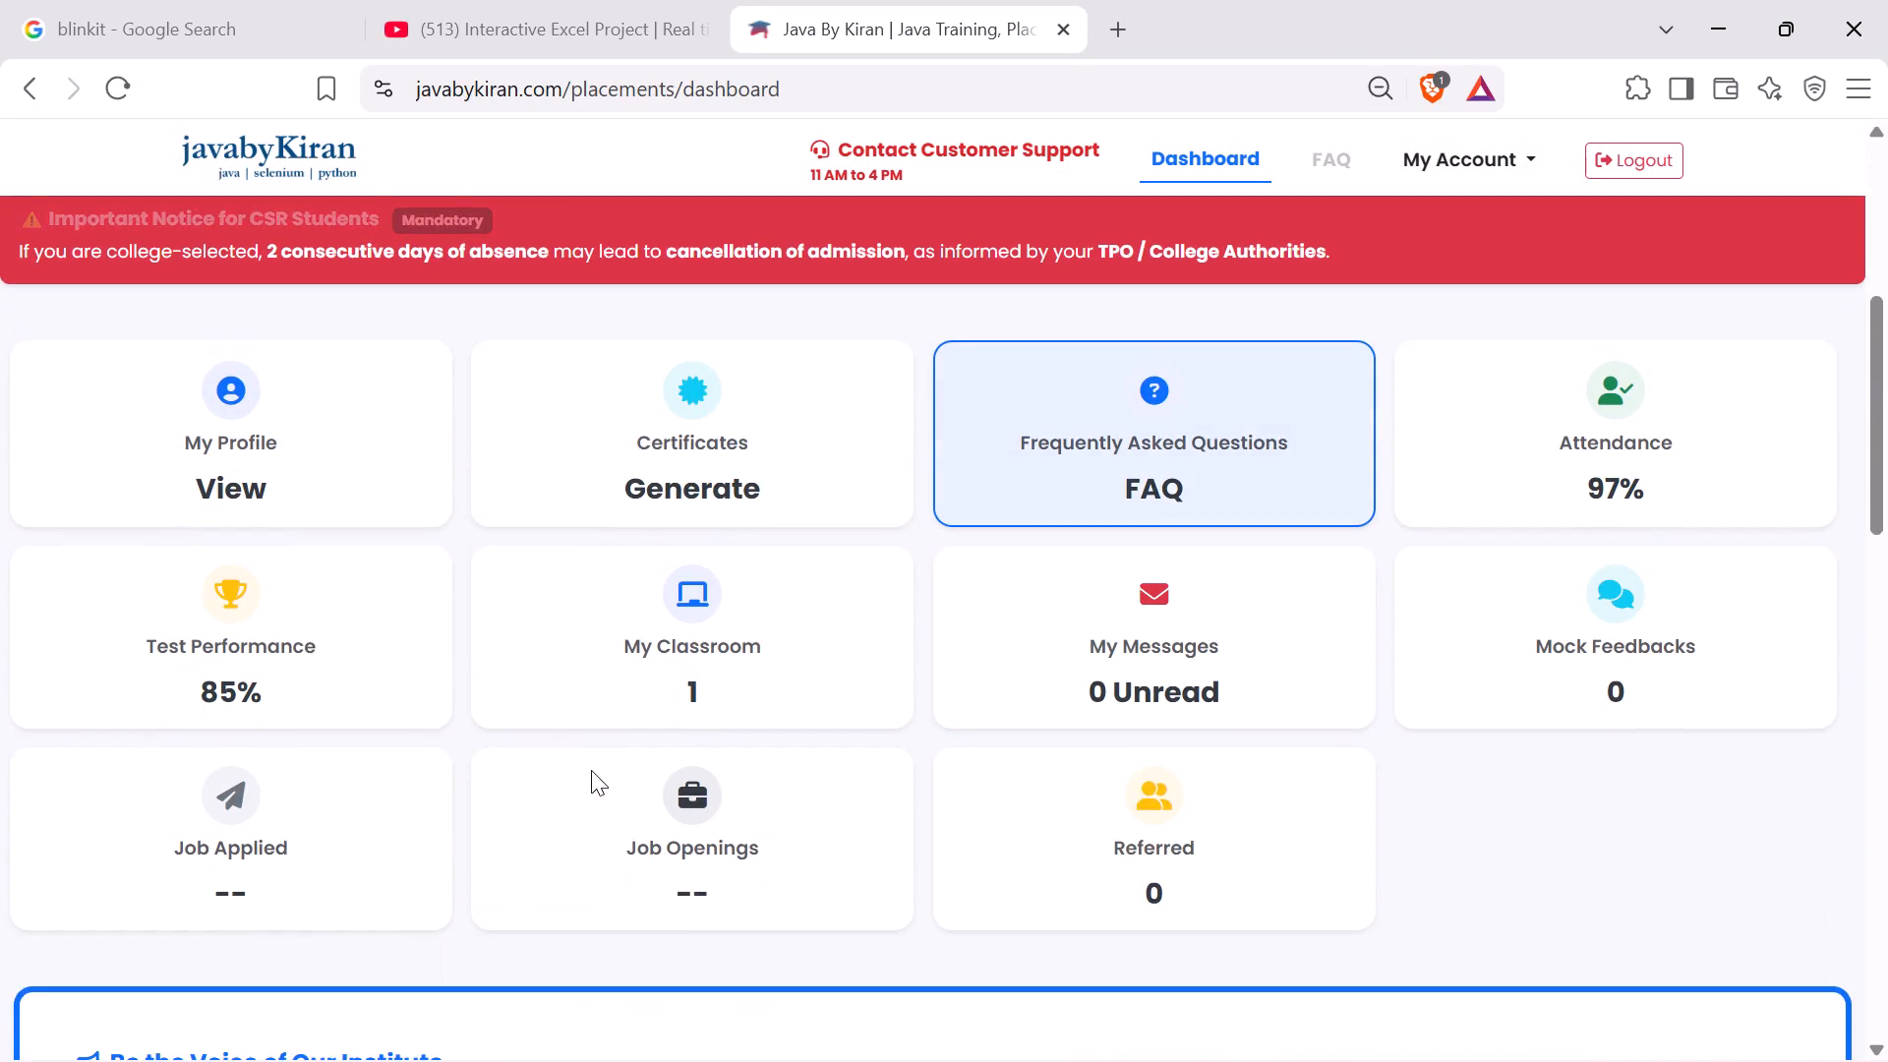
Look over the javabyKiran student dashboard and open the account's attendance overview.
{"action": "scroll", "coordinate": [592, 770], "scroll_direction": "down", "scroll_amount": 1}
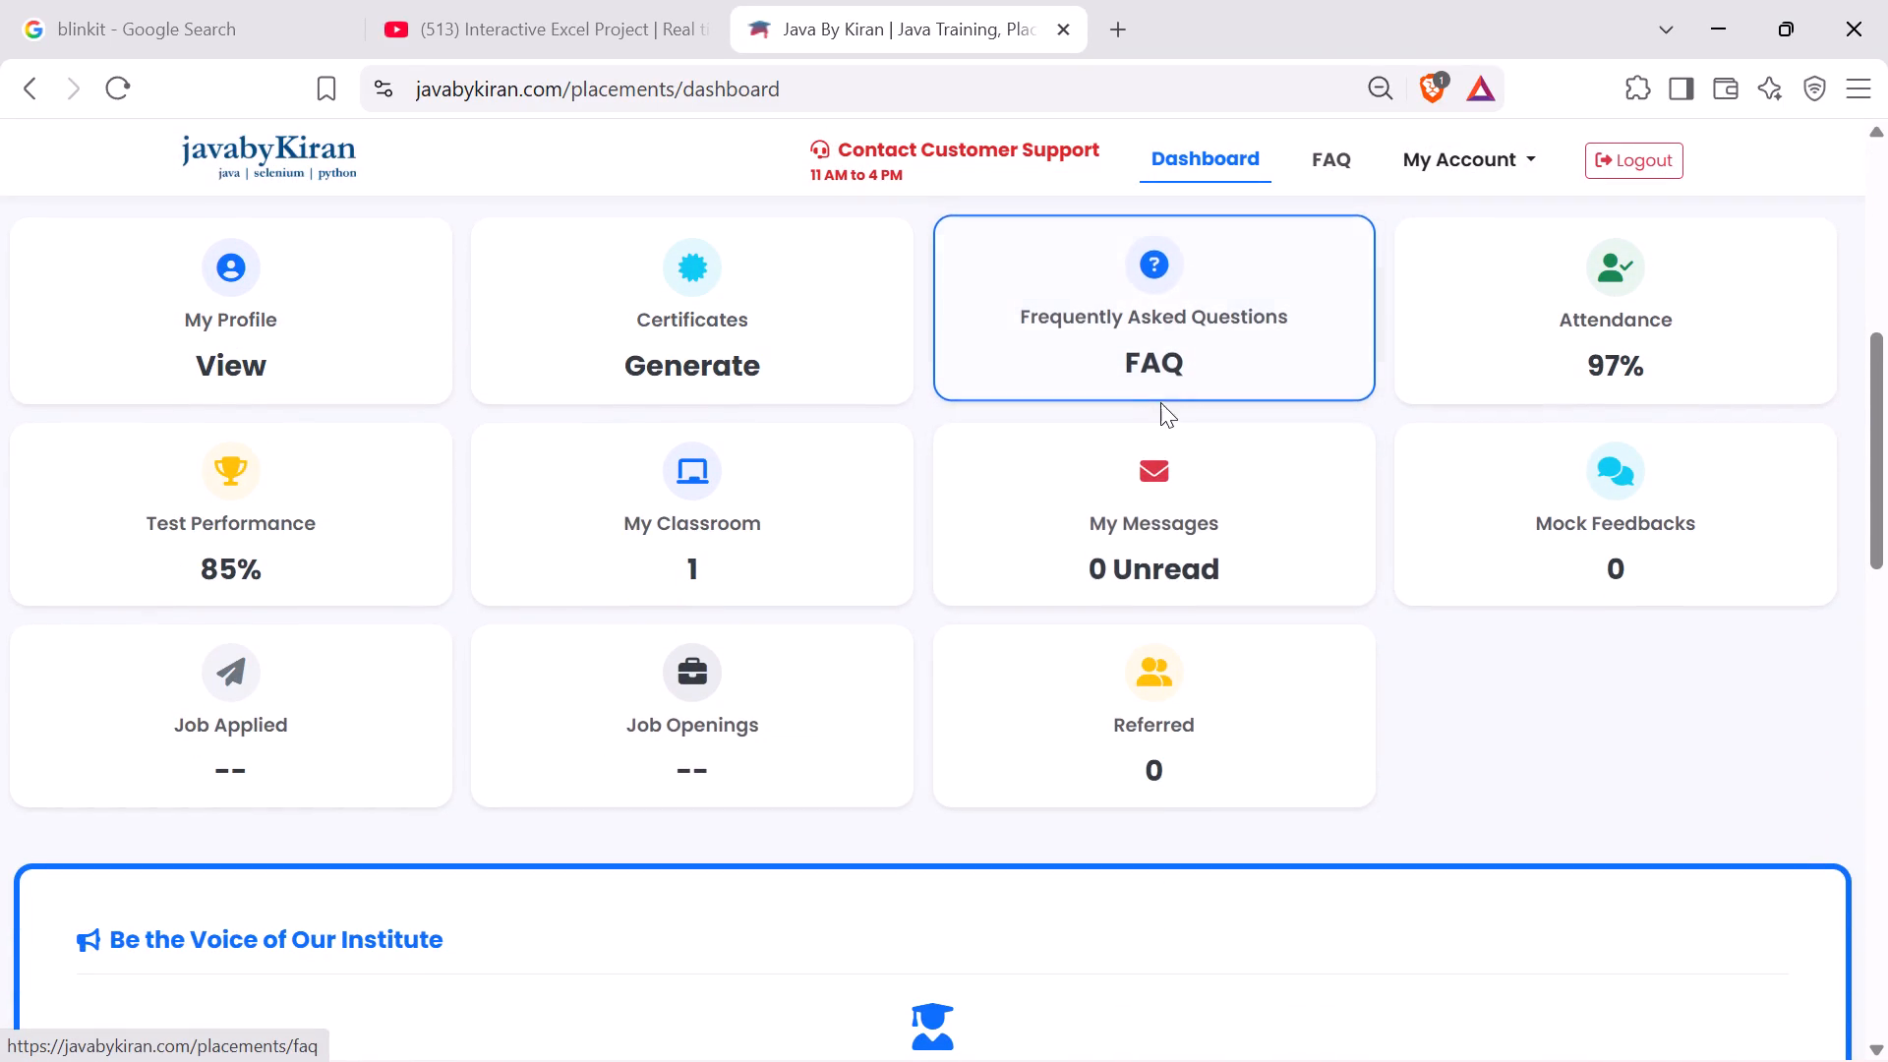
{"action": "scroll", "coordinate": [1162, 396], "scroll_direction": "up", "scroll_amount": 1}
{"action": "scroll", "coordinate": [1309, 433], "scroll_direction": "up", "scroll_amount": 4}
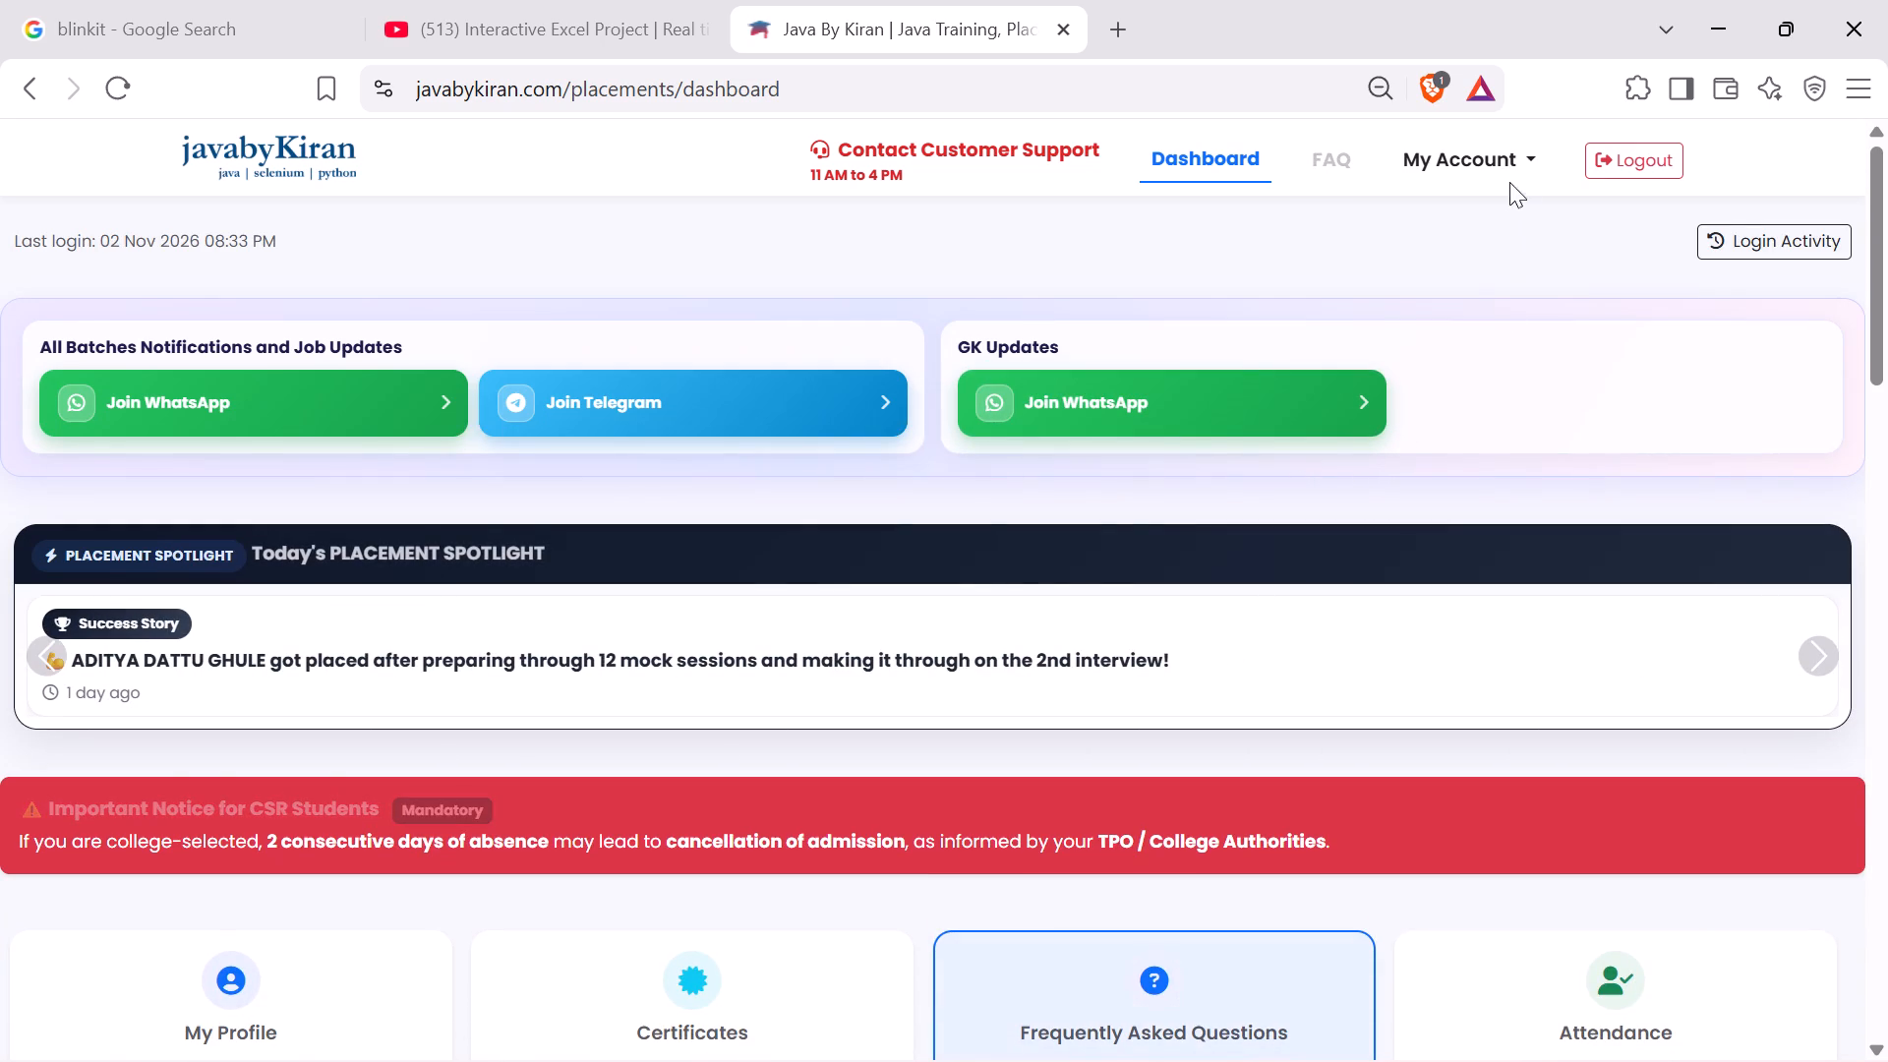
{"action": "left_click", "coordinate": [1497, 158]}
{"action": "left_click", "coordinate": [1440, 298]}
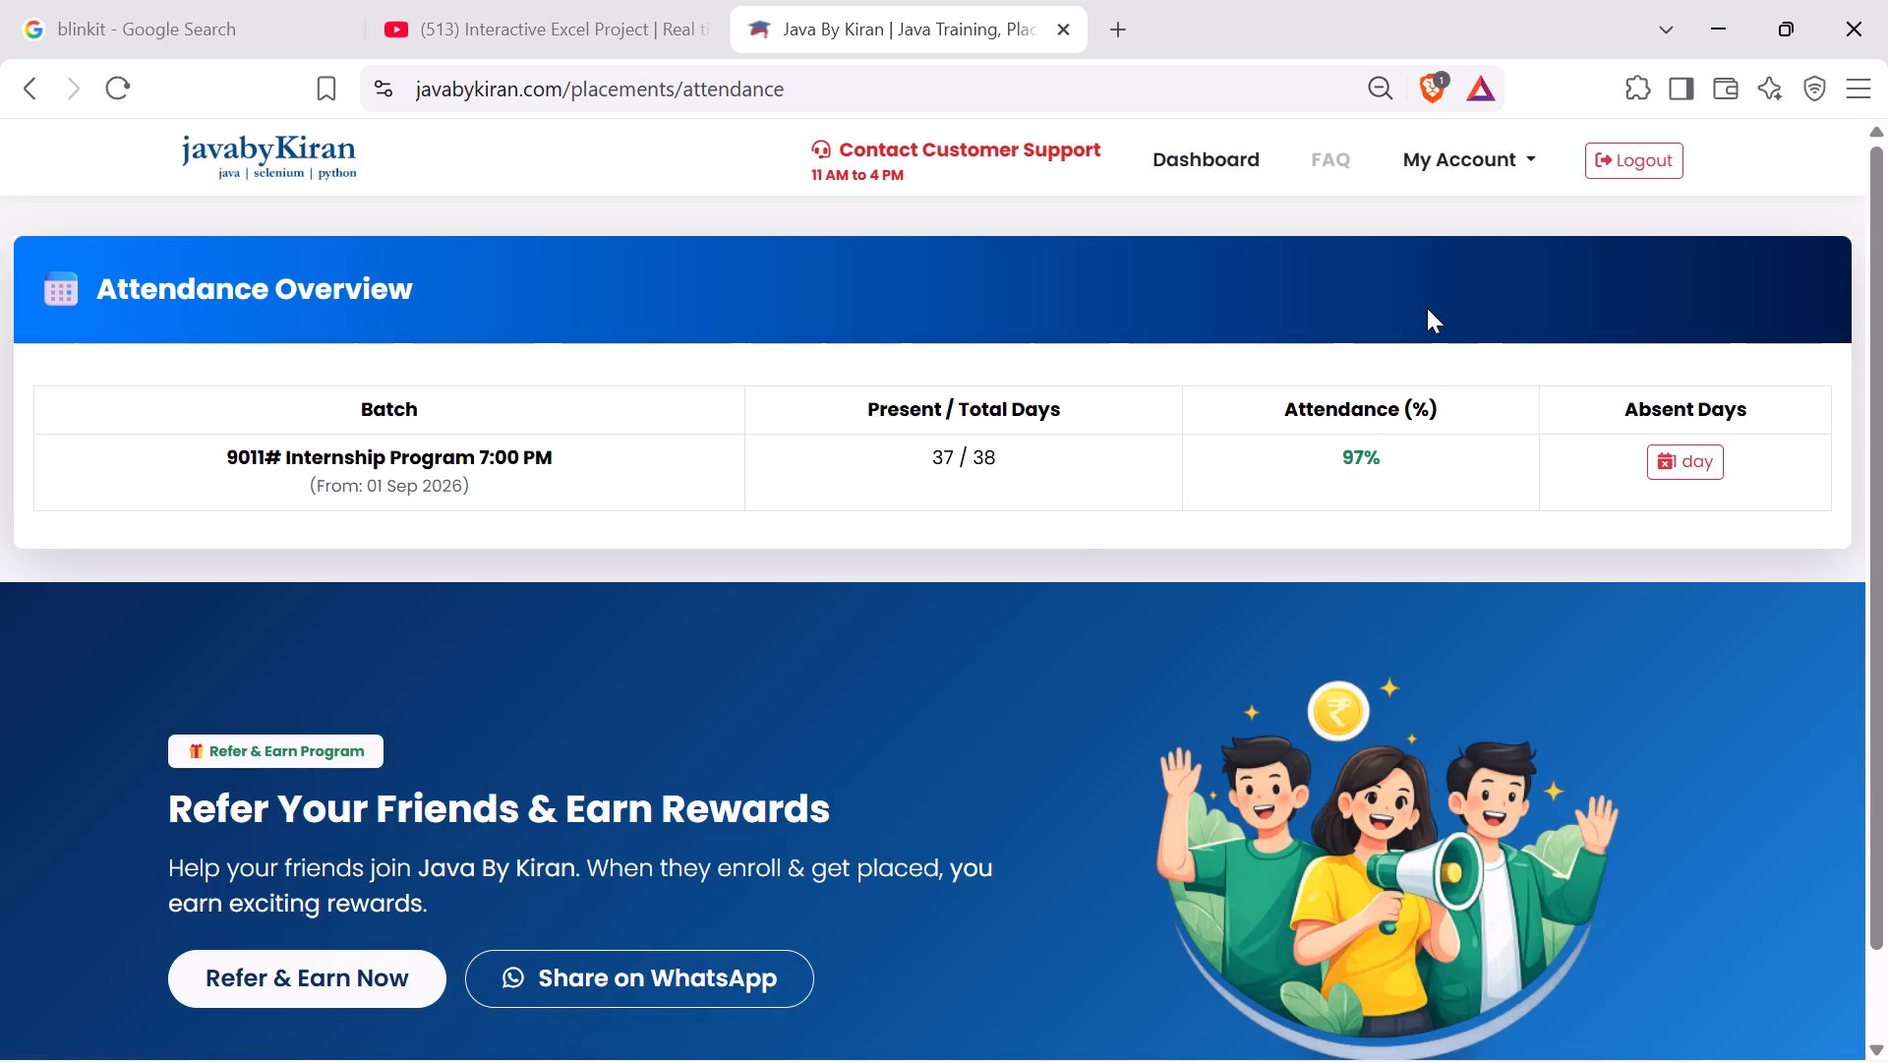
Return to the placements dashboard and dismiss the friend referral pop-up without submitting a referral.
{"action": "left_click", "coordinate": [1190, 158]}
{"action": "scroll", "coordinate": [997, 715], "scroll_direction": "down", "scroll_amount": 2}
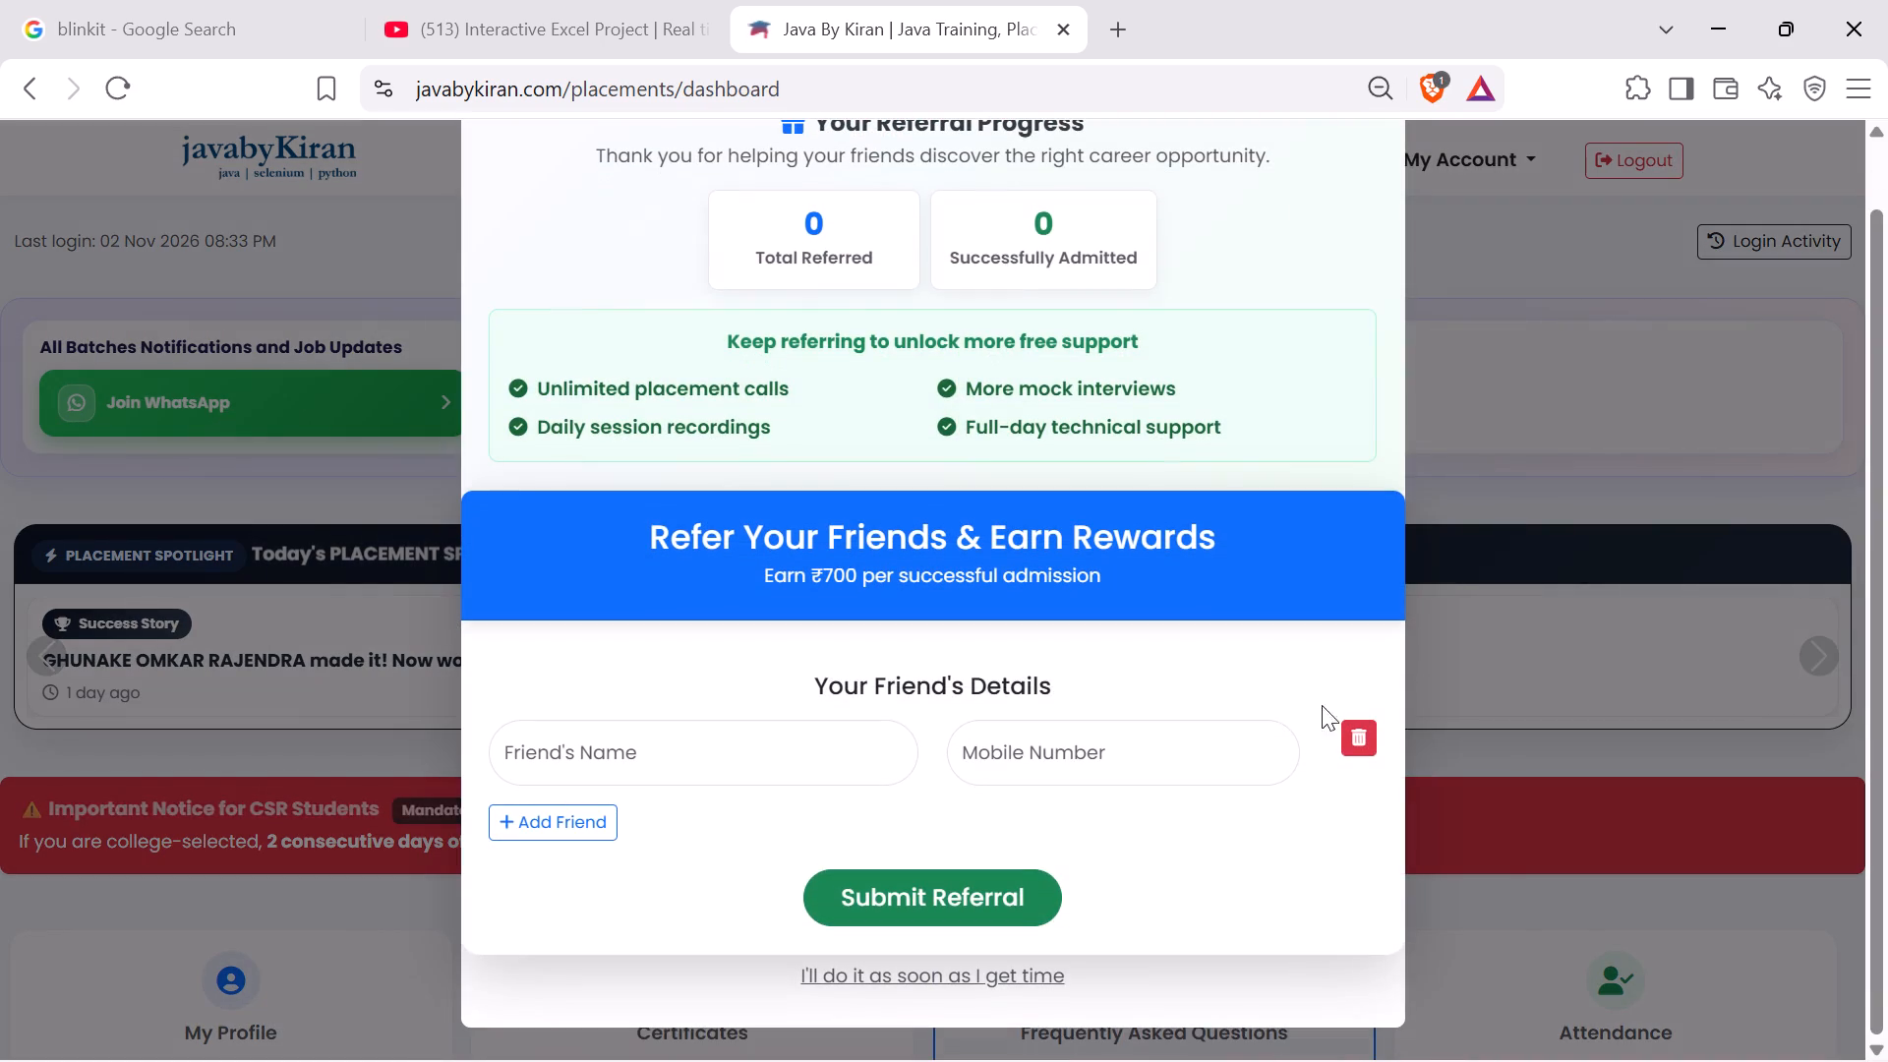
{"action": "left_click", "coordinate": [1351, 740]}
{"action": "left_click", "coordinate": [979, 971]}
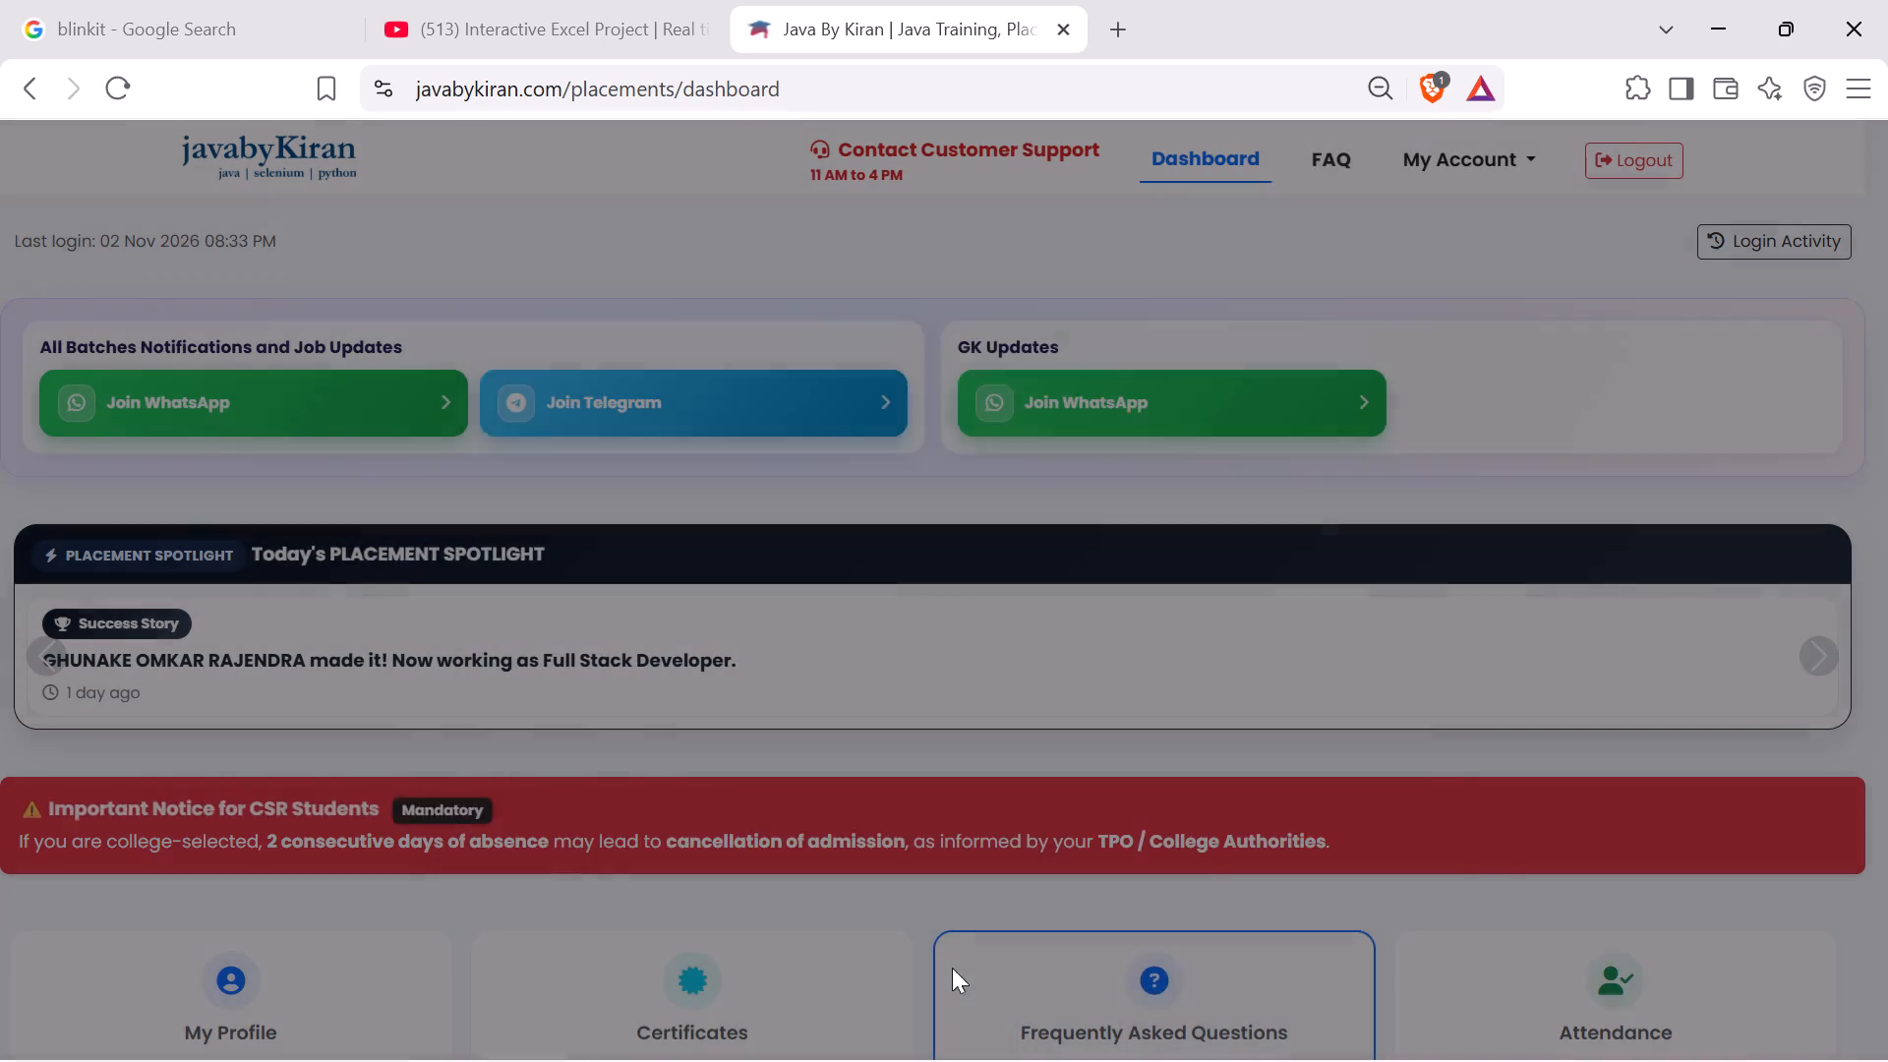
{"action": "scroll", "coordinate": [952, 968], "scroll_direction": "down", "scroll_amount": 6}
{"action": "left_click", "coordinate": [686, 796]}
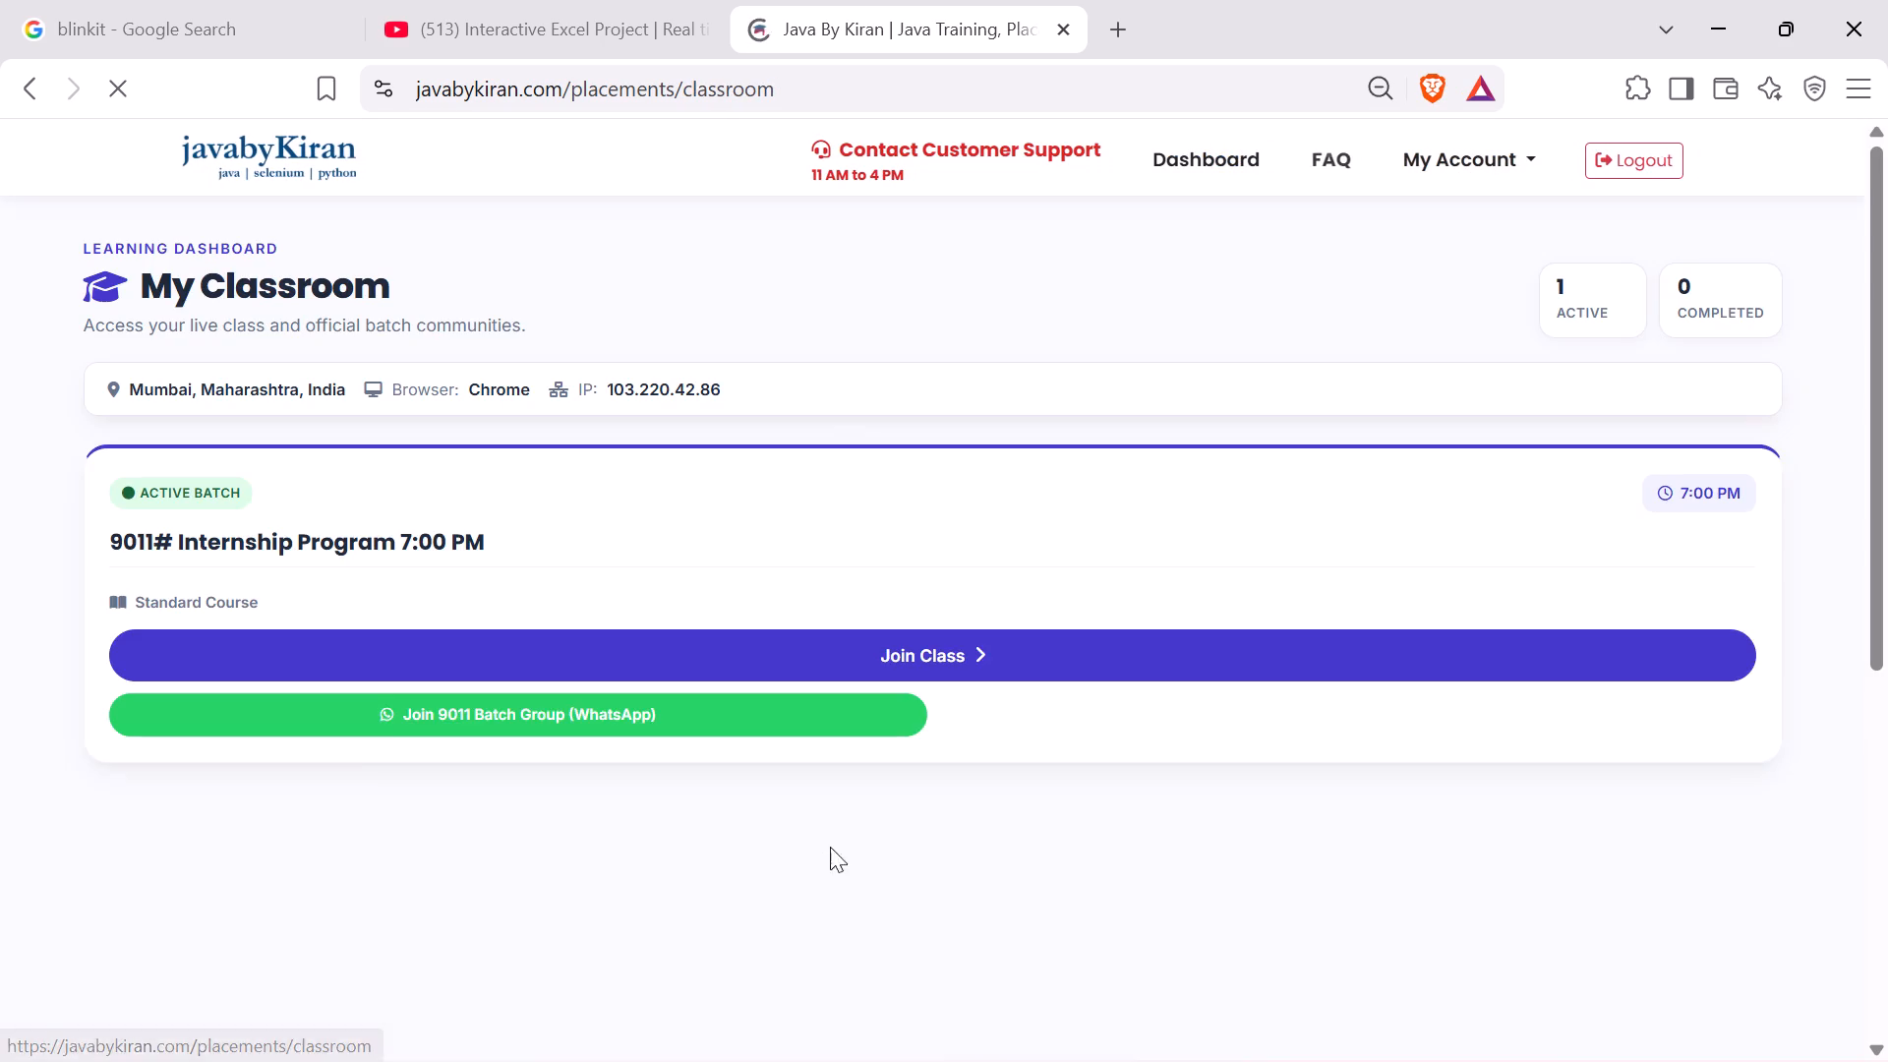
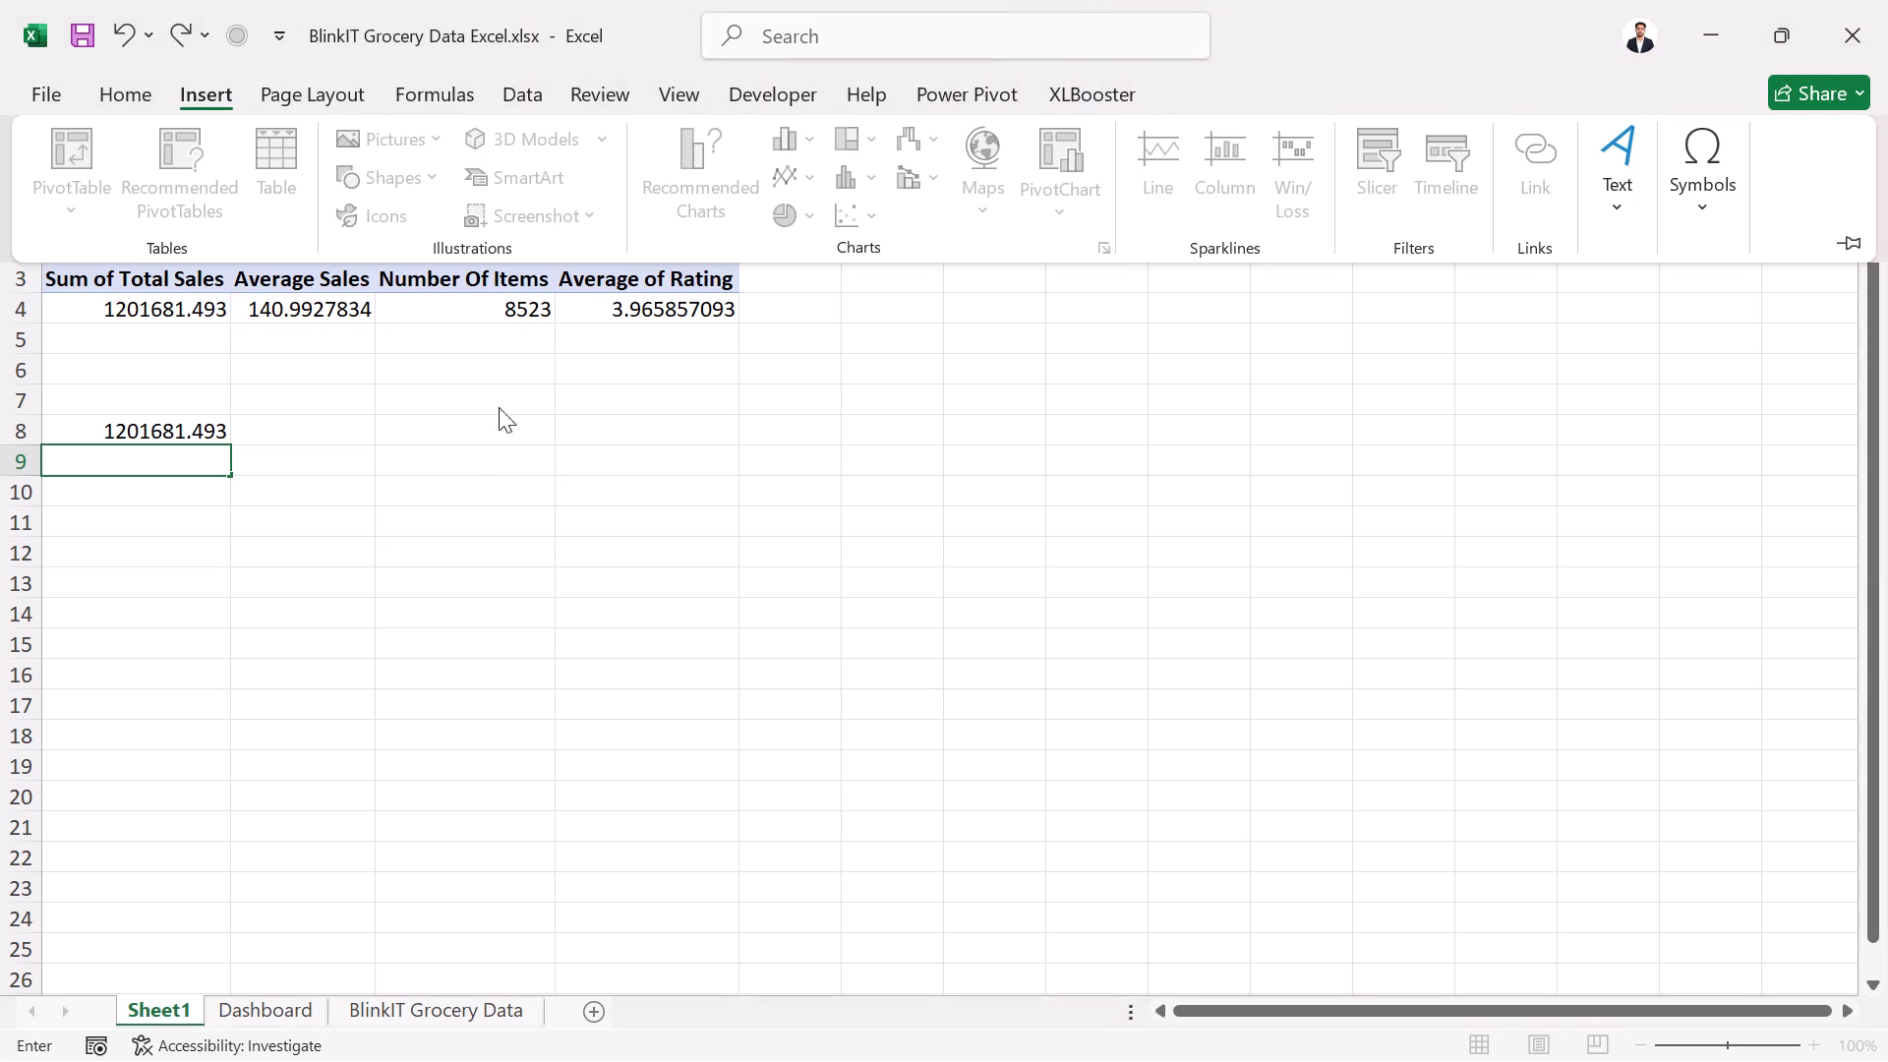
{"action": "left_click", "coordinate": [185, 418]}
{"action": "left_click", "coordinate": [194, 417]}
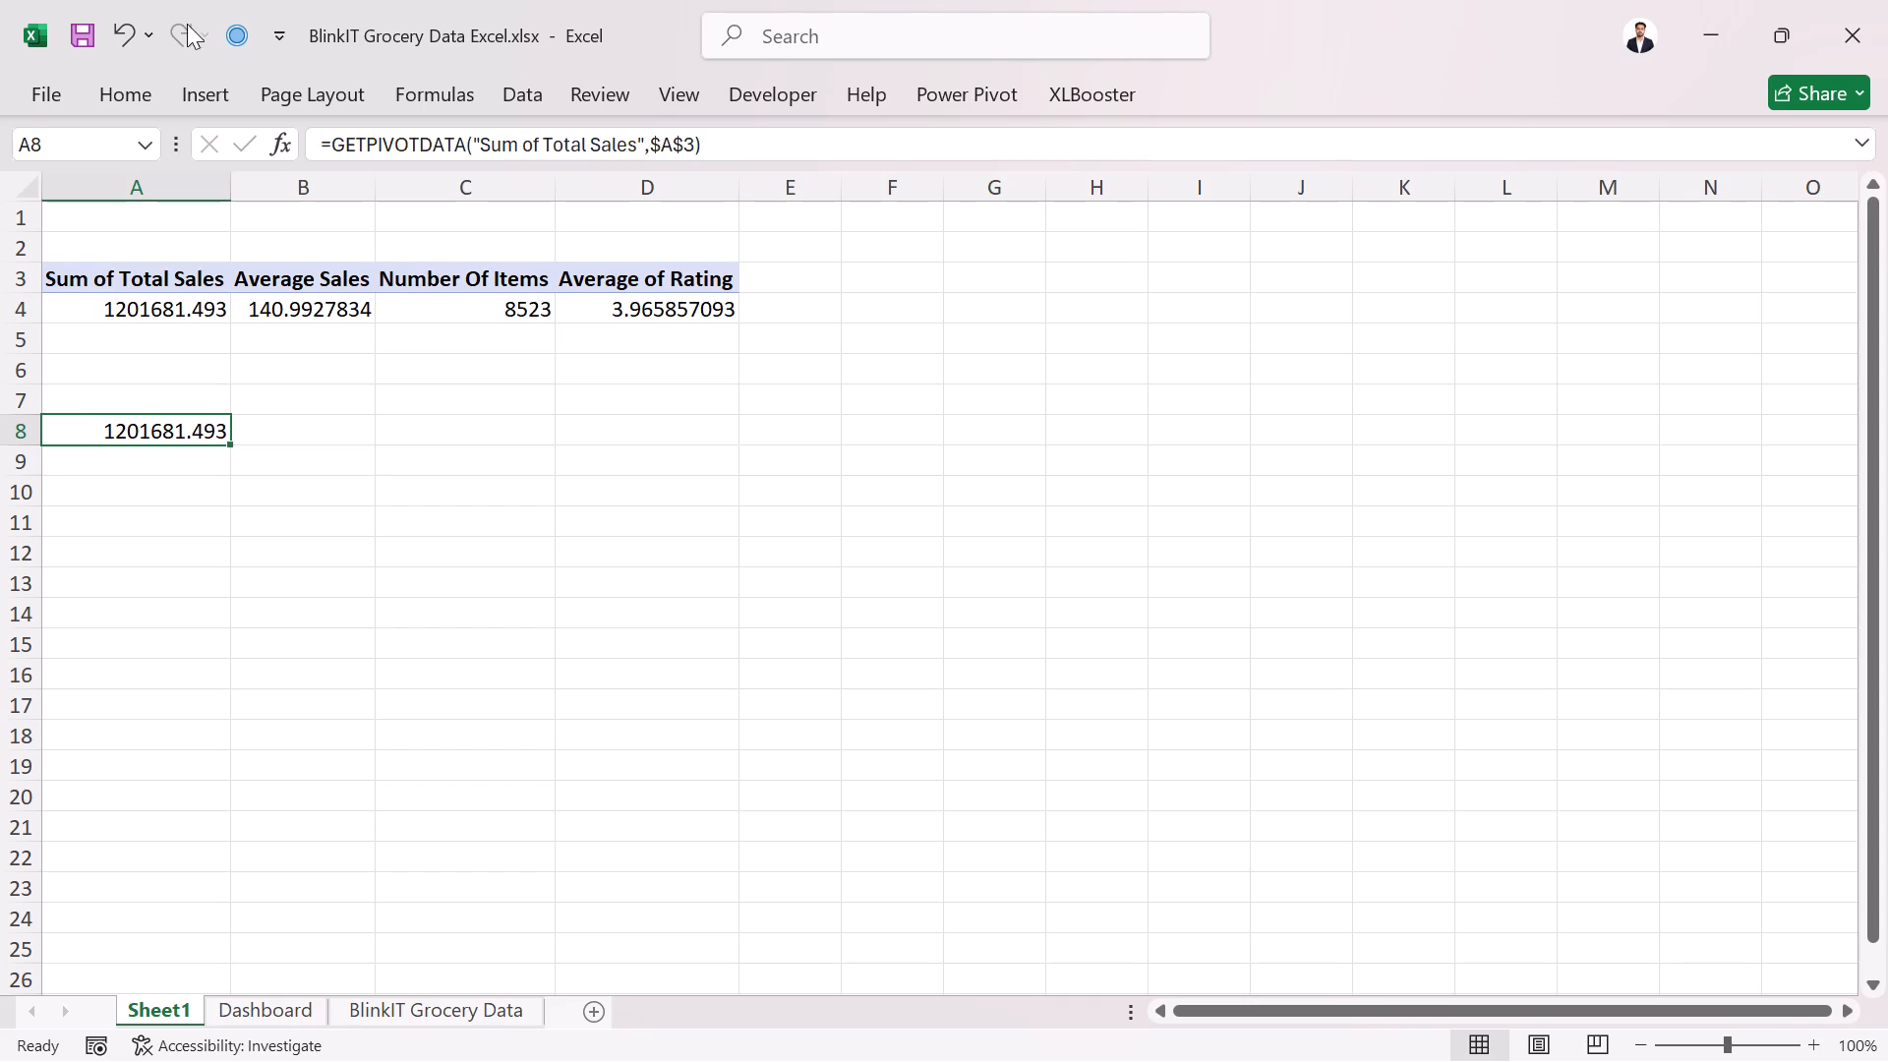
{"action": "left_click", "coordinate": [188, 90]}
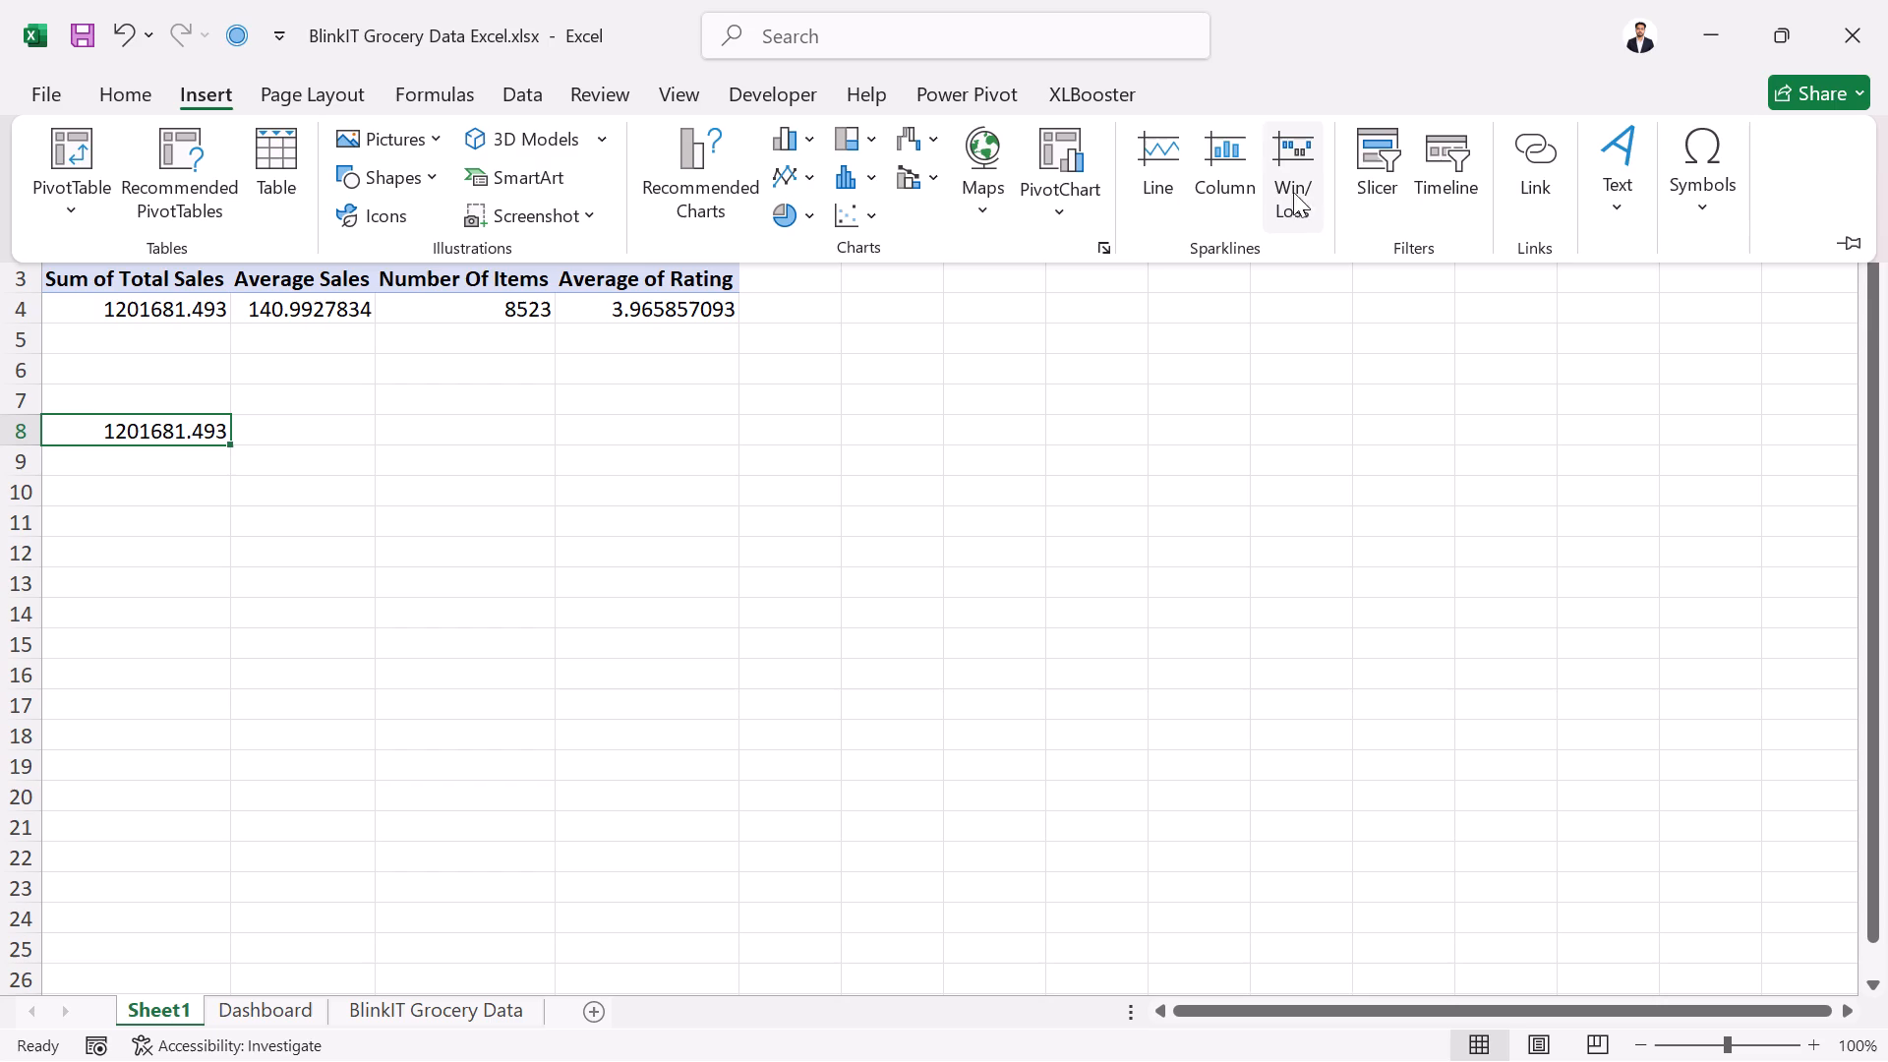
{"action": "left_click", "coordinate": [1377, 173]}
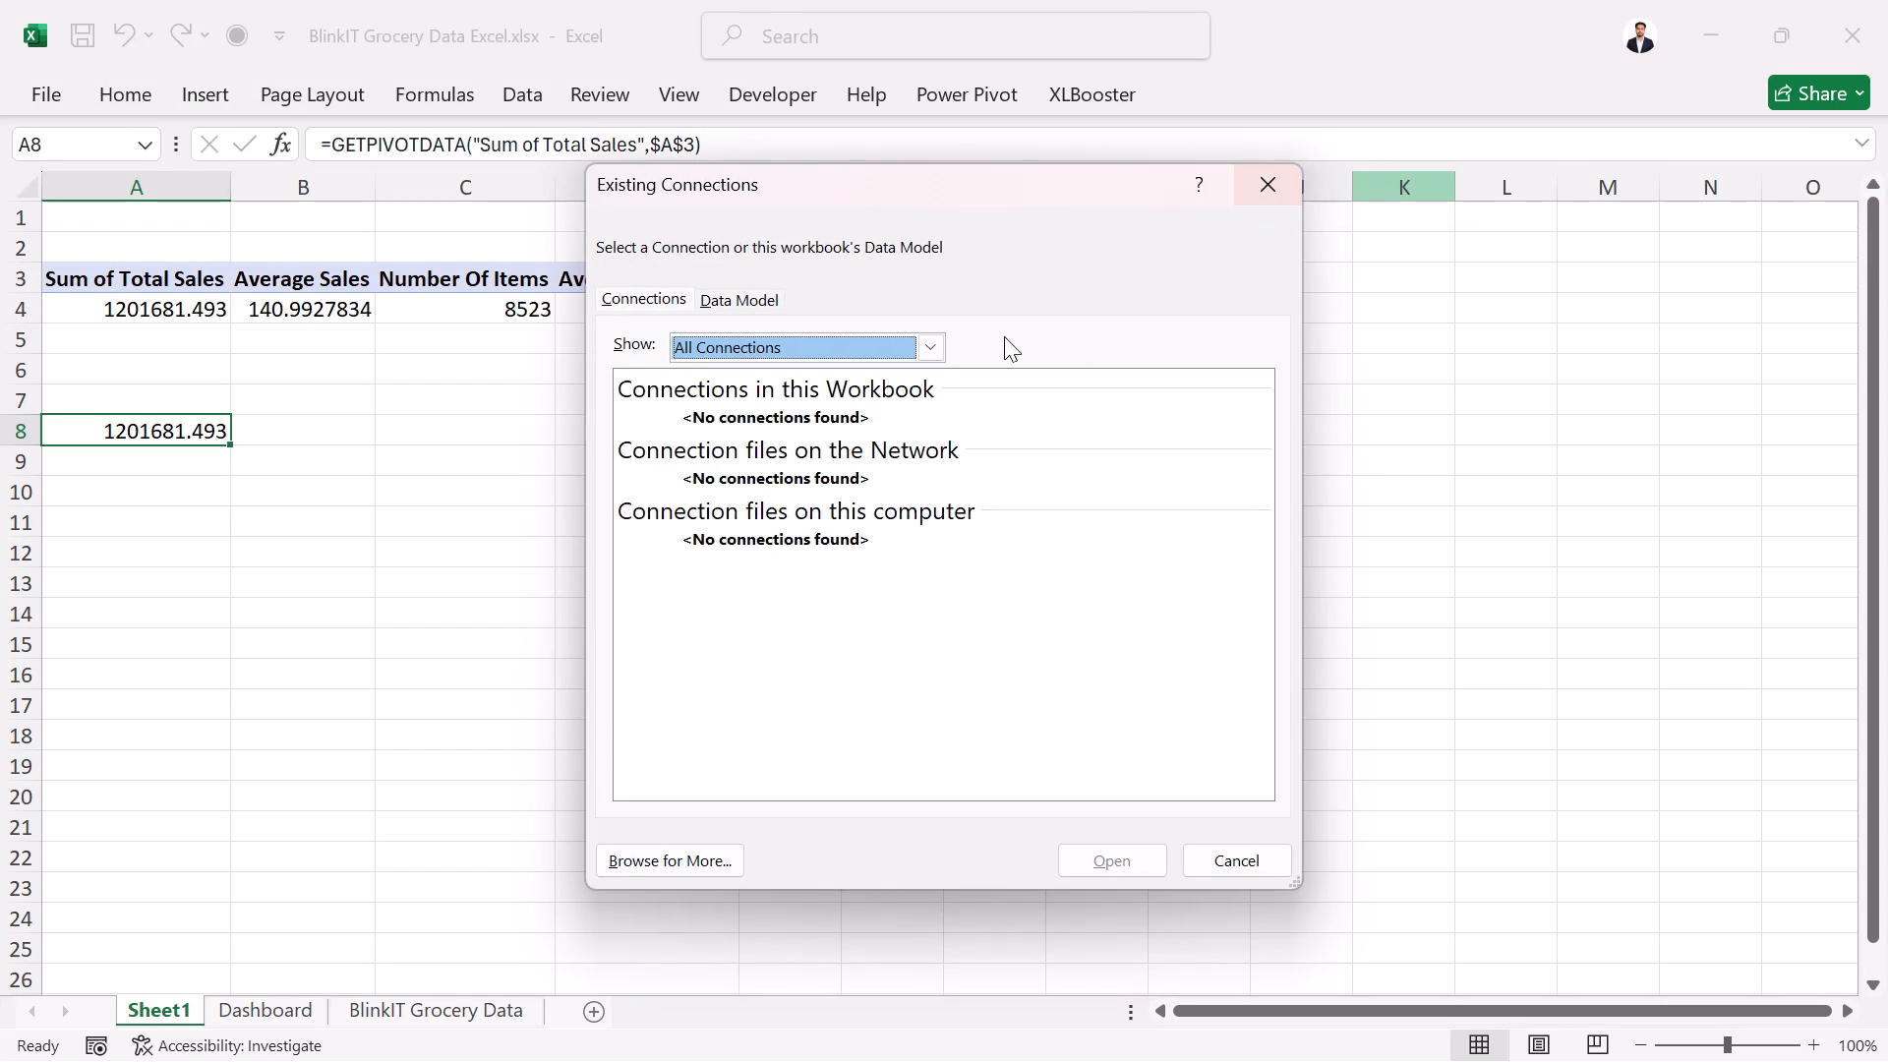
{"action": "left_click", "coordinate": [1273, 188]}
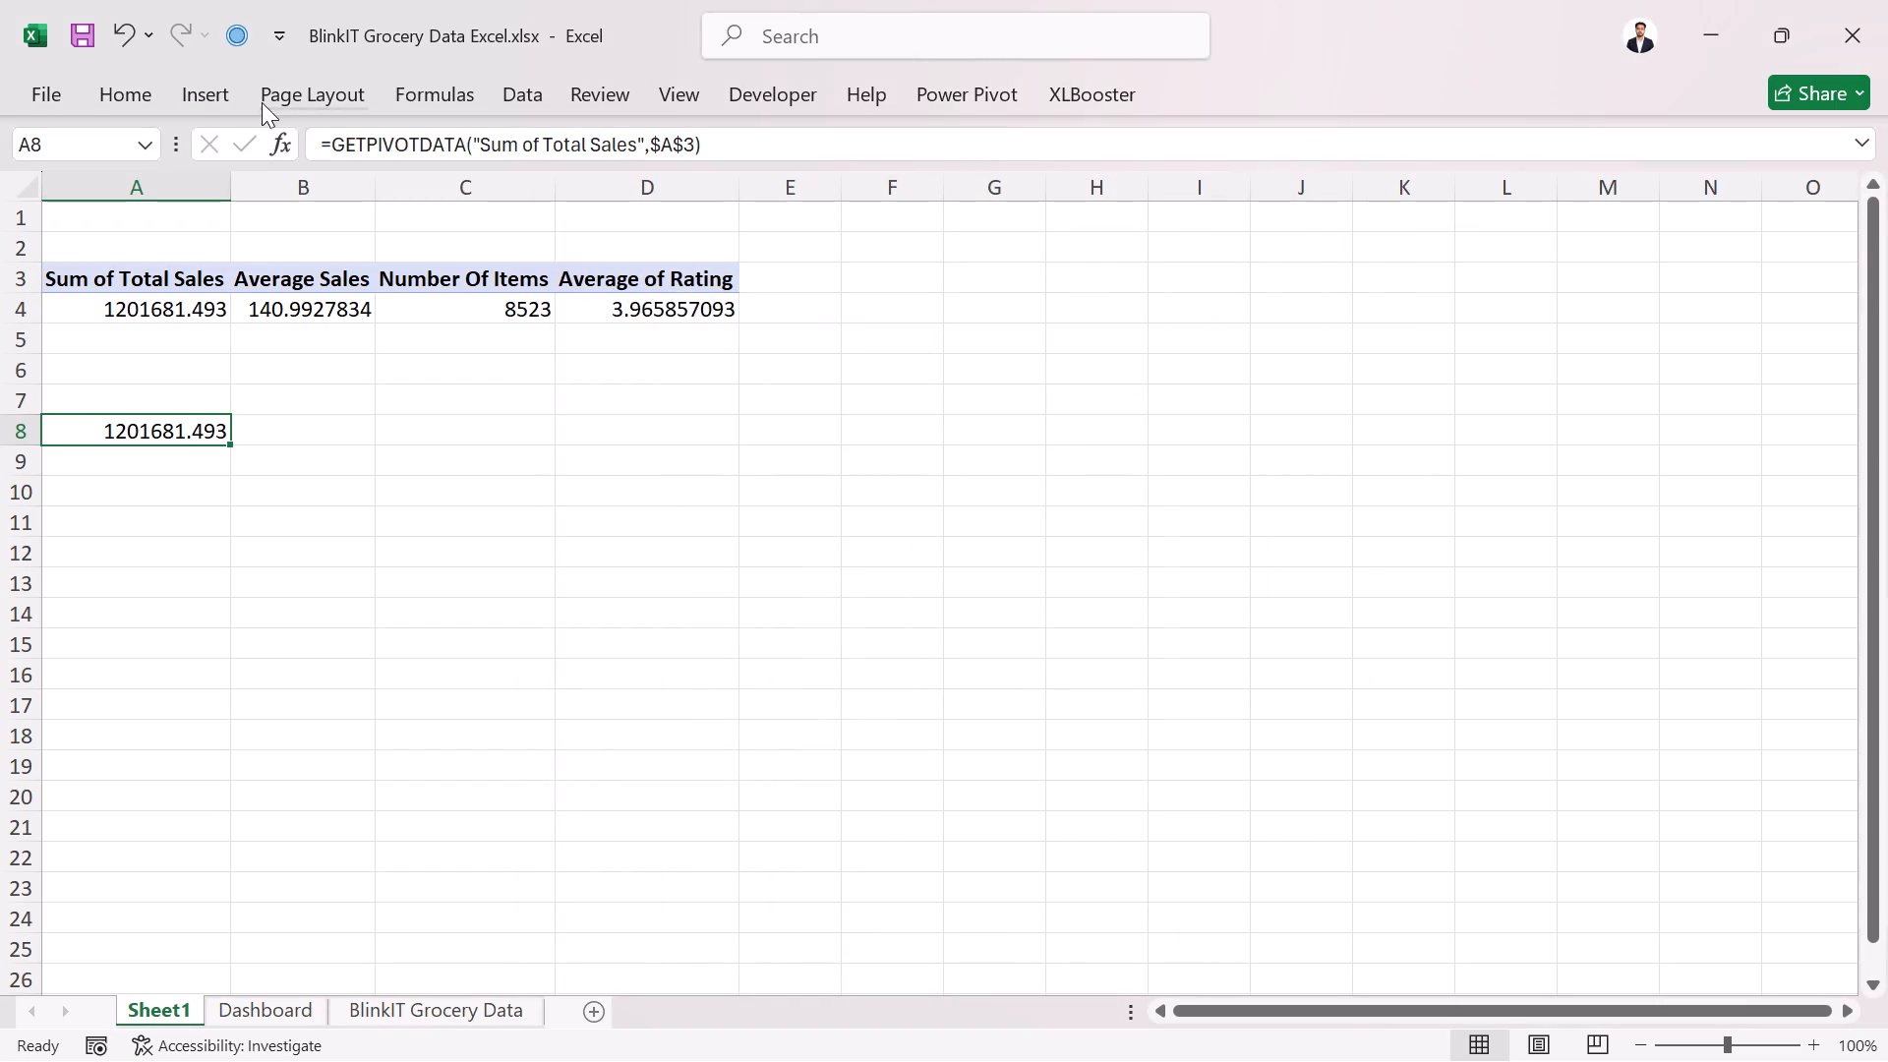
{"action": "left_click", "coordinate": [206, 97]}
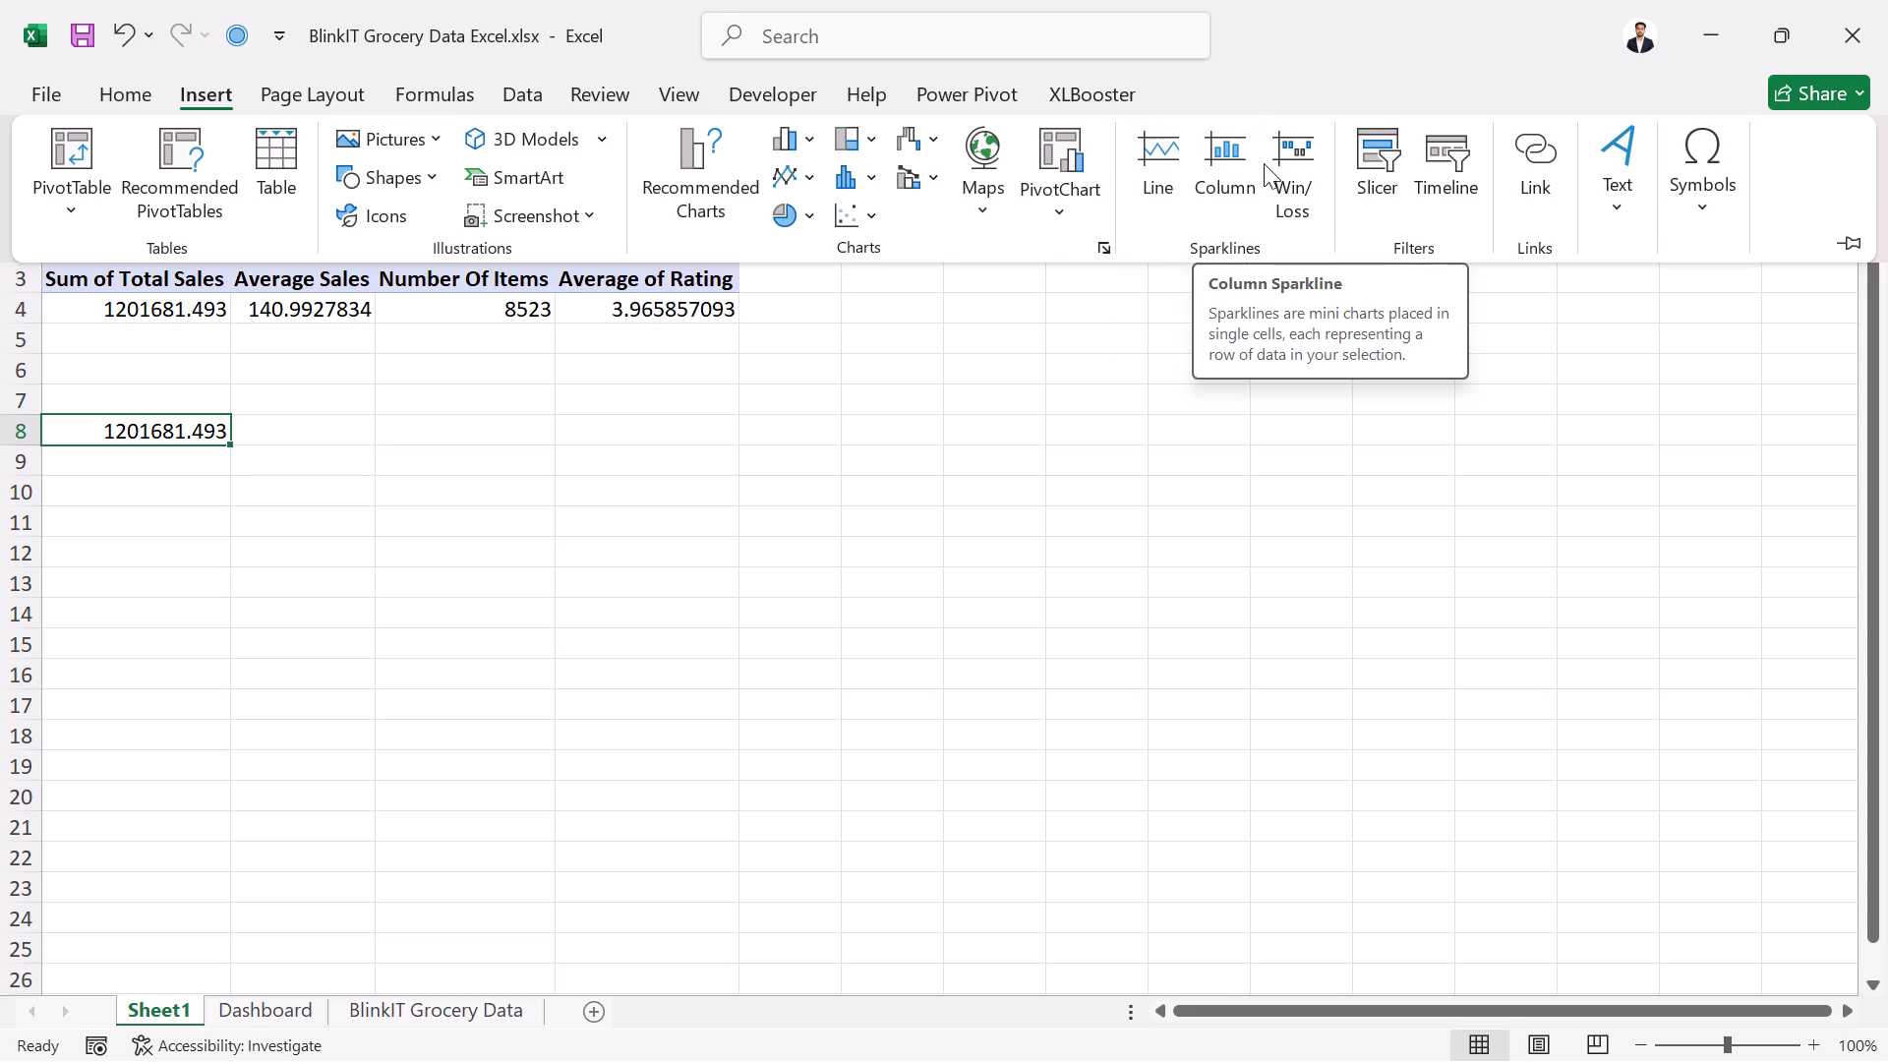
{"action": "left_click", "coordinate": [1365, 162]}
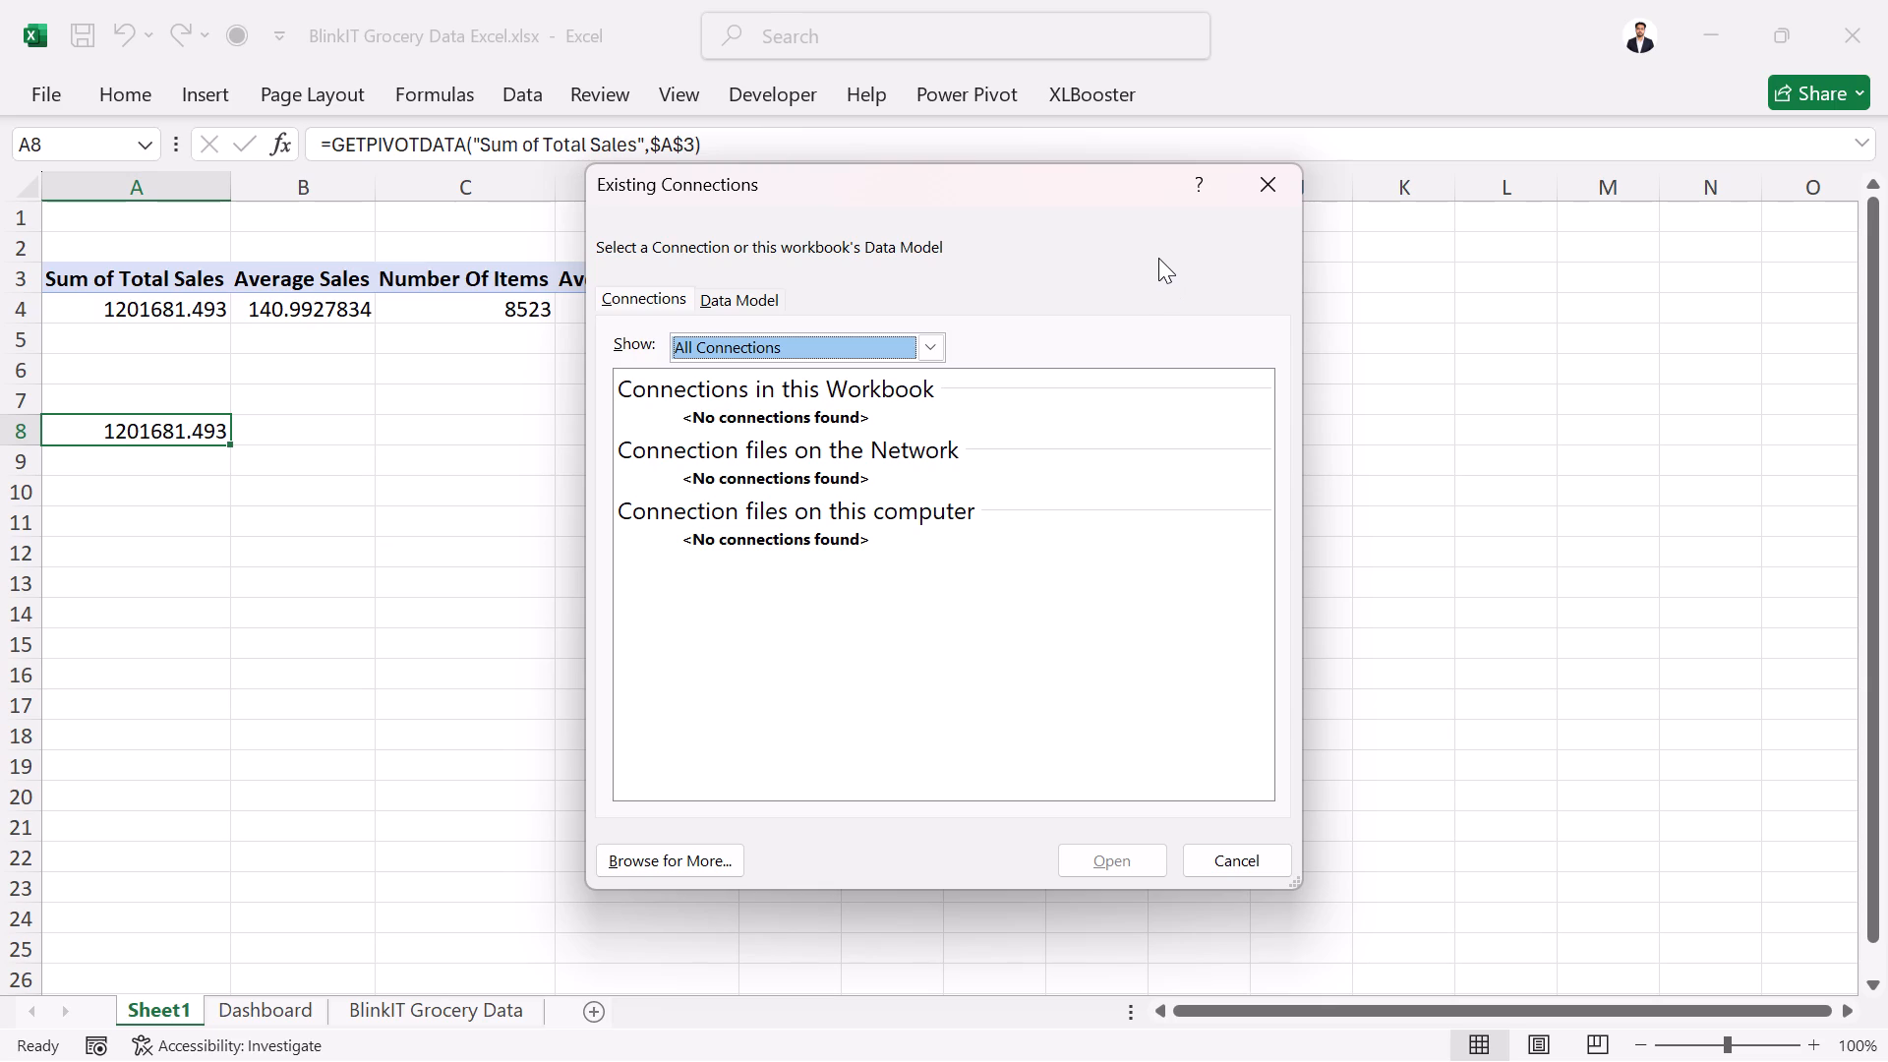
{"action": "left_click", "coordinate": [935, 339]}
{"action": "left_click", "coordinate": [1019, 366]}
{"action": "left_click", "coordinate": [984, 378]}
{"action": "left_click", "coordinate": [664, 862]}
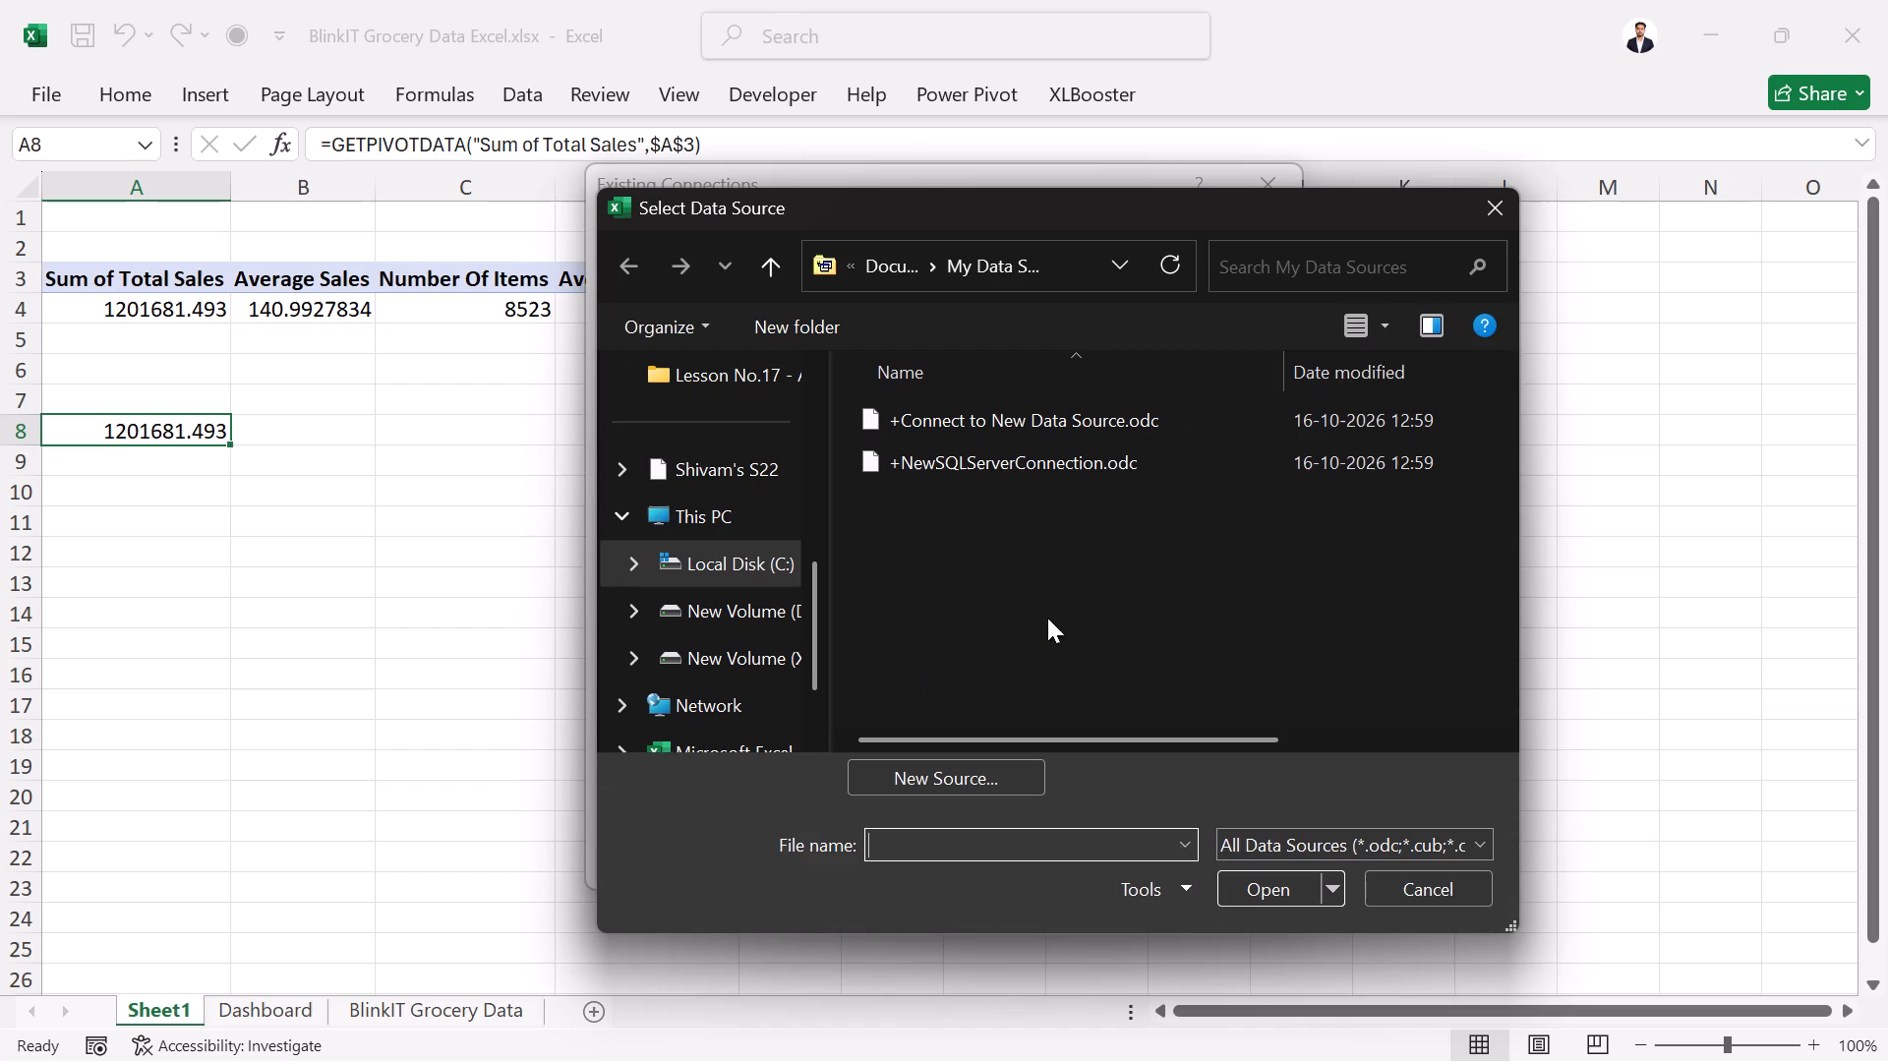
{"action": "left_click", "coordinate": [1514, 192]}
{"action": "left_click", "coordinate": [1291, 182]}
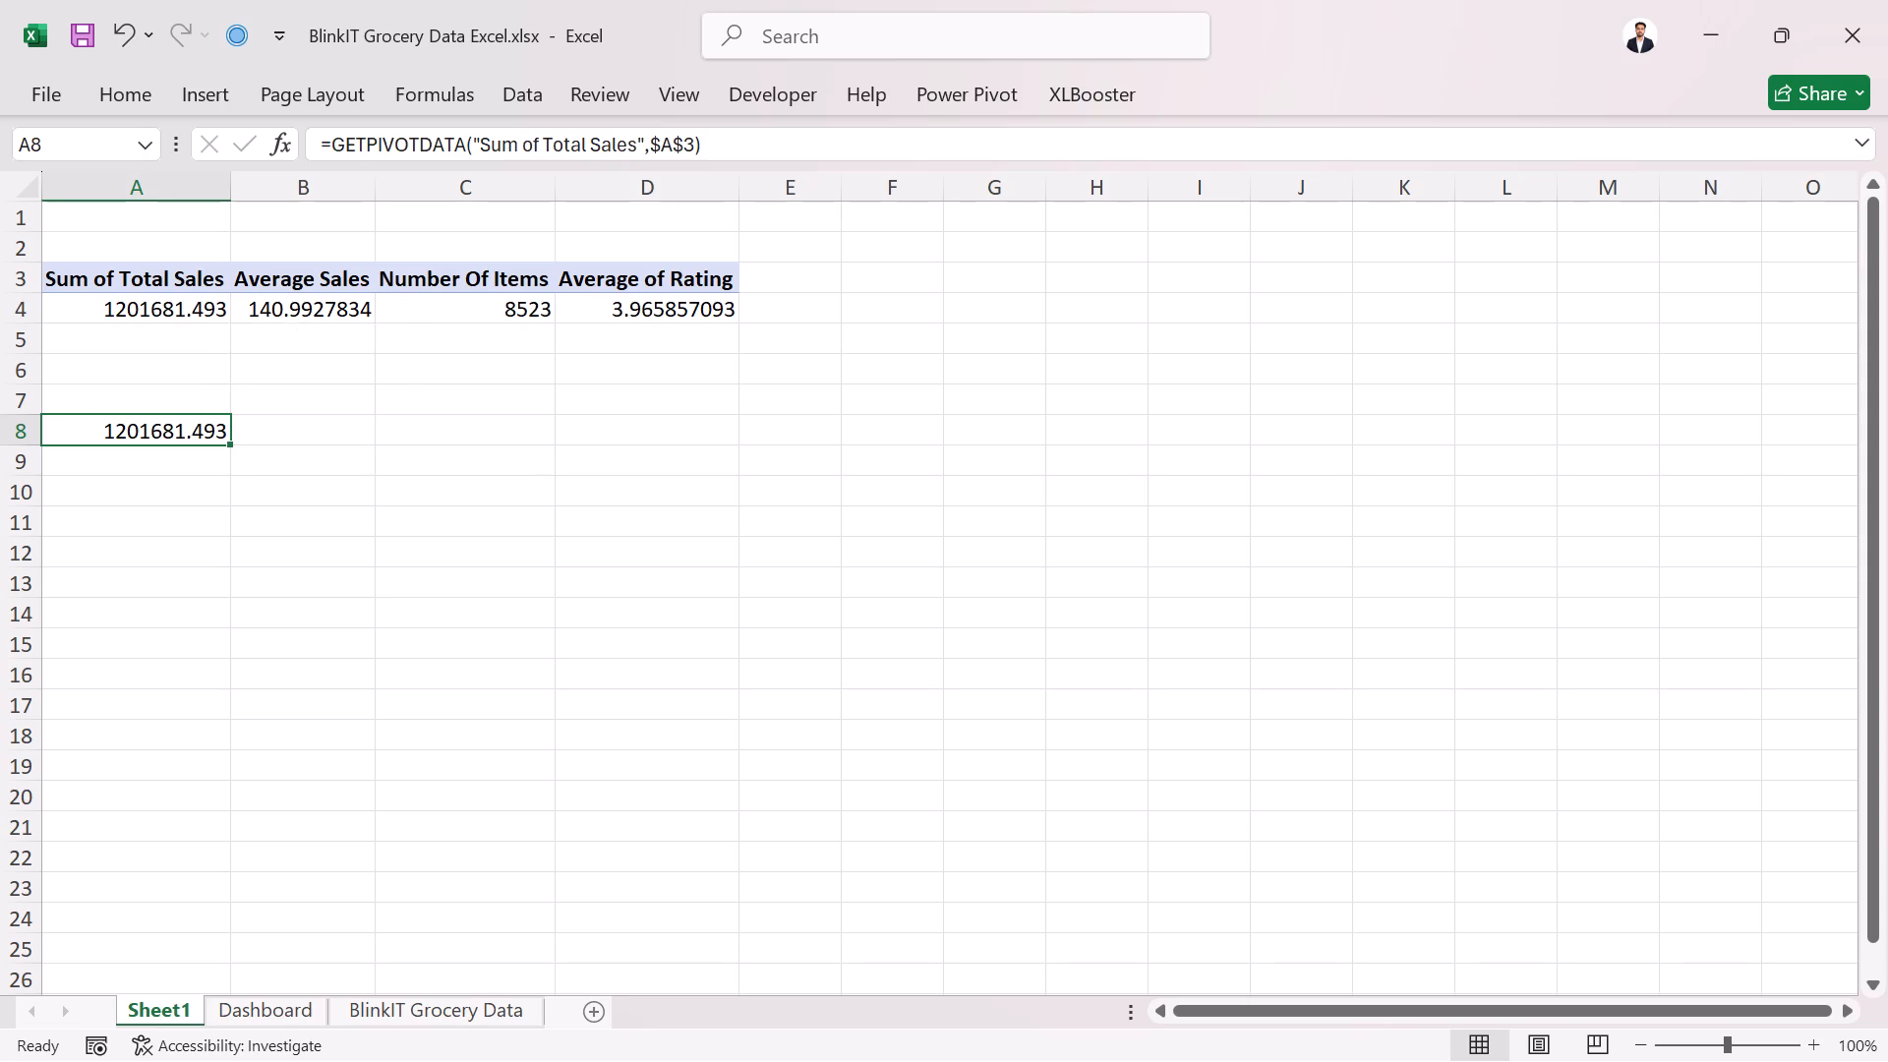
Insert an Outlet Size slicer for the pivot table on Sheet1.
{"action": "left_click", "coordinate": [166, 313]}
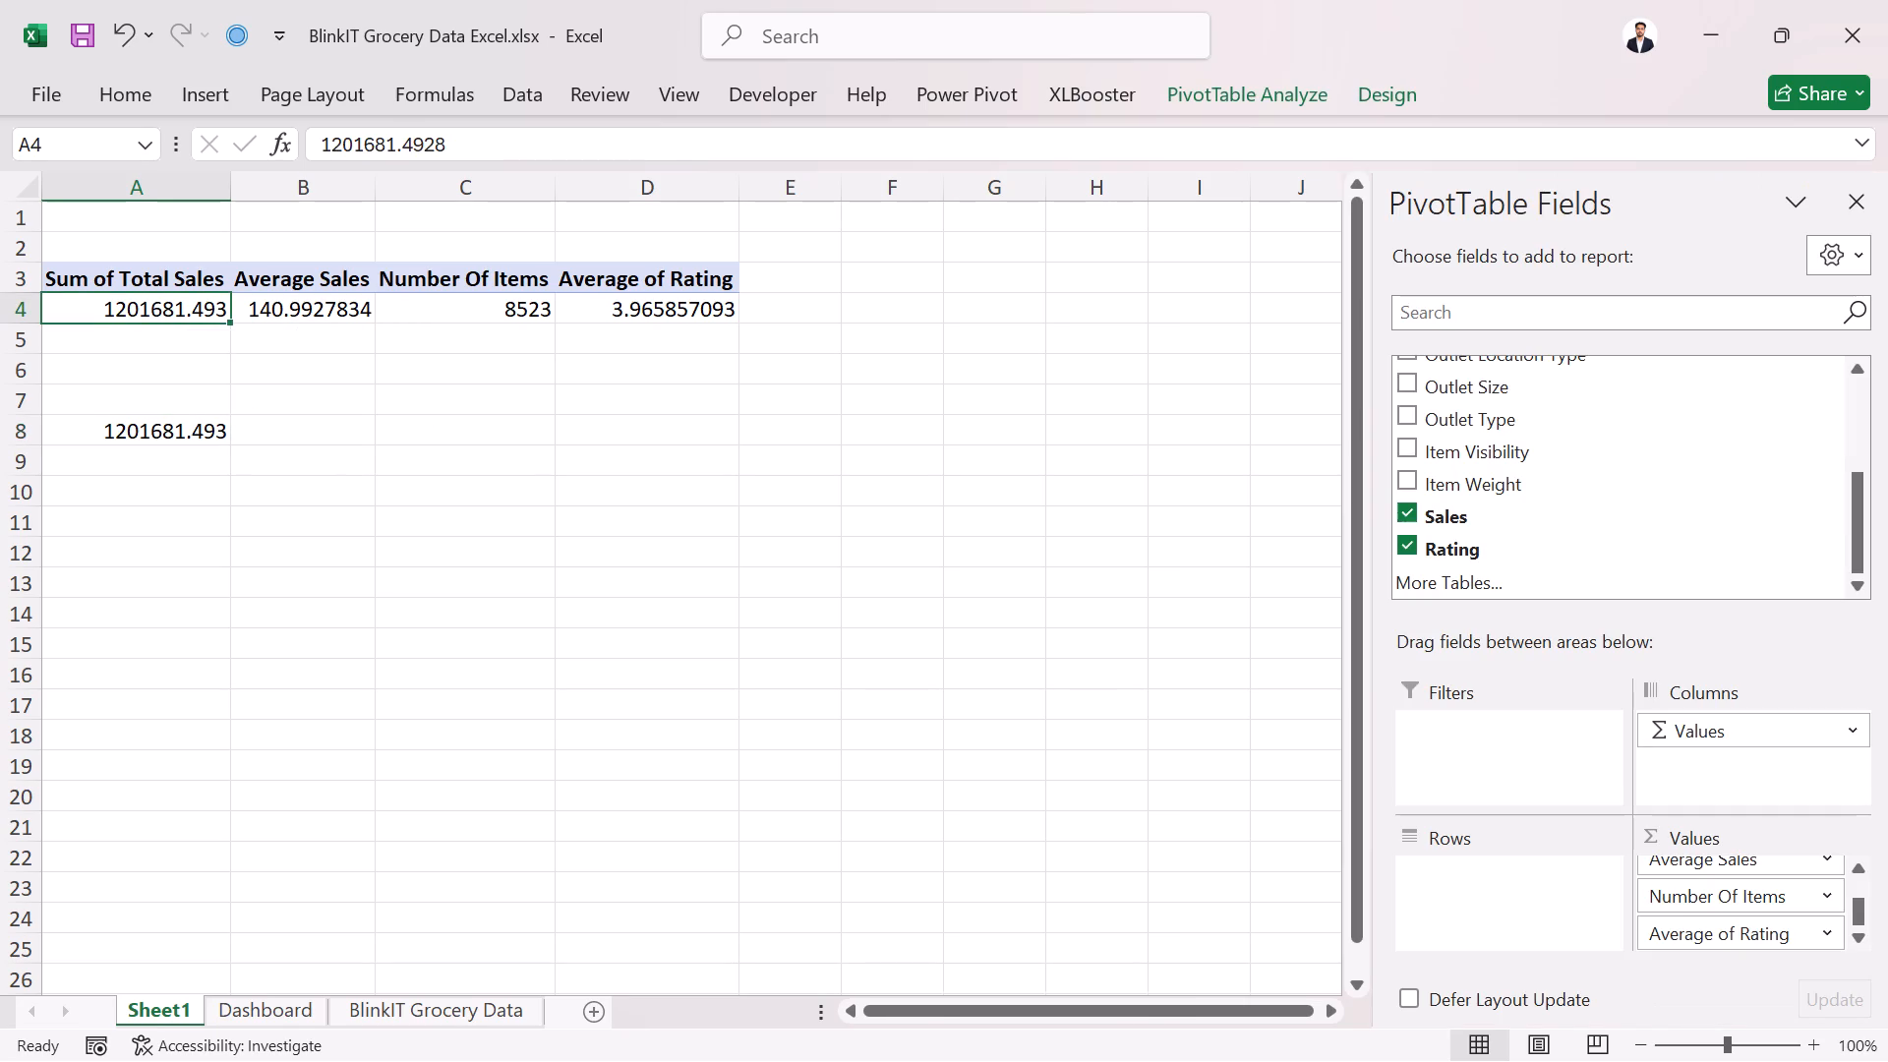
{"action": "left_click", "coordinate": [1264, 95]}
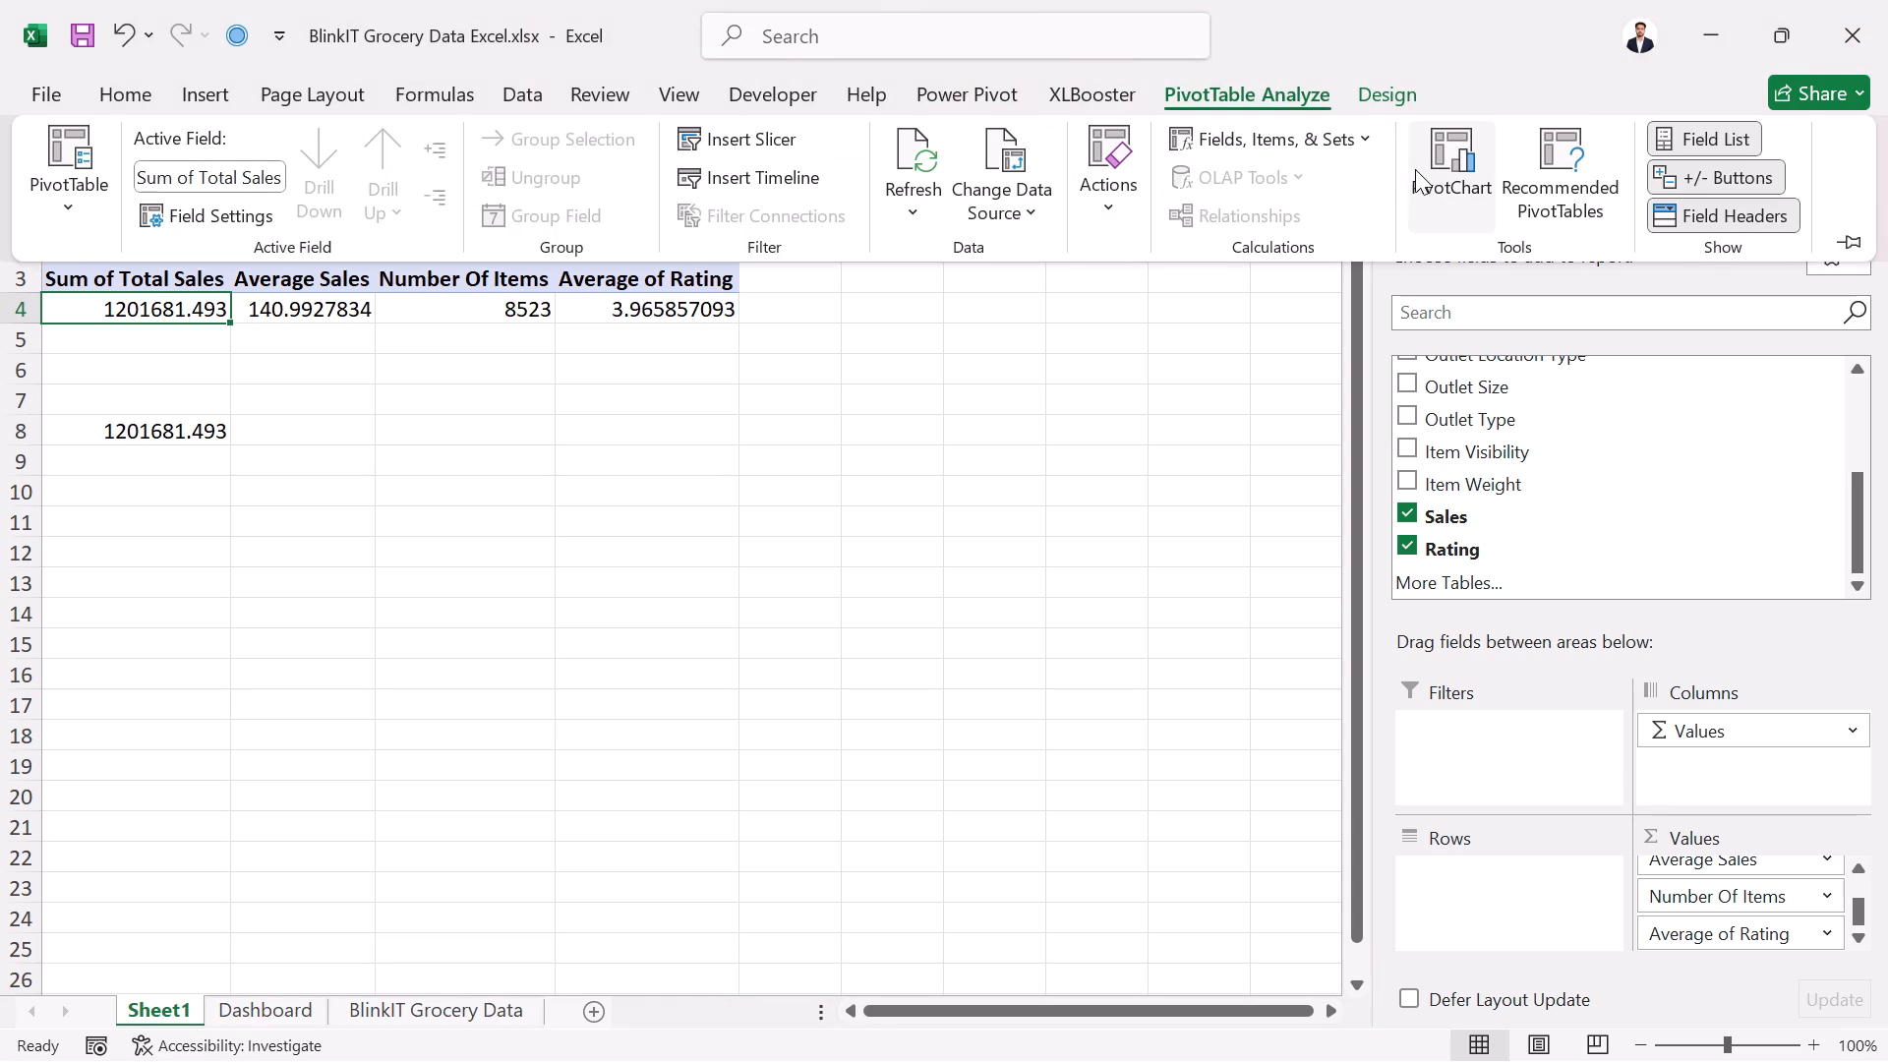
{"action": "left_click", "coordinate": [711, 142]}
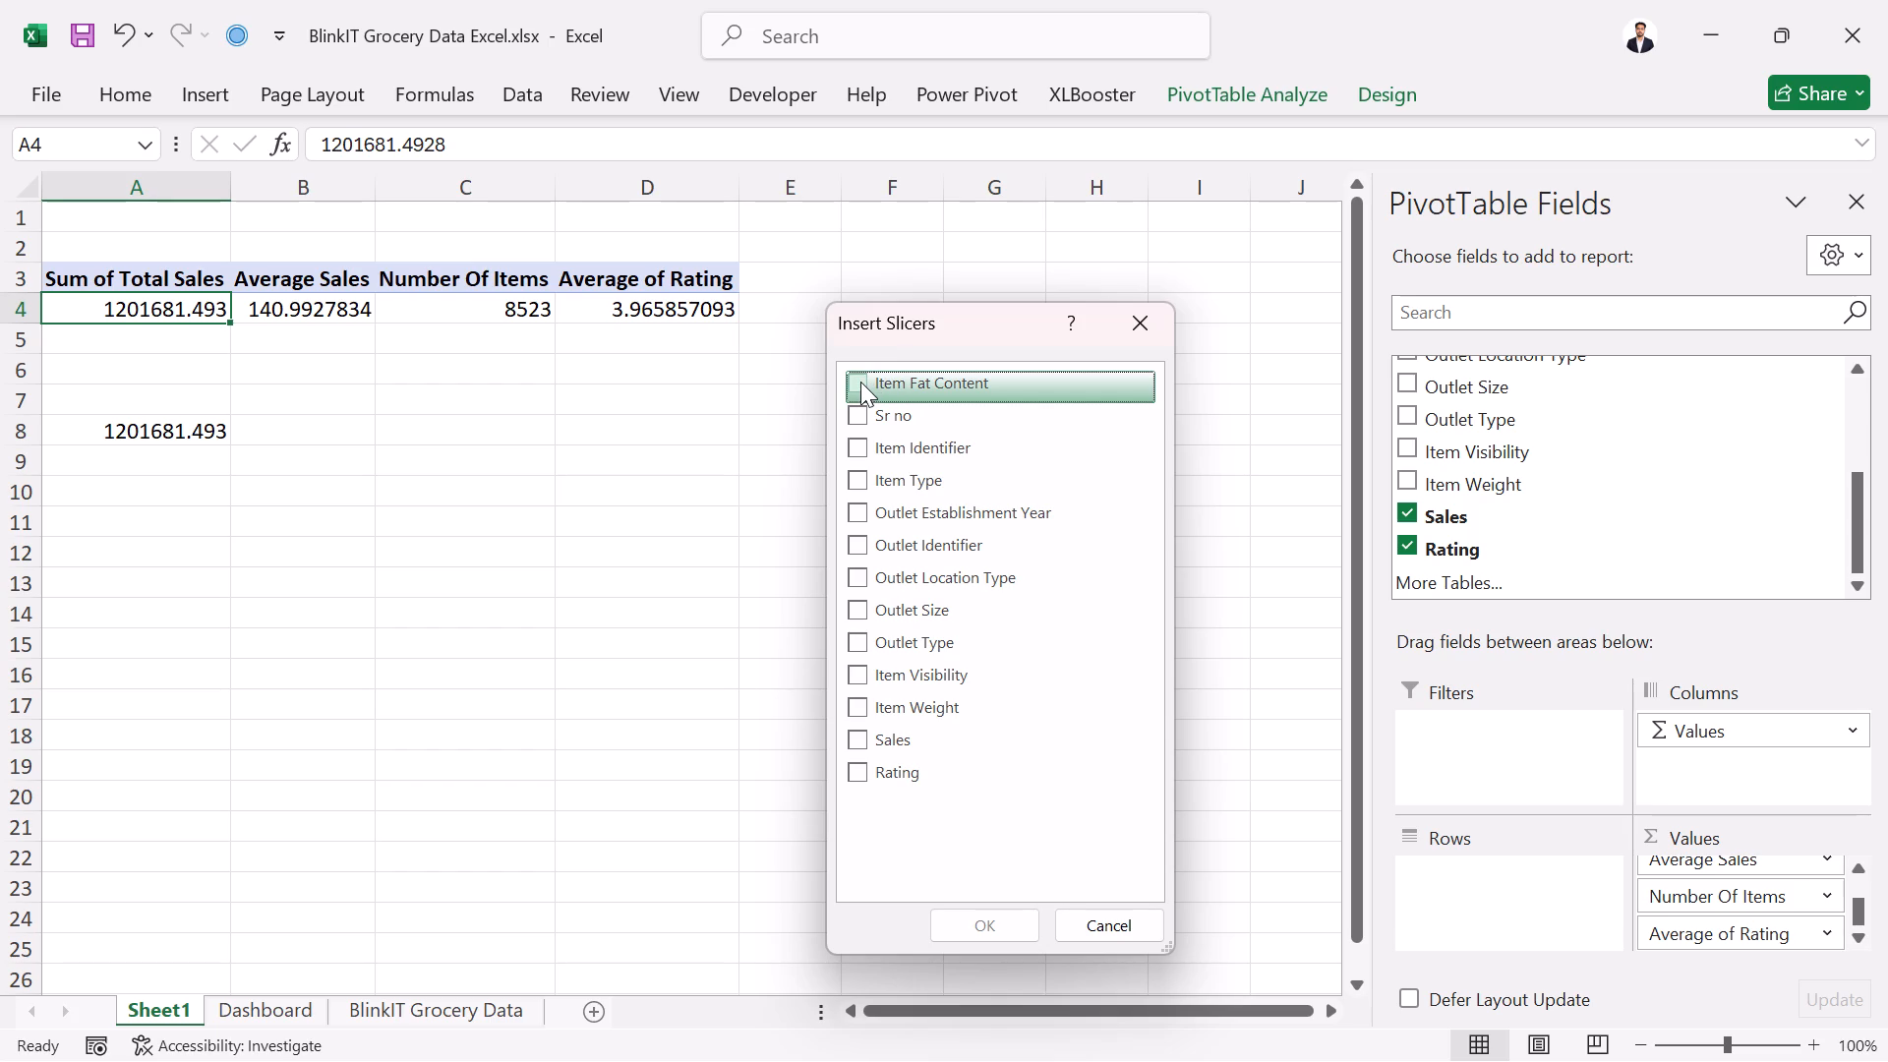
{"action": "left_click", "coordinate": [856, 479]}
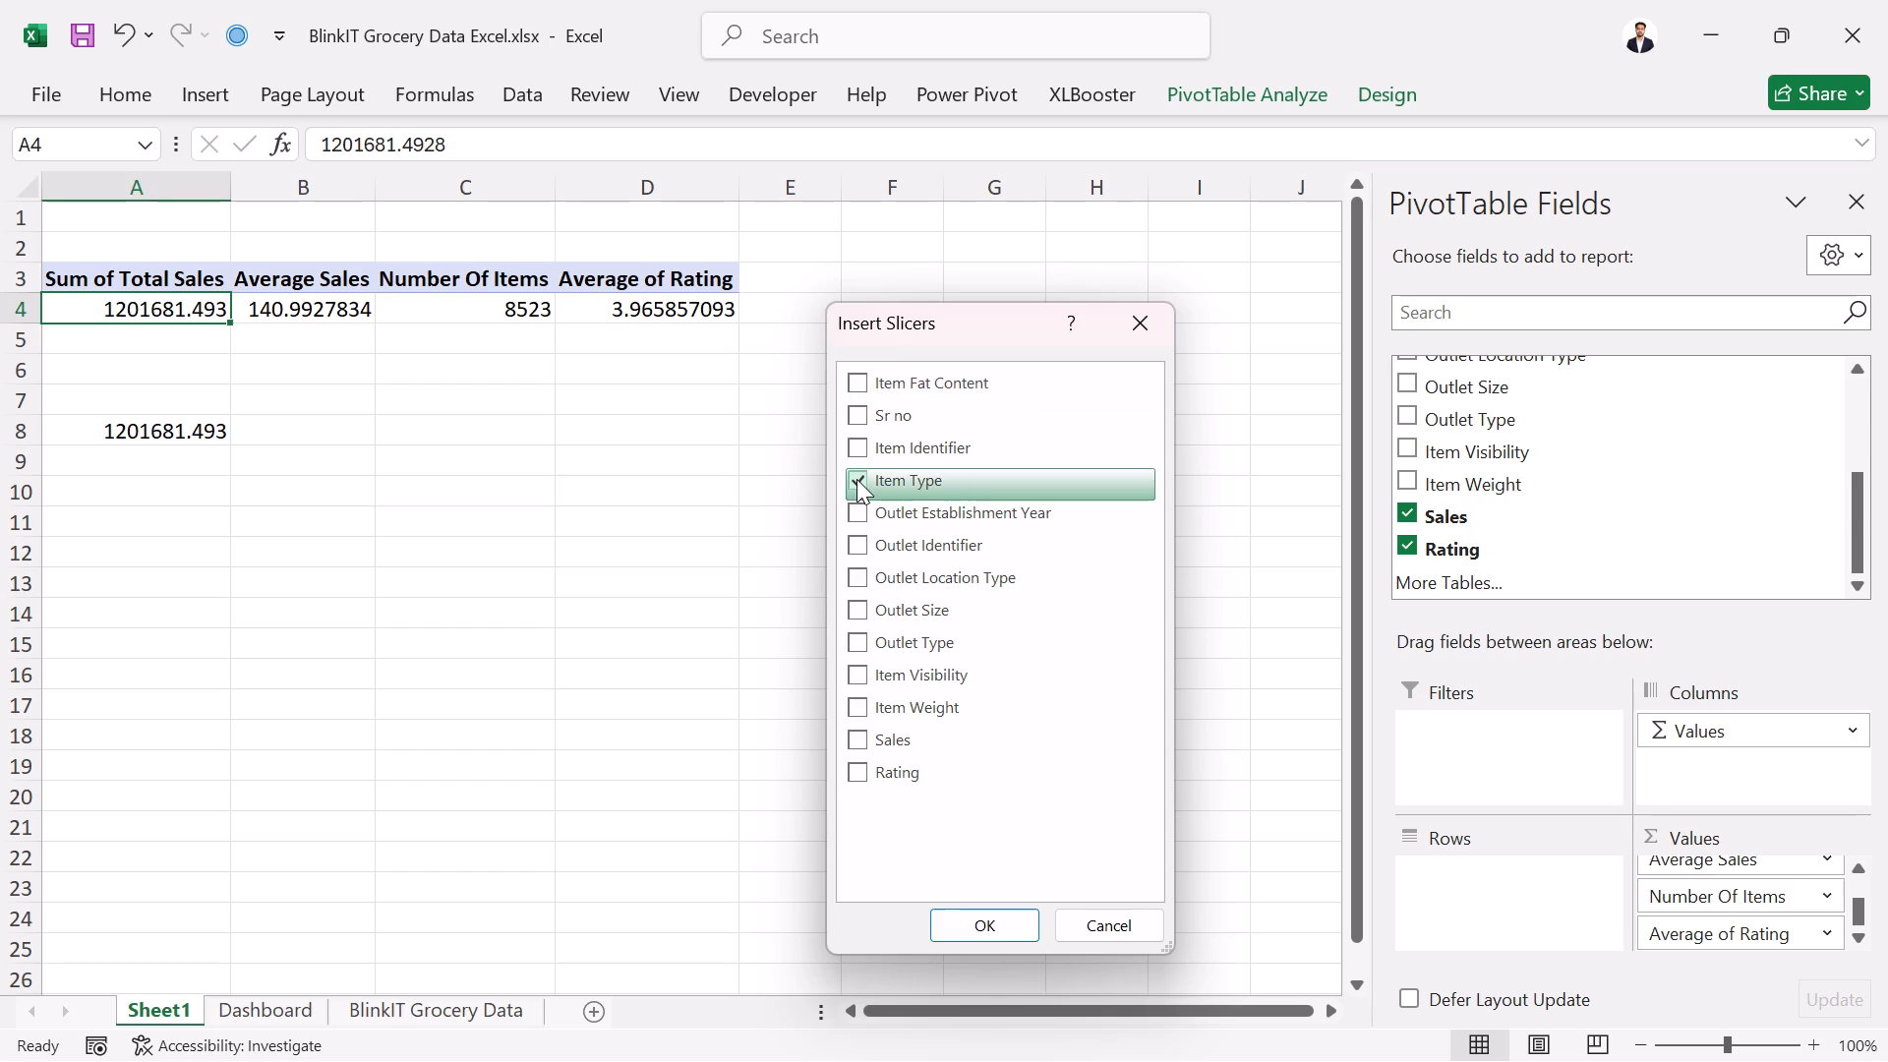
{"action": "left_click", "coordinate": [865, 476]}
{"action": "left_click", "coordinate": [845, 616]}
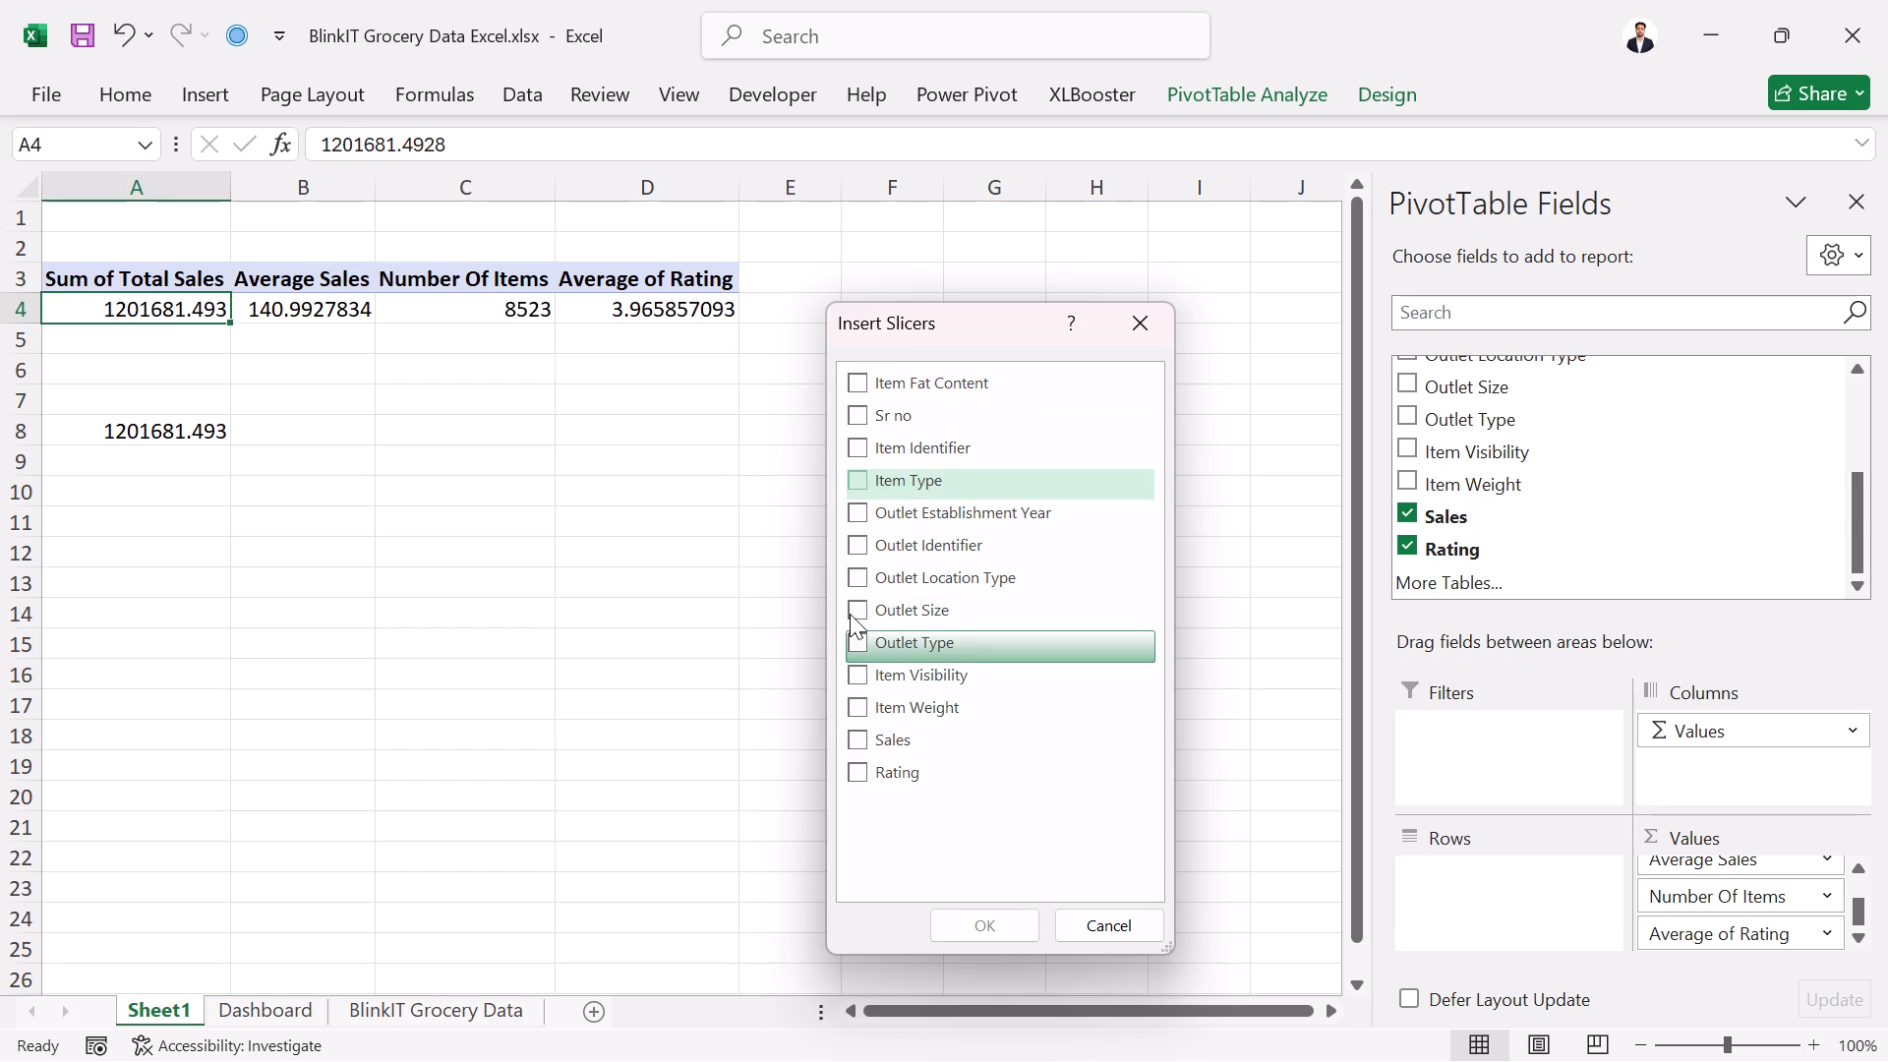
{"action": "left_click", "coordinate": [853, 612]}
{"action": "left_click", "coordinate": [1001, 917]}
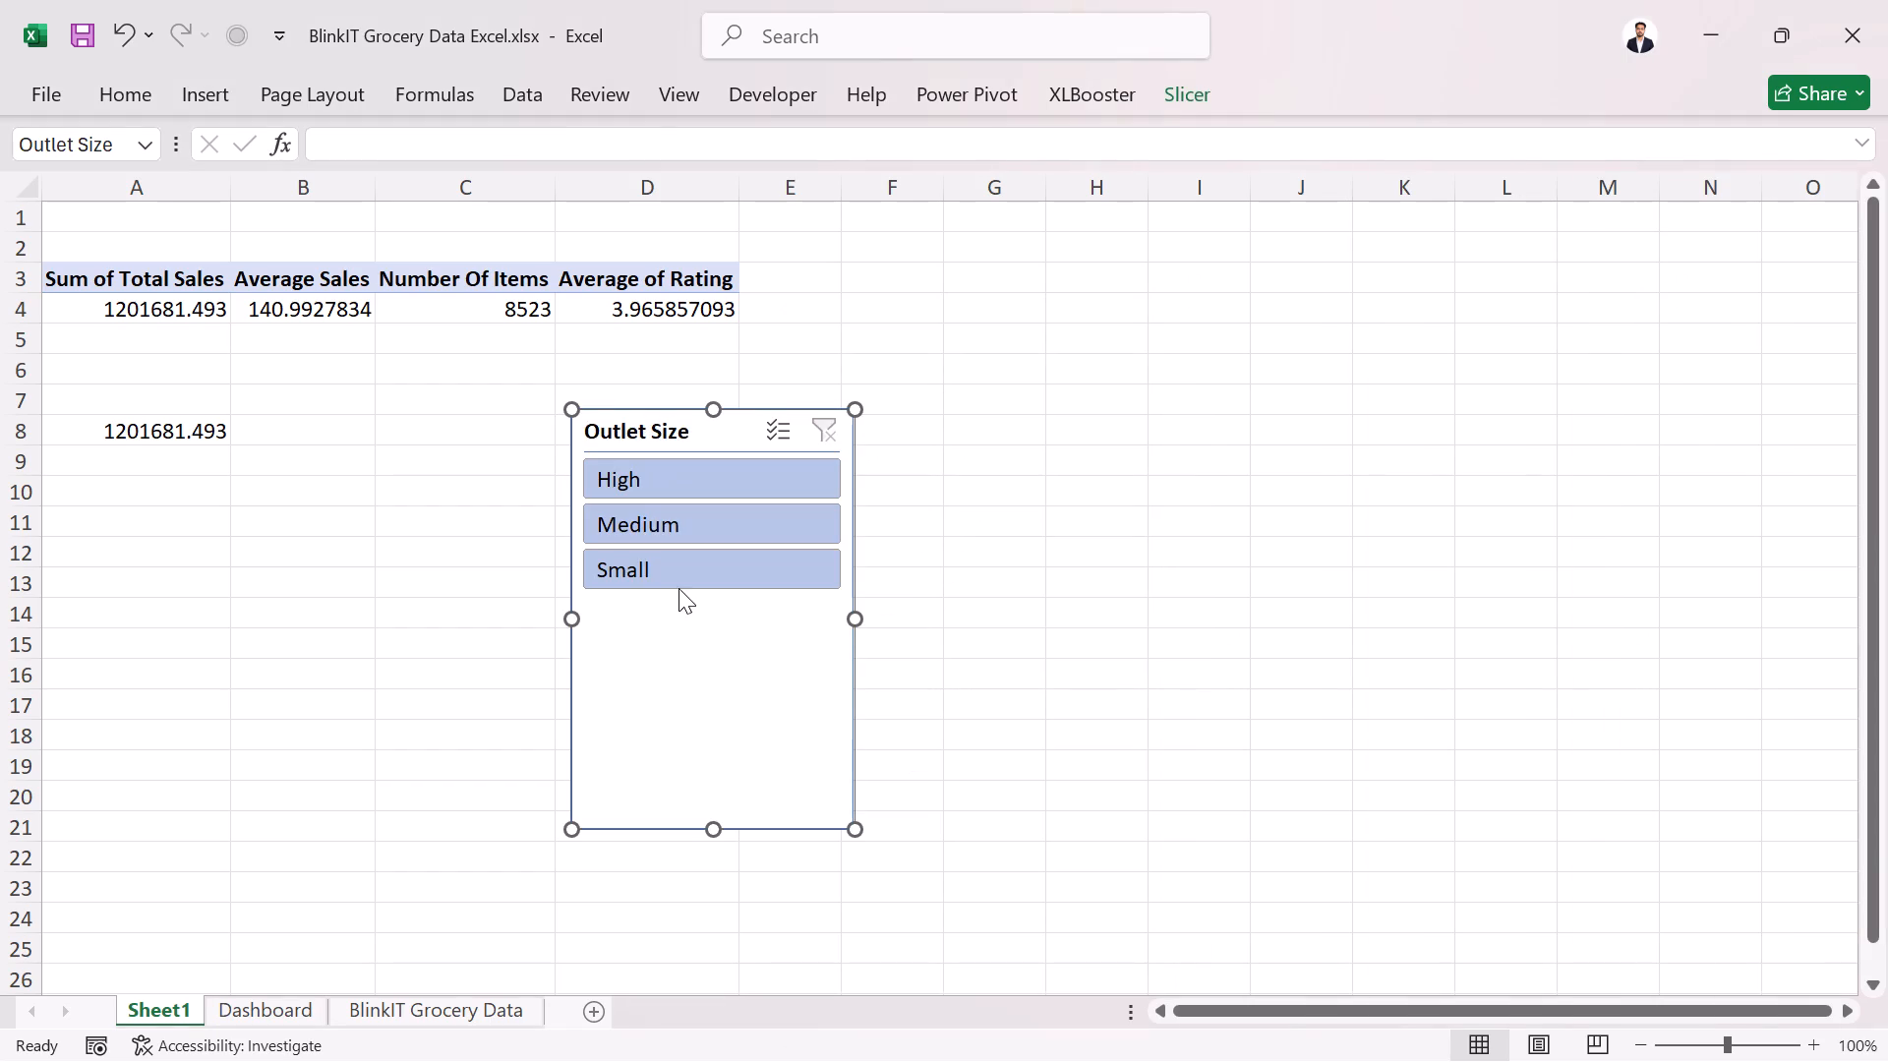
Switch the Outlet Size slicer repeatedly between High, Medium and Small to check how the pivot figures and the linked total in A8 respond.
{"action": "left_click", "coordinate": [691, 491]}
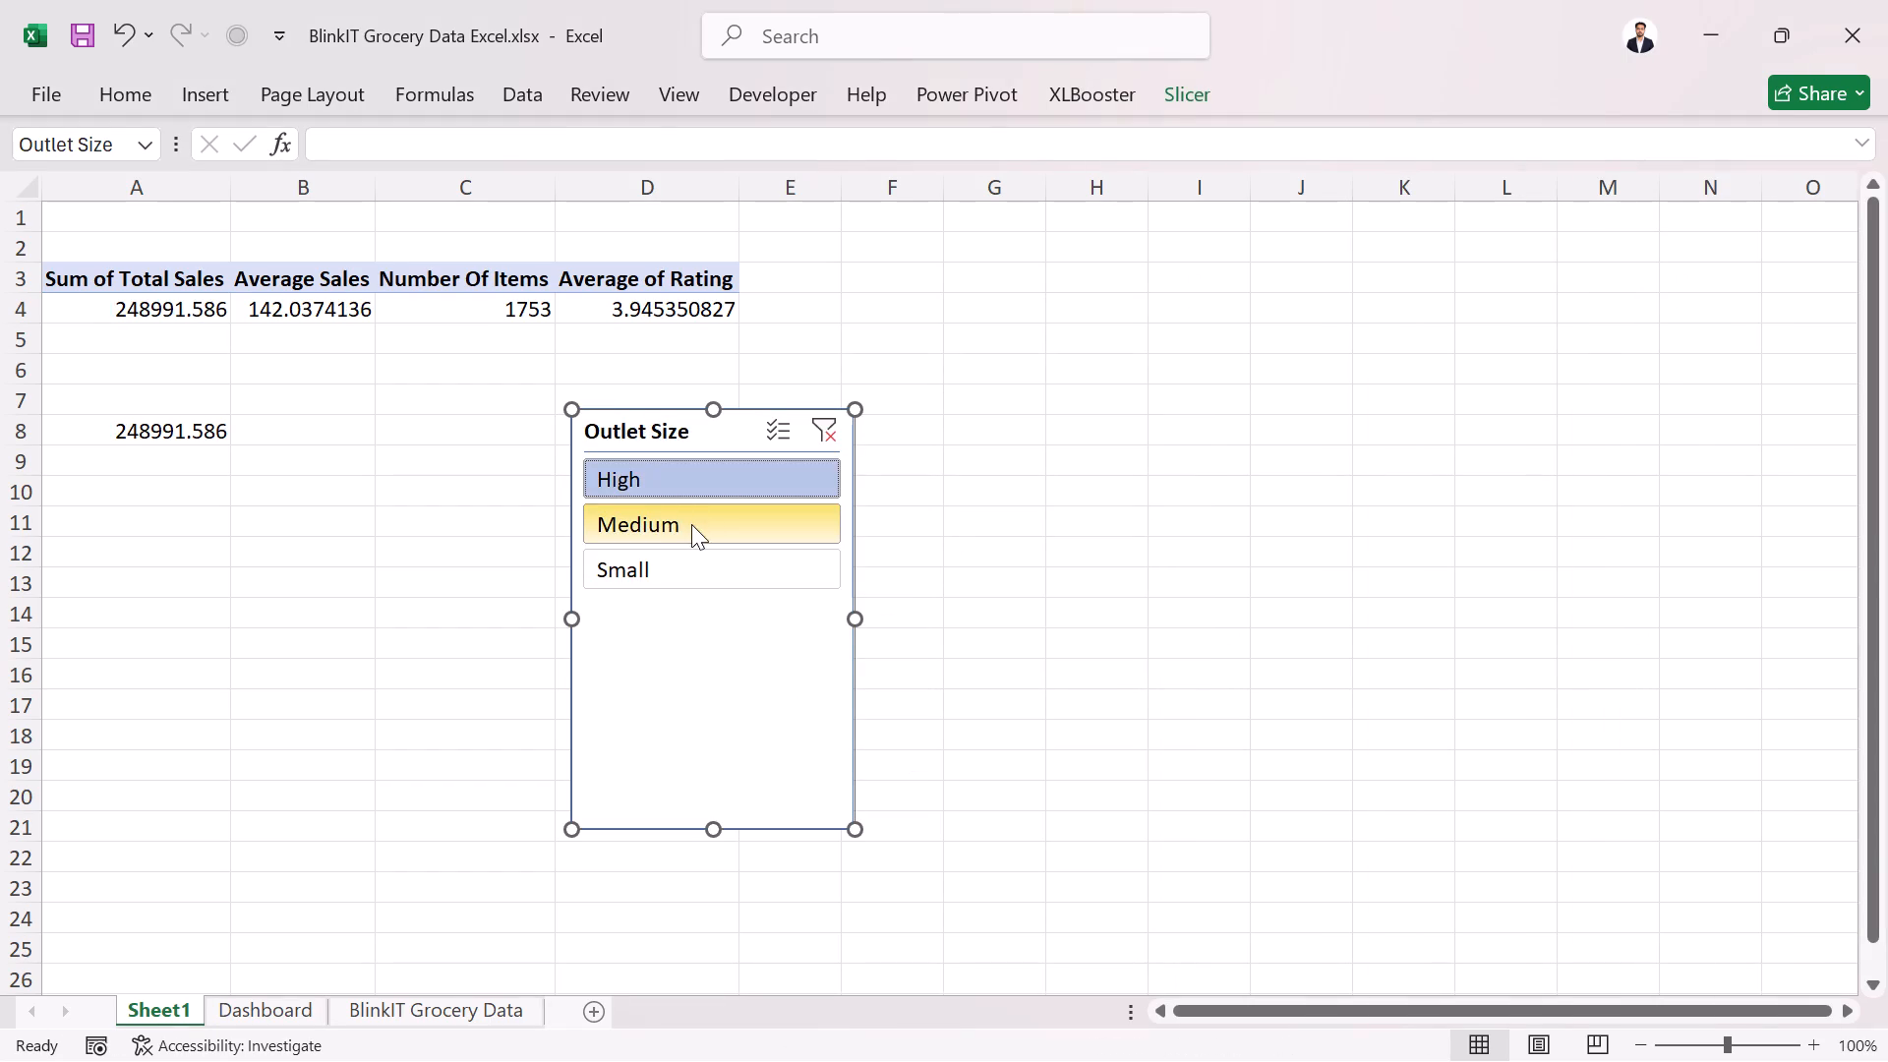
{"action": "left_click", "coordinate": [691, 524]}
{"action": "left_click", "coordinate": [691, 559]}
{"action": "left_click", "coordinate": [691, 534]}
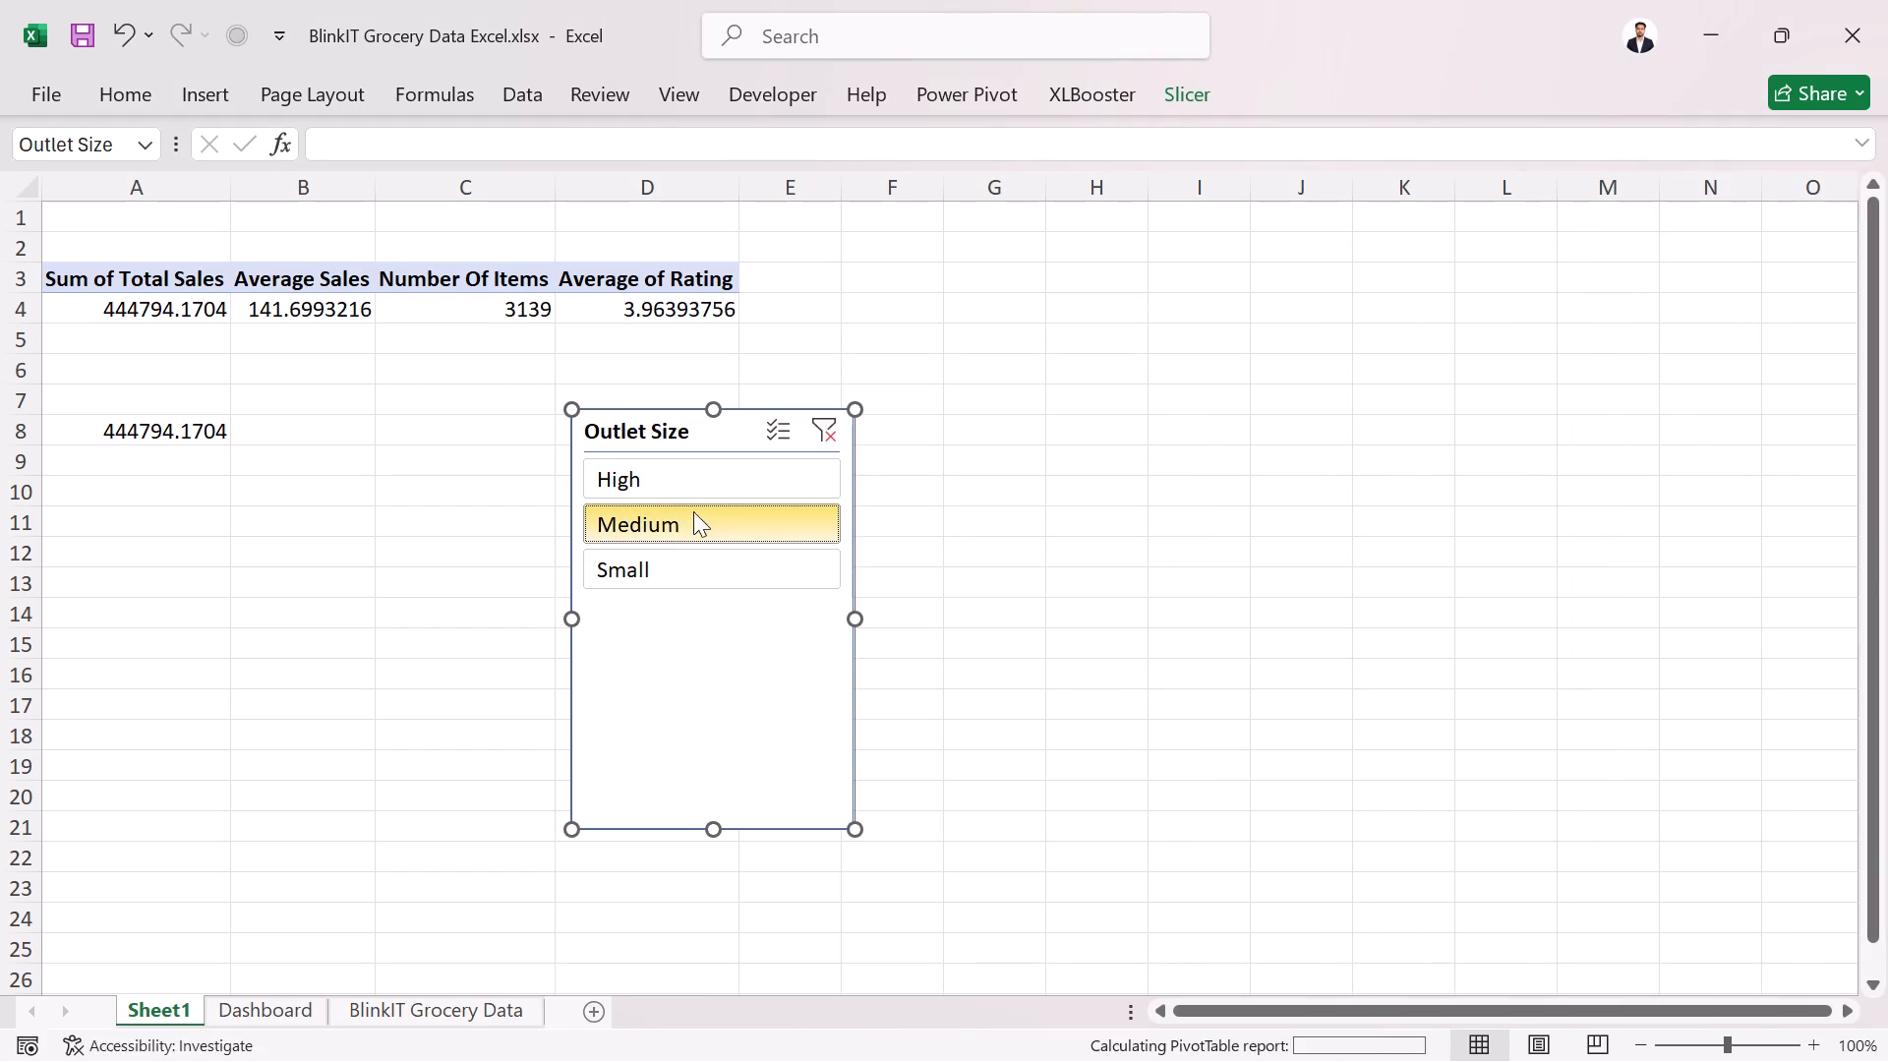
{"action": "left_click", "coordinate": [695, 501]}
{"action": "left_click", "coordinate": [695, 489]}
{"action": "left_click", "coordinate": [696, 509]}
{"action": "left_click", "coordinate": [690, 563]}
{"action": "left_click", "coordinate": [690, 539]}
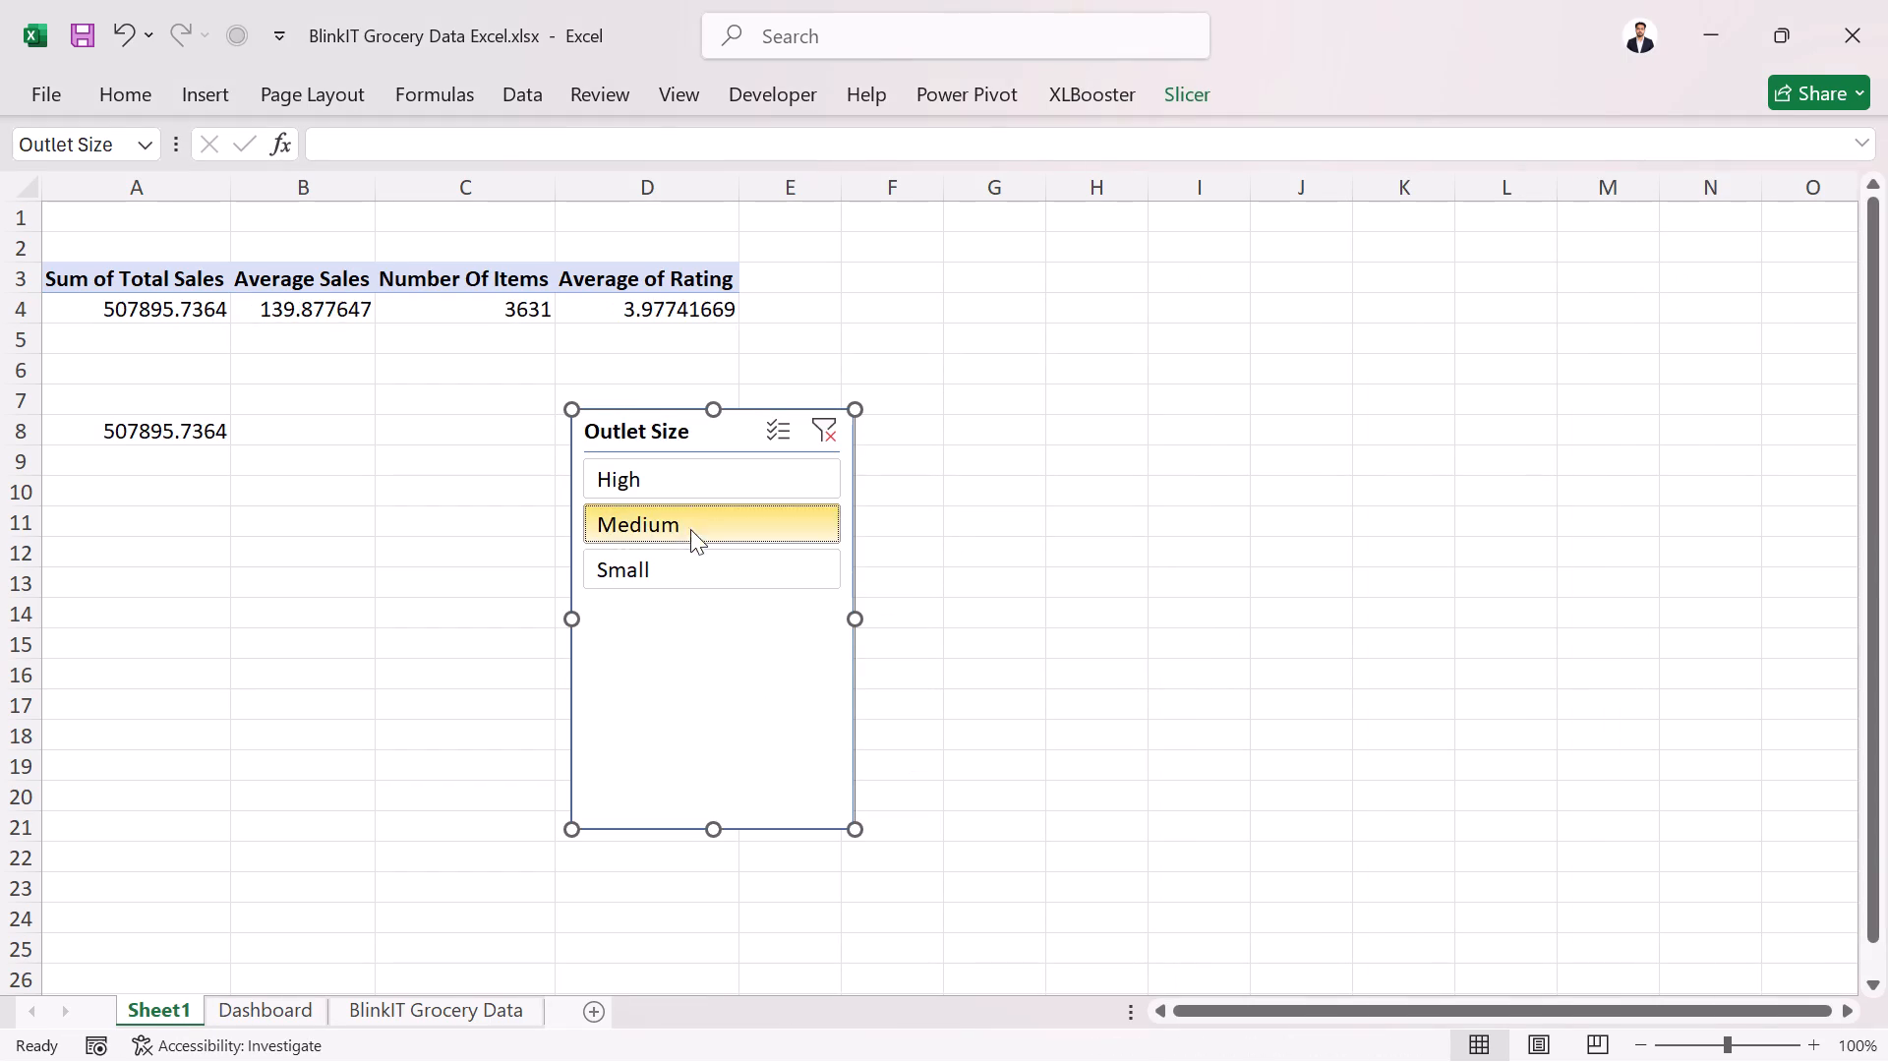
{"action": "left_click", "coordinate": [694, 498]}
{"action": "left_click", "coordinate": [693, 522]}
{"action": "left_click", "coordinate": [687, 562]}
{"action": "left_click", "coordinate": [688, 540]}
{"action": "left_click", "coordinate": [694, 501]}
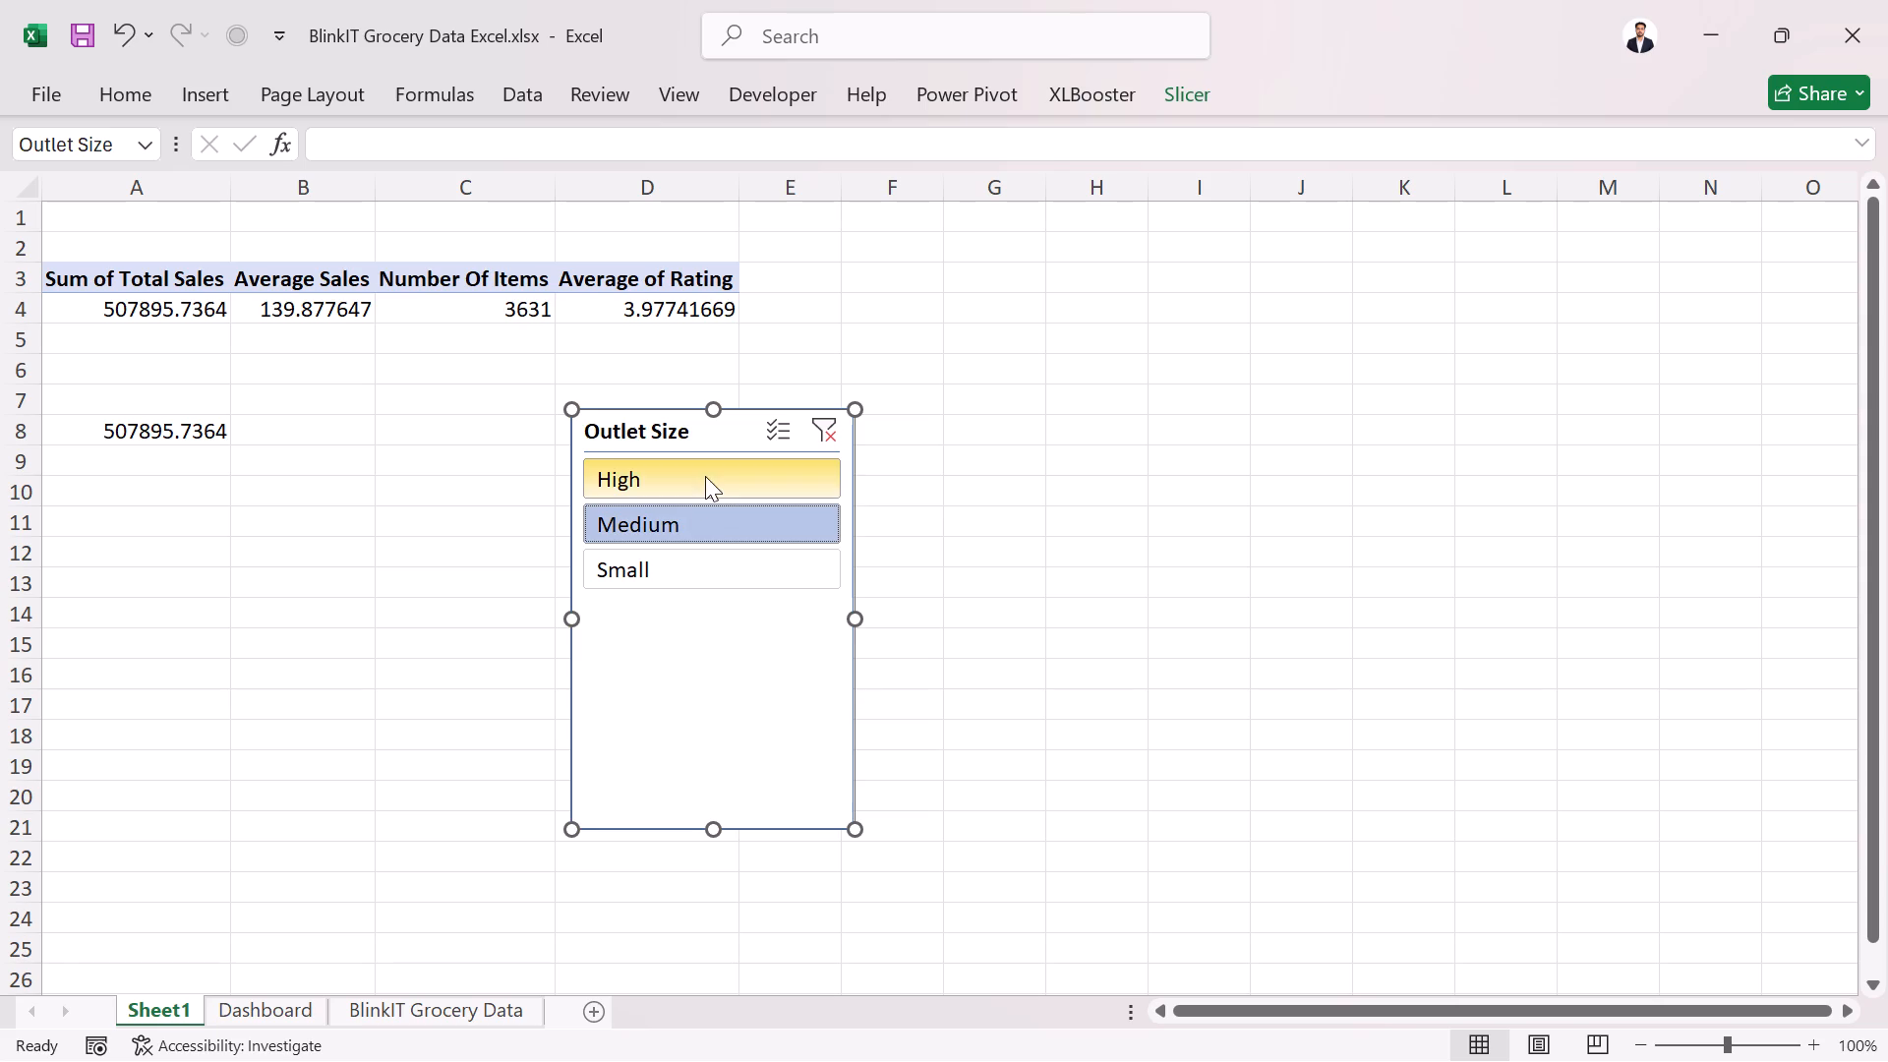
{"action": "left_click", "coordinate": [709, 473]}
{"action": "left_click", "coordinate": [717, 522]}
{"action": "left_click", "coordinate": [718, 550]}
{"action": "left_click", "coordinate": [721, 517]}
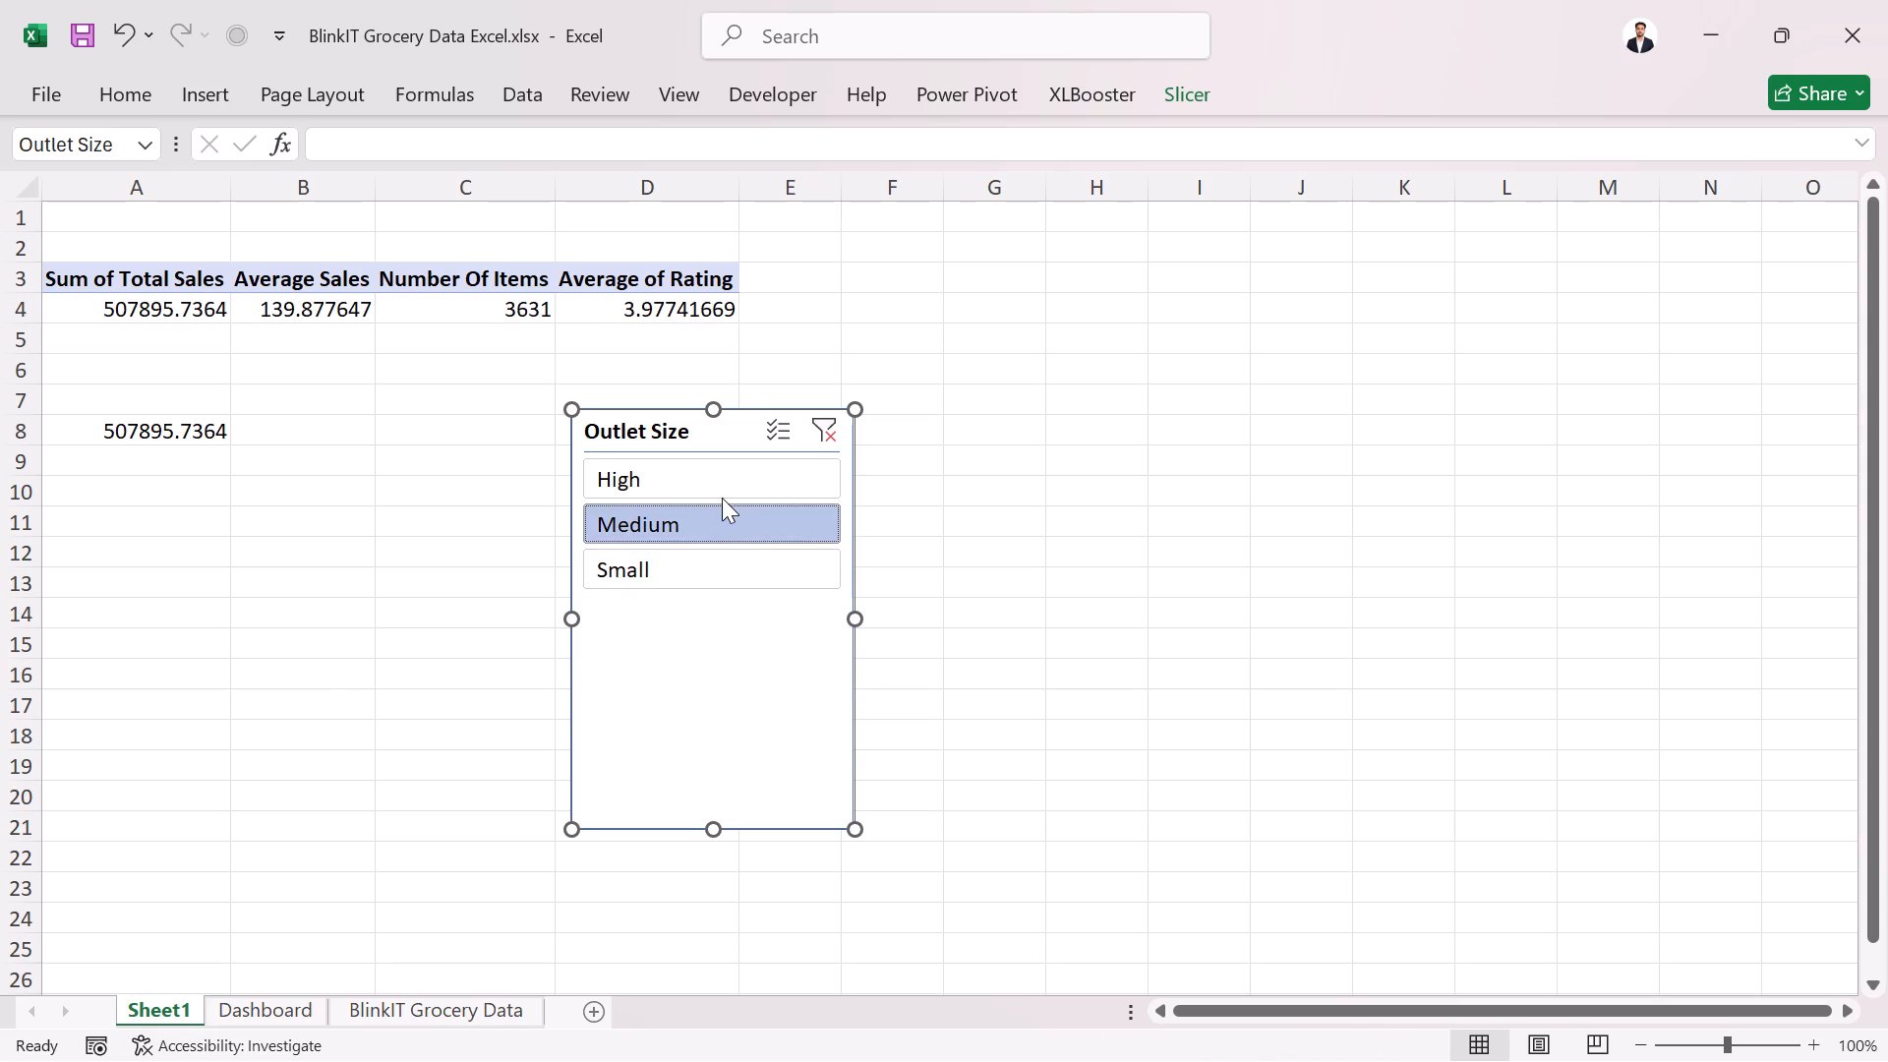
{"action": "left_click", "coordinate": [722, 561]}
{"action": "left_click", "coordinate": [727, 525]}
{"action": "left_click", "coordinate": [724, 473]}
{"action": "left_click", "coordinate": [708, 520]}
{"action": "left_click", "coordinate": [705, 558]}
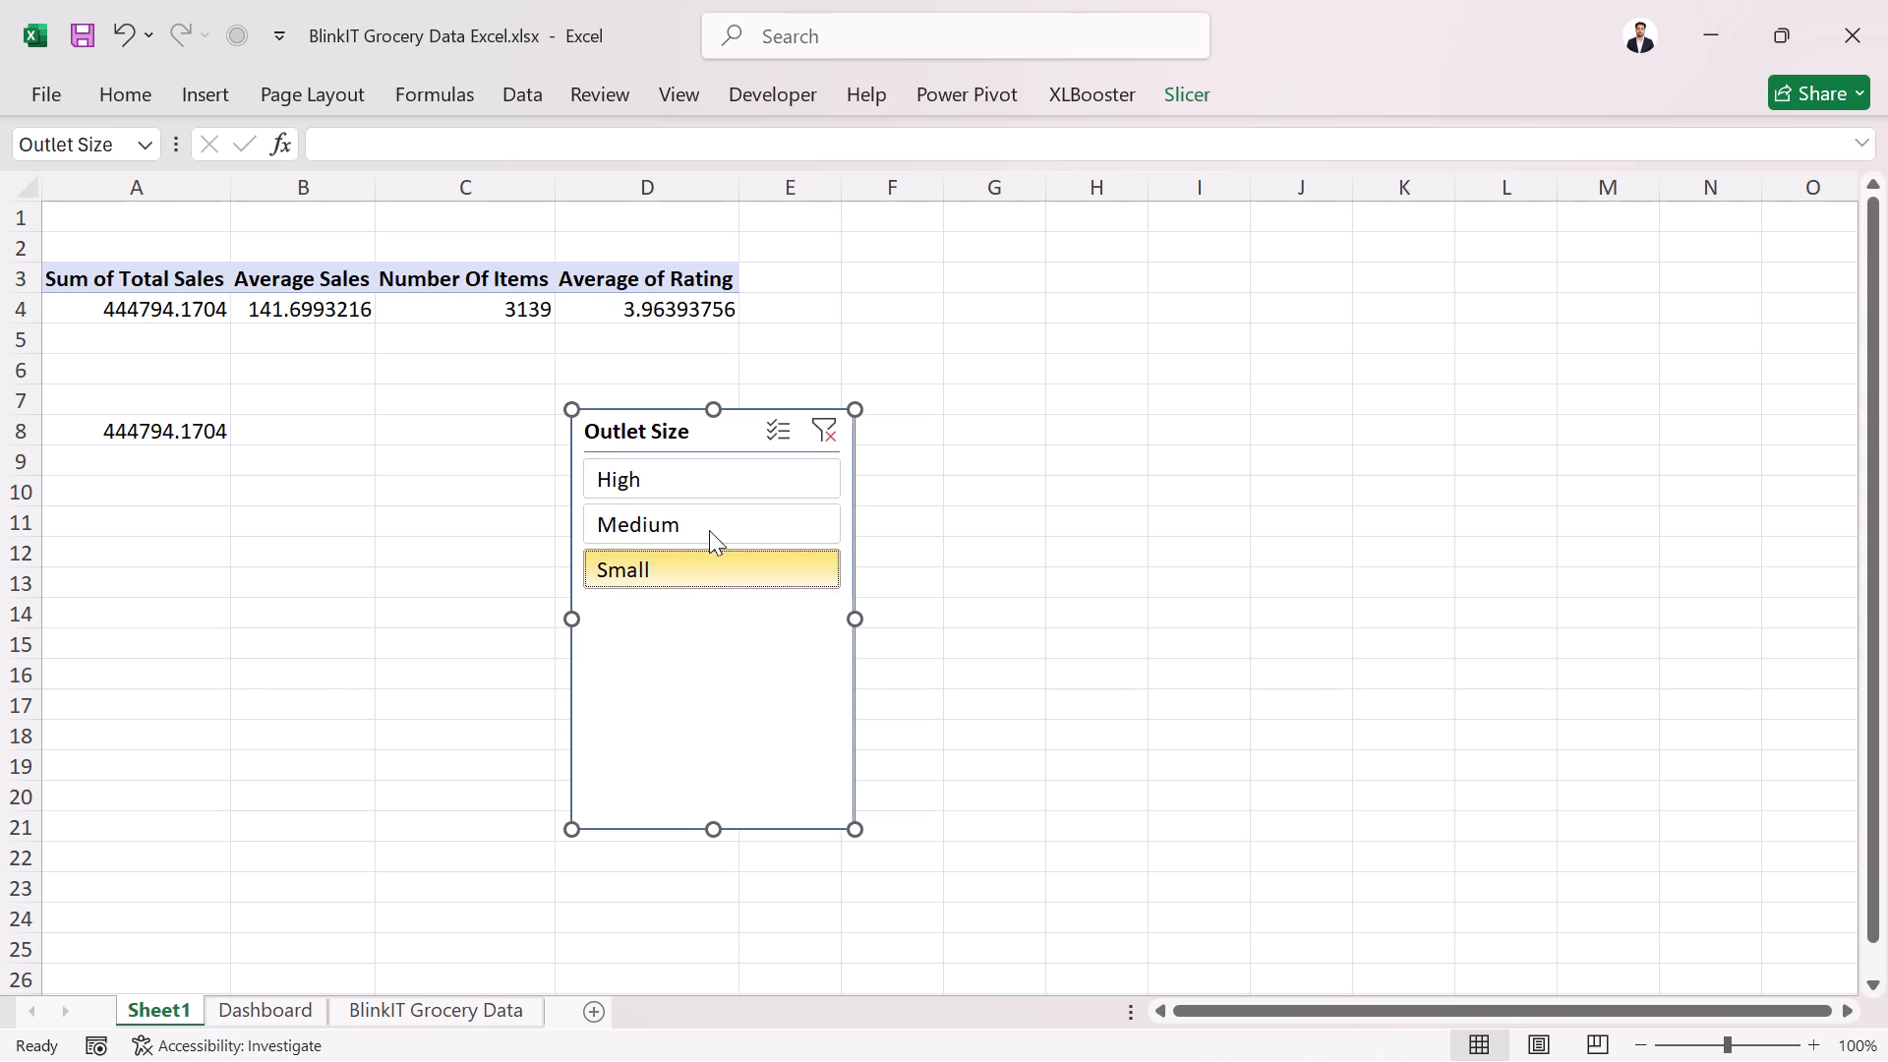
{"action": "left_click", "coordinate": [710, 517]}
{"action": "left_click", "coordinate": [722, 478]}
{"action": "left_click", "coordinate": [716, 520]}
{"action": "left_click", "coordinate": [712, 561]}
{"action": "left_click", "coordinate": [712, 522]}
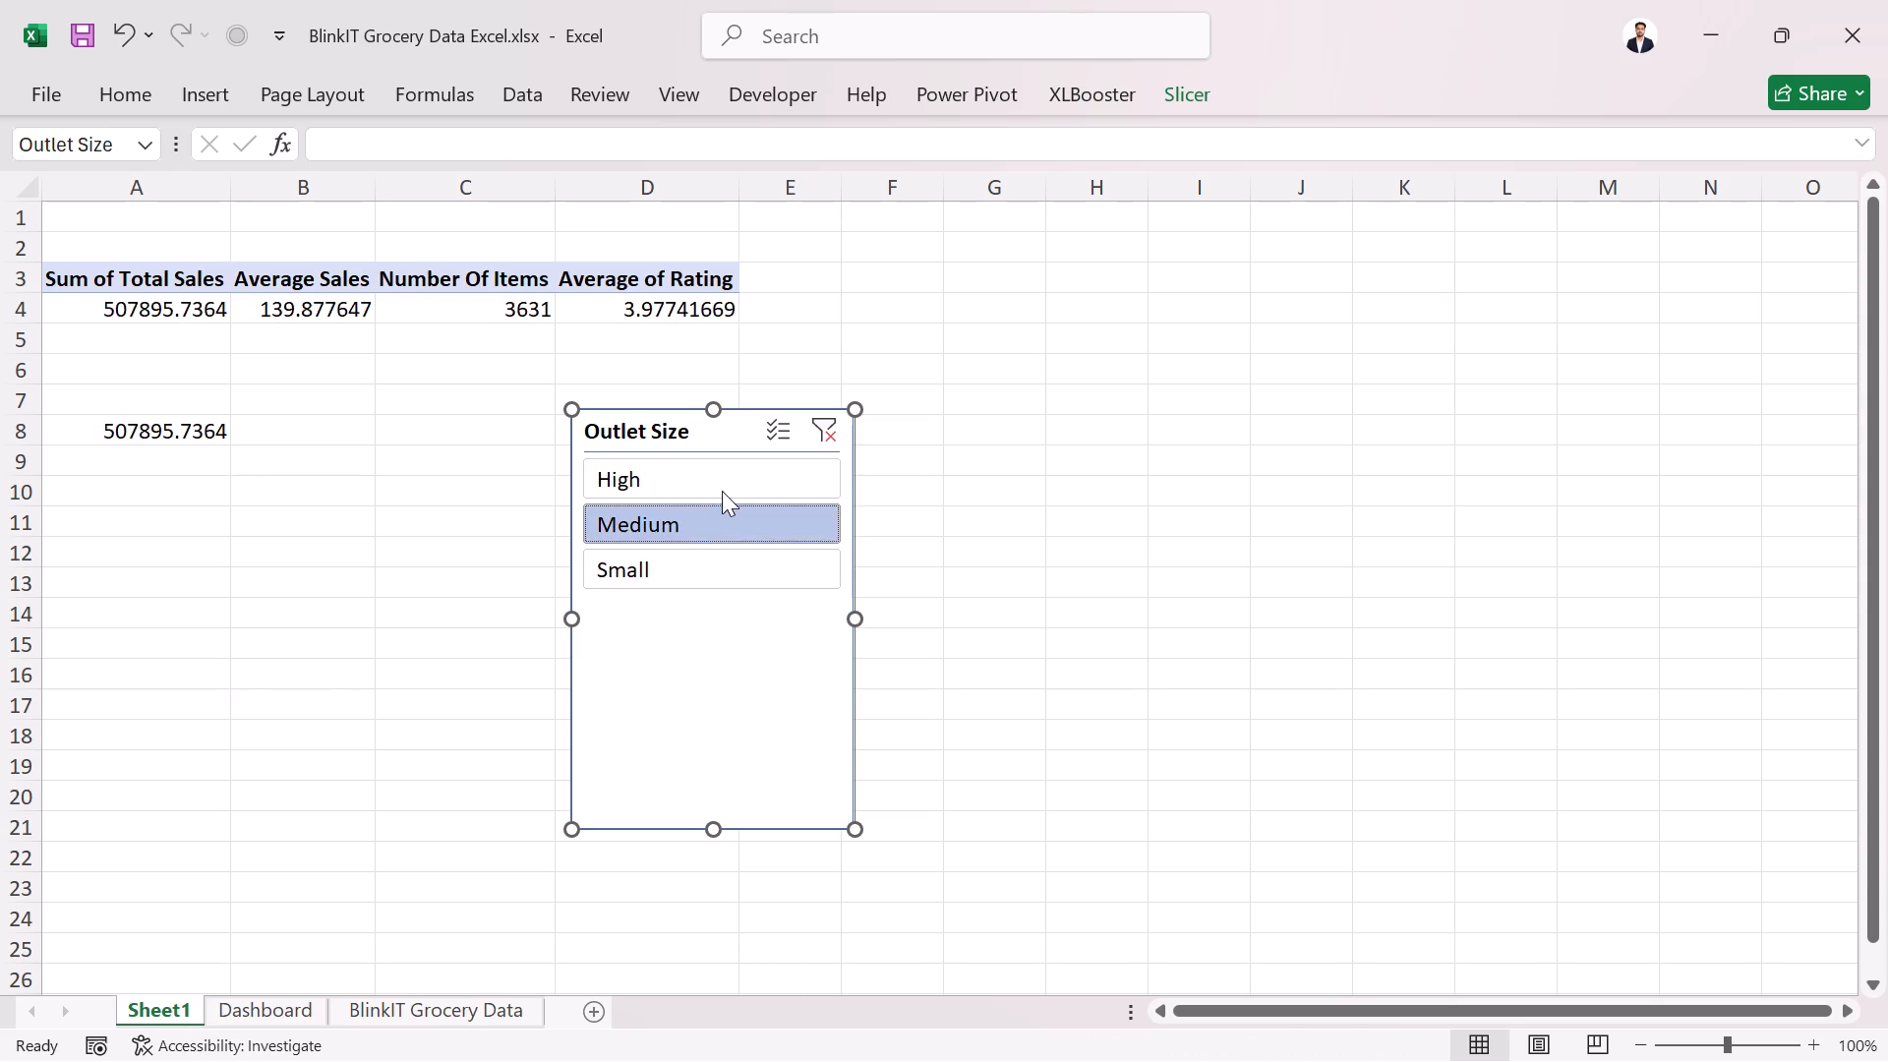
{"action": "left_click", "coordinate": [723, 488]}
{"action": "left_click", "coordinate": [721, 528]}
{"action": "left_click", "coordinate": [707, 560]}
{"action": "left_click", "coordinate": [712, 535]}
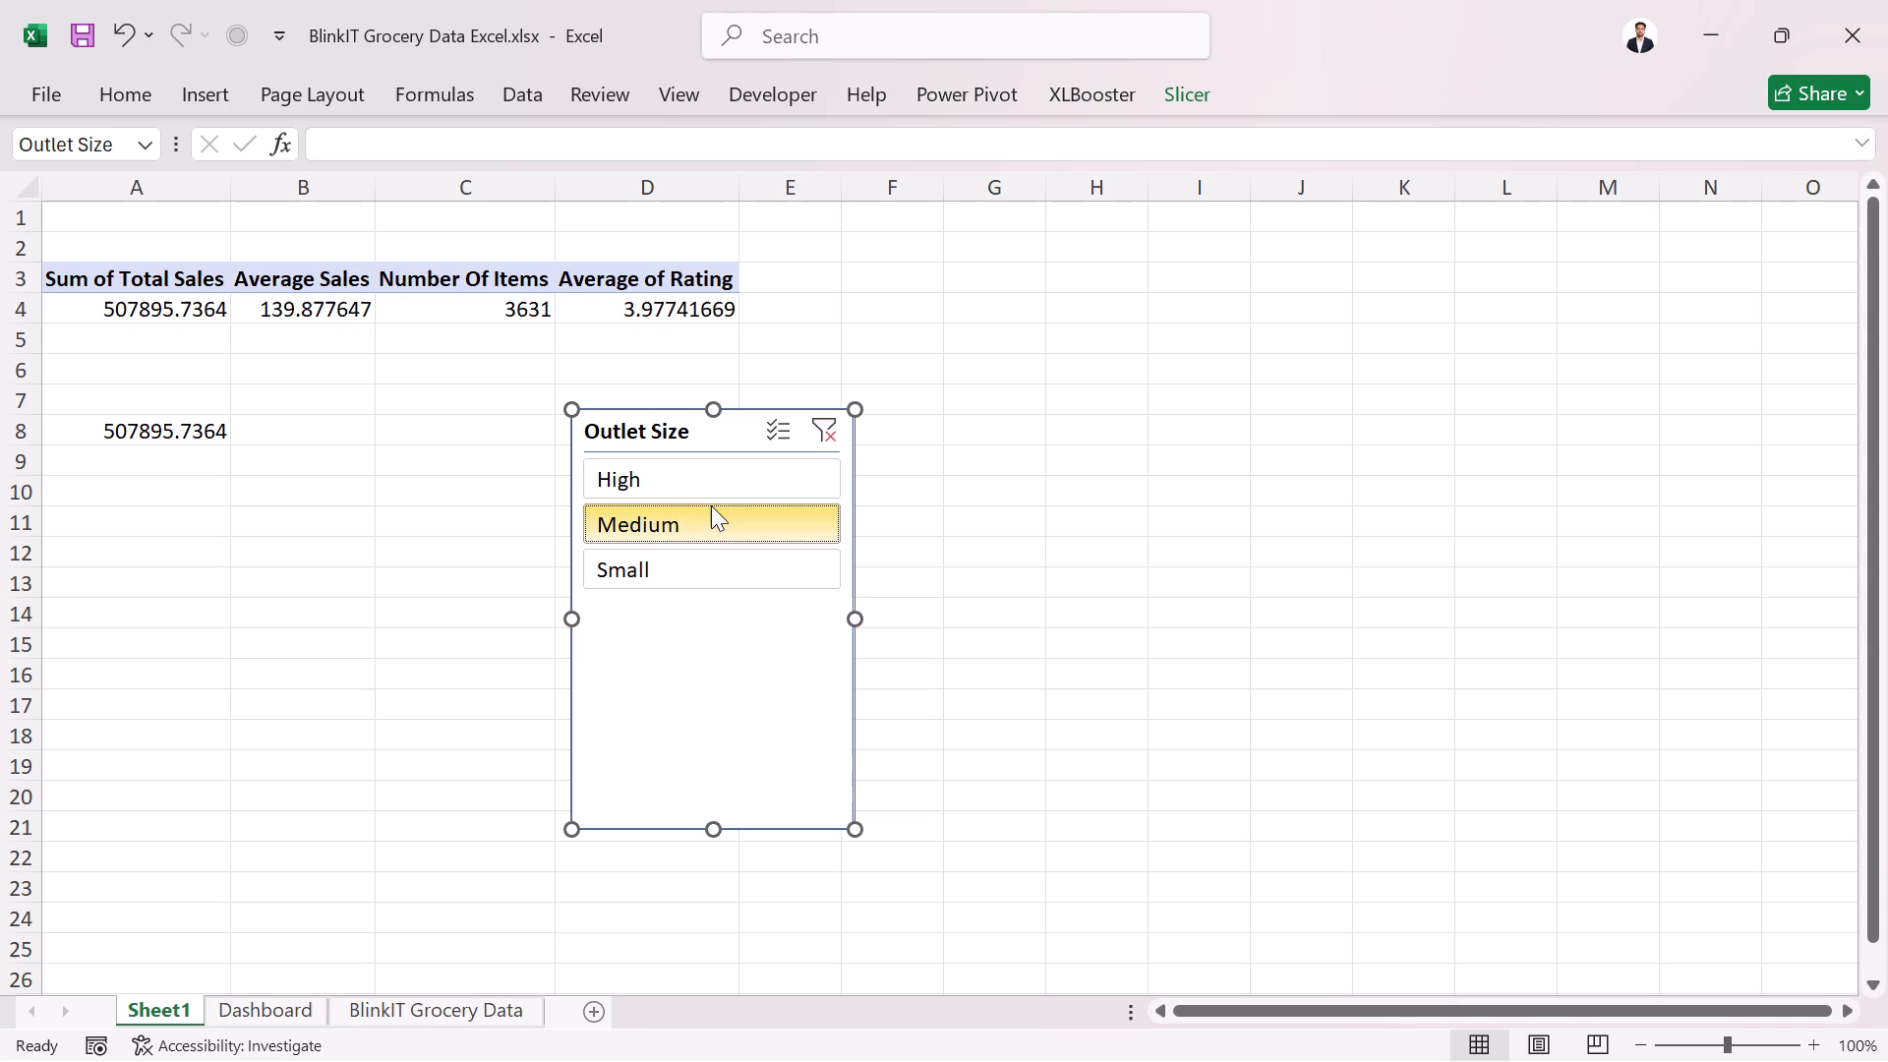
{"action": "left_click", "coordinate": [714, 465]}
{"action": "left_click", "coordinate": [701, 525]}
{"action": "left_click", "coordinate": [695, 560]}
{"action": "left_click", "coordinate": [697, 525]}
{"action": "left_click", "coordinate": [701, 464]}
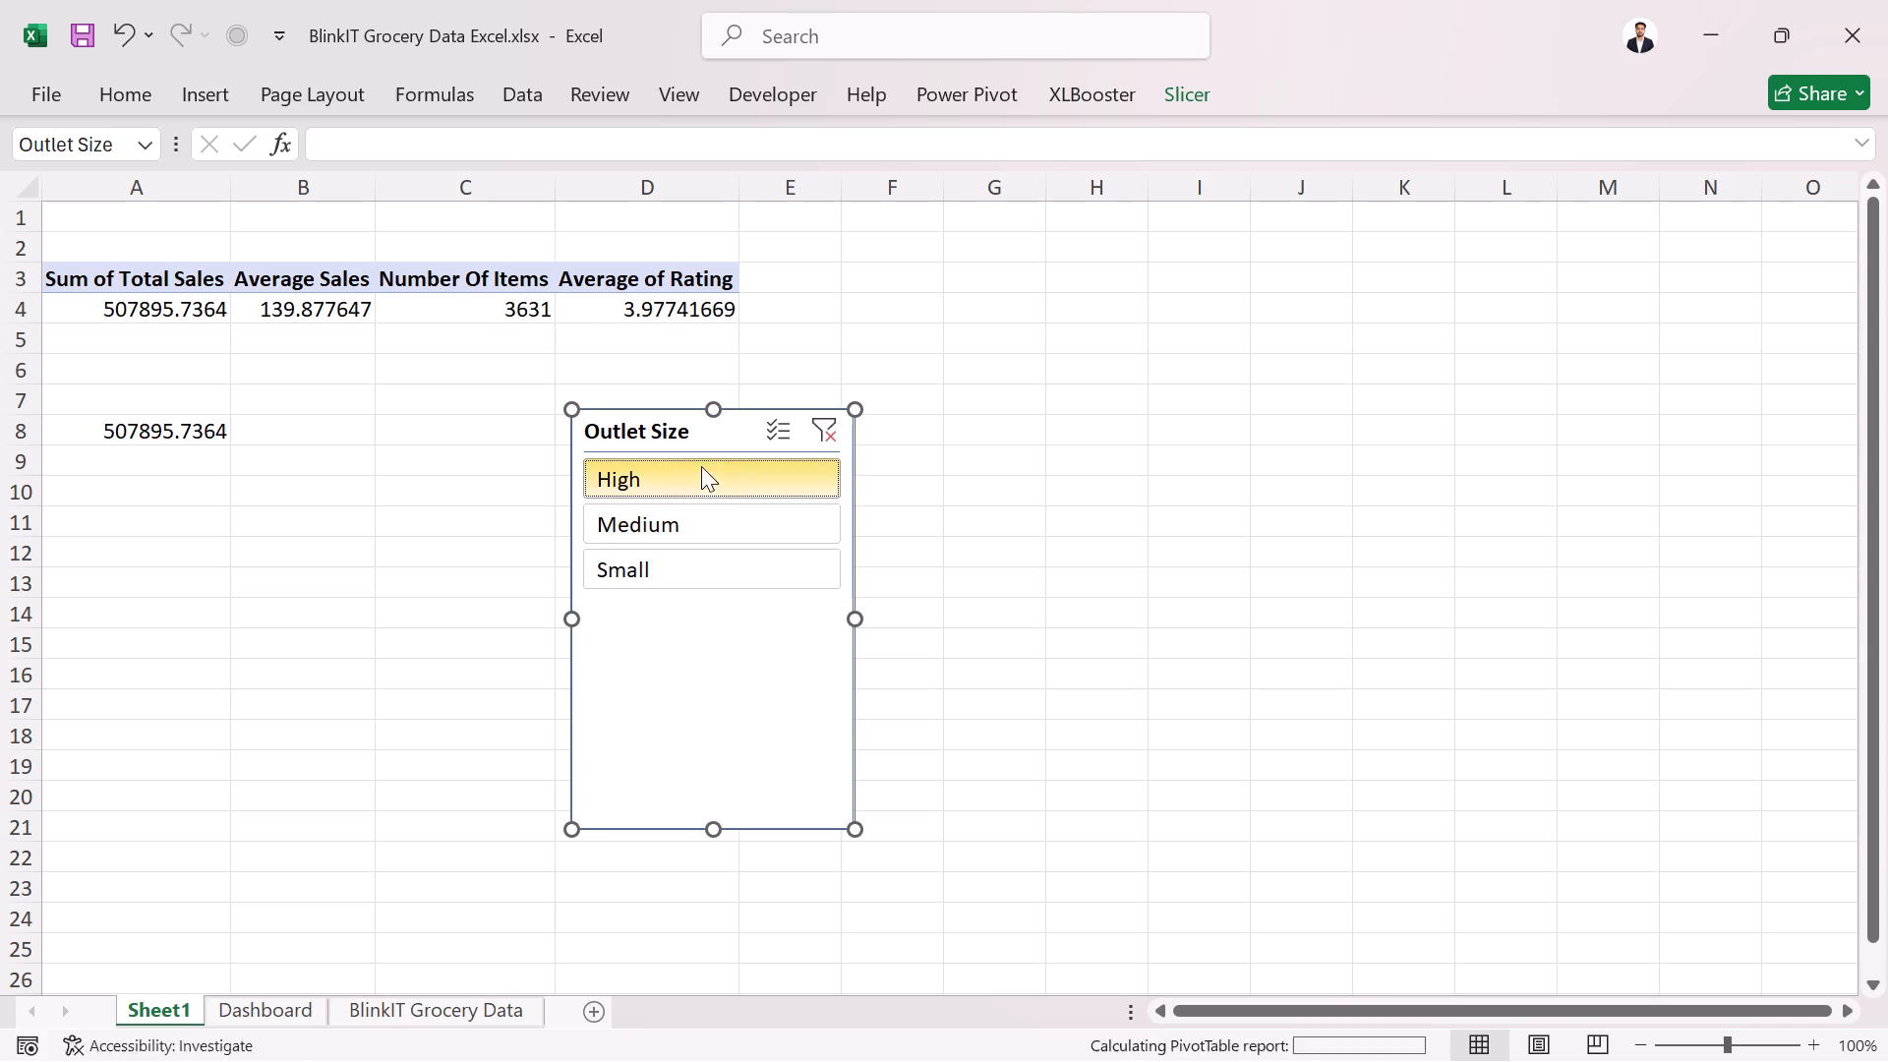
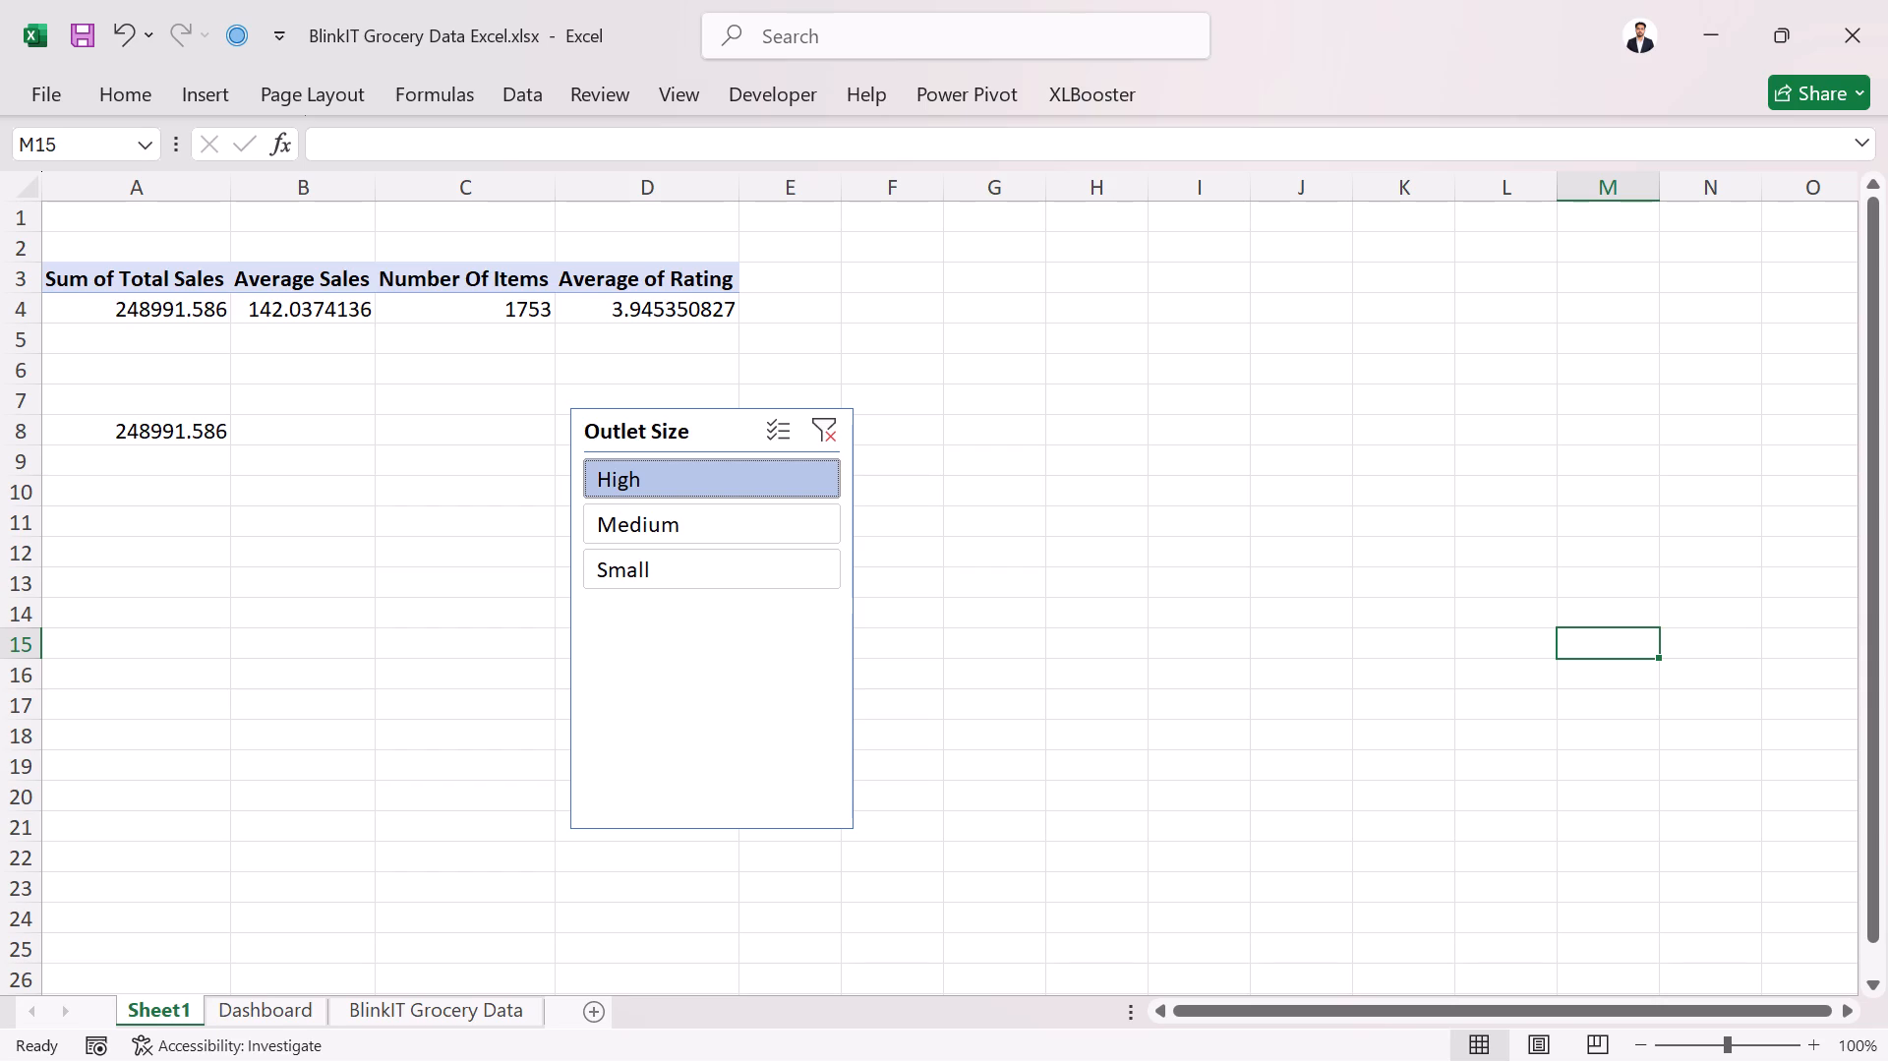
Link cell B8 to the pivot table's Average Sales value in B4 with a GETPIVOTDATA formula.
{"action": "left_click", "coordinate": [306, 321]}
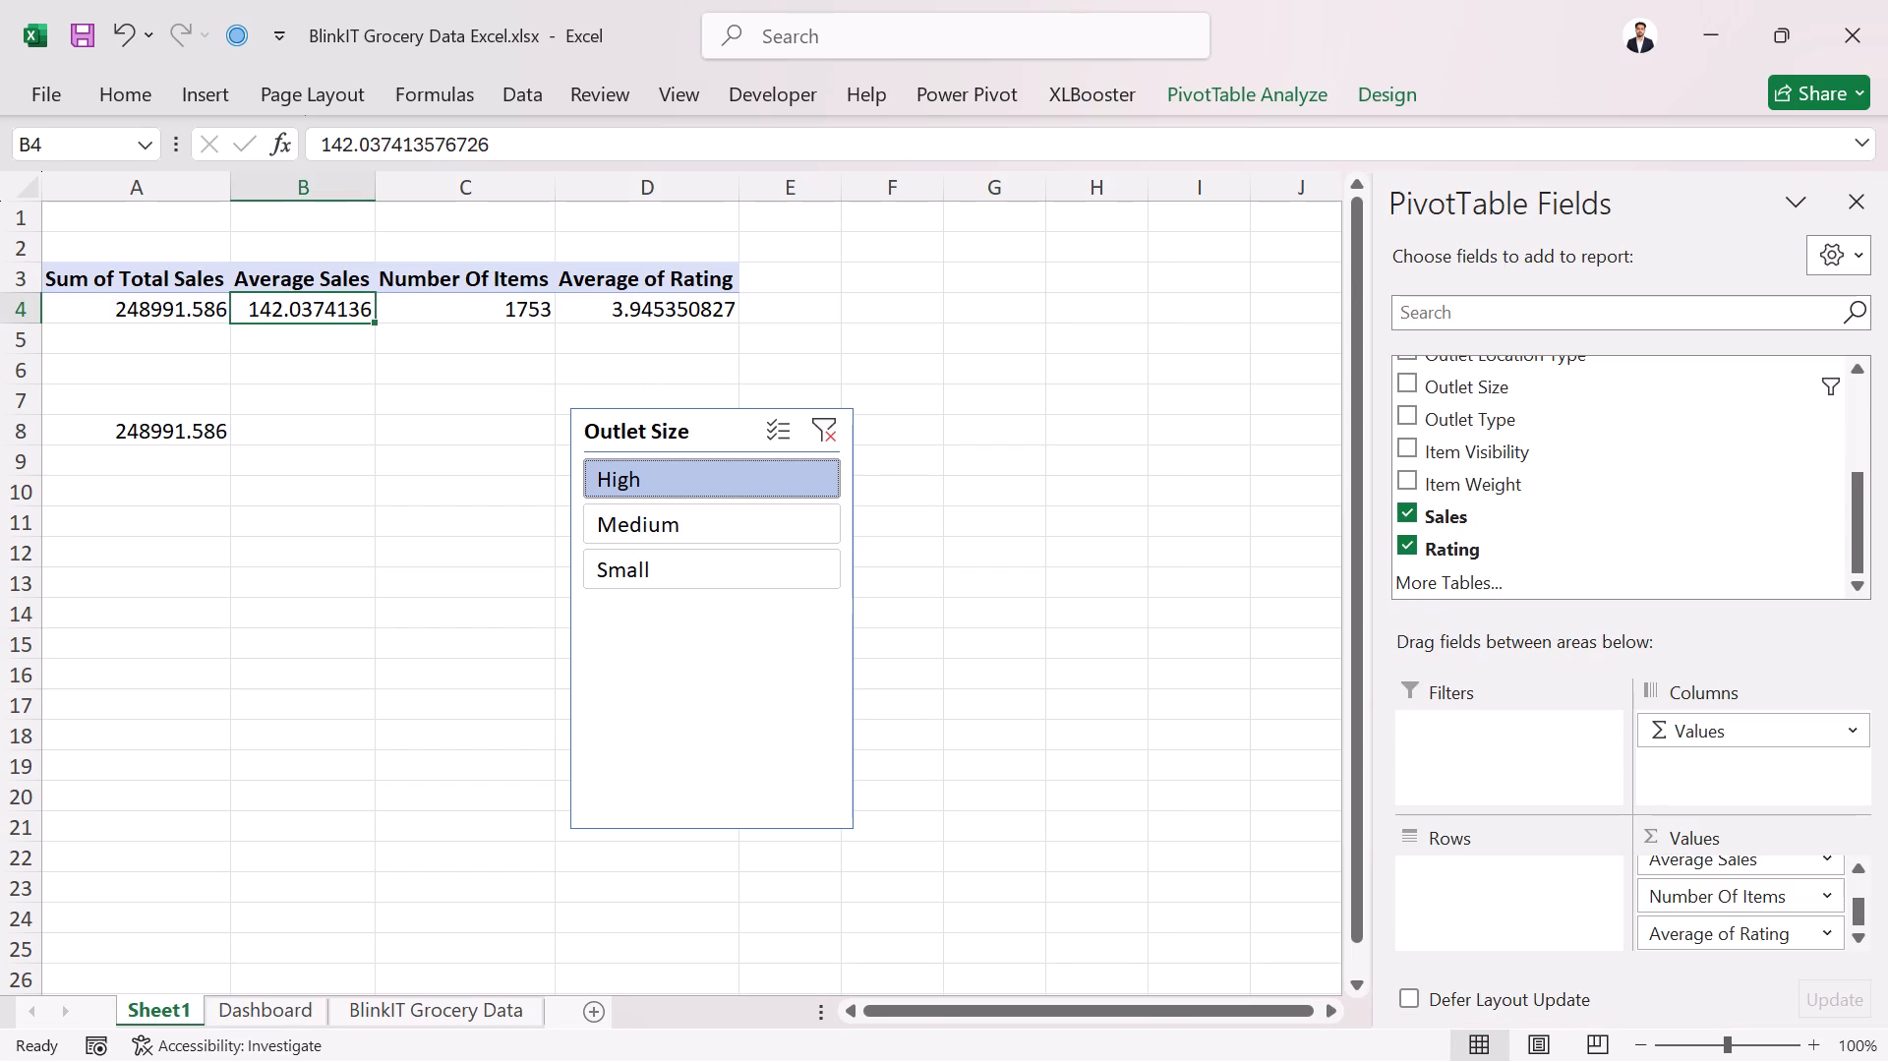
{"action": "left_click", "coordinate": [287, 441]}
{"action": "key", "text": "equal"}
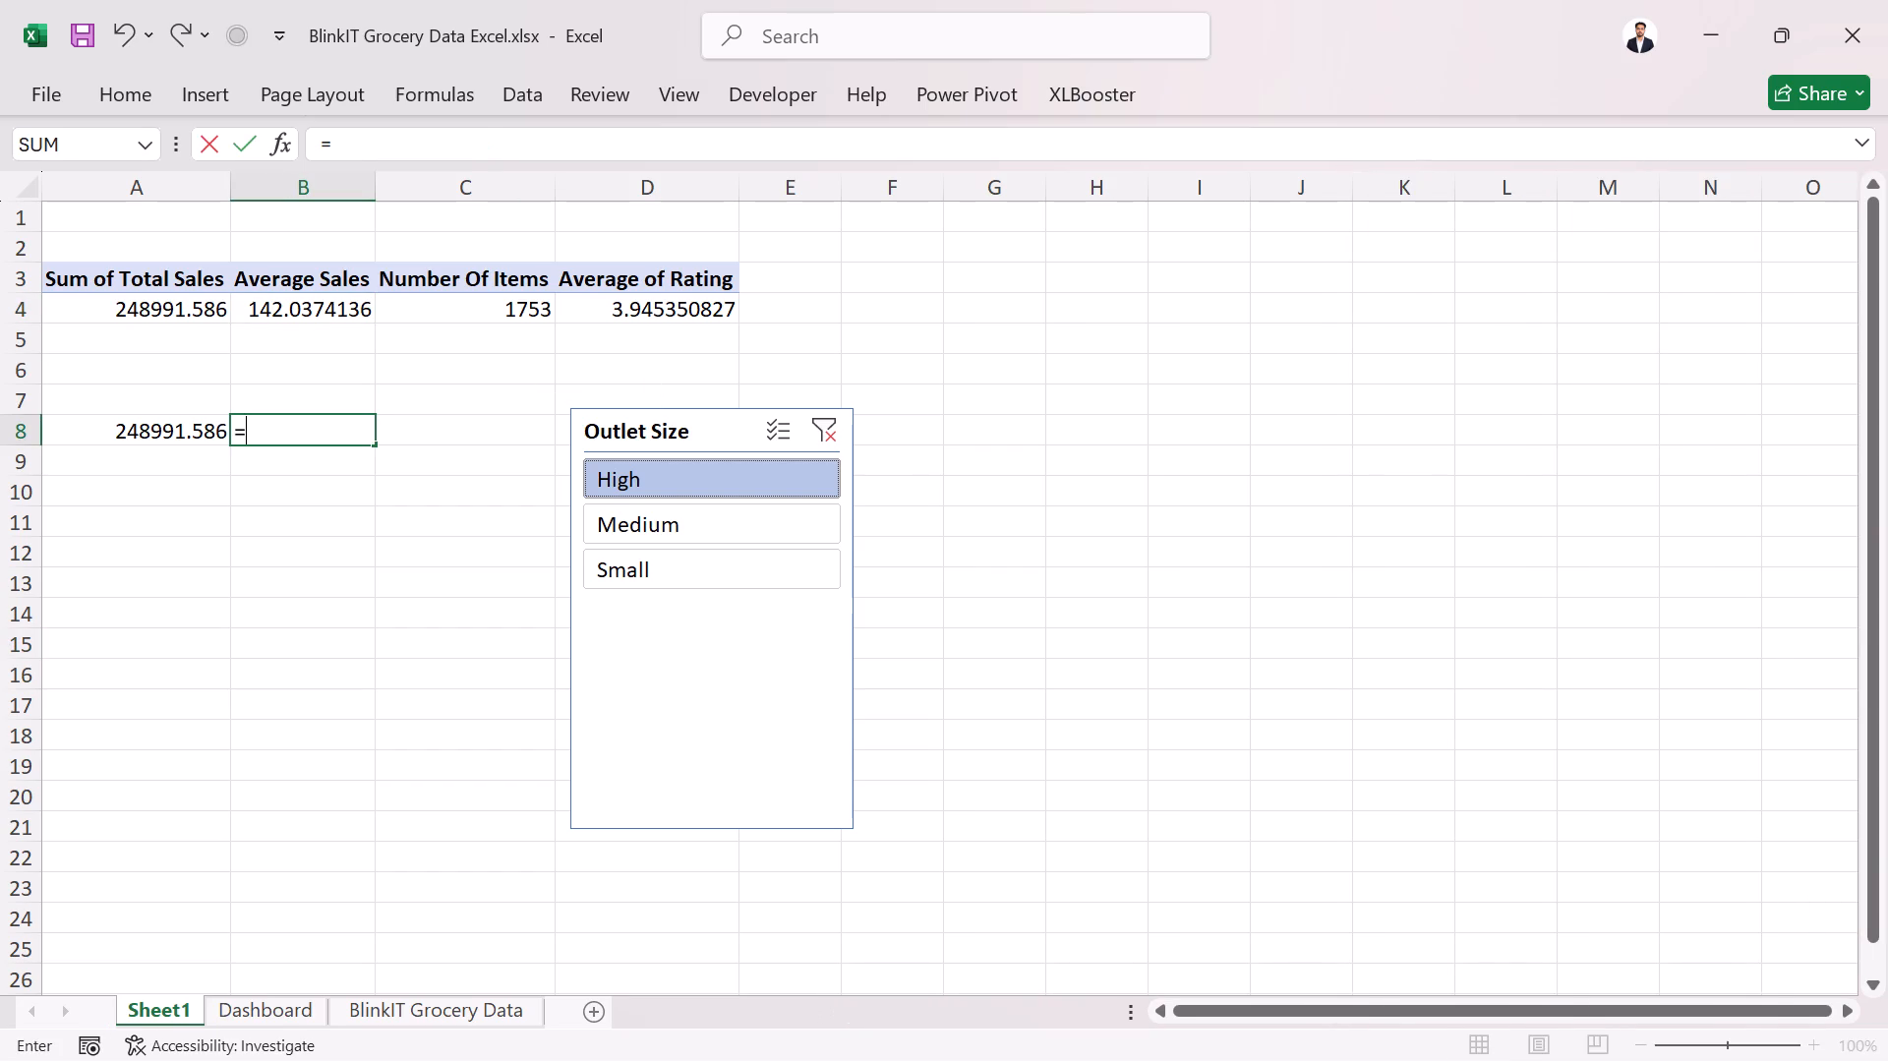
{"action": "left_click", "coordinate": [319, 304]}
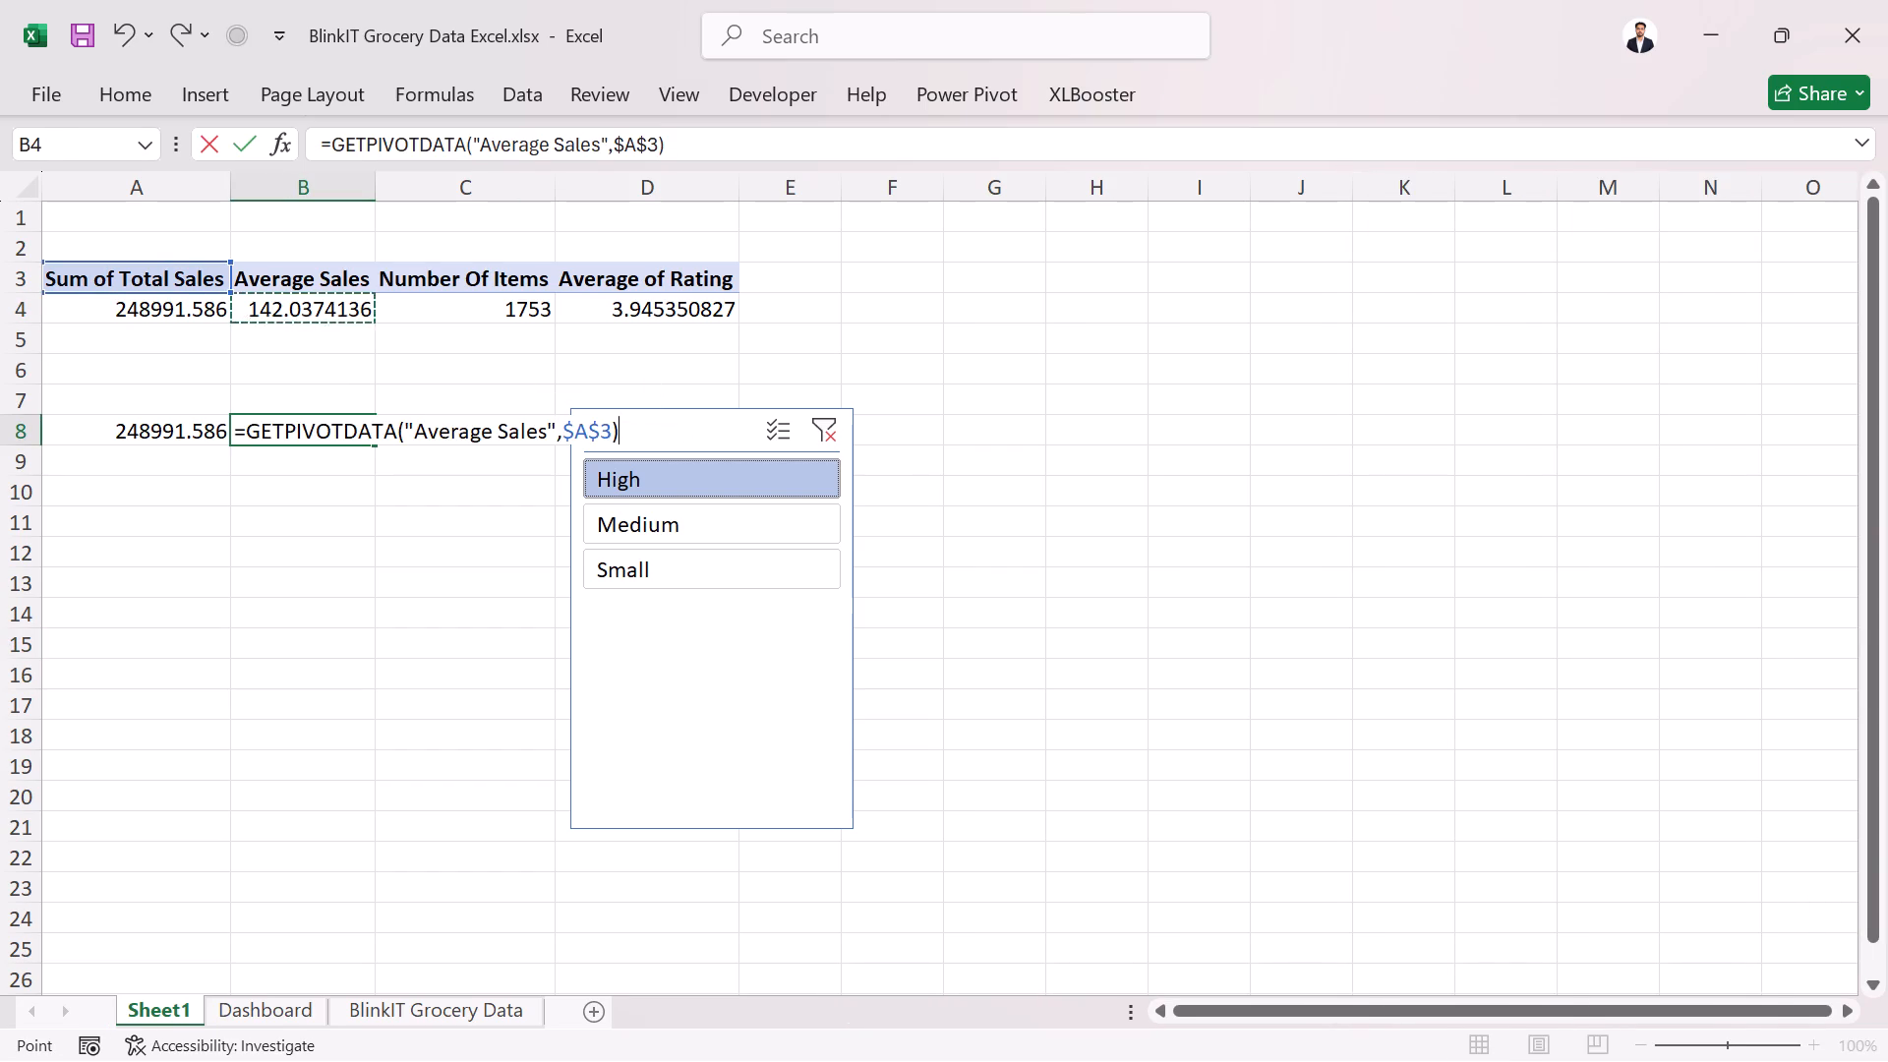
{"action": "key", "text": "Return"}
Move the Outlet Size slicer off column D so that cell D8 is free, placing it over columns E to G.
{"action": "left_click_drag", "start_coordinate": [703, 429], "coordinate": [868, 450]}
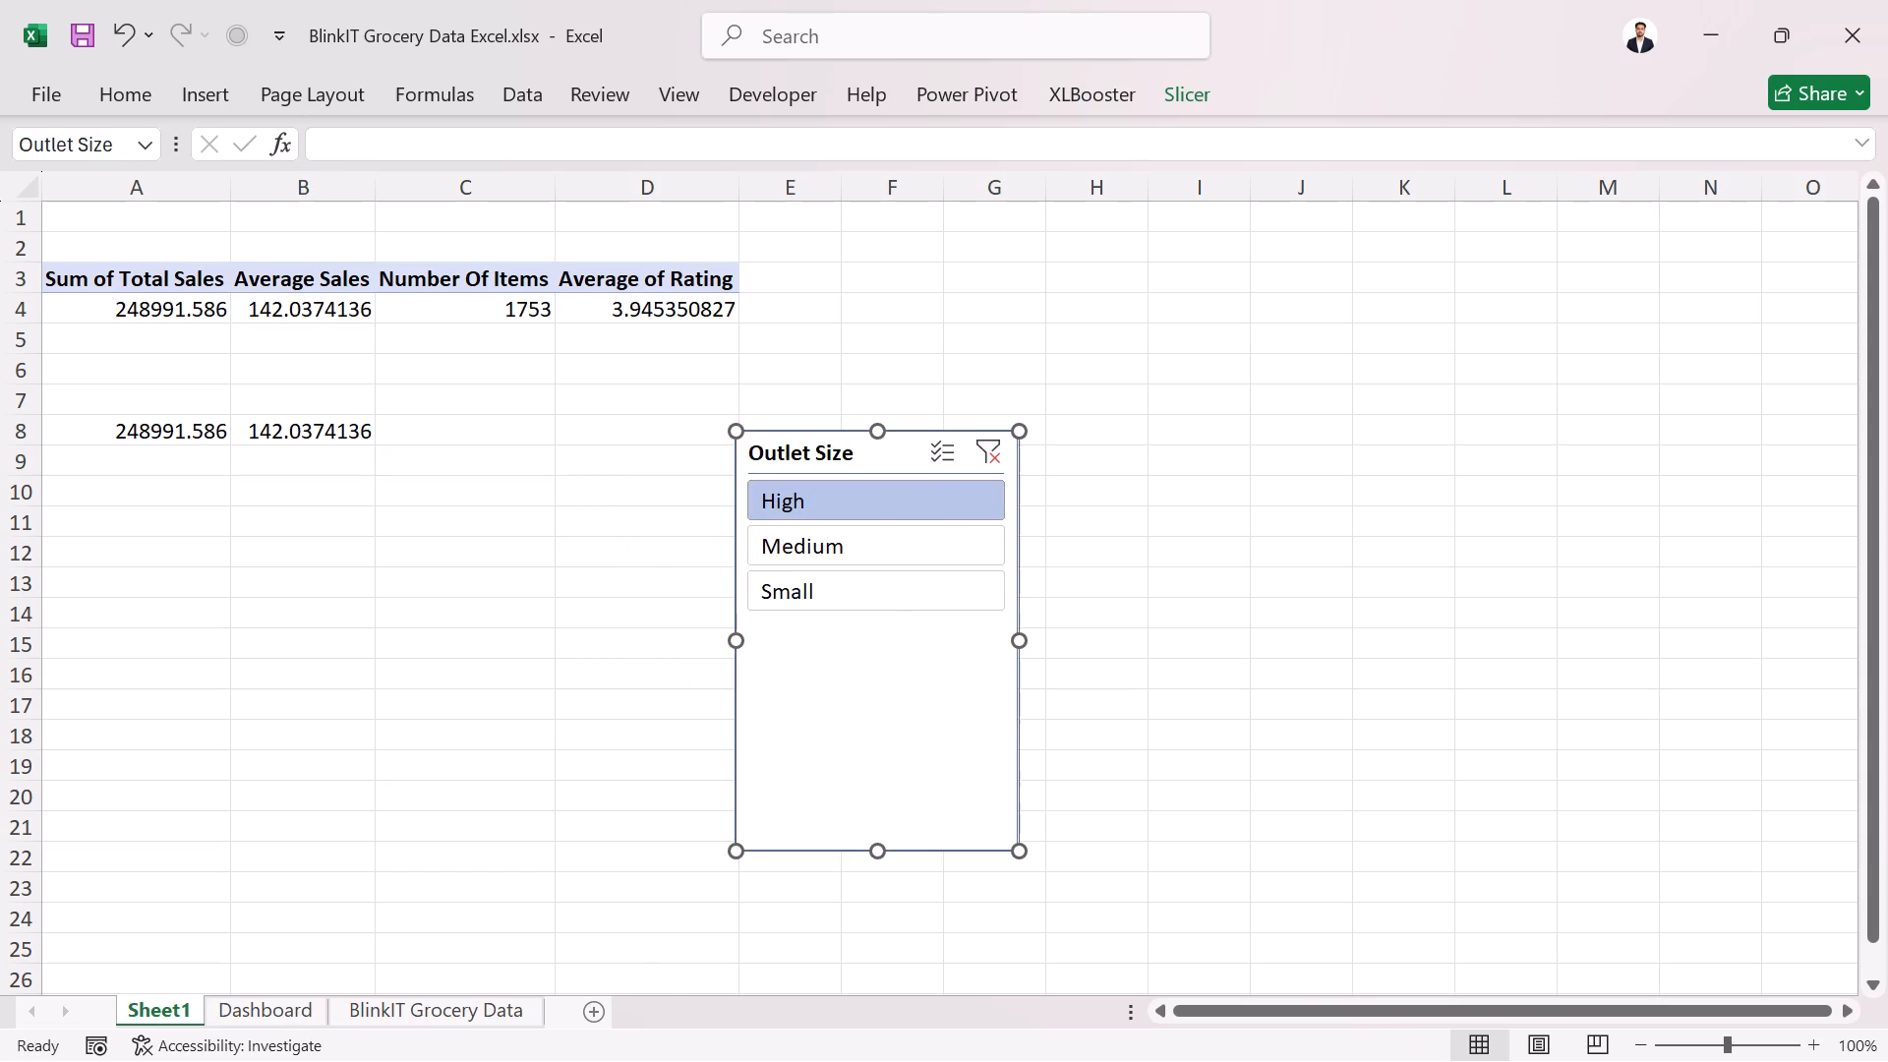
Link cell C8 to the pivot table's Number Of Items value in C4.
{"action": "left_click", "coordinate": [464, 313]}
{"action": "left_click", "coordinate": [464, 427]}
{"action": "key", "text": "equal"}
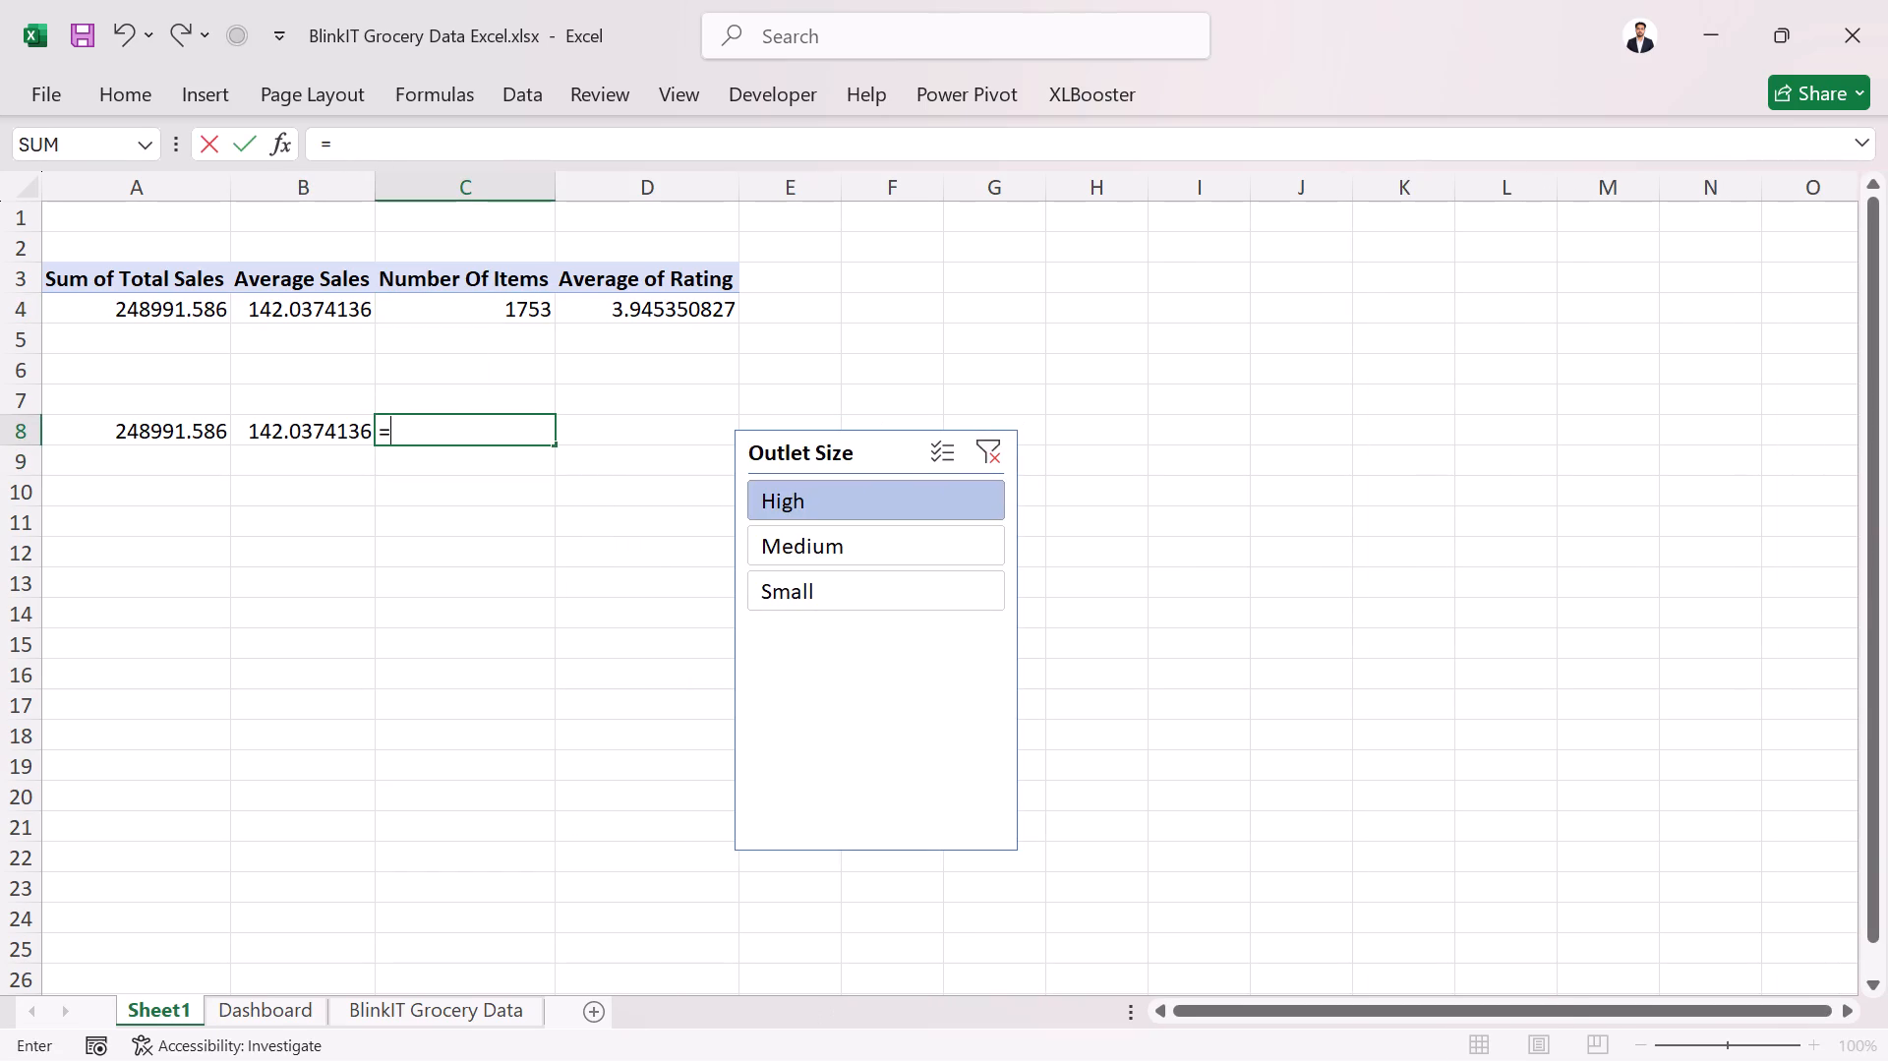
{"action": "left_click", "coordinate": [449, 314]}
{"action": "key", "text": "Return"}
Link cell D8 to the pivot table's Average of Rating value in D4 with the formula =GETPIVOTDATA("Average of Rating",$A$3).
{"action": "left_click", "coordinate": [619, 430]}
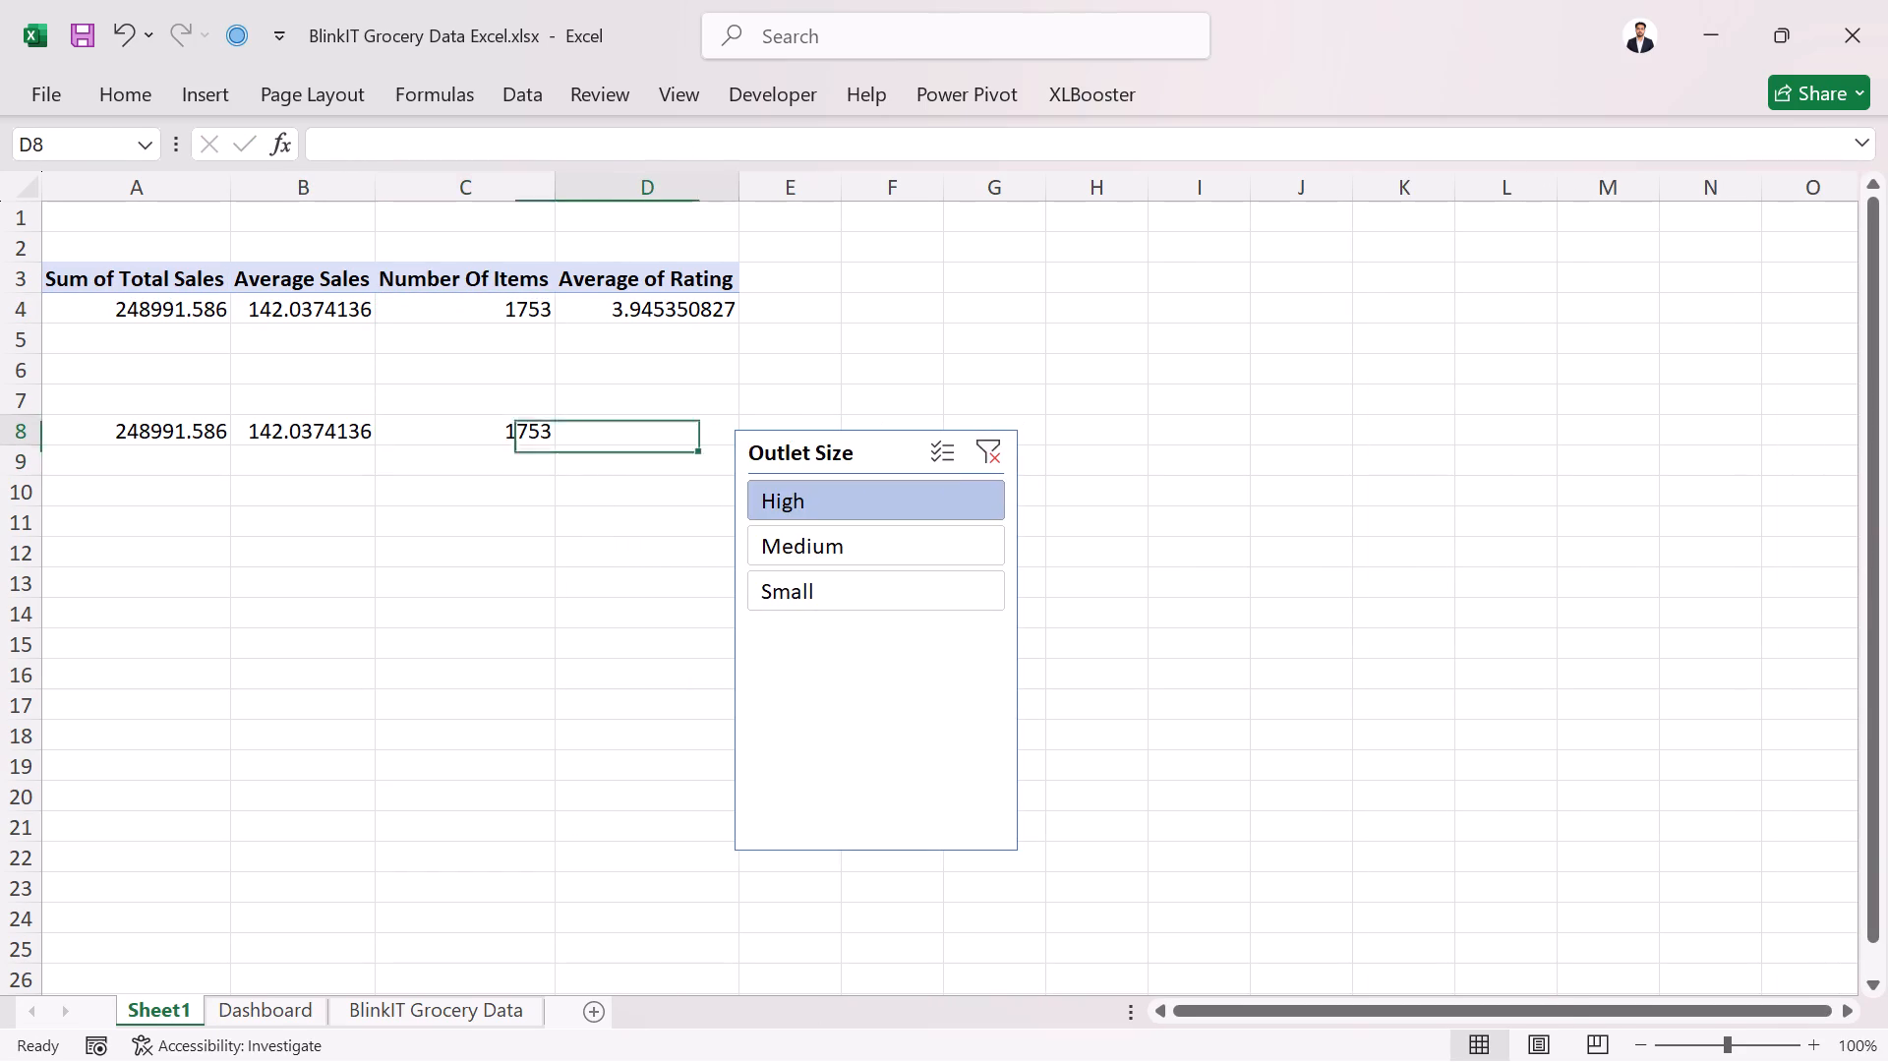
{"action": "key", "text": "equal"}
{"action": "left_click", "coordinate": [659, 290]}
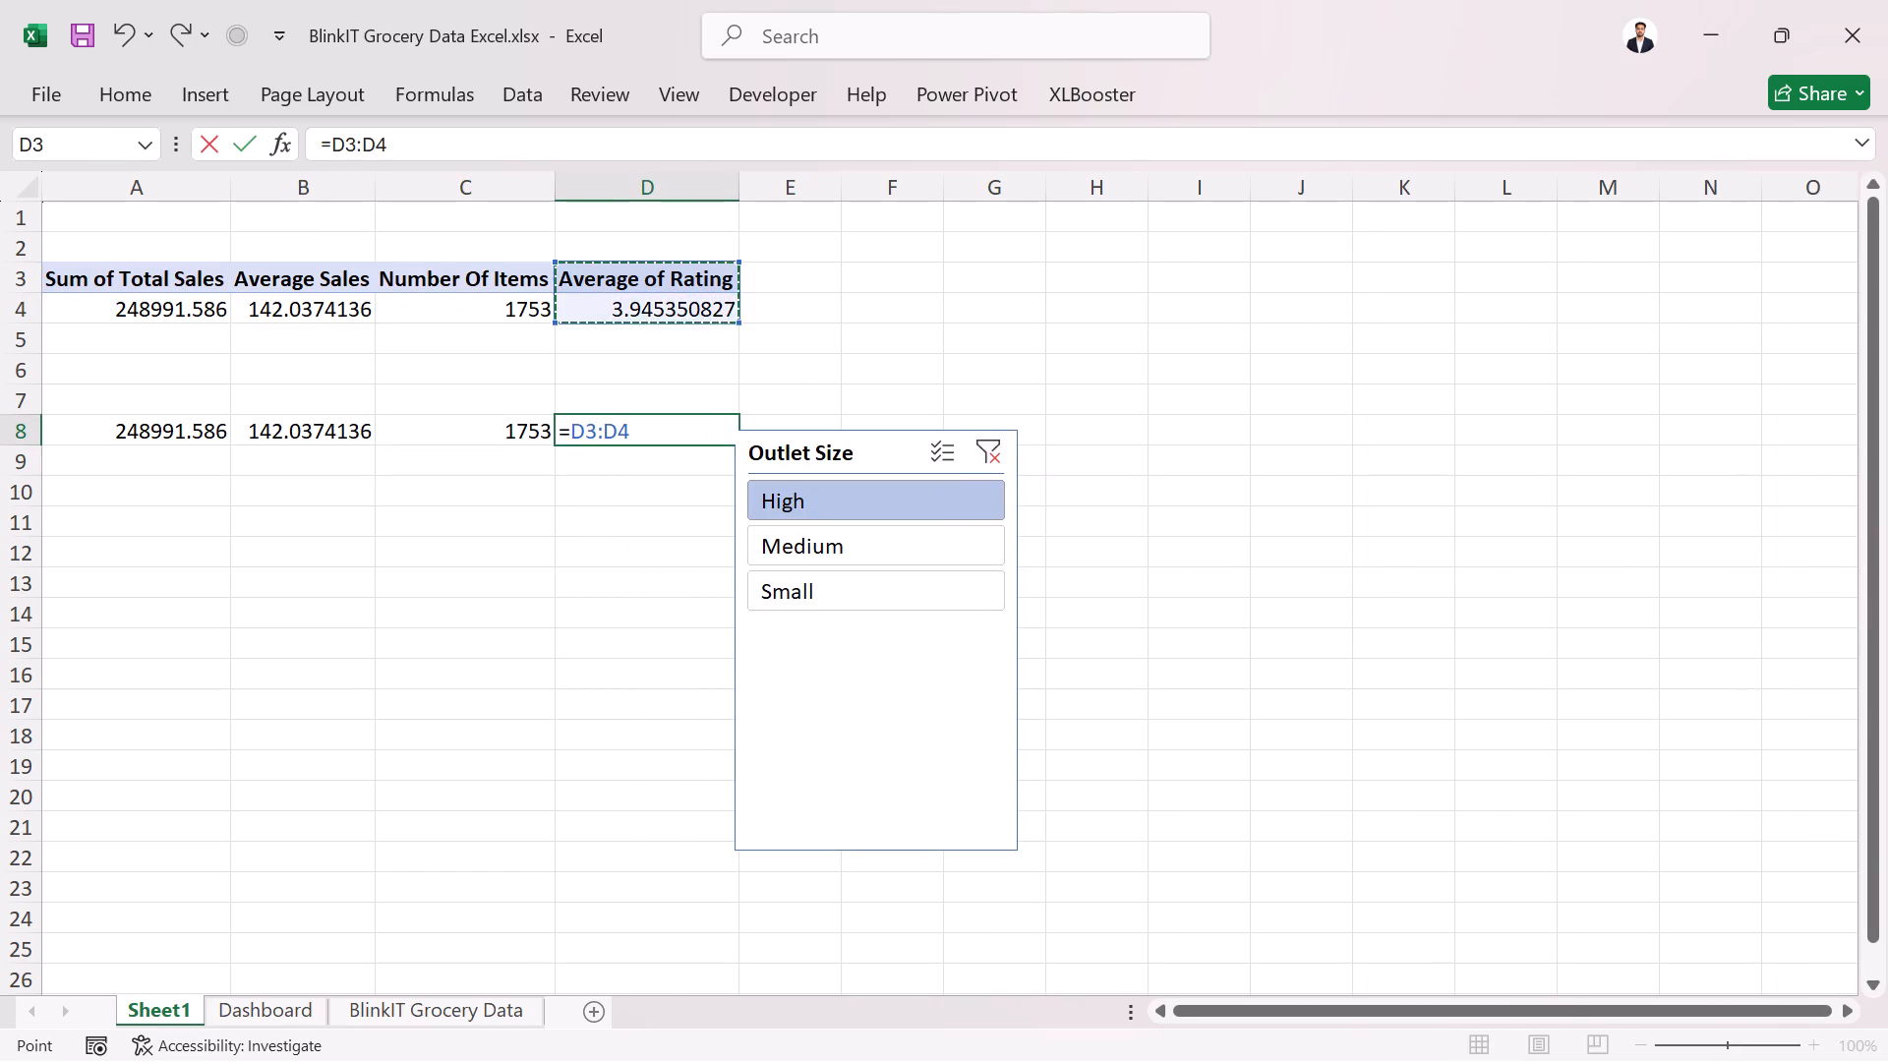
{"action": "key", "text": "BackSpace"}
{"action": "key", "text": "BackSpace"}
{"action": "key", "text": "BackSpace"}
{"action": "key", "text": "BackSpace"}
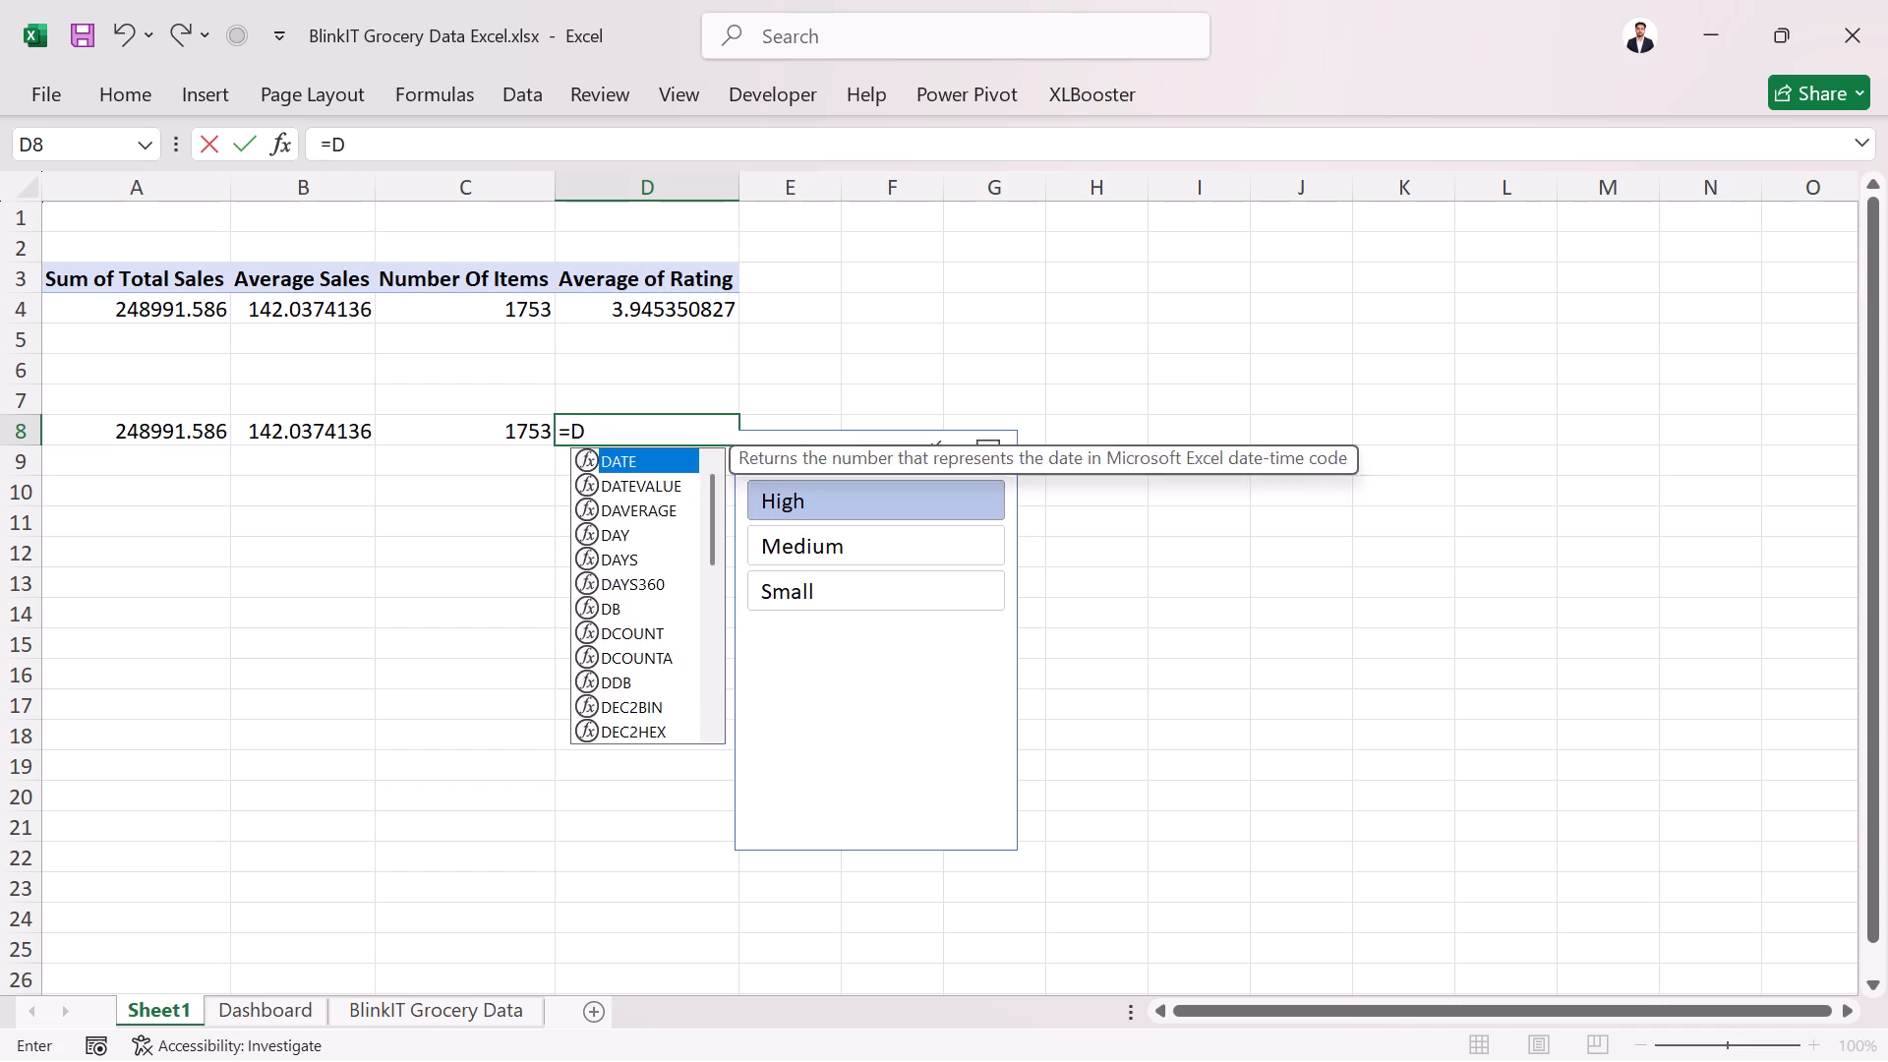
{"action": "key", "text": "BackSpace"}
{"action": "left_click", "coordinate": [664, 319]}
{"action": "key", "text": "backslash"}
{"action": "key", "text": "Return"}
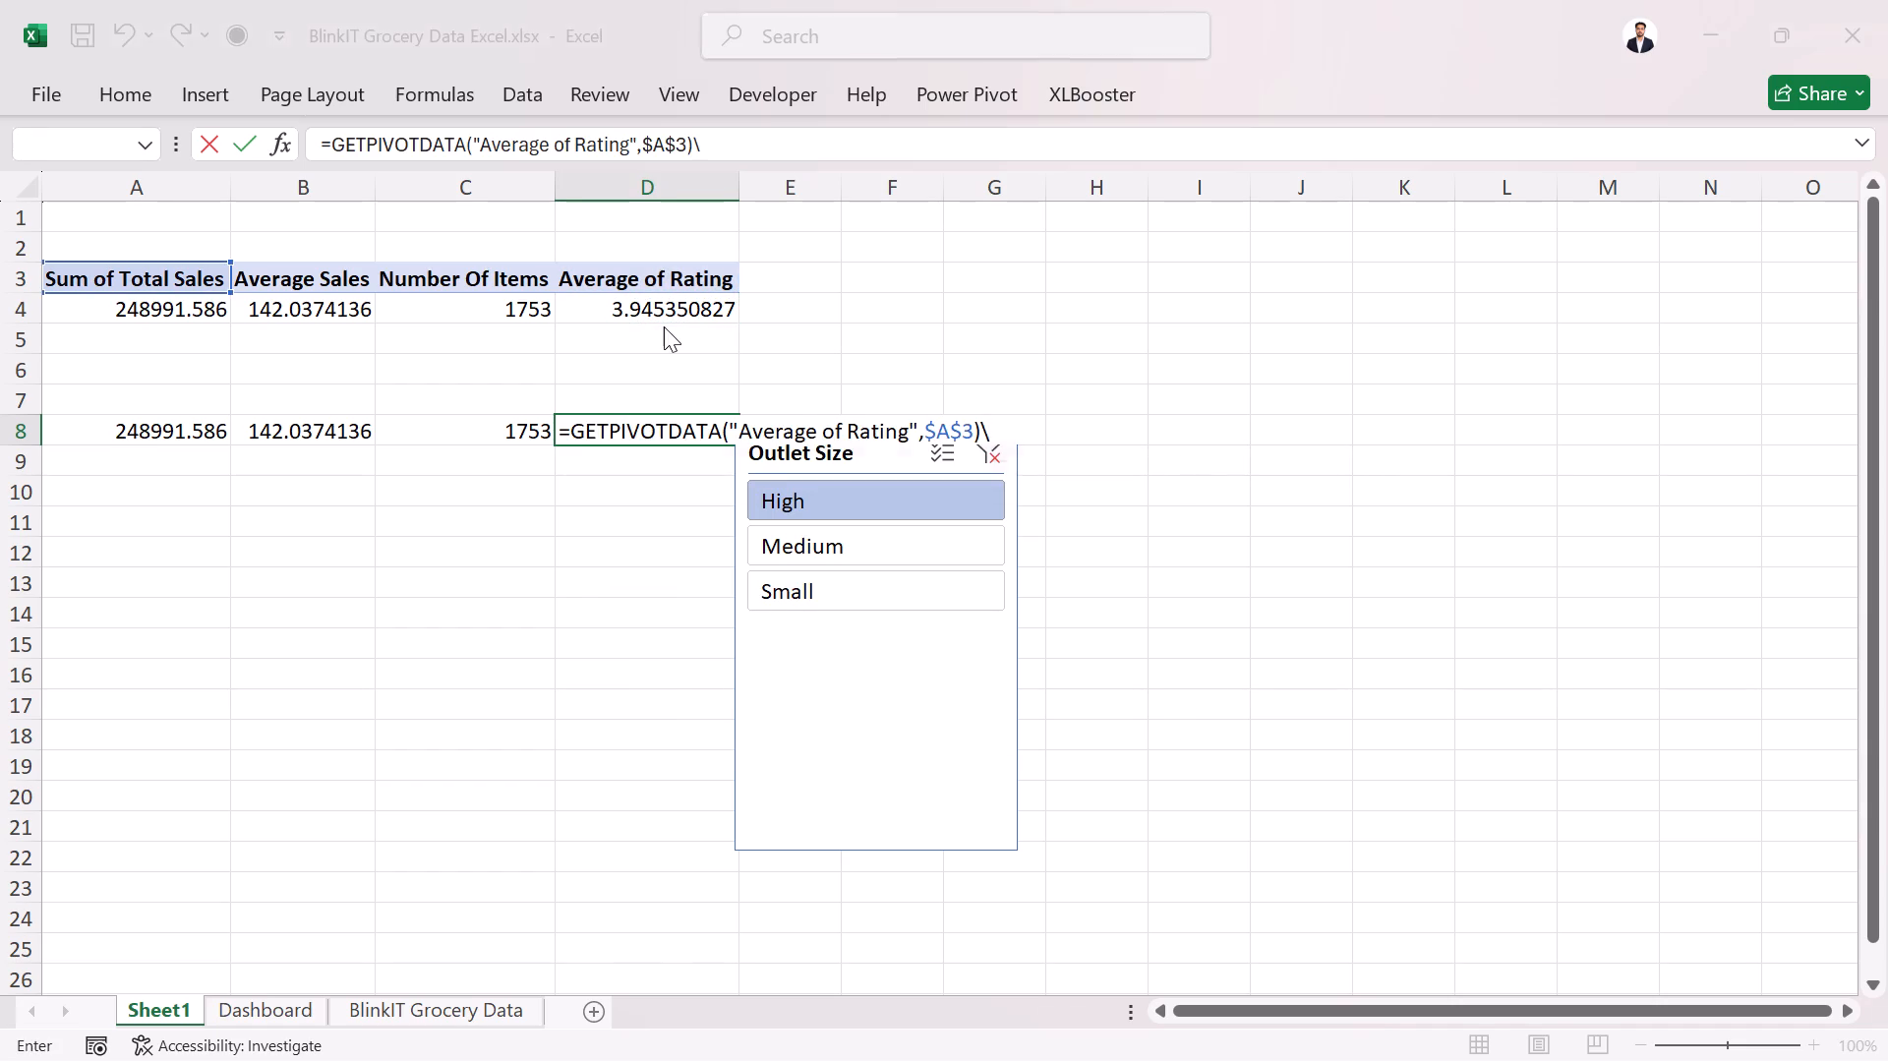
{"action": "left_click", "coordinate": [1159, 471]}
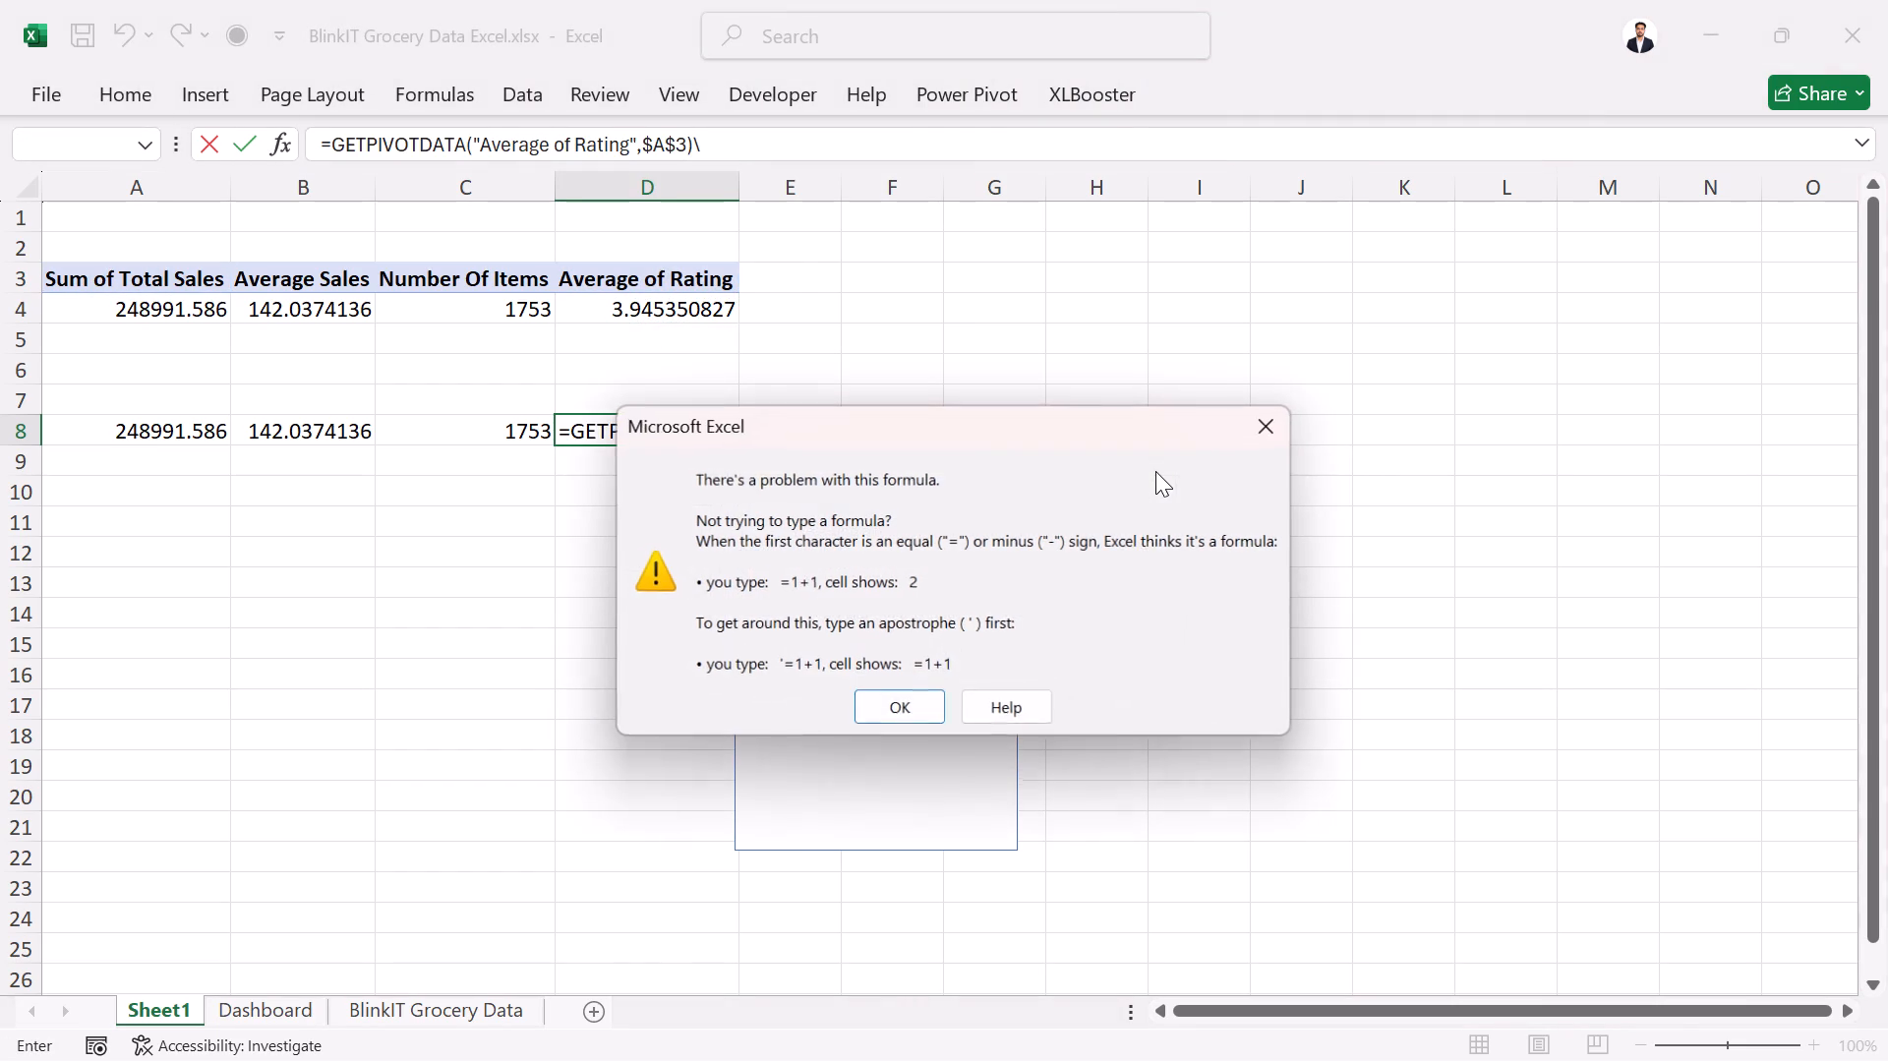
{"action": "left_click", "coordinate": [1153, 471]}
{"action": "left_click", "coordinate": [1254, 435]}
{"action": "key", "text": "BackSpace"}
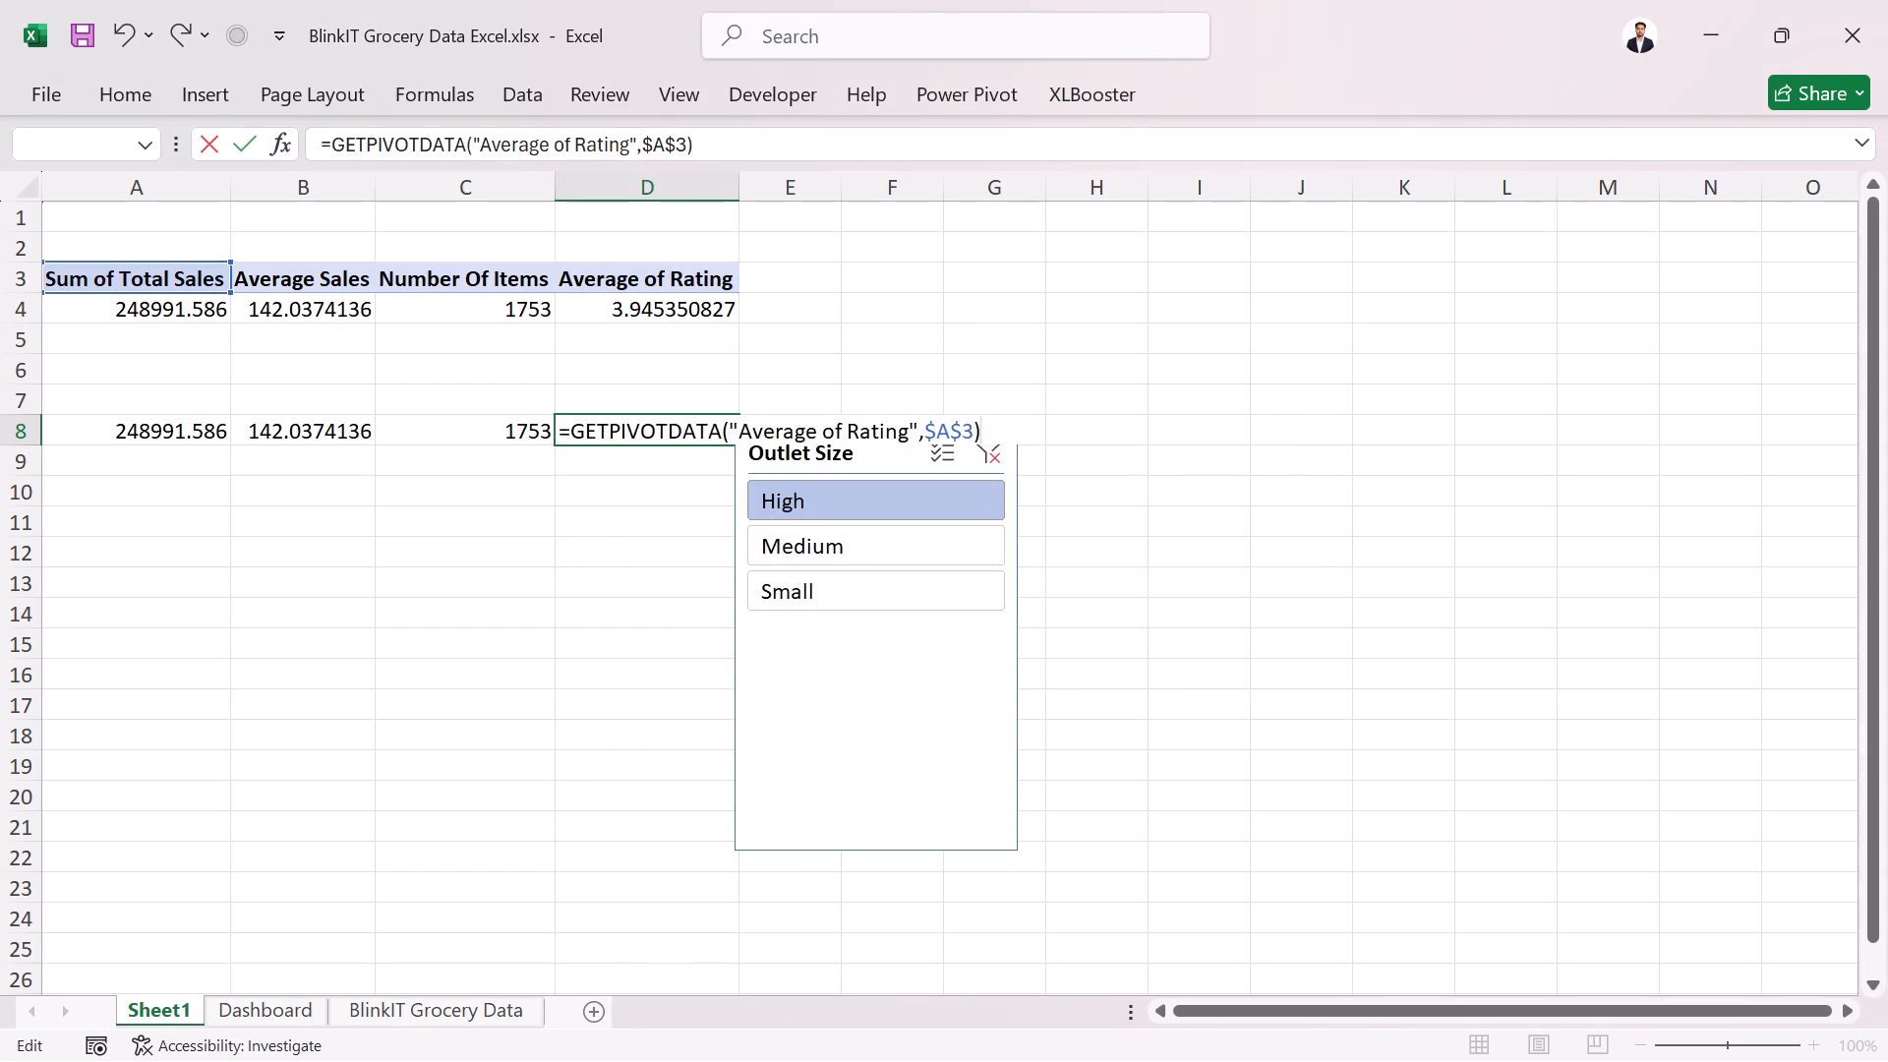
{"action": "key", "text": "Return"}
Switch the Outlet Size slicer between High, Medium and Small to check how the four linked figures in row 8 respond.
{"action": "left_click", "coordinate": [856, 496]}
{"action": "left_click", "coordinate": [860, 532]}
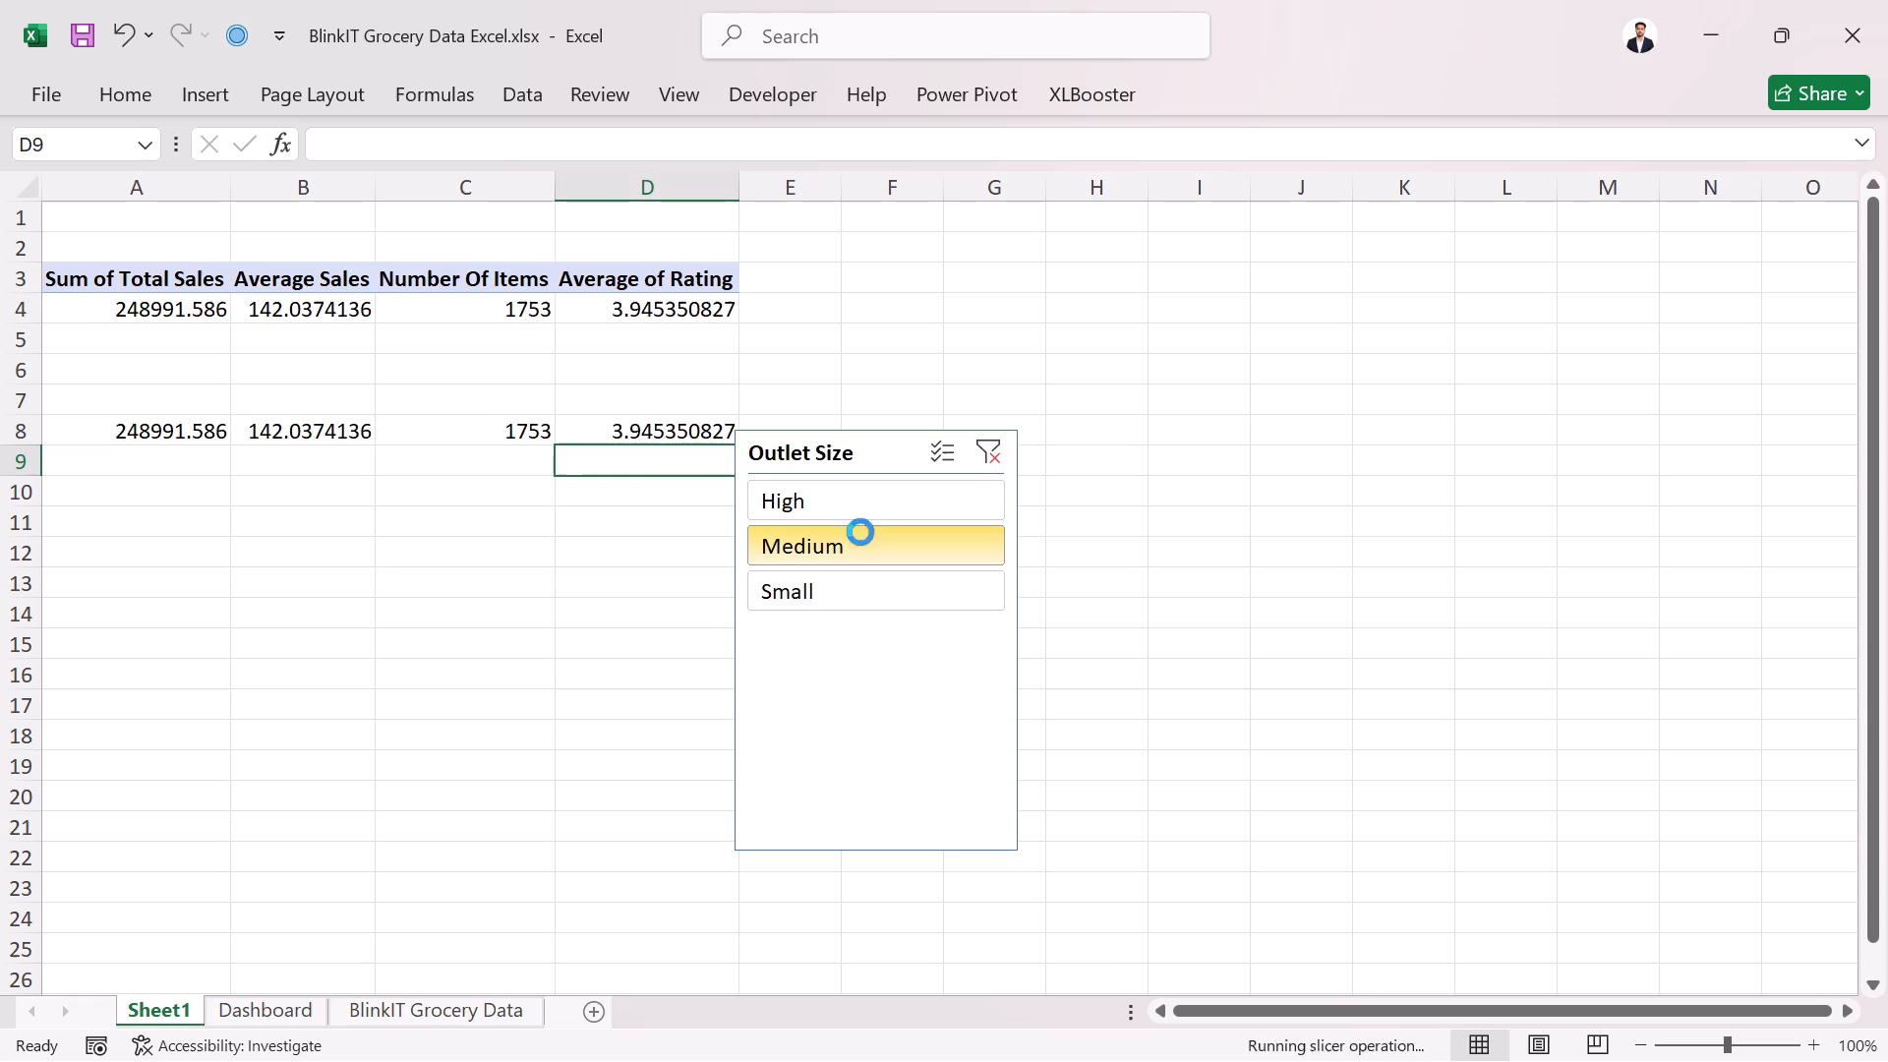
{"action": "left_click", "coordinate": [851, 557]}
{"action": "left_click", "coordinate": [849, 577]}
{"action": "left_click", "coordinate": [865, 550]}
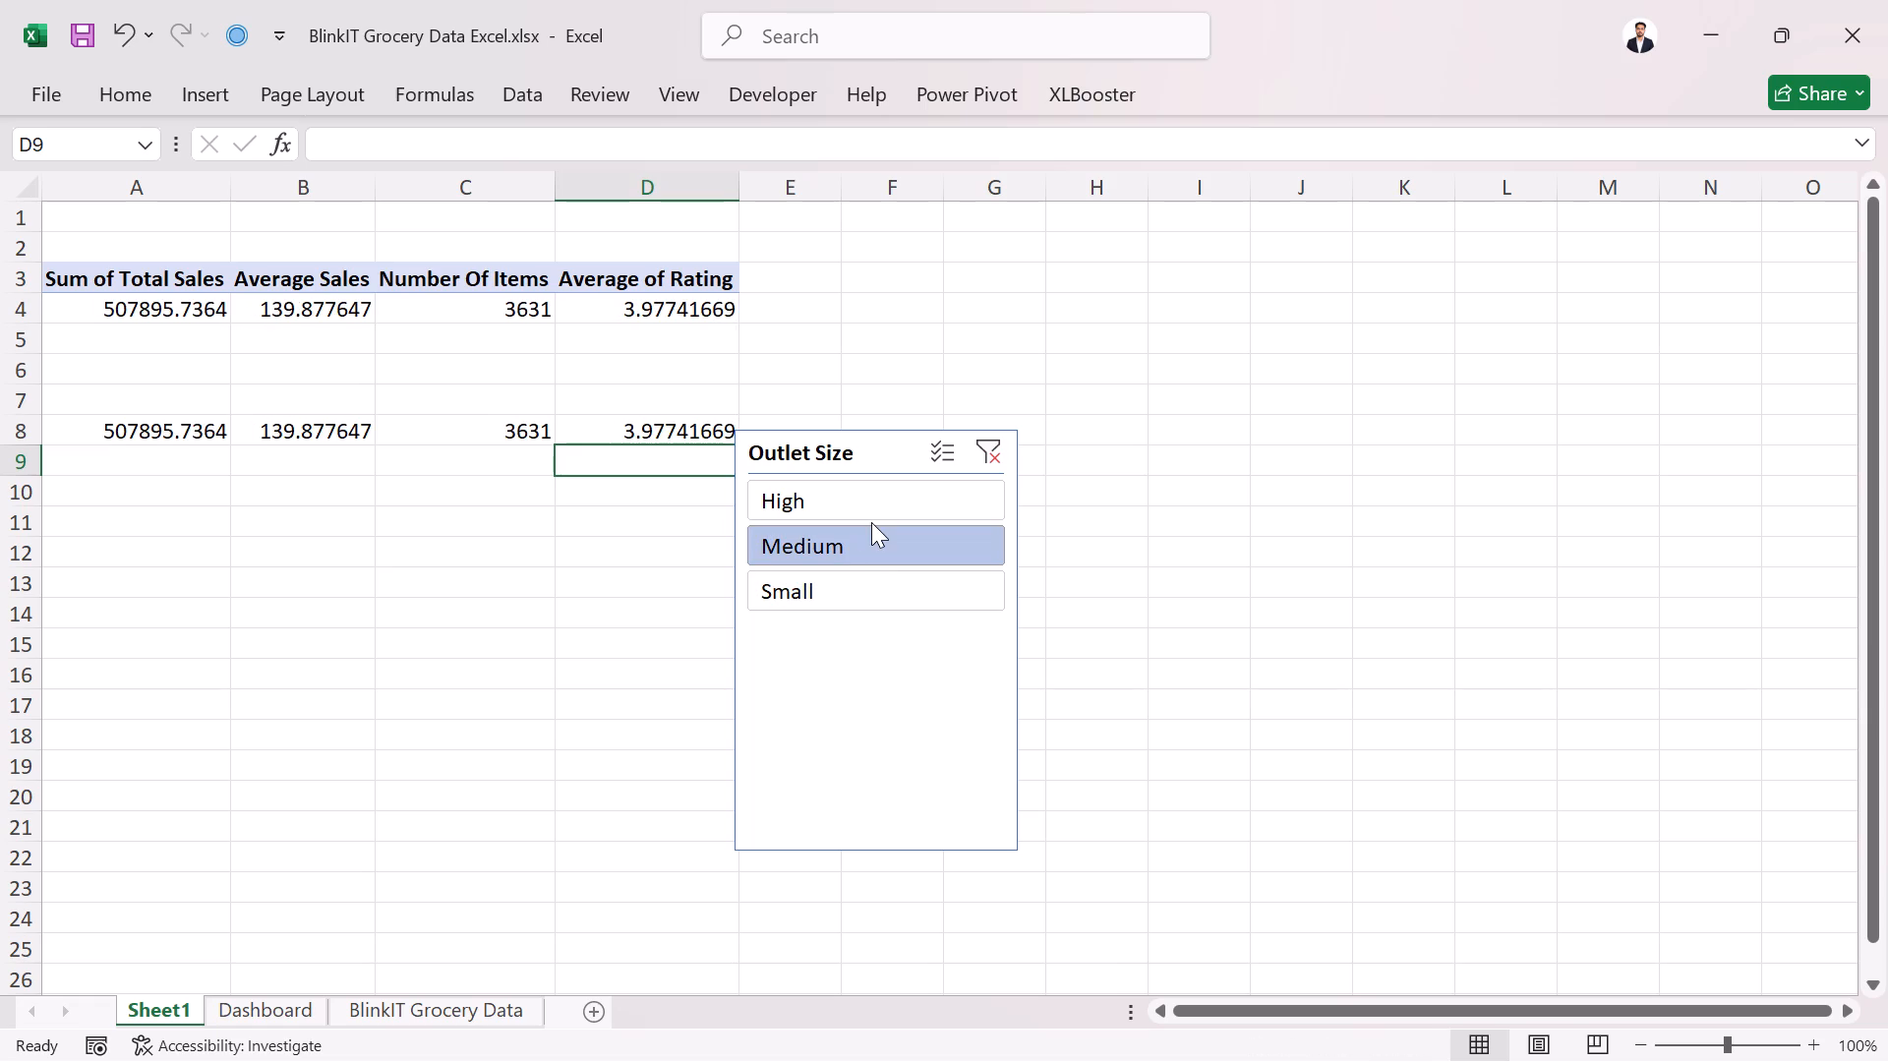
{"action": "left_click", "coordinate": [871, 522]}
{"action": "left_click", "coordinate": [870, 506]}
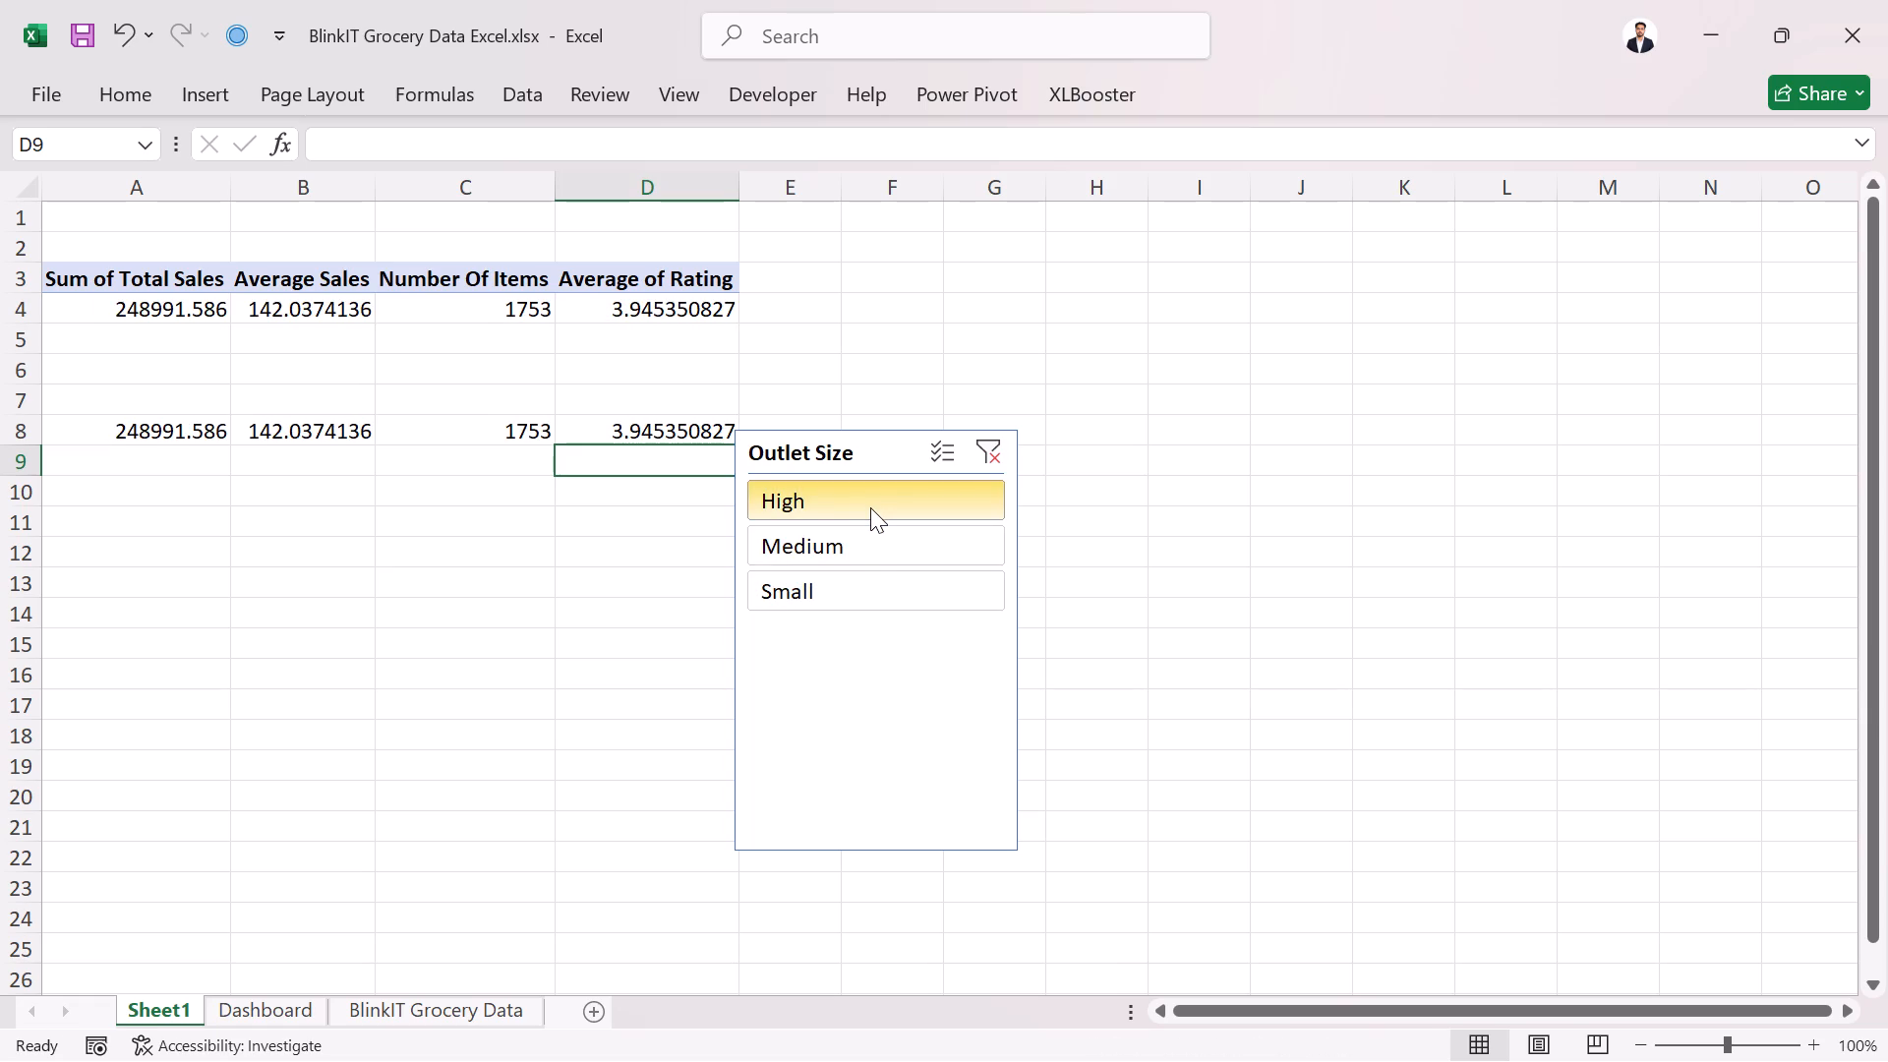
Clear the Outlet Size slicer's filter and move the slicer away from the linked figures, to about columns H to J from row 9 down.
{"action": "left_click", "coordinate": [990, 449]}
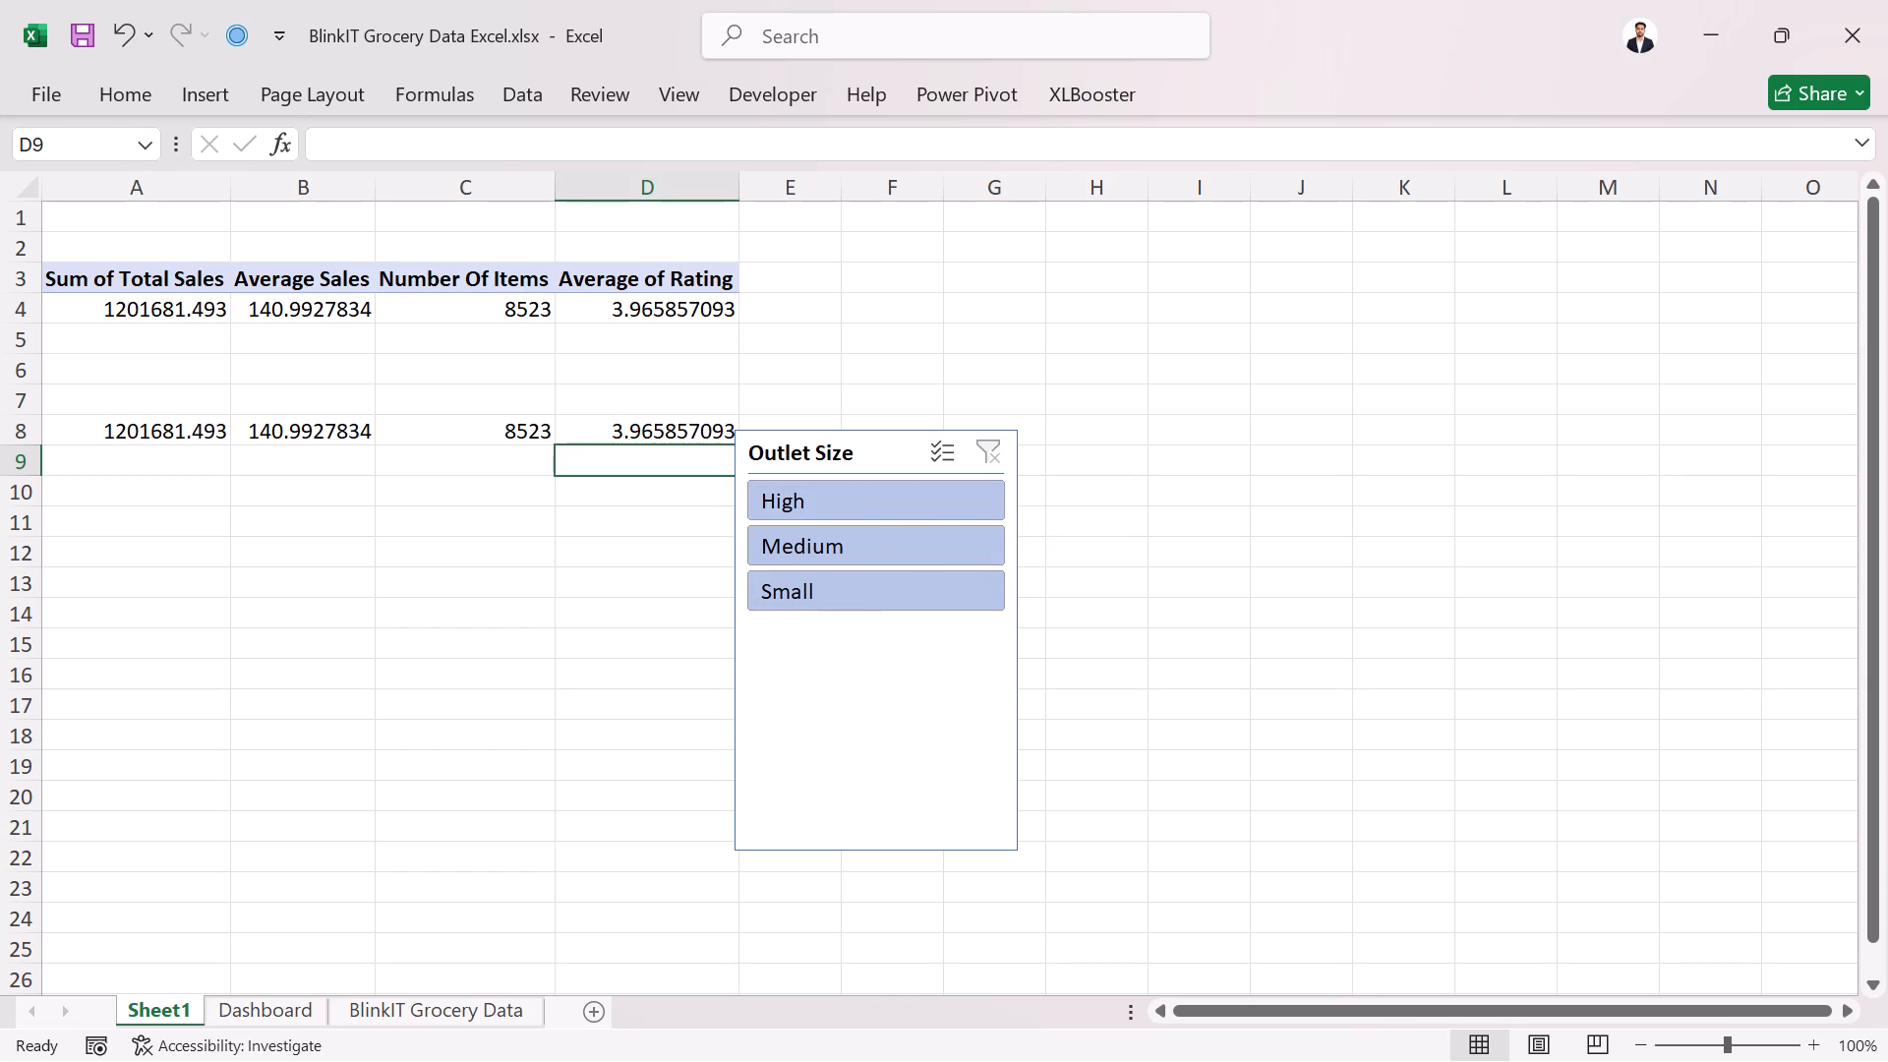
{"action": "left_click_drag", "start_coordinate": [861, 437], "coordinate": [1207, 463]}
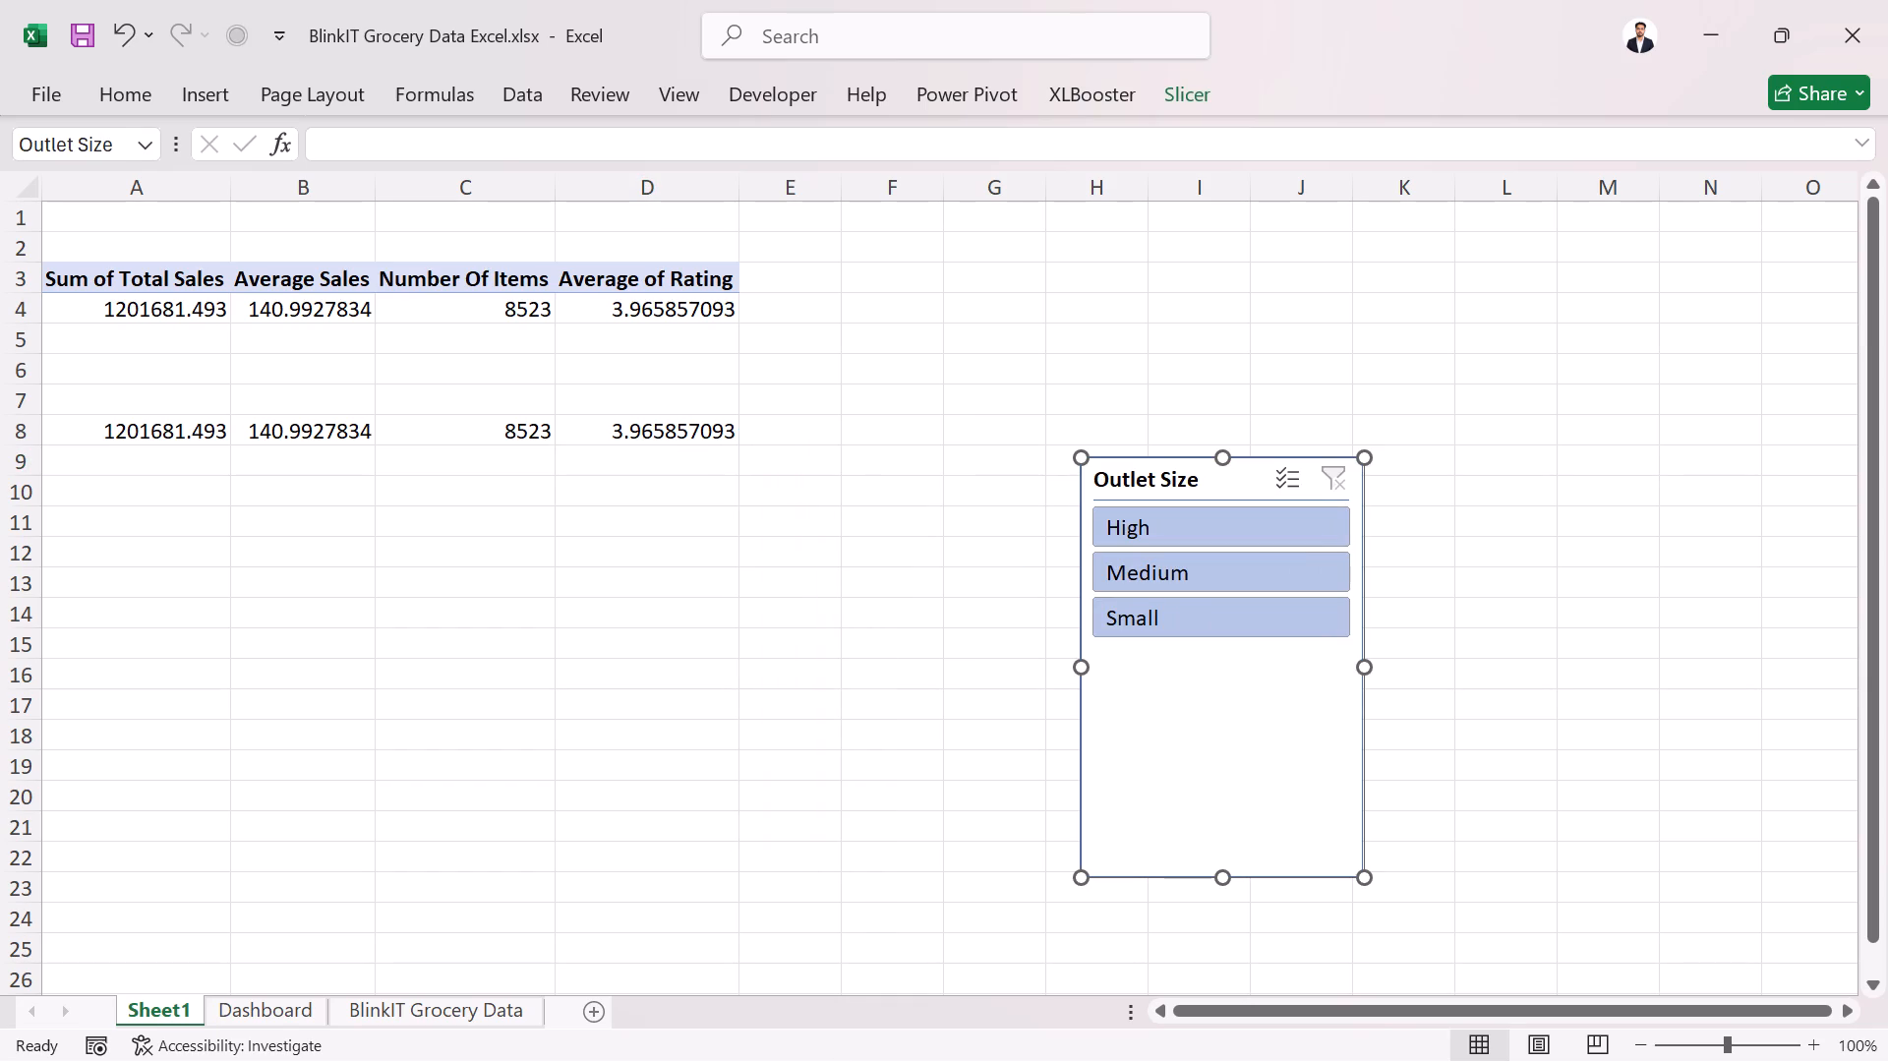
Give the linked total sales figure in cell A8 a custom number format, starting with the format code 0.00.
{"action": "left_click", "coordinate": [81, 437]}
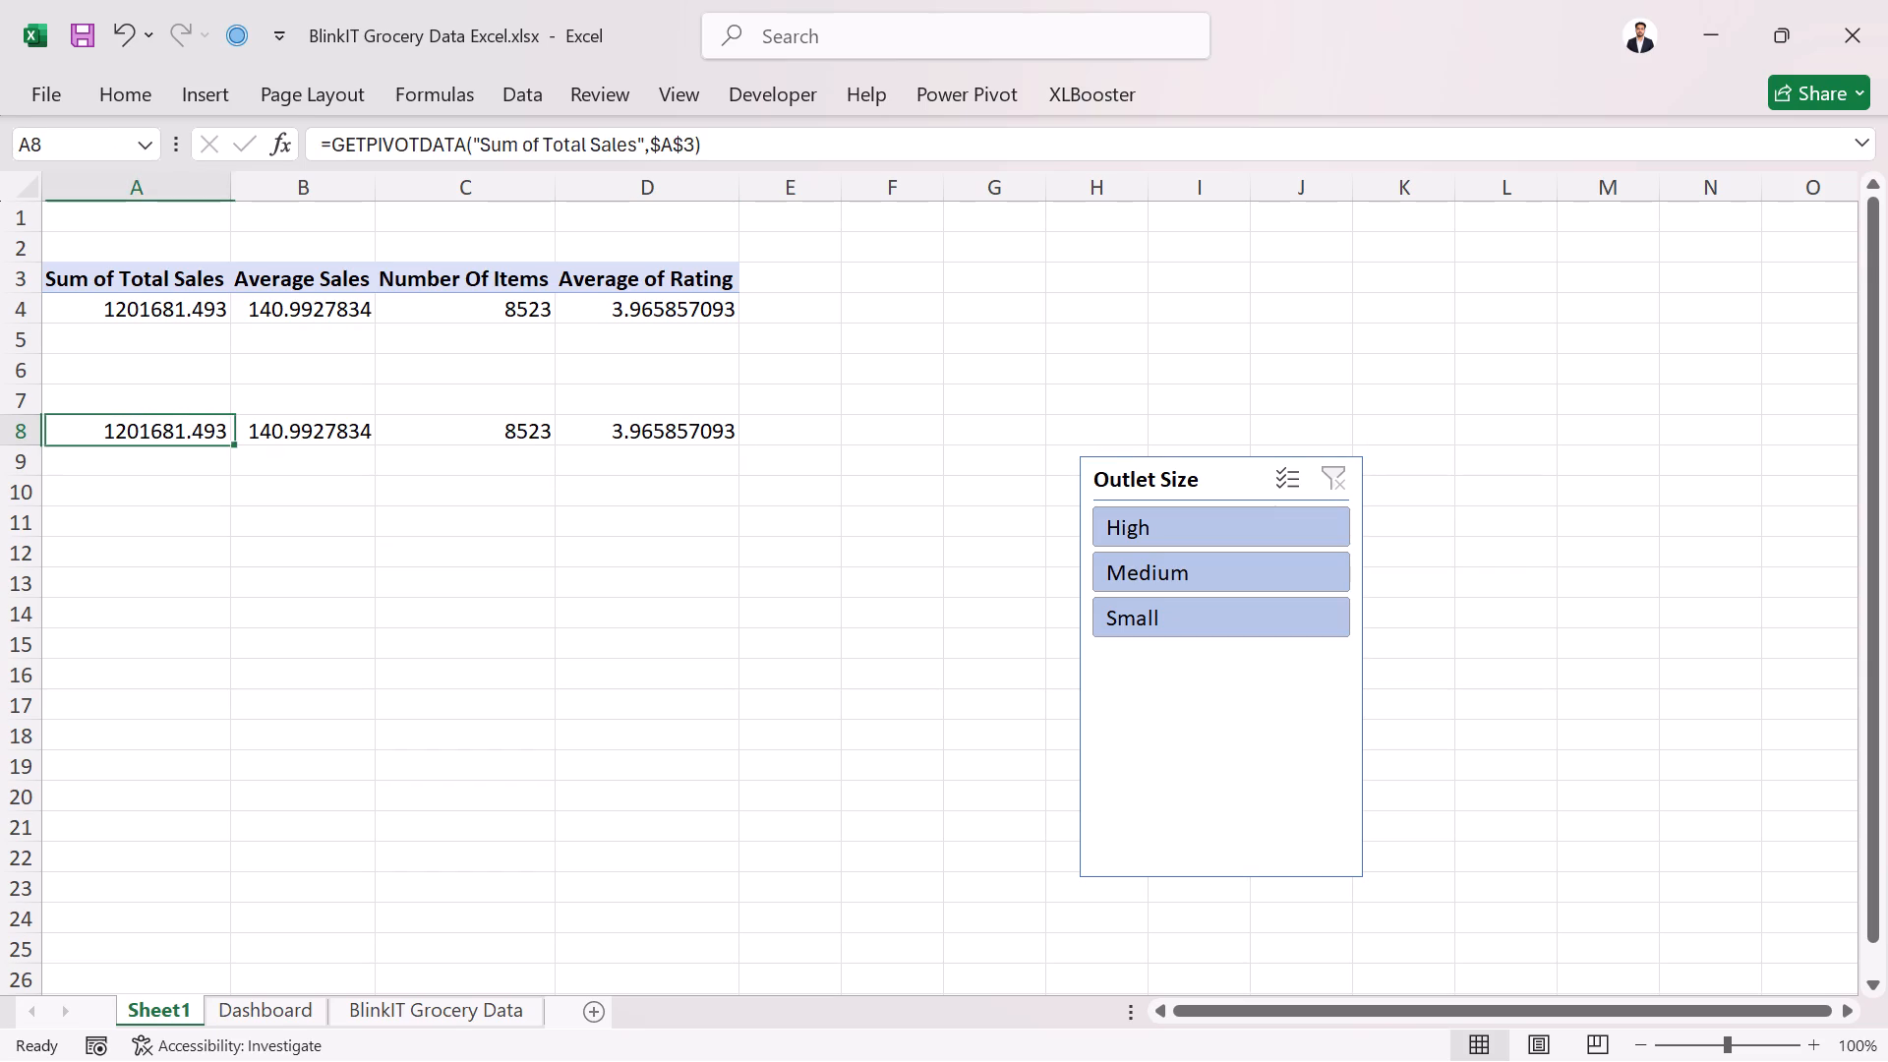
{"action": "right_click", "coordinate": [91, 431]}
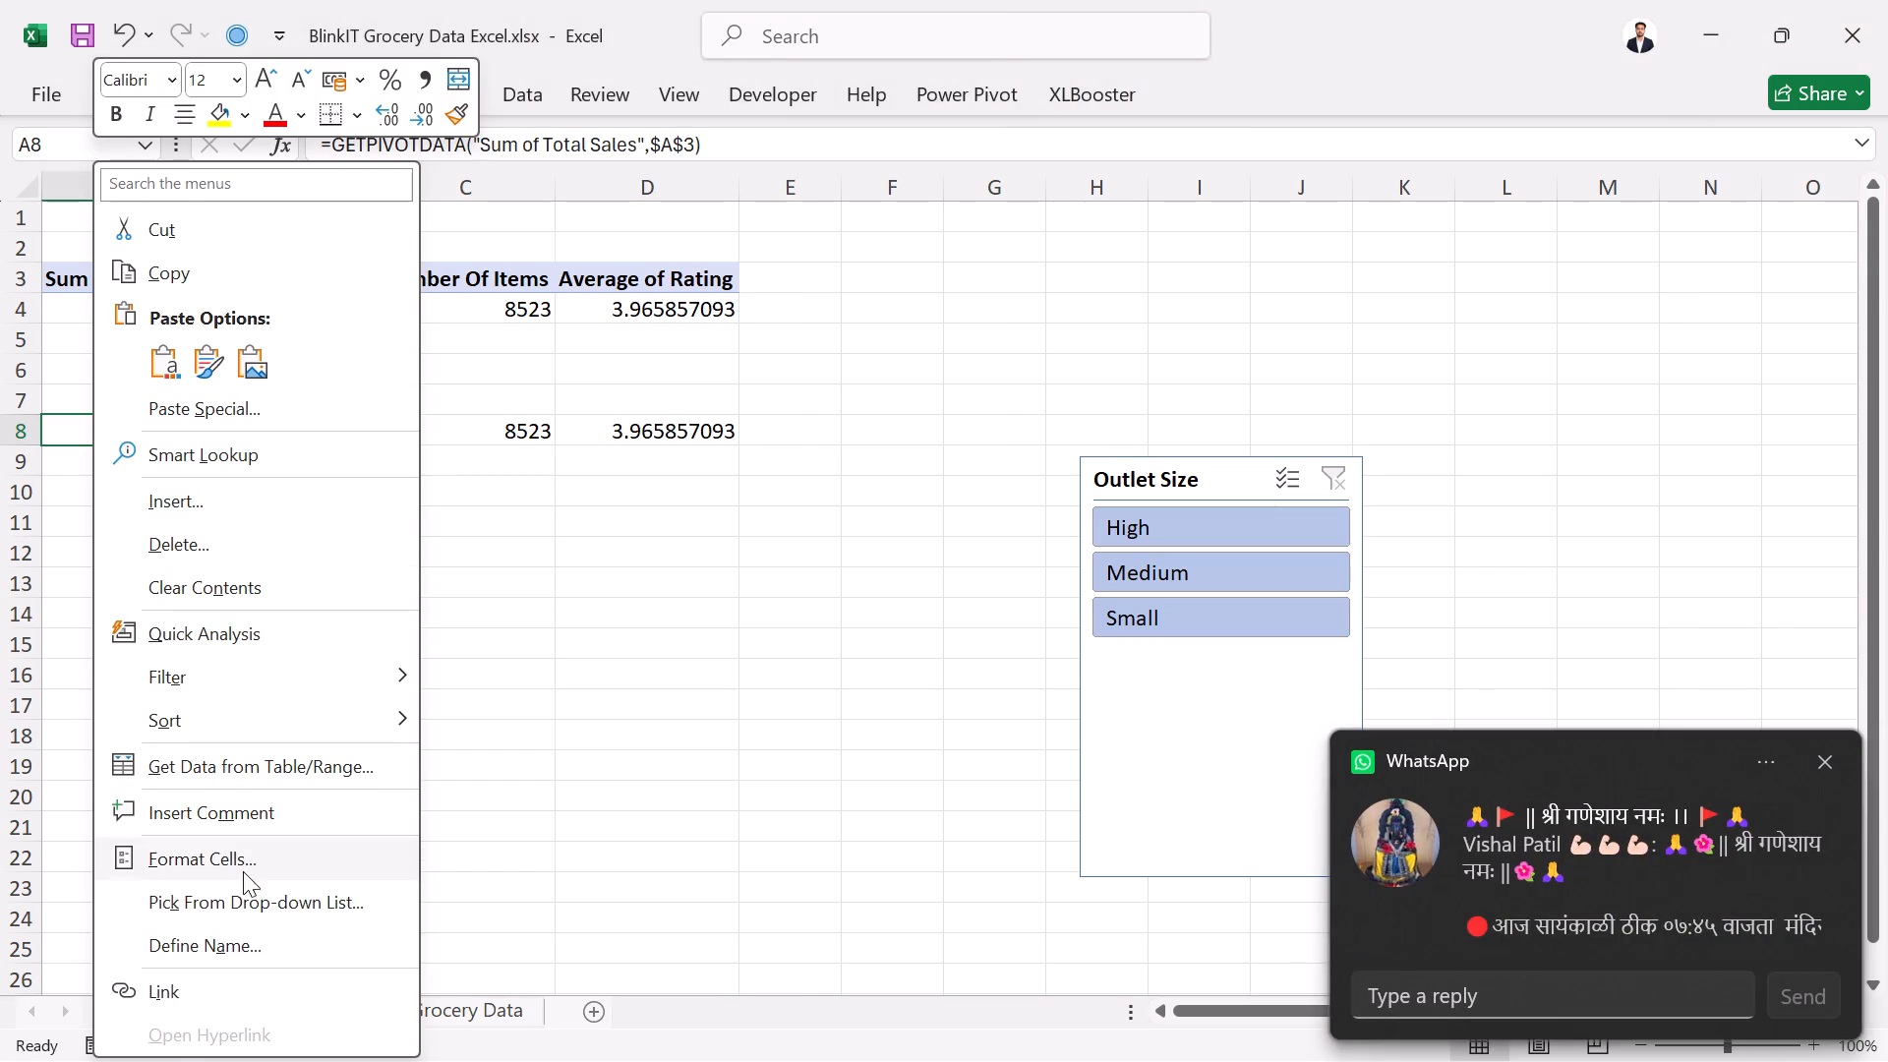
{"action": "left_click", "coordinate": [243, 853]}
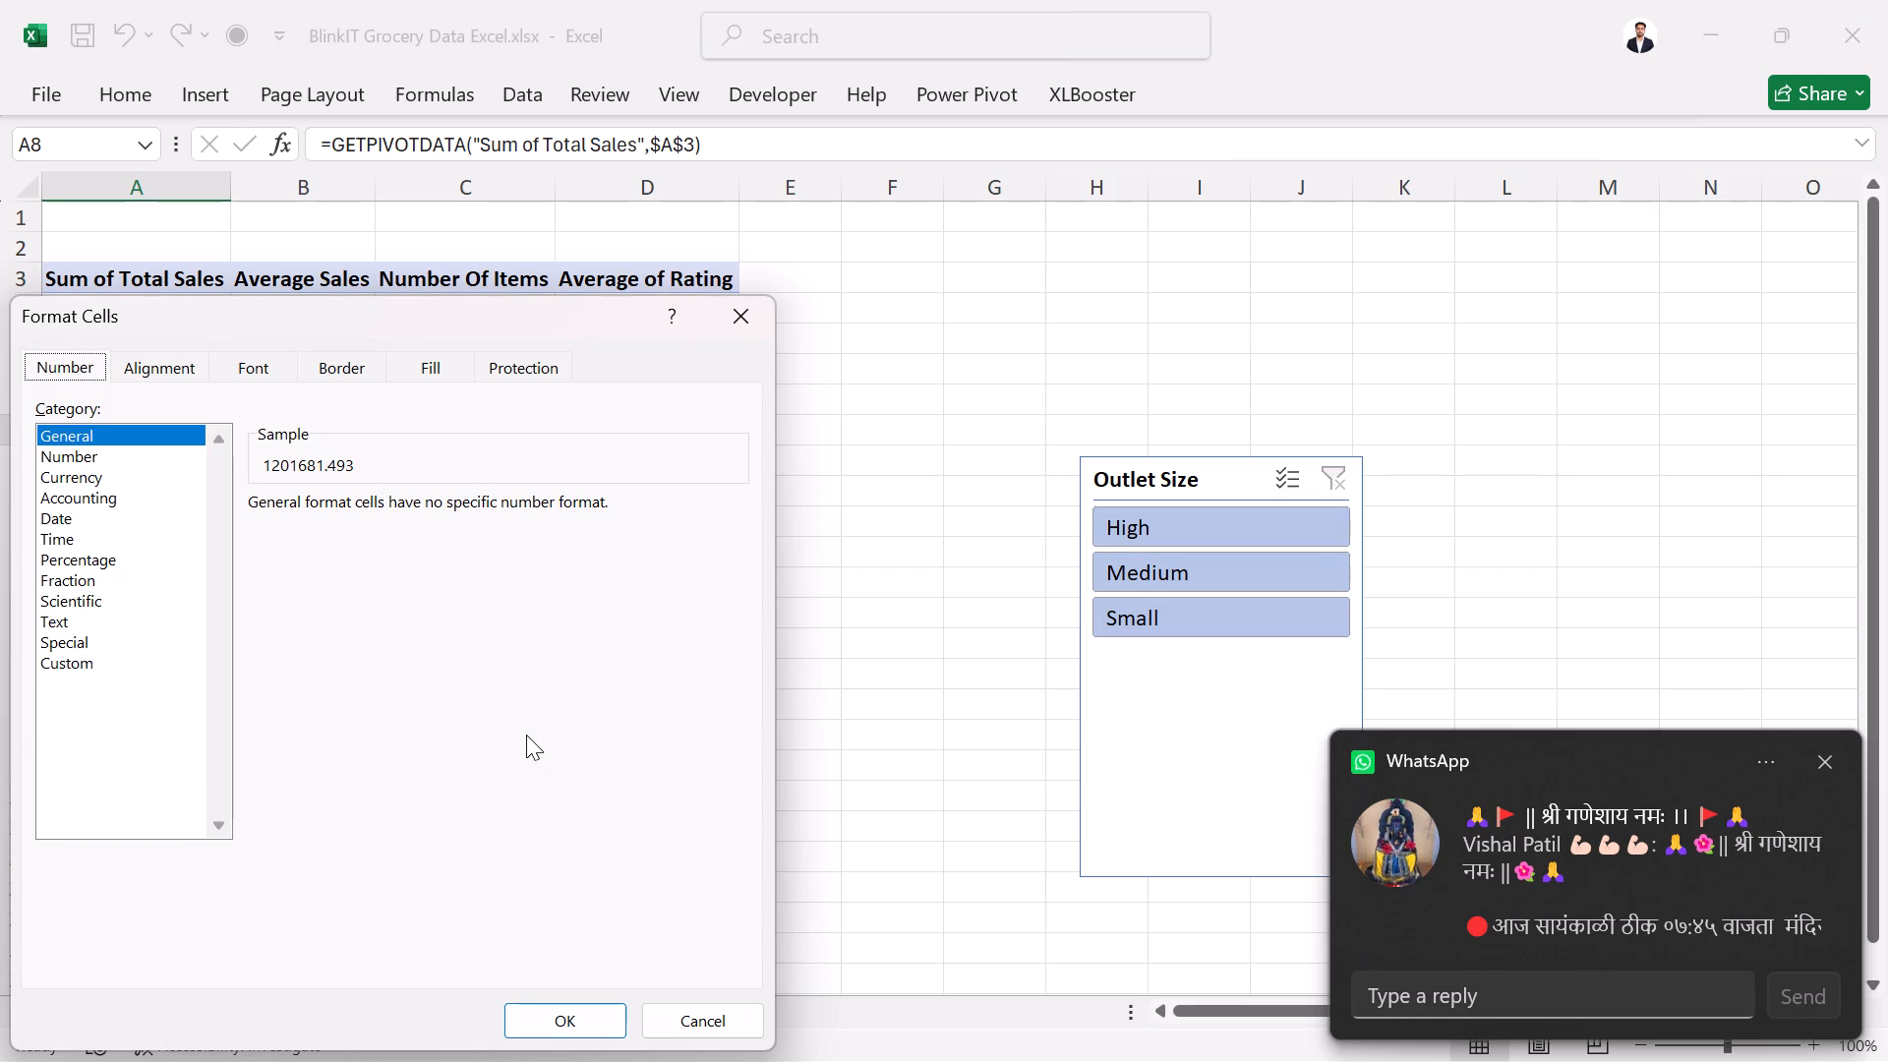
{"action": "left_click_drag", "start_coordinate": [421, 315], "coordinate": [922, 275]}
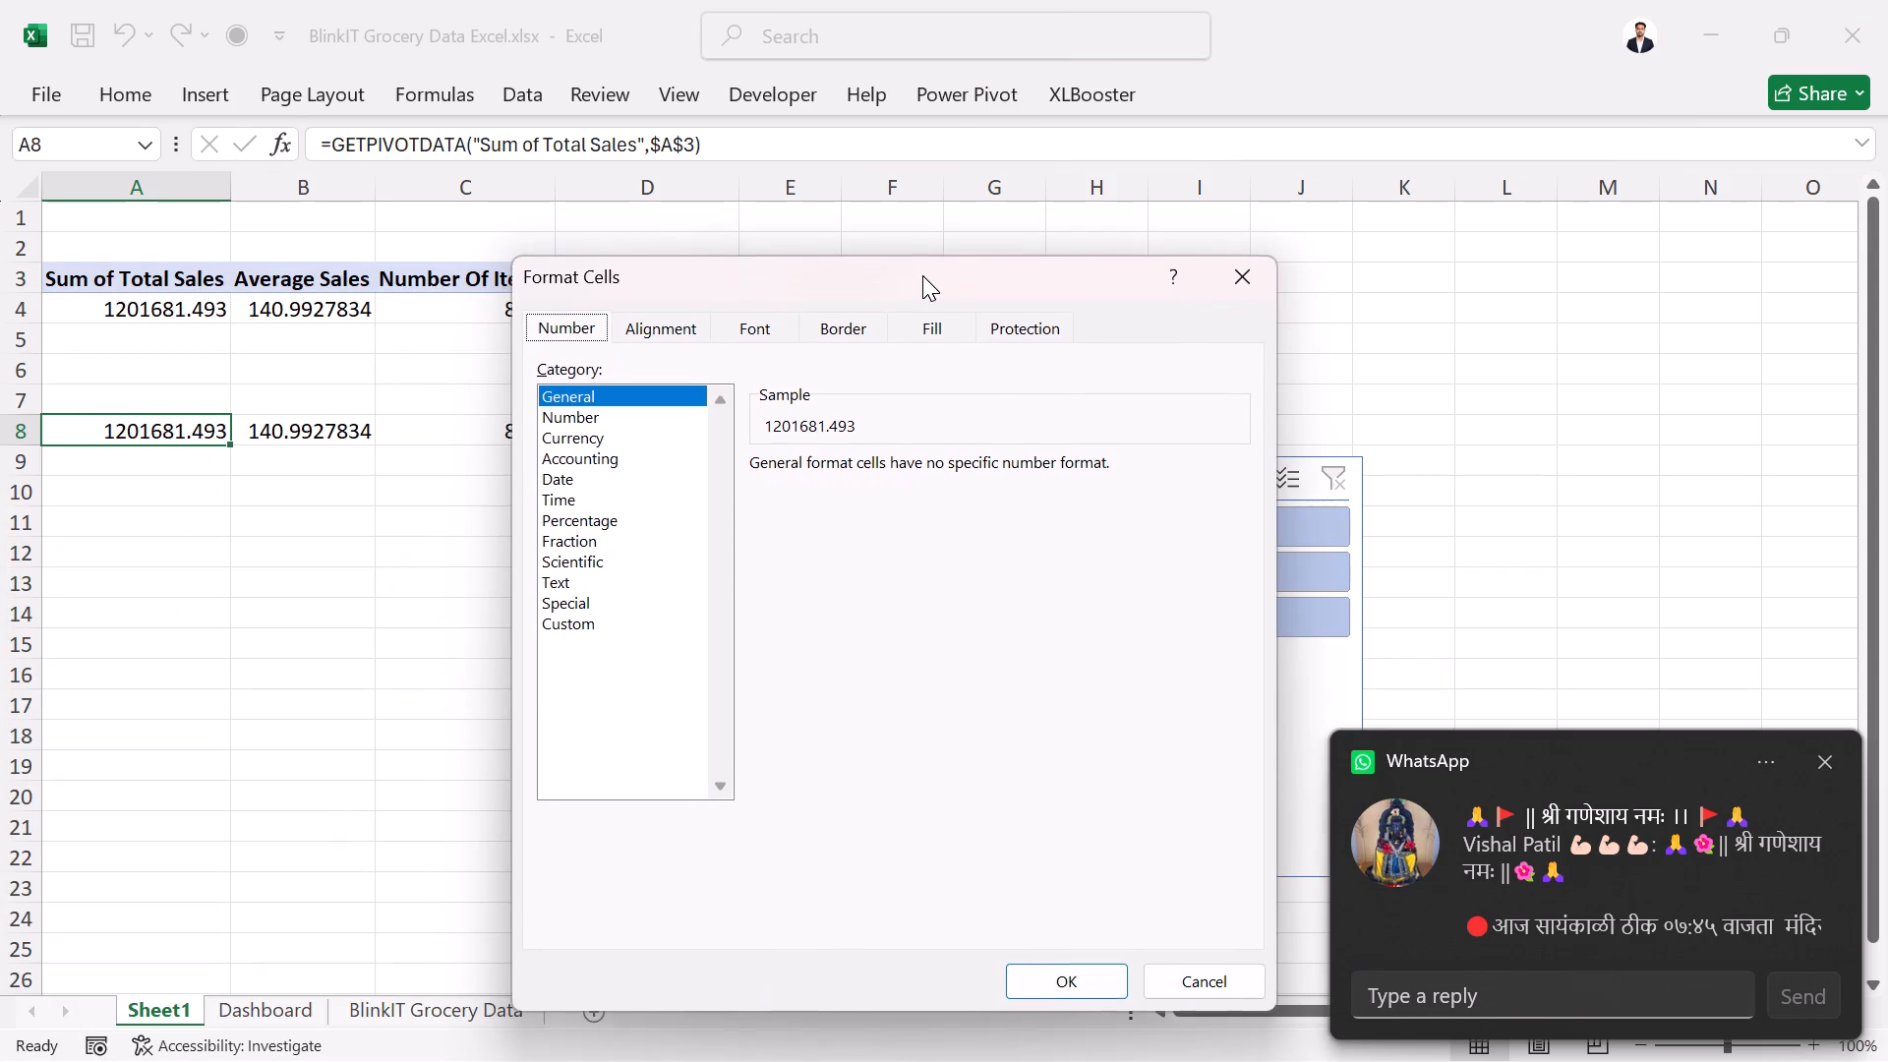
{"action": "left_click_drag", "start_coordinate": [922, 275], "coordinate": [917, 268]}
{"action": "left_click", "coordinate": [560, 621]}
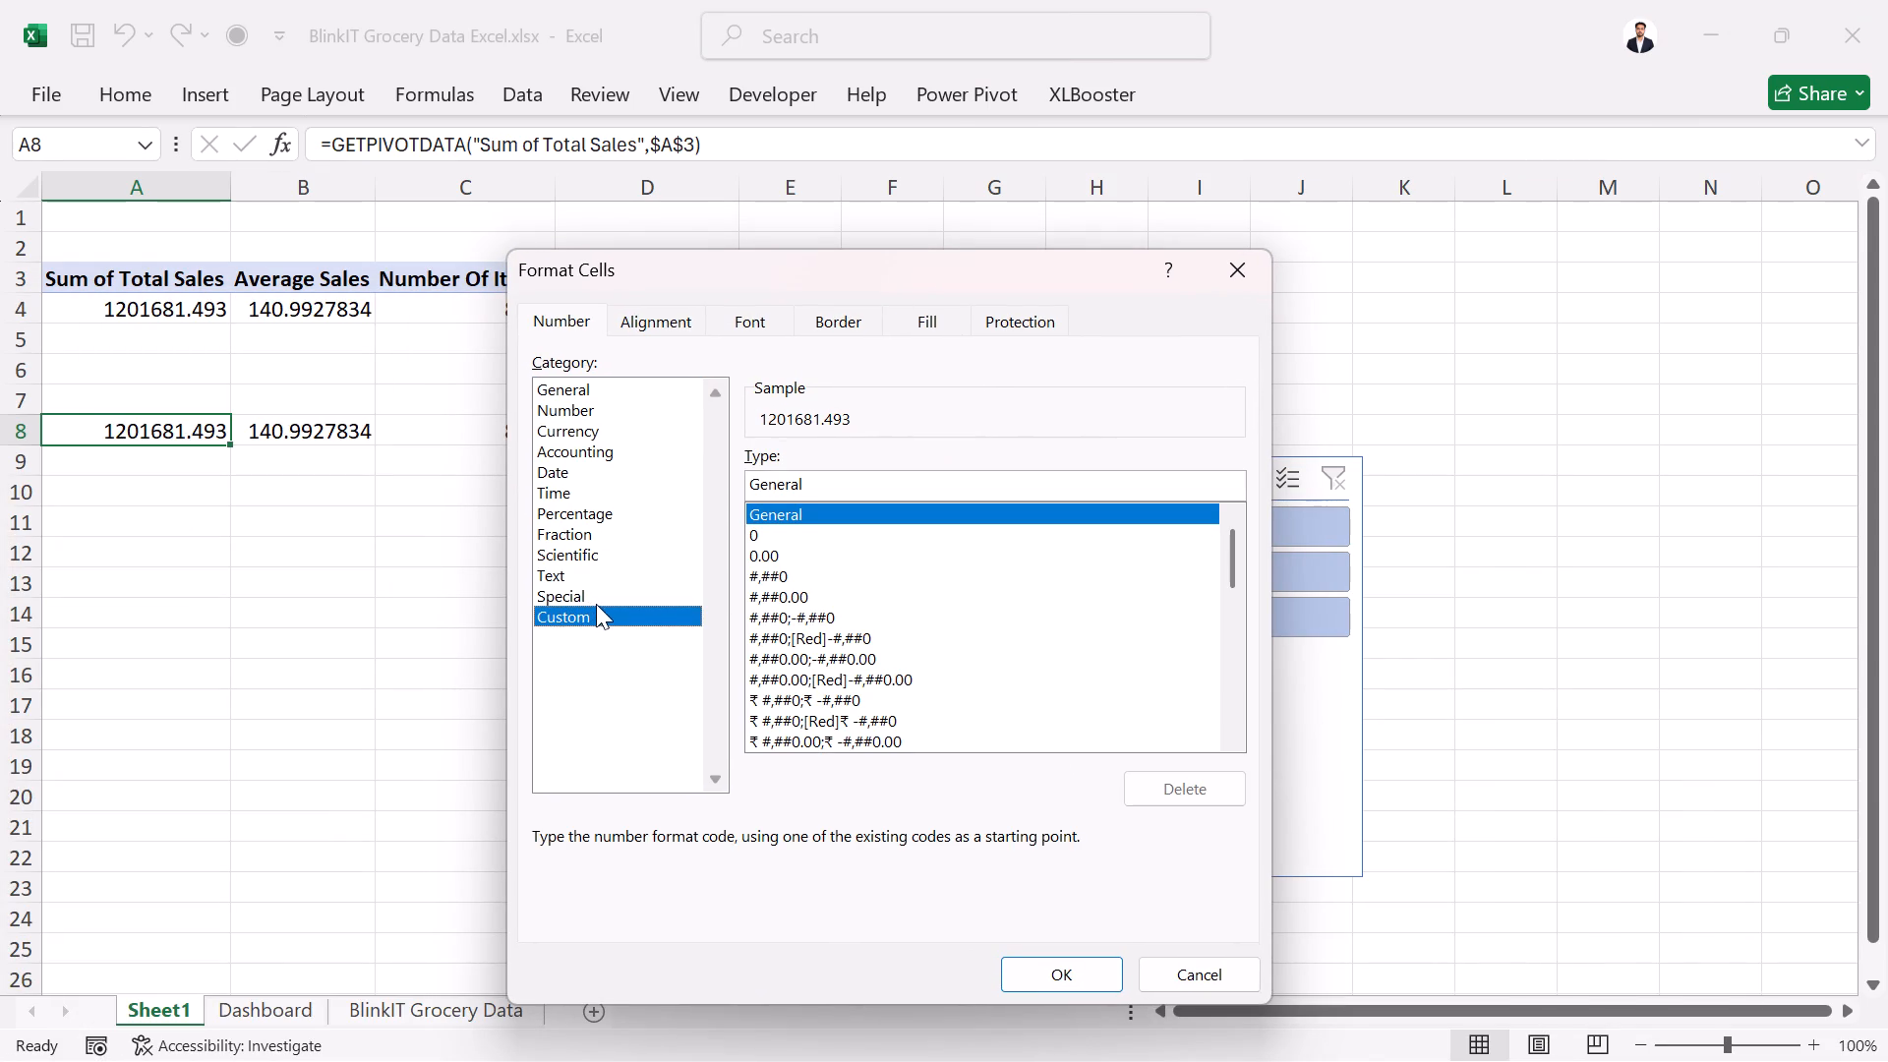
{"action": "scroll", "coordinate": [840, 558], "scroll_direction": "down", "scroll_amount": 1}
{"action": "scroll", "coordinate": [840, 572], "scroll_direction": "up", "scroll_amount": 1}
{"action": "scroll", "coordinate": [841, 582], "scroll_direction": "down", "scroll_amount": 1}
{"action": "scroll", "coordinate": [841, 584], "scroll_direction": "up", "scroll_amount": 1}
{"action": "scroll", "coordinate": [891, 678], "scroll_direction": "down", "scroll_amount": 4}
{"action": "scroll", "coordinate": [891, 681], "scroll_direction": "up", "scroll_amount": 1}
{"action": "scroll", "coordinate": [891, 681], "scroll_direction": "down", "scroll_amount": 6}
{"action": "left_click", "coordinate": [978, 466]}
{"action": "double_click", "coordinate": [950, 482]}
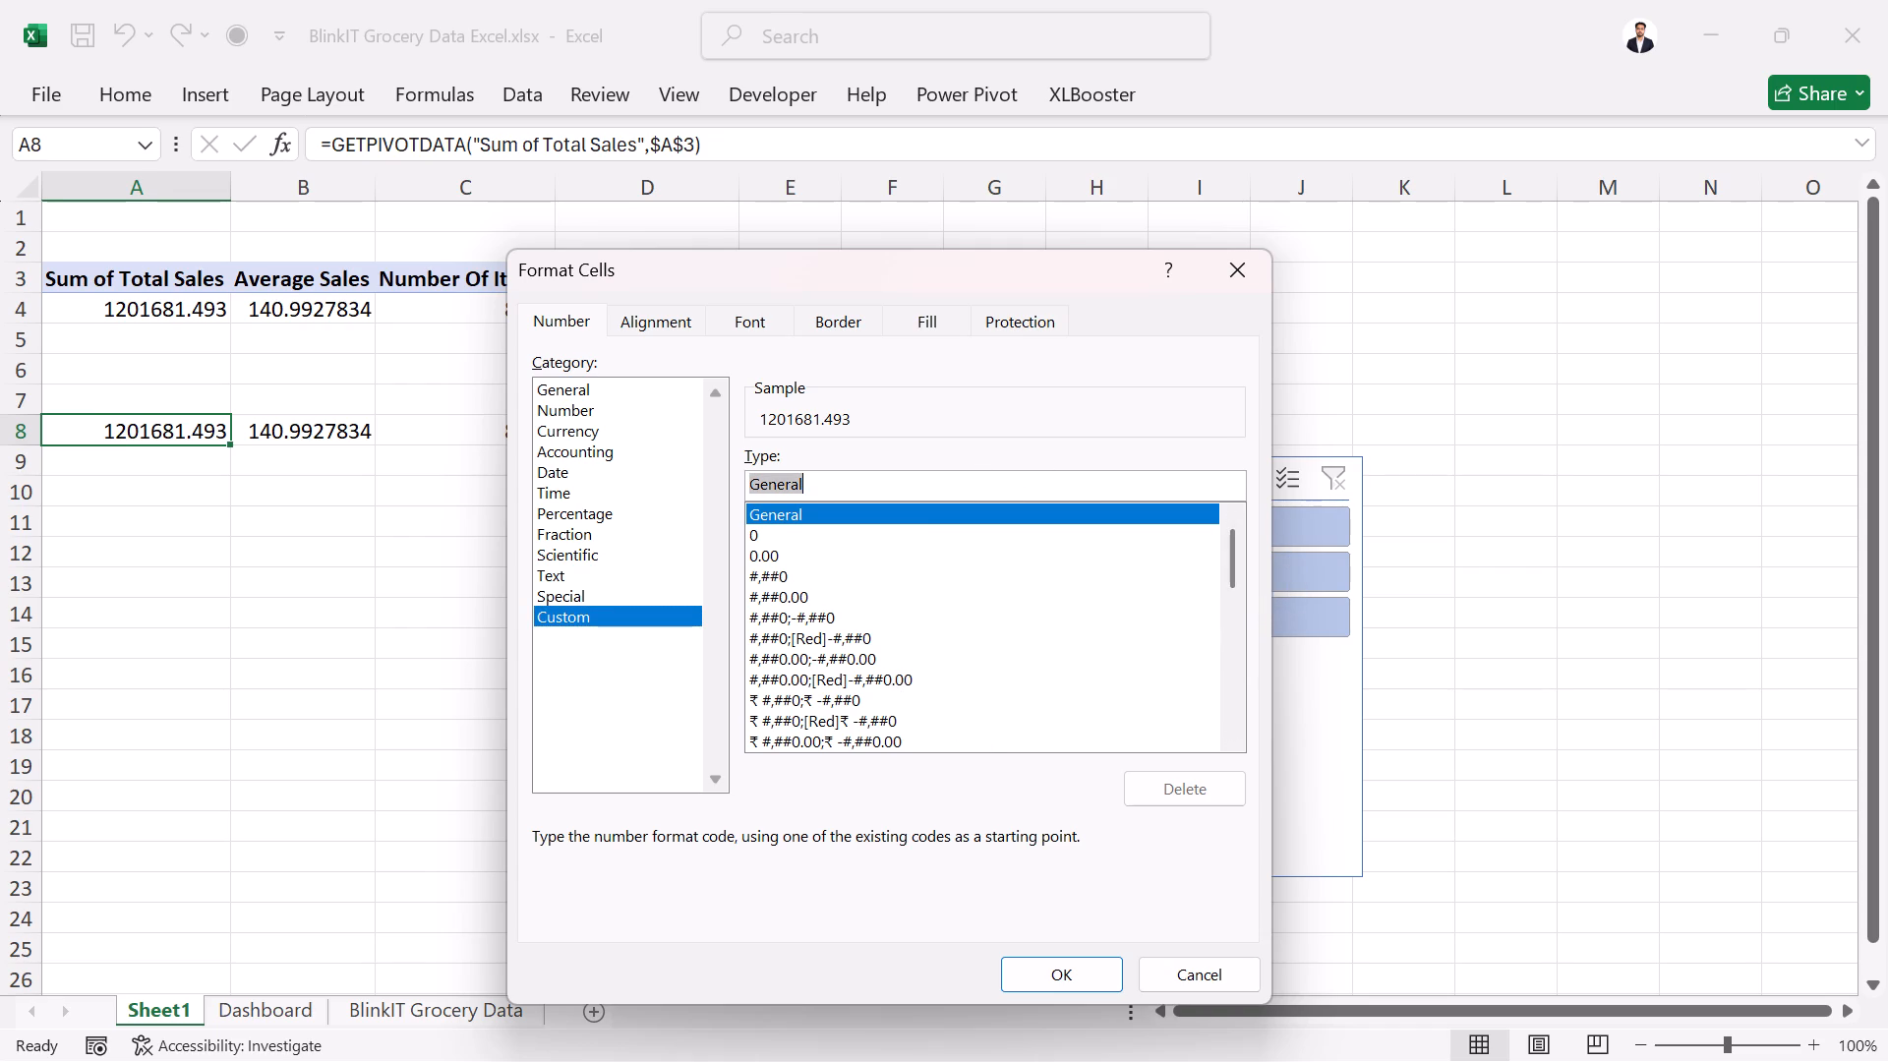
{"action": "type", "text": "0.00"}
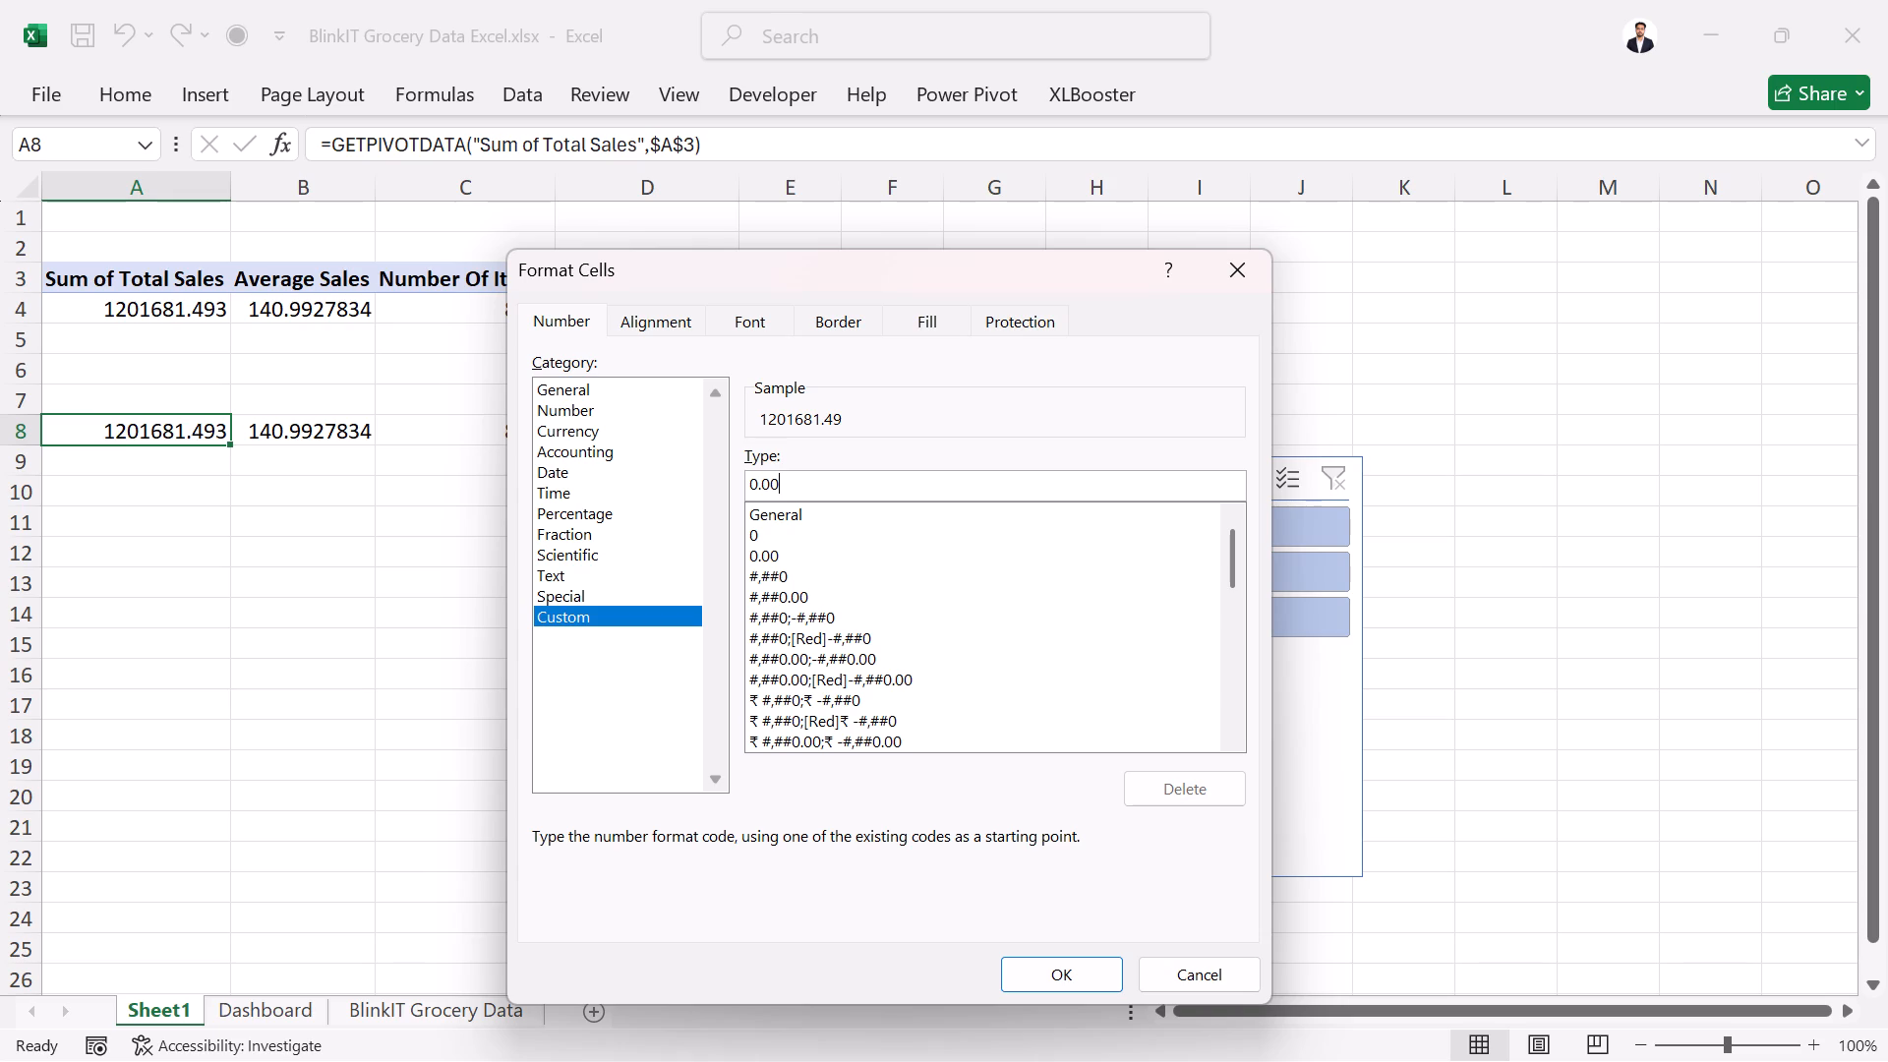
Apply the custom number format "$"0.0,,"M" to the linked total sales figure in A8.
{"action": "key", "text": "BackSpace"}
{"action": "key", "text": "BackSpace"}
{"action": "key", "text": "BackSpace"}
{"action": "type", "text": ",,"}
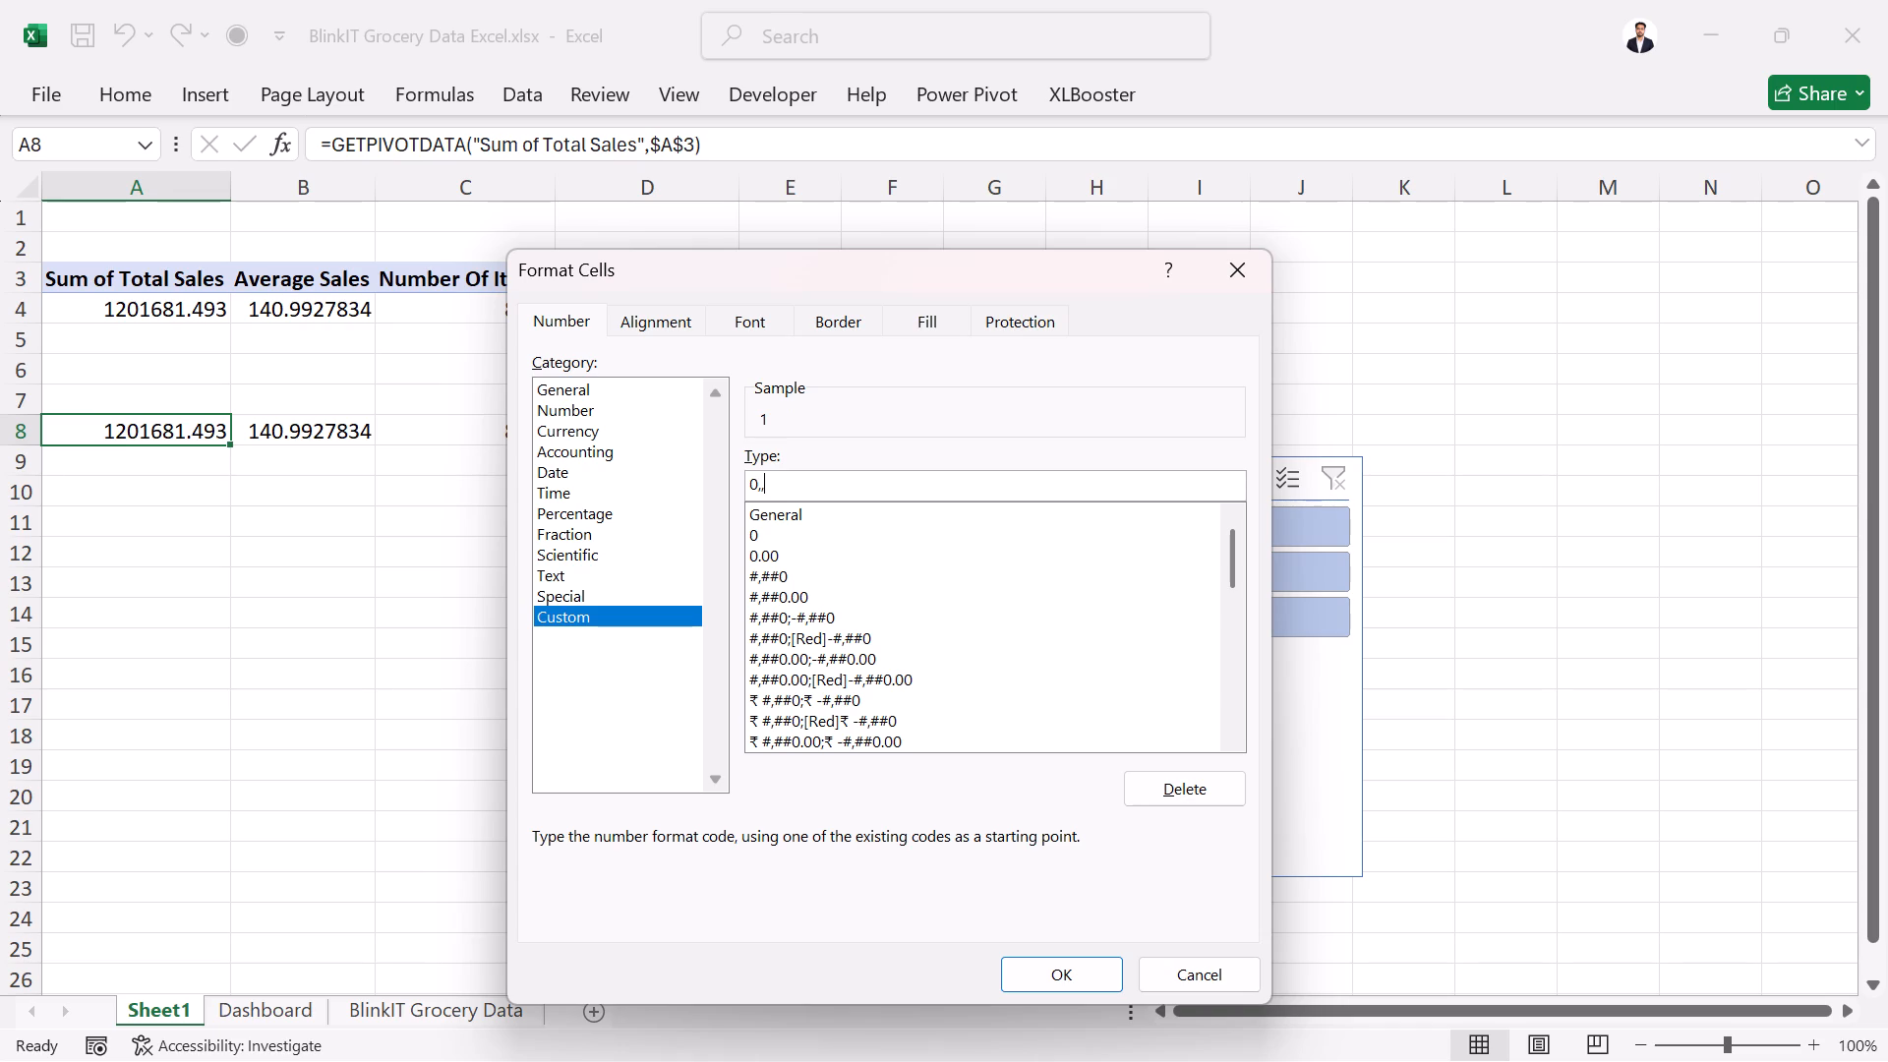
{"action": "key", "text": "BackSpace"}
{"action": "key", "text": "BackSpace"}
{"action": "type", "text": ".0,,"}
{"action": "key", "text": "shift+quotedbl"}
{"action": "type", "text": "M\""}
{"action": "left_click", "coordinate": [748, 484]}
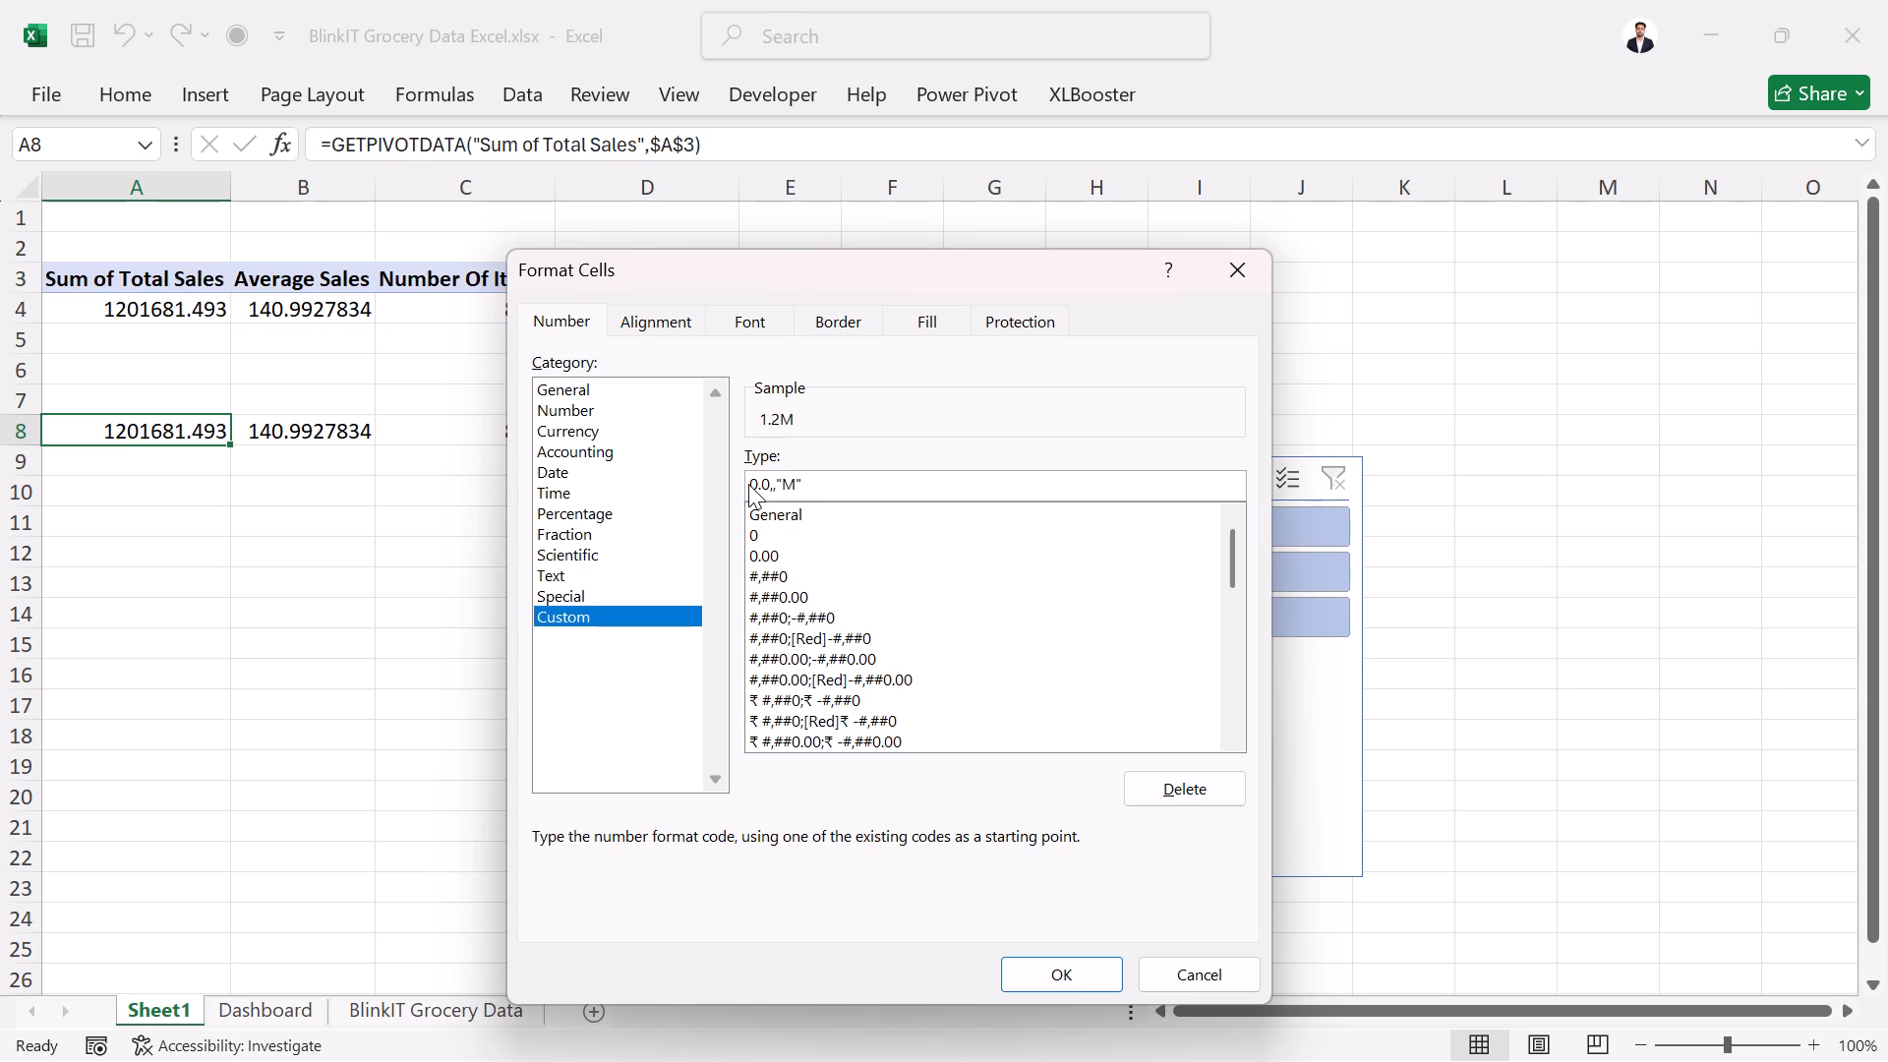
{"action": "left_click", "coordinate": [753, 484]}
{"action": "key", "text": "shift+quotedbl"}
{"action": "type", "text": "$\""}
{"action": "left_click", "coordinate": [1080, 990]}
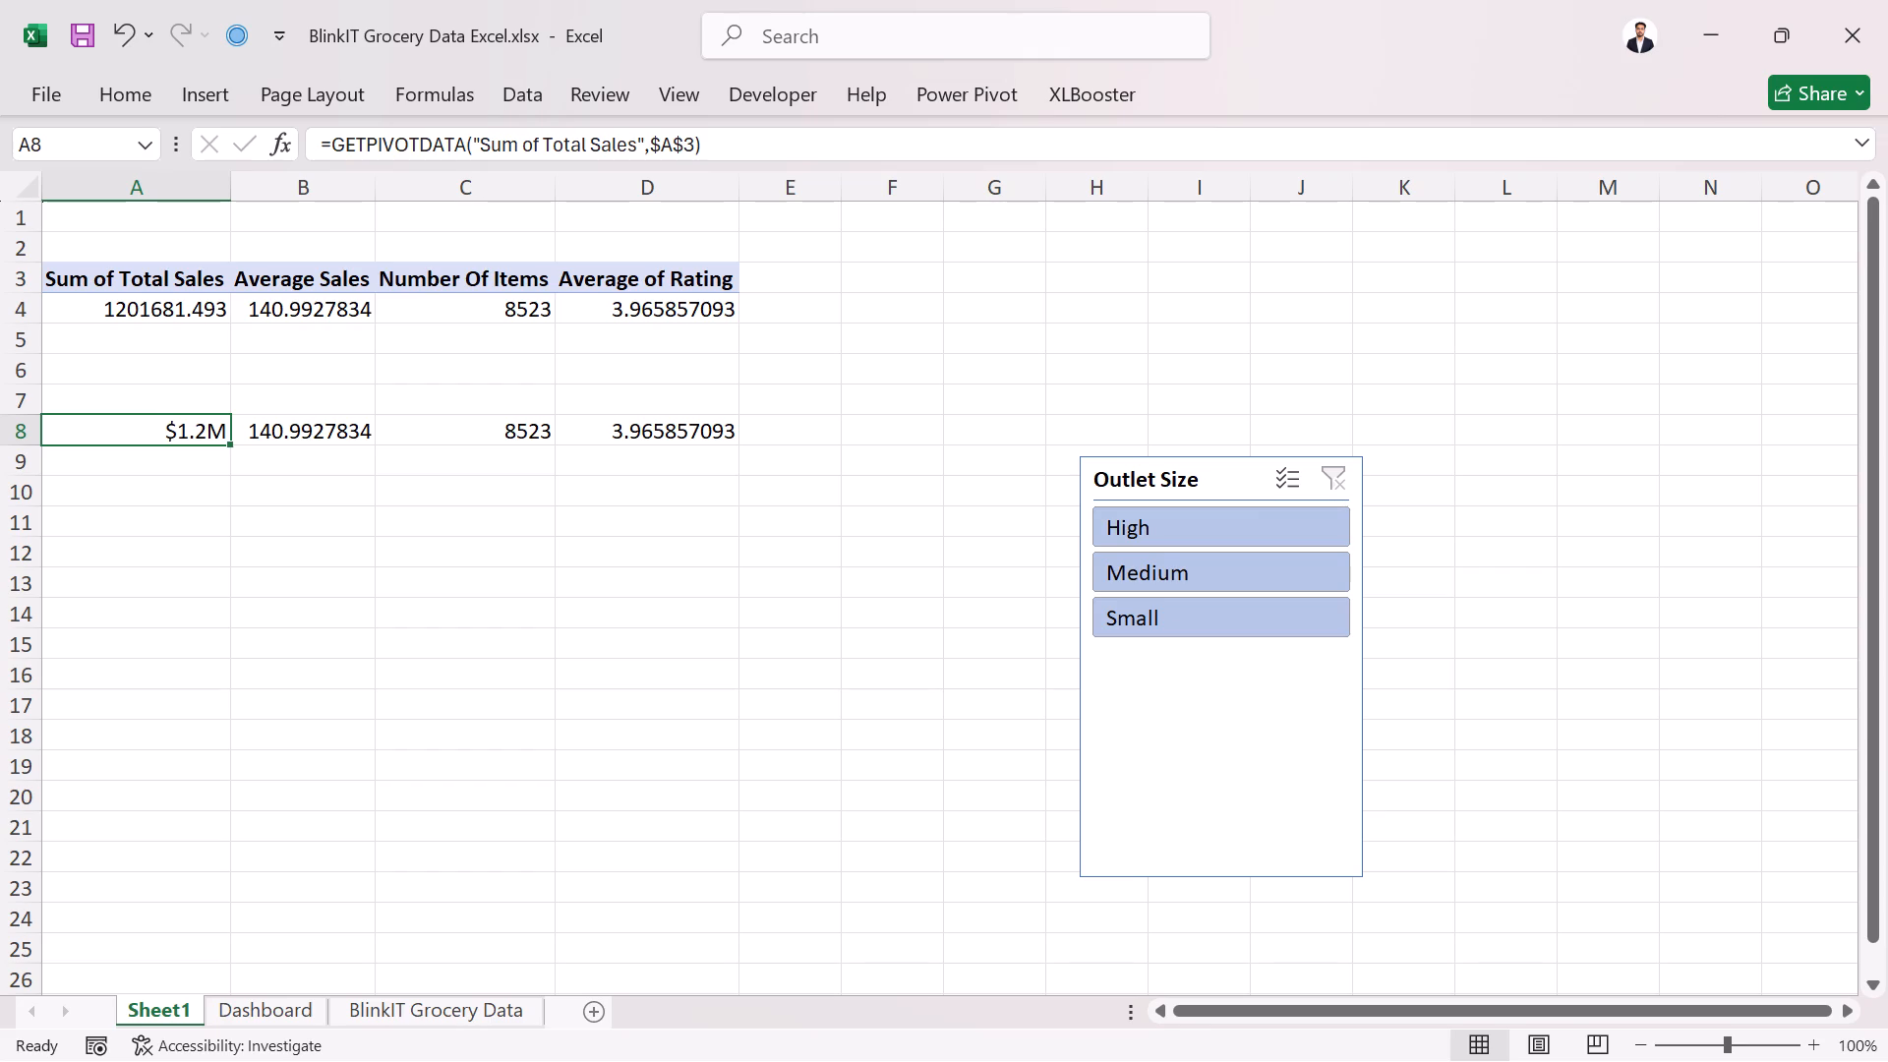
Open the cell formatting settings for the linked Average Sales figure in B8.
{"action": "left_click", "coordinate": [300, 420]}
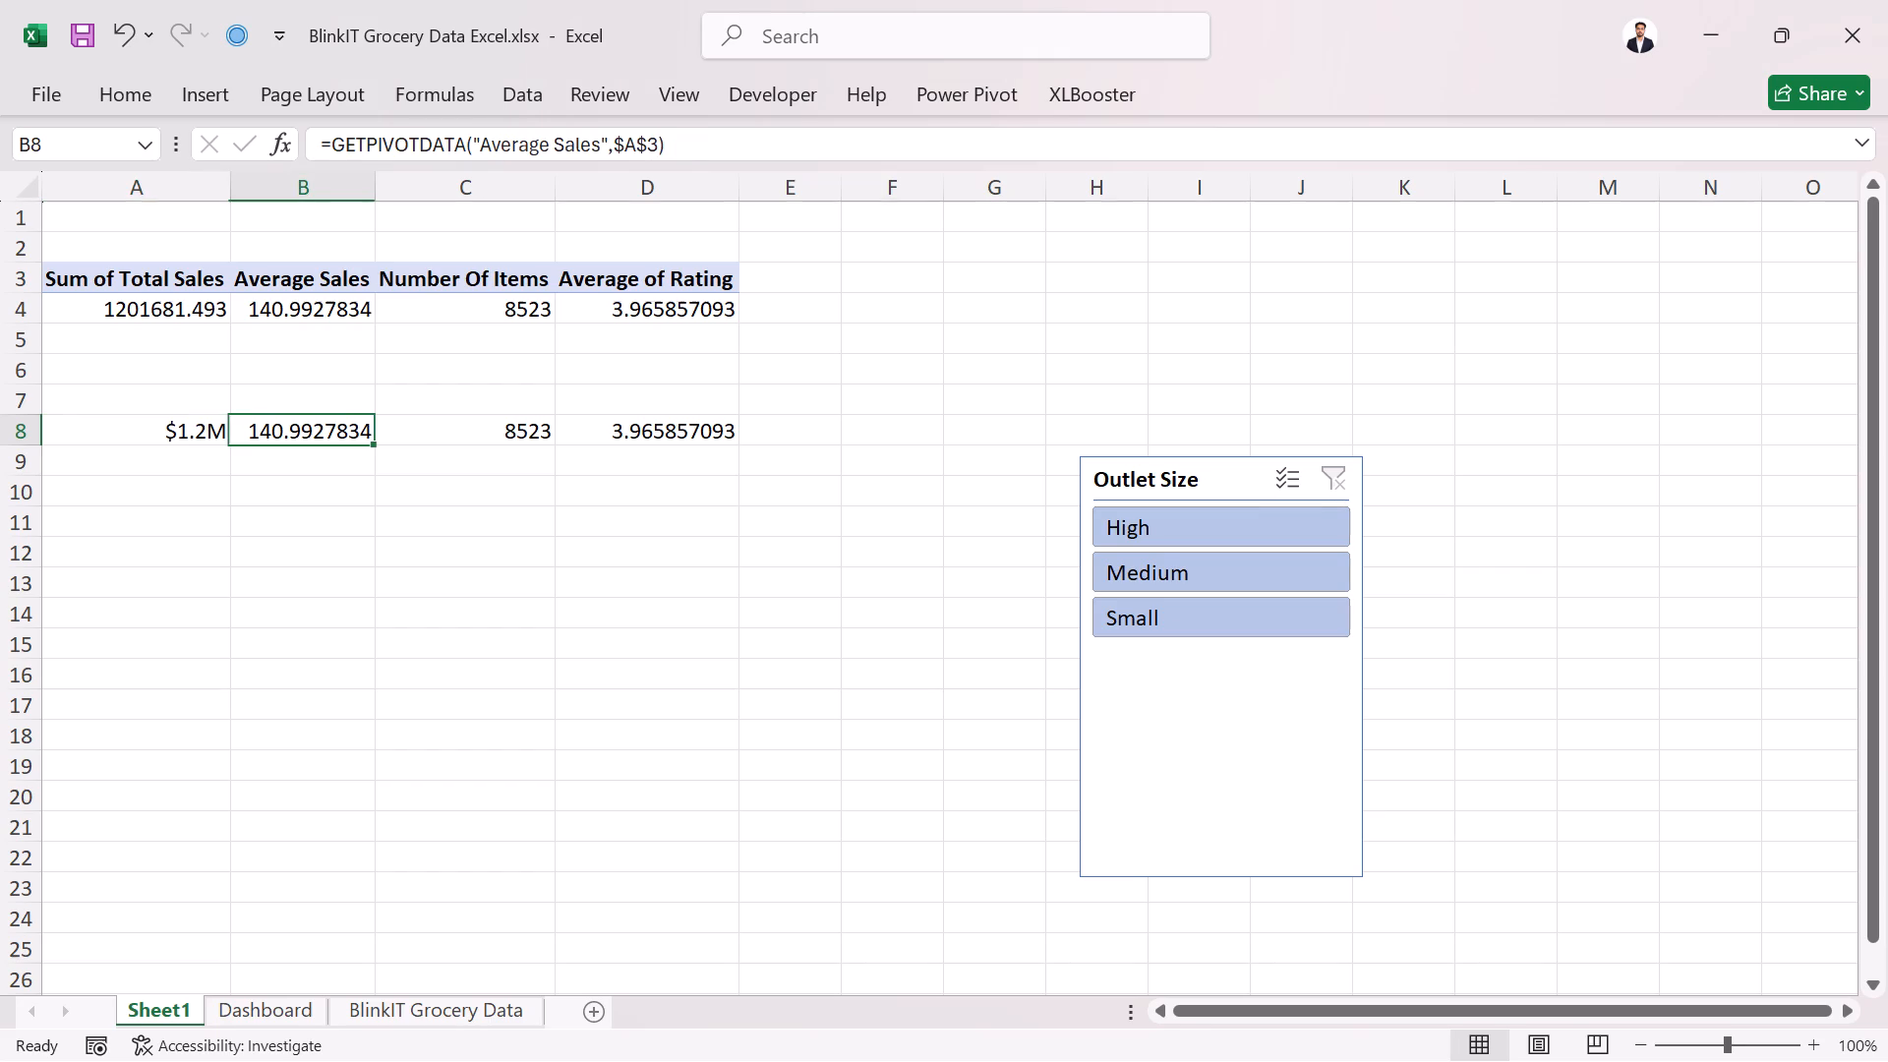
{"action": "key", "text": "ctrl+1"}
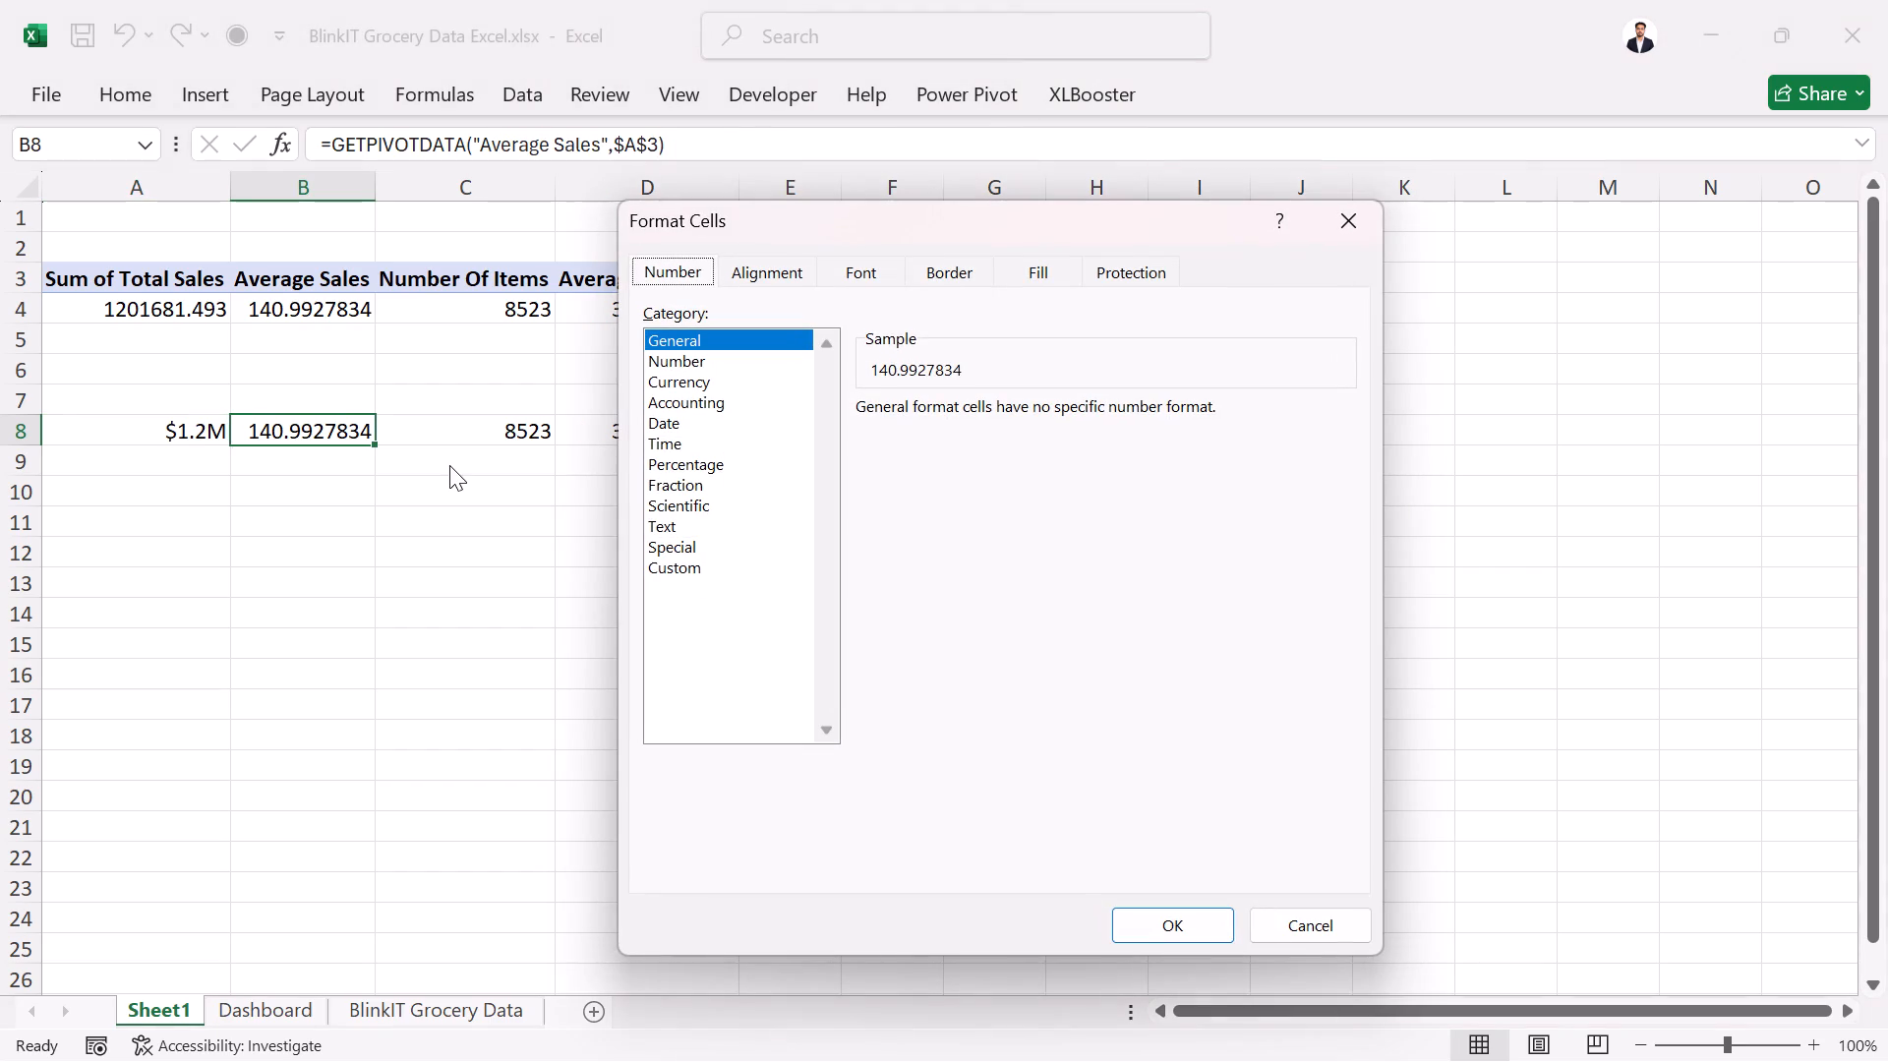
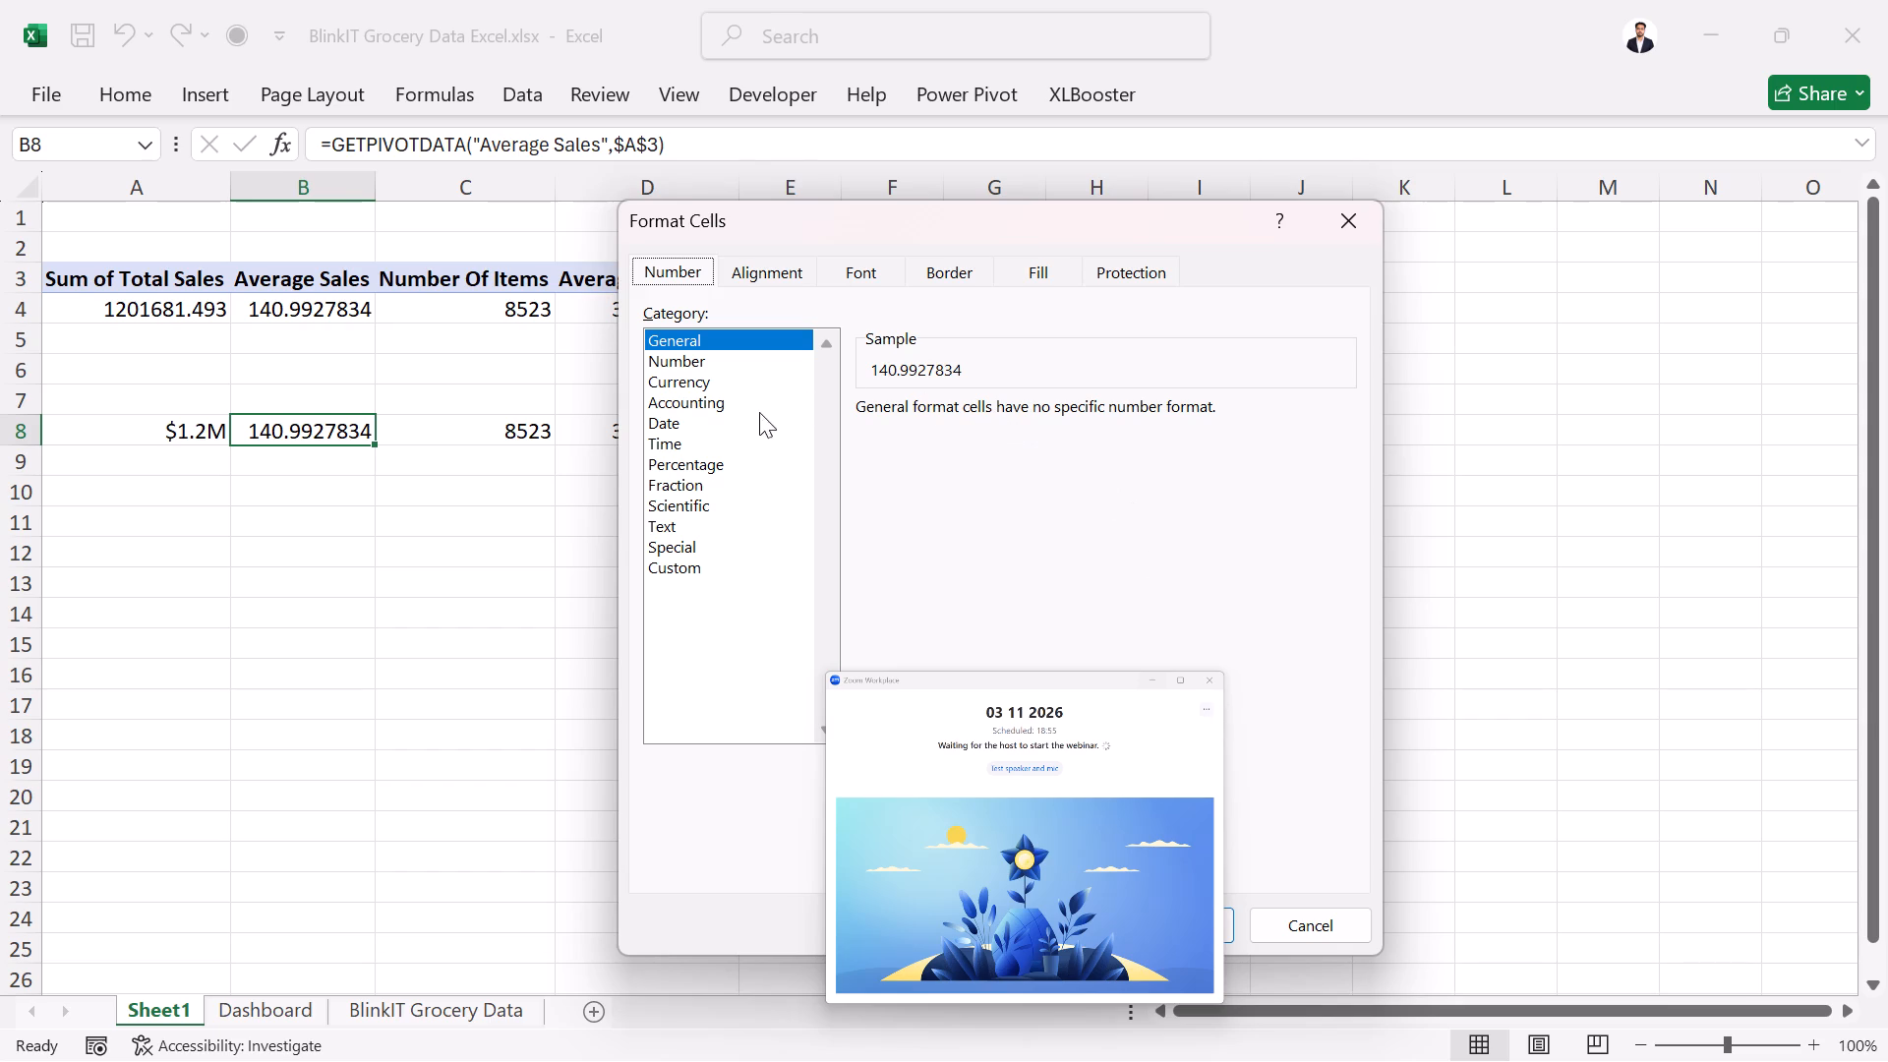
Apply the custom number format "$"0 to the linked Average Sales figure in B8.
{"action": "left_click", "coordinate": [678, 570]}
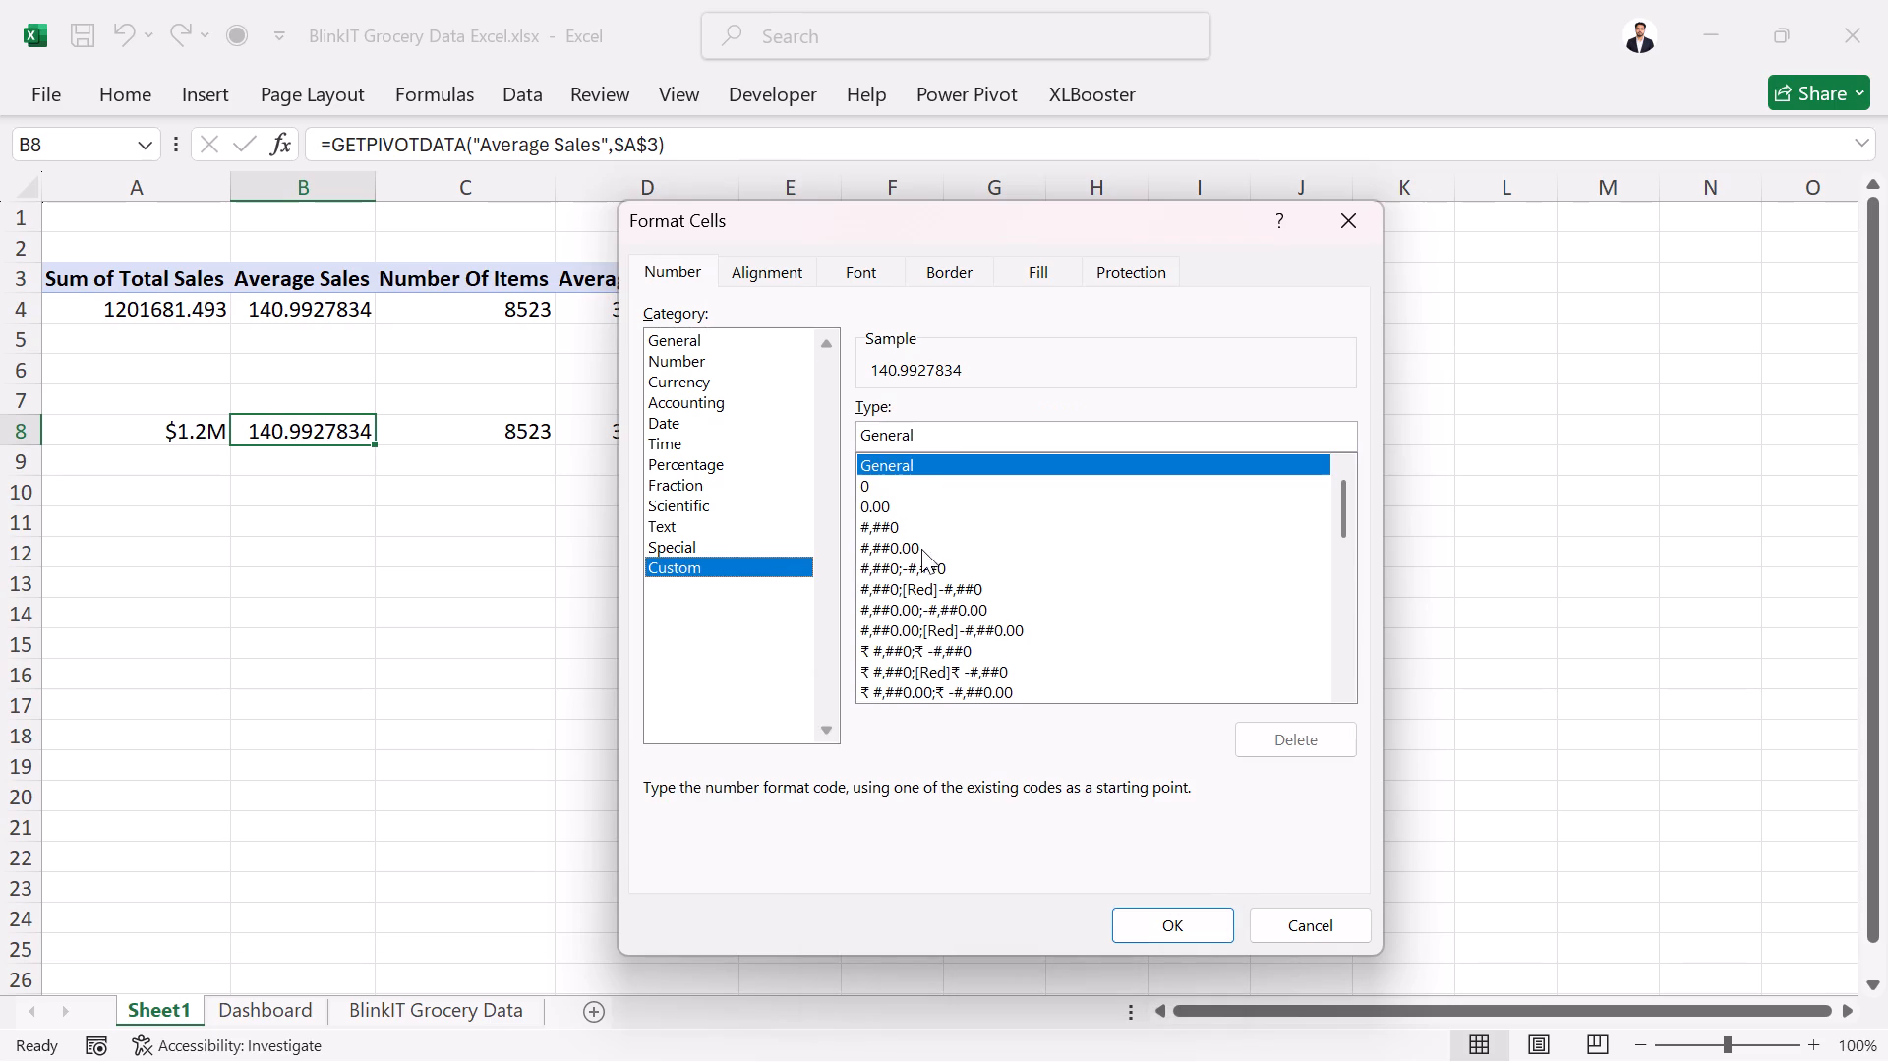
{"action": "double_click", "coordinate": [954, 430]}
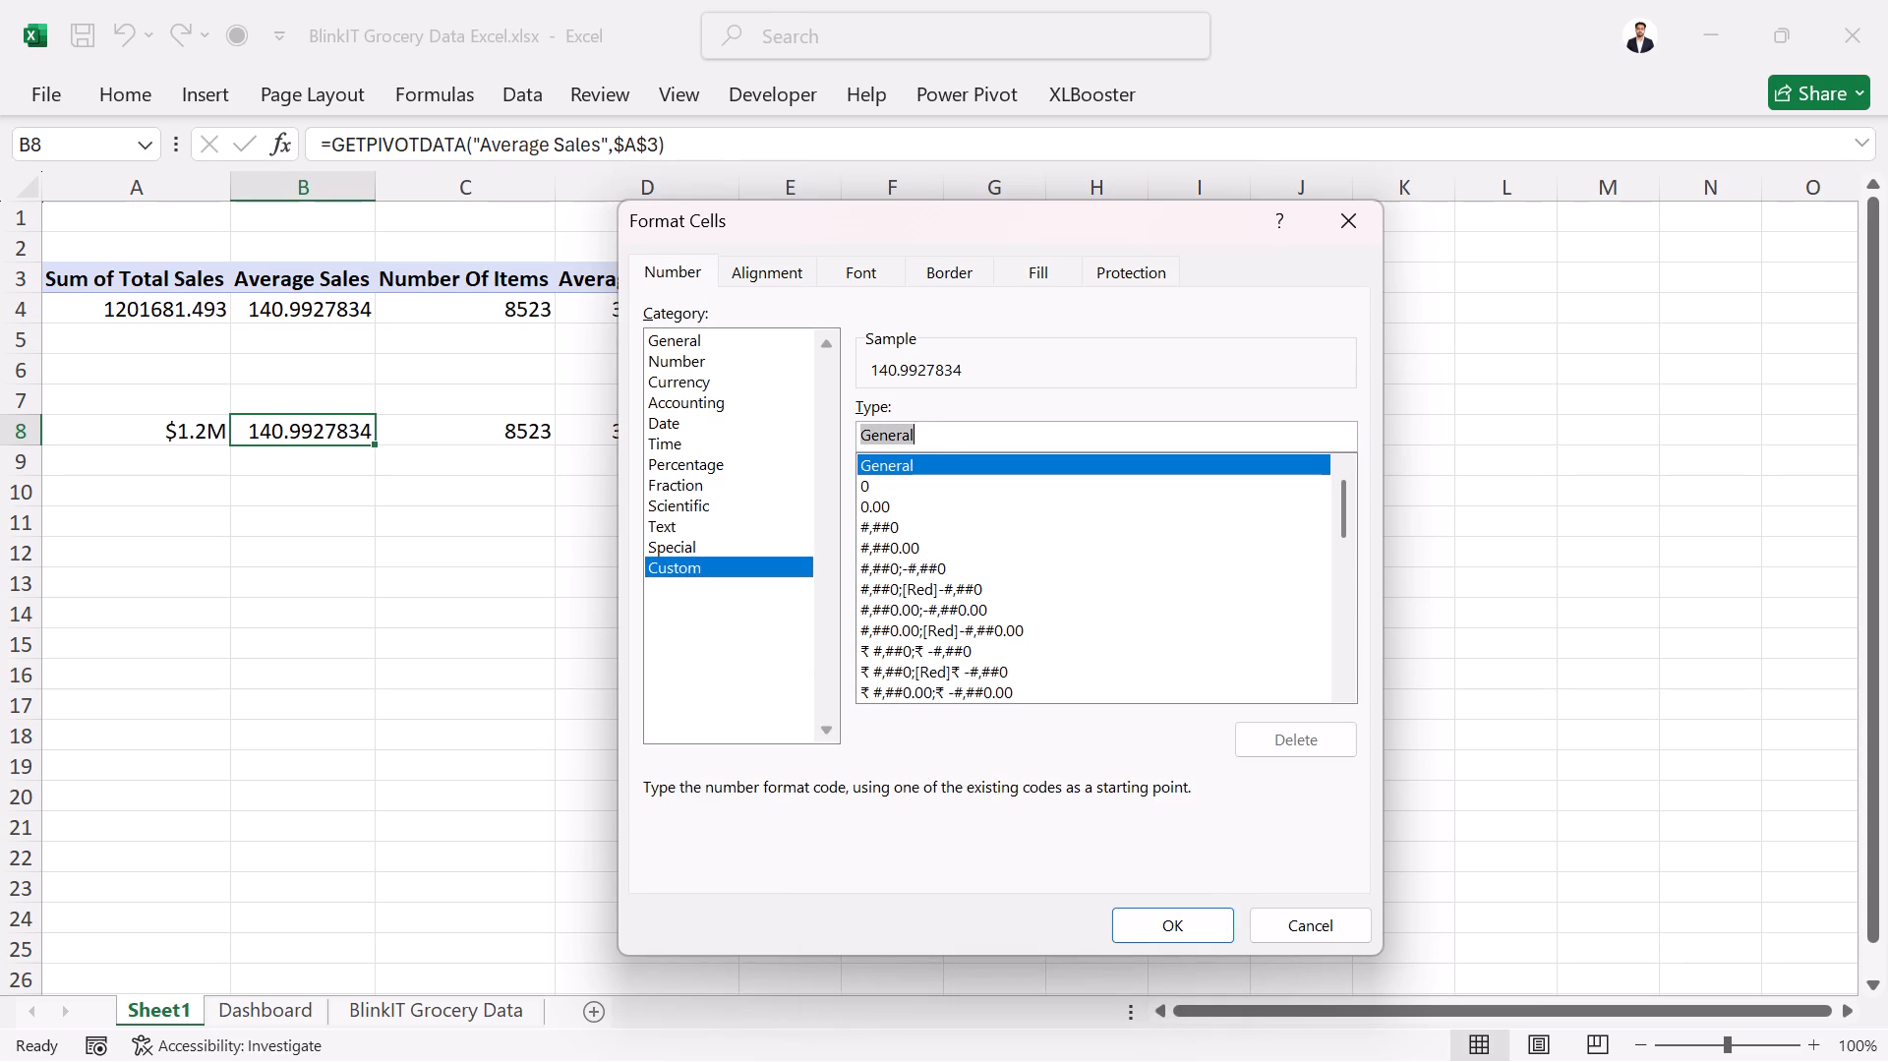
{"action": "scroll", "coordinate": [931, 524], "scroll_direction": "down", "scroll_amount": 3}
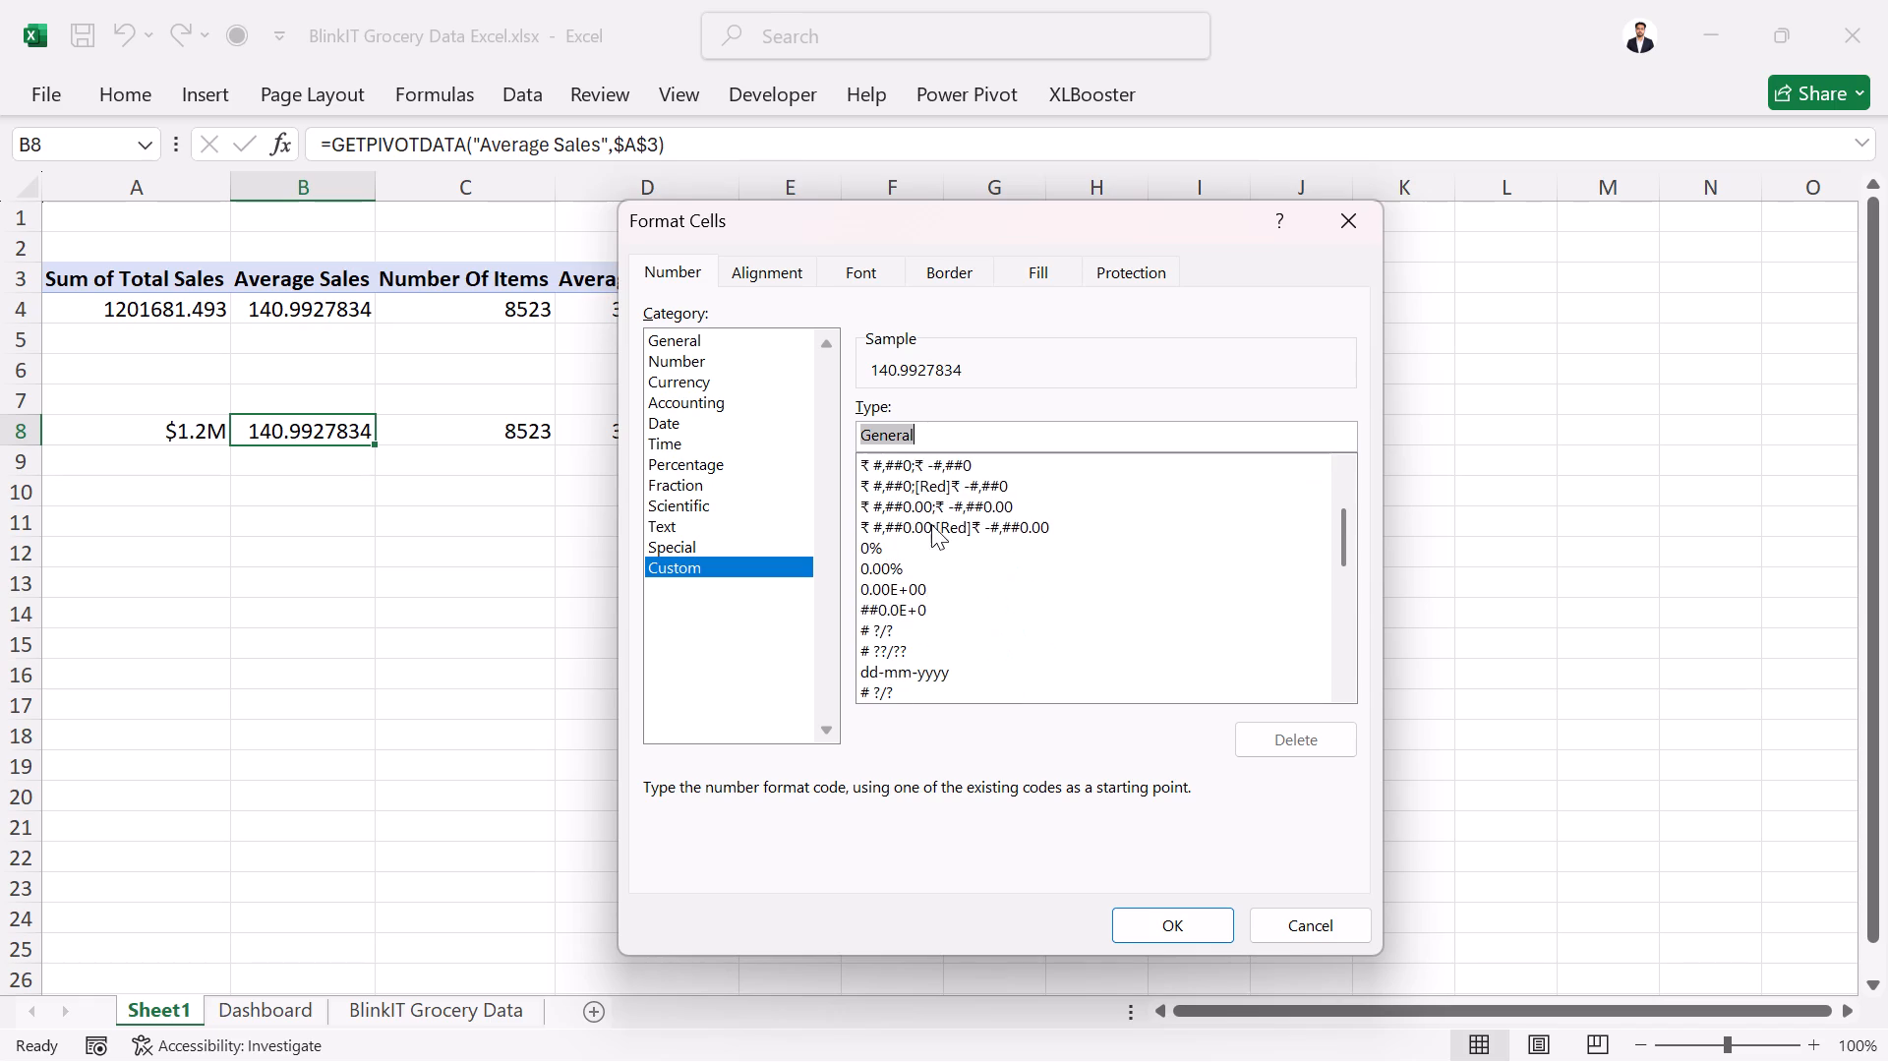
{"action": "scroll", "coordinate": [930, 544], "scroll_direction": "down", "scroll_amount": 8}
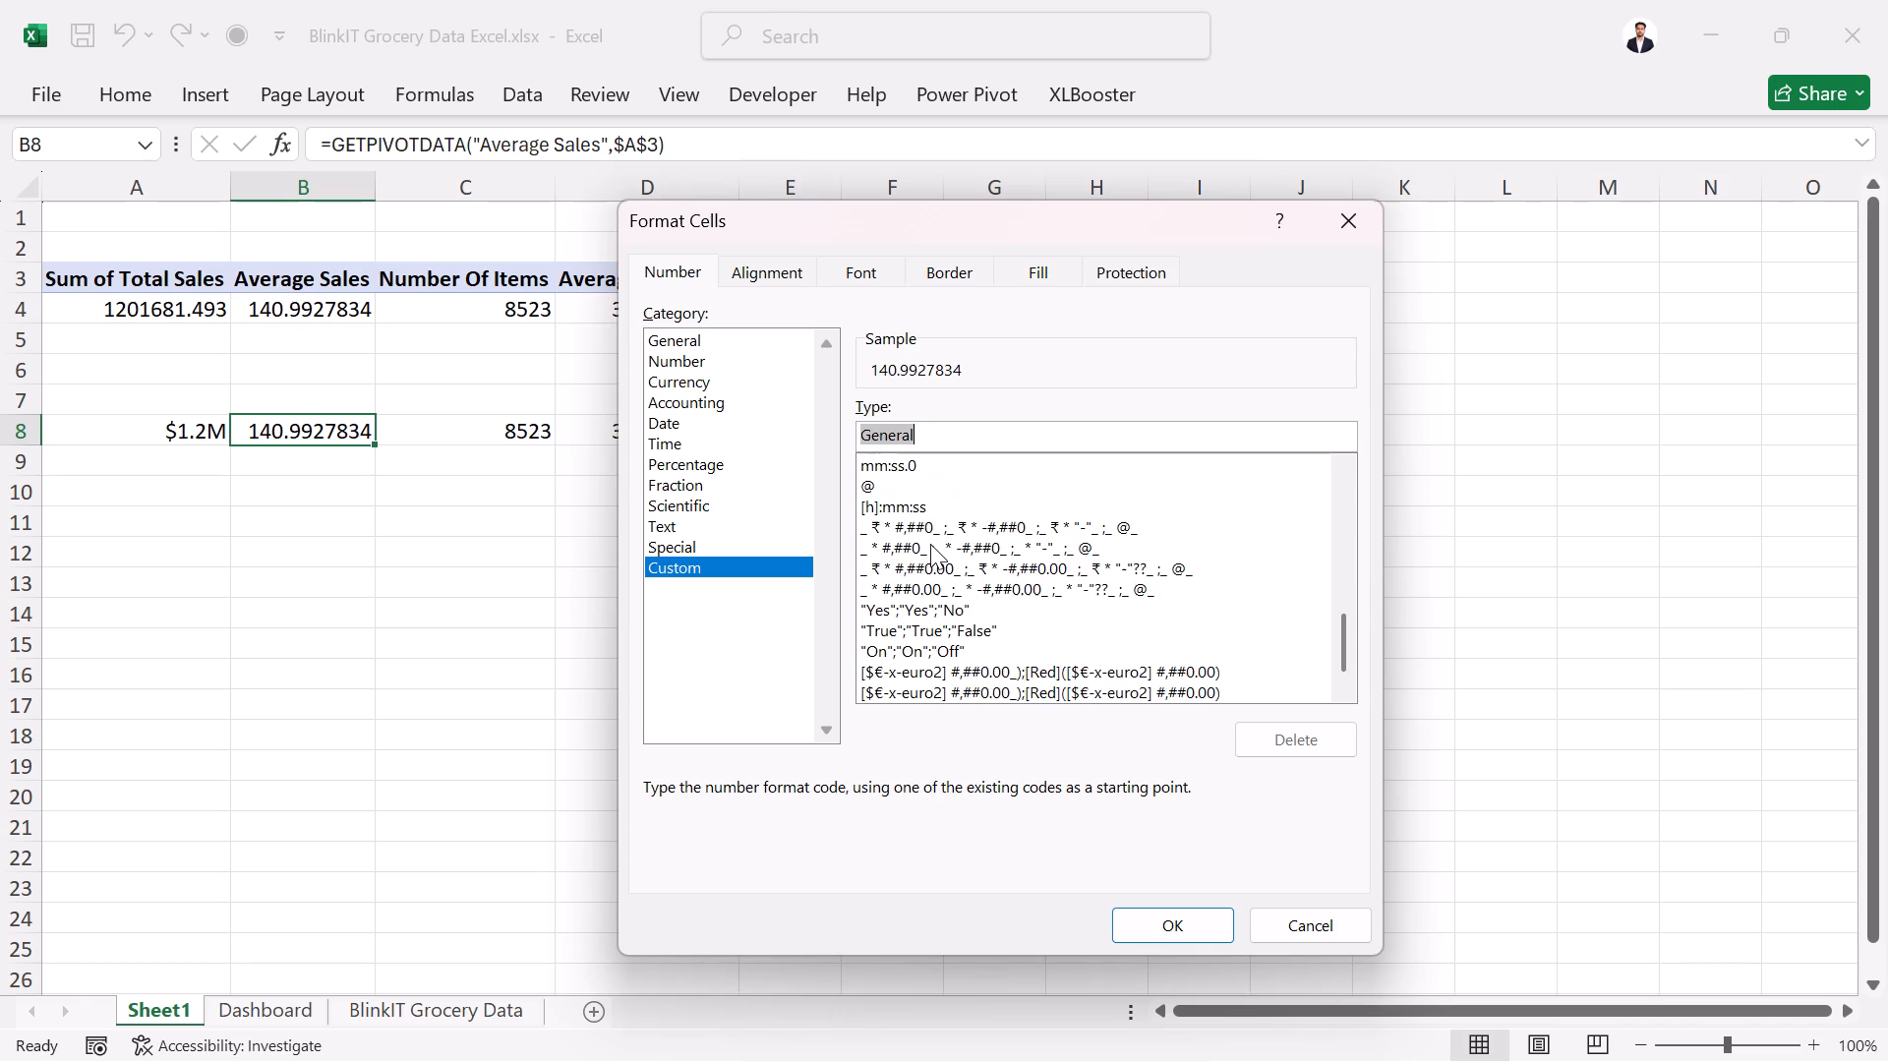
{"action": "scroll", "coordinate": [930, 544], "scroll_direction": "up", "scroll_amount": 1}
{"action": "scroll", "coordinate": [930, 544], "scroll_direction": "down", "scroll_amount": 8}
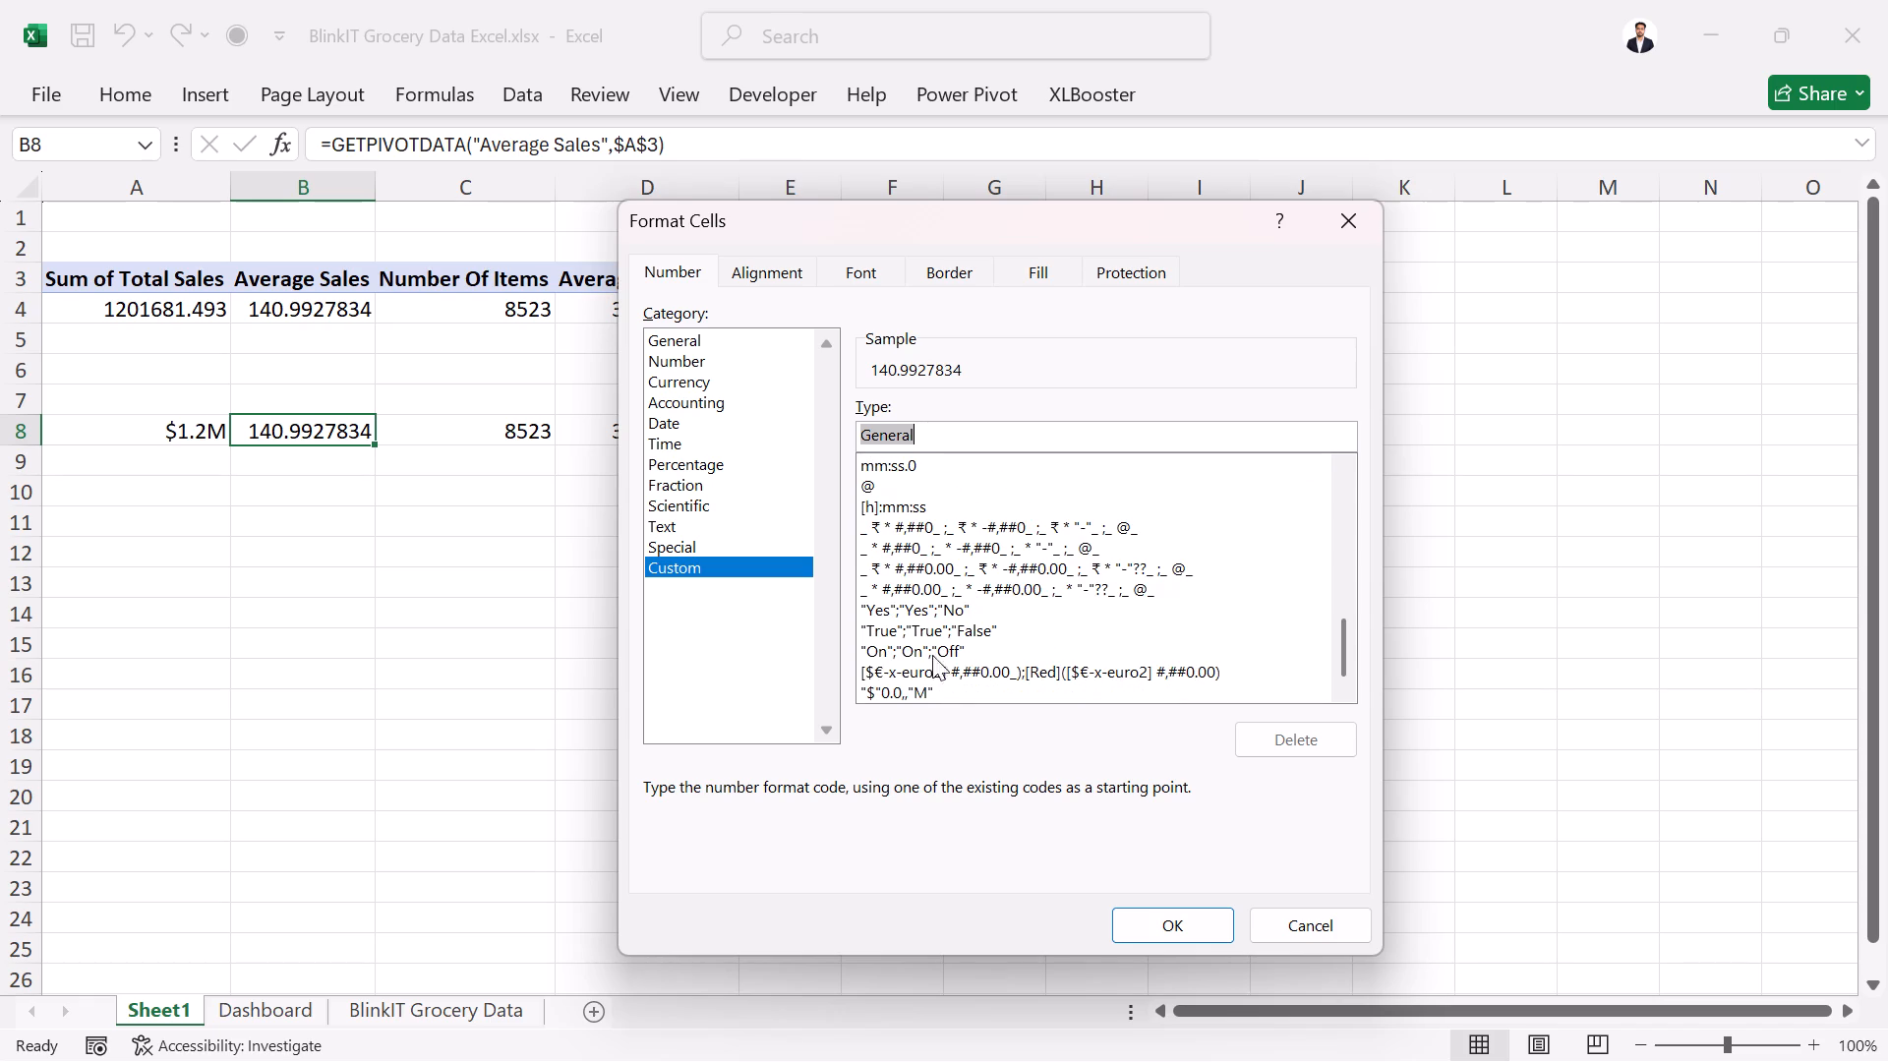
{"action": "left_click", "coordinate": [926, 692]}
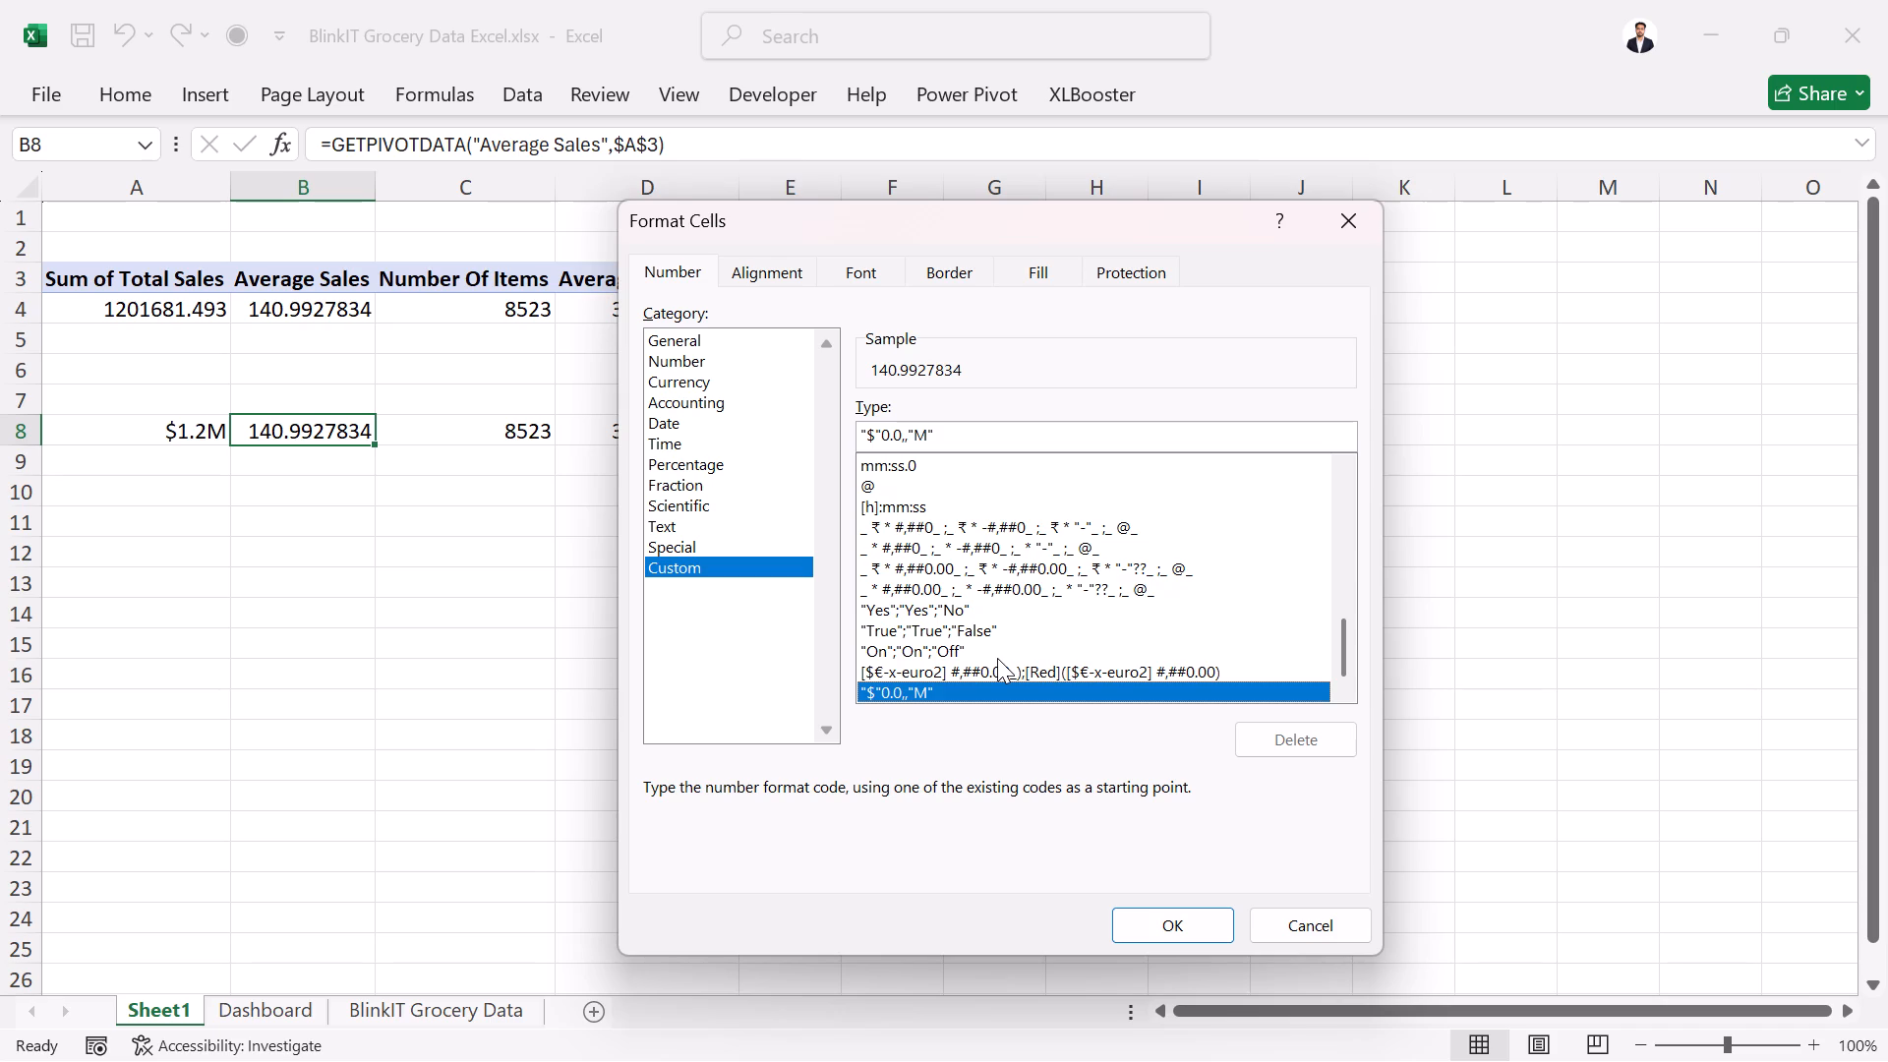
{"action": "left_click", "coordinate": [1009, 438]}
{"action": "key", "text": "BackSpace"}
{"action": "key", "text": "BackSpace"}
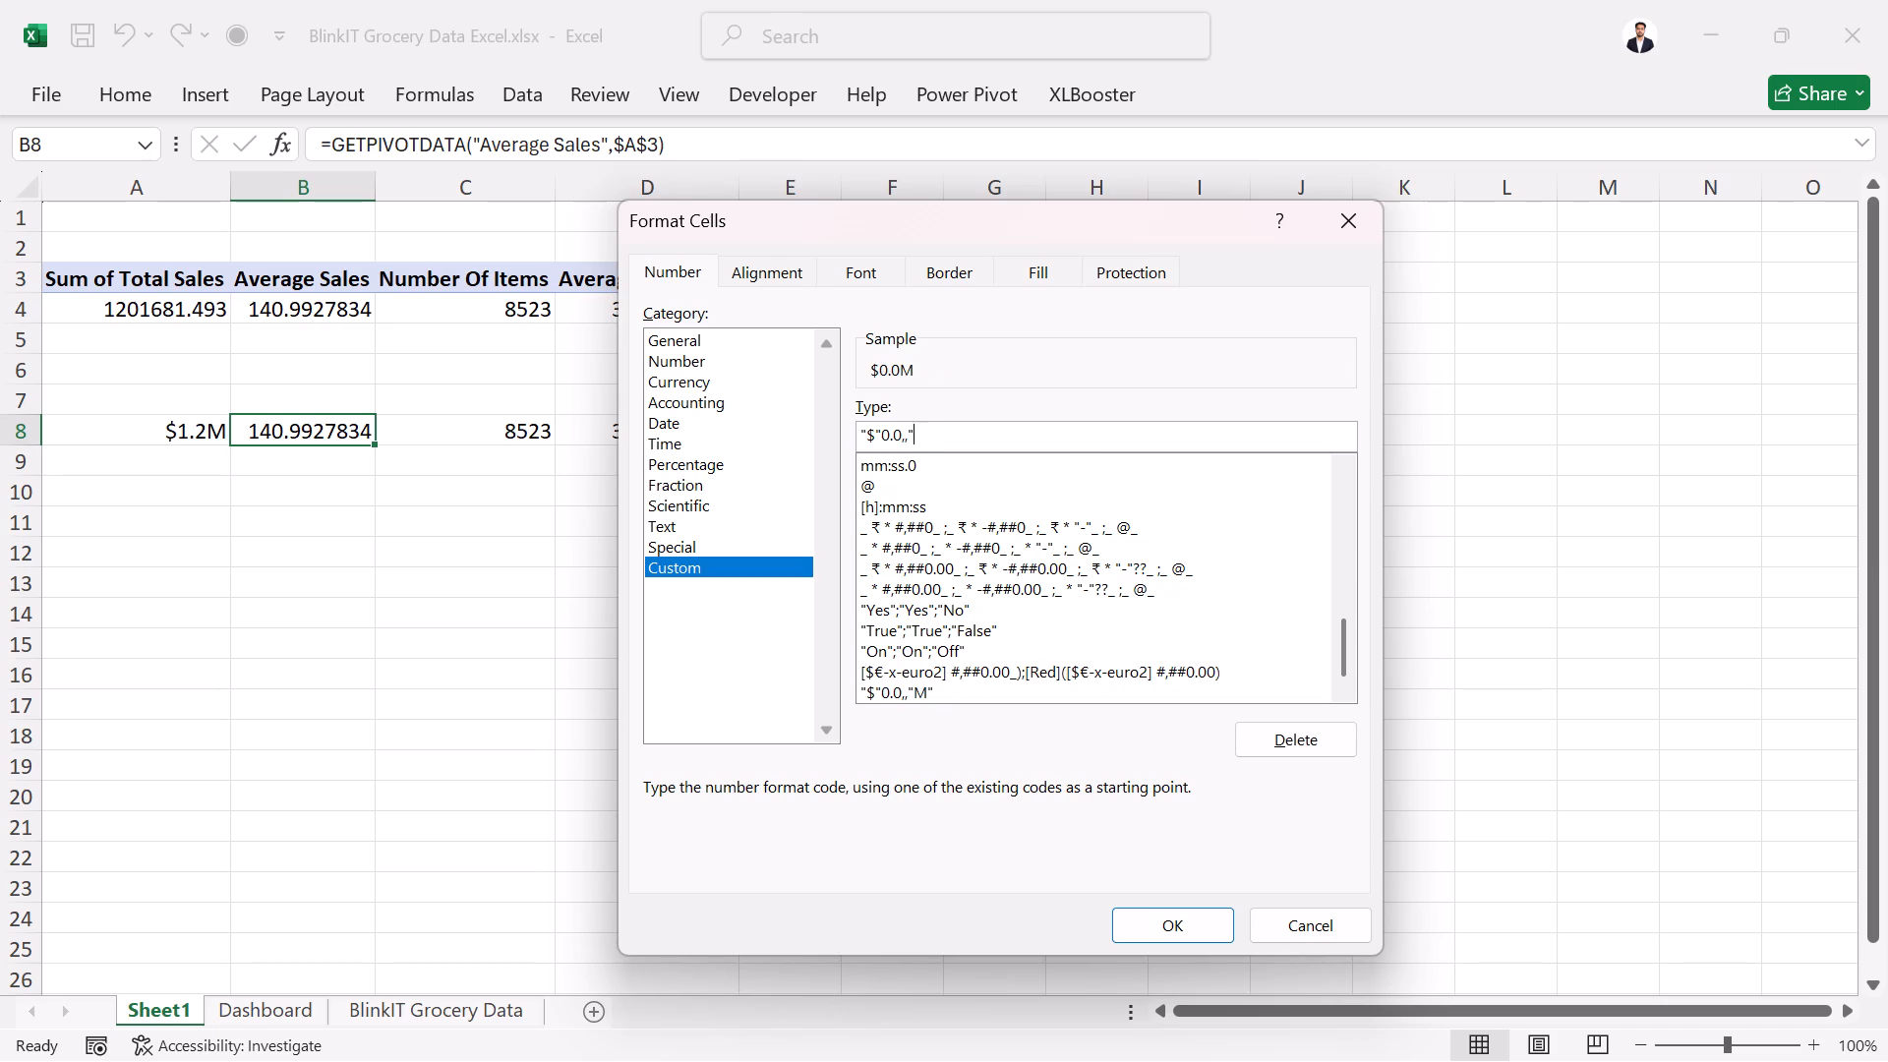
{"action": "key", "text": "BackSpace"}
{"action": "key", "text": "BackSpace"}
{"action": "key", "text": "BackSpace"}
{"action": "key", "text": "BackSpace"}
{"action": "key", "text": "BackSpace"}
{"action": "key", "text": "Return"}
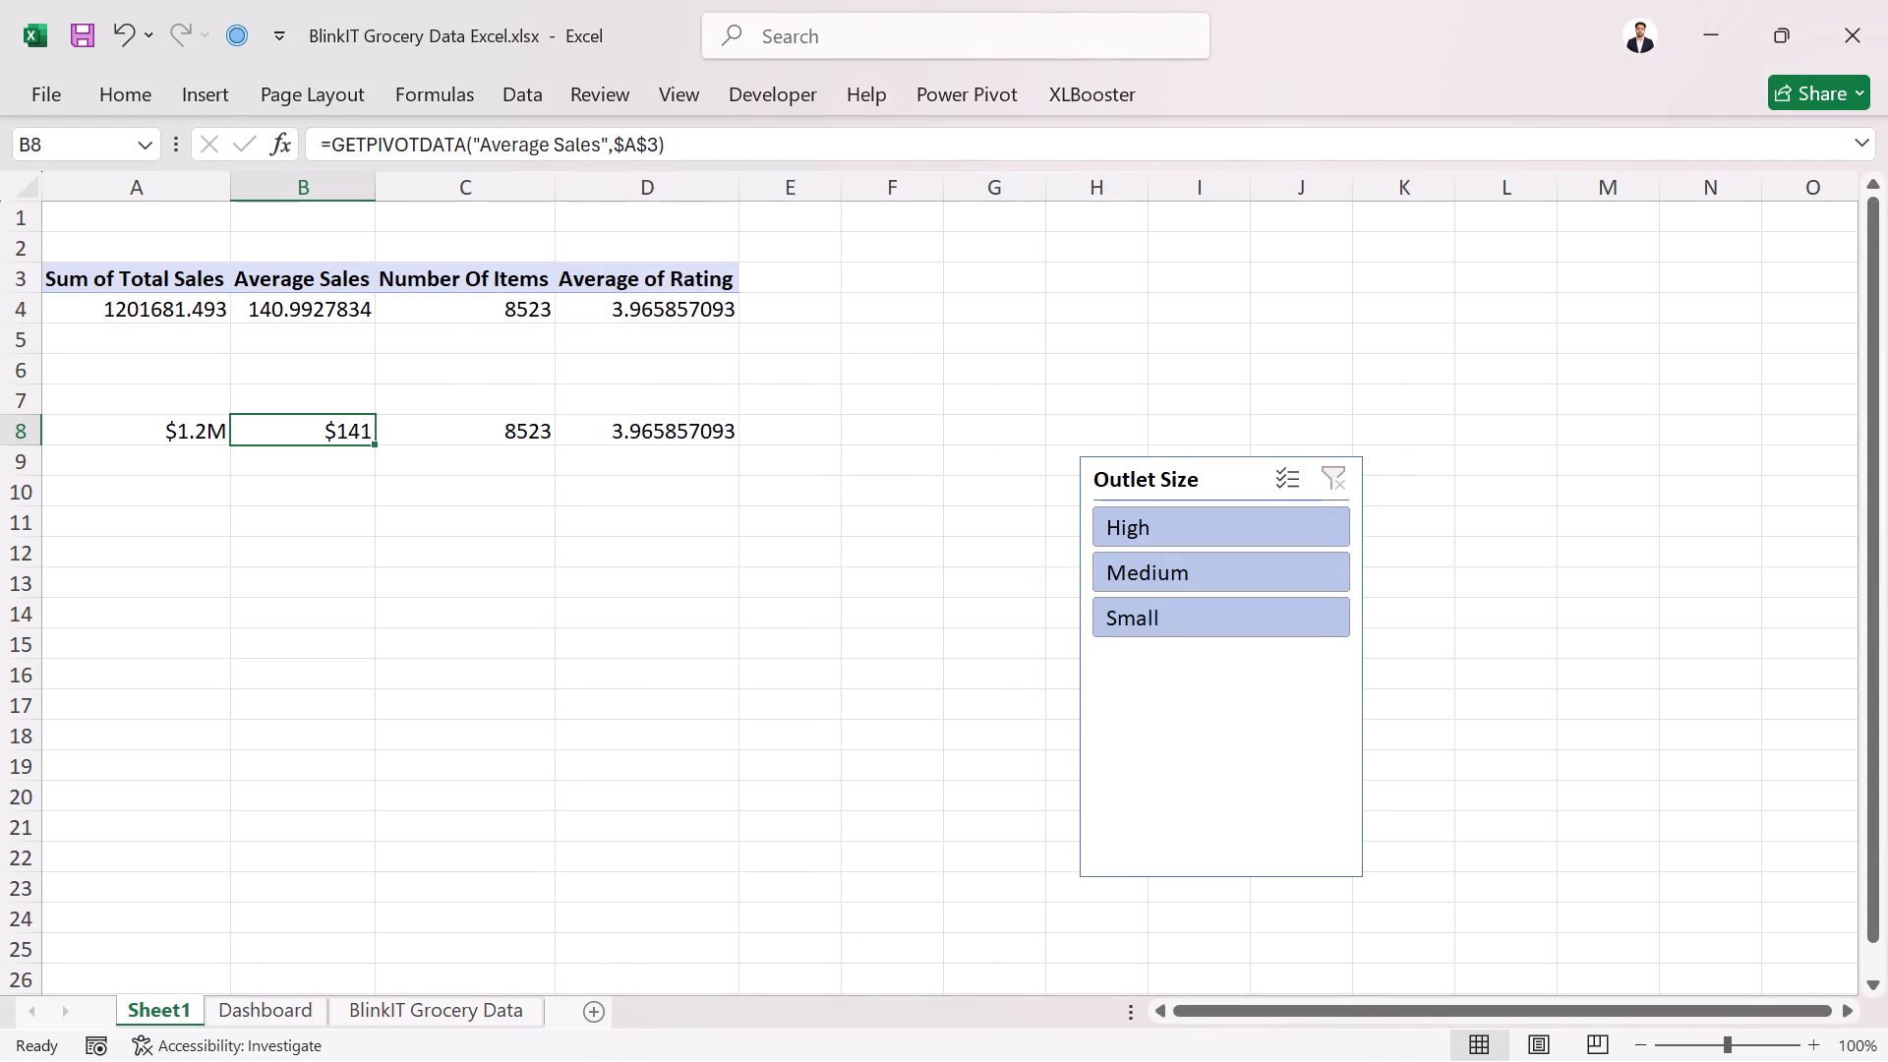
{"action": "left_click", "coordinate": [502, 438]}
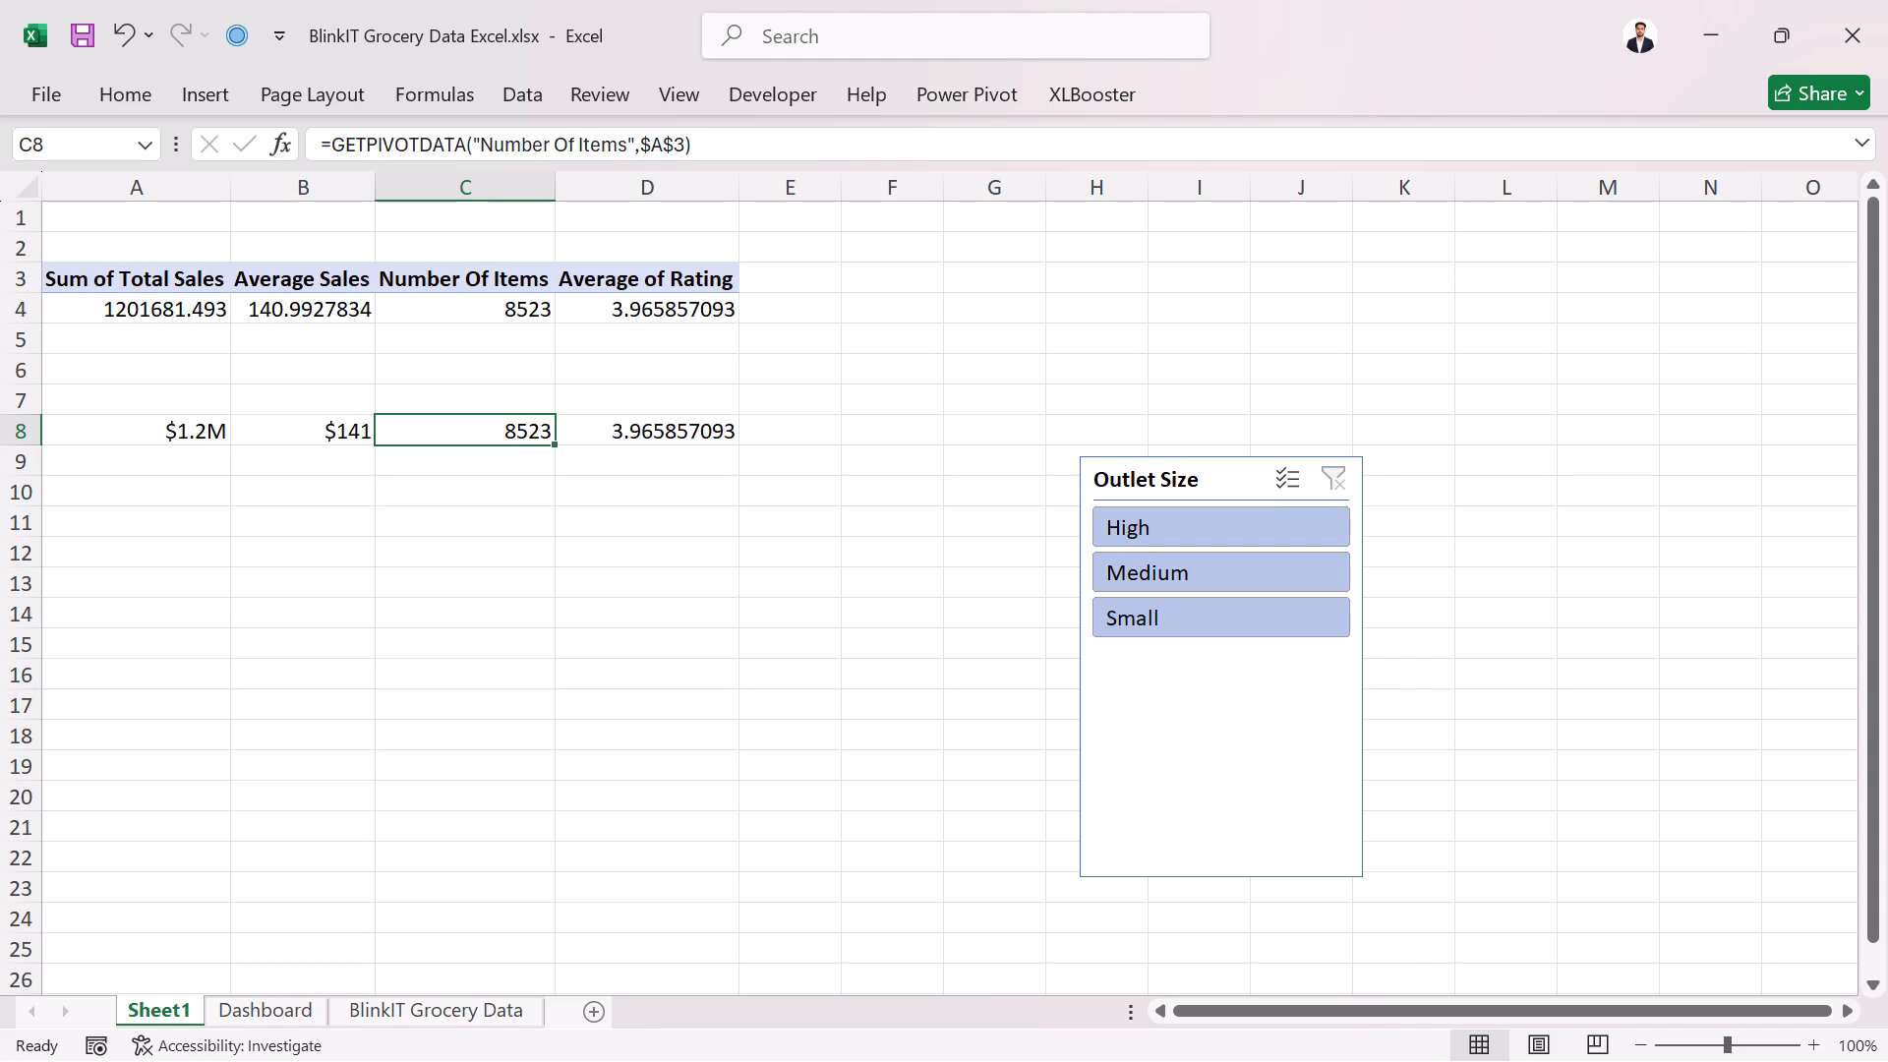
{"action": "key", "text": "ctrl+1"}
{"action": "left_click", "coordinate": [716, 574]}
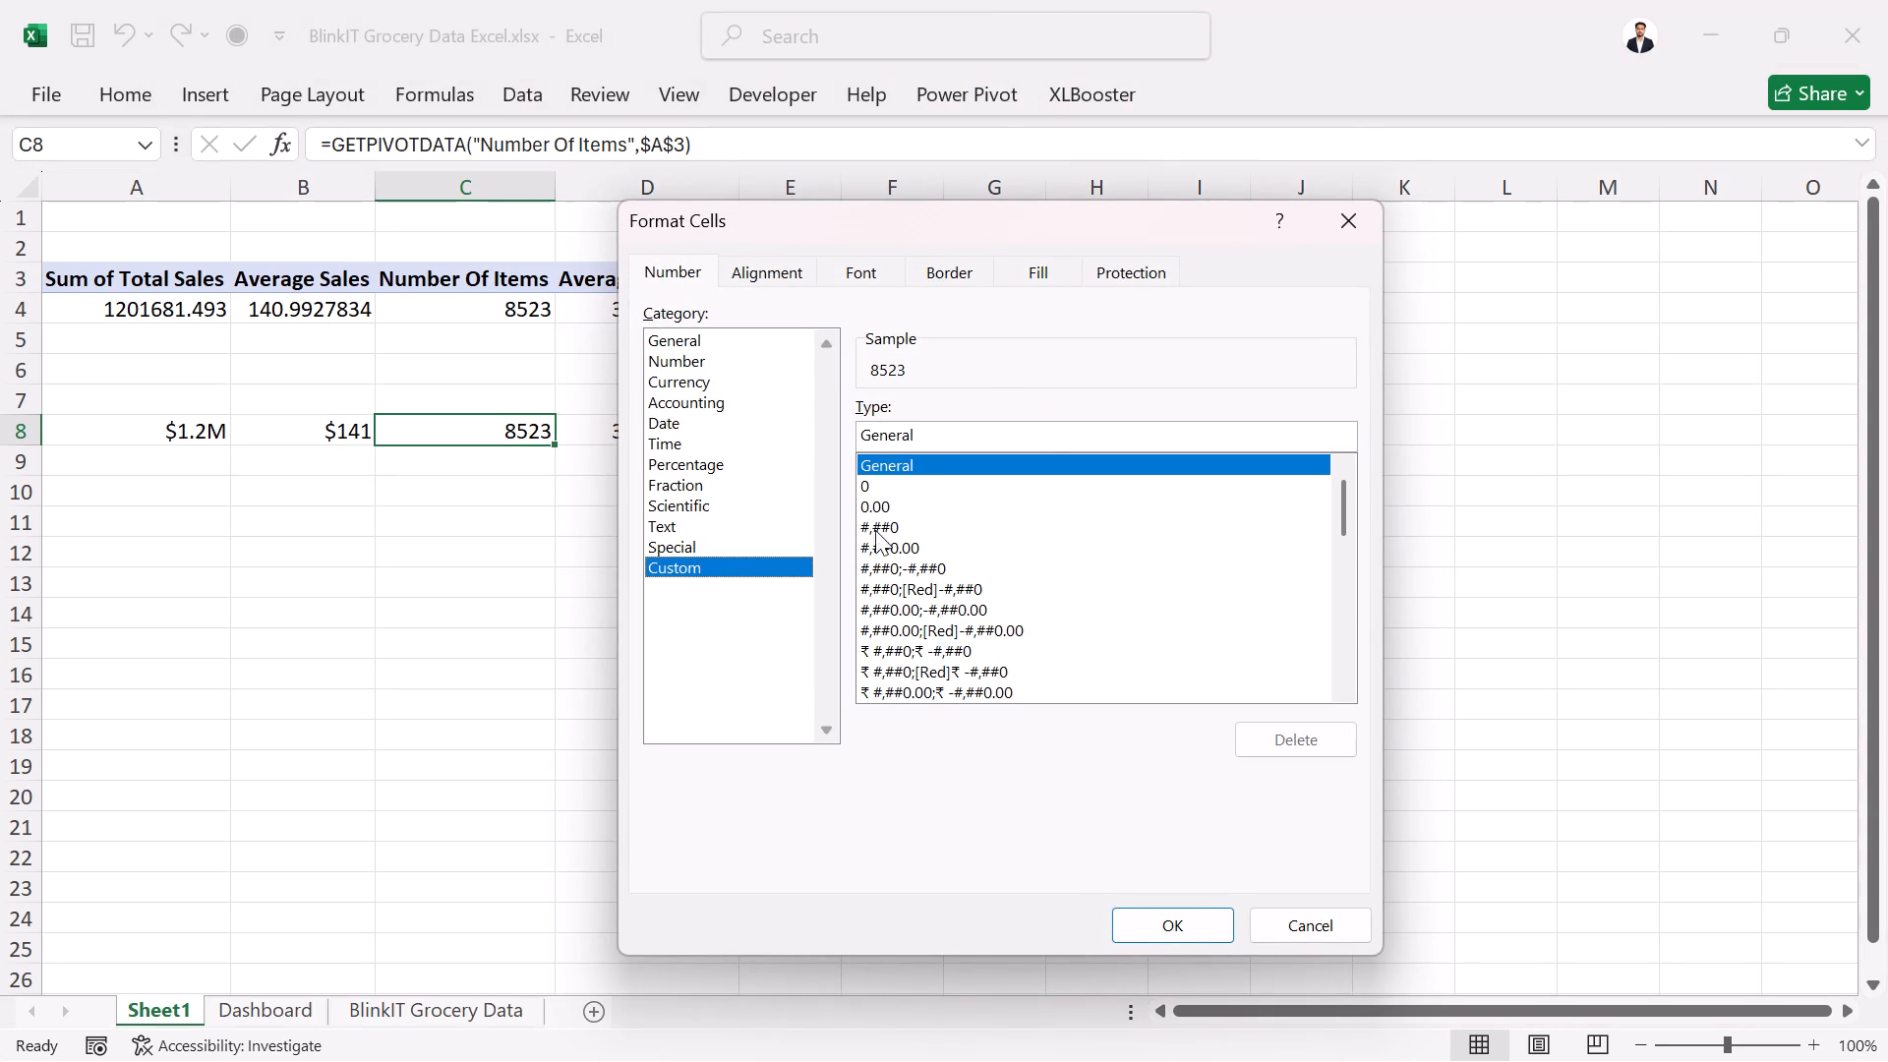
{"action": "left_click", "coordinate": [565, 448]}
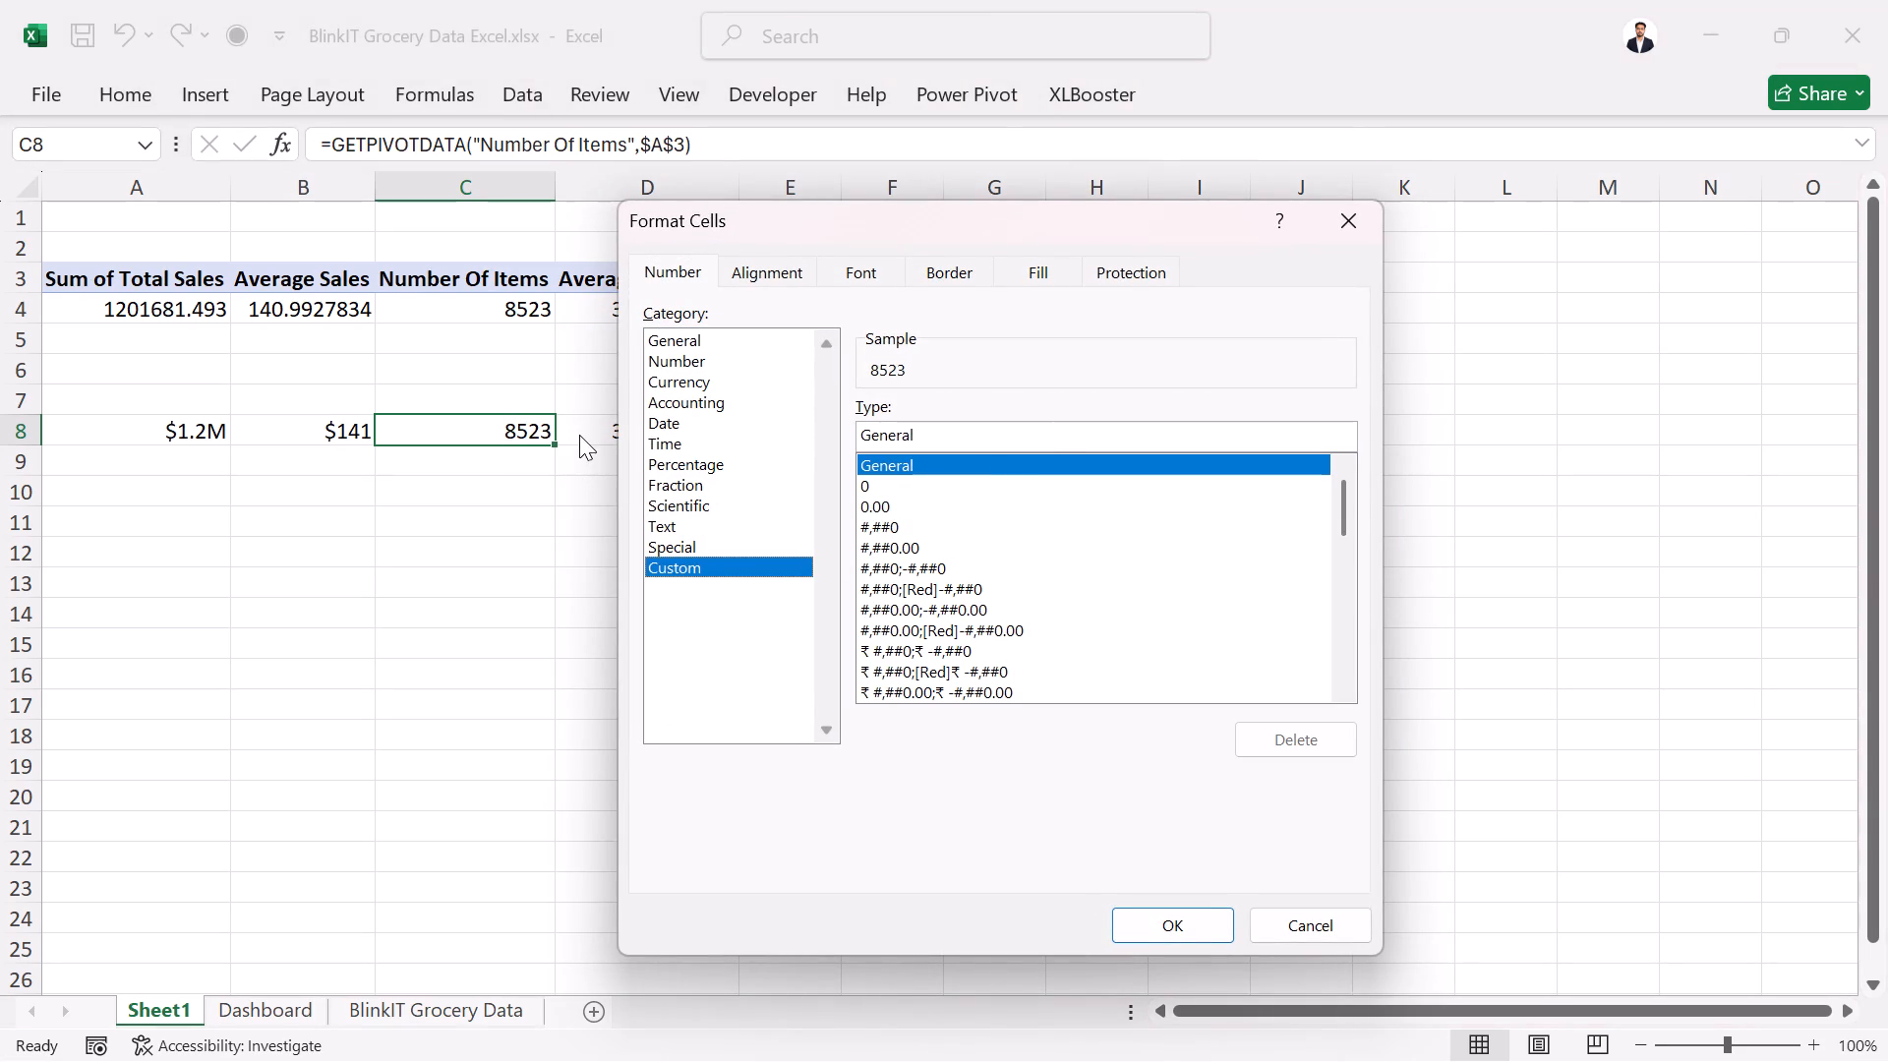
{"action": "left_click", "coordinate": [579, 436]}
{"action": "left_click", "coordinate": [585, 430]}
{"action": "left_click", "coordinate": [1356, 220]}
Apply the custom number format 0.0 to the linked Average of Rating figure in D8.
{"action": "left_click", "coordinate": [613, 431]}
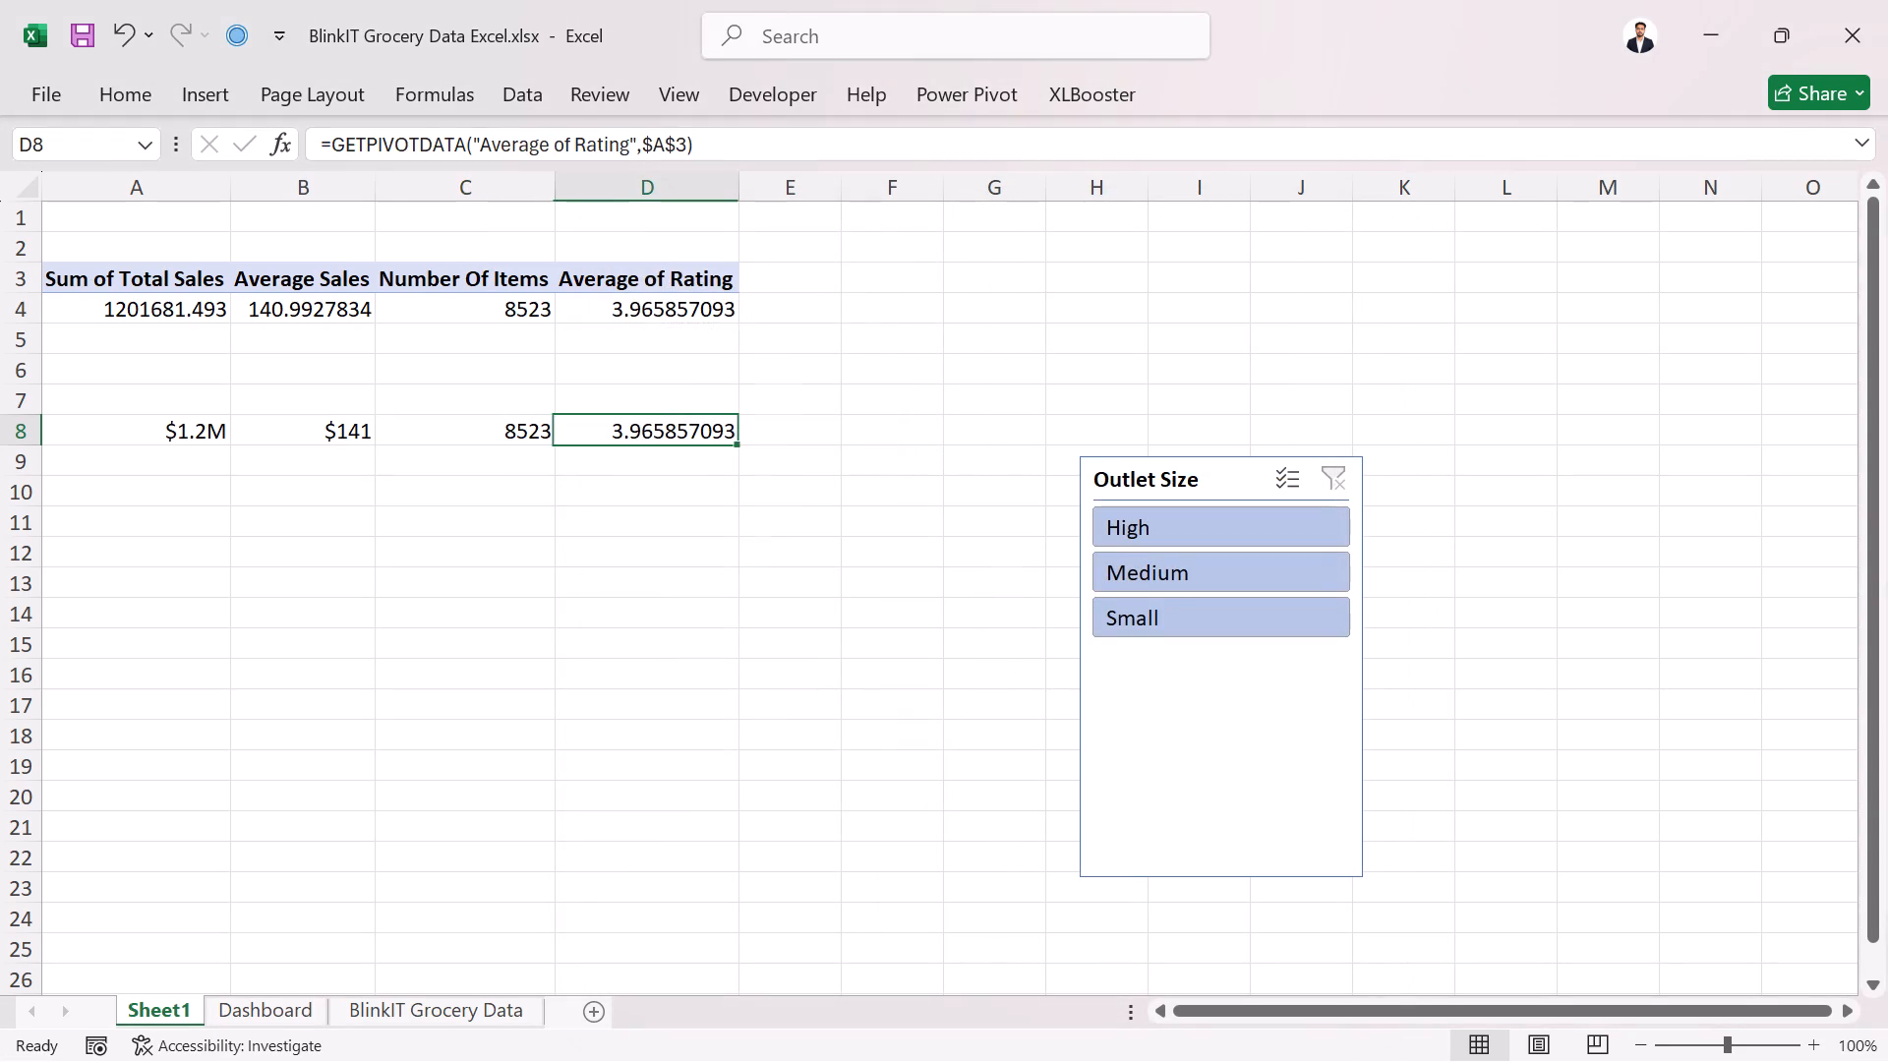
{"action": "key", "text": "ctrl+1"}
{"action": "left_click", "coordinate": [685, 561]}
{"action": "triple_click", "coordinate": [1031, 419]}
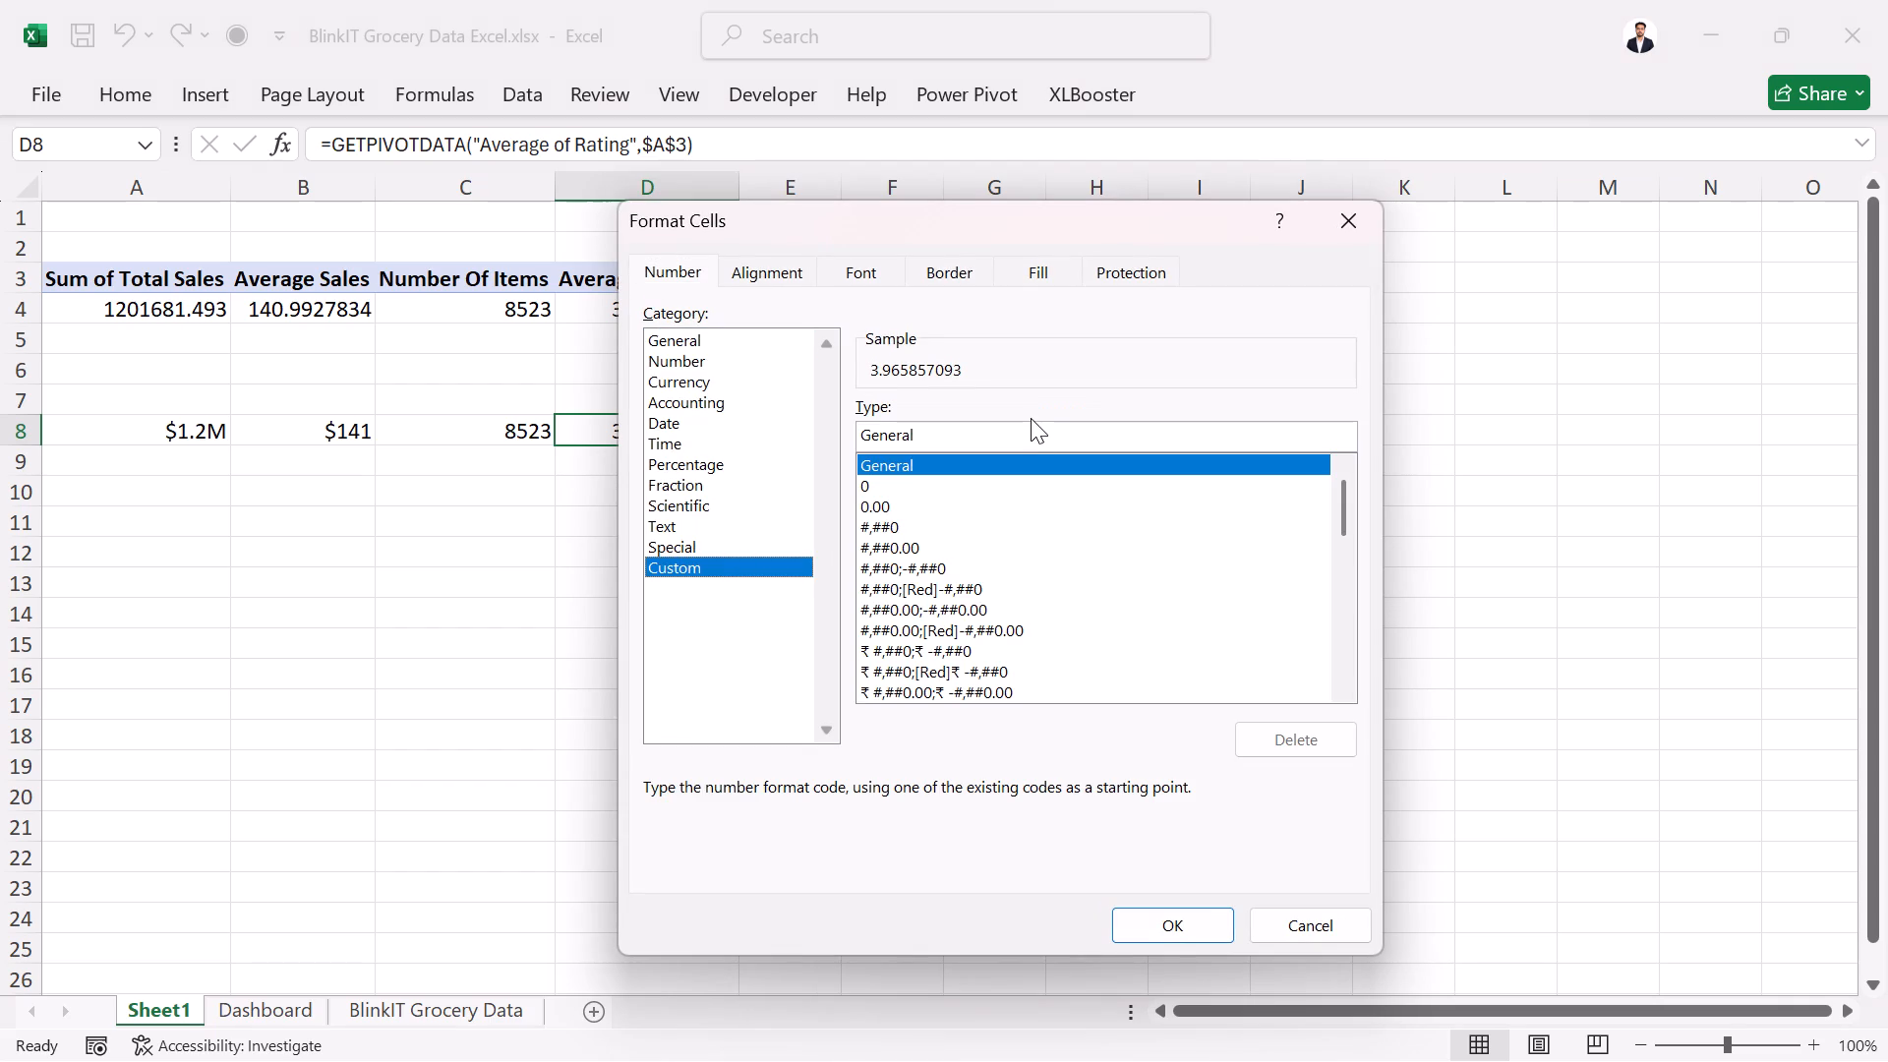
{"action": "triple_click", "coordinate": [1025, 427]}
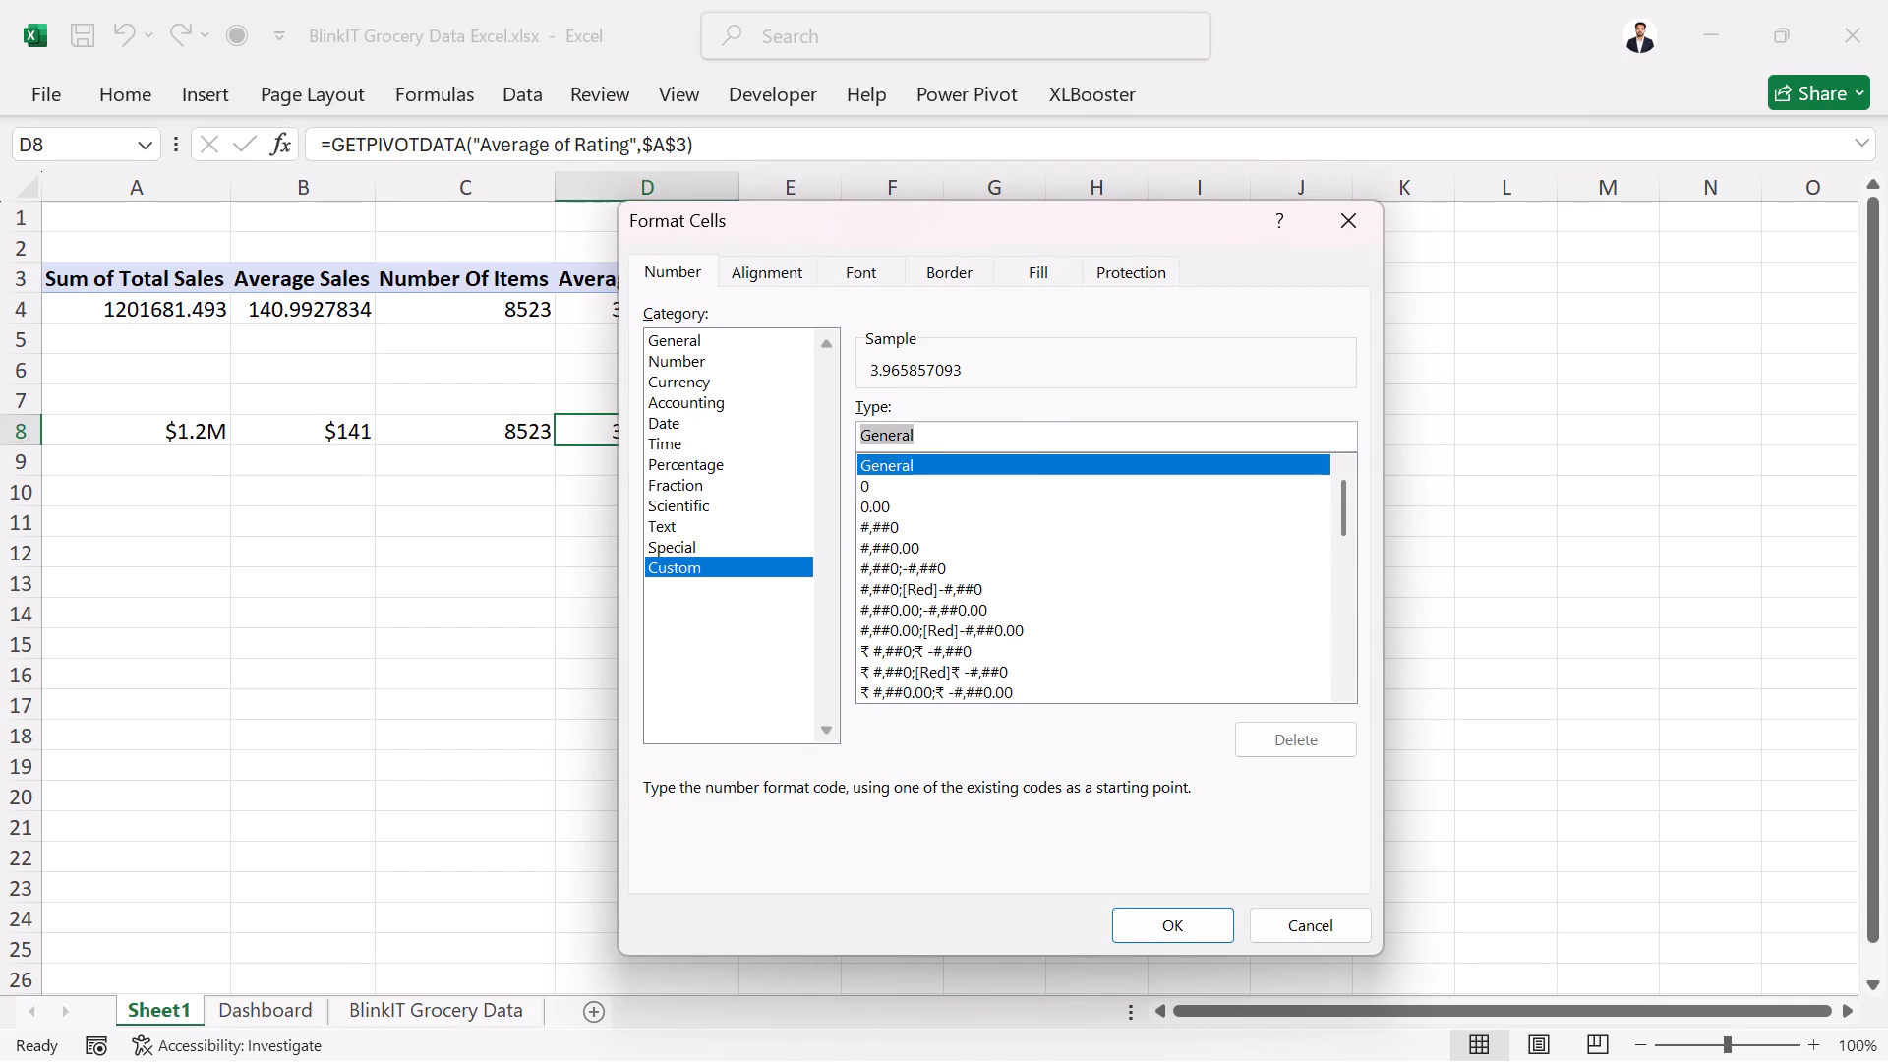
{"action": "key", "text": "0"}
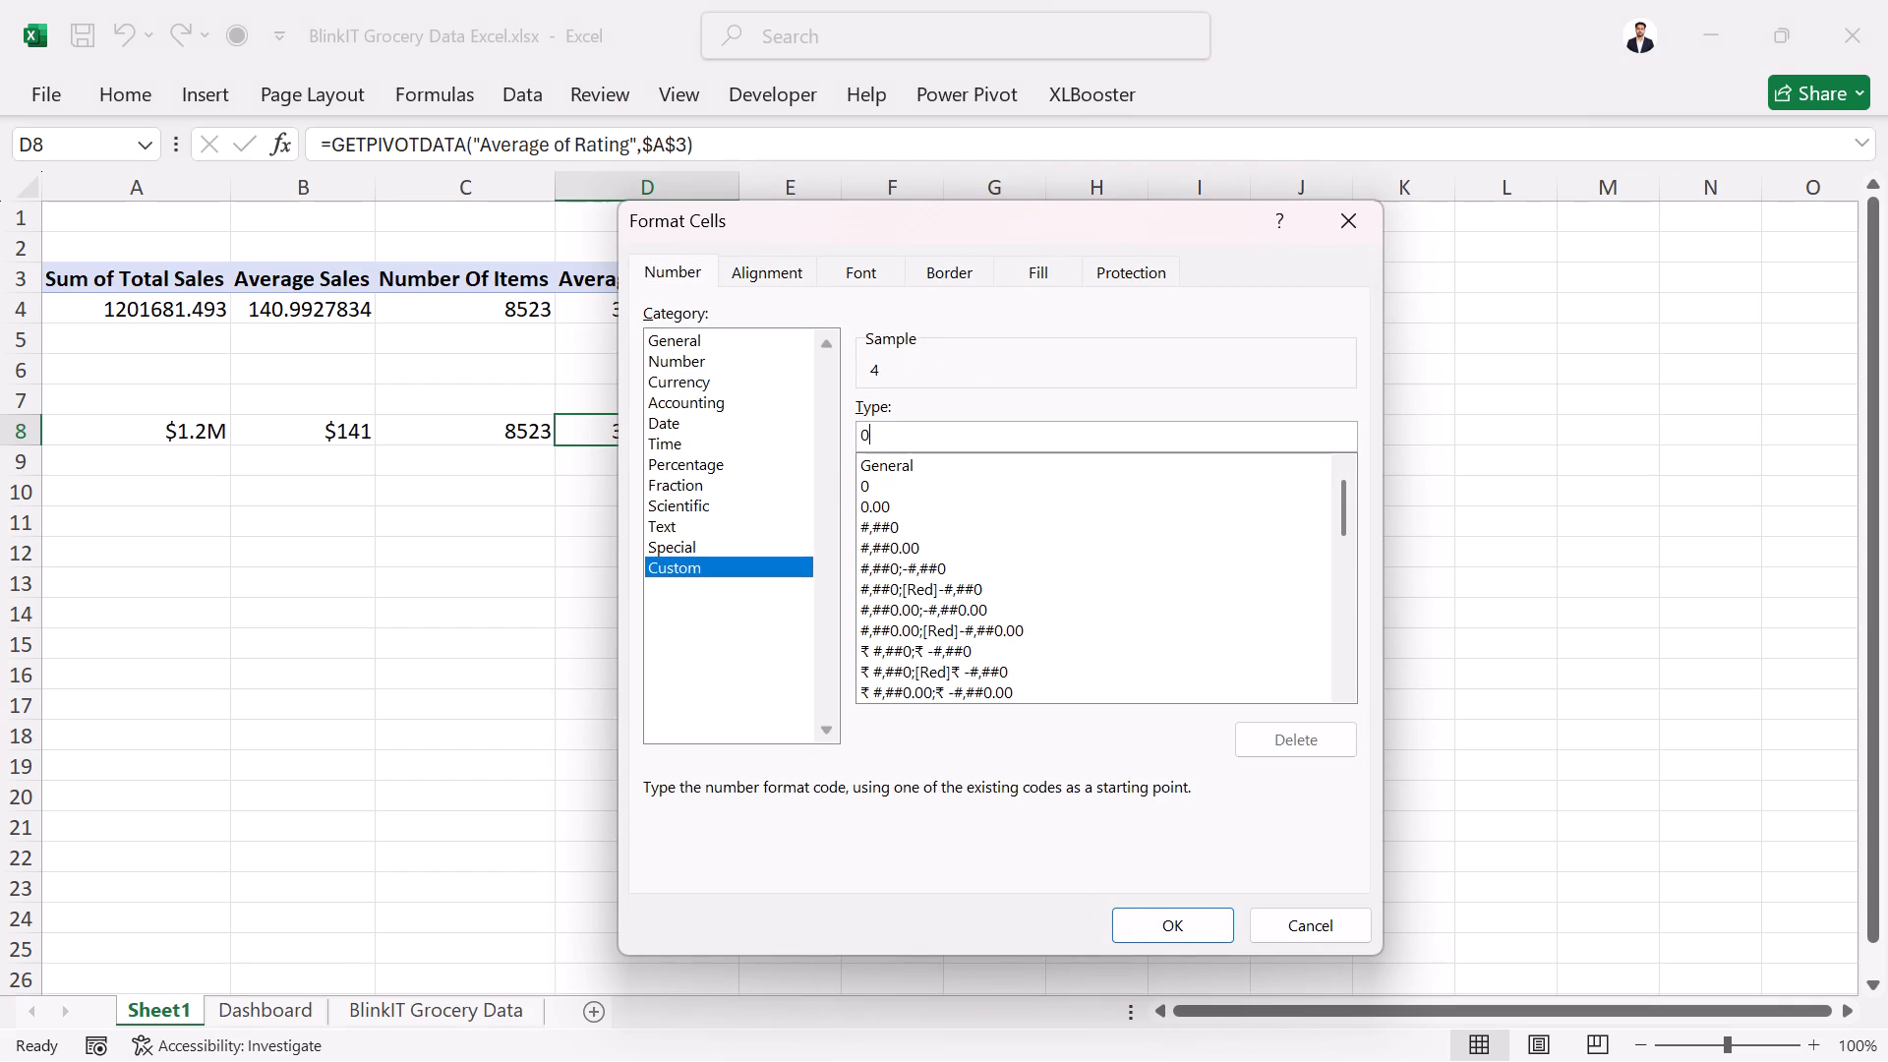
{"action": "key", "text": "period"}
{"action": "key", "text": "0"}
{"action": "key", "text": "Return"}
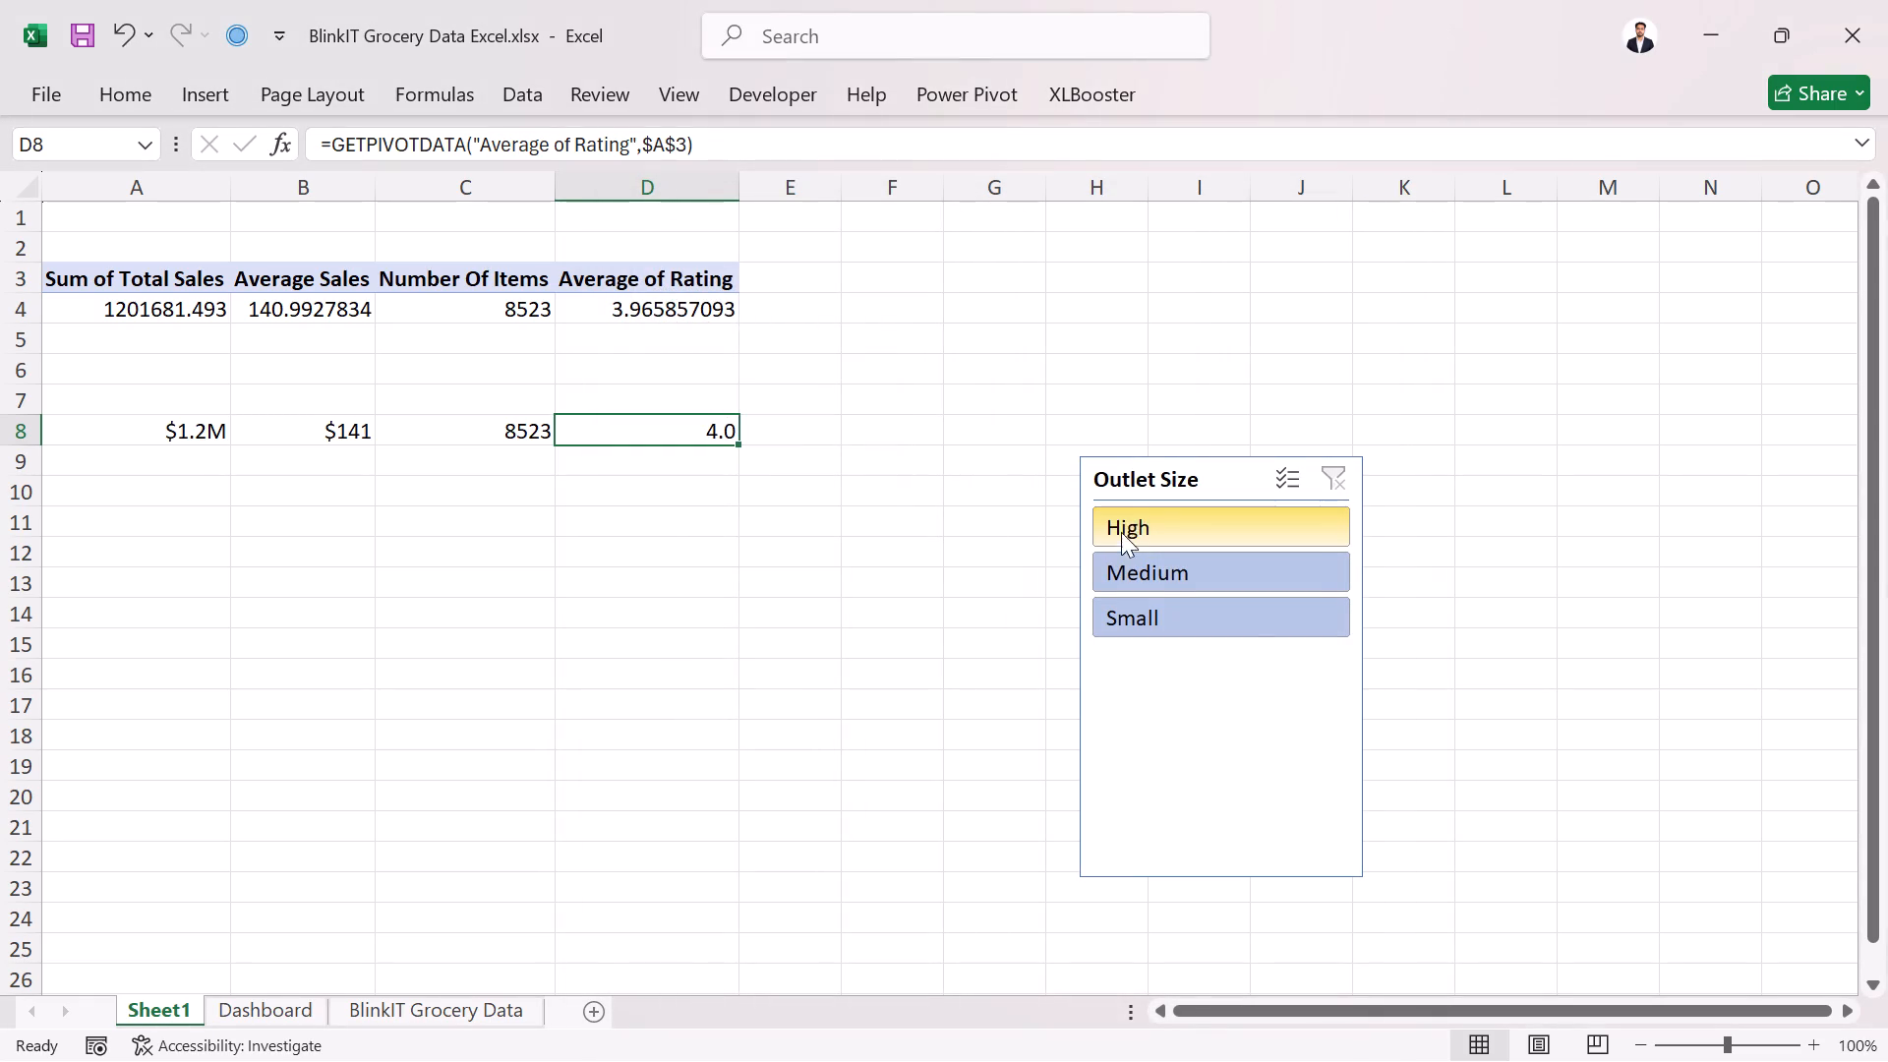
Switch the Outlet Size slicer between High, Medium and Small, ending on High, to check the formatted figures in row 8.
{"action": "left_click", "coordinate": [1134, 524]}
{"action": "left_click", "coordinate": [1145, 561]}
{"action": "left_click", "coordinate": [1144, 610]}
{"action": "left_click", "coordinate": [1150, 569]}
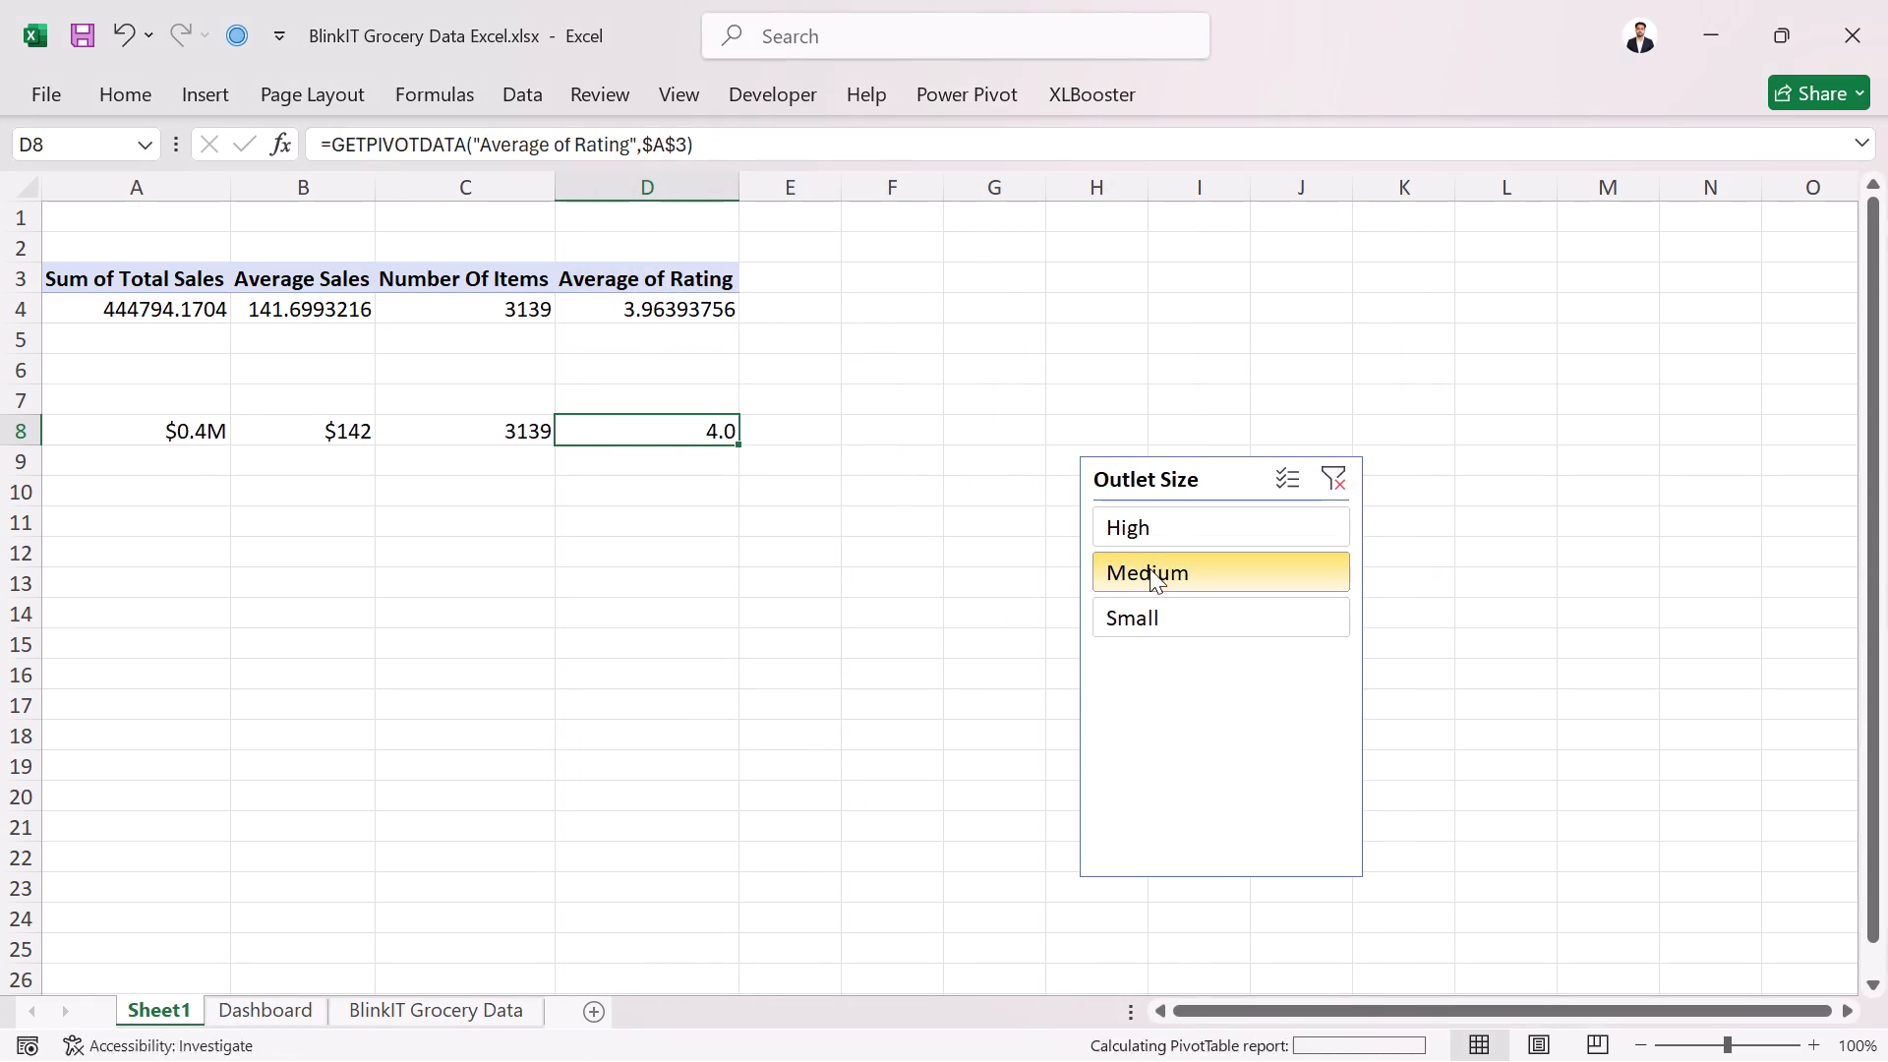
{"action": "left_click", "coordinate": [1159, 525]}
{"action": "left_click", "coordinate": [857, 503]}
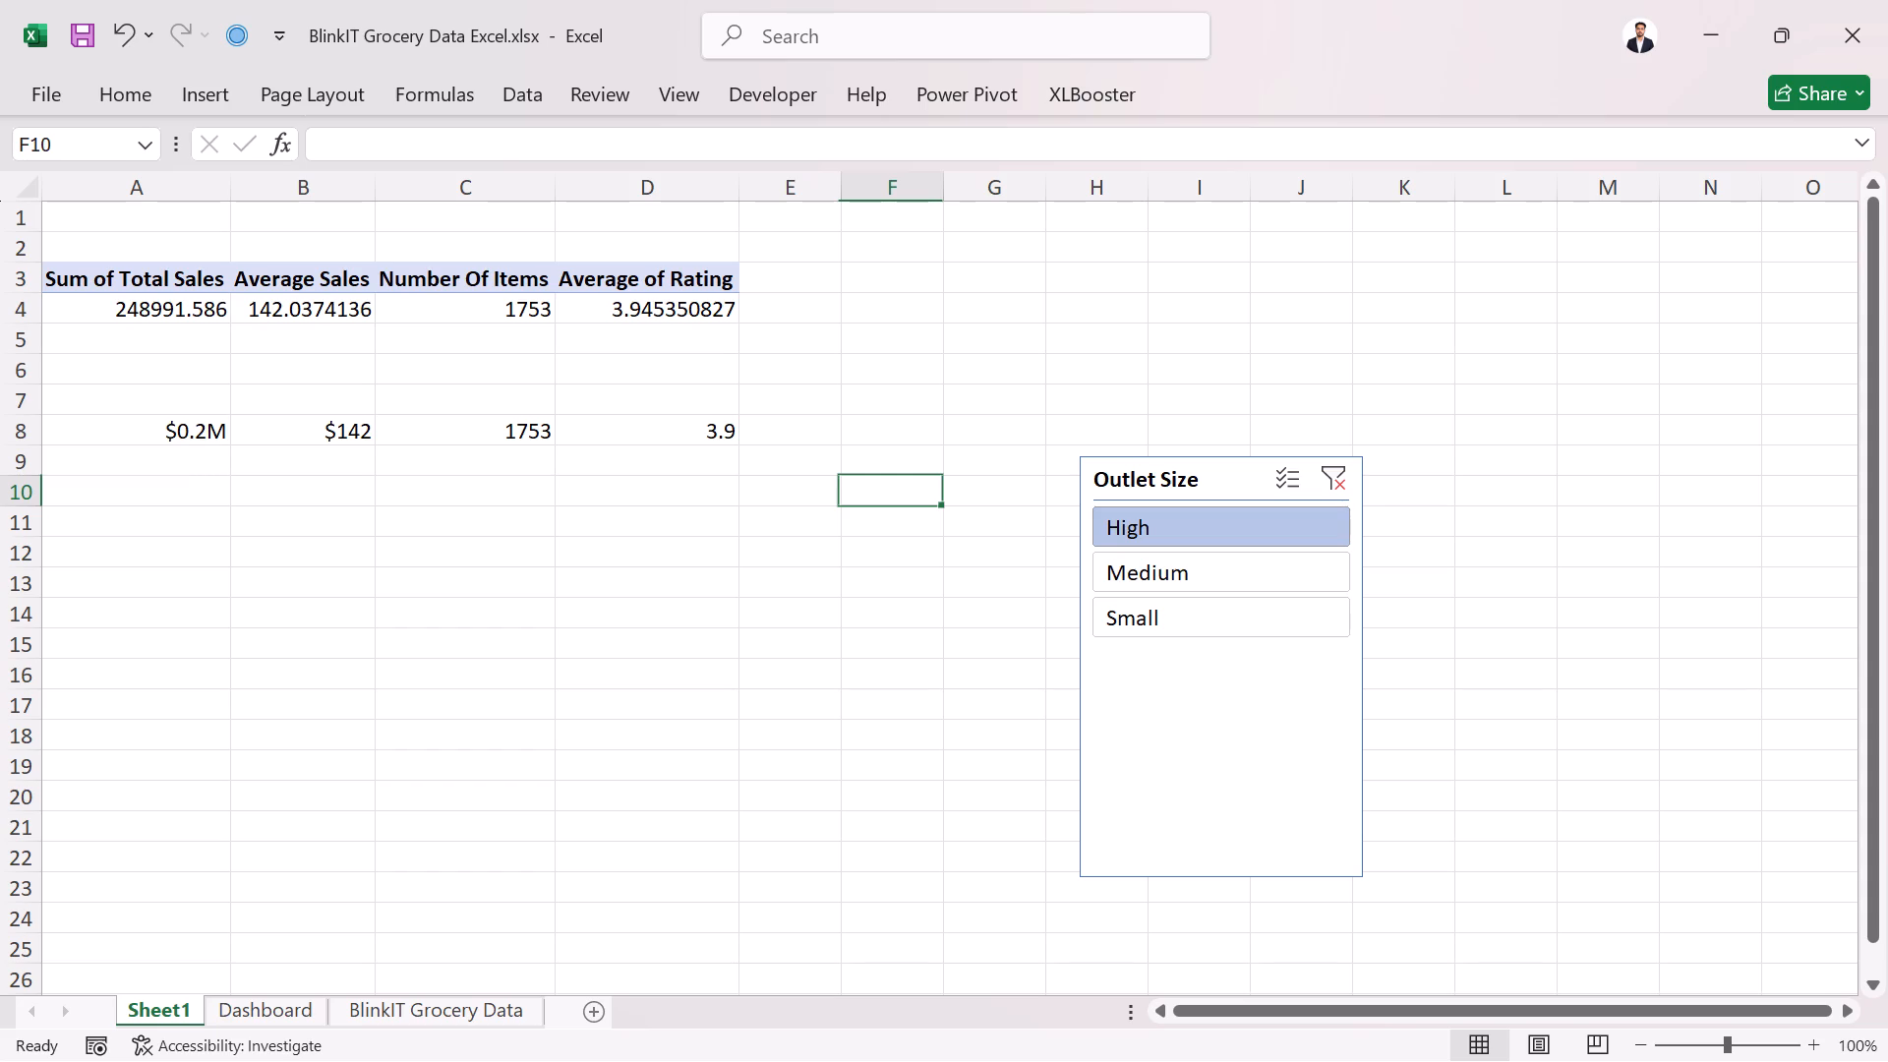
Enter the label "Total Sales" in cell A7, above the linked total sales figure.
{"action": "double_click", "coordinate": [177, 406]}
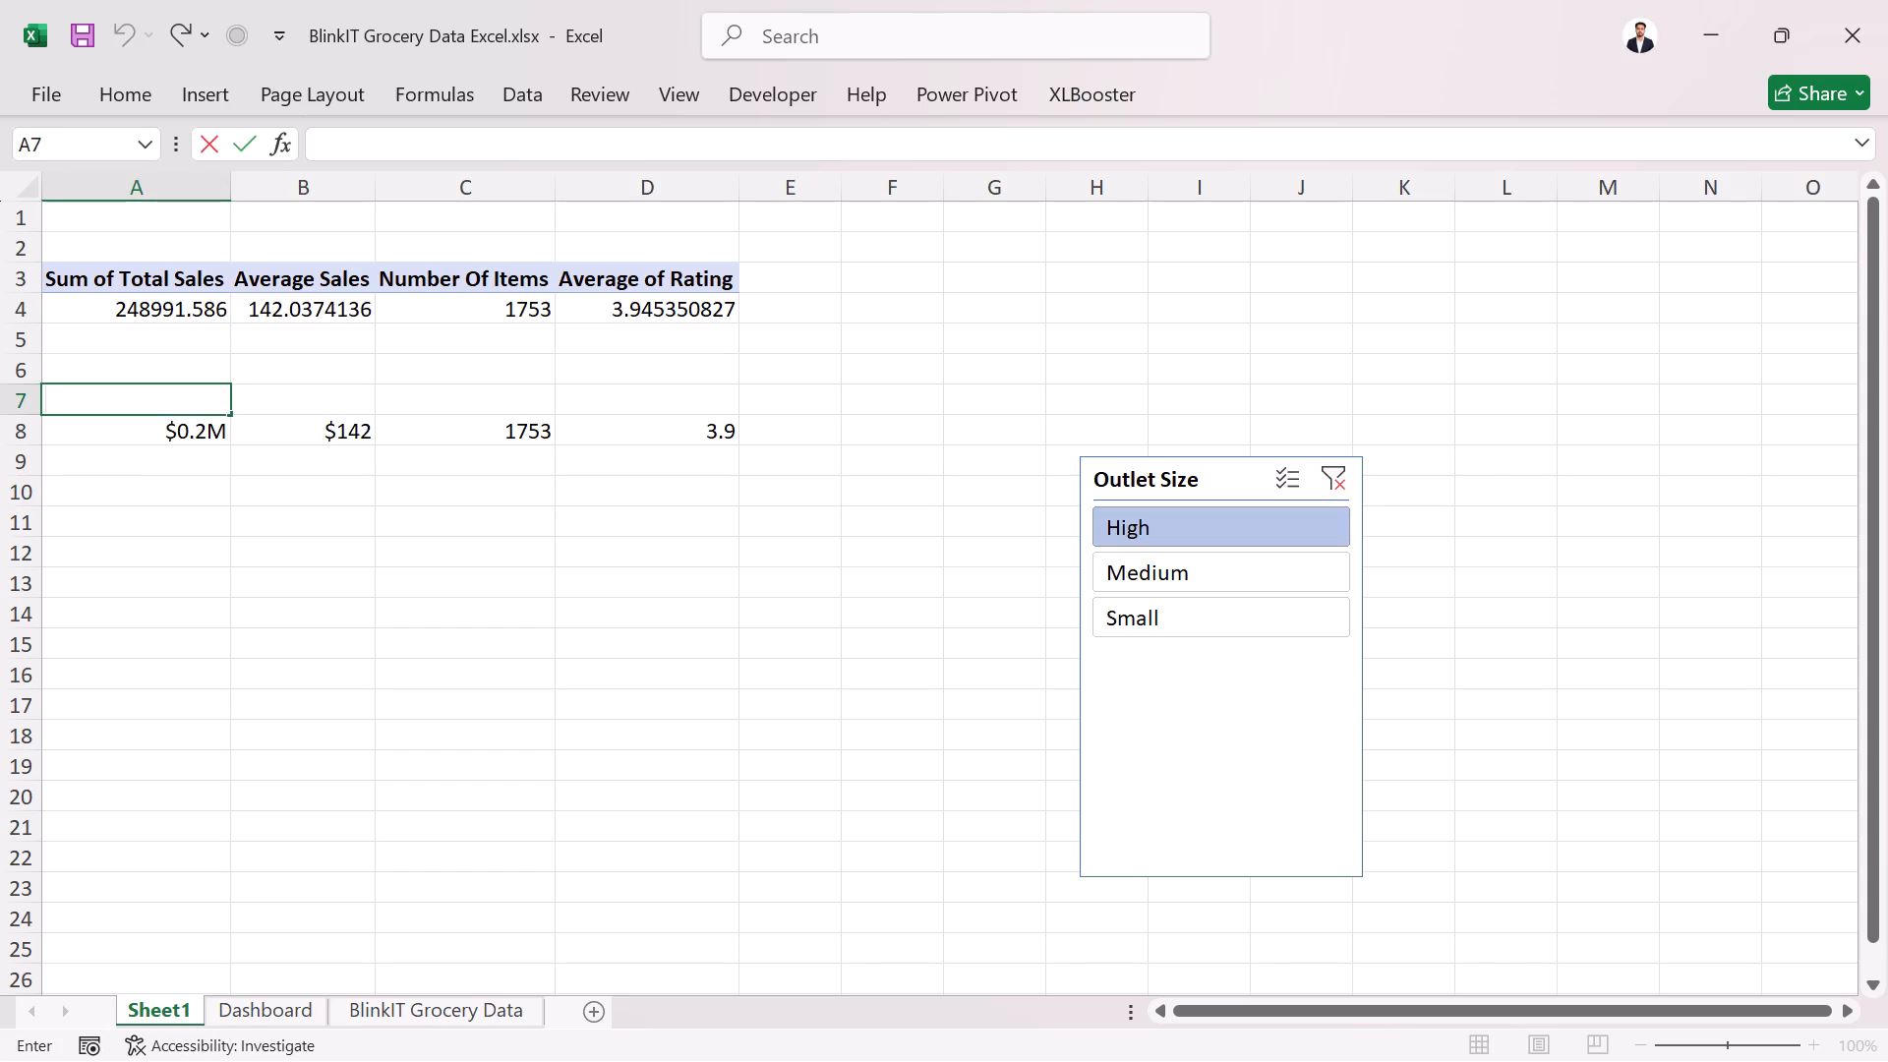
{"action": "type", "text": "Toata"}
{"action": "key", "text": "BackSpace"}
{"action": "key", "text": "BackSpace"}
{"action": "key", "text": "BackSpace"}
{"action": "type", "text": "ta"}
{"action": "key", "text": "space"}
{"action": "key", "text": "BackSpace"}
{"action": "type", "text": "l aSa"}
{"action": "key", "text": "BackSpace"}
{"action": "key", "text": "BackSpace"}
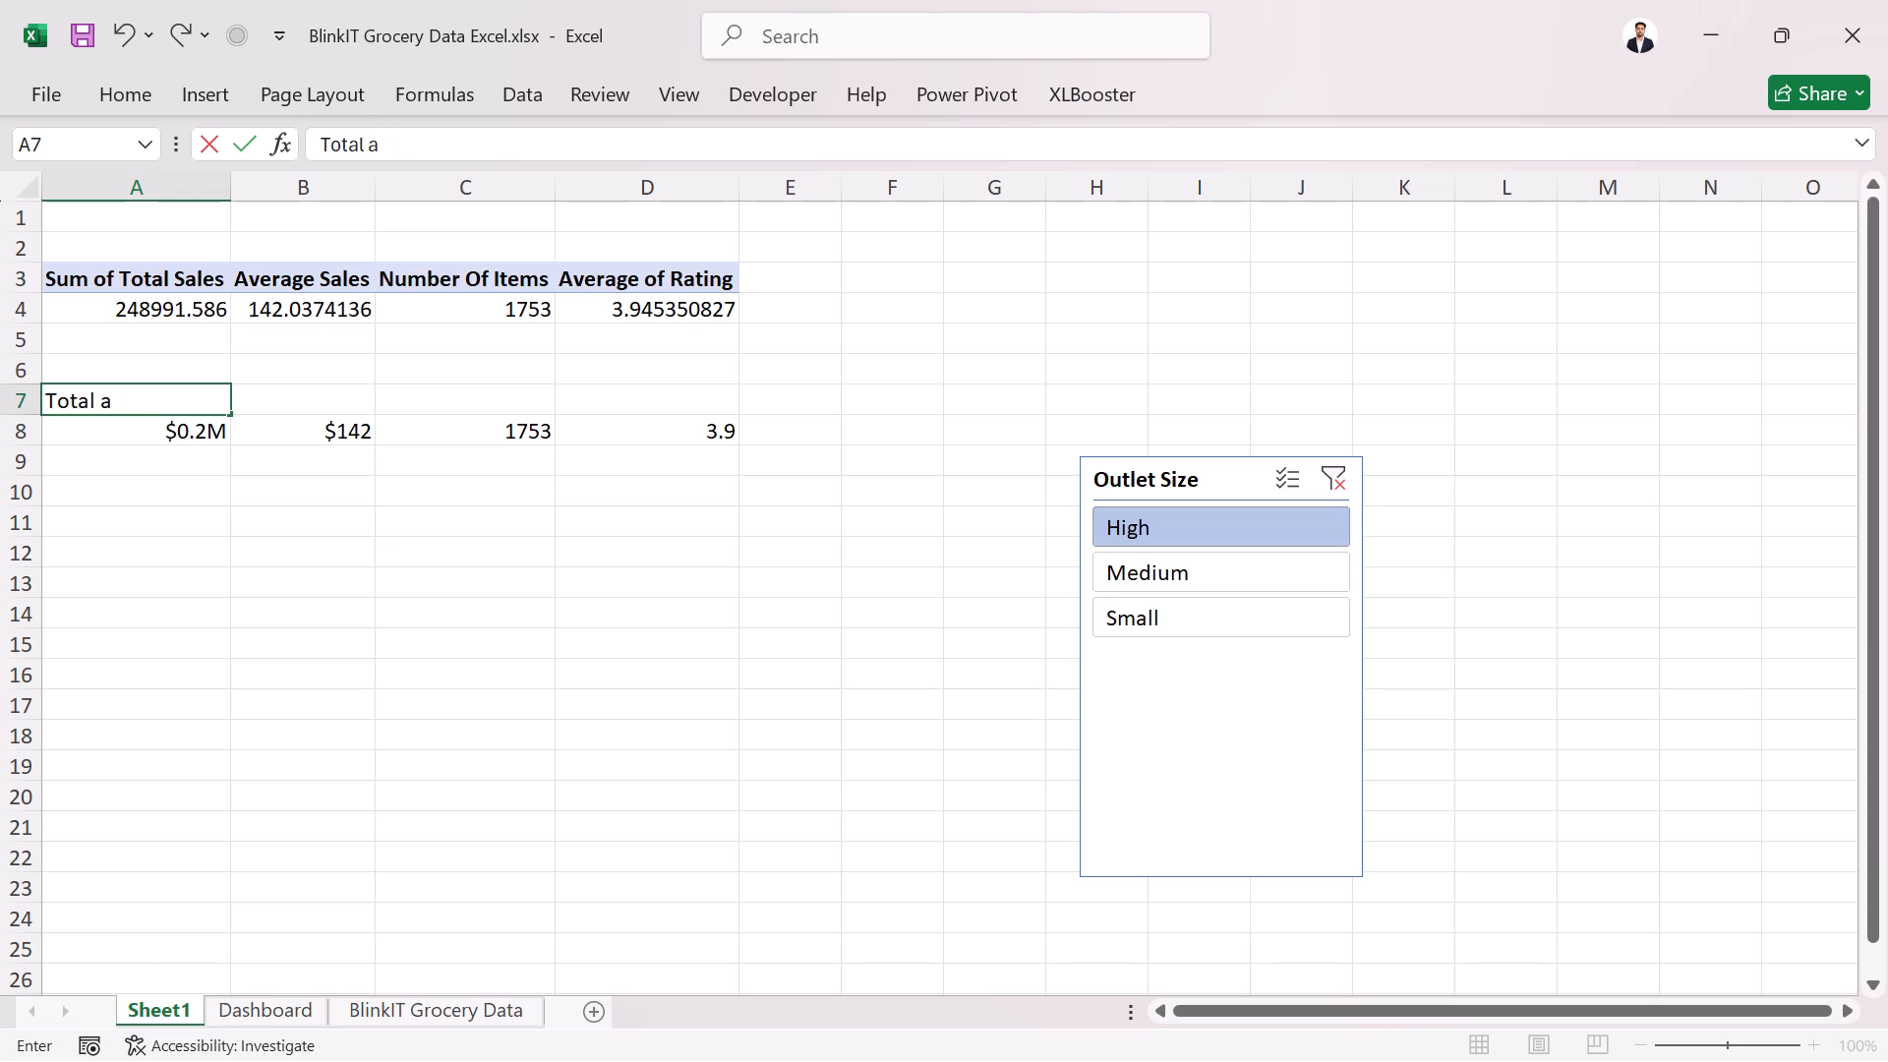
{"action": "key", "text": "BackSpace"}
{"action": "type", "text": "Sales"}
{"action": "key", "text": "space"}
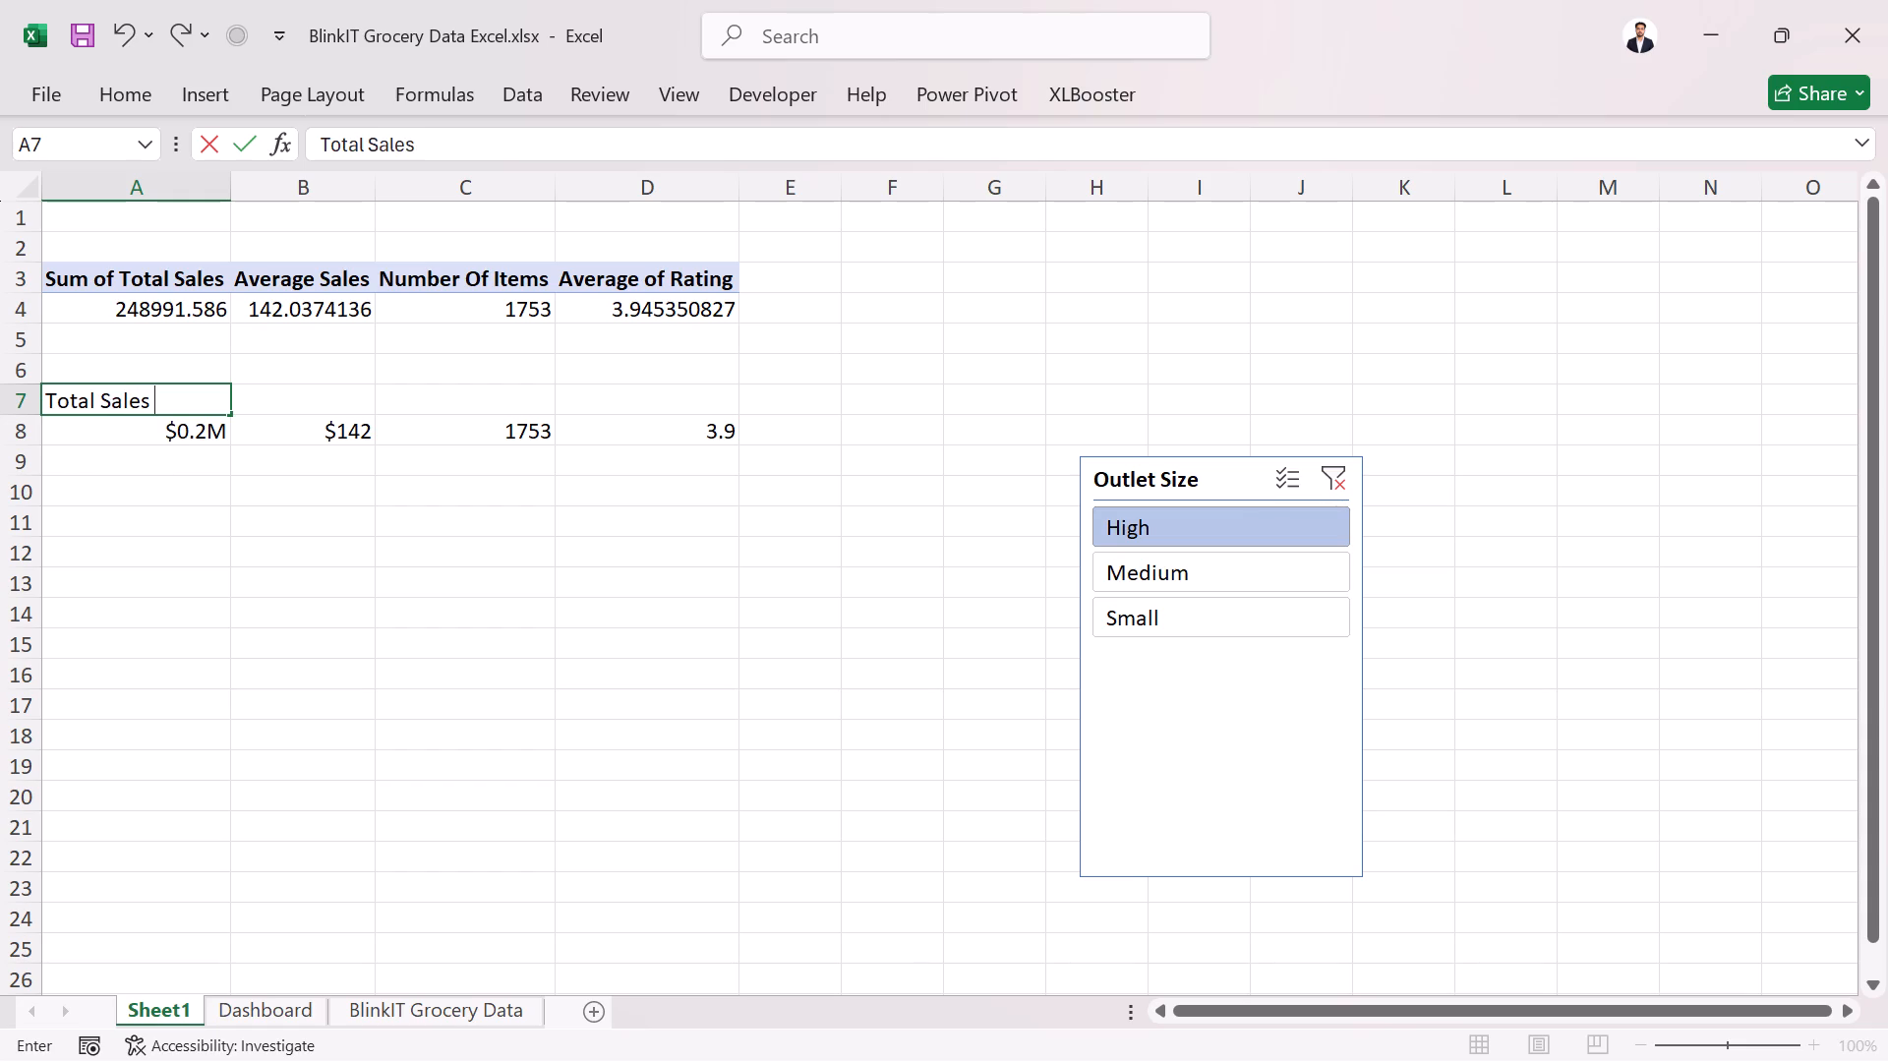
Enter the label "Avg Sales" in cell B7, above the linked average sales figure.
{"action": "left_click_drag", "start_coordinate": [226, 404], "coordinate": [252, 402]}
{"action": "left_click", "coordinate": [252, 402]}
{"action": "double_click", "coordinate": [252, 402]}
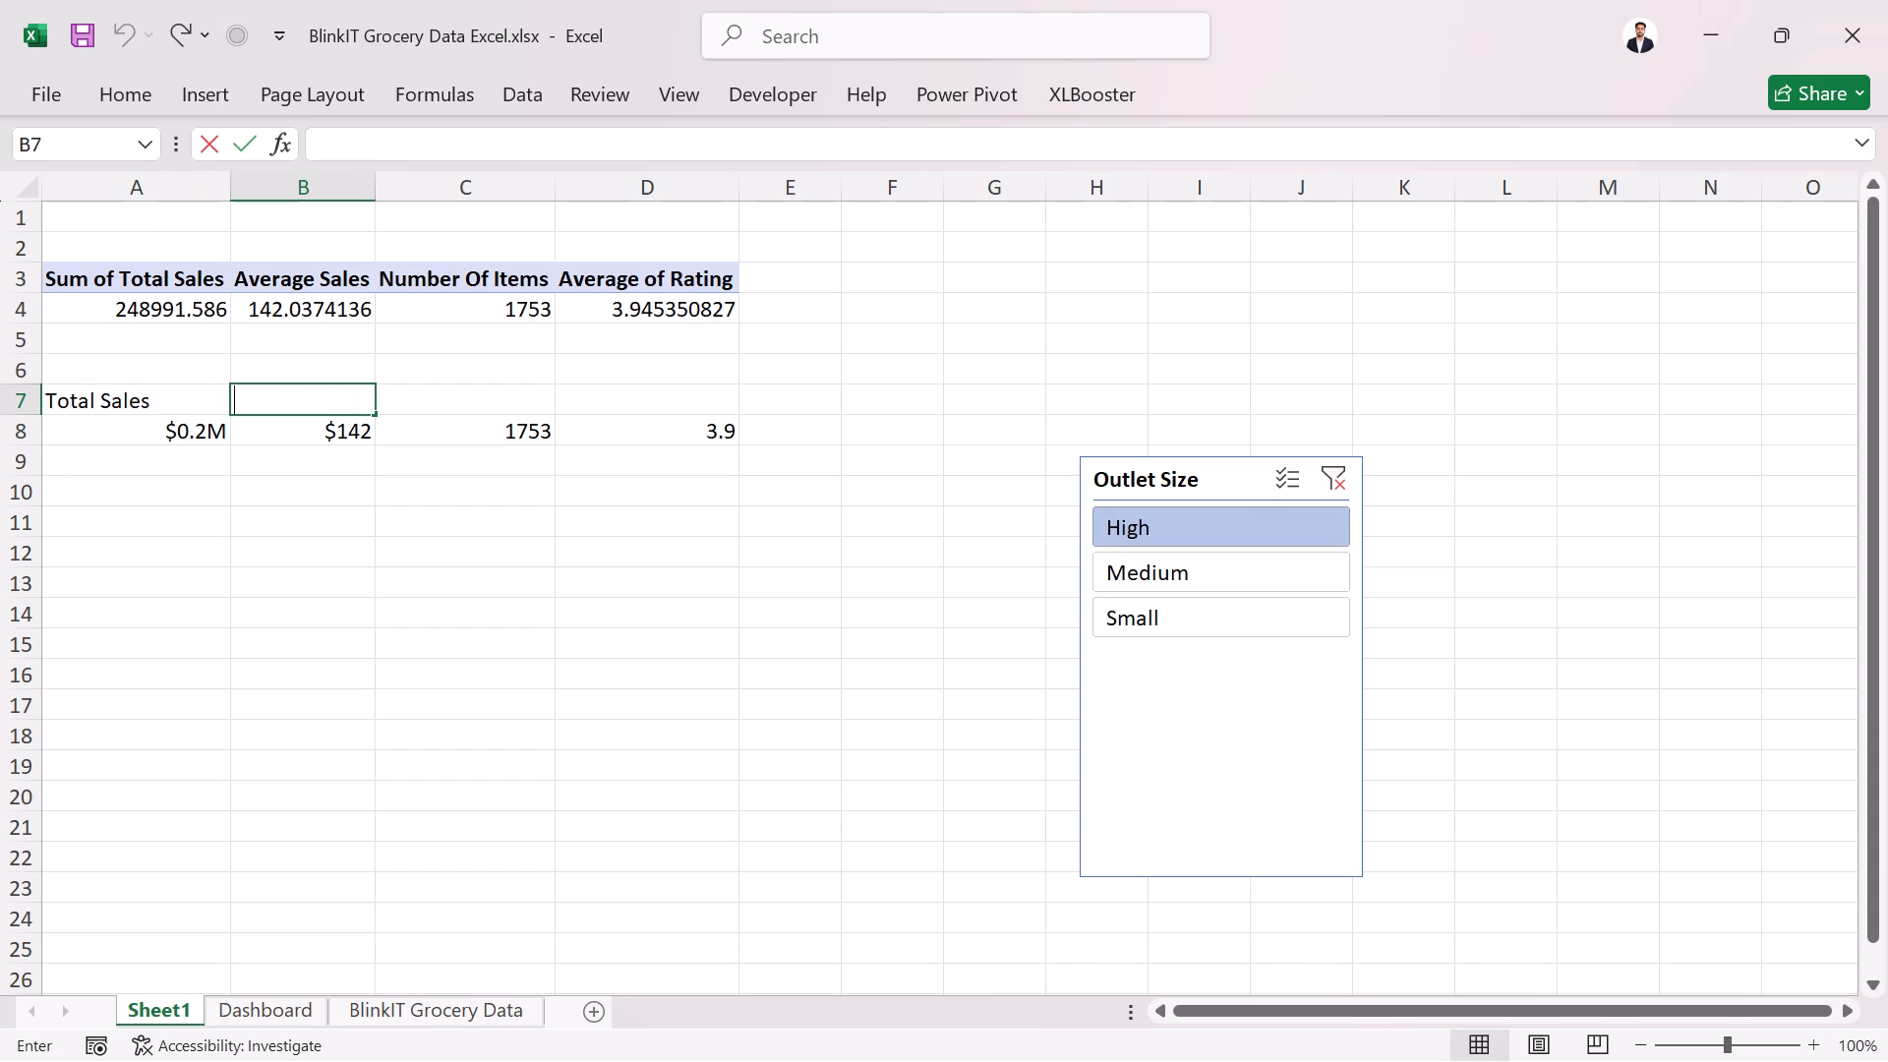
{"action": "type", "text": "Avg Sales"}
Enter the label "No Of Items" in cell C7, above the linked item count.
{"action": "left_click", "coordinate": [423, 398]}
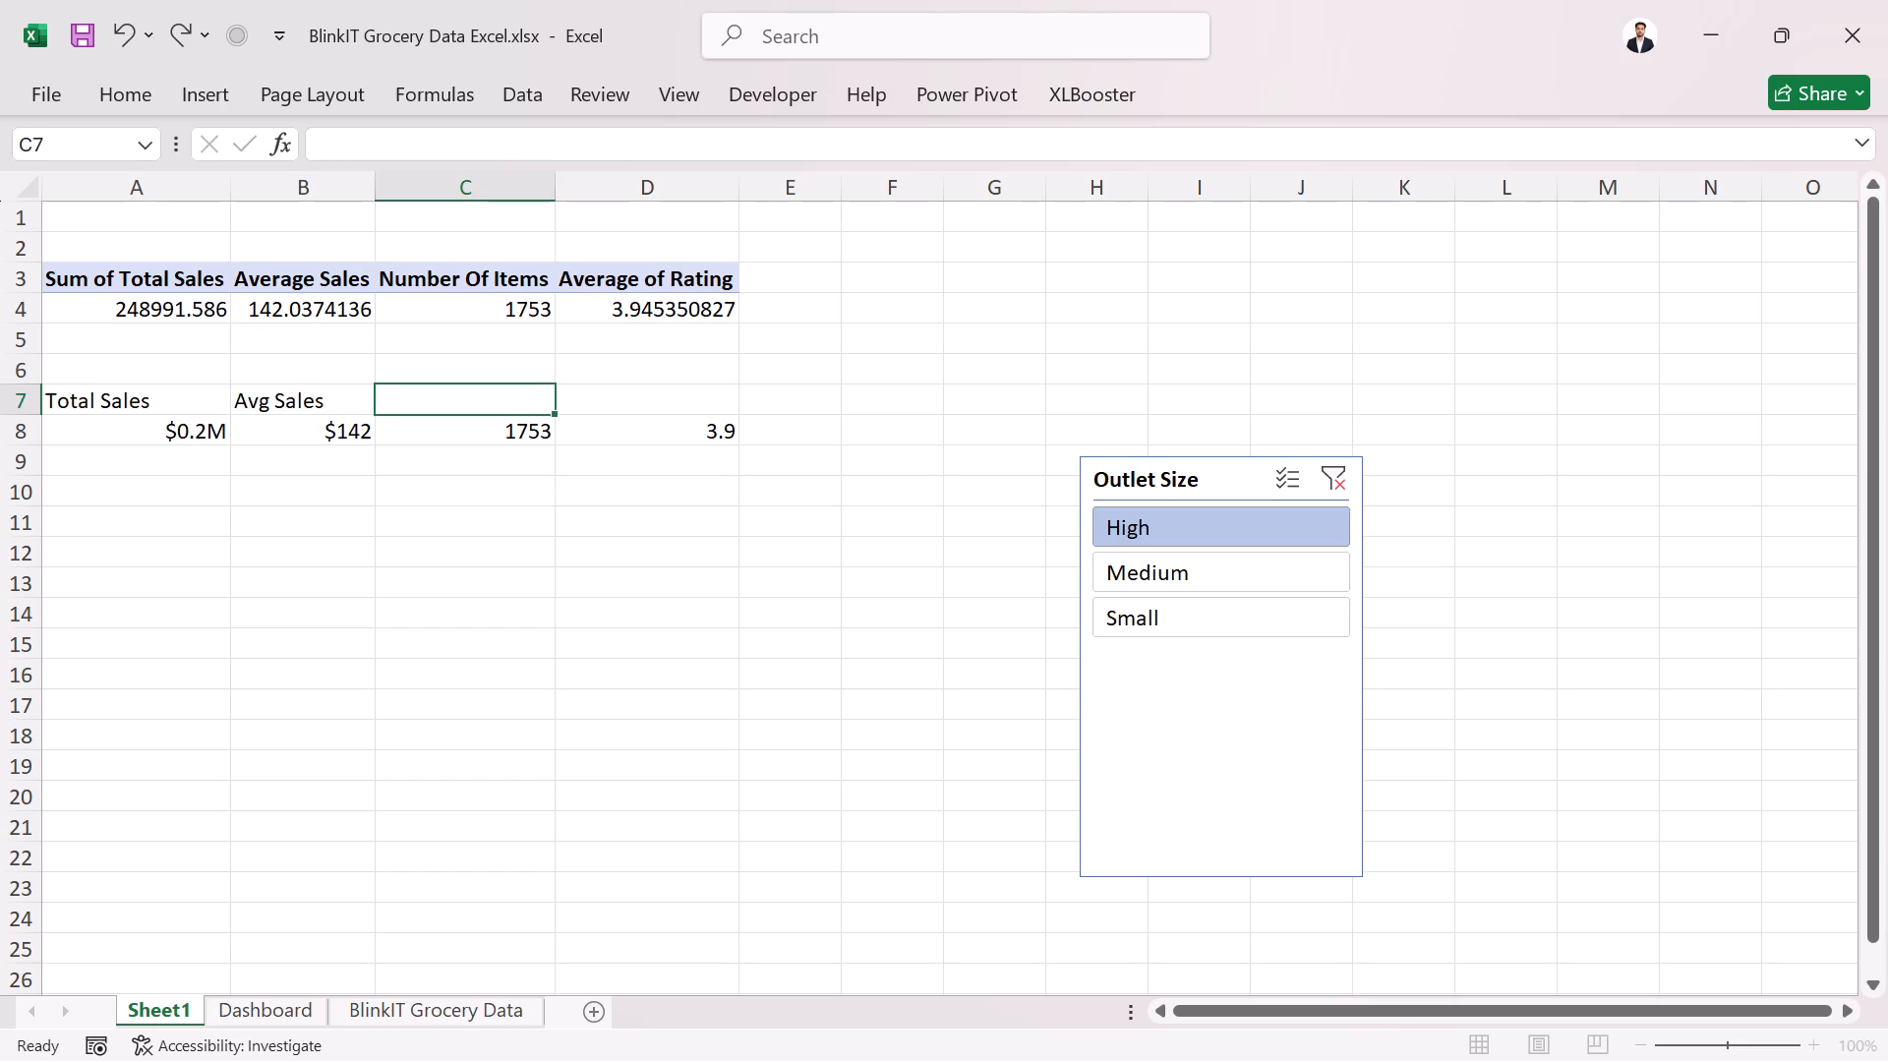
{"action": "type", "text": "No o"}
{"action": "key", "text": "BackSpace"}
{"action": "type", "text": "Of"}
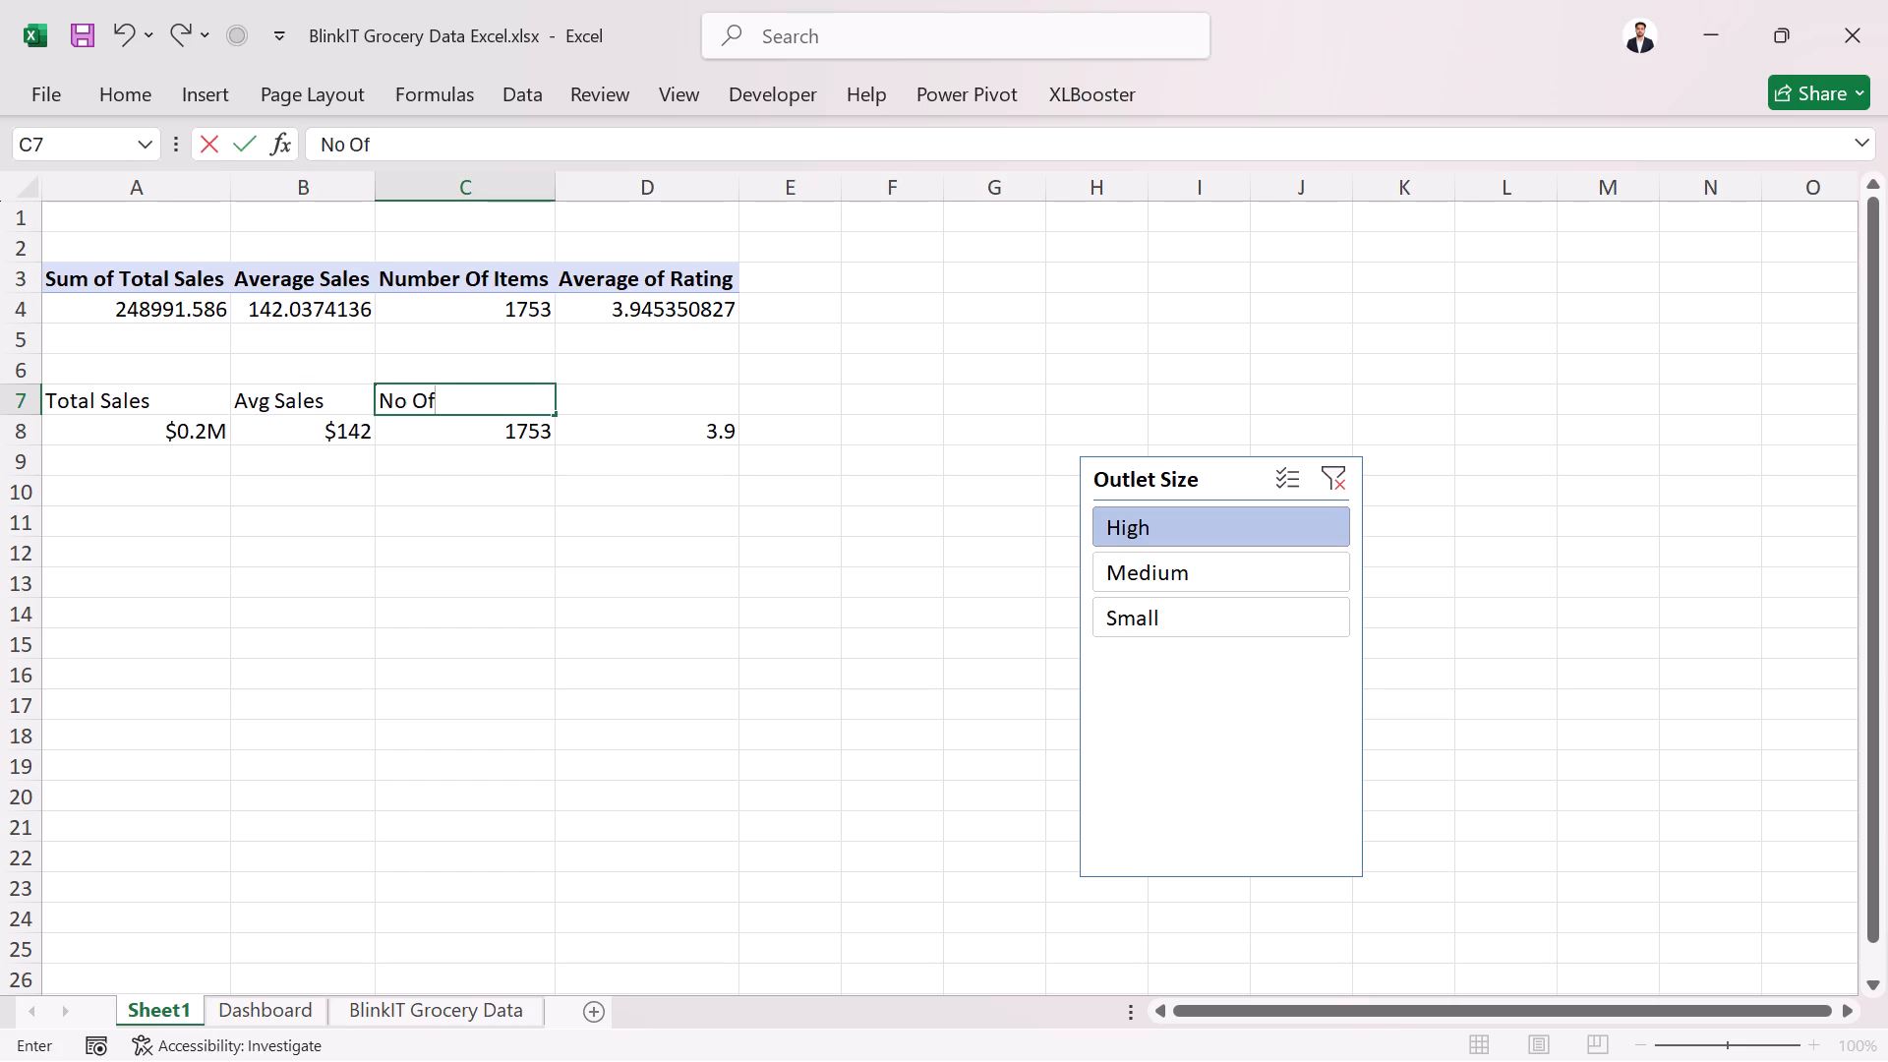
{"action": "key", "text": "space"}
{"action": "type", "text": "Items"}
{"action": "key", "text": "space"}
Enter the label "Avg Rating" in cell D7, above the linked rating figure.
{"action": "left_click", "coordinate": [627, 390]}
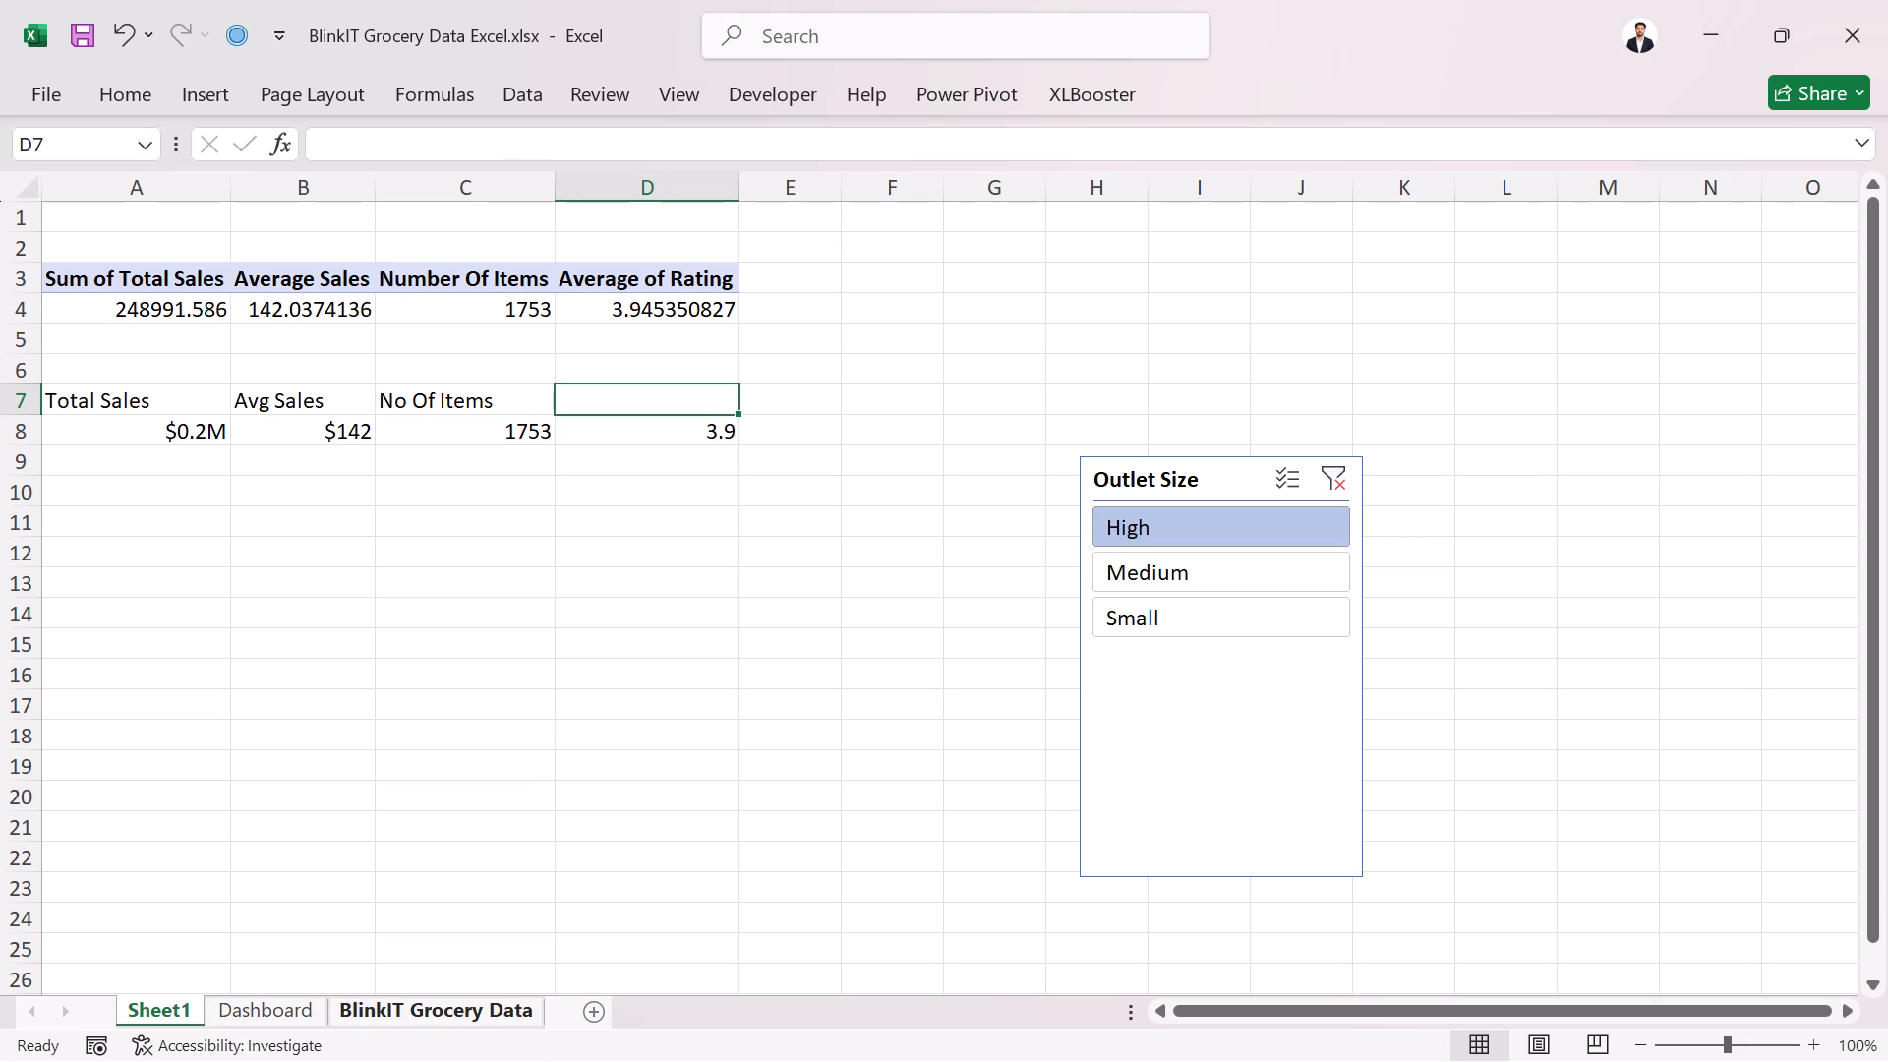
{"action": "type", "text": "Avg E"}
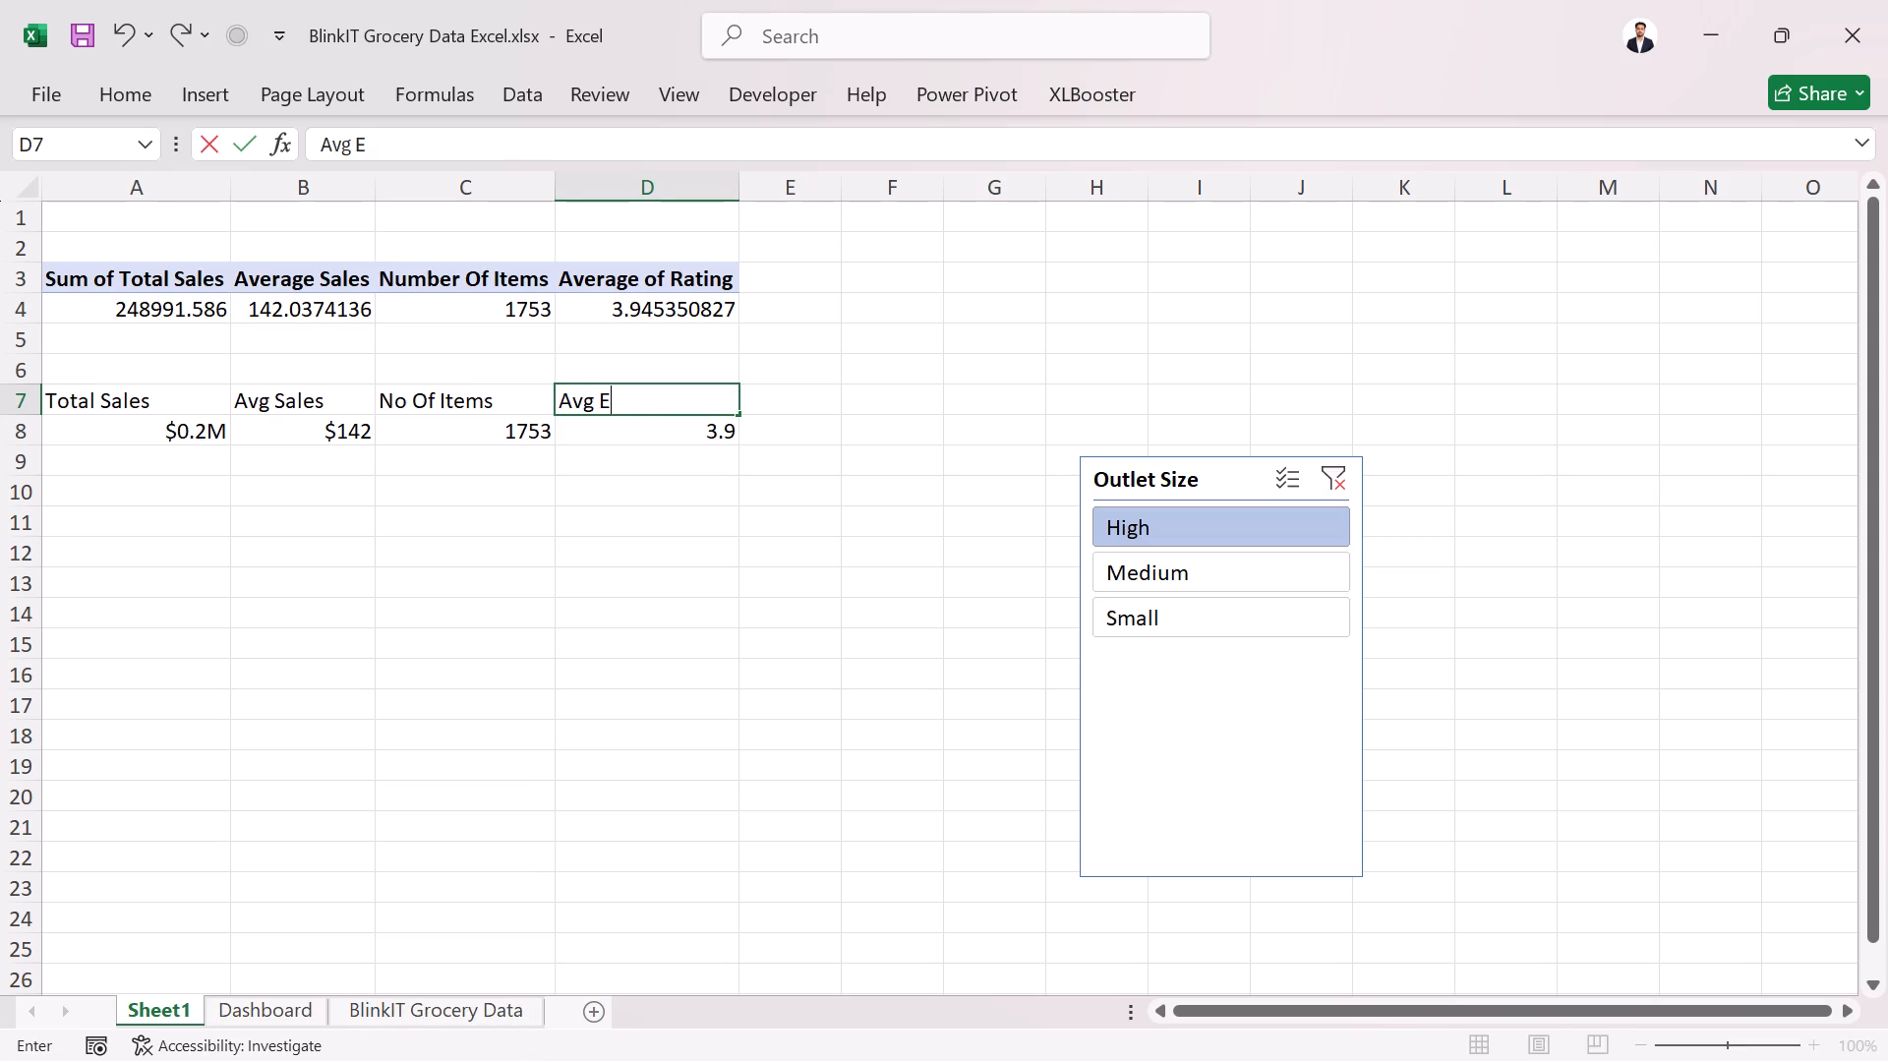
{"action": "key", "text": "BackSpace"}
{"action": "type", "text": "Rating"}
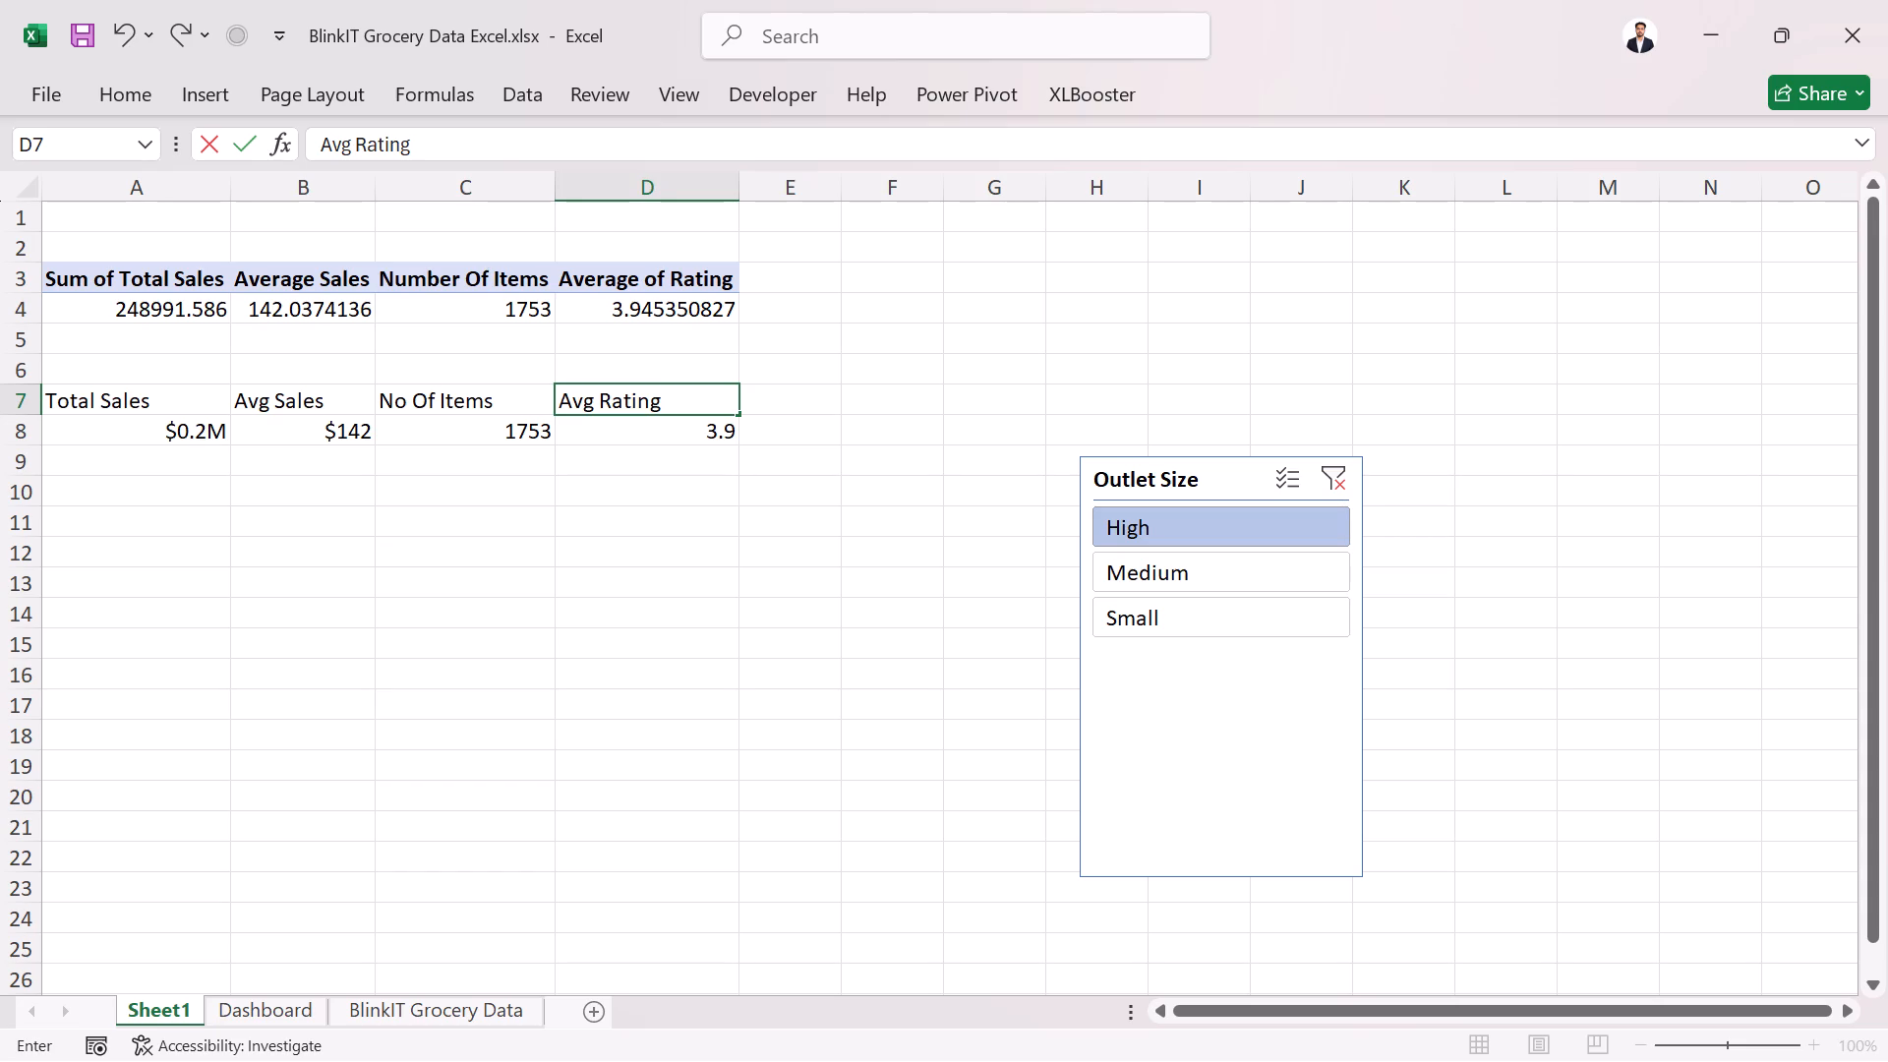
Select the range A2:E9 around the pivot table and labelled KPI figures, and bring up the cell formatting options.
{"action": "left_click_drag", "start_coordinate": [55, 279], "coordinate": [488, 403]}
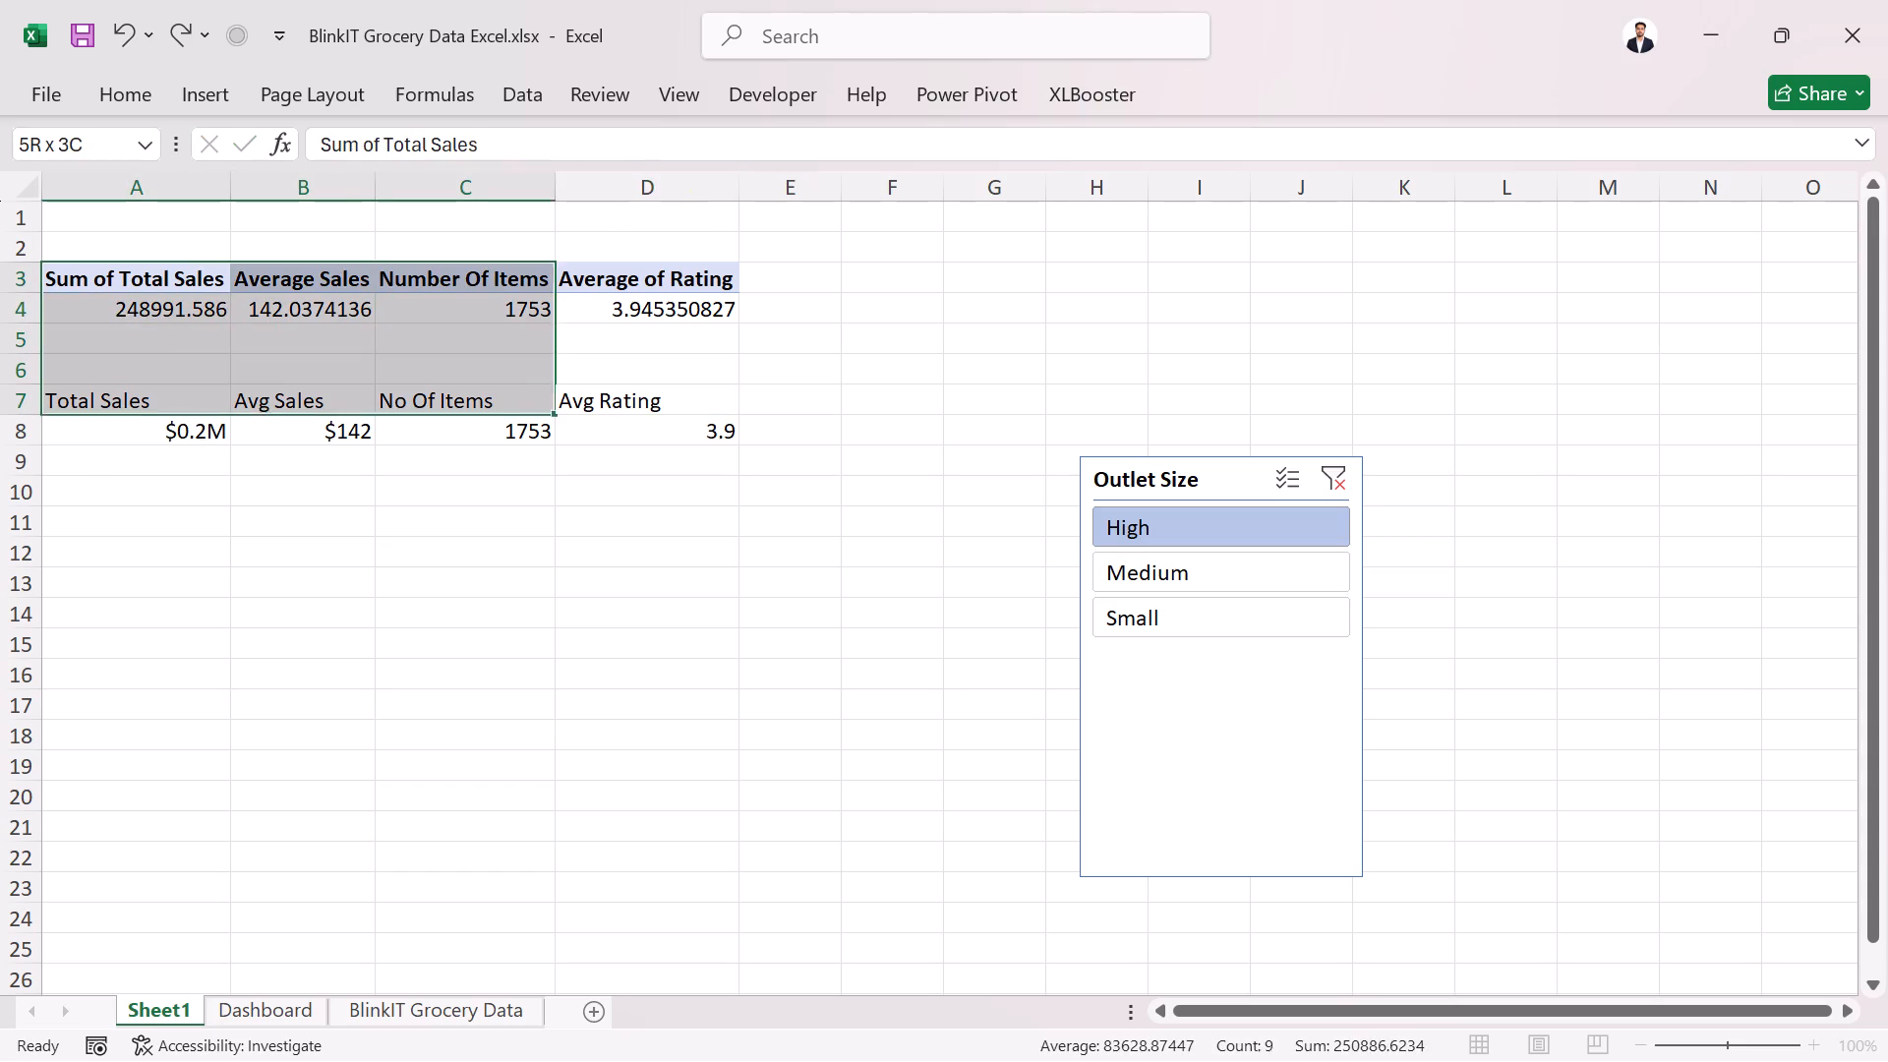
{"action": "left_click_drag", "start_coordinate": [488, 403], "coordinate": [704, 423]}
{"action": "left_click", "coordinate": [98, 256]}
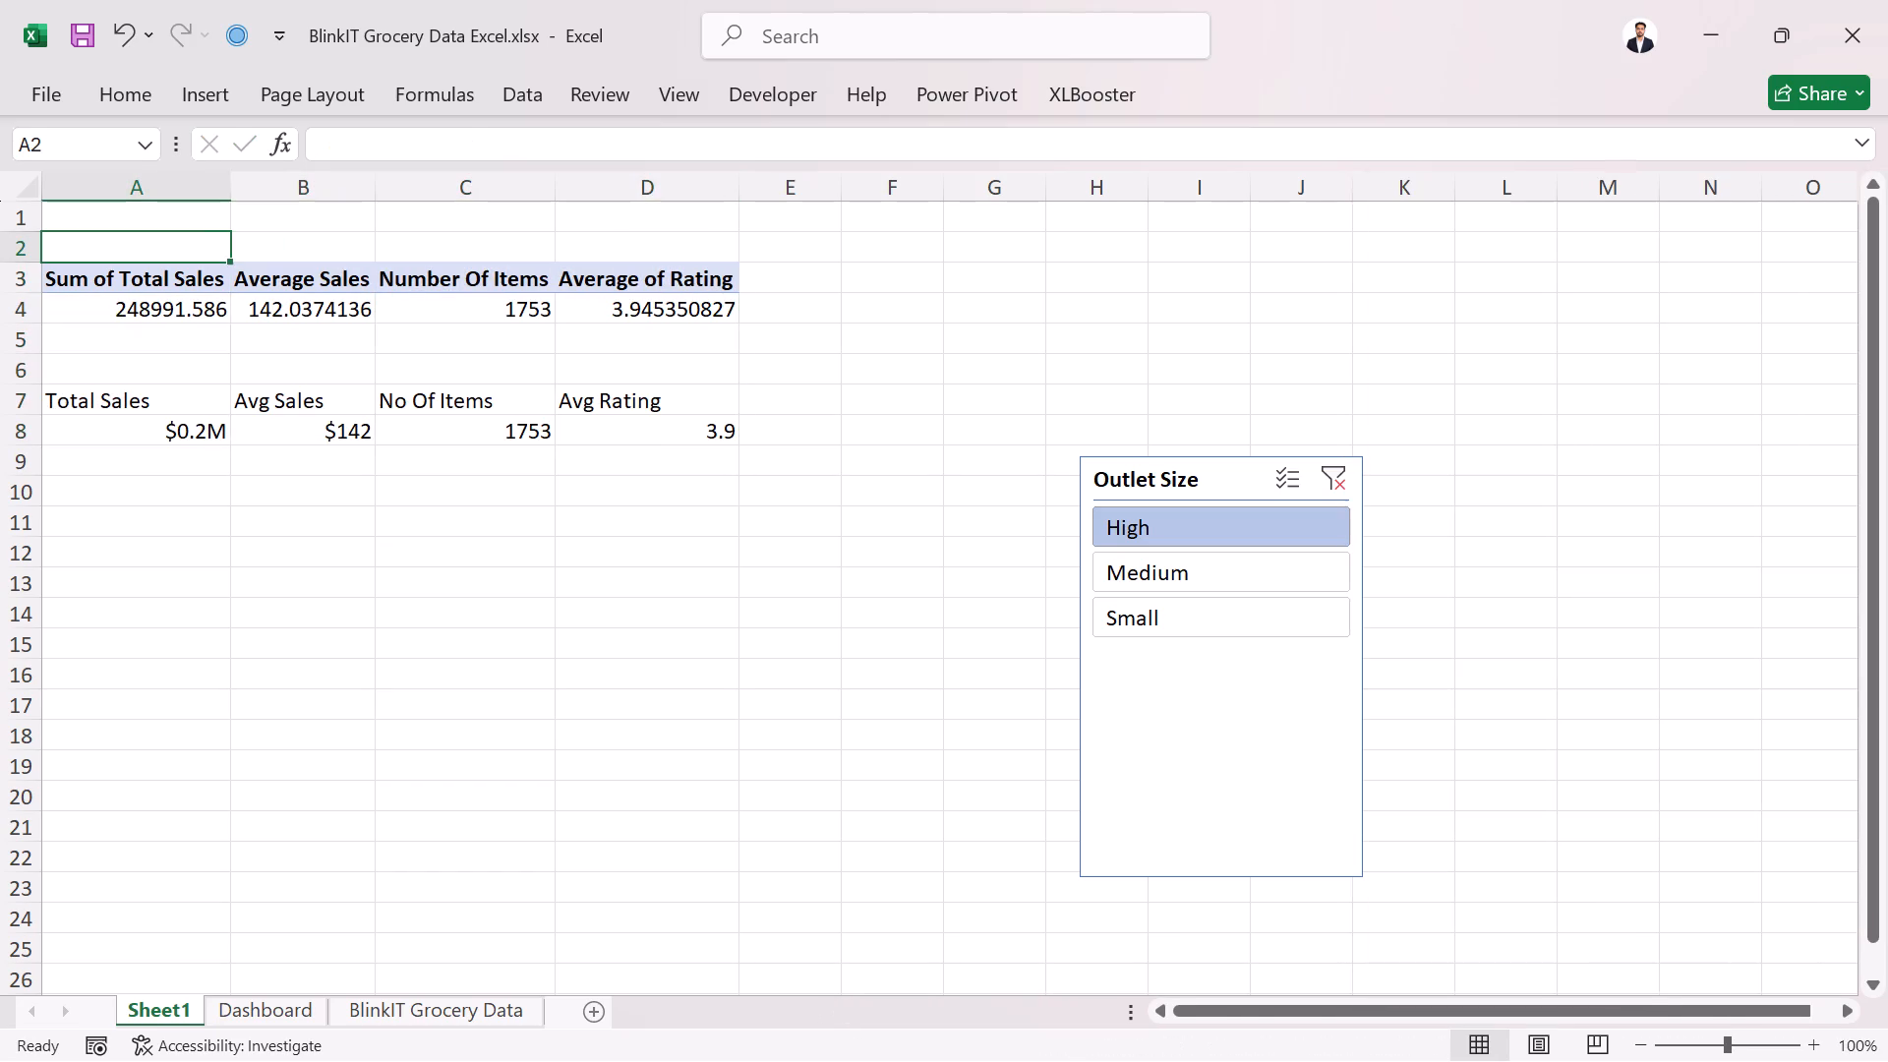
{"action": "left_click_drag", "start_coordinate": [101, 256], "coordinate": [745, 465]}
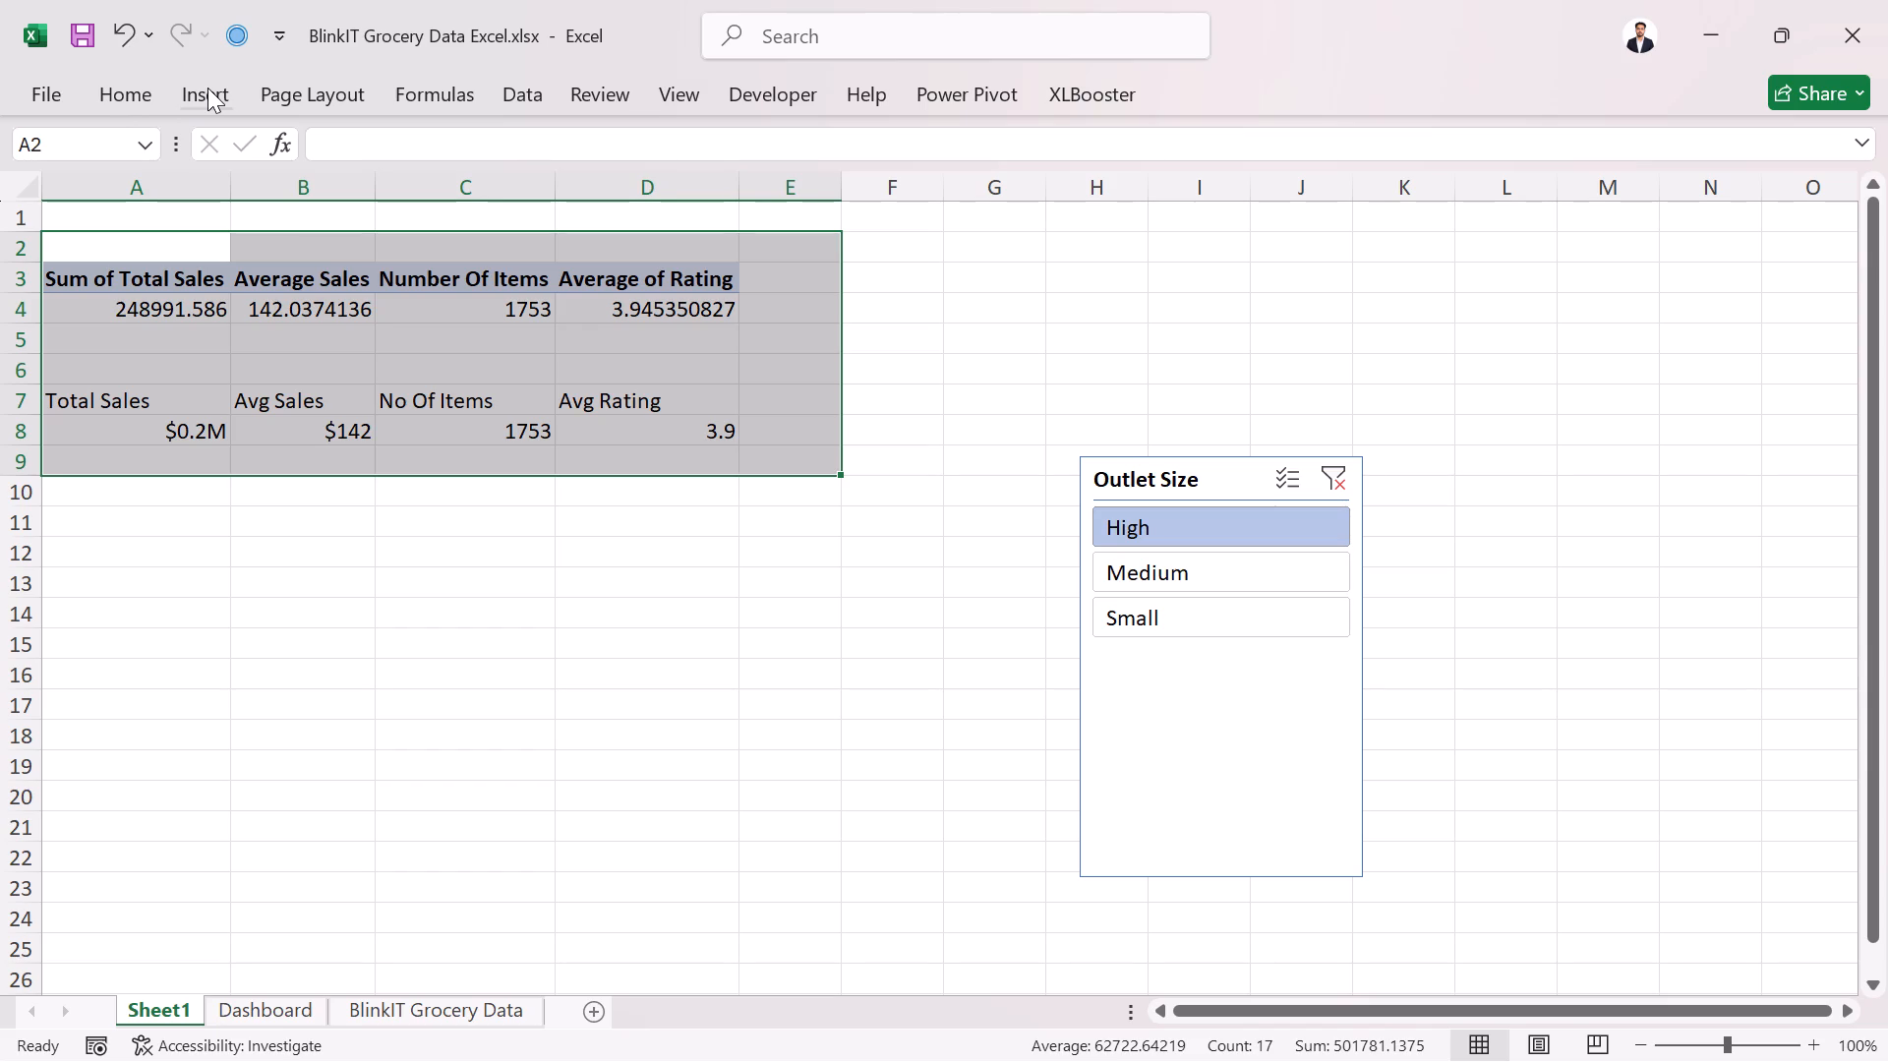
{"action": "left_click", "coordinate": [128, 115]}
{"action": "left_click", "coordinate": [127, 84]}
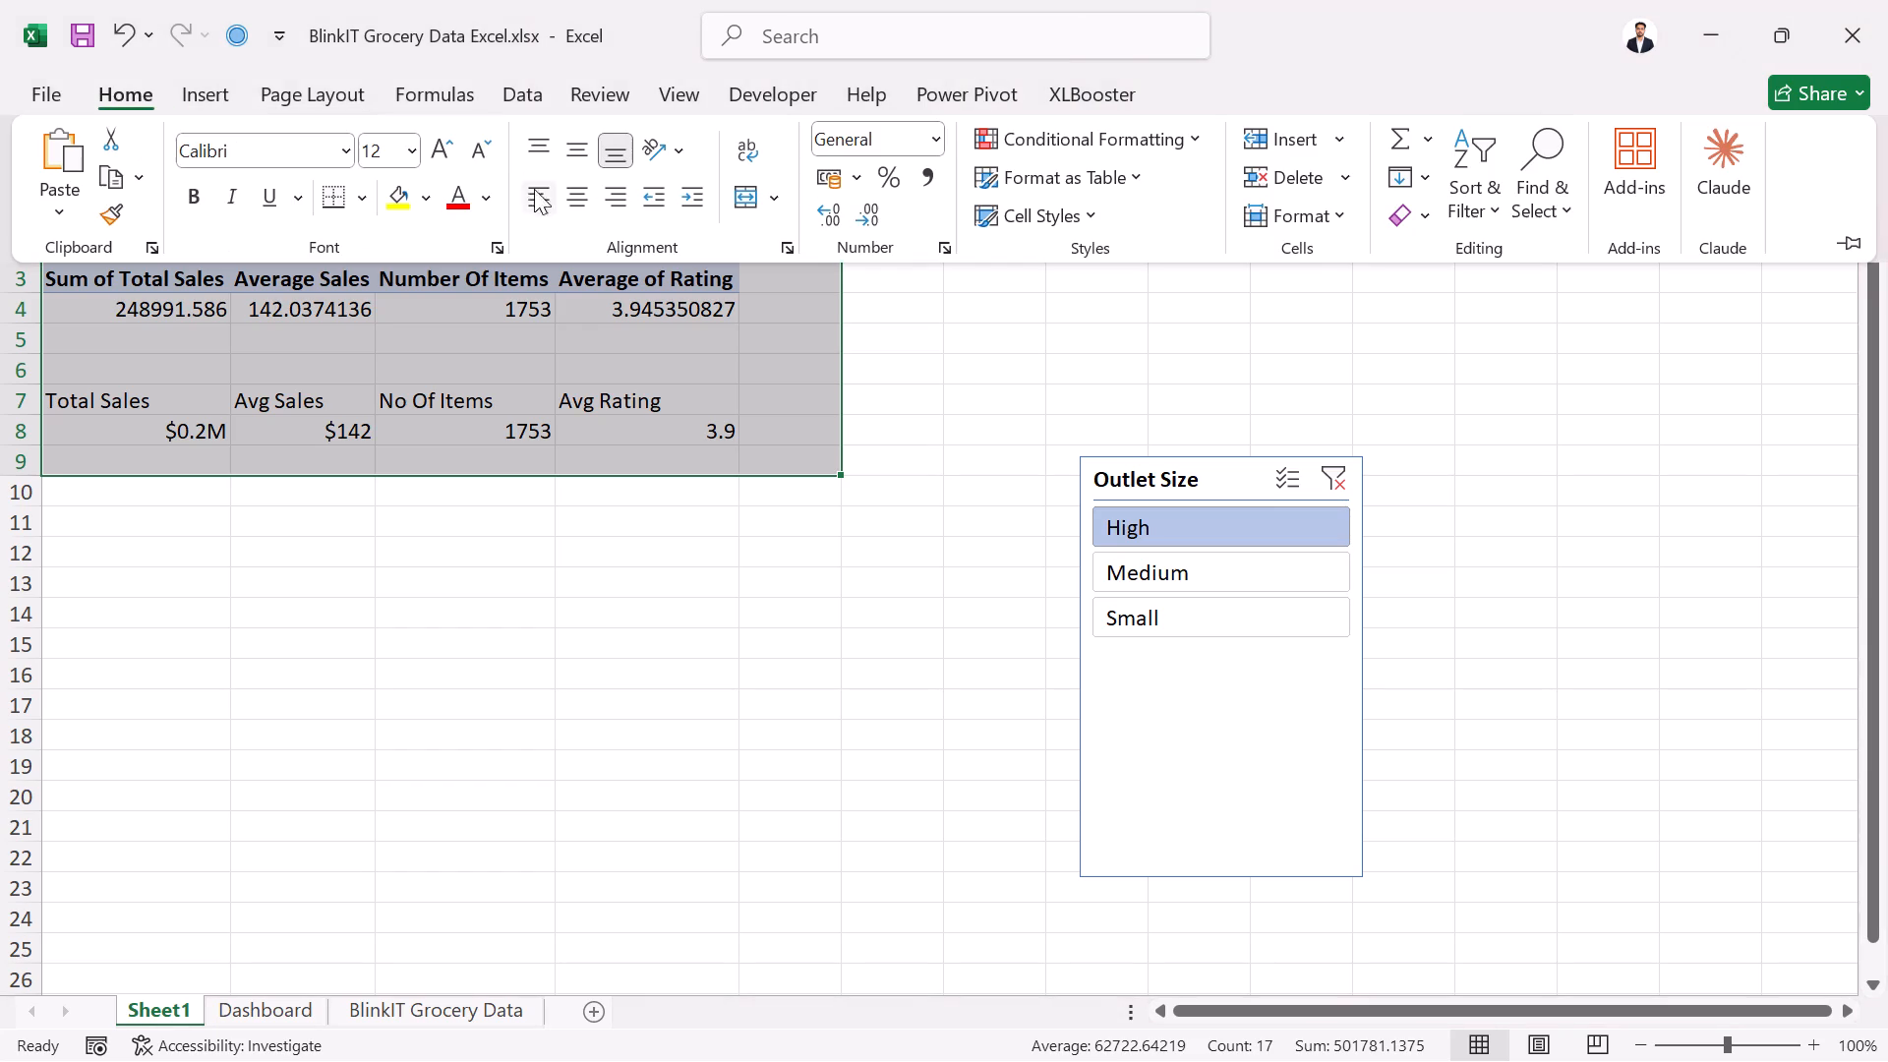
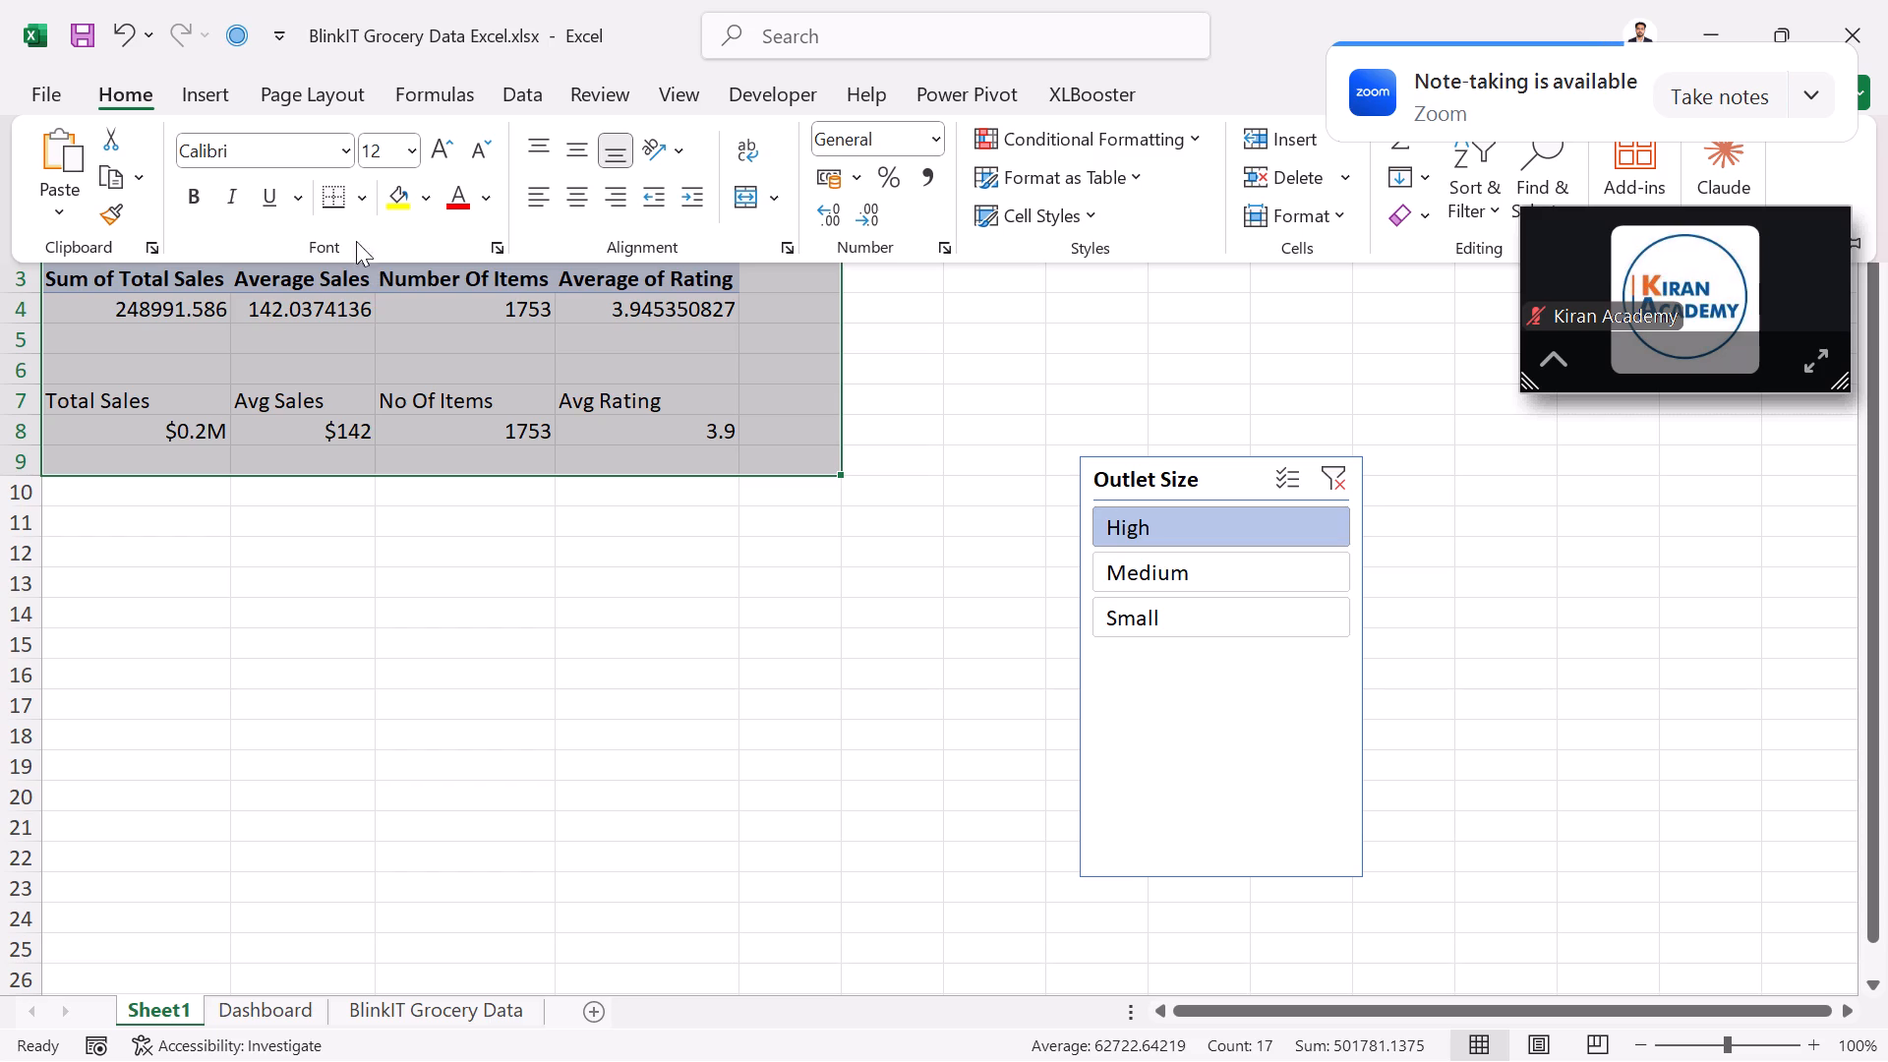
Apply a bottom border to the selected range A2:E9.
{"action": "left_click", "coordinate": [345, 194]}
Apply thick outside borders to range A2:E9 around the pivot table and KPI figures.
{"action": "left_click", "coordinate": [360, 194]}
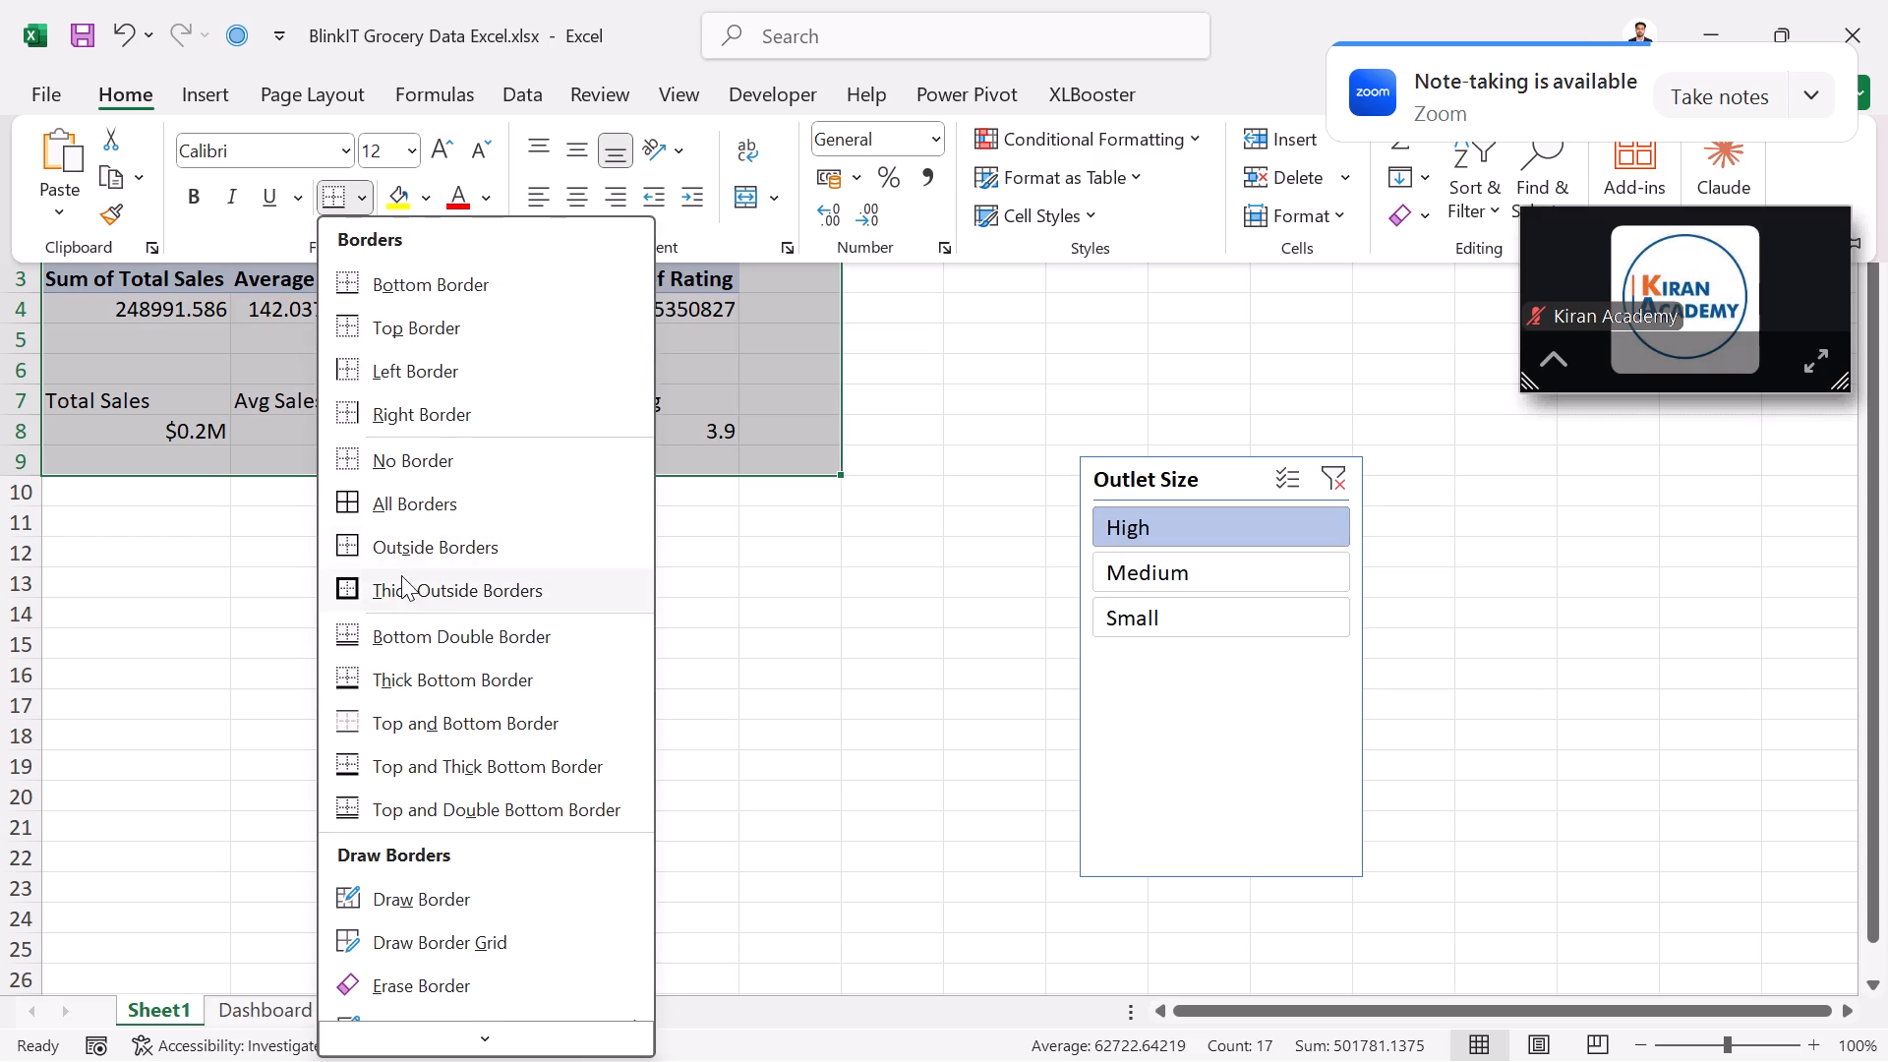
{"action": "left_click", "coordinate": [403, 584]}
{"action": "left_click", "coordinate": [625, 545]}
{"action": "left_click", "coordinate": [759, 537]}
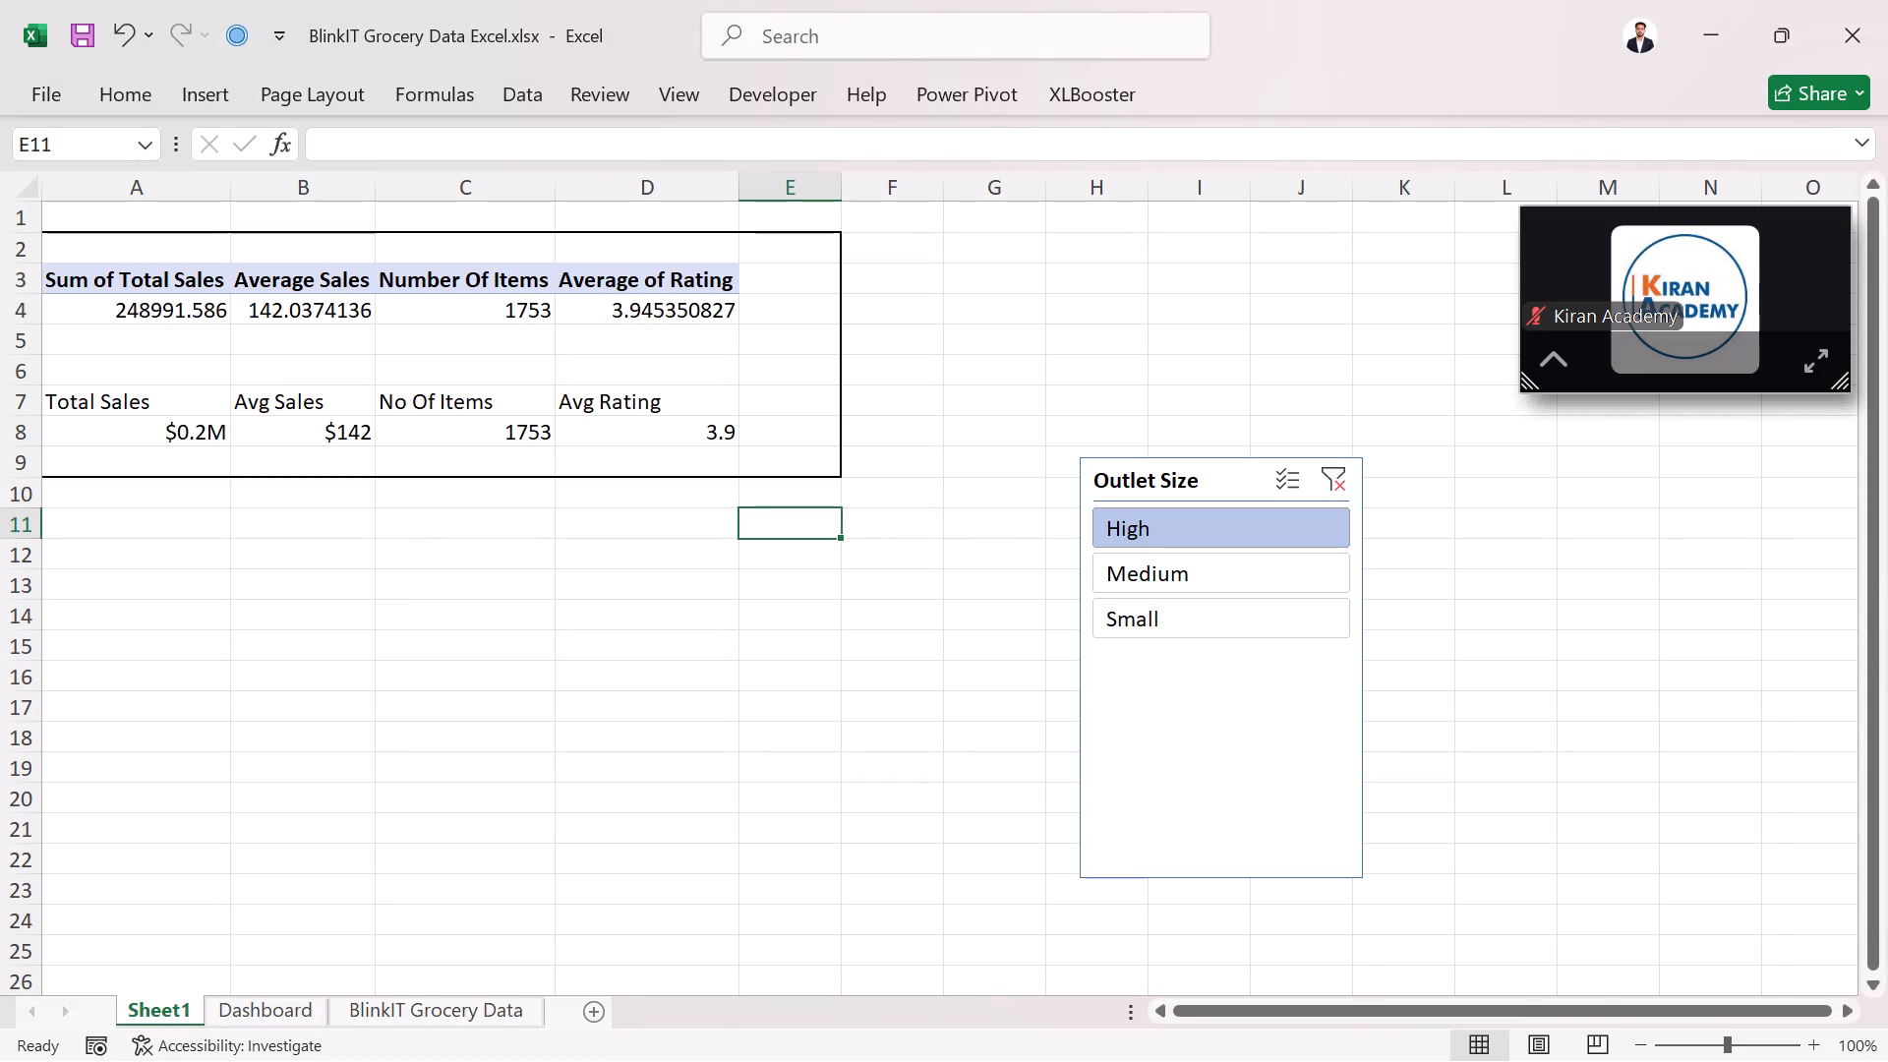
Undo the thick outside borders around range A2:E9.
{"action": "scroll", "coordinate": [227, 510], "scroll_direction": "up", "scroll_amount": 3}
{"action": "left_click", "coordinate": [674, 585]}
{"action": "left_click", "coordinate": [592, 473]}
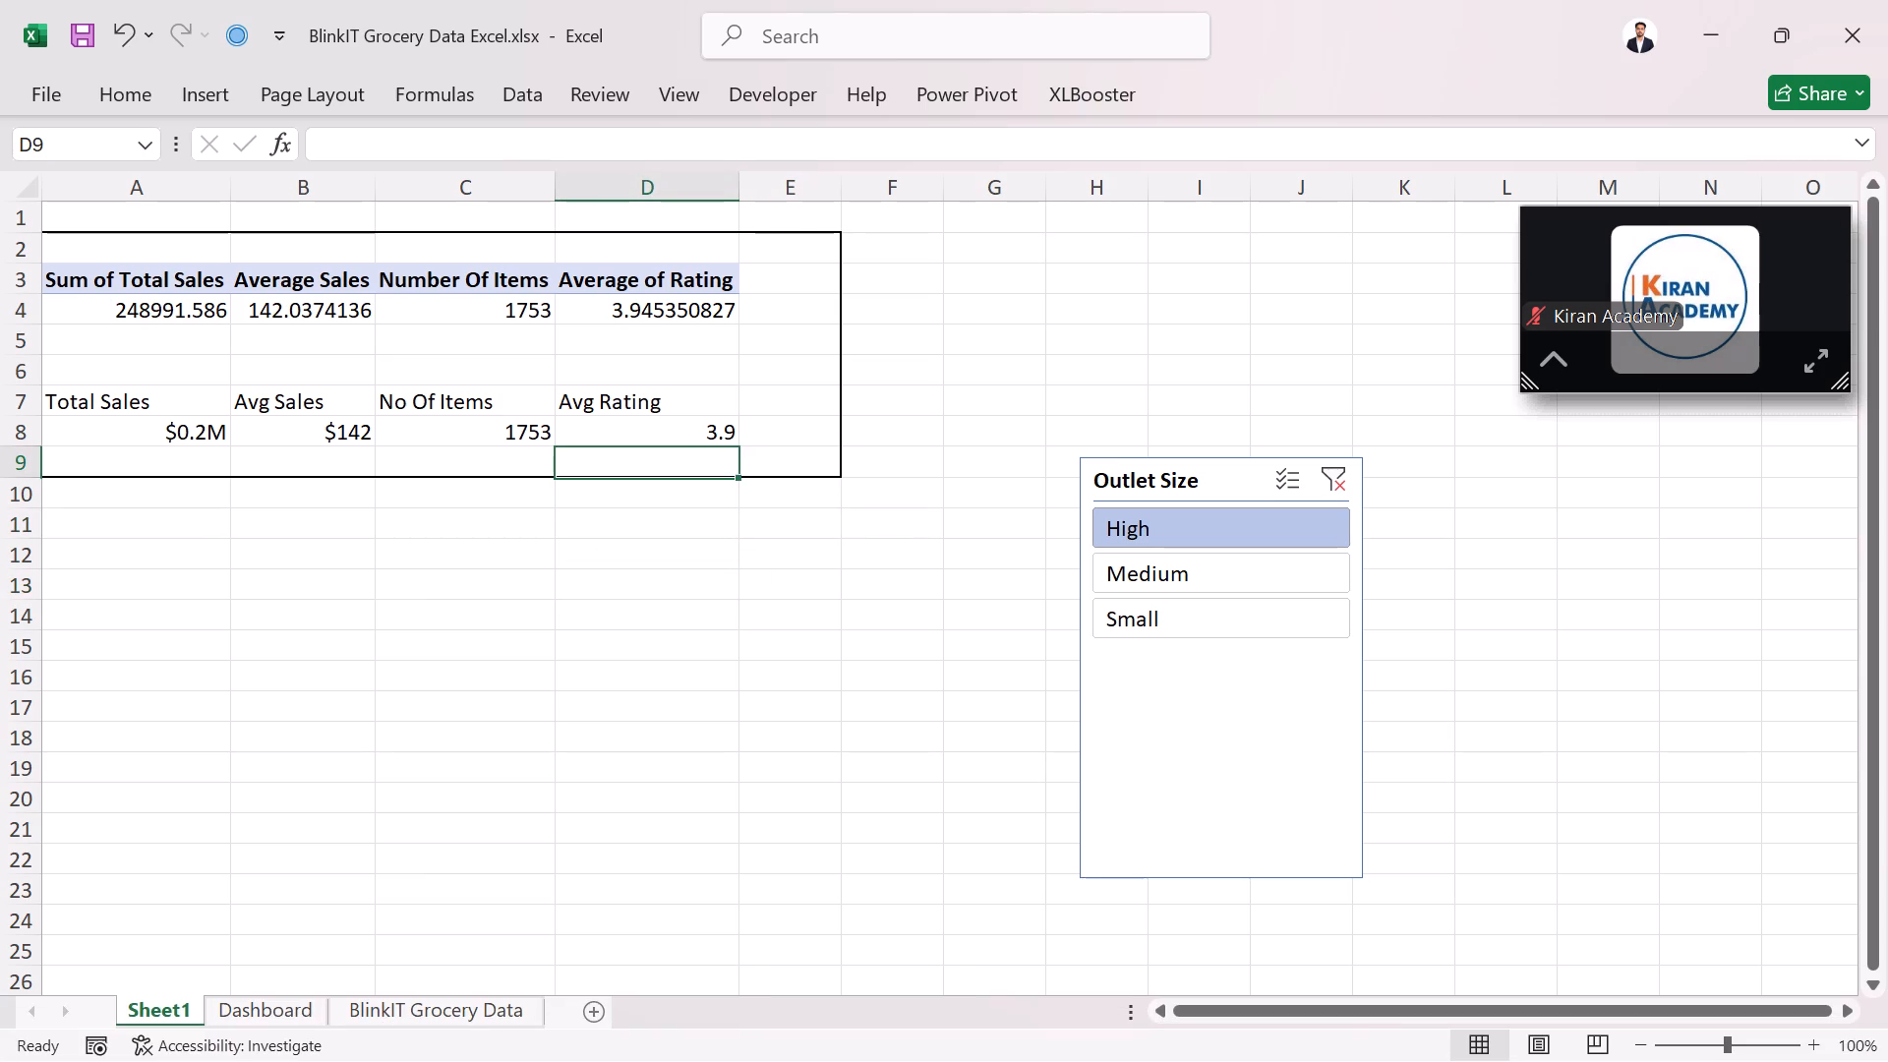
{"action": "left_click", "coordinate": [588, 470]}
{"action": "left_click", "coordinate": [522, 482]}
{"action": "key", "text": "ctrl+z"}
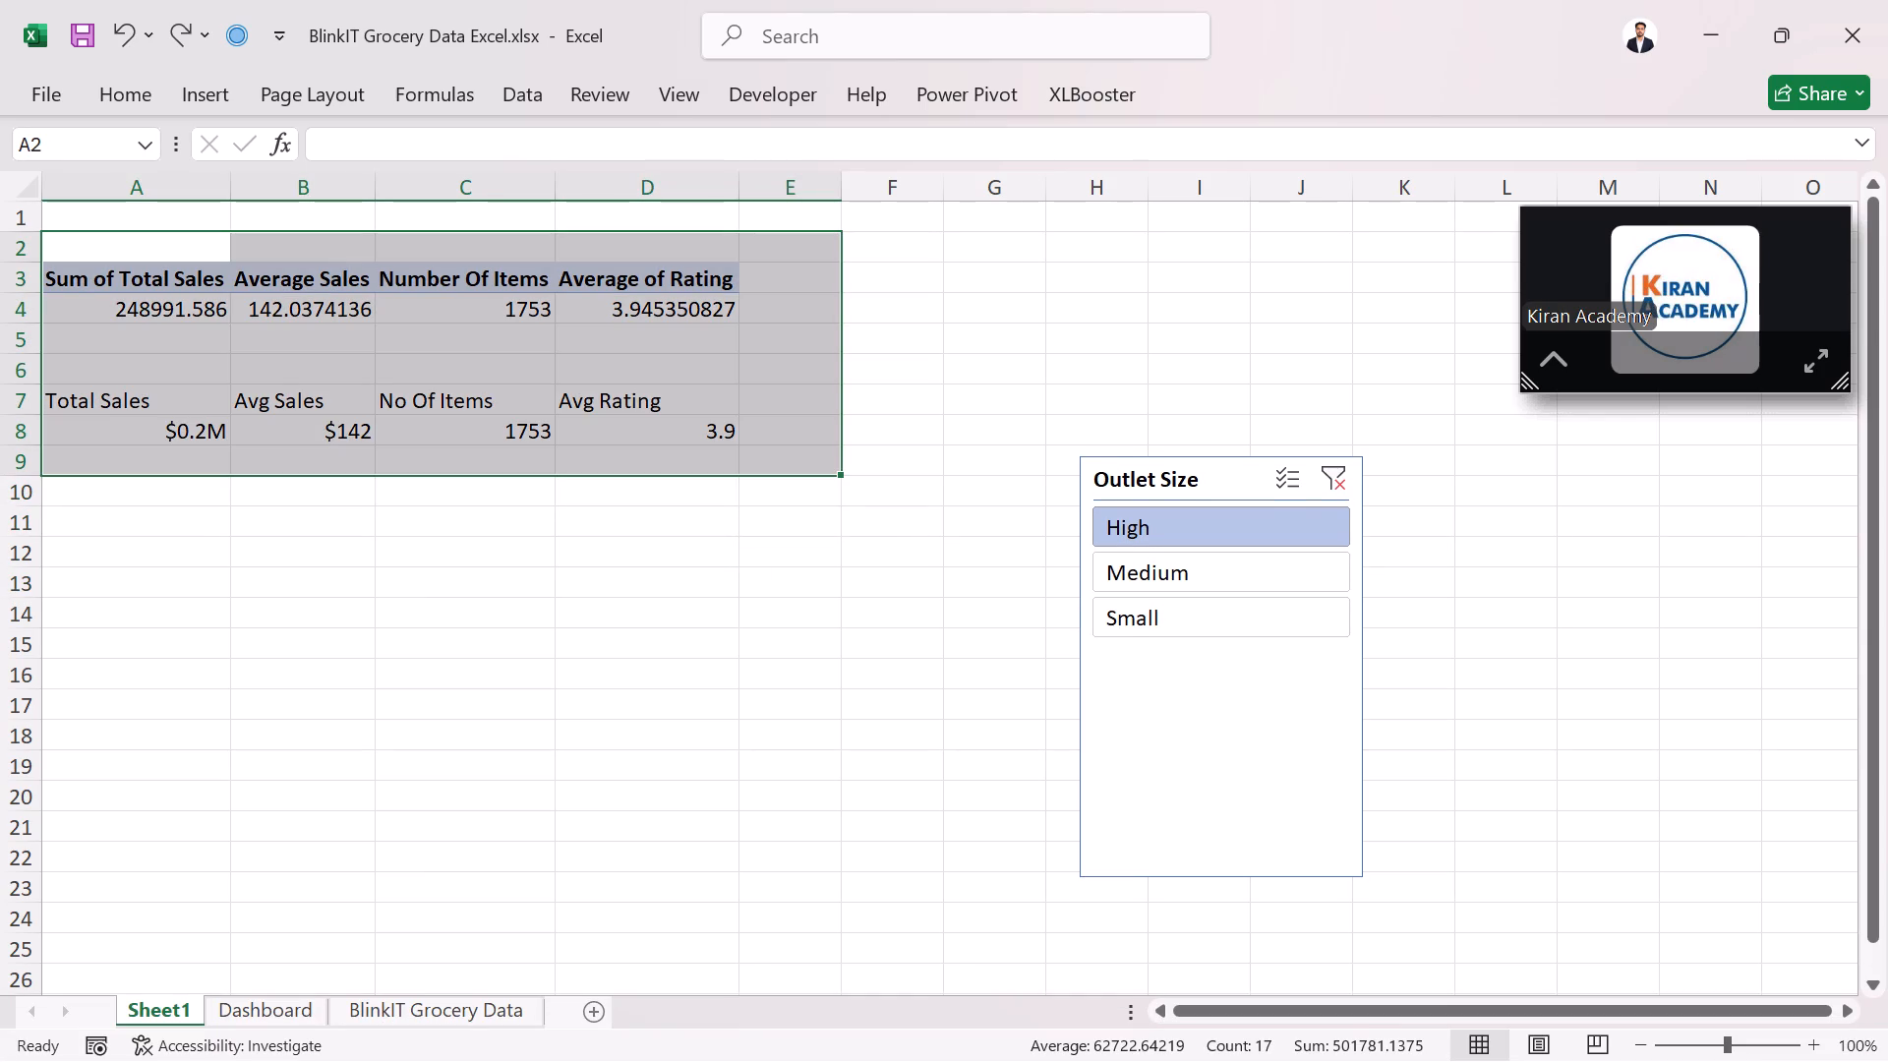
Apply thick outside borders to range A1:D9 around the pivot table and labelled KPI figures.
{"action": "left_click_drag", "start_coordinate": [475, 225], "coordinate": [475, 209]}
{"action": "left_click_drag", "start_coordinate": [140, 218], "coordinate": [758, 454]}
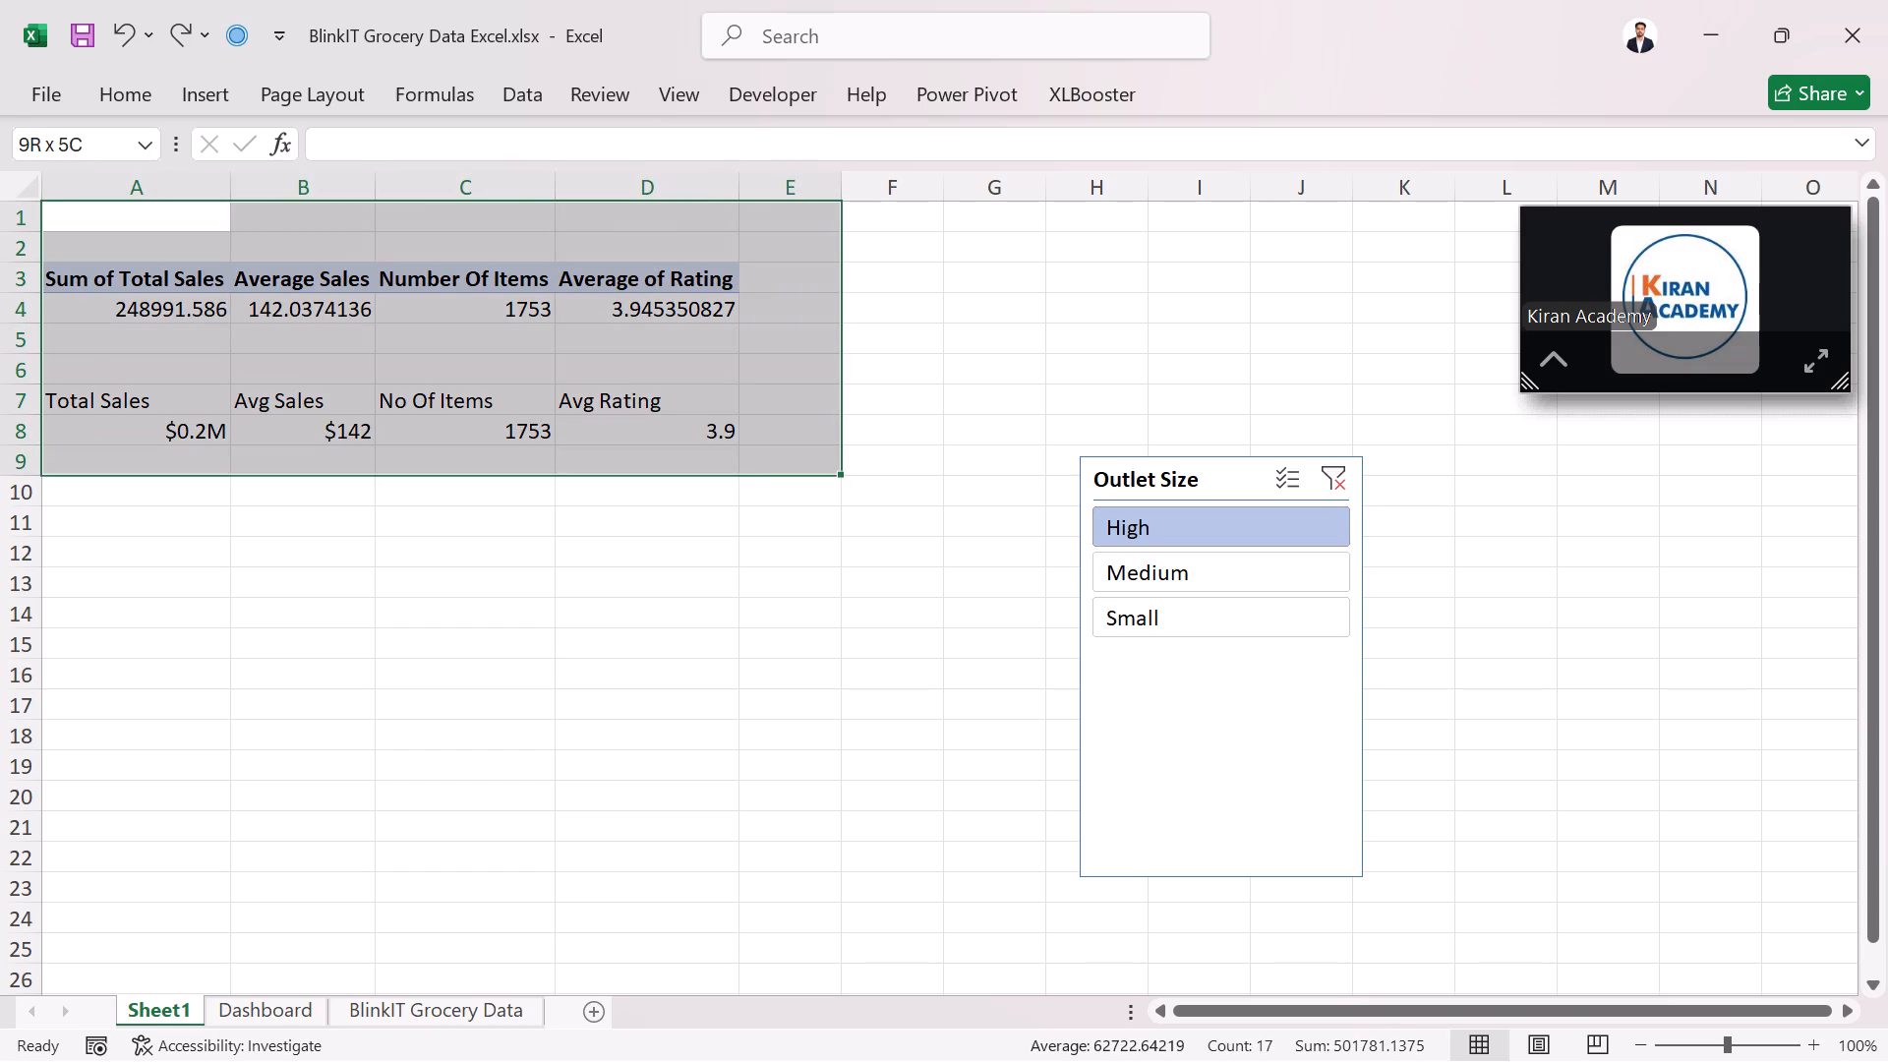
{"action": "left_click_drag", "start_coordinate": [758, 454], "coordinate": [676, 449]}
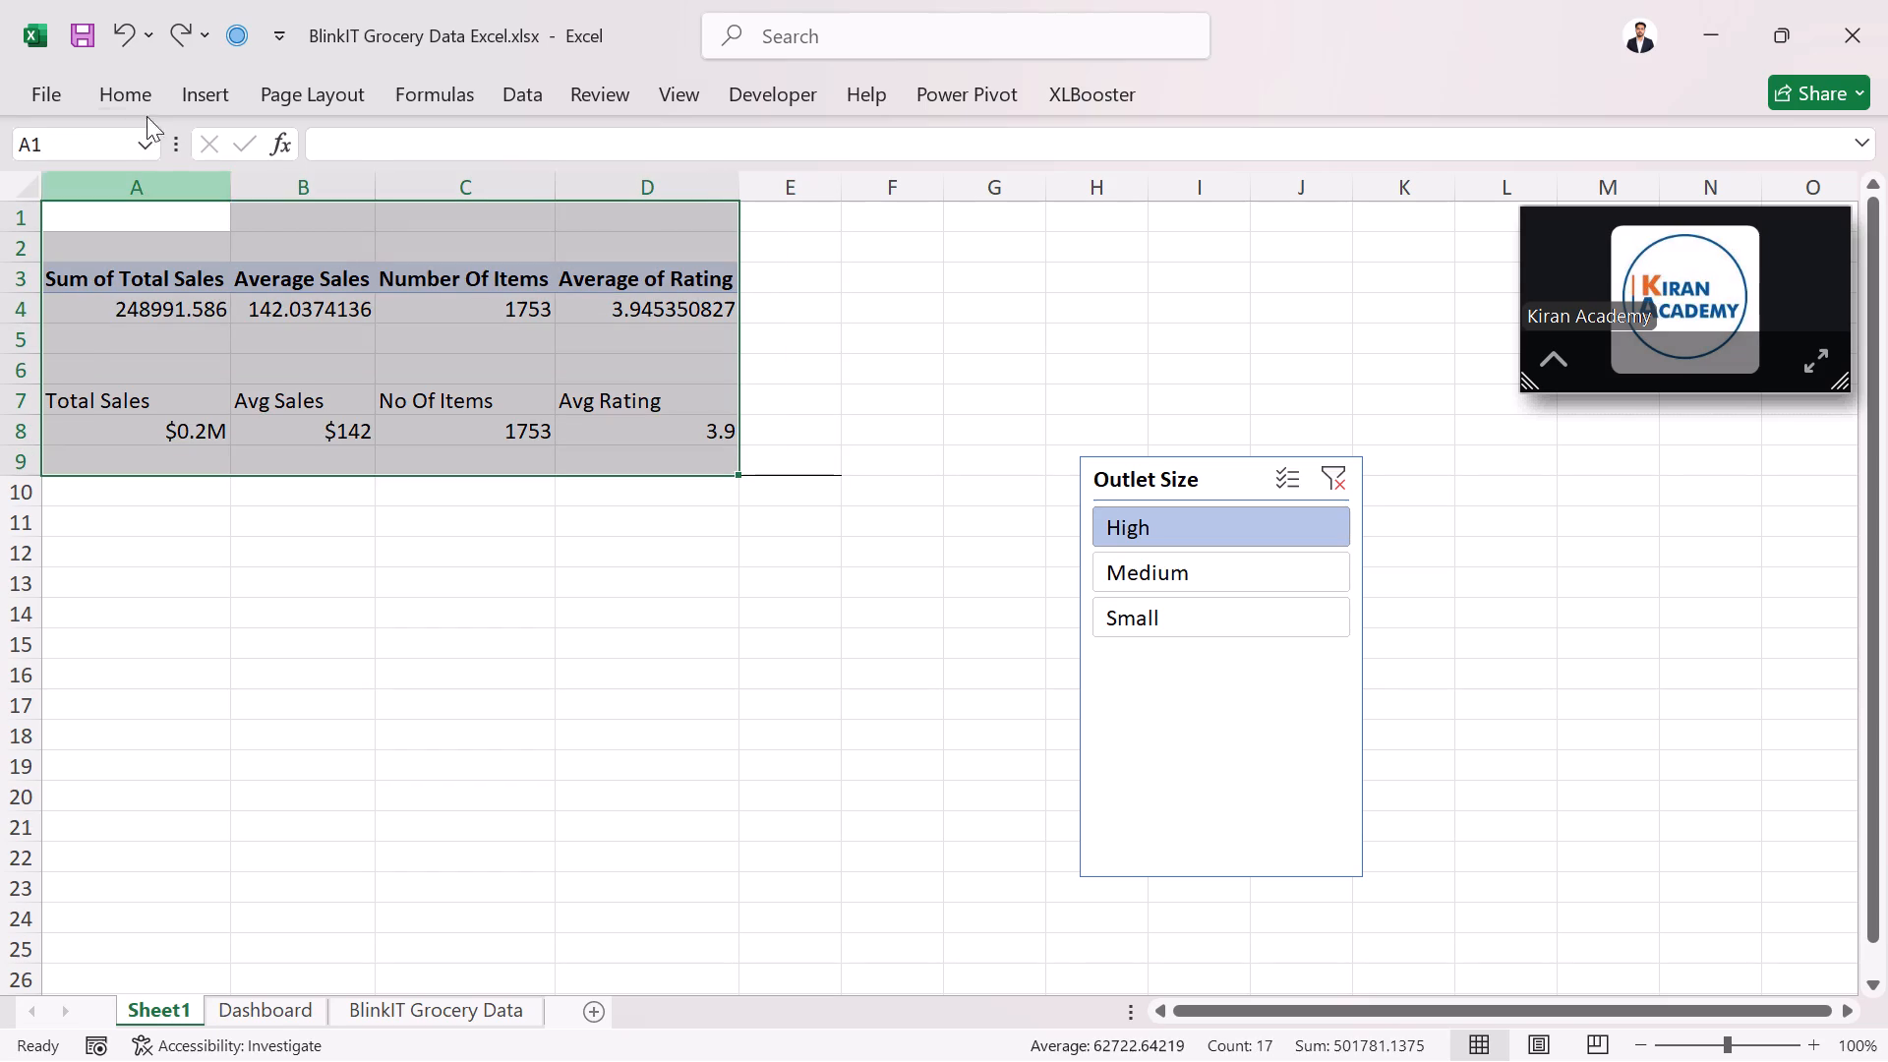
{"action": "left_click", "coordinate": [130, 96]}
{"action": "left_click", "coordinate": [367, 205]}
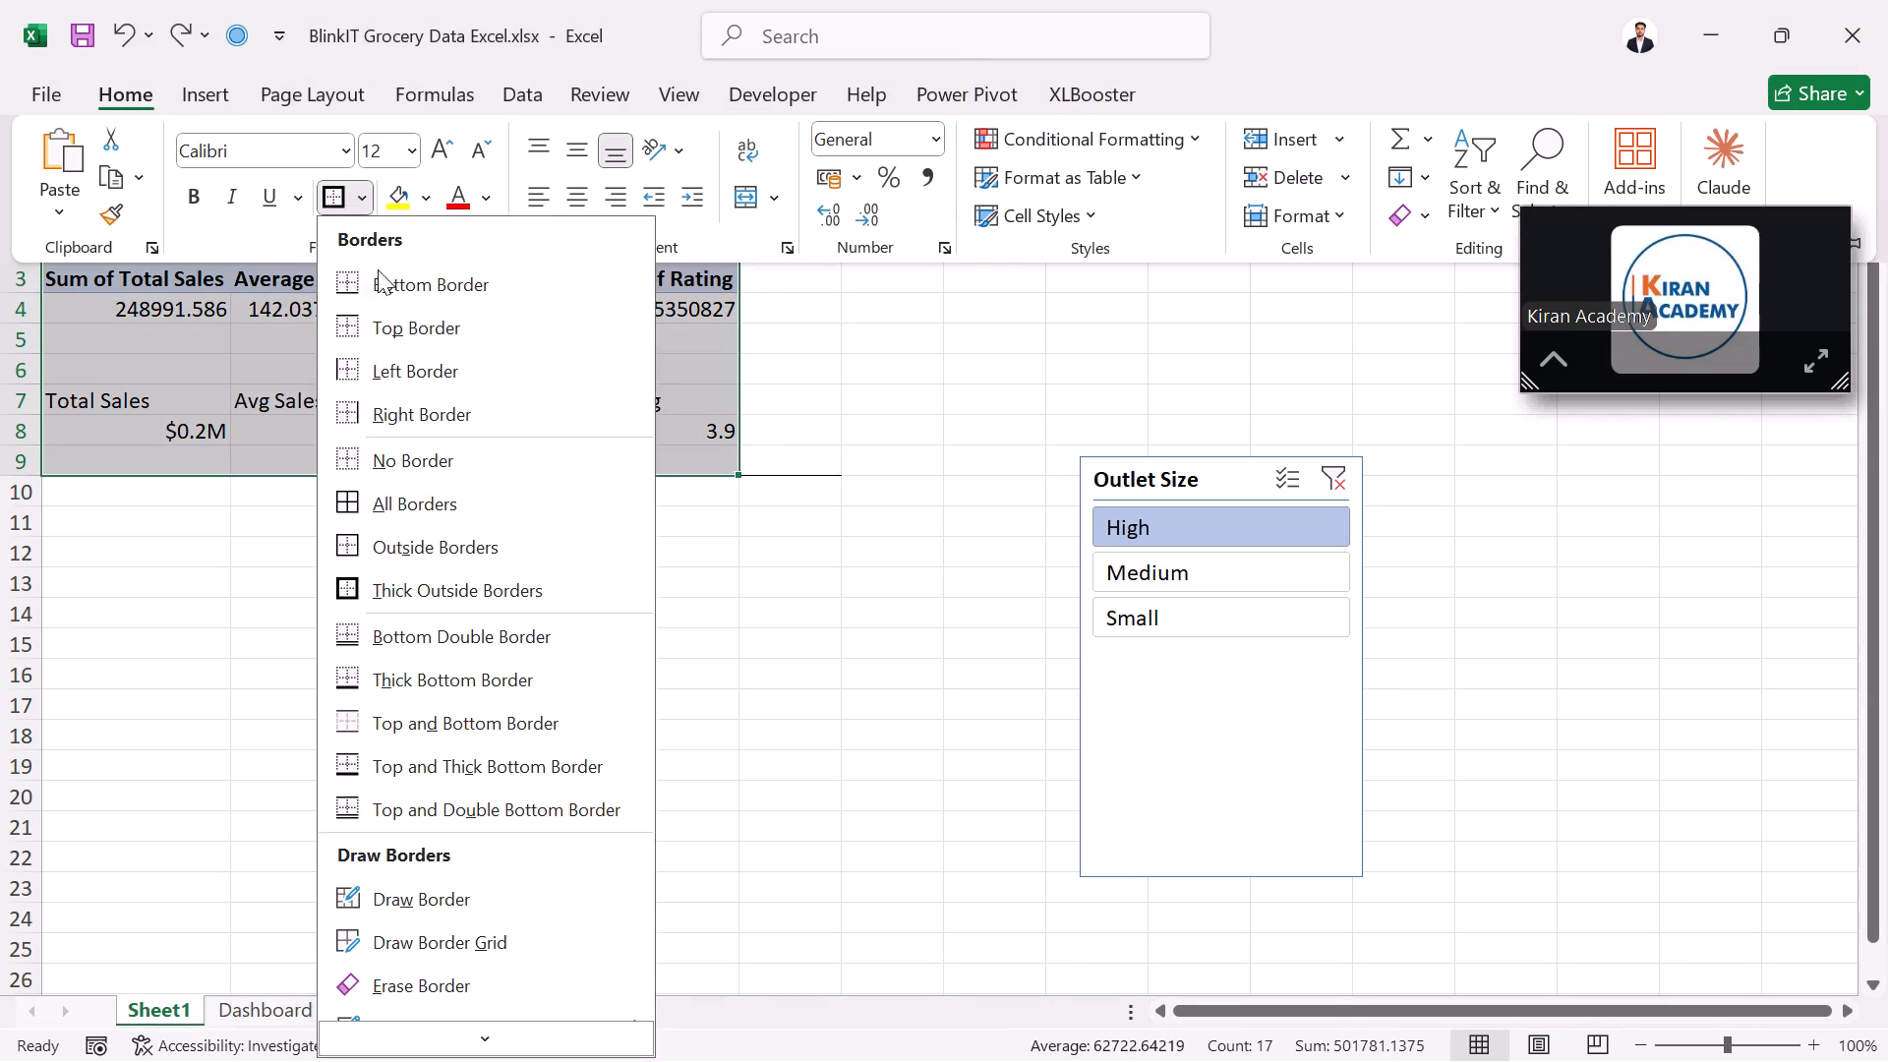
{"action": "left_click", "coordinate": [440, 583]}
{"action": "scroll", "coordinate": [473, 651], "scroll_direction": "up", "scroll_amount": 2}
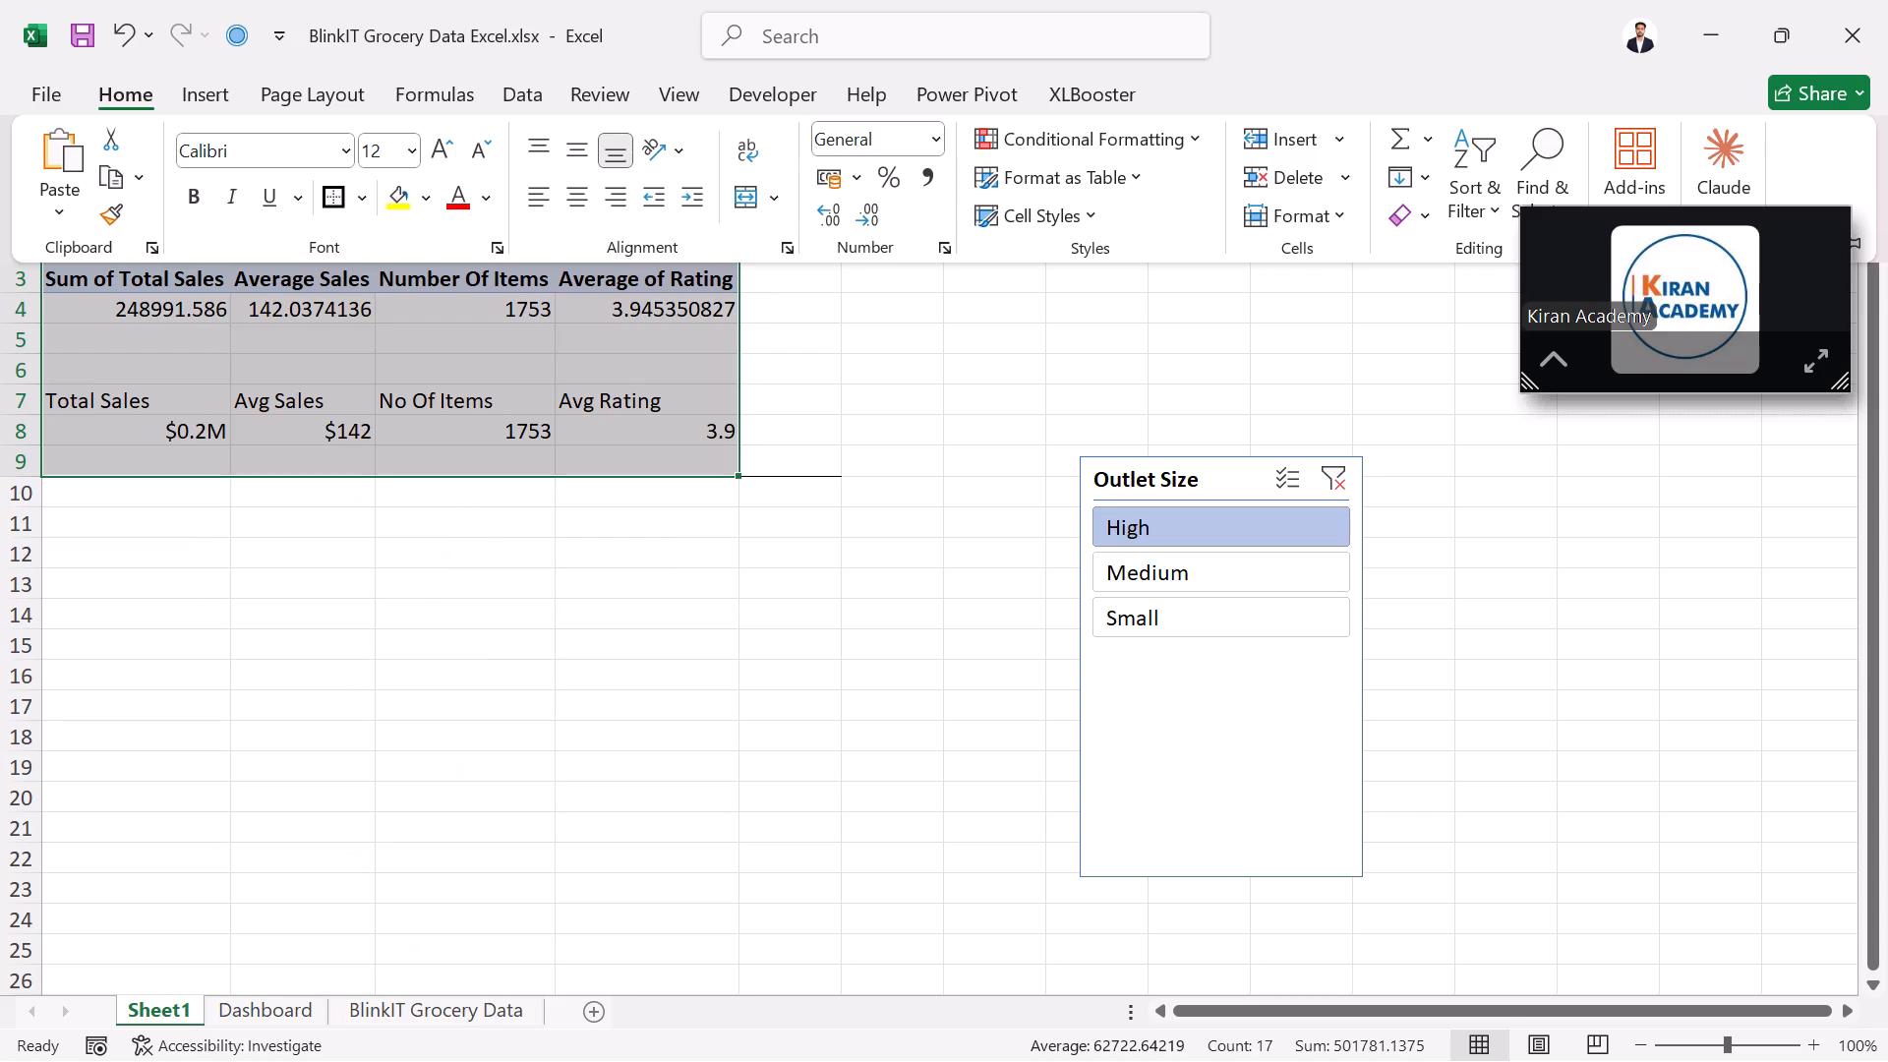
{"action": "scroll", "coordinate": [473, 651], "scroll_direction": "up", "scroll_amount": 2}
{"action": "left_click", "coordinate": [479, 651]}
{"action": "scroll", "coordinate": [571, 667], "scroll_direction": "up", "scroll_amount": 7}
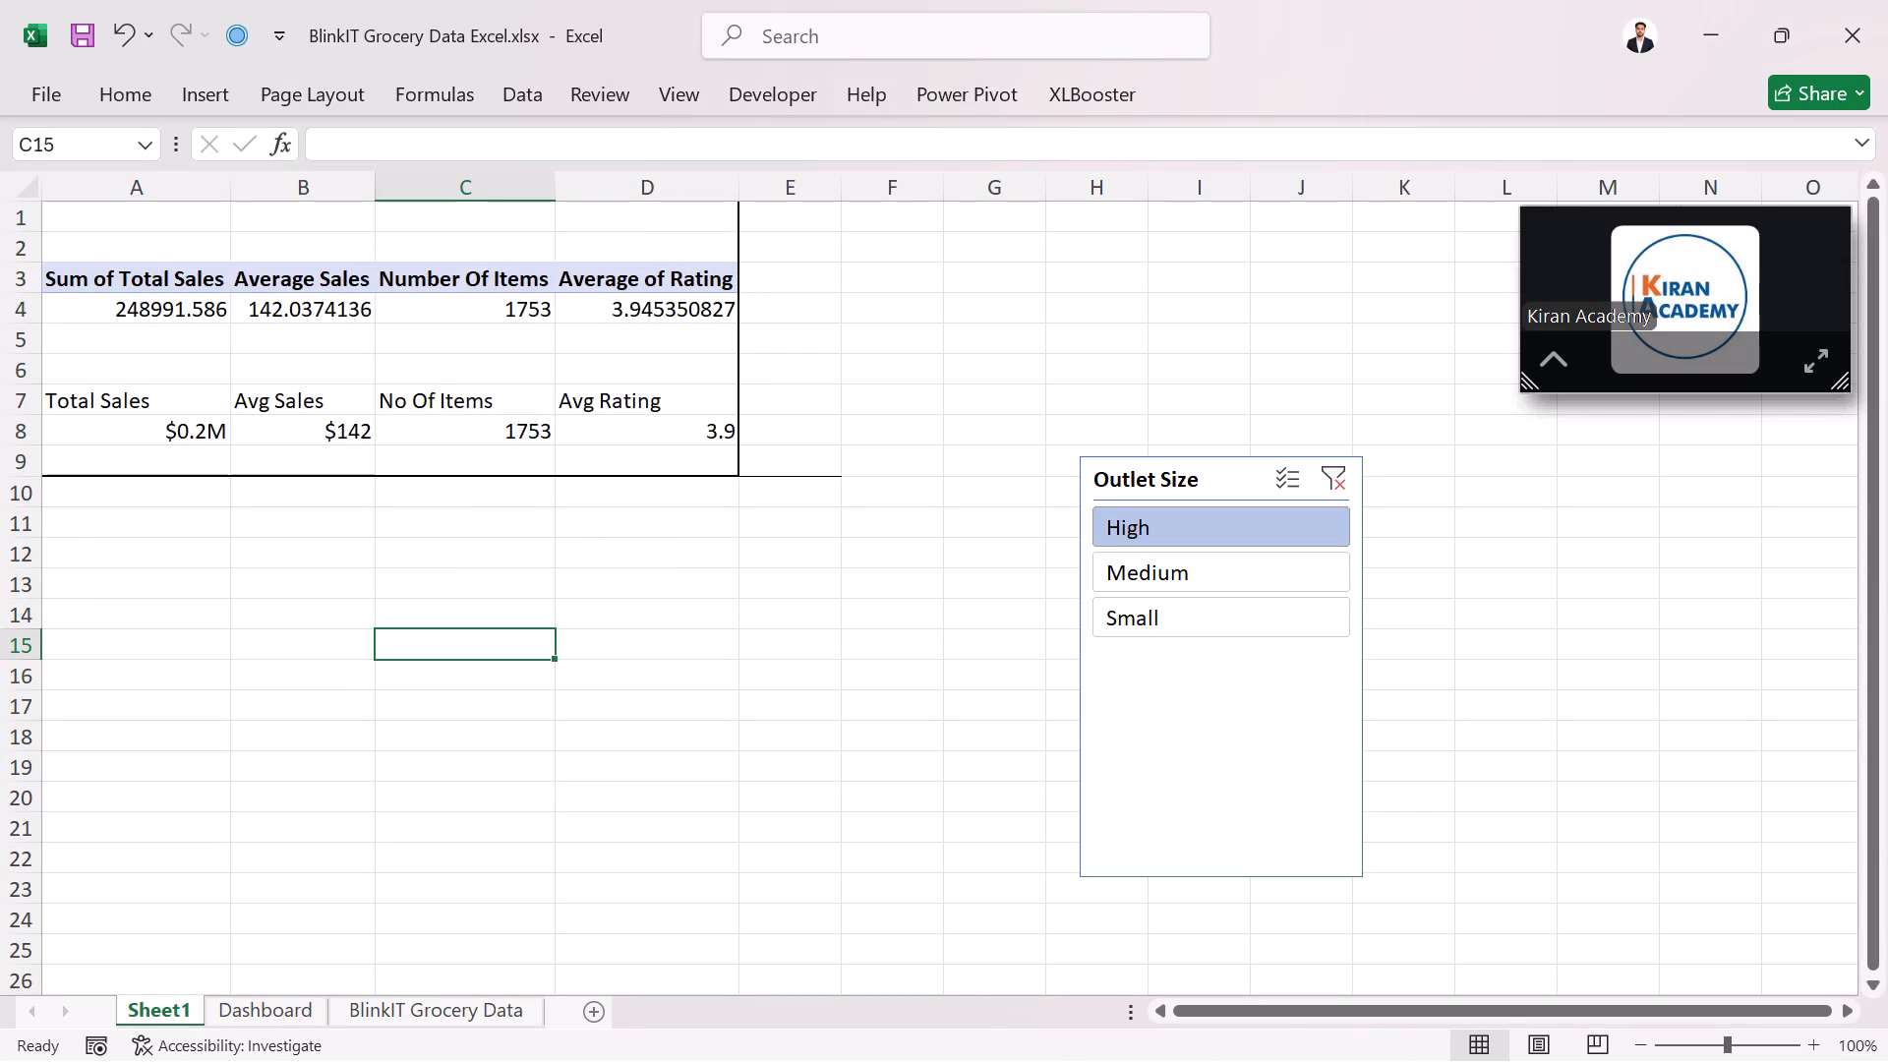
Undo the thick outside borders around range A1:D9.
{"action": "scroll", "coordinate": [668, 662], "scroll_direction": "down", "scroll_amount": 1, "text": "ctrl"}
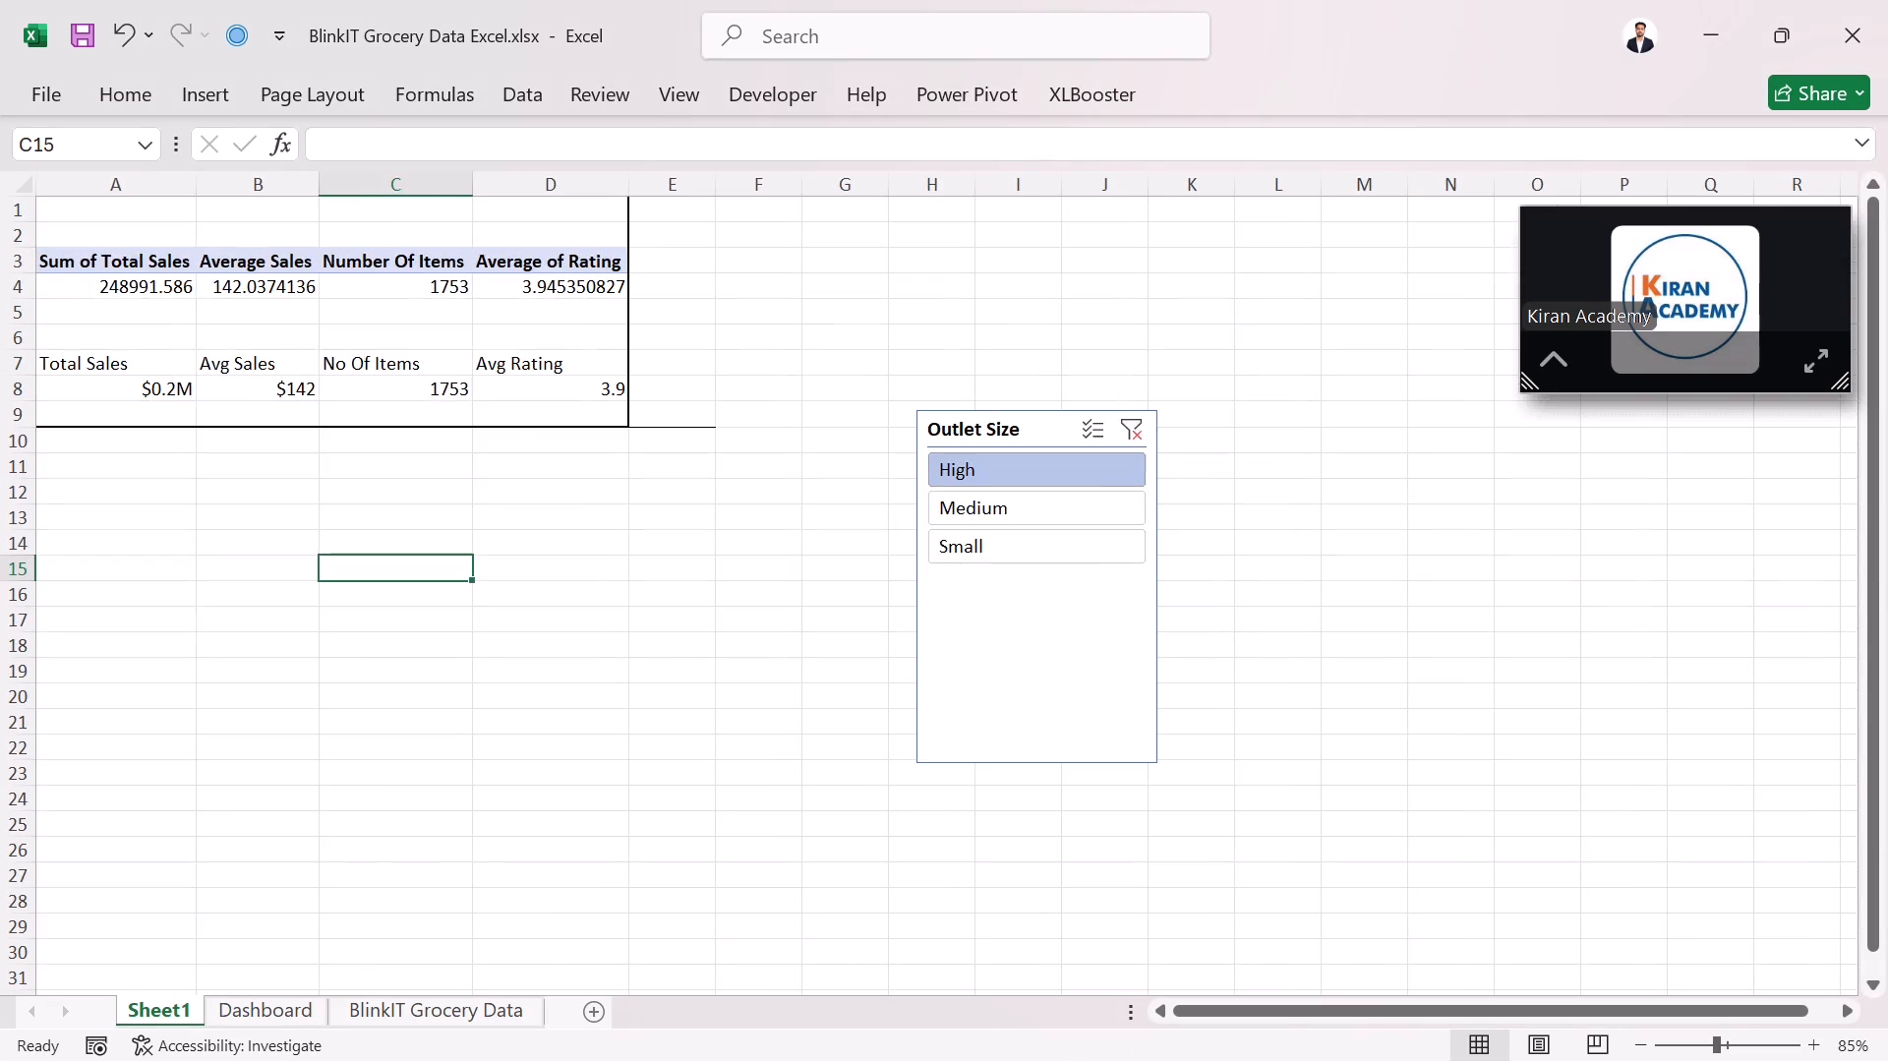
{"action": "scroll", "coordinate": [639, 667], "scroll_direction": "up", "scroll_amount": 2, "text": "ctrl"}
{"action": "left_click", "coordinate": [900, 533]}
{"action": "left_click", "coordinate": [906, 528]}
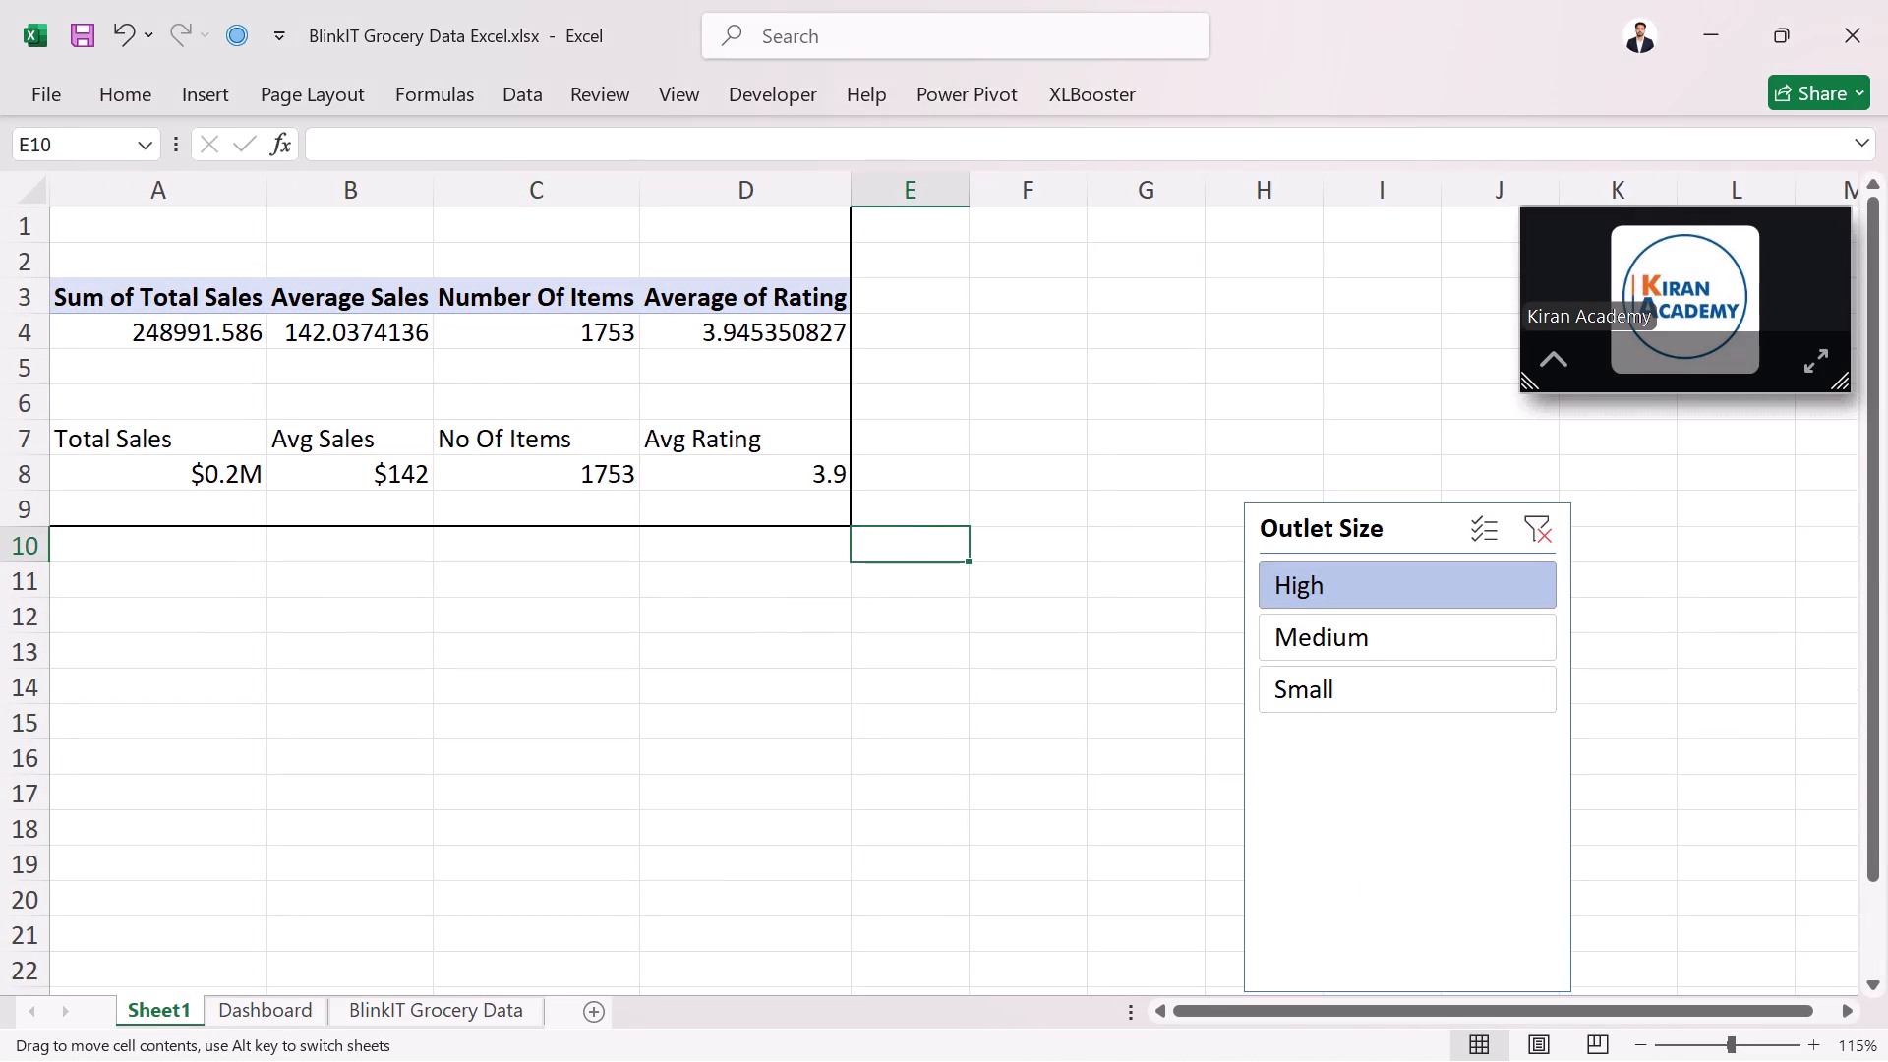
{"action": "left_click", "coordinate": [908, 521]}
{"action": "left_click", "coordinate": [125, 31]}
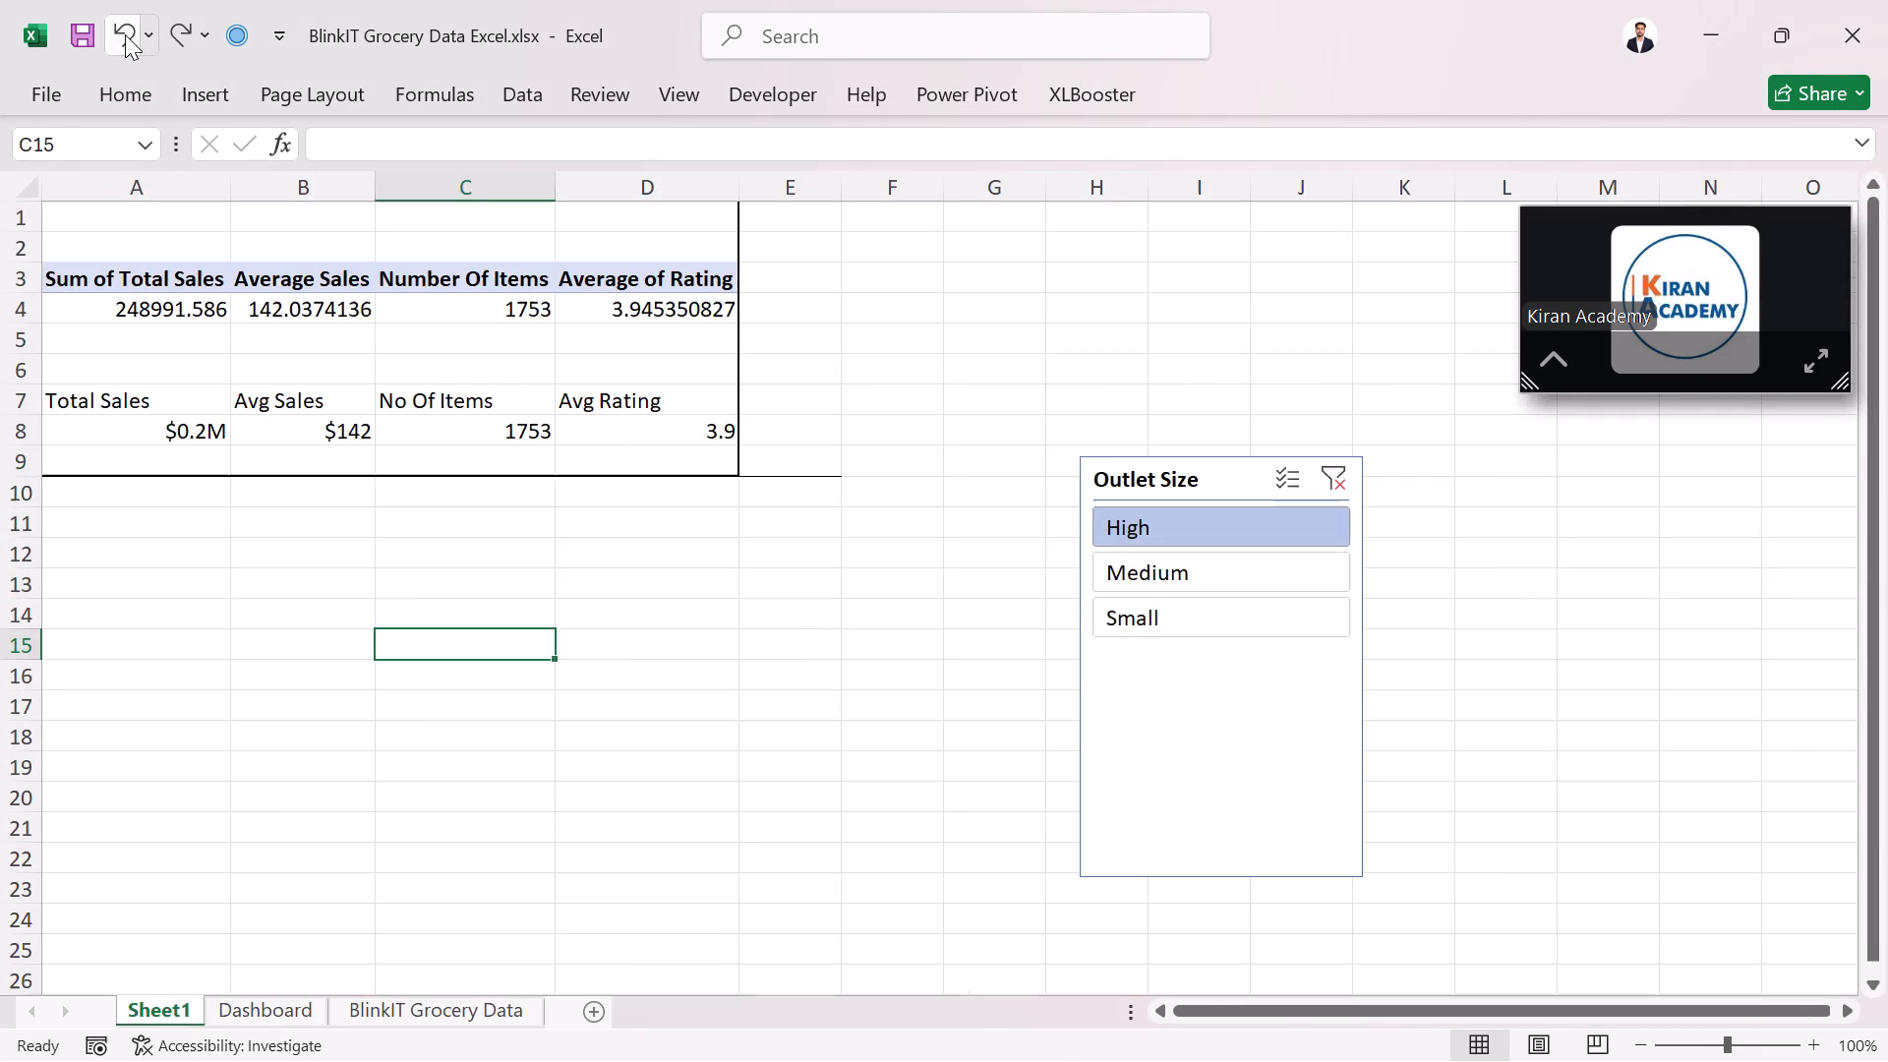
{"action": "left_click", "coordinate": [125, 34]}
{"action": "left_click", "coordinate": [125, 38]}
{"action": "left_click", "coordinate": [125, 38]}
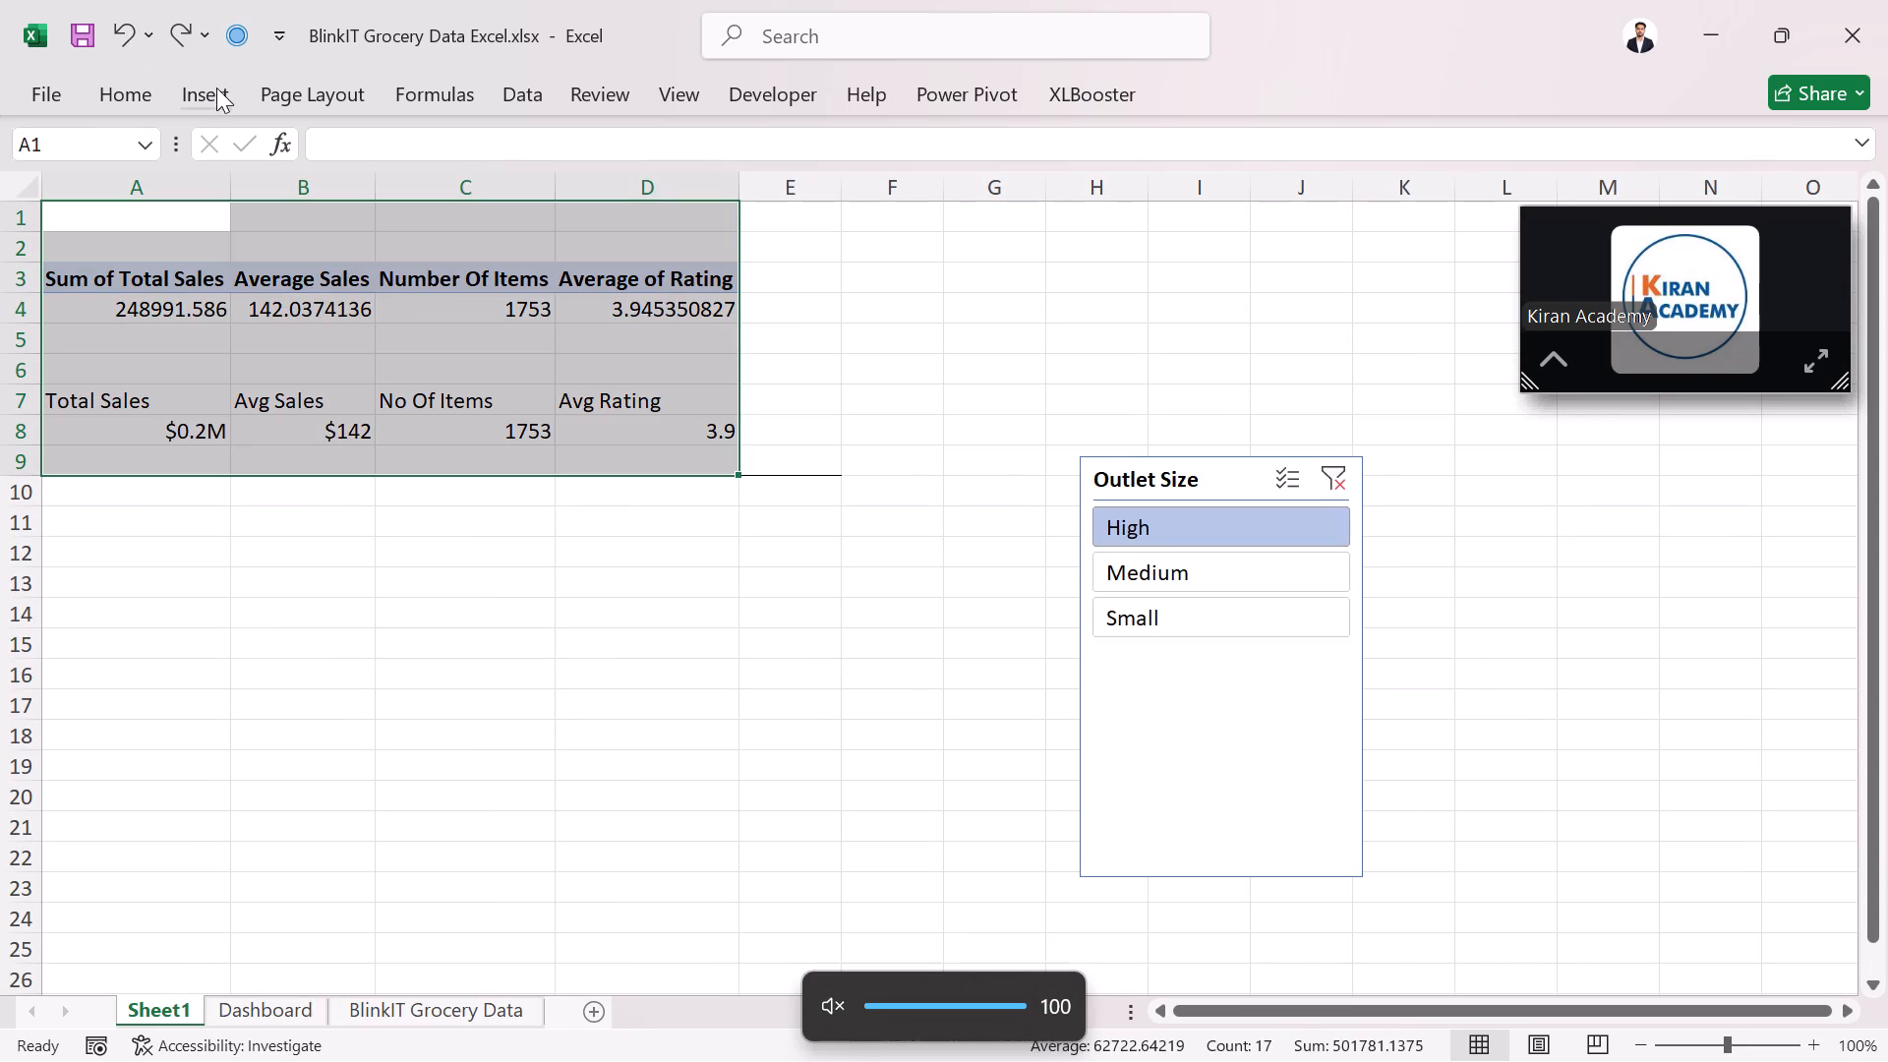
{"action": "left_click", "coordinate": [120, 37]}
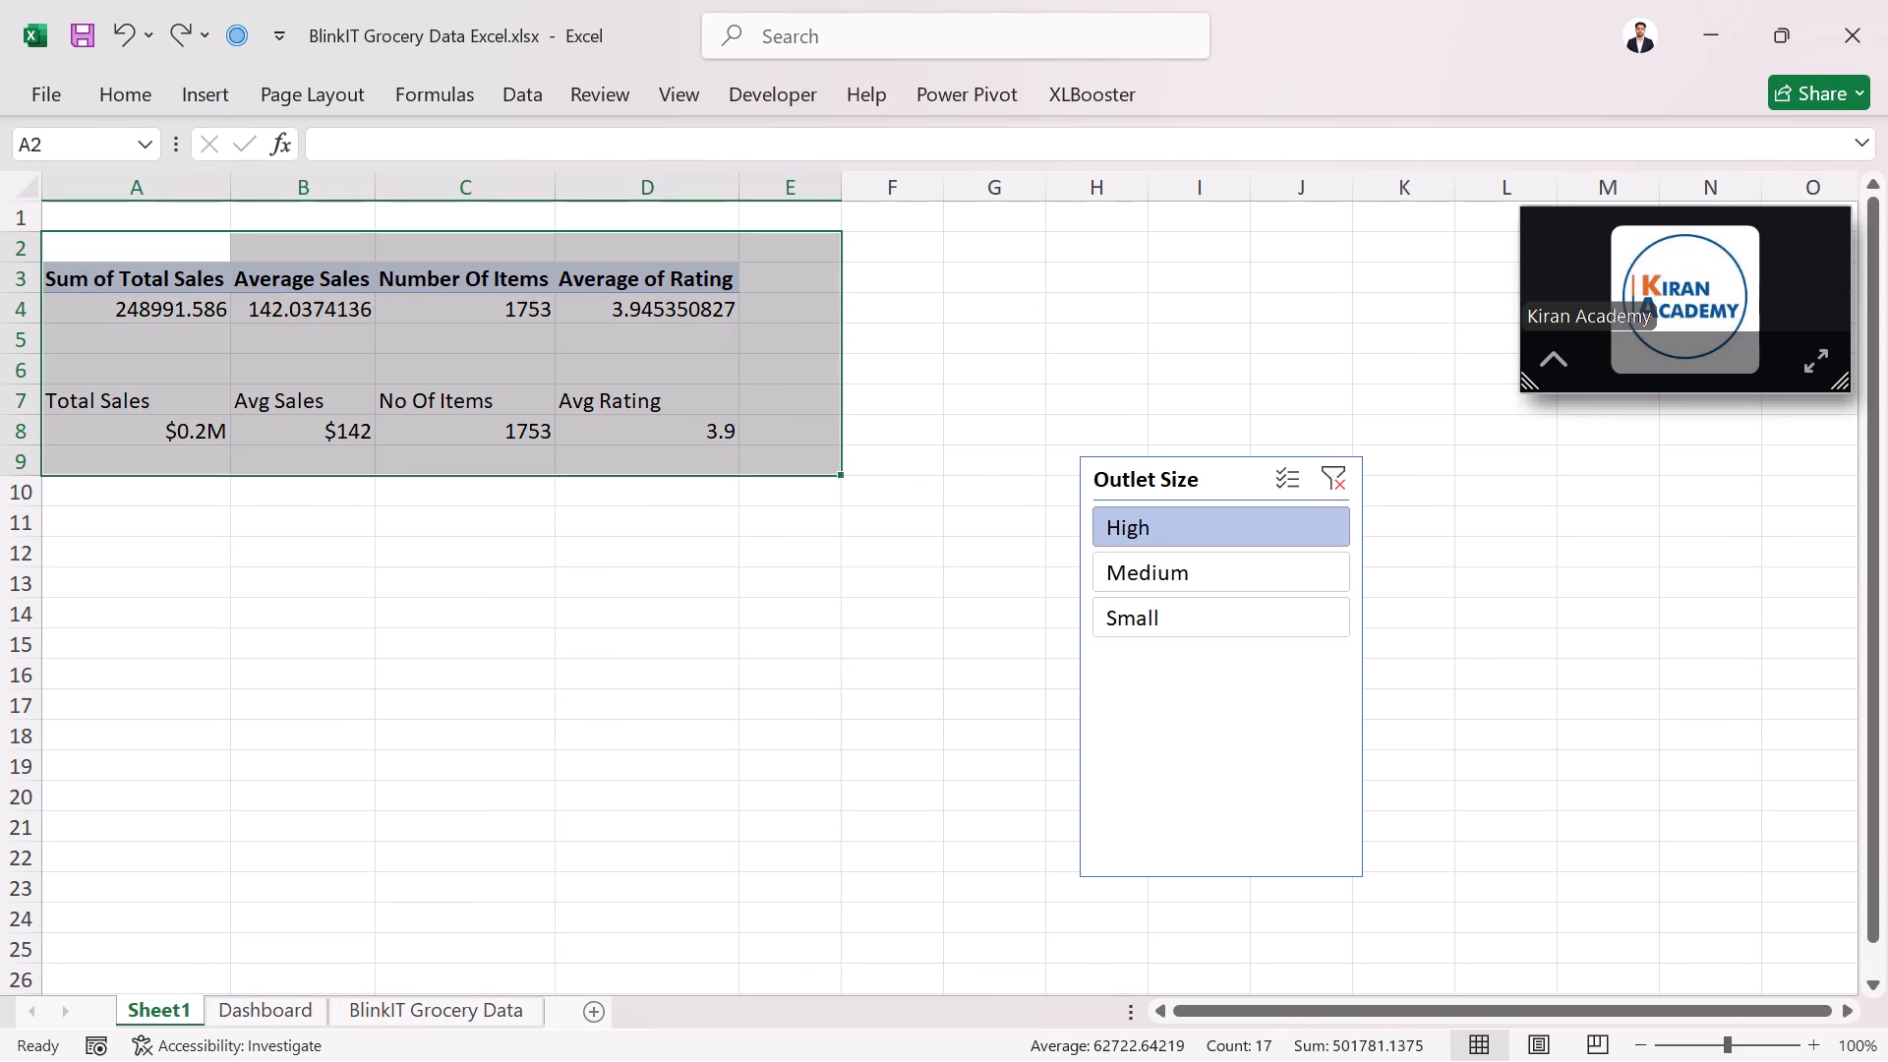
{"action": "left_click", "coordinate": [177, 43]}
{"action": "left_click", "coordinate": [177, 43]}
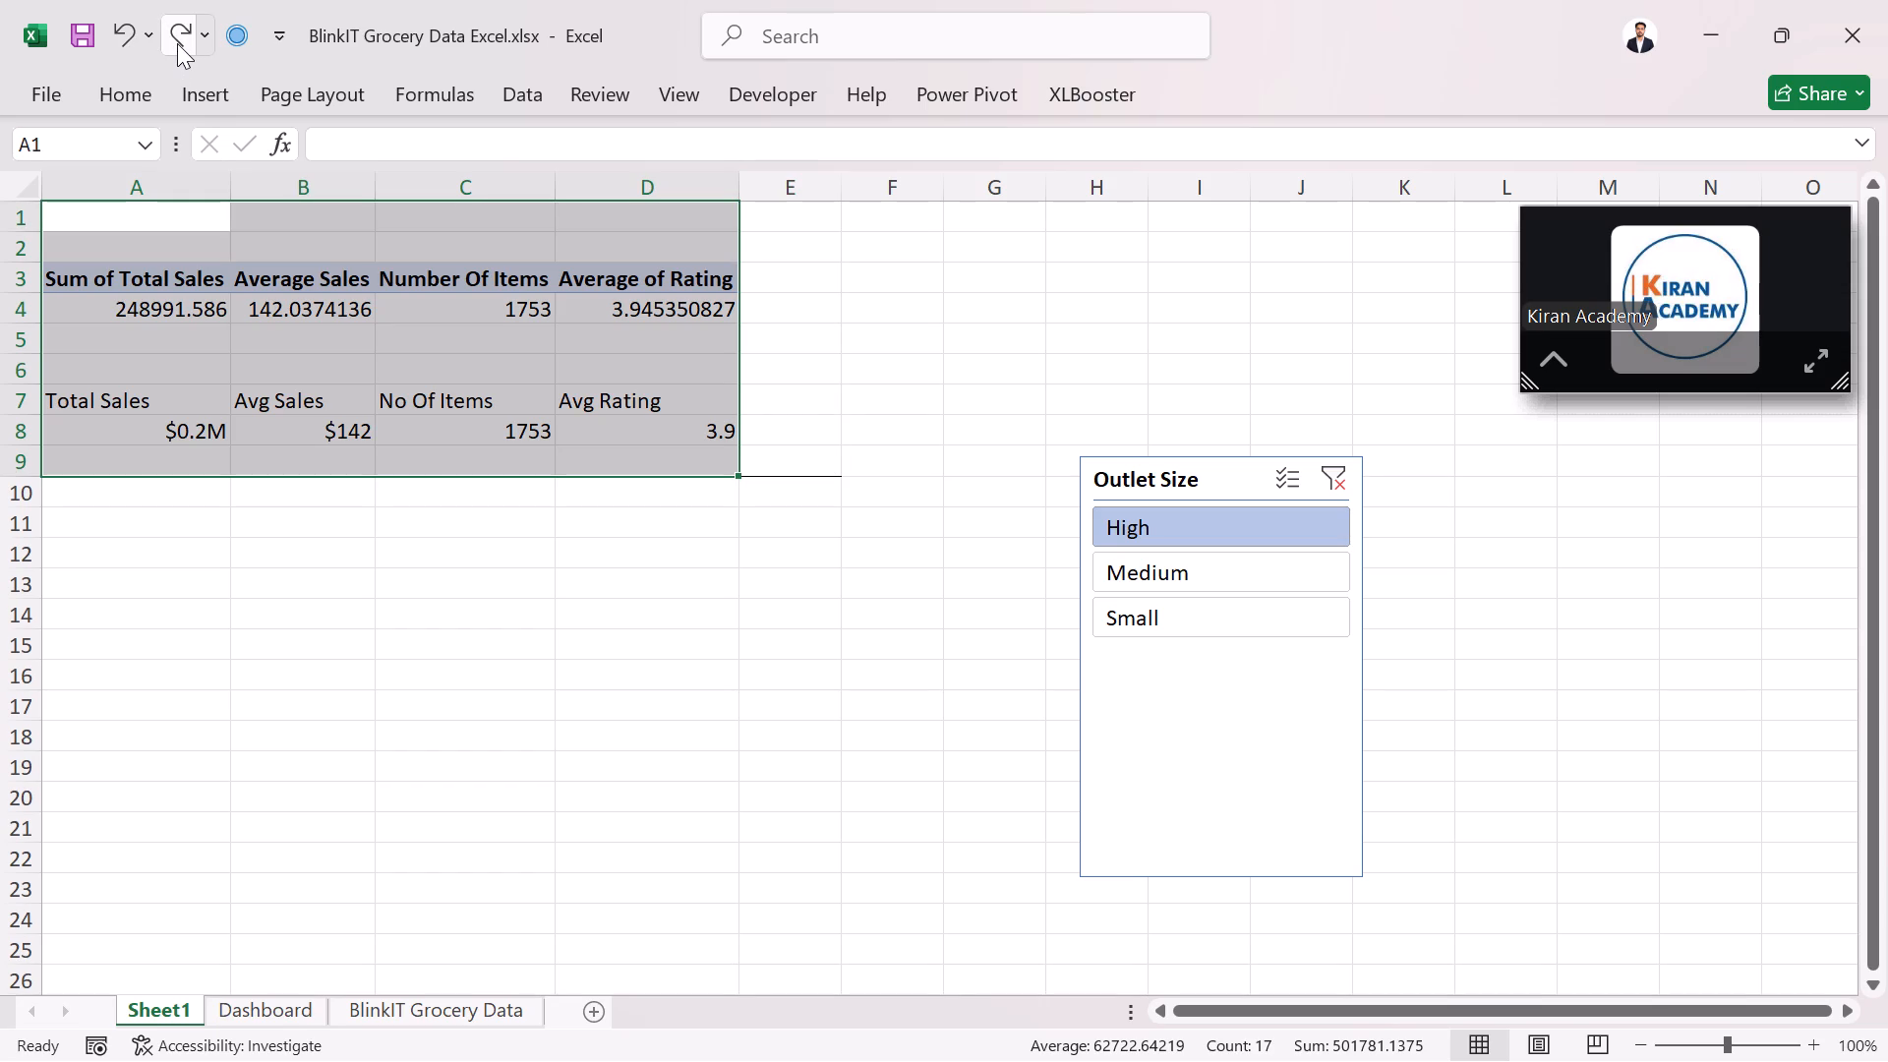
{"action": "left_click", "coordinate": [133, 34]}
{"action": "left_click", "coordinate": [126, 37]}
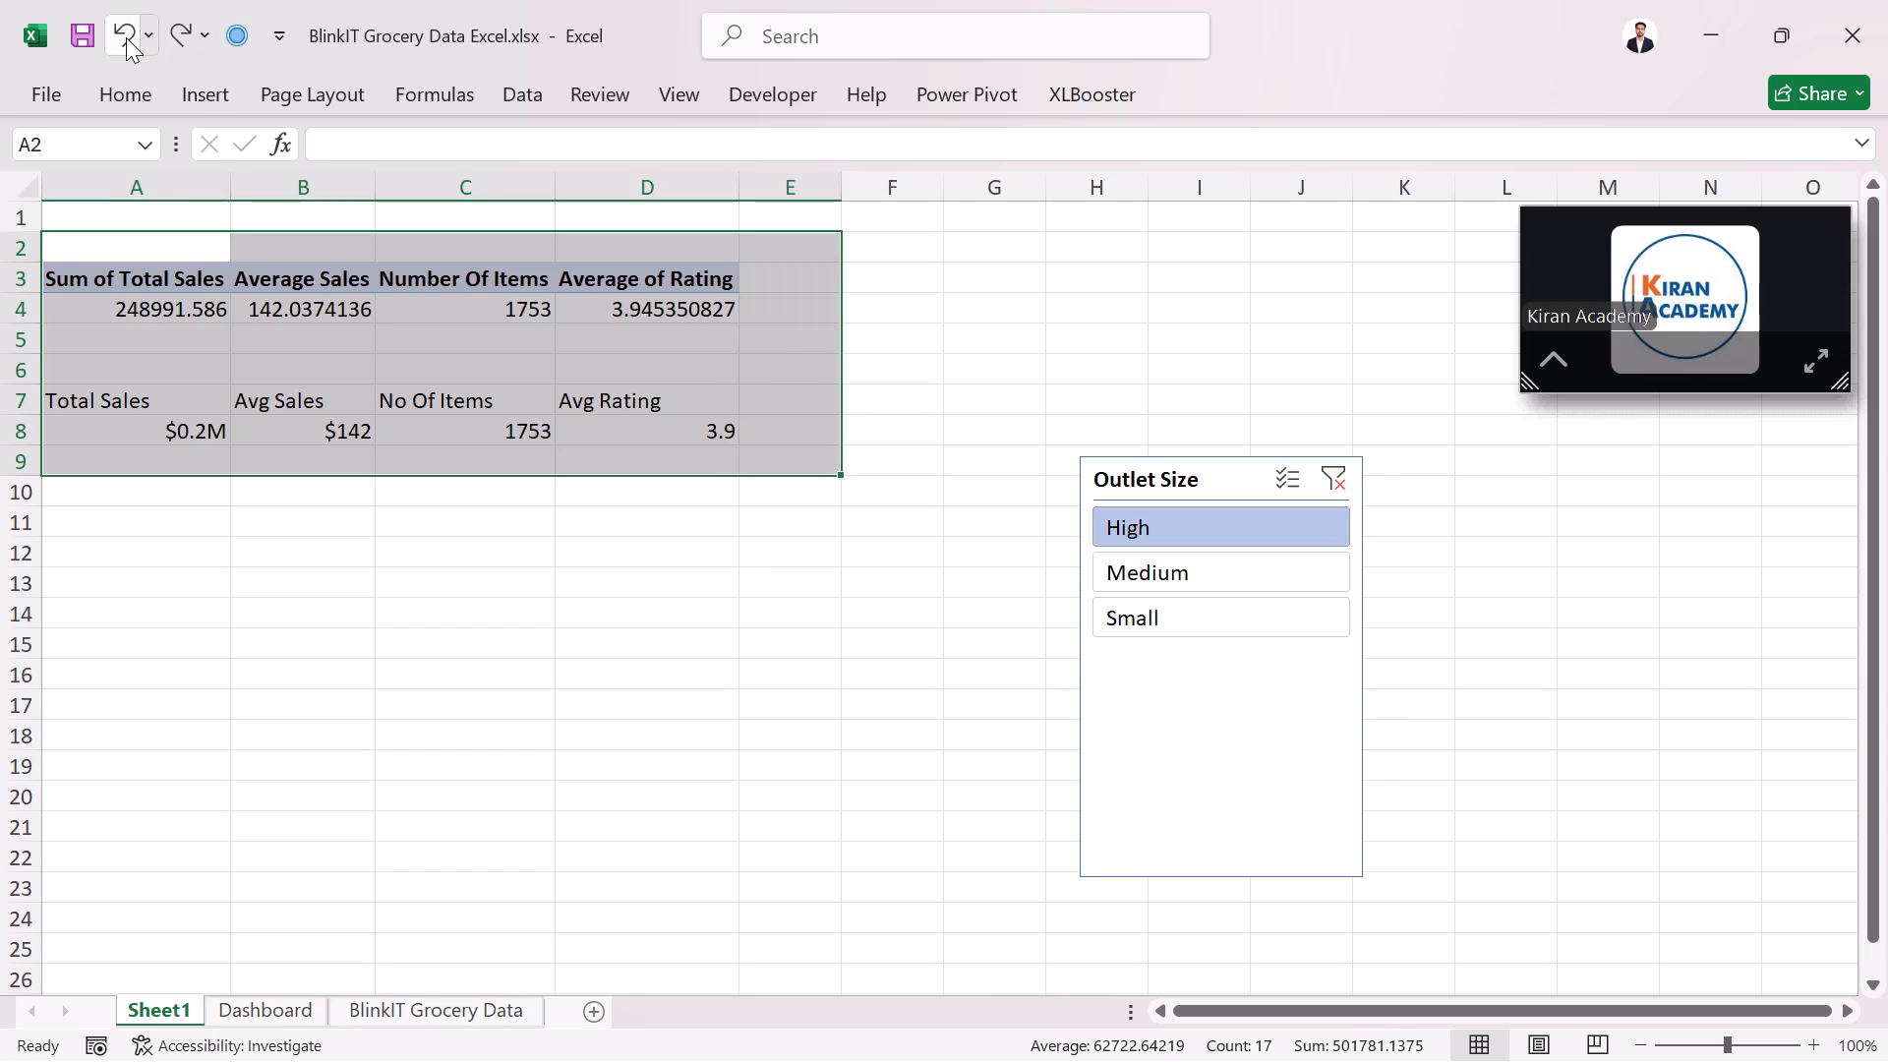
Enter the text "KK" in cell A2, directly above the pivot table headers.
{"action": "left_click", "coordinate": [291, 252]}
{"action": "double_click", "coordinate": [195, 253]}
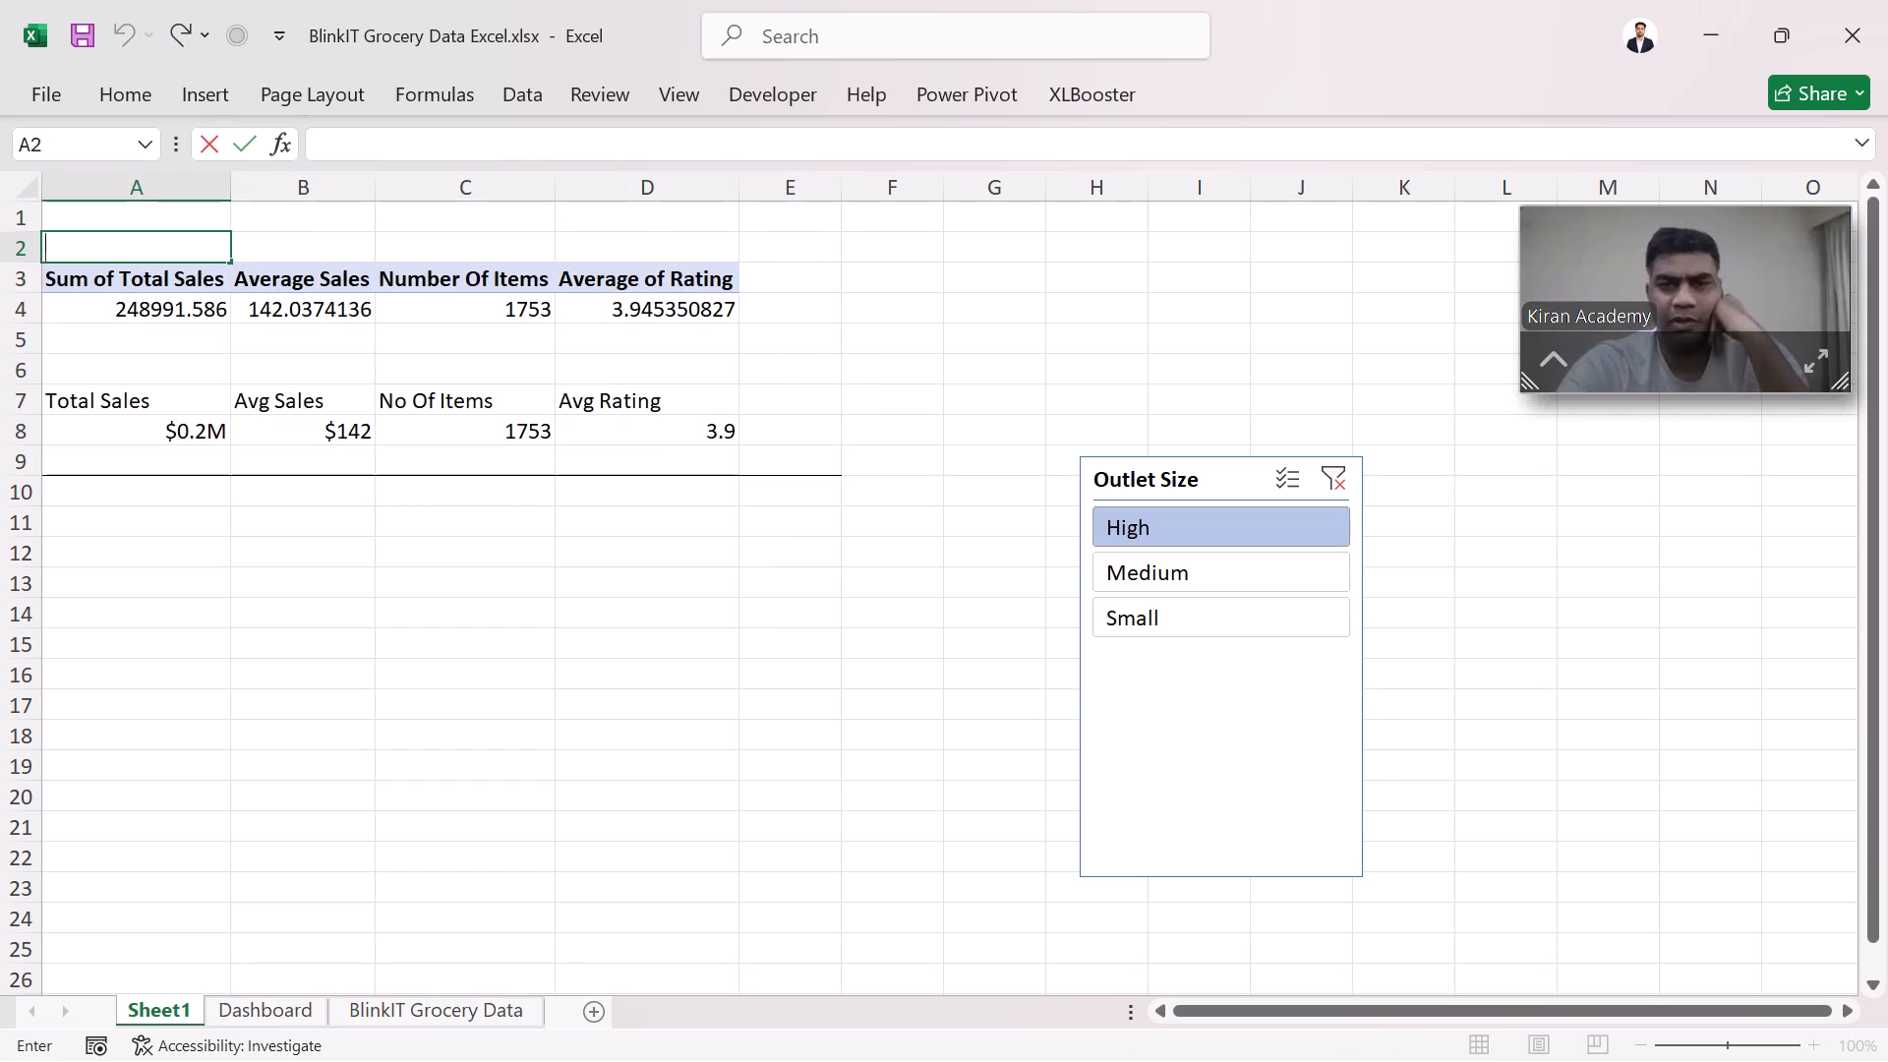
{"action": "type", "text": "KK"}
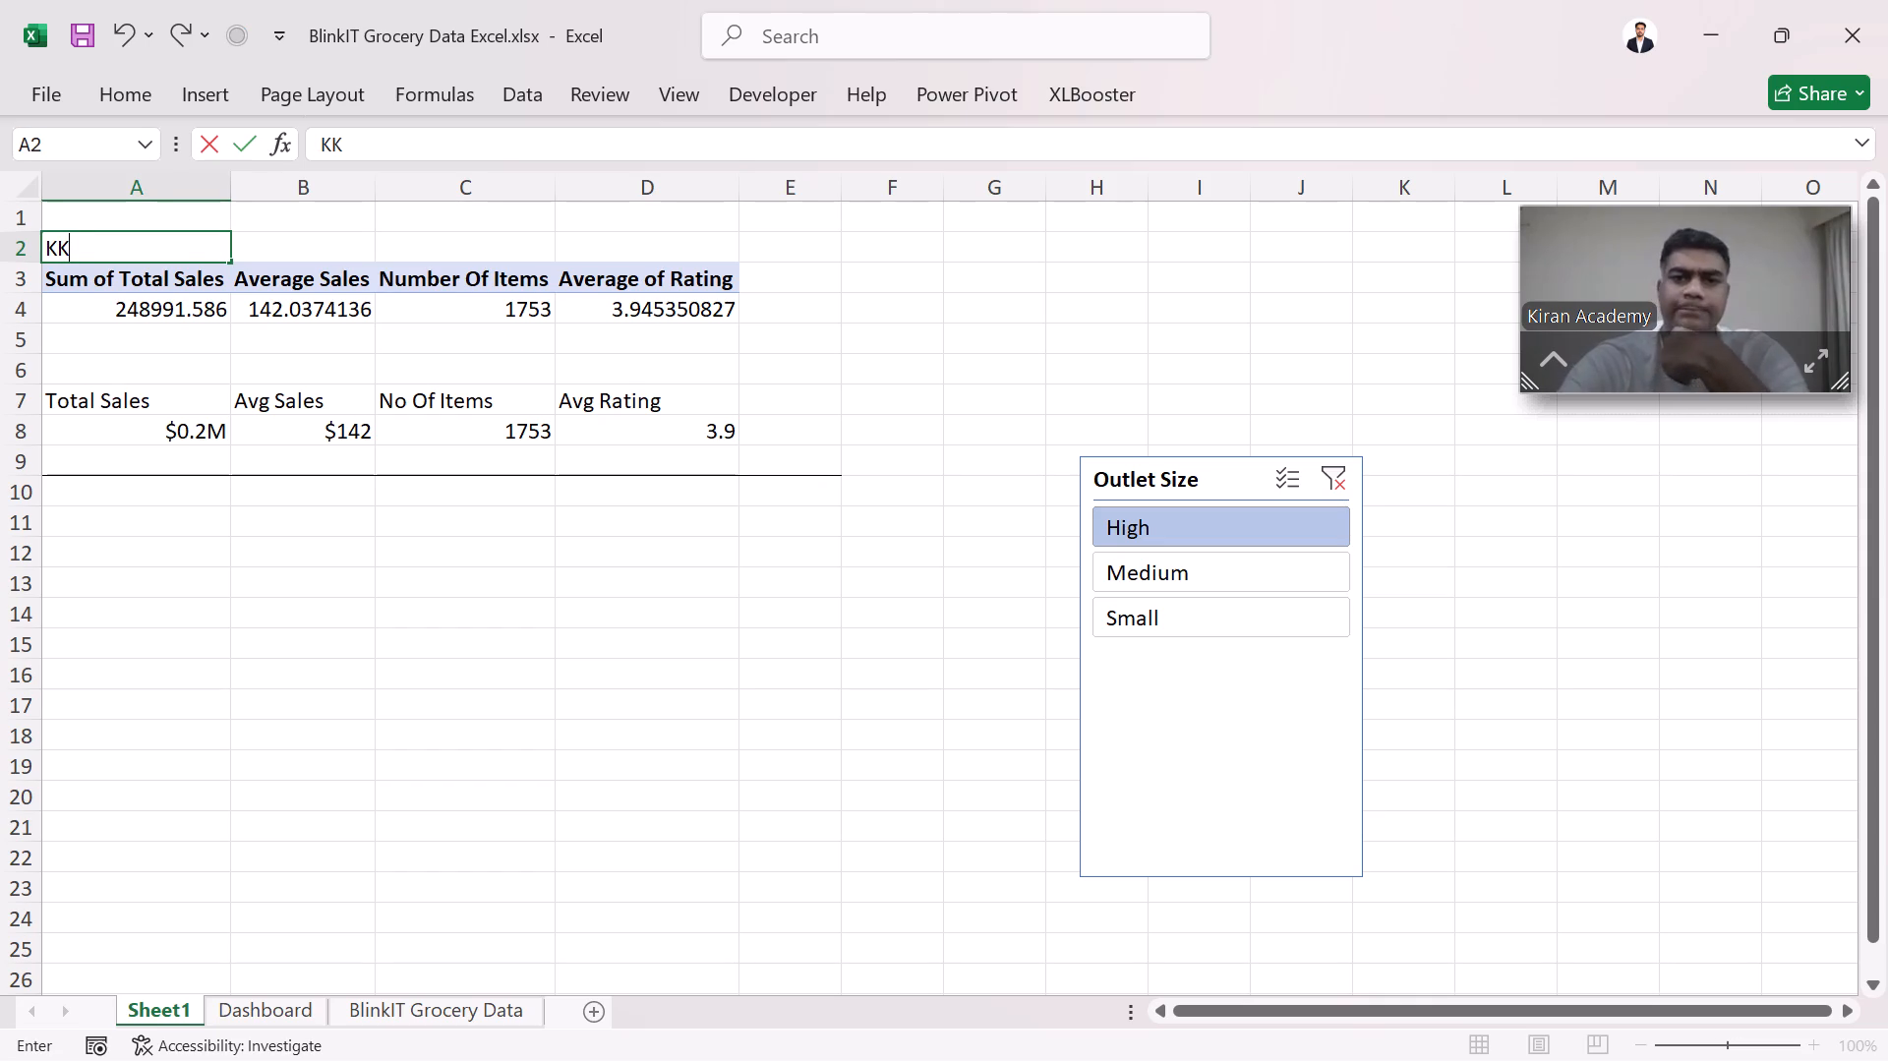
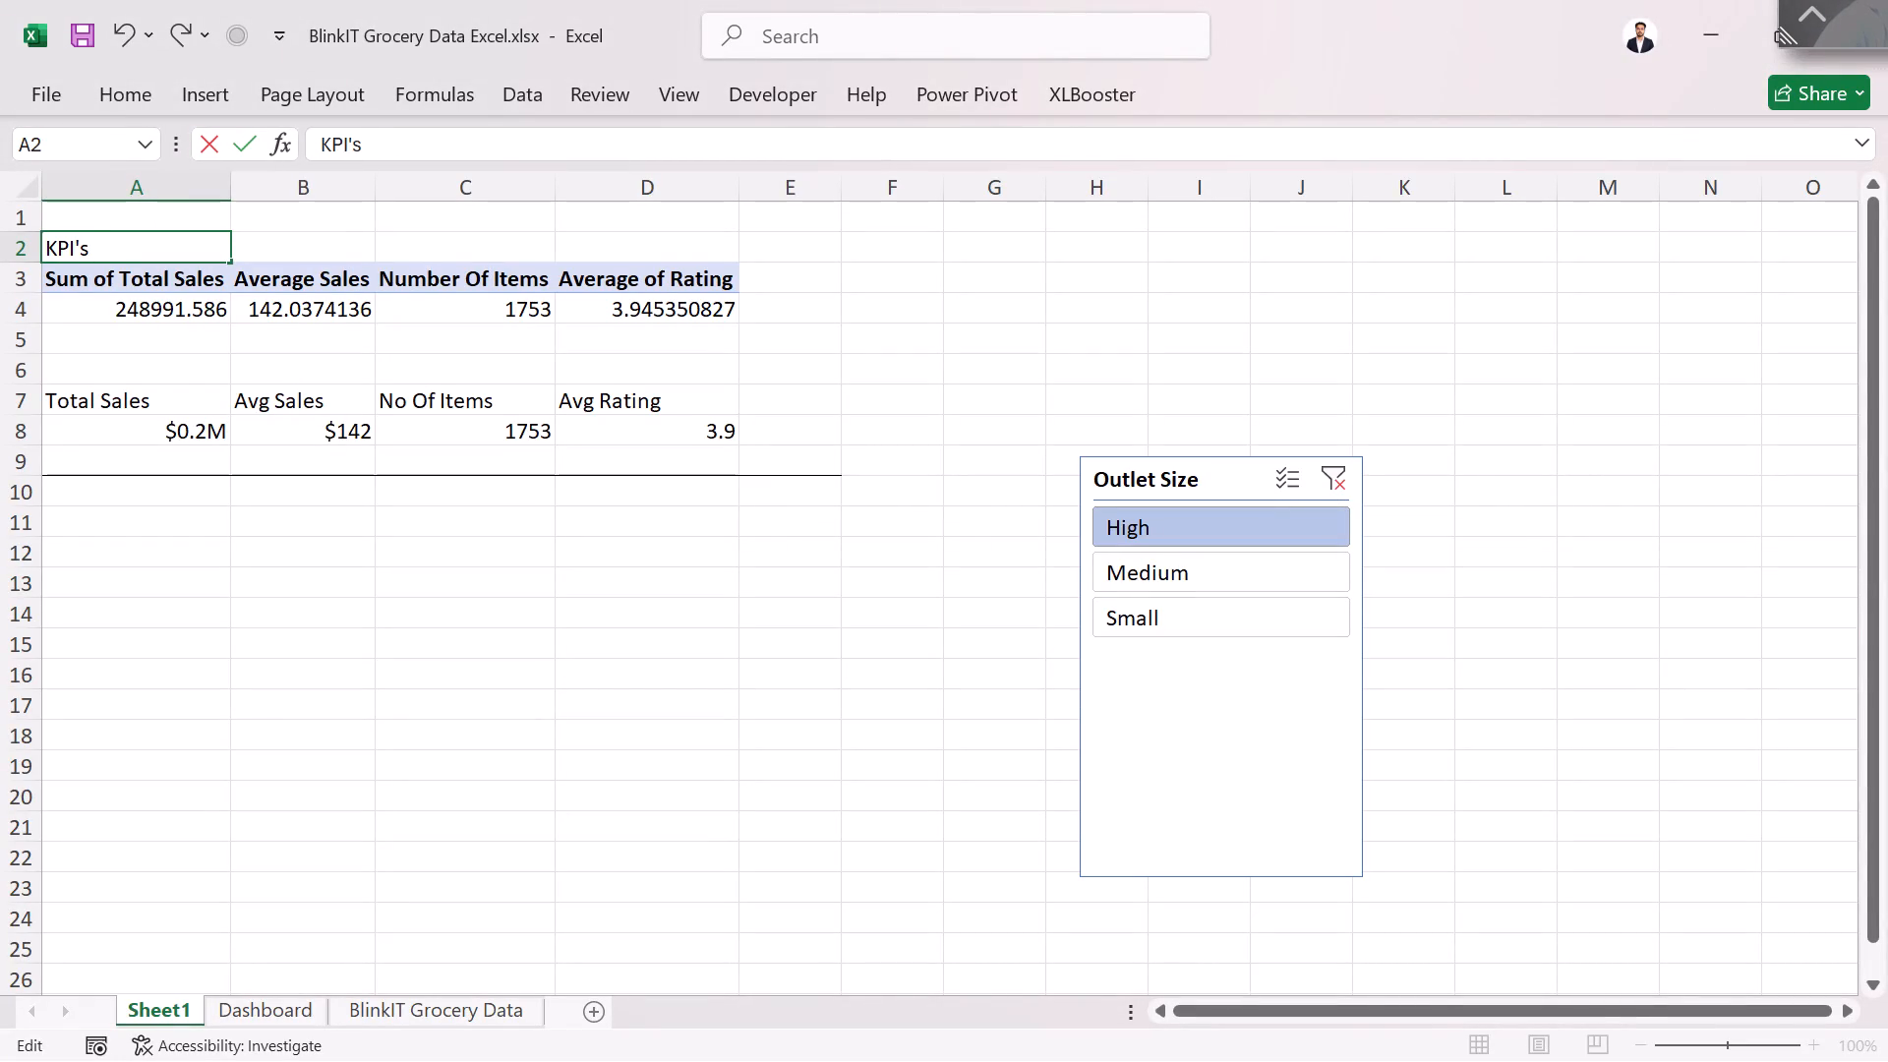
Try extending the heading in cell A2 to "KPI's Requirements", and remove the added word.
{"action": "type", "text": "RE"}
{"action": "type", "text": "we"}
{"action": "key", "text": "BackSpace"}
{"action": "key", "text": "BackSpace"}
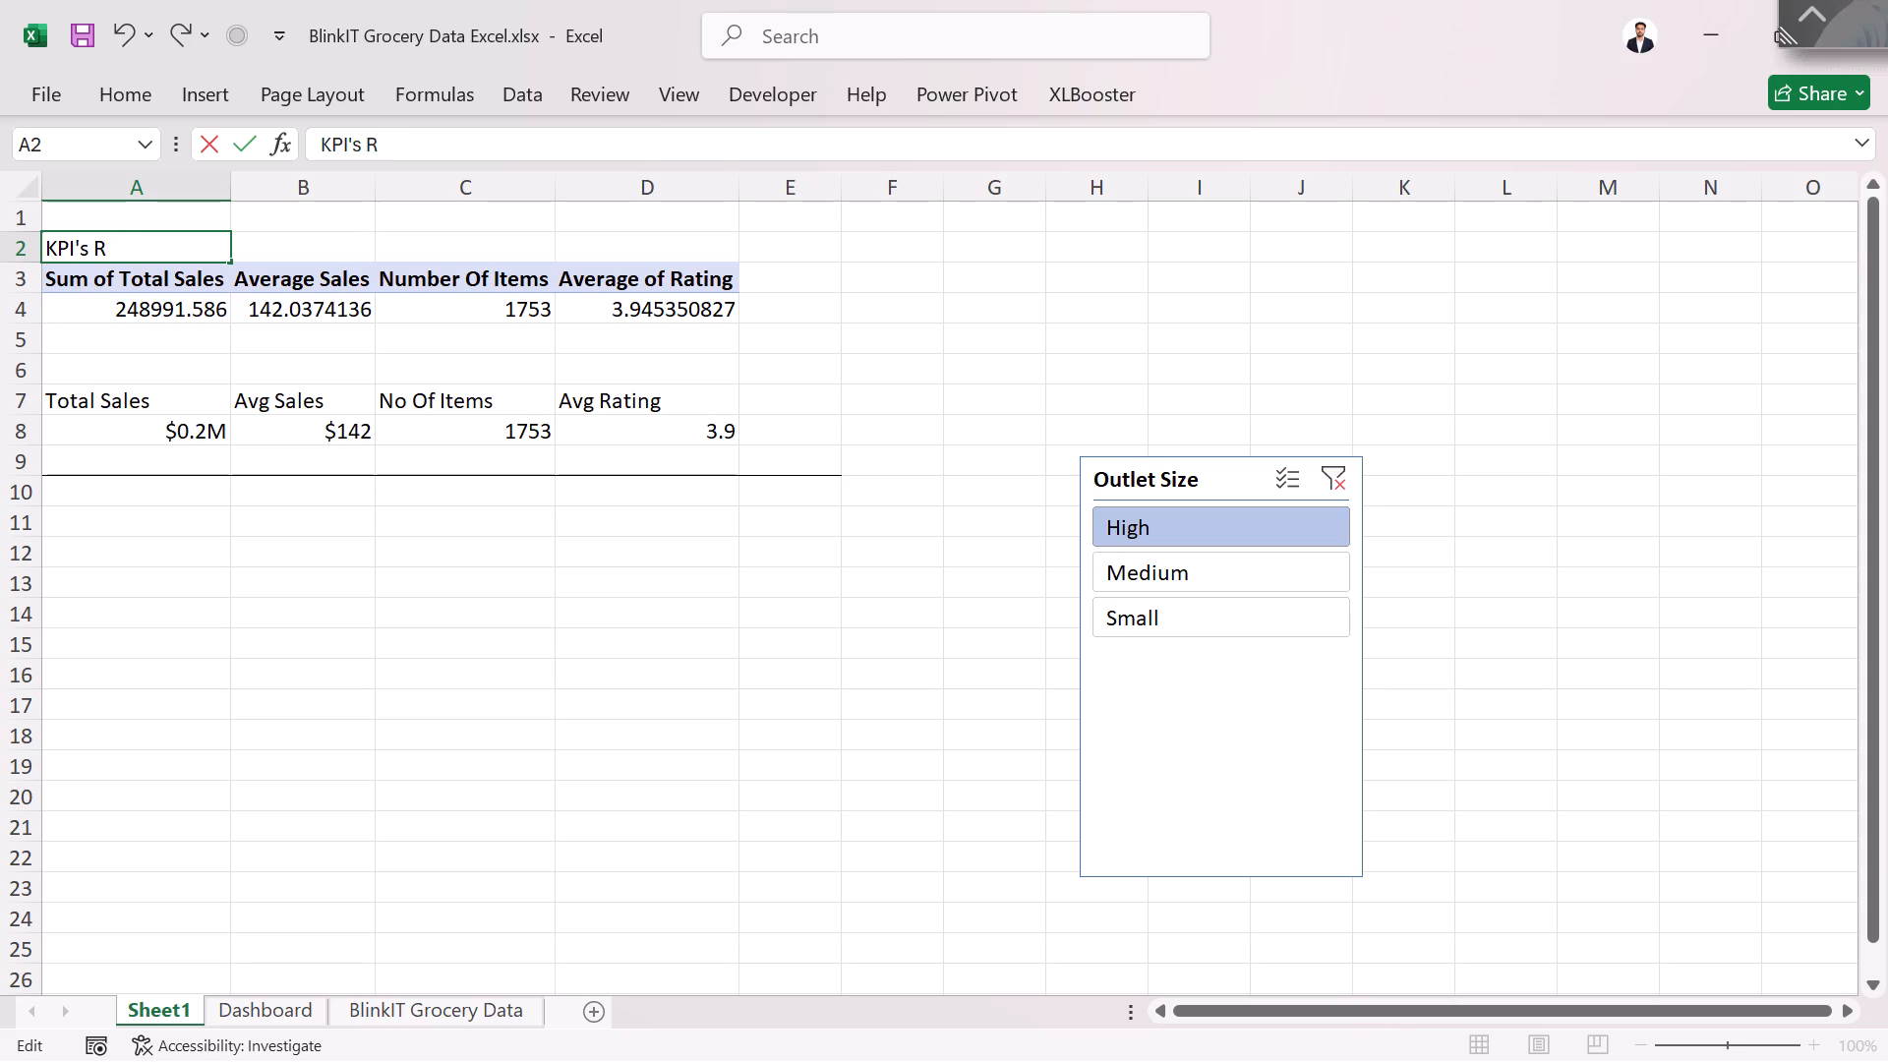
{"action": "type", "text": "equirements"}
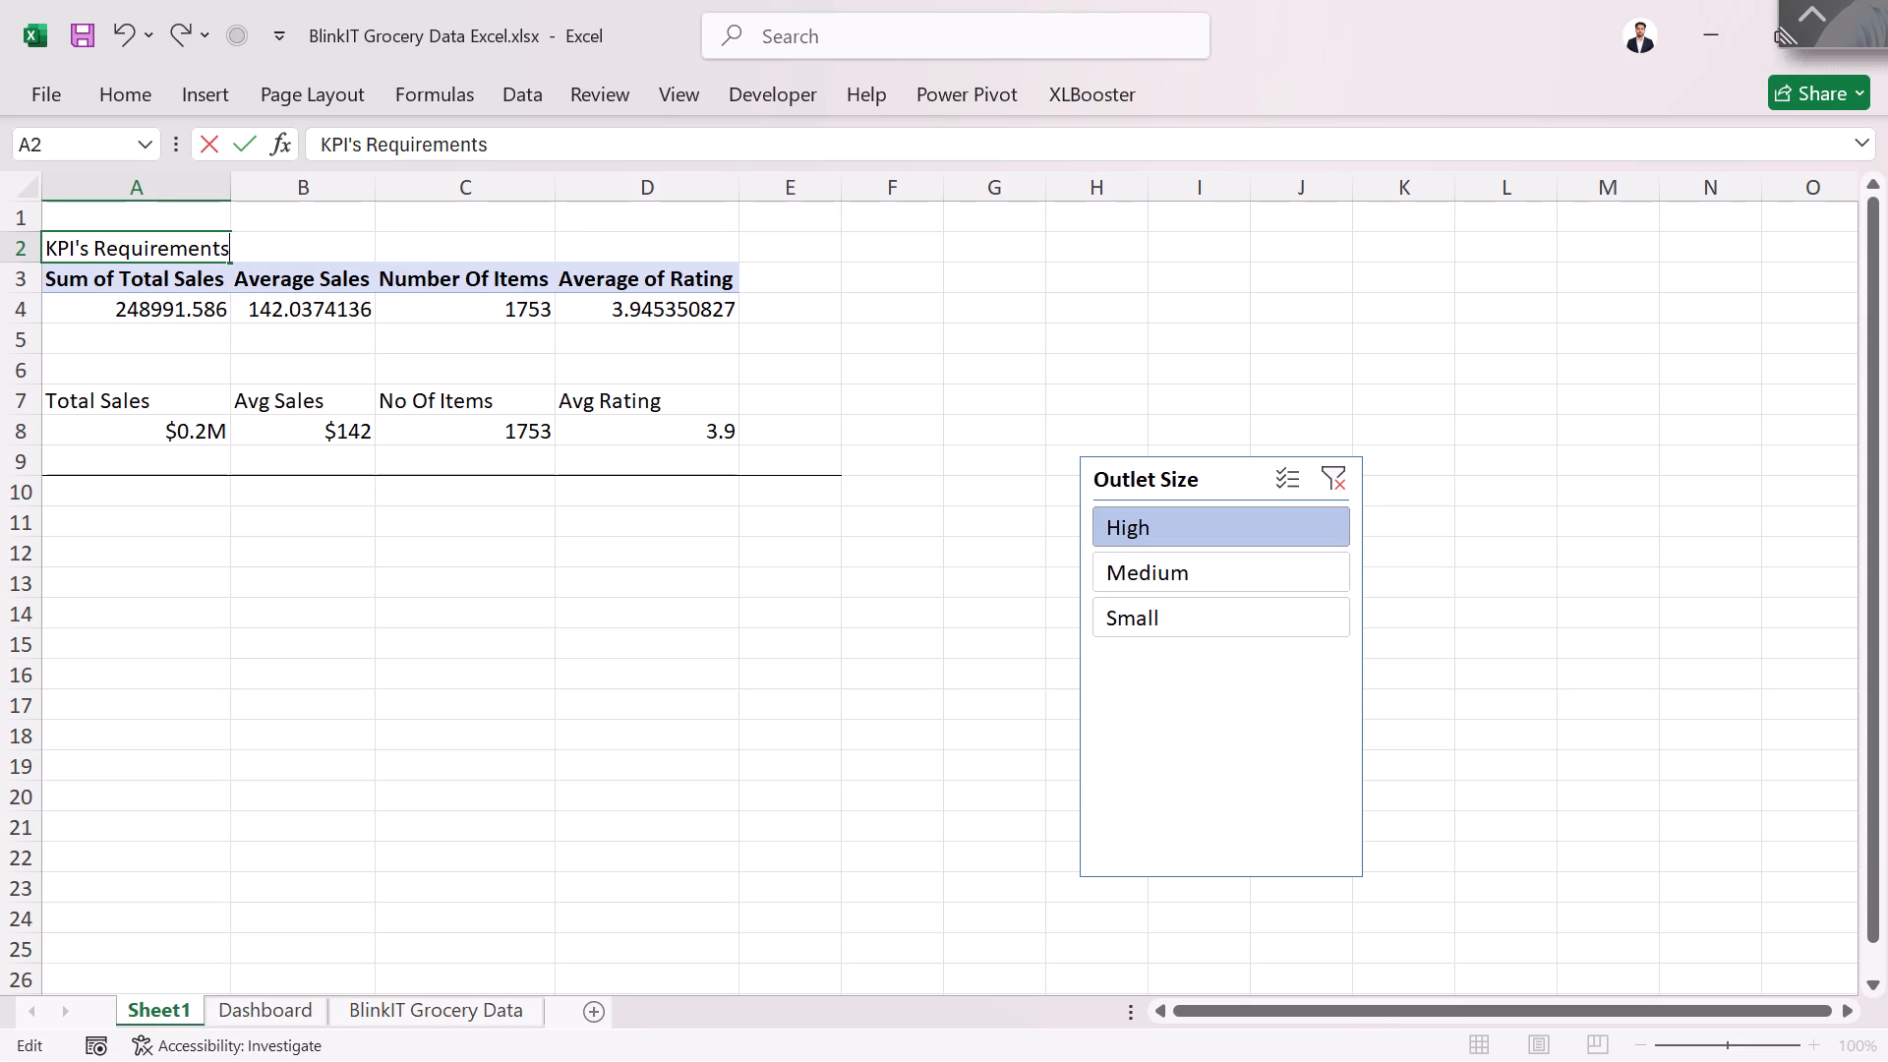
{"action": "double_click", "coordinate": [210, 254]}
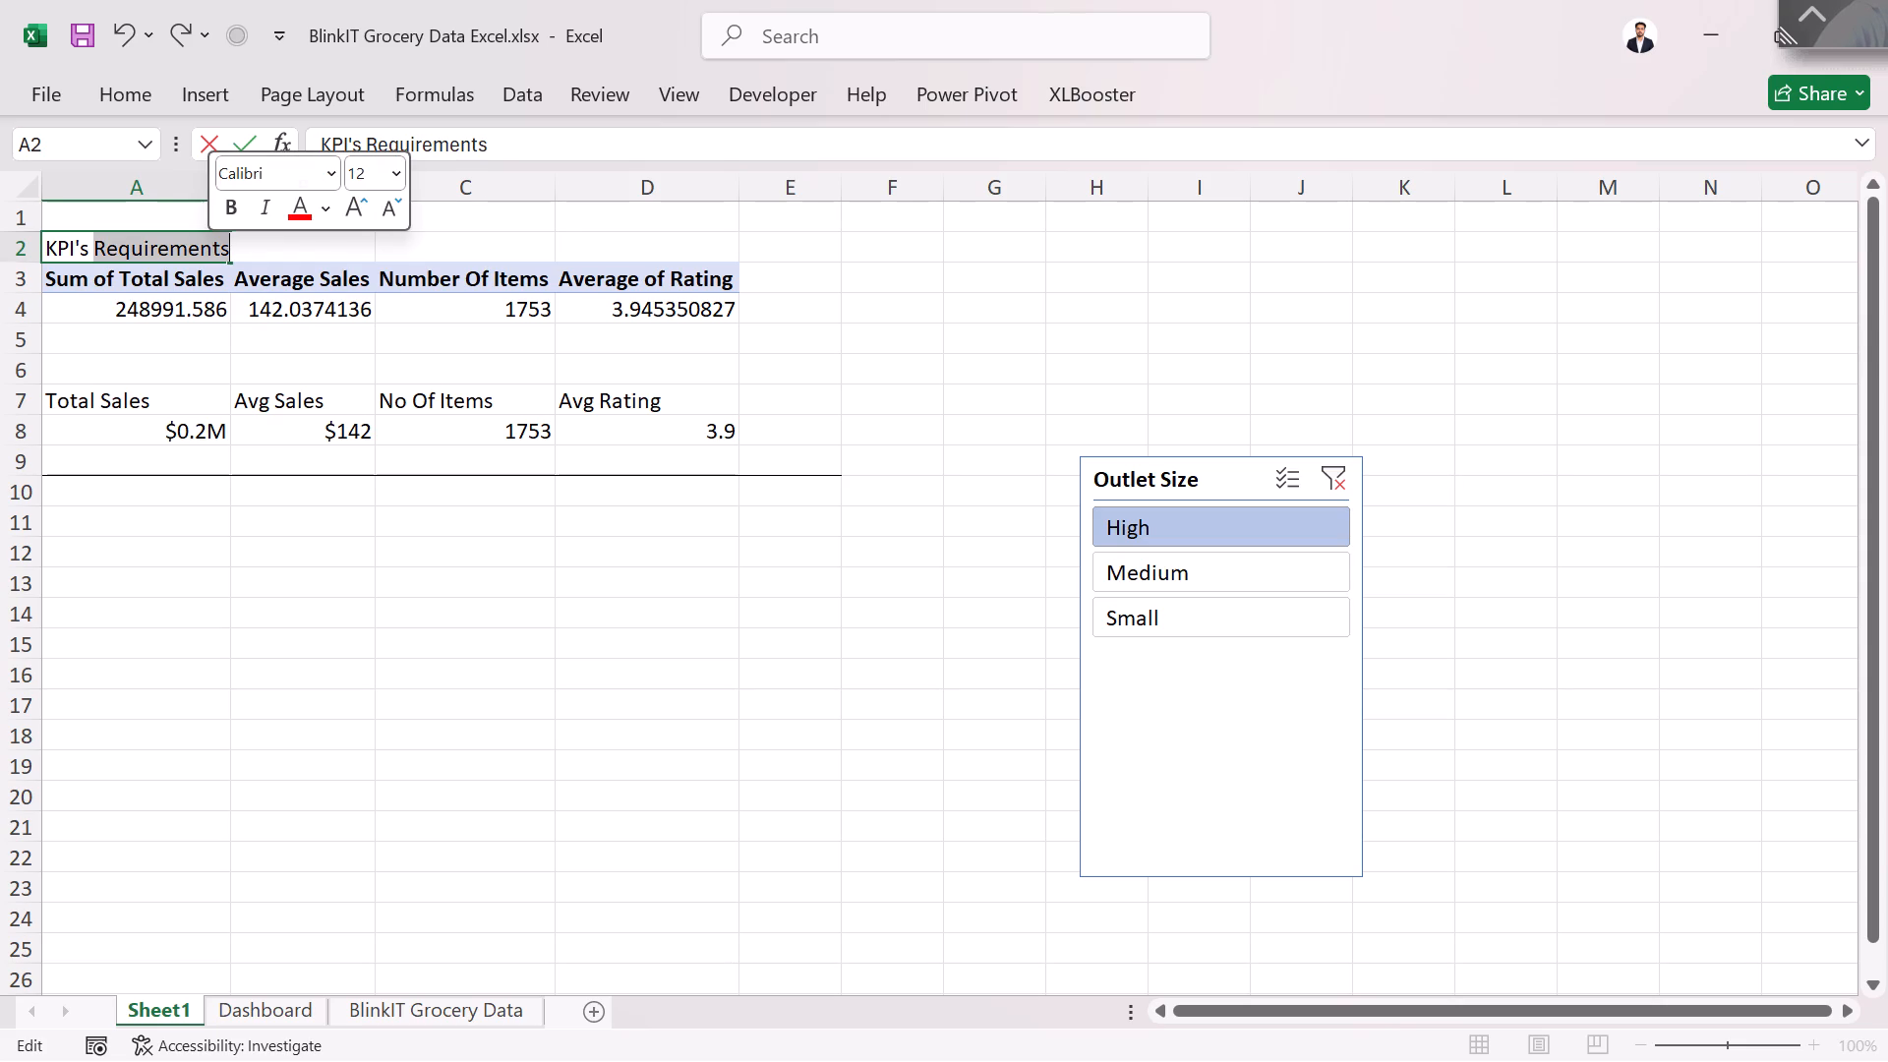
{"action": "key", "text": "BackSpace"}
Make the "KPI's" heading in cell A2 bold.
{"action": "left_click", "coordinate": [155, 234]}
{"action": "double_click", "coordinate": [120, 245]}
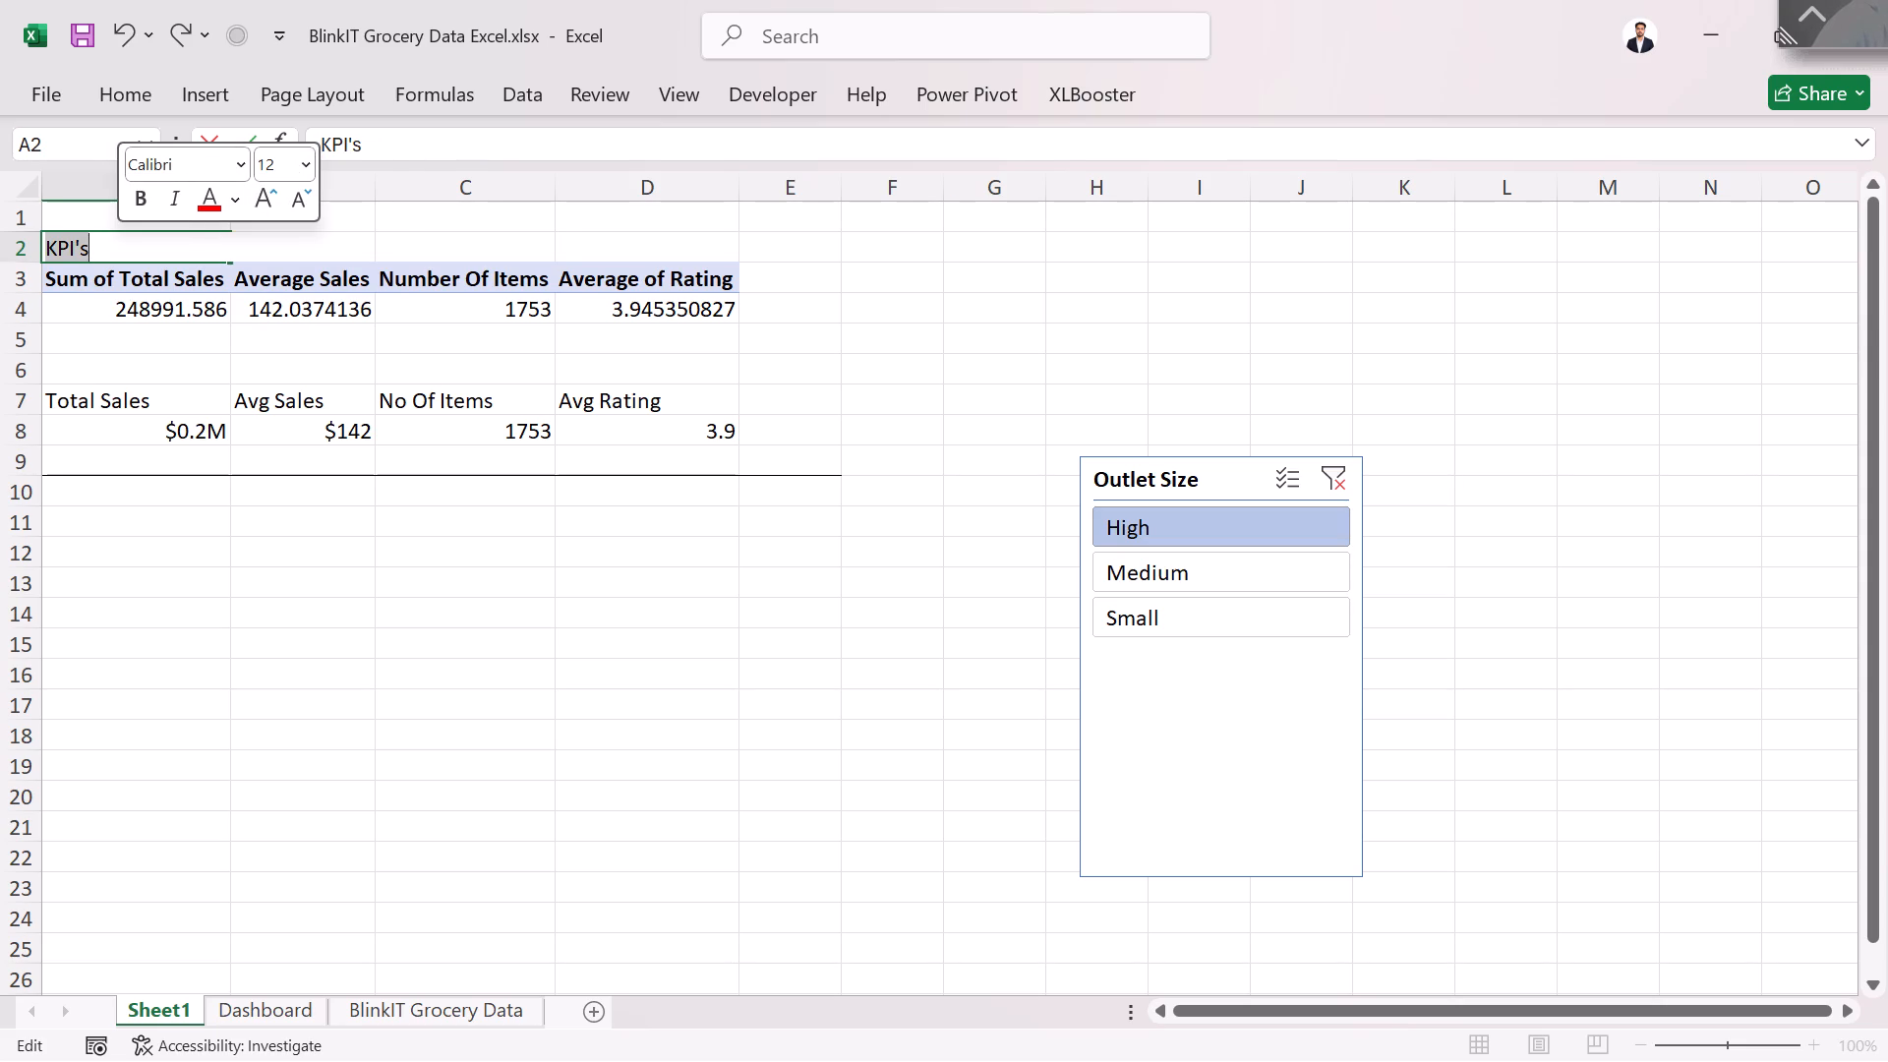
{"action": "left_click", "coordinate": [130, 201]}
{"action": "left_click", "coordinate": [216, 250]}
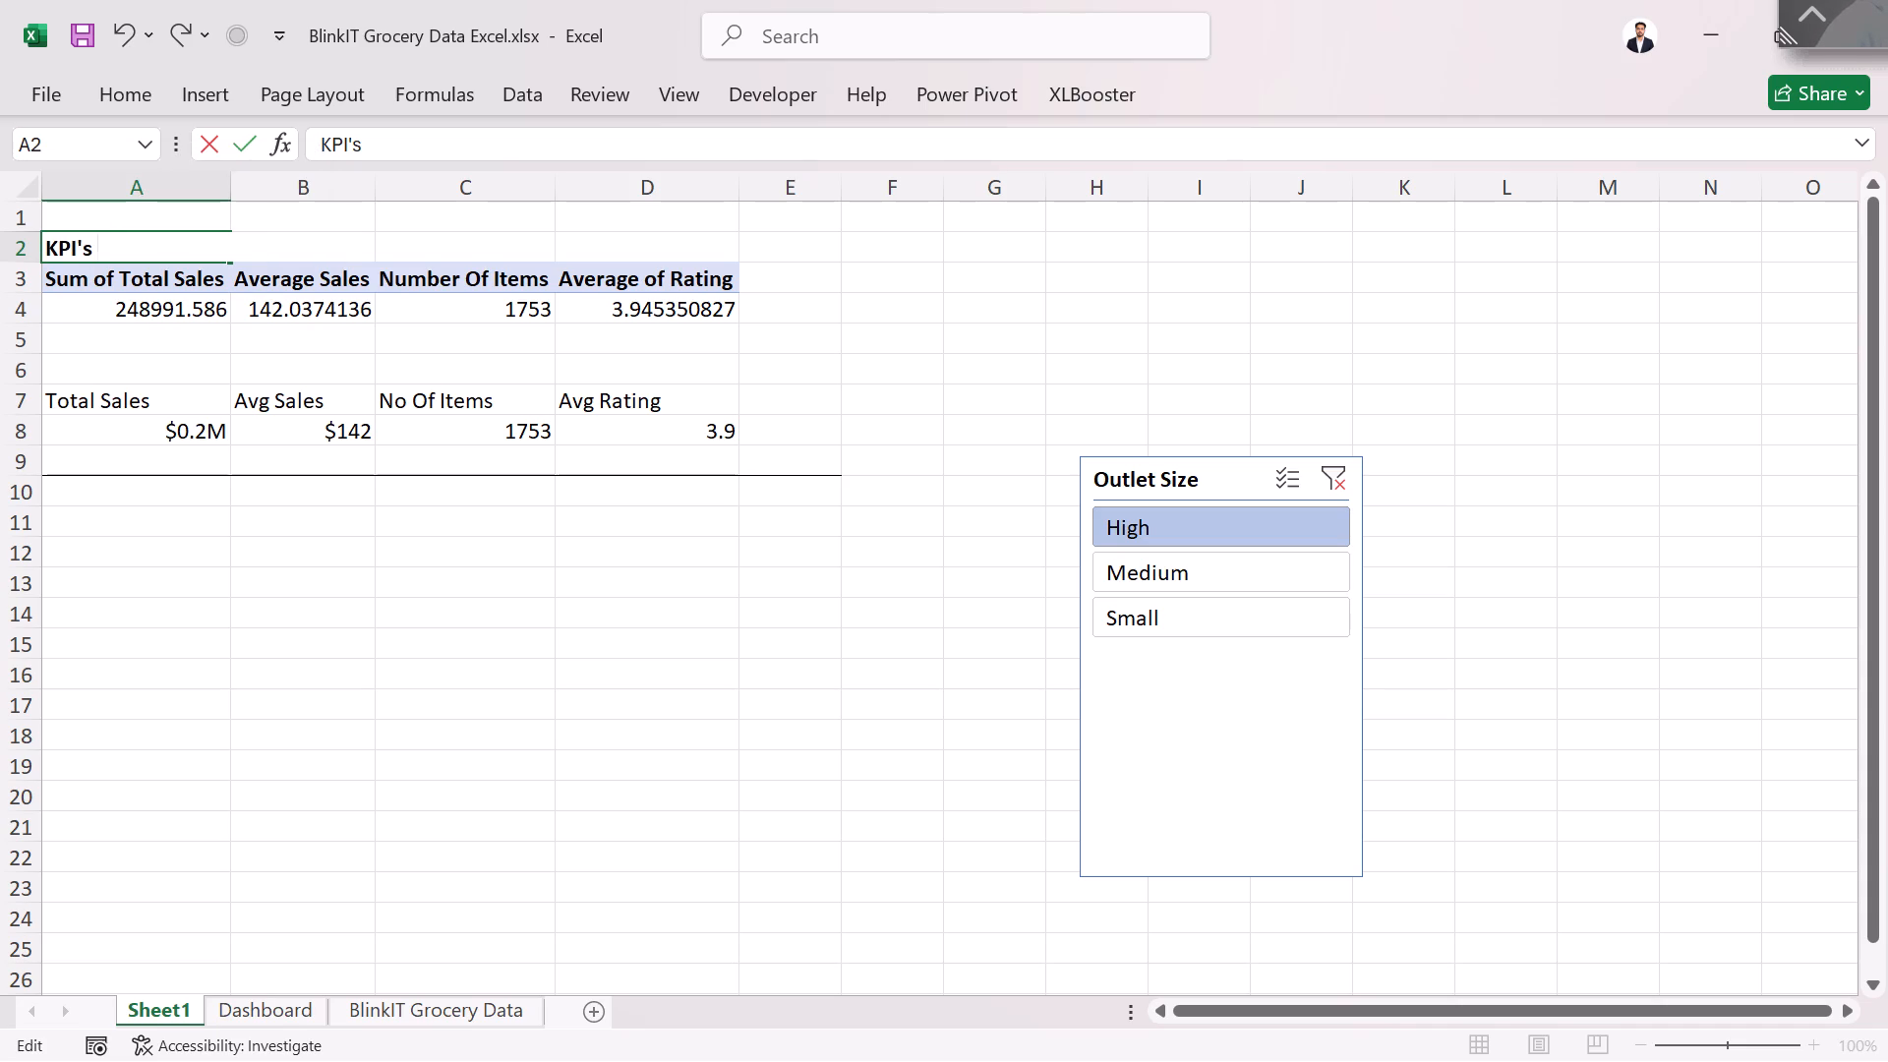
{"action": "left_click", "coordinate": [231, 245]}
{"action": "left_click", "coordinate": [255, 253]}
{"action": "left_click", "coordinate": [270, 241]}
{"action": "left_click", "coordinate": [400, 452]}
{"action": "left_click", "coordinate": [301, 491]}
{"action": "left_click", "coordinate": [205, 237]}
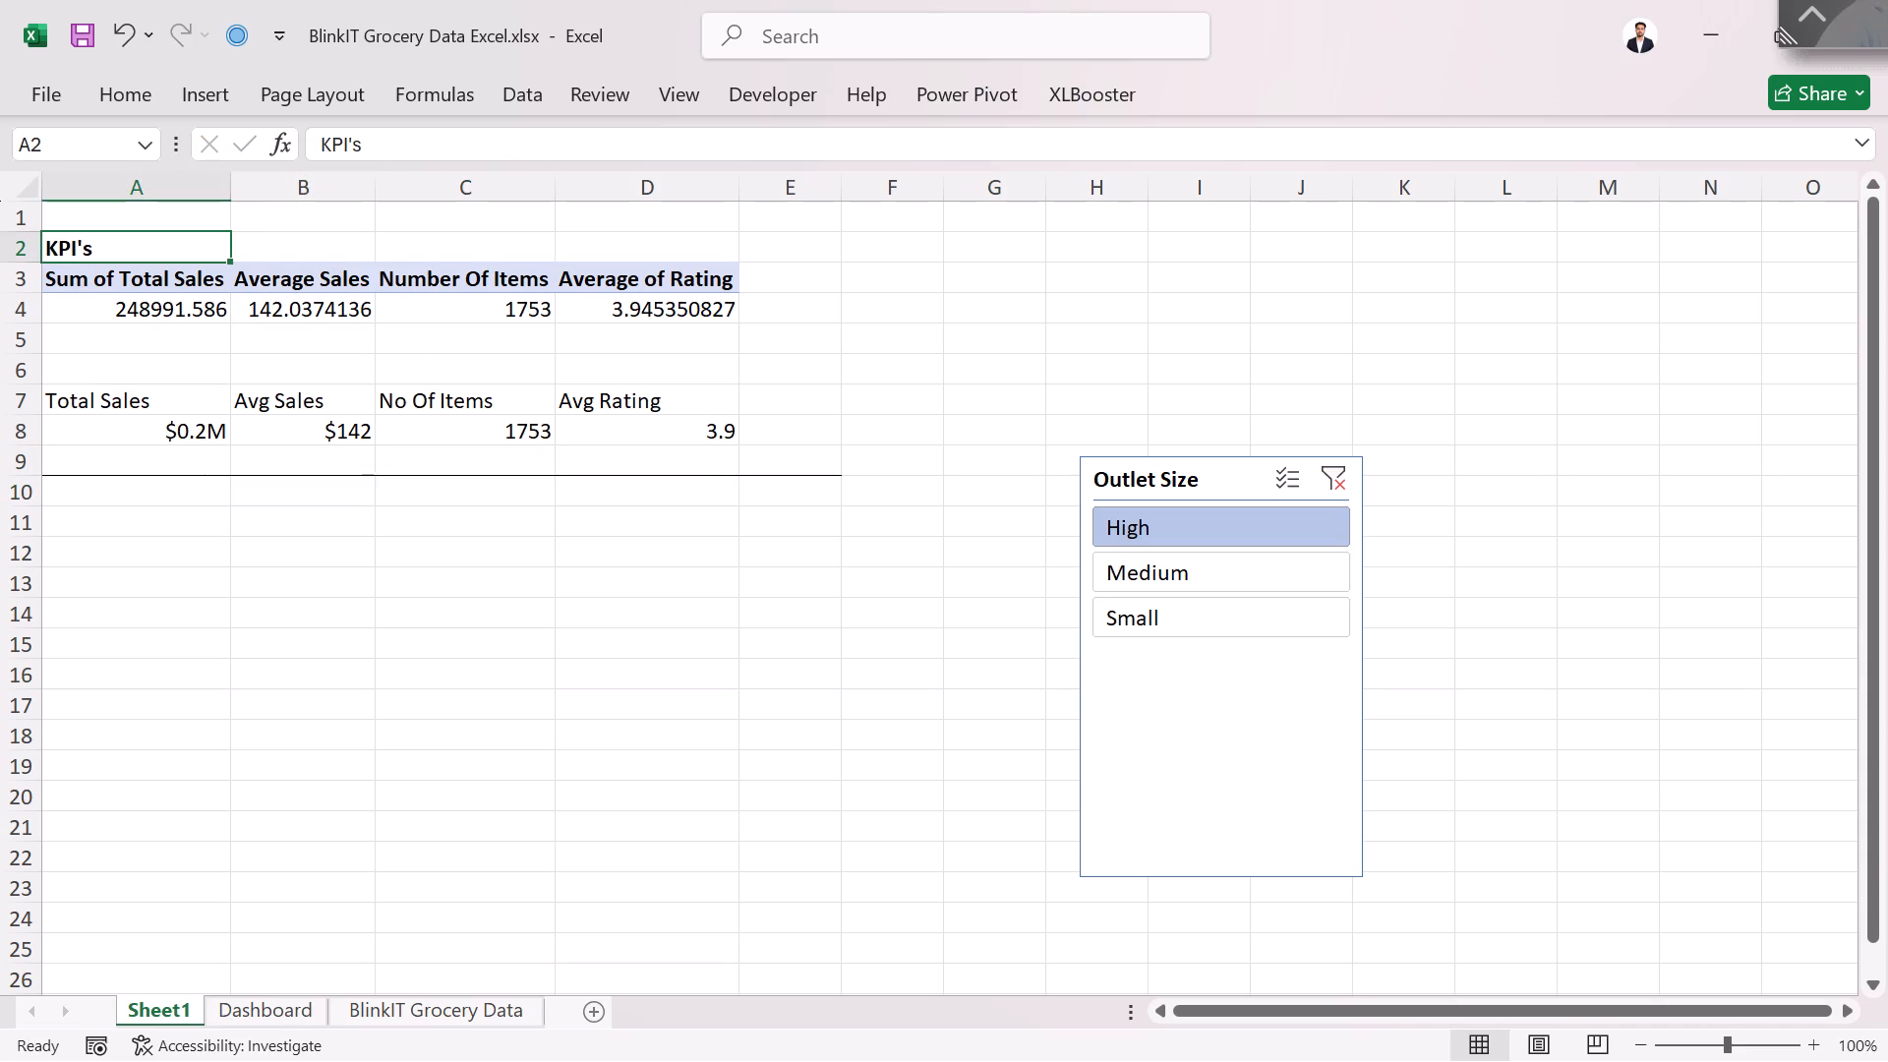
Move the "KPI's" heading from cell A2 to cell B2.
{"action": "left_click_drag", "start_coordinate": [230, 245], "coordinate": [266, 249]}
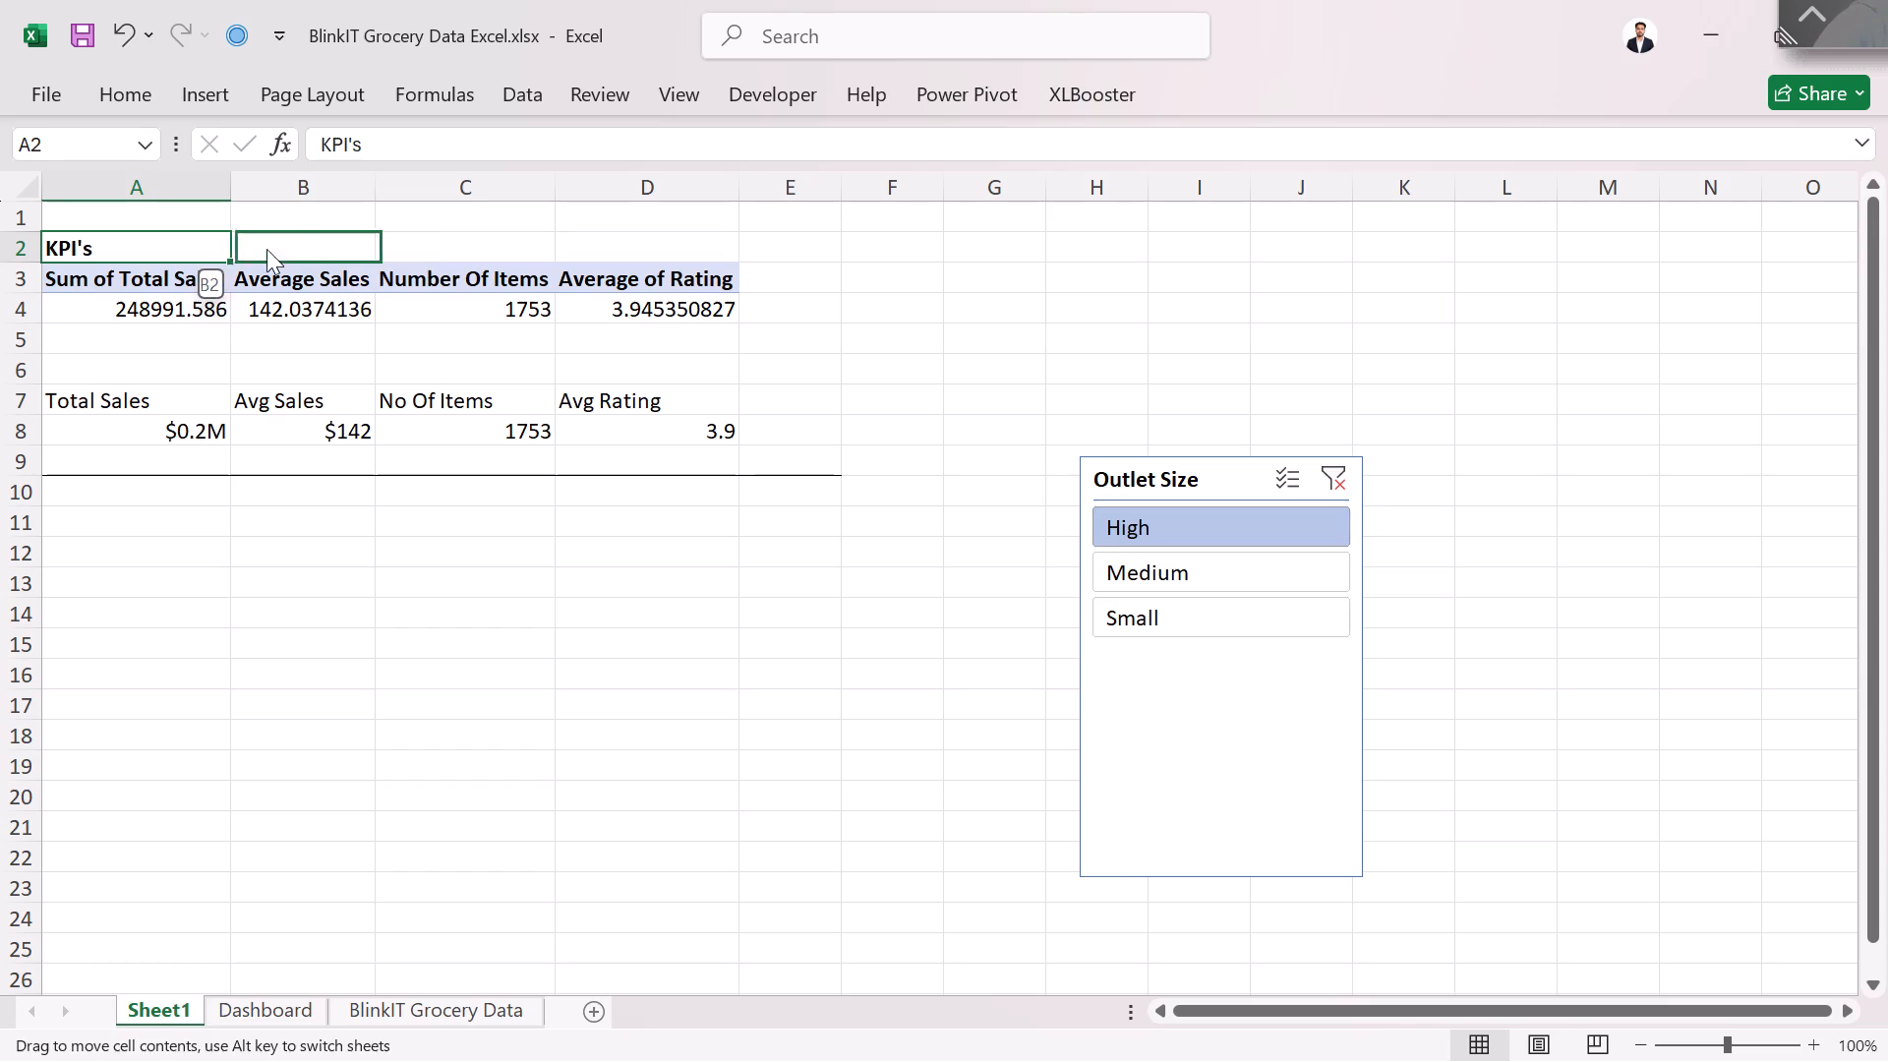
{"action": "left_click_drag", "start_coordinate": [266, 249], "coordinate": [244, 249]}
{"action": "left_click", "coordinate": [204, 249]}
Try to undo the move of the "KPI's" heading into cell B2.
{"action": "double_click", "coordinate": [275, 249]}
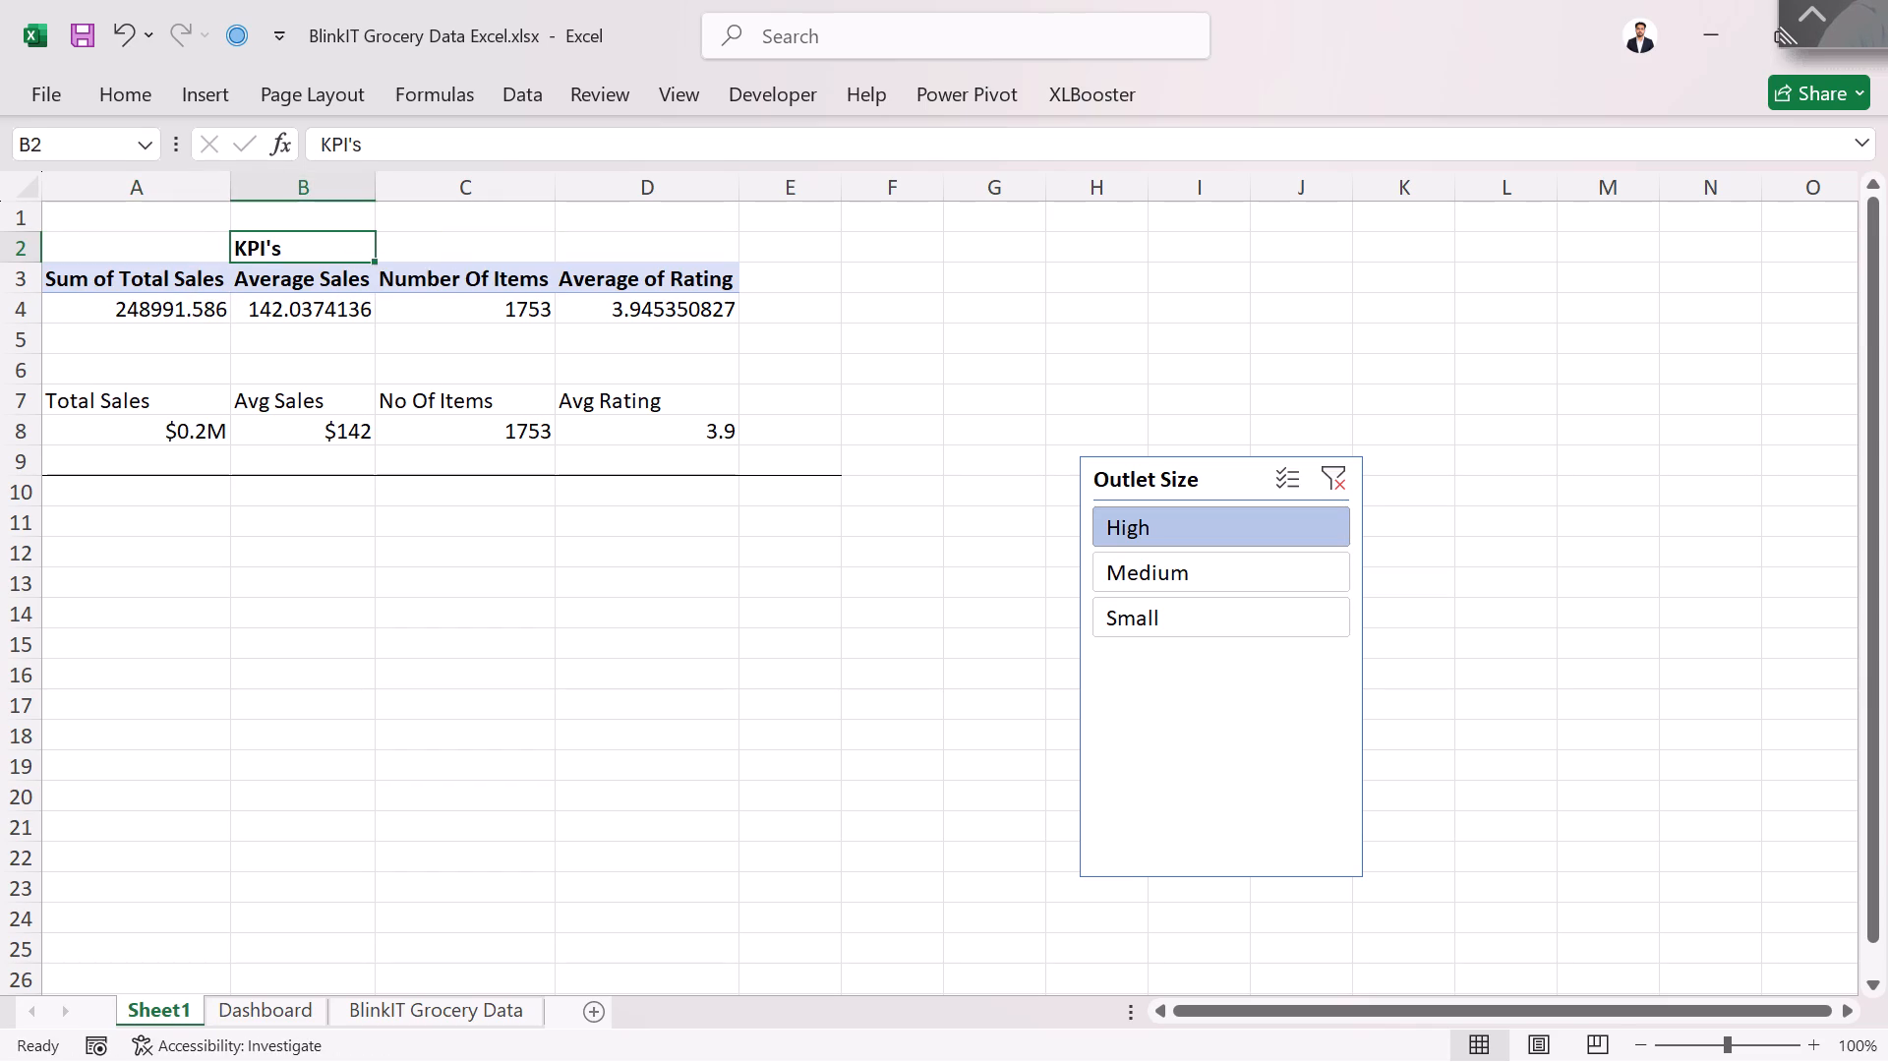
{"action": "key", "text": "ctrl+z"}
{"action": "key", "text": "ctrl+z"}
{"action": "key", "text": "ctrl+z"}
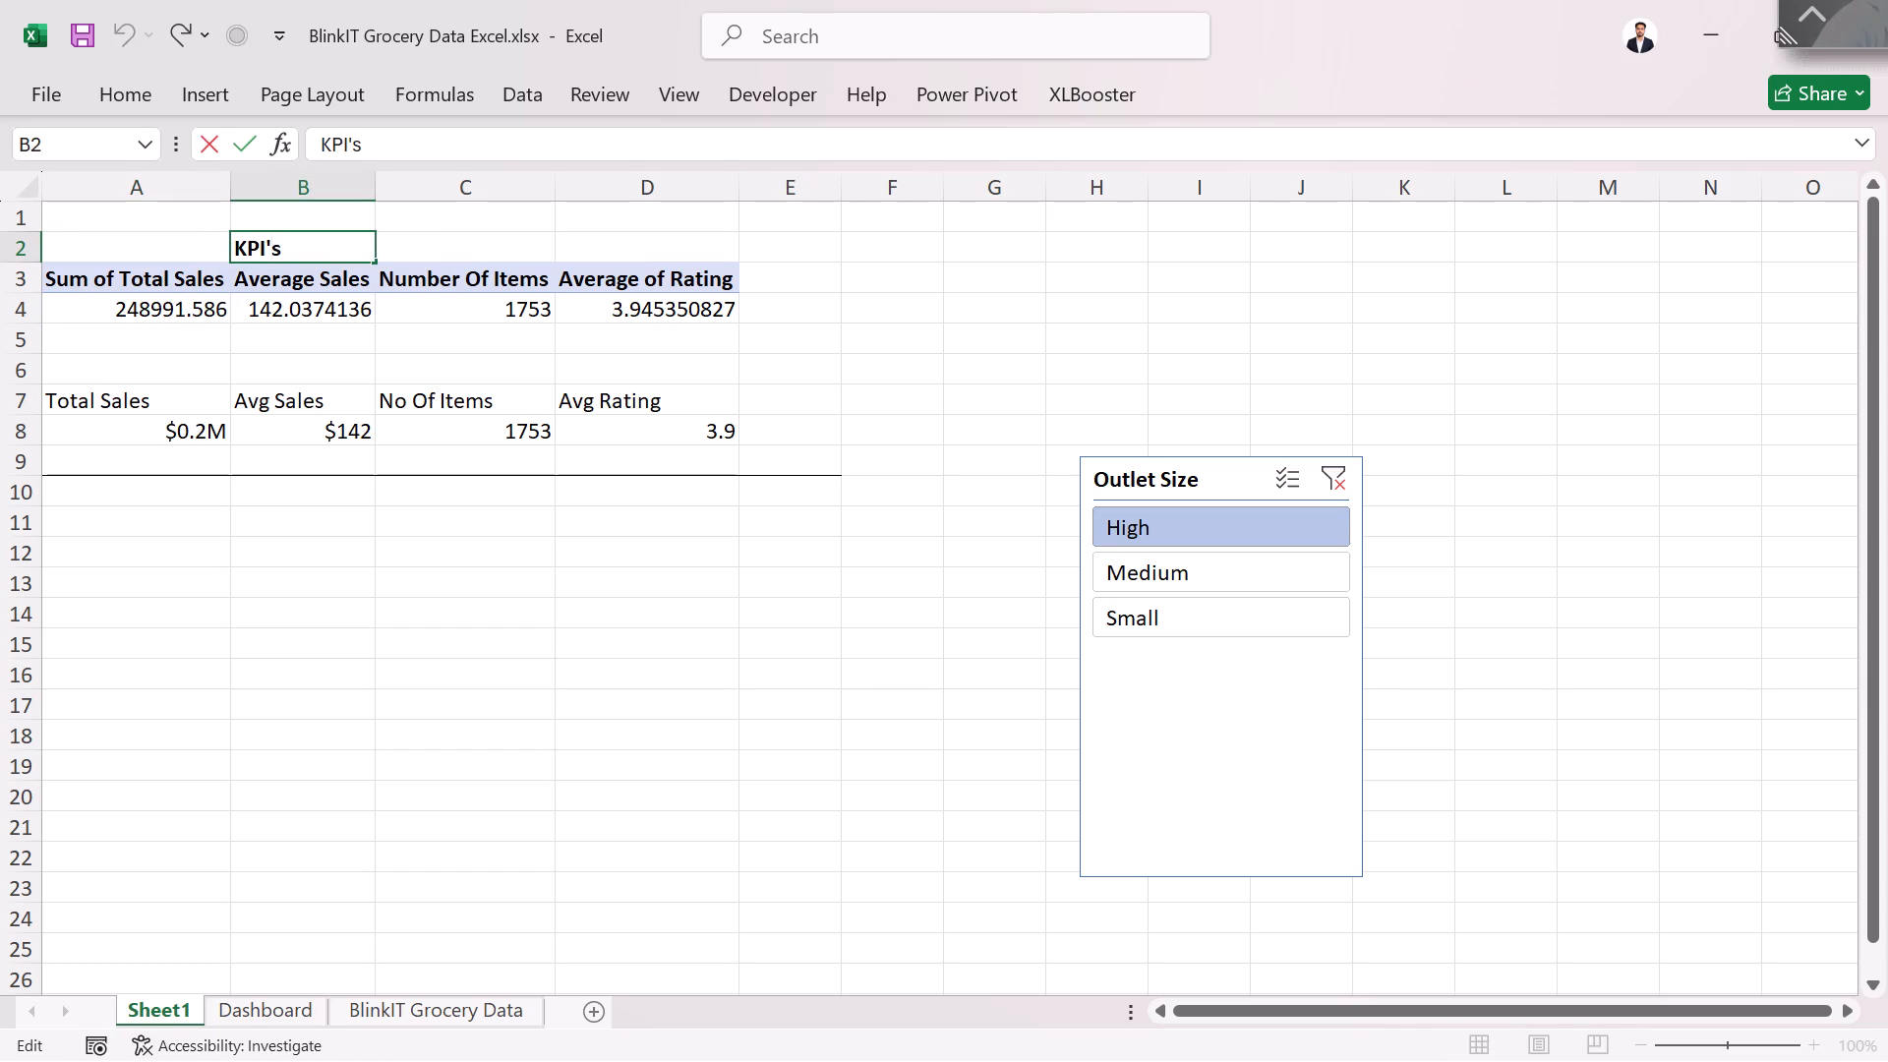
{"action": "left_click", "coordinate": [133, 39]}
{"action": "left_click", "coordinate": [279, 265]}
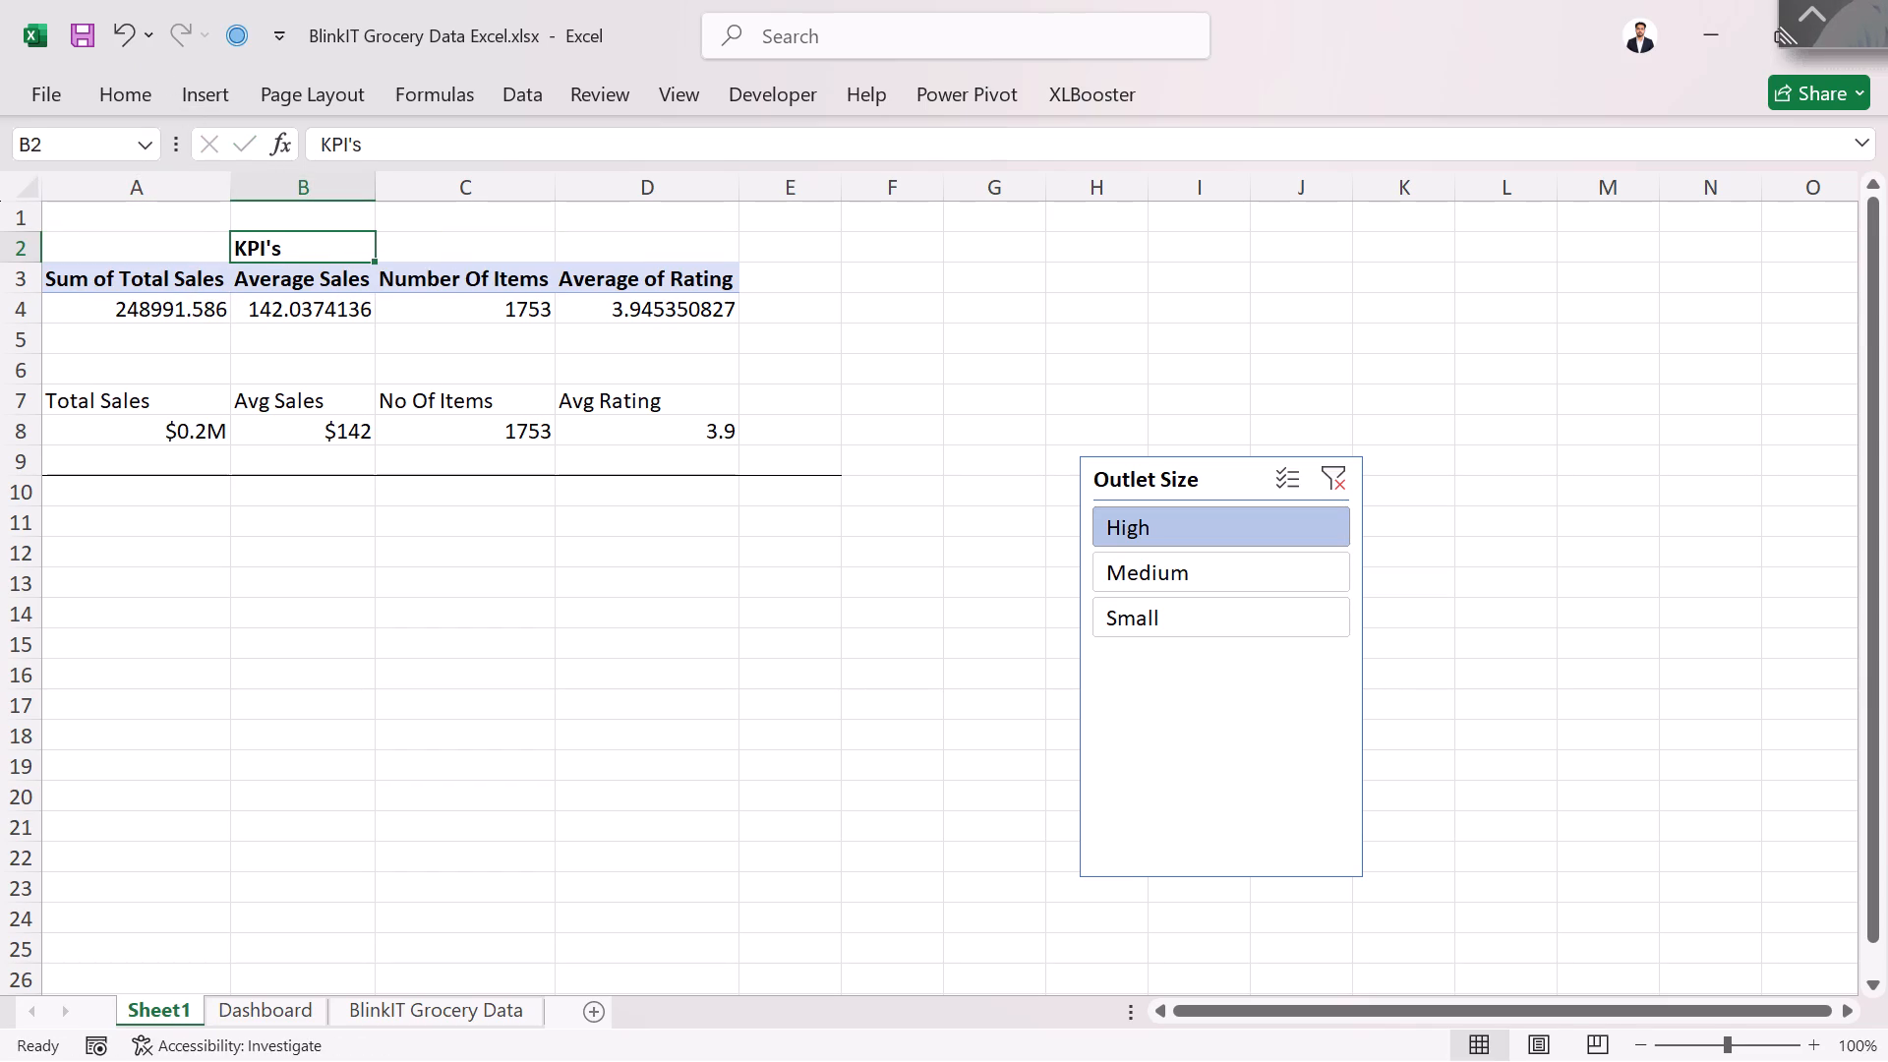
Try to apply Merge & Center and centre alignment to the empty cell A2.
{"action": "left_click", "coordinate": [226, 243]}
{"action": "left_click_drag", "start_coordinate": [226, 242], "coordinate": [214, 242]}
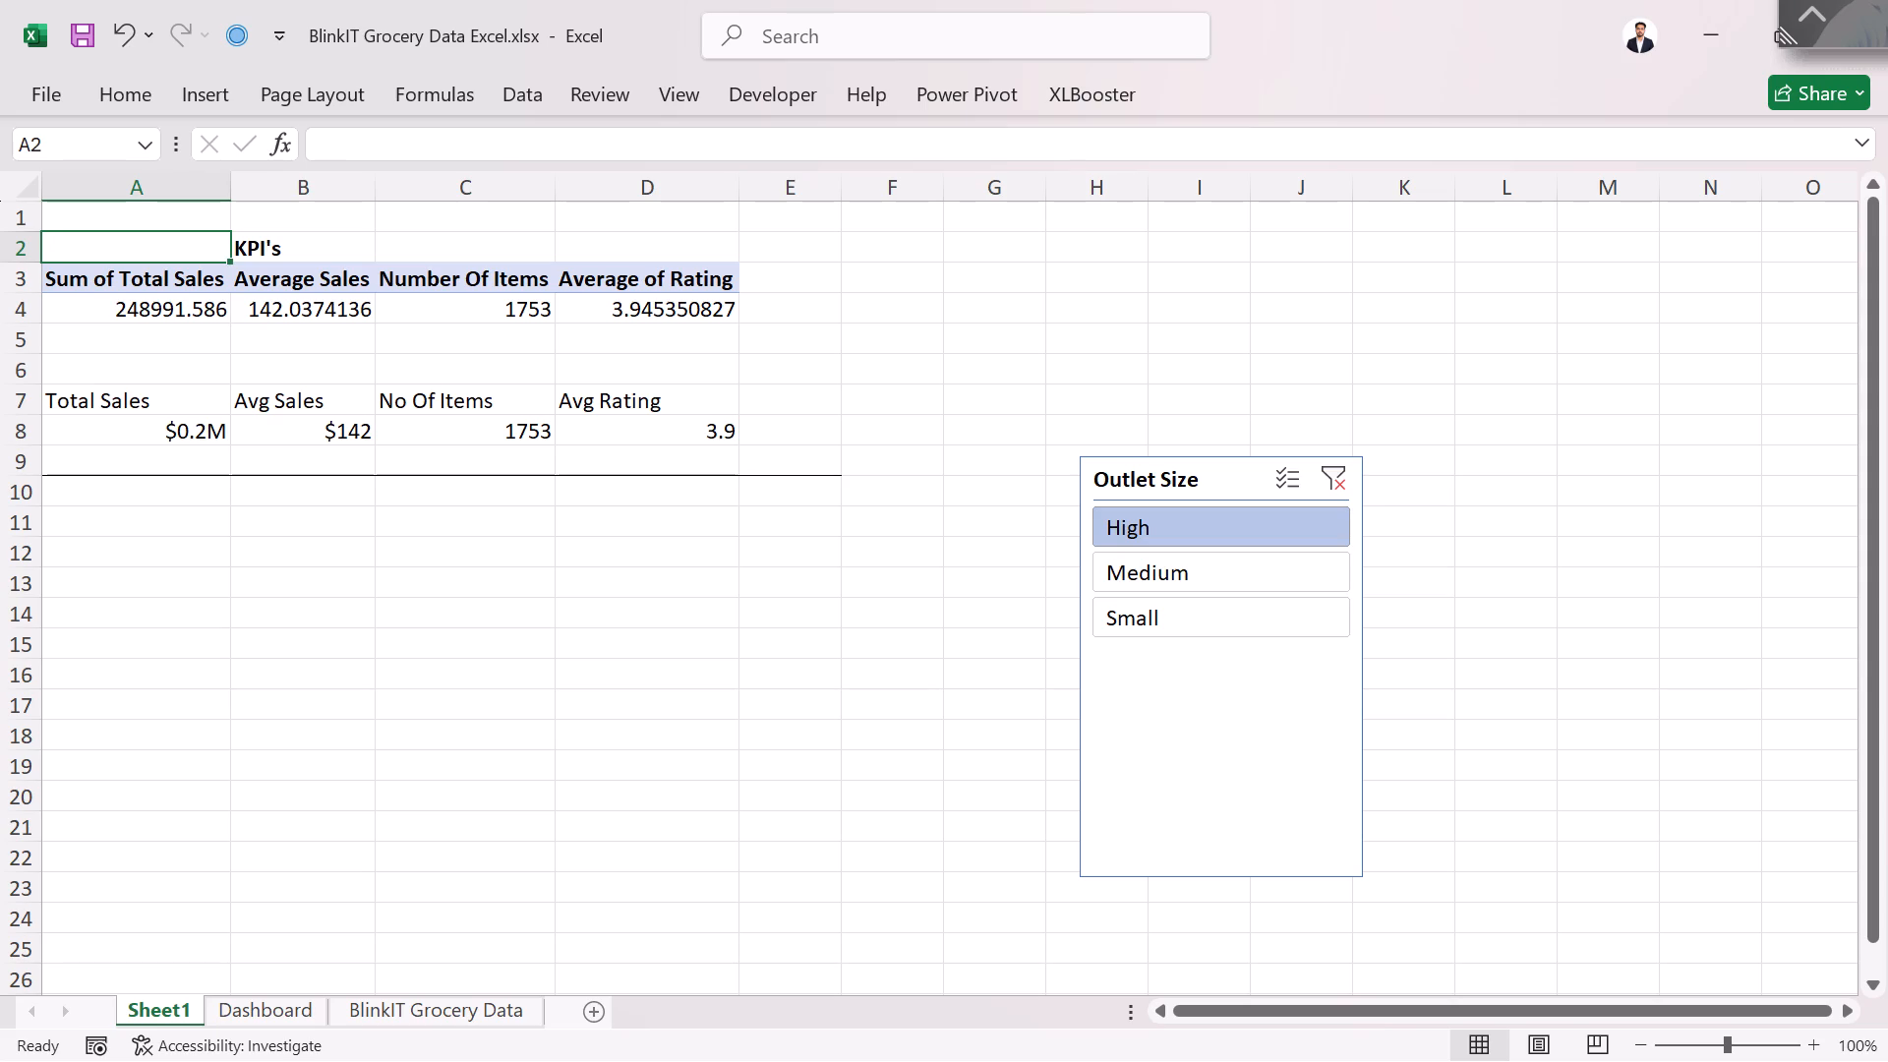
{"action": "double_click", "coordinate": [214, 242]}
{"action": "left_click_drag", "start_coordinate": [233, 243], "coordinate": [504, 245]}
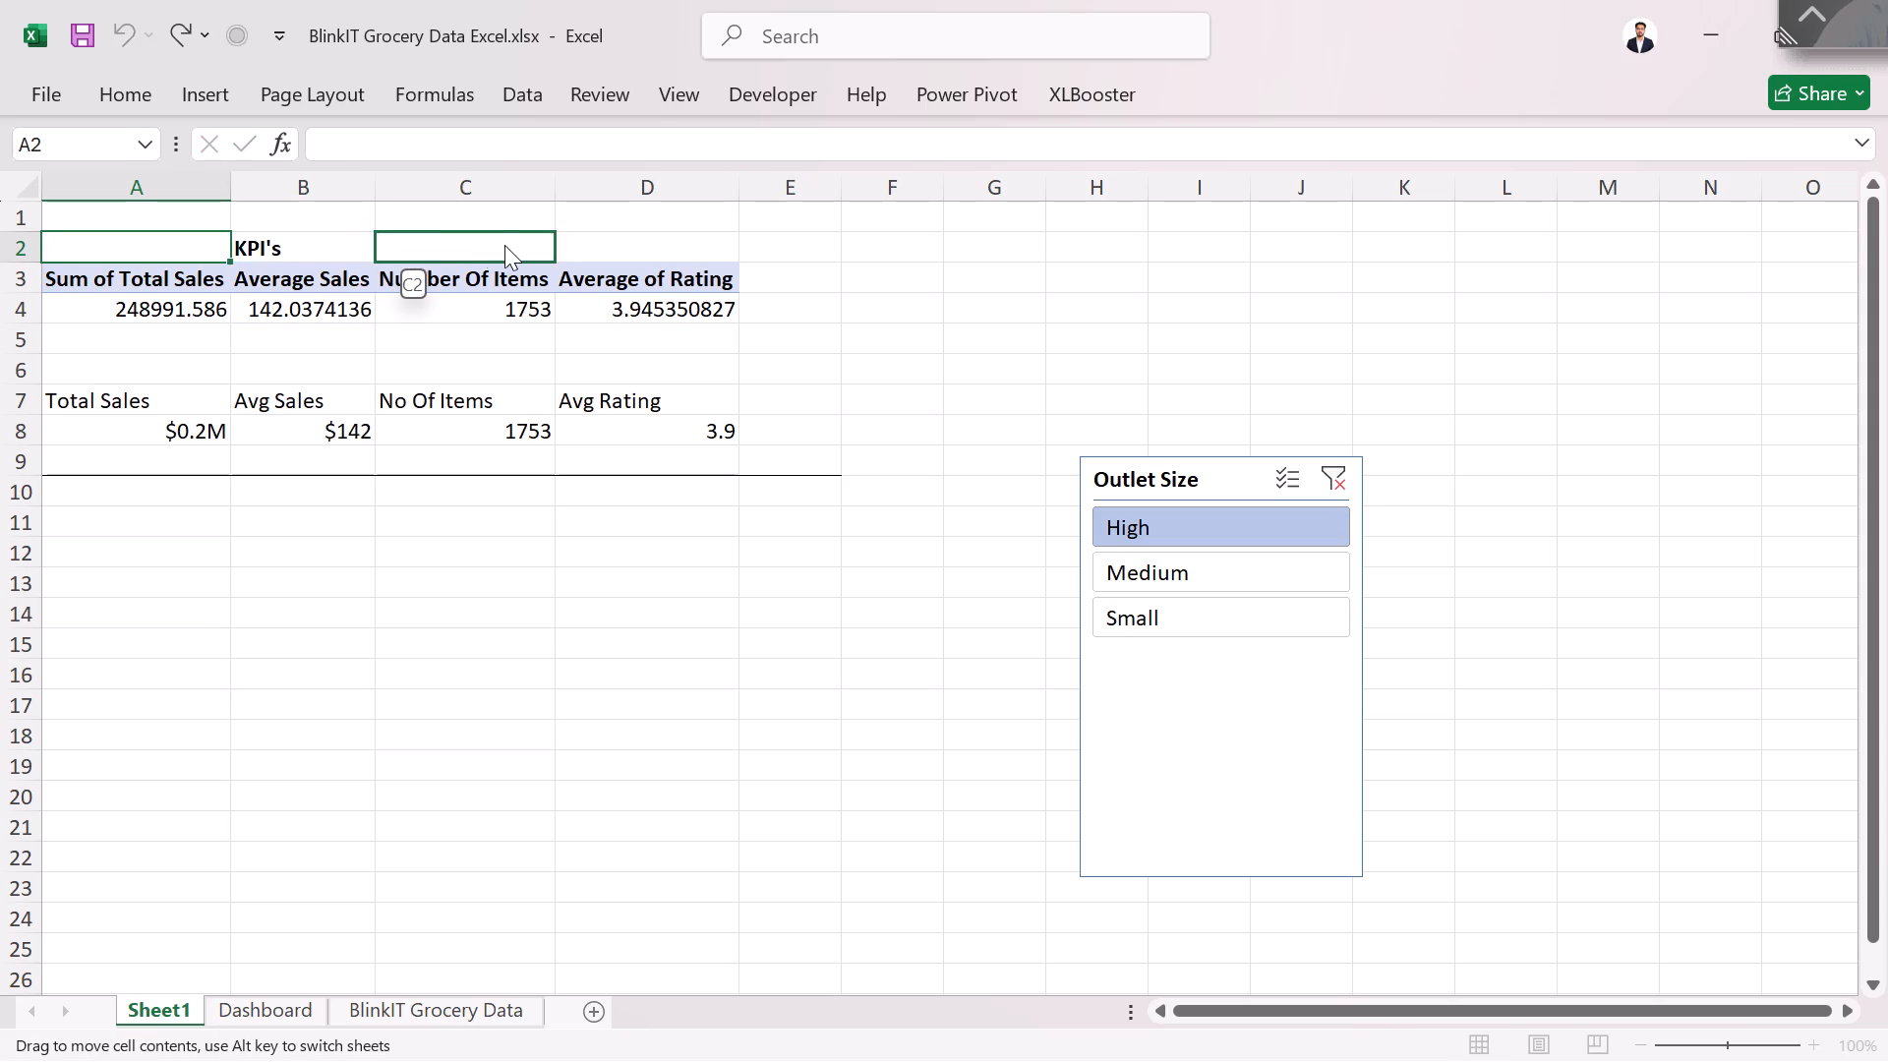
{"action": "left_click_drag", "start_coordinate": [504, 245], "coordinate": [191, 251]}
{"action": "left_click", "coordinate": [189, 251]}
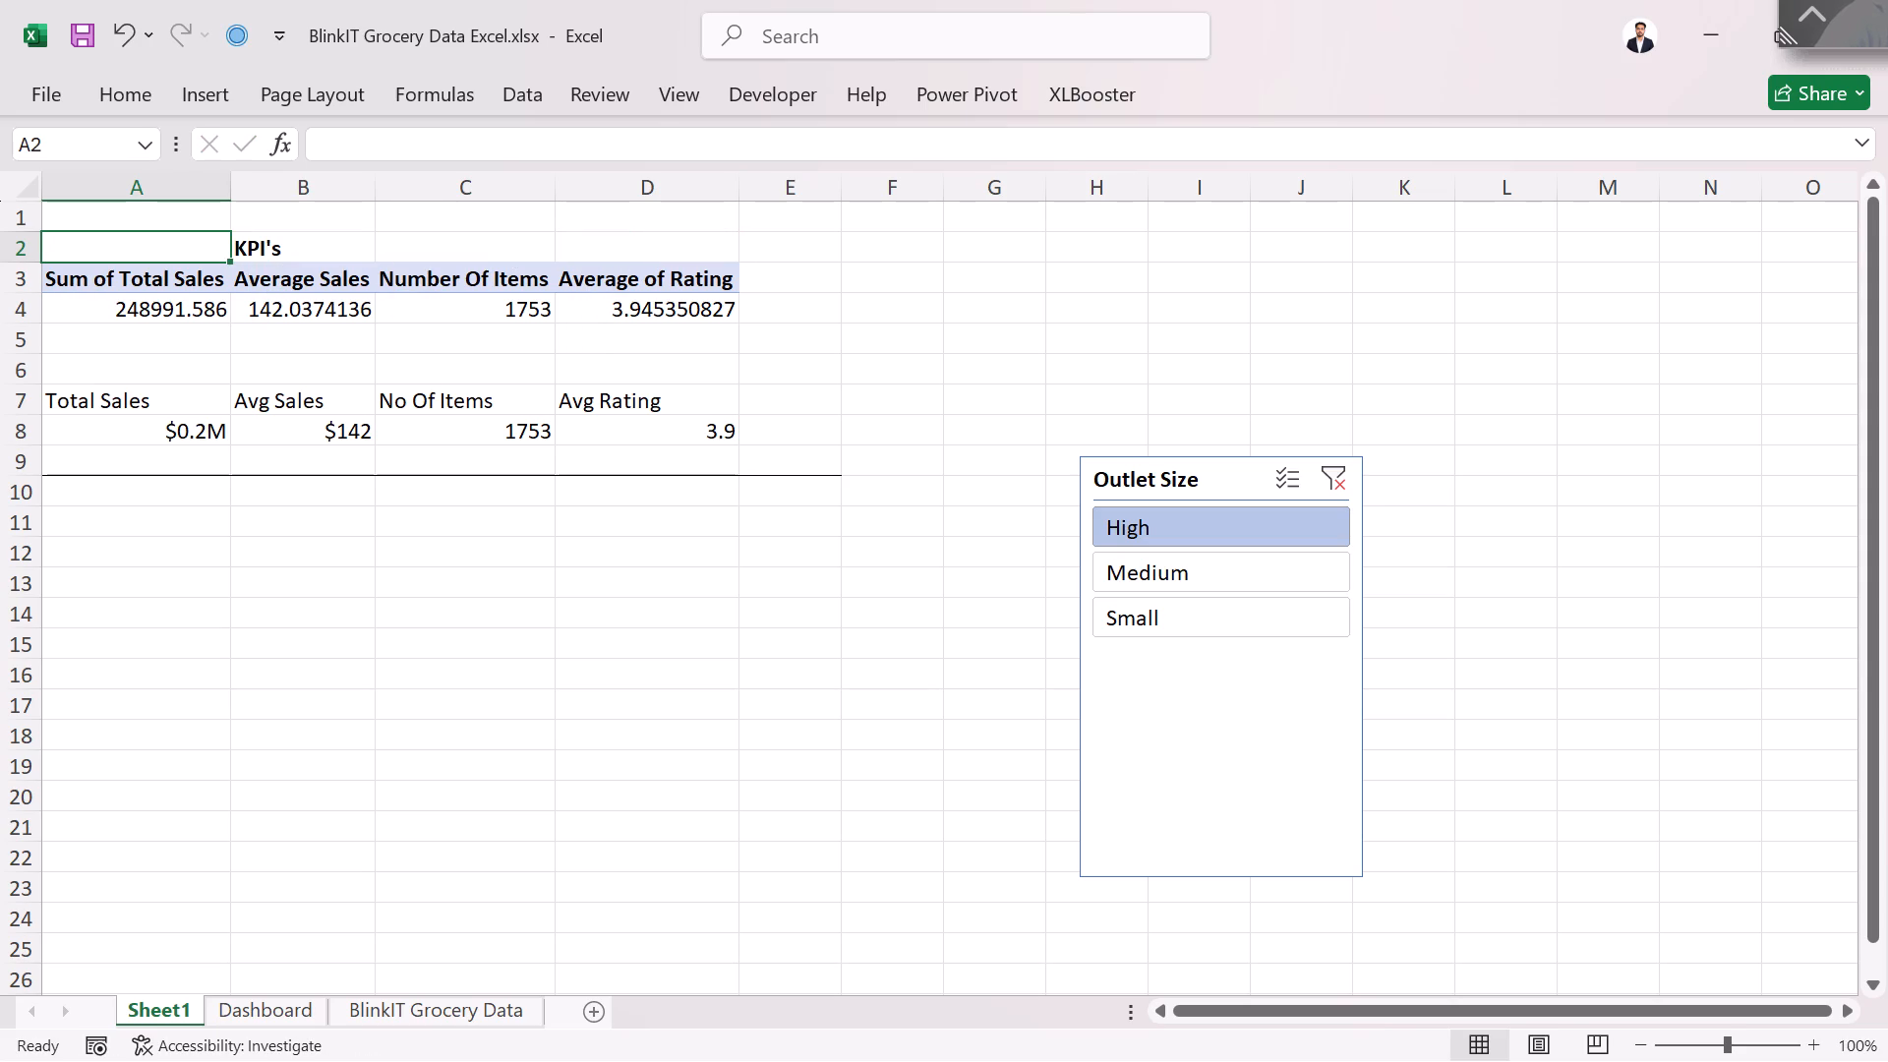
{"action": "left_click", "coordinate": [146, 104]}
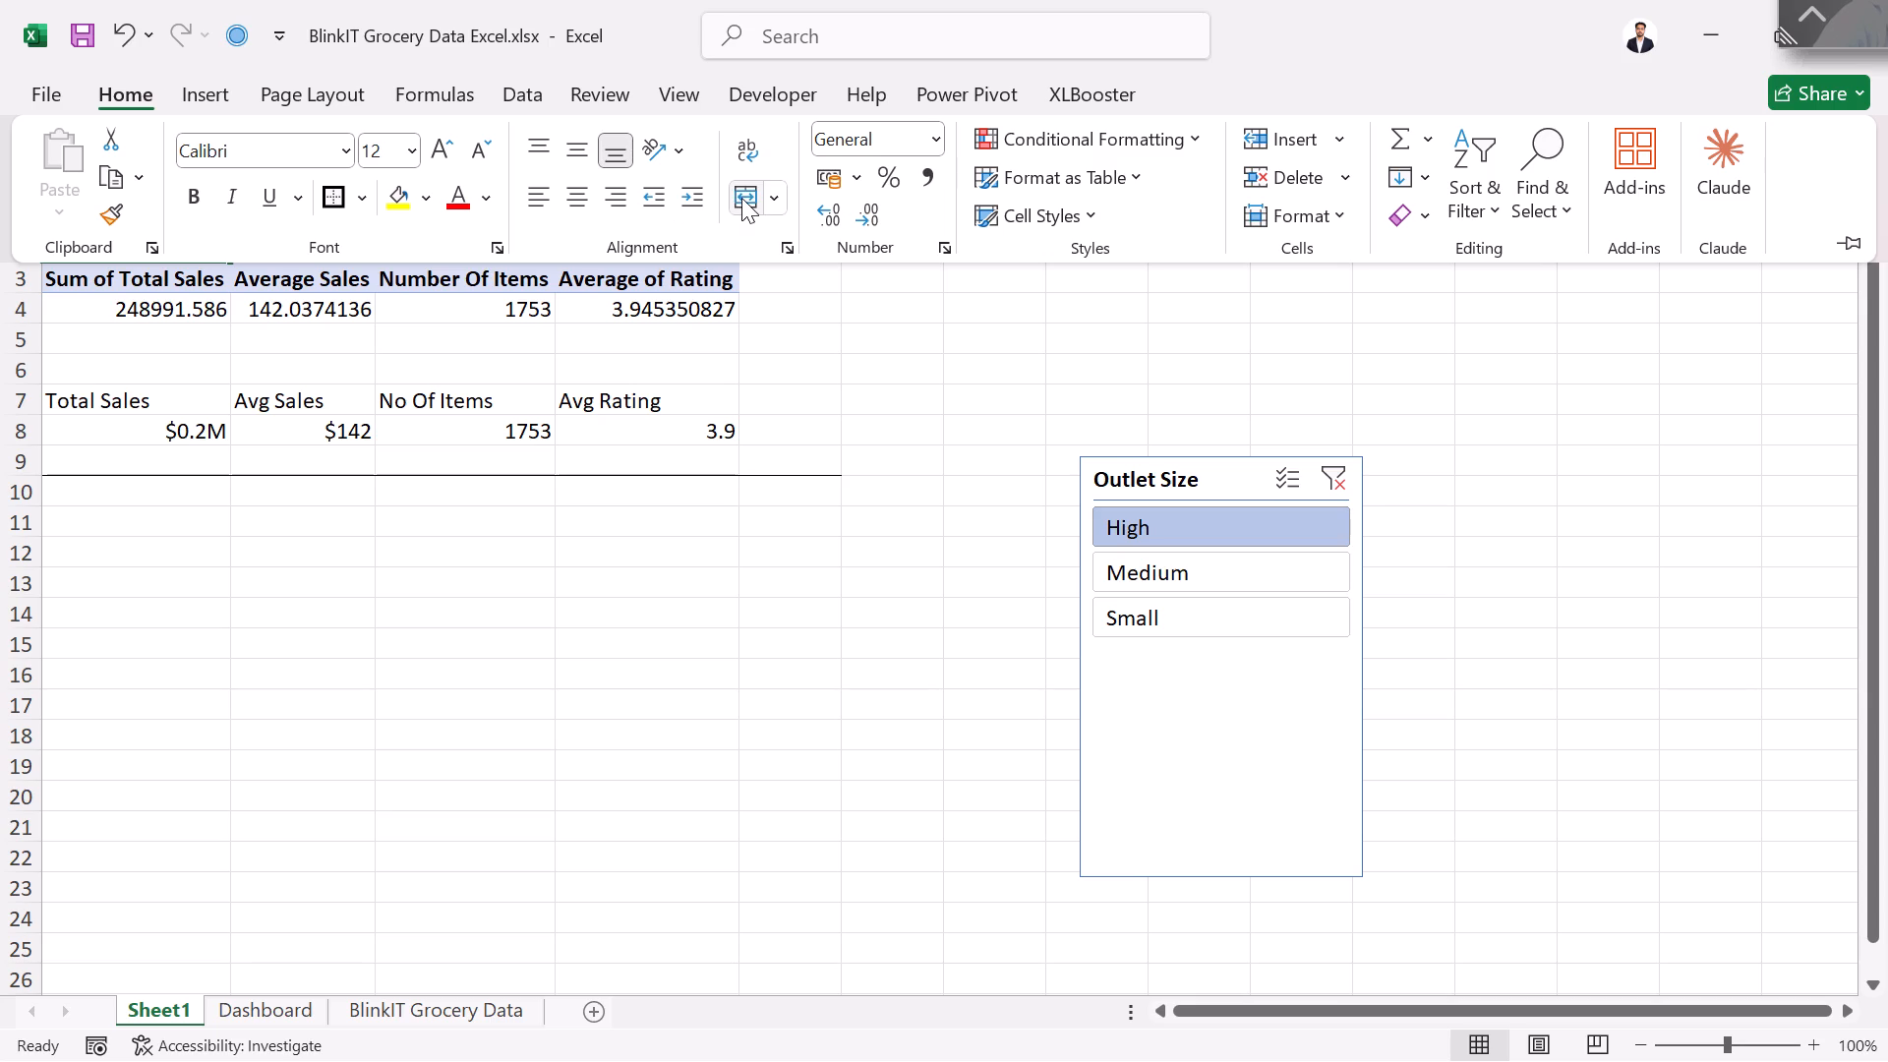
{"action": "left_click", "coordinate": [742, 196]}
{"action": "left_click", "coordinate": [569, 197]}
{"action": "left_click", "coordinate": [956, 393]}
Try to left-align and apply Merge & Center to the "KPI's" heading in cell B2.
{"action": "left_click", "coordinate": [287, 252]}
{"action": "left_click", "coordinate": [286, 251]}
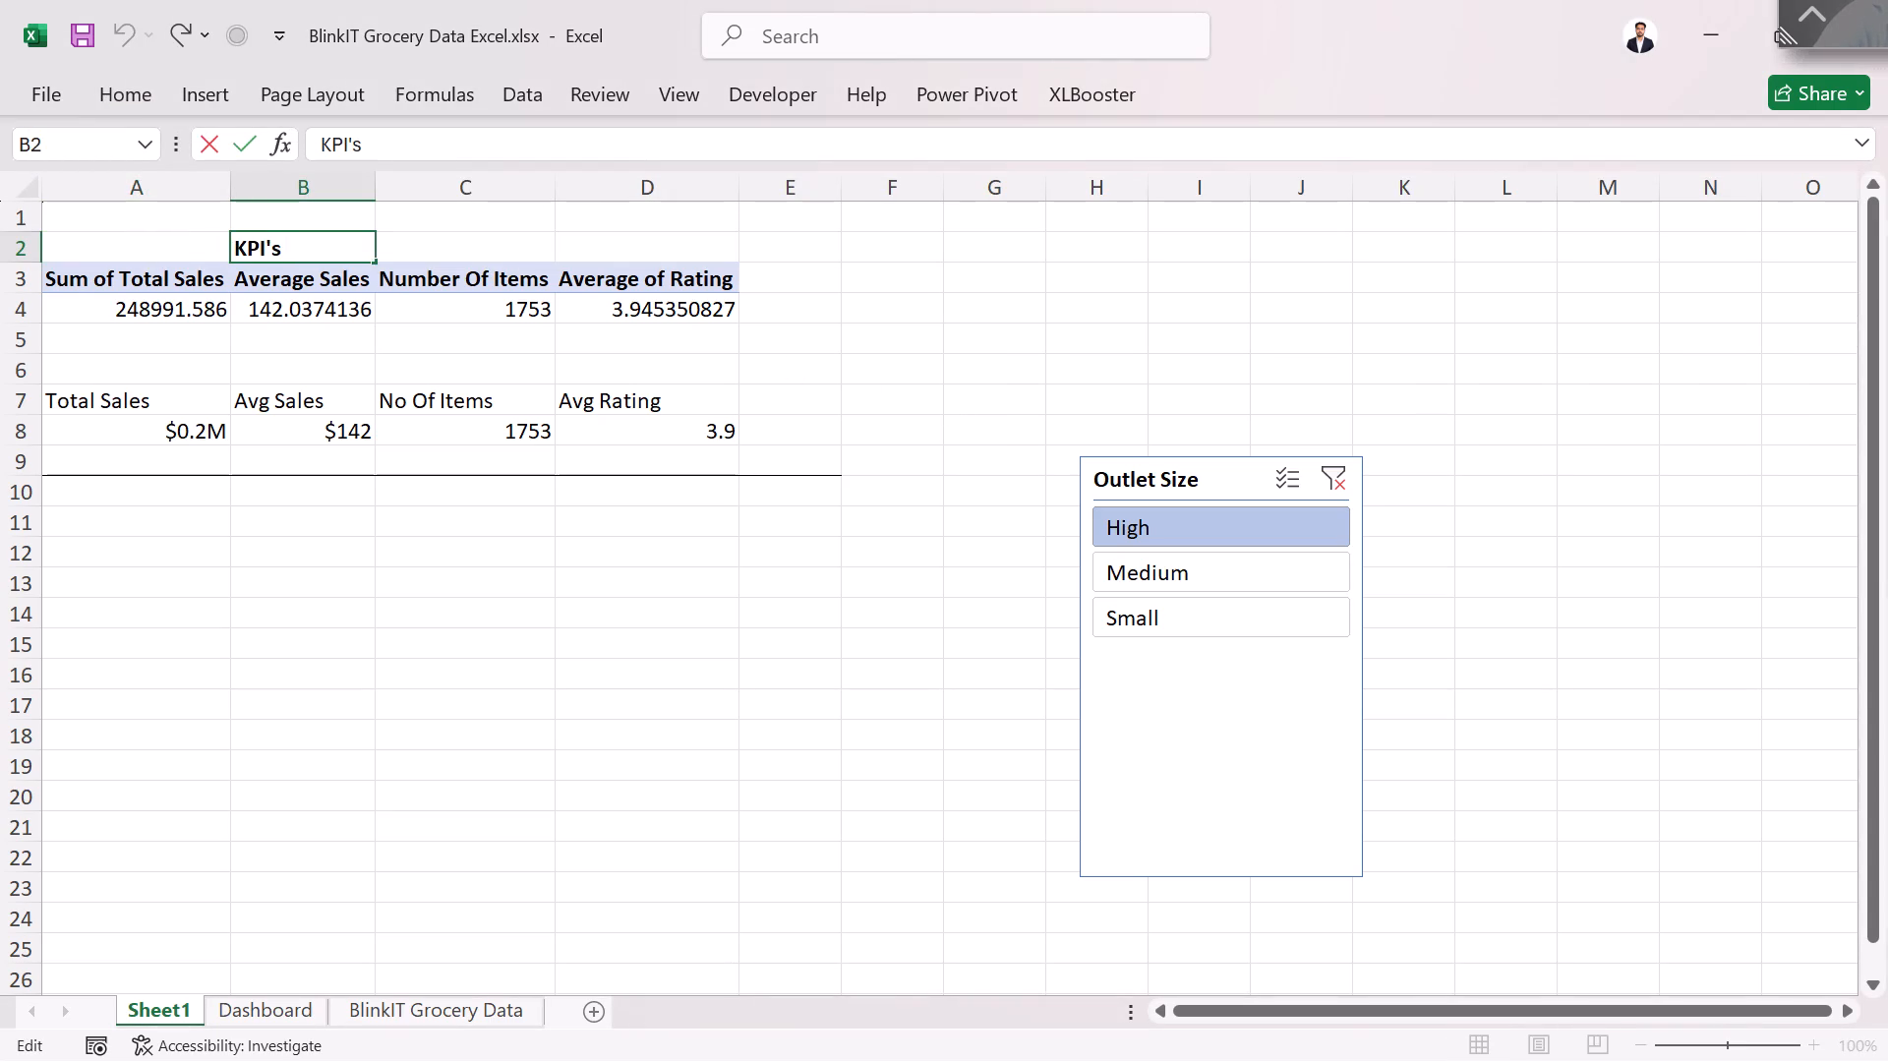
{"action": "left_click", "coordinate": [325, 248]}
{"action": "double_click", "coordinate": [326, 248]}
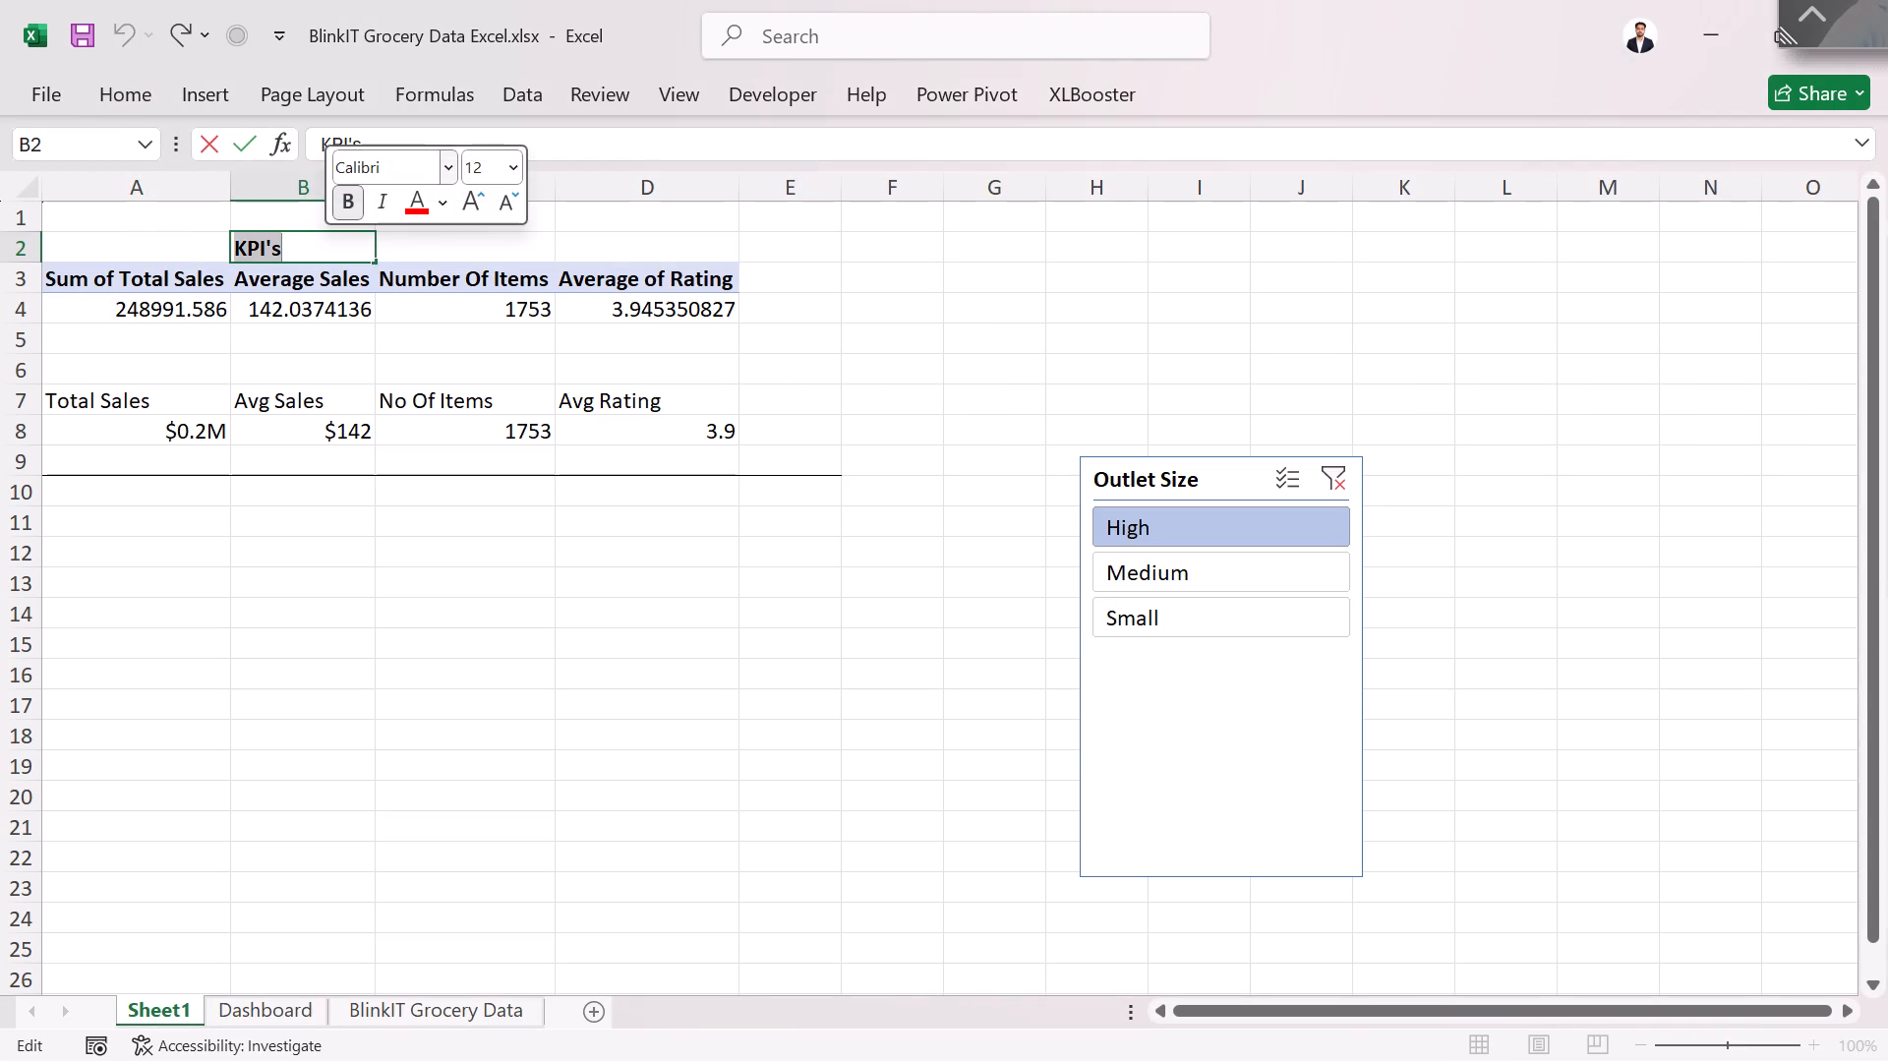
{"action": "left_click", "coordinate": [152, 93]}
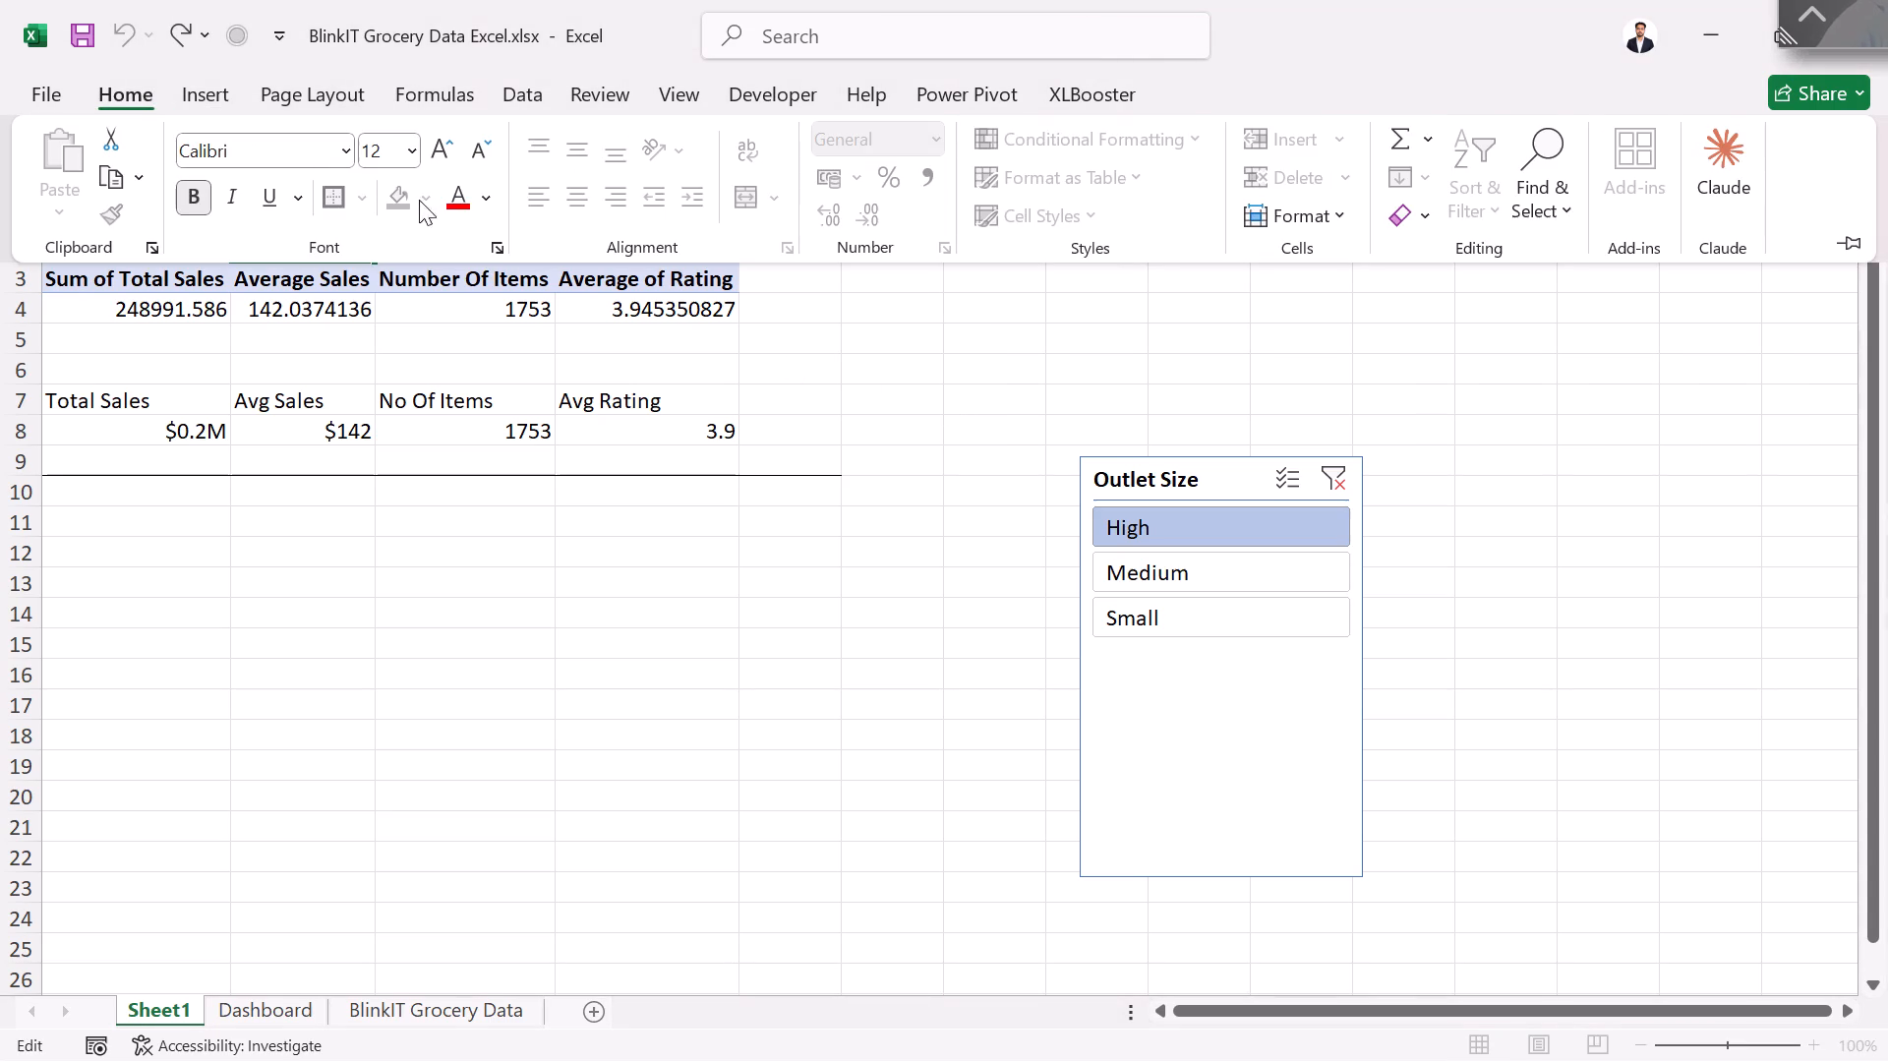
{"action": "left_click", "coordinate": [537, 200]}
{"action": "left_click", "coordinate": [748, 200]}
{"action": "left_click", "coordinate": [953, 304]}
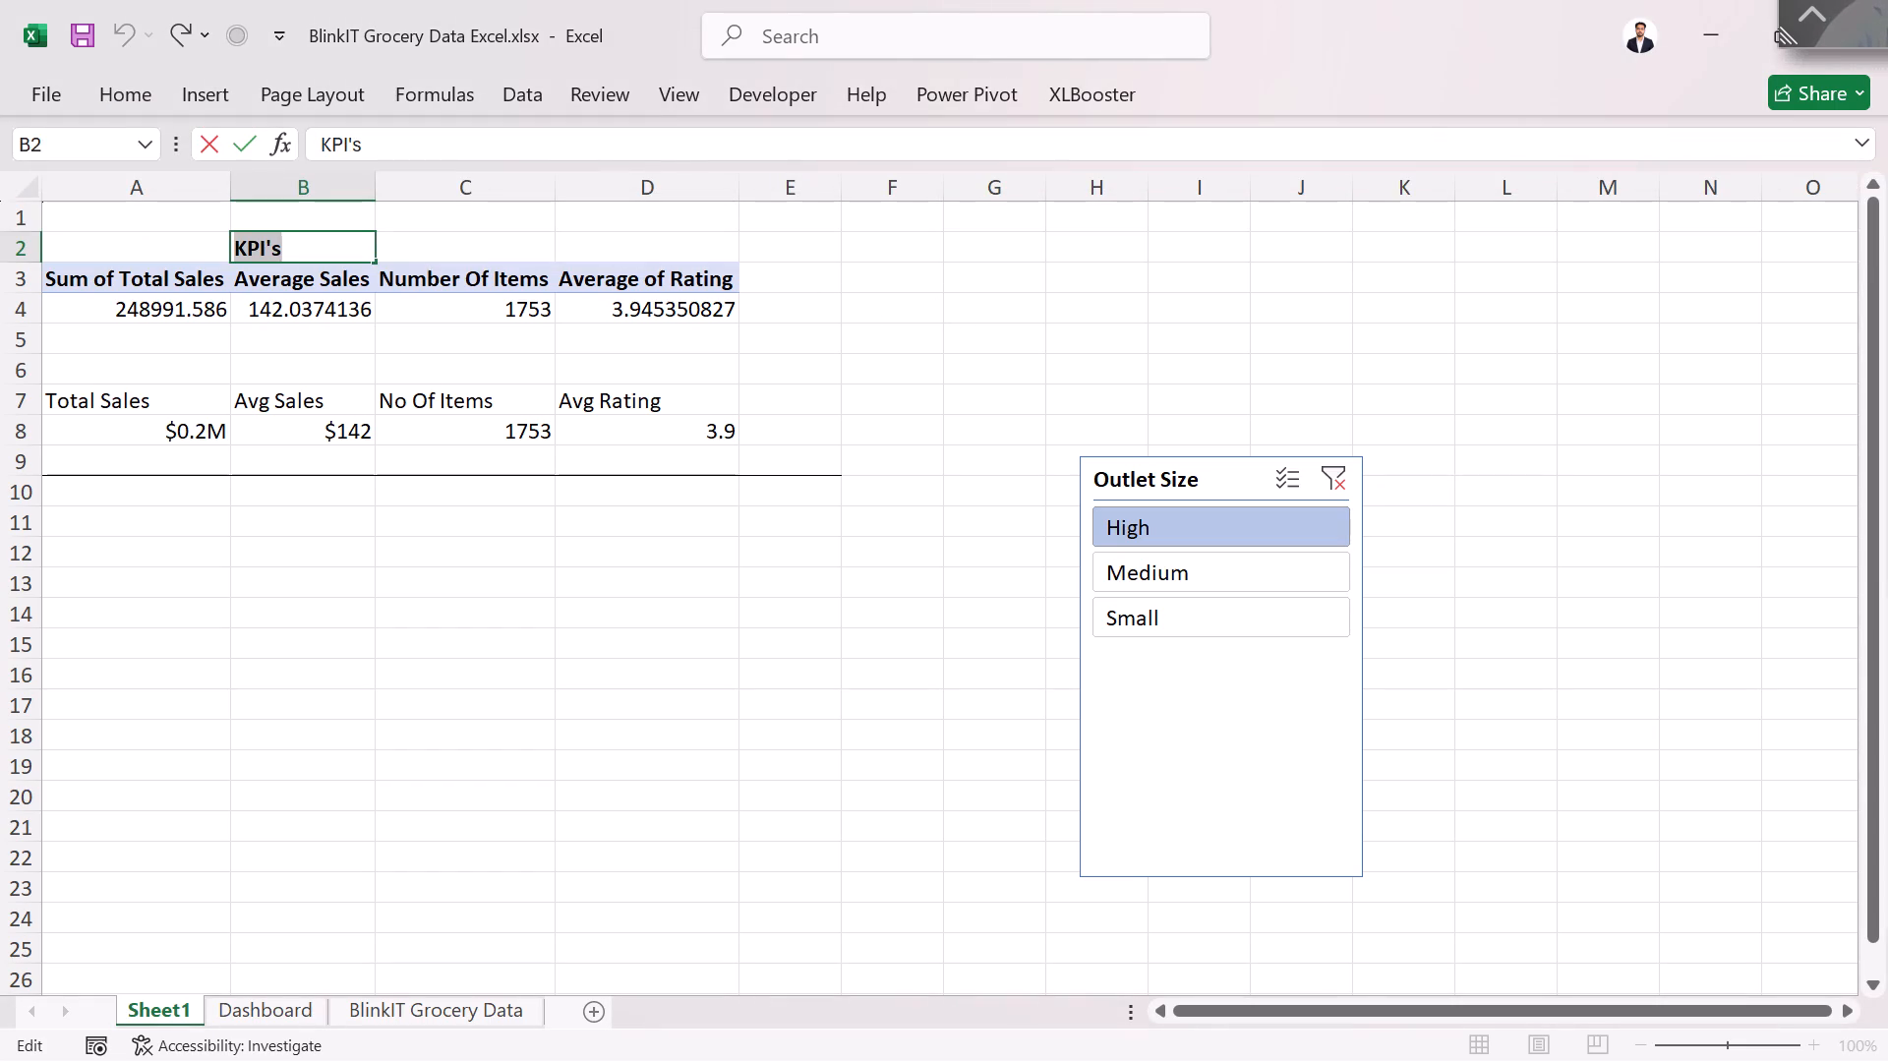
Move the "KPI's" heading from cell B2 to cell D2.
{"action": "left_click_drag", "start_coordinate": [374, 235], "coordinate": [480, 239]}
{"action": "left_click_drag", "start_coordinate": [376, 245], "coordinate": [655, 251]}
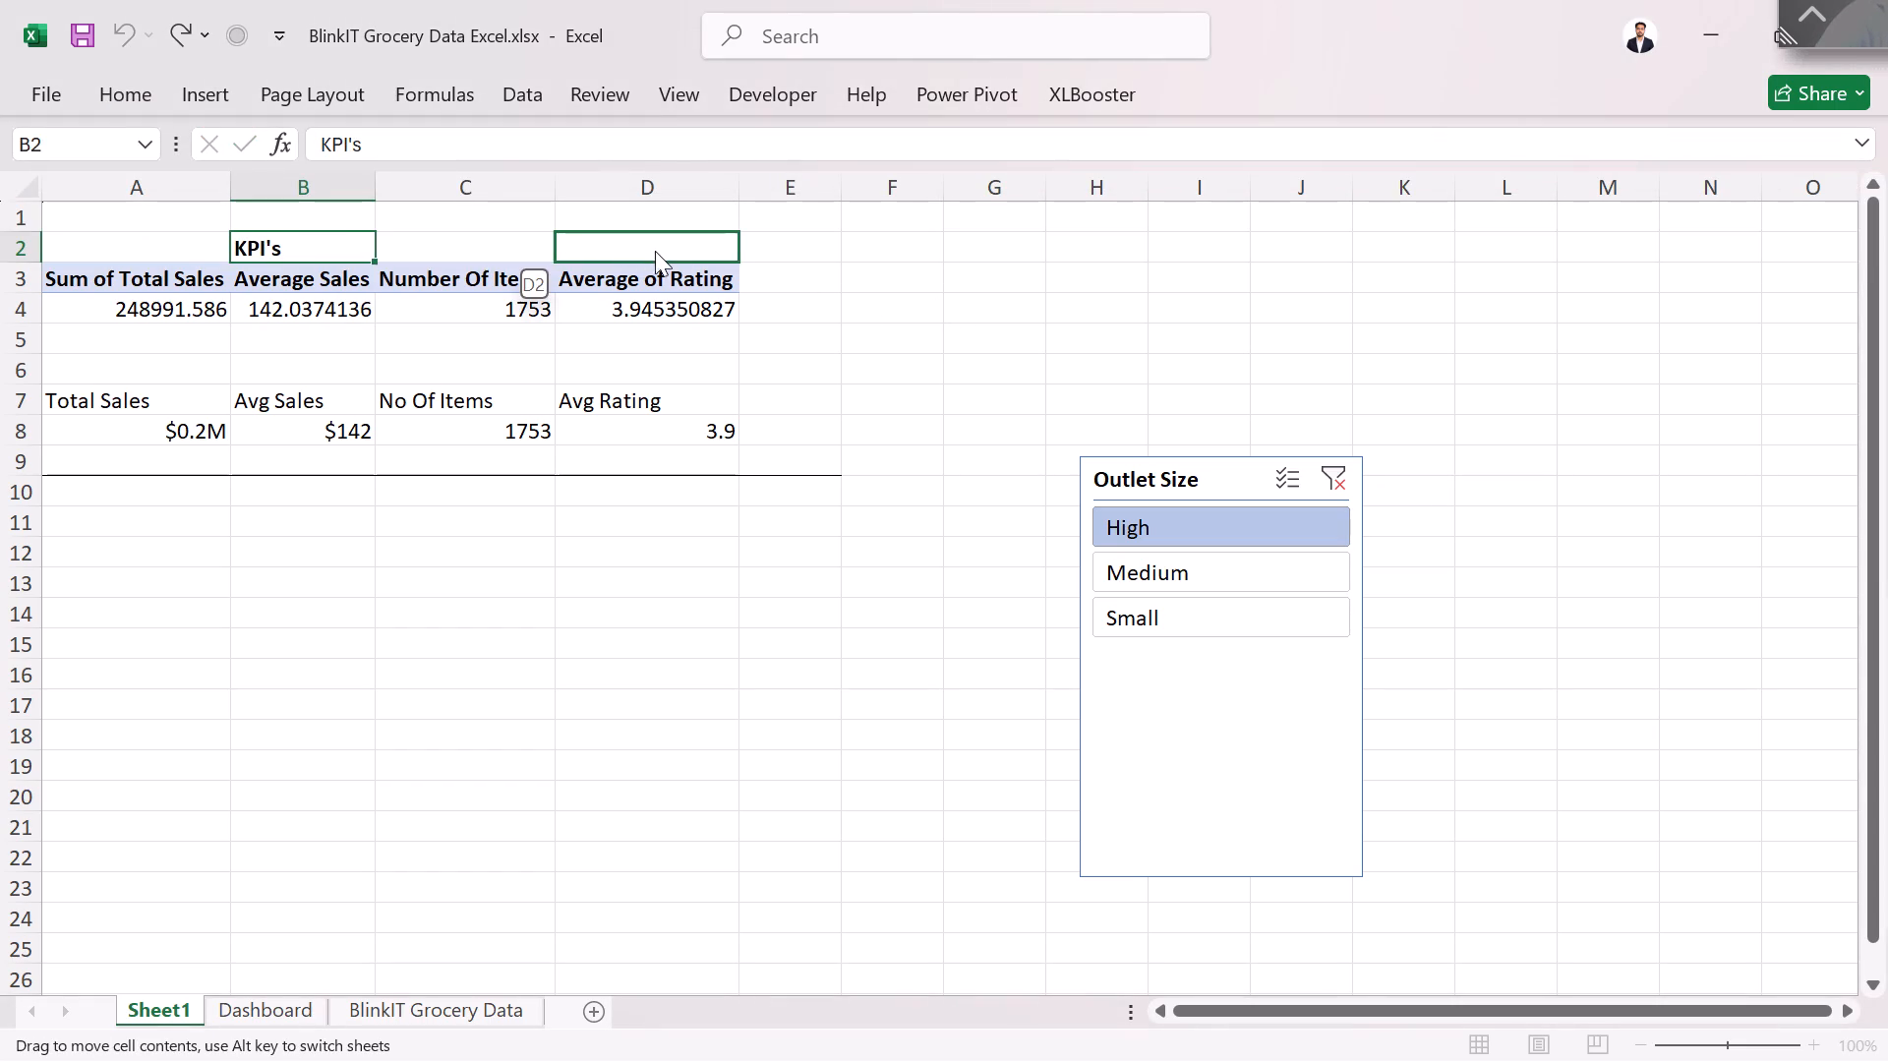
{"action": "left_click_drag", "start_coordinate": [655, 251], "coordinate": [685, 251]}
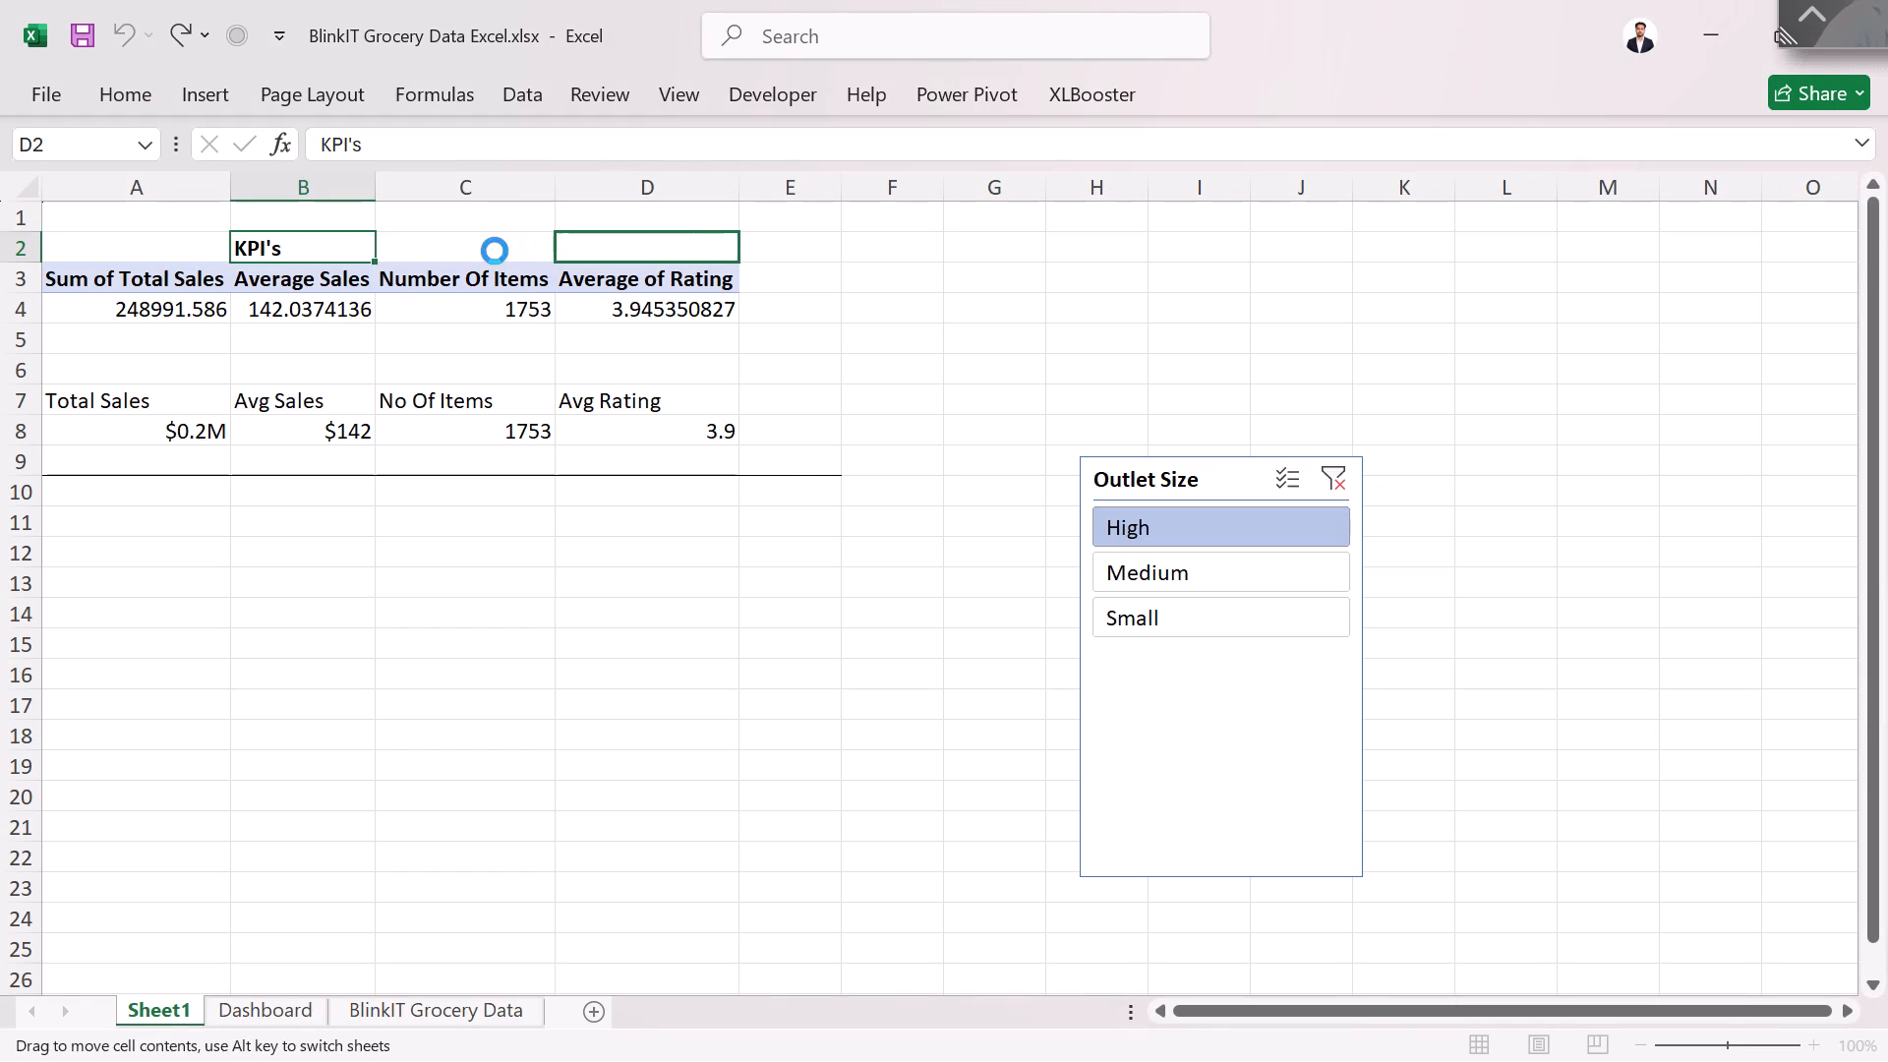
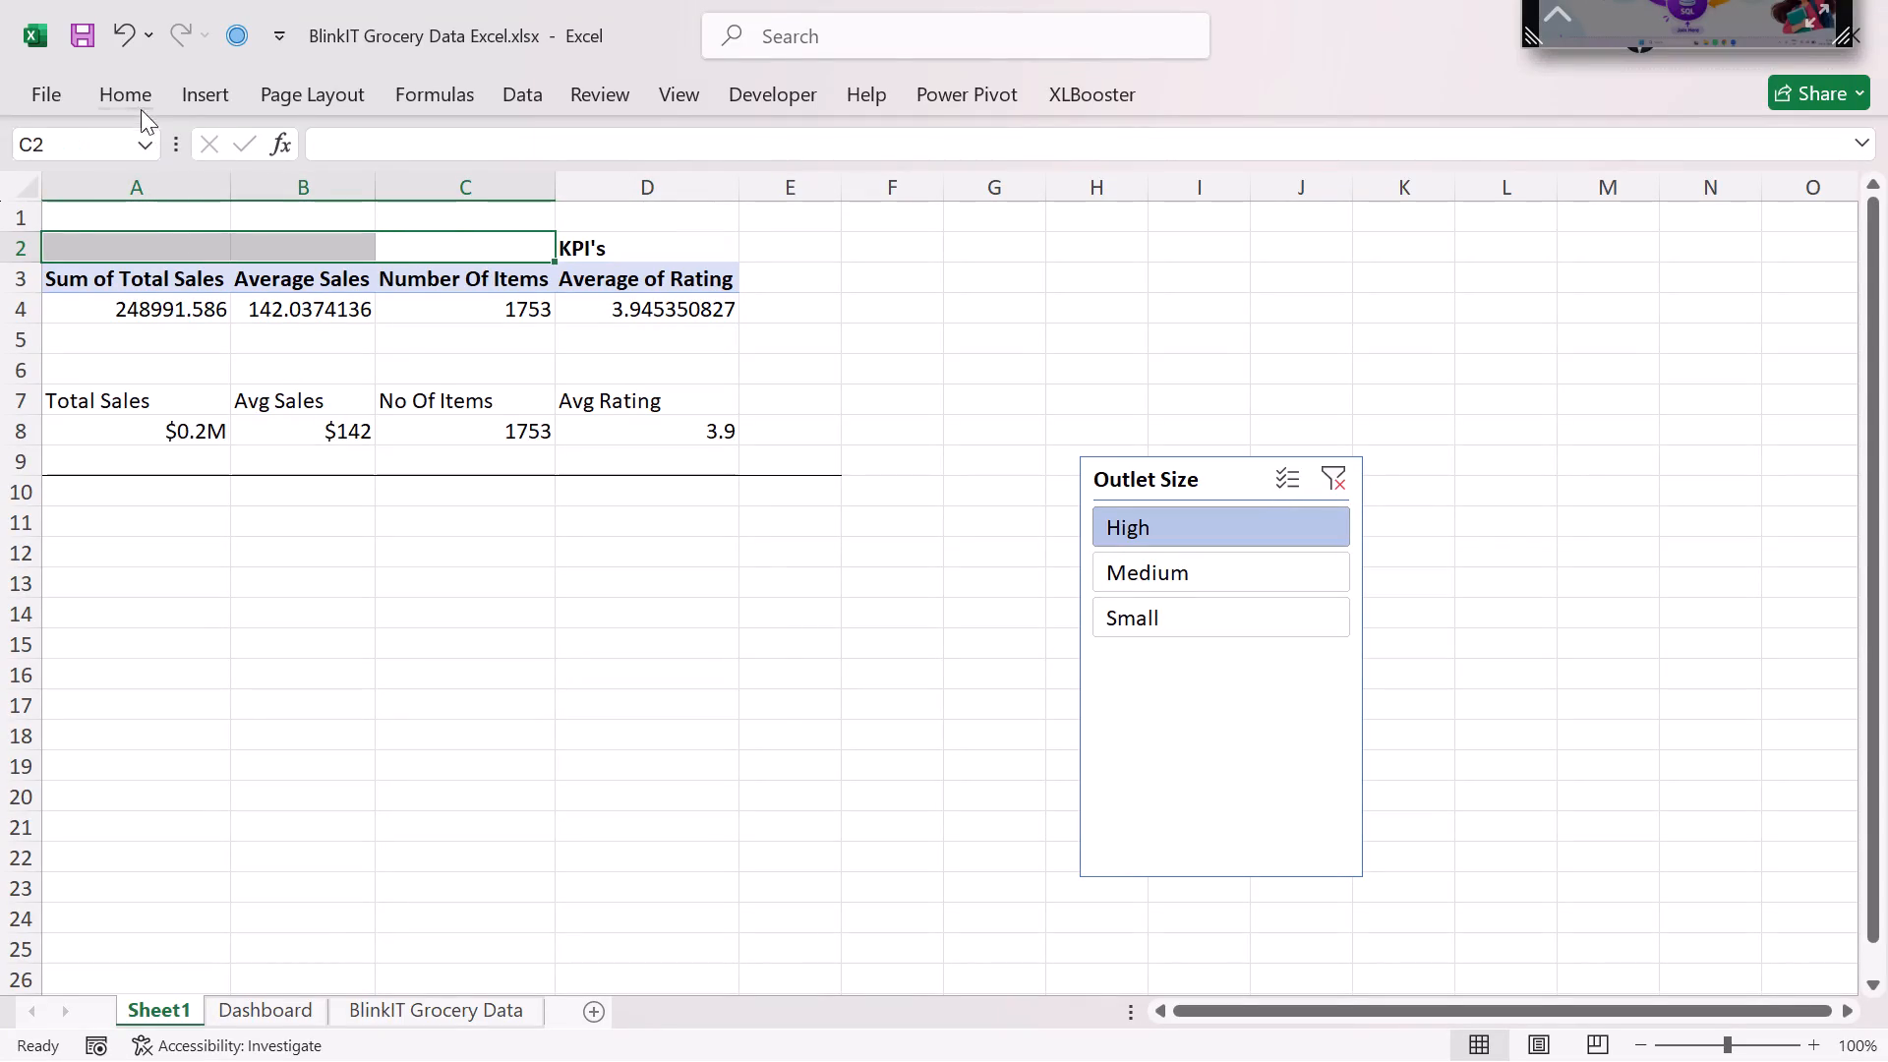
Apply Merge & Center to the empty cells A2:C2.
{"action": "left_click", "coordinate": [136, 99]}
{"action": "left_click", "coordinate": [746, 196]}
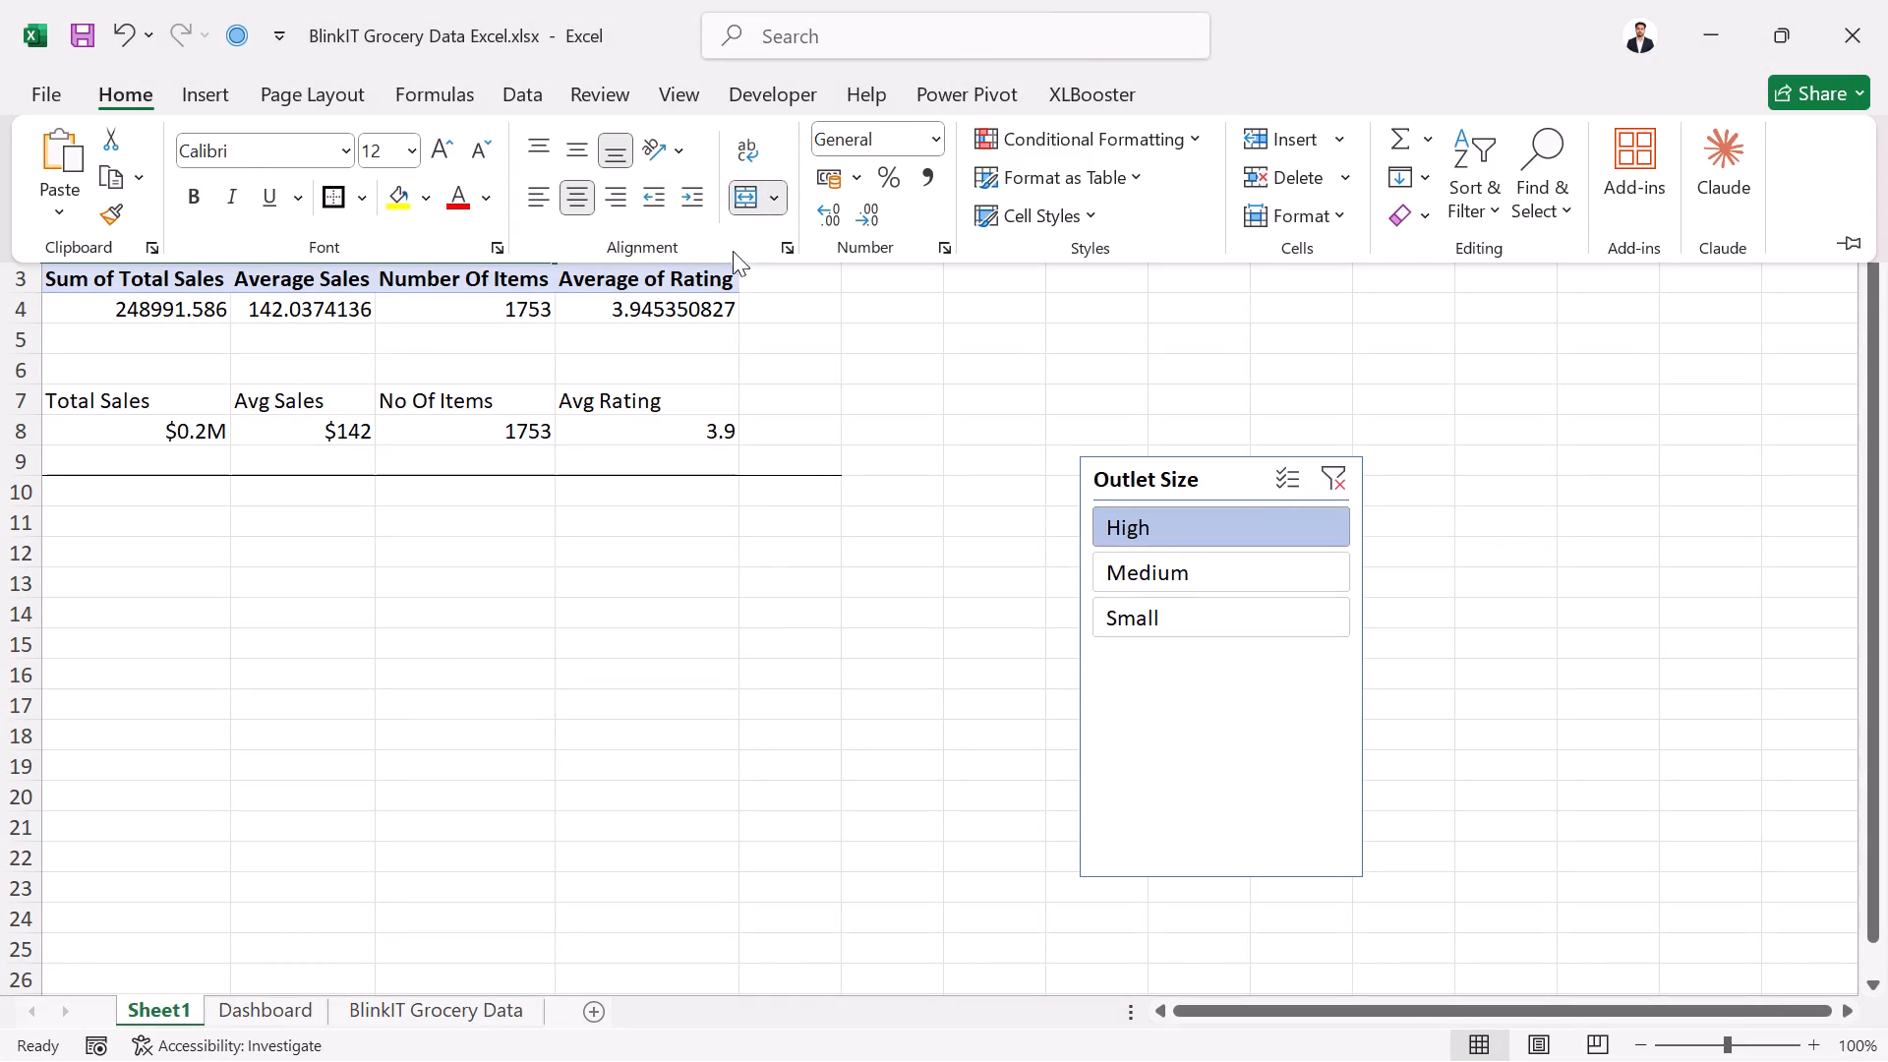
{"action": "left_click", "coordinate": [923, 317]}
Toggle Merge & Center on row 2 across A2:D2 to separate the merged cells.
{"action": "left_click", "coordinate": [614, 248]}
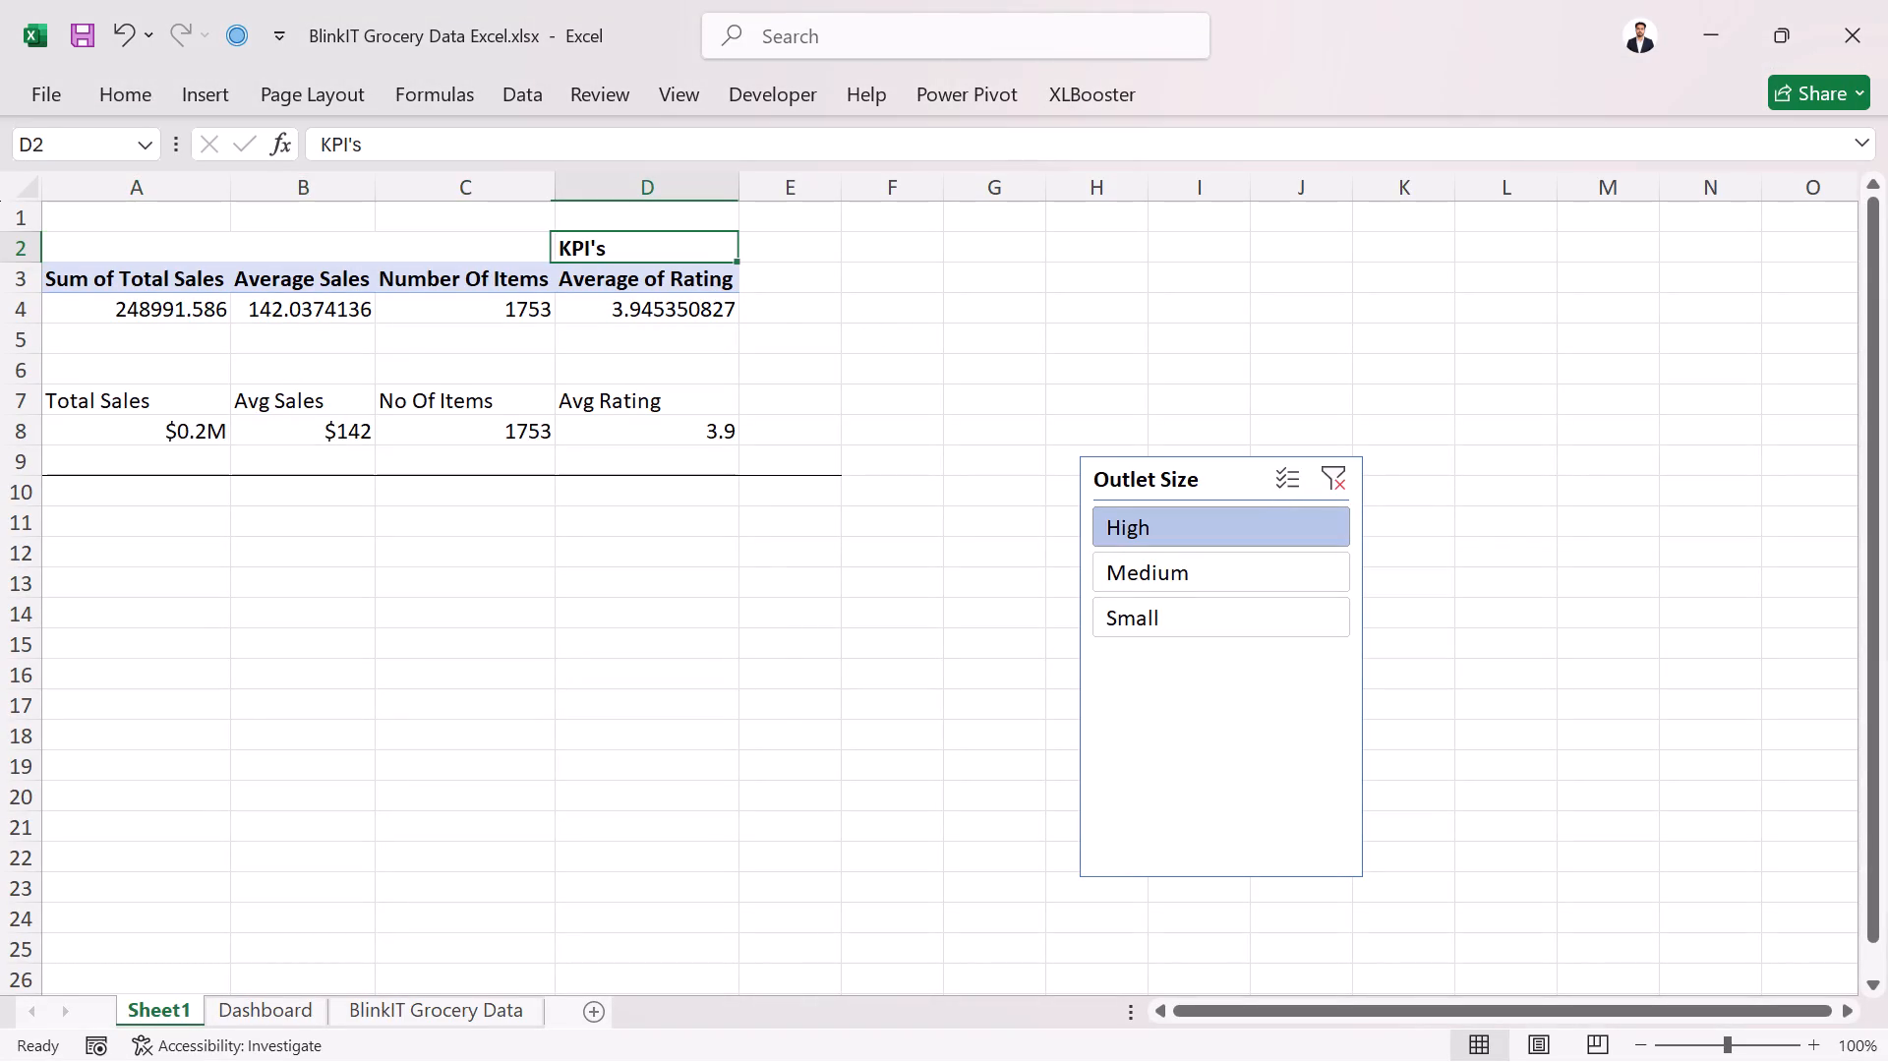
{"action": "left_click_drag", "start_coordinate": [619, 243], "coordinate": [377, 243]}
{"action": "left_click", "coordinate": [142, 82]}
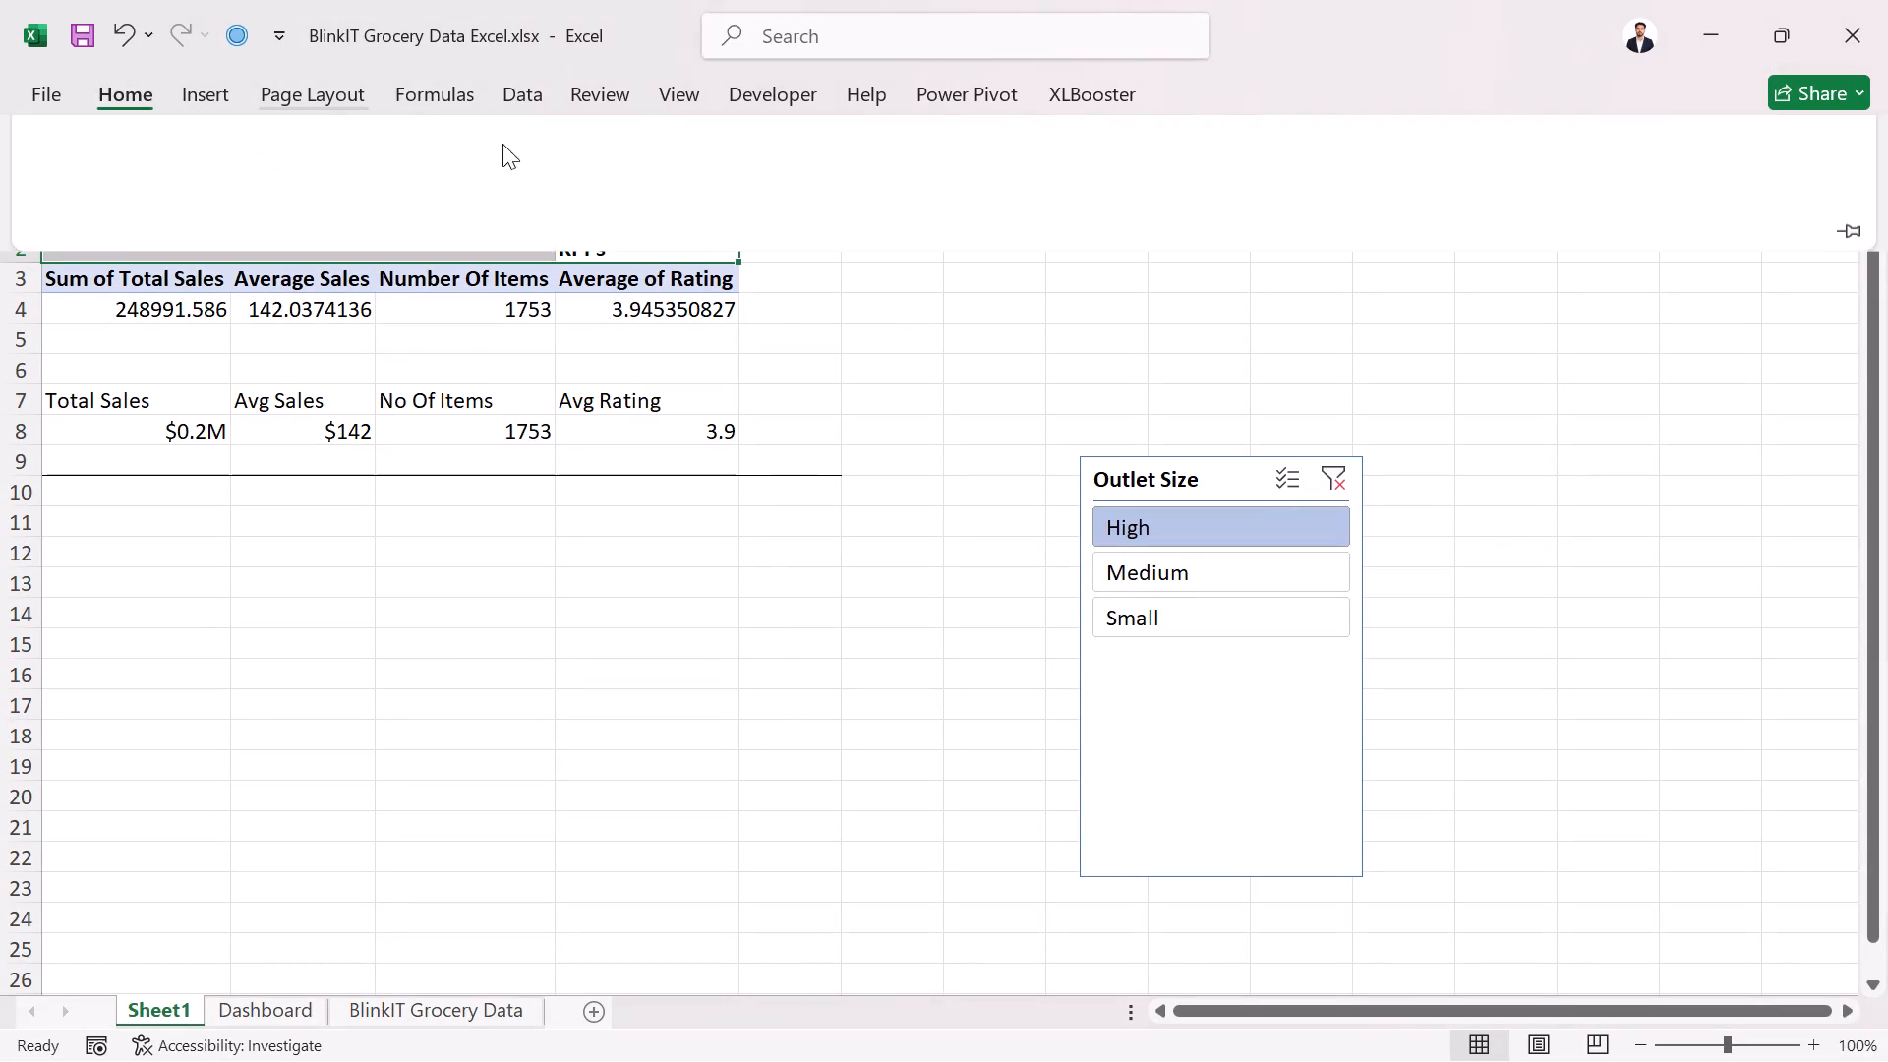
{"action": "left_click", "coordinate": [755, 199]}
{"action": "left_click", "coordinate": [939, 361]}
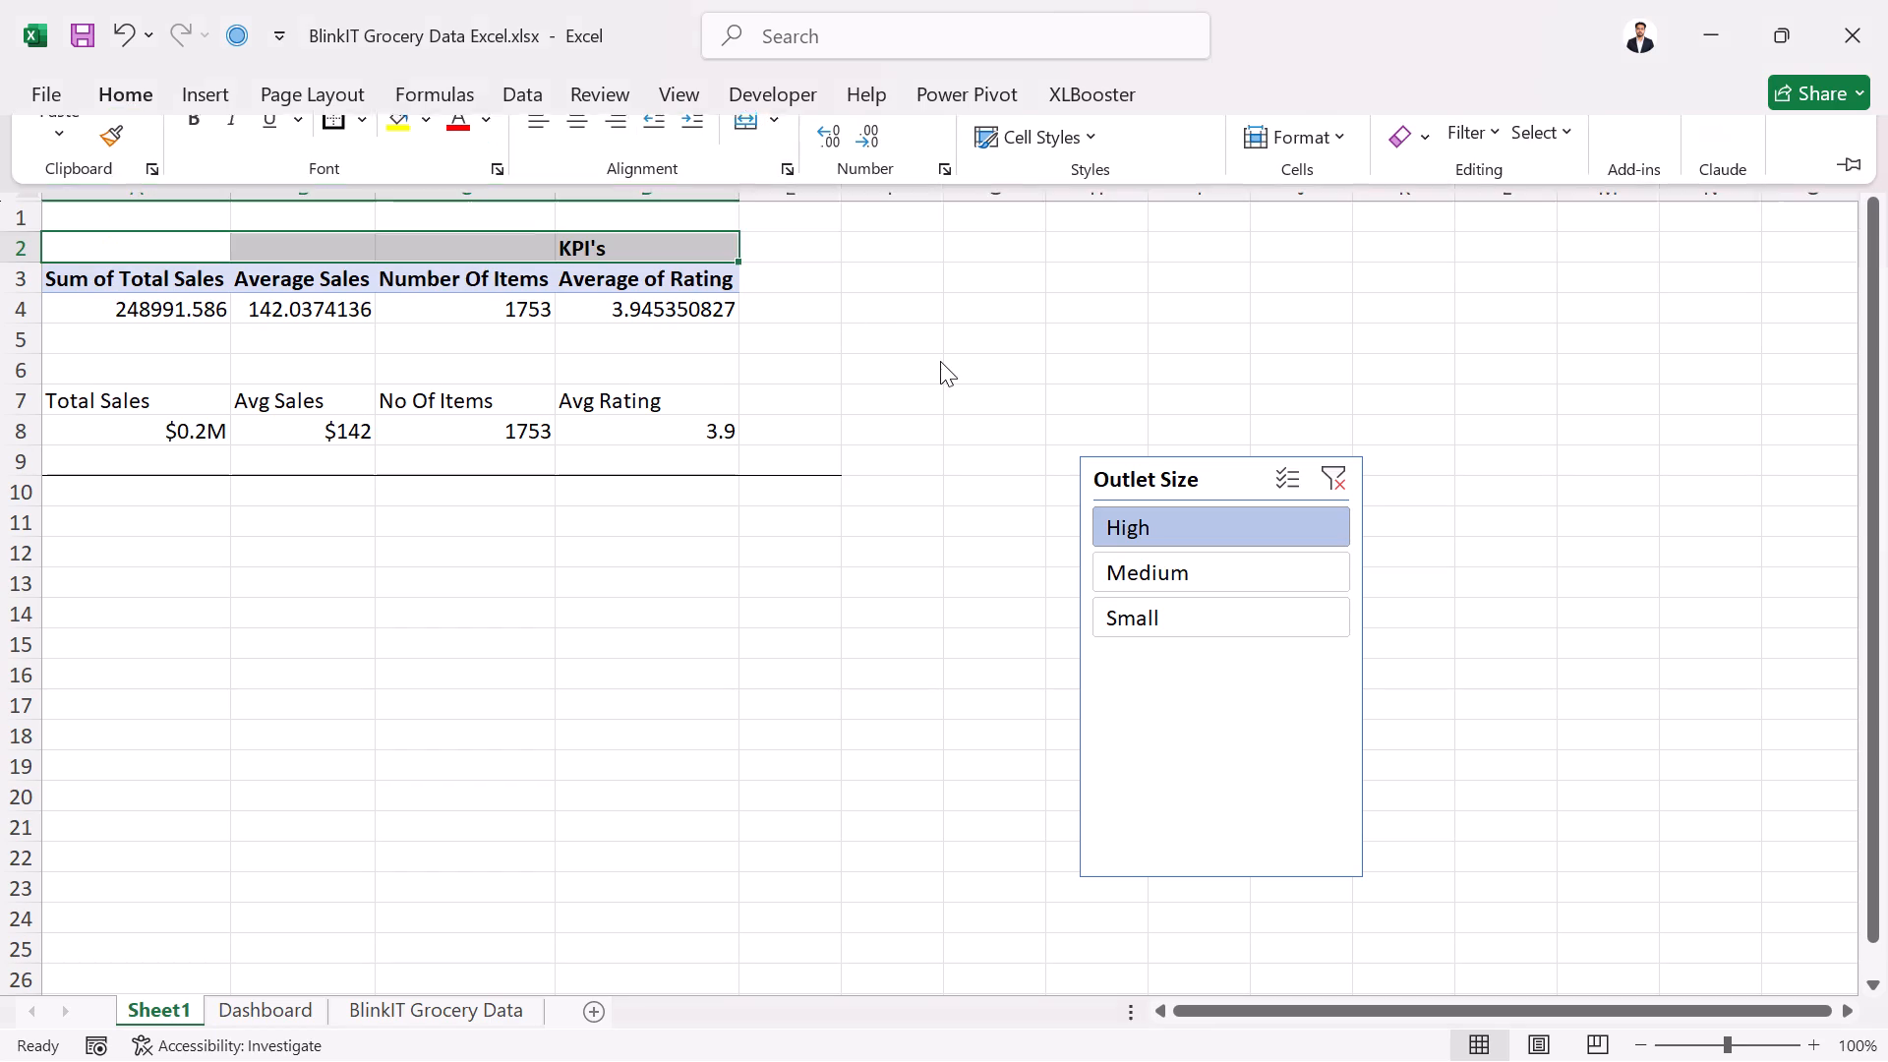
Apply Merge & Center to A2:D2 so the "KPI's" heading spans the four KPI columns.
{"action": "left_click", "coordinate": [431, 256]}
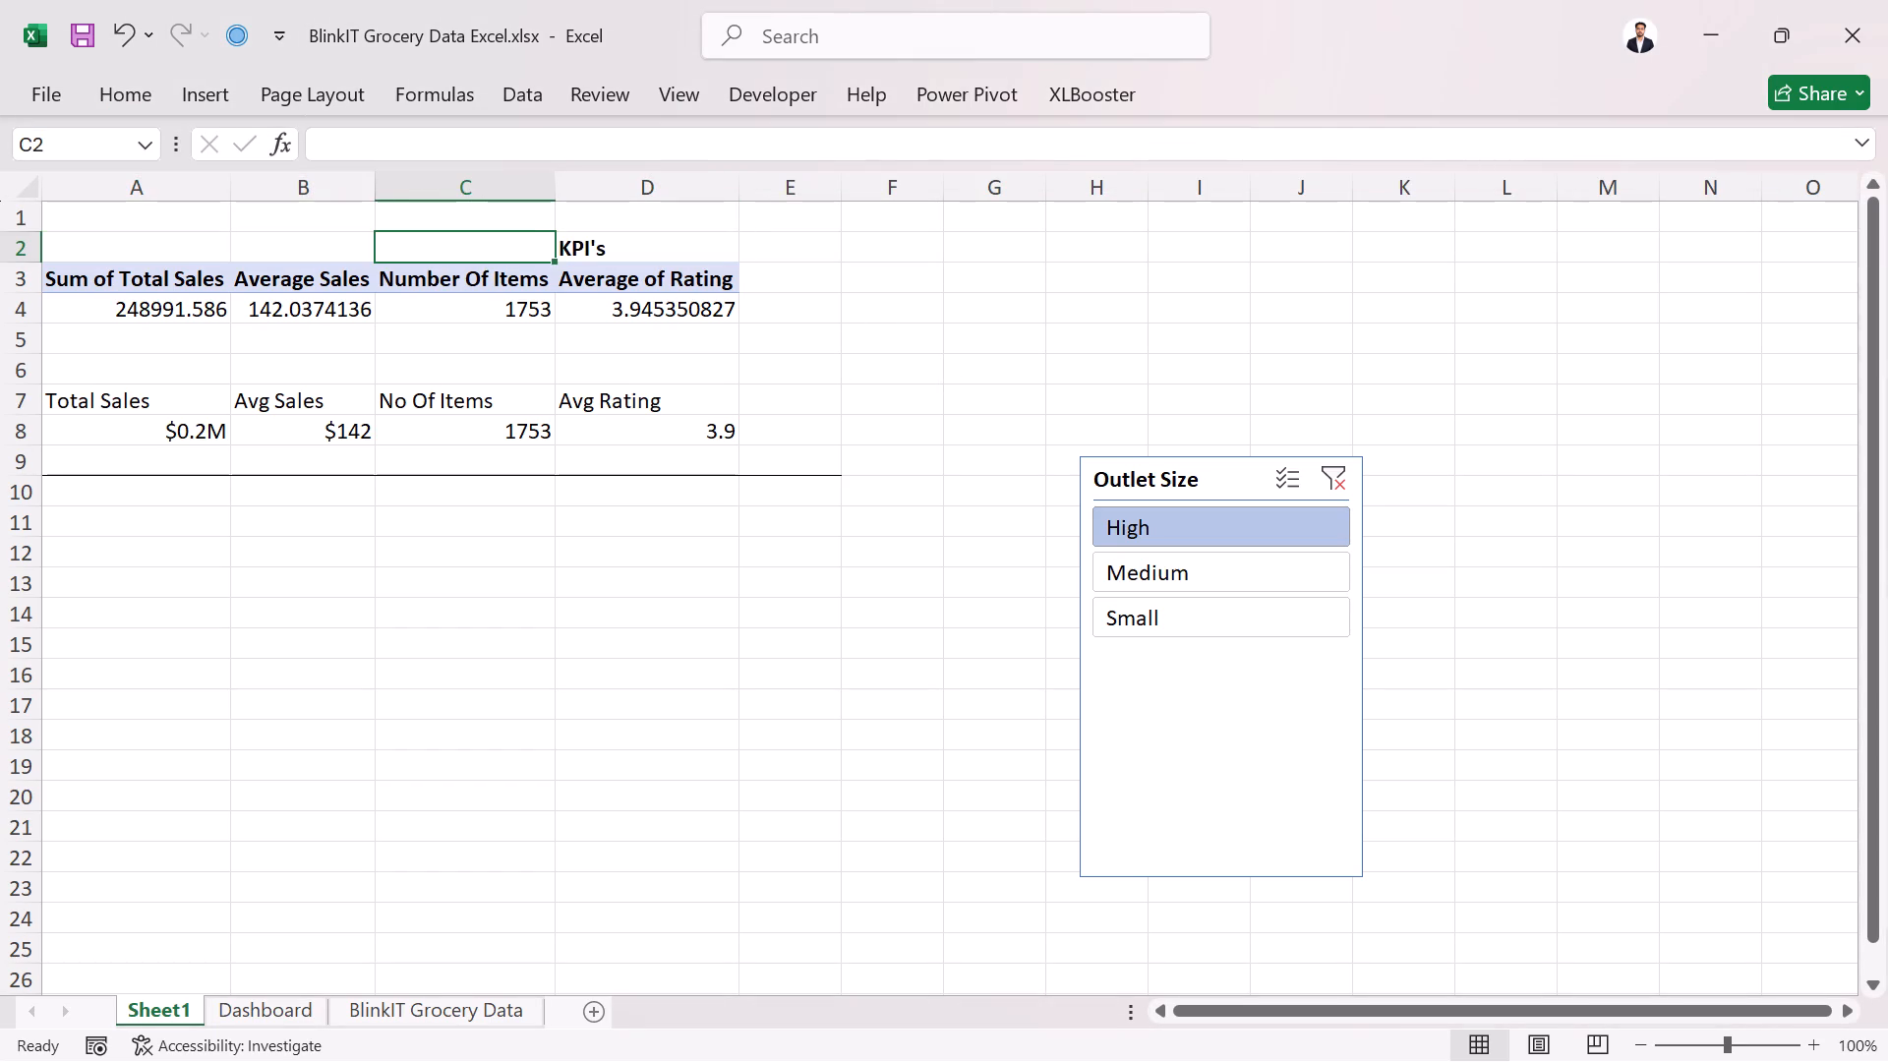
{"action": "left_click_drag", "start_coordinate": [643, 250], "coordinate": [215, 253]}
{"action": "left_click", "coordinate": [123, 97]}
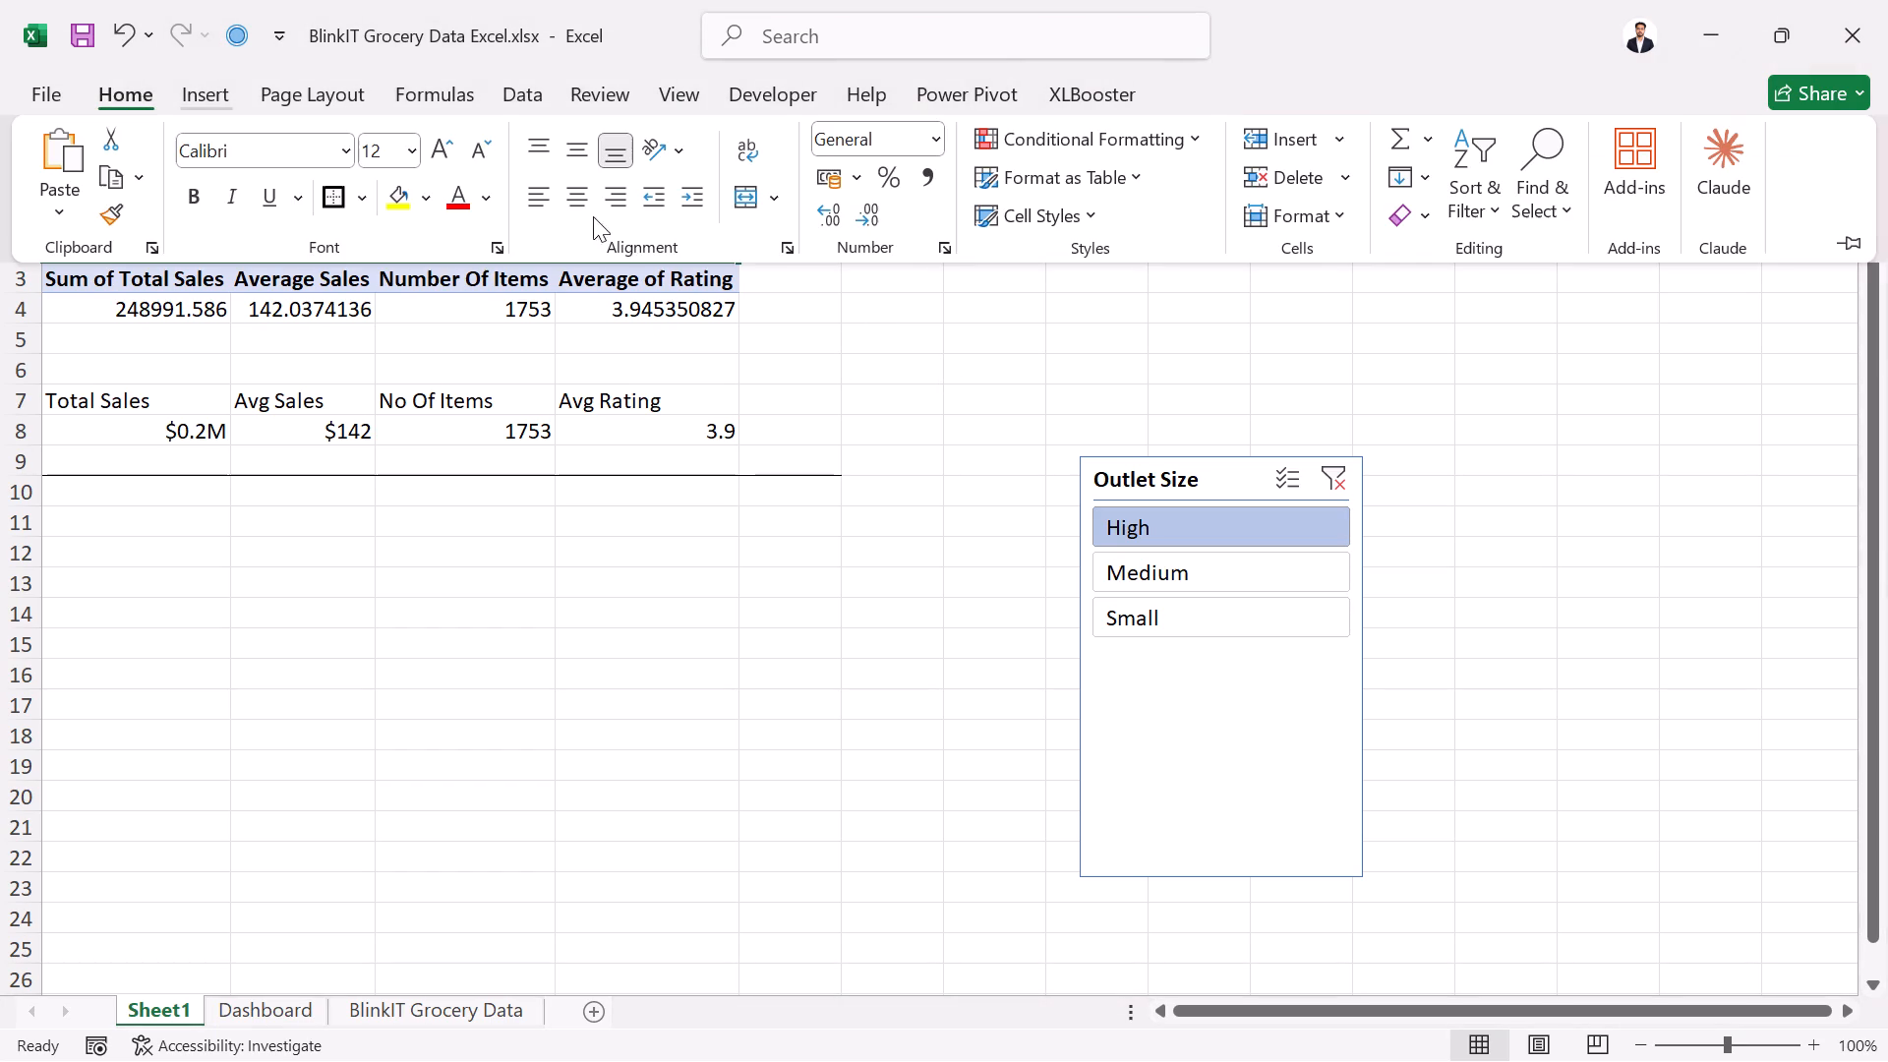
{"action": "left_click", "coordinate": [784, 196]}
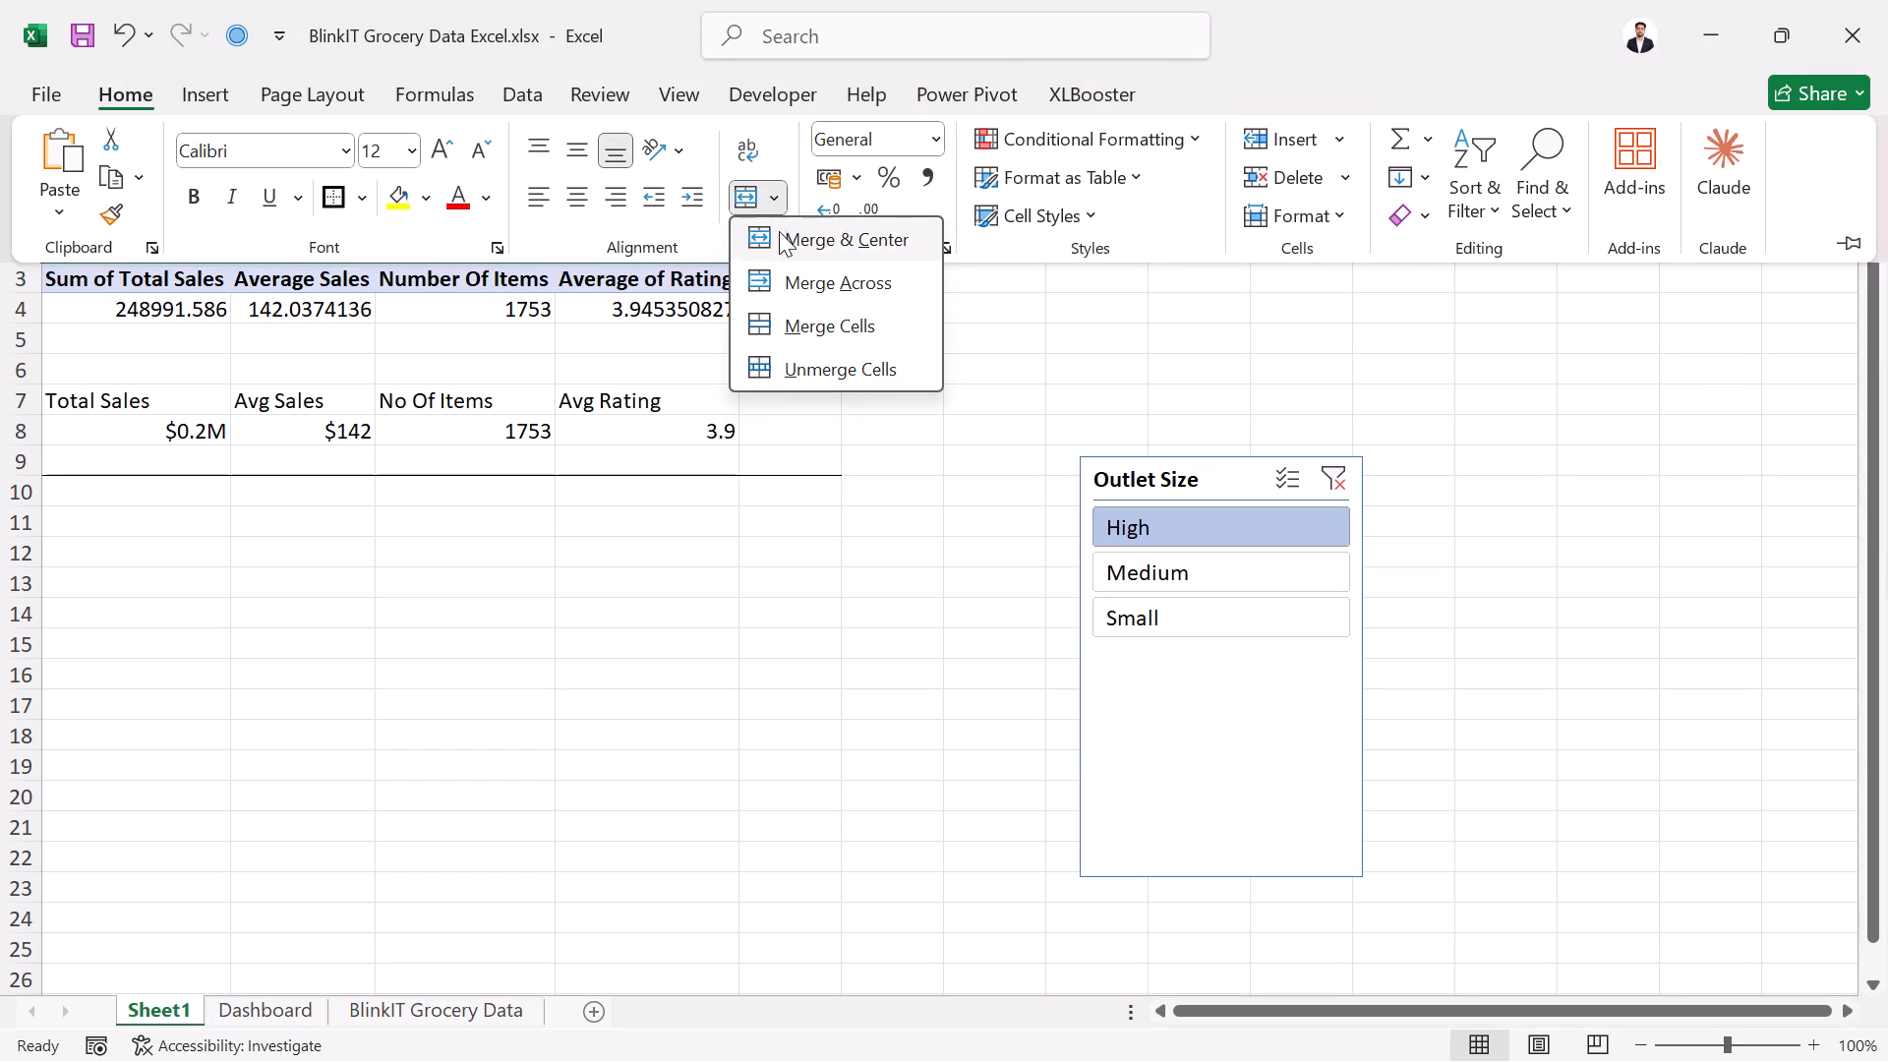
{"action": "left_click", "coordinate": [788, 234]}
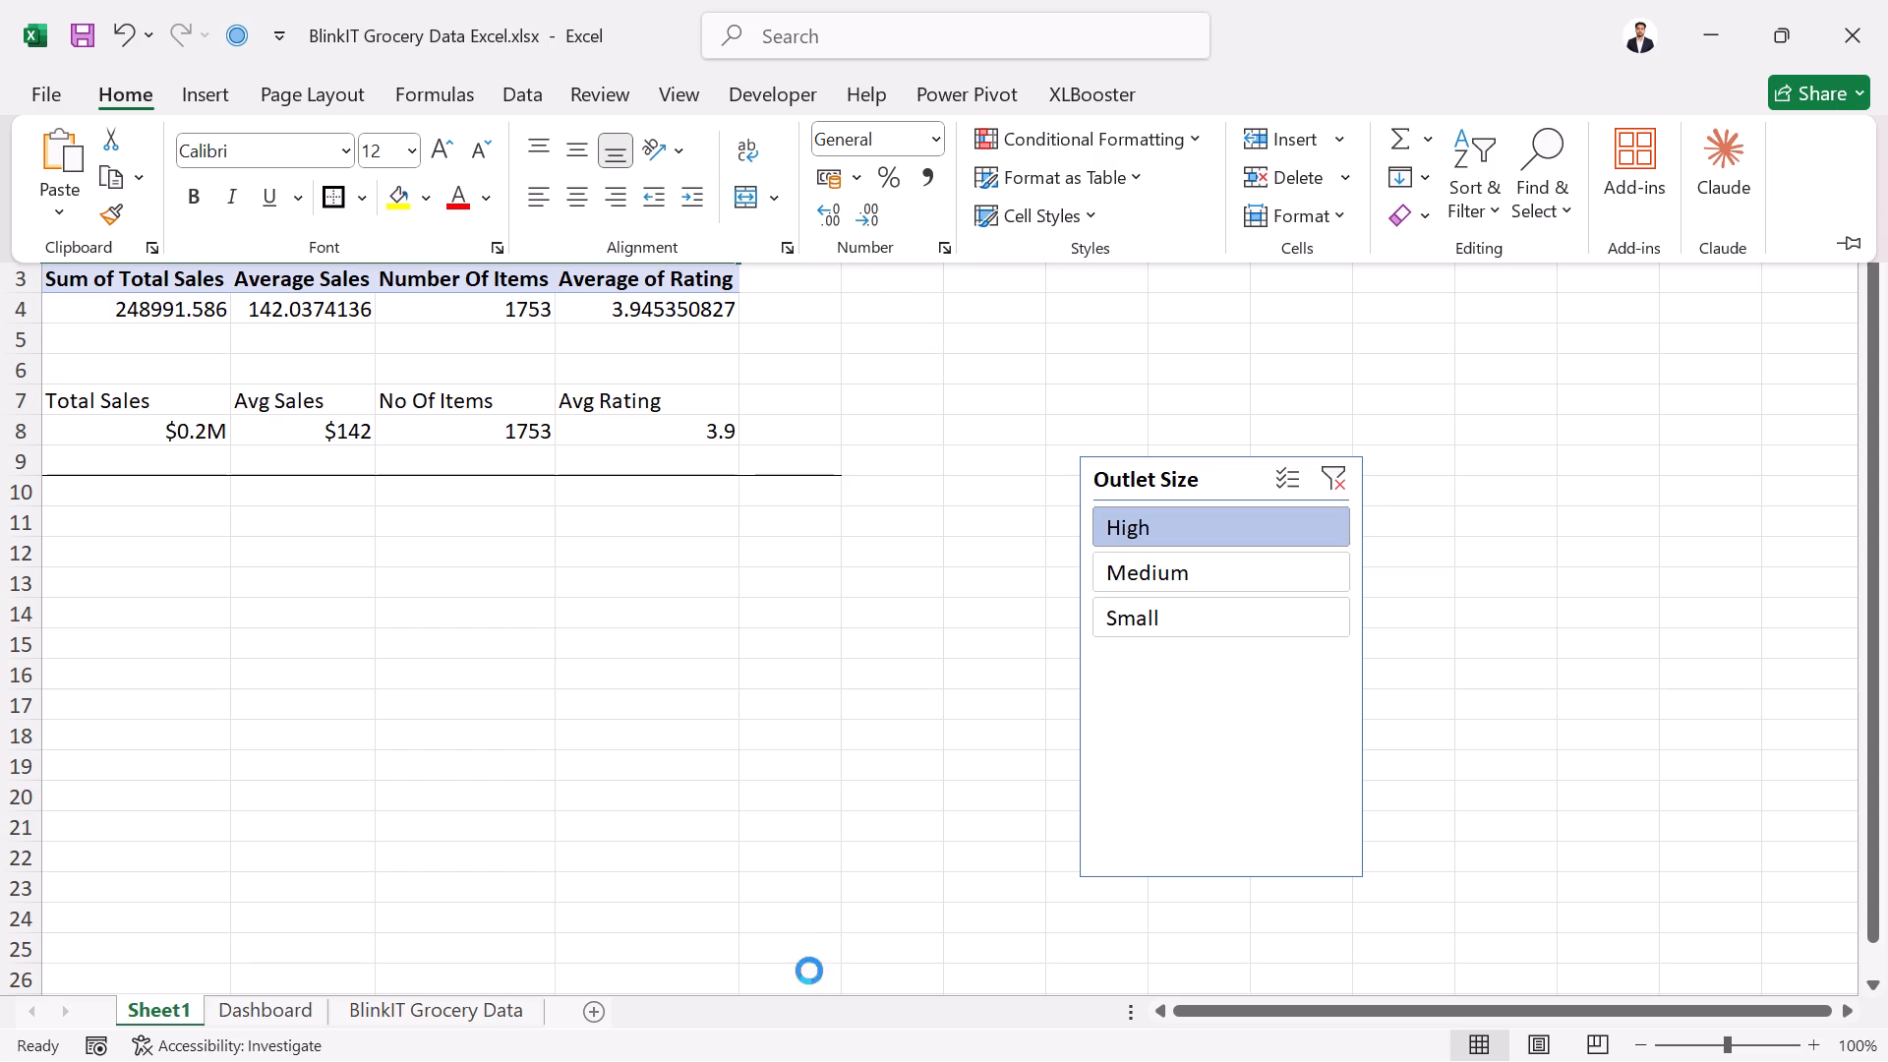
{"action": "scroll", "coordinate": [492, 622], "scroll_direction": "up", "scroll_amount": 2}
{"action": "scroll", "coordinate": [492, 622], "scroll_direction": "down", "scroll_amount": 1}
{"action": "scroll", "coordinate": [492, 622], "scroll_direction": "up", "scroll_amount": 1}
{"action": "scroll", "coordinate": [618, 542], "scroll_direction": "up", "scroll_amount": 1}
{"action": "left_click", "coordinate": [618, 542]}
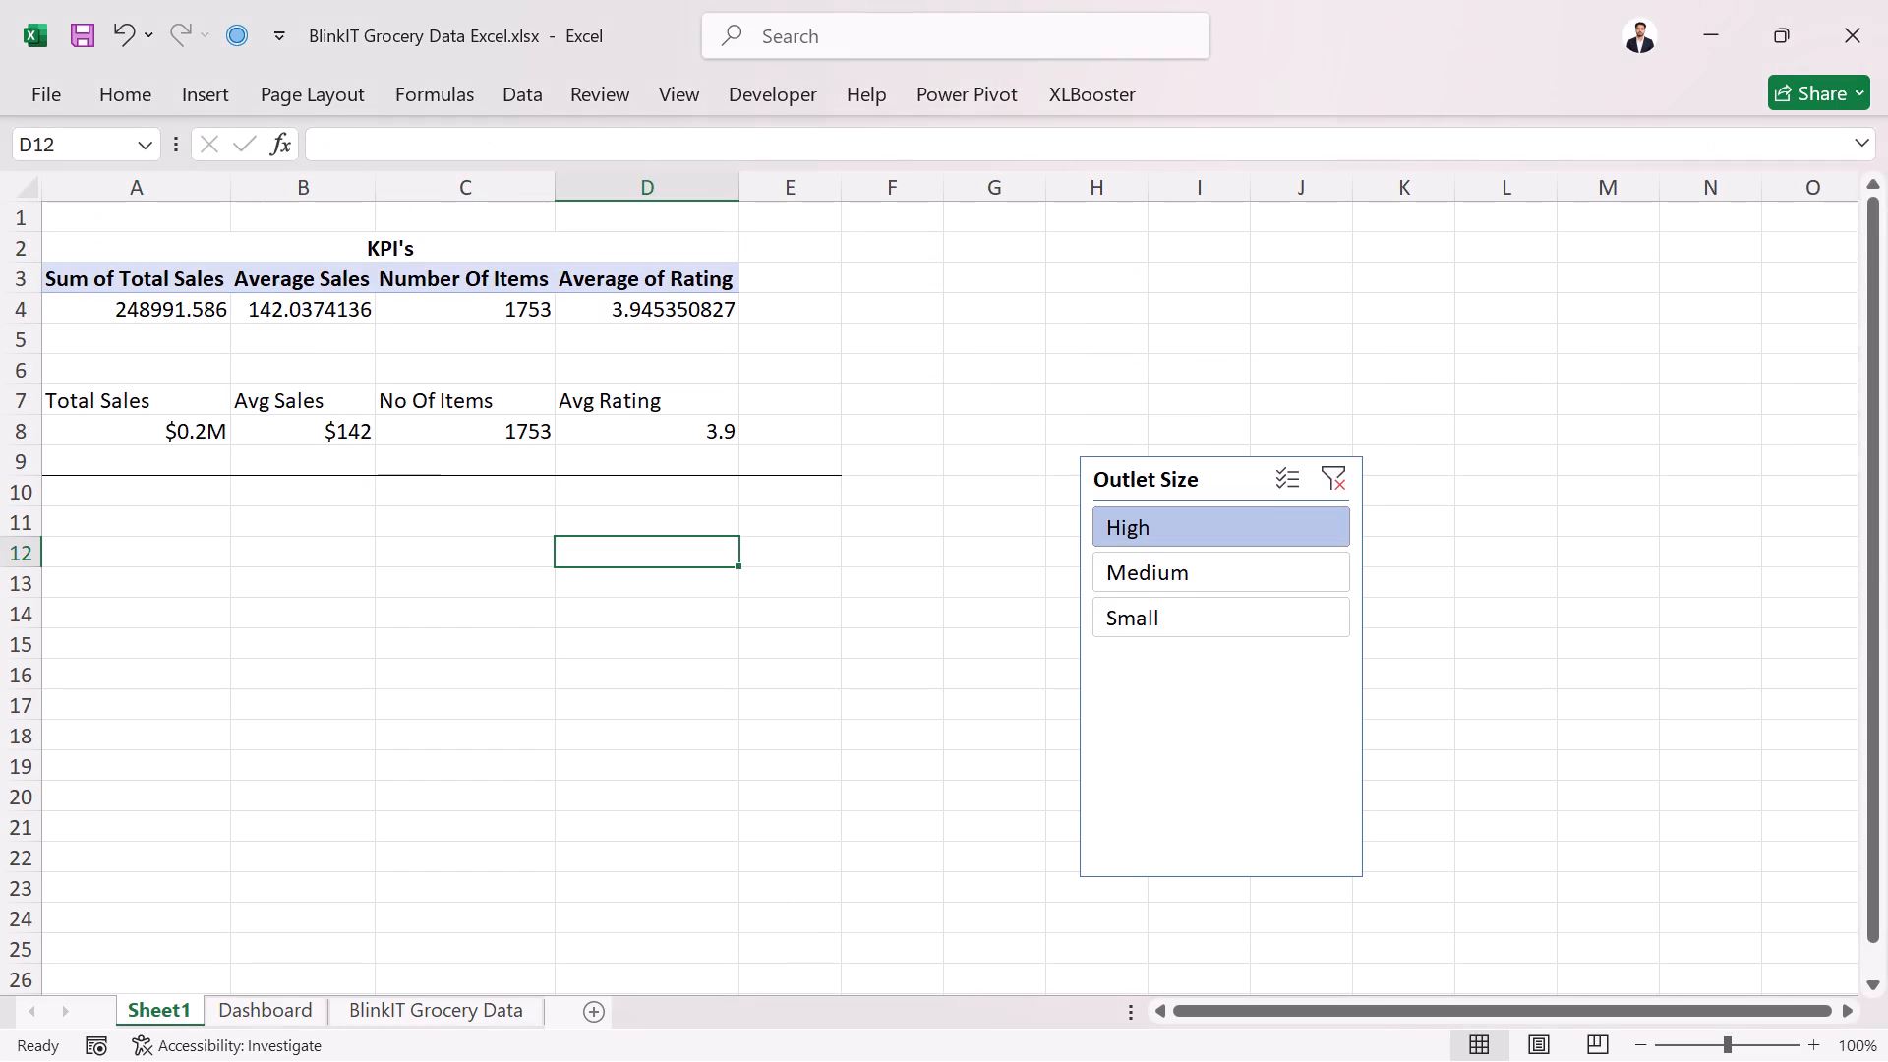
Format the merged "KPI's" heading text with the Automatic font colour and font size 16.
{"action": "triple_click", "coordinate": [442, 252]}
{"action": "left_click", "coordinate": [442, 251]}
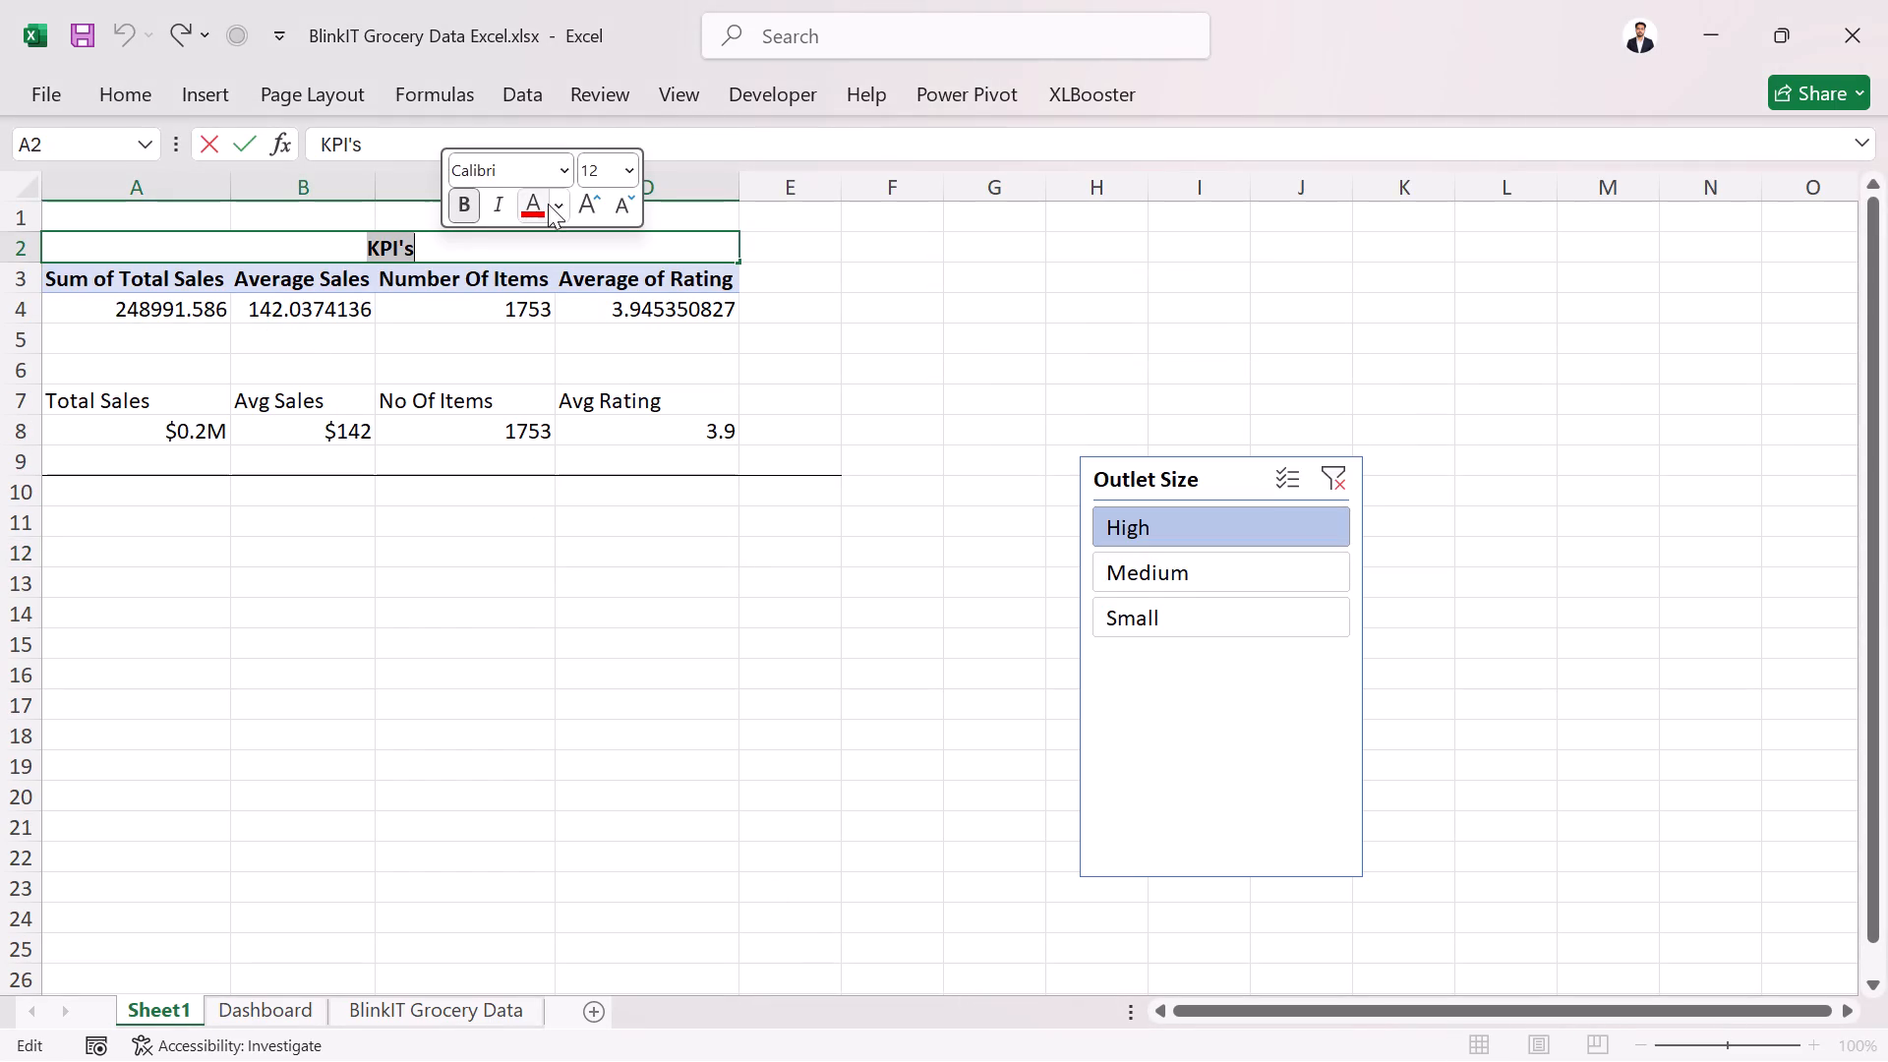
{"action": "left_click", "coordinate": [557, 203]}
{"action": "left_click", "coordinate": [545, 241]}
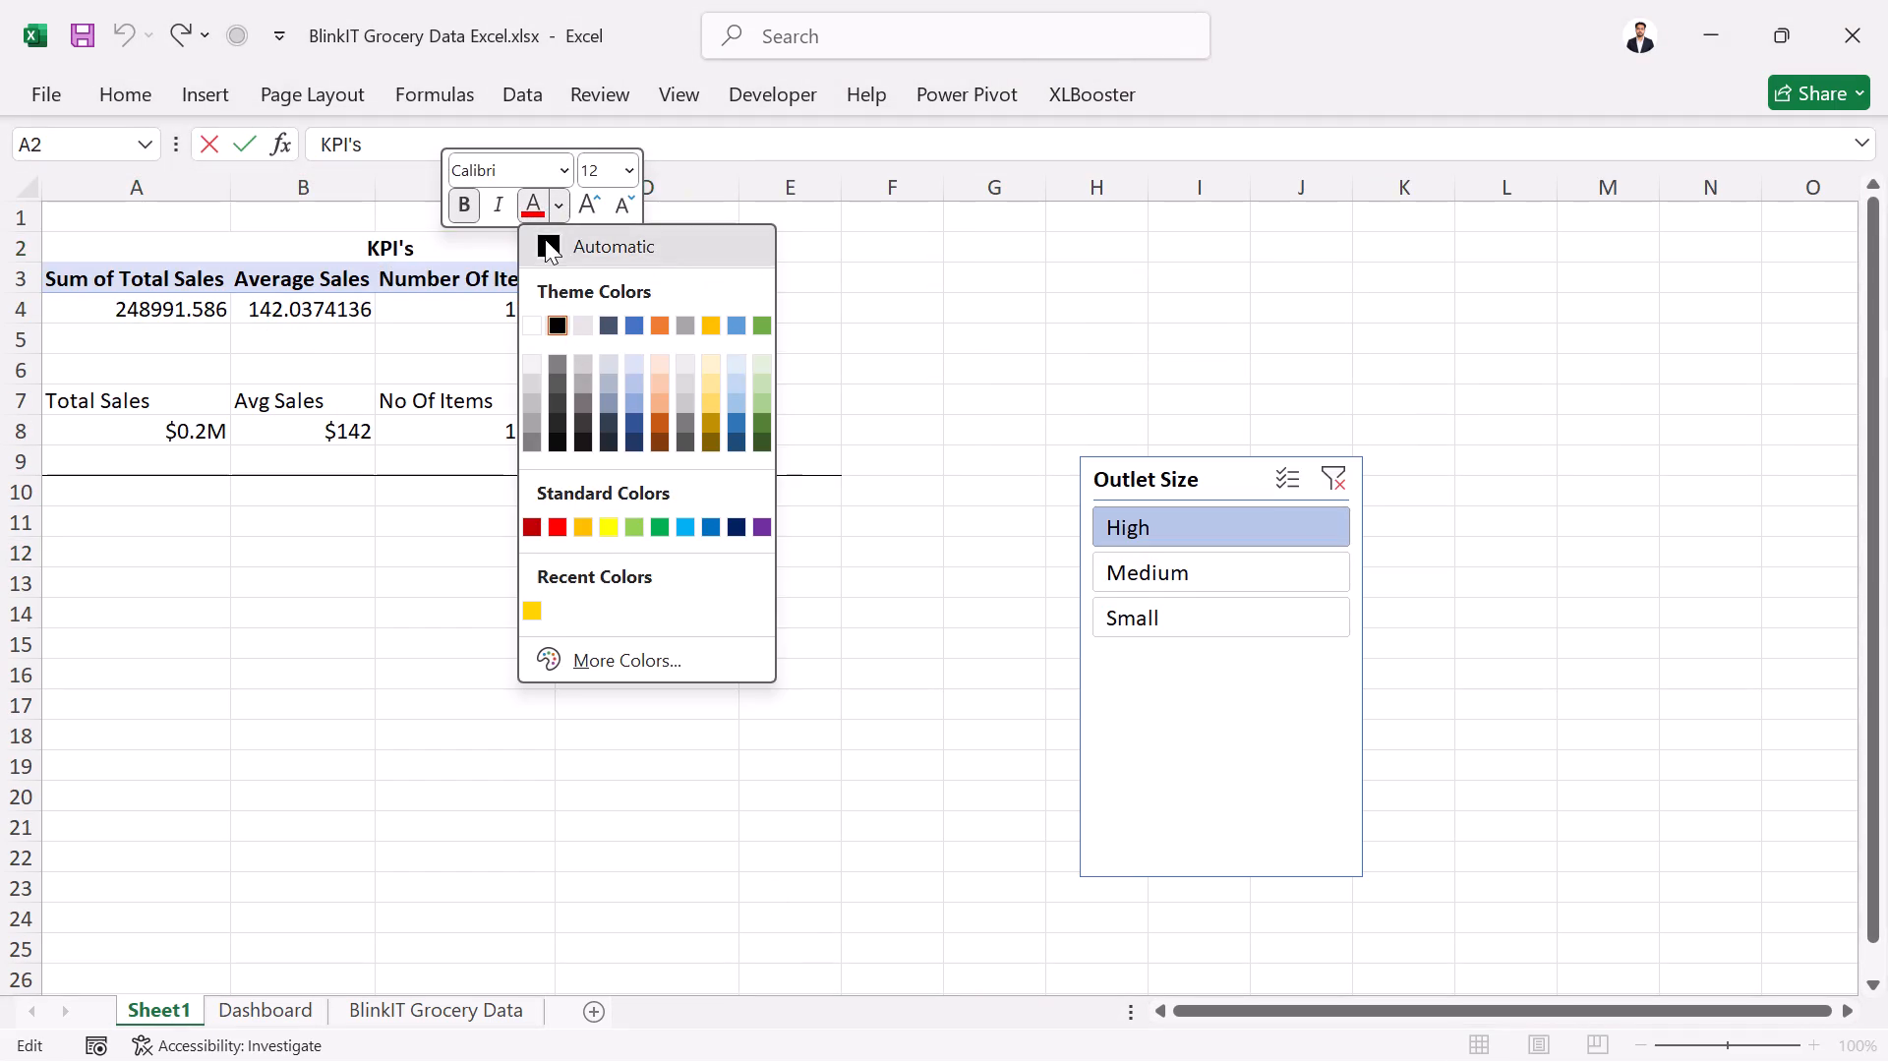
{"action": "double_click", "coordinate": [457, 255]}
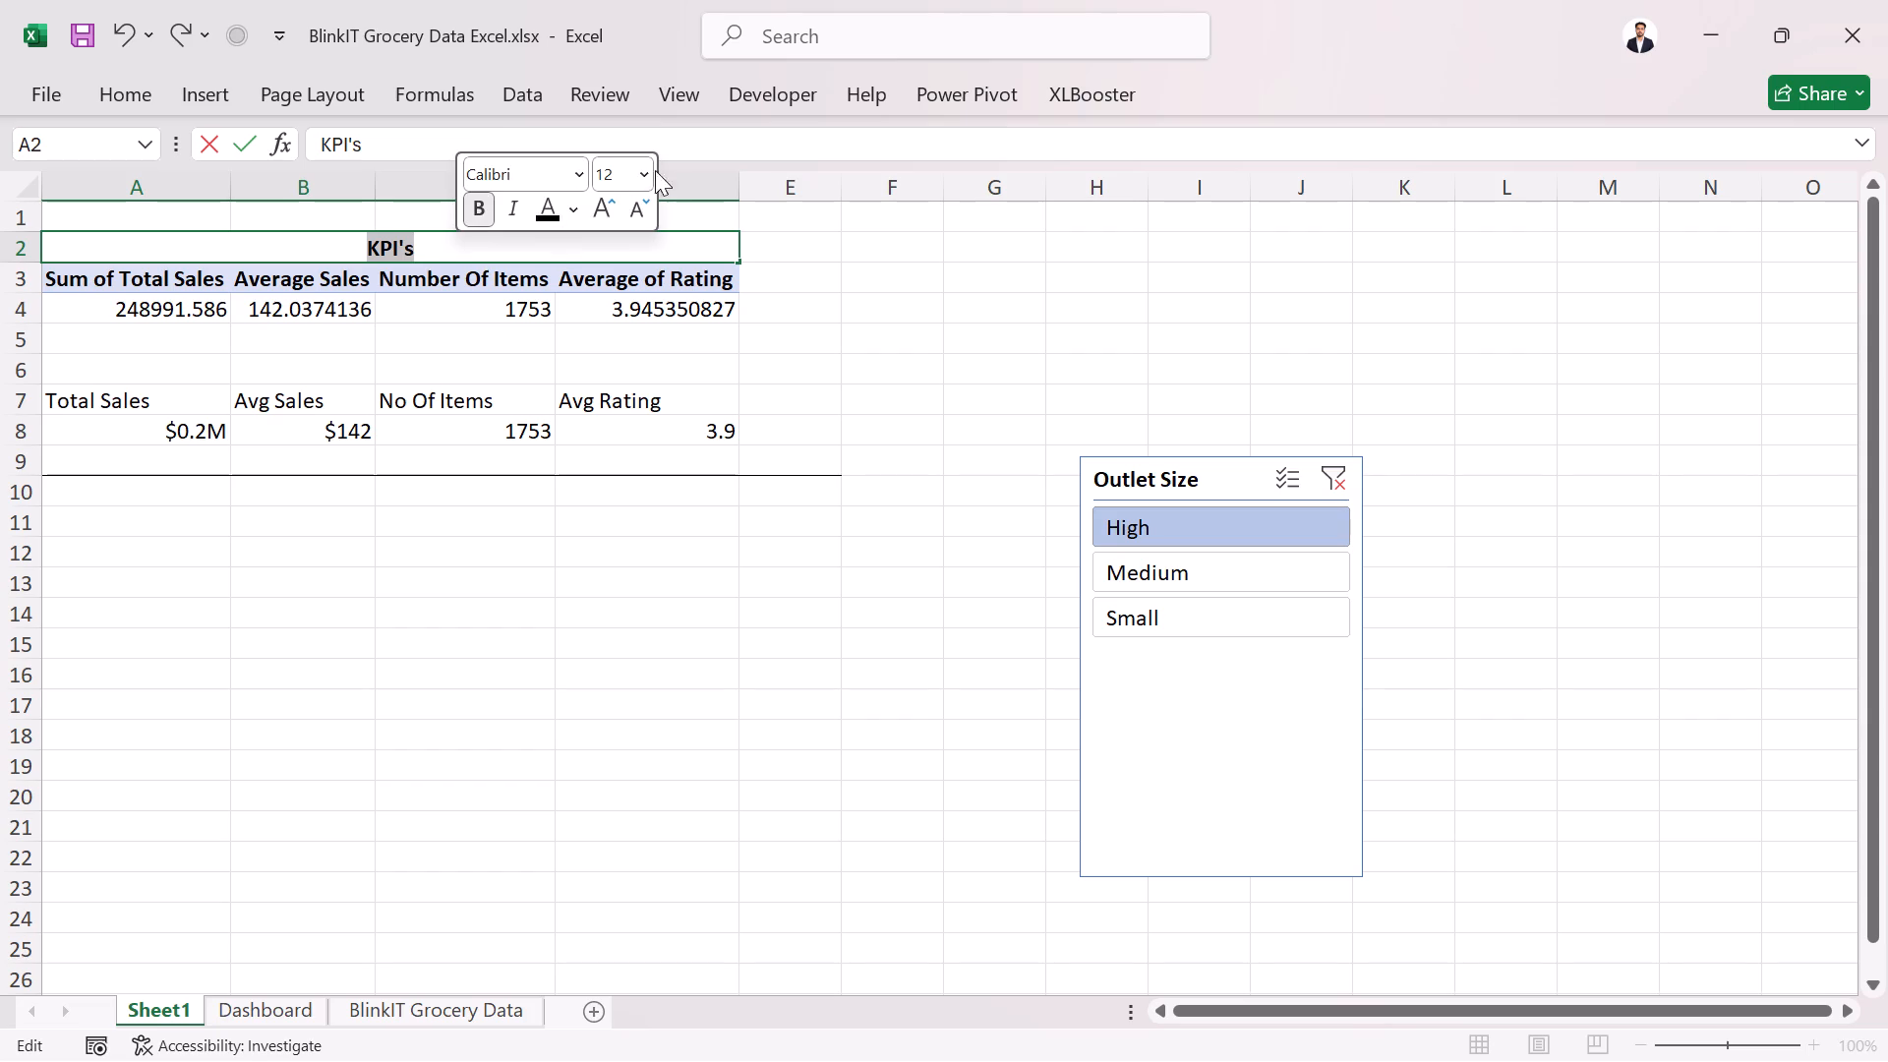
{"action": "left_click", "coordinate": [655, 175]}
{"action": "left_click", "coordinate": [645, 180]}
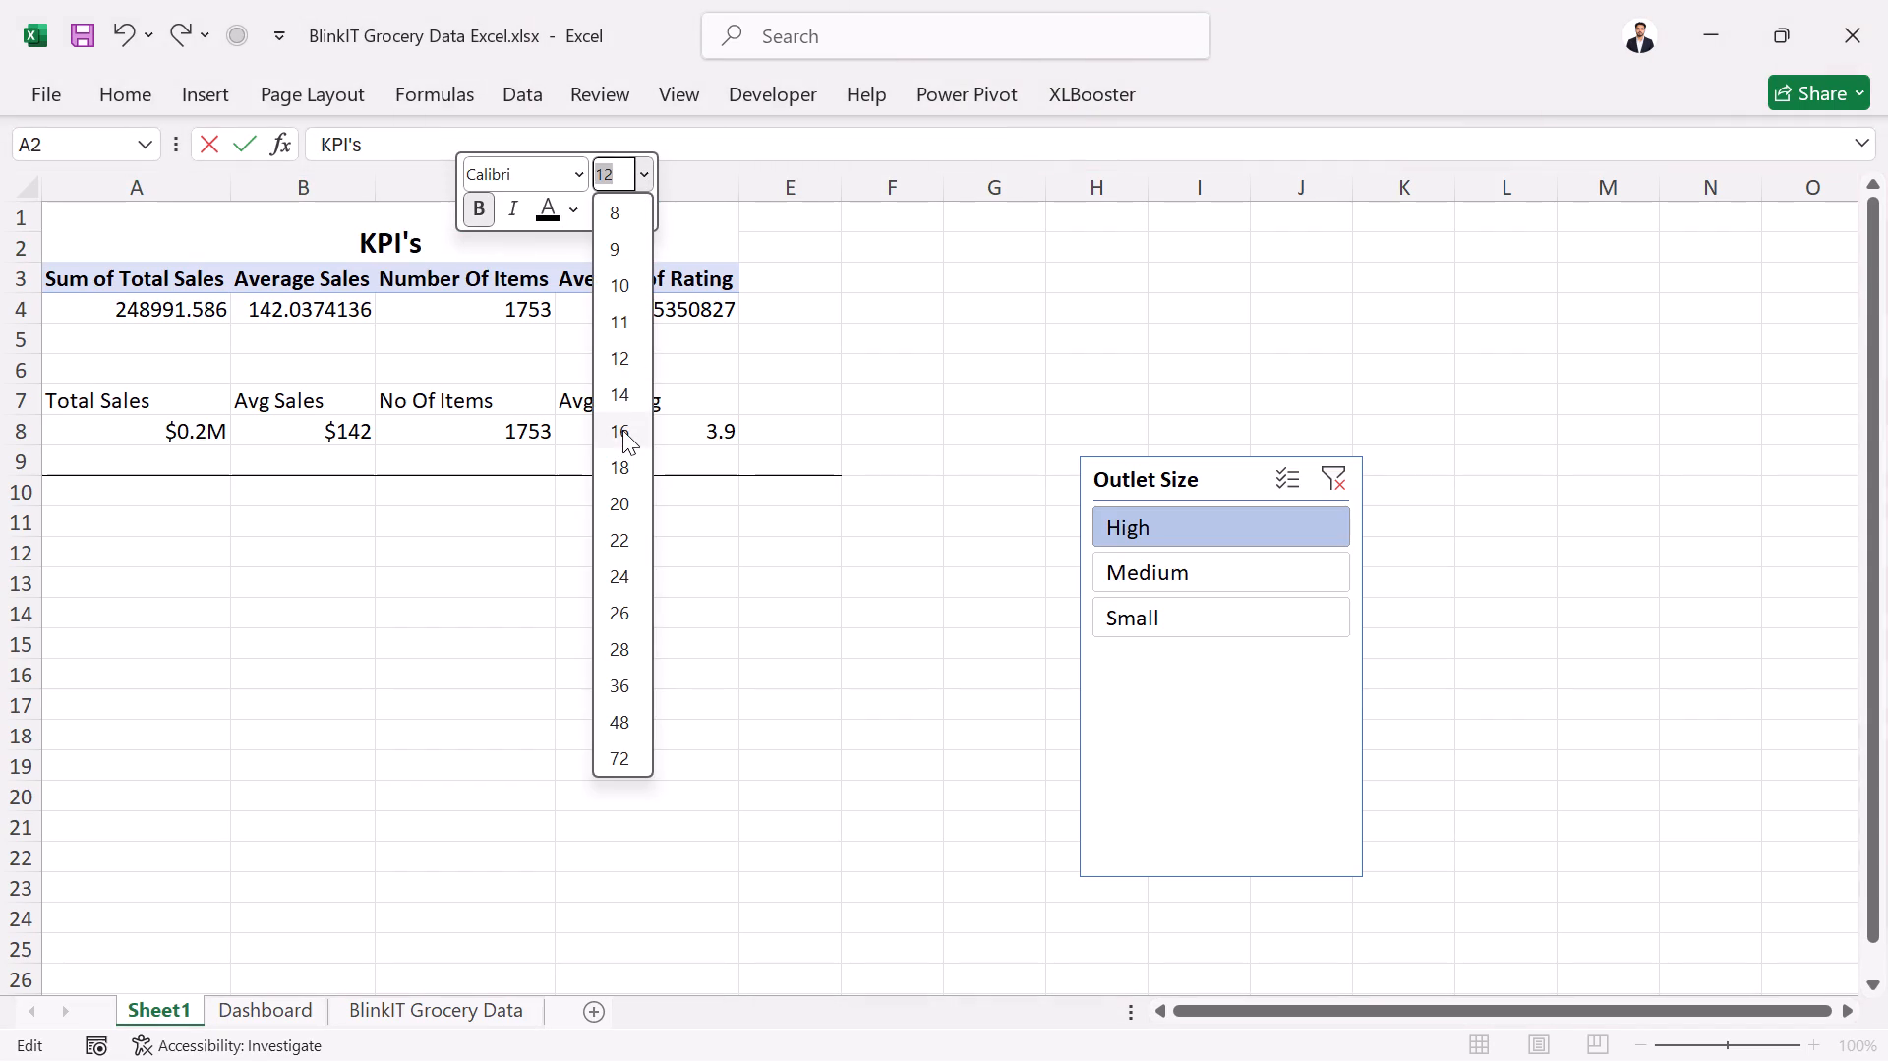
{"action": "left_click", "coordinate": [622, 430]}
{"action": "left_click", "coordinate": [906, 443]}
{"action": "scroll", "coordinate": [675, 486], "scroll_direction": "up", "scroll_amount": 3}
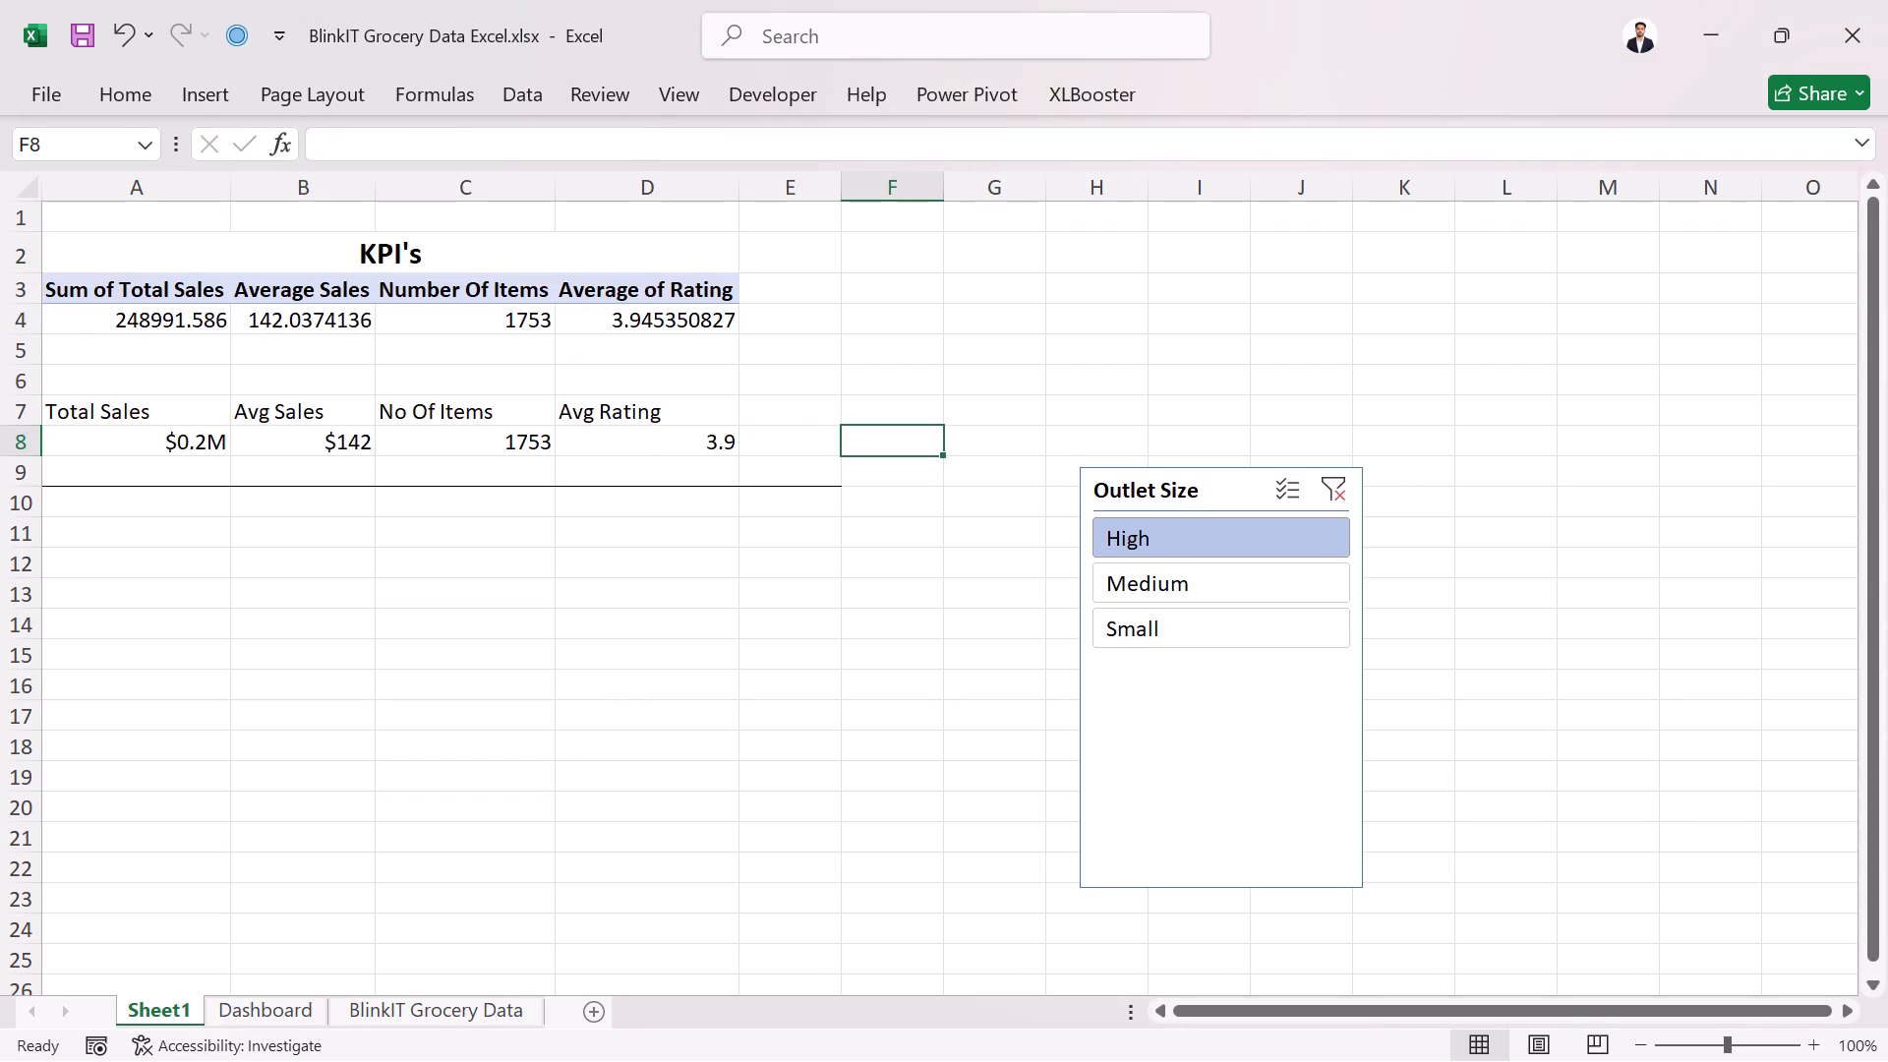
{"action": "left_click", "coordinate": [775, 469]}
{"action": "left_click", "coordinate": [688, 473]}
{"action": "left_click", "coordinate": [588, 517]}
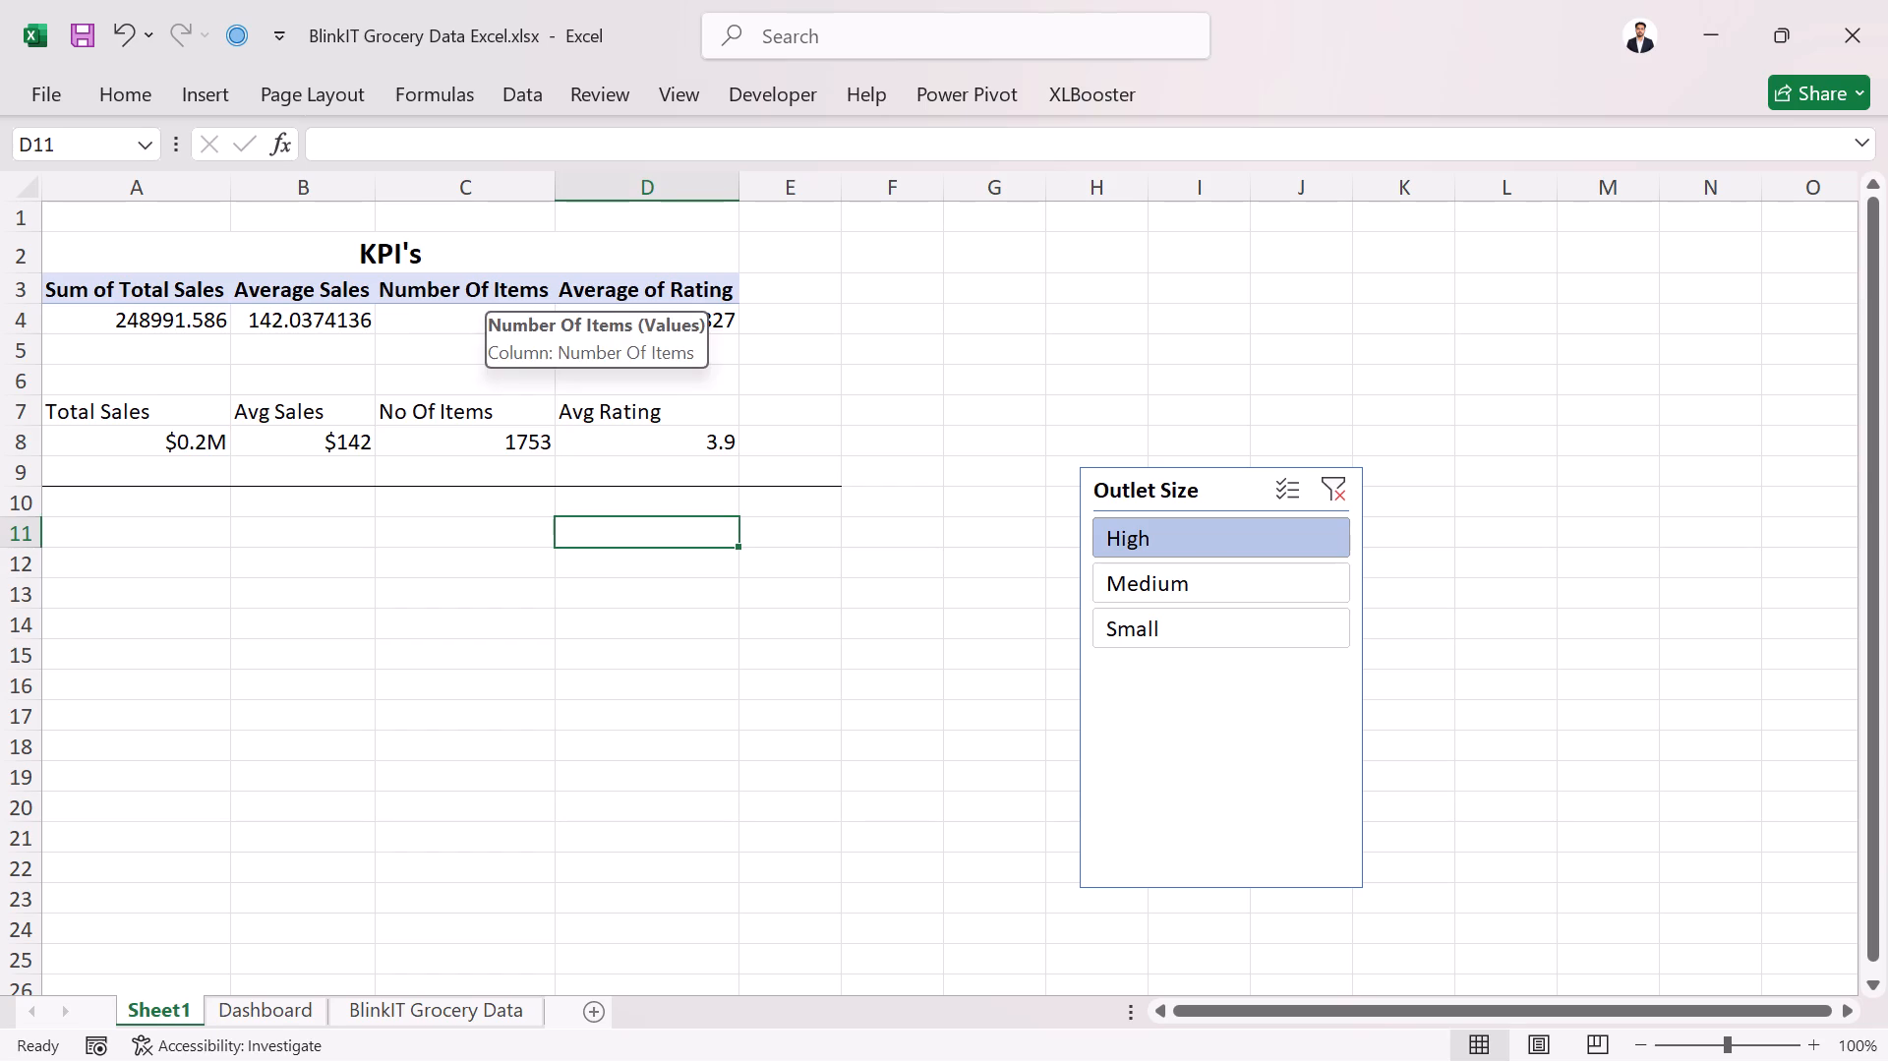
Add the word "Requirements" after "KPI's" in the merged heading cell.
{"action": "left_click", "coordinate": [464, 240]}
{"action": "double_click", "coordinate": [470, 256]}
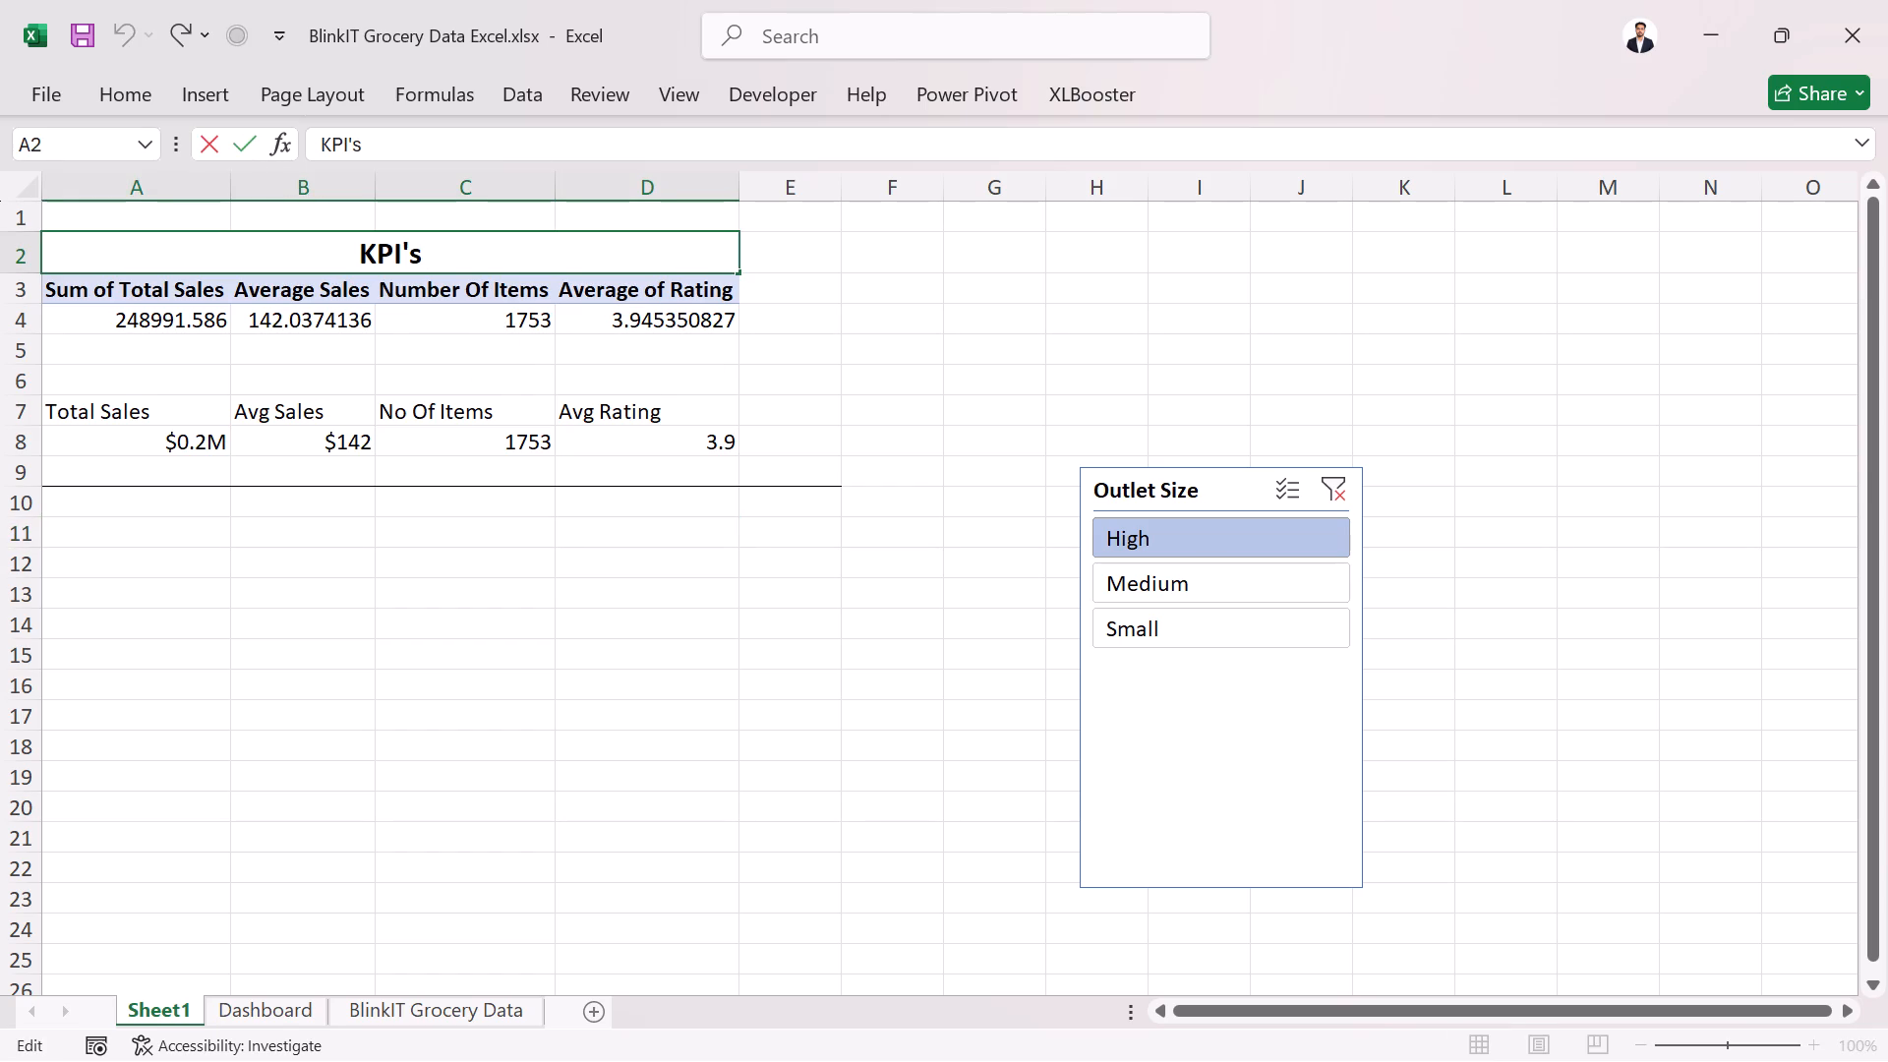
{"action": "key", "text": "space"}
{"action": "type", "text": "Requirements"}
{"action": "key", "text": "space"}
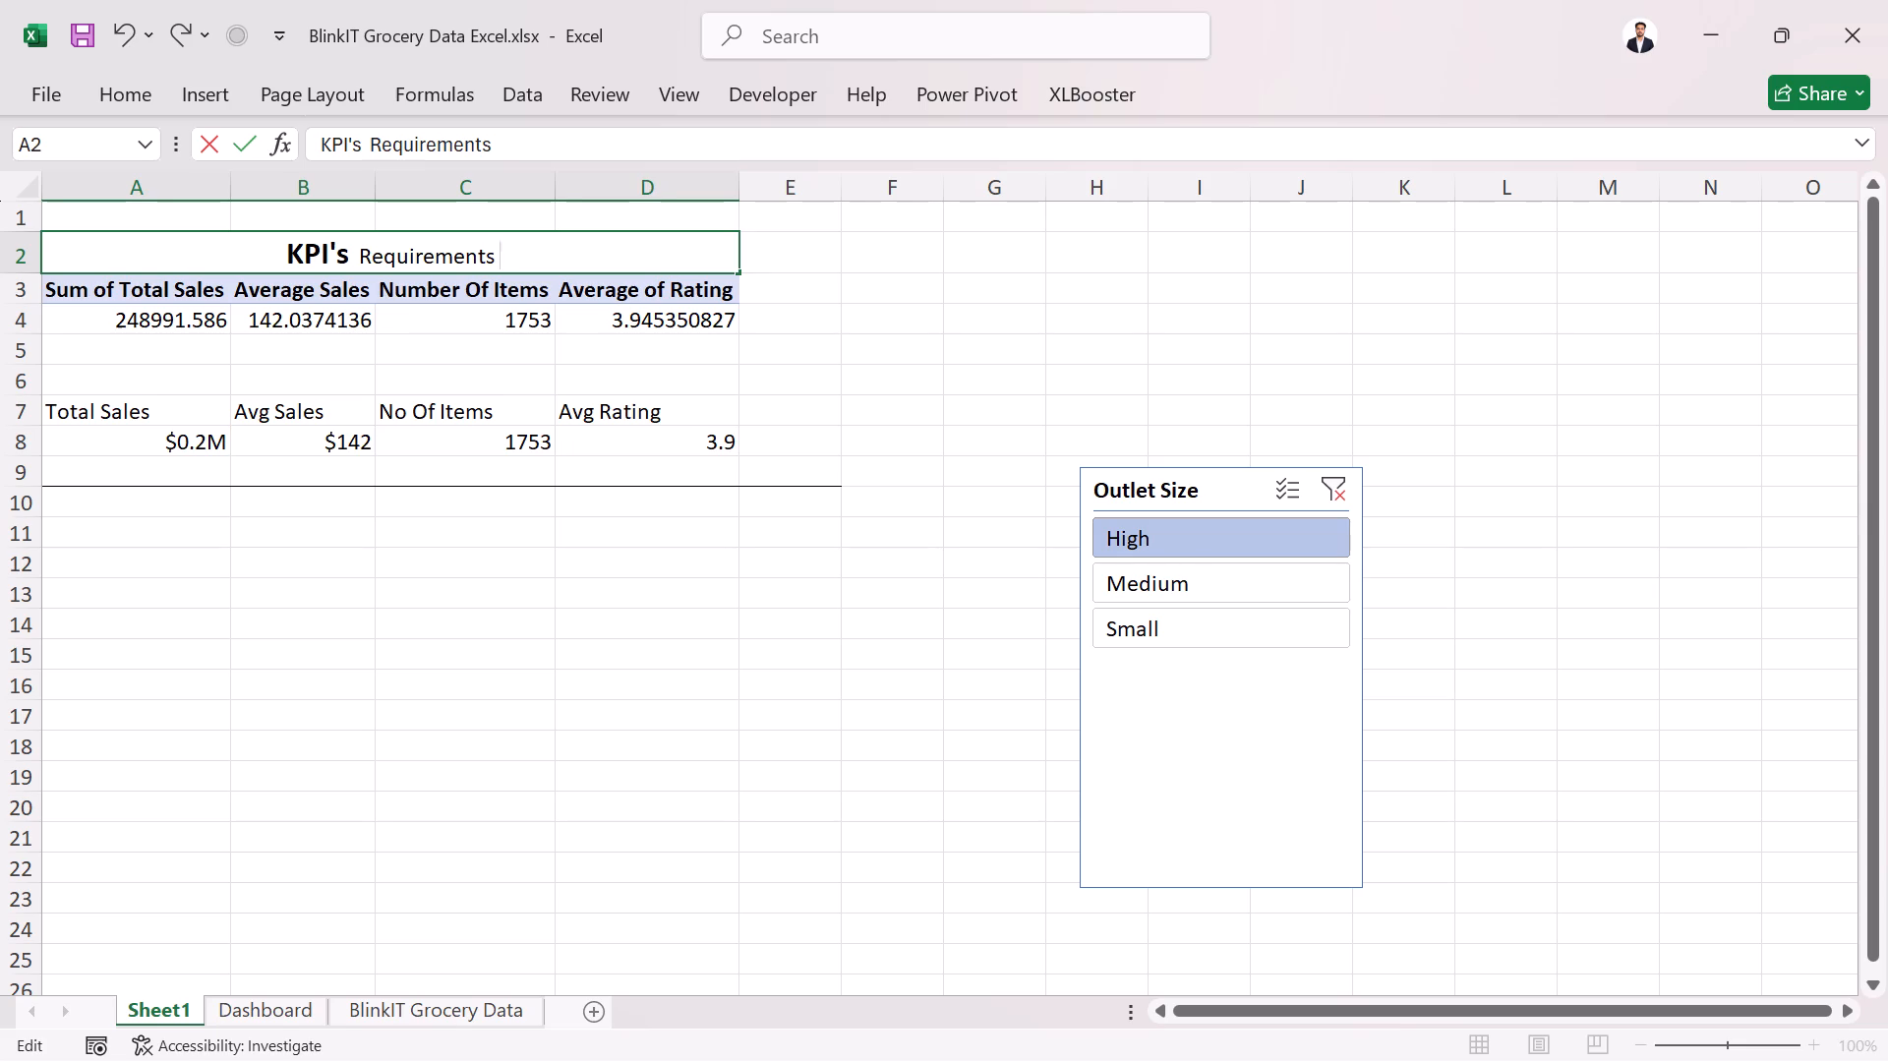
Make the whole "KPI's Requirements" heading bold at font size 16.
{"action": "left_click_drag", "start_coordinate": [513, 250], "coordinate": [272, 261]}
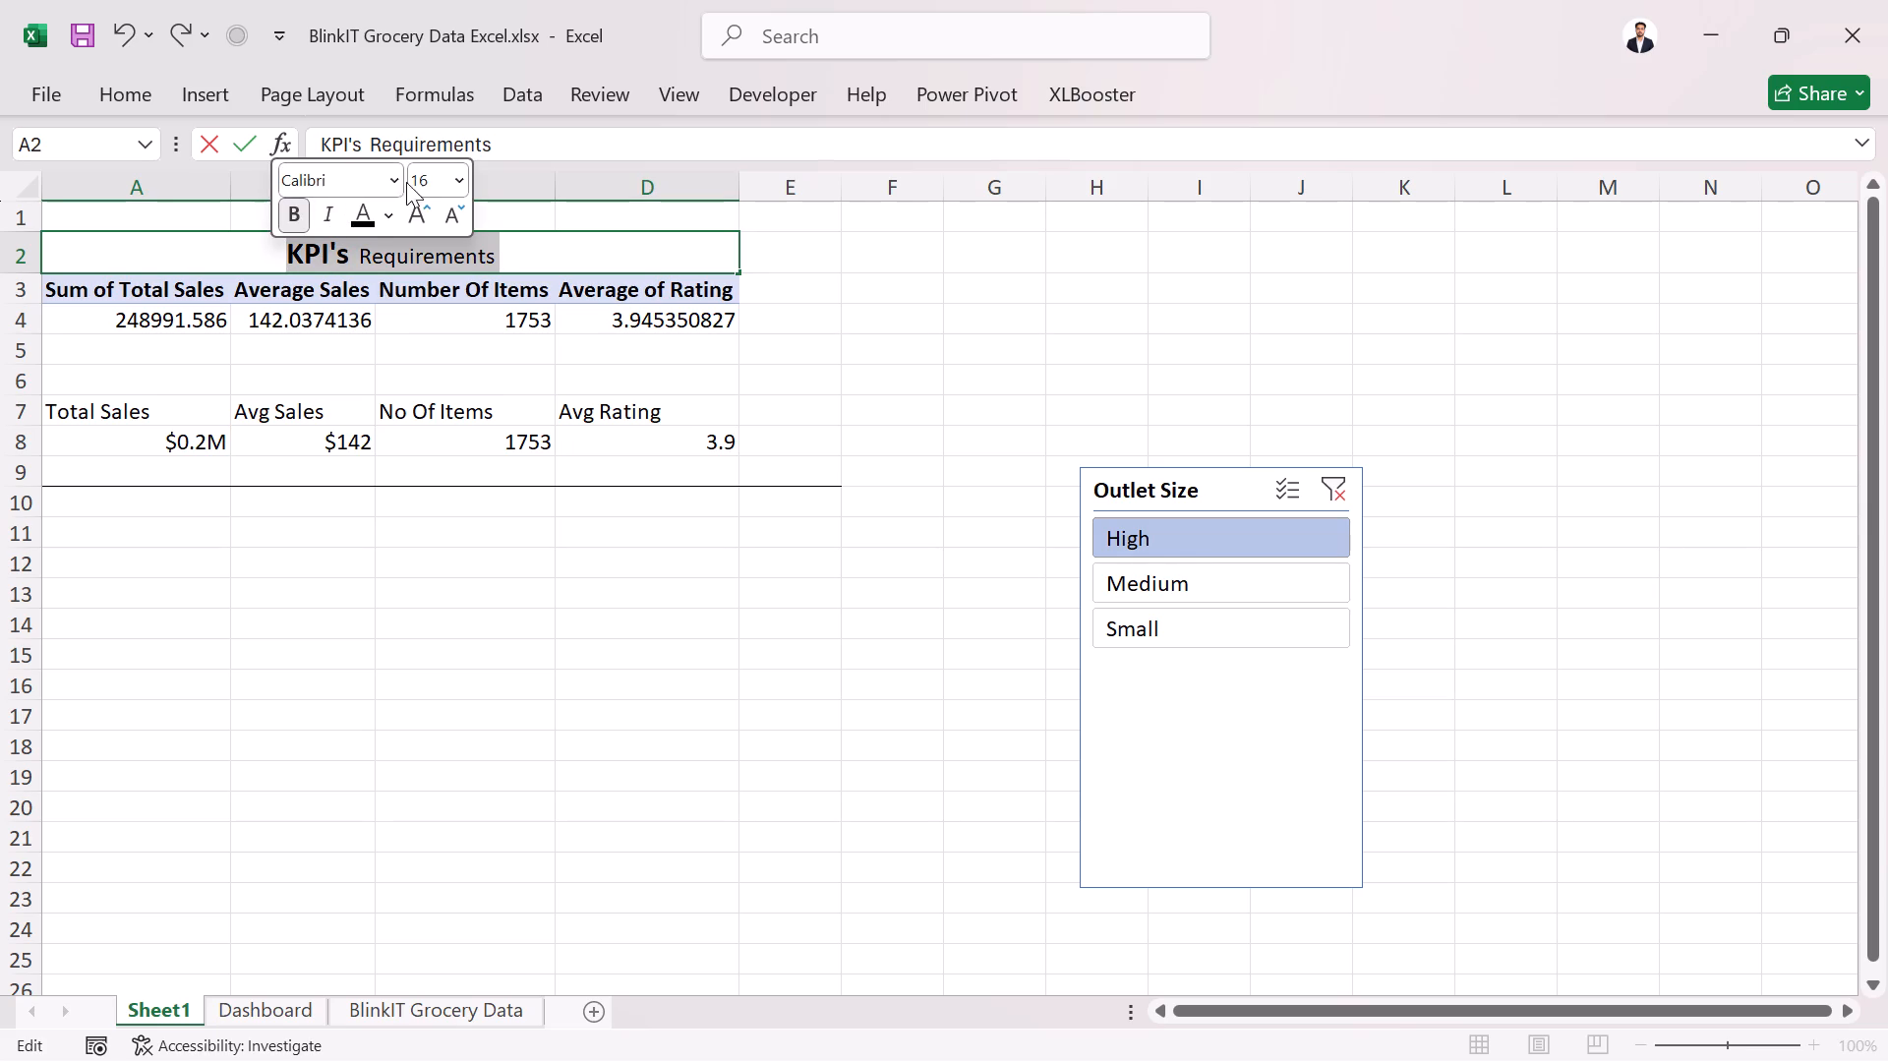
{"action": "left_click", "coordinate": [323, 211]}
{"action": "left_click", "coordinate": [300, 212]}
{"action": "left_click", "coordinate": [326, 210]}
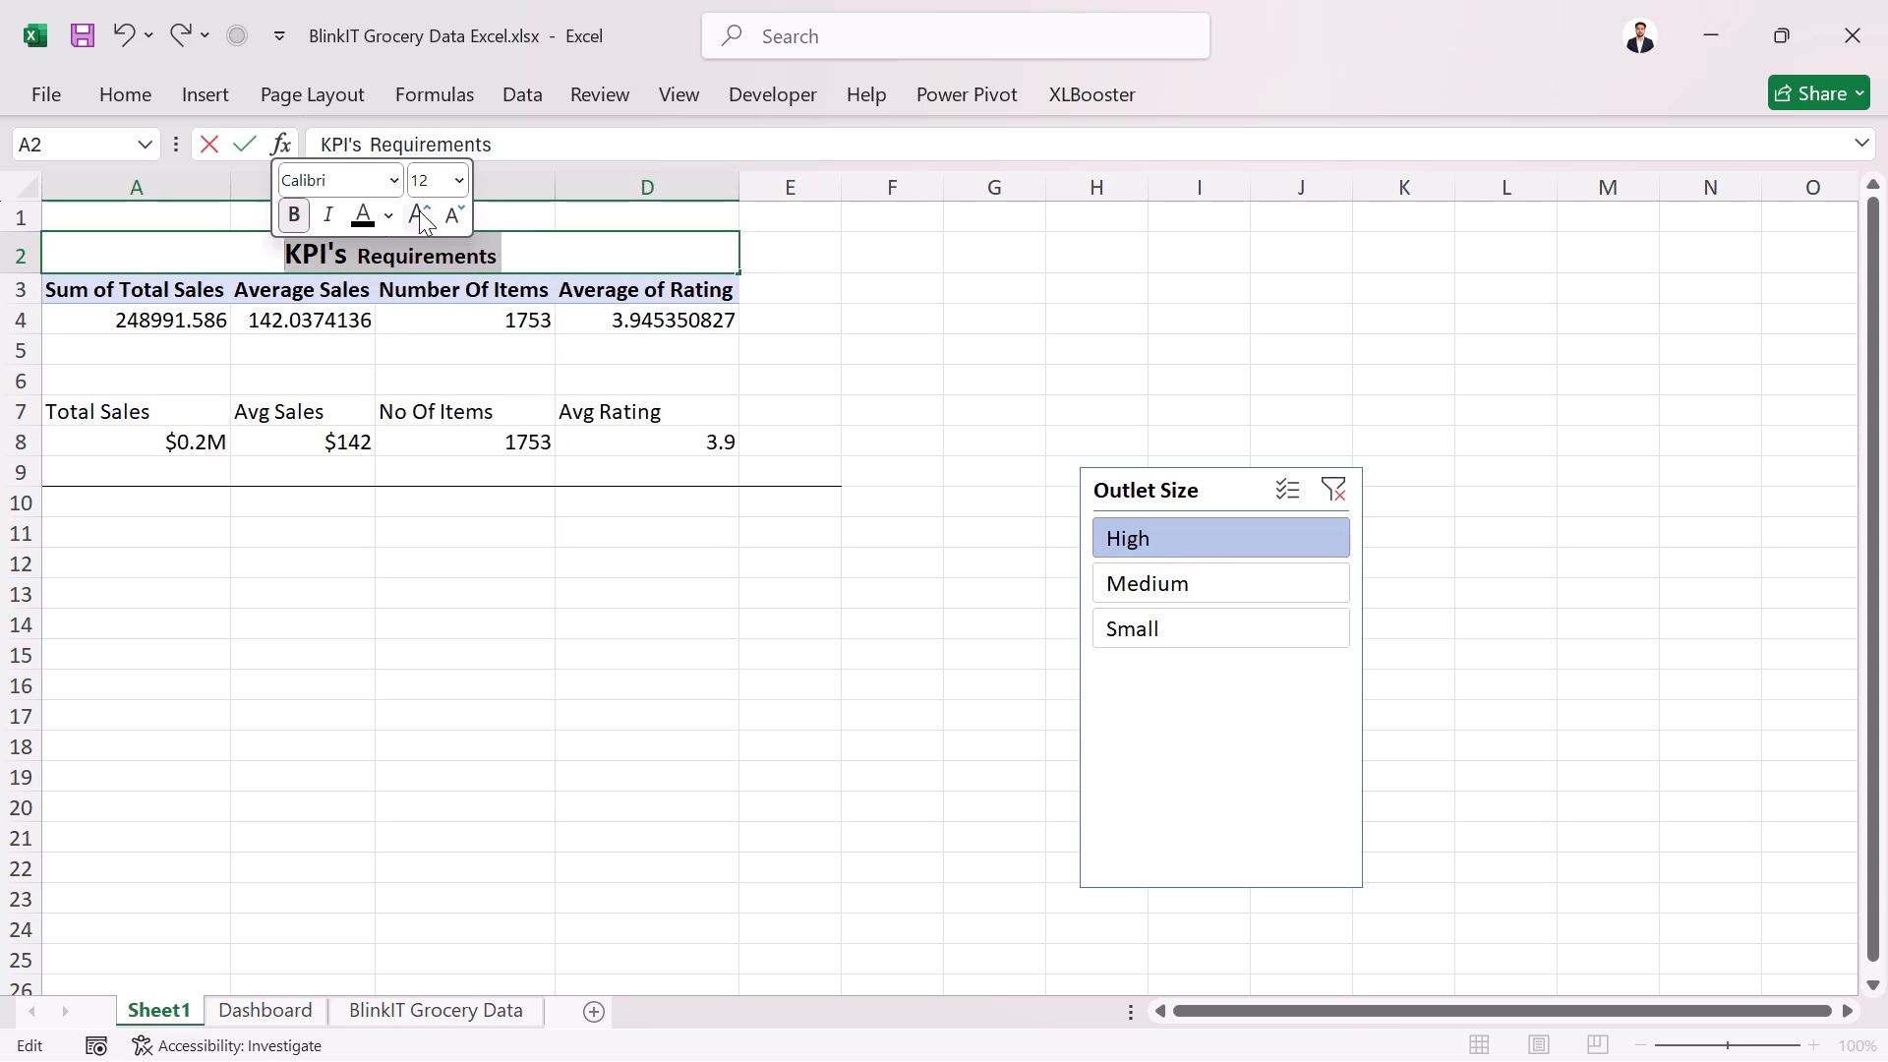
{"action": "left_click", "coordinate": [463, 181]}
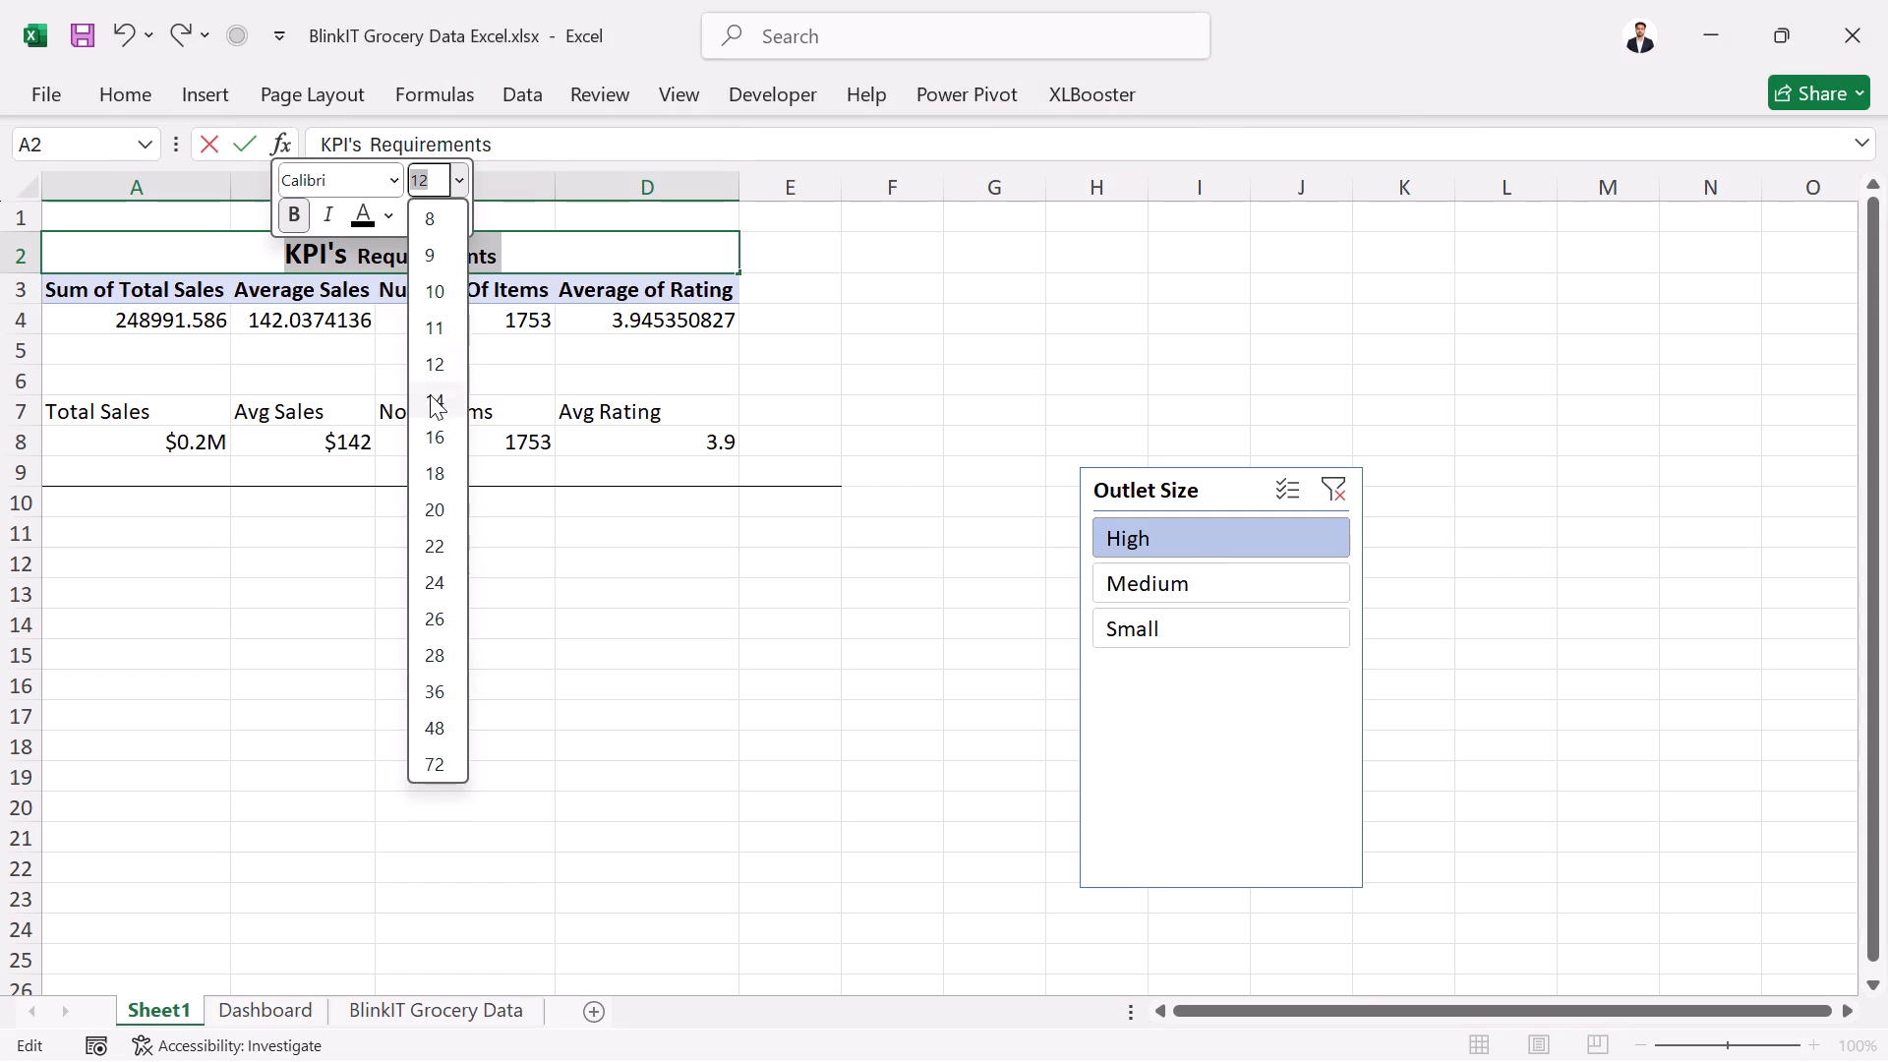
{"action": "left_click", "coordinate": [430, 394]}
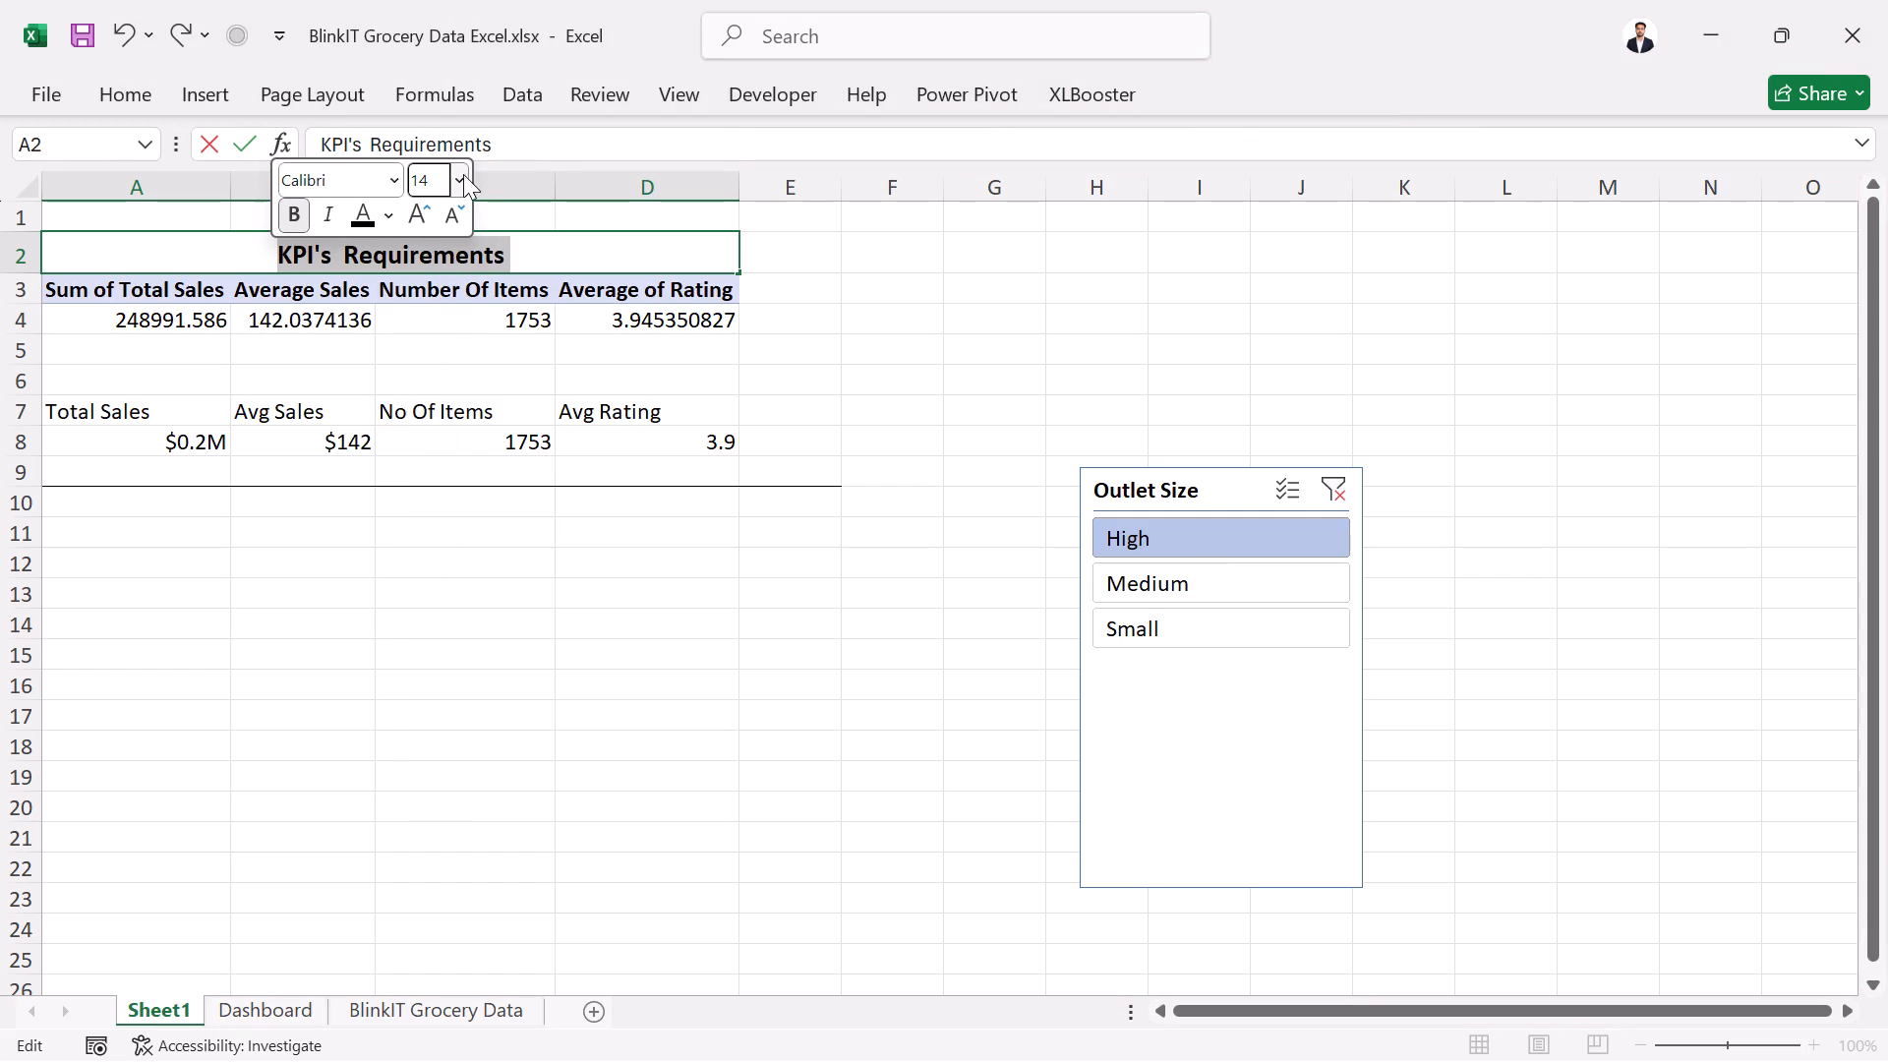
{"action": "left_click", "coordinate": [463, 172]}
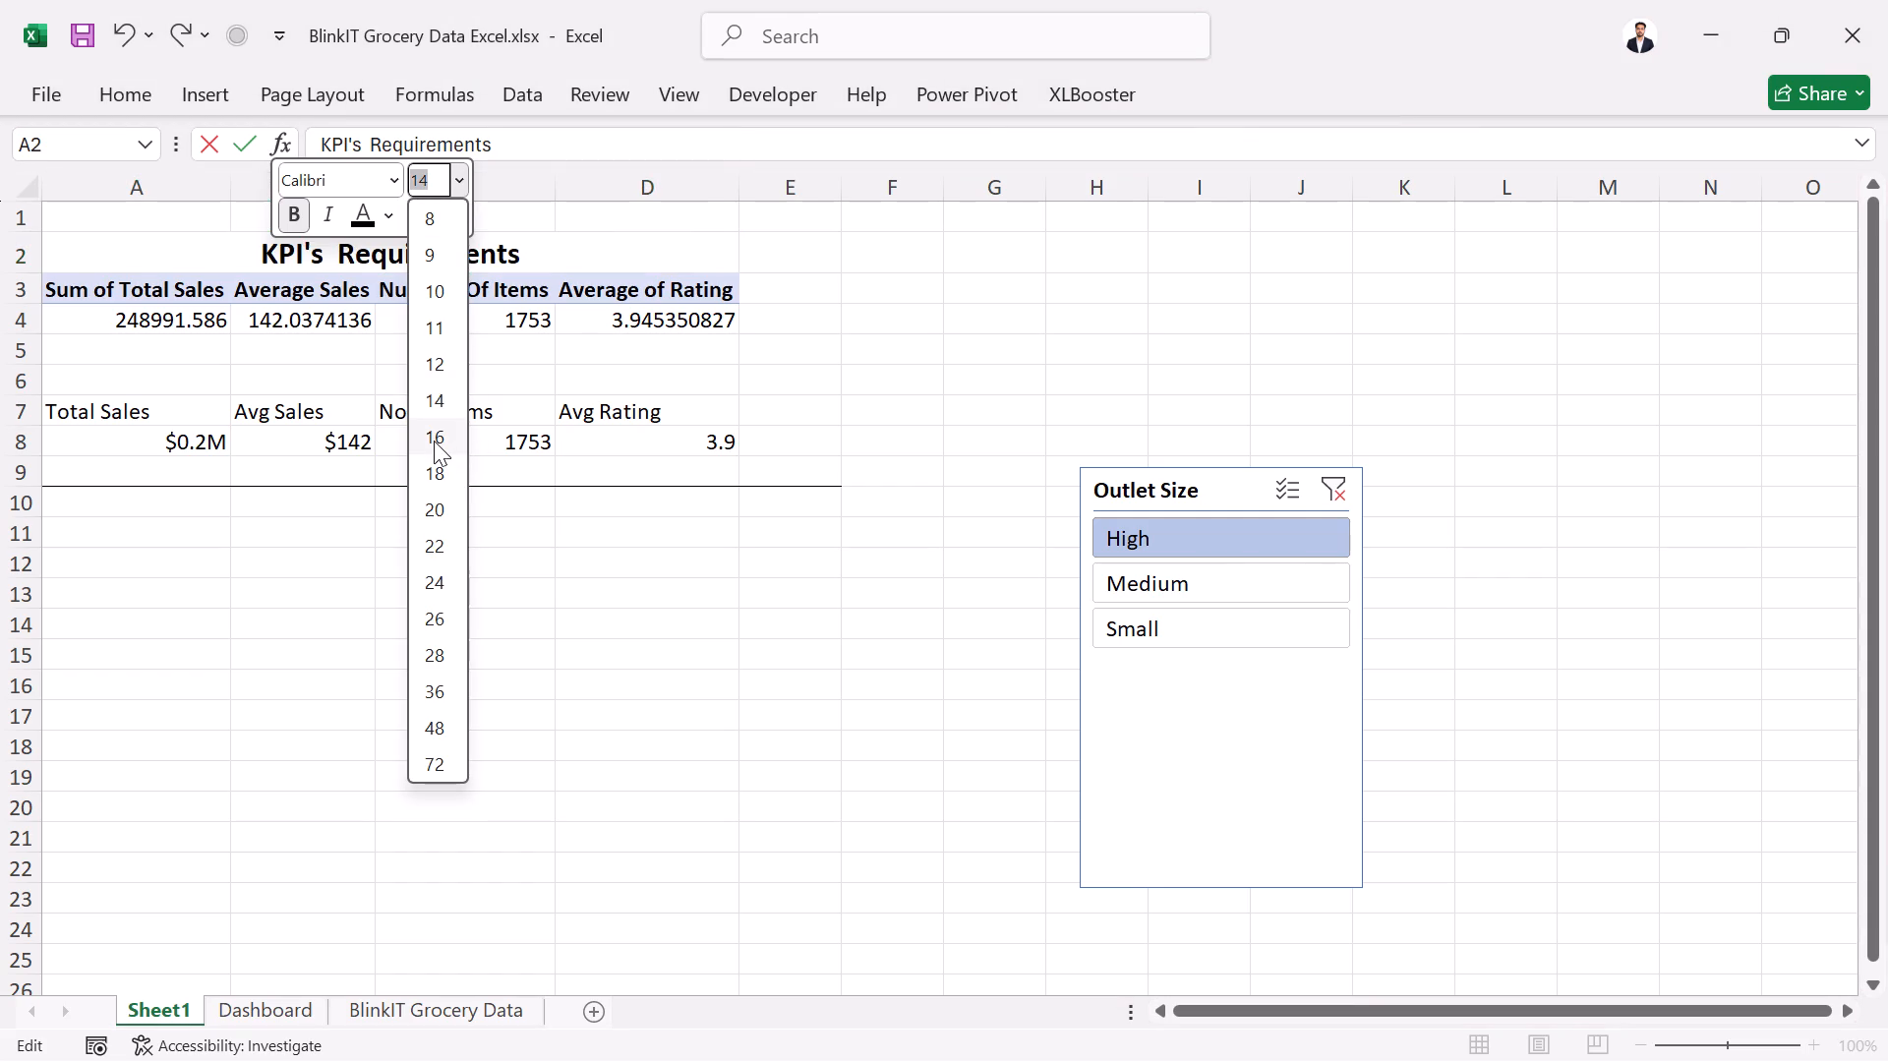
{"action": "left_click", "coordinate": [434, 441]}
{"action": "left_click", "coordinate": [575, 532]}
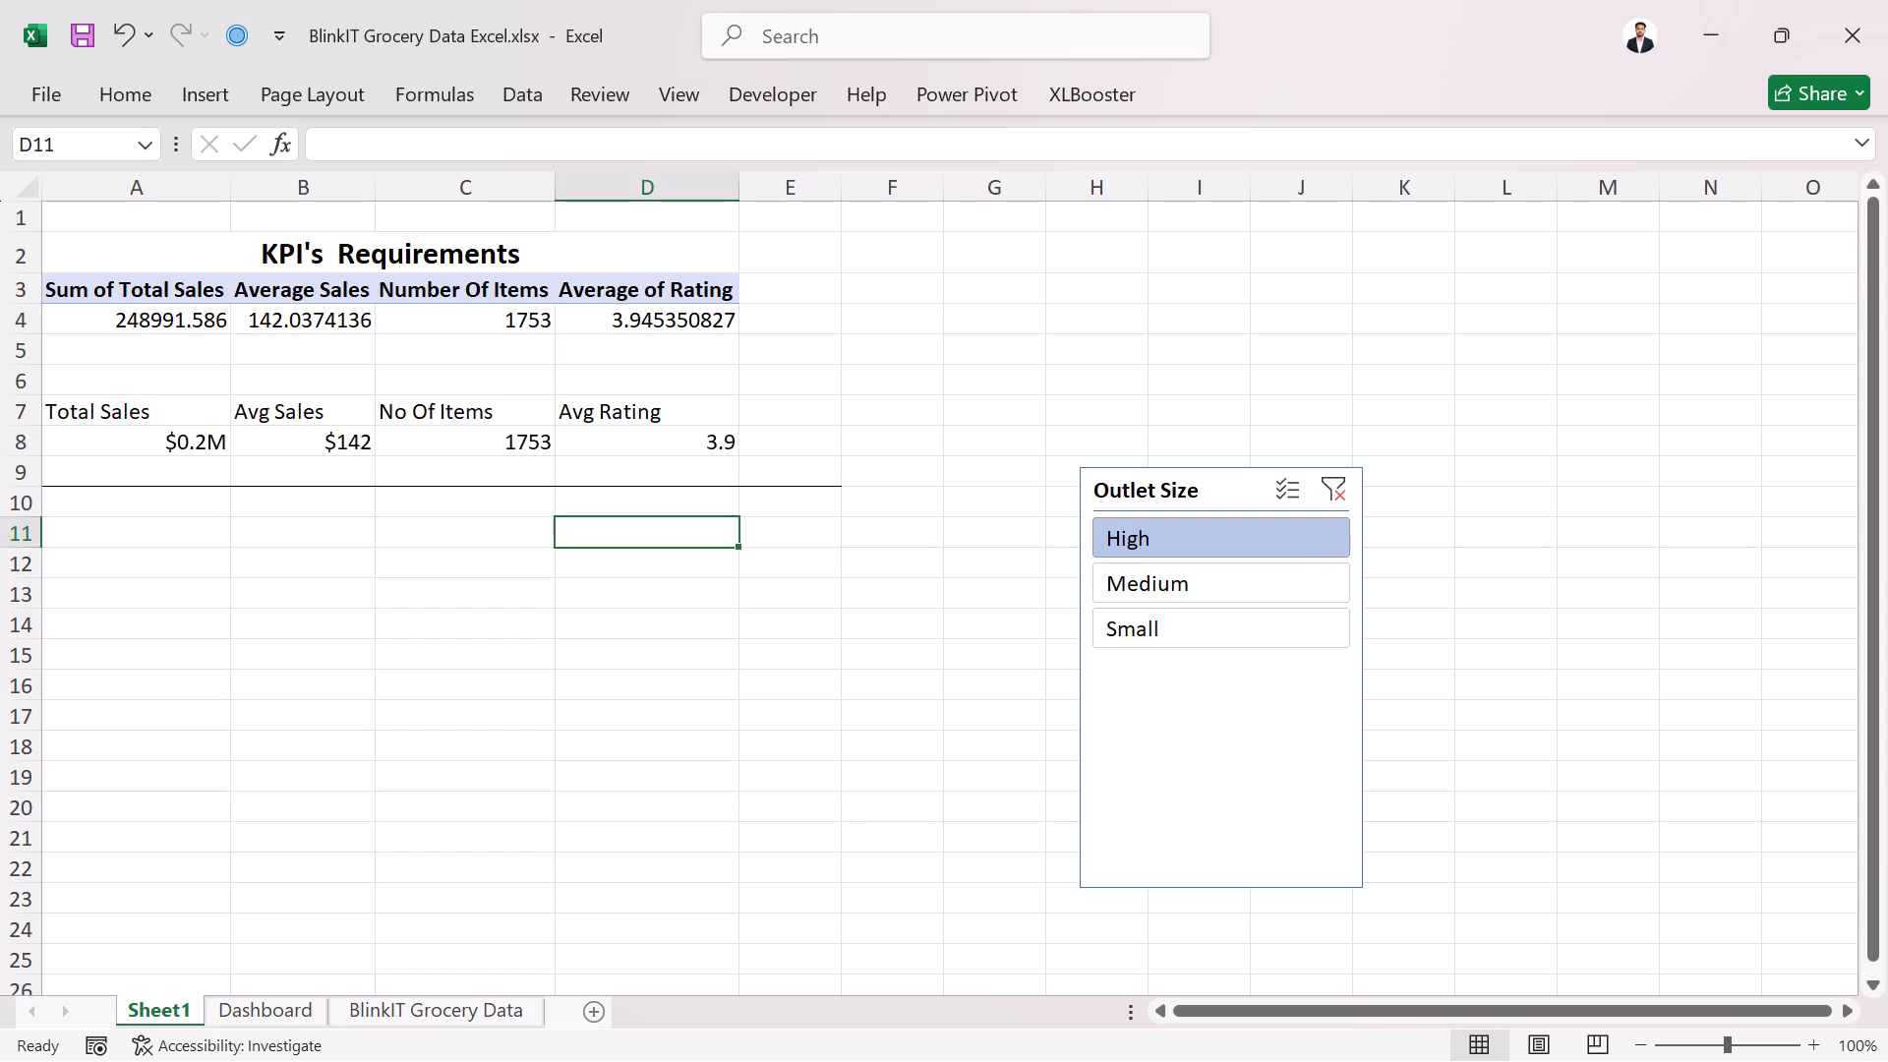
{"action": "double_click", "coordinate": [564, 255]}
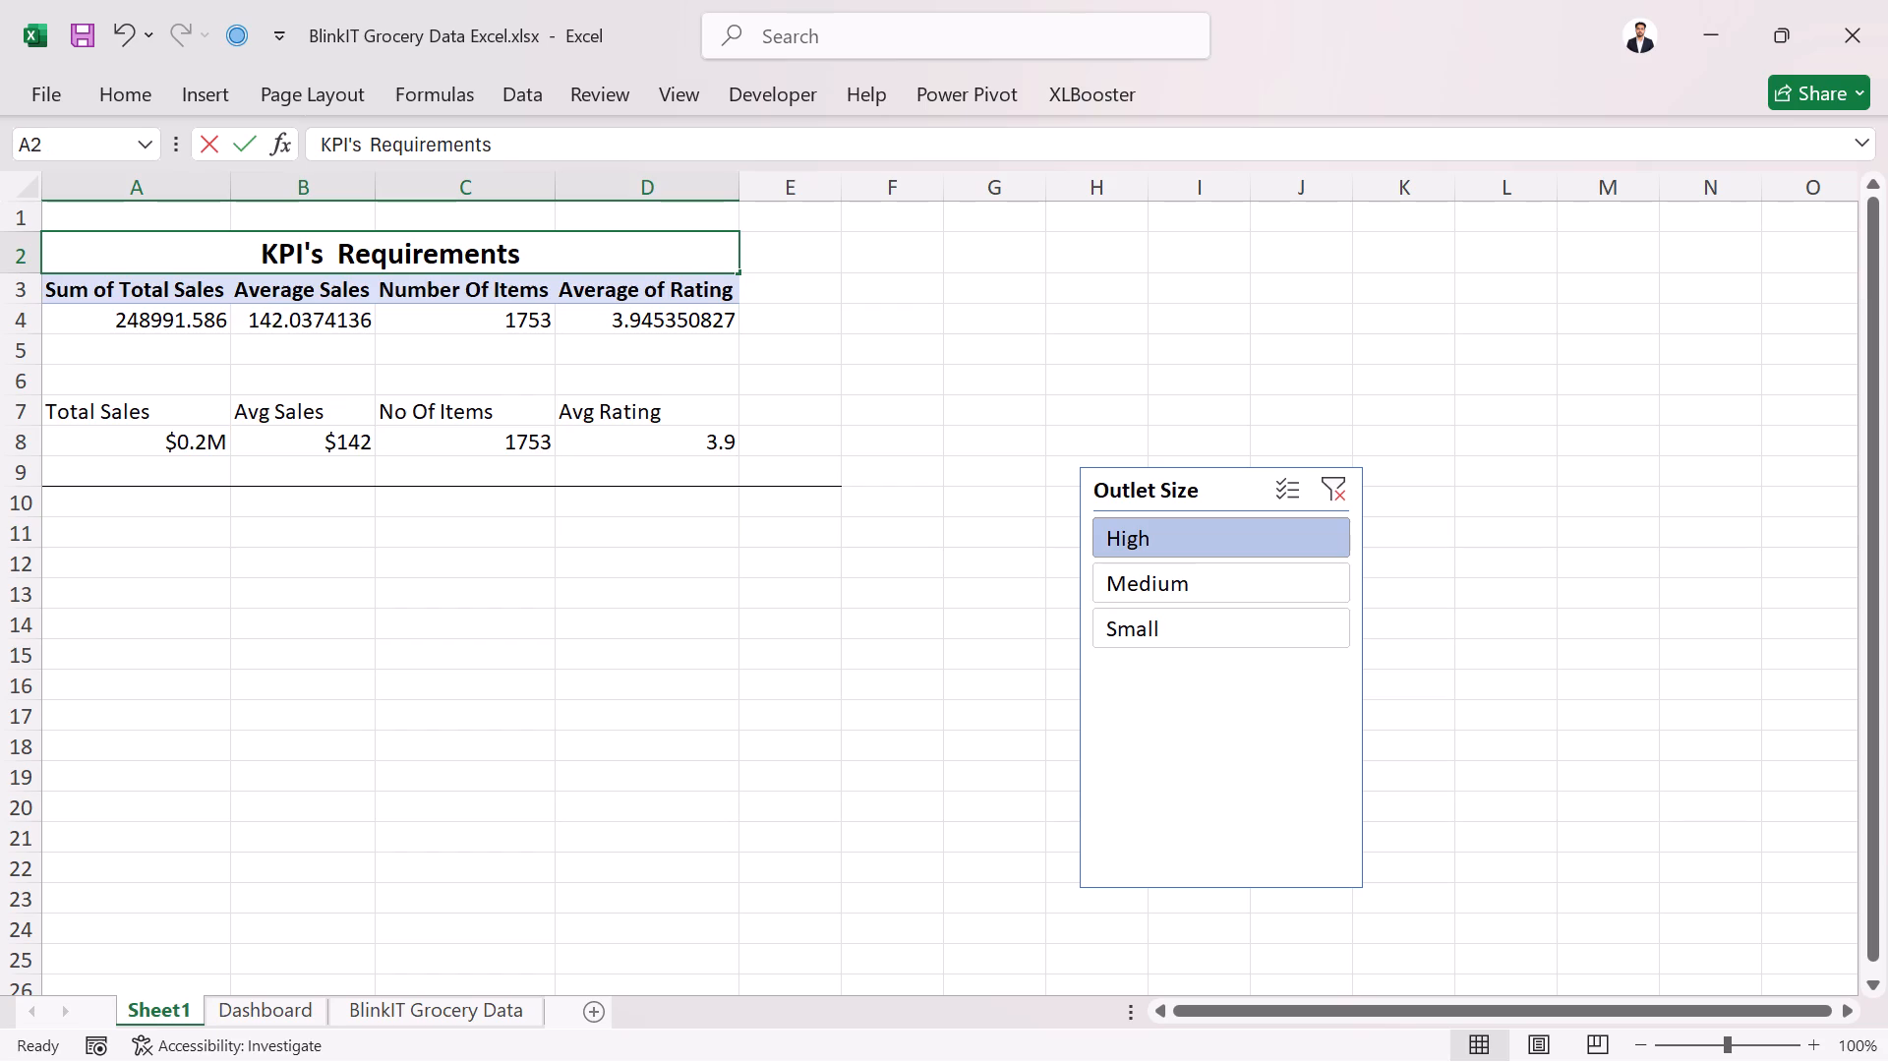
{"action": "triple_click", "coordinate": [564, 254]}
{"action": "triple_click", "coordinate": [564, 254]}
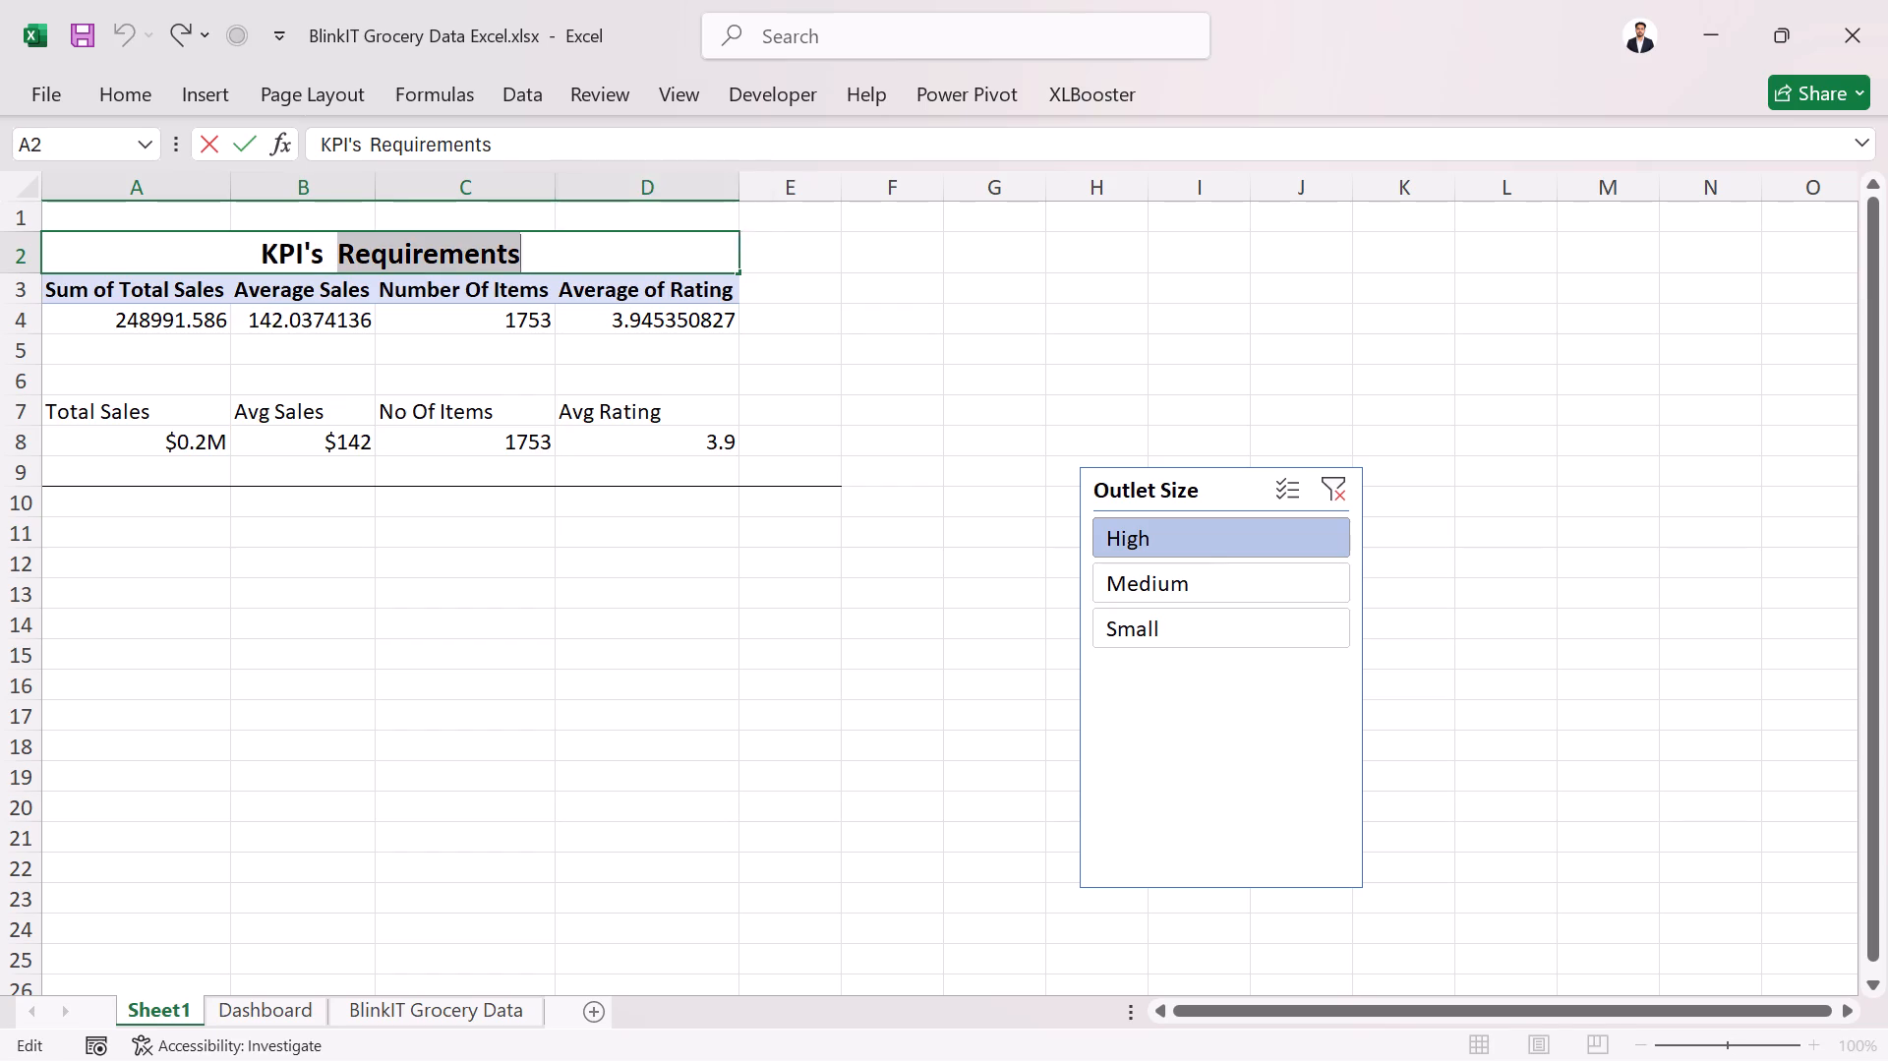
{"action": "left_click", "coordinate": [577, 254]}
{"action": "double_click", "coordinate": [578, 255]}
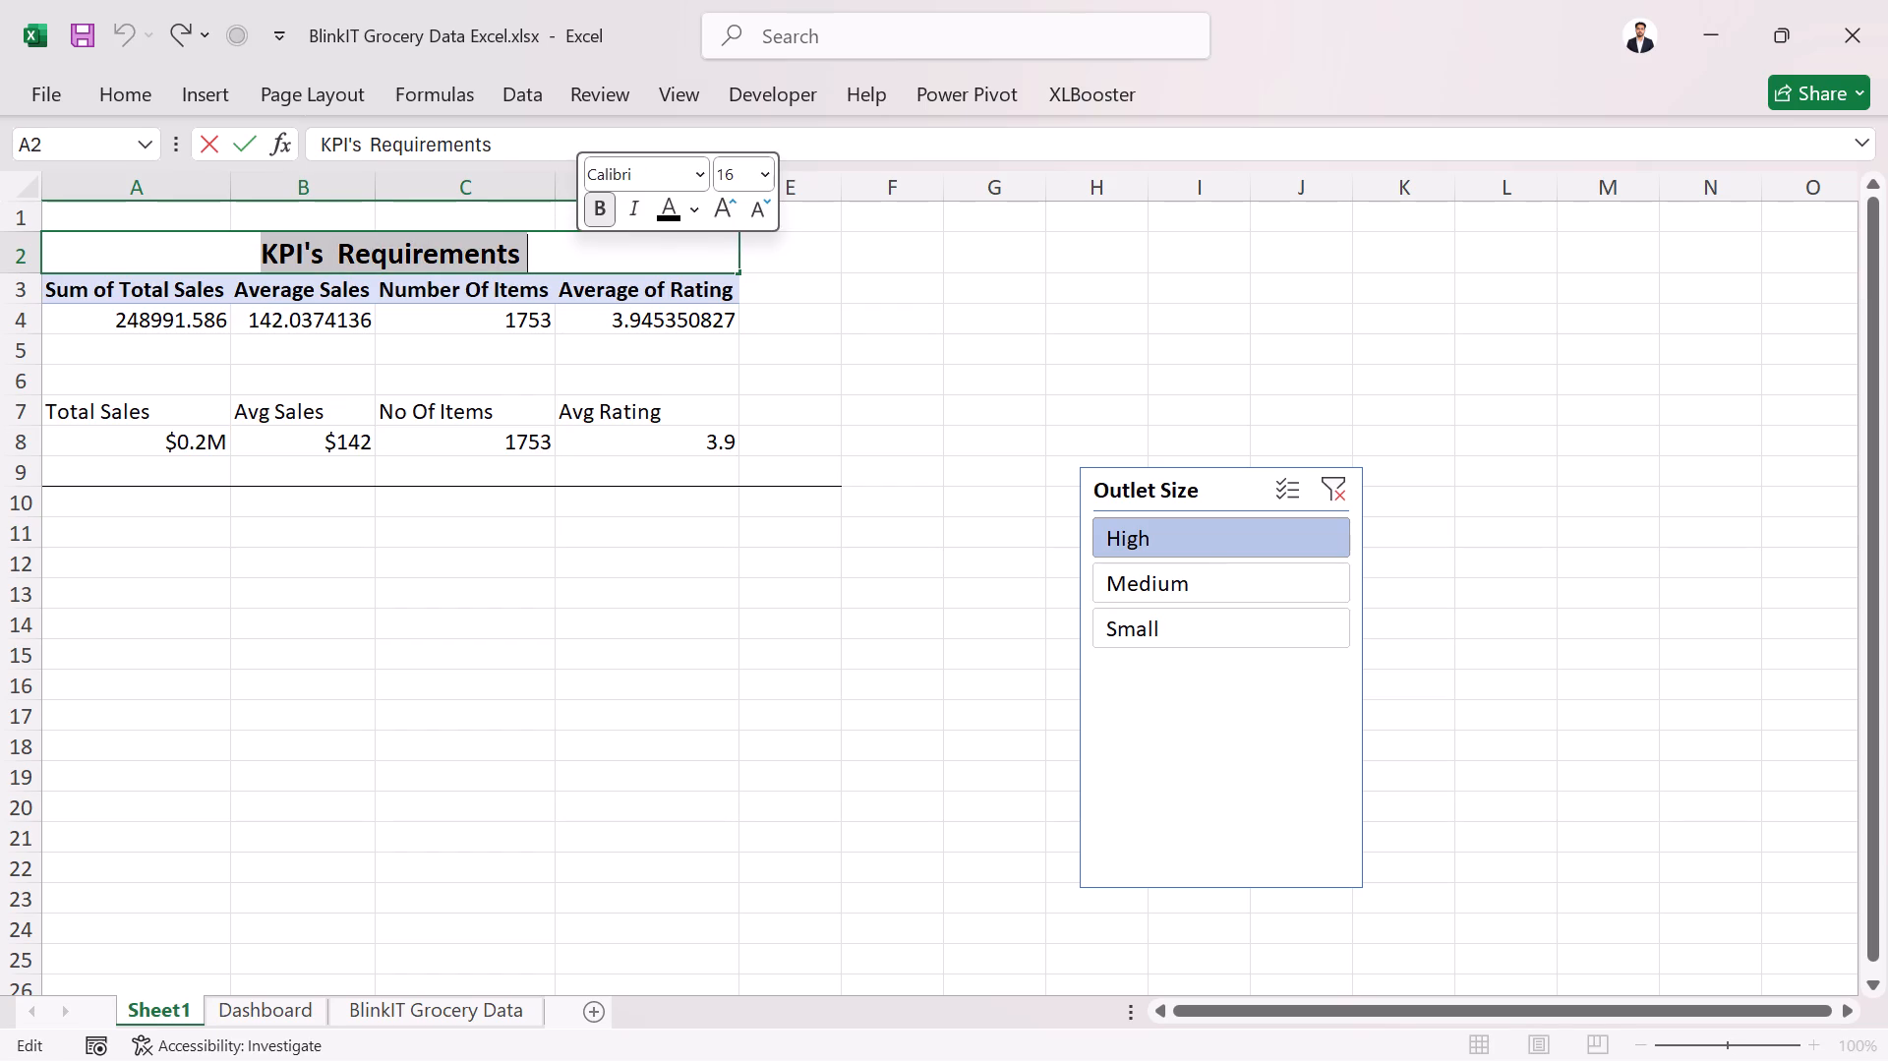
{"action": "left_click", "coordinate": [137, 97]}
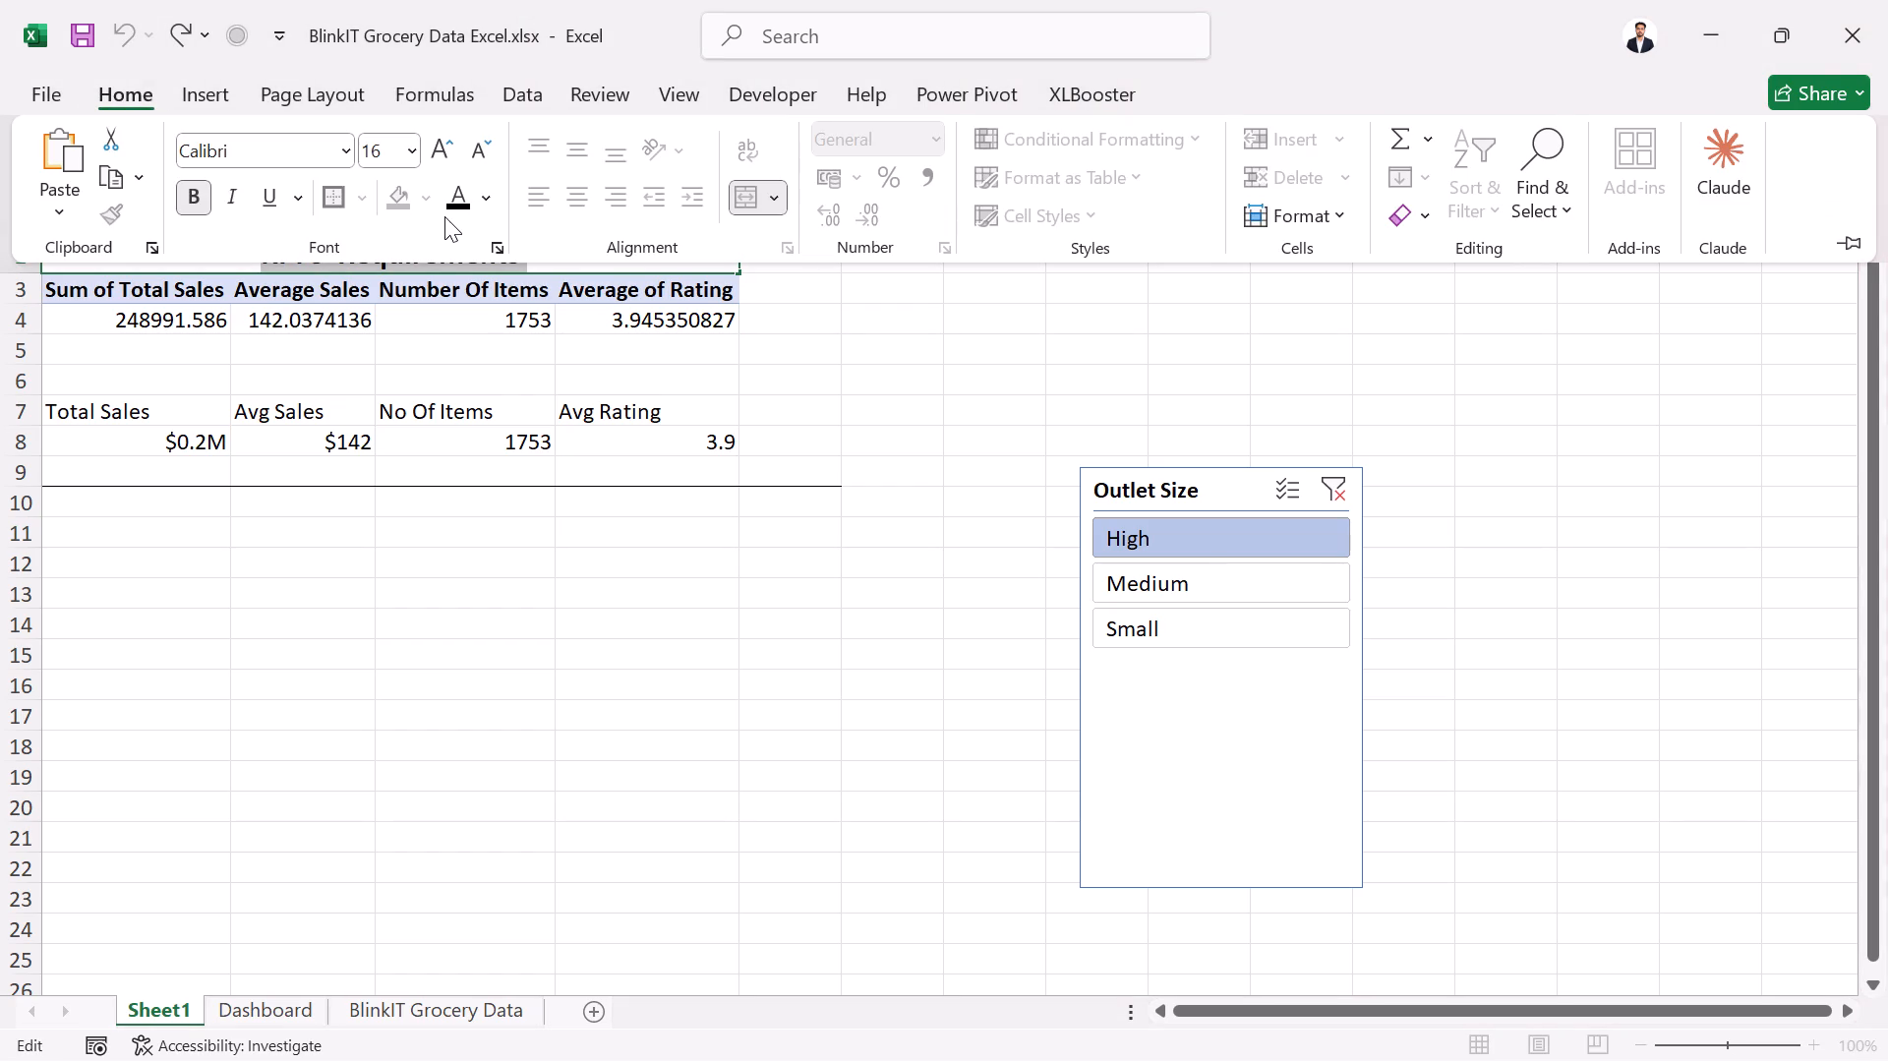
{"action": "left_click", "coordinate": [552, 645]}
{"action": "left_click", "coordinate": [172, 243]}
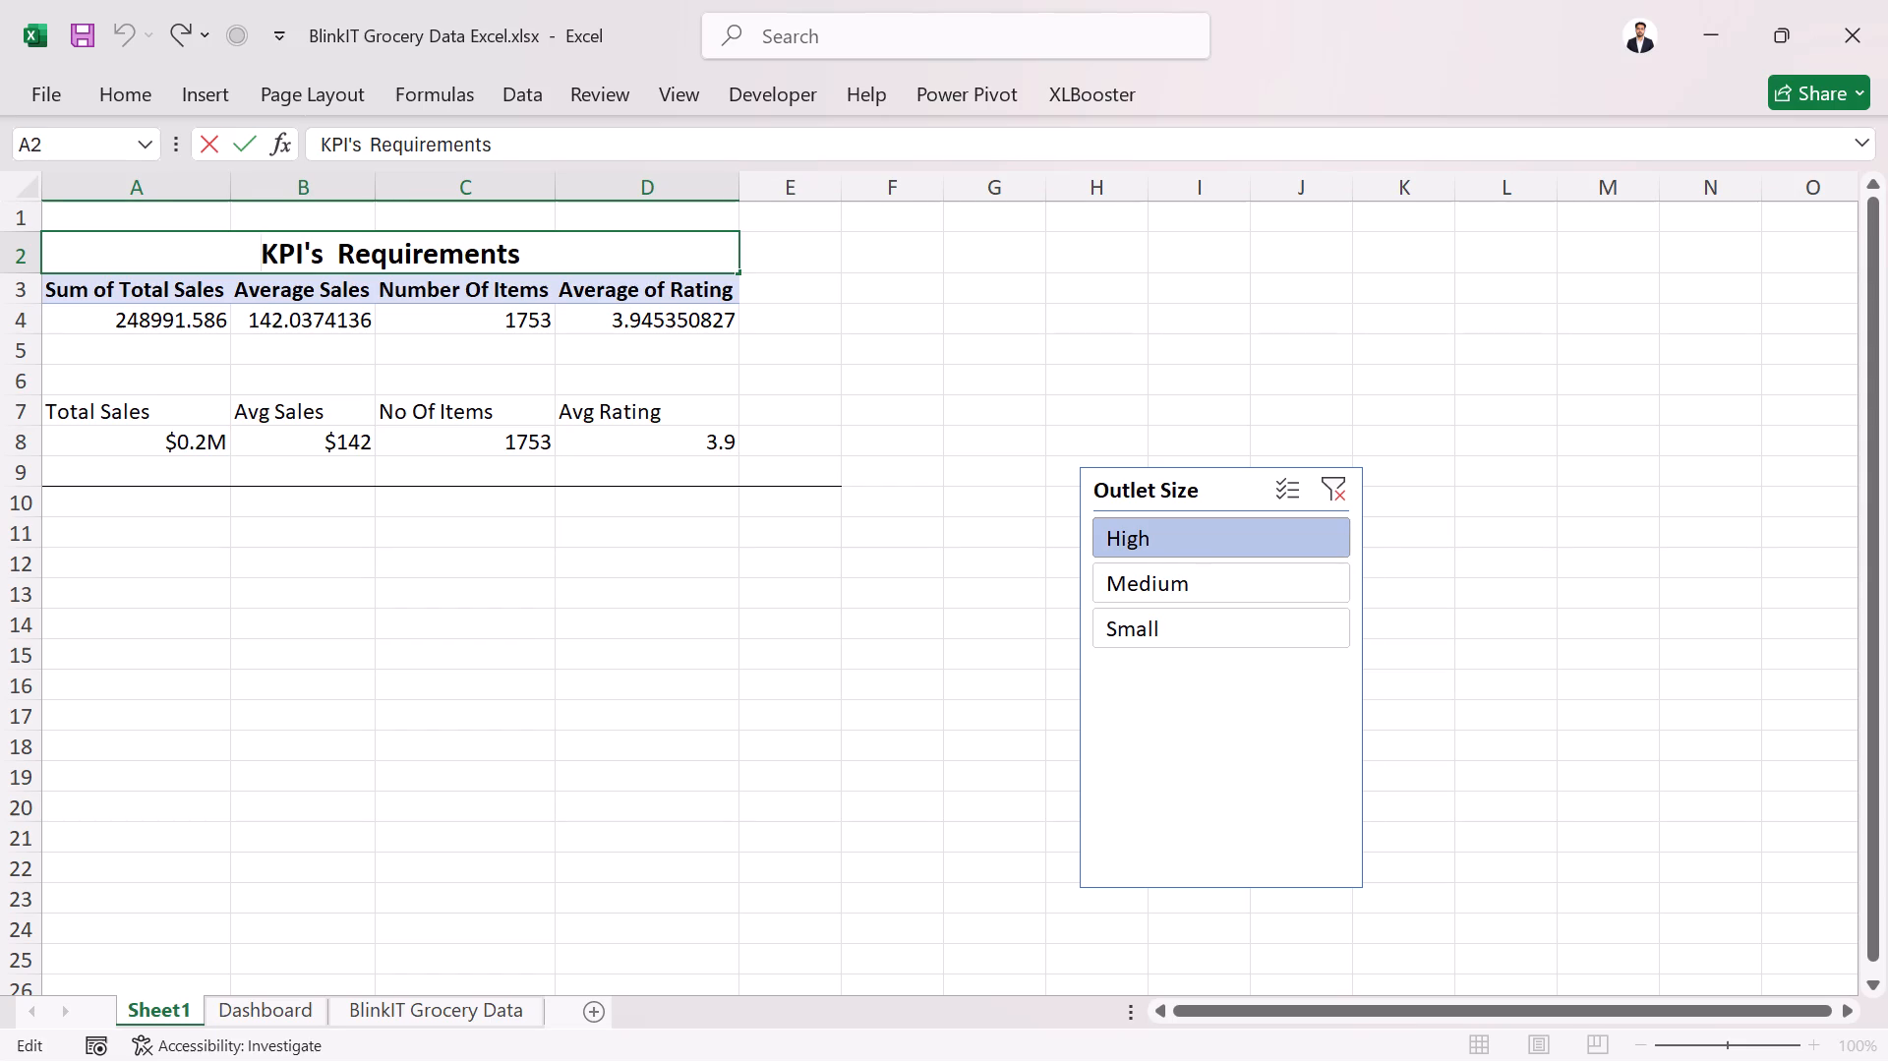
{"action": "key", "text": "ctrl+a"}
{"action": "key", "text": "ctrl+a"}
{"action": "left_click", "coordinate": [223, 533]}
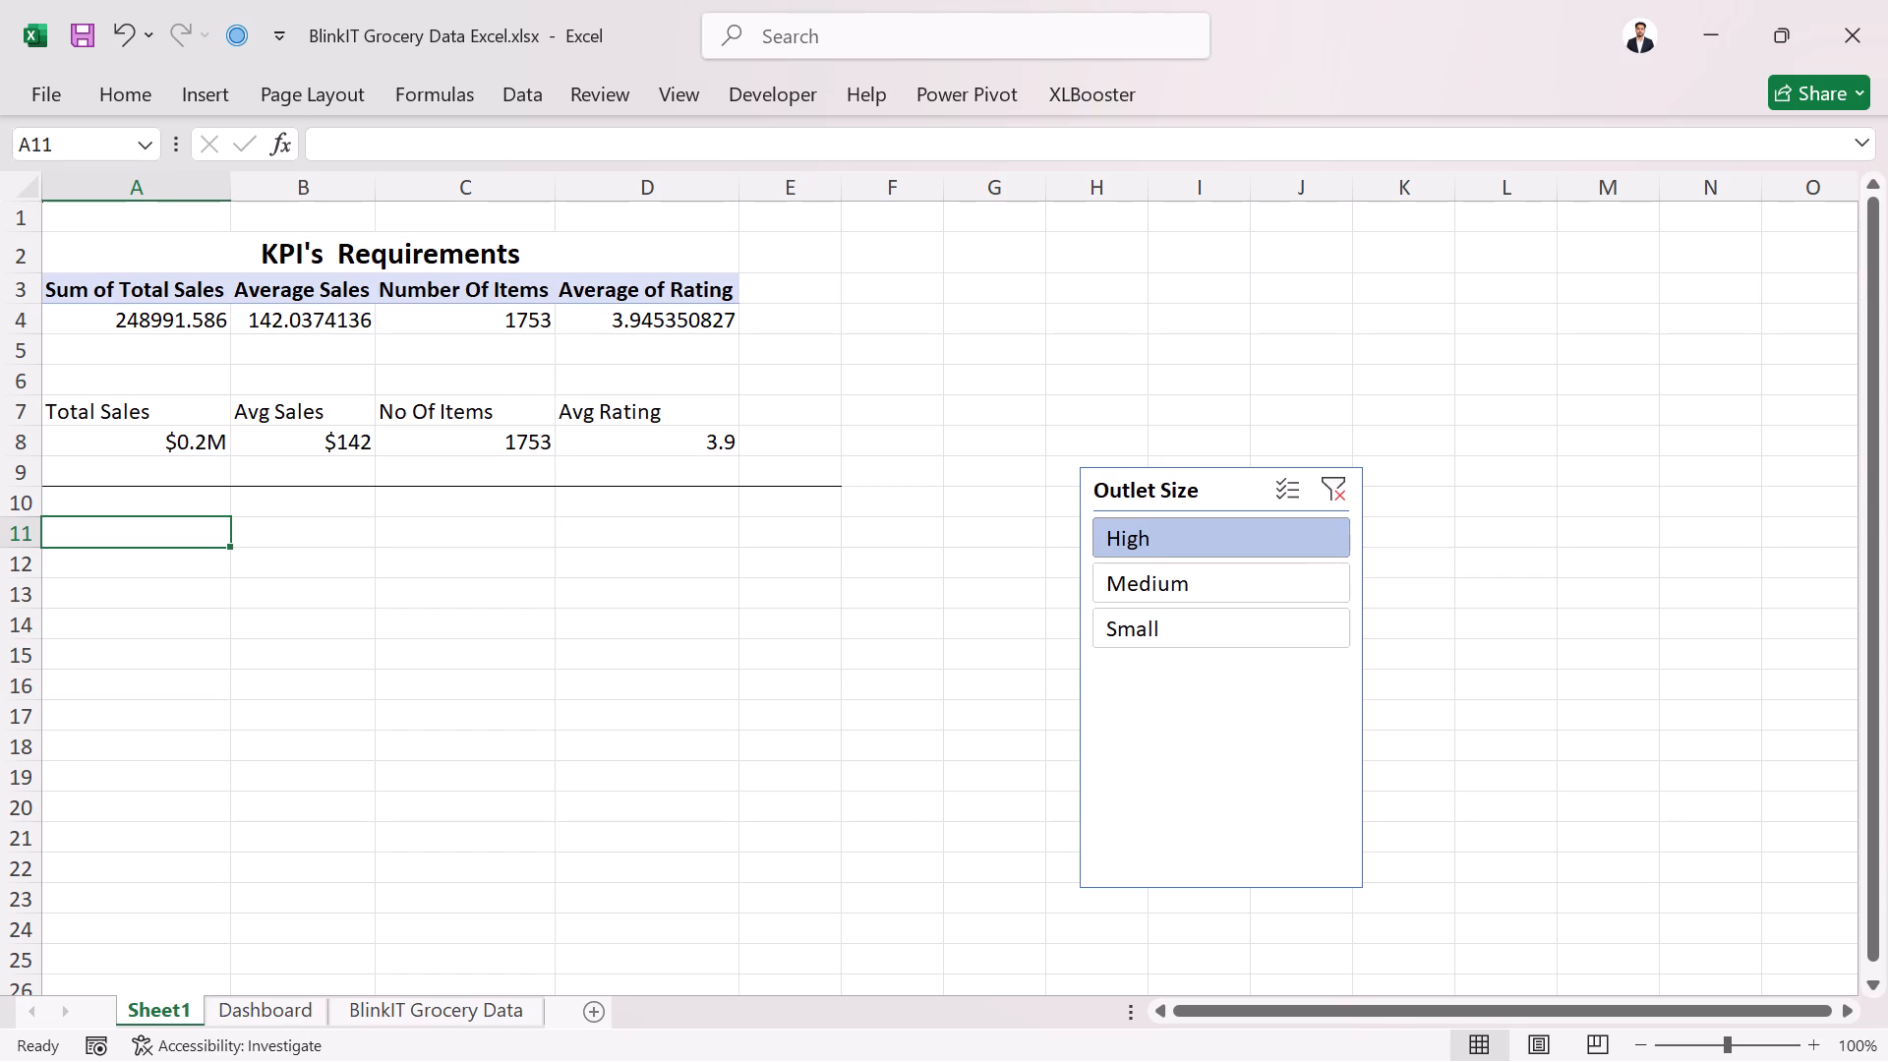
Fill the merged "KPI's Requirements" heading cell with the standard yellow colour.
{"action": "left_click", "coordinate": [666, 264]}
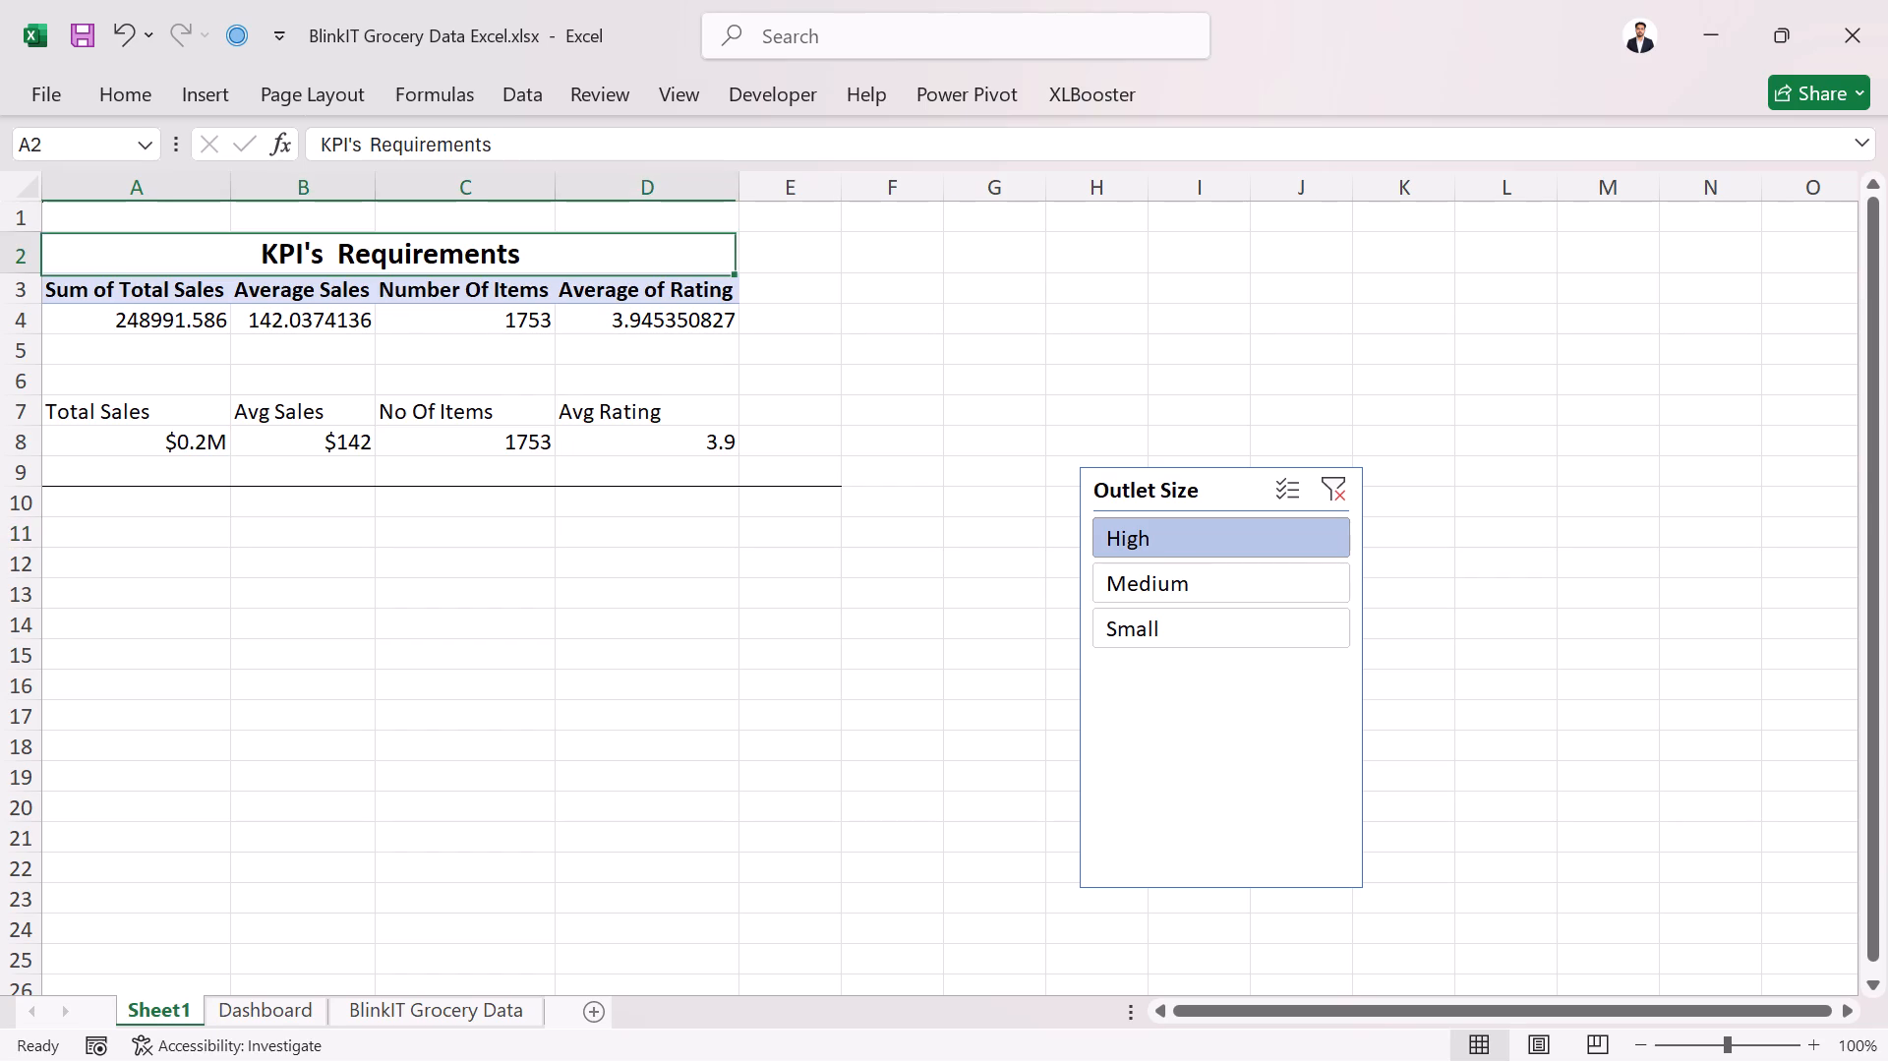
{"action": "left_click", "coordinate": [141, 105]}
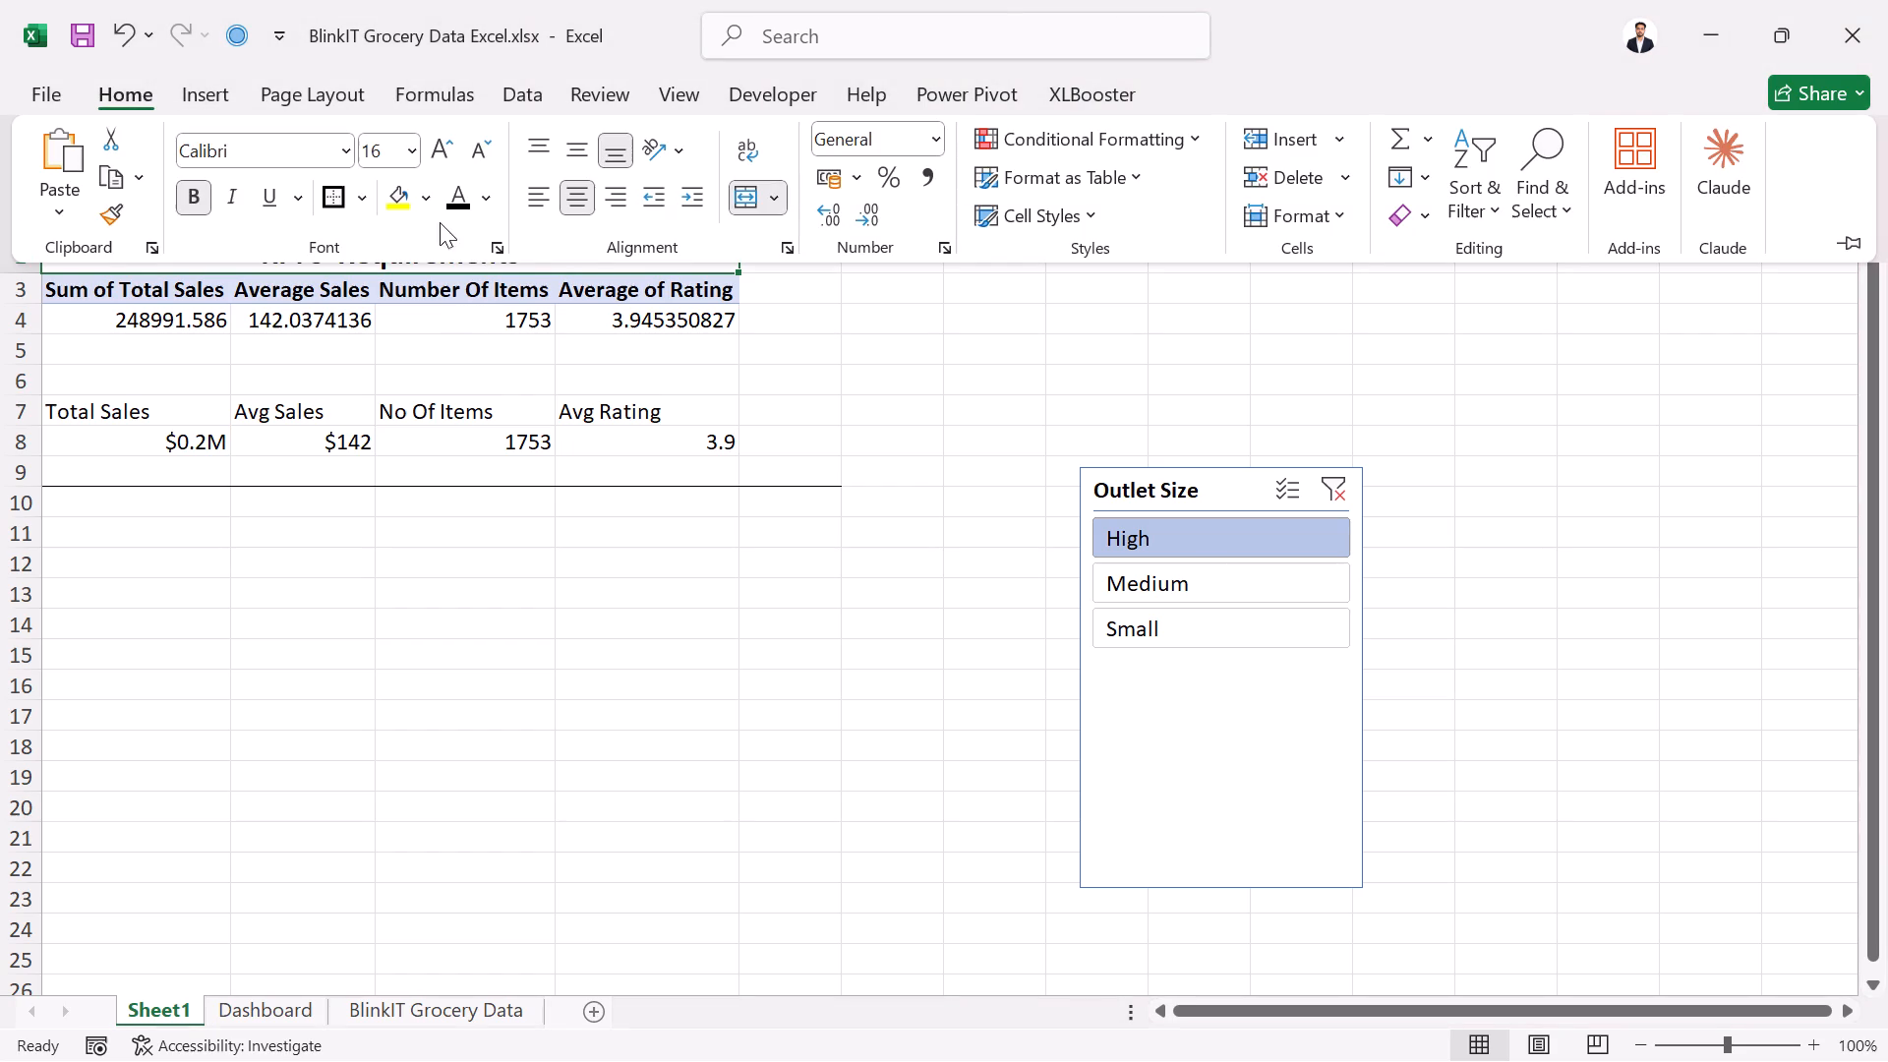
{"action": "left_click", "coordinate": [421, 206]}
{"action": "left_click", "coordinate": [472, 467]}
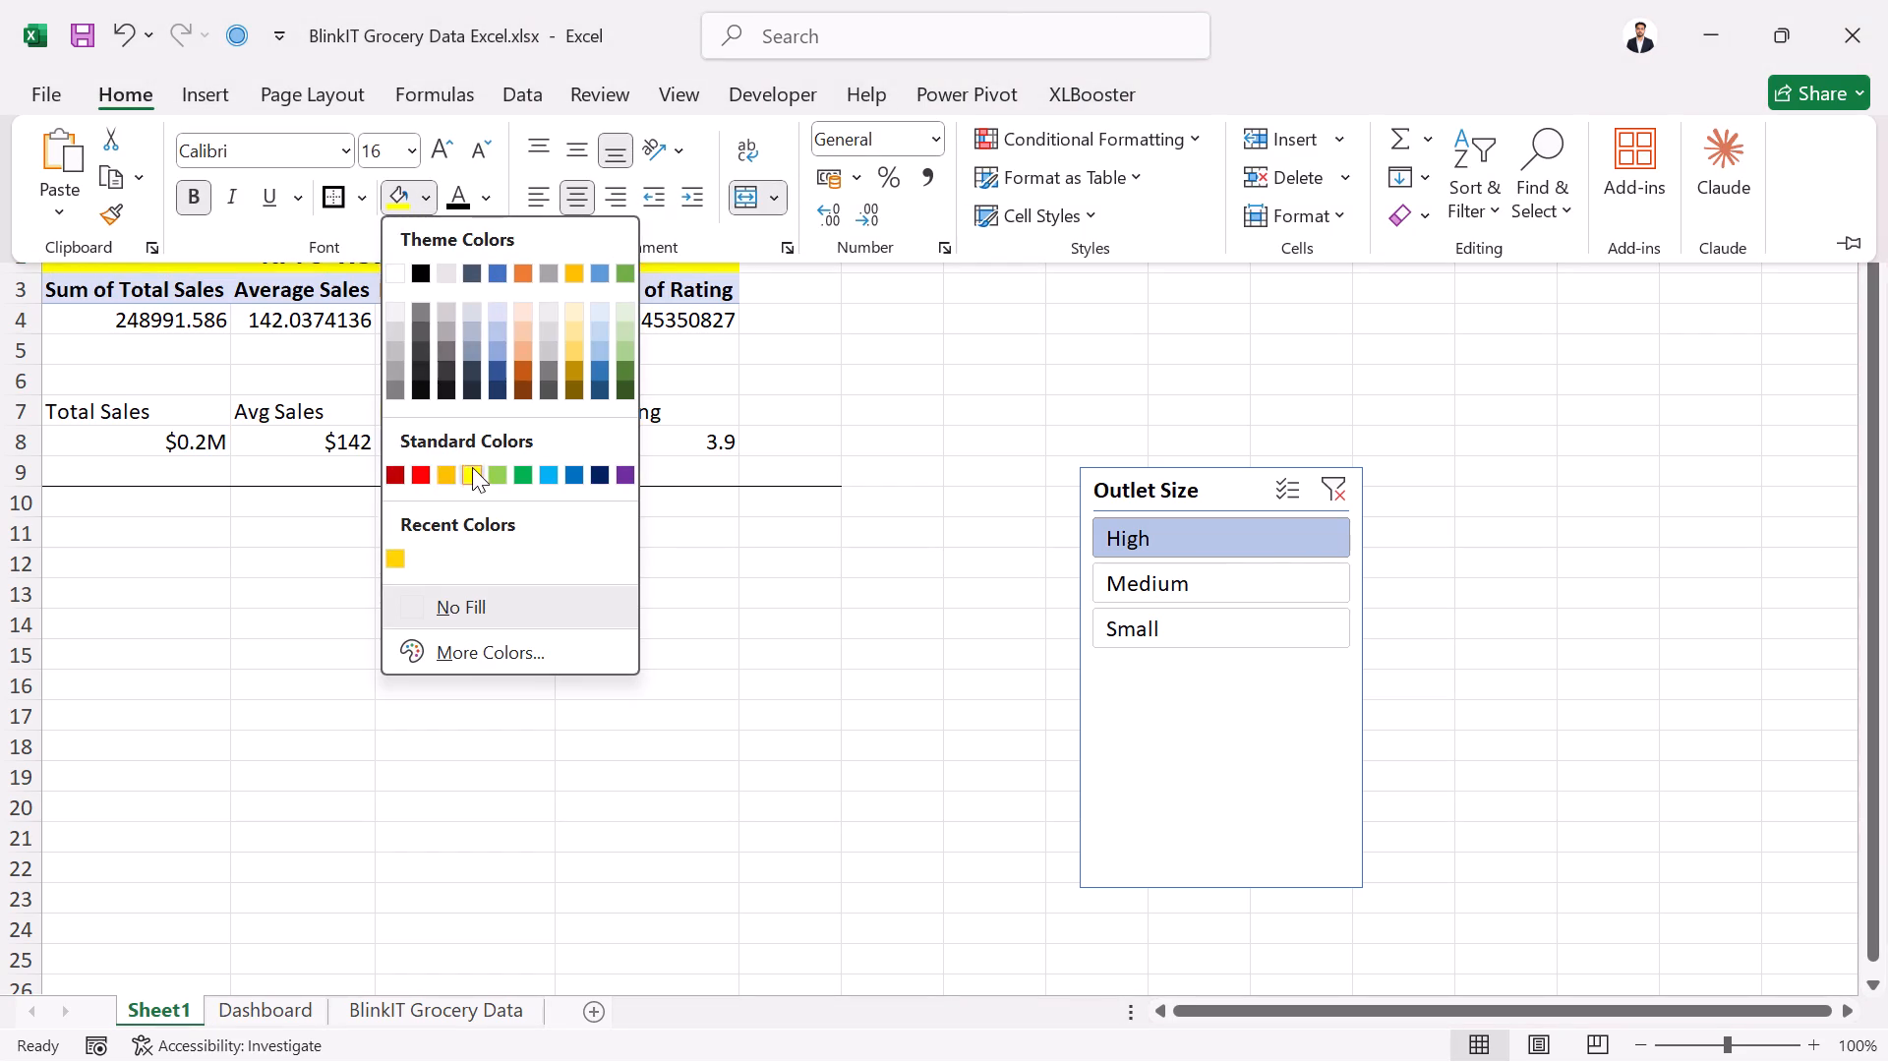
{"action": "left_click", "coordinate": [819, 528]}
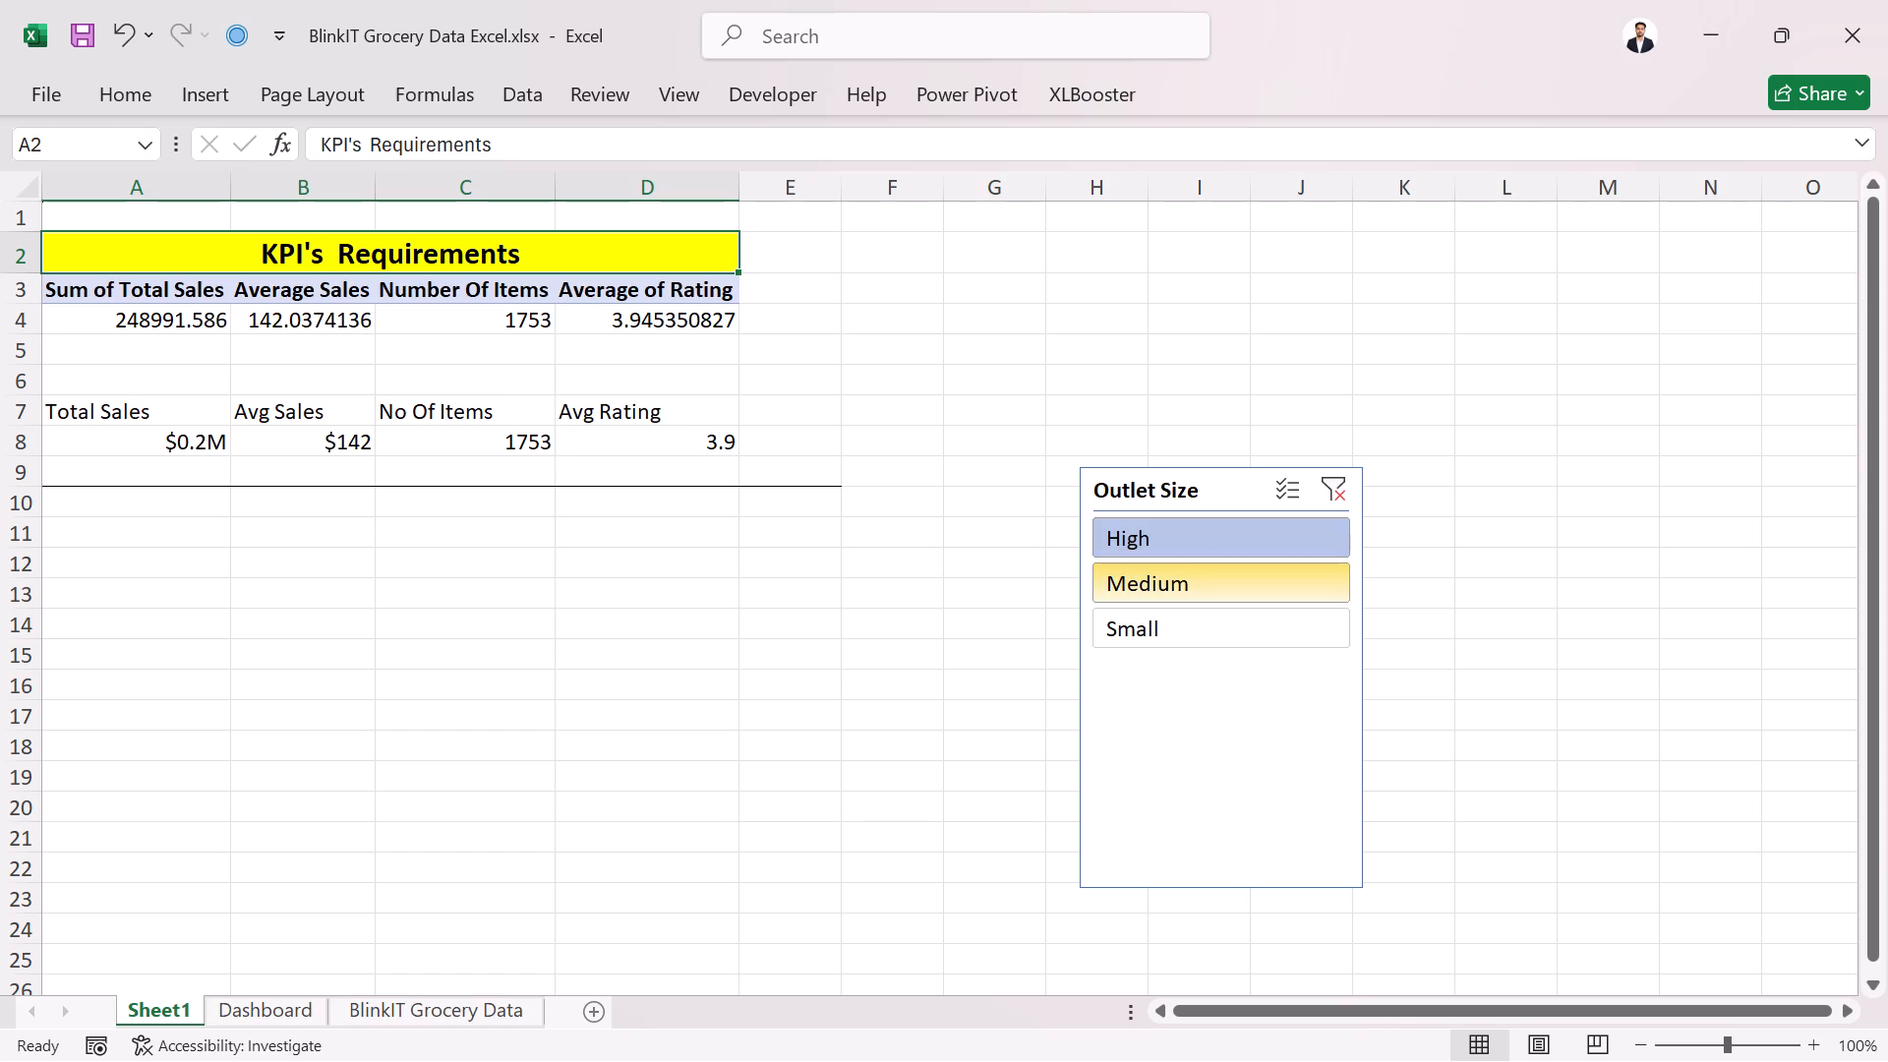
Move the Outlet Size slicer beside the KPI table, starting in column E with its top edge at row 3.
{"action": "left_click_drag", "start_coordinate": [1219, 887], "coordinate": [900, 648]}
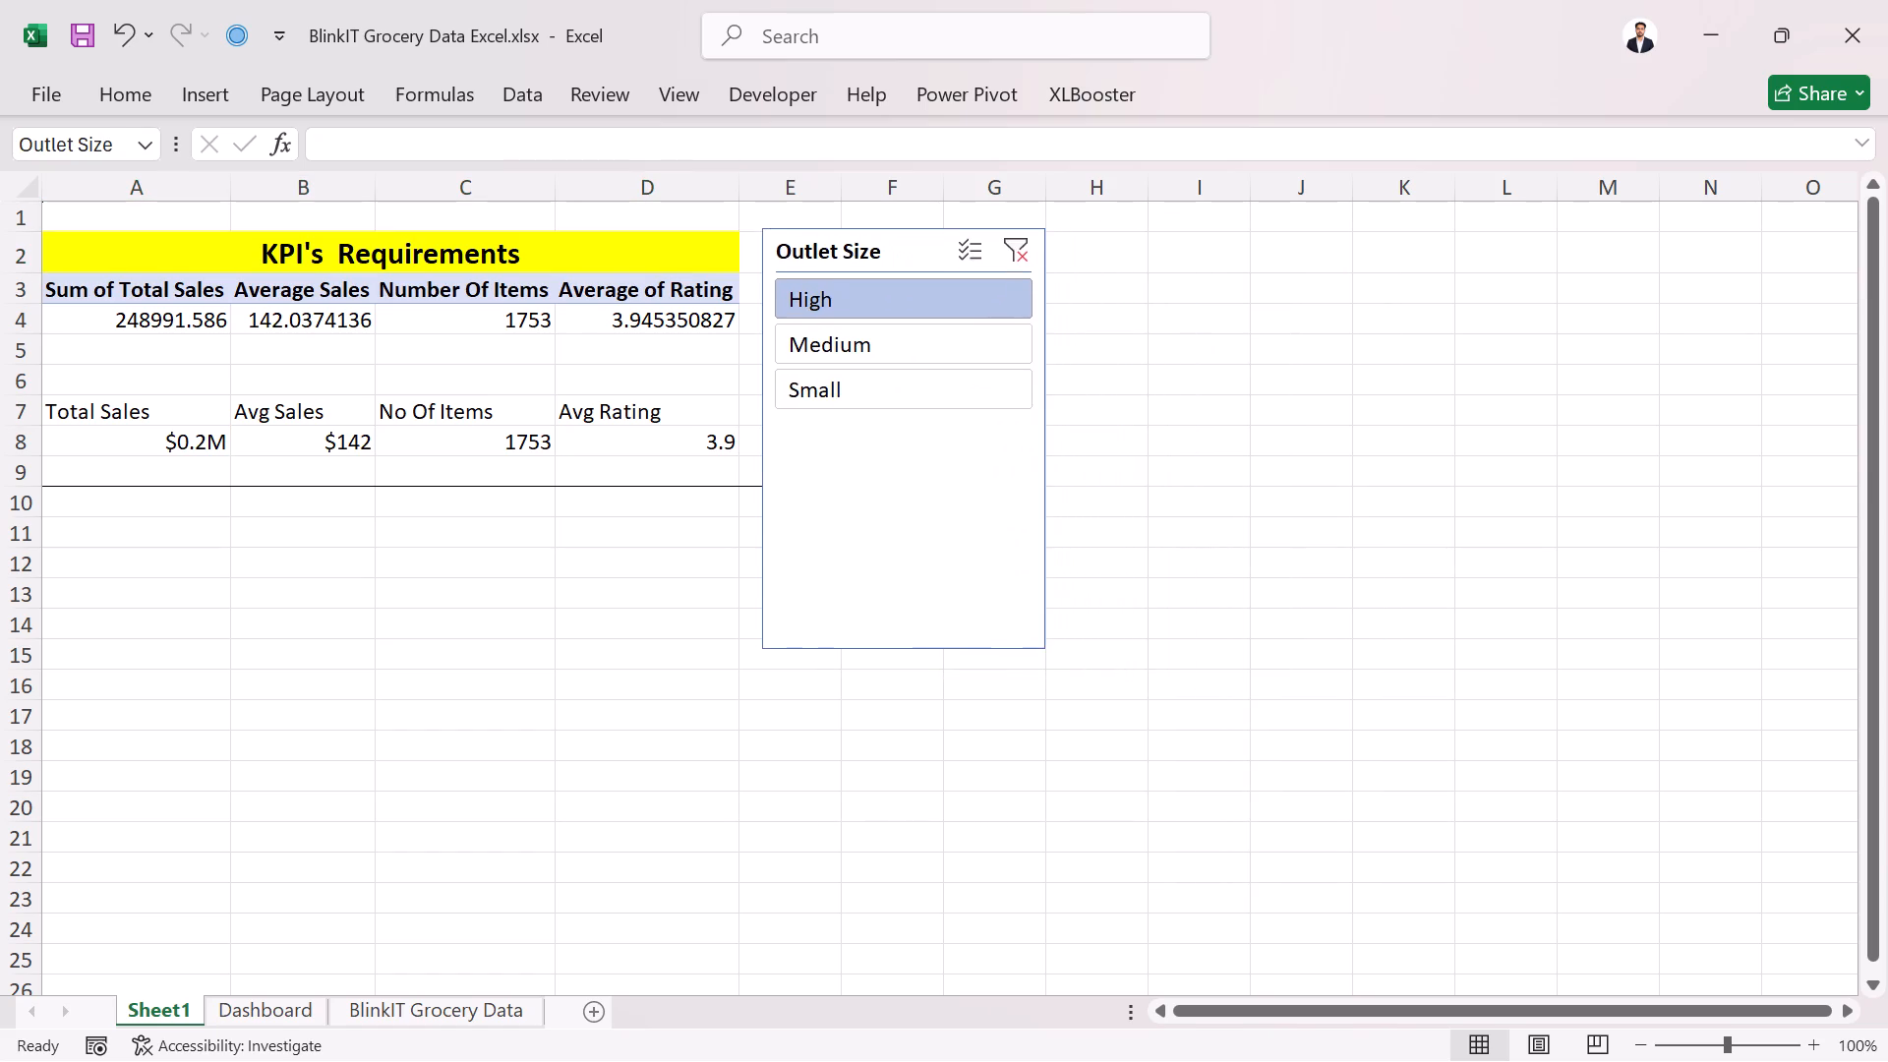
{"action": "left_click_drag", "start_coordinate": [900, 648], "coordinate": [895, 694]}
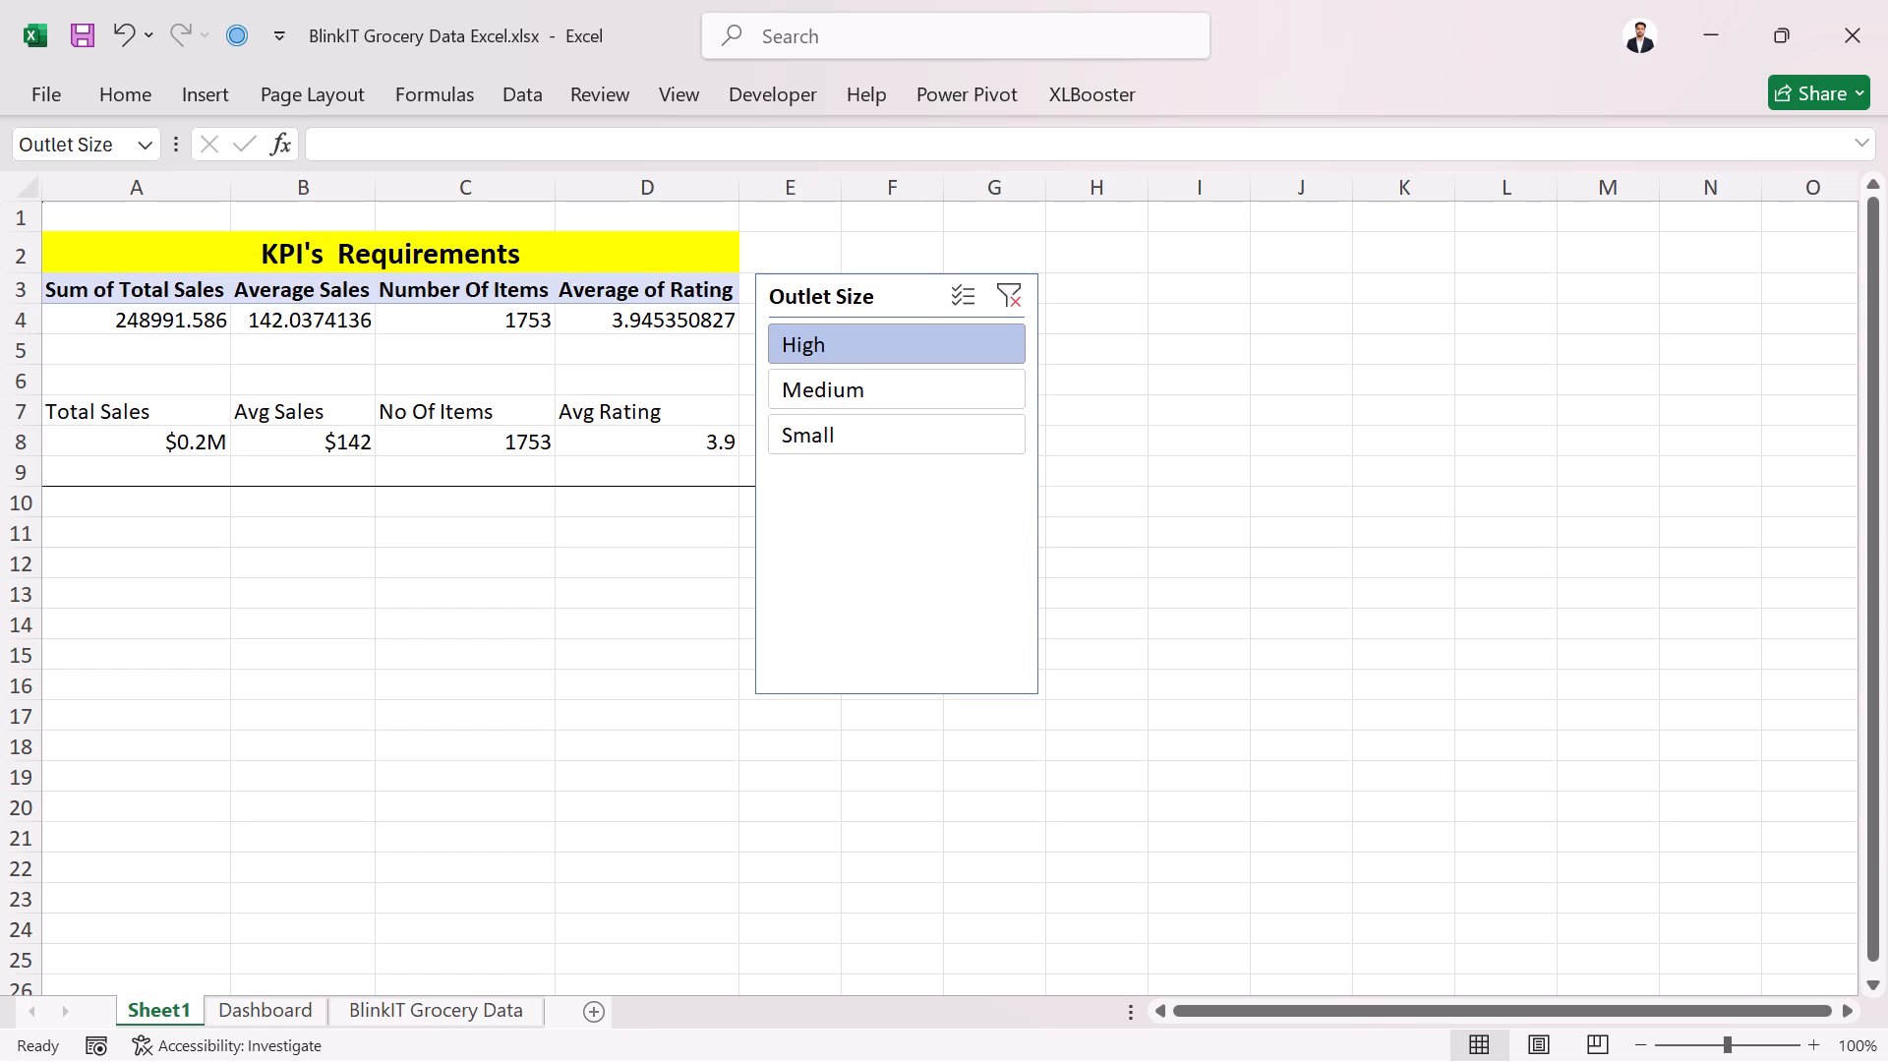
{"action": "left_click_drag", "start_coordinate": [895, 694], "coordinate": [895, 695]}
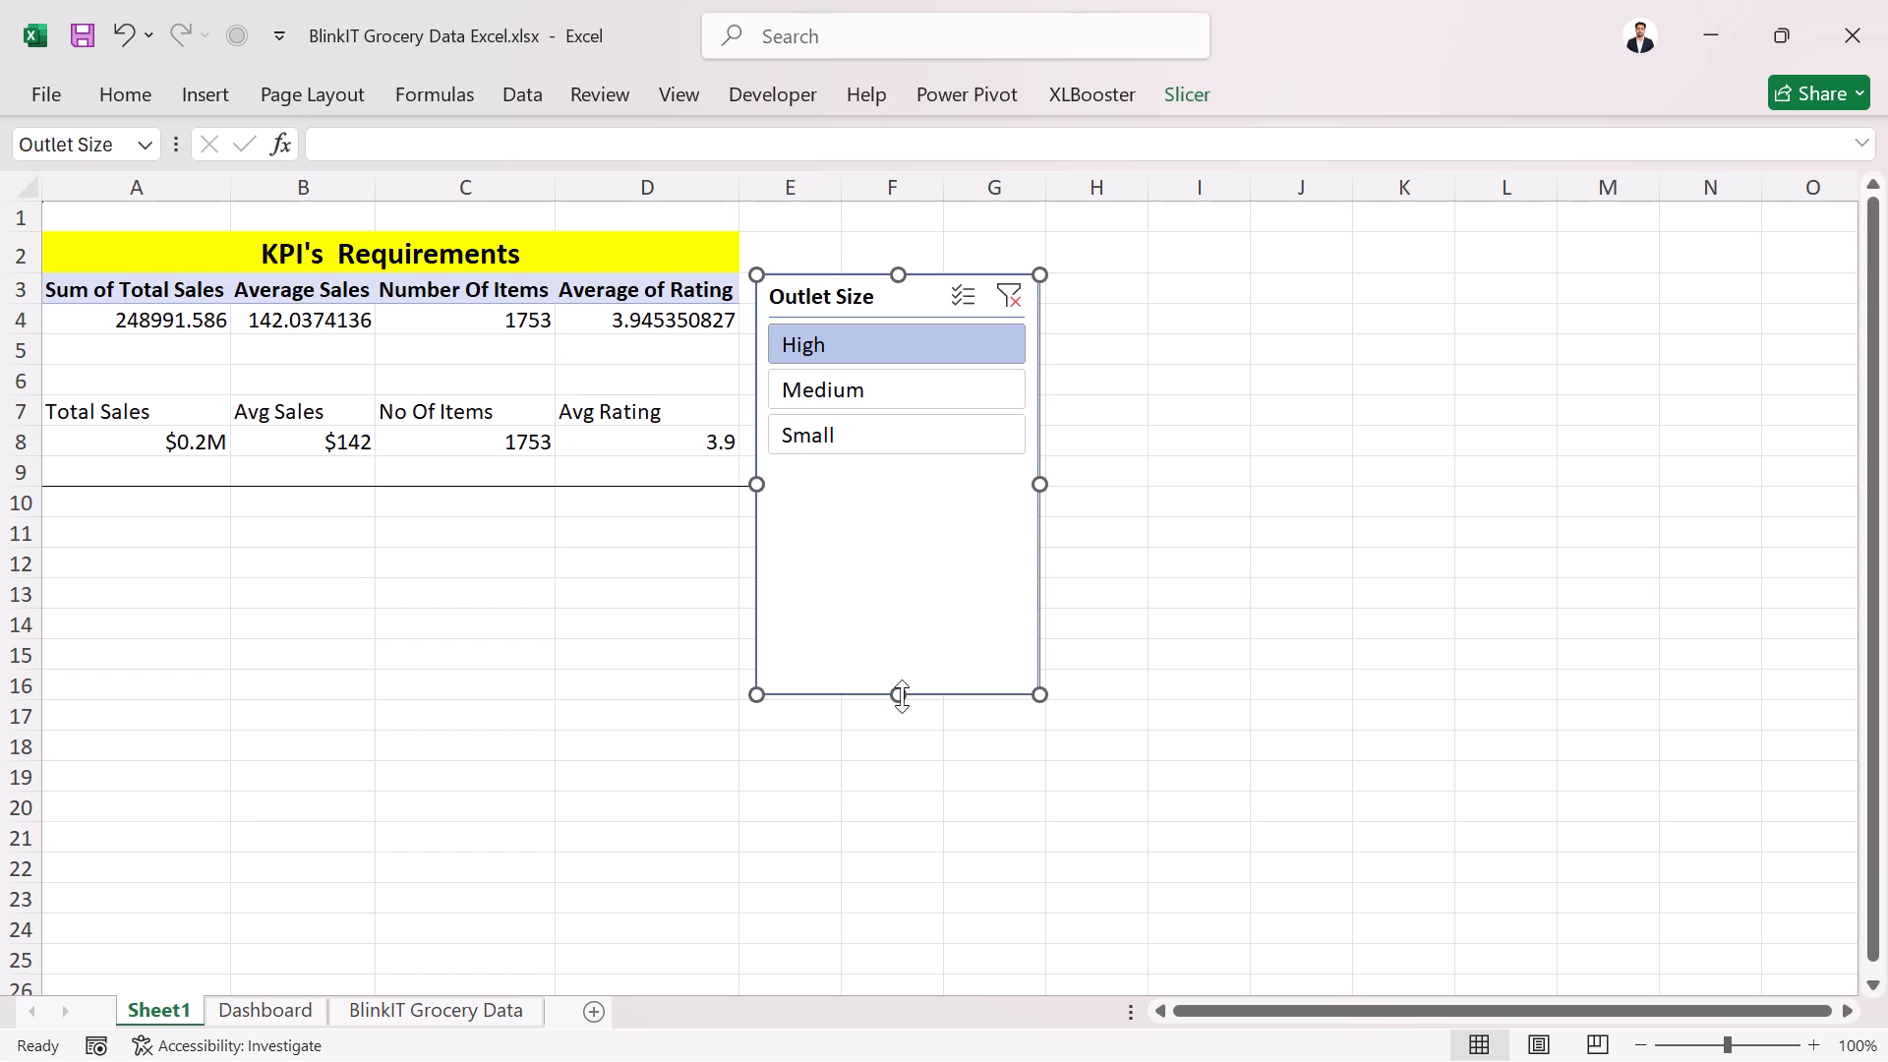
Shorten the Outlet Size slicer so its bottom edge ends just below the Small option, at row 9.
{"action": "left_click_drag", "start_coordinate": [902, 696], "coordinate": [890, 485]}
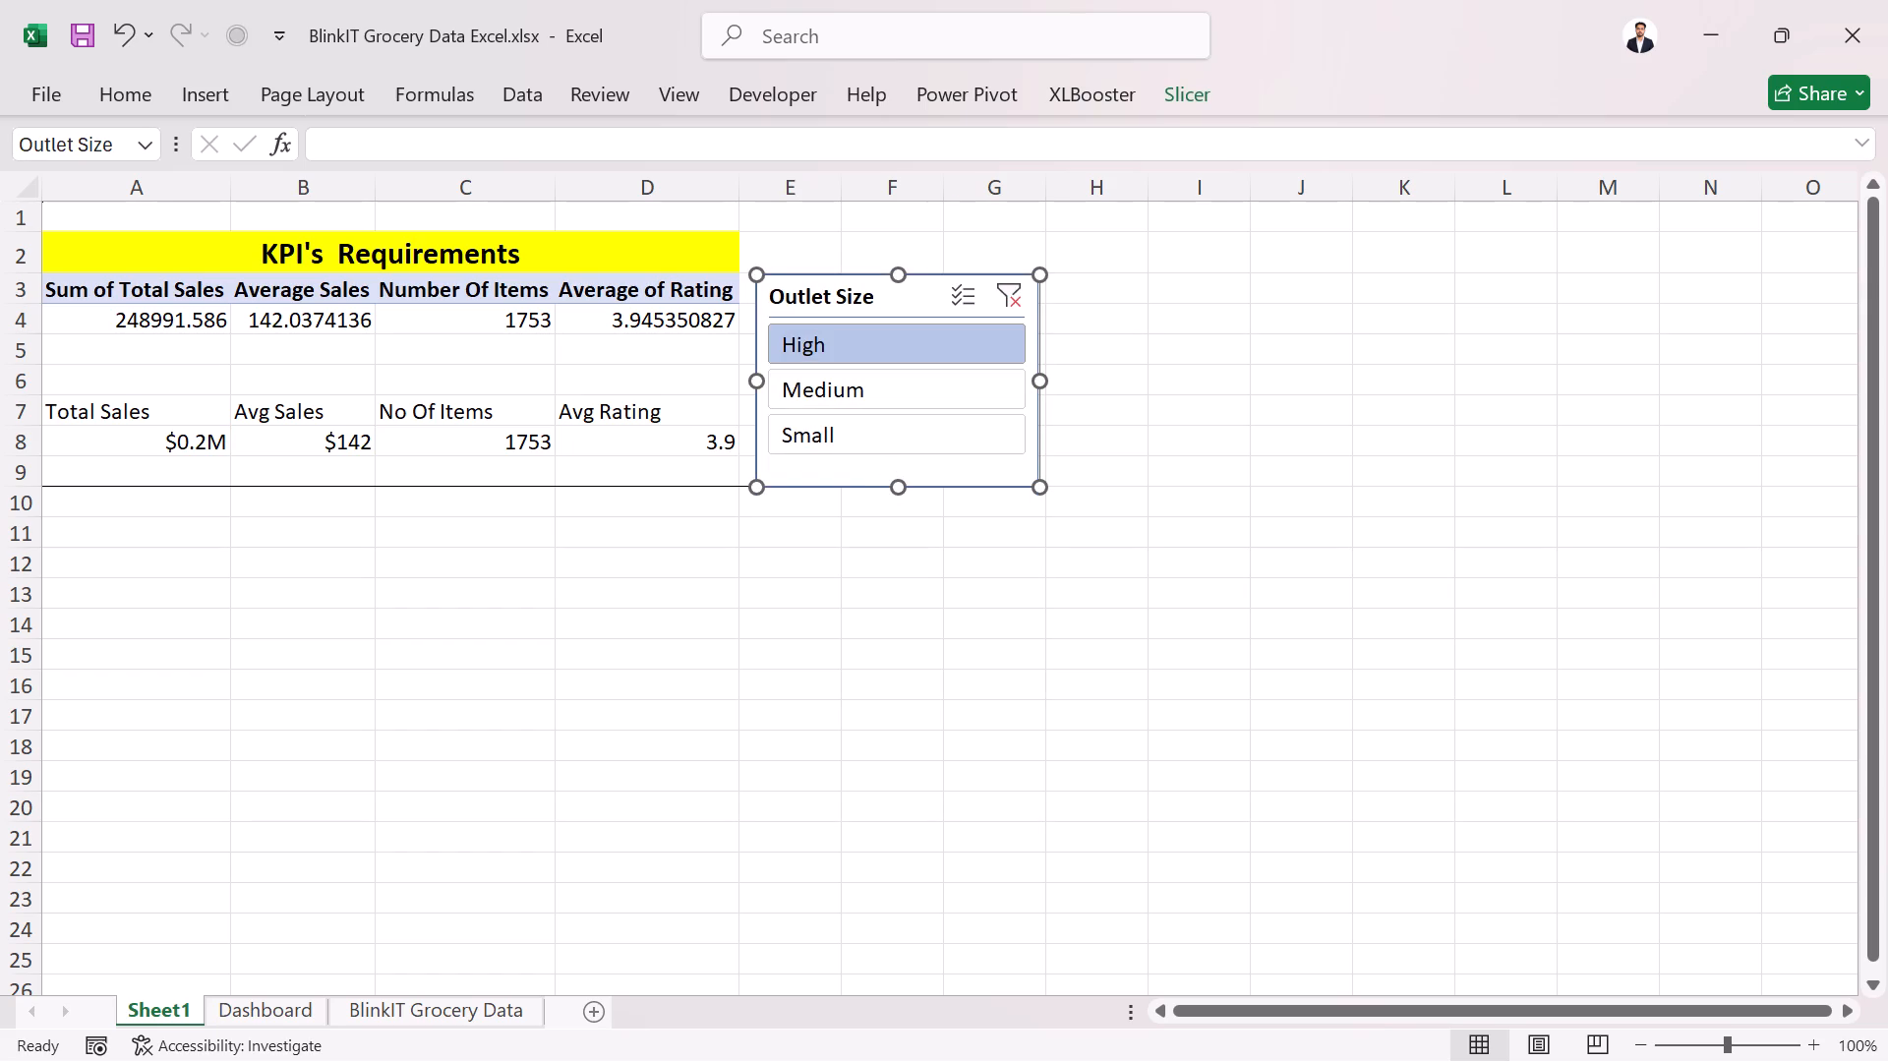
{"action": "left_click", "coordinate": [1150, 496]}
Shift the Outlet Size slicer up into row 2 and slightly farther from the KPI table in column E.
{"action": "left_click_drag", "start_coordinate": [911, 303], "coordinate": [909, 288]}
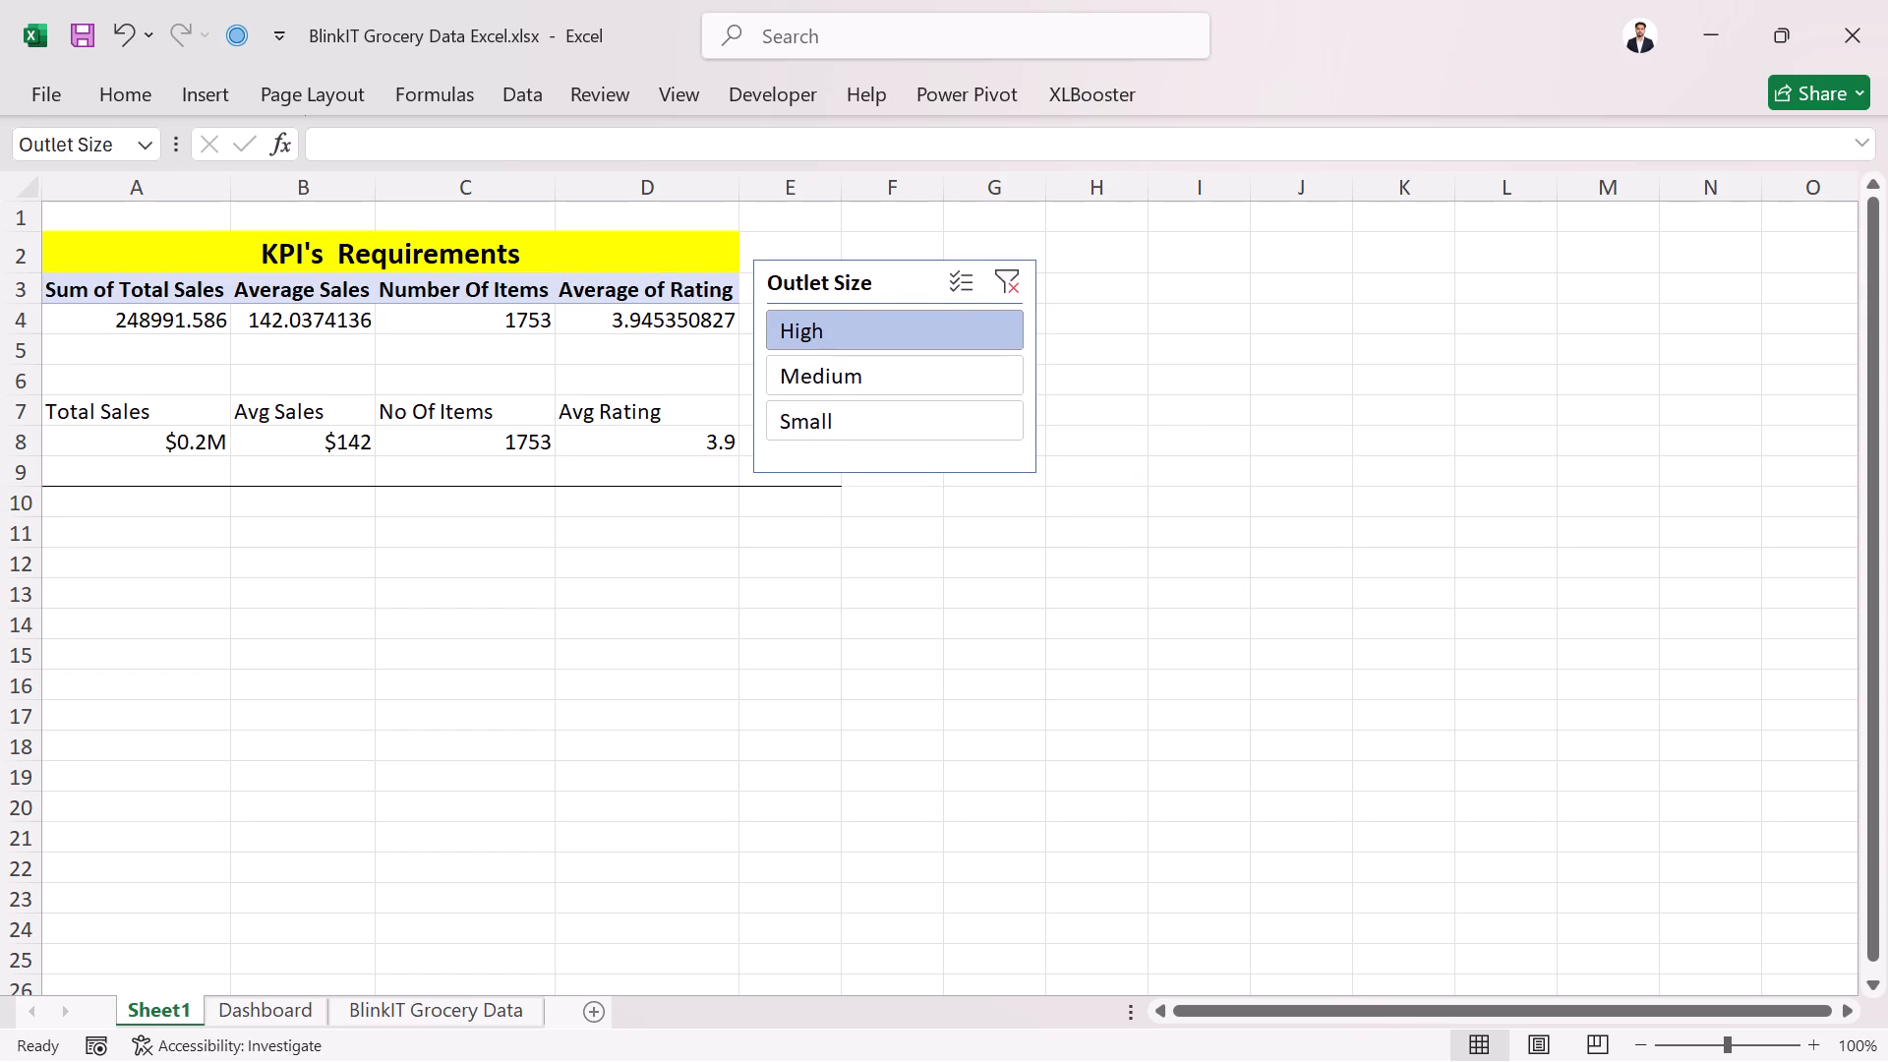
{"action": "left_click_drag", "start_coordinate": [909, 288], "coordinate": [929, 283]}
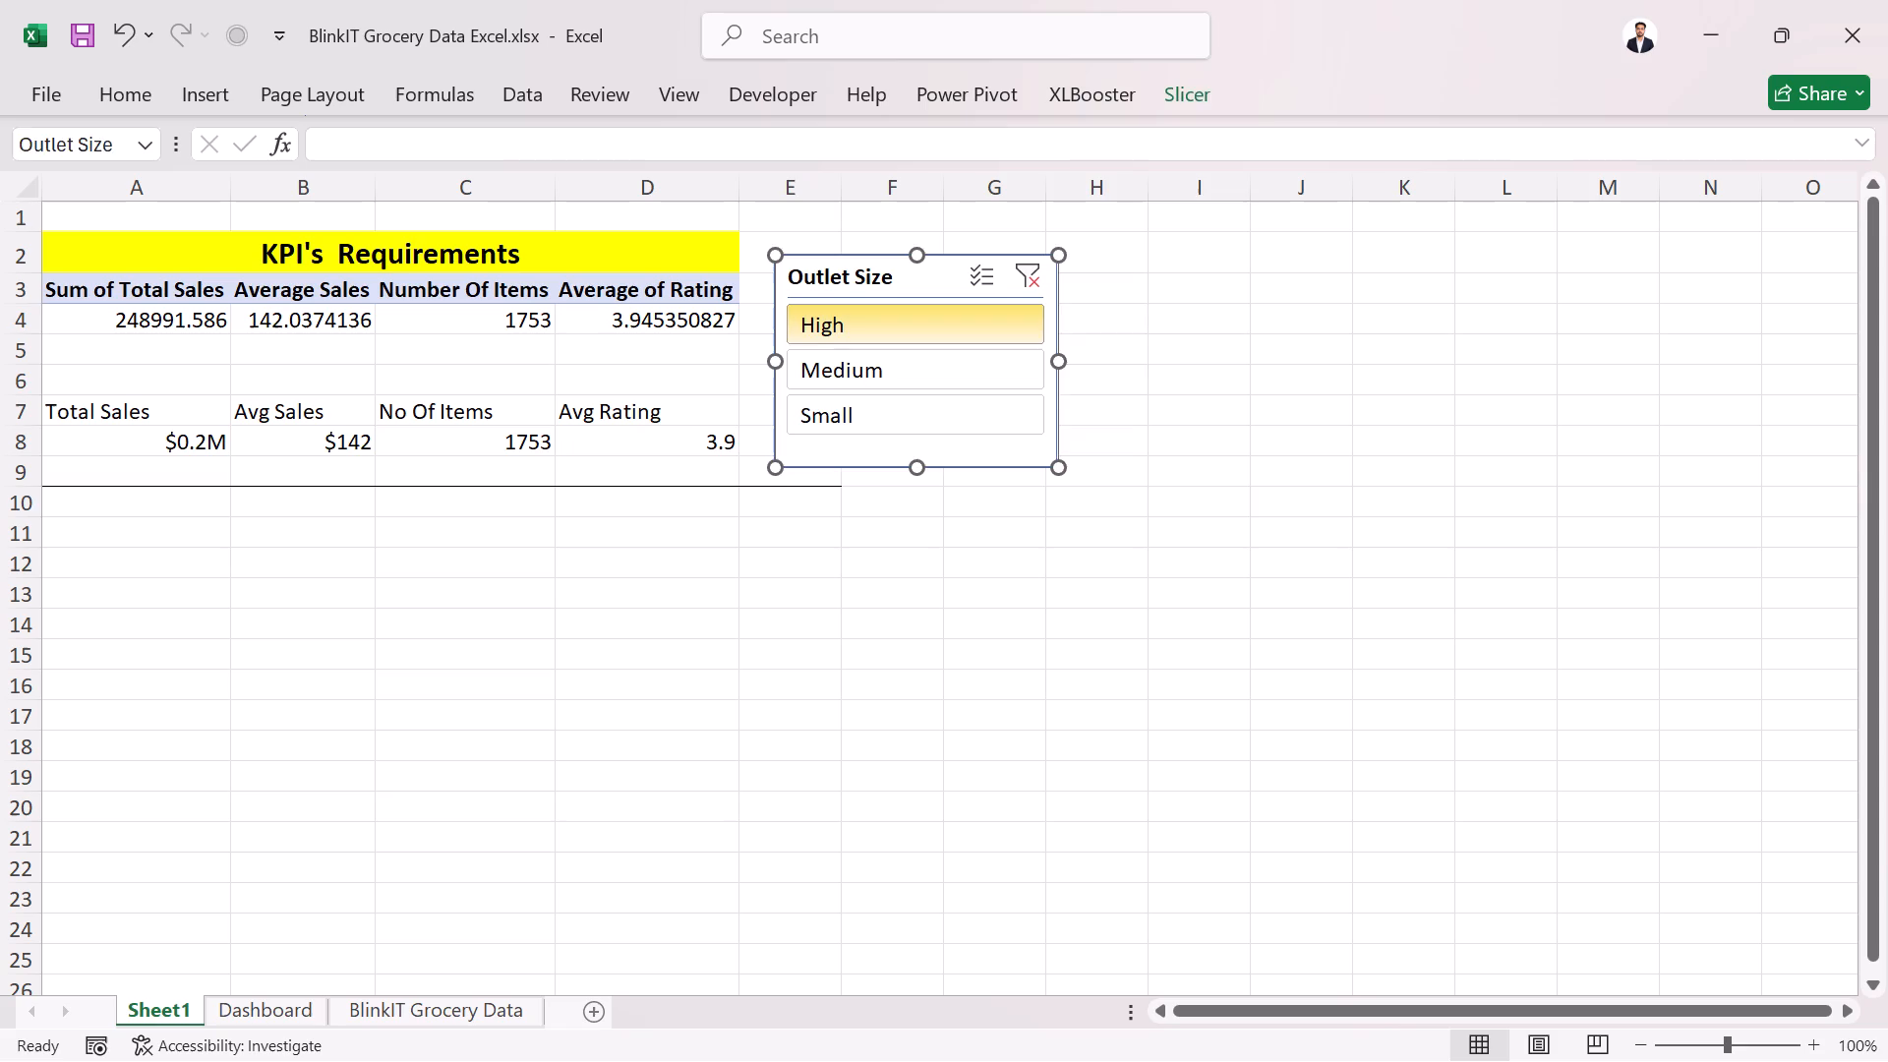
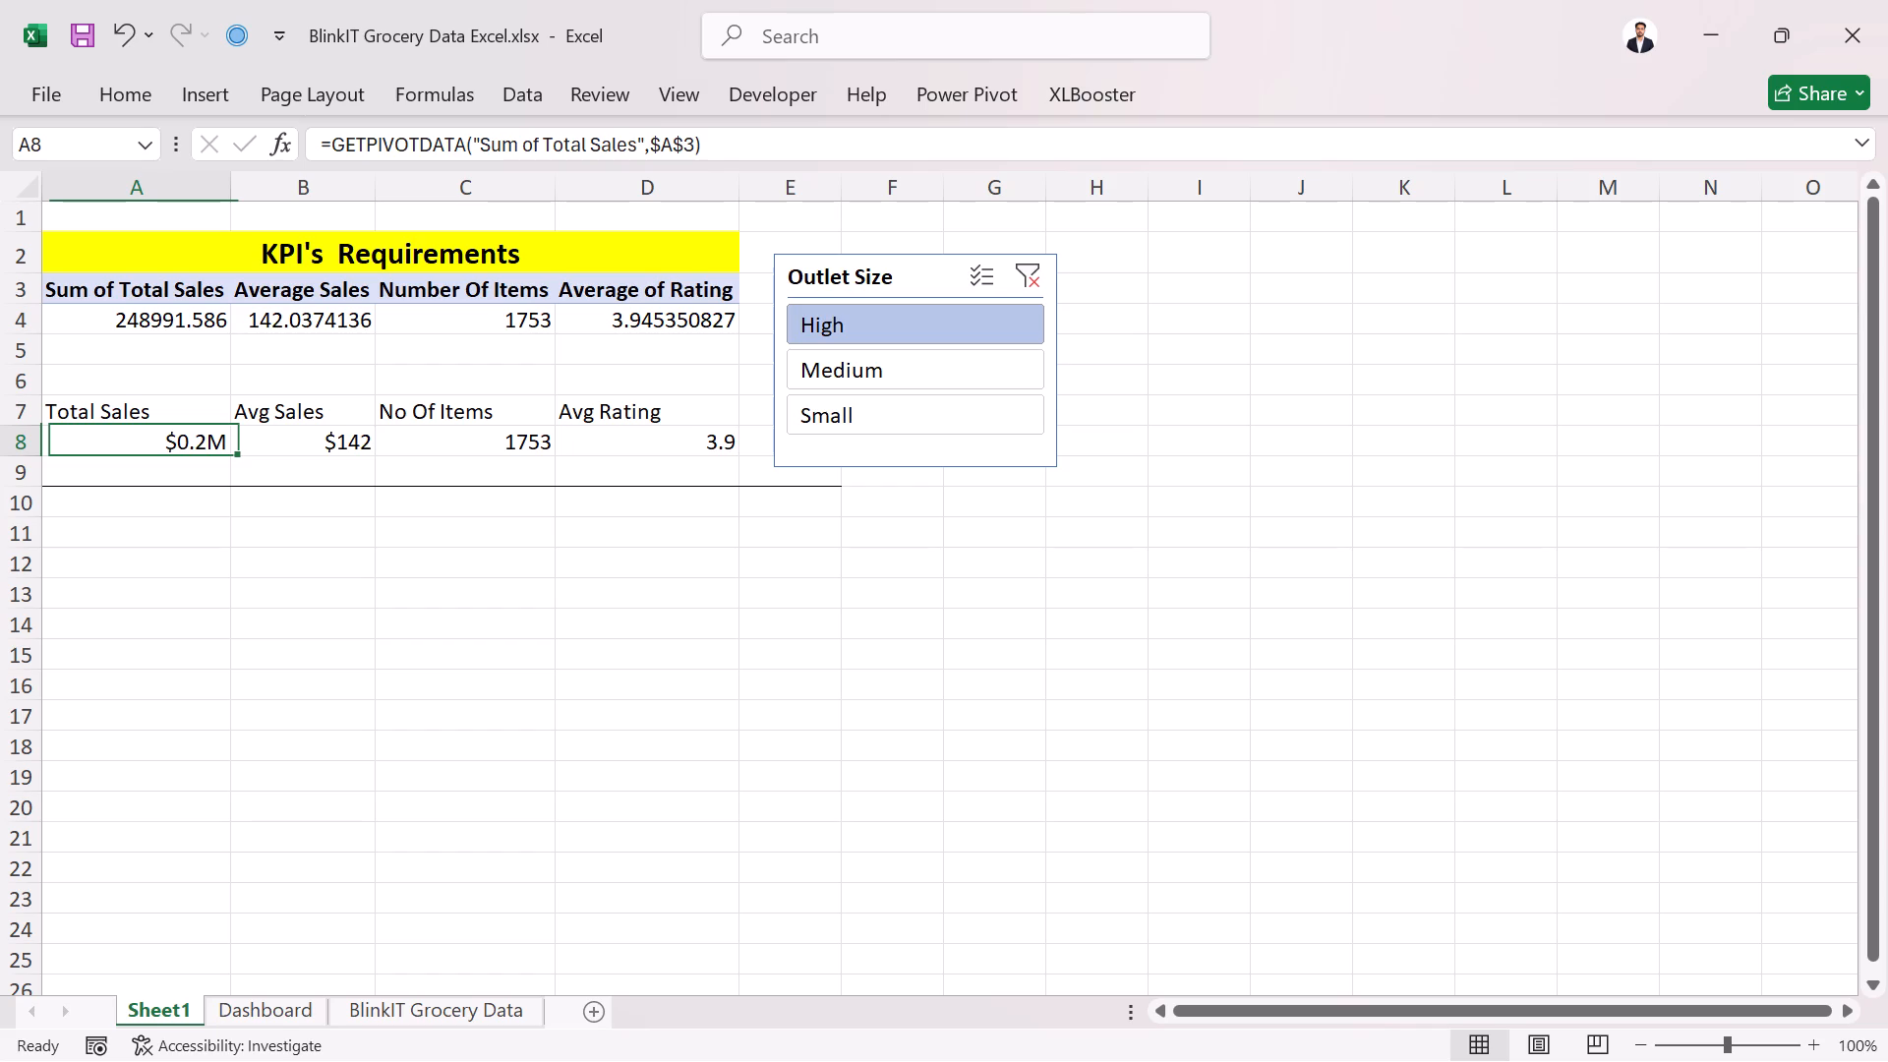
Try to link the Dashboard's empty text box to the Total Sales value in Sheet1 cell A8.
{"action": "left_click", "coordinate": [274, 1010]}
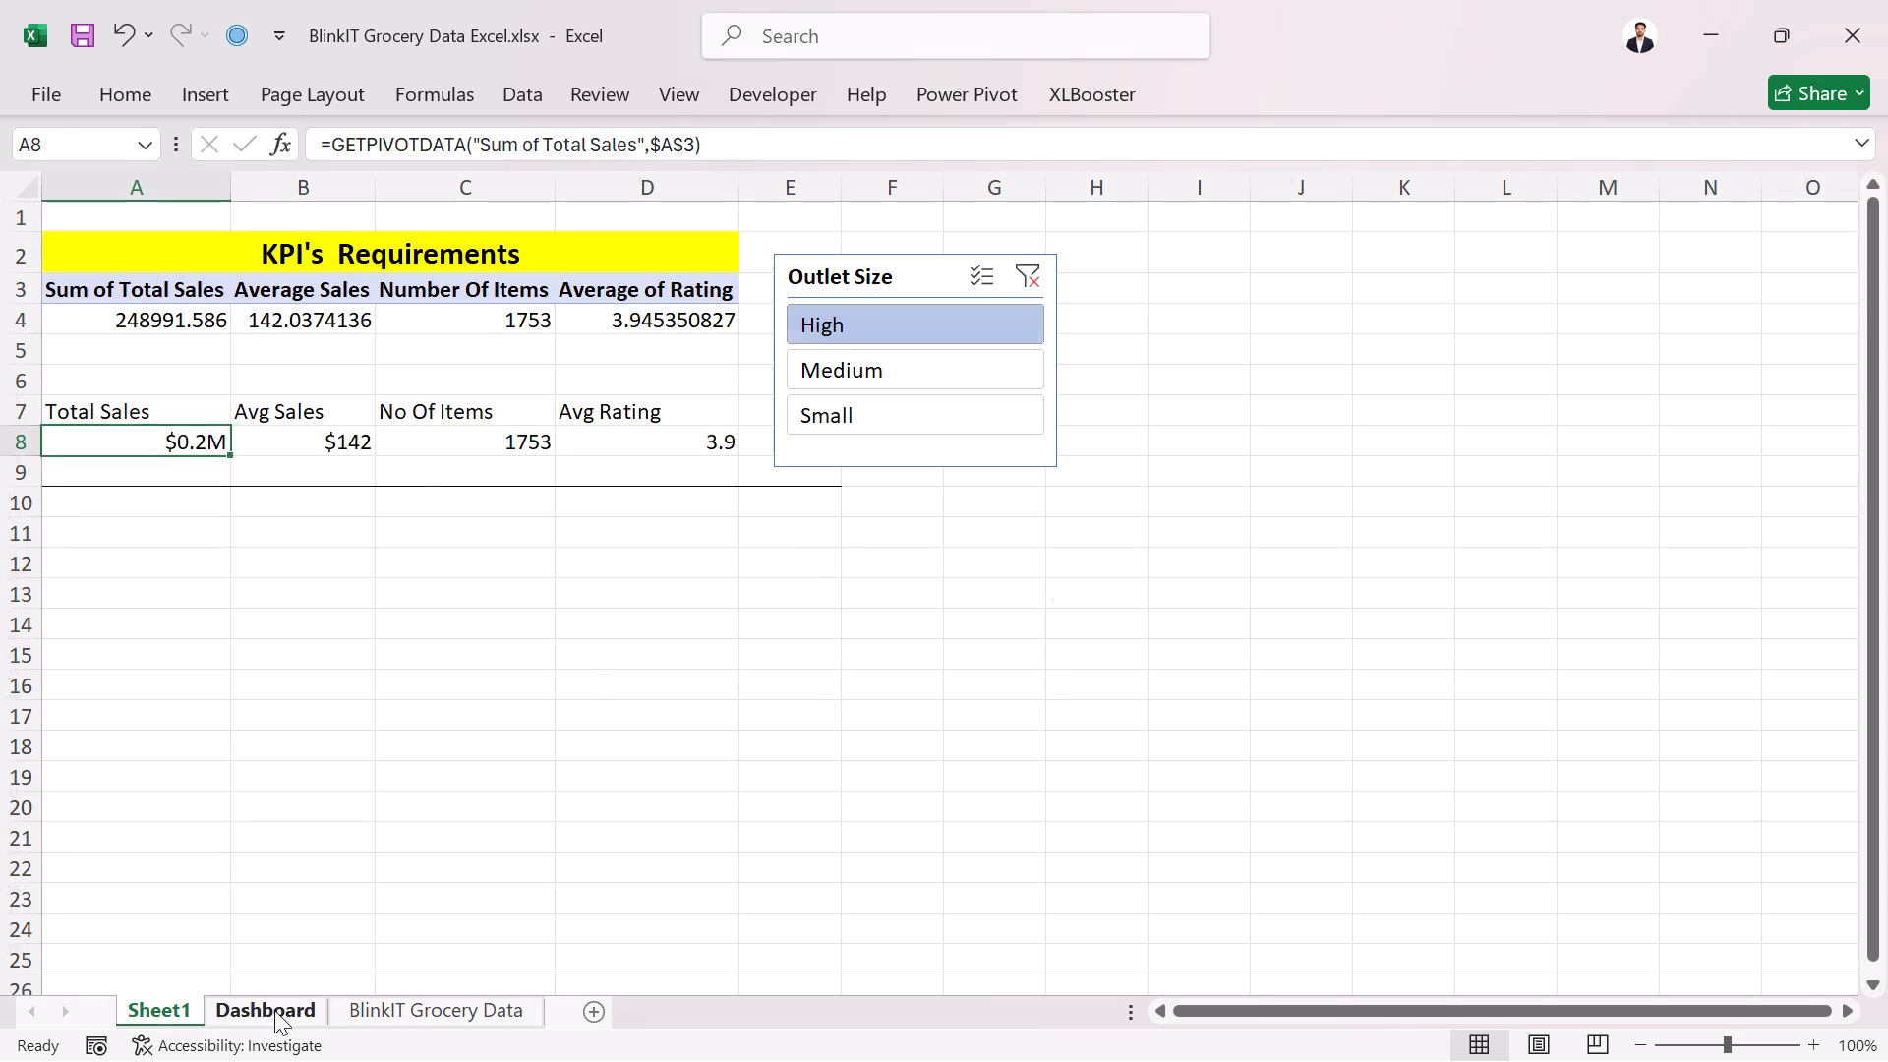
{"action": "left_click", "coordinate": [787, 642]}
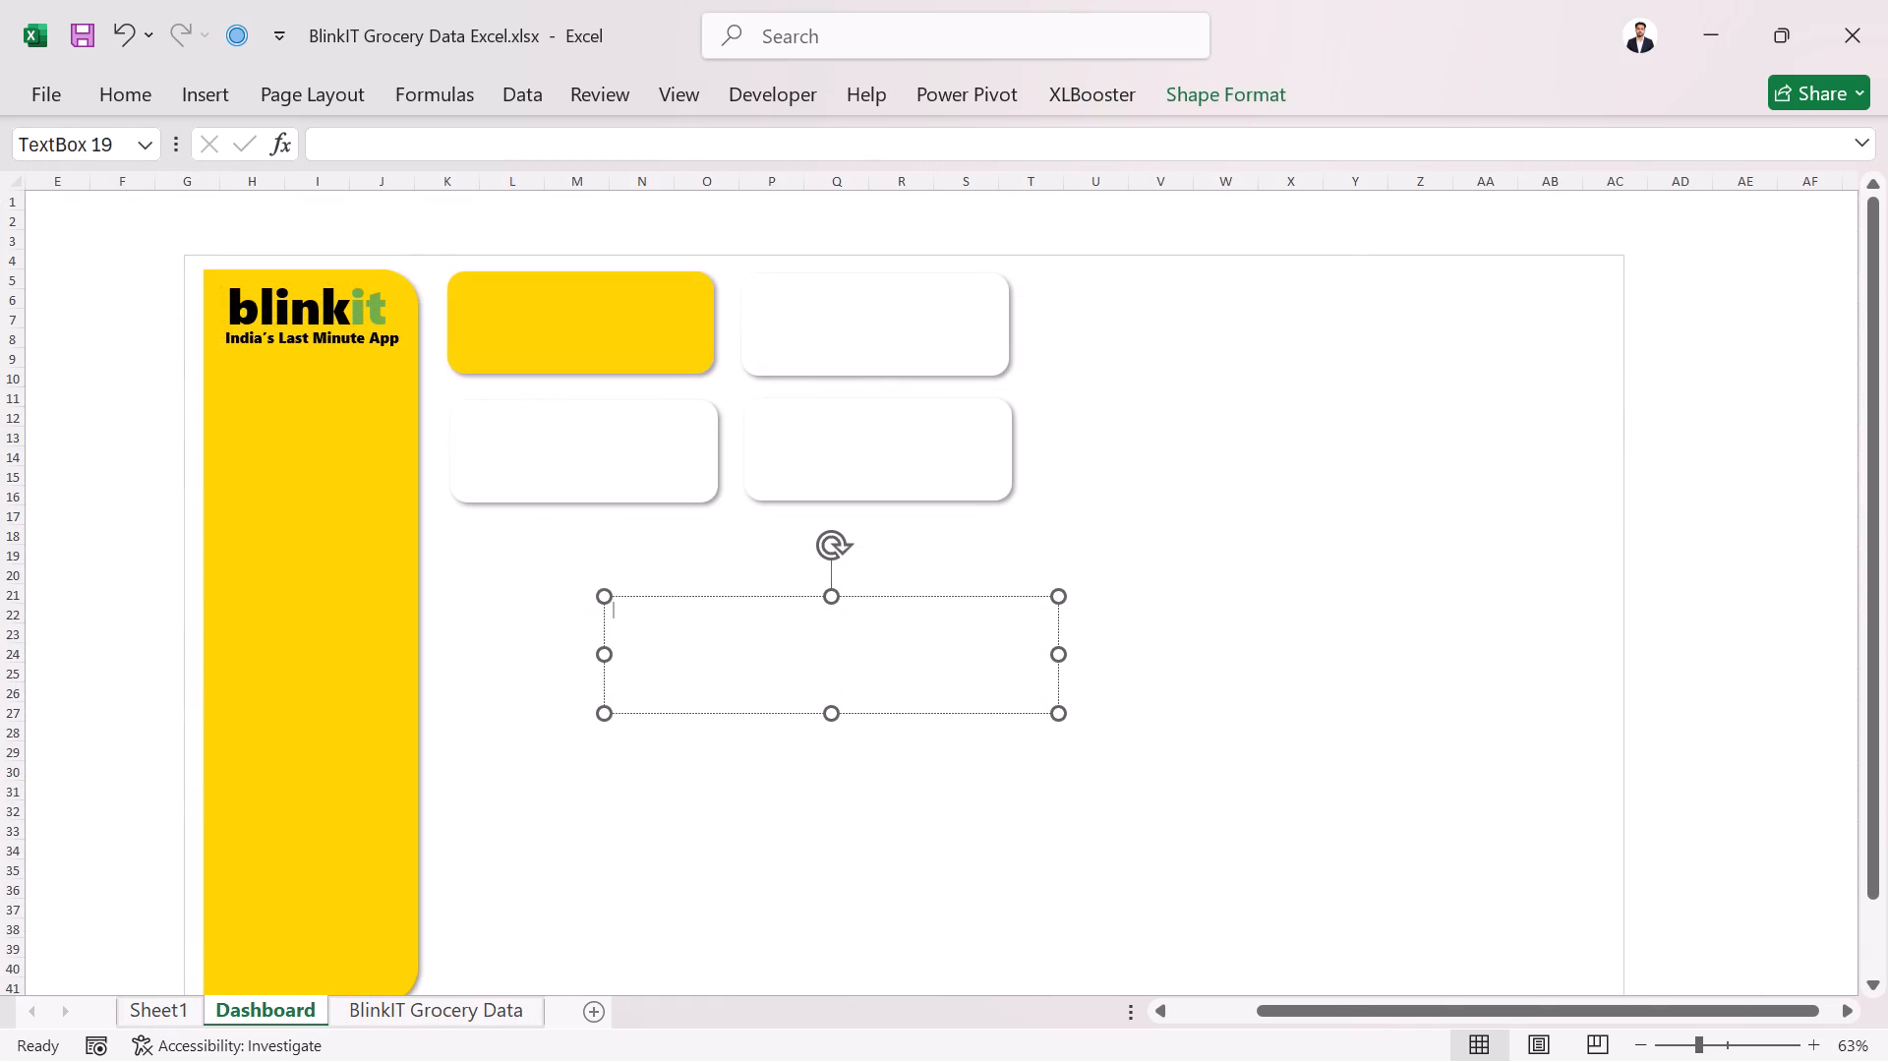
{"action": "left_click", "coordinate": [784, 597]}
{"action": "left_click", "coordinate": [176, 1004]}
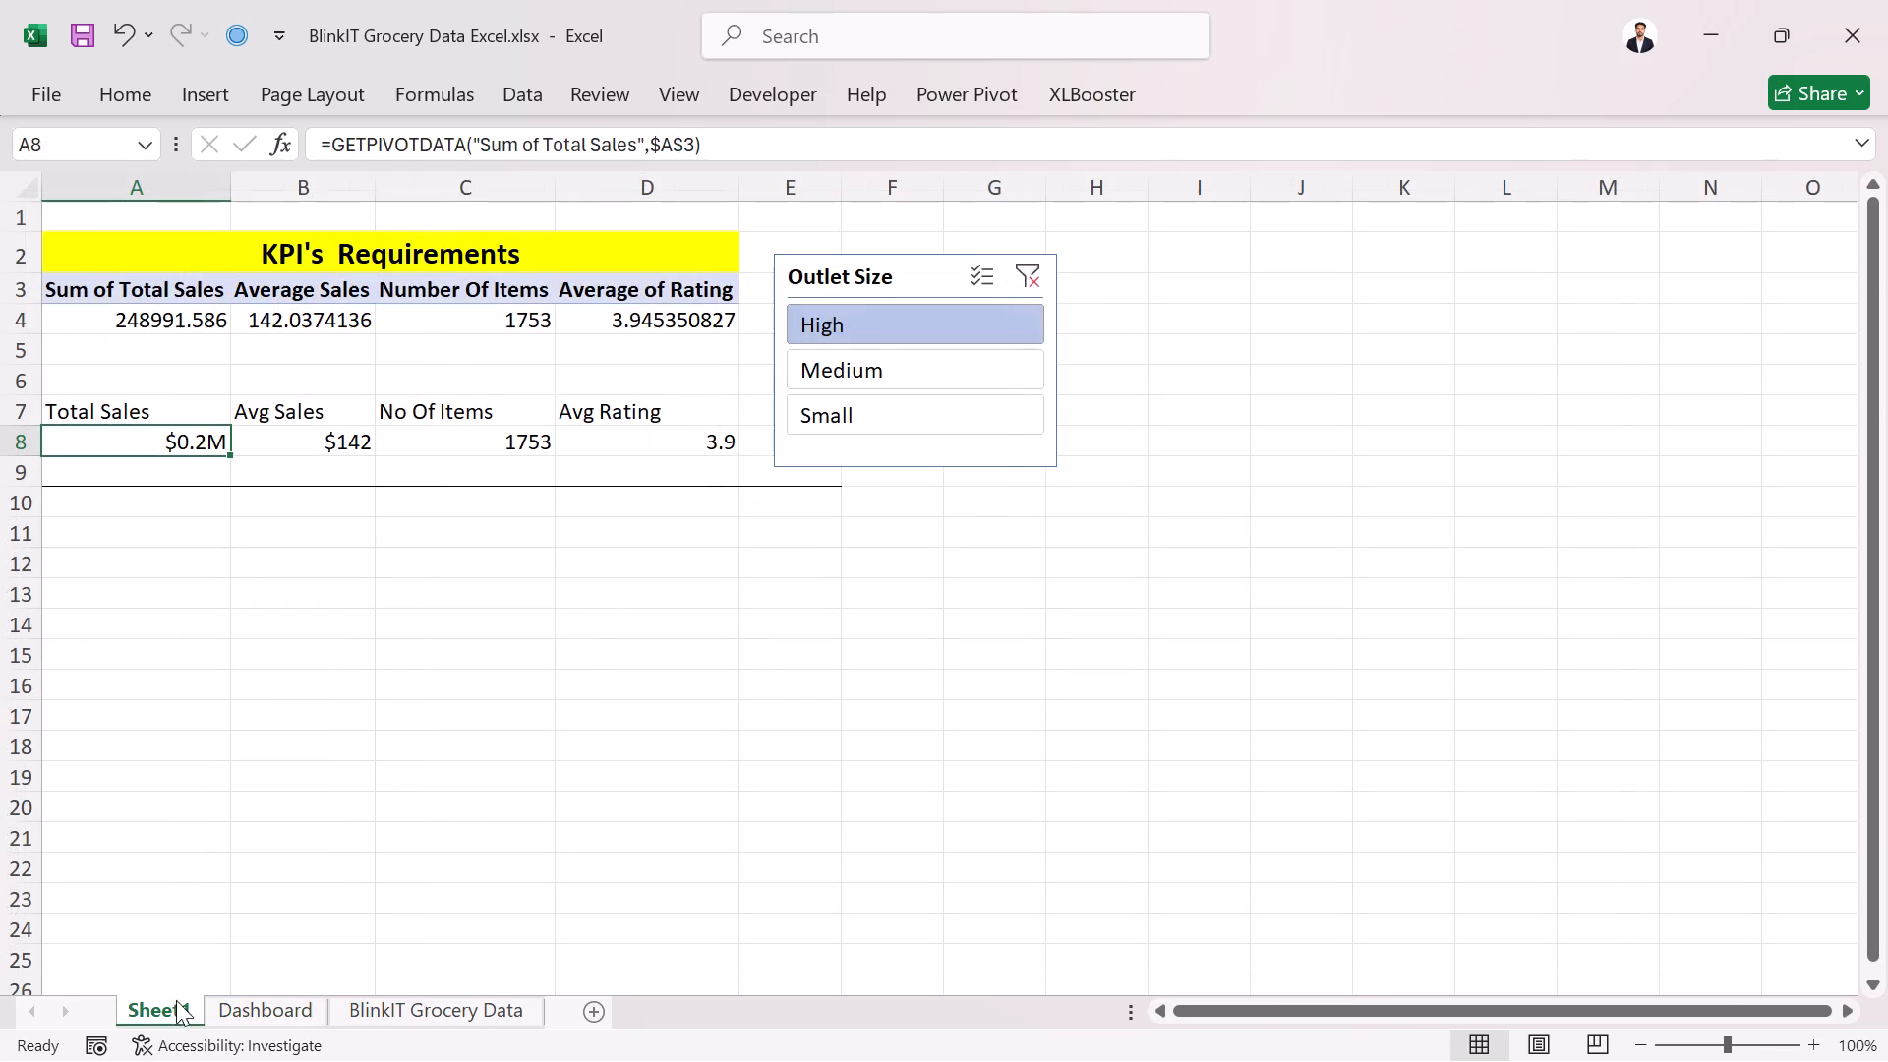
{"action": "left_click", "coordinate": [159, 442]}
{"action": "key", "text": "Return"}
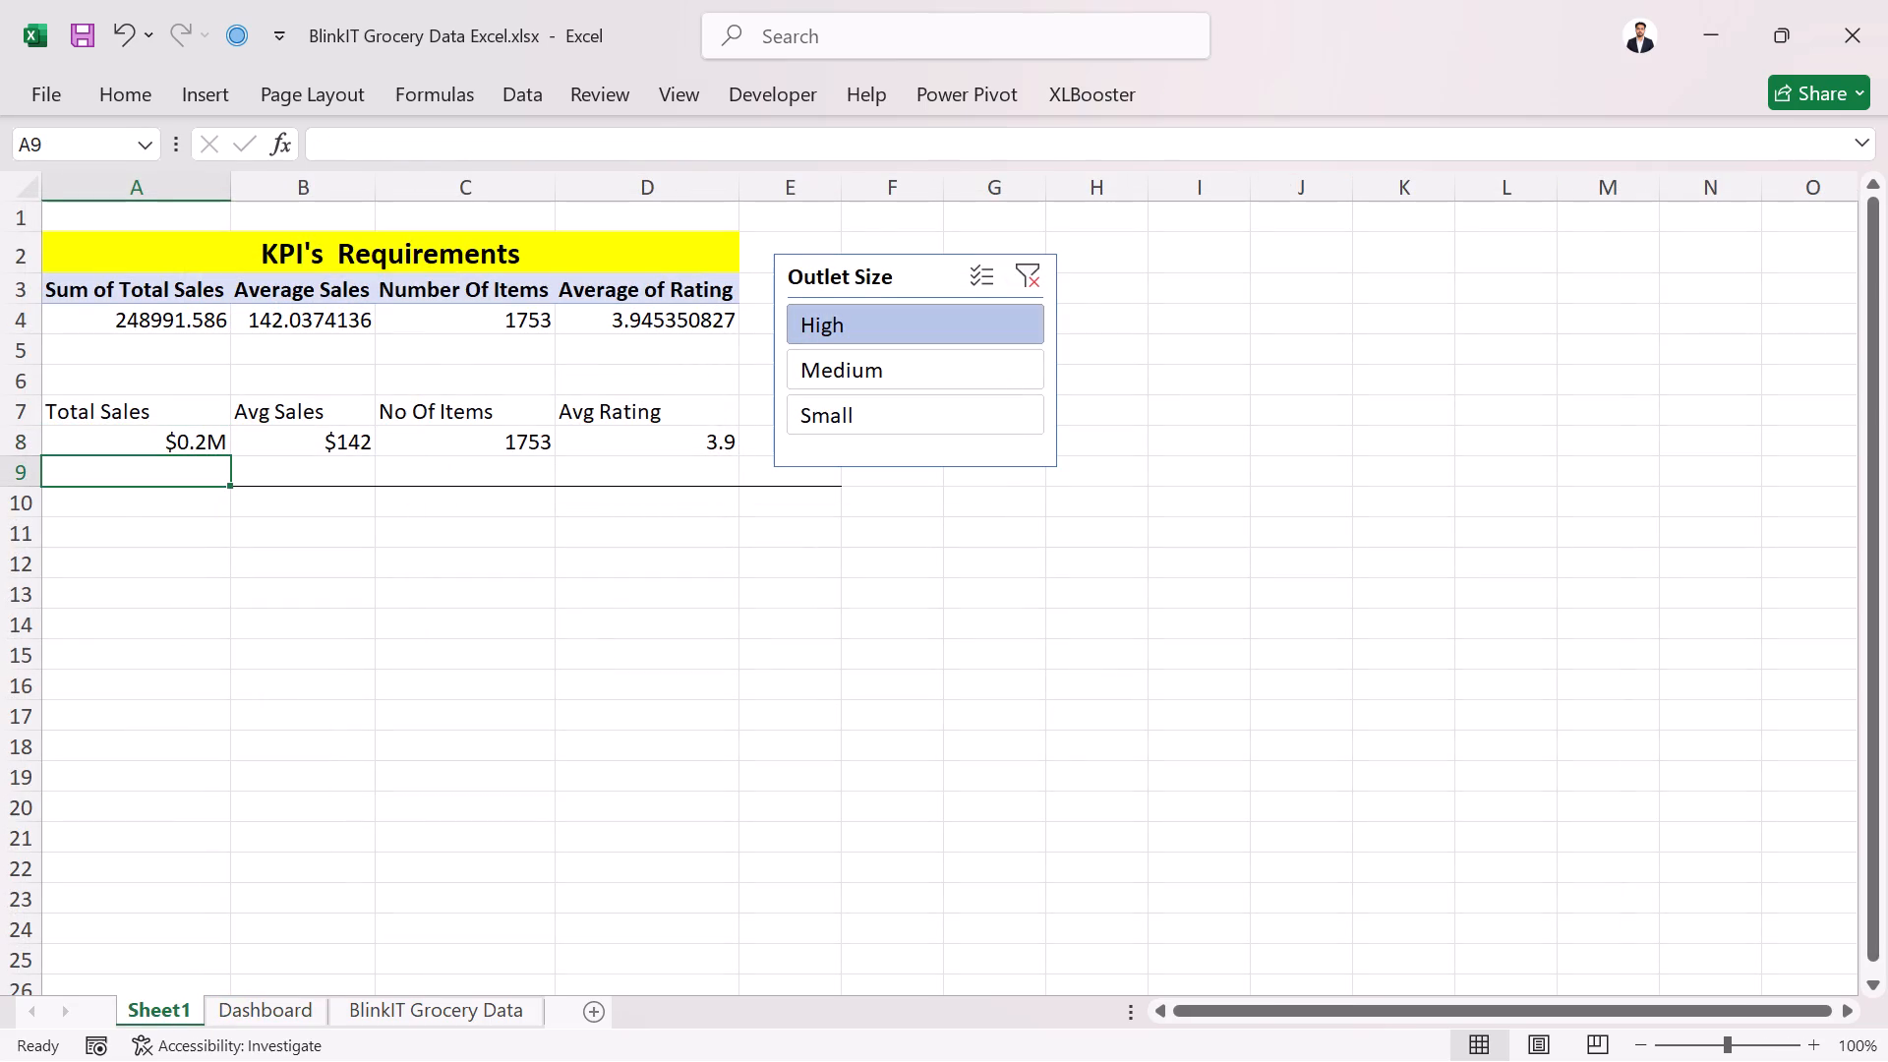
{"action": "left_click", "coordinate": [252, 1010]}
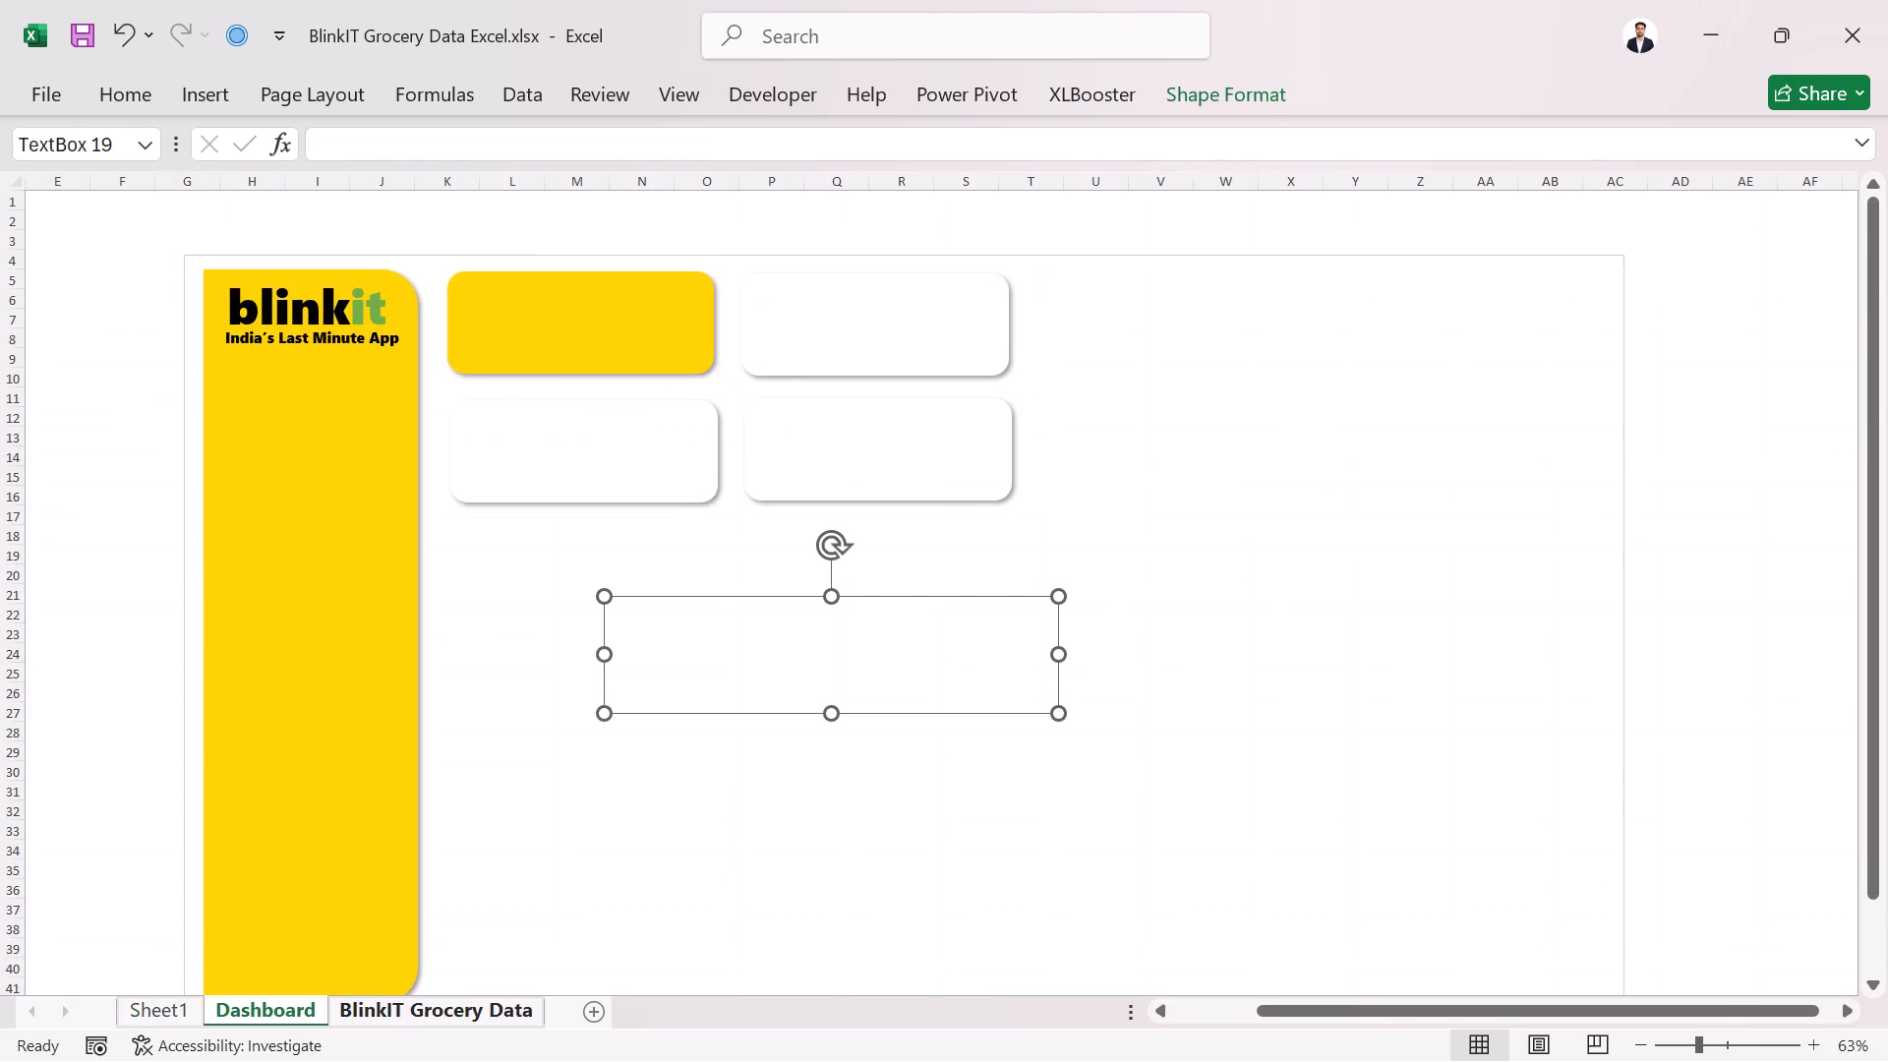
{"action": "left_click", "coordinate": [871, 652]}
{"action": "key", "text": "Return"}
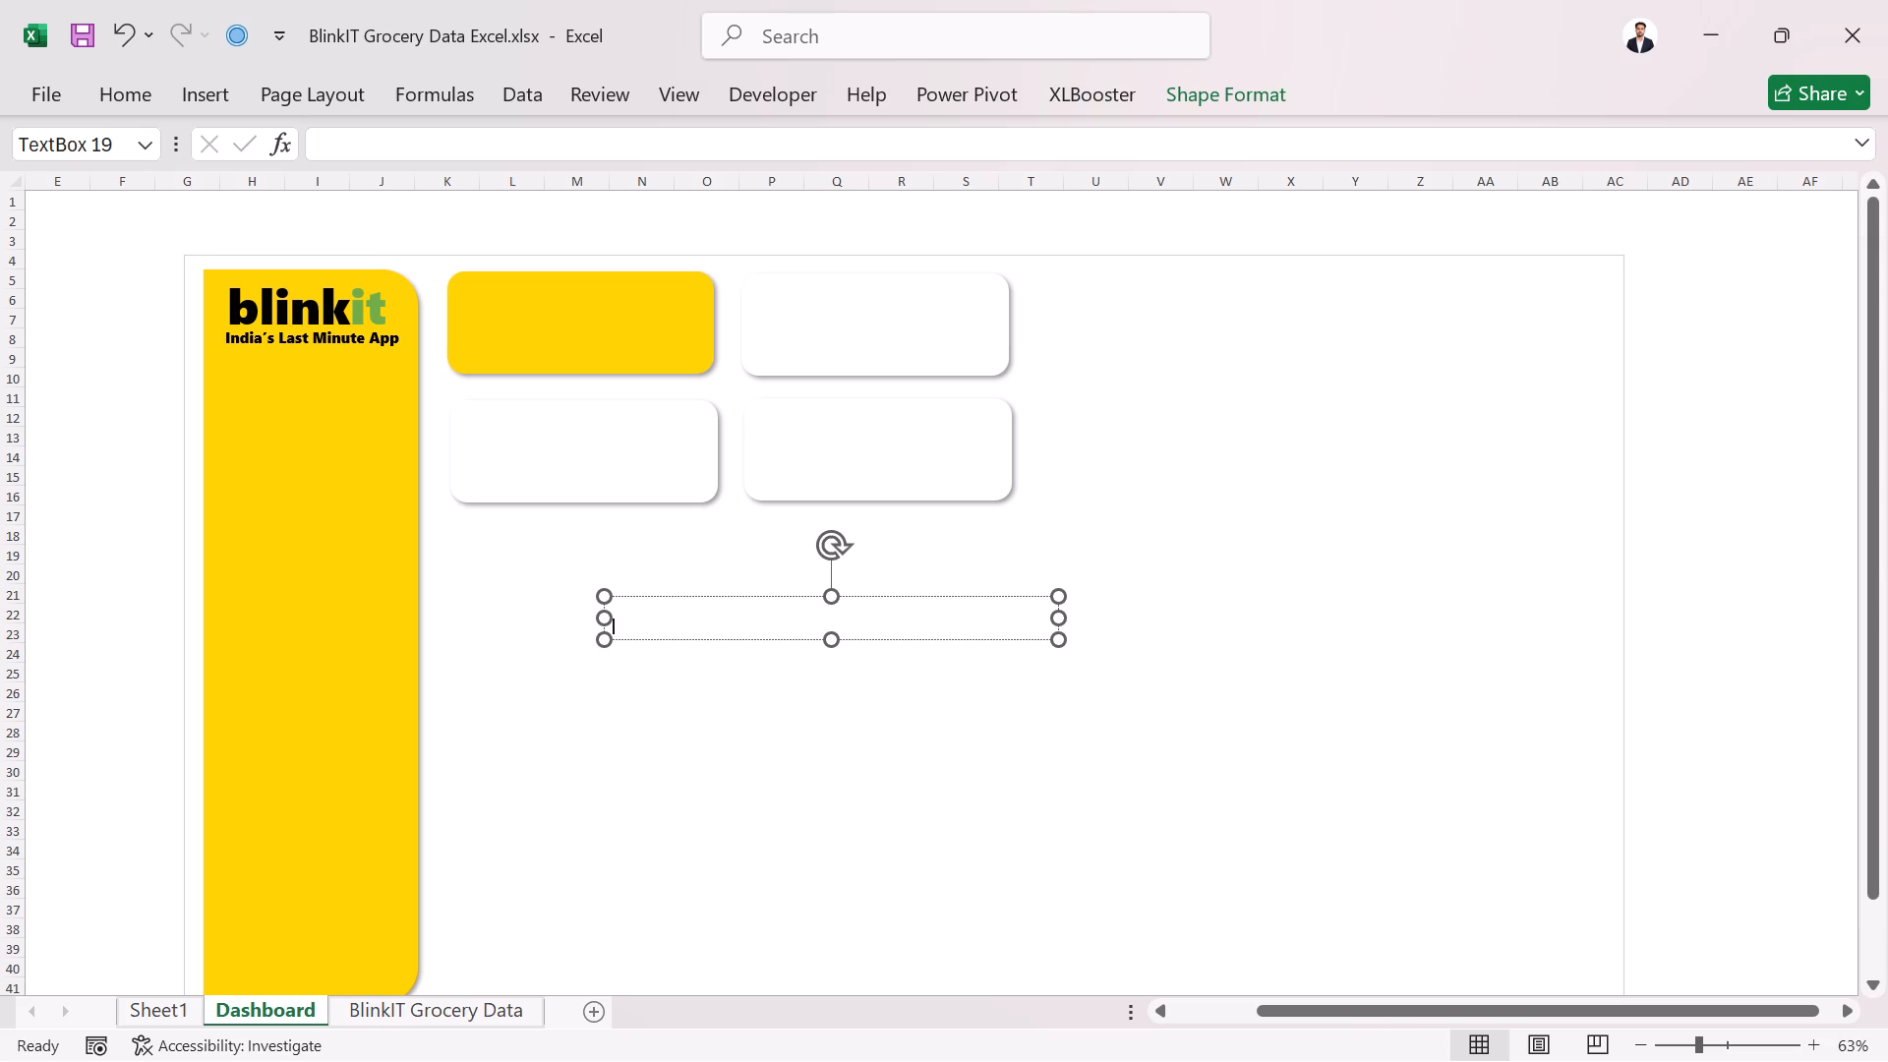
Link the Dashboard's empty text box to the Total Sales value with the formula =Sheet1!A8.
{"action": "left_click", "coordinate": [858, 619]}
{"action": "left_click", "coordinate": [751, 589]}
{"action": "left_click", "coordinate": [751, 592]}
{"action": "left_click", "coordinate": [445, 149]}
{"action": "key", "text": "equal"}
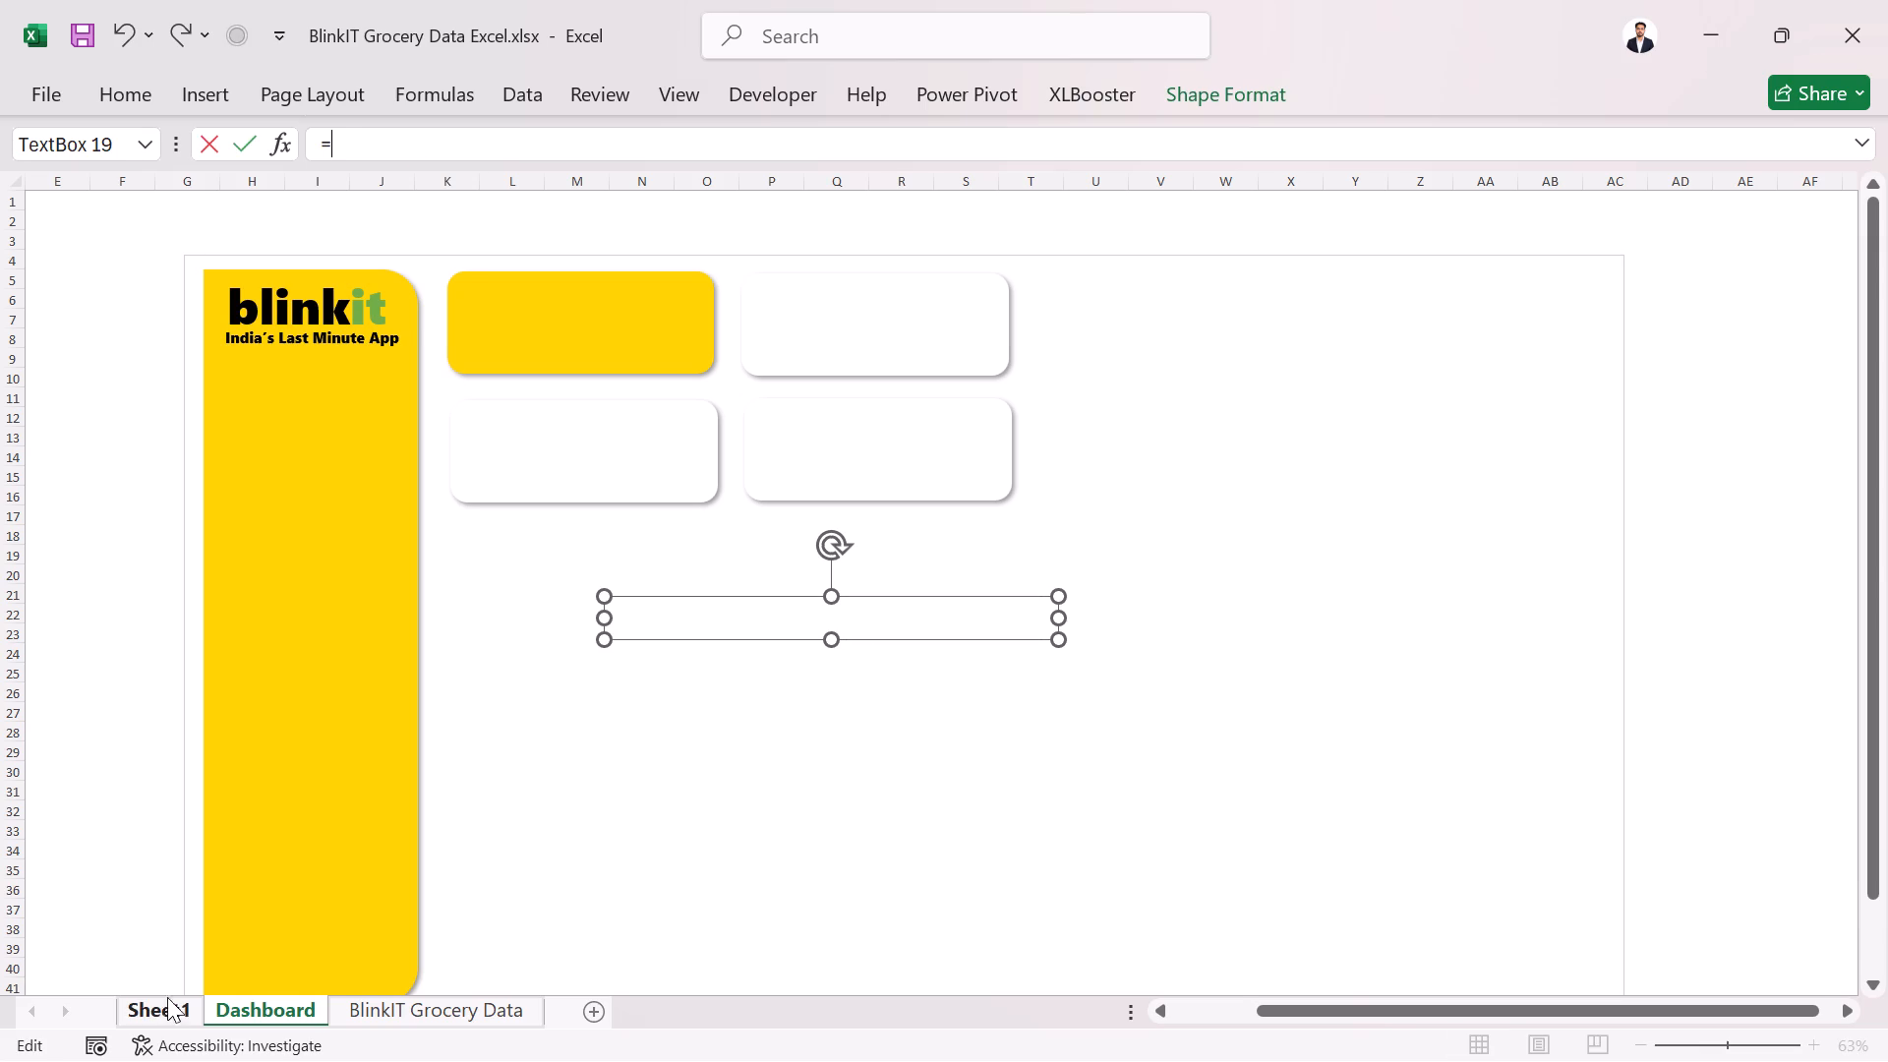
{"action": "left_click", "coordinate": [164, 1002]}
{"action": "left_click", "coordinate": [146, 438]}
{"action": "key", "text": "Return"}
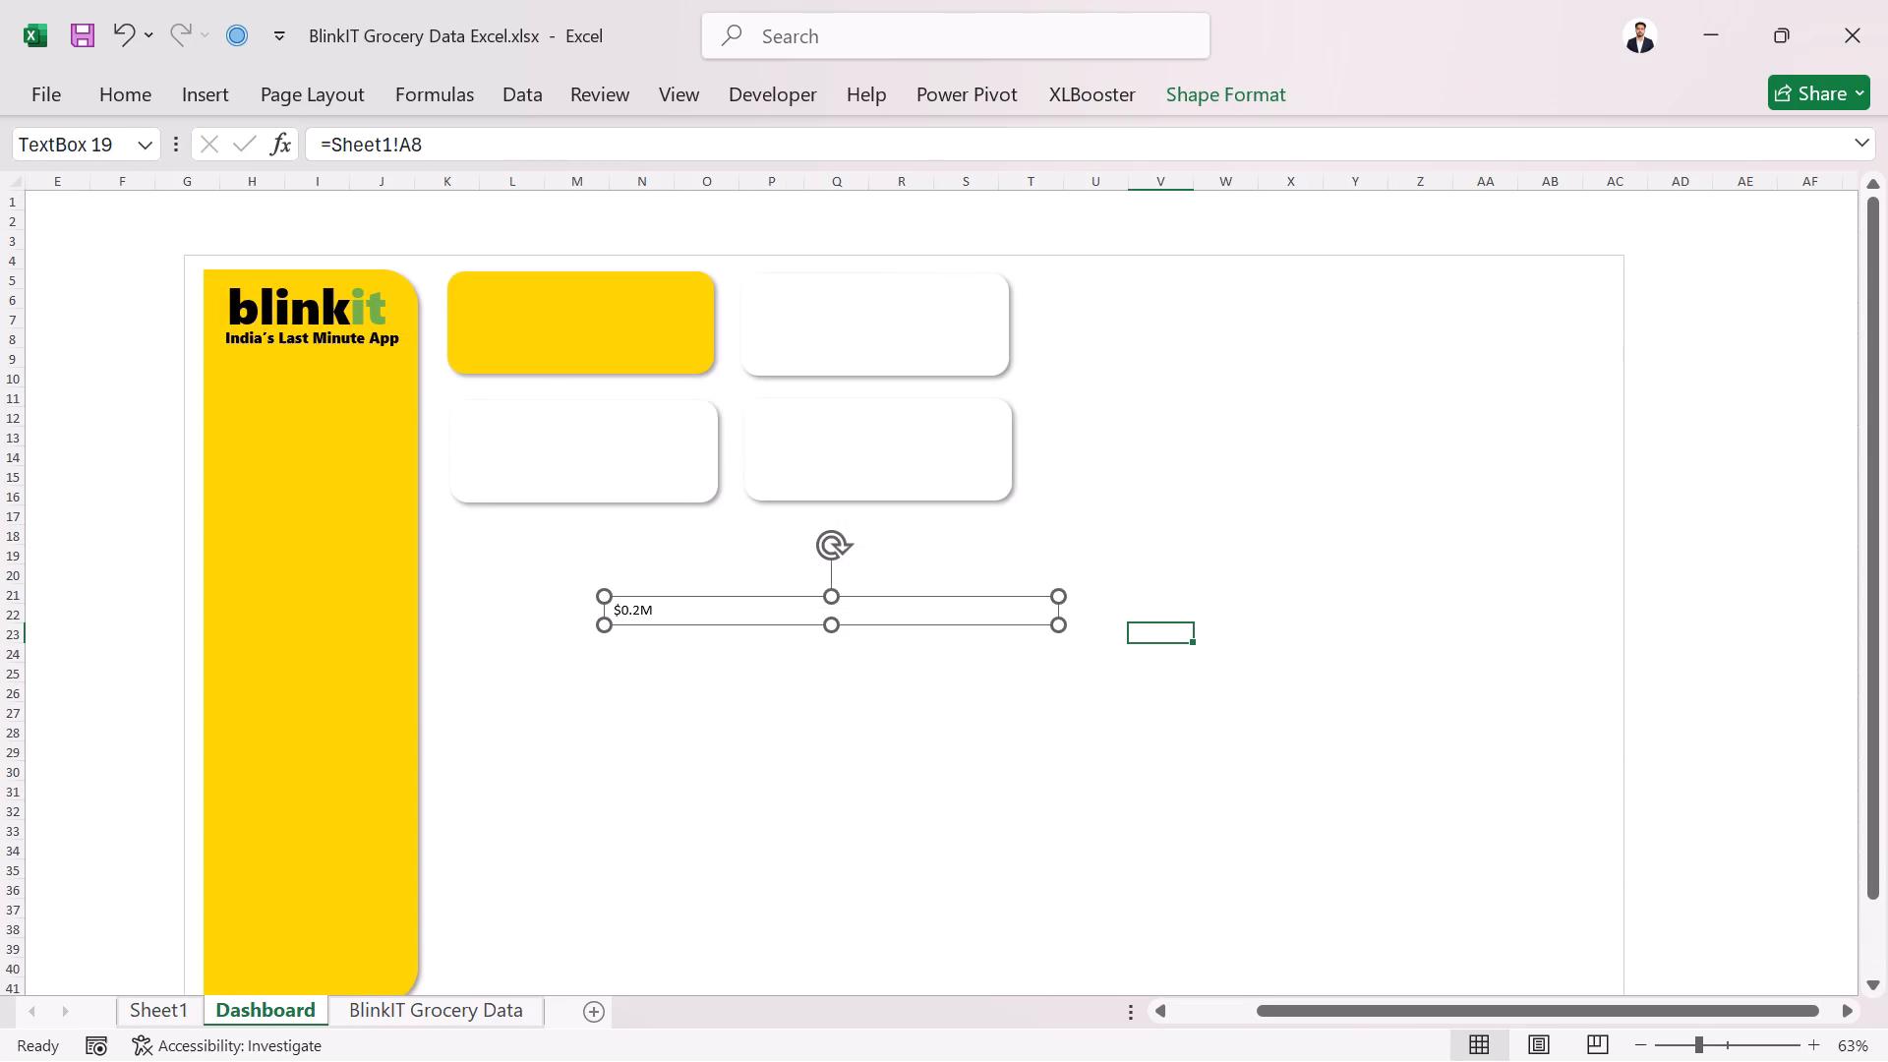
Resize the linked Total Sales text box to about 7 cm wide and 4 cm high.
{"action": "left_click_drag", "start_coordinate": [1056, 620], "coordinate": [1078, 747]}
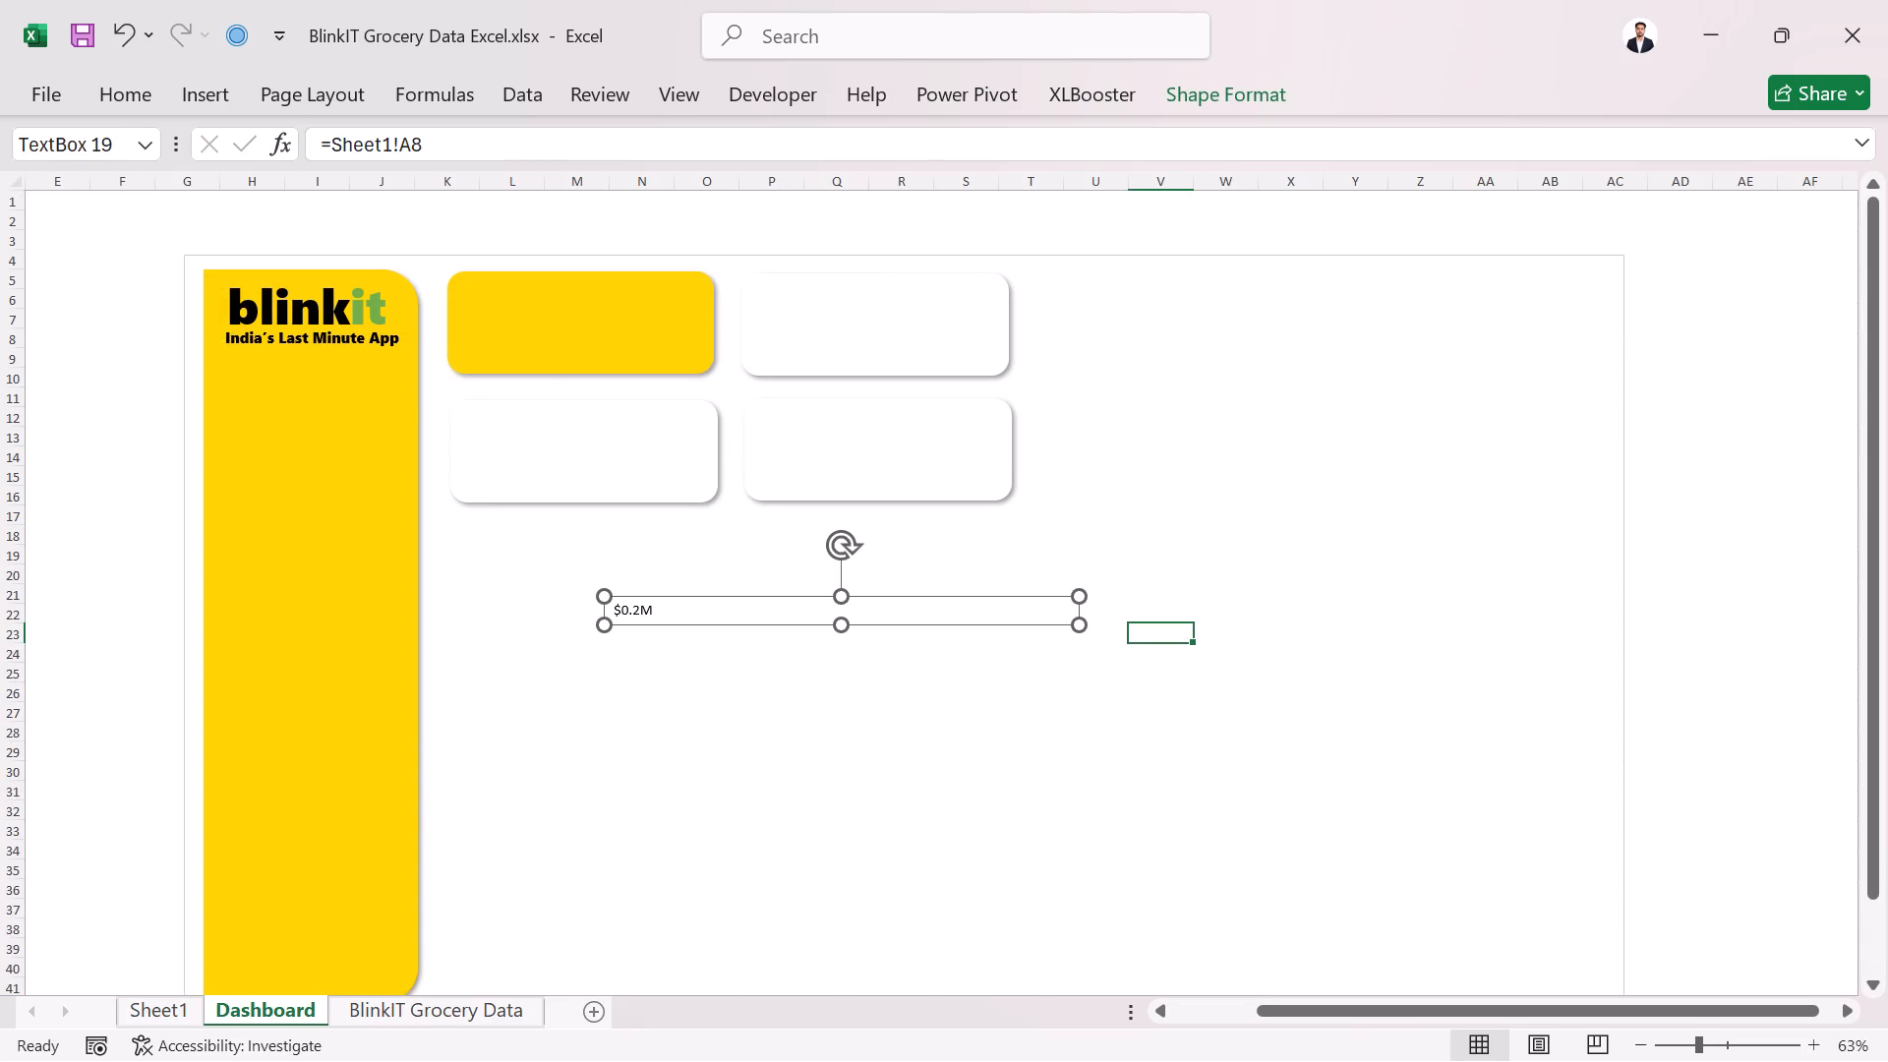
{"action": "left_click_drag", "start_coordinate": [1073, 619], "coordinate": [653, 623]}
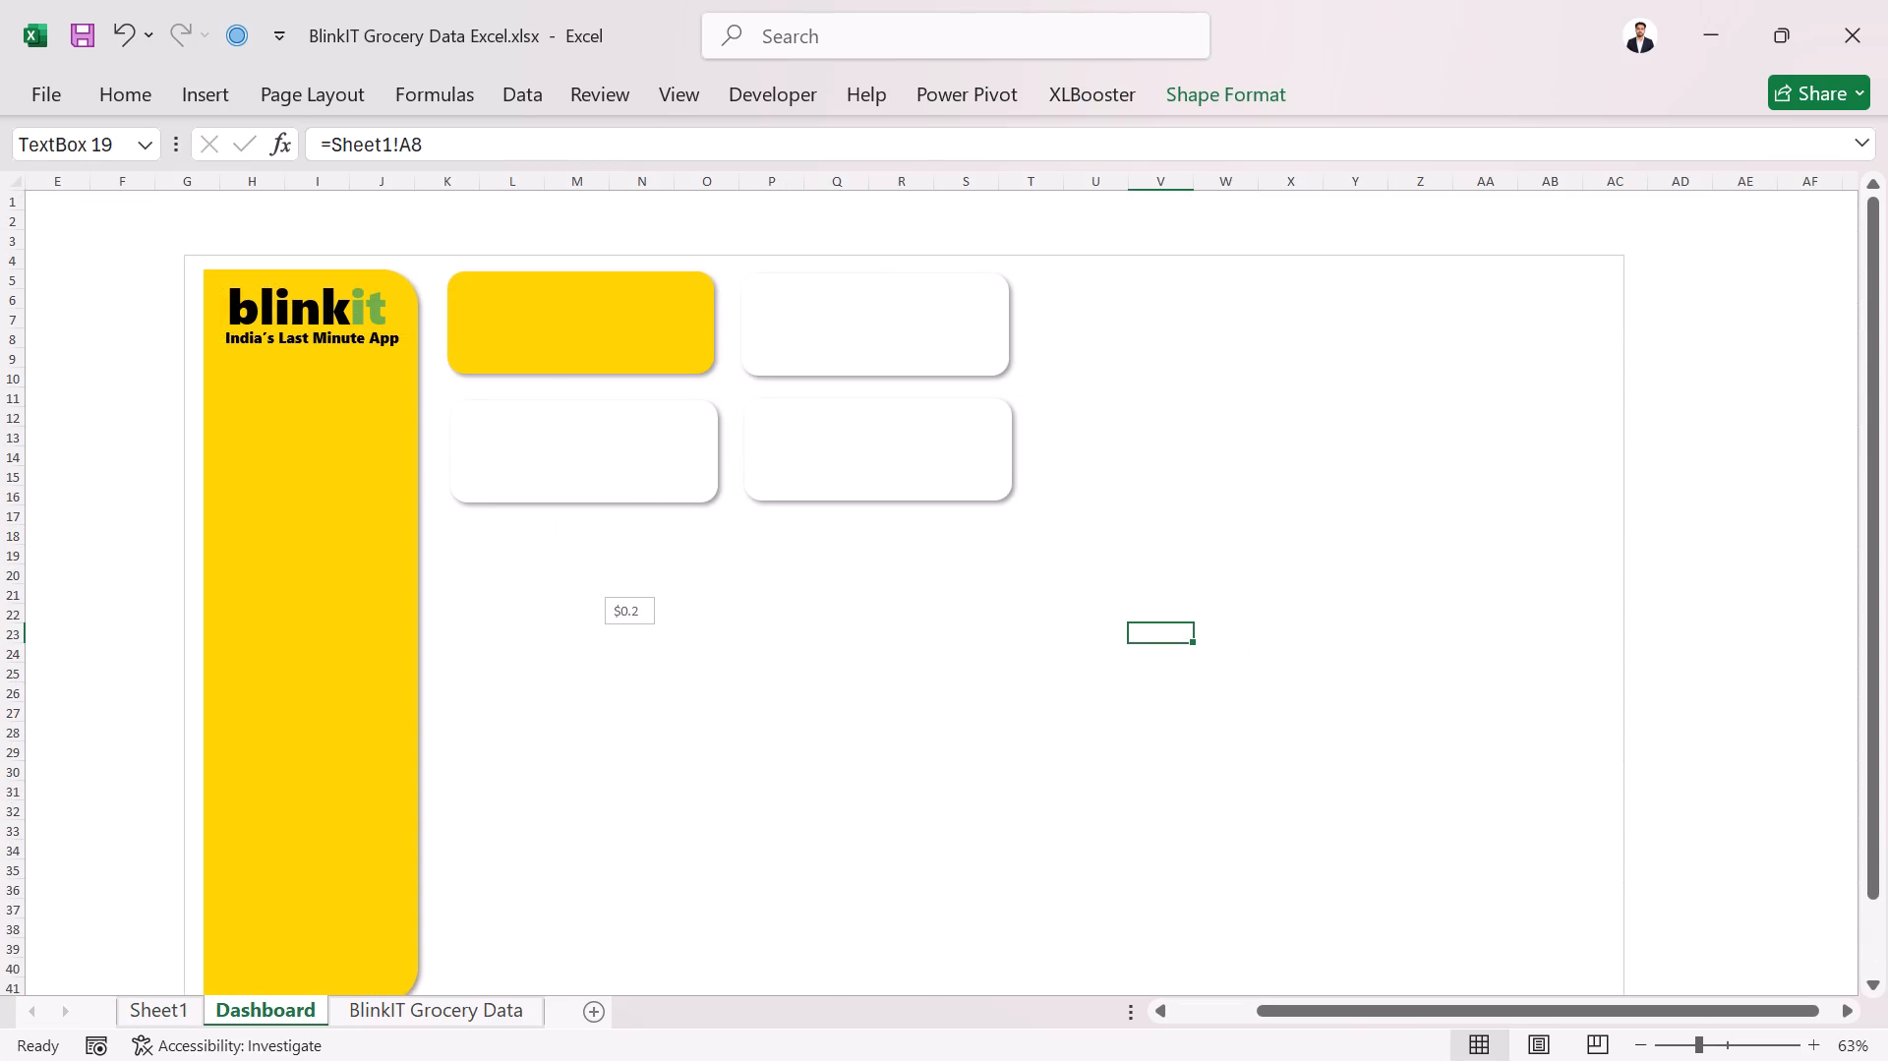
{"action": "left_click_drag", "start_coordinate": [653, 623], "coordinate": [653, 624]}
{"action": "left_click_drag", "start_coordinate": [646, 617], "coordinate": [860, 649]}
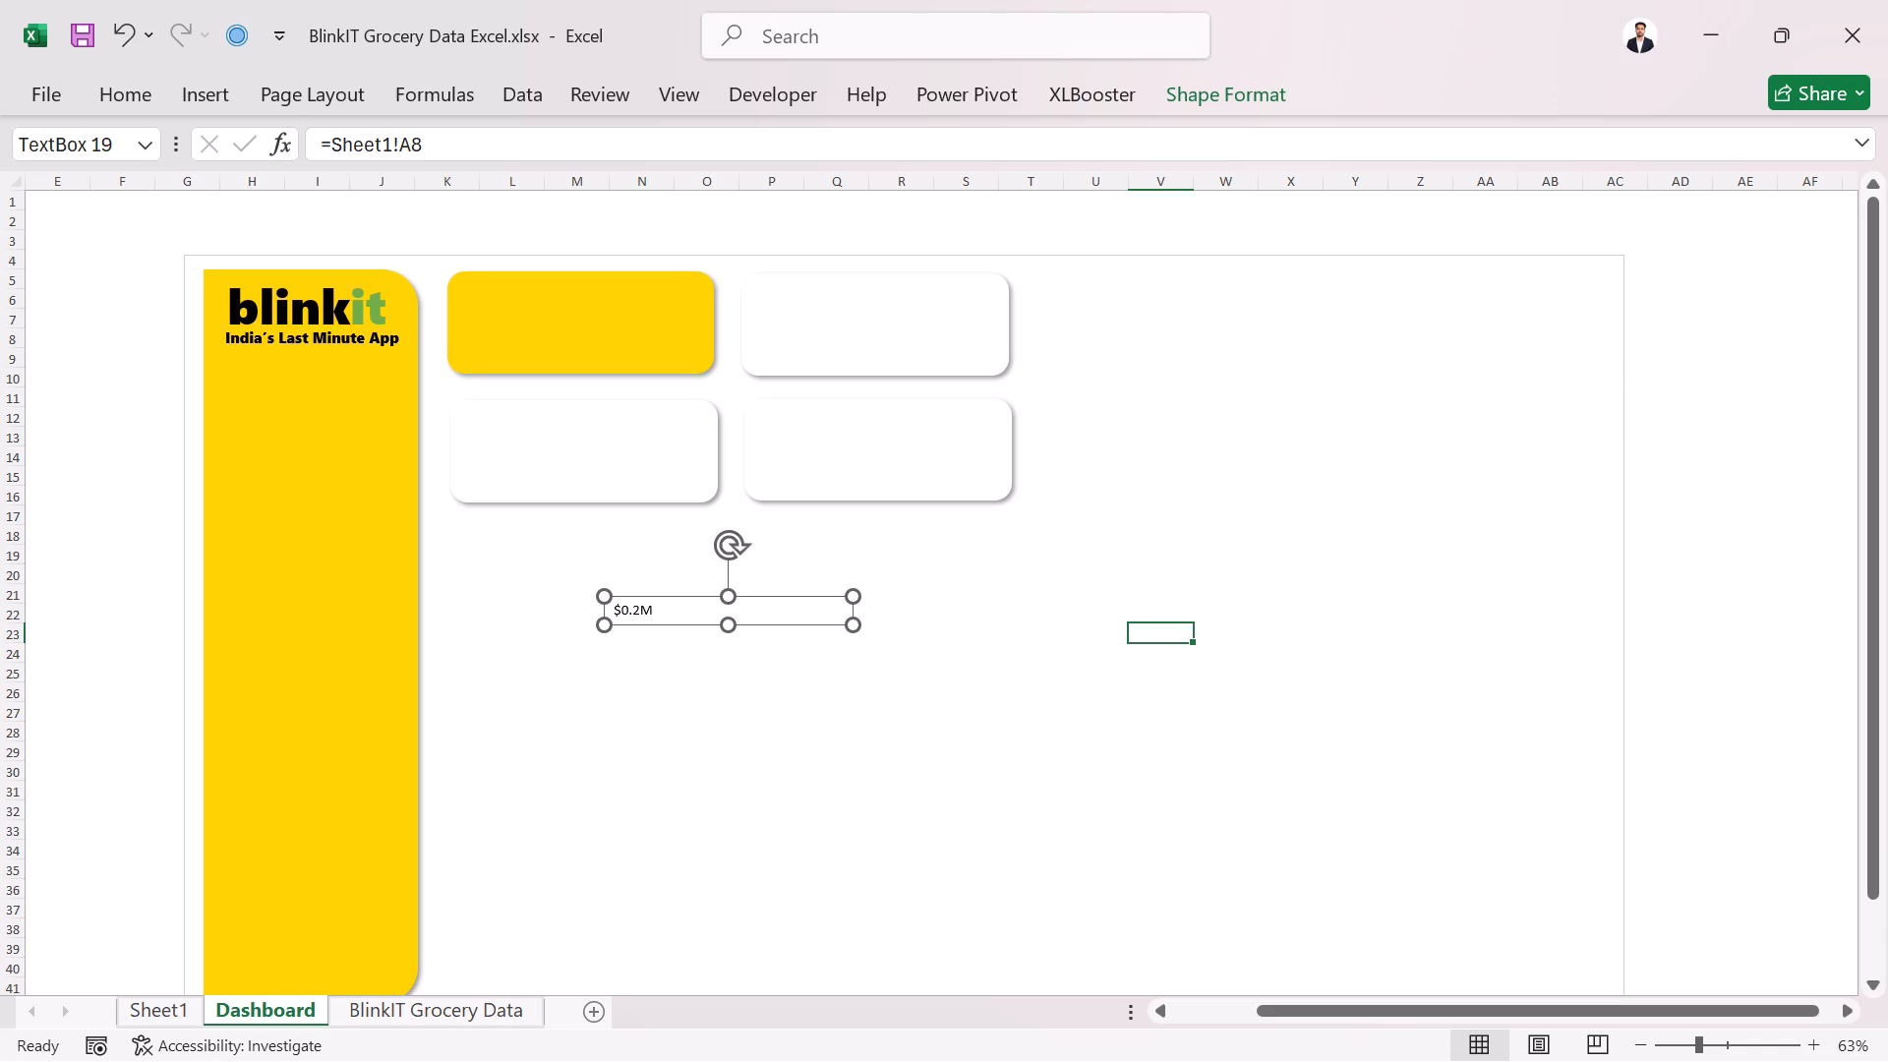
{"action": "left_click_drag", "start_coordinate": [730, 627], "coordinate": [735, 738]}
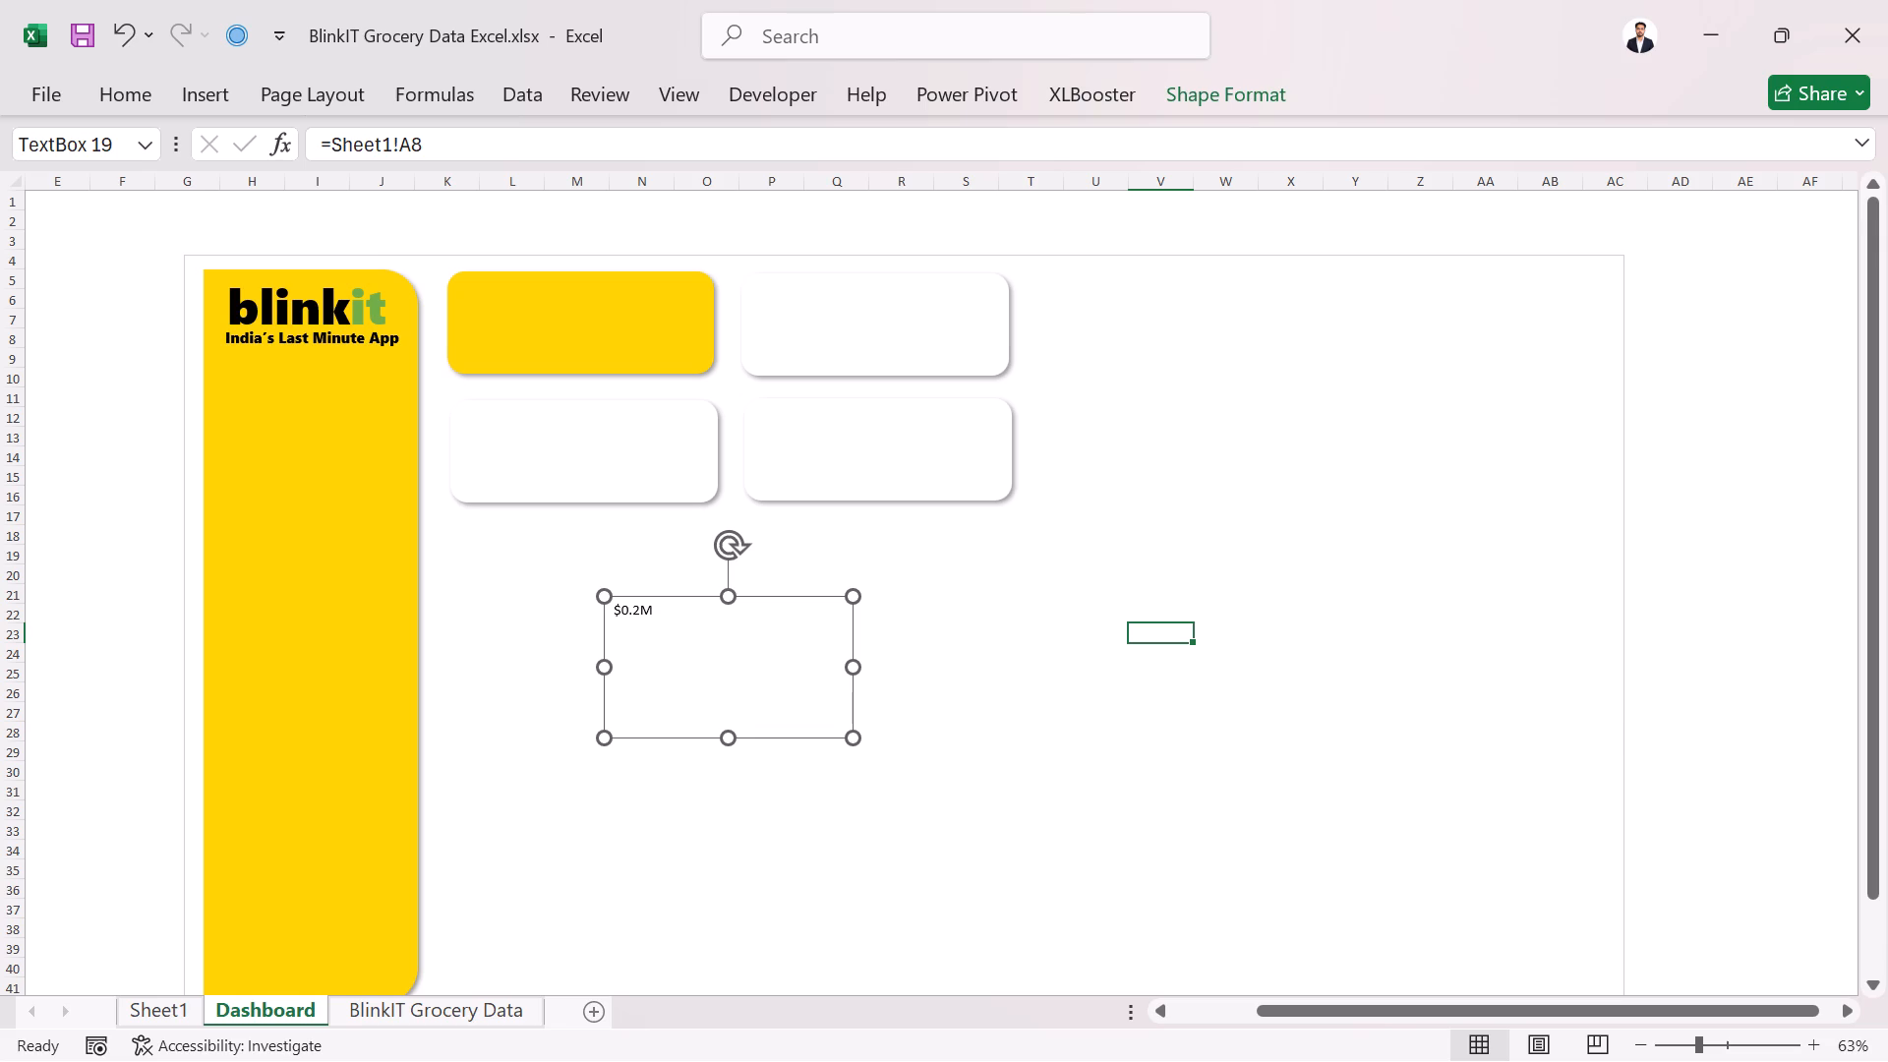
Filter Sheet1's Outlet Size slicer by Medium, Small and High in turn, and clear its filter before checking the Dashboard text box.
{"action": "left_click", "coordinate": [153, 1005]}
{"action": "left_click", "coordinate": [853, 368]}
{"action": "left_click", "coordinate": [861, 404]}
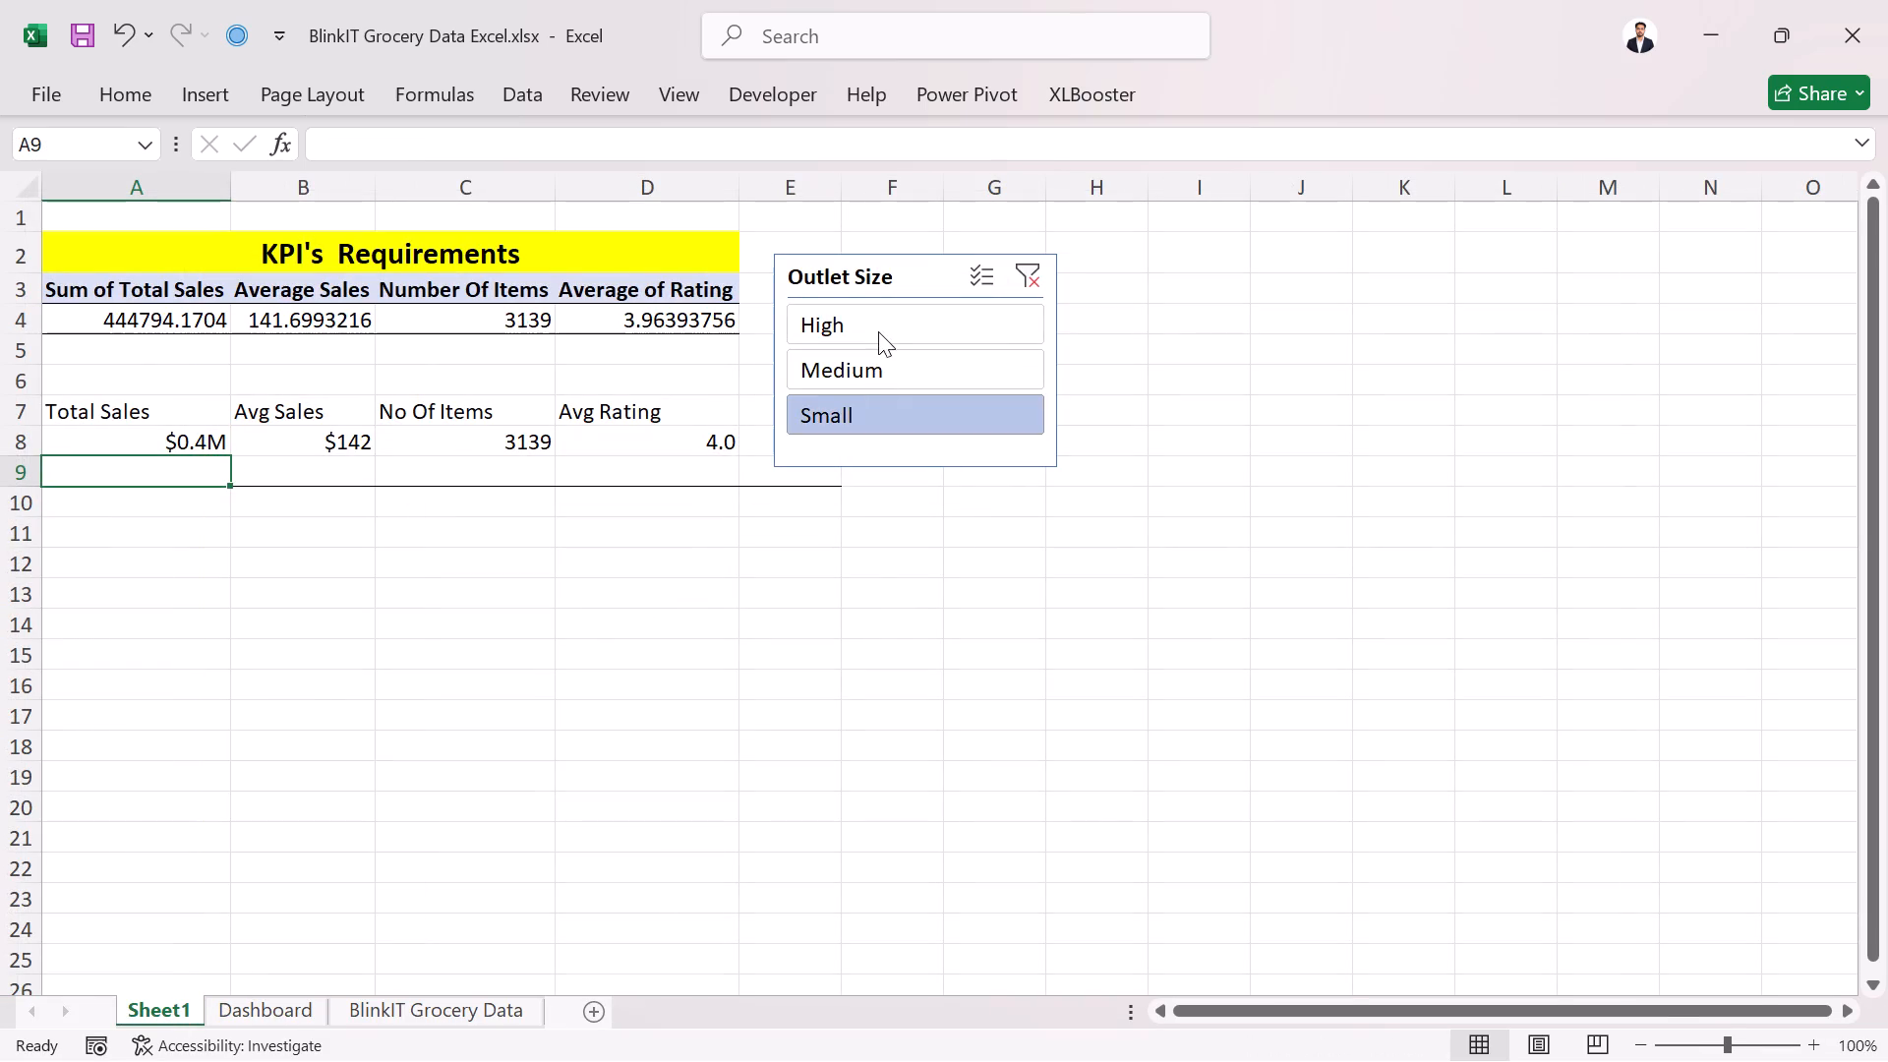
{"action": "left_click", "coordinate": [878, 328]}
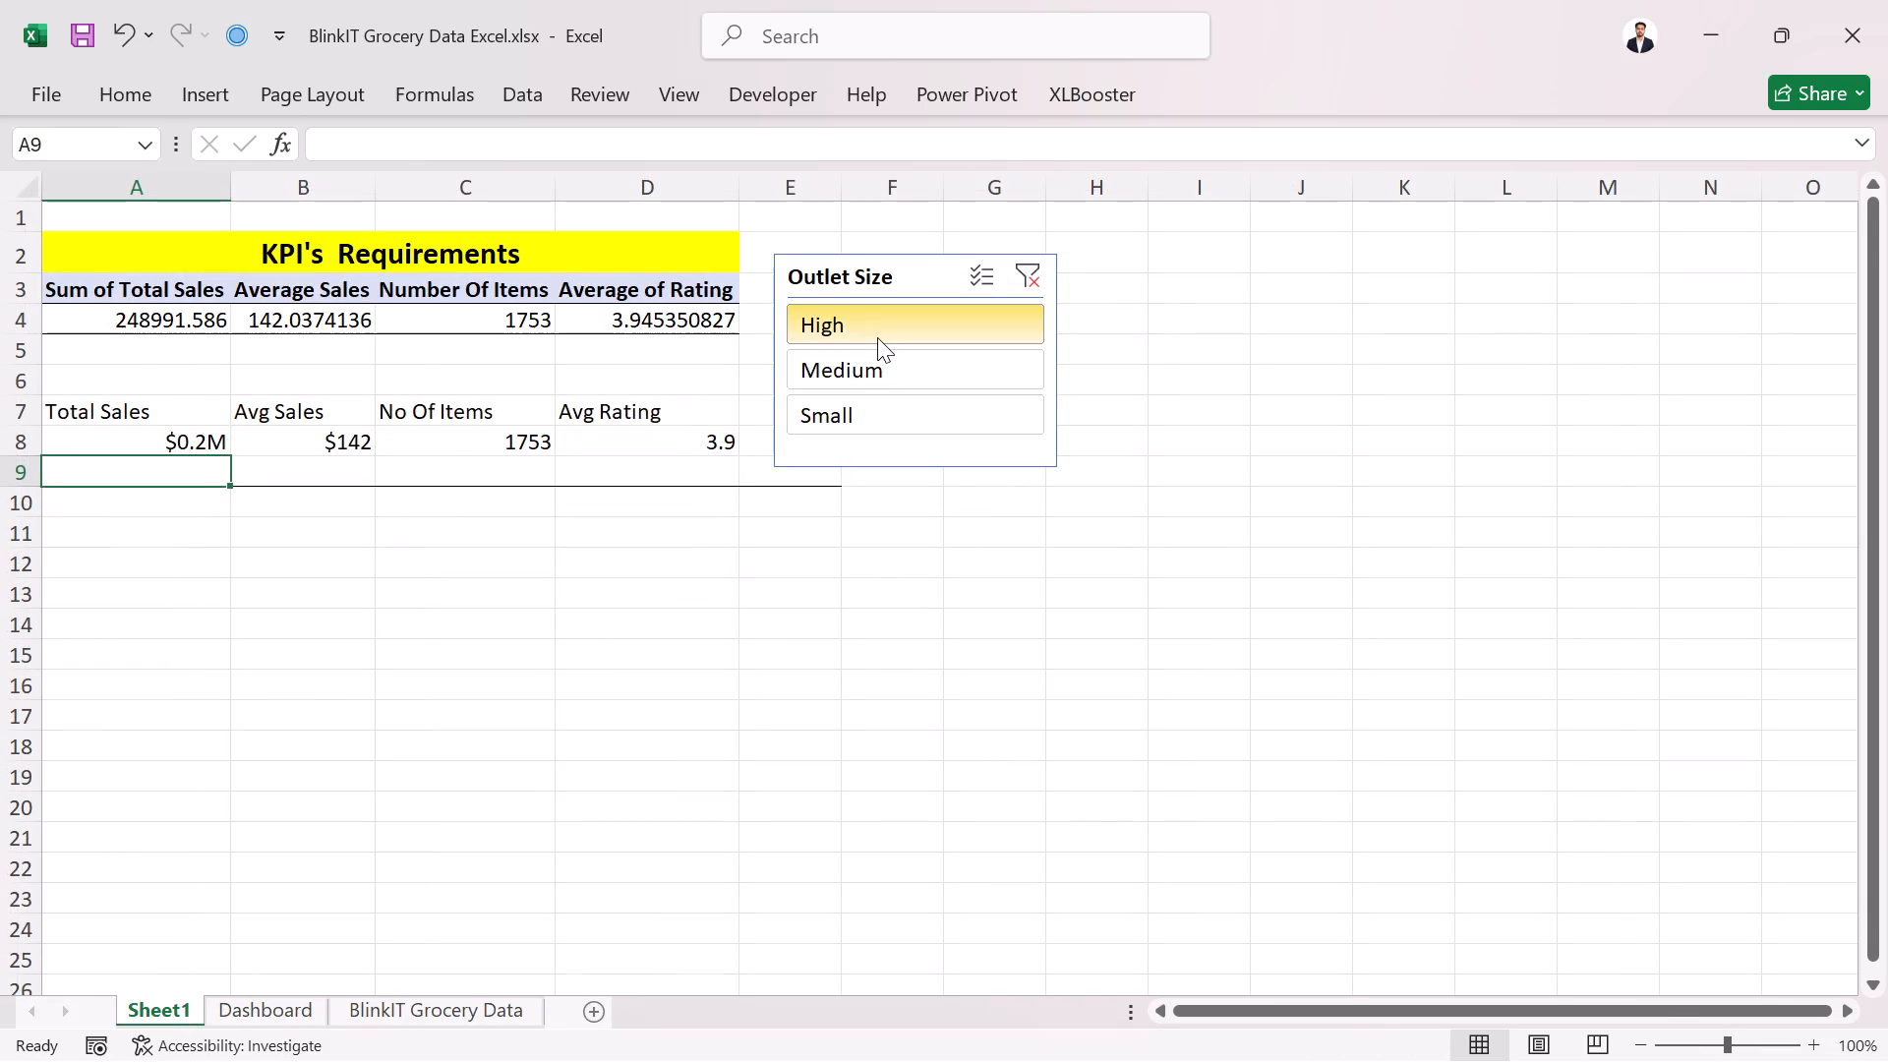
{"action": "left_click", "coordinate": [1029, 280]}
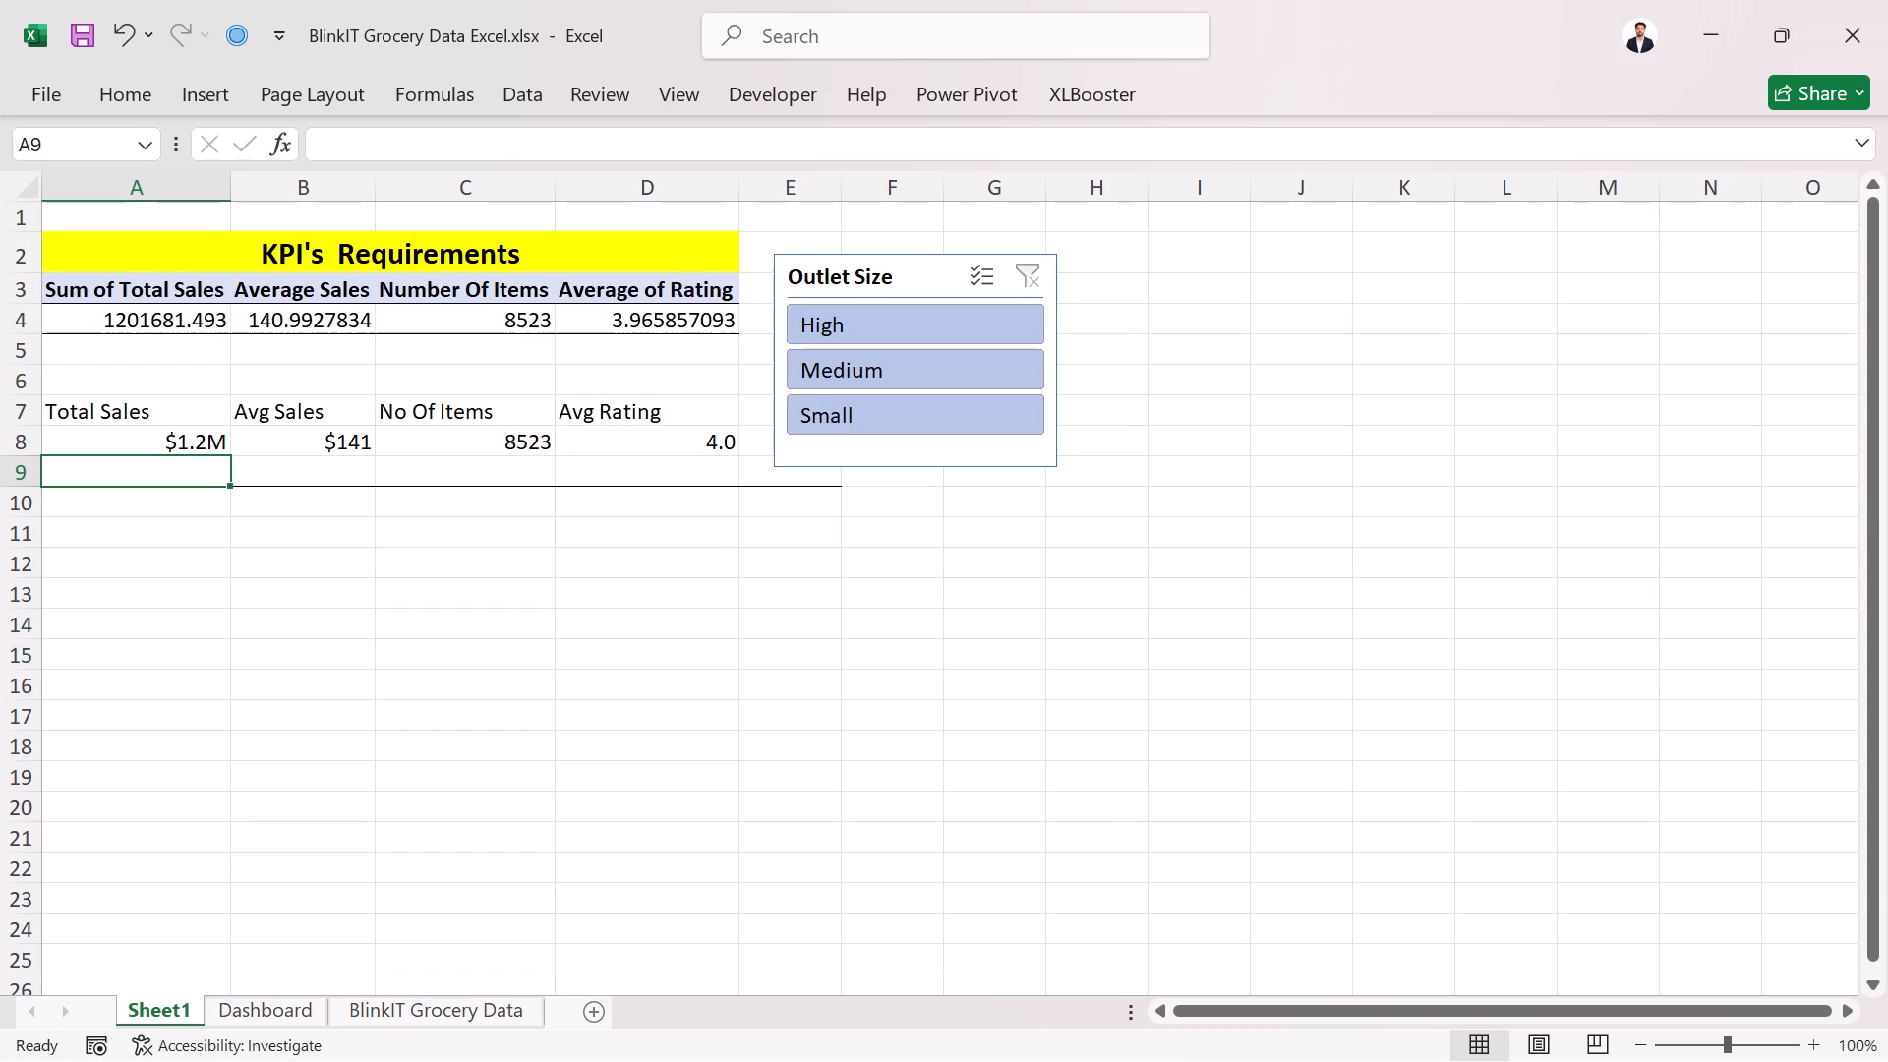
{"action": "left_click", "coordinate": [267, 1005]}
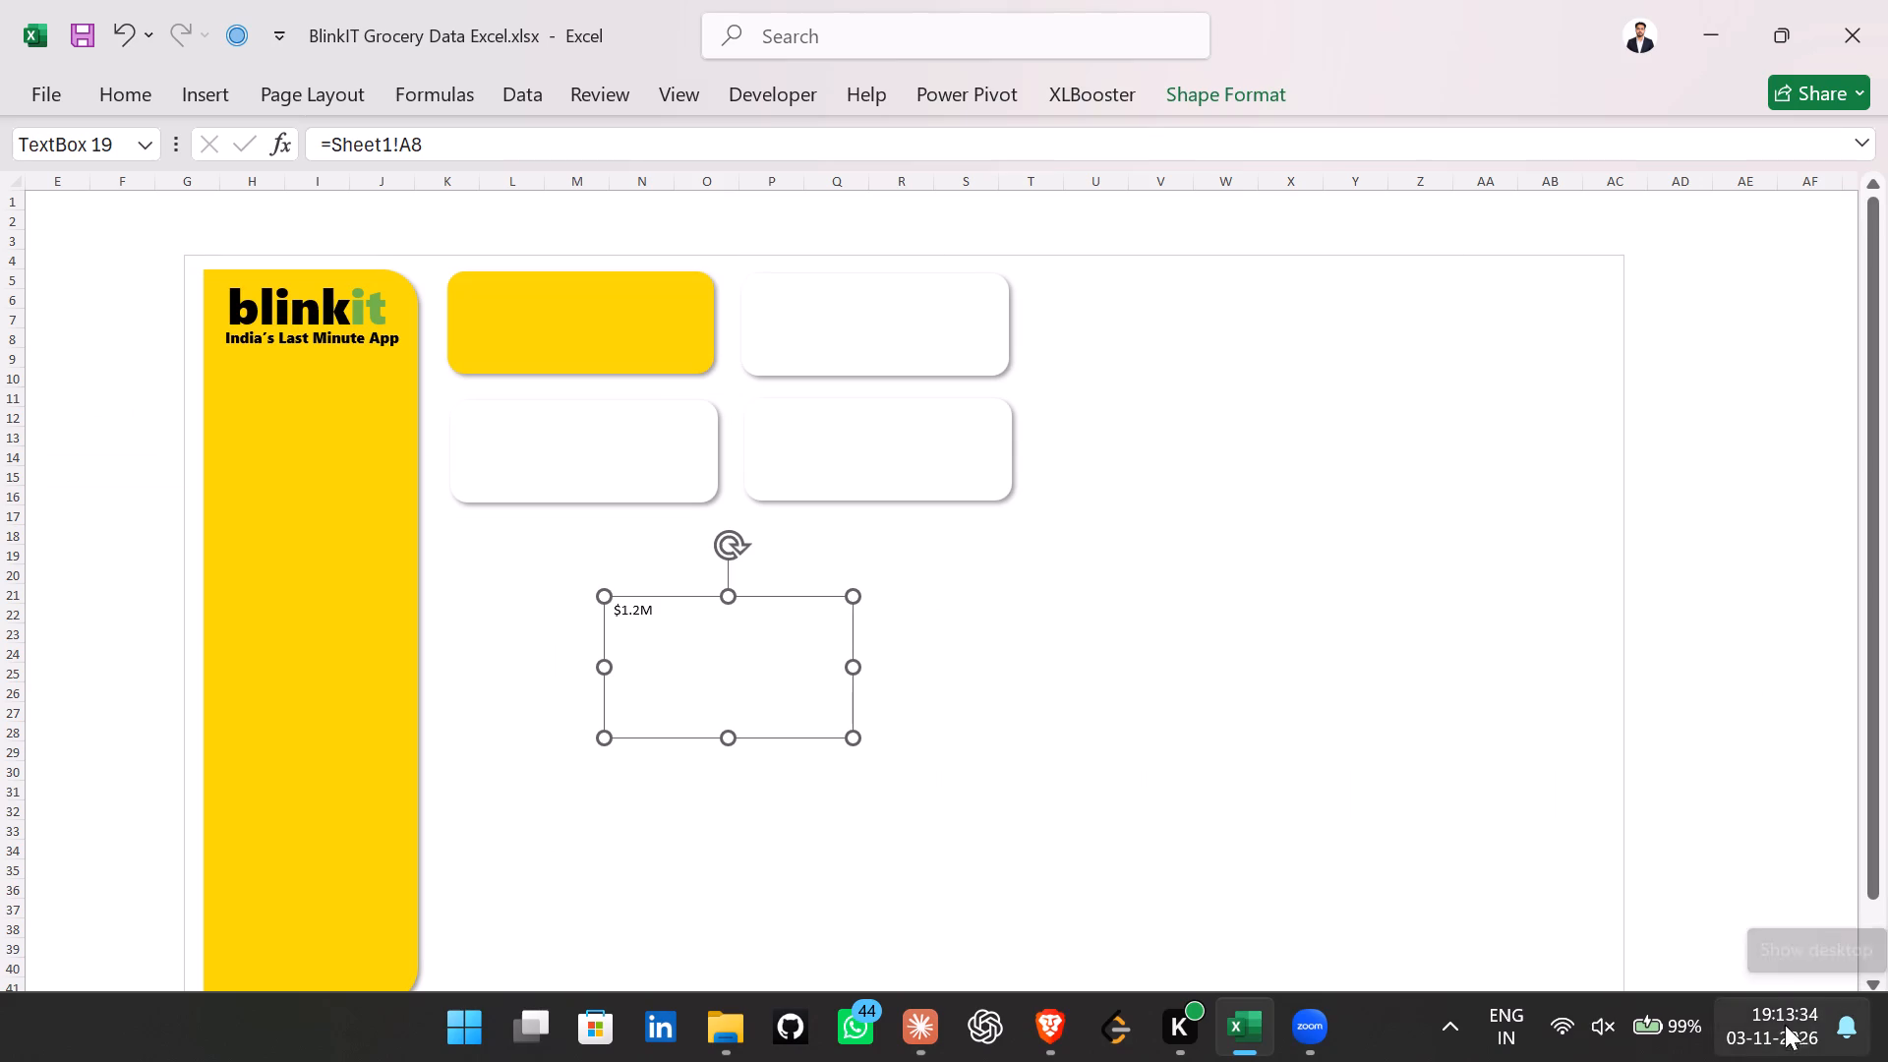
Copy the Outlet Size slicer from Sheet1 and paste it onto the Dashboard at cell V18.
{"action": "left_click", "coordinate": [185, 1002]}
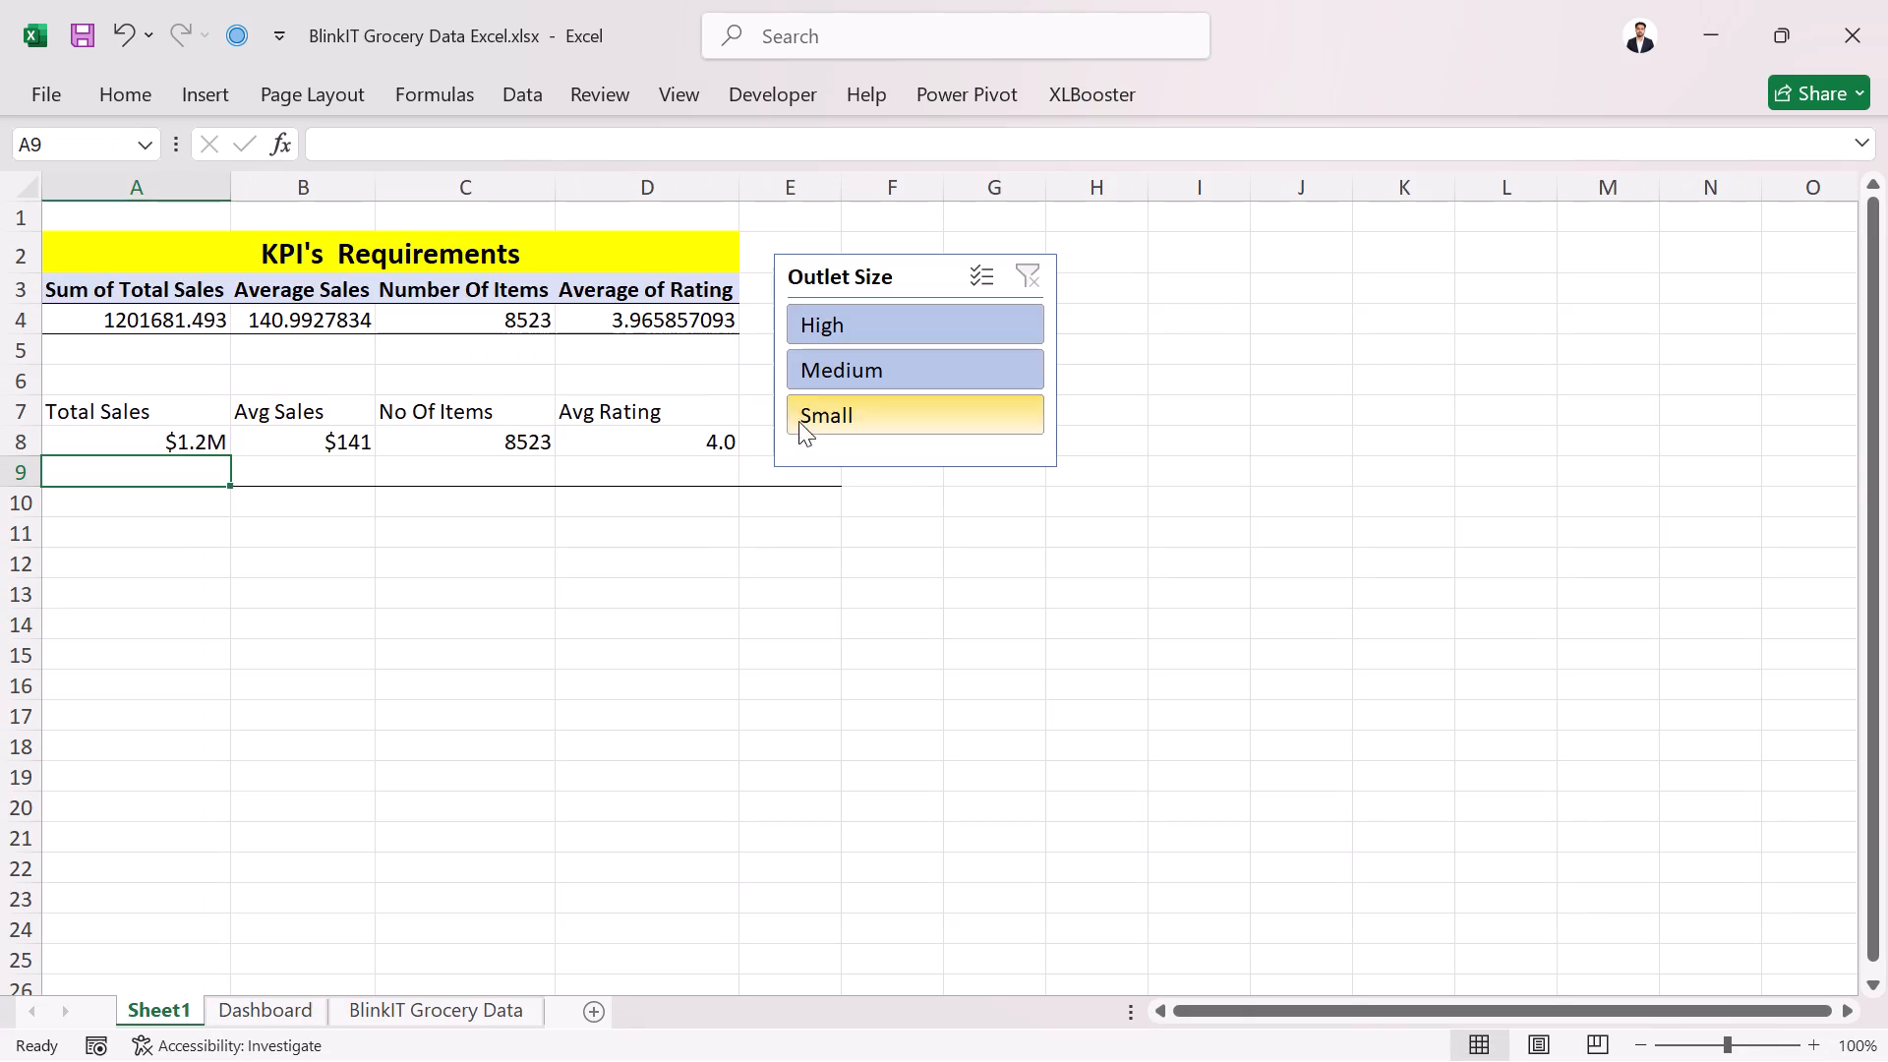
{"action": "left_click", "coordinate": [907, 254]}
{"action": "key", "text": "ctrl+c"}
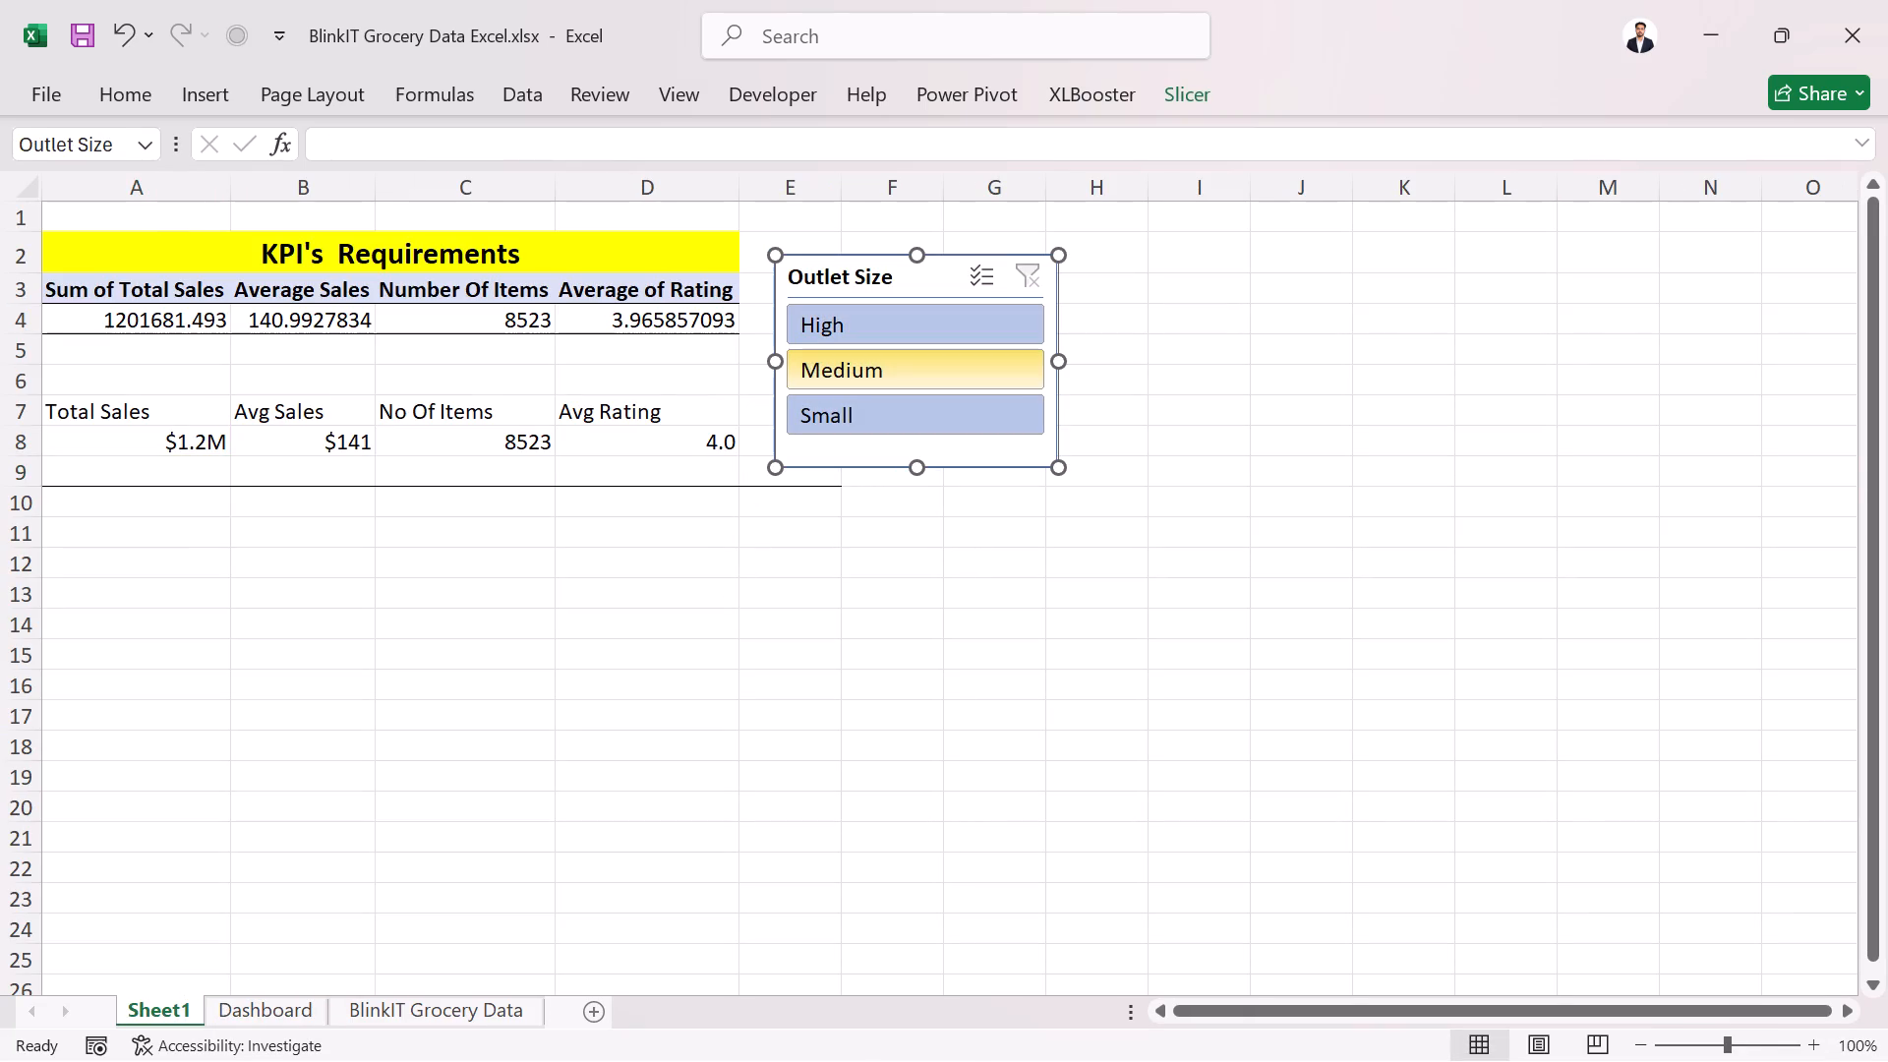
{"action": "left_click", "coordinate": [285, 988]}
{"action": "left_click", "coordinate": [274, 1004]}
{"action": "left_click", "coordinate": [1162, 538], "text": "ctrl"}
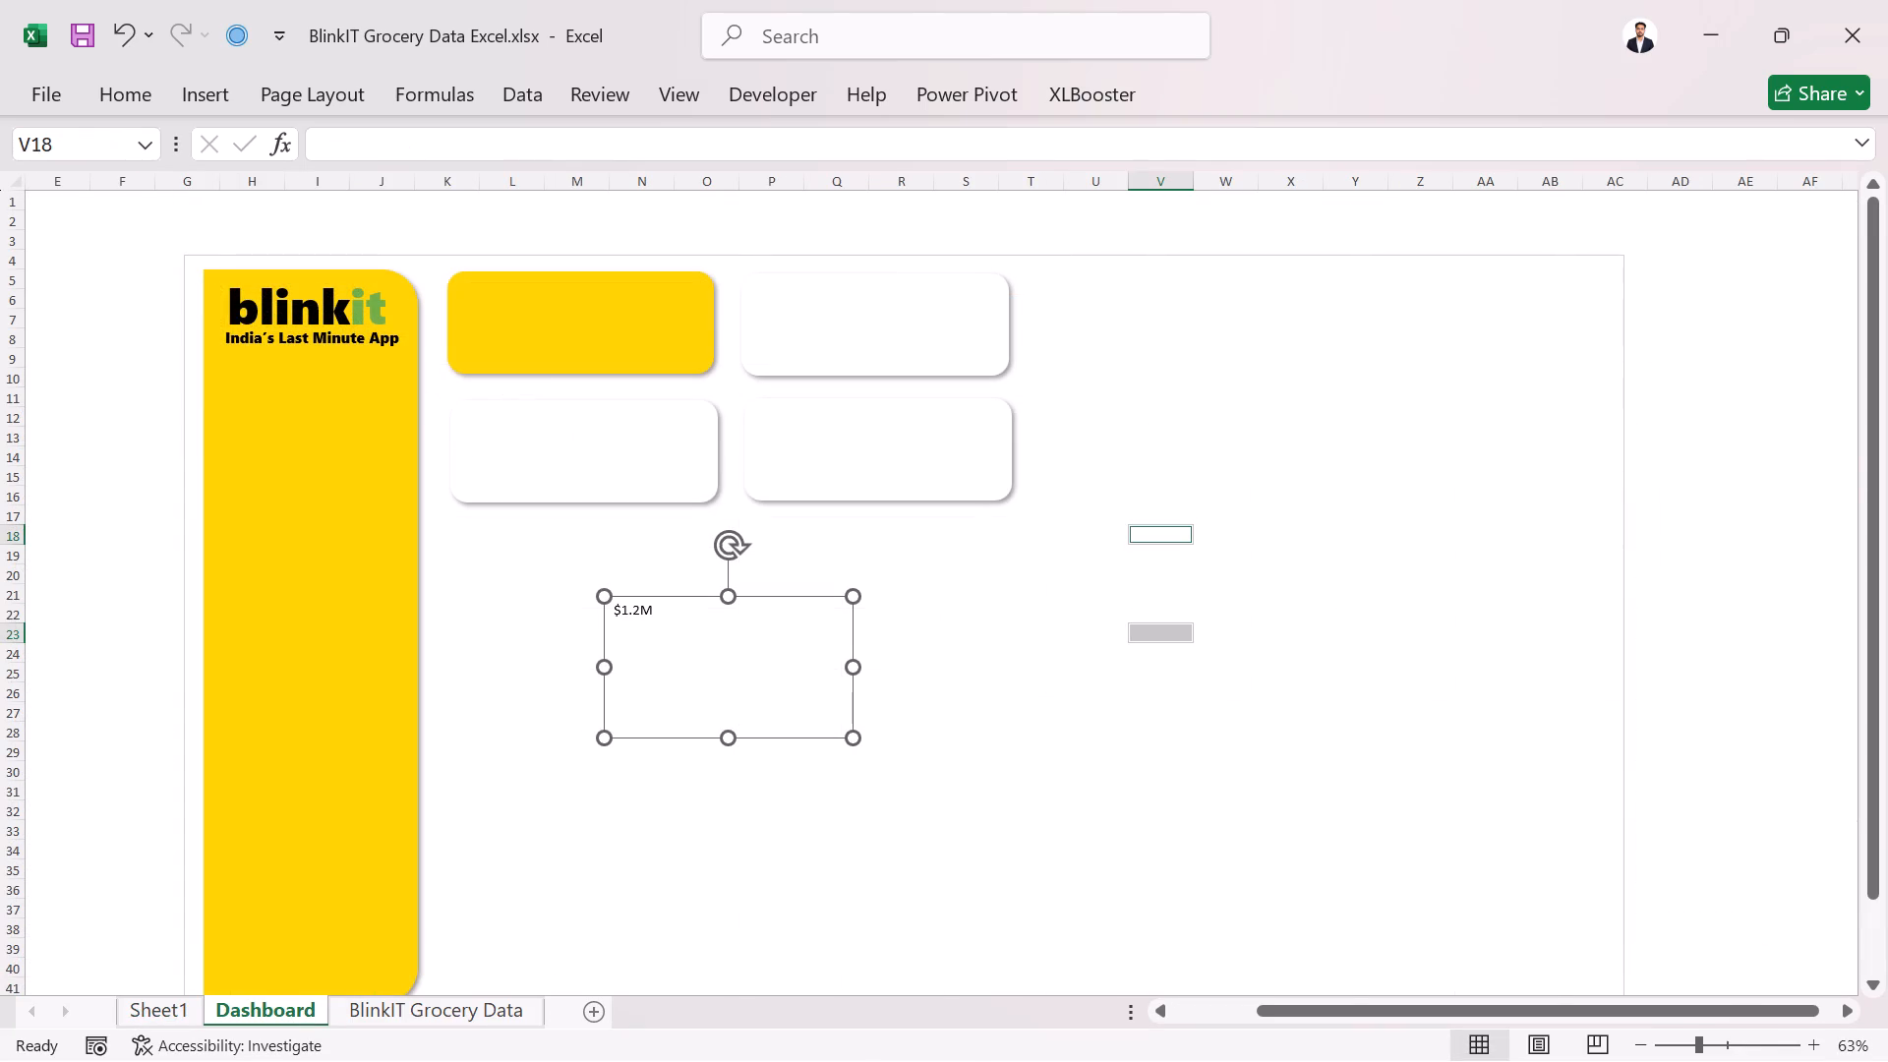
{"action": "key", "text": "ctrl+v"}
Move the Dashboard's Outlet Size slicer beside the KPI cards, across columns U to X, and lengthen it to about row 18.
{"action": "left_click_drag", "start_coordinate": [1173, 536], "coordinate": [1181, 456]}
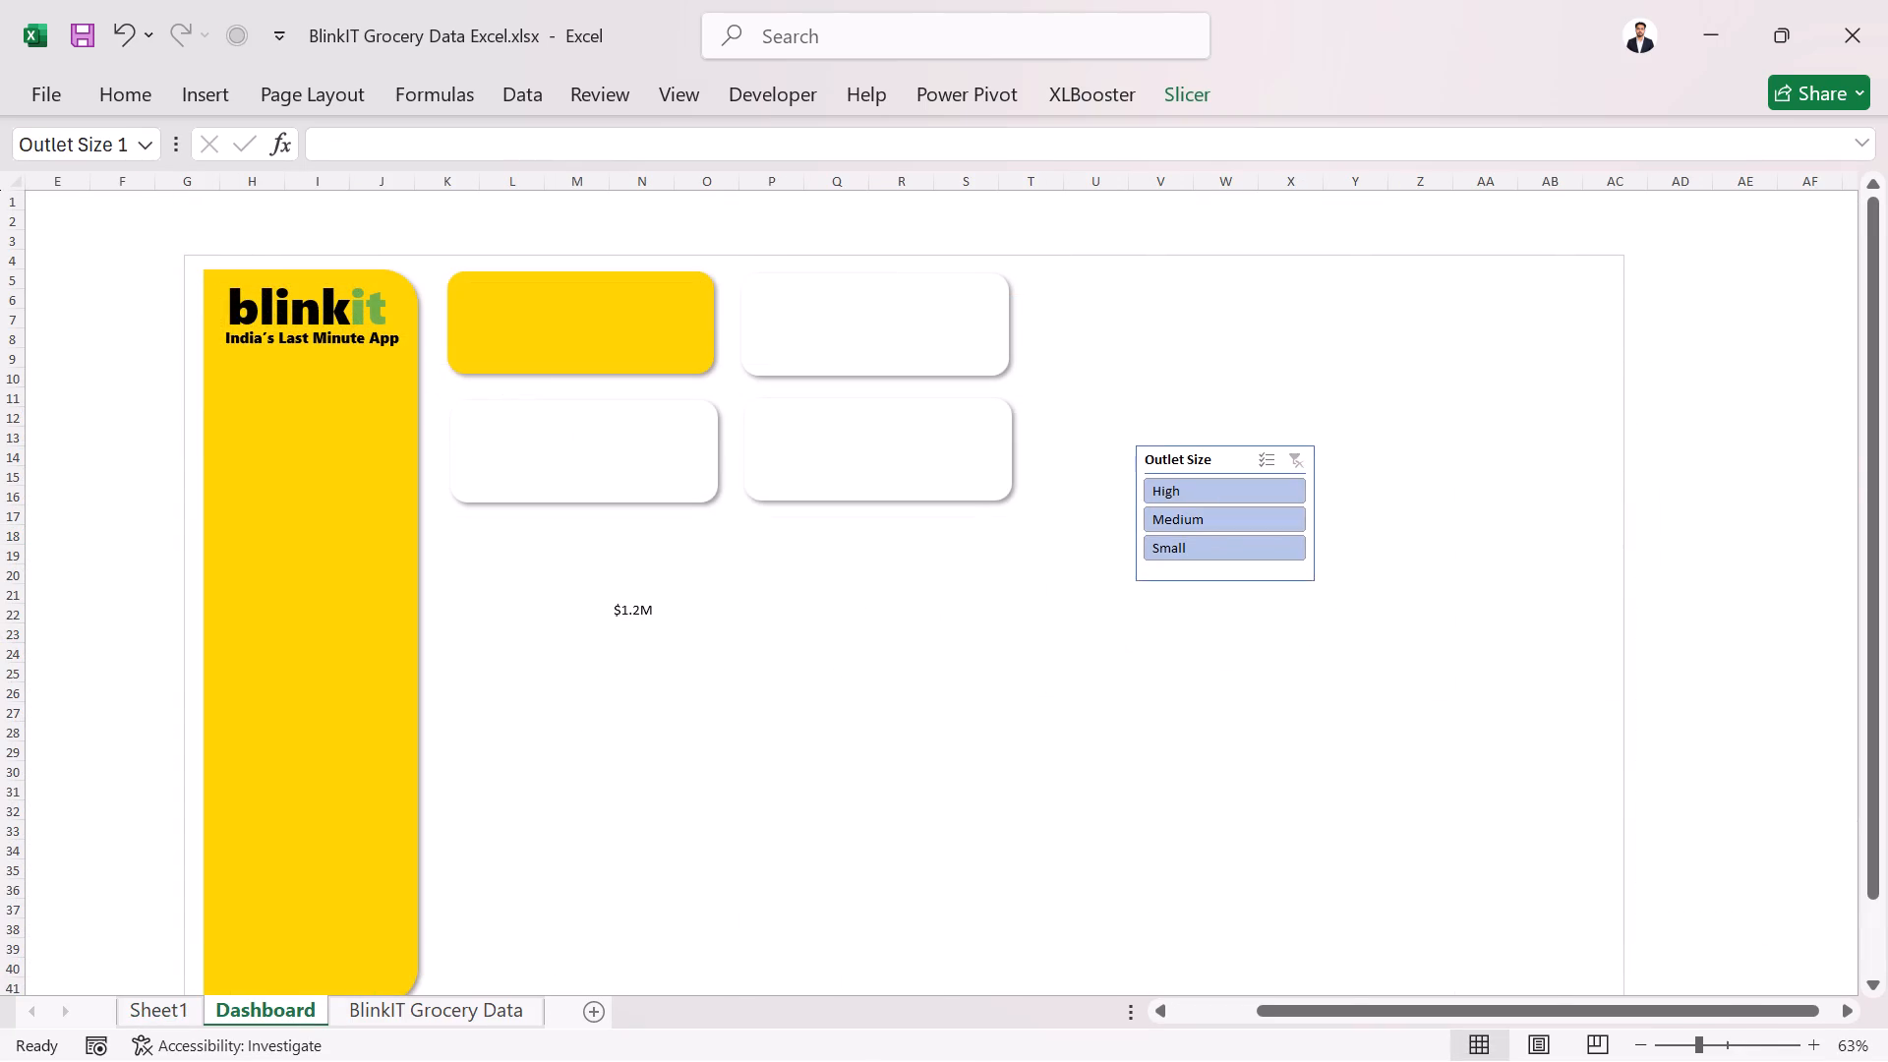
{"action": "left_click_drag", "start_coordinate": [1181, 456], "coordinate": [1110, 320]}
{"action": "left_click_drag", "start_coordinate": [1145, 441], "coordinate": [1157, 544]}
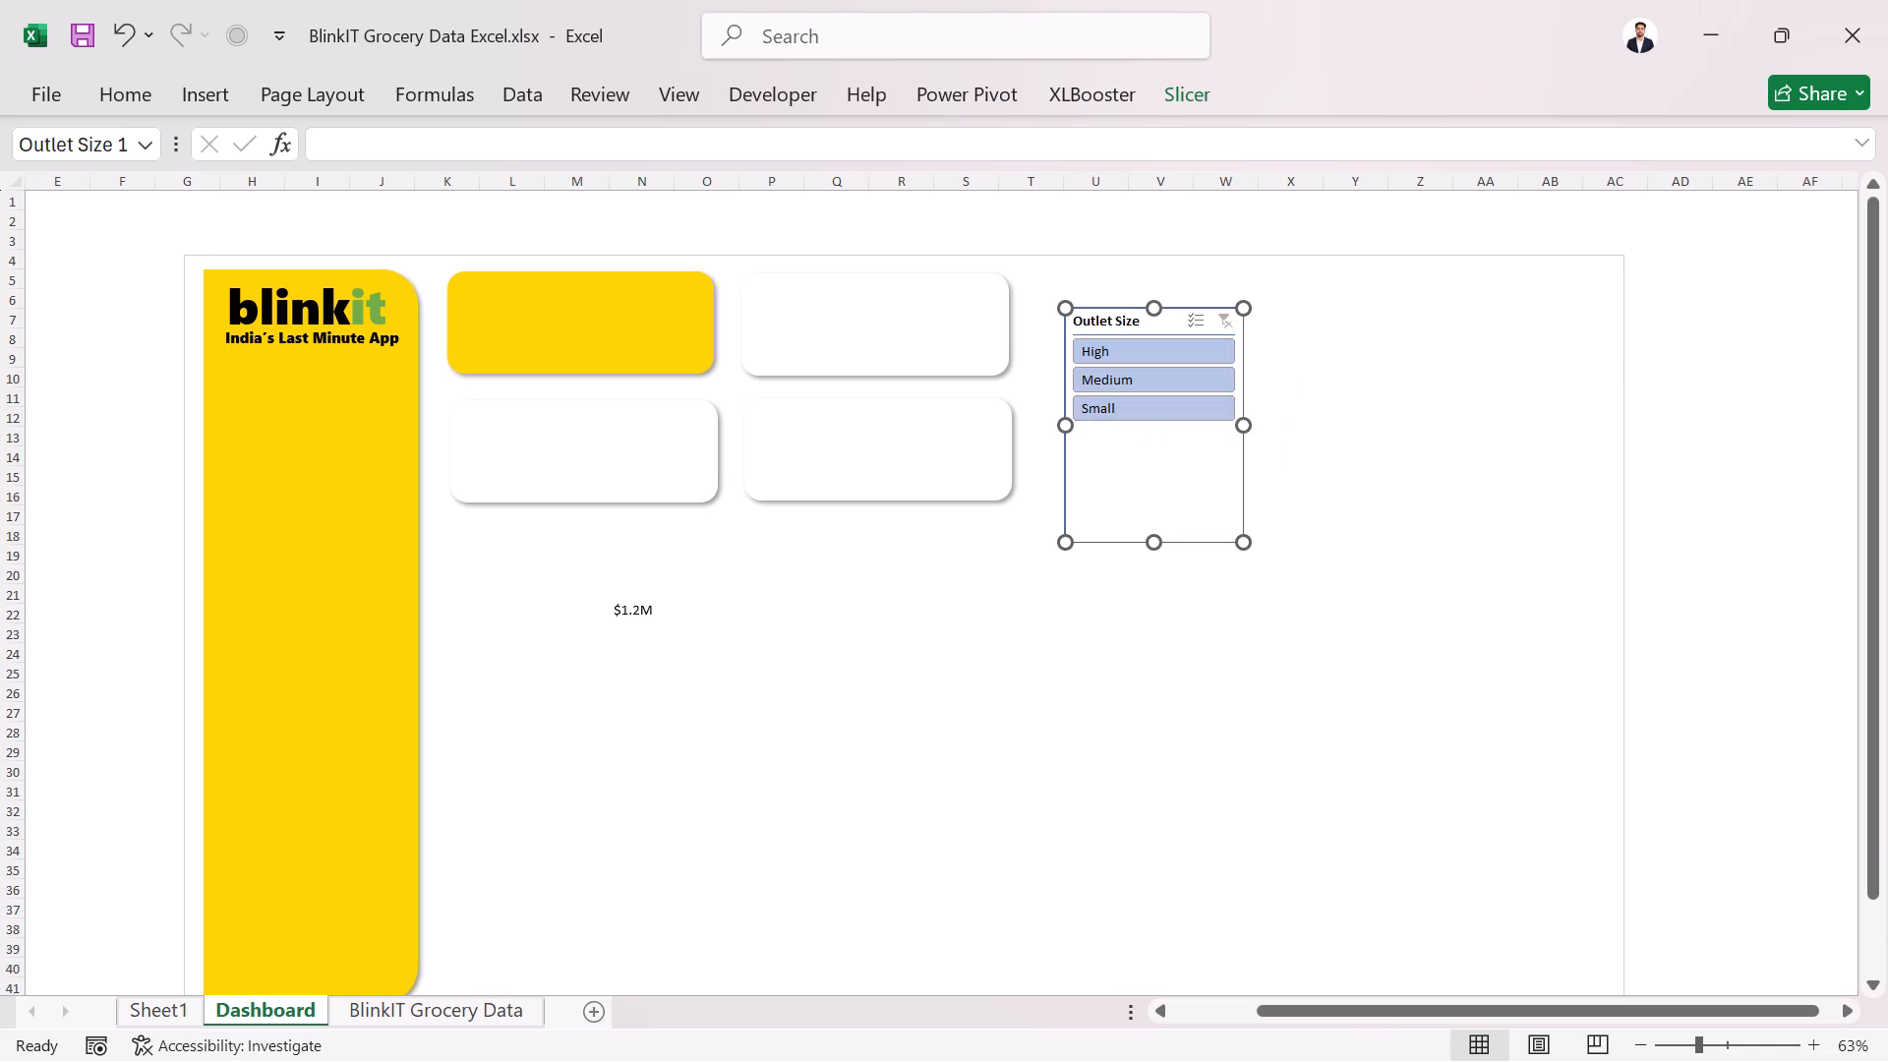
{"action": "left_click_drag", "start_coordinate": [1238, 409], "coordinate": [1284, 413]}
Test the Dashboard's Outlet Size slicer by switching between Medium, High and Small, and clear its filter.
{"action": "left_click", "coordinate": [1168, 376]}
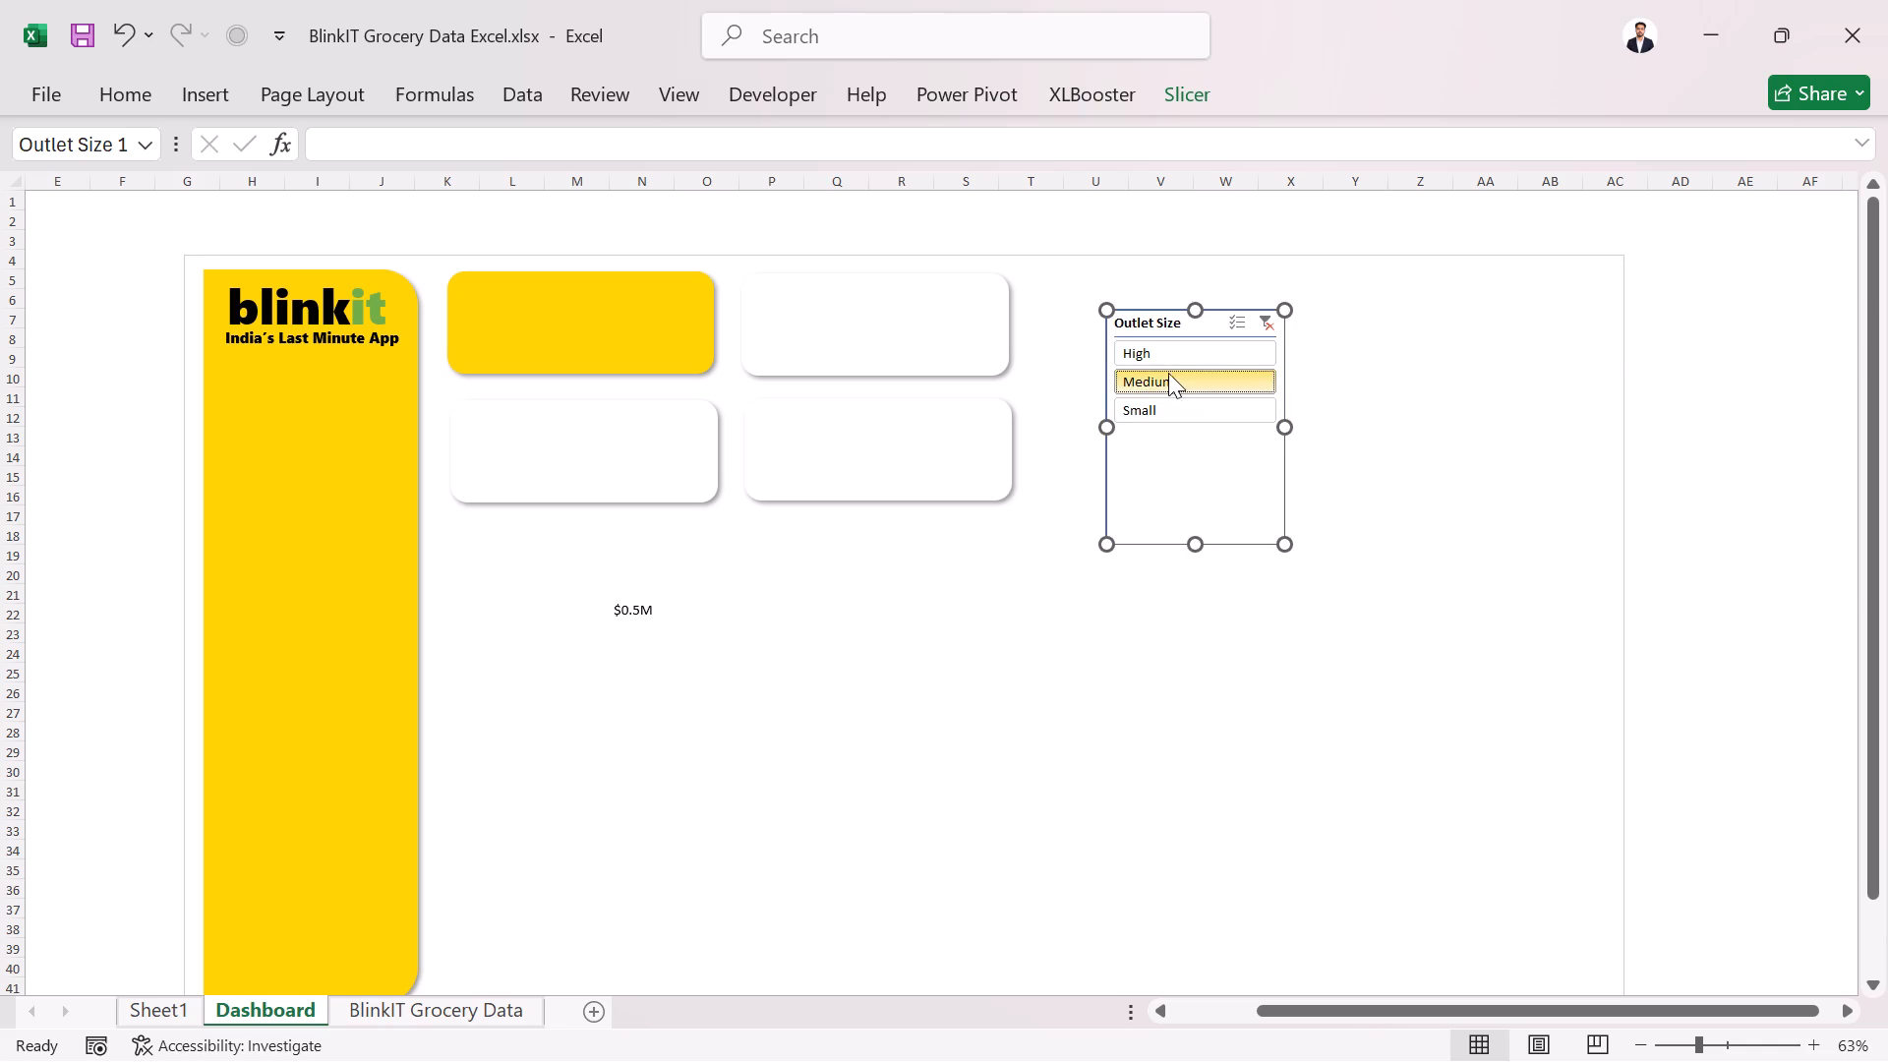
{"action": "left_click", "coordinate": [1171, 353]}
{"action": "left_click", "coordinate": [1172, 391]}
{"action": "left_click", "coordinate": [1166, 421]}
{"action": "left_click", "coordinate": [1157, 350]}
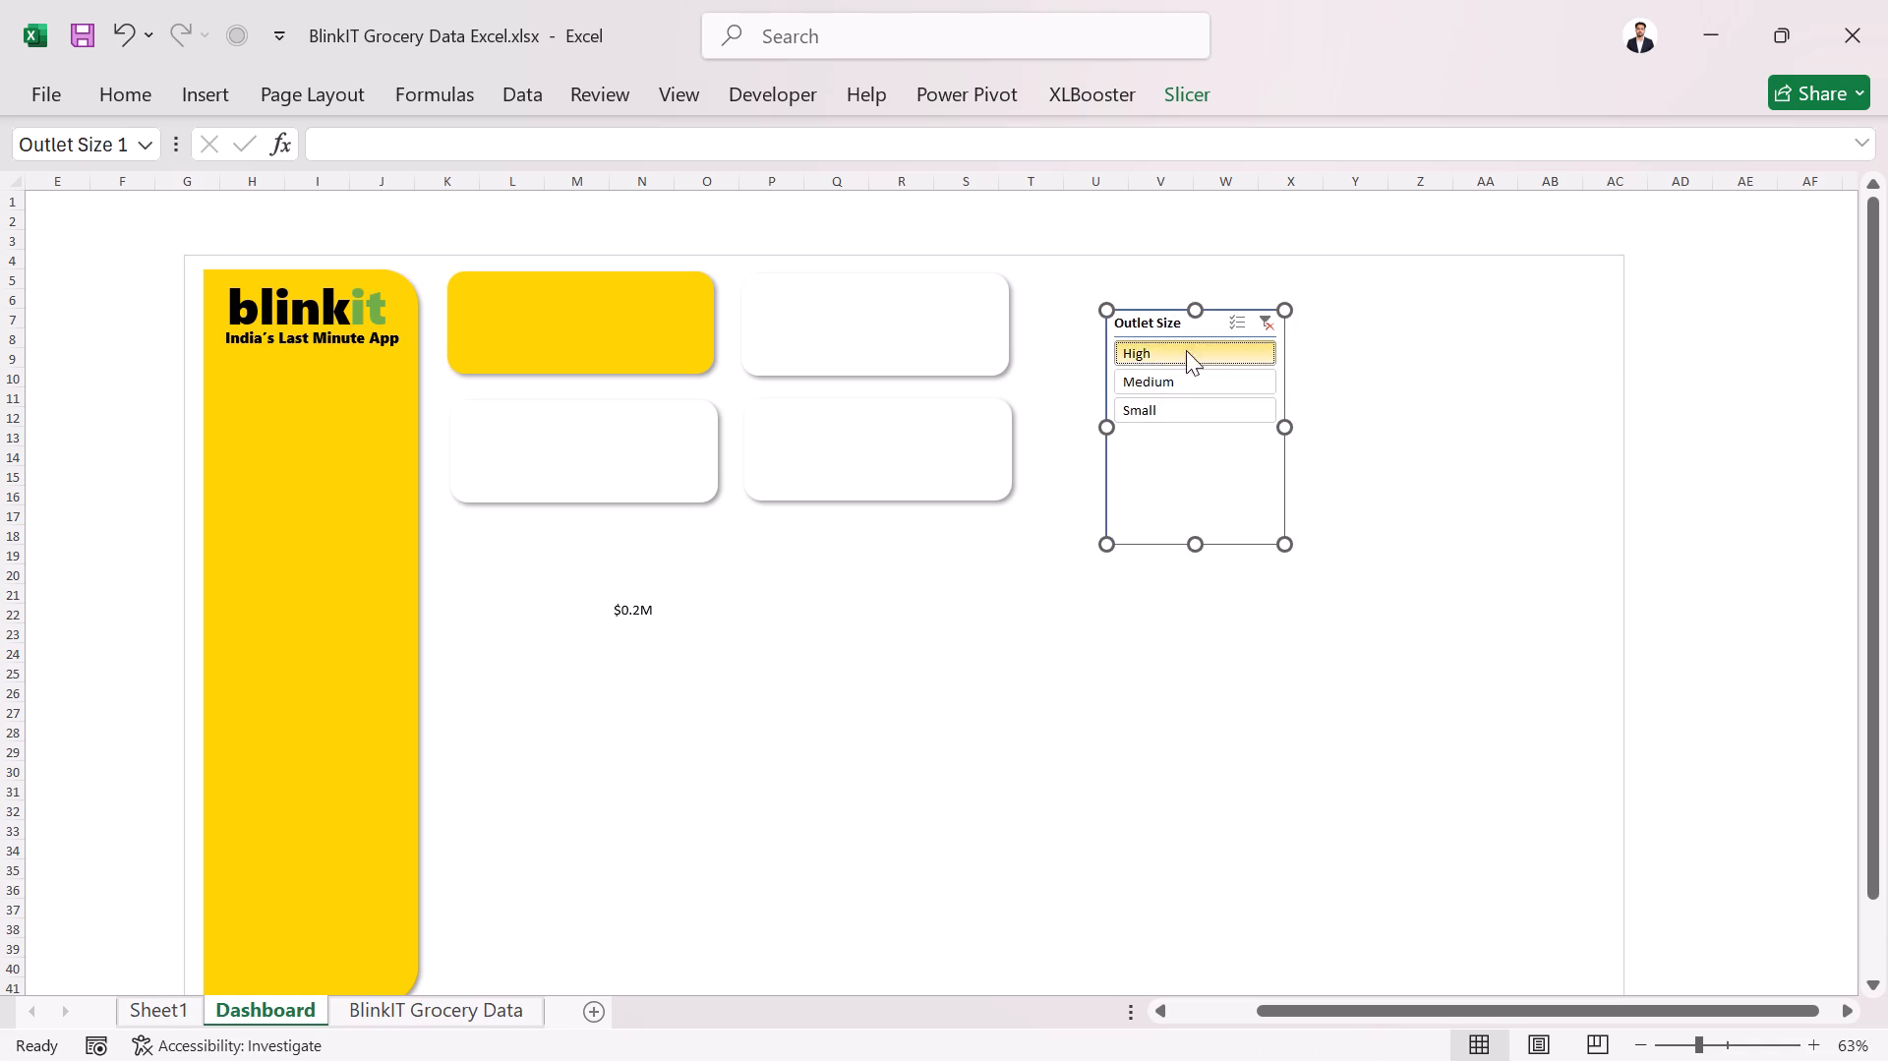
{"action": "left_click", "coordinate": [1274, 324]}
{"action": "left_click", "coordinate": [1271, 327]}
Set the linked Total Sales text box on the Dashboard to No Fill and No Outline.
{"action": "left_click", "coordinate": [618, 608]}
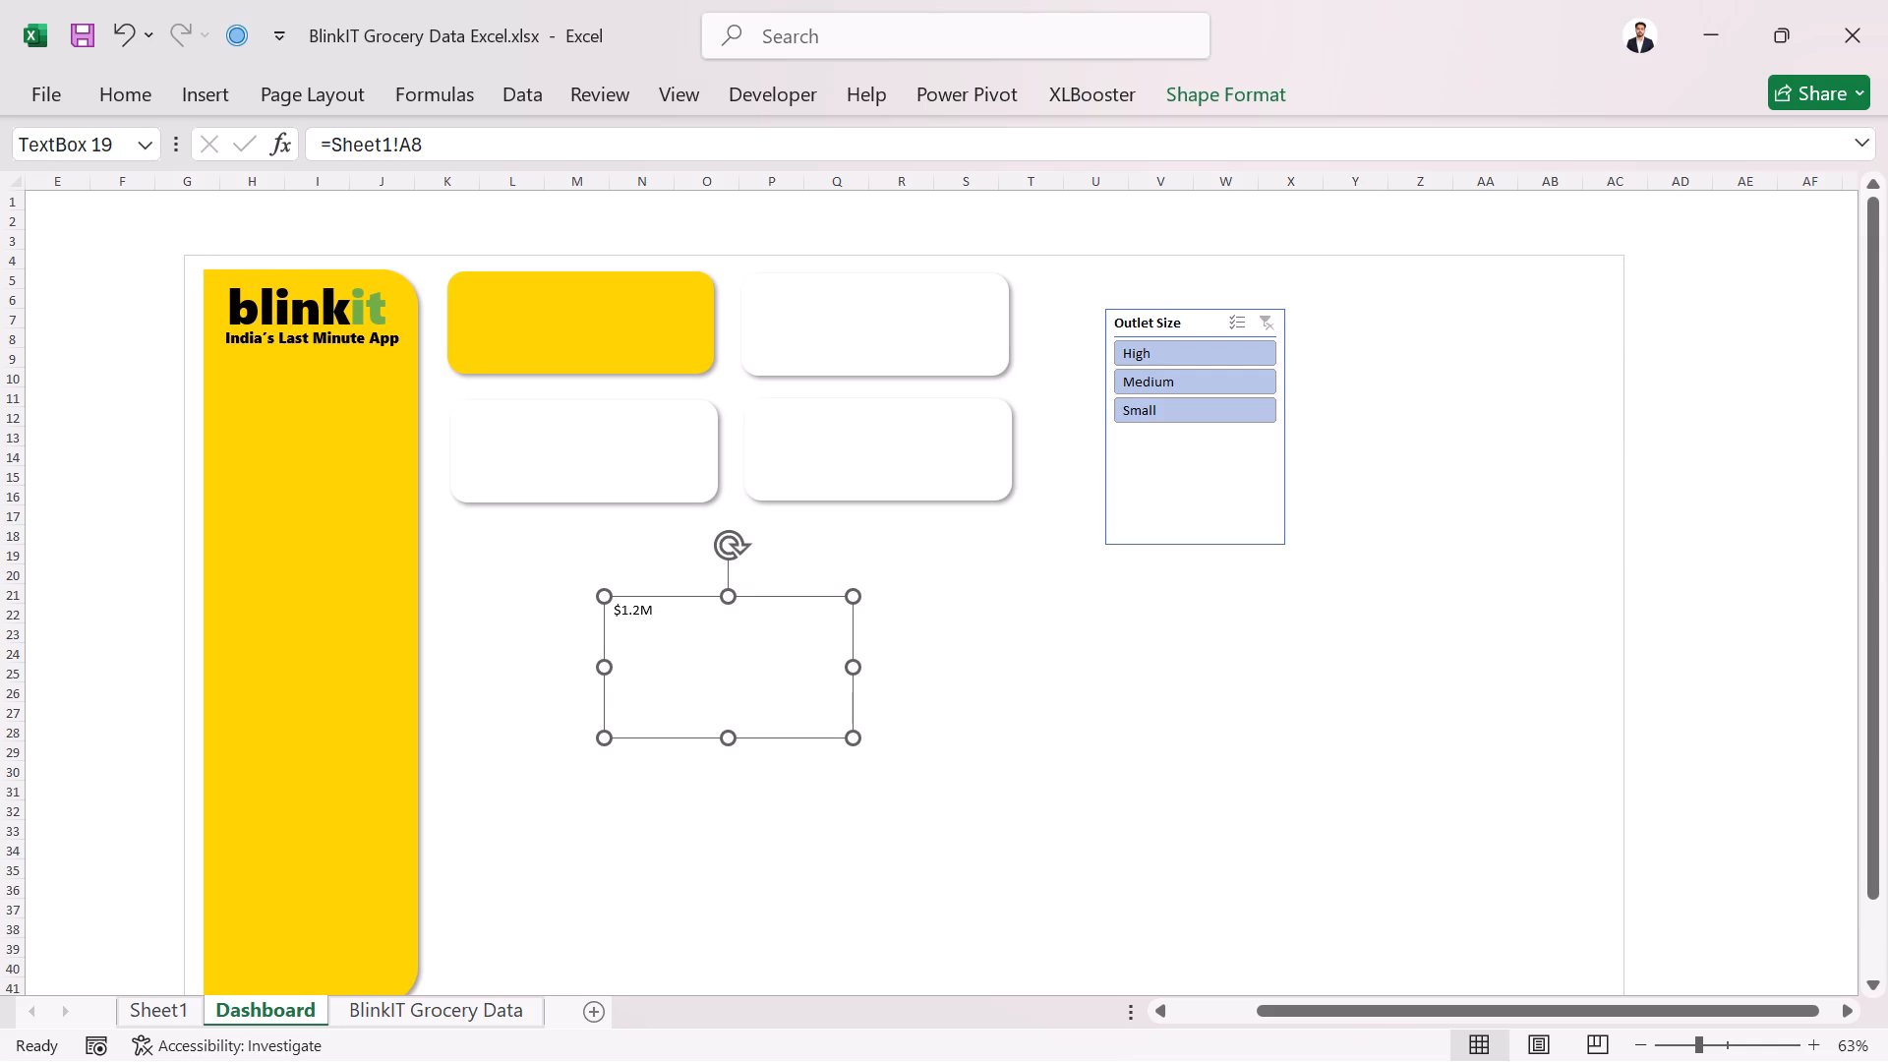
{"action": "left_click", "coordinate": [686, 591]}
{"action": "left_click", "coordinate": [686, 596]}
{"action": "left_click", "coordinate": [1245, 92]}
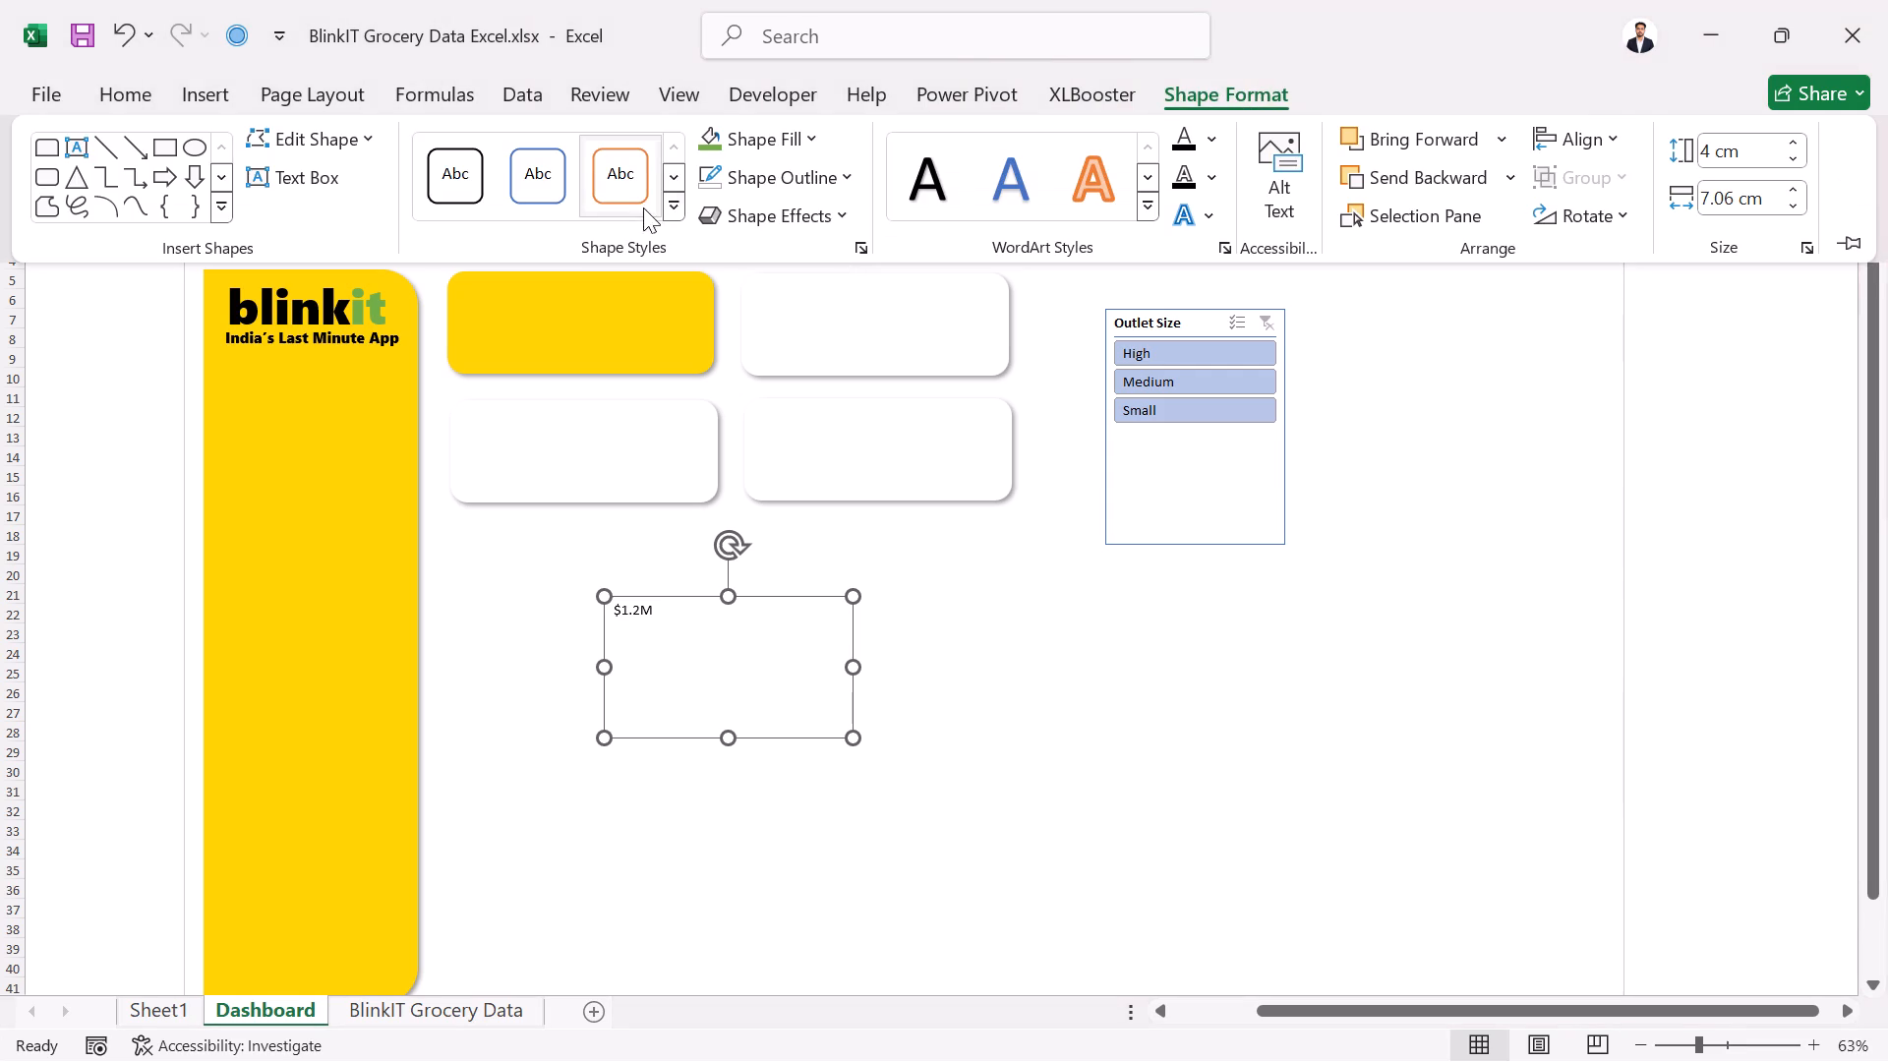
{"action": "left_click", "coordinate": [810, 132]}
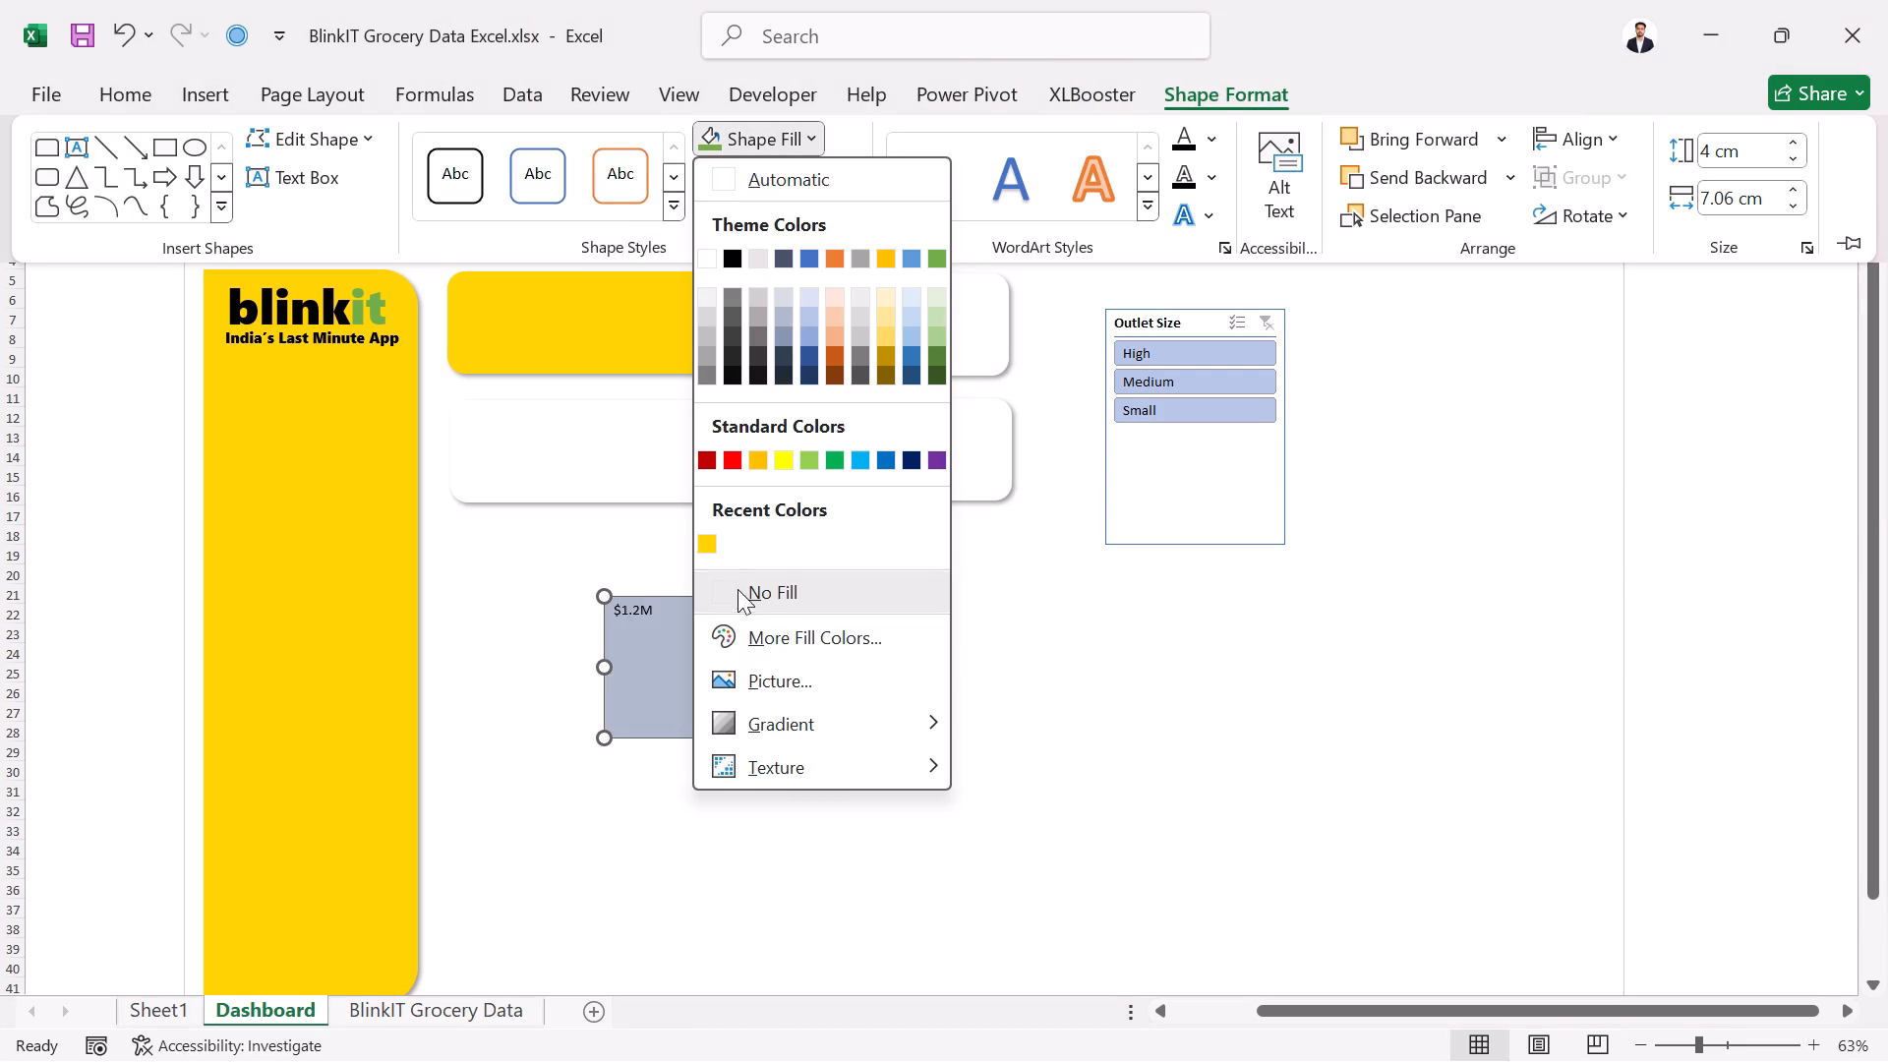
{"action": "left_click", "coordinate": [764, 592]}
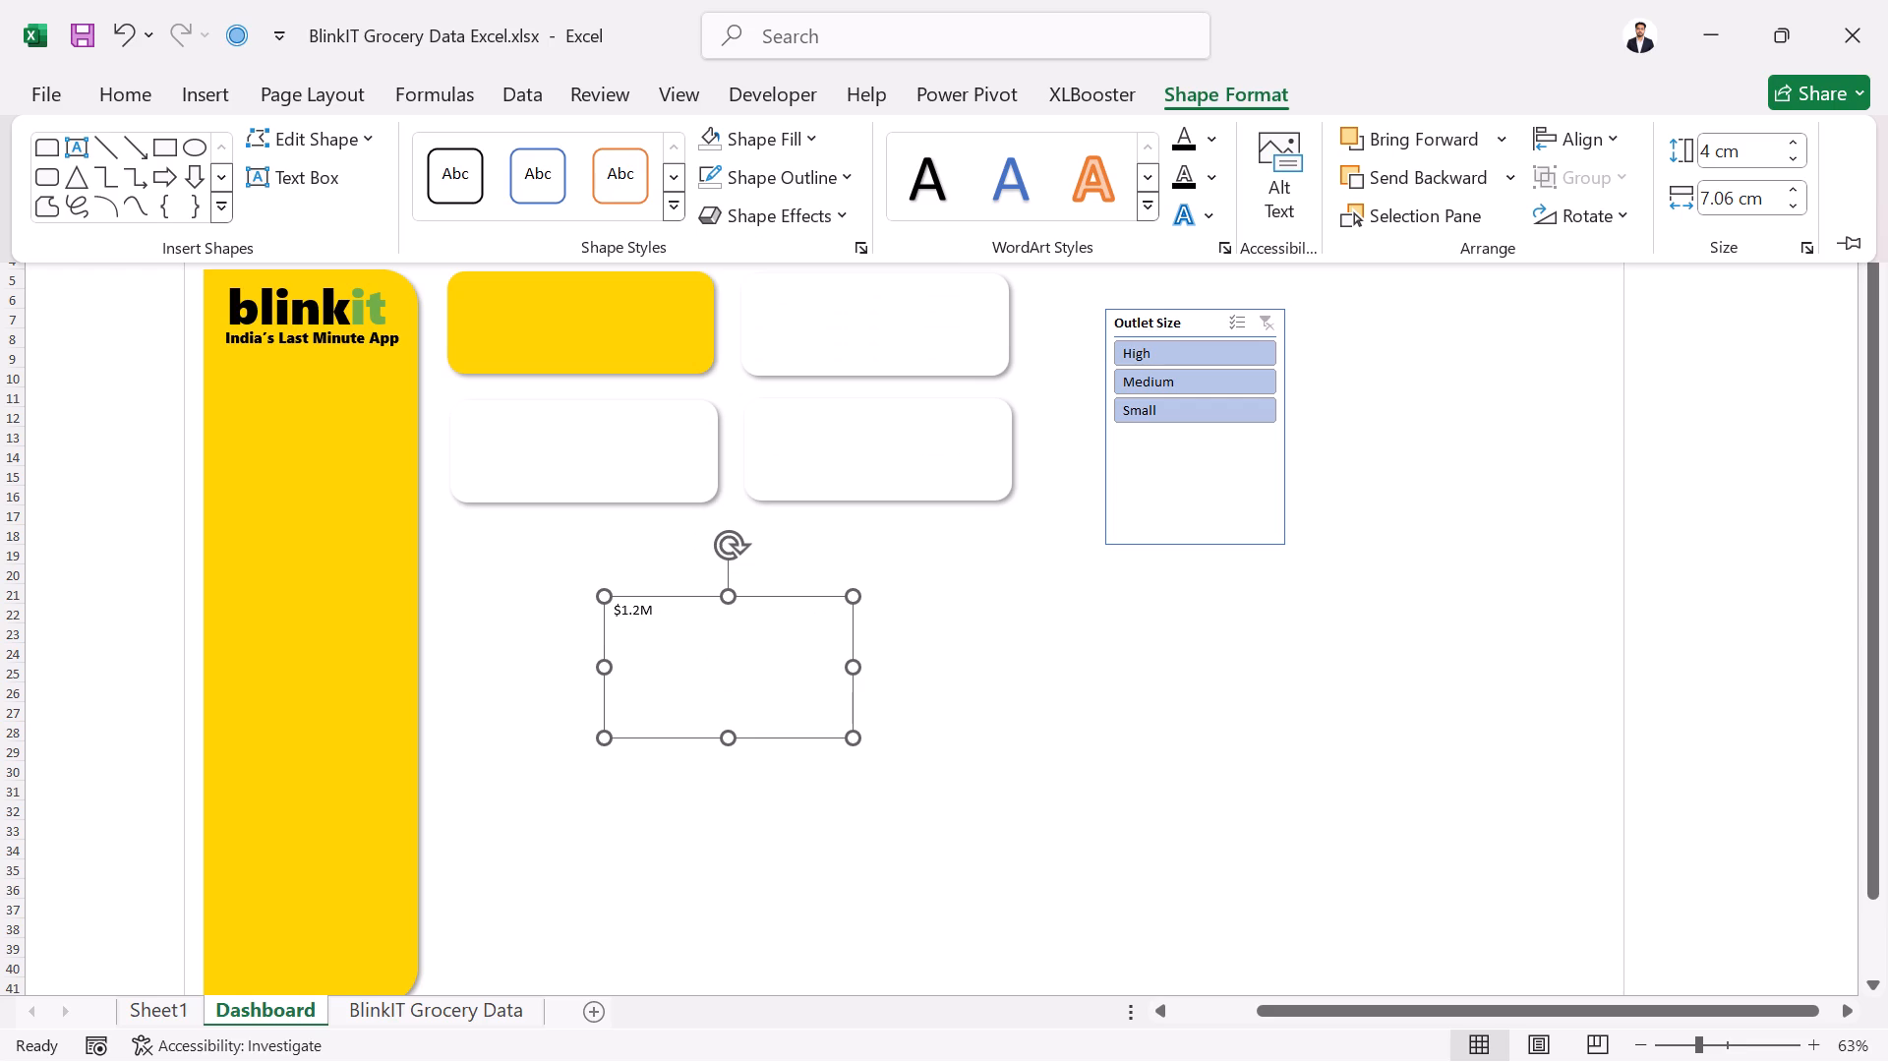
{"action": "left_click", "coordinate": [847, 186]}
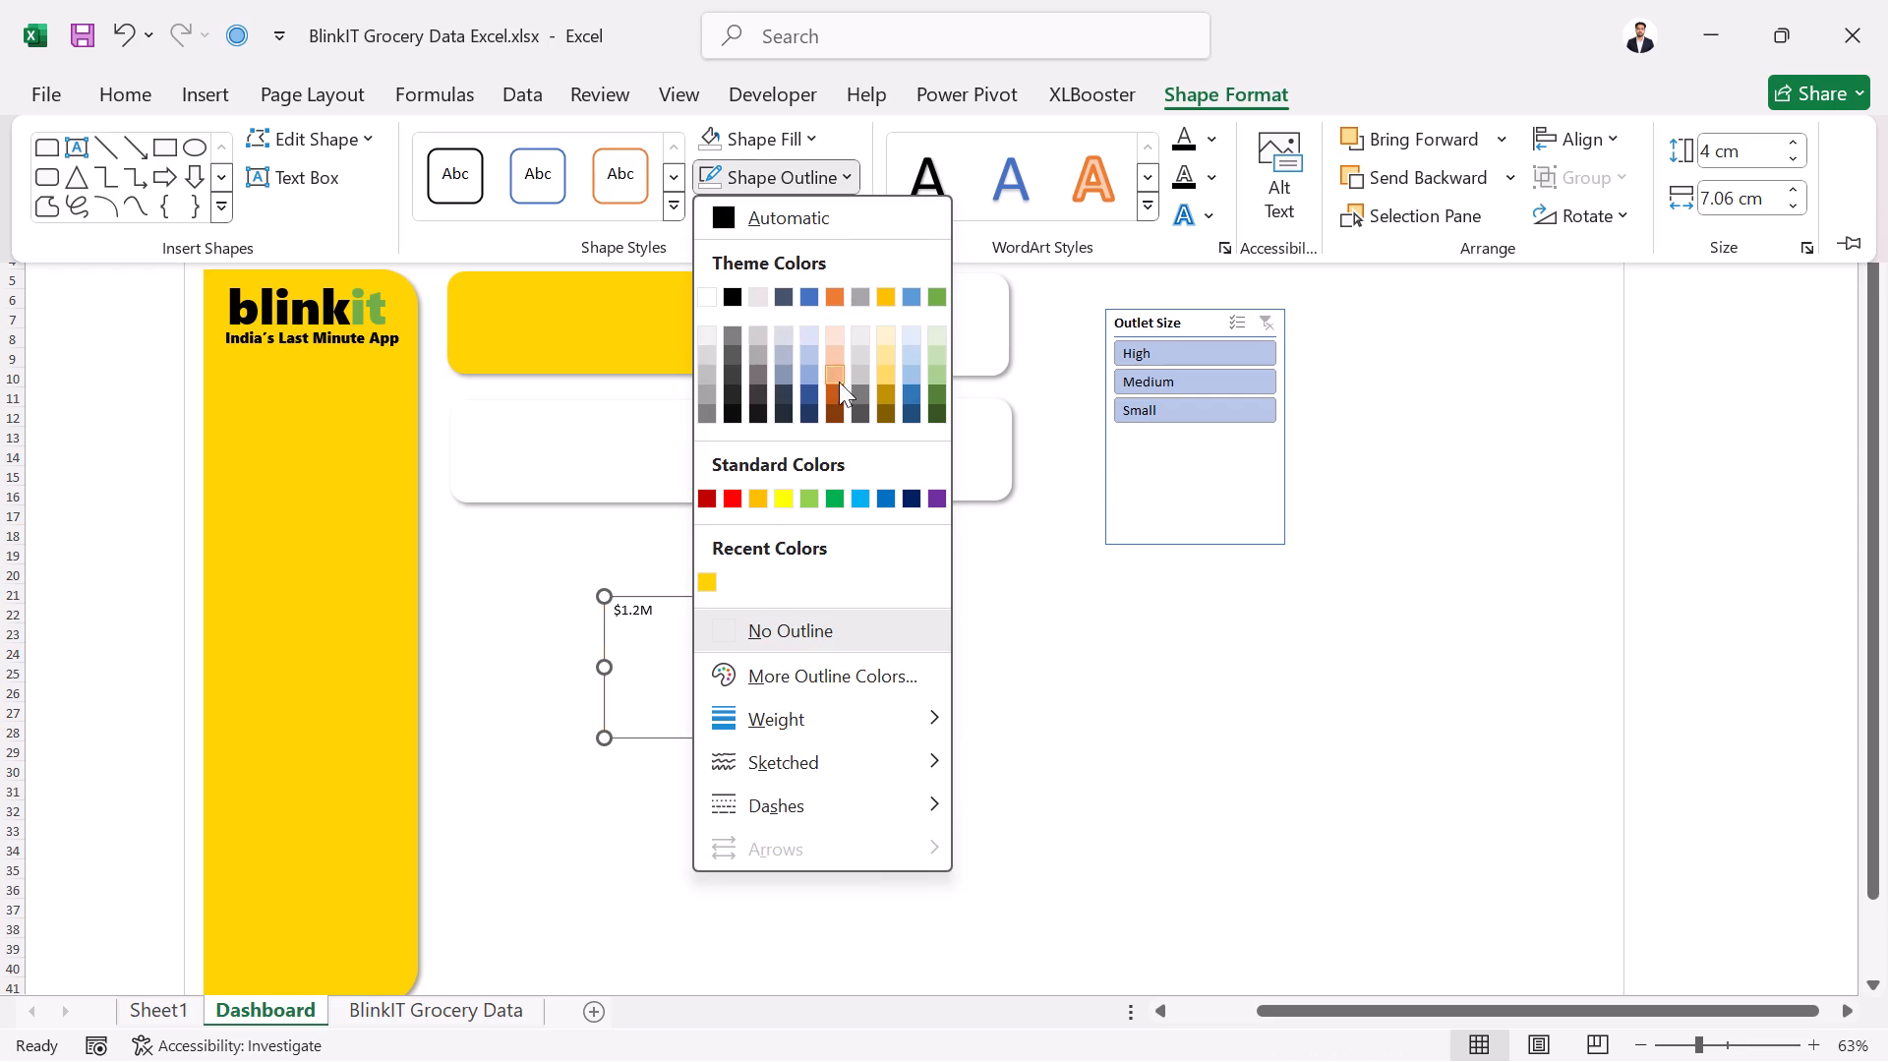
{"action": "left_click", "coordinate": [817, 625]}
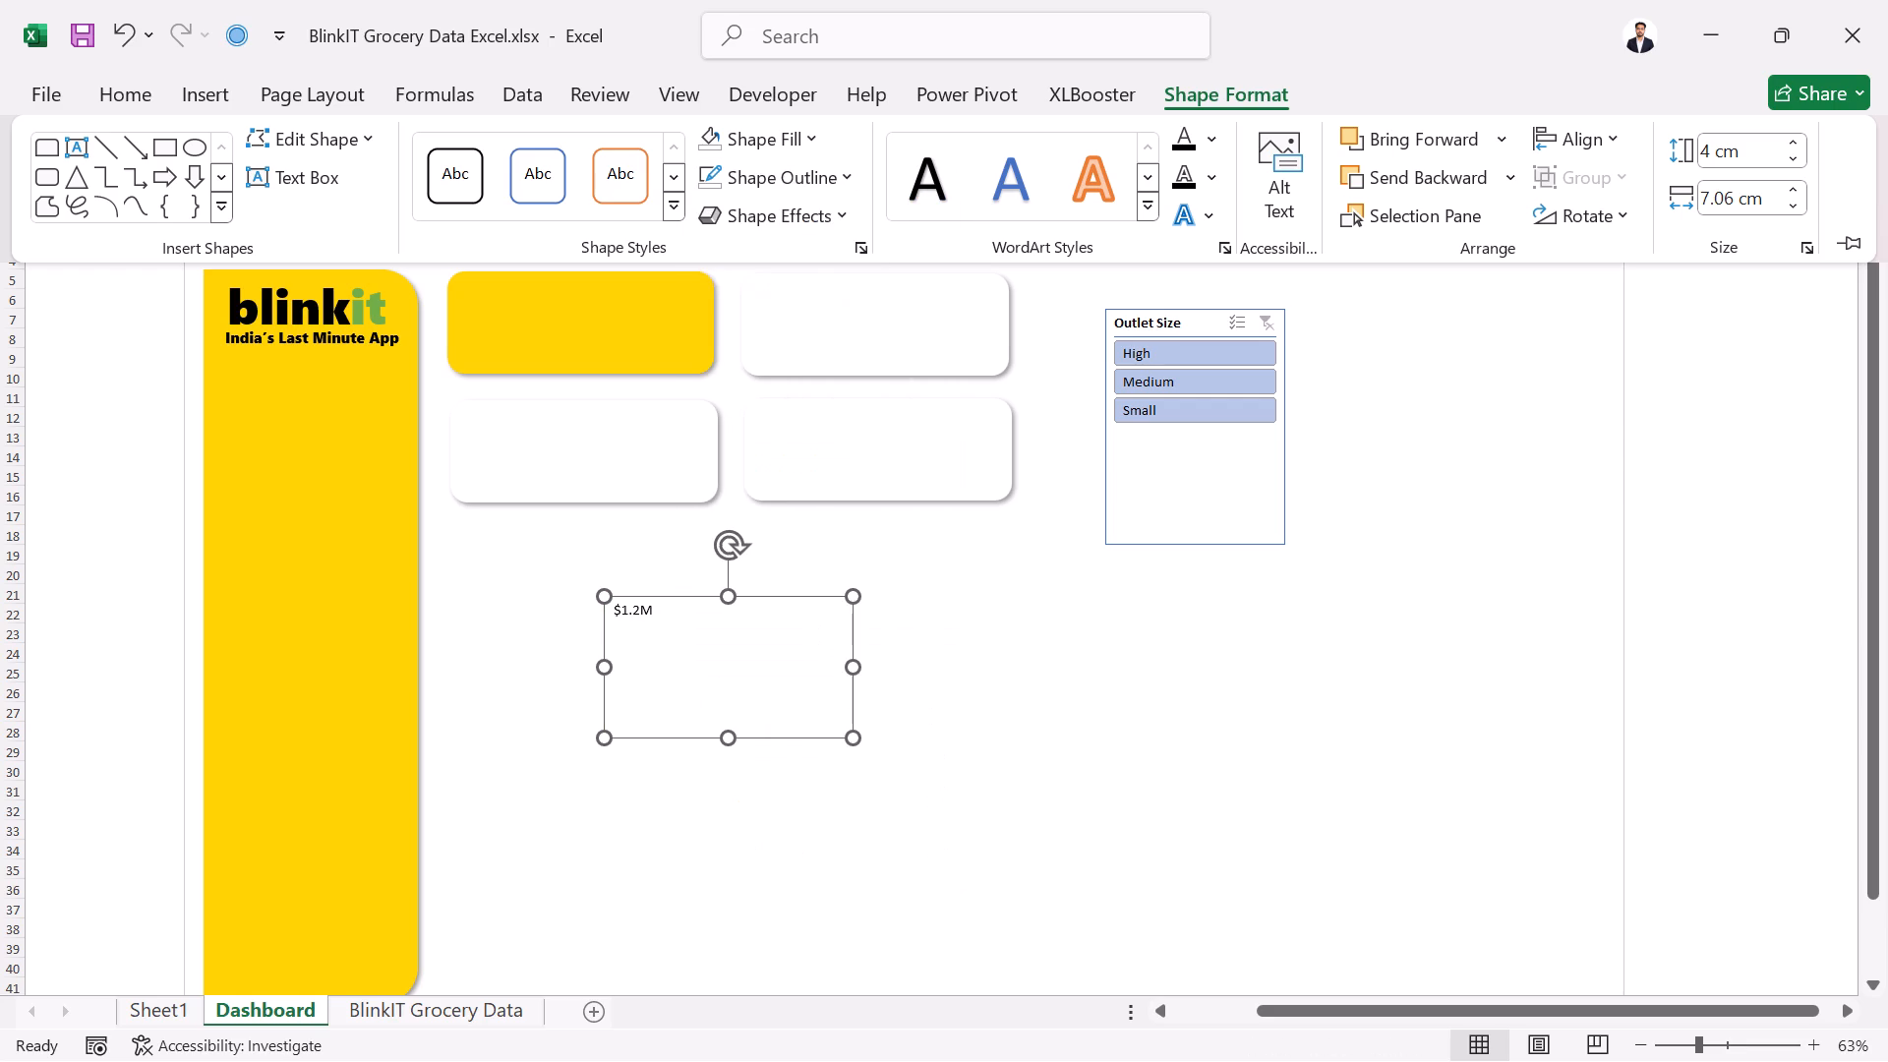
Set the font of the linked Total Sales text box to Lato black.
{"action": "left_click", "coordinate": [121, 95]}
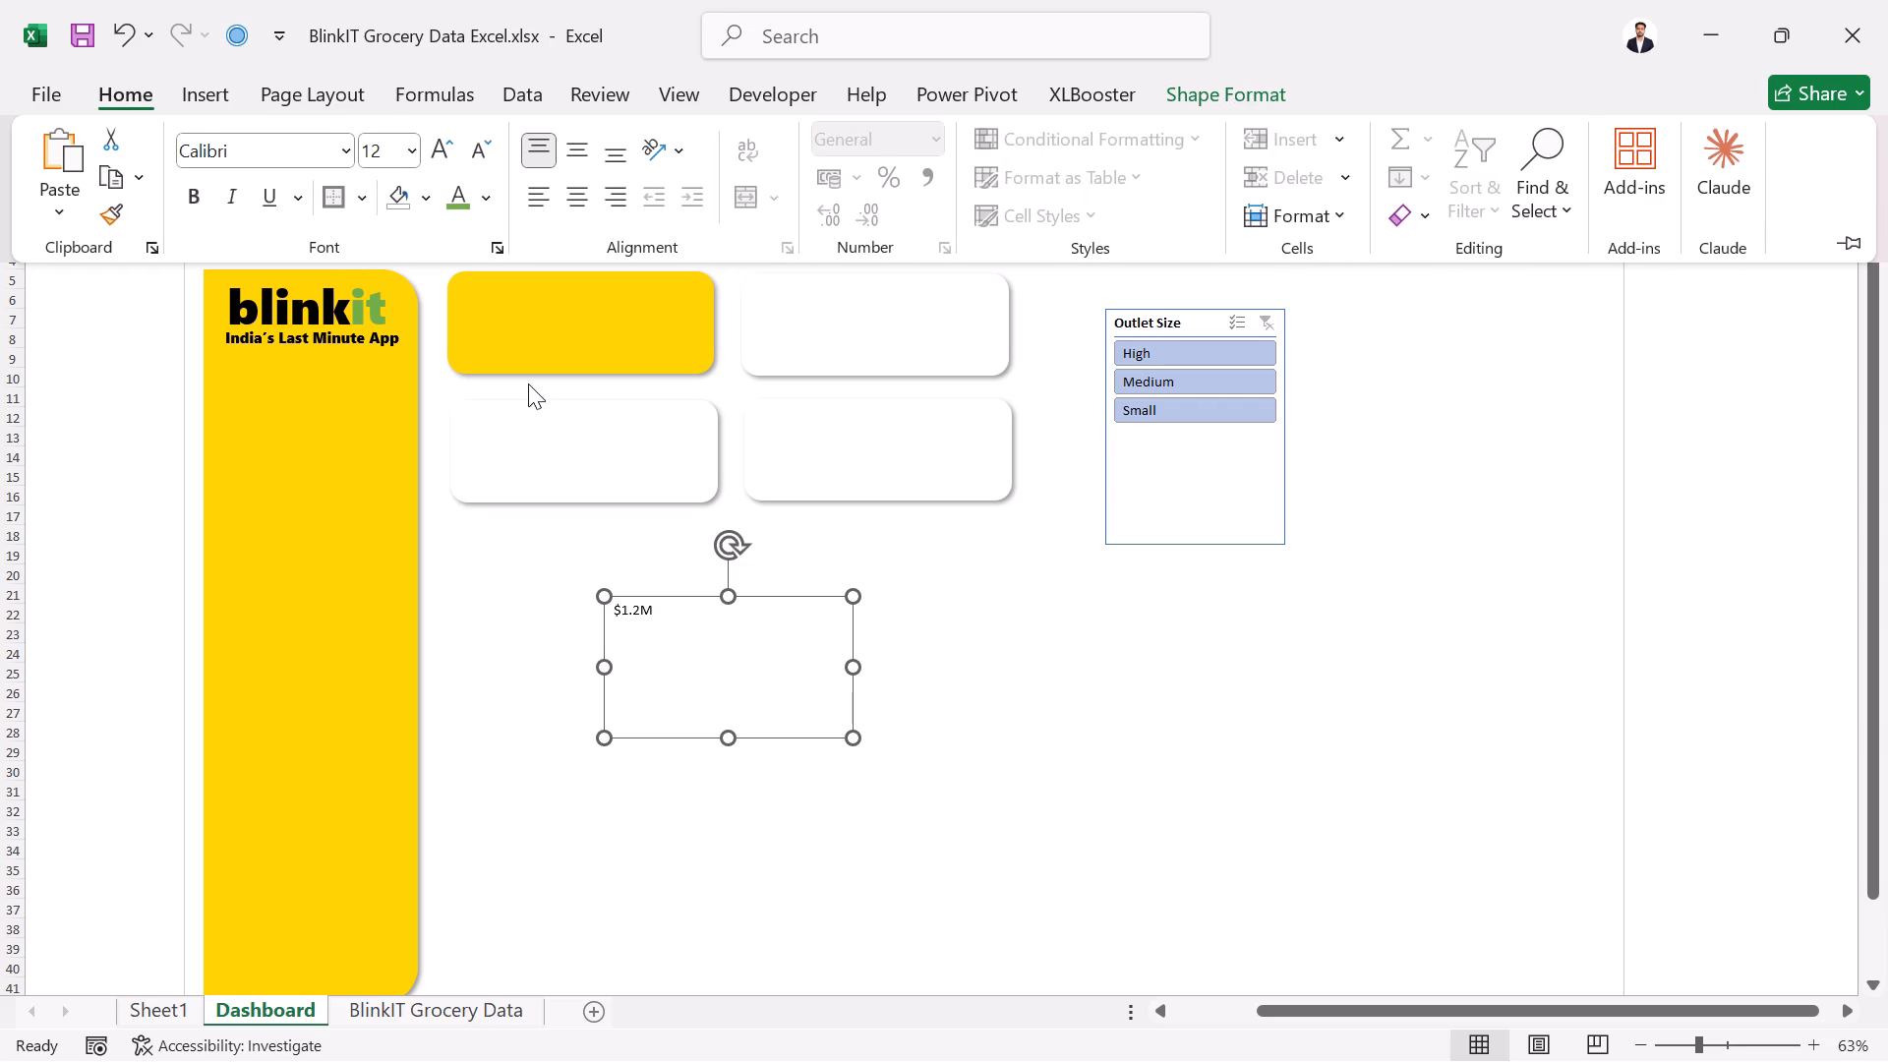
{"action": "left_click", "coordinate": [345, 152]}
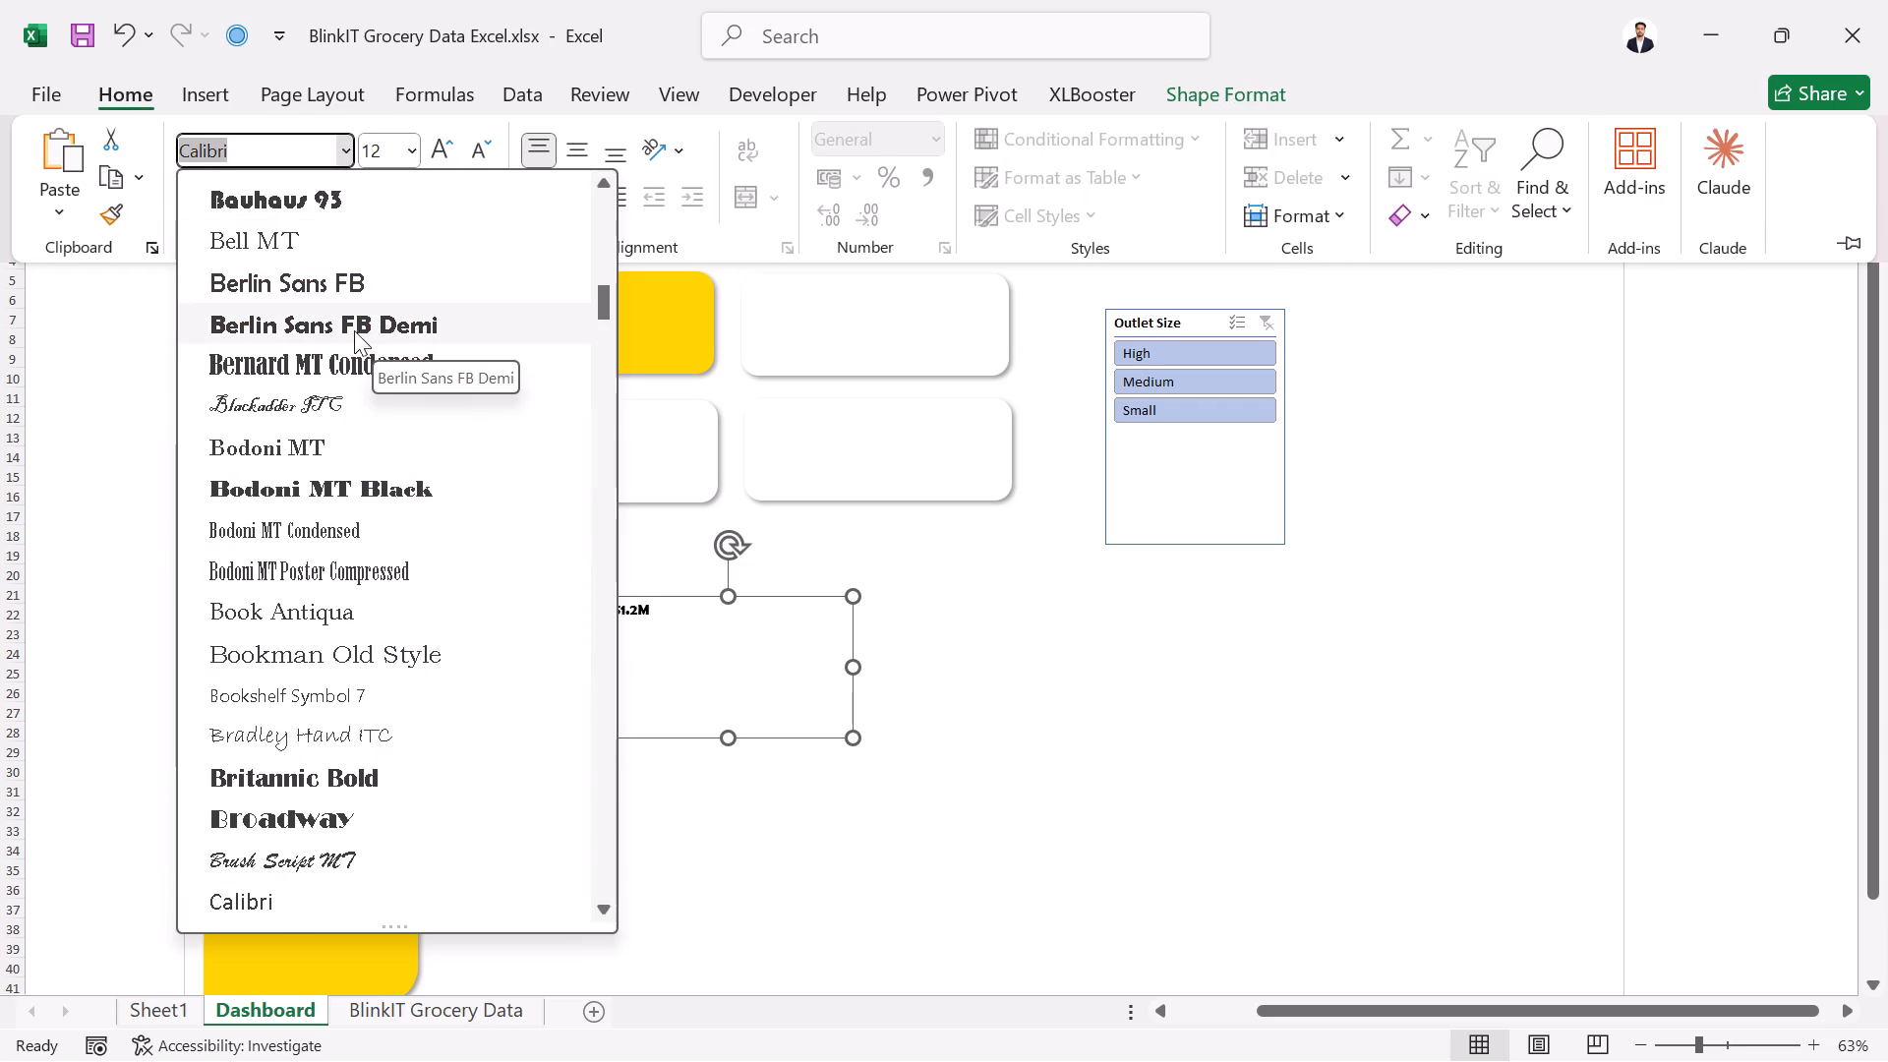
{"action": "key", "text": "a"}
{"action": "key", "text": "BackSpace"}
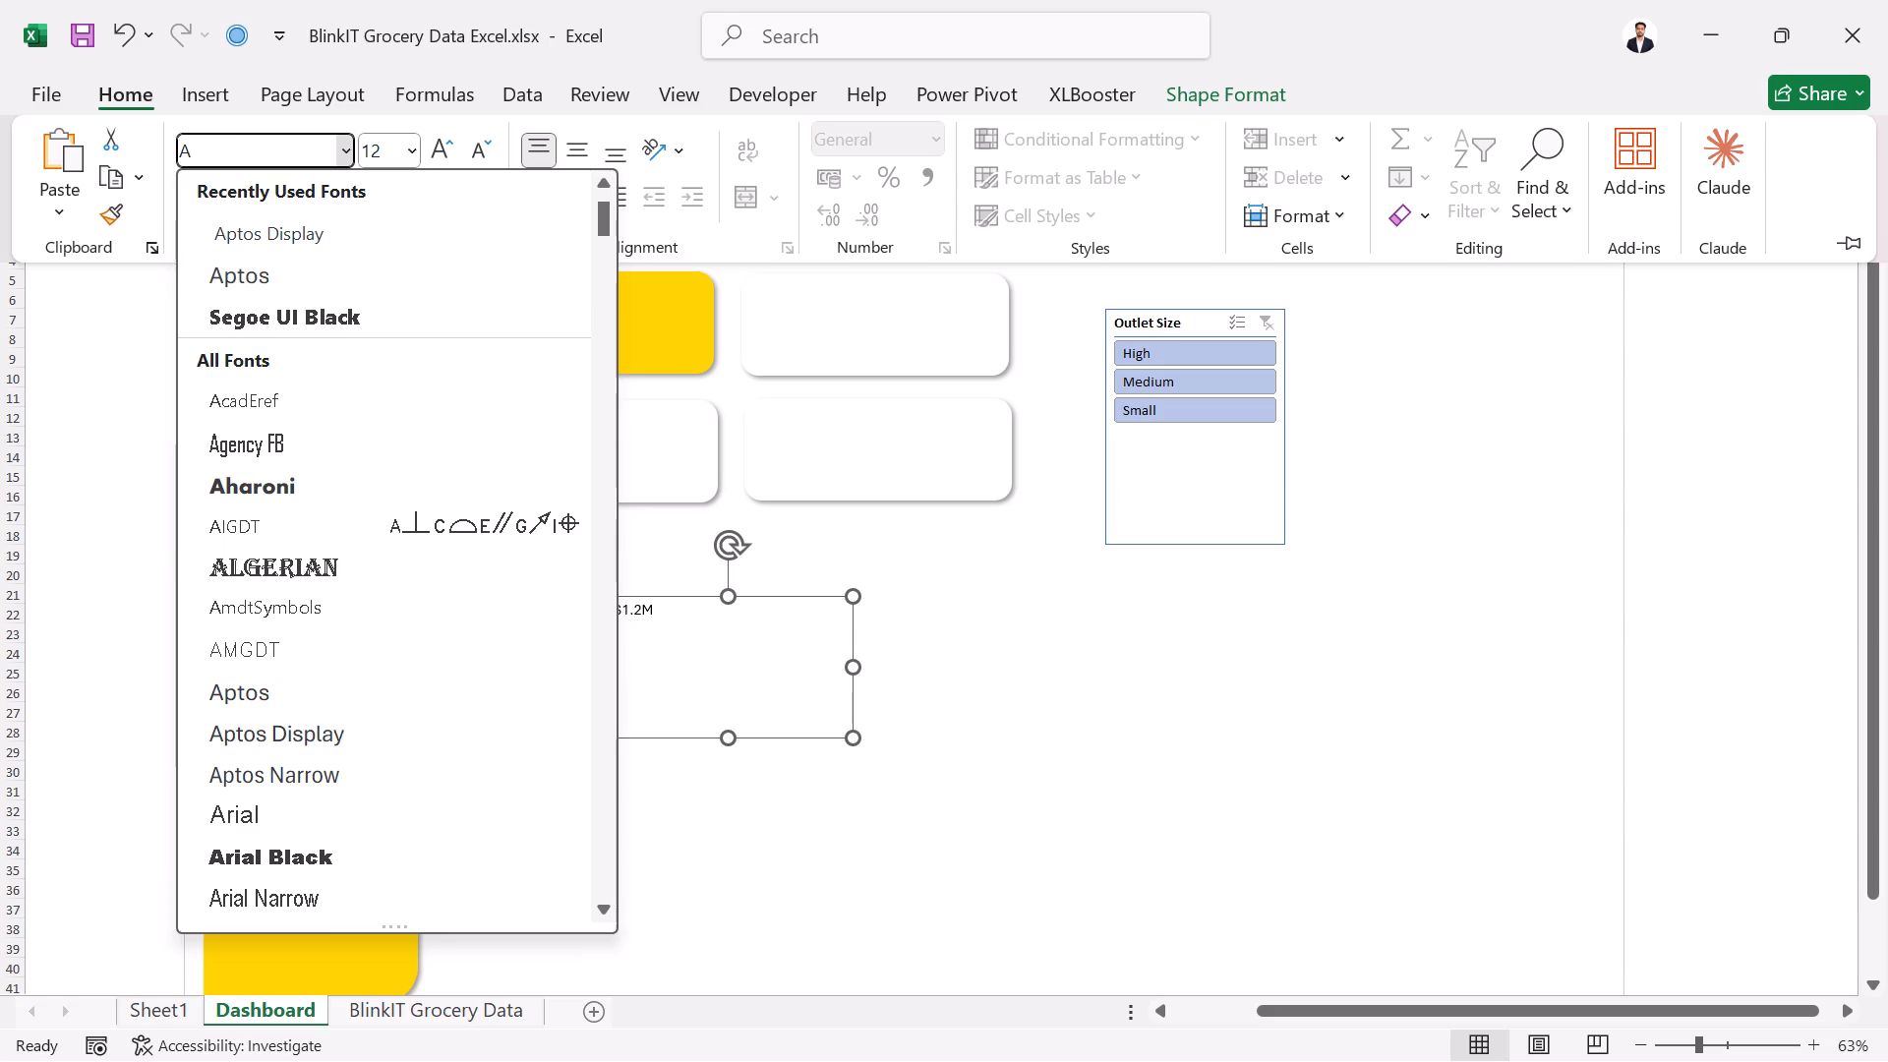
{"action": "key", "text": "BackSpace"}
{"action": "type", "text": "lat"}
{"action": "type", "text": "o black"}
{"action": "key", "text": "Return"}
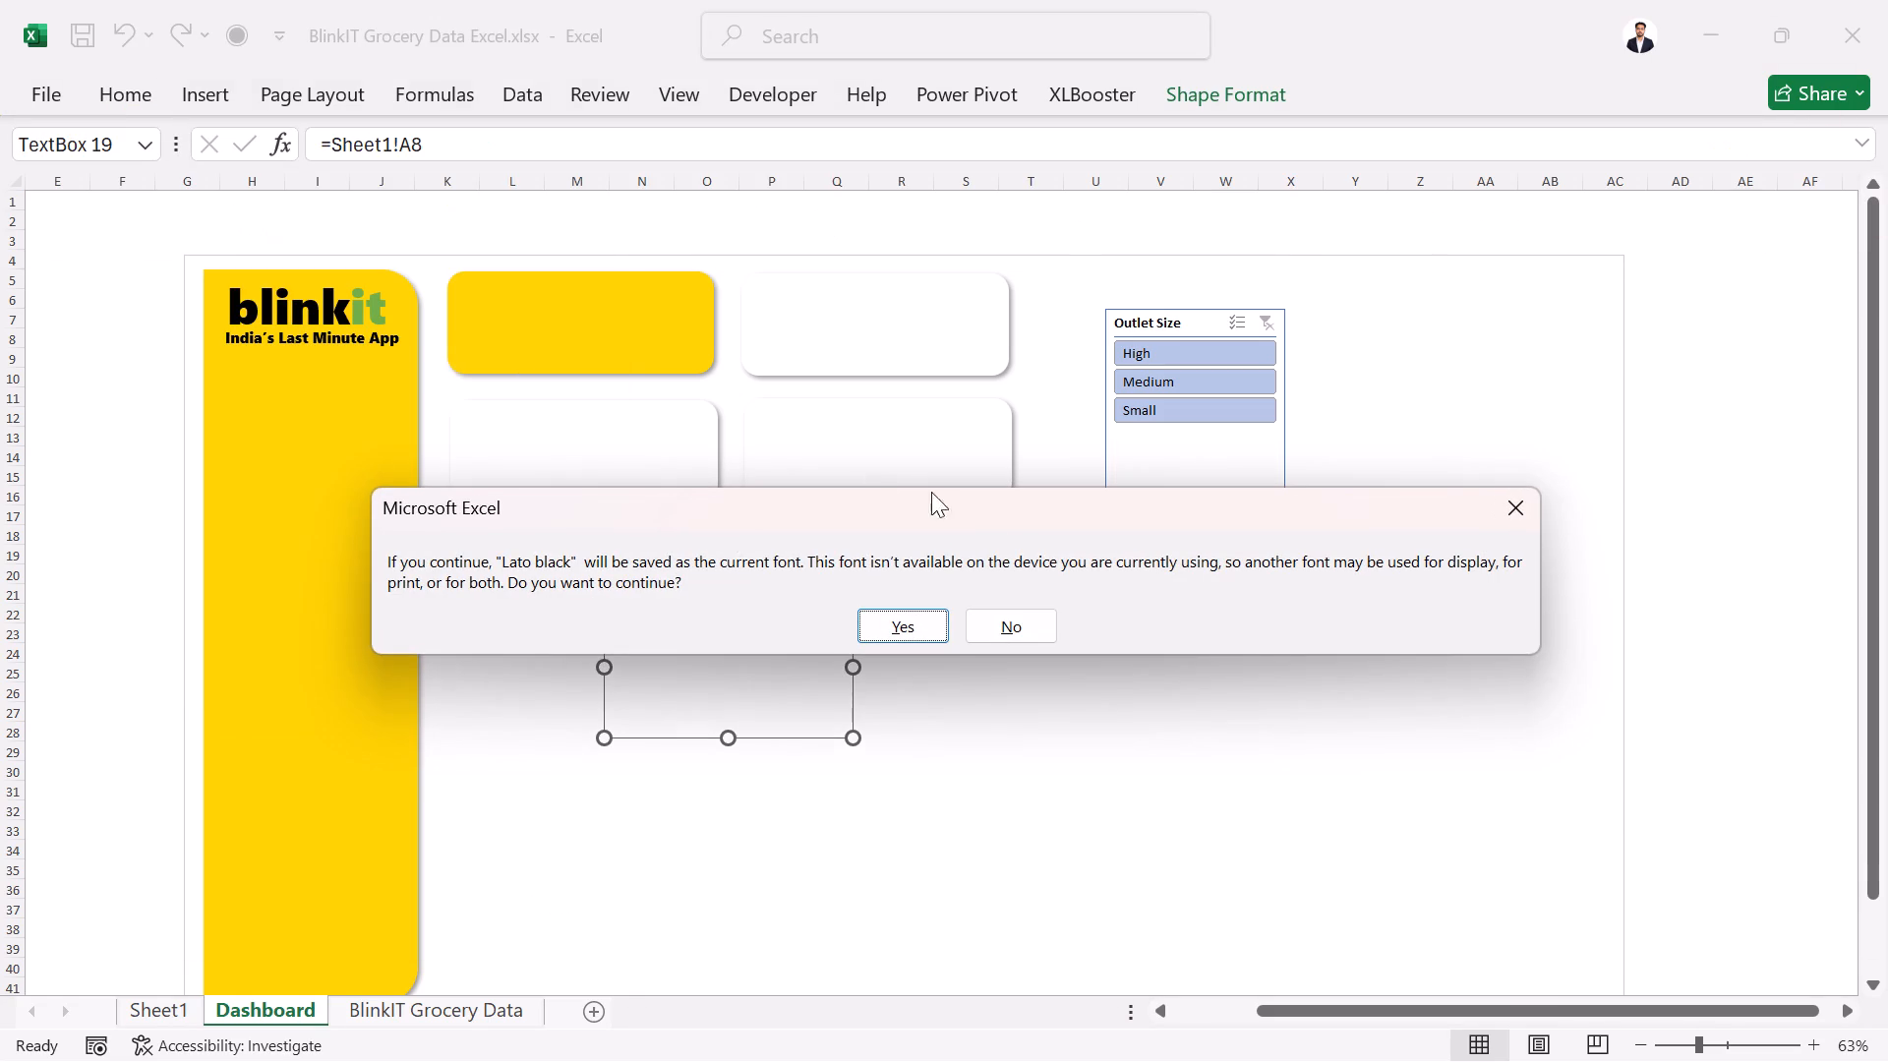
{"action": "left_click", "coordinate": [900, 634]}
{"action": "left_click", "coordinate": [708, 619]}
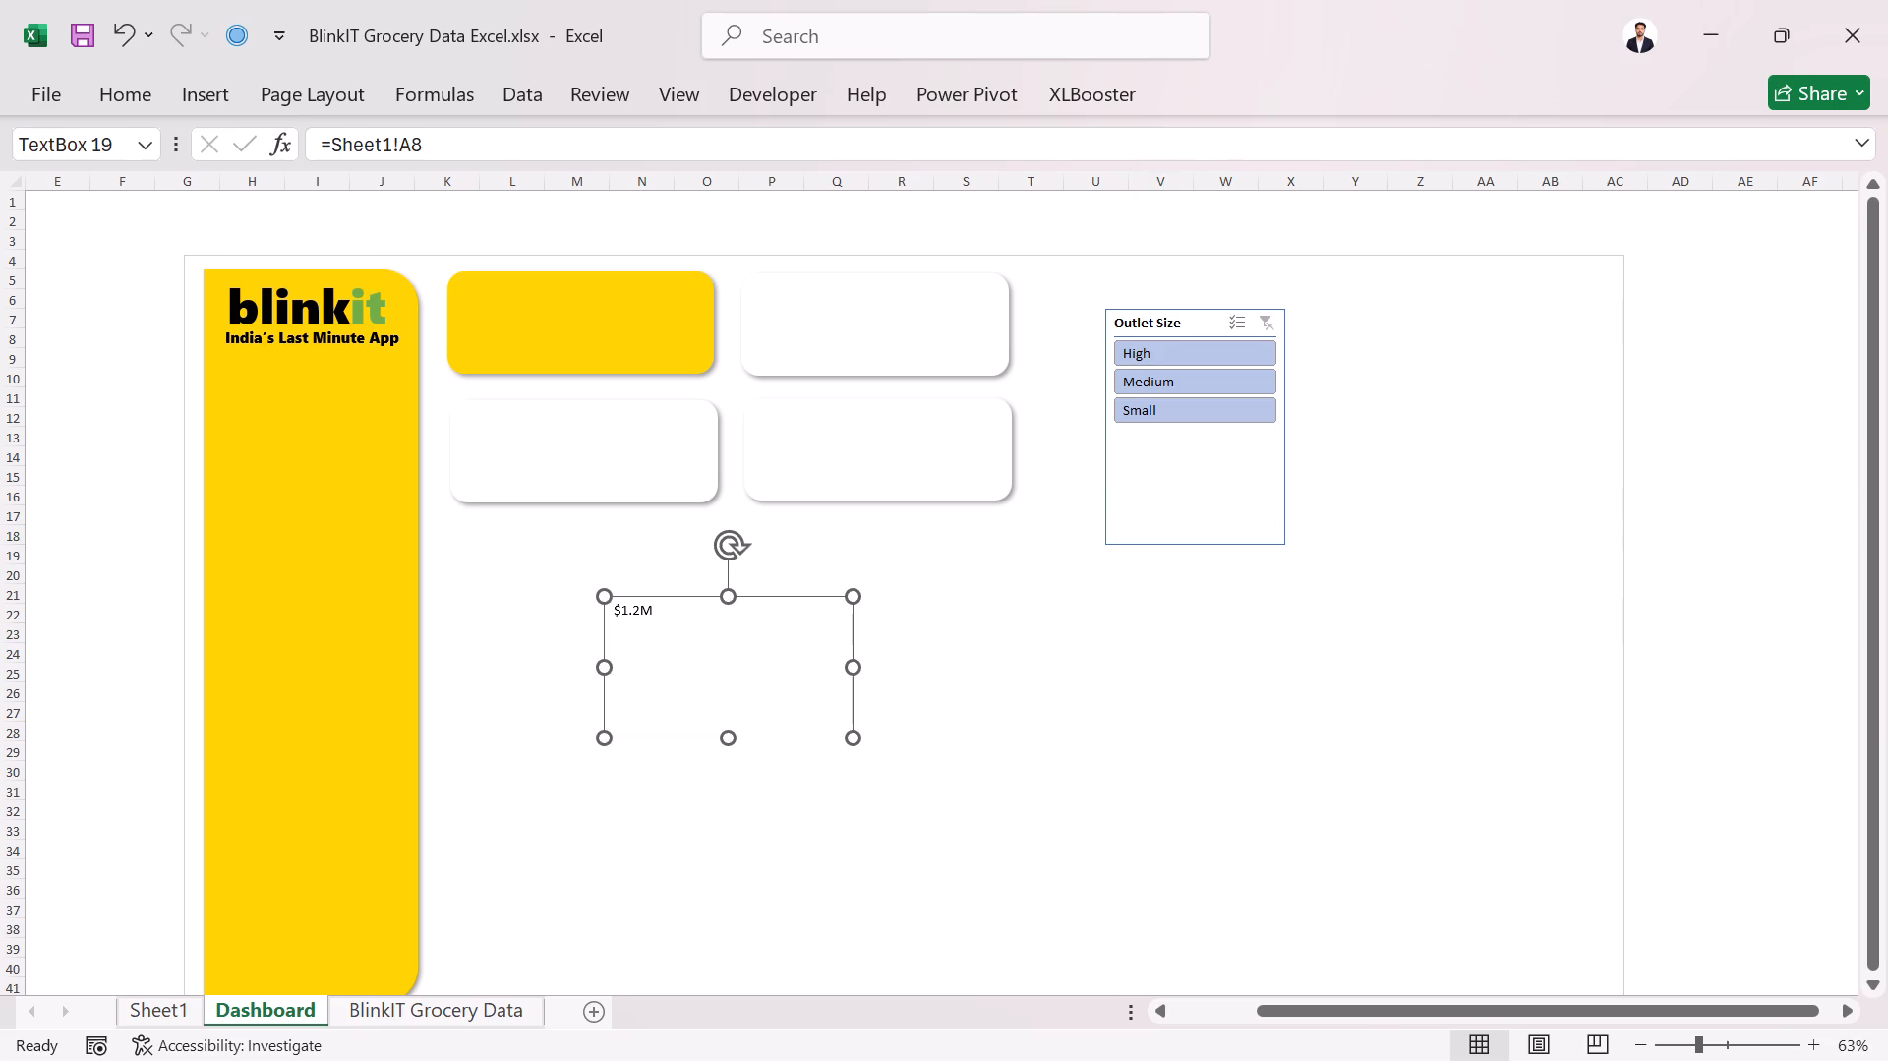
{"action": "left_click", "coordinate": [673, 614]}
{"action": "left_click", "coordinate": [128, 83]}
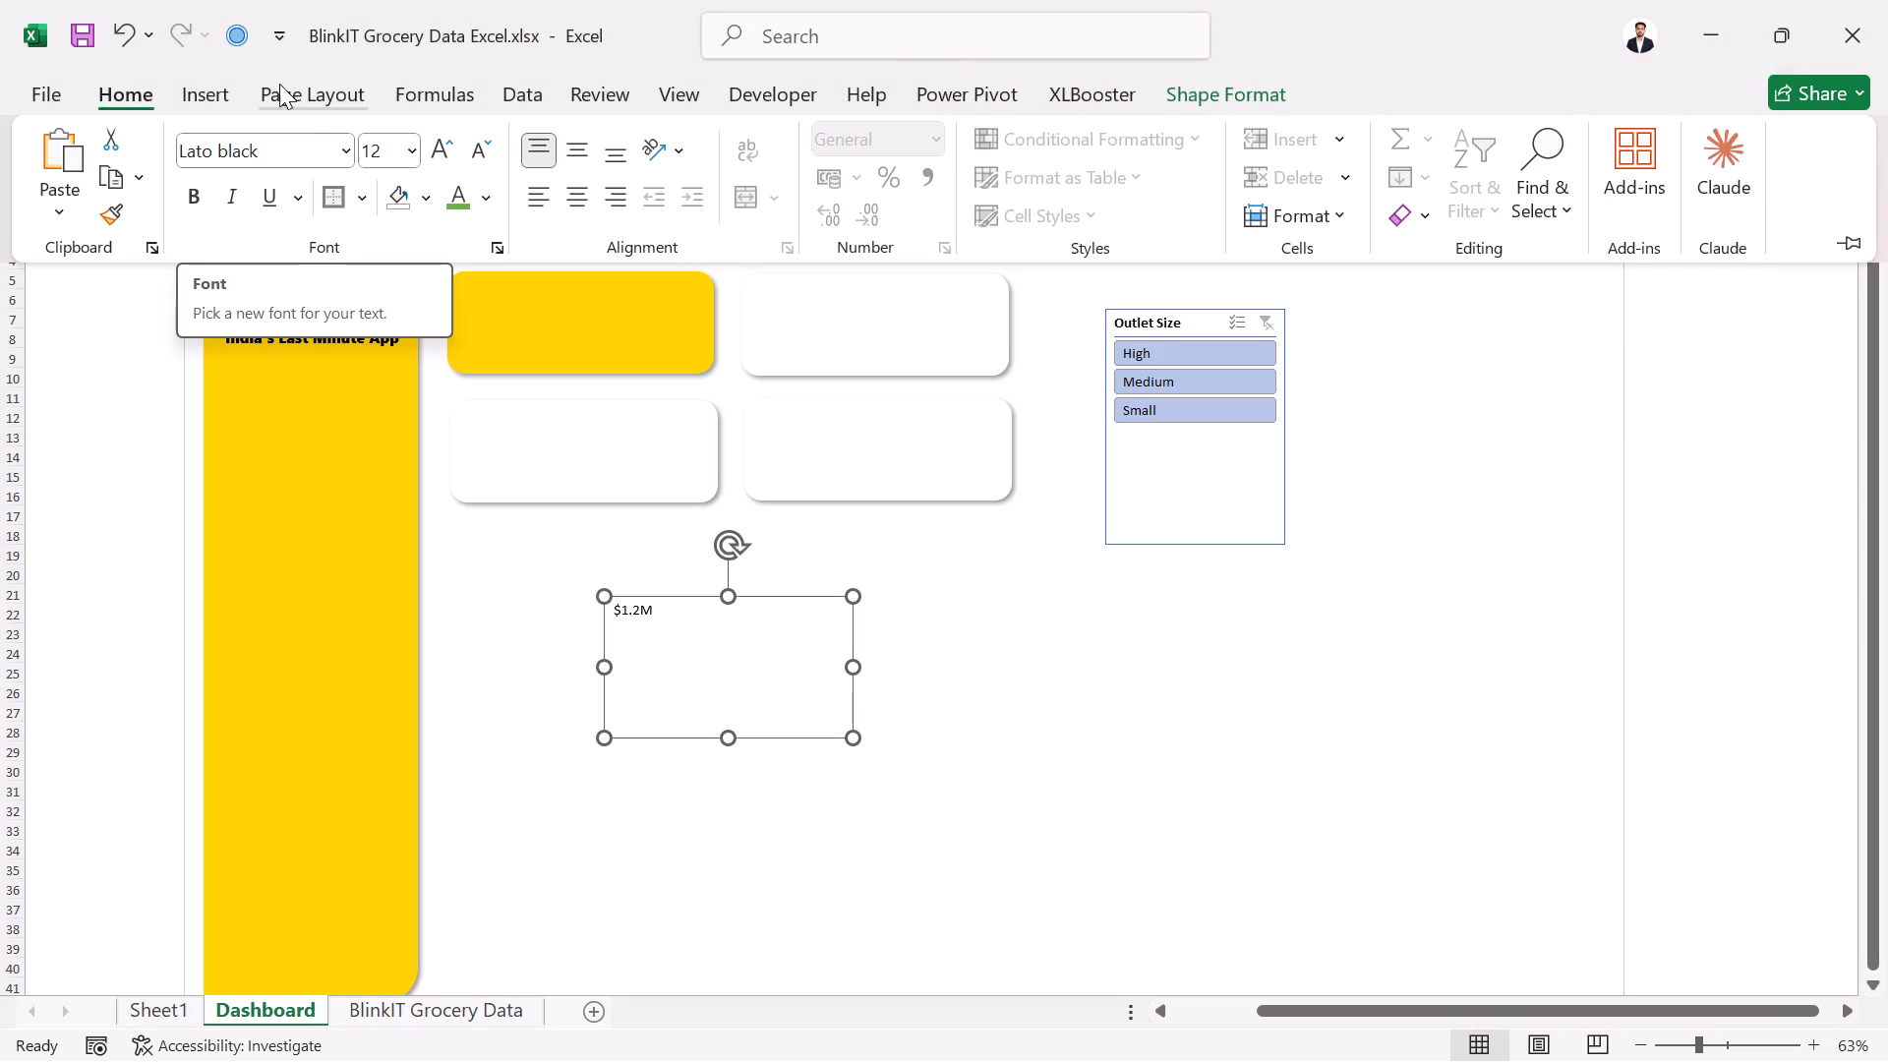
{"action": "left_click", "coordinate": [282, 140]}
{"action": "left_click", "coordinate": [350, 156]}
{"action": "scroll", "coordinate": [355, 639], "scroll_direction": "down", "scroll_amount": 1}
{"action": "scroll", "coordinate": [355, 639], "scroll_direction": "up", "scroll_amount": 1}
{"action": "scroll", "coordinate": [356, 639], "scroll_direction": "down", "scroll_amount": 2}
{"action": "scroll", "coordinate": [365, 630], "scroll_direction": "up", "scroll_amount": 4}
{"action": "left_click", "coordinate": [322, 353]}
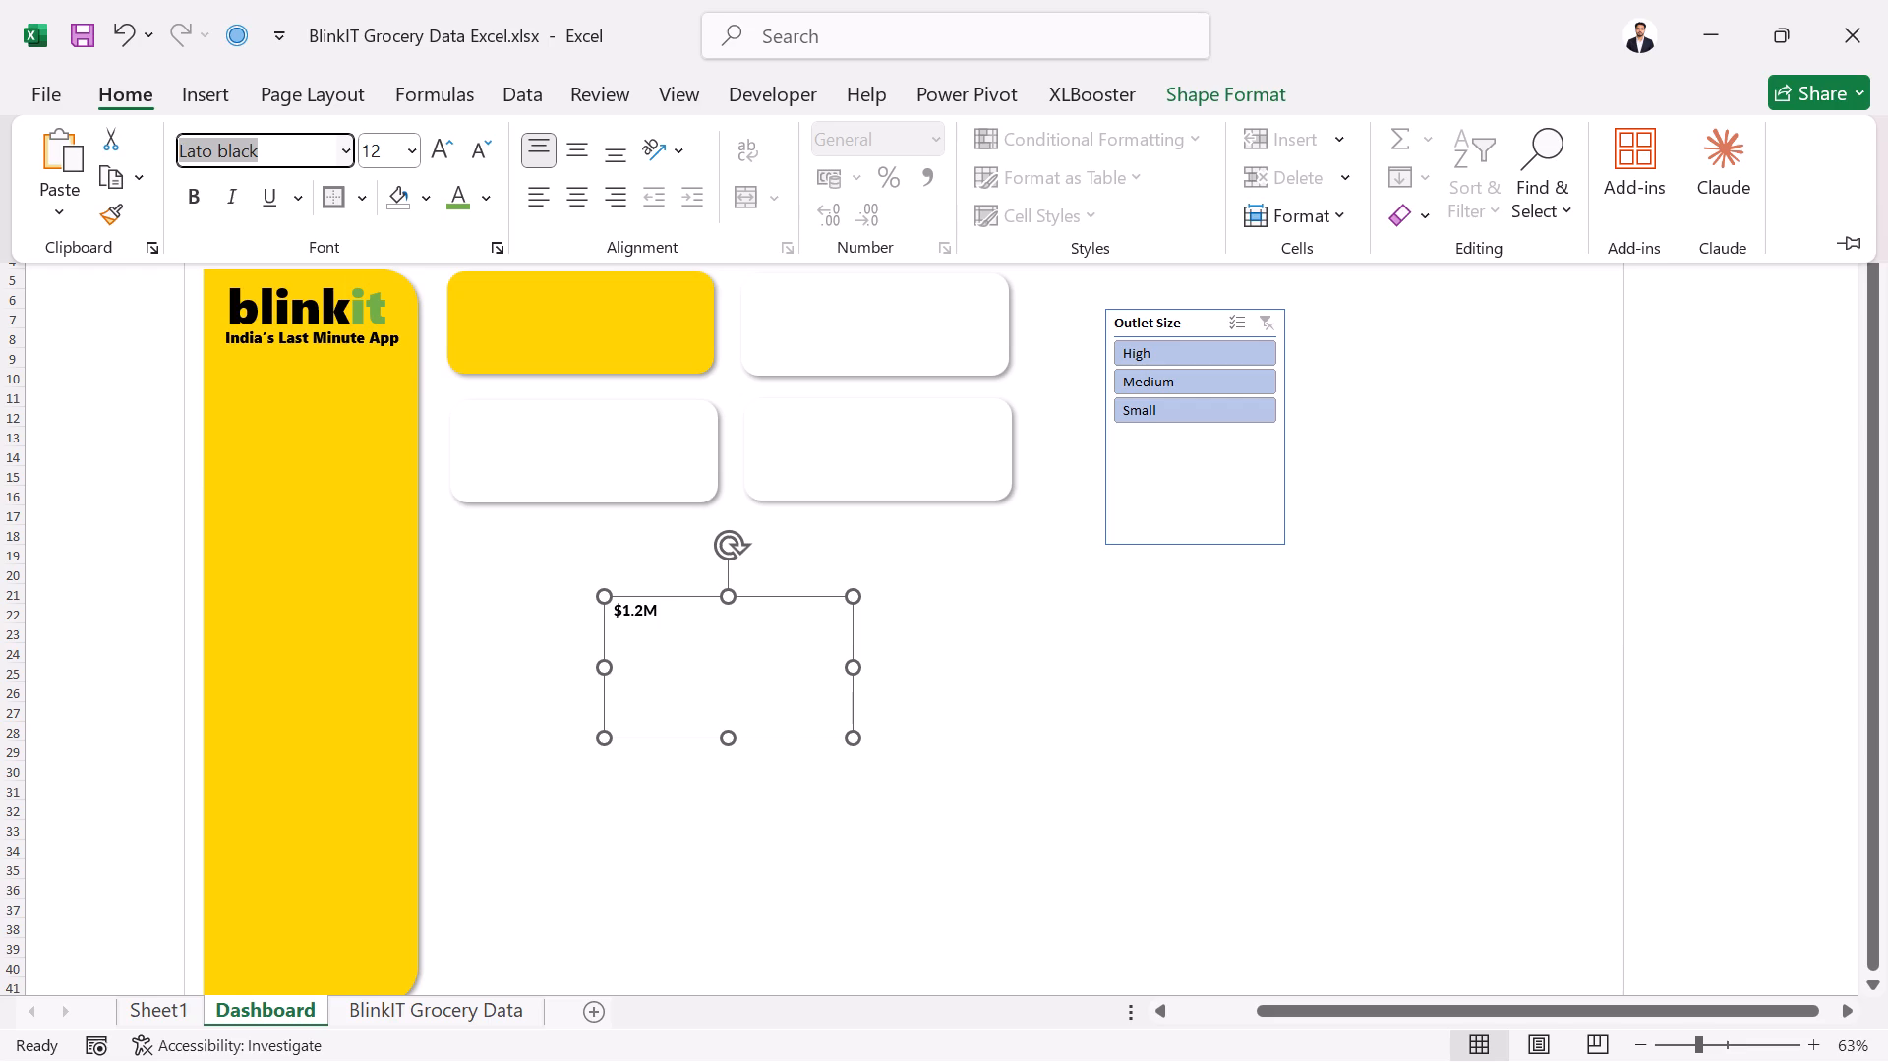
Centre the Total Sales value horizontally and vertically within its text box and set its font size to 24.
{"action": "left_click", "coordinate": [568, 197]}
{"action": "left_click", "coordinate": [589, 155]}
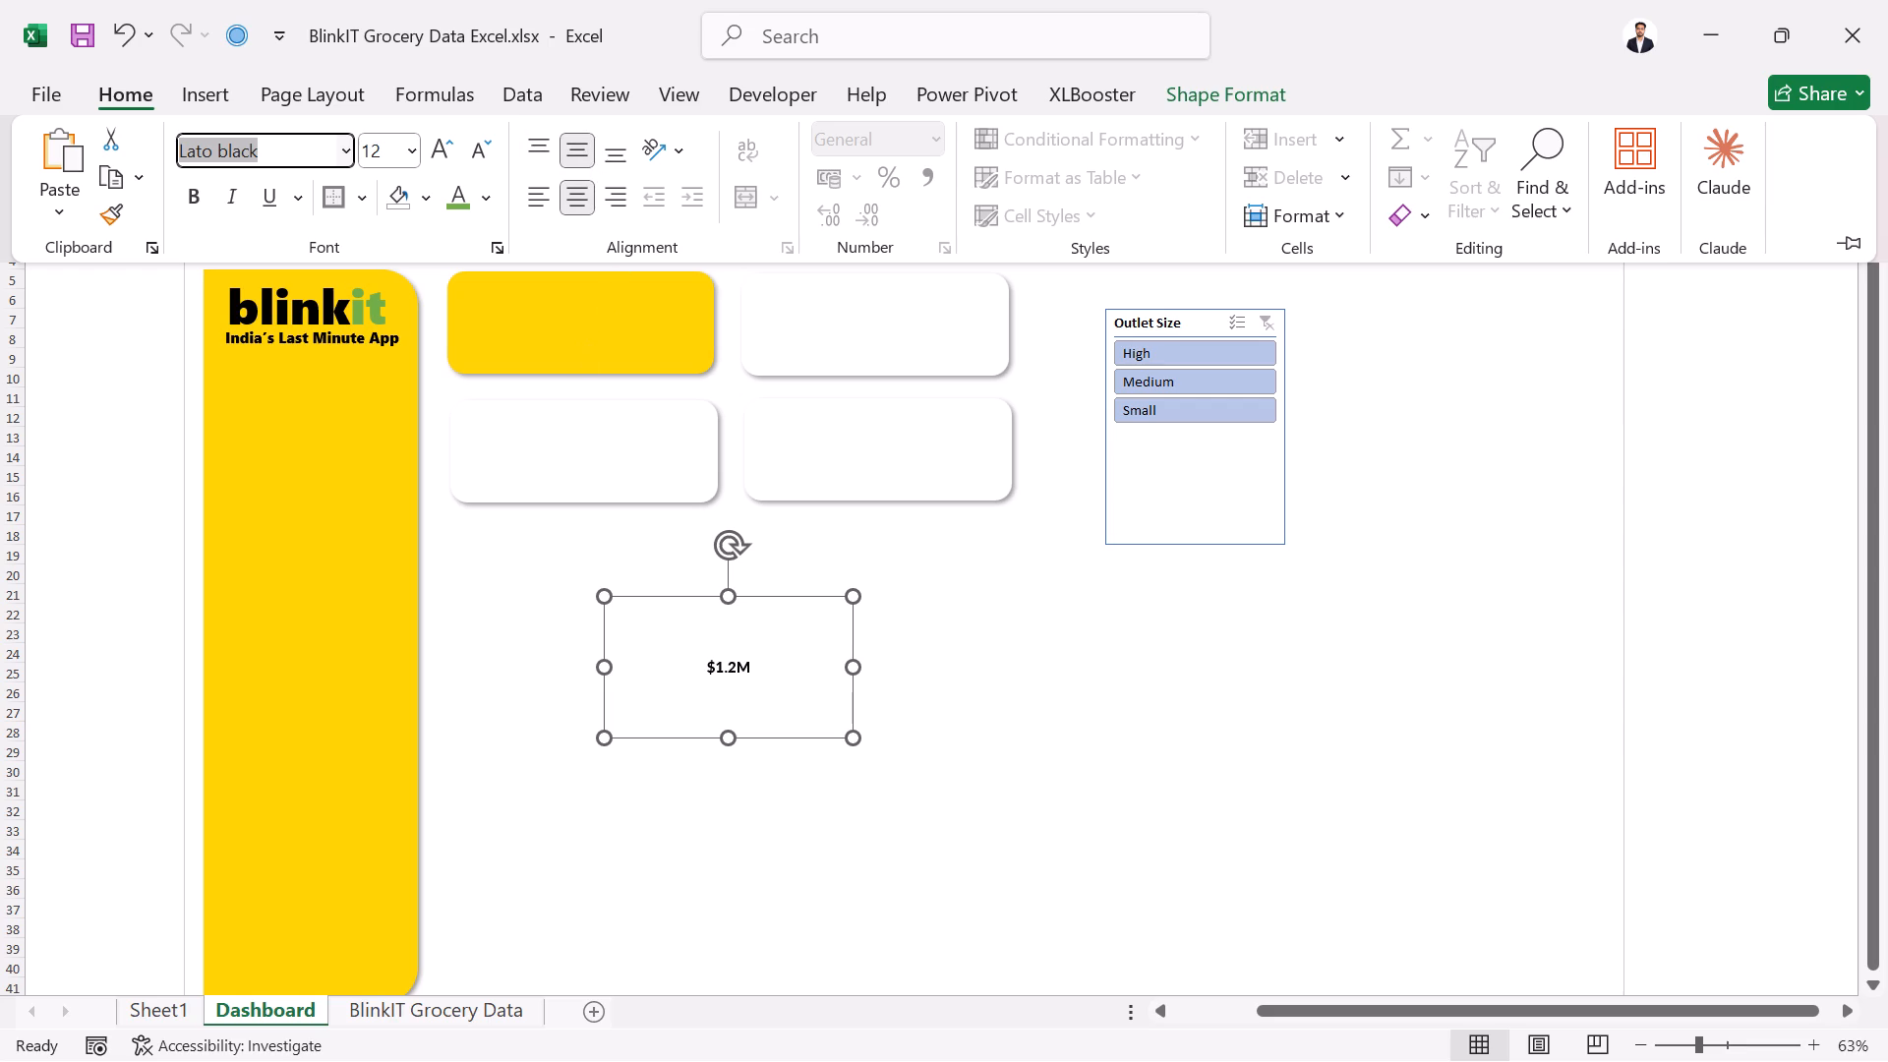
{"action": "triple_click", "coordinate": [388, 143]}
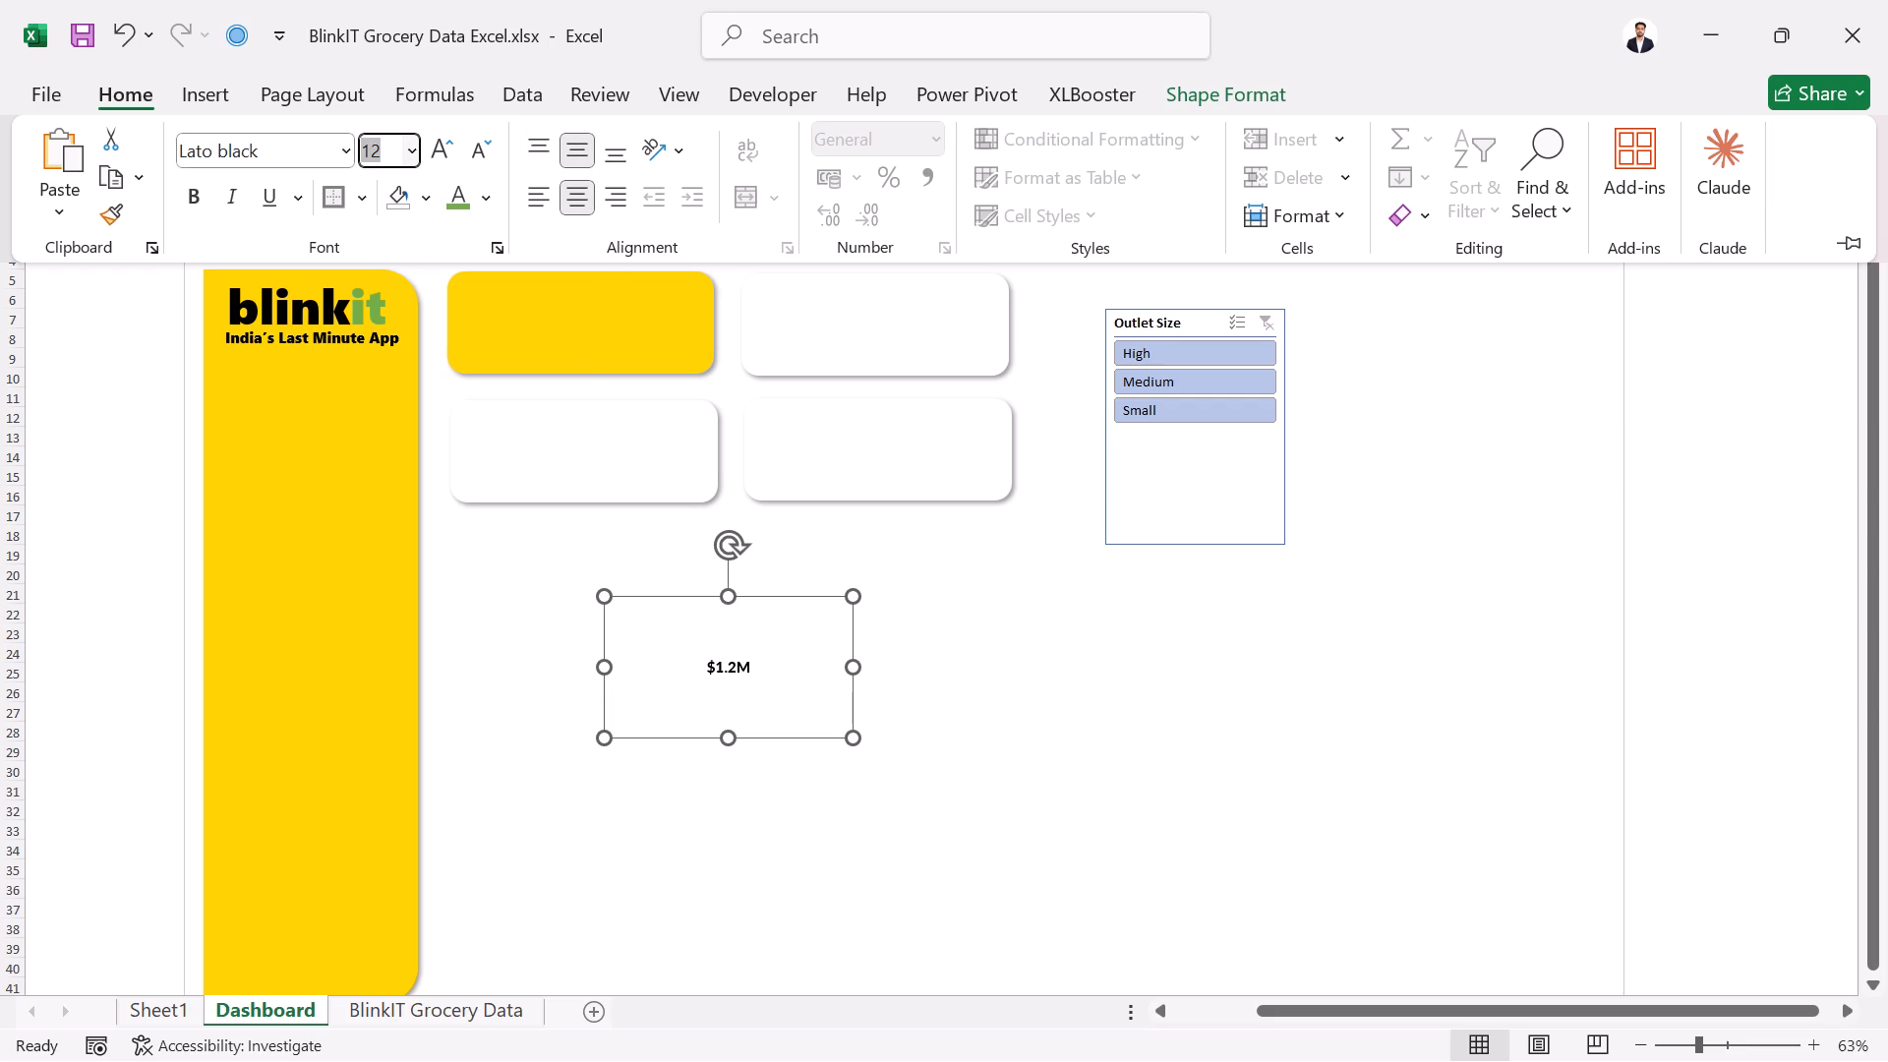
{"action": "type", "text": "24"}
{"action": "key", "text": "Return"}
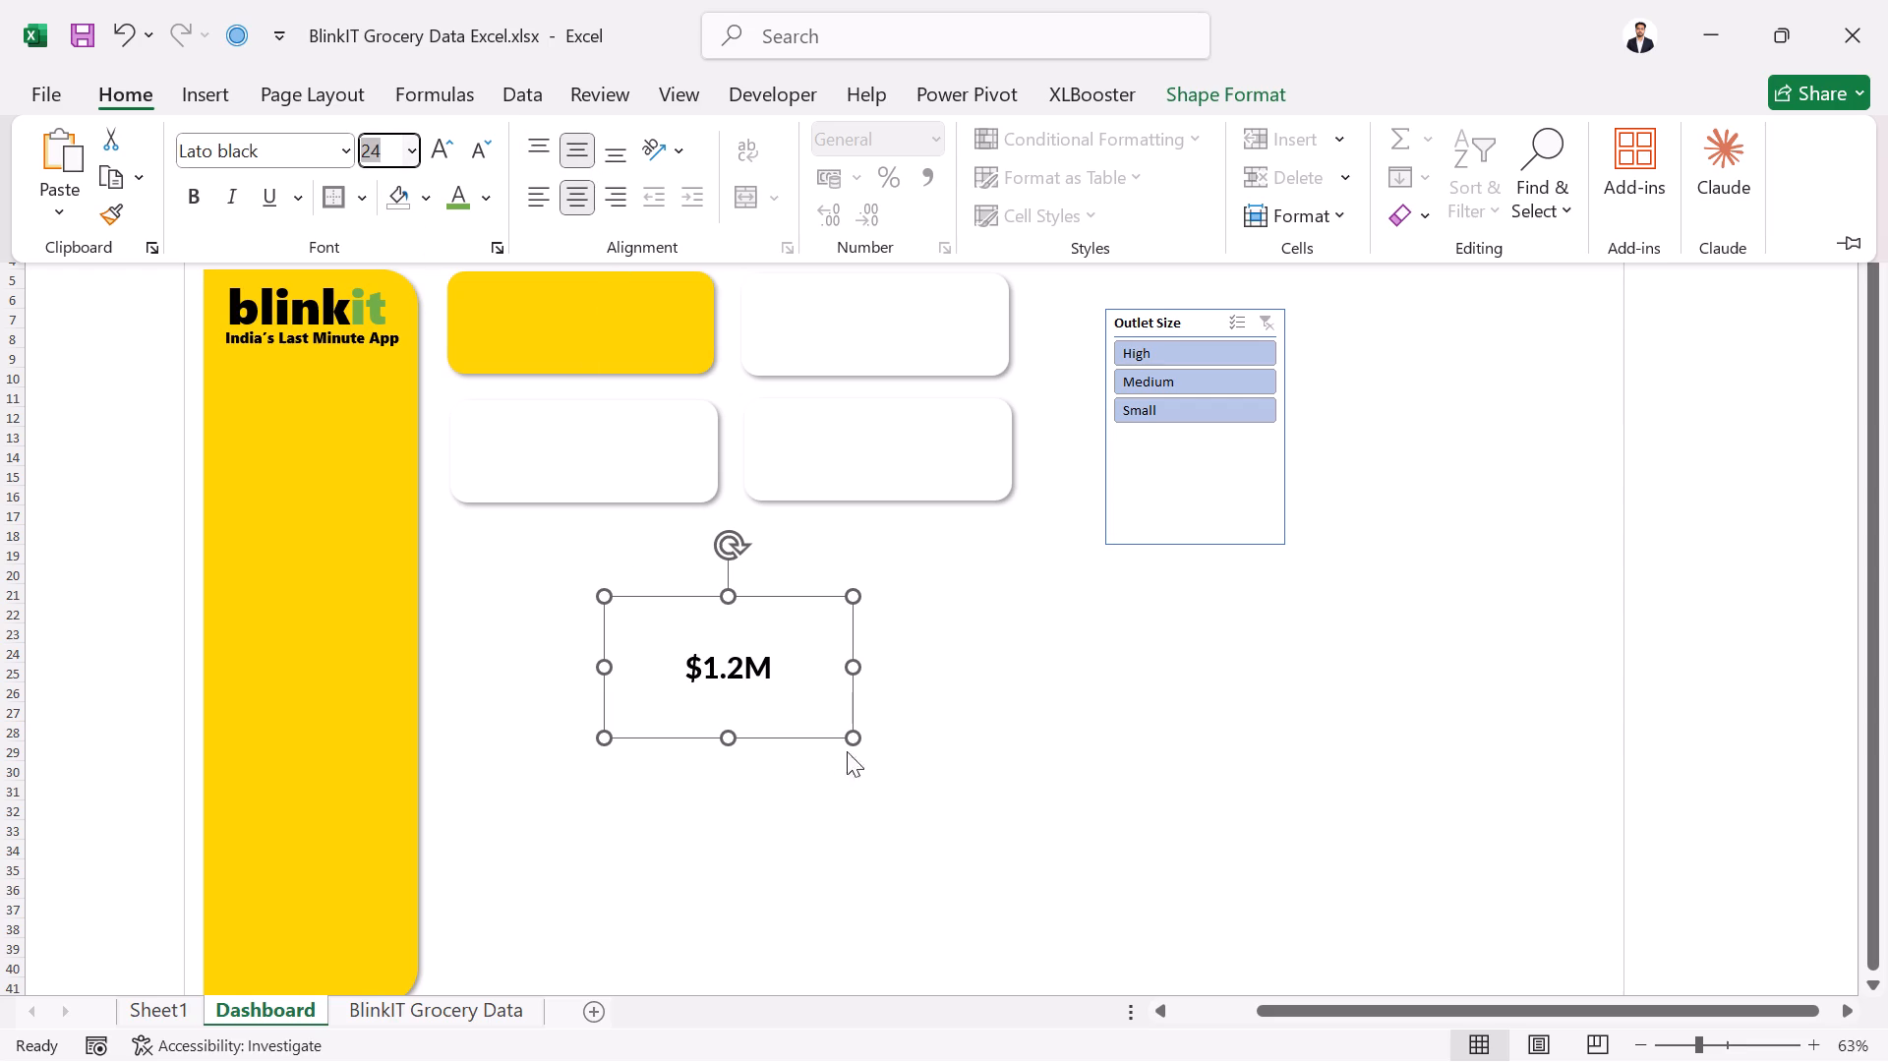
Shrink the Total Sales text box to fit closely around its value and move it onto the yellow KPI card.
{"action": "left_click_drag", "start_coordinate": [857, 662], "coordinate": [795, 665]}
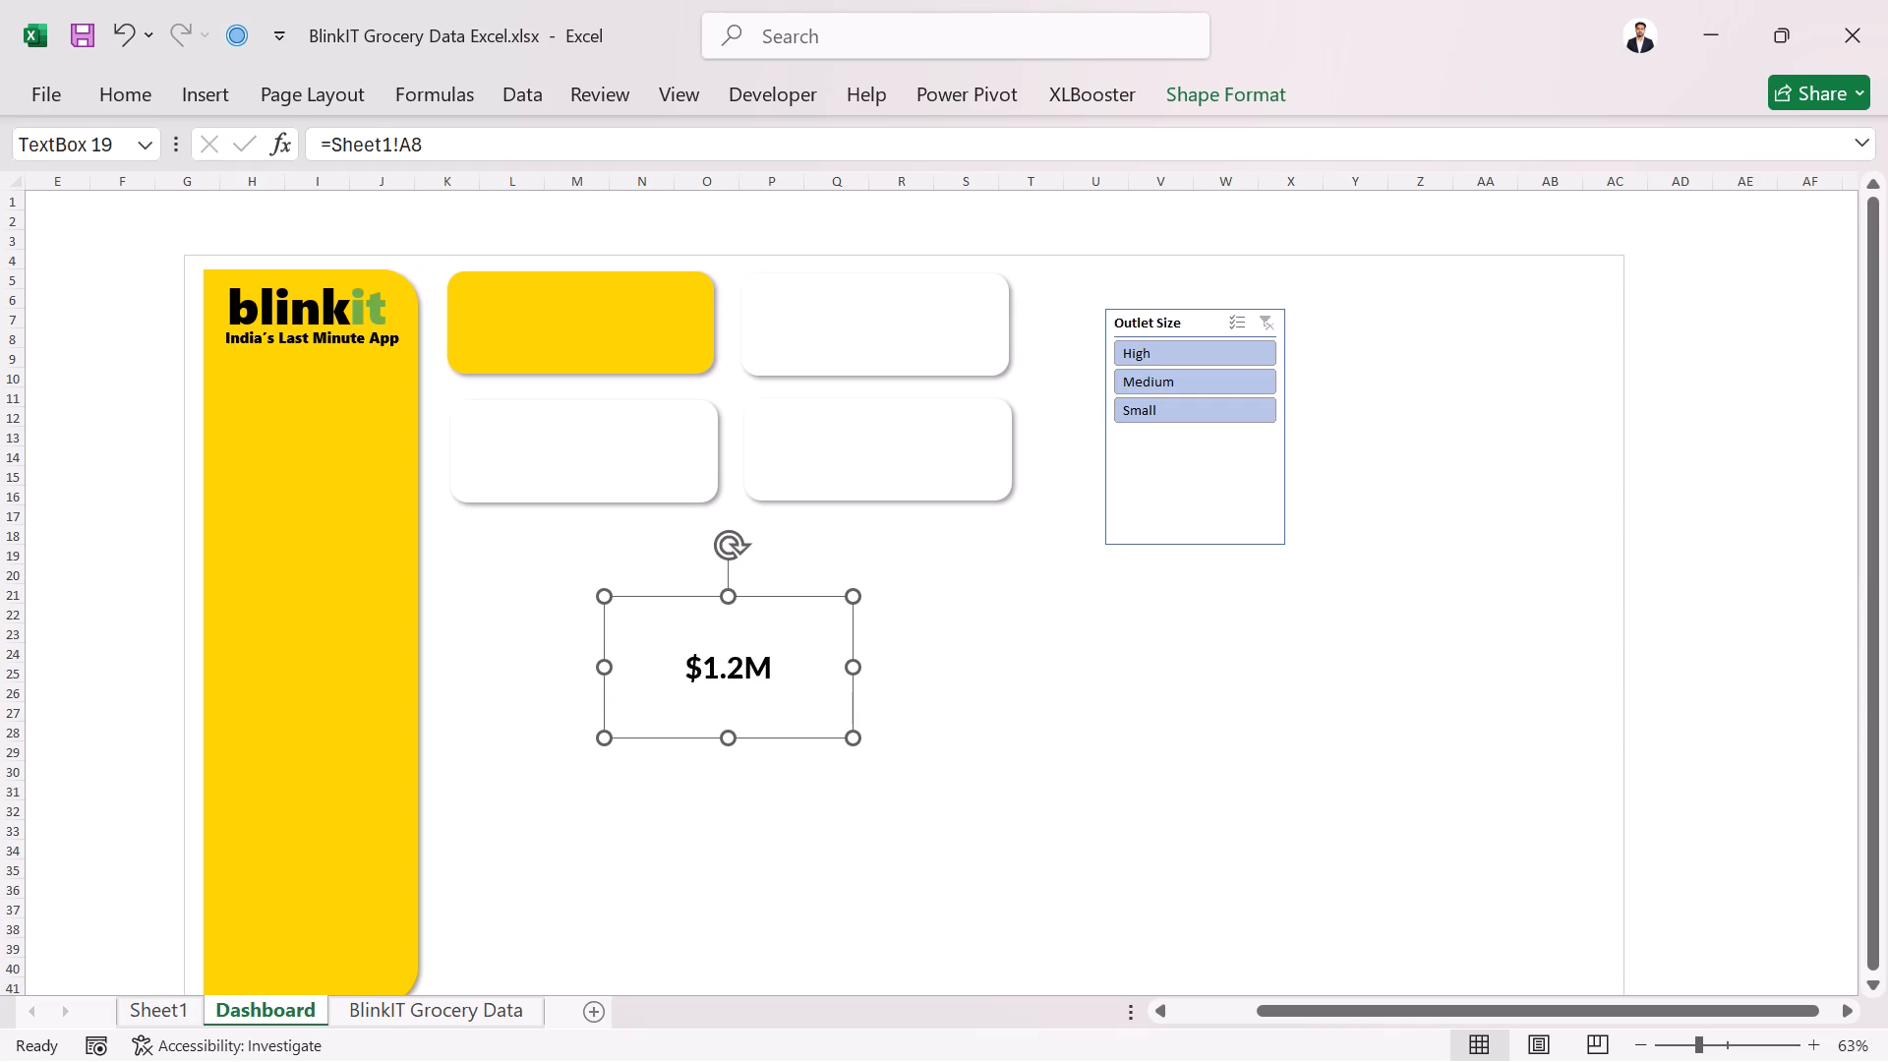
{"action": "left_click_drag", "start_coordinate": [850, 672], "coordinate": [734, 674]}
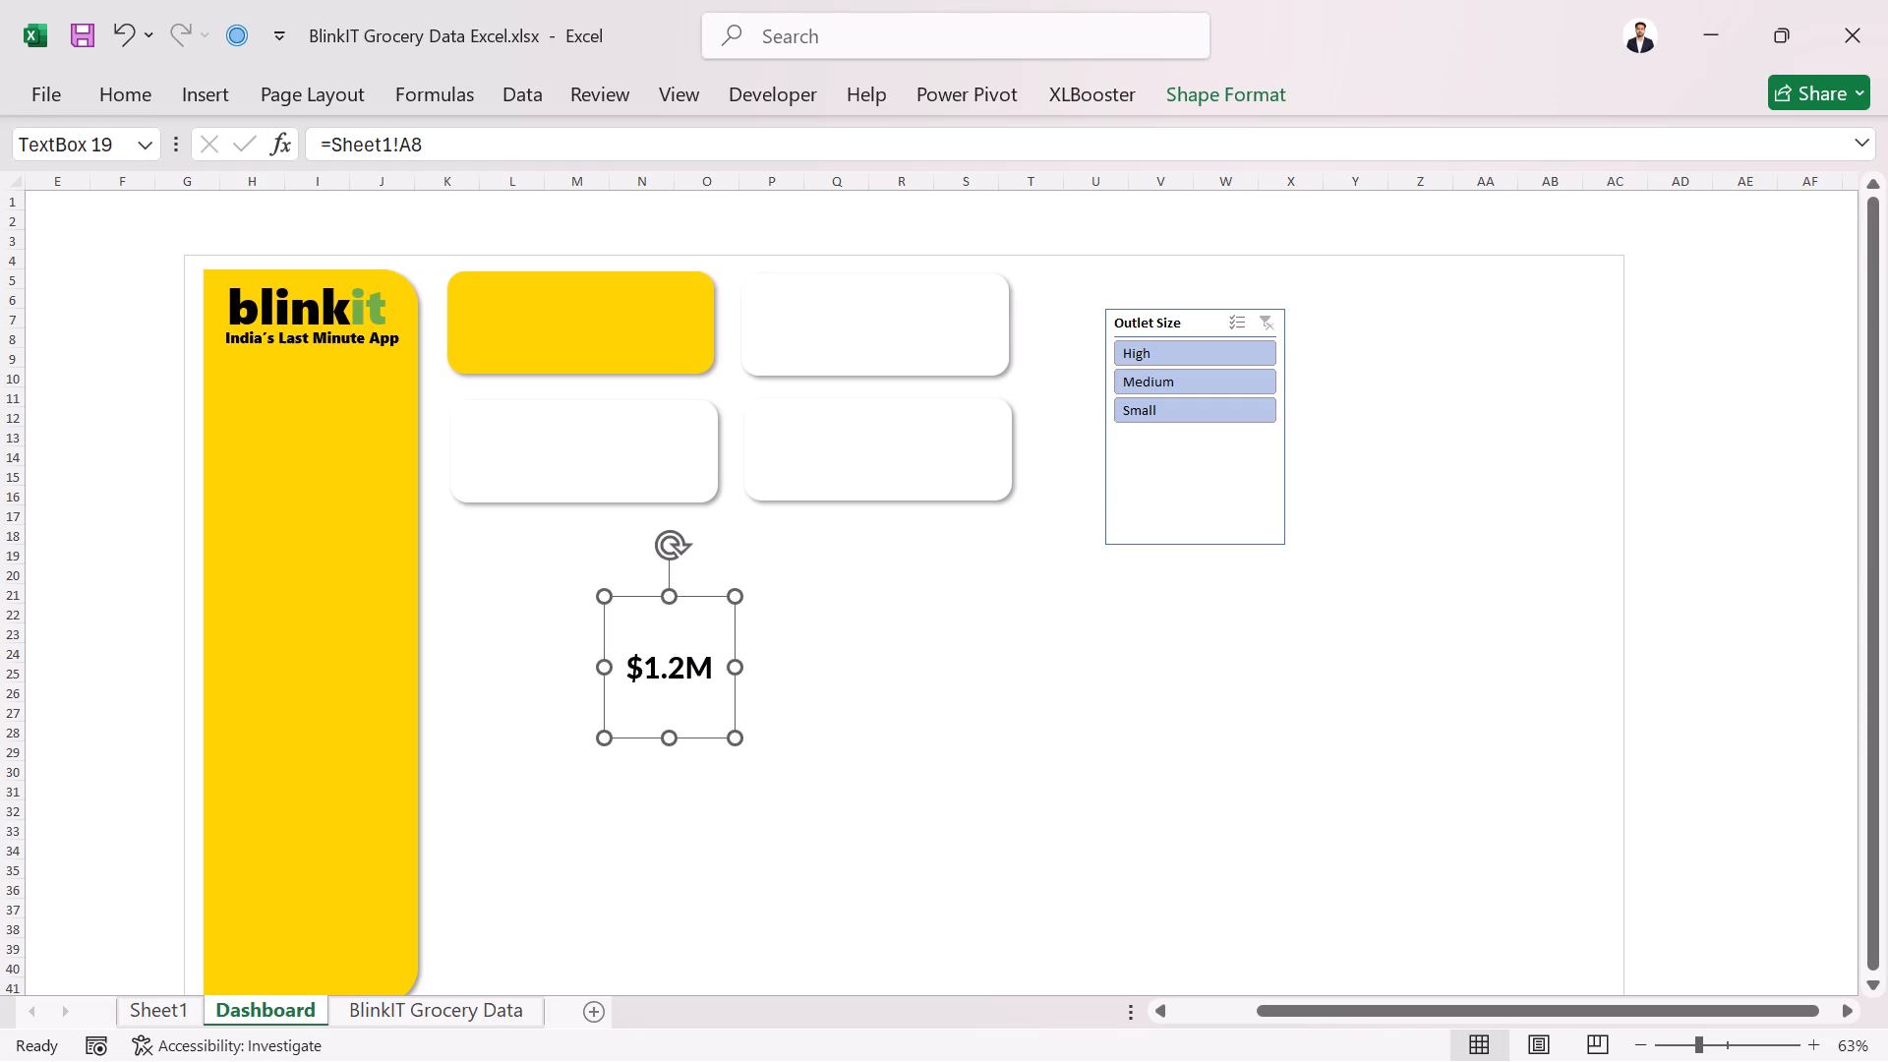
{"action": "left_click_drag", "start_coordinate": [664, 589], "coordinate": [671, 675]}
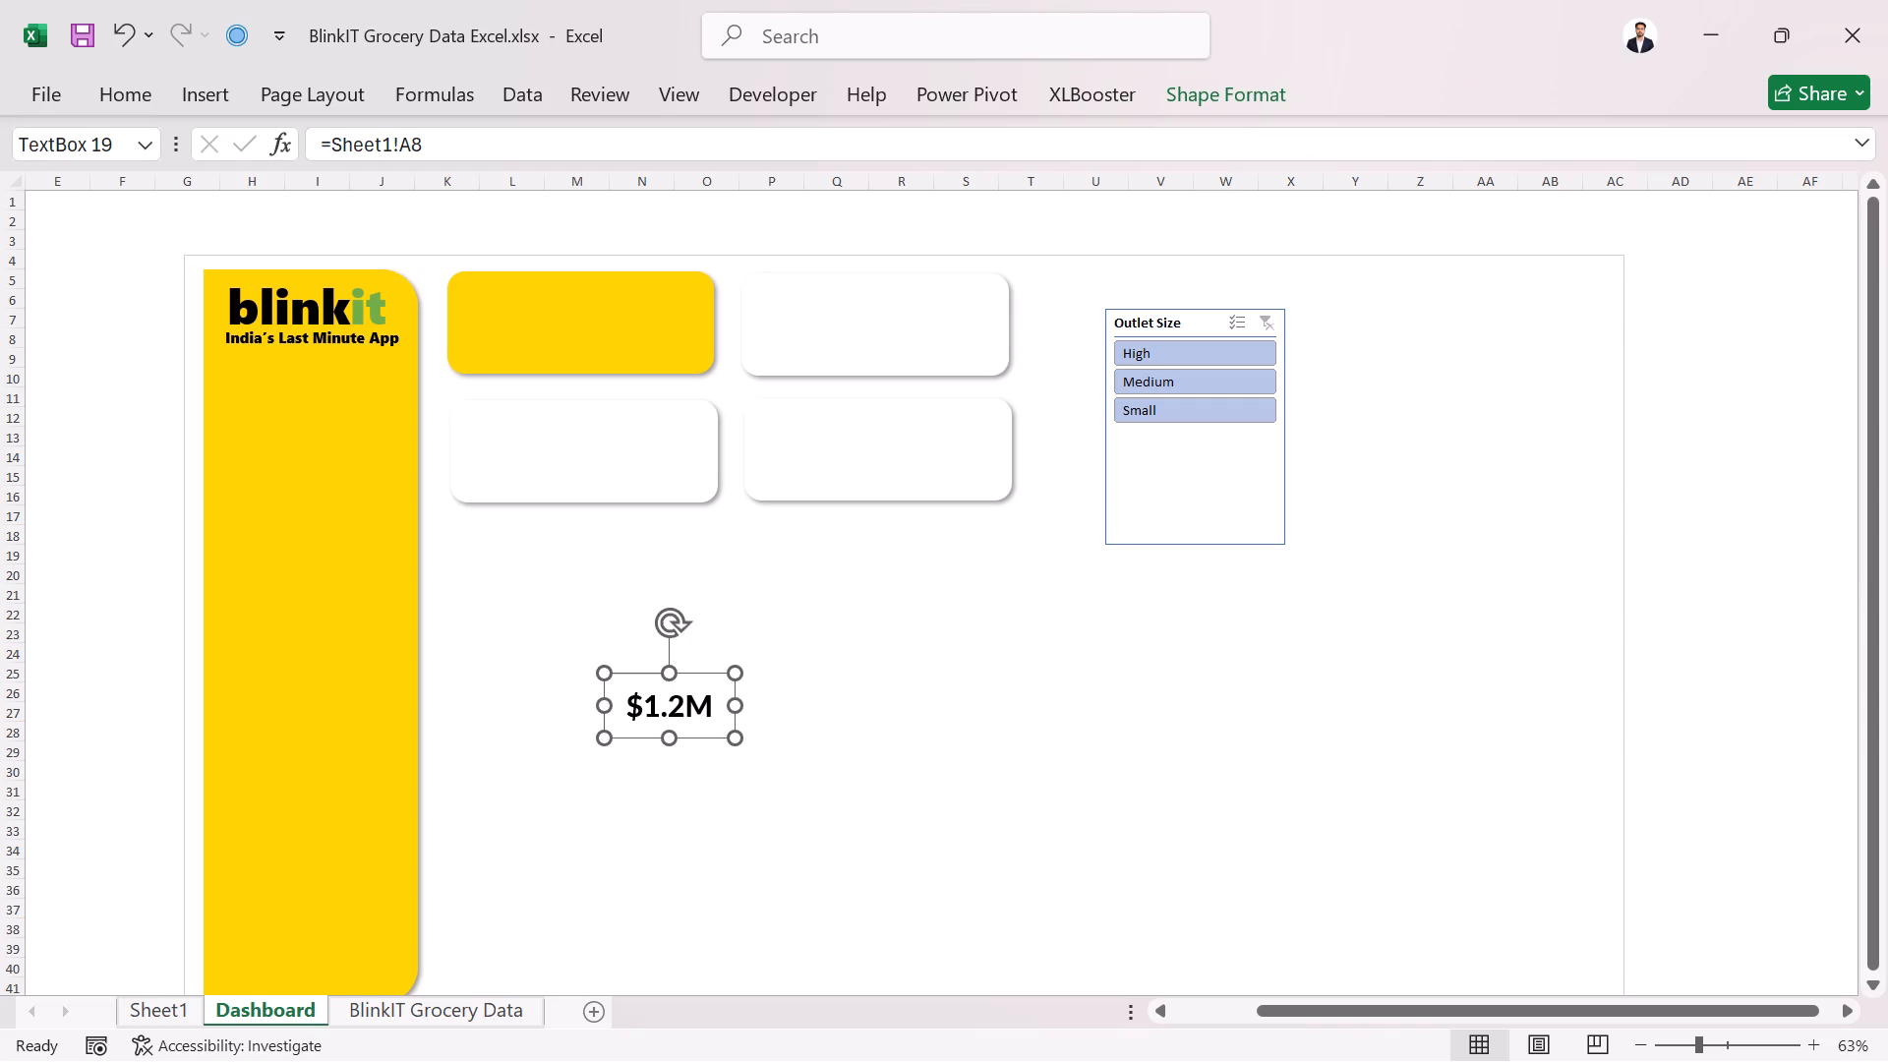
{"action": "left_click_drag", "start_coordinate": [699, 674], "coordinate": [666, 456]}
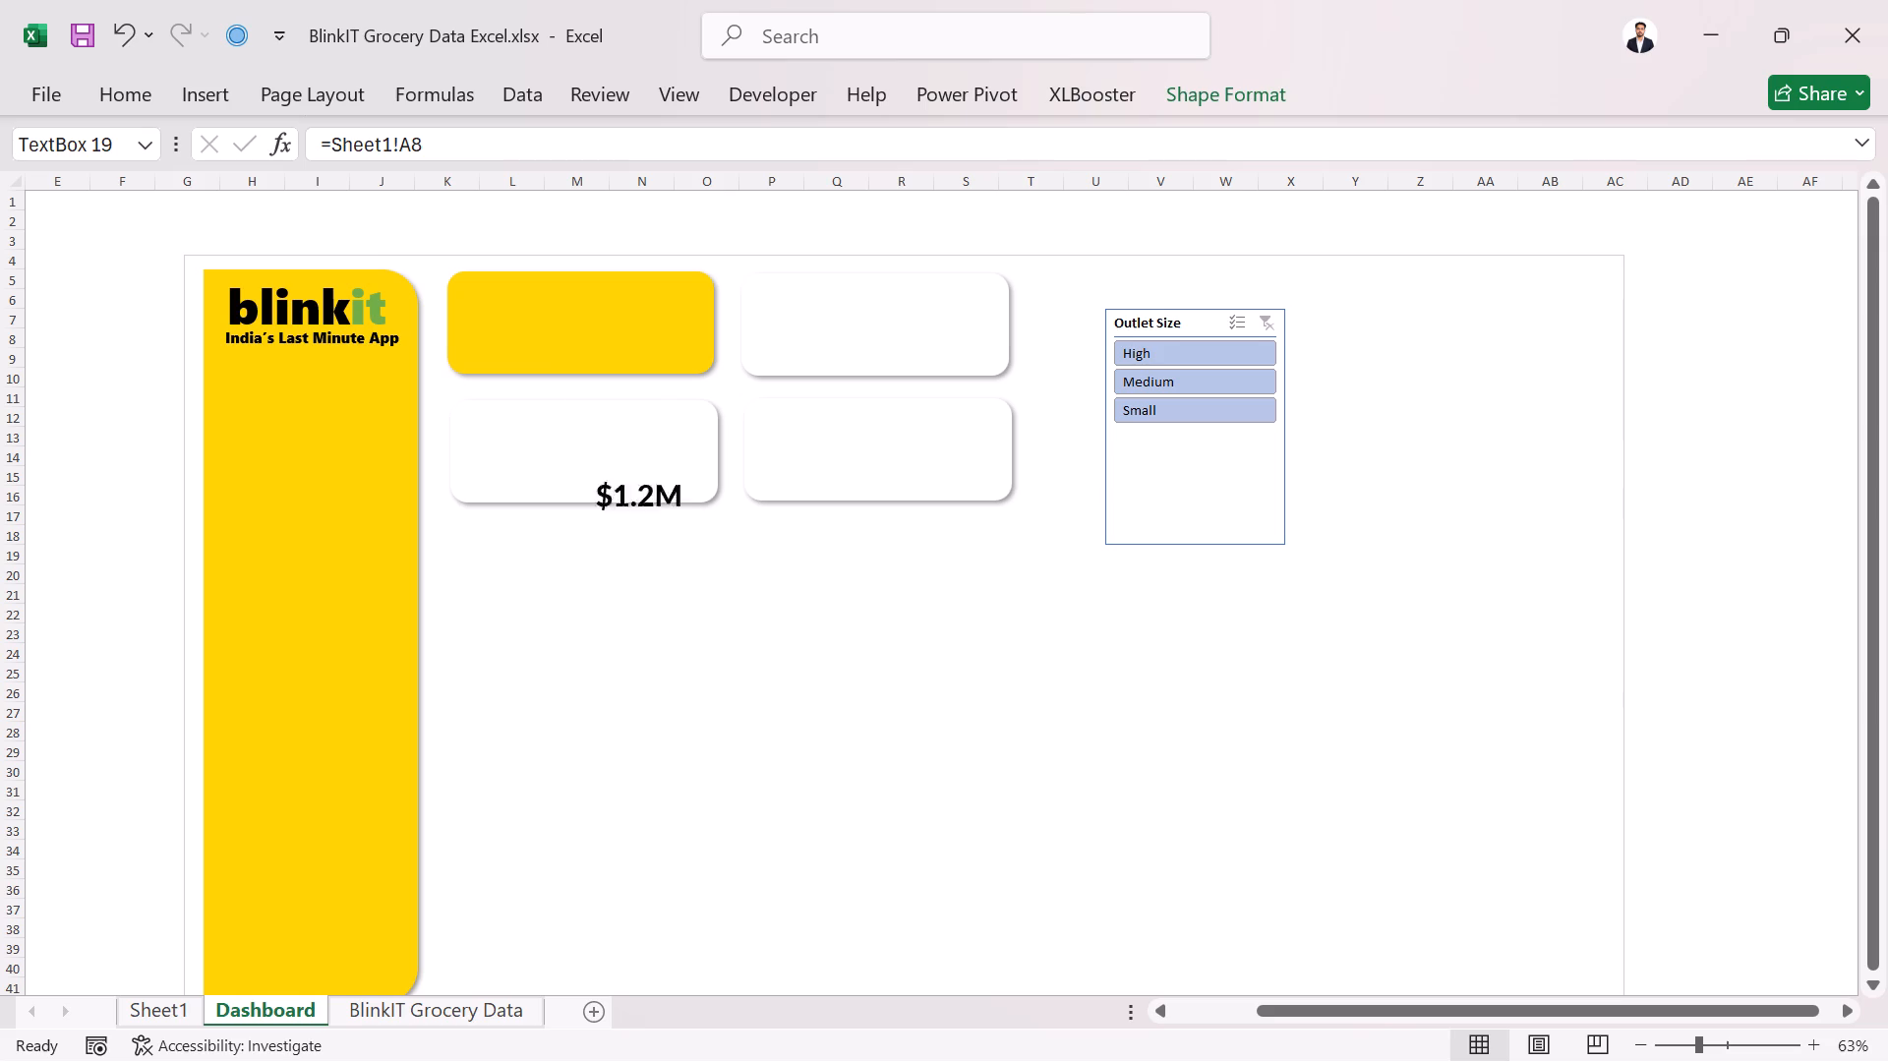
{"action": "left_click_drag", "start_coordinate": [666, 456], "coordinate": [601, 286]}
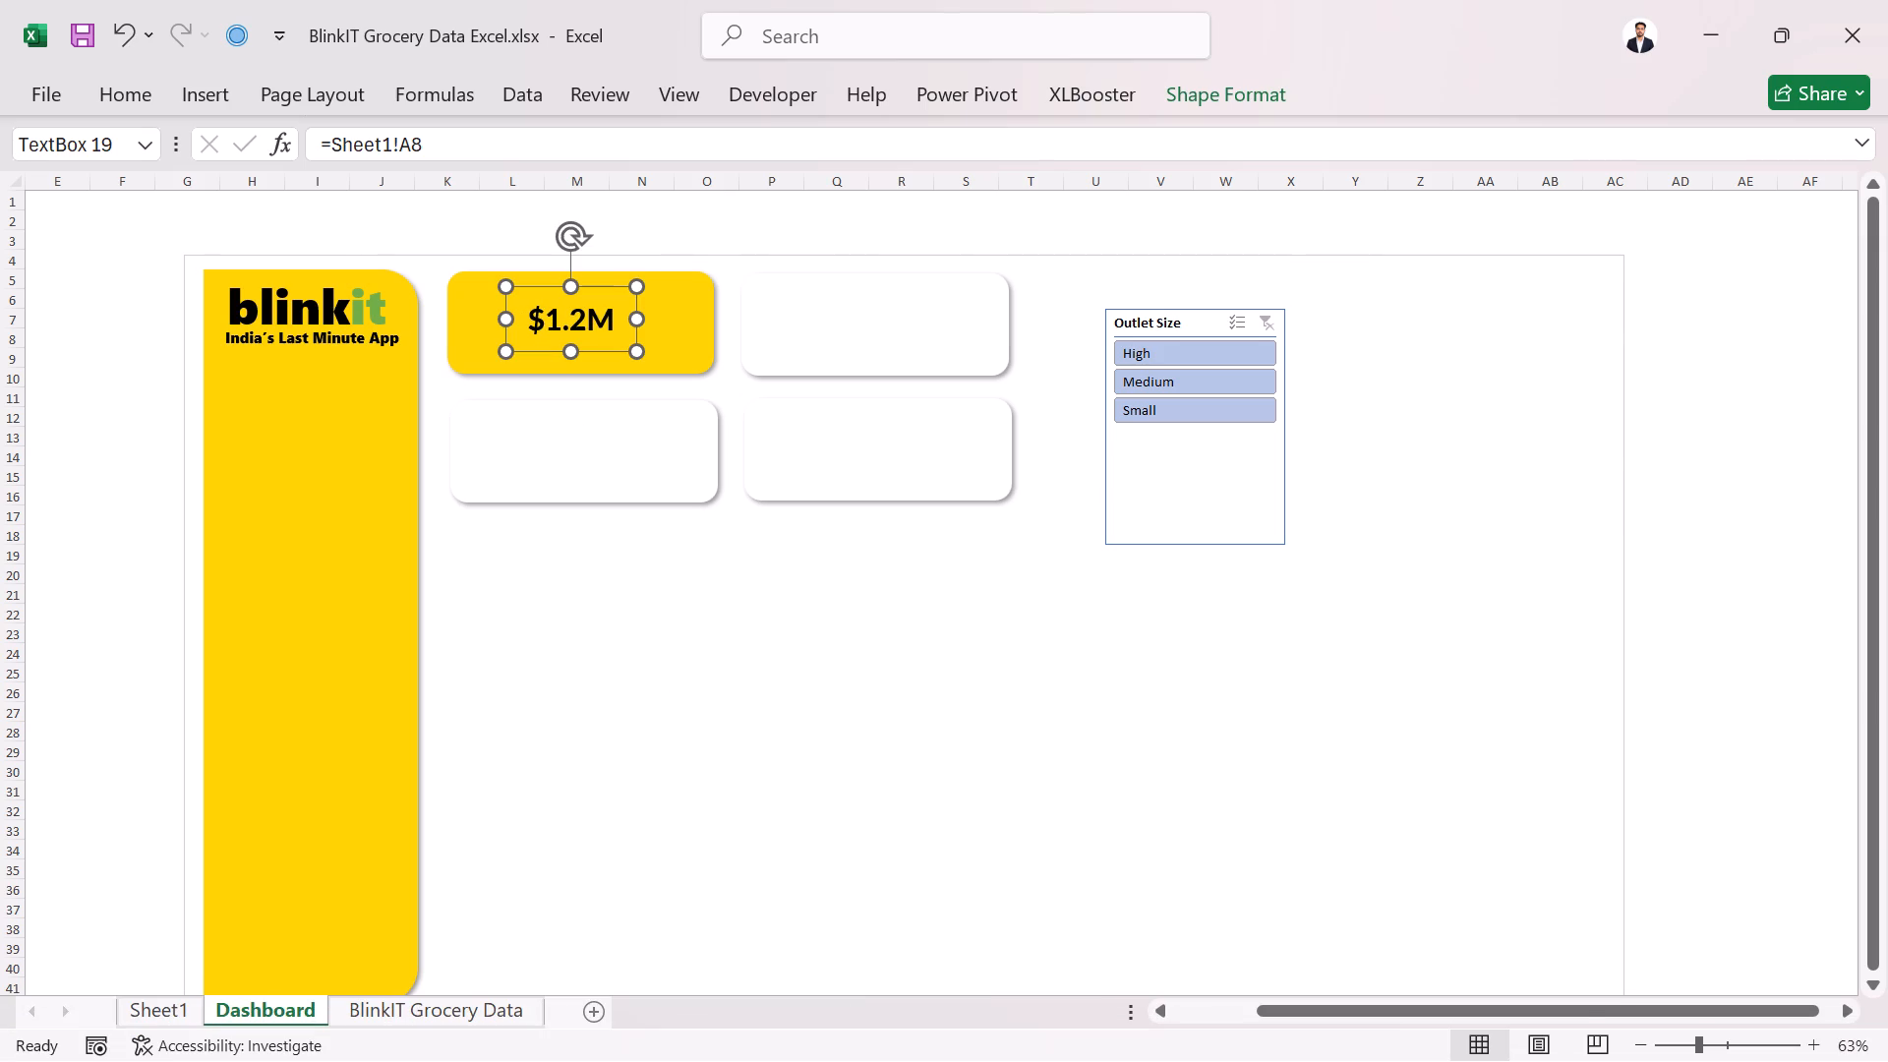
Change the custom number format of Sheet1 cell A8 to "$"0.00,,"M" and return to the Dashboard.
{"action": "left_click", "coordinate": [180, 1011]}
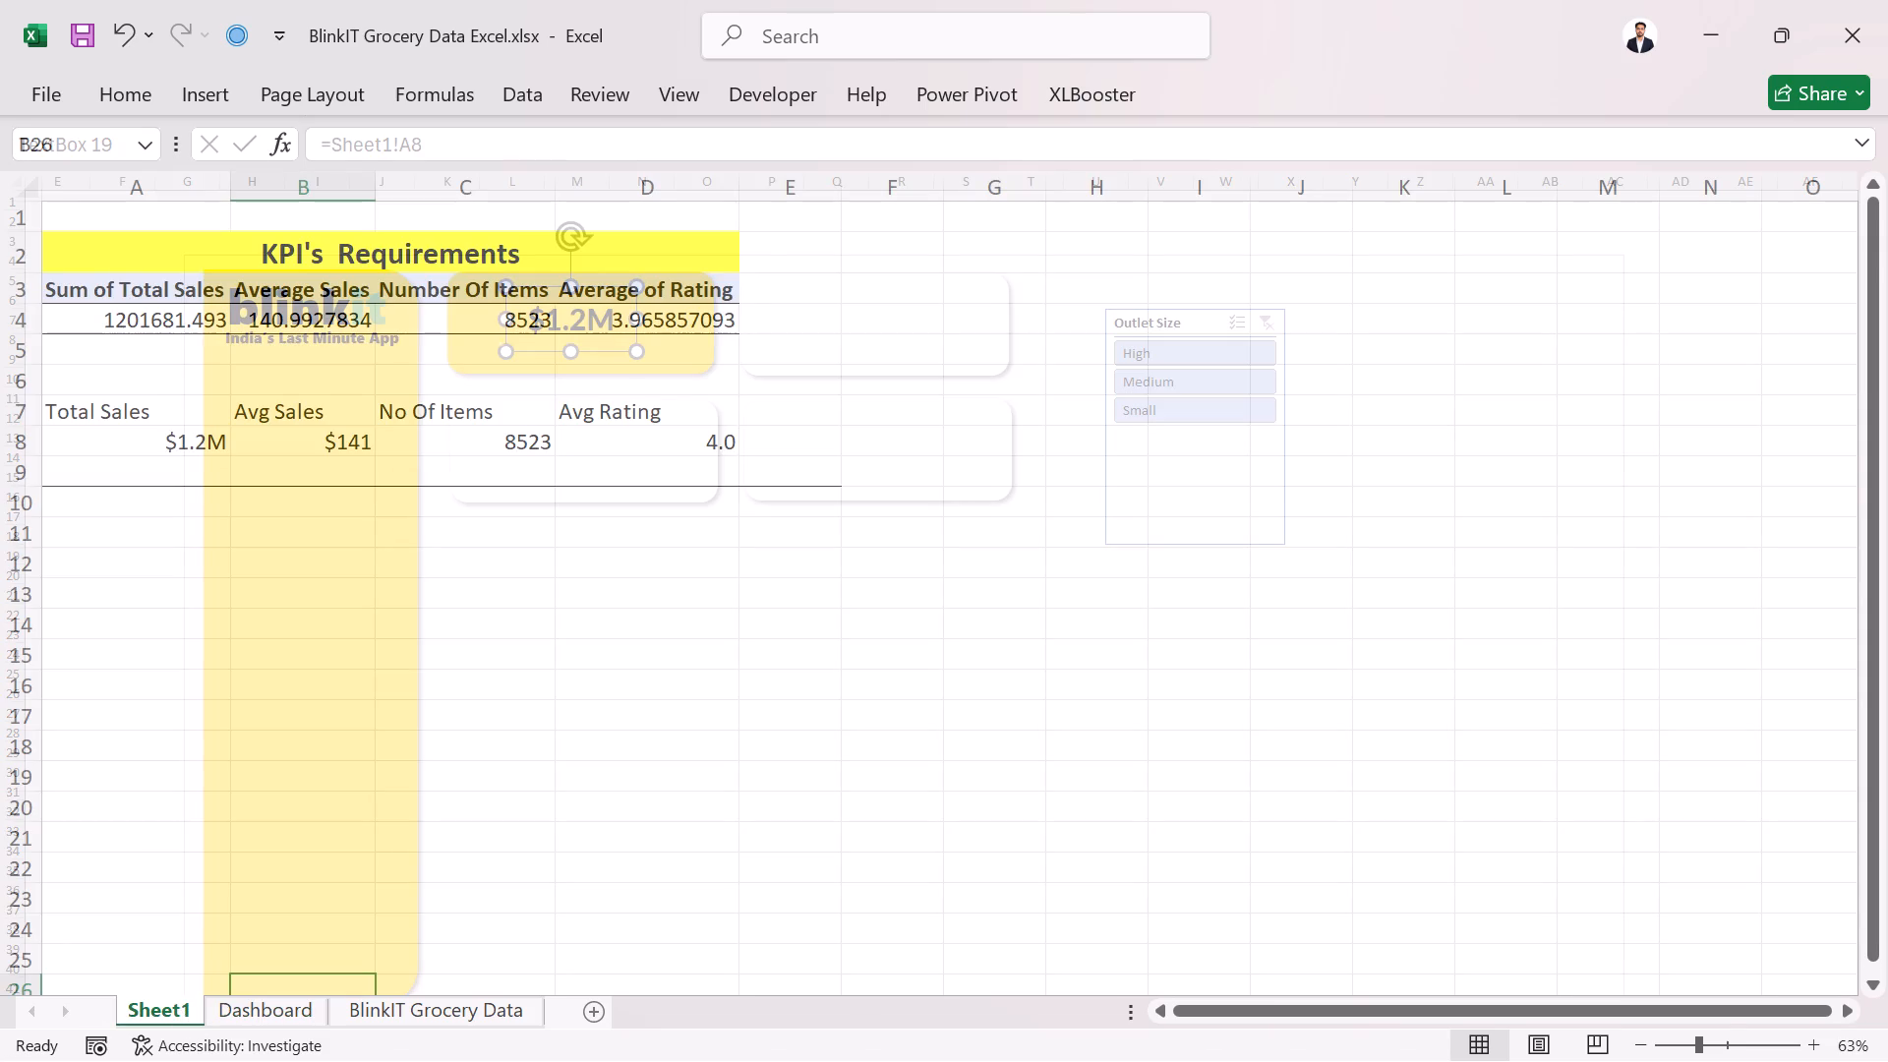
{"action": "left_click", "coordinate": [146, 446]}
{"action": "key", "text": "ctrl+1"}
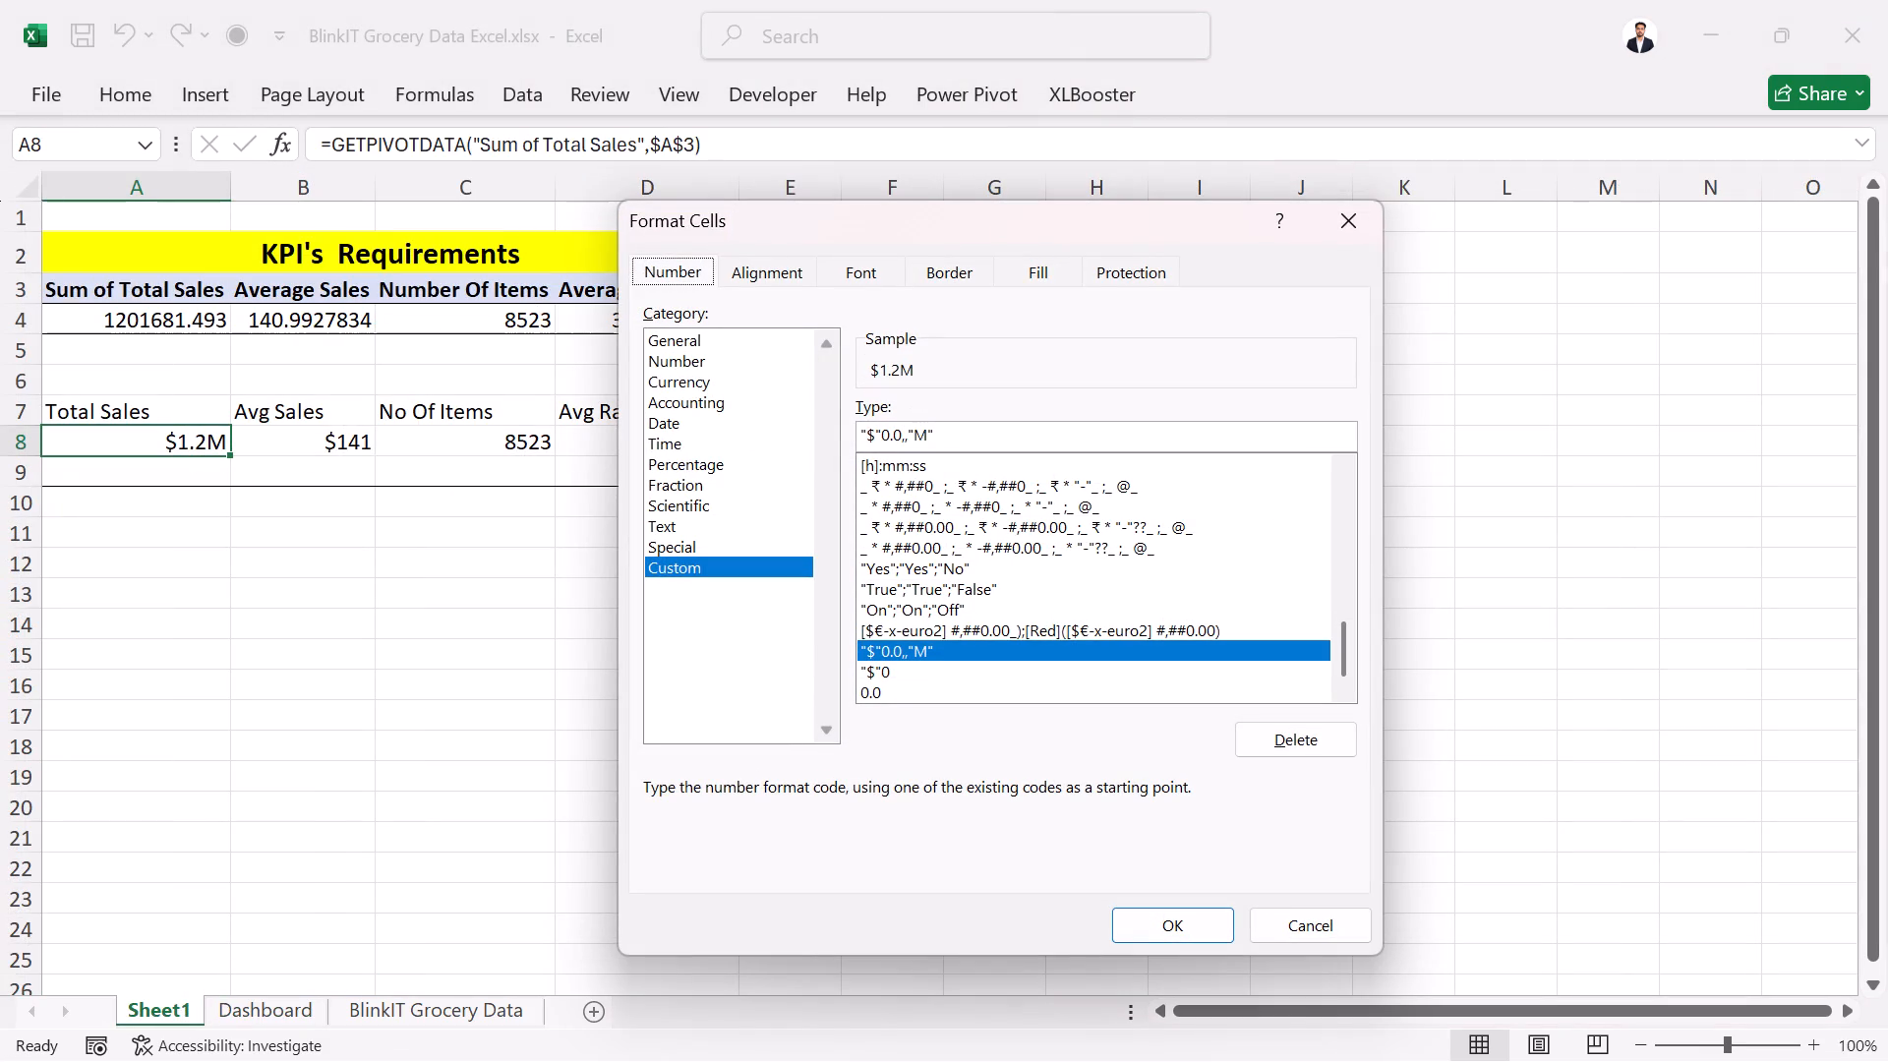
{"action": "left_click", "coordinate": [902, 435]}
{"action": "key", "text": "0"}
{"action": "key", "text": "Return"}
{"action": "left_click", "coordinate": [274, 1008]}
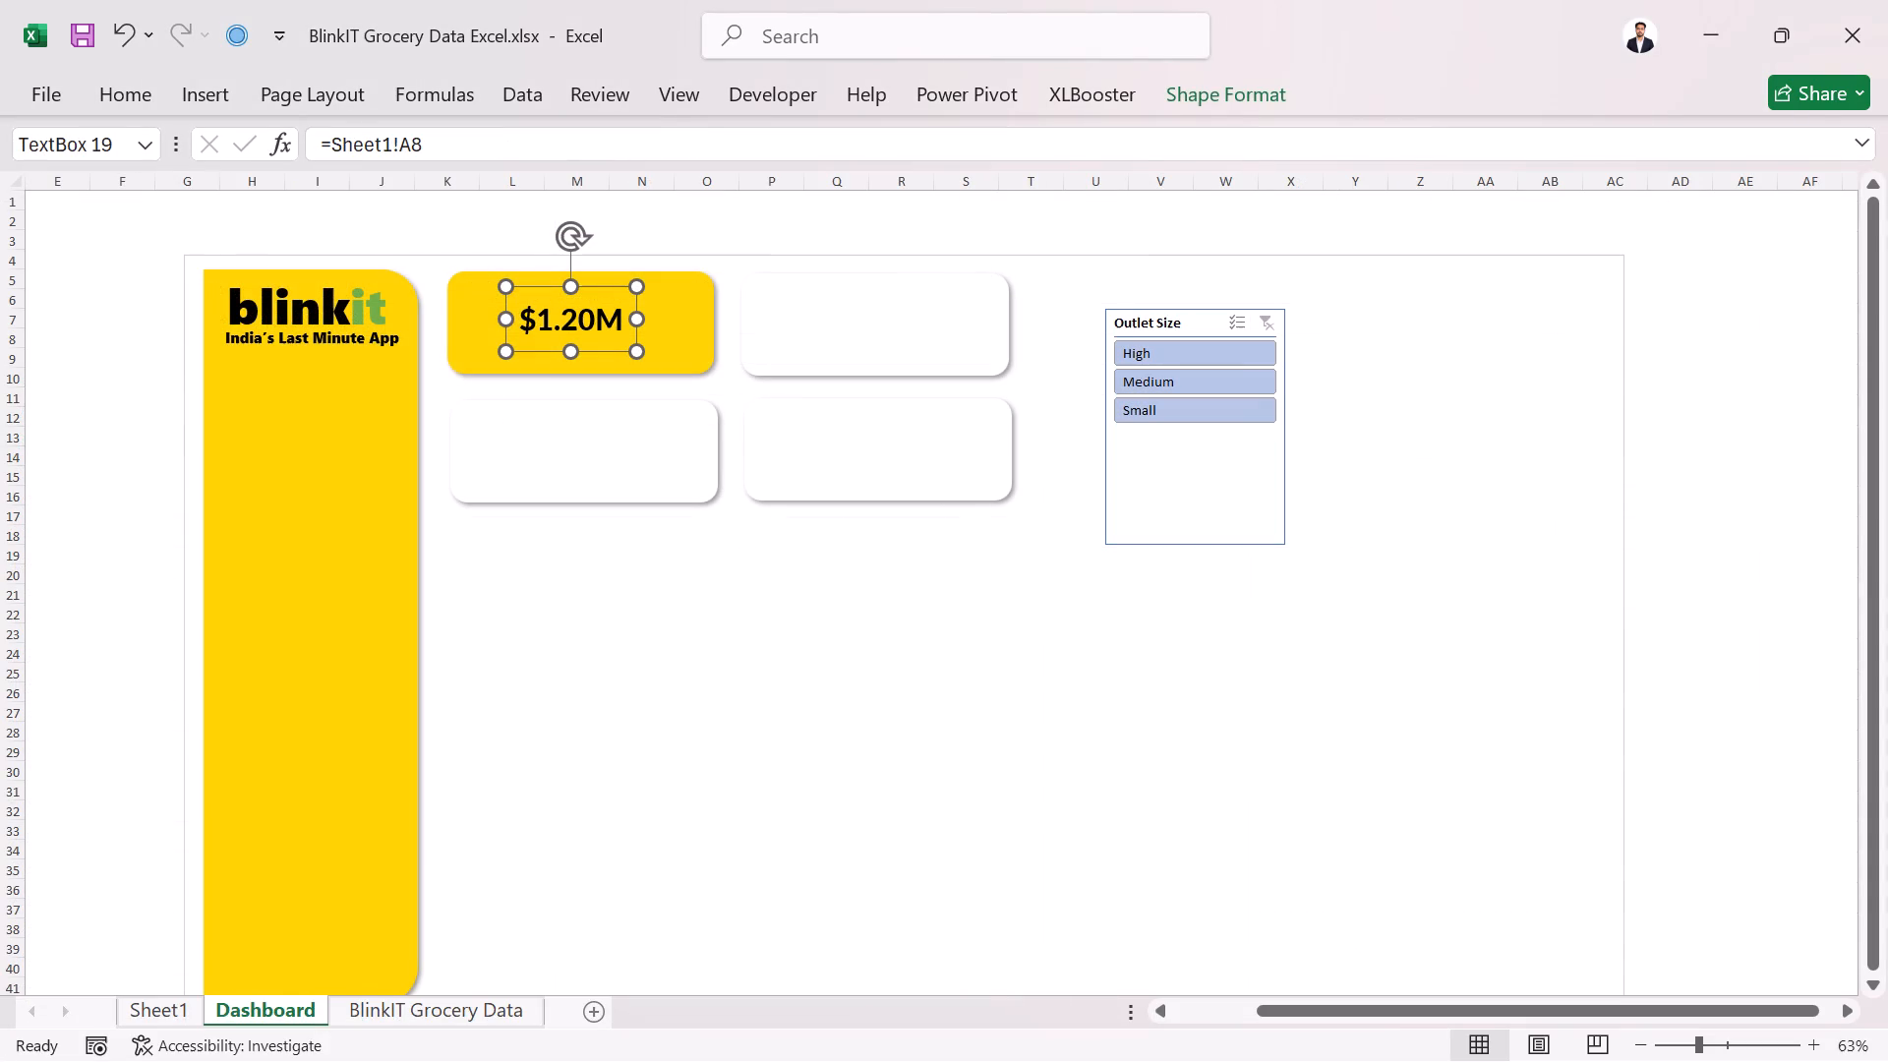
{"action": "left_click", "coordinate": [645, 610]}
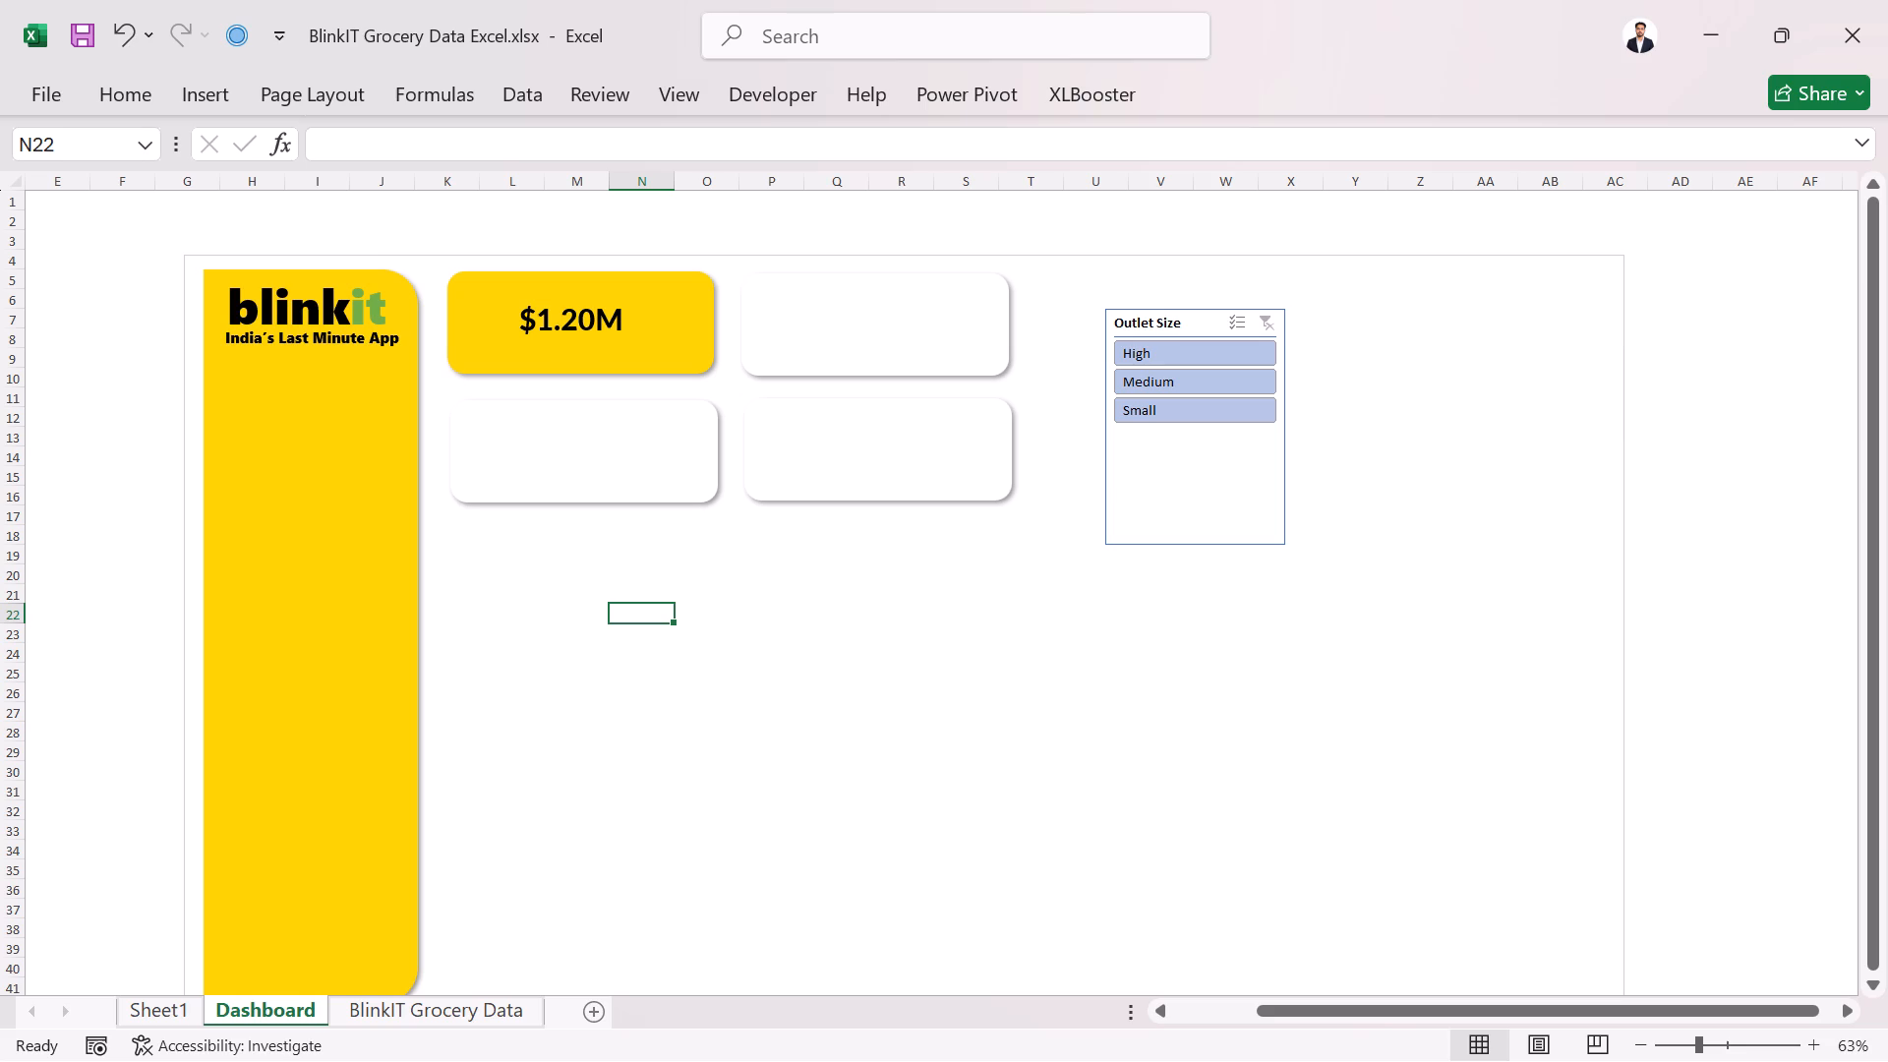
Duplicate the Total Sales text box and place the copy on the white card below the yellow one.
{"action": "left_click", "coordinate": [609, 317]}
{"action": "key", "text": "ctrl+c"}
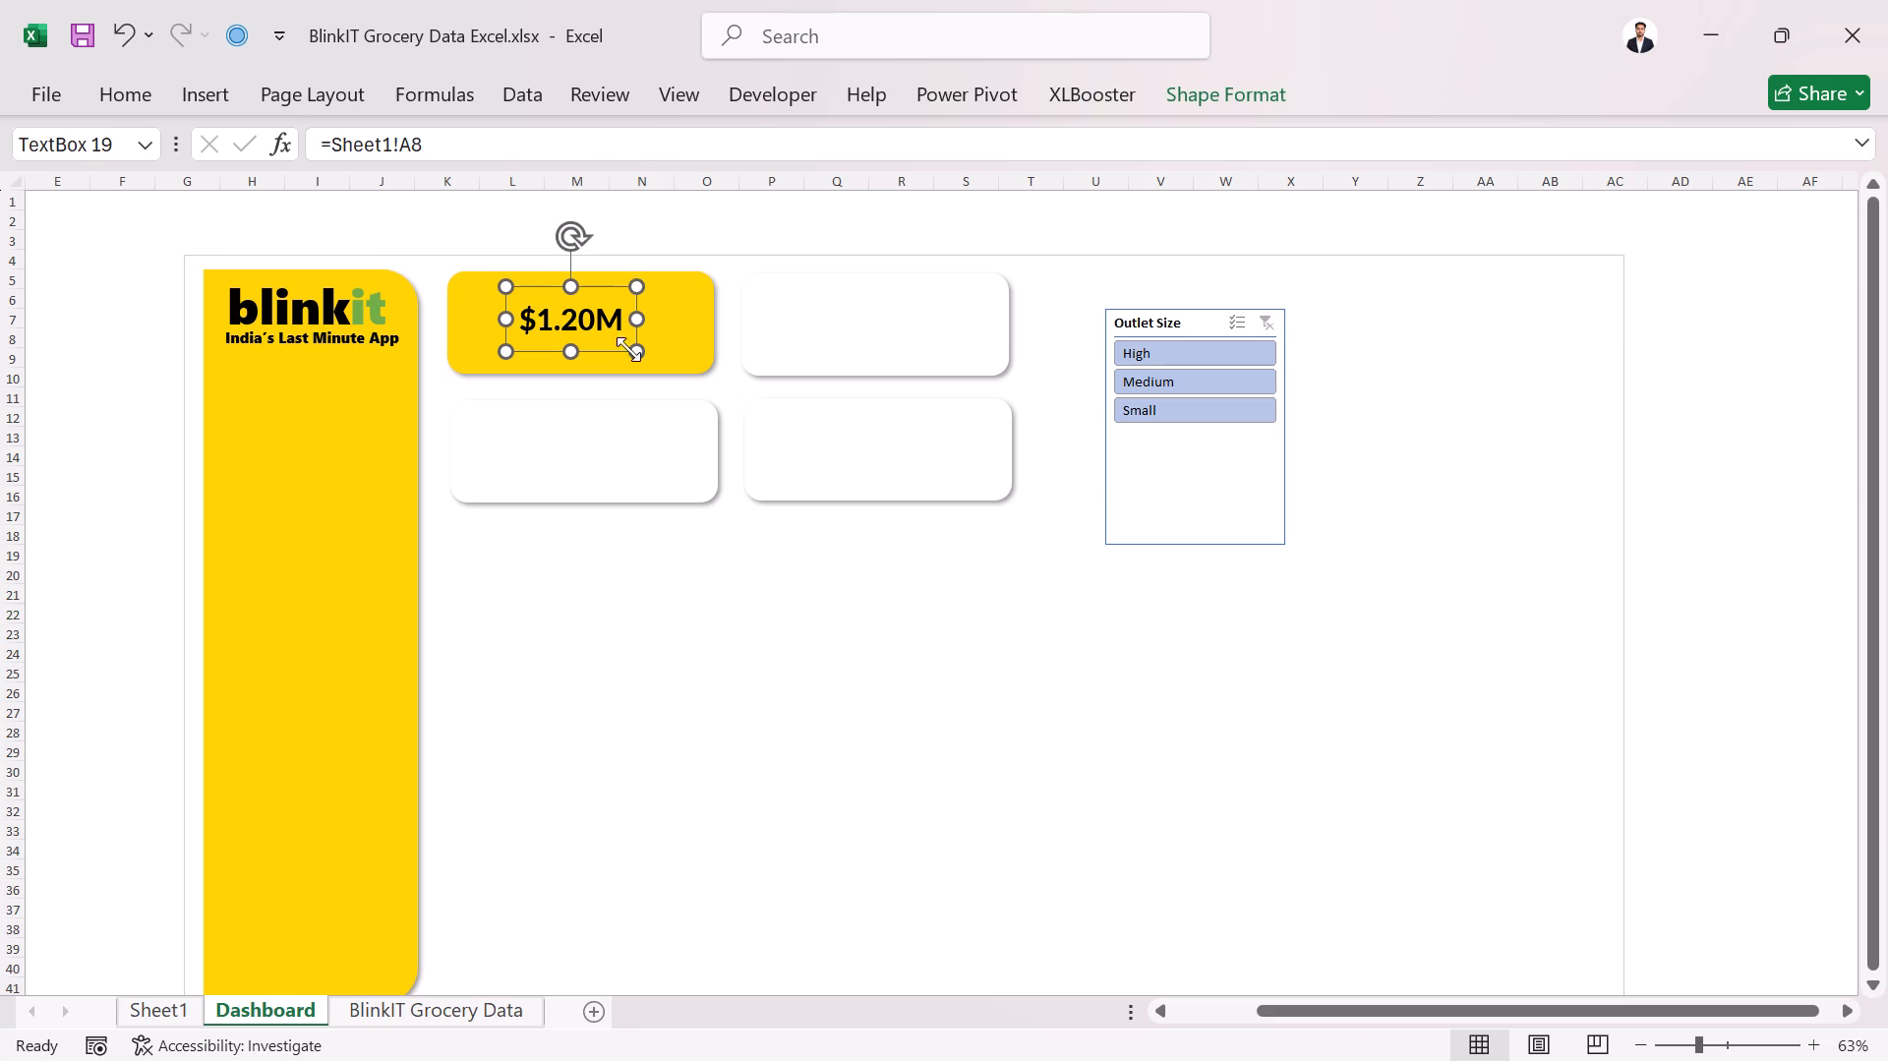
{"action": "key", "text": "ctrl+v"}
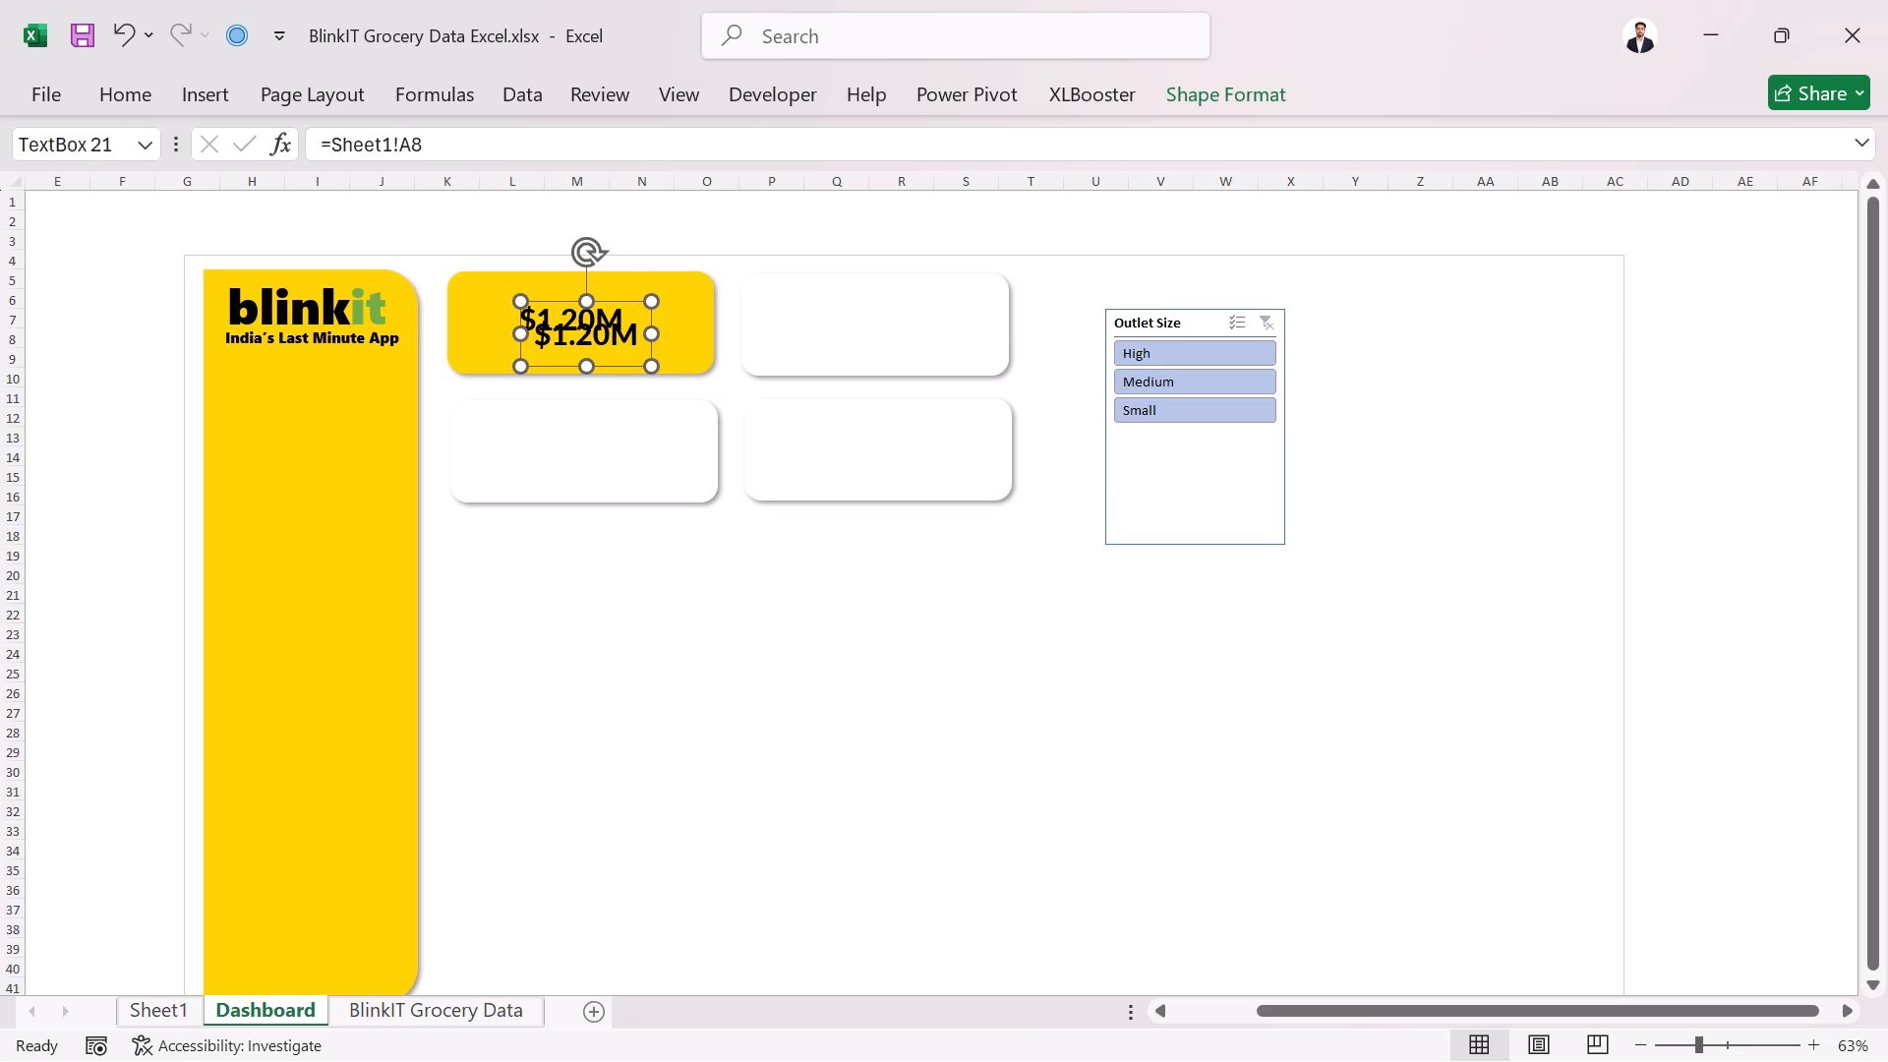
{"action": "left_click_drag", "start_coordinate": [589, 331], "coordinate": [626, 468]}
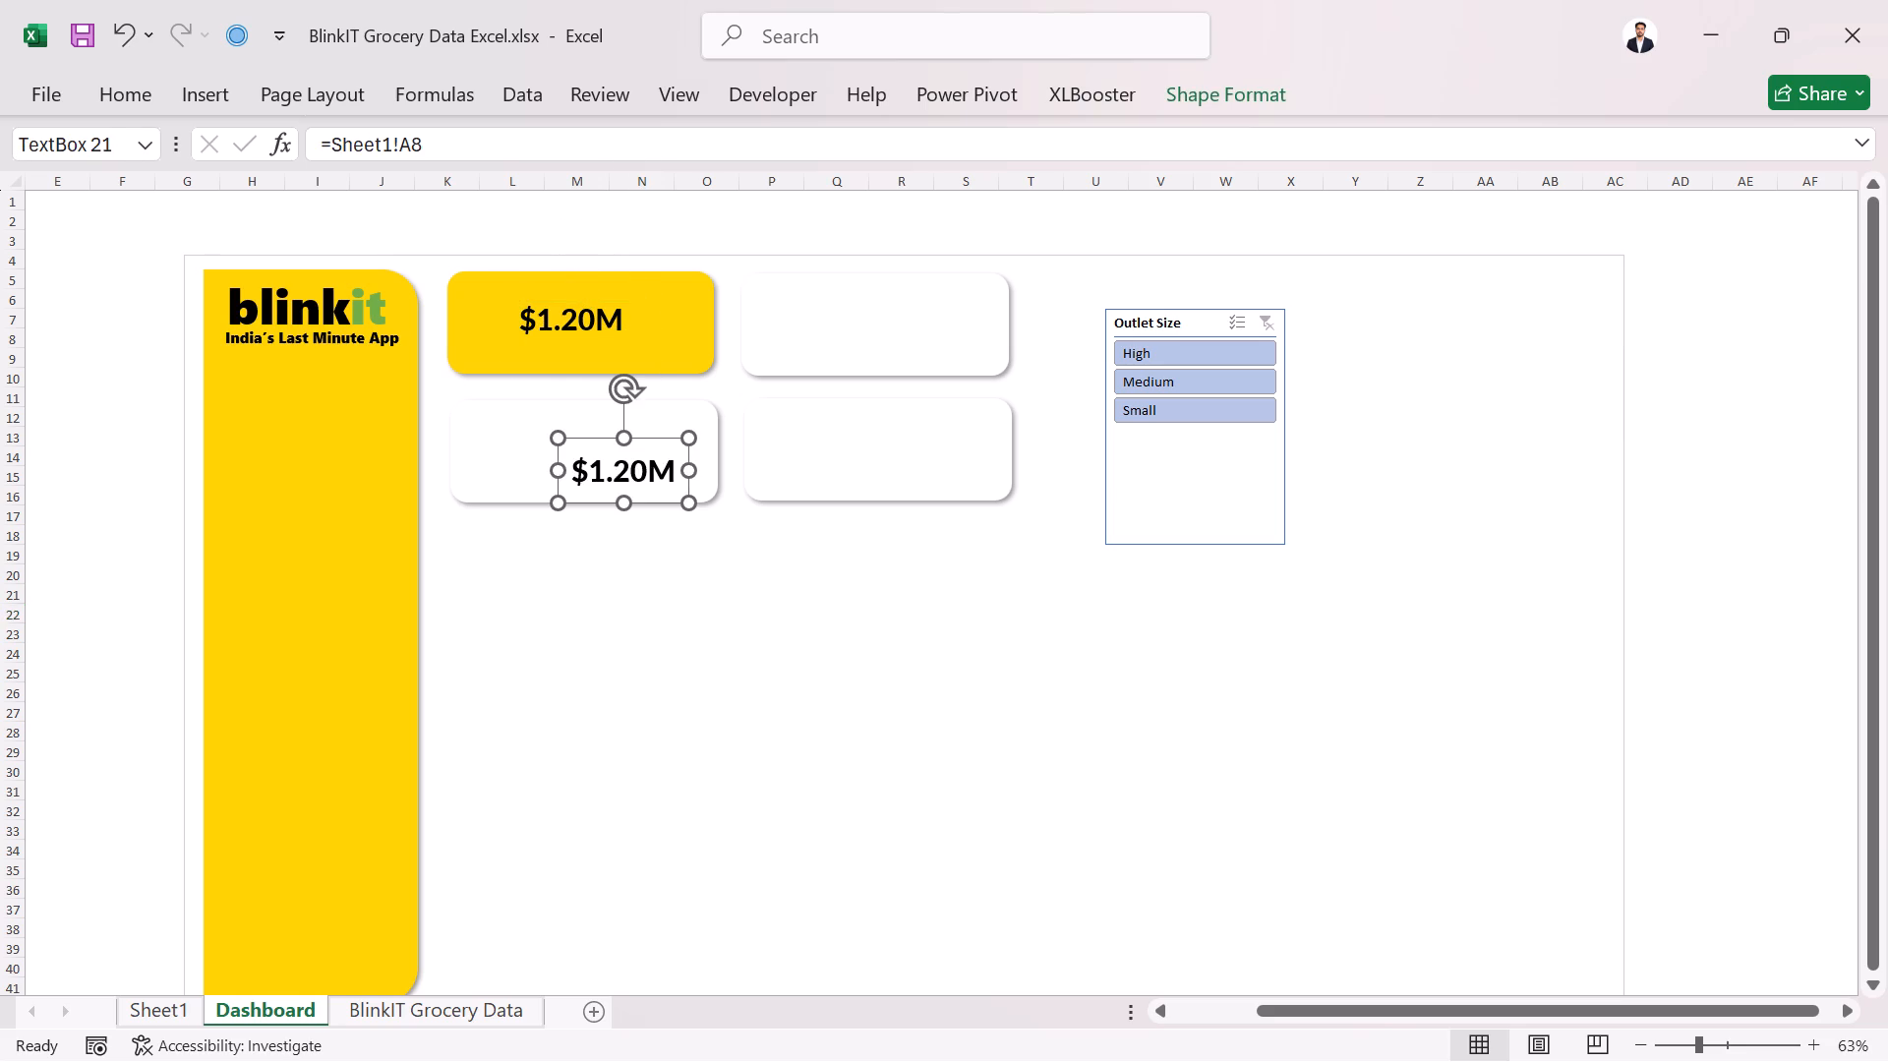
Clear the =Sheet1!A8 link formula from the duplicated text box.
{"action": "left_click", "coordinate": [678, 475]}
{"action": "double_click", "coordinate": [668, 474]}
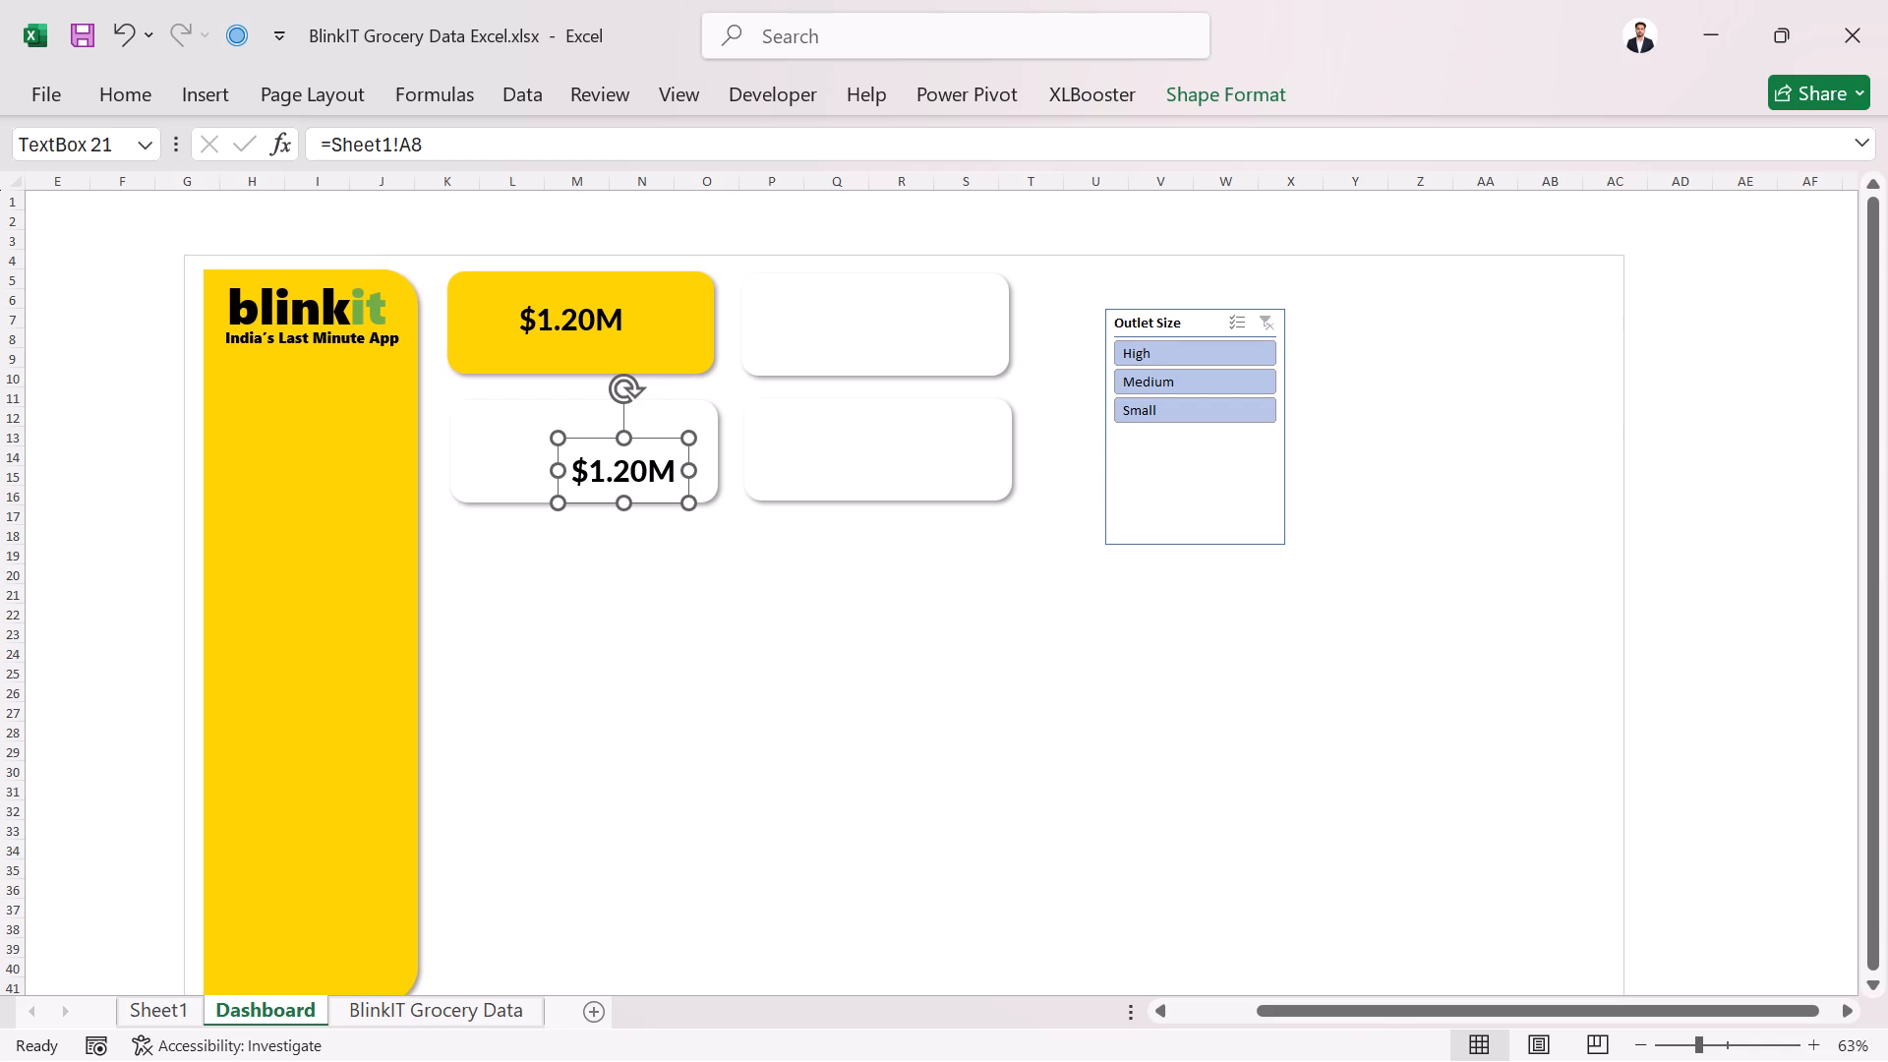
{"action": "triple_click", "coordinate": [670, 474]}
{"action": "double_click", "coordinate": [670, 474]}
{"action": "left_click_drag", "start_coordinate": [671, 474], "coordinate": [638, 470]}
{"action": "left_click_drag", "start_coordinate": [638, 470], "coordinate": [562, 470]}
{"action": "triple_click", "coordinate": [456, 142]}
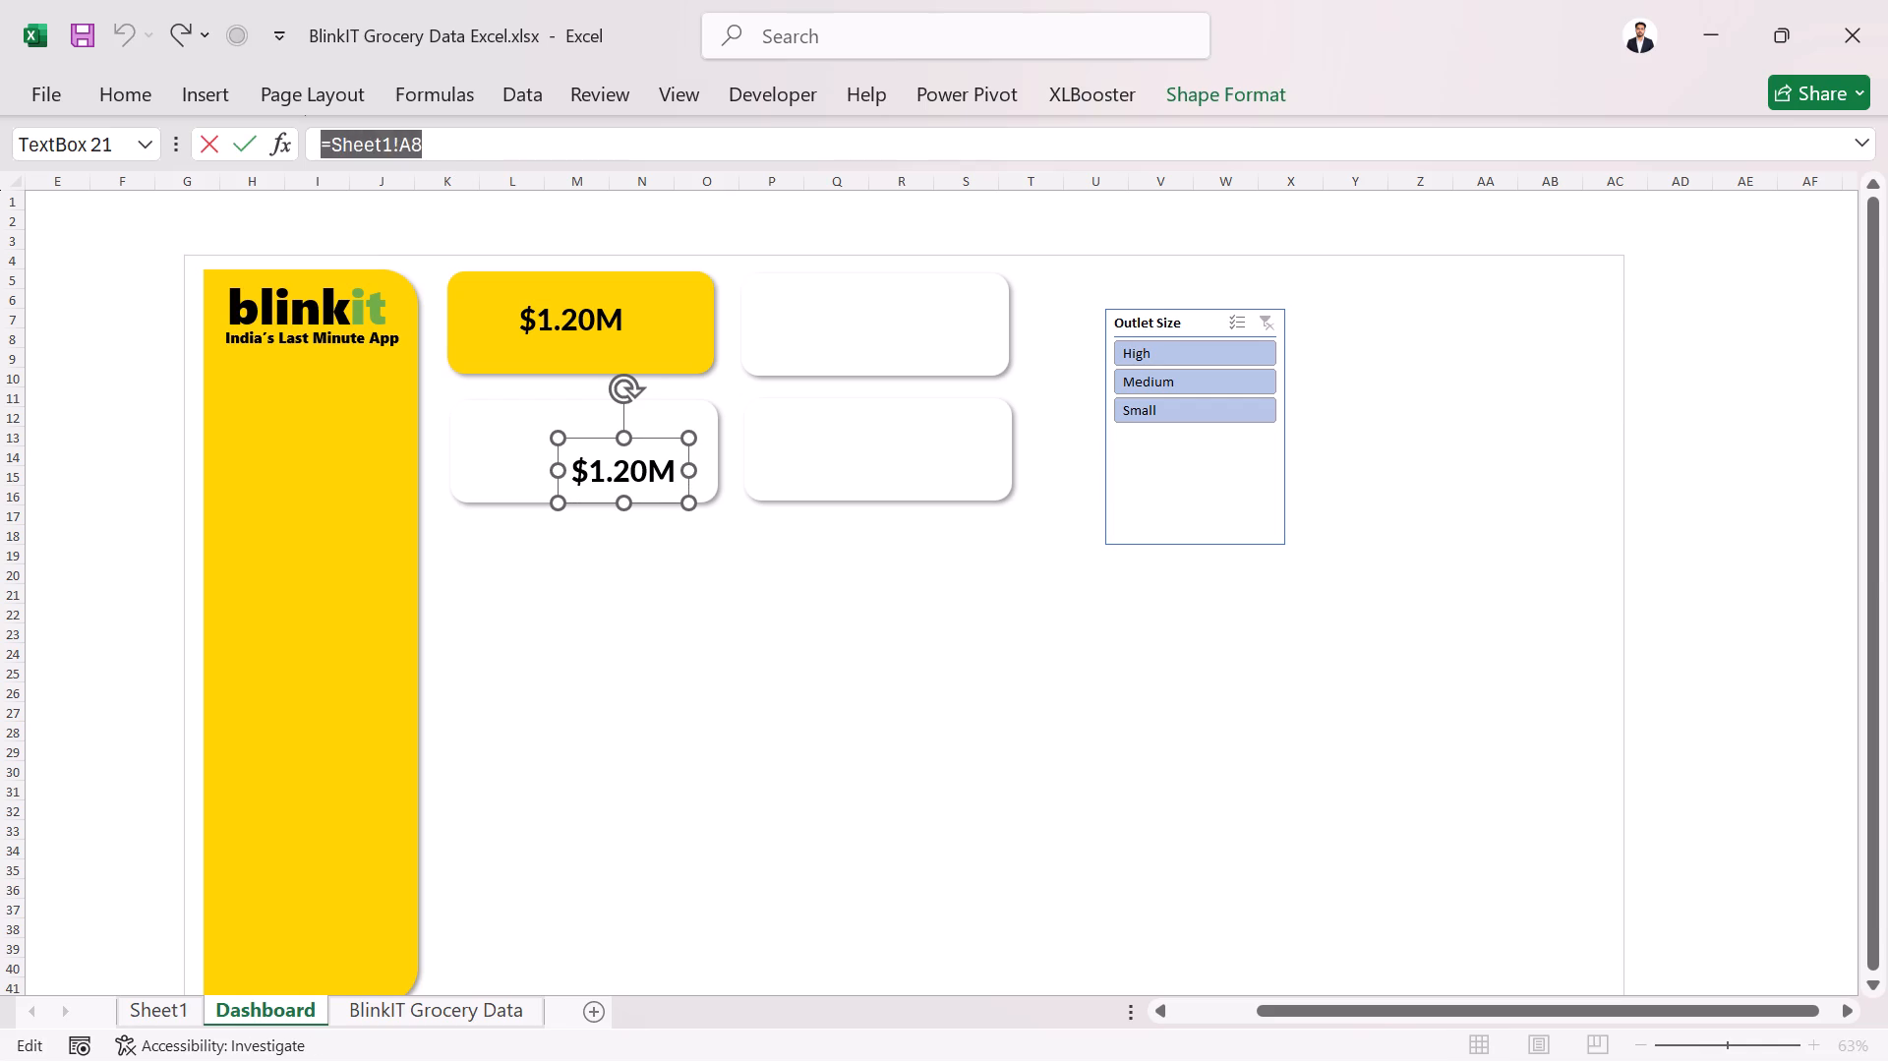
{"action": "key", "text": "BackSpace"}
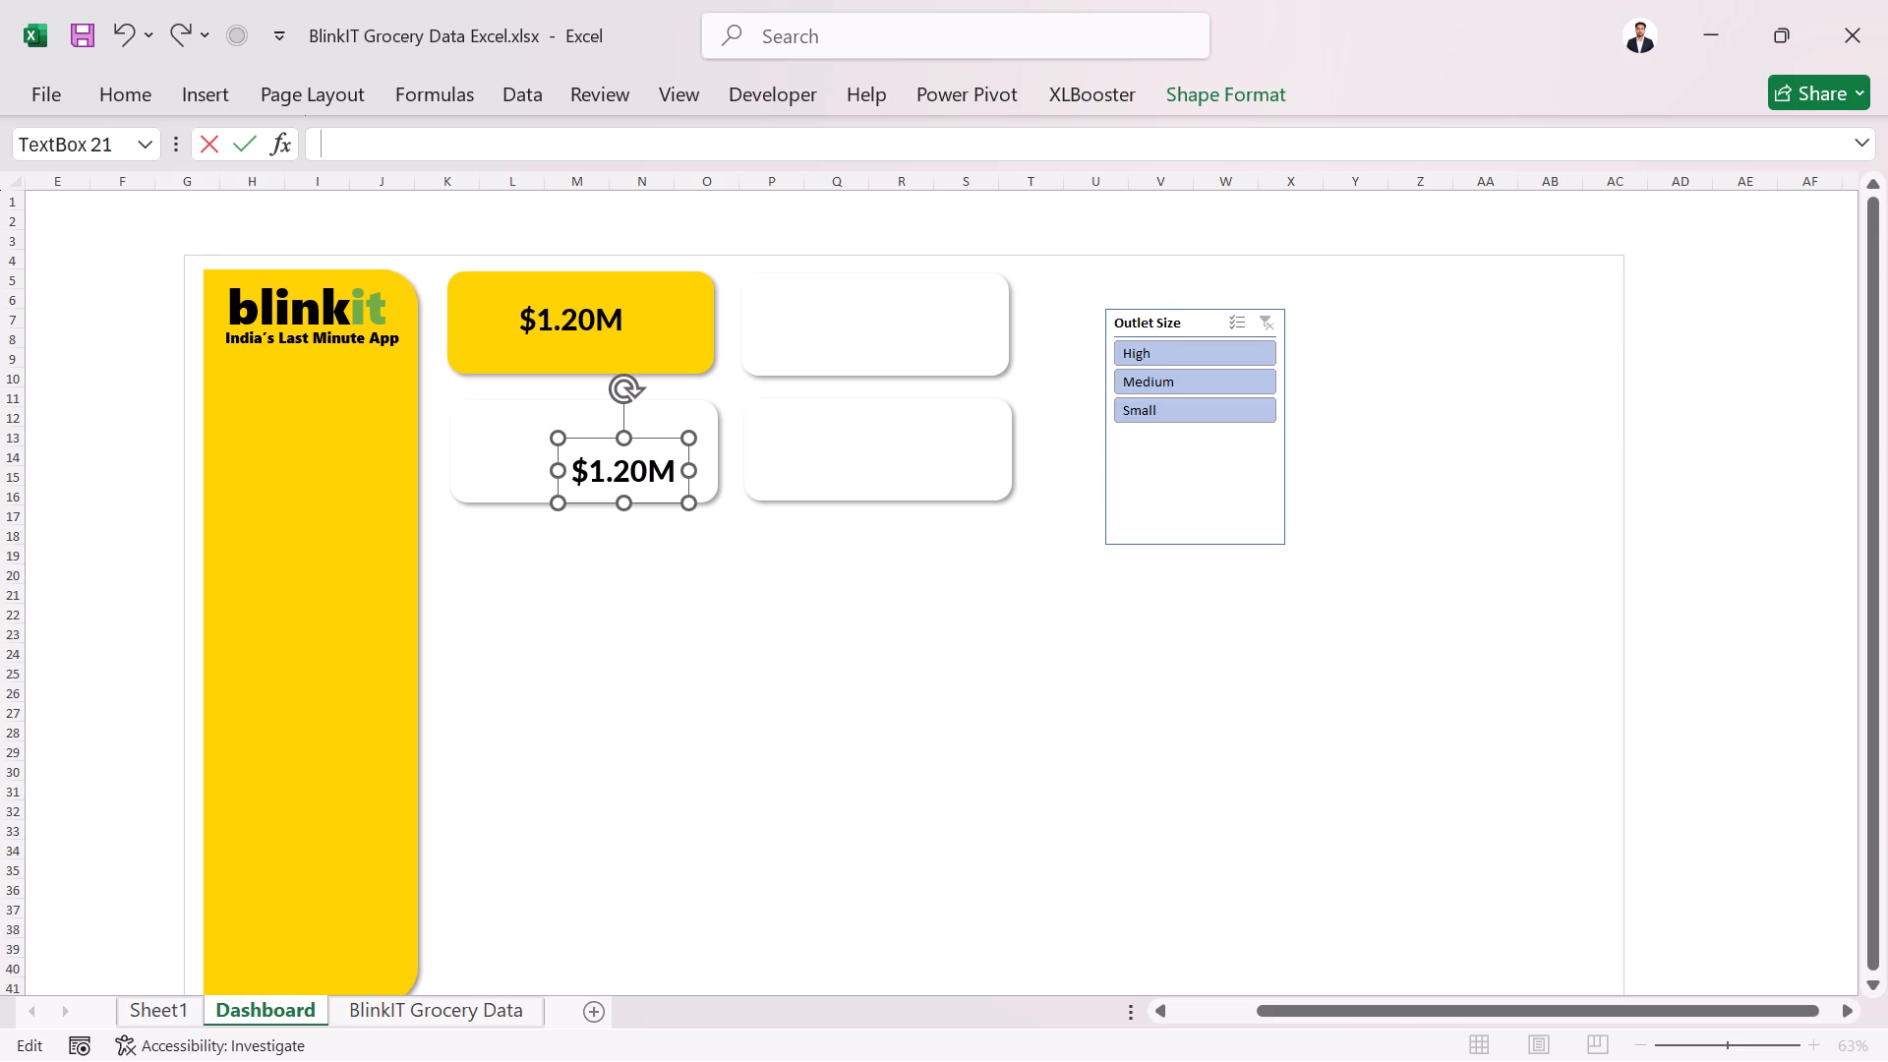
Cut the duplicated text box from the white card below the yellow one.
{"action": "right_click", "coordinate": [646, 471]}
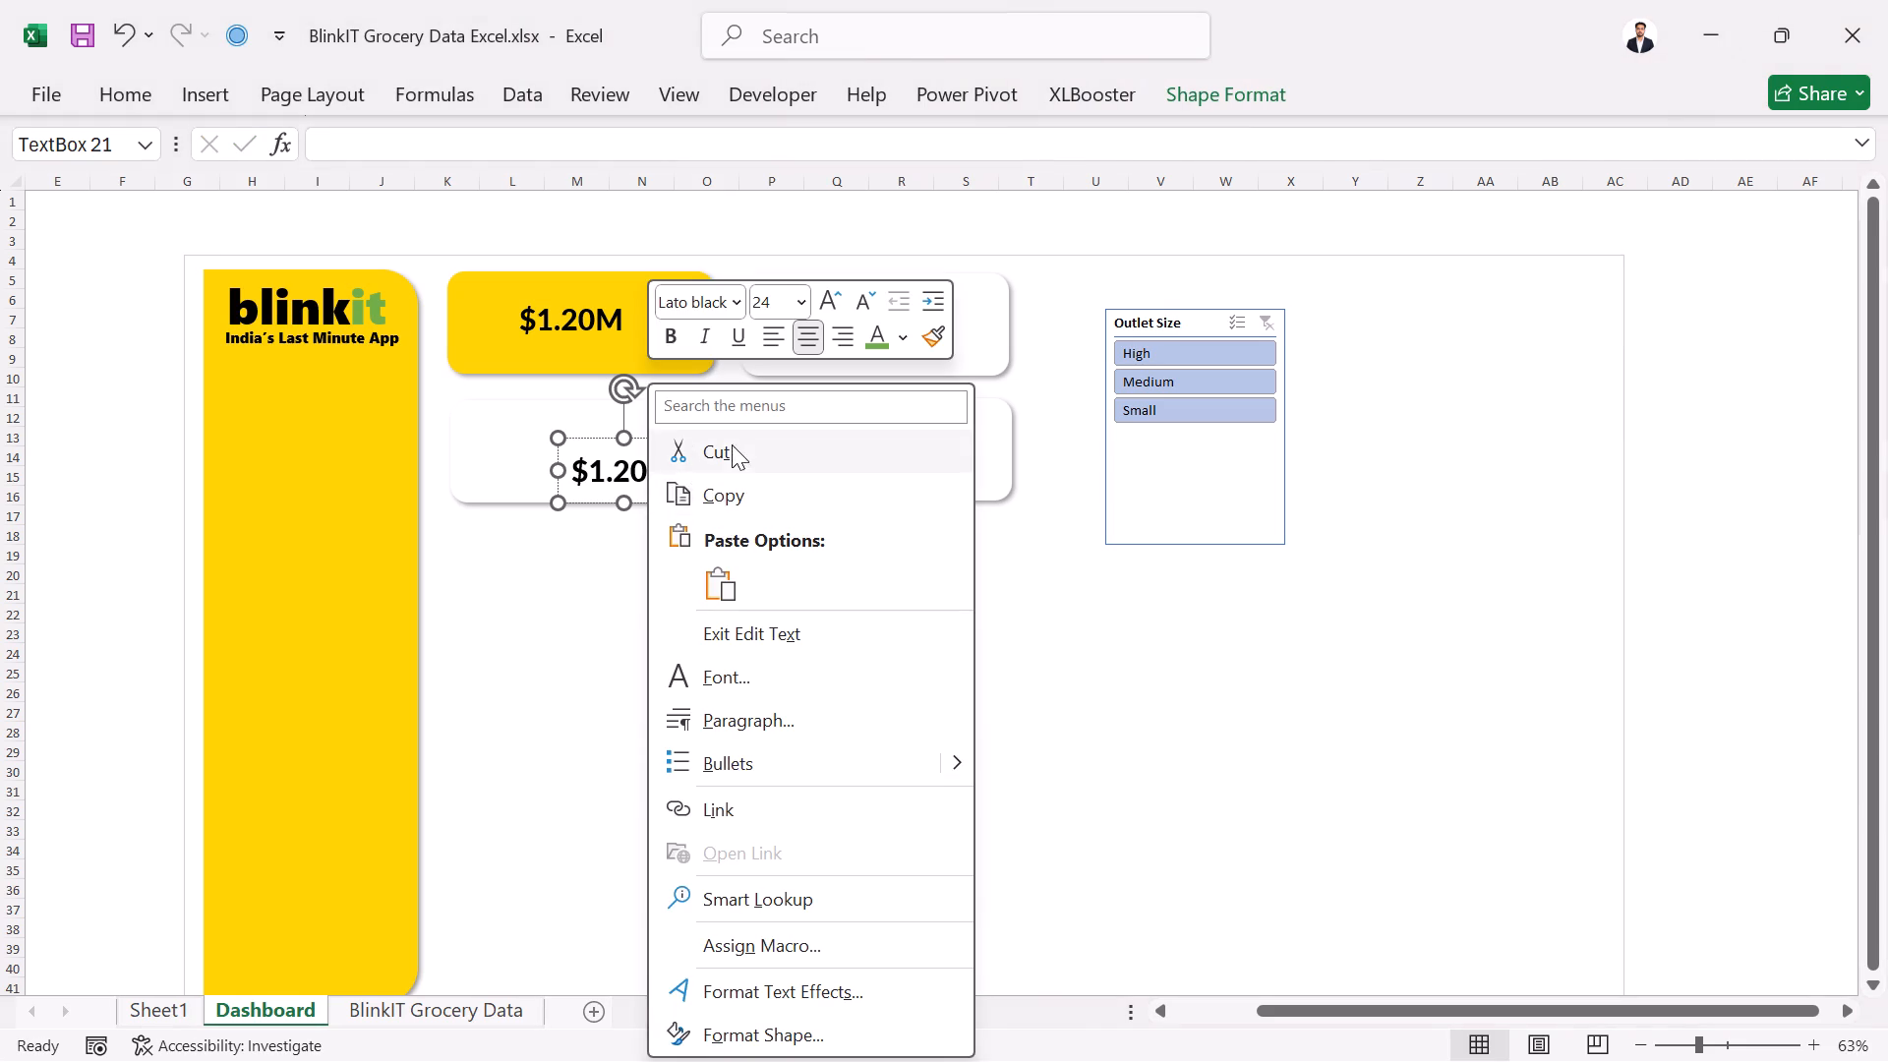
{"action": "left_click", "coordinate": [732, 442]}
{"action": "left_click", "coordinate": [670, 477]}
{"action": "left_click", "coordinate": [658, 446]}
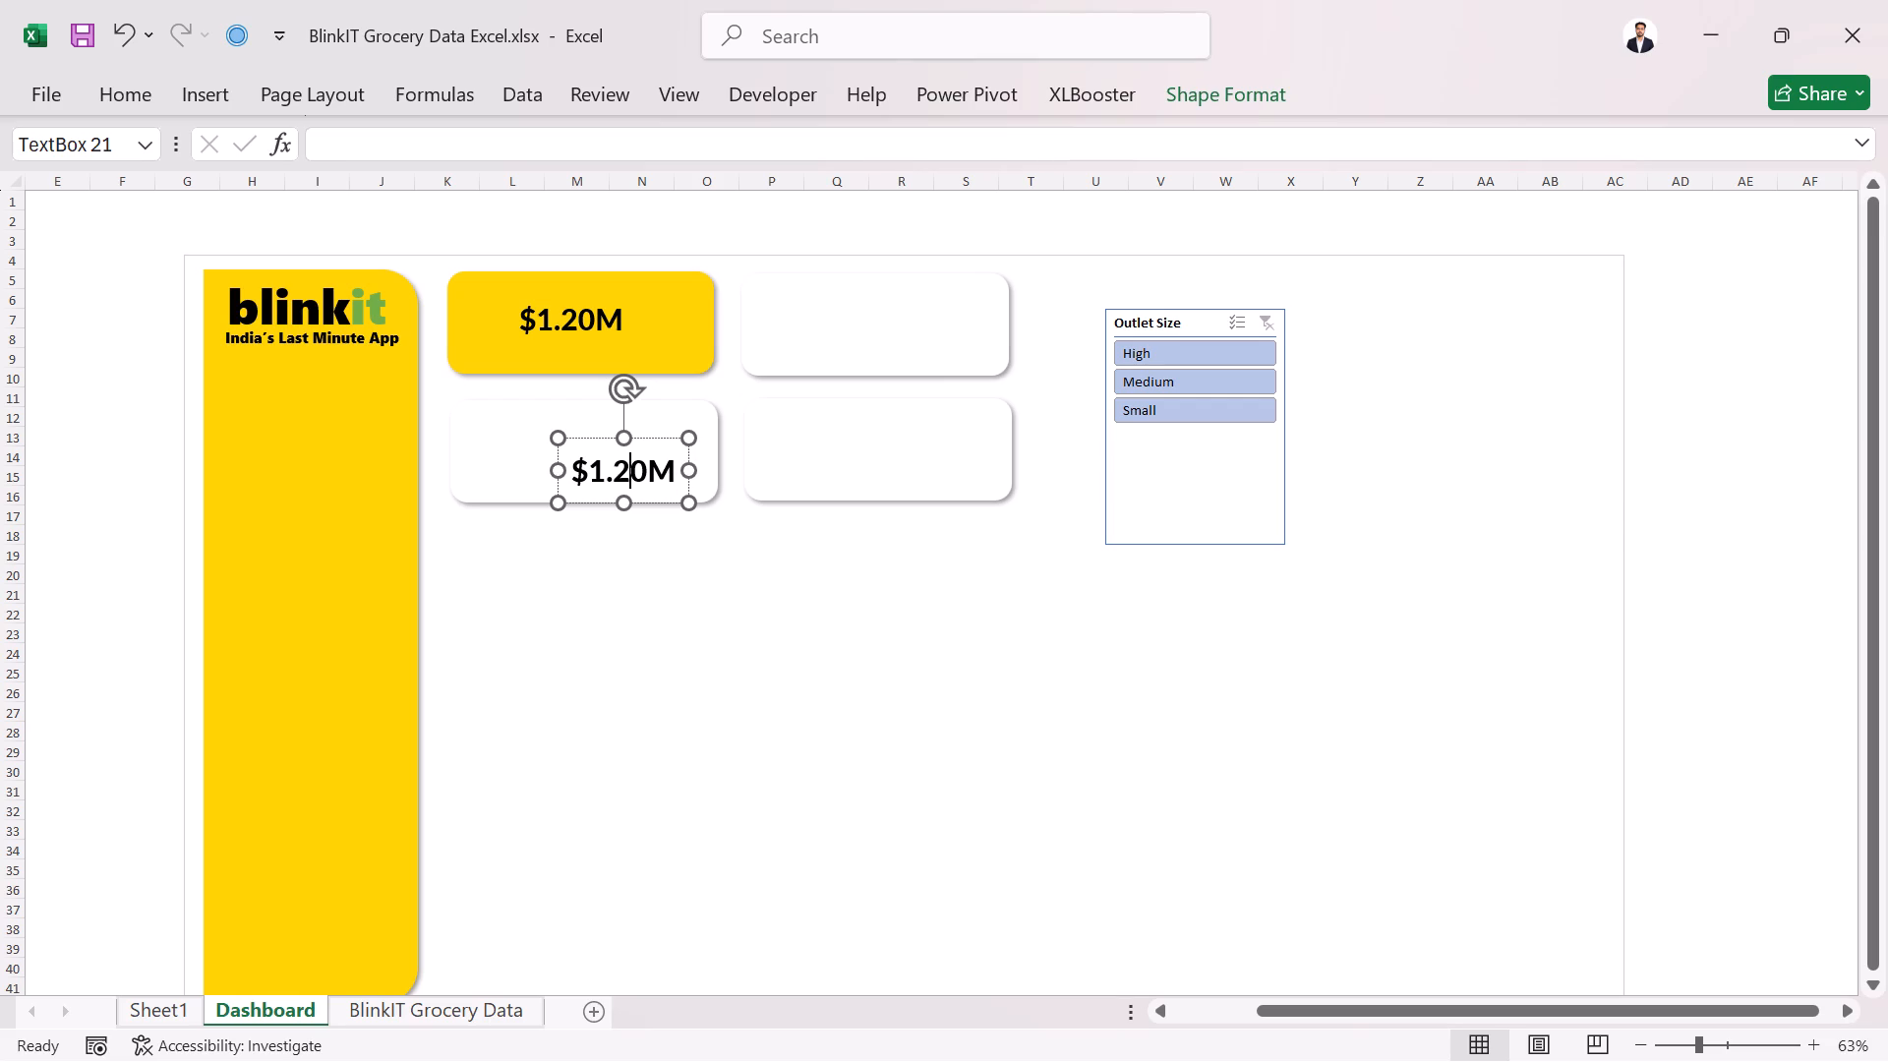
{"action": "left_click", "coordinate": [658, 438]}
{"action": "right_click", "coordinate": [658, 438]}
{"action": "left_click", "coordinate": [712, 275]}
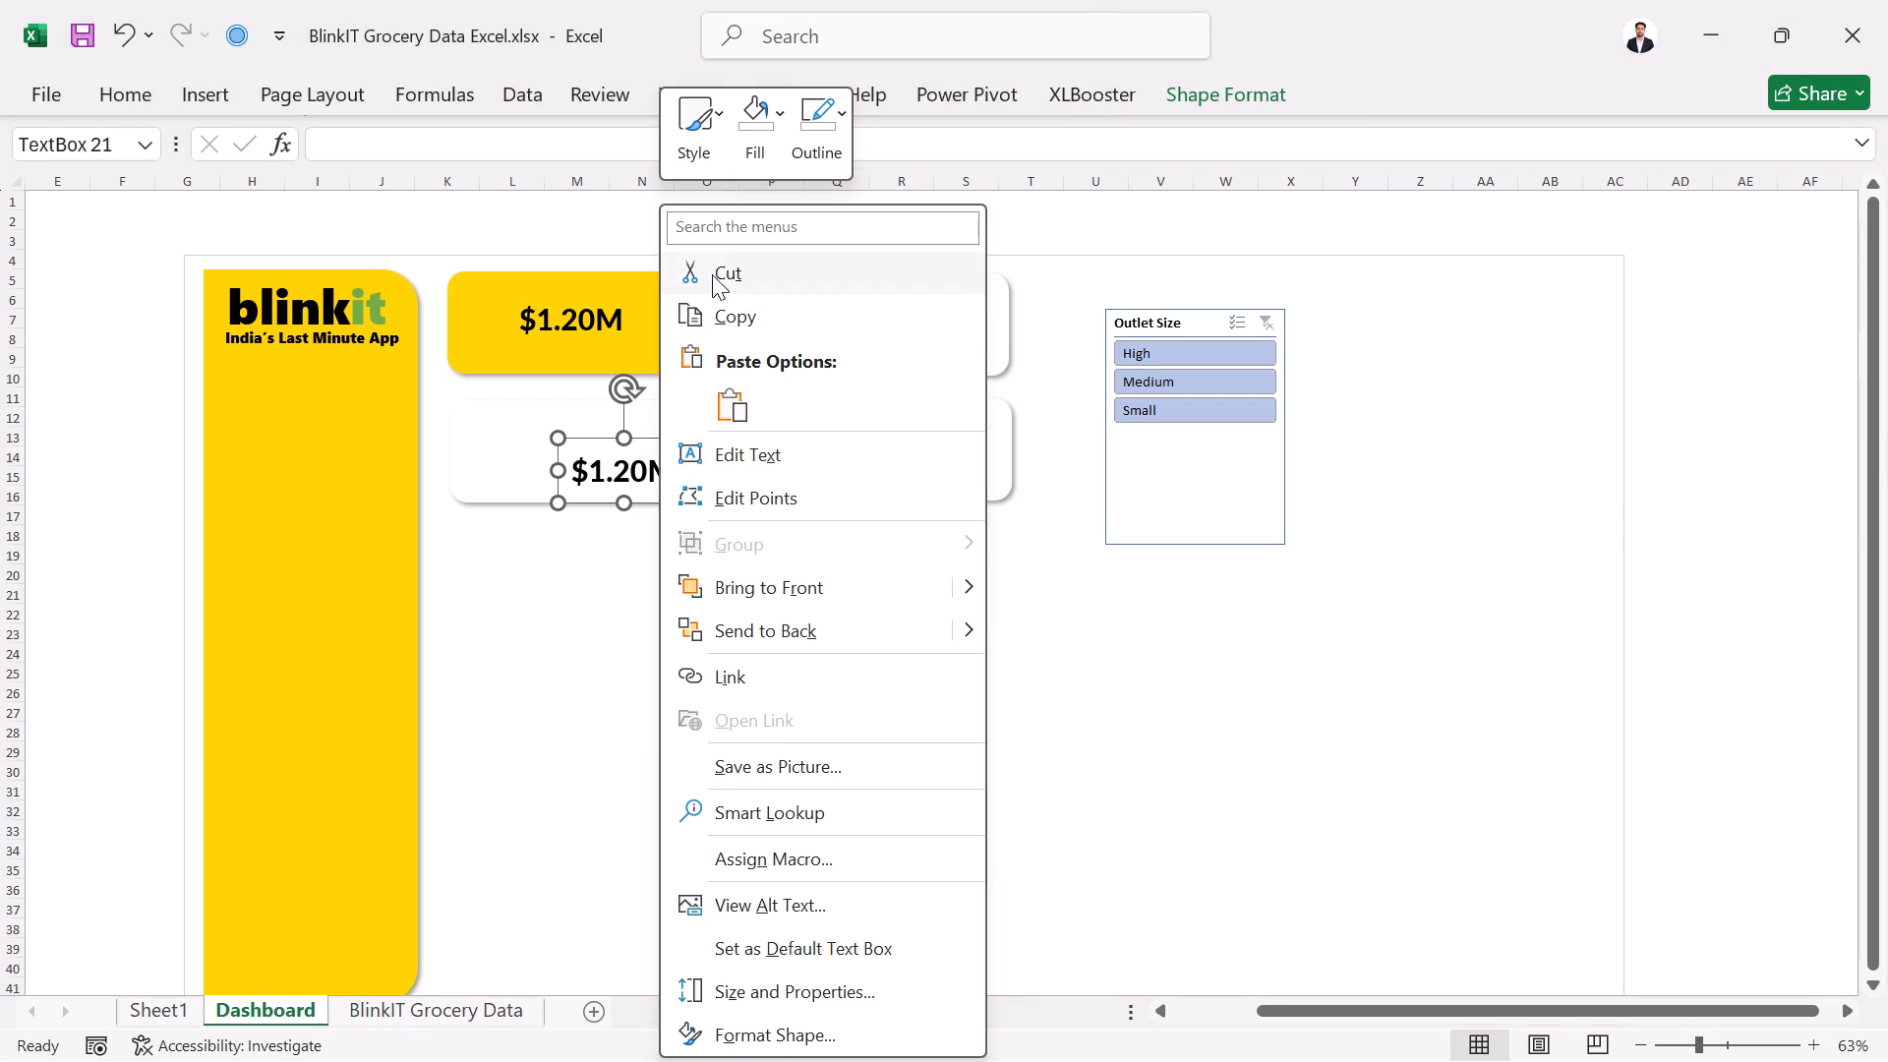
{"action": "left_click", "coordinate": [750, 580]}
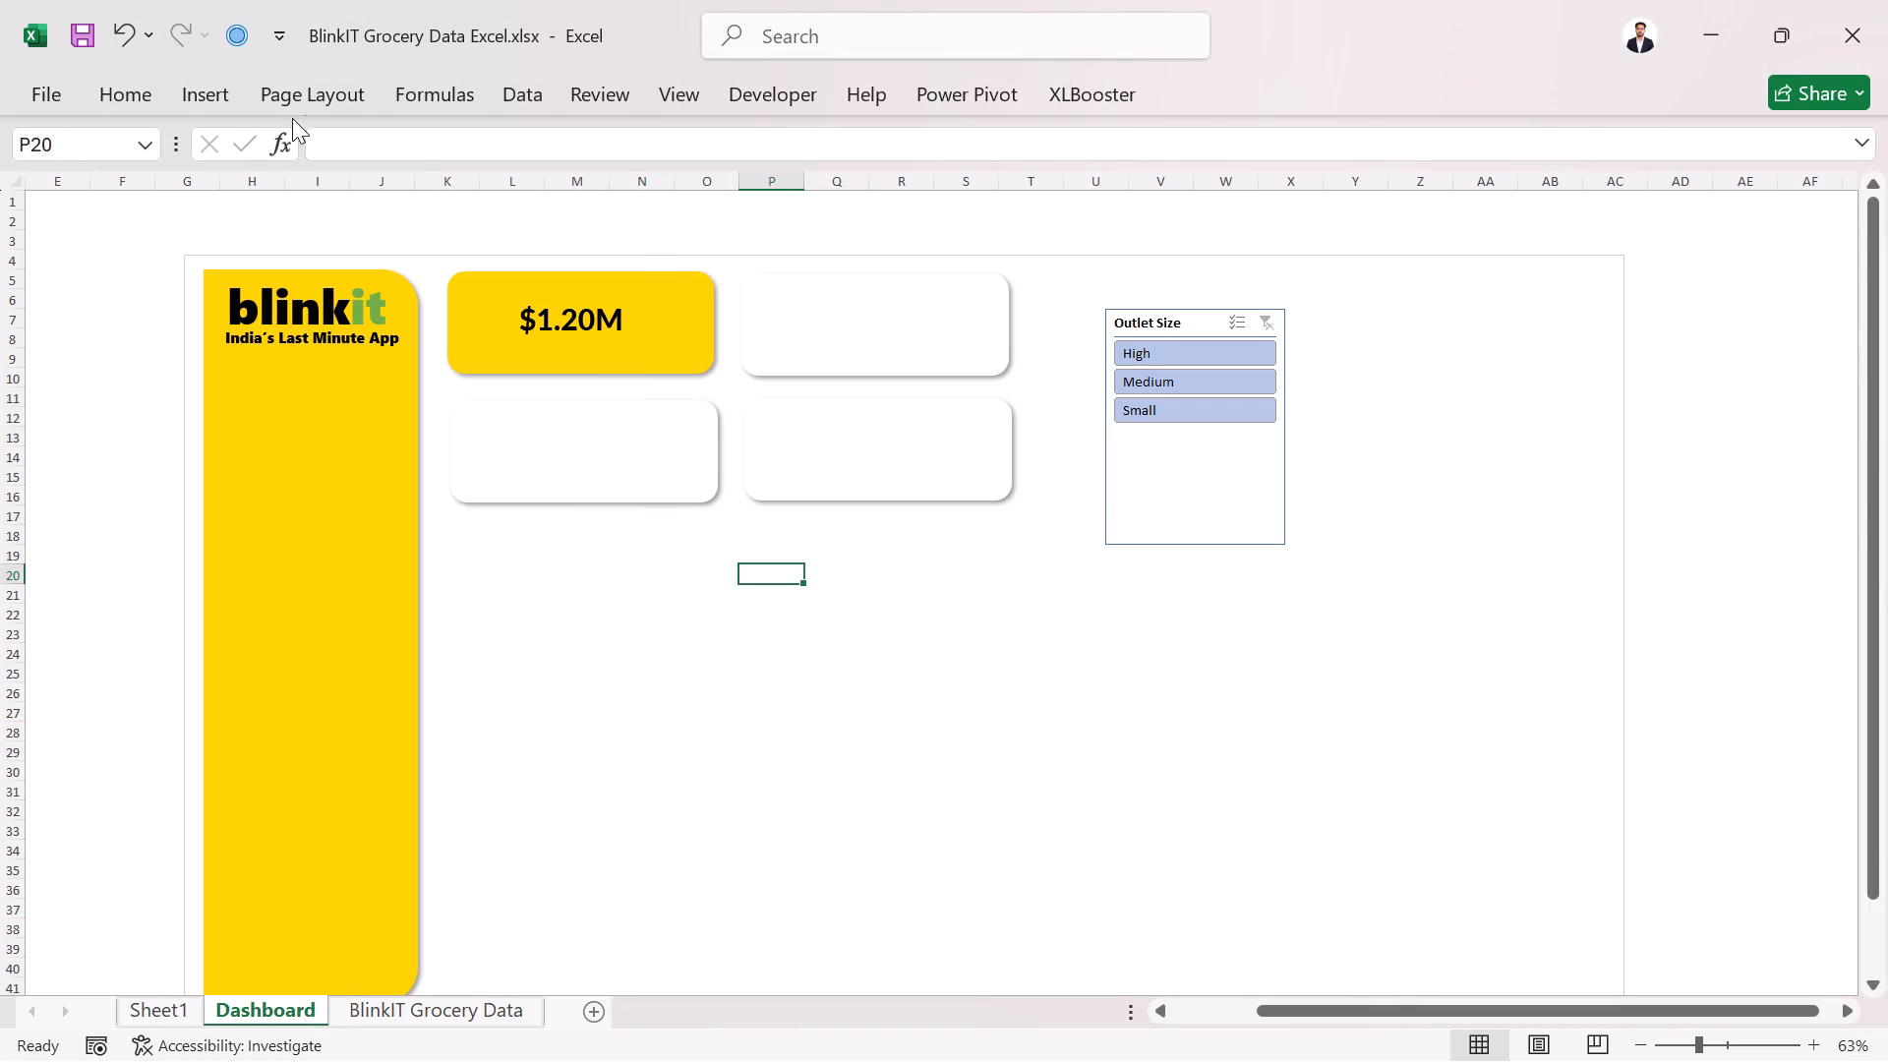
Start inserting a new text box on the Dashboard.
{"action": "left_click", "coordinate": [190, 95]}
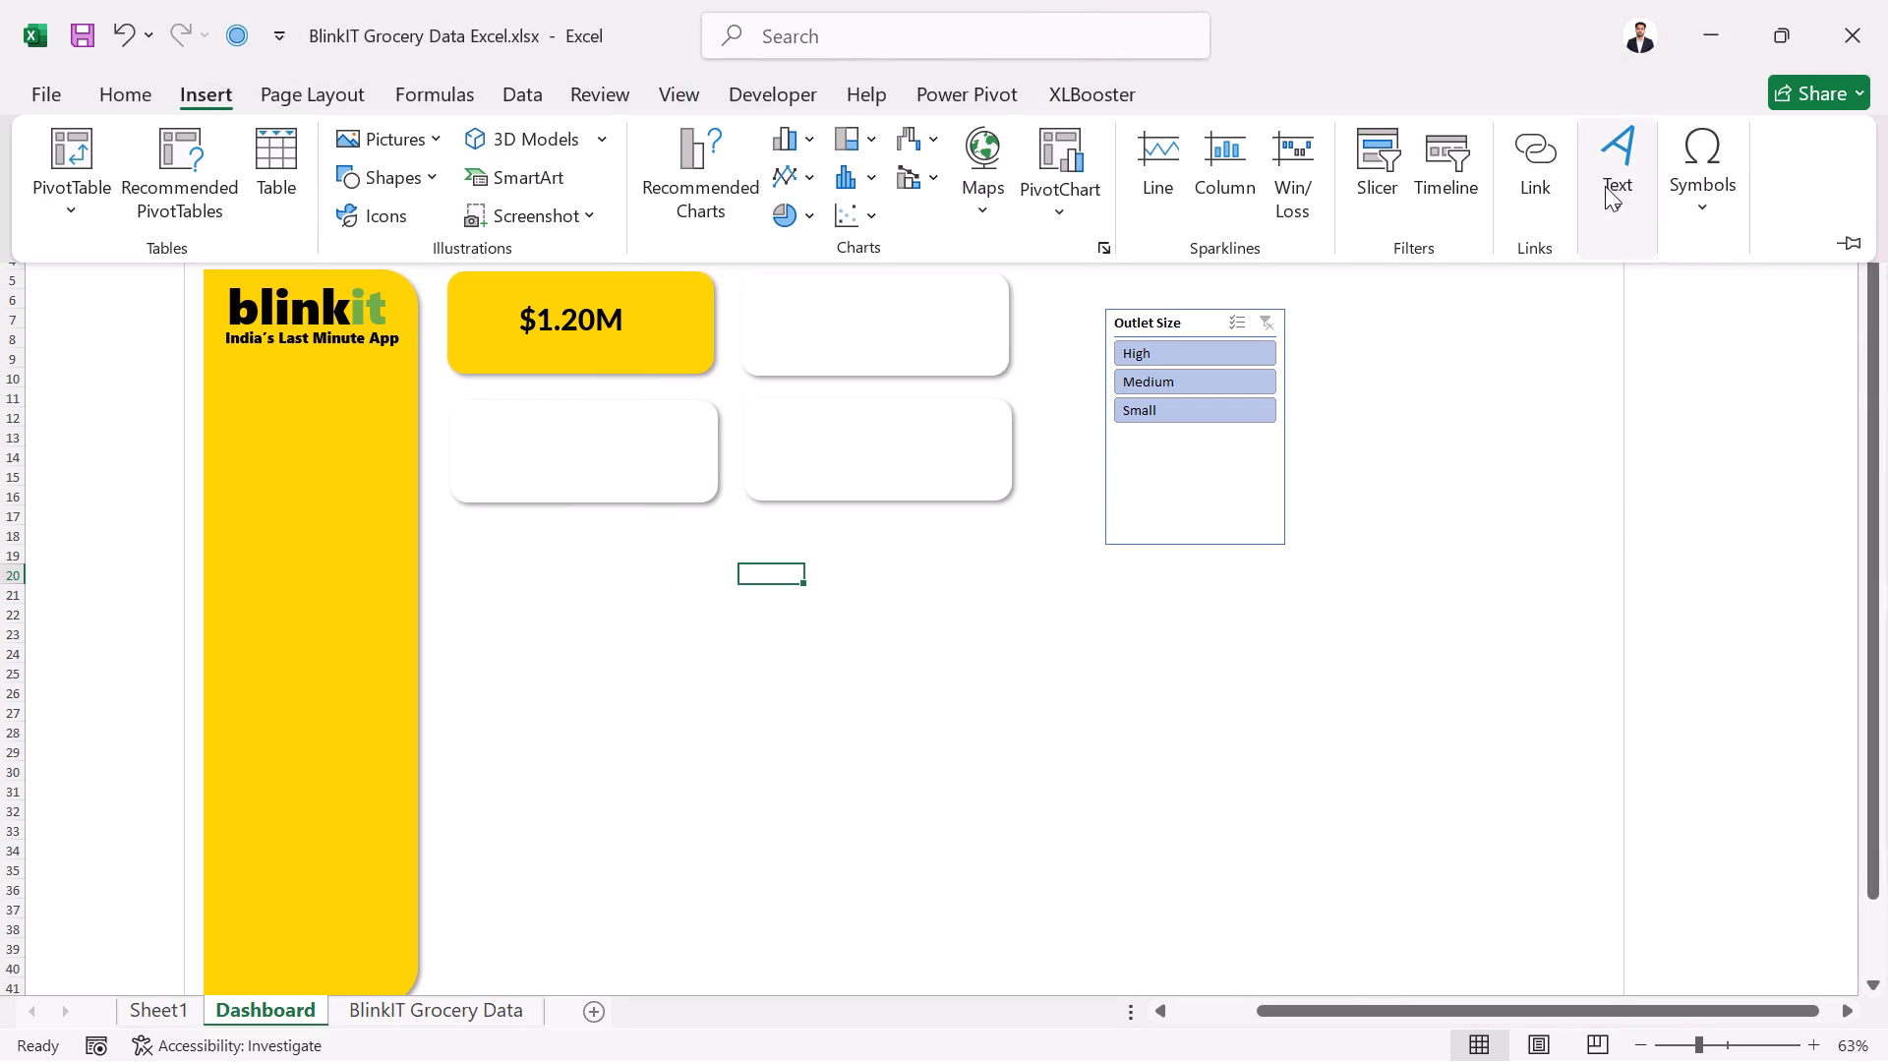
{"action": "left_click", "coordinate": [1605, 186]}
{"action": "left_click", "coordinate": [1561, 303]}
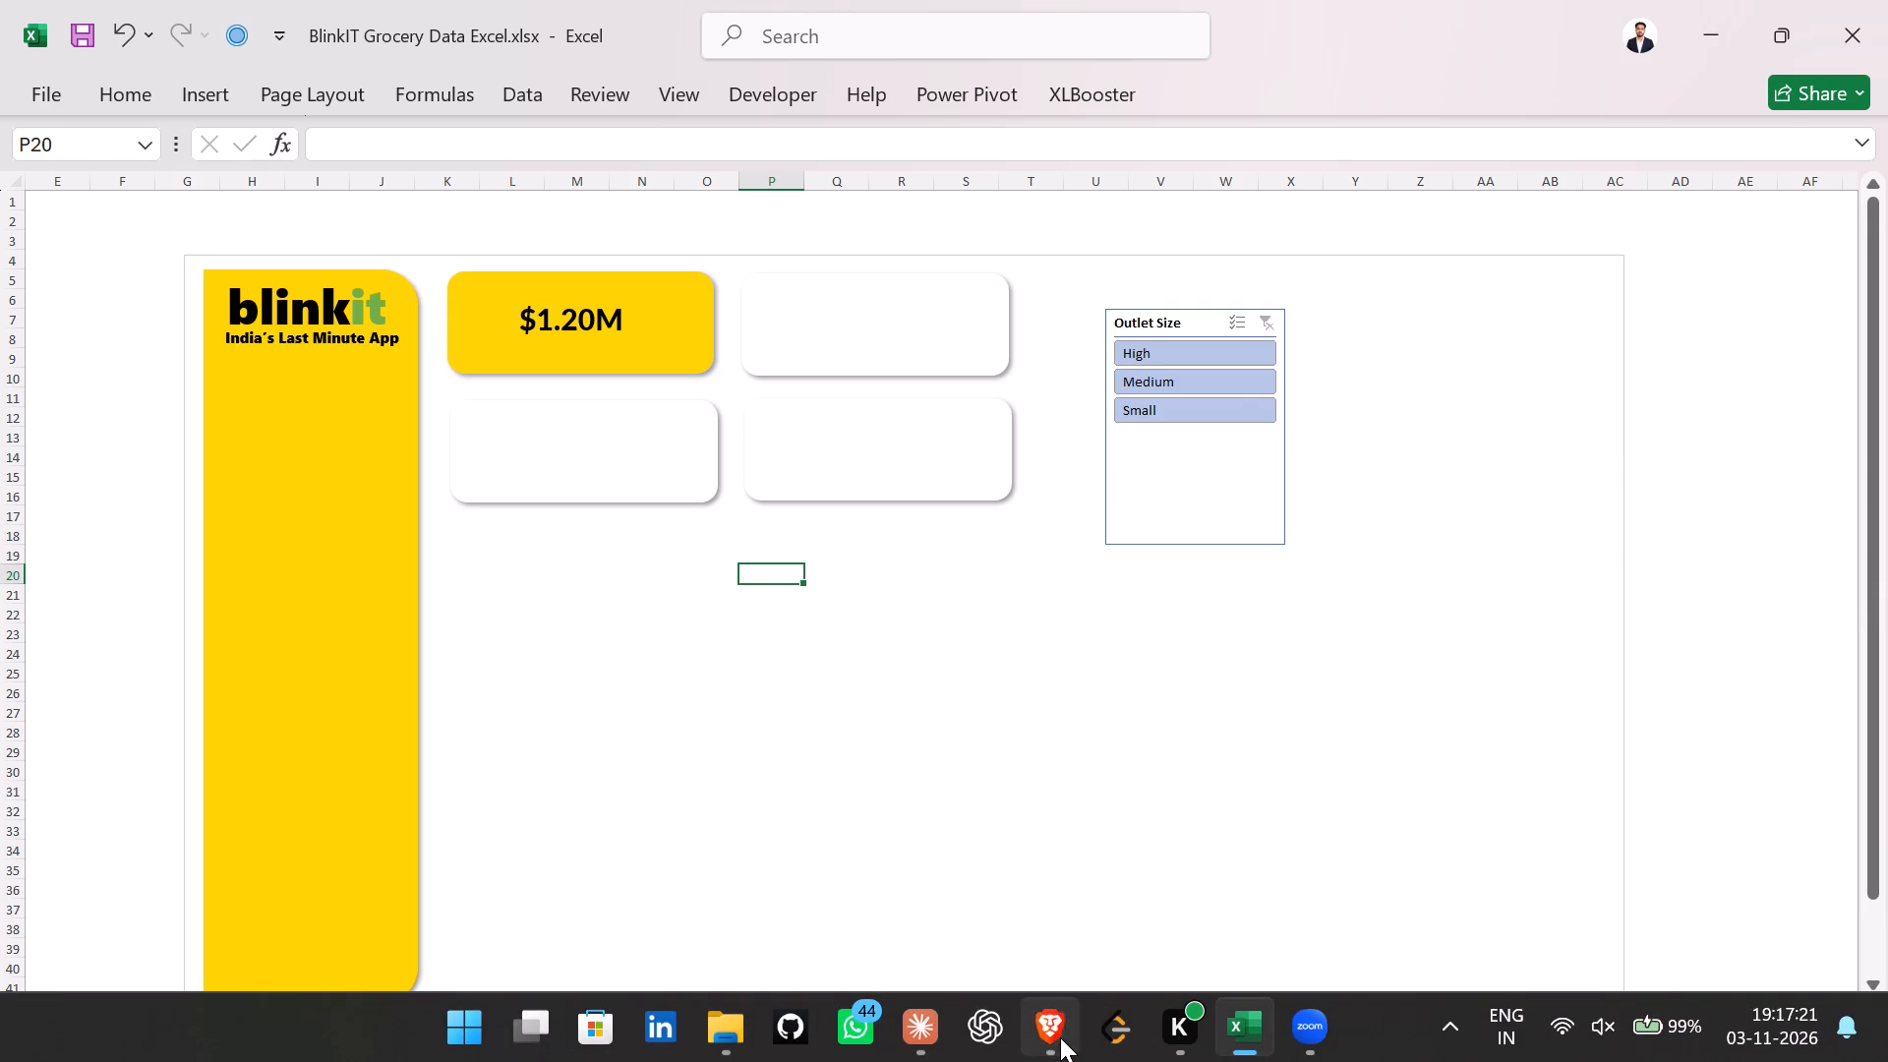
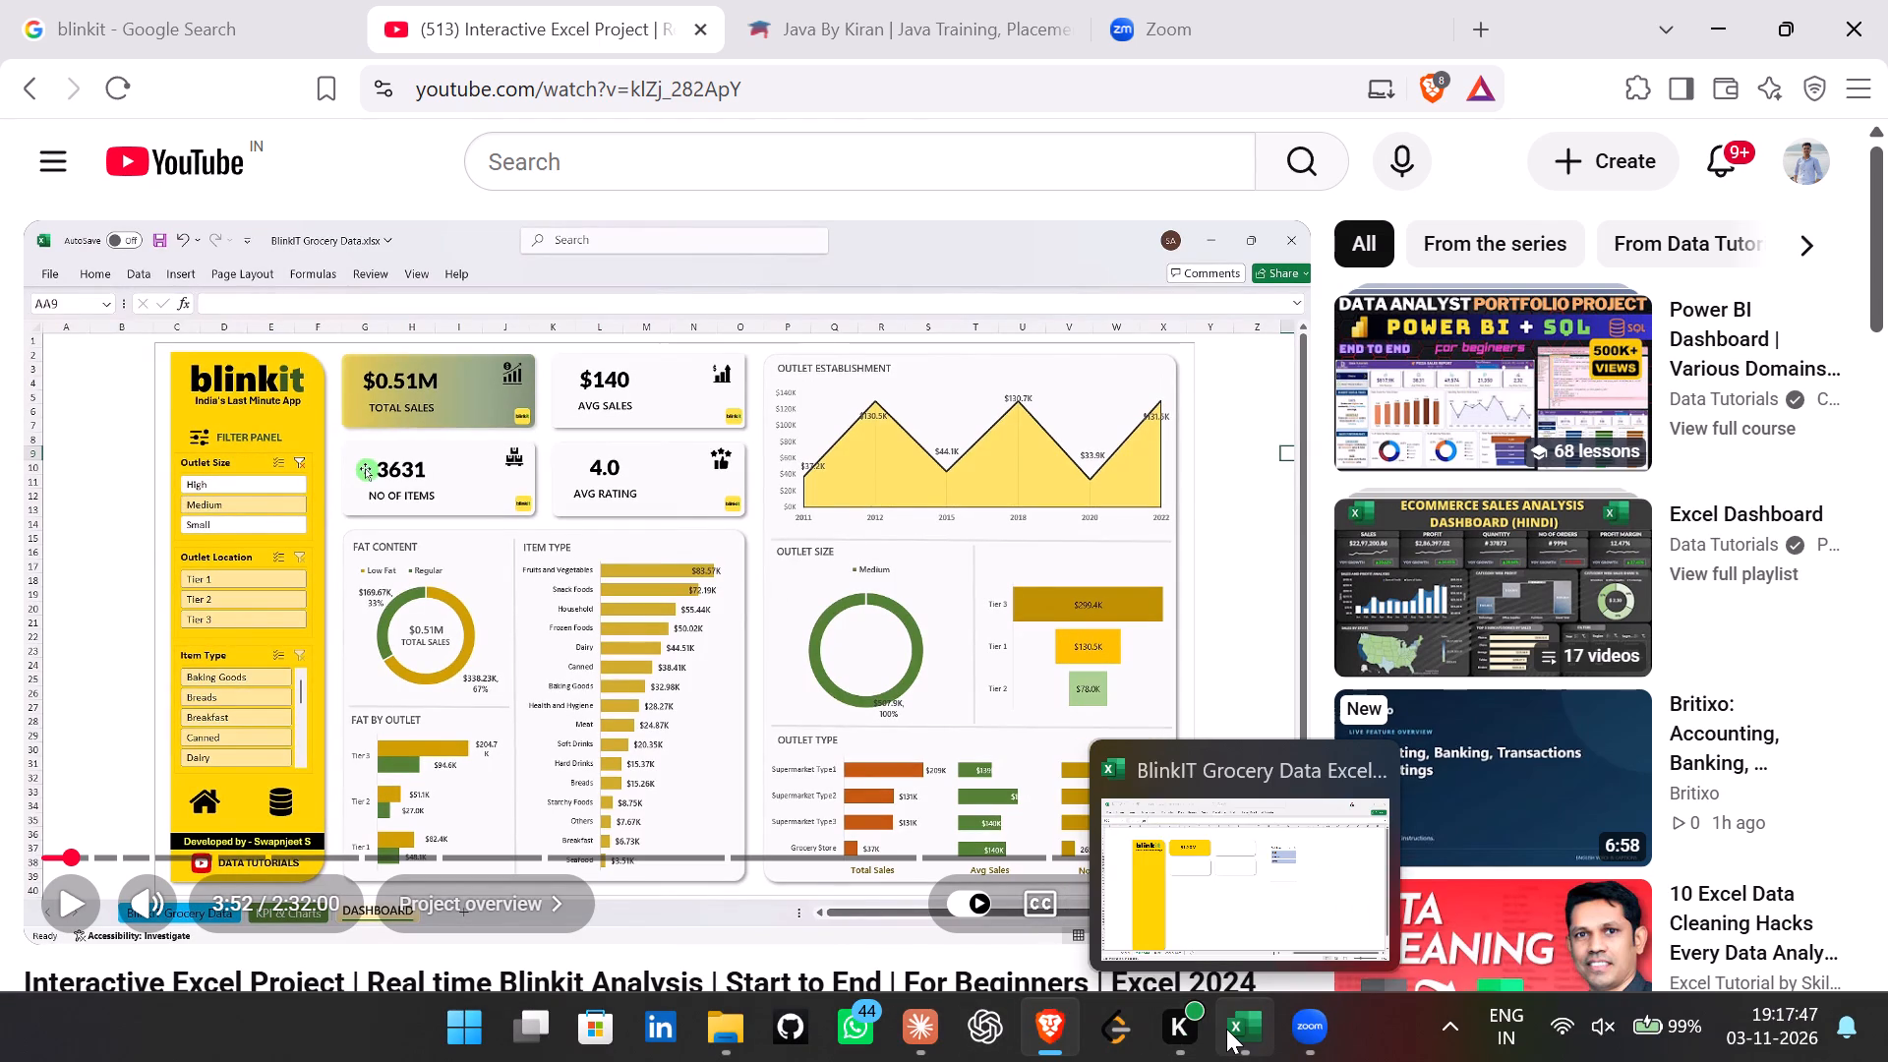
{"action": "left_click", "coordinate": [907, 1044]}
{"action": "scroll", "coordinate": [769, 689], "scroll_direction": "up", "scroll_amount": 5}
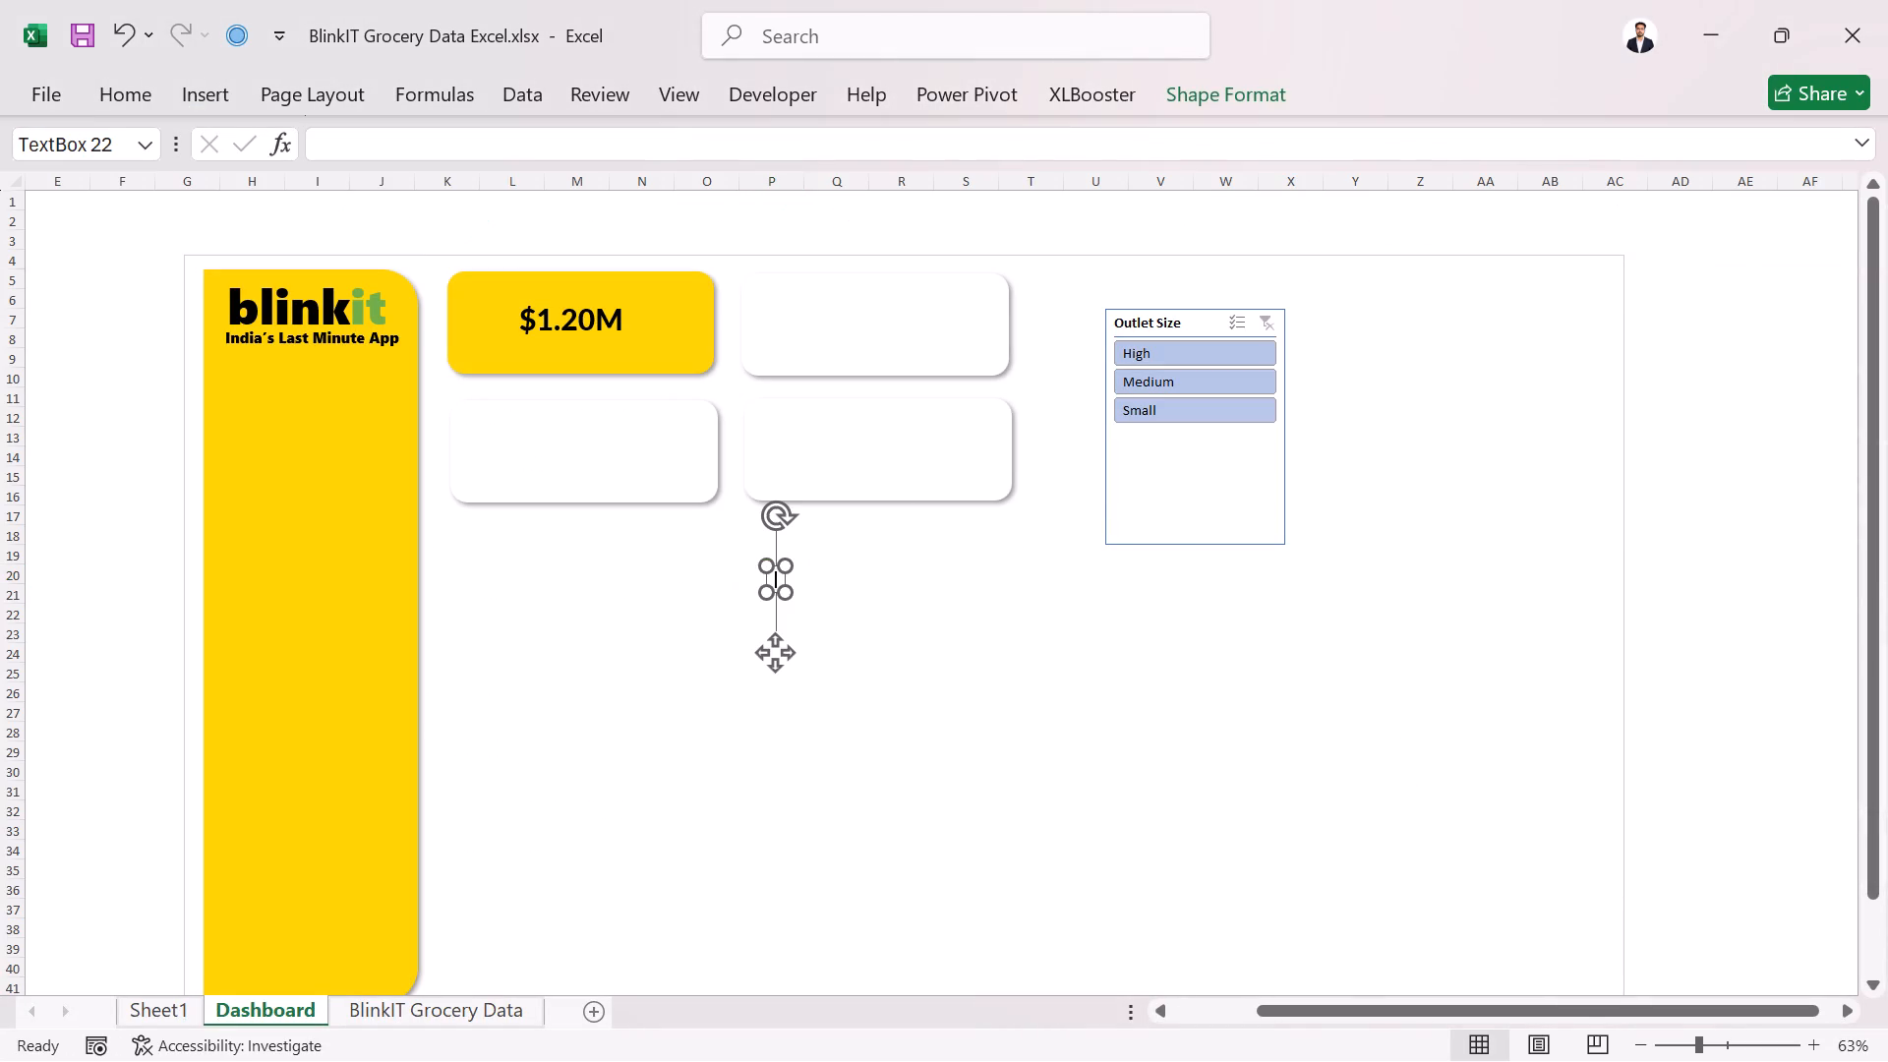
{"action": "left_click_drag", "start_coordinate": [788, 582], "coordinate": [882, 589]}
{"action": "left_click_drag", "start_coordinate": [791, 589], "coordinate": [962, 593]}
{"action": "left_click_drag", "start_coordinate": [876, 590], "coordinate": [870, 643]}
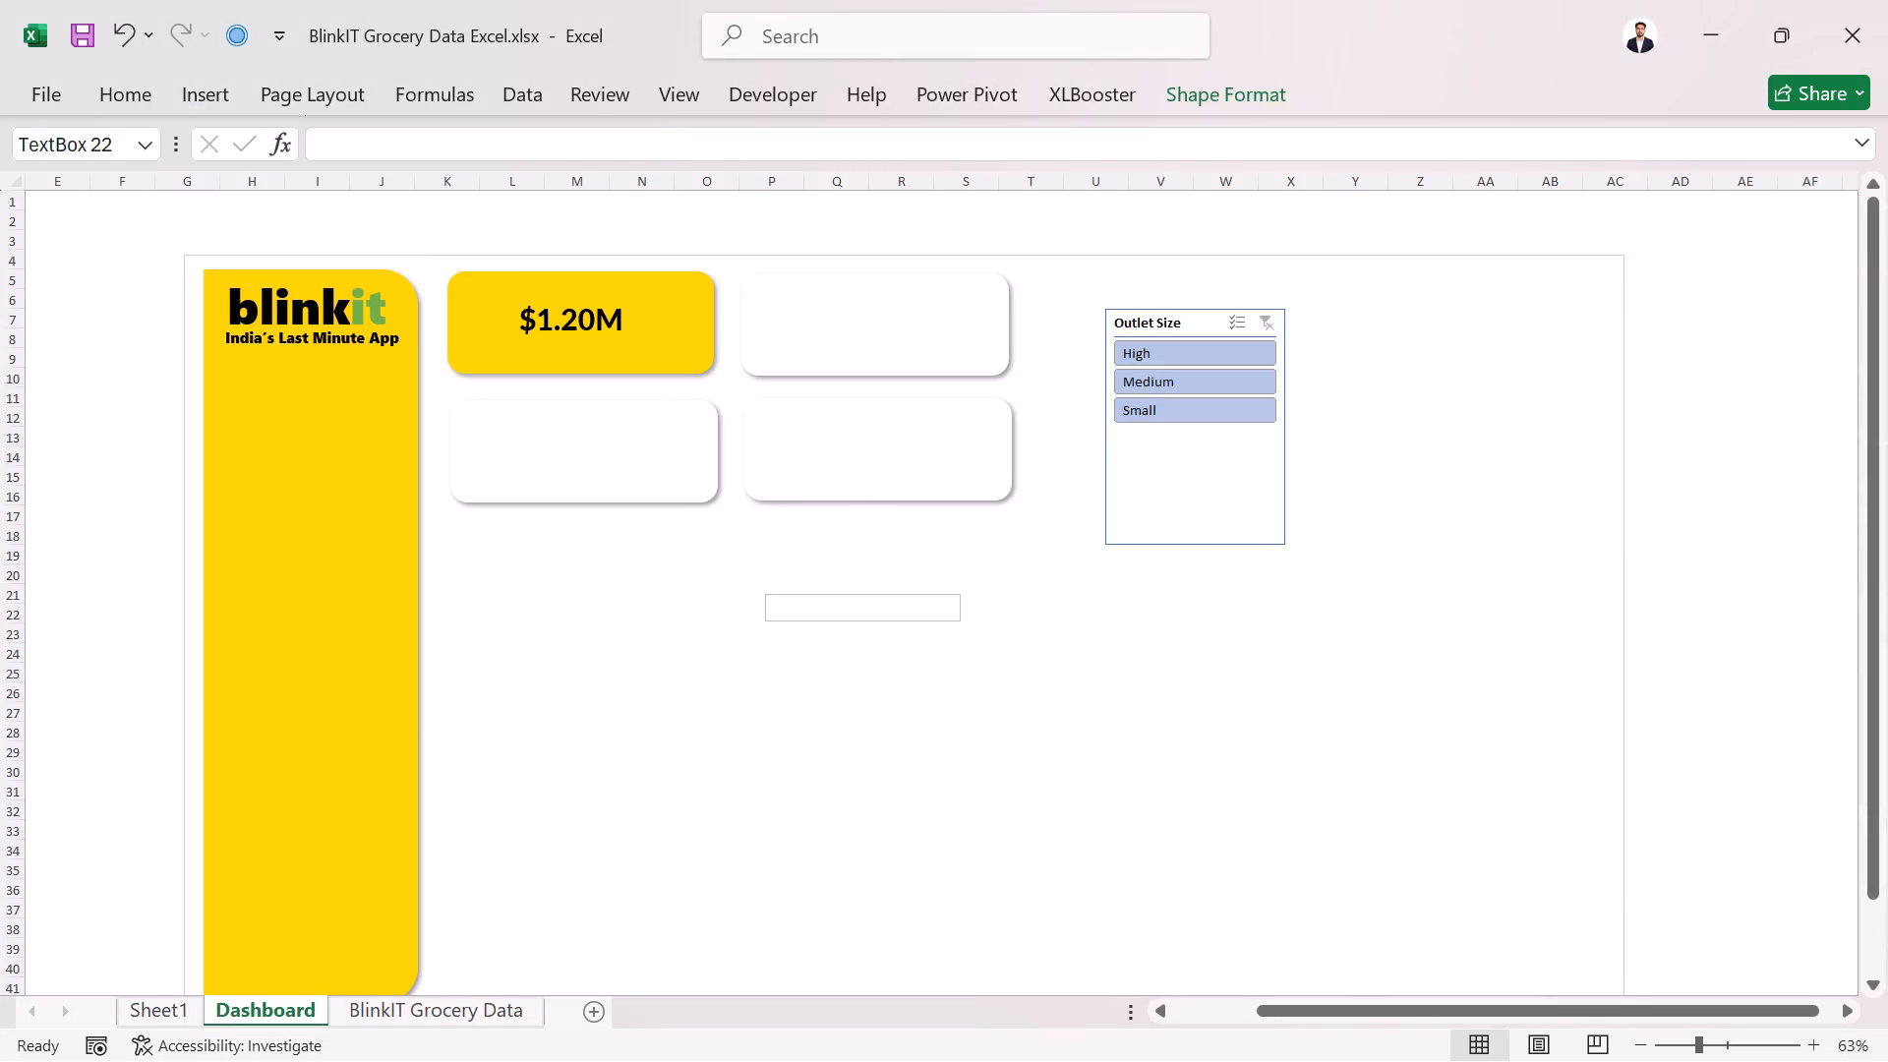
{"action": "left_click_drag", "start_coordinate": [870, 643], "coordinate": [869, 673]}
{"action": "left_click_drag", "start_coordinate": [853, 687], "coordinate": [855, 719]}
{"action": "left_click", "coordinate": [855, 690]}
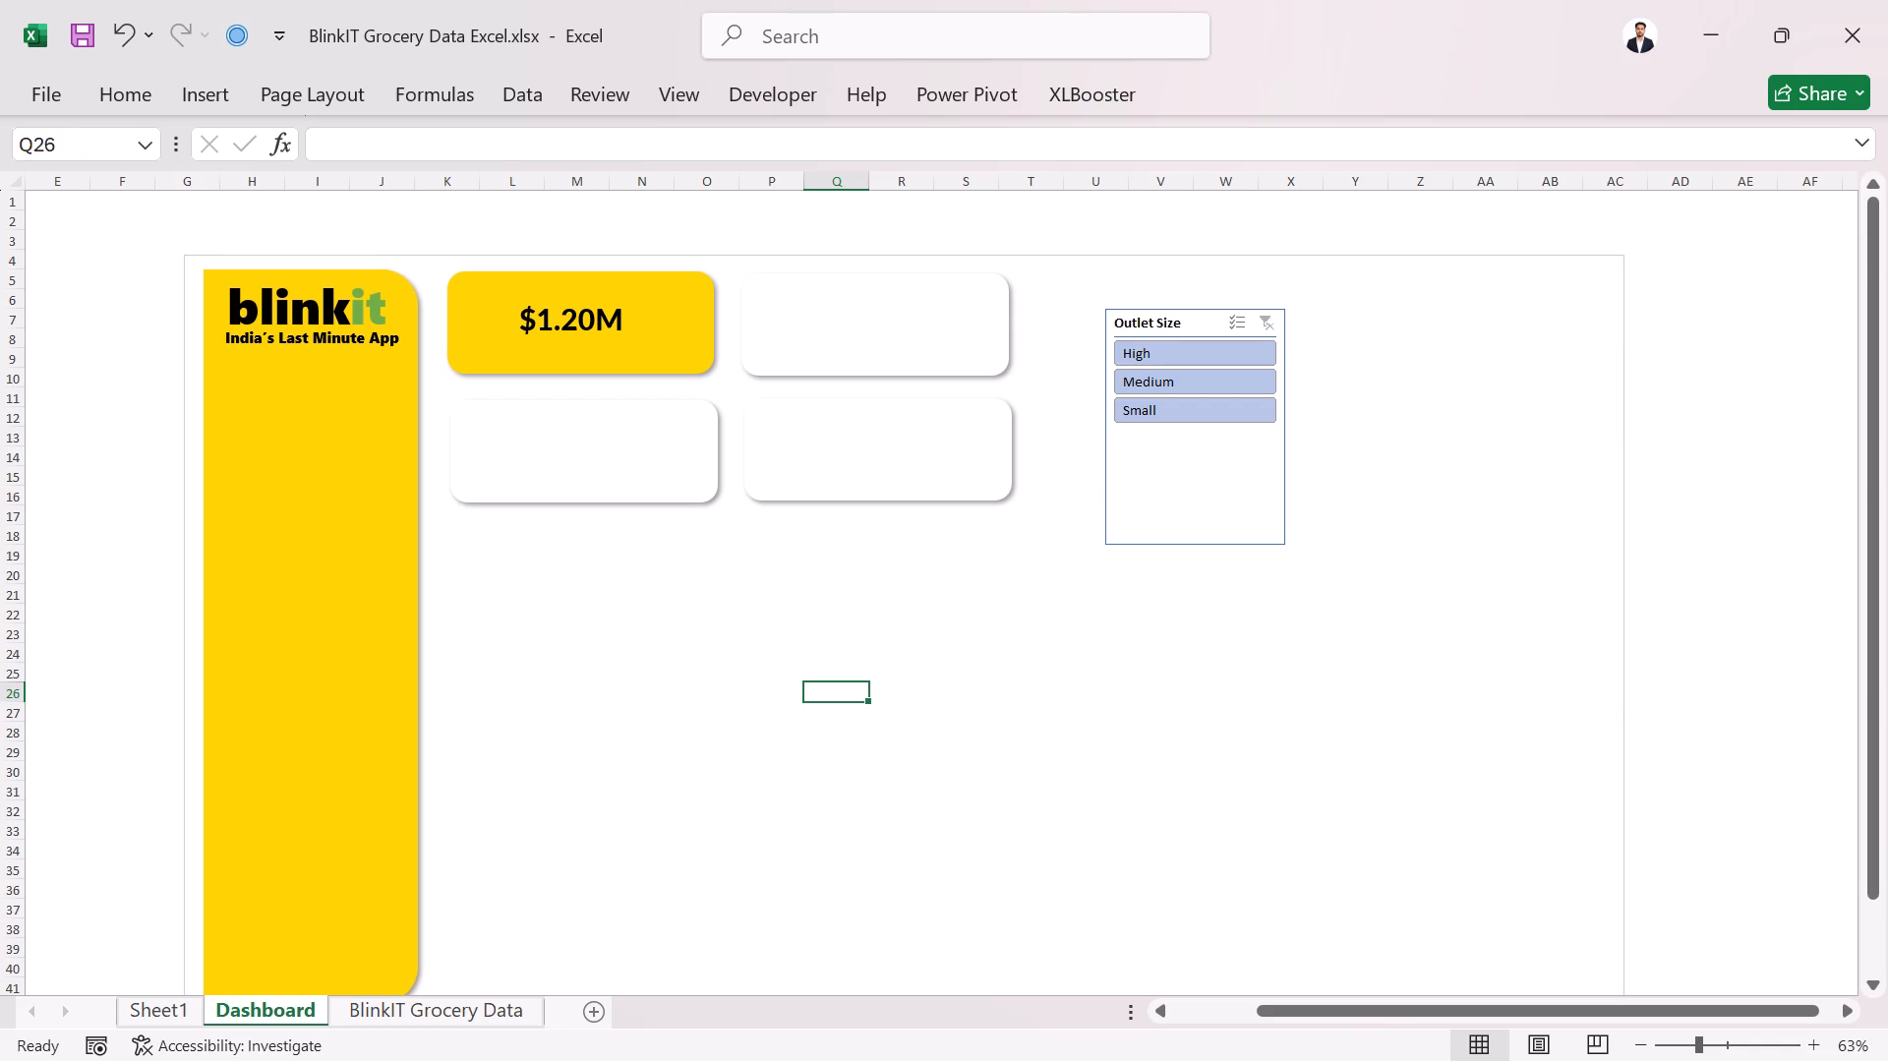
{"action": "left_click", "coordinate": [841, 638]}
{"action": "left_click_drag", "start_coordinate": [858, 676], "coordinate": [861, 759]}
Paste the TOTAL SALES label into the new text box and centre it horizontally and vertically.
{"action": "left_click", "coordinate": [855, 700]}
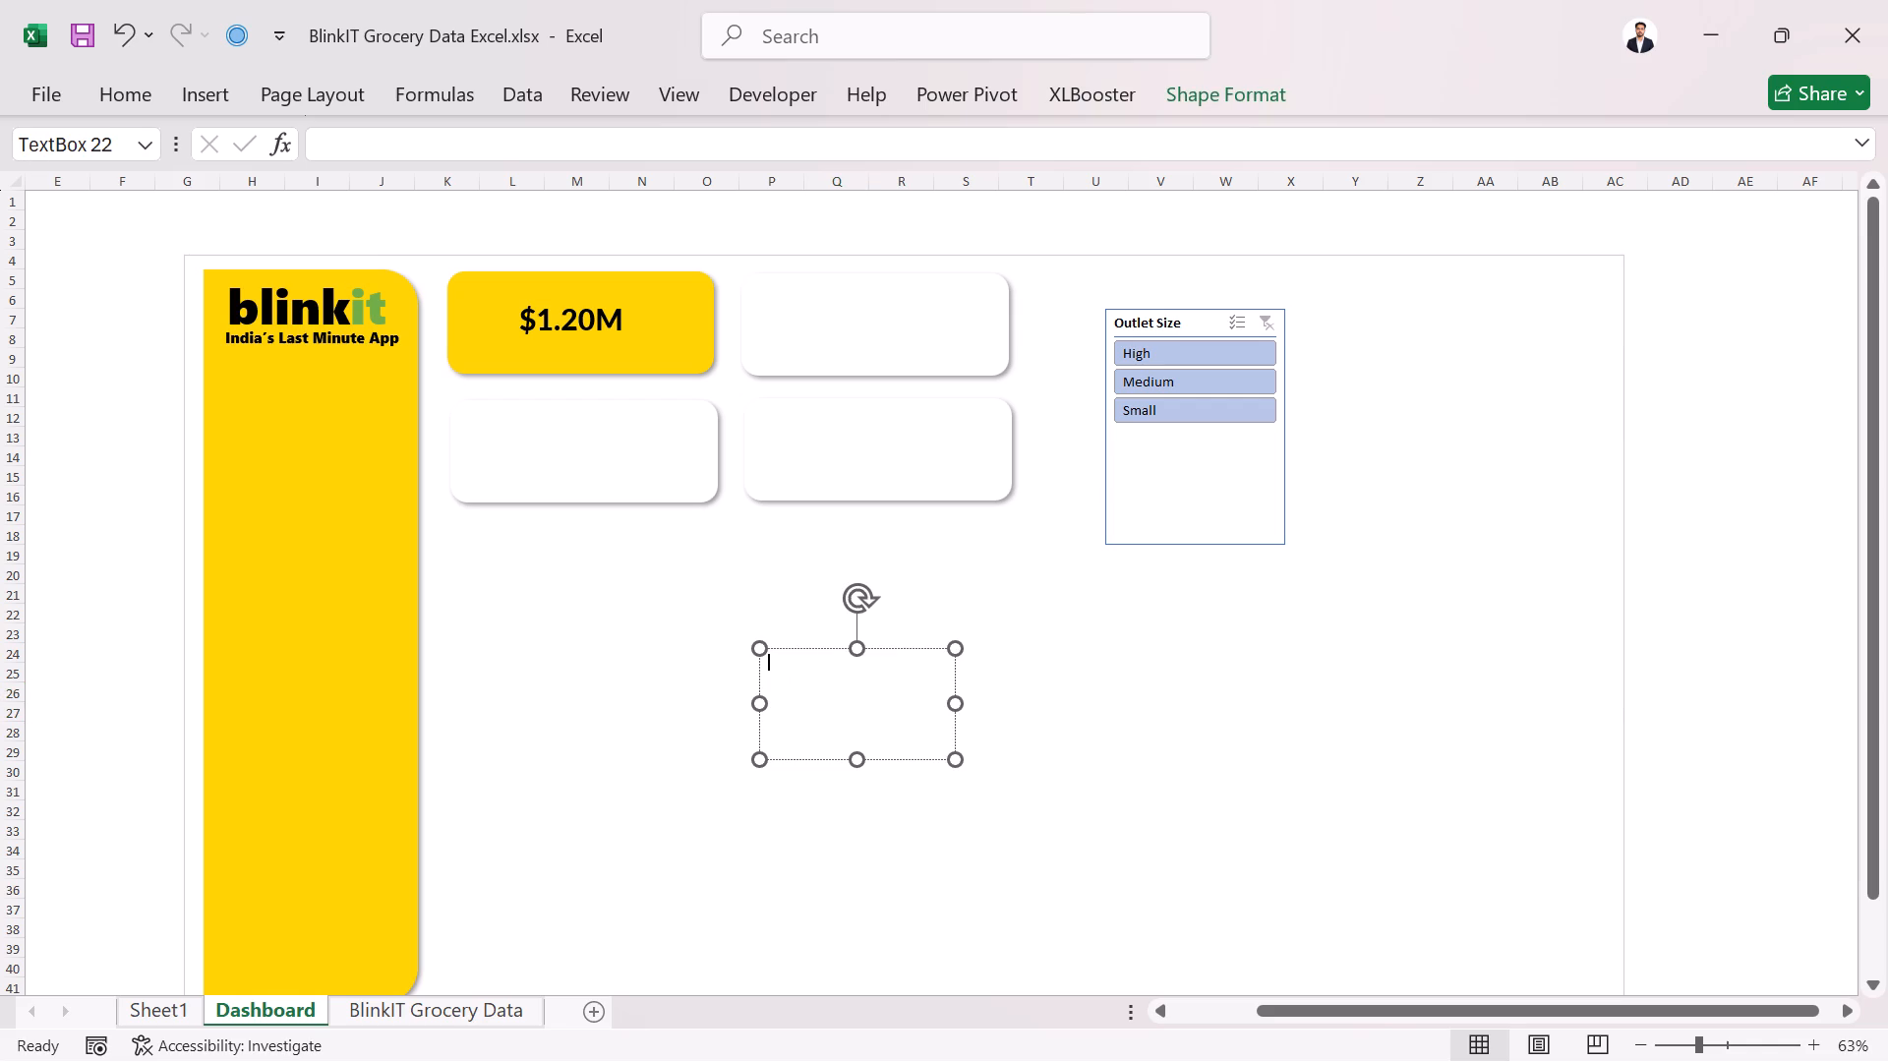
{"action": "key", "text": "ctrl+v"}
{"action": "left_click_drag", "start_coordinate": [860, 667], "coordinate": [710, 664]}
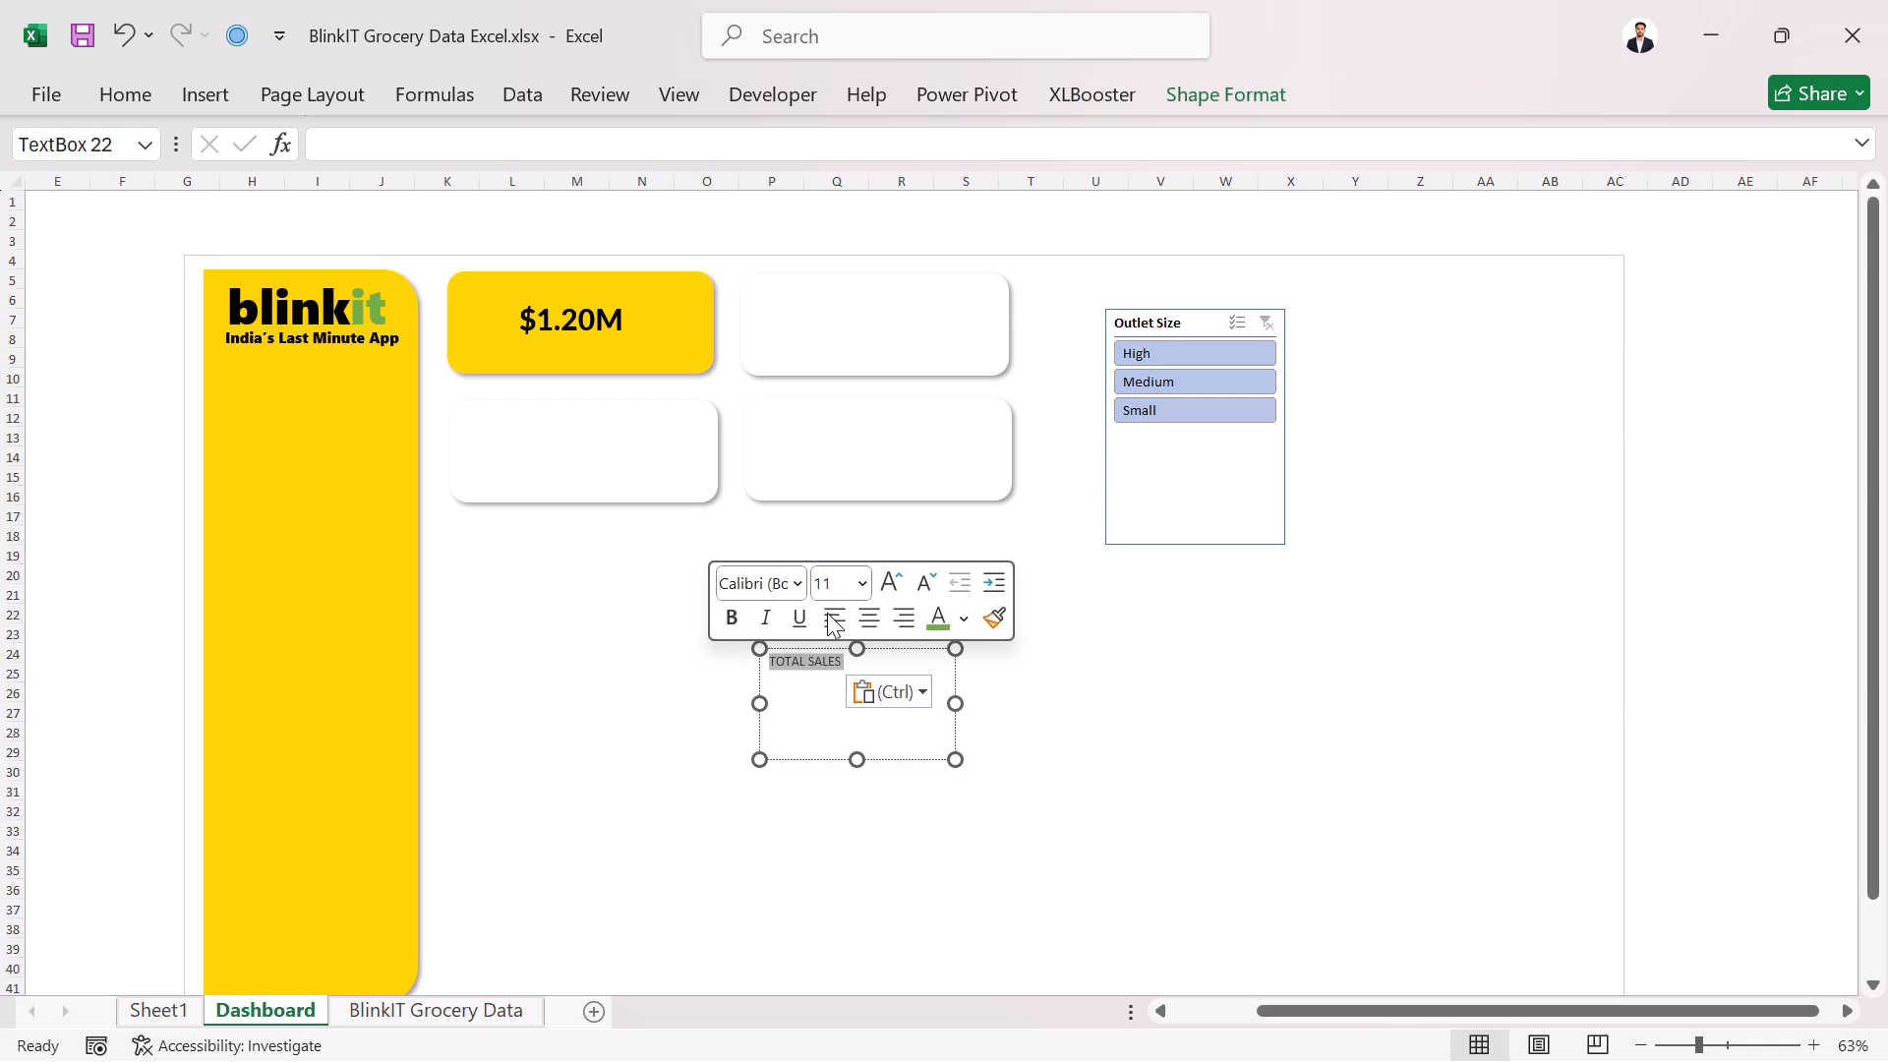
{"action": "left_click", "coordinate": [124, 88]}
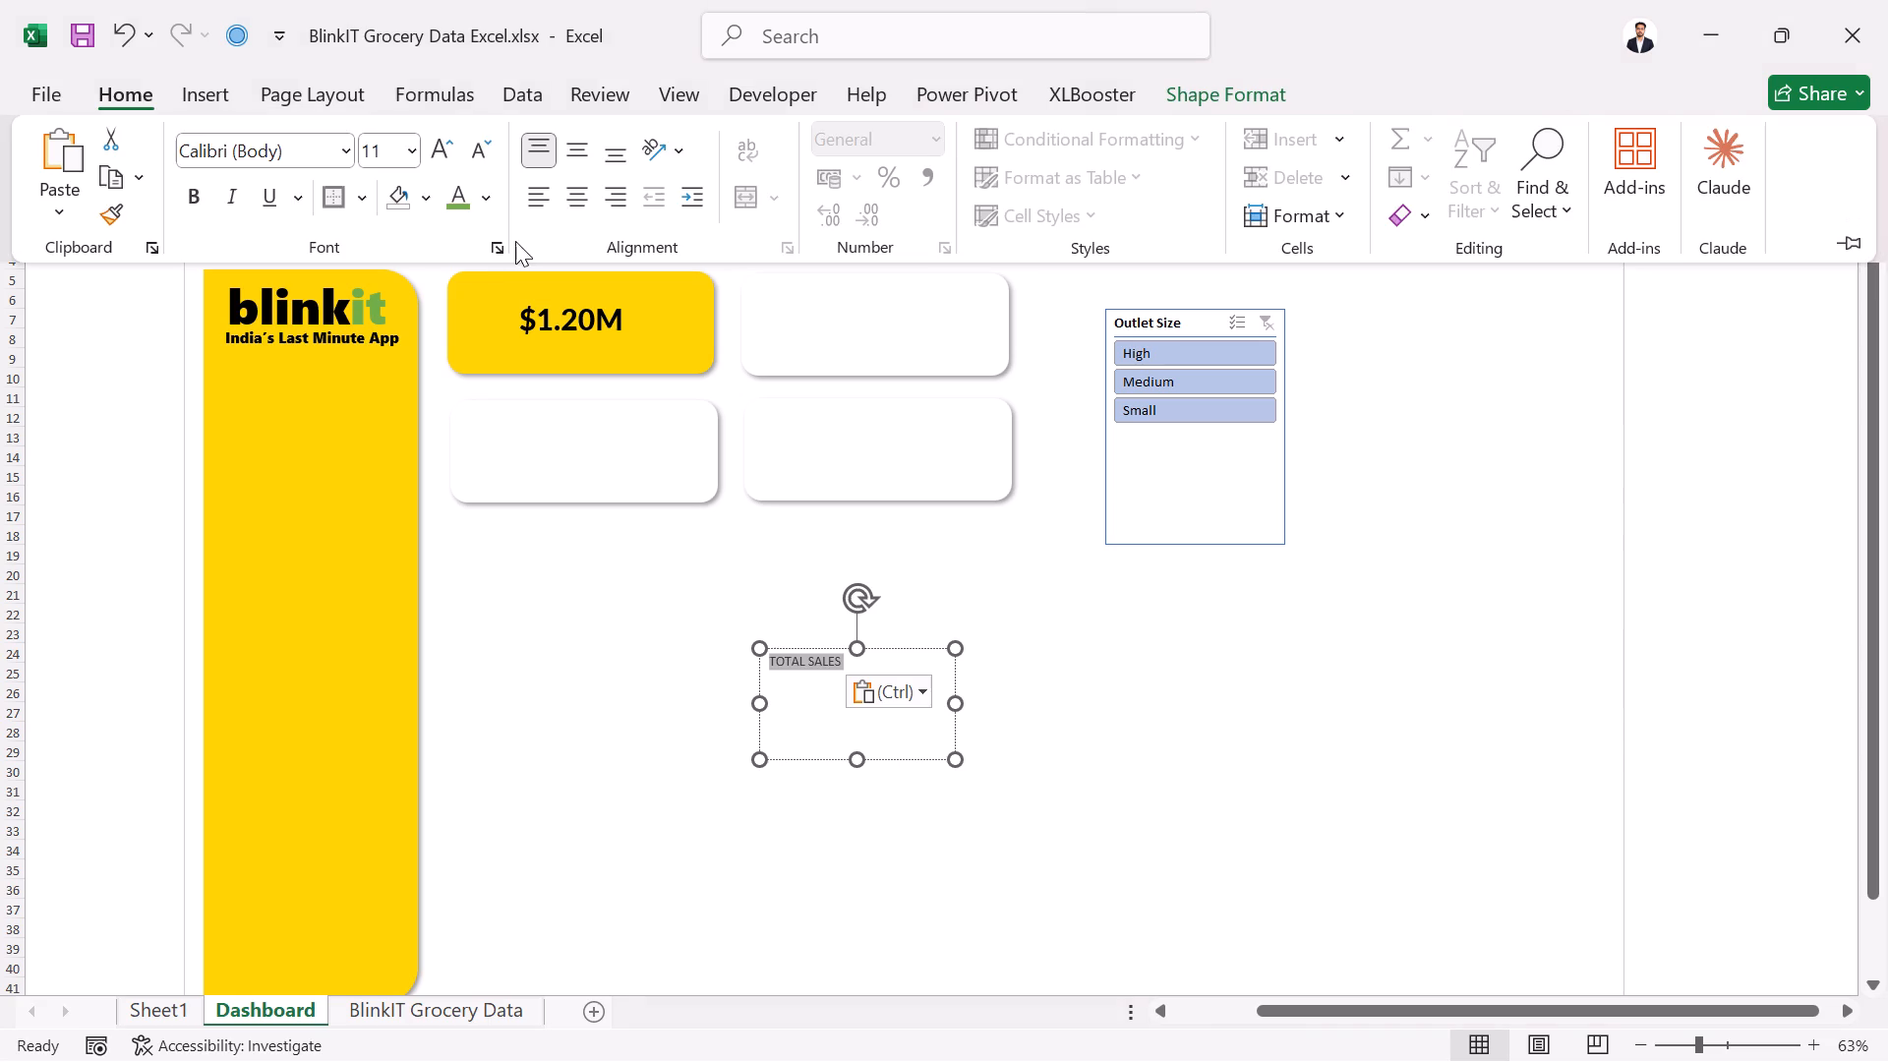
{"action": "left_click", "coordinate": [583, 206]}
{"action": "left_click", "coordinate": [573, 150]}
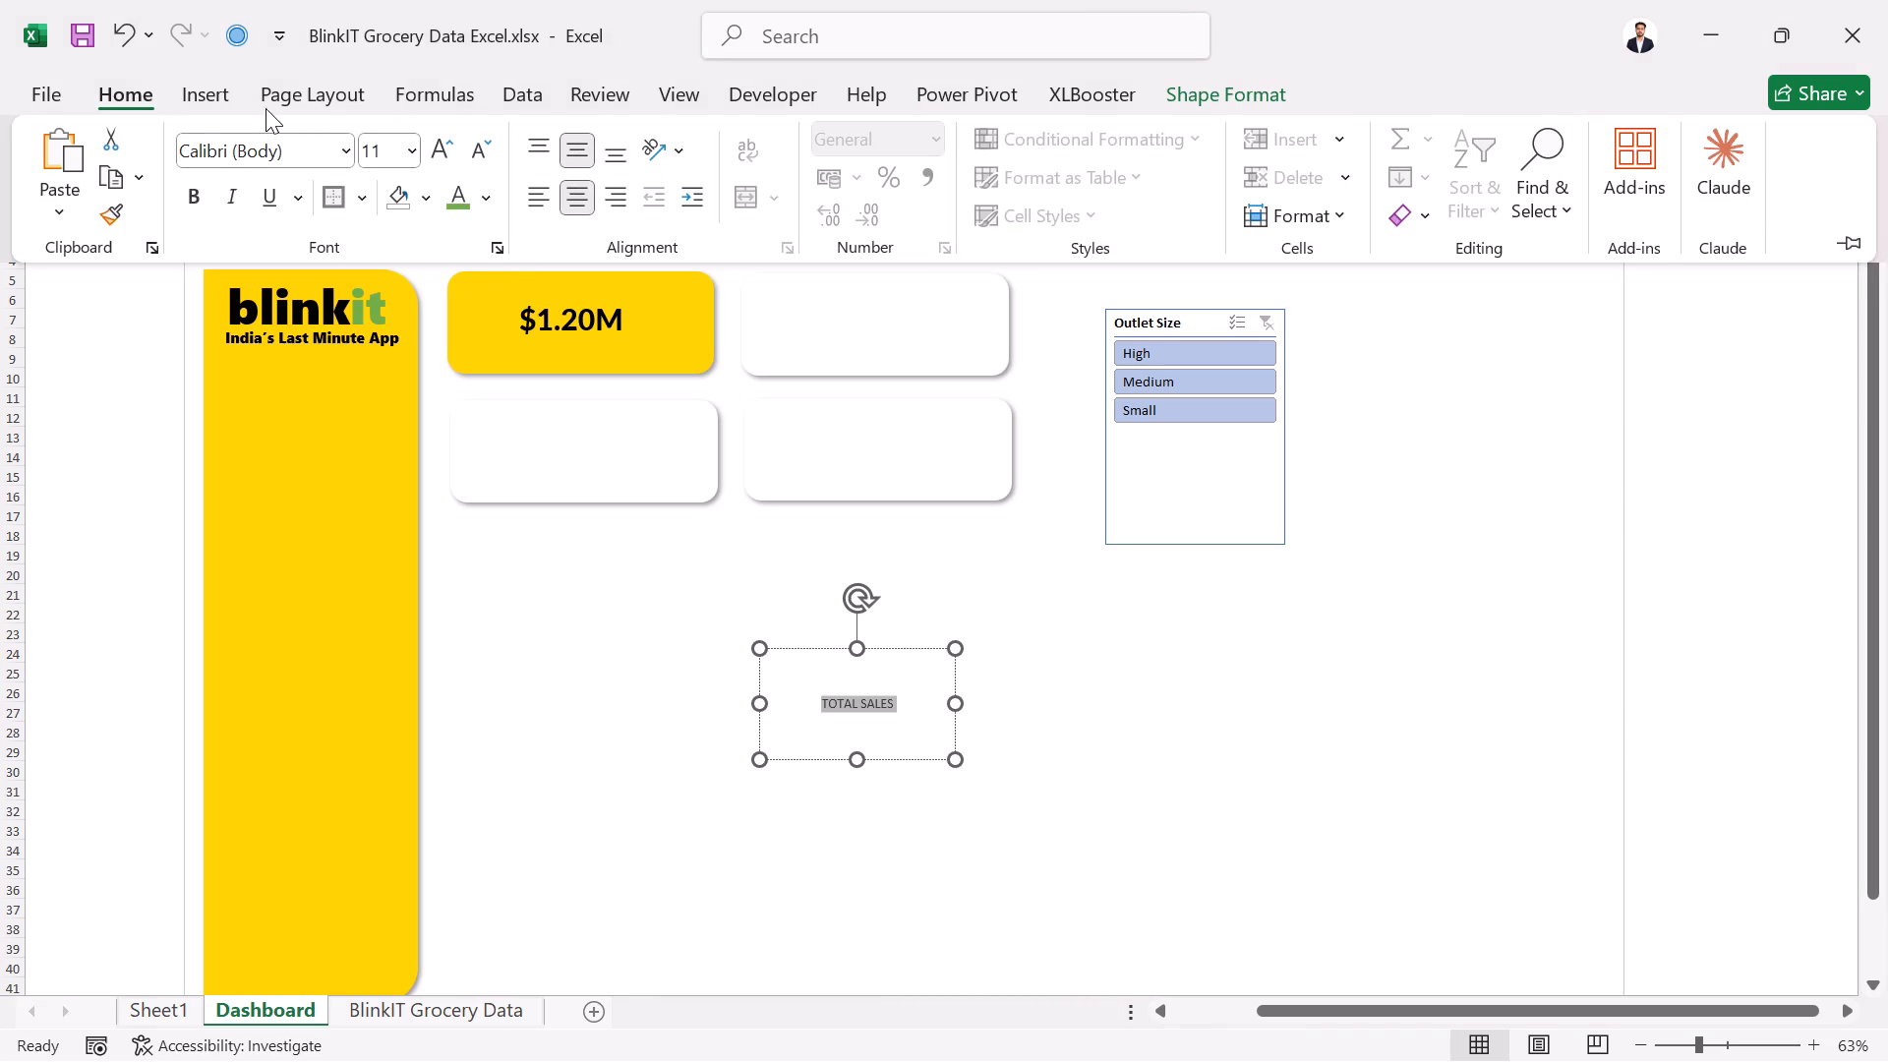
Set the shape fill of the TOTAL SALES text box to No Fill.
{"action": "left_click", "coordinate": [893, 652]}
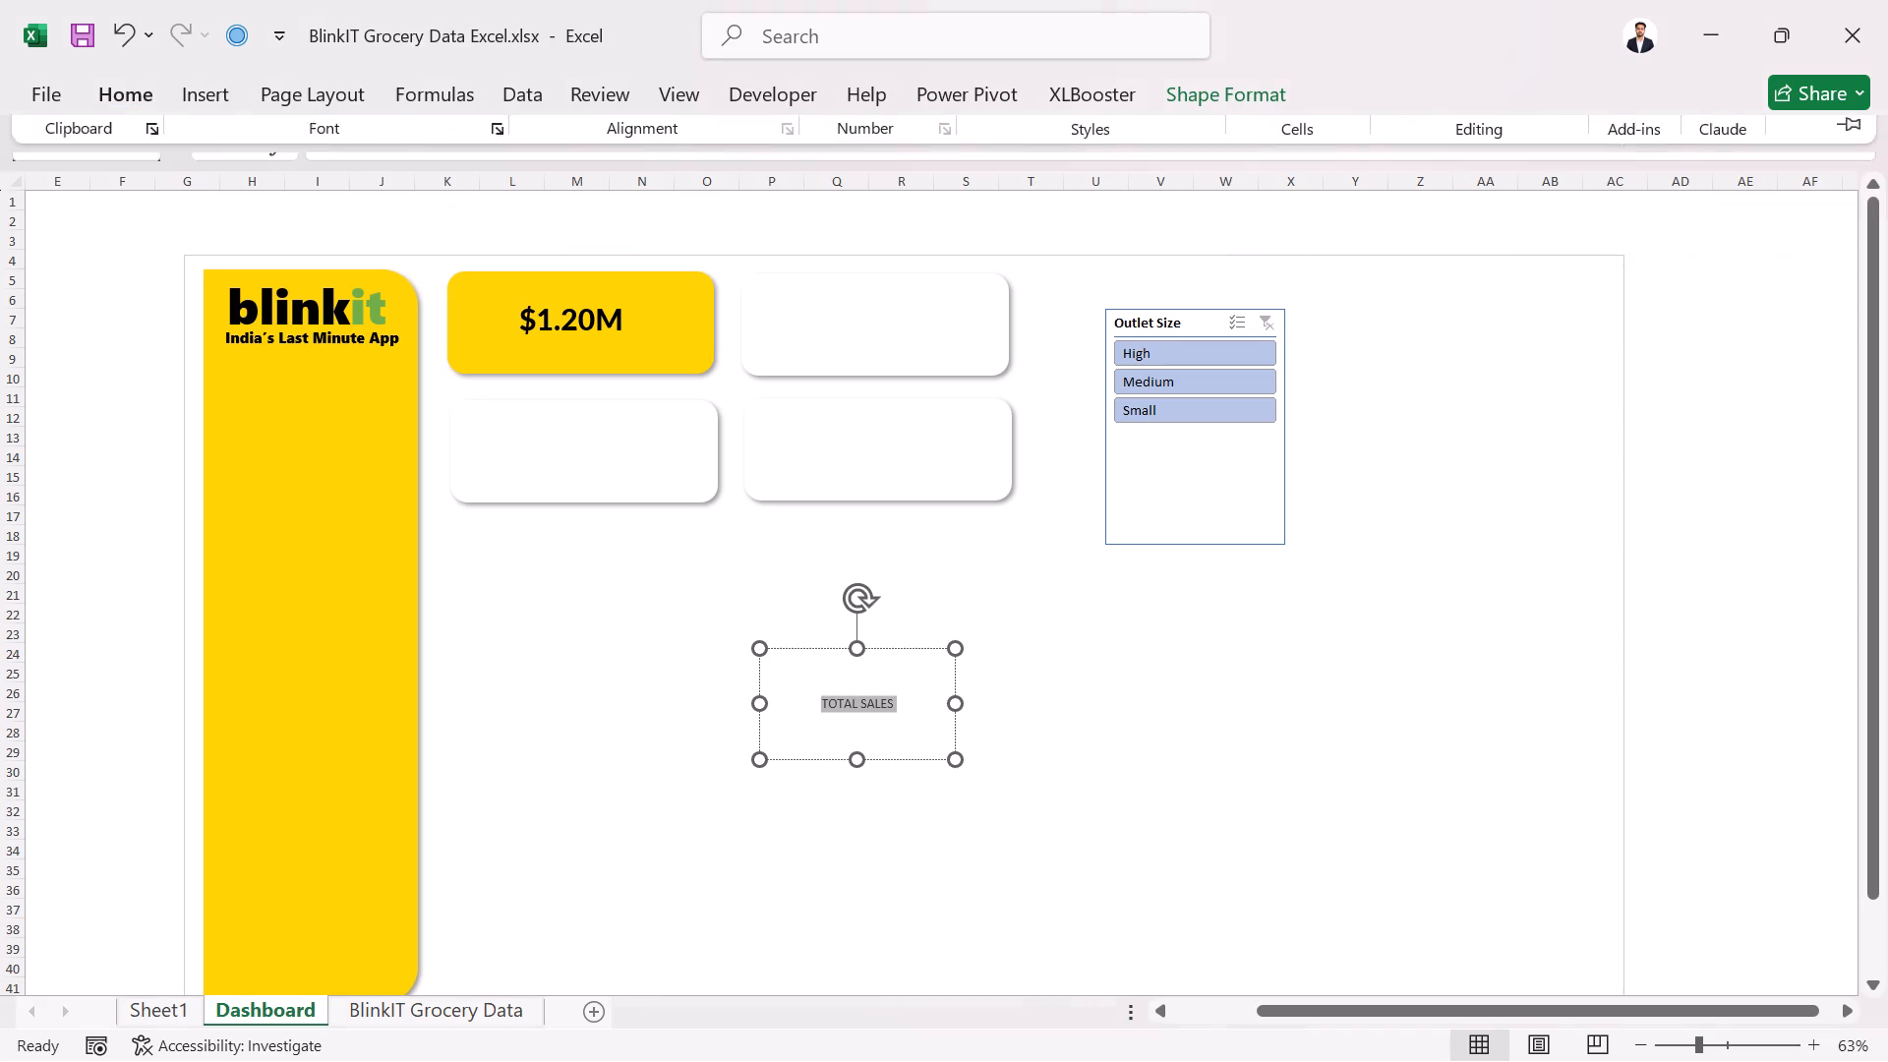
{"action": "left_click", "coordinate": [897, 649]}
{"action": "left_click", "coordinate": [897, 642]}
{"action": "left_click", "coordinate": [897, 648]}
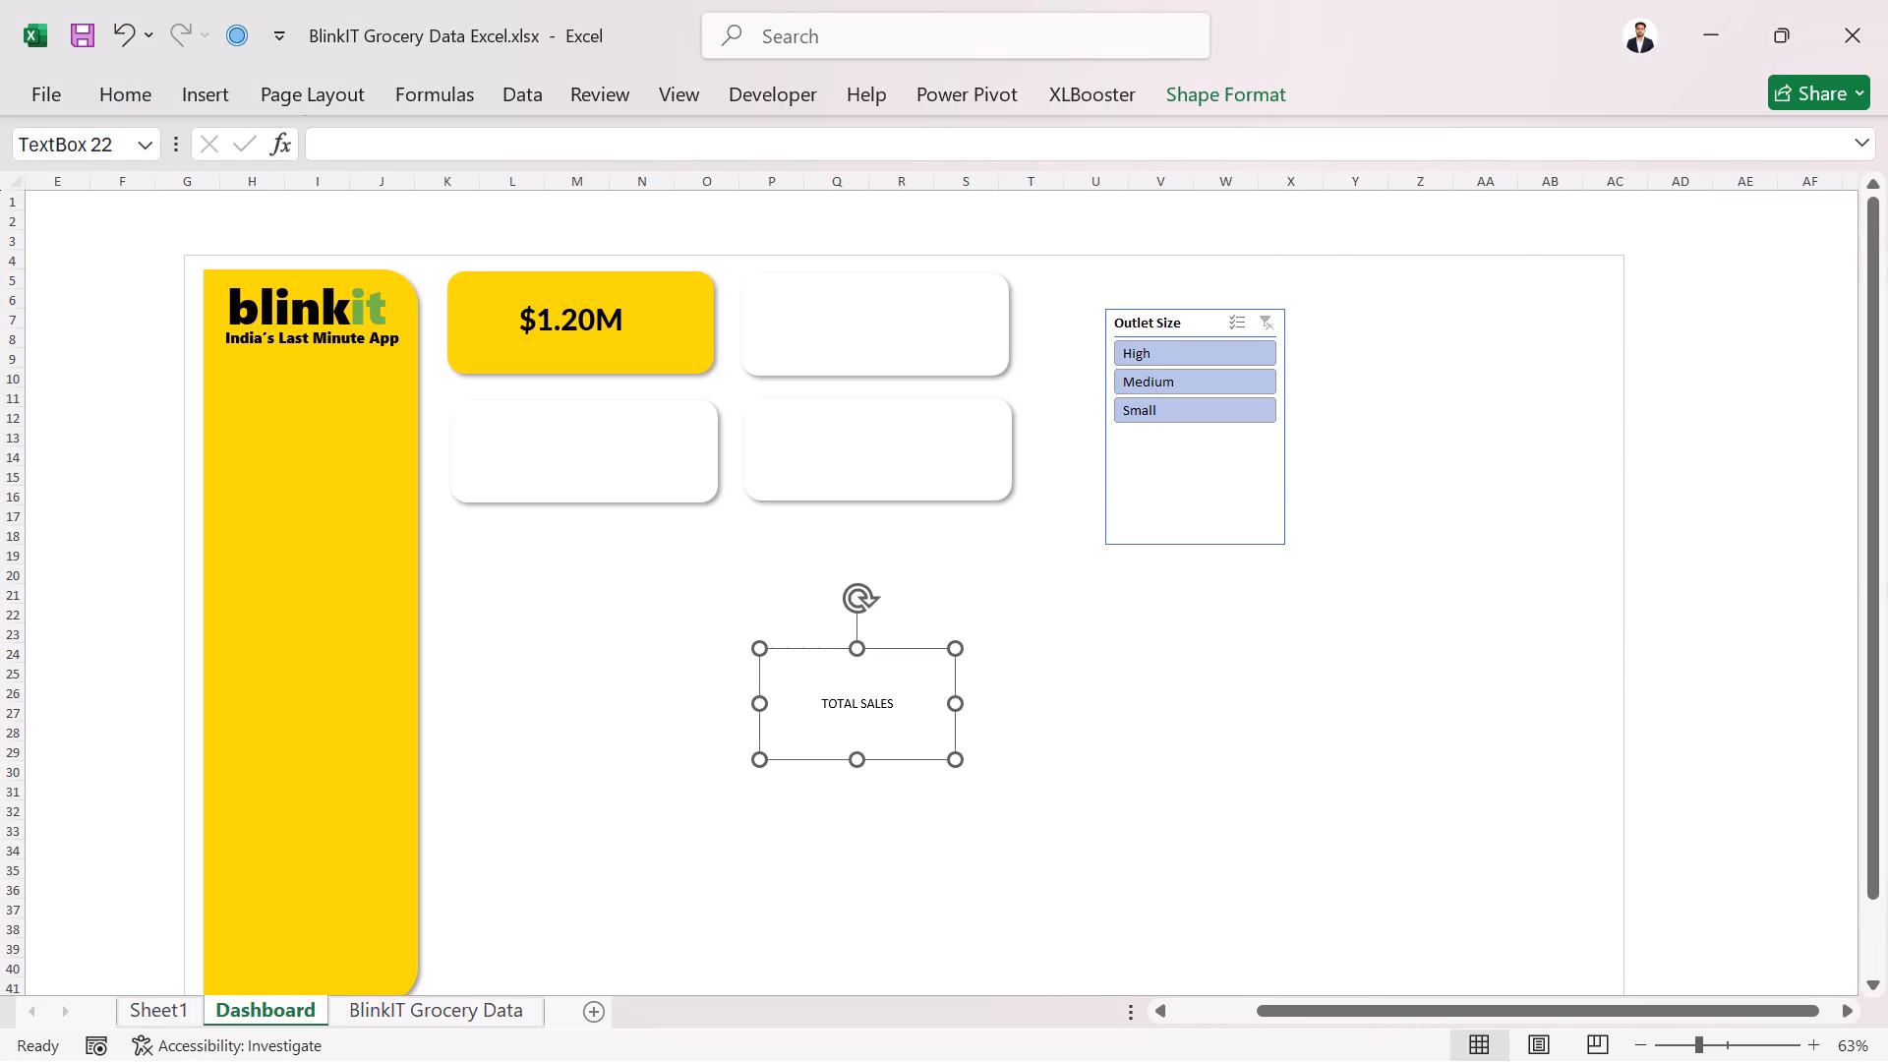
{"action": "left_click", "coordinate": [145, 88]}
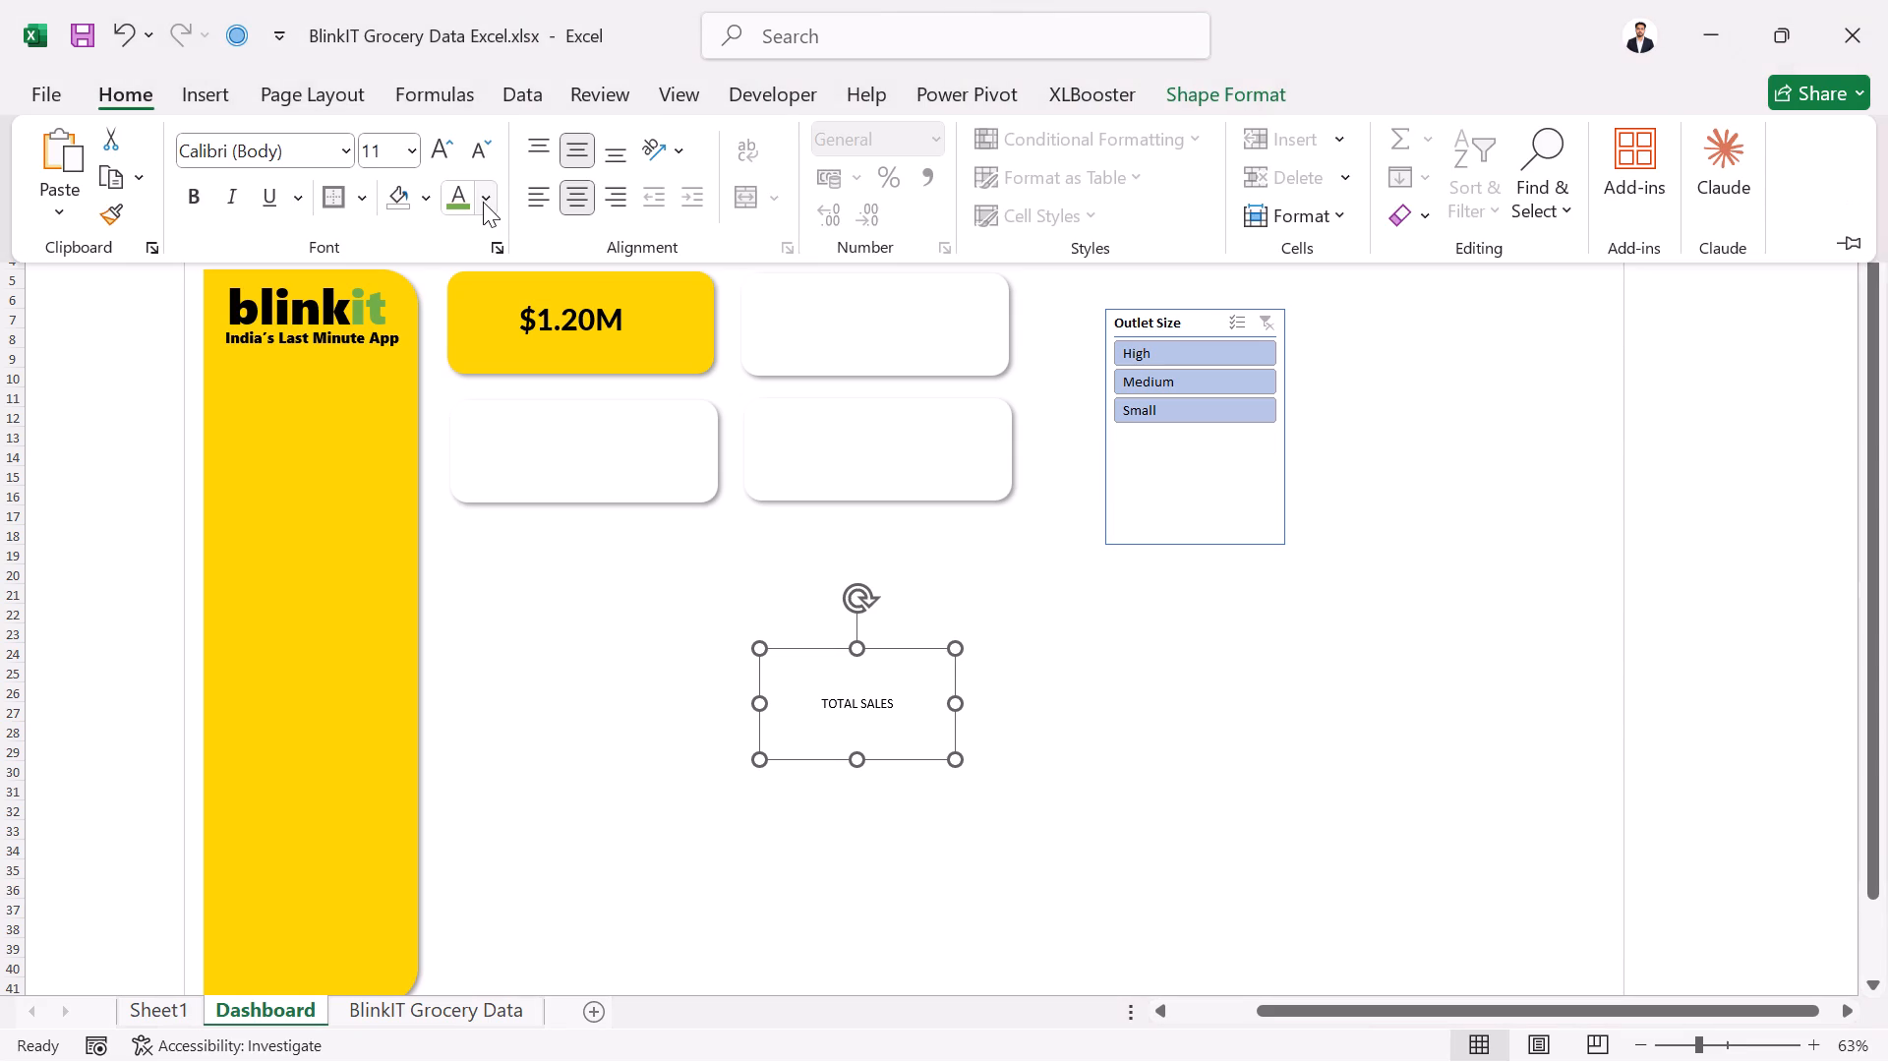
{"action": "left_click", "coordinate": [492, 198]}
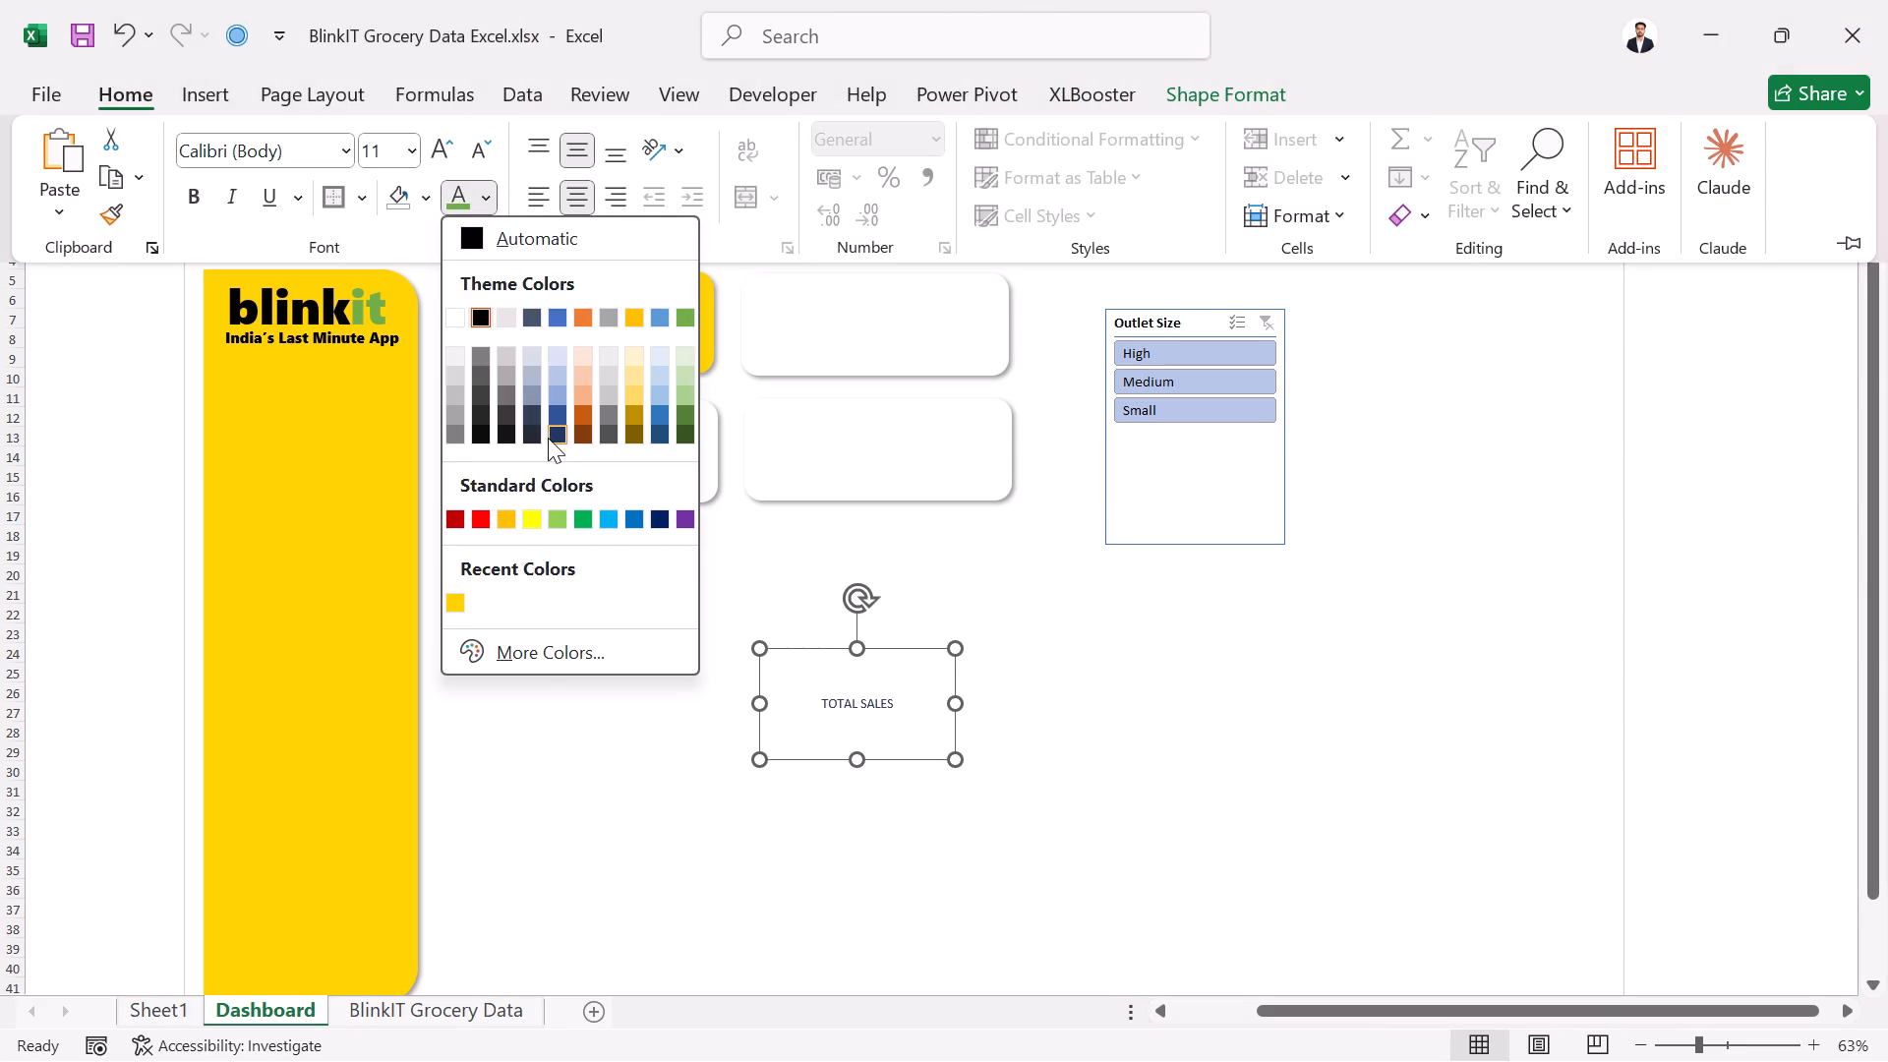
{"action": "left_click", "coordinate": [424, 196]}
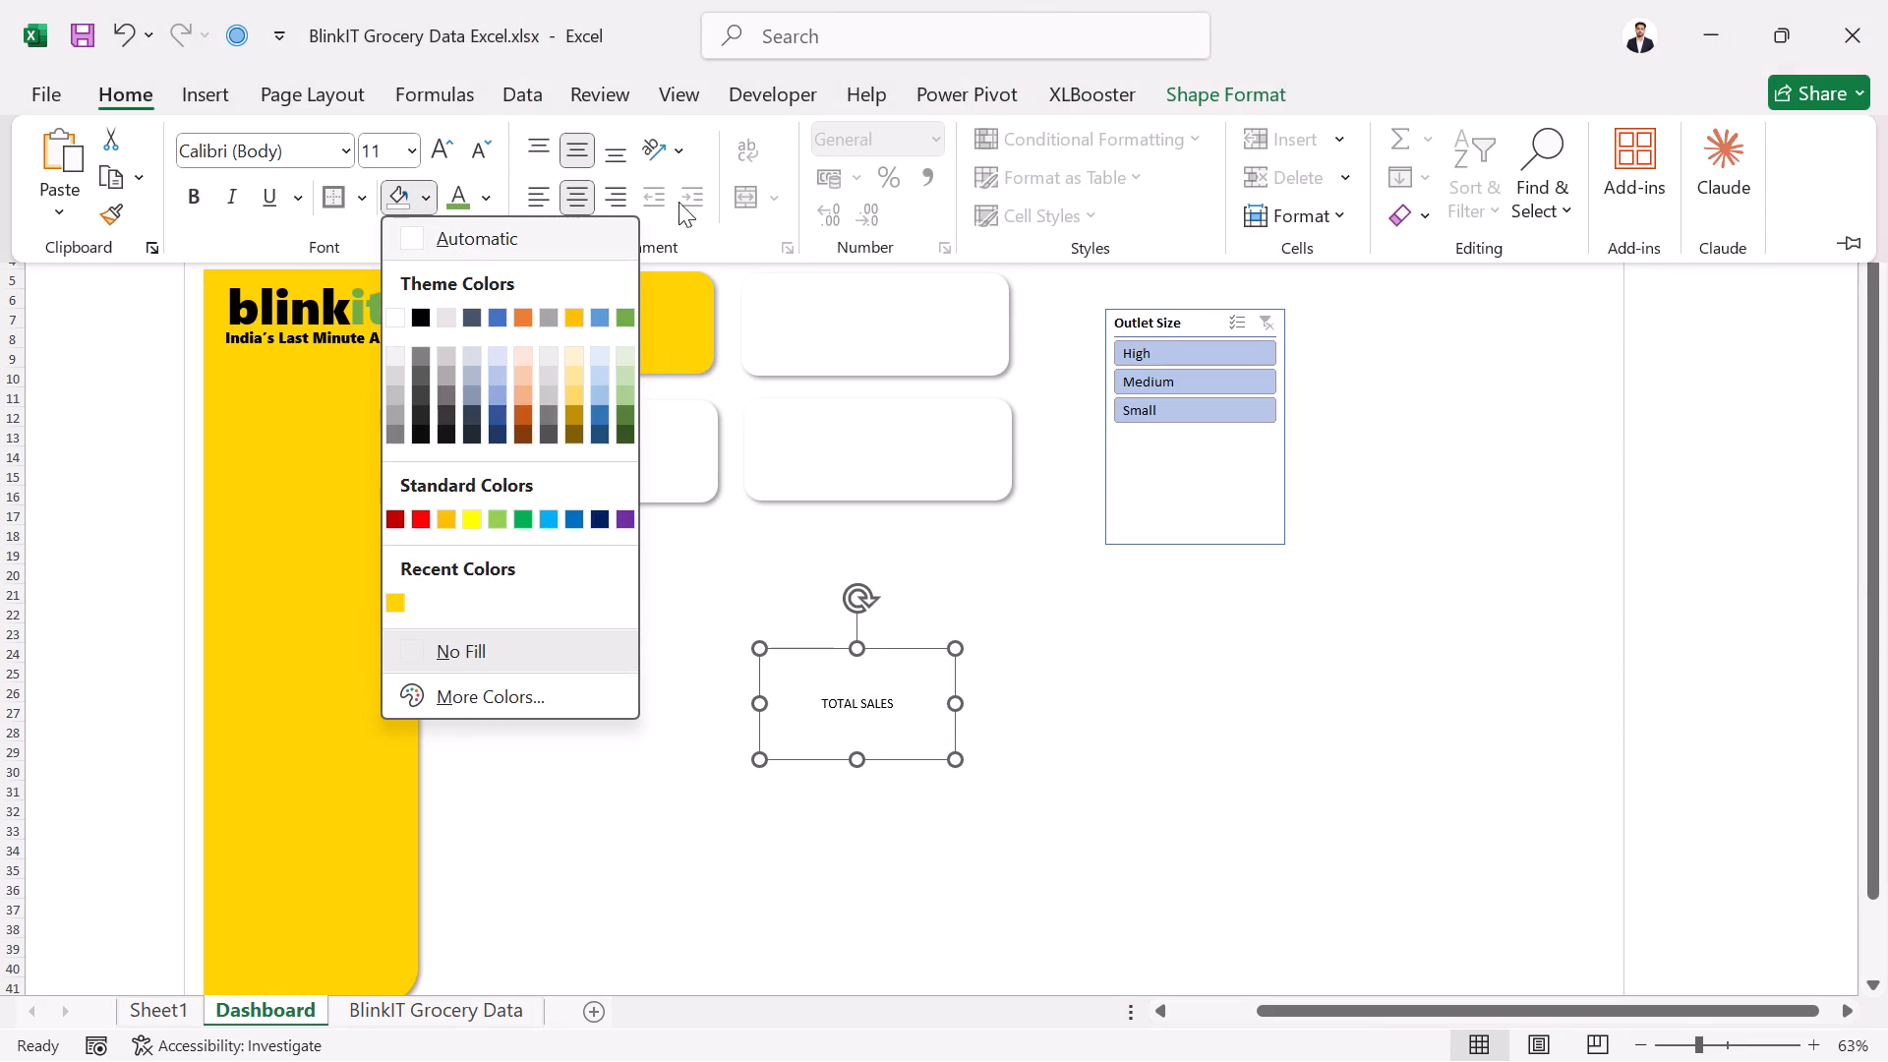
{"action": "left_click", "coordinate": [229, 86]}
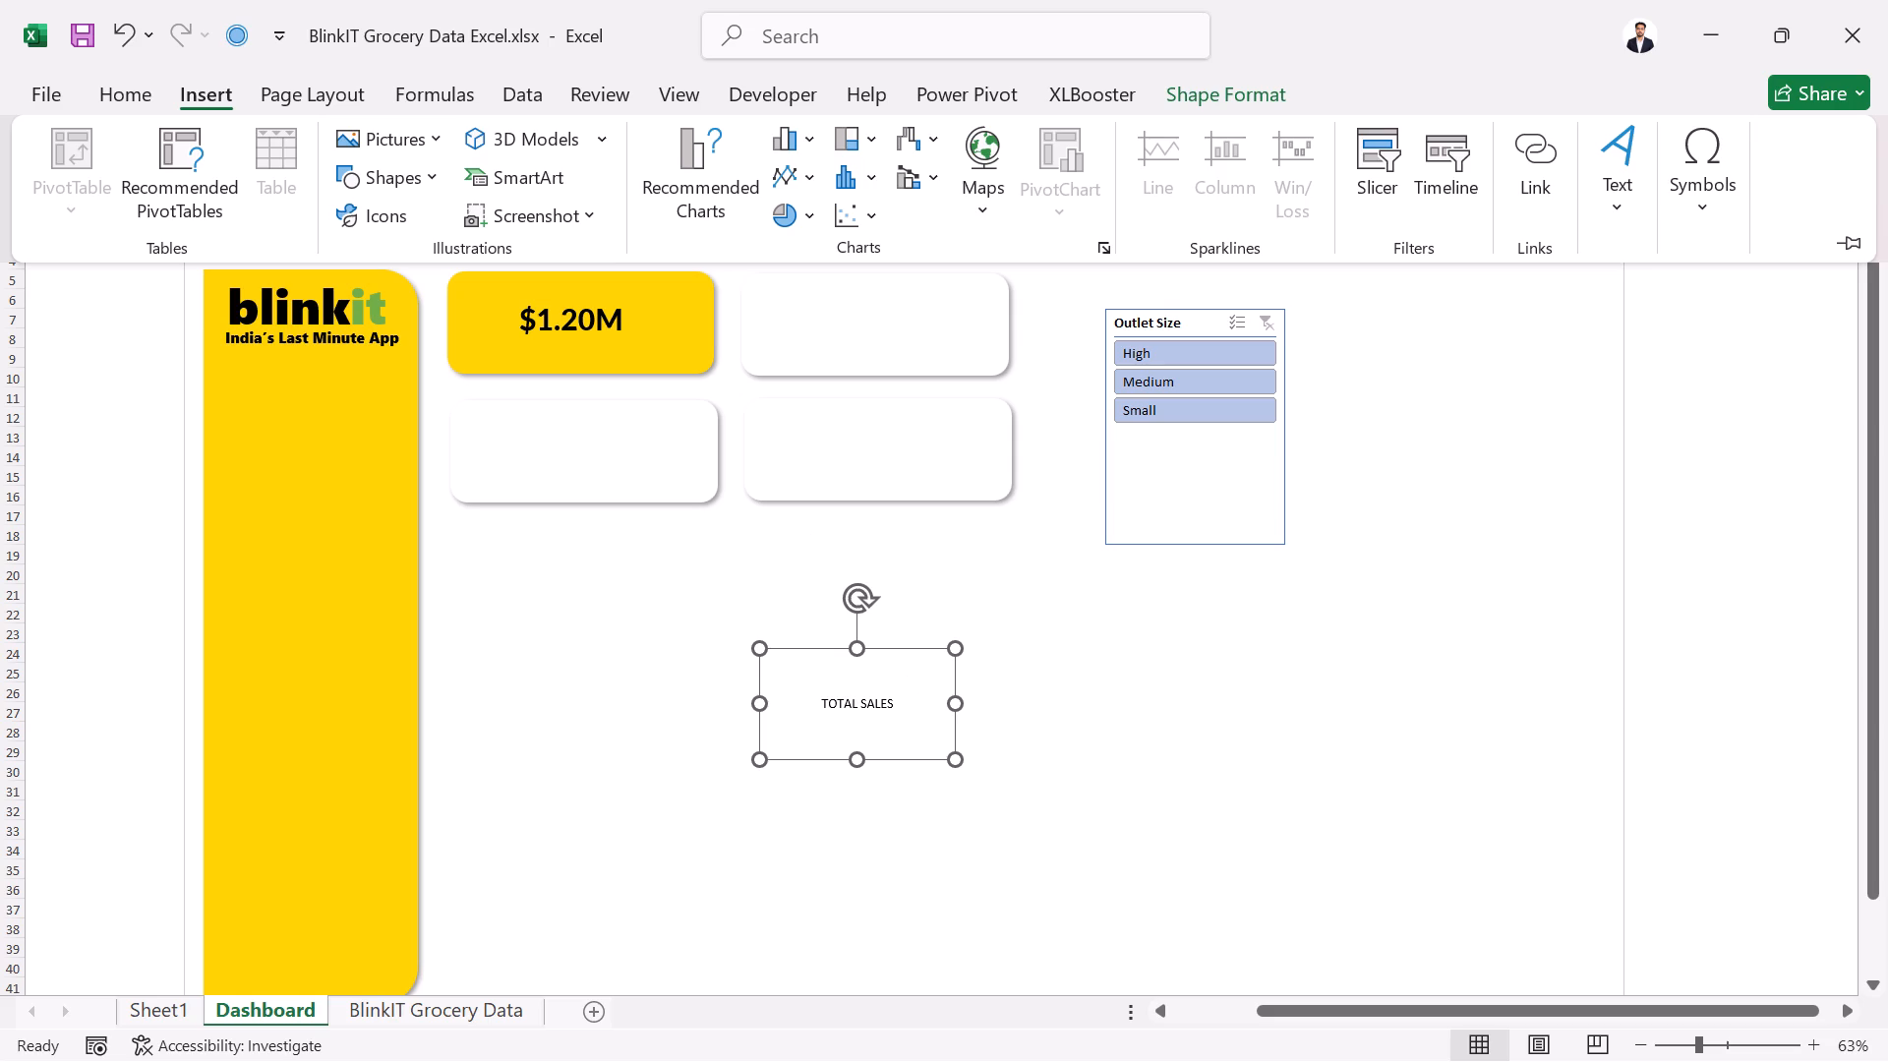
{"action": "left_click", "coordinate": [1201, 95]}
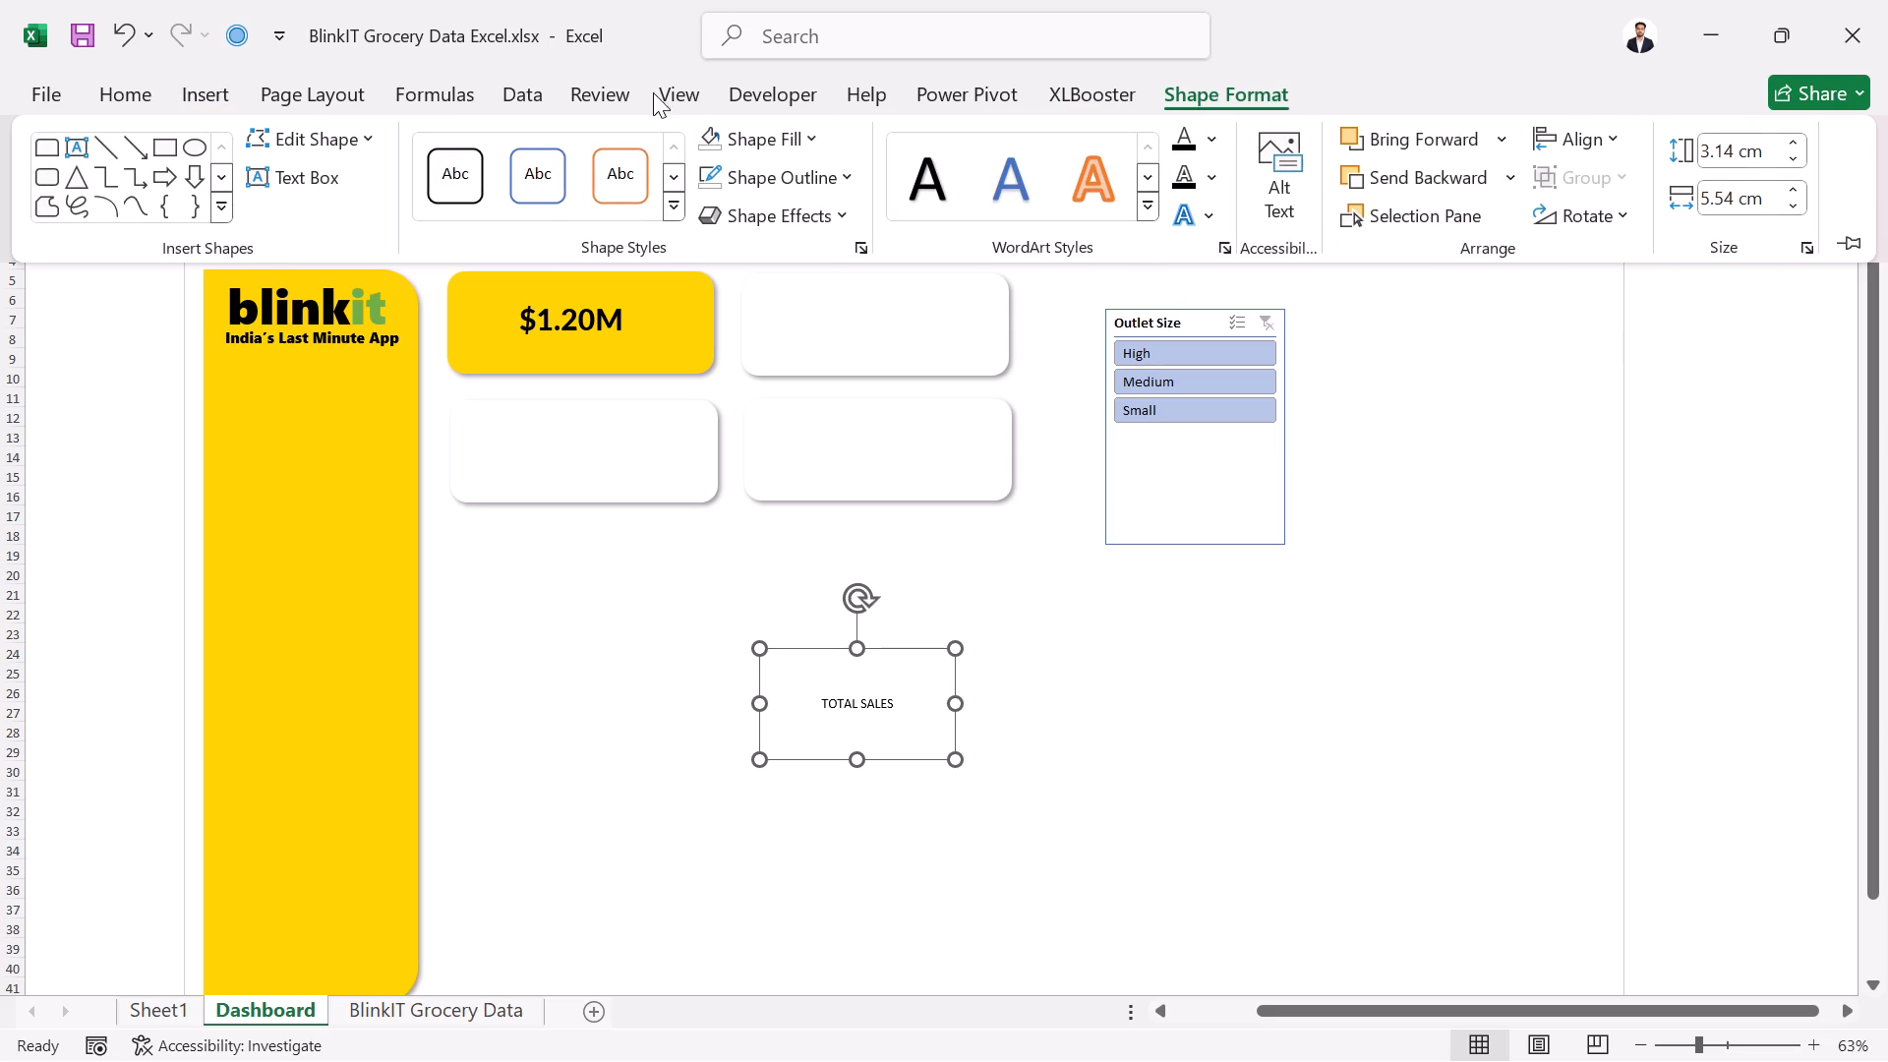
{"action": "left_click", "coordinate": [810, 139]}
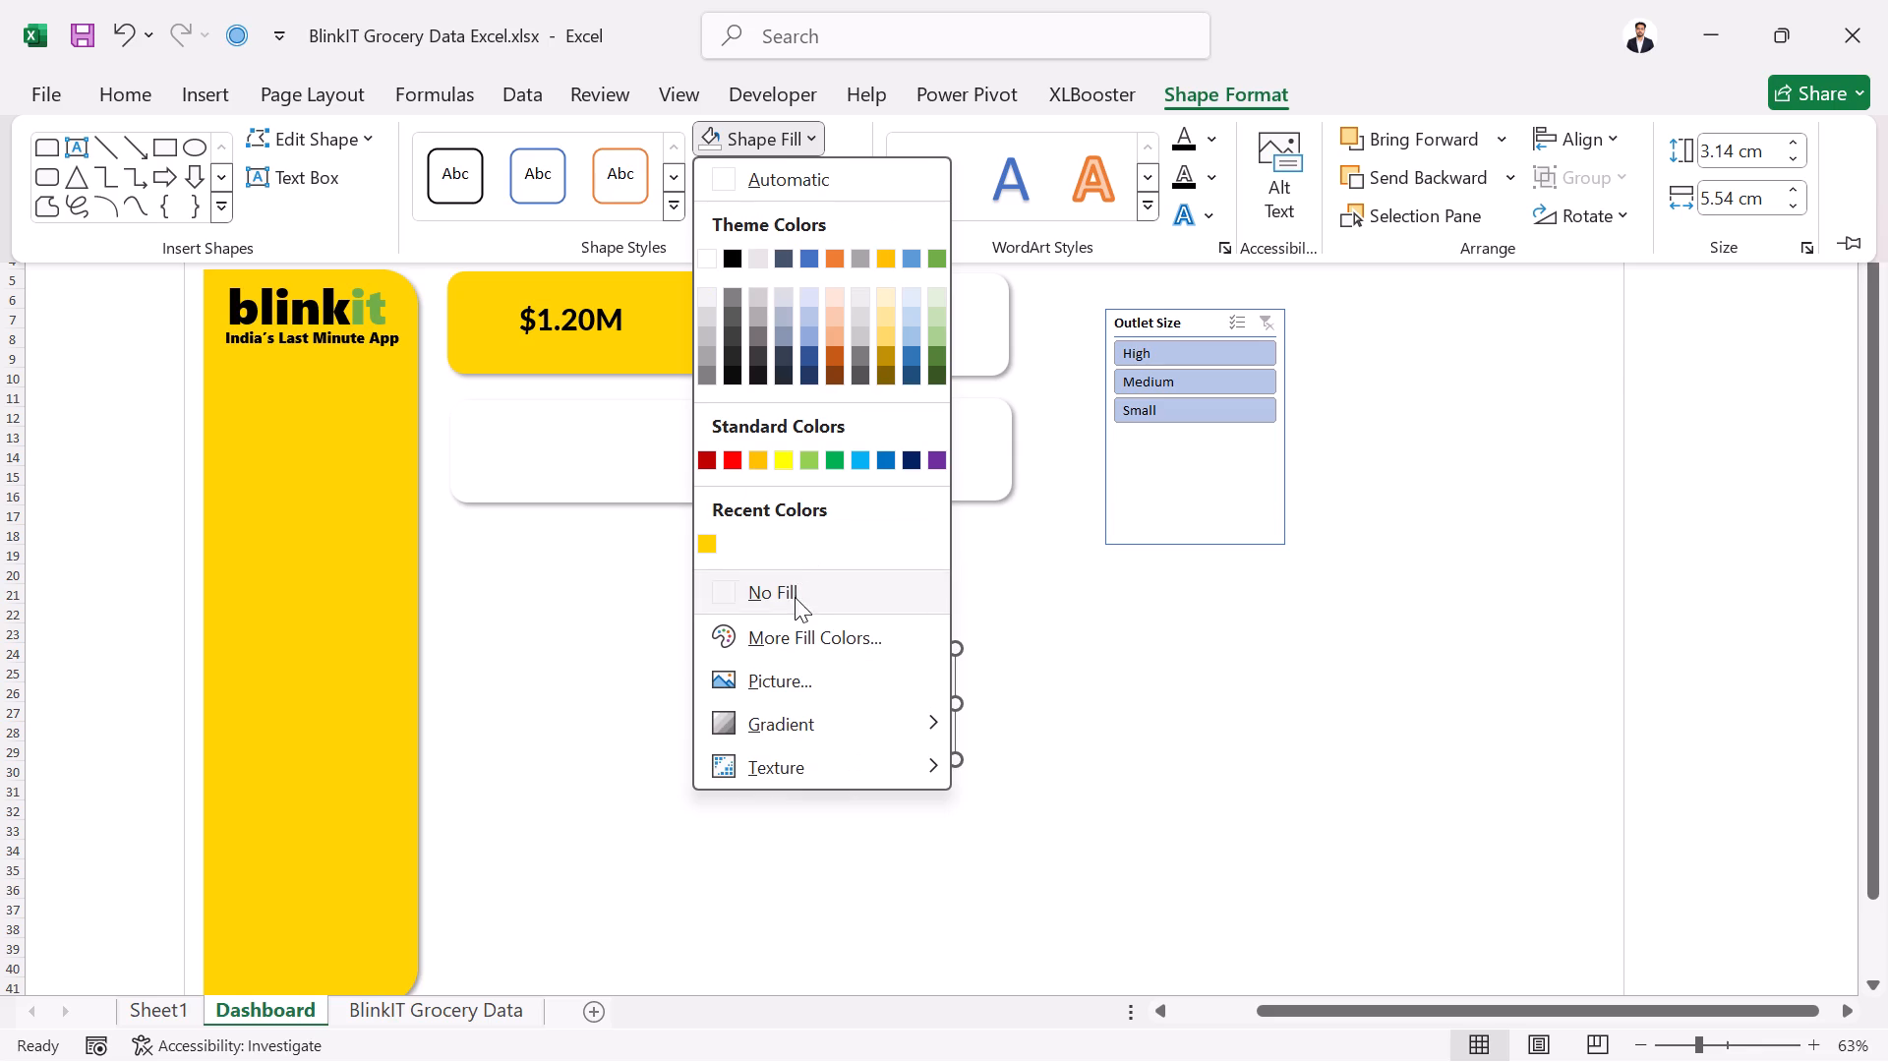
{"action": "left_click", "coordinate": [795, 597]}
Set the shape outline of the TOTAL SALES text box to No Outline.
{"action": "left_click", "coordinate": [915, 652]}
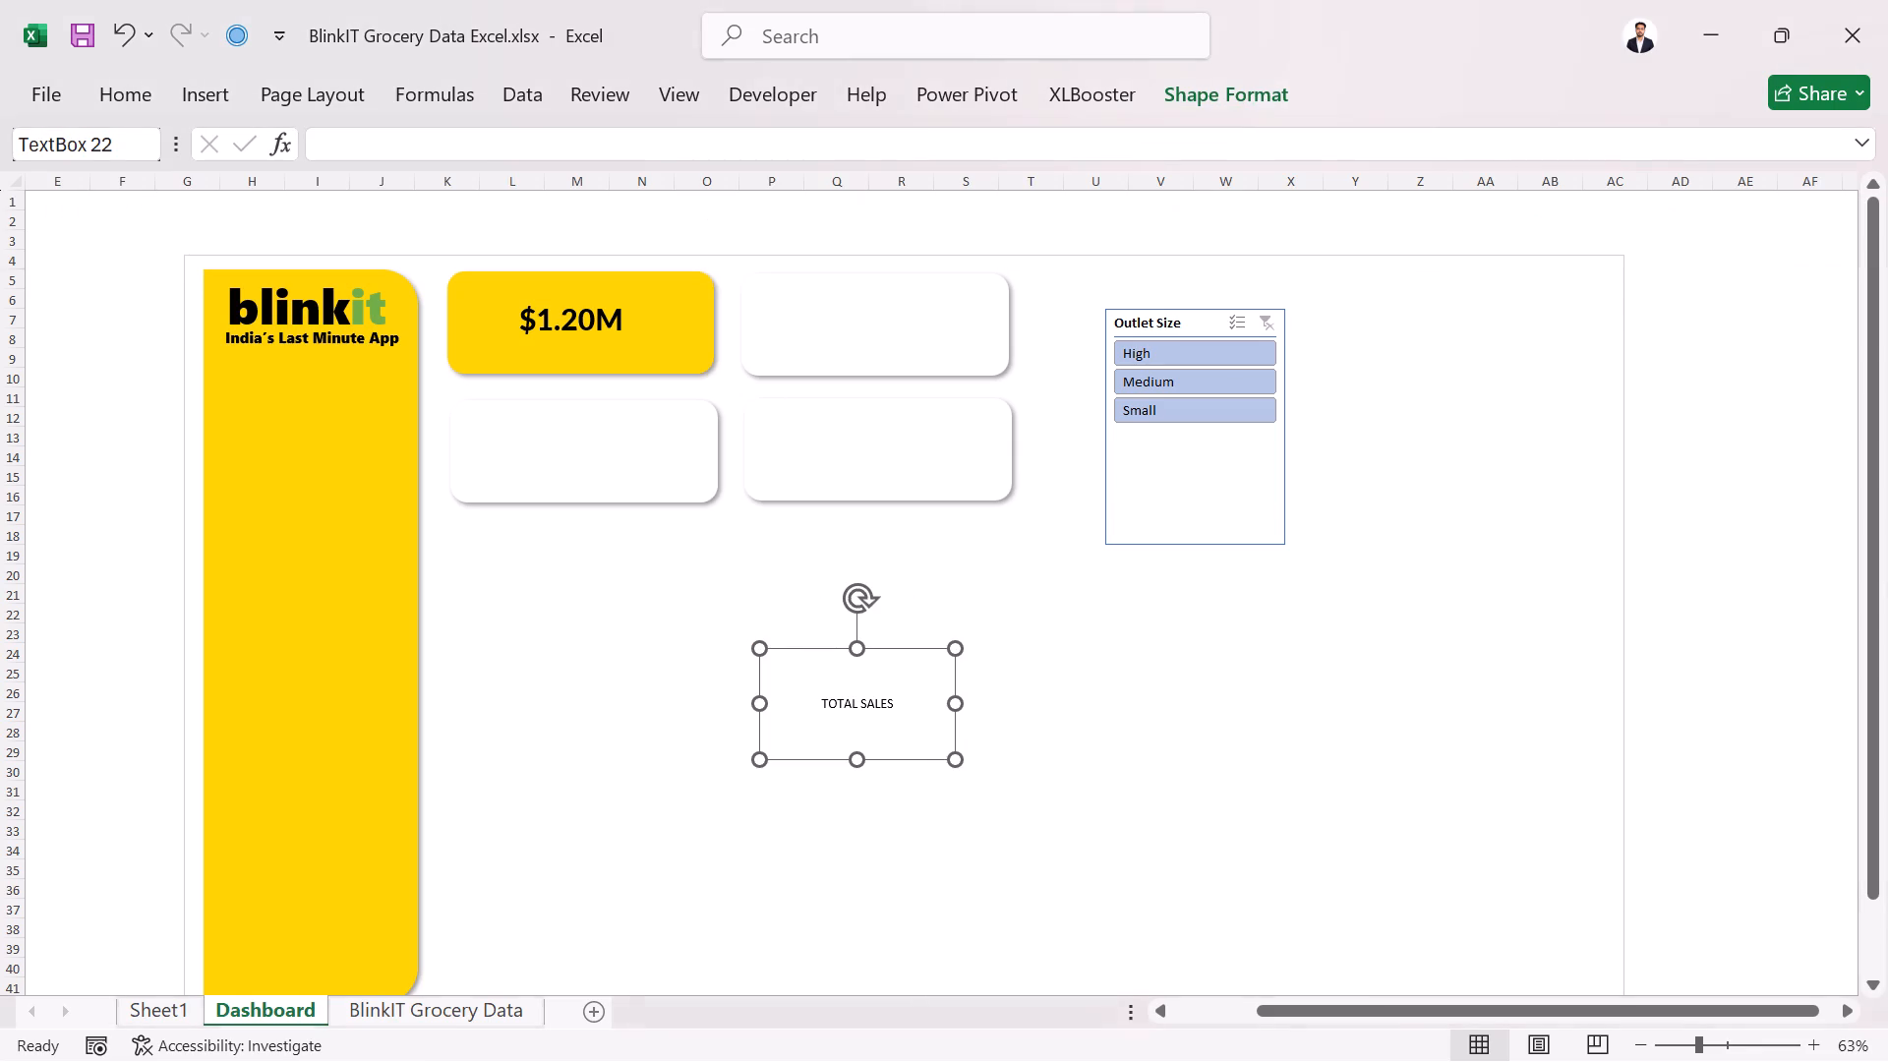
{"action": "left_click", "coordinate": [908, 656]}
{"action": "left_click", "coordinate": [914, 647]}
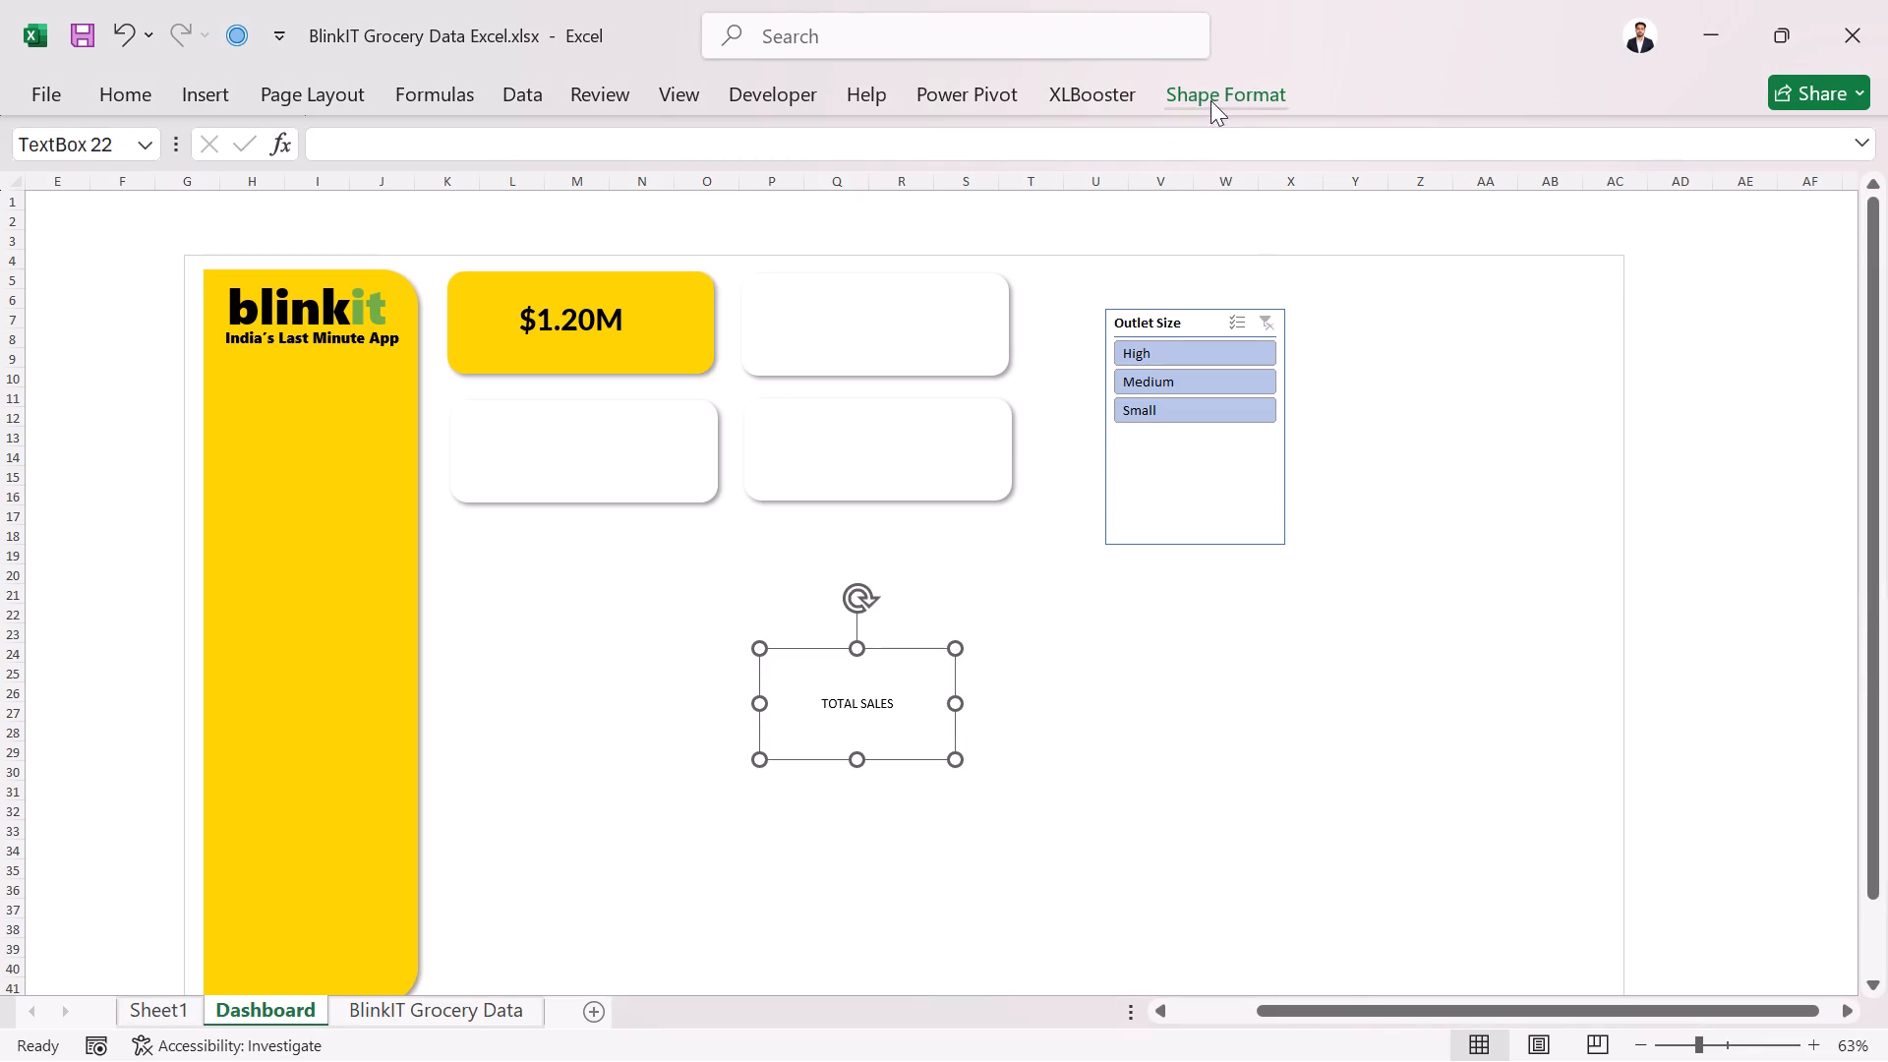
{"action": "left_click", "coordinate": [1210, 93]}
{"action": "left_click", "coordinate": [842, 176]}
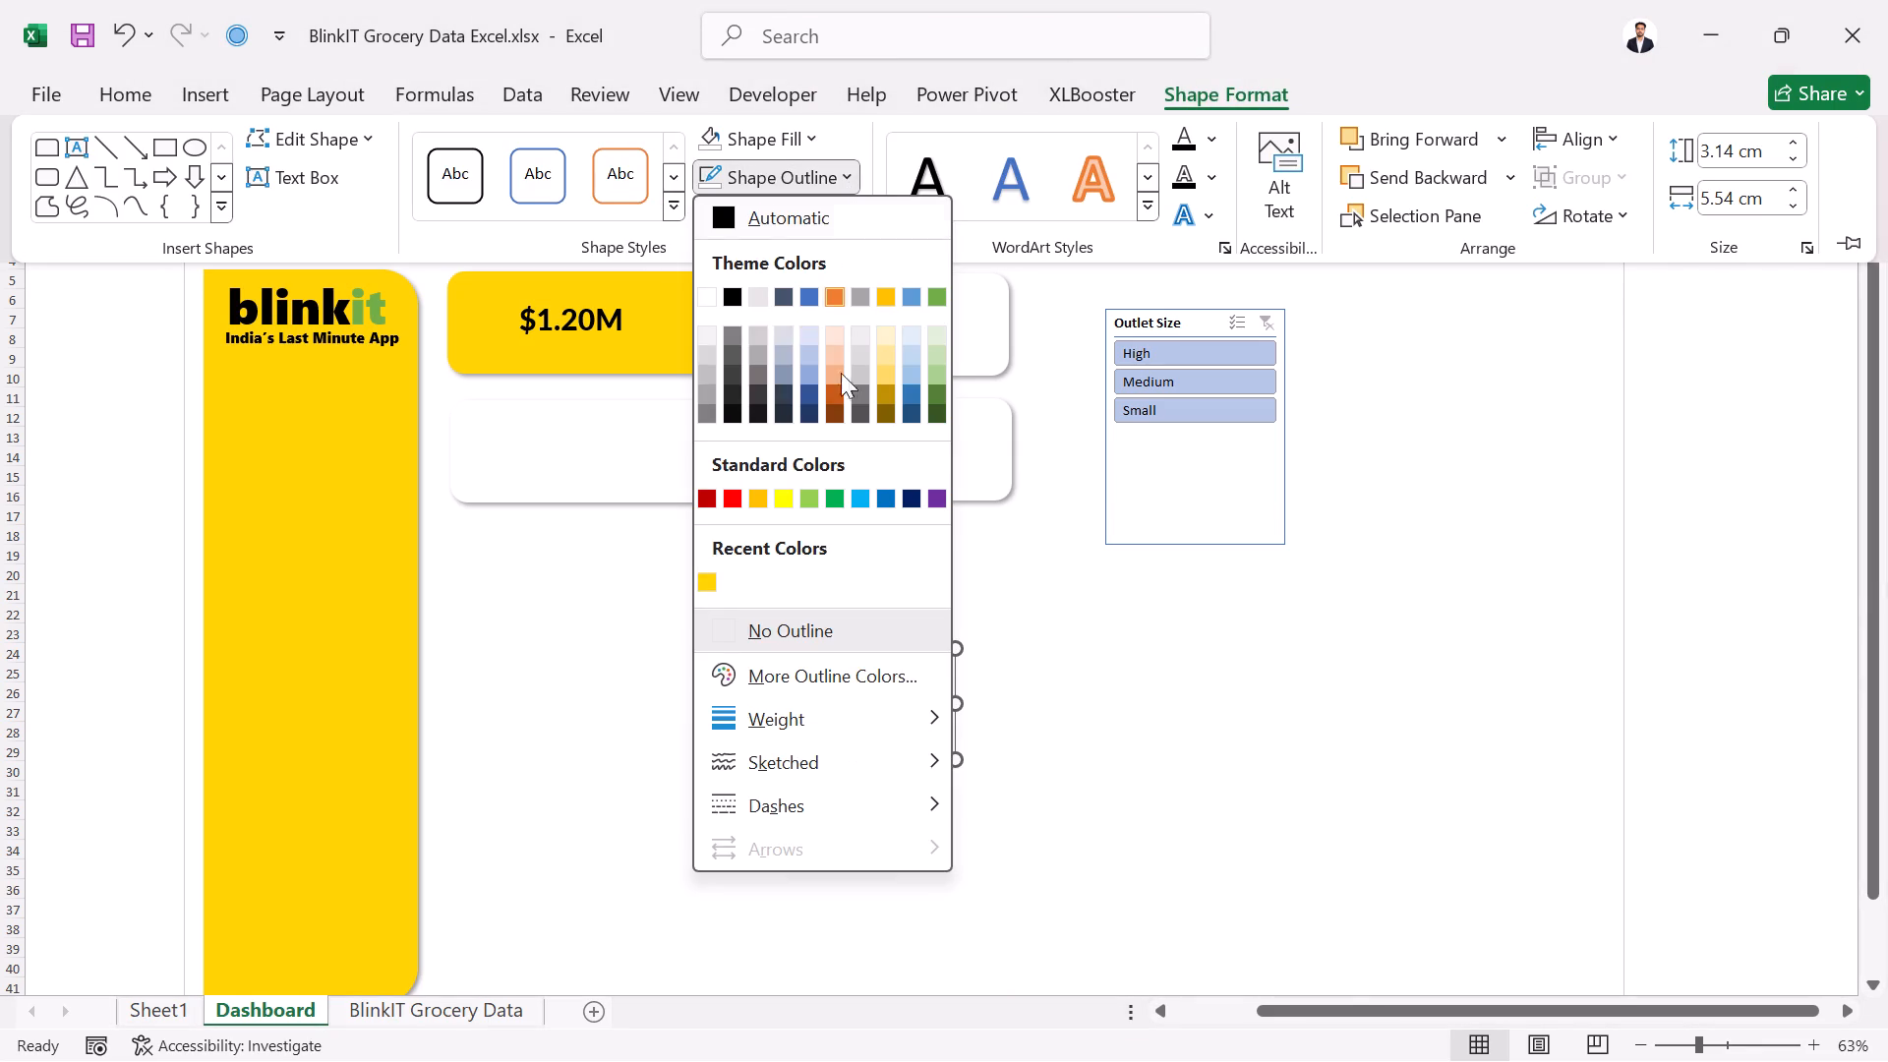
{"action": "left_click", "coordinate": [801, 638]}
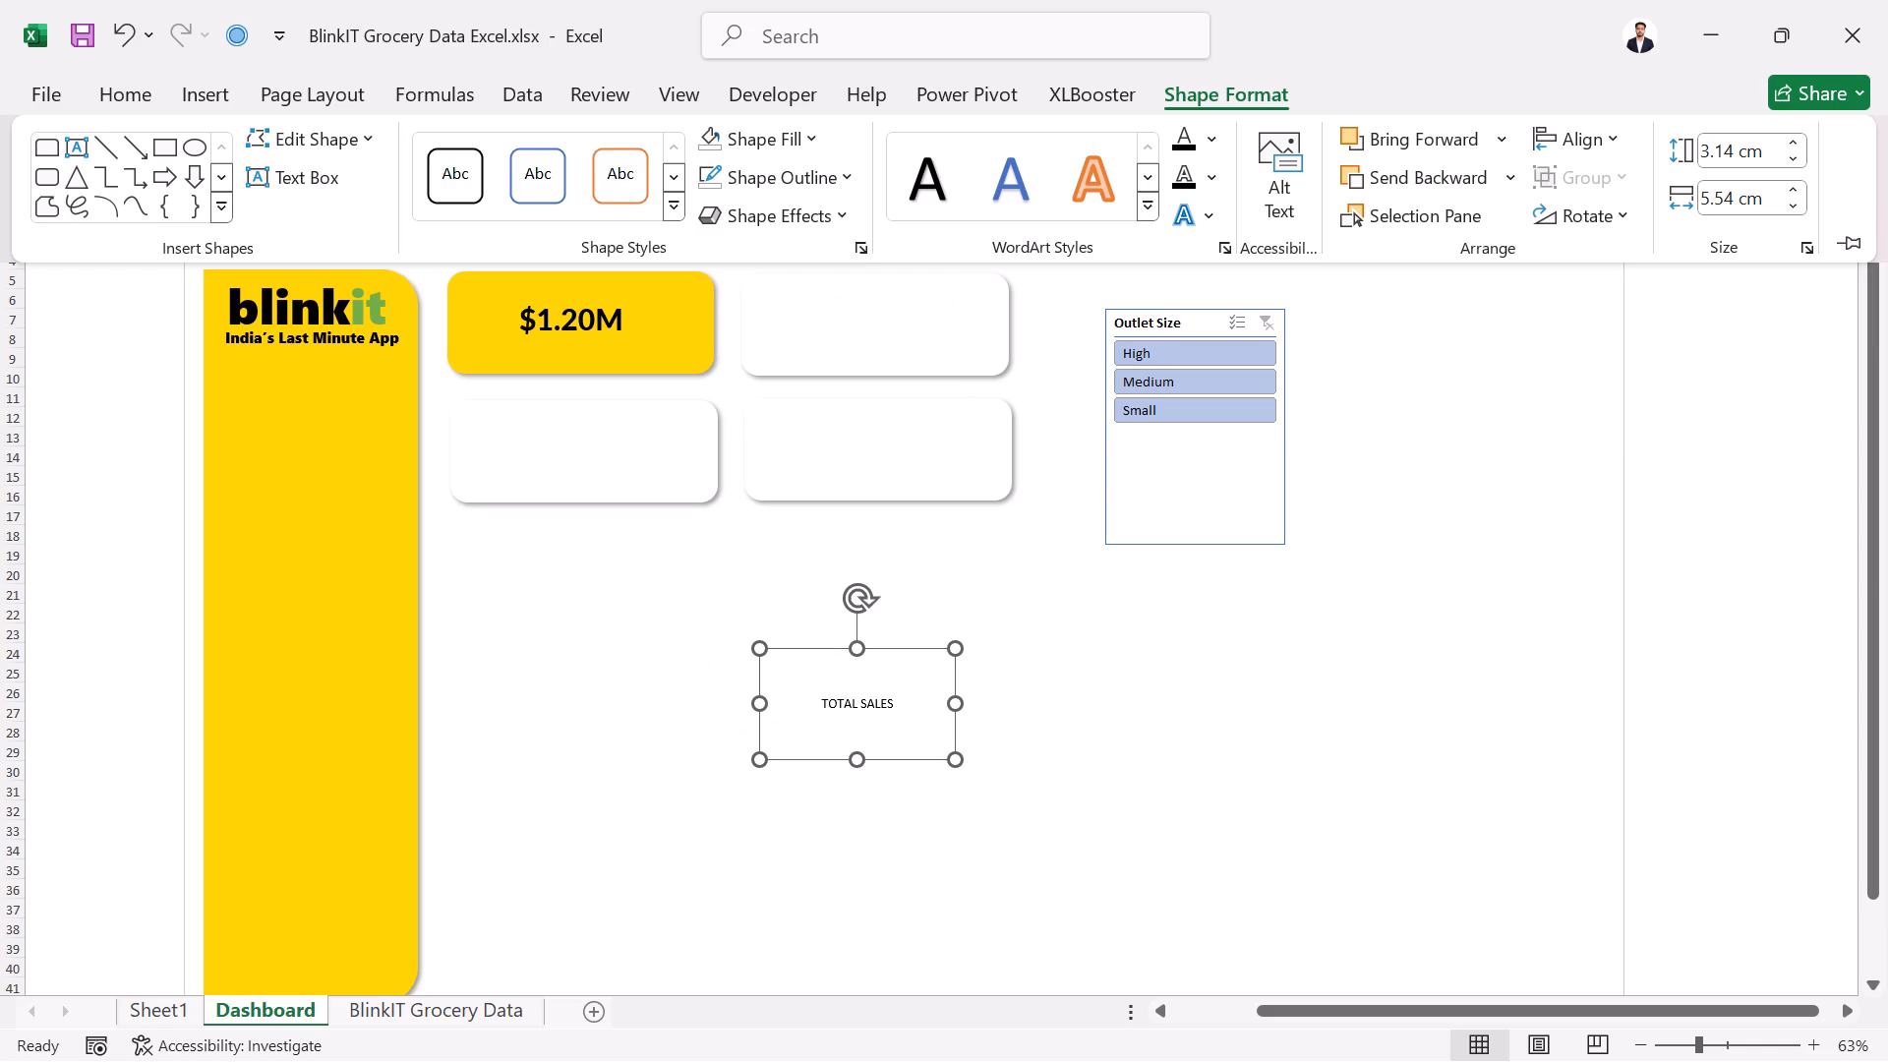
Shrink the TOTAL SALES text box until it fits closely around its single line of text.
{"action": "left_click_drag", "start_coordinate": [957, 704], "coordinate": [884, 707]}
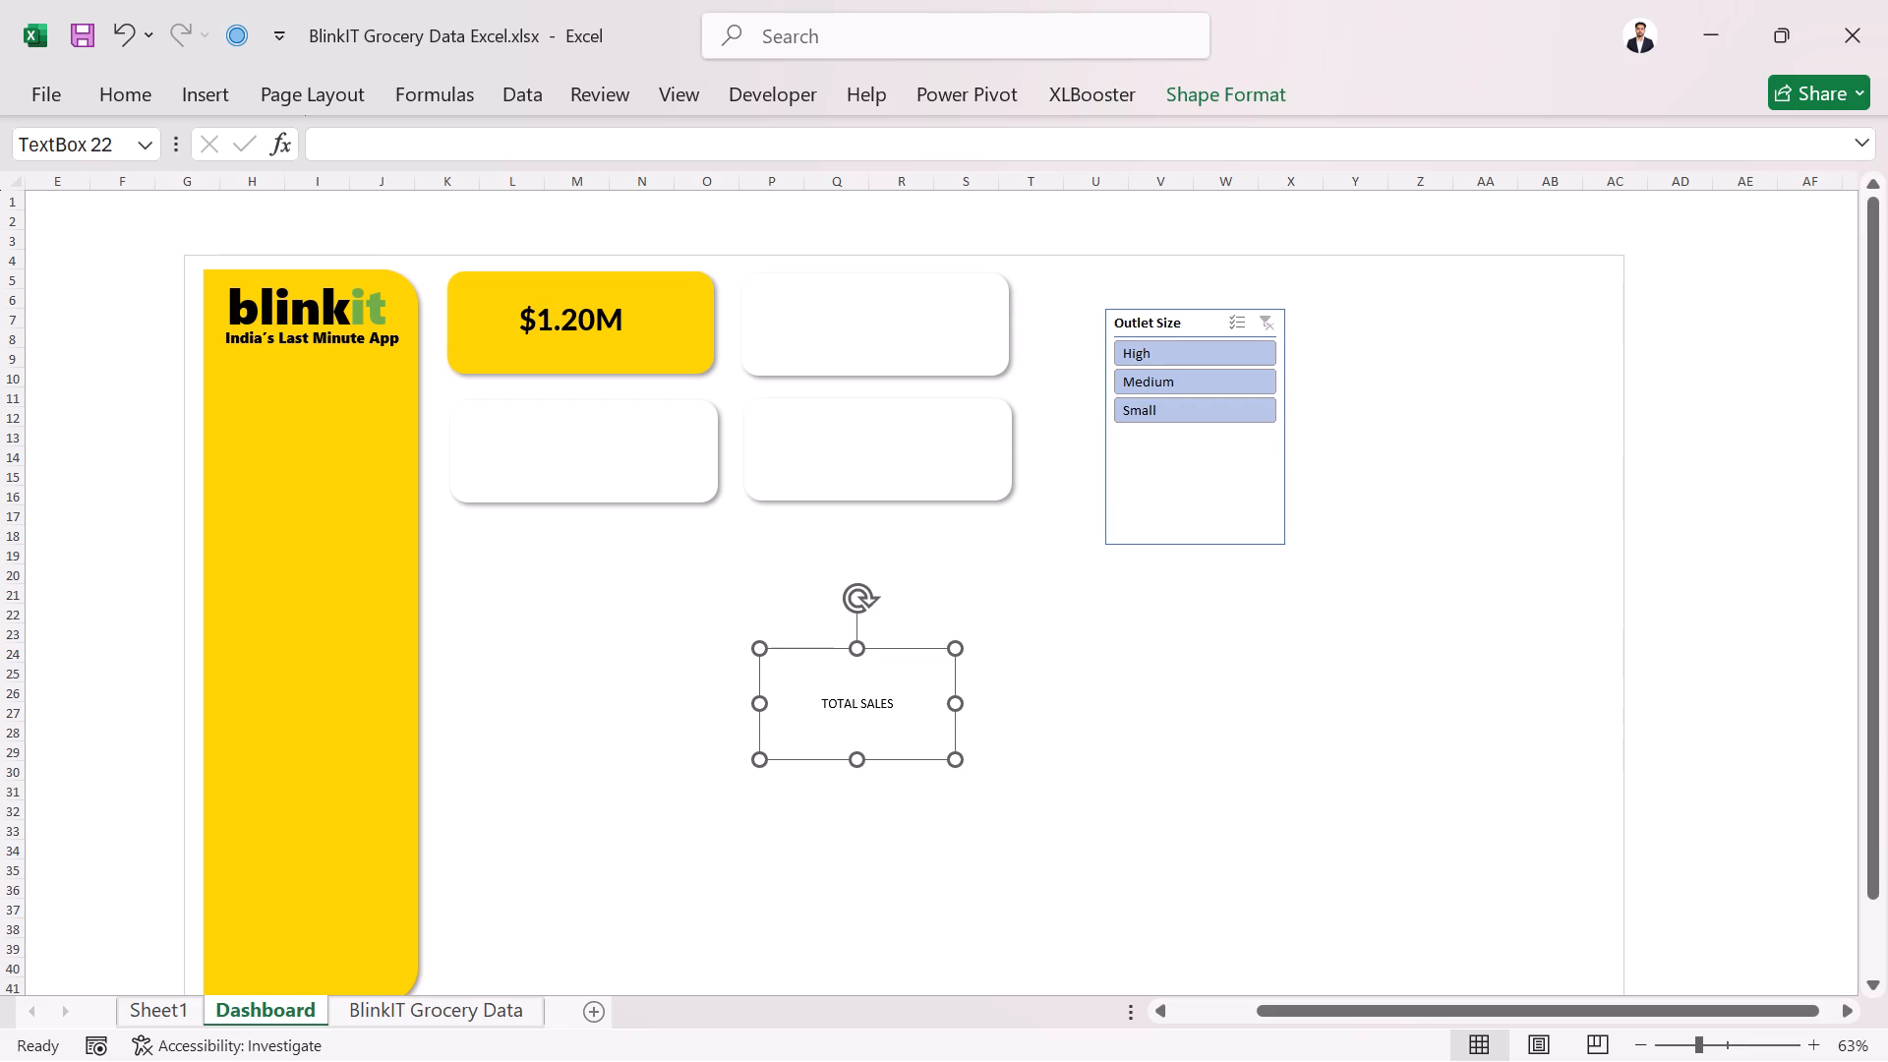
{"action": "left_click_drag", "start_coordinate": [854, 647], "coordinate": [862, 671]}
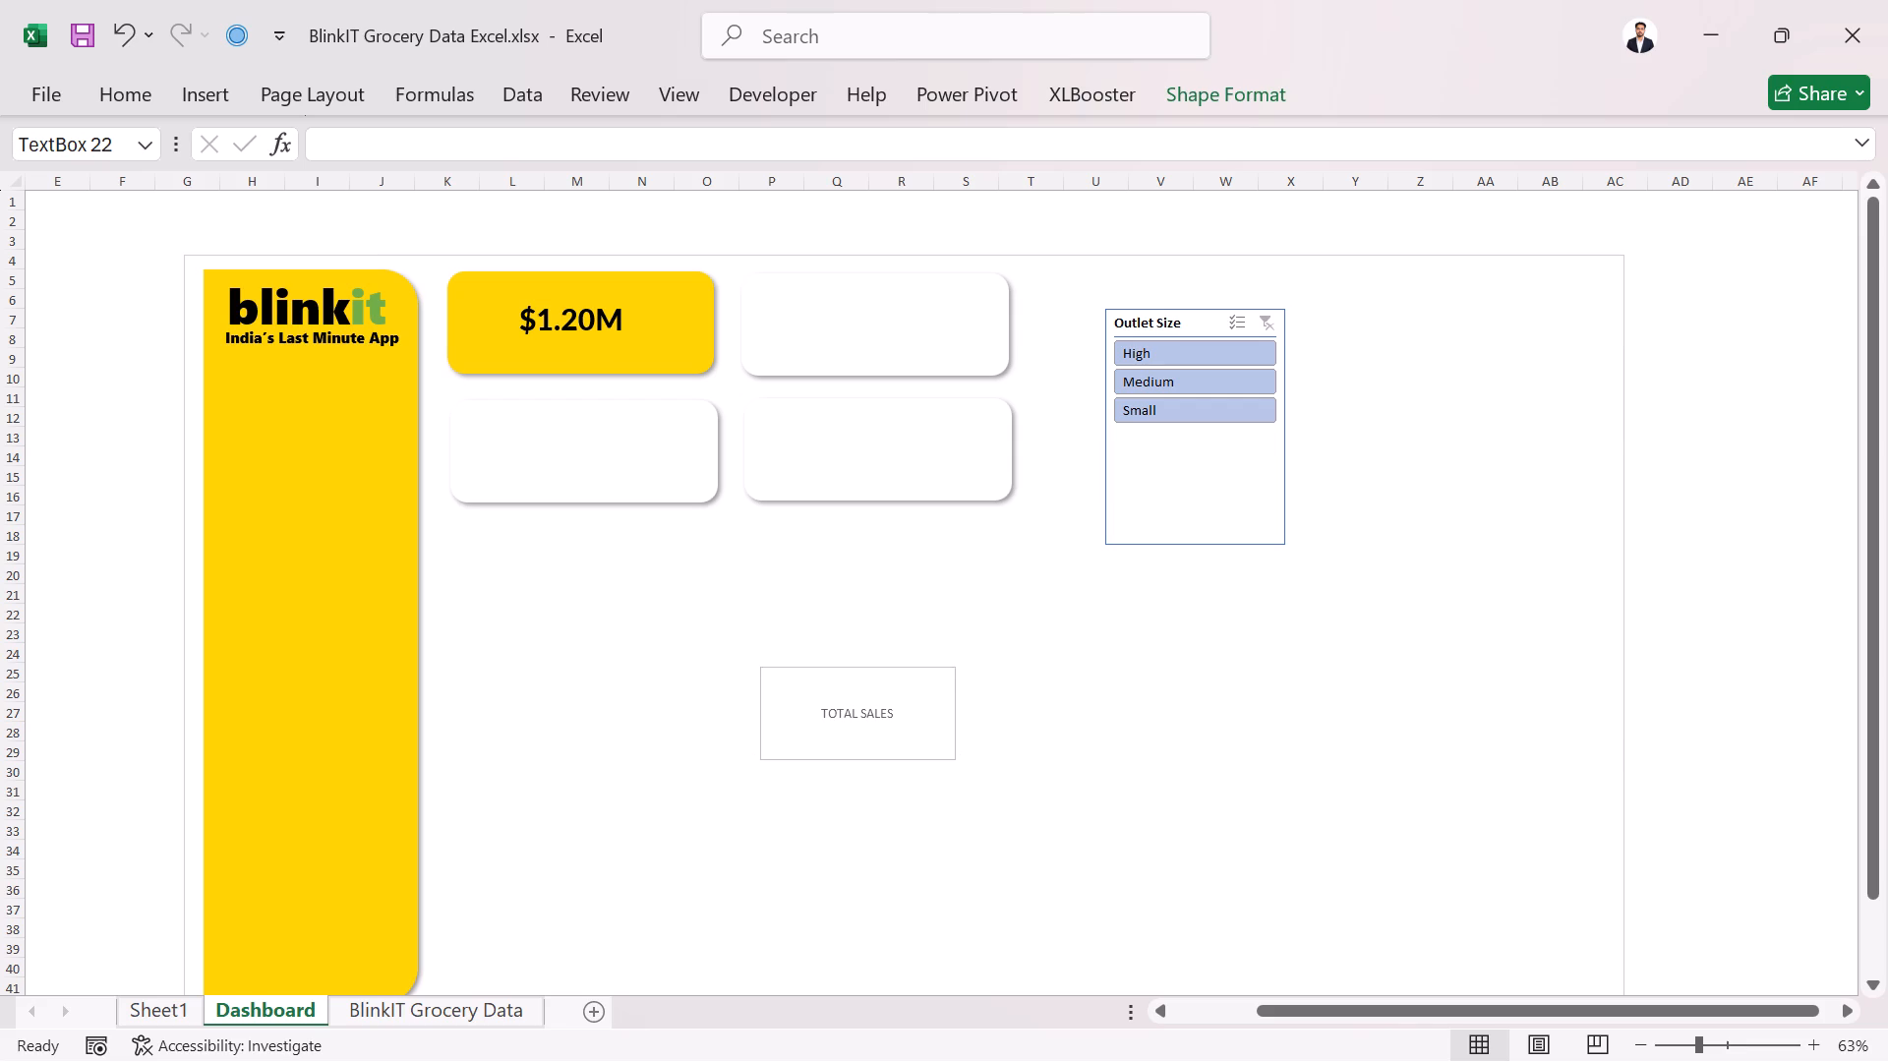
{"action": "left_click_drag", "start_coordinate": [862, 671], "coordinate": [865, 709]}
{"action": "left_click_drag", "start_coordinate": [951, 729], "coordinate": [916, 732]}
{"action": "left_click_drag", "start_coordinate": [916, 732], "coordinate": [851, 732]}
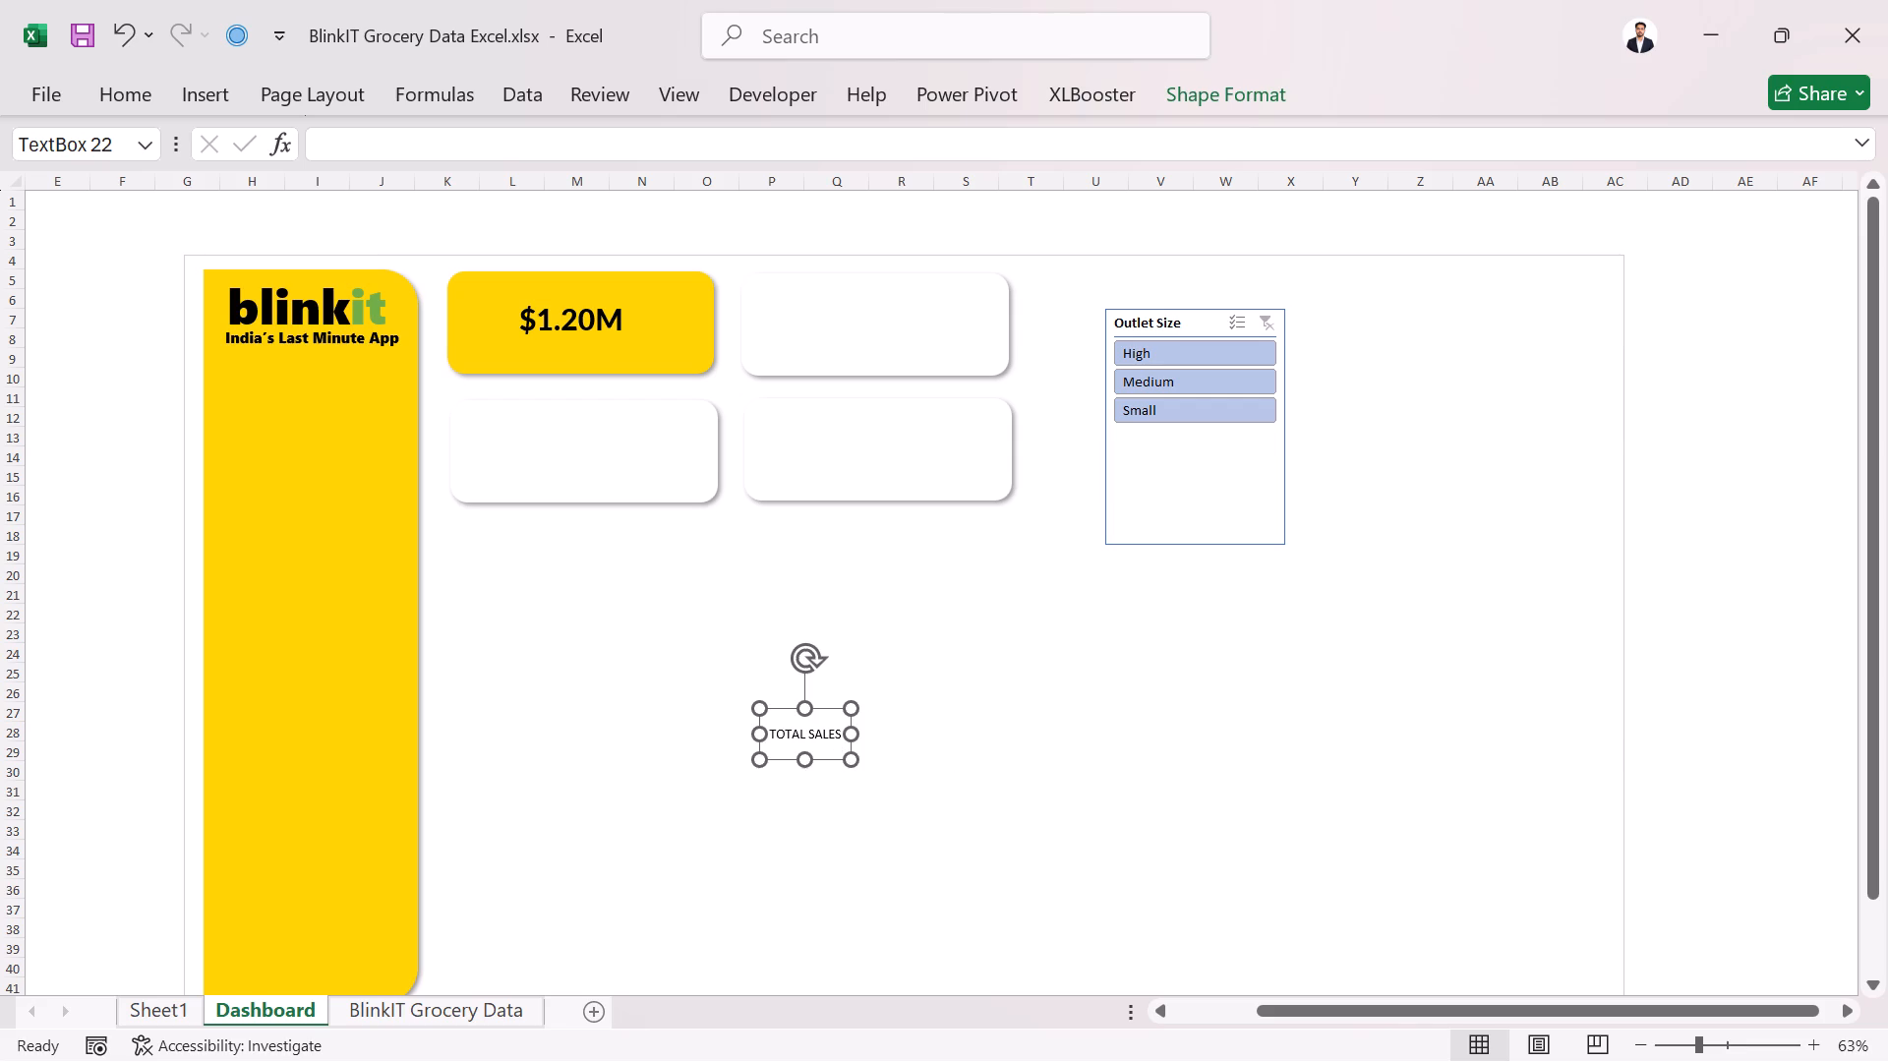
{"action": "left_click_drag", "start_coordinate": [809, 753], "coordinate": [809, 737]}
Replace the word SALES in the text box label with "Sales".
{"action": "left_click", "coordinate": [822, 720]}
{"action": "left_click", "coordinate": [840, 721]}
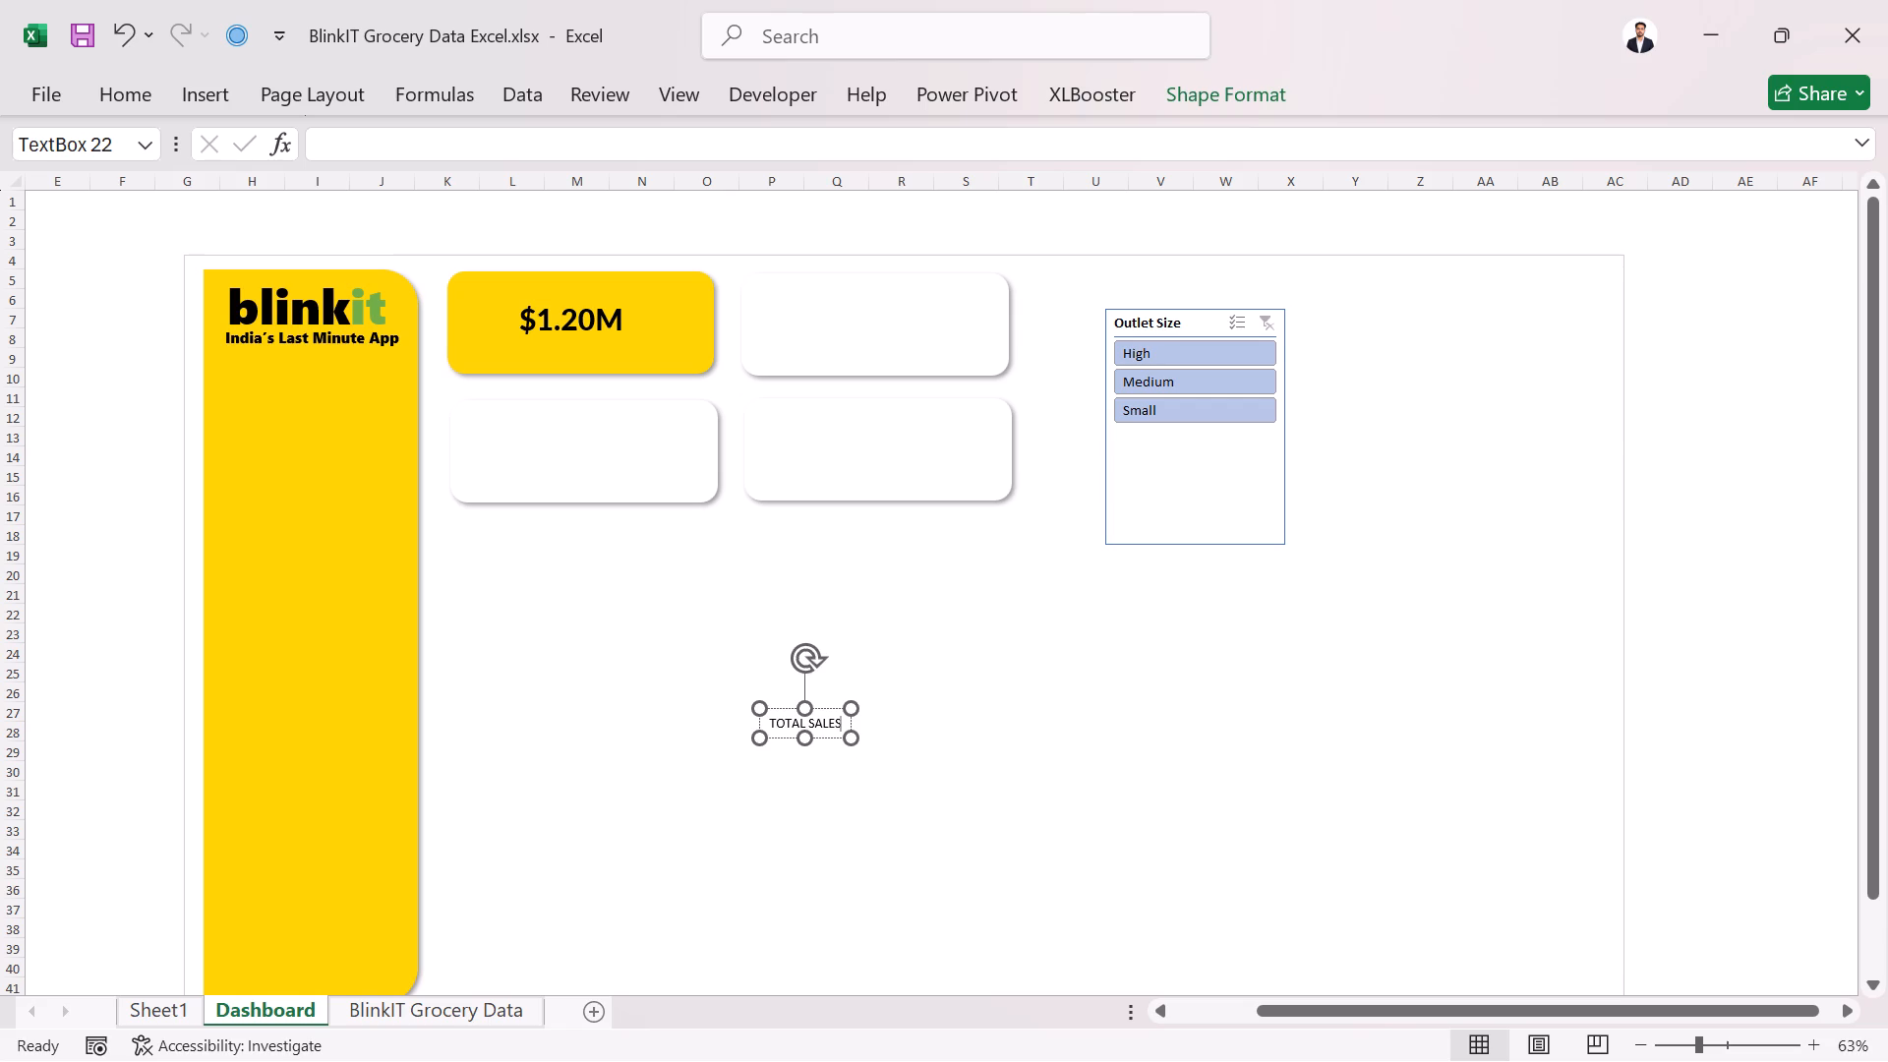
{"action": "key", "text": "BackSpace"}
{"action": "key", "text": "BackSpace"}
{"action": "key", "text": "BackSpace"}
{"action": "key", "text": "BackSpace"}
{"action": "type", "text": "akes"}
{"action": "key", "text": "BackSpace"}
{"action": "key", "text": "BackSpace"}
{"action": "key", "text": "BackSpace"}
{"action": "type", "text": "les"}
Replace the word TOTAL in the text box label with "Total" so the label reads "Total Sales" on one line.
{"action": "left_click", "coordinate": [807, 727]}
{"action": "key", "text": "BackSpace"}
{"action": "key", "text": "BackSpace"}
{"action": "key", "text": "BackSpace"}
{"action": "key", "text": "BackSpace"}
{"action": "type", "text": "otl"}
{"action": "key", "text": "BackSpace"}
{"action": "type", "text": "al"}
{"action": "key", "text": "Return"}
{"action": "key", "text": "ctrl+z"}
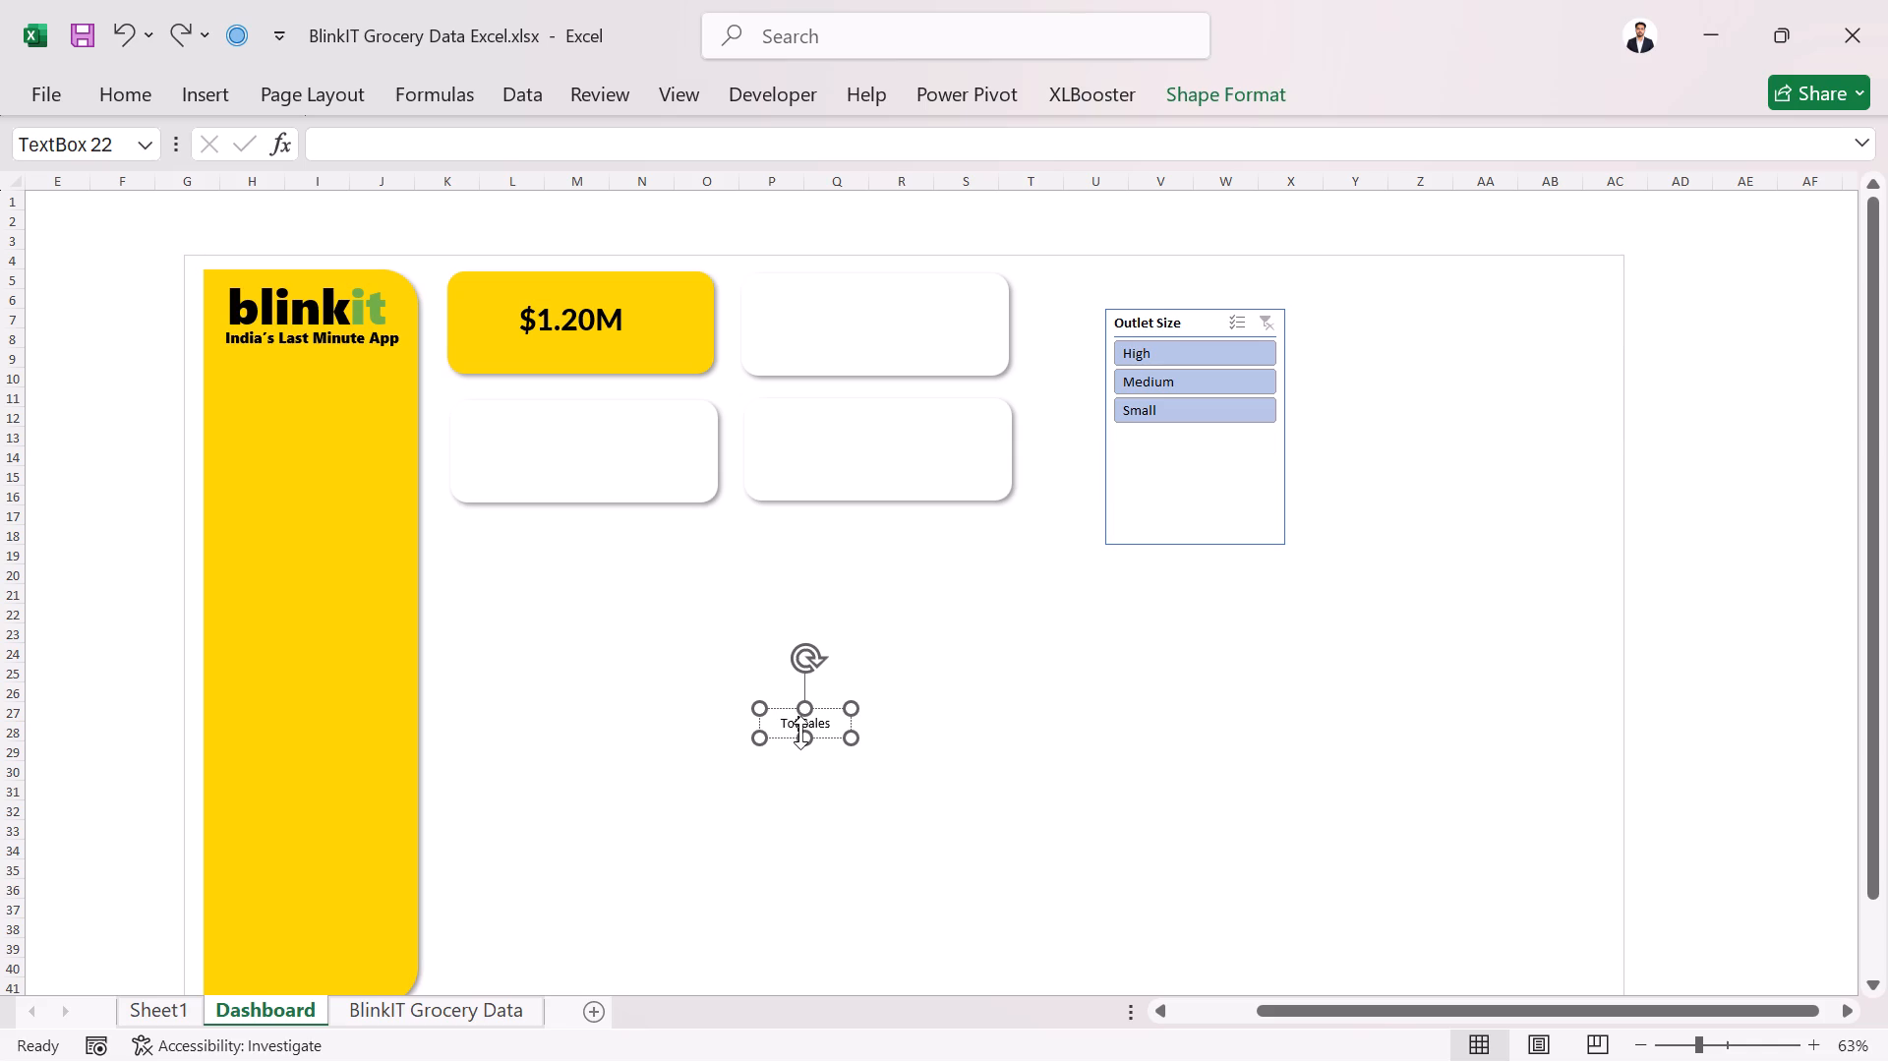
{"action": "key", "text": "a"}
{"action": "key", "text": "l"}
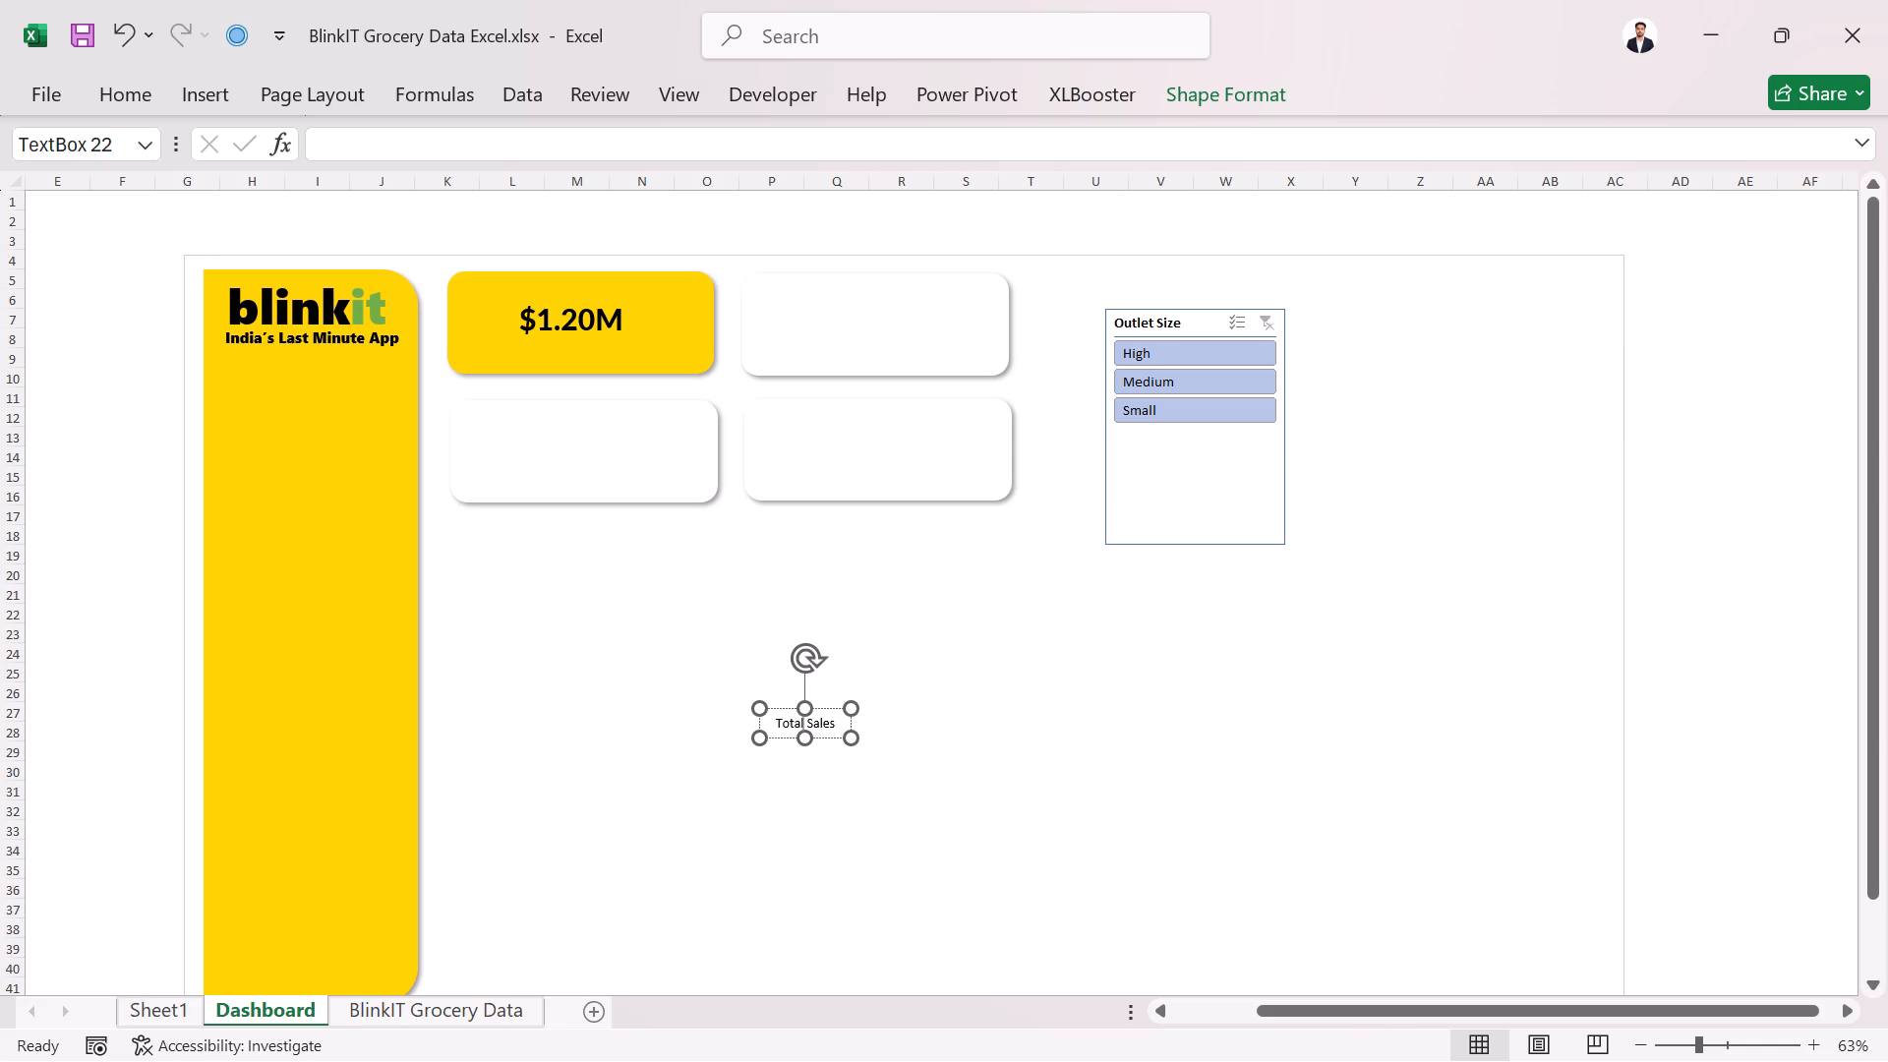
Move the Total Sales text box onto the yellow card, directly beneath the $1.20M value.
{"action": "left_click", "coordinate": [894, 742]}
{"action": "left_click", "coordinate": [826, 721]}
{"action": "left_click_drag", "start_coordinate": [830, 708], "coordinate": [813, 642]}
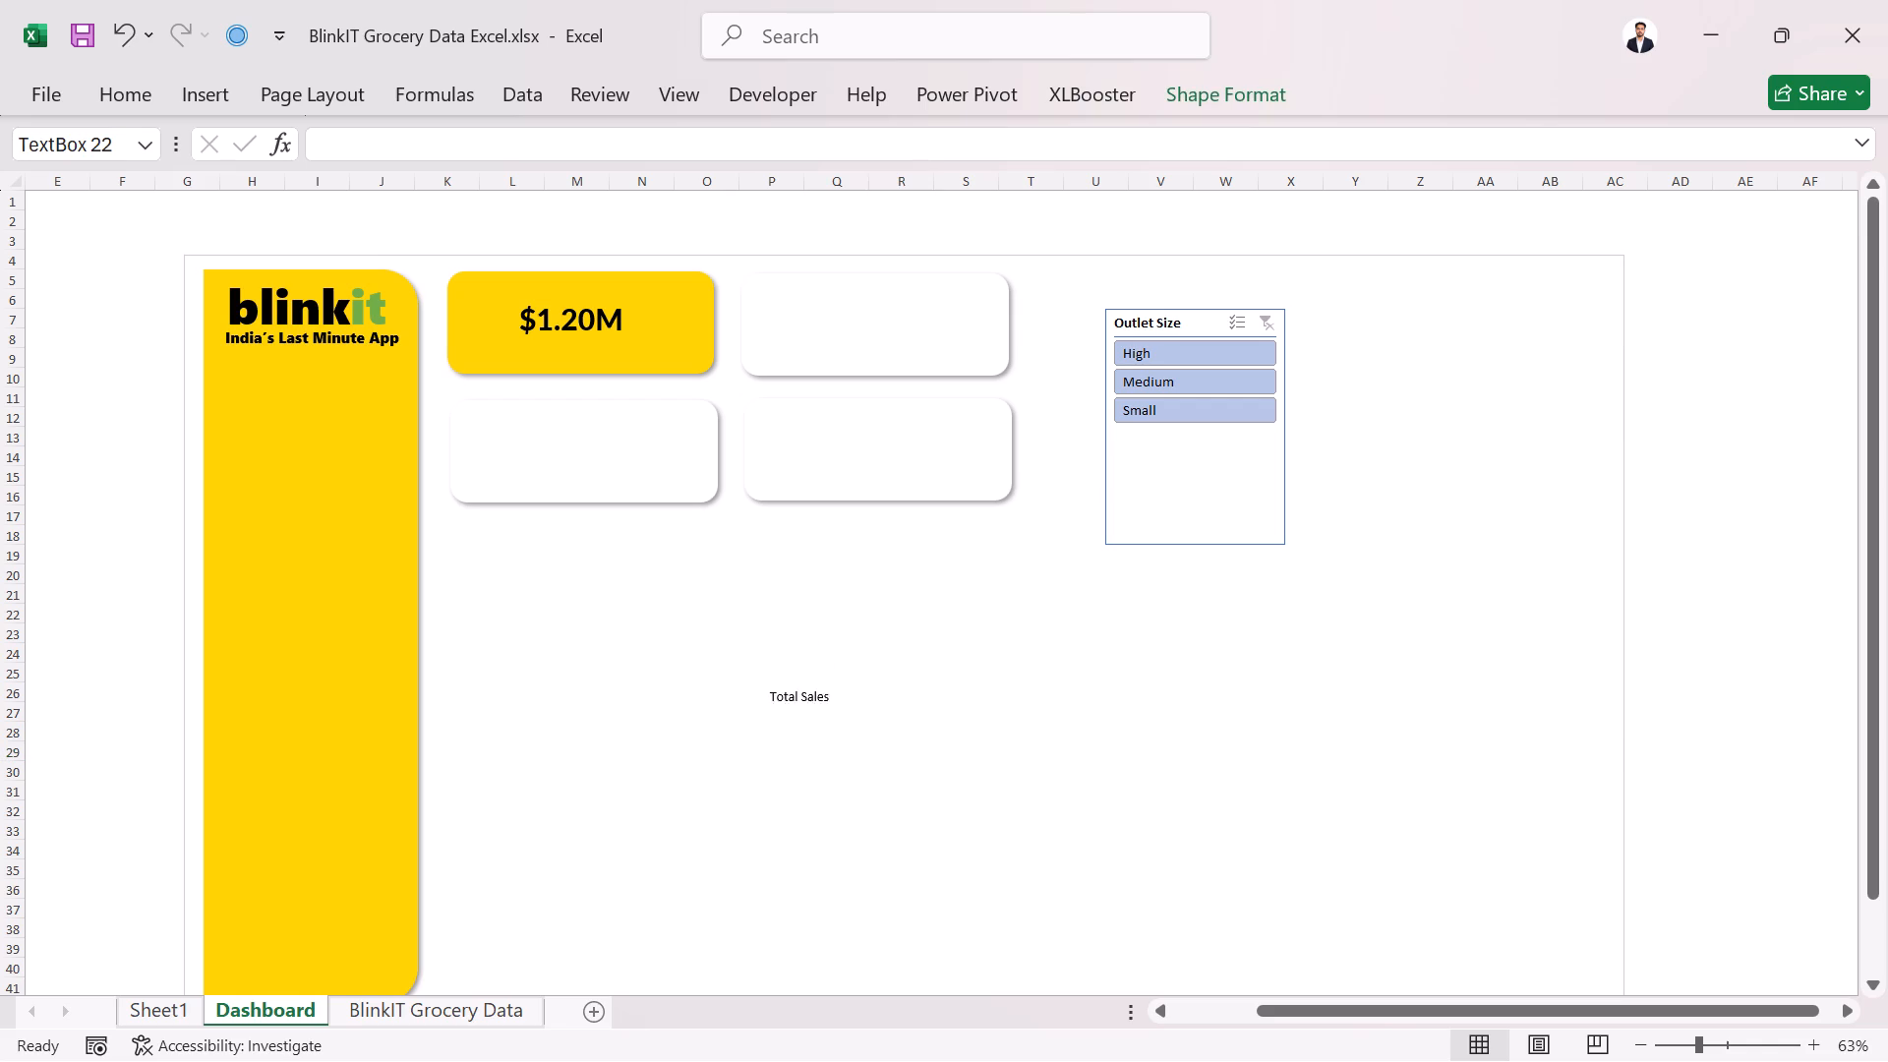
{"action": "left_click_drag", "start_coordinate": [813, 642], "coordinate": [597, 333]}
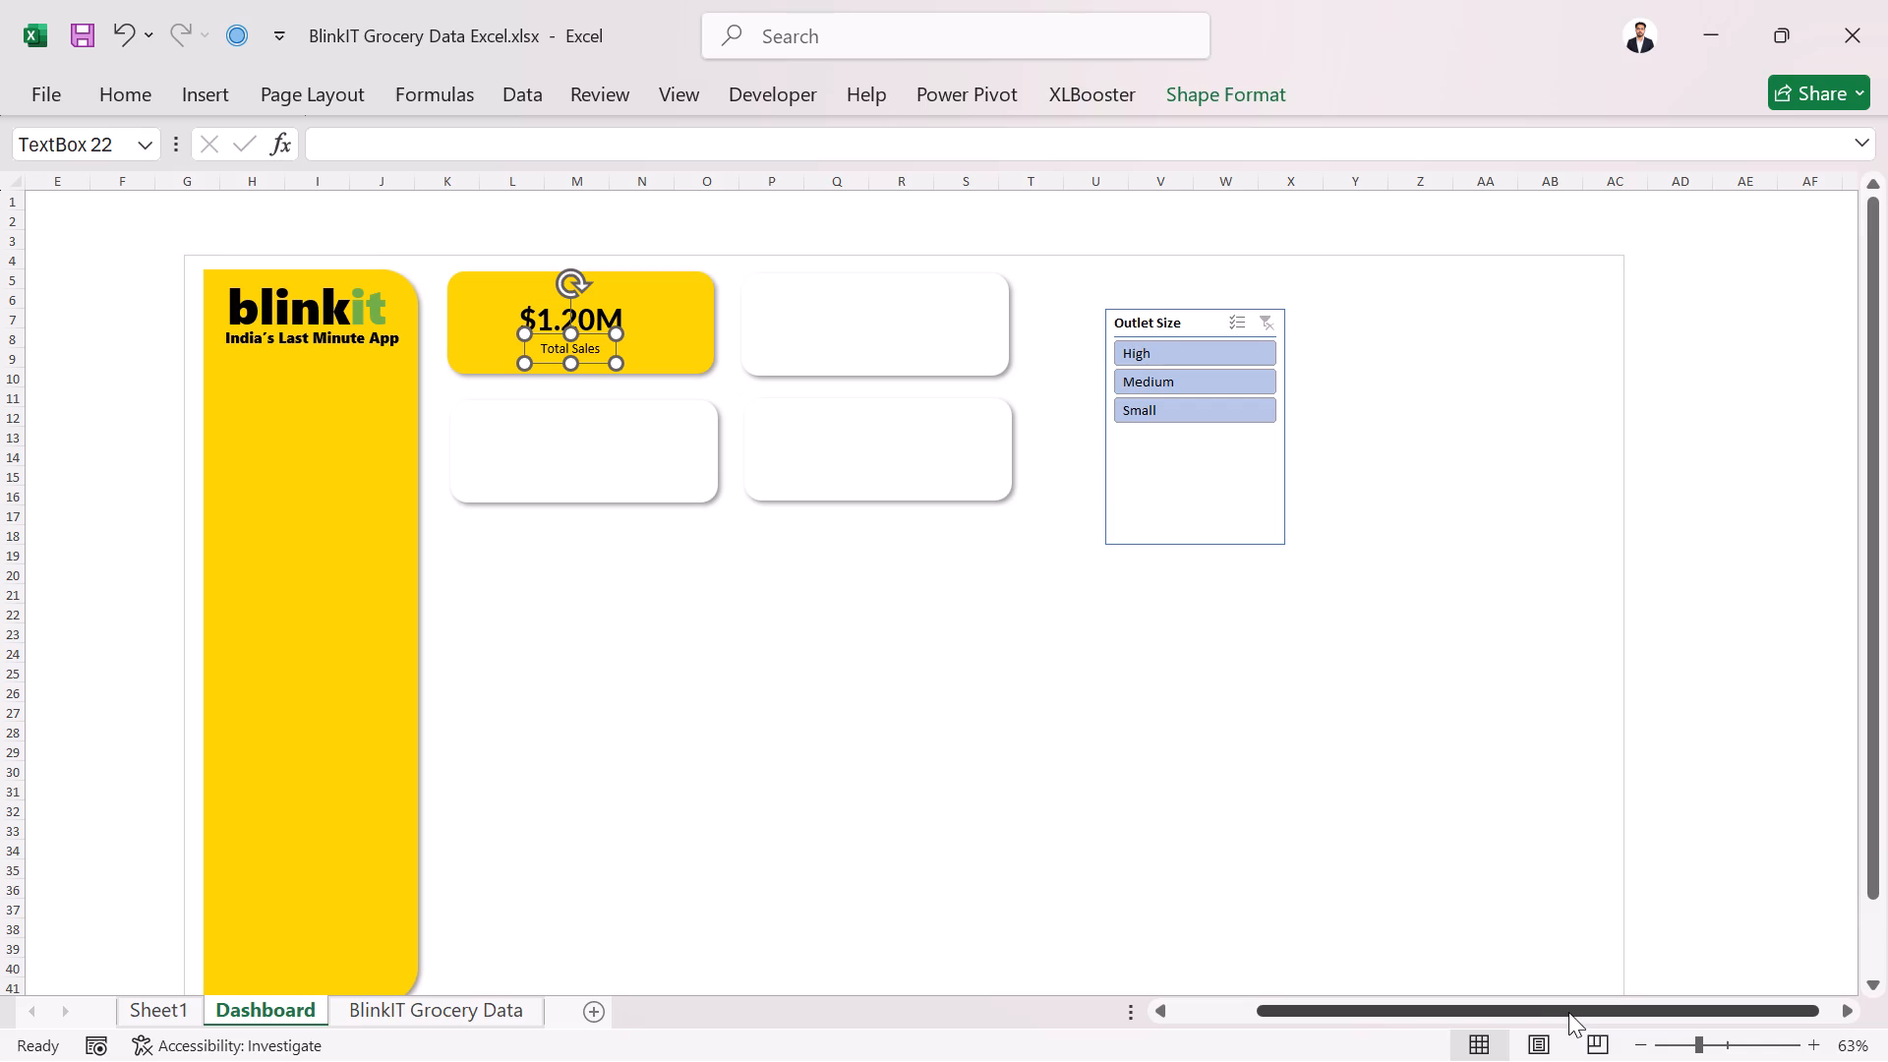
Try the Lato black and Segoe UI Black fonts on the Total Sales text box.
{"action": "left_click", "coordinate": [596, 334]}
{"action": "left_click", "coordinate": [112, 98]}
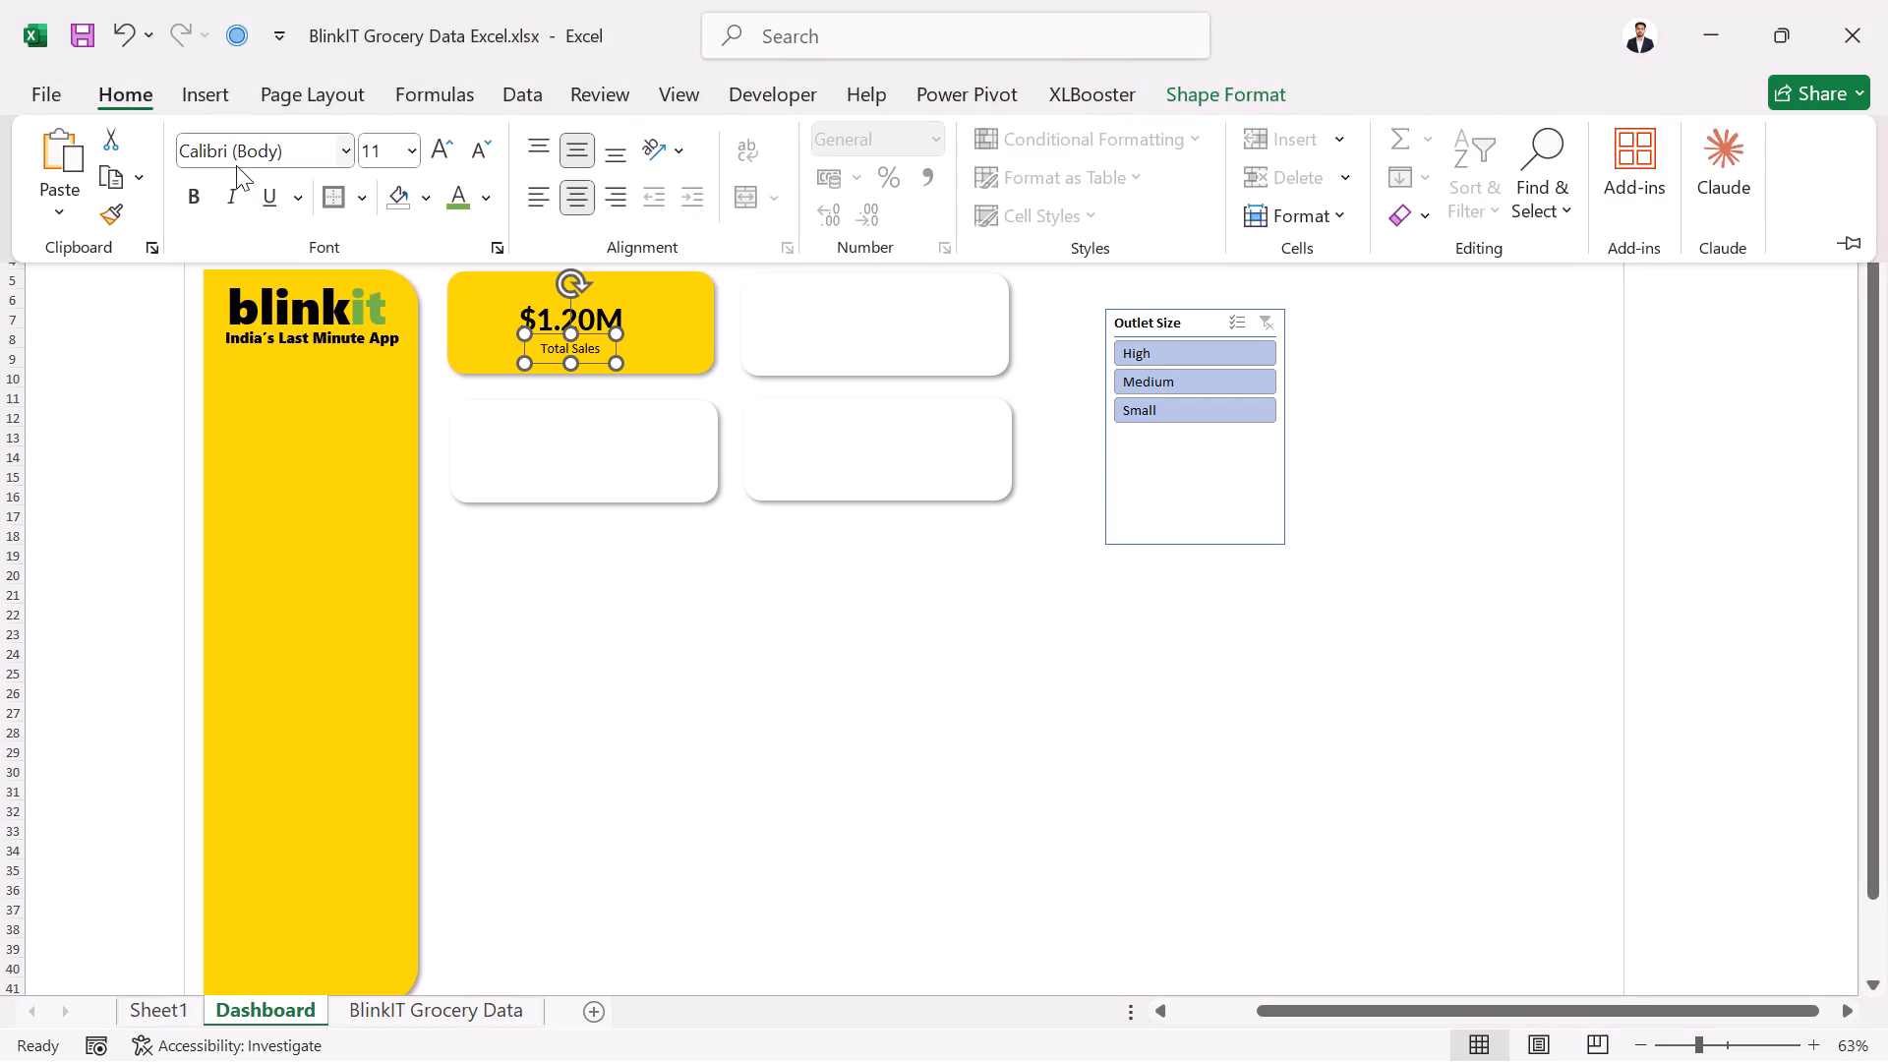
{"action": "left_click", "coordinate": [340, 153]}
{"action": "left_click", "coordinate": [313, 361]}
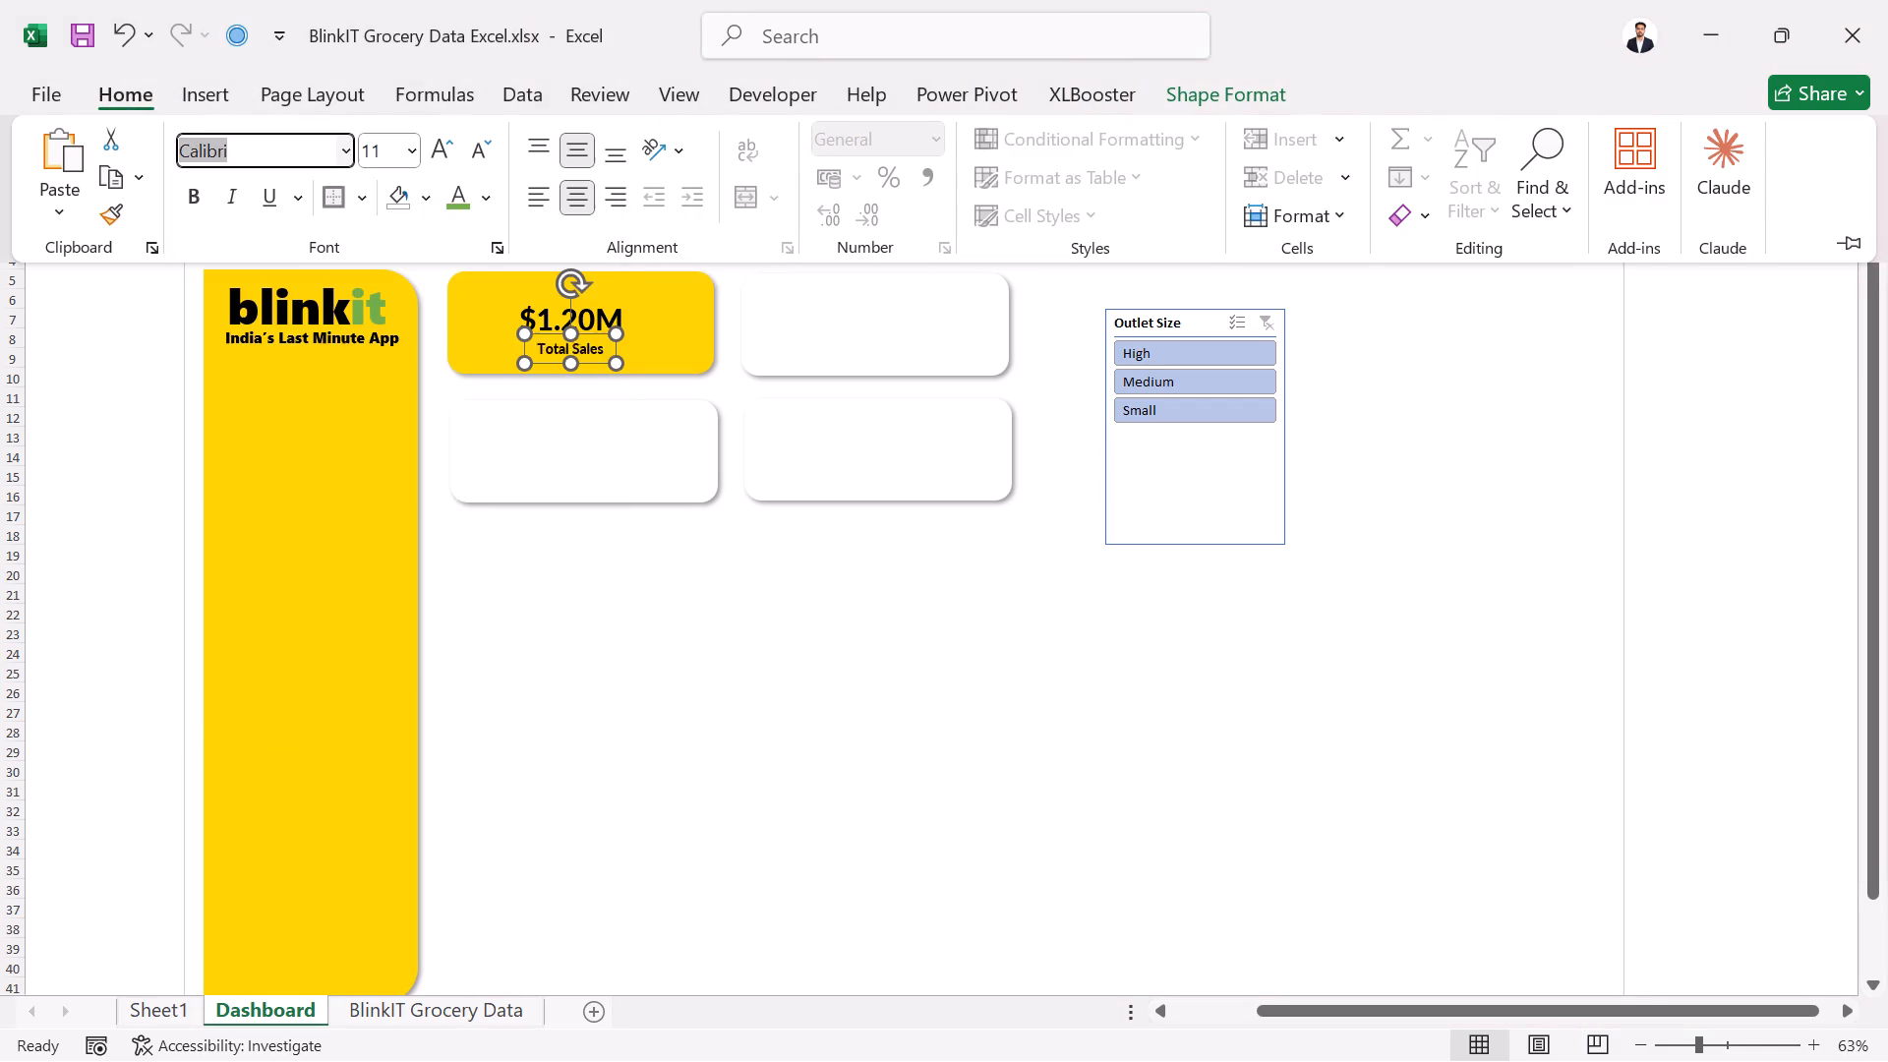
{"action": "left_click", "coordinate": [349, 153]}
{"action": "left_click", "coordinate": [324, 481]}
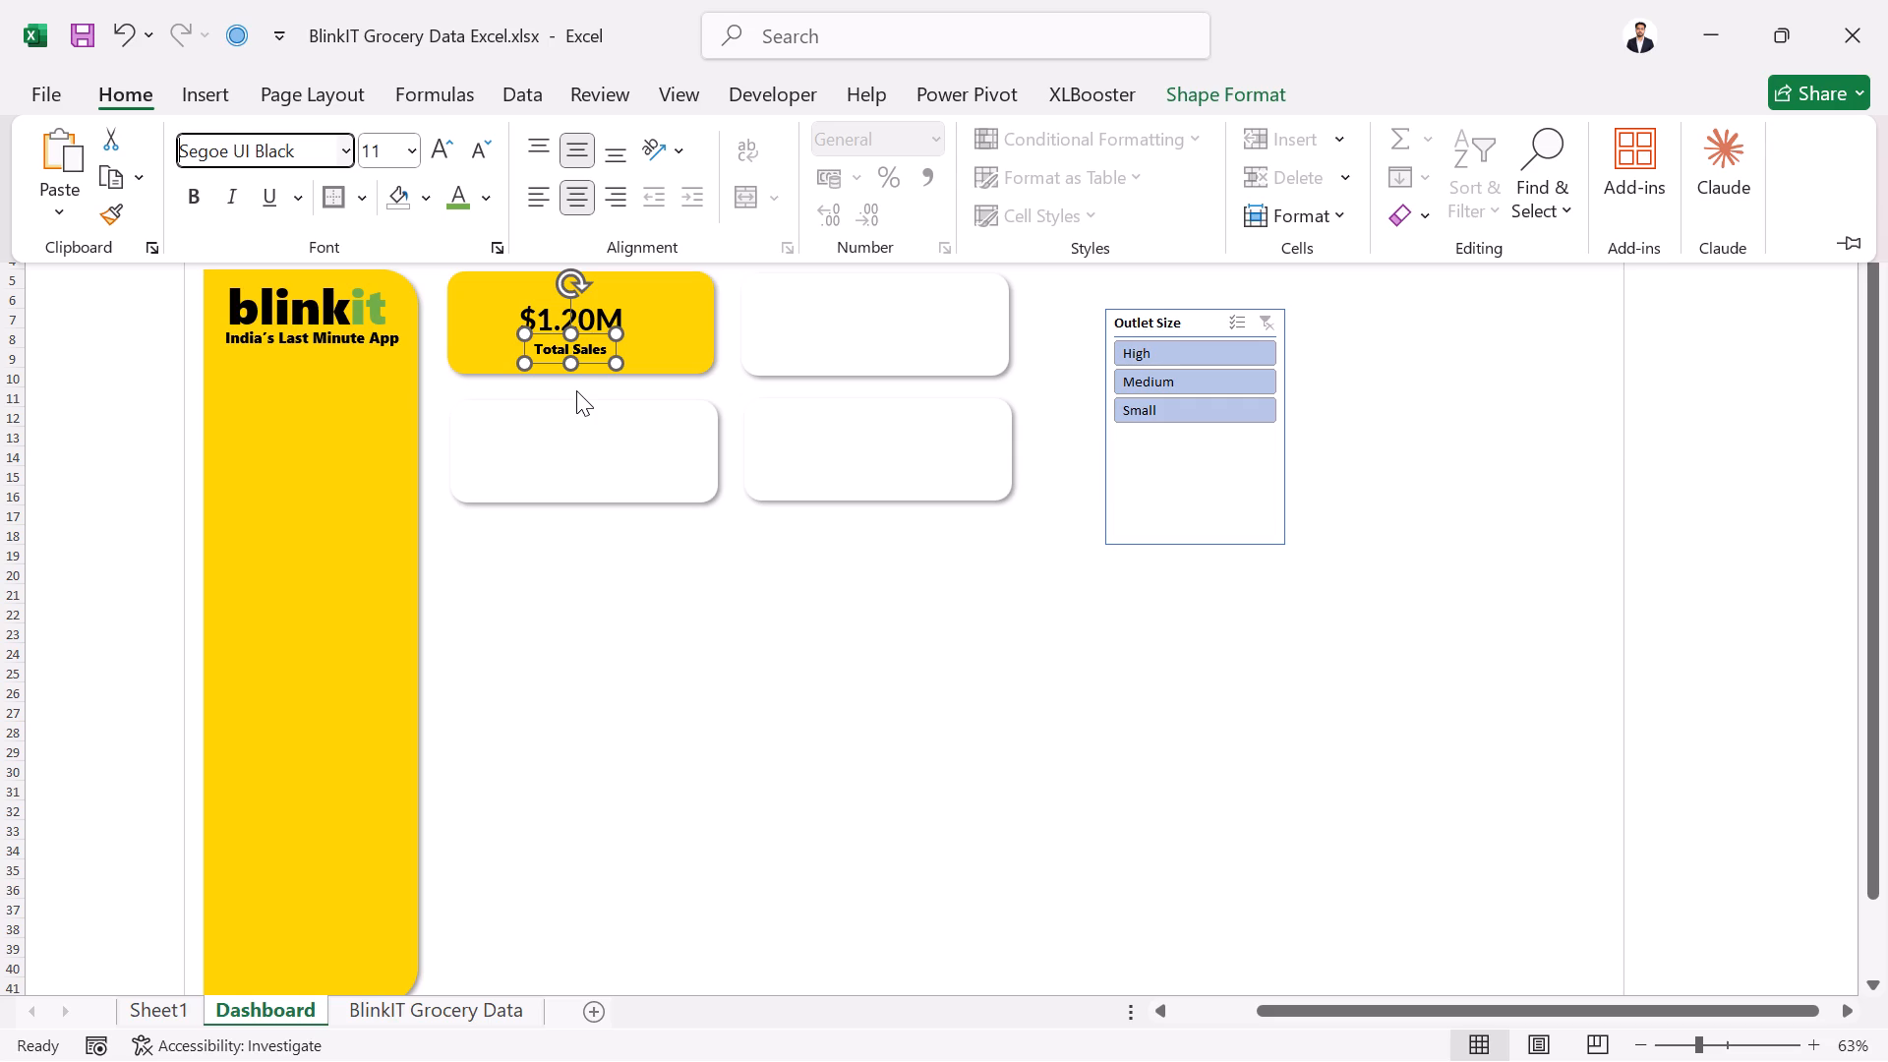
Set the font of the Total Sales text box to Segoe UI Semibold.
{"action": "left_click", "coordinate": [346, 153]}
{"action": "scroll", "coordinate": [329, 765], "scroll_direction": "up", "scroll_amount": 1}
{"action": "scroll", "coordinate": [327, 774], "scroll_direction": "down", "scroll_amount": 7}
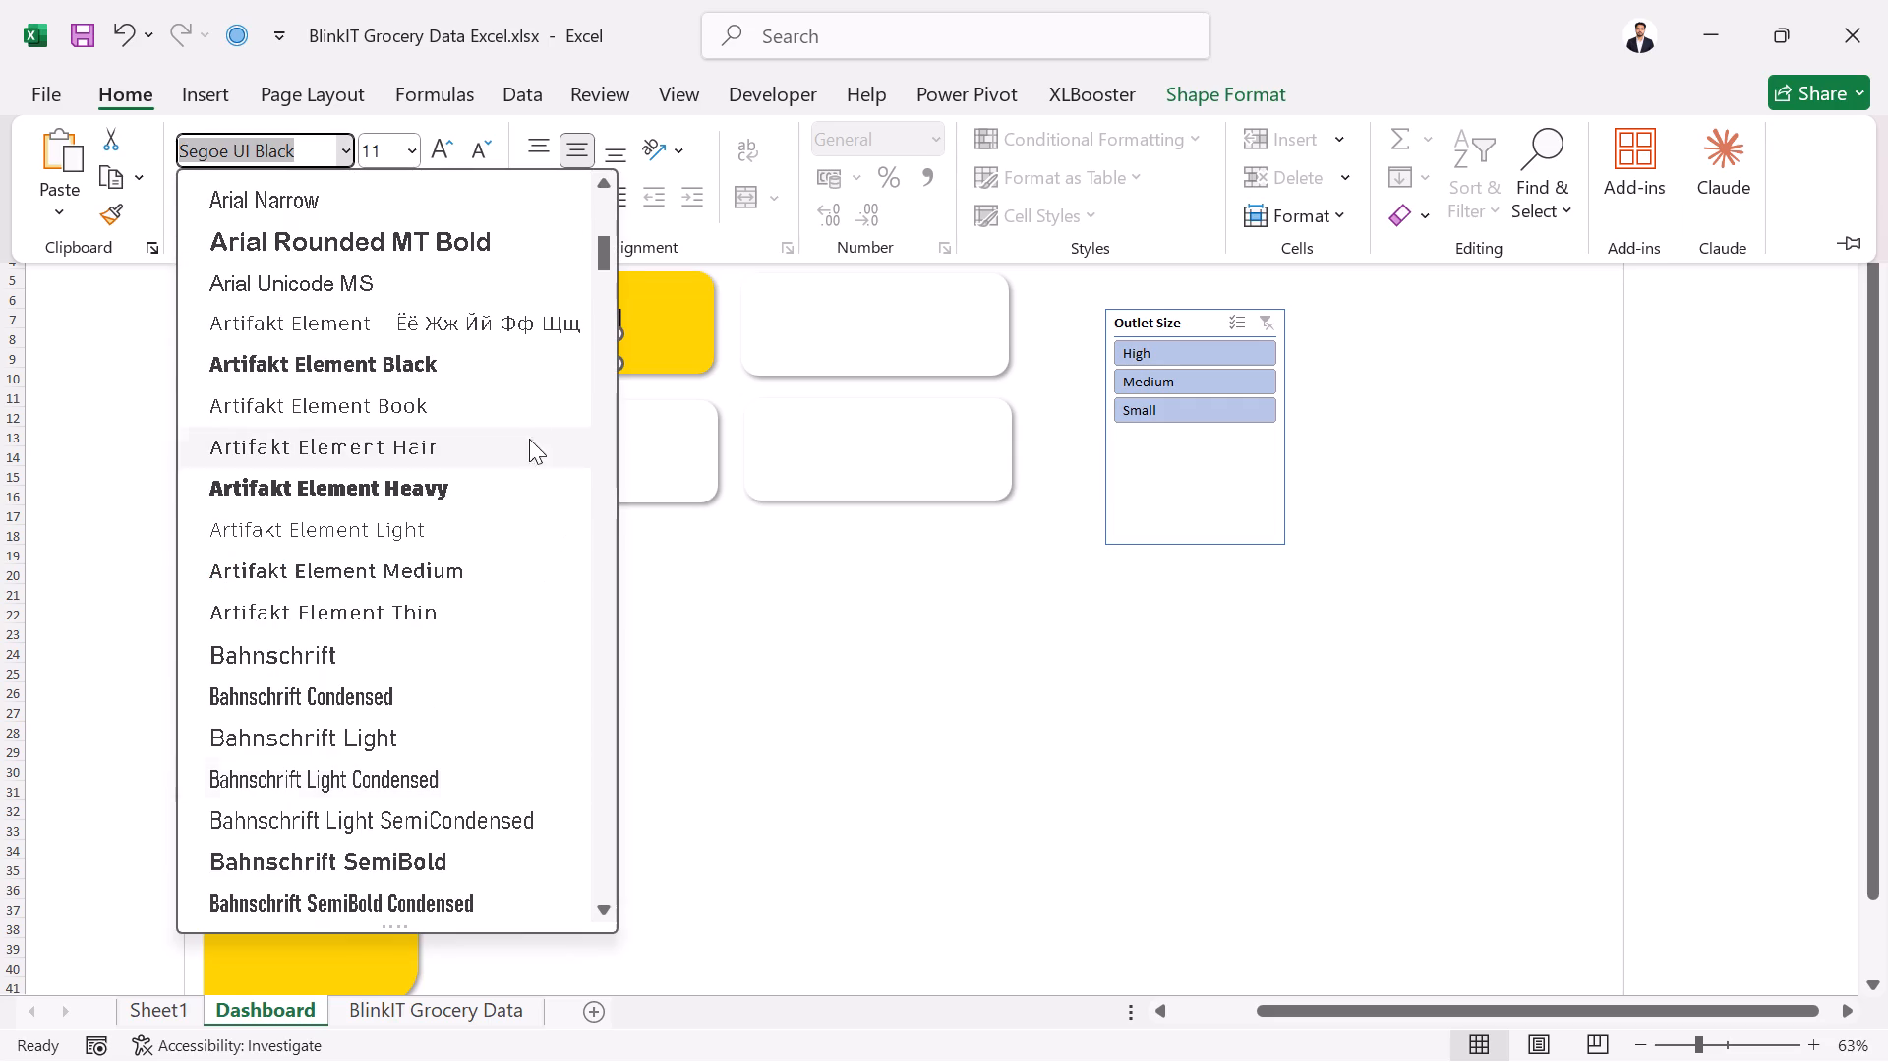
{"action": "left_click_drag", "start_coordinate": [605, 249], "coordinate": [605, 679]}
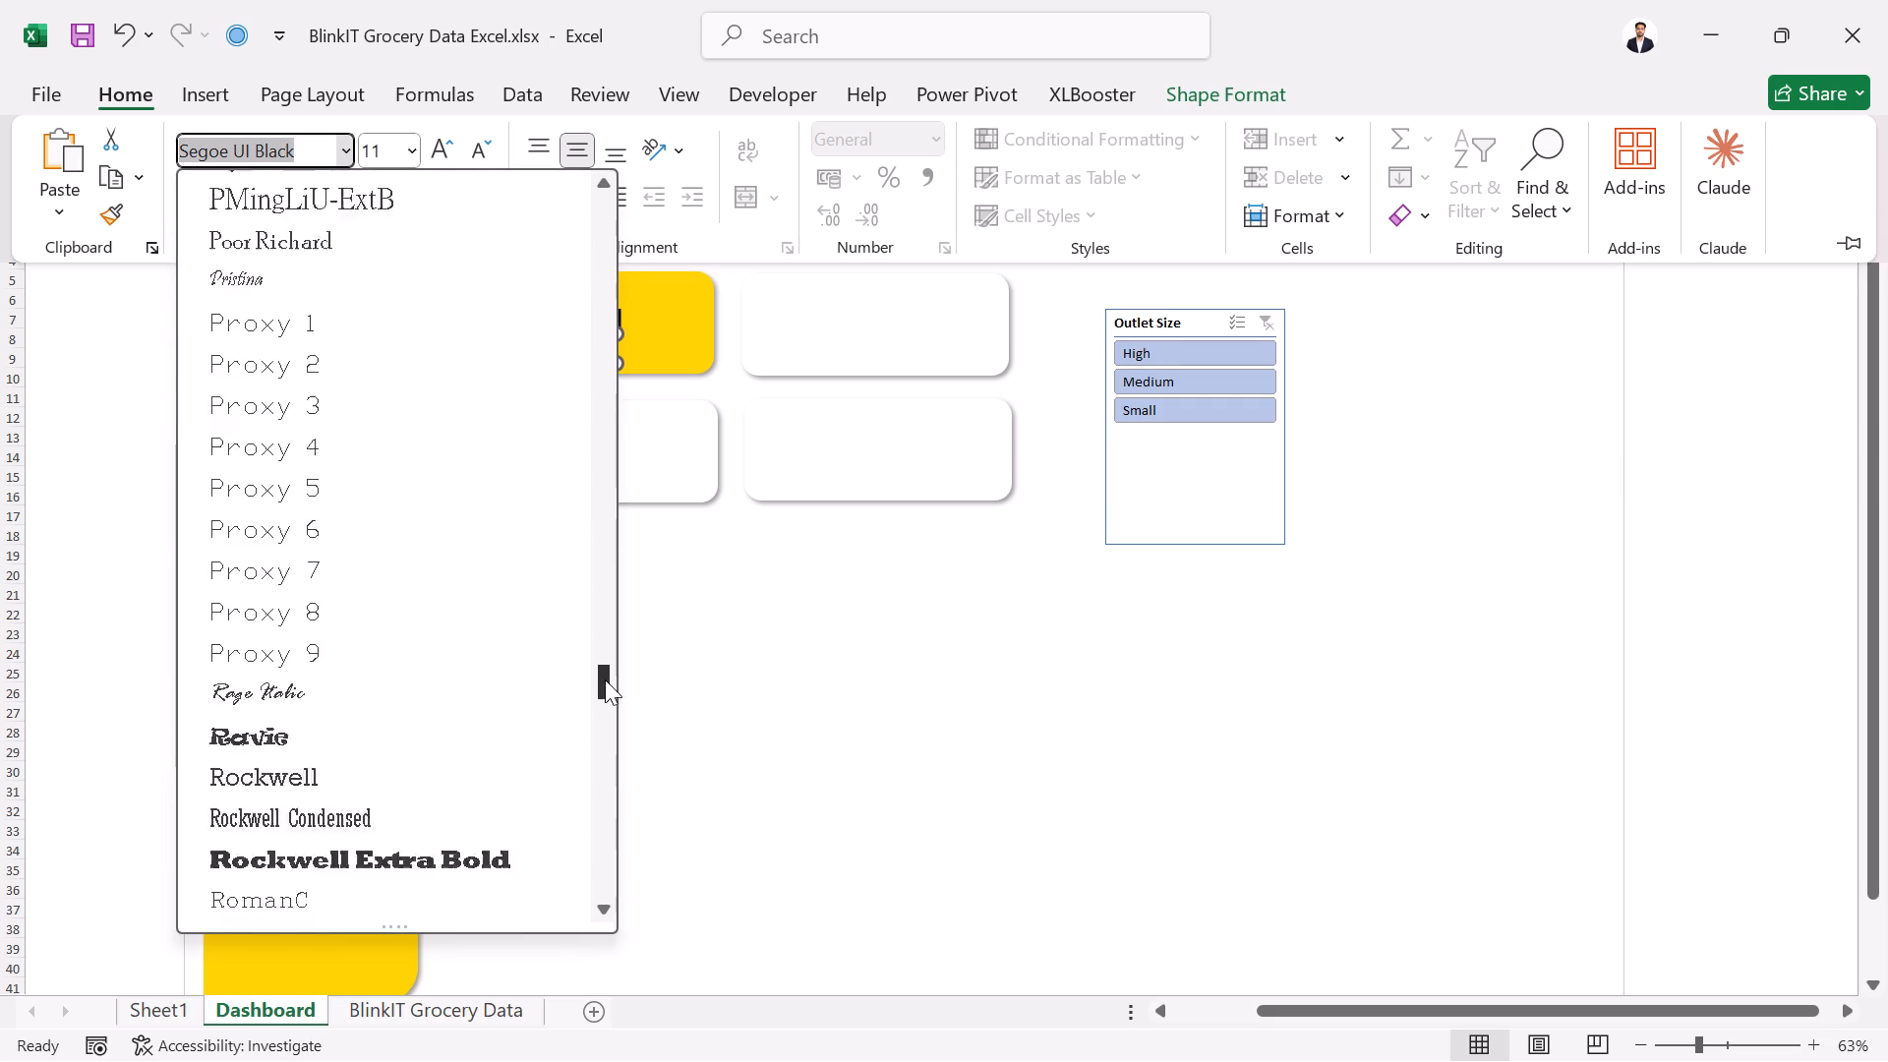
{"action": "left_click_drag", "start_coordinate": [605, 679], "coordinate": [609, 739]}
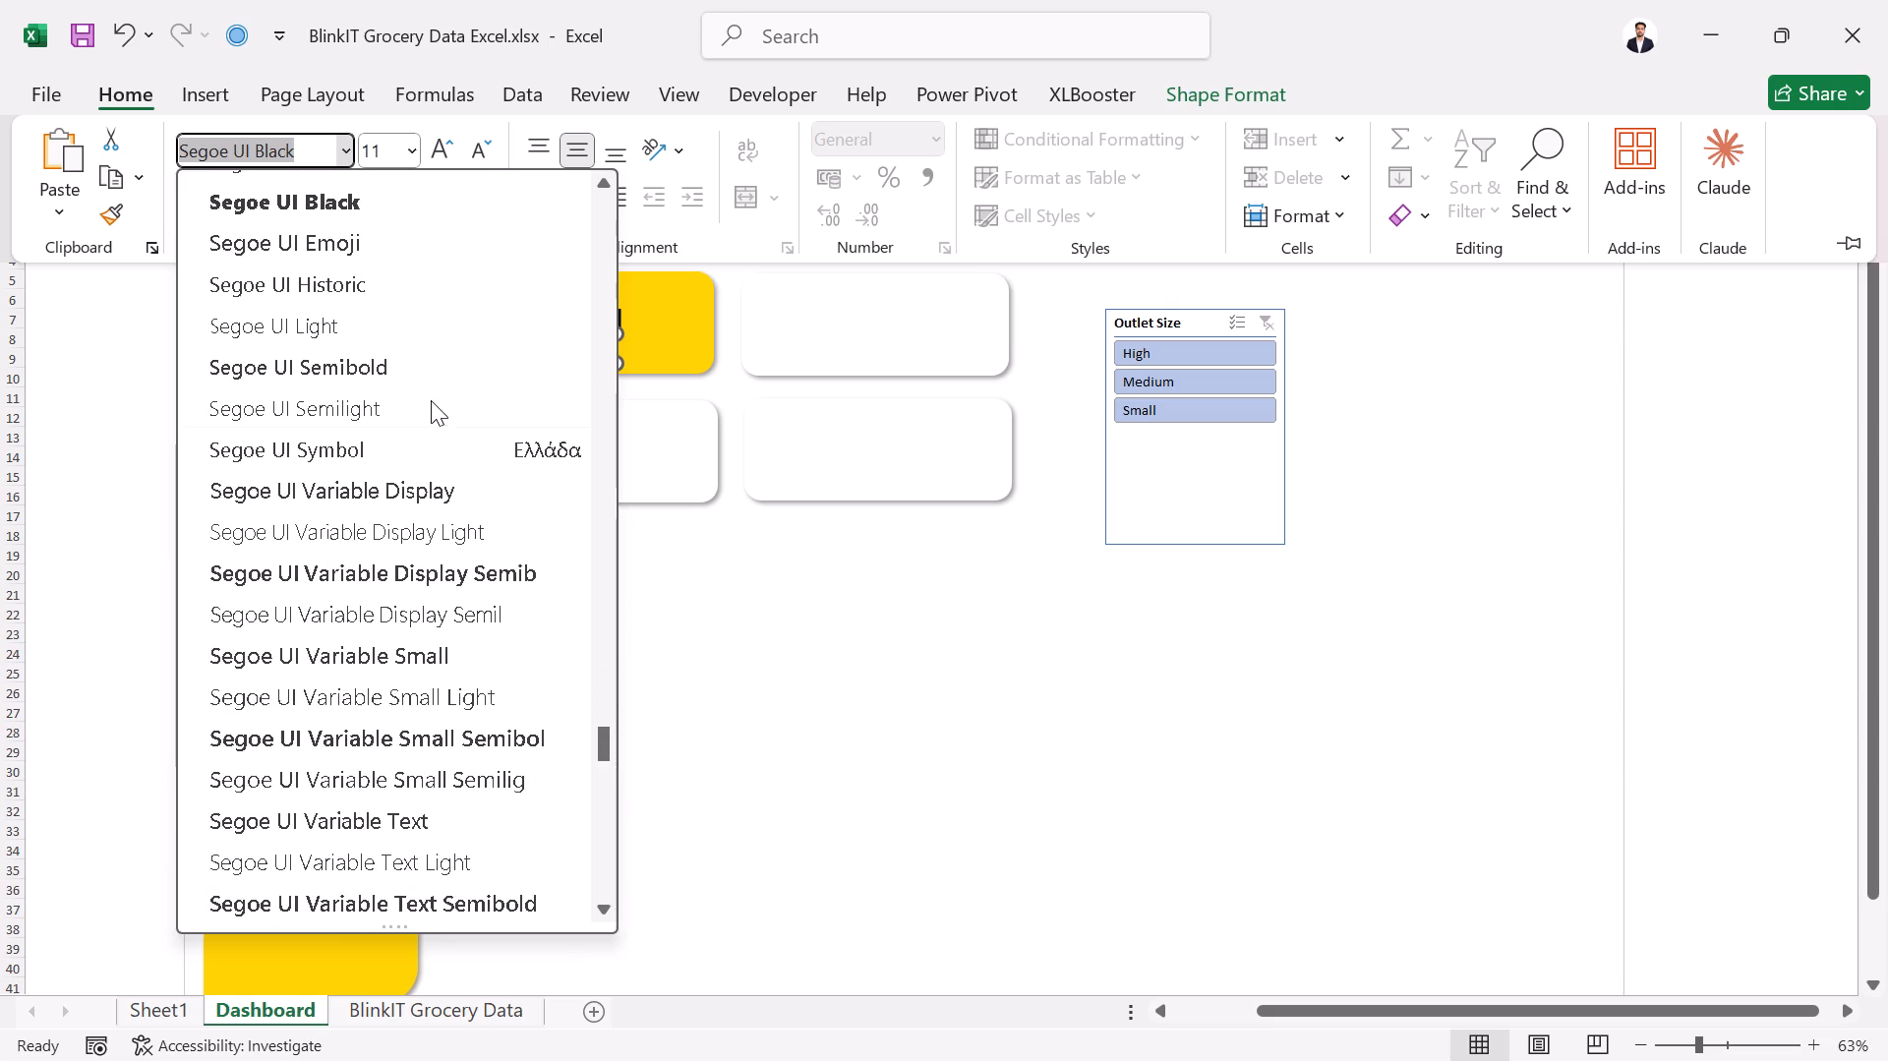
{"action": "left_click", "coordinate": [399, 364]}
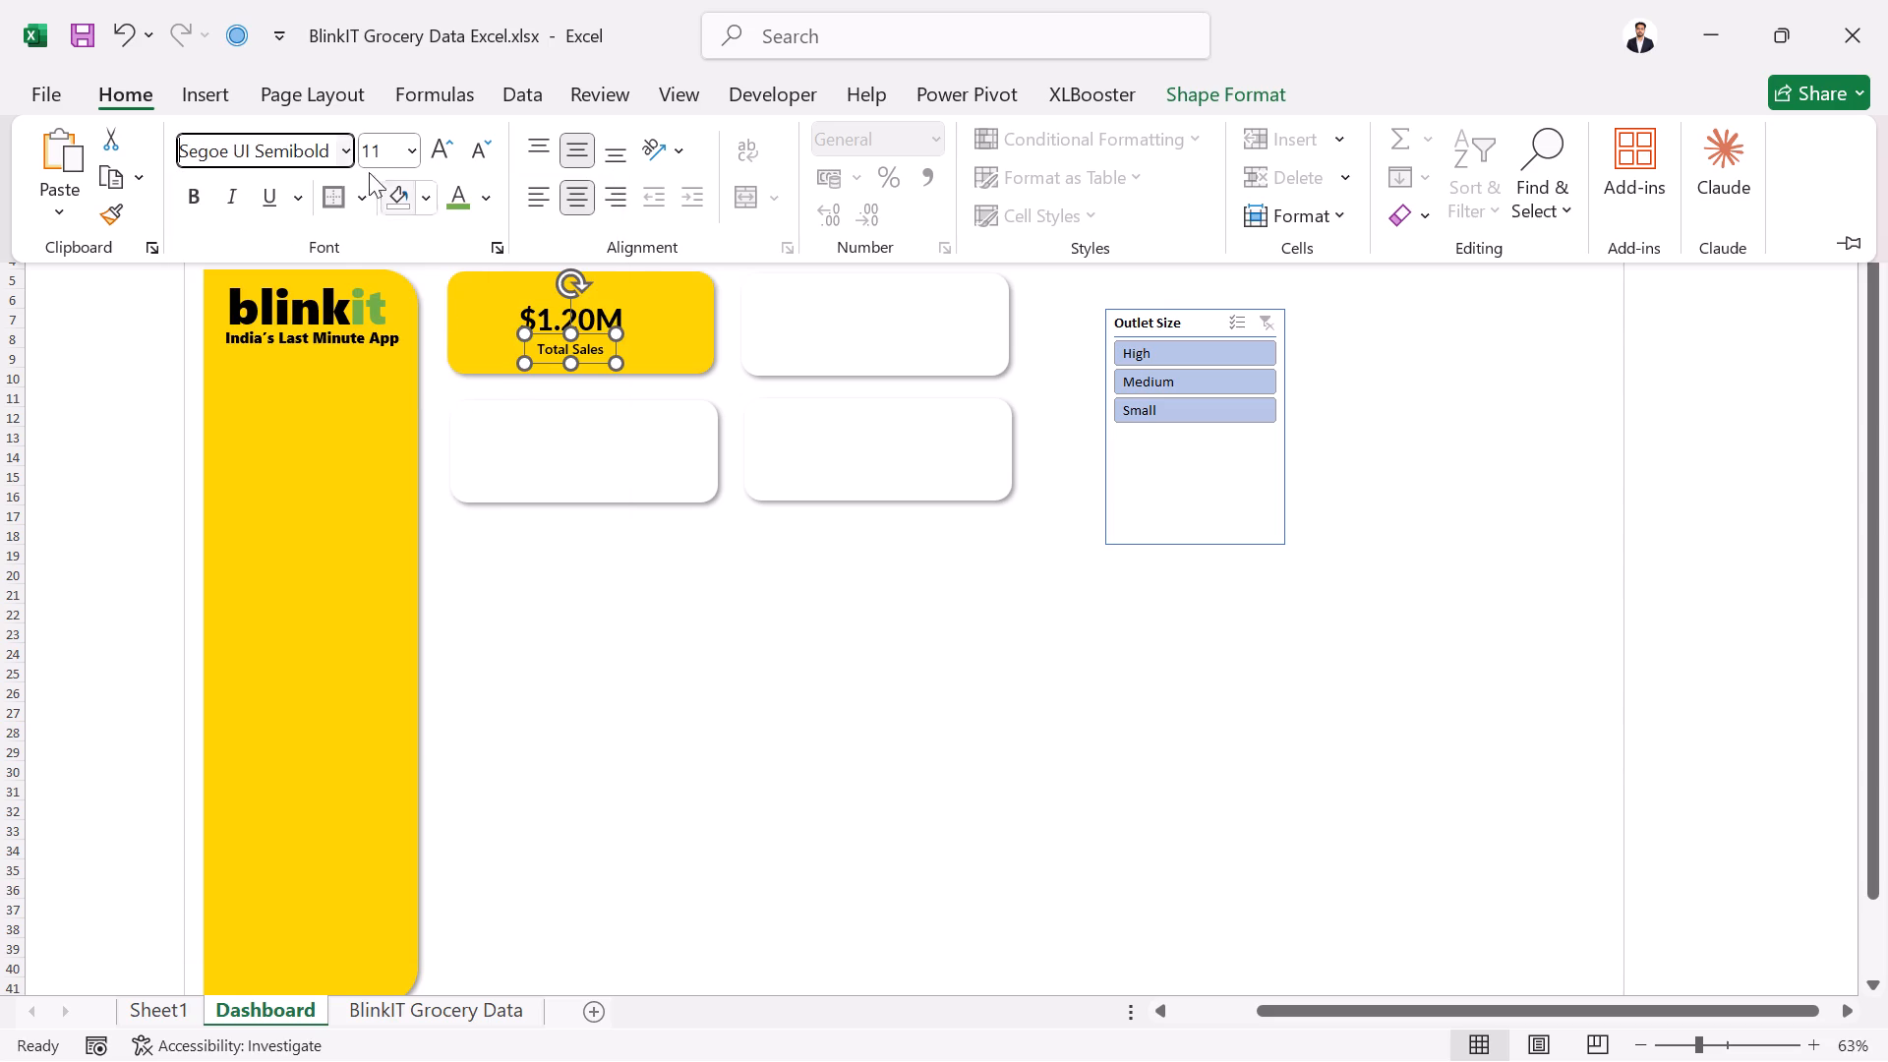
{"action": "left_click", "coordinate": [385, 151]}
{"action": "type", "text": "12"}
{"action": "key", "text": "Return"}
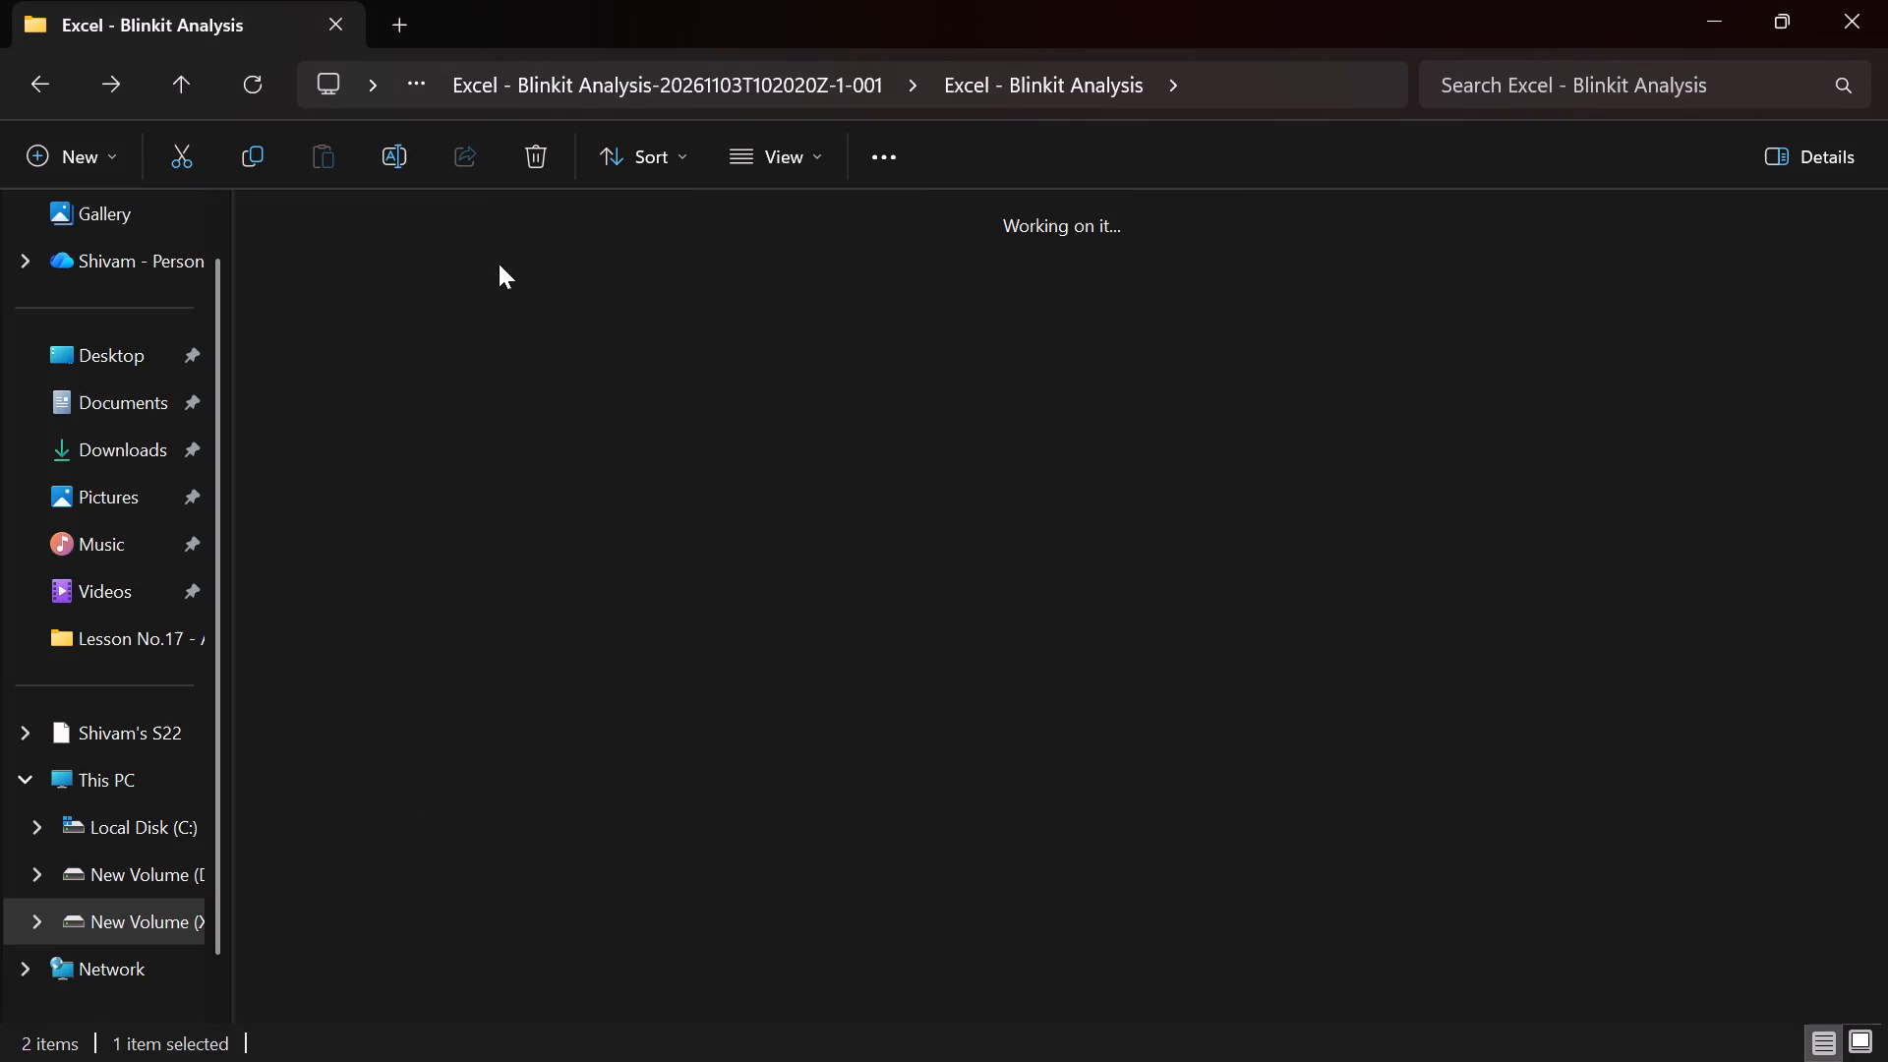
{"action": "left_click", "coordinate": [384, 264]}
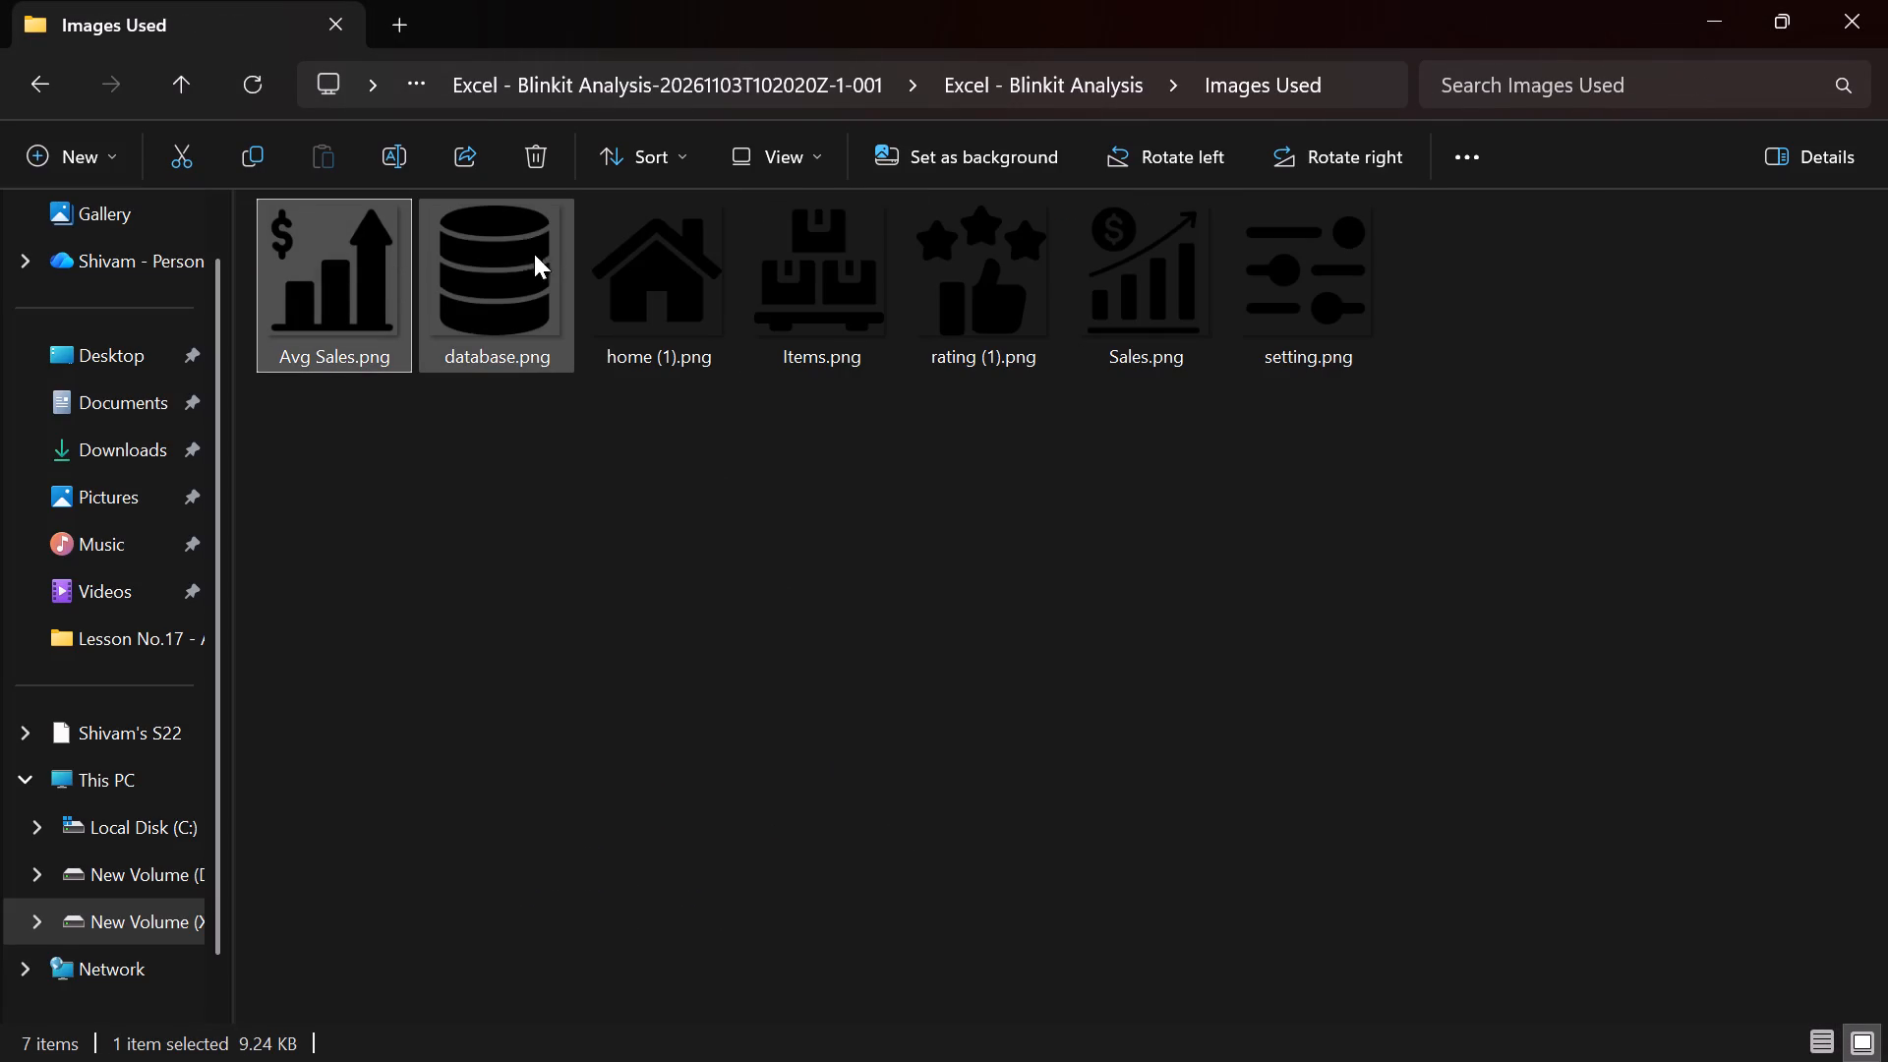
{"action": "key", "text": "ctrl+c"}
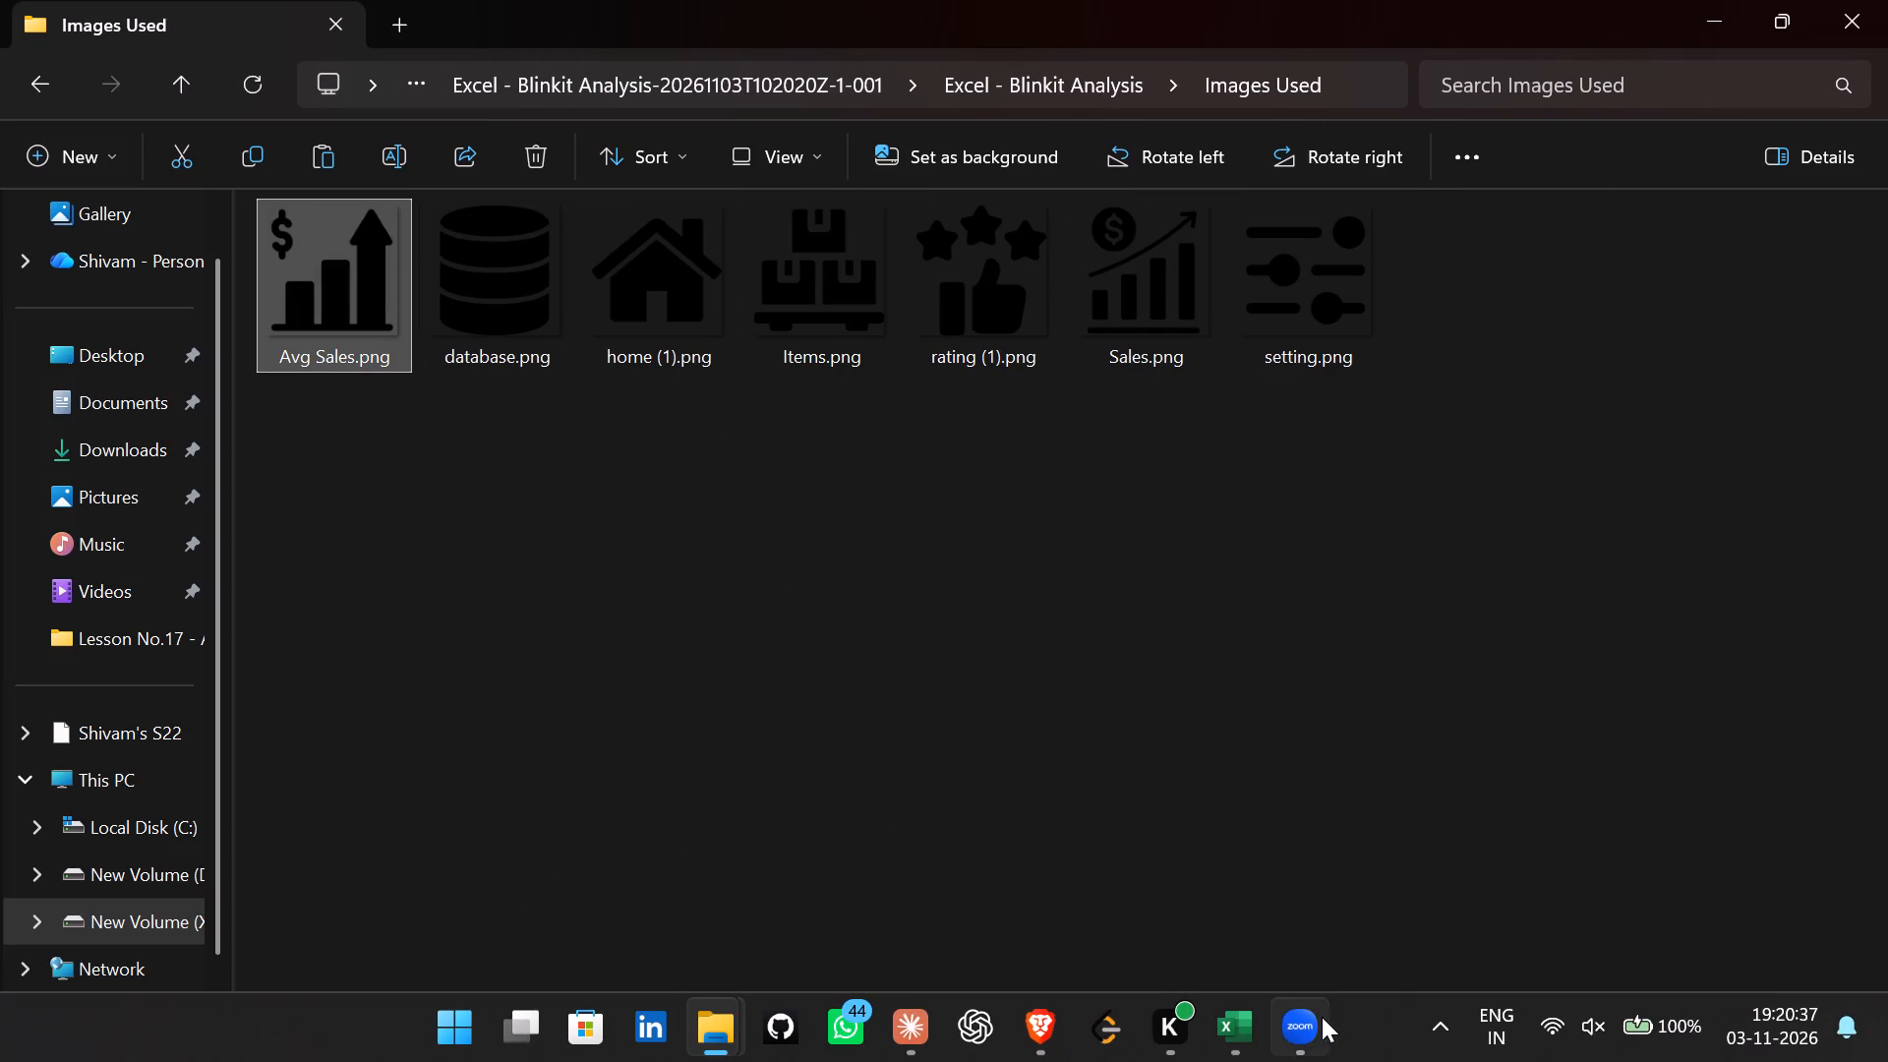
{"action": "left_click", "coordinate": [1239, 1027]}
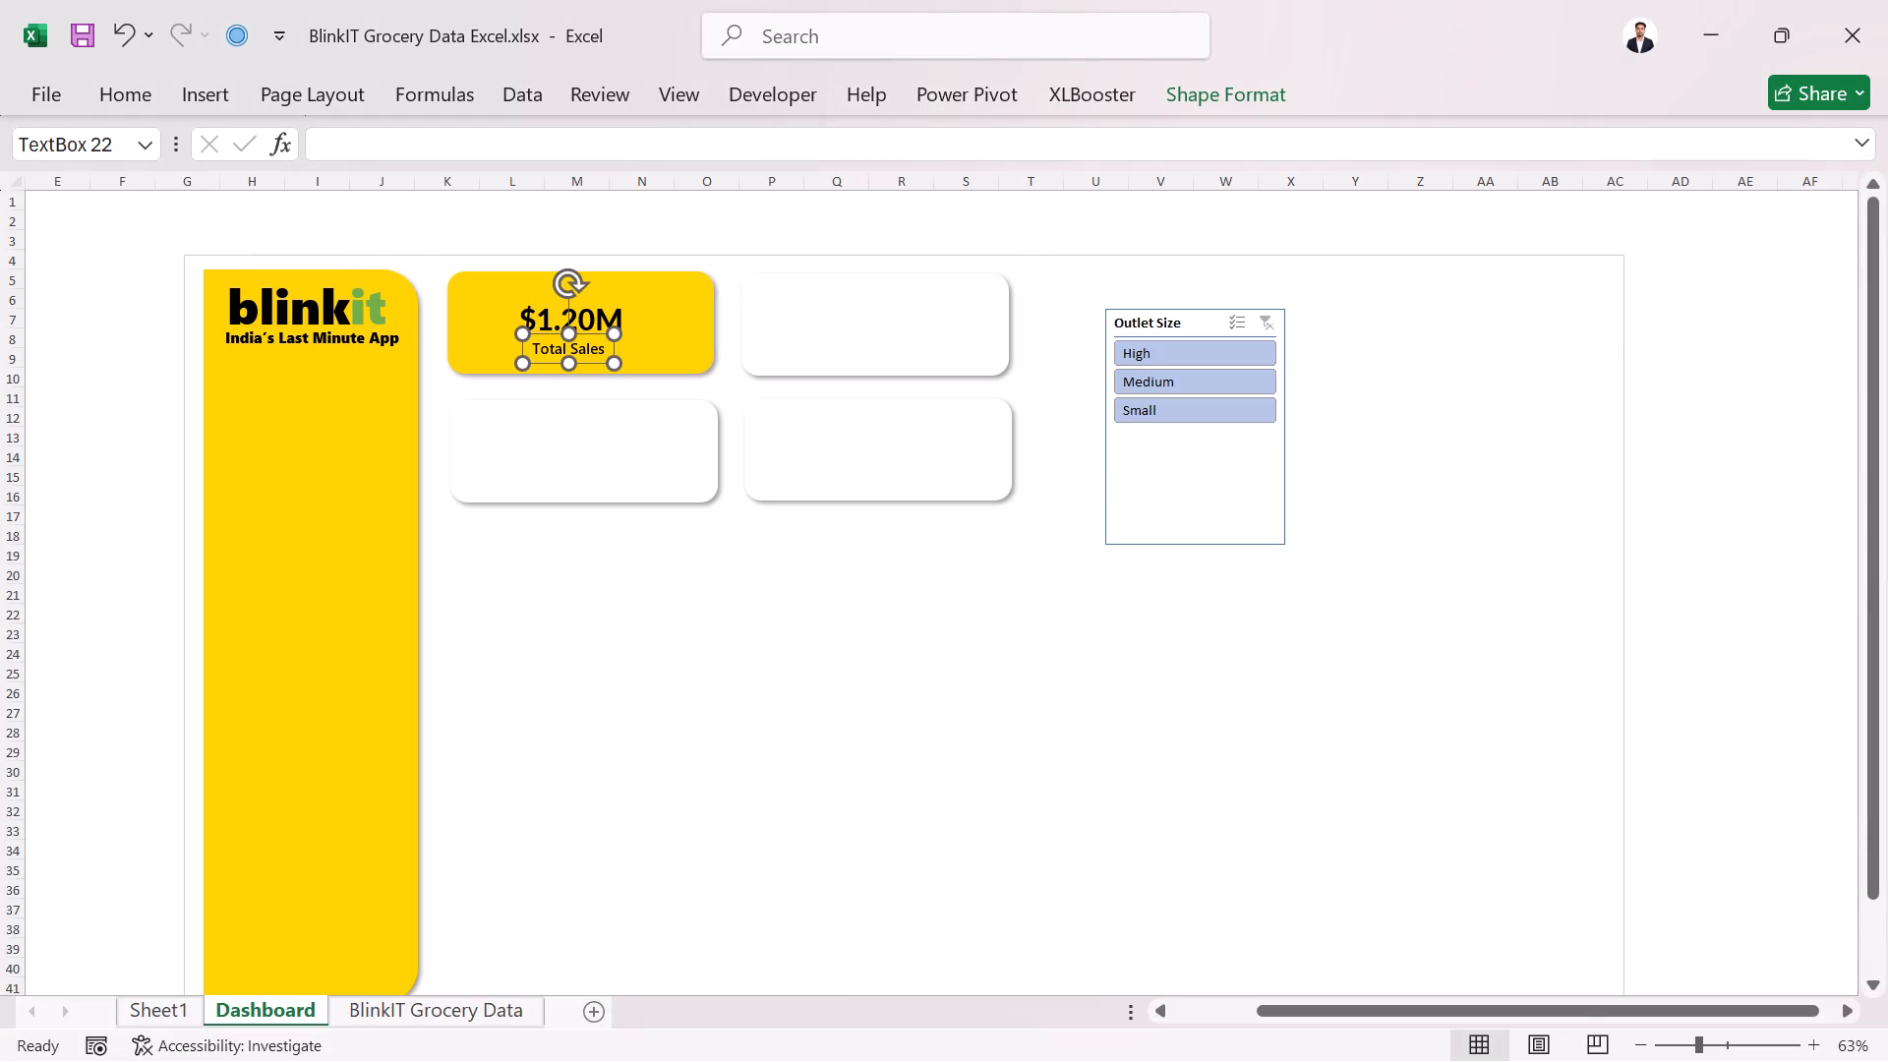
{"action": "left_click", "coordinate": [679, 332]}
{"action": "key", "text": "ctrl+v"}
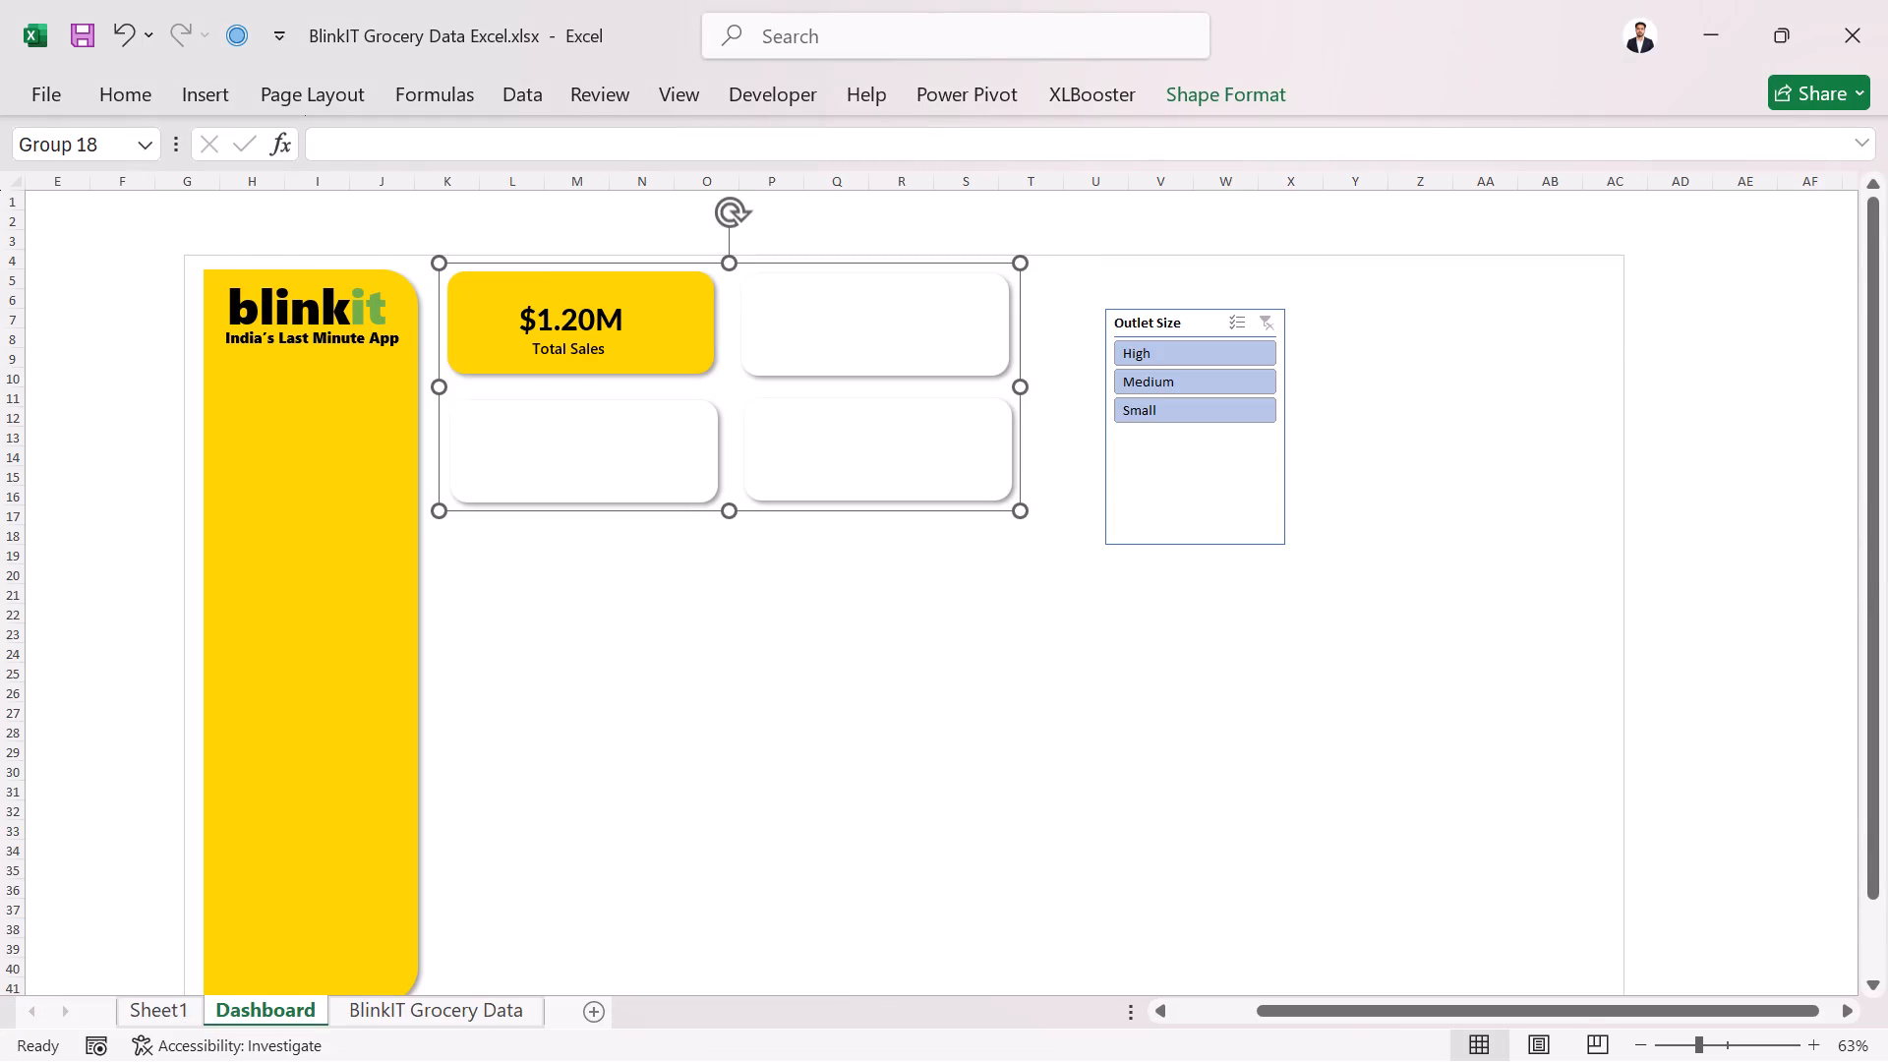
Insert the bar-chart icon picture as an in-cell picture from the Excel - Blinkit Analysis folder on the X: drive.
{"action": "left_click", "coordinate": [214, 90]}
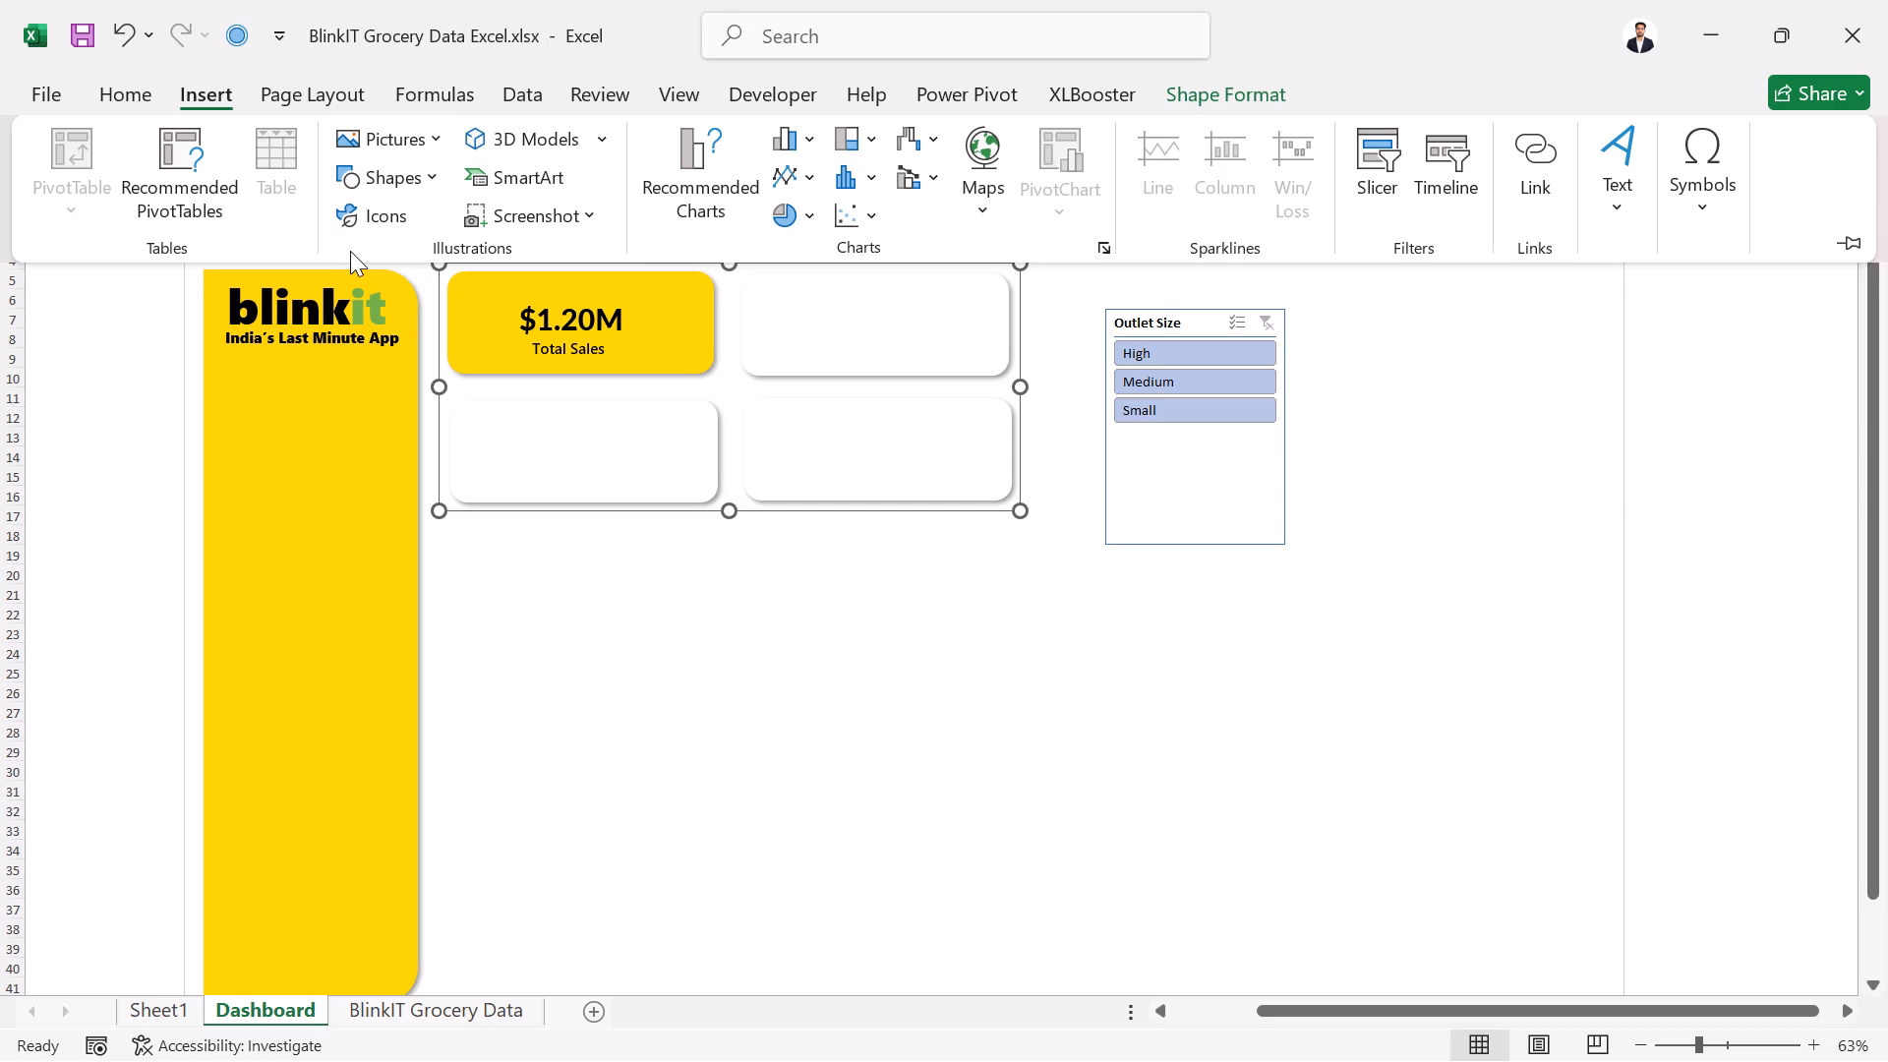
{"action": "left_click", "coordinate": [719, 597]}
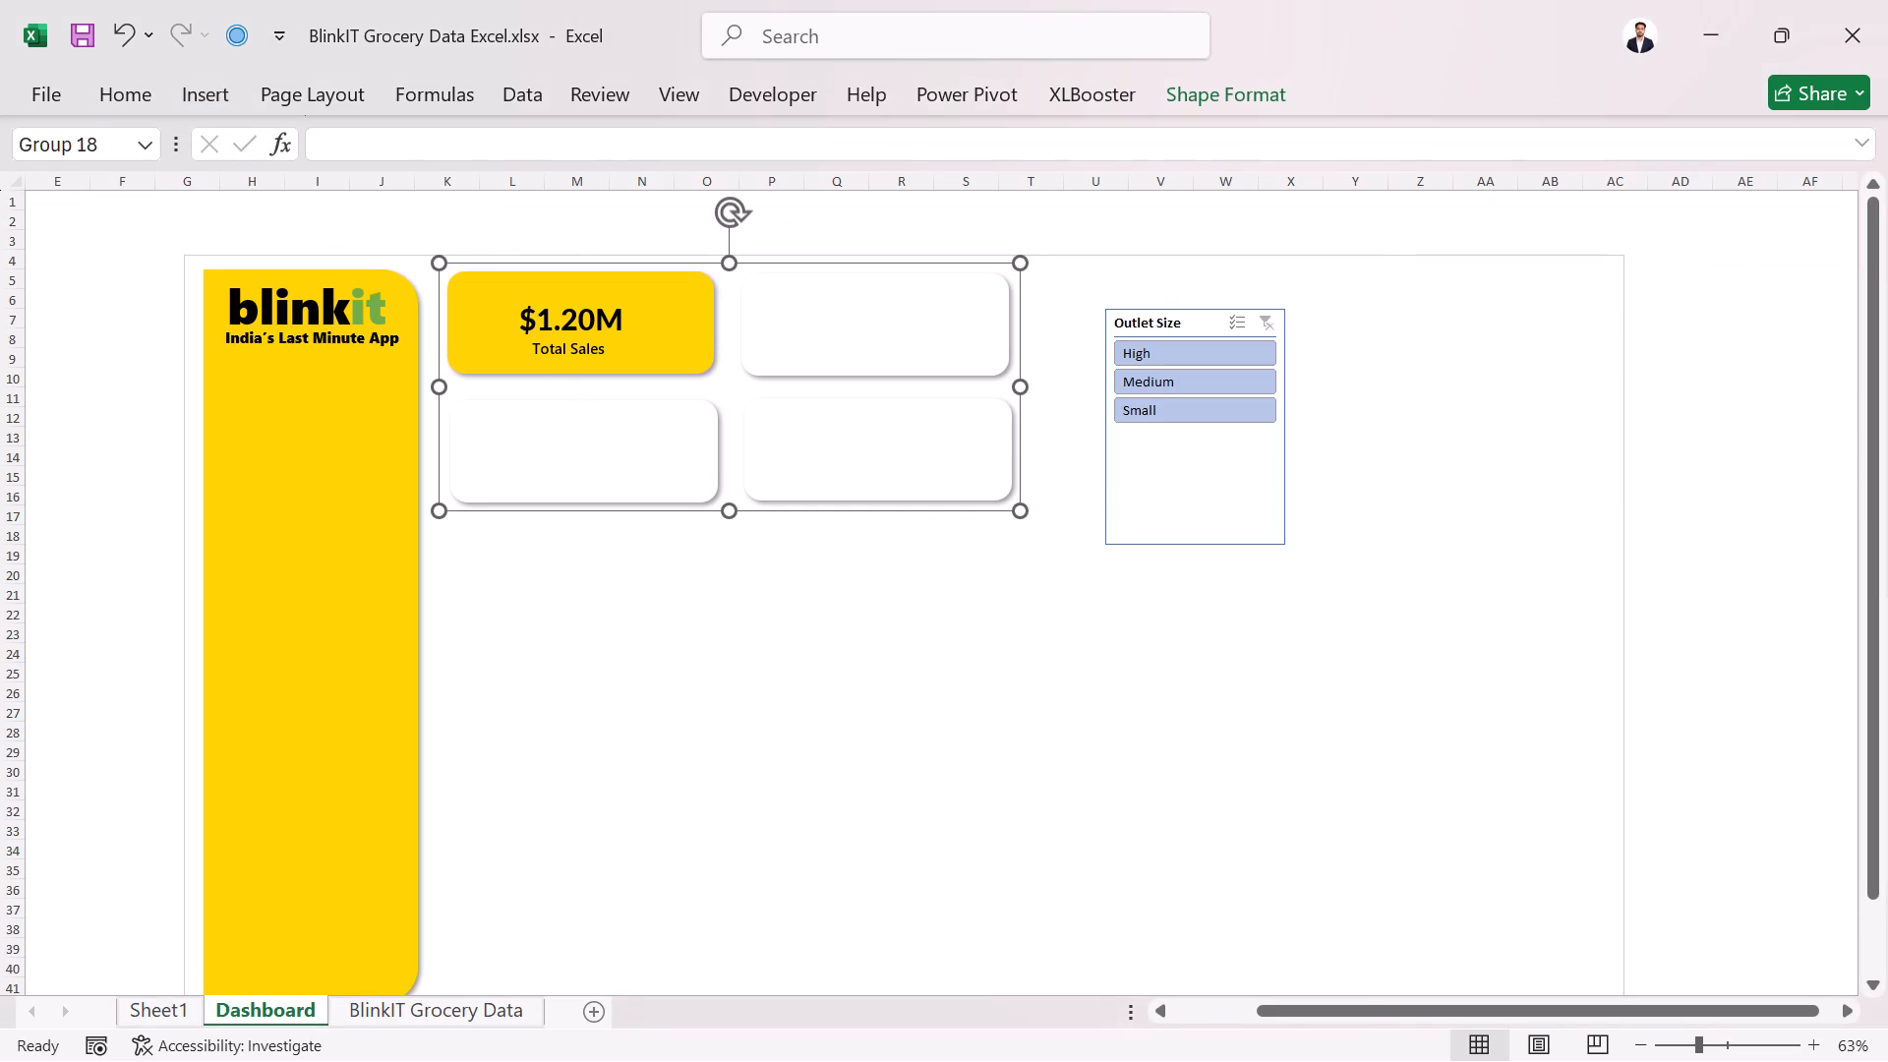
{"action": "left_click", "coordinate": [648, 261]}
{"action": "left_click", "coordinate": [645, 300]}
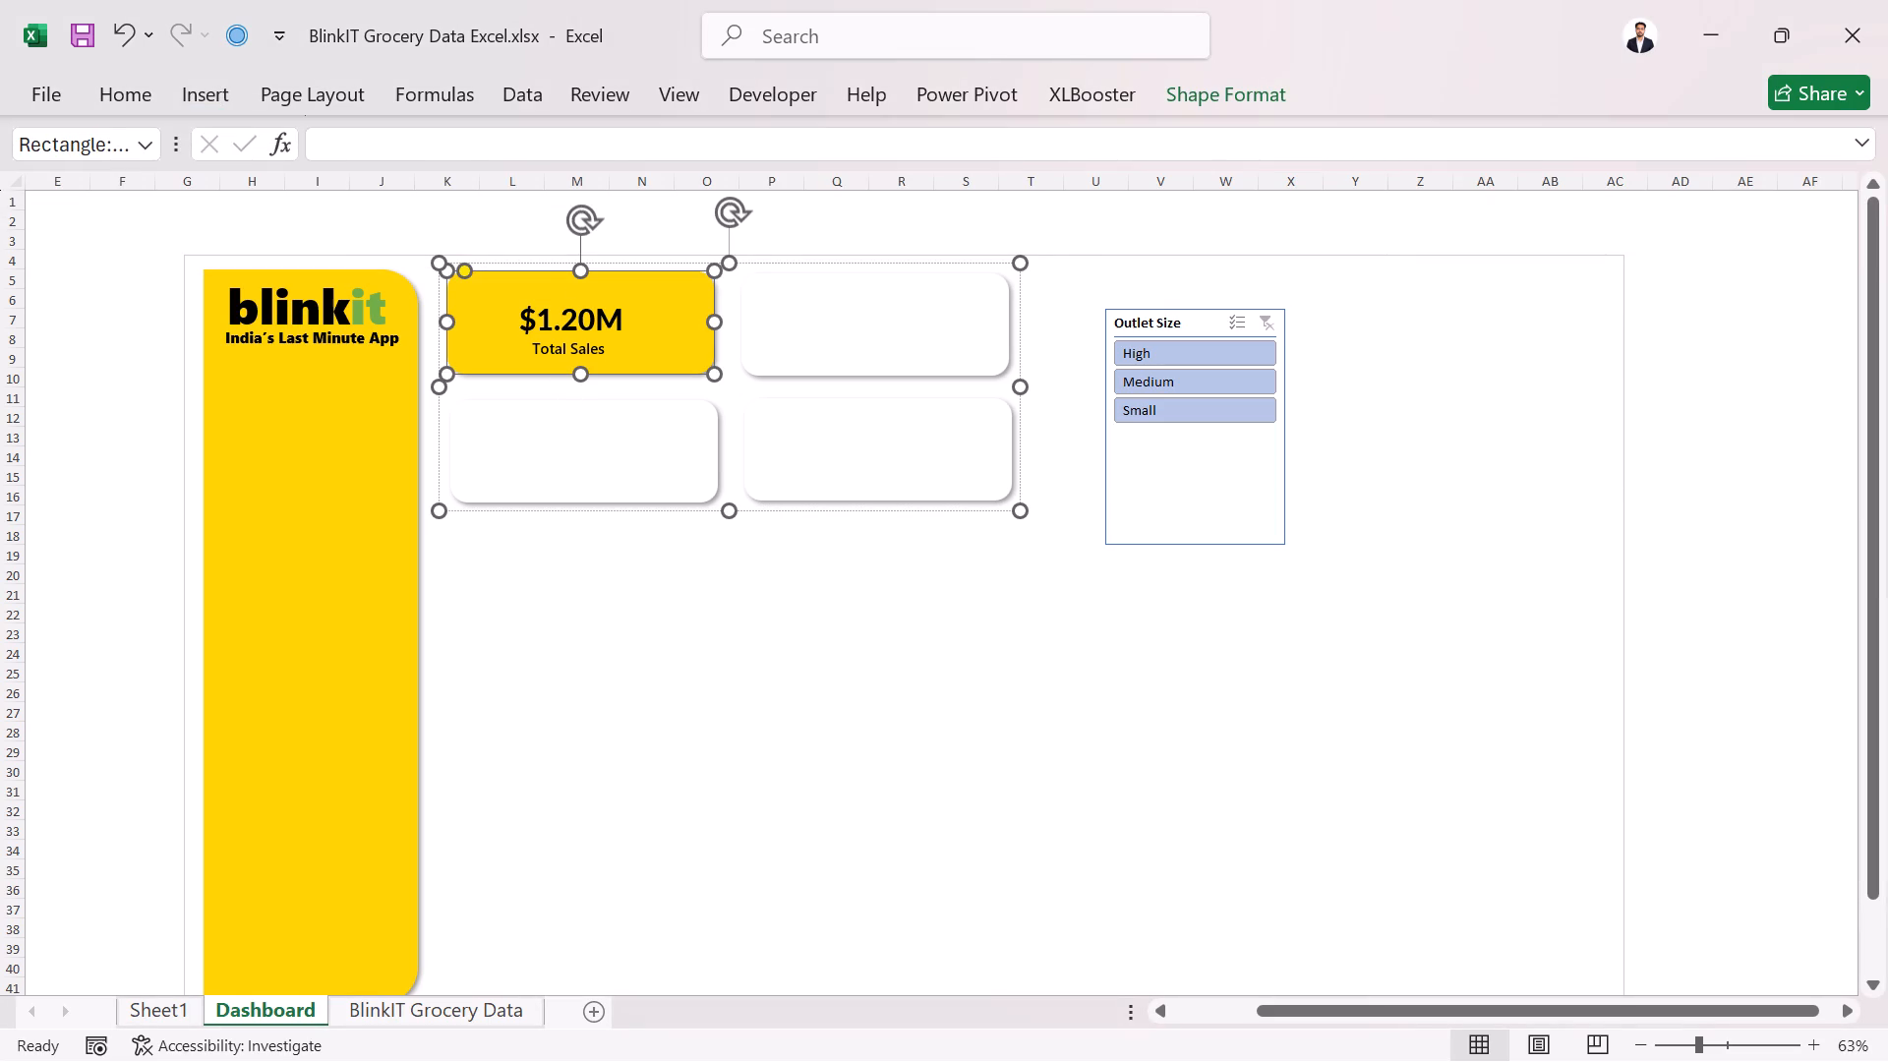
{"action": "left_click", "coordinate": [210, 98]}
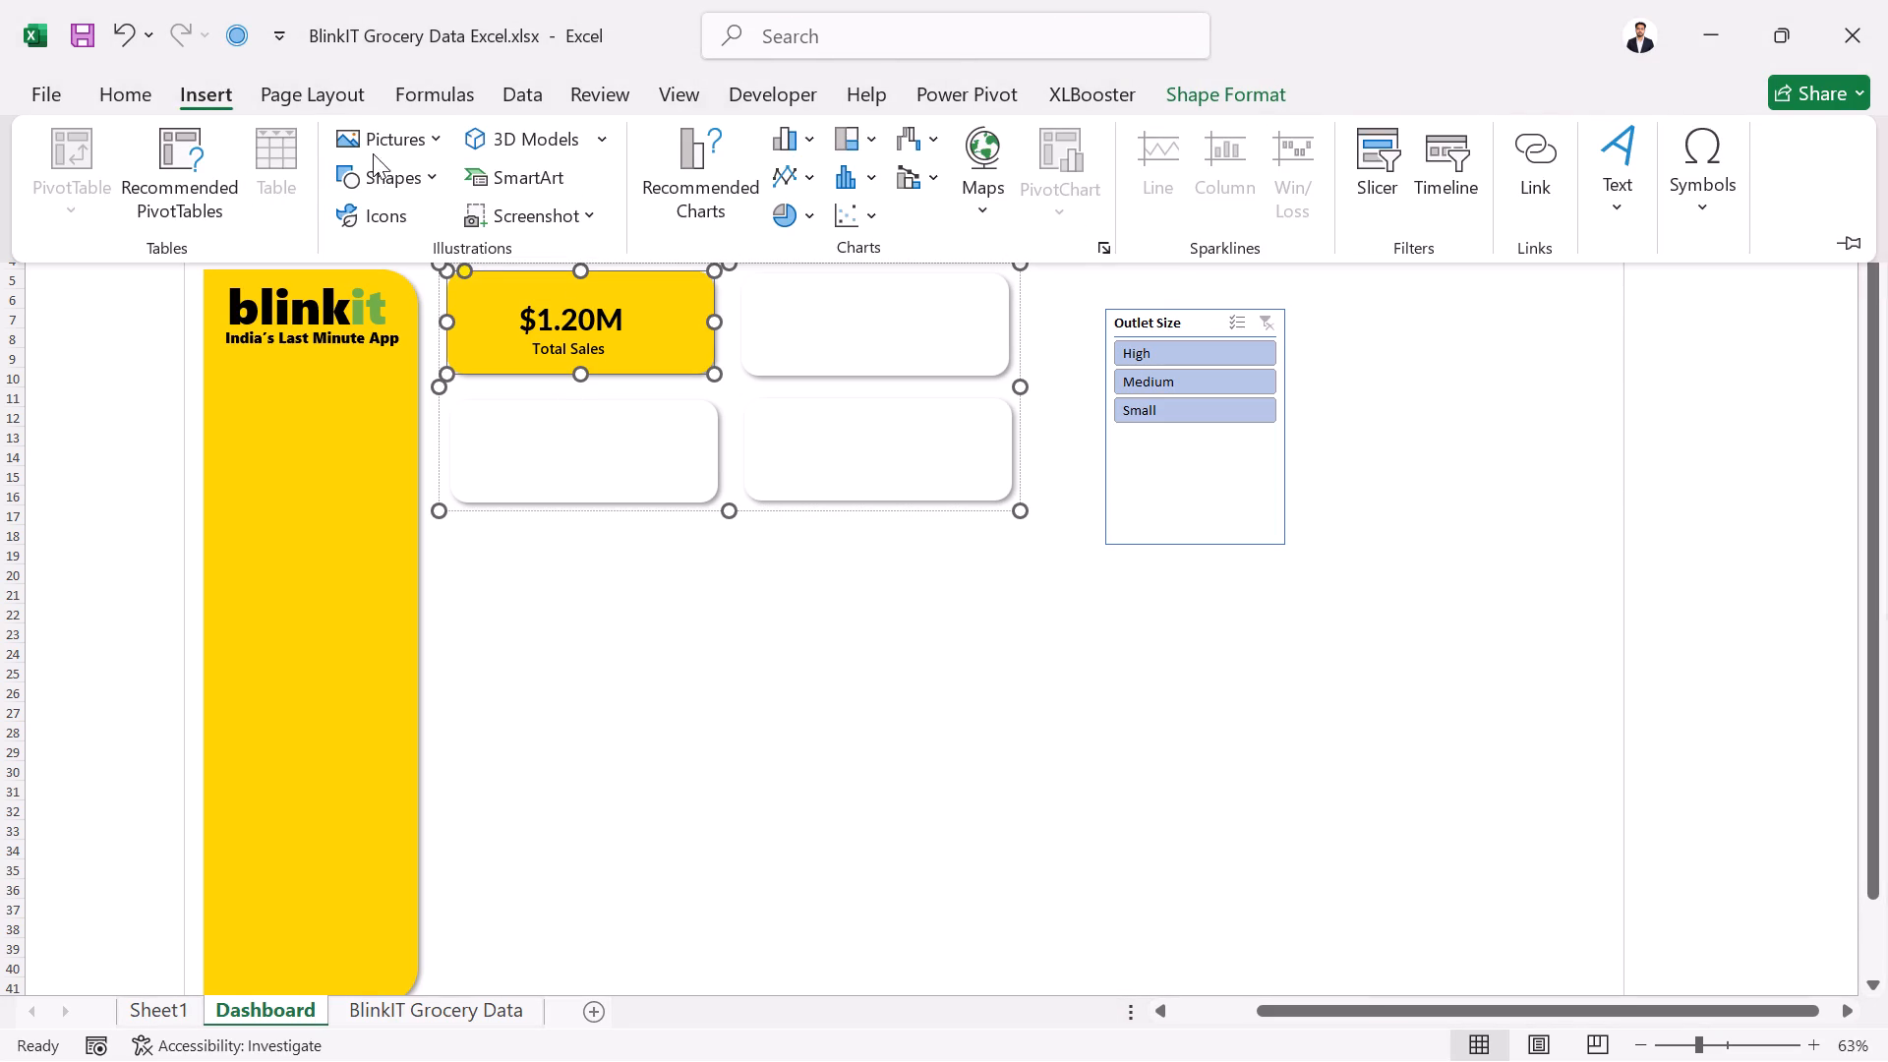
{"action": "left_click", "coordinate": [367, 131]}
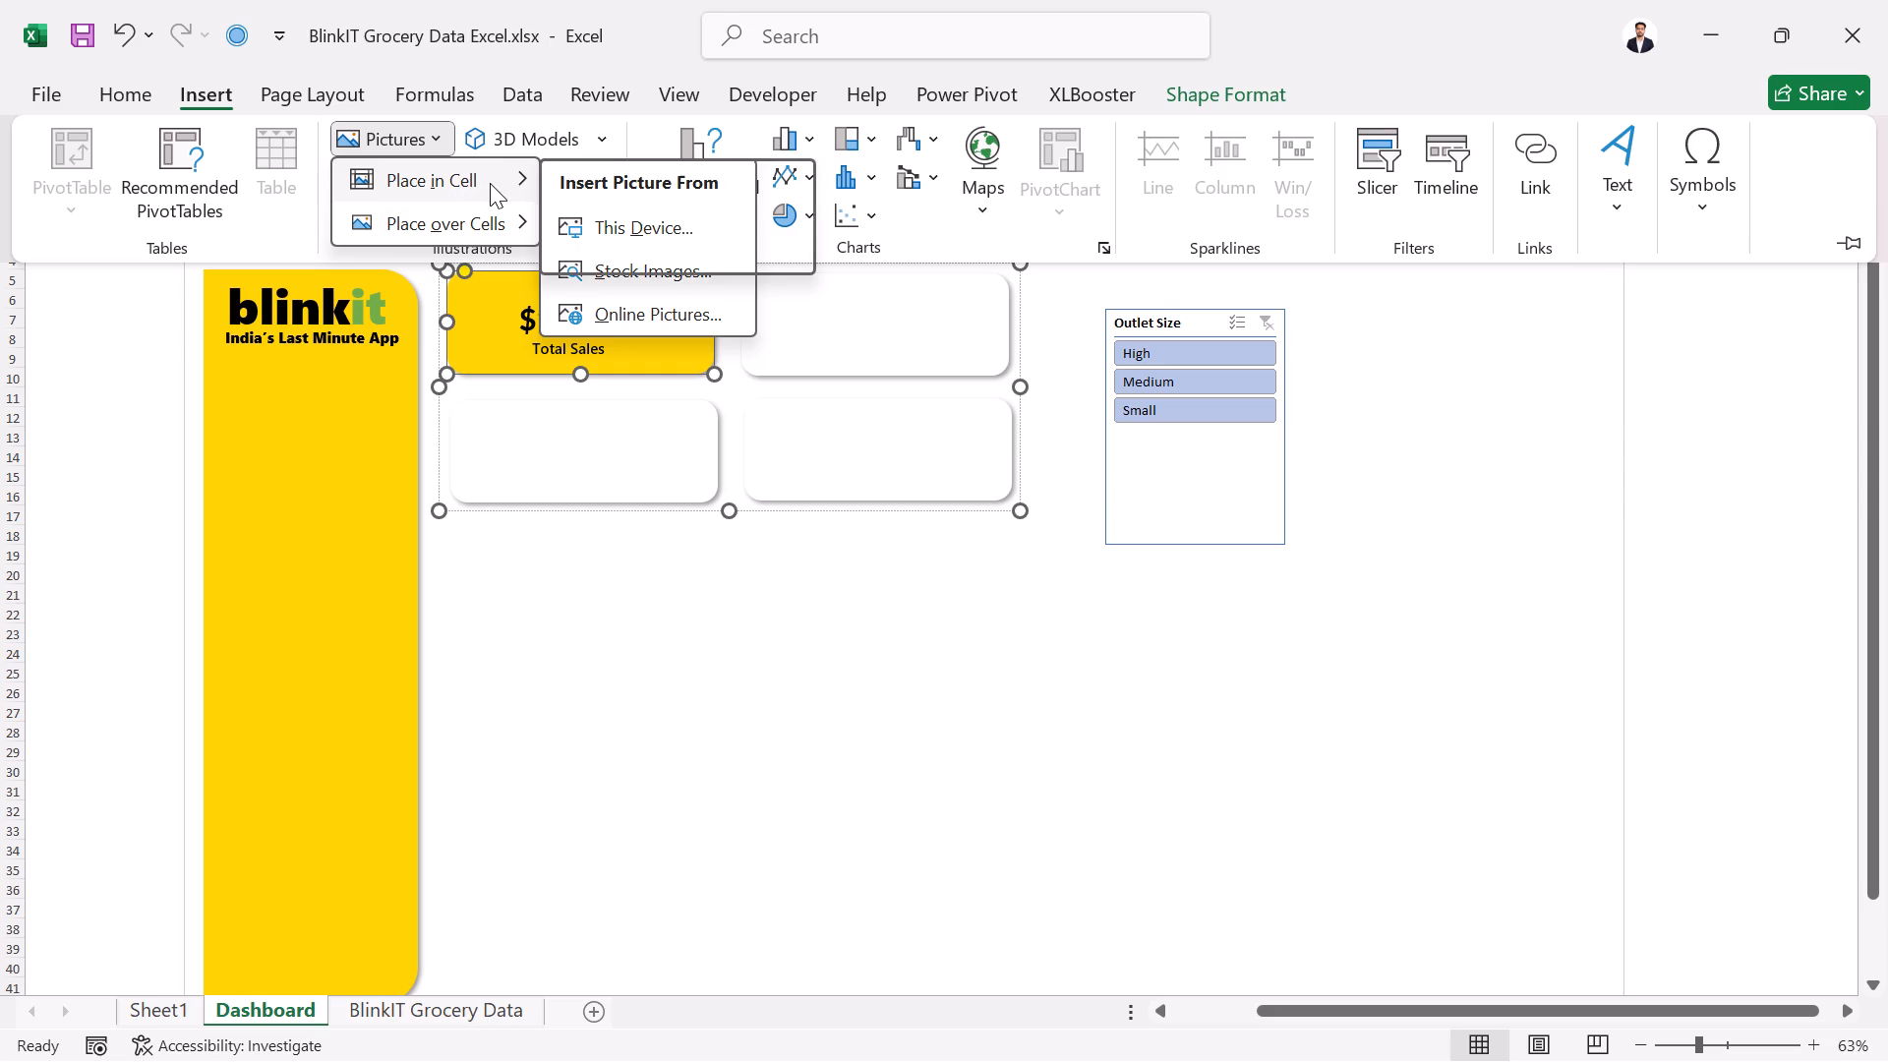
{"action": "left_click", "coordinate": [531, 182]}
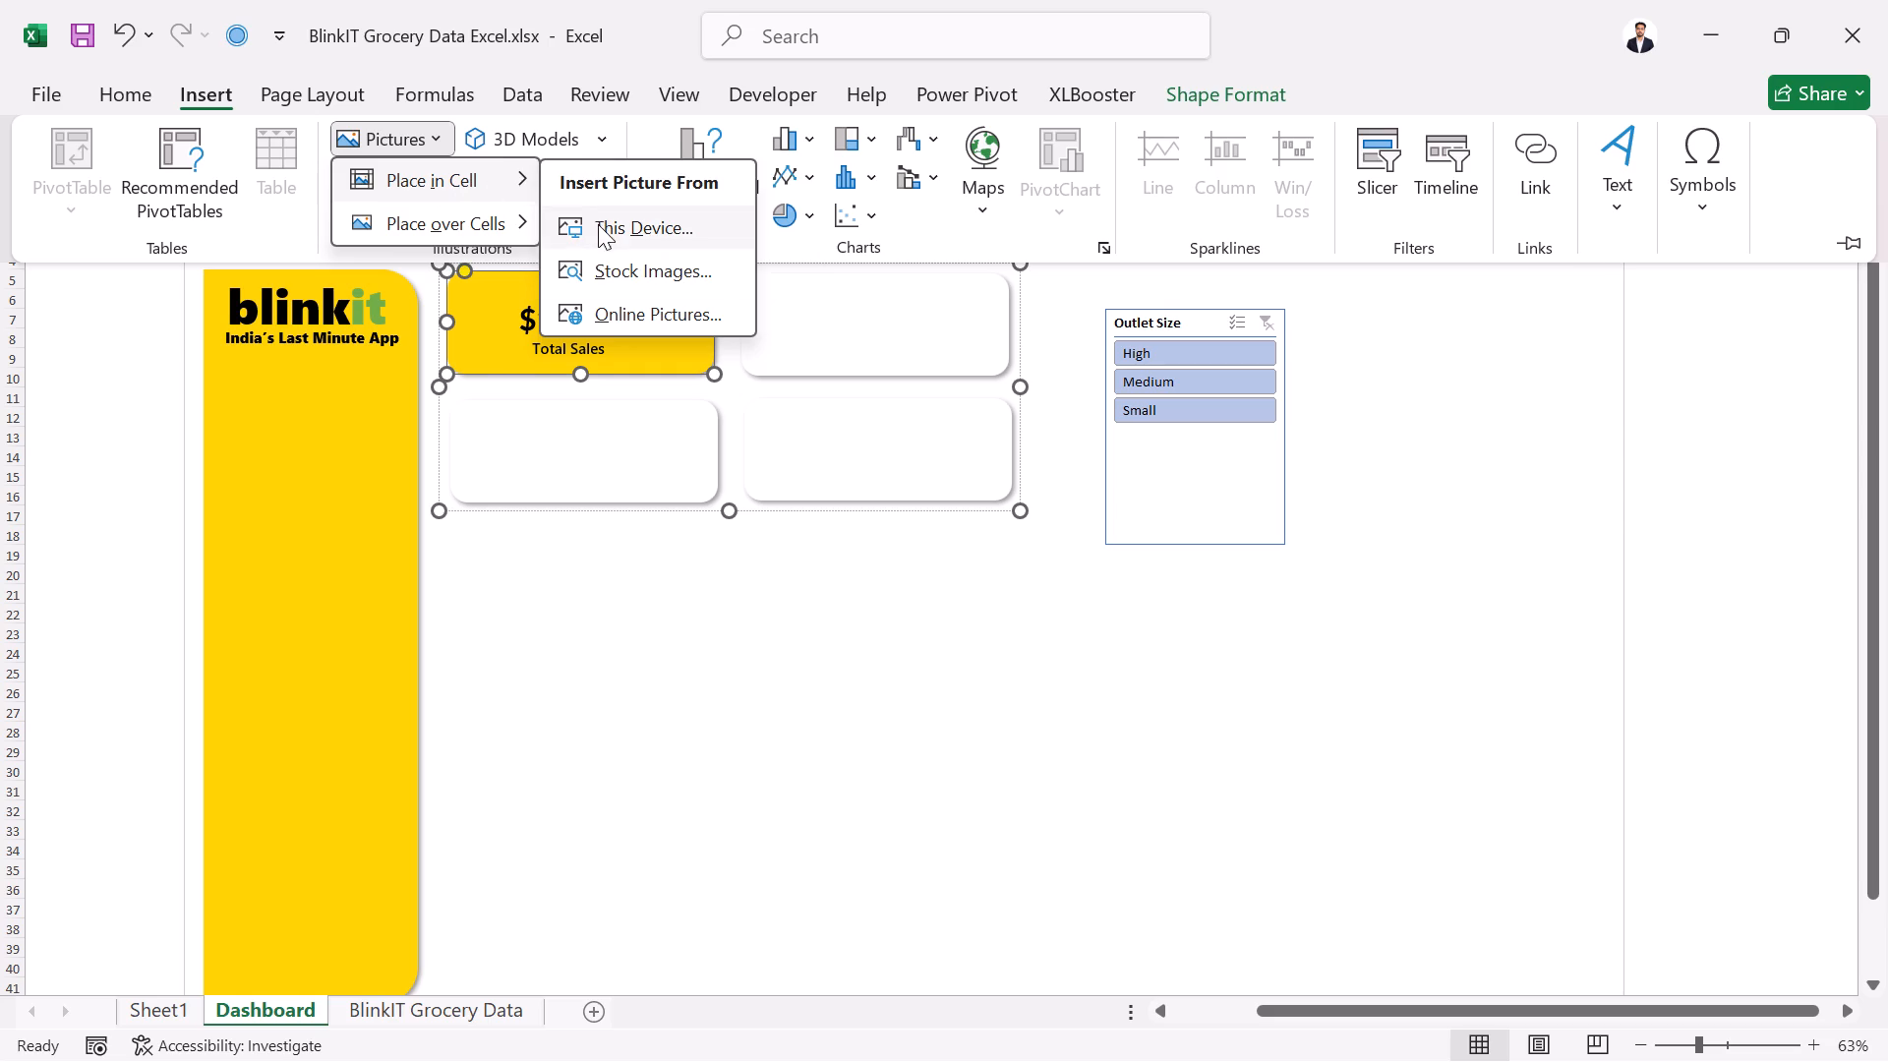
{"action": "left_click", "coordinate": [598, 224]}
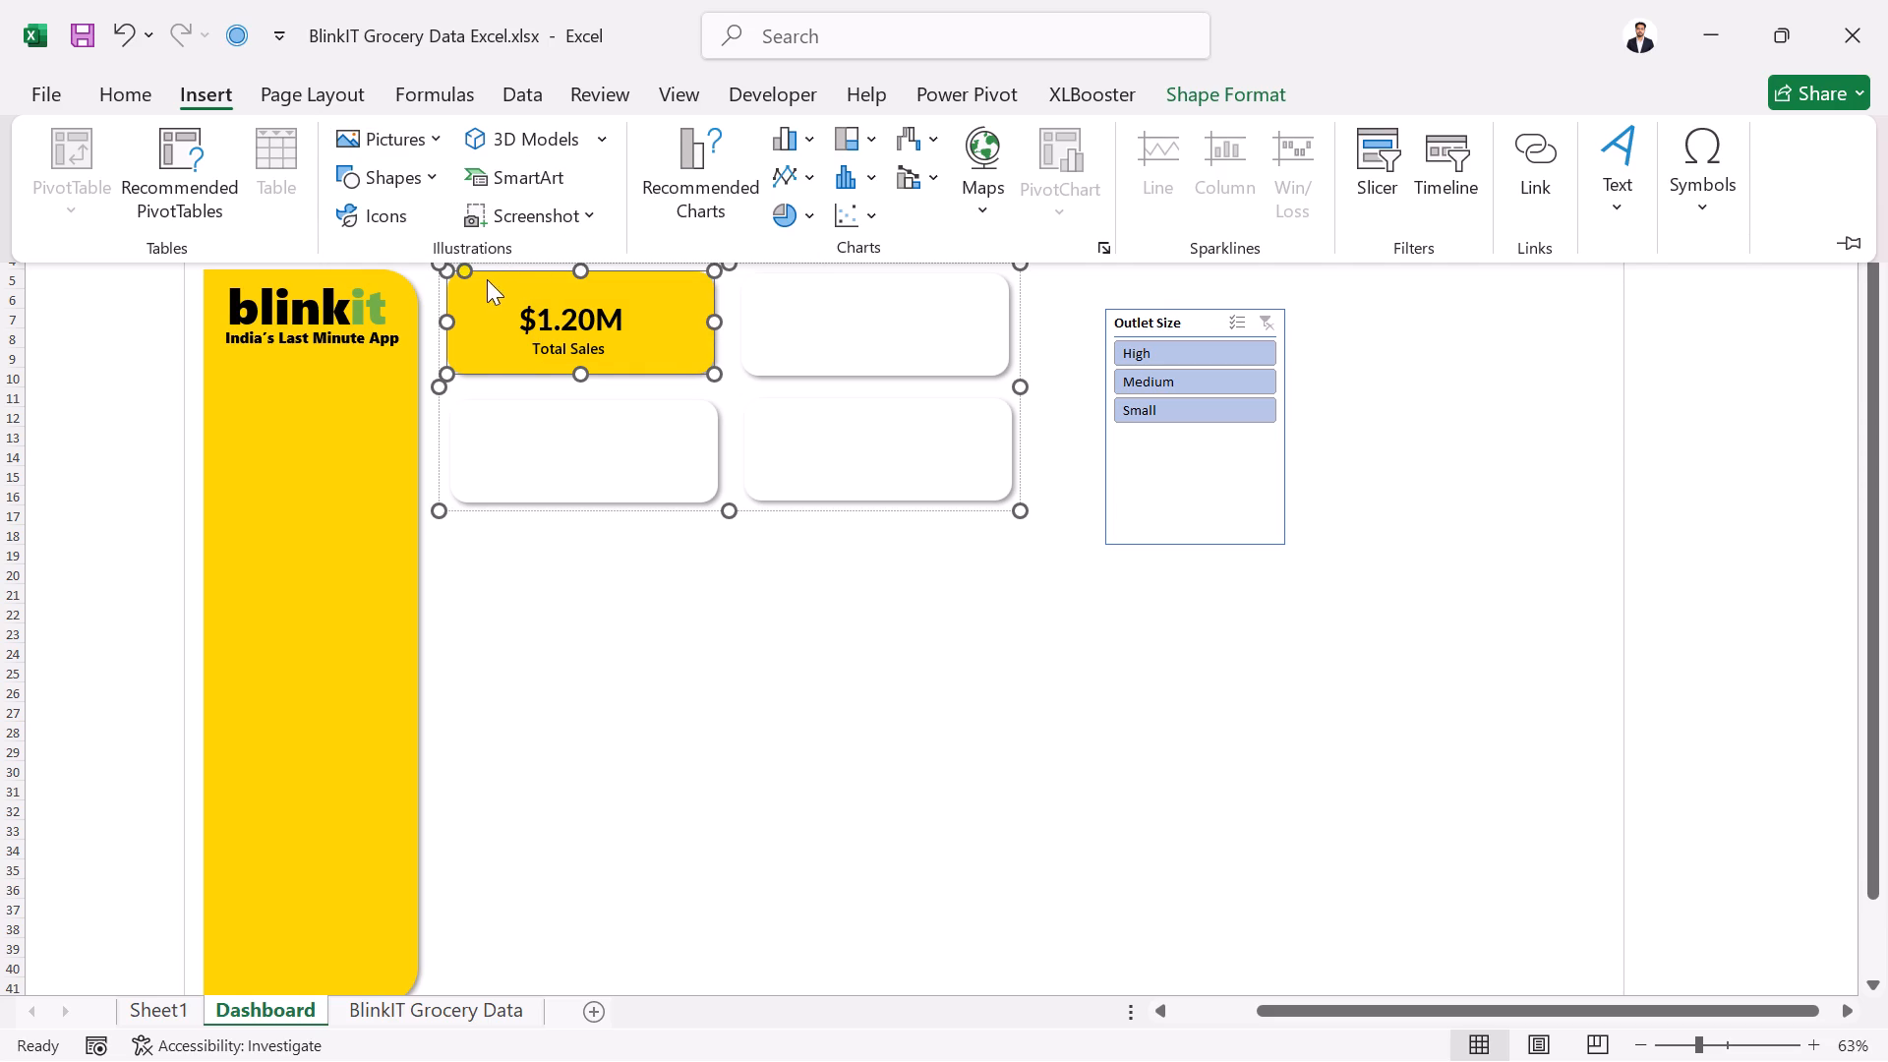
{"action": "scroll", "coordinate": [59, 350], "scroll_direction": "down", "scroll_amount": 3}
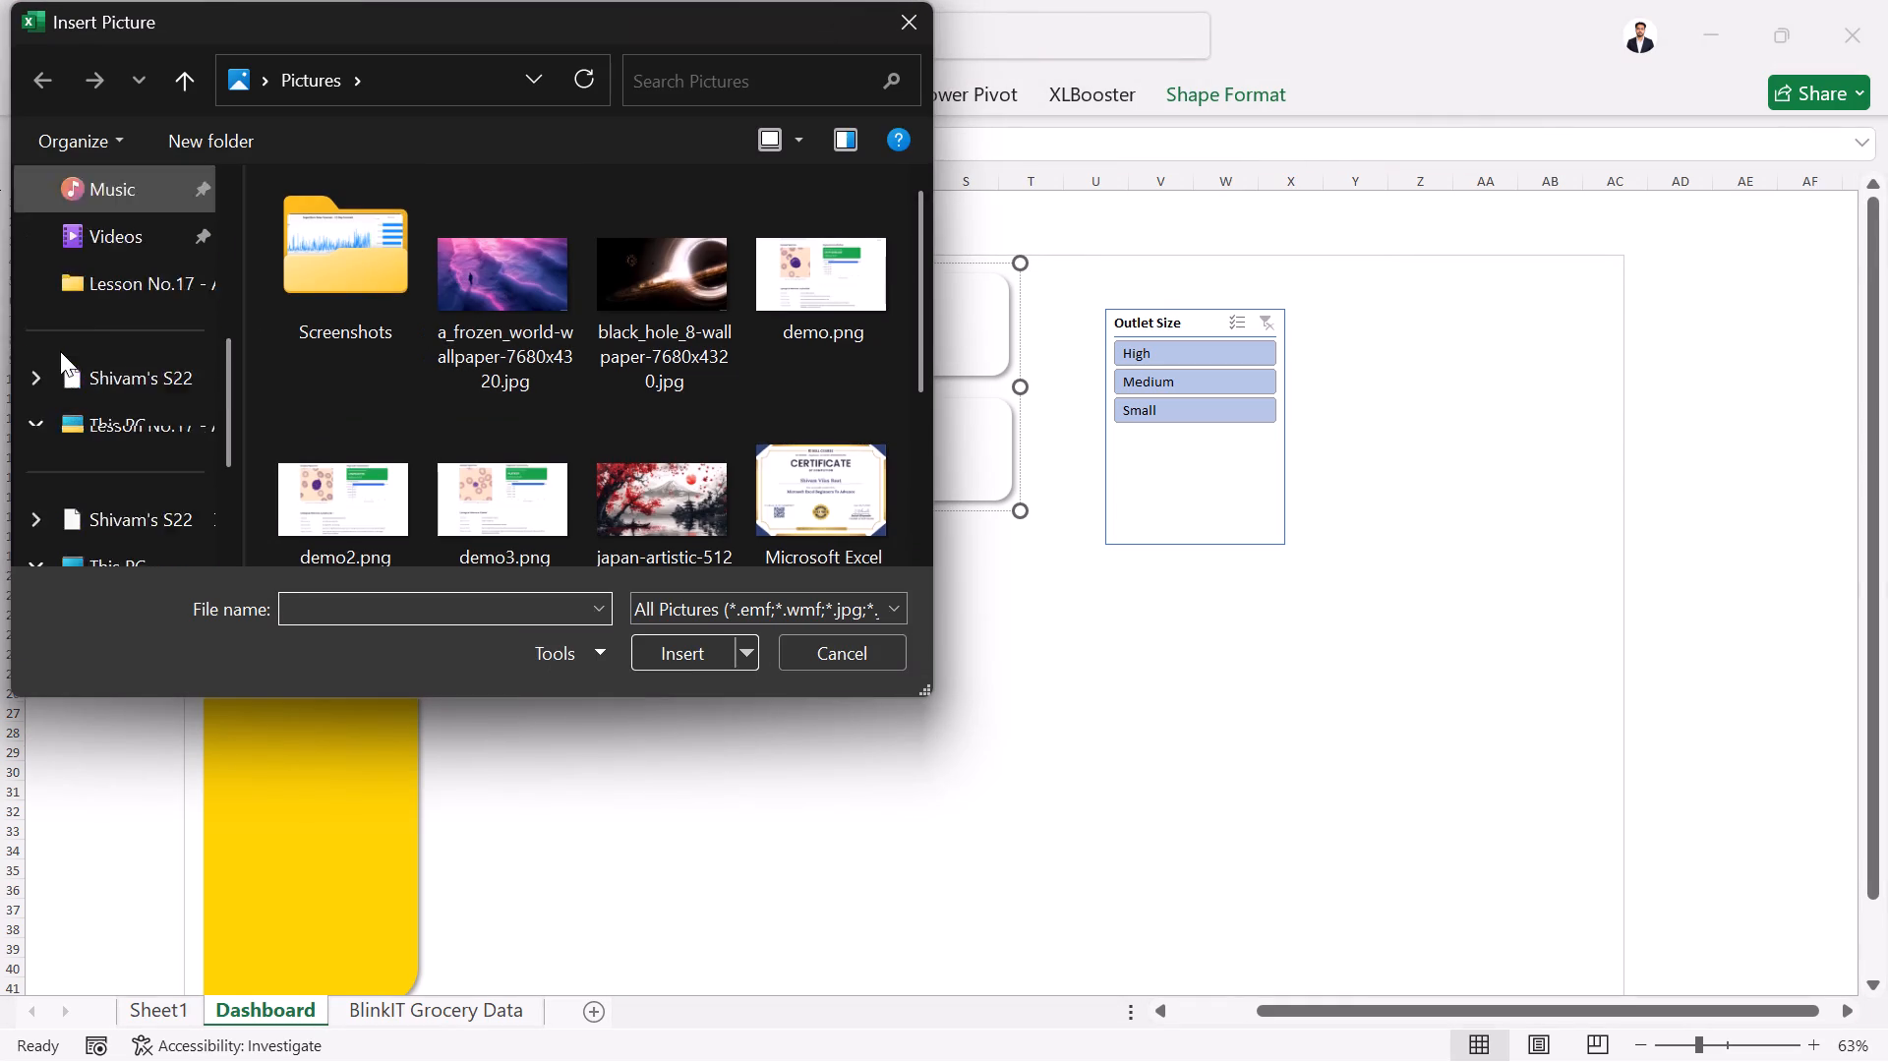
{"action": "scroll", "coordinate": [60, 351], "scroll_direction": "down", "scroll_amount": 2}
{"action": "left_click", "coordinate": [144, 327]}
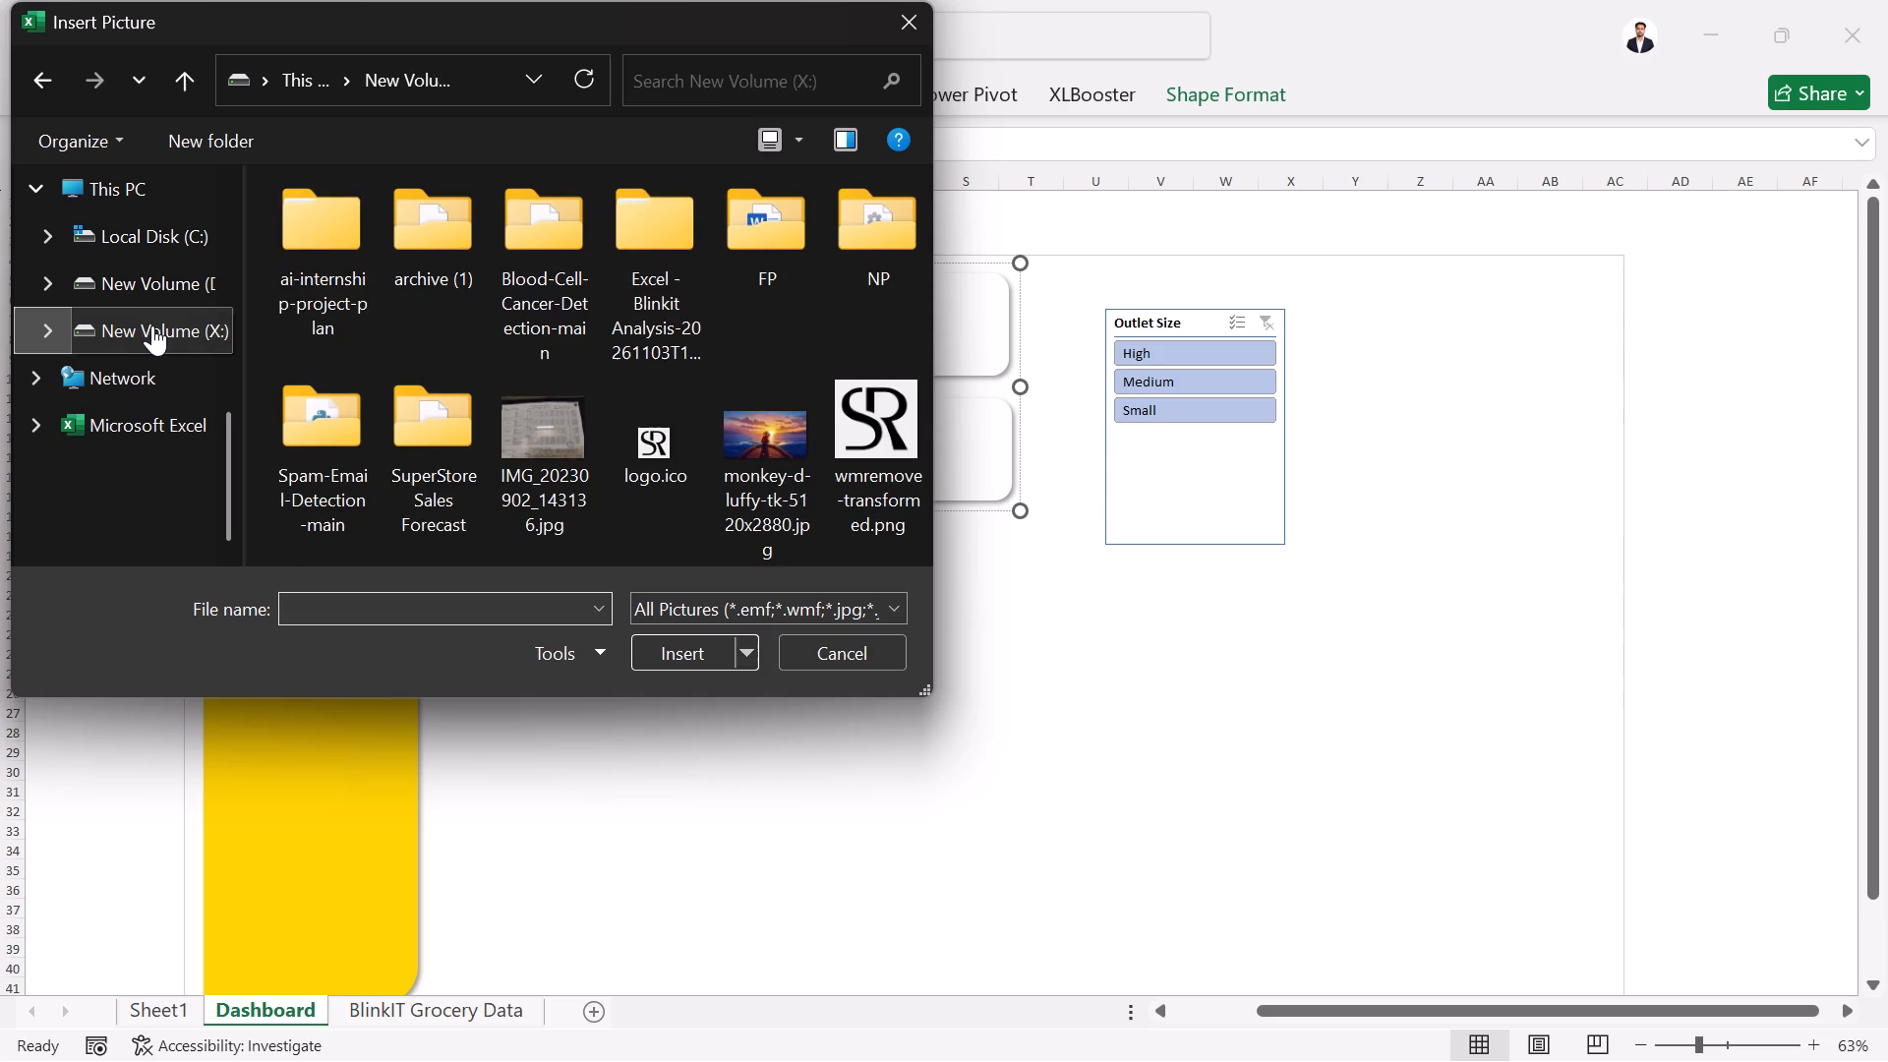
{"action": "scroll", "coordinate": [453, 380], "scroll_direction": "down", "scroll_amount": 5}
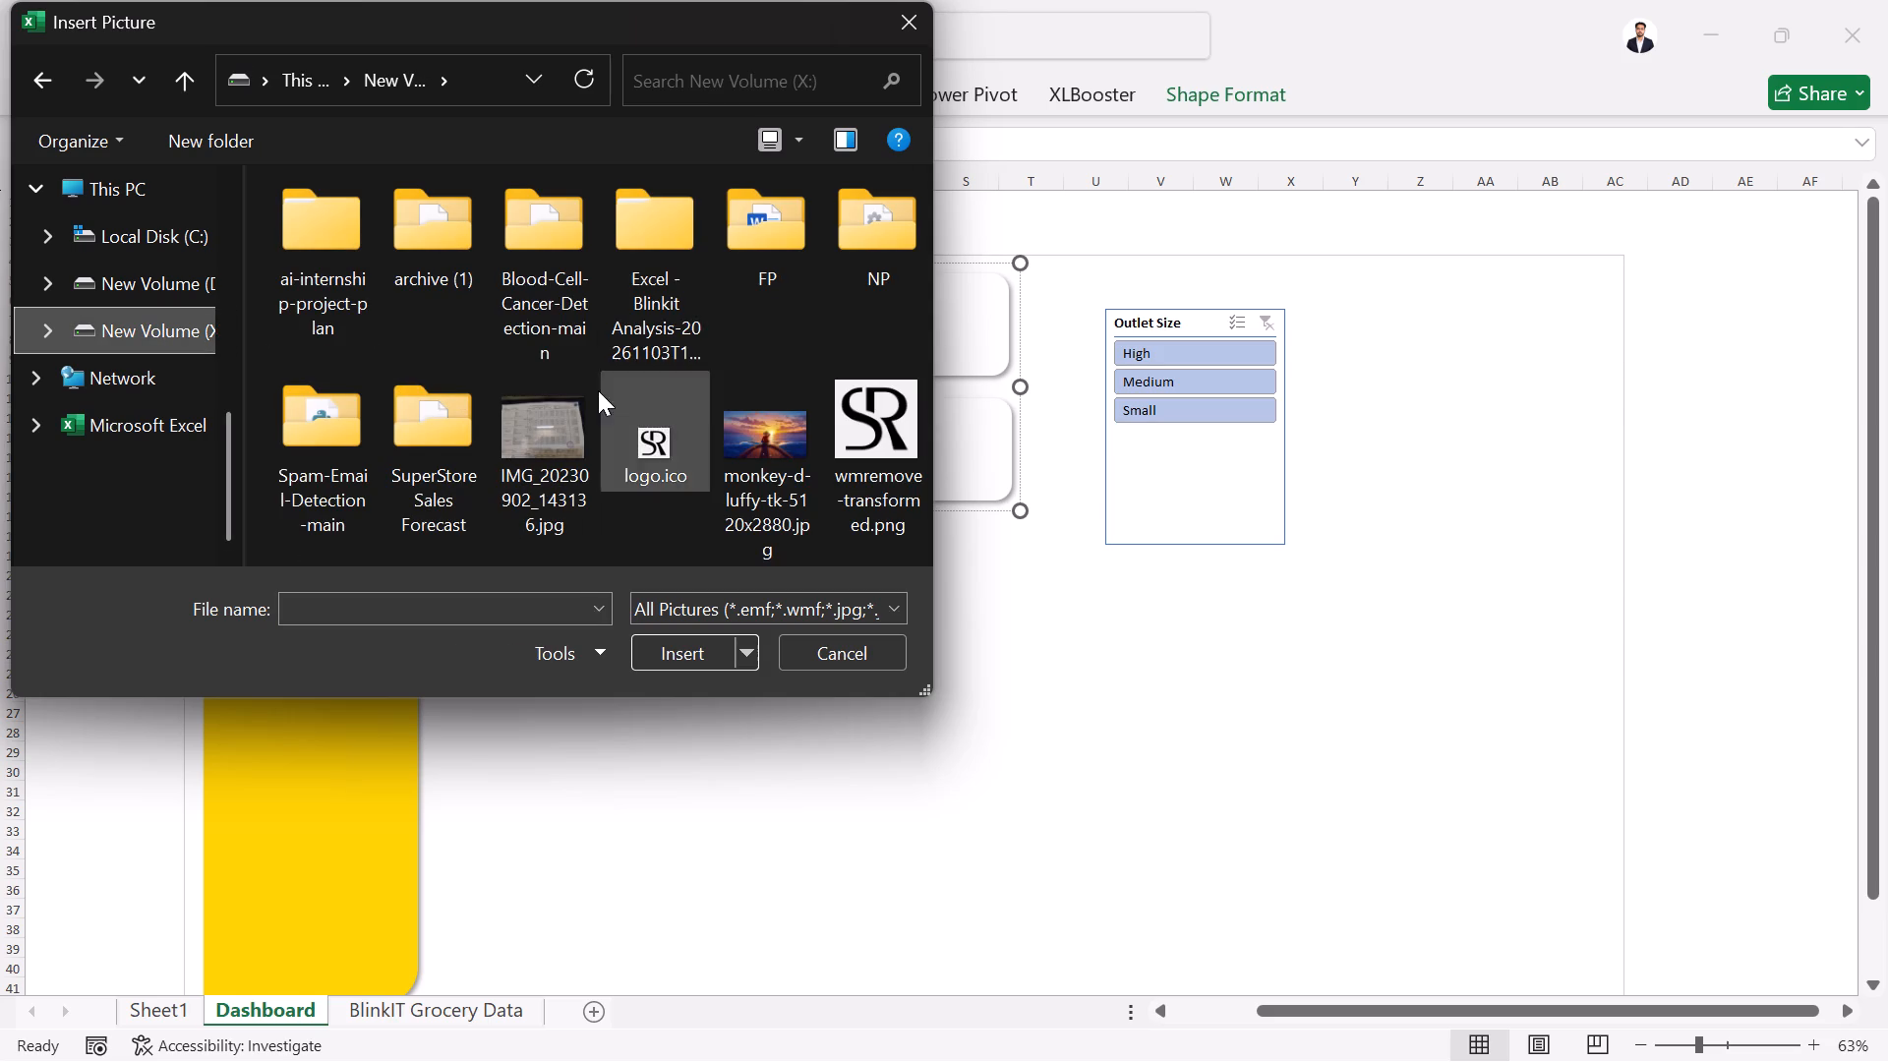
{"action": "scroll", "coordinate": [597, 396], "scroll_direction": "down", "scroll_amount": 4}
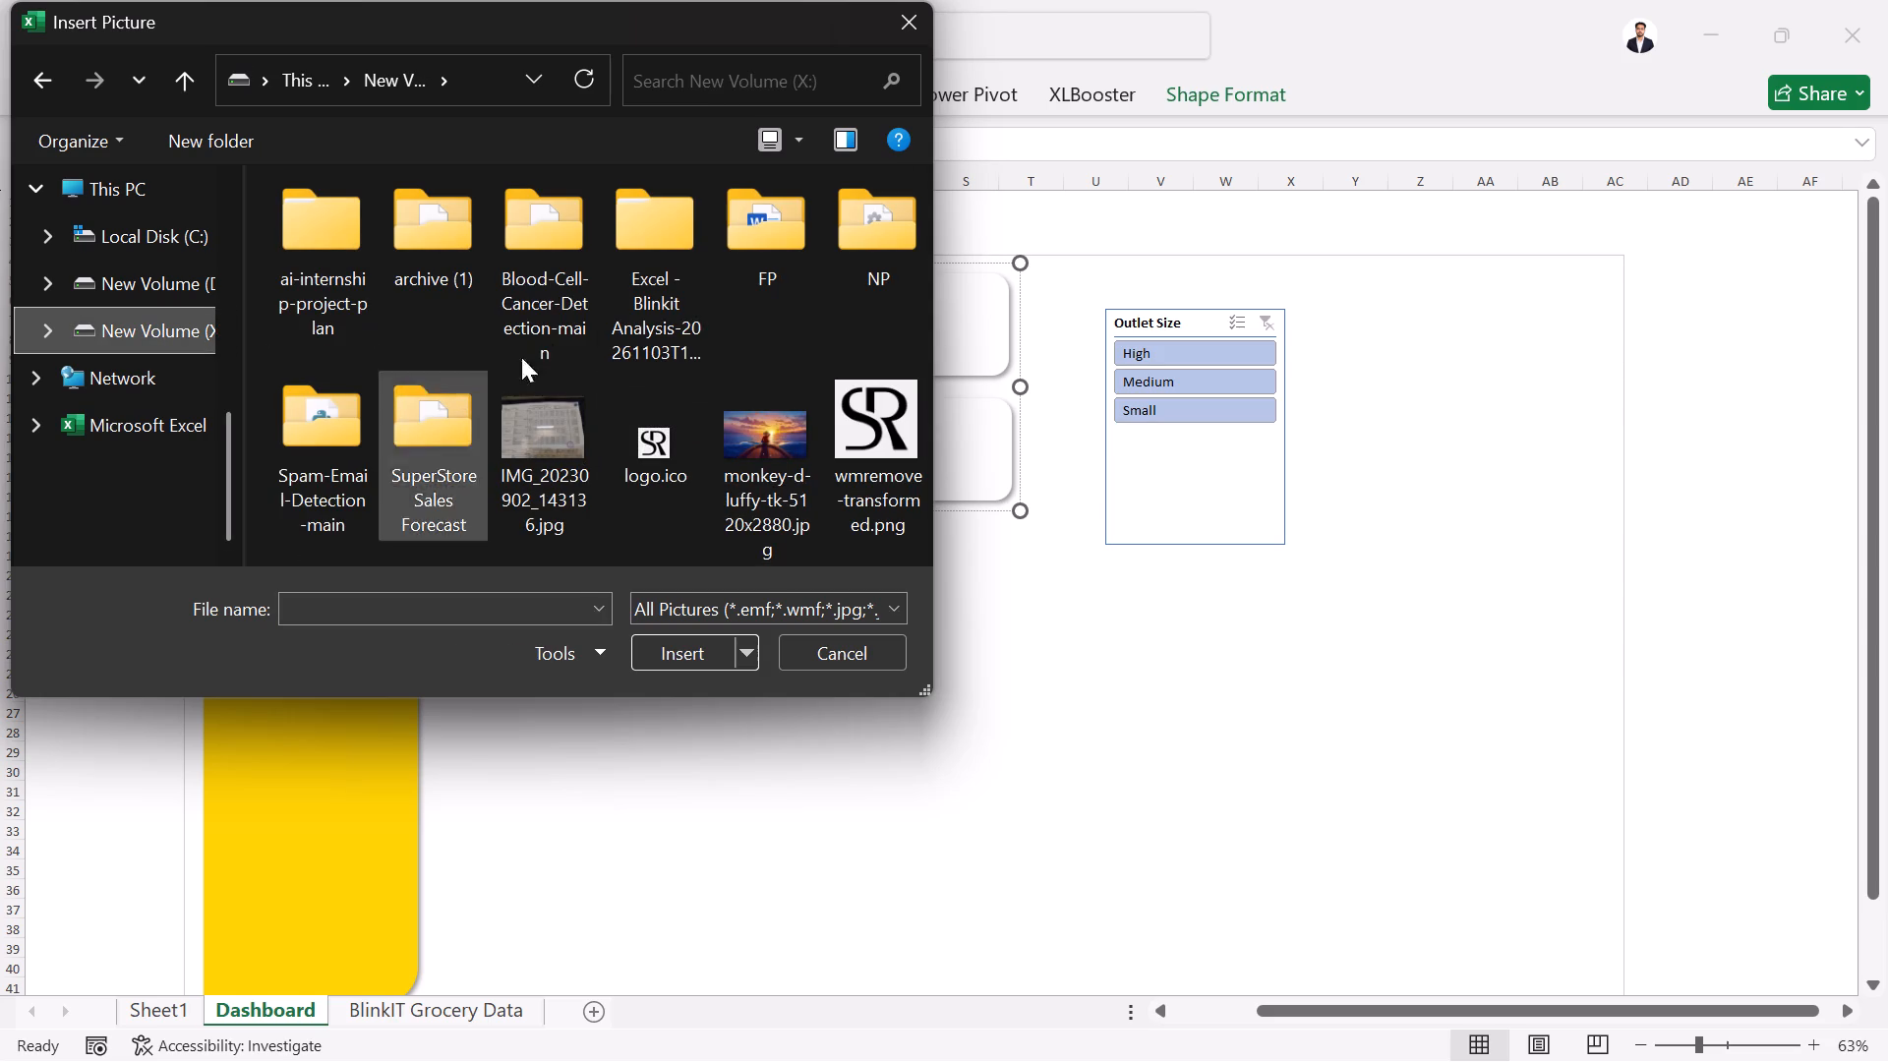
{"action": "double_click", "coordinate": [639, 292]}
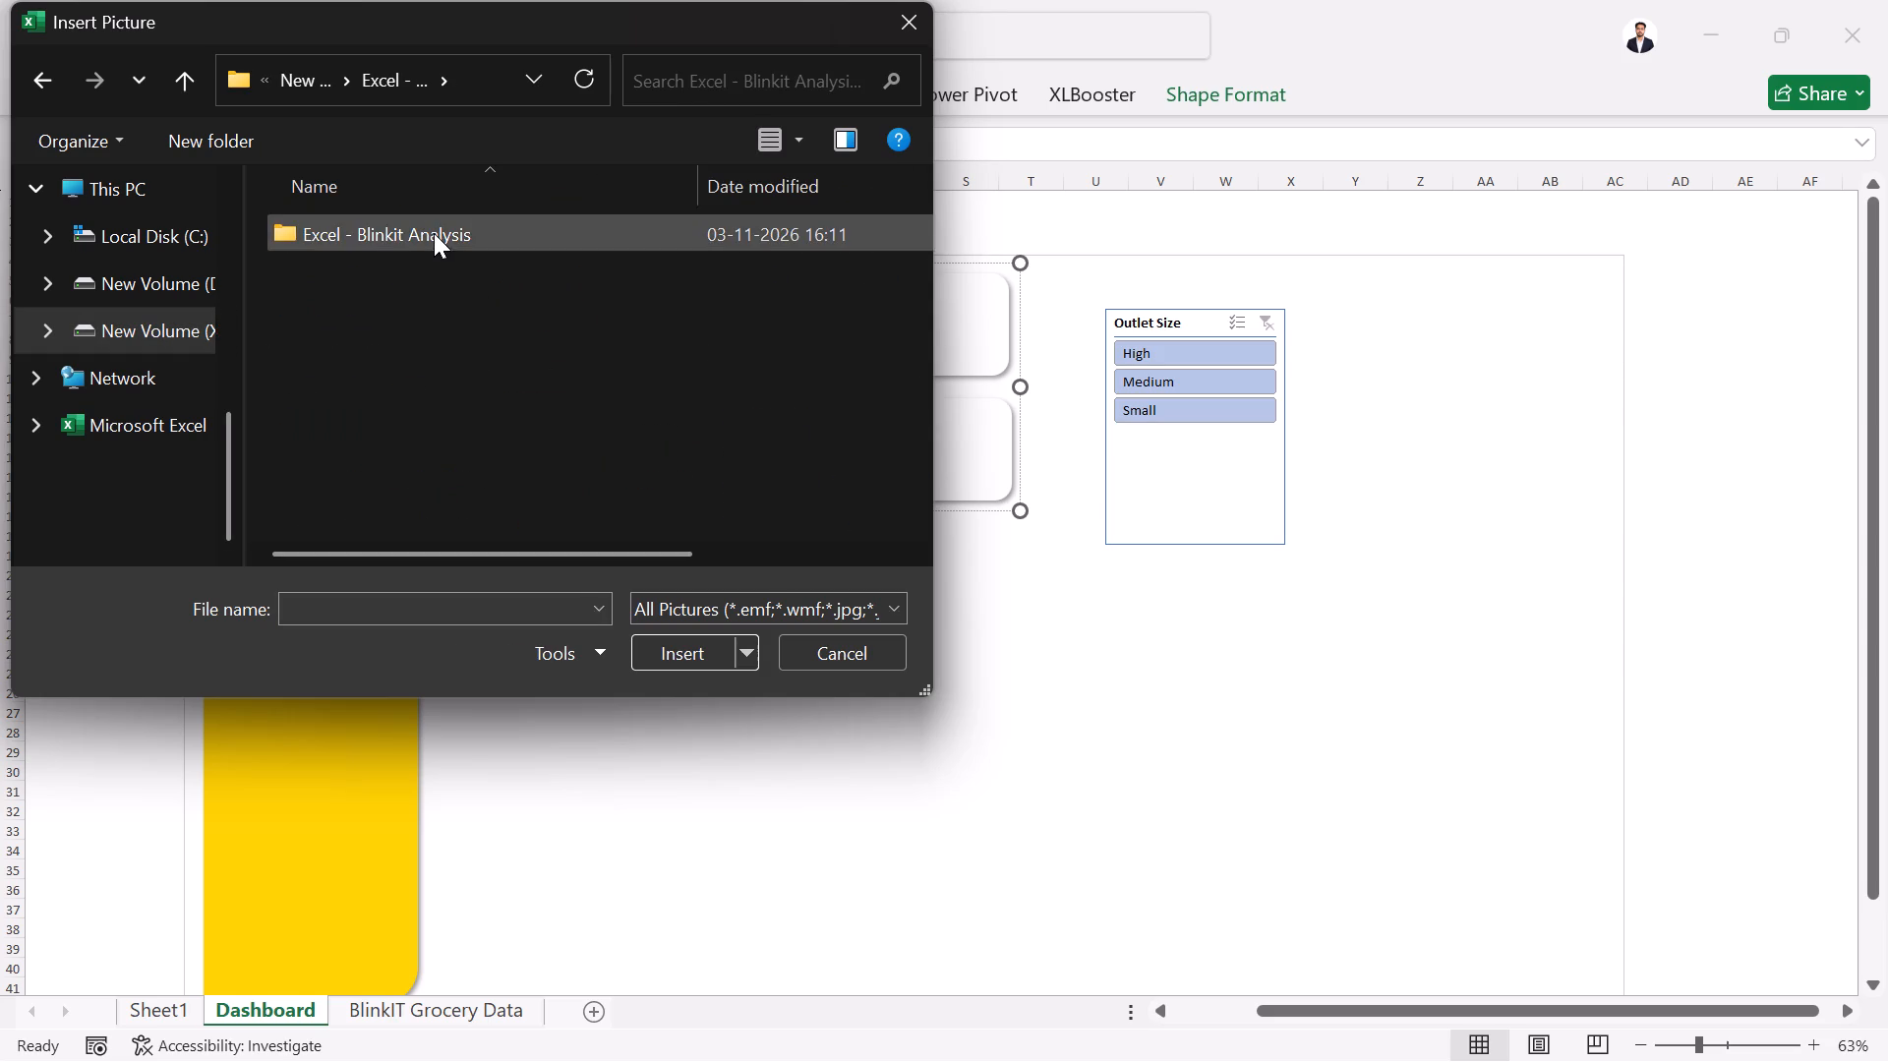
{"action": "double_click", "coordinate": [434, 234]}
{"action": "double_click", "coordinate": [434, 233]}
{"action": "double_click", "coordinate": [379, 243]}
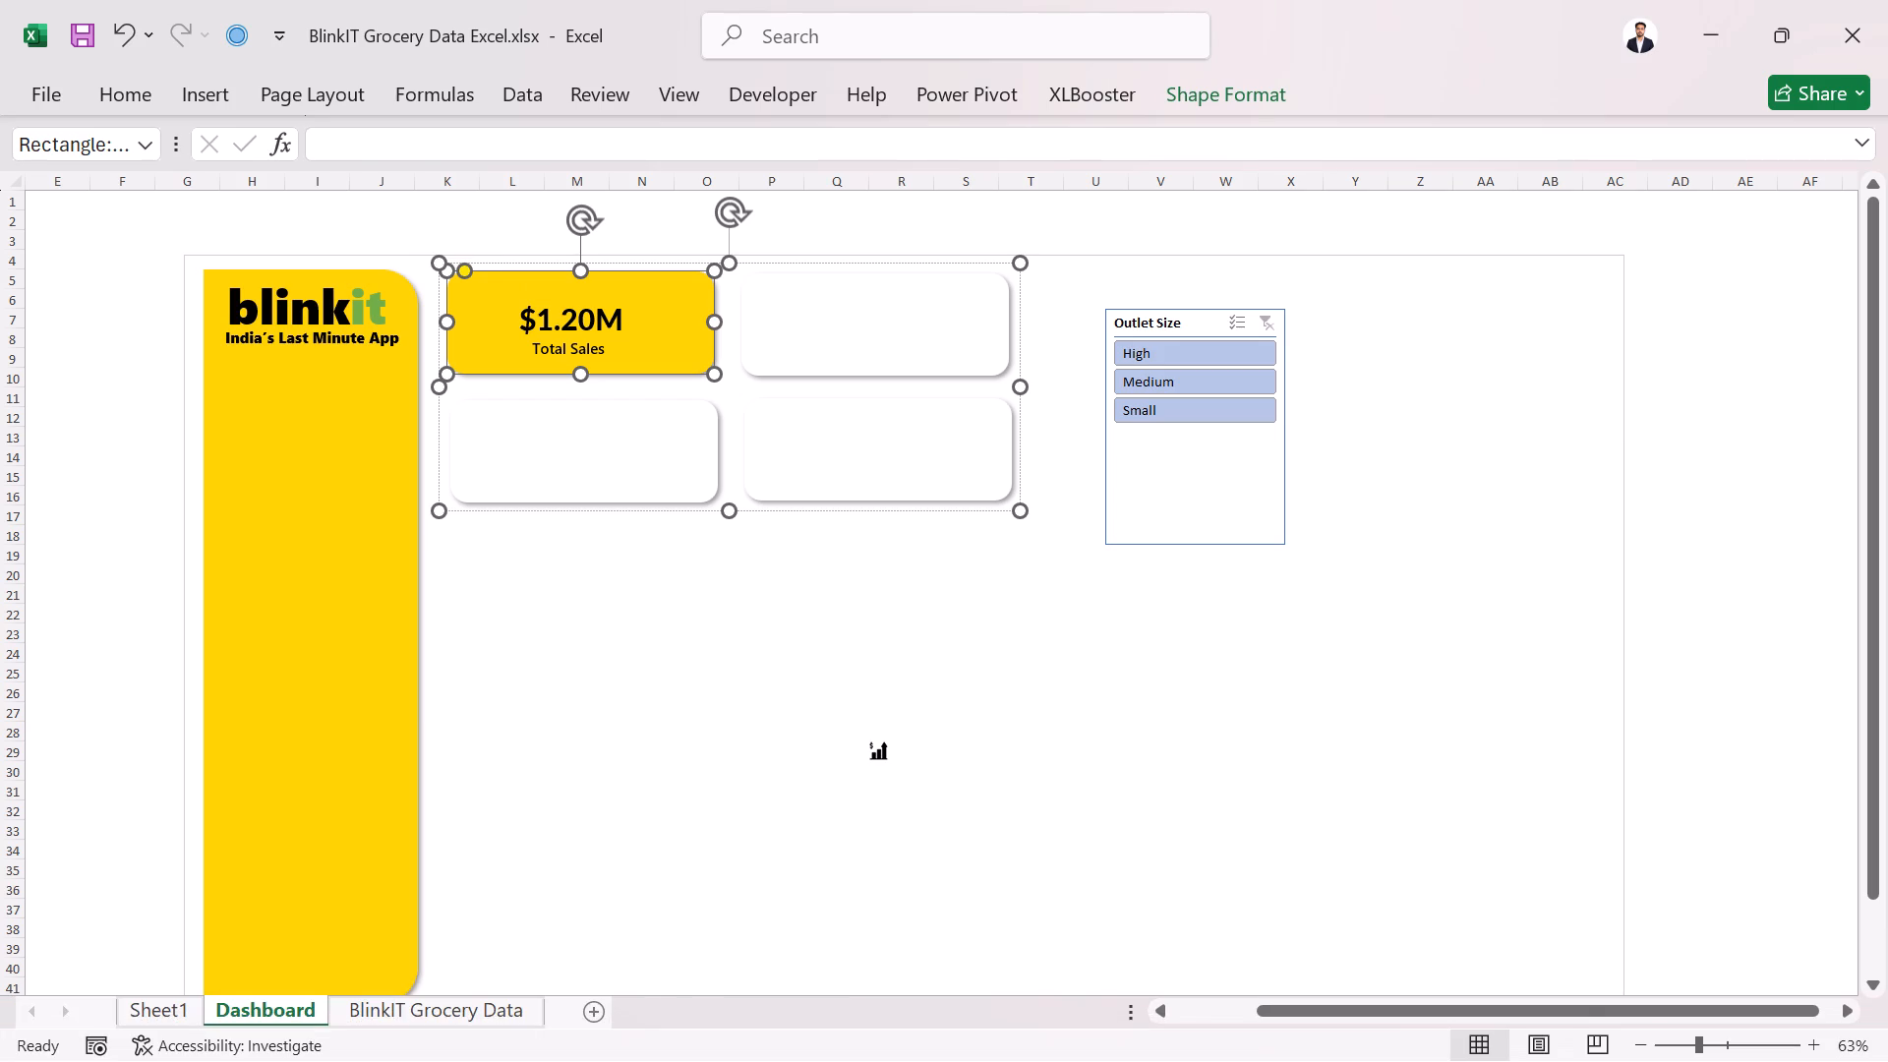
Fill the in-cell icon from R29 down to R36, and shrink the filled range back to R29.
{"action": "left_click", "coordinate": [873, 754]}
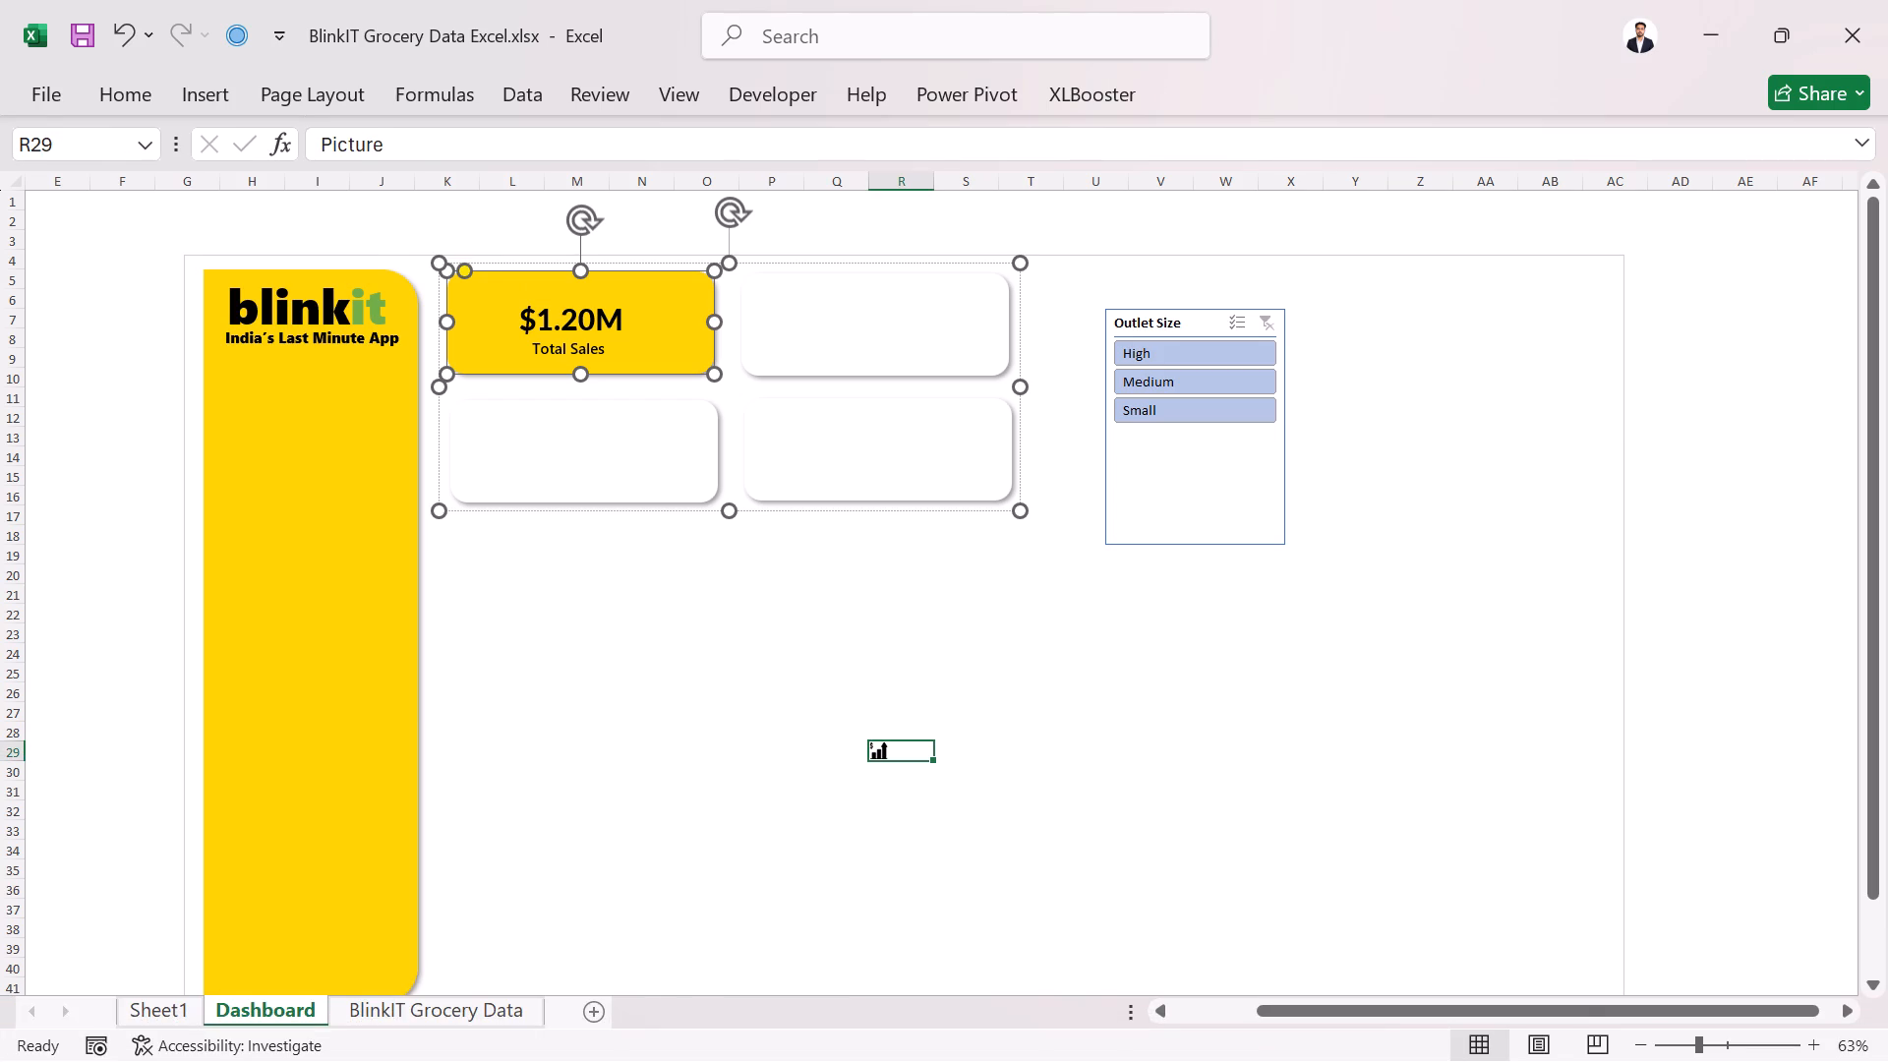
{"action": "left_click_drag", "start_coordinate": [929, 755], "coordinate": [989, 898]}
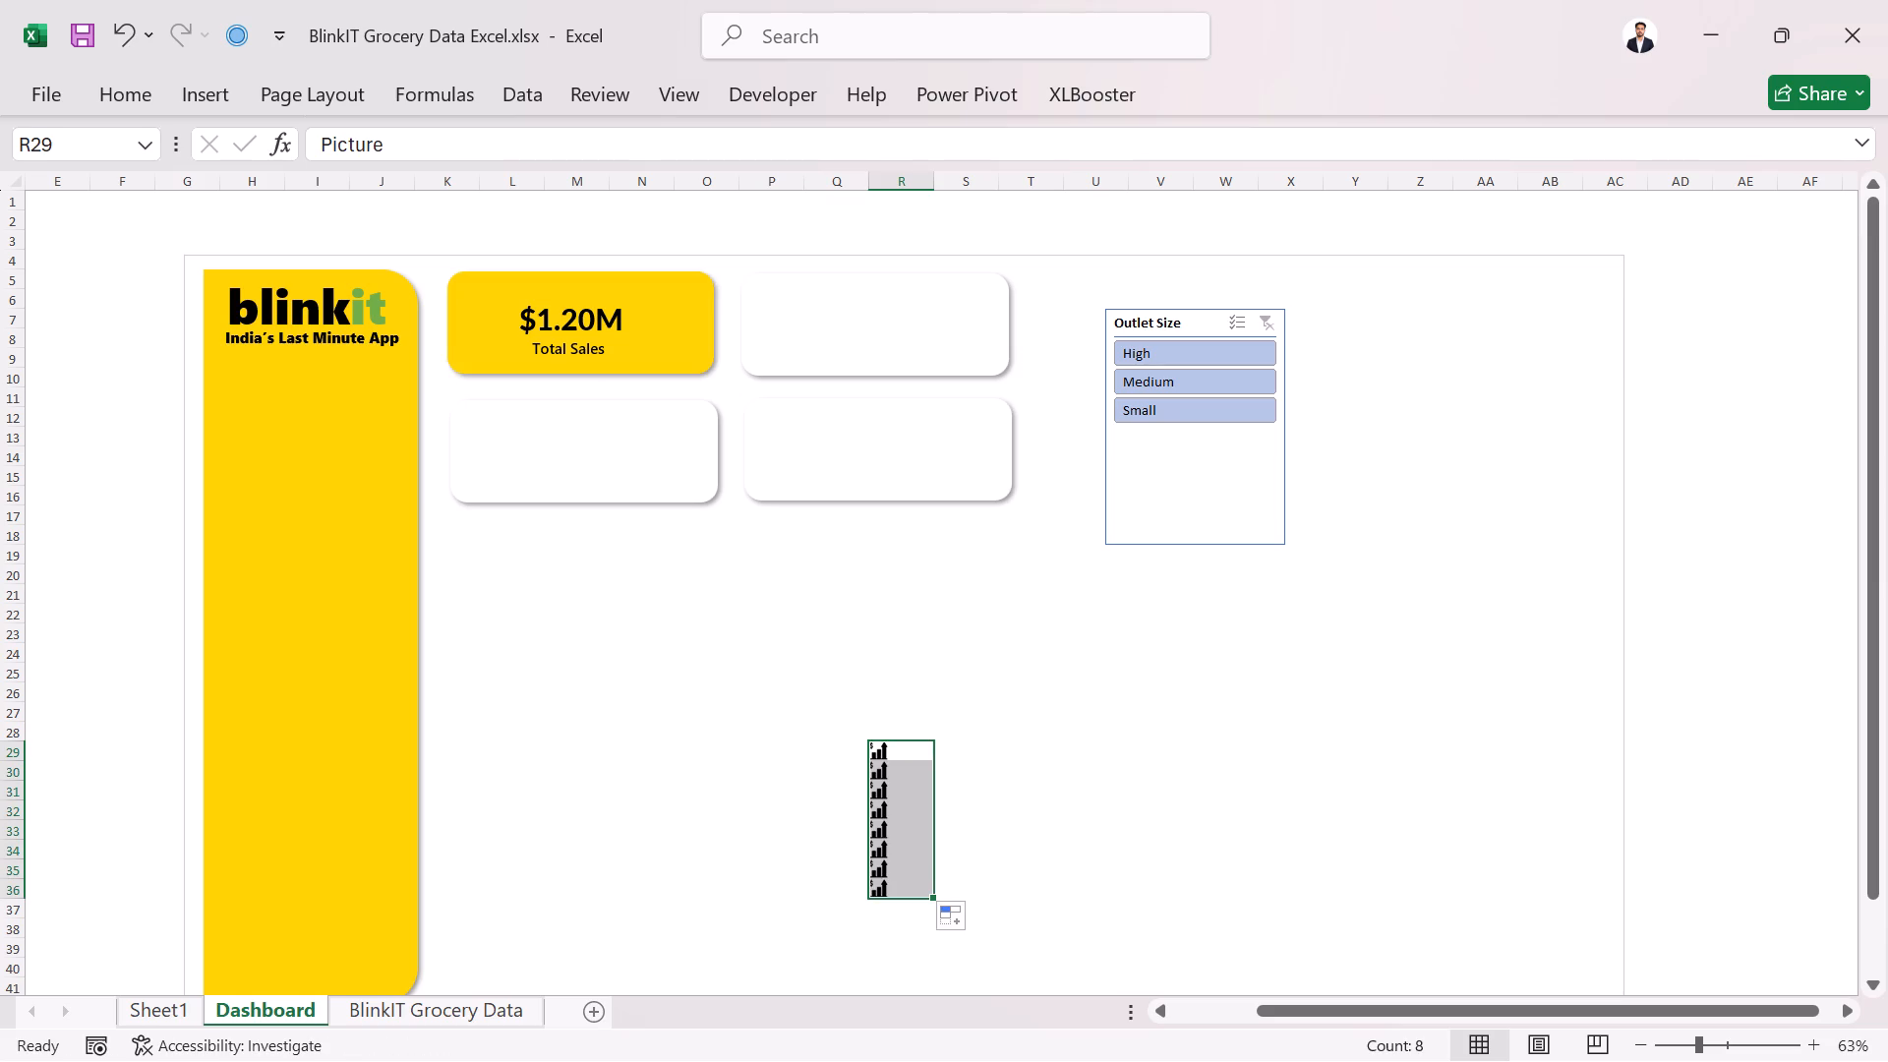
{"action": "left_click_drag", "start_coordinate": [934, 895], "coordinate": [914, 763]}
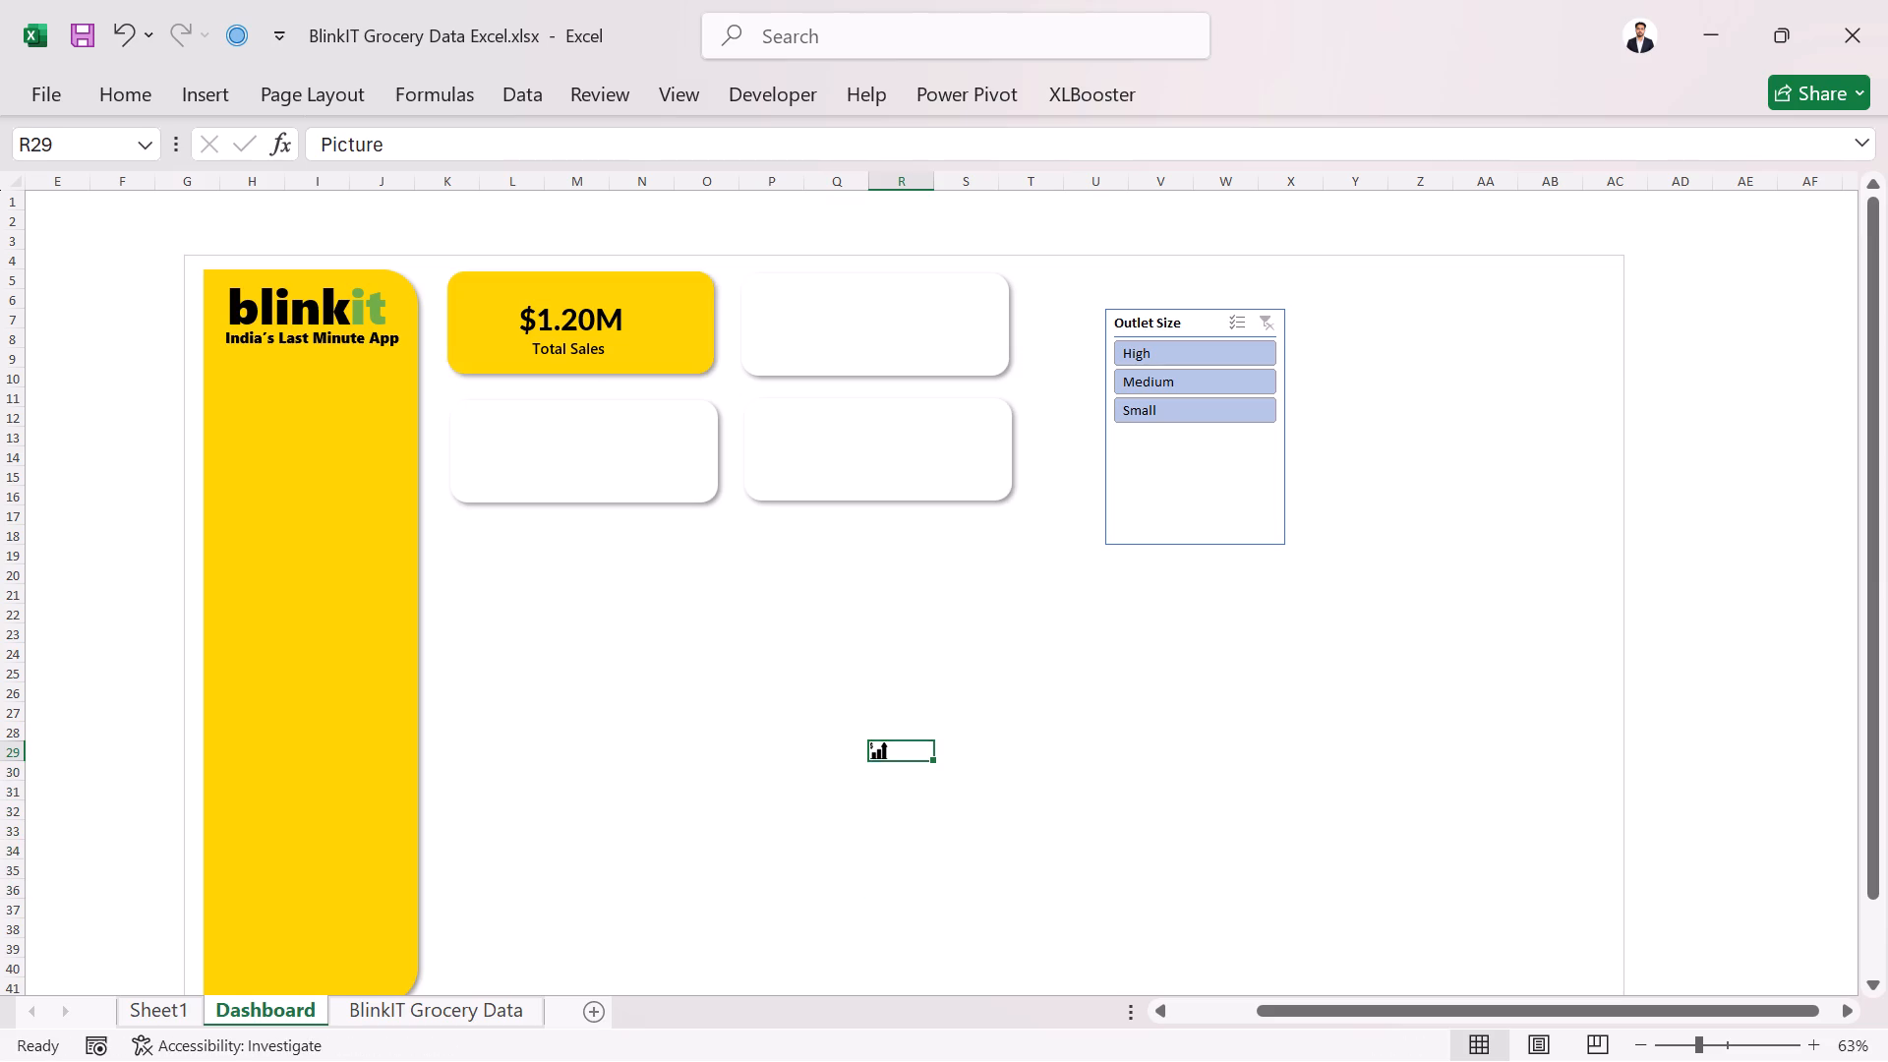
Move the in-cell icon picture from R29 to cell S23.
{"action": "left_click_drag", "start_coordinate": [906, 742], "coordinate": [935, 649]}
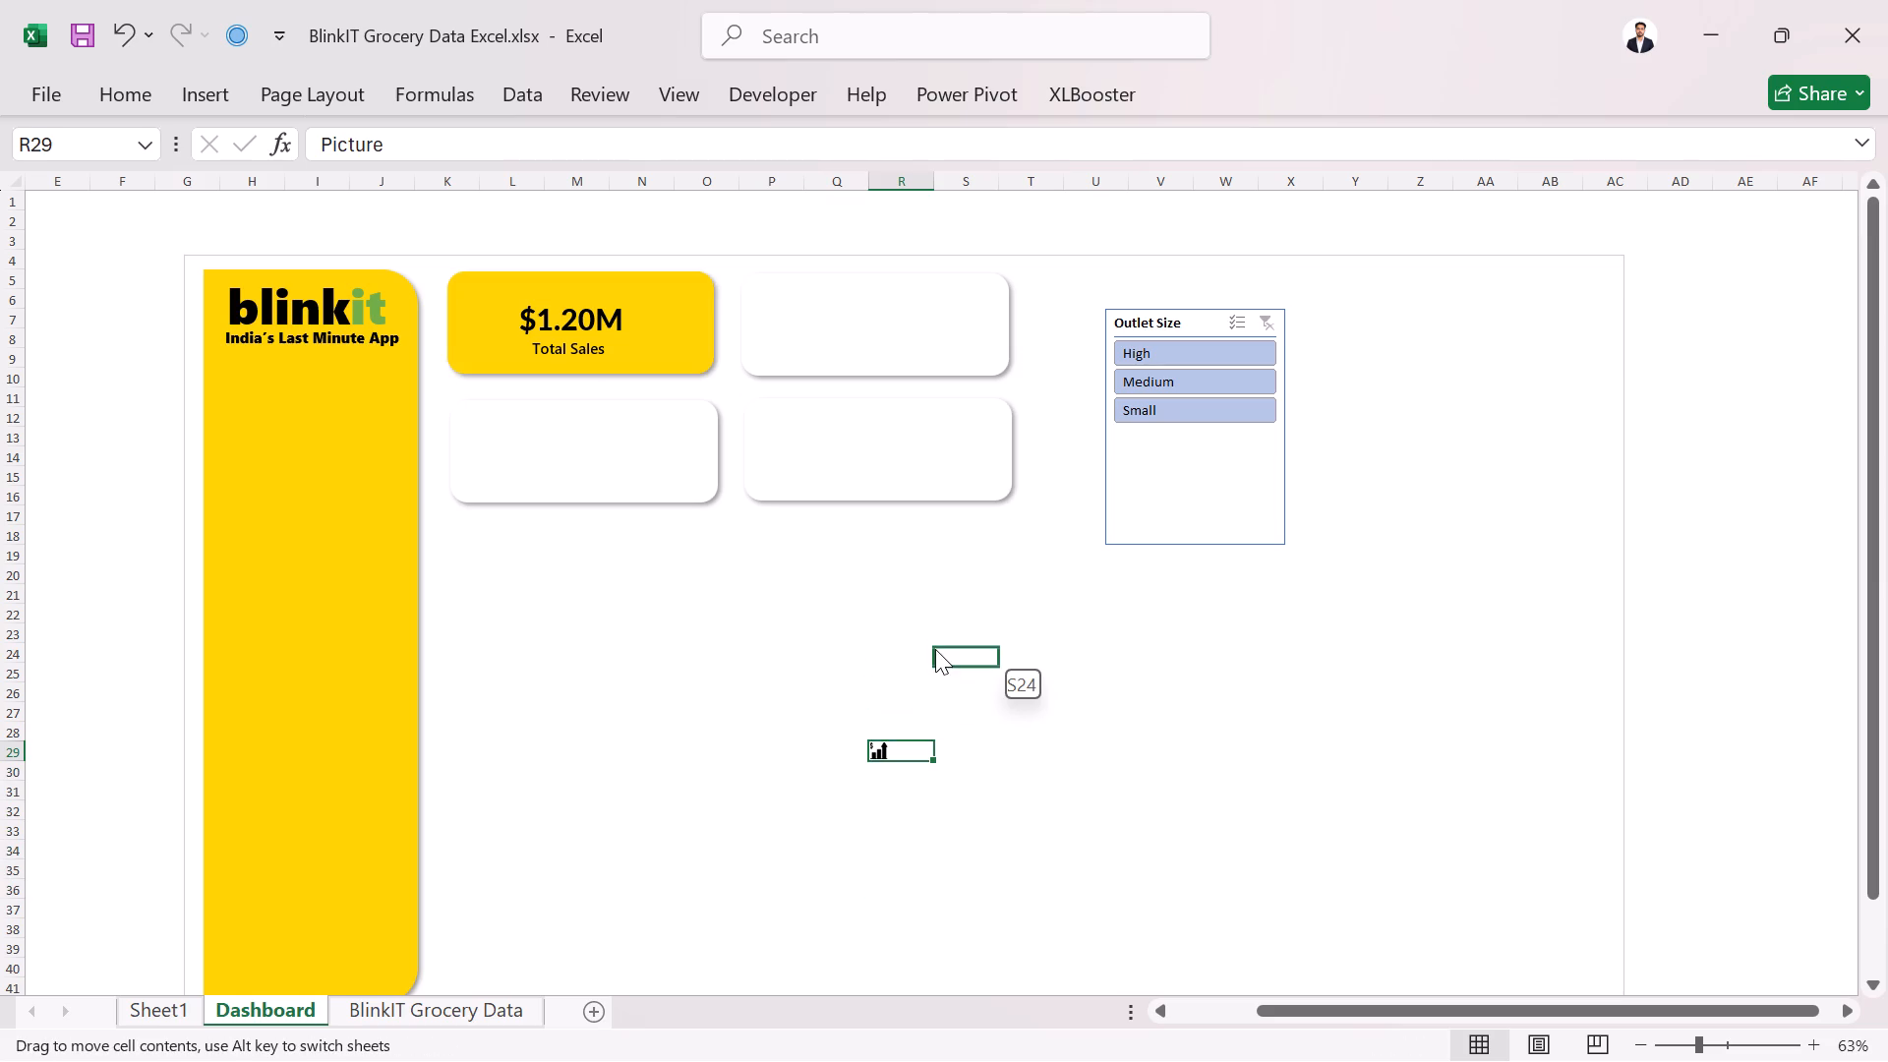
{"action": "left_click_drag", "start_coordinate": [935, 649], "coordinate": [969, 642]}
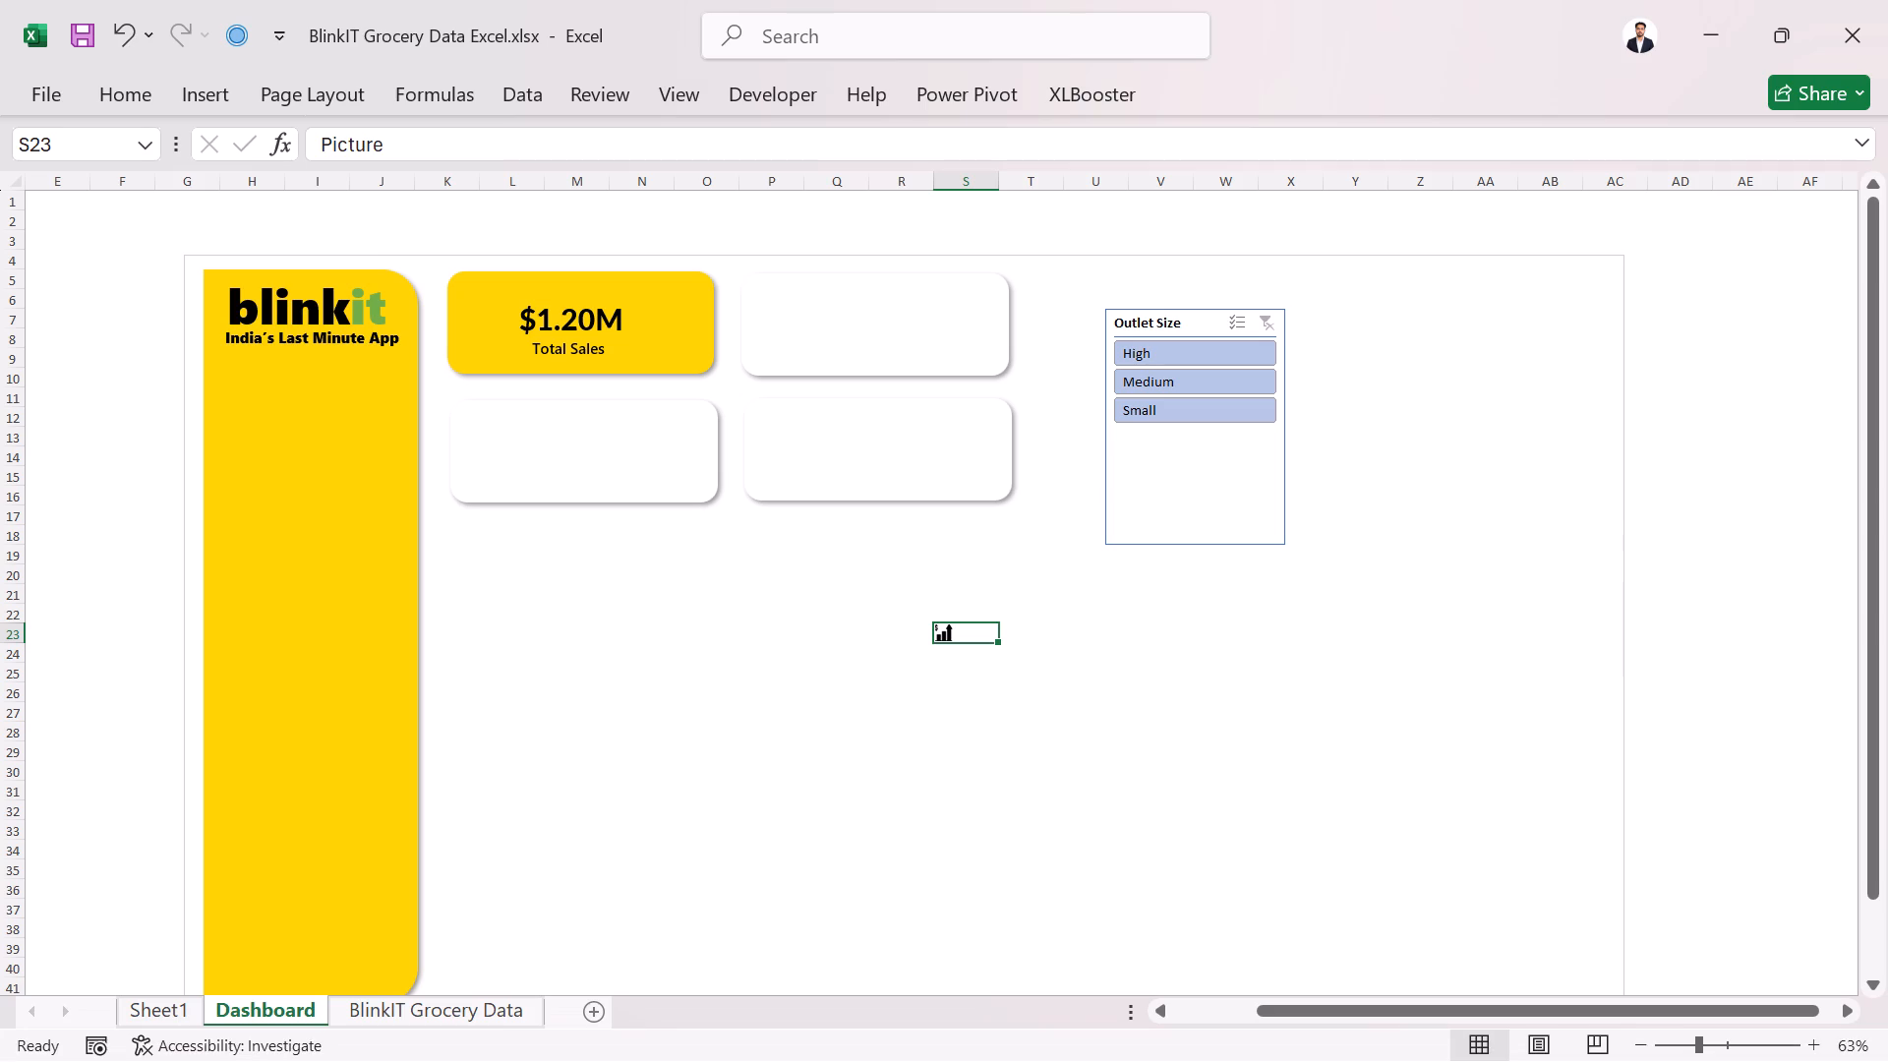
Duplicate the $1.20M text box and place the copy on the white card beside the yellow one.
{"action": "left_click", "coordinate": [589, 325]}
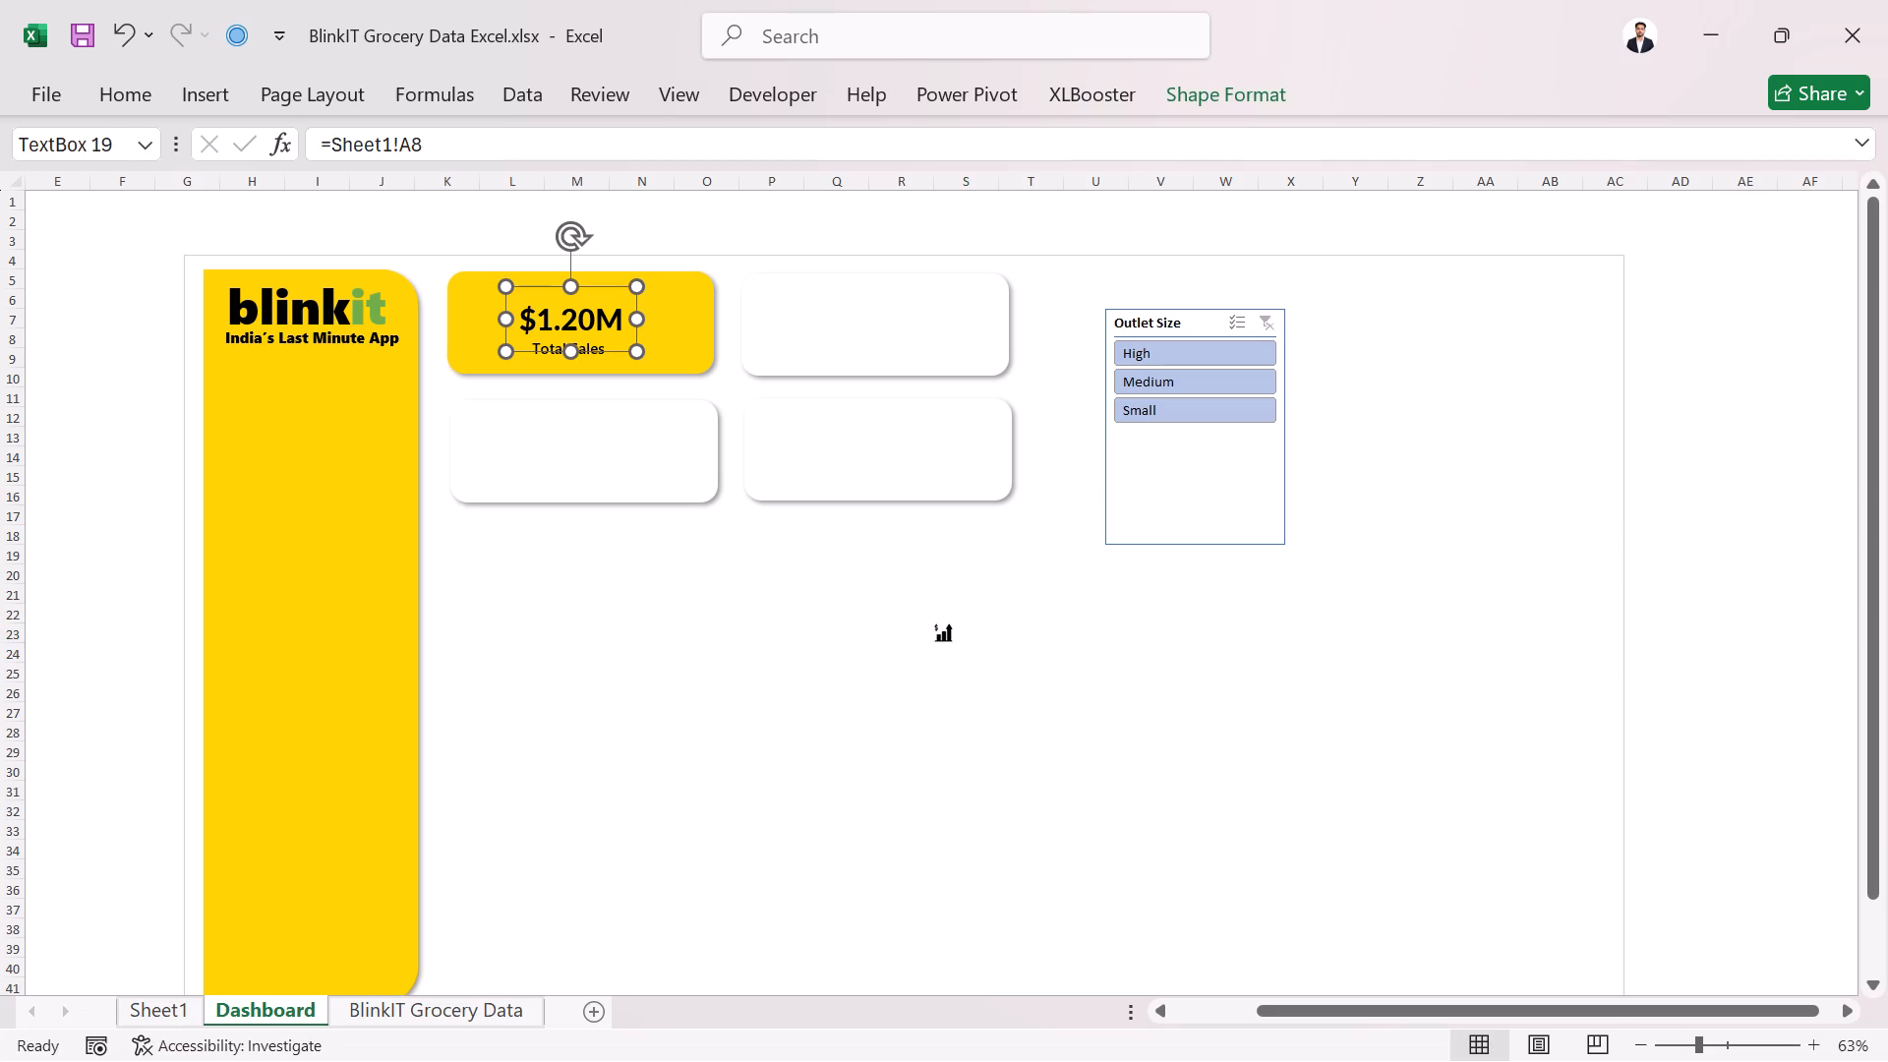
{"action": "key", "text": "ctrl+c"}
{"action": "key", "text": "ctrl+v"}
{"action": "left_click_drag", "start_coordinate": [587, 331], "coordinate": [831, 312]}
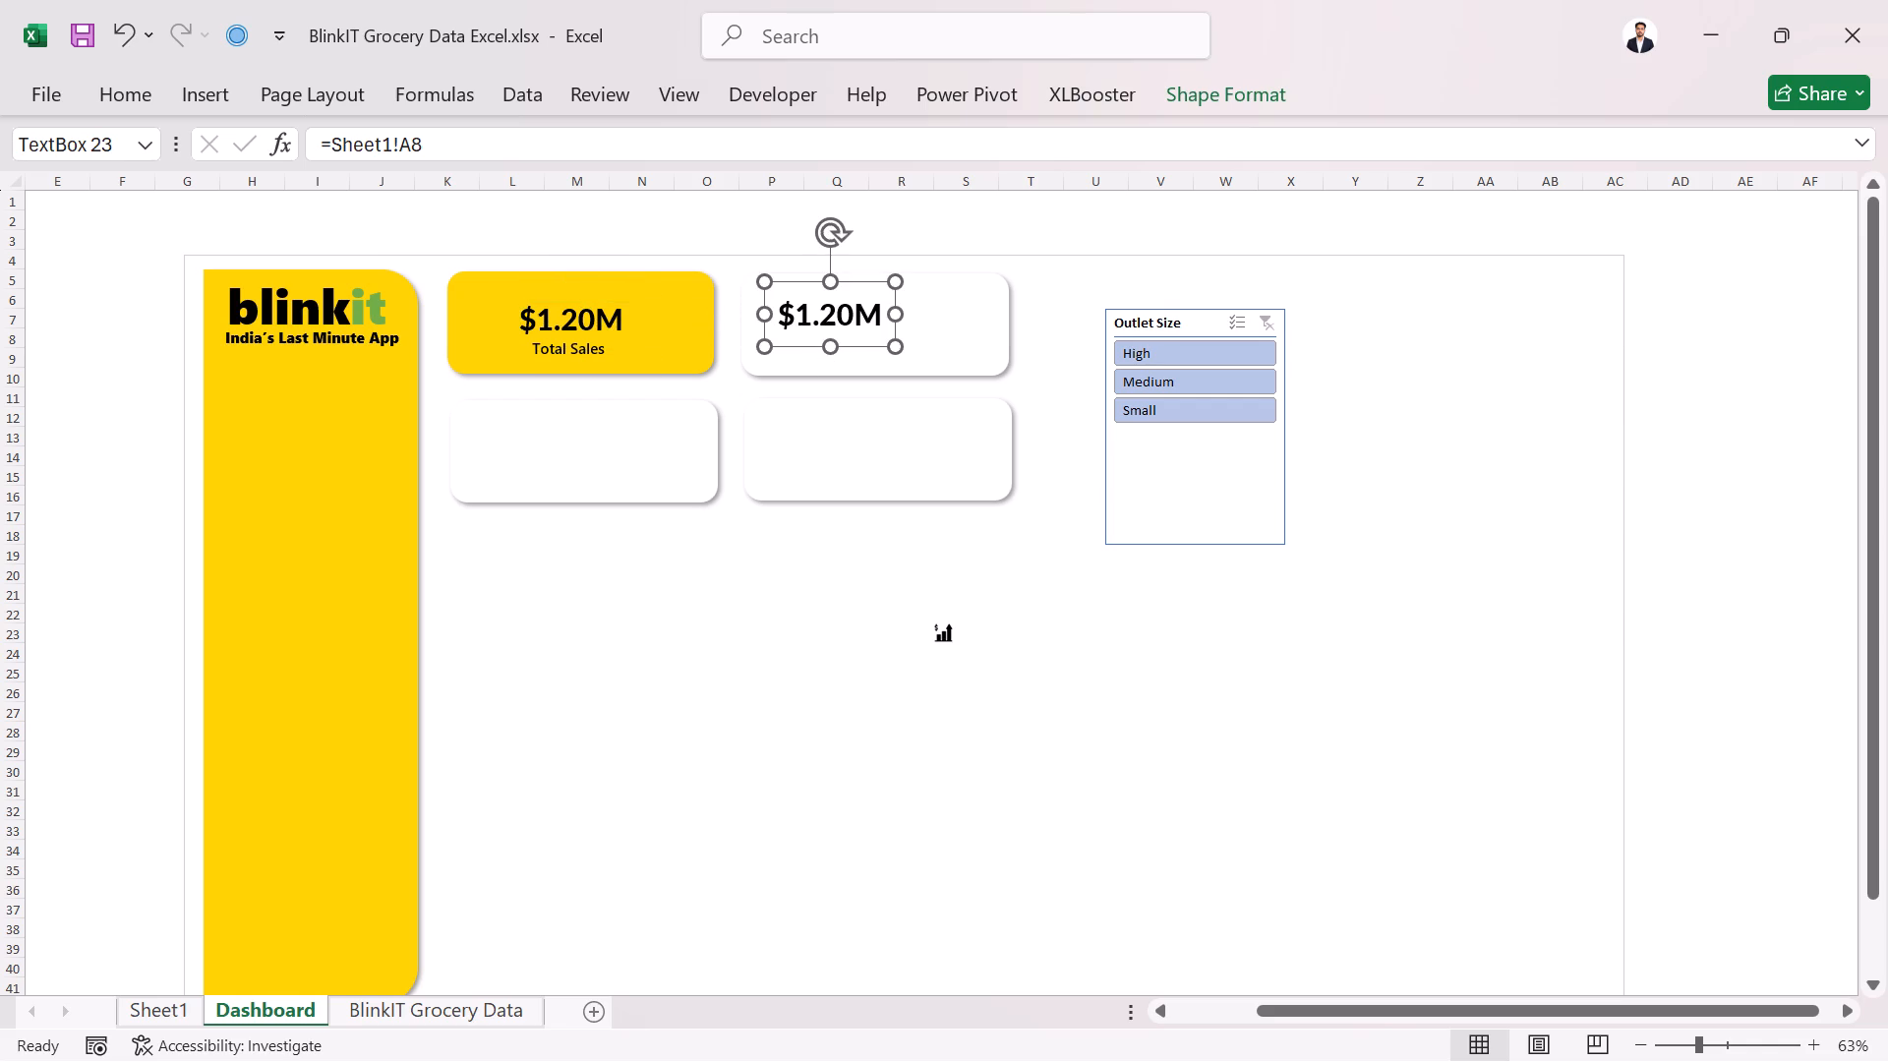
Relink the copied text box on the white card to the Avg Sales value with =Sheet1!B8.
{"action": "left_click", "coordinate": [879, 319]}
{"action": "left_click", "coordinate": [530, 145]}
{"action": "double_click", "coordinate": [530, 143]}
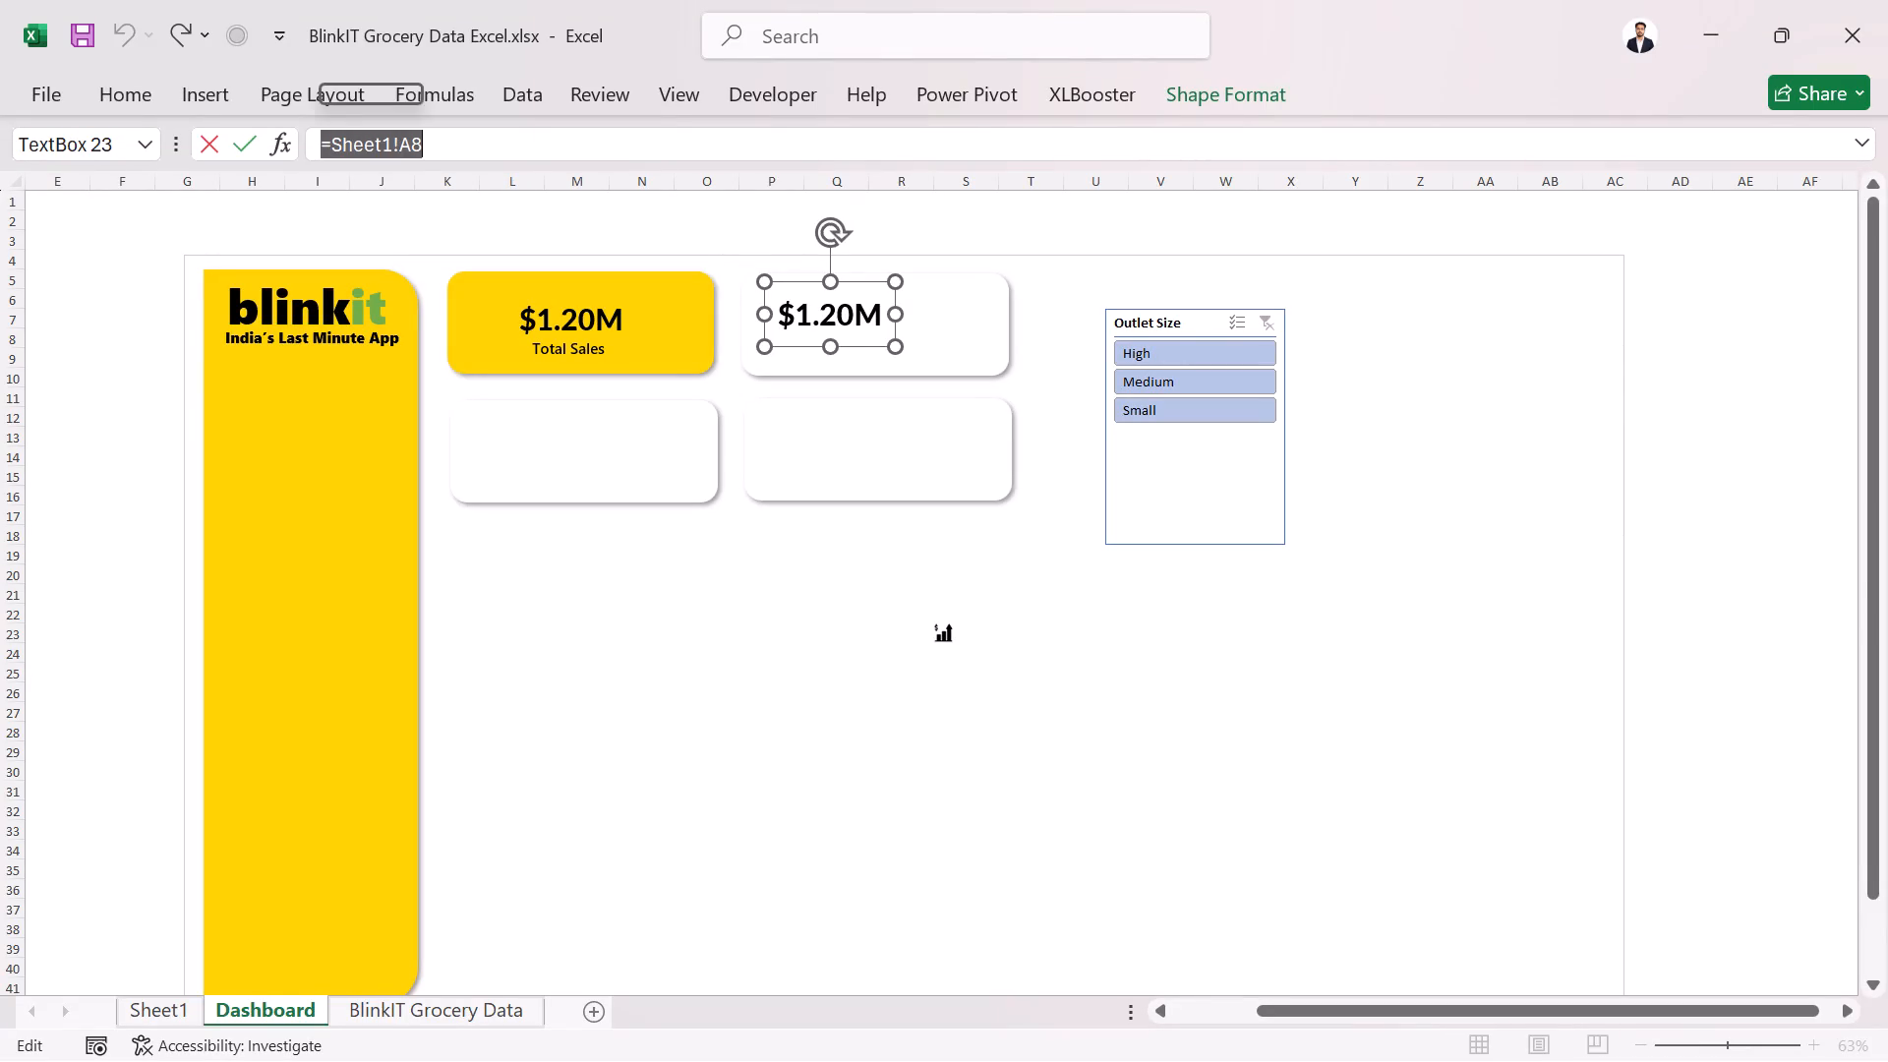
{"action": "key", "text": "BackSpace"}
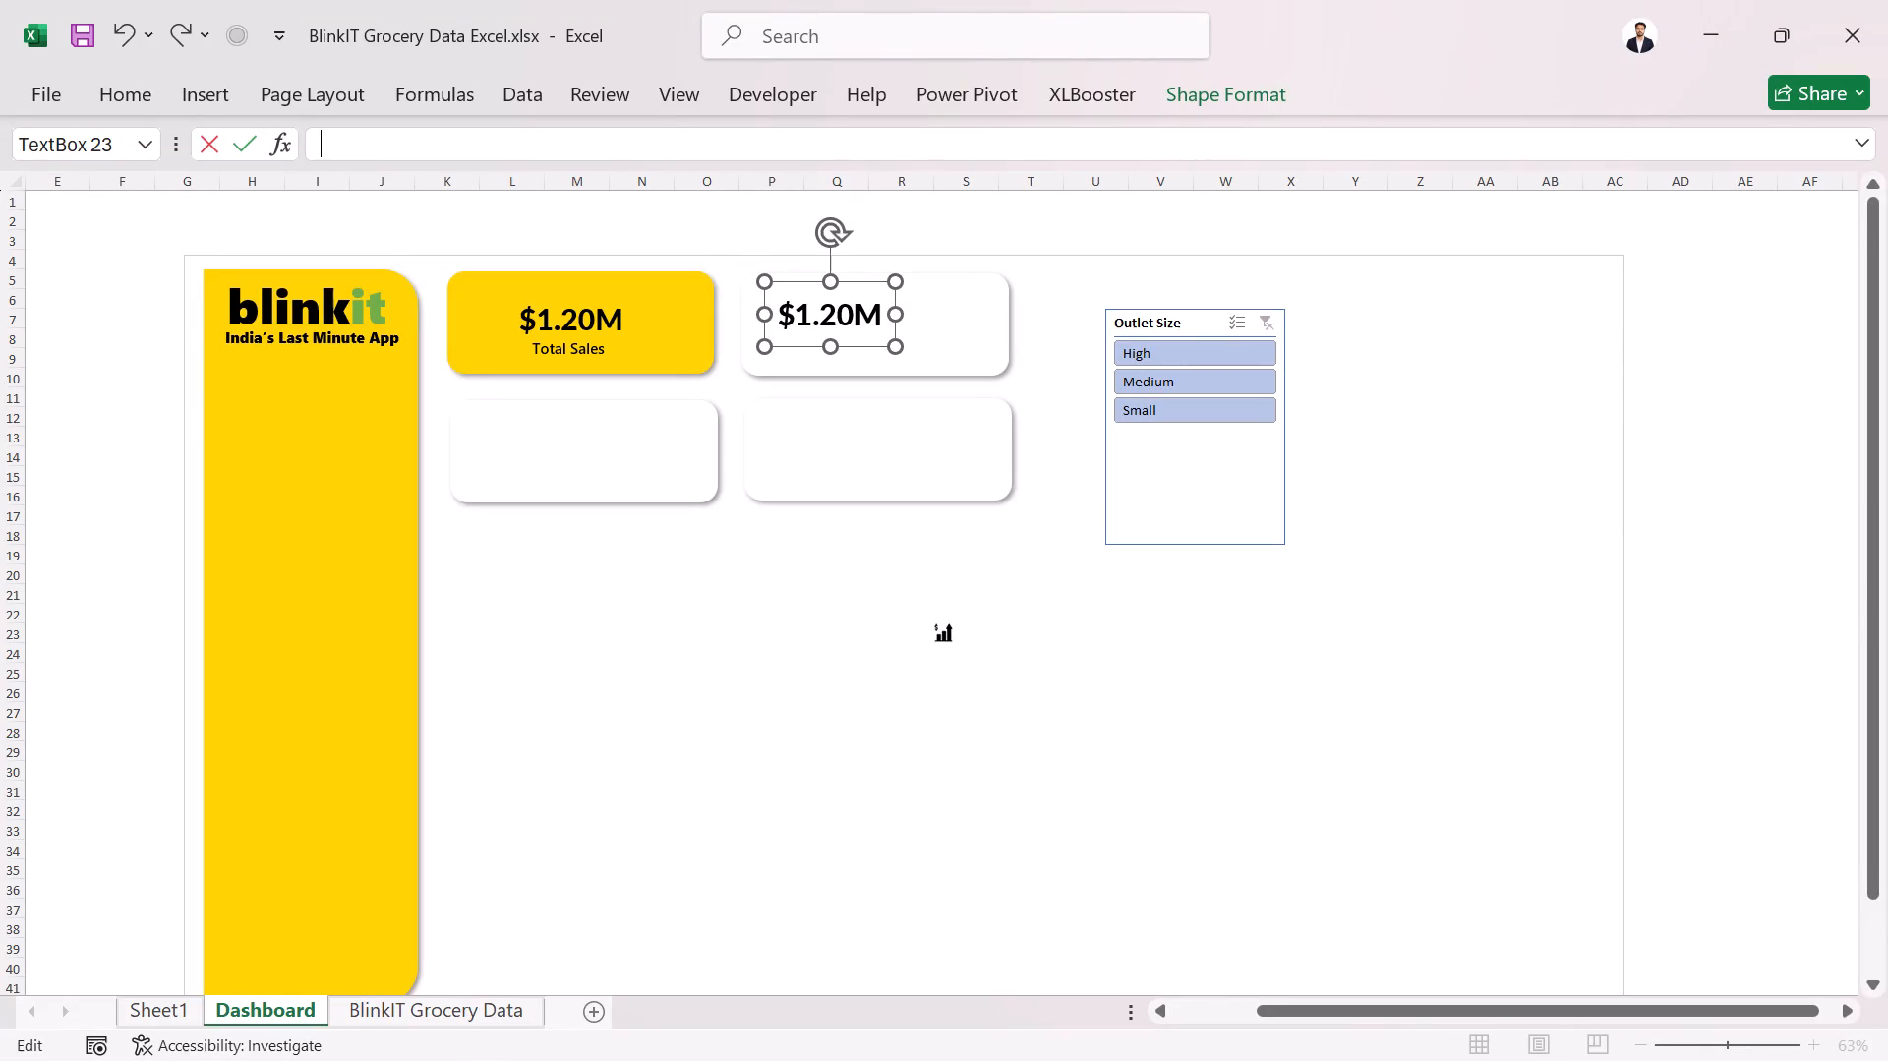
{"action": "key", "text": "equal"}
{"action": "left_click", "coordinate": [154, 1006]}
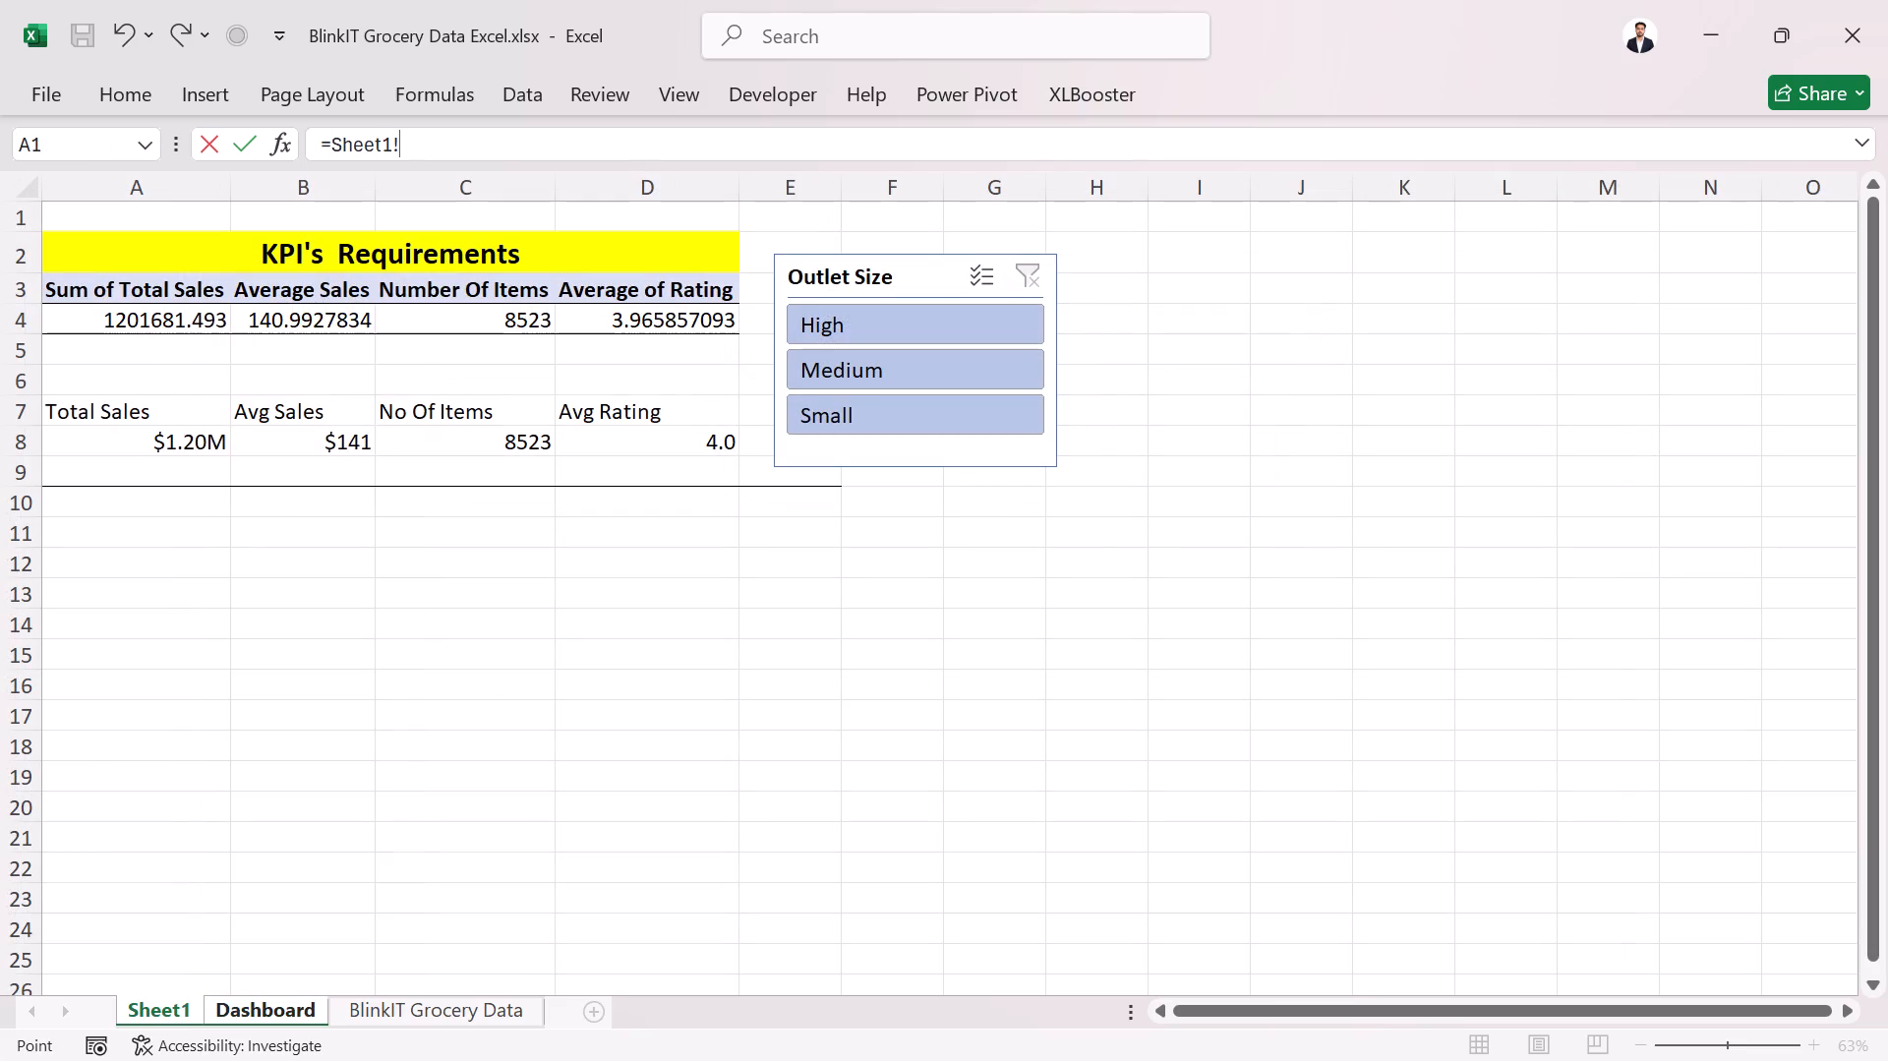
{"action": "left_click", "coordinate": [323, 445]}
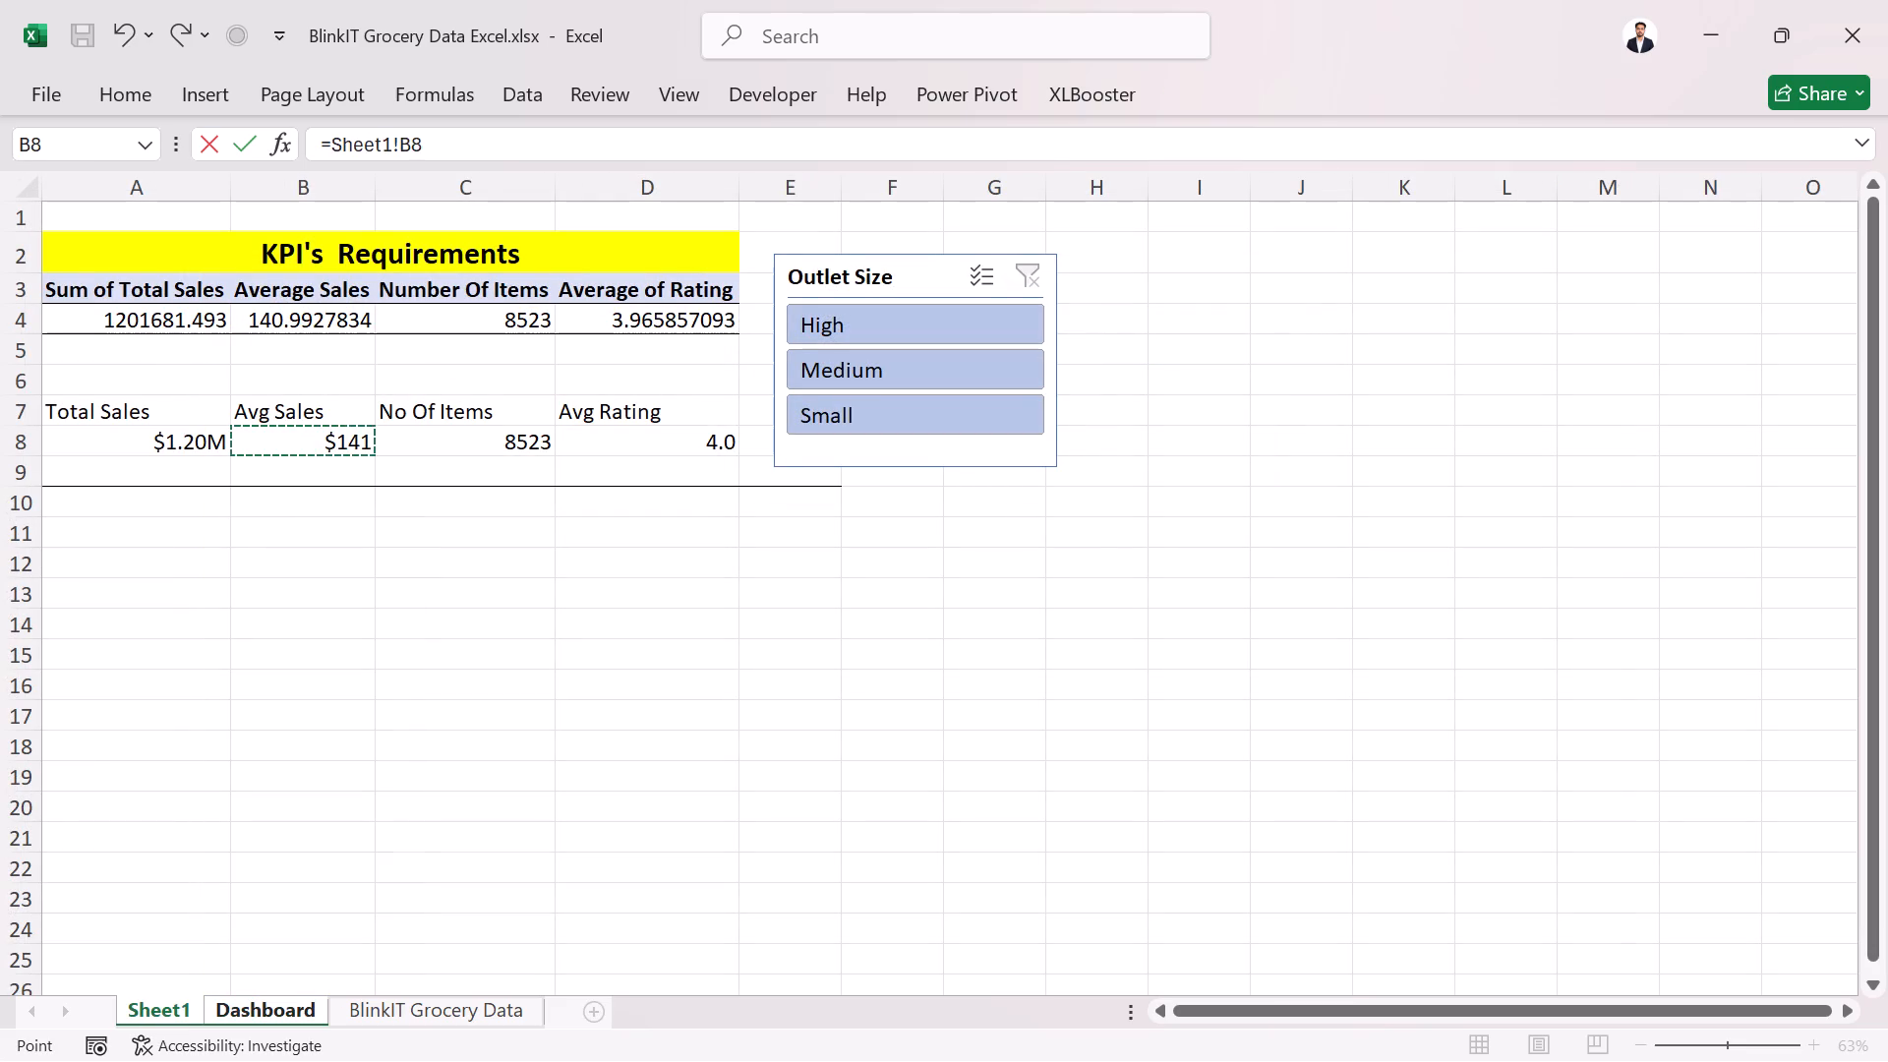
{"action": "key", "text": "Return"}
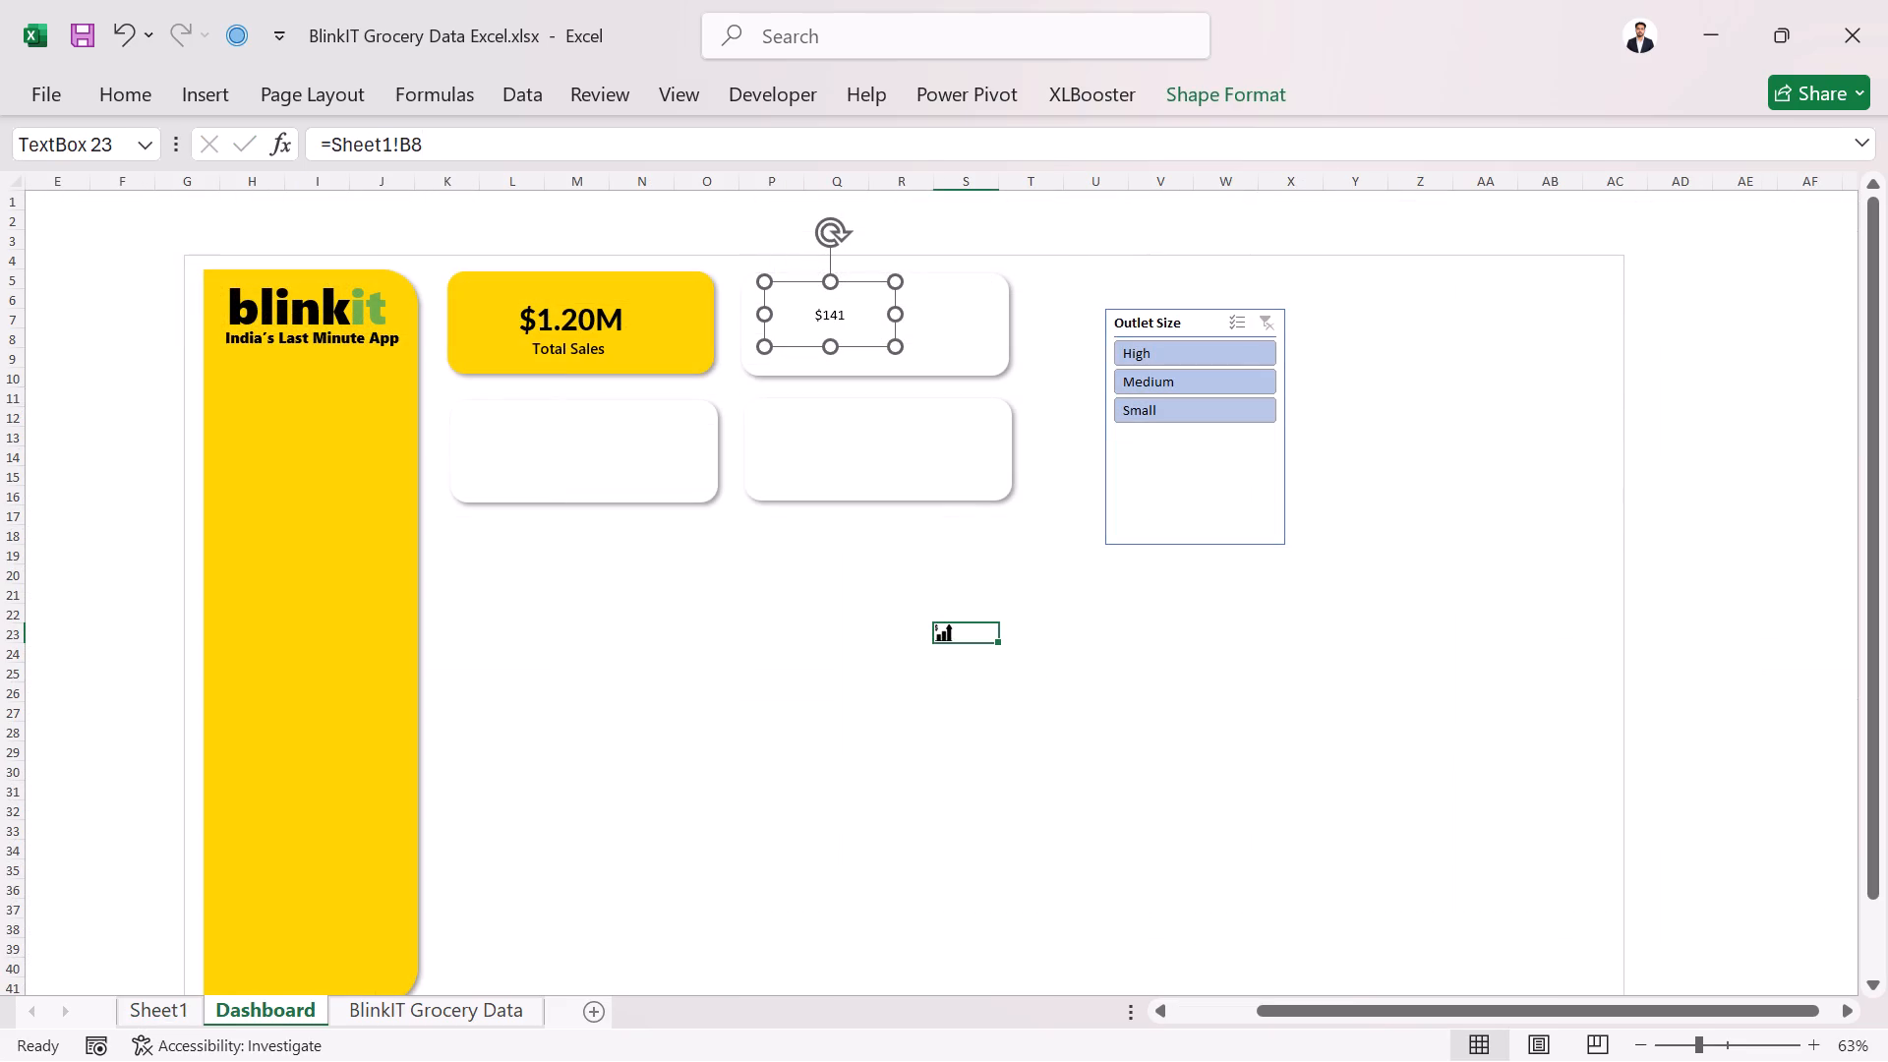
Widen the $141 text box slightly toward the card's right edge.
{"action": "left_click", "coordinate": [858, 315]}
{"action": "left_click_drag", "start_coordinate": [891, 311], "coordinate": [928, 314]}
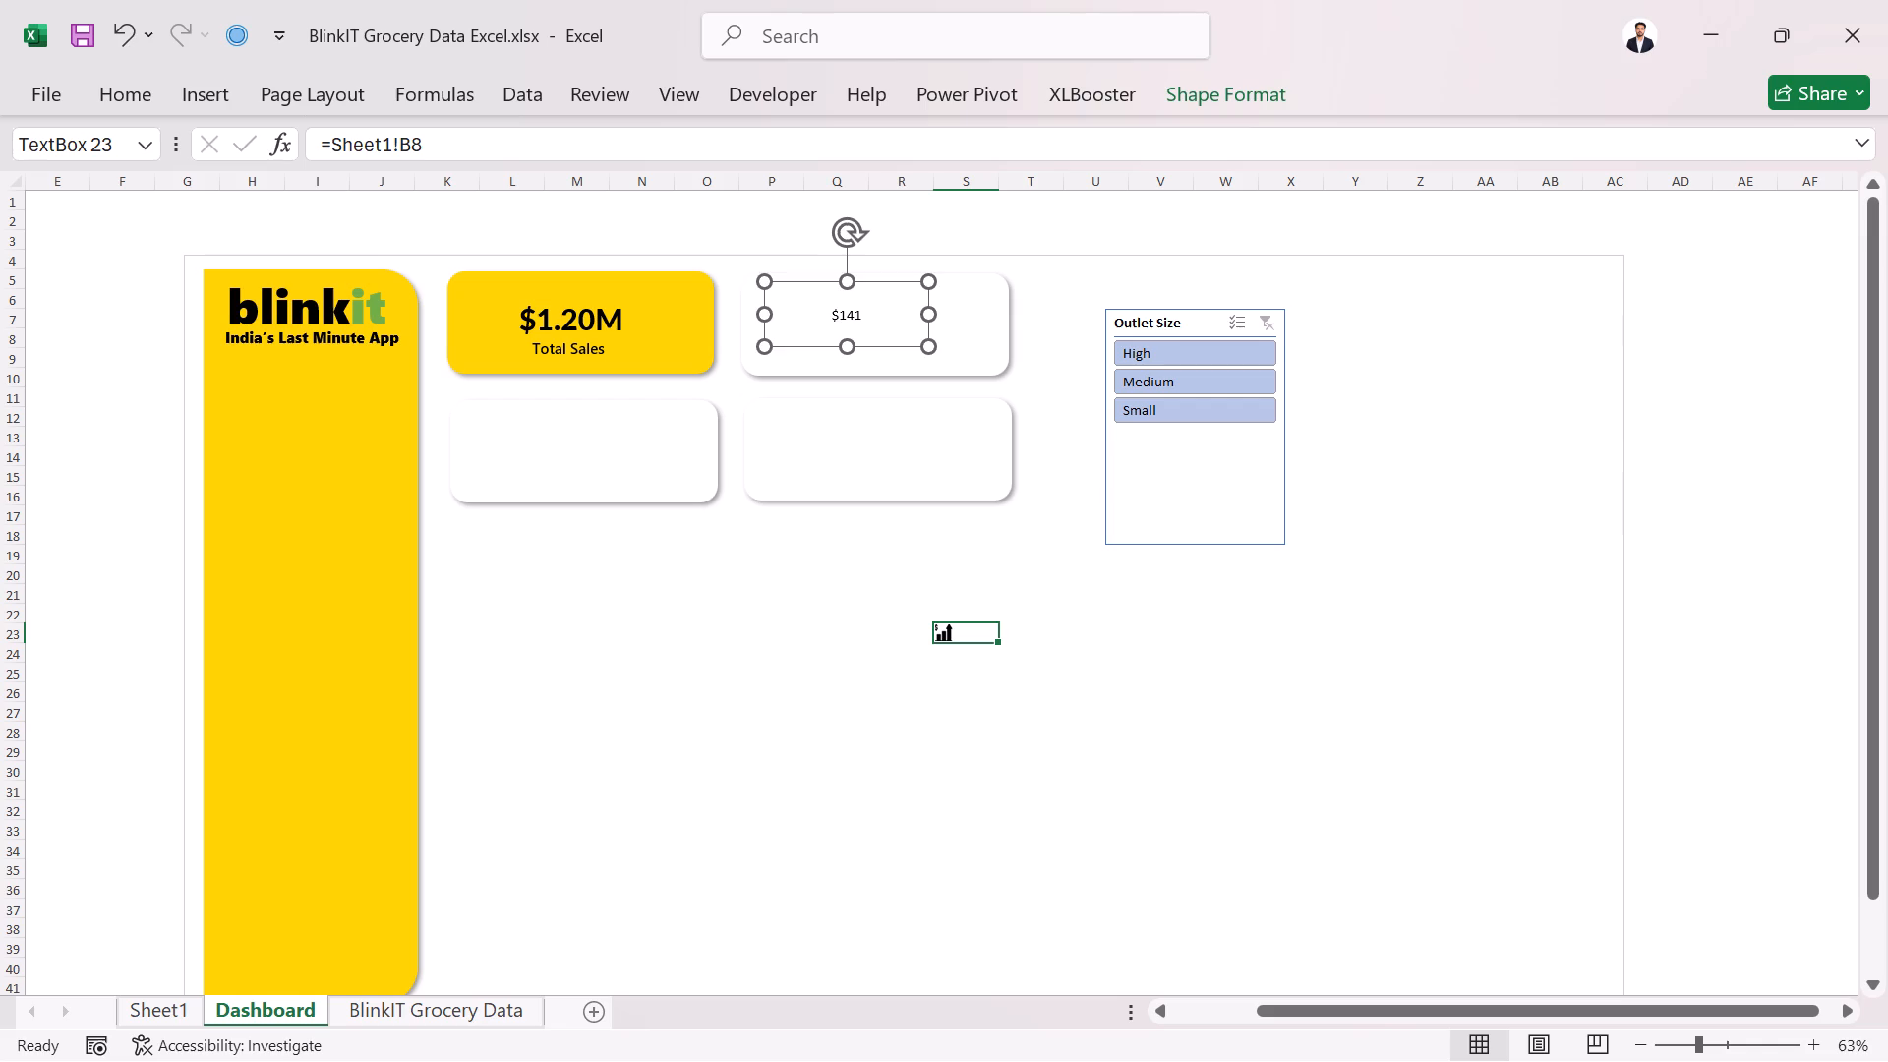
{"action": "left_click", "coordinate": [147, 1000]}
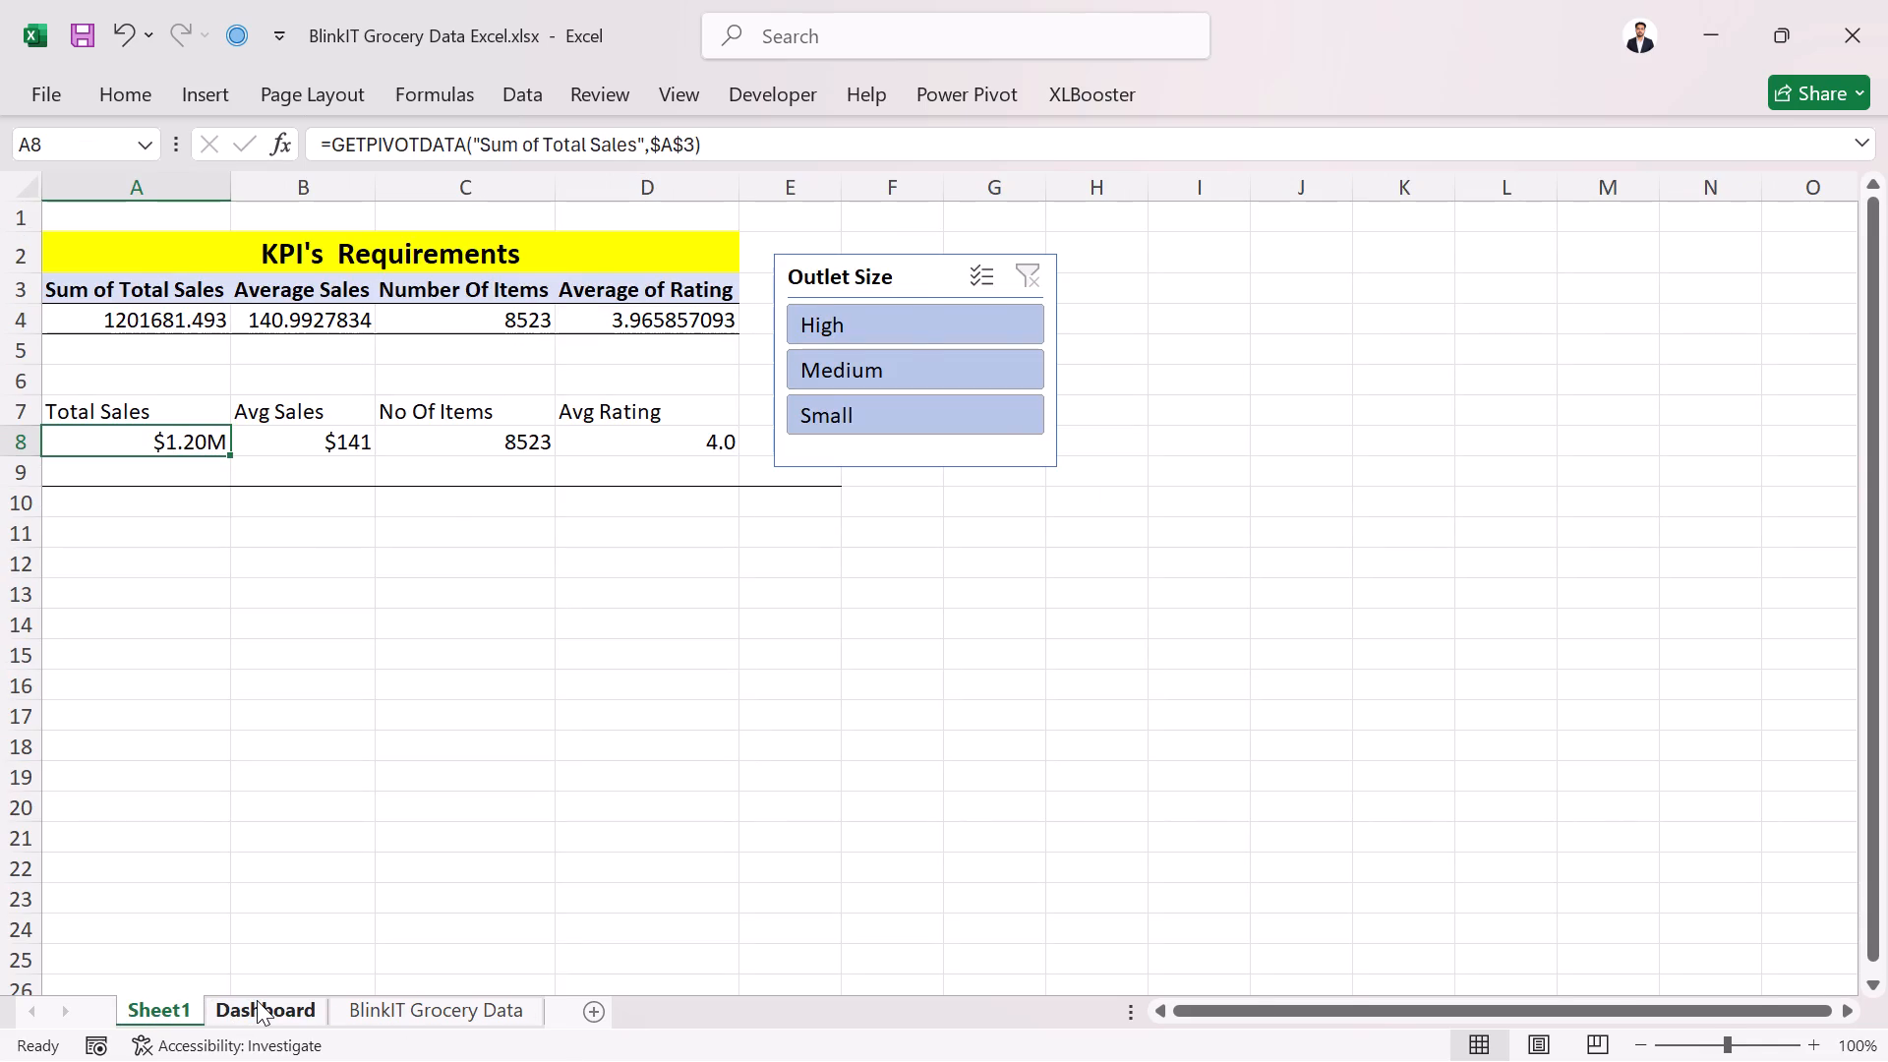
{"action": "left_click", "coordinate": [257, 1000]}
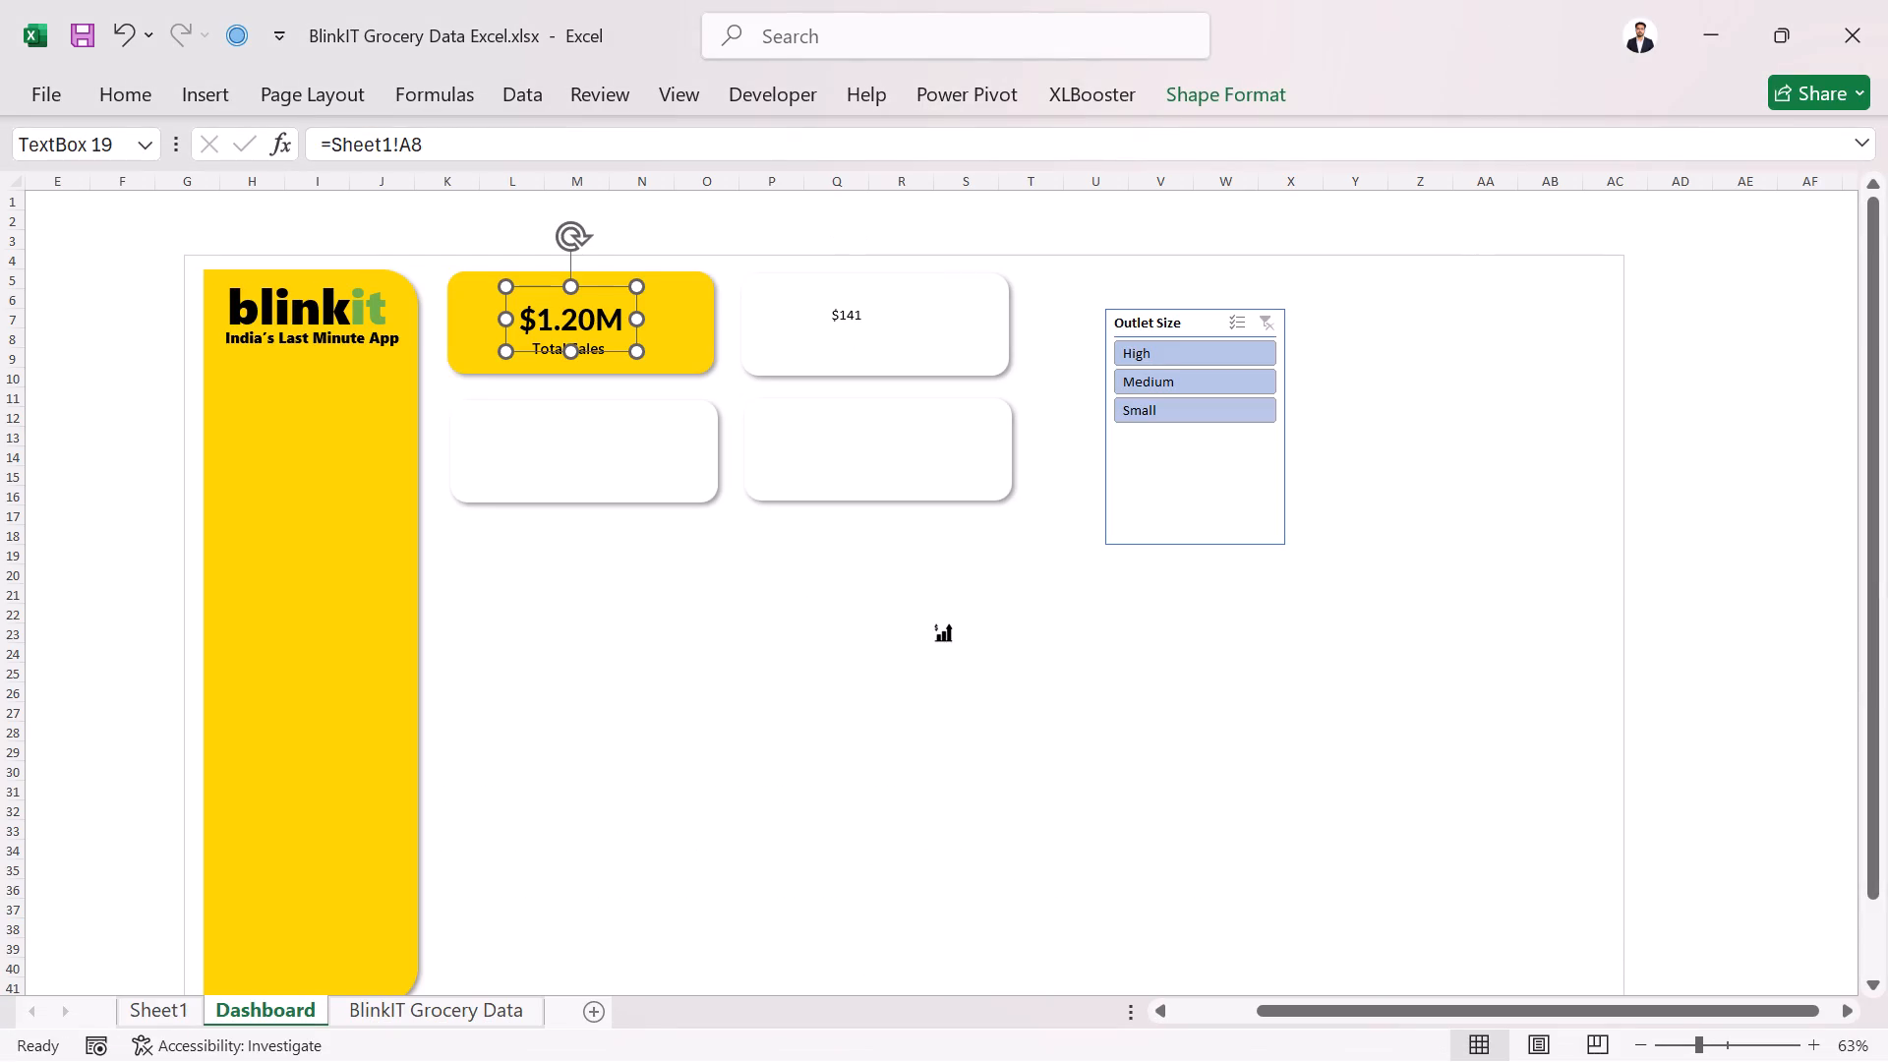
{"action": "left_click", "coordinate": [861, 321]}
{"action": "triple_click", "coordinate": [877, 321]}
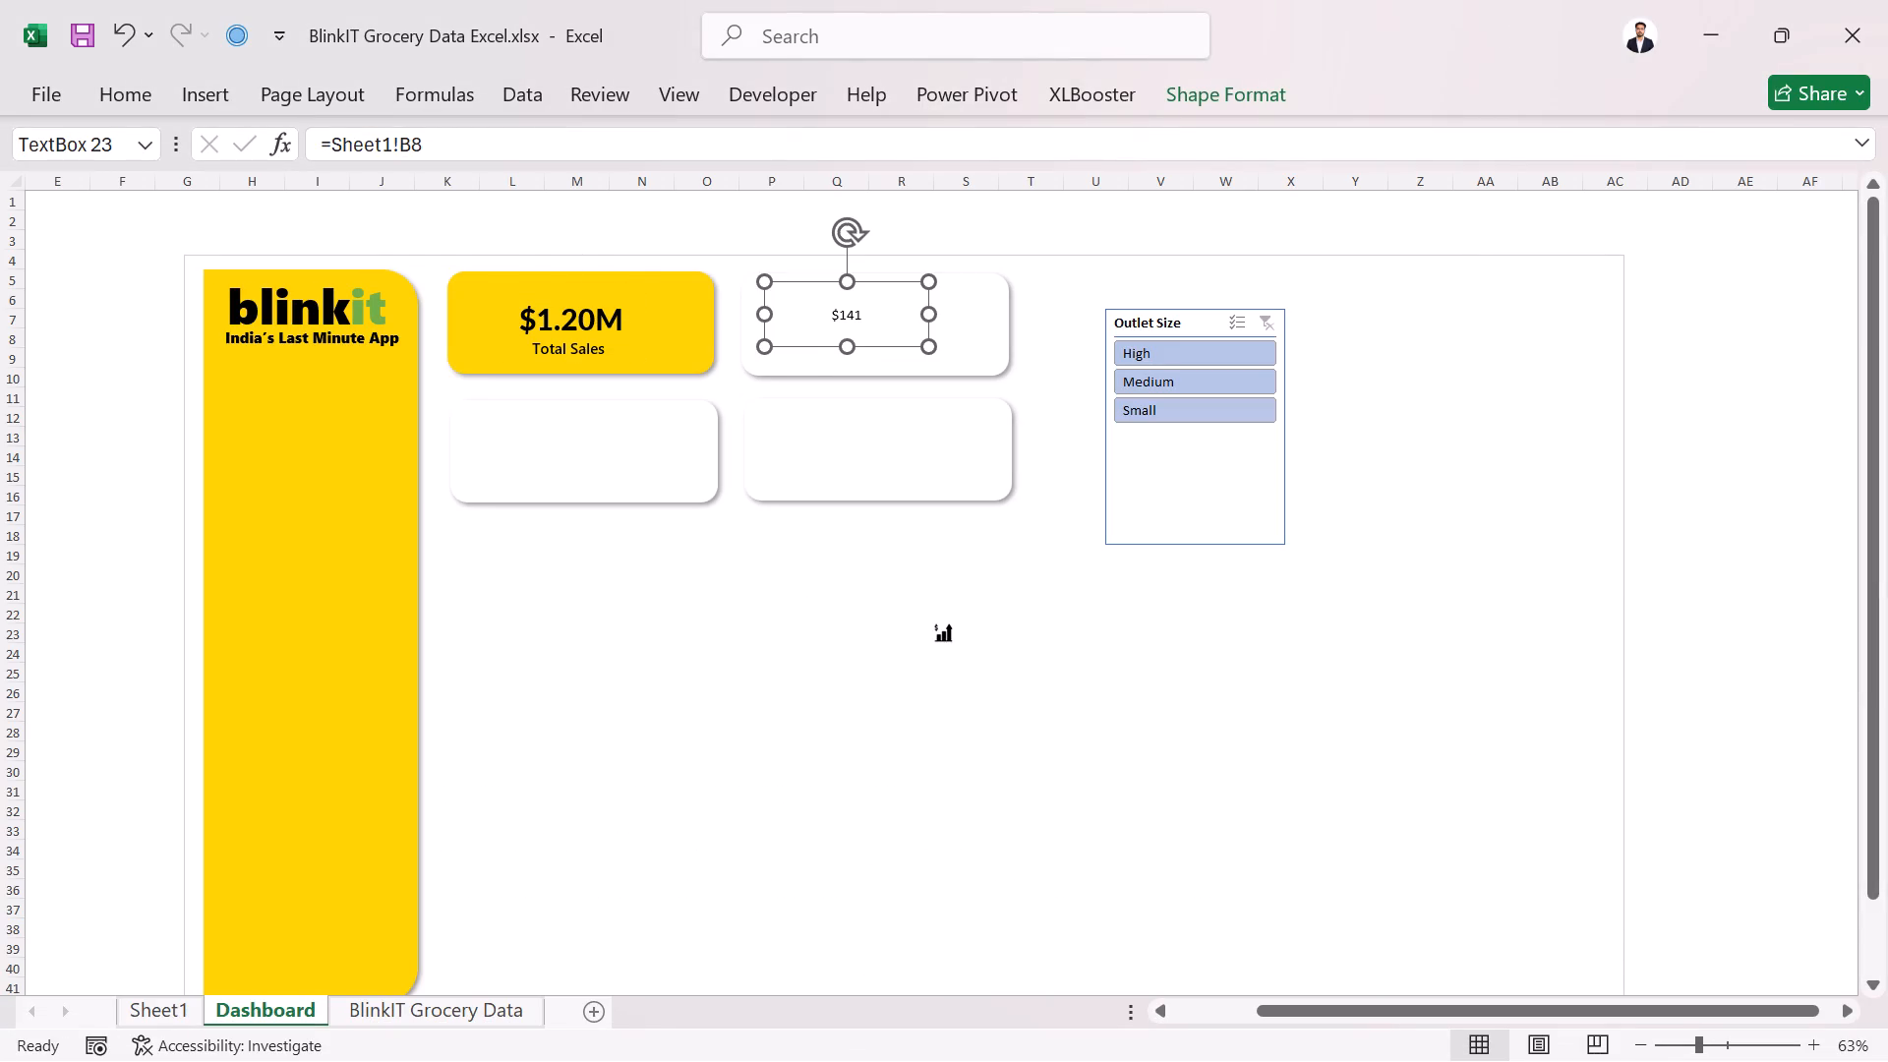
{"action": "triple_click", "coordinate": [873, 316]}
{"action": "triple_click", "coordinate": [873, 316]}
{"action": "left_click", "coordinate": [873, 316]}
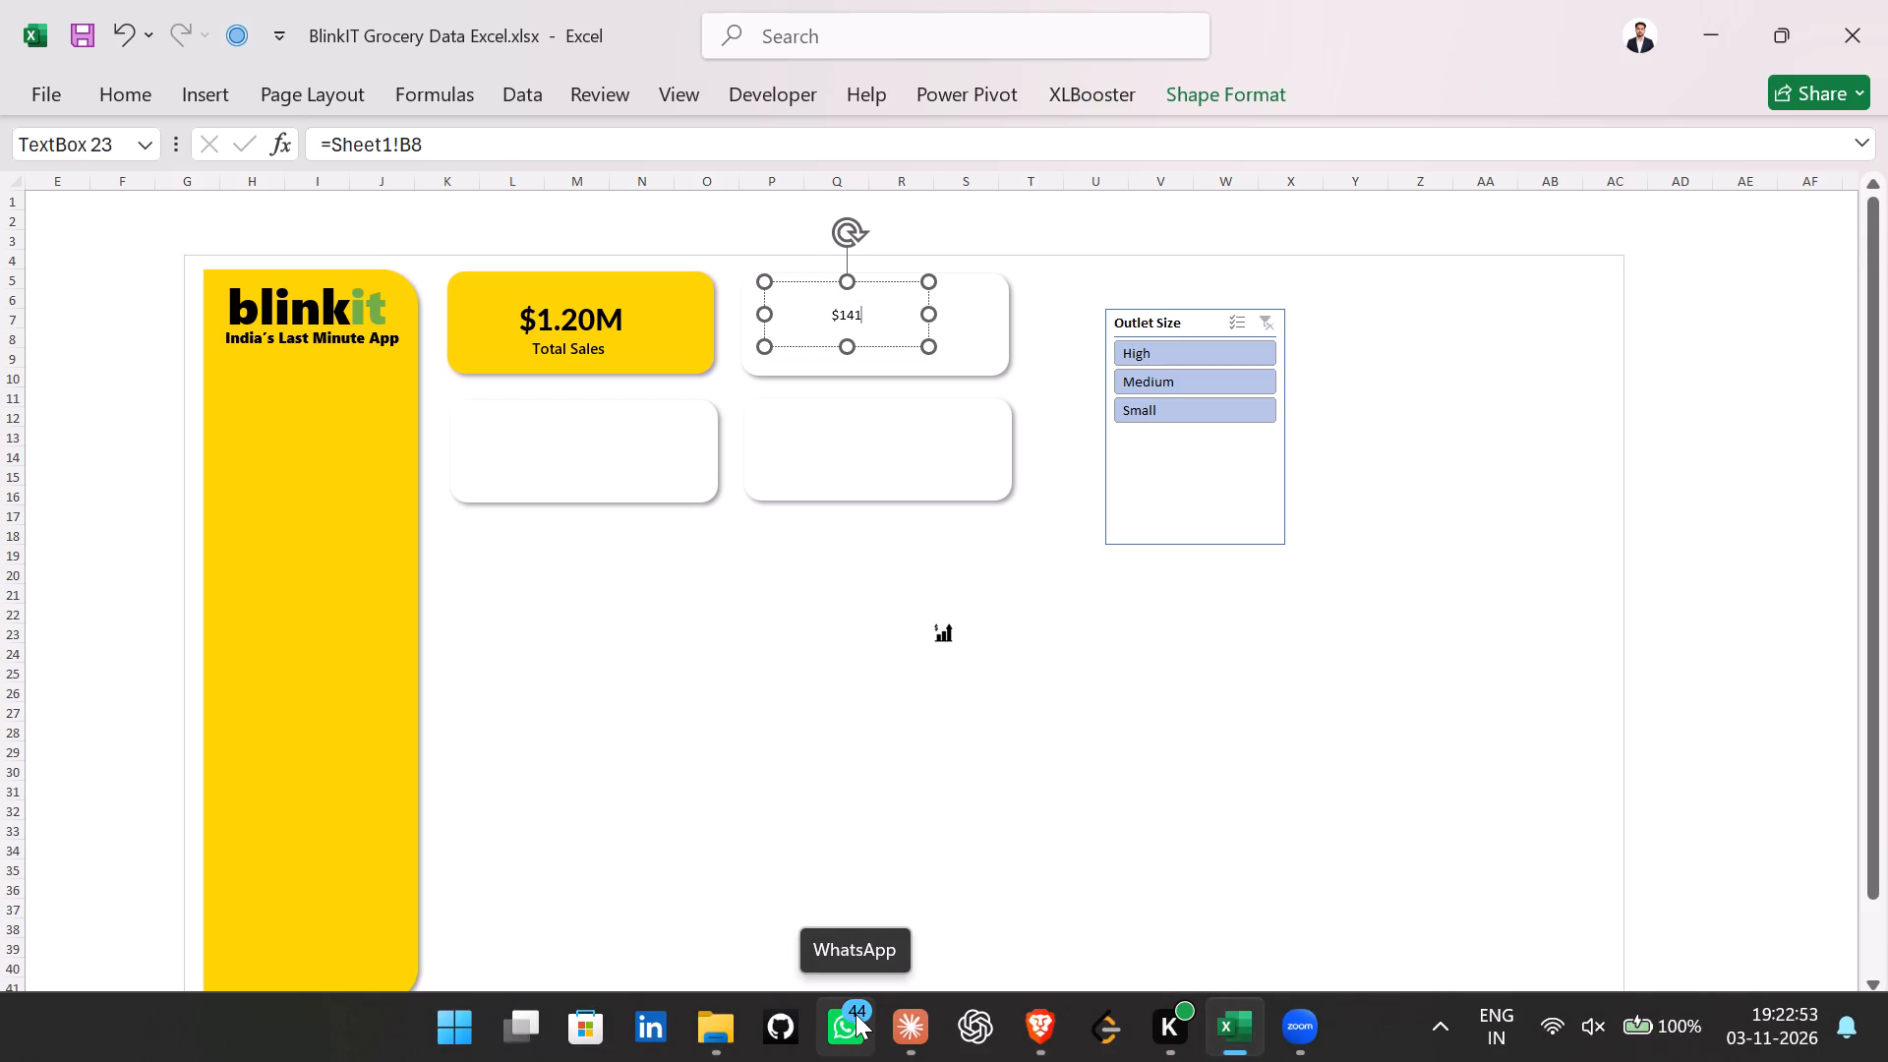
Copy the formatting of the $1.20M text box onto the $141 text box with Format Painter.
{"action": "left_click", "coordinate": [555, 321]}
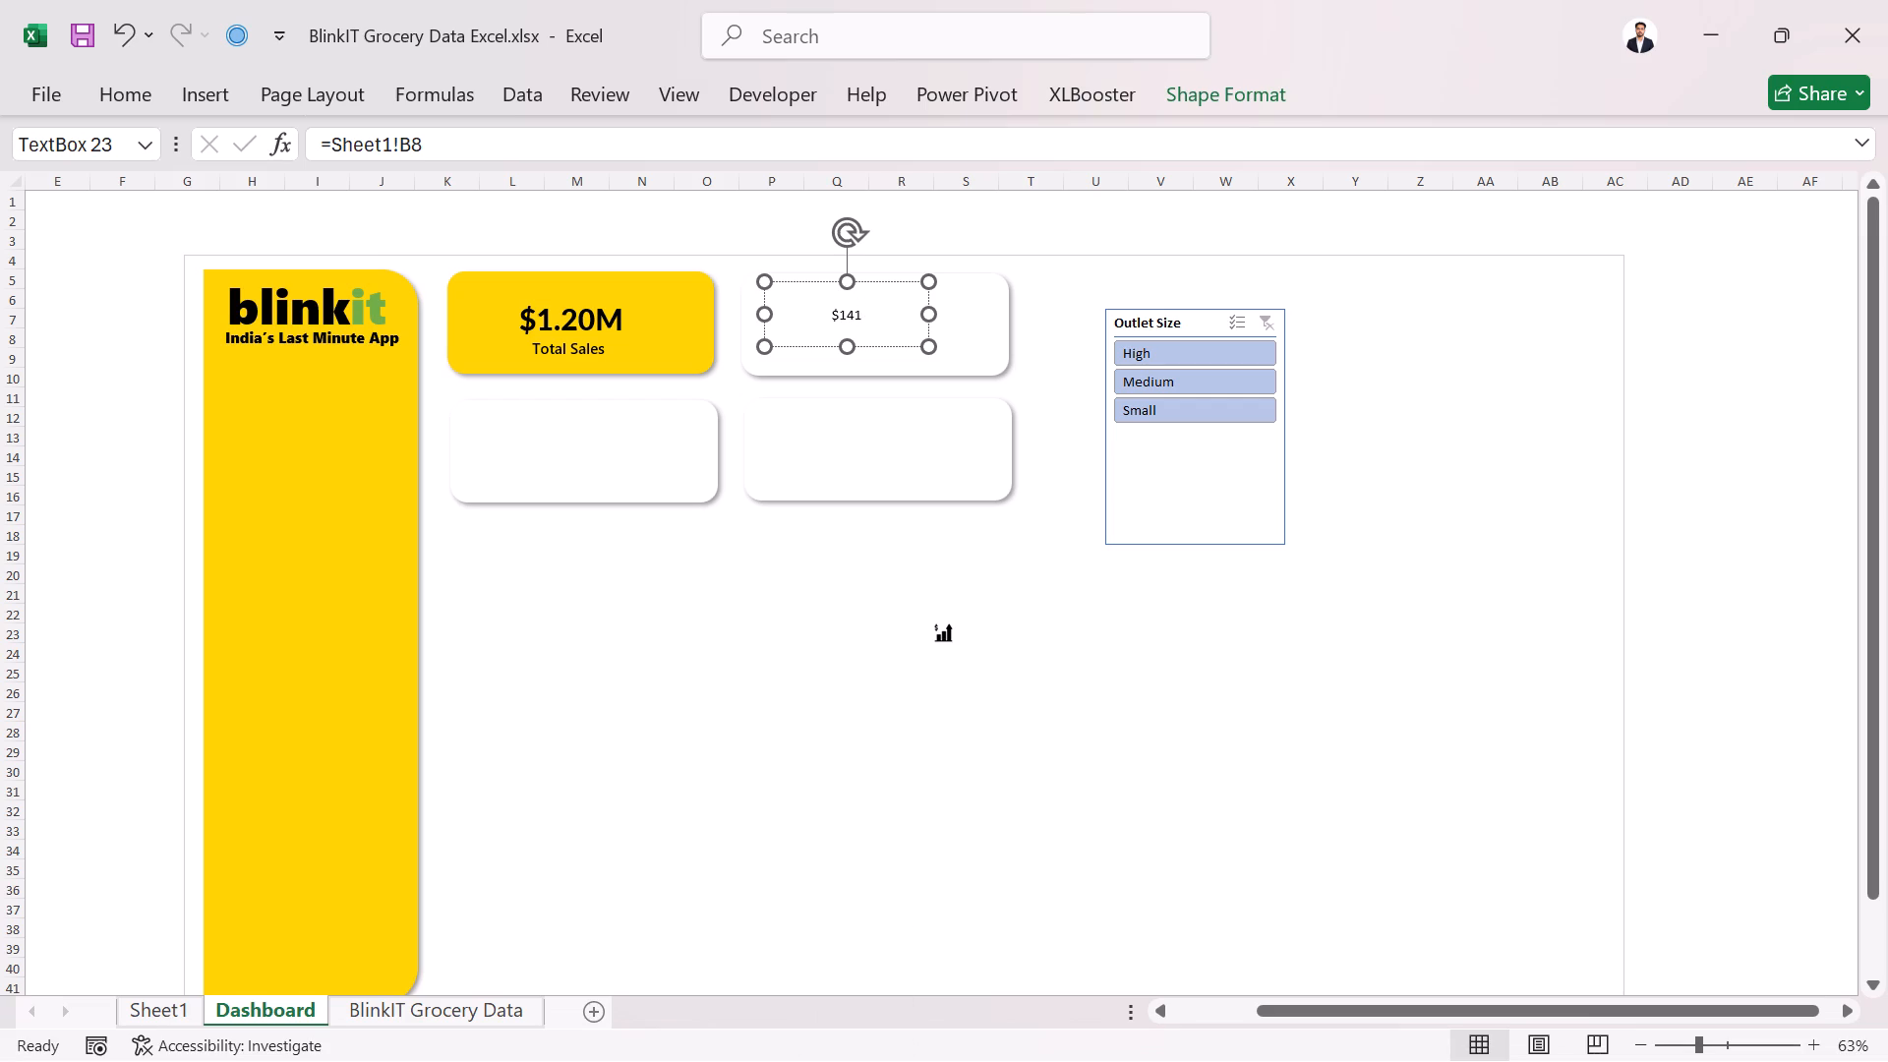
{"action": "left_click", "coordinate": [570, 300]}
{"action": "left_click", "coordinate": [639, 323]}
{"action": "left_click", "coordinate": [632, 310]}
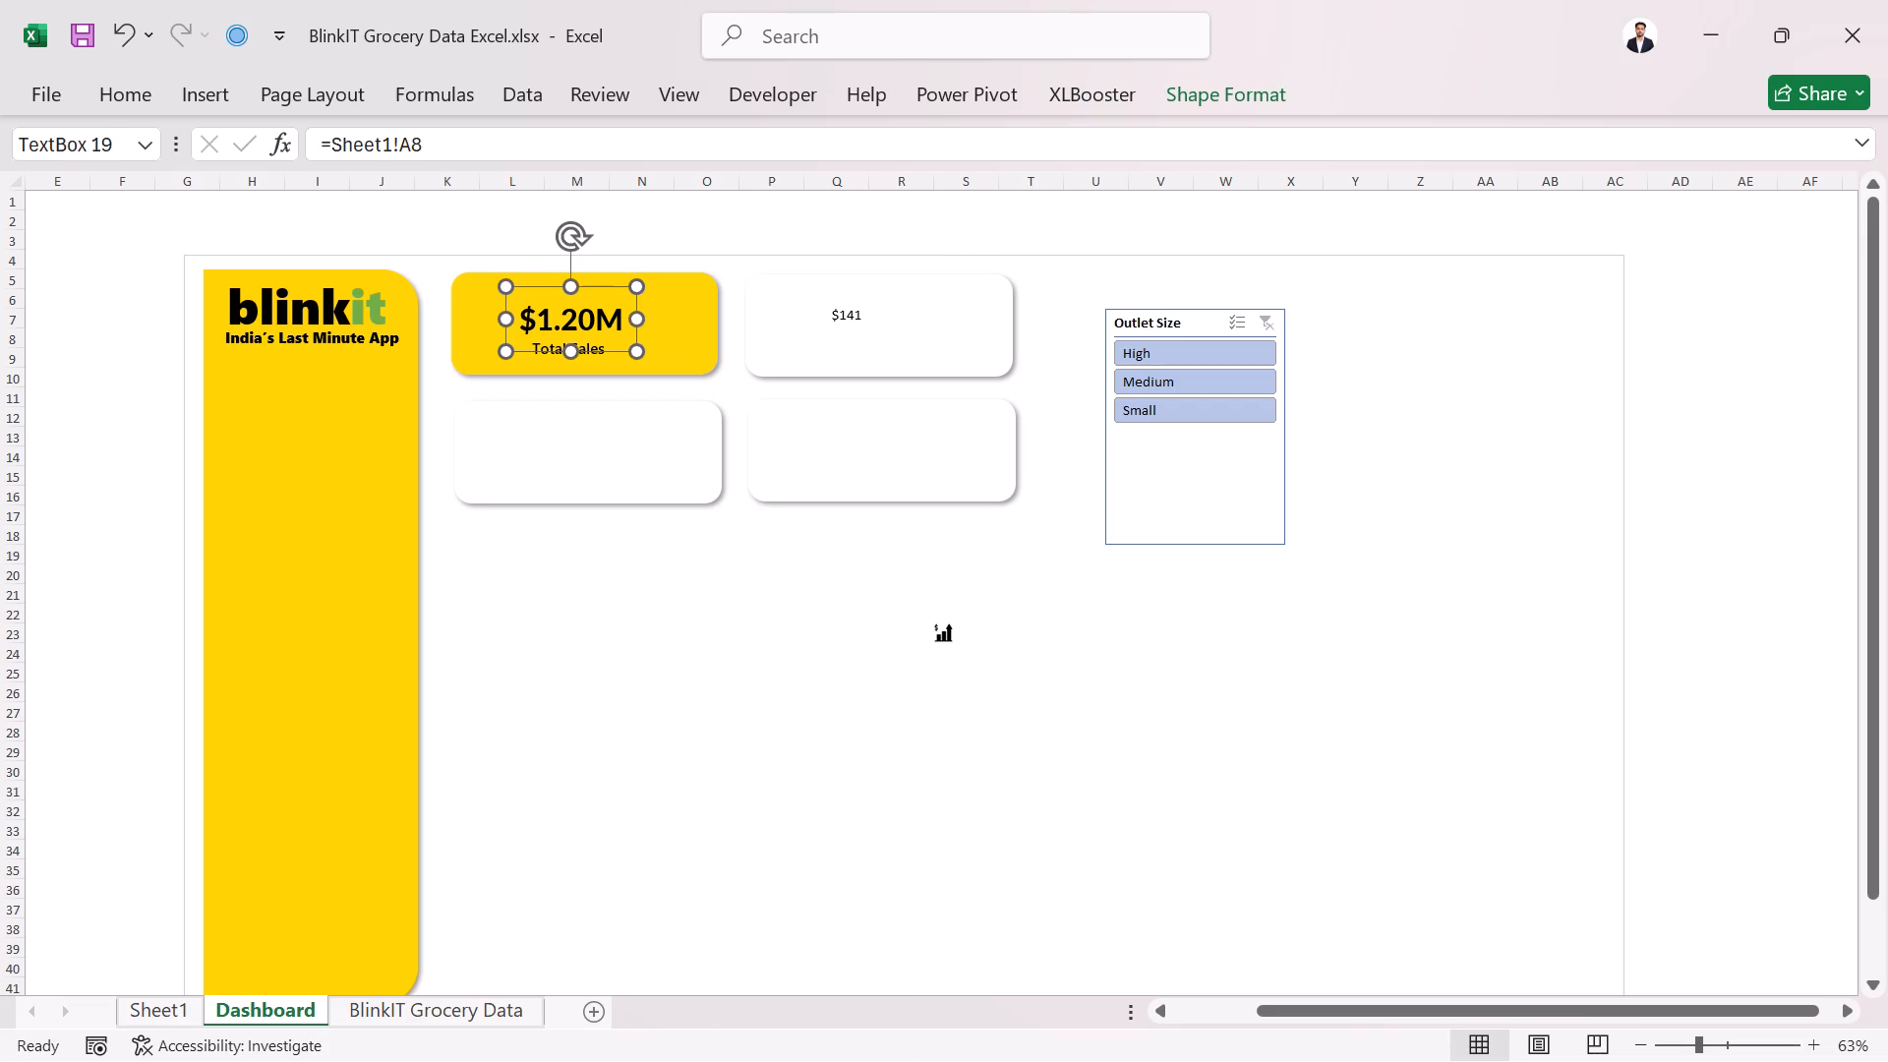
{"action": "left_click", "coordinate": [600, 284]}
{"action": "left_click", "coordinate": [129, 93]}
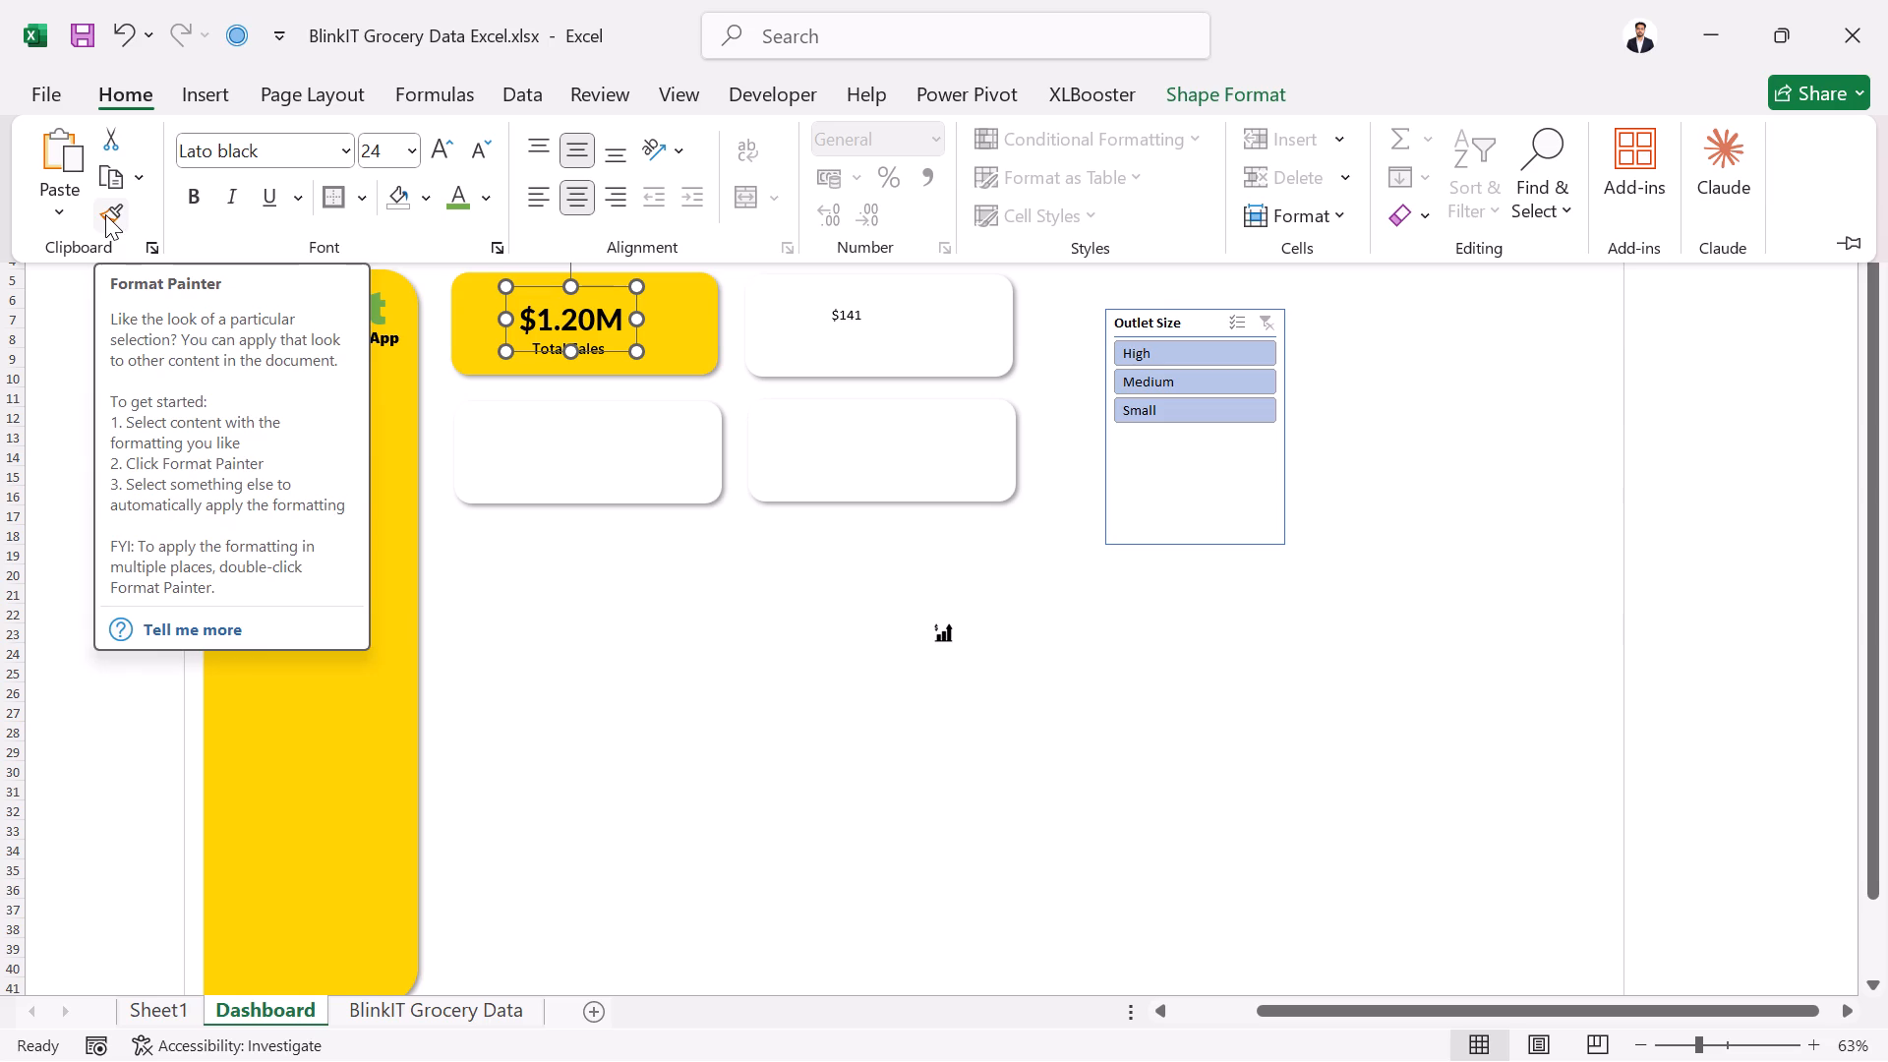
{"action": "left_click", "coordinate": [115, 212]}
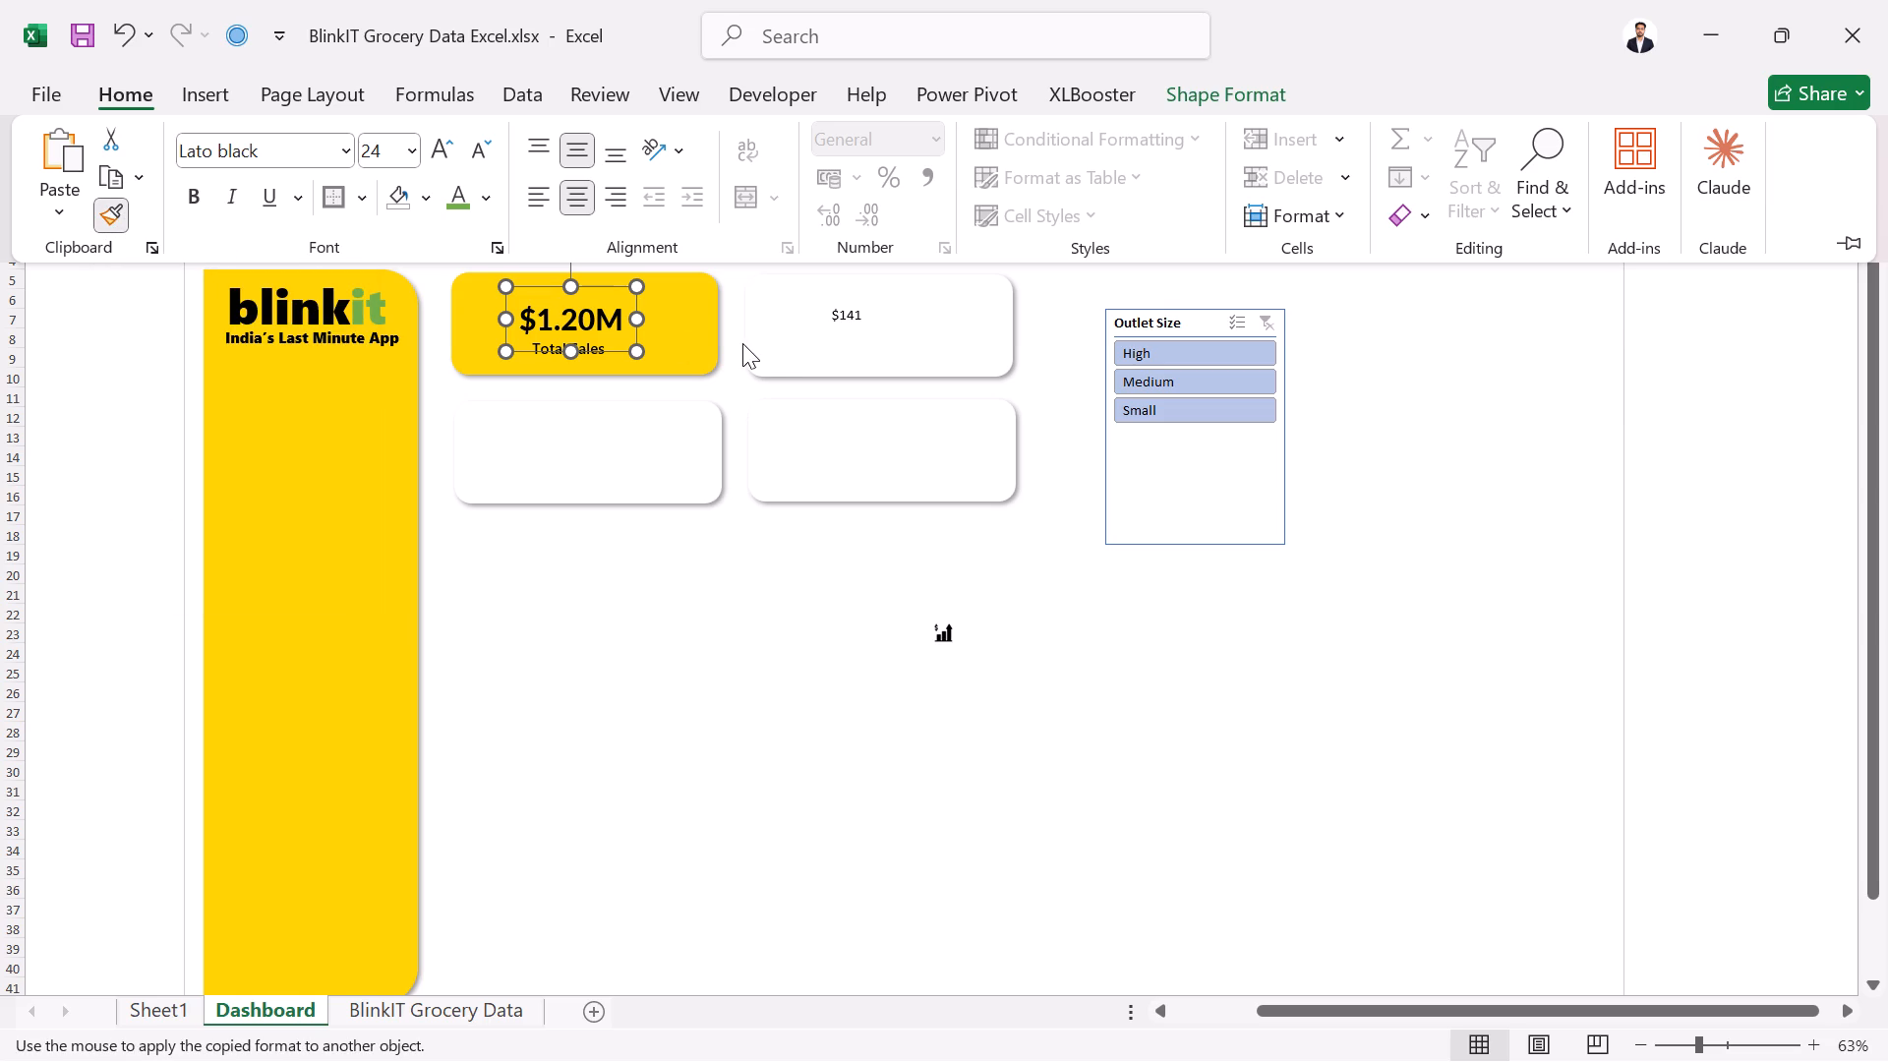
{"action": "left_click", "coordinate": [848, 312]}
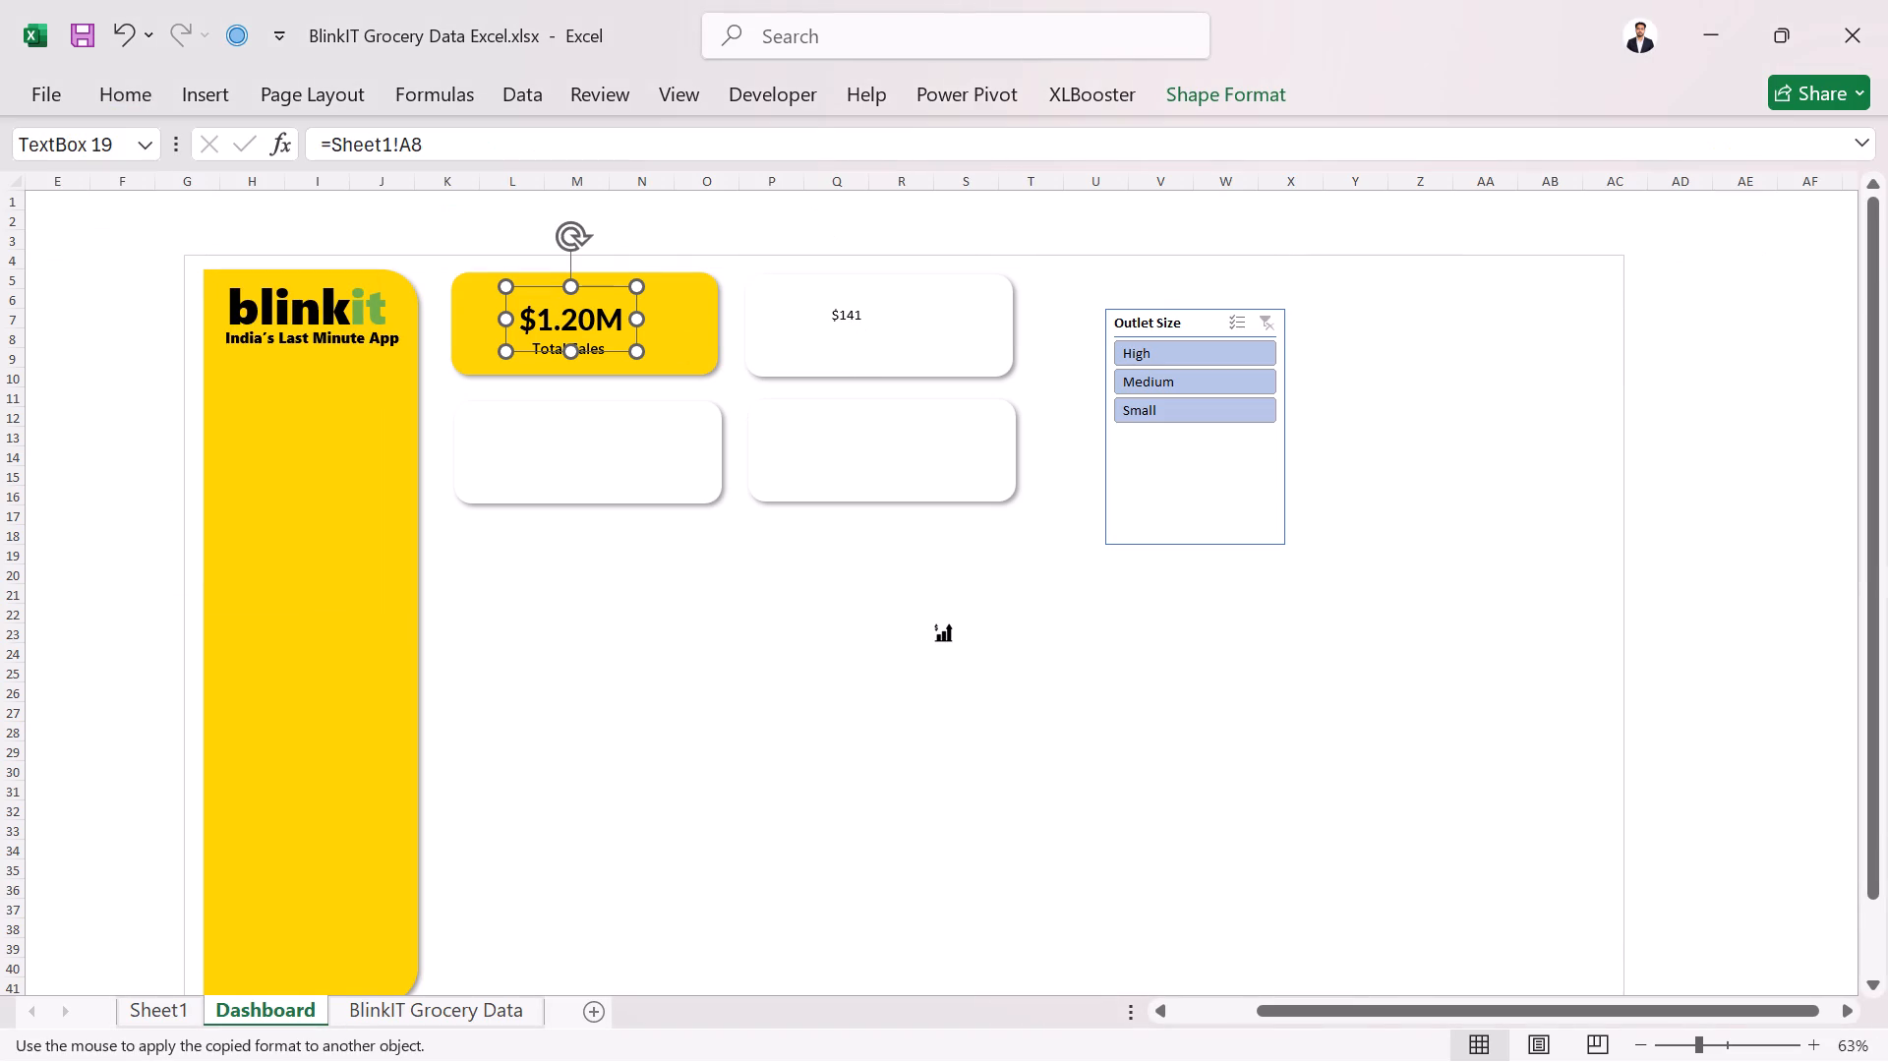
{"action": "left_click", "coordinate": [840, 306]}
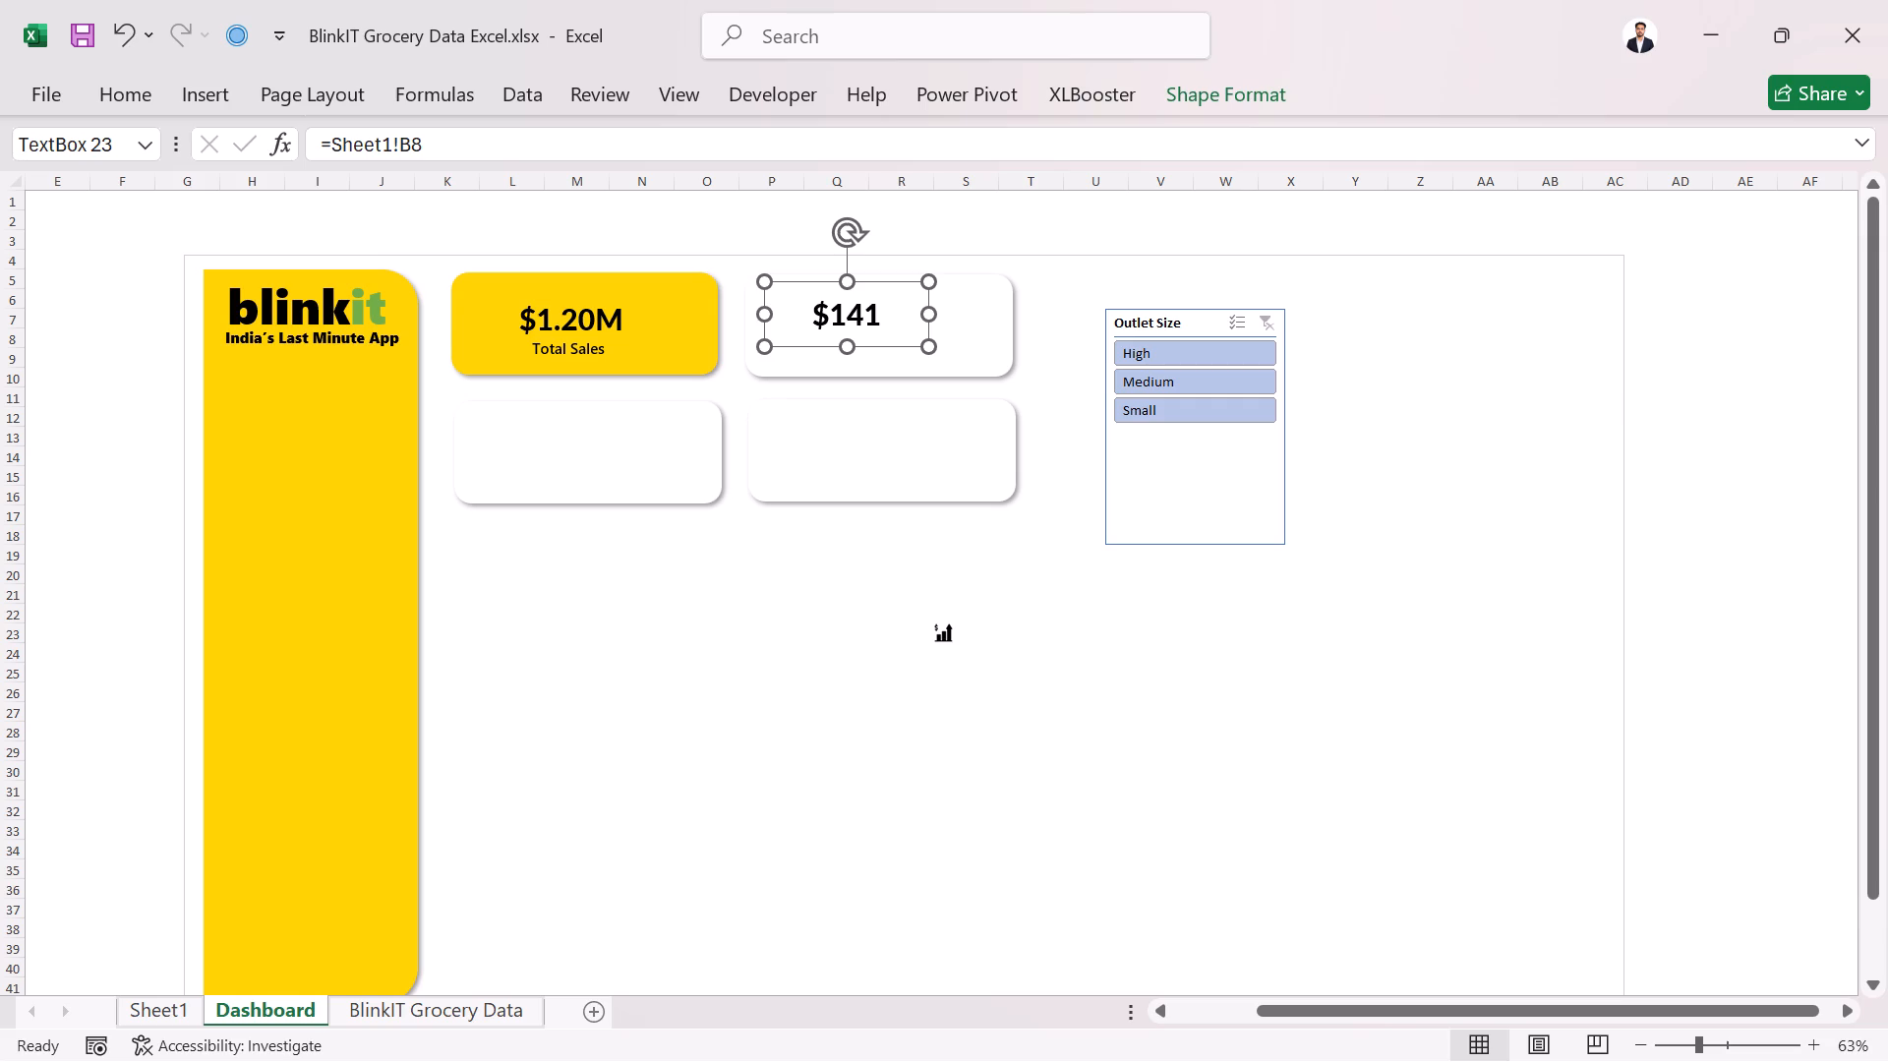
Align the $1.20M and $141 text boxes with each other by their vertical middles.
{"action": "left_click", "coordinate": [593, 317]}
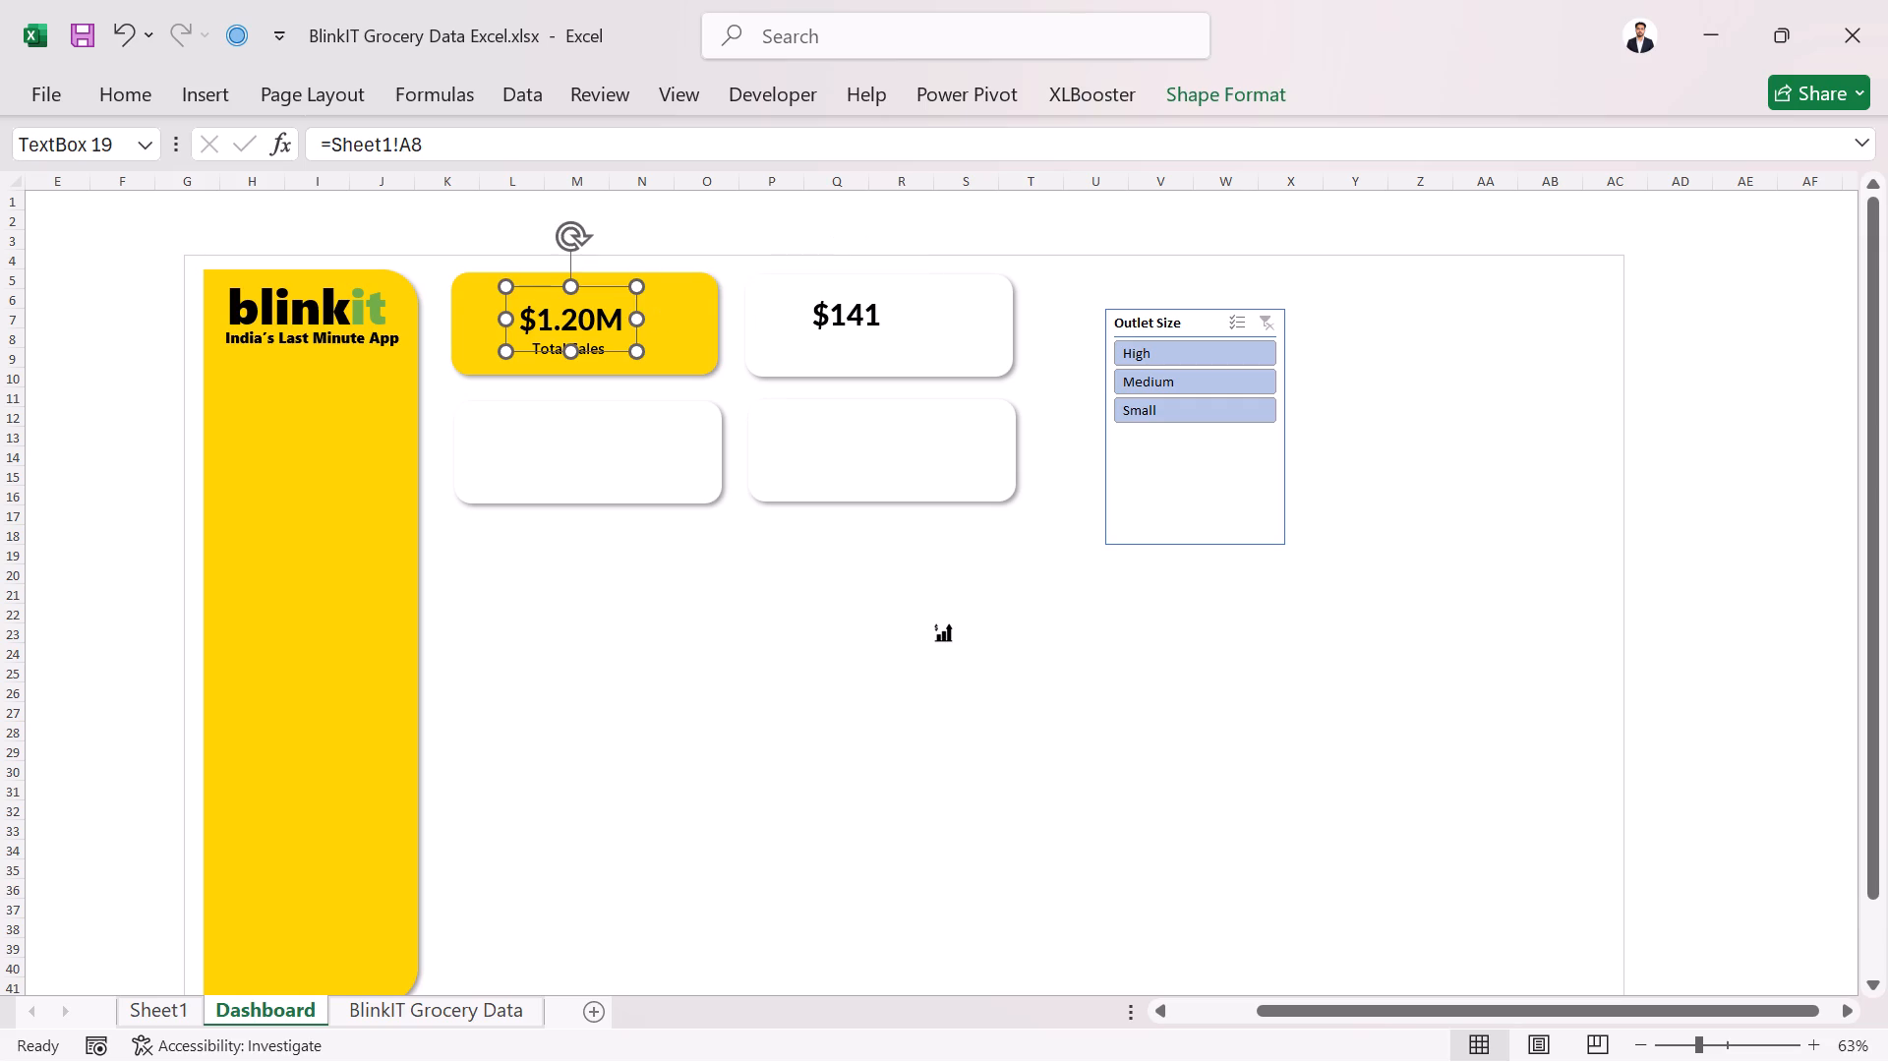
{"action": "left_click", "coordinate": [819, 316], "text": "ctrl"}
{"action": "left_click", "coordinate": [1215, 85]}
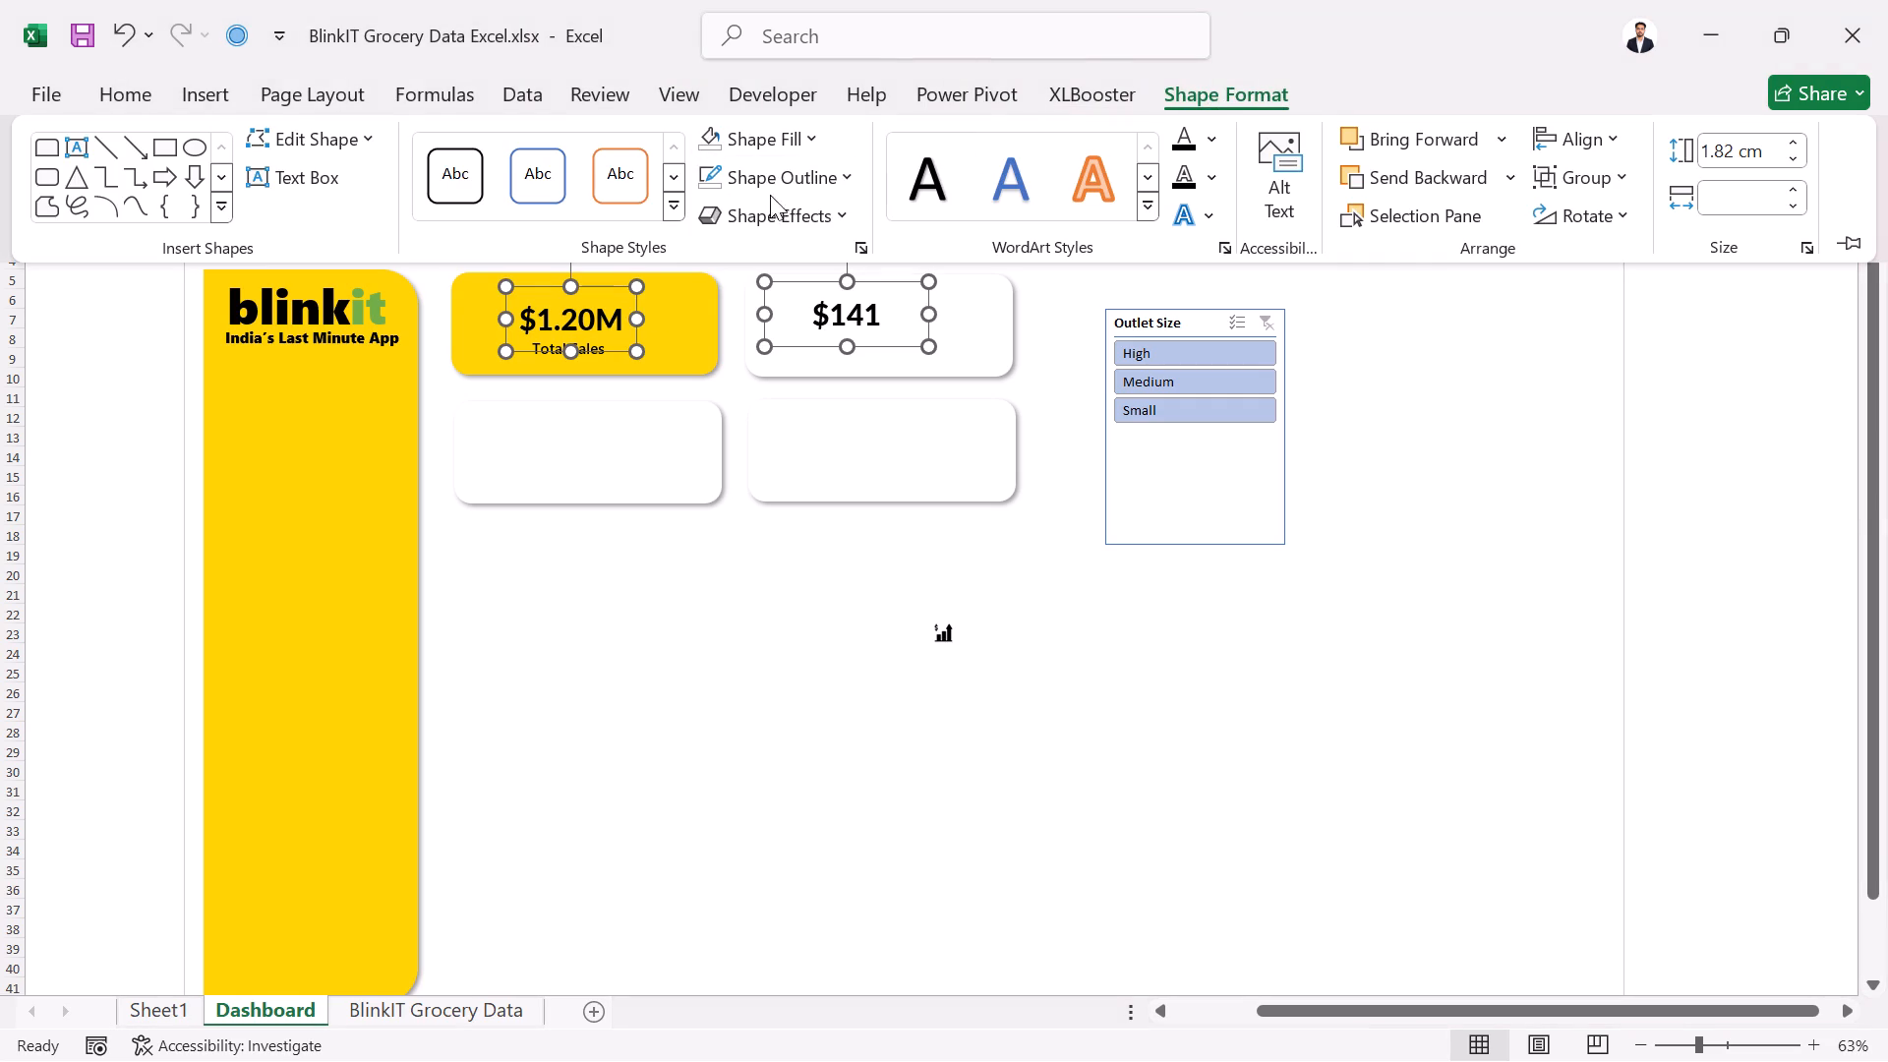
{"action": "left_click", "coordinate": [1615, 134]}
{"action": "left_click", "coordinate": [1635, 350]}
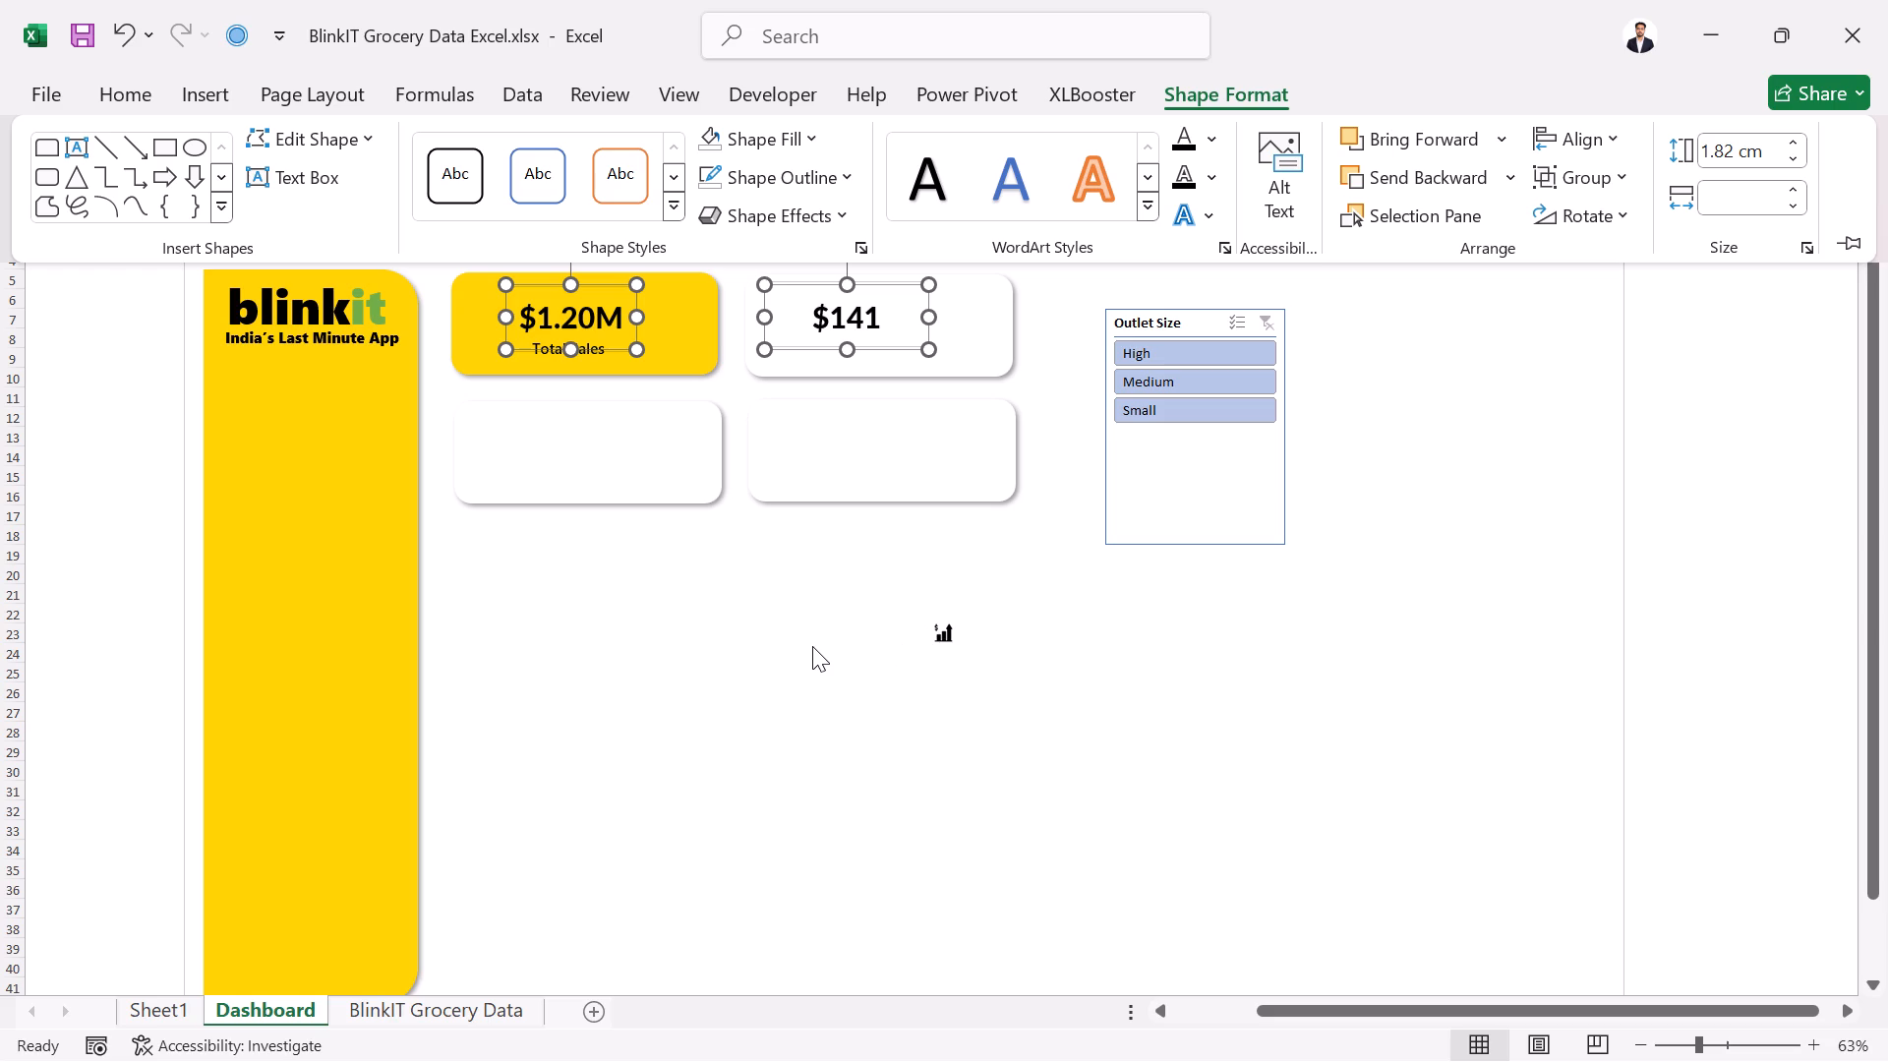
{"action": "left_click", "coordinate": [705, 747]}
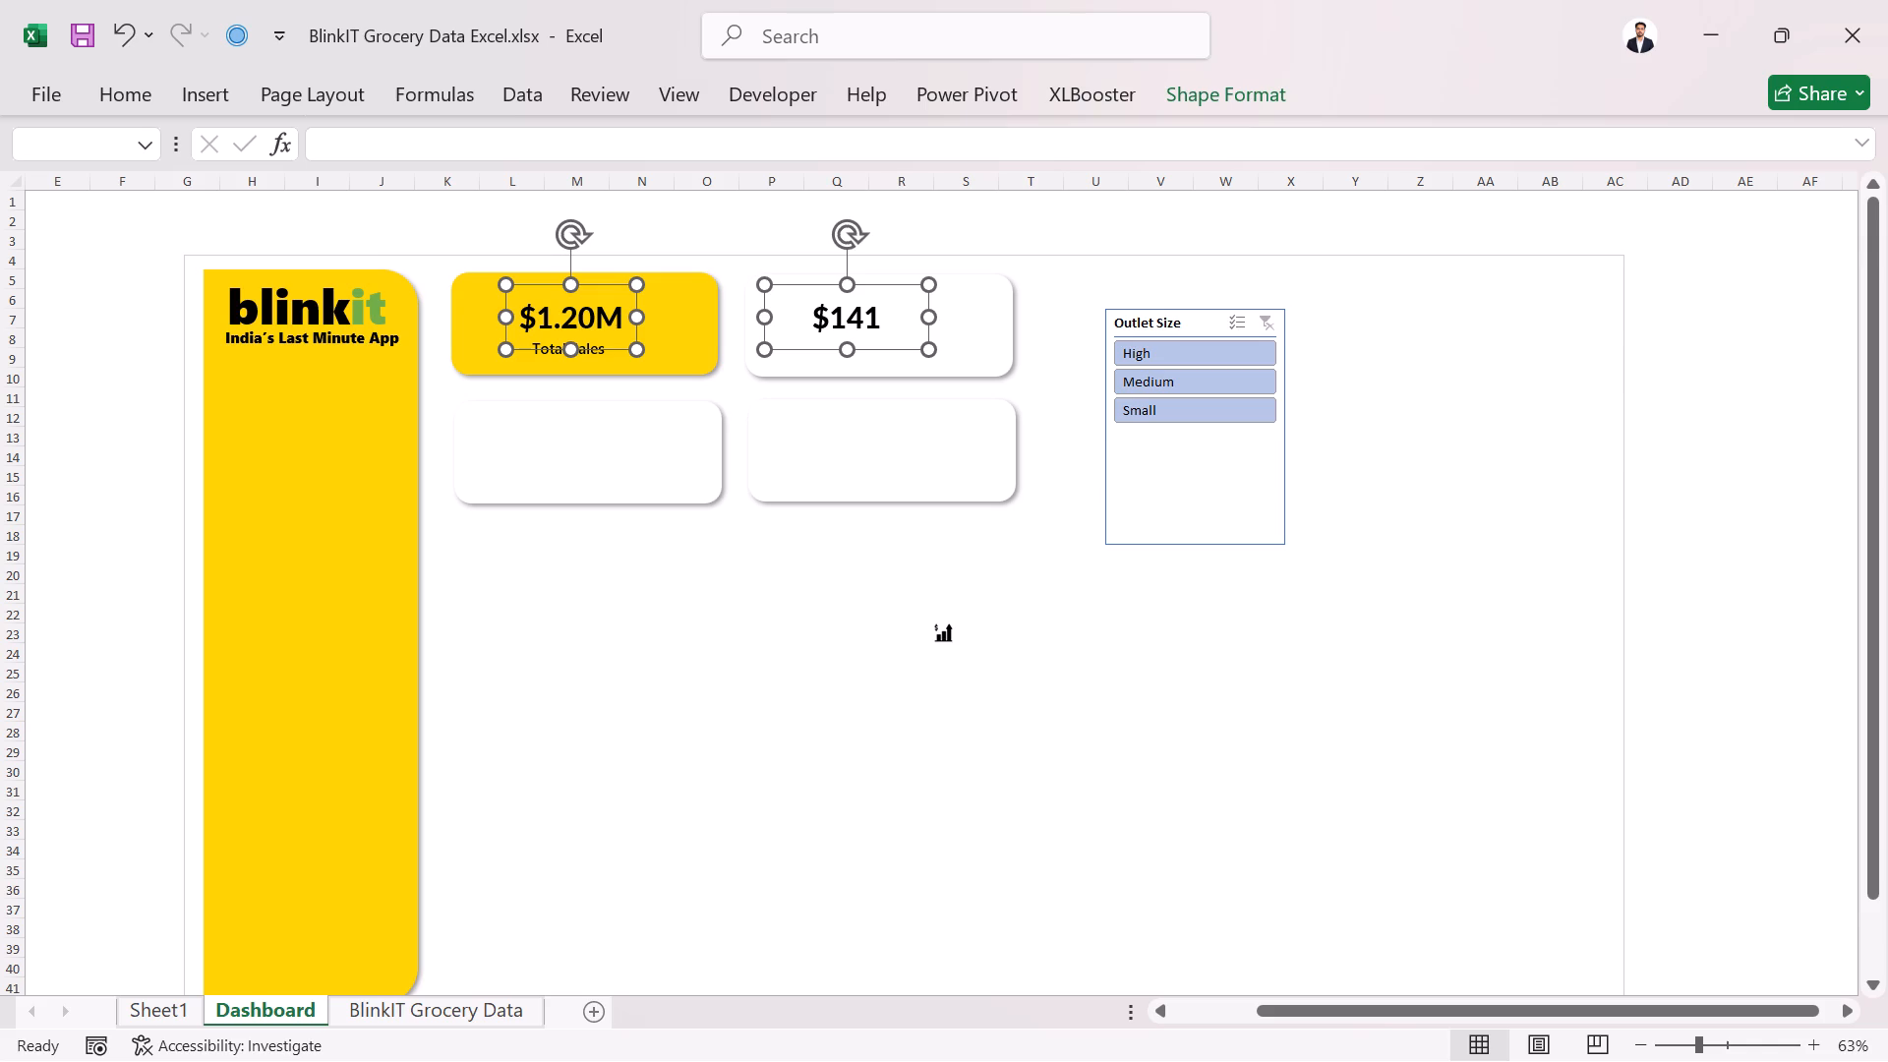
Duplicate the Total Sales label and place the copy beneath $141 on the white card.
{"action": "left_click", "coordinate": [589, 361]}
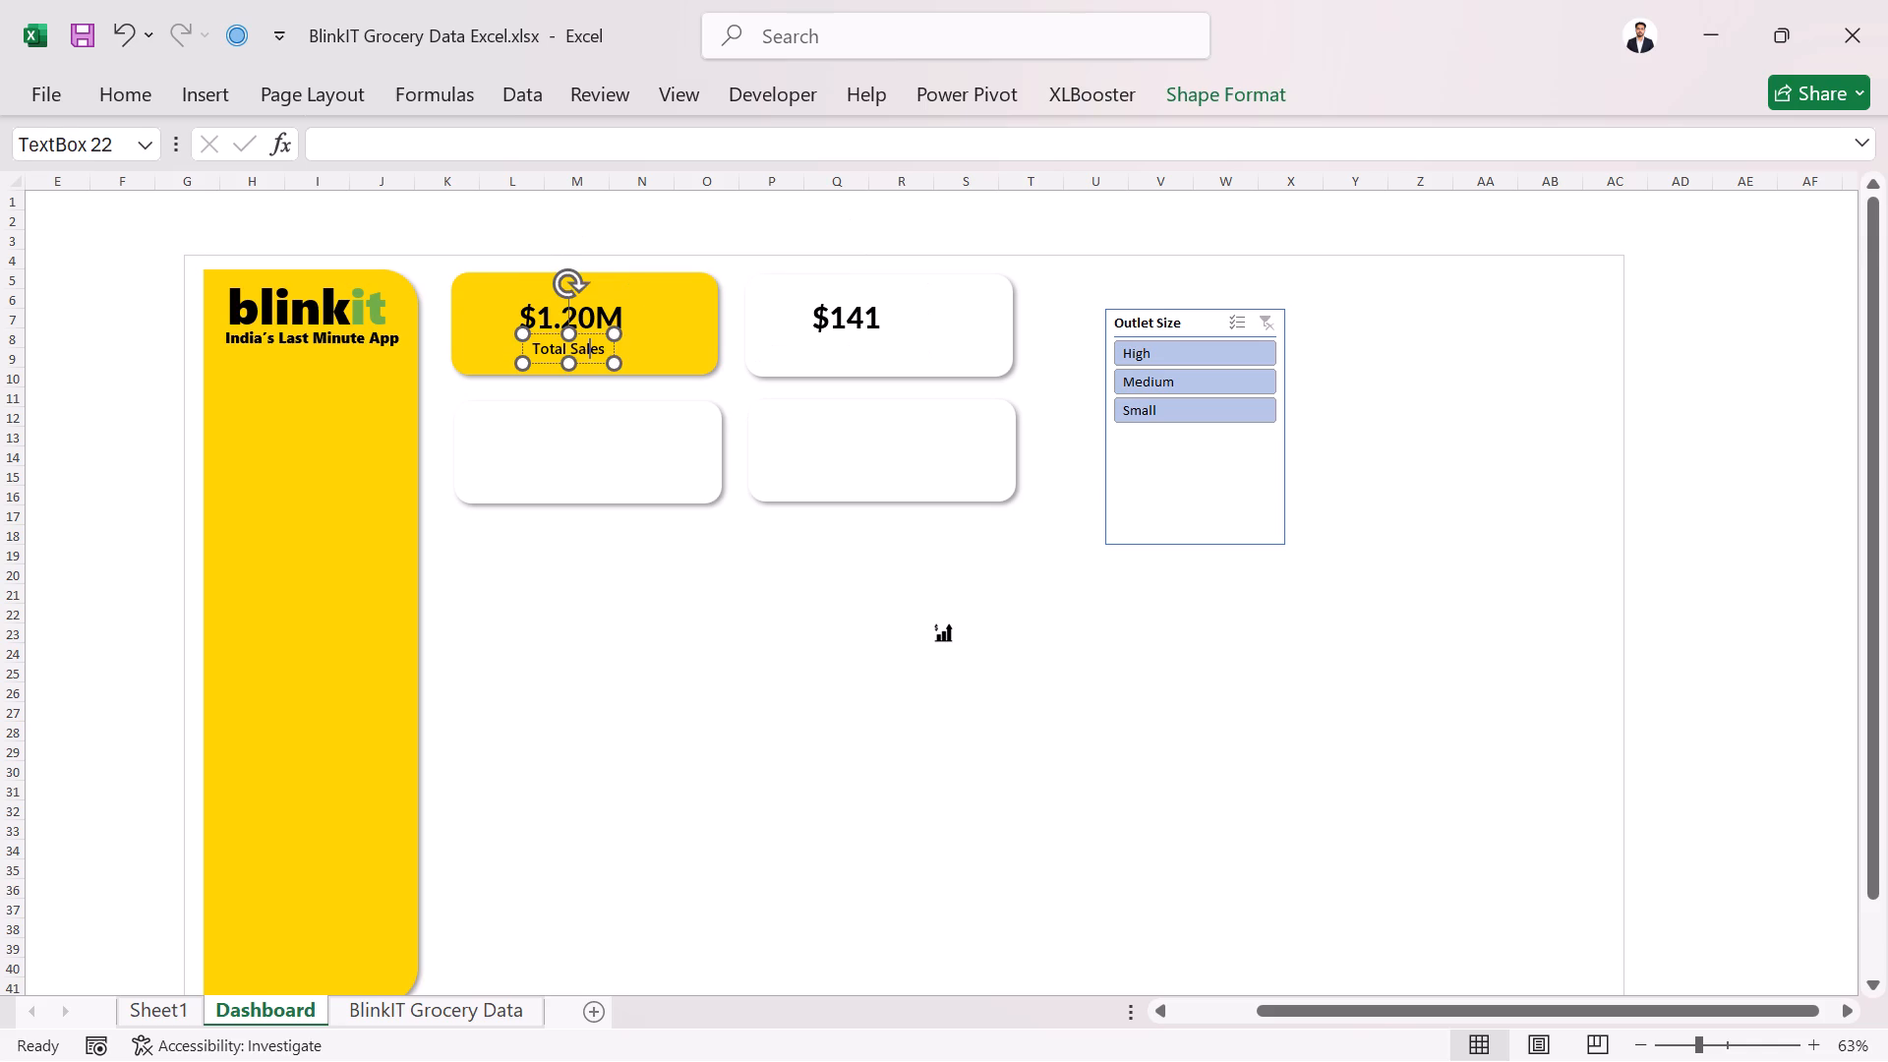
{"action": "left_click", "coordinate": [590, 332]}
{"action": "key", "text": "ctrl+c"}
{"action": "key", "text": "ctrl+v"}
{"action": "left_click_drag", "start_coordinate": [602, 360], "coordinate": [749, 362]}
{"action": "left_click_drag", "start_coordinate": [611, 345], "coordinate": [653, 345]}
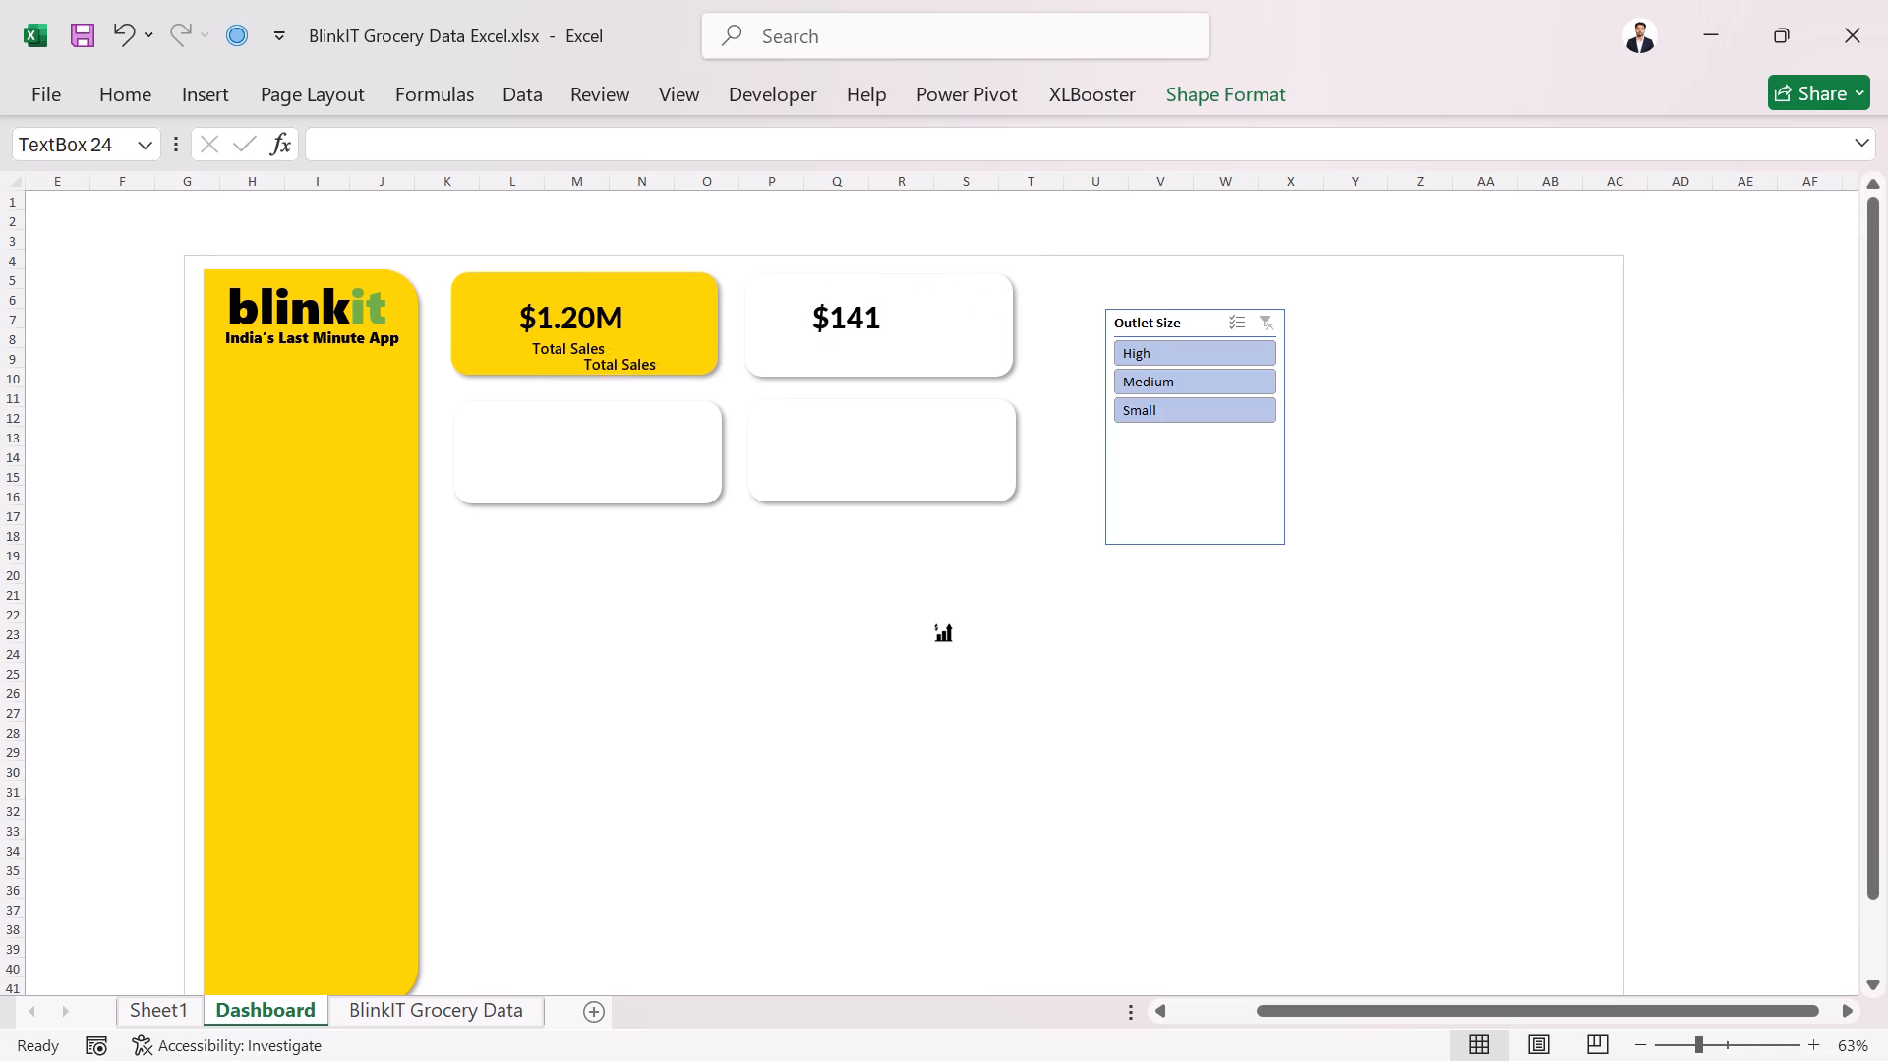
{"action": "left_click_drag", "start_coordinate": [653, 345], "coordinate": [876, 329]}
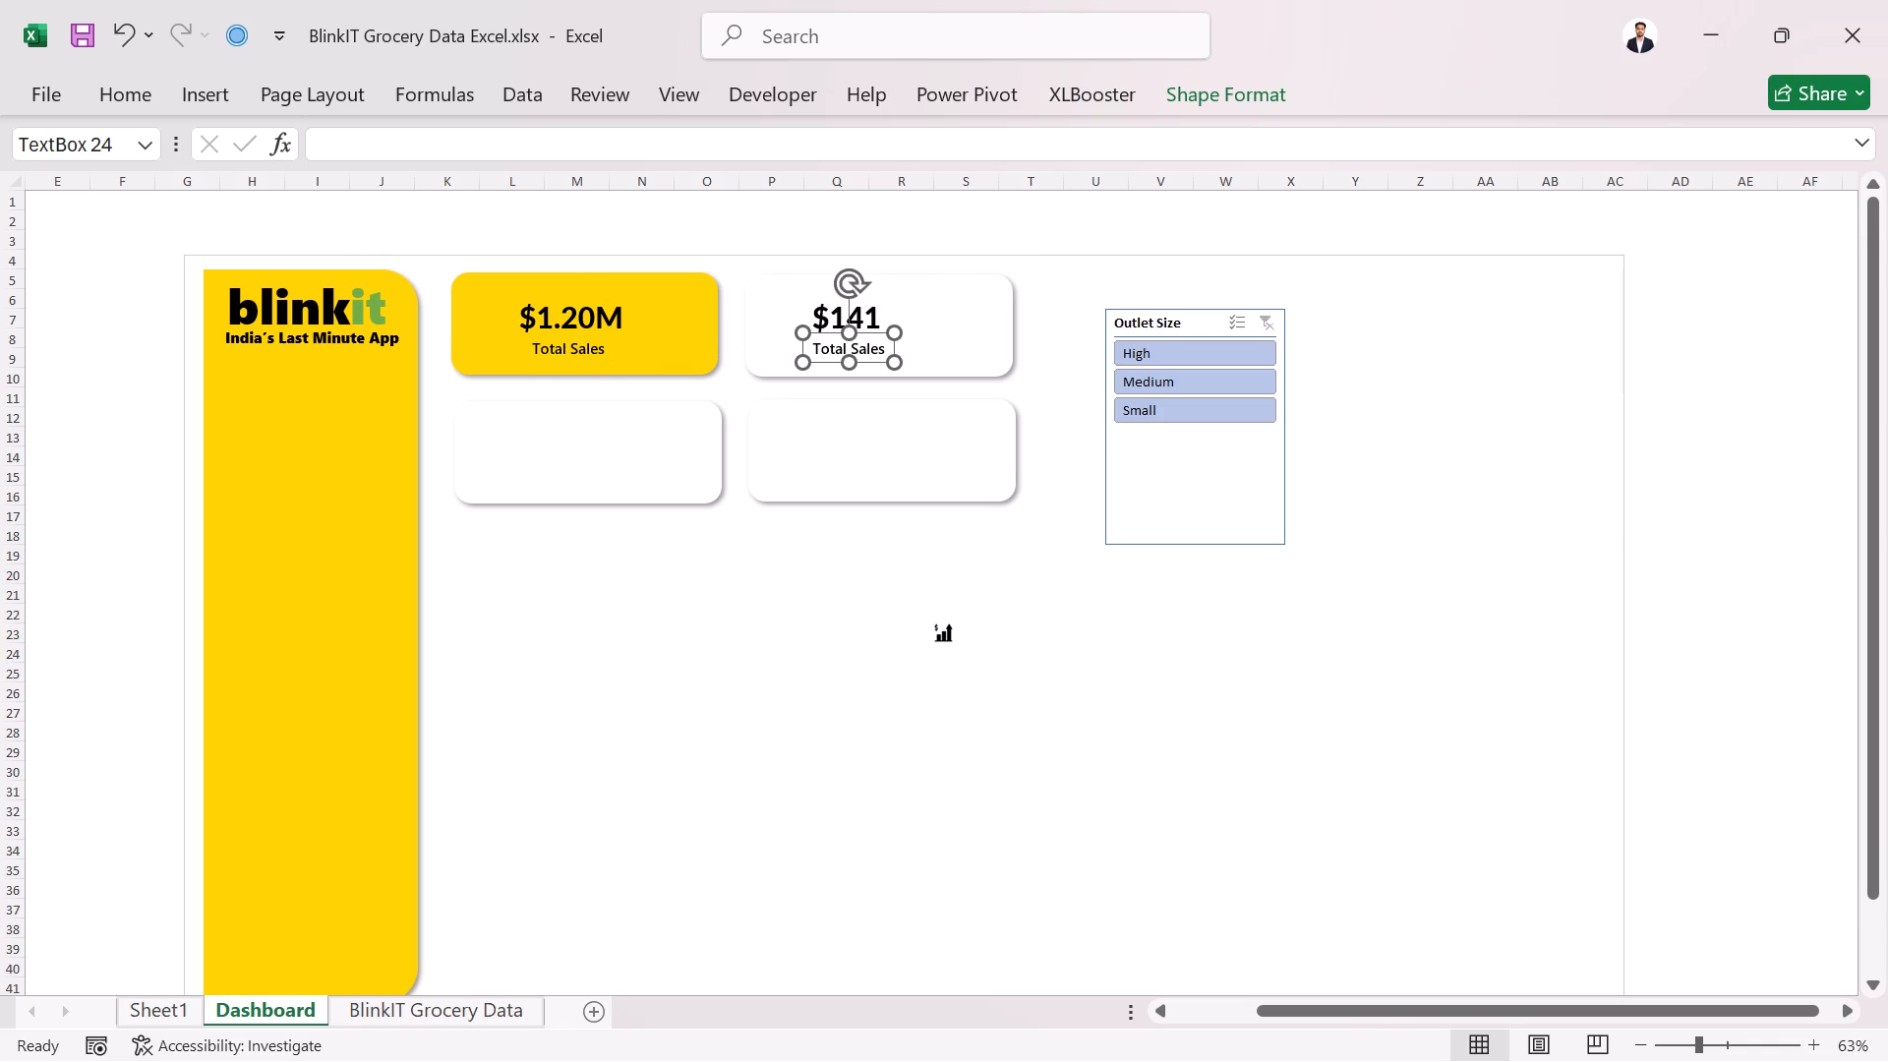
Change the copied label under $141 to Average Sales and widen its box so the text fits on one line.
{"action": "left_click_drag", "start_coordinate": [846, 346], "coordinate": [817, 347]}
{"action": "left_click", "coordinate": [817, 347]}
{"action": "key", "text": "BackSpace"}
{"action": "key", "text": "Right"}
{"action": "key", "text": "End"}
{"action": "key", "text": "End"}
{"action": "key", "text": "Left"}
{"action": "key", "text": "Left"}
{"action": "key", "text": "Left"}
{"action": "key", "text": "Left"}
{"action": "key", "text": "Left"}
{"action": "key", "text": "Left"}
{"action": "key", "text": "BackSpace"}
{"action": "key", "text": "BackSpace"}
{"action": "key", "text": "BackSpace"}
{"action": "key", "text": "BackSpace"}
{"action": "type", "text": "Average"}
{"action": "left_click_drag", "start_coordinate": [898, 361], "coordinate": [935, 361]}
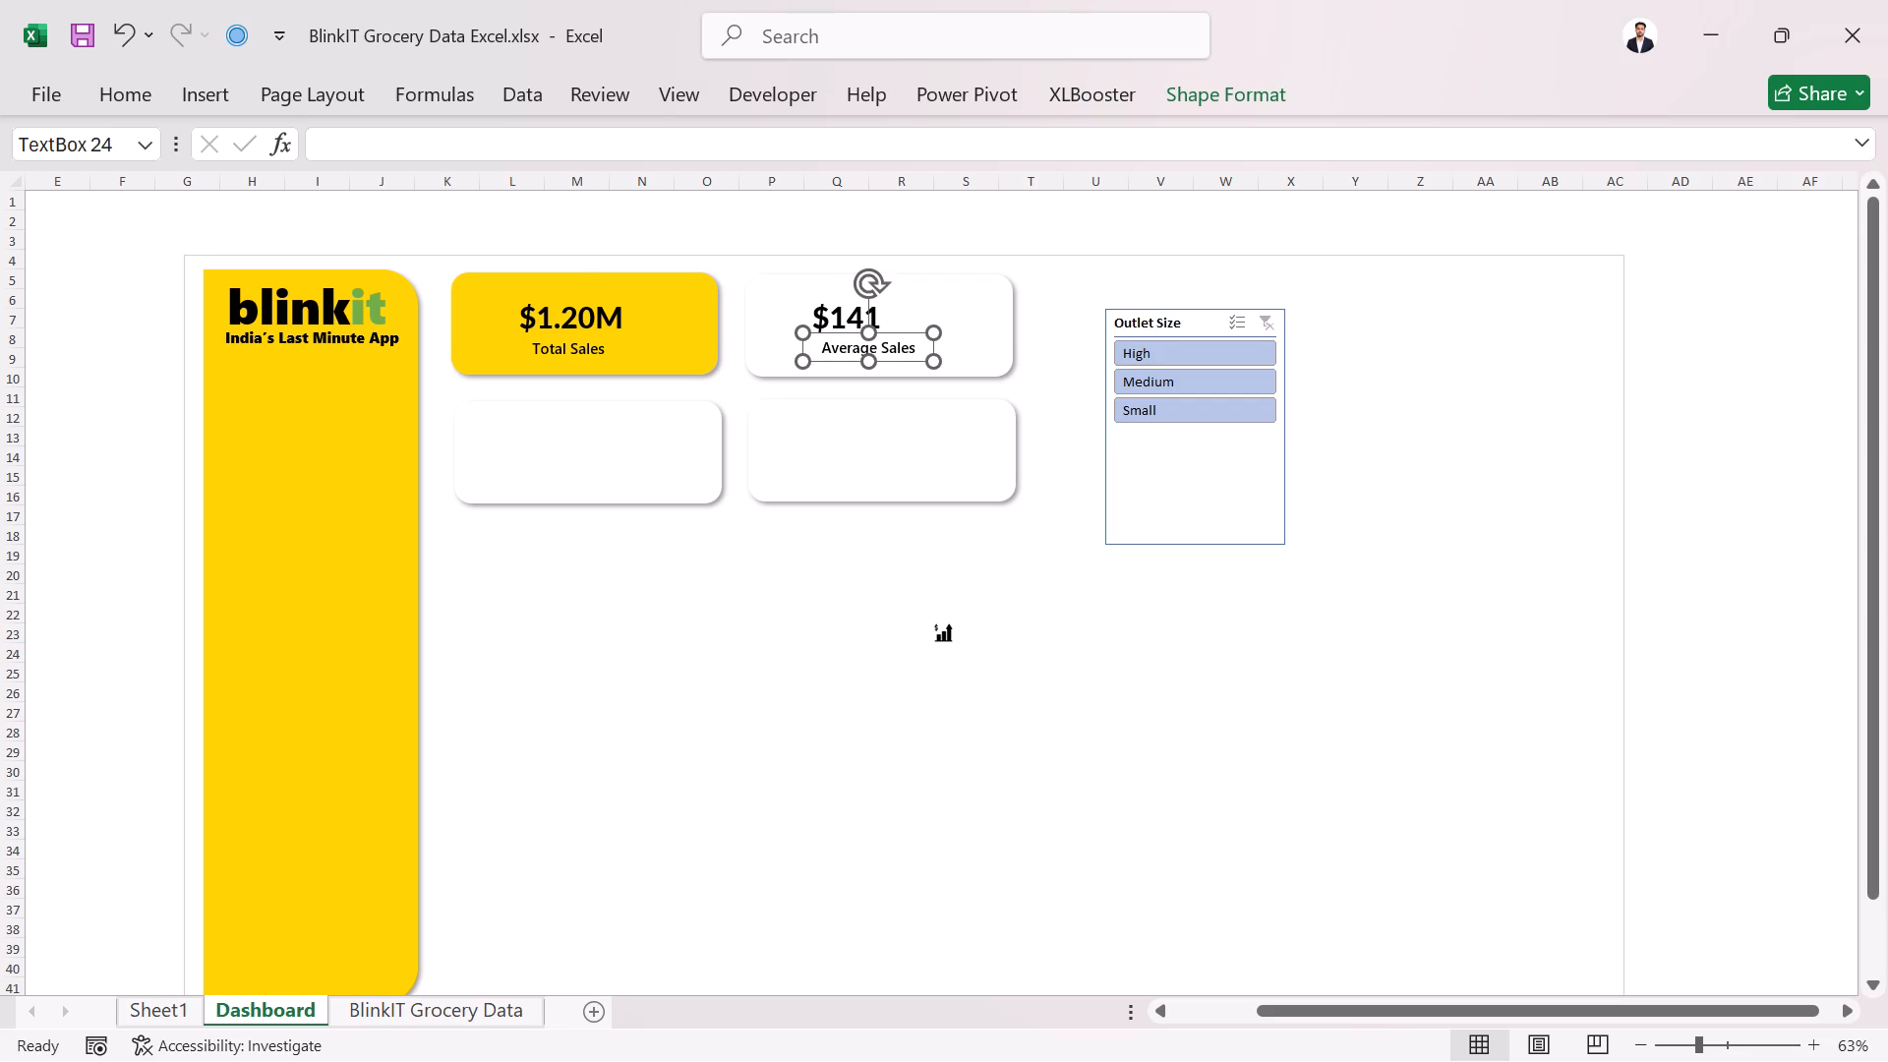
Copy the formatting of the Total Sales label onto the Average Sales label with Format Painter.
{"action": "left_click", "coordinate": [583, 347]}
{"action": "left_click", "coordinate": [591, 333]}
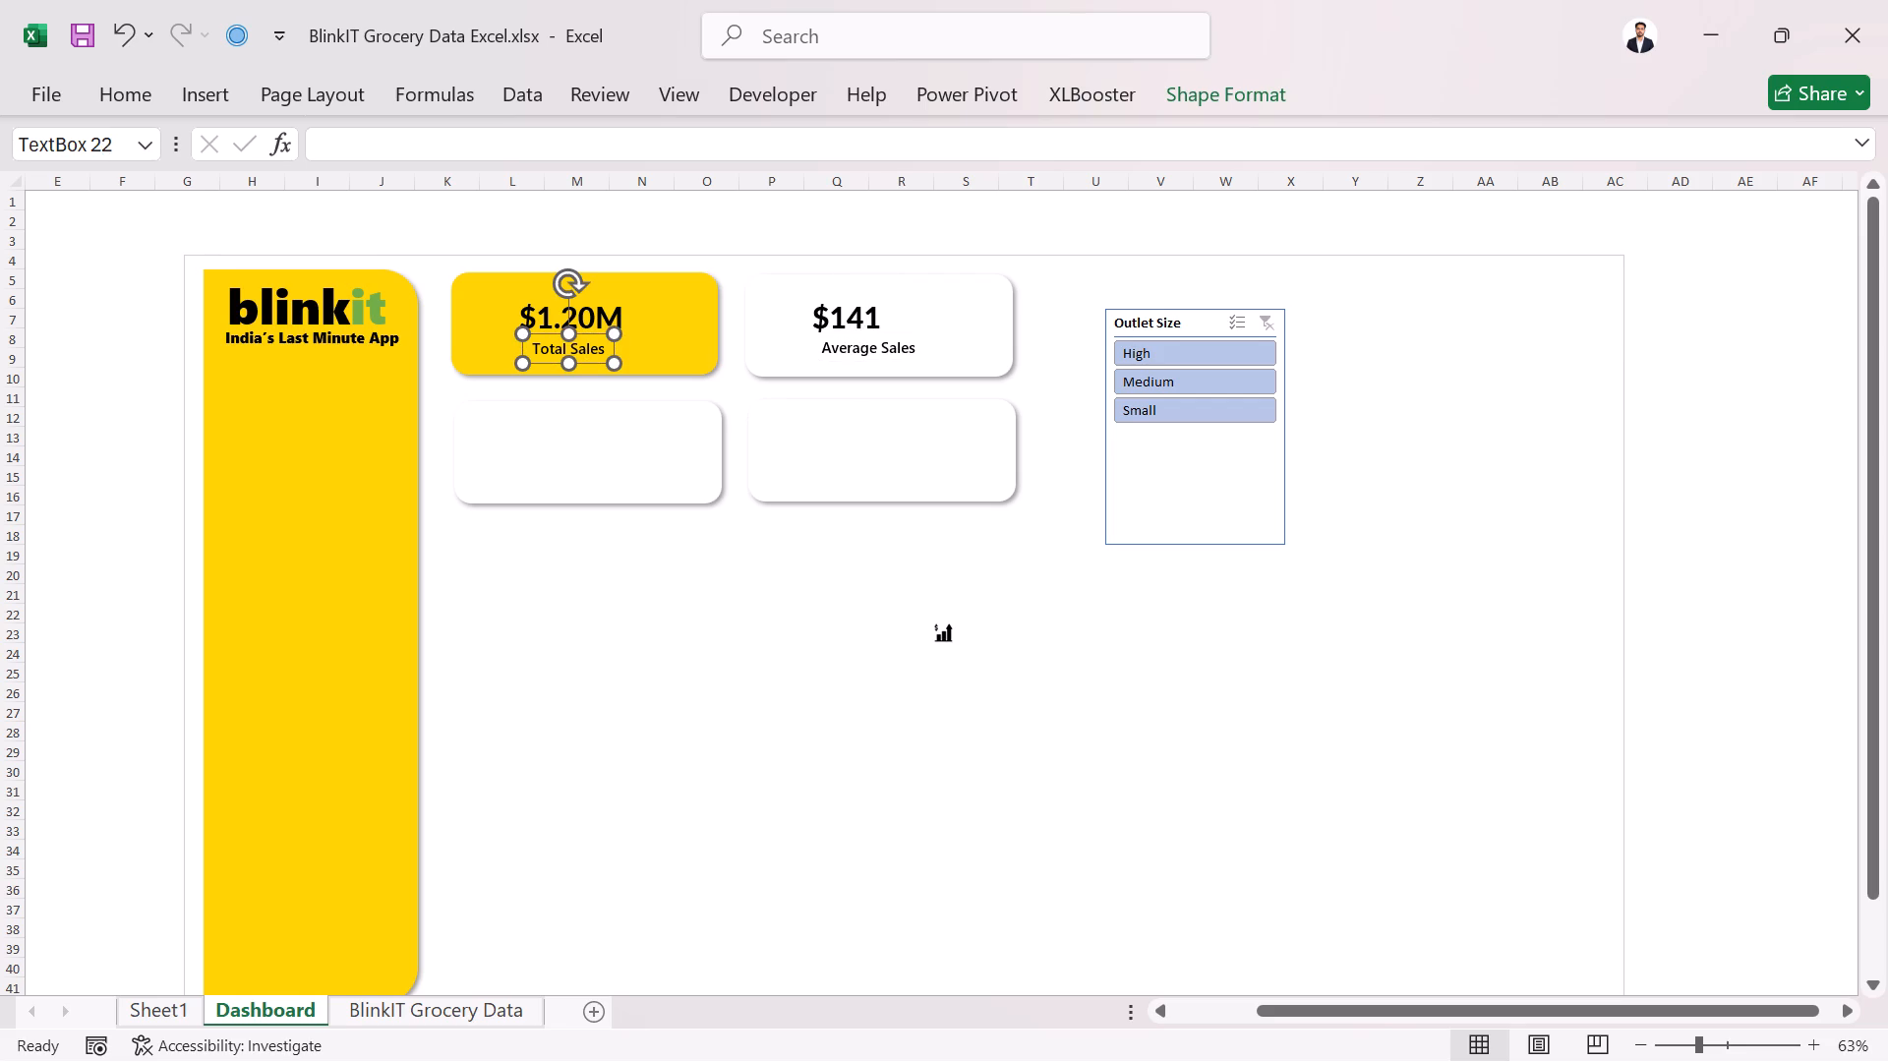
{"action": "left_click", "coordinate": [131, 102]}
{"action": "left_click", "coordinate": [119, 206]}
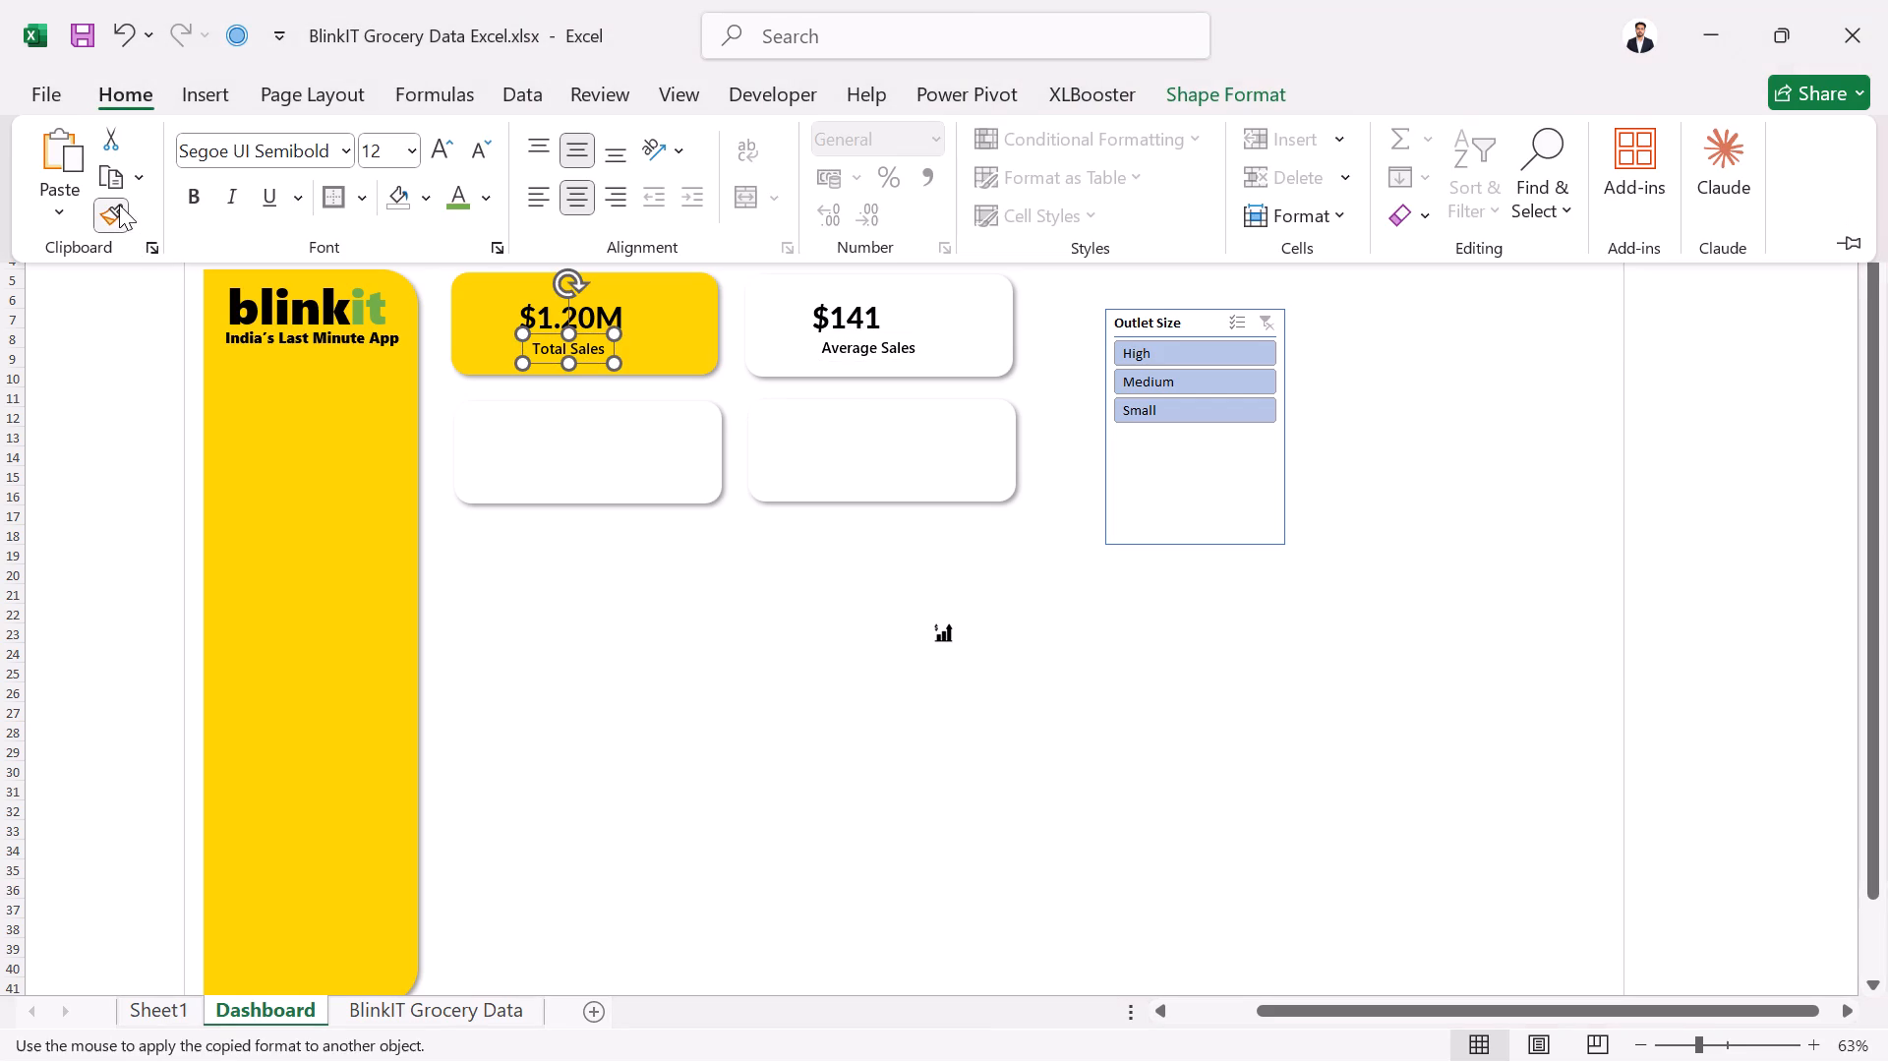
{"action": "left_click", "coordinate": [851, 342]}
{"action": "left_click", "coordinate": [851, 344]}
{"action": "double_click", "coordinate": [851, 344]}
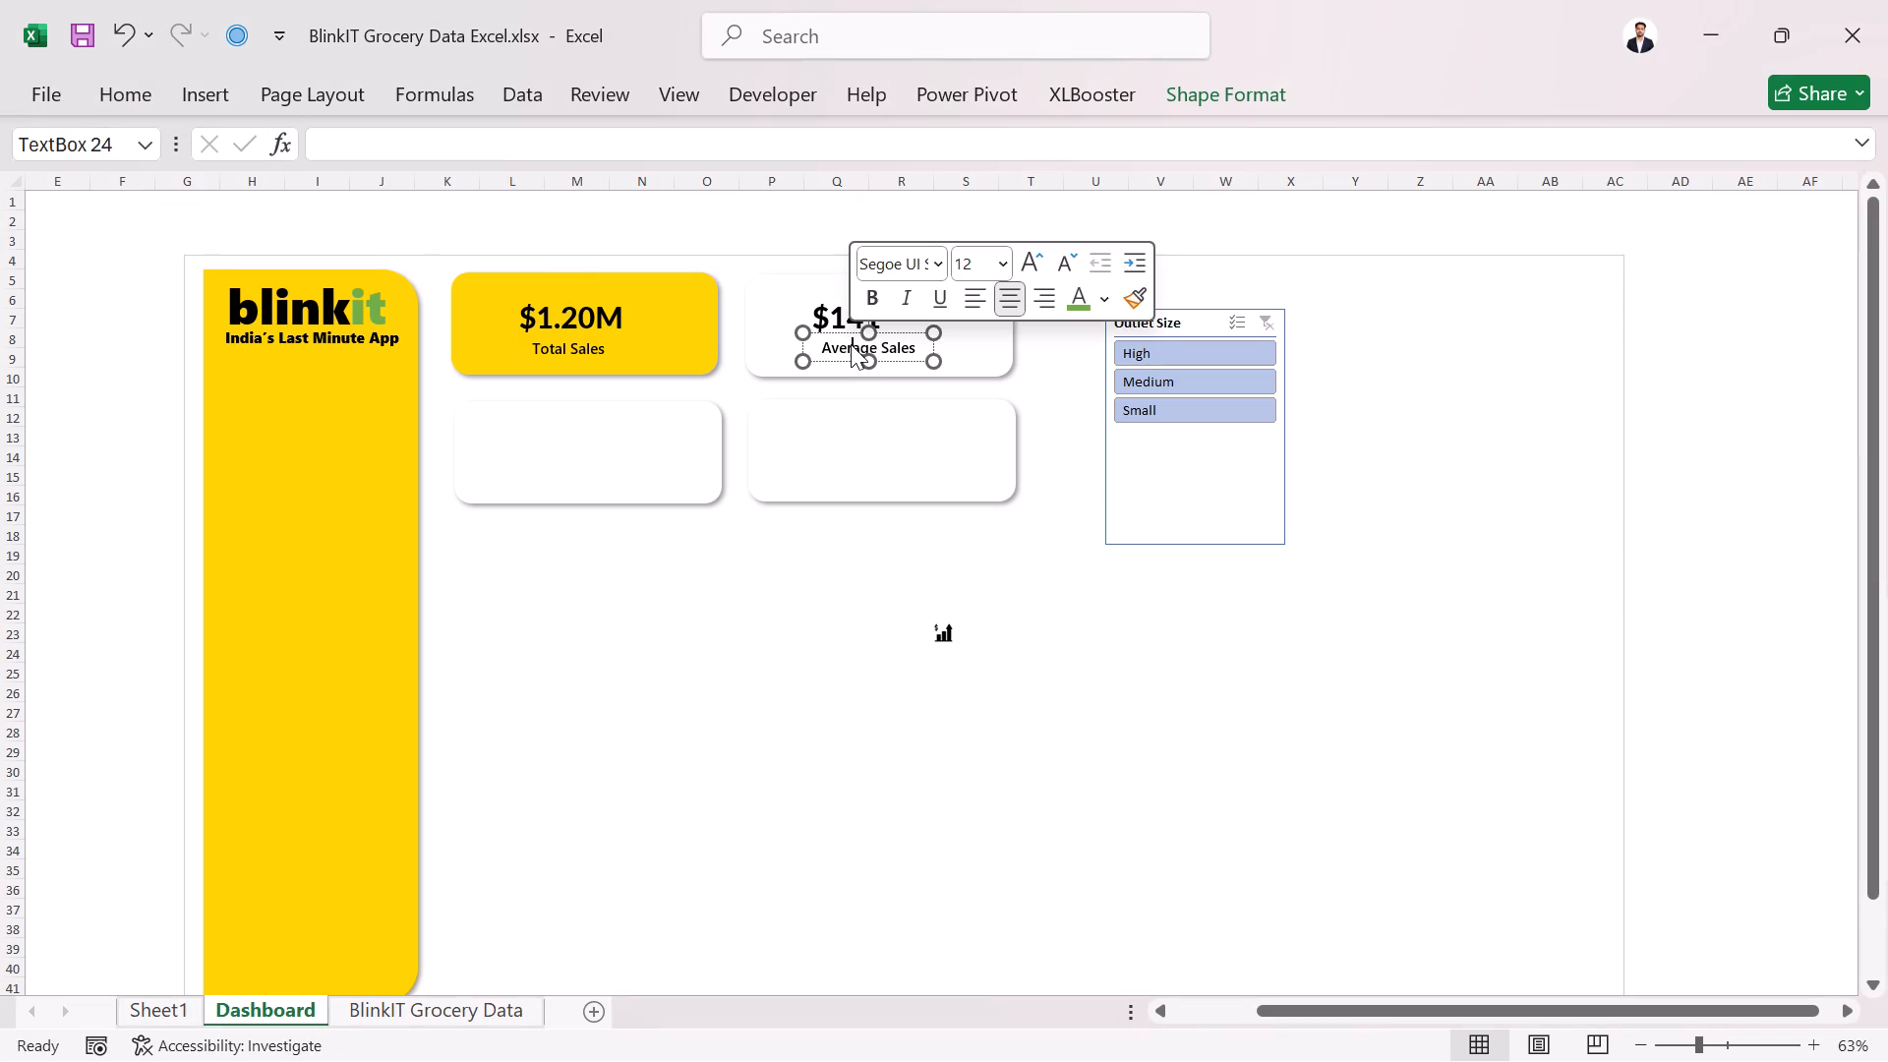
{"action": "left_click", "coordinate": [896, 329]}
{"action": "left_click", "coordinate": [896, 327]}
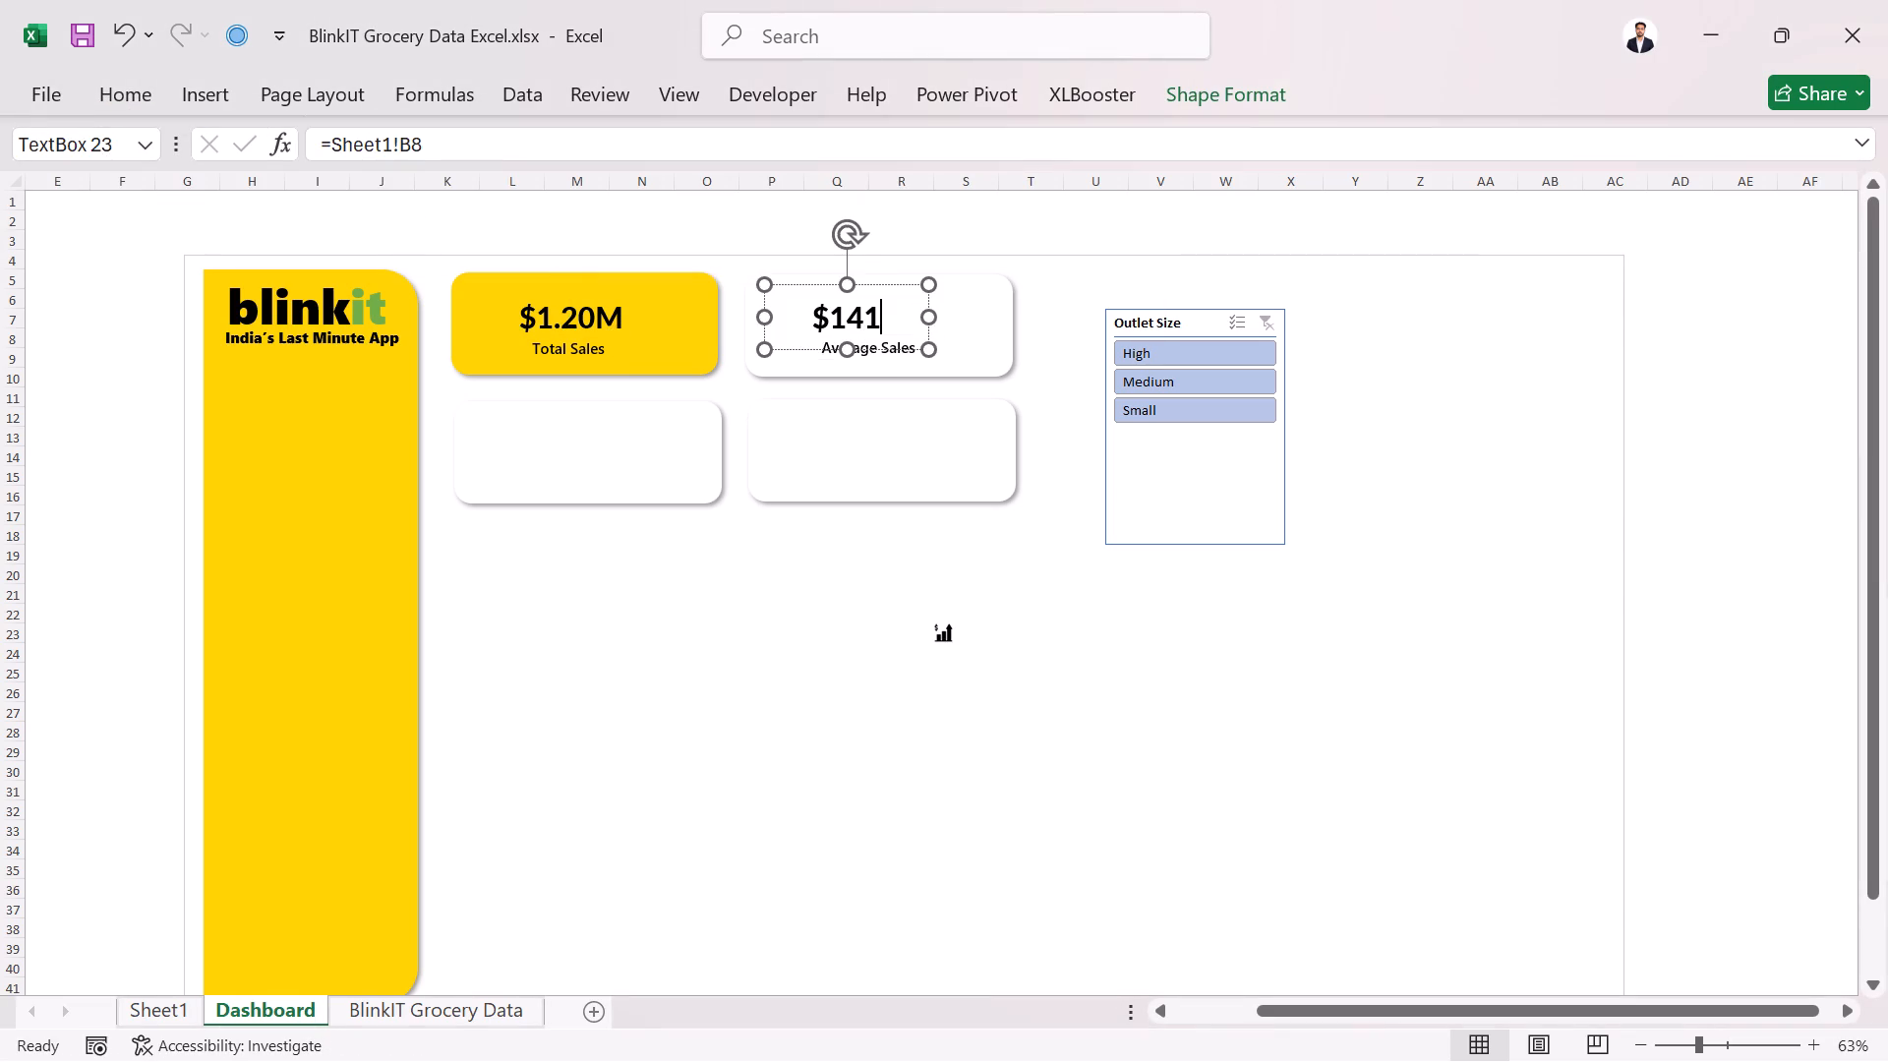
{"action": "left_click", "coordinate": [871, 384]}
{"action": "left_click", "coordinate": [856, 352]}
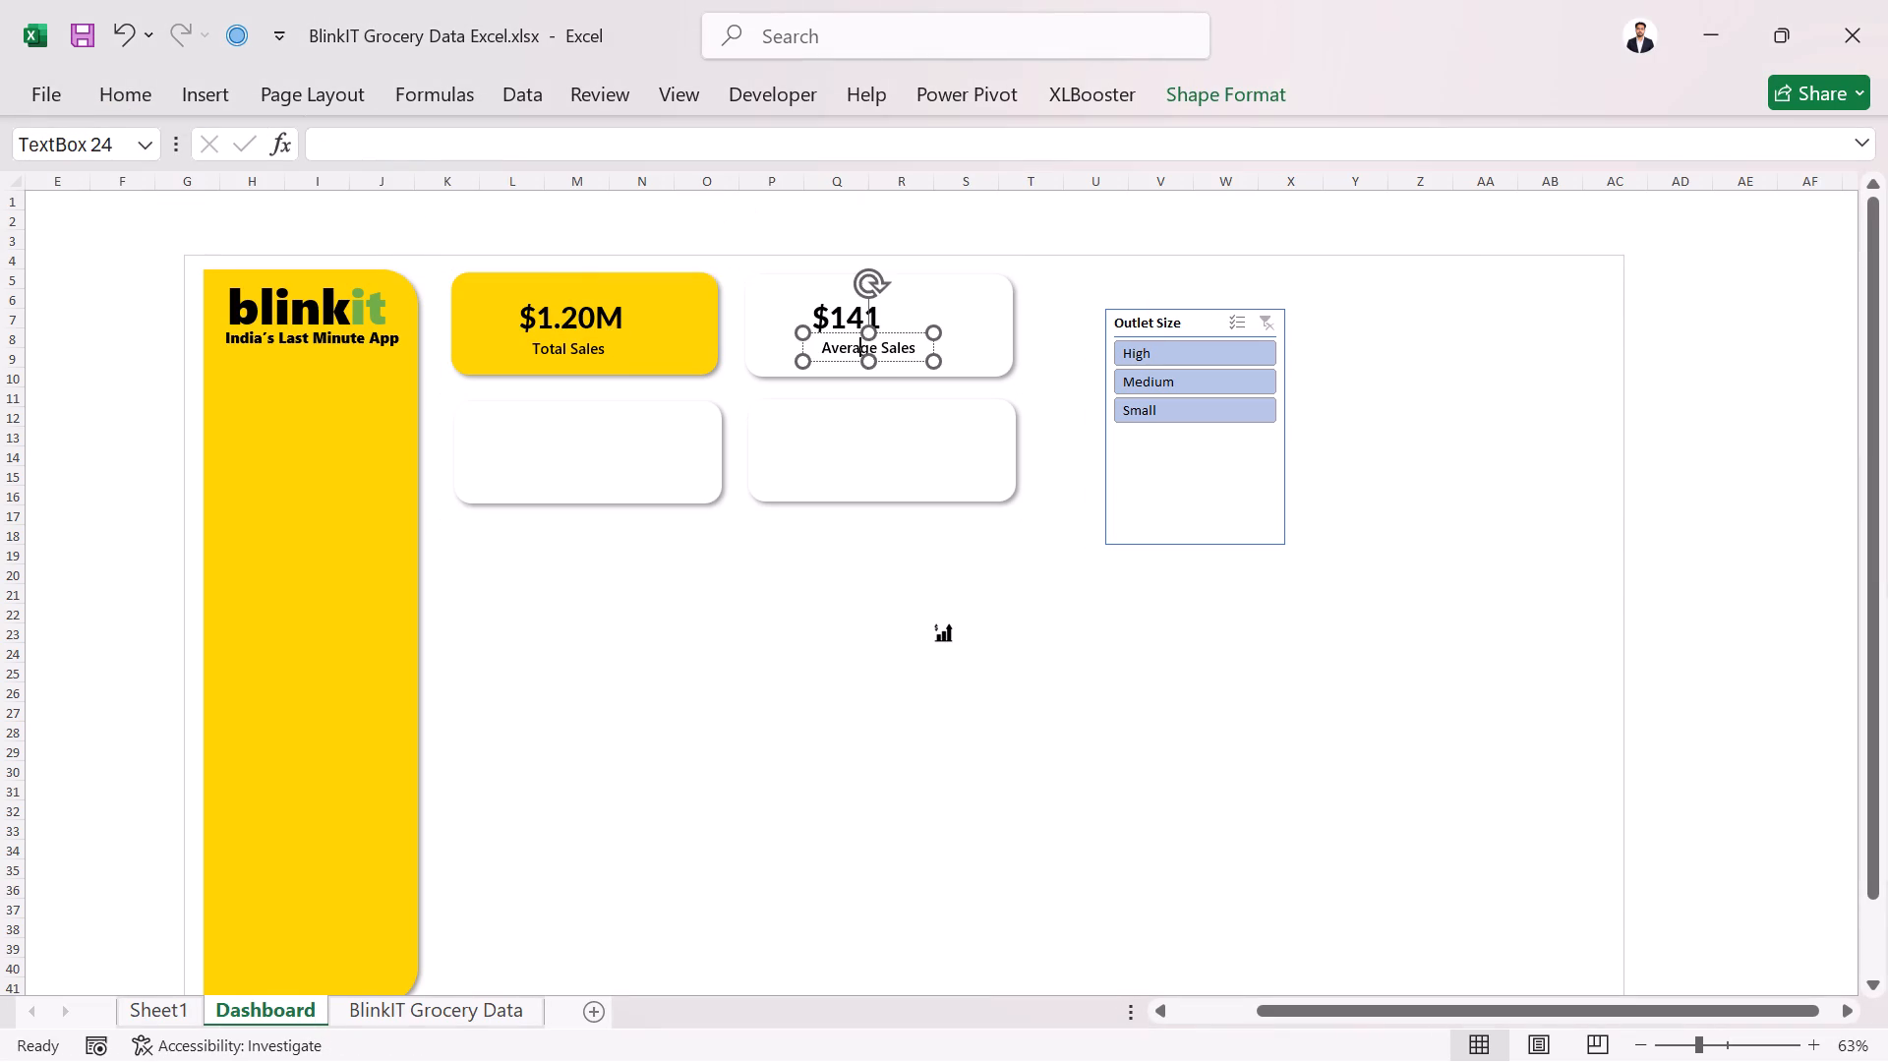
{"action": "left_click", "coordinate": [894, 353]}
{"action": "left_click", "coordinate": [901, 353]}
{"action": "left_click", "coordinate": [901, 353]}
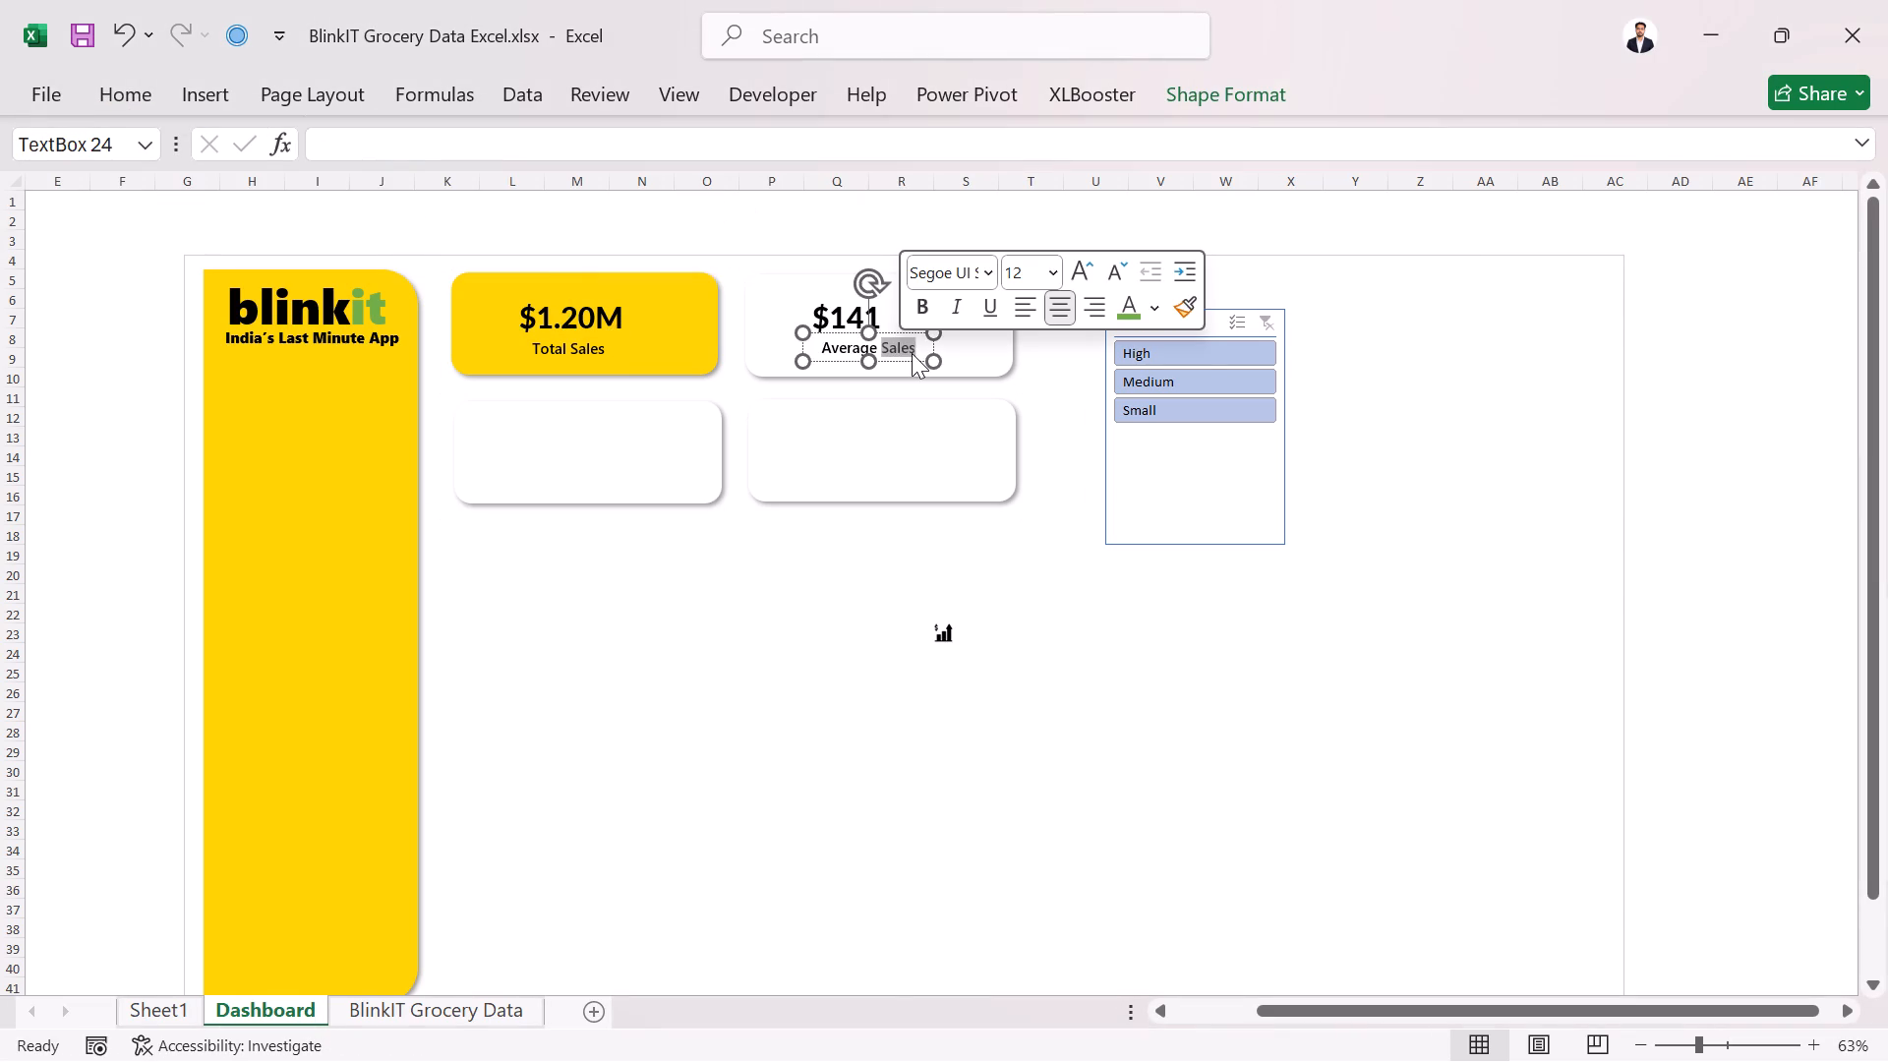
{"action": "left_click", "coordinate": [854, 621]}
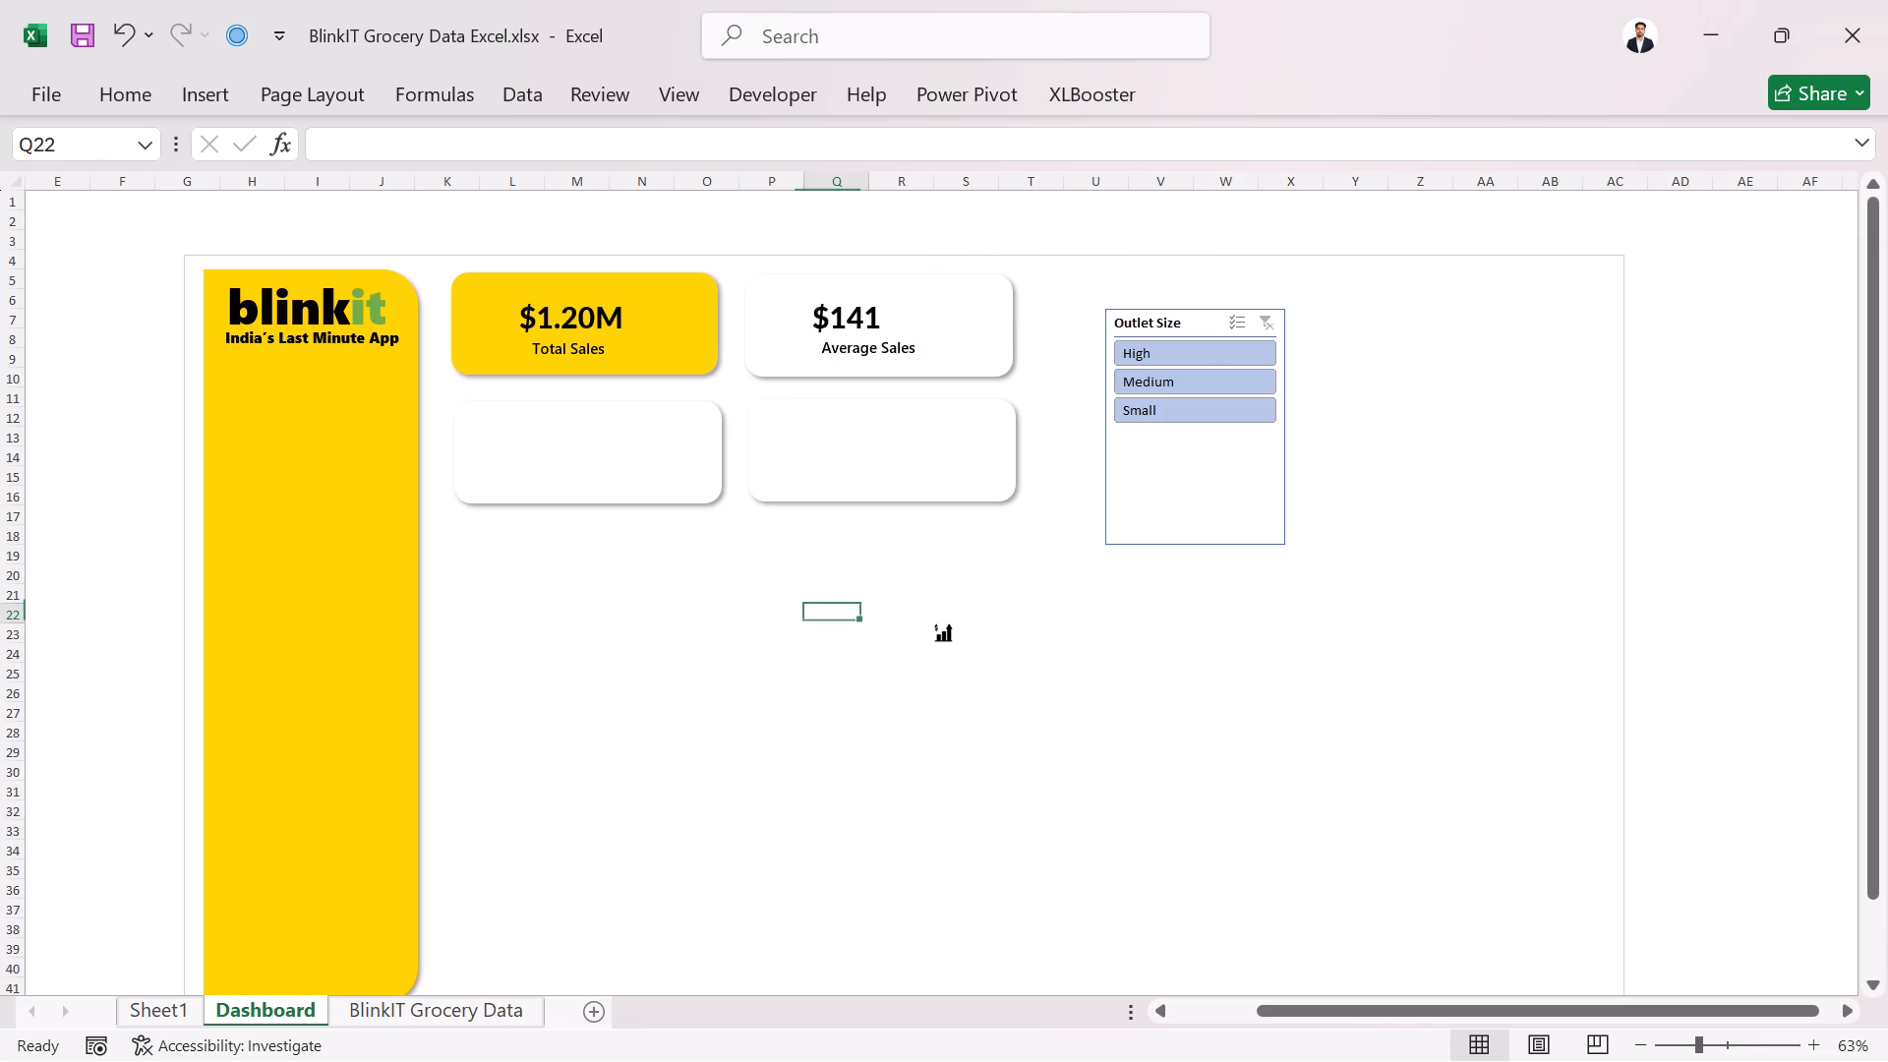
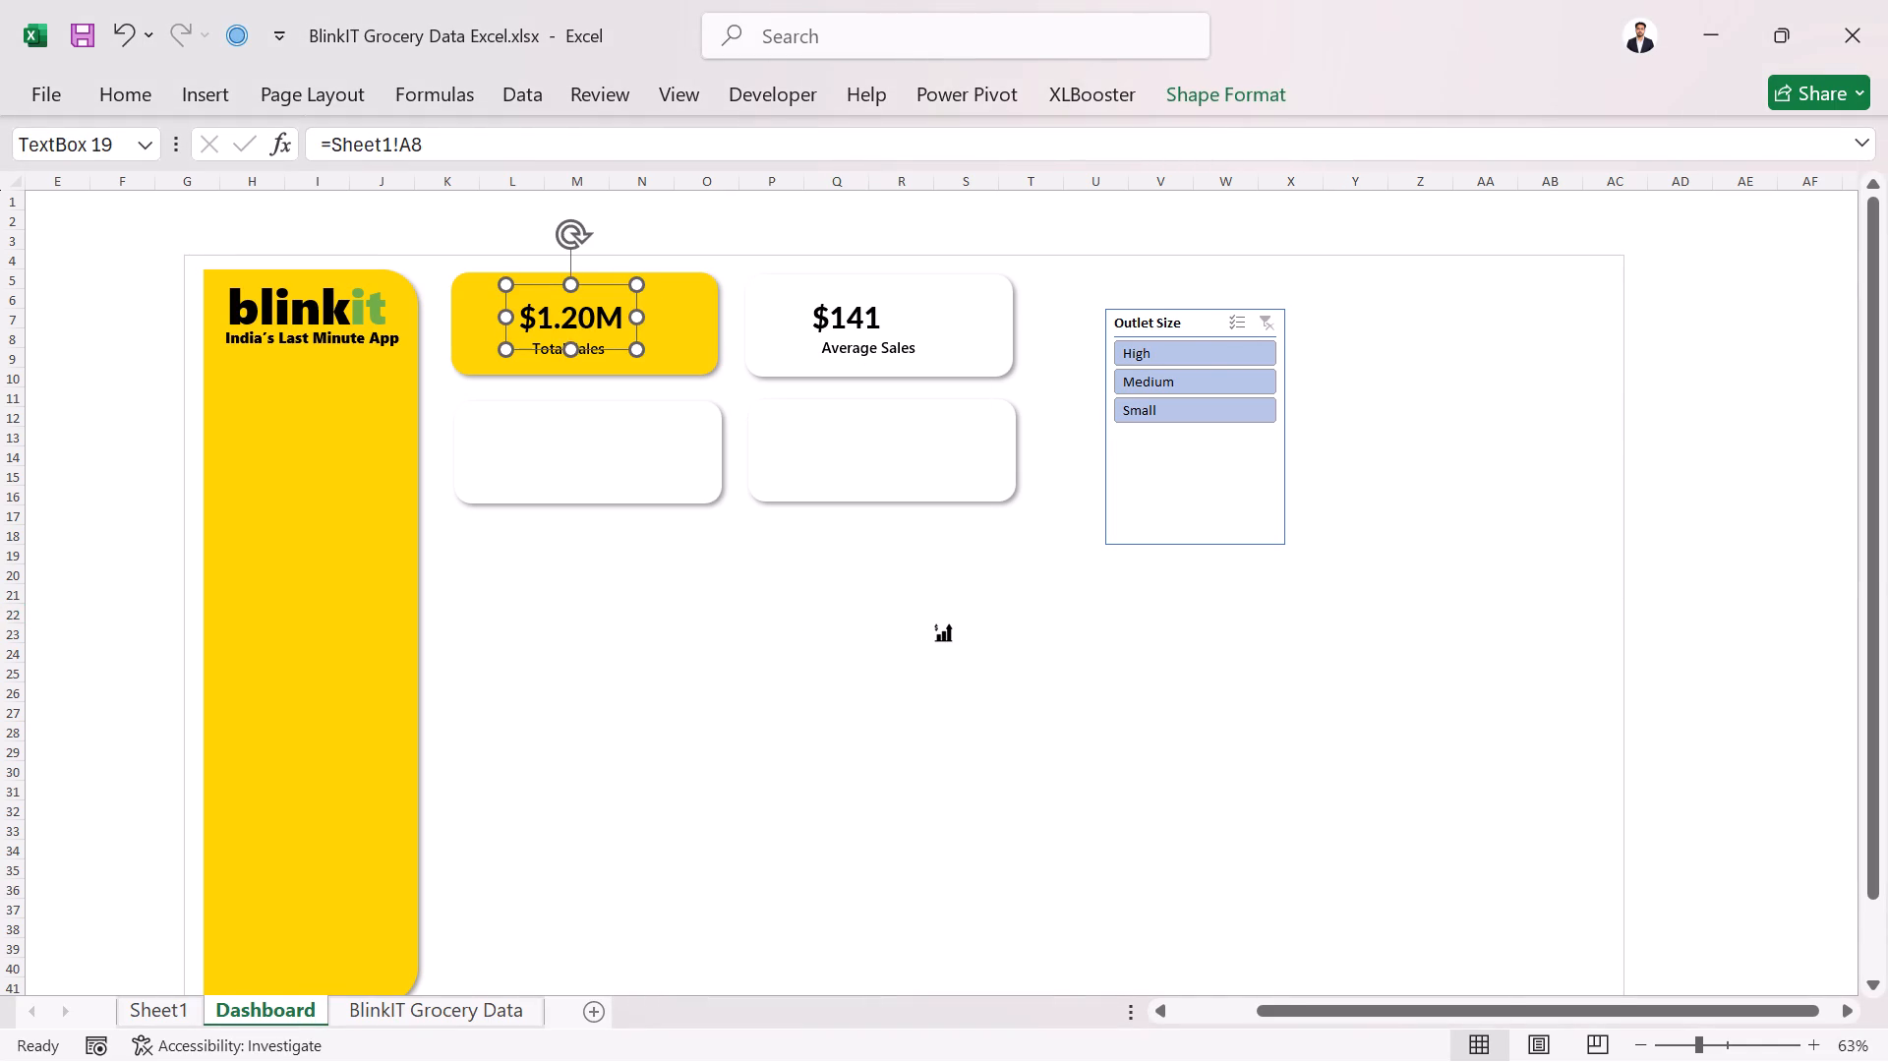
Duplicate the $1.20M text box onto the white card below it and link the copy to =Sheet1!C8.
{"action": "left_click_drag", "start_coordinate": [603, 323], "coordinate": [597, 430]}
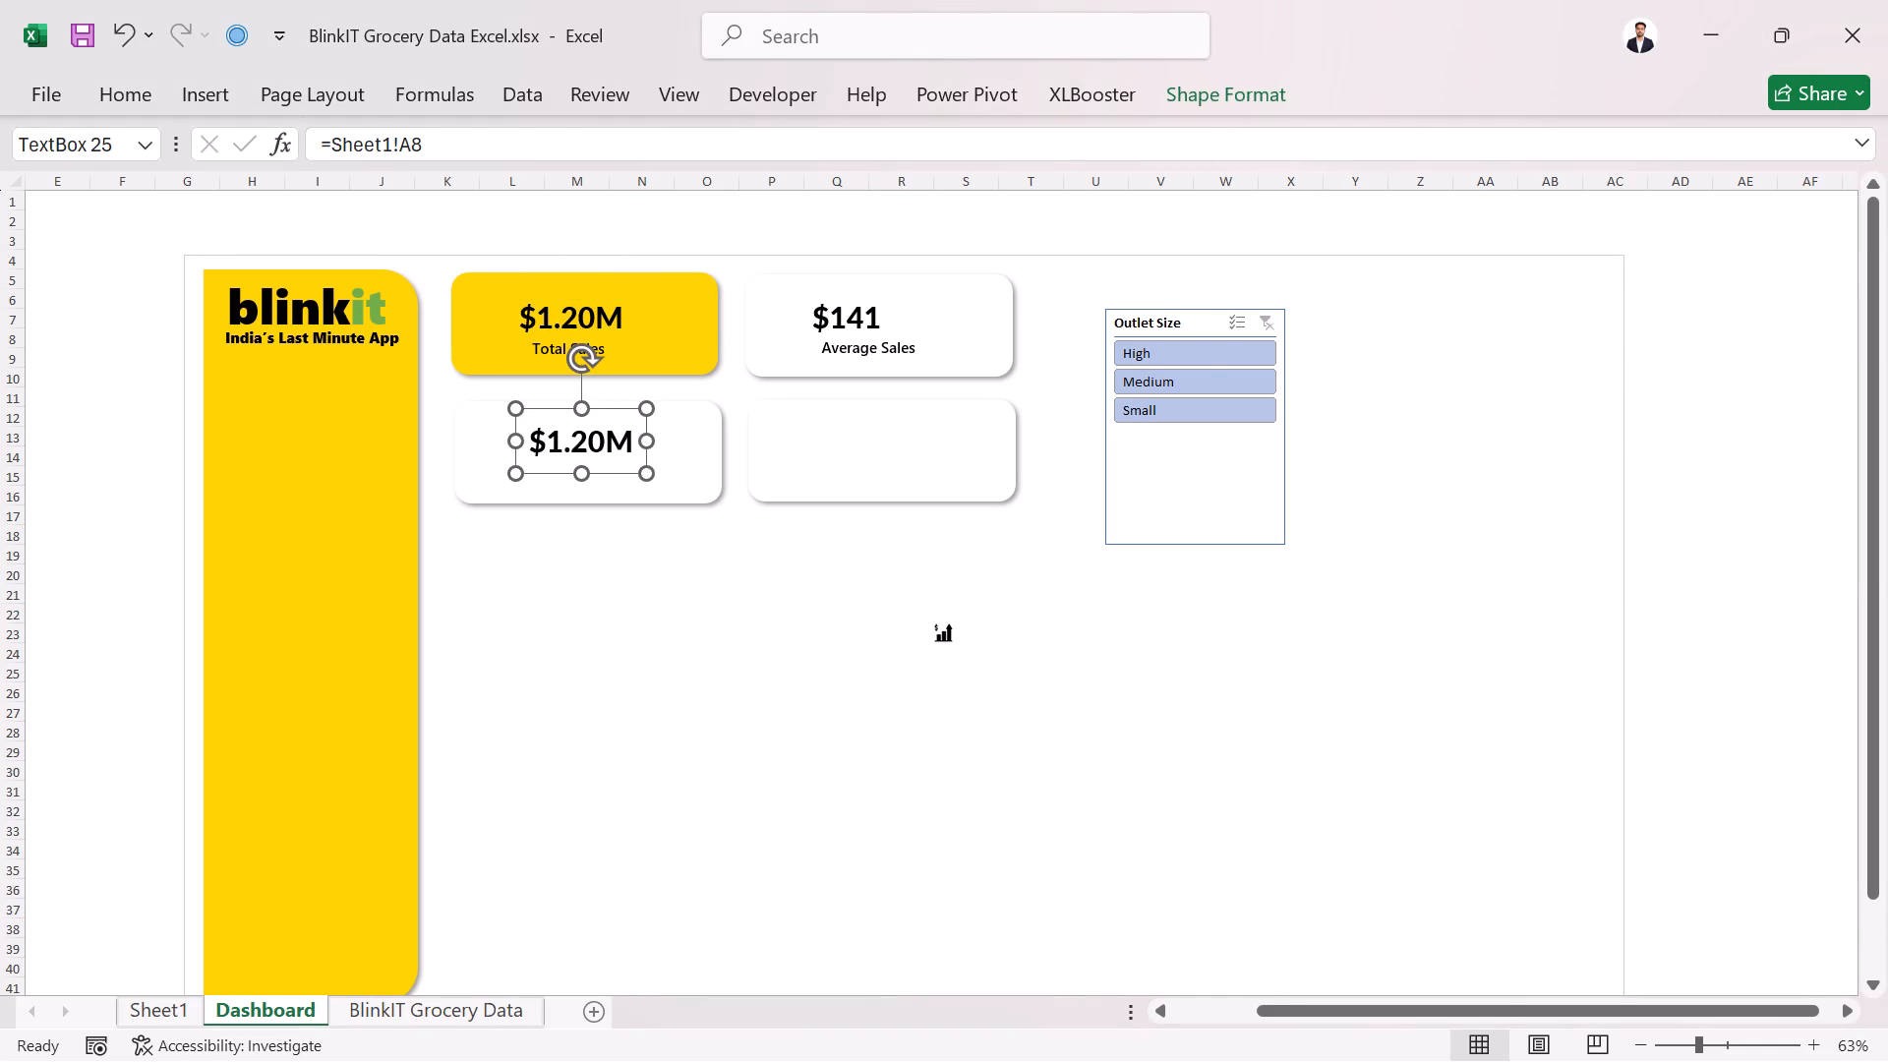
{"action": "left_click", "coordinate": [608, 442]}
{"action": "triple_click", "coordinate": [458, 149]}
{"action": "key", "text": "BackSpace"}
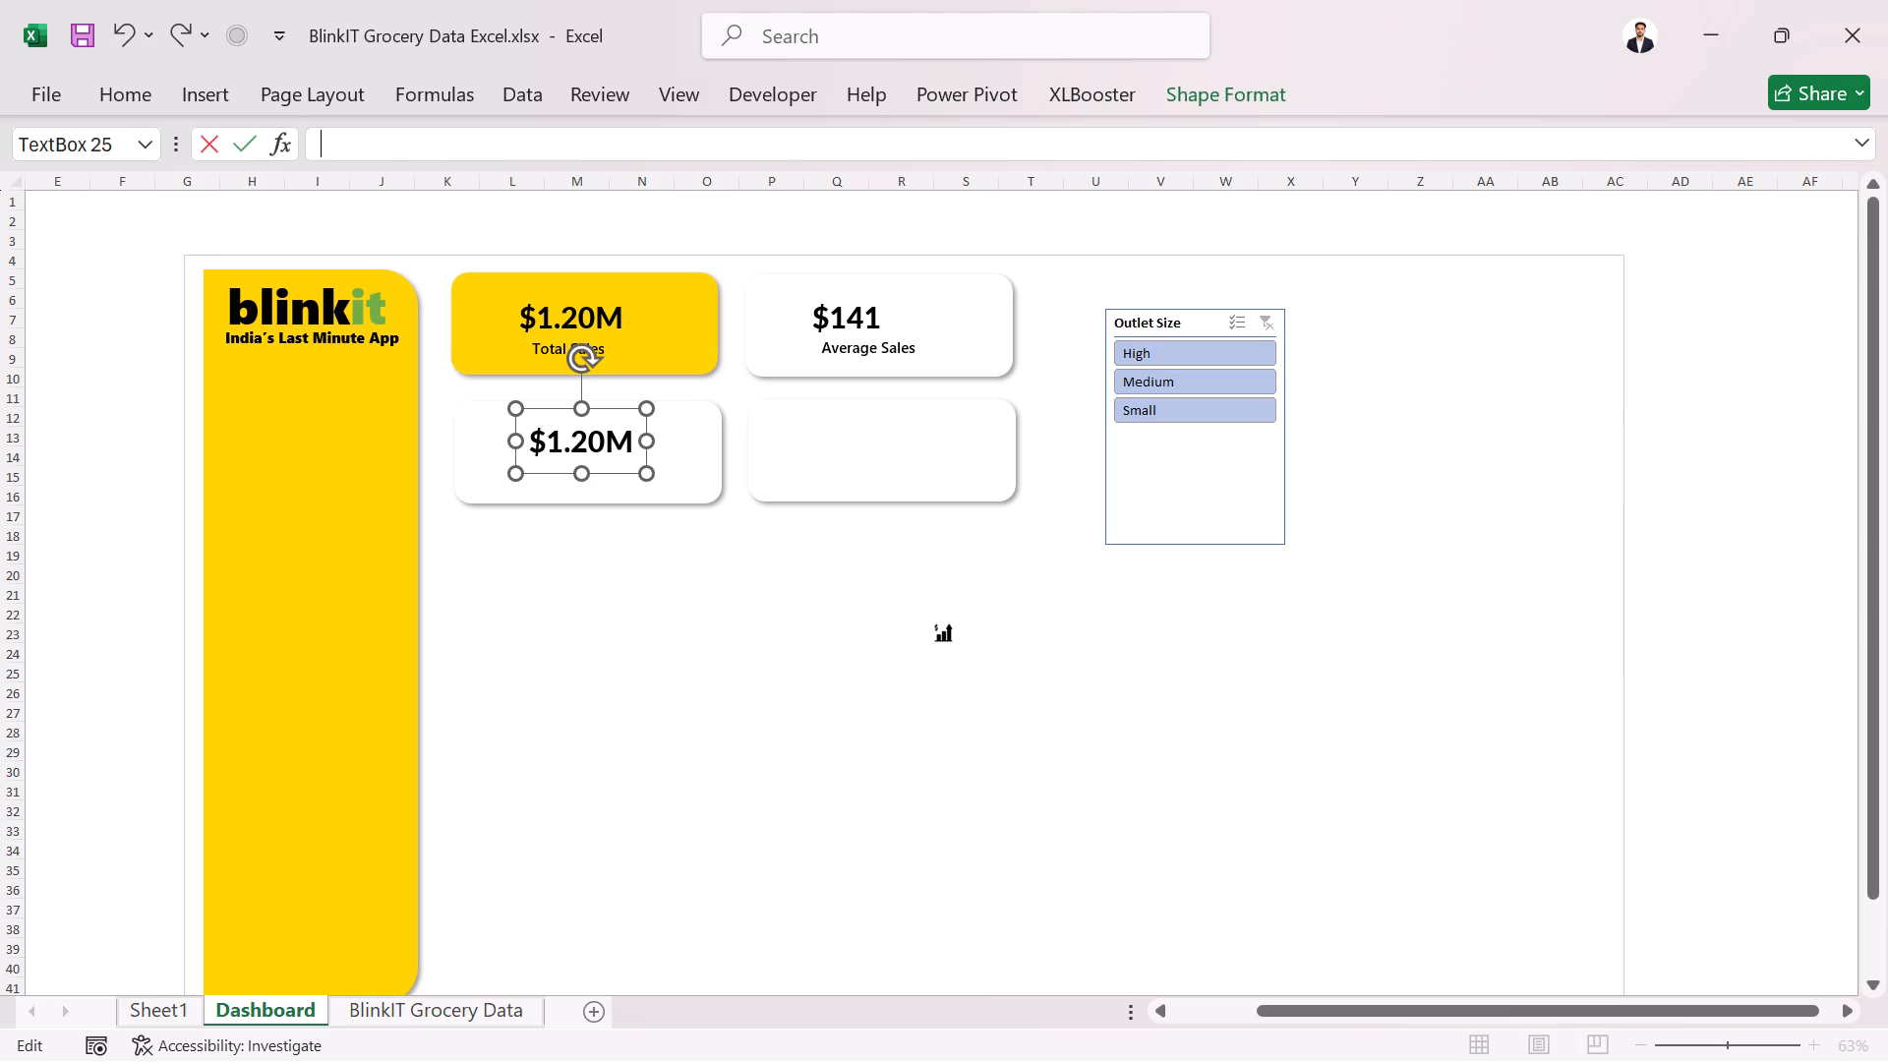
{"action": "key", "text": "equal"}
{"action": "left_click", "coordinate": [170, 1016]}
{"action": "left_click", "coordinate": [475, 440]}
{"action": "key", "text": "Return"}
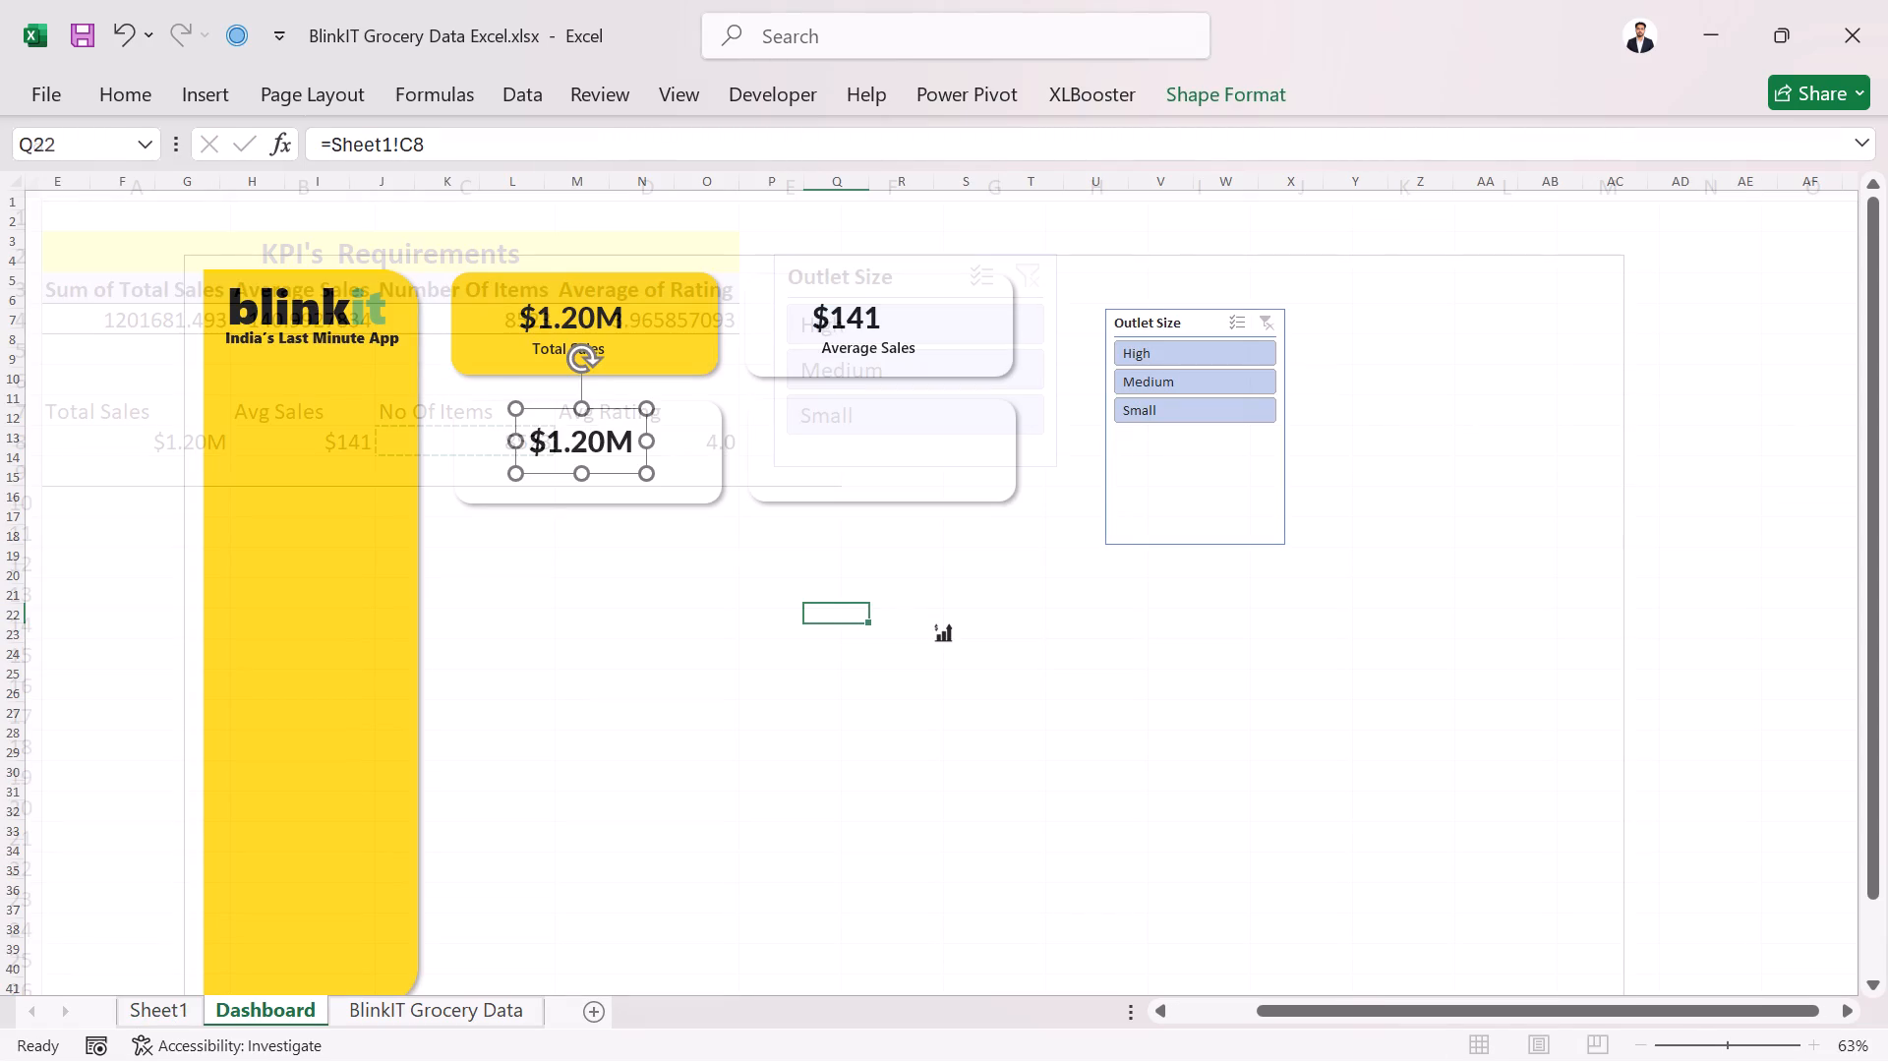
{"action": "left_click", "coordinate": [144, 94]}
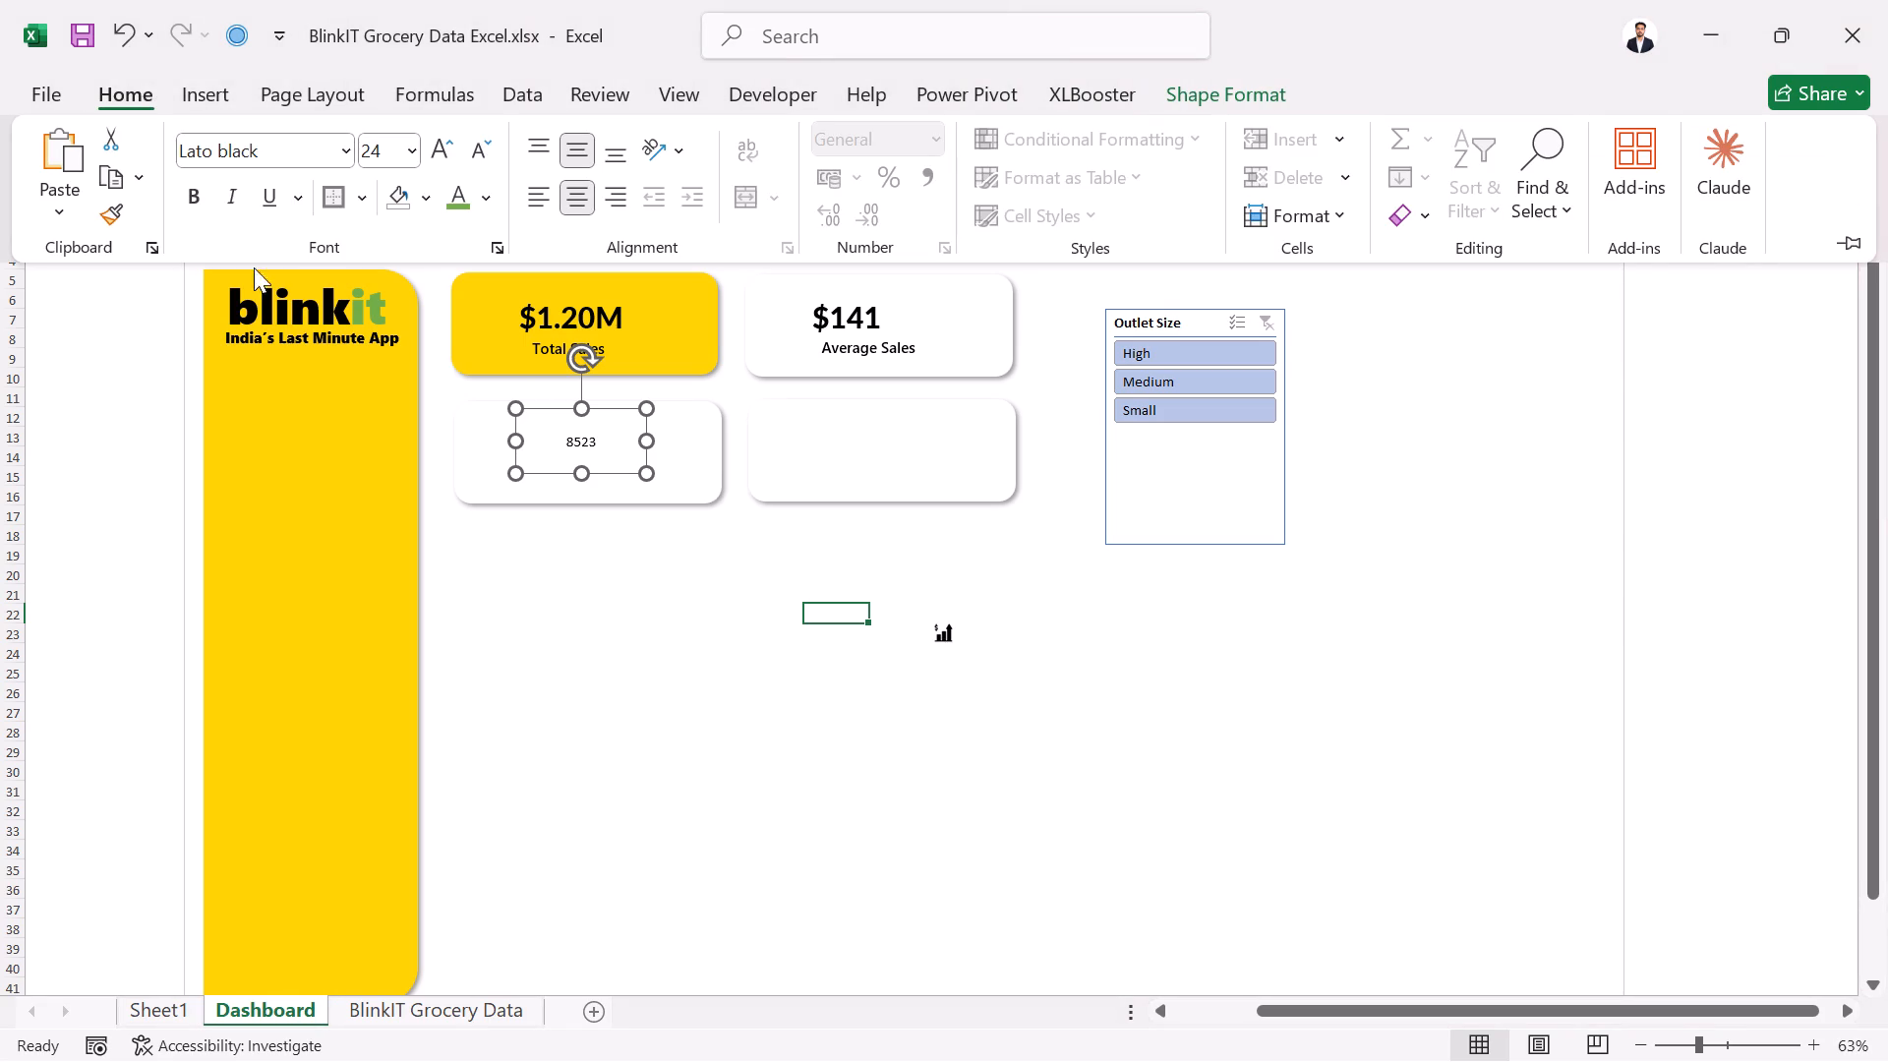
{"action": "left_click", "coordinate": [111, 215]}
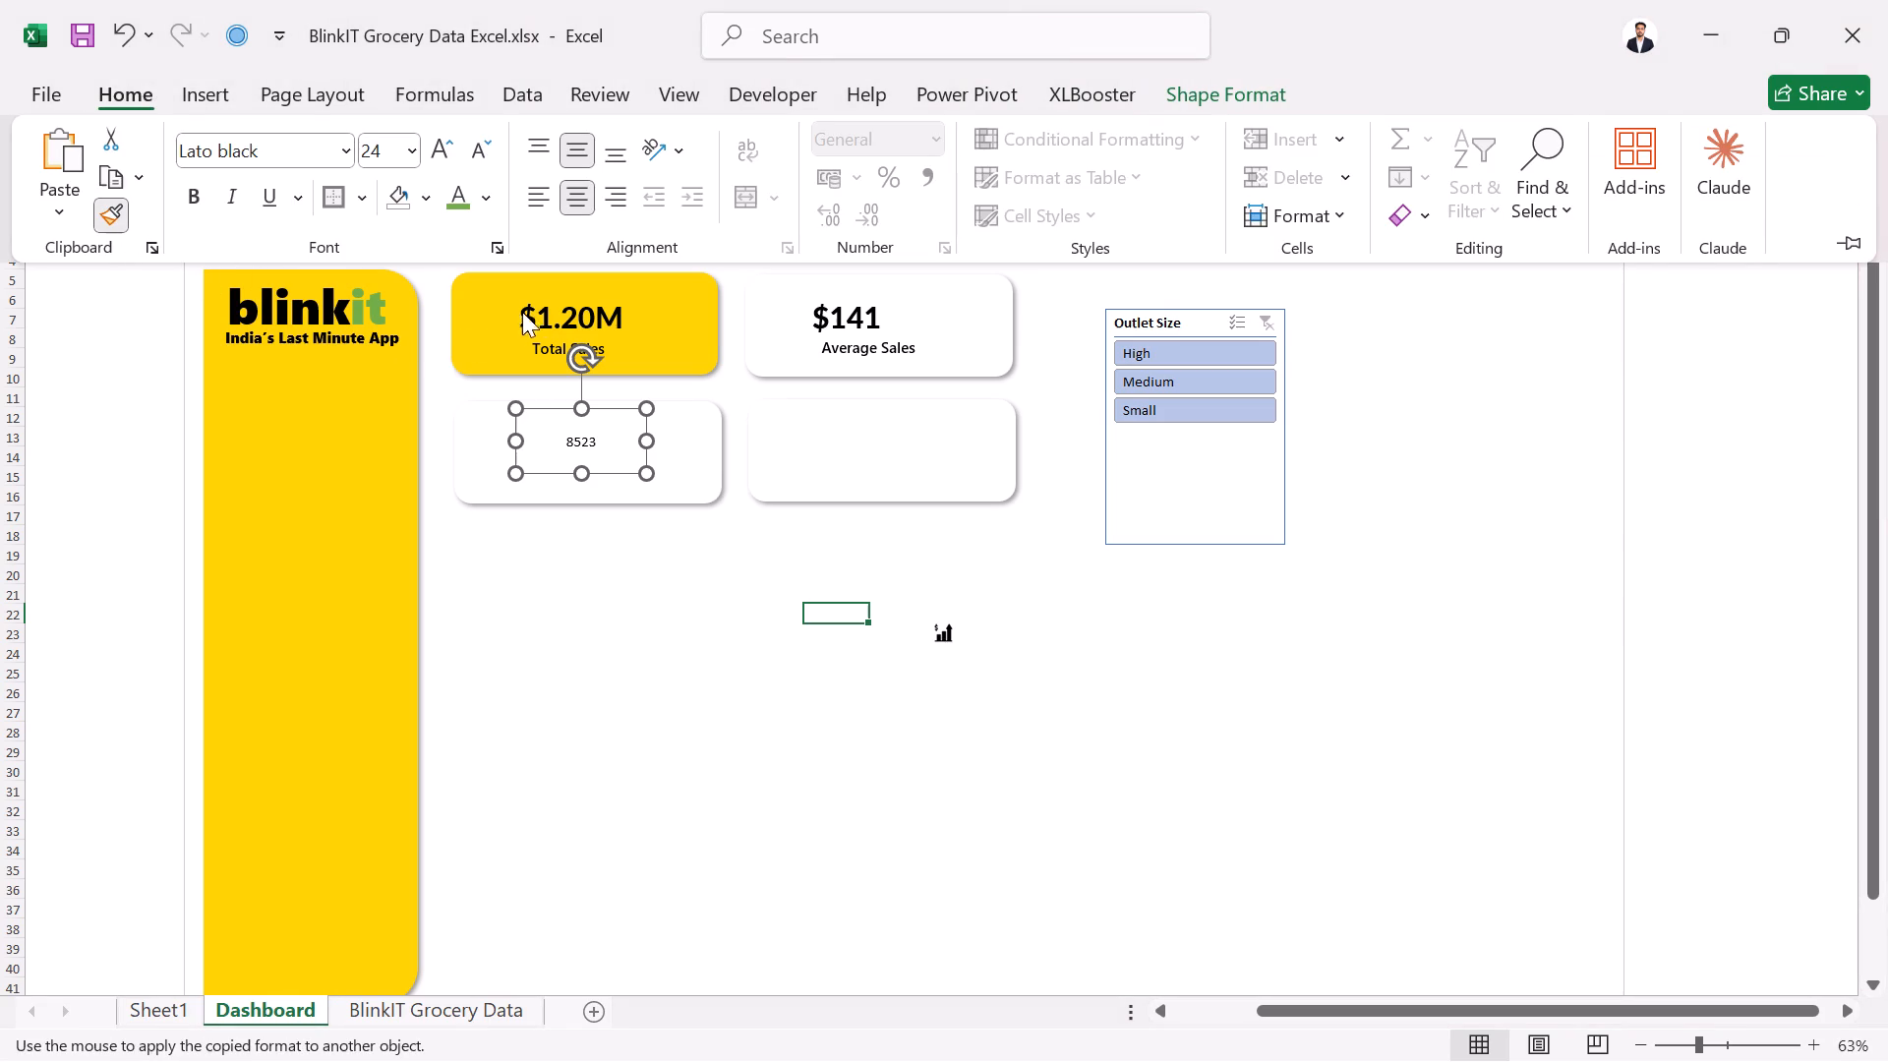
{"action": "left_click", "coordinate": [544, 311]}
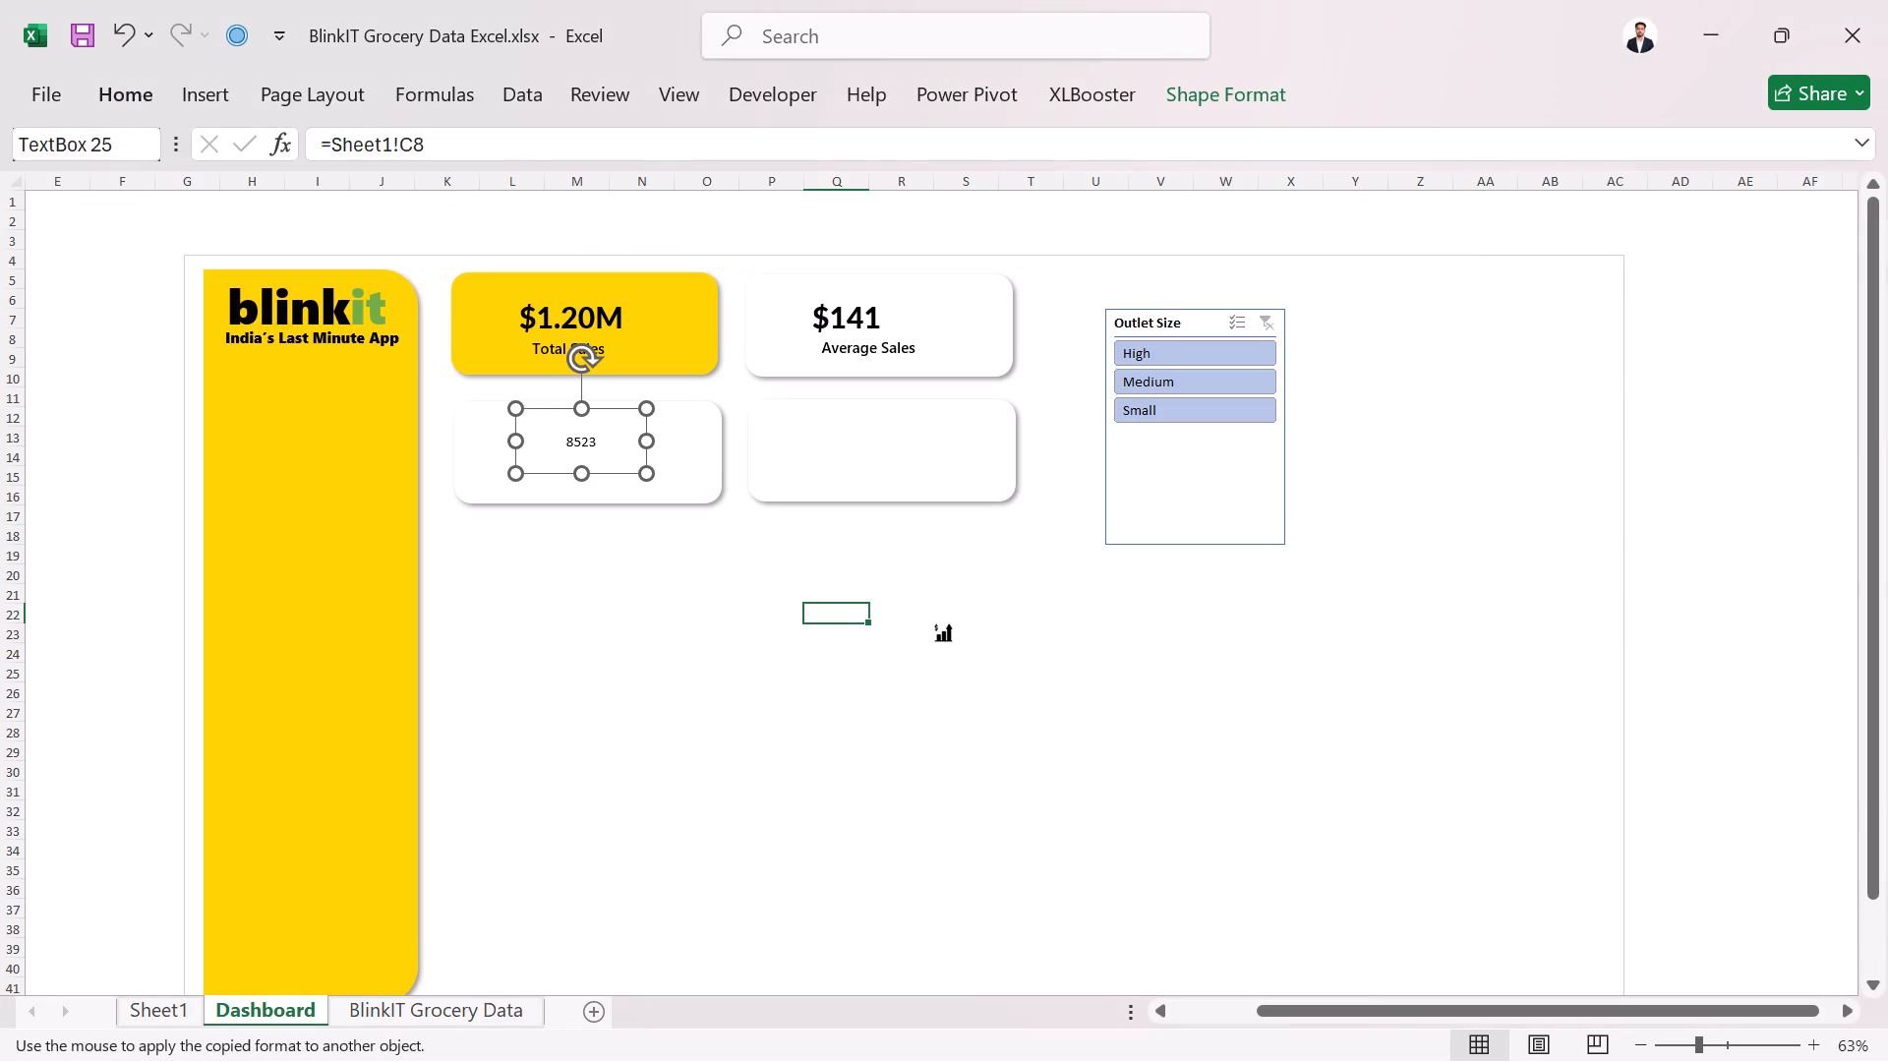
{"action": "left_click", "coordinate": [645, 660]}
Copy the formatting of the $1.20M text box onto the 8523 text box with Format Painter.
{"action": "left_click", "coordinate": [600, 312]}
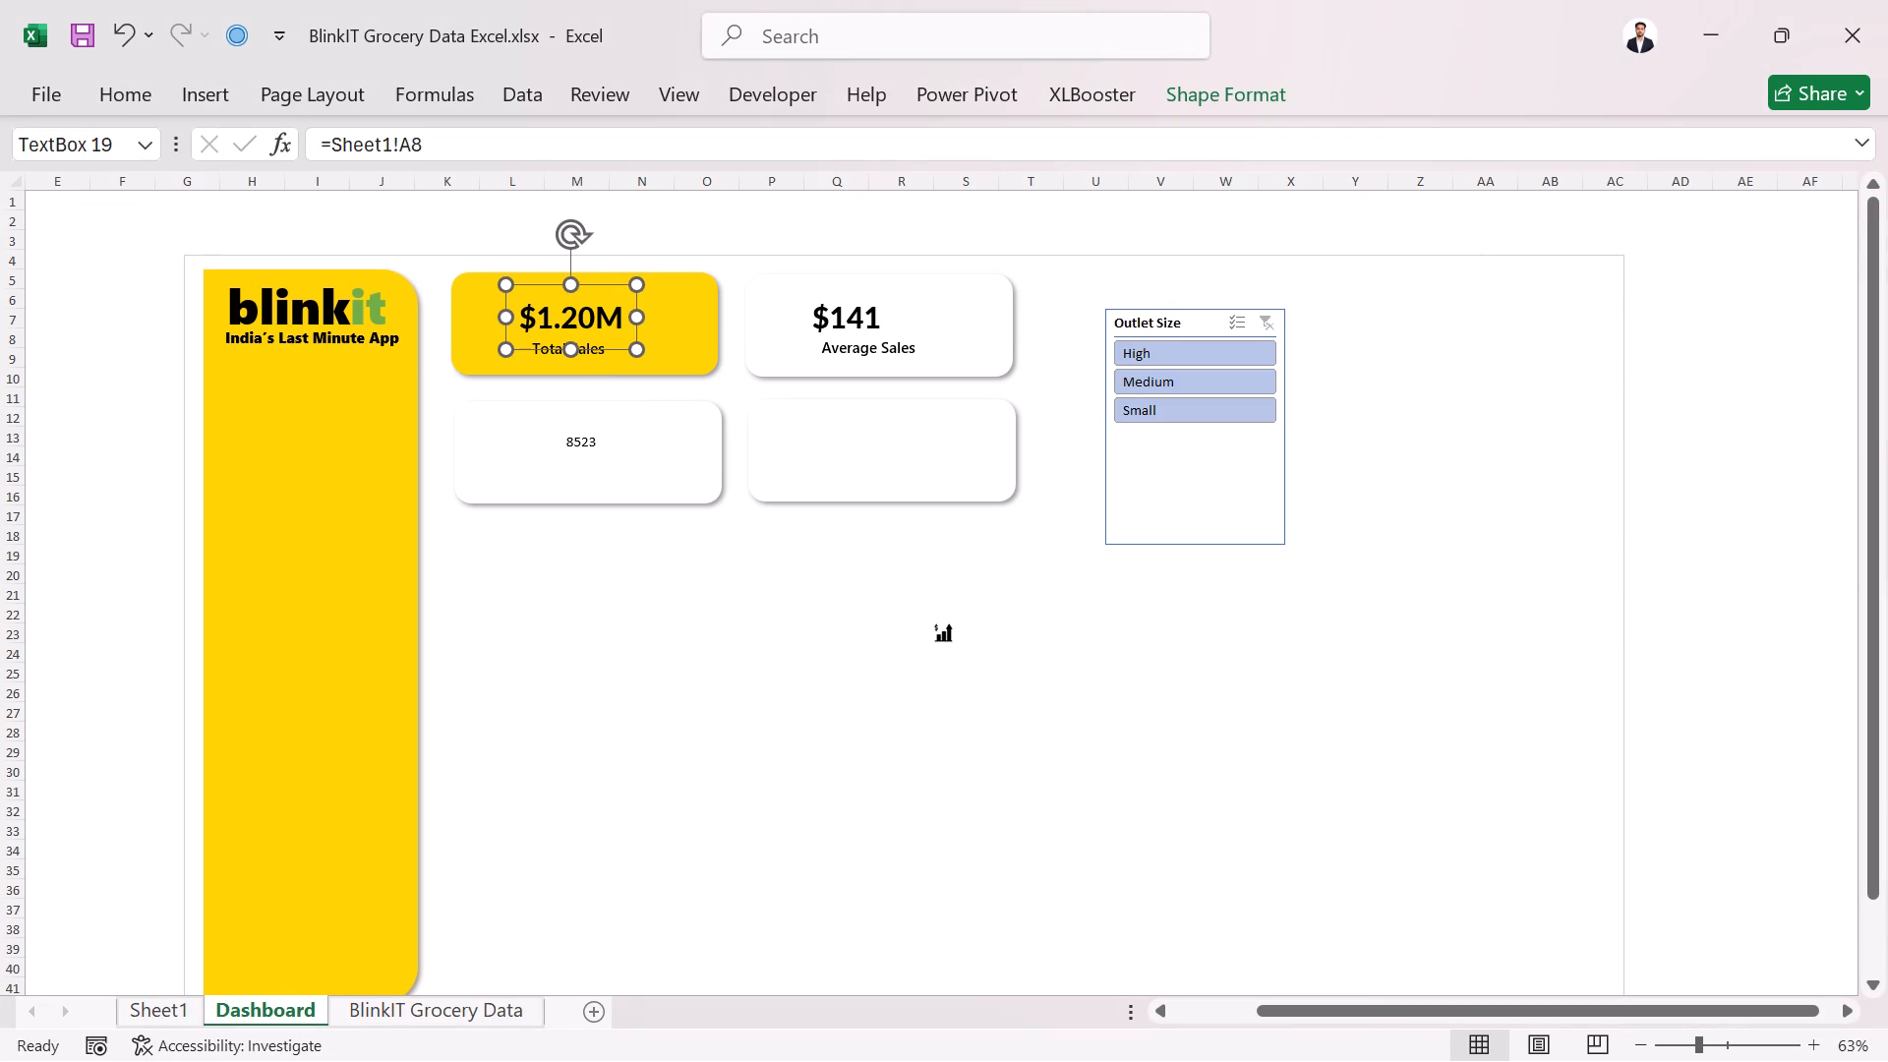
{"action": "left_click", "coordinate": [112, 110]}
{"action": "left_click", "coordinate": [115, 213]}
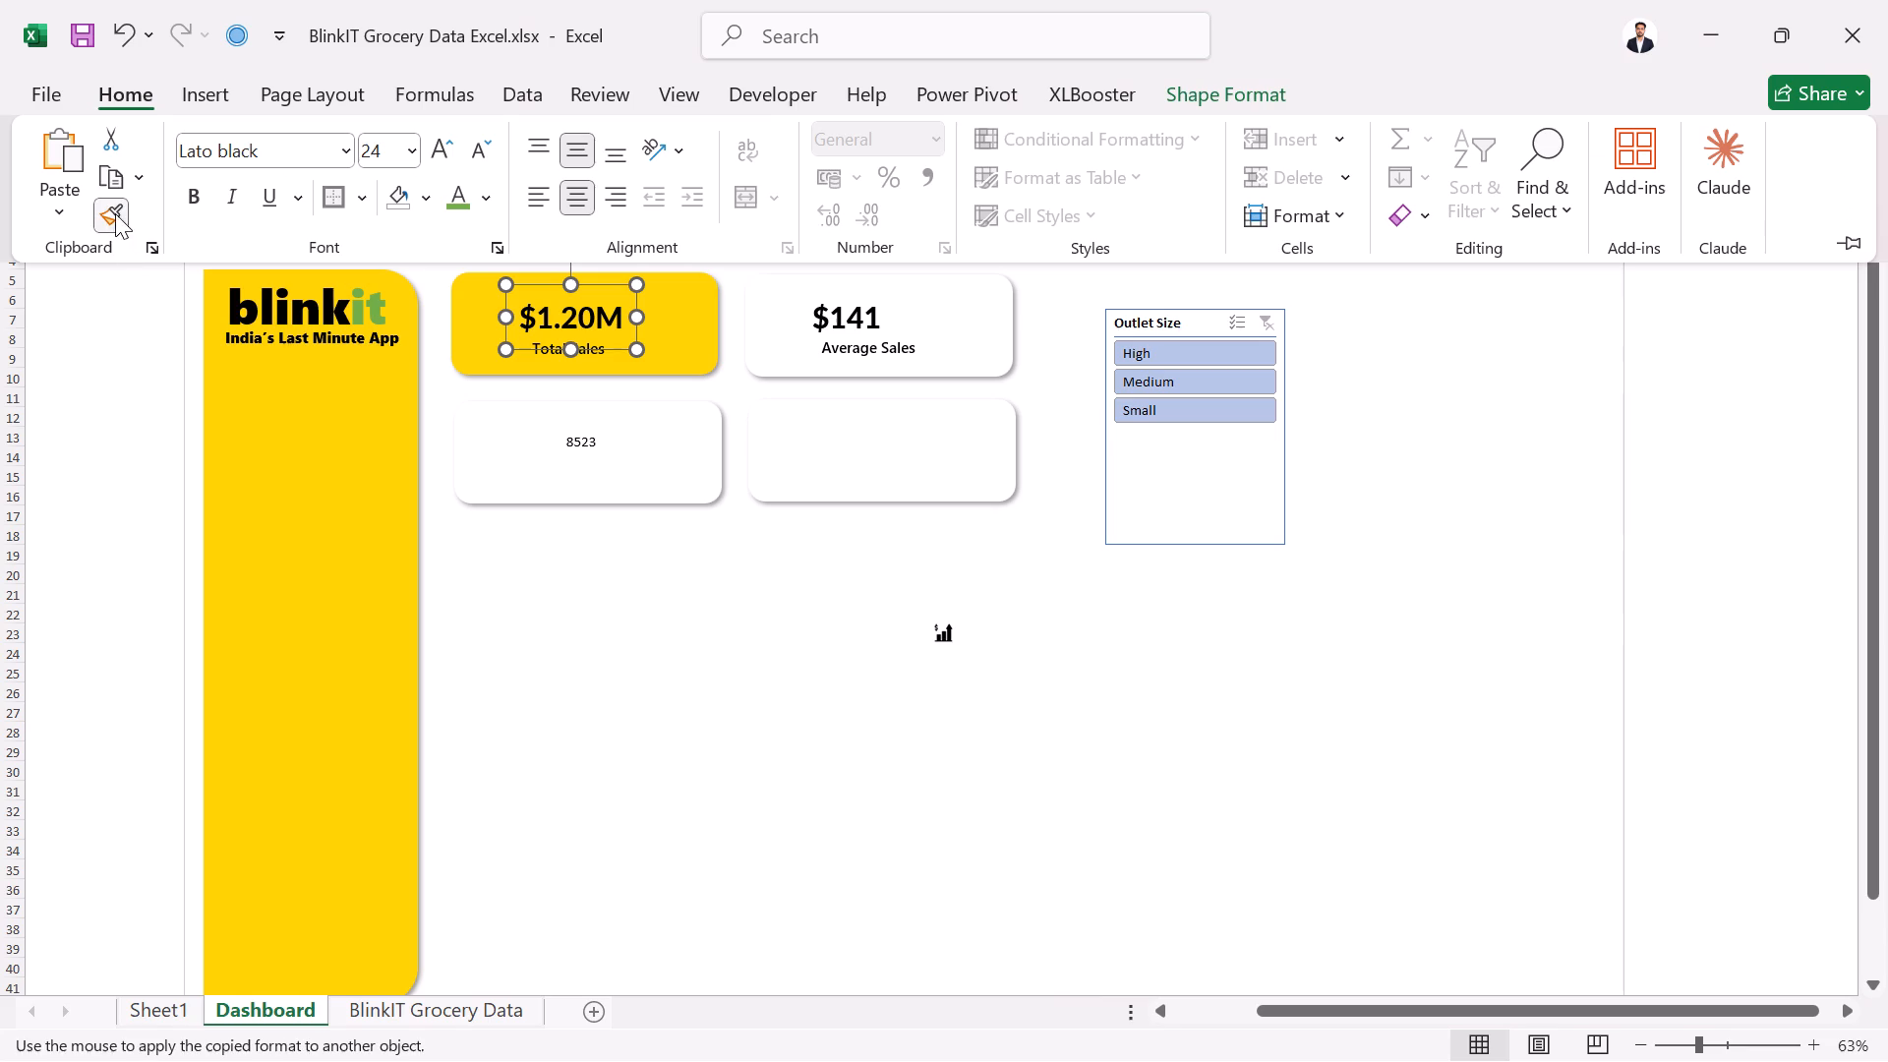
{"action": "left_click", "coordinate": [577, 439]}
{"action": "left_click", "coordinate": [577, 439]}
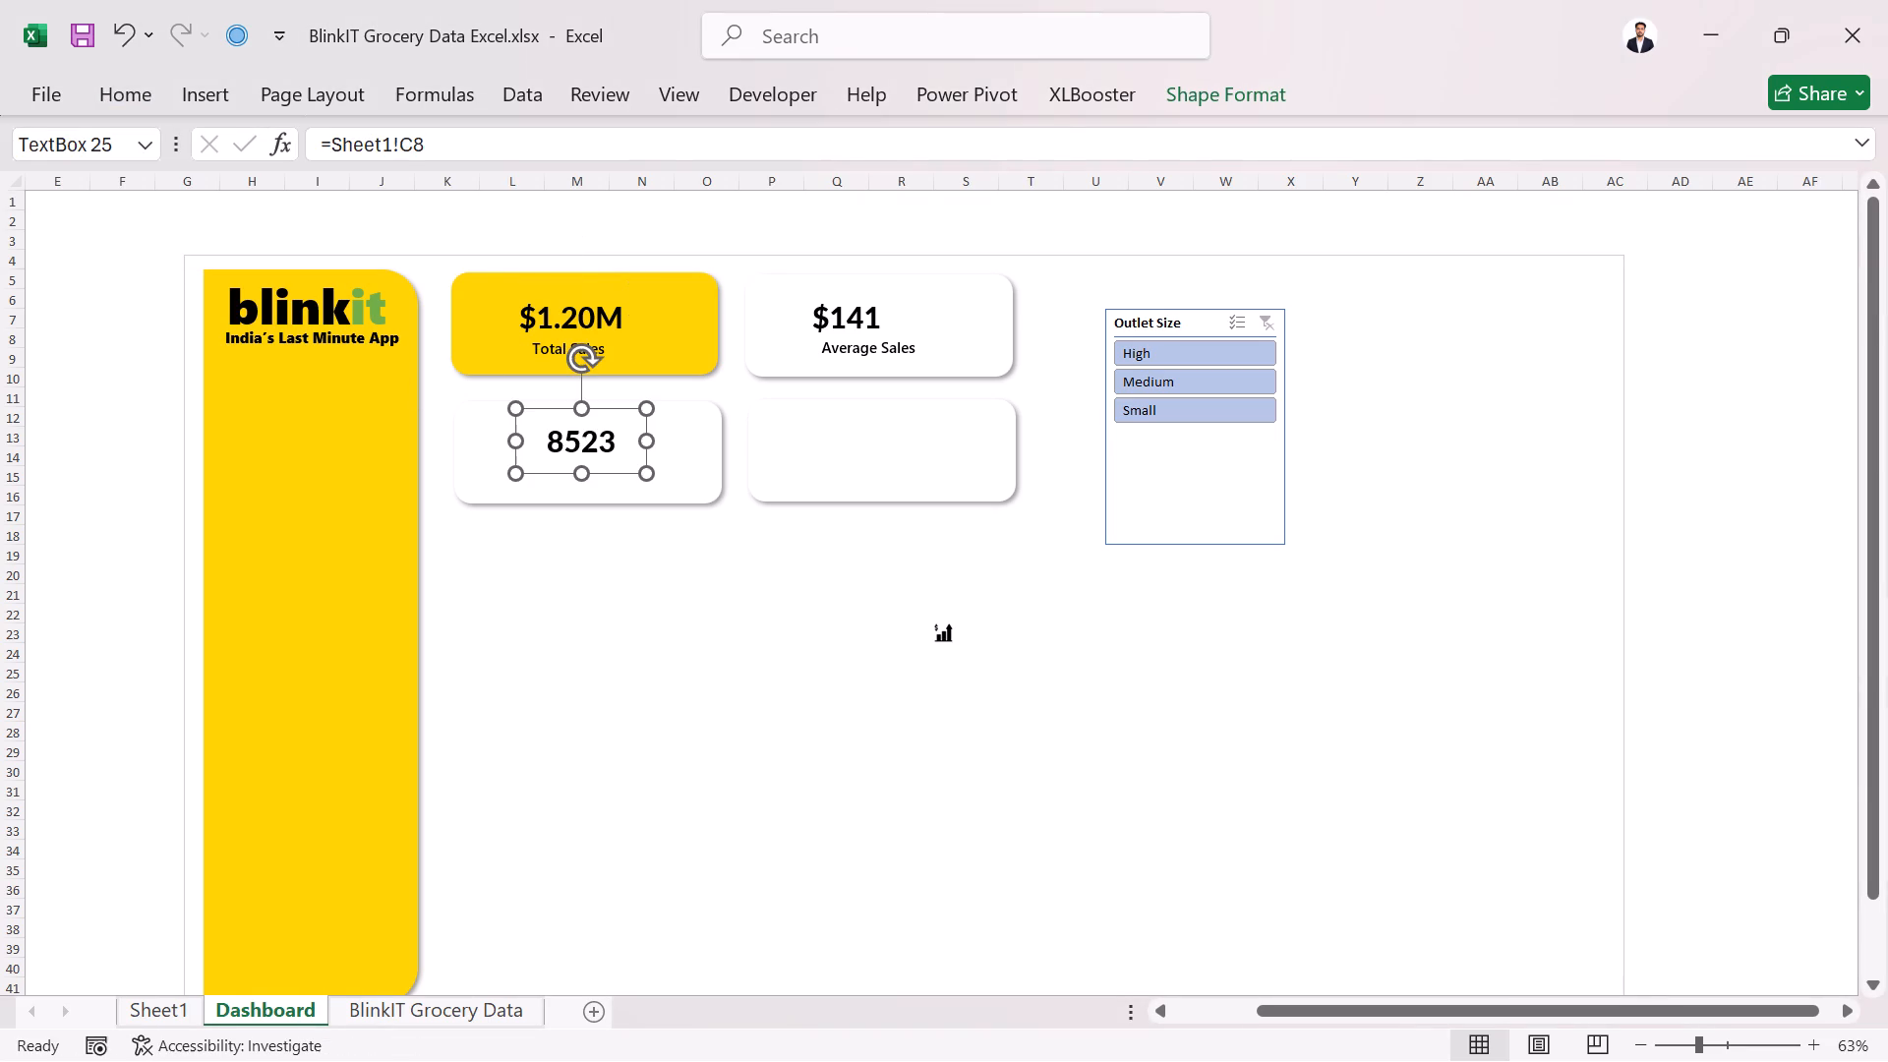
{"action": "left_click", "coordinate": [553, 650]}
Duplicate the $1.20M text box and place the copy on the empty white card below Average Sales.
{"action": "left_click", "coordinate": [569, 324]}
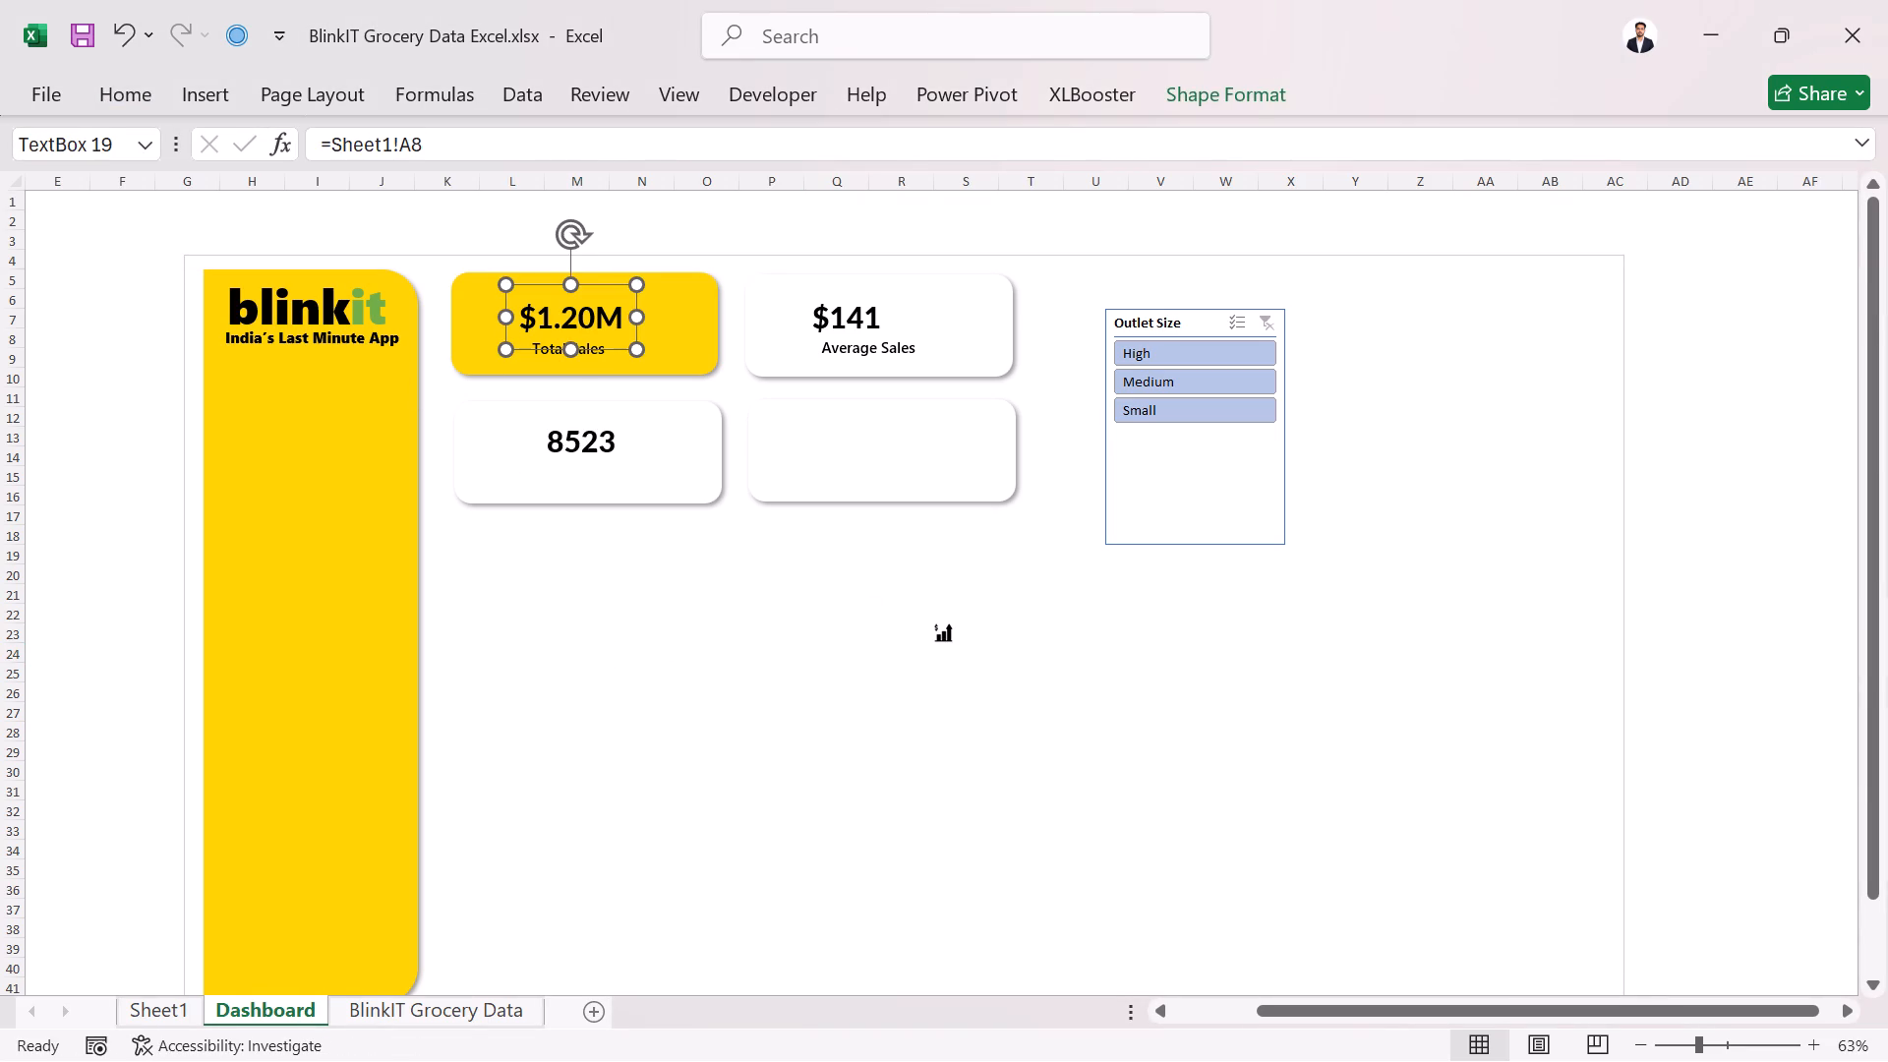
{"action": "key", "text": "ctrl+c"}
{"action": "left_click_drag", "start_coordinate": [596, 320], "coordinate": [867, 469]}
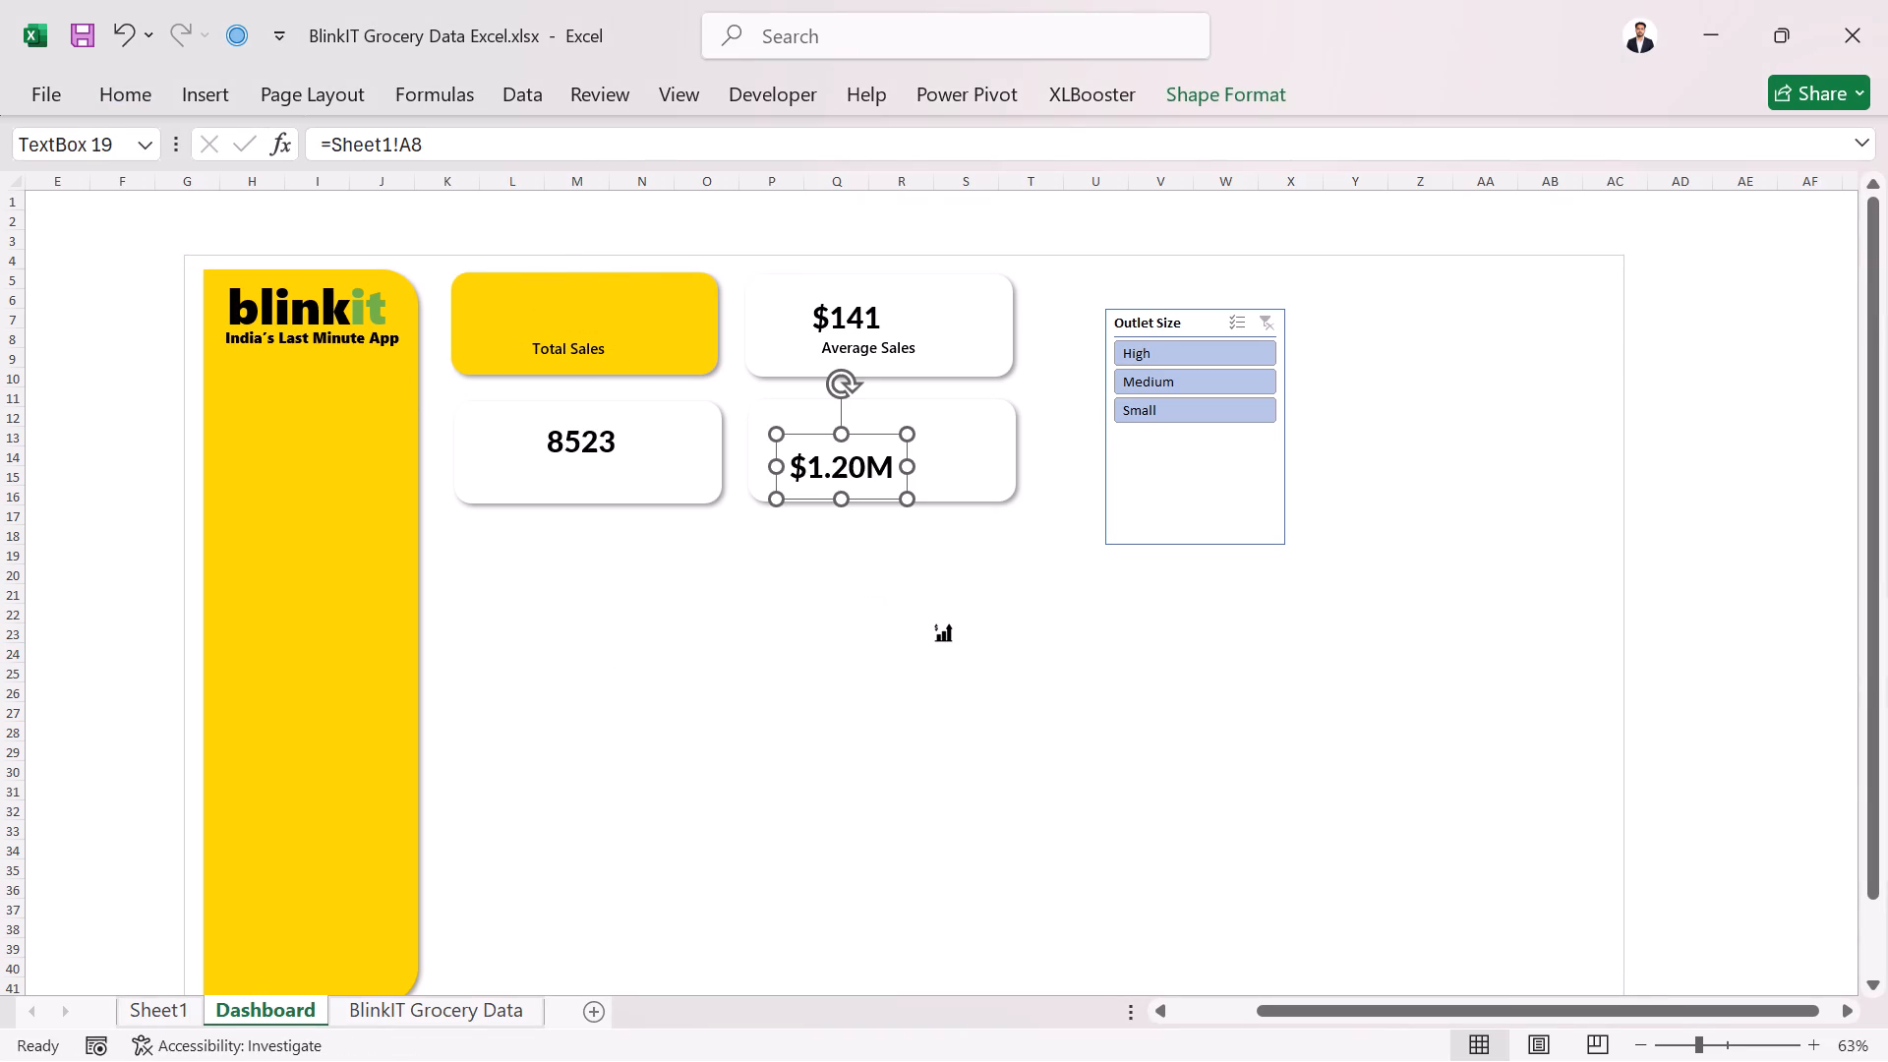
{"action": "key", "text": "ctrl+z"}
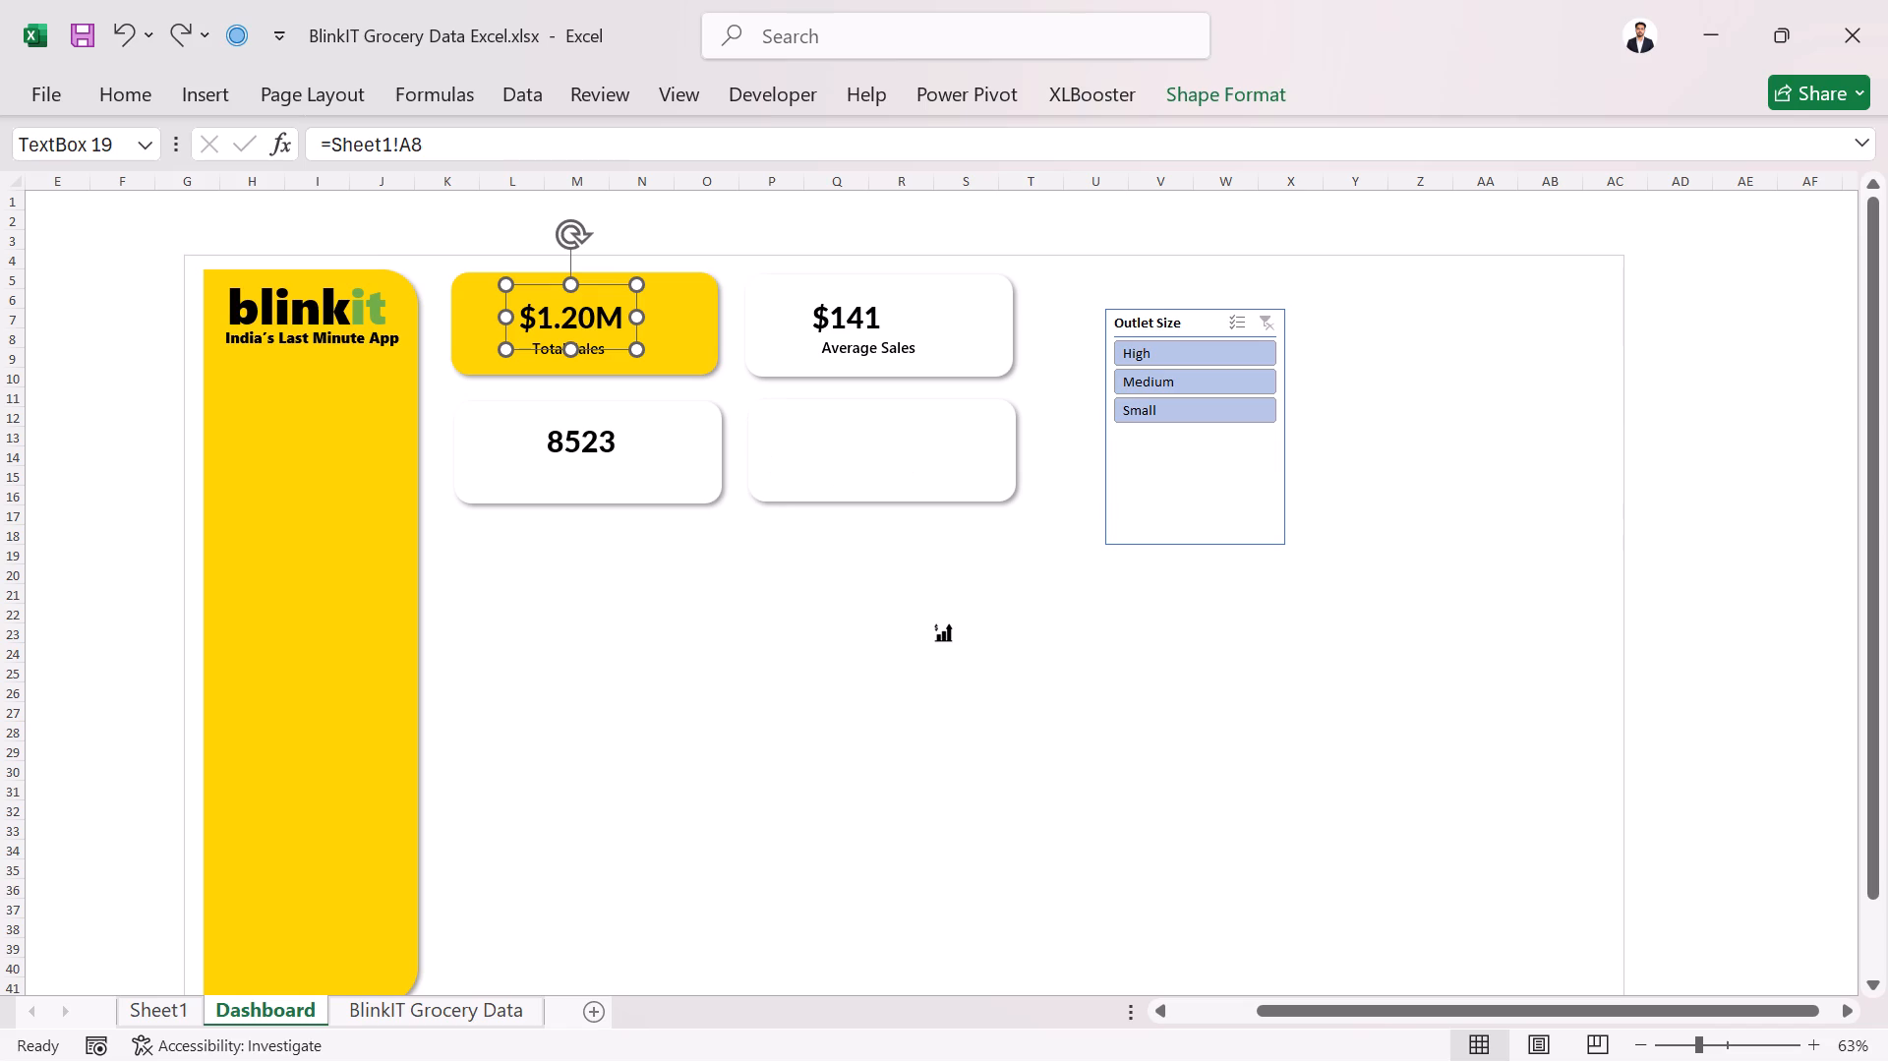
{"action": "key", "text": "ctrl+c"}
{"action": "key", "text": "ctrl+v"}
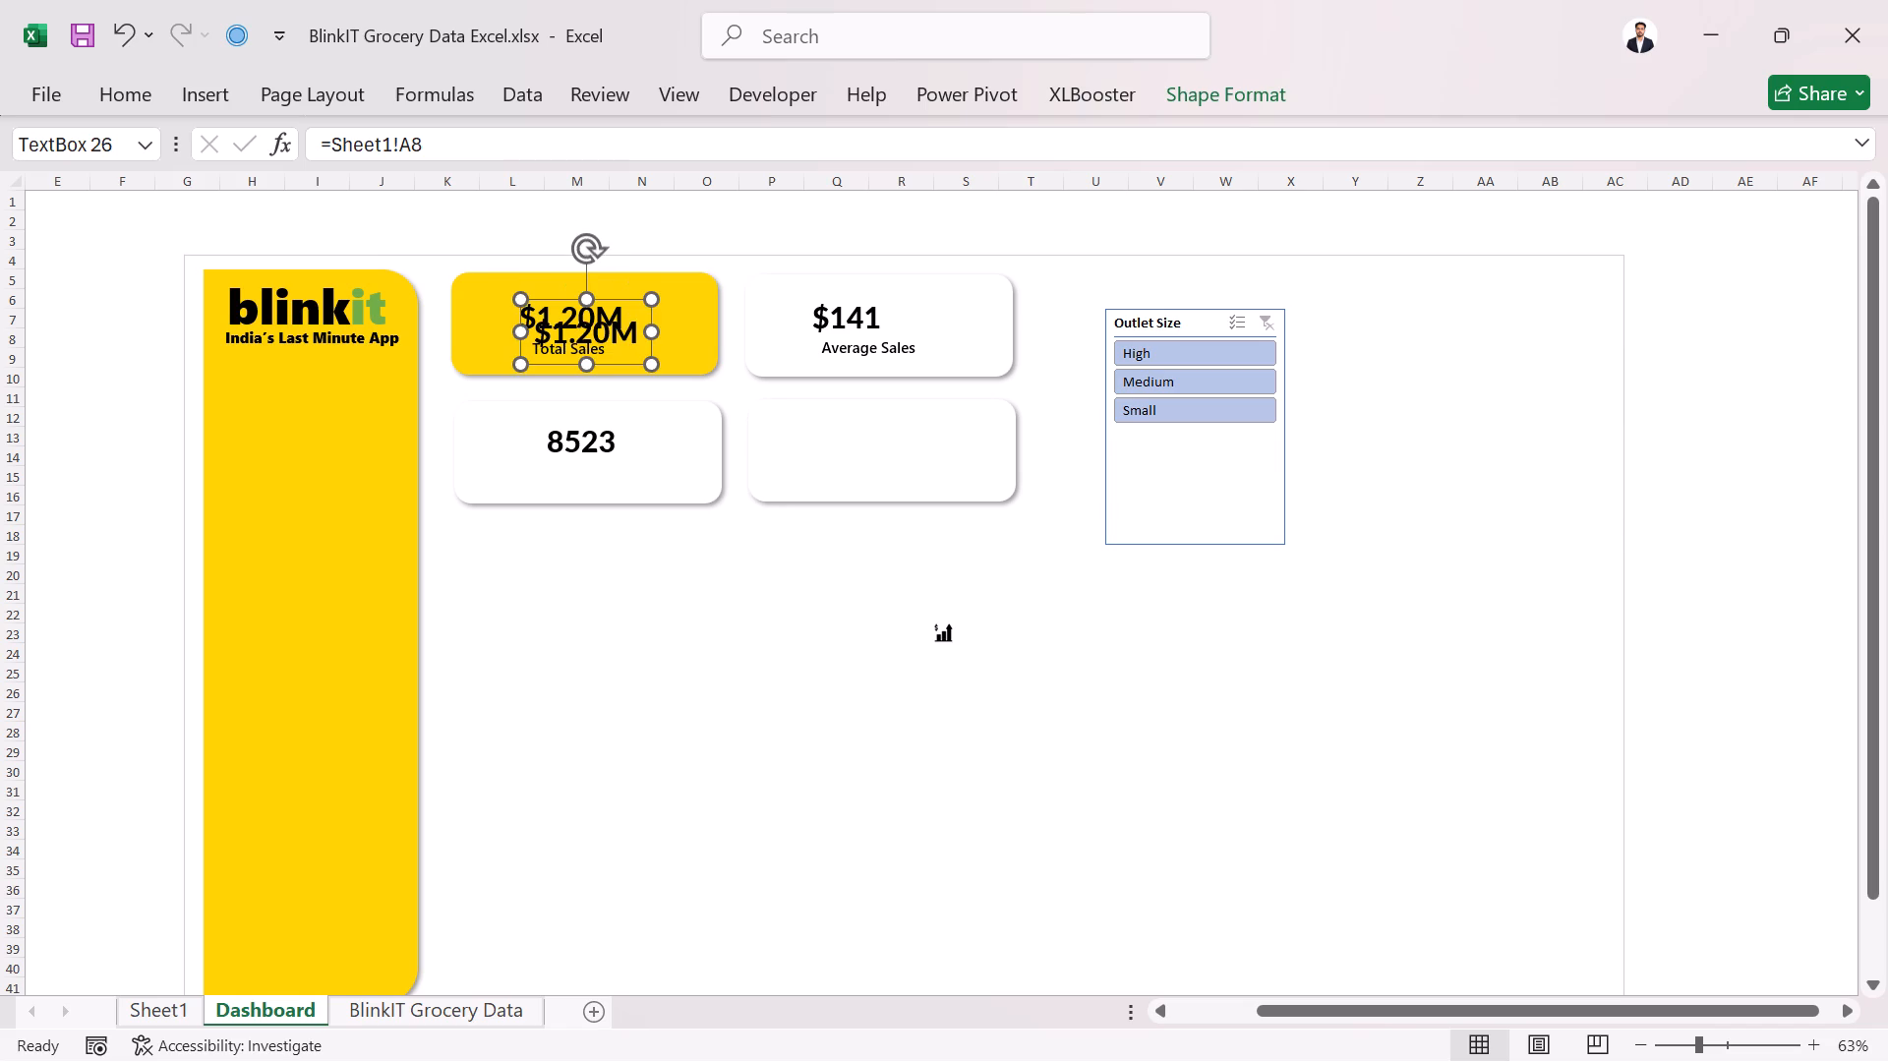
{"action": "left_click_drag", "start_coordinate": [604, 337], "coordinate": [876, 437]}
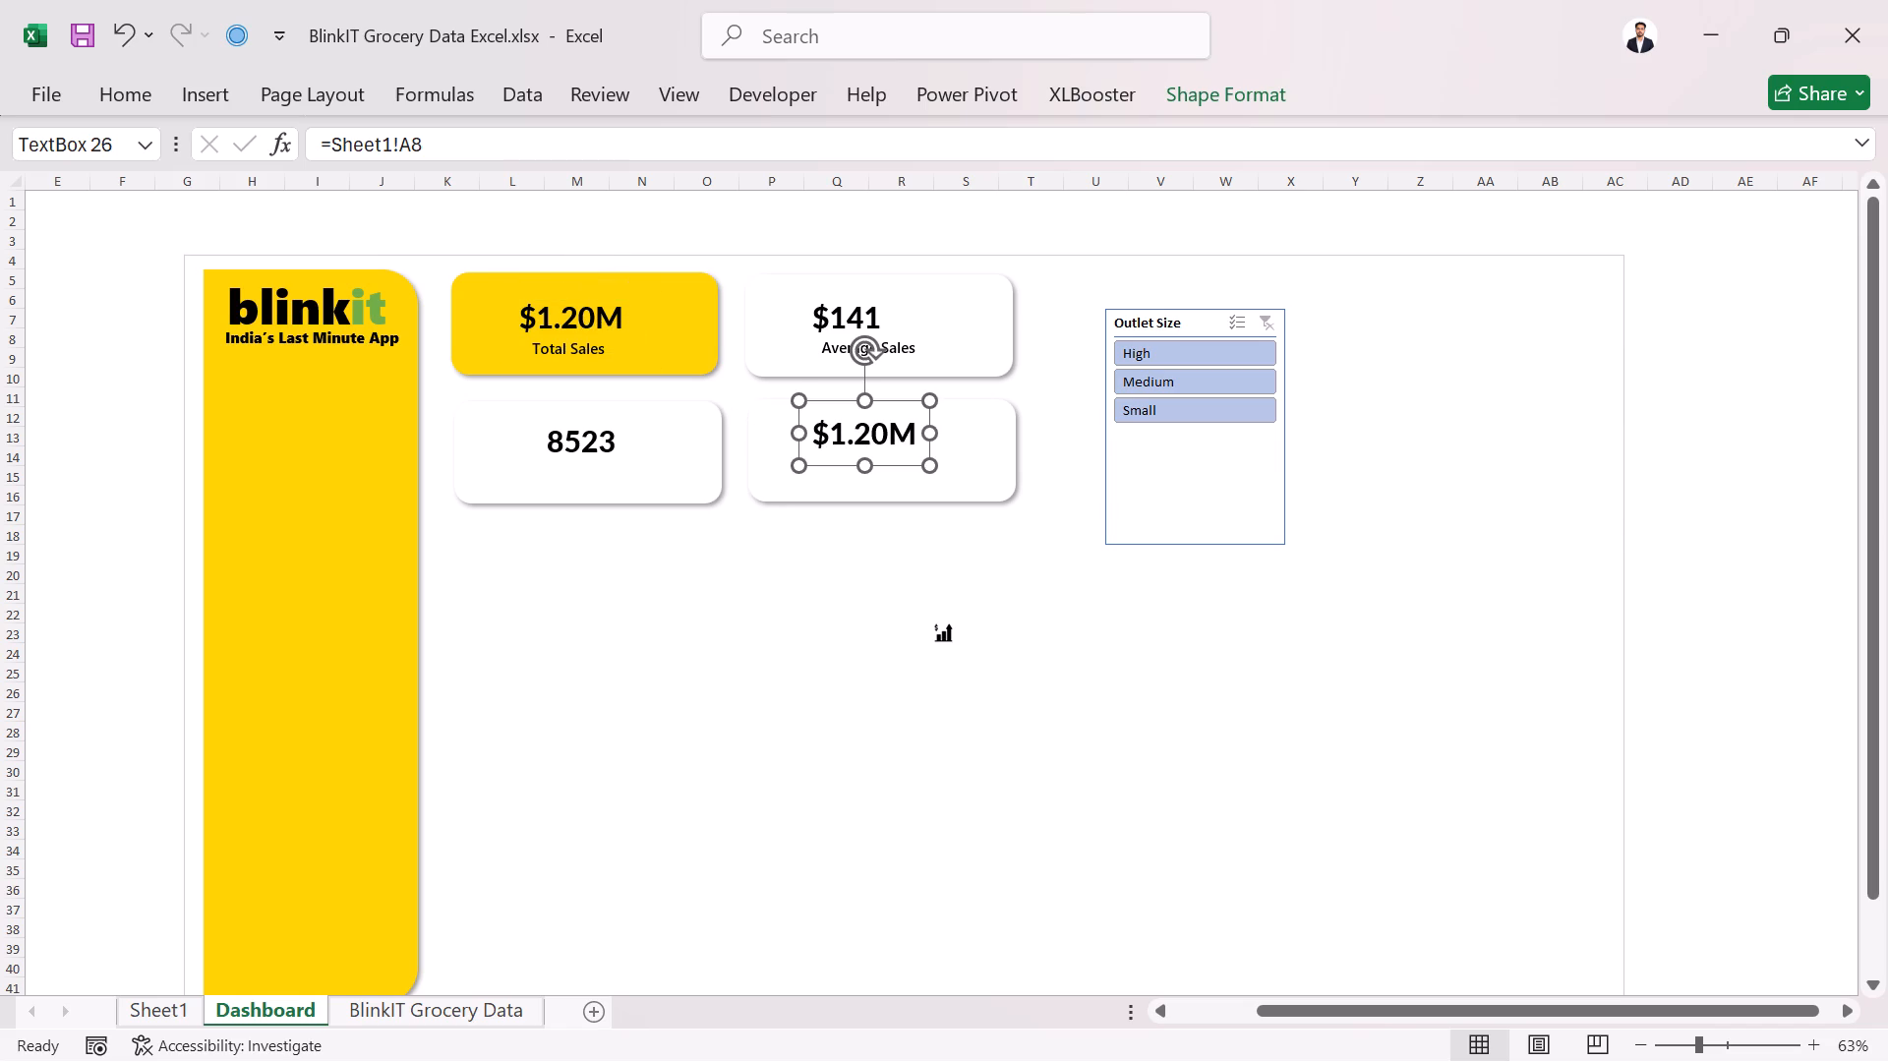
Link the copied text box on the card below Average Sales to =Sheet1!D8.
{"action": "double_click", "coordinate": [883, 440]}
{"action": "triple_click", "coordinate": [487, 151]}
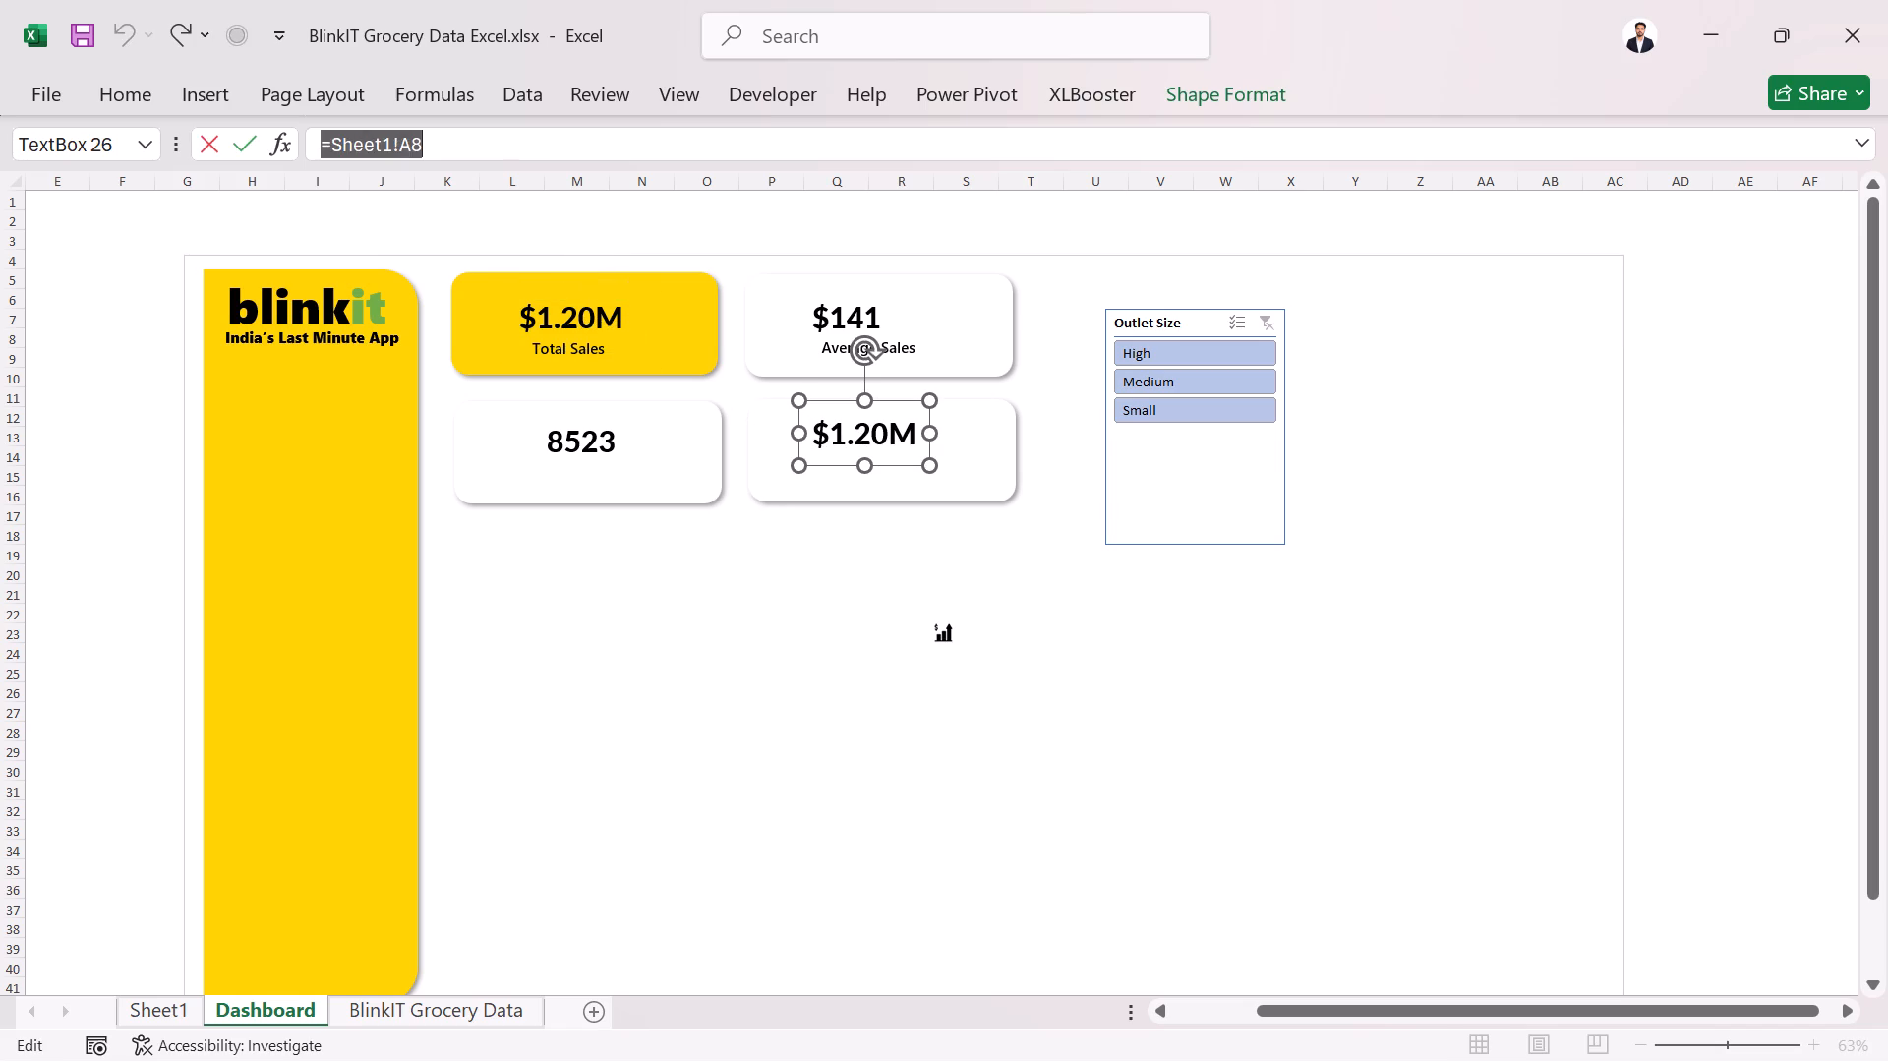
{"action": "key", "text": "BackSpace"}
{"action": "key", "text": "equal"}
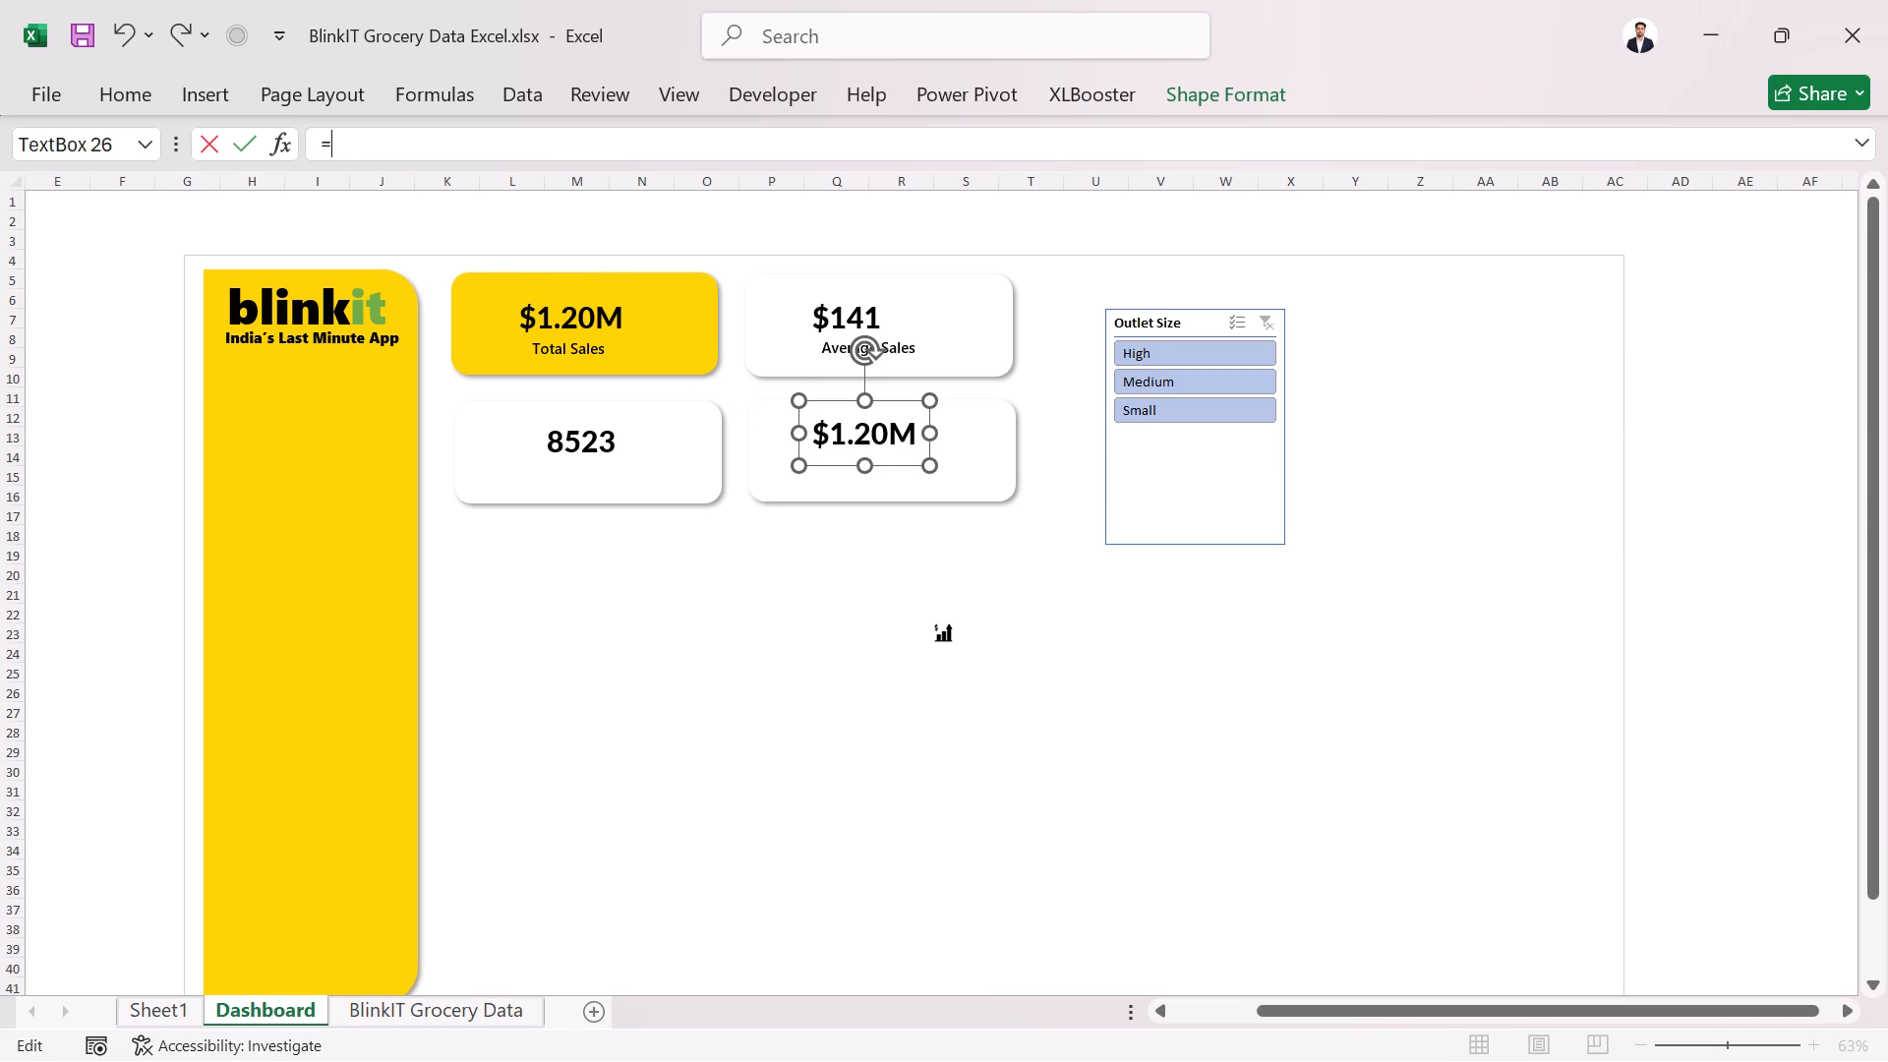
{"action": "left_click", "coordinate": [175, 1003]}
{"action": "left_click", "coordinate": [647, 445]}
{"action": "key", "text": "Return"}
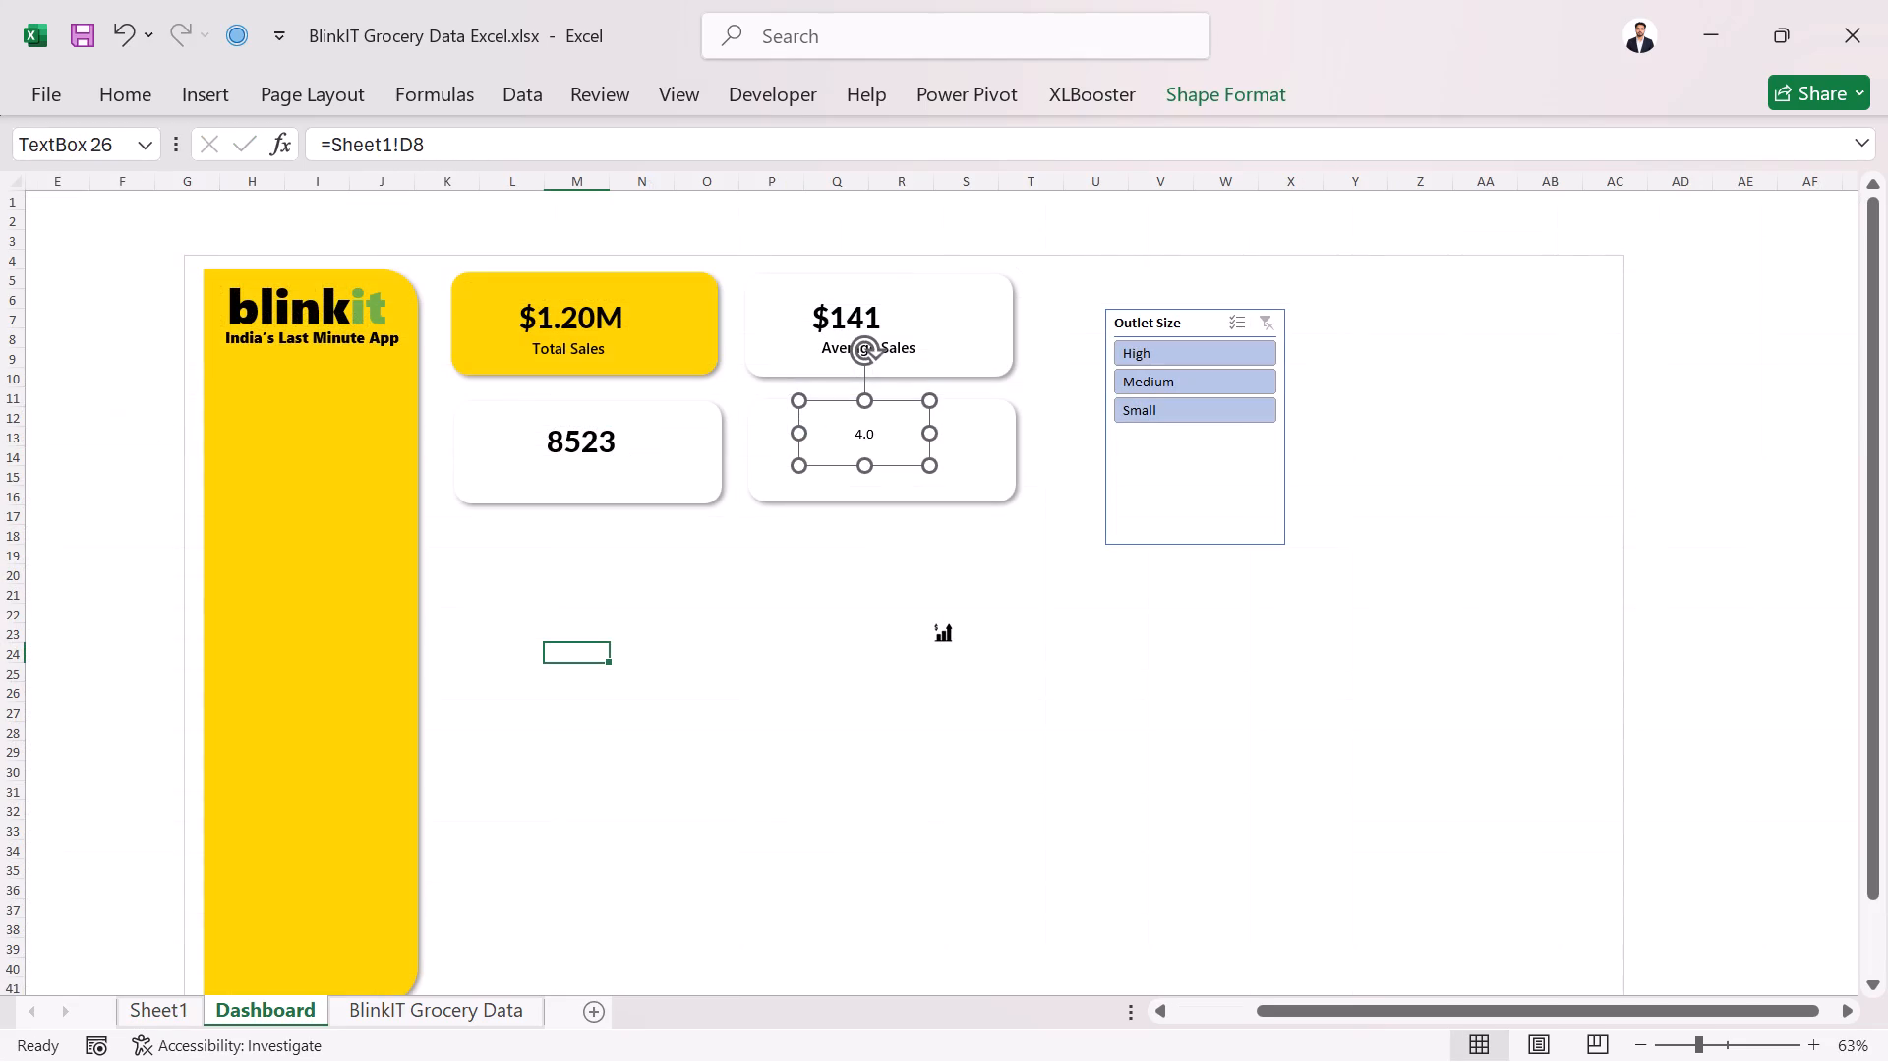
Copy the formatting of the $1.20M text box onto the 4.0 text box with Format Painter.
{"action": "left_click", "coordinate": [640, 350]}
{"action": "left_click", "coordinate": [610, 304]}
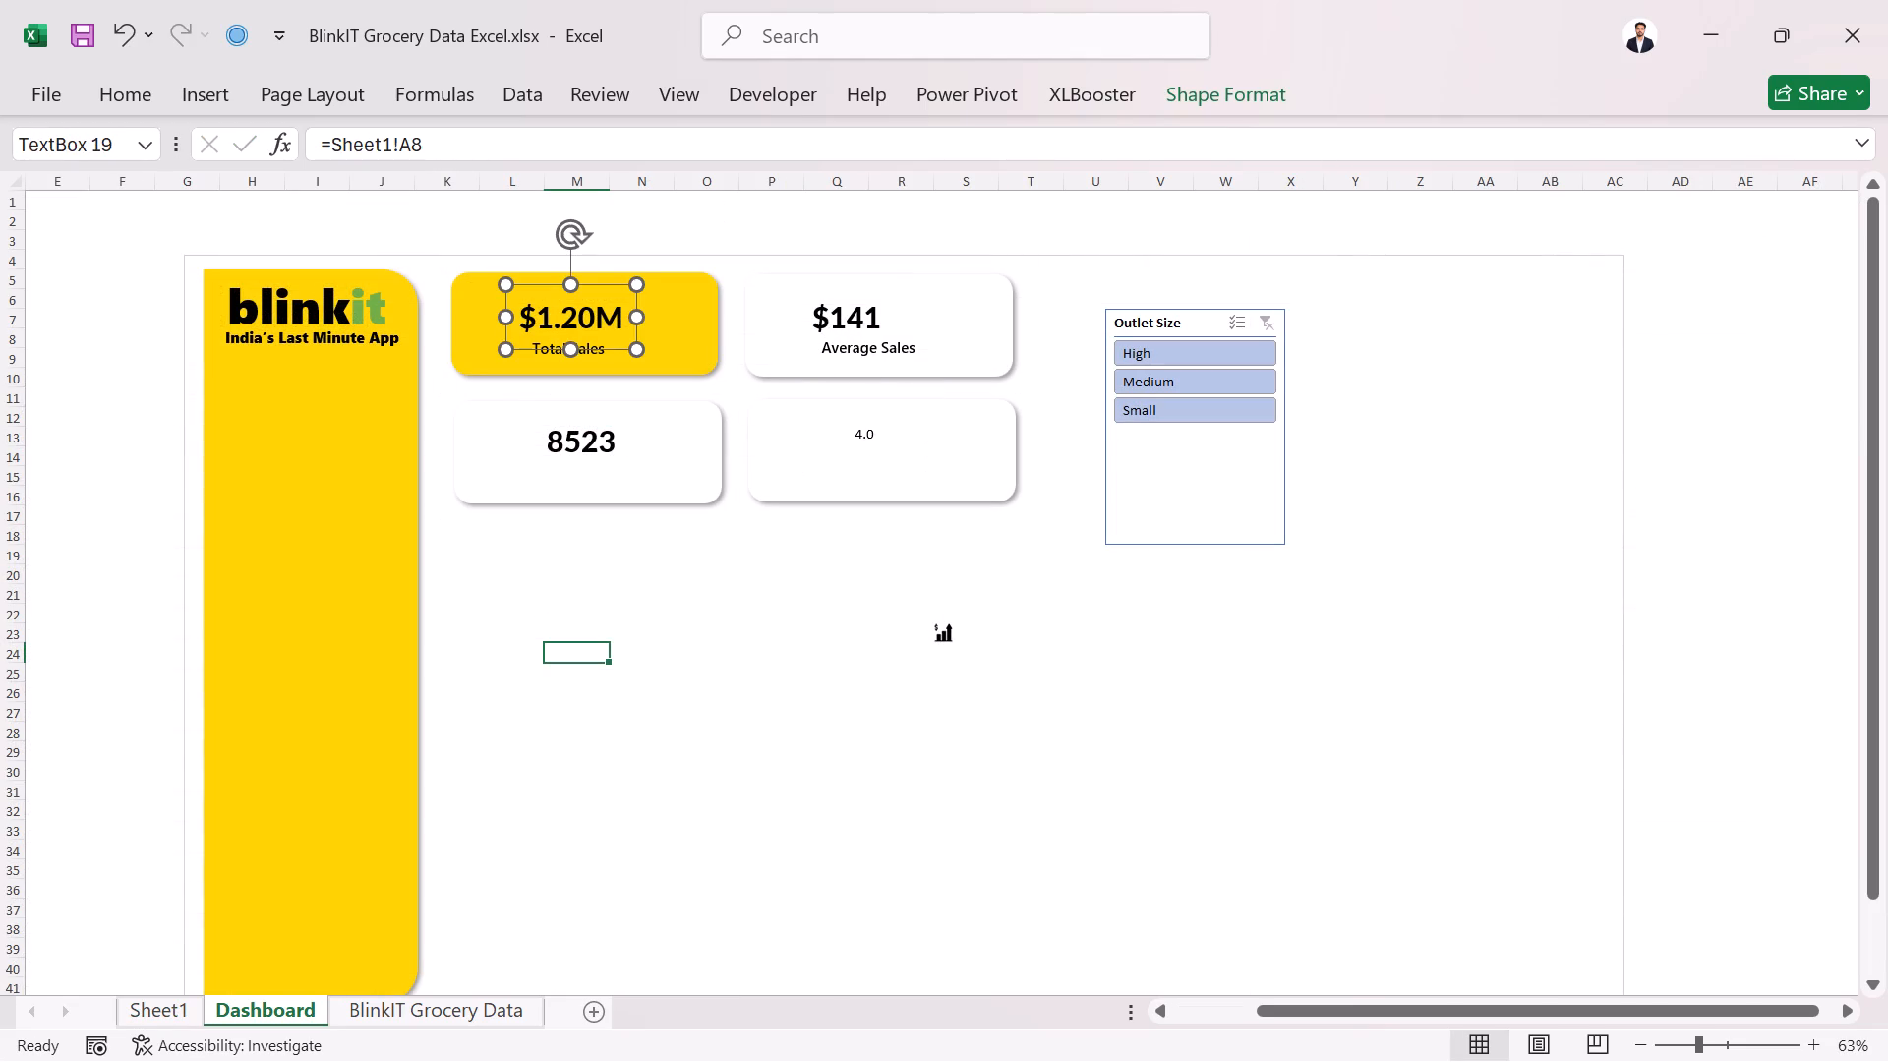
{"action": "left_click", "coordinate": [122, 91]}
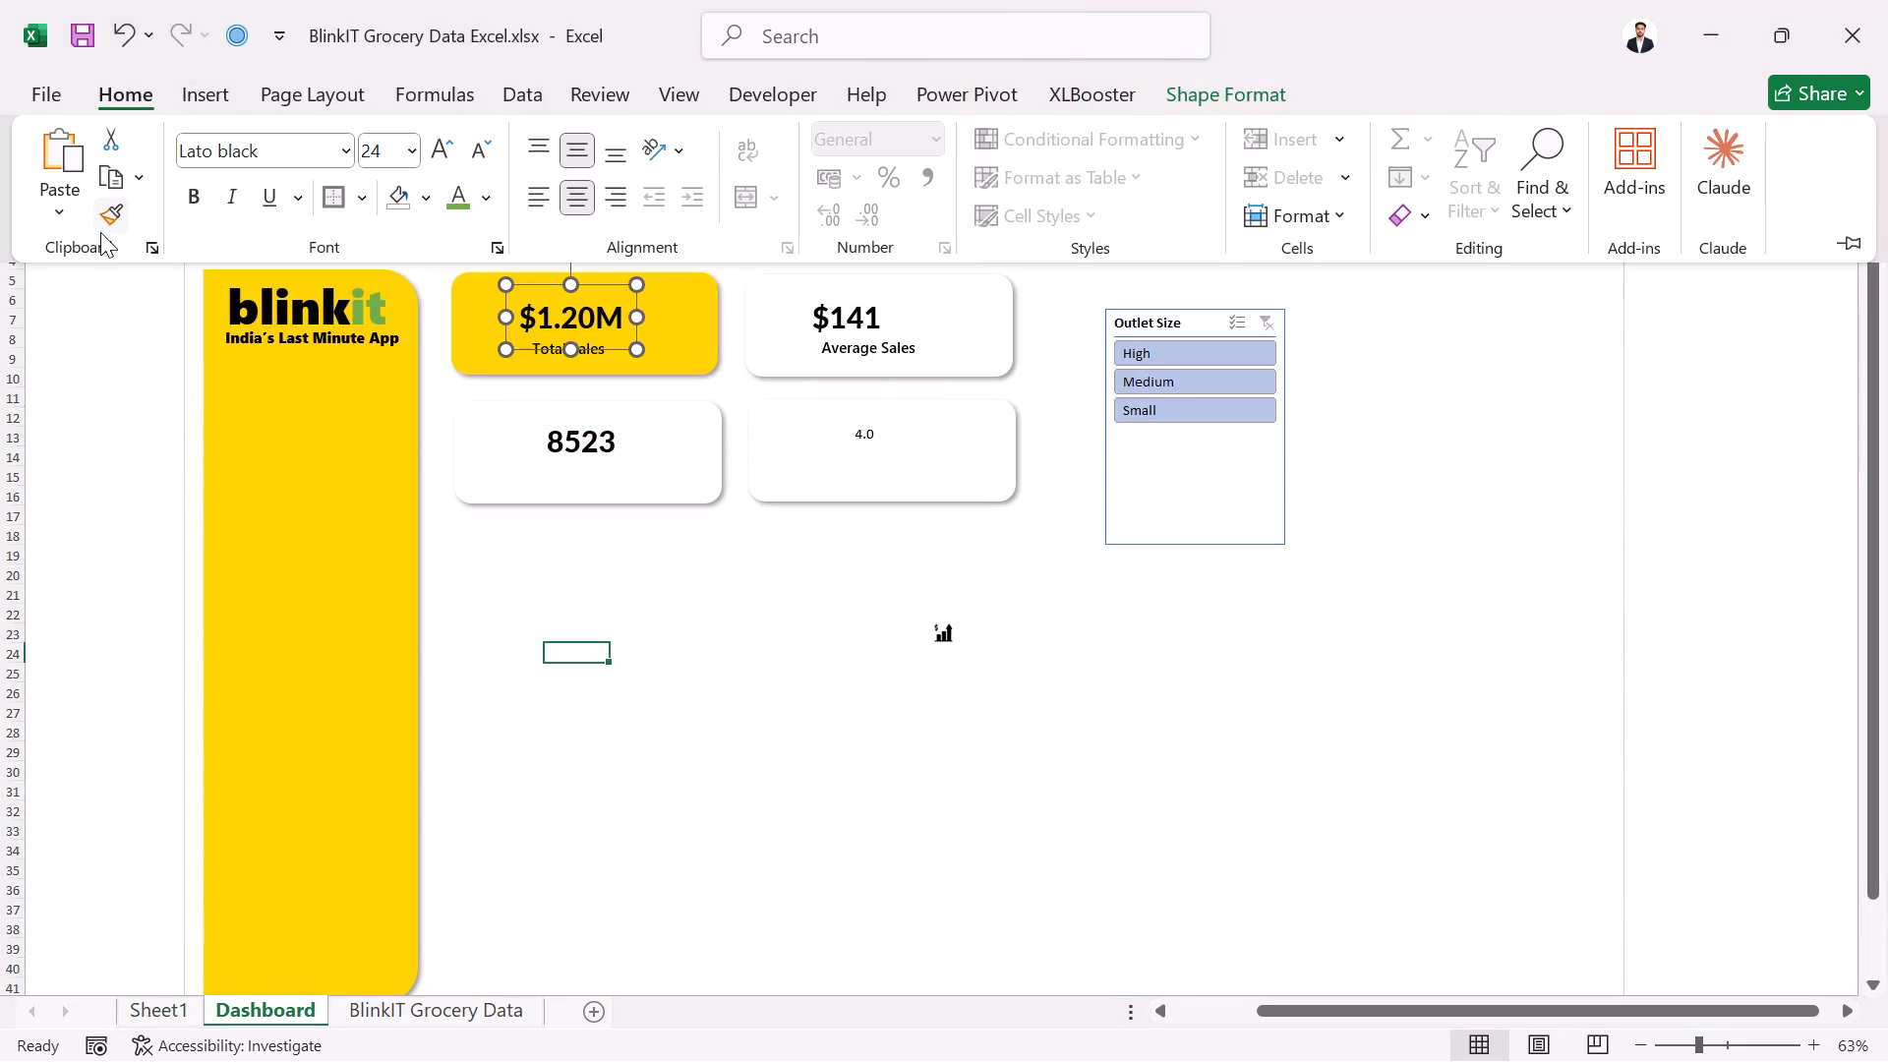
{"action": "left_click", "coordinate": [115, 207]}
{"action": "left_click", "coordinate": [866, 428]}
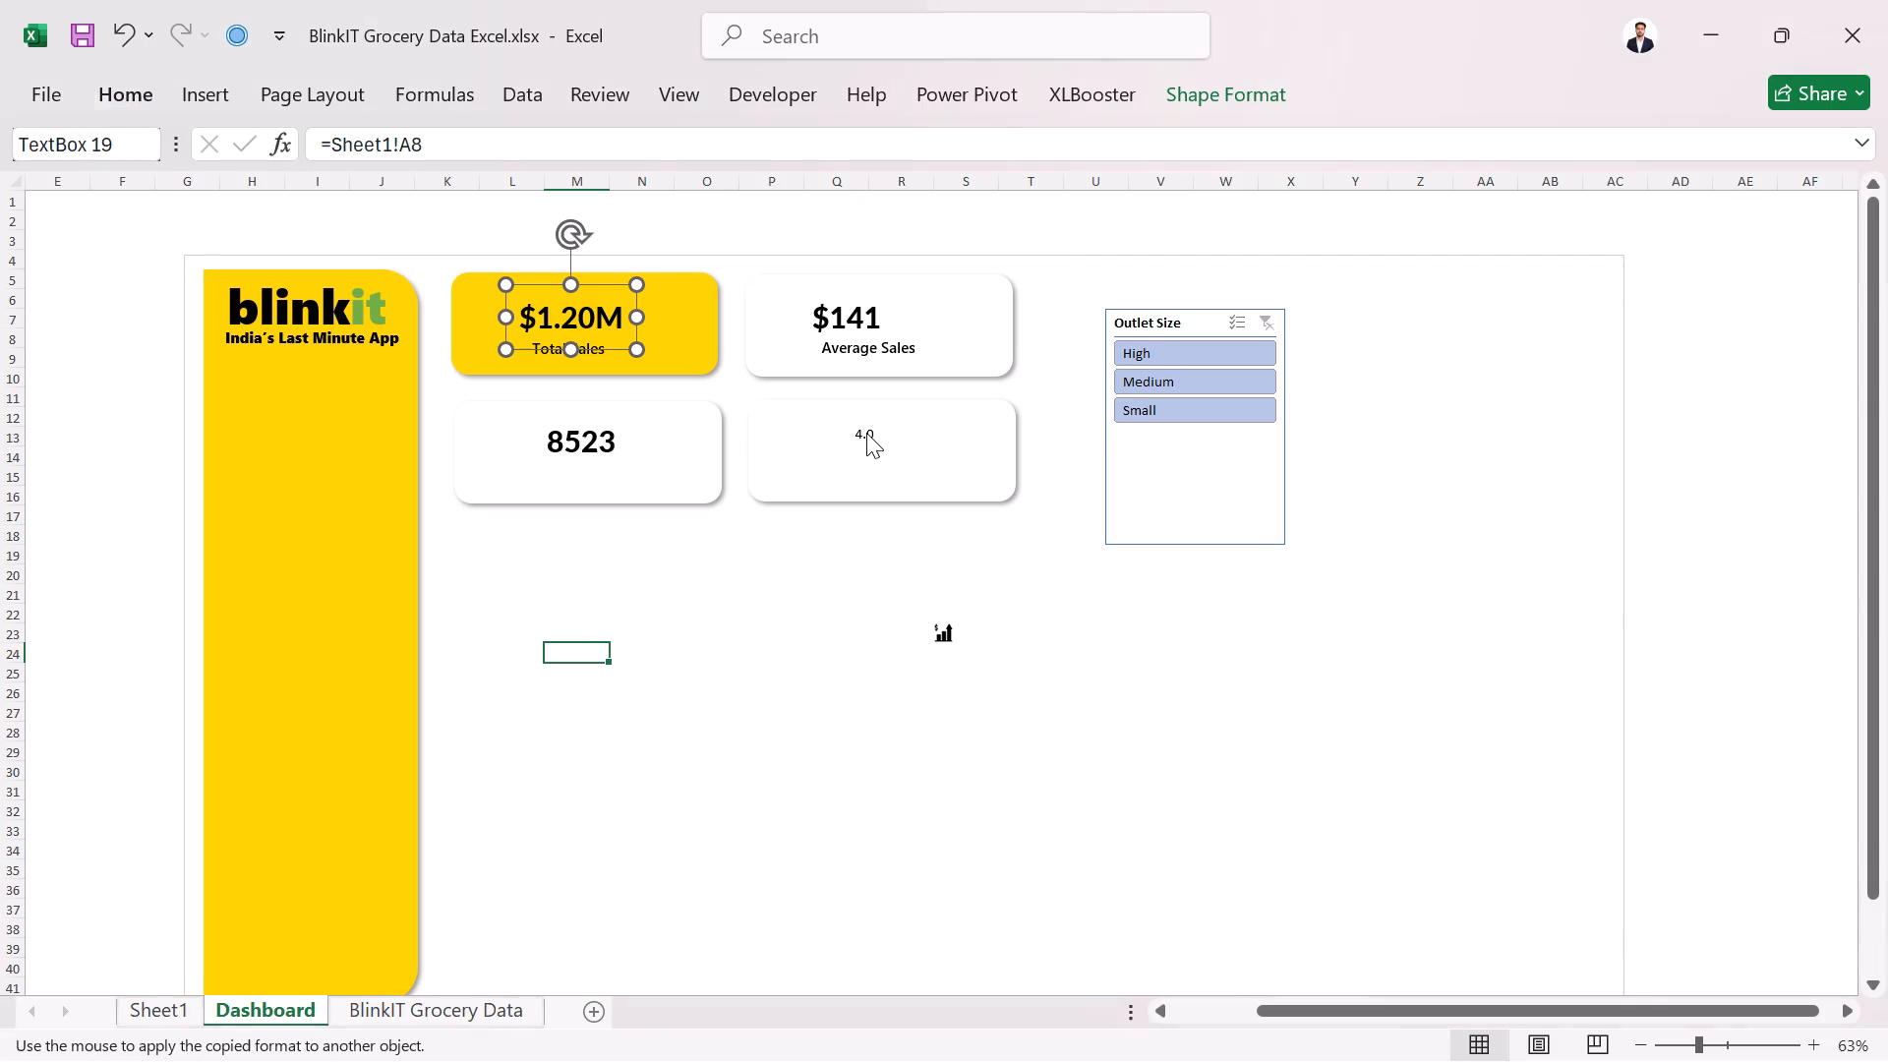
{"action": "left_click", "coordinate": [866, 433]}
{"action": "left_click", "coordinate": [837, 580]}
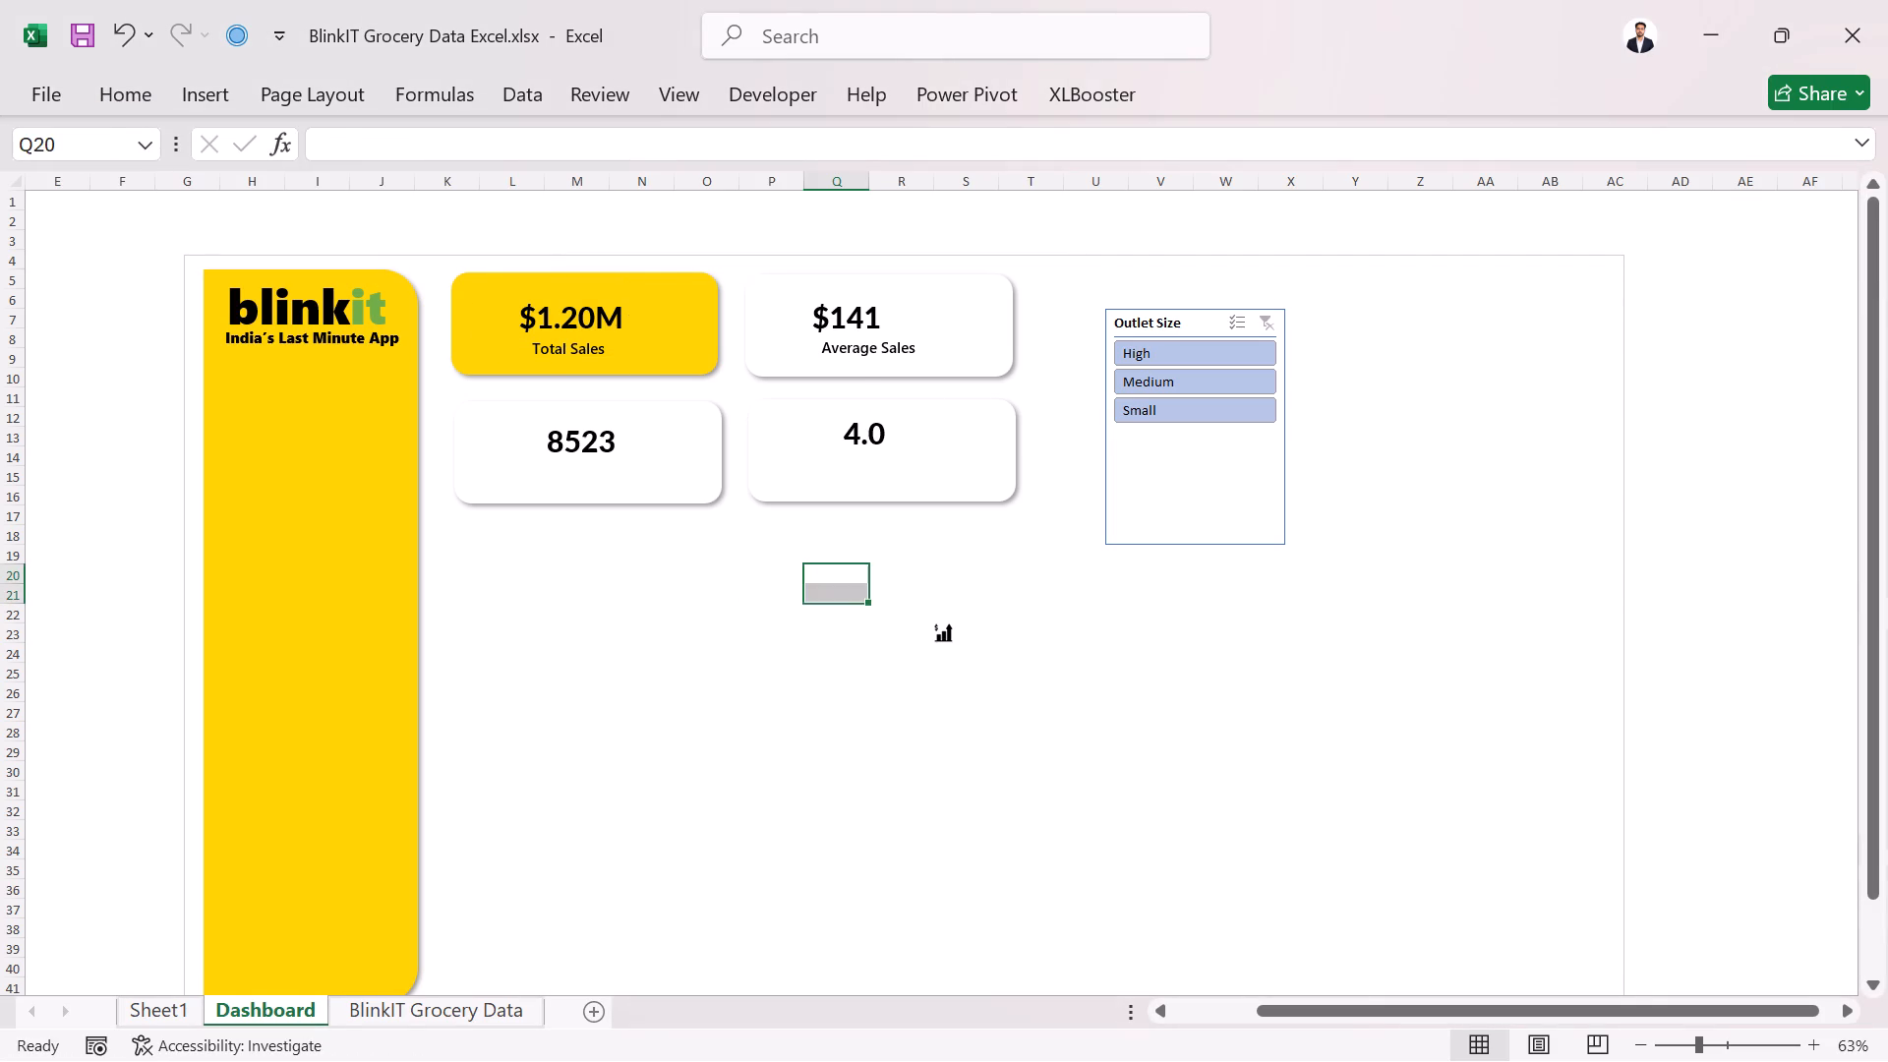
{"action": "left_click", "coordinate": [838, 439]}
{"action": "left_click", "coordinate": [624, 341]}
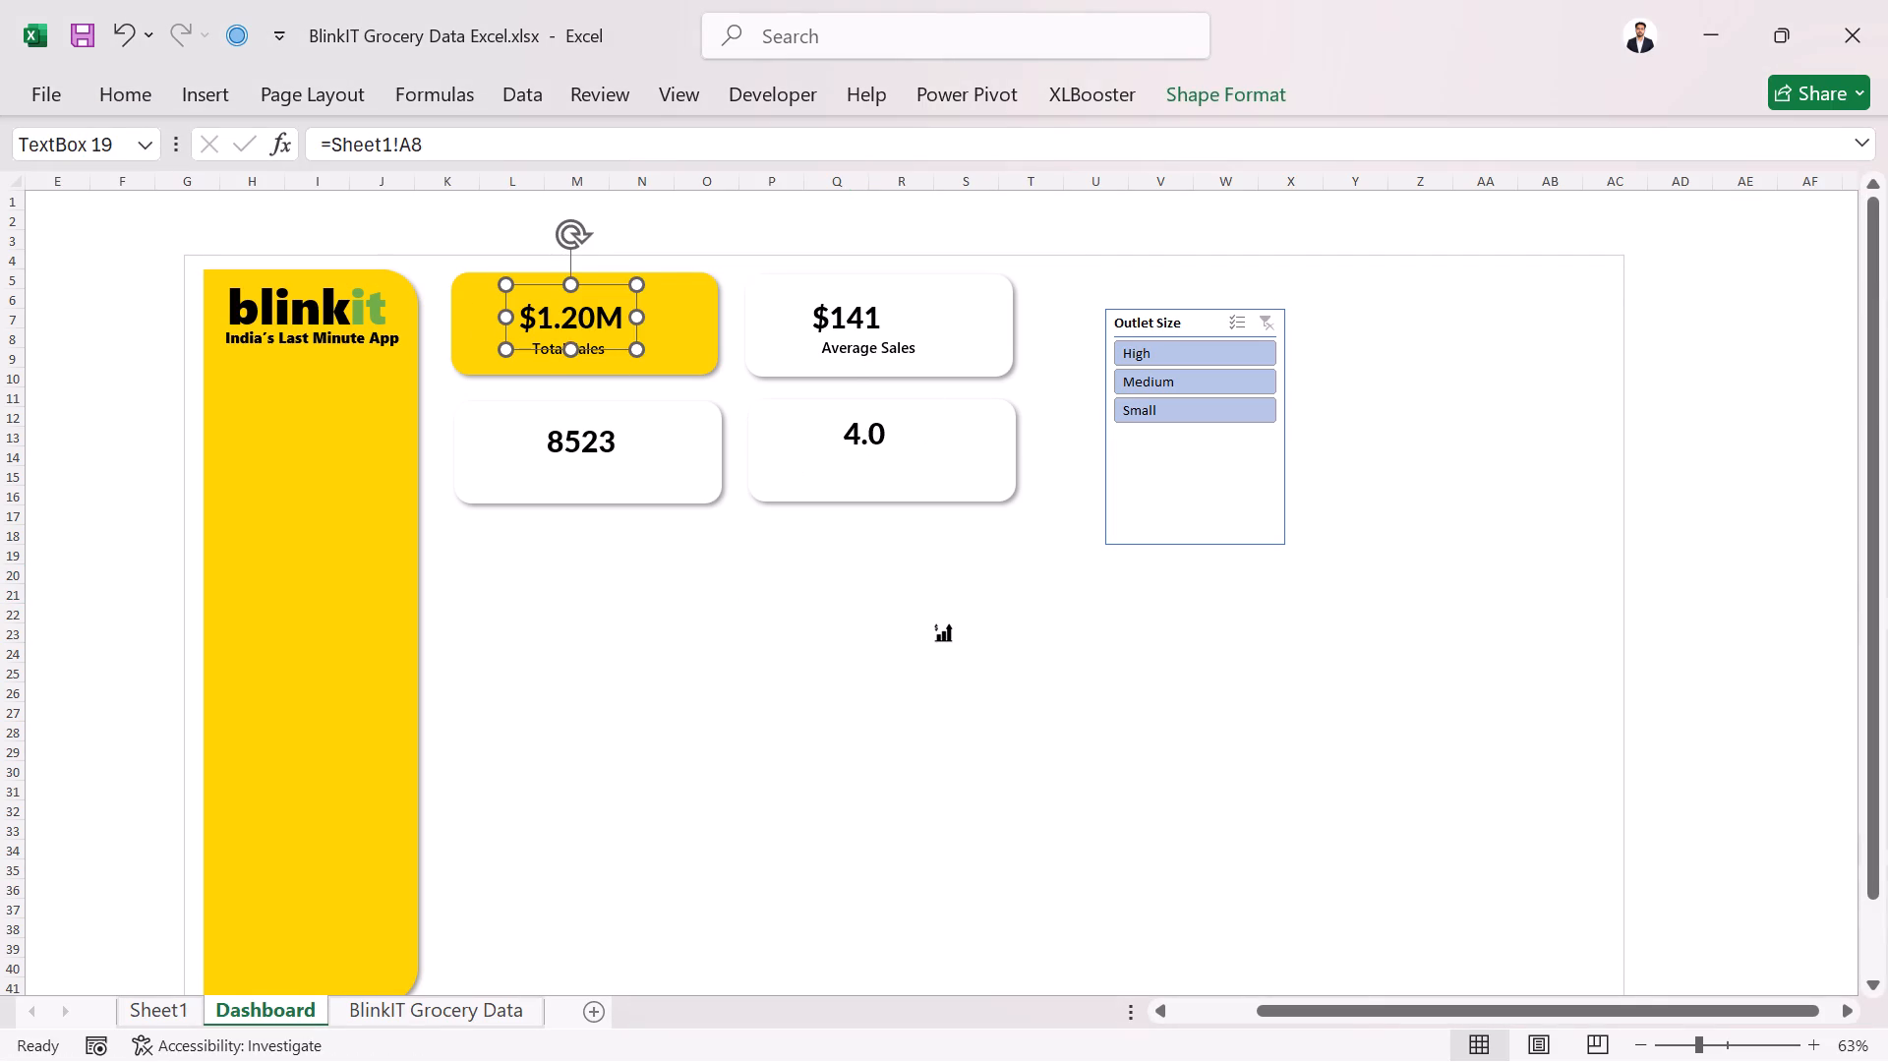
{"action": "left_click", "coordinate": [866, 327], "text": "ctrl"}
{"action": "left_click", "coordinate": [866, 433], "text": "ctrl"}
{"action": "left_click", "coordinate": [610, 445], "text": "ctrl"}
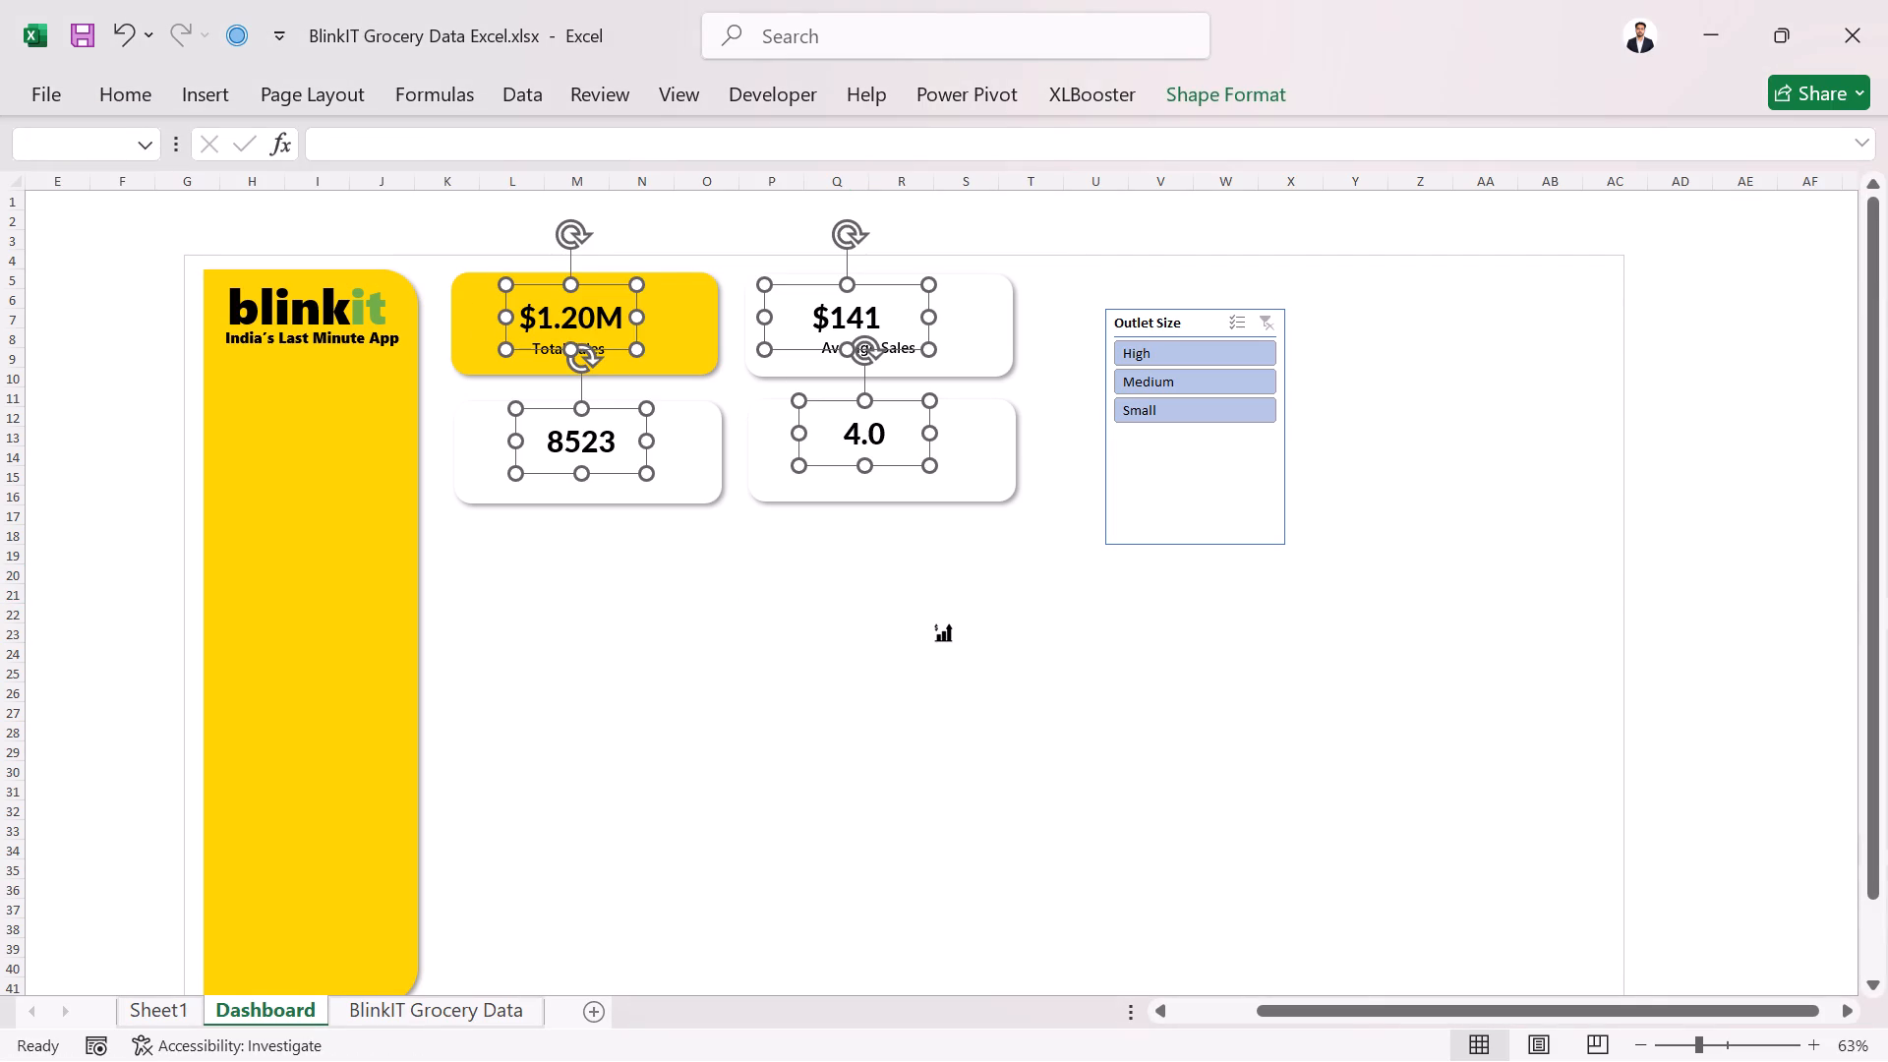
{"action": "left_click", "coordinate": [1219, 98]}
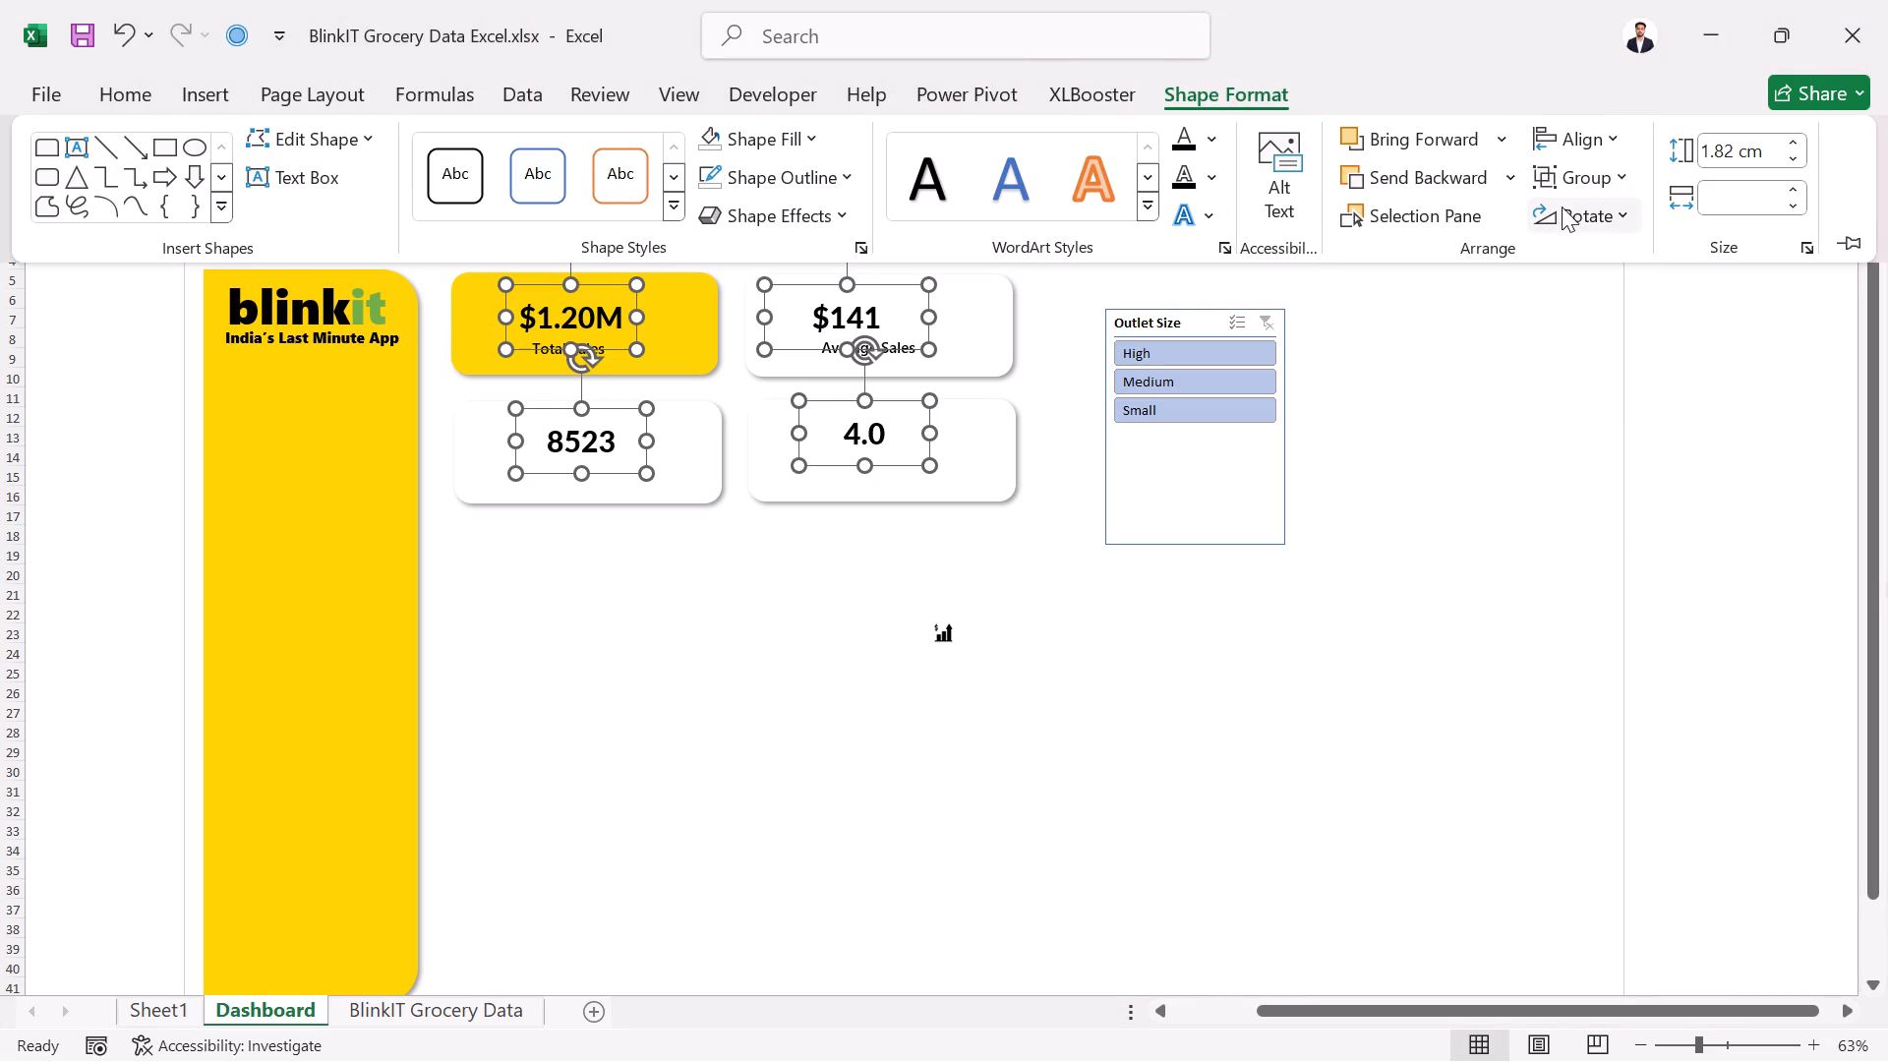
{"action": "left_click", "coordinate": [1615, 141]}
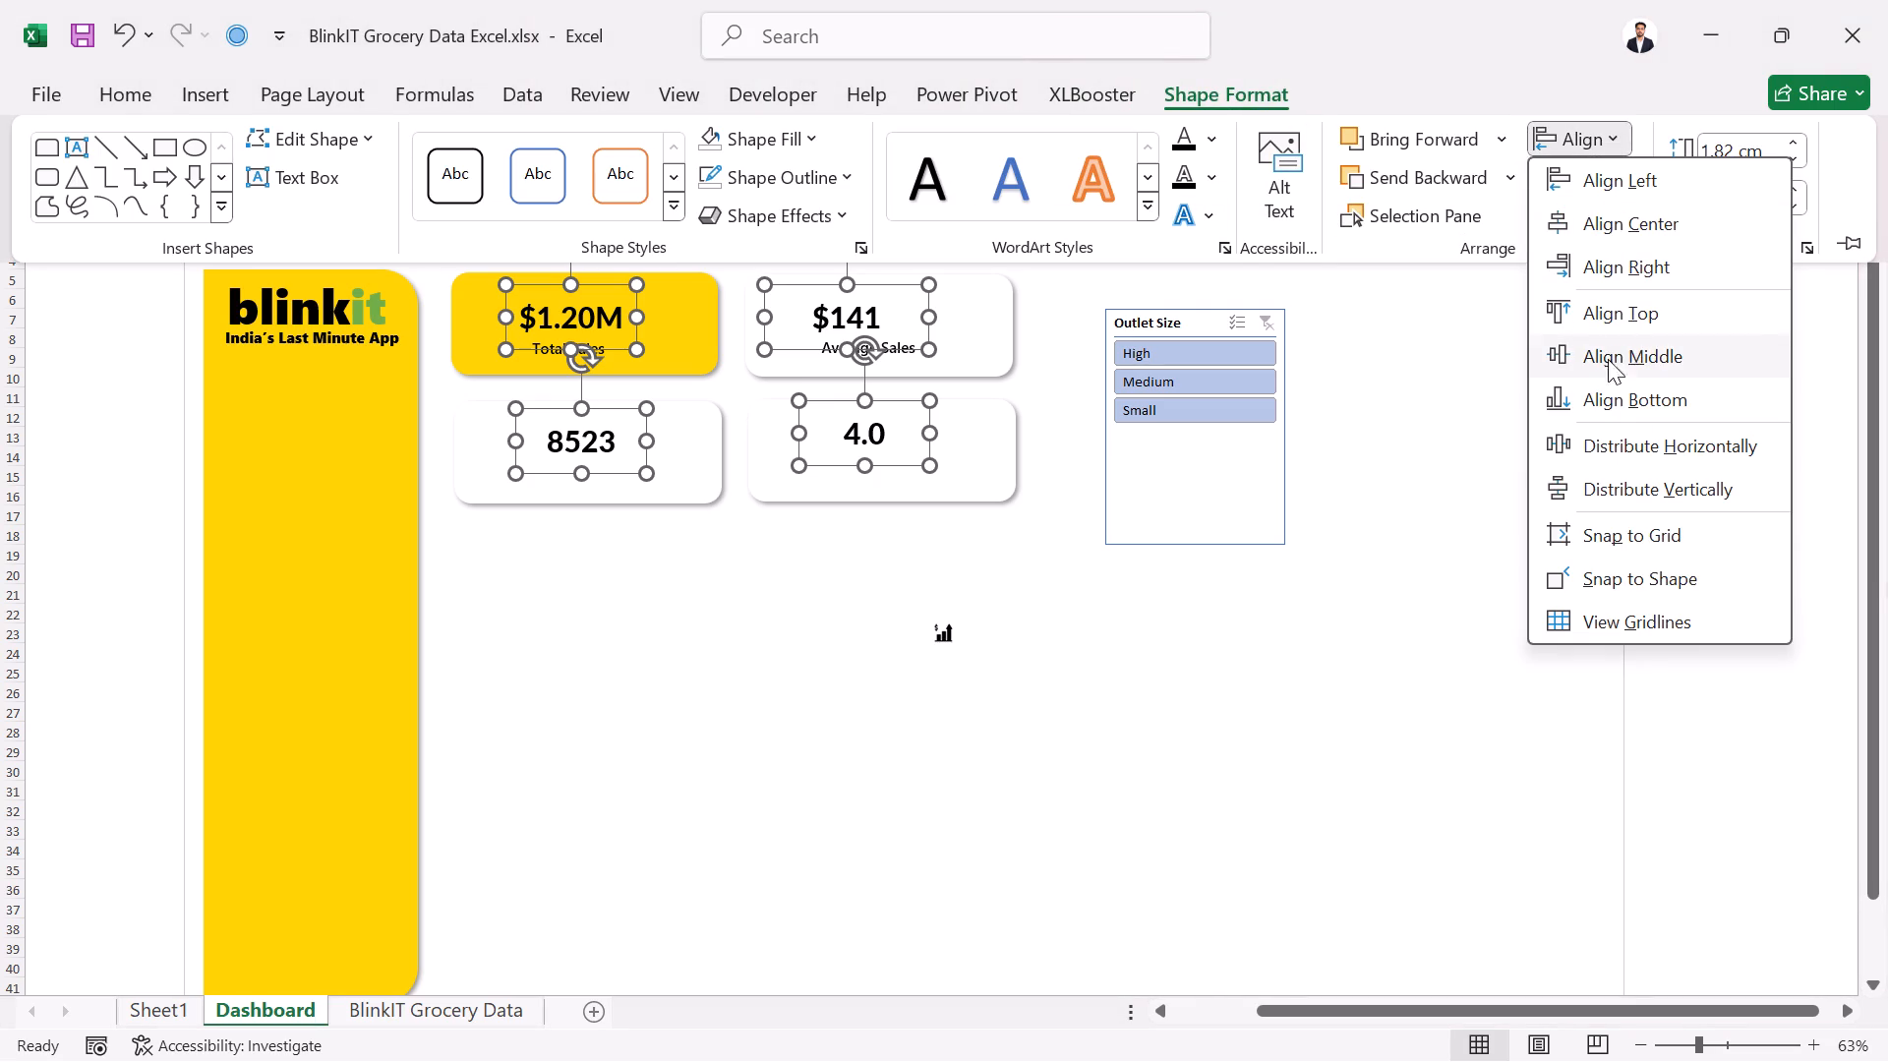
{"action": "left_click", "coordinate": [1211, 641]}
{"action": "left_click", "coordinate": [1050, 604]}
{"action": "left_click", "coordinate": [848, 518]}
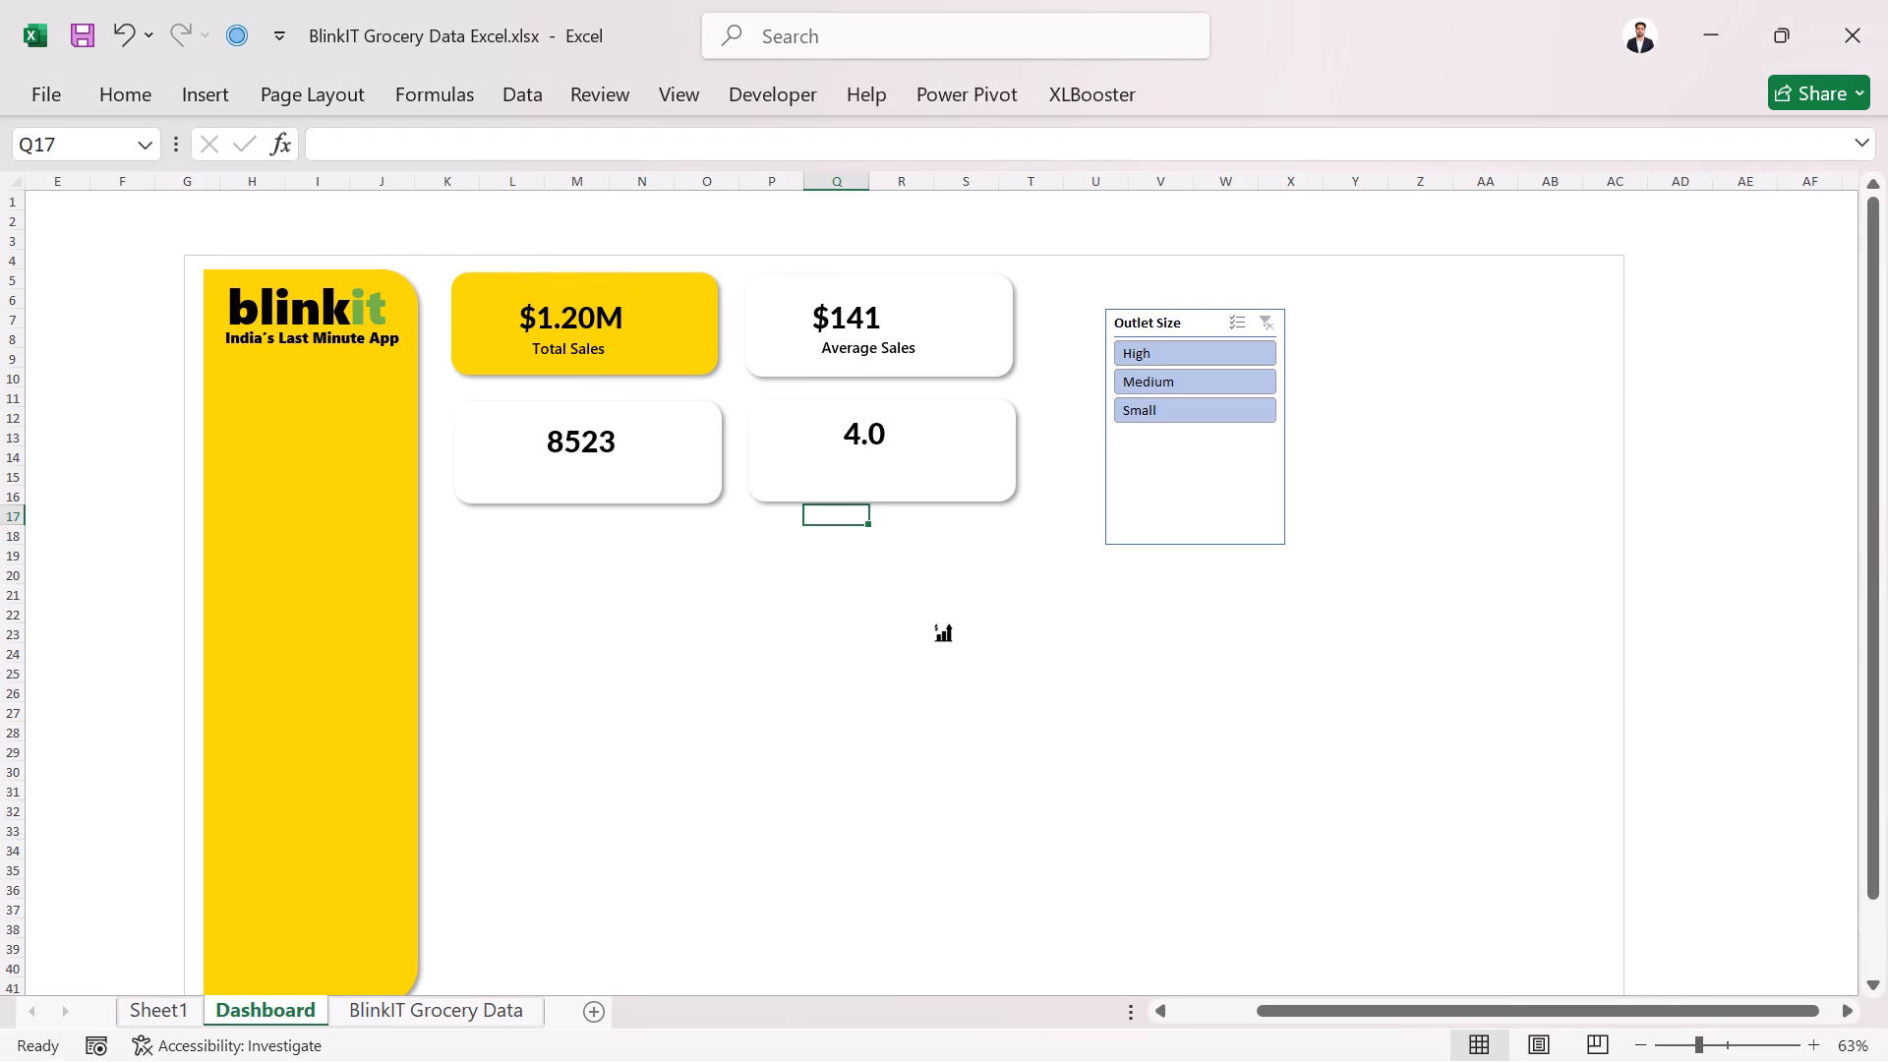
Duplicate the Average Sales label and place the copy beneath 8523 on its white card.
{"action": "left_click", "coordinate": [631, 427]}
{"action": "left_click", "coordinate": [880, 358]}
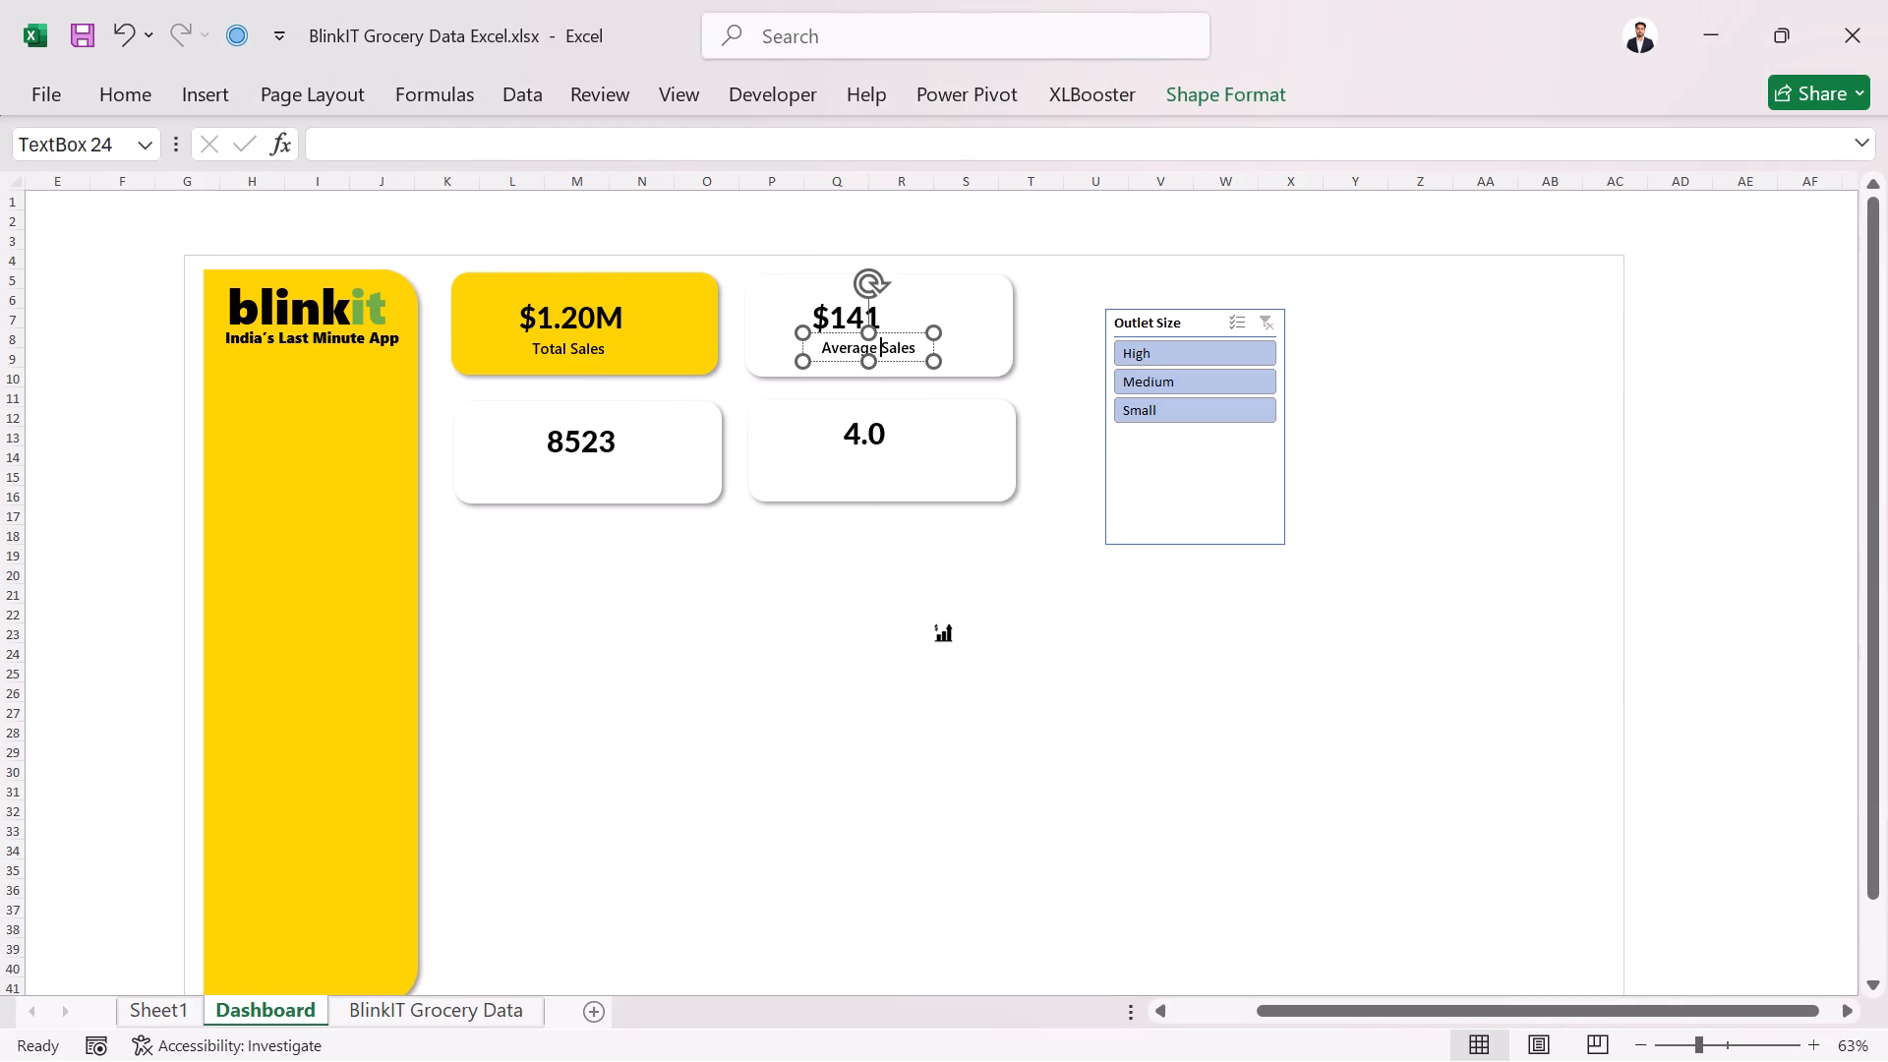
{"action": "left_click", "coordinate": [915, 337]}
{"action": "left_click", "coordinate": [913, 334]}
{"action": "key", "text": "ctrl+c"}
{"action": "left_click", "coordinate": [656, 474], "text": "ctrl"}
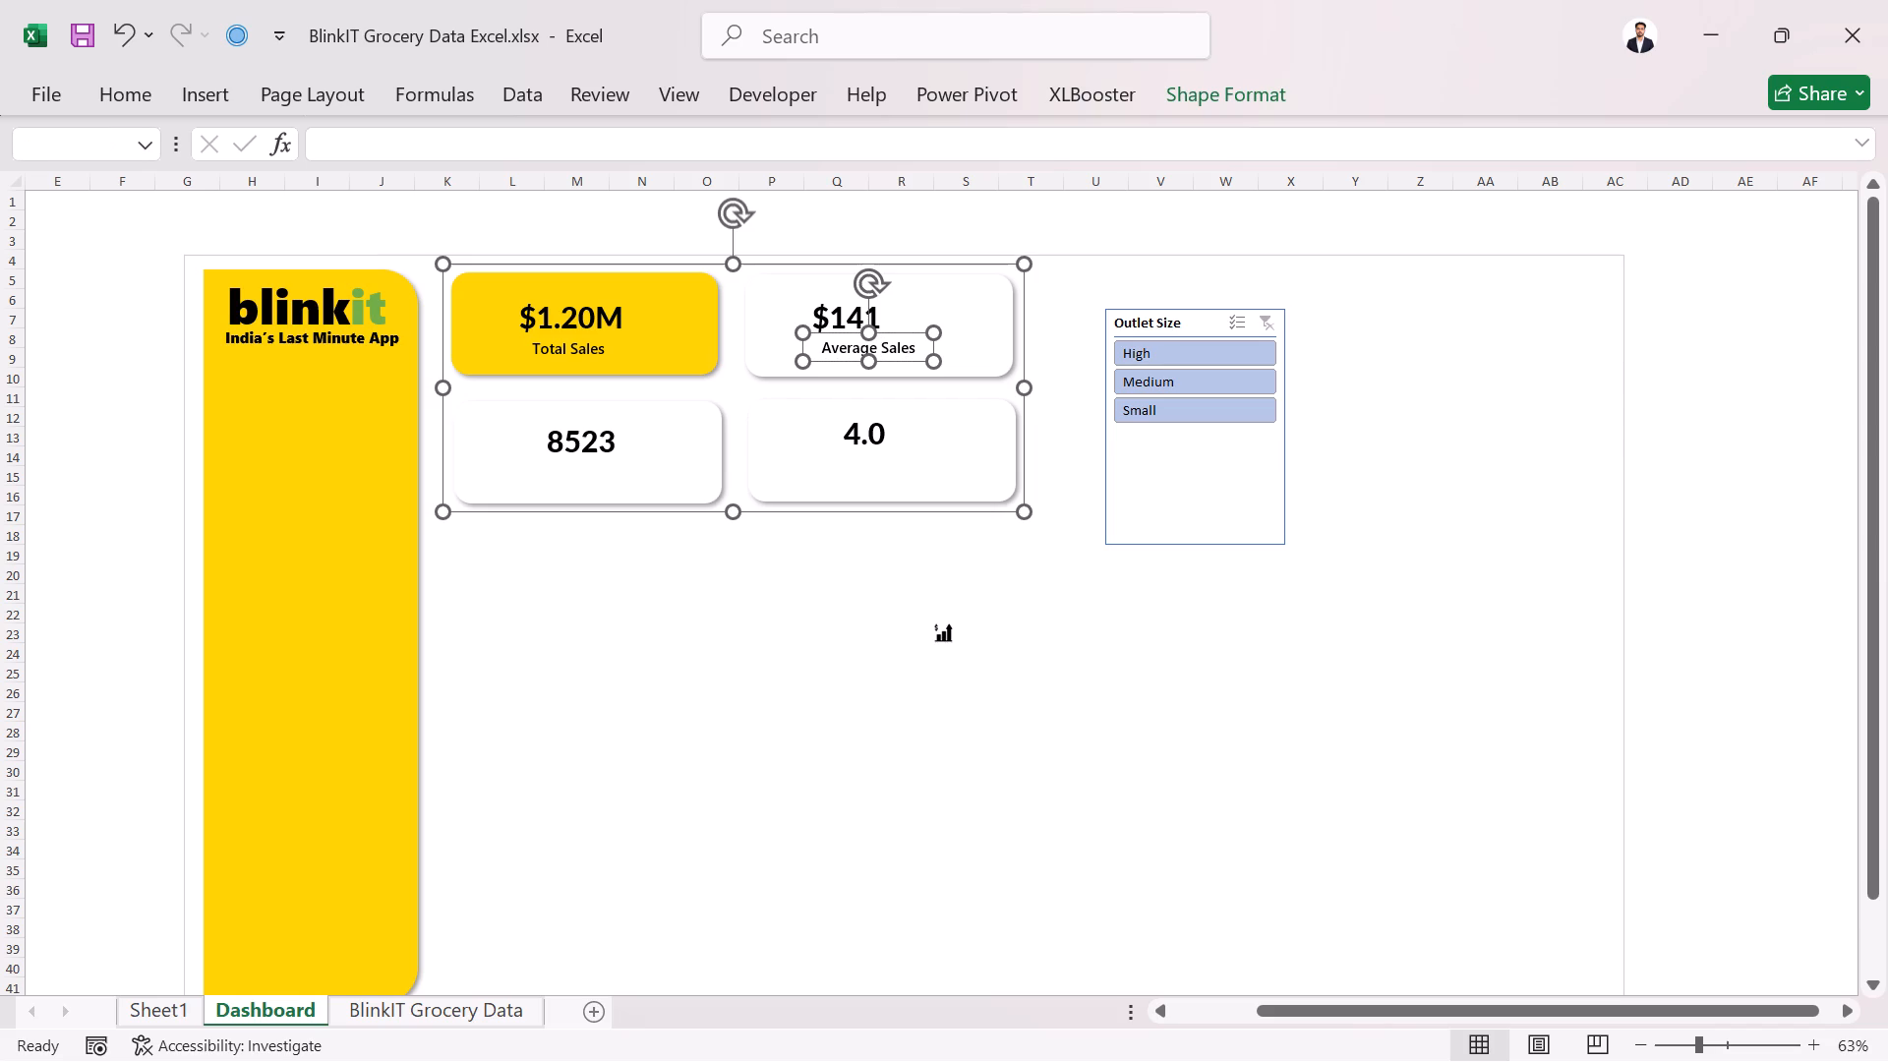
{"action": "key", "text": "ctrl+v"}
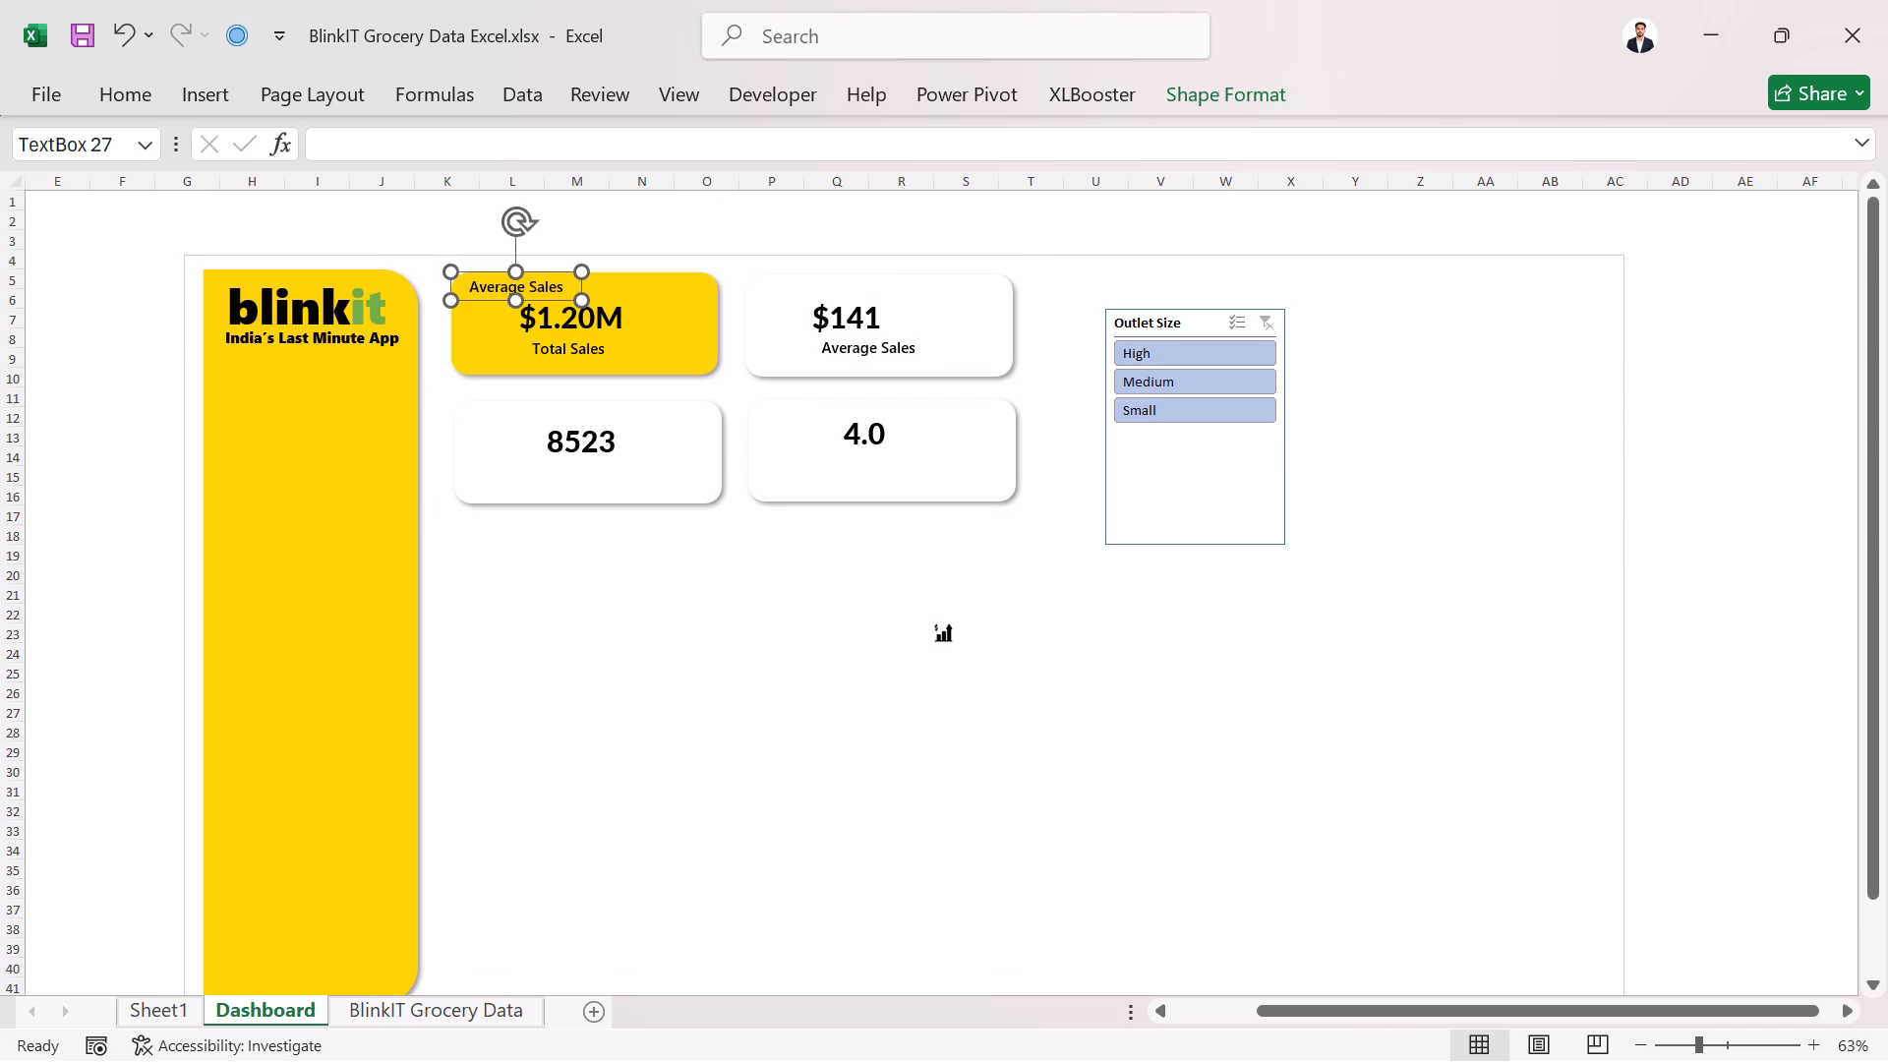
{"action": "left_click_drag", "start_coordinate": [547, 271], "coordinate": [567, 313]}
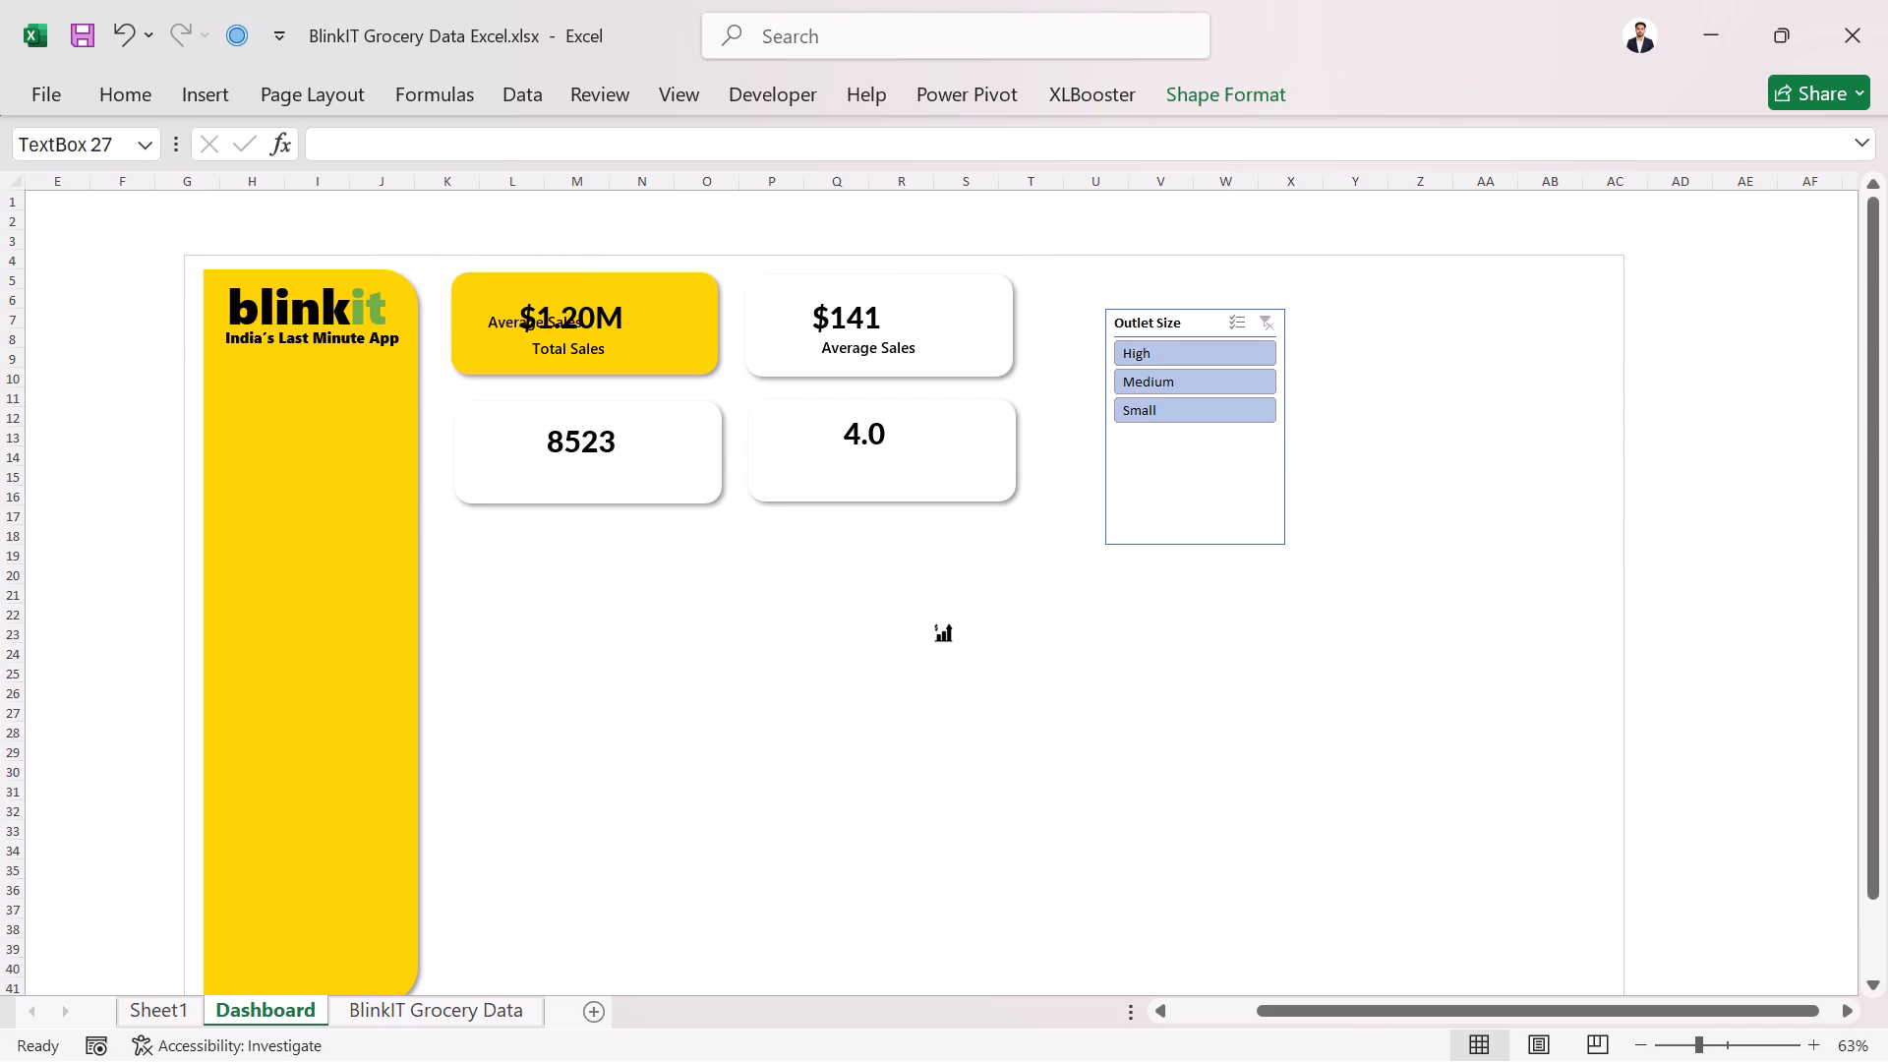
{"action": "left_click_drag", "start_coordinate": [567, 313], "coordinate": [619, 461]}
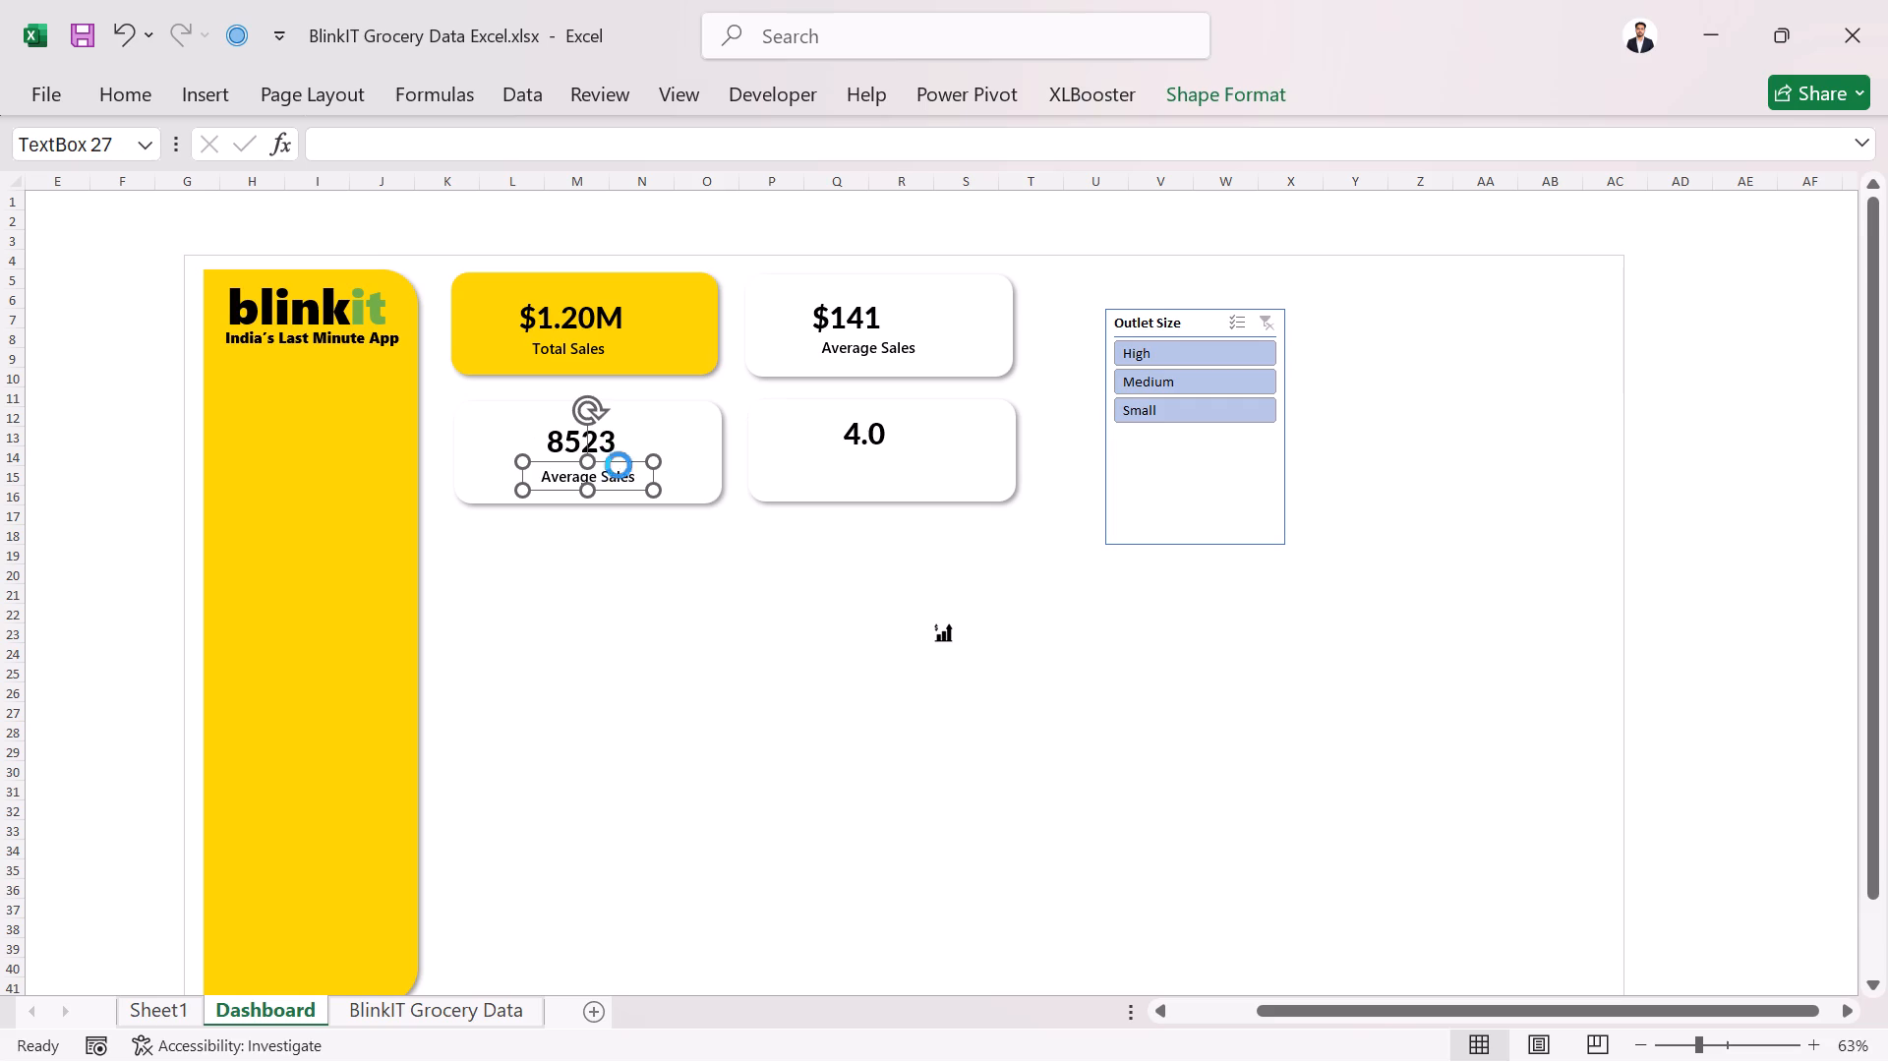
Duplicate the label under 8523 and place the copy beneath 4.0 on its white card.
{"action": "key", "text": "ctrl+c"}
{"action": "key", "text": "ctrl+v"}
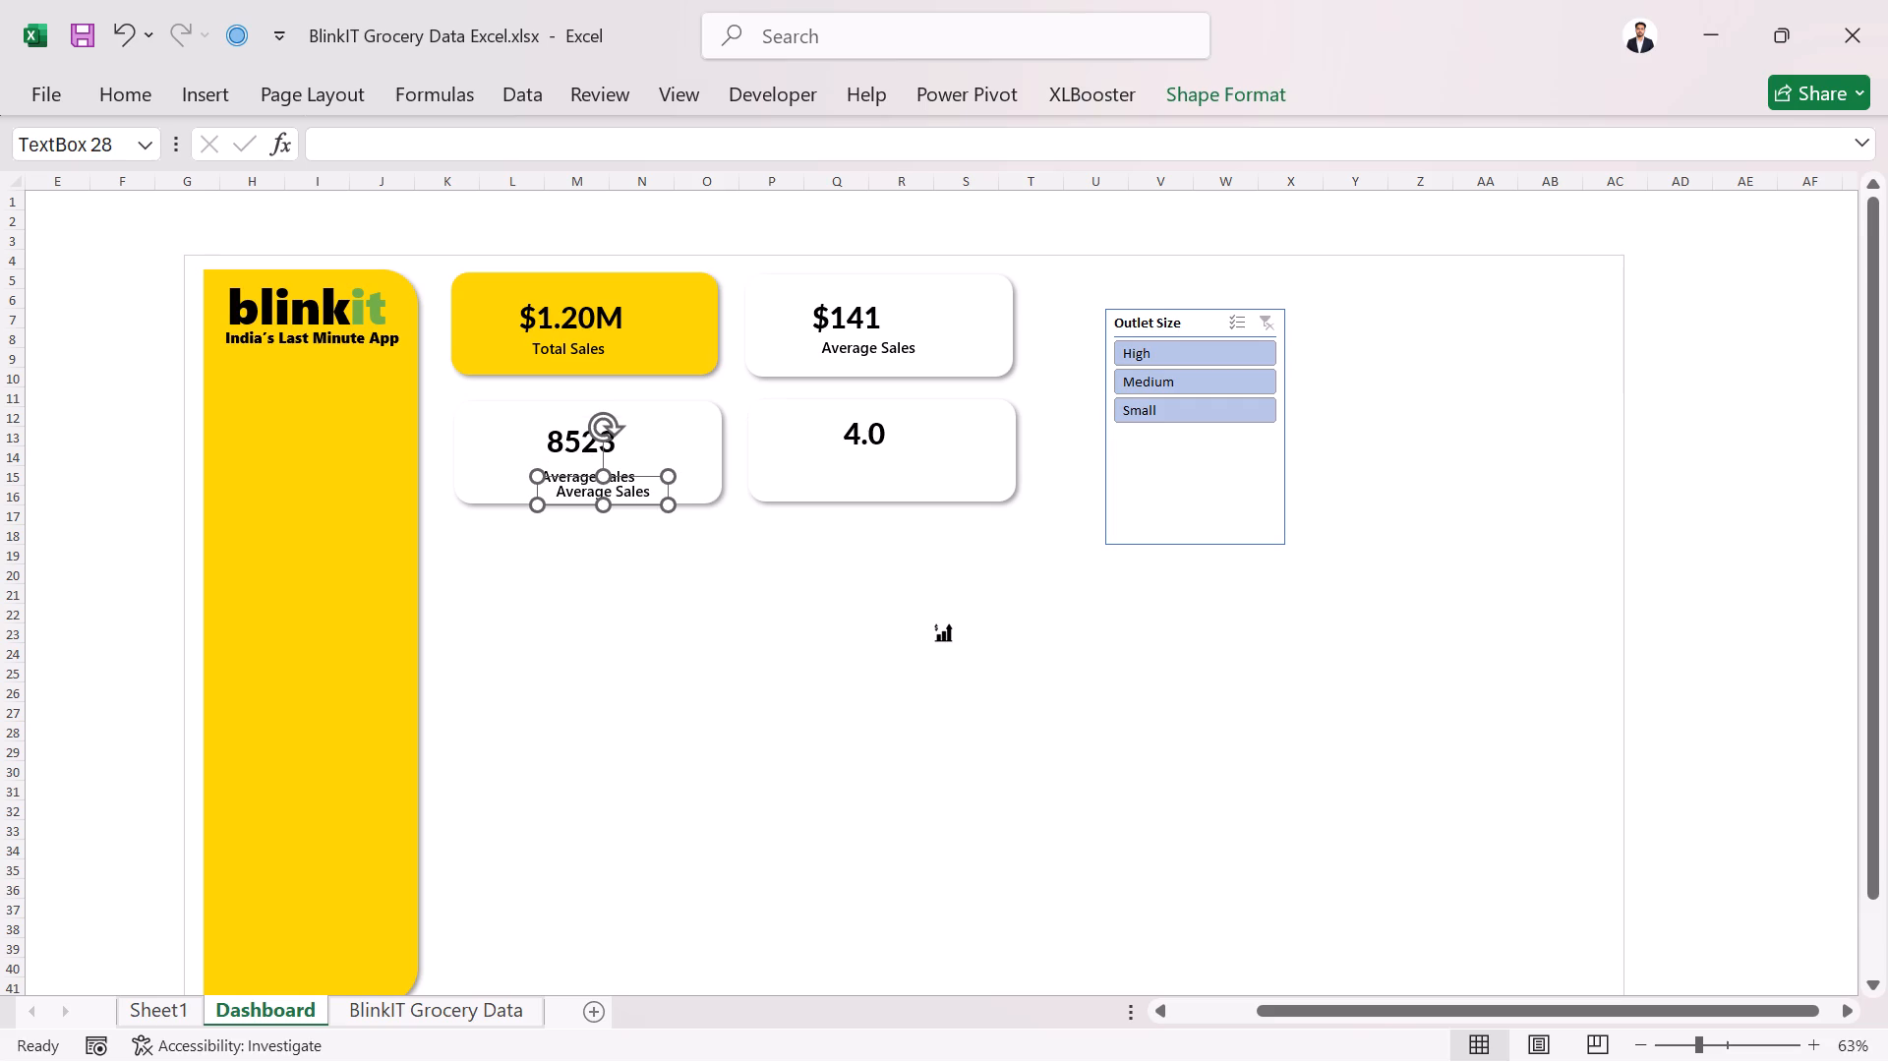
{"action": "left_click_drag", "start_coordinate": [640, 475], "coordinate": [909, 456]}
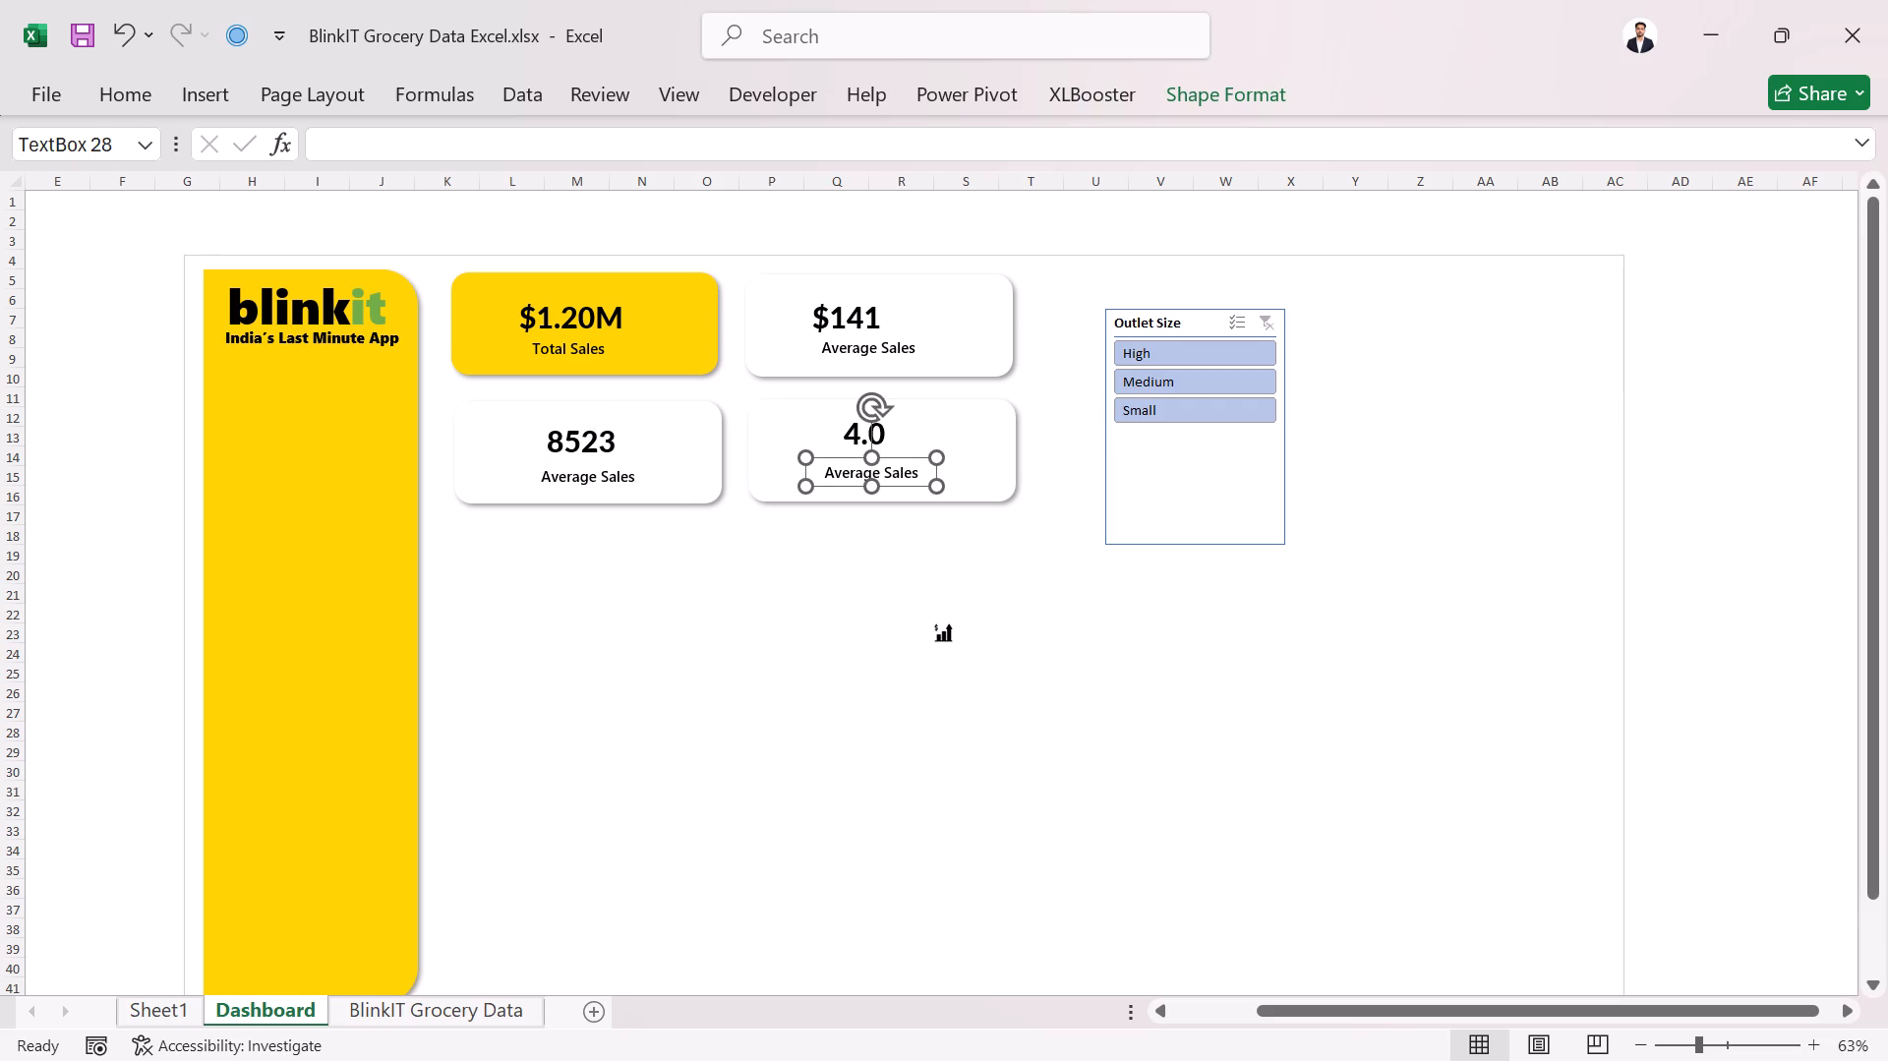
Replace the label under $141 with the text Avg Sales copied from Sheet1 cell B7.
{"action": "left_click", "coordinate": [157, 1003]}
{"action": "left_click", "coordinate": [493, 408]}
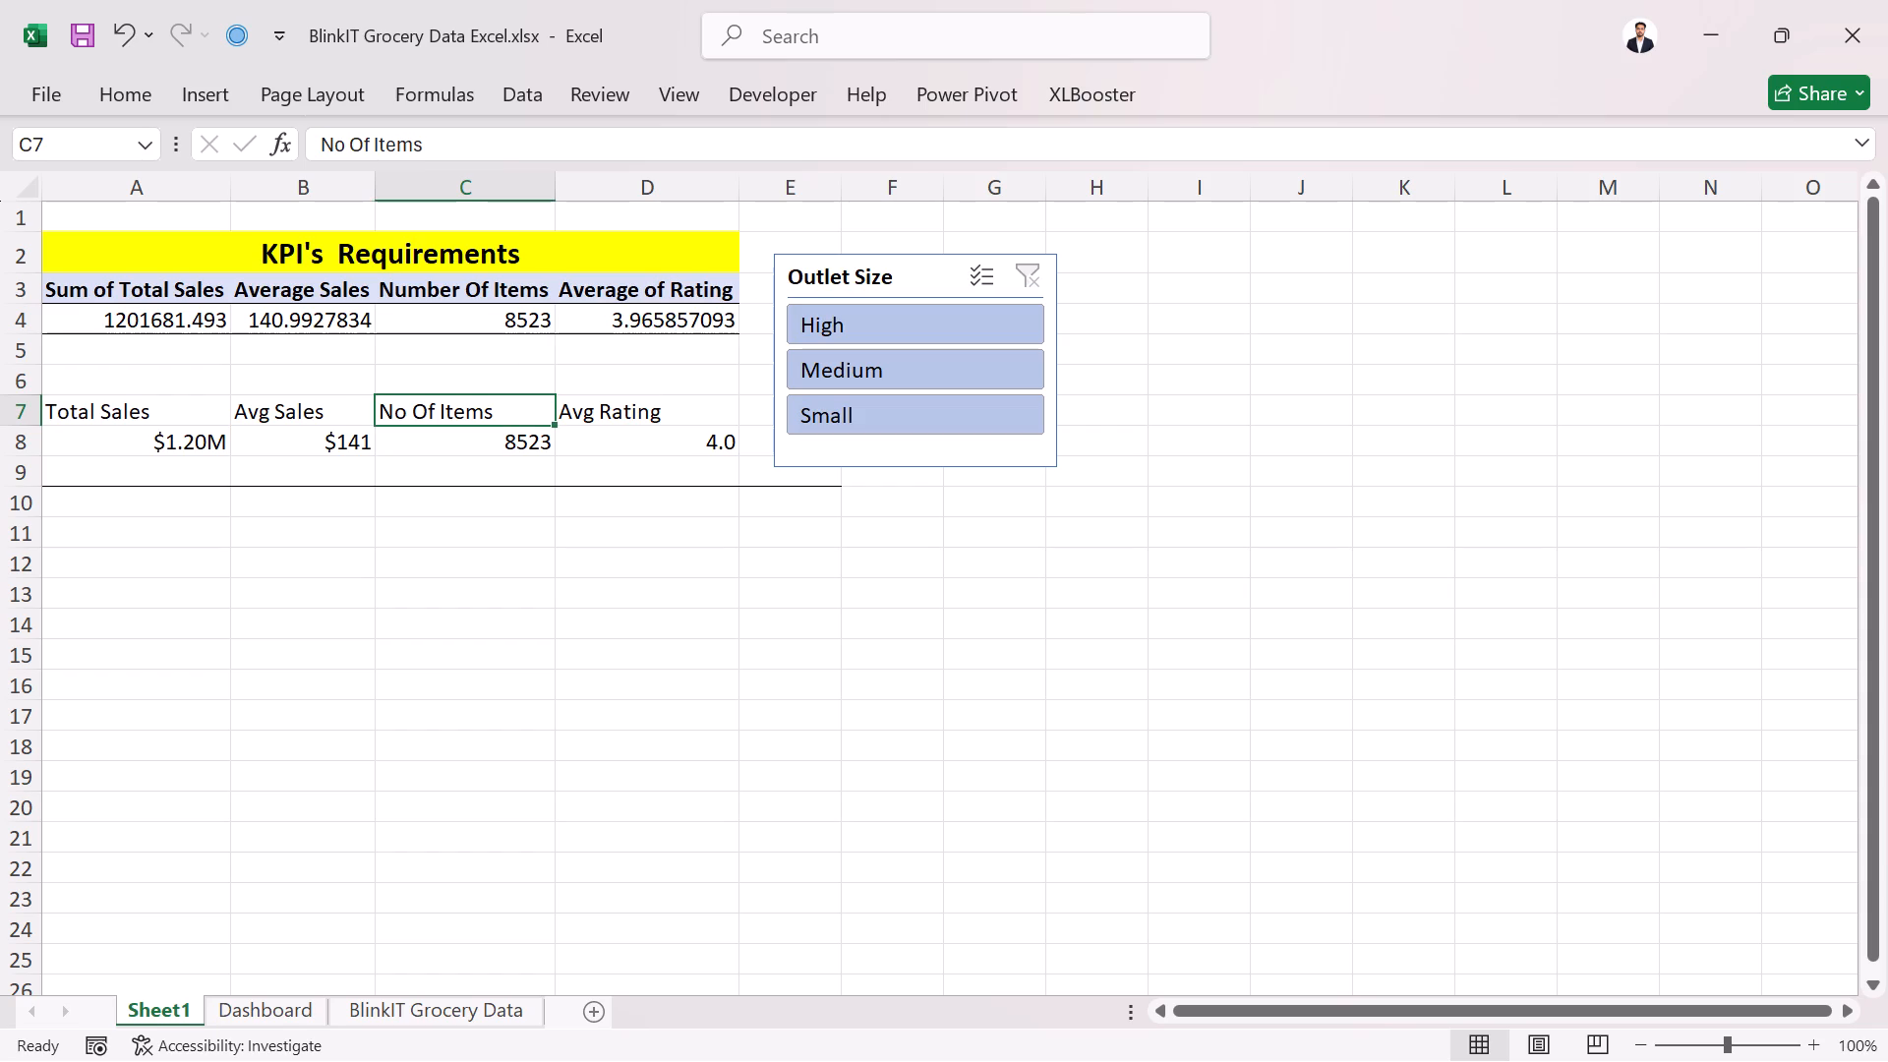
{"action": "triple_click", "coordinate": [333, 413]}
{"action": "double_click", "coordinate": [333, 413]}
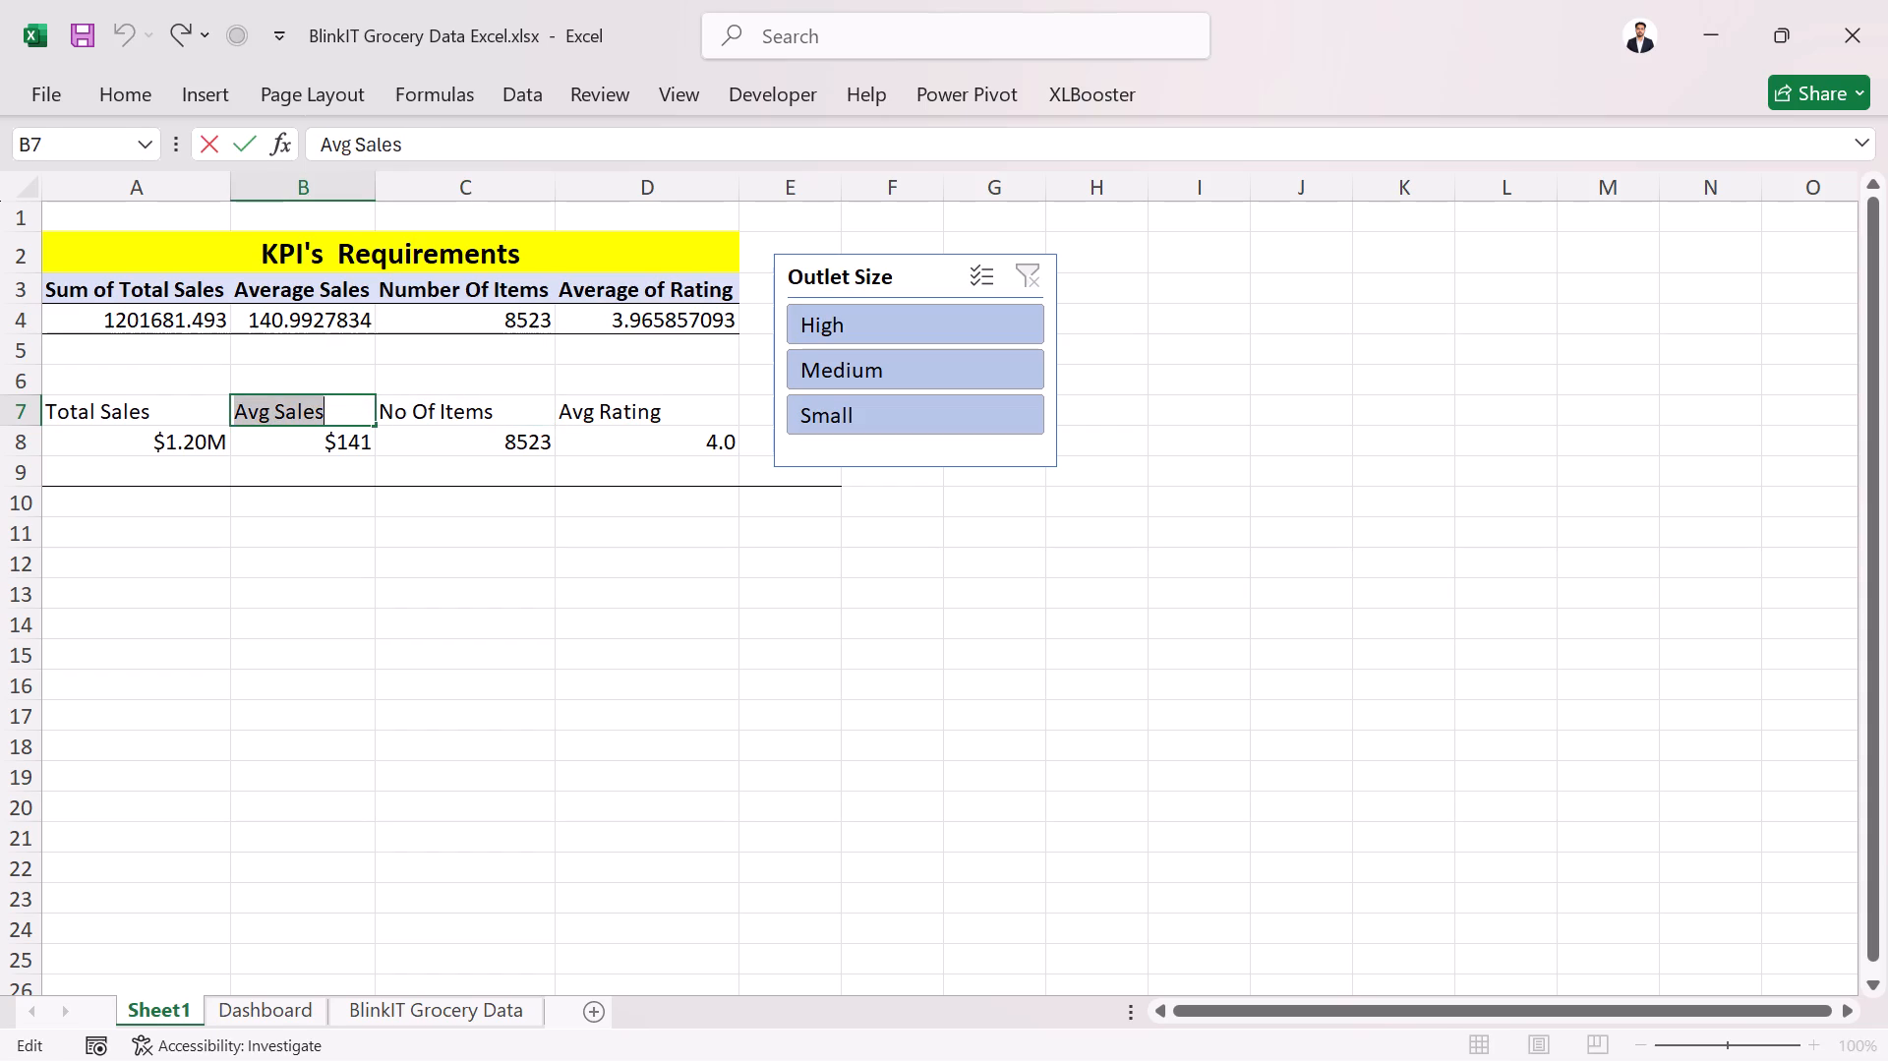
{"action": "key", "text": "ctrl+c"}
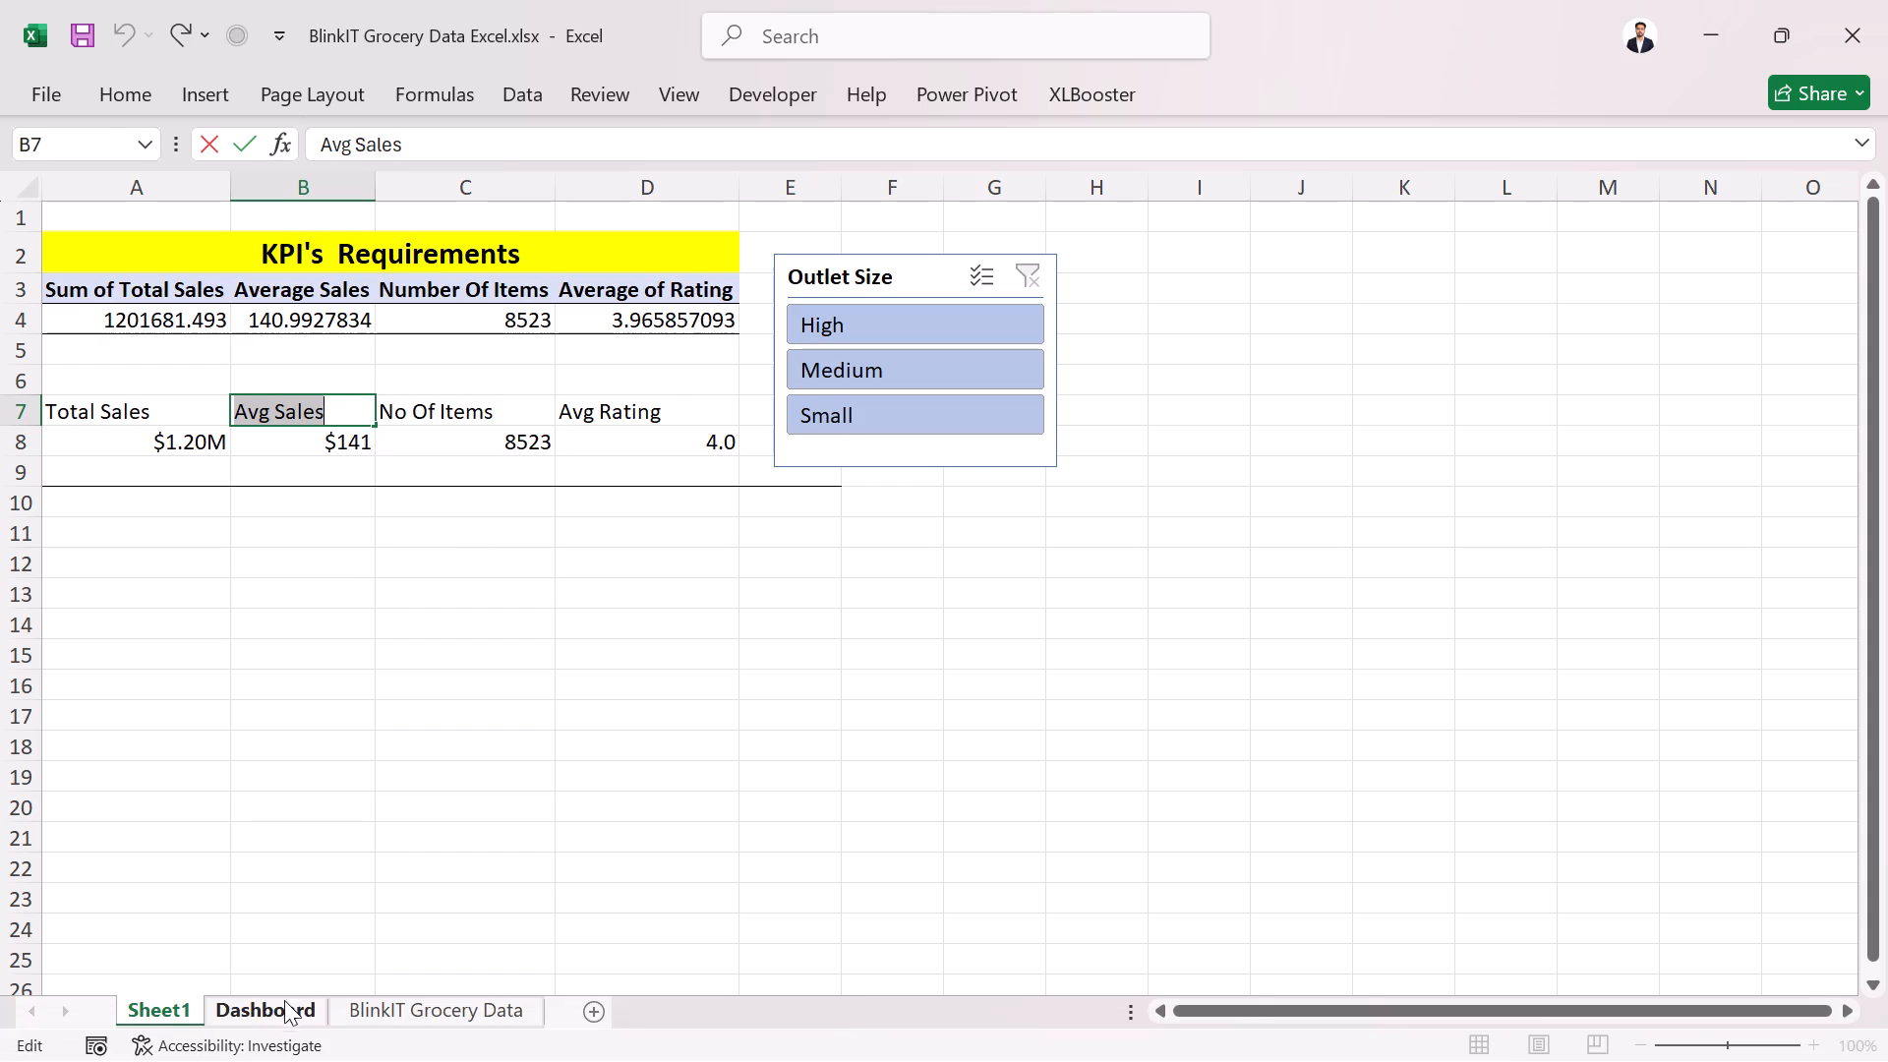
{"action": "left_click", "coordinate": [265, 1014]}
{"action": "double_click", "coordinate": [852, 349]}
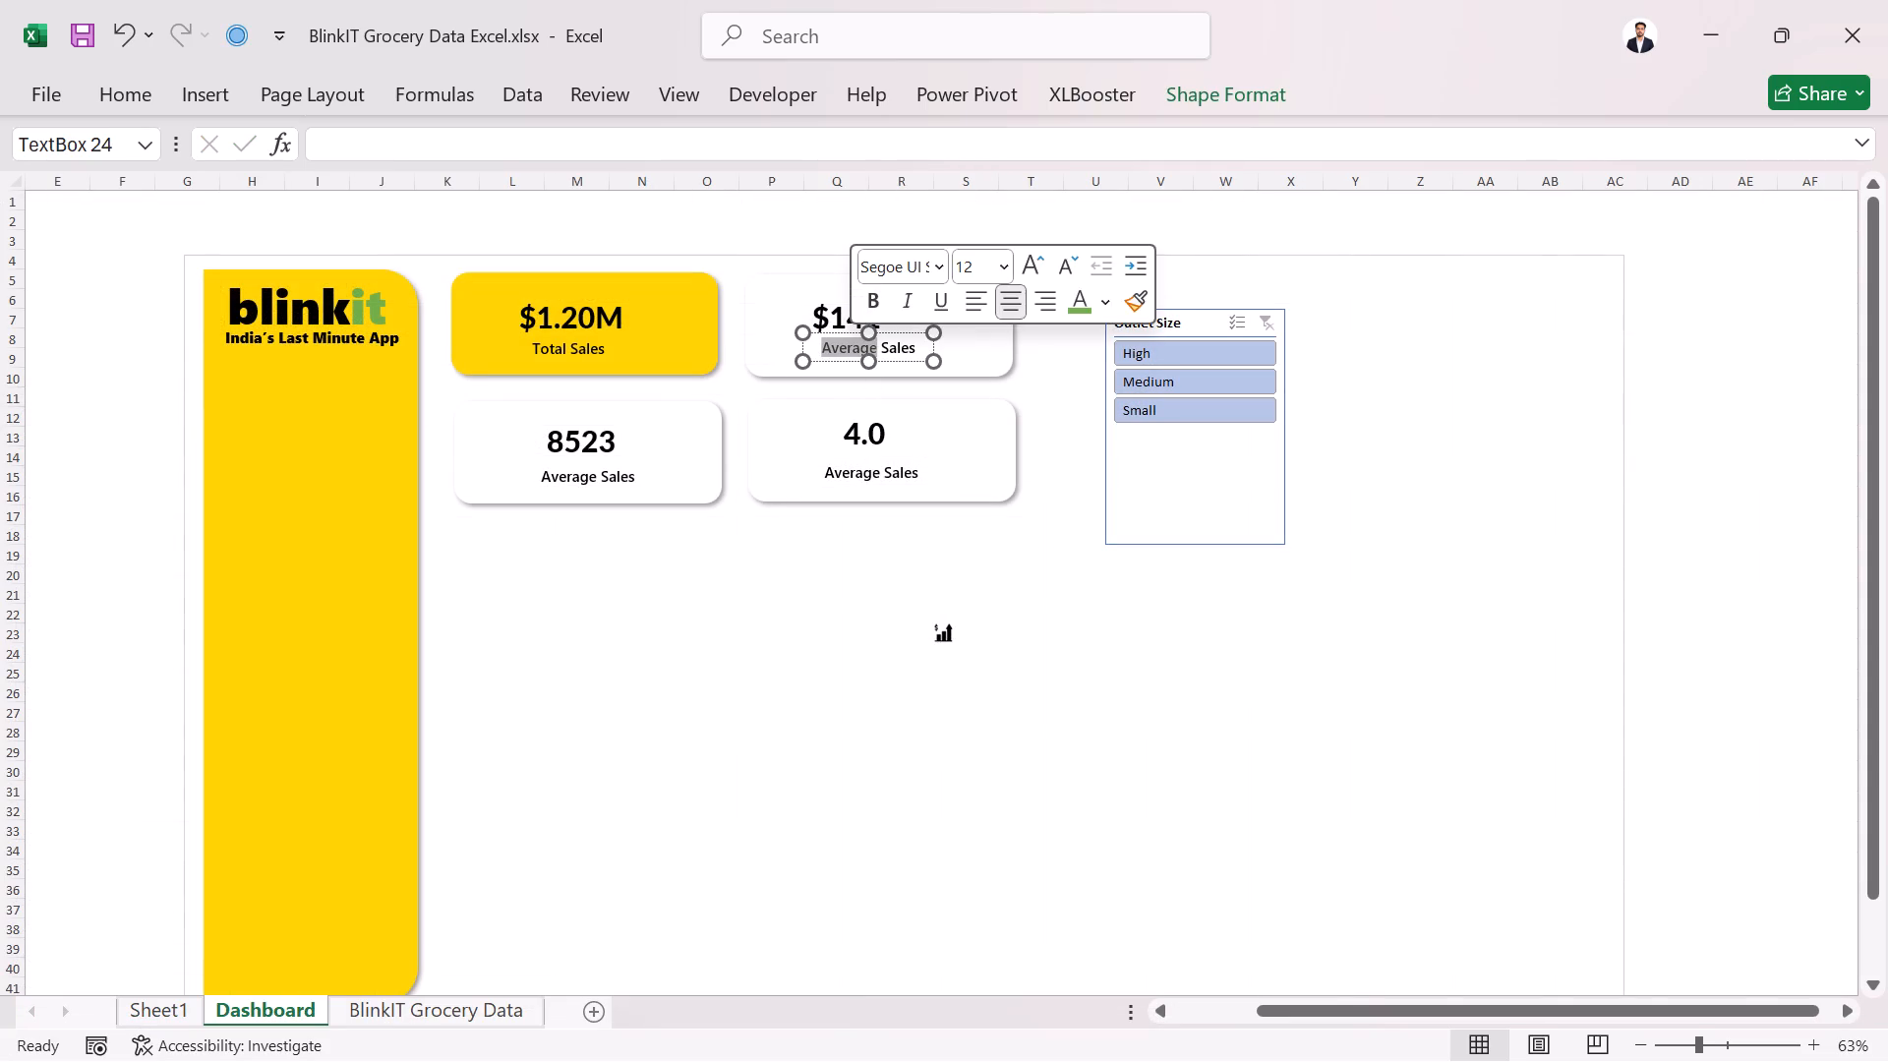
{"action": "triple_click", "coordinate": [922, 348]}
{"action": "left_click", "coordinate": [922, 348]}
{"action": "triple_click", "coordinate": [920, 349]}
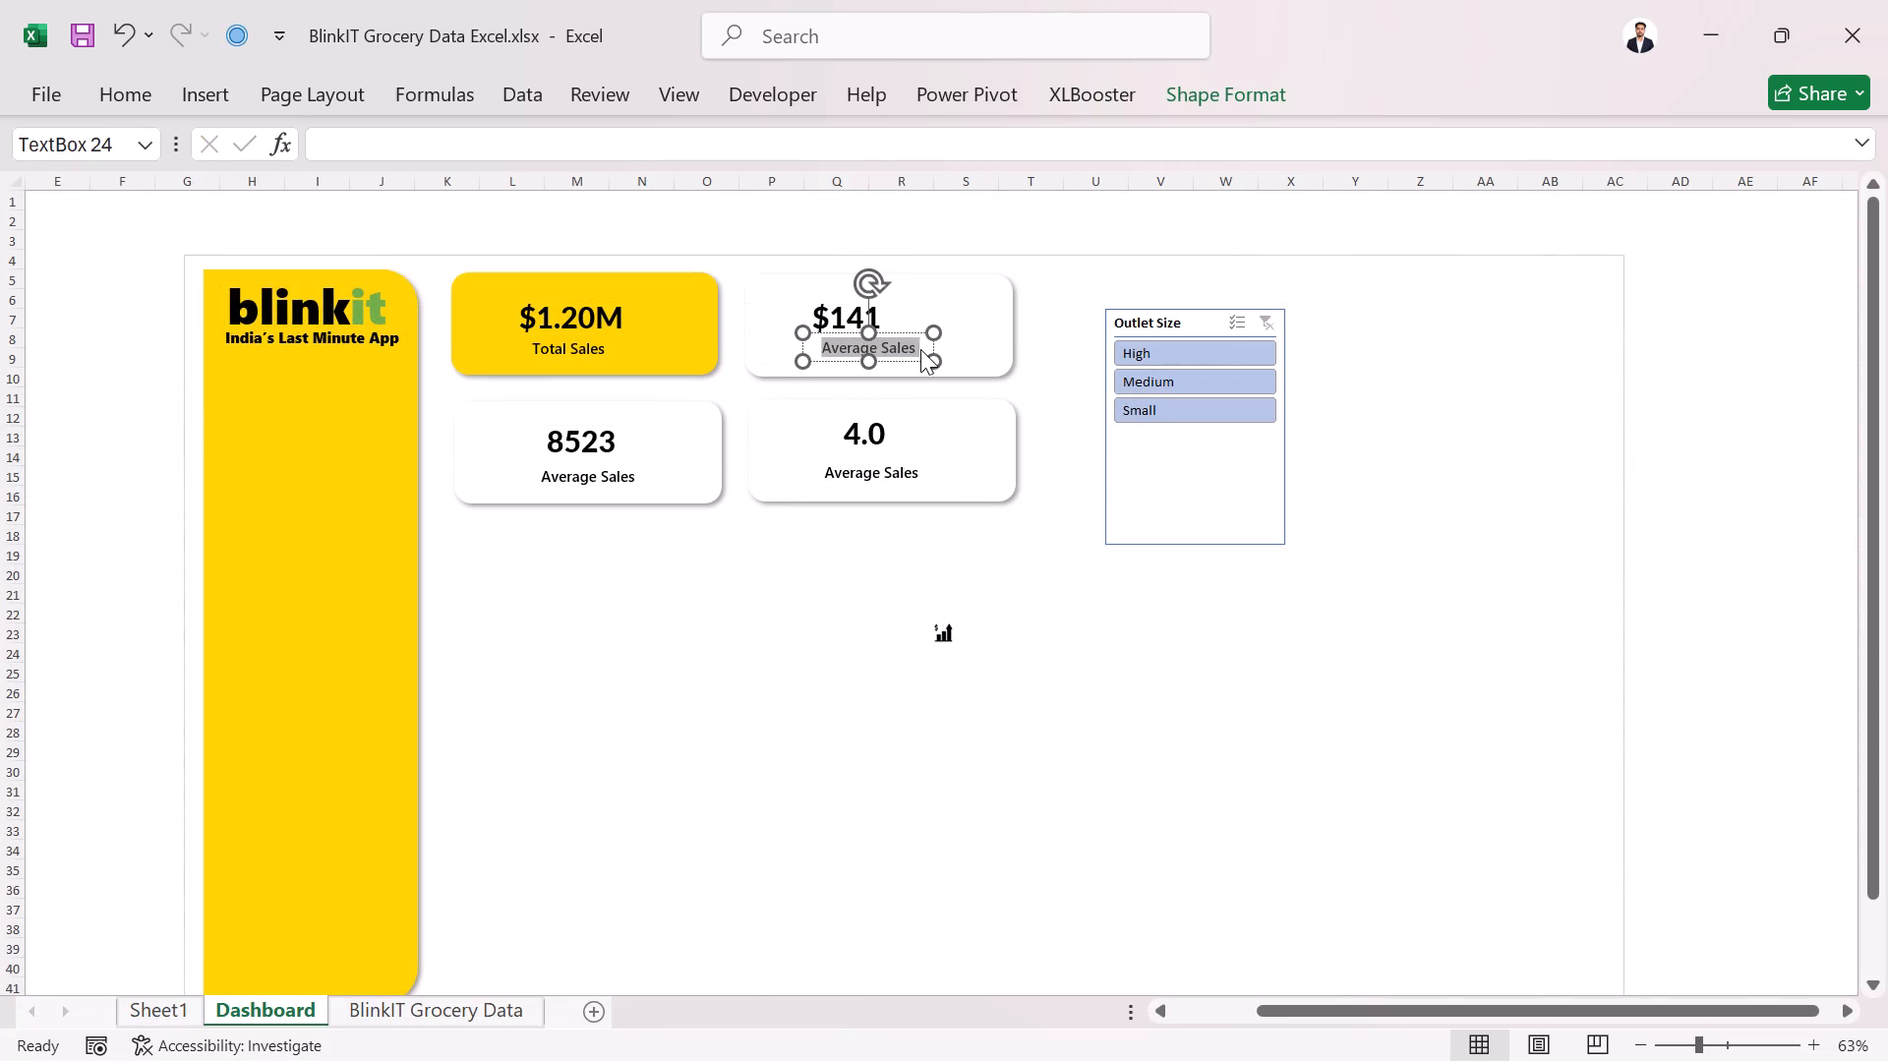
{"action": "key", "text": "ctrl+v"}
{"action": "left_click", "coordinate": [987, 358]}
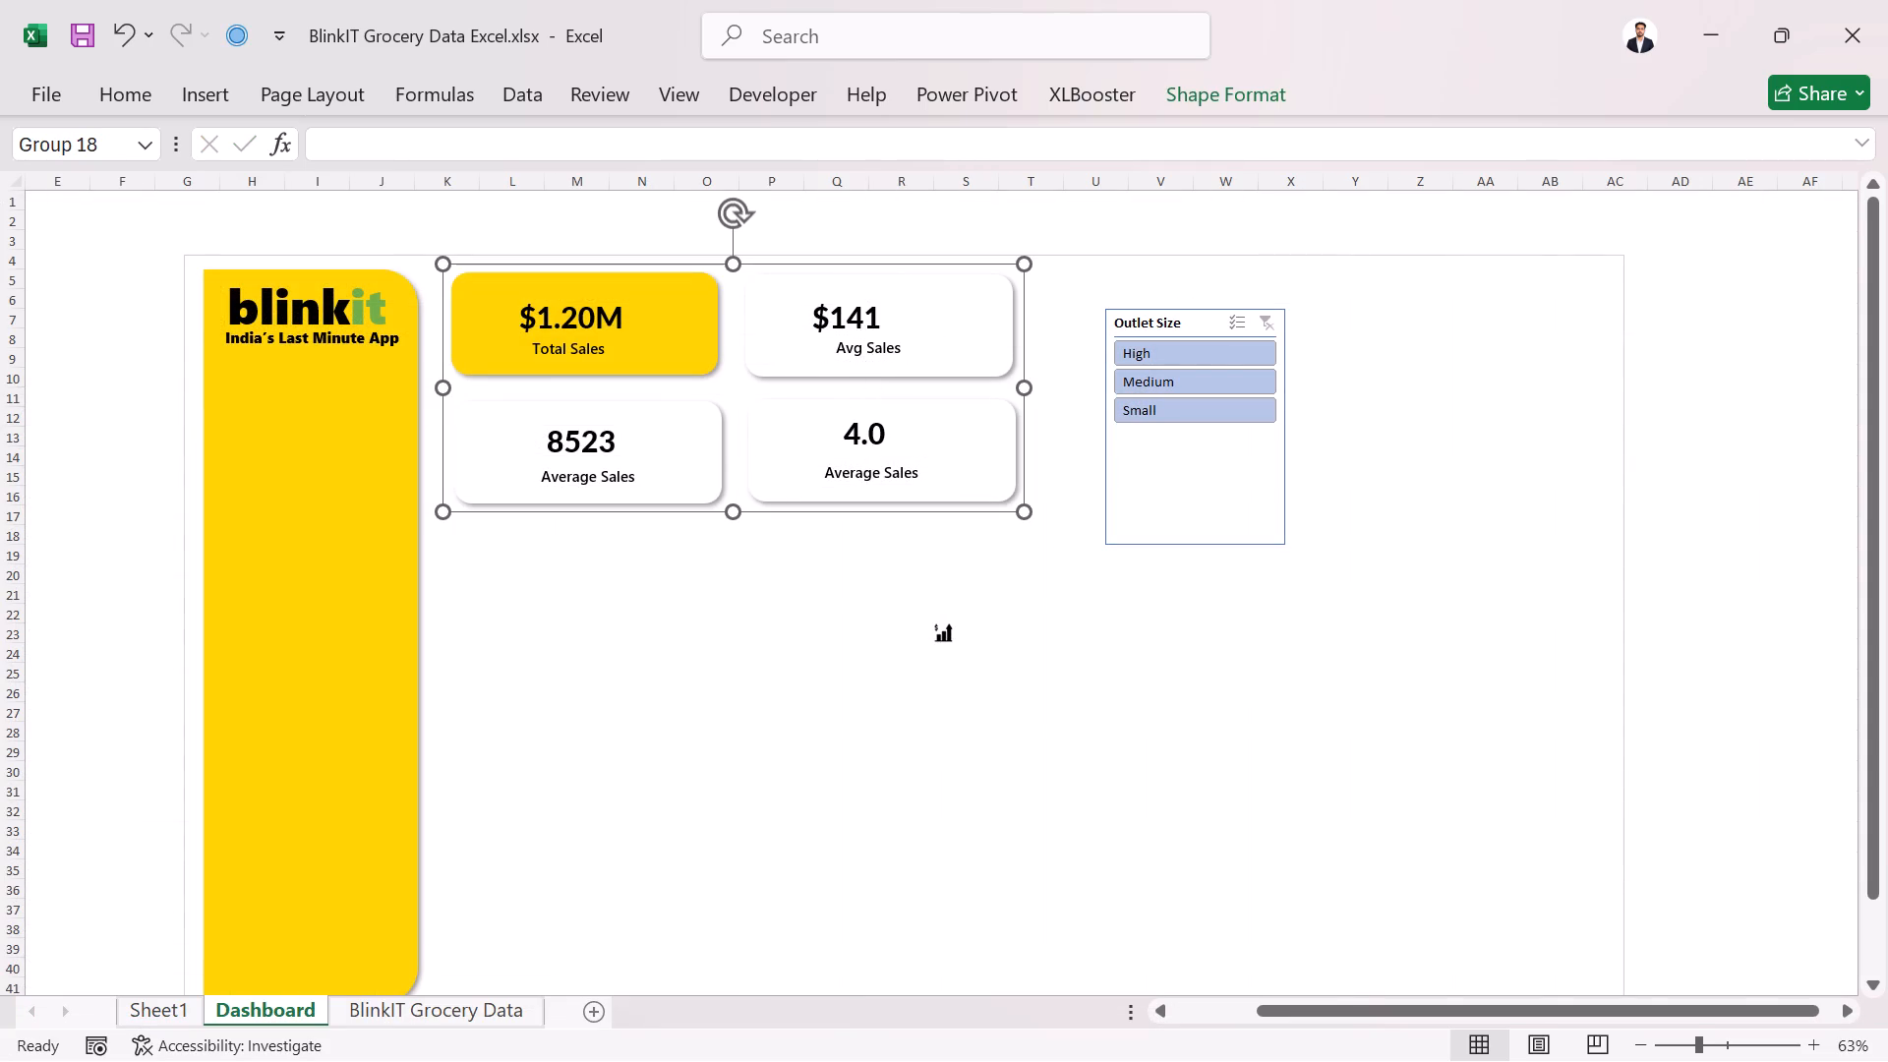
Replace the label under 8523 with the text No Of Items copied from Sheet1 cell C7.
{"action": "left_click", "coordinate": [594, 480]}
{"action": "left_click", "coordinate": [188, 1018]}
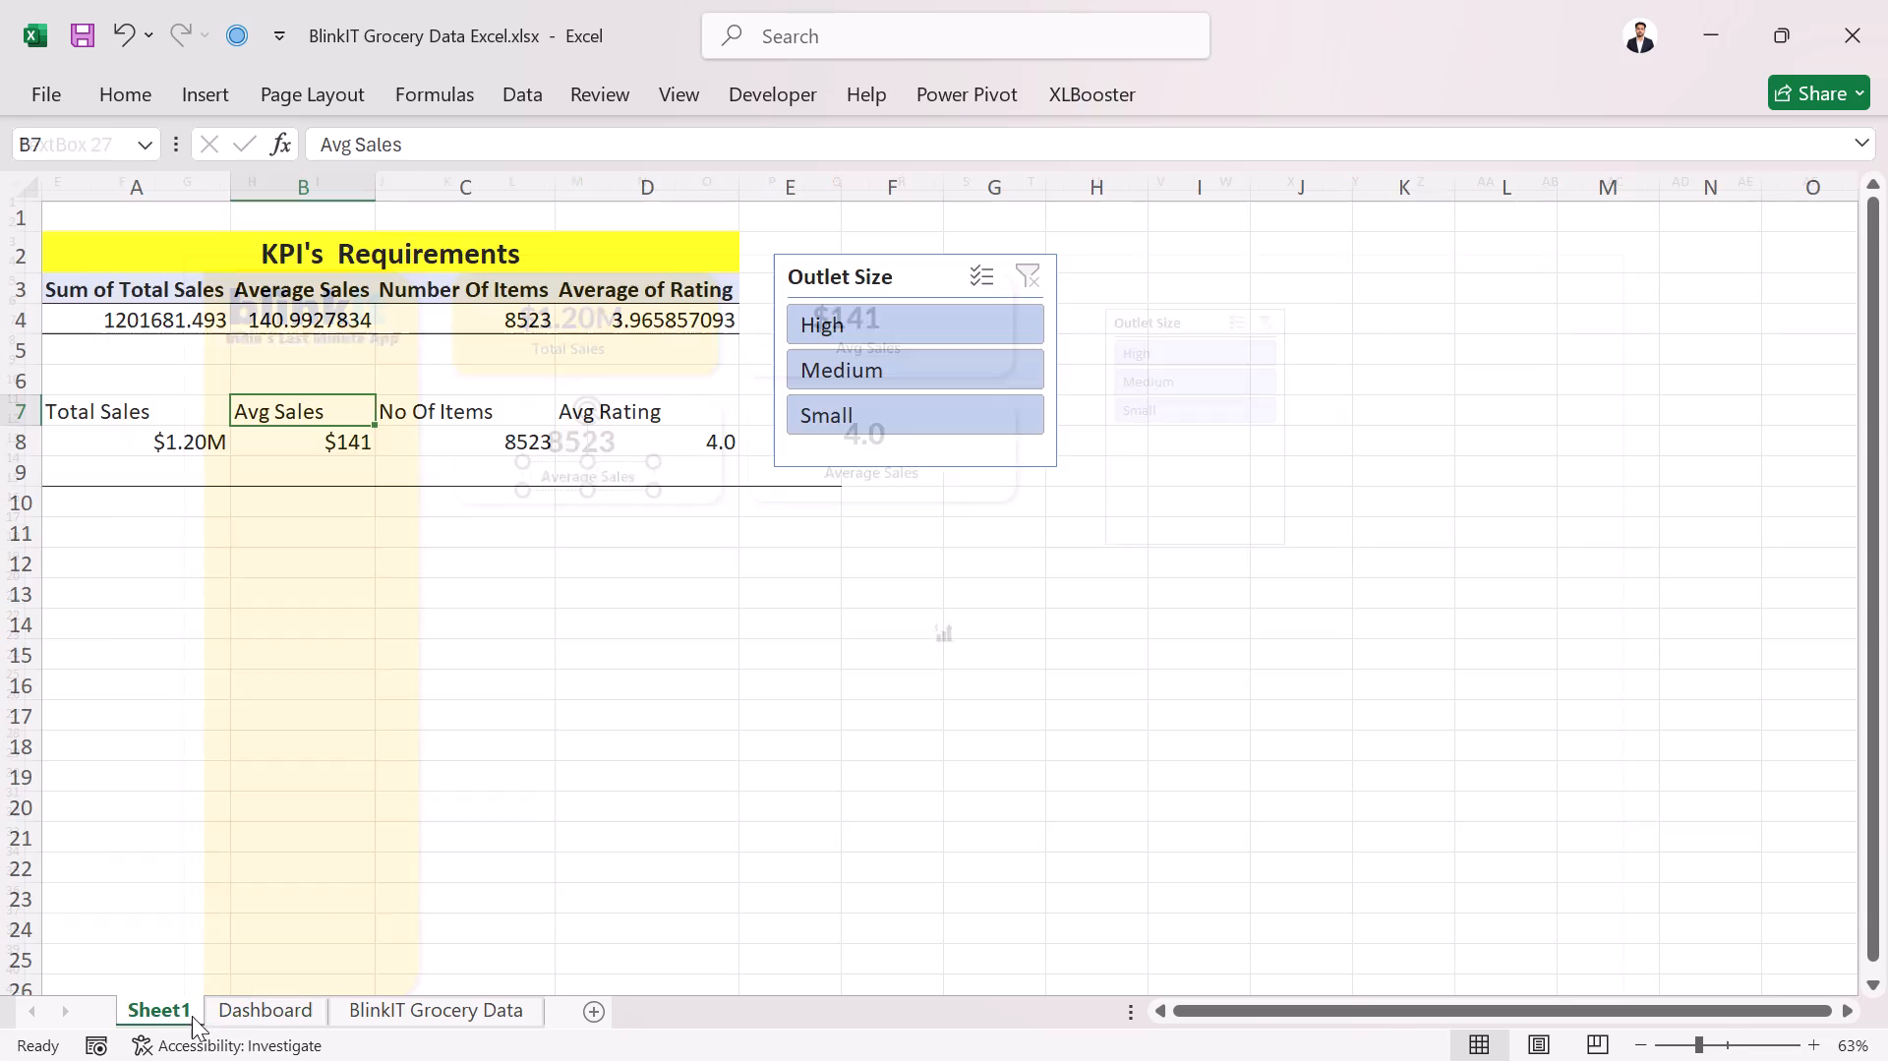
{"action": "left_click", "coordinate": [507, 420]}
{"action": "double_click", "coordinate": [518, 416]}
{"action": "double_click", "coordinate": [518, 414]}
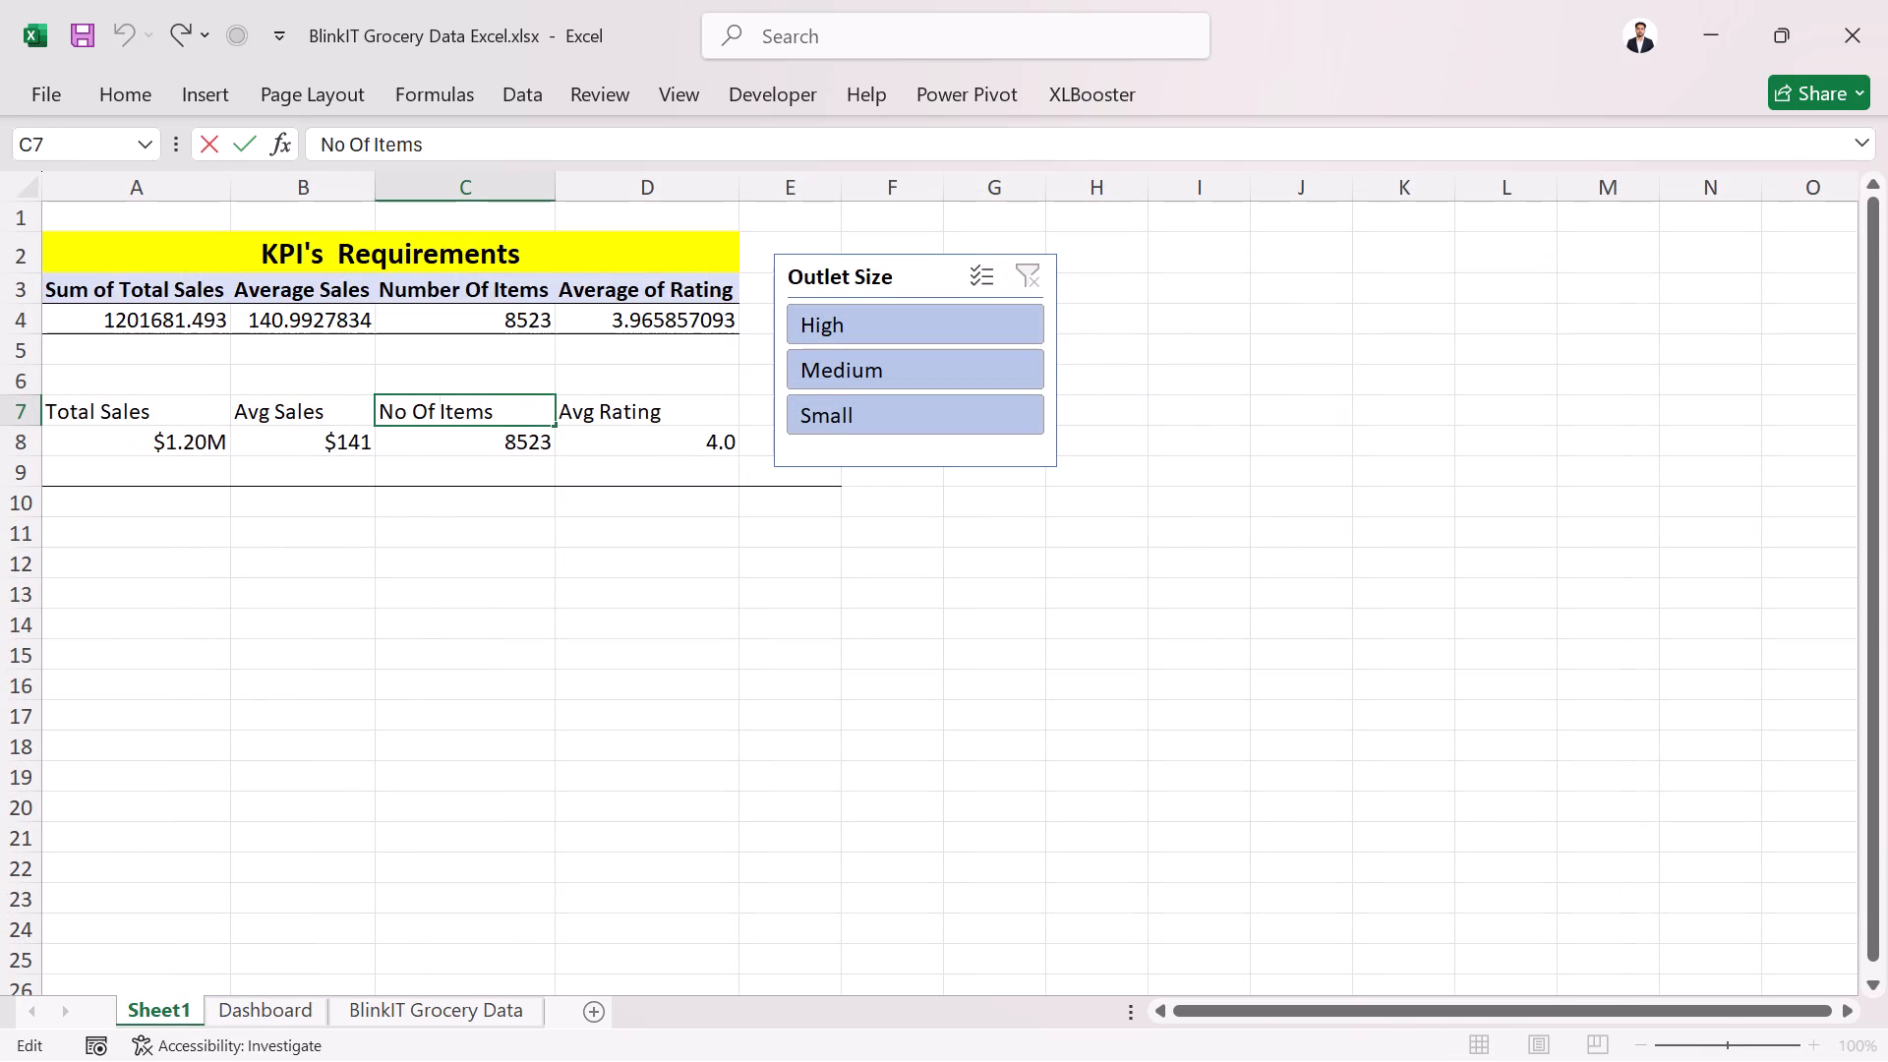
{"action": "triple_click", "coordinate": [518, 414]}
{"action": "key", "text": "ctrl+c"}
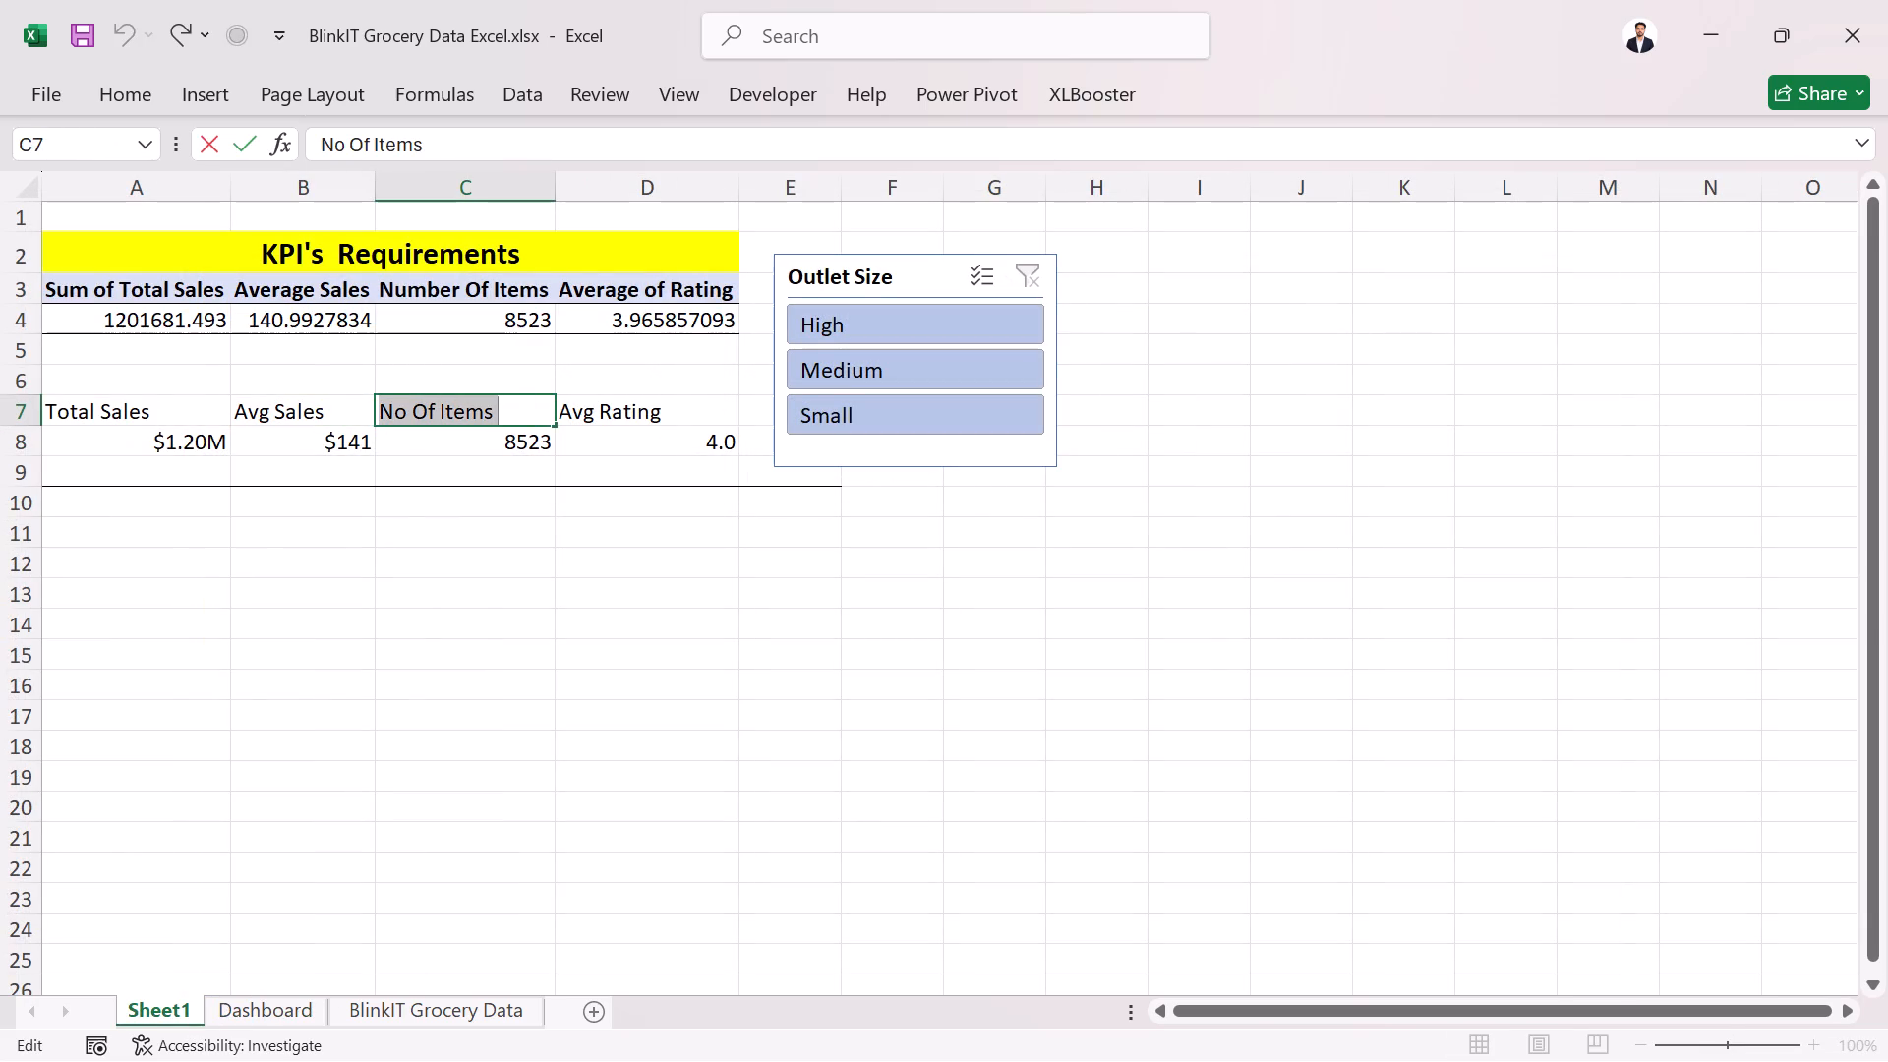
{"action": "left_click", "coordinate": [266, 1005]}
{"action": "triple_click", "coordinate": [630, 466]}
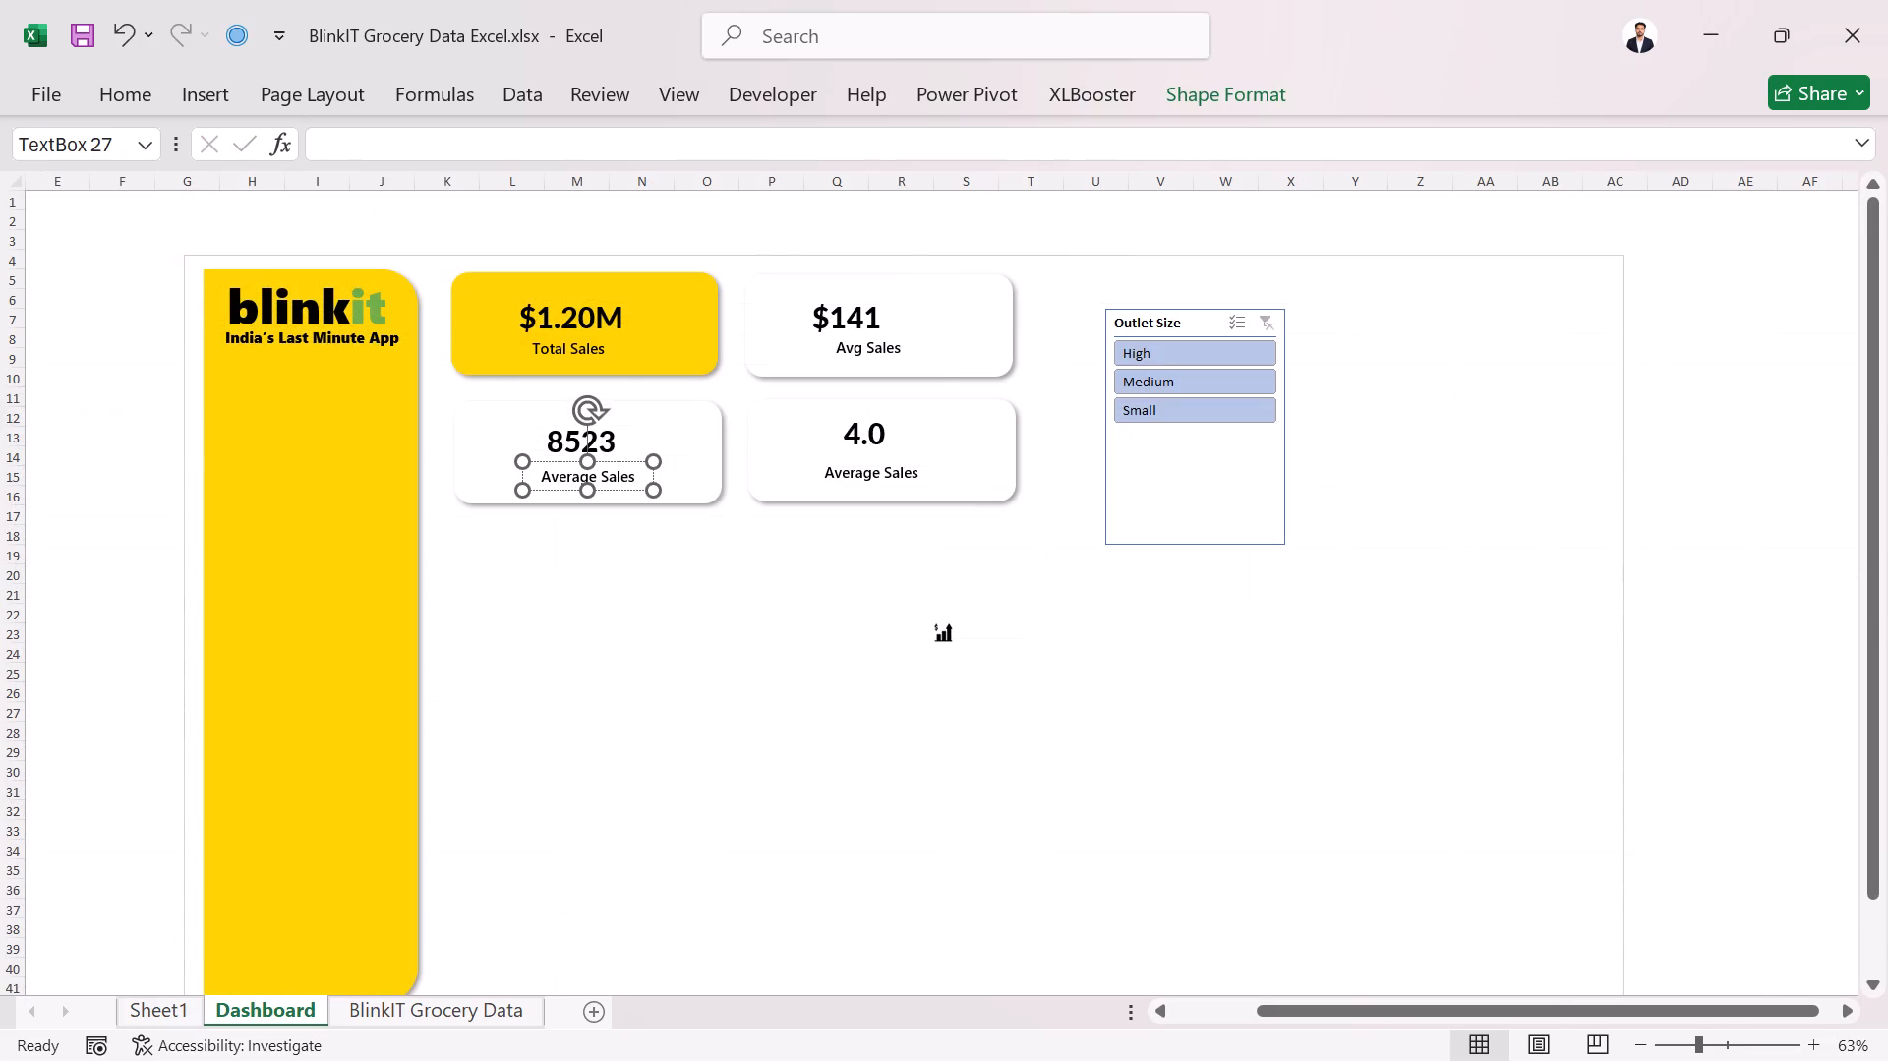
{"action": "double_click", "coordinate": [630, 471]}
{"action": "key", "text": "ctrl+v"}
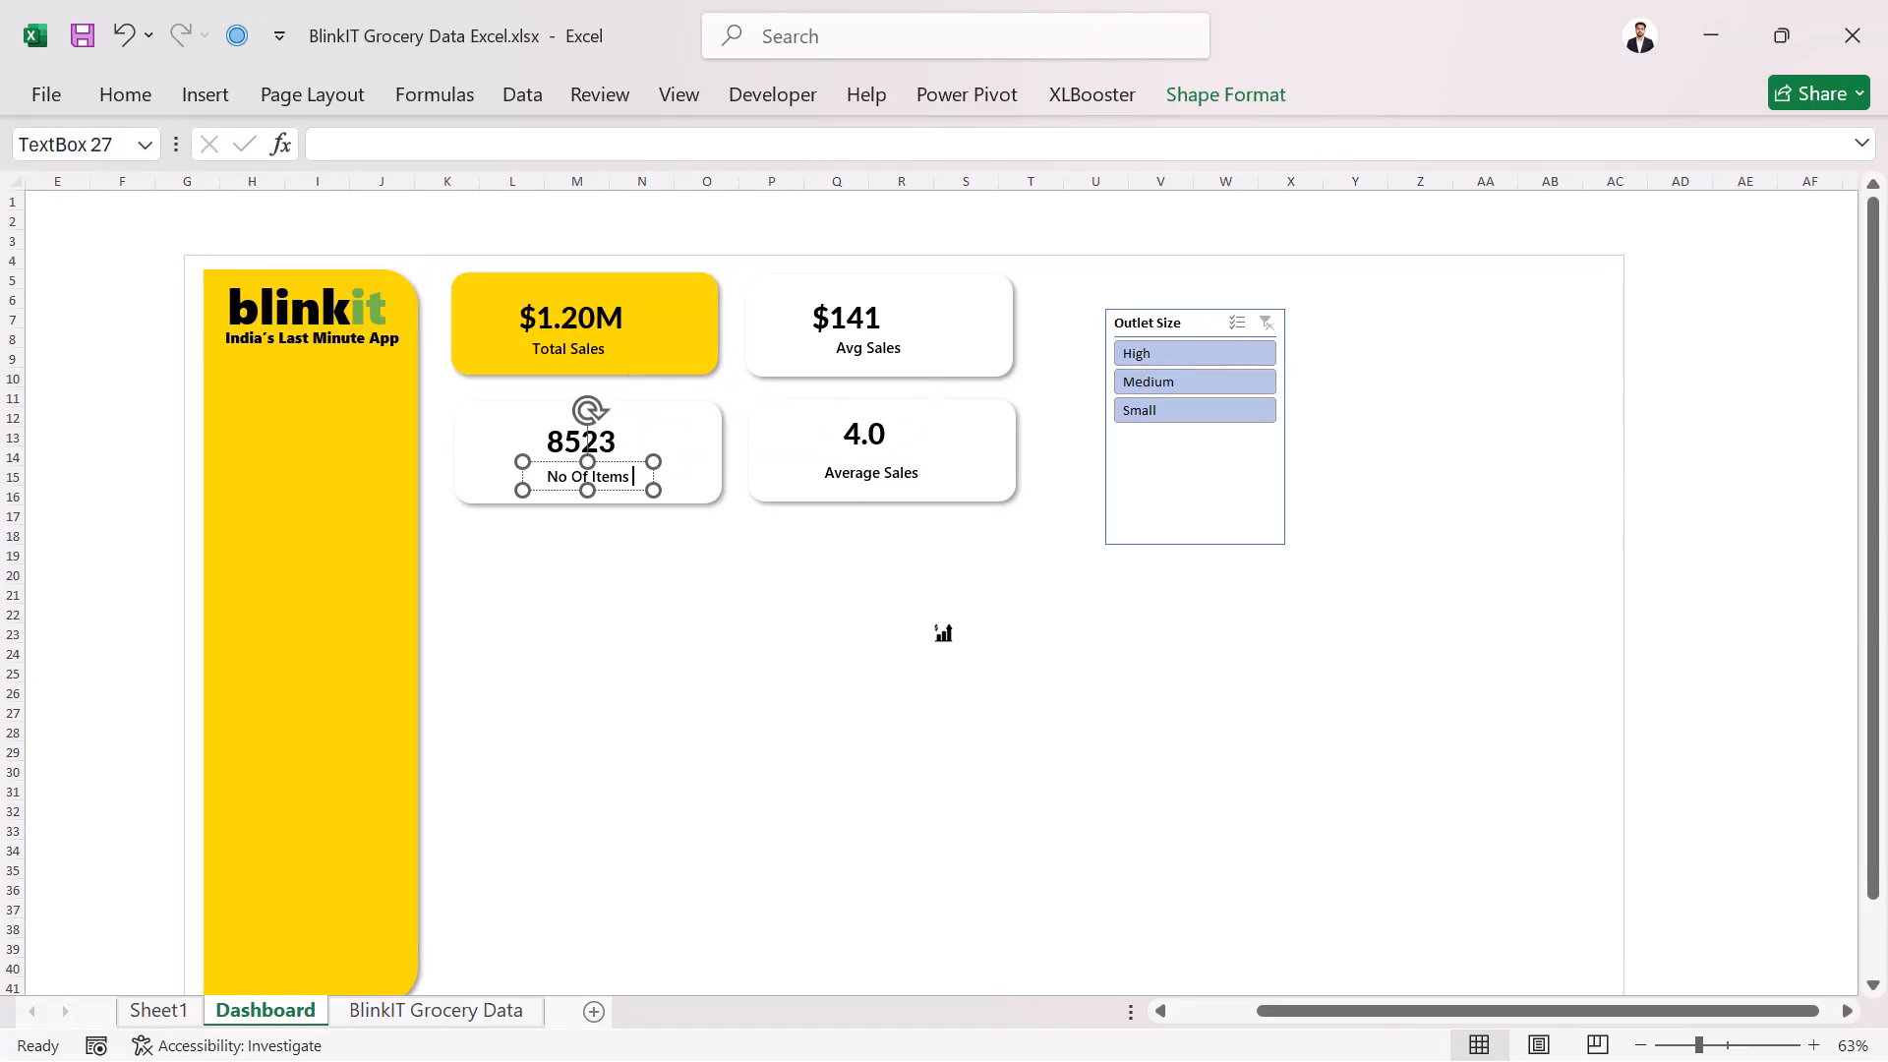
Replace the label under 4.0 with the text Avg Rating copied from Sheet1 cell D7.
{"action": "left_click", "coordinate": [147, 1007]}
{"action": "triple_click", "coordinate": [678, 418]}
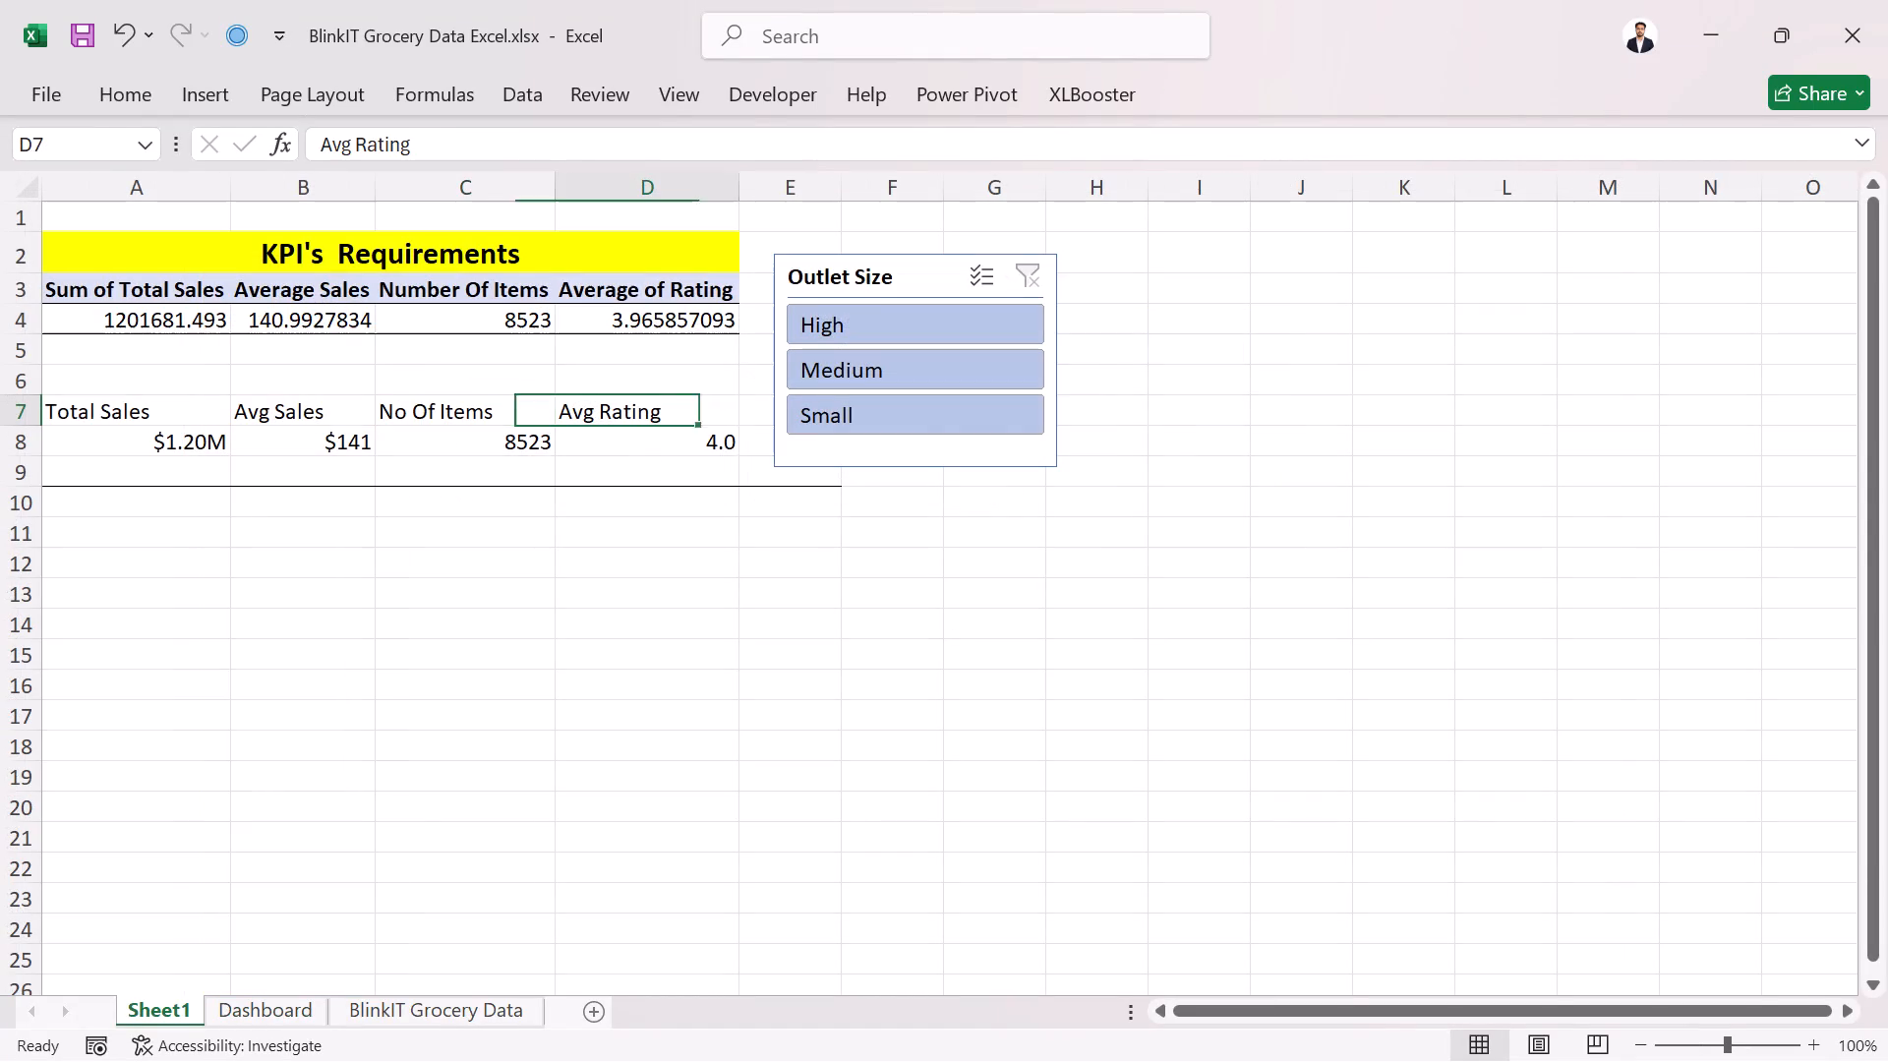
{"action": "double_click", "coordinate": [680, 415]}
{"action": "key", "text": "ctrl+c"}
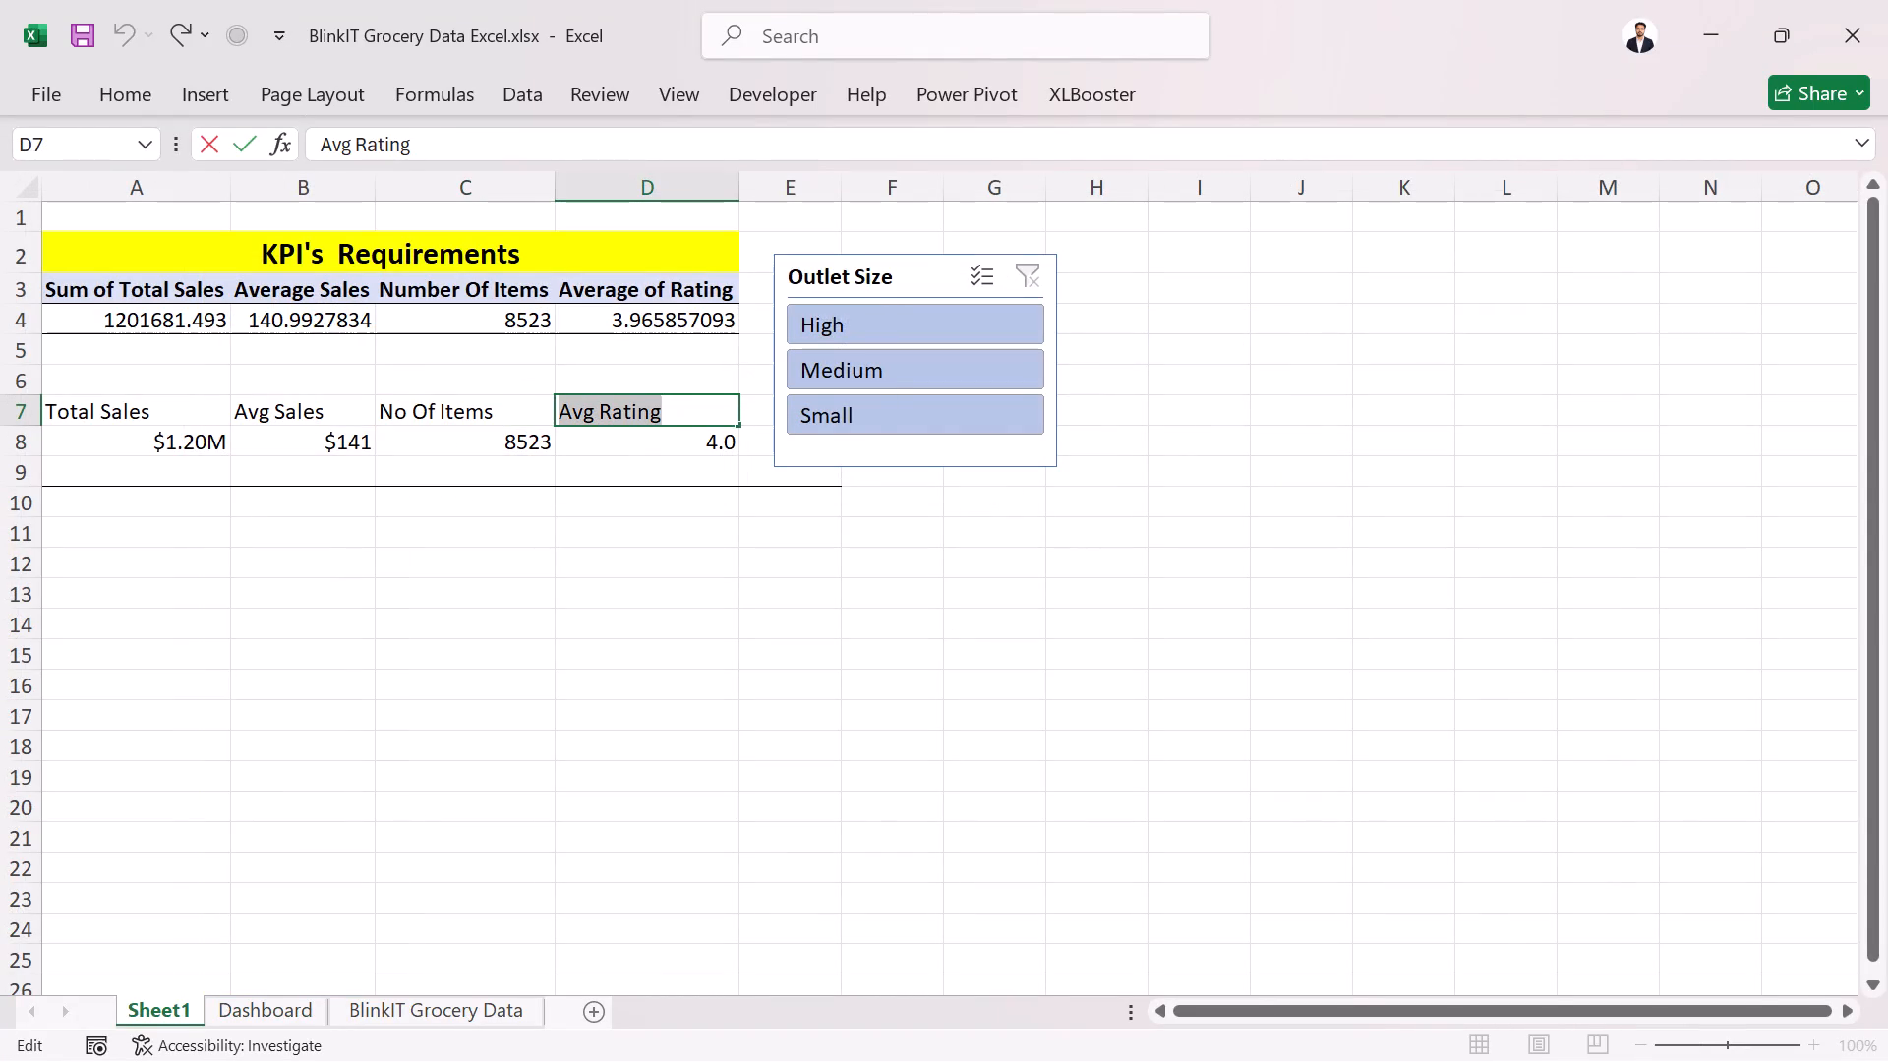
{"action": "left_click", "coordinate": [256, 1011]}
{"action": "left_click", "coordinate": [924, 487]}
{"action": "triple_click", "coordinate": [927, 470]}
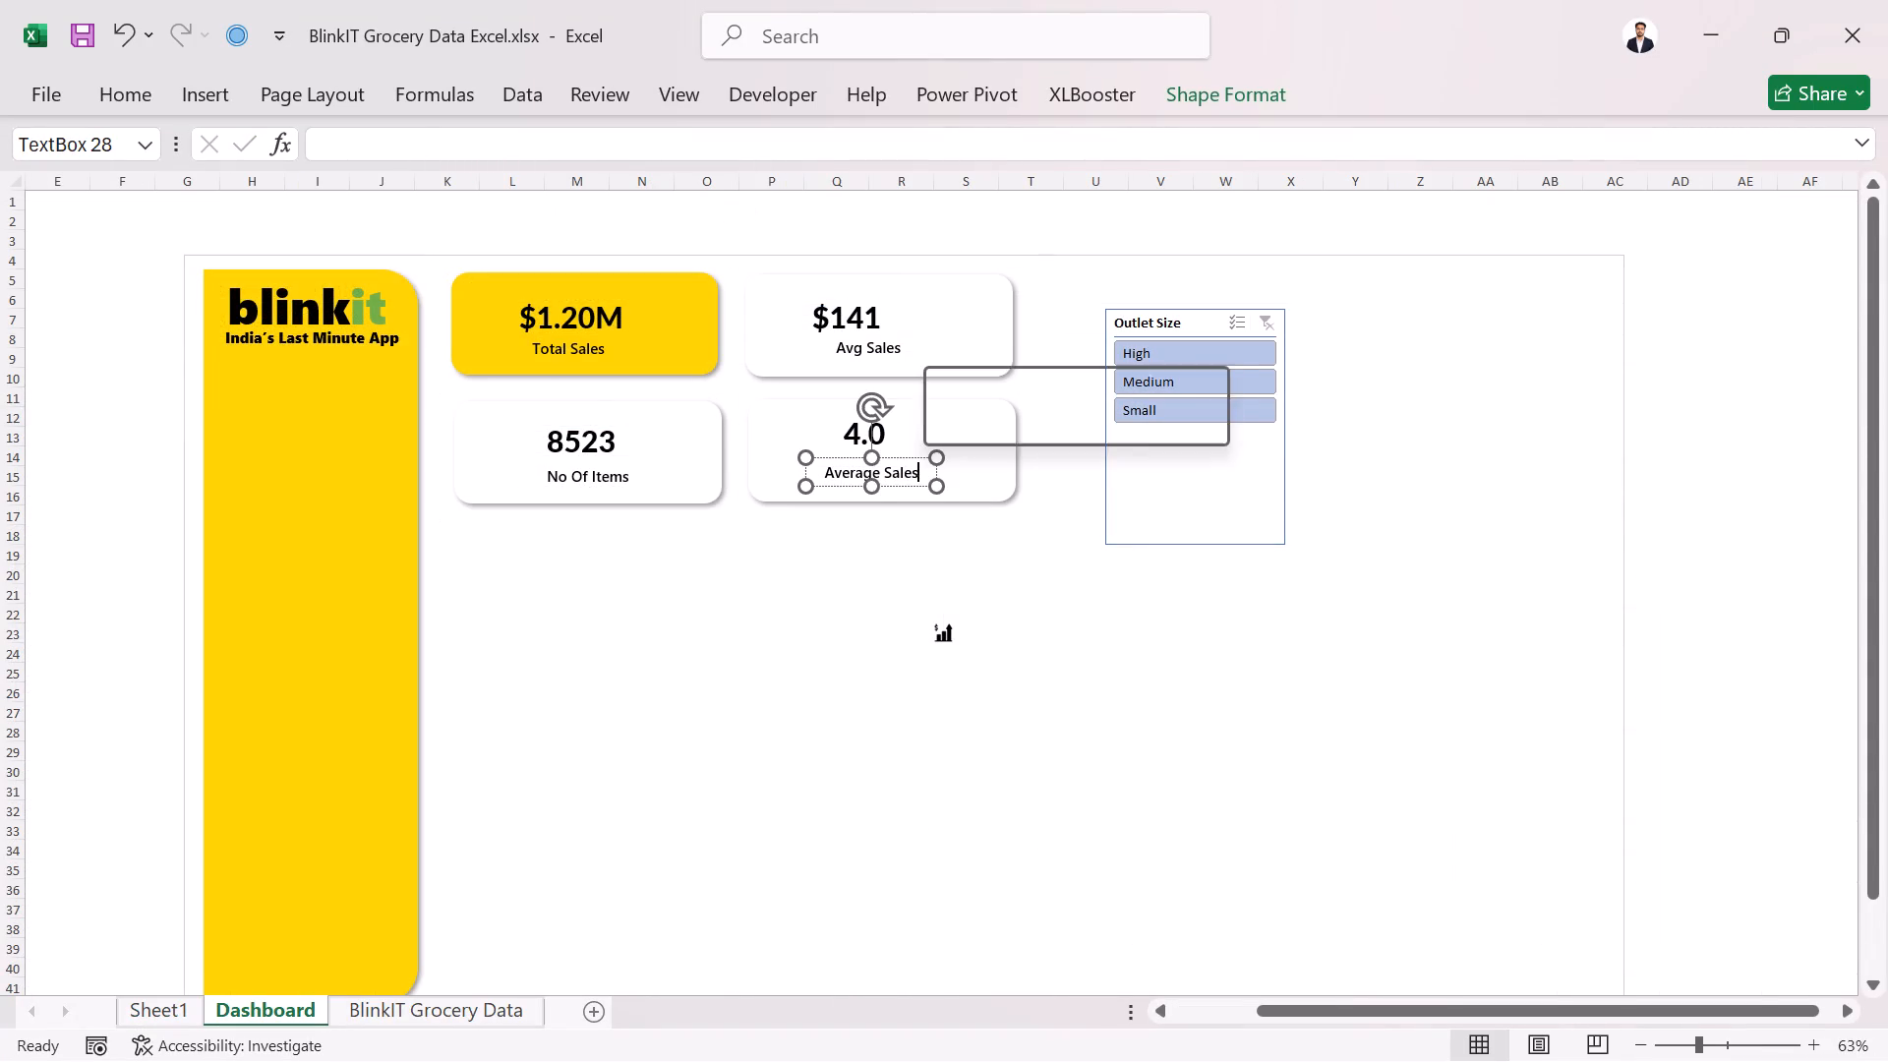
{"action": "left_click", "coordinate": [925, 469]}
{"action": "triple_click", "coordinate": [925, 469], "text": "ctrl"}
{"action": "left_click", "coordinate": [924, 469]}
{"action": "double_click", "coordinate": [924, 469], "text": "ctrl"}
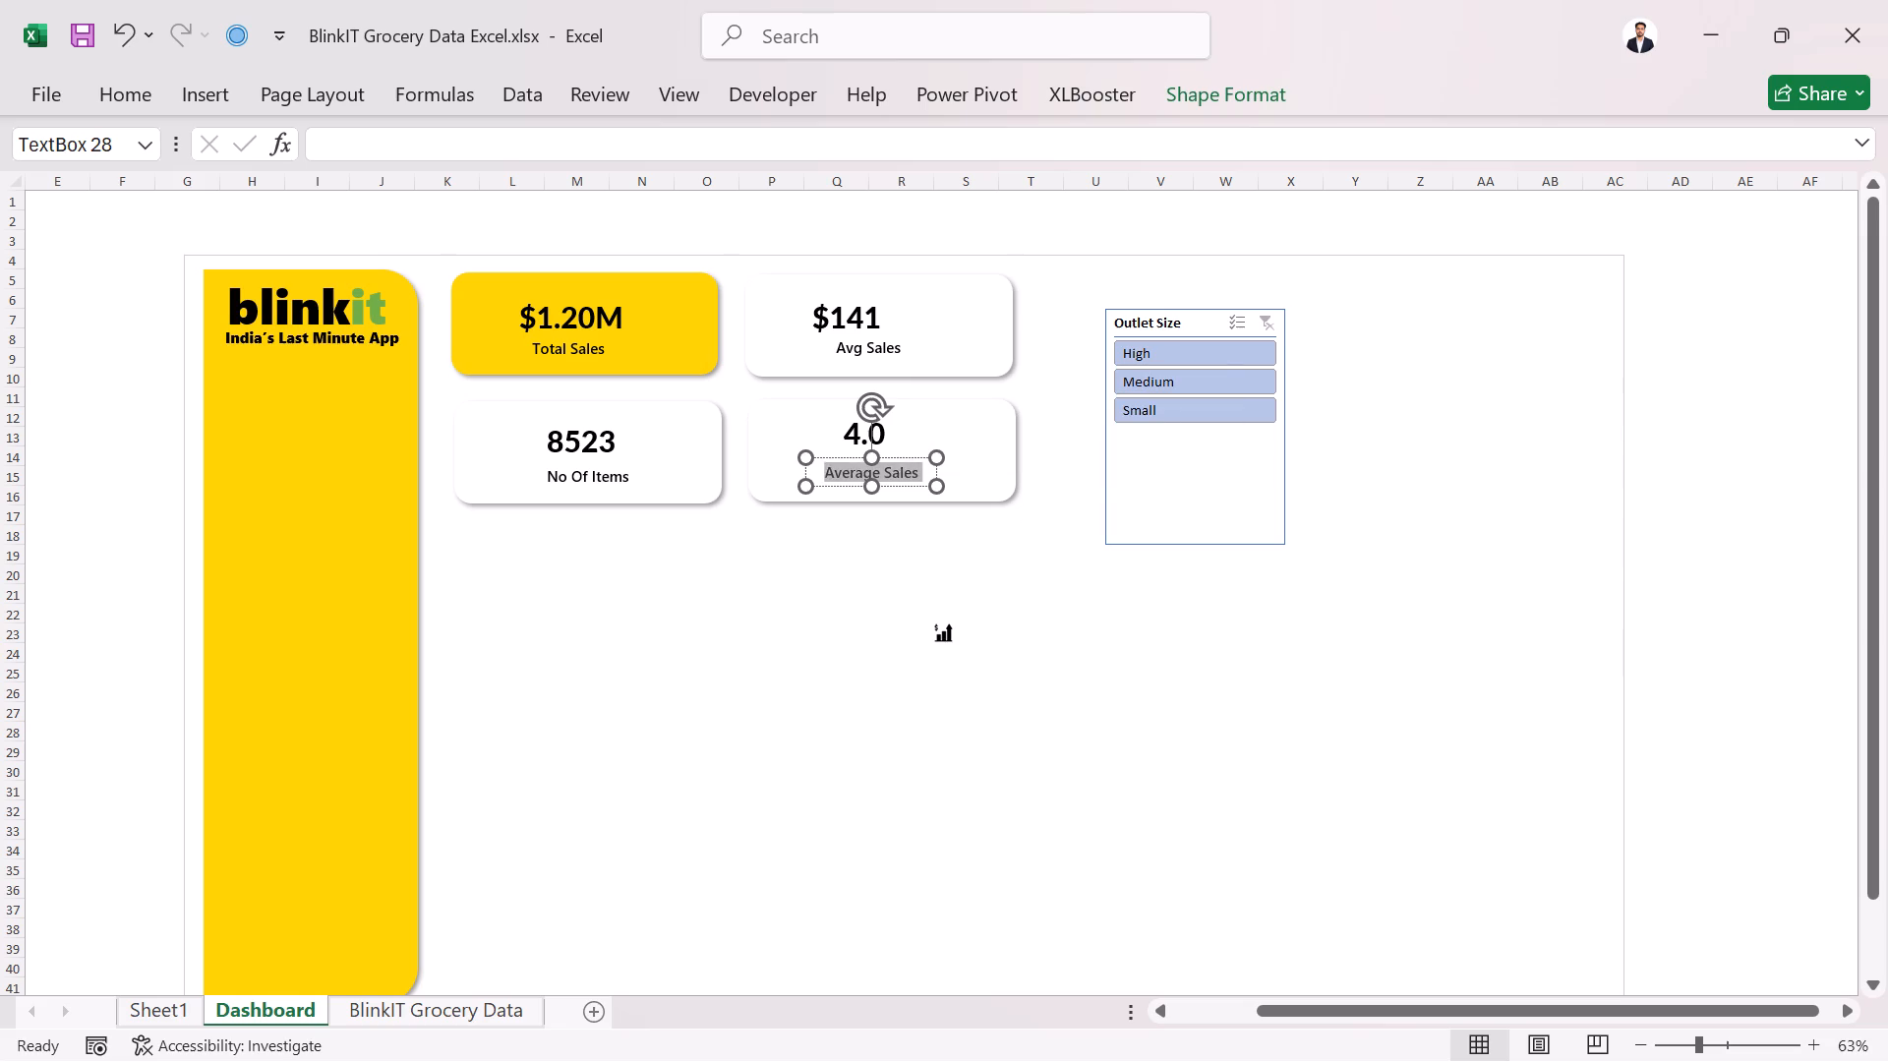
{"action": "triple_click", "coordinate": [924, 469], "text": "ctrl"}
{"action": "triple_click", "coordinate": [924, 469], "text": "ctrl"}
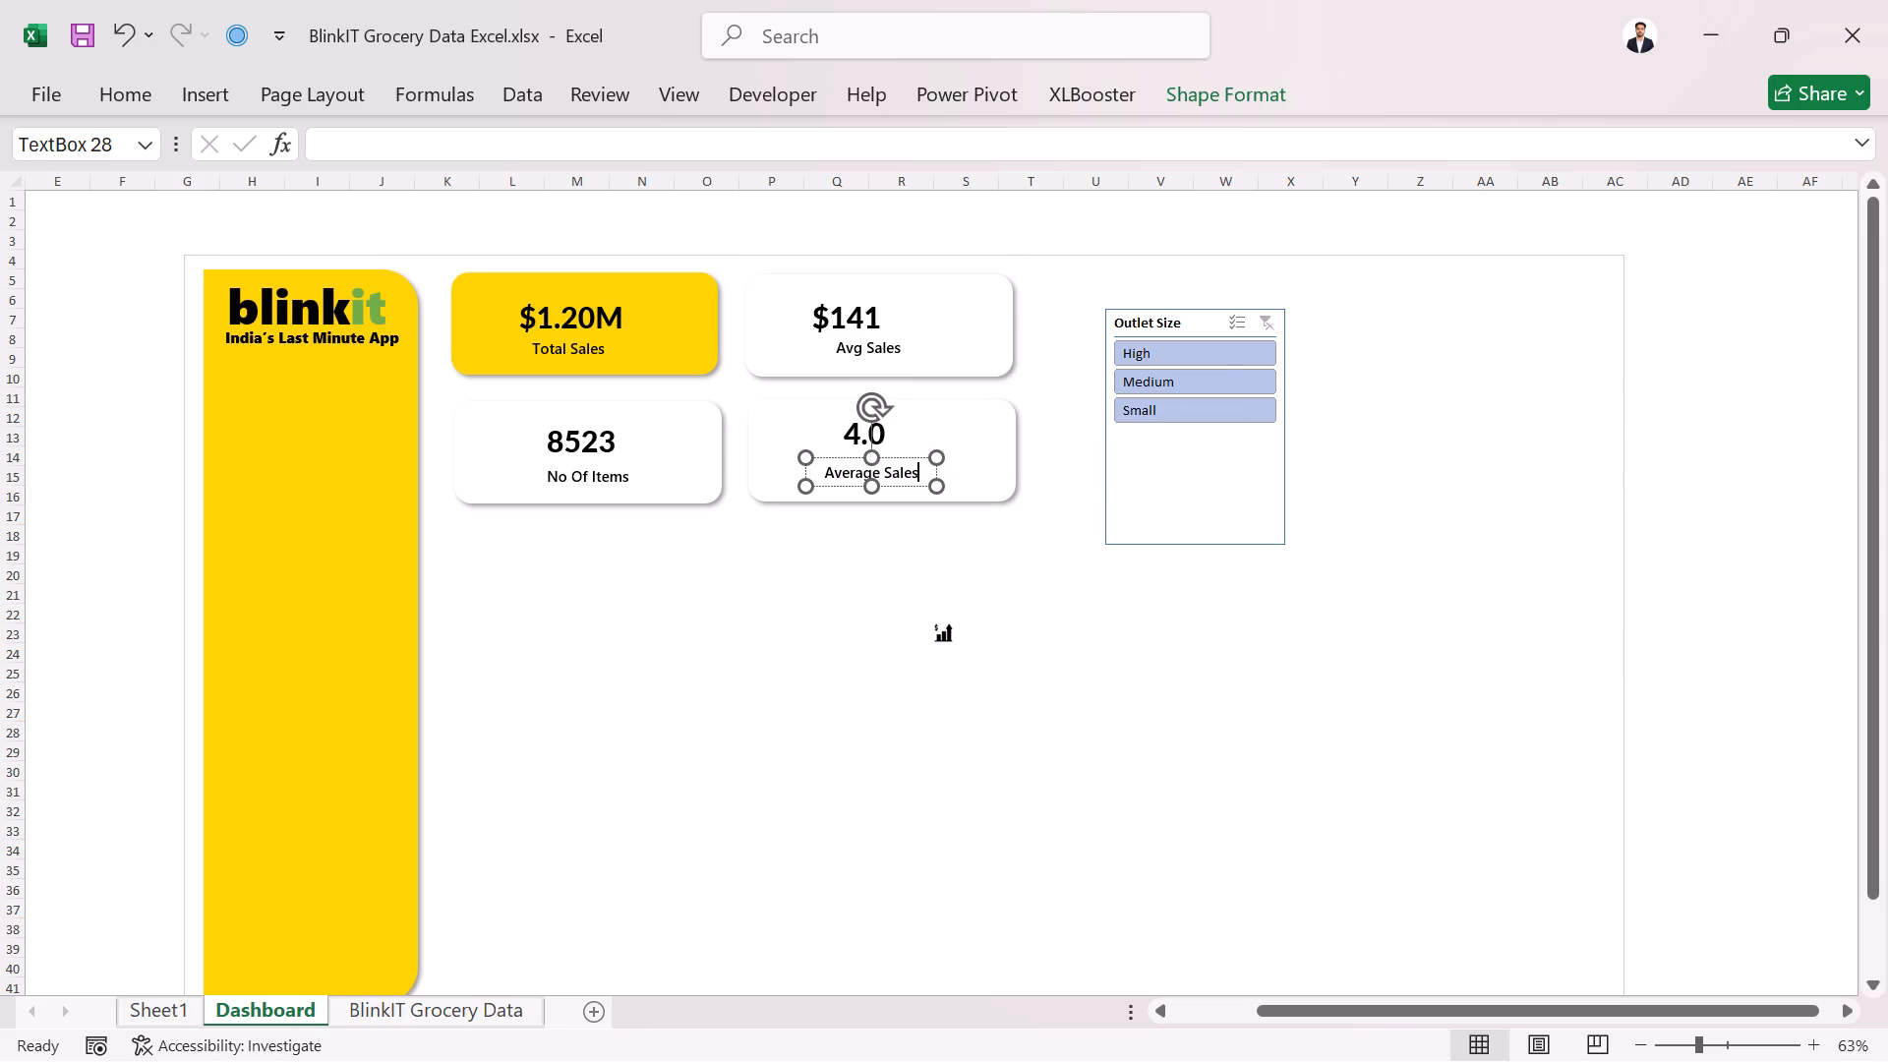
{"action": "triple_click", "coordinate": [924, 469], "text": "ctrl"}
{"action": "key", "text": "ctrl+v"}
{"action": "left_click", "coordinate": [866, 569]}
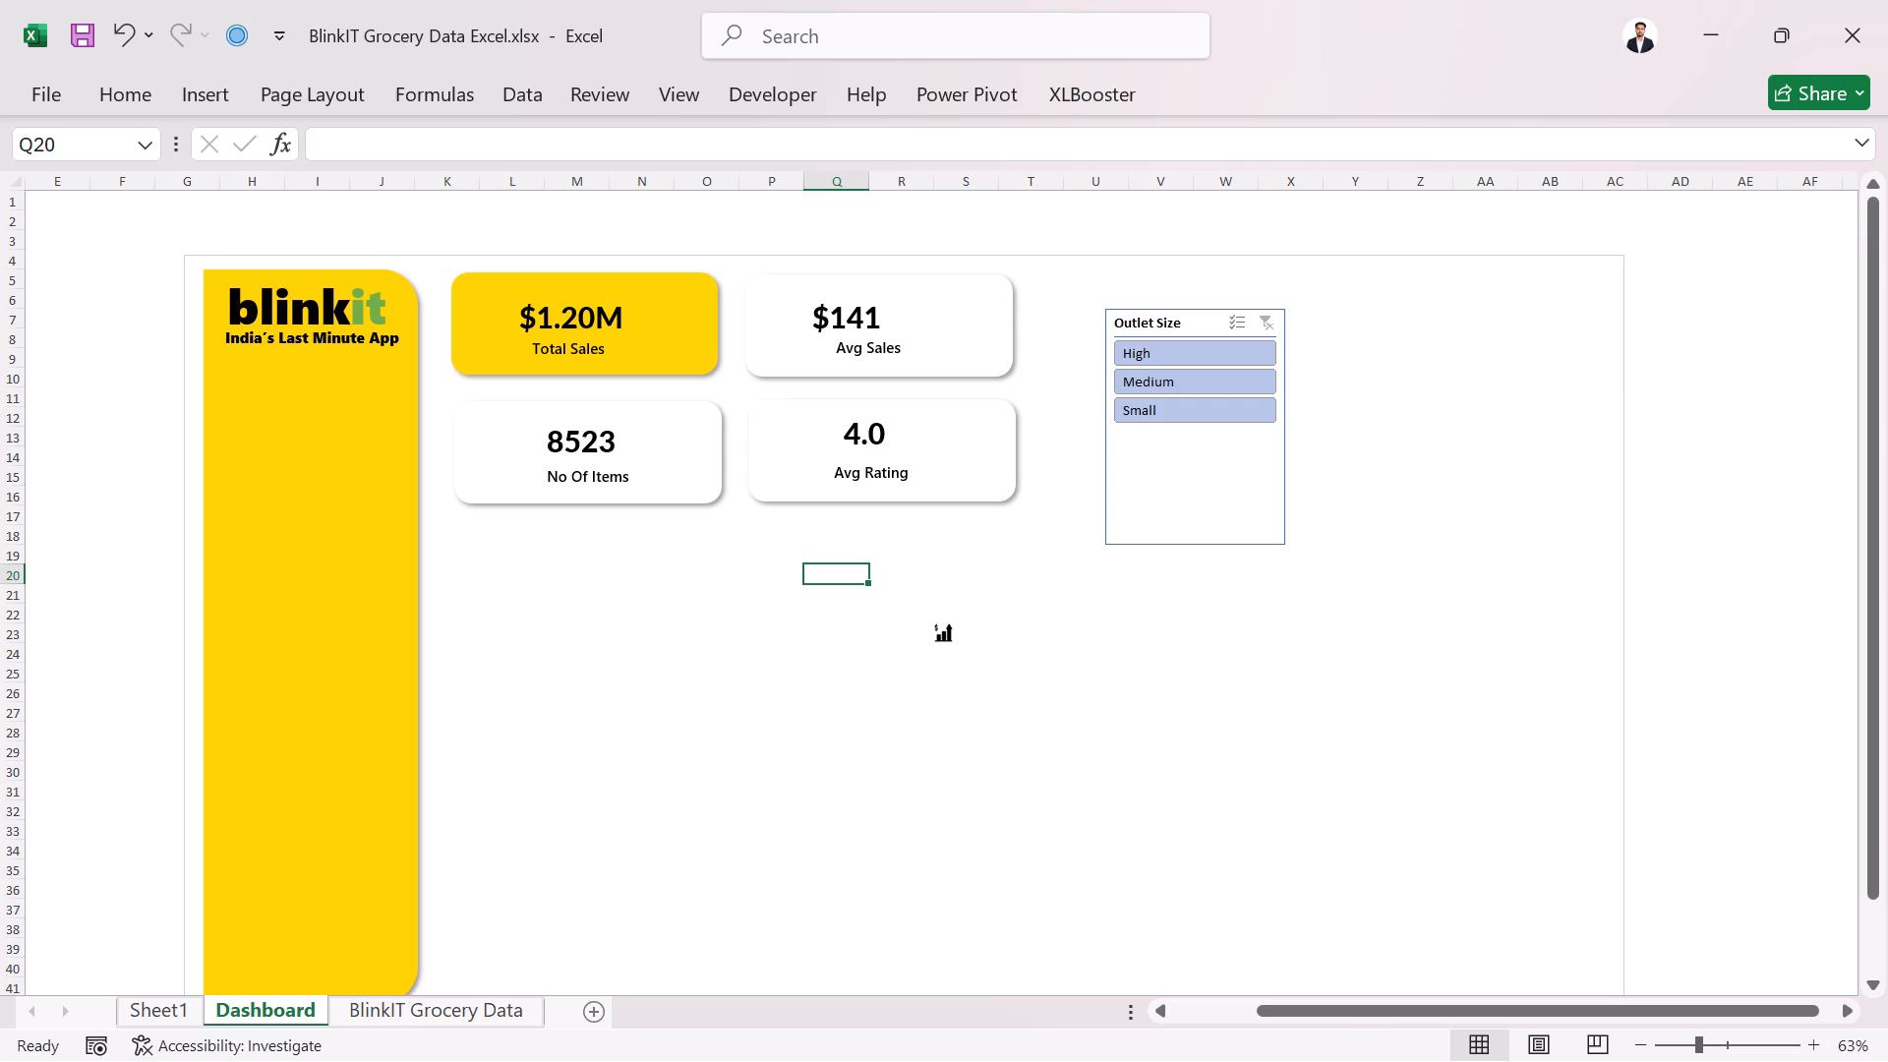
Copy the formatting of the Total Sales label onto the Avg Sales label with Format Painter.
{"action": "left_click", "coordinate": [577, 343]}
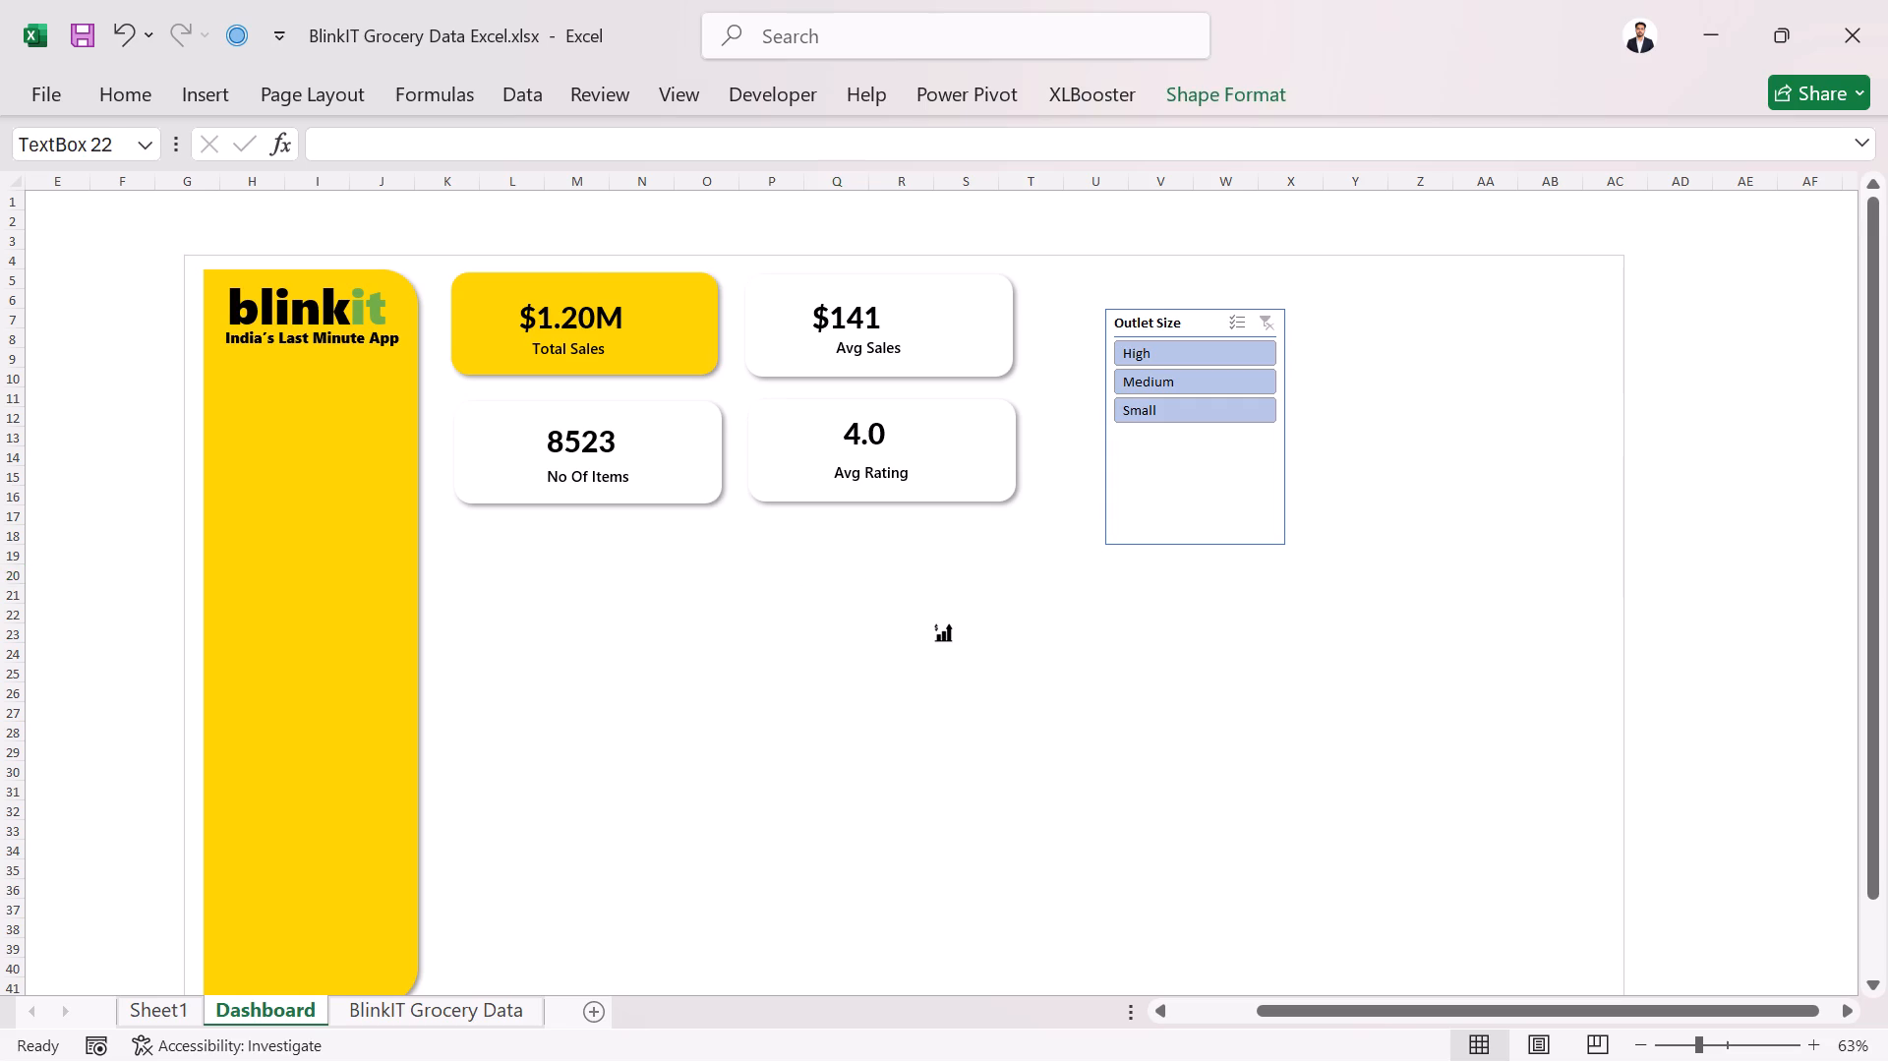
{"action": "left_click", "coordinate": [595, 331]}
{"action": "left_click", "coordinate": [98, 91]}
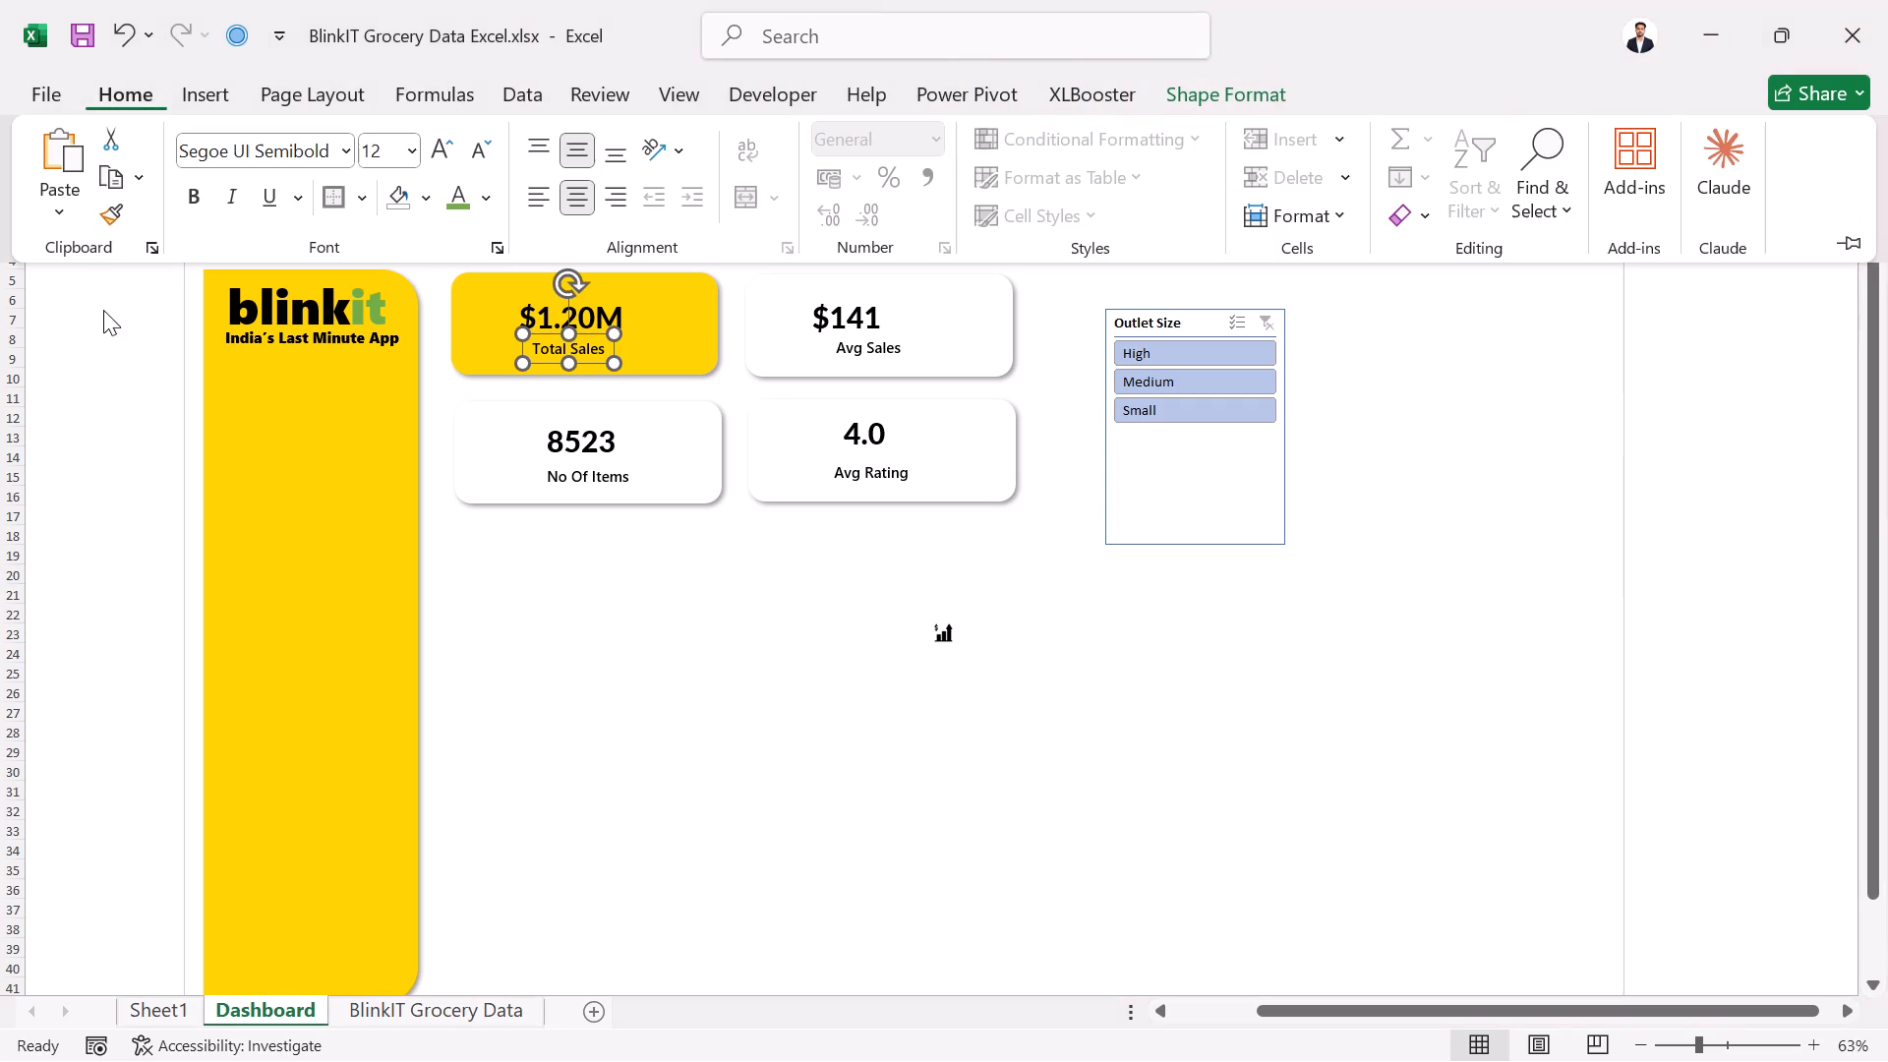
{"action": "left_click", "coordinate": [108, 211]}
{"action": "left_click", "coordinate": [855, 341]}
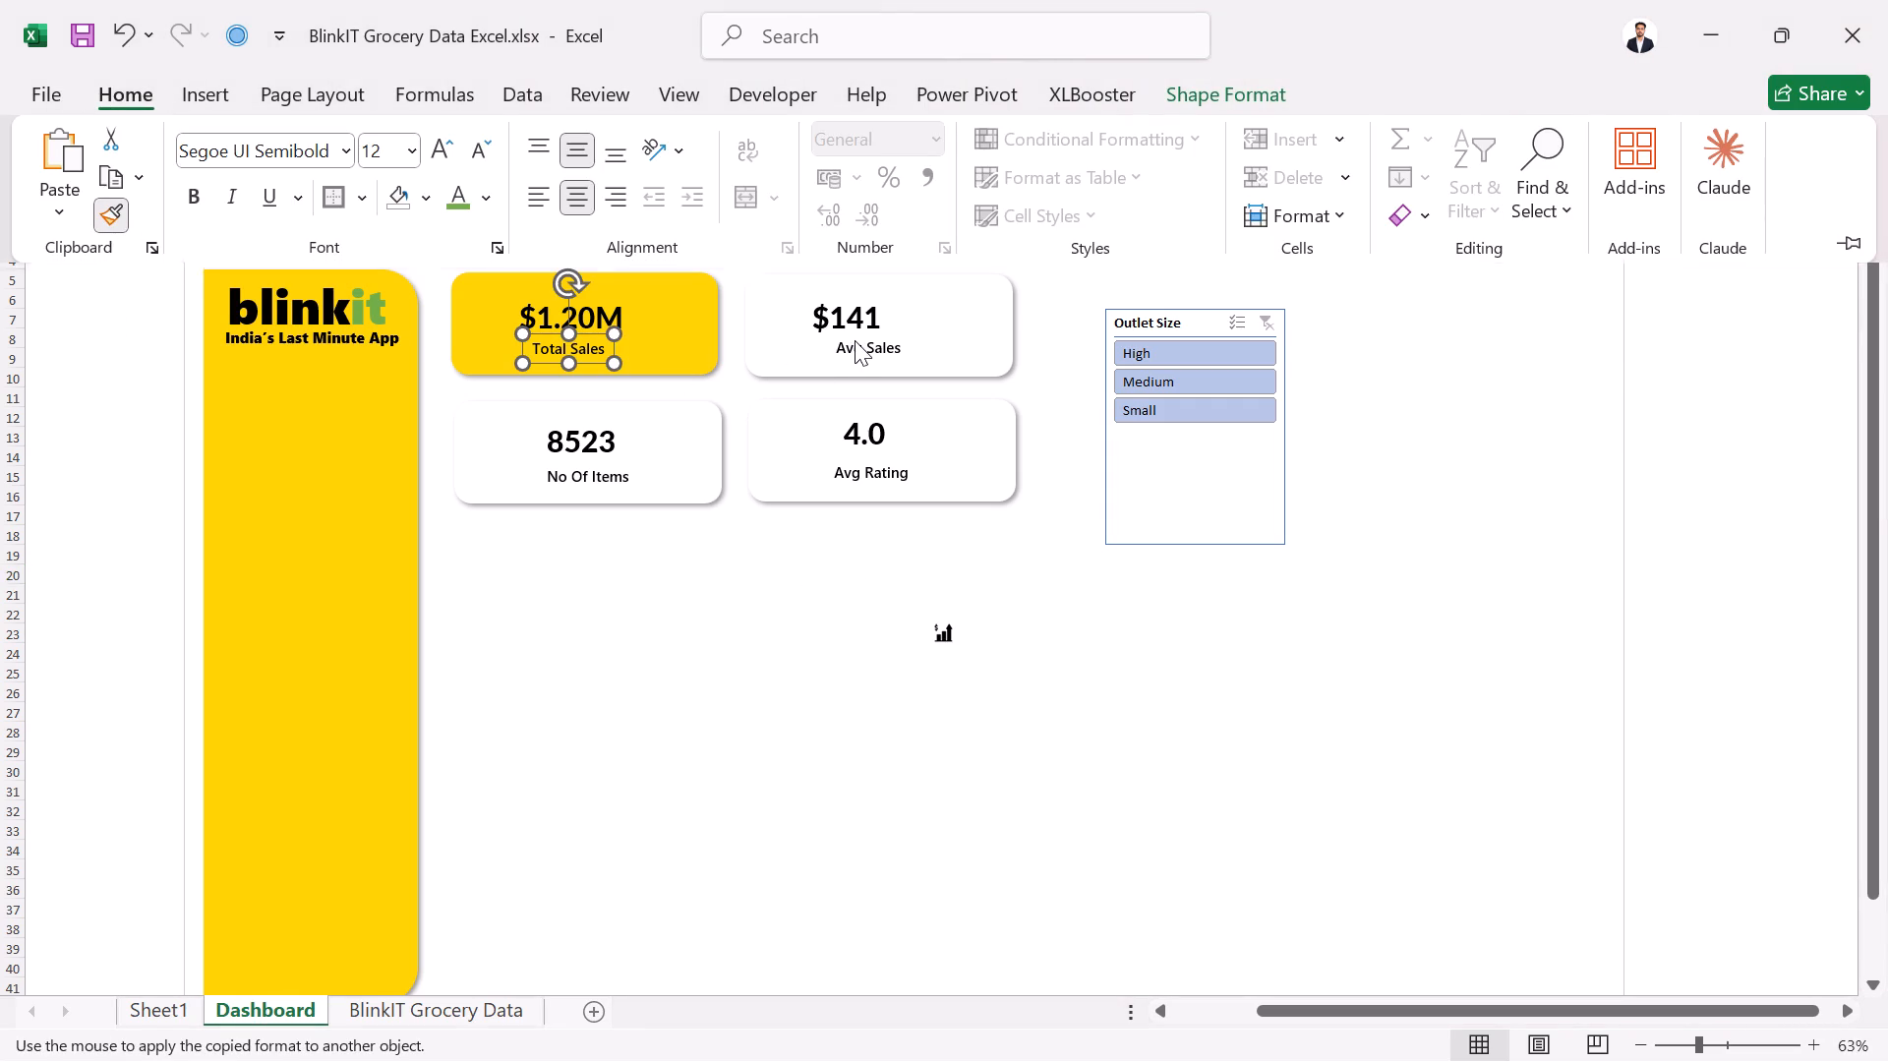
{"action": "left_click", "coordinate": [866, 347]}
{"action": "left_click", "coordinate": [866, 347]}
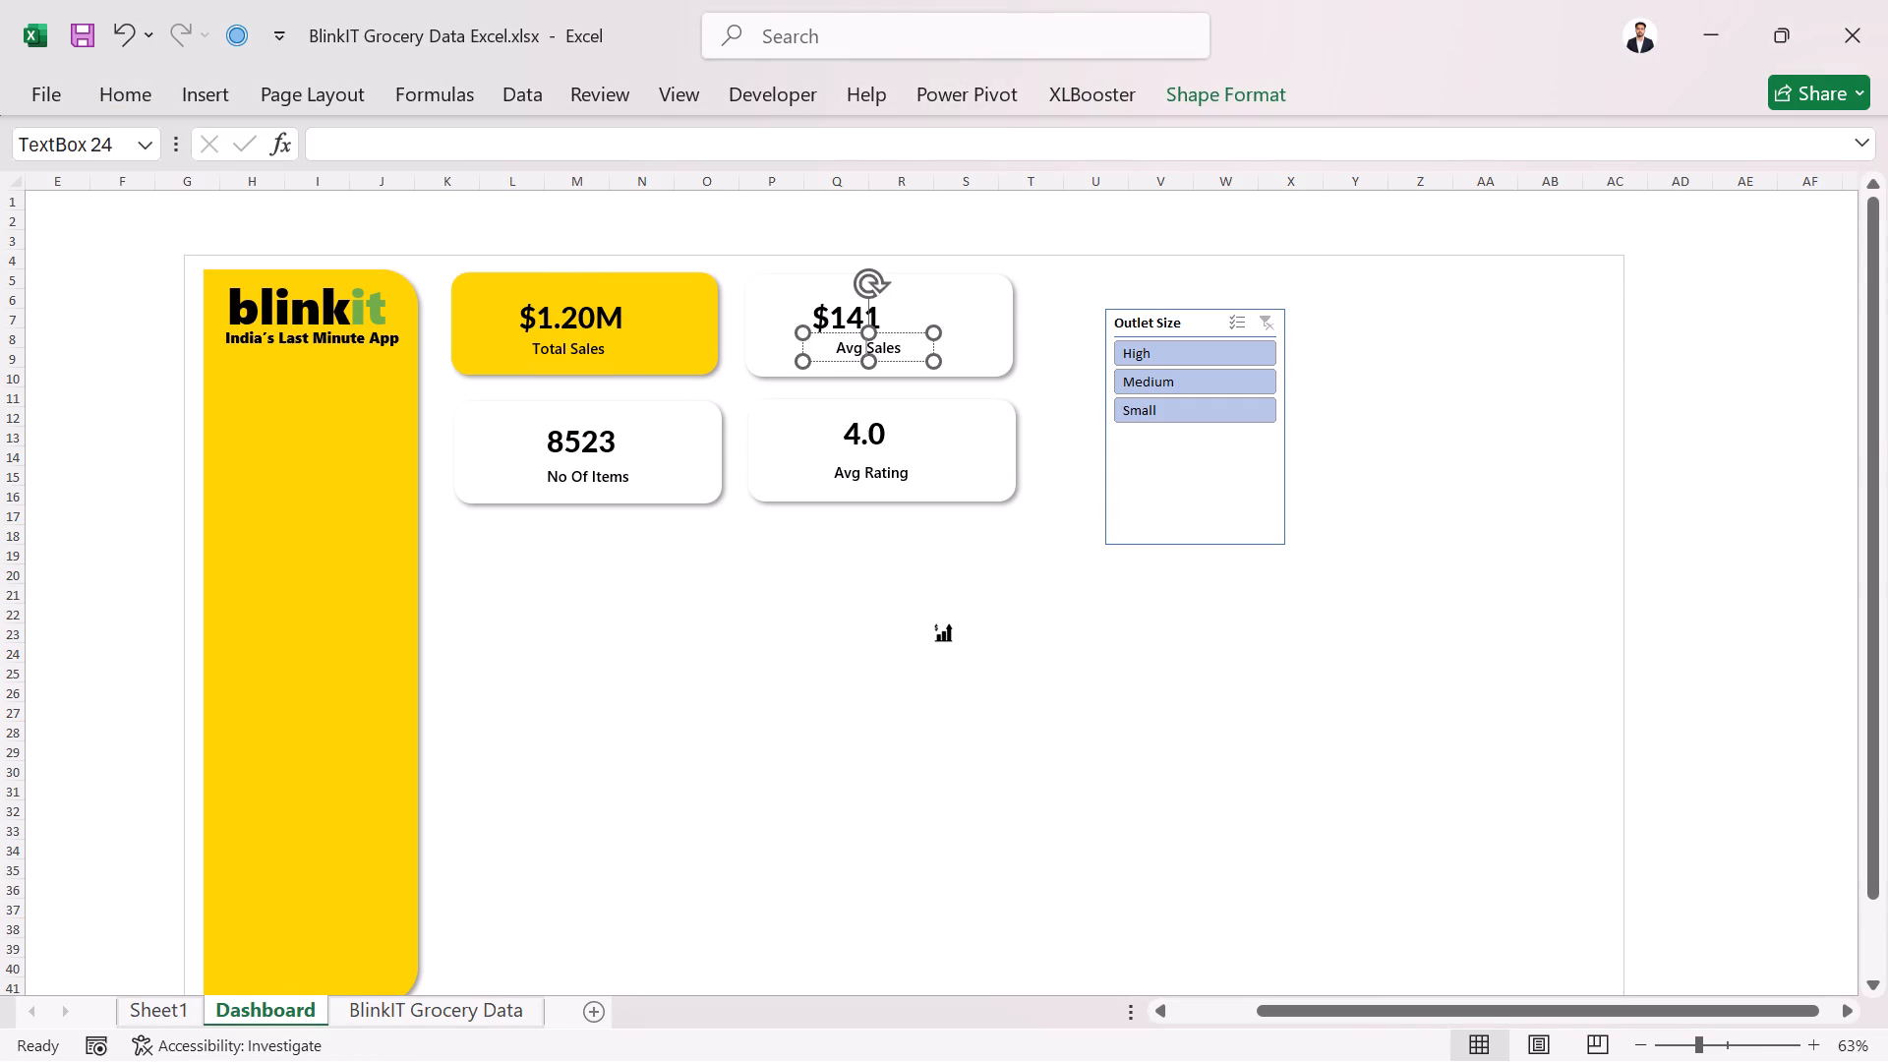
Copy the formatting of the Total Sales label onto the No Of Items label with Format Painter.
{"action": "left_click", "coordinate": [581, 349]}
{"action": "left_click", "coordinate": [127, 107]}
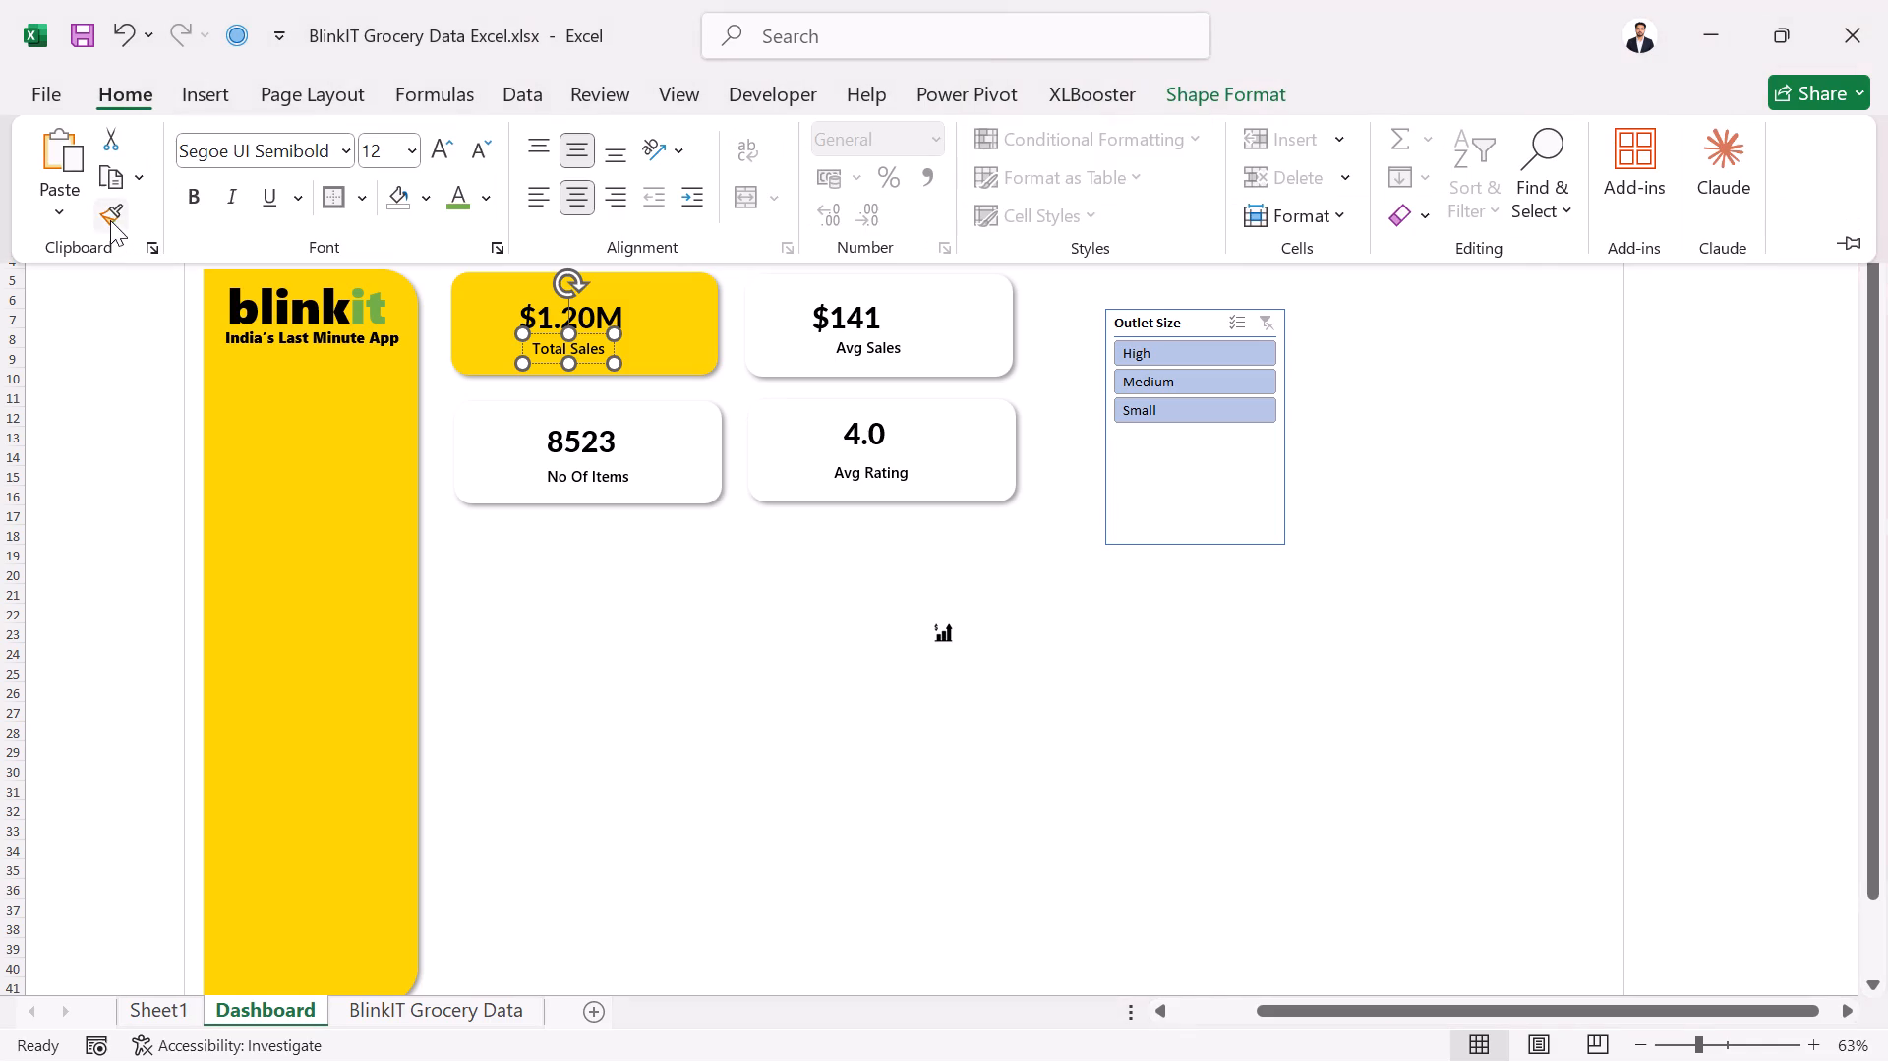
{"action": "left_click", "coordinate": [110, 212]}
{"action": "left_click", "coordinate": [586, 466]}
{"action": "left_click", "coordinate": [586, 471]}
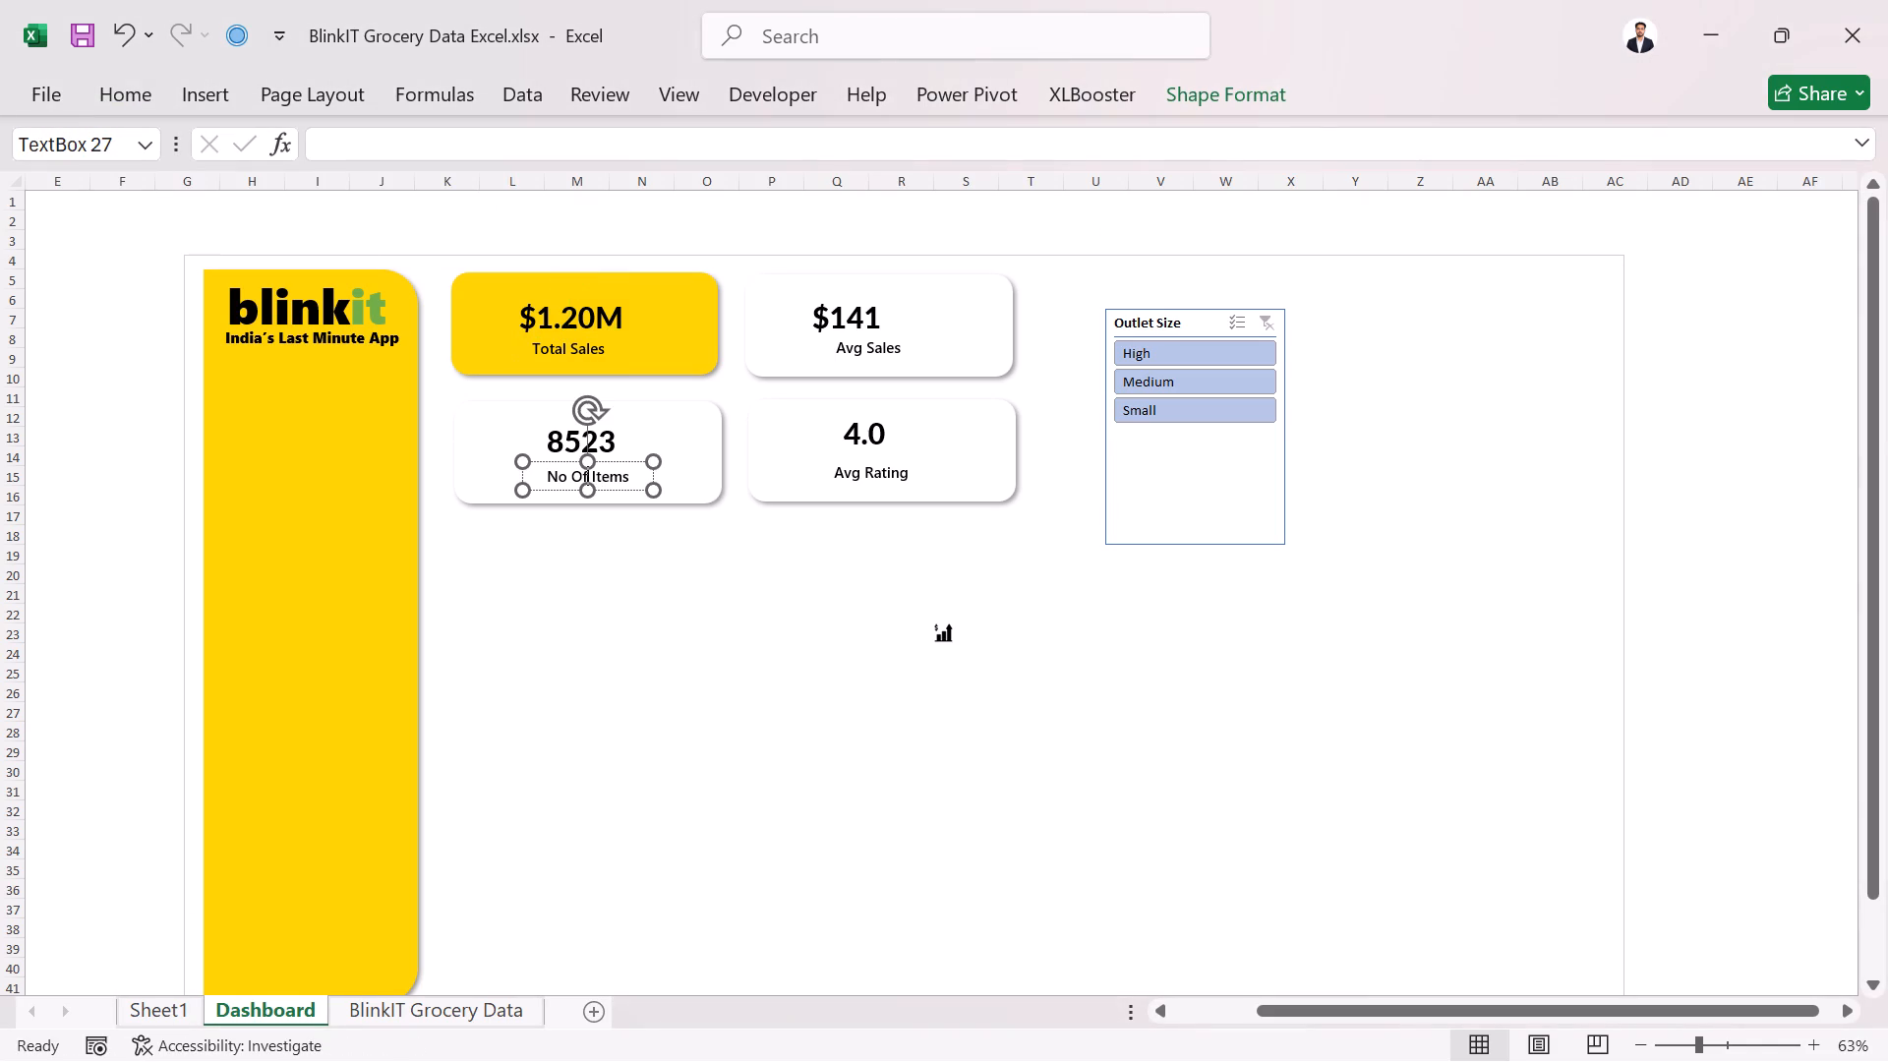
{"action": "left_click", "coordinate": [599, 475]}
{"action": "left_click", "coordinate": [624, 453]}
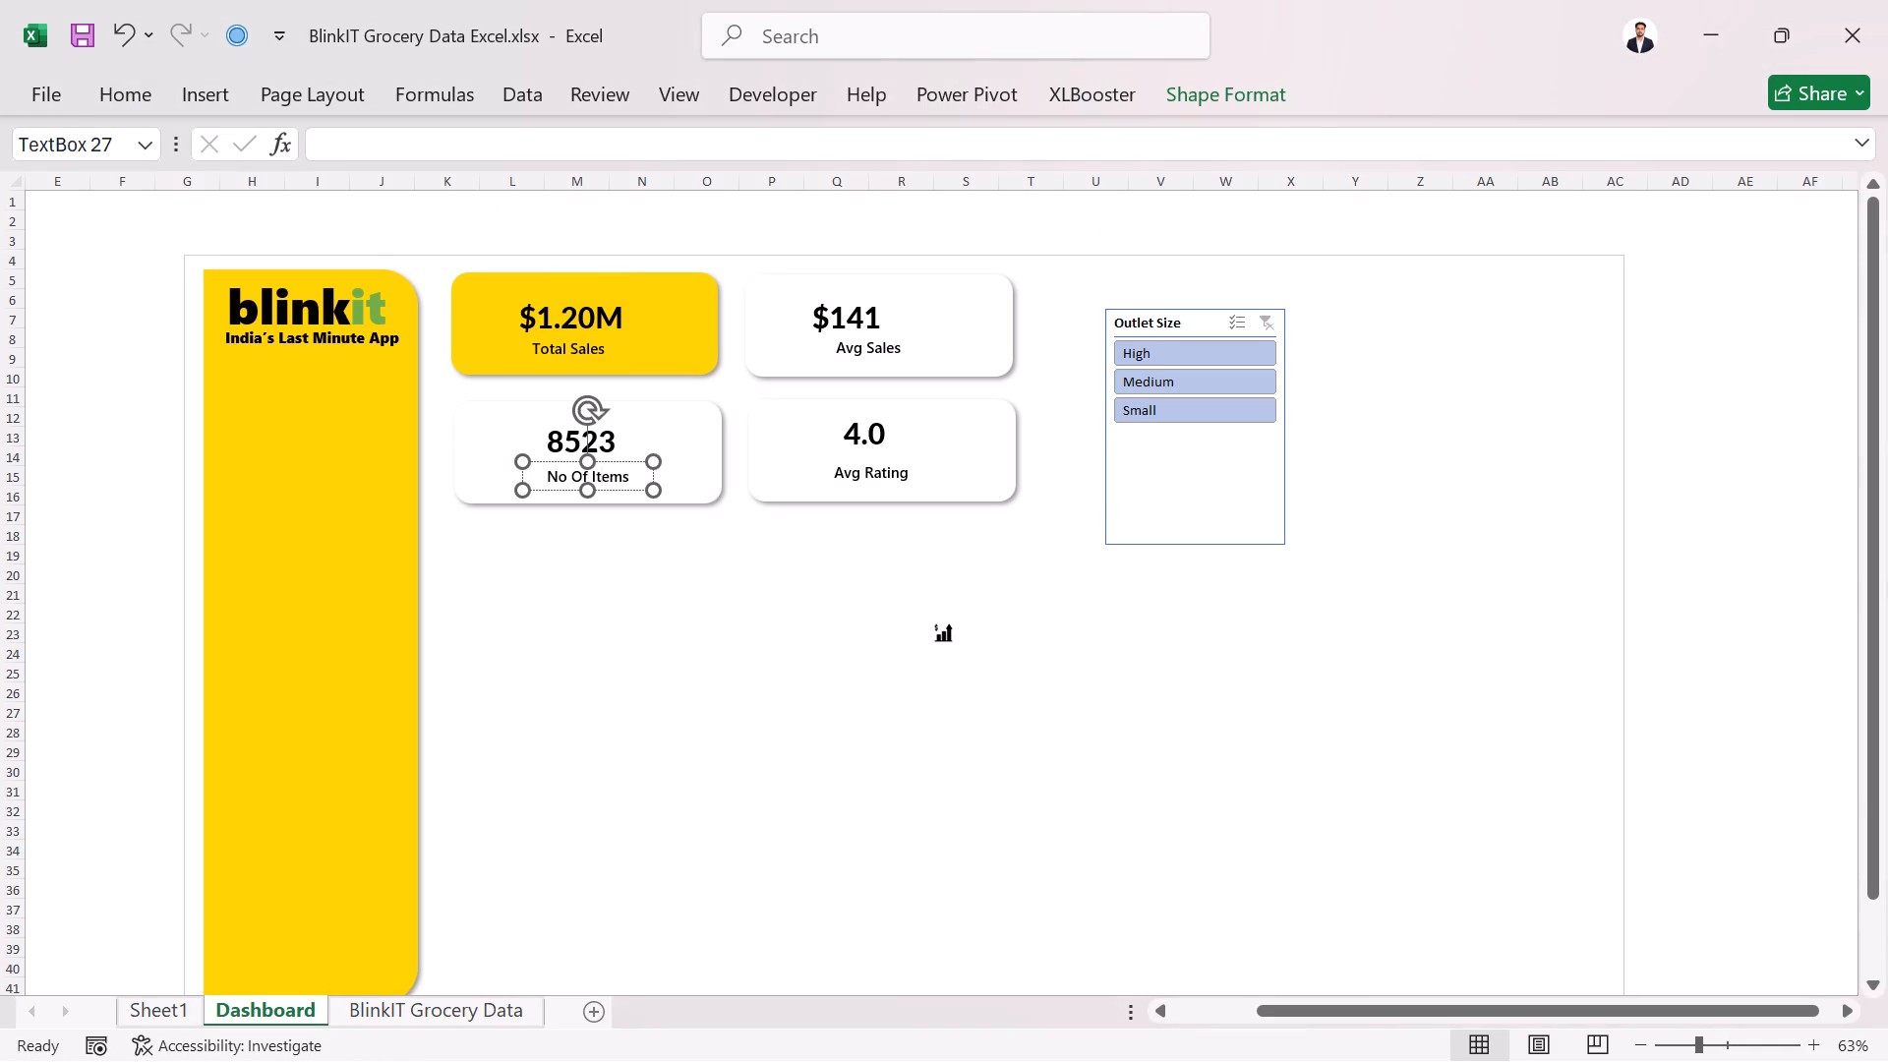
Reapply the Total Sales label's formatting to the No Of Items label with Format Painter.
{"action": "left_click", "coordinate": [874, 482]}
{"action": "left_click", "coordinate": [596, 321]}
{"action": "left_click", "coordinate": [584, 312]}
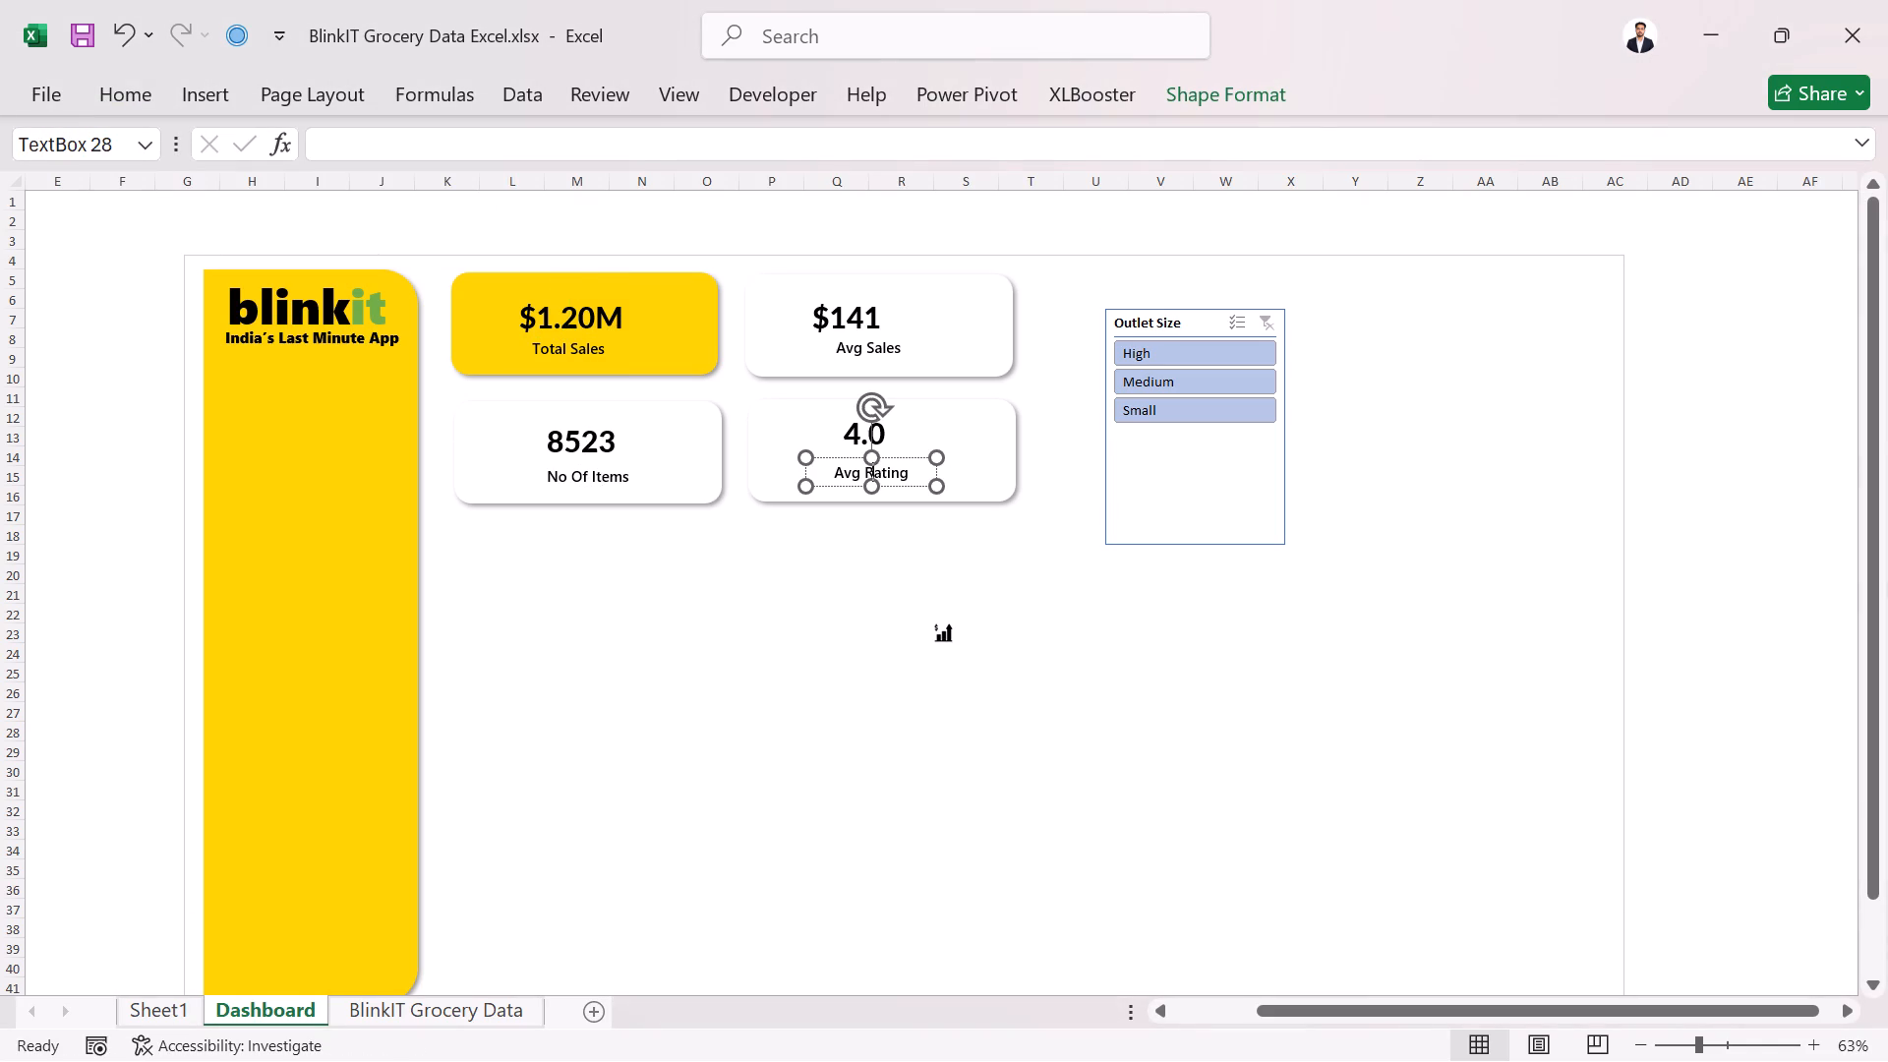
{"action": "left_click", "coordinate": [572, 351]}
{"action": "left_click", "coordinate": [121, 88]}
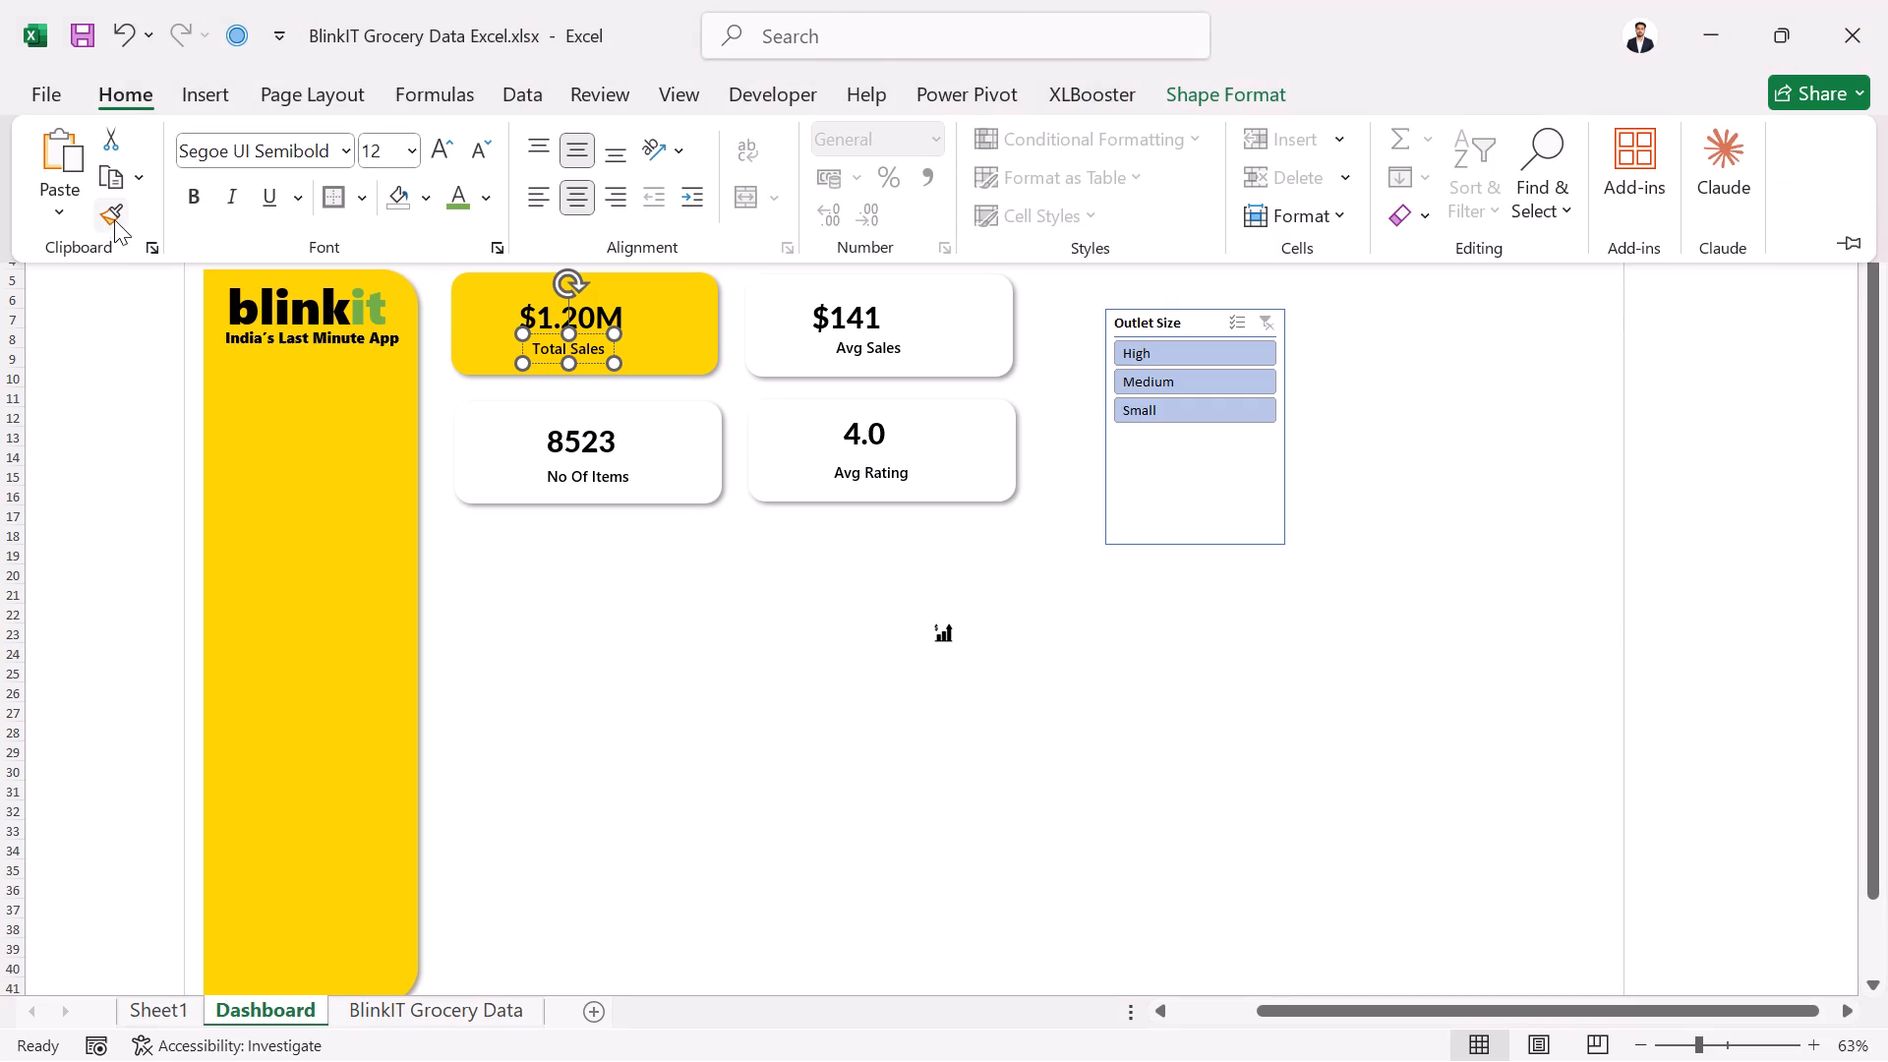
{"action": "left_click", "coordinate": [112, 208]}
{"action": "left_click", "coordinate": [112, 208]}
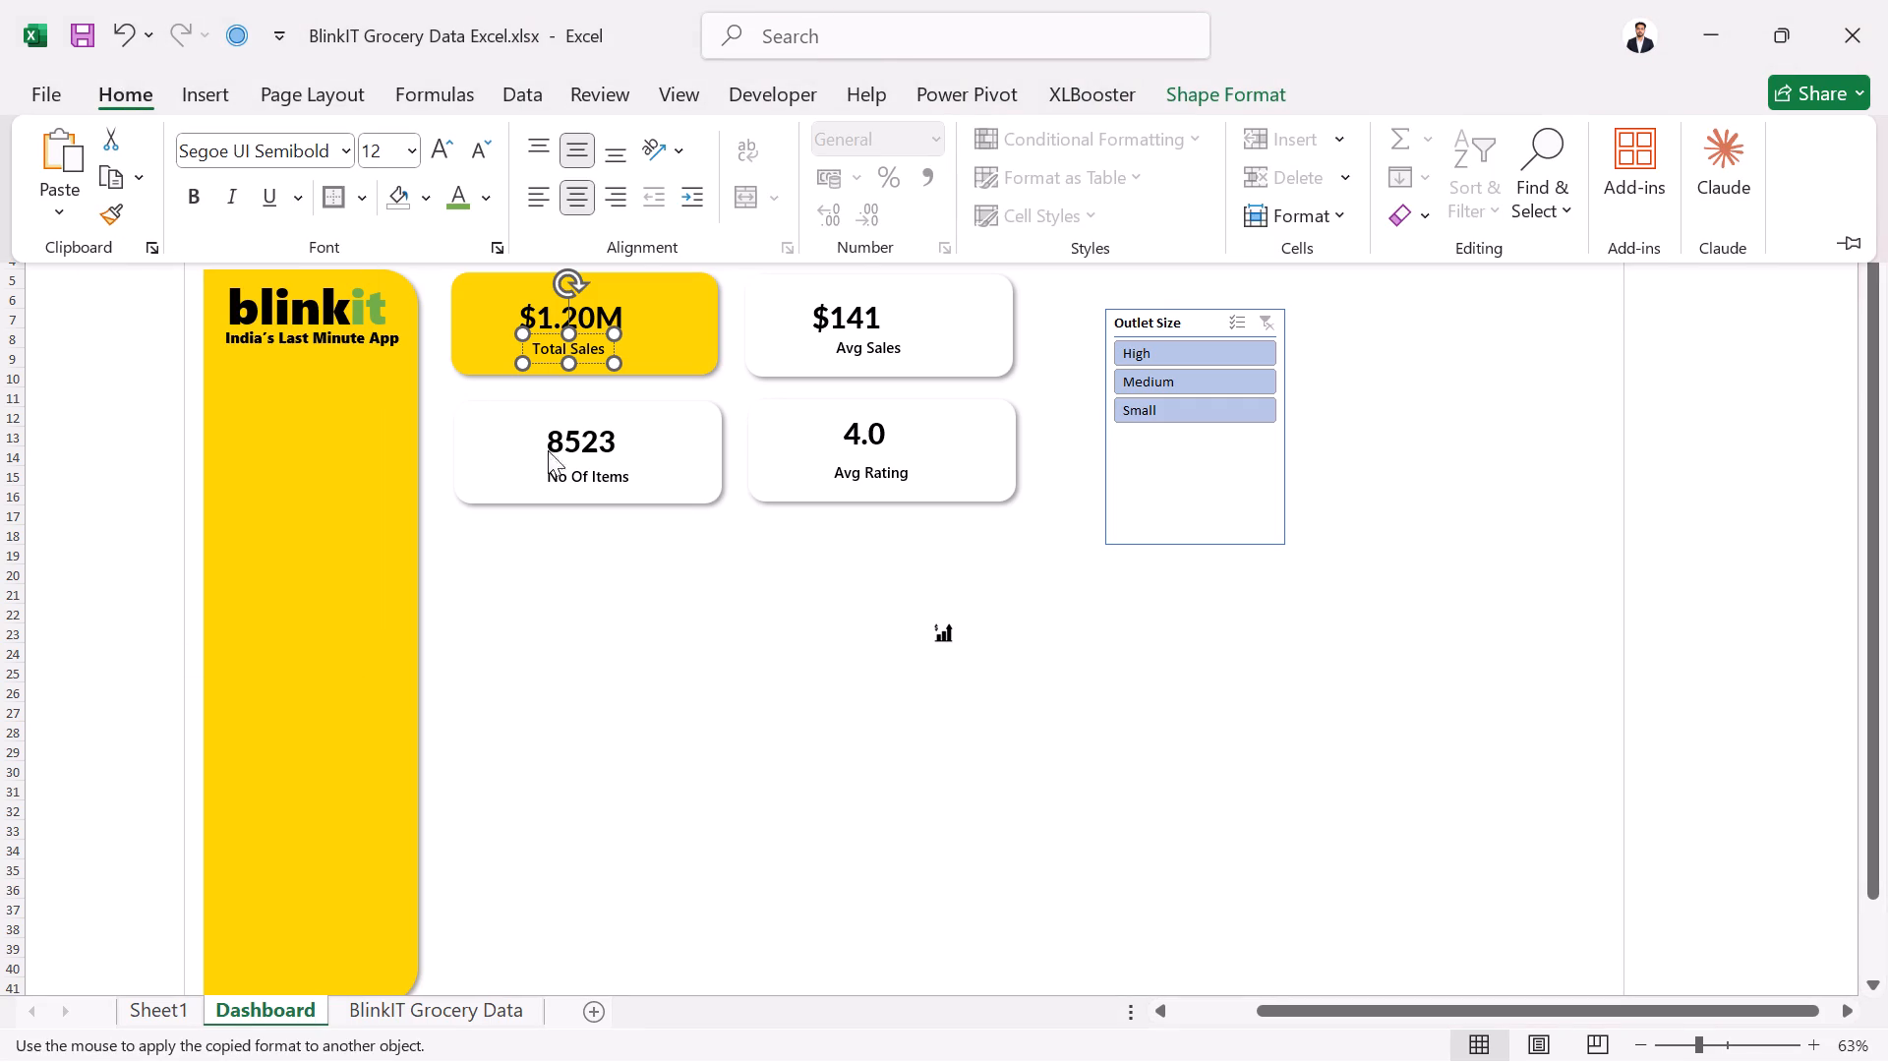
{"action": "left_click", "coordinate": [579, 478]}
{"action": "left_click", "coordinate": [605, 478]}
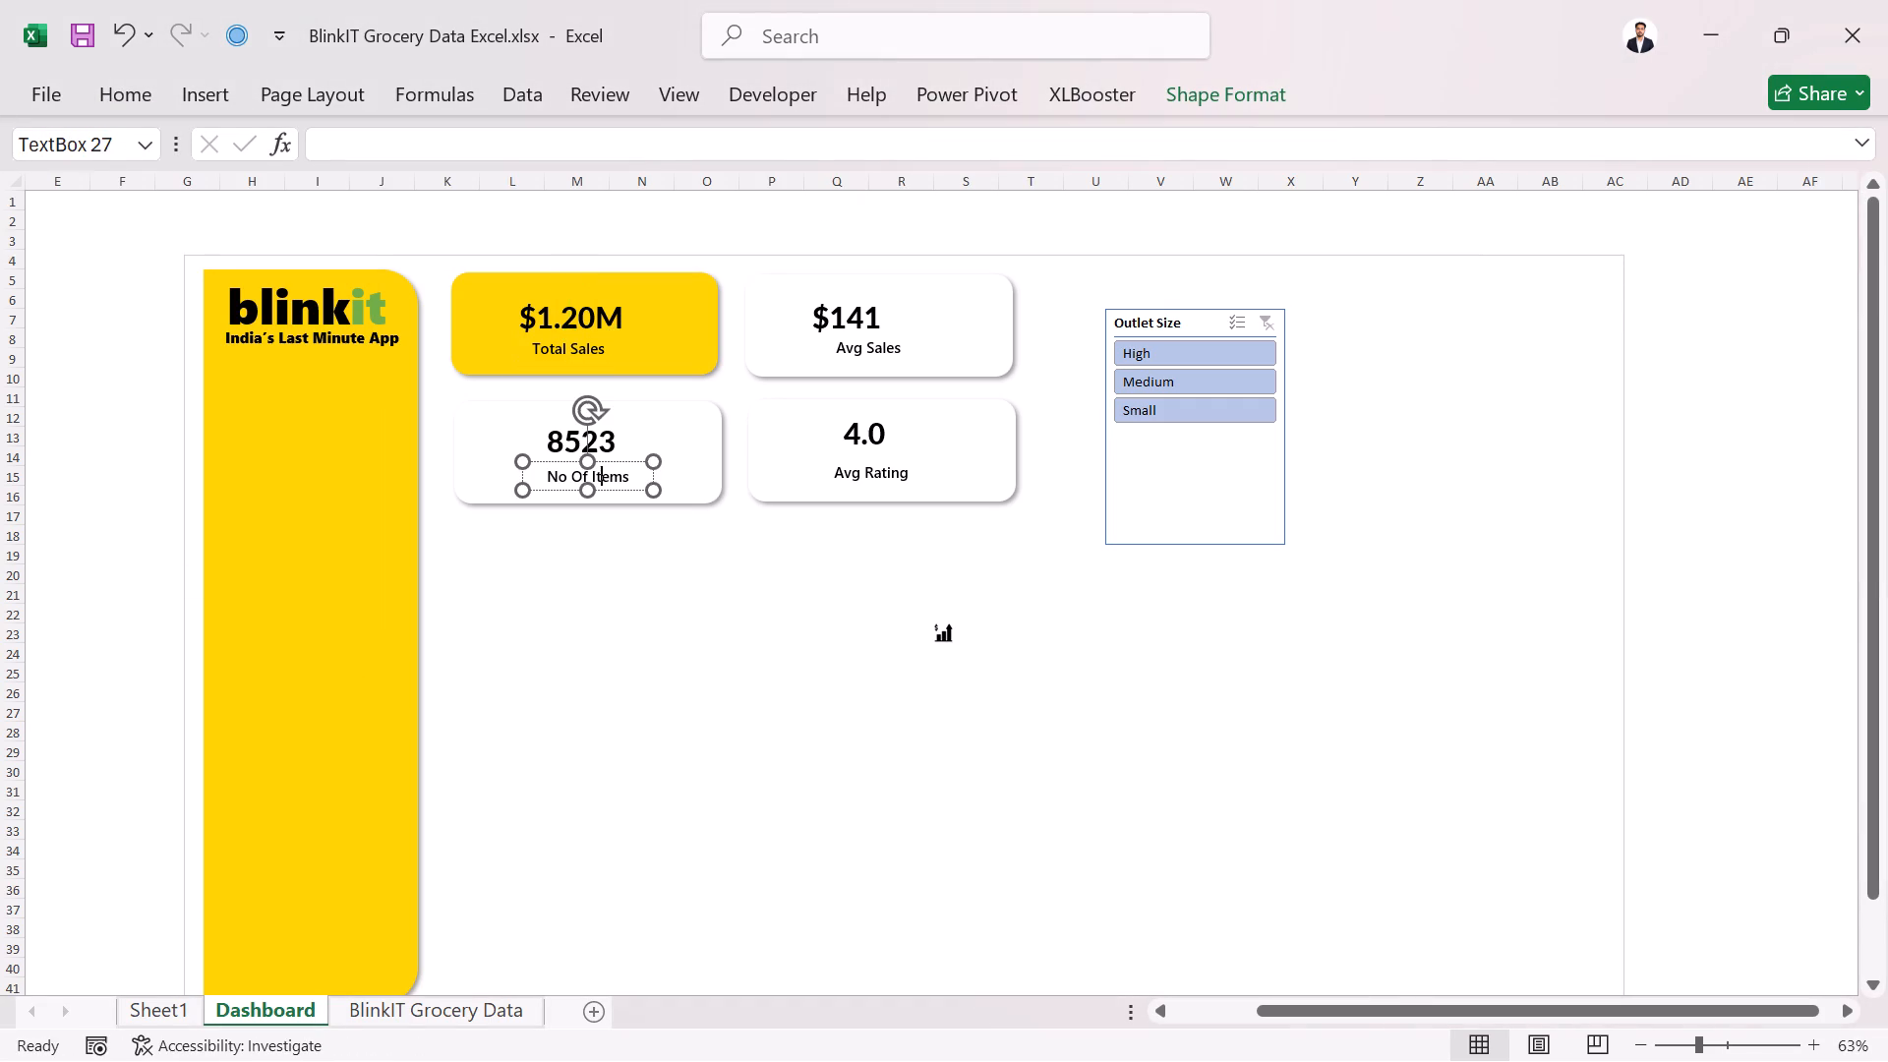
Copy the formatting of the Total Sales label onto the Avg Rating label with Format Painter.
{"action": "left_click", "coordinate": [535, 301]}
{"action": "left_click", "coordinate": [552, 312]}
{"action": "left_click", "coordinate": [564, 347]}
{"action": "left_click", "coordinate": [108, 104]}
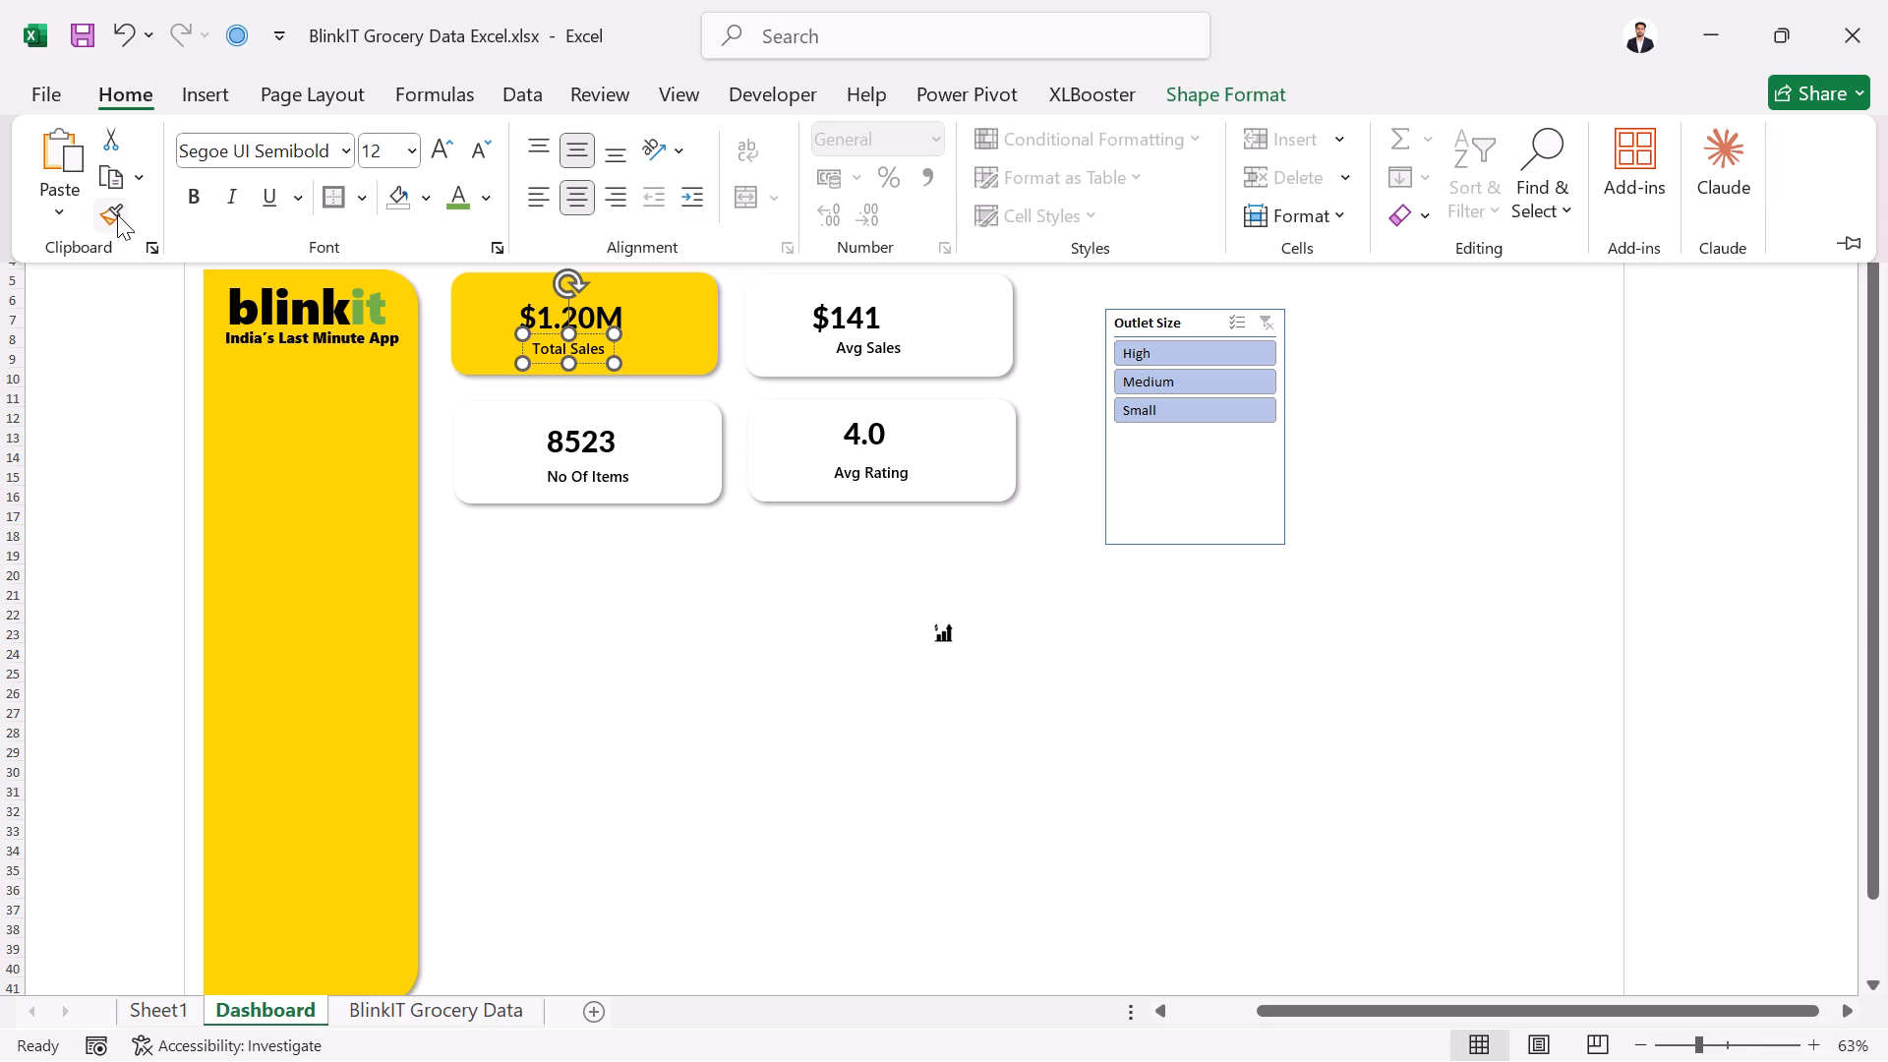
{"action": "left_click", "coordinate": [114, 212]}
{"action": "double_click", "coordinate": [872, 464]}
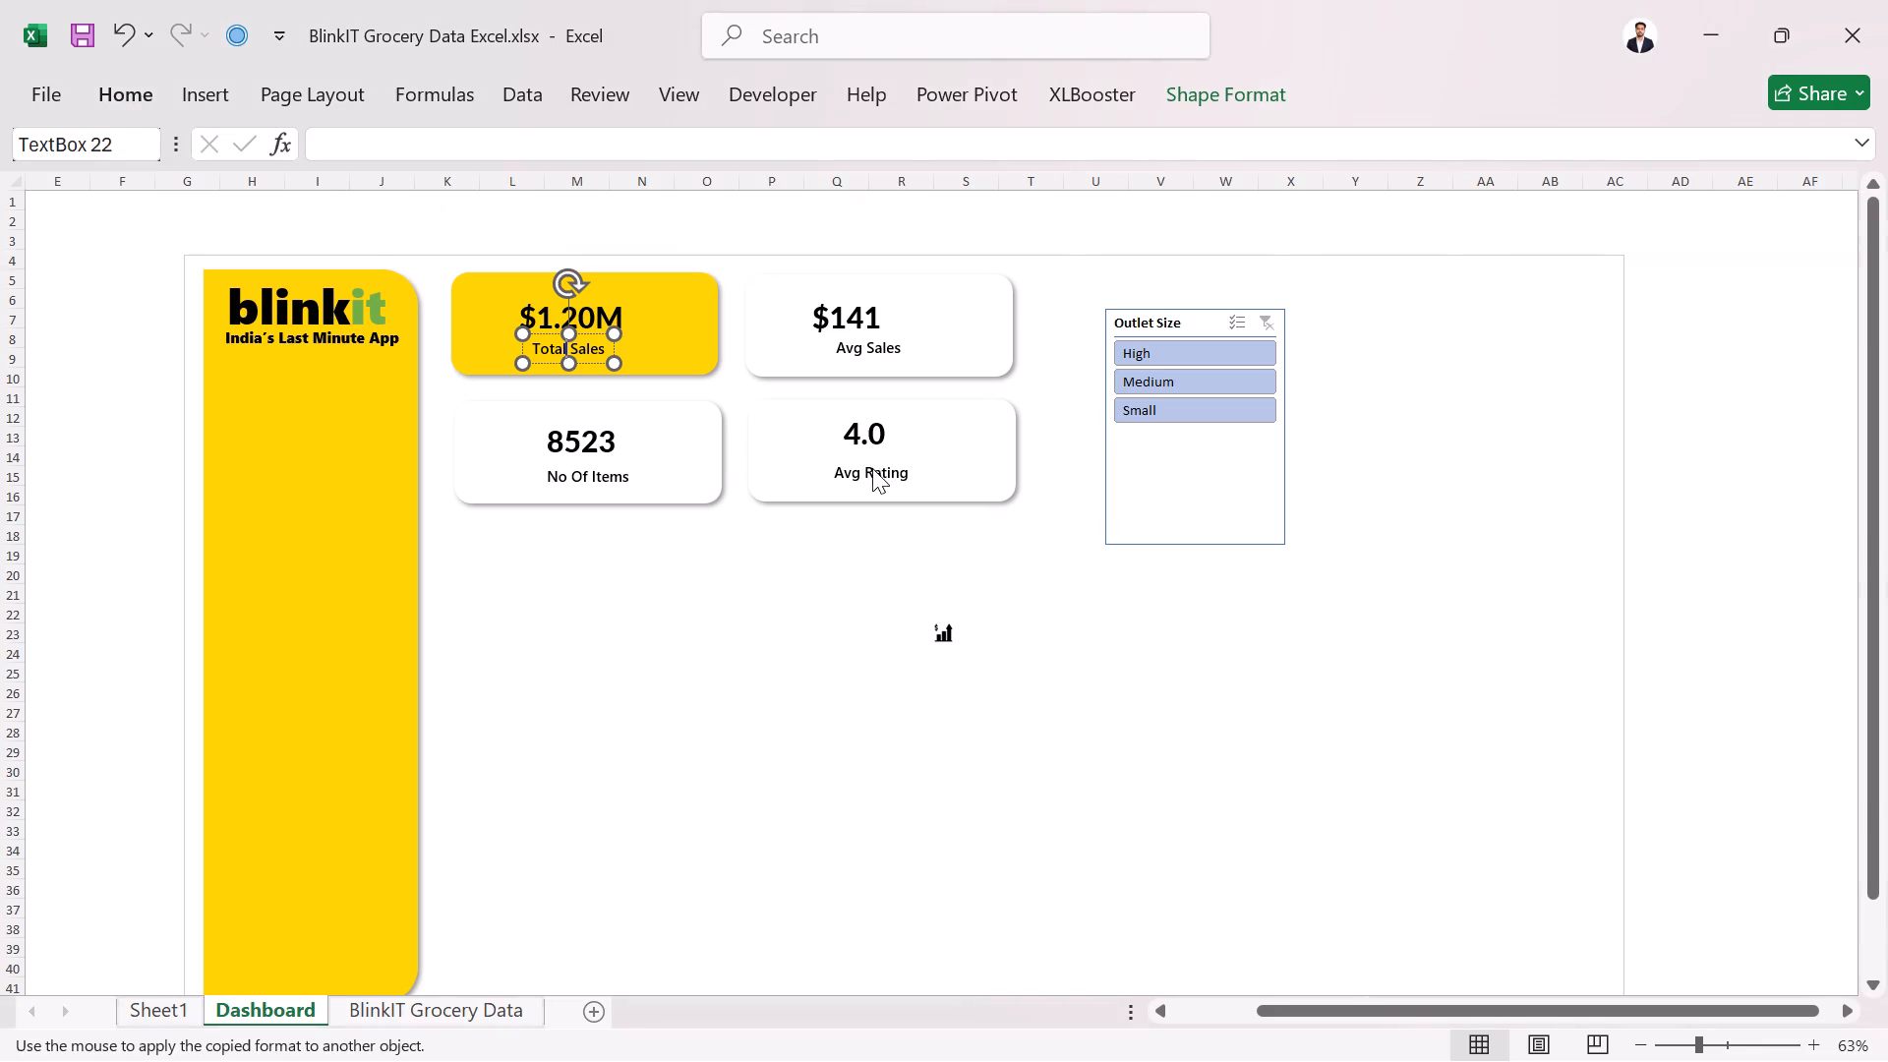
{"action": "left_click", "coordinate": [881, 524]}
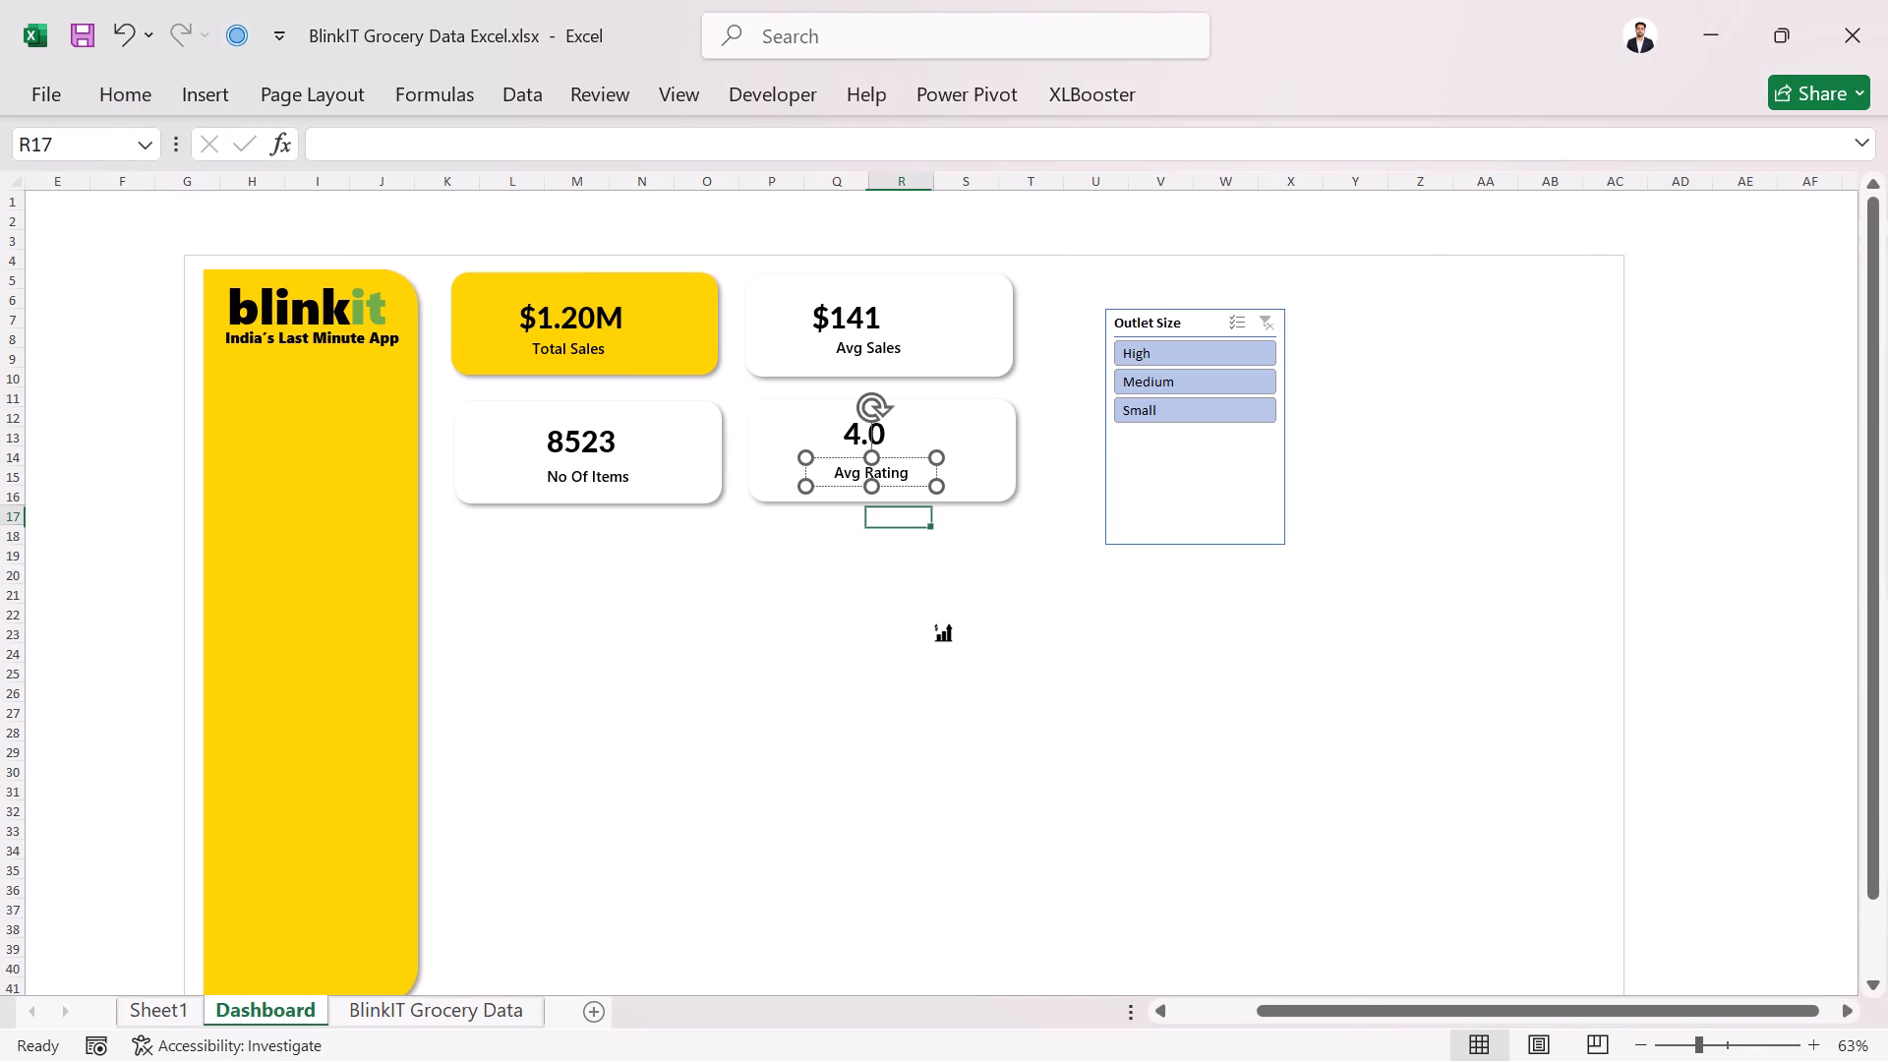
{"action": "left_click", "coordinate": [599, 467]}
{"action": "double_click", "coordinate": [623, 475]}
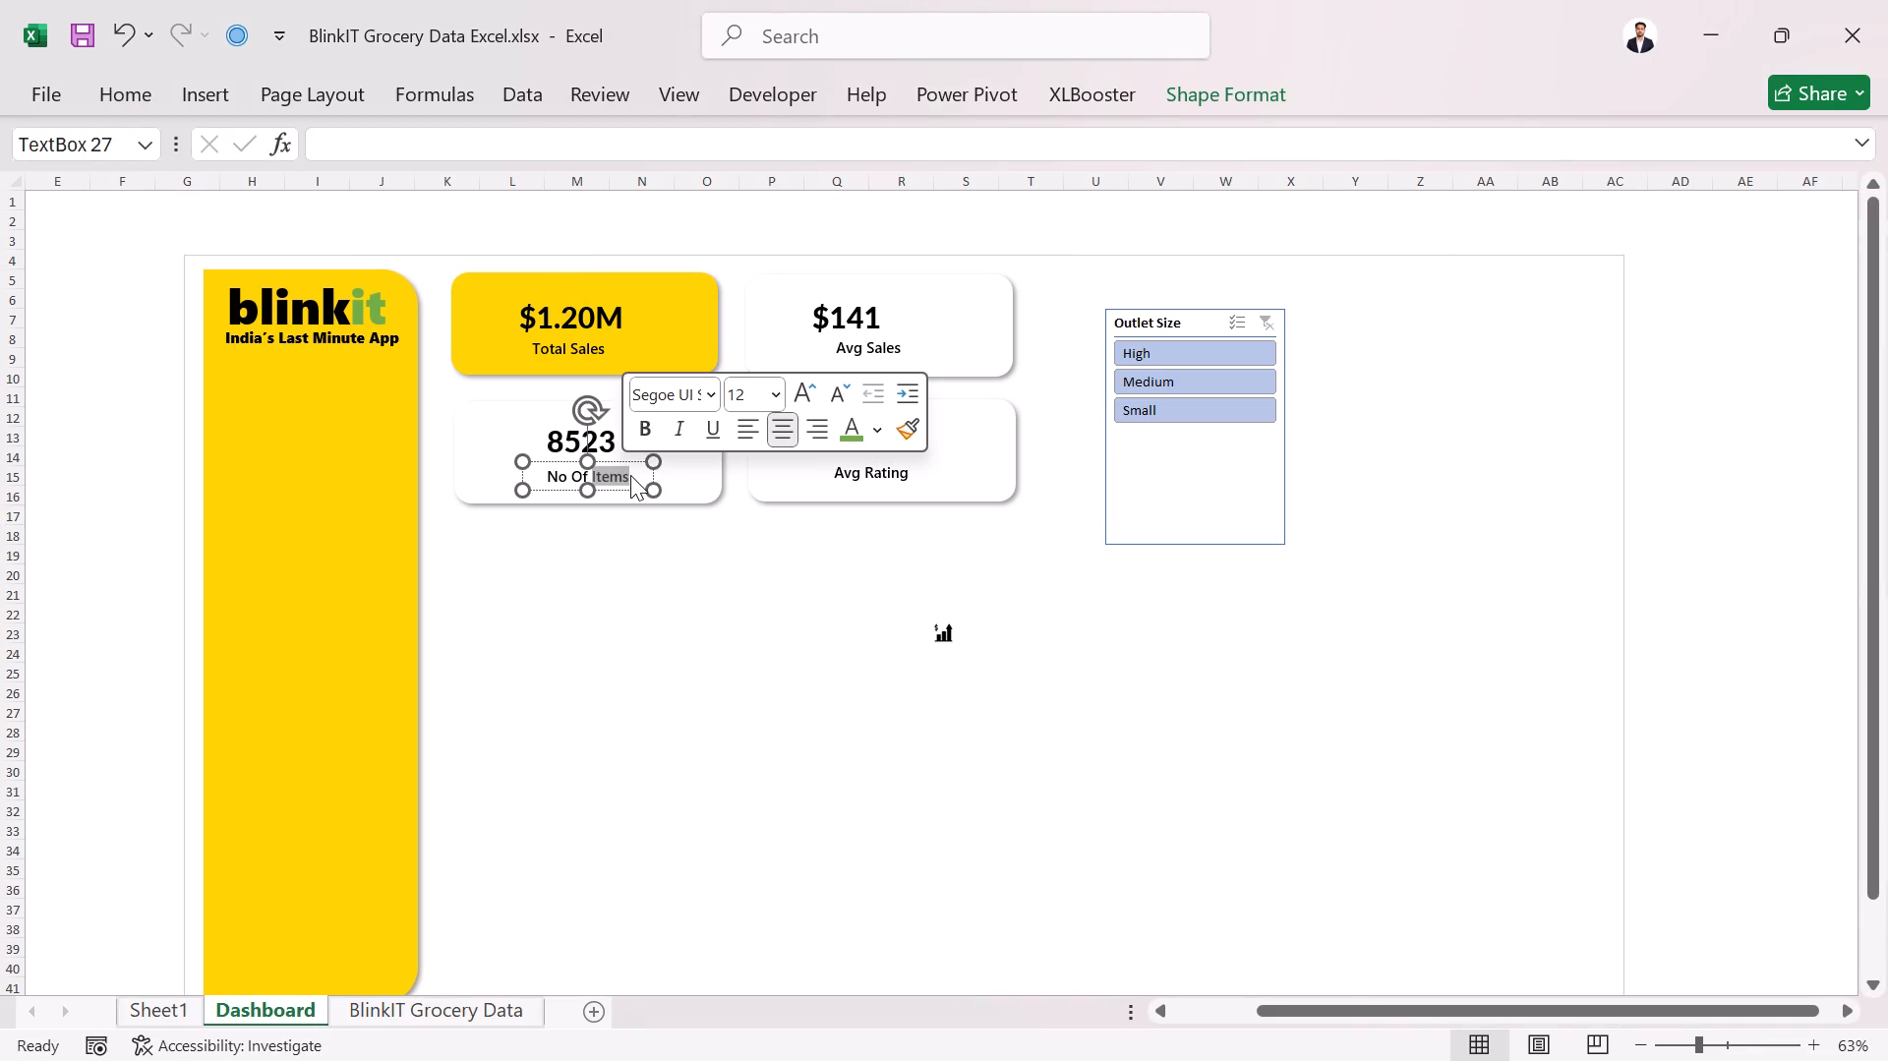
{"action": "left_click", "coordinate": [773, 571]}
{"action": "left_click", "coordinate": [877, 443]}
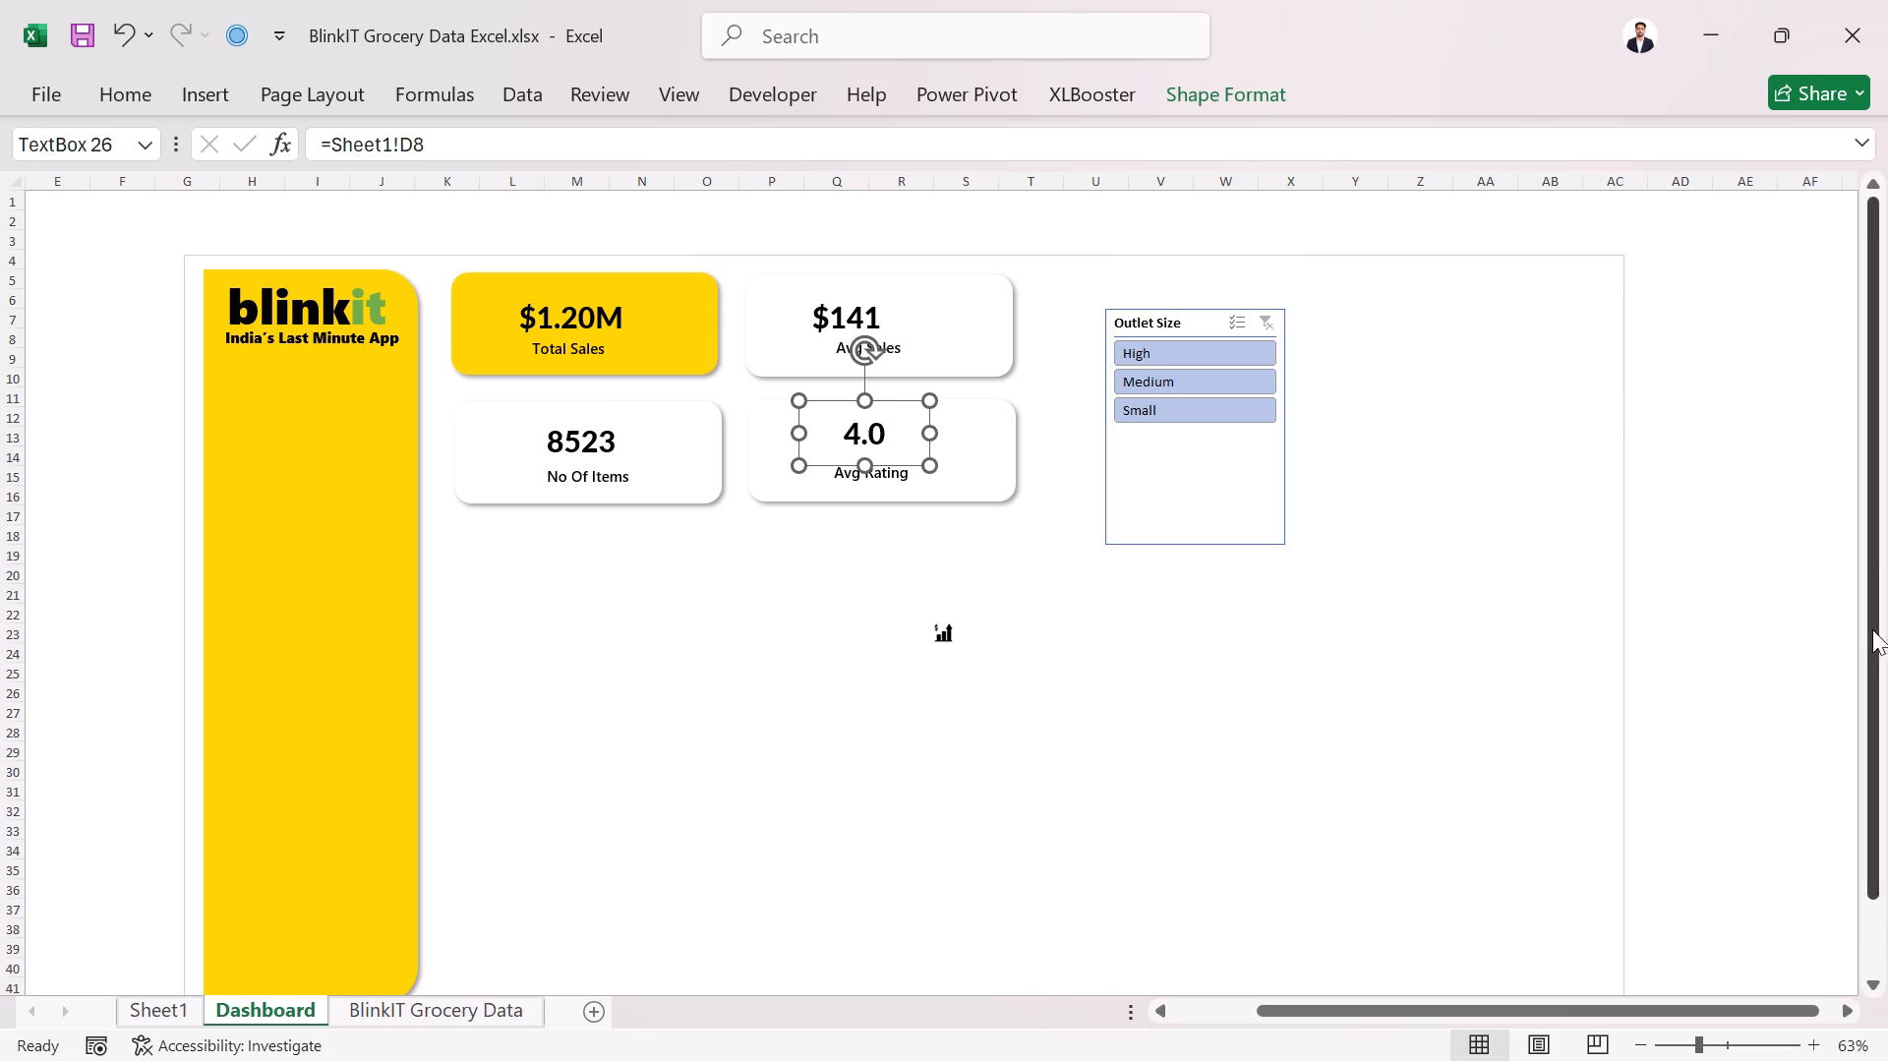
Test the KPI cards by switching the Outlet Size slicer among High, Medium and Small, and clear its filter.
{"action": "left_click", "coordinate": [1159, 424]}
{"action": "left_click", "coordinate": [1159, 413]}
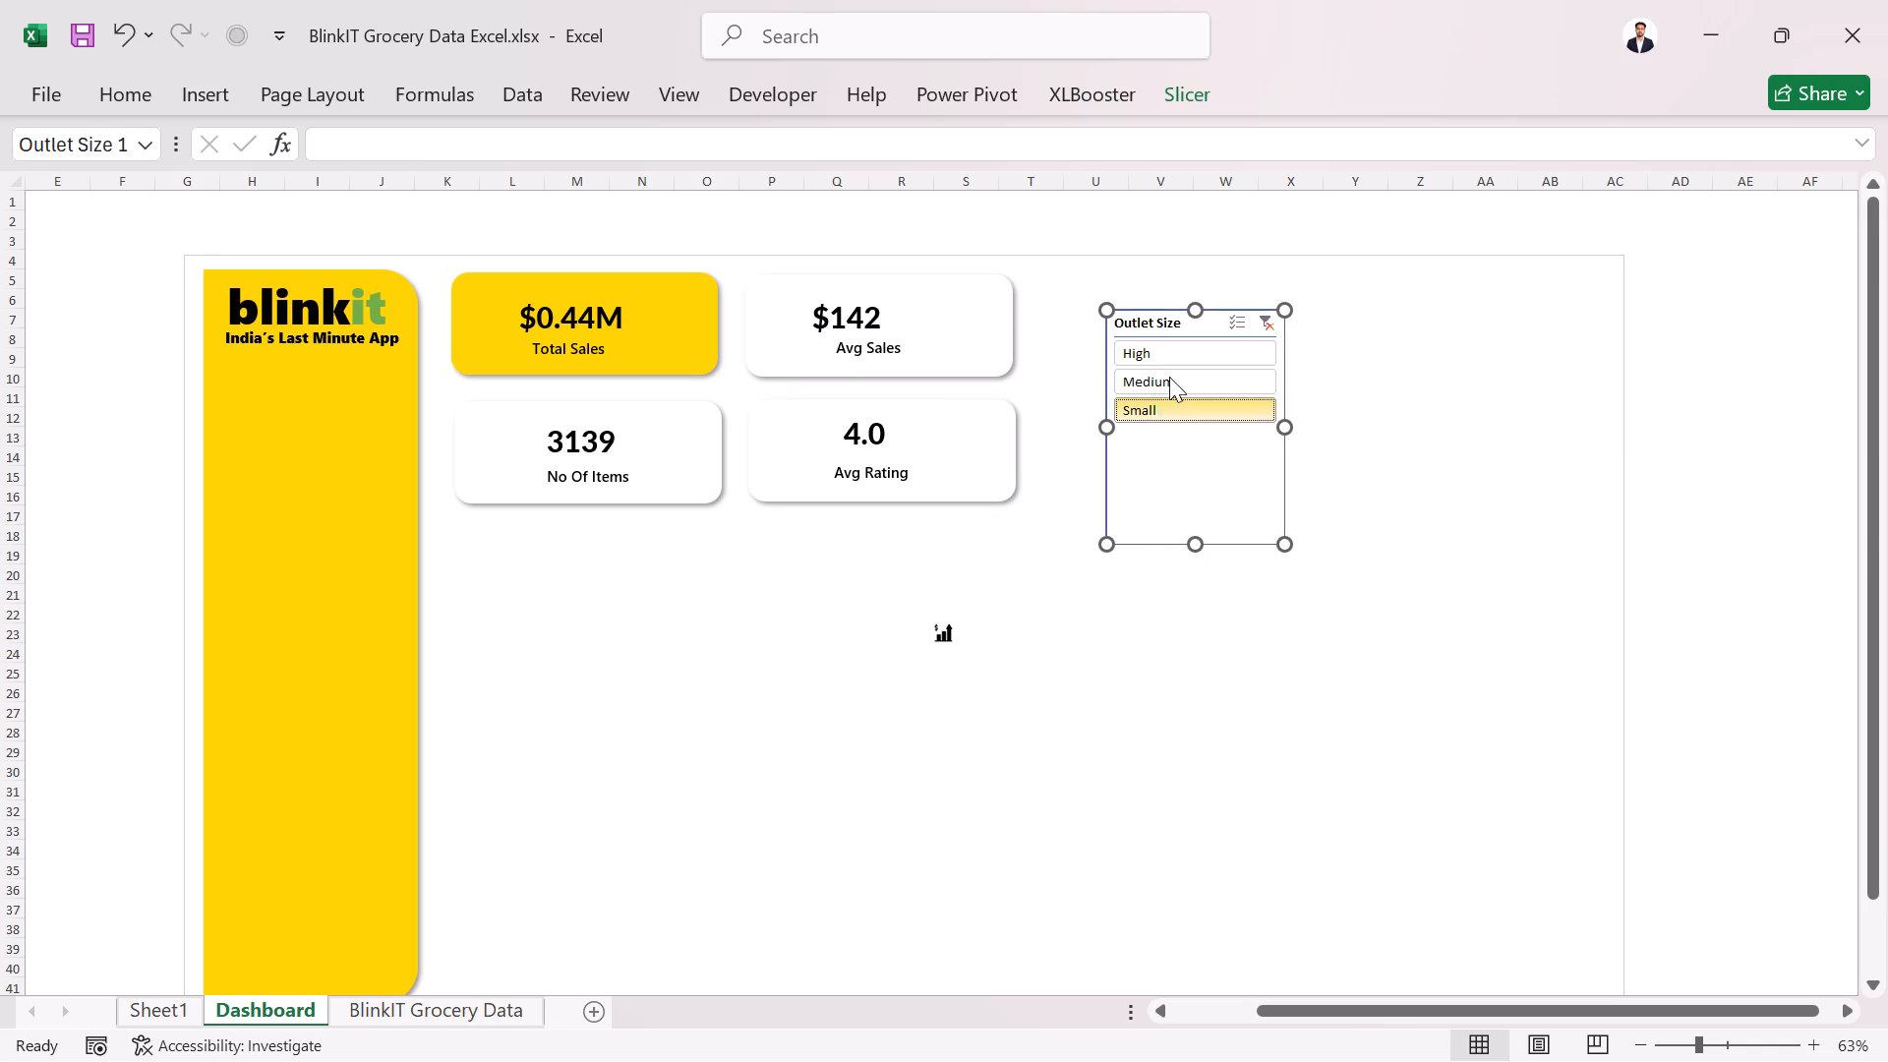
{"action": "left_click", "coordinate": [1169, 375]}
{"action": "left_click", "coordinate": [1167, 350]}
{"action": "left_click", "coordinate": [1165, 390]}
{"action": "left_click", "coordinate": [1167, 363]}
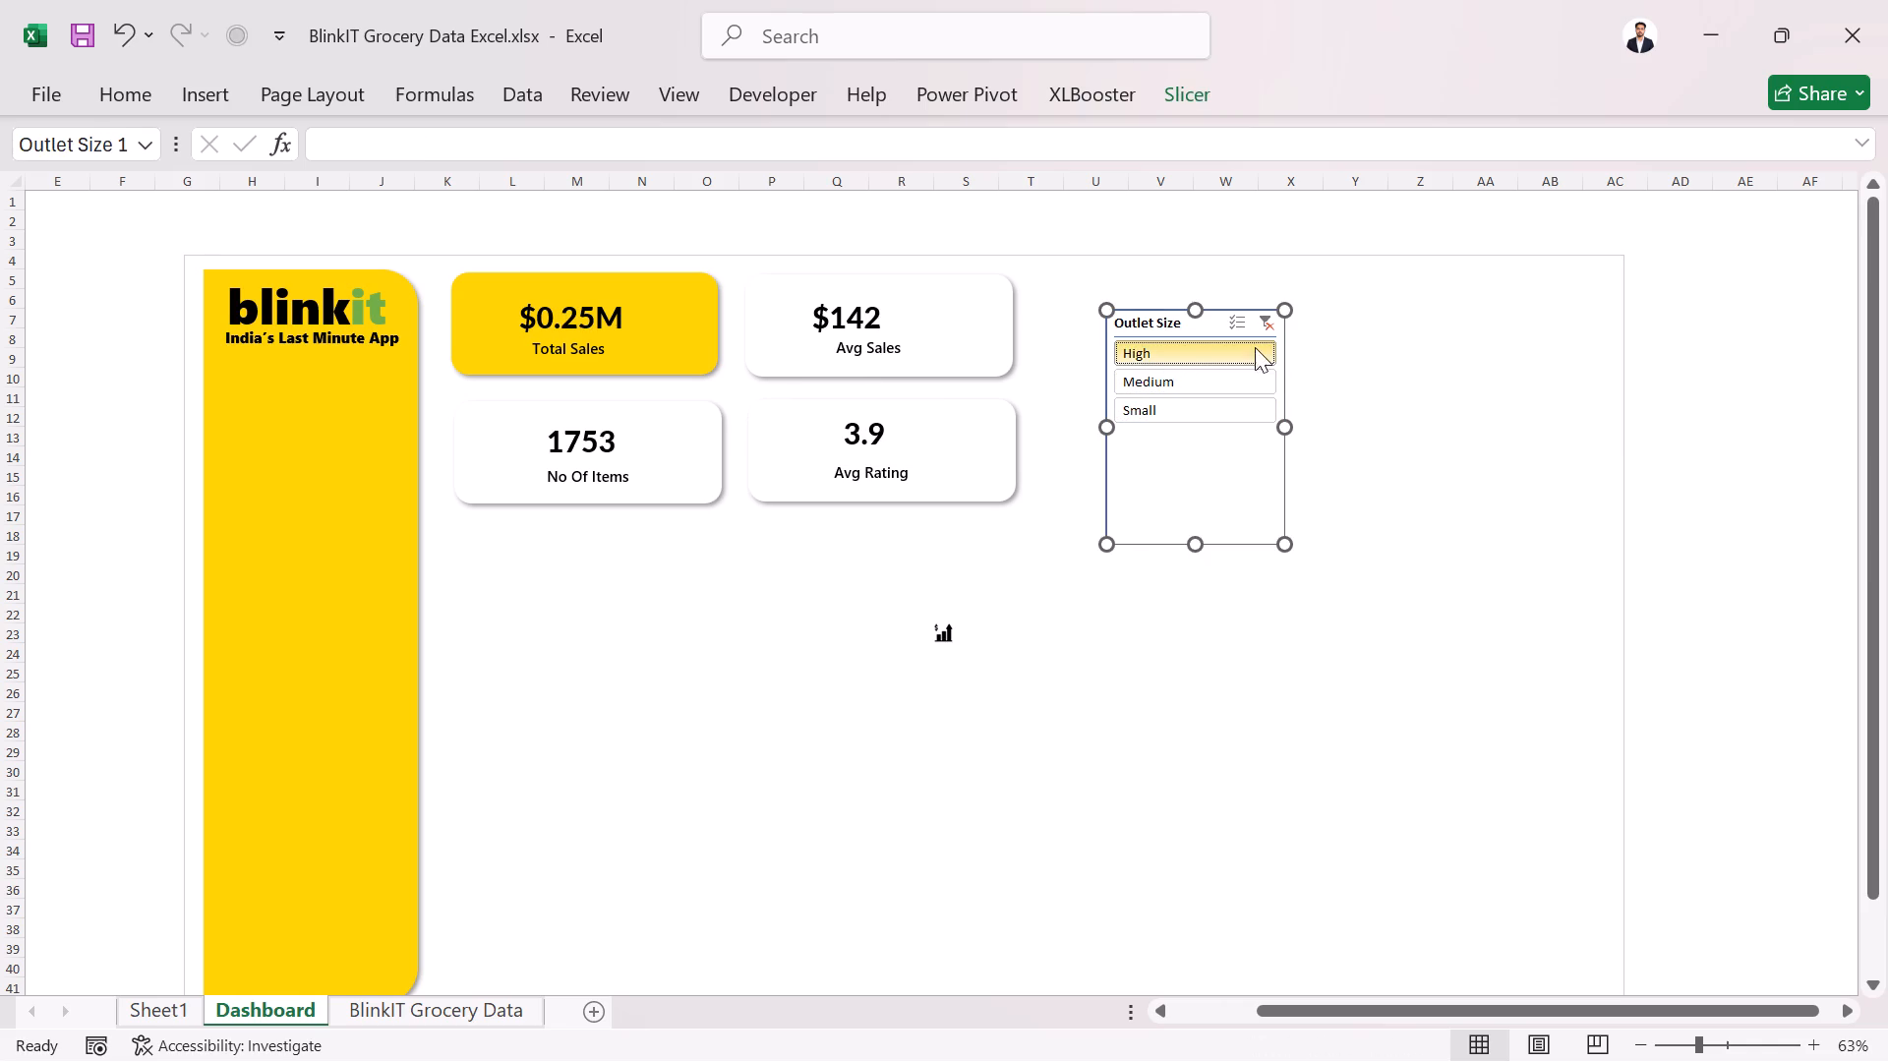
{"action": "left_click", "coordinate": [1261, 324]}
{"action": "left_click", "coordinate": [1214, 356]}
{"action": "left_click", "coordinate": [1202, 382]}
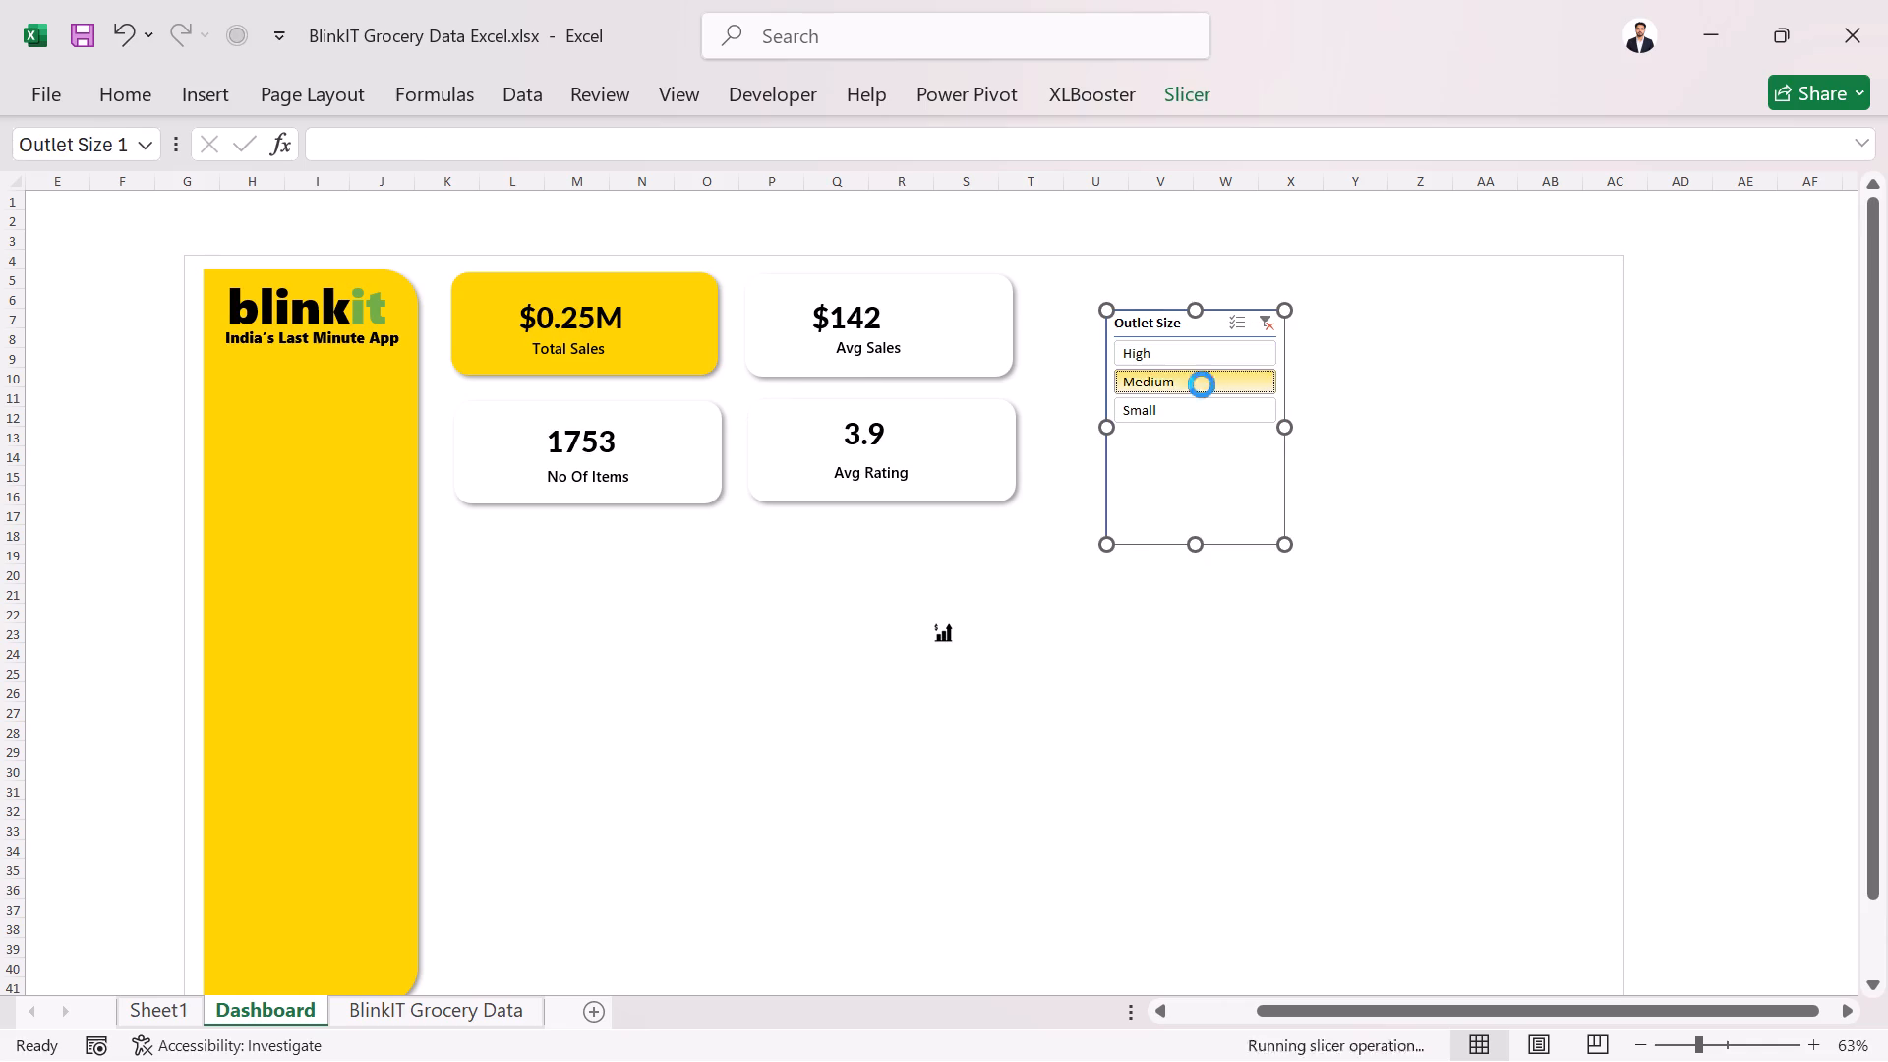
{"action": "left_click", "coordinate": [1191, 410]}
{"action": "left_click", "coordinate": [1191, 382]}
{"action": "left_click", "coordinate": [1184, 359]}
{"action": "left_click", "coordinate": [1179, 391]}
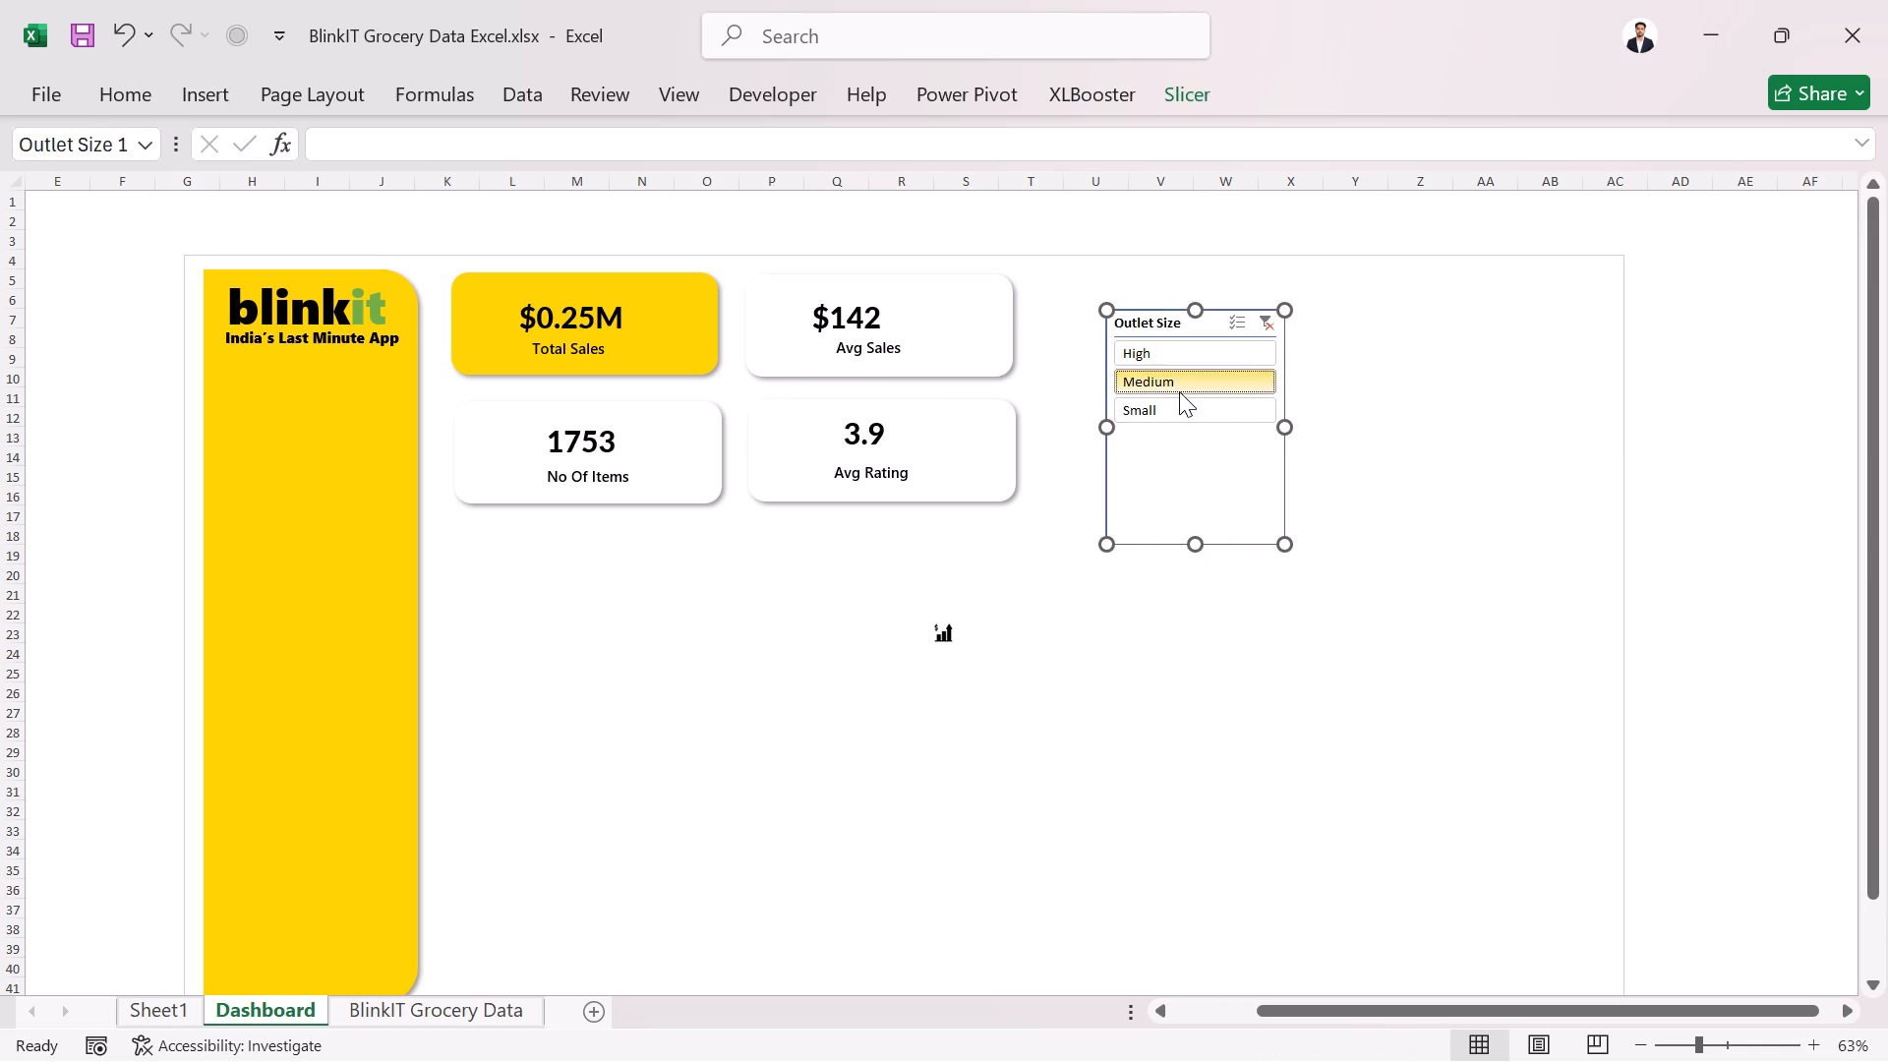
{"action": "left_click", "coordinate": [1179, 411]}
{"action": "left_click", "coordinate": [1186, 386]}
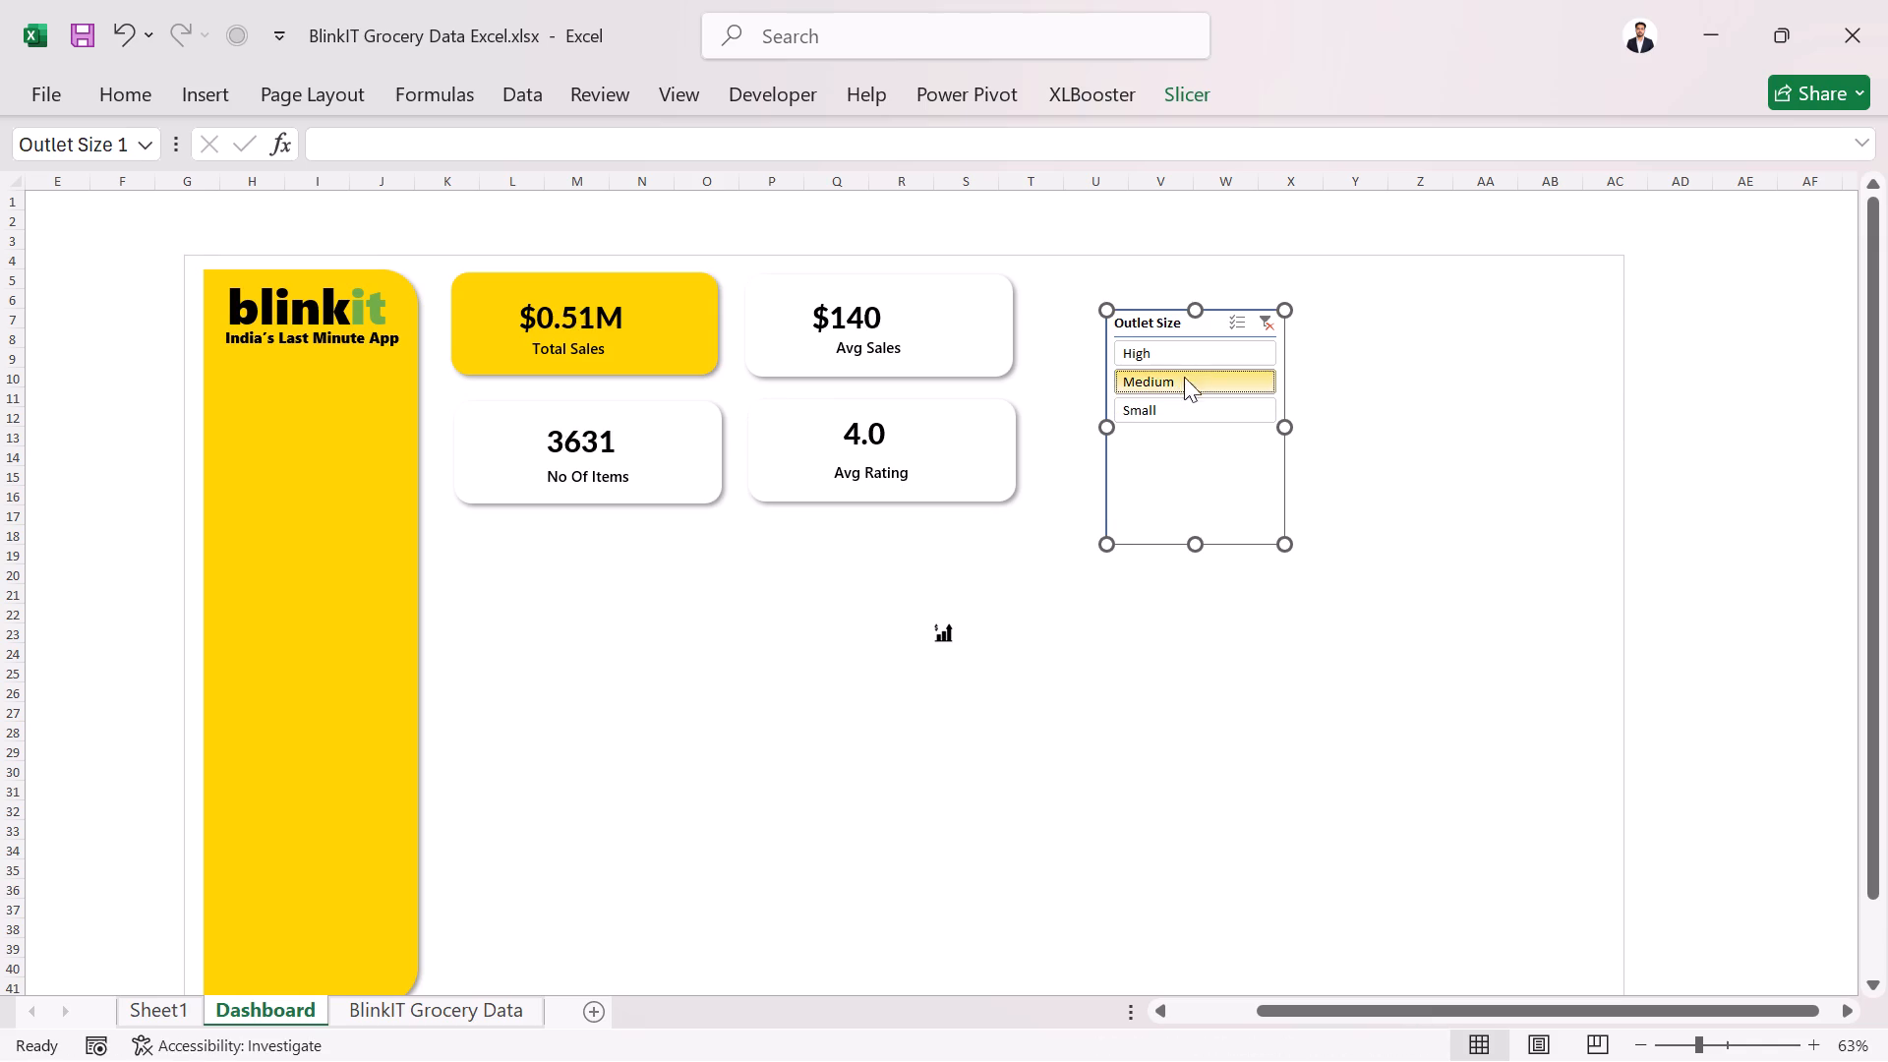
{"action": "left_click", "coordinate": [1182, 362]}
{"action": "left_click", "coordinate": [1267, 326]}
{"action": "left_click", "coordinate": [1459, 356]}
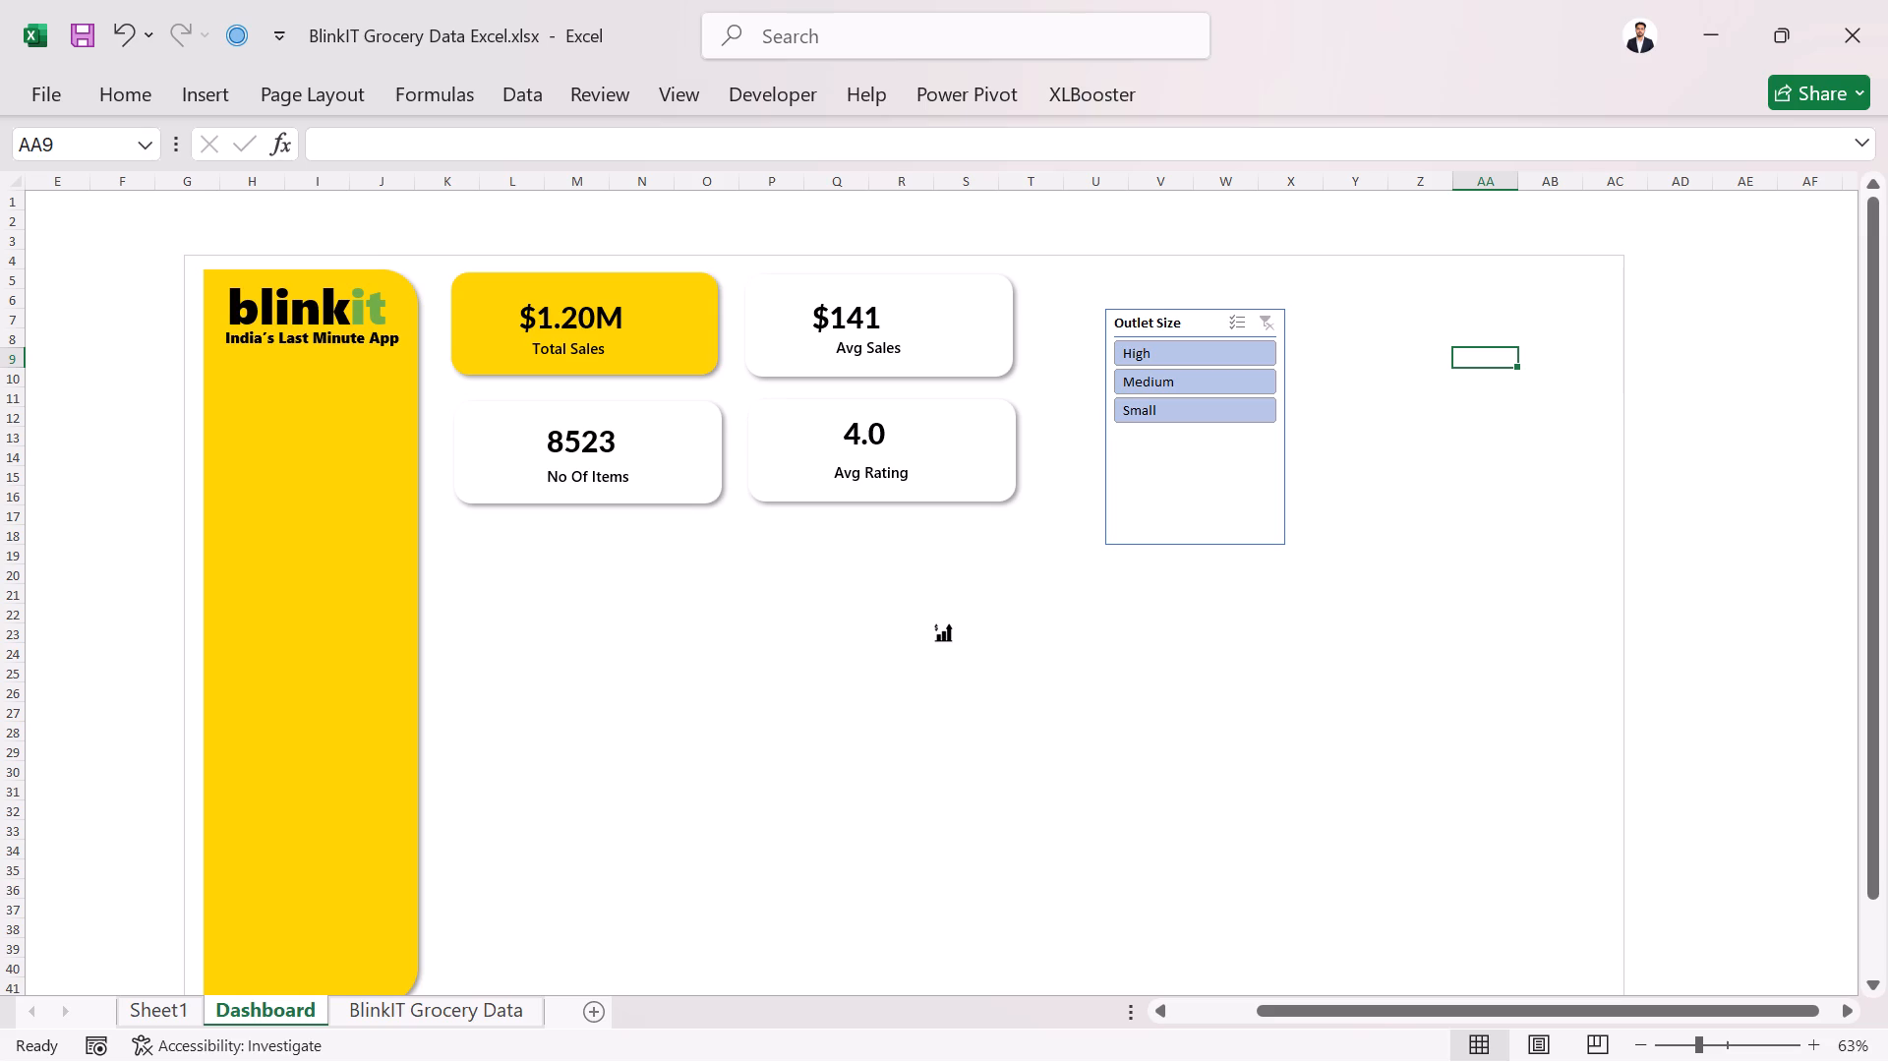
Copy the Avg Sales.png image from the Images Used folder and paste it onto the Dashboard sheet, below the KPI cards.
{"action": "left_click", "coordinate": [714, 1006]}
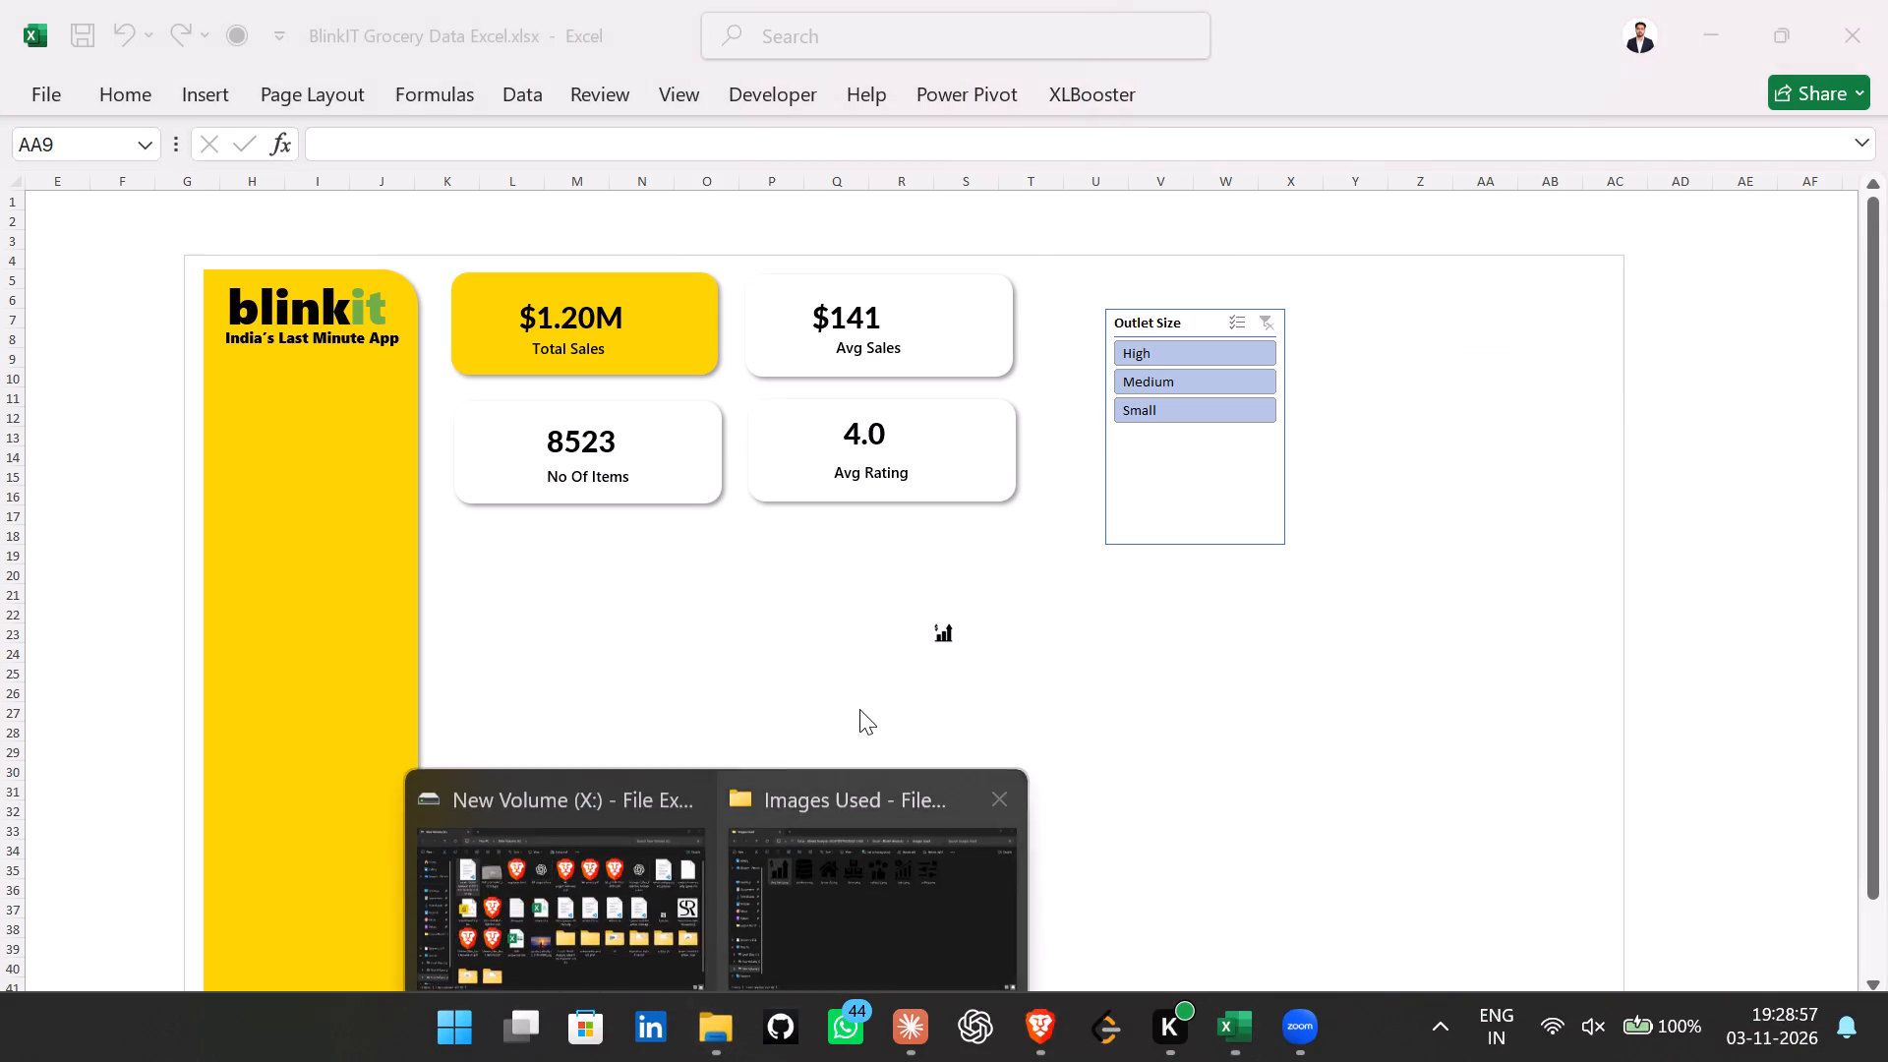
{"action": "left_click", "coordinate": [815, 803]}
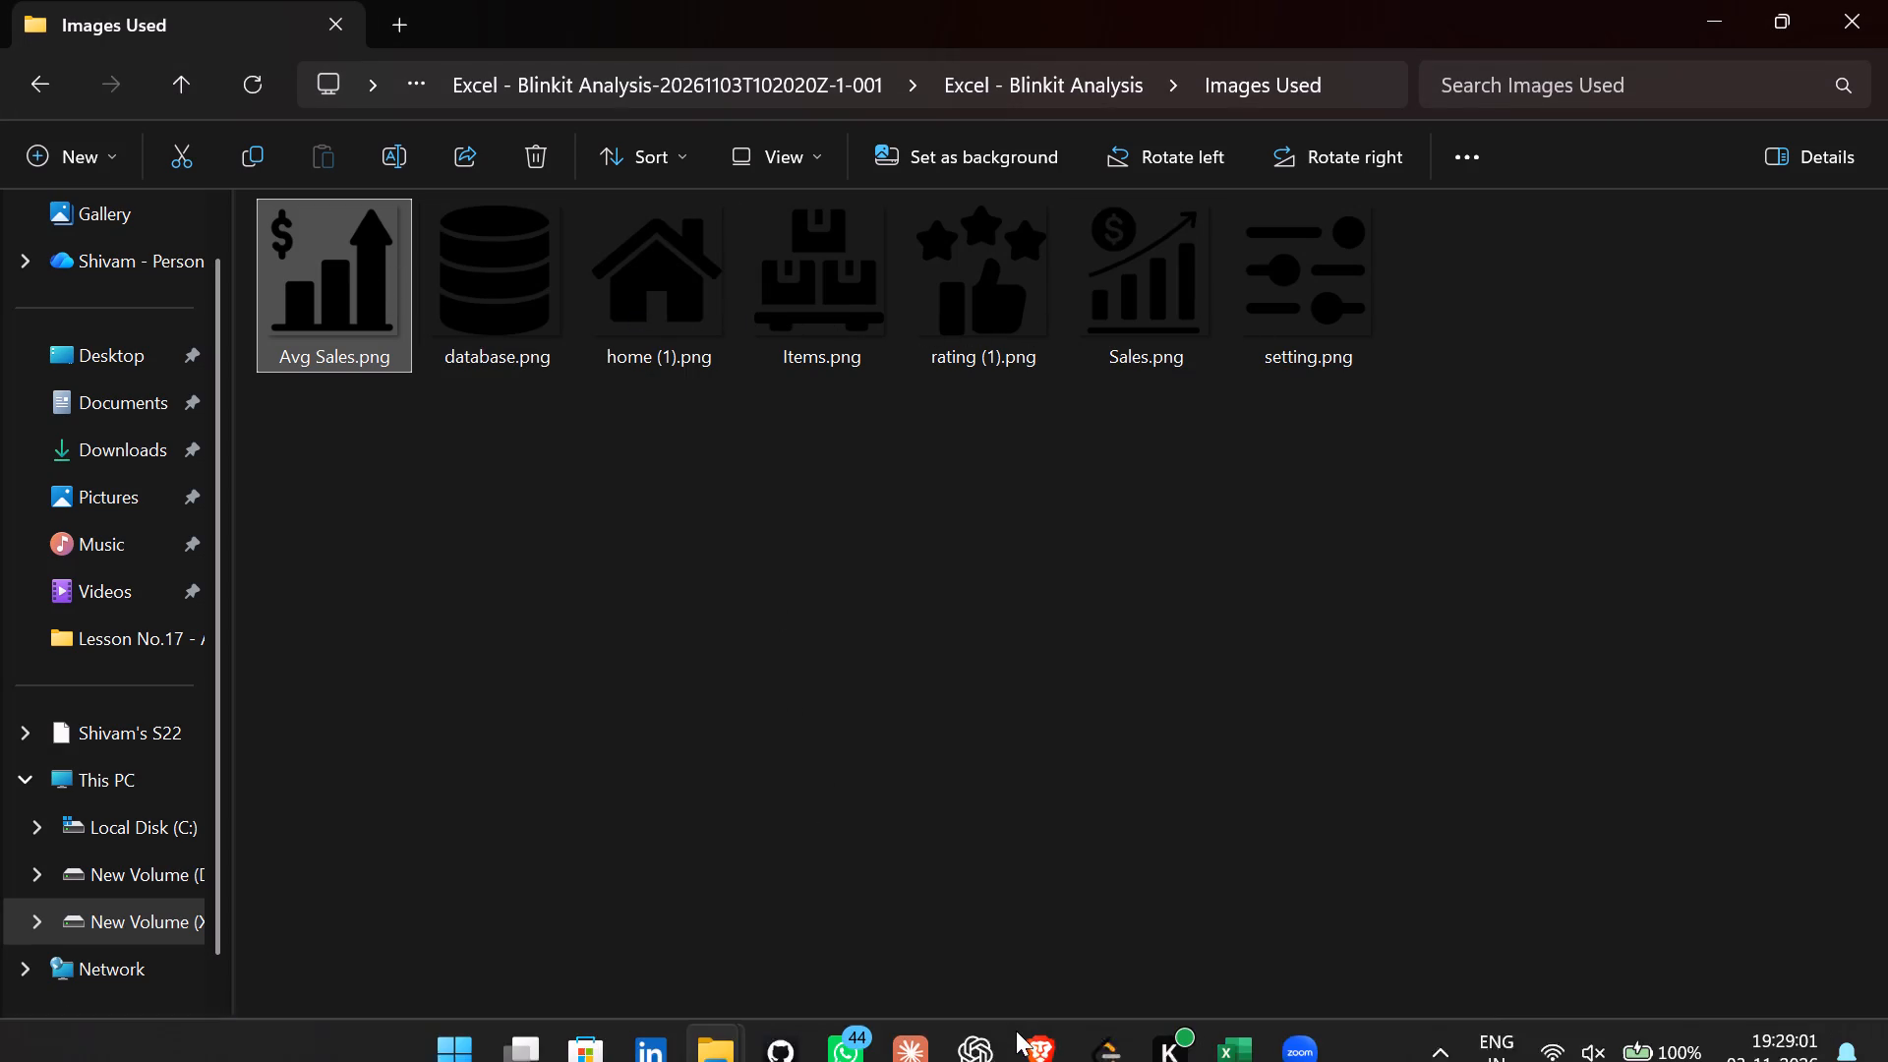
{"action": "double_click", "coordinate": [333, 286]}
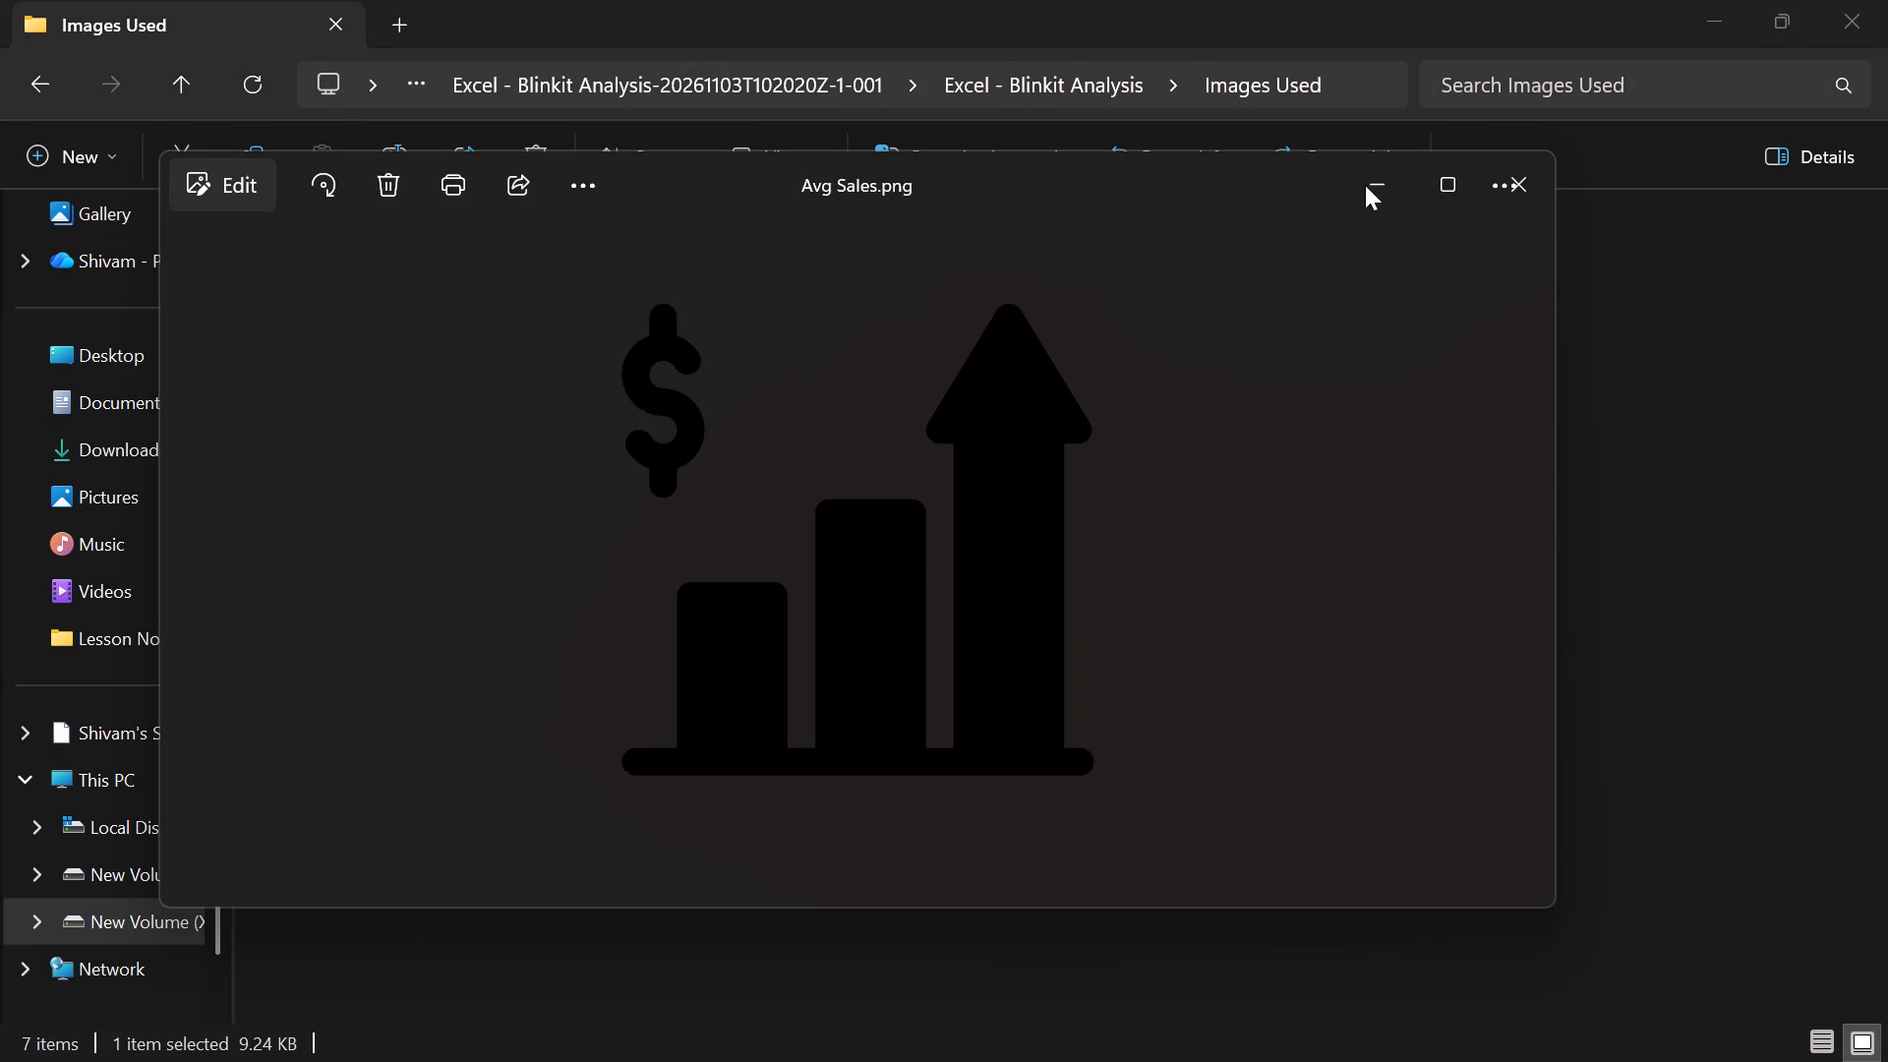
{"action": "left_click", "coordinate": [583, 184]}
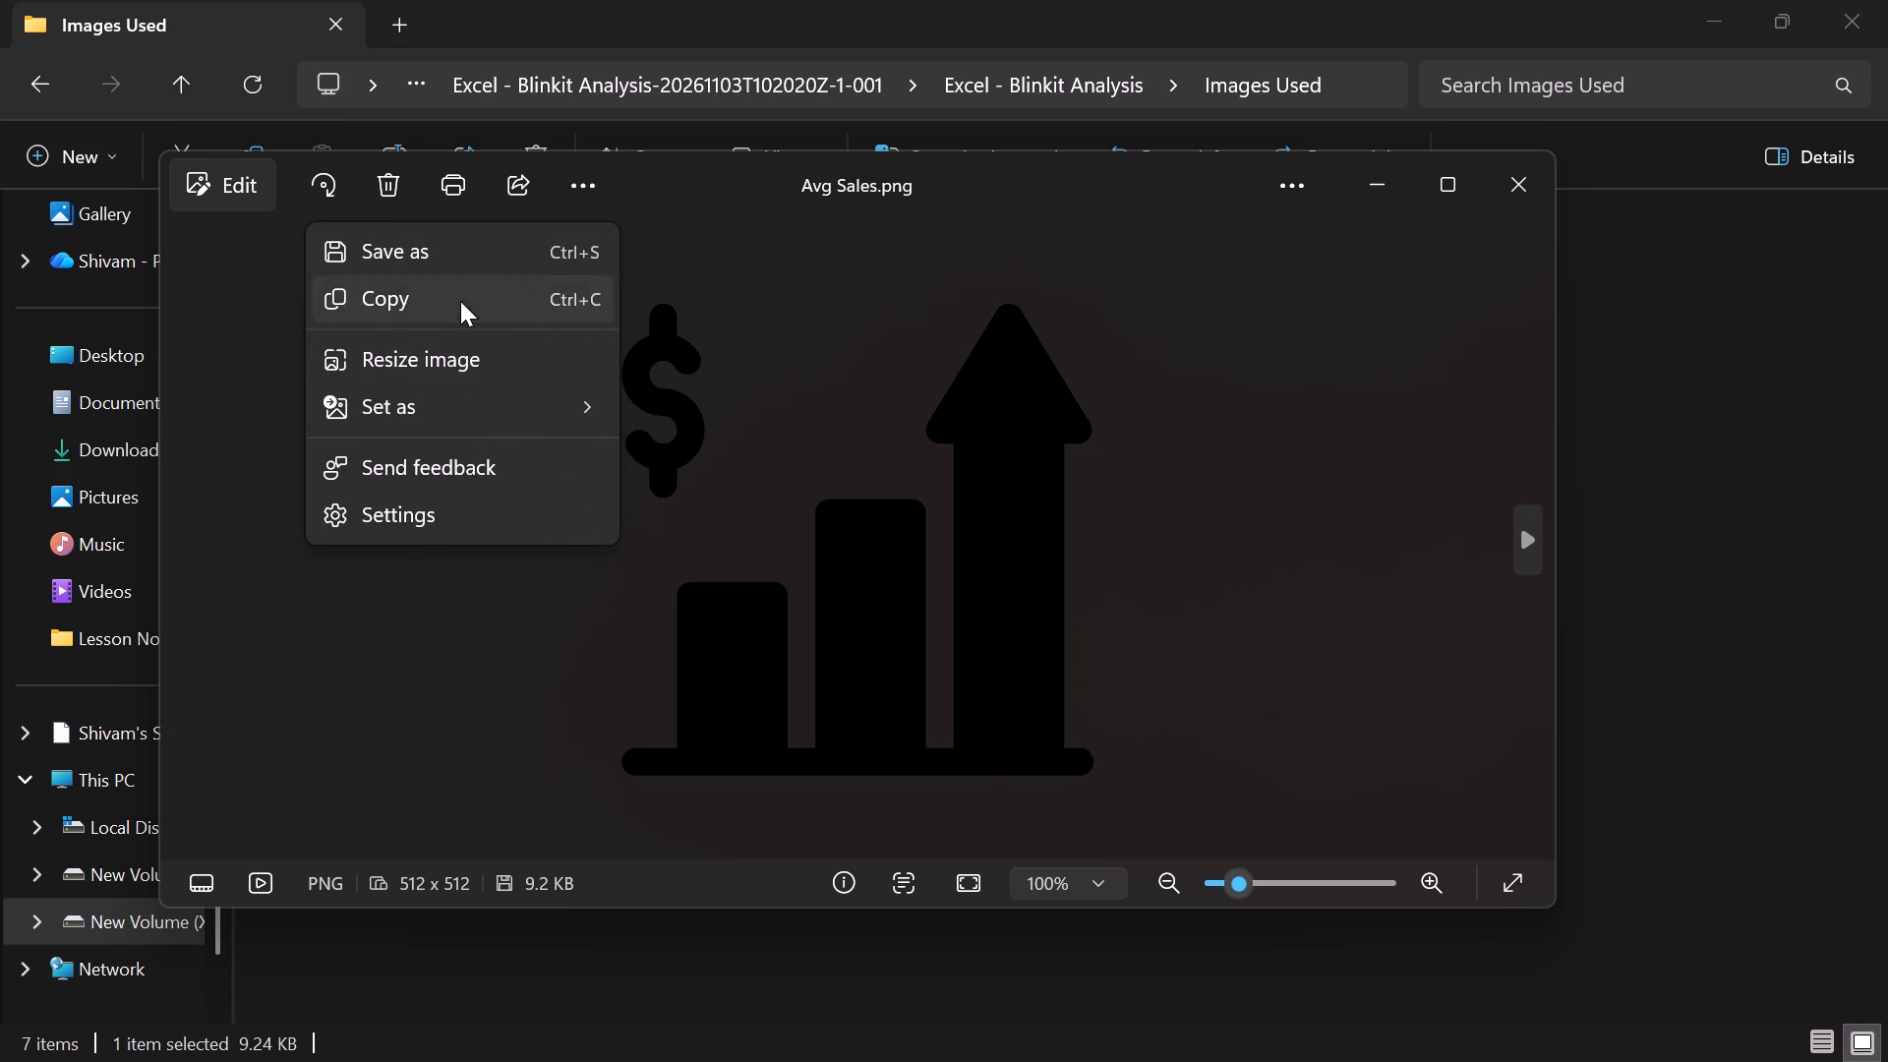
{"action": "left_click", "coordinate": [460, 301]}
{"action": "left_click", "coordinate": [1170, 1033]}
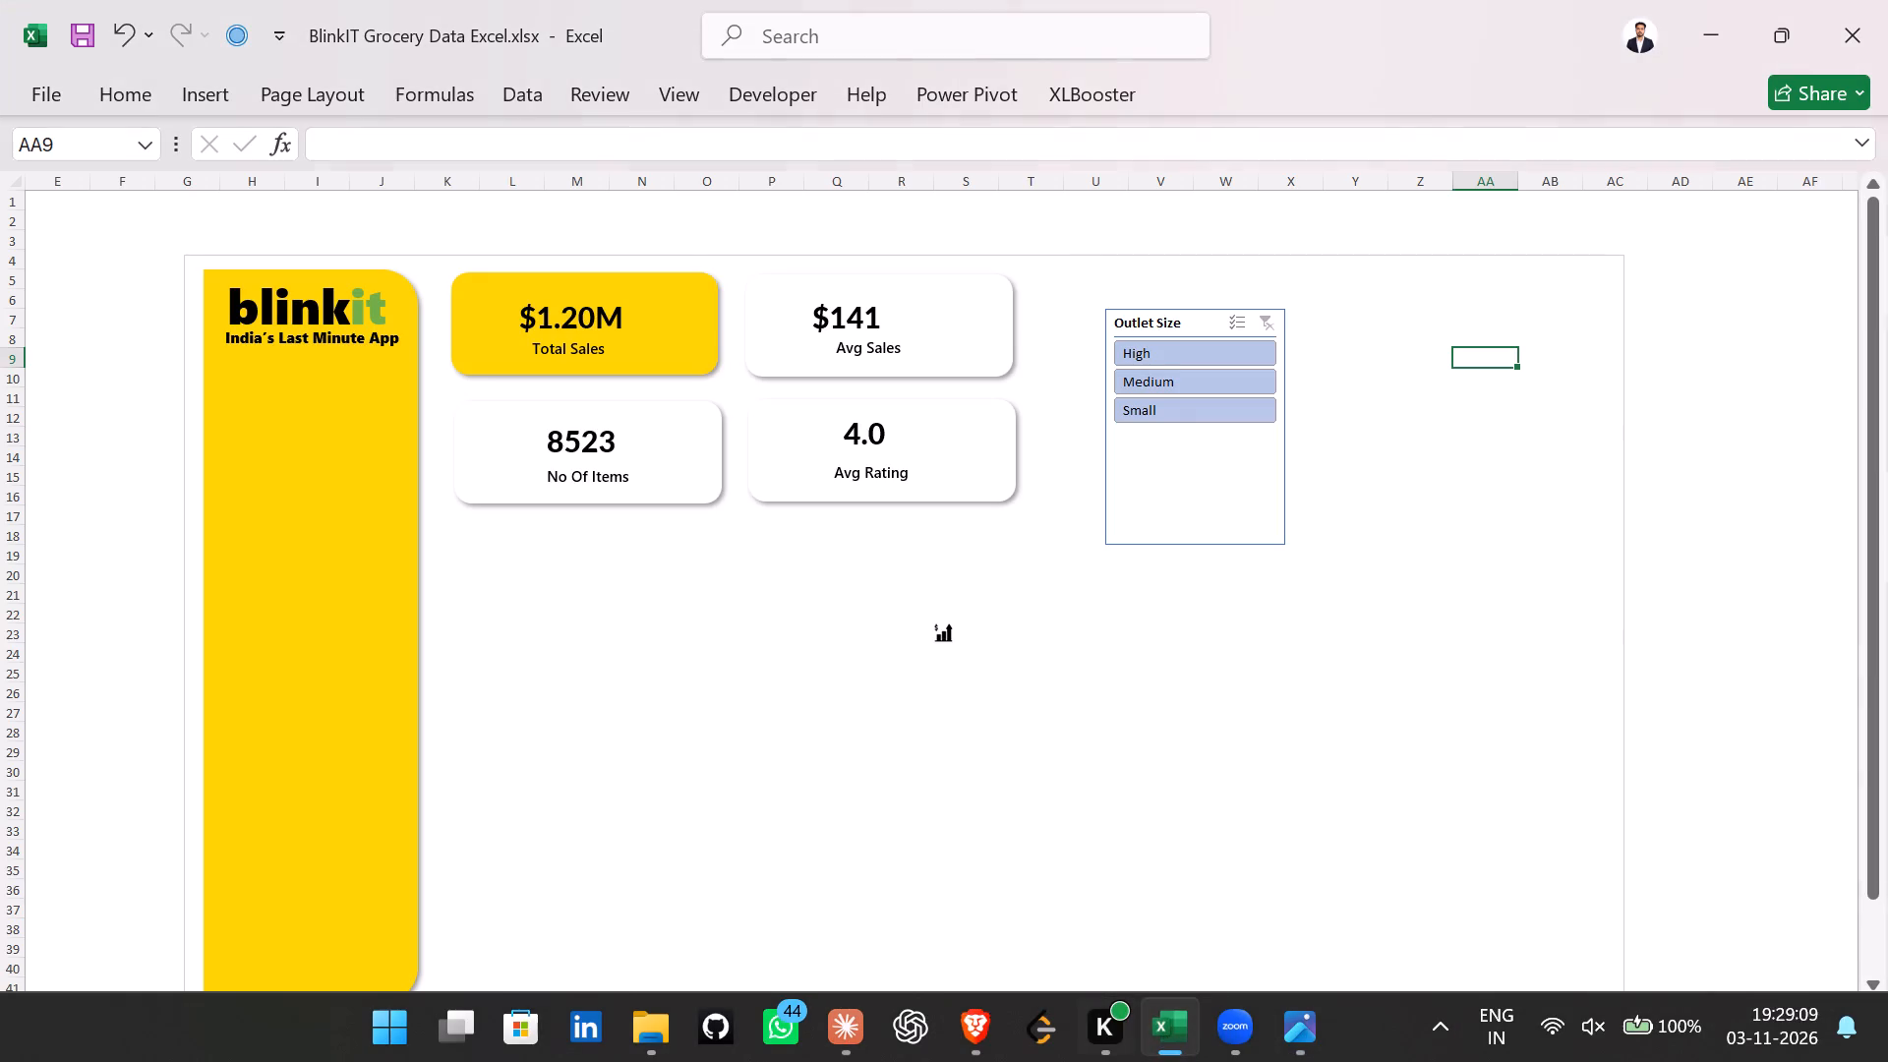
{"action": "key", "text": "ctrl+v"}
{"action": "left_click_drag", "start_coordinate": [1682, 657], "coordinate": [1483, 681]}
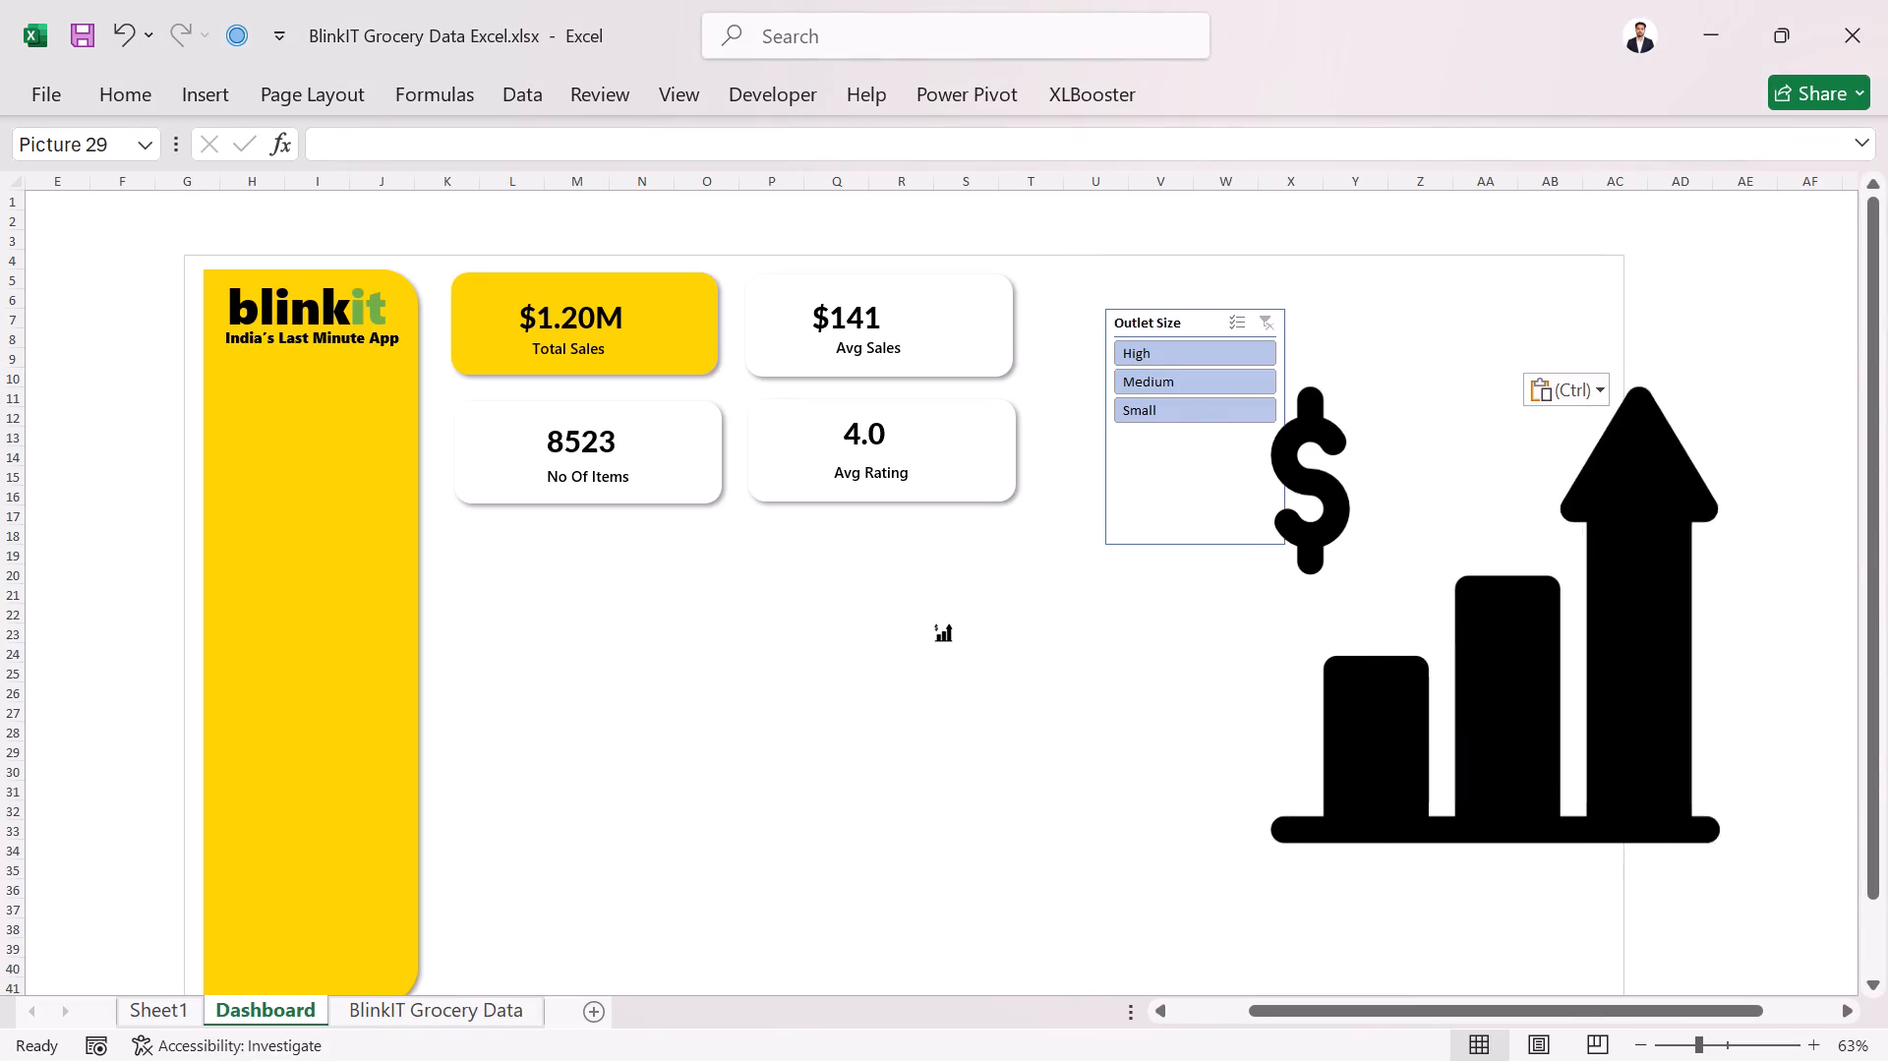
{"action": "left_click_drag", "start_coordinate": [1483, 681], "coordinate": [1027, 741]}
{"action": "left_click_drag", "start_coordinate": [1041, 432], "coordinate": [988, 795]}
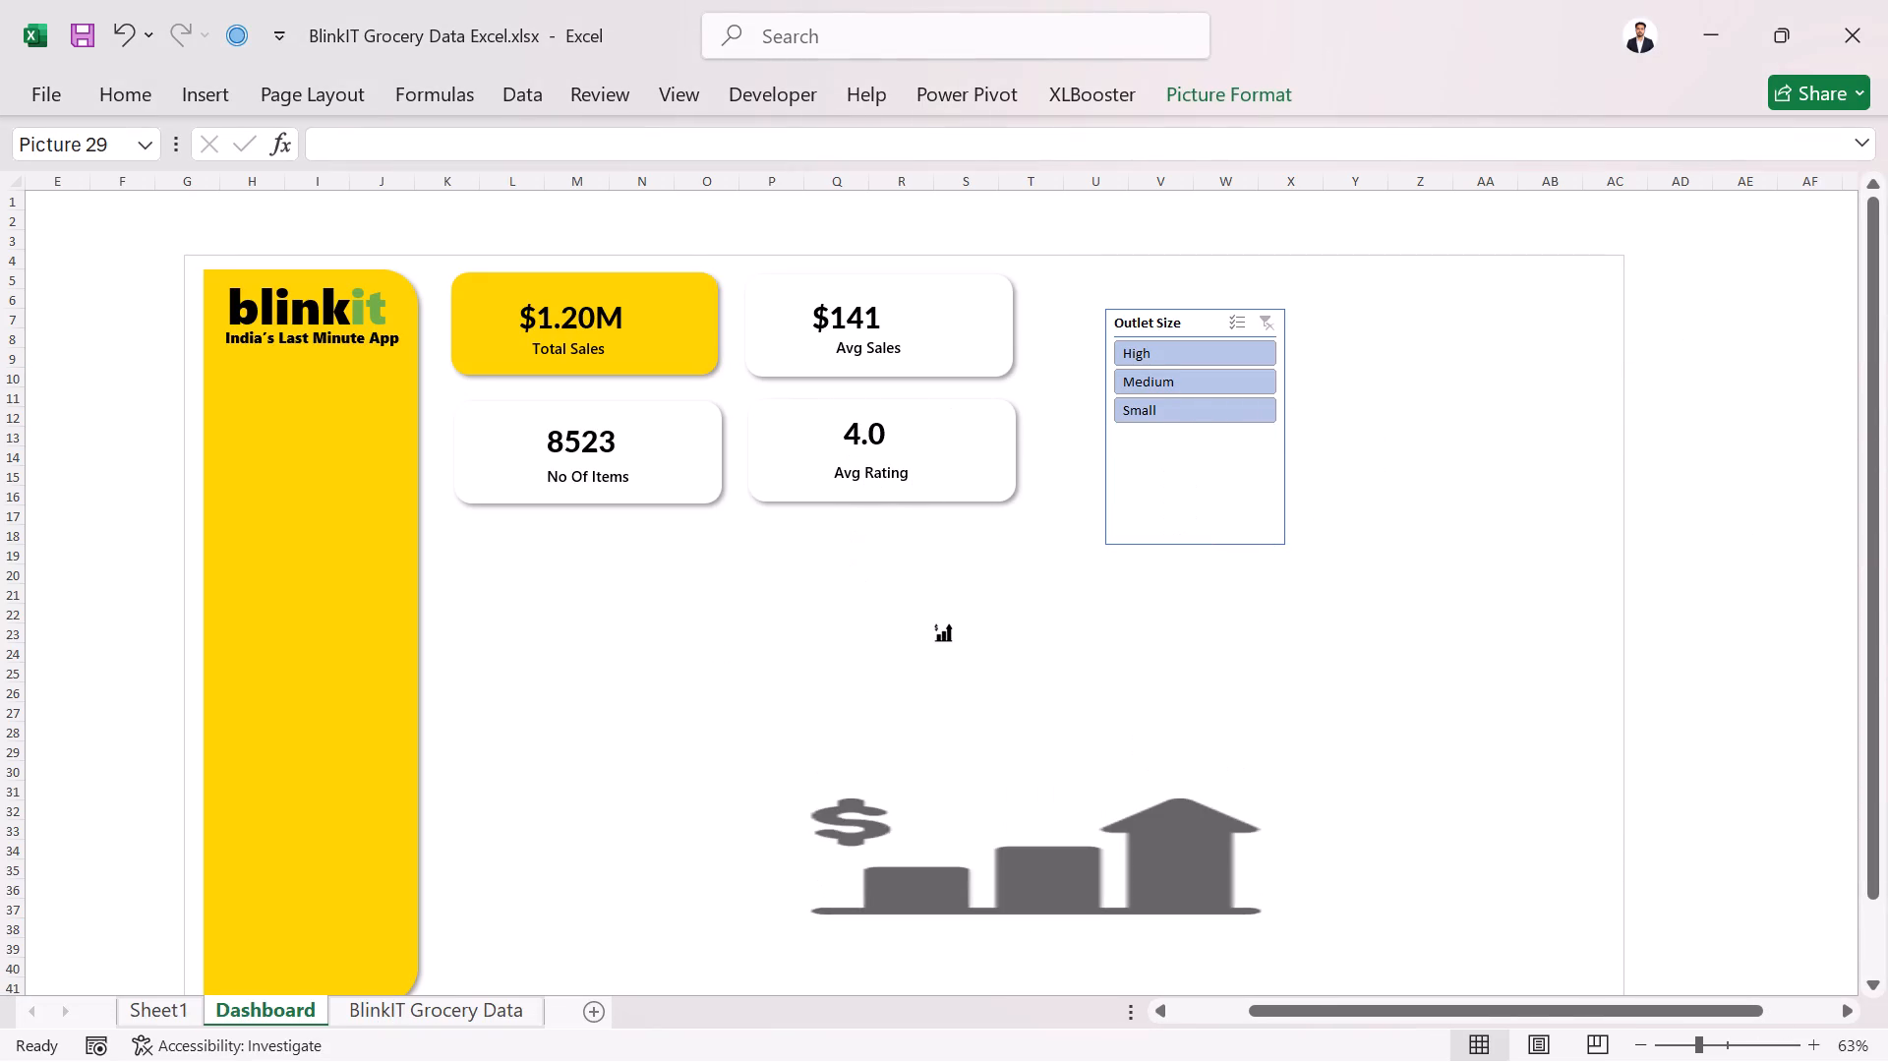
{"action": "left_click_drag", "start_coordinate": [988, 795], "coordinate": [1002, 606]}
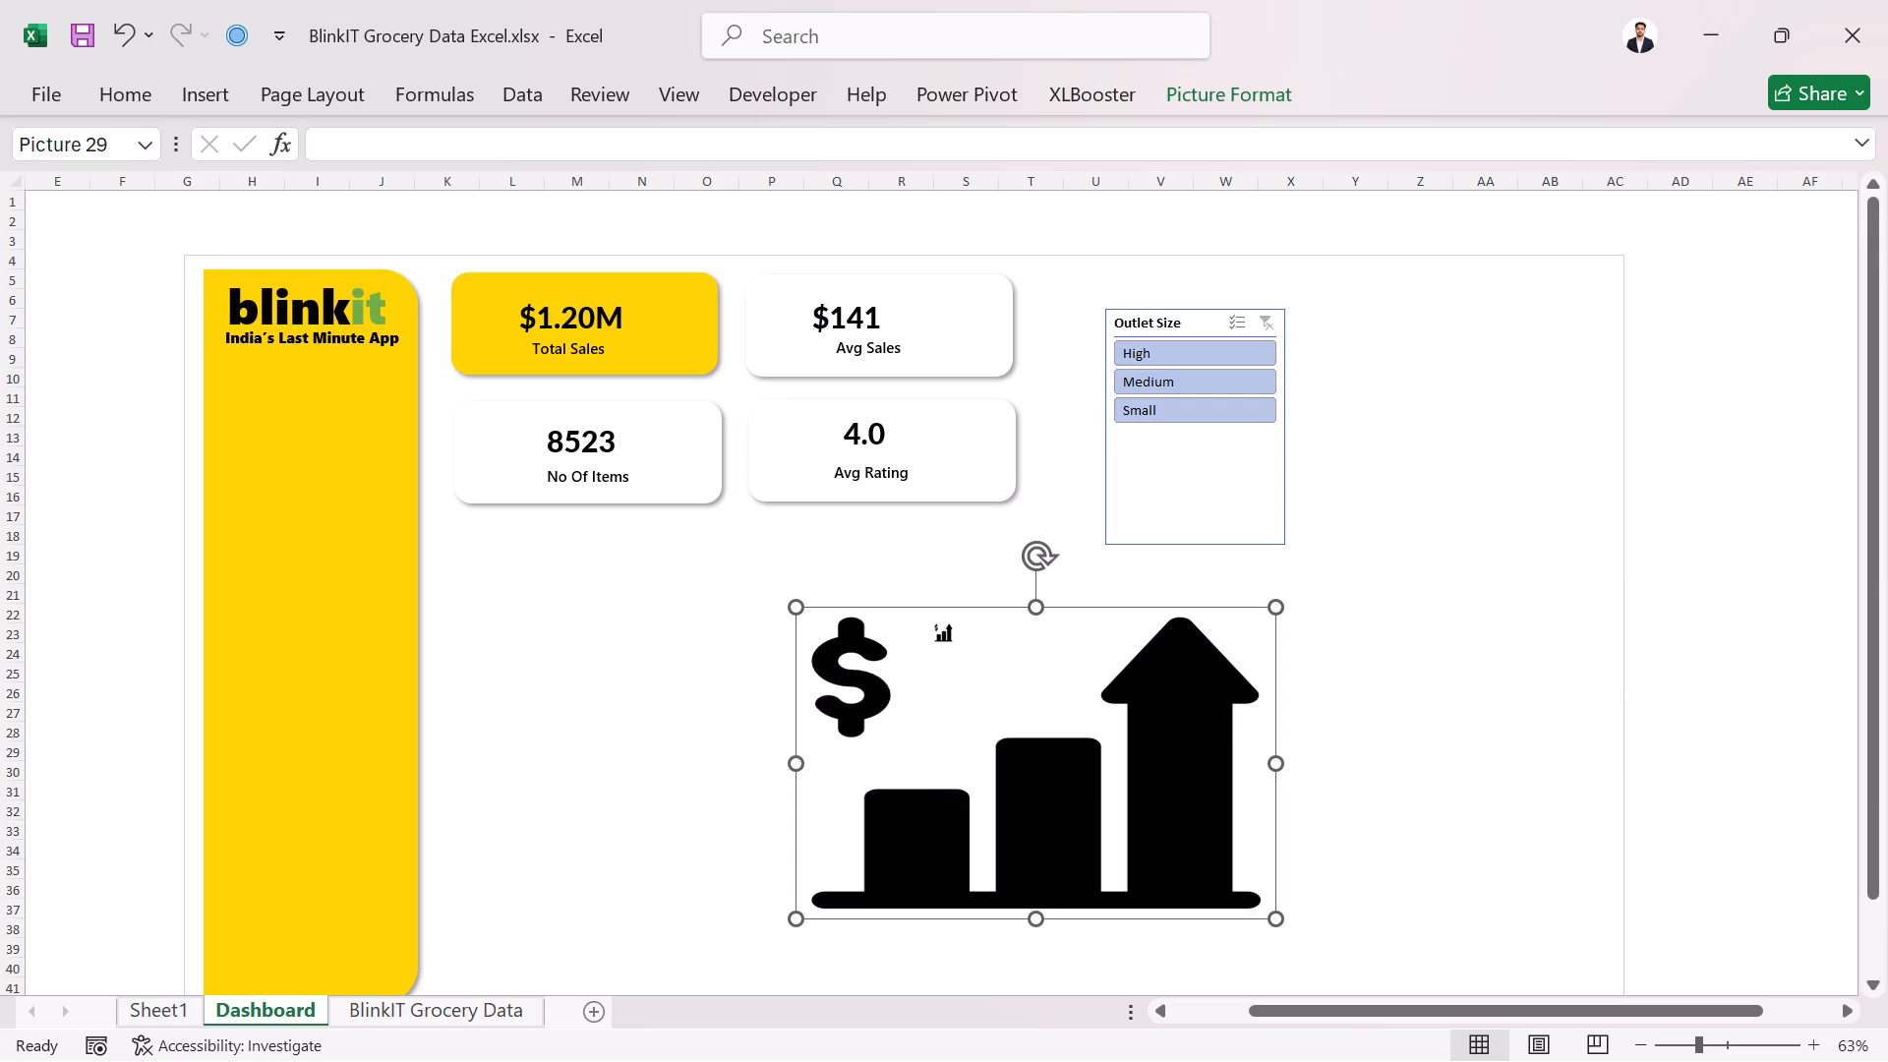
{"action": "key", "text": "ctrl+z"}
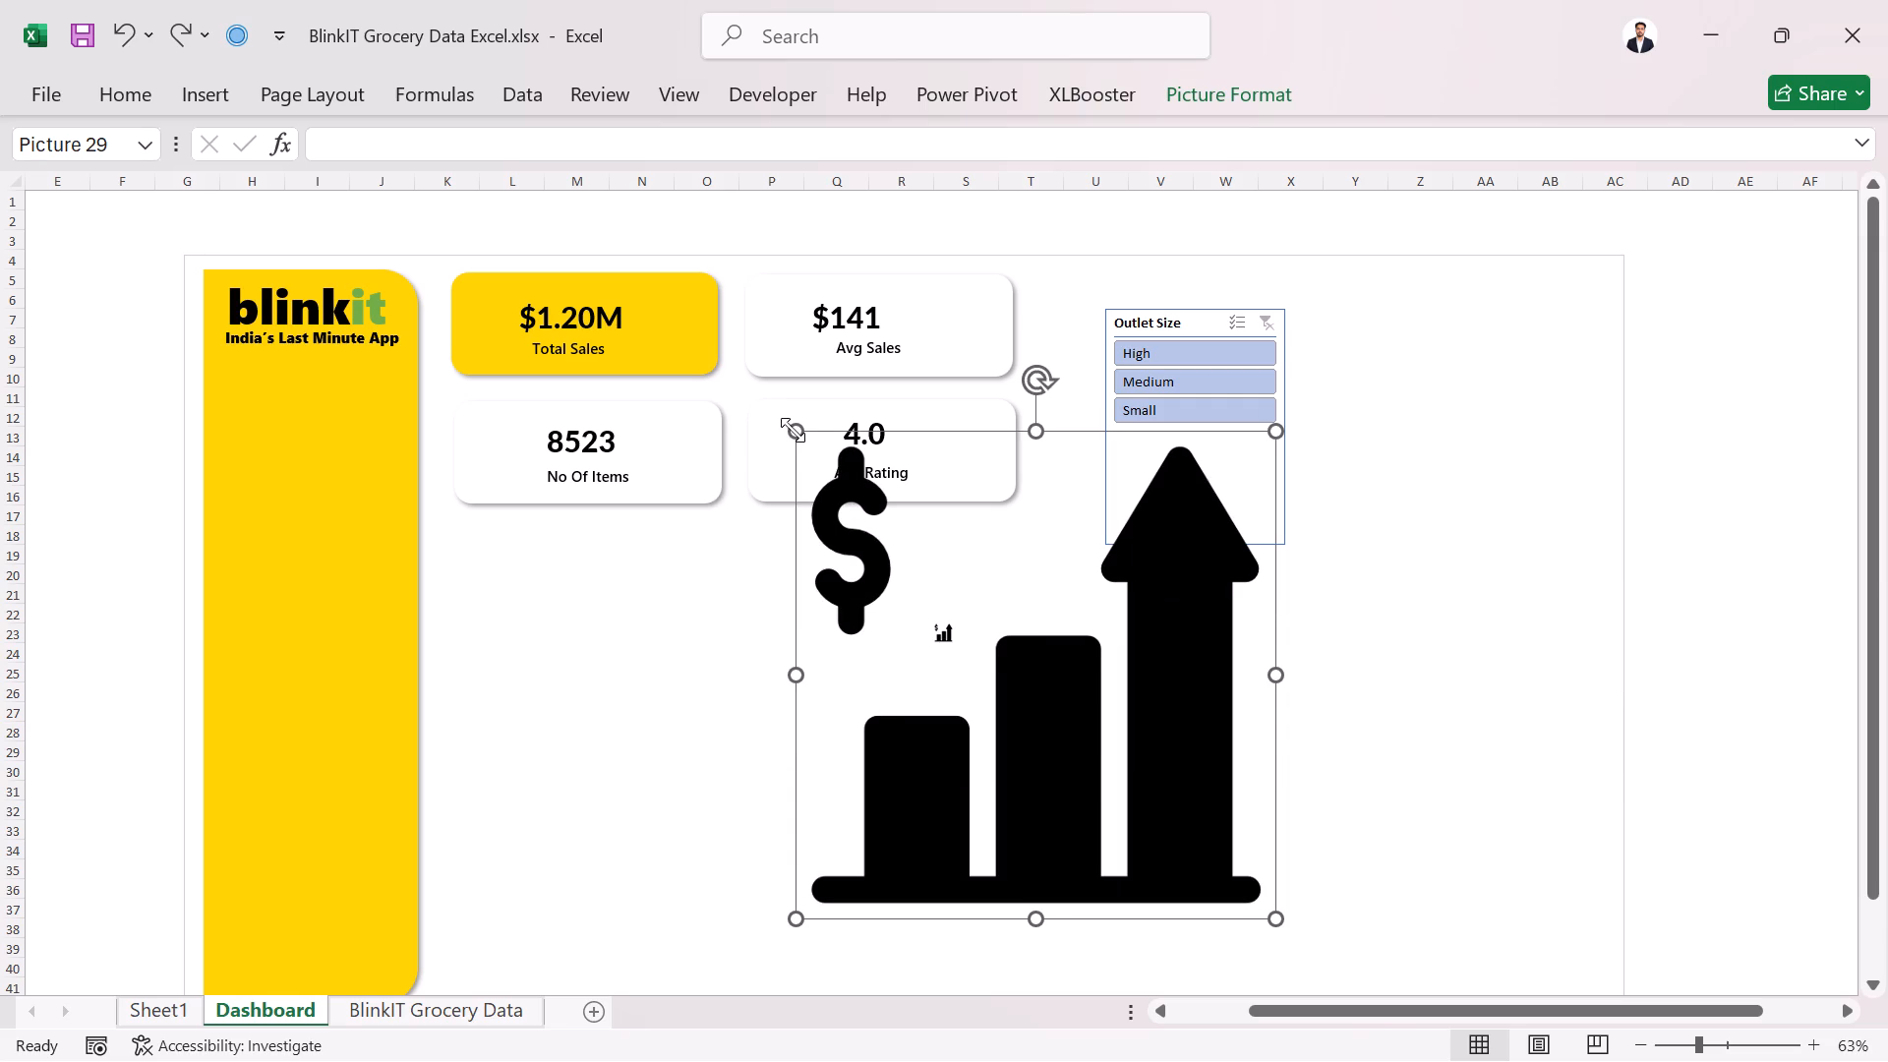
Shrink the bar-chart-and-dollar picture proportionally to icon size and place it beside the value on the Avg Sales card.
{"action": "left_click_drag", "start_coordinate": [793, 430], "coordinate": [1193, 801]}
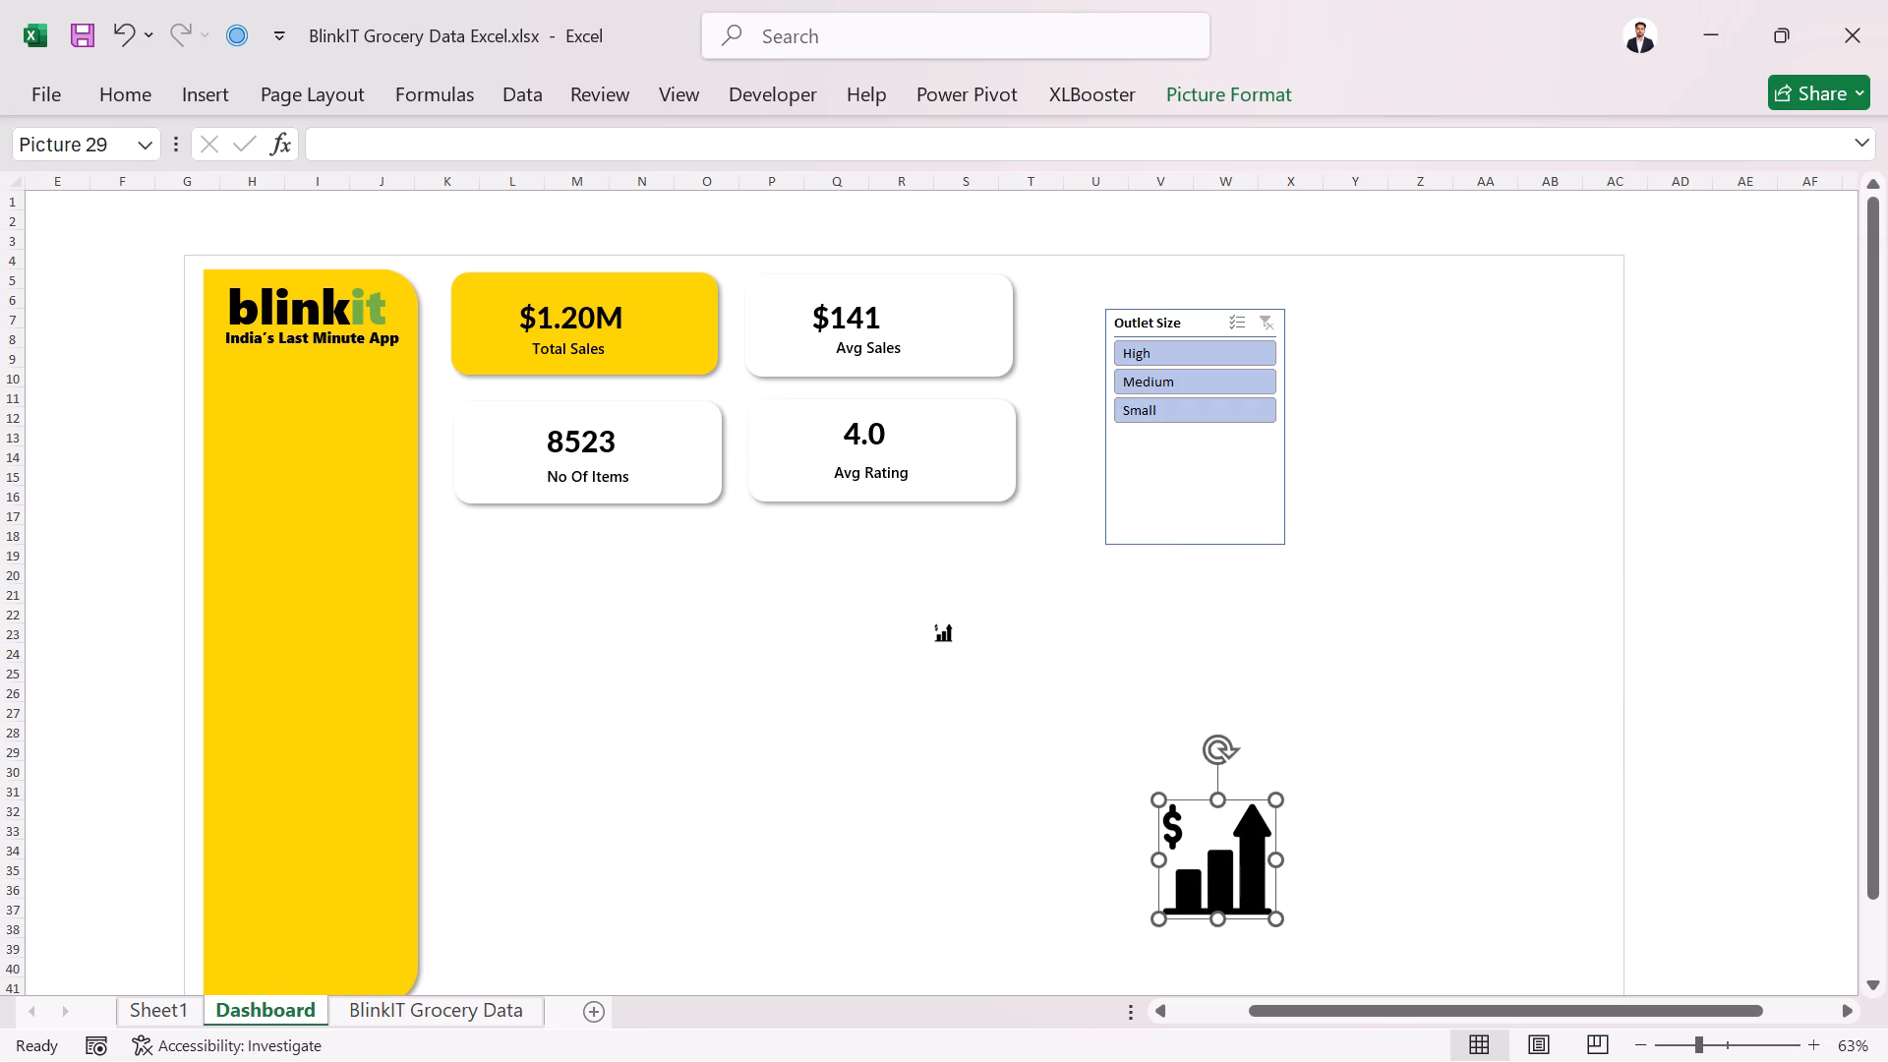
{"action": "left_click_drag", "start_coordinate": [1222, 895], "coordinate": [633, 750]}
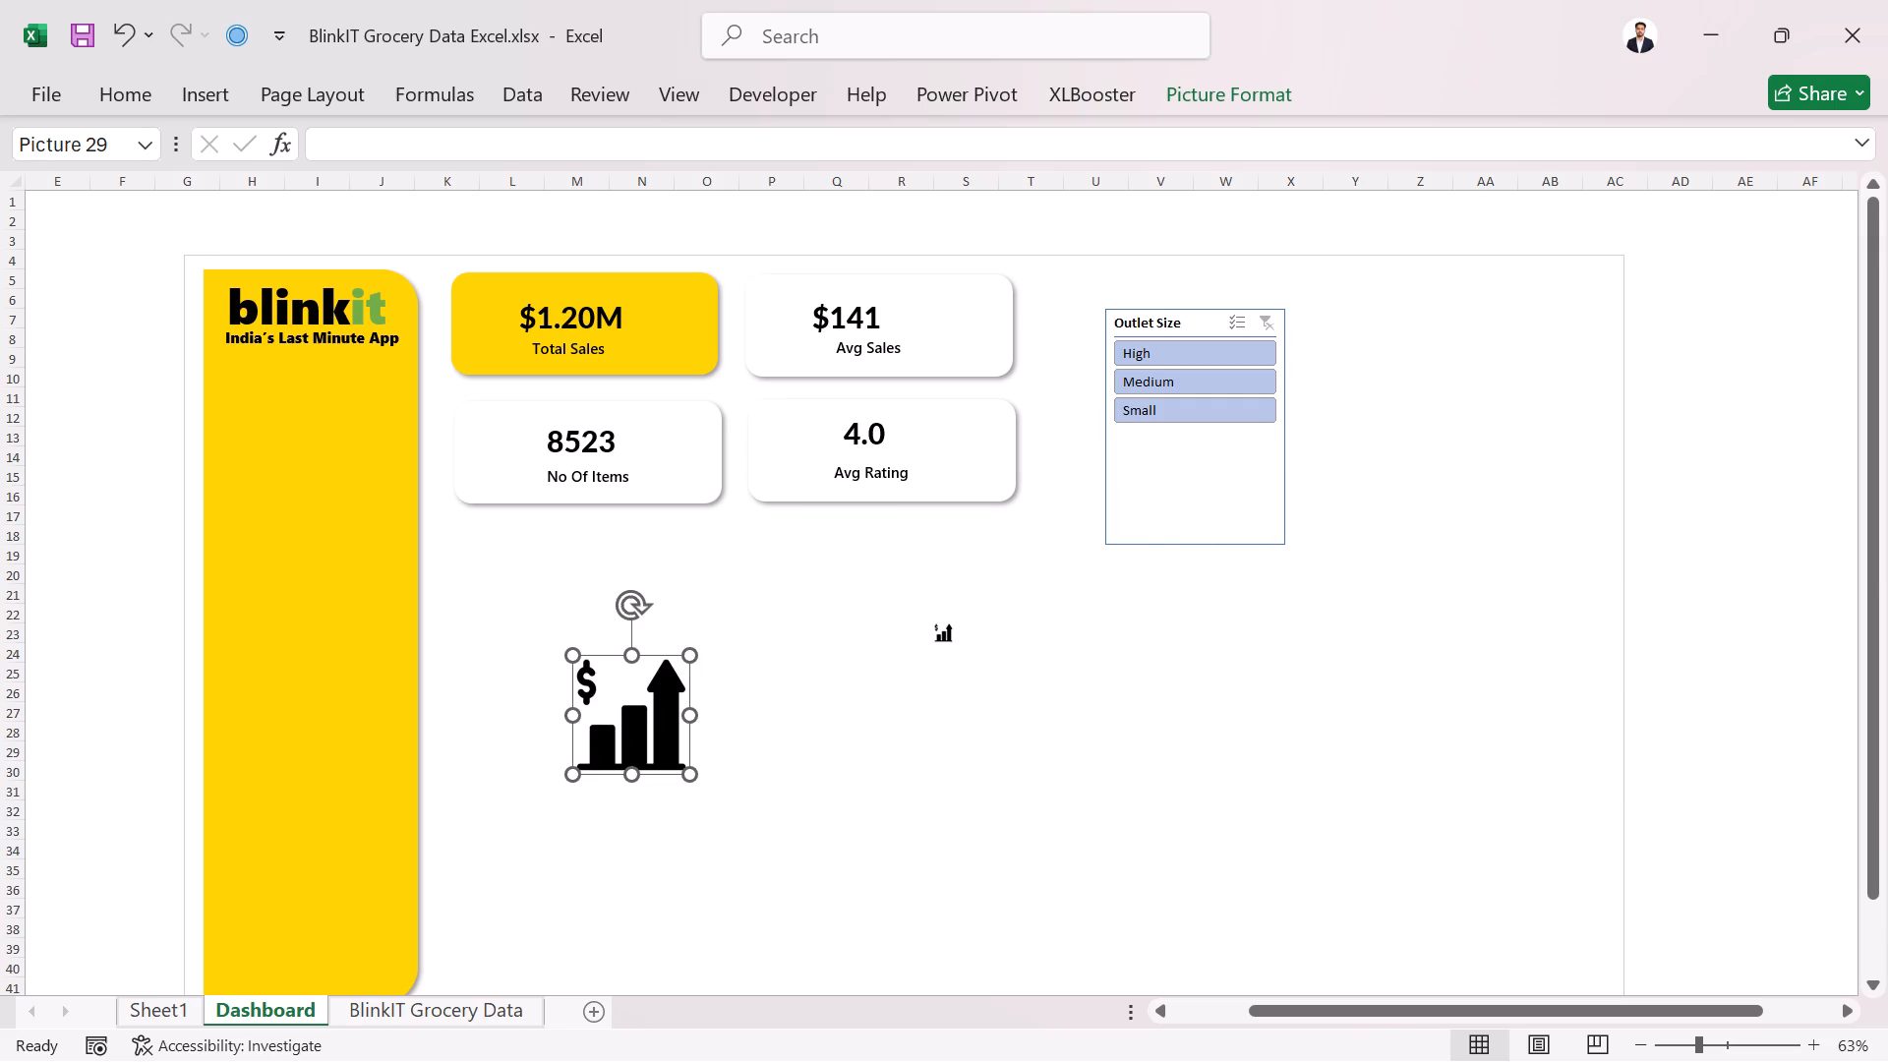
{"action": "left_click_drag", "start_coordinate": [644, 719], "coordinate": [913, 490]}
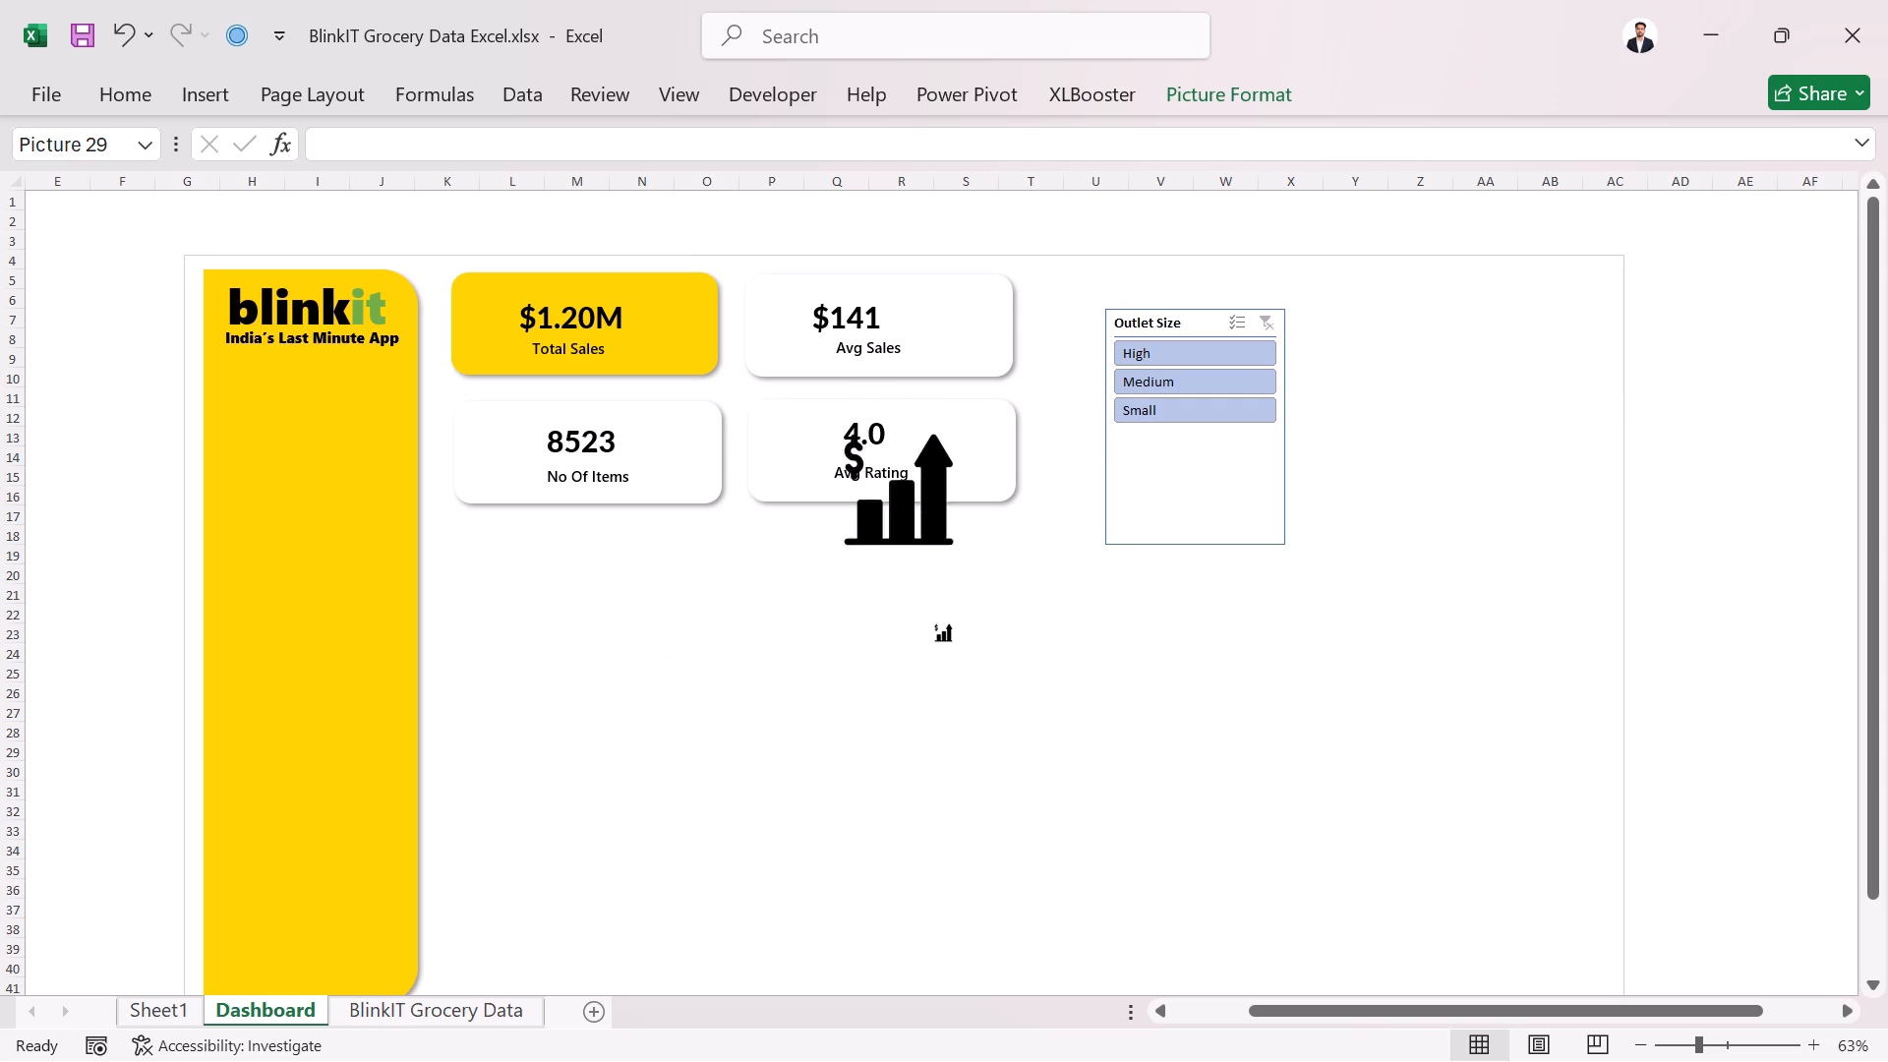
{"action": "left_click_drag", "start_coordinate": [913, 490], "coordinate": [969, 316]}
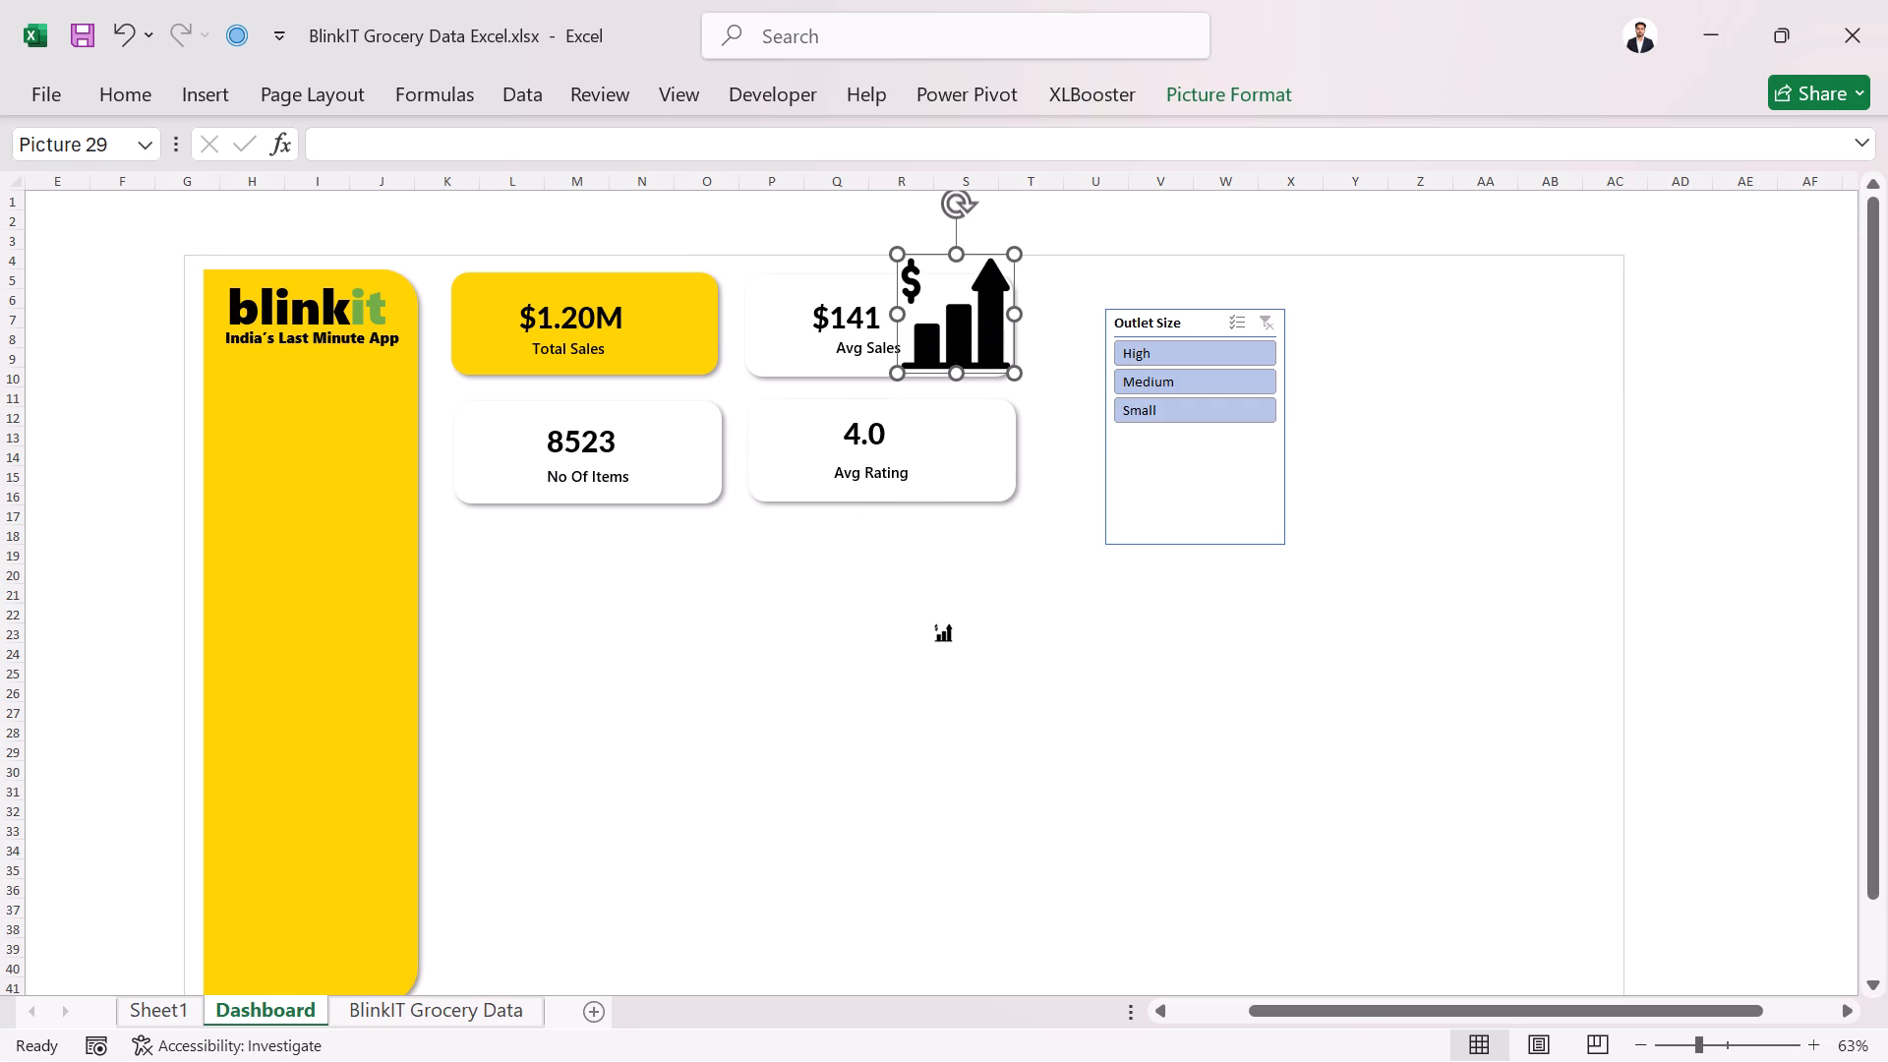
{"action": "left_click_drag", "start_coordinate": [1013, 377], "coordinate": [945, 304]}
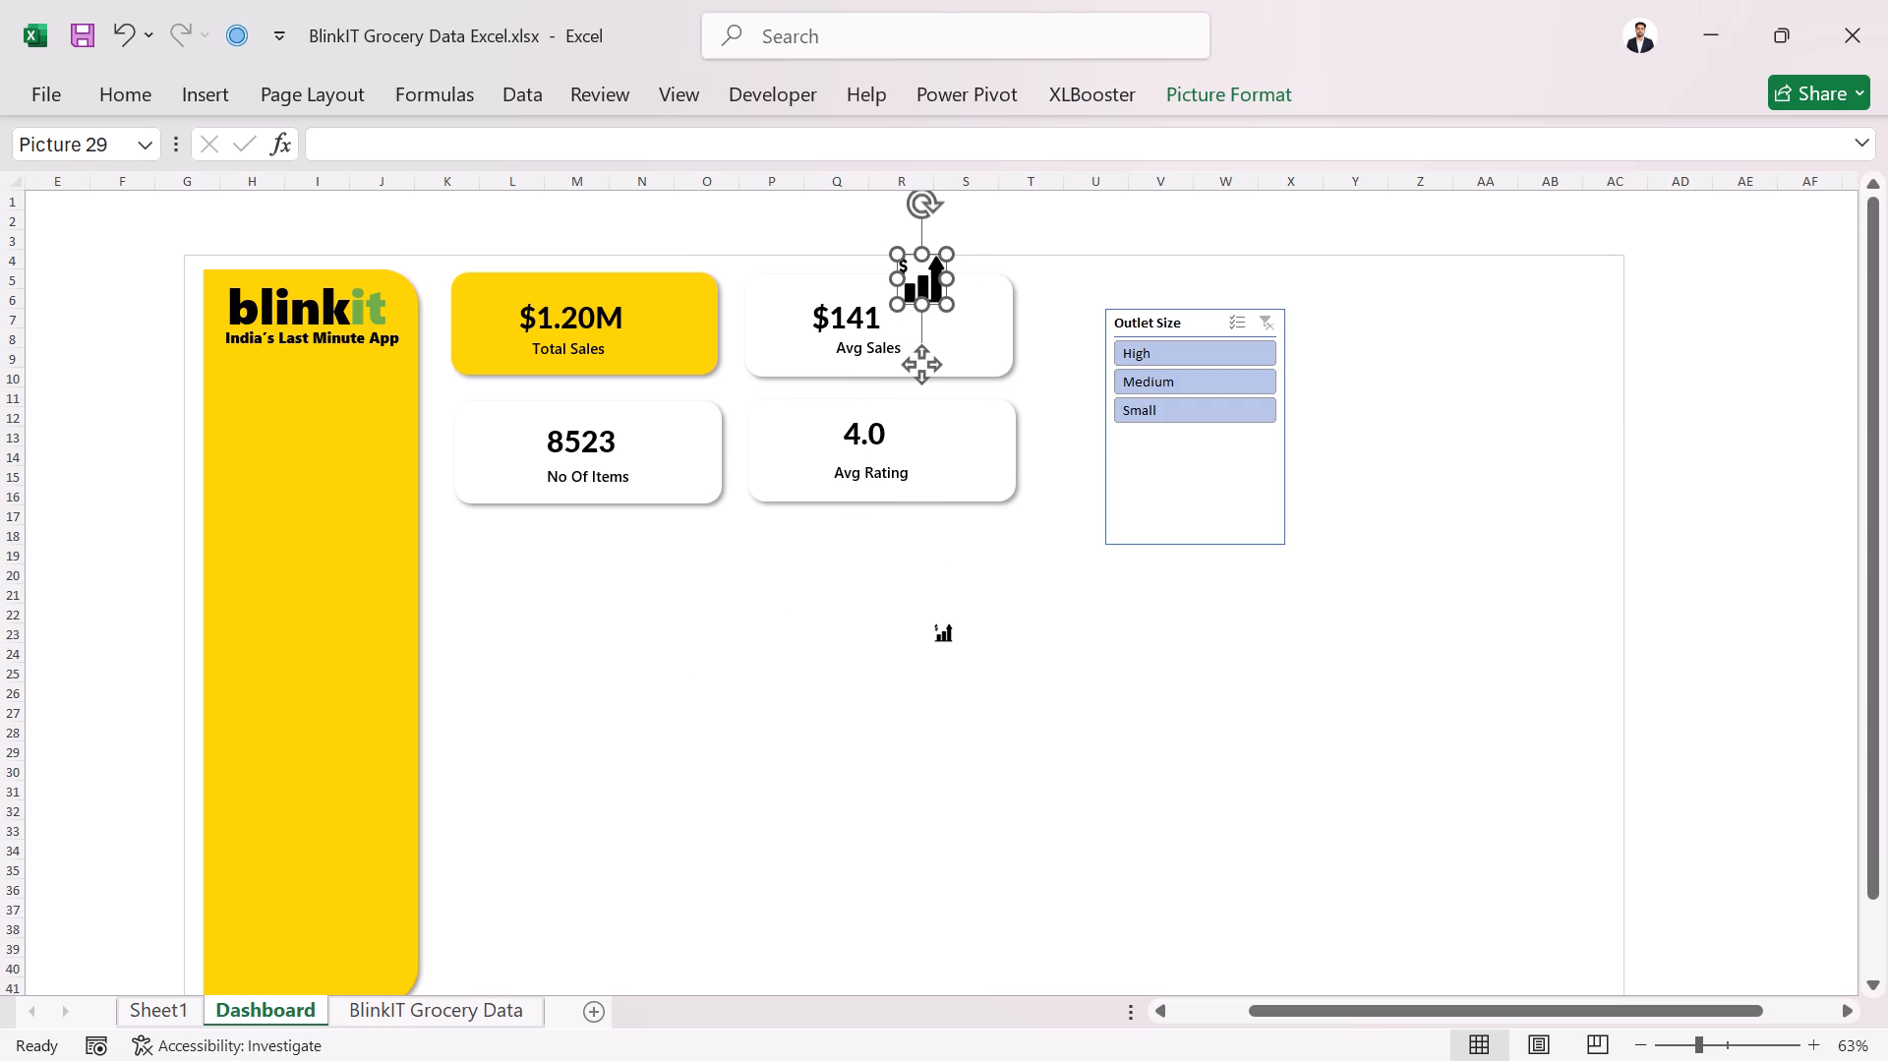
{"action": "left_click_drag", "start_coordinate": [927, 281], "coordinate": [960, 323]}
{"action": "left_click", "coordinate": [1032, 382]}
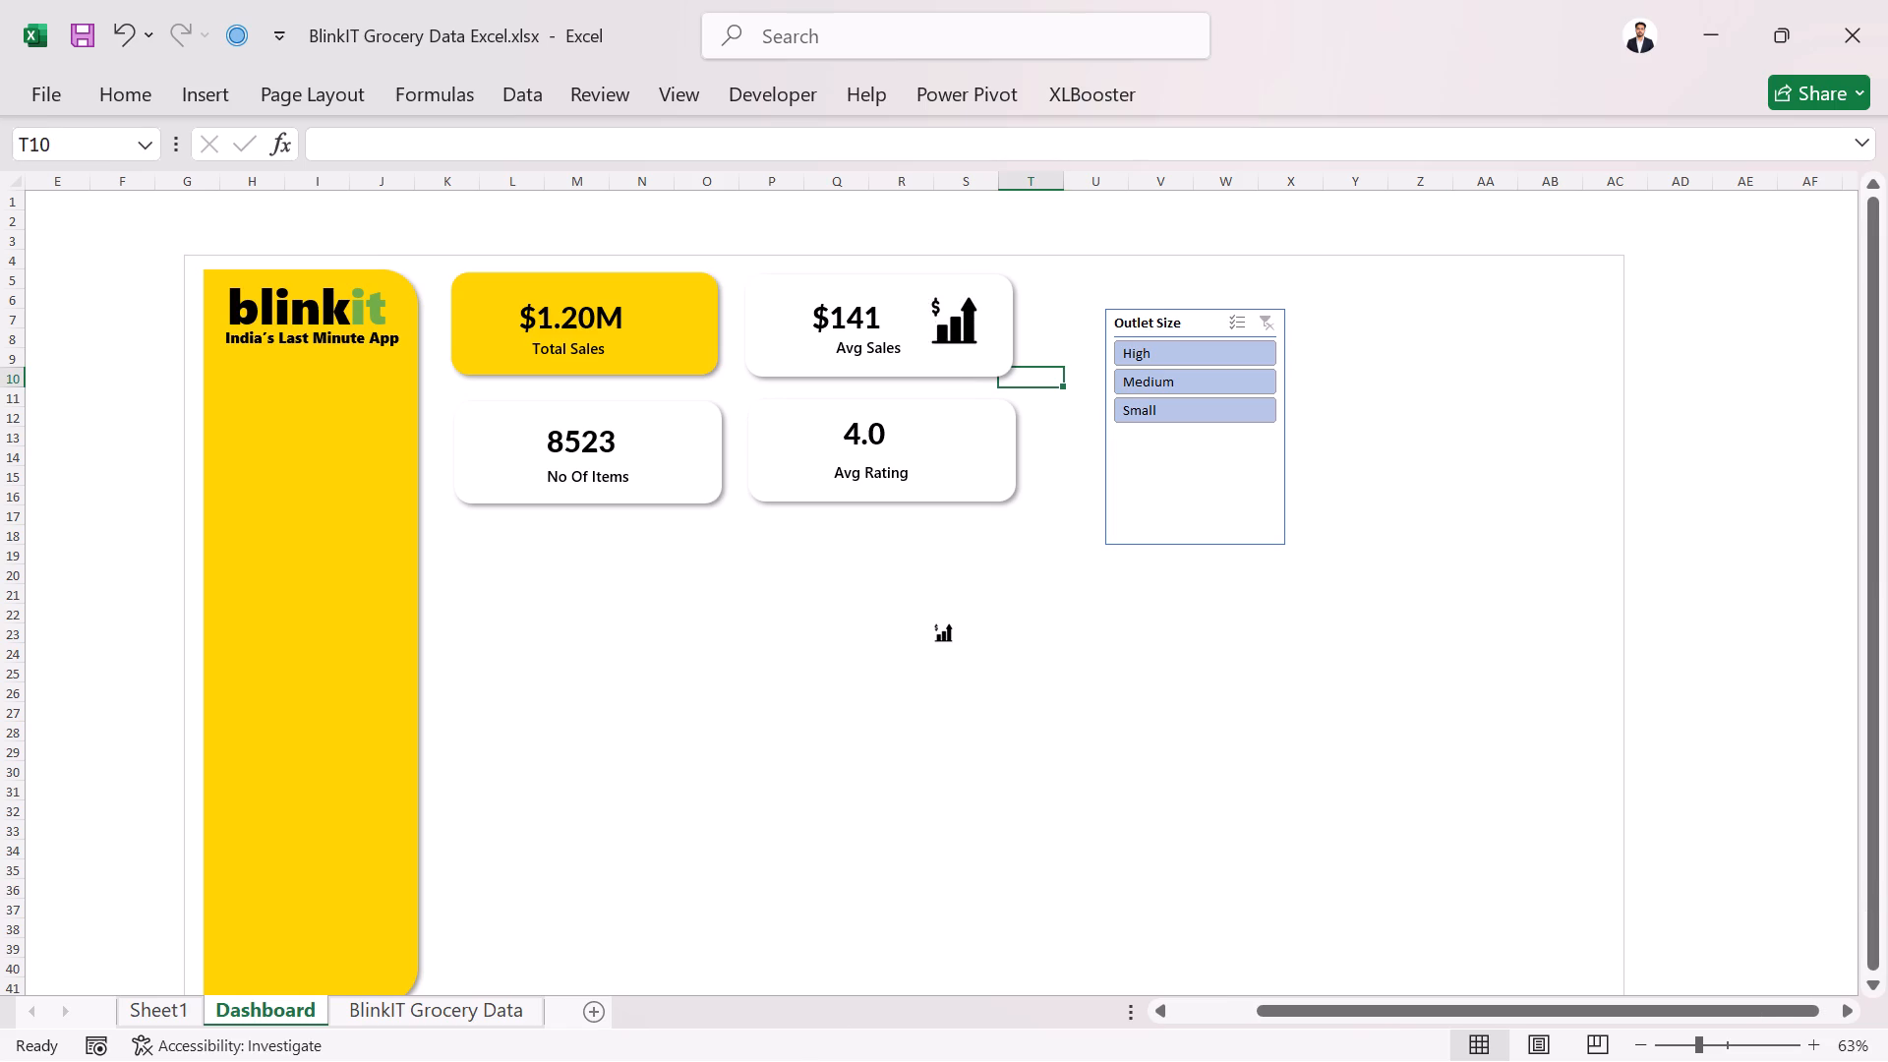
Delete cell S23 holding the small leftover in-cell chart picture below the KPI cards.
{"action": "left_click", "coordinate": [946, 644]}
{"action": "left_click", "coordinate": [947, 634]}
{"action": "right_click", "coordinate": [944, 631]}
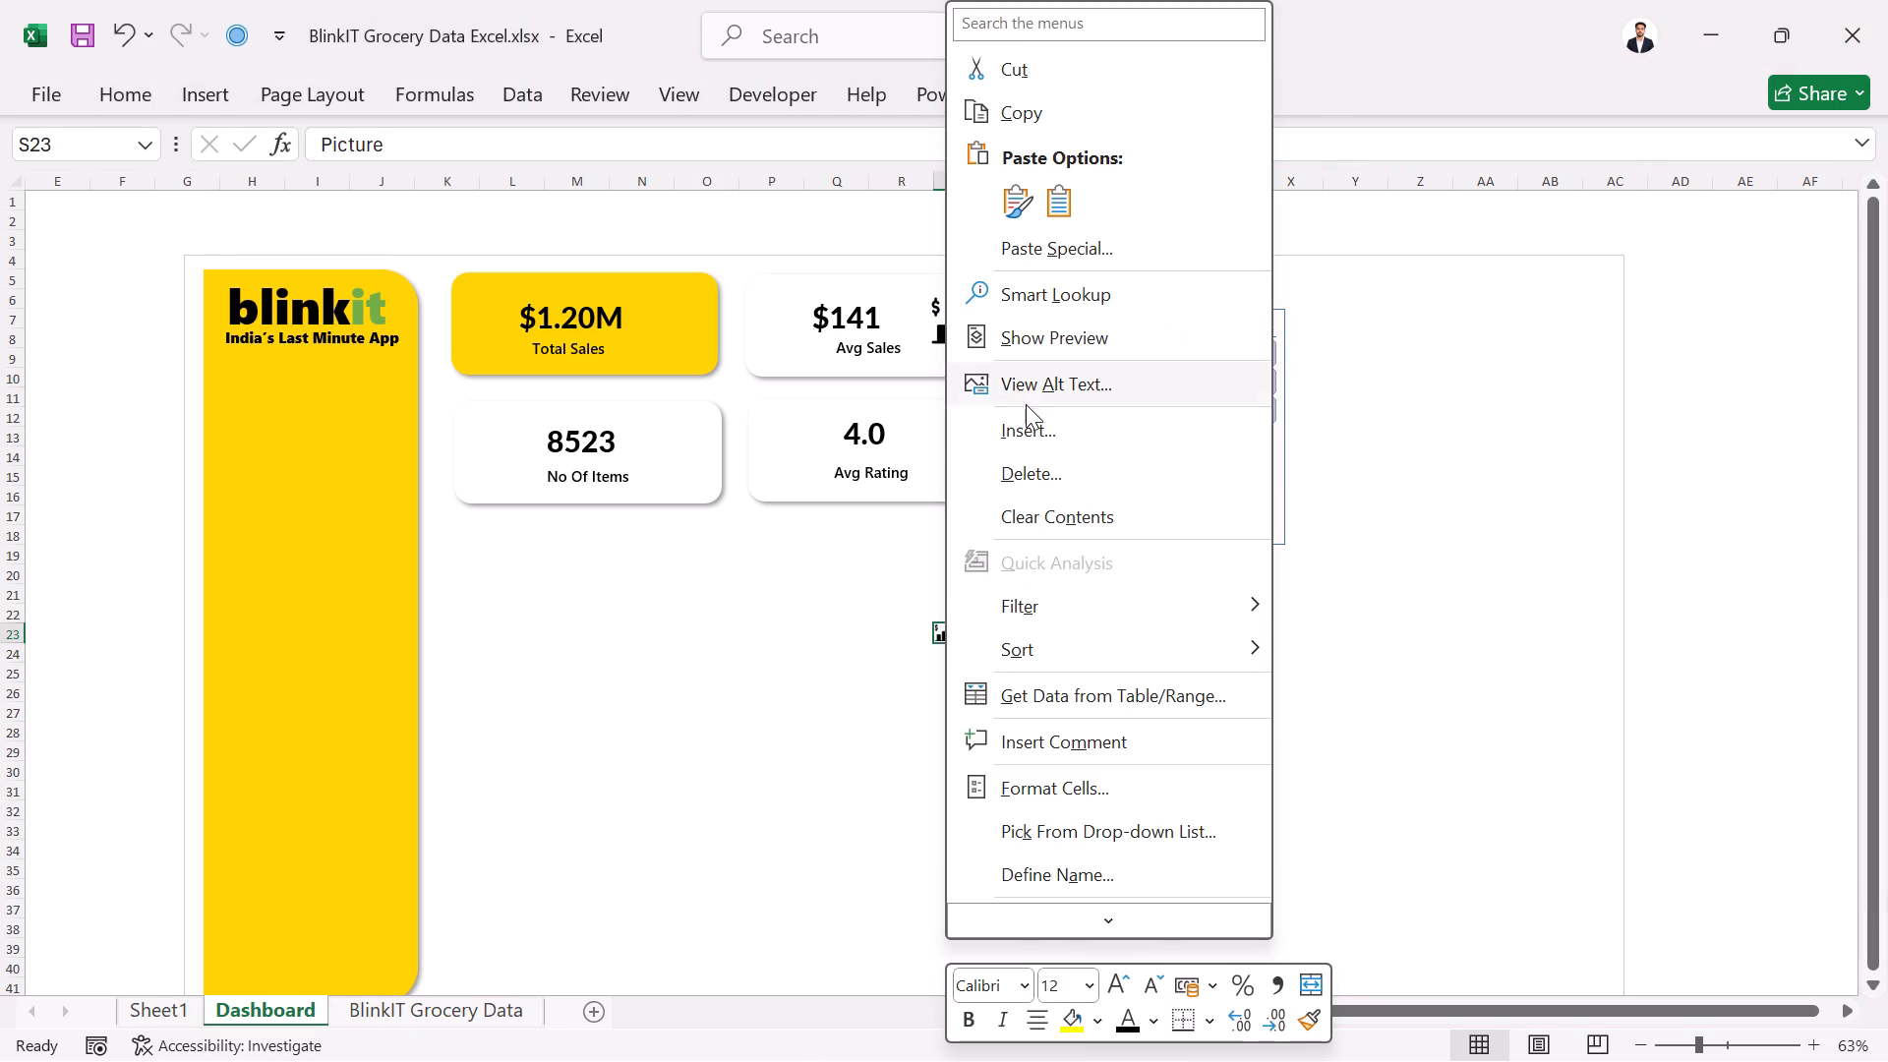
{"action": "left_click", "coordinate": [1005, 466]}
{"action": "left_click", "coordinate": [945, 587]}
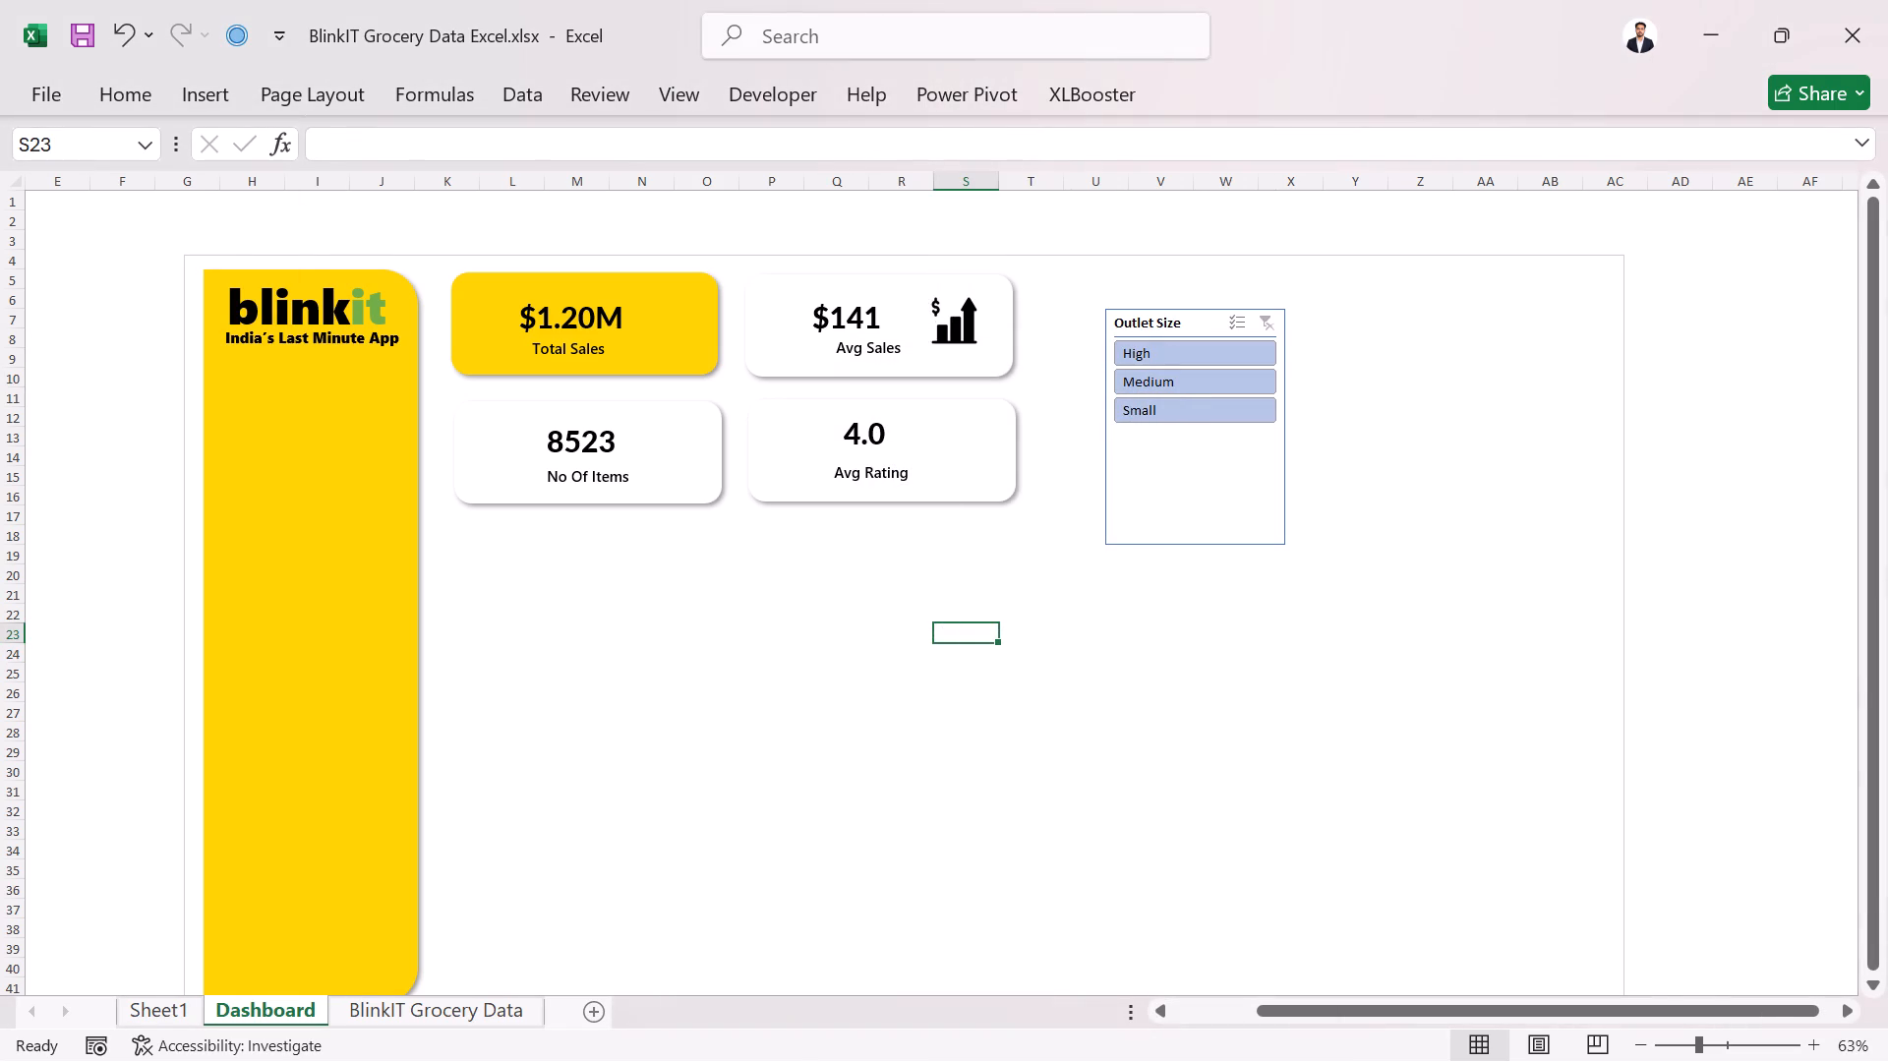
Copy the Items.png image from the Images Used folder and paste it onto the Dashboard sheet at cell Q22.
{"action": "left_click", "coordinate": [866, 615]}
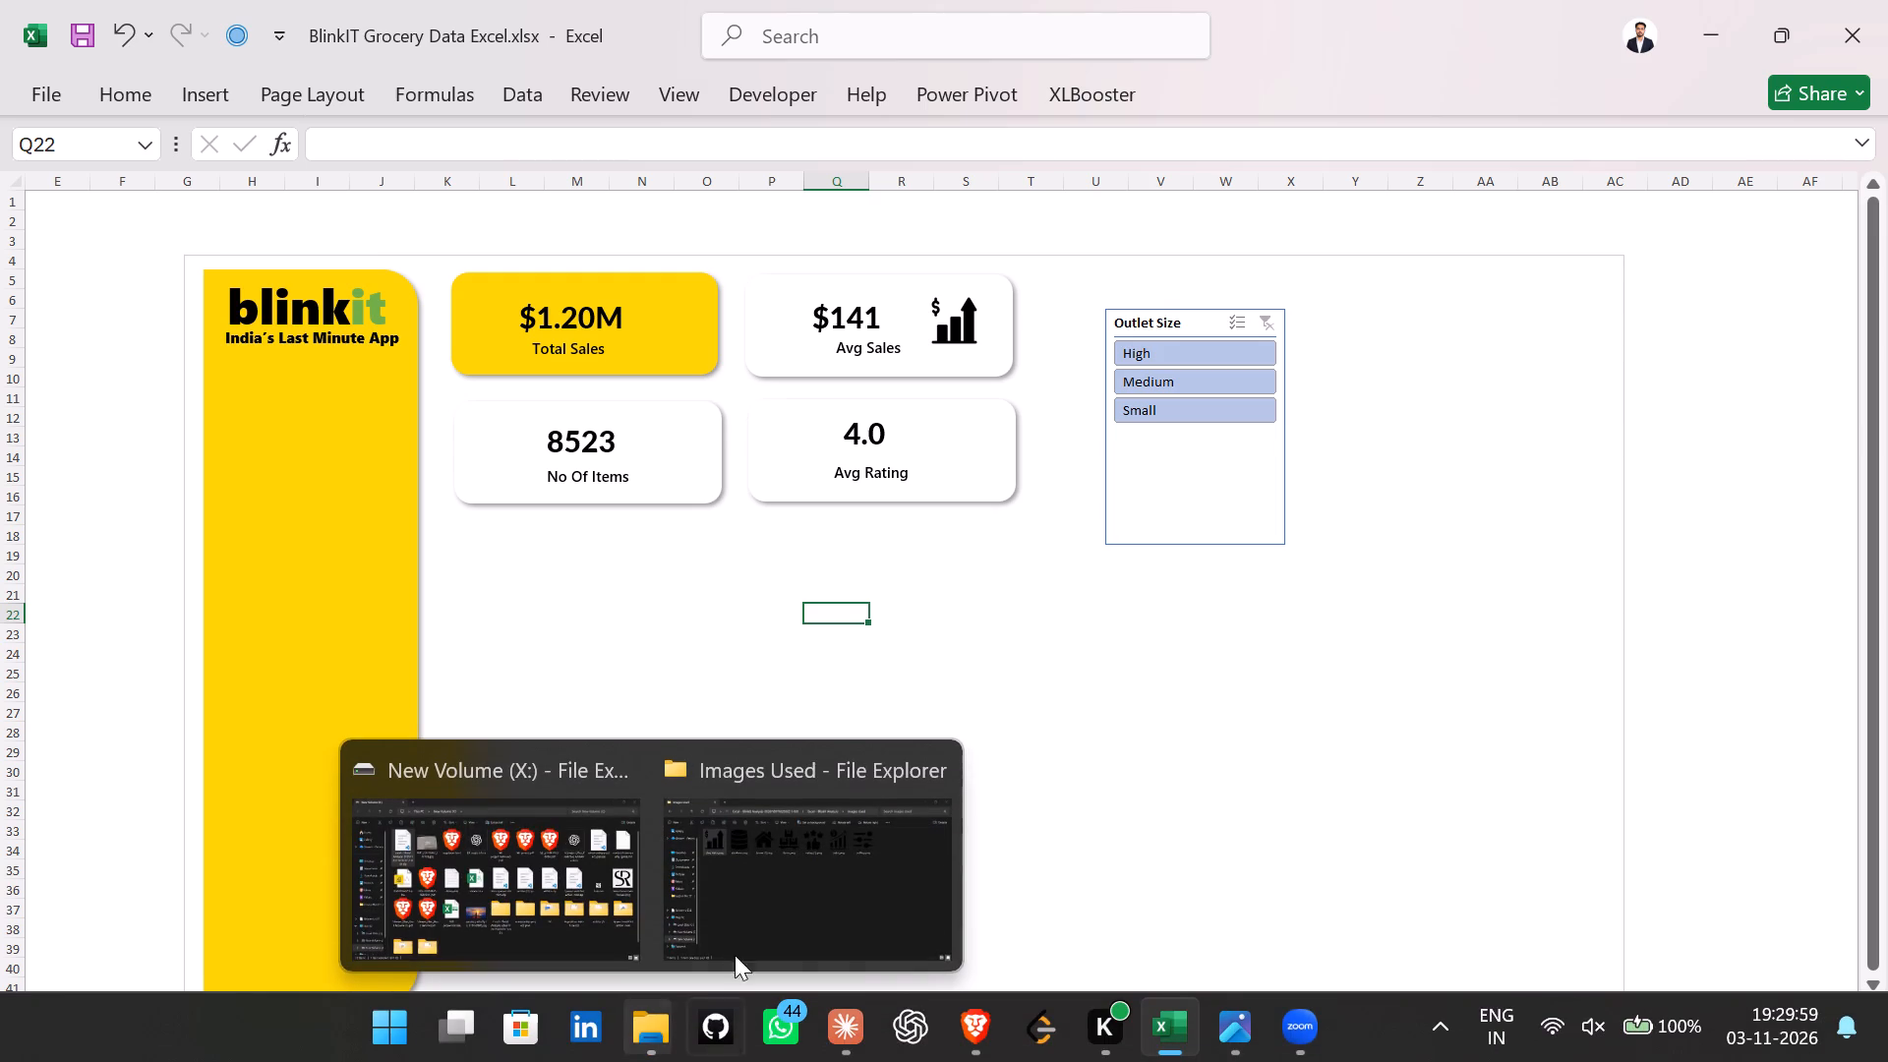
{"action": "left_click", "coordinate": [771, 871]}
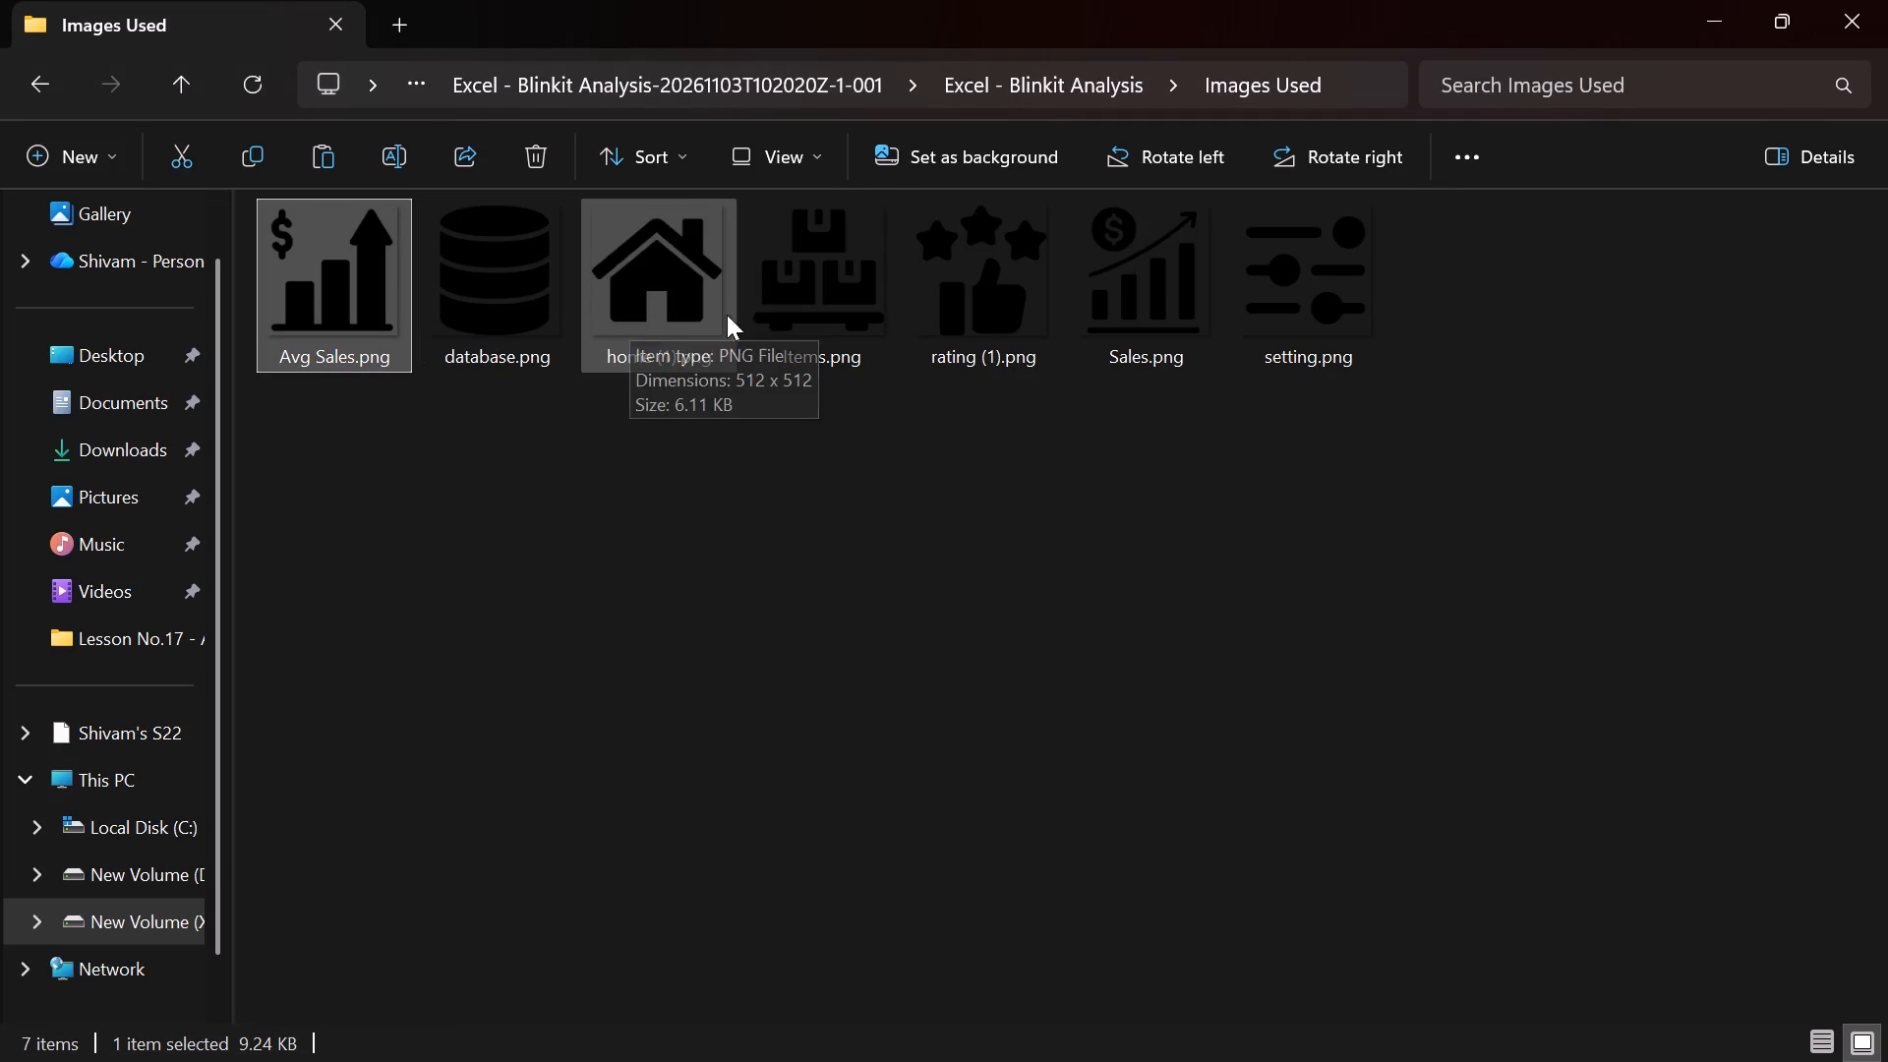
{"action": "left_click", "coordinate": [872, 310]}
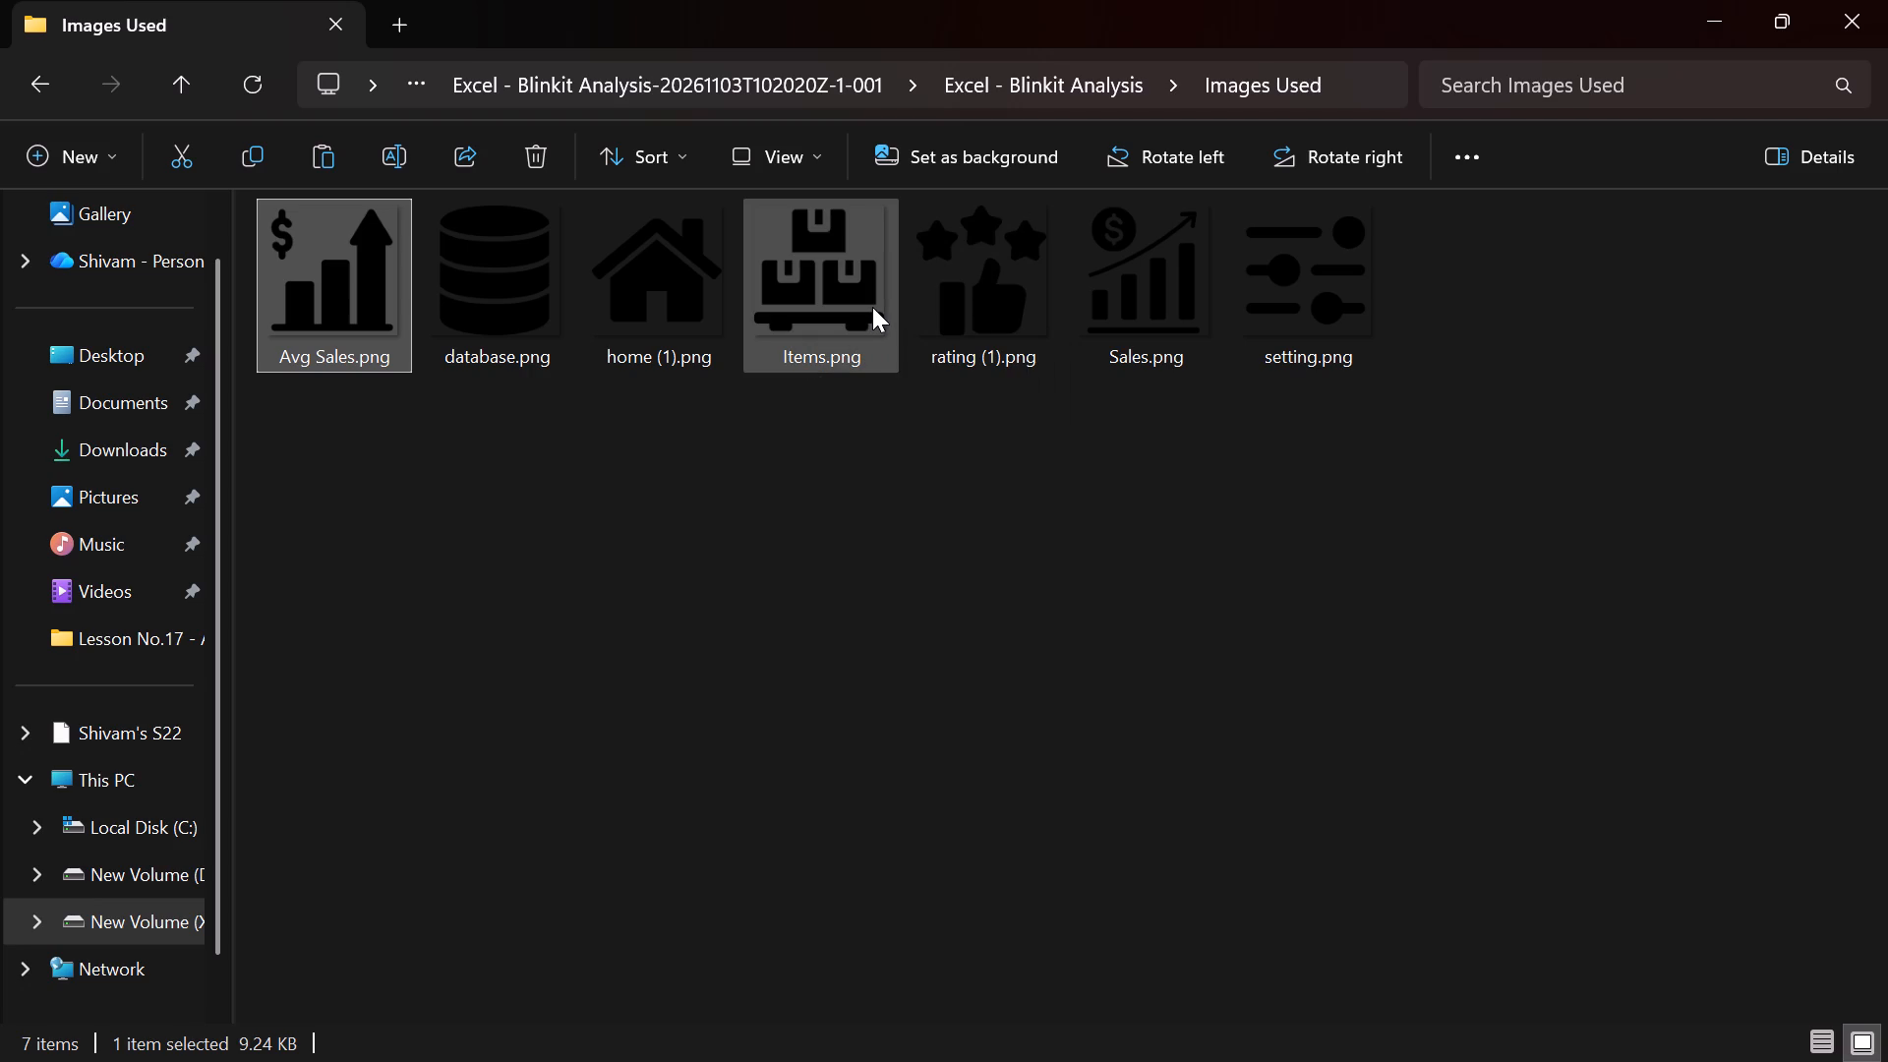
{"action": "double_click", "coordinate": [872, 307]}
{"action": "left_click", "coordinate": [626, 236]}
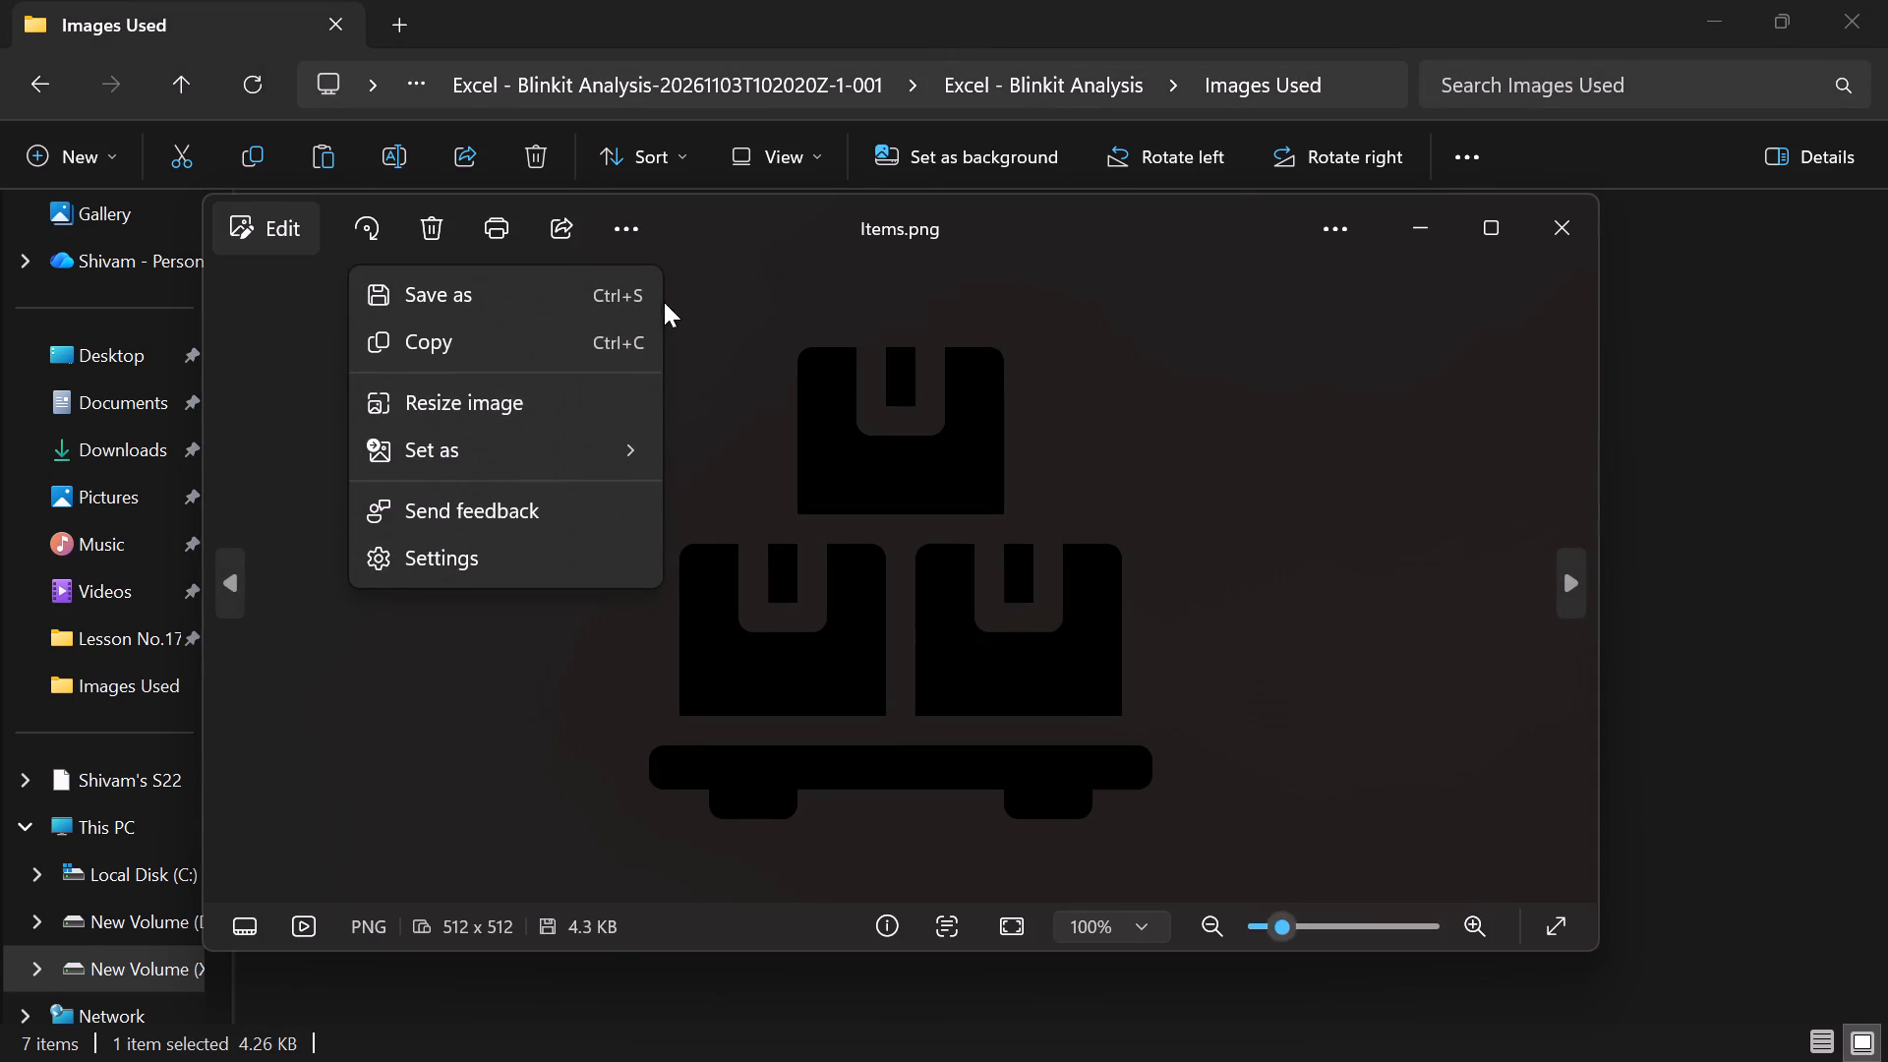
{"action": "left_click", "coordinate": [577, 330]}
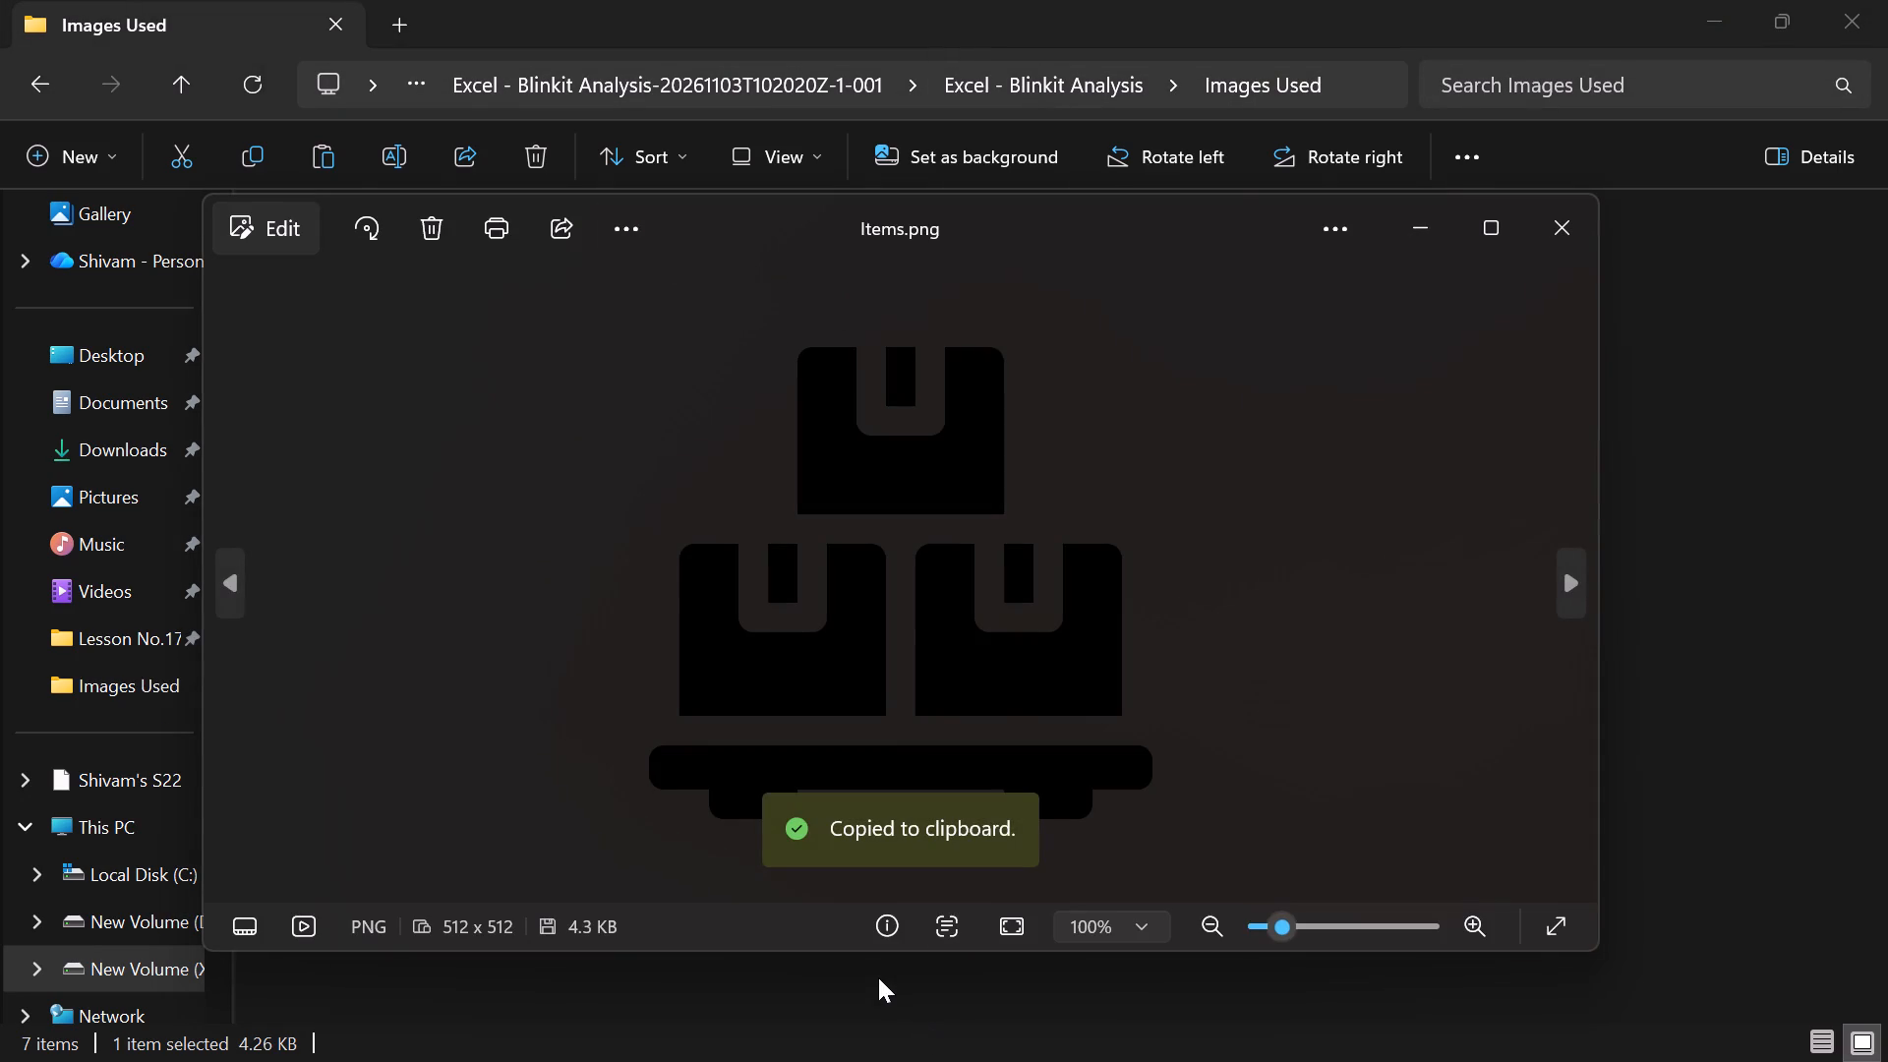
{"action": "key", "text": "alt+super+Tab"}
{"action": "key", "text": "alt+super+Tab"}
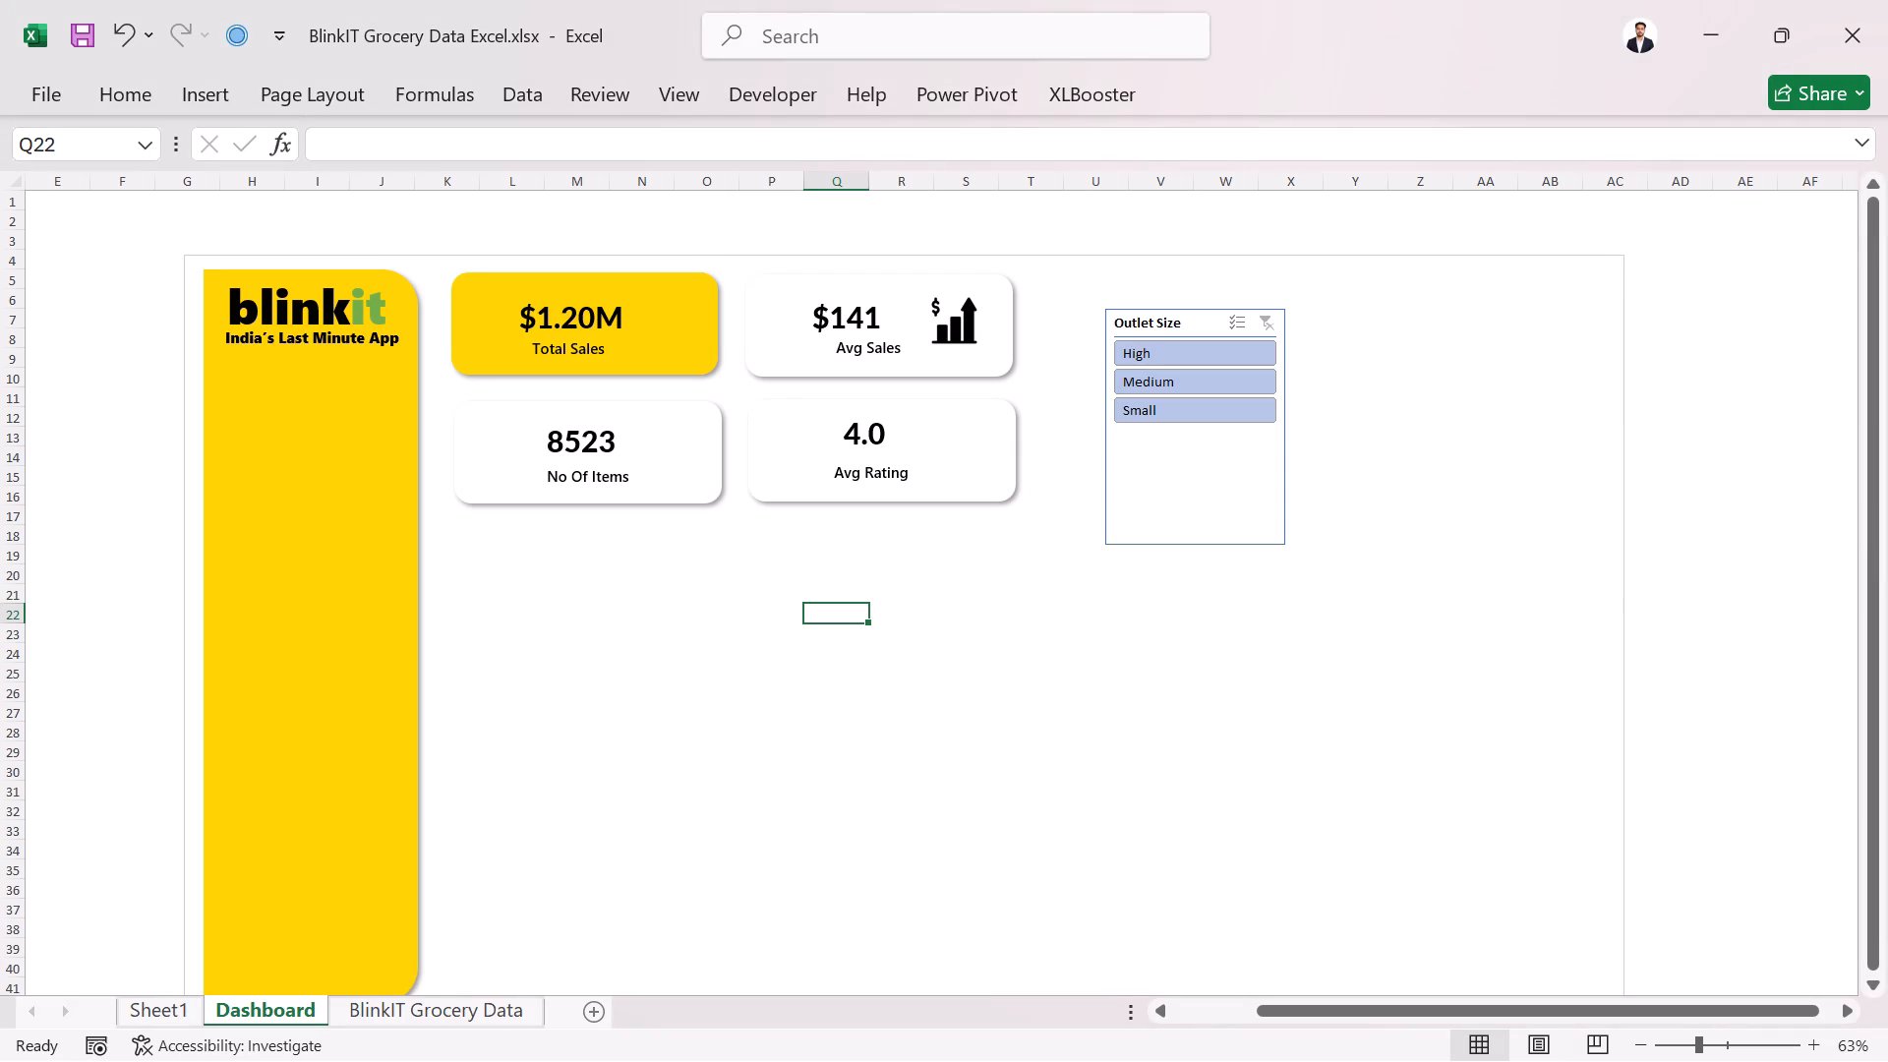
{"action": "key", "text": "ctrl+v"}
Shrink the stacked-boxes picture proportionally to icon size and place it beside the value on the No Of Items card.
{"action": "left_click", "coordinate": [963, 727]}
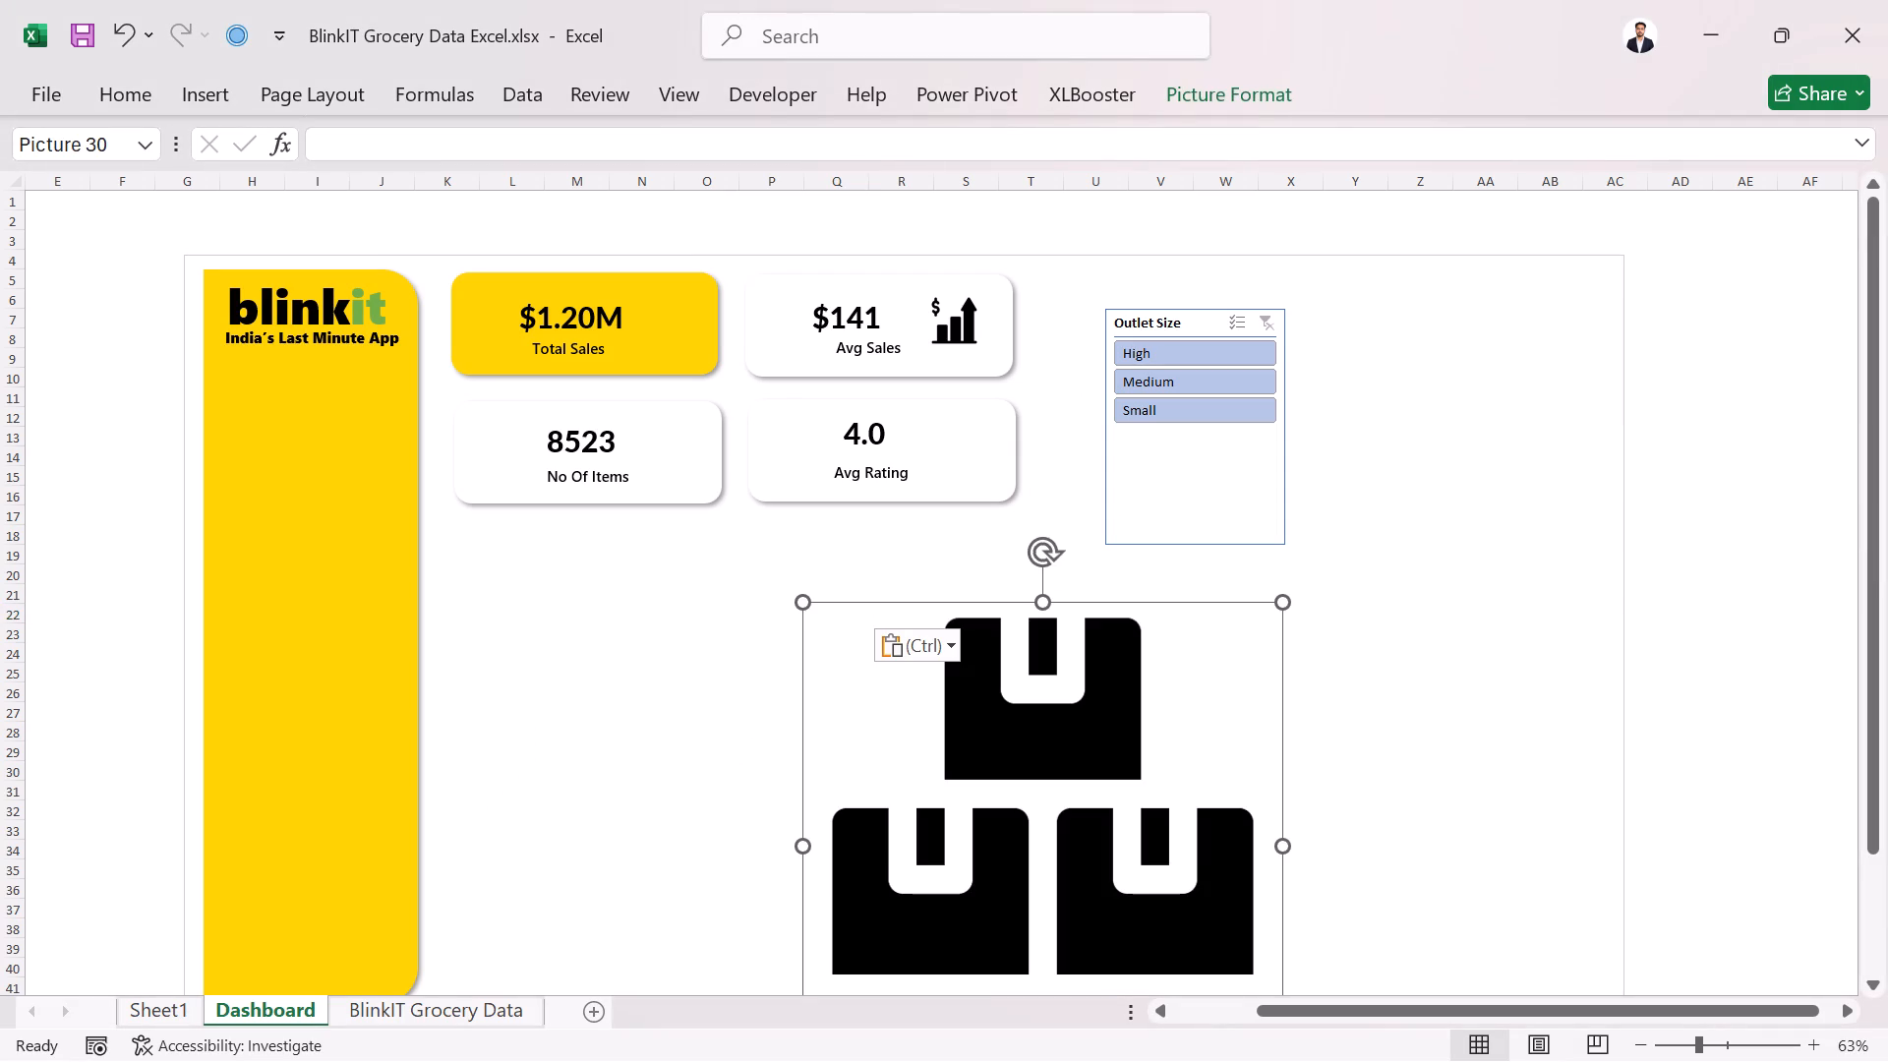
{"action": "left_click_drag", "start_coordinate": [802, 601], "coordinate": [933, 747]}
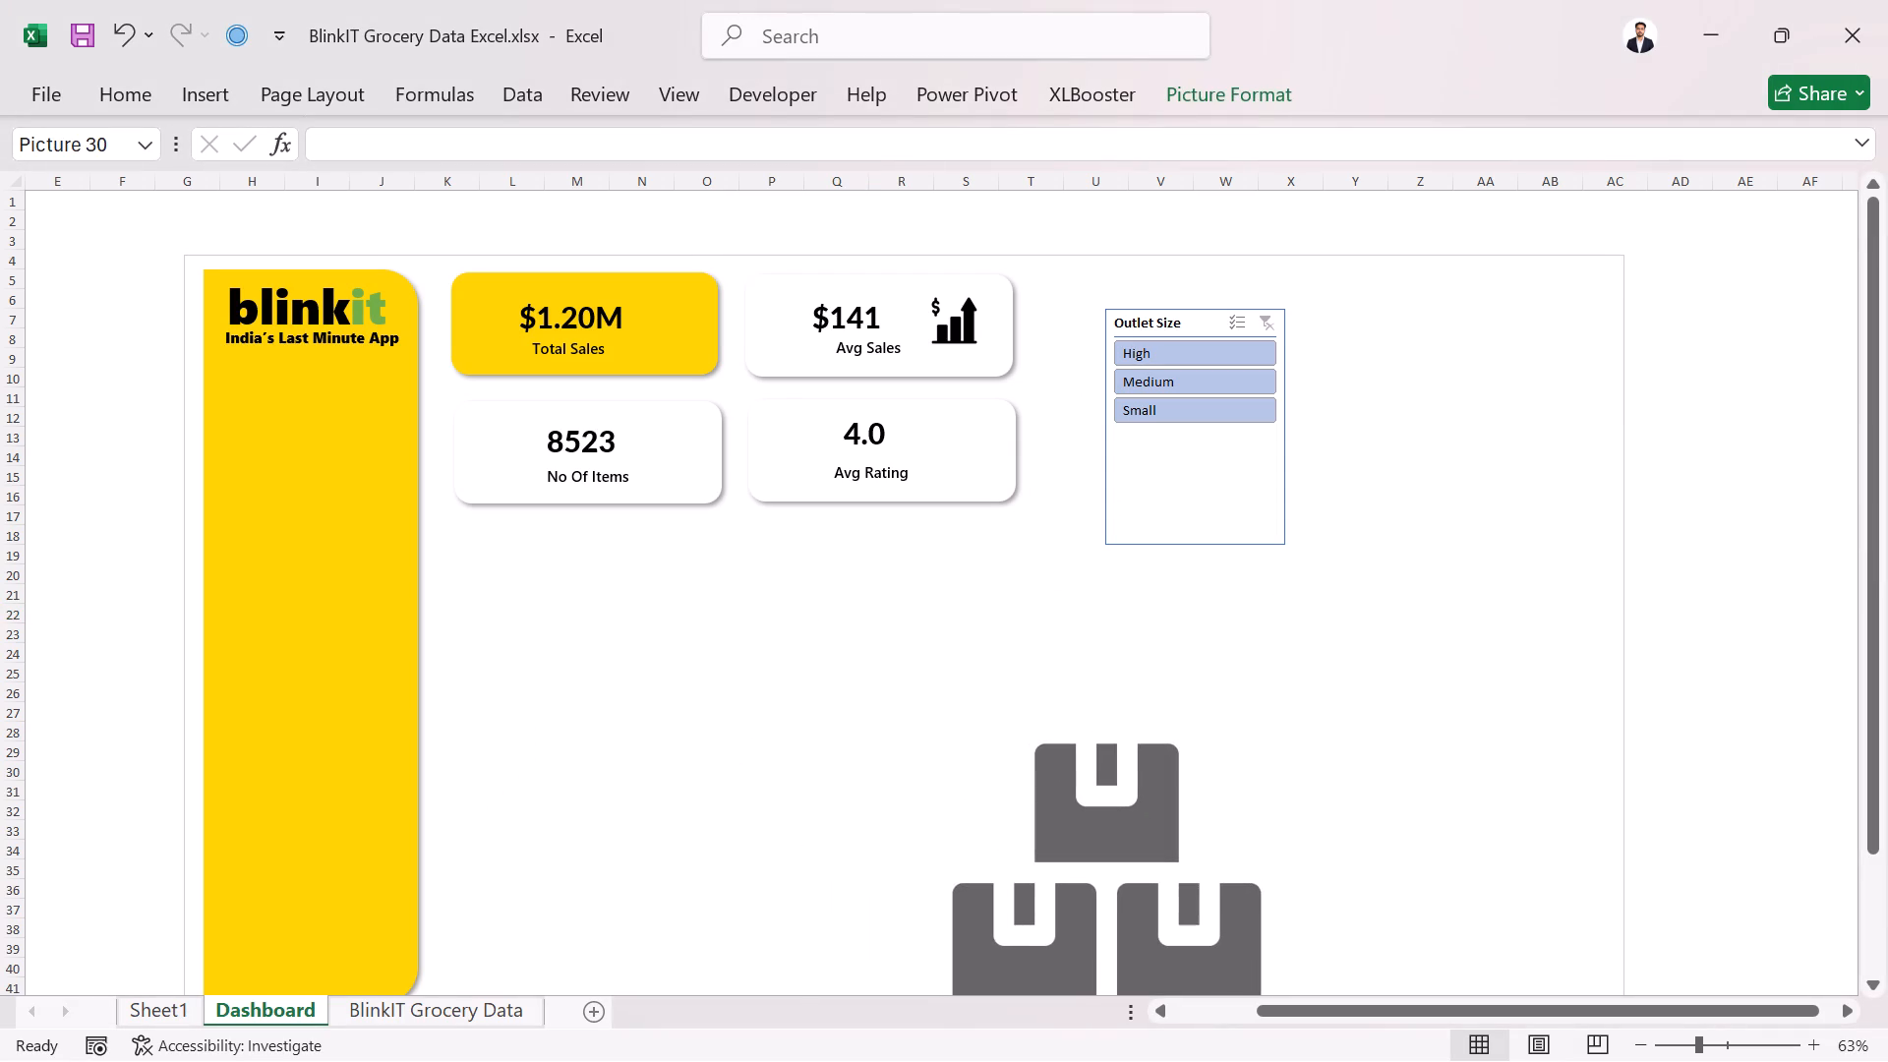
{"action": "left_click_drag", "start_coordinate": [1171, 734], "coordinate": [1139, 556]}
{"action": "left_click_drag", "start_coordinate": [1251, 912], "coordinate": [1008, 645]}
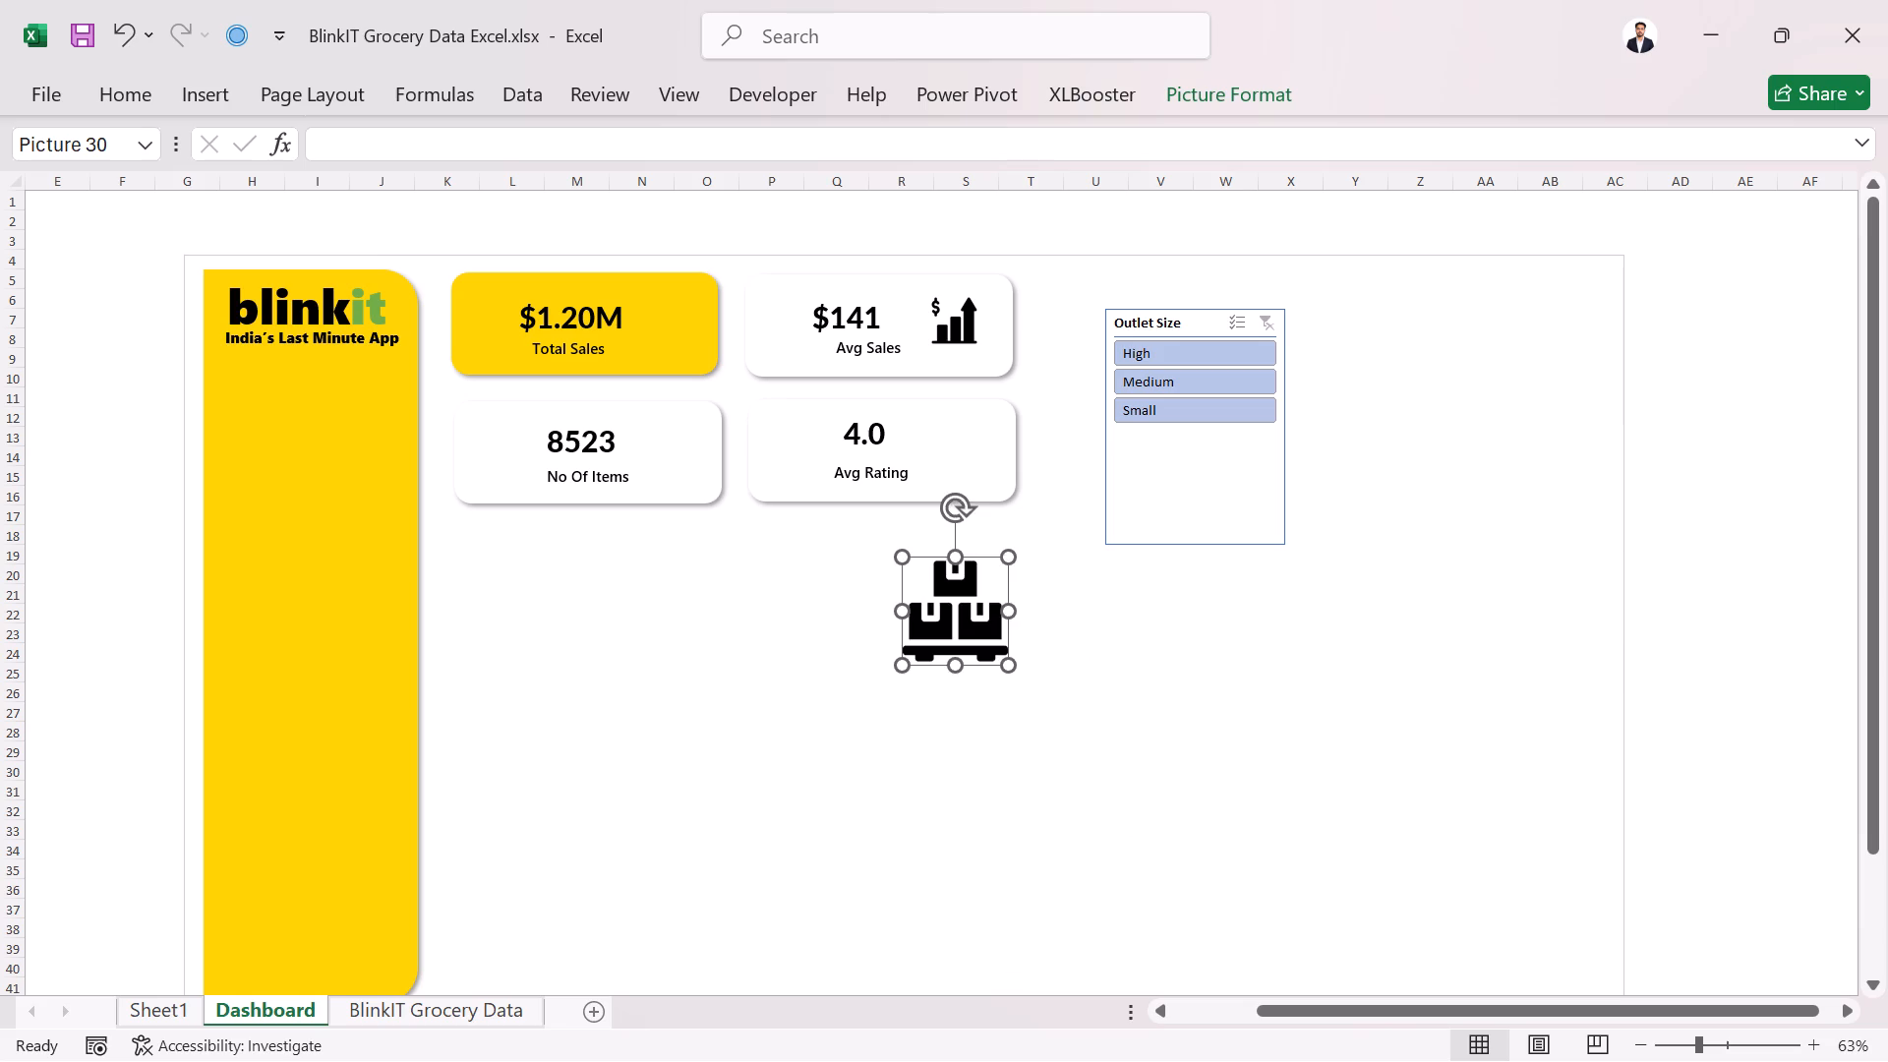
{"action": "left_click_drag", "start_coordinate": [981, 608], "coordinate": [712, 441]}
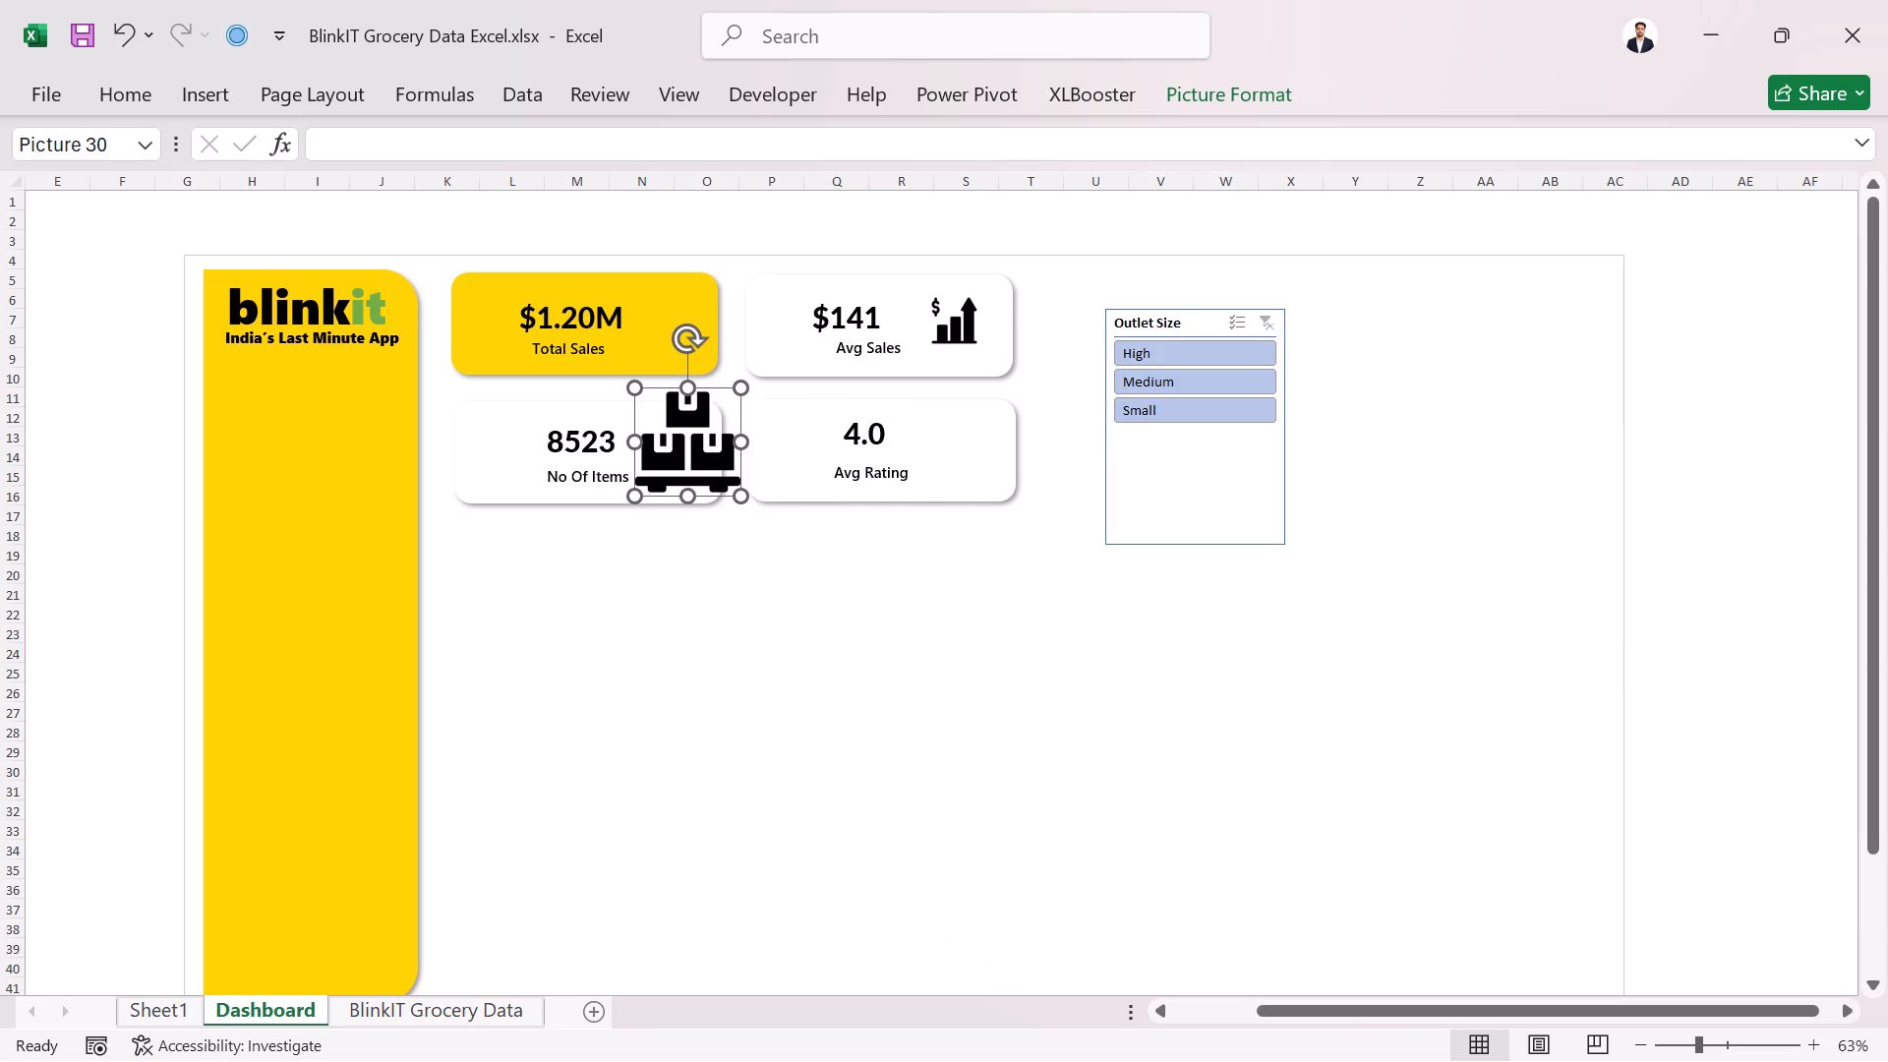
{"action": "left_click_drag", "start_coordinate": [738, 491], "coordinate": [682, 425]}
{"action": "left_click_drag", "start_coordinate": [660, 405], "coordinate": [675, 442]}
{"action": "left_click", "coordinate": [660, 596]}
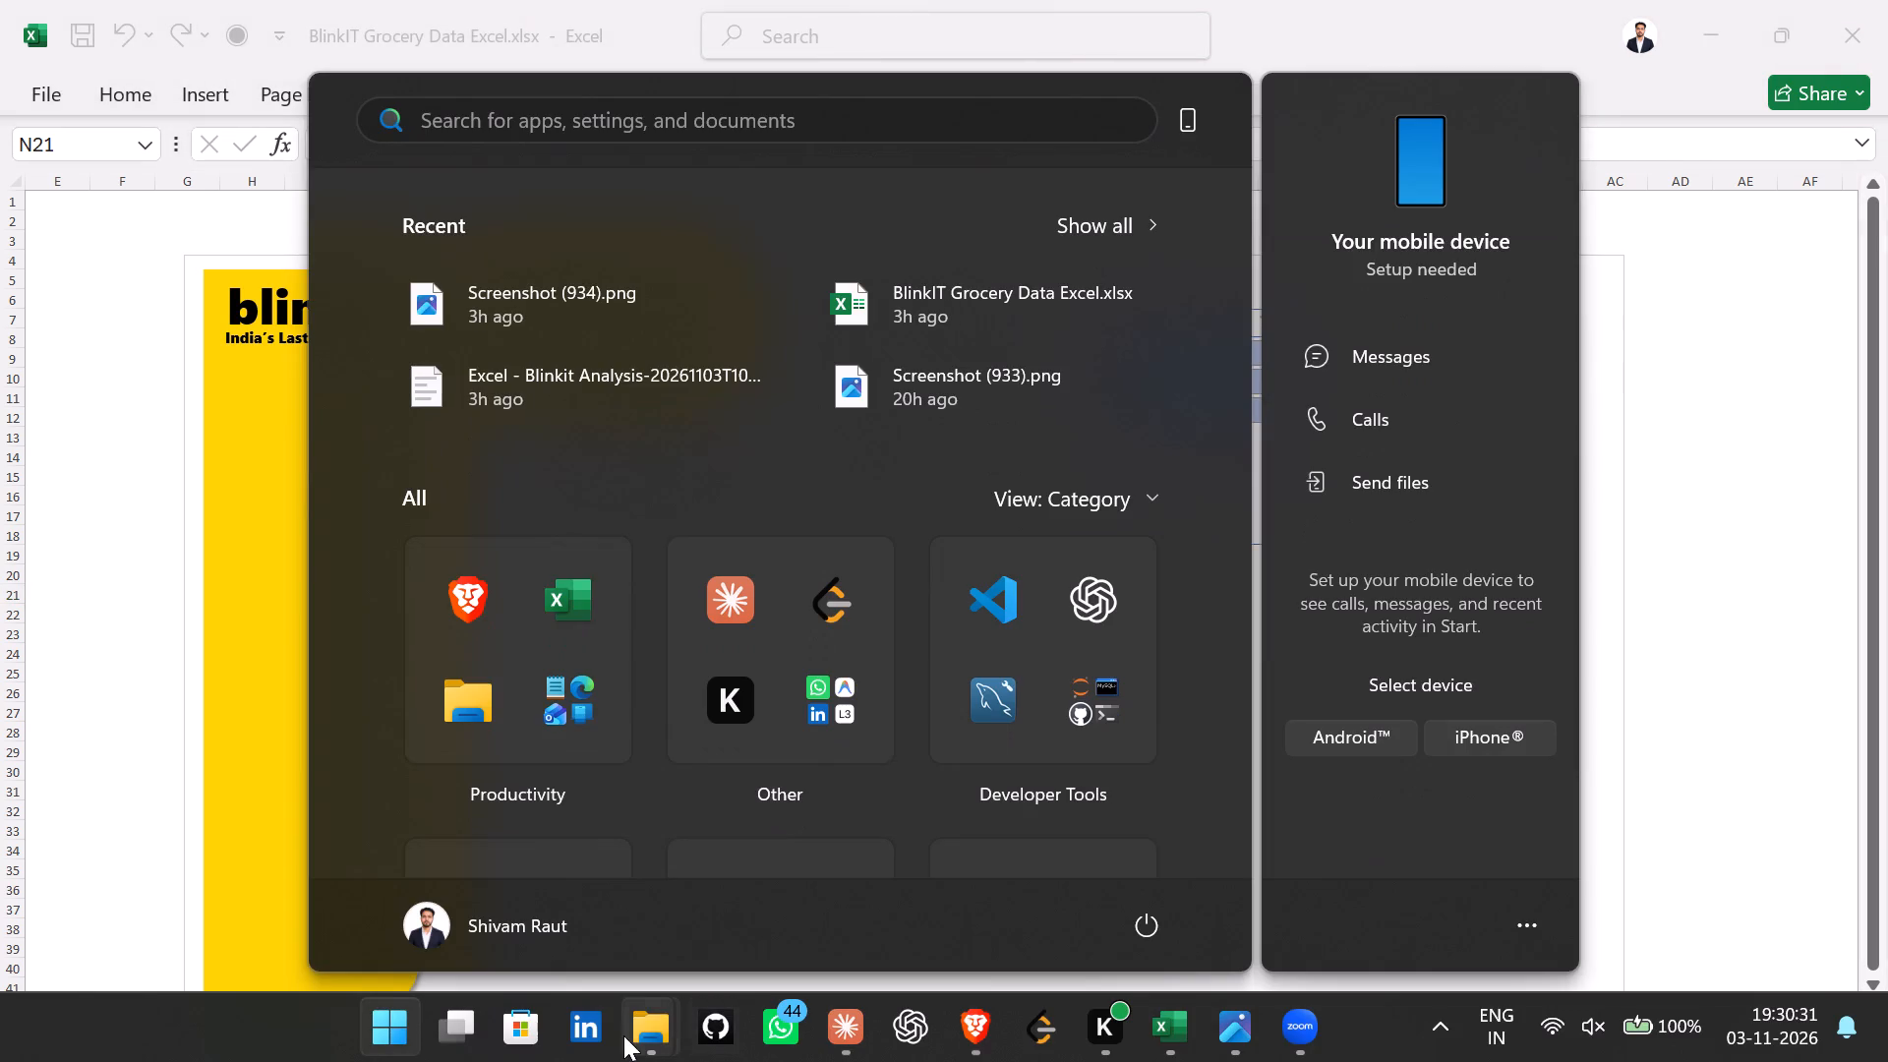
Copy the rating (1).png image from the Images Used folder and paste it onto the Dashboard sheet at cell N21.
{"action": "left_click", "coordinate": [815, 920]}
{"action": "left_click", "coordinate": [1018, 316]}
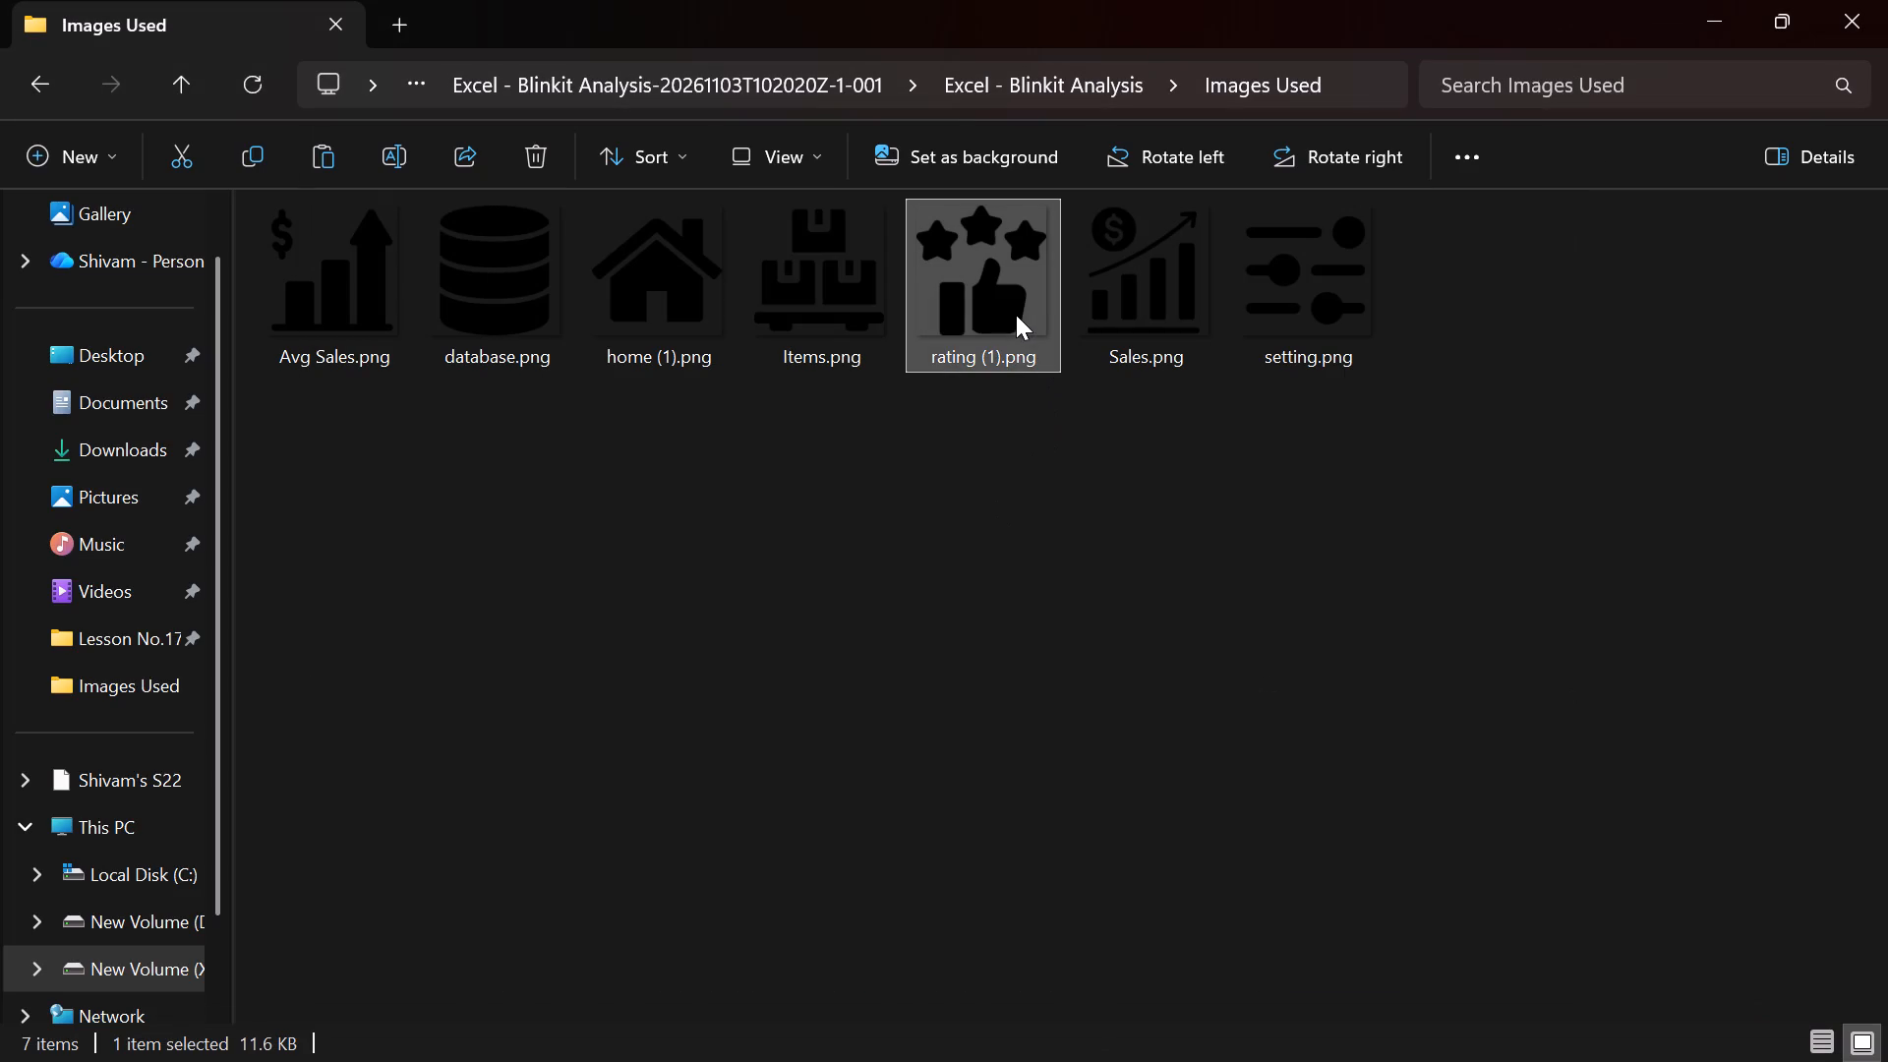
{"action": "double_click", "coordinate": [1015, 315]}
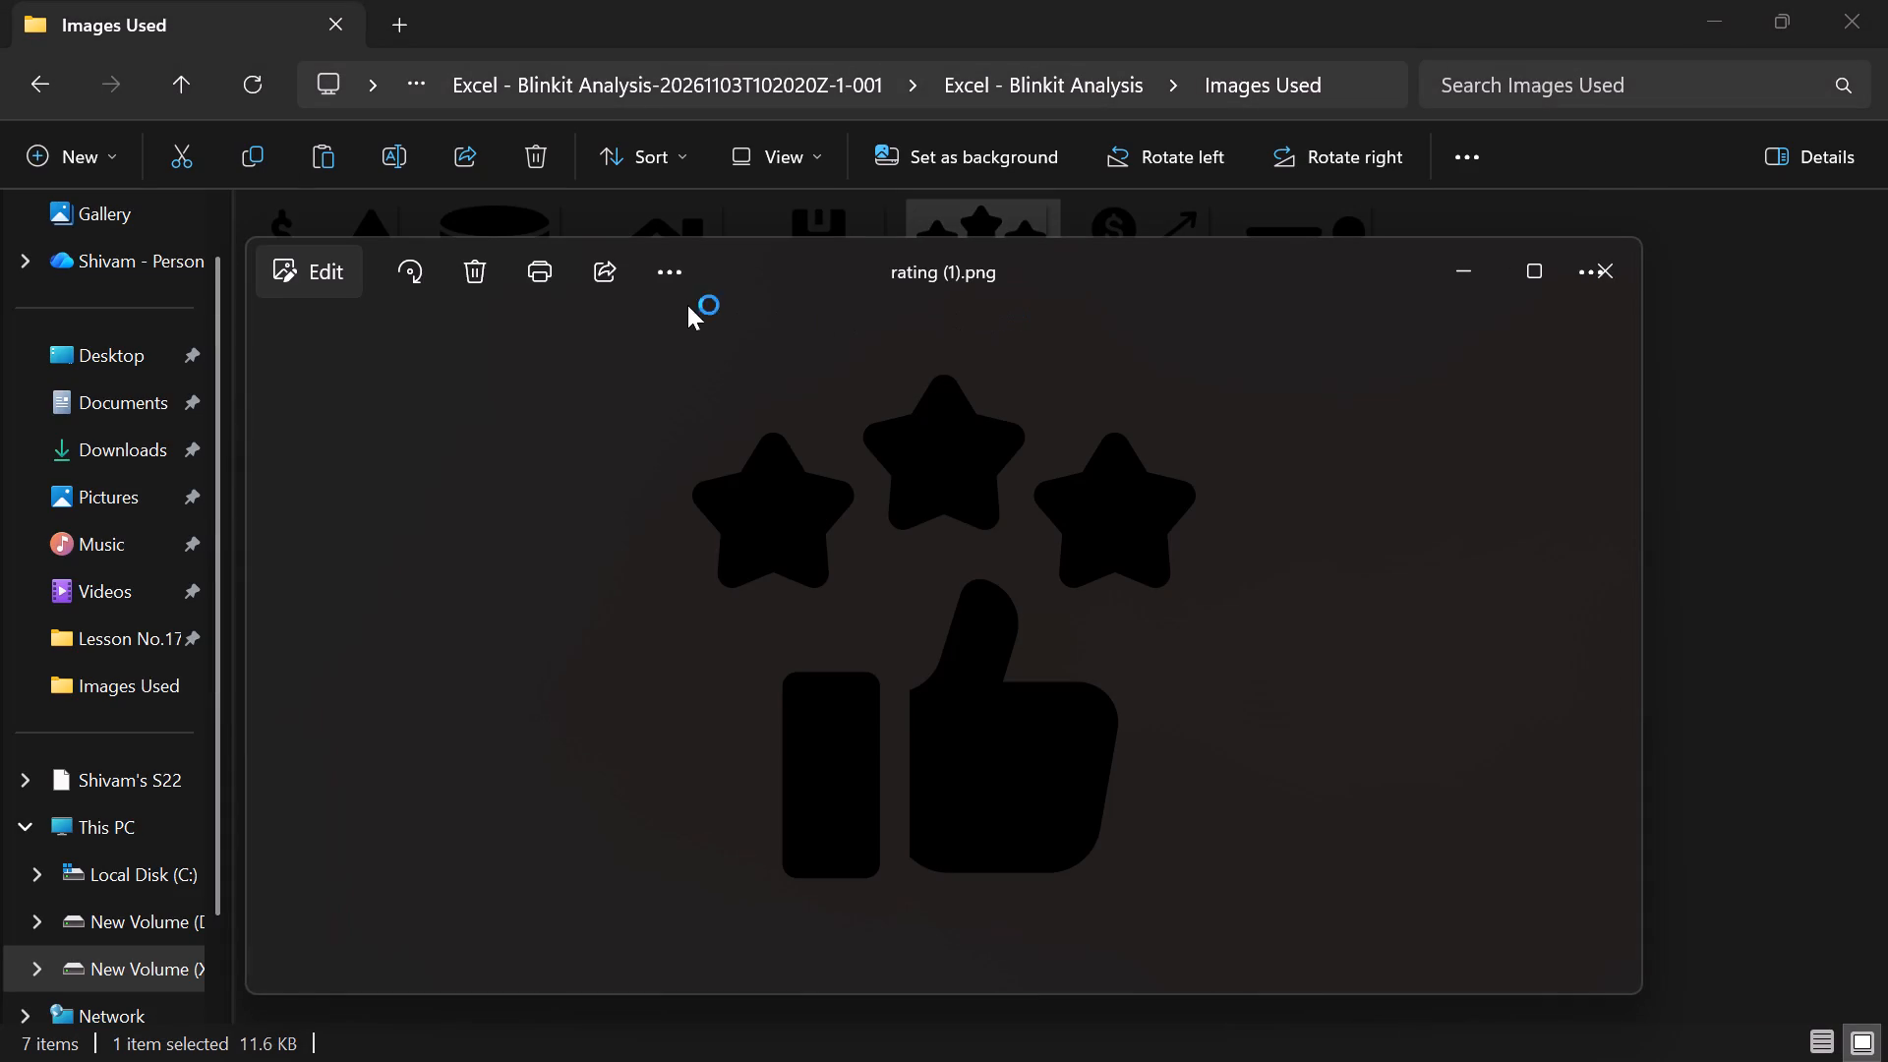
{"action": "left_click", "coordinate": [672, 281]}
{"action": "left_click", "coordinate": [600, 379]}
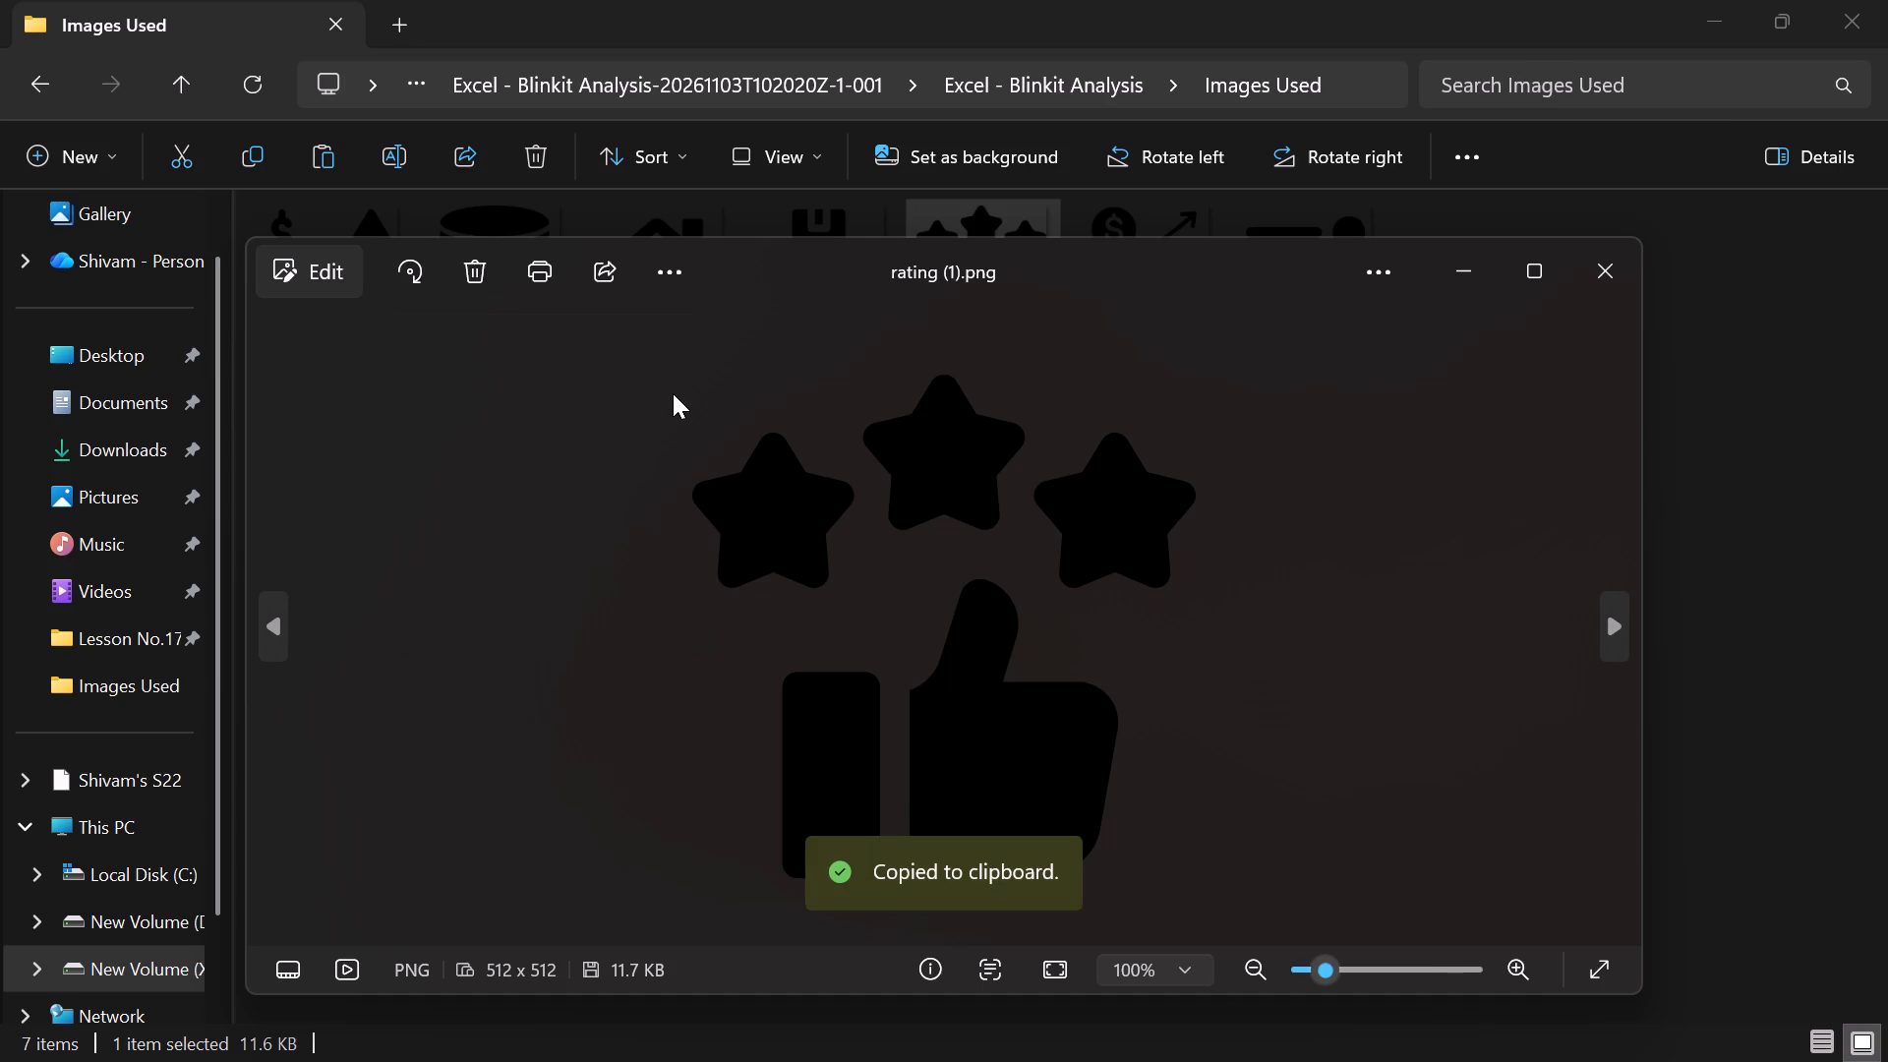
{"action": "key", "text": "alt+super+Tab"}
{"action": "key", "text": "alt+super+Tab"}
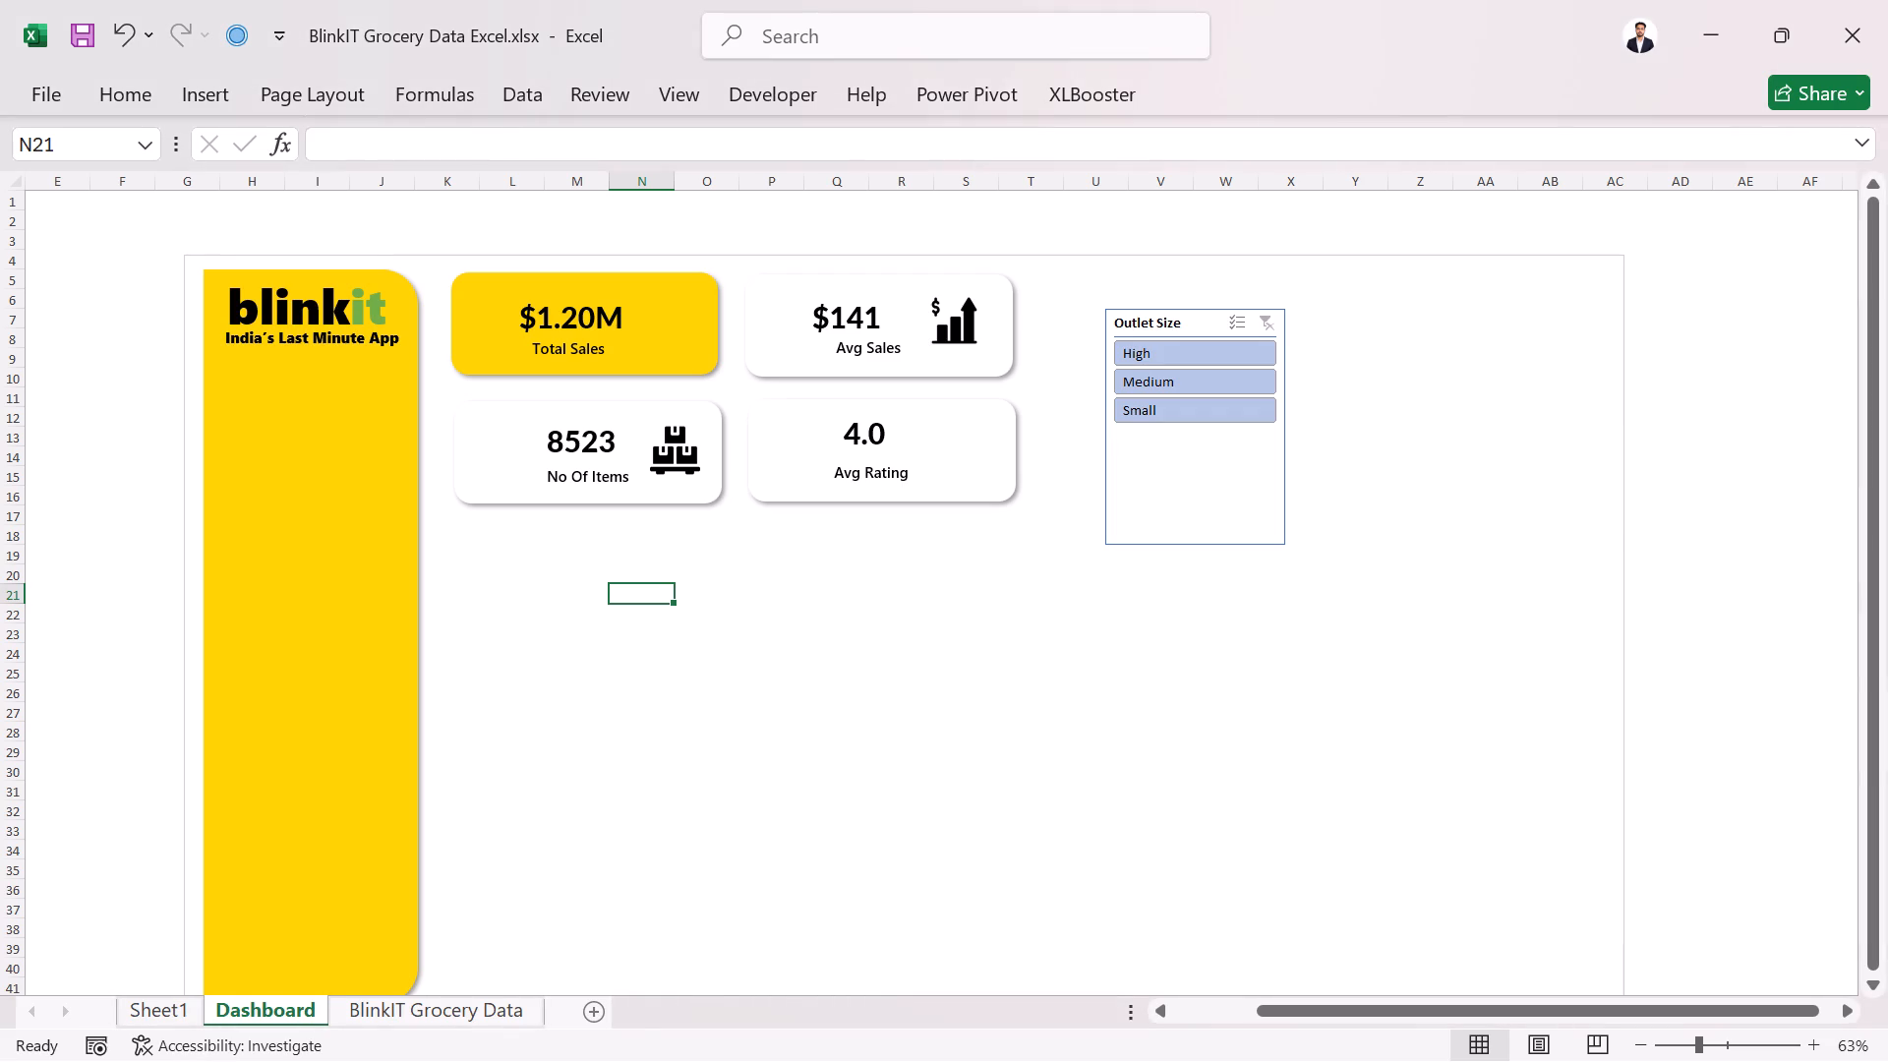
{"action": "key", "text": "ctrl+v"}
Shrink the stars-and-thumbs-up picture proportionally to icon size and place it beside the value on the Avg Rating card.
{"action": "left_click", "coordinate": [844, 615]}
{"action": "left_click_drag", "start_coordinate": [608, 580], "coordinate": [733, 765]}
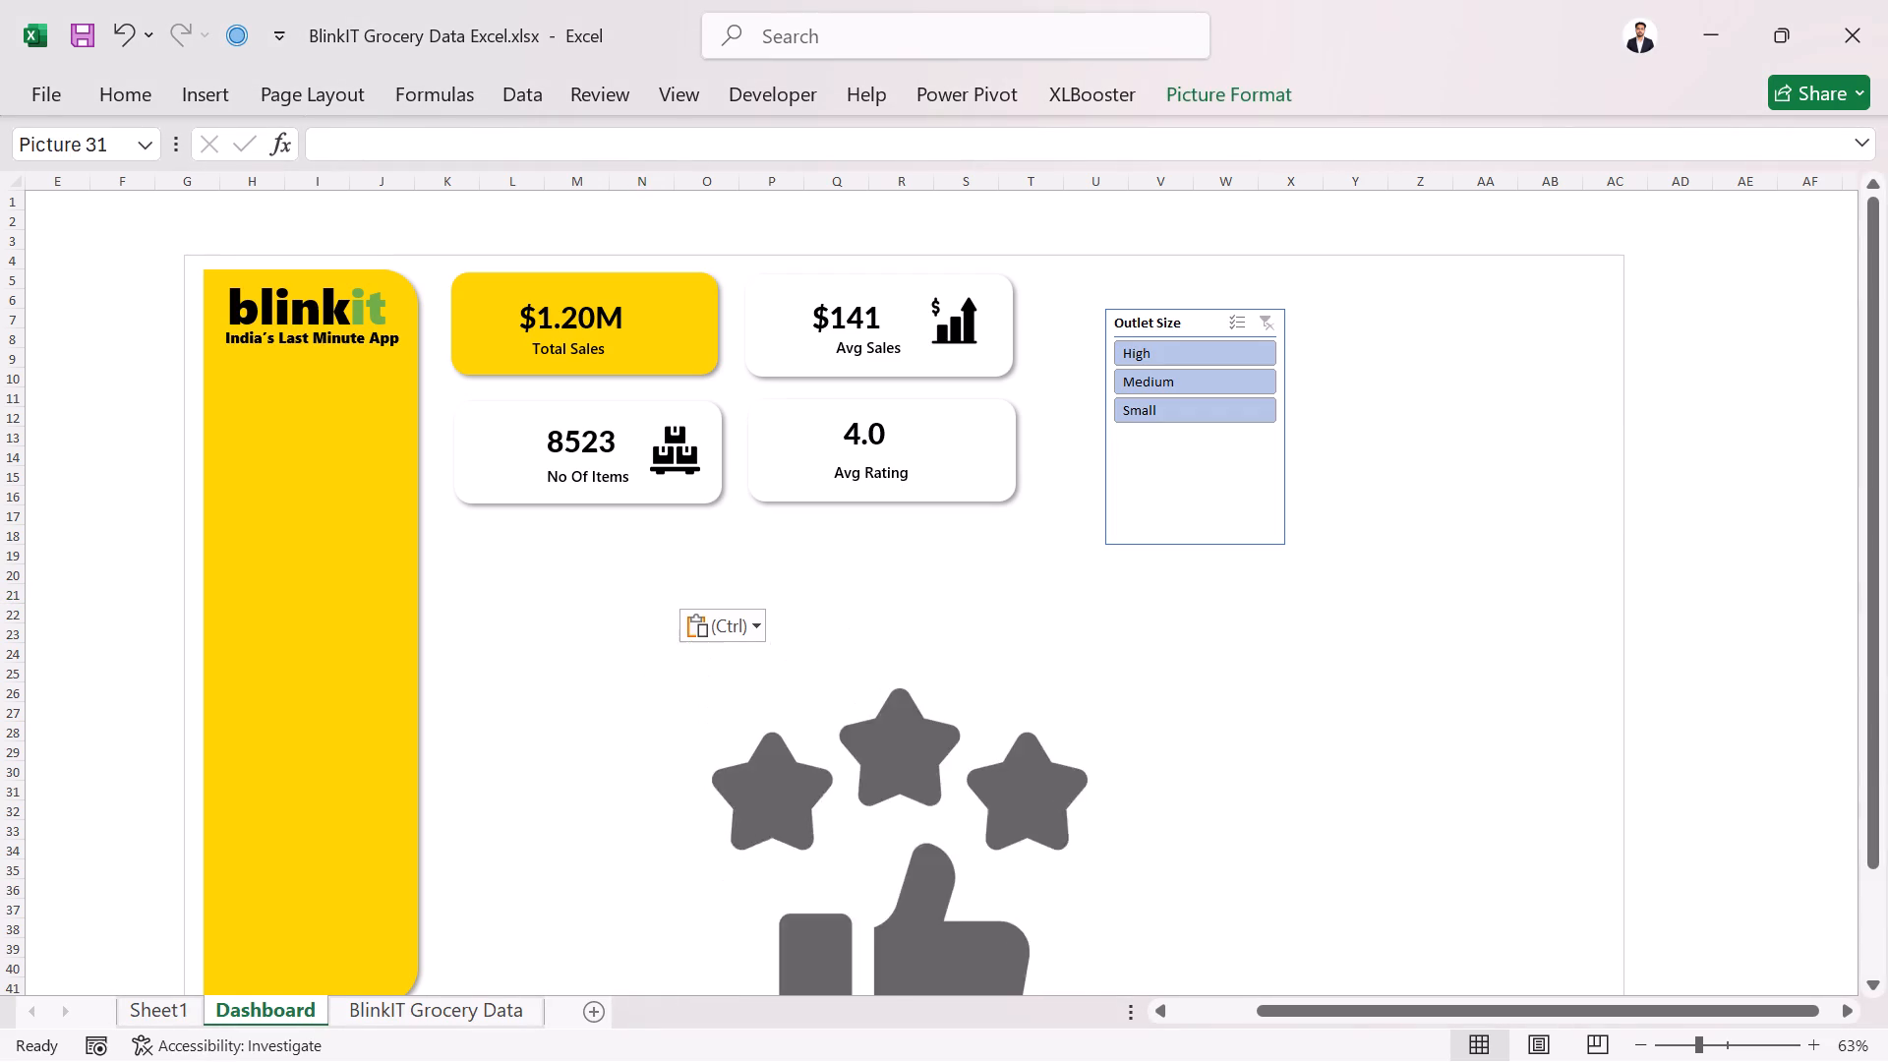
{"action": "left_click_drag", "start_coordinate": [733, 765], "coordinate": [753, 804]}
{"action": "left_click_drag", "start_coordinate": [853, 822], "coordinate": [846, 521]}
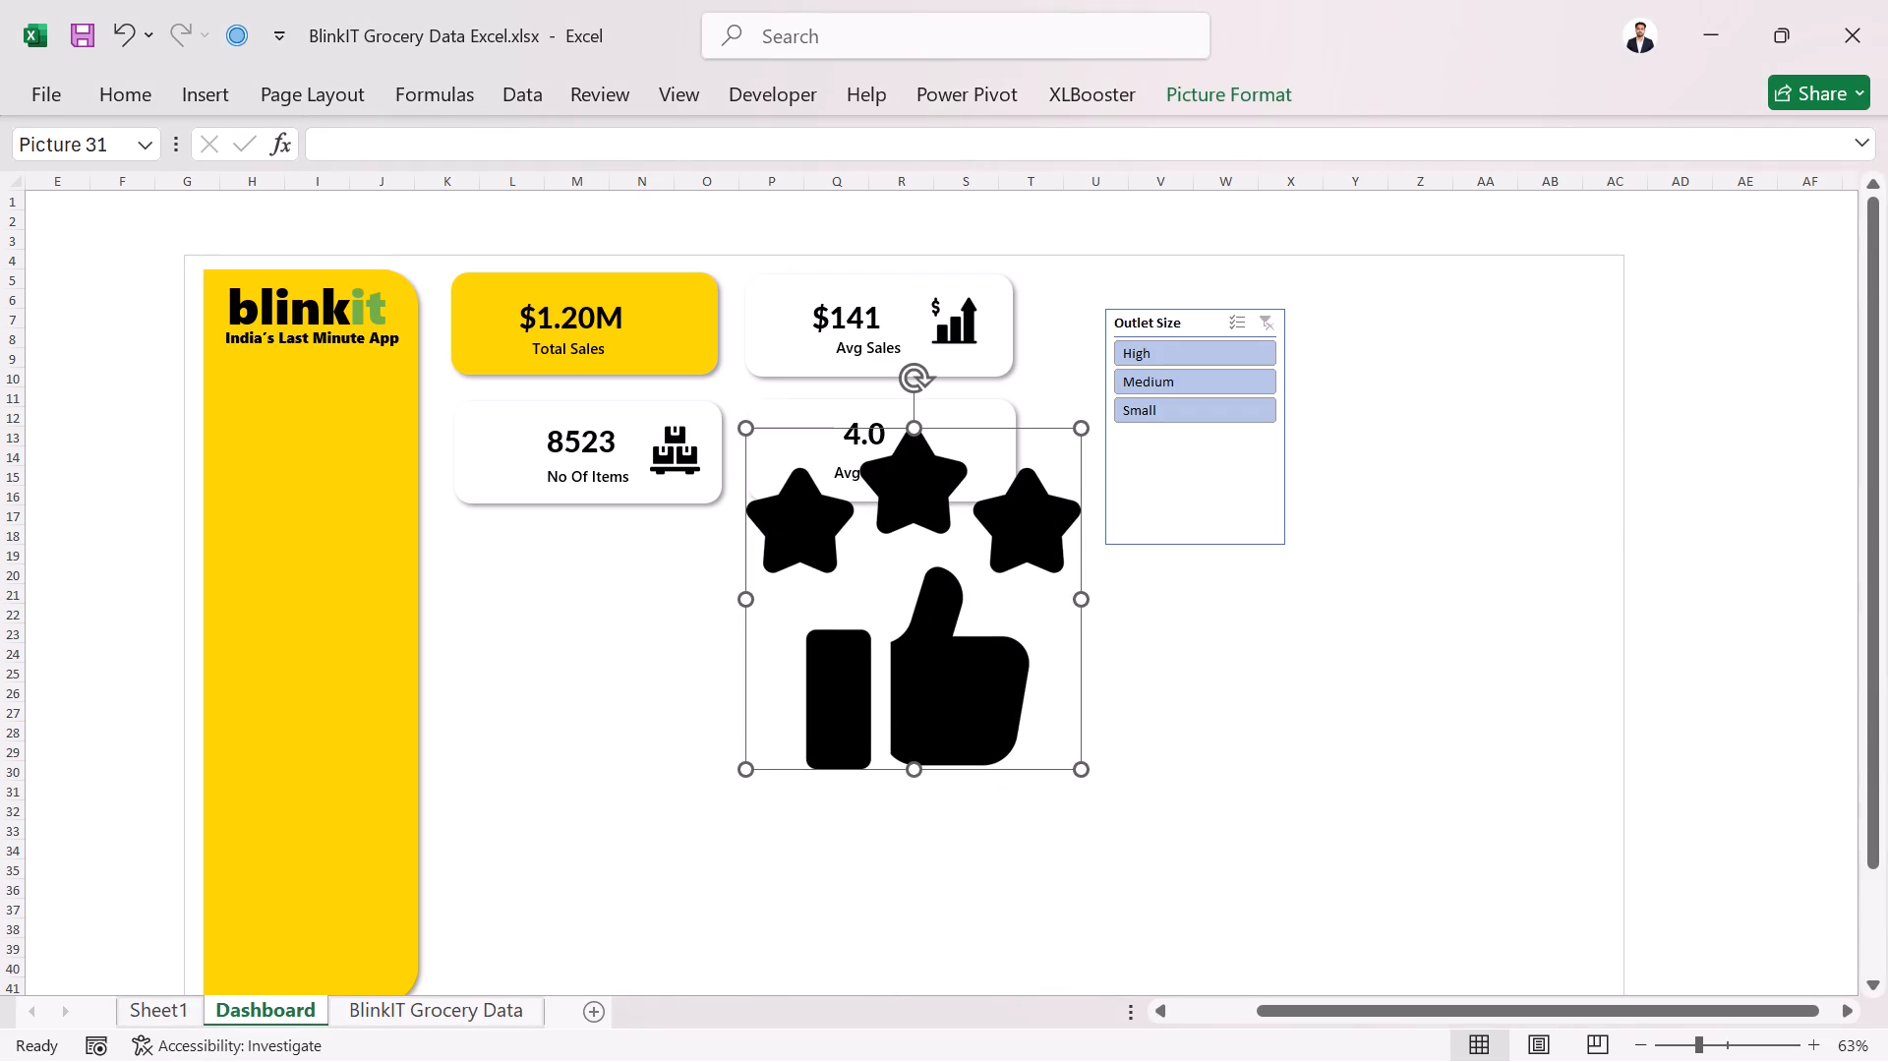
{"action": "left_click_drag", "start_coordinate": [1083, 768], "coordinate": [793, 472]}
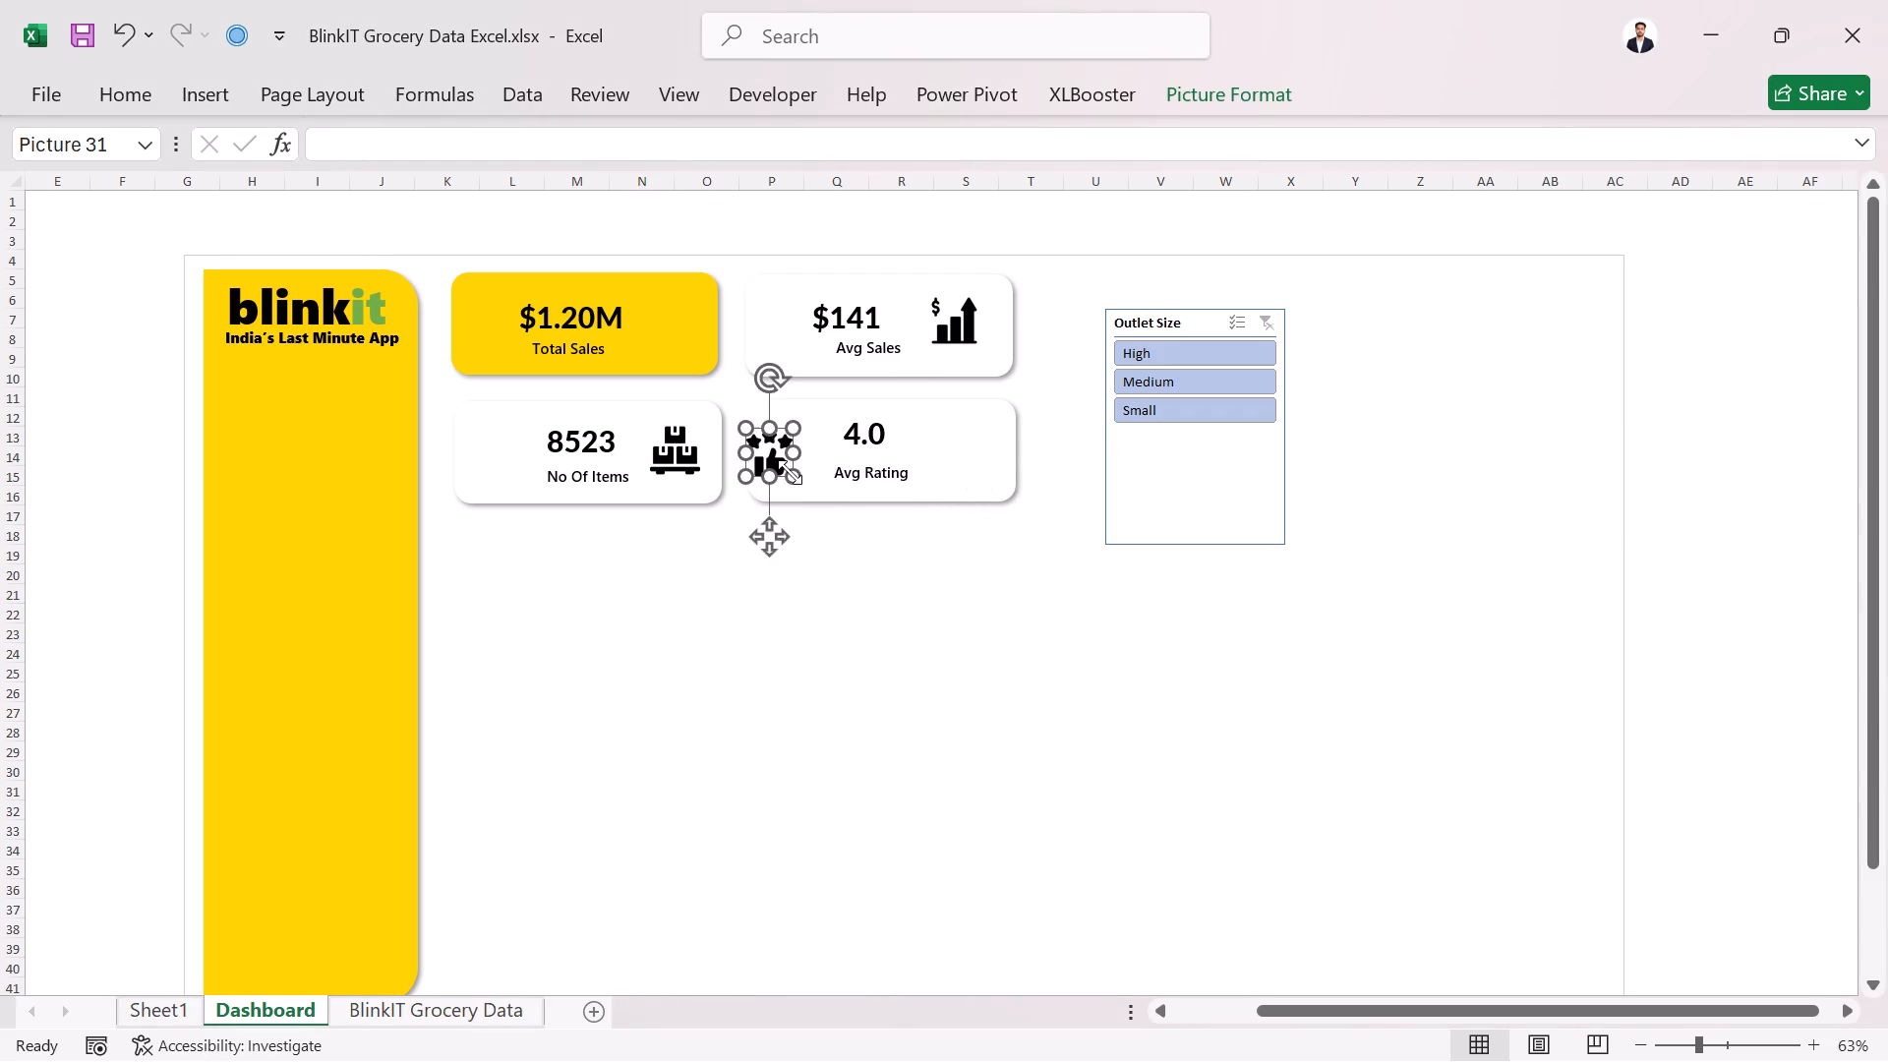
{"action": "left_click_drag", "start_coordinate": [762, 459], "coordinate": [952, 452]}
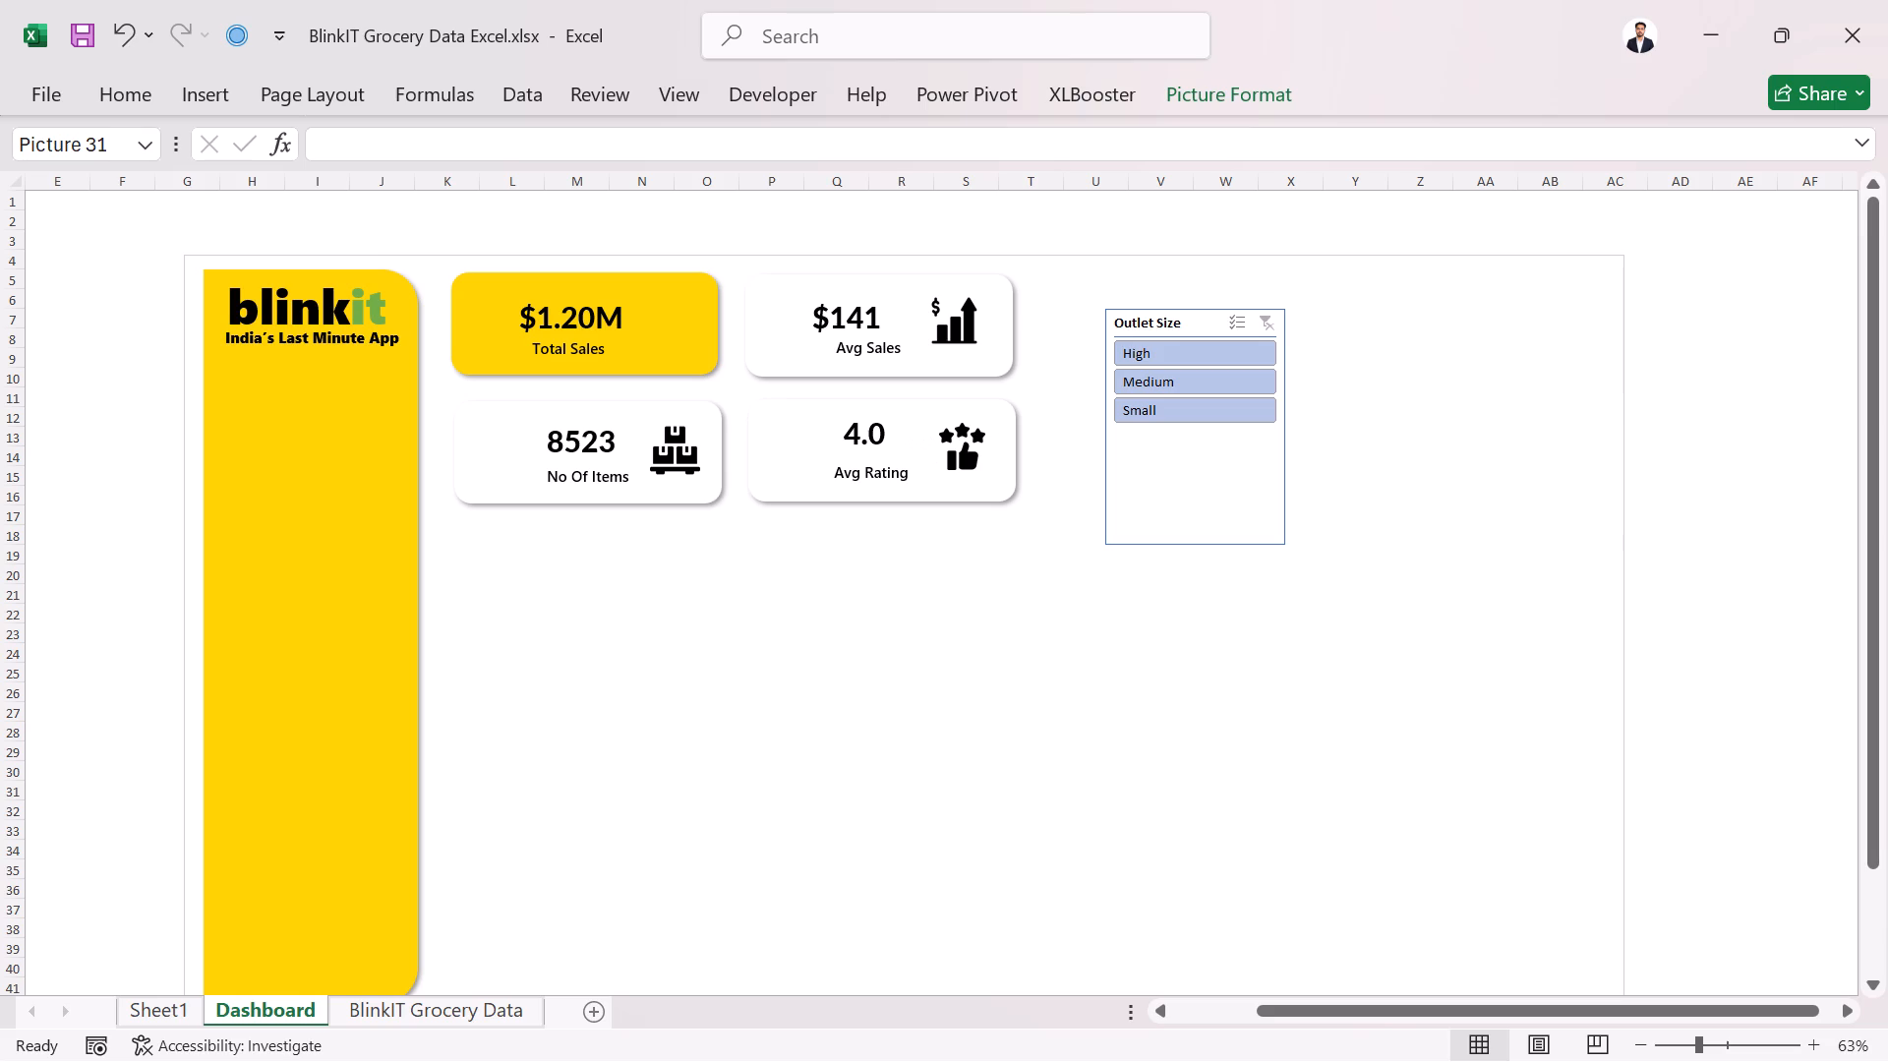
{"action": "left_click_drag", "start_coordinate": [952, 452], "coordinate": [952, 449]}
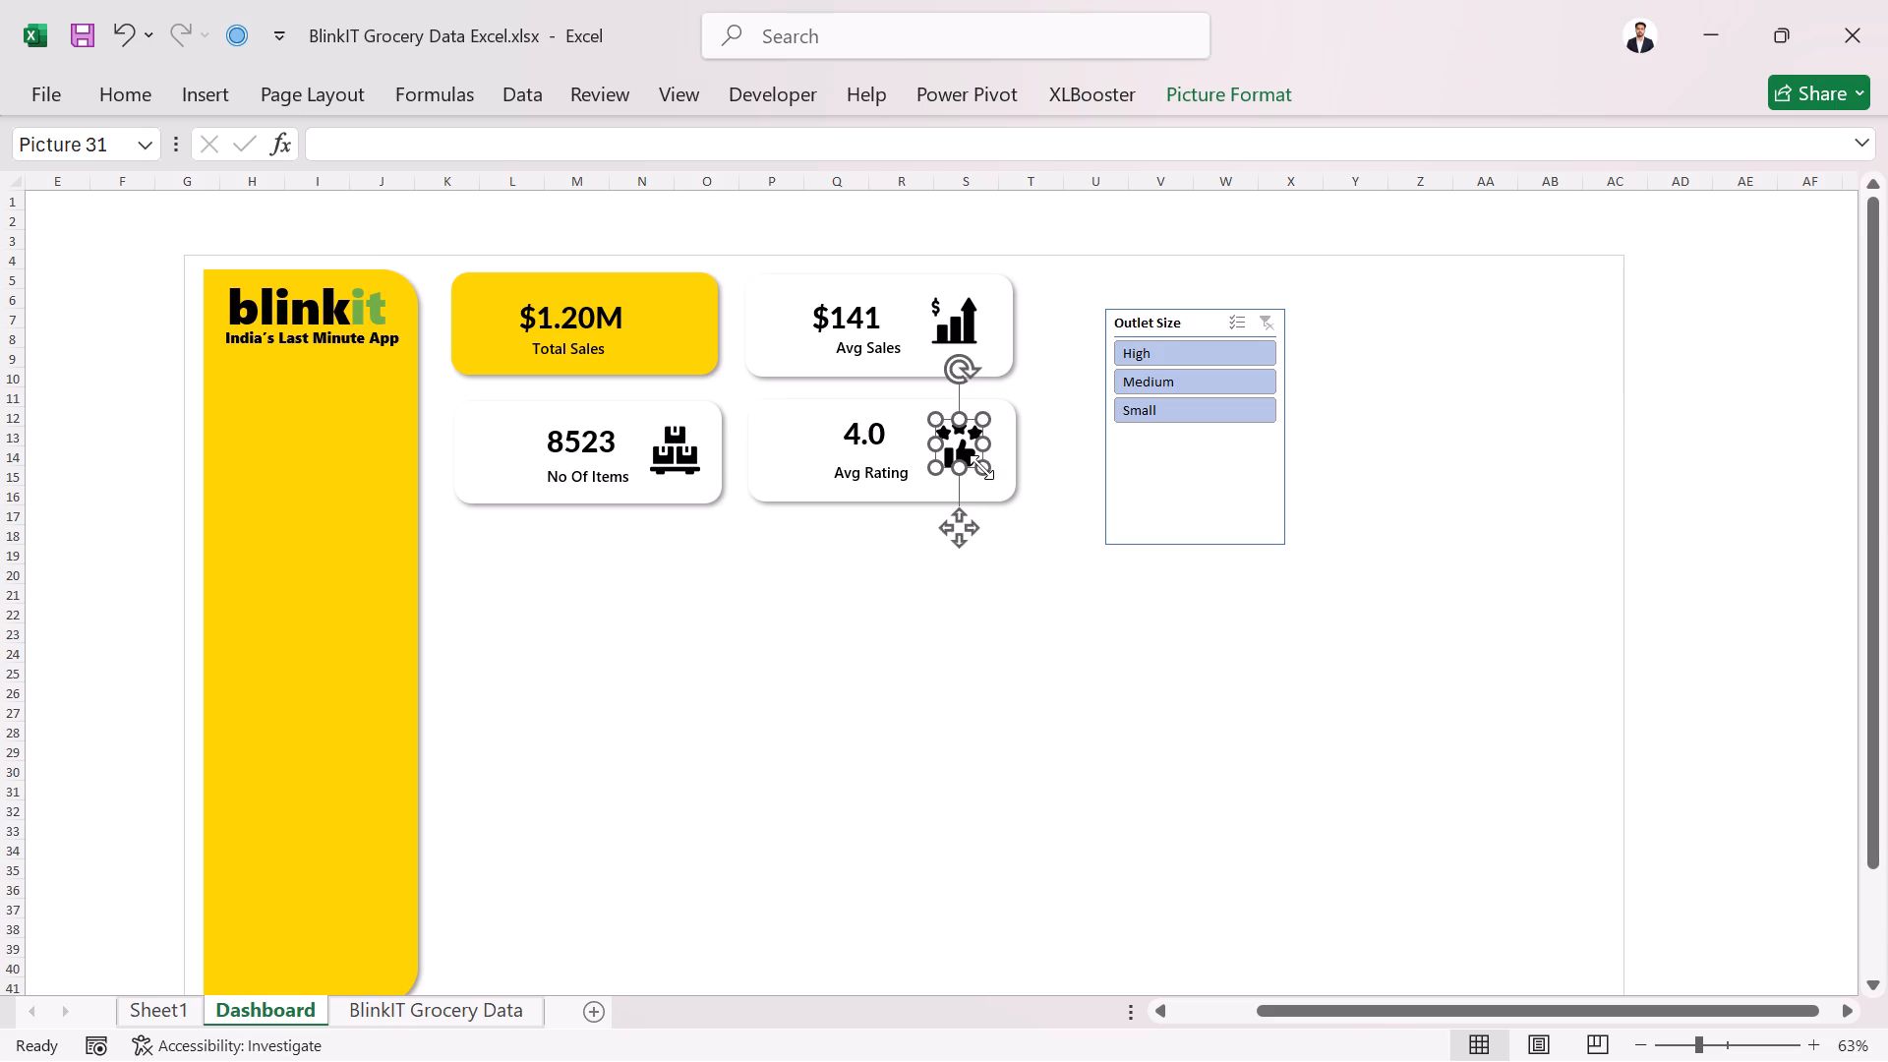
{"action": "left_click", "coordinate": [981, 467]}
{"action": "left_click", "coordinate": [973, 642]}
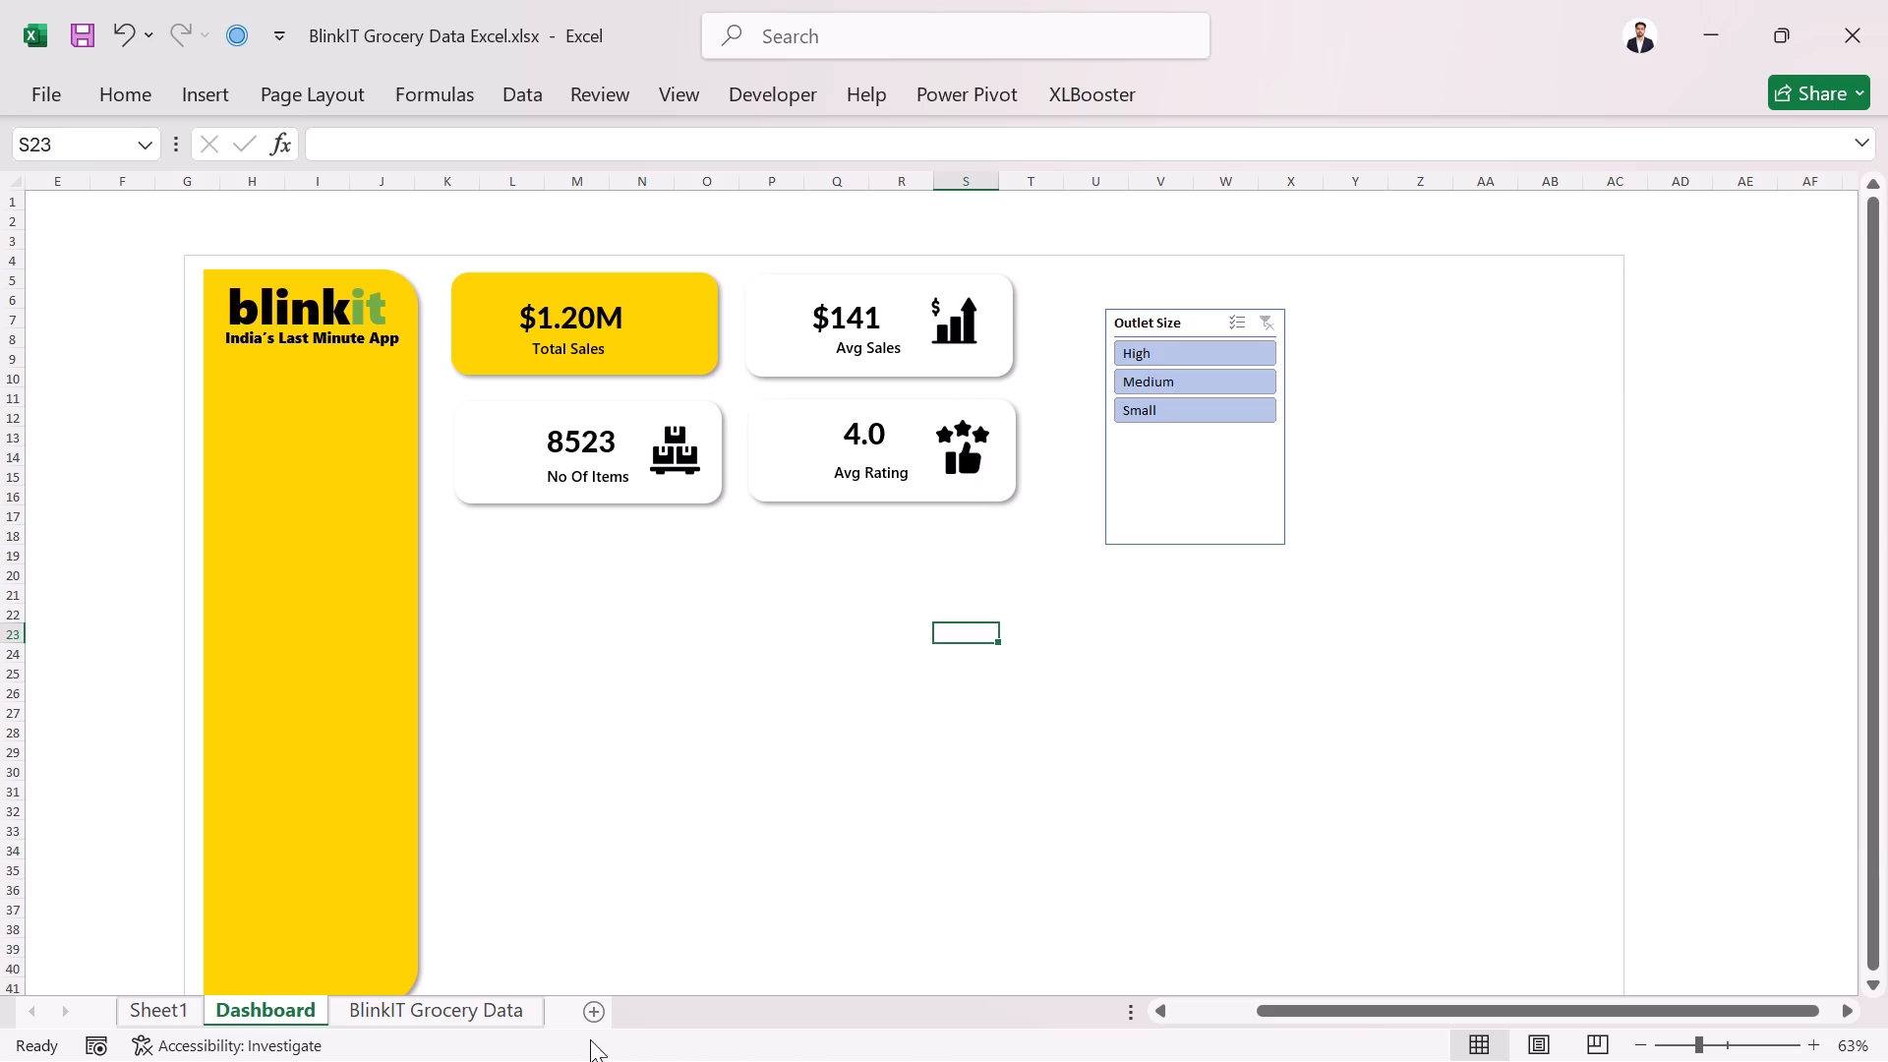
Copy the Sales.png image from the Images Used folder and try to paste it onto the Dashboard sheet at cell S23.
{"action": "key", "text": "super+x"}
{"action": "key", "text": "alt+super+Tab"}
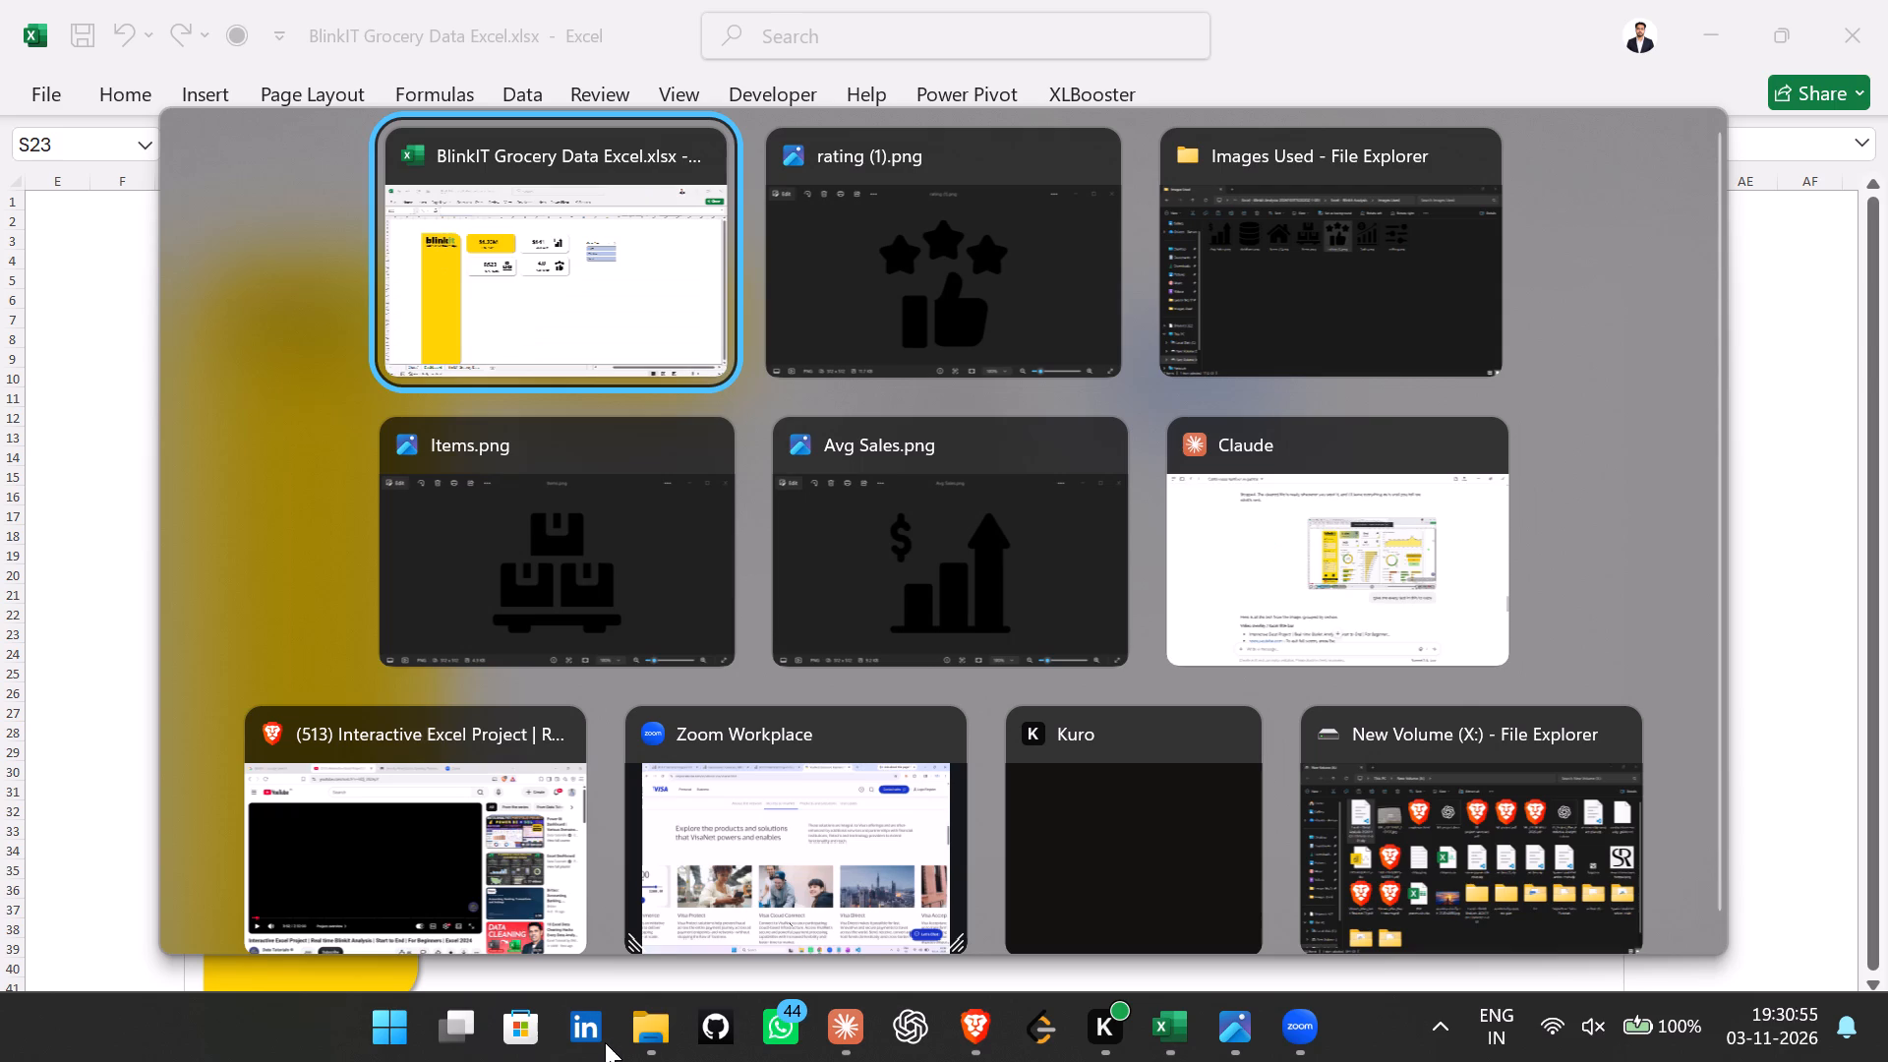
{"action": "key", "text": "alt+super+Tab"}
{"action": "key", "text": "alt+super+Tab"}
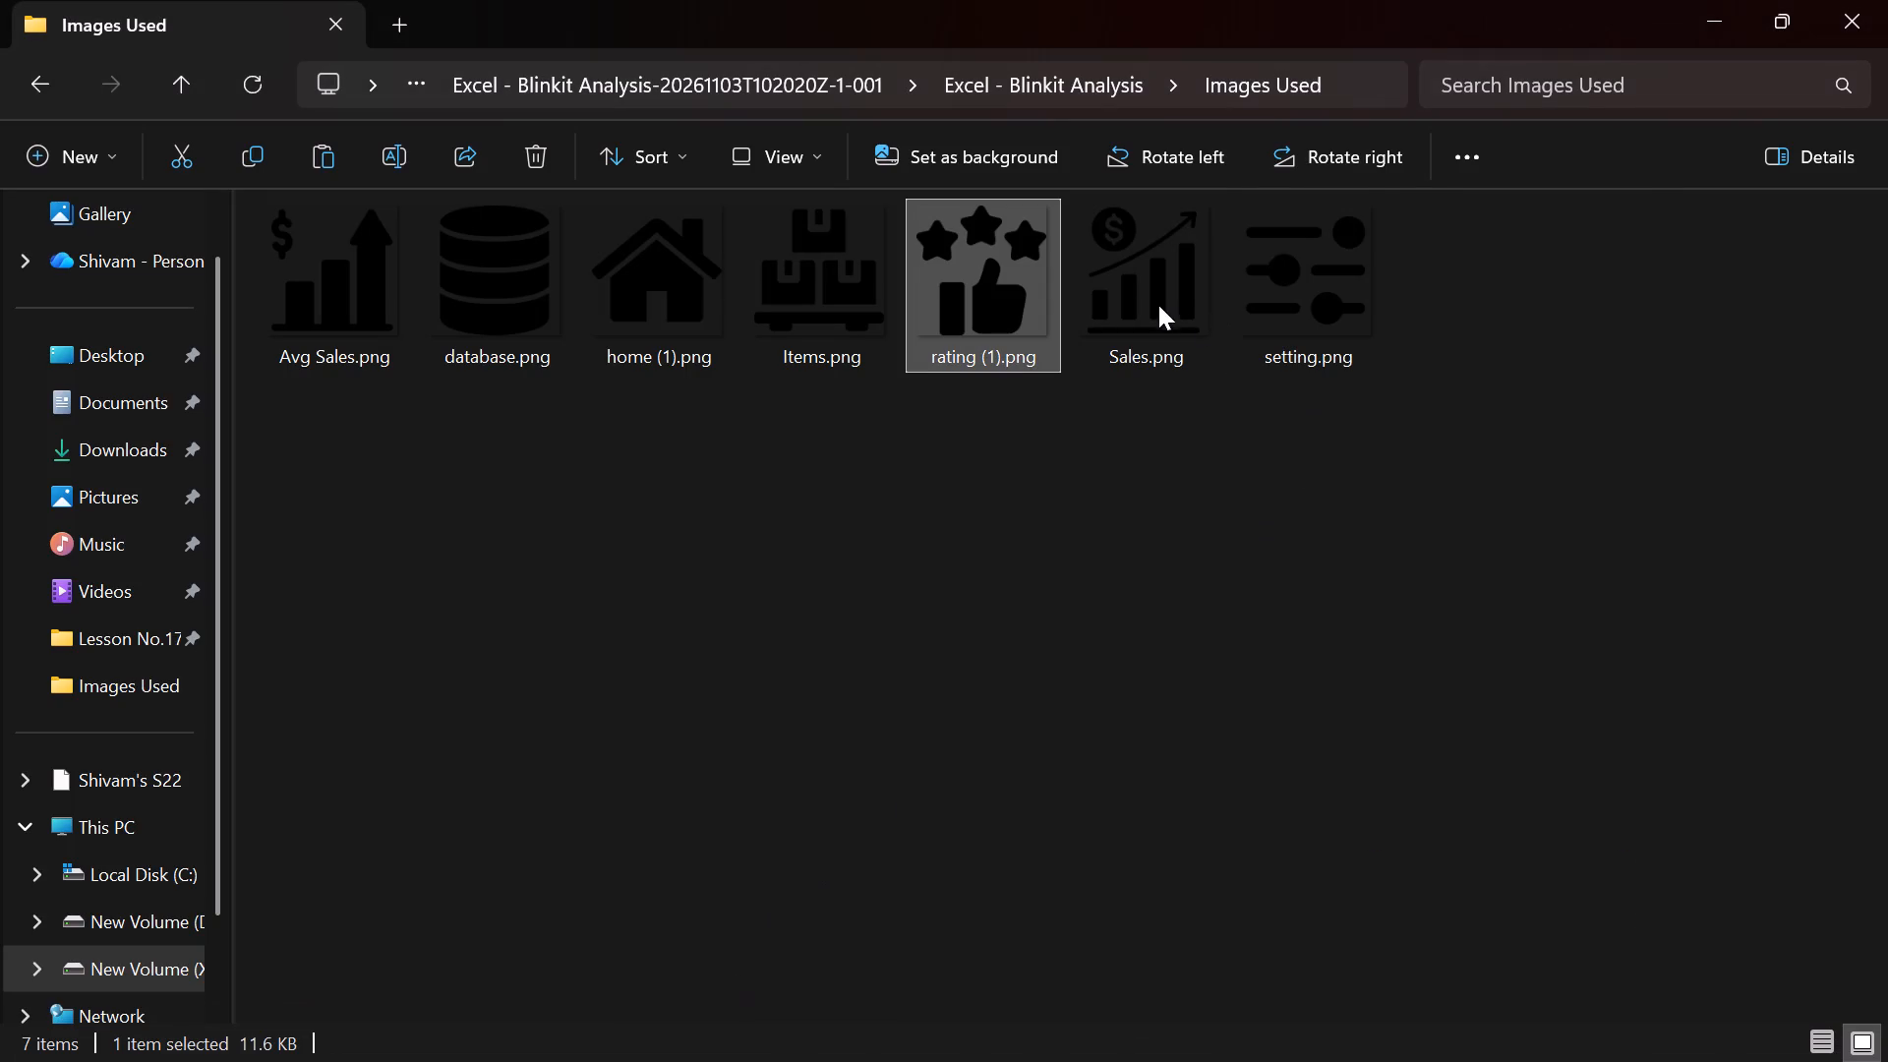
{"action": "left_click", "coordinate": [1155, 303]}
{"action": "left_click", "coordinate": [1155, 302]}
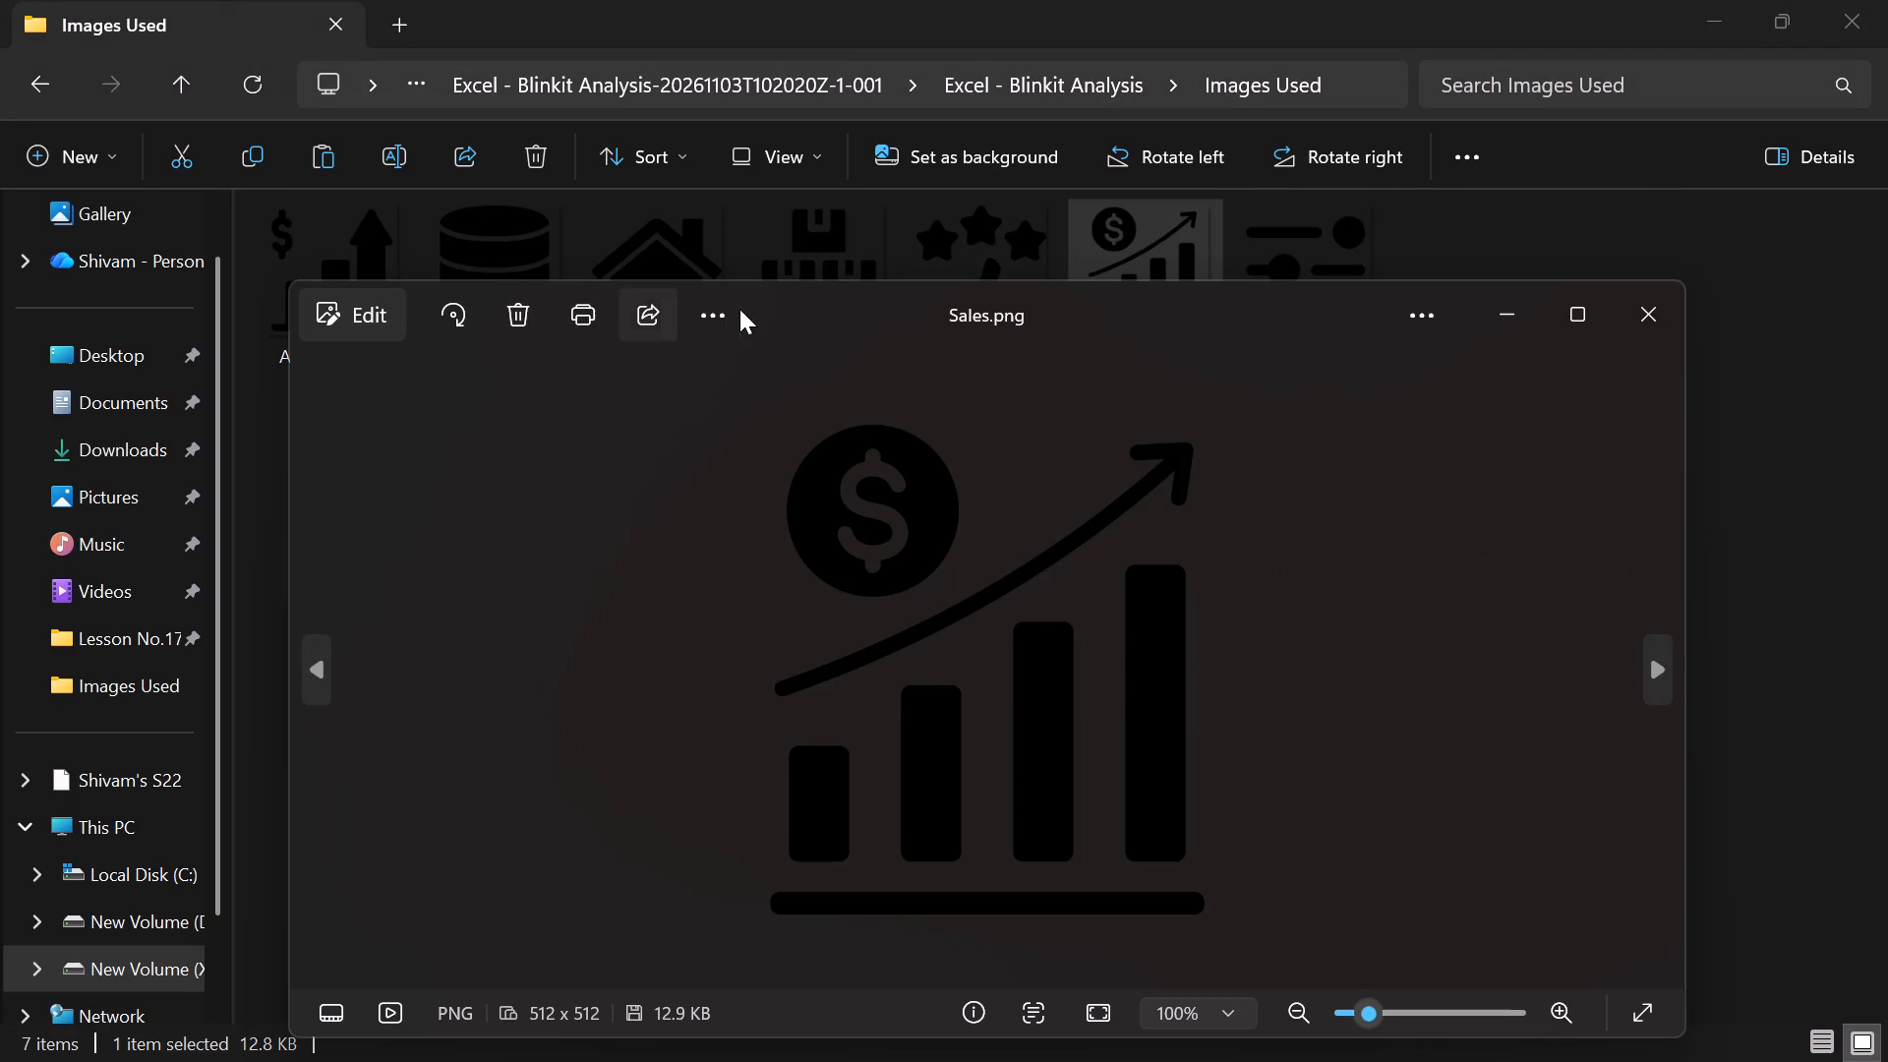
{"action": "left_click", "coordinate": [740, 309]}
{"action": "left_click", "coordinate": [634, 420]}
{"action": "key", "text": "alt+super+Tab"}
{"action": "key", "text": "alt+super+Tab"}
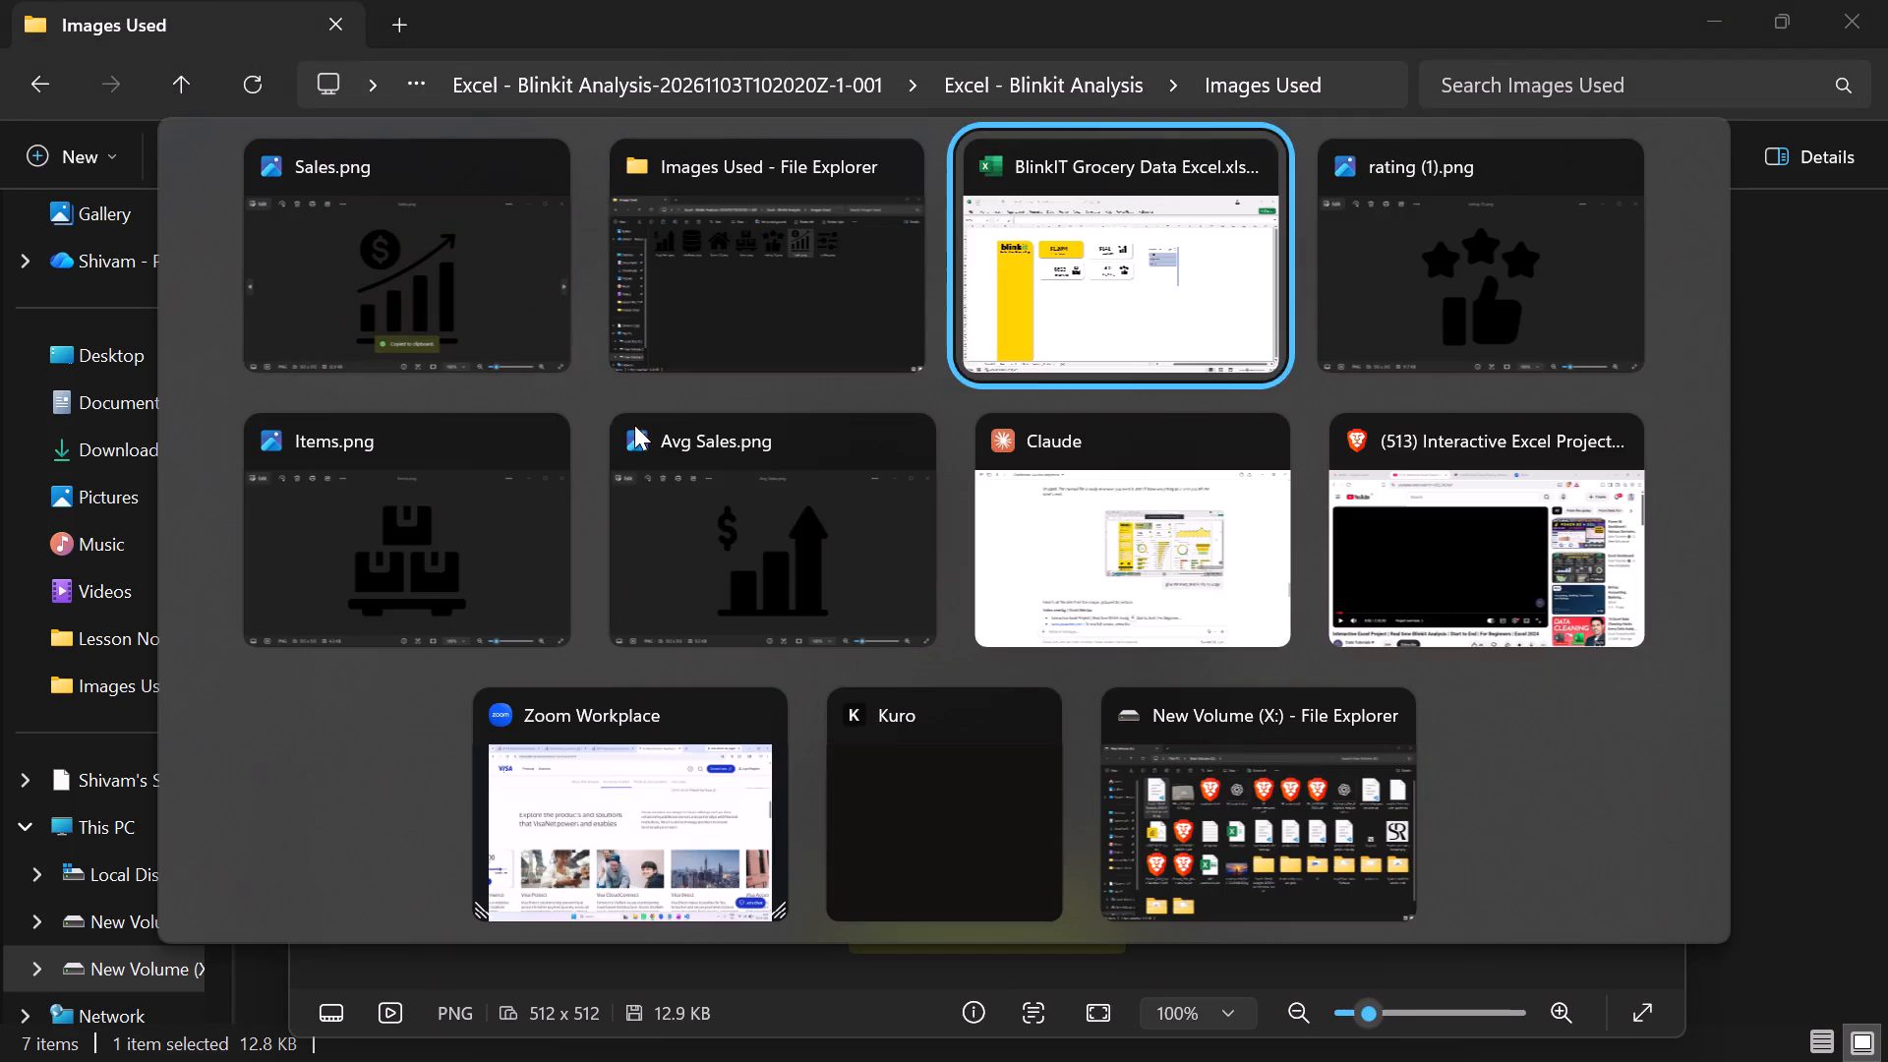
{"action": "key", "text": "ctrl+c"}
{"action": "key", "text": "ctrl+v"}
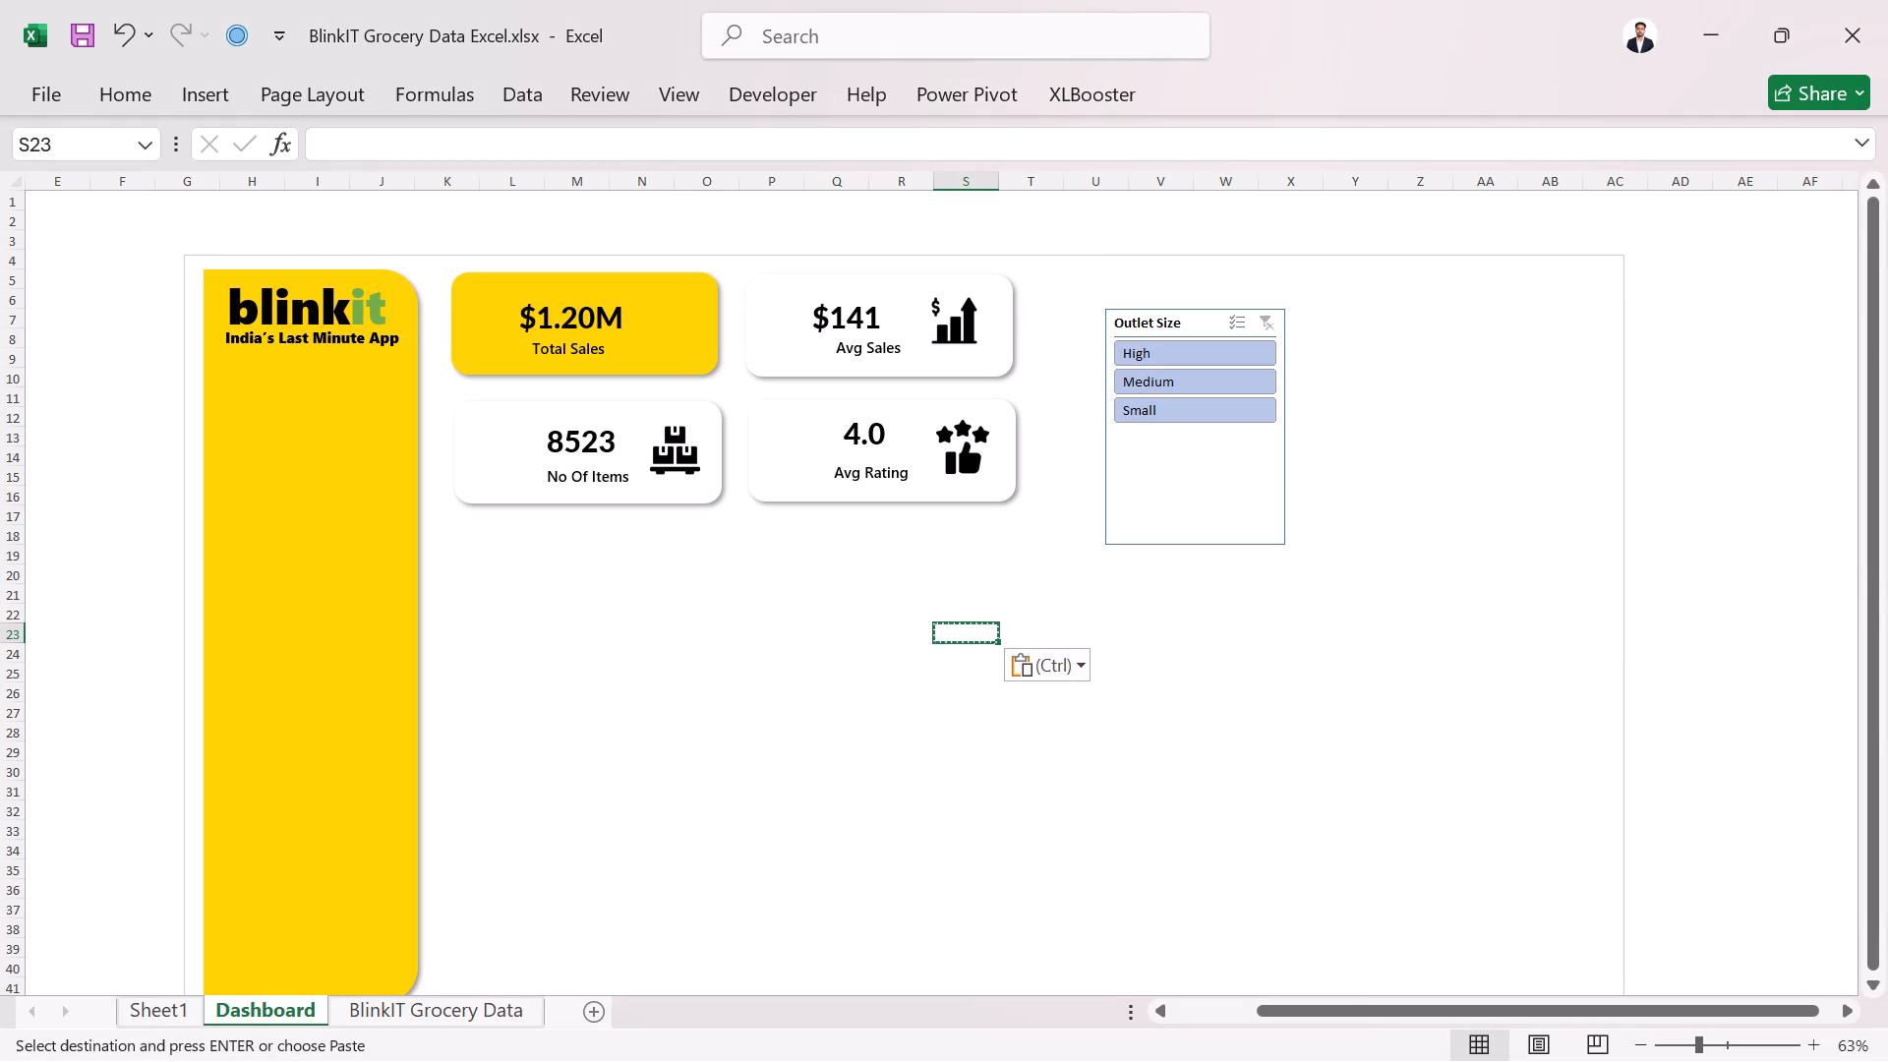
Undo the last paste at cell S23 and the last resize of the rating icon on the Avg Rating card.
{"action": "left_click", "coordinate": [918, 647]}
{"action": "left_click", "coordinate": [819, 620]}
{"action": "left_click", "coordinate": [958, 628]}
{"action": "key", "text": "ctrl+z"}
{"action": "key", "text": "ctrl+z"}
{"action": "left_click", "coordinate": [887, 687], "text": "ctrl"}
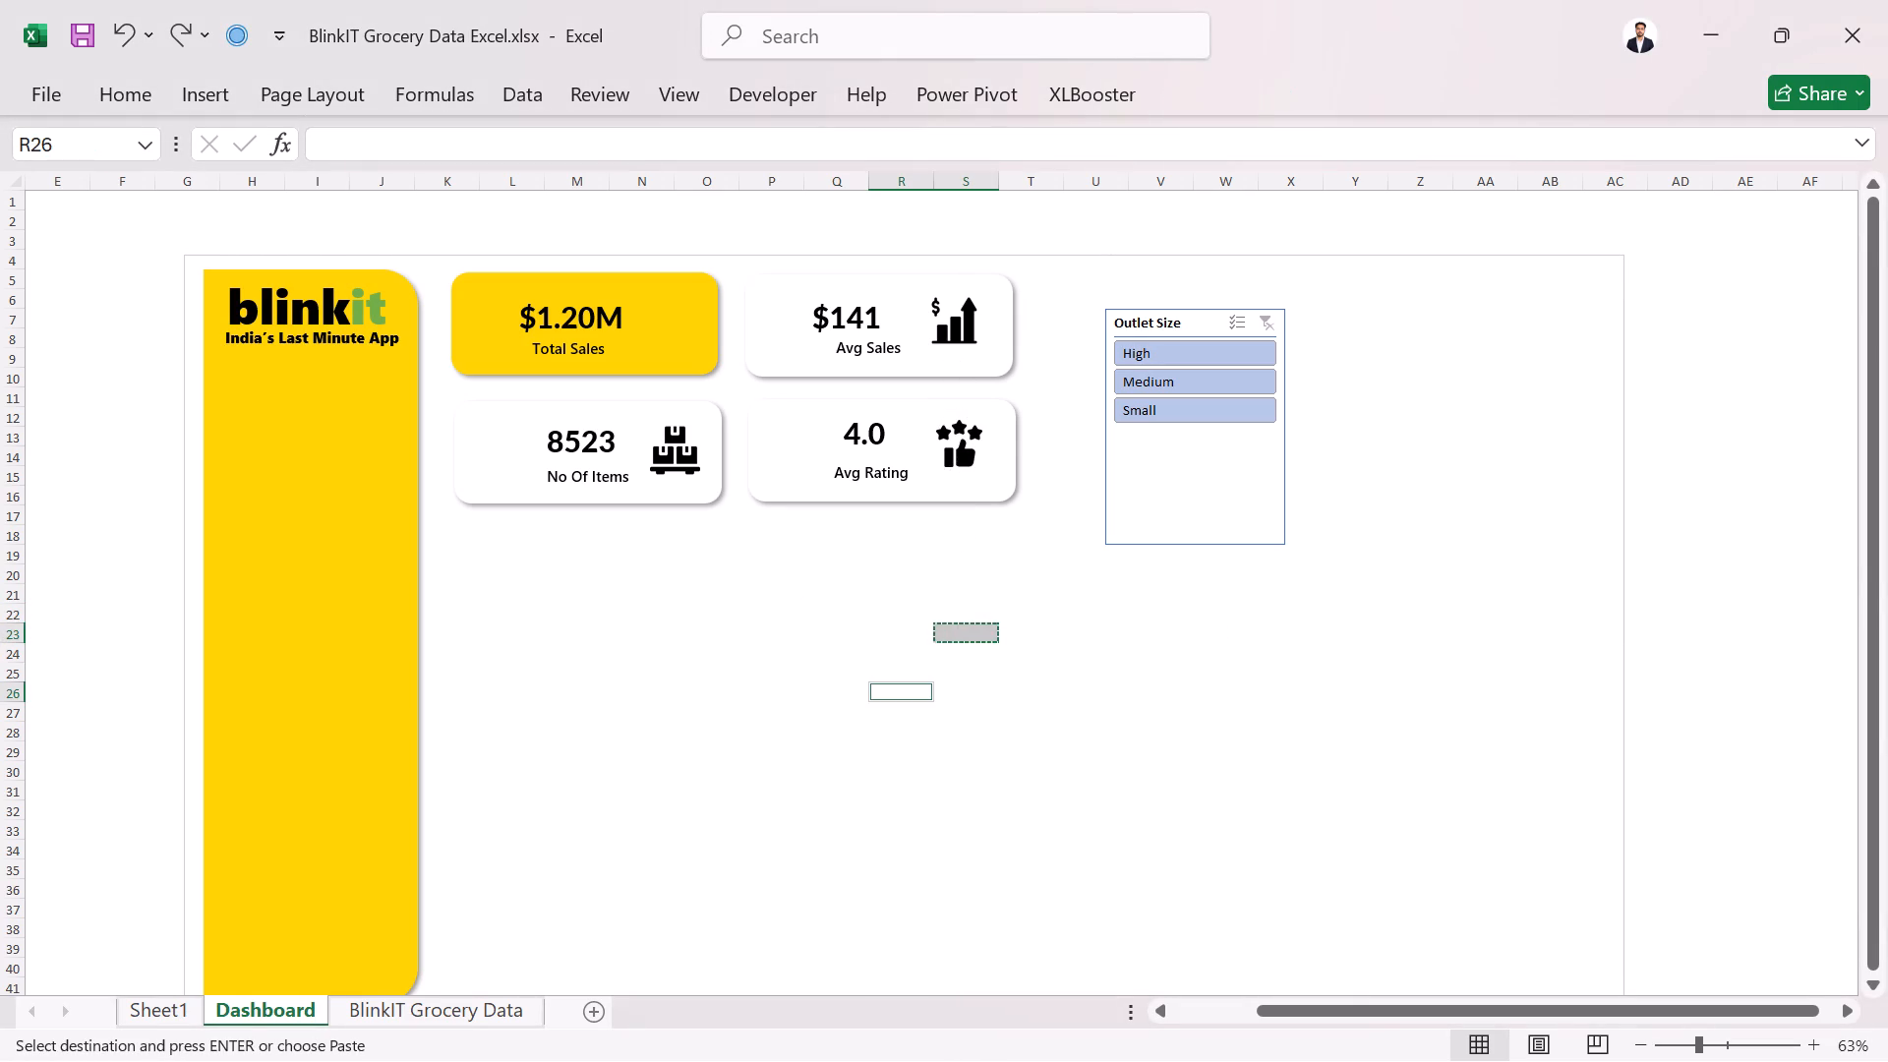
Delete cell S23 below the KPI cards.
{"action": "left_click", "coordinate": [874, 687]}
{"action": "left_click", "coordinate": [967, 628]}
{"action": "right_click", "coordinate": [967, 628]}
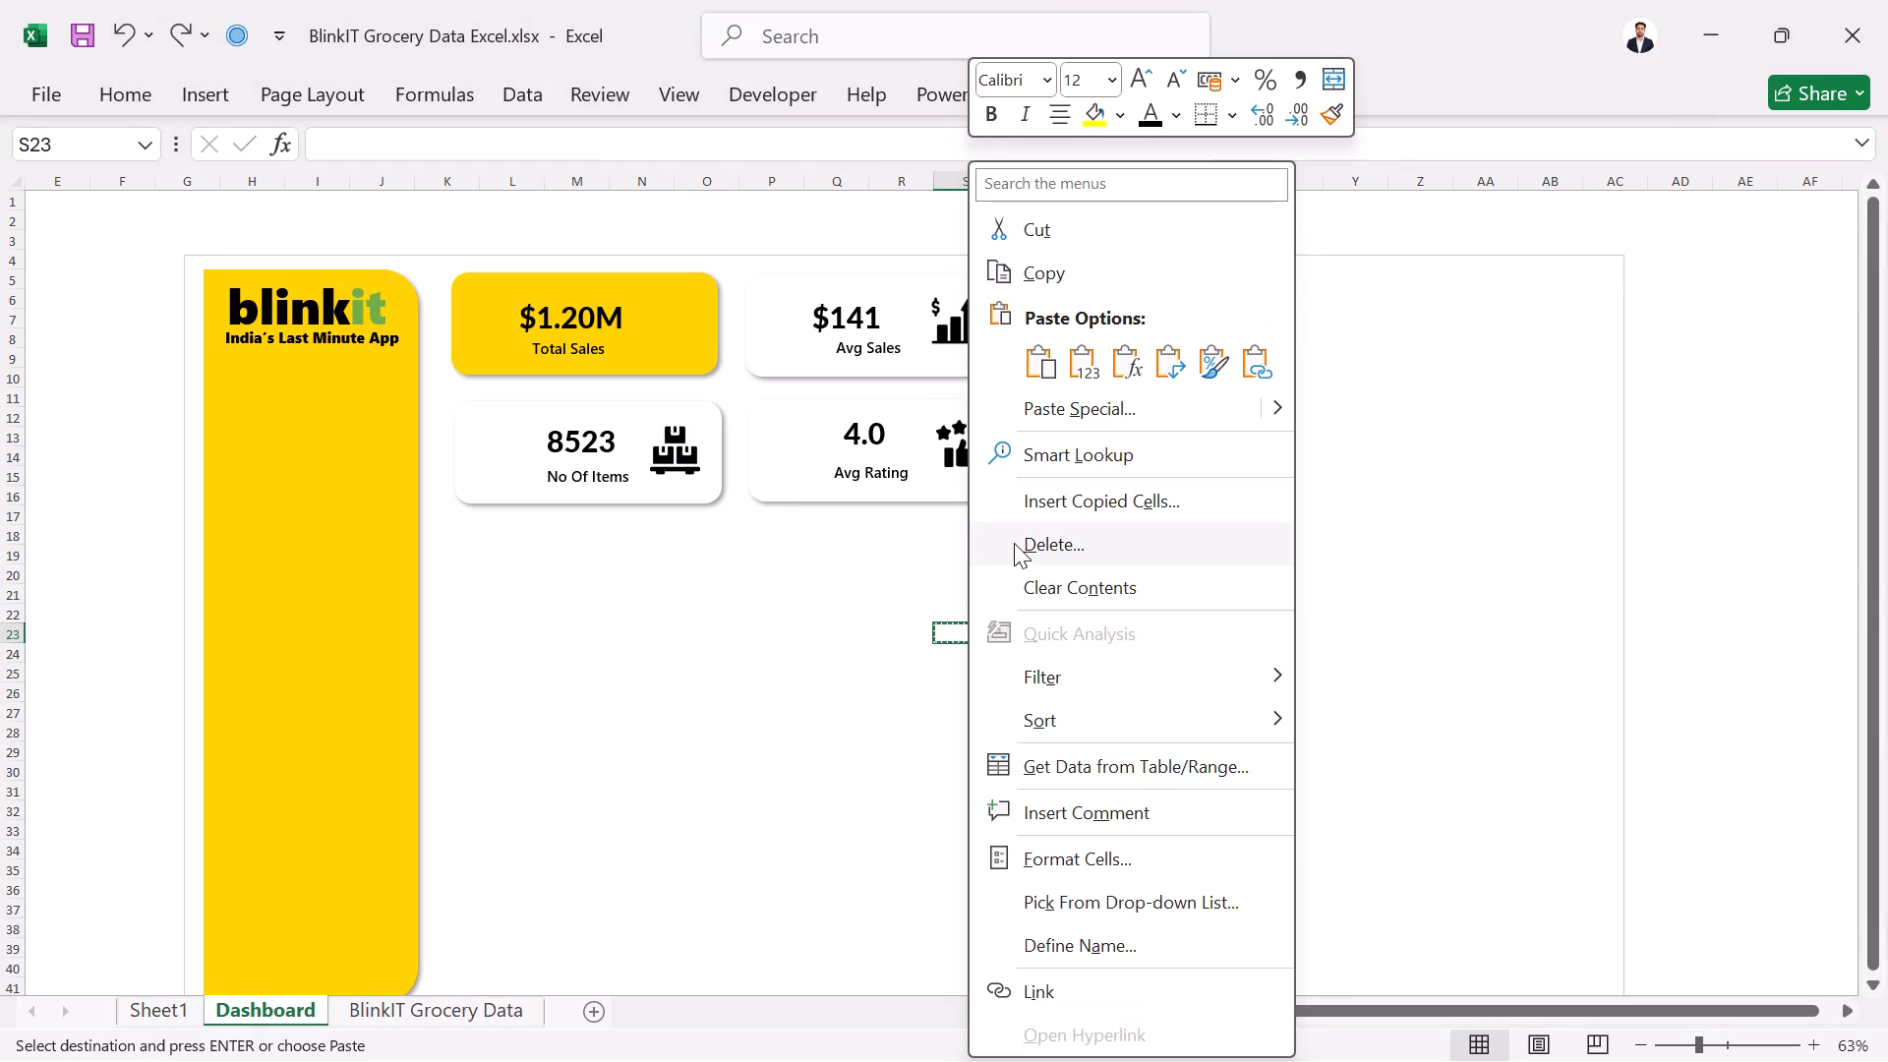
{"action": "left_click", "coordinate": [1017, 540]}
{"action": "left_click", "coordinate": [965, 664]}
Copy the Sales.png image from the Images Used folder and paste it onto the Dashboard sheet at cell P25.
{"action": "left_click", "coordinate": [764, 669]}
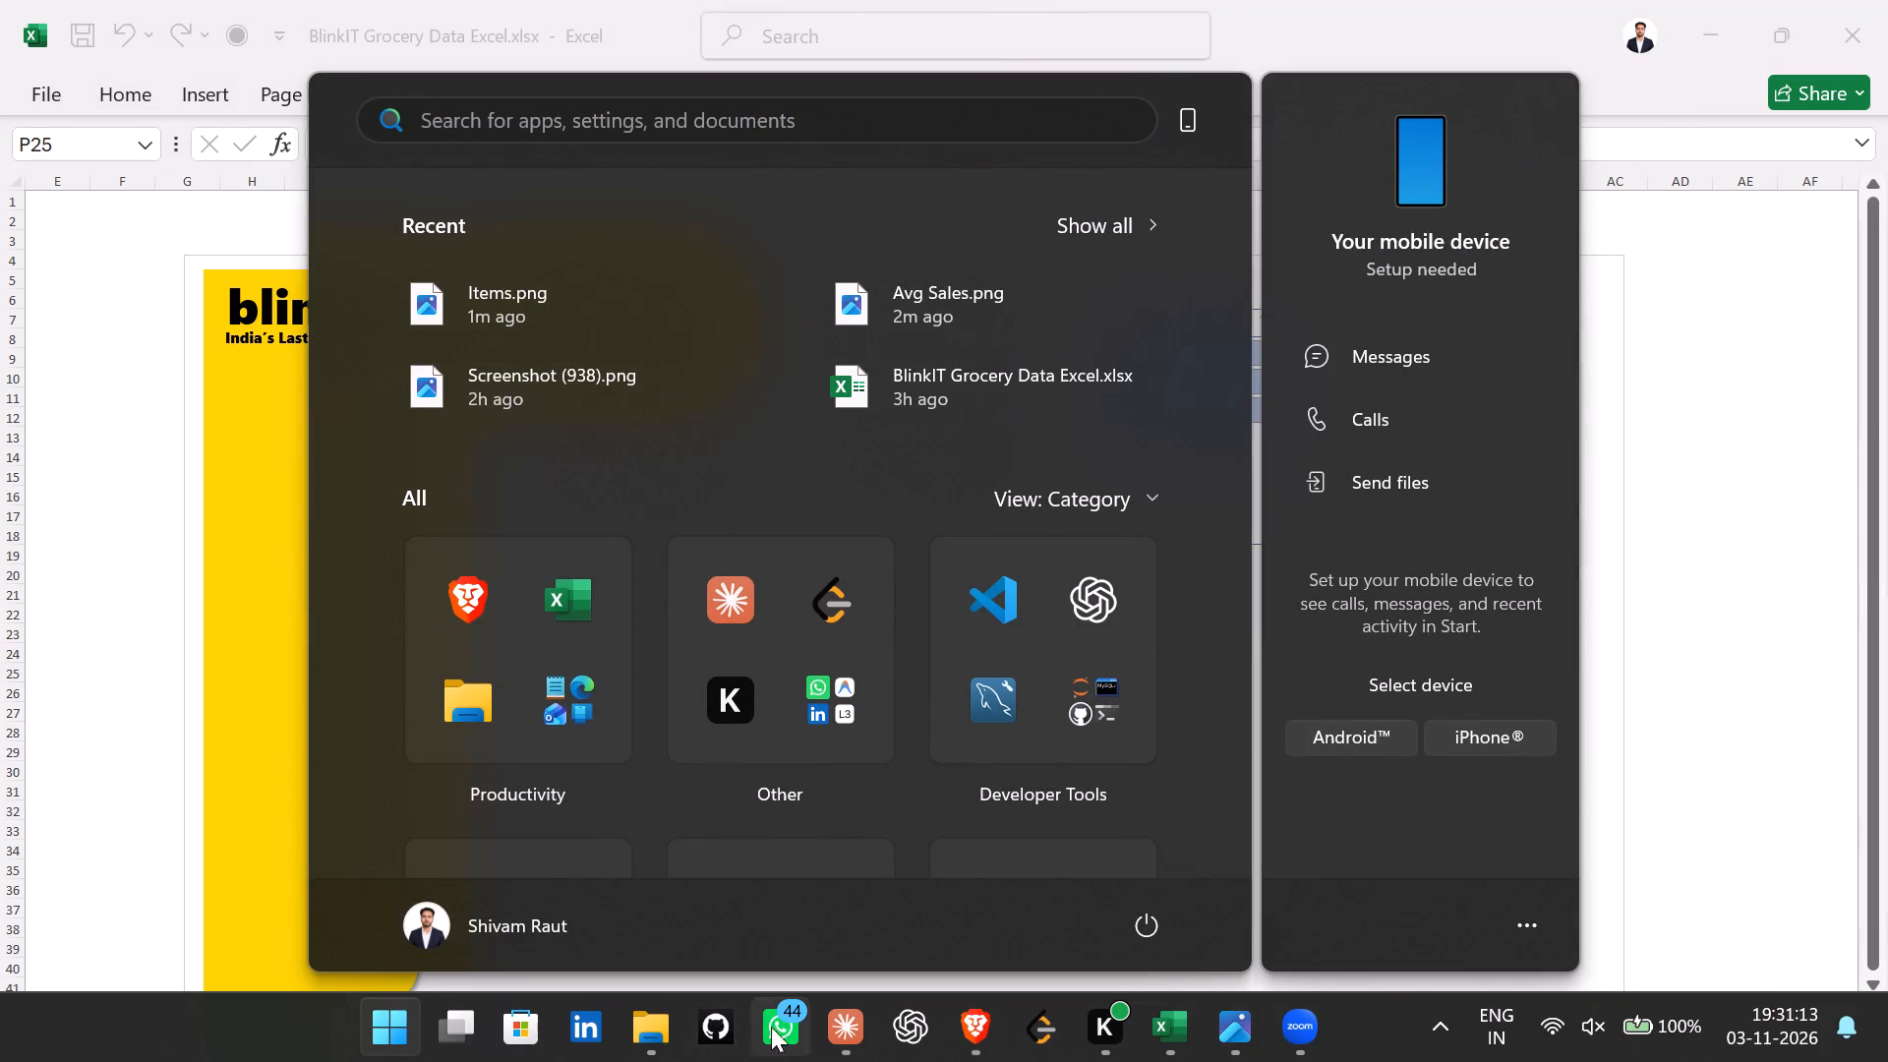
{"action": "left_click", "coordinate": [826, 924]}
{"action": "double_click", "coordinate": [1131, 308]}
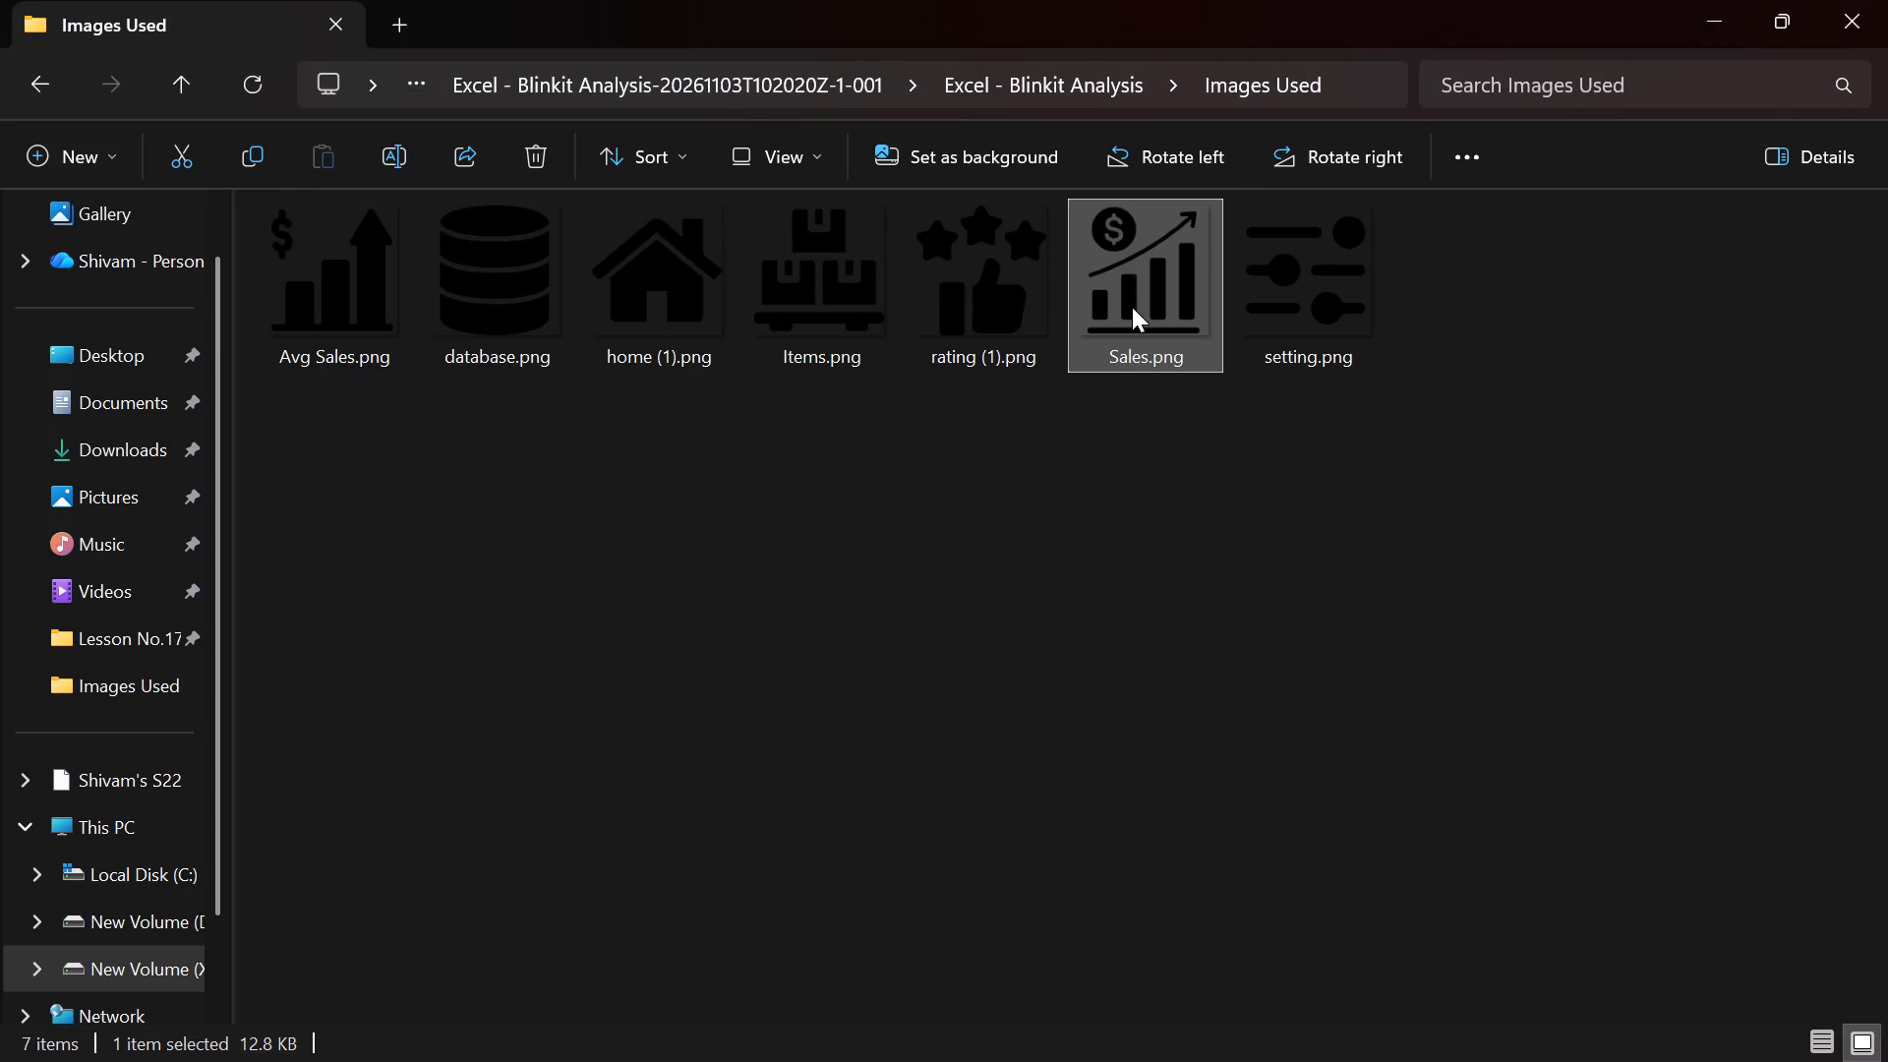
{"action": "left_click", "coordinate": [753, 30]}
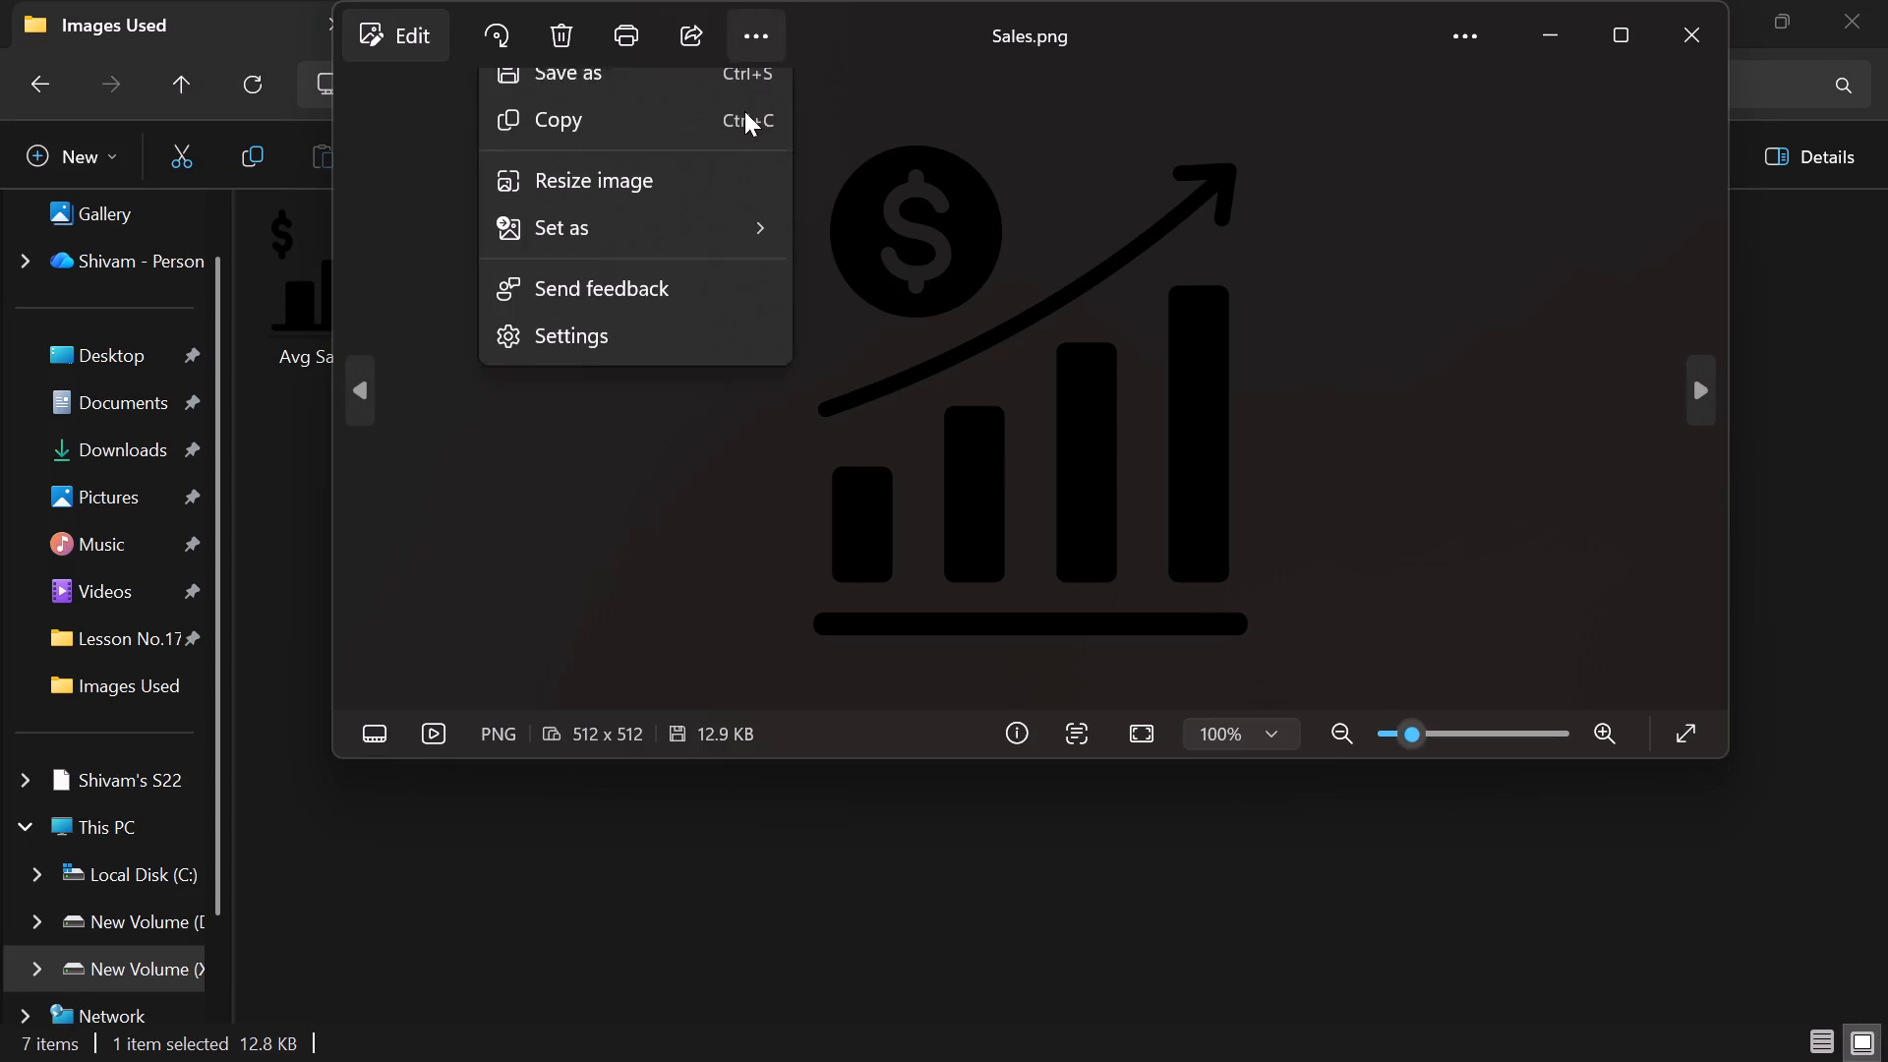
{"action": "left_click", "coordinate": [693, 143]}
{"action": "key", "text": "alt+super+Tab"}
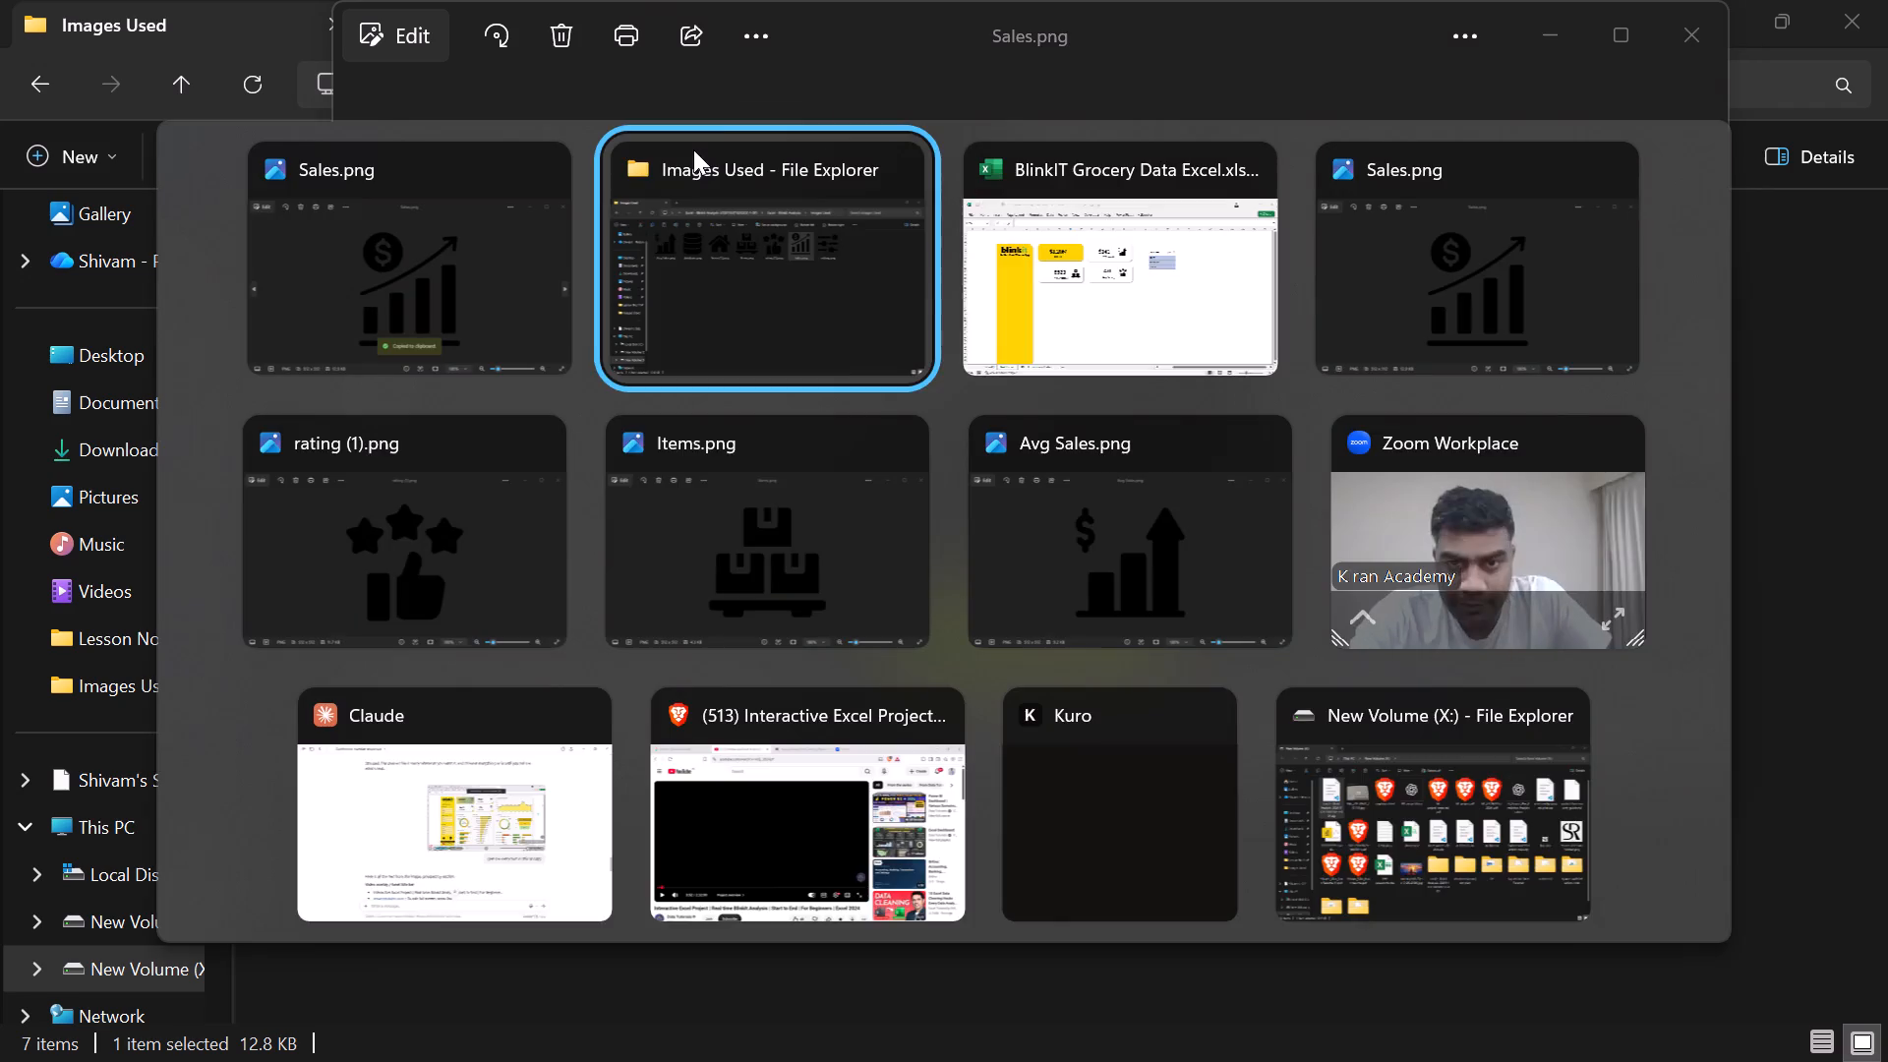
{"action": "key", "text": "alt+super+Tab"}
{"action": "key", "text": "ctrl+v"}
Shrink the rising-arrow sales chart picture proportionally to icon size and place it beside the value on the Total Sales card.
{"action": "left_click", "coordinate": [939, 779]}
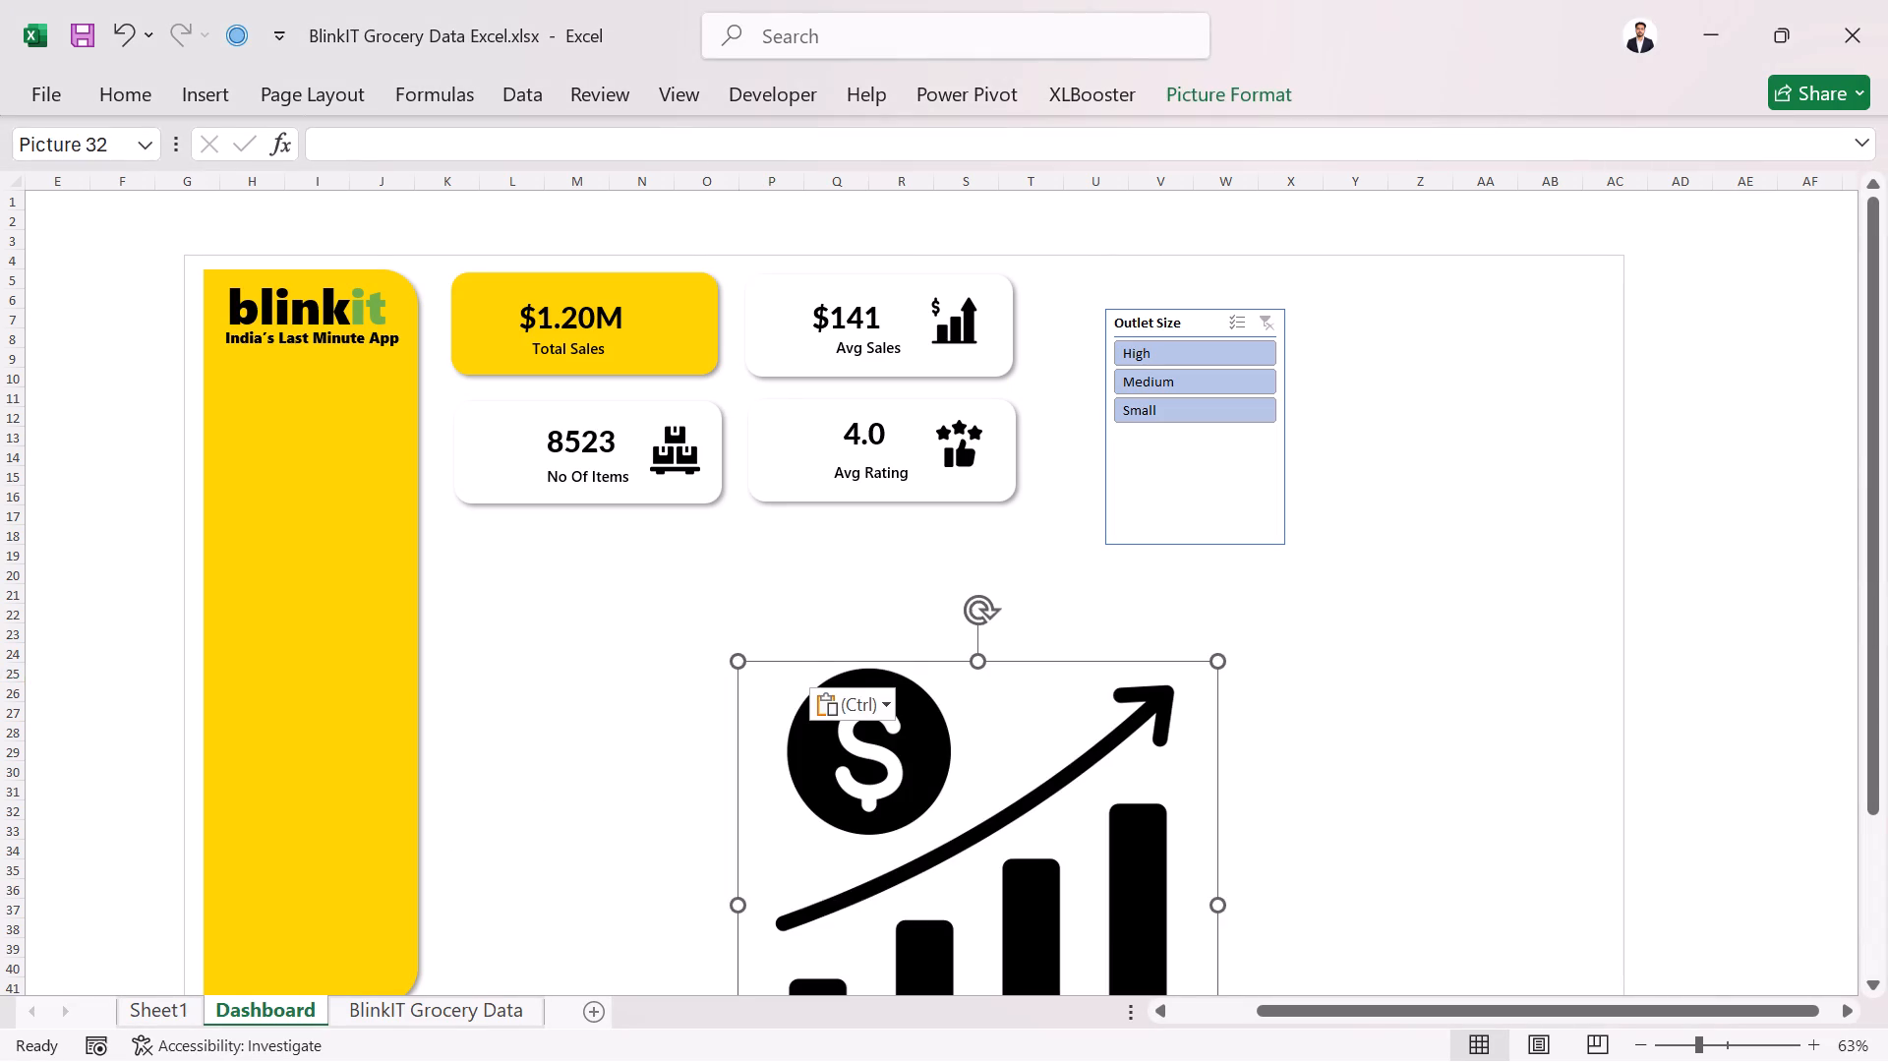
{"action": "left_click_drag", "start_coordinate": [1022, 766], "coordinate": [957, 426]}
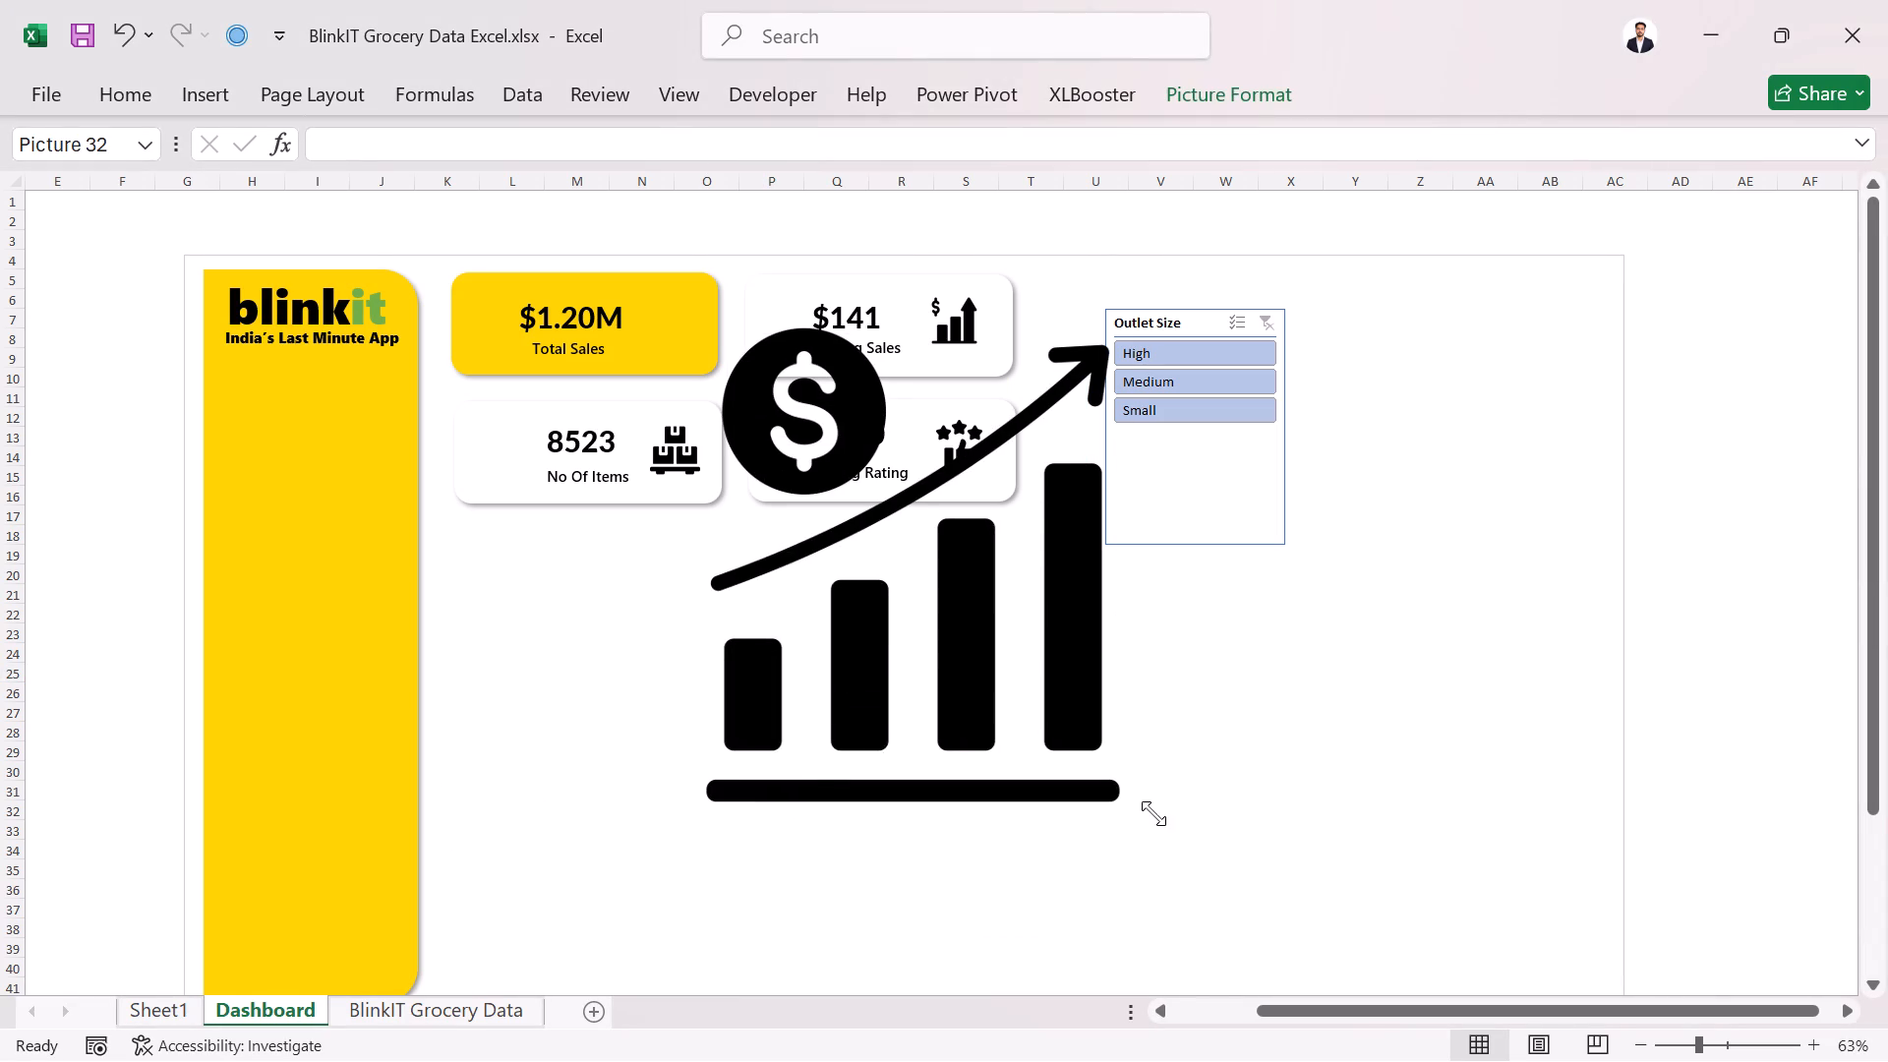
{"action": "left_click_drag", "start_coordinate": [1153, 813], "coordinate": [687, 372]}
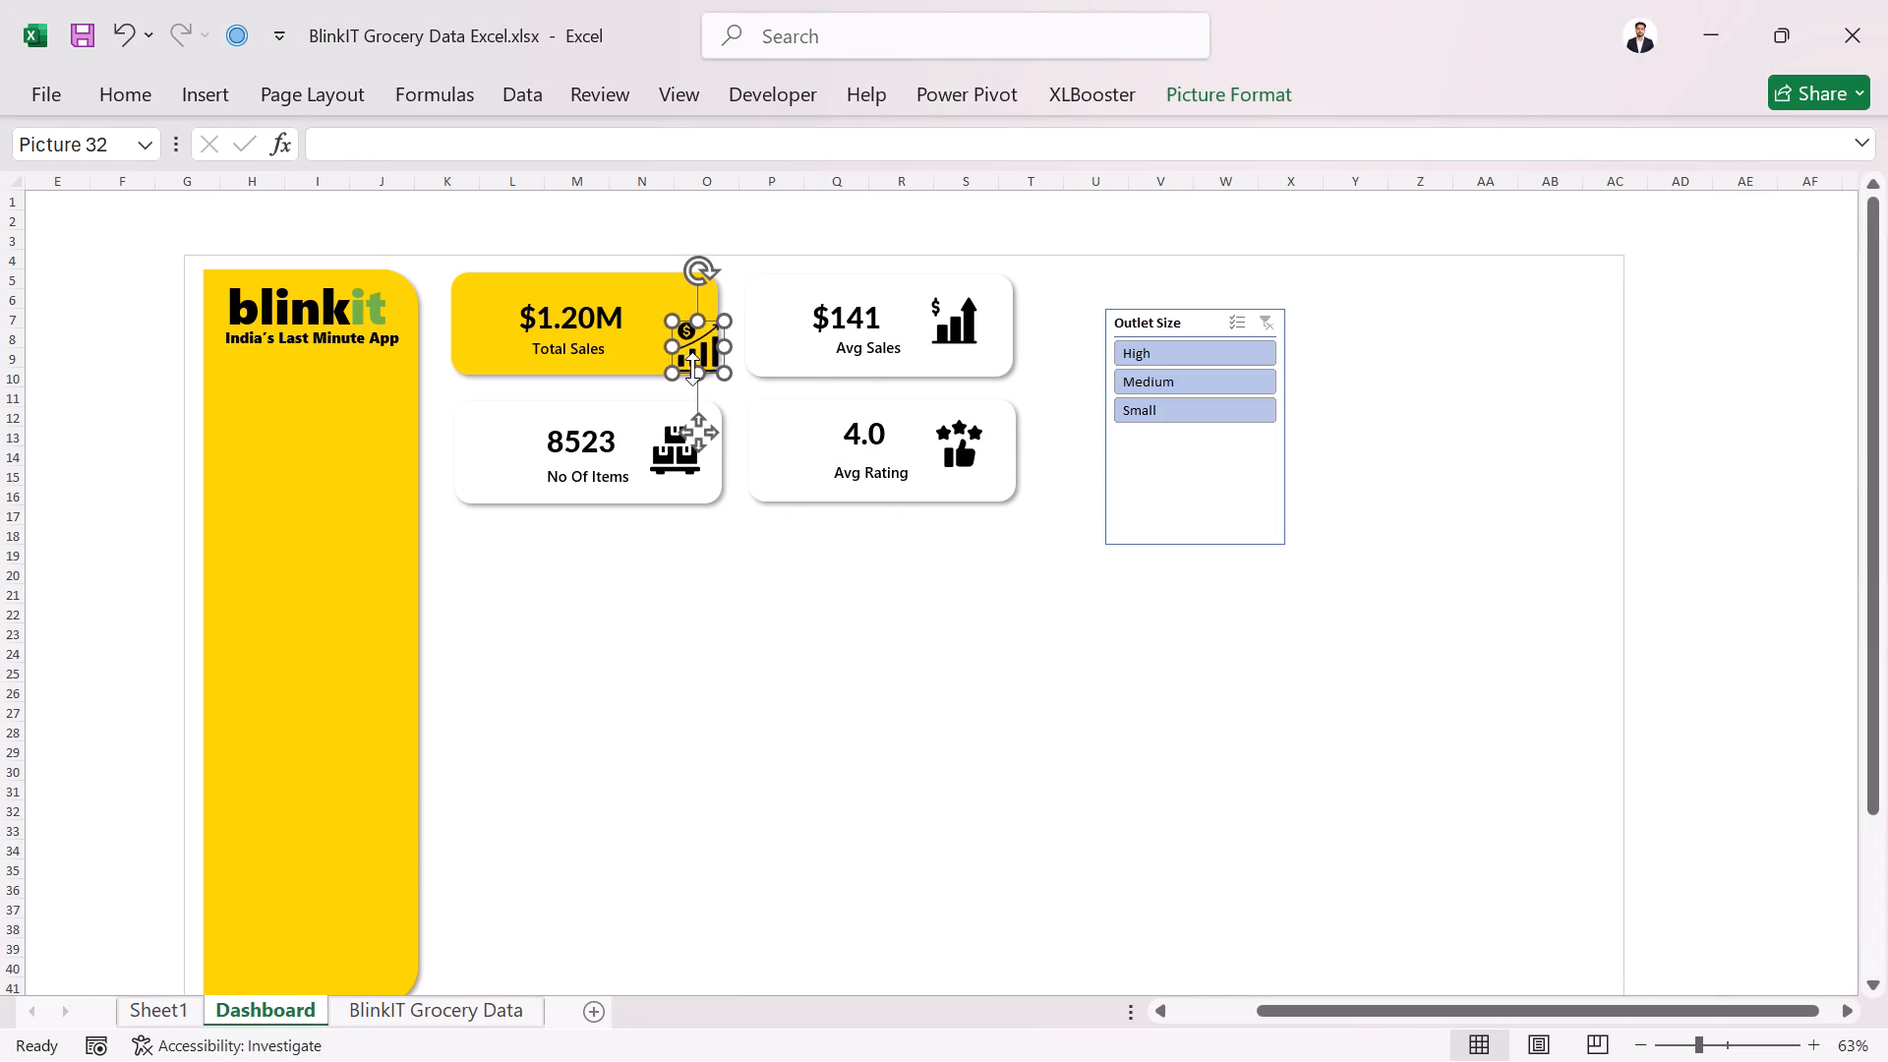
{"action": "left_click_drag", "start_coordinate": [697, 347], "coordinate": [667, 324]}
{"action": "left_click", "coordinate": [738, 616]}
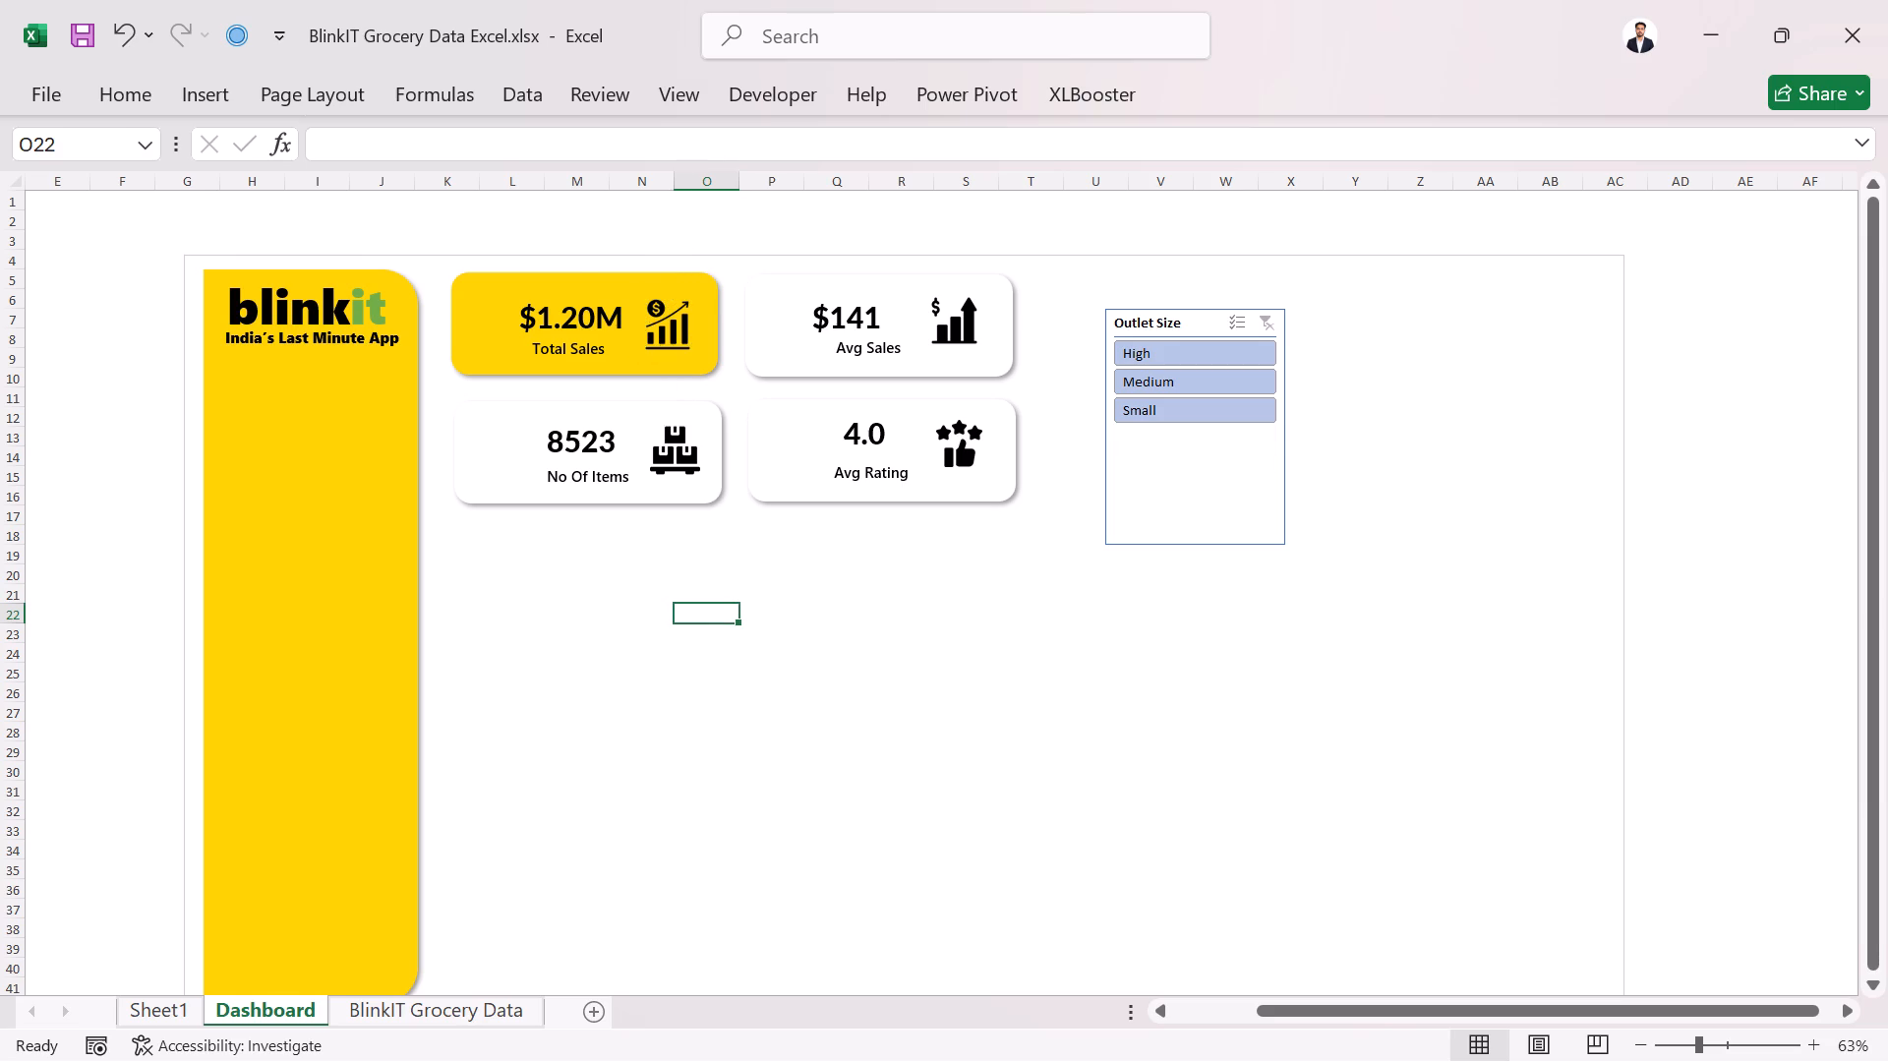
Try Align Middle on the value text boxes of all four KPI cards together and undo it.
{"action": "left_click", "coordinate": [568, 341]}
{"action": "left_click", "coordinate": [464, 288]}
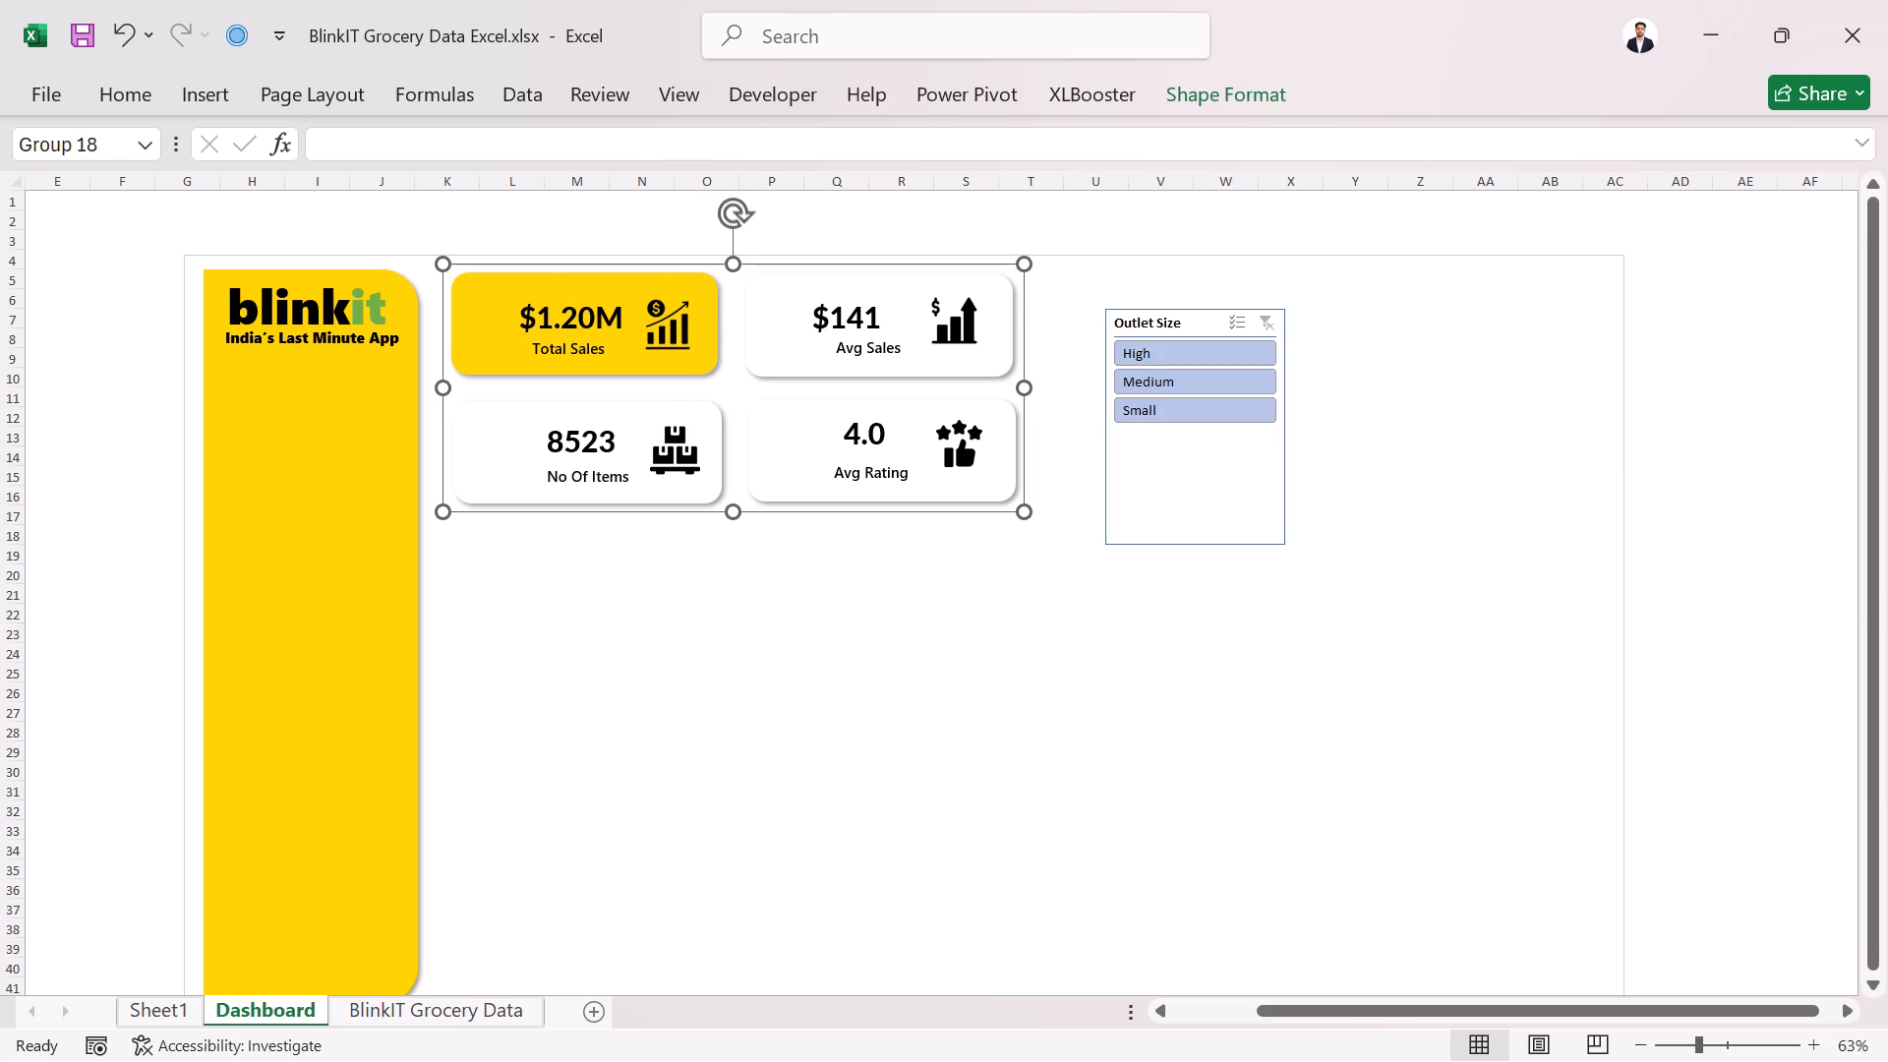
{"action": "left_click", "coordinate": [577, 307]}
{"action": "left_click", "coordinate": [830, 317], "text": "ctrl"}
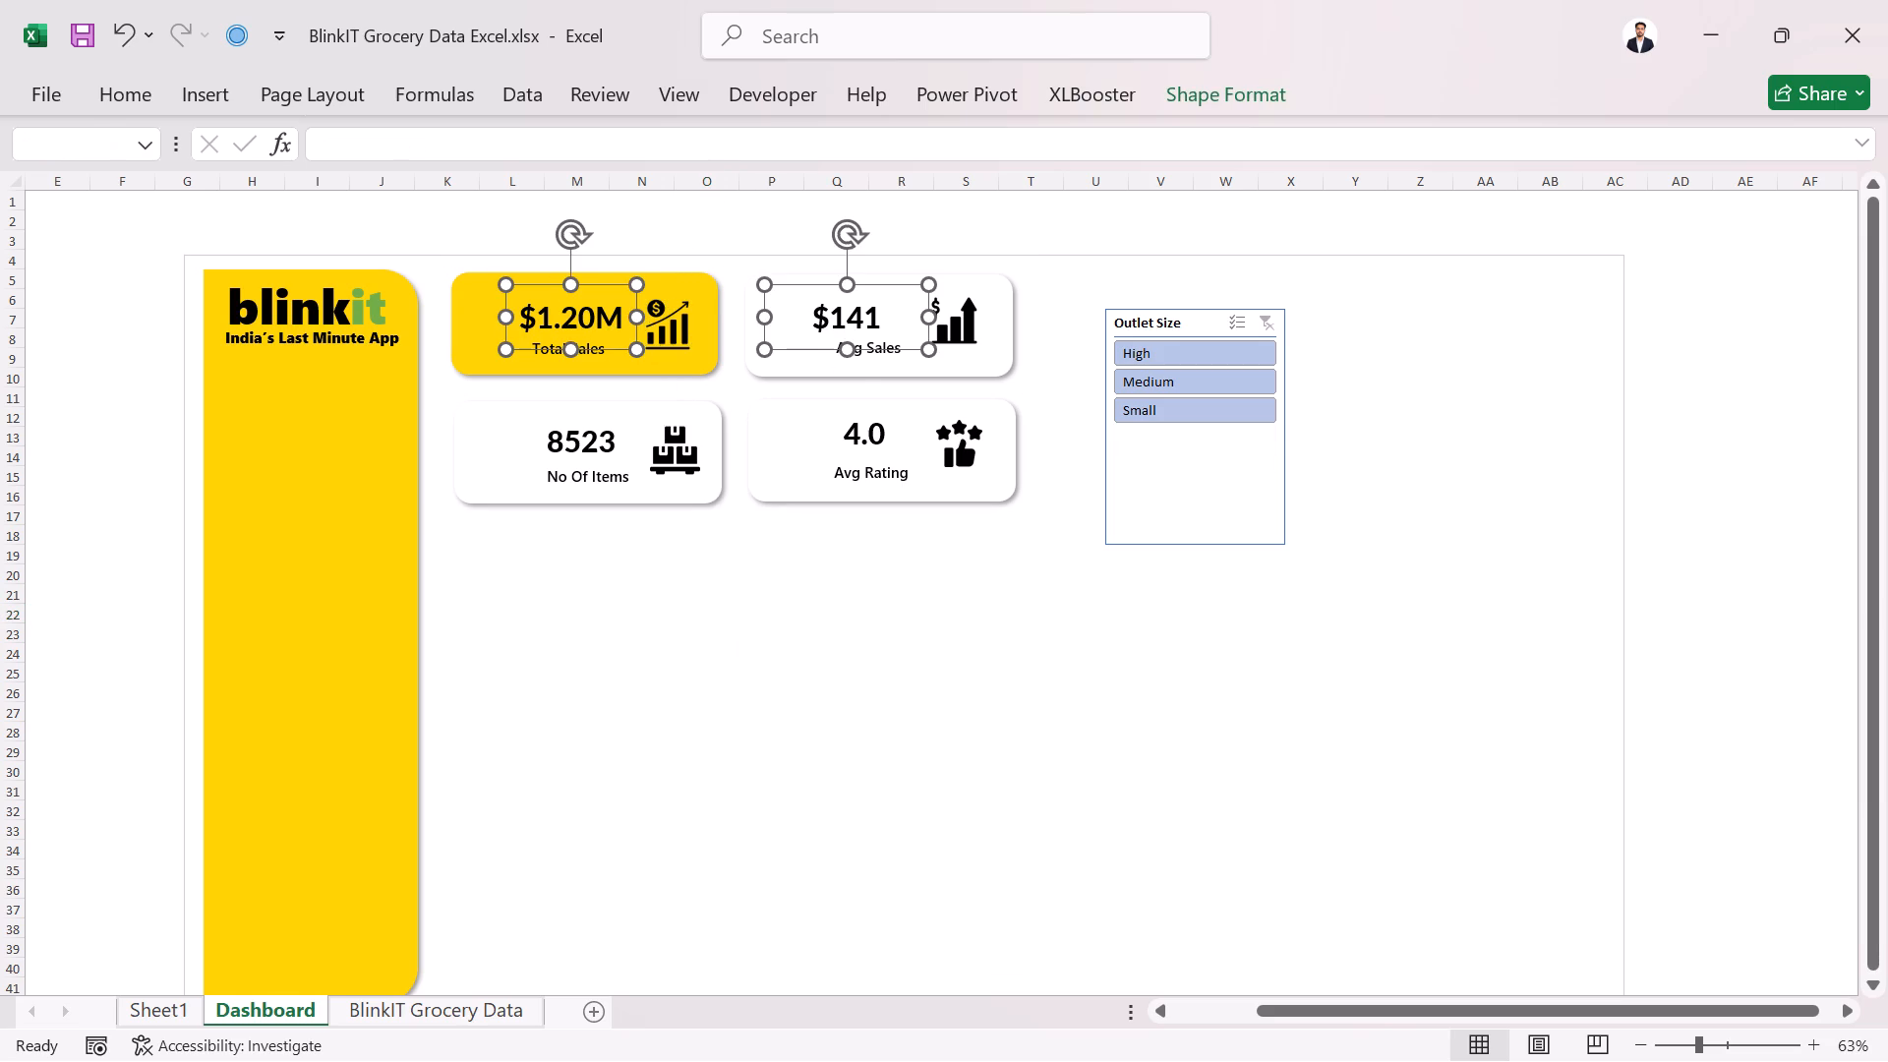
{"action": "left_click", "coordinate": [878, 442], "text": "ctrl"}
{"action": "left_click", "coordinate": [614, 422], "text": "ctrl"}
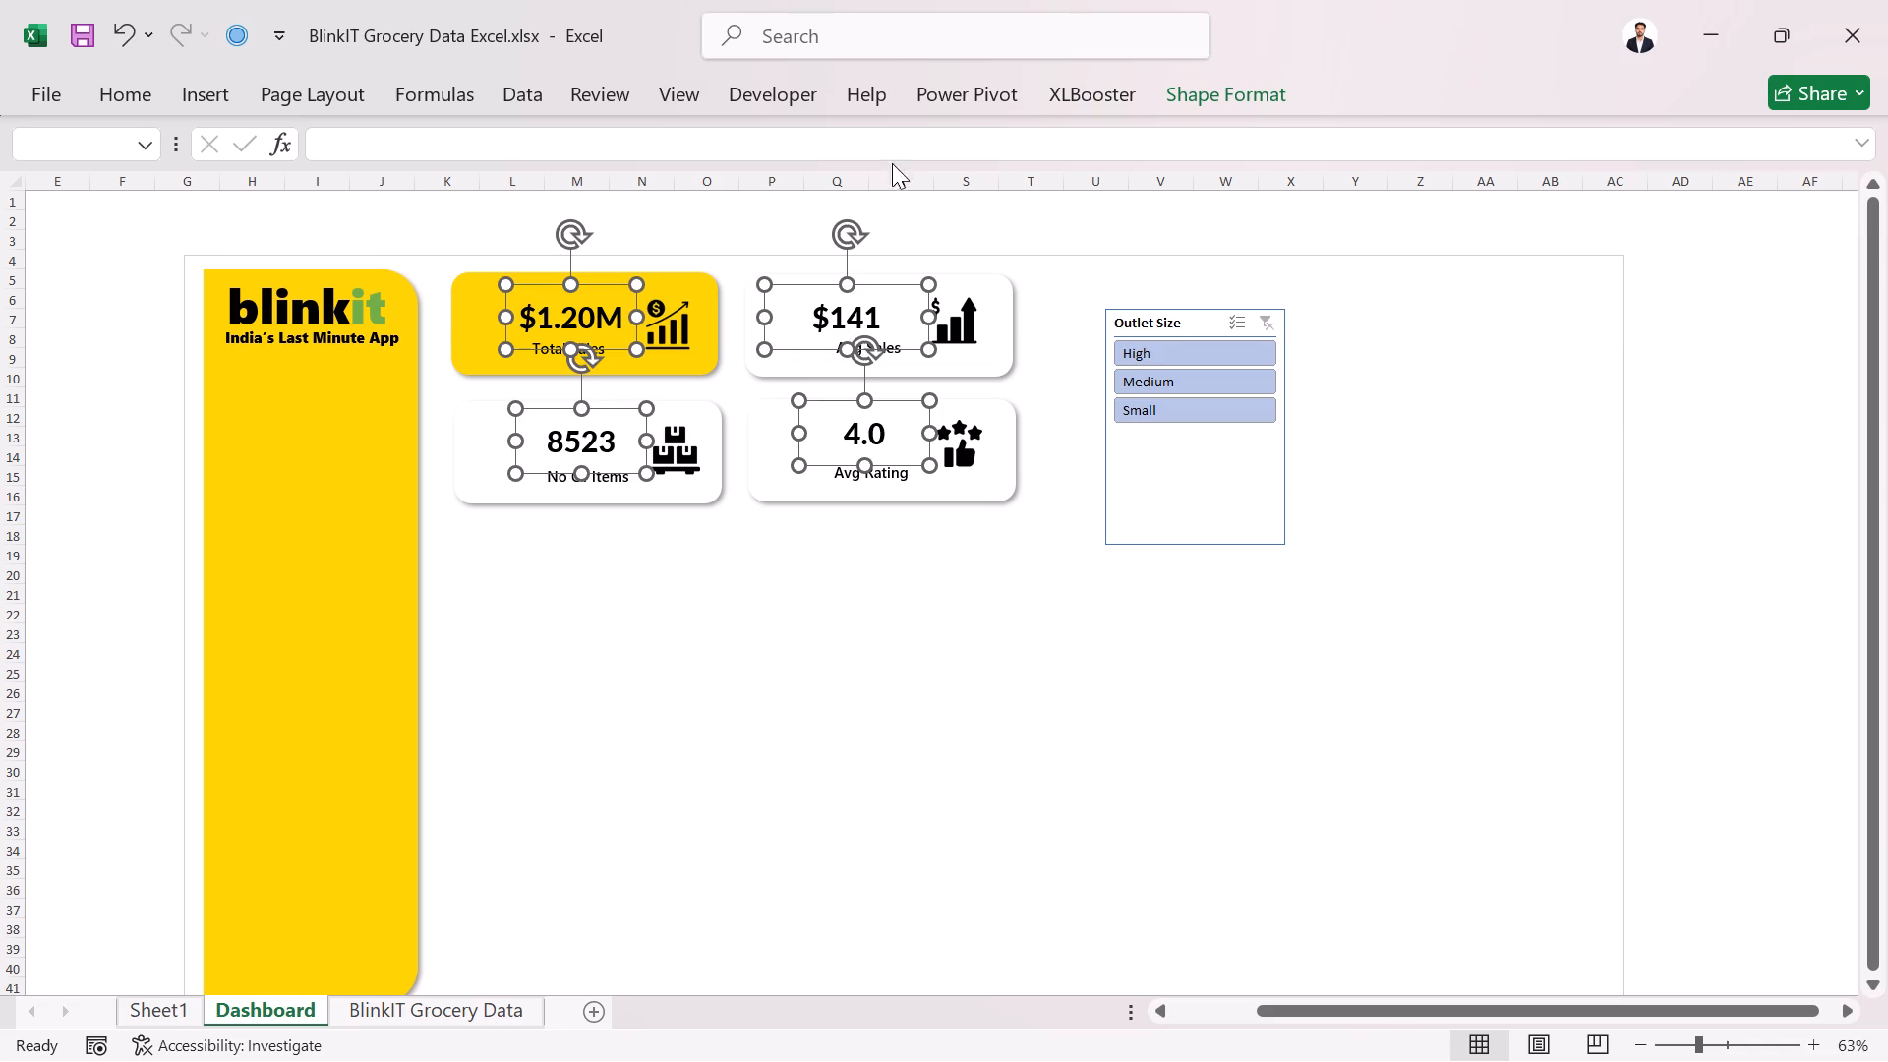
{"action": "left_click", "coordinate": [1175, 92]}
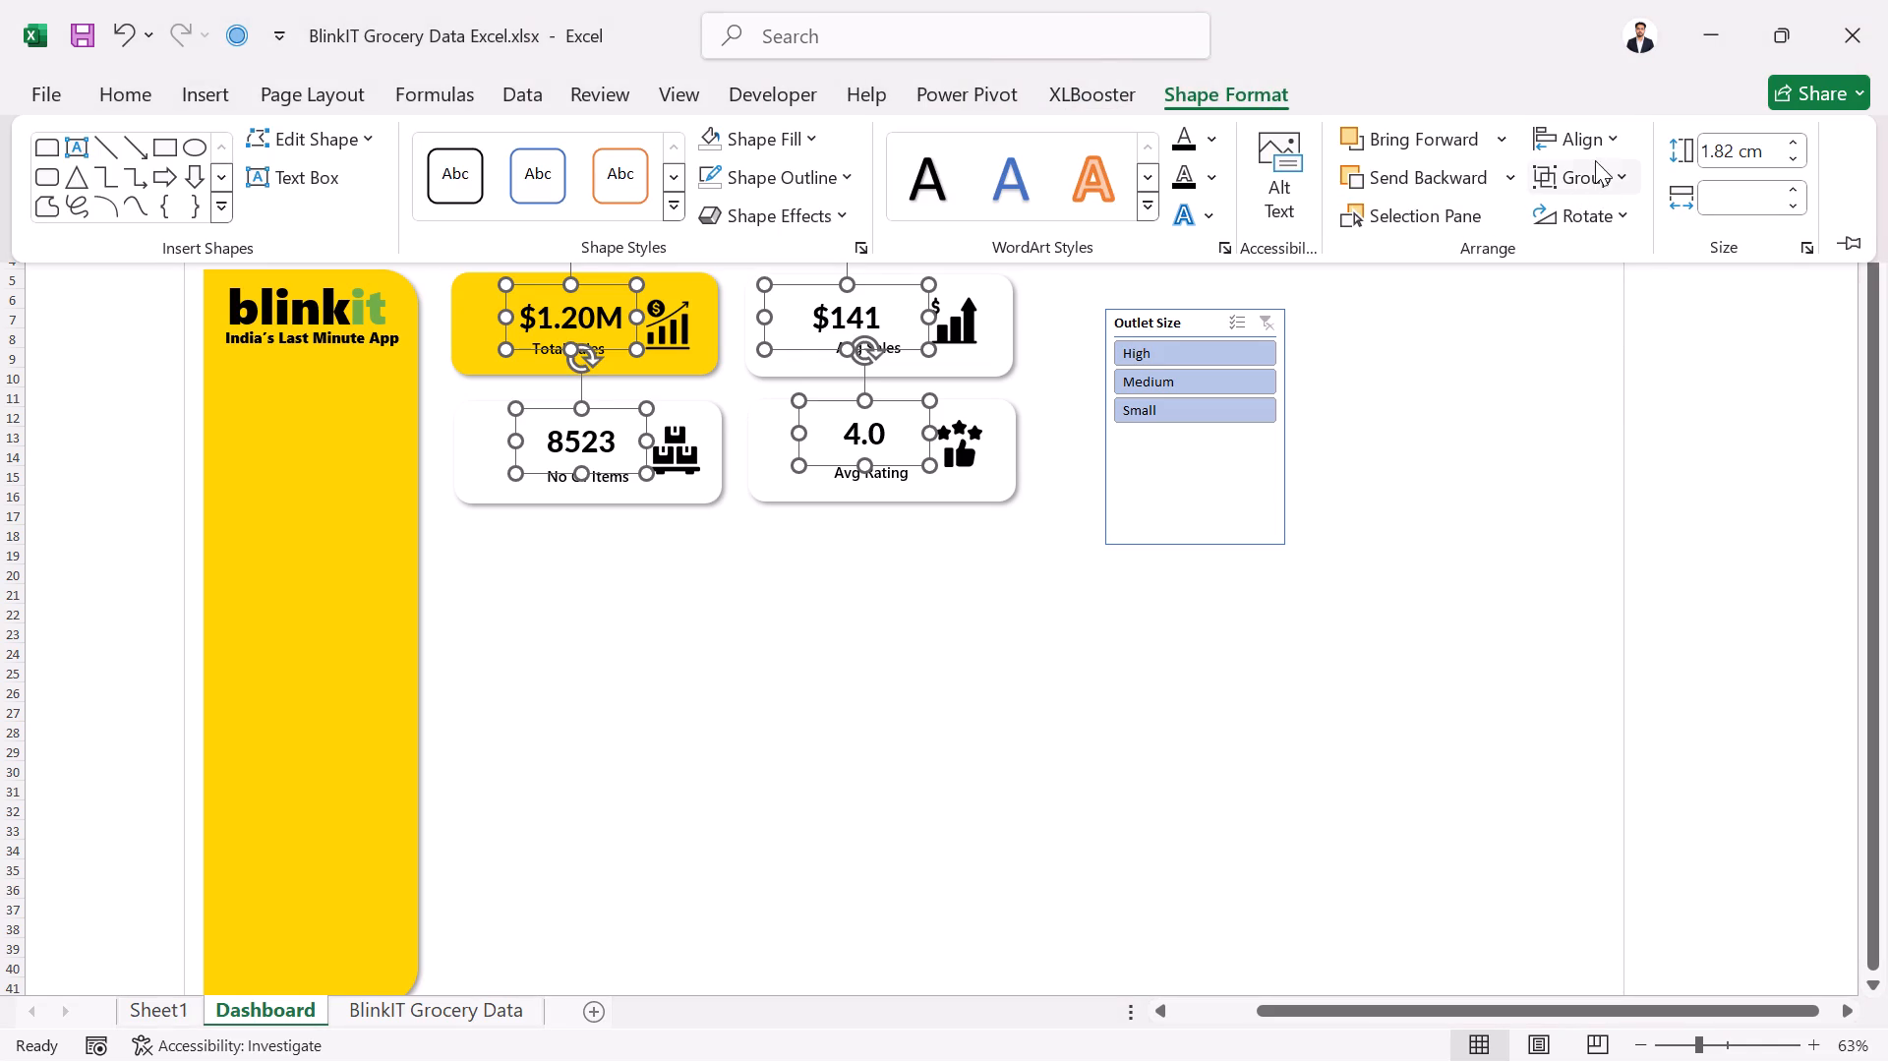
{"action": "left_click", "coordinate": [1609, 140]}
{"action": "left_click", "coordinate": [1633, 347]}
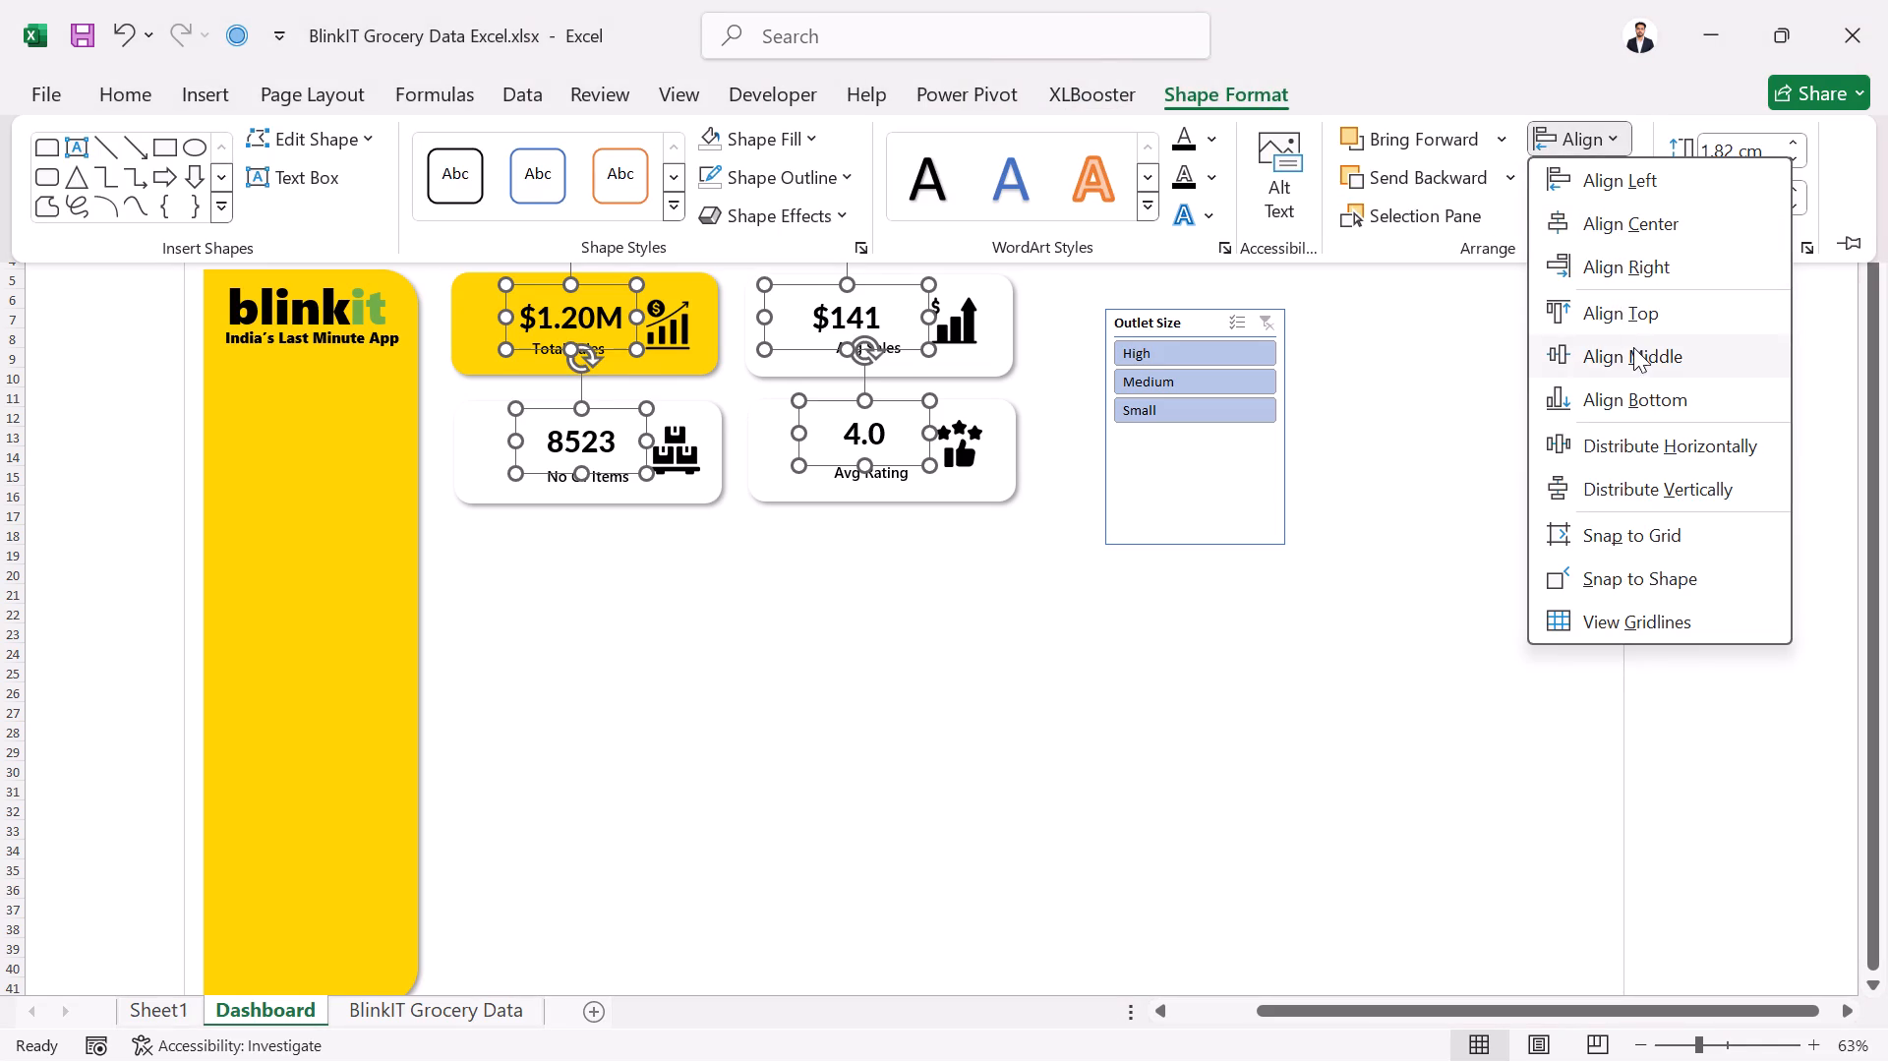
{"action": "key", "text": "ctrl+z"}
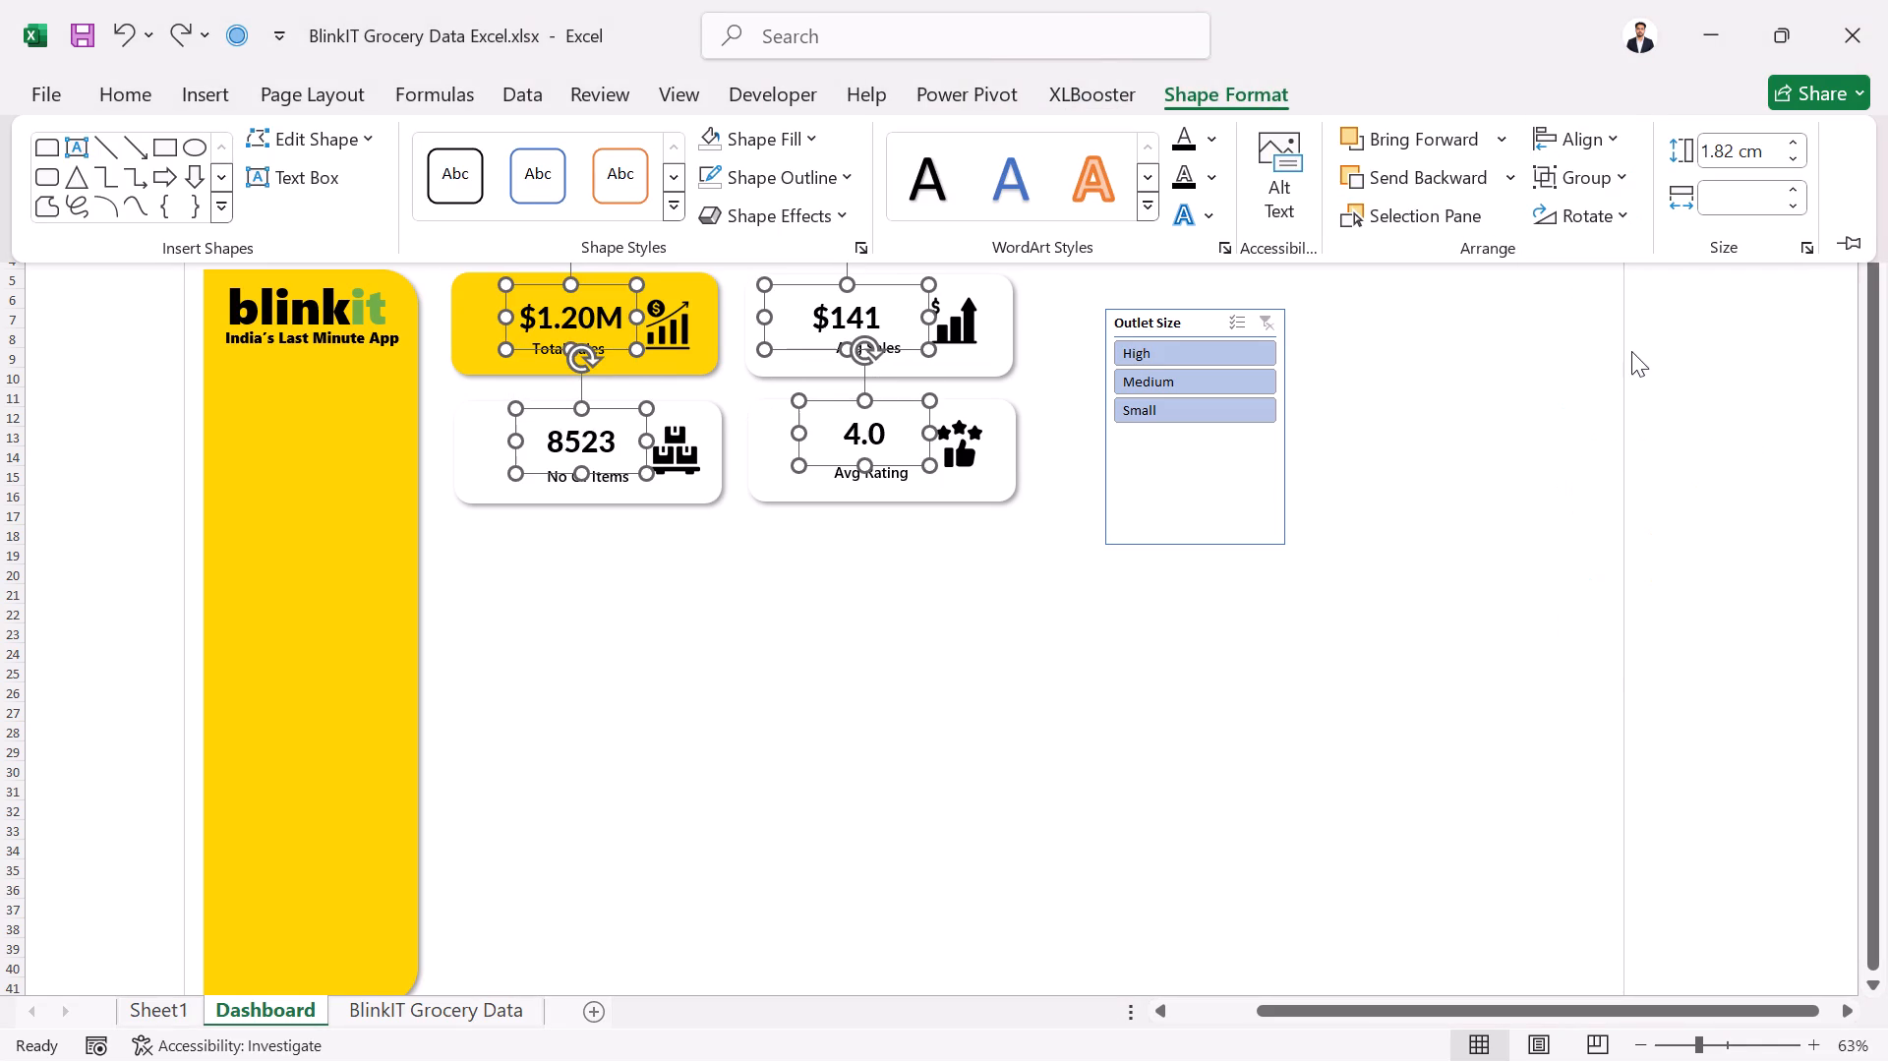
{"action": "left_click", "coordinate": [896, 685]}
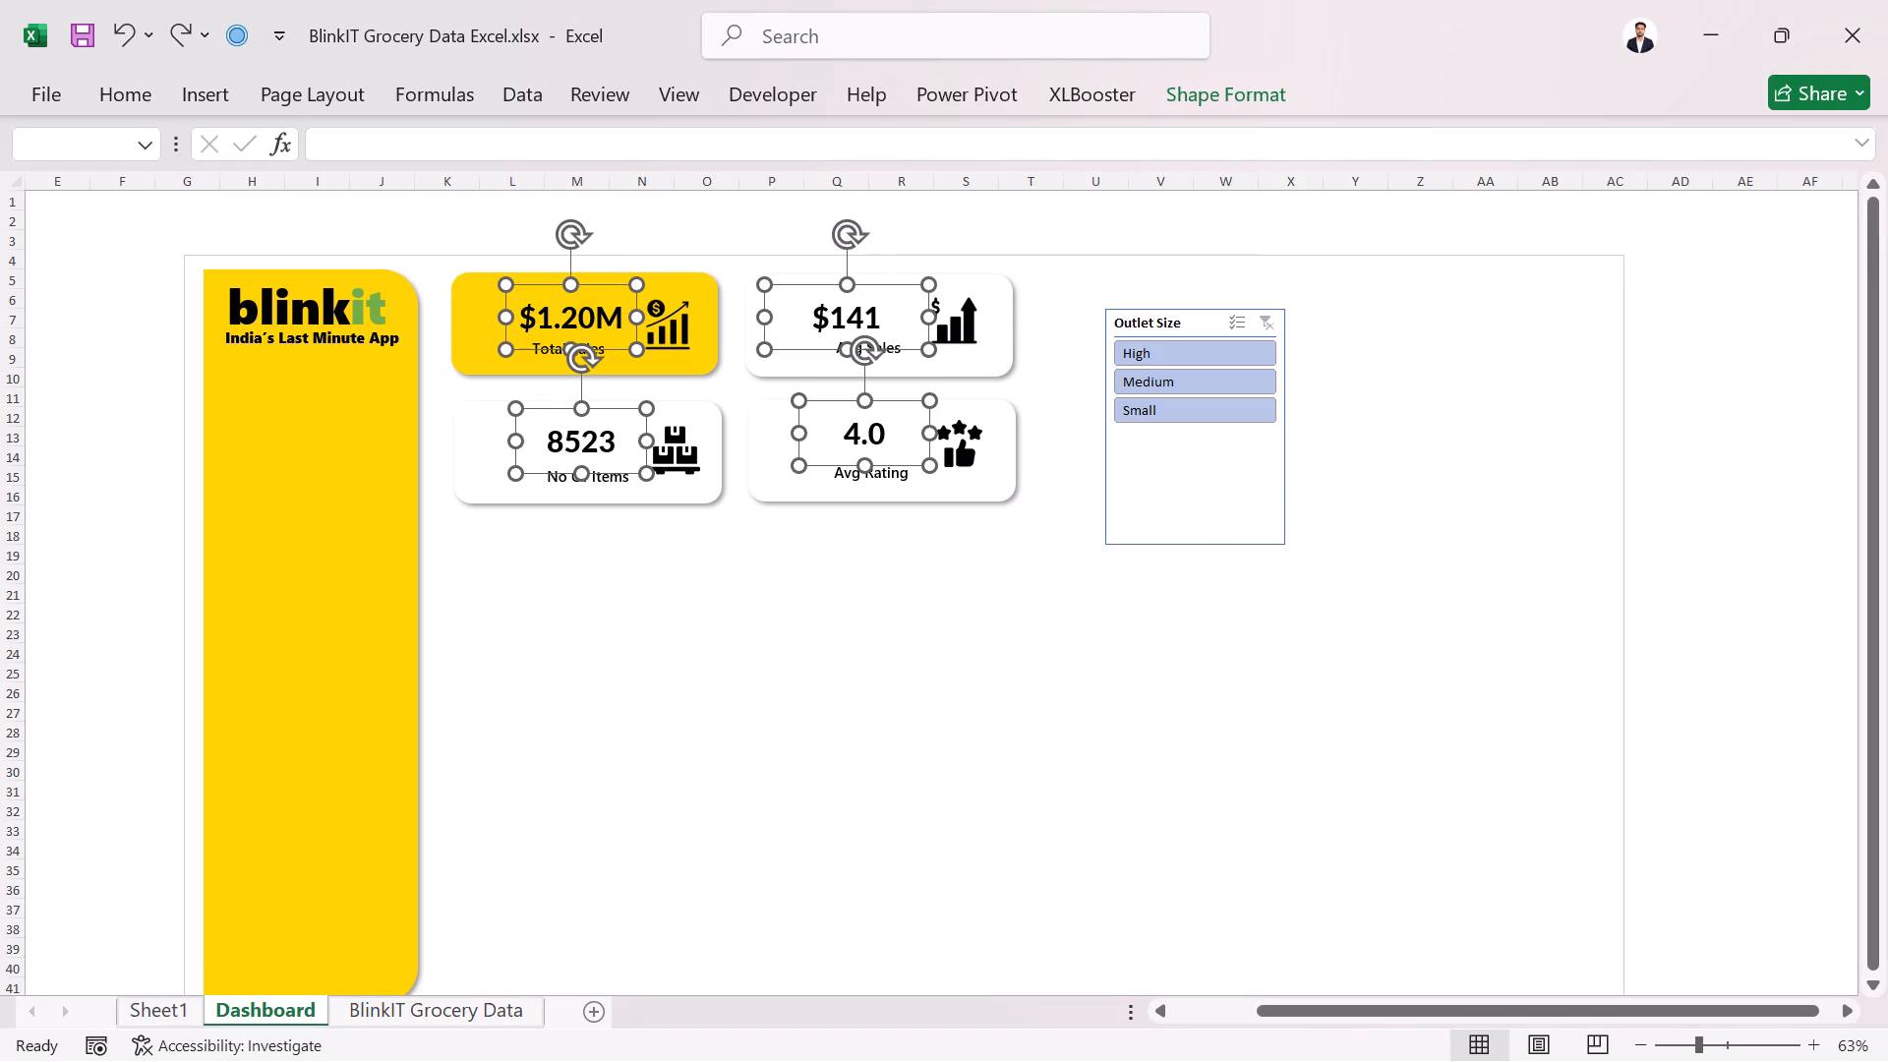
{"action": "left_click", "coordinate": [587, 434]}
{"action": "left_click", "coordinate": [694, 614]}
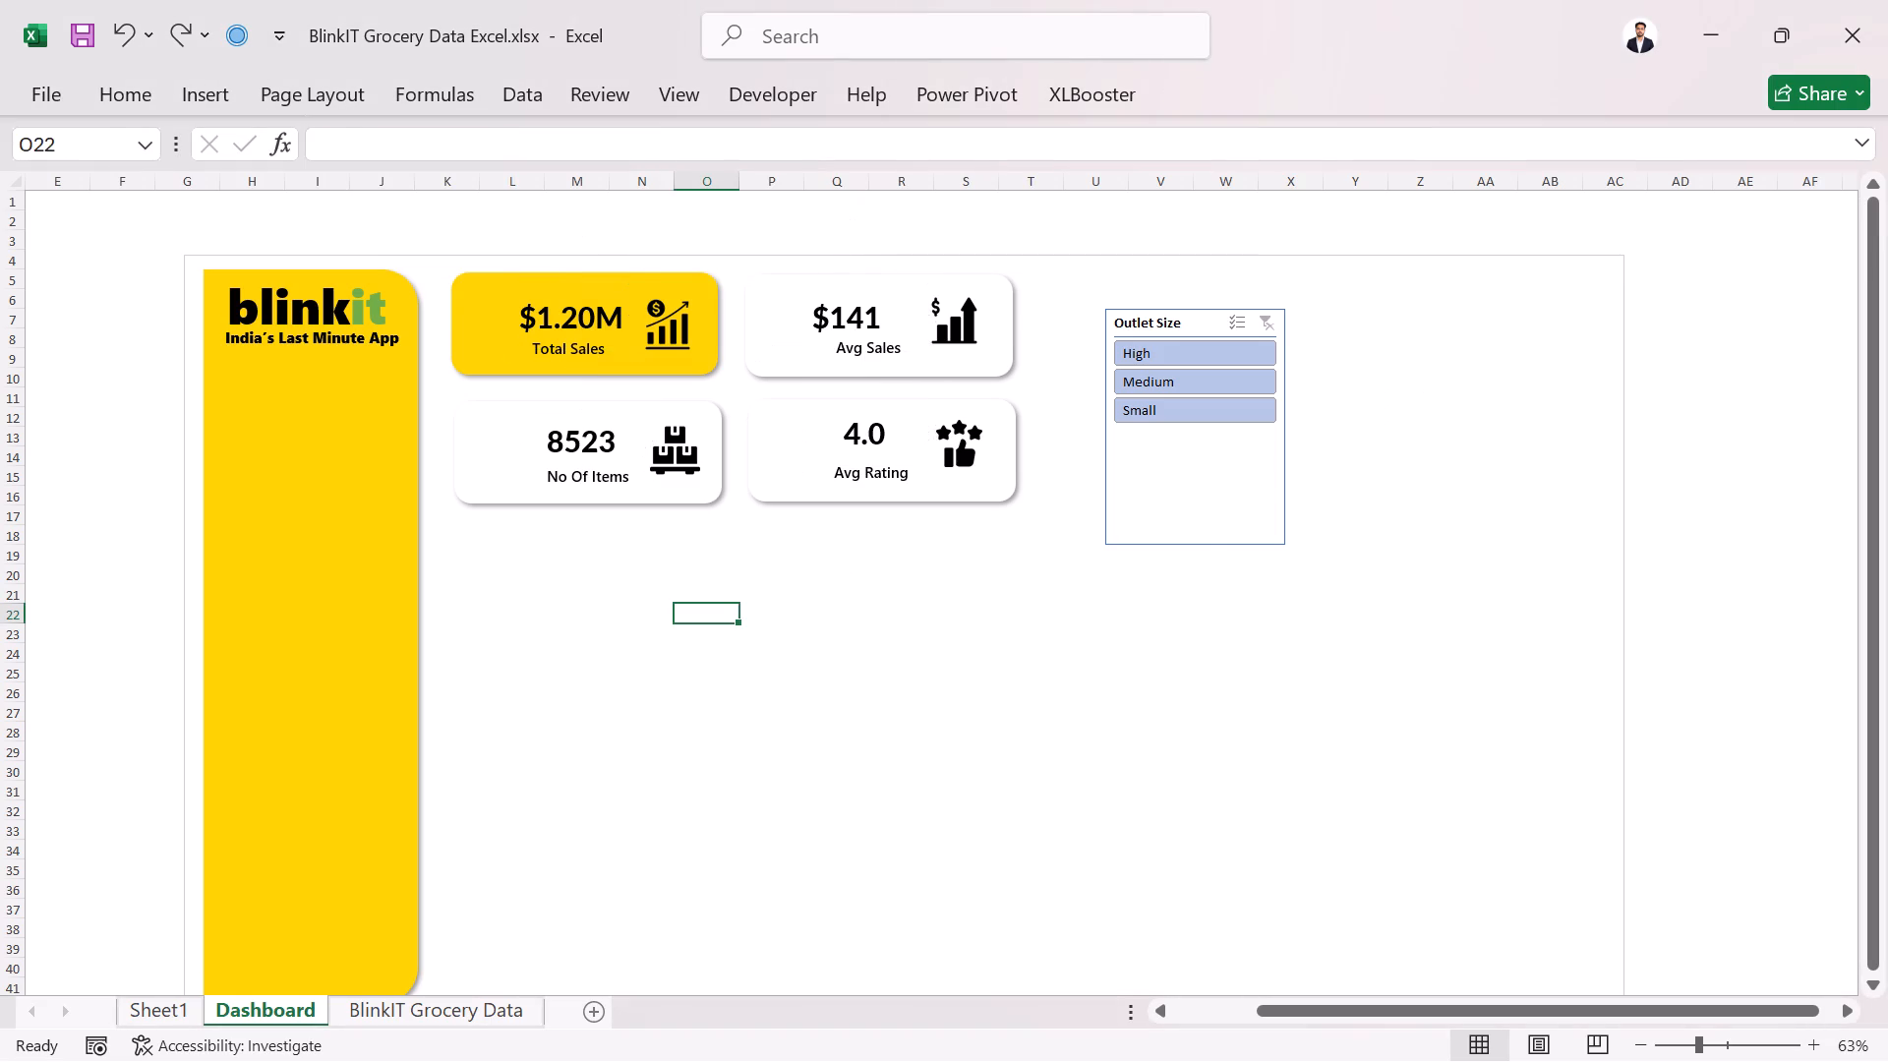
Apply Align Middle to the value text boxes on the Total Sales and Avg Sales cards.
{"action": "left_click", "coordinate": [557, 314], "text": "ctrl"}
{"action": "left_click", "coordinate": [830, 315], "text": "ctrl"}
{"action": "left_click", "coordinate": [1238, 88]}
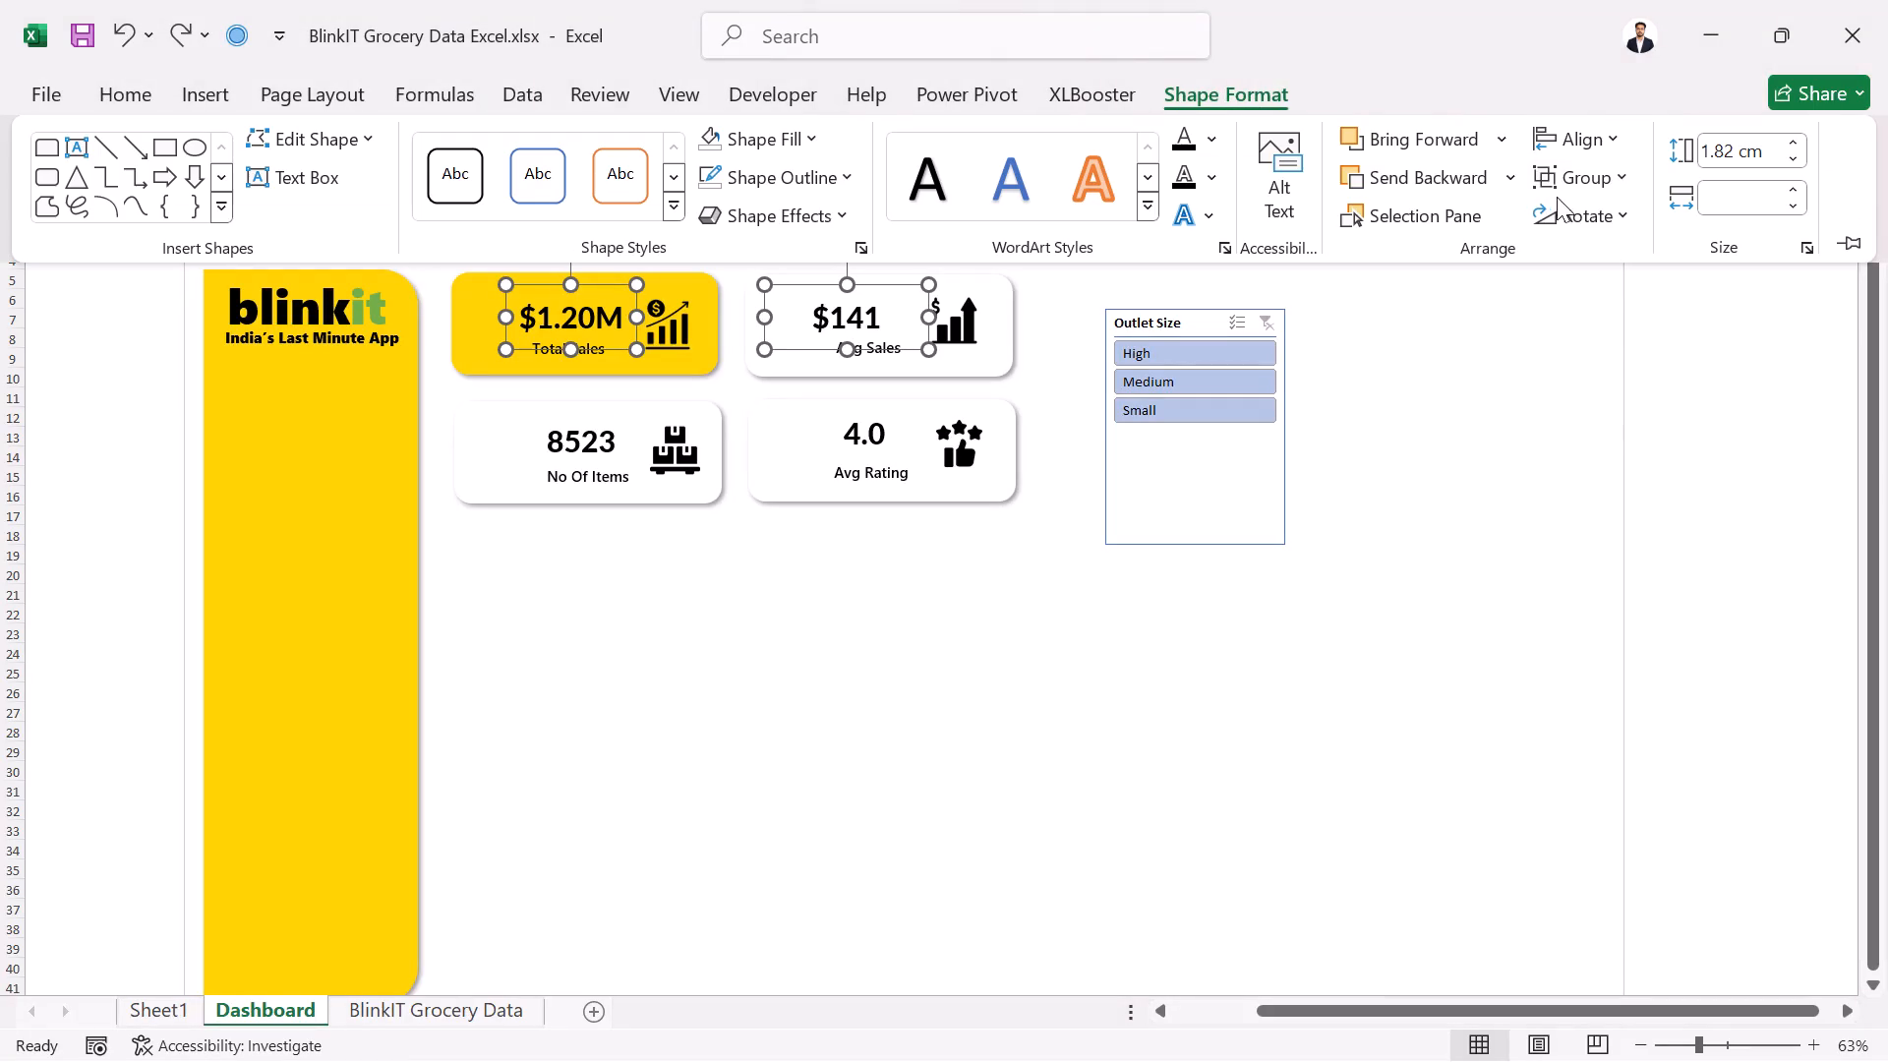
{"action": "left_click", "coordinate": [1619, 137]}
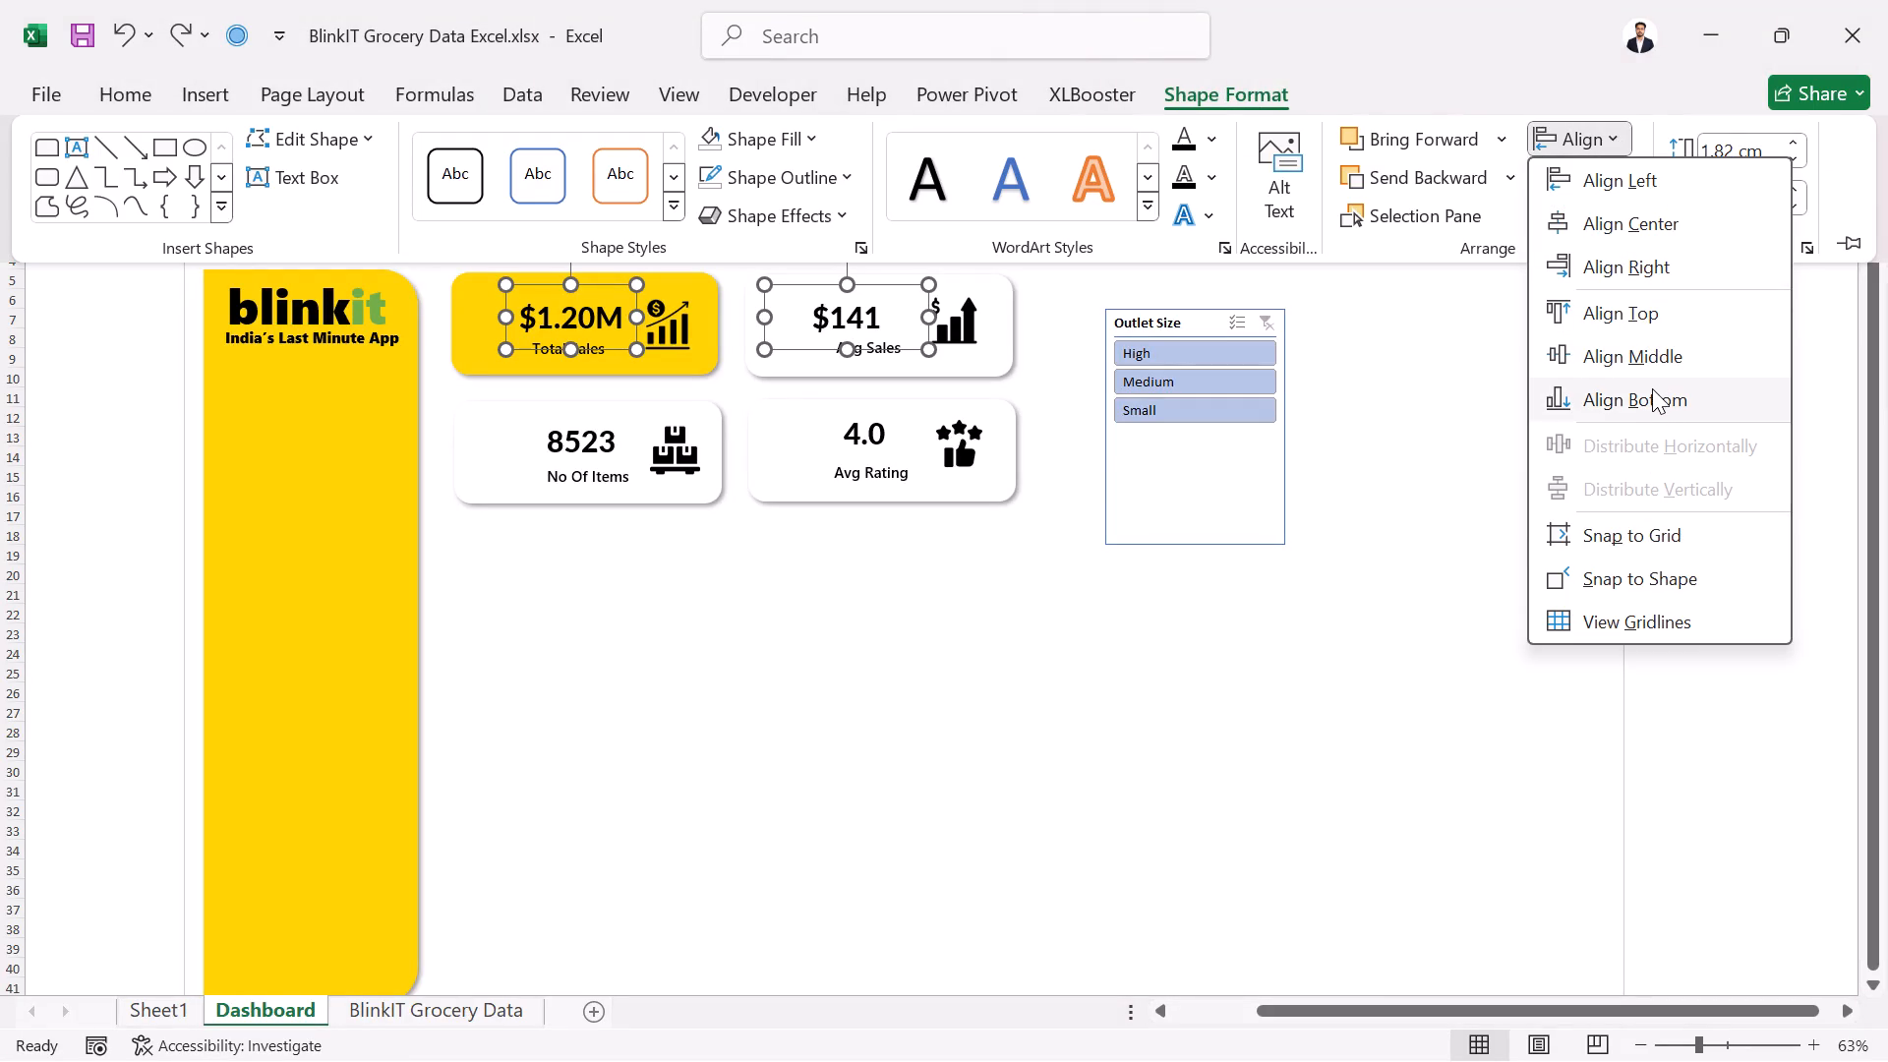
{"action": "left_click", "coordinate": [1617, 348]}
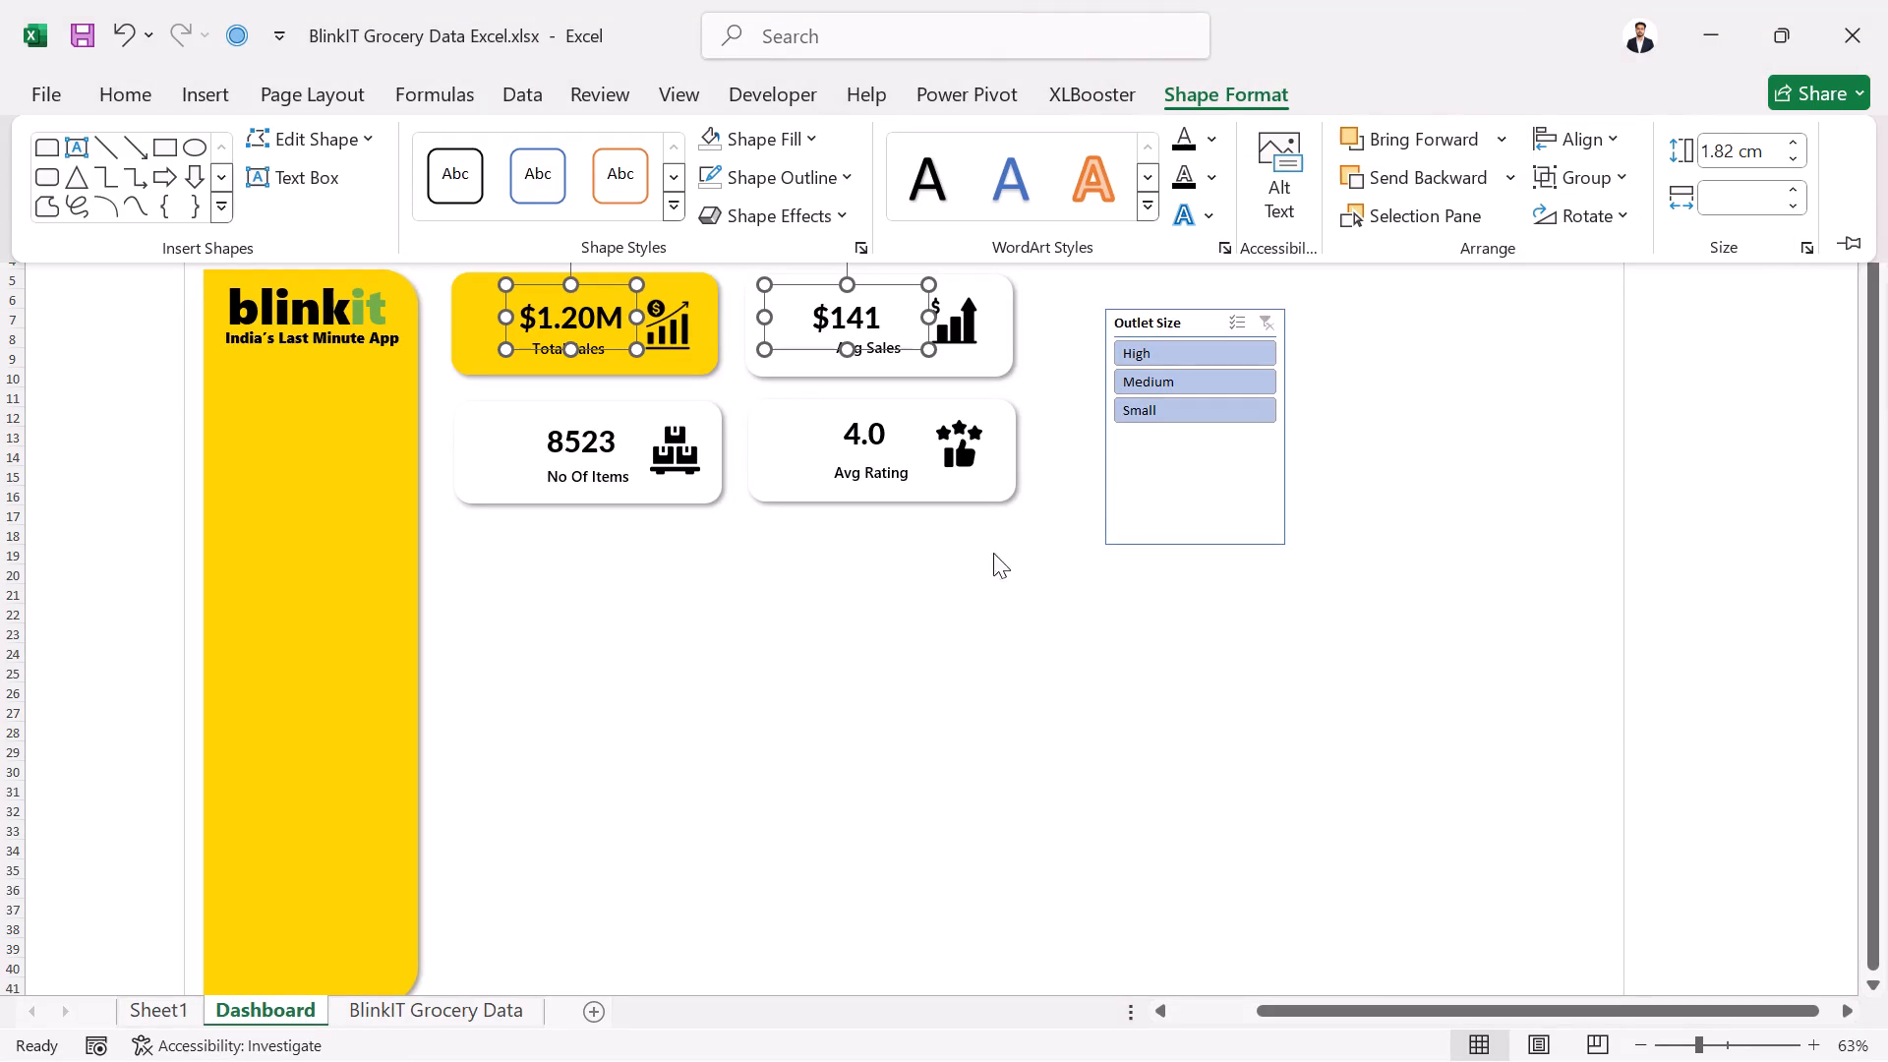
{"action": "left_click", "coordinate": [963, 562]}
Apply Align Middle to the value text boxes on the No Of Items and Avg Rating cards.
{"action": "left_click", "coordinate": [609, 452]}
{"action": "left_click", "coordinate": [901, 447], "text": "ctrl"}
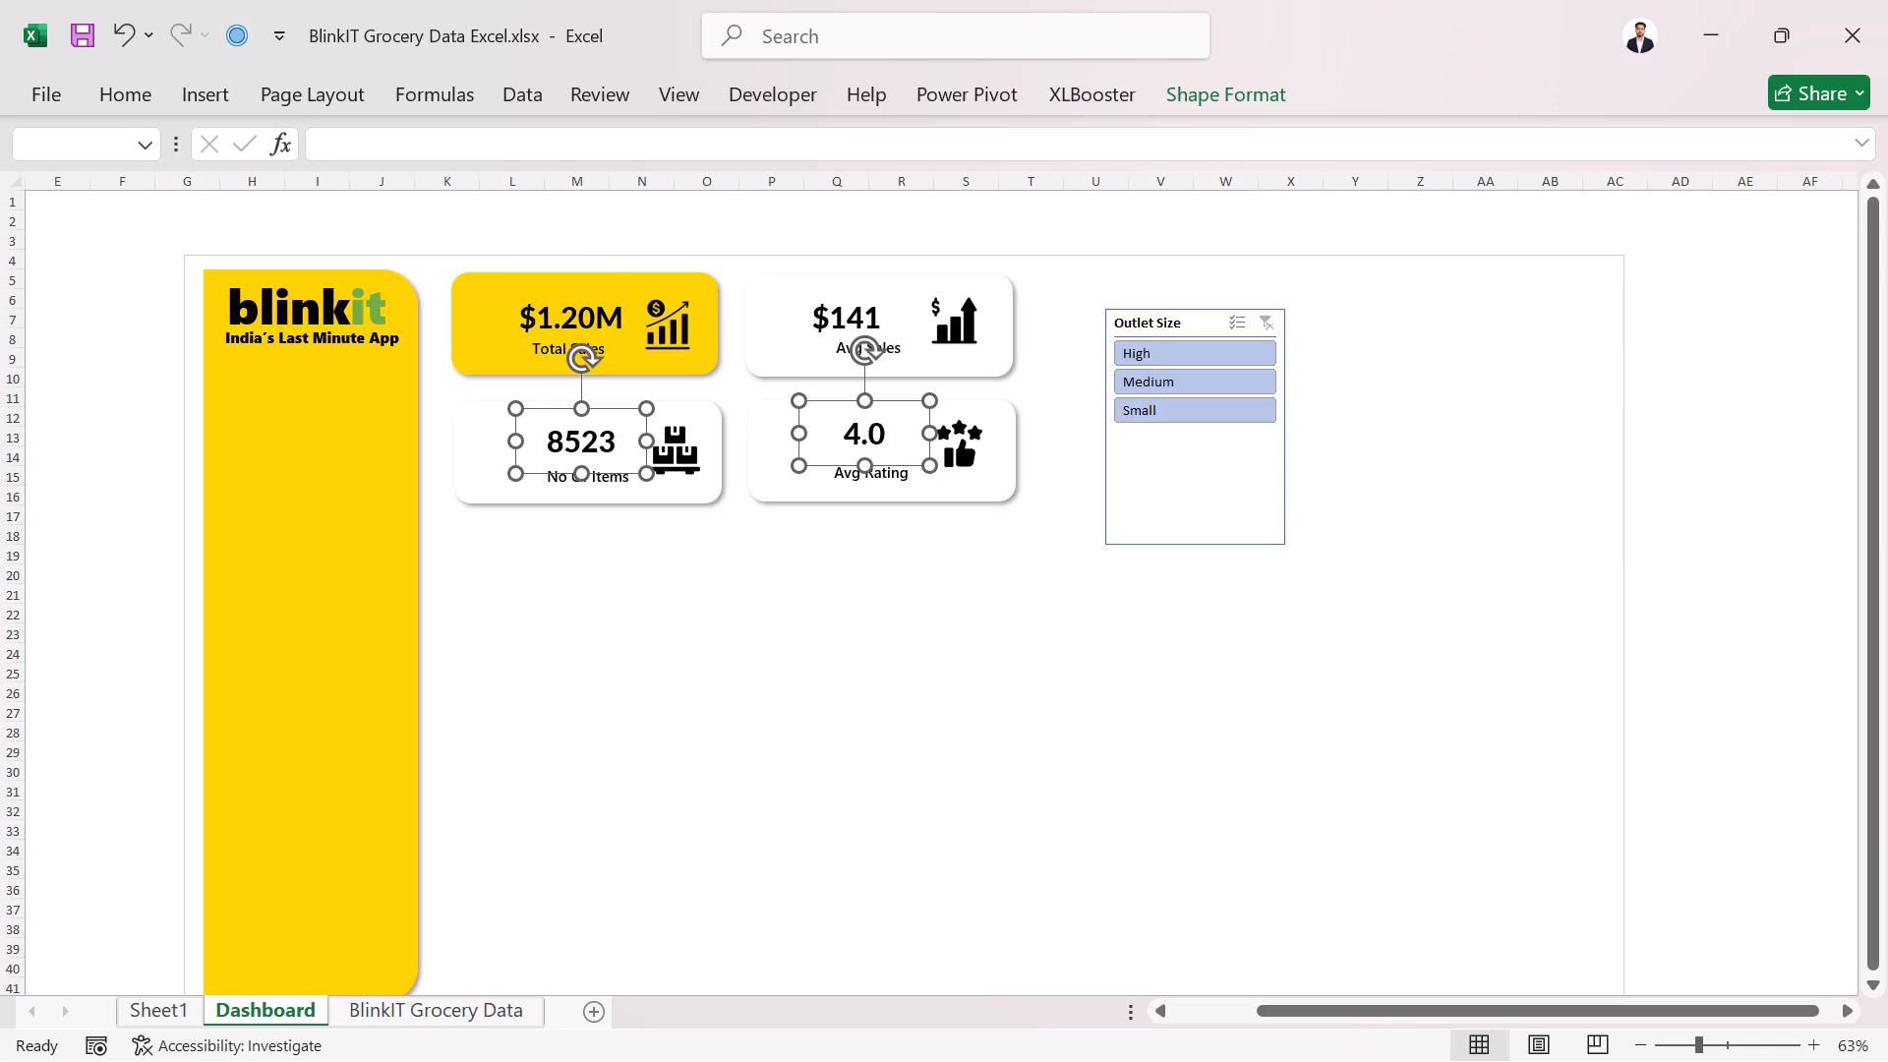
{"action": "left_click", "coordinate": [1278, 74]}
{"action": "left_click", "coordinate": [1614, 145]}
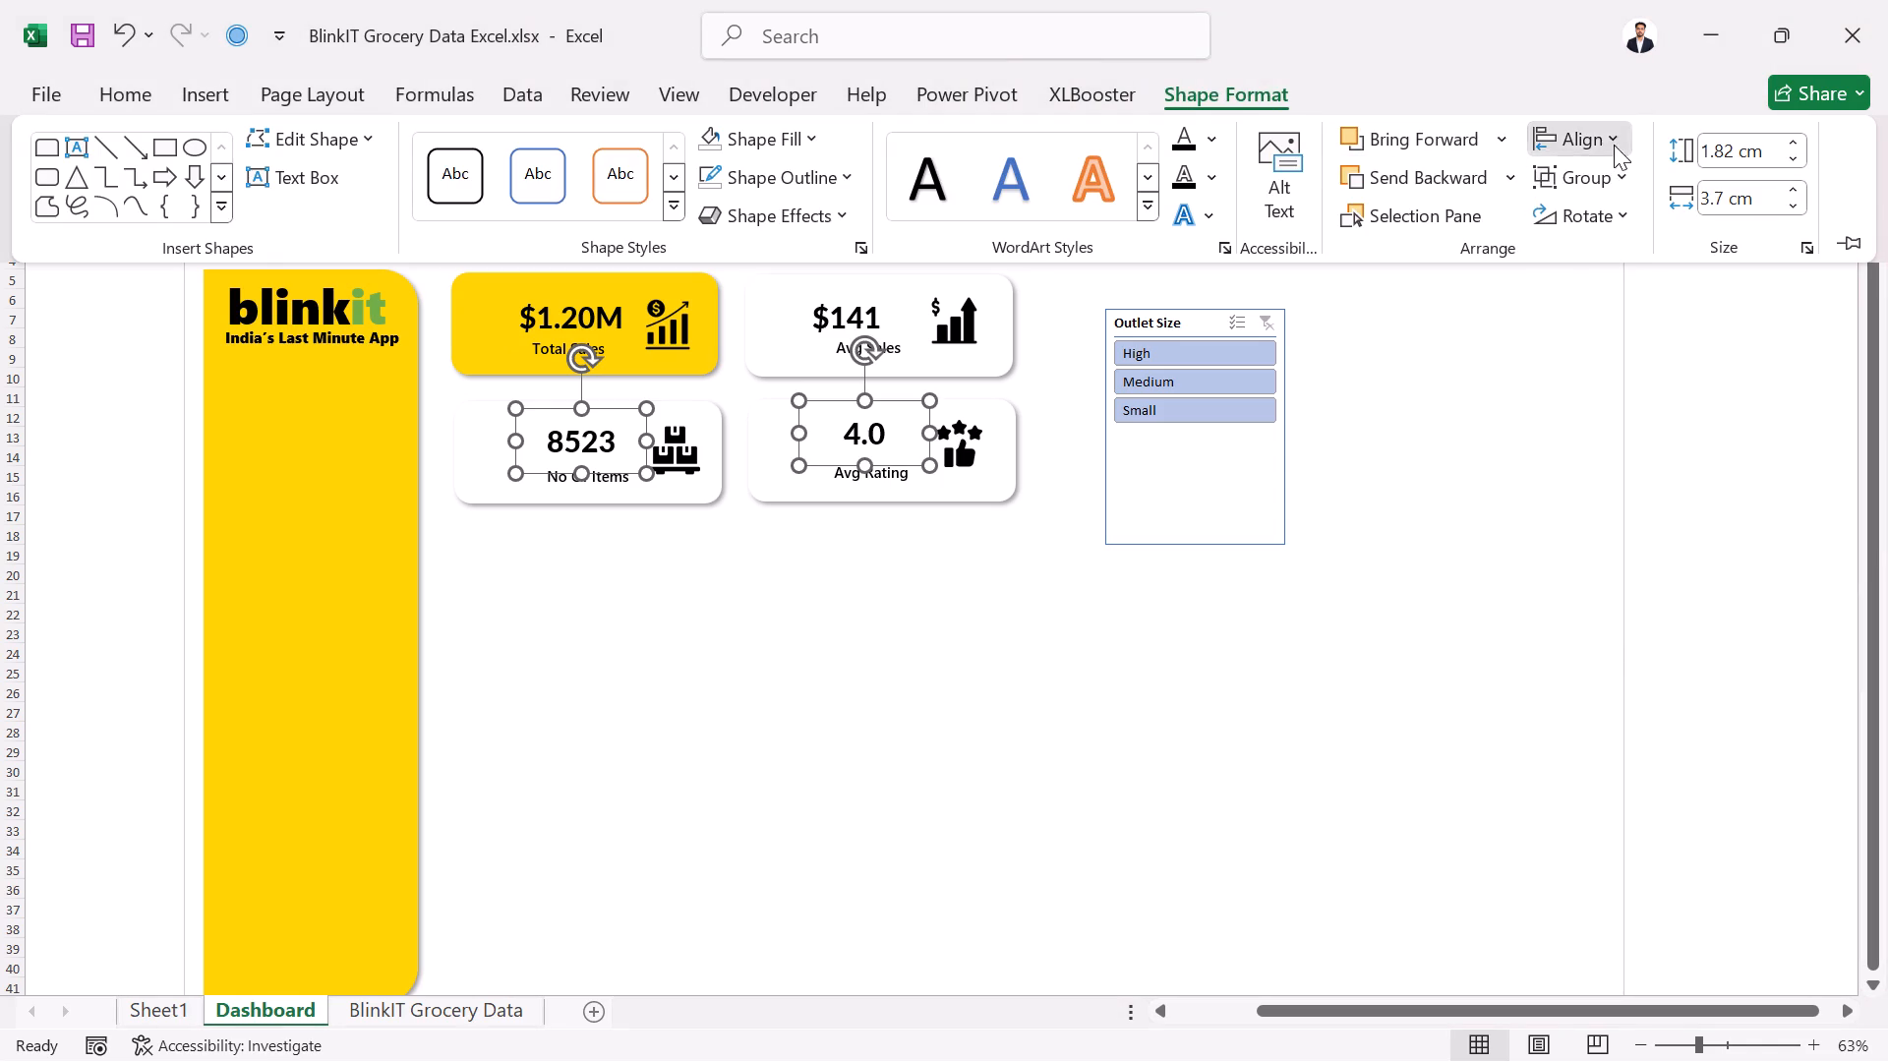
{"action": "left_click", "coordinate": [1606, 350]}
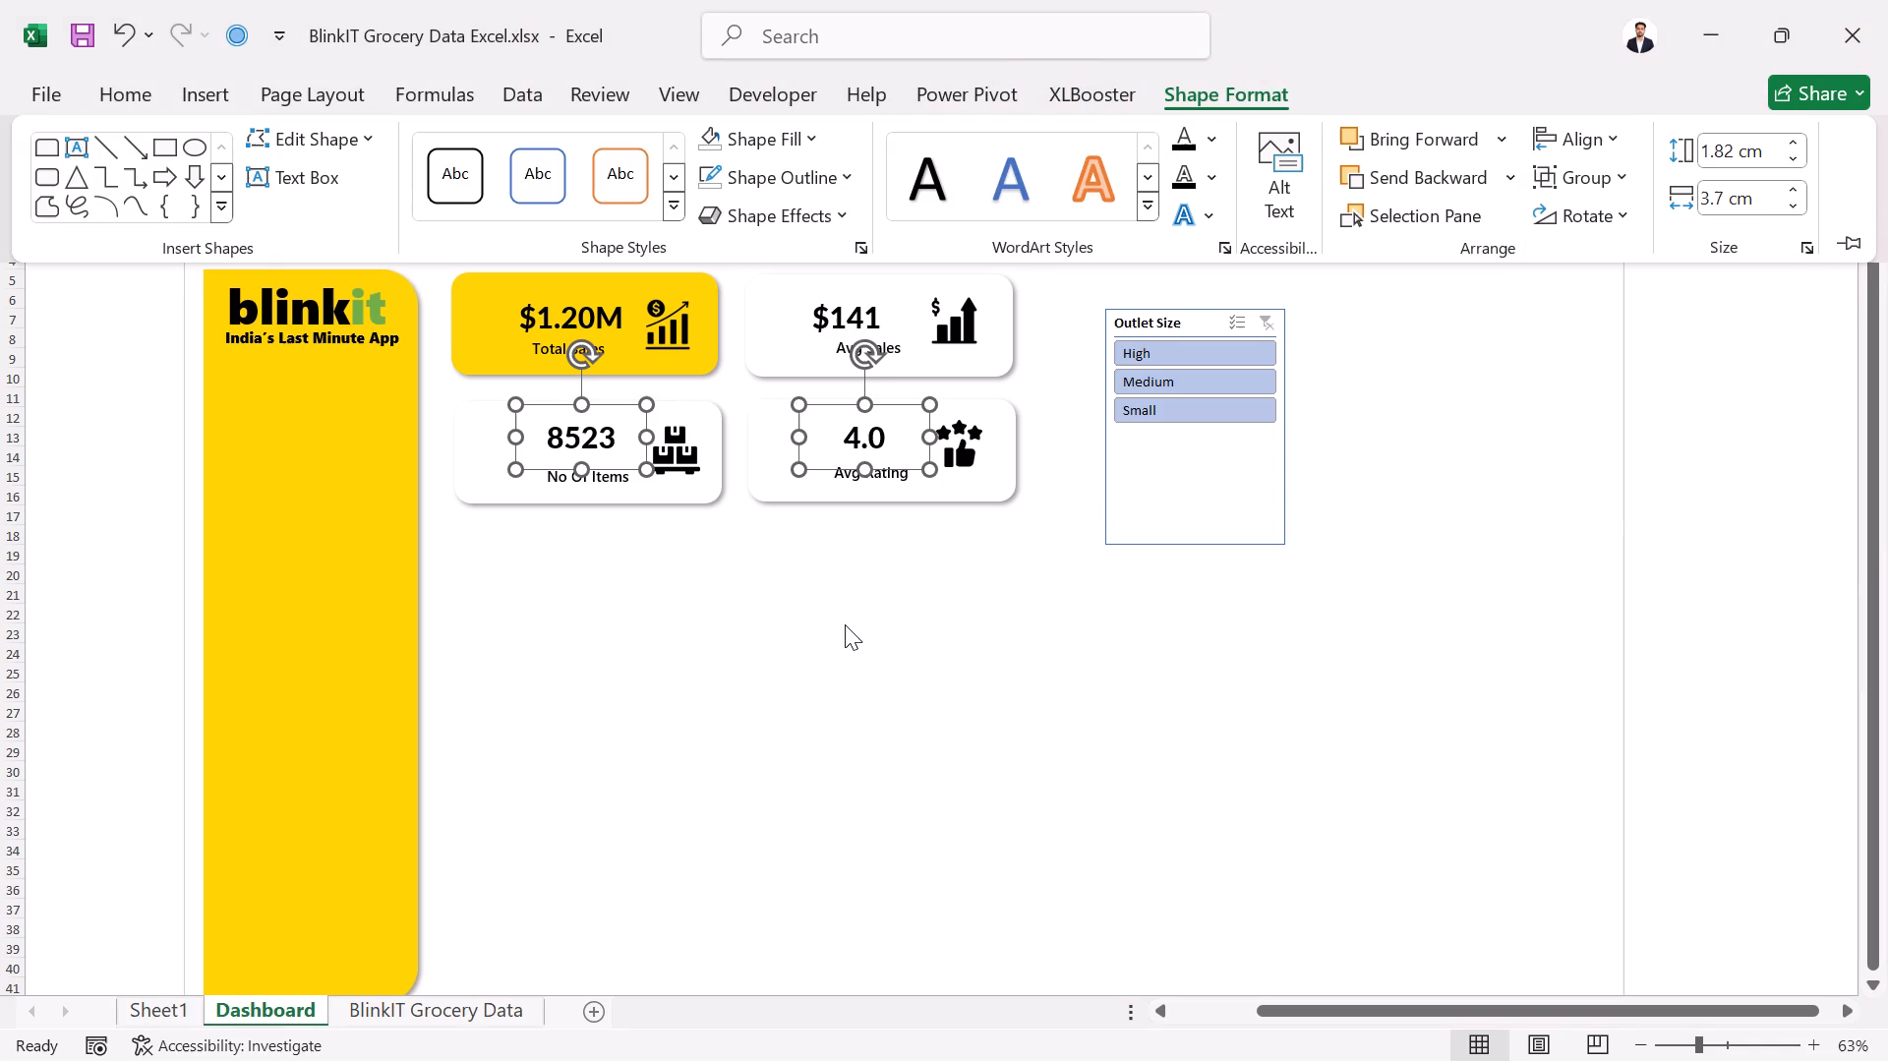
{"action": "left_click", "coordinate": [845, 624]}
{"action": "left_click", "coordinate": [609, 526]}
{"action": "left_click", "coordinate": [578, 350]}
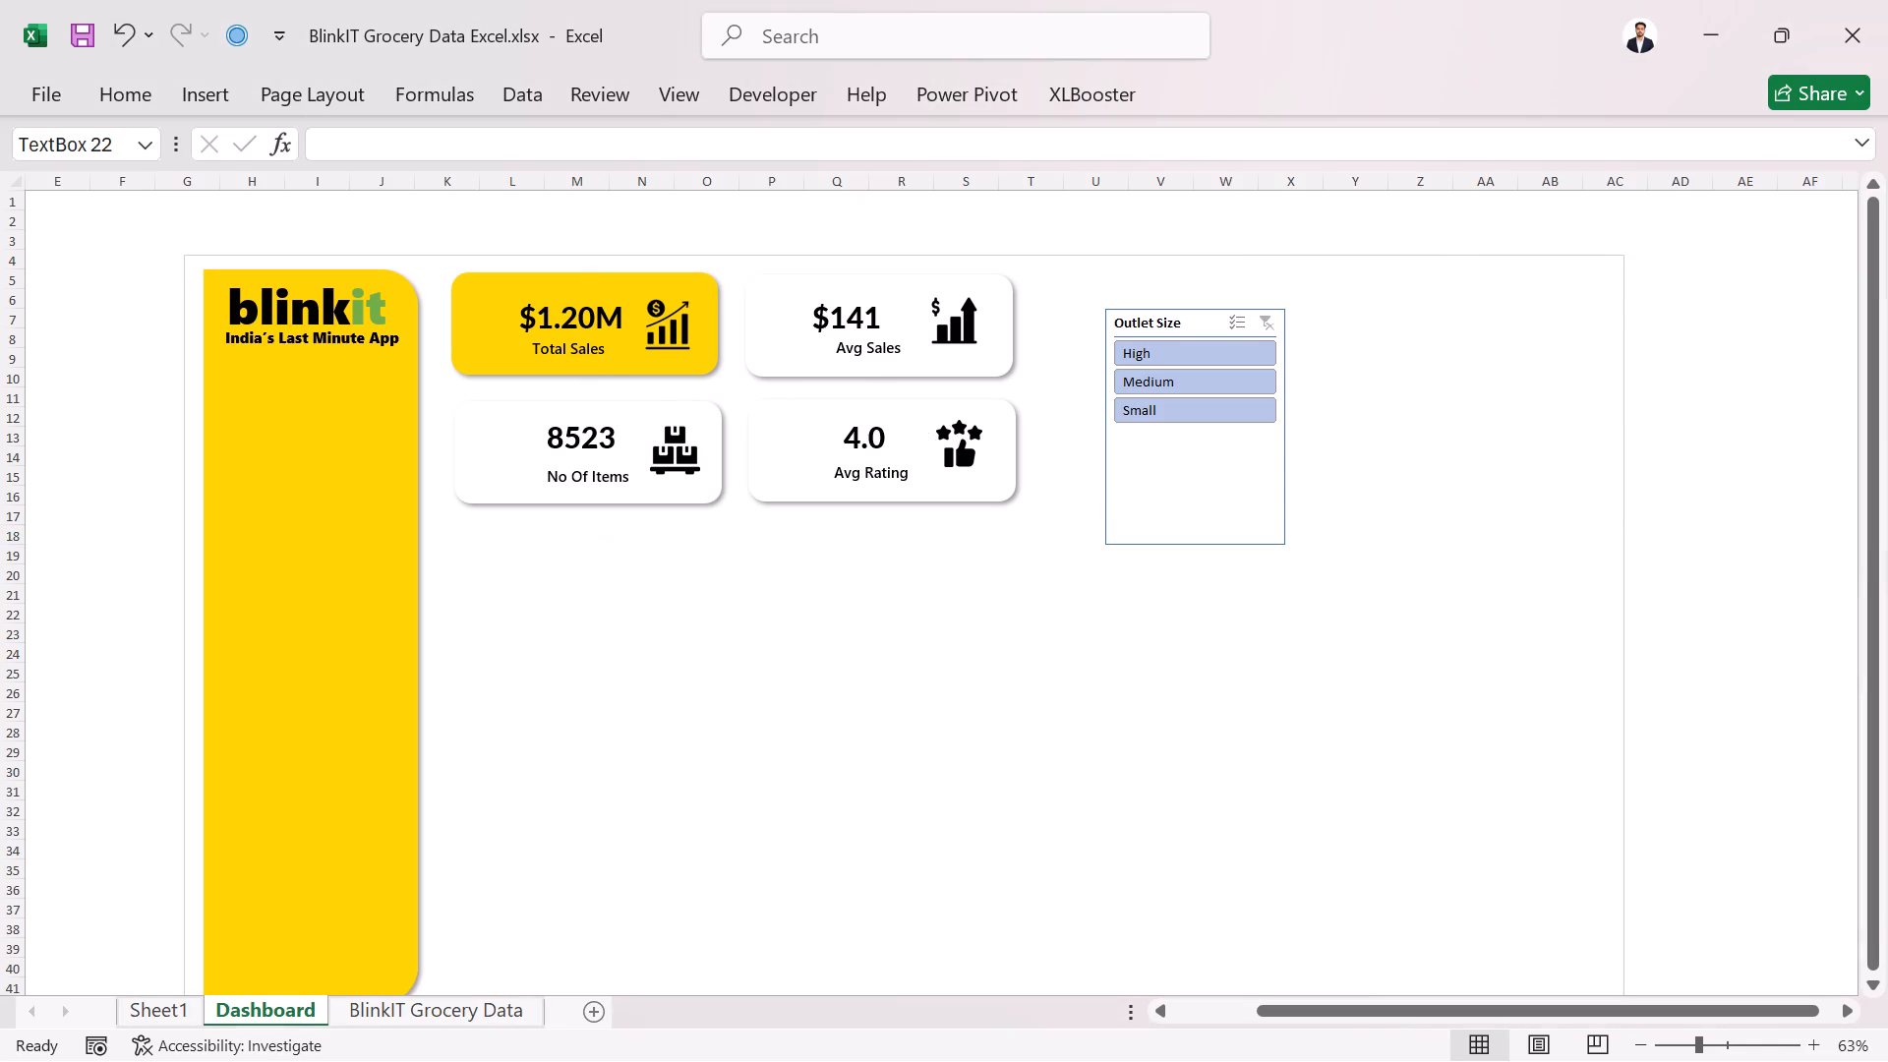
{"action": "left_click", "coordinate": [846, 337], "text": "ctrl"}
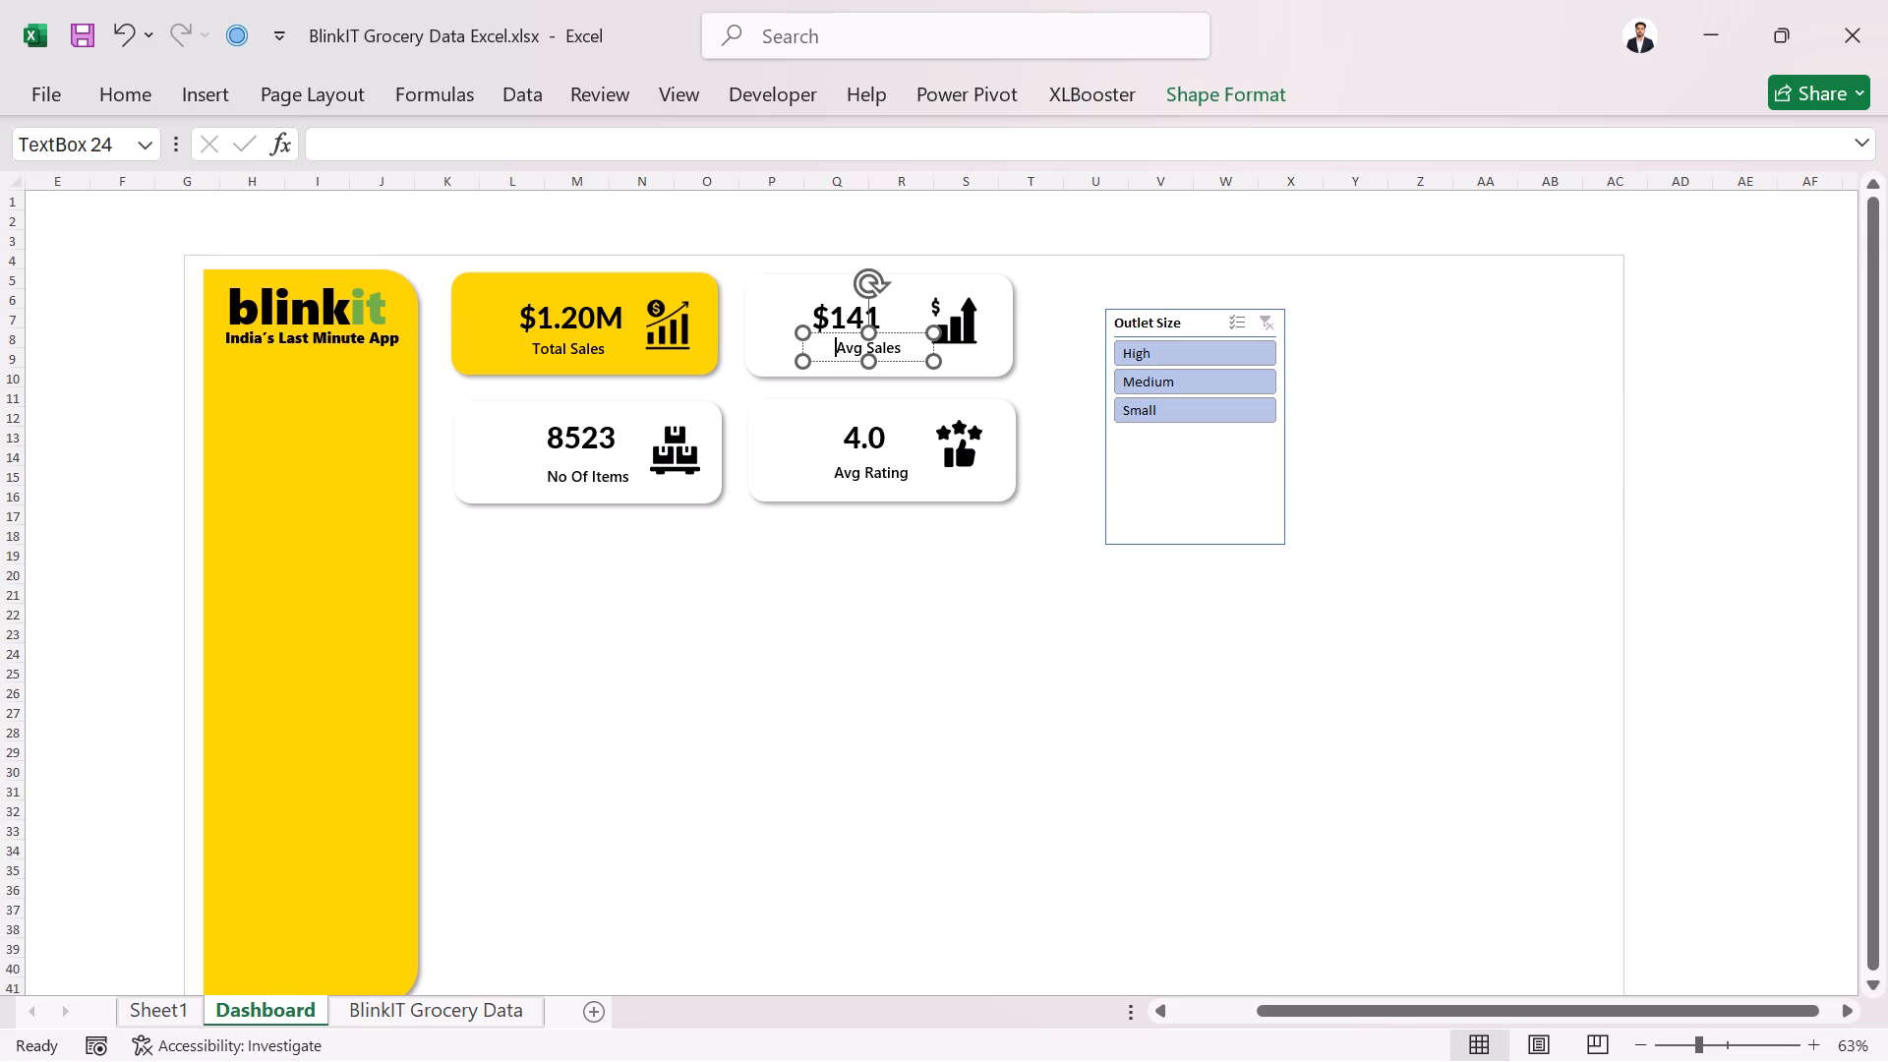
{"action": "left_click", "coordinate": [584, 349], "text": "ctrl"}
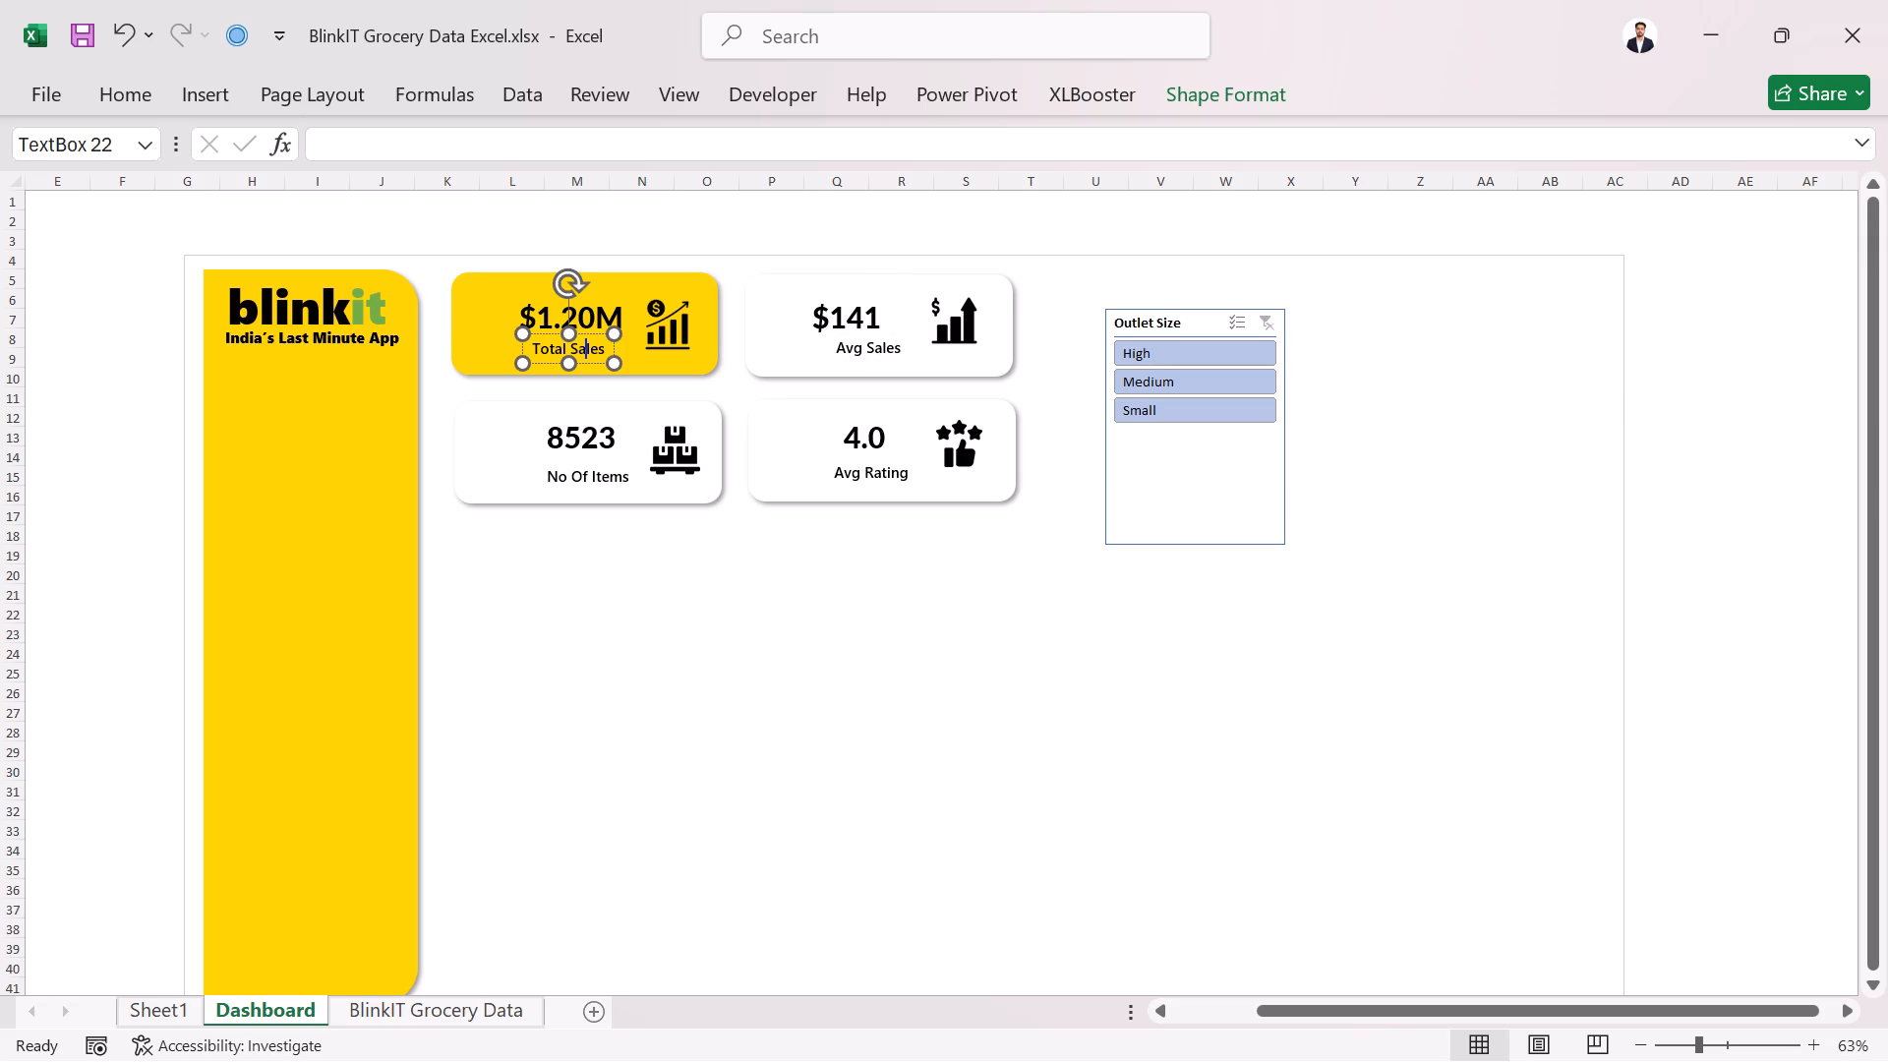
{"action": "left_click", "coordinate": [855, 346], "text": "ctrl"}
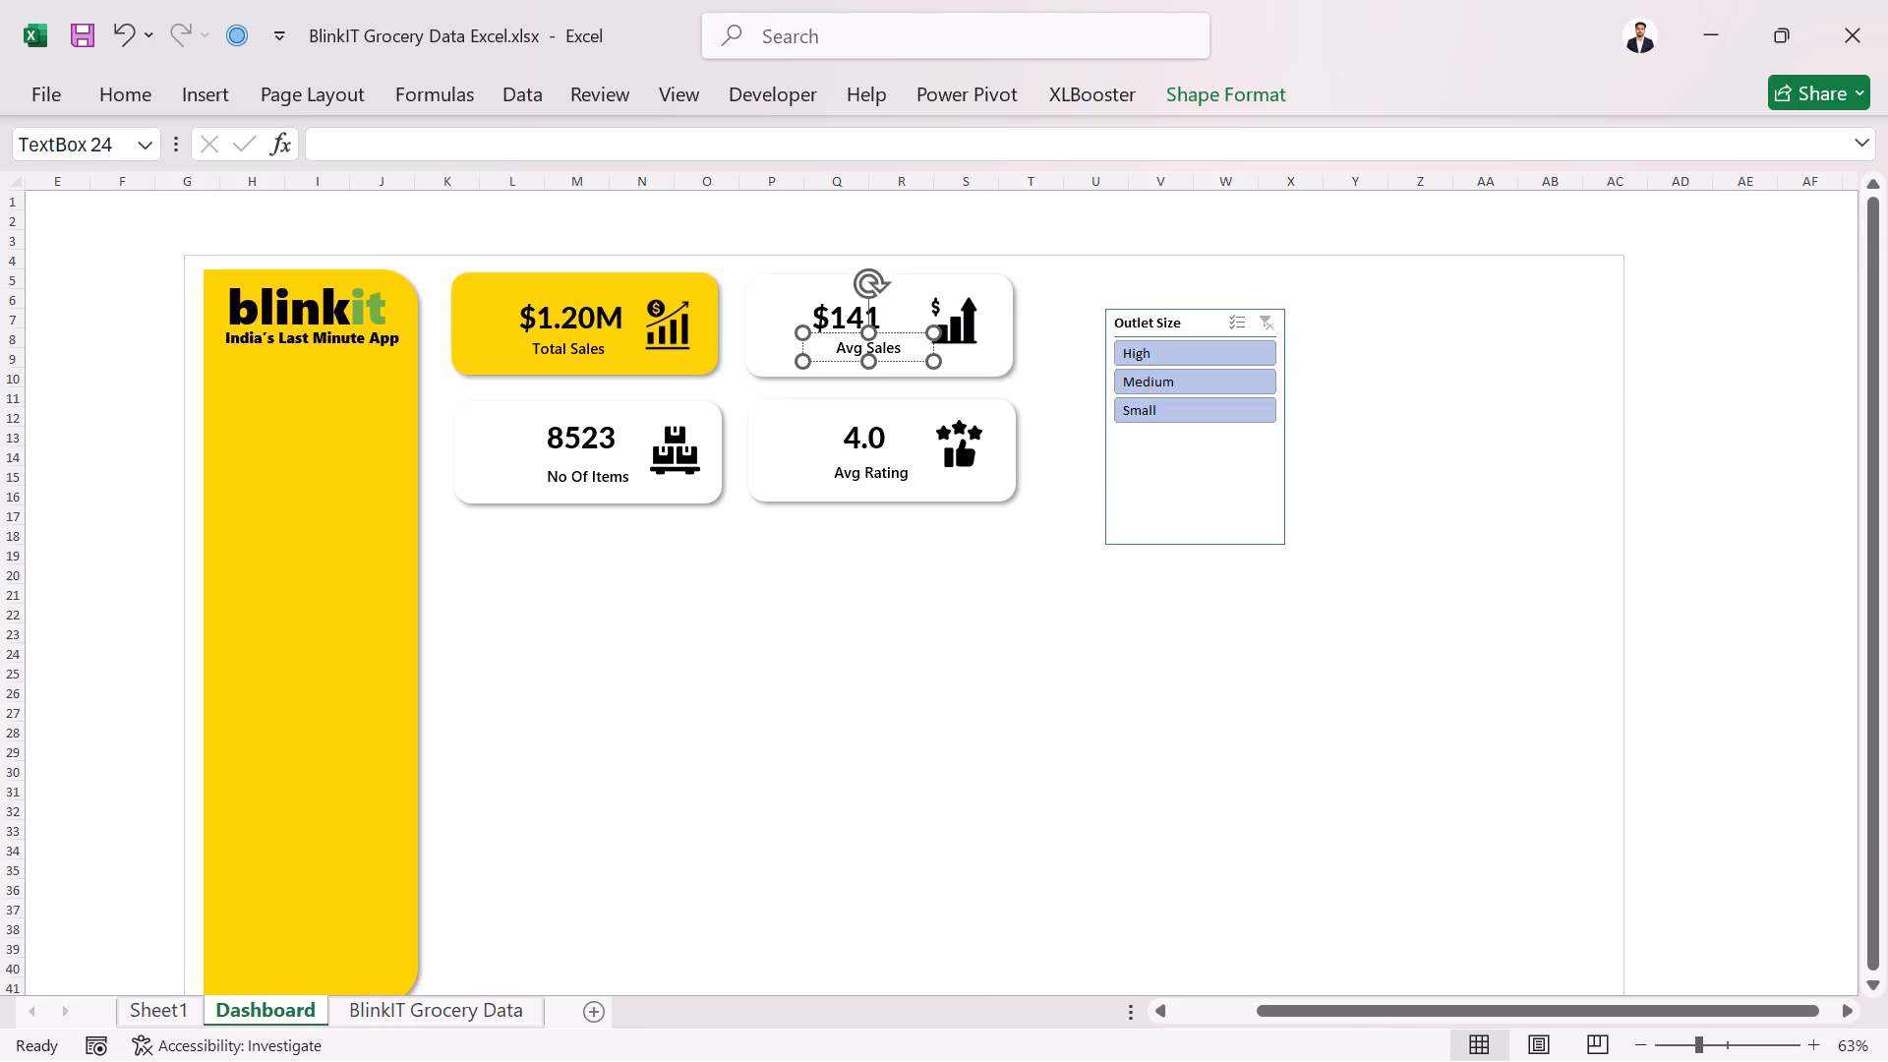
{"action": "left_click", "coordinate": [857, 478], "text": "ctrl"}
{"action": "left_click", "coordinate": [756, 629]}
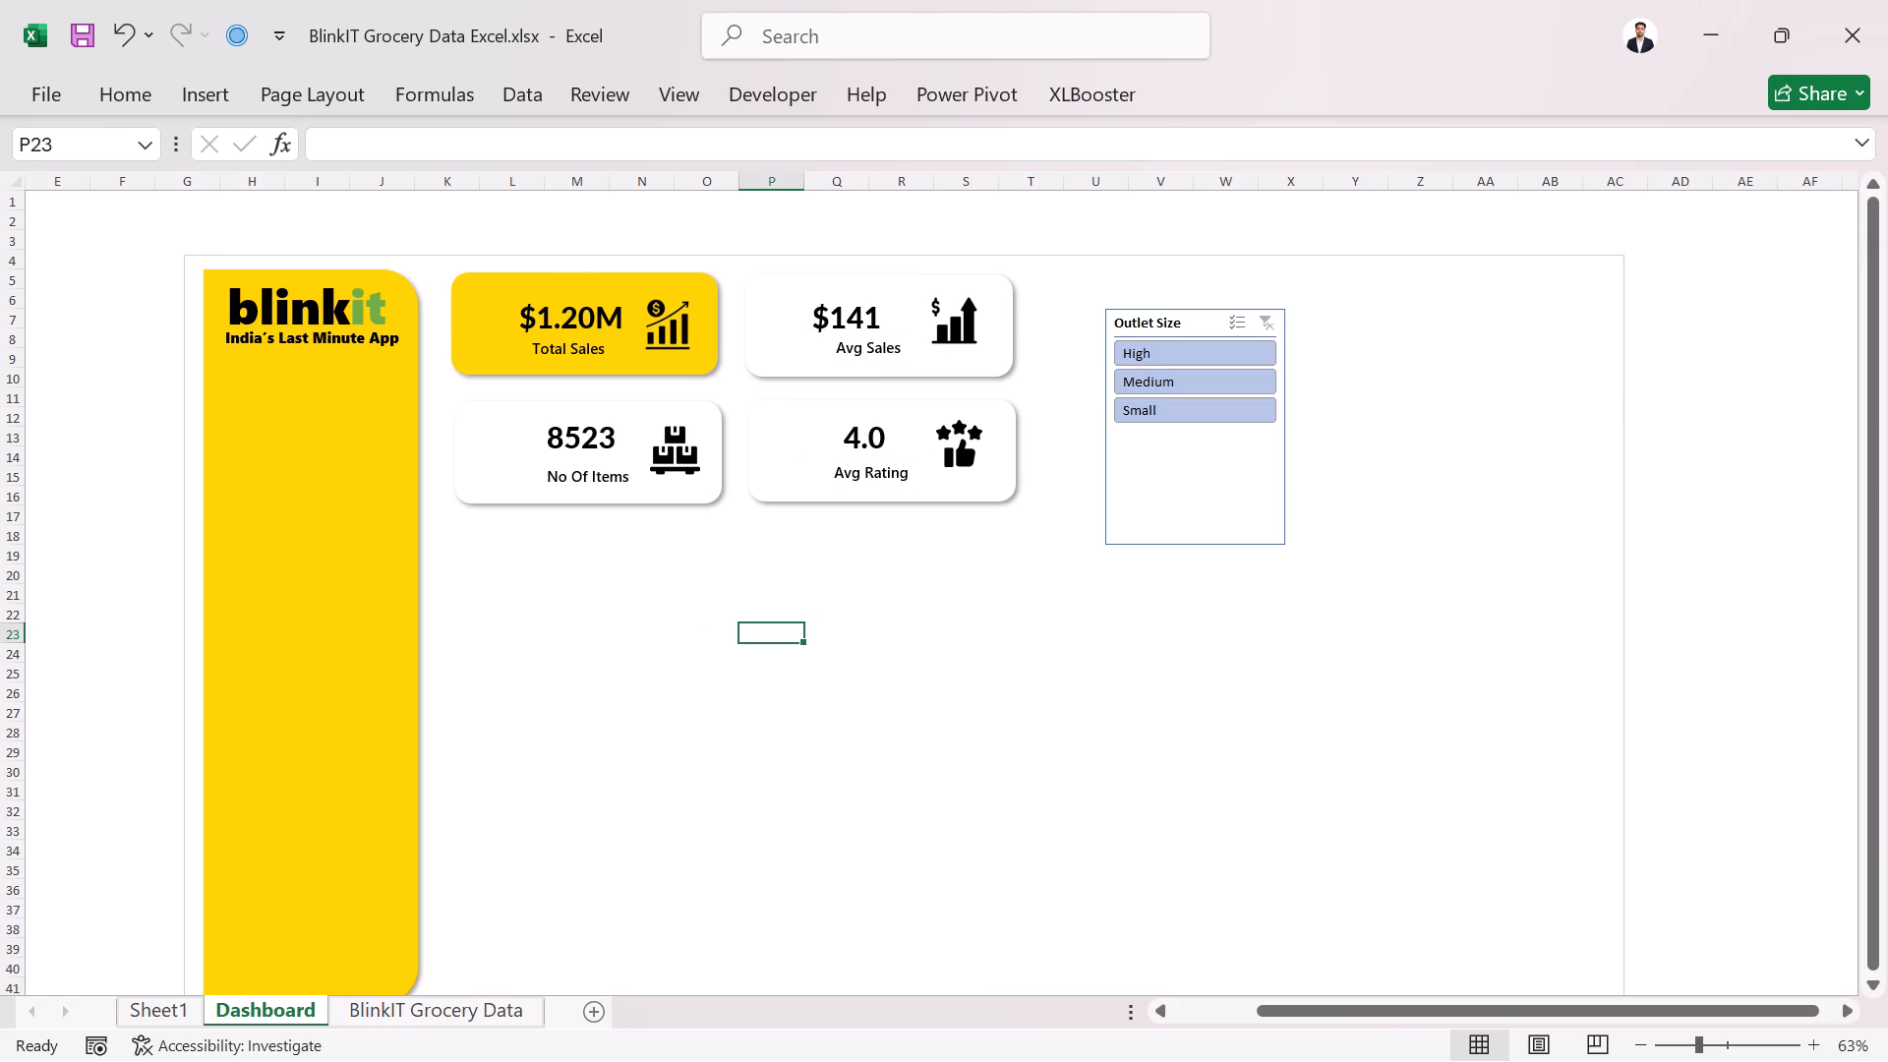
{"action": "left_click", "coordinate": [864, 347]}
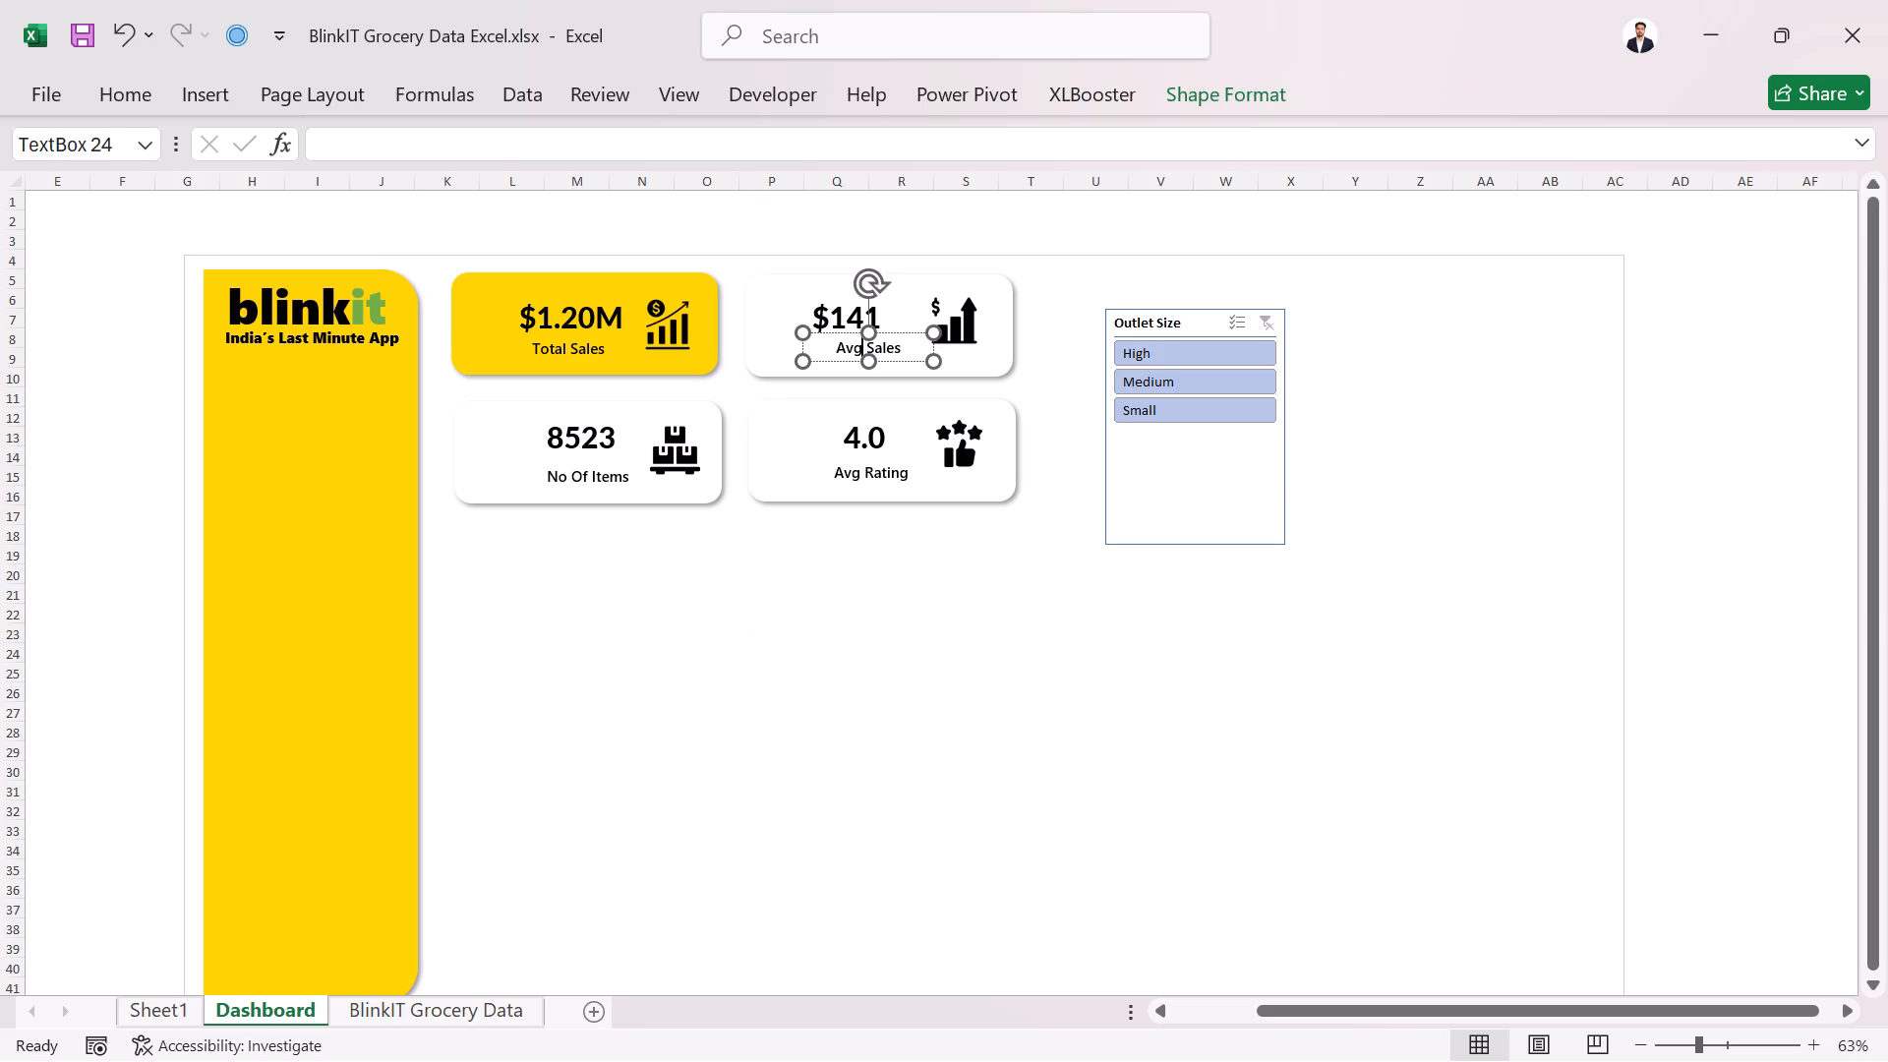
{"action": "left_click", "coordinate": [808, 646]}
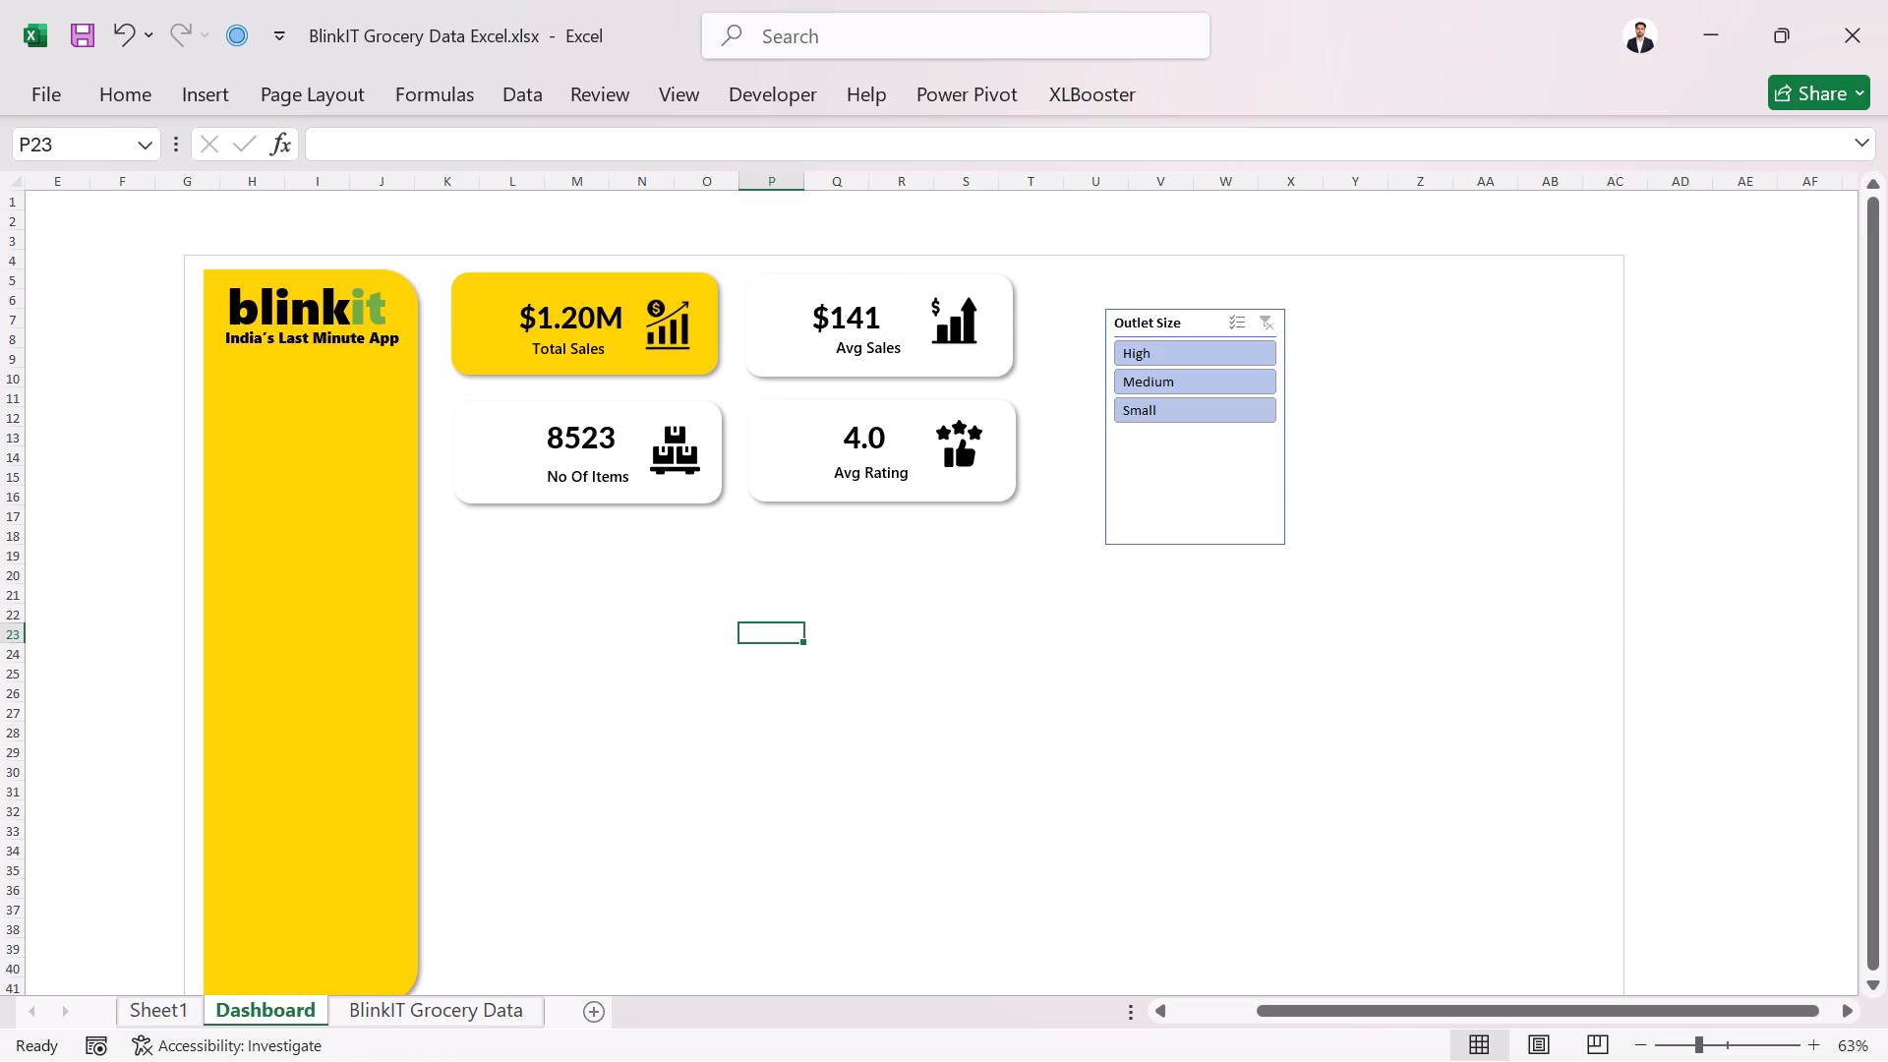
Reposition the No Of Items and Avg Sales labels so each sits centred beneath its card's value.
{"action": "left_click", "coordinate": [602, 478]}
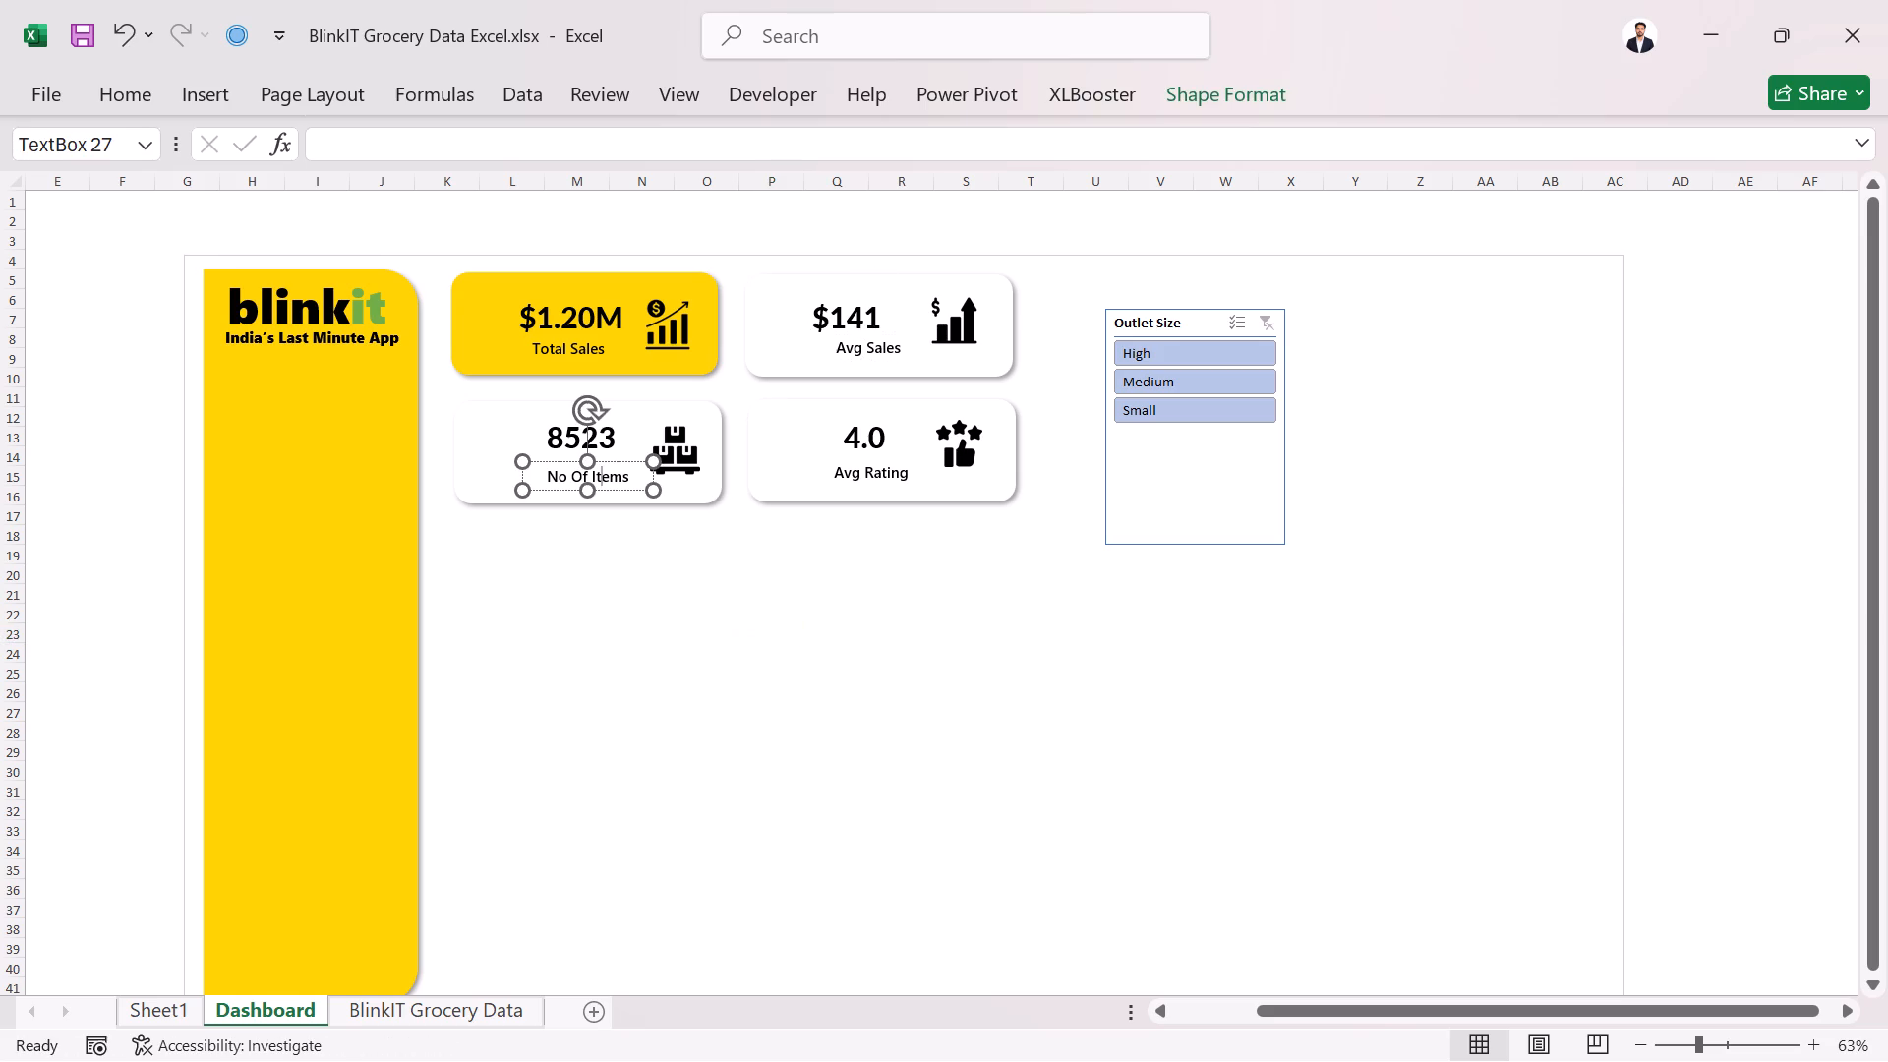
{"action": "left_click", "coordinate": [615, 461]}
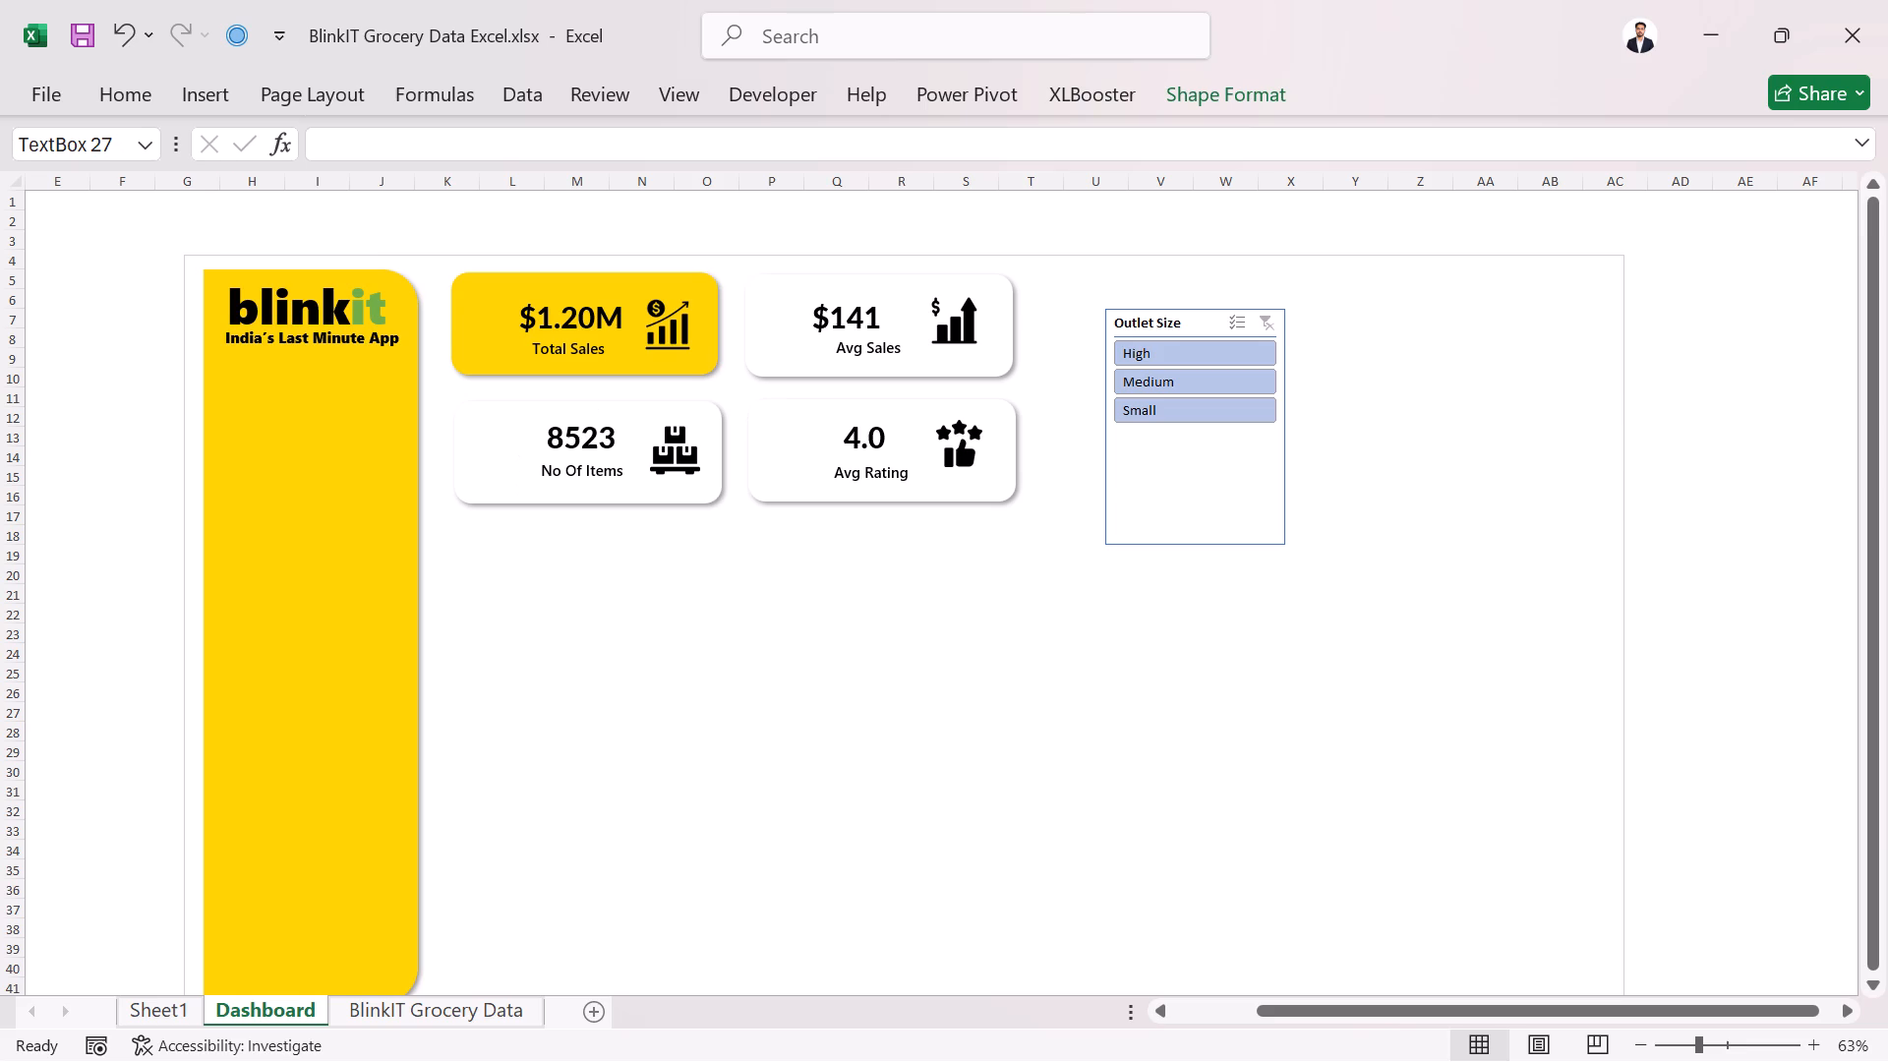
{"action": "left_click", "coordinate": [857, 341]}
{"action": "left_click_drag", "start_coordinate": [896, 333], "coordinate": [879, 331]}
{"action": "left_click_drag", "start_coordinate": [879, 331], "coordinate": [876, 337]}
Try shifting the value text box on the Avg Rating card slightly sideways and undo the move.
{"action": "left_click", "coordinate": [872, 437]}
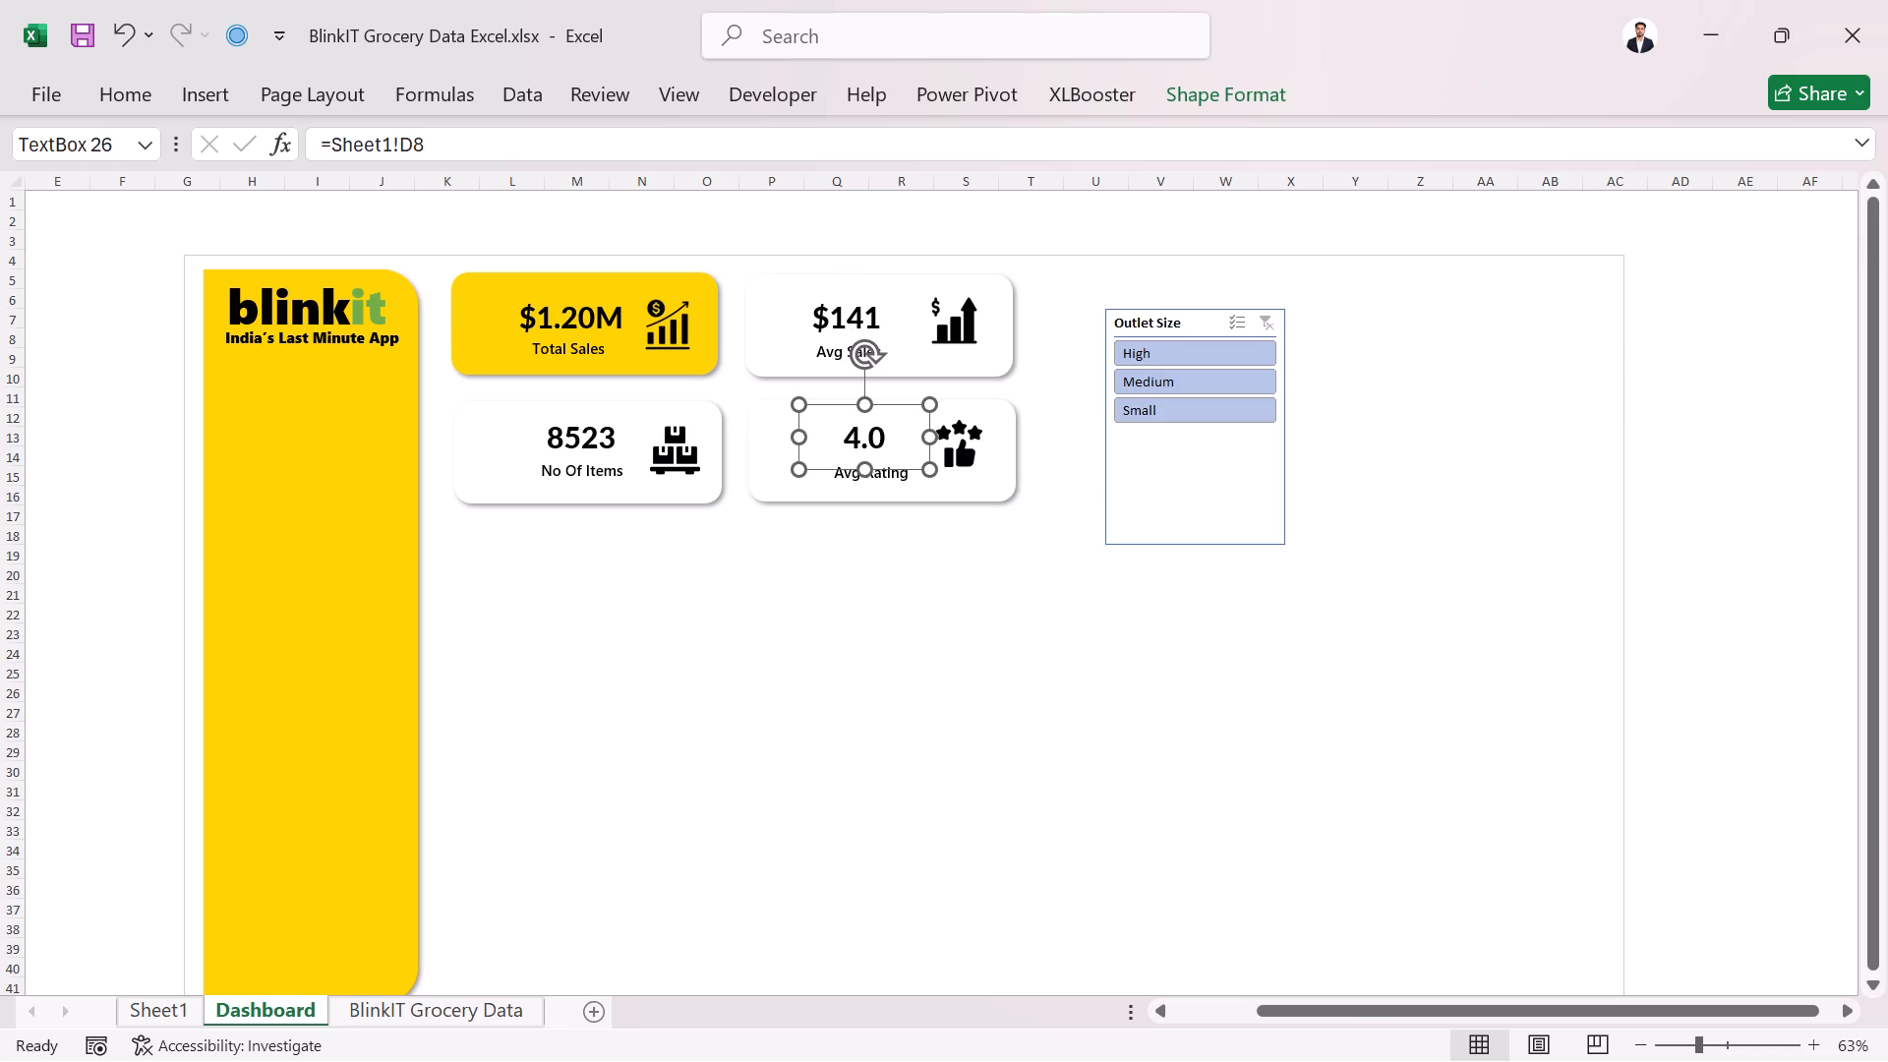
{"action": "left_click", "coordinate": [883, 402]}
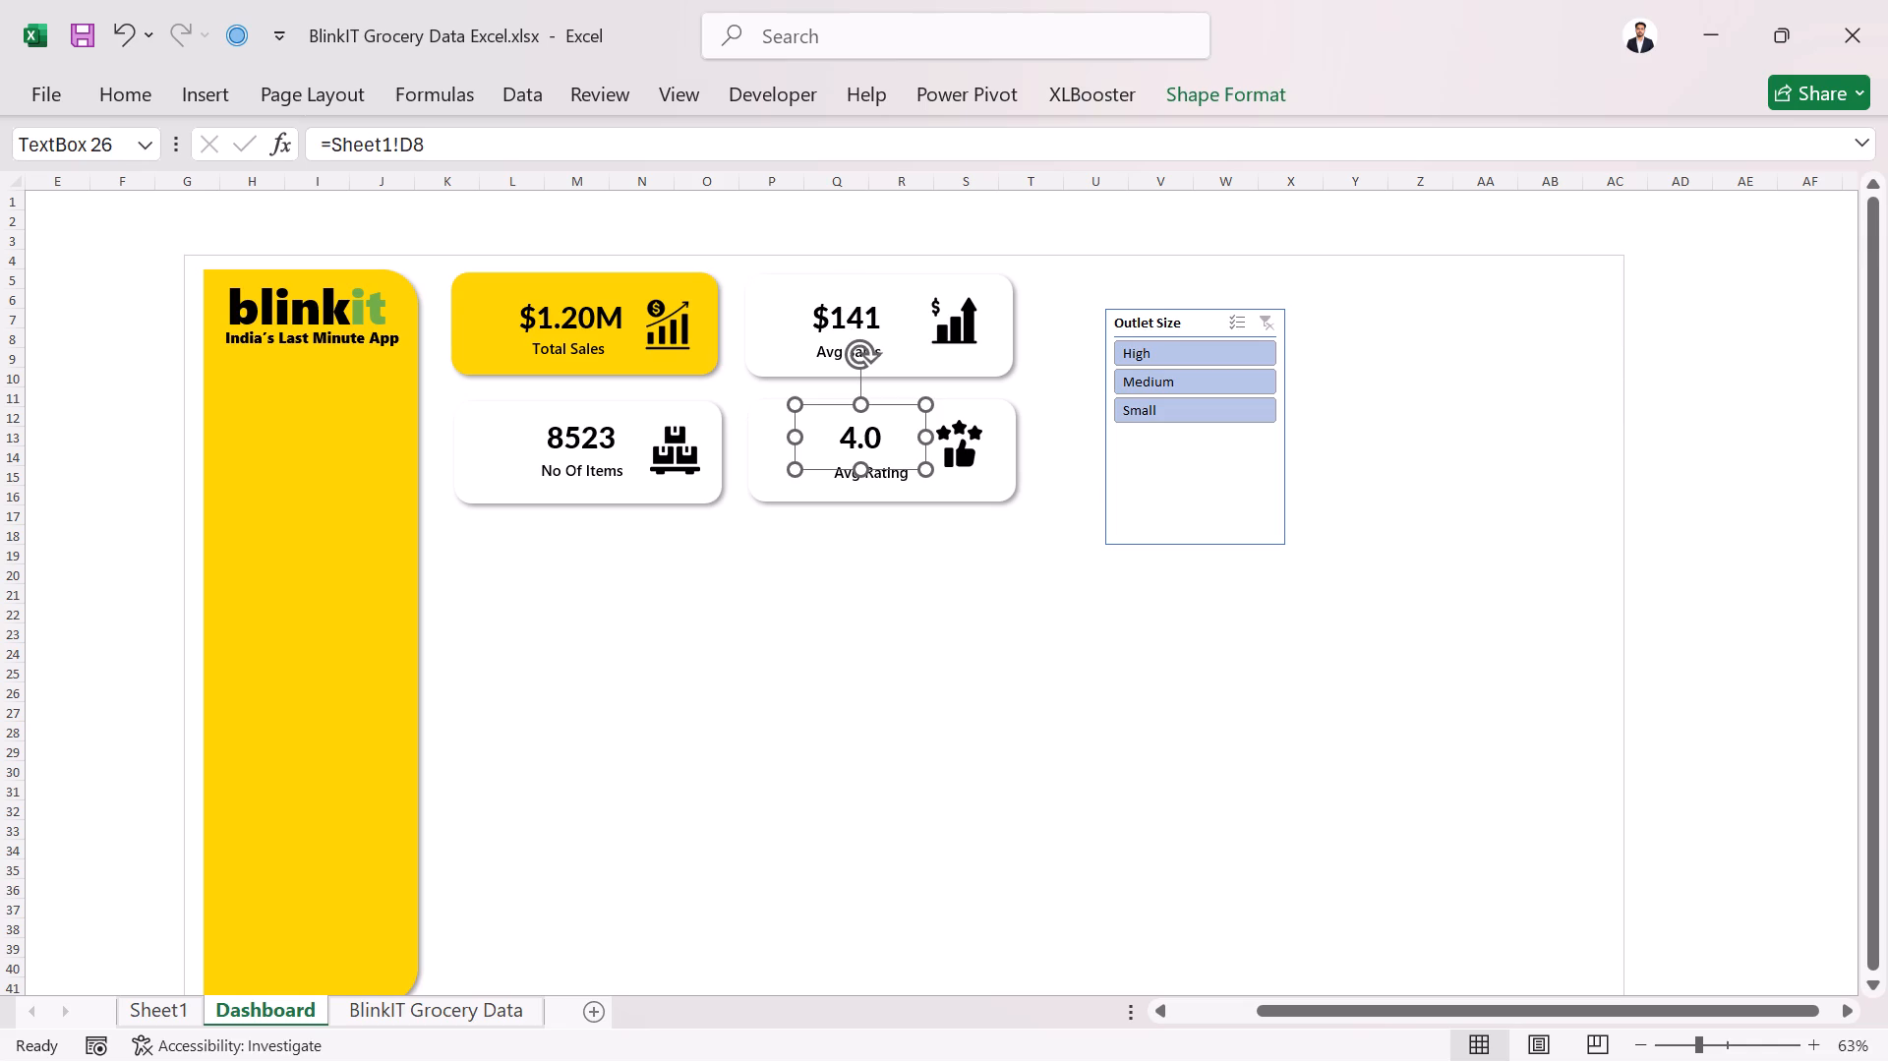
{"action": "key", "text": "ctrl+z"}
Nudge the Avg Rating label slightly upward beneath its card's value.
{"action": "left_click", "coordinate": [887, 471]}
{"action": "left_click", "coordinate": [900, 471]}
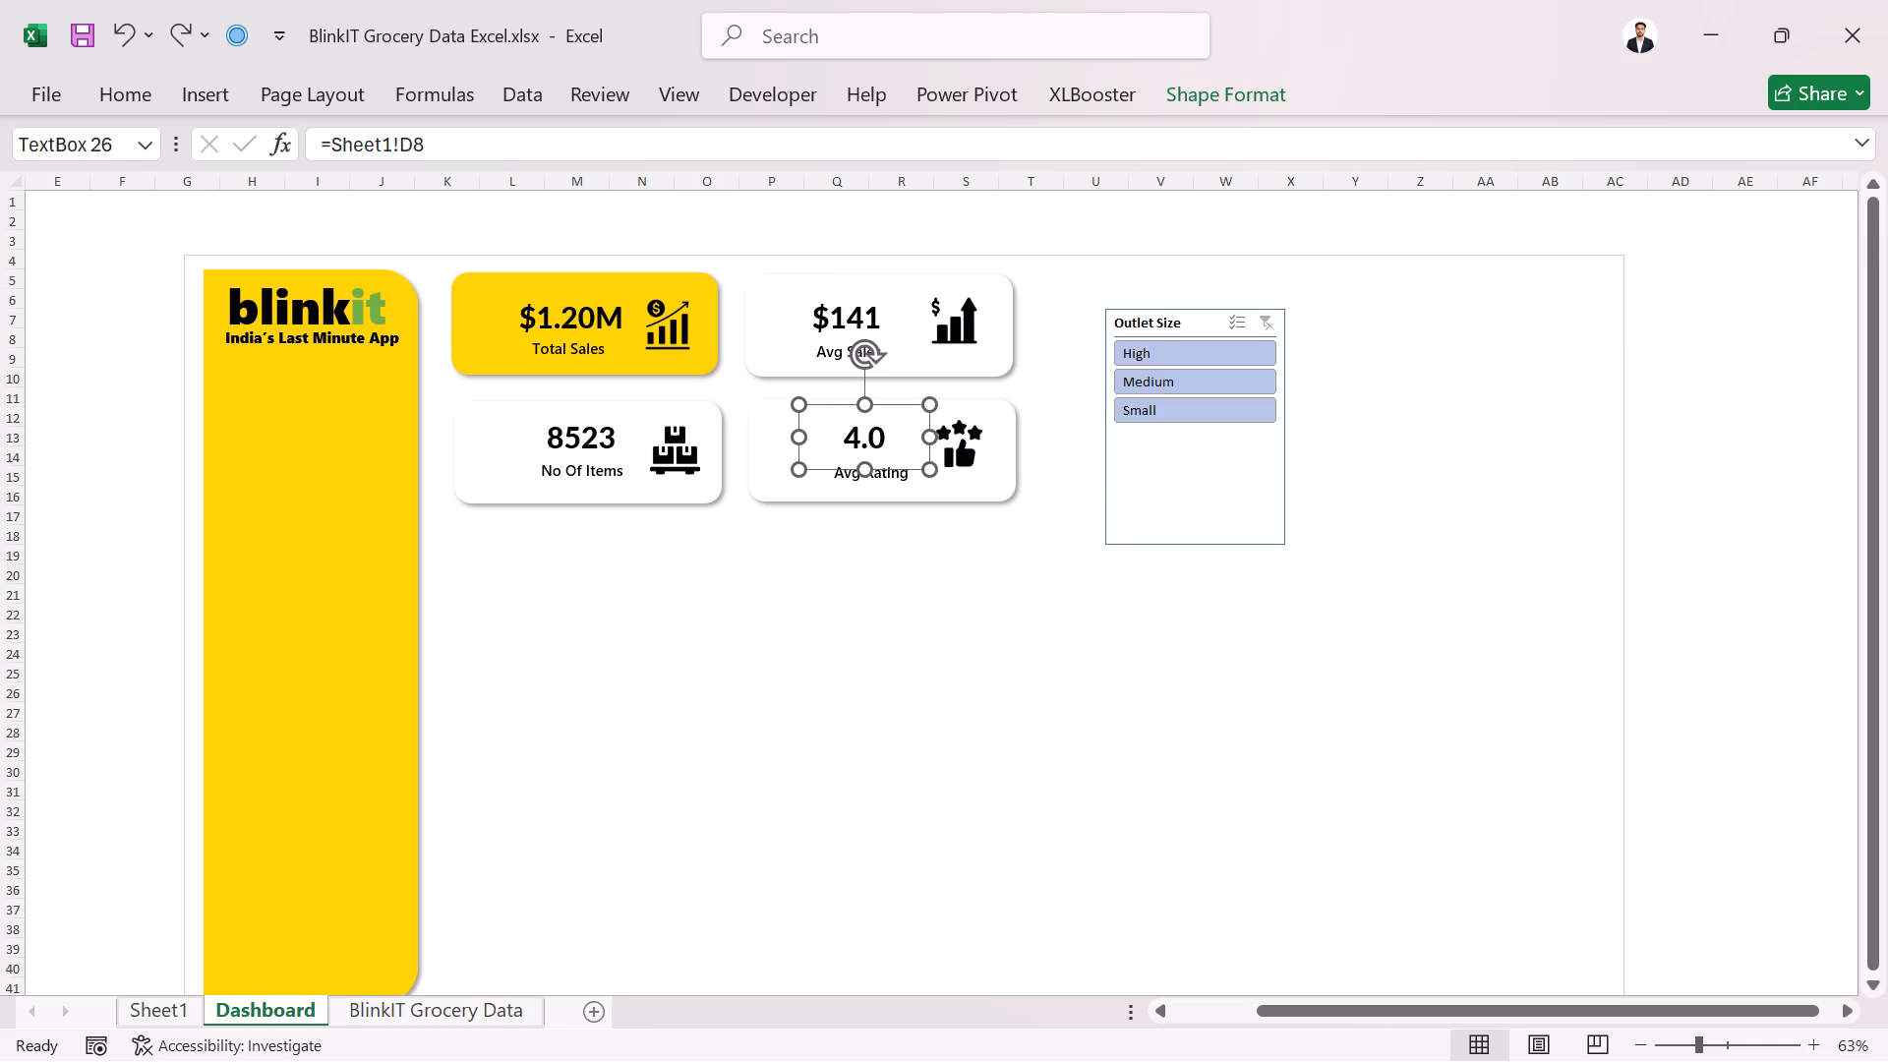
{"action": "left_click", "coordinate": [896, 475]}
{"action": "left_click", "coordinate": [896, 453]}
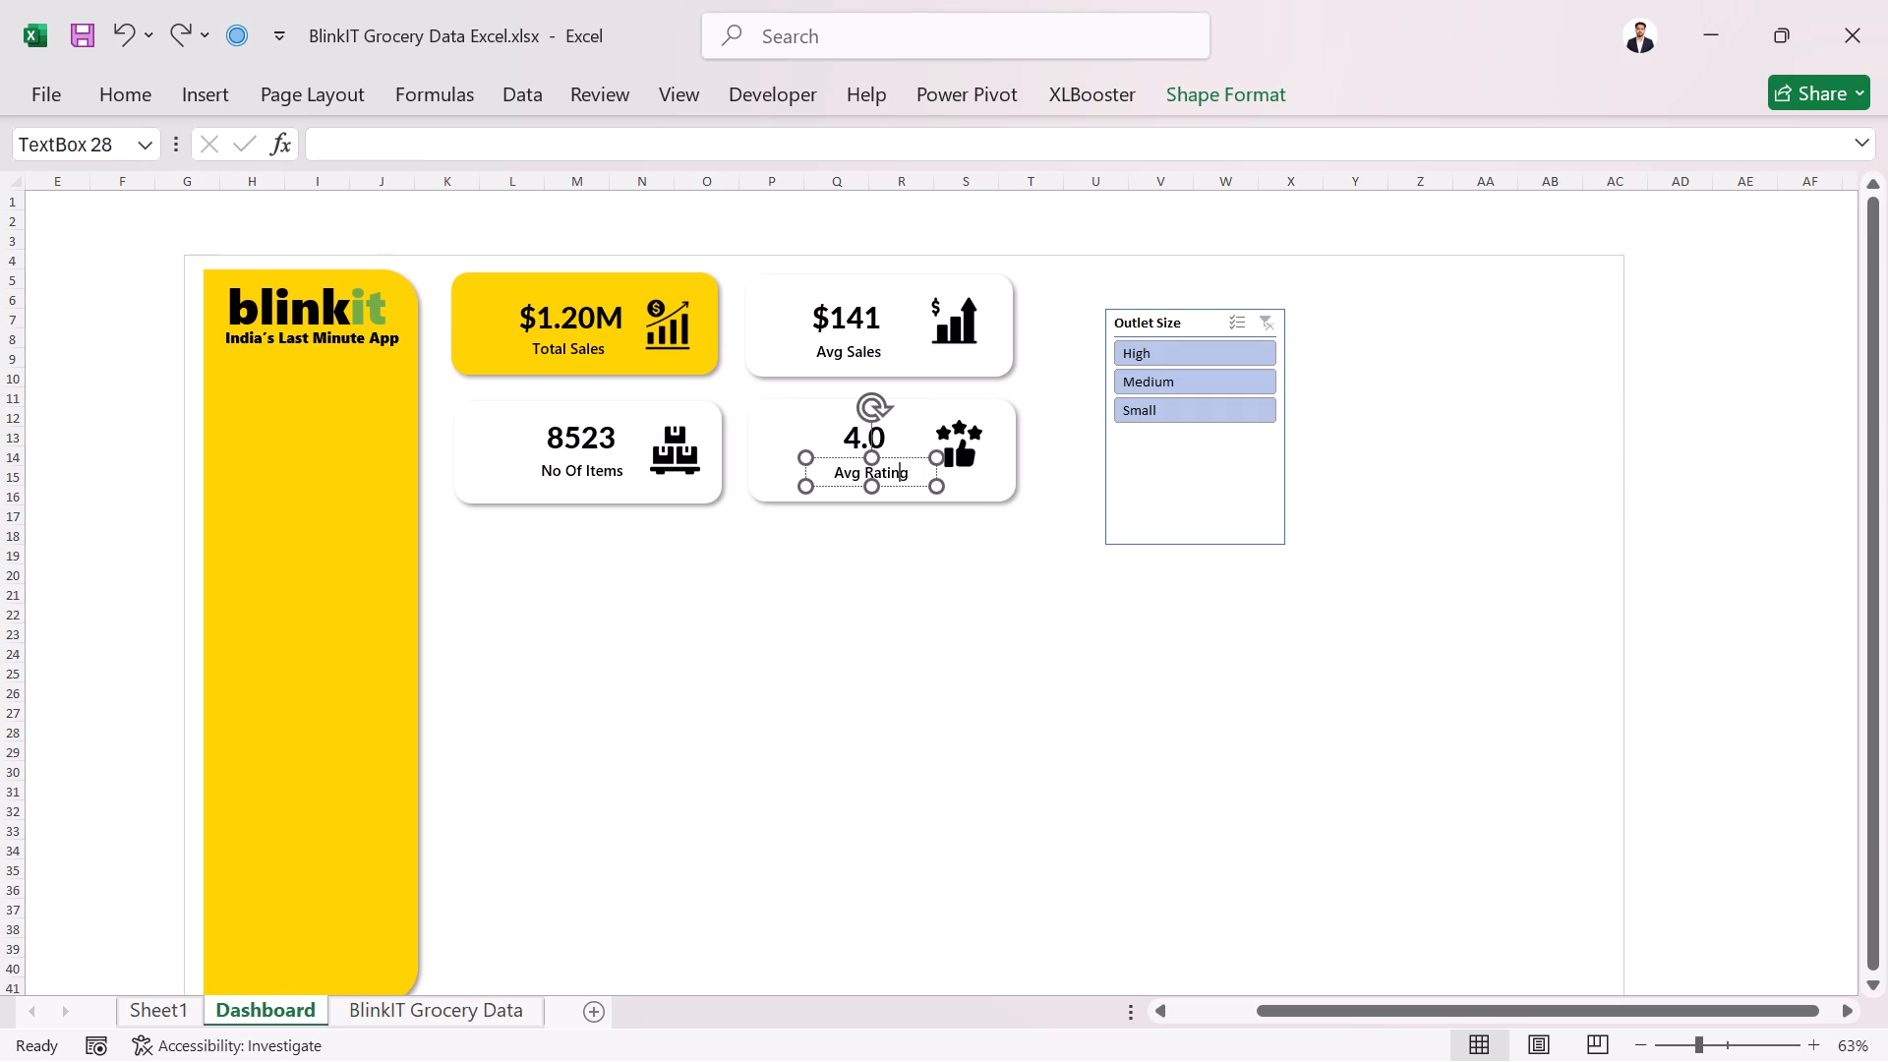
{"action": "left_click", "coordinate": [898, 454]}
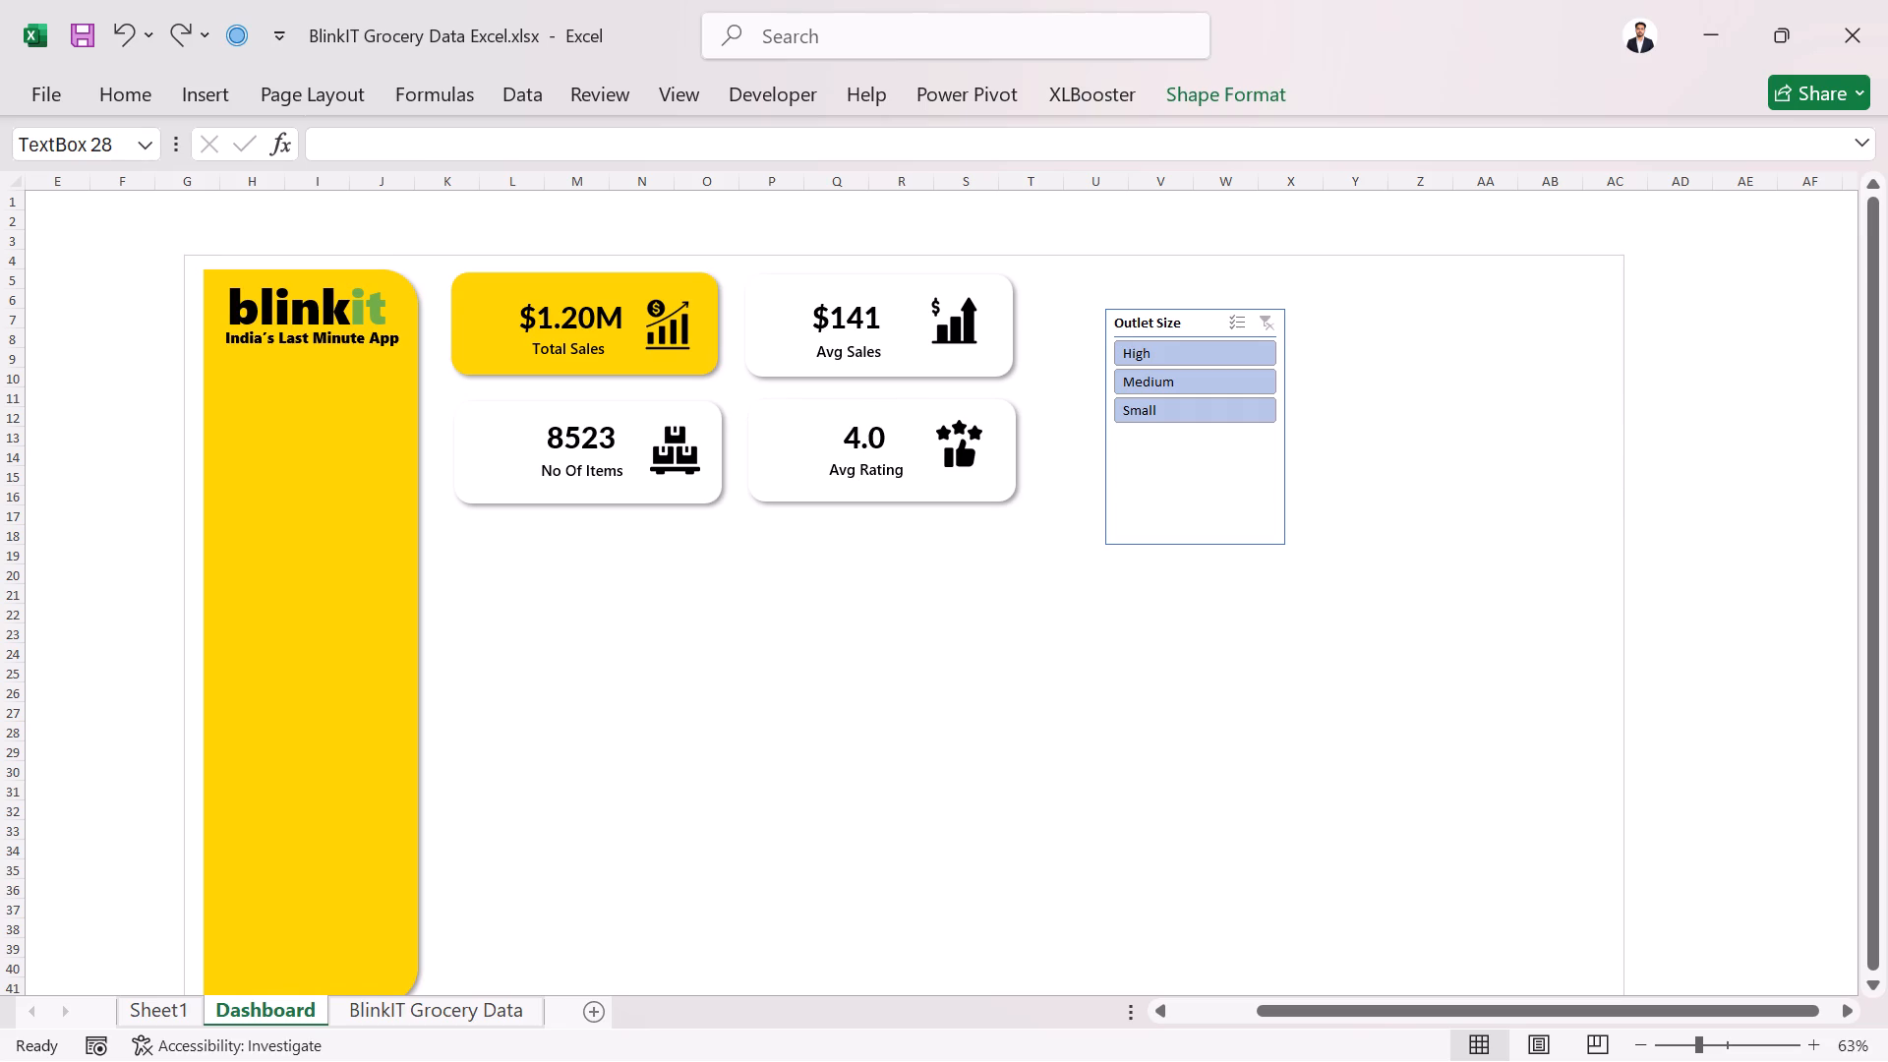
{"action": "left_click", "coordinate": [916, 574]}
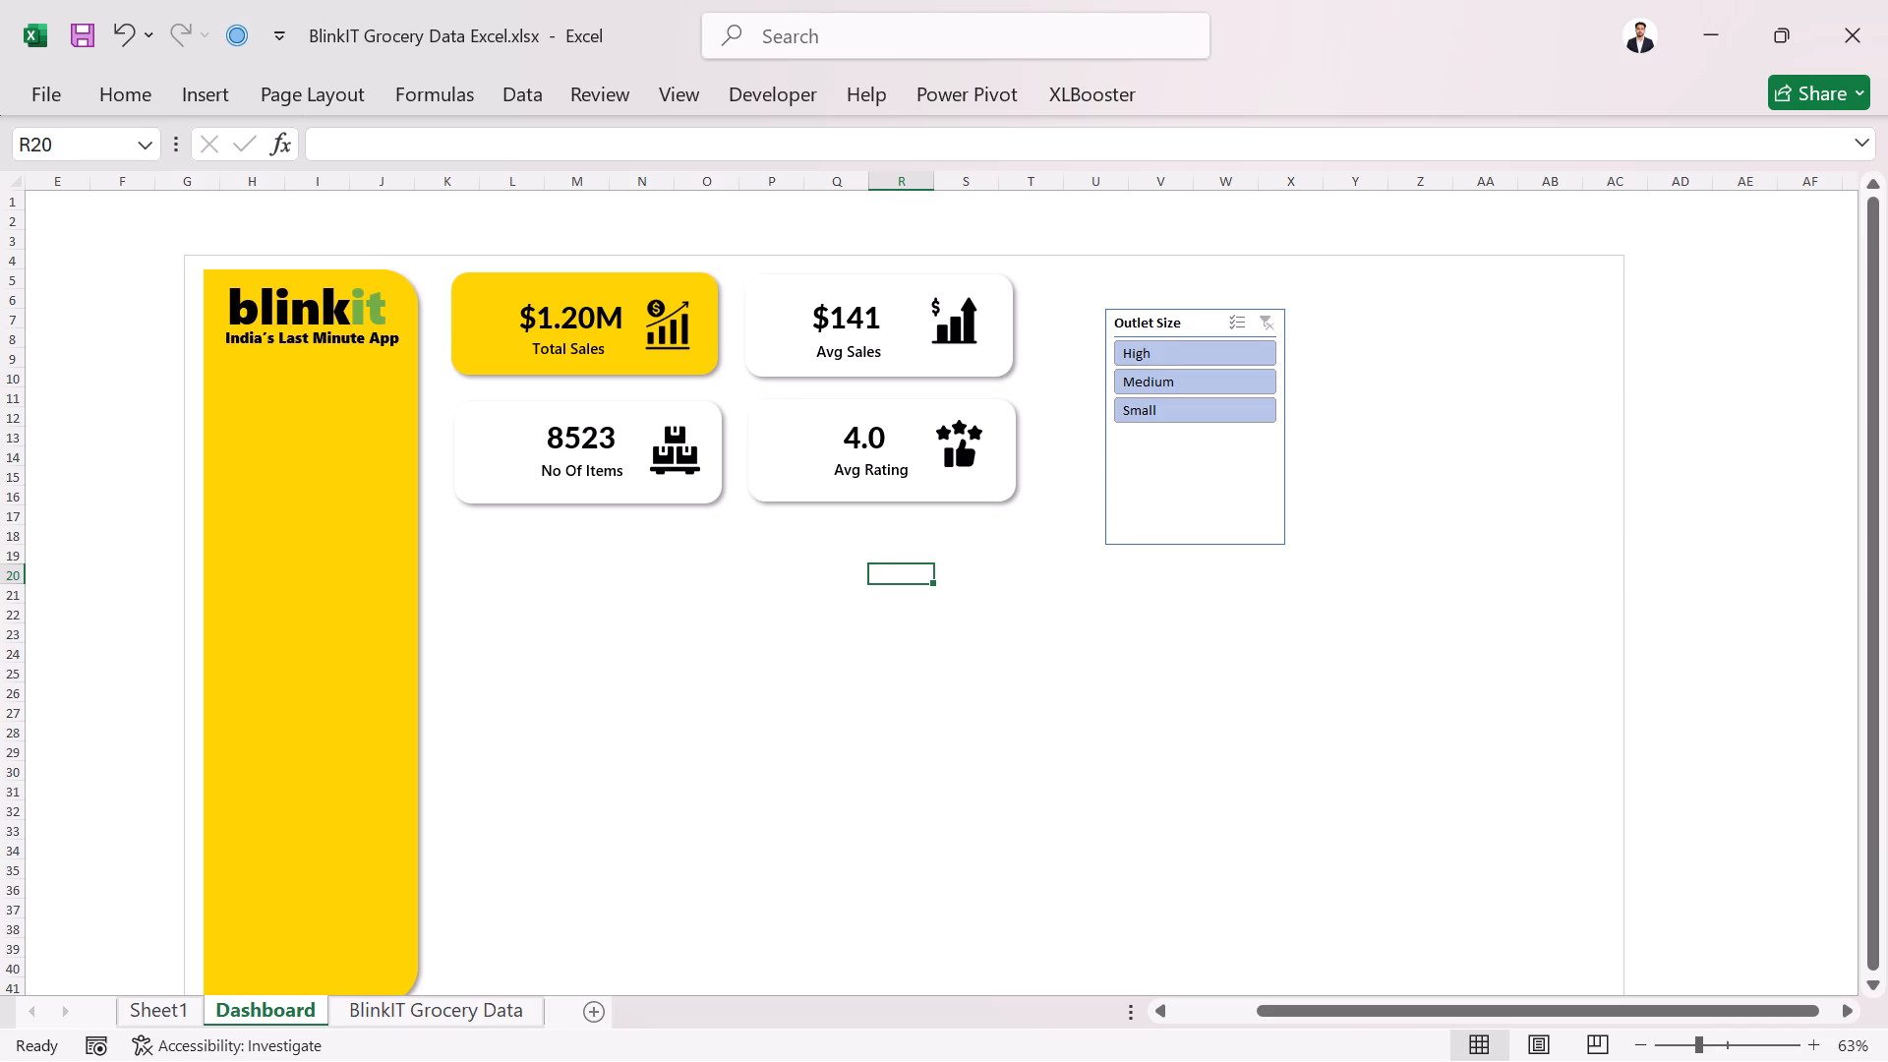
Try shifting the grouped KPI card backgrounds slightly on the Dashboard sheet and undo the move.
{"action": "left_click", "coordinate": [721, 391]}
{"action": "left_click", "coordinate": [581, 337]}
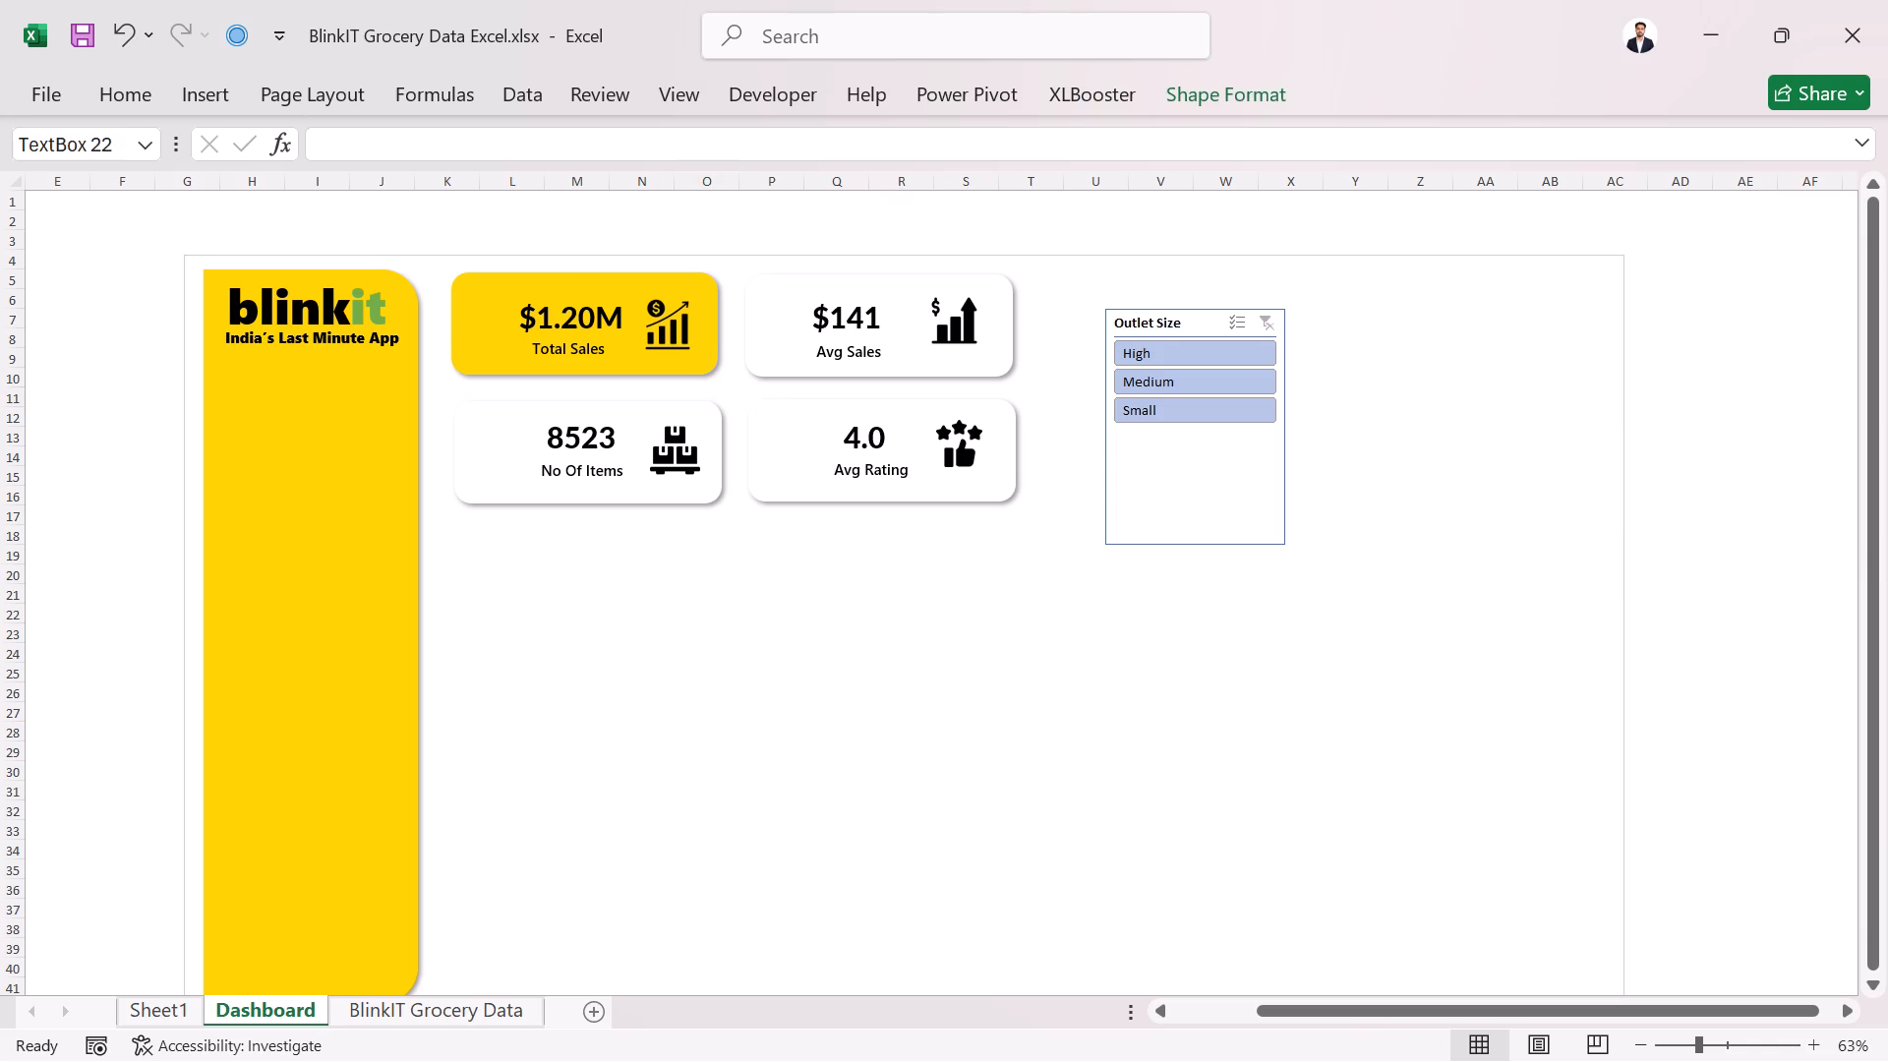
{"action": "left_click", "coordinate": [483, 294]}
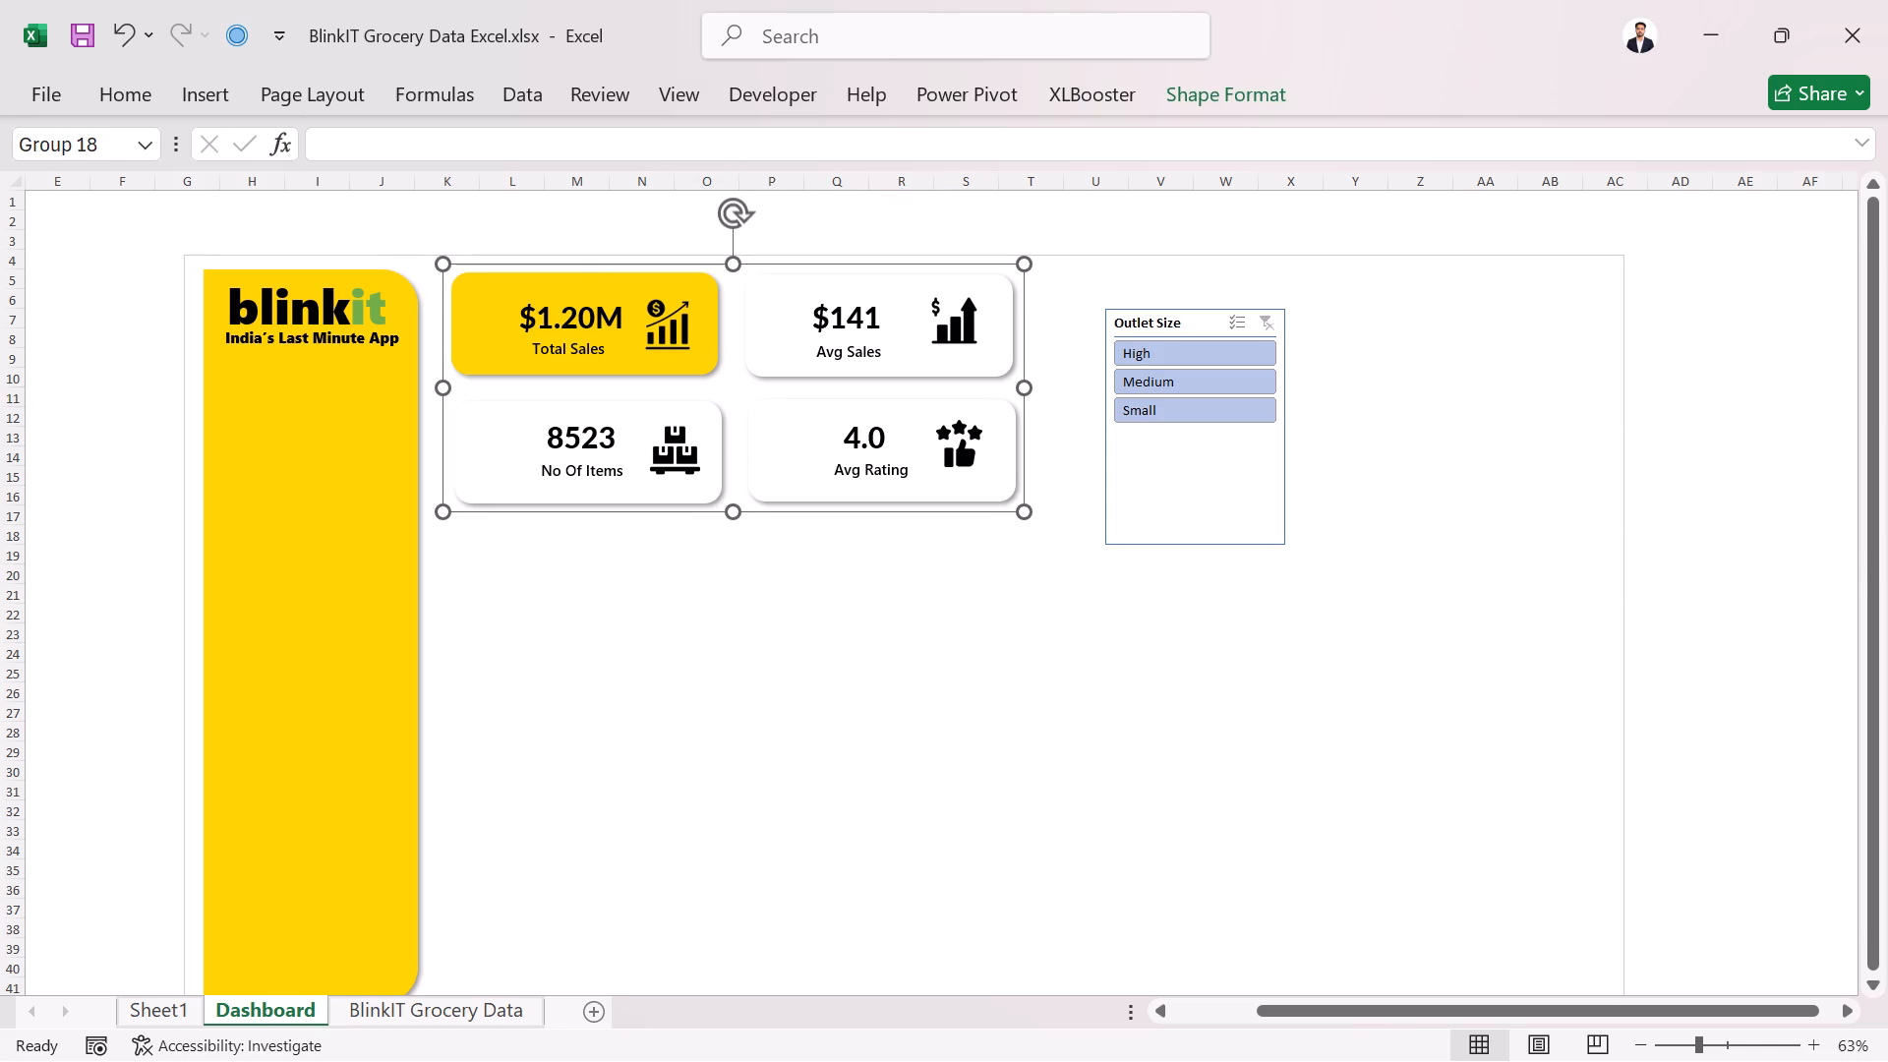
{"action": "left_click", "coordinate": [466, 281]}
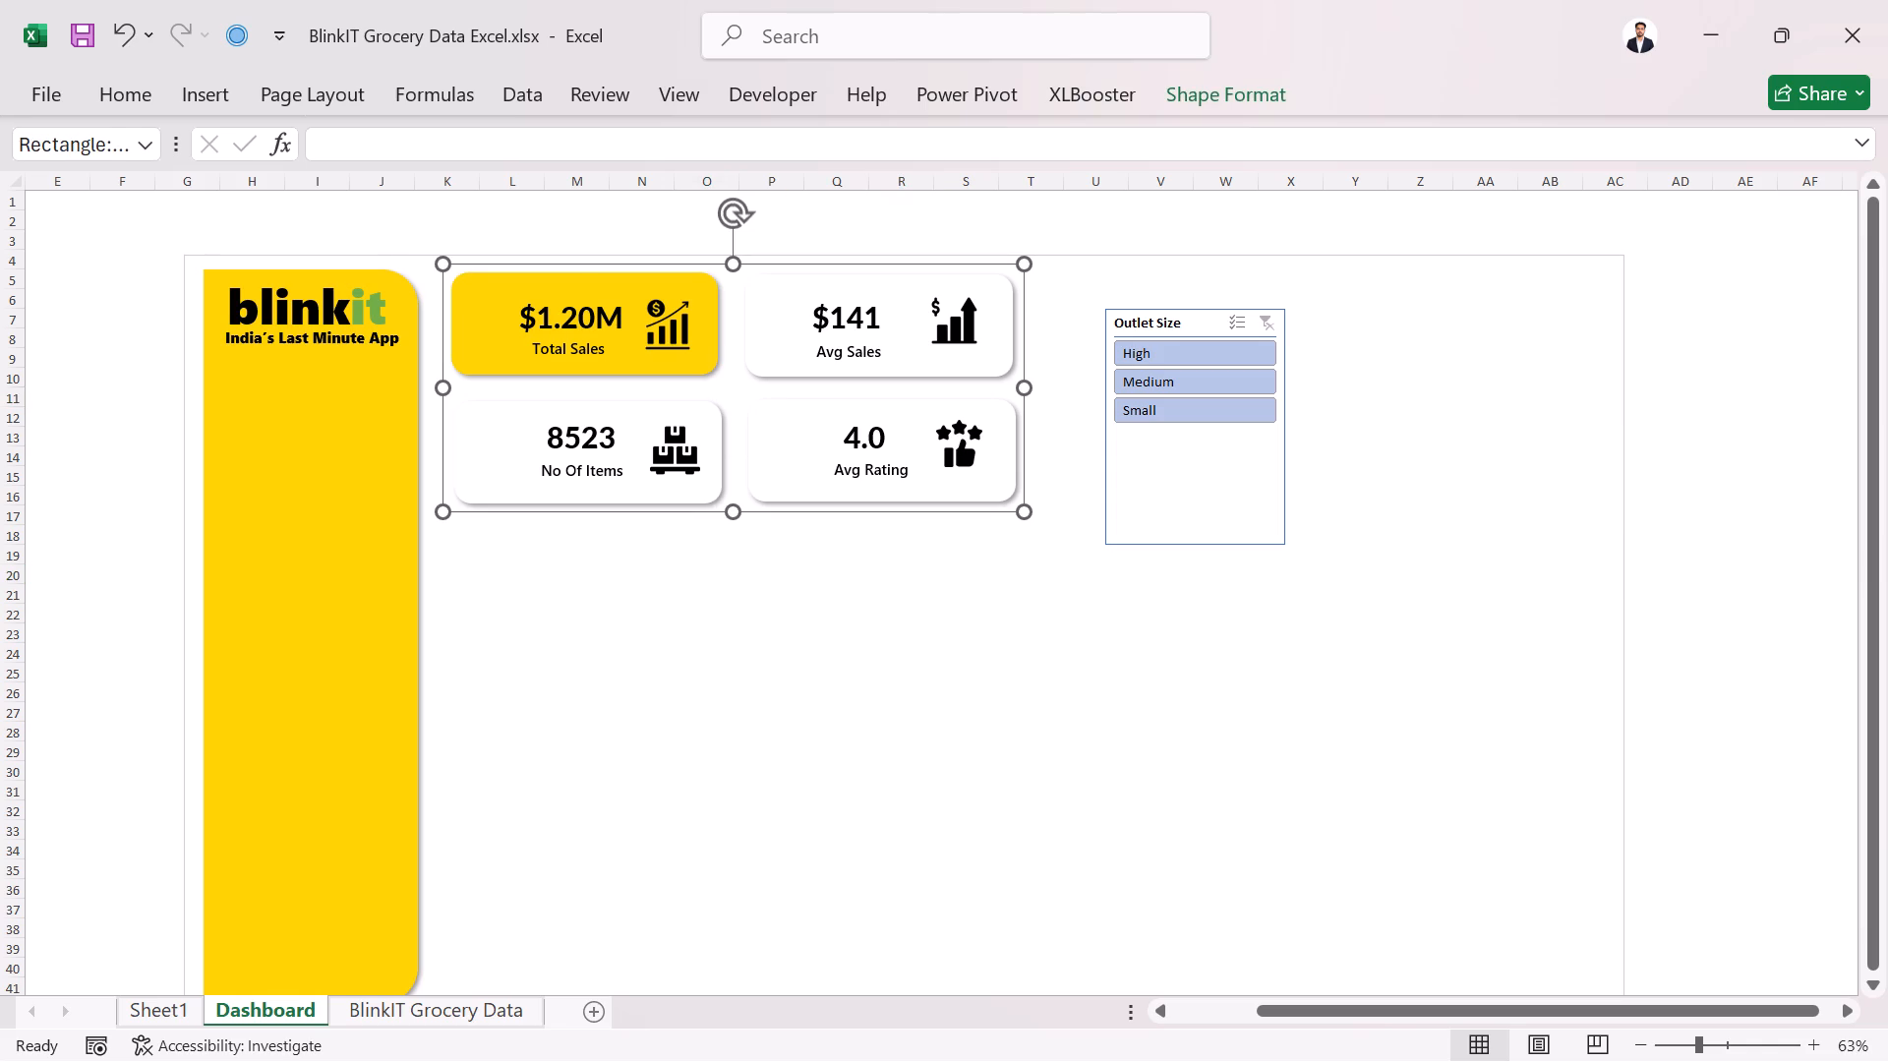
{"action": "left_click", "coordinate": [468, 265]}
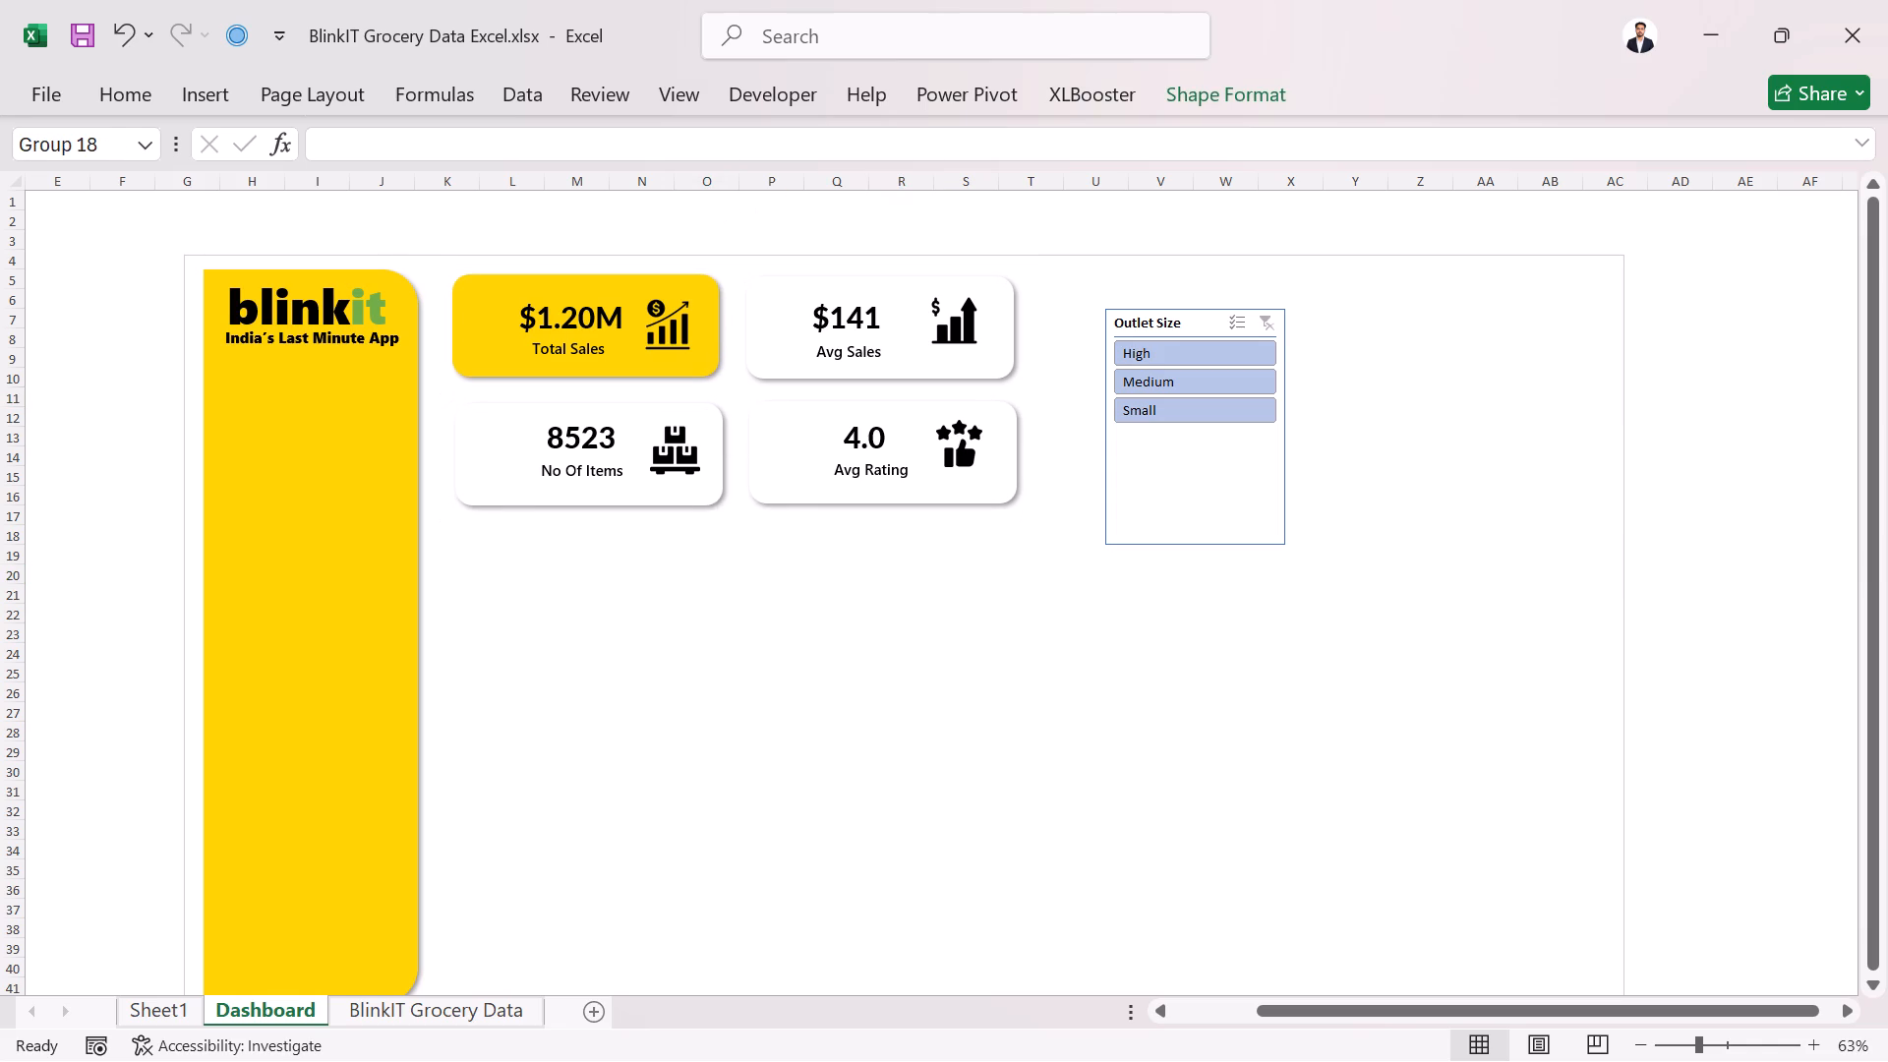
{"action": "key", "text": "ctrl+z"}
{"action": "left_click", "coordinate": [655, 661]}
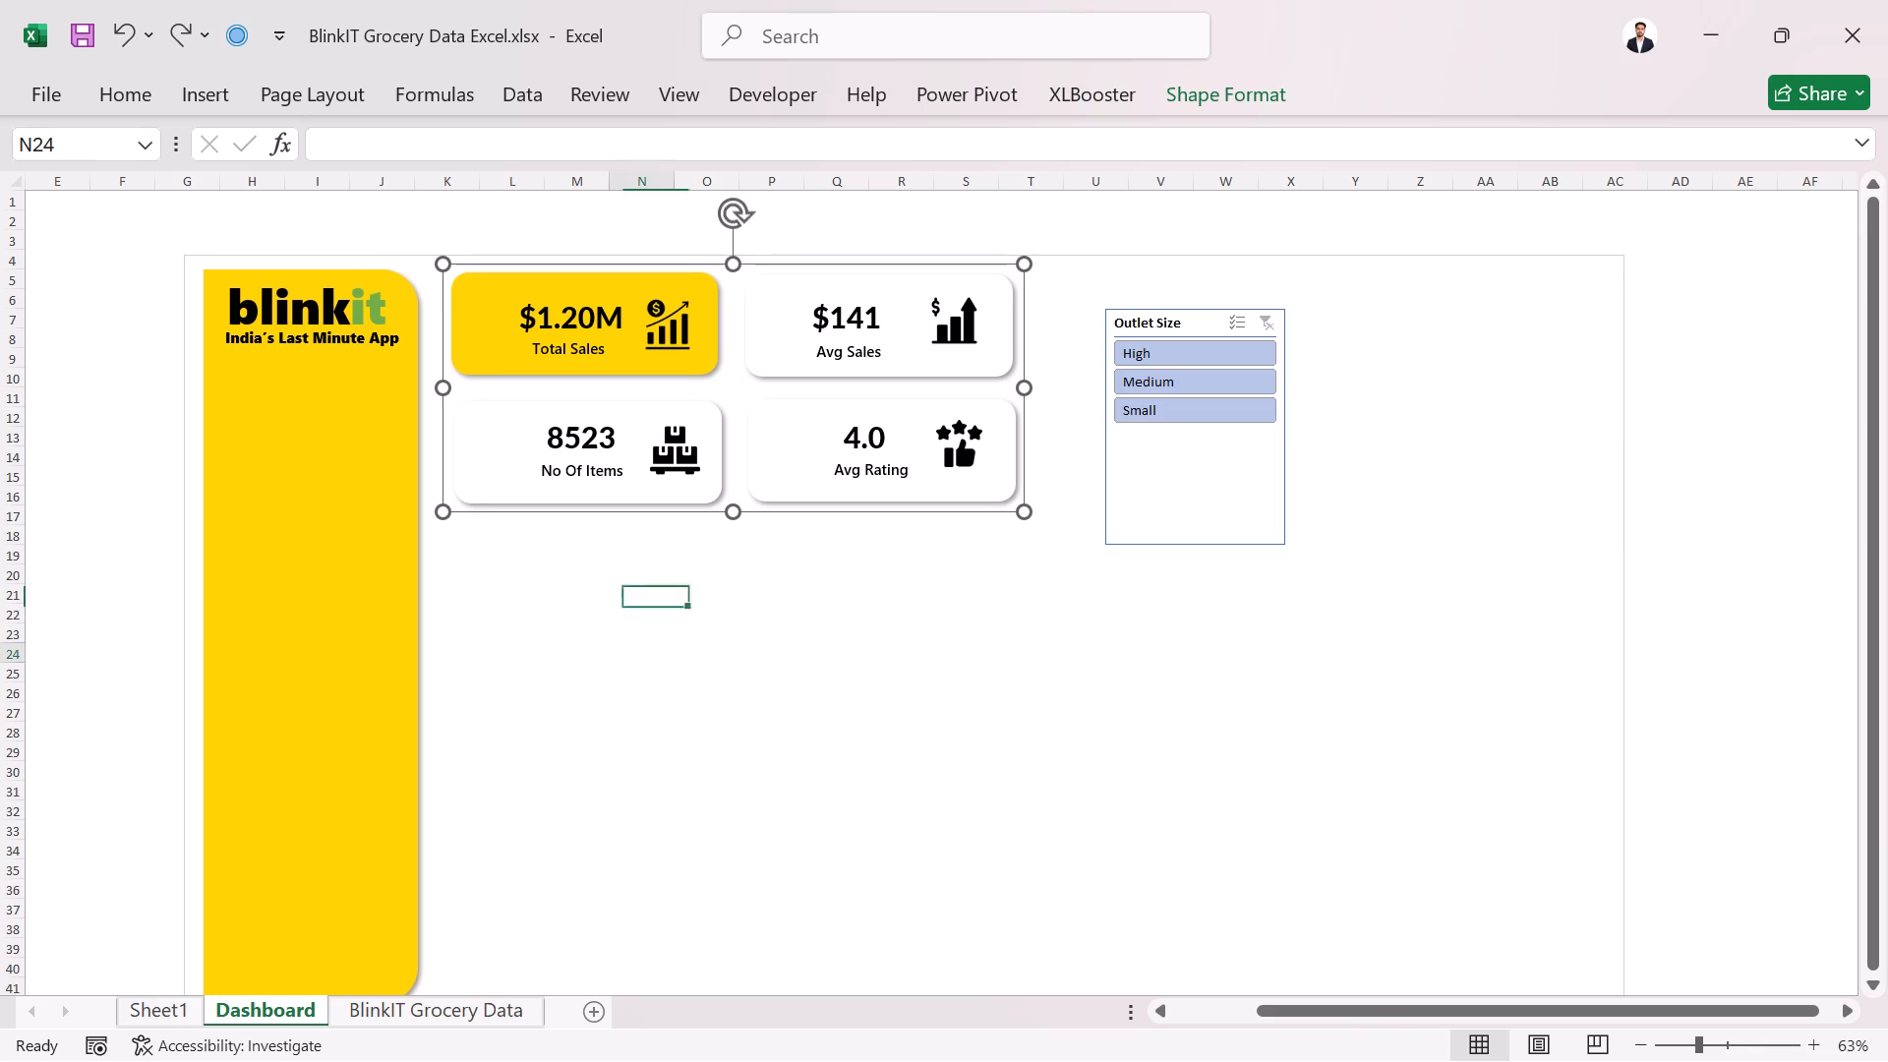
Move the value on the Avg Rating card further from the rating icon and place the Avg Rating label just beneath it.
{"action": "left_click", "coordinate": [856, 430]}
{"action": "left_click_drag", "start_coordinate": [871, 429], "coordinate": [860, 421]}
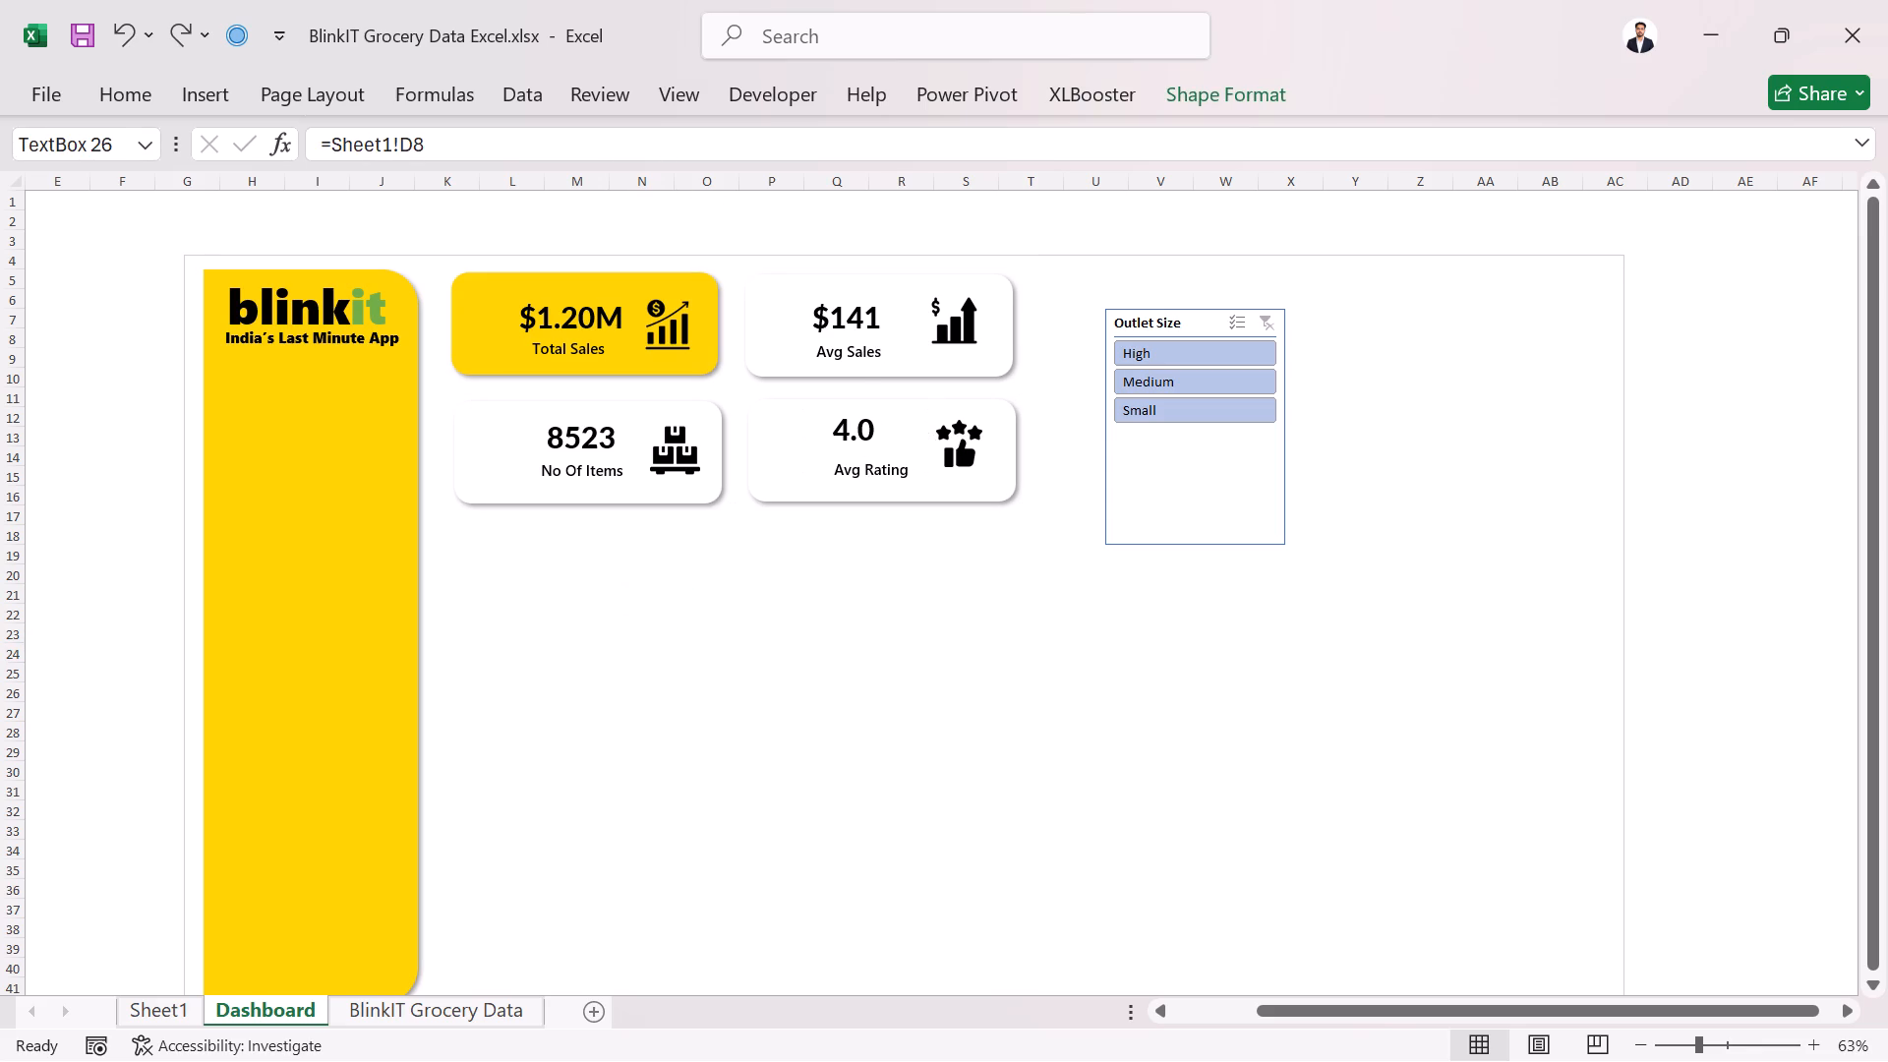
{"action": "left_click_drag", "start_coordinate": [860, 421], "coordinate": [857, 426]}
{"action": "left_click_drag", "start_coordinate": [857, 426], "coordinate": [857, 427]}
{"action": "left_click", "coordinate": [867, 462]}
{"action": "left_click", "coordinate": [905, 446]}
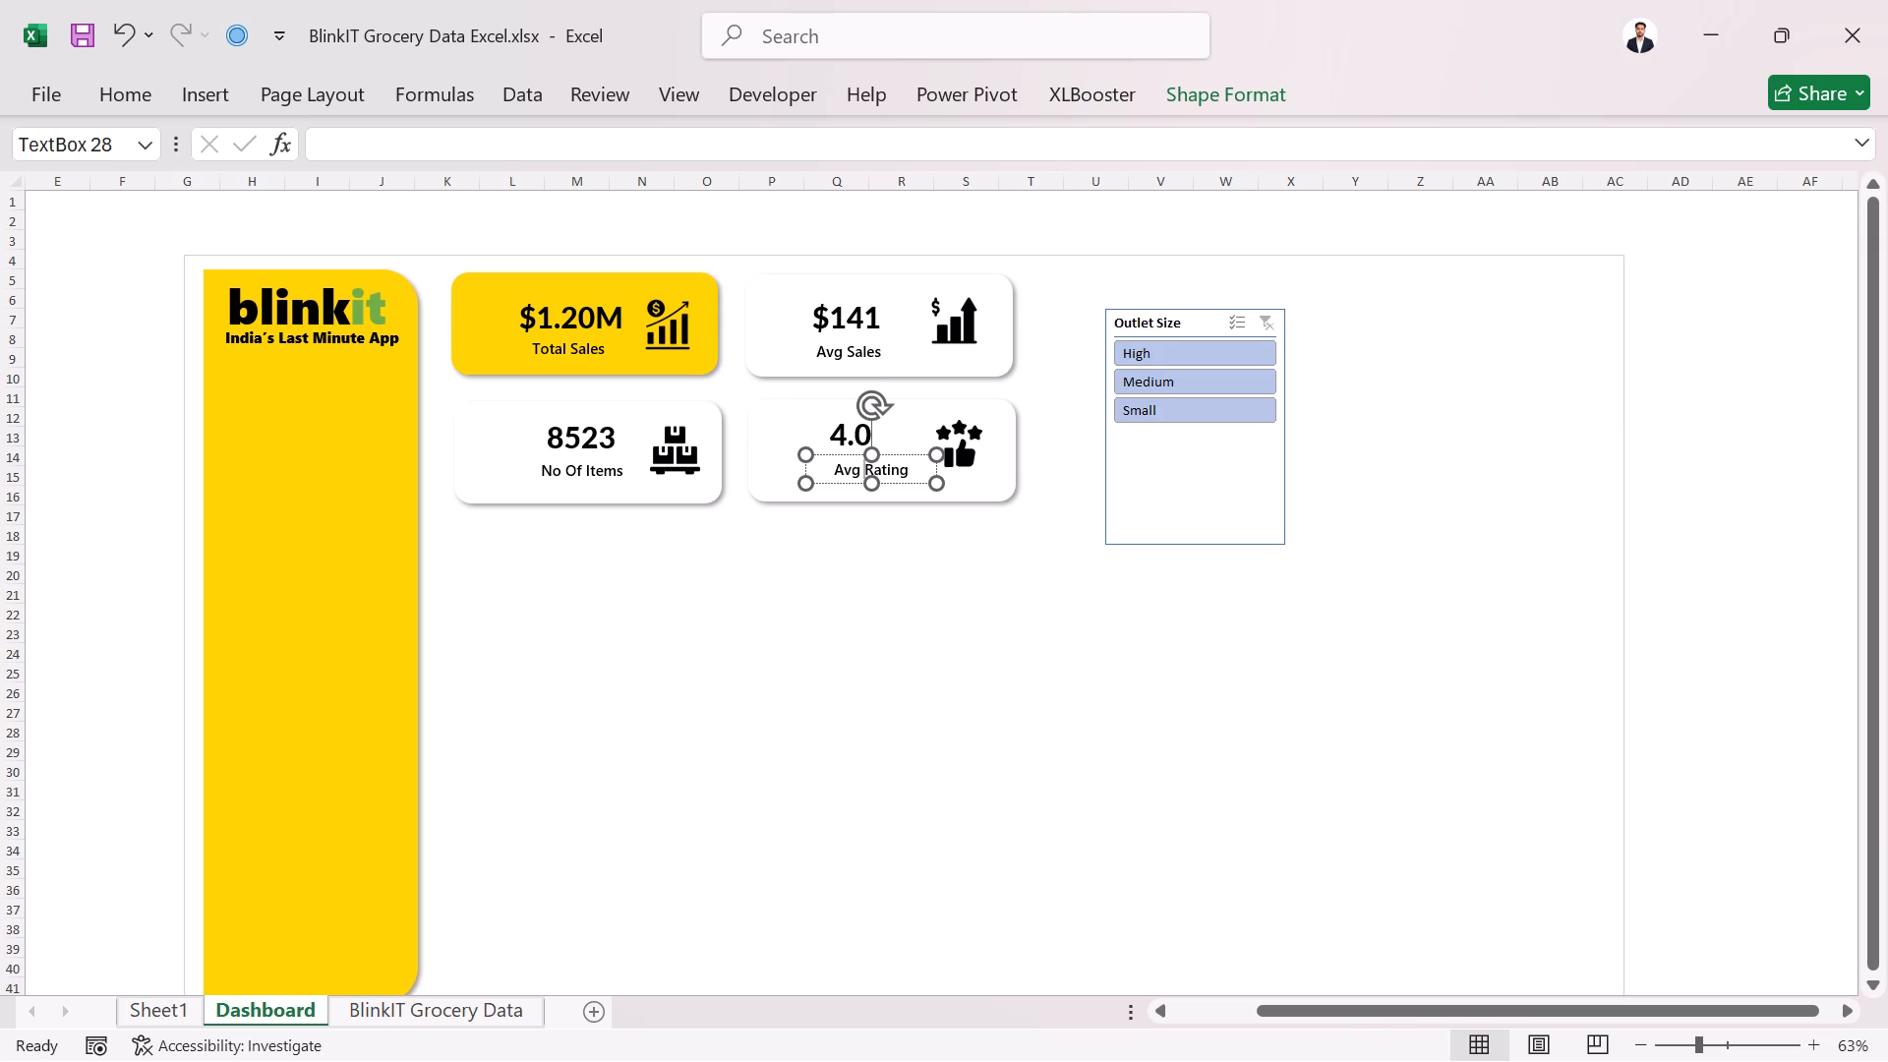
{"action": "left_click_drag", "start_coordinate": [905, 454], "coordinate": [889, 450]}
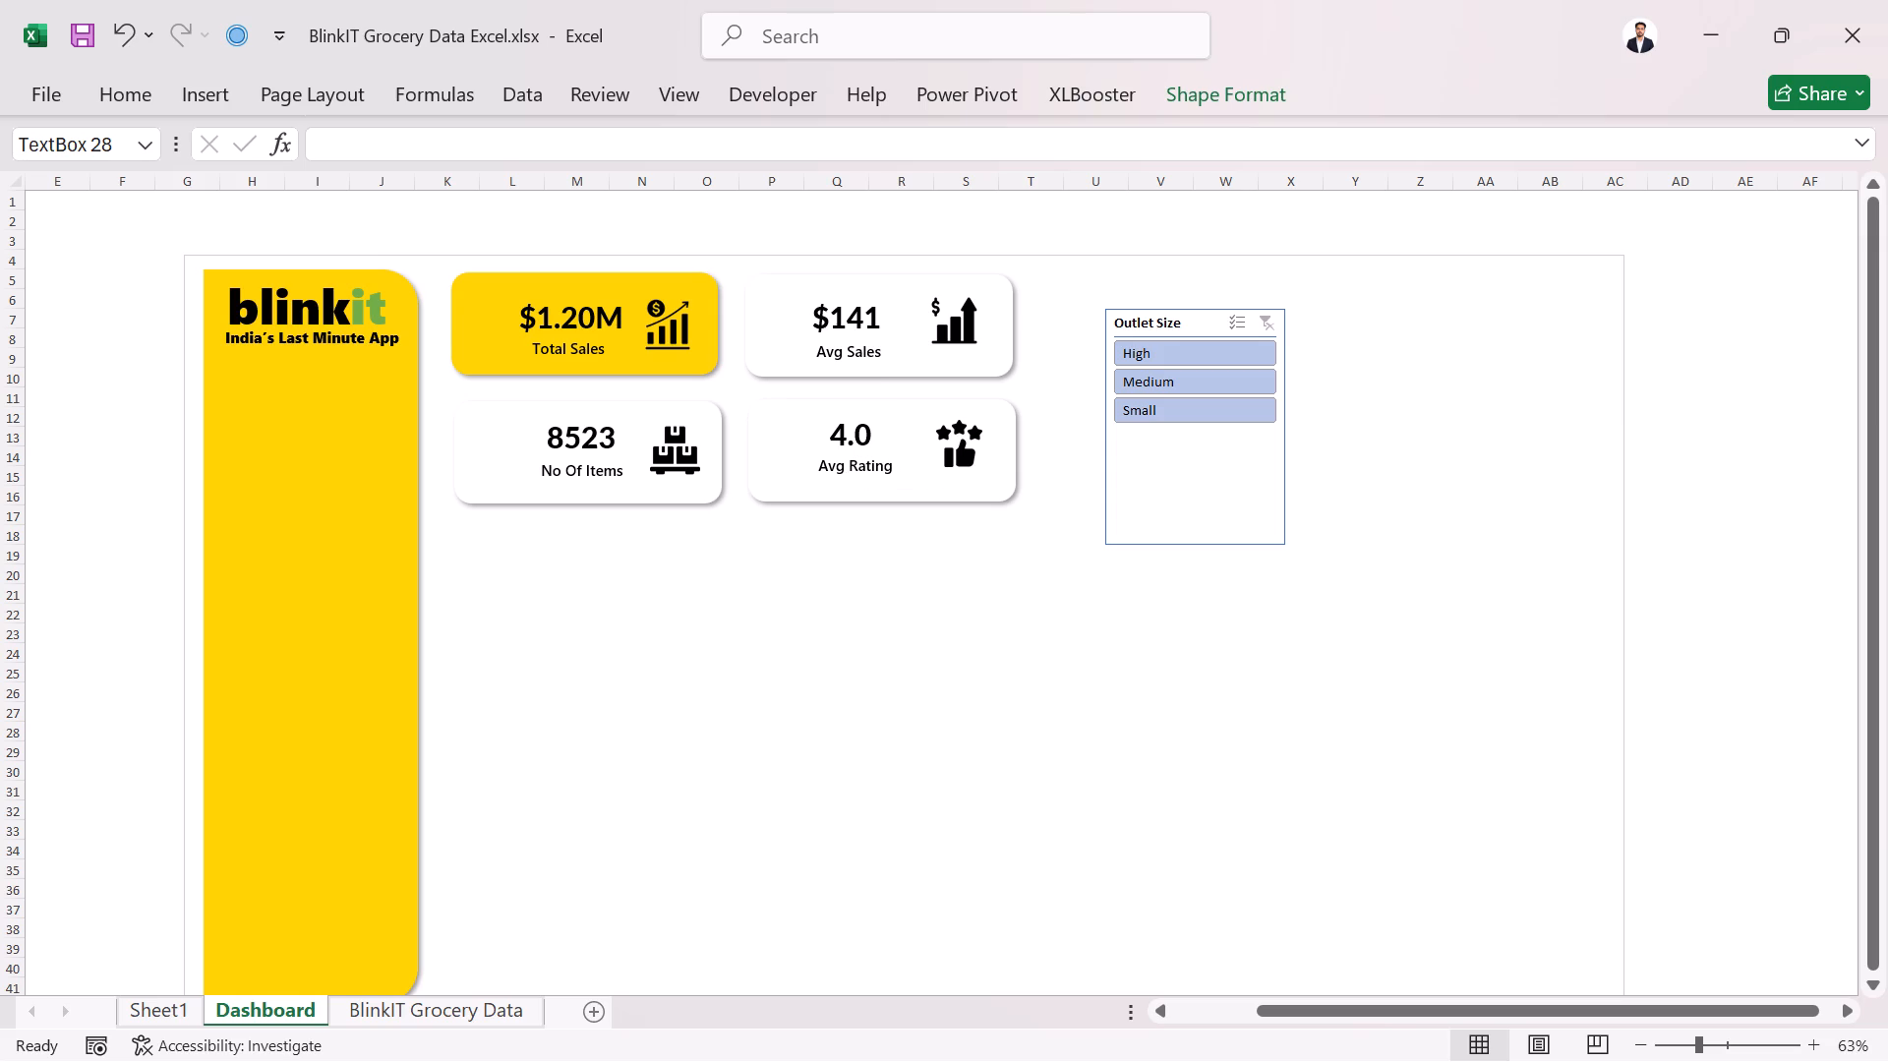
Nudge the Avg Rating label slightly left to center it beneath its card's value.
{"action": "left_click_drag", "start_coordinate": [889, 450], "coordinate": [886, 449]}
{"action": "left_click", "coordinate": [881, 558]}
Enlarge the rating icon slightly on the Avg Rating card.
{"action": "left_click", "coordinate": [964, 445]}
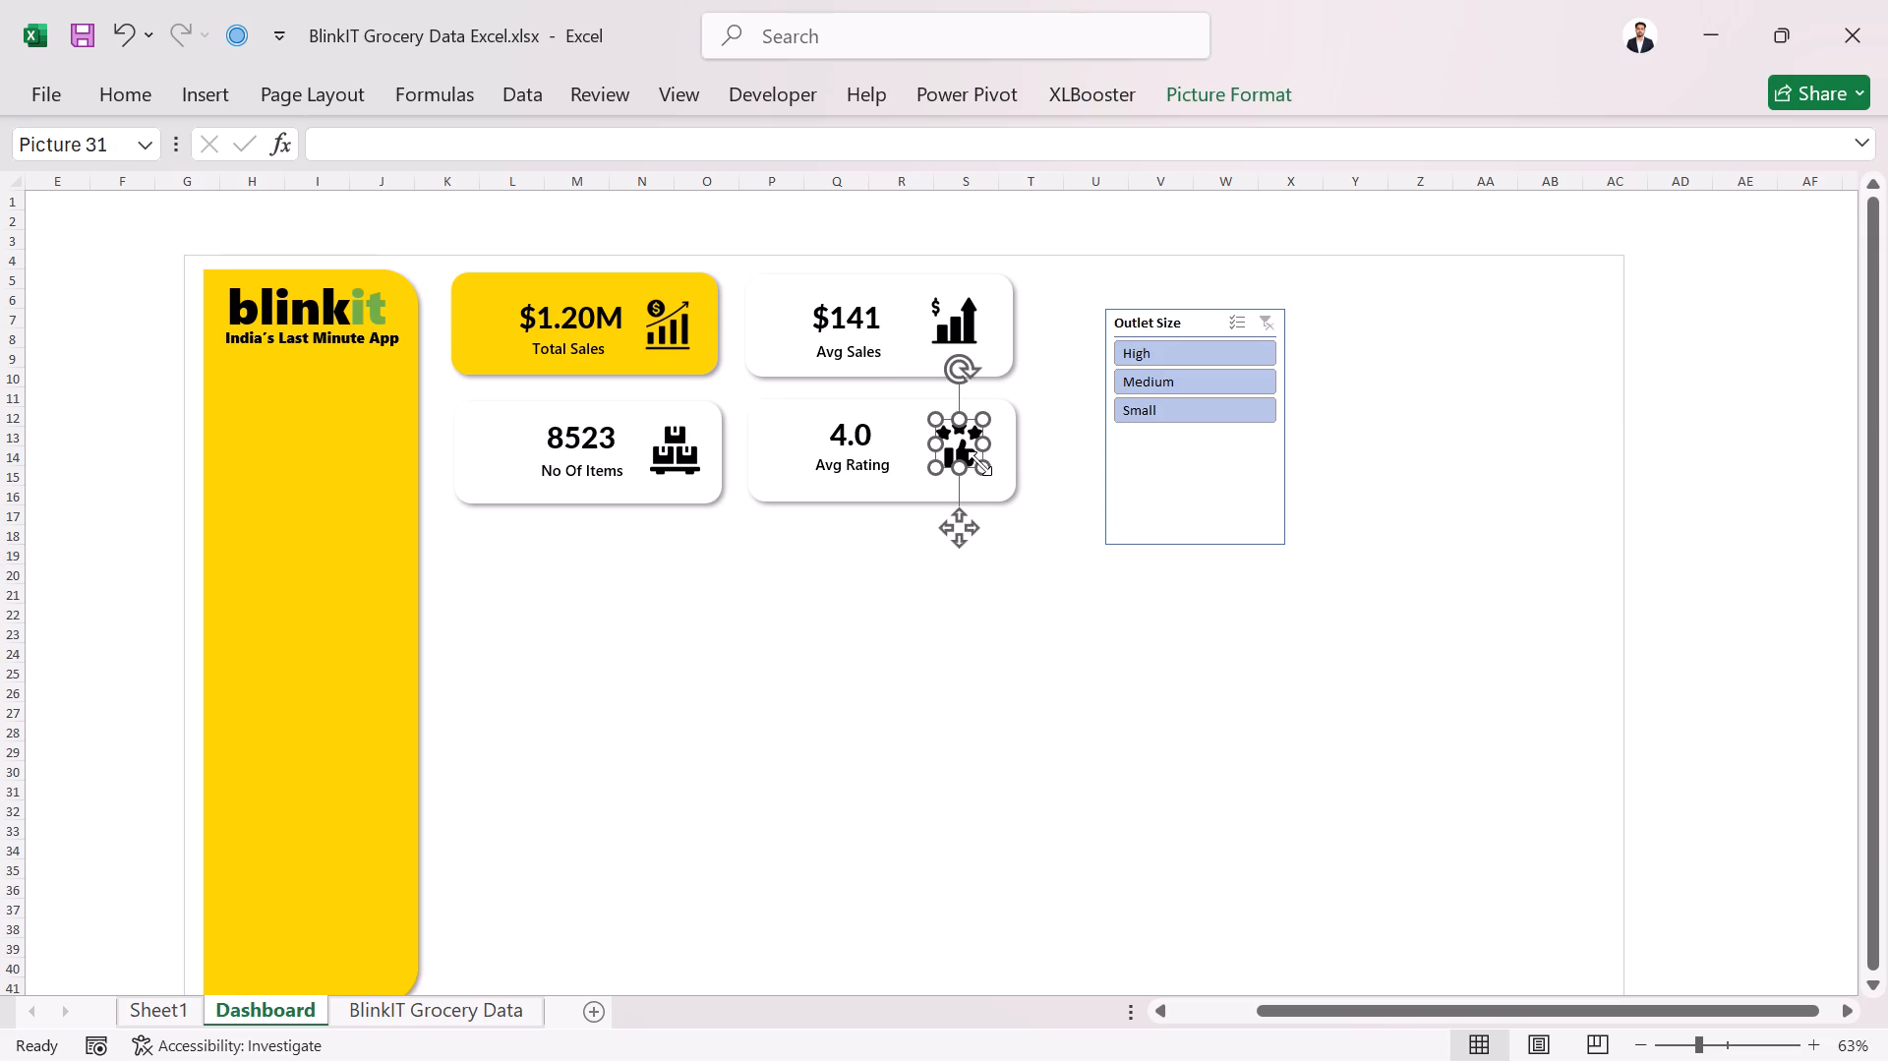
{"action": "left_click", "coordinate": [981, 464]}
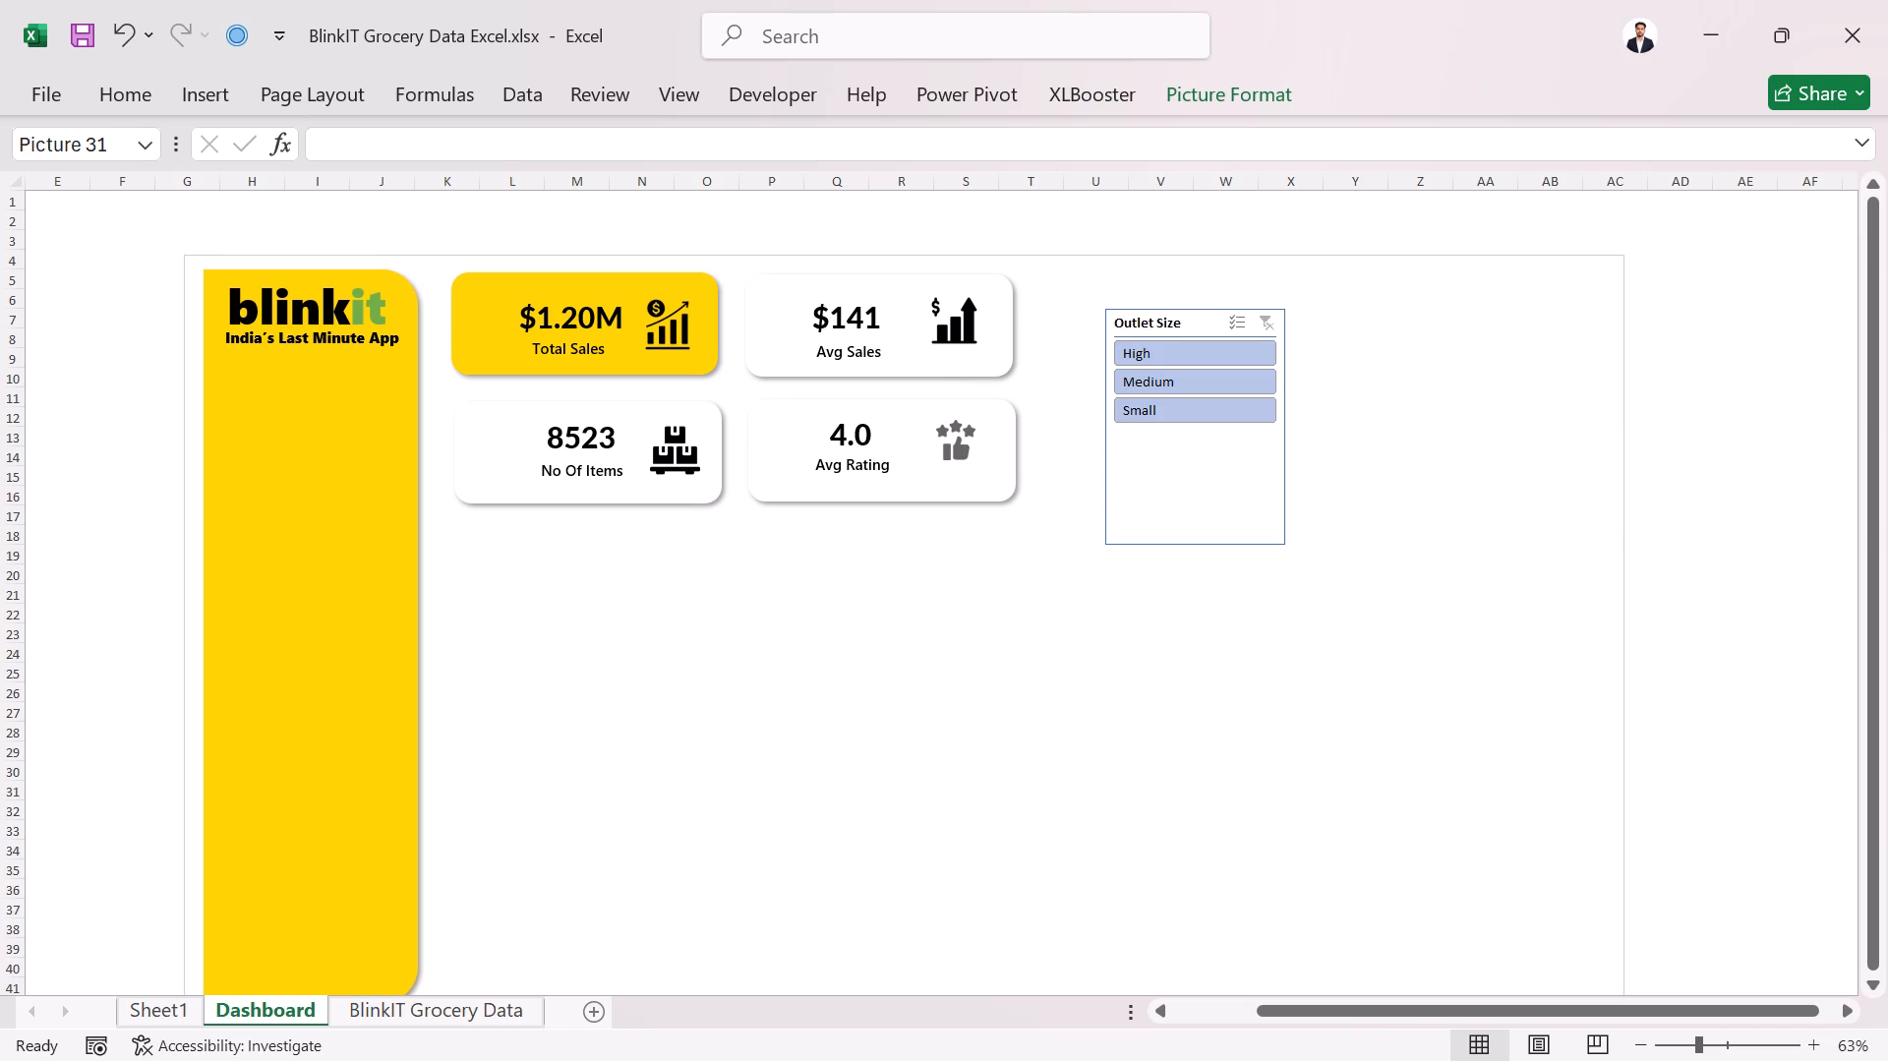
{"action": "left_click", "coordinate": [924, 618]}
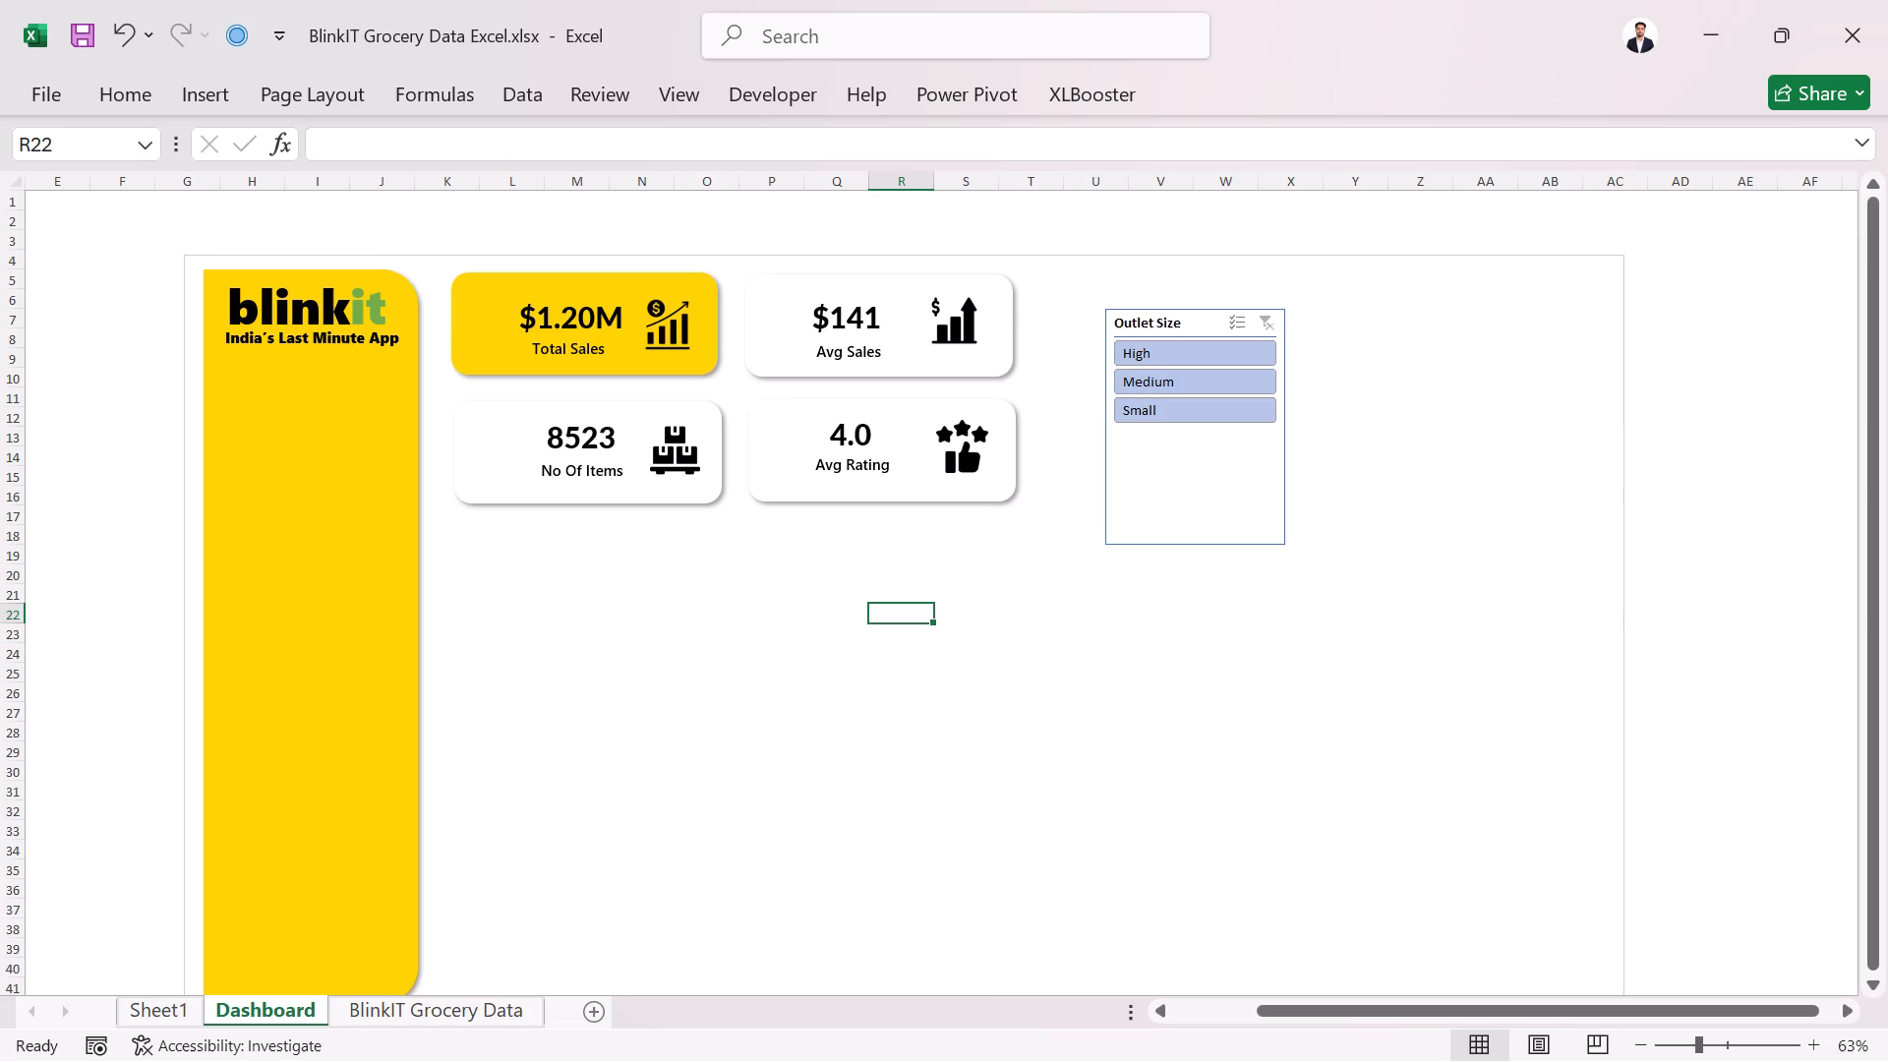
Set the font size of the whole No Of Items label to 14.
{"action": "left_click", "coordinate": [591, 471]}
{"action": "double_click", "coordinate": [622, 471]}
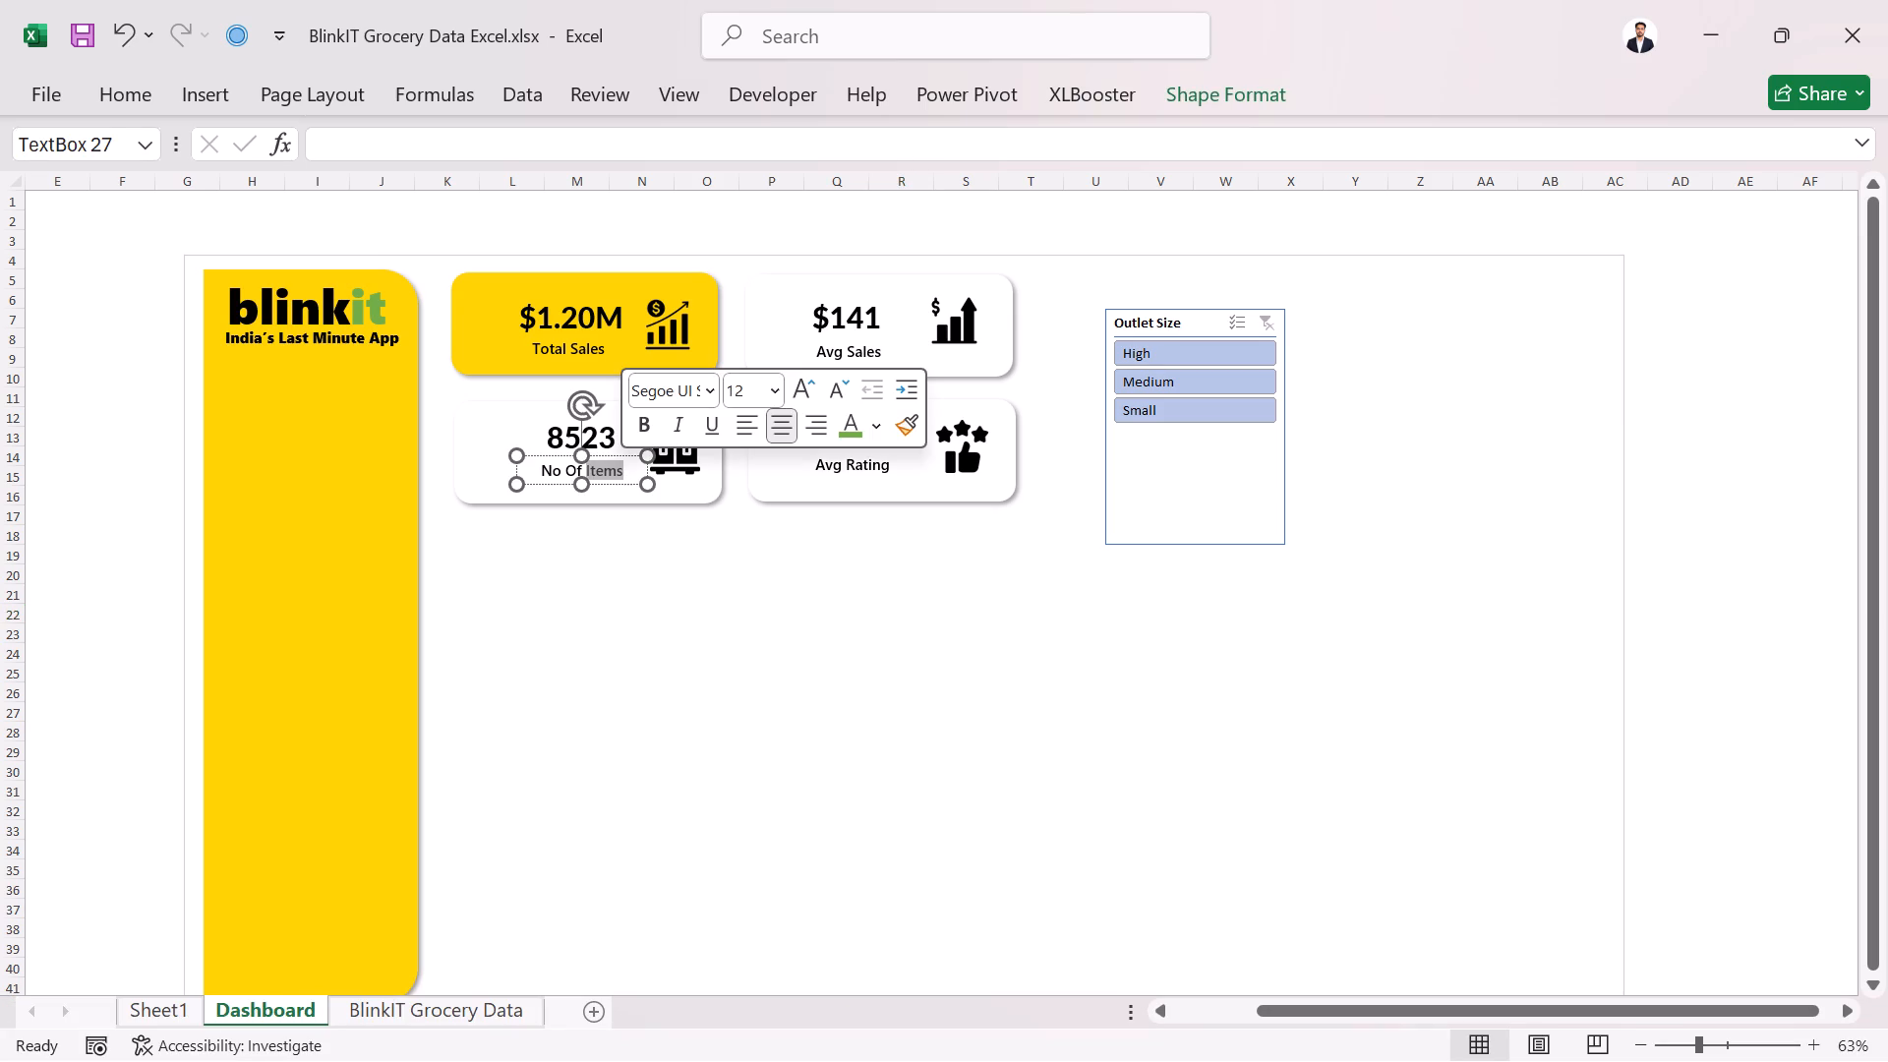
{"action": "left_click", "coordinate": [771, 389]}
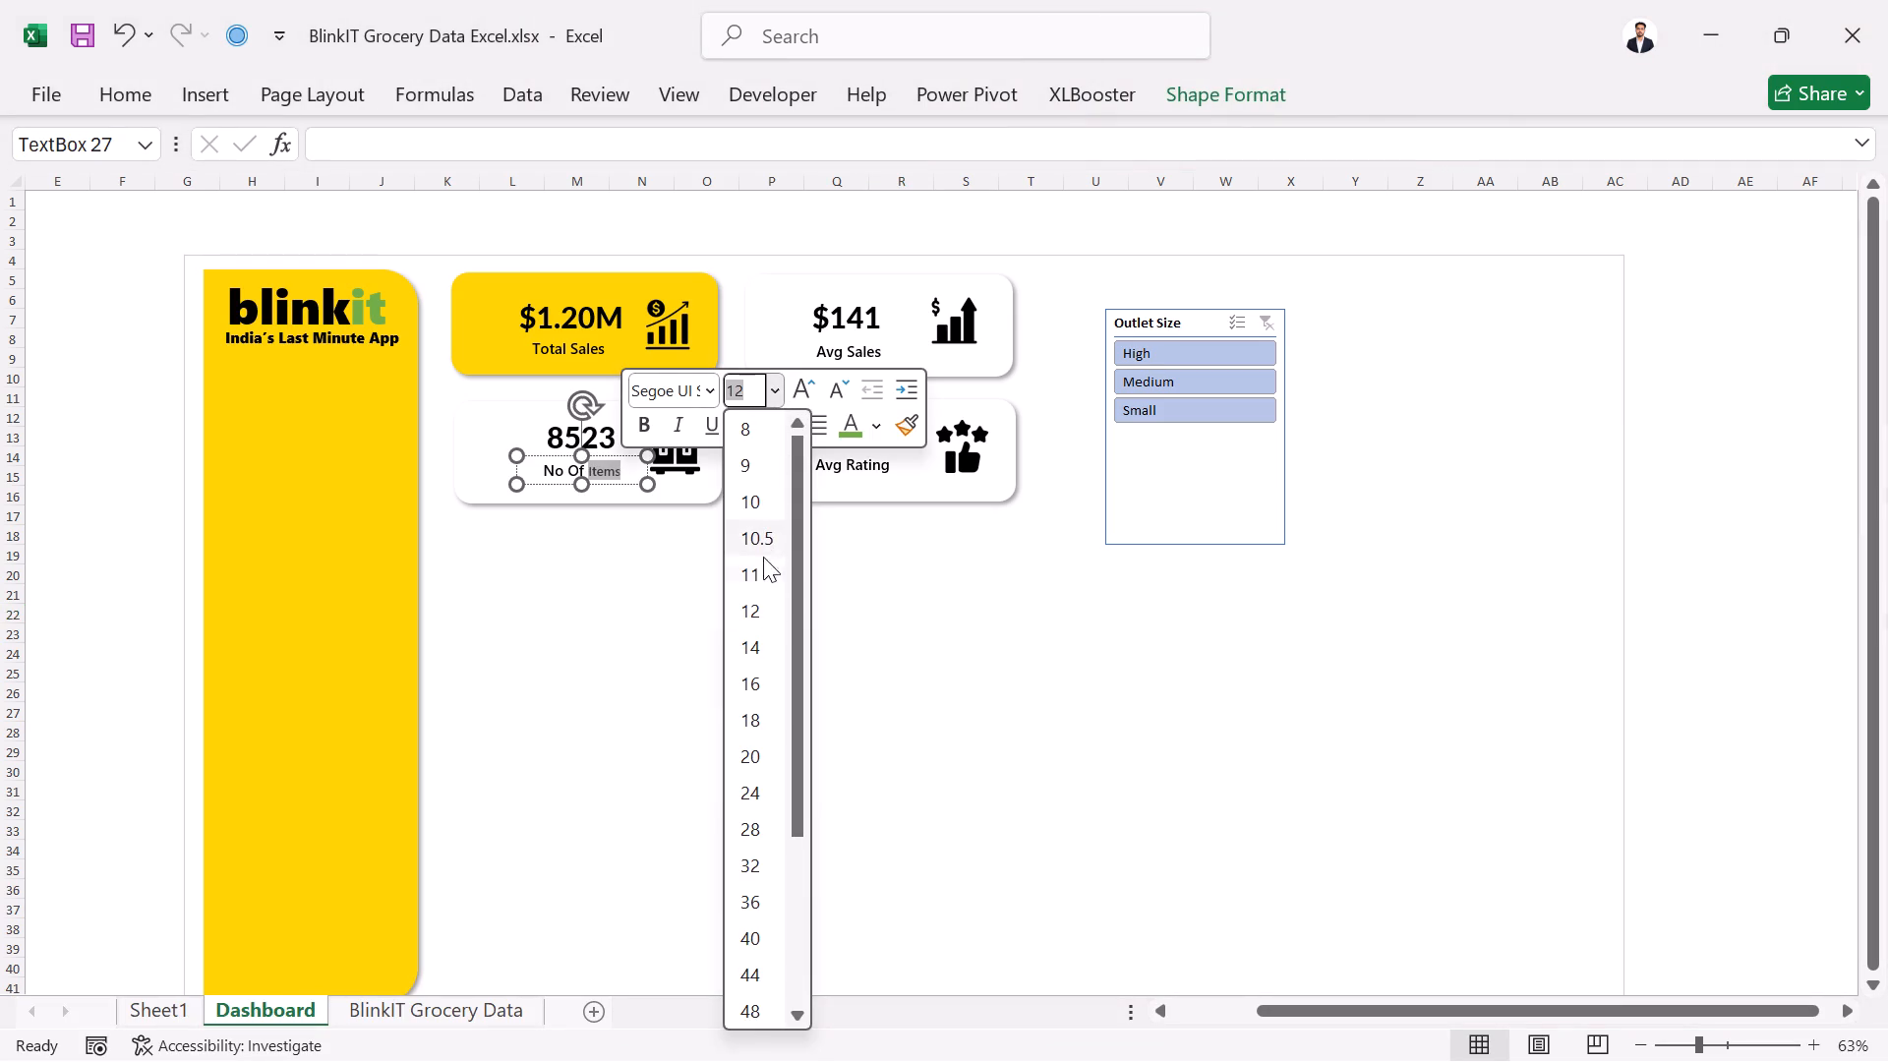
{"action": "left_click", "coordinate": [758, 641]}
{"action": "left_click", "coordinate": [848, 648]}
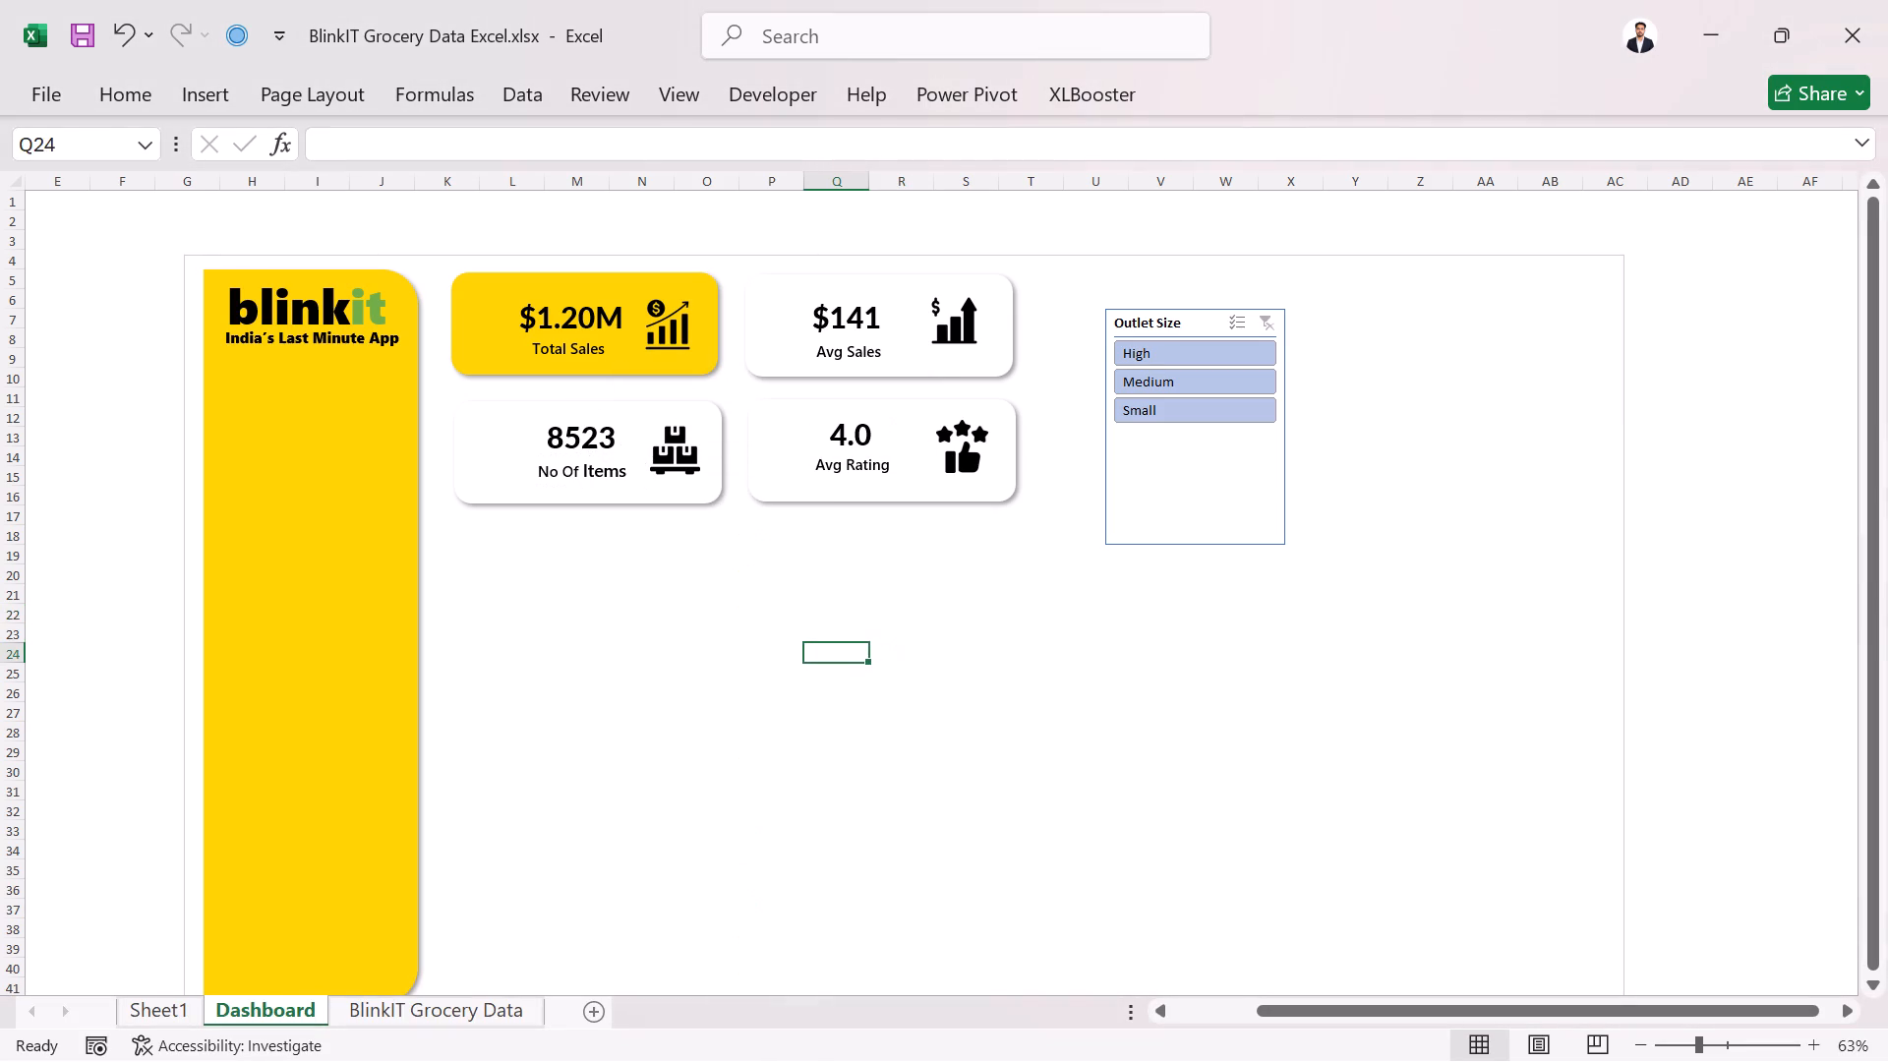
{"action": "left_click", "coordinate": [630, 473]}
{"action": "triple_click", "coordinate": [630, 472]}
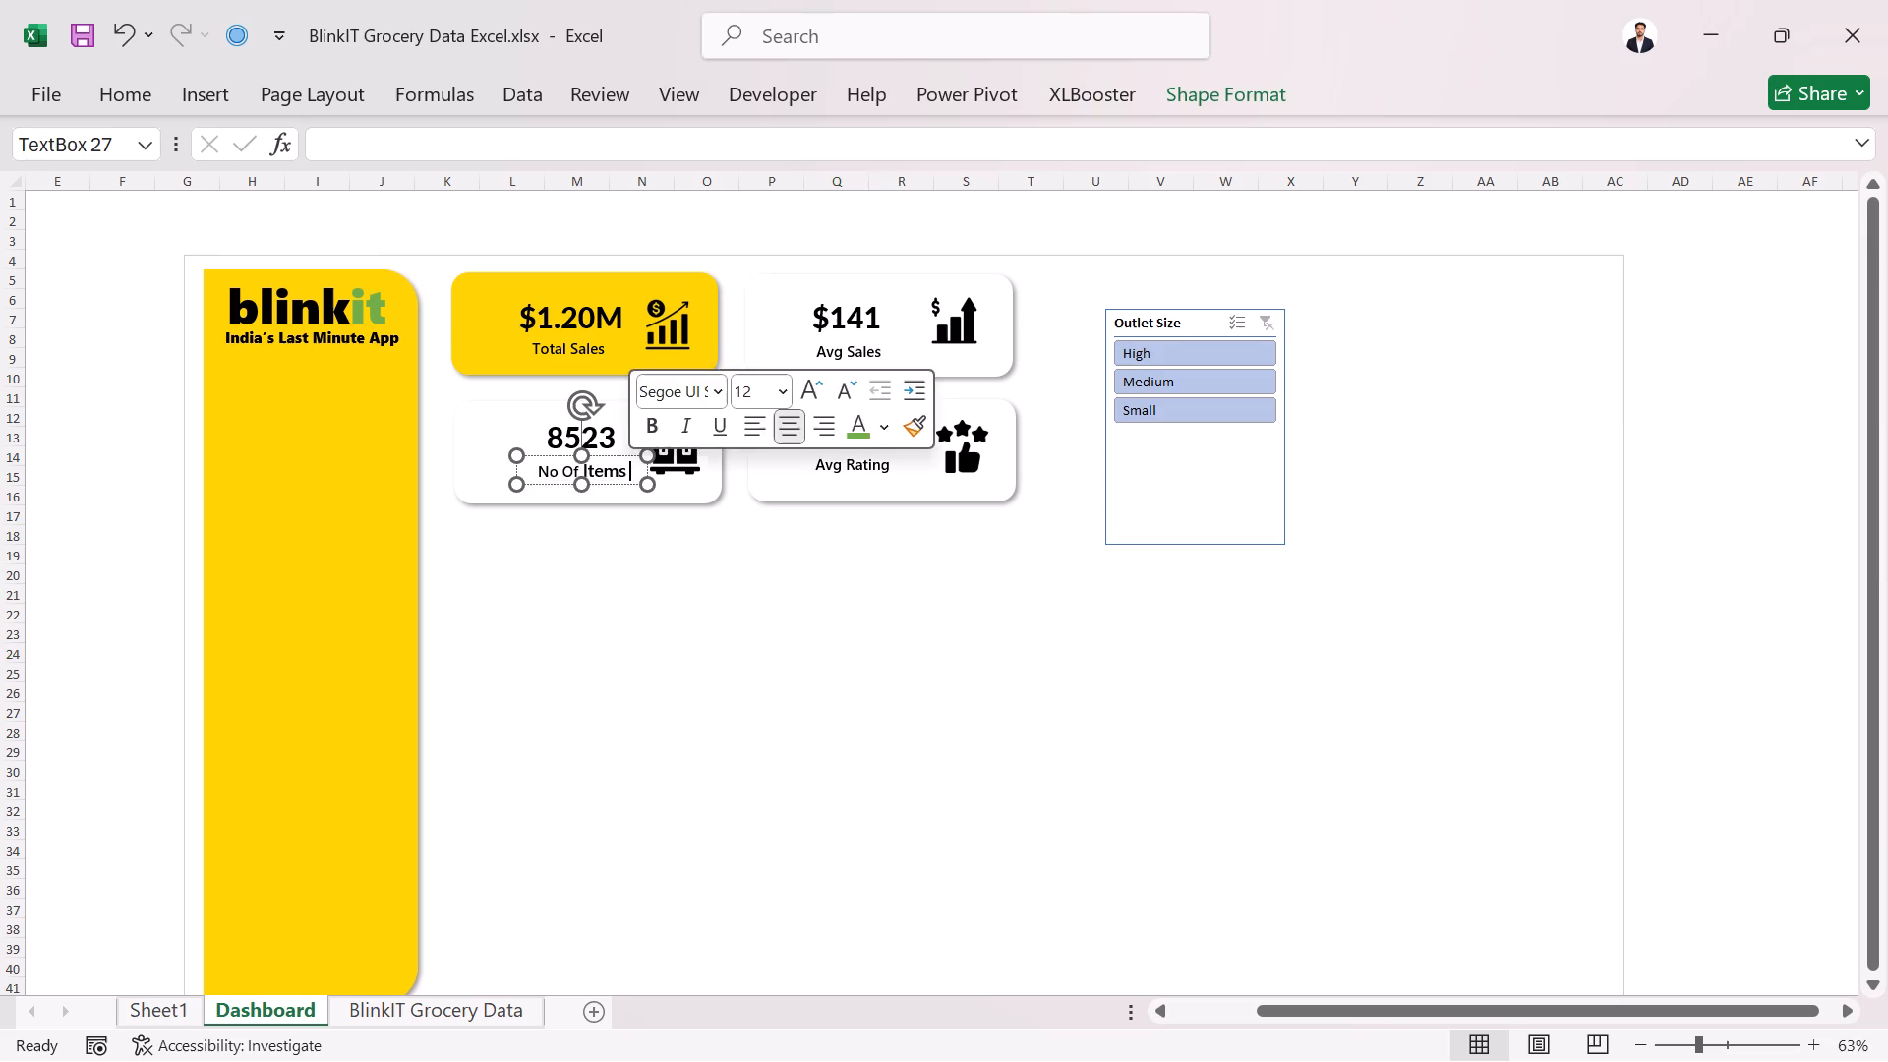
{"action": "double_click", "coordinate": [630, 472]}
{"action": "double_click", "coordinate": [630, 472]}
{"action": "triple_click", "coordinate": [630, 472]}
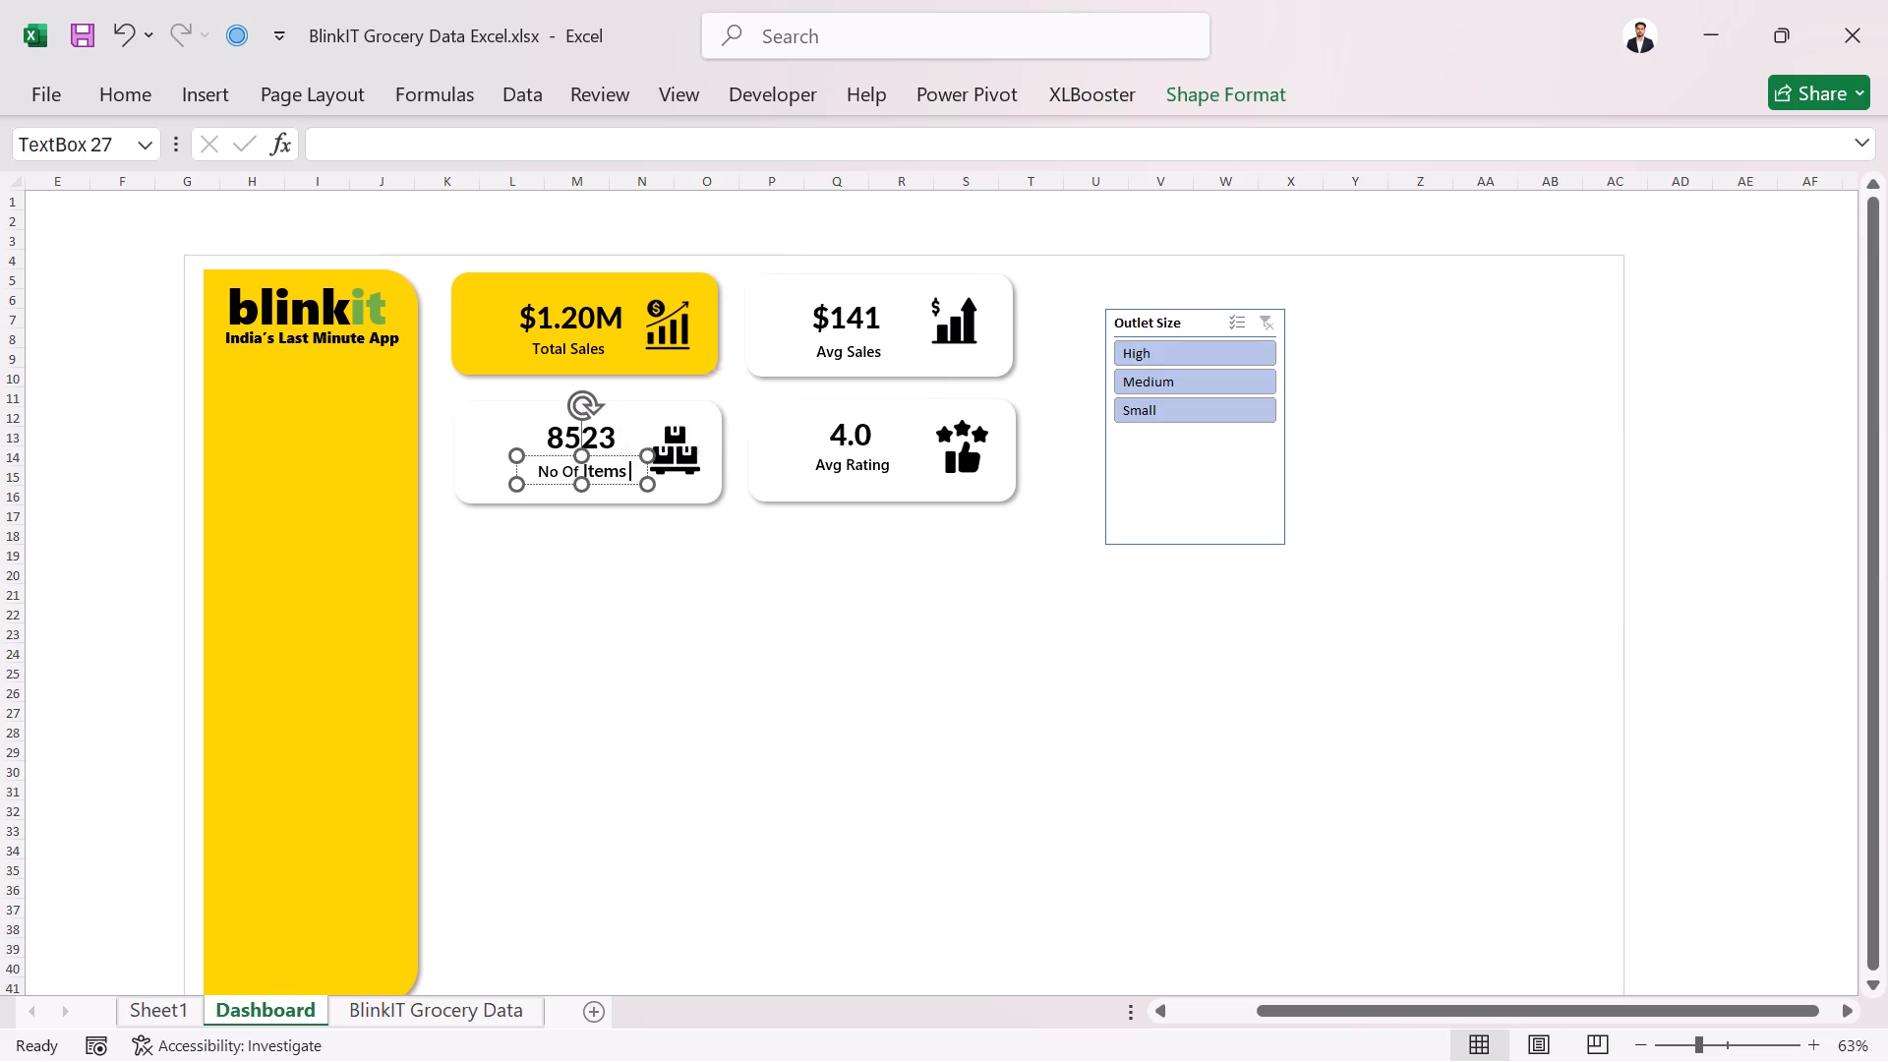
{"action": "left_click", "coordinate": [782, 396]}
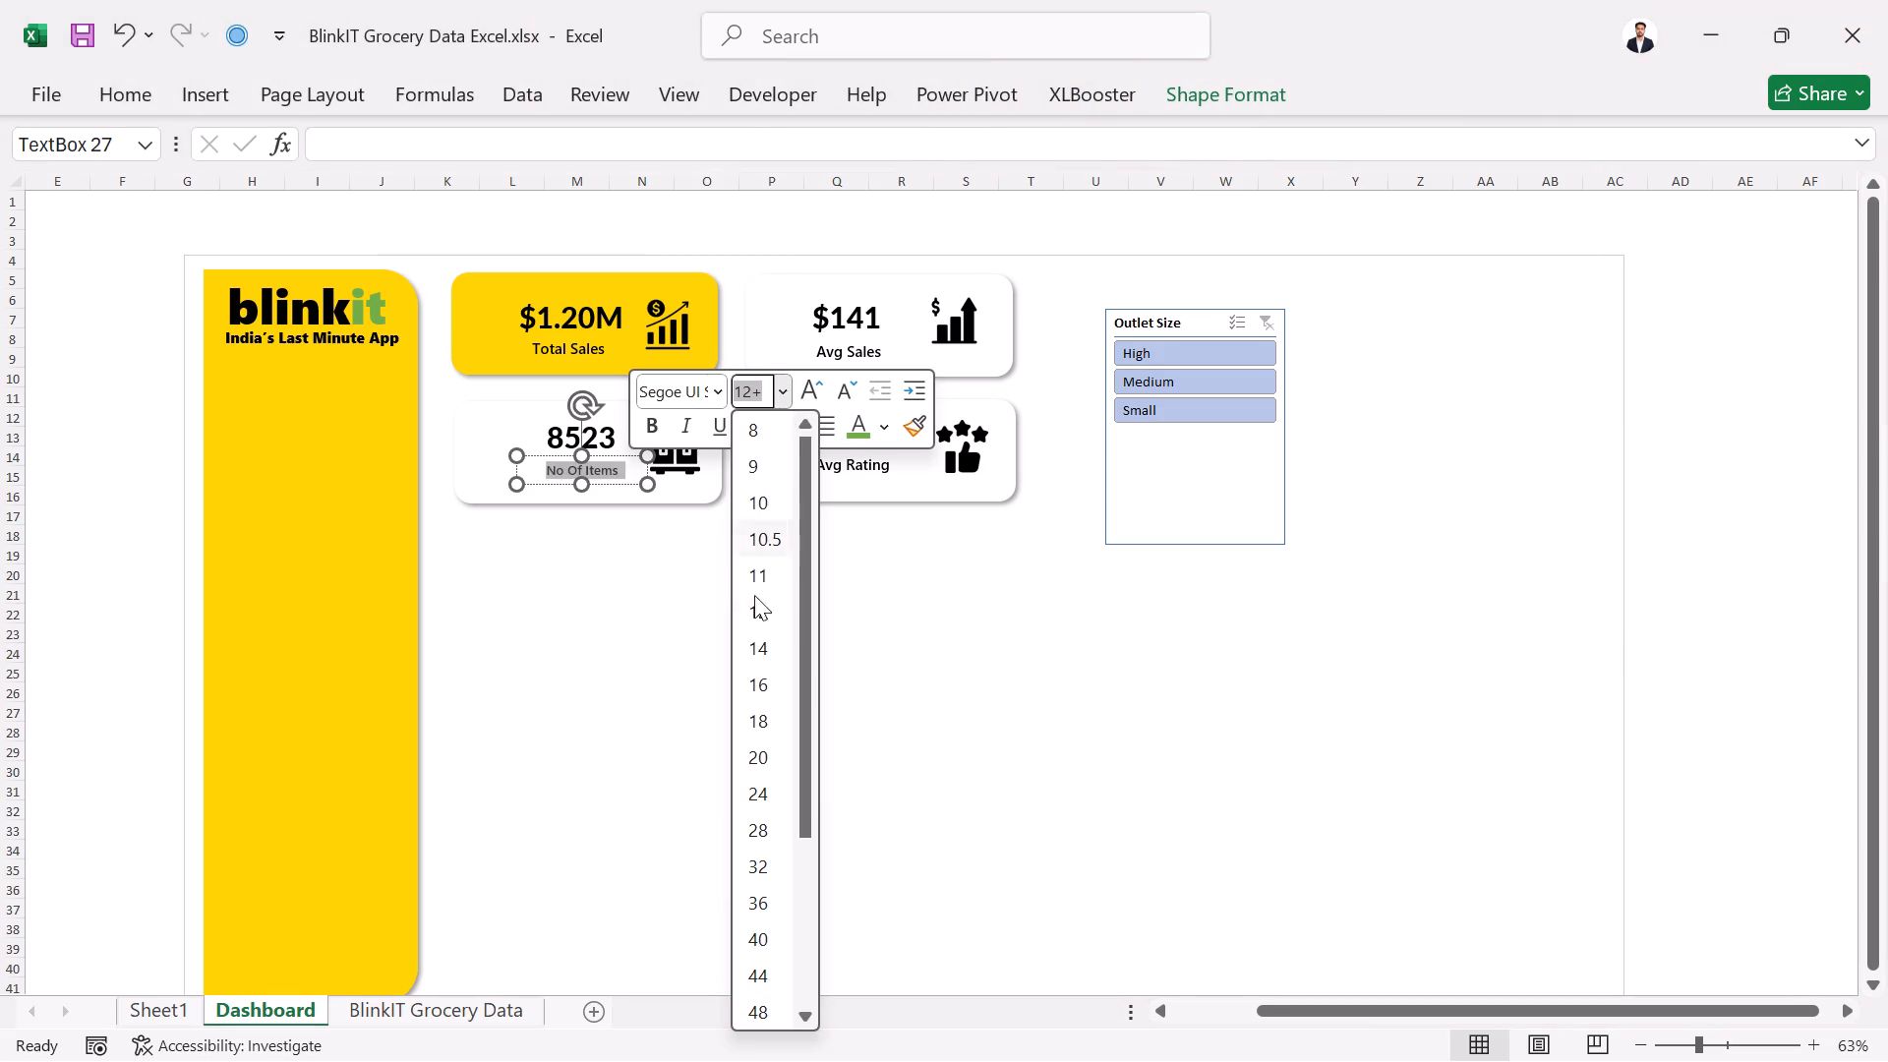
{"action": "left_click", "coordinate": [750, 643]}
{"action": "left_click", "coordinate": [927, 642]}
Set the font size of the Avg Rating label to 14.
{"action": "left_click", "coordinate": [882, 466]}
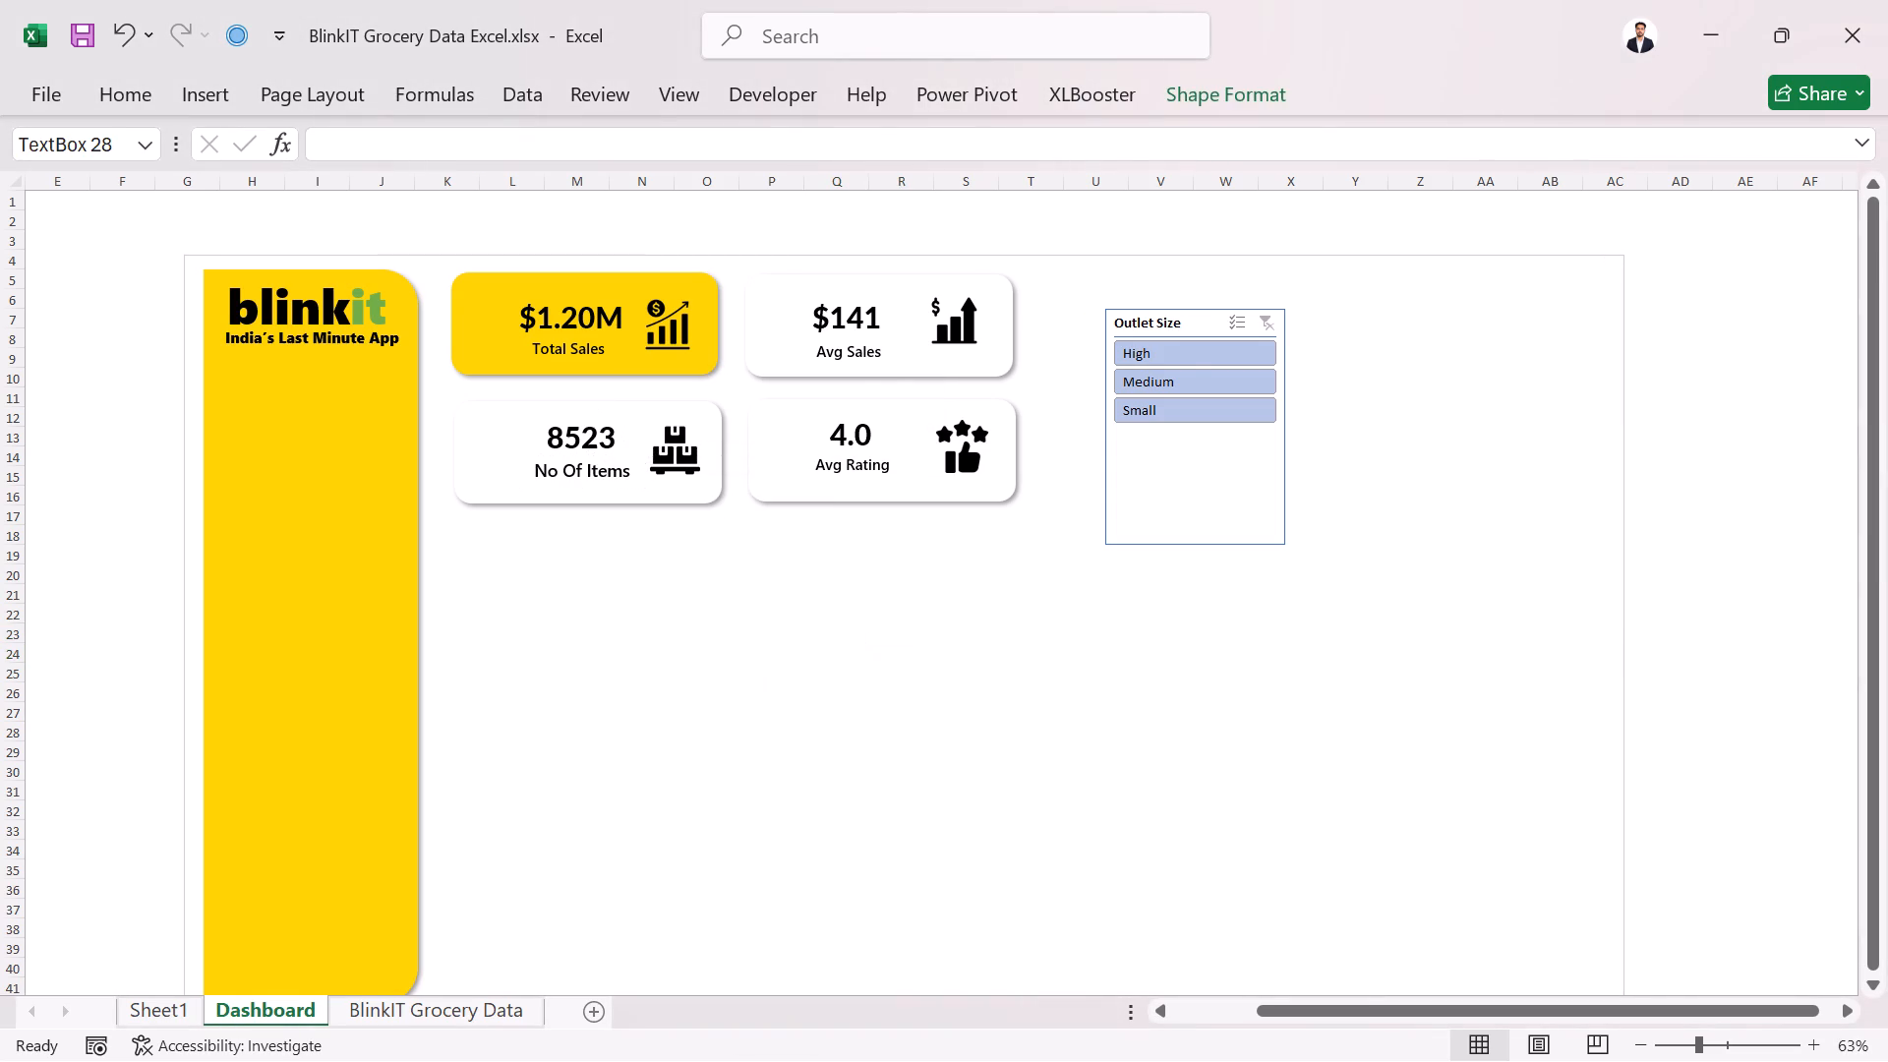
{"action": "triple_click", "coordinate": [895, 465]}
{"action": "triple_click", "coordinate": [895, 465]}
{"action": "triple_click", "coordinate": [896, 466]}
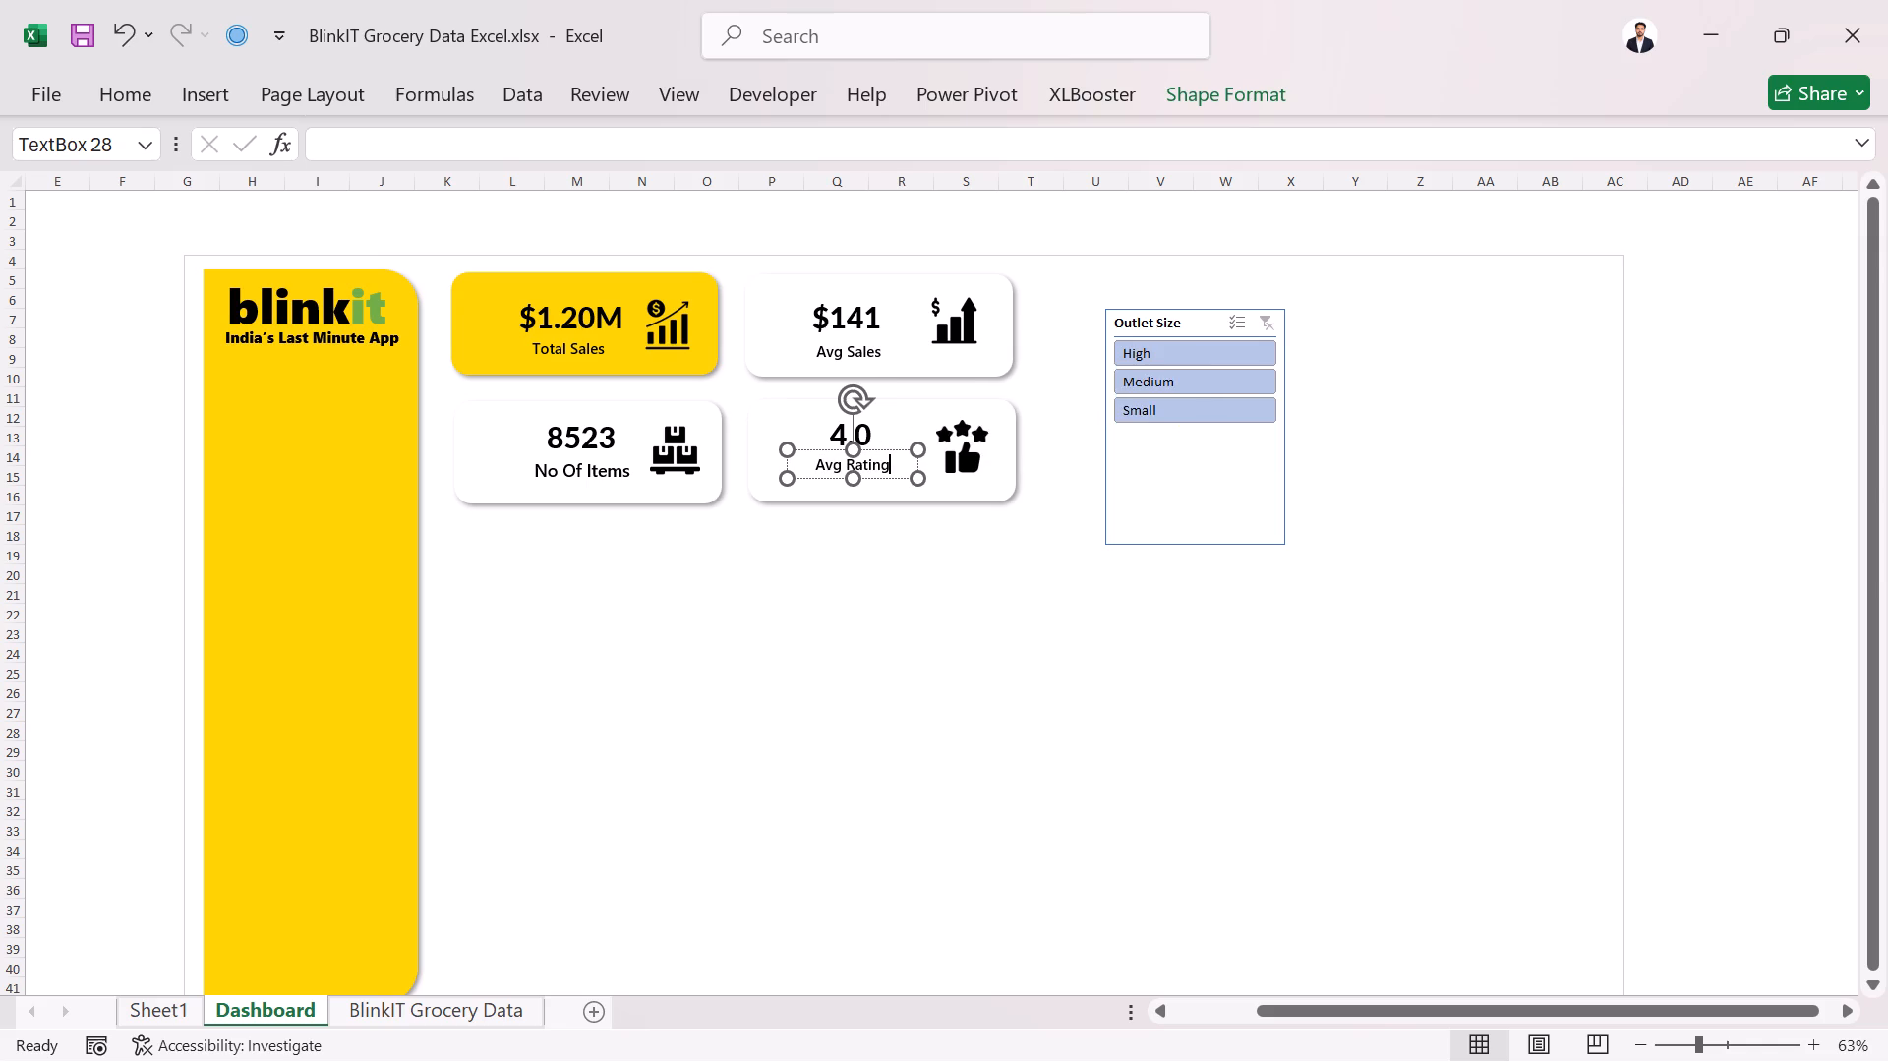
{"action": "left_click", "coordinate": [1043, 384]}
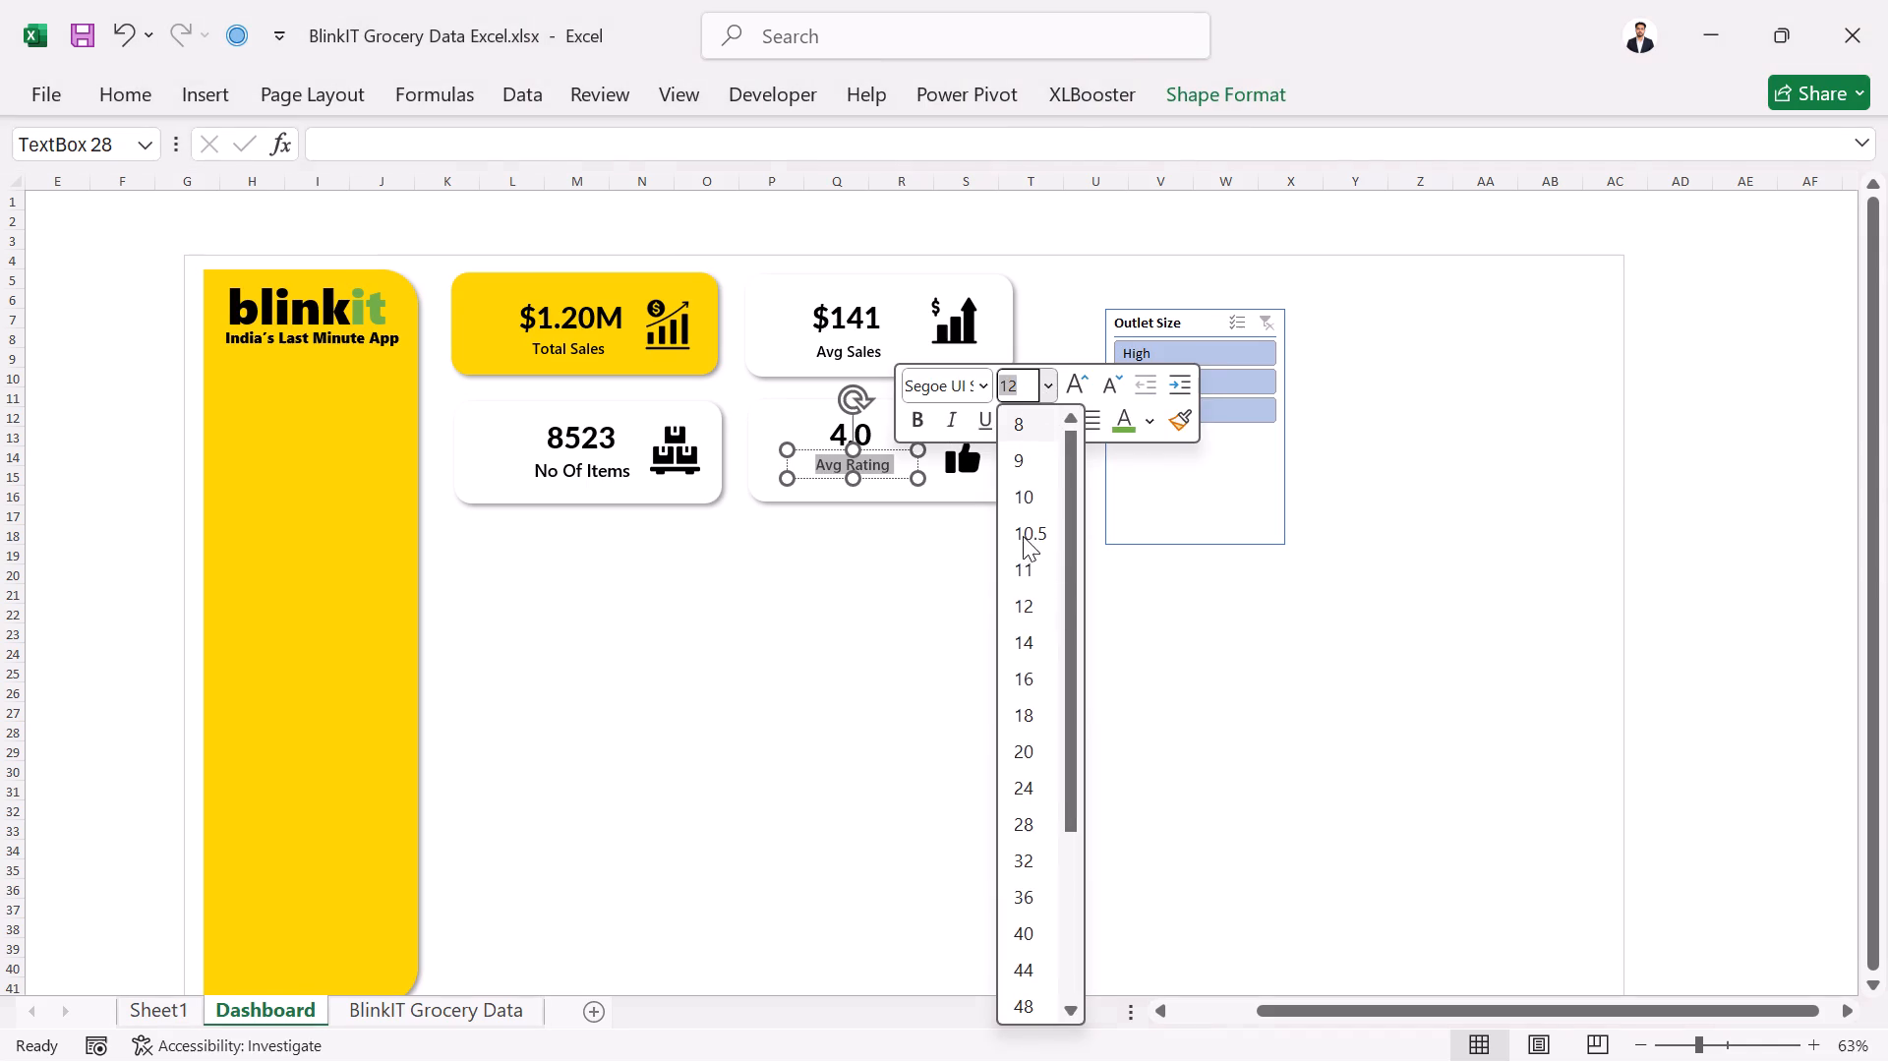
{"action": "left_click", "coordinate": [1020, 634]}
{"action": "left_click", "coordinate": [860, 605]}
Set the font size of the Avg Sales label to 14.
{"action": "left_click", "coordinate": [855, 355]}
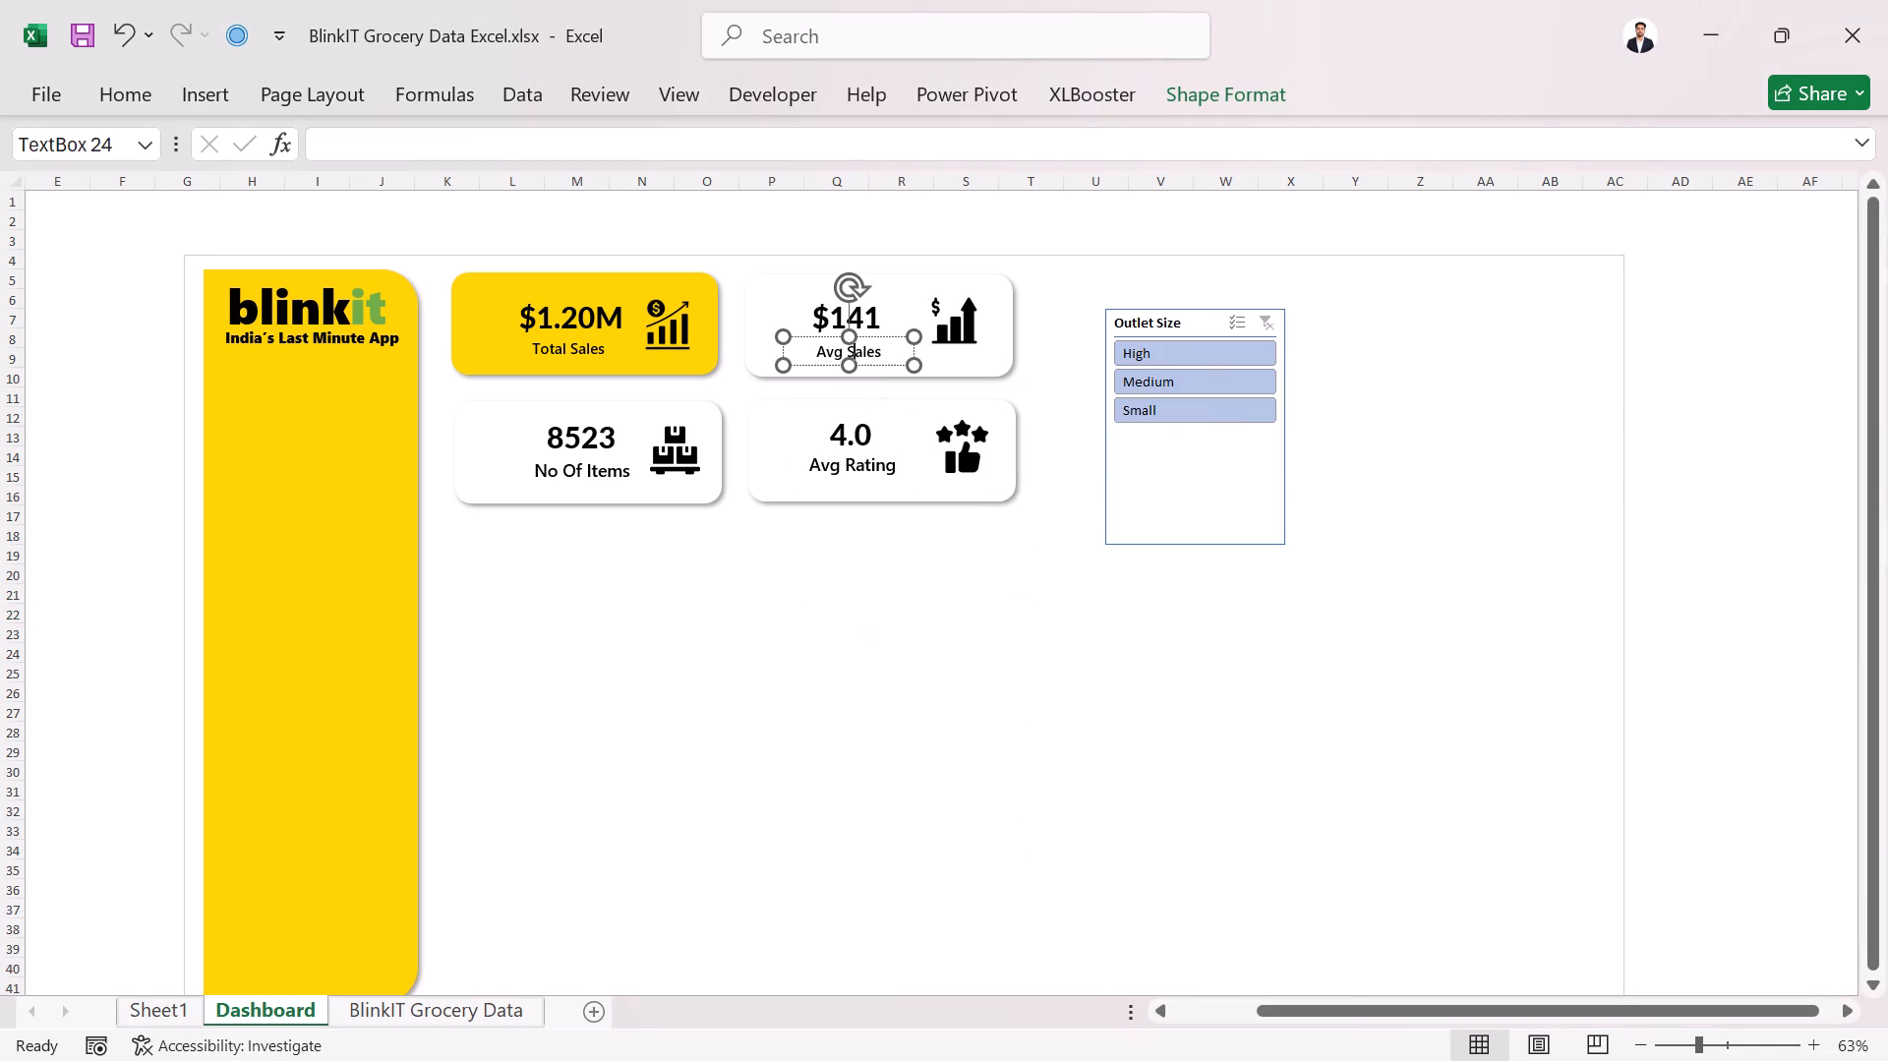
{"action": "triple_click", "coordinate": [889, 356]}
{"action": "triple_click", "coordinate": [889, 355]}
{"action": "triple_click", "coordinate": [897, 353]}
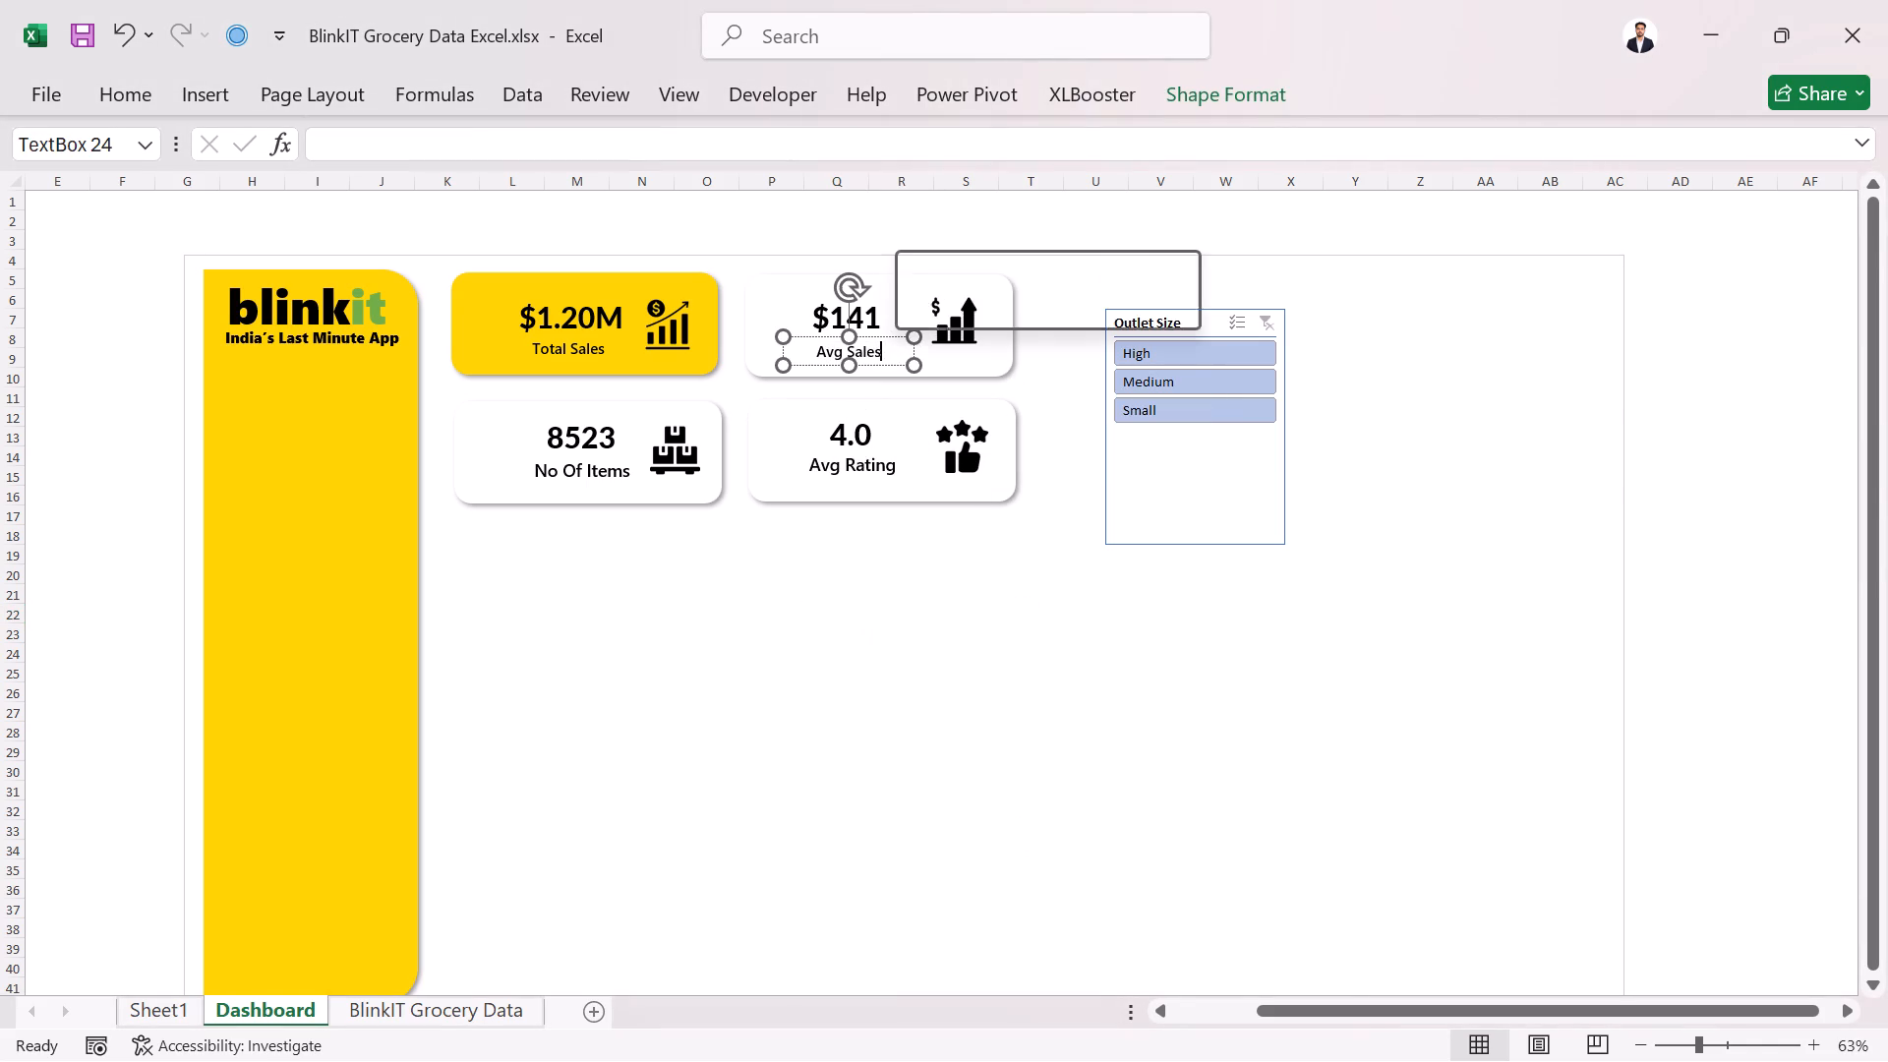
{"action": "triple_click", "coordinate": [897, 353]}
{"action": "left_click", "coordinate": [897, 353]}
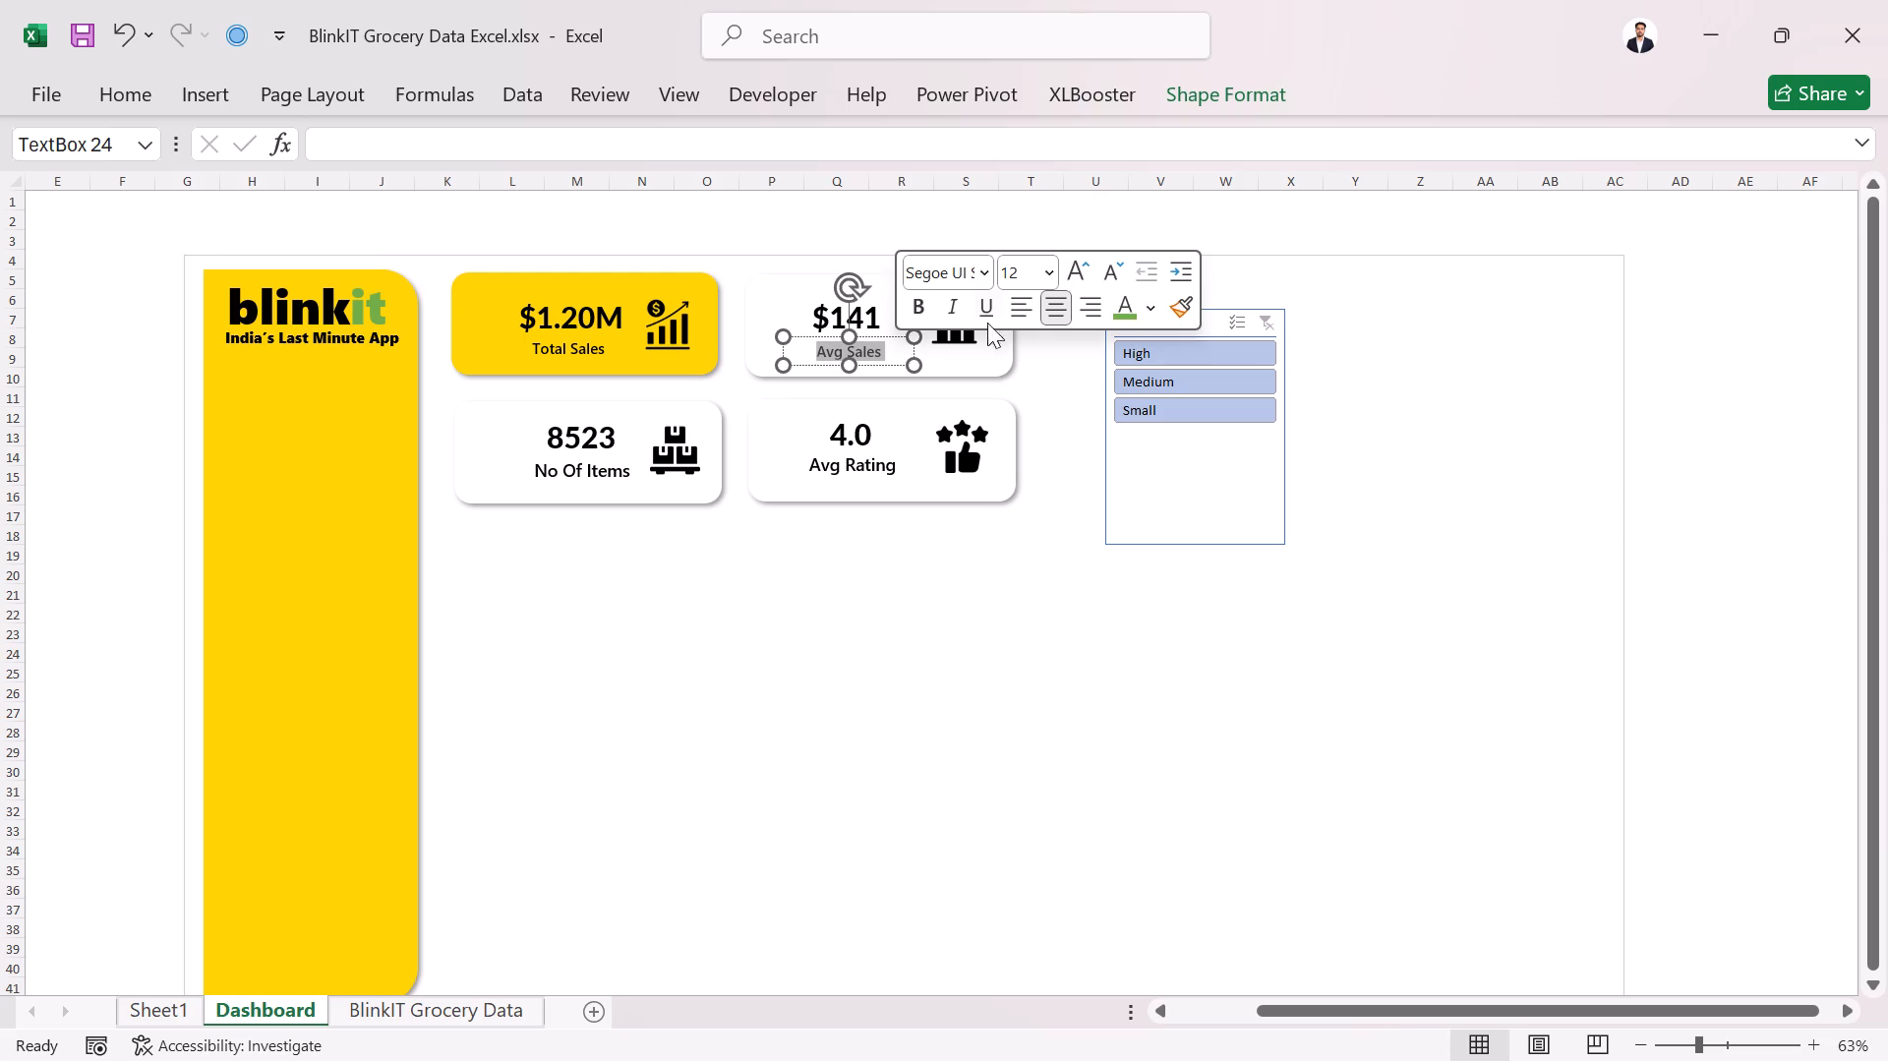
{"action": "left_click", "coordinate": [1042, 273]}
{"action": "left_click", "coordinate": [1021, 510]}
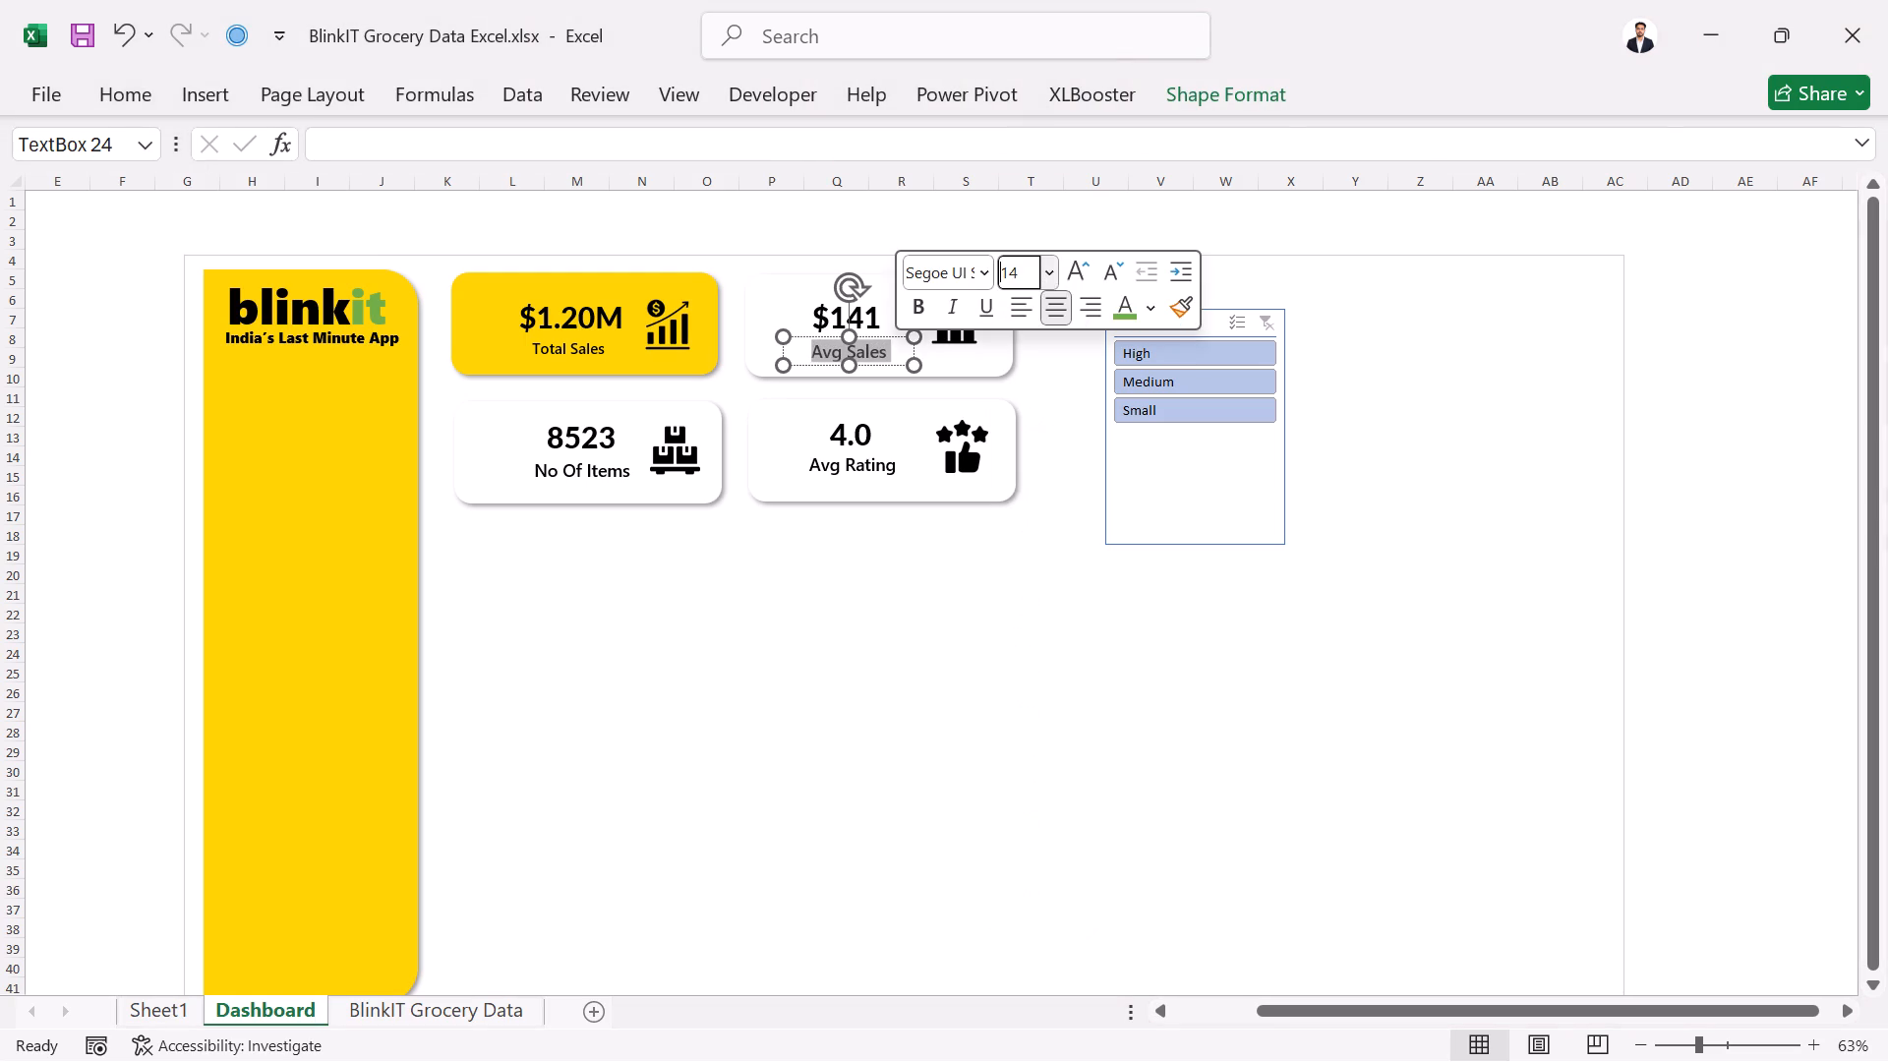
{"action": "left_click", "coordinate": [777, 582]}
Set the font size of the Total Sales label on the yellow card to 14.
{"action": "left_click", "coordinate": [622, 326]}
{"action": "left_click", "coordinate": [602, 346]}
{"action": "left_click", "coordinate": [602, 352]}
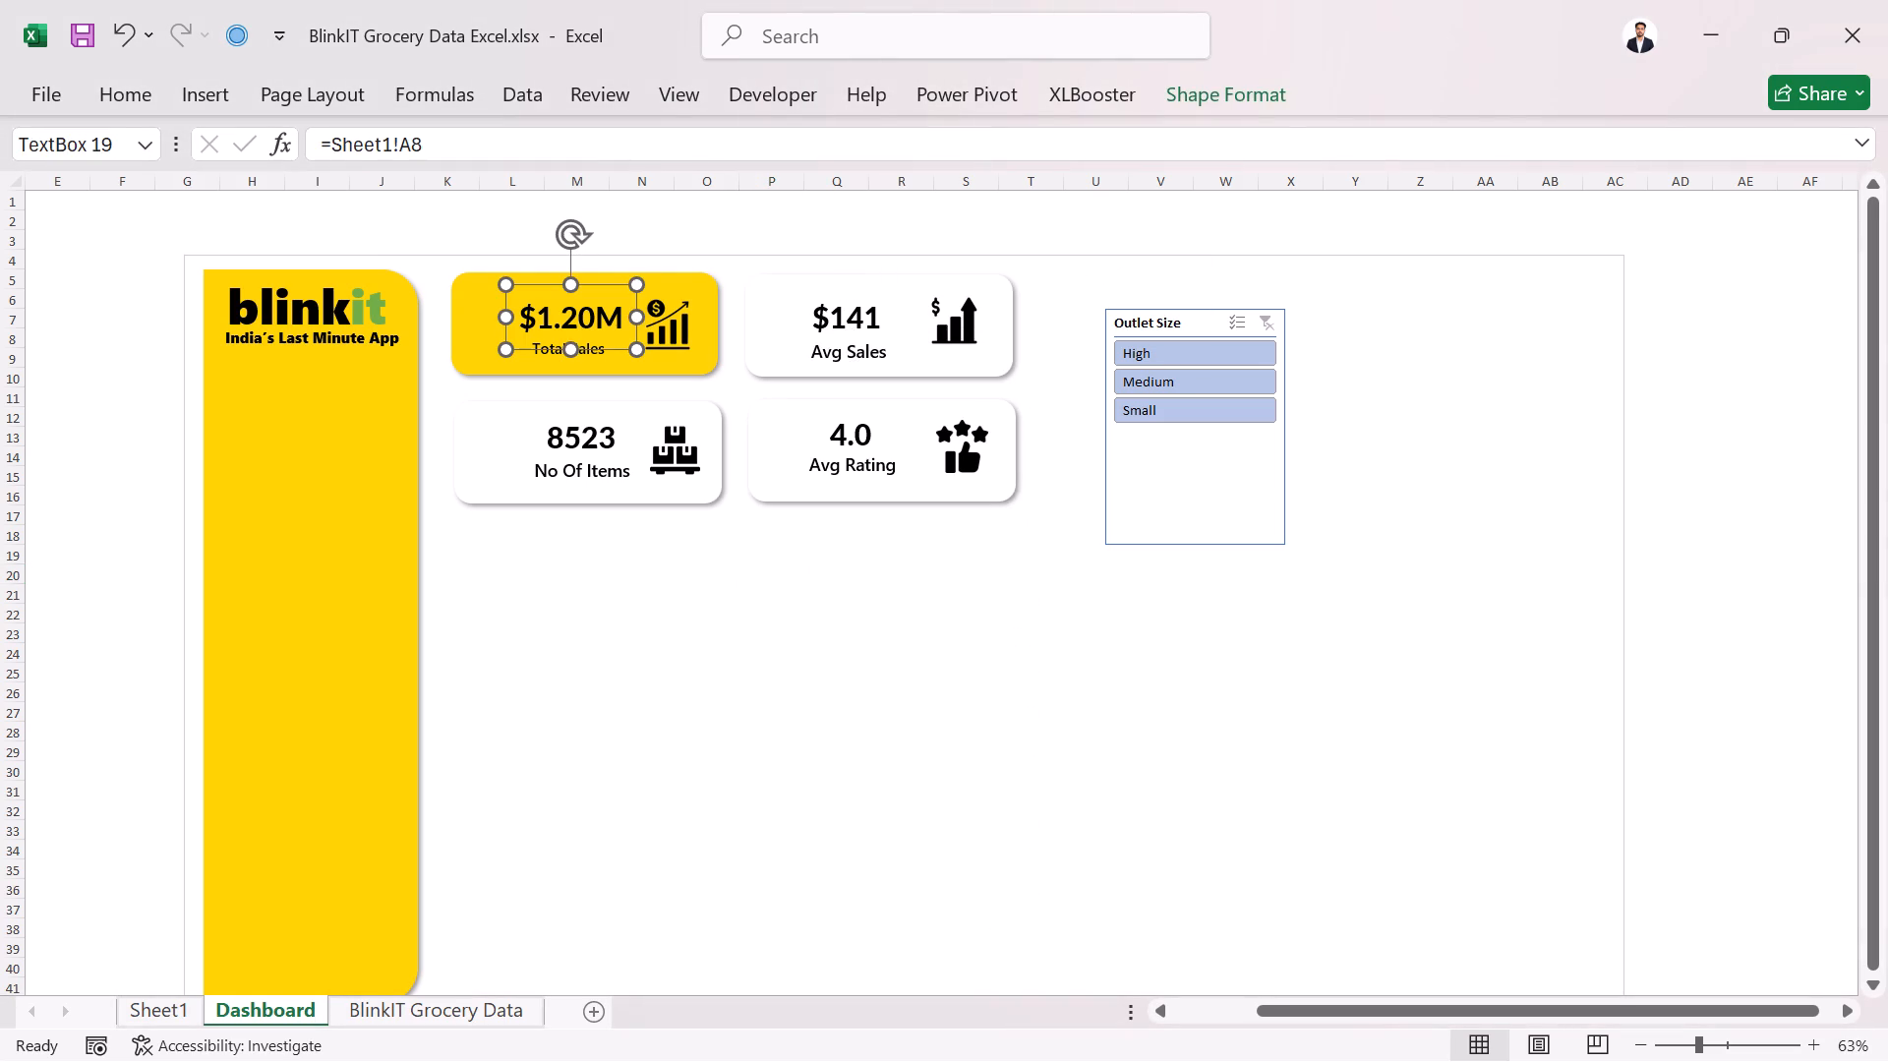
{"action": "left_click", "coordinate": [594, 358]}
{"action": "triple_click", "coordinate": [600, 346]}
{"action": "triple_click", "coordinate": [602, 346]}
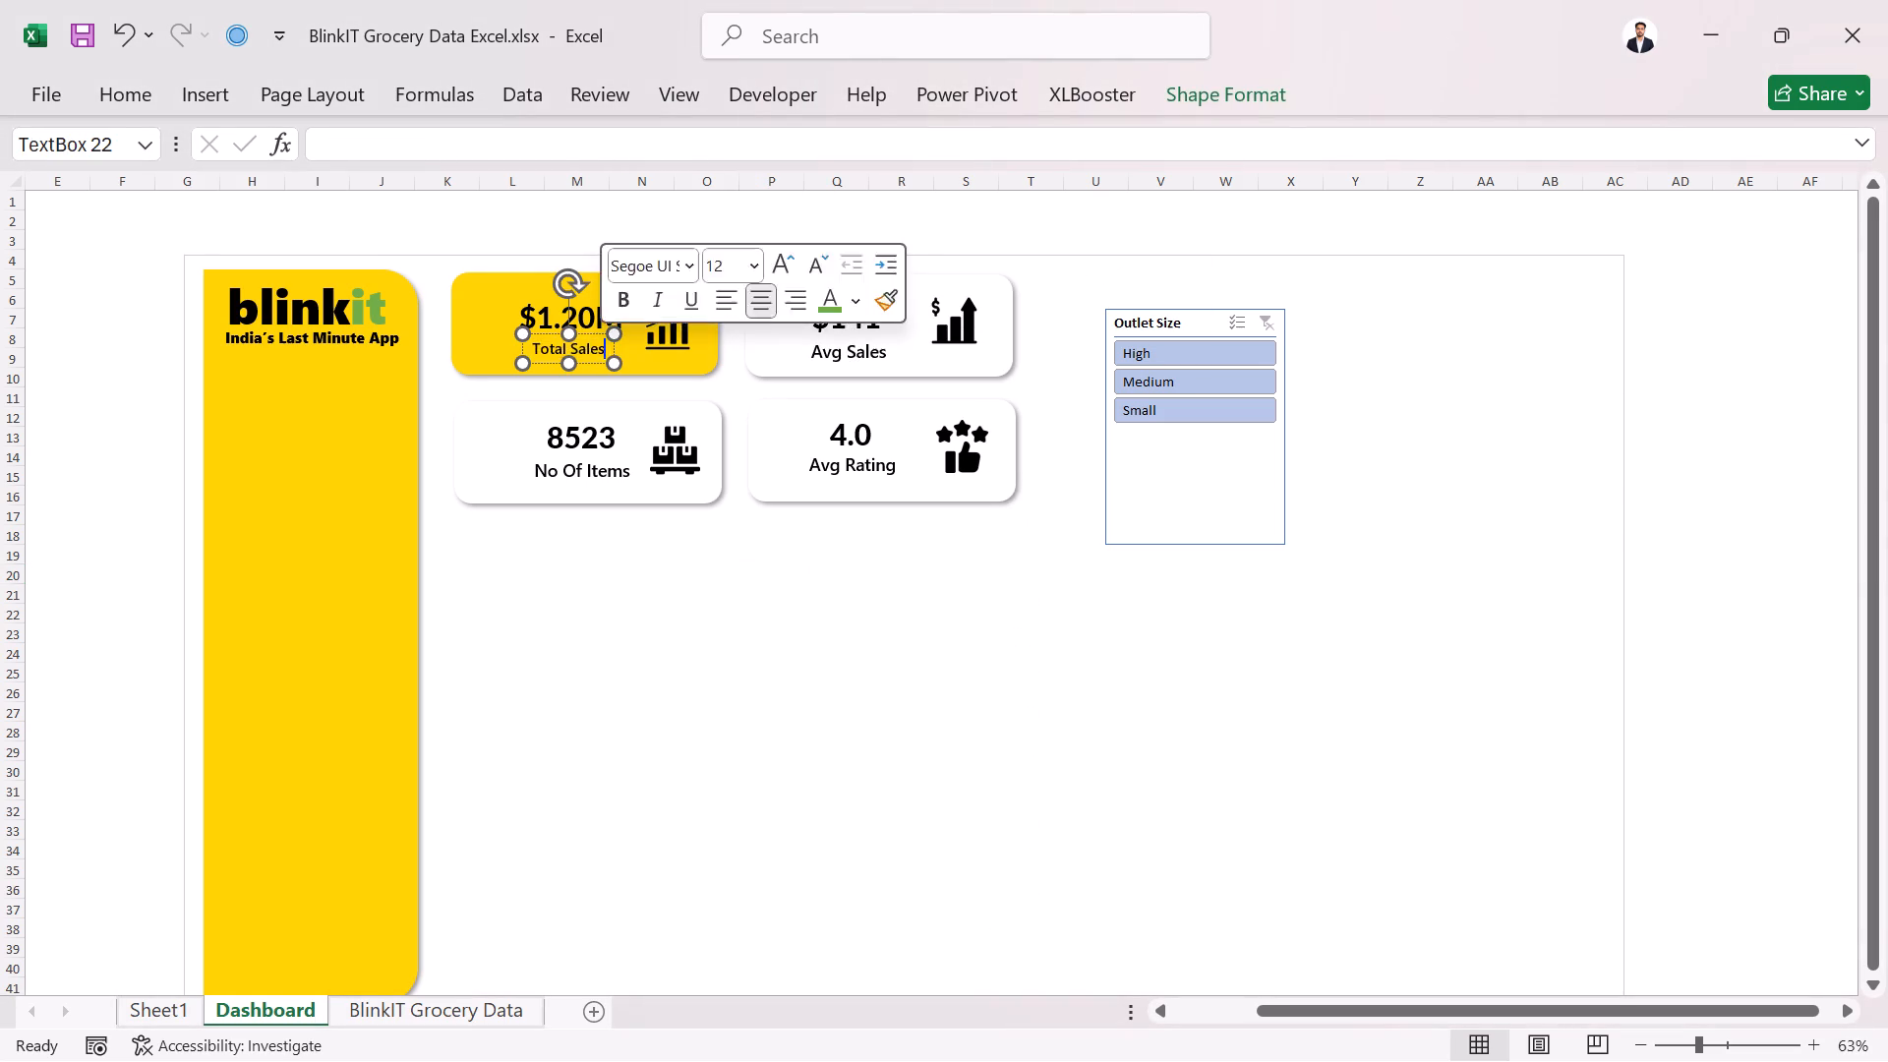
{"action": "left_click", "coordinate": [602, 346]}
{"action": "double_click", "coordinate": [602, 346]}
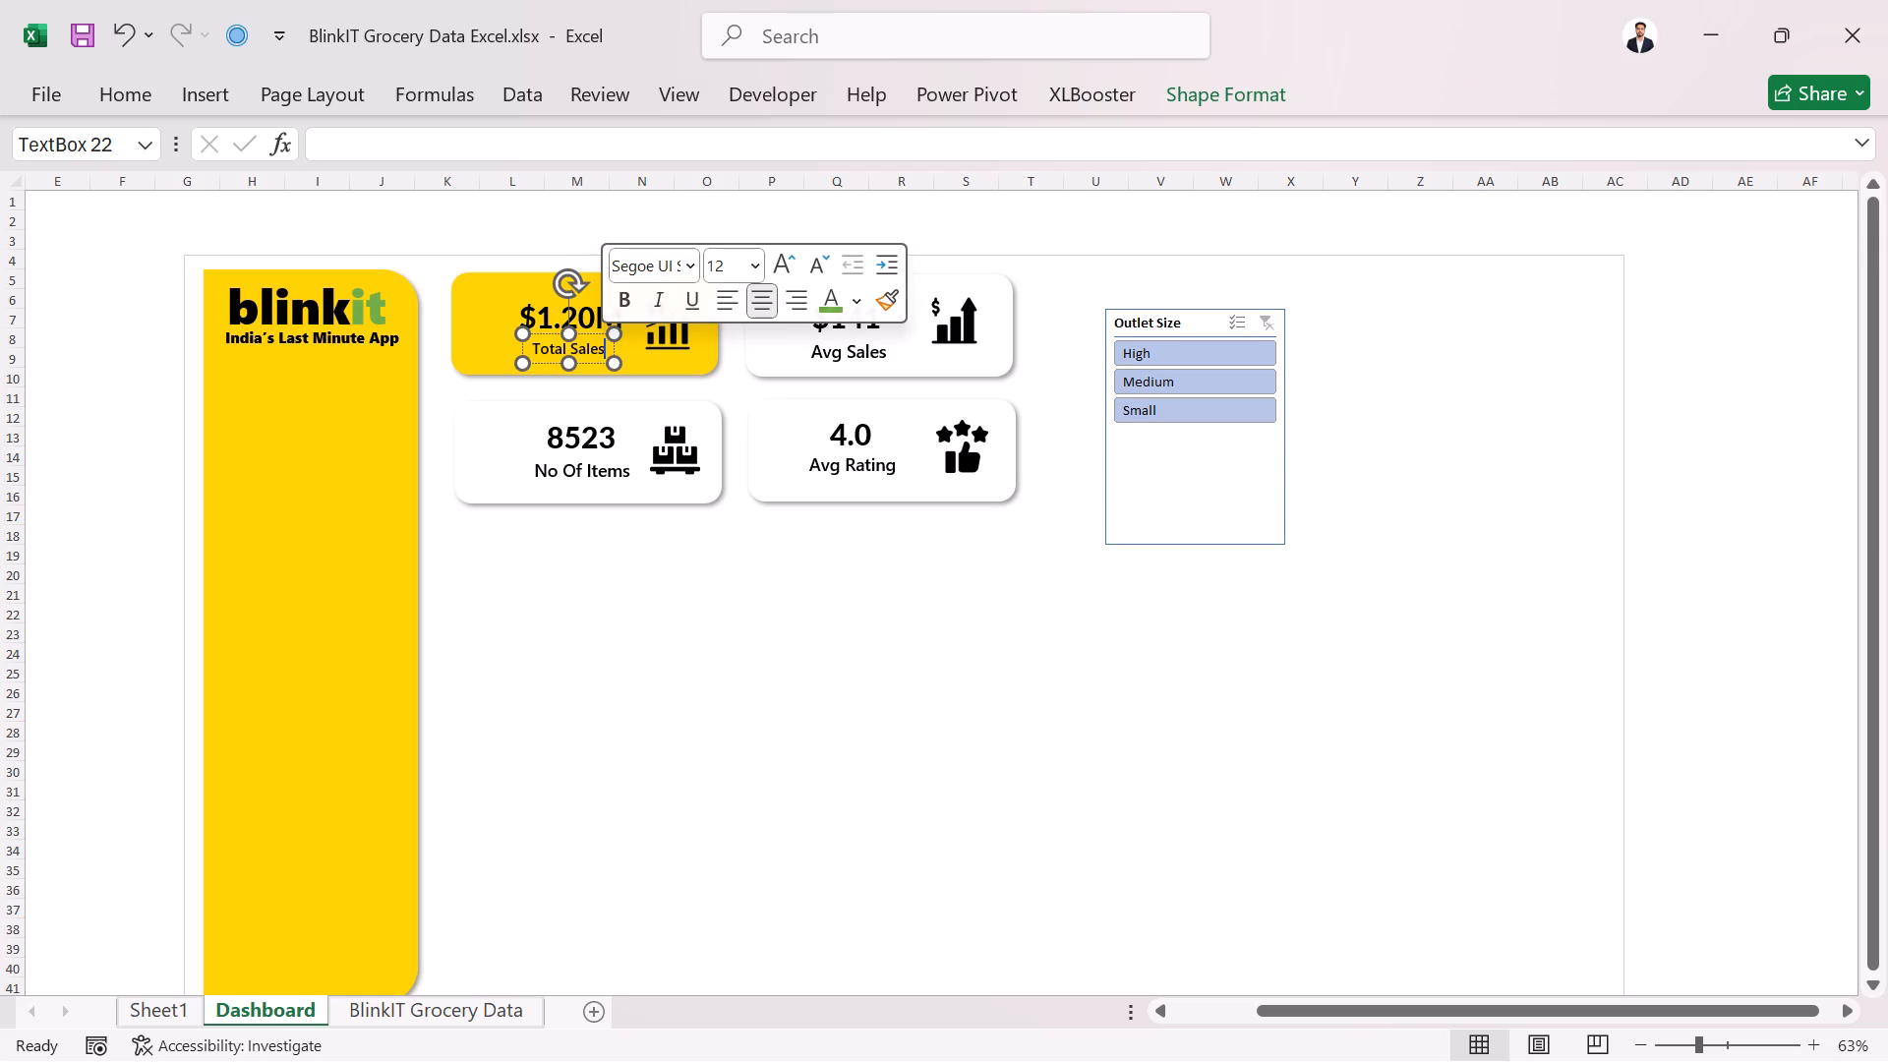
{"action": "triple_click", "coordinate": [608, 351]}
{"action": "left_click", "coordinate": [608, 351]}
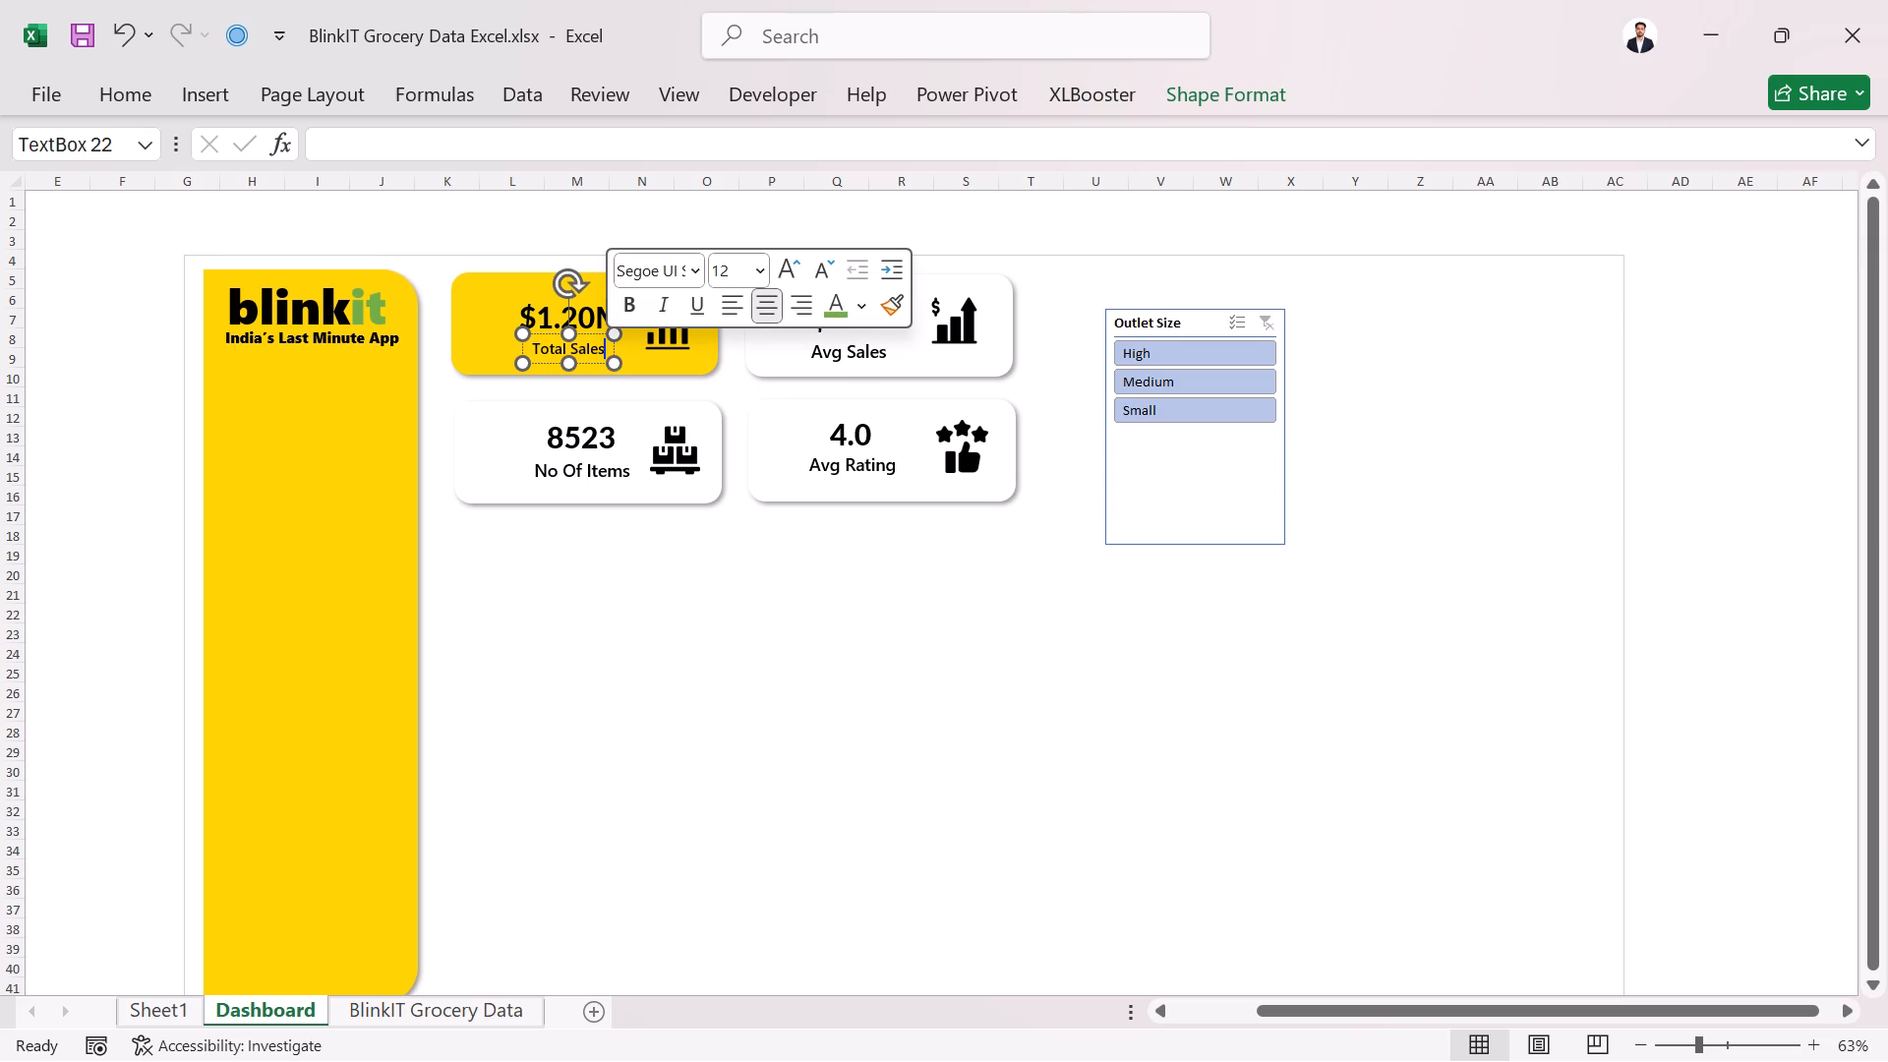
{"action": "left_click", "coordinate": [612, 351]}
{"action": "triple_click", "coordinate": [608, 349]}
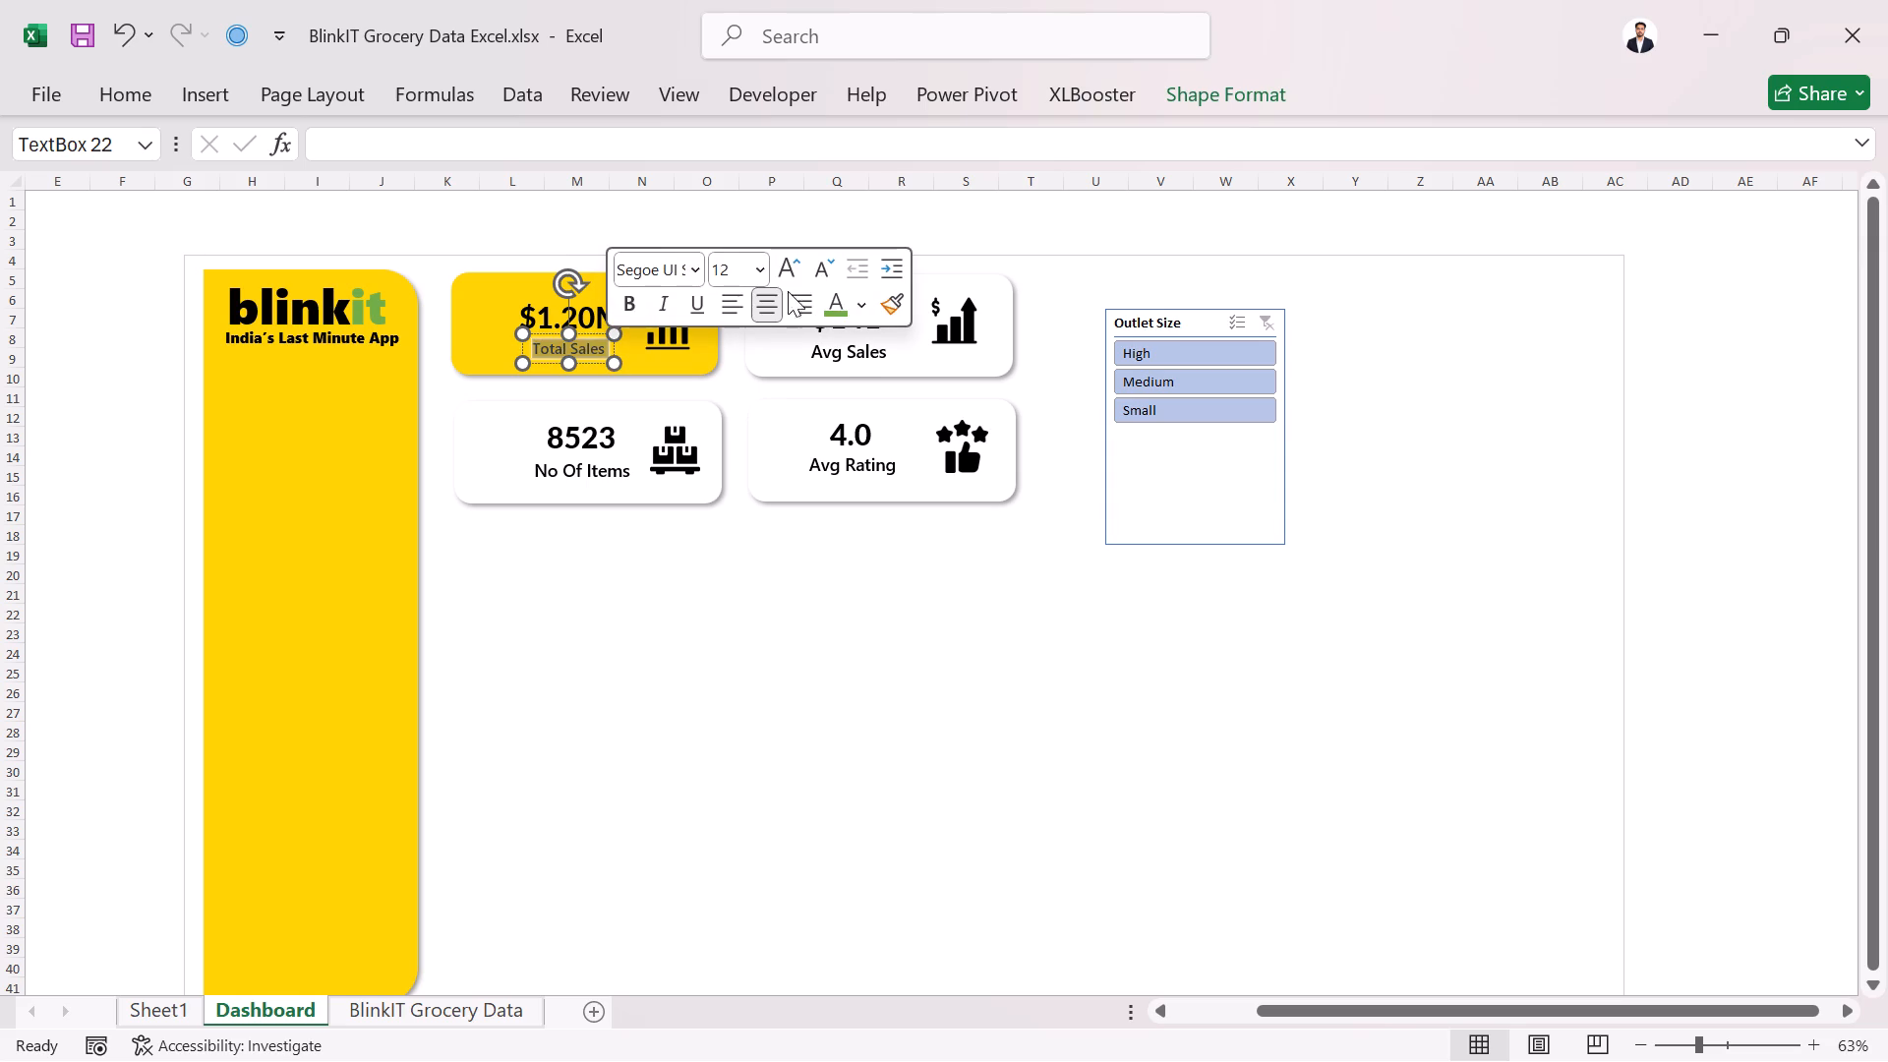
{"action": "left_click", "coordinate": [764, 270]}
{"action": "left_click", "coordinate": [738, 519]}
{"action": "left_click", "coordinate": [709, 774]}
Widen the Total Sales text box to fit its label on one line and recenter it beneath the card's value.
{"action": "left_click", "coordinate": [581, 353]}
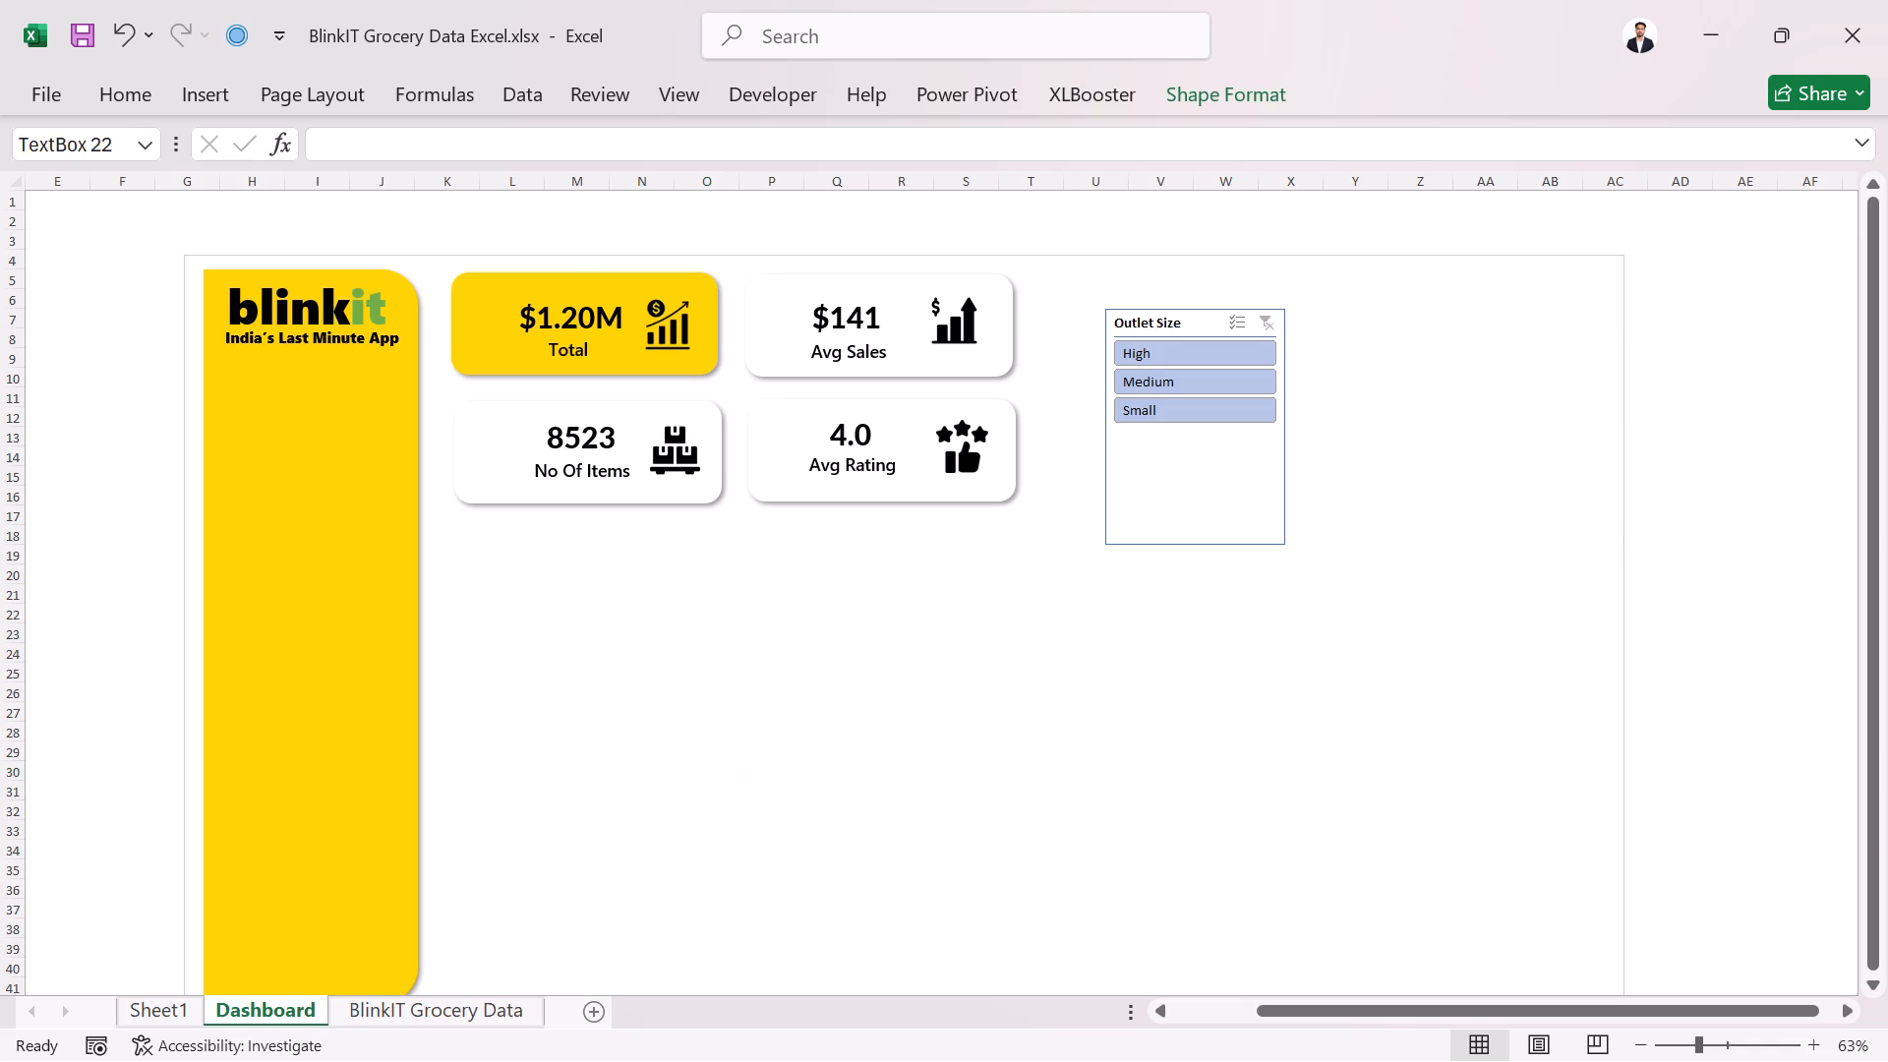
{"action": "left_click_drag", "start_coordinate": [519, 361], "coordinate": [500, 361]}
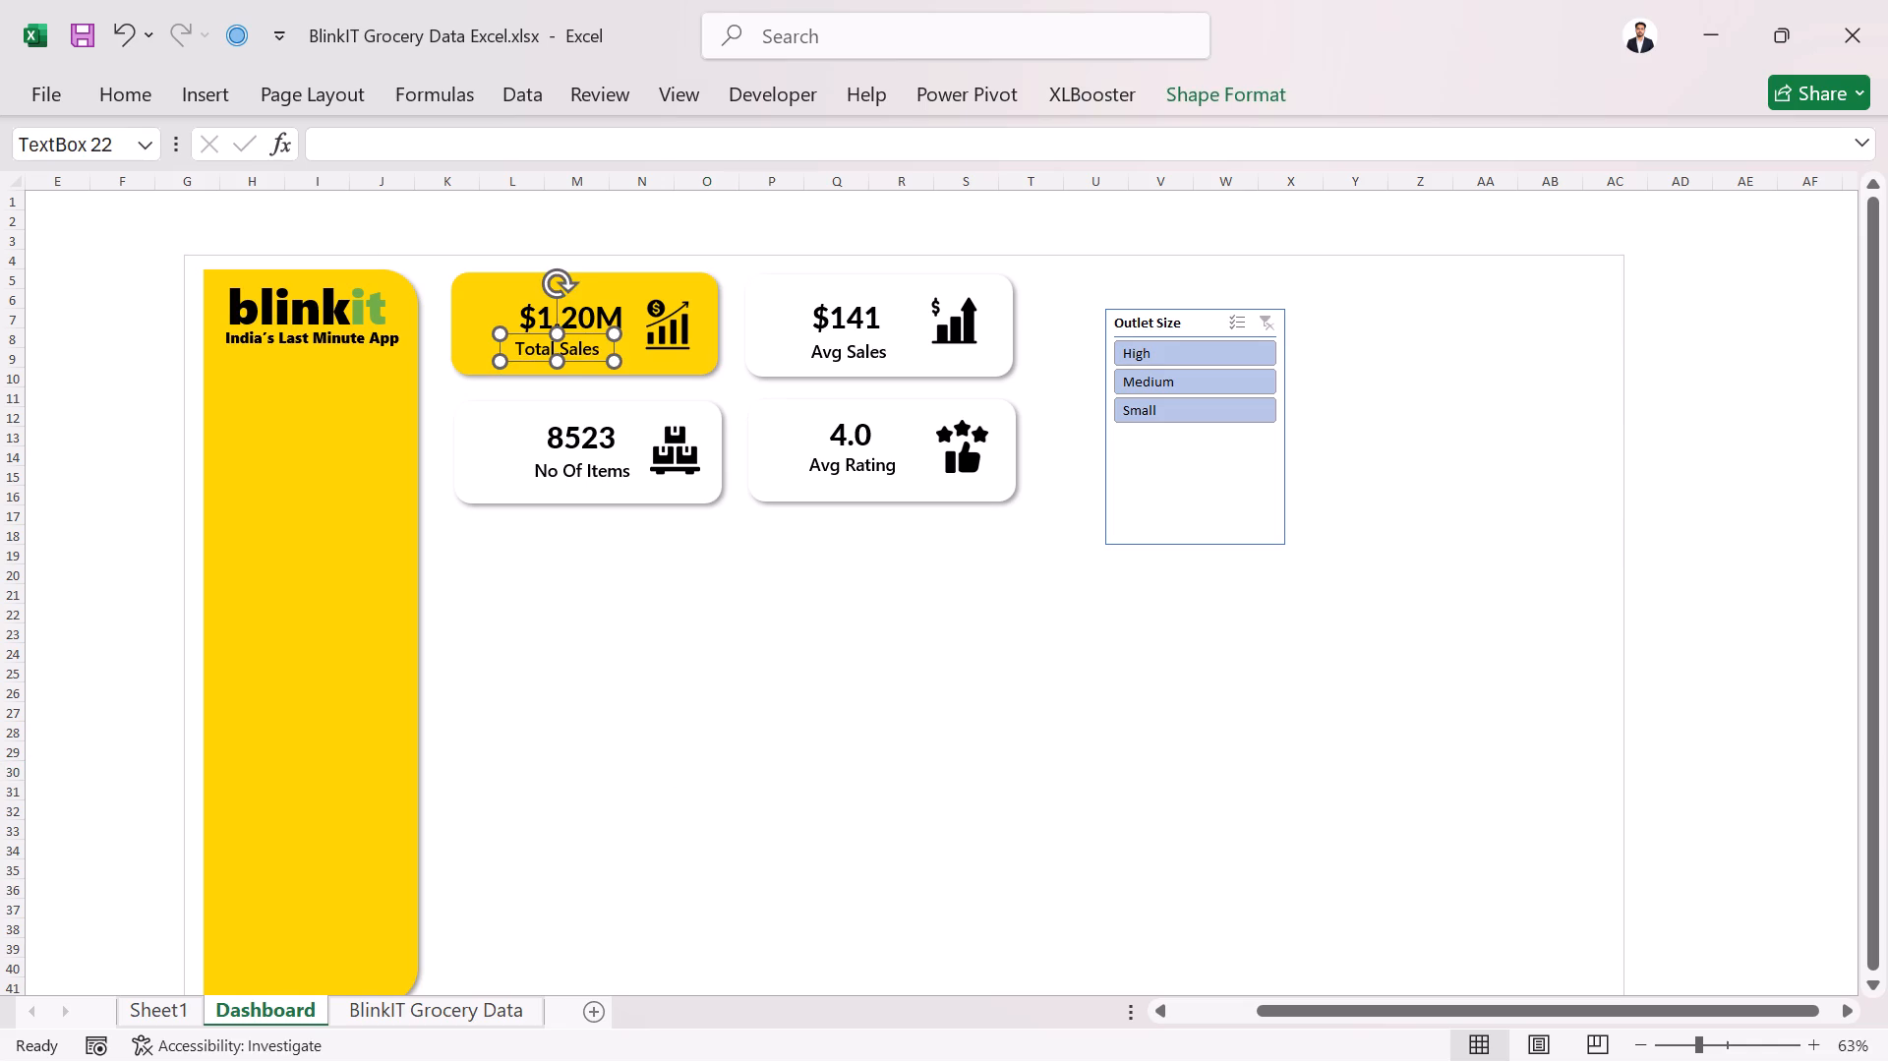
{"action": "left_click_drag", "start_coordinate": [580, 334], "coordinate": [591, 332]}
{"action": "left_click", "coordinate": [609, 694]}
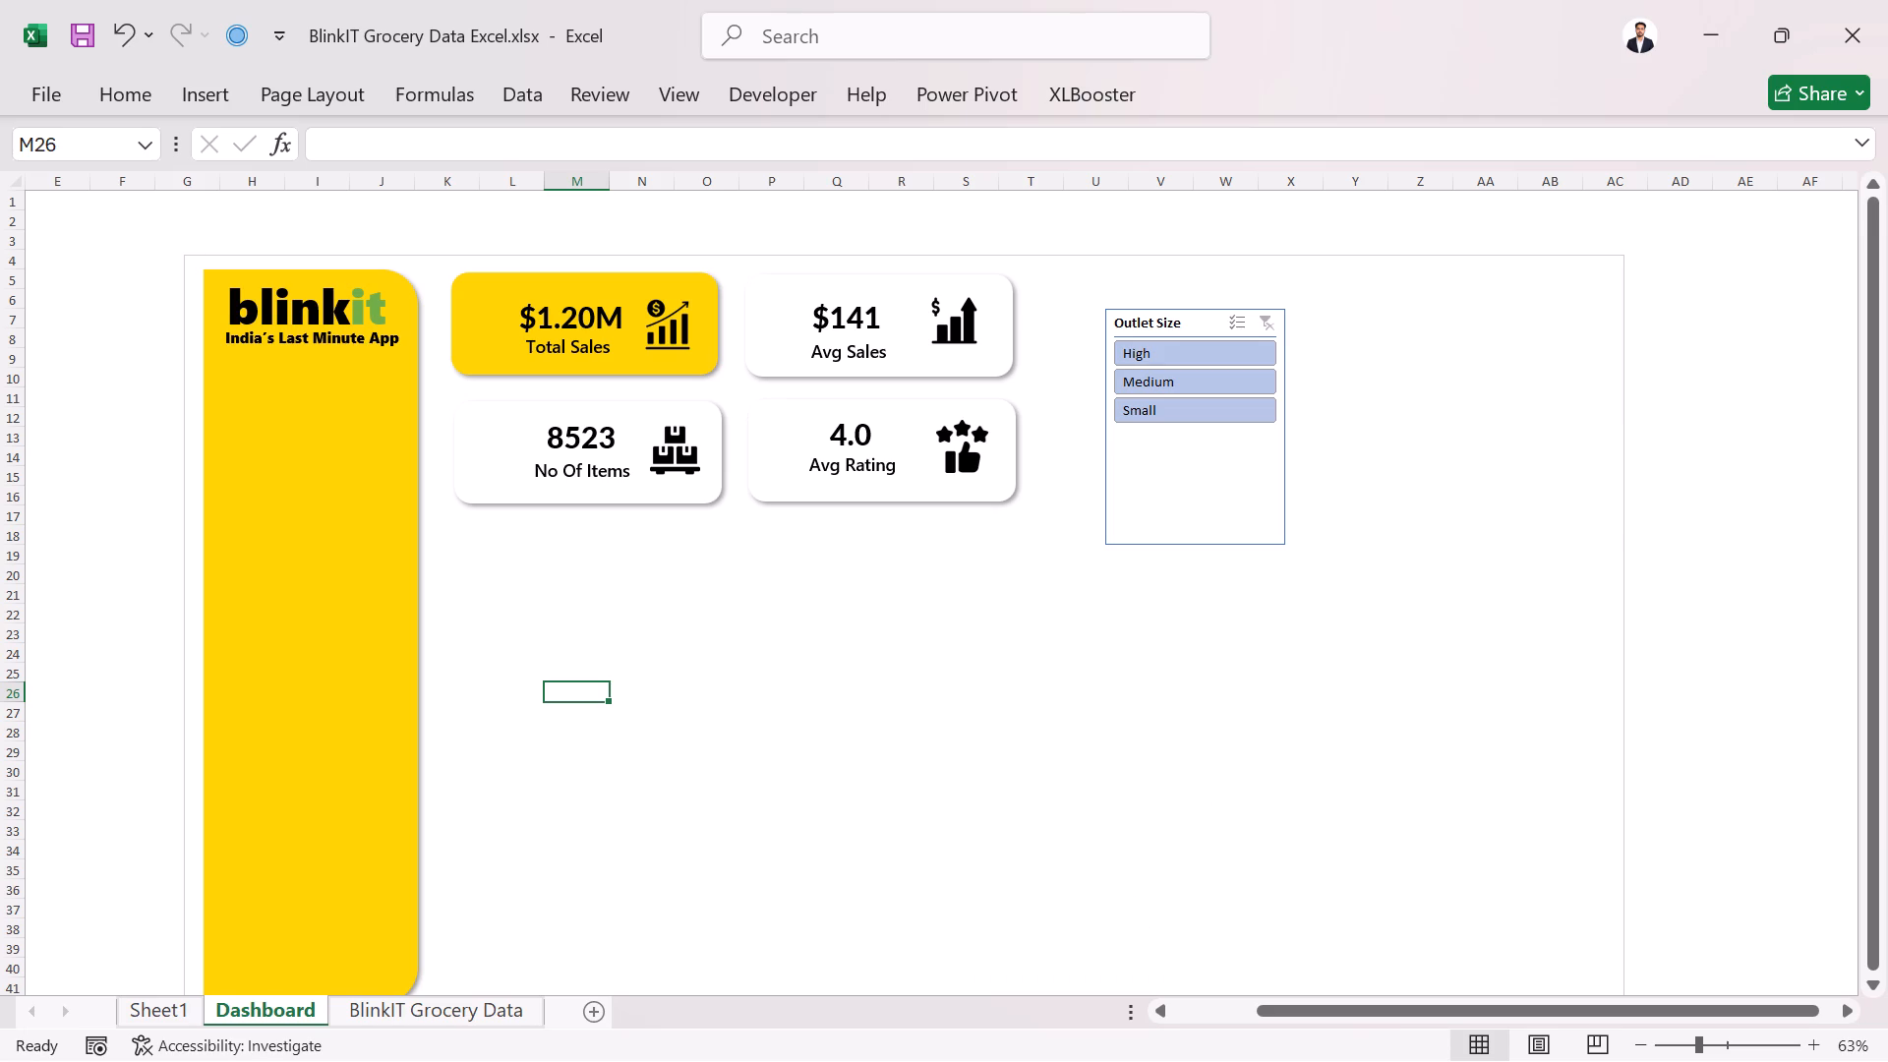
Shorten the Outlet Size slicer so its lower edge sits just beneath the Small option.
{"action": "left_click", "coordinate": [1274, 318]}
{"action": "left_click", "coordinate": [1276, 320]}
{"action": "left_click", "coordinate": [1275, 322]}
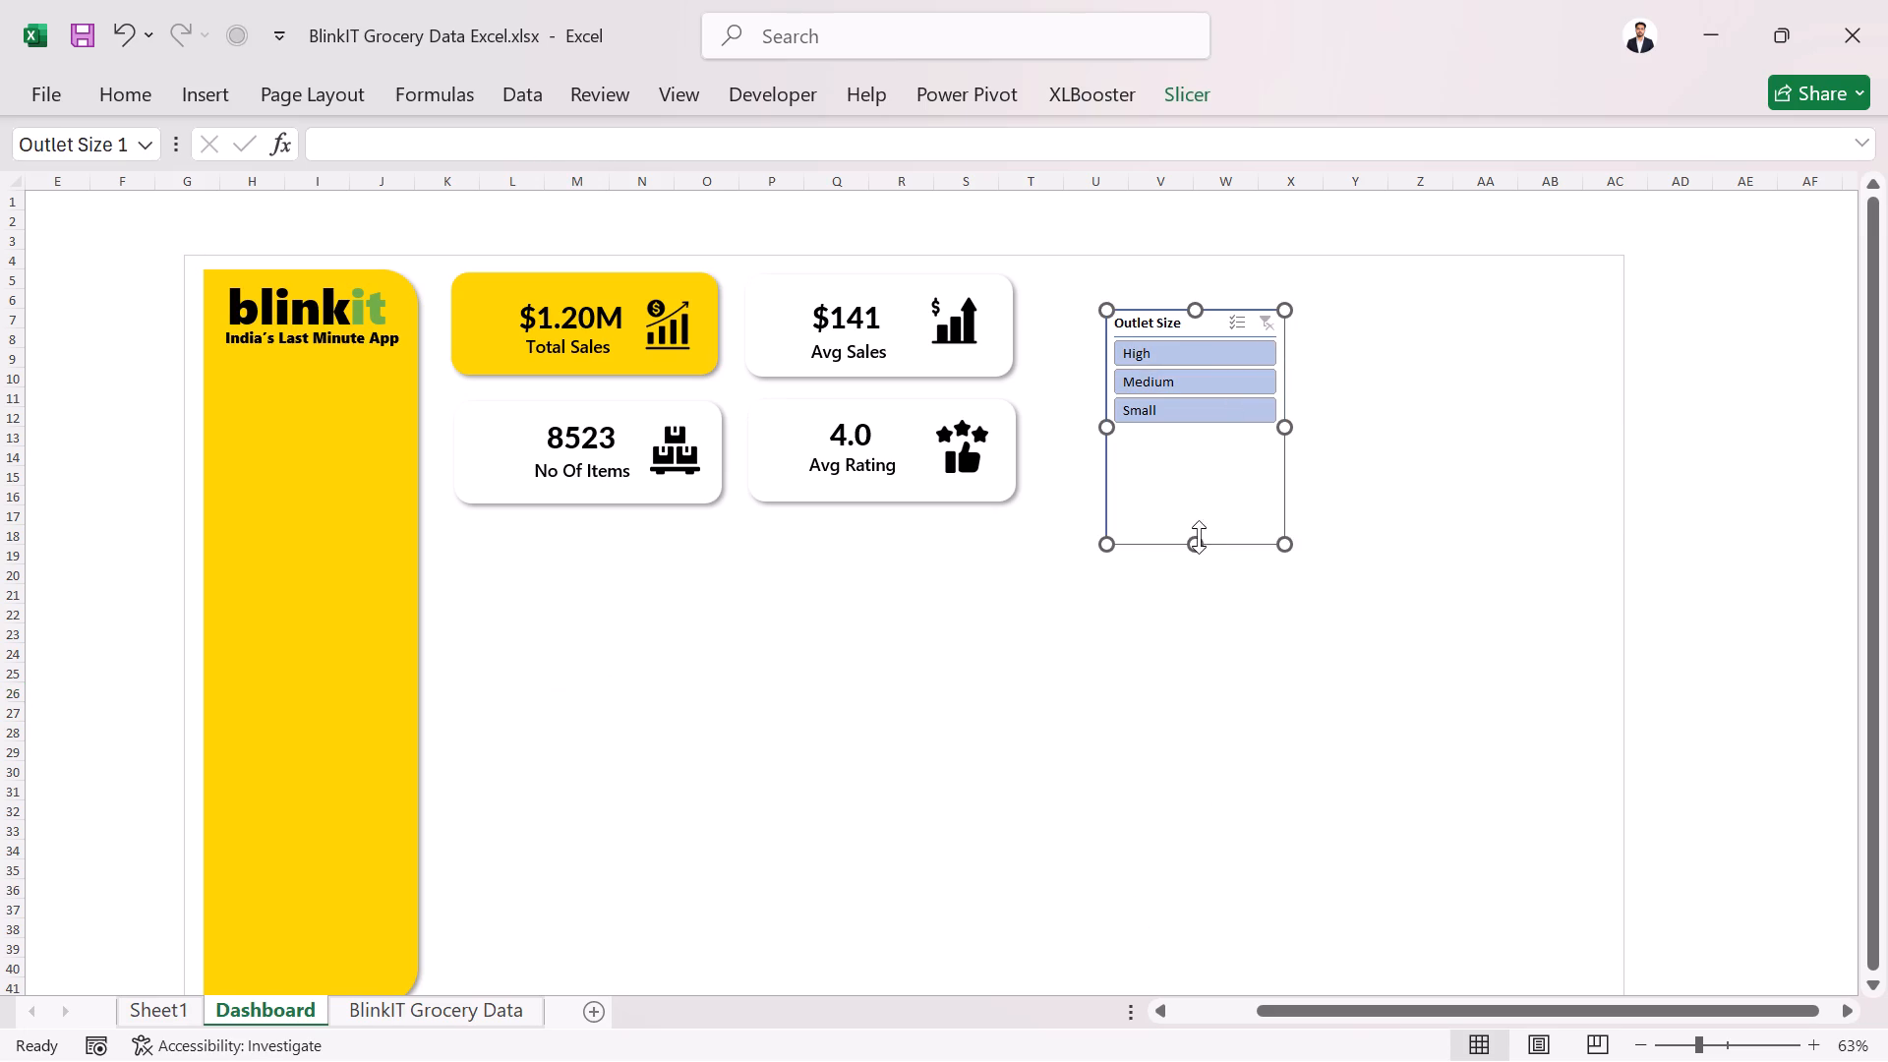
{"action": "left_click_drag", "start_coordinate": [1199, 537], "coordinate": [1193, 454]}
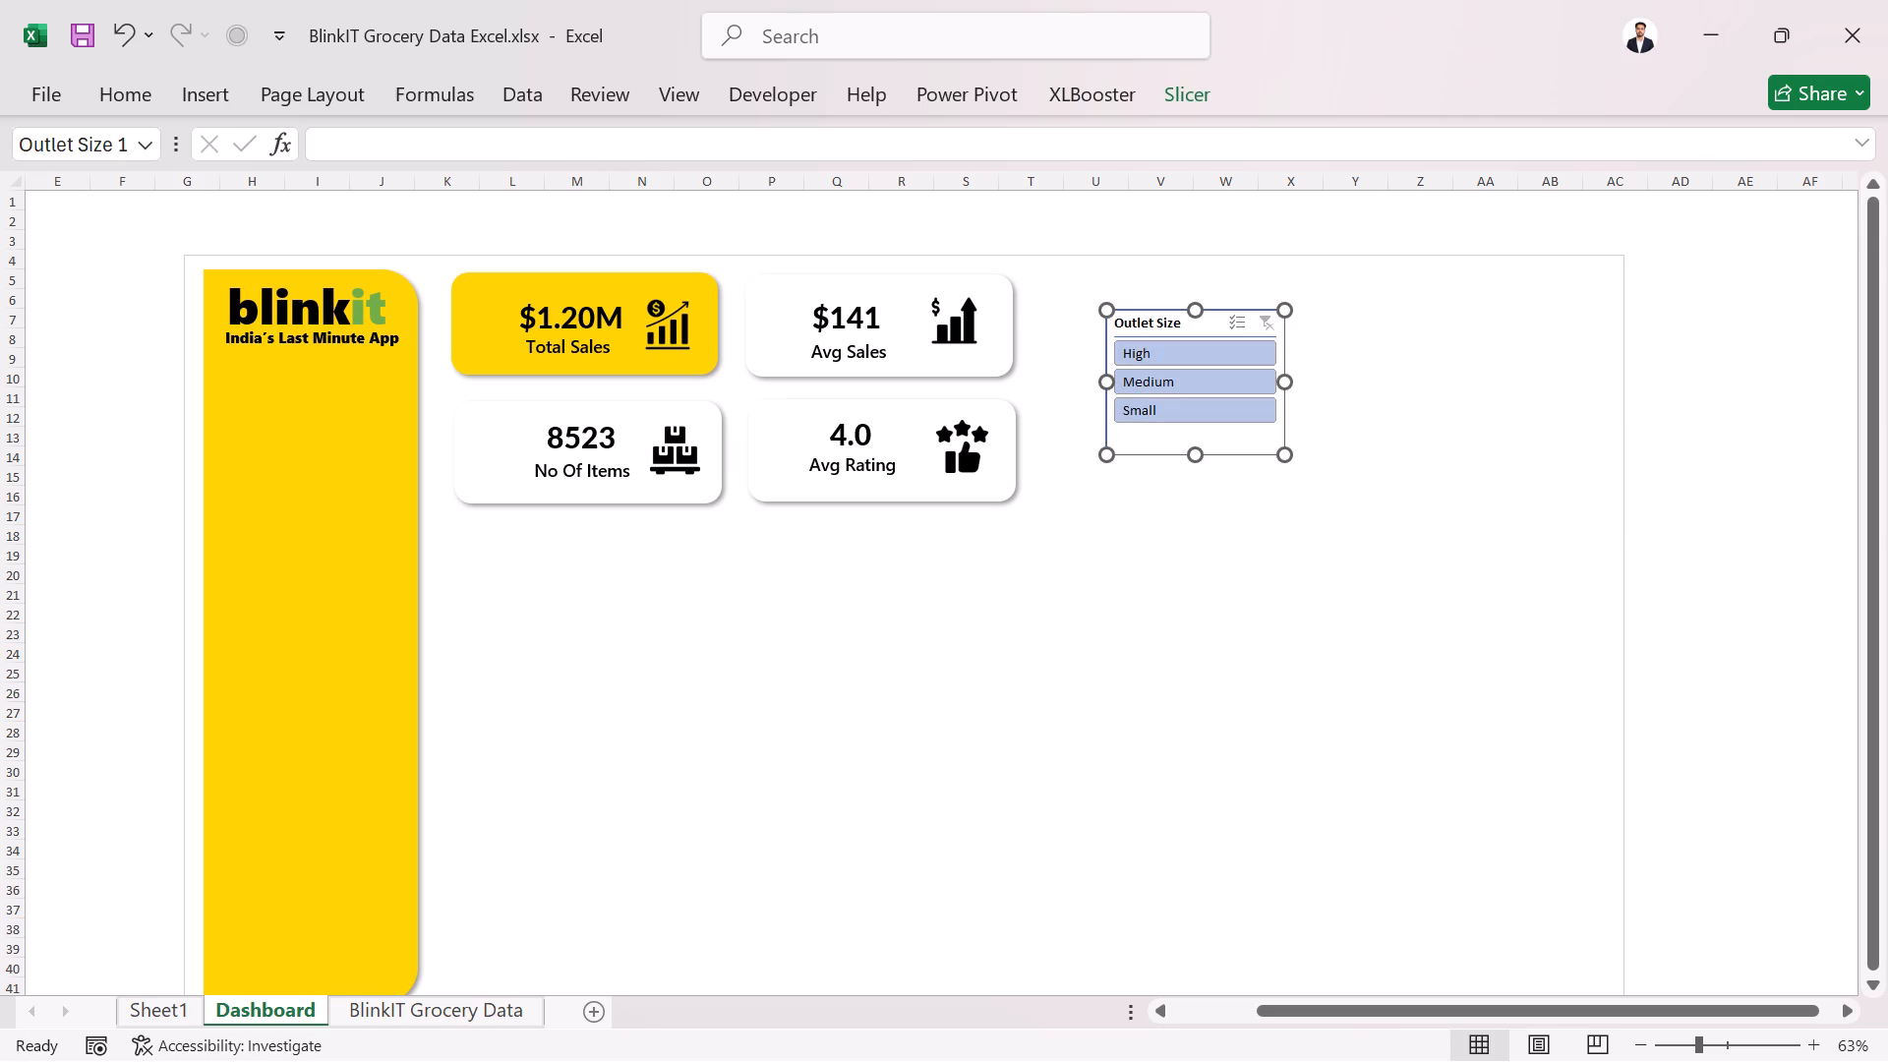
{"action": "left_click", "coordinate": [1193, 504]}
{"action": "left_click", "coordinate": [1201, 437]}
{"action": "left_click_drag", "start_coordinate": [1194, 451], "coordinate": [1194, 493]}
{"action": "left_click", "coordinate": [1131, 568]}
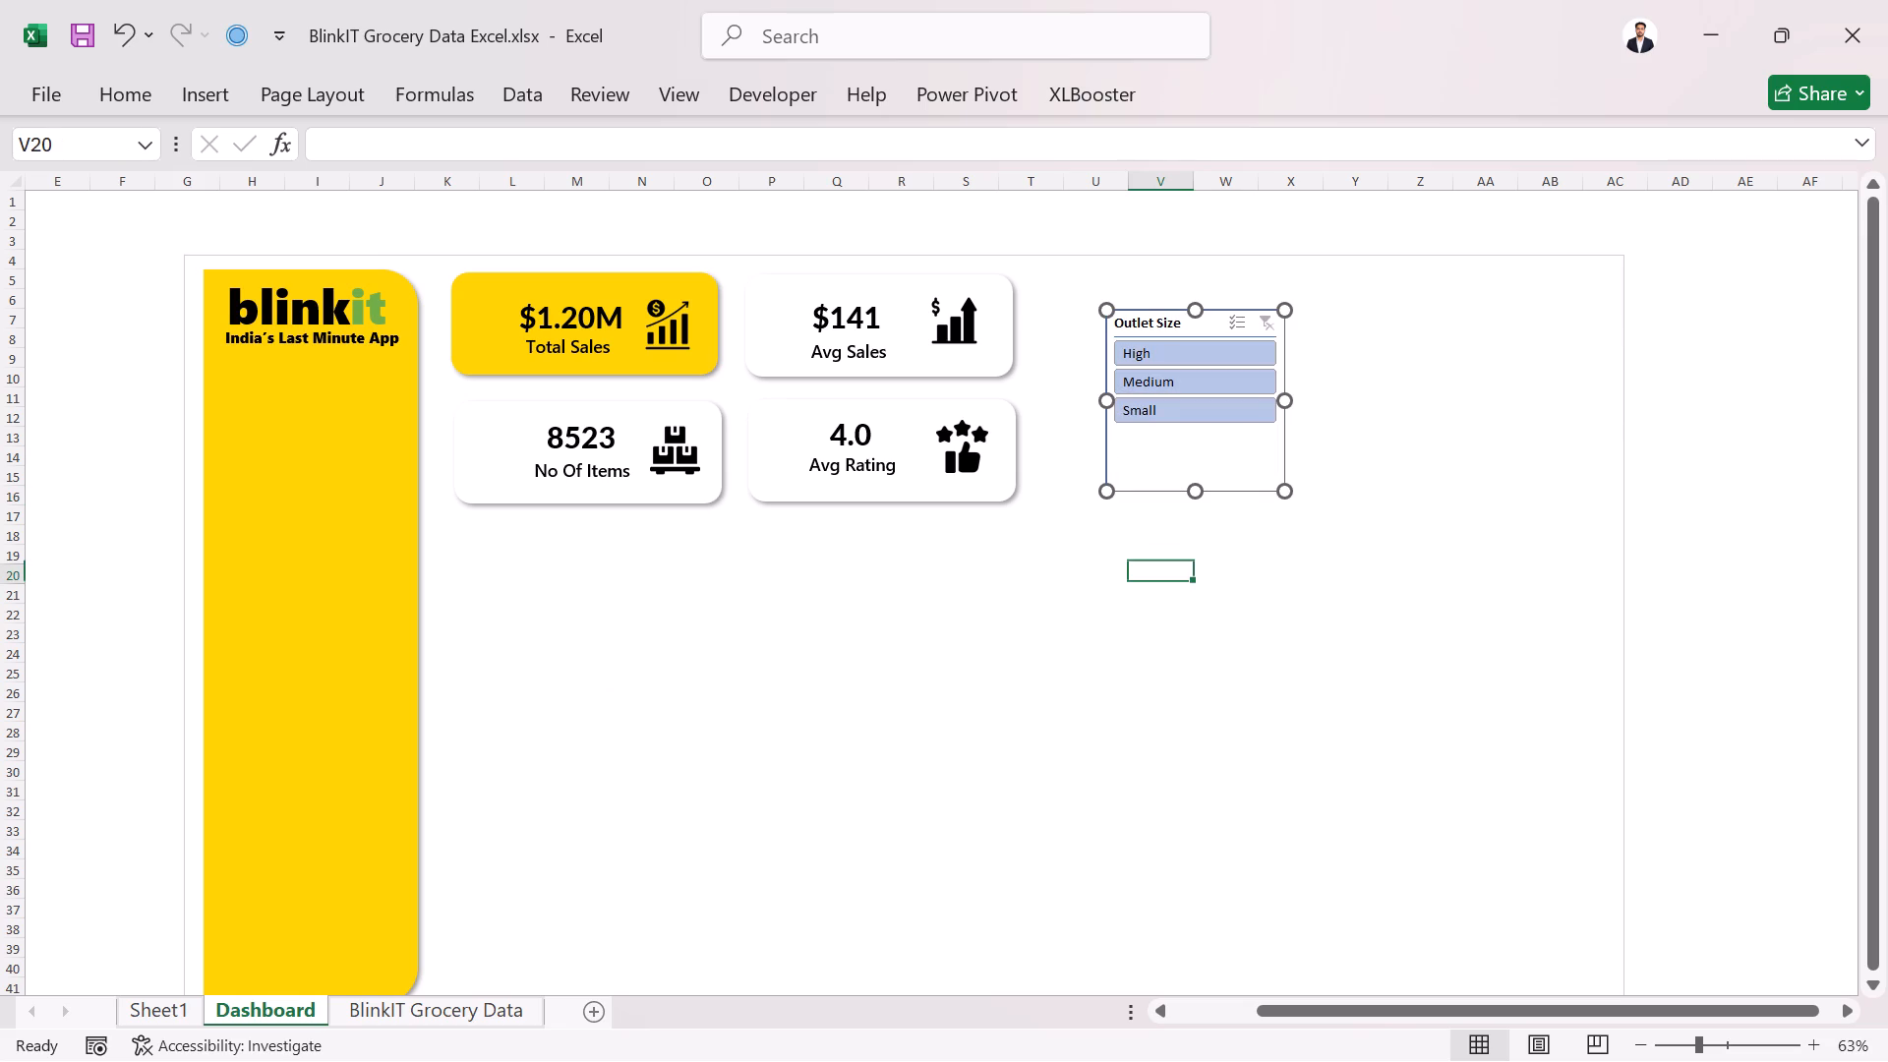
{"action": "left_click", "coordinate": [1171, 493]}
{"action": "left_click", "coordinate": [1174, 486]}
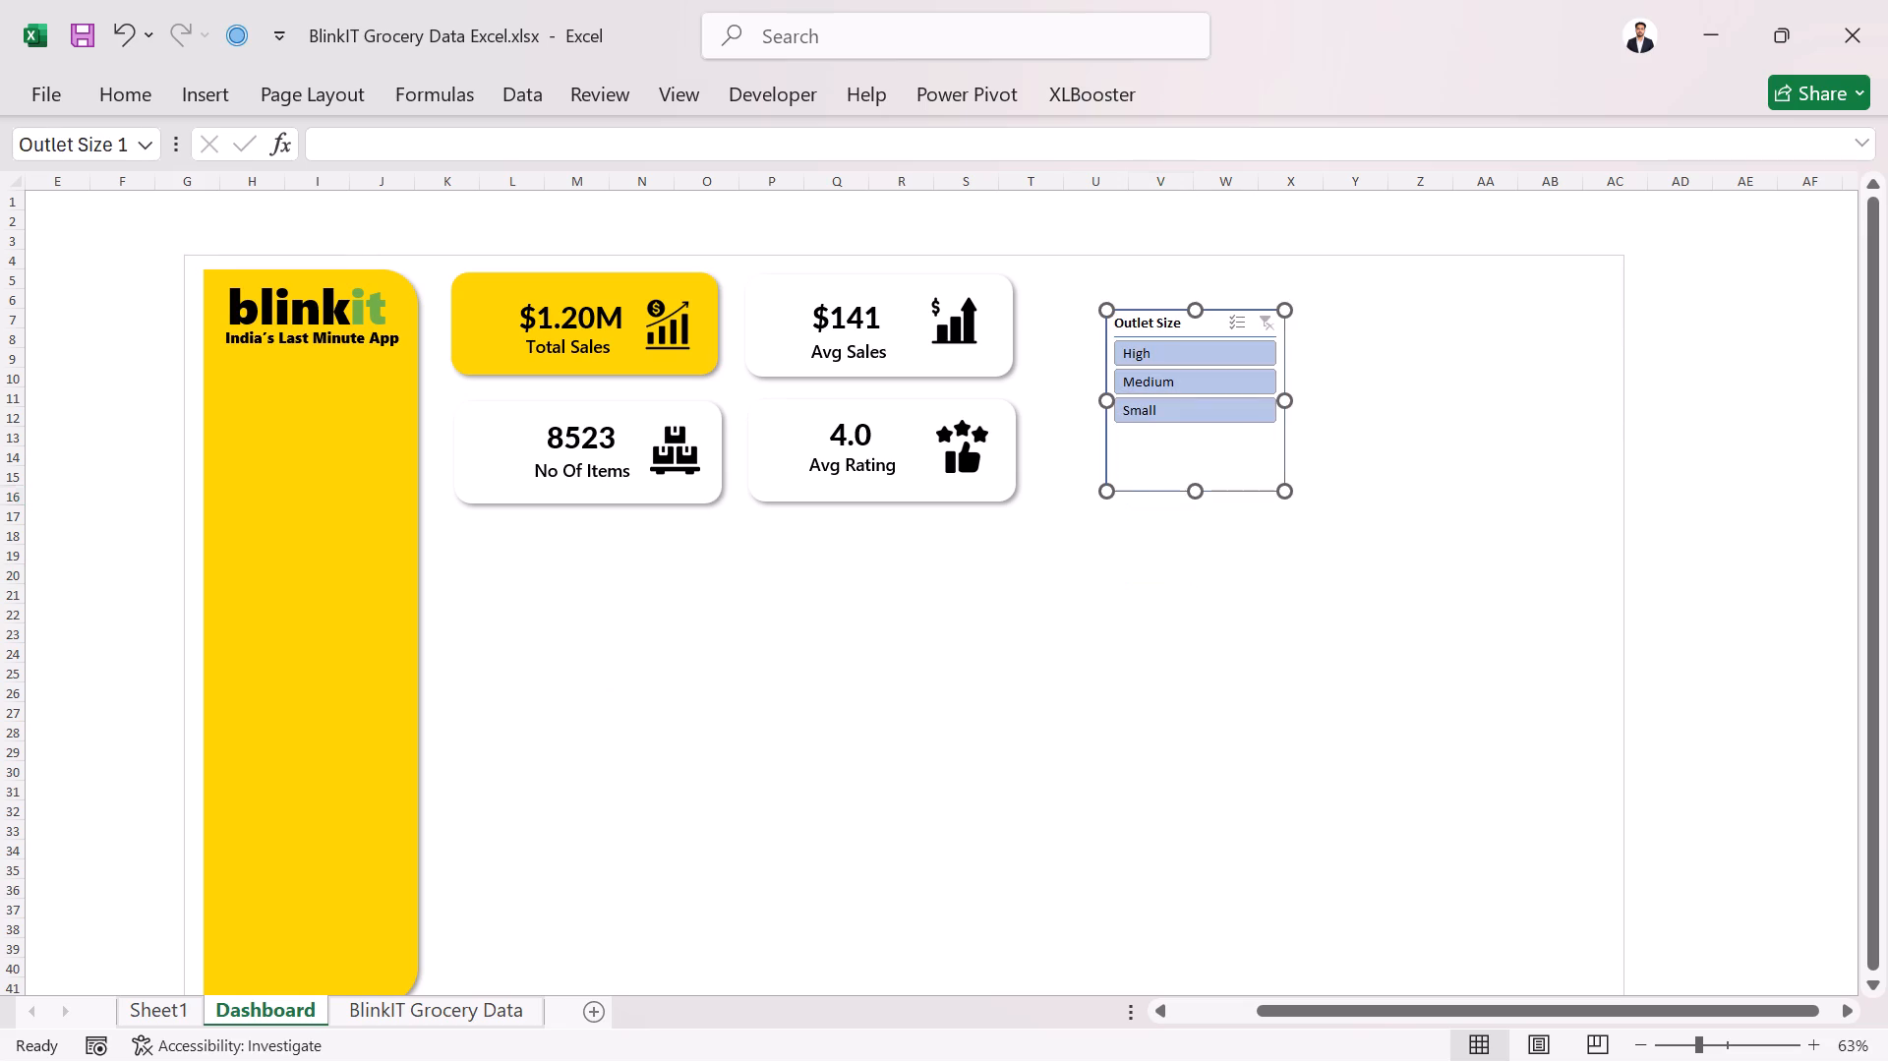
{"action": "left_click_drag", "start_coordinate": [1190, 489], "coordinate": [1201, 440]}
{"action": "left_click", "coordinate": [1184, 604]}
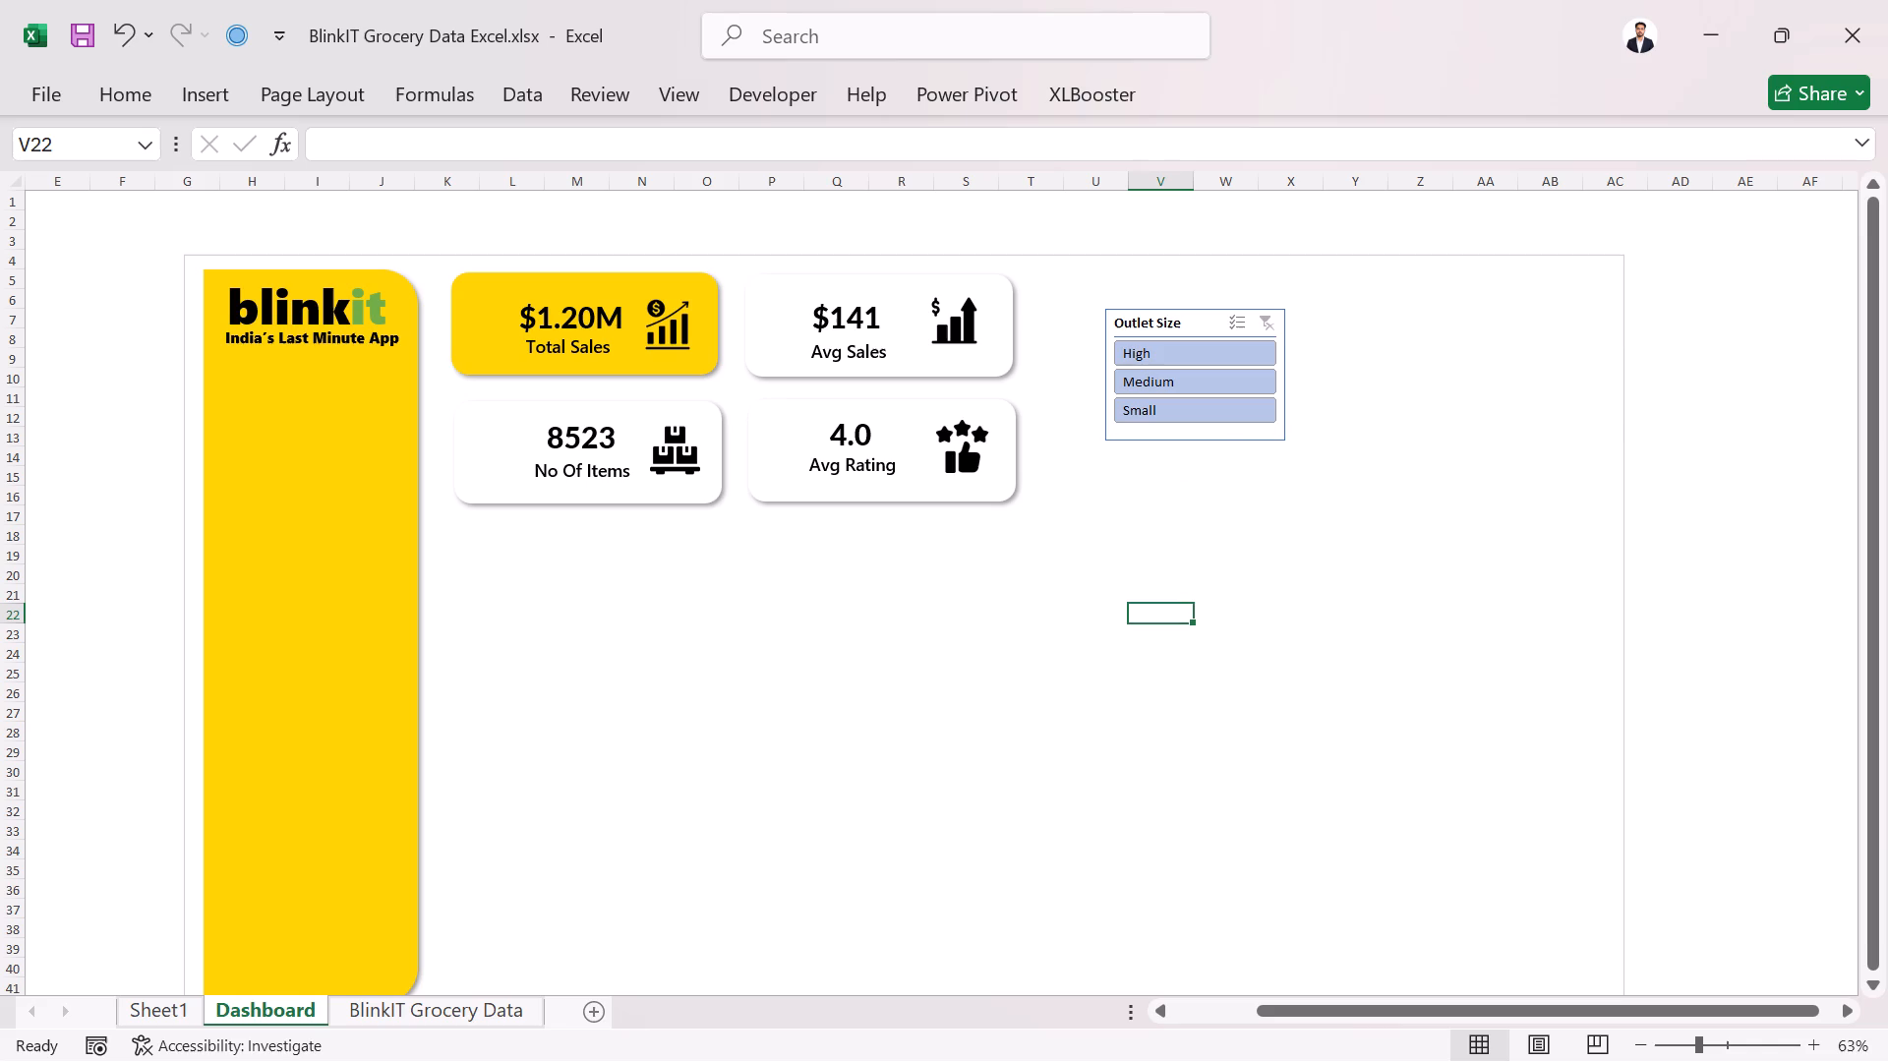
Test the KPI cards by filtering the Outlet Size slicer through High, Medium and Small, ending with the filter cleared.
{"action": "left_click", "coordinate": [1184, 360]}
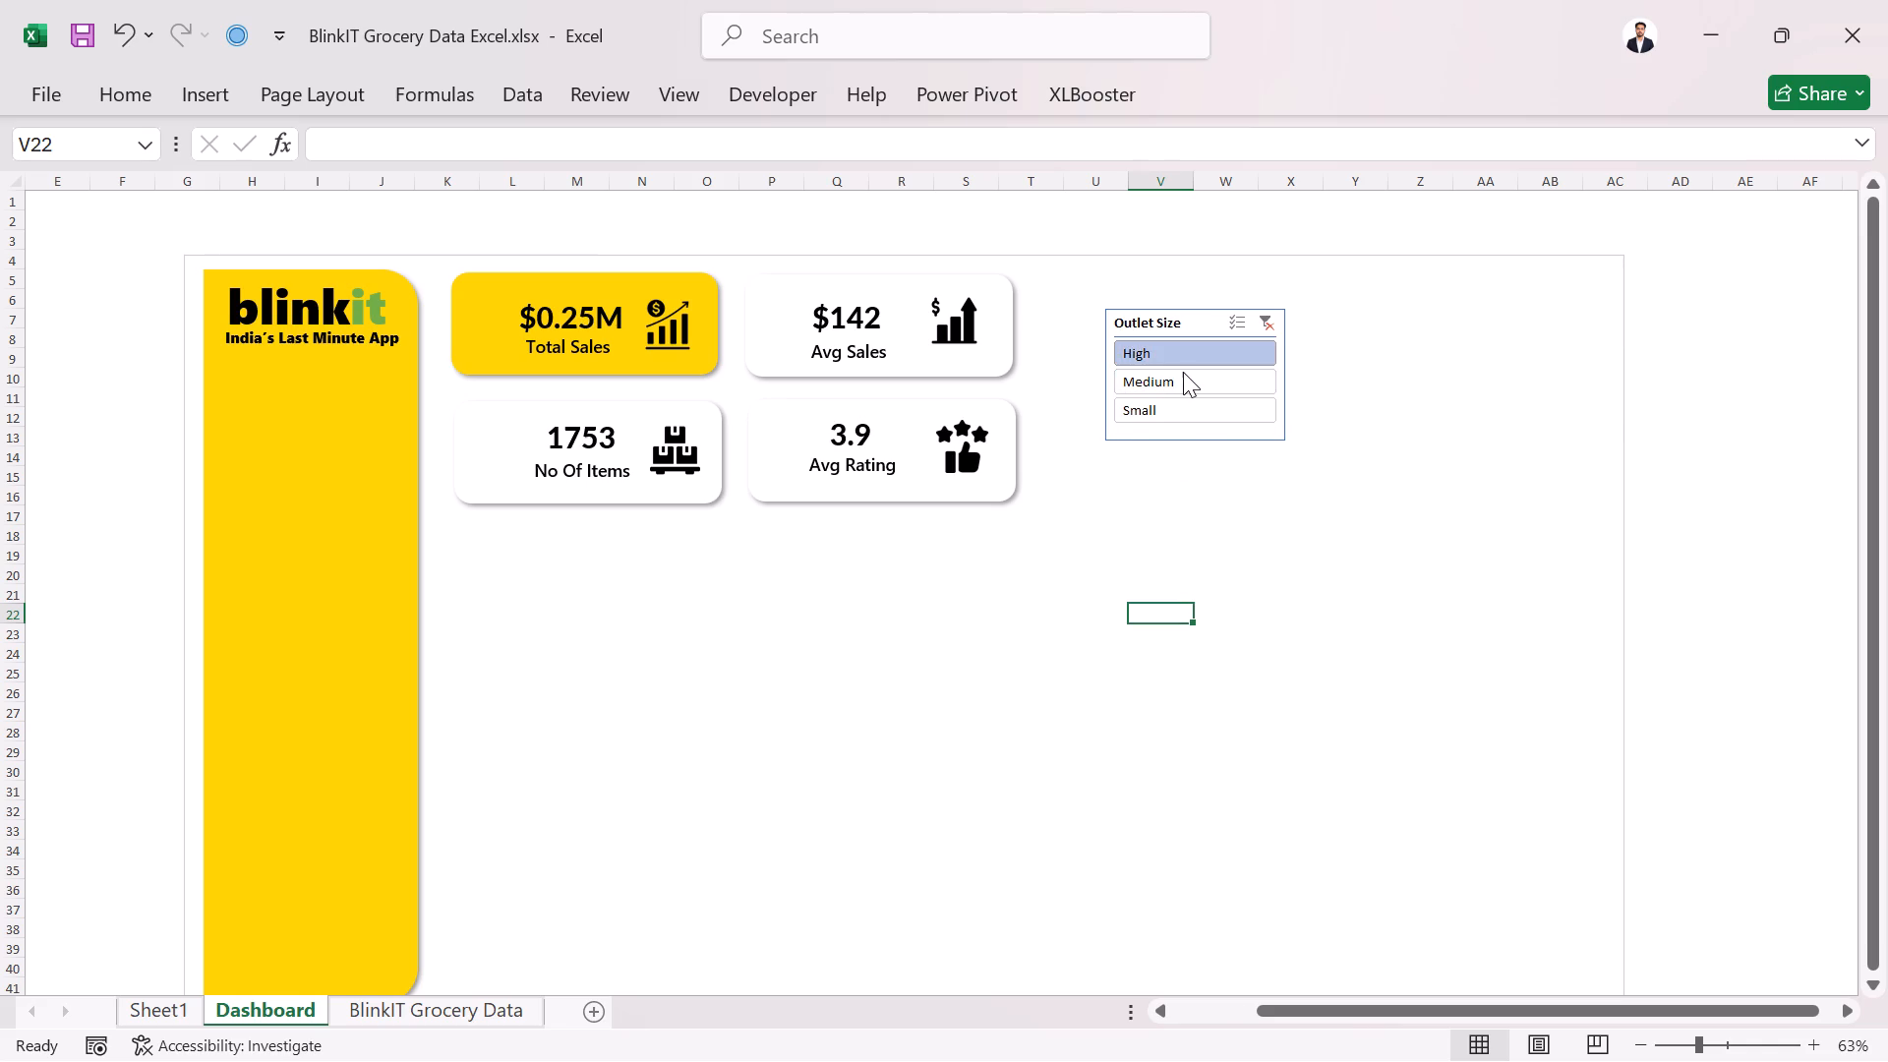
{"action": "left_click", "coordinate": [1183, 372]}
{"action": "left_click", "coordinate": [1183, 397]}
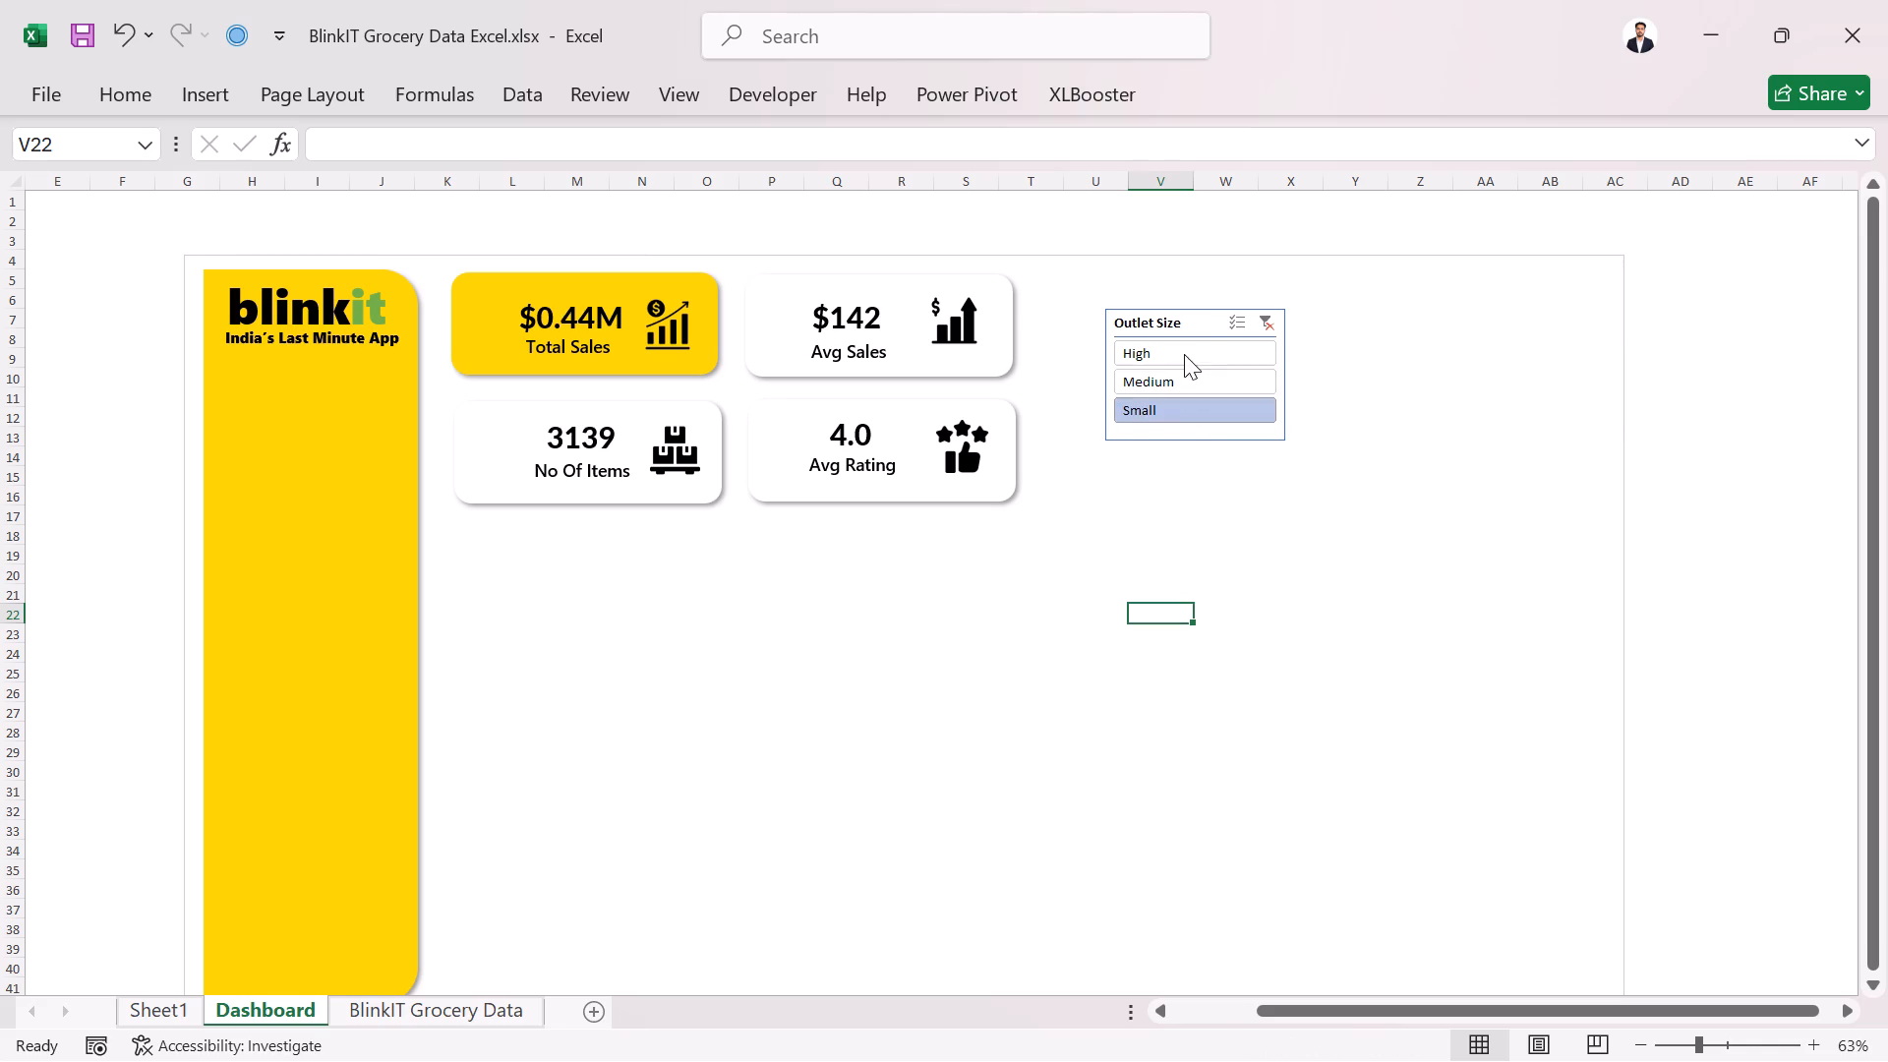
{"action": "left_click", "coordinate": [1184, 353]}
{"action": "left_click", "coordinate": [1243, 330]}
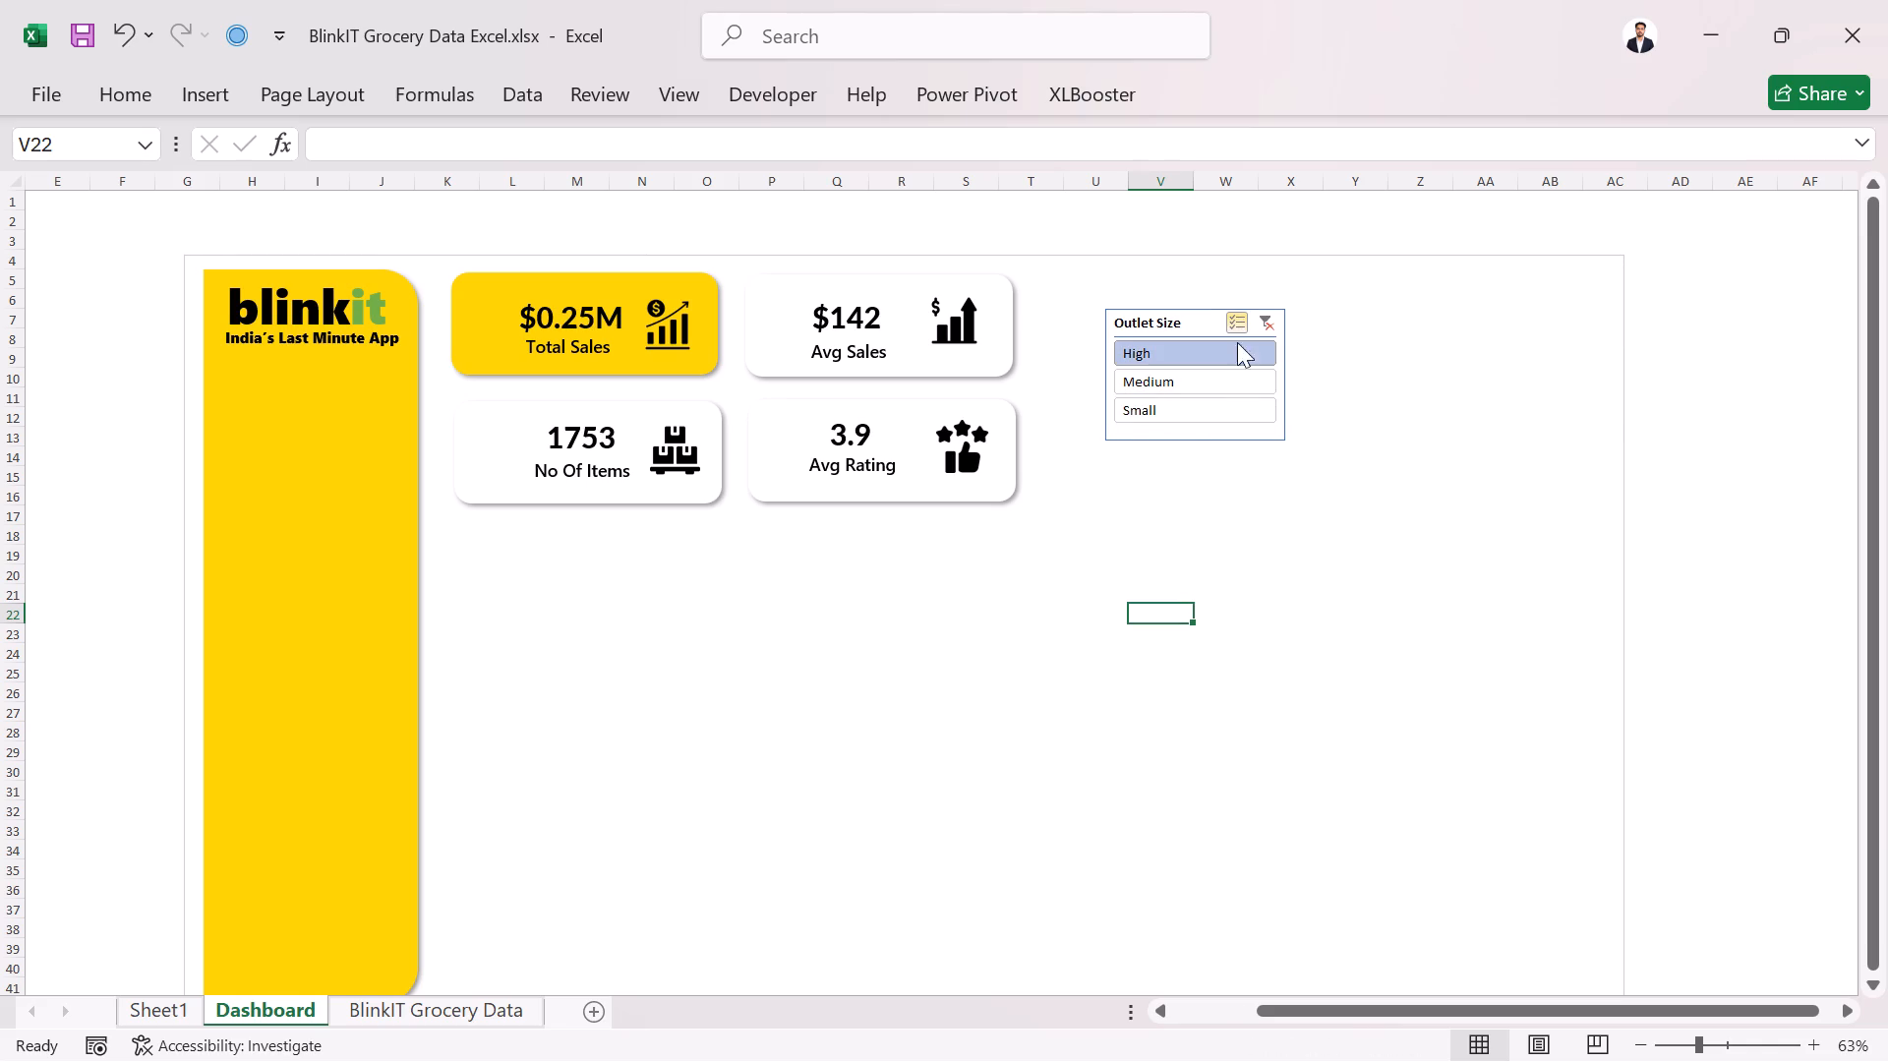
{"action": "left_click", "coordinate": [1208, 374]}
{"action": "left_click", "coordinate": [1208, 360]}
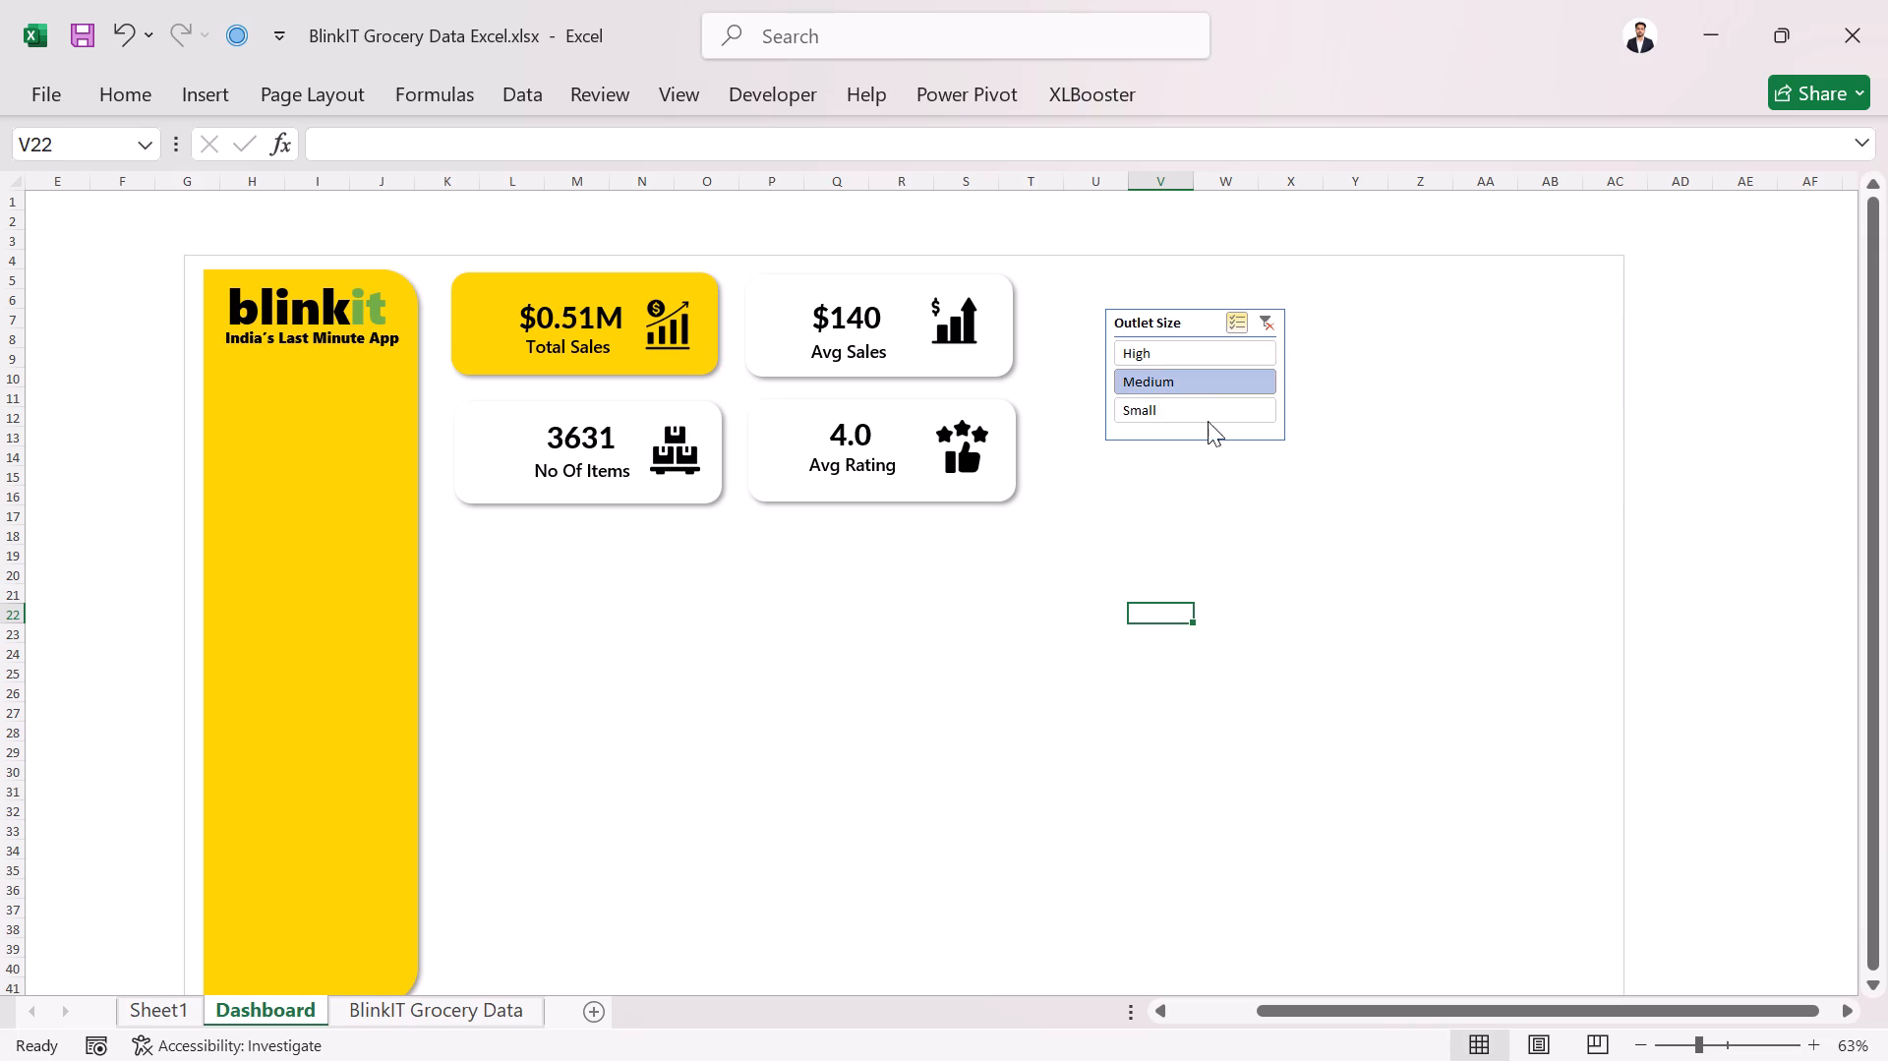
{"action": "left_click", "coordinate": [1249, 322]}
{"action": "triple_click", "coordinate": [1271, 328]}
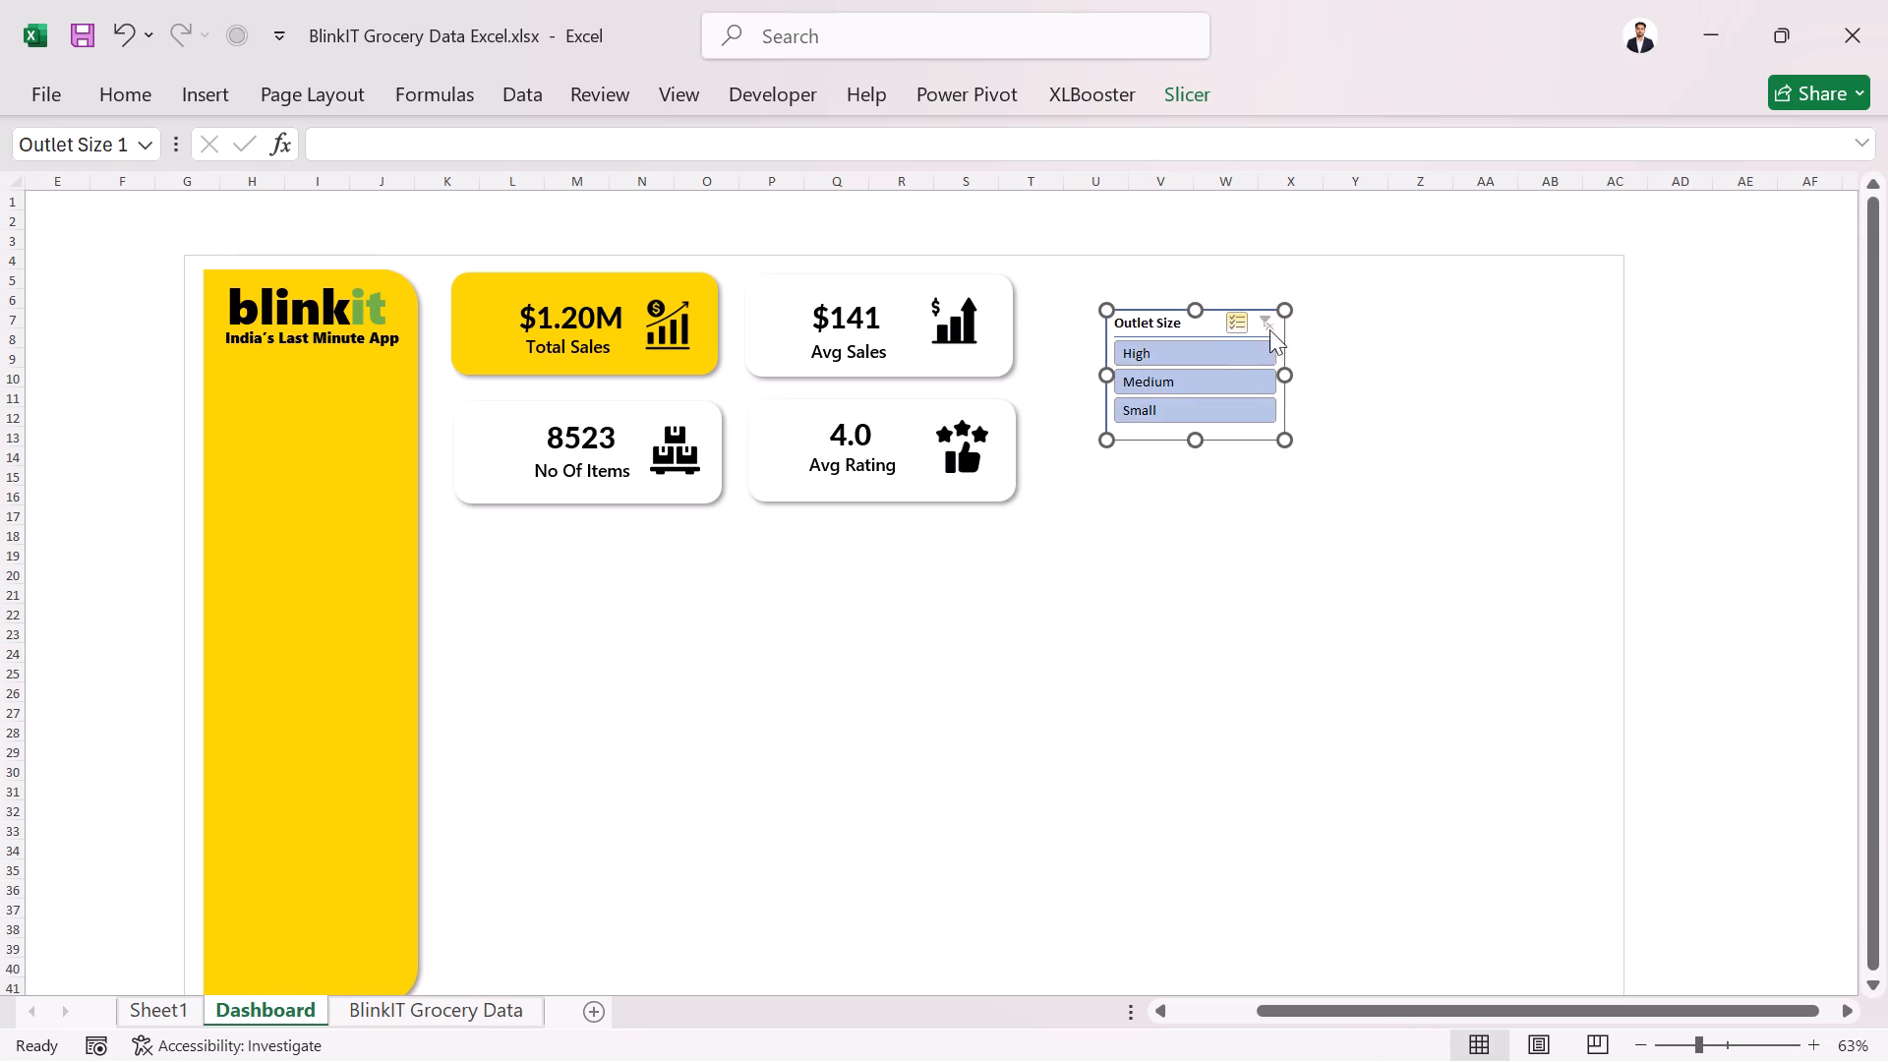
{"action": "left_click", "coordinate": [1134, 523]}
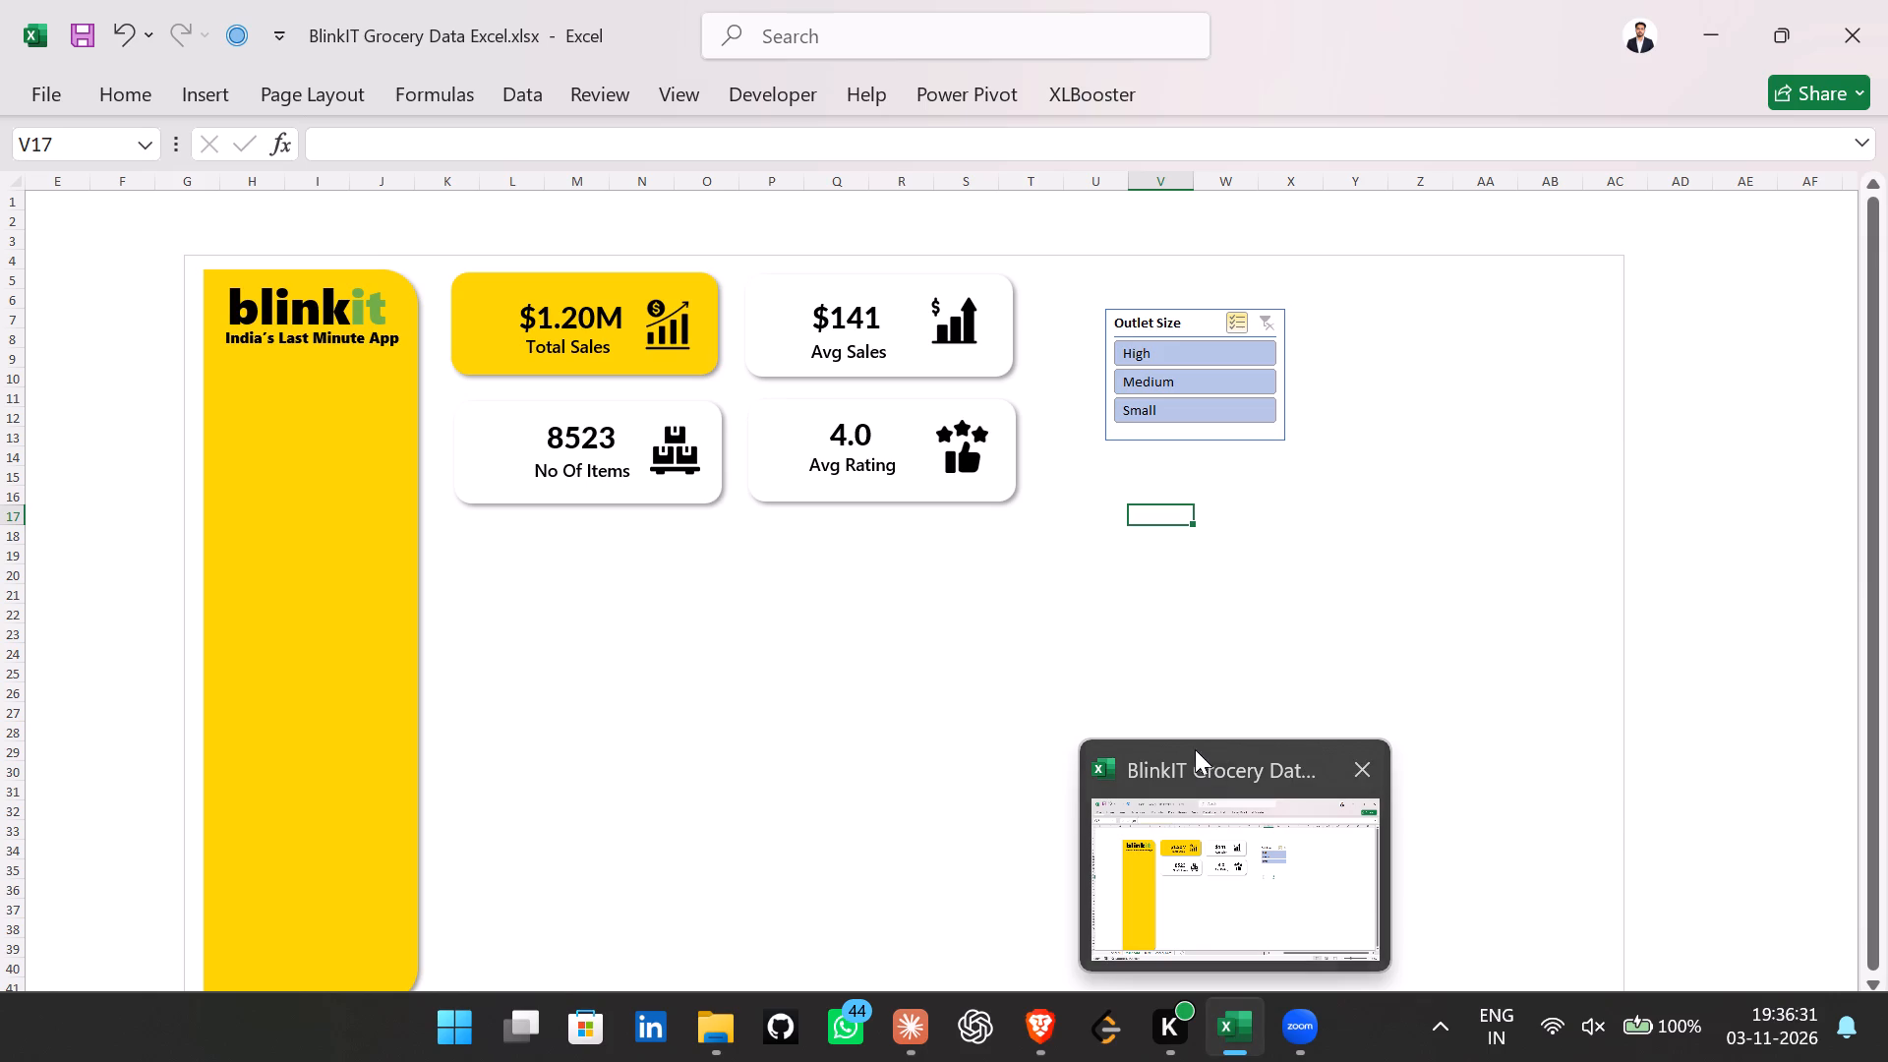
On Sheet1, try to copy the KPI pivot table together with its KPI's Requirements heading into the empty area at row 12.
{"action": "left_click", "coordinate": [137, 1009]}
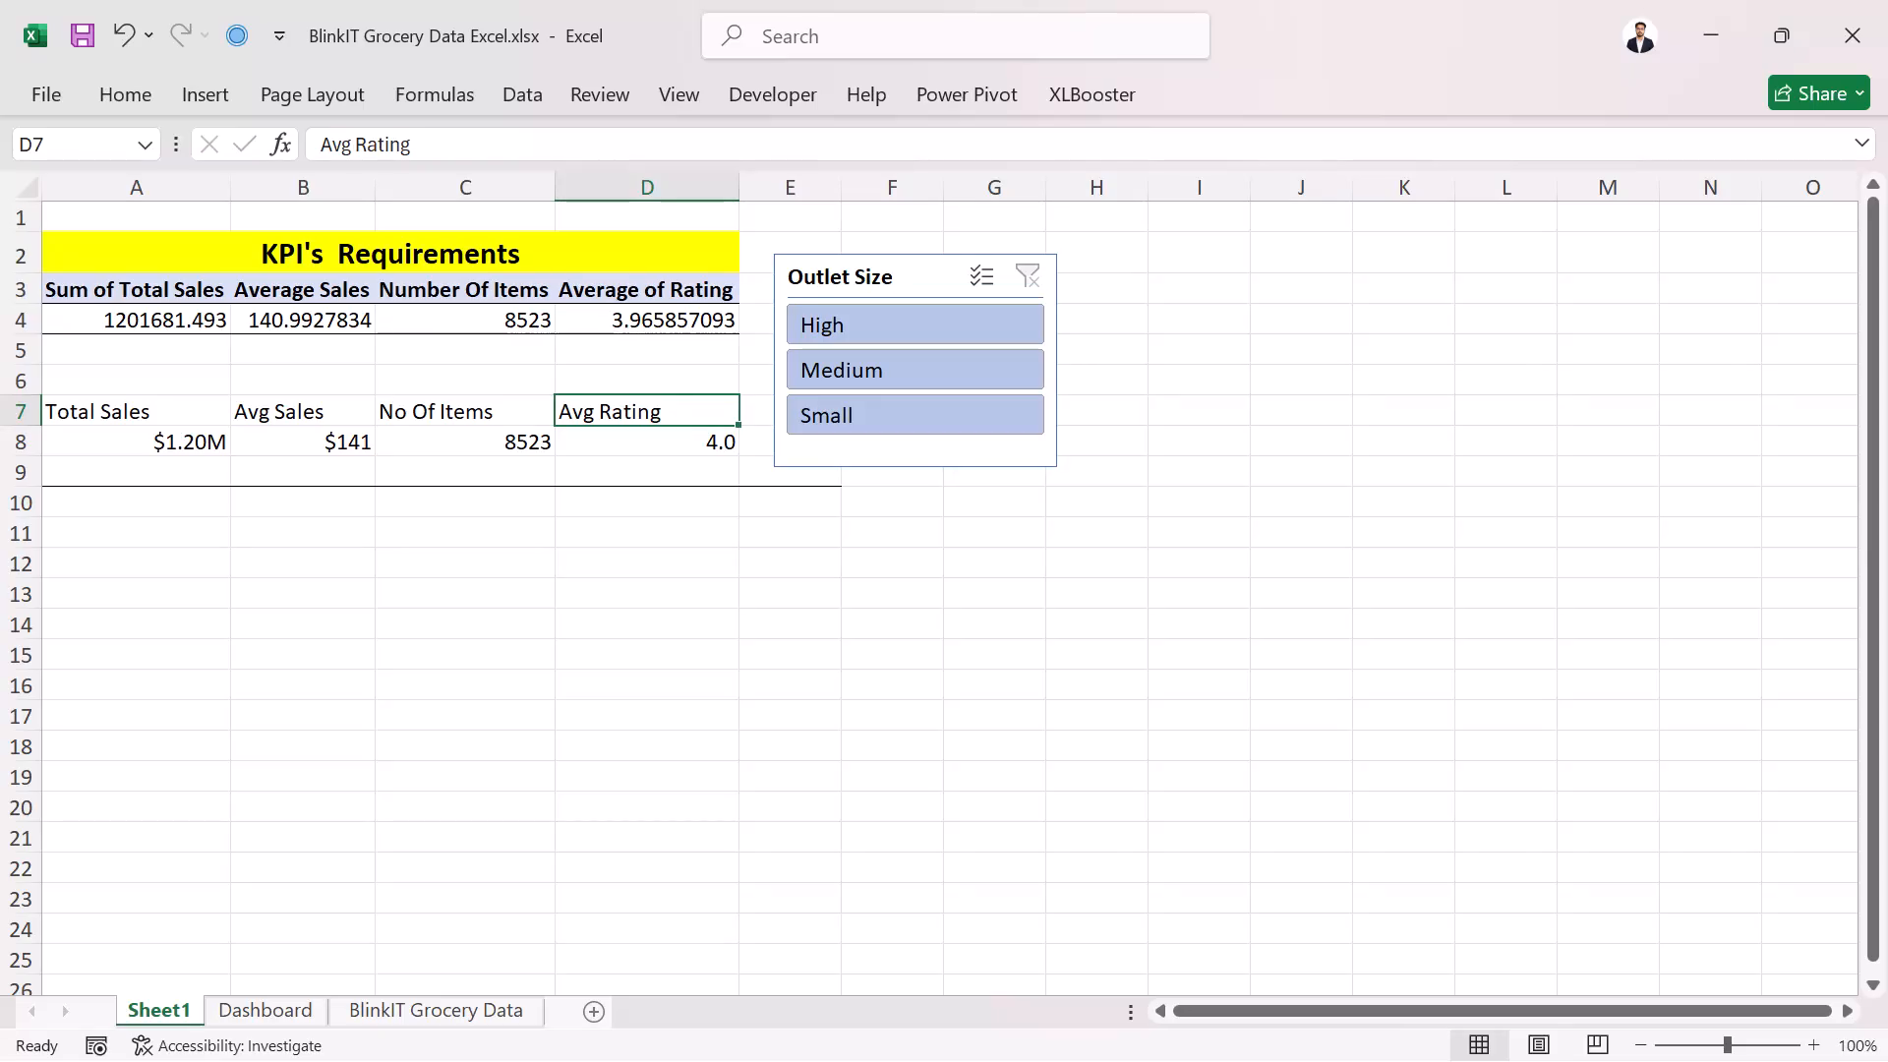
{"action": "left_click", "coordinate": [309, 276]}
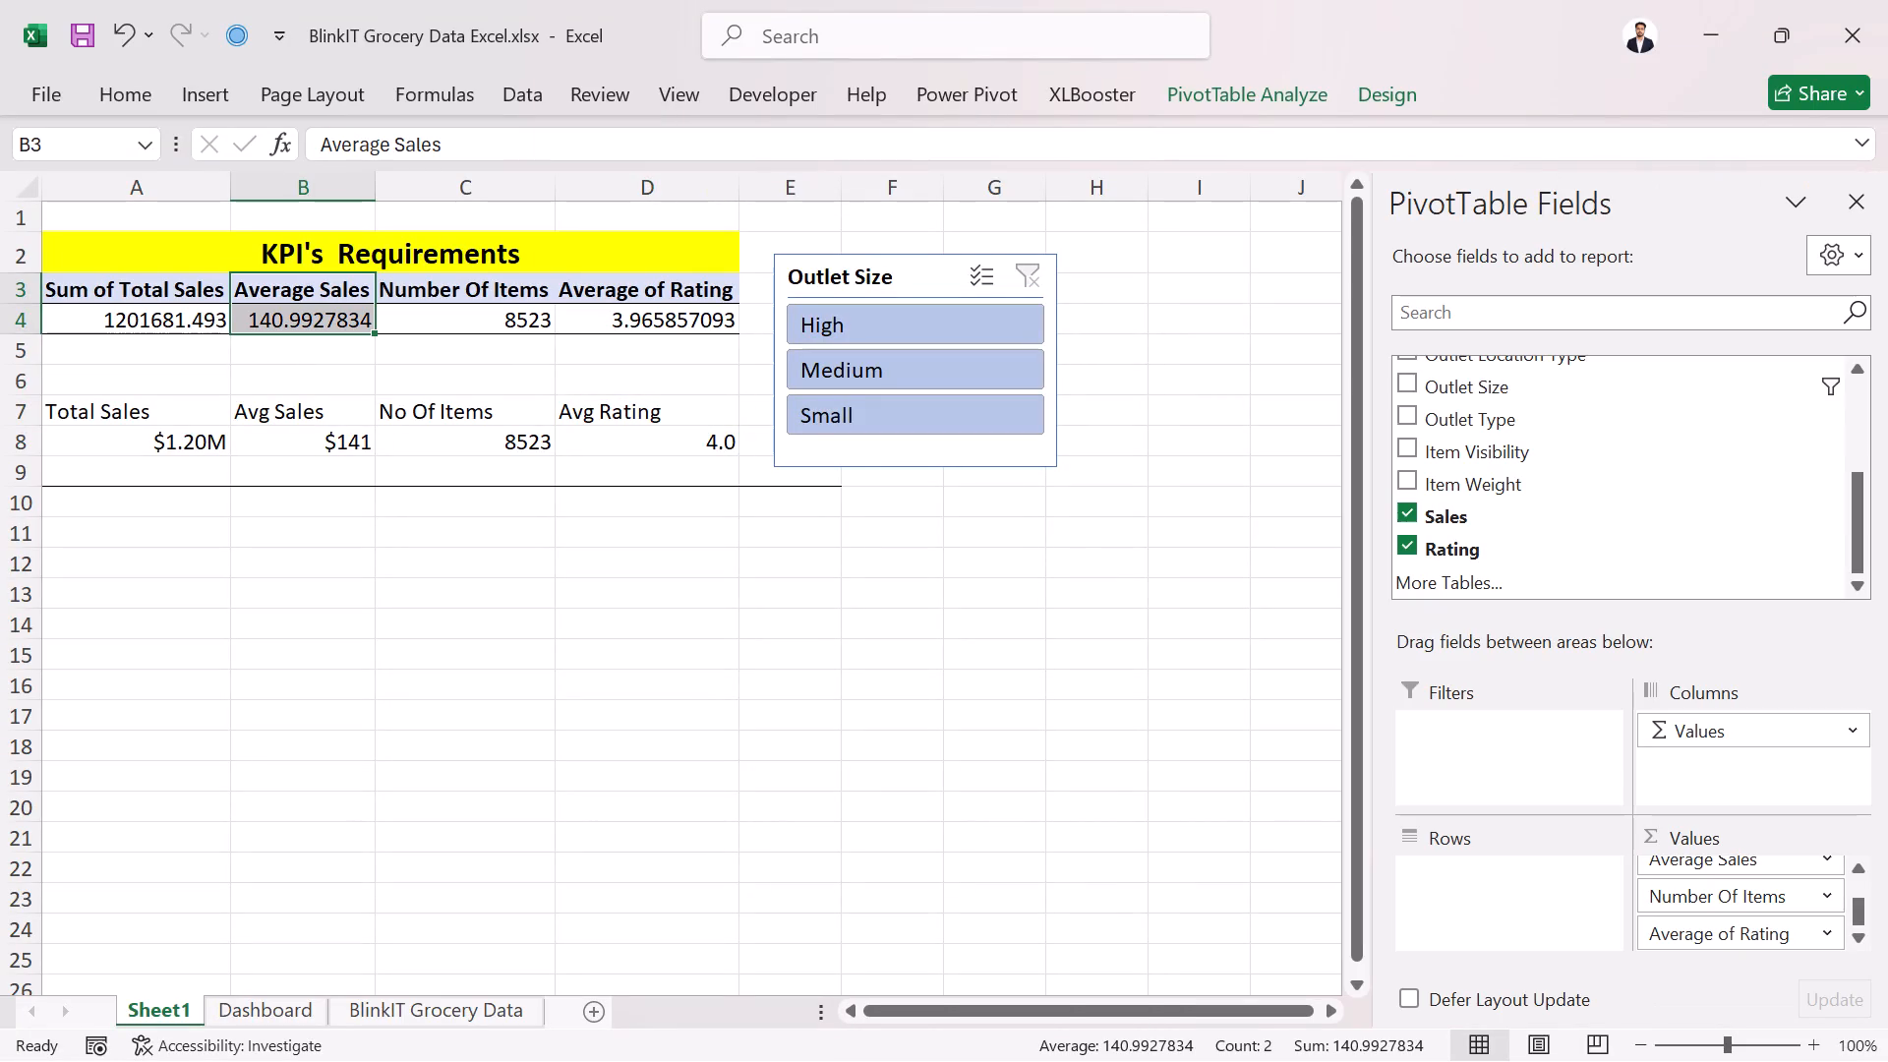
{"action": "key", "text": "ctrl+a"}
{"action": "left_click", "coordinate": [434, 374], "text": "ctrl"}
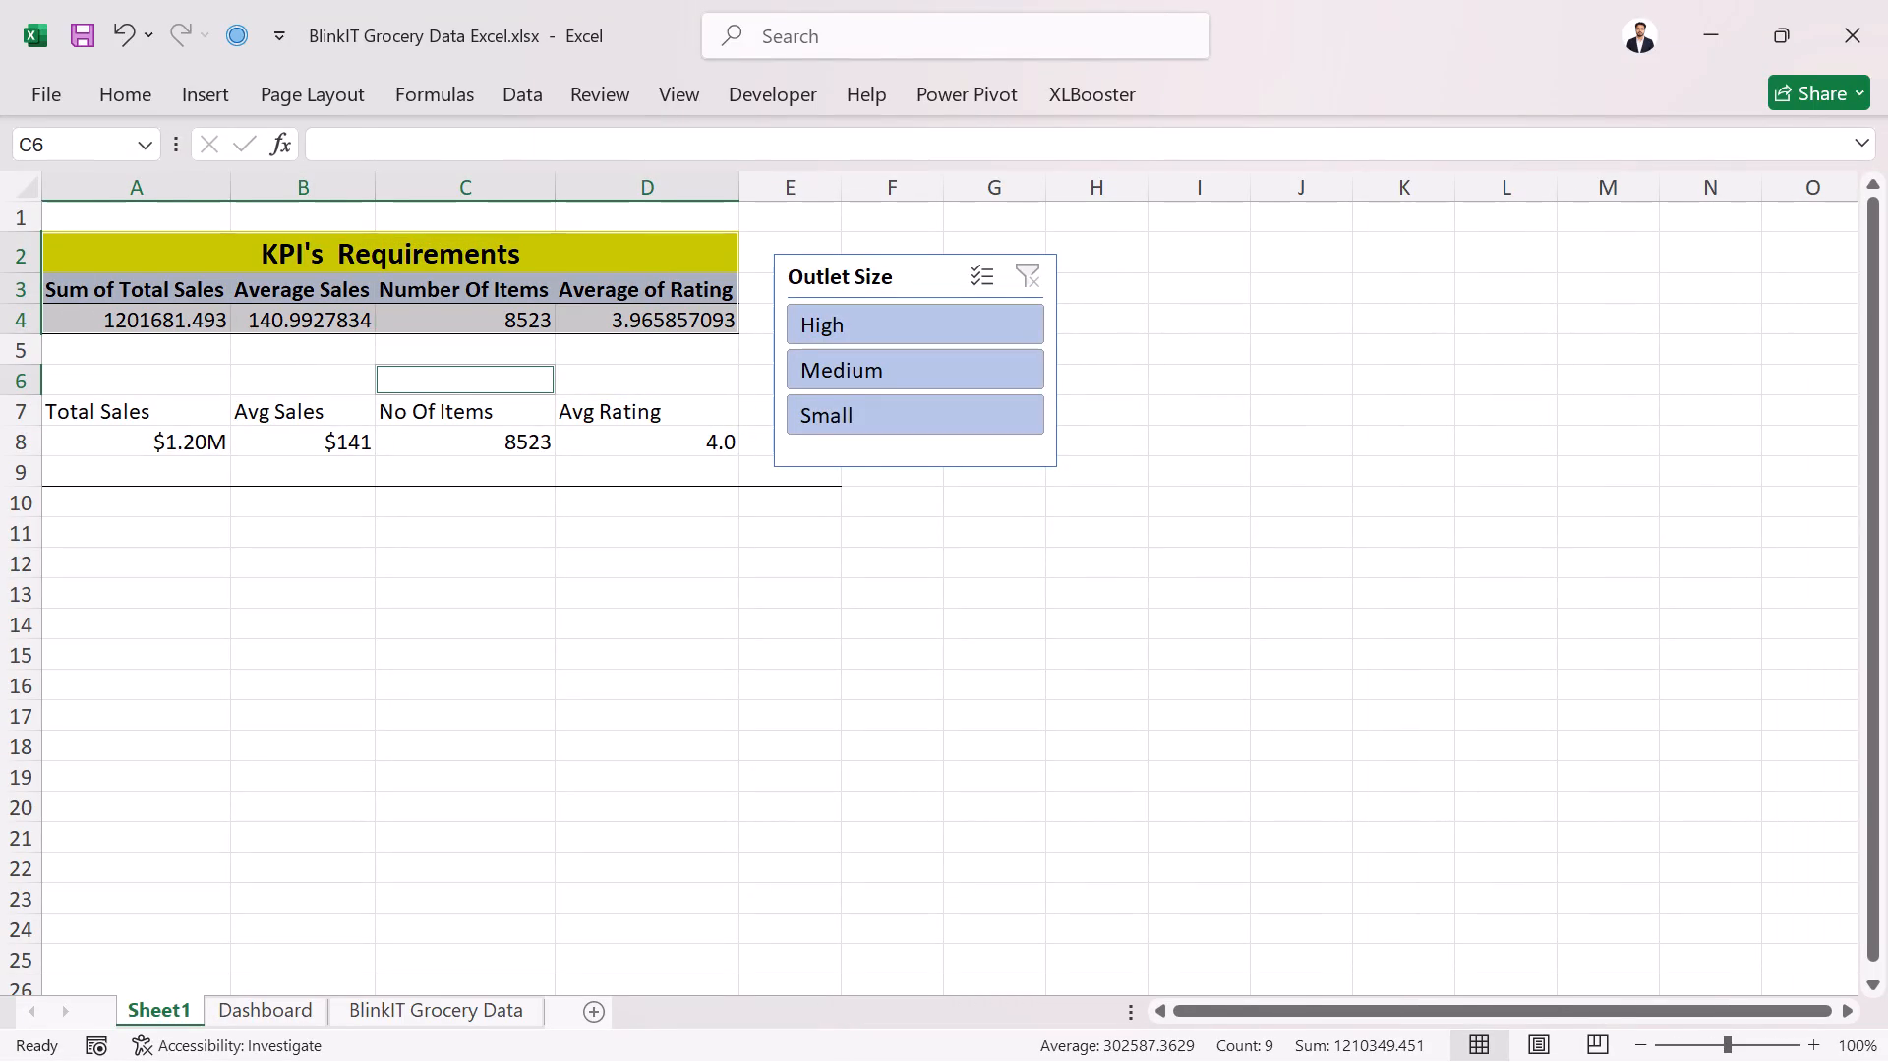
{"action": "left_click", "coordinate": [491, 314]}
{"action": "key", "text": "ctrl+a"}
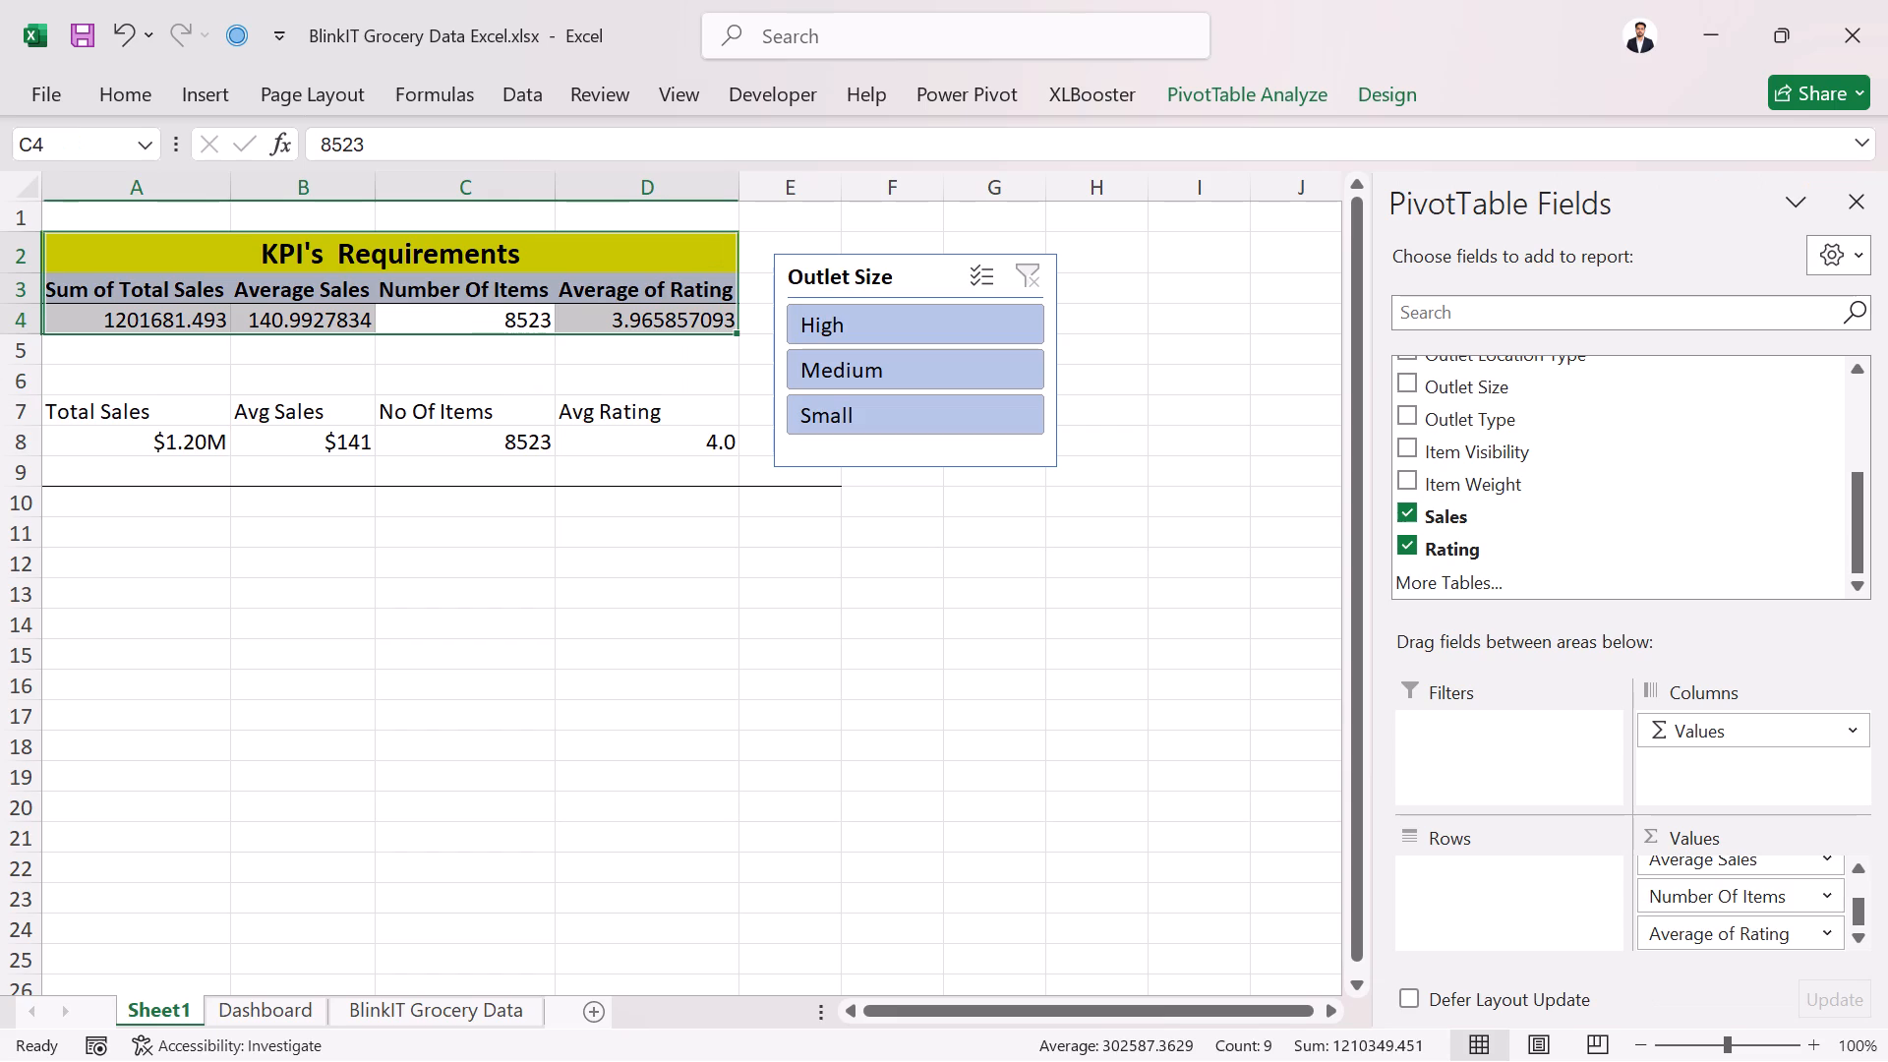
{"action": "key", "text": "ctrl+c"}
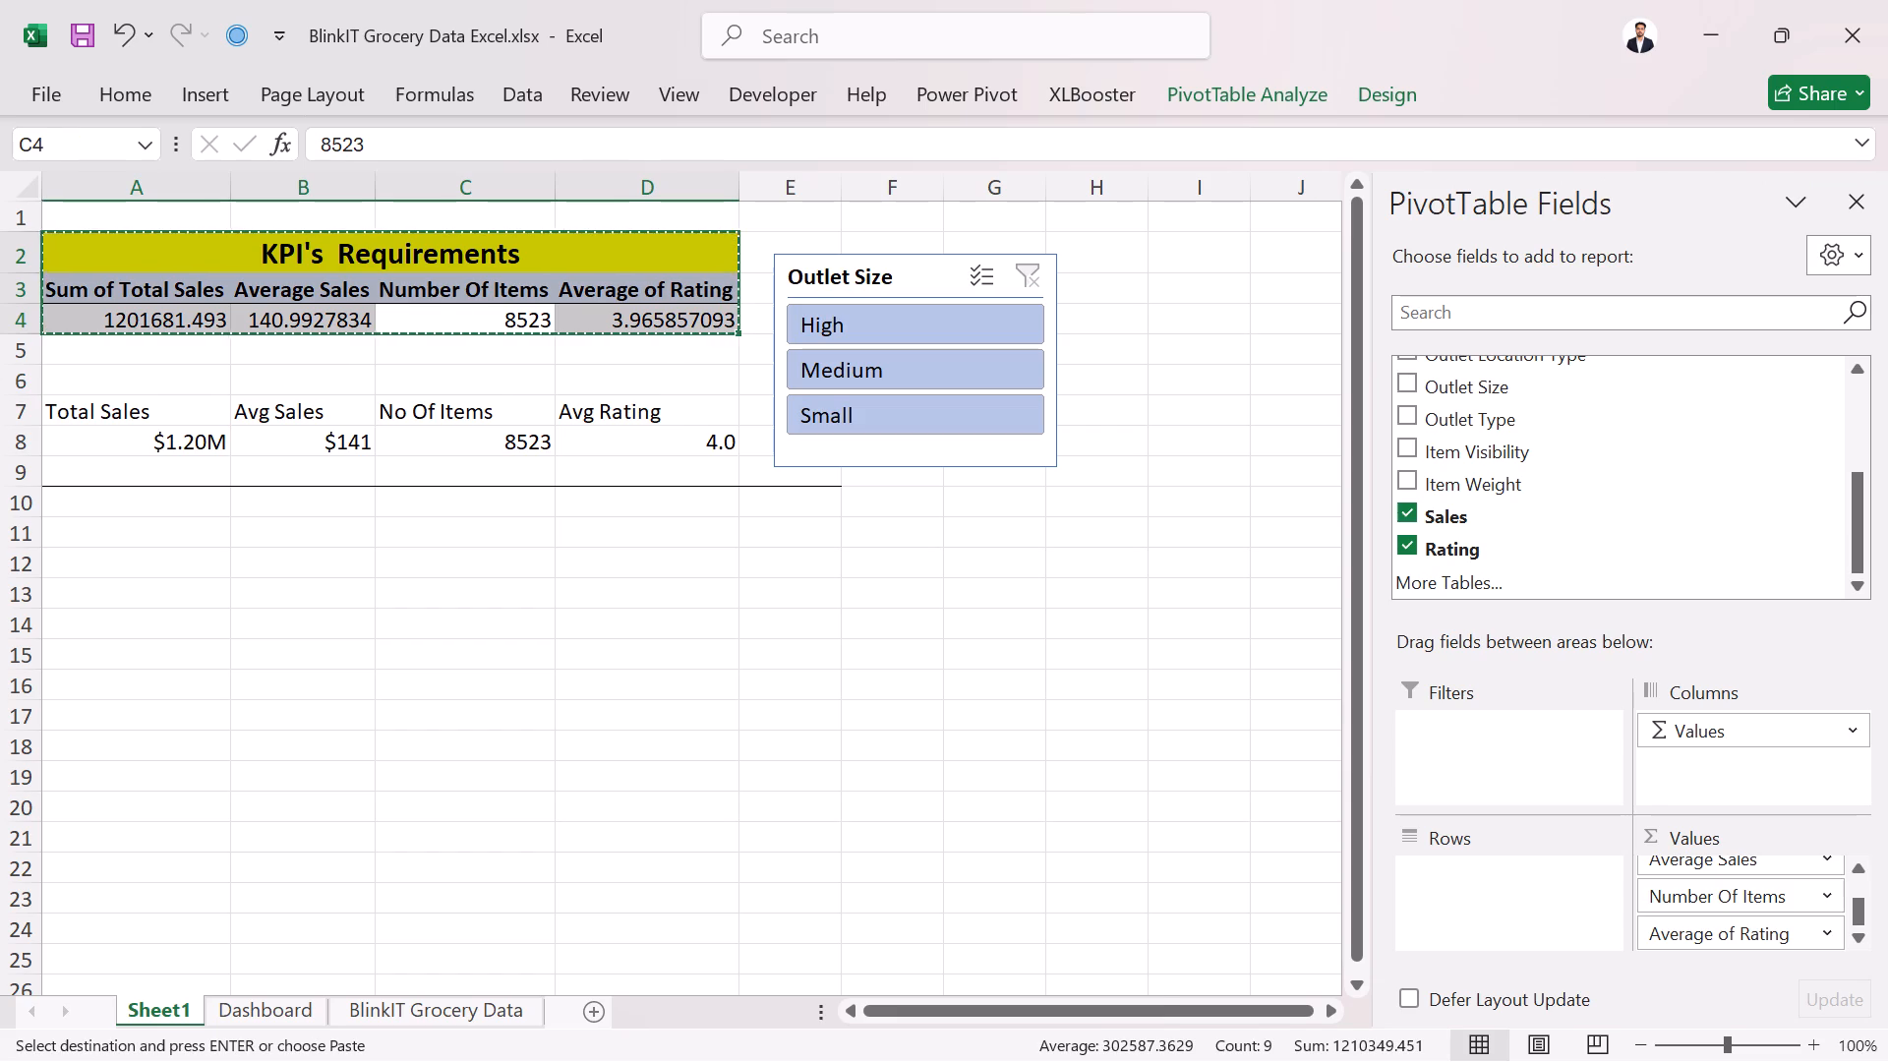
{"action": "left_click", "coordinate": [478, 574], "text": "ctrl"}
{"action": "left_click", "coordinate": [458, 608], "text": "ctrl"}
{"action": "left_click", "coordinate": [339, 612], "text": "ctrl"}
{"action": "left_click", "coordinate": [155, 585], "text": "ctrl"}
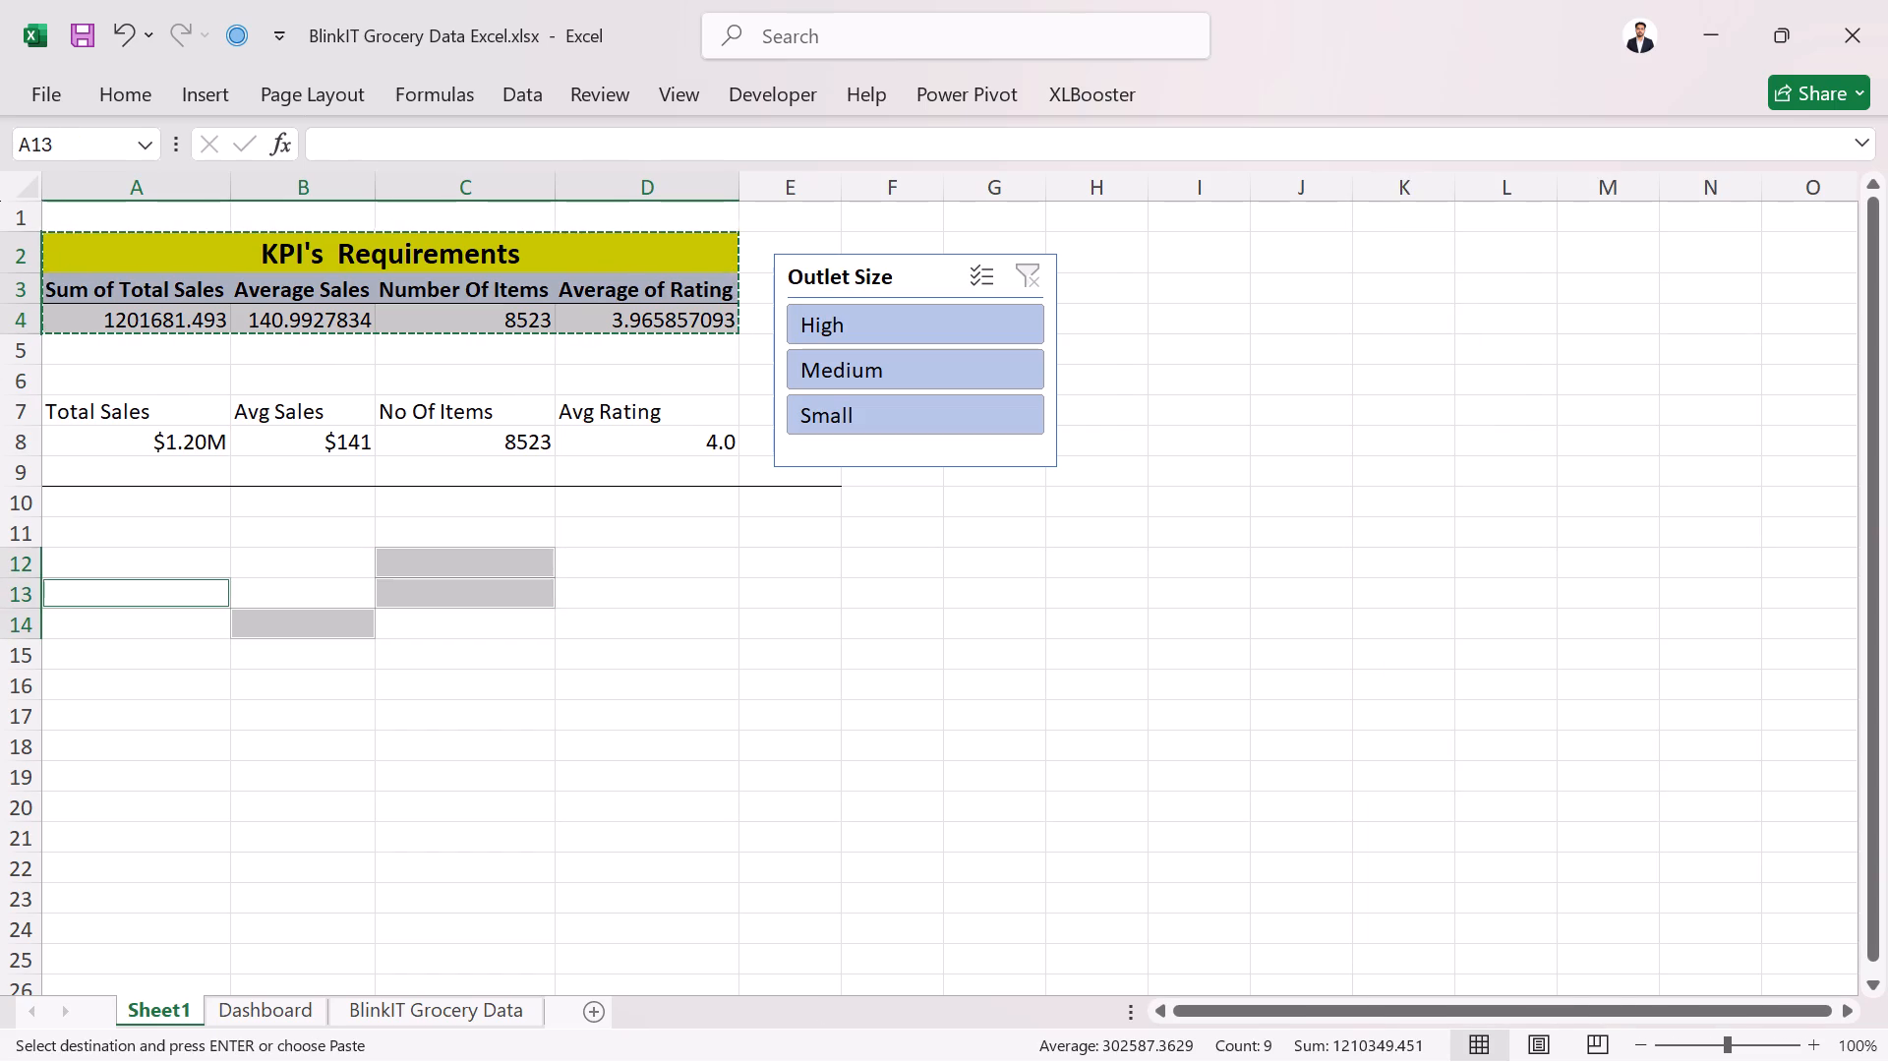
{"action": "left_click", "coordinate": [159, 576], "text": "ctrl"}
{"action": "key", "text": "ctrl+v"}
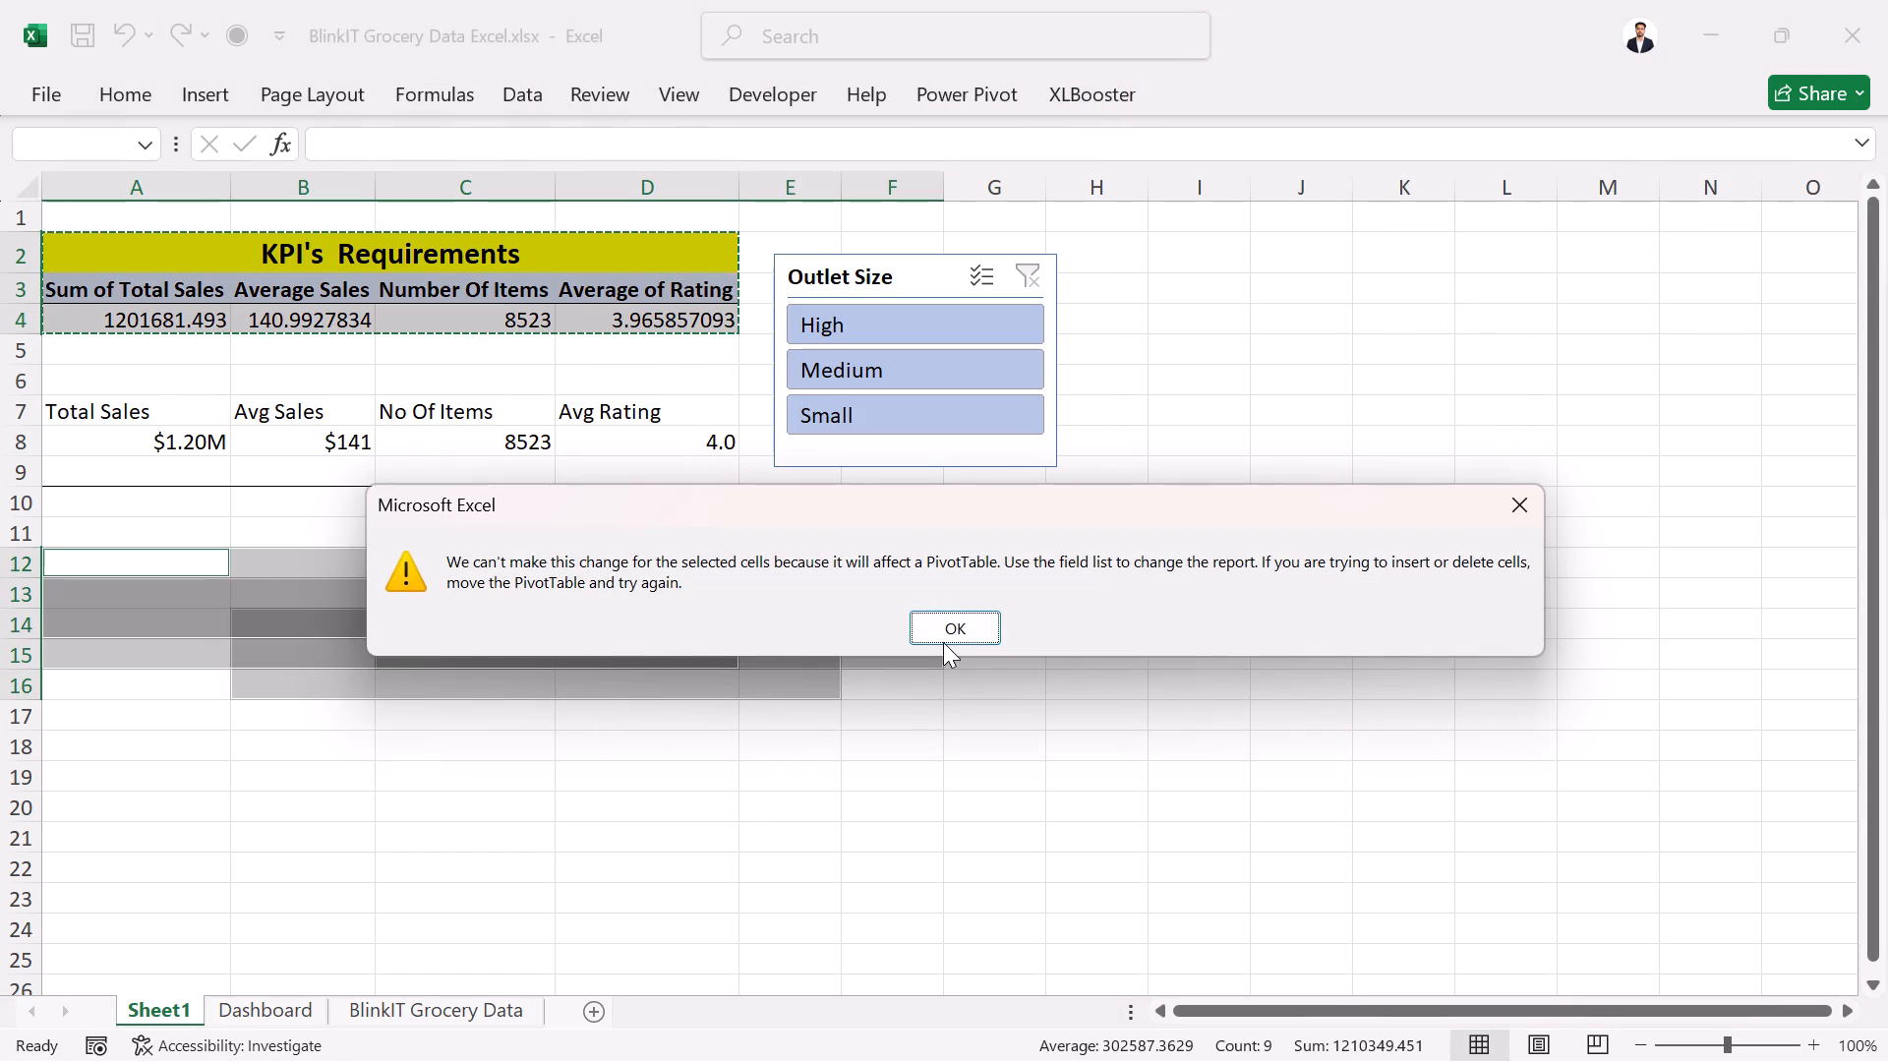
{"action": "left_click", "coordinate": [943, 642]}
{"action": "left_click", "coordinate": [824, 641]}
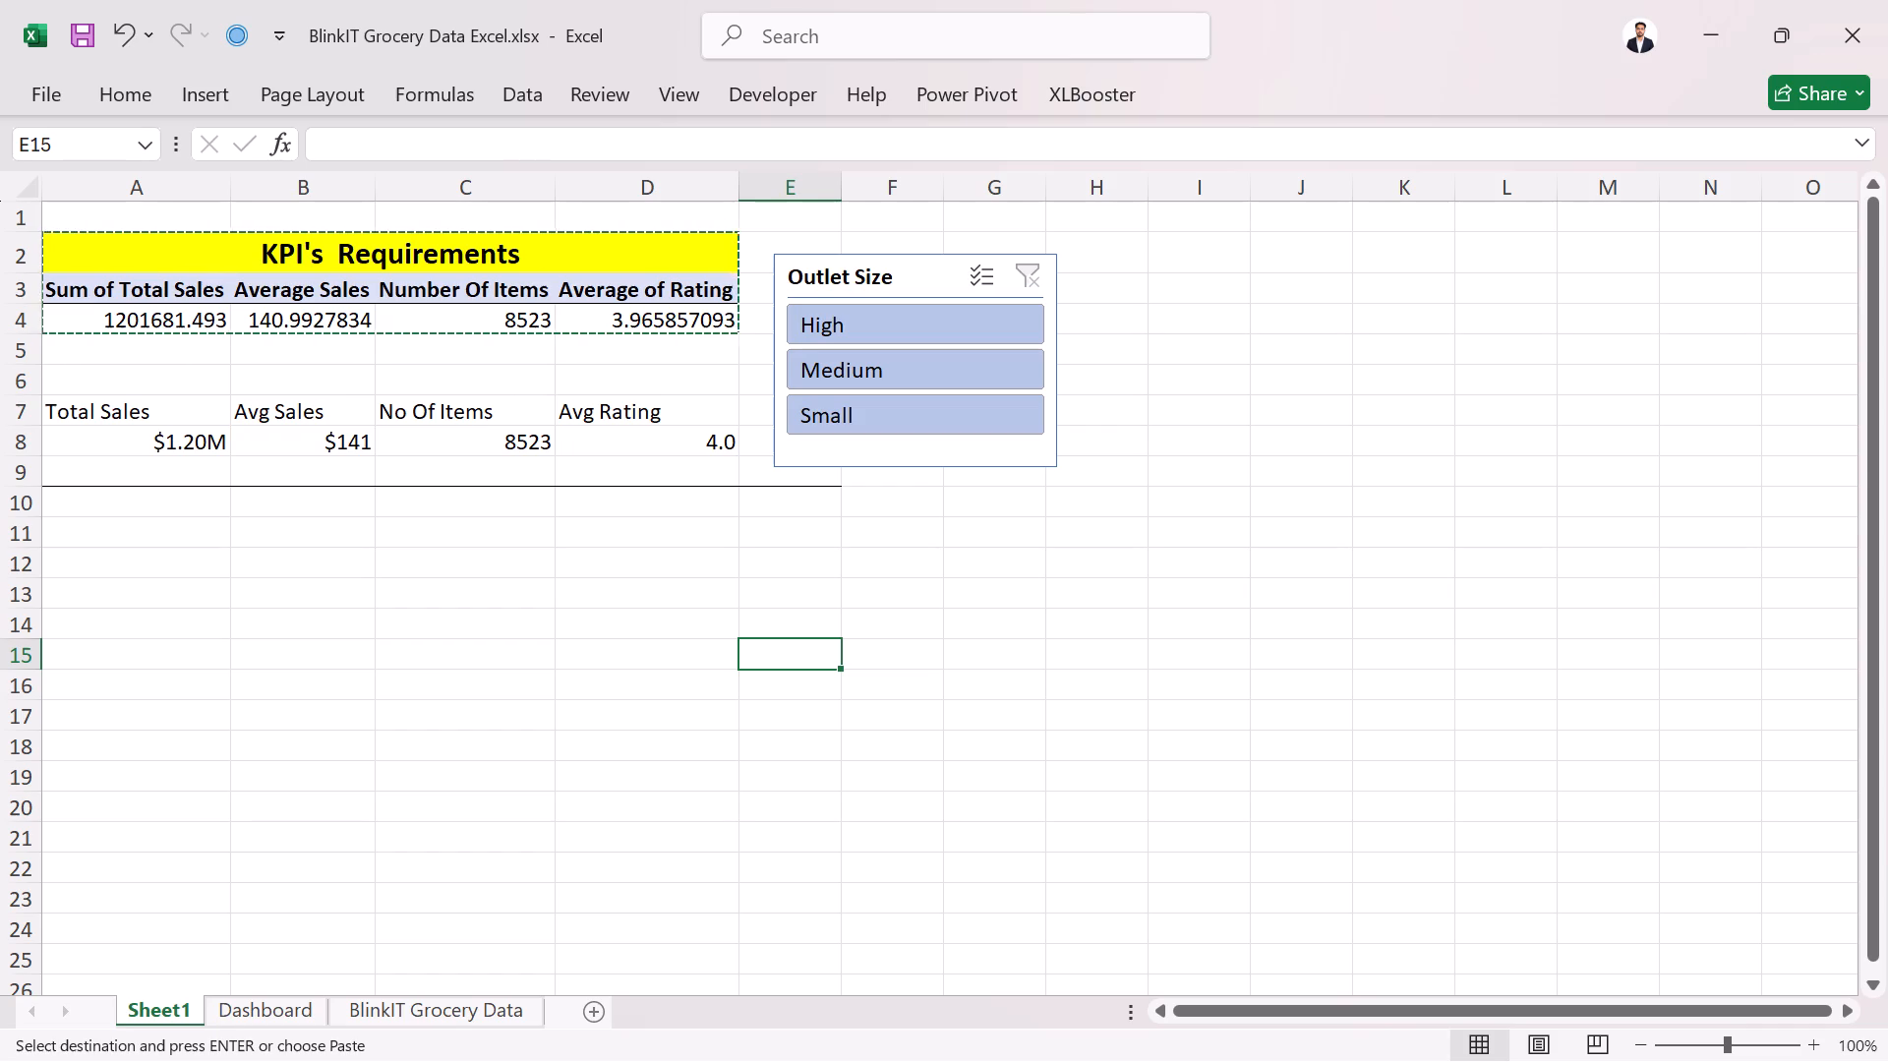
Copy only the KPI pivot table range A3:D4 and paste it at cell A12.
{"action": "left_click", "coordinate": [199, 291]}
{"action": "left_click", "coordinate": [181, 588]}
{"action": "left_click_drag", "start_coordinate": [175, 294], "coordinate": [175, 293]}
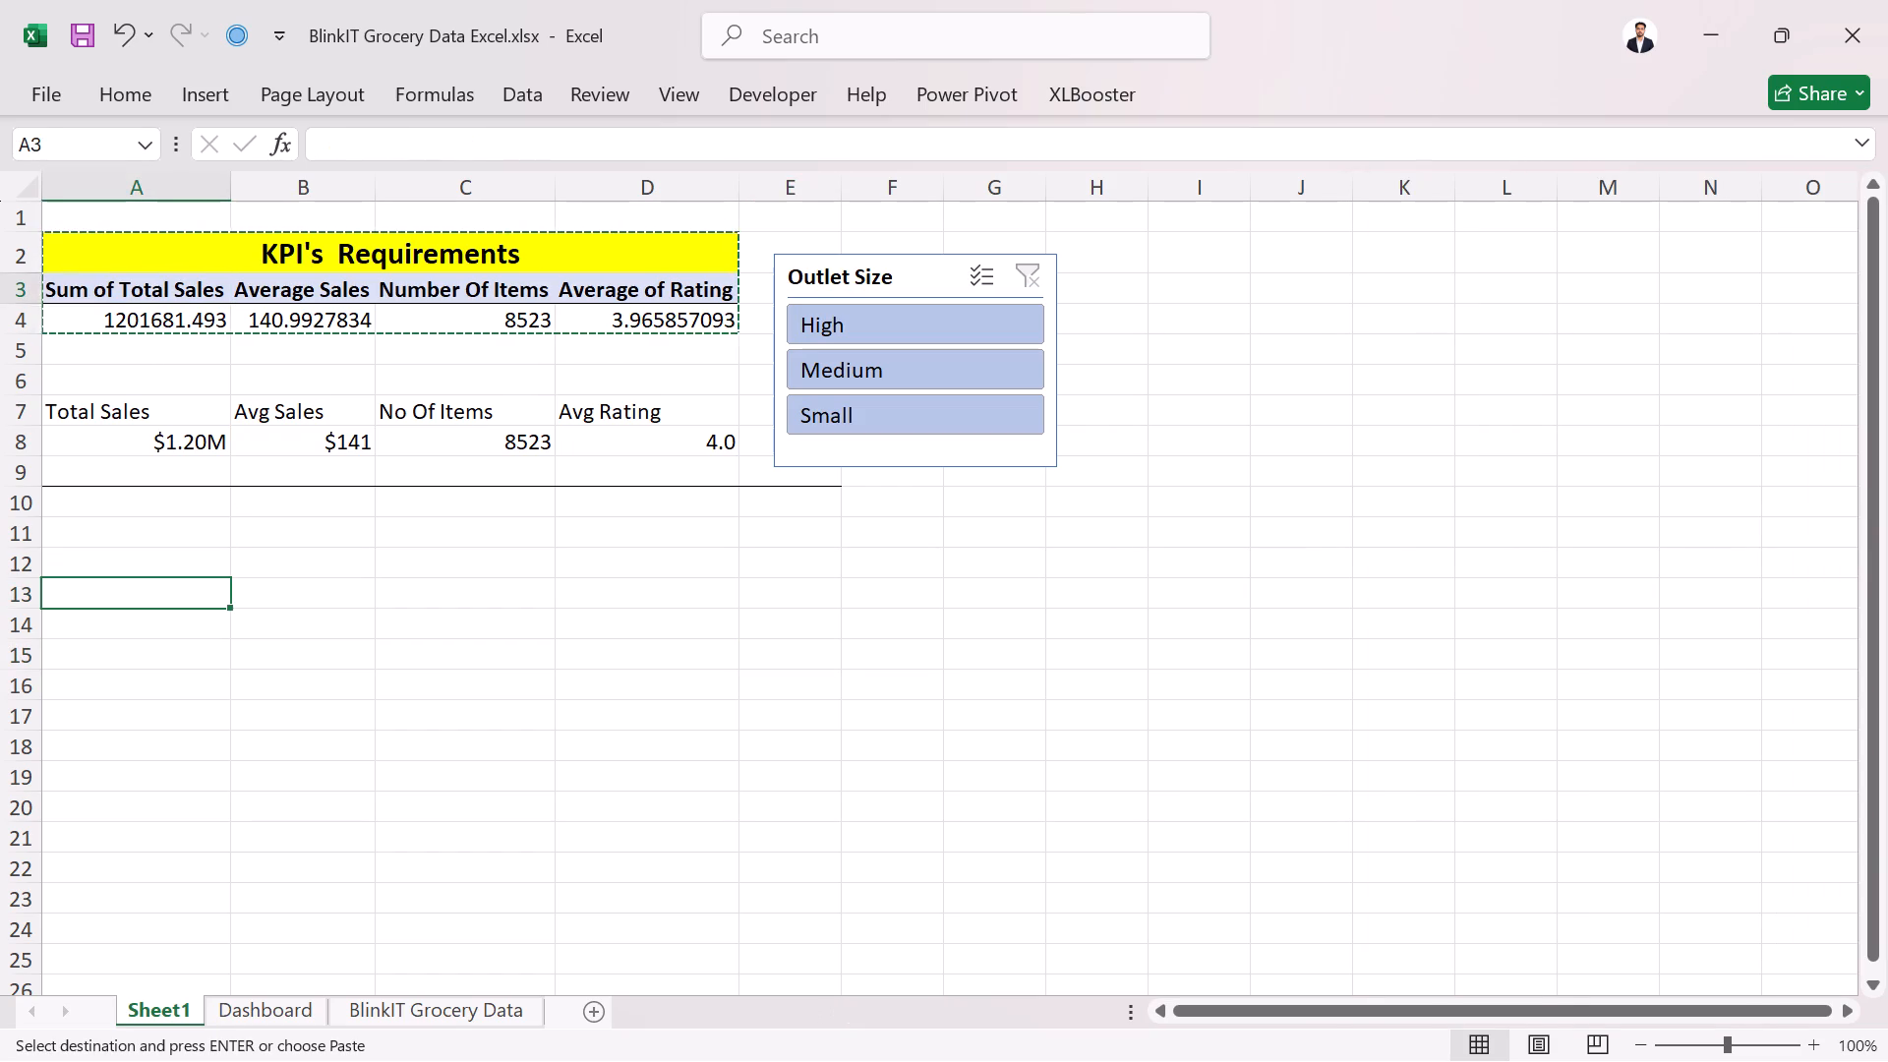
{"action": "left_click_drag", "start_coordinate": [175, 293], "coordinate": [656, 319]}
{"action": "key", "text": "ctrl+c"}
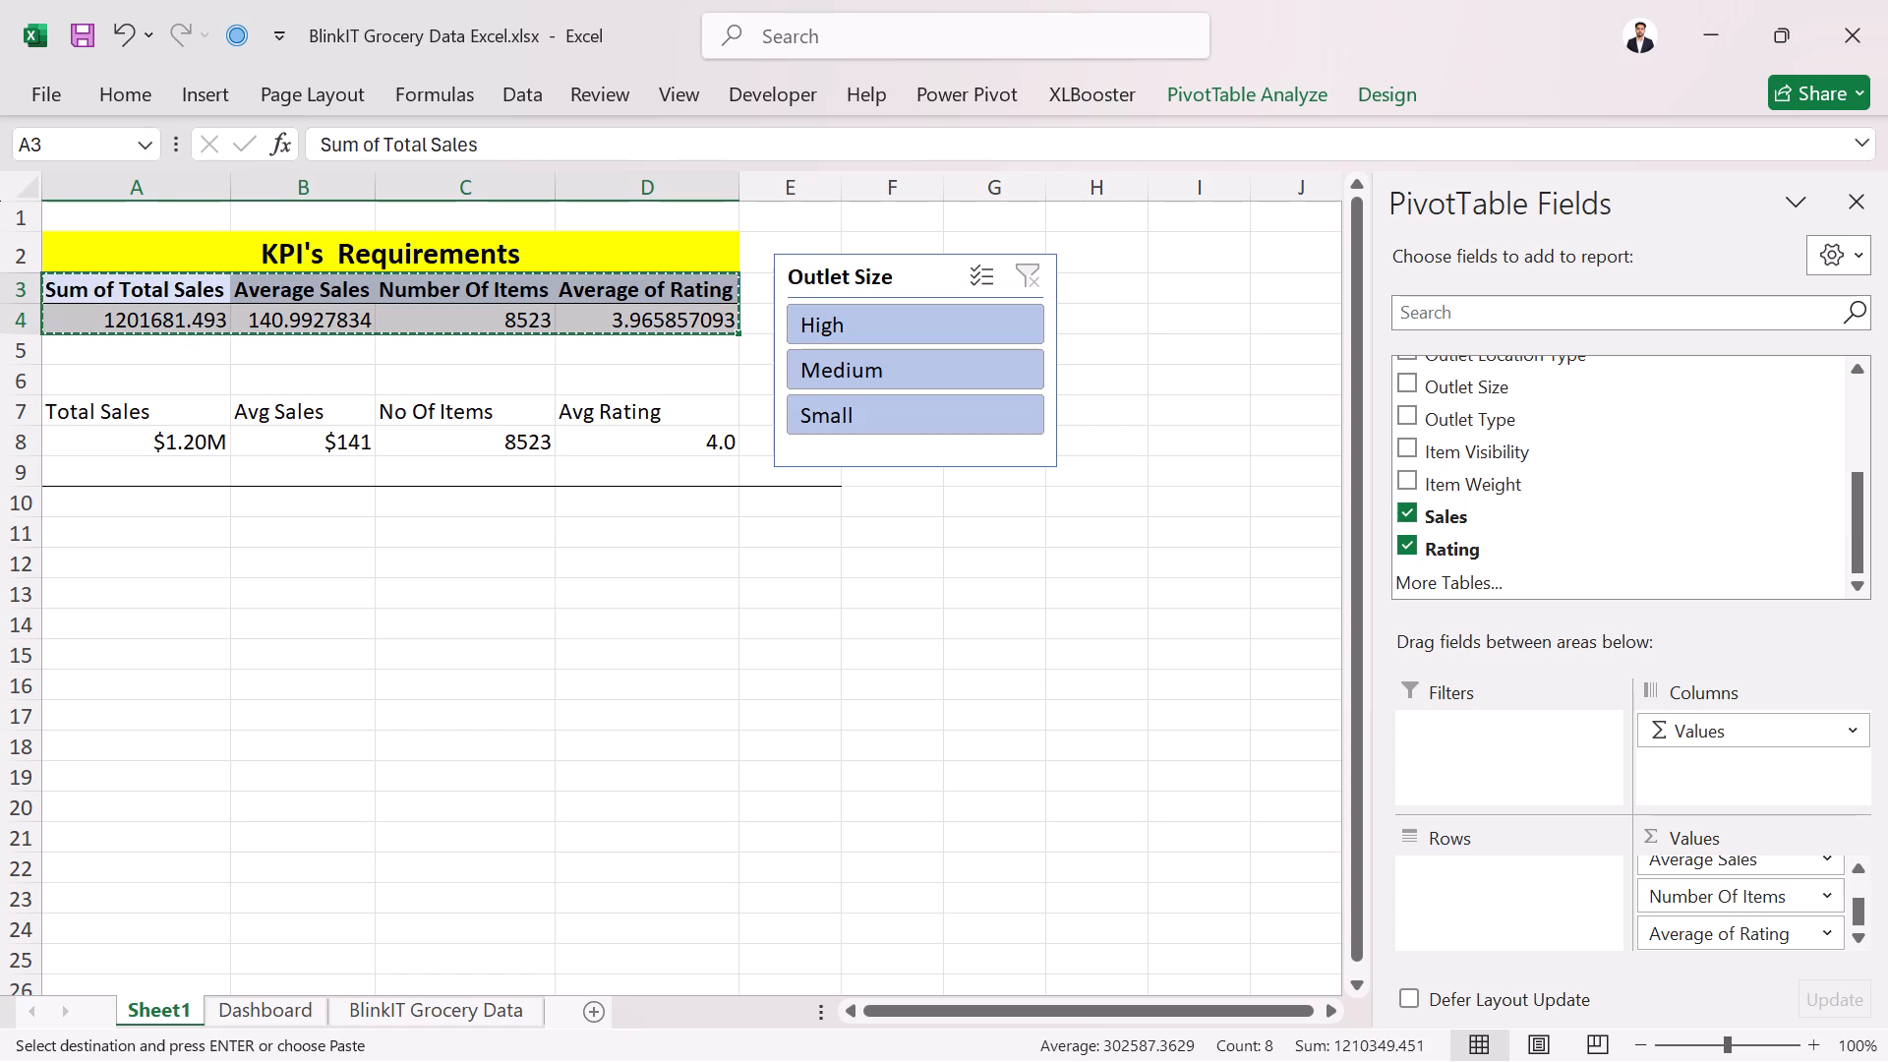
{"action": "left_click", "coordinate": [131, 563]}
{"action": "key", "text": "ctrl+v"}
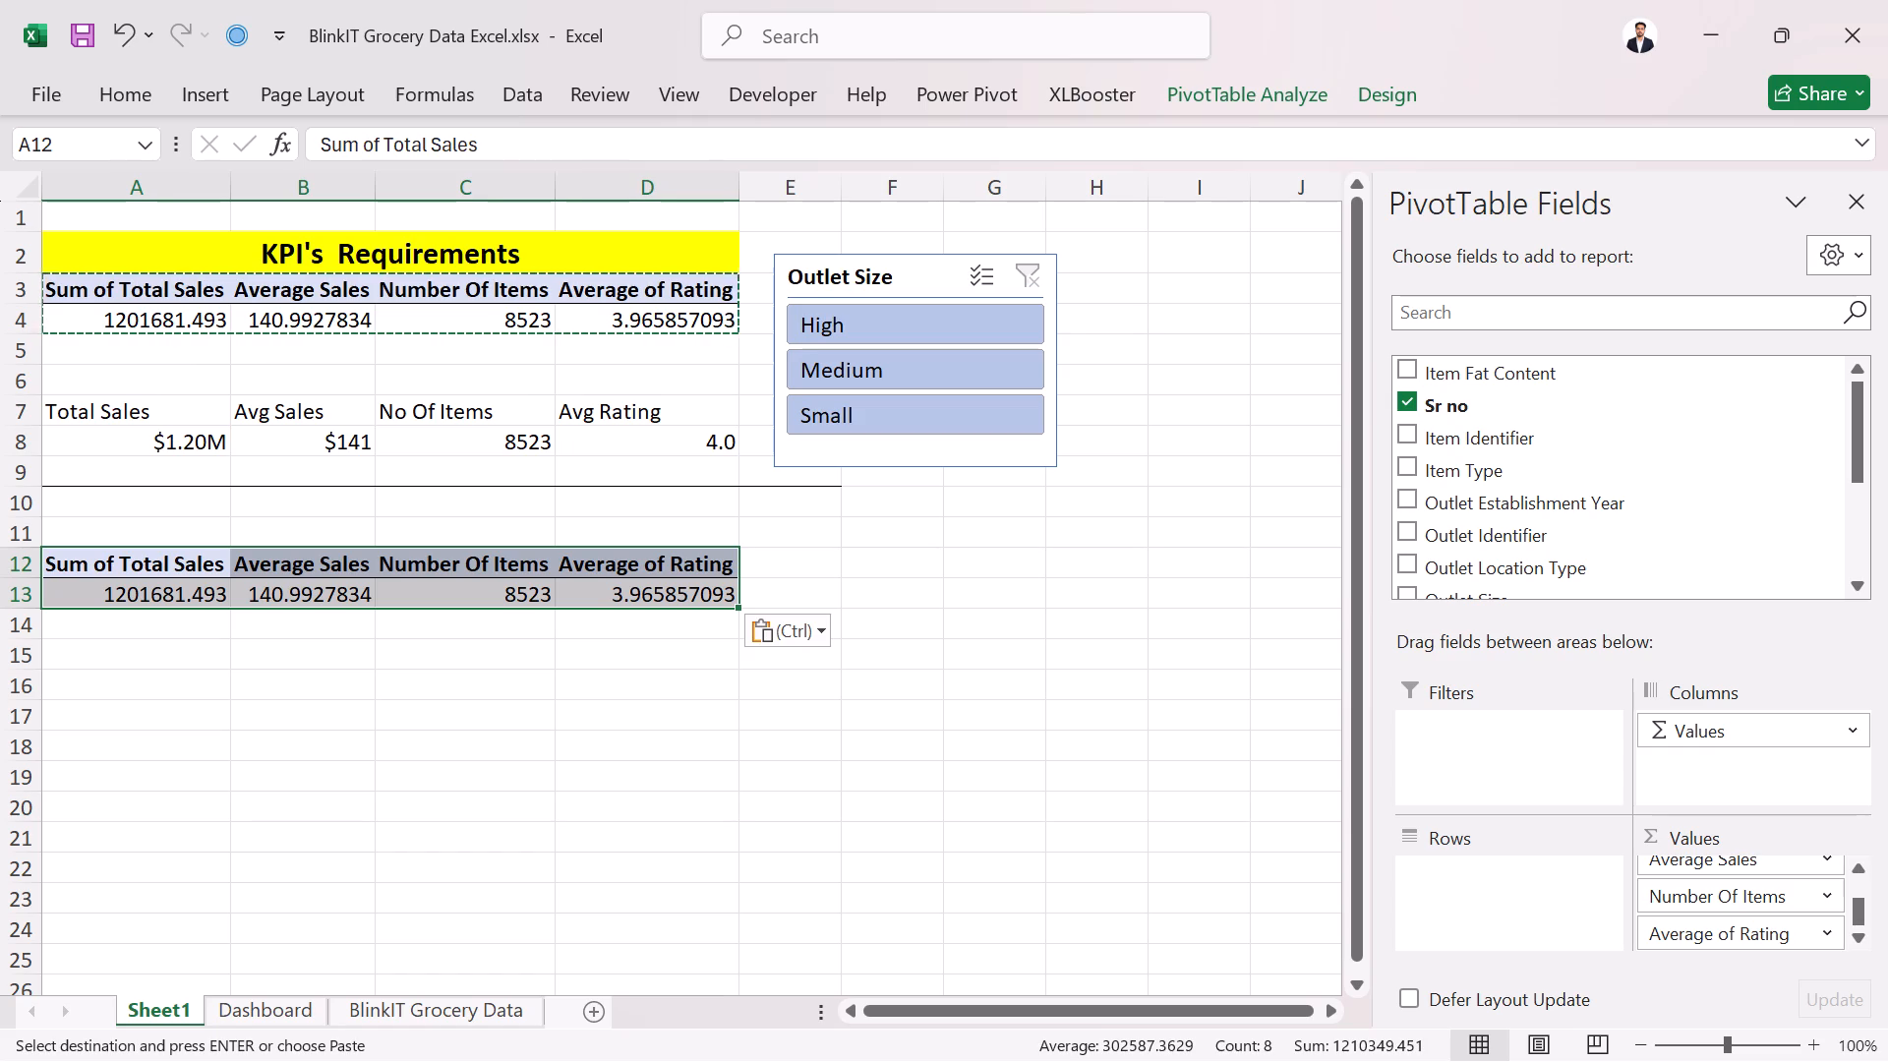
Remove all the value fields from the copied pivot table at A12, leaving it empty.
{"action": "left_click_drag", "start_coordinate": [1726, 853], "coordinate": [1165, 855]}
{"action": "left_click_drag", "start_coordinate": [1746, 887], "coordinate": [1731, 891]}
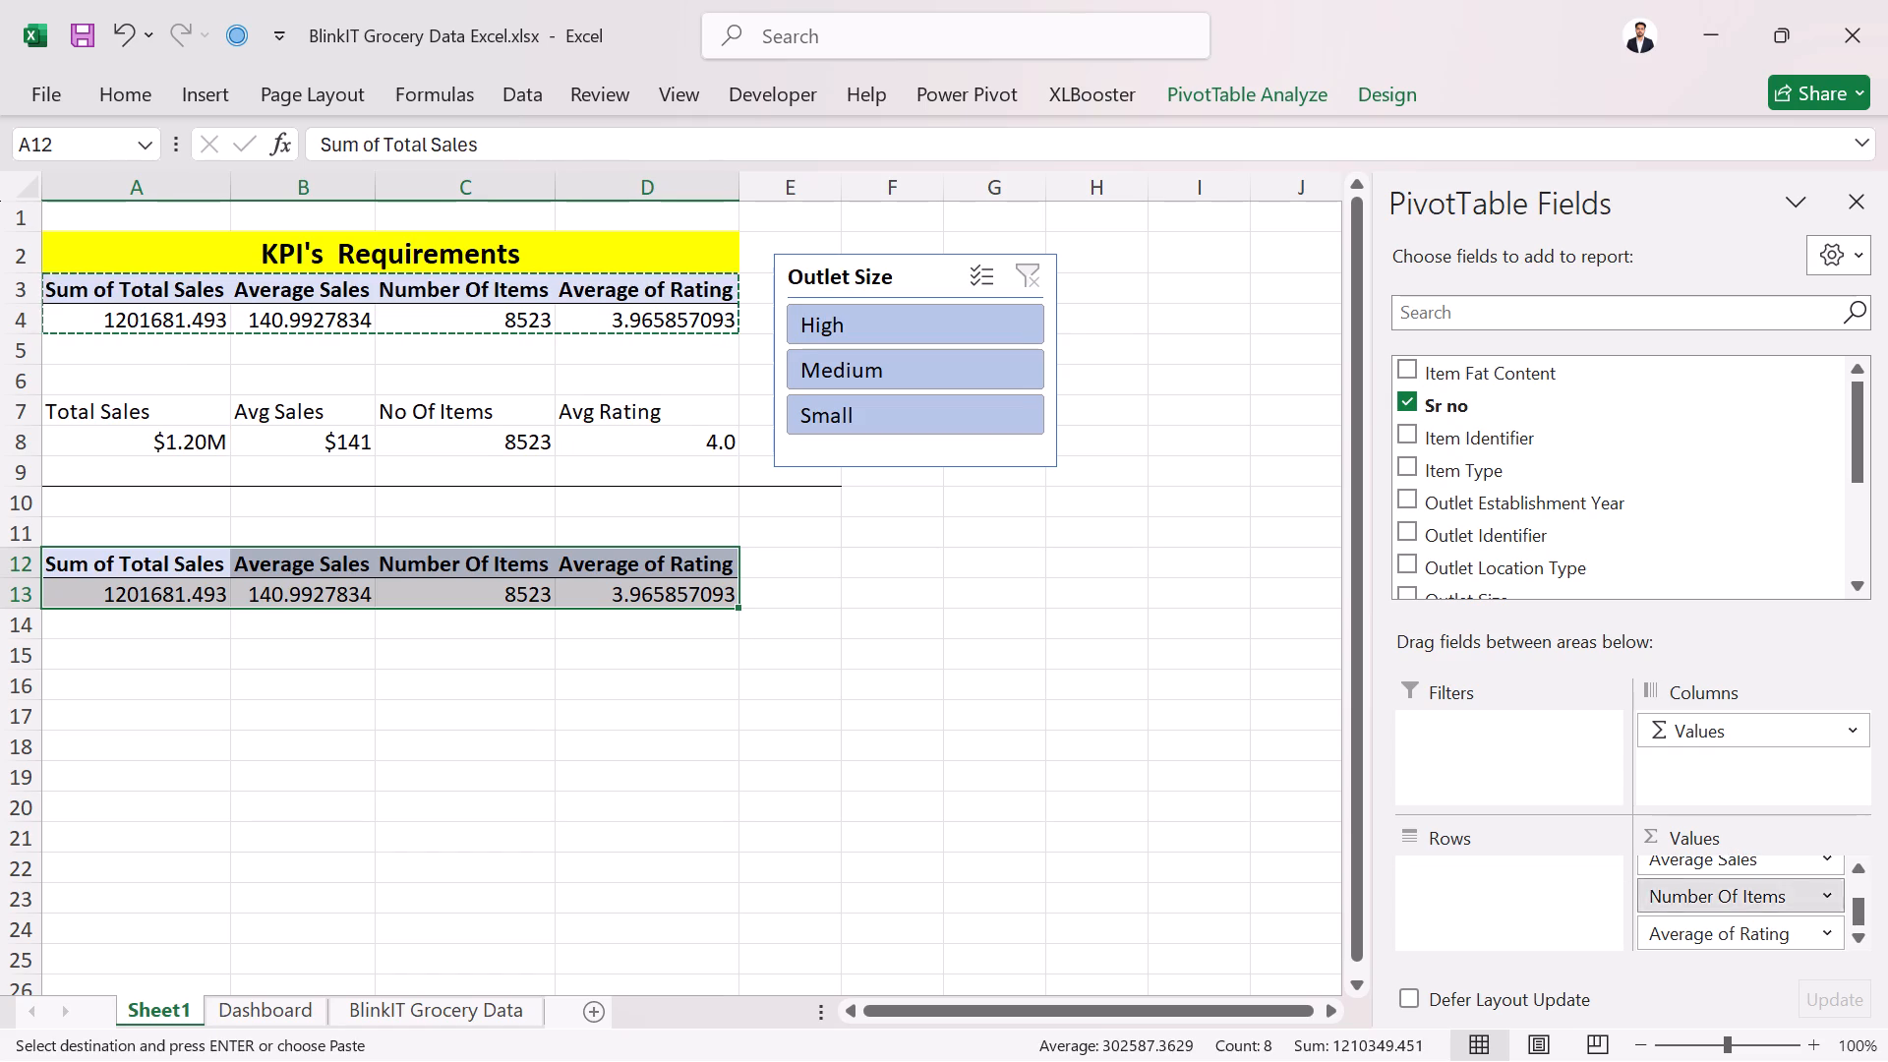
{"action": "left_click_drag", "start_coordinate": [1731, 891], "coordinate": [1054, 891]}
{"action": "left_click_drag", "start_coordinate": [1719, 898], "coordinate": [875, 898]}
{"action": "left_click_drag", "start_coordinate": [1705, 904], "coordinate": [1028, 904]}
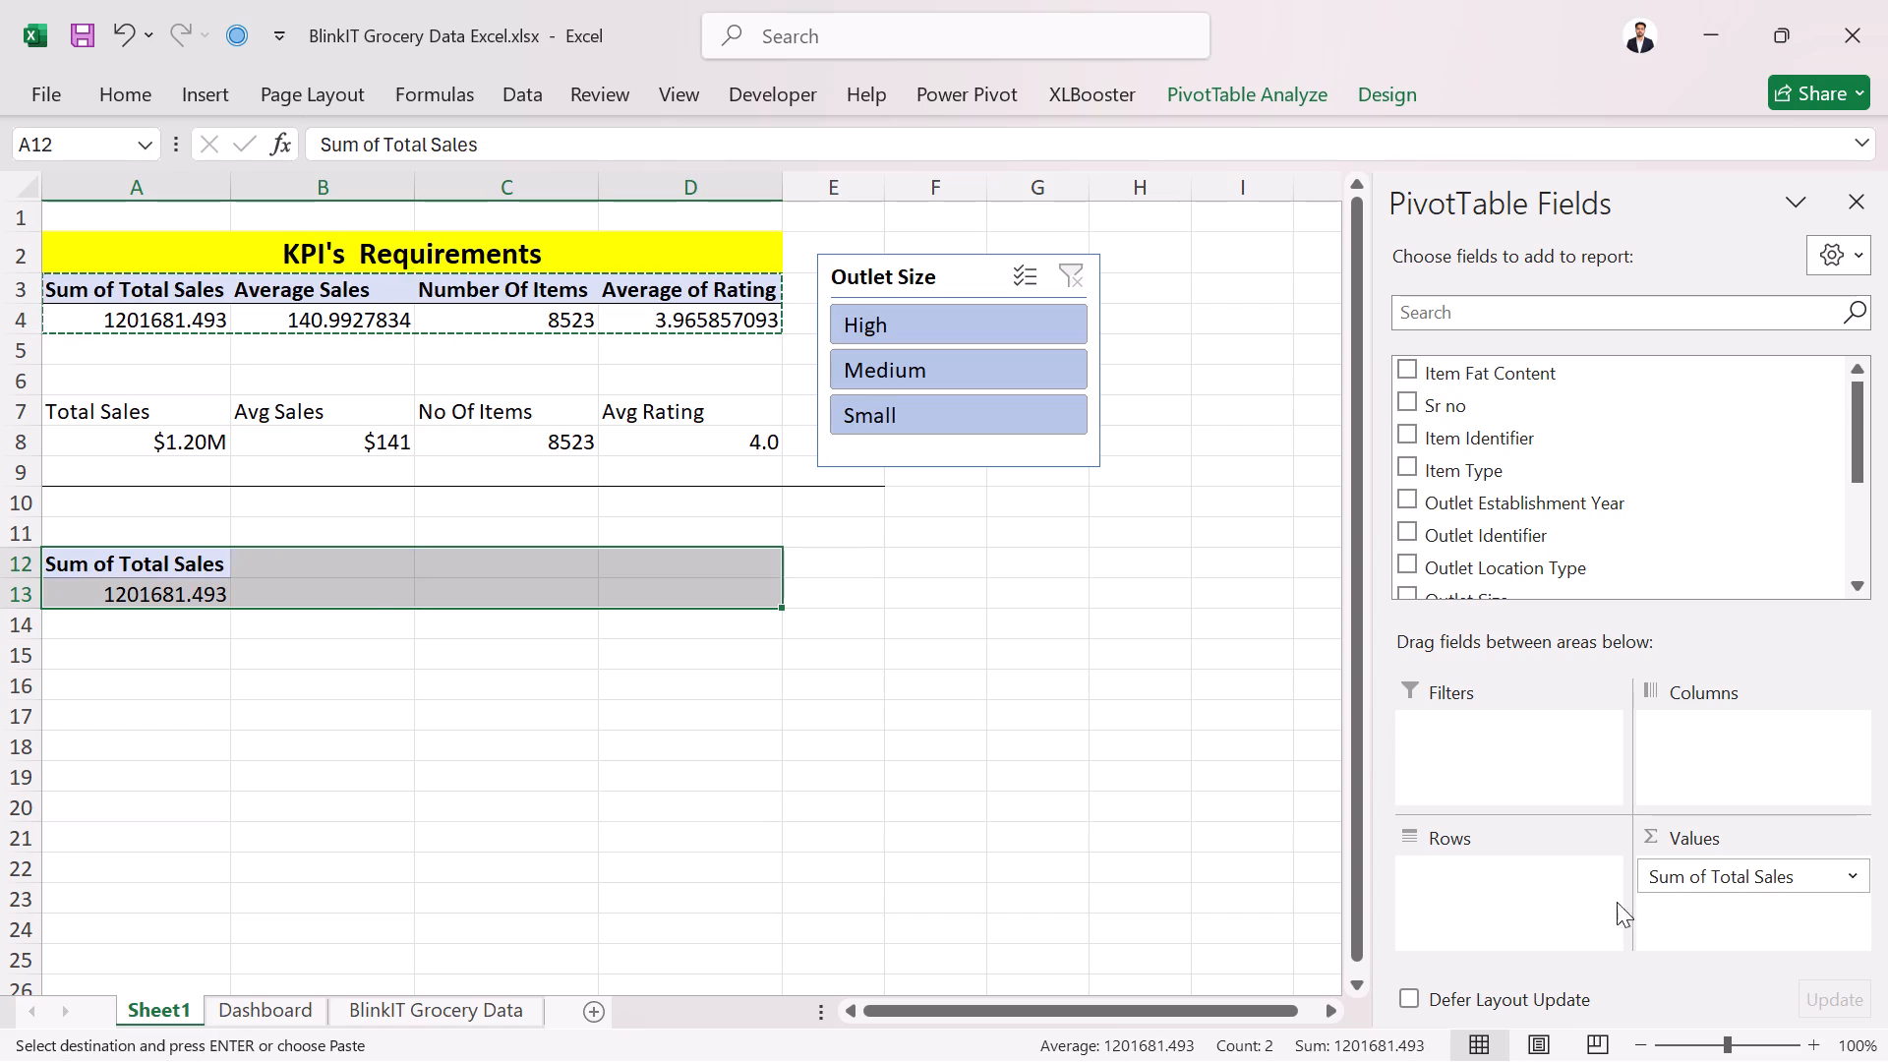
{"action": "left_click_drag", "start_coordinate": [1718, 882], "coordinate": [1274, 875]}
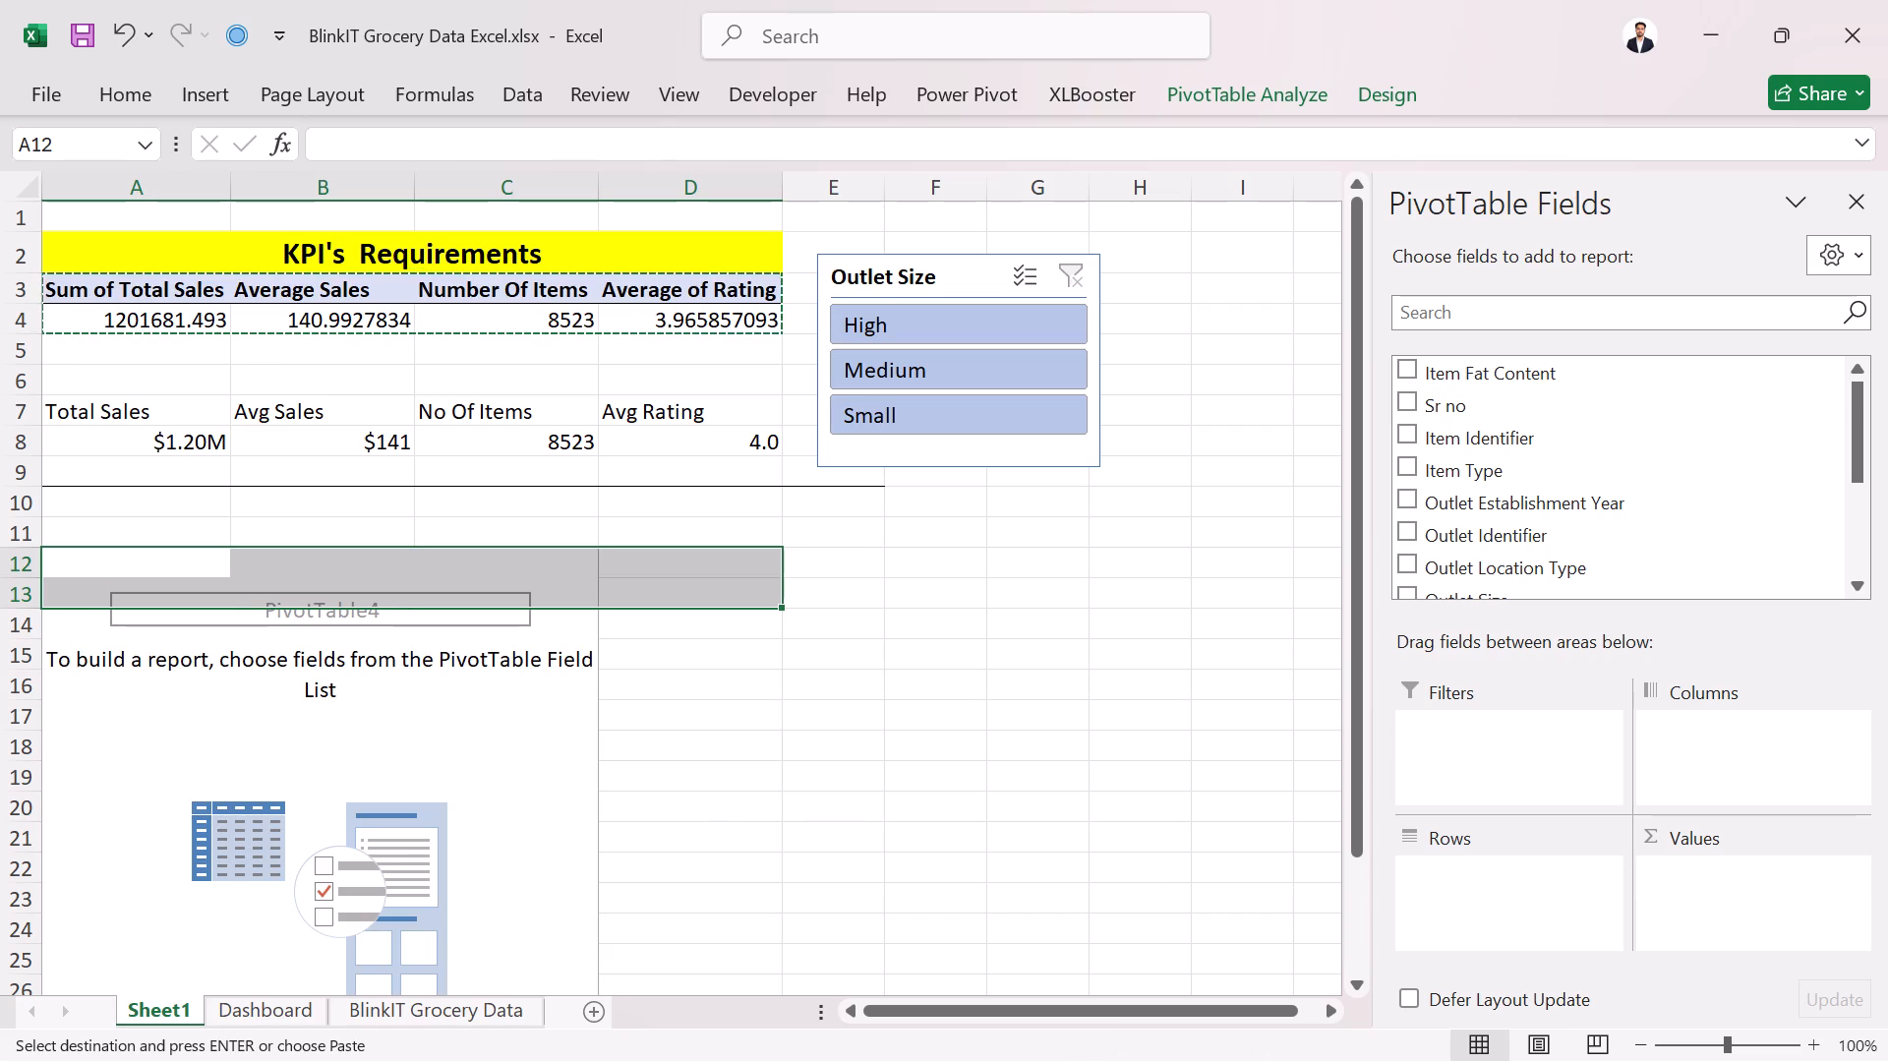
Build the pivot table at A12 with Item Fat Content as rows and Sales as summed values.
{"action": "scroll", "coordinate": [1454, 549], "scroll_direction": "down", "scroll_amount": 10}
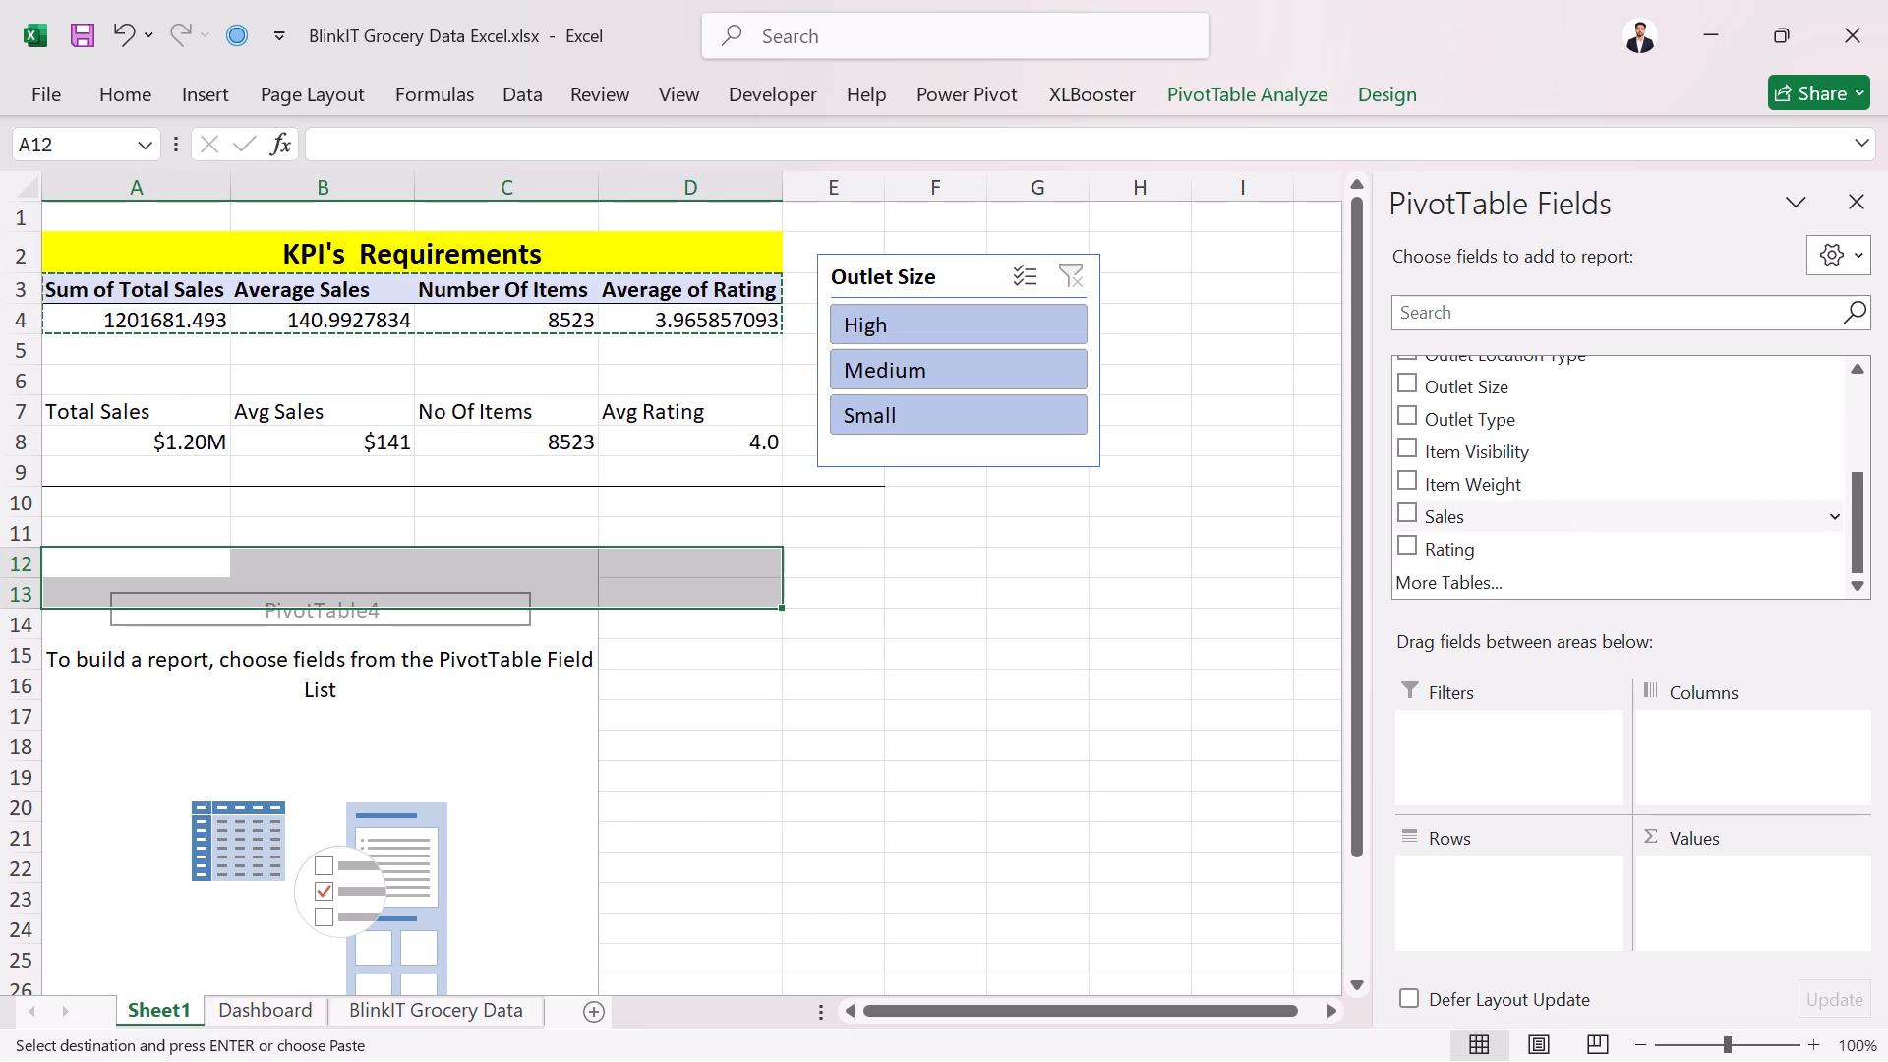
{"action": "scroll", "coordinate": [1503, 564], "scroll_direction": "up", "scroll_amount": 3}
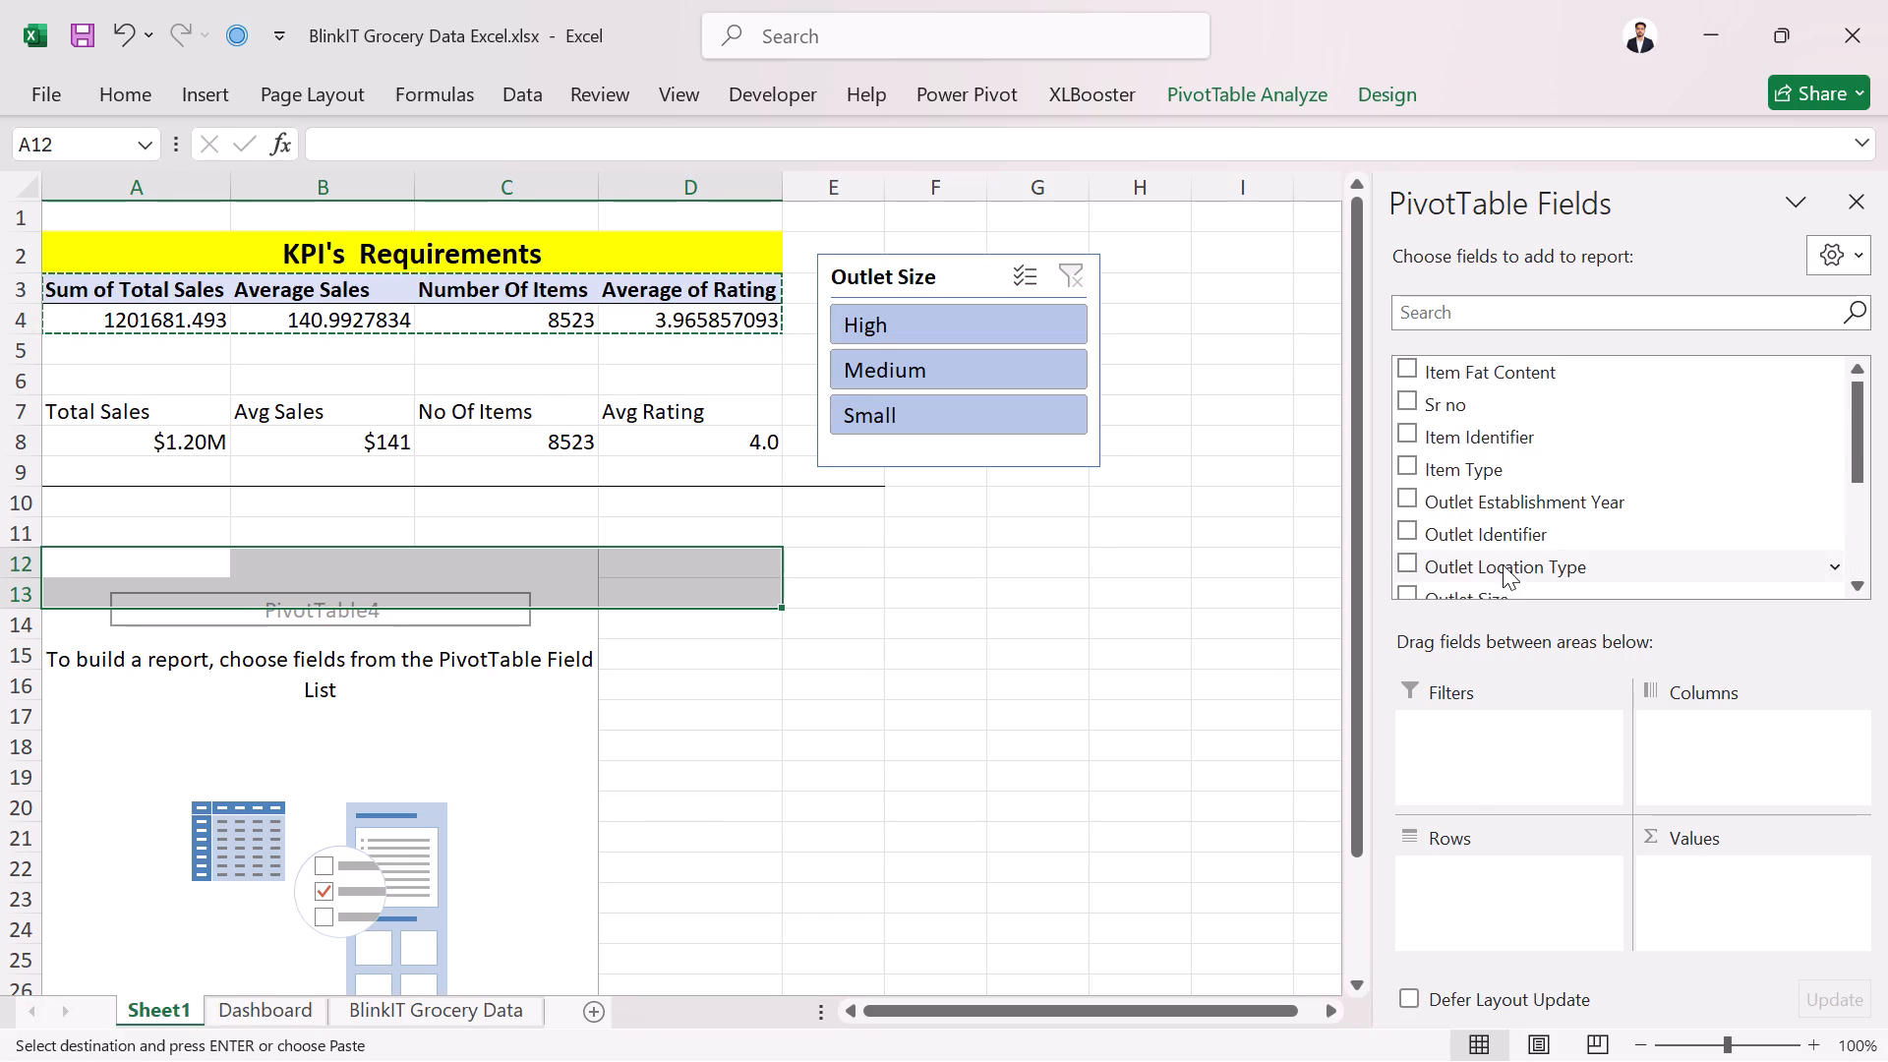
{"action": "left_click_drag", "start_coordinate": [1498, 373], "coordinate": [1482, 851]}
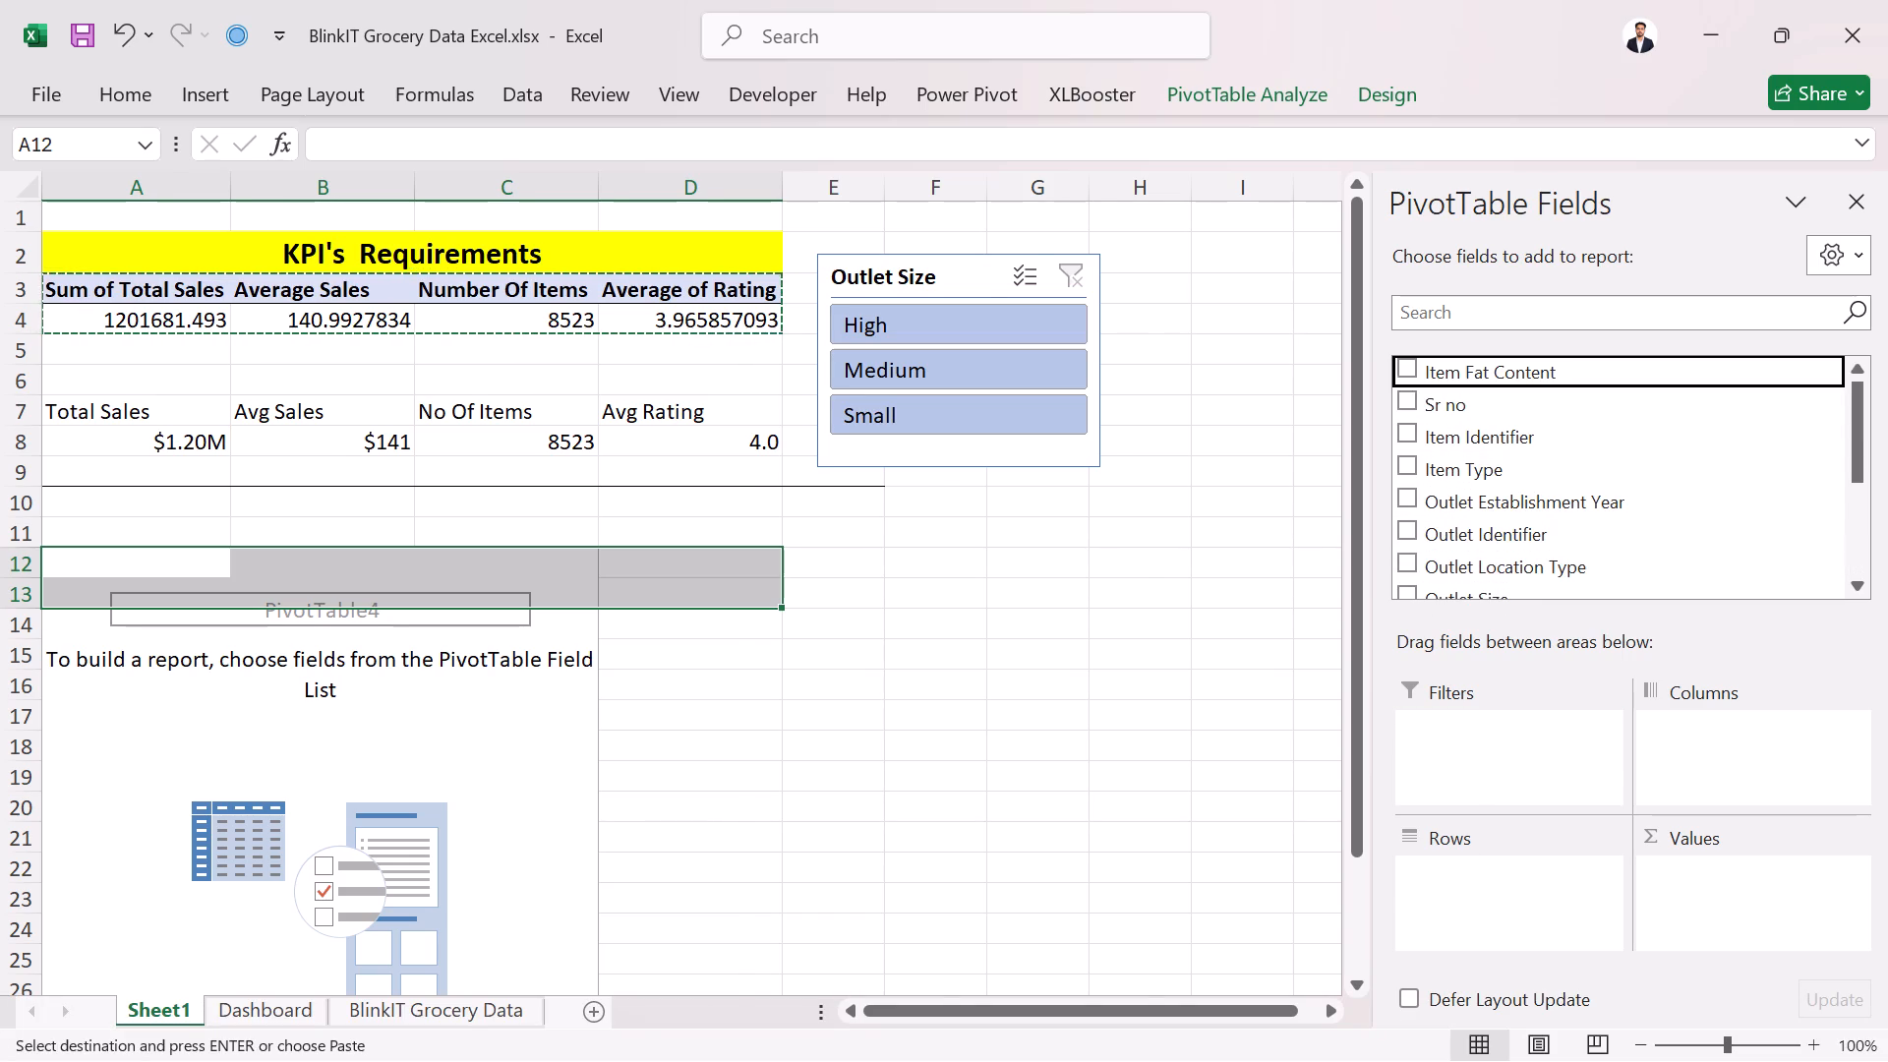
{"action": "left_click_drag", "start_coordinate": [1482, 851], "coordinate": [1484, 863]}
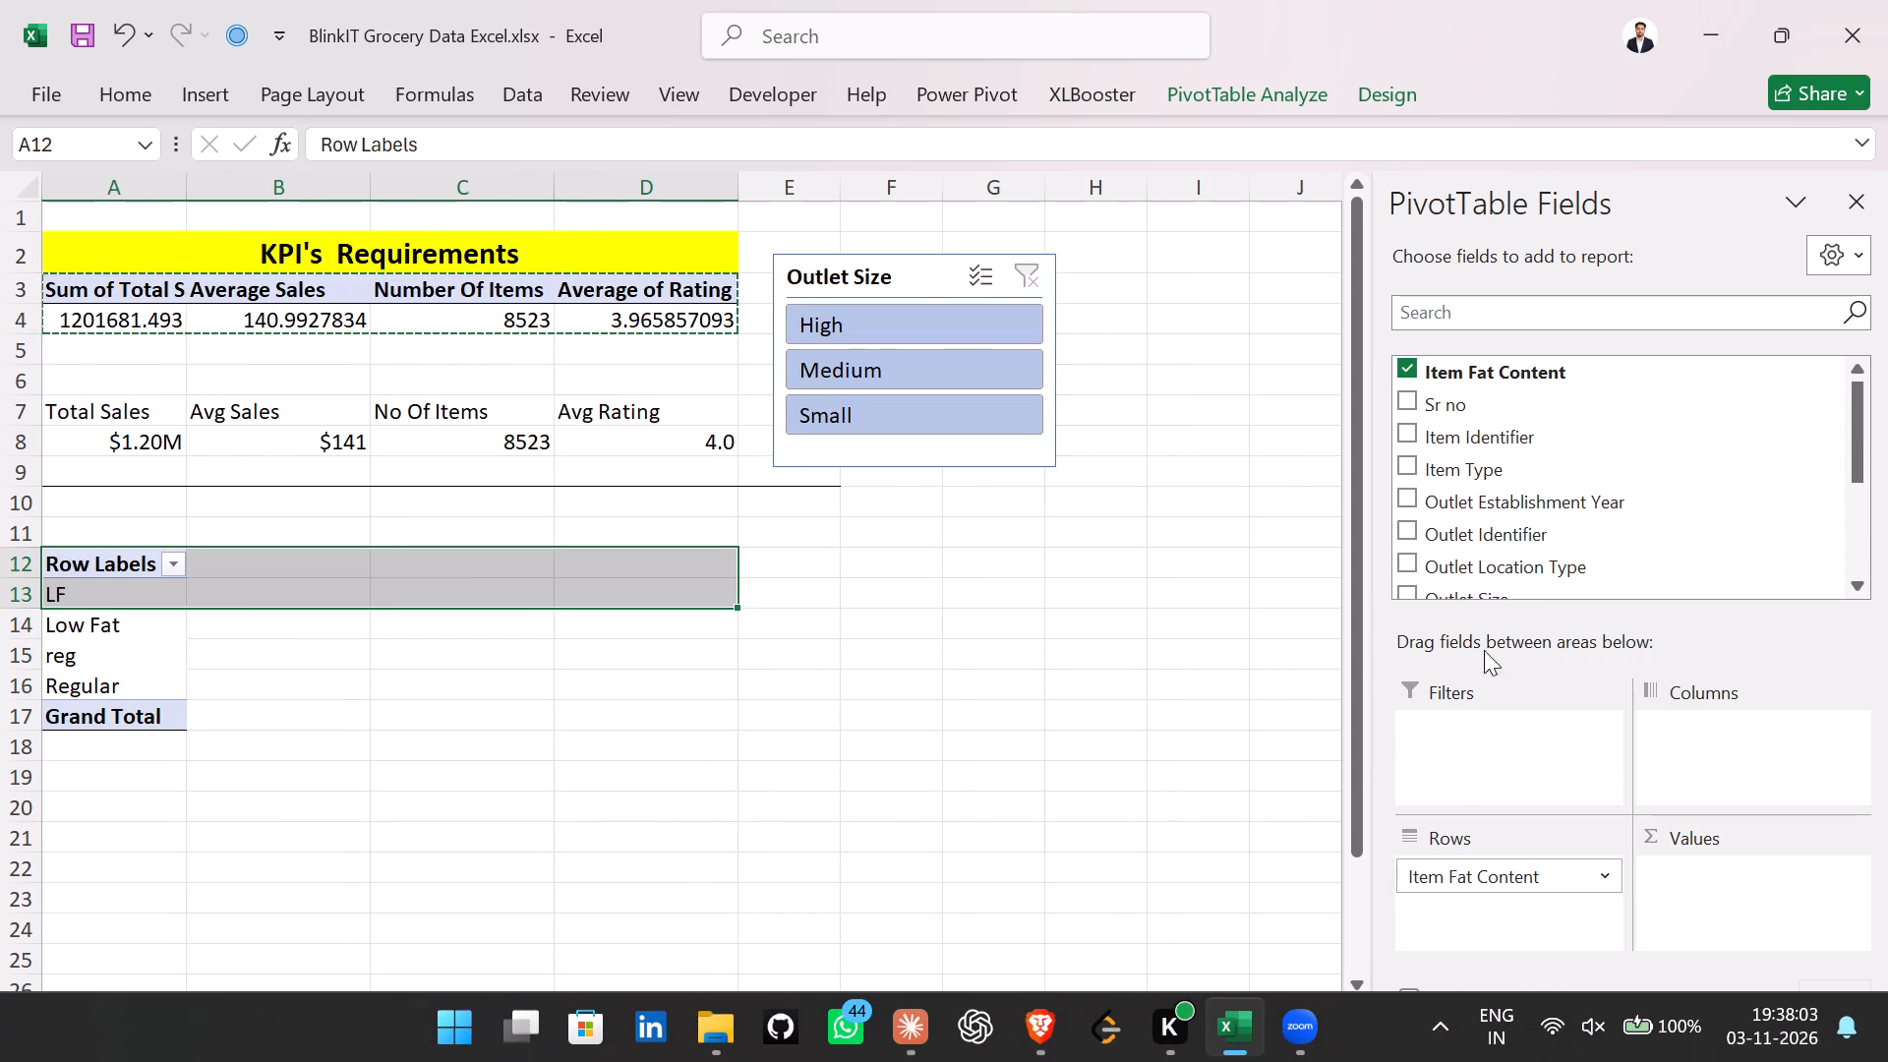
{"action": "scroll", "coordinate": [1483, 502], "scroll_direction": "down", "scroll_amount": 4}
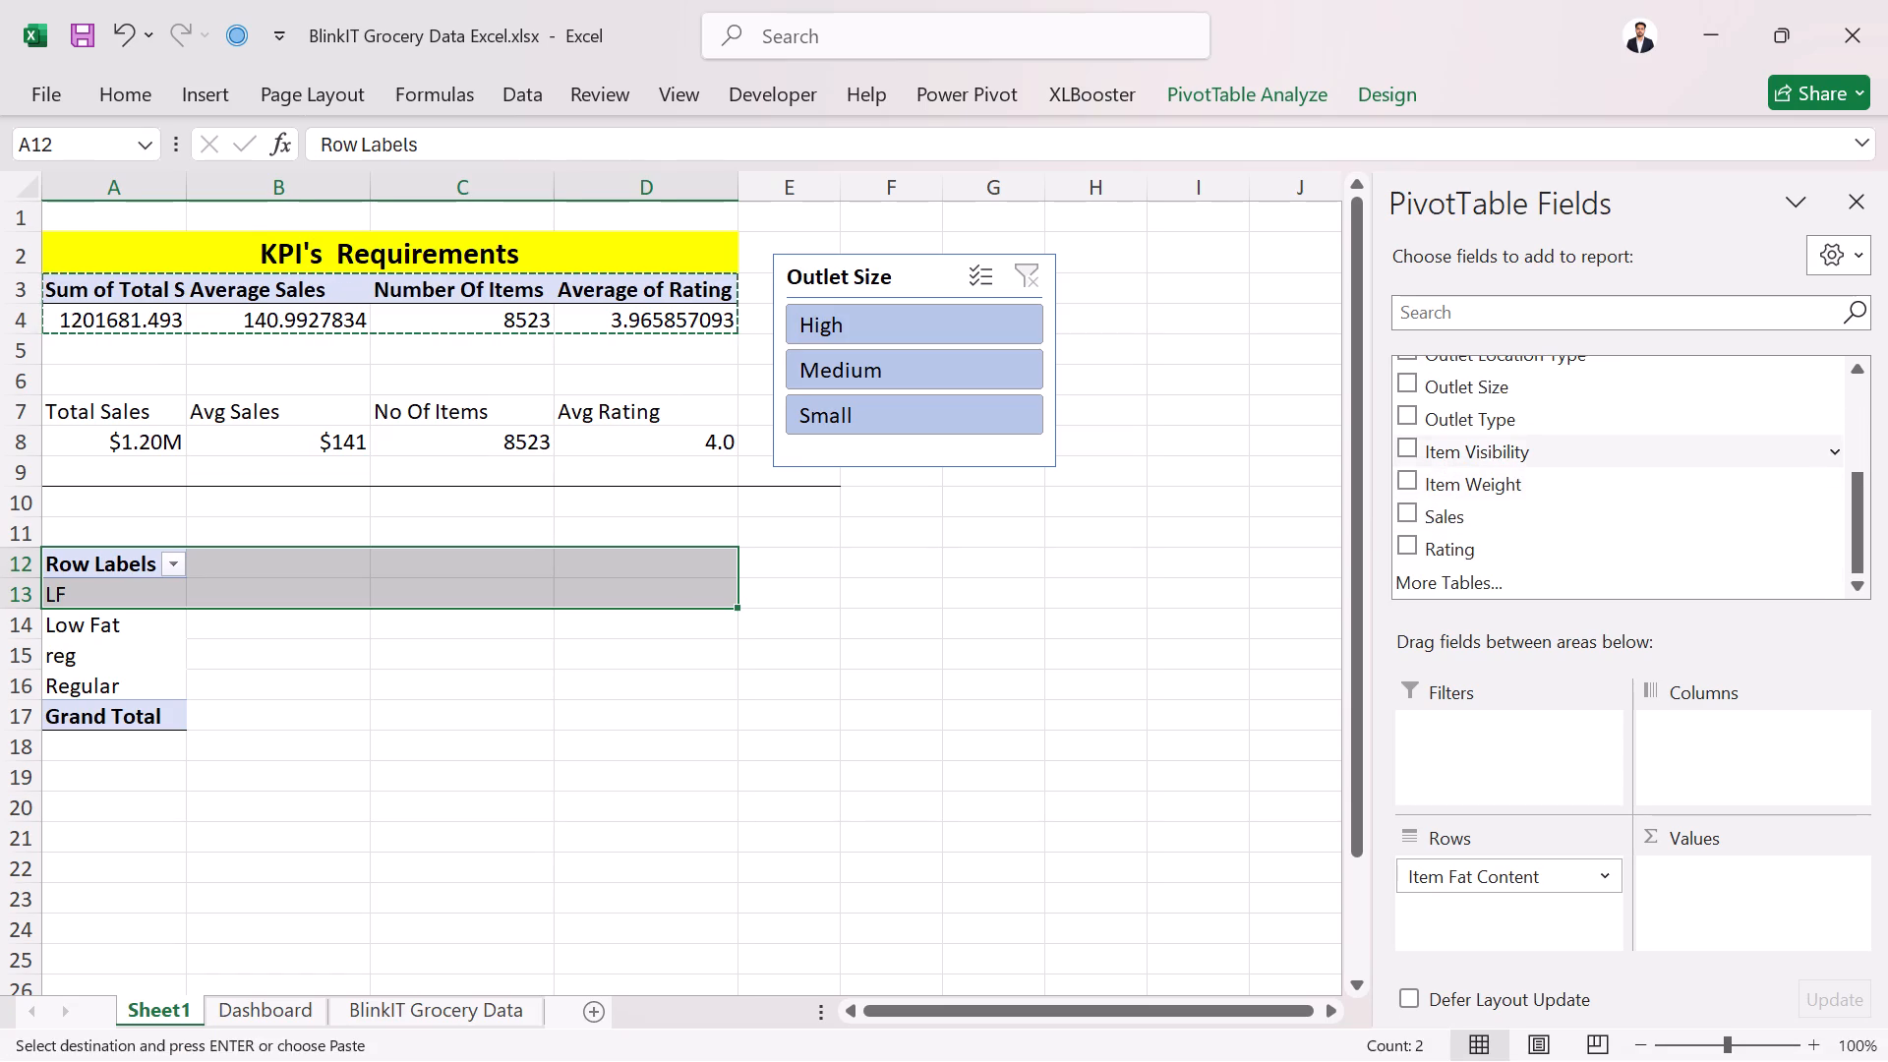
{"action": "scroll", "coordinate": [1471, 487], "scroll_direction": "down", "scroll_amount": 4}
{"action": "scroll", "coordinate": [1471, 491], "scroll_direction": "up", "scroll_amount": 1}
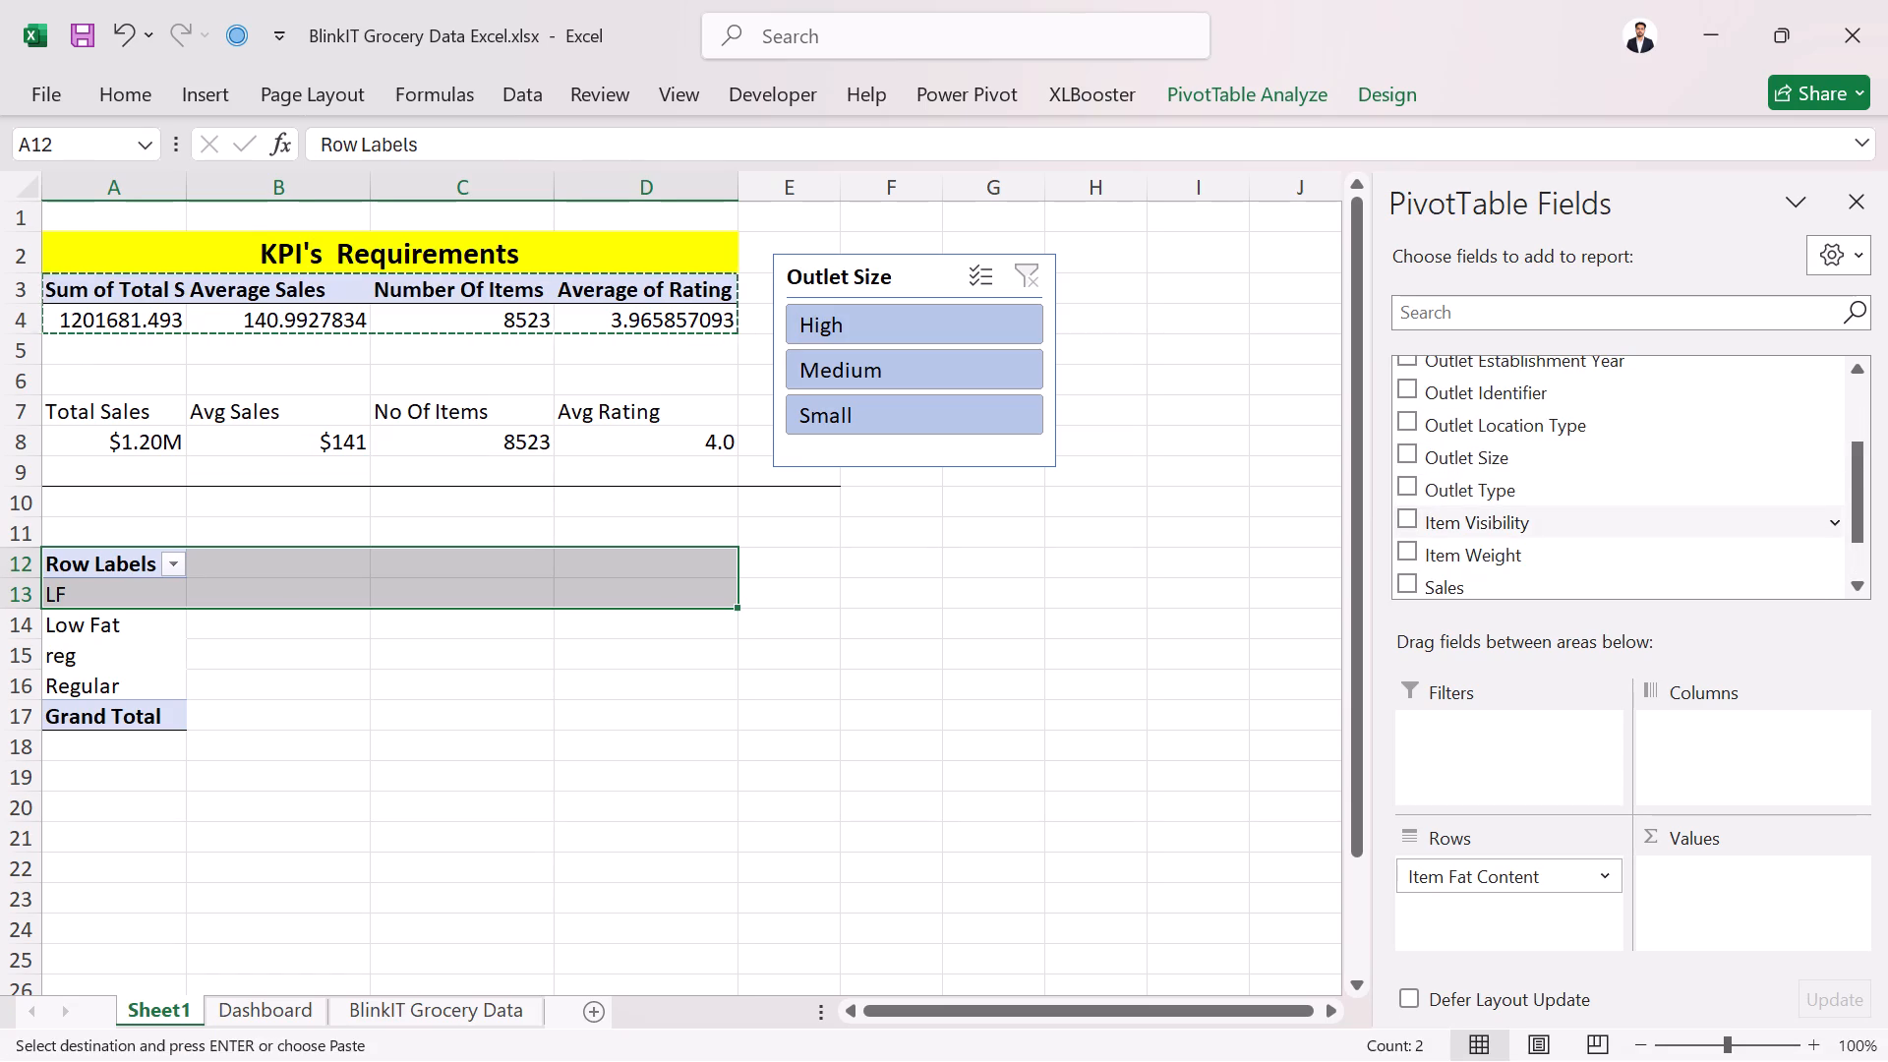
{"action": "scroll", "coordinate": [1524, 523], "scroll_direction": "down", "scroll_amount": 2}
{"action": "left_click_drag", "start_coordinate": [1490, 523], "coordinate": [1712, 903]}
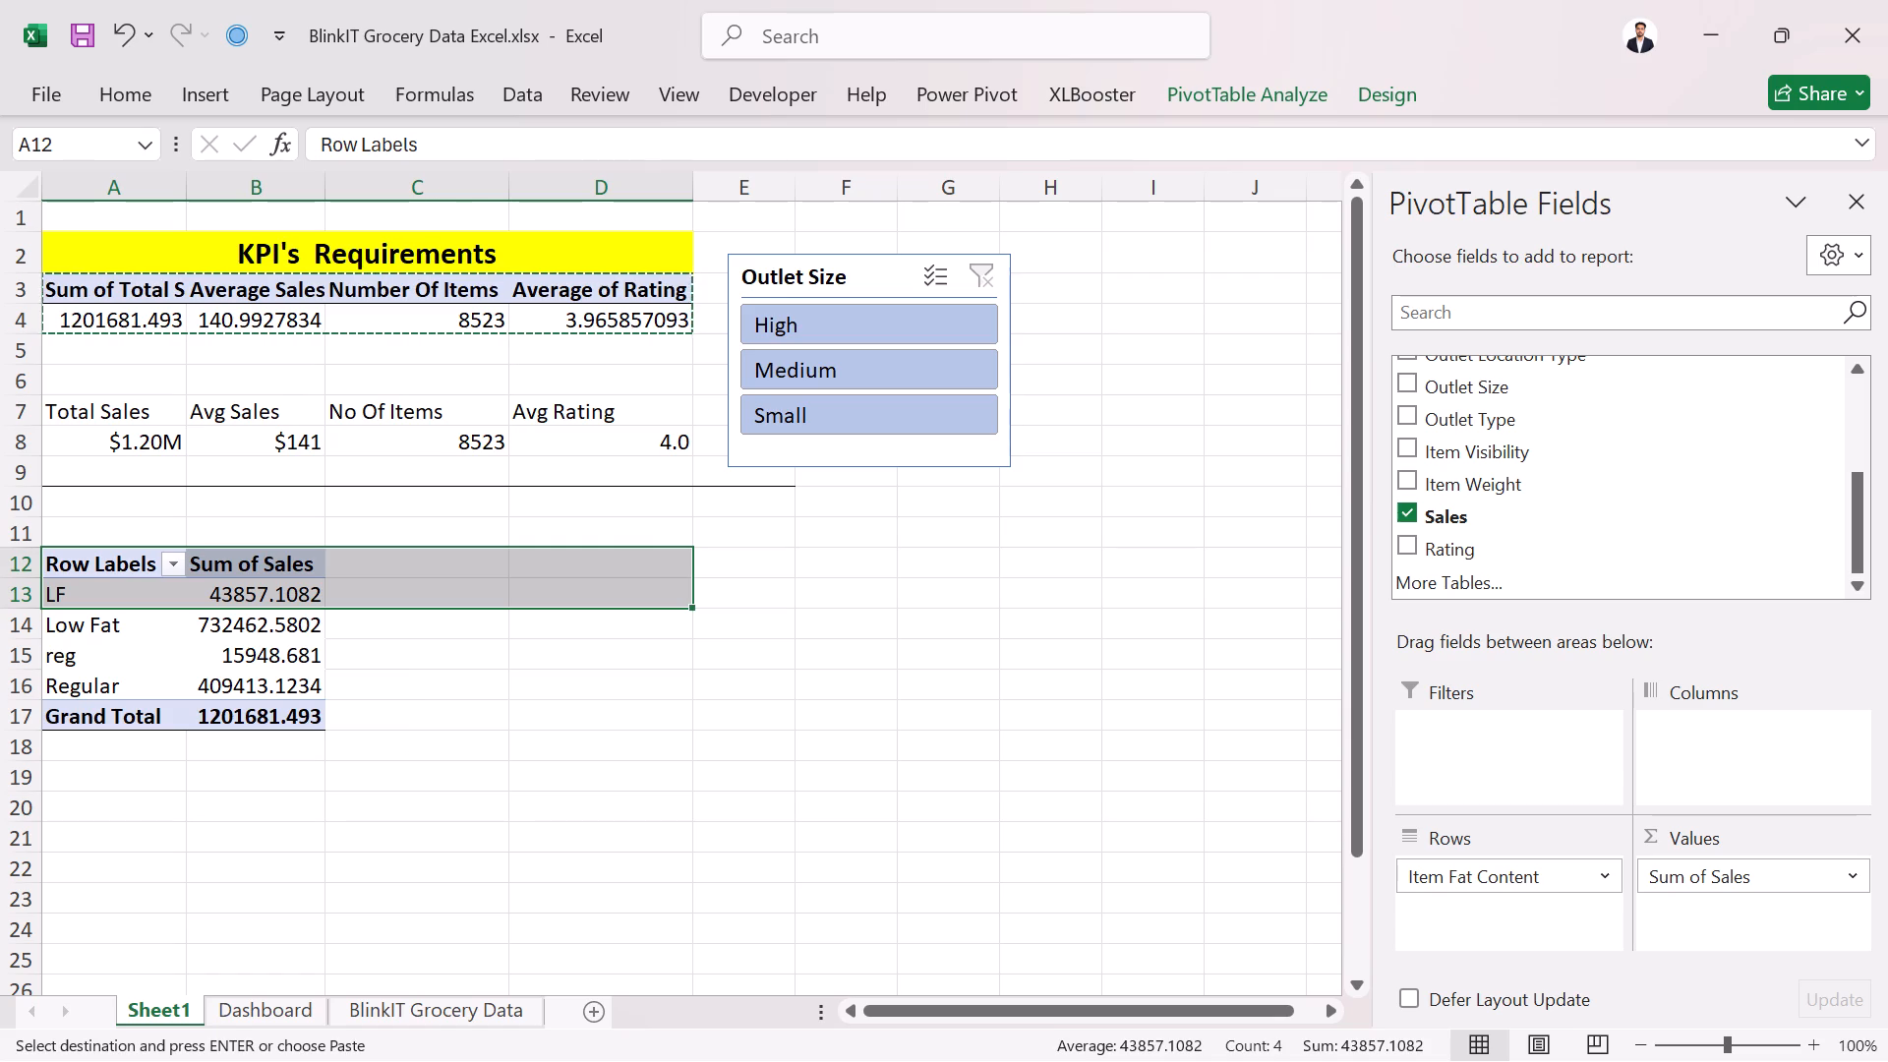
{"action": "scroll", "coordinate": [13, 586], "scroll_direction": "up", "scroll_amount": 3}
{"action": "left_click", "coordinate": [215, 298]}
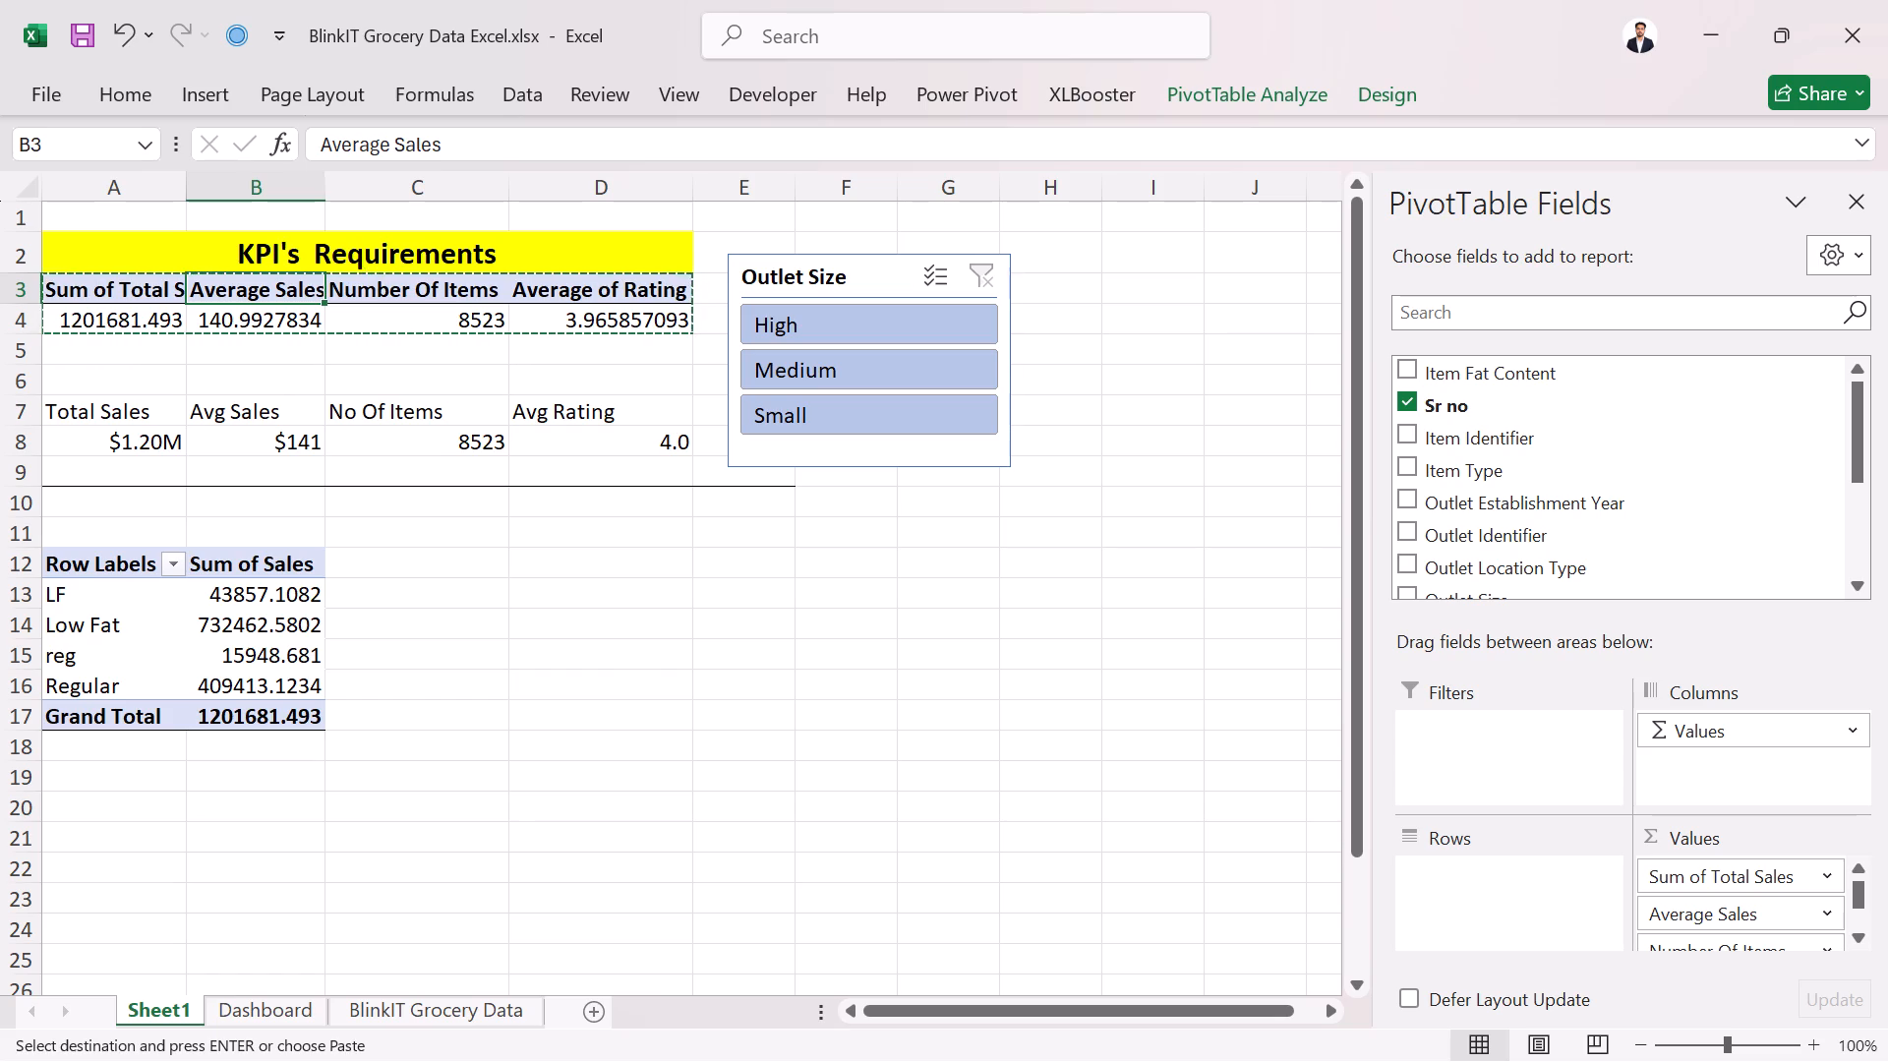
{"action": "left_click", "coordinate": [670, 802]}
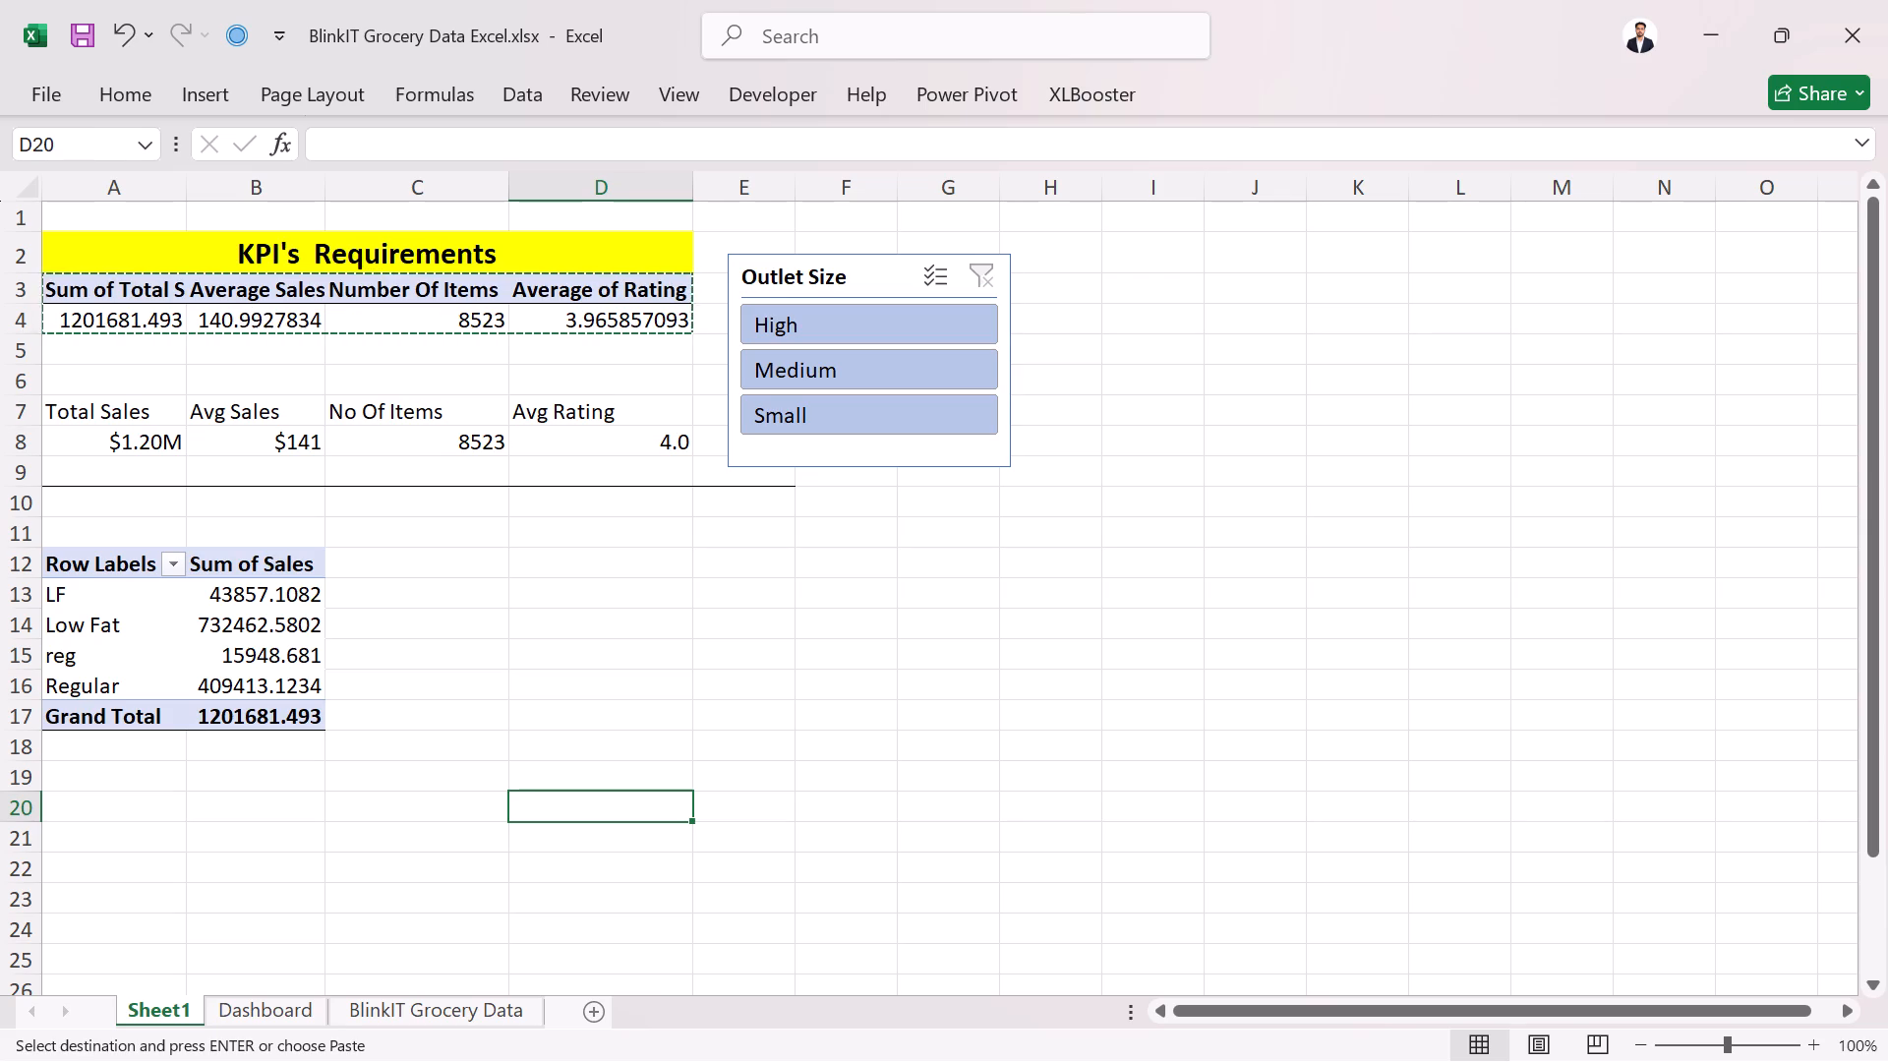
Insert a Doughnut PivotChart from the Item Fat Content pivot table.
{"action": "left_click", "coordinate": [211, 565]}
{"action": "left_click", "coordinate": [1260, 97]}
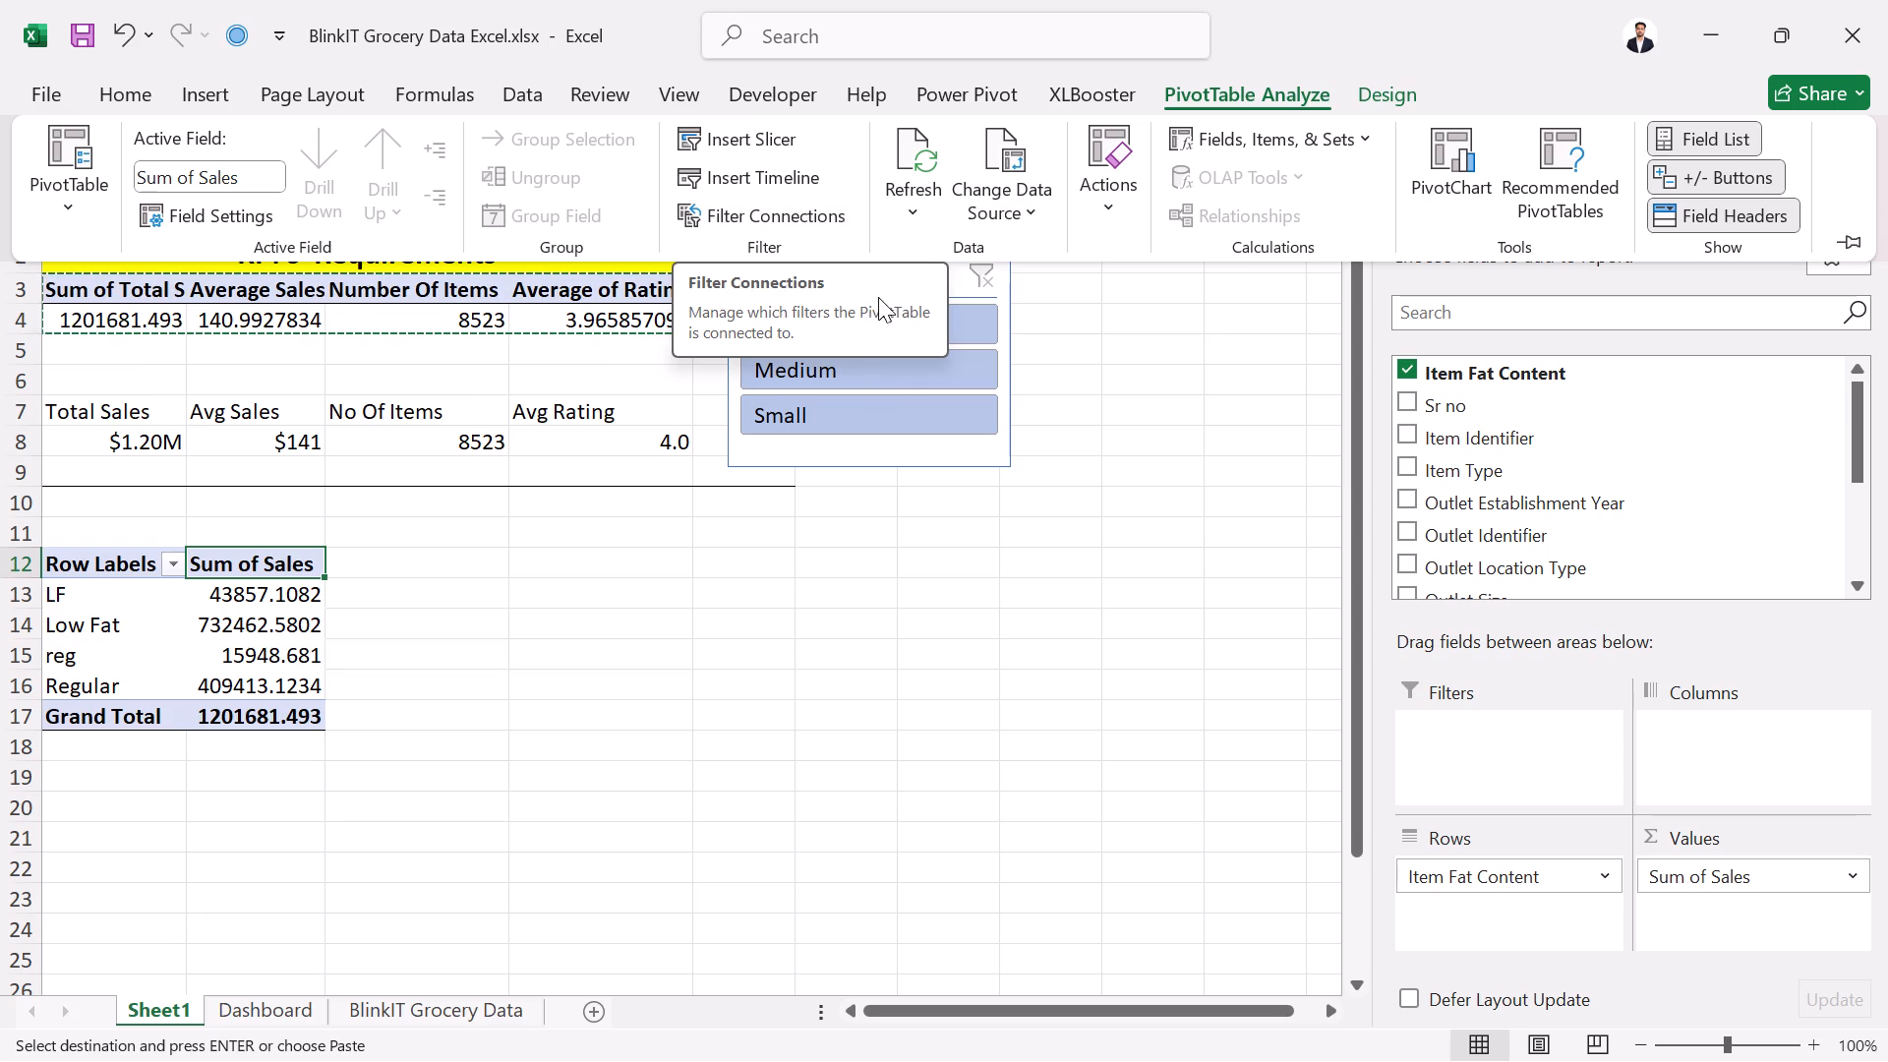
{"action": "left_click", "coordinate": [1469, 168]}
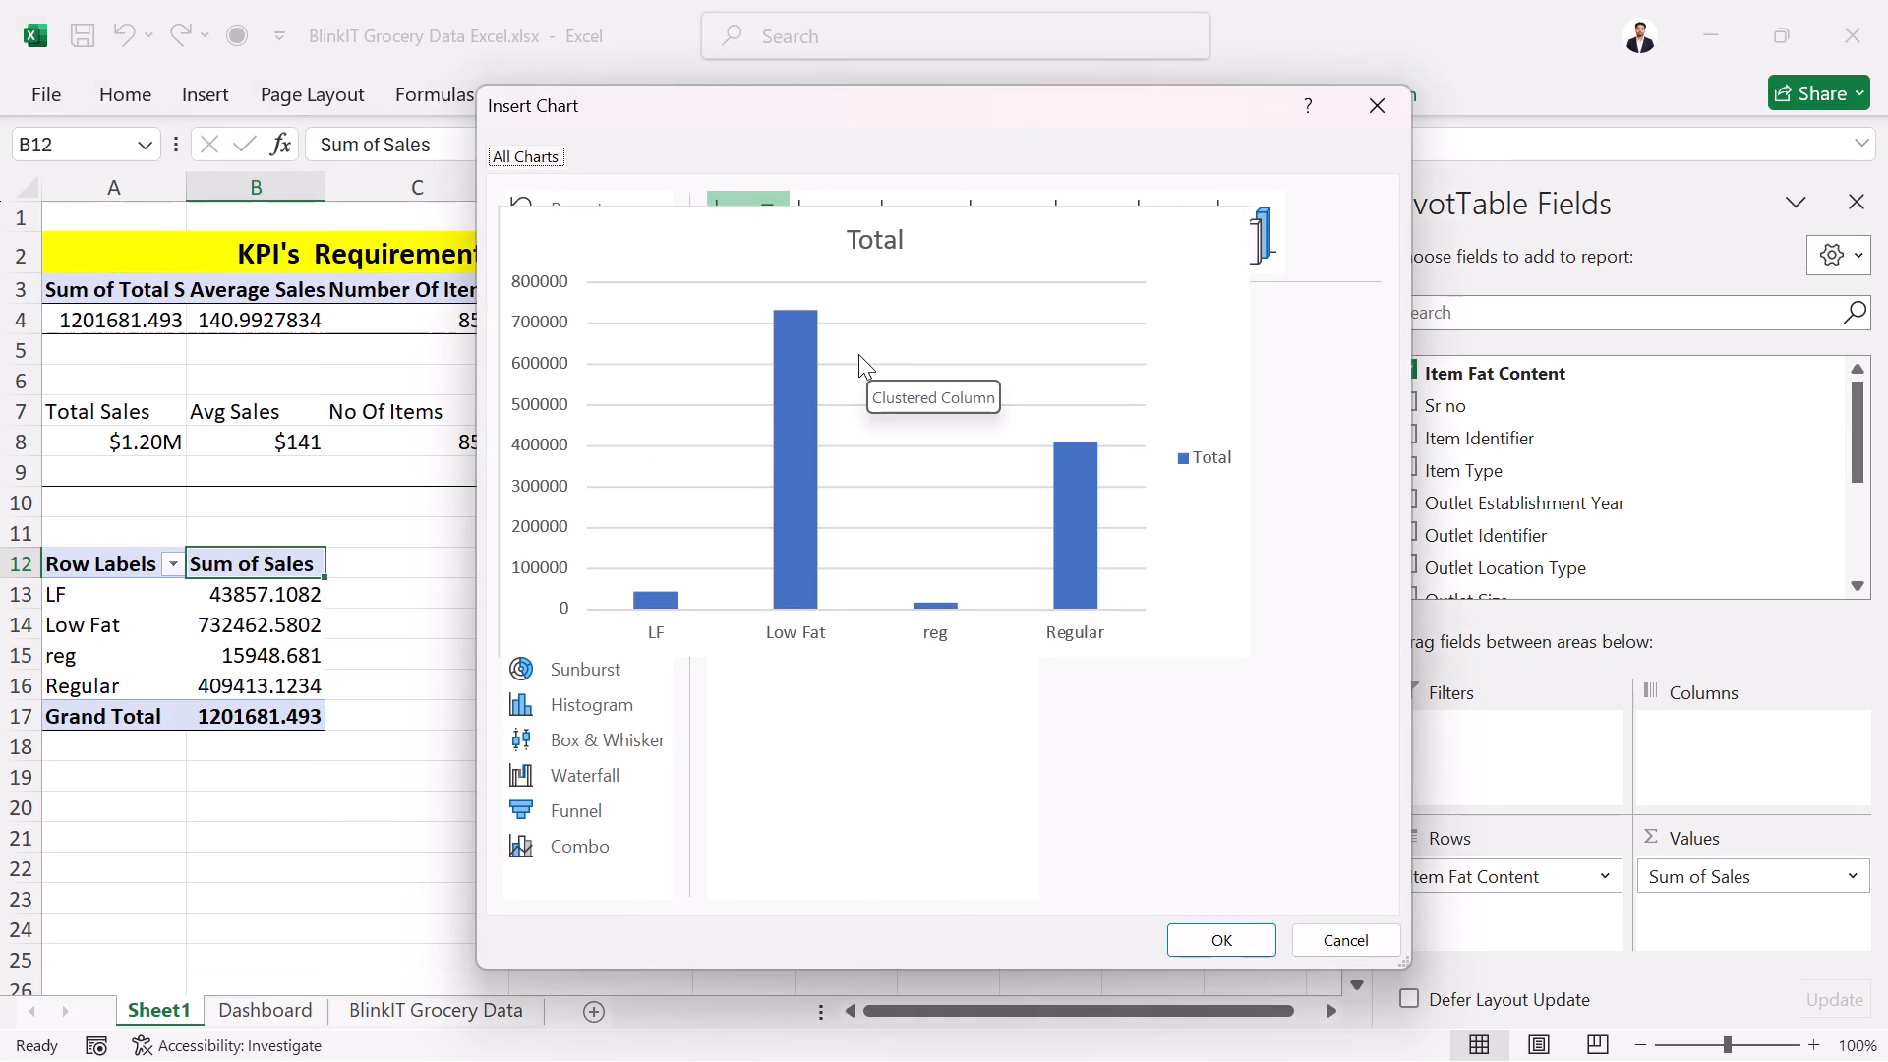
{"action": "left_click", "coordinate": [575, 357]}
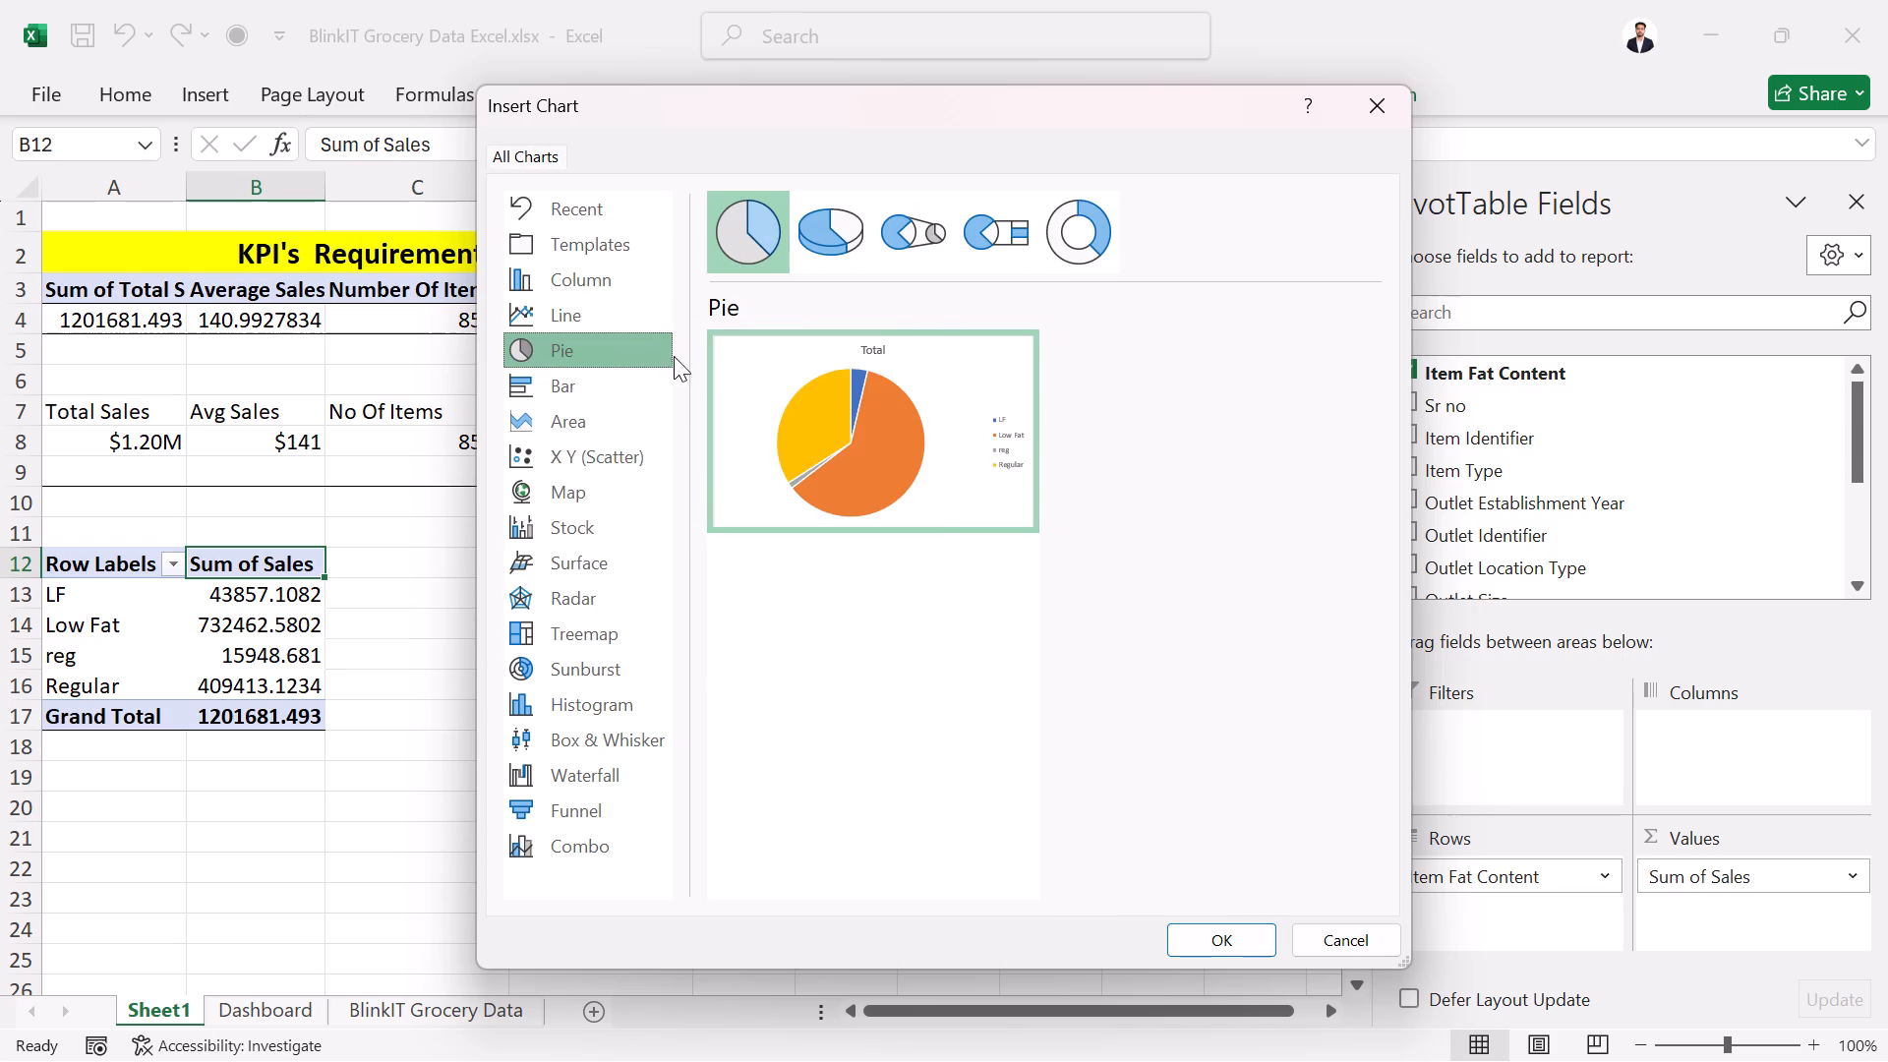
{"action": "left_click", "coordinate": [1061, 215]}
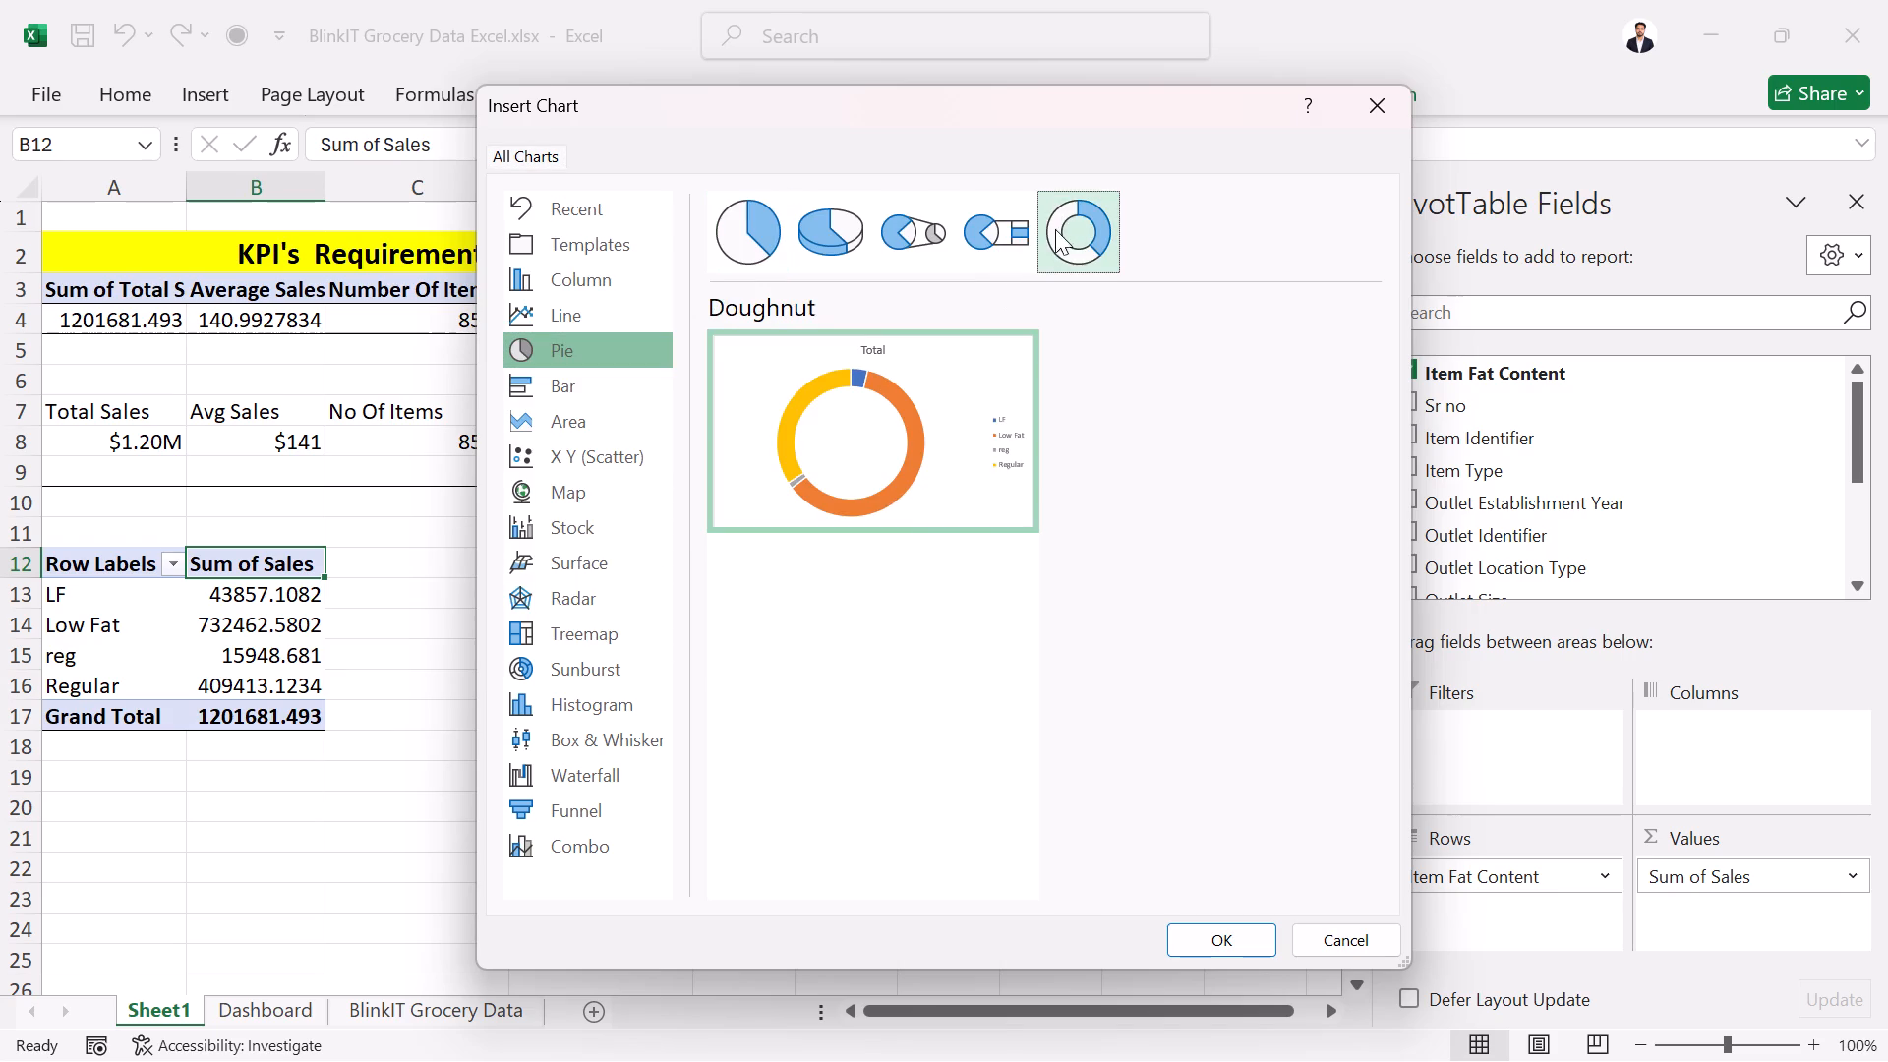
{"action": "left_click", "coordinate": [1232, 946]}
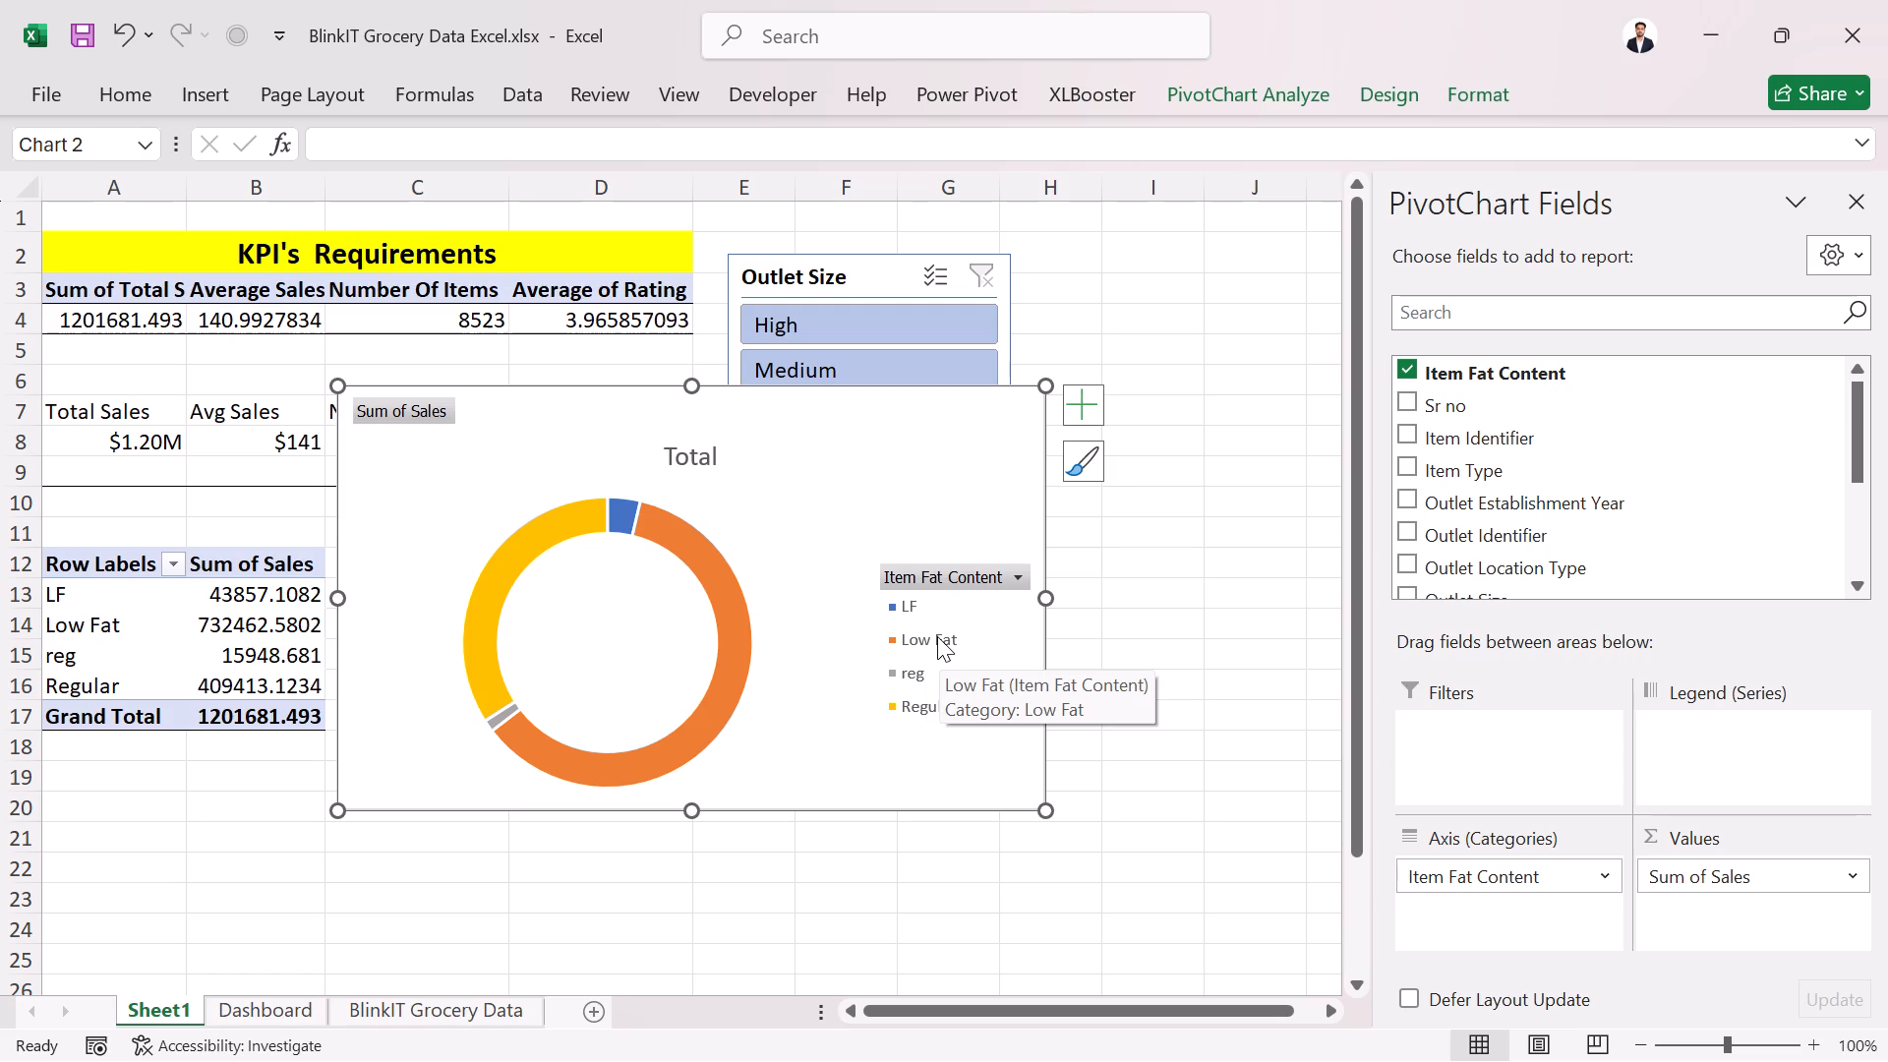
Hide all field buttons on the Item Fat Content doughnut chart.
{"action": "left_click", "coordinate": [446, 433]}
{"action": "left_click", "coordinate": [436, 413]}
{"action": "right_click", "coordinate": [435, 412]}
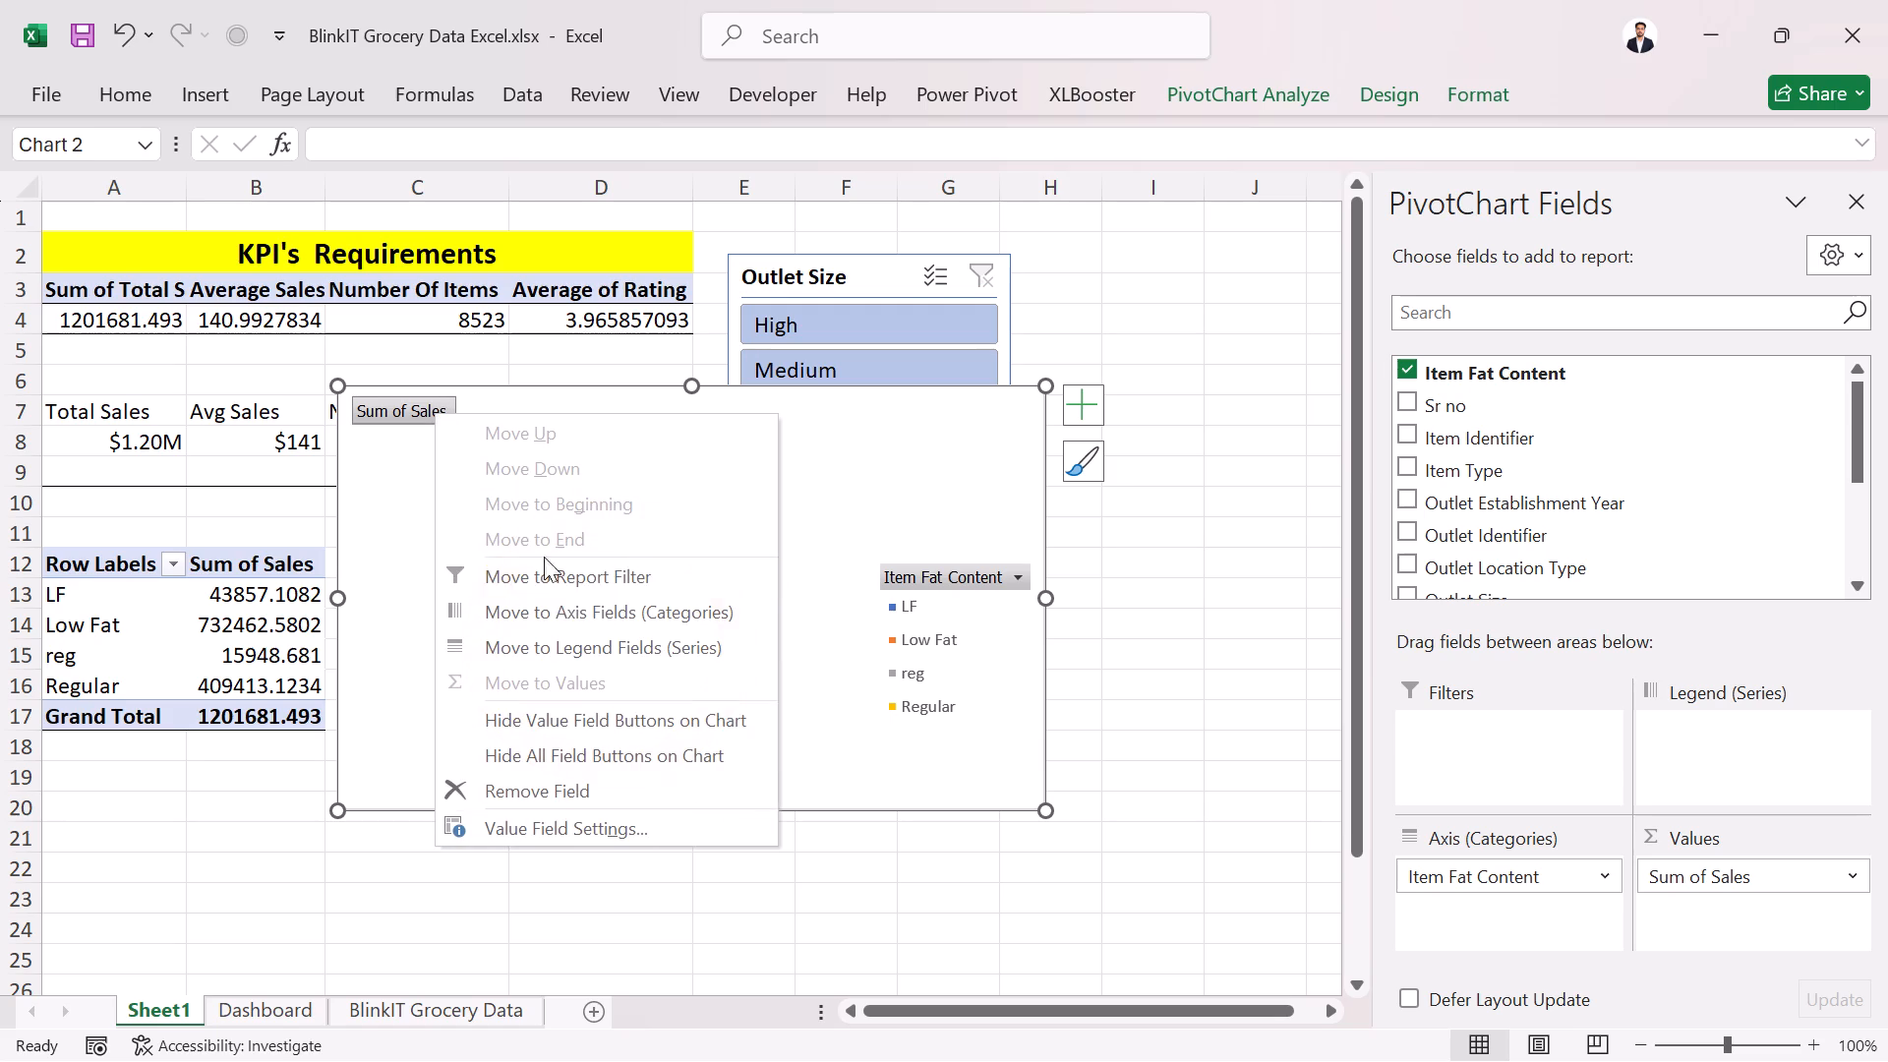
{"action": "left_click", "coordinate": [595, 751]}
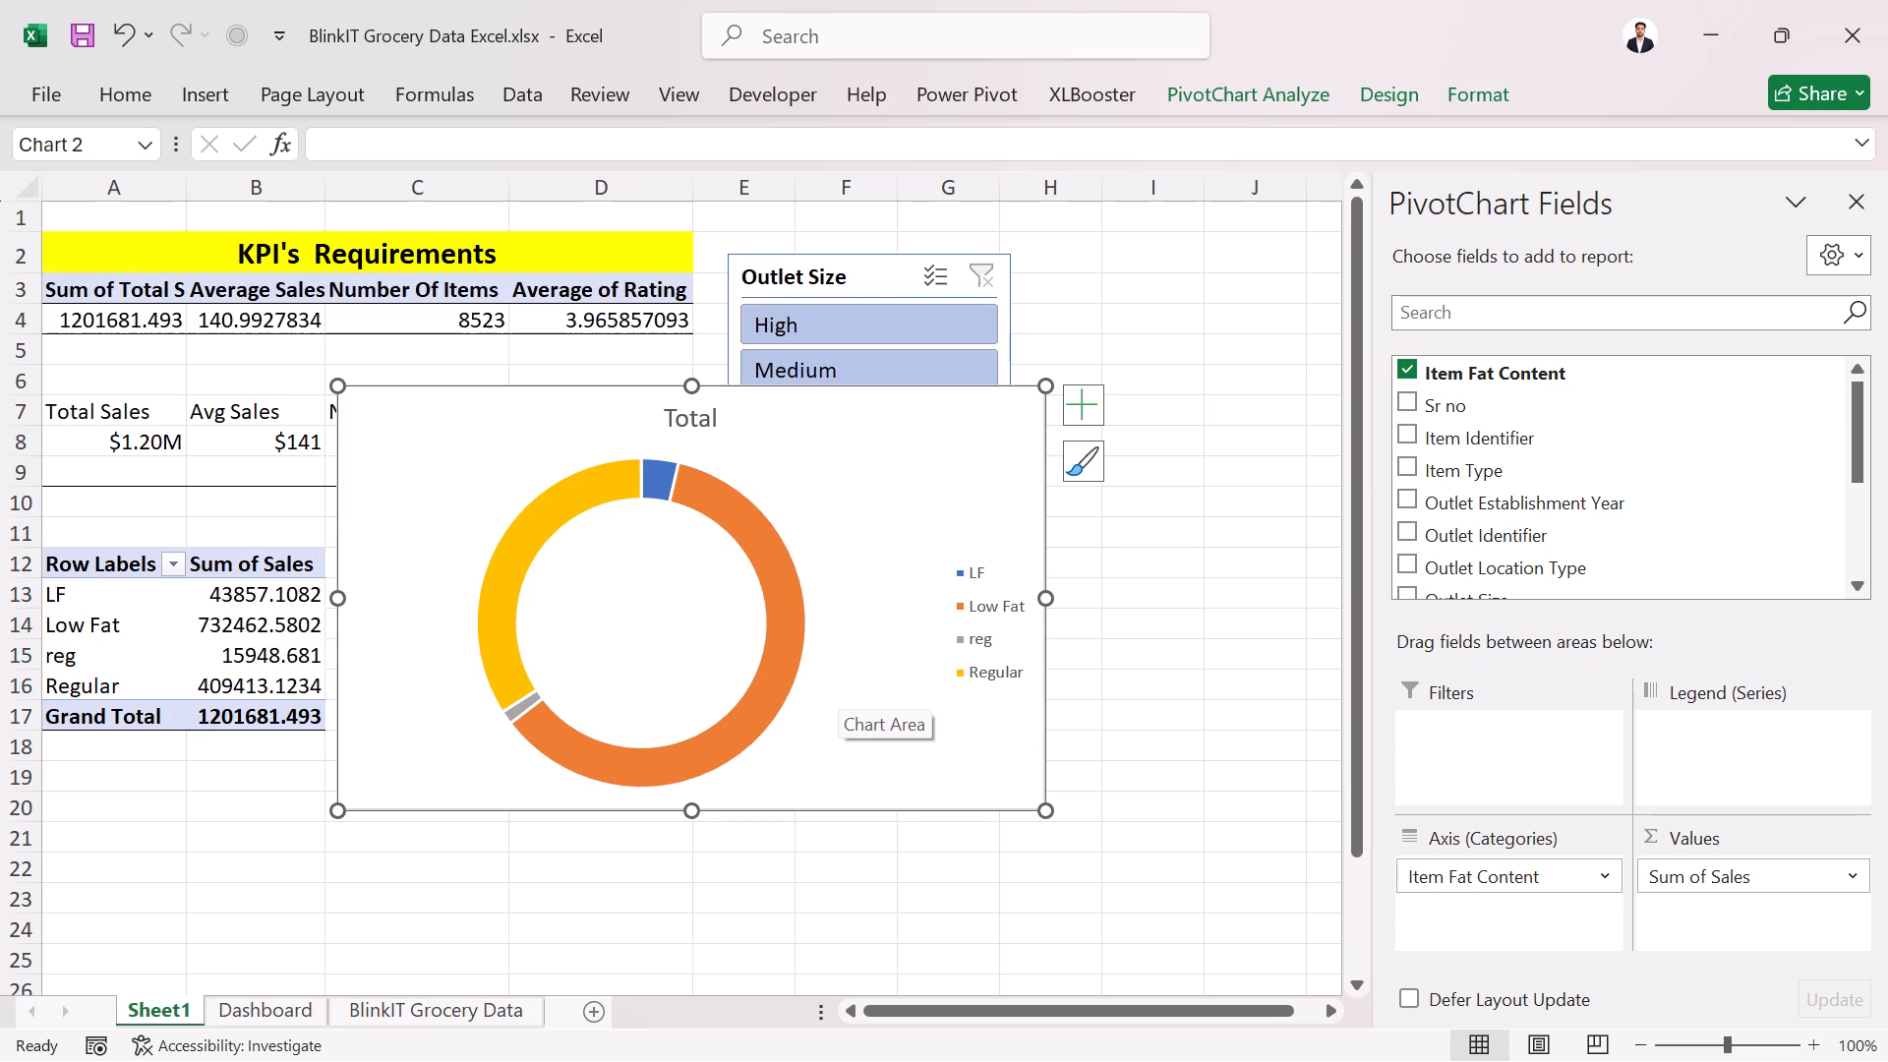
Delete the "Total" title from the doughnut chart.
{"action": "left_click", "coordinate": [699, 399]}
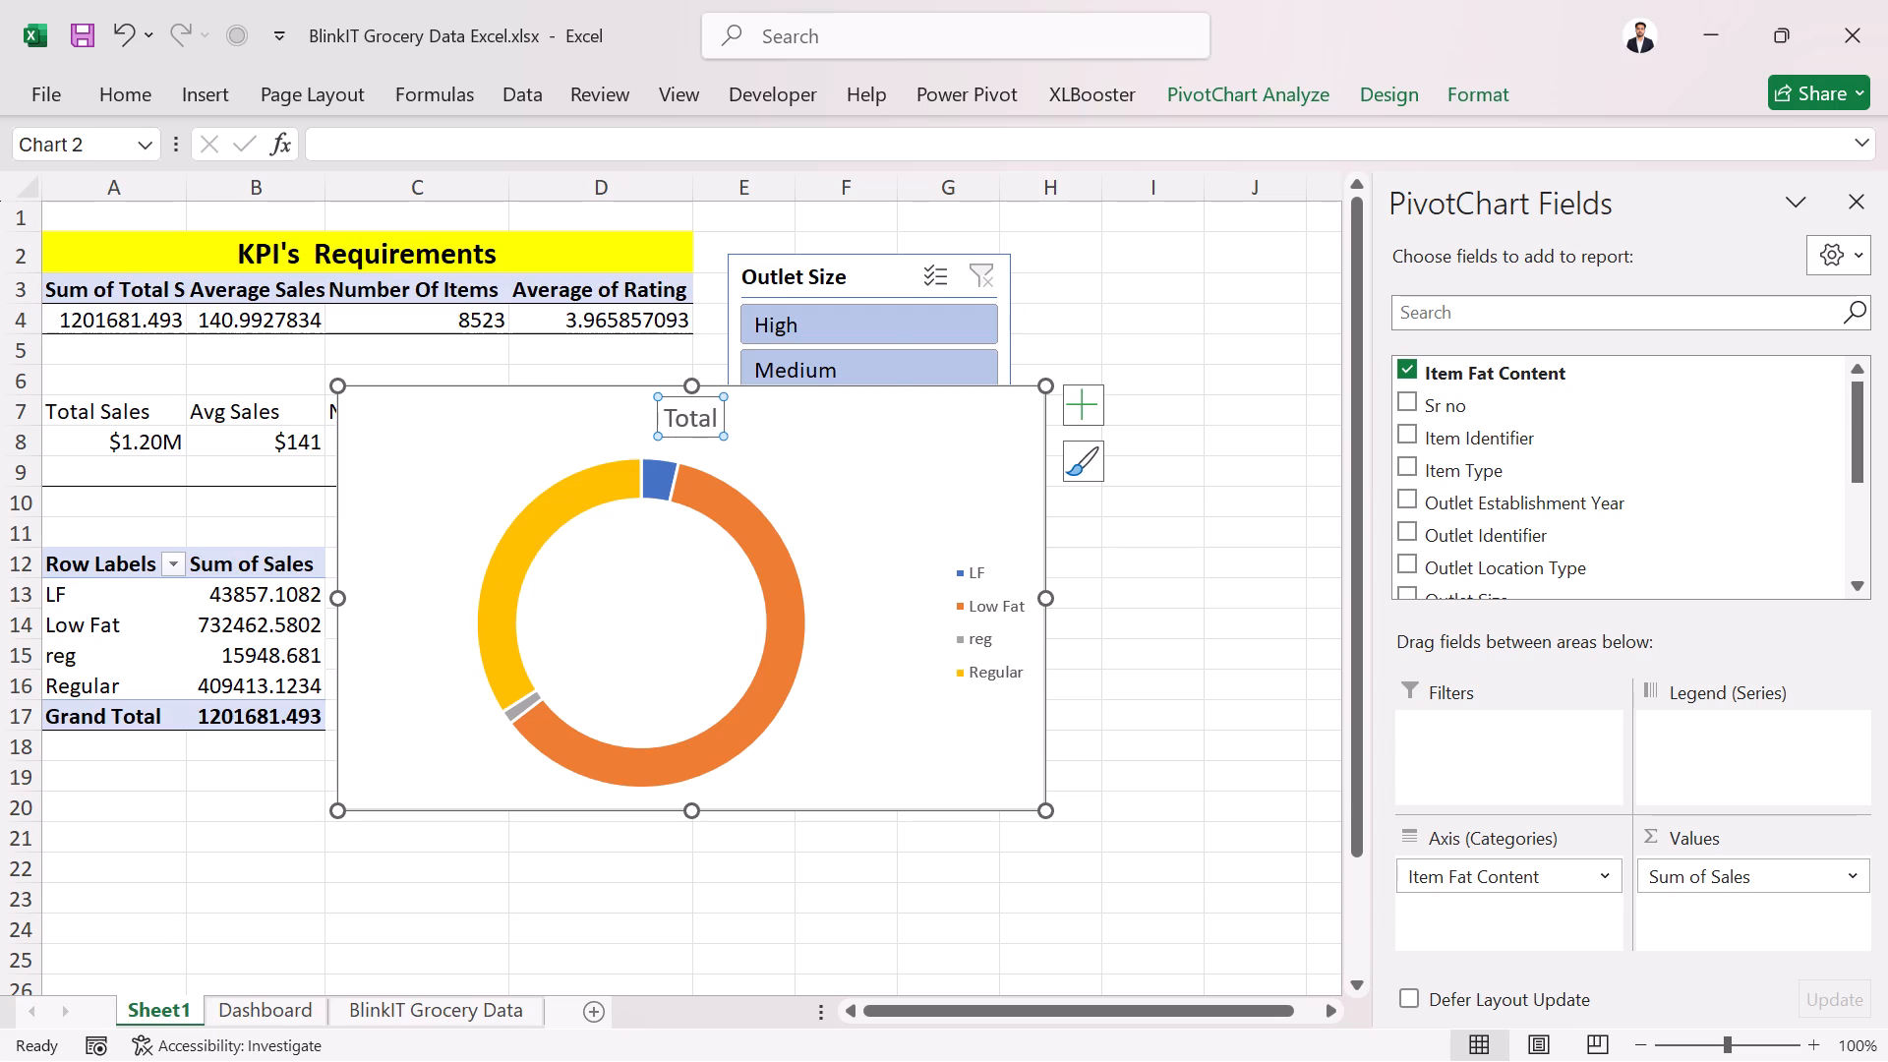
{"action": "right_click", "coordinate": [699, 411]}
{"action": "left_click", "coordinate": [801, 483]}
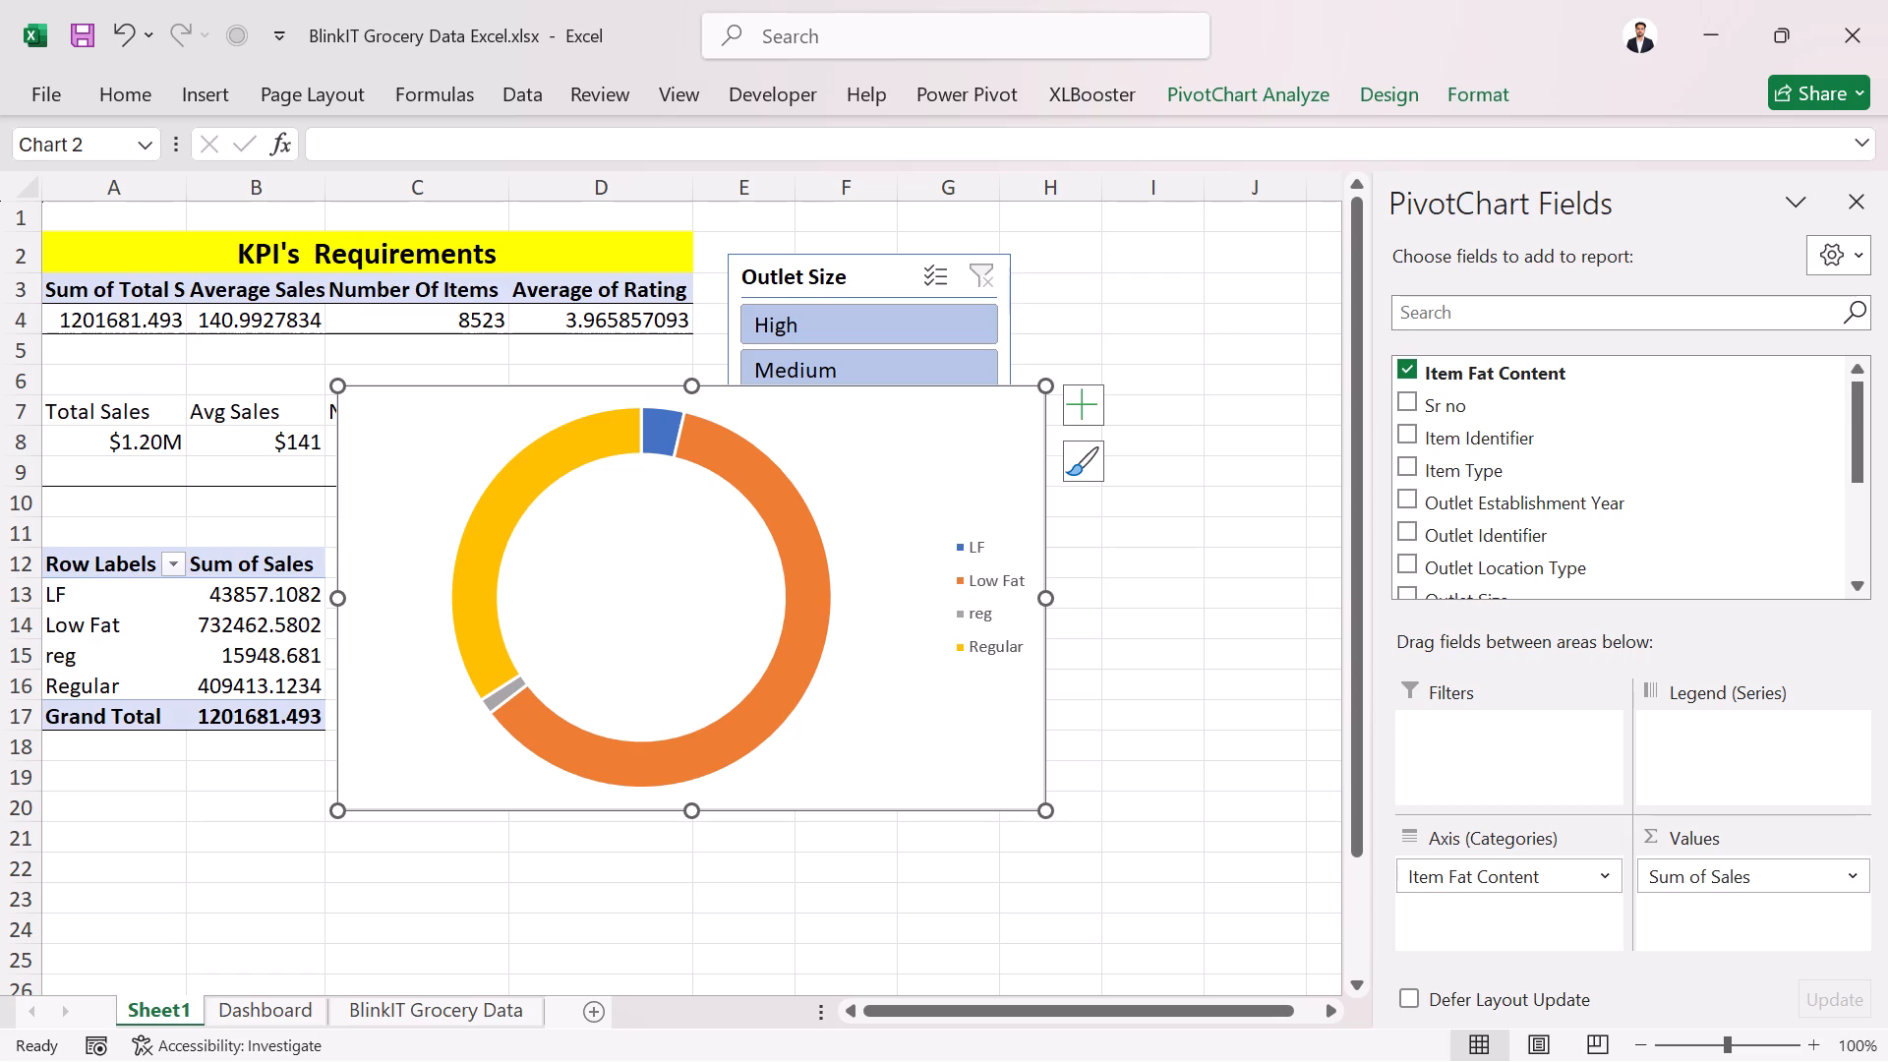
Shrink the doughnut chart and place it beside the fat content pivot table, spanning about rows 12 to 17 of columns C and D.
{"action": "left_click_drag", "start_coordinate": [1050, 812], "coordinate": [727, 654]}
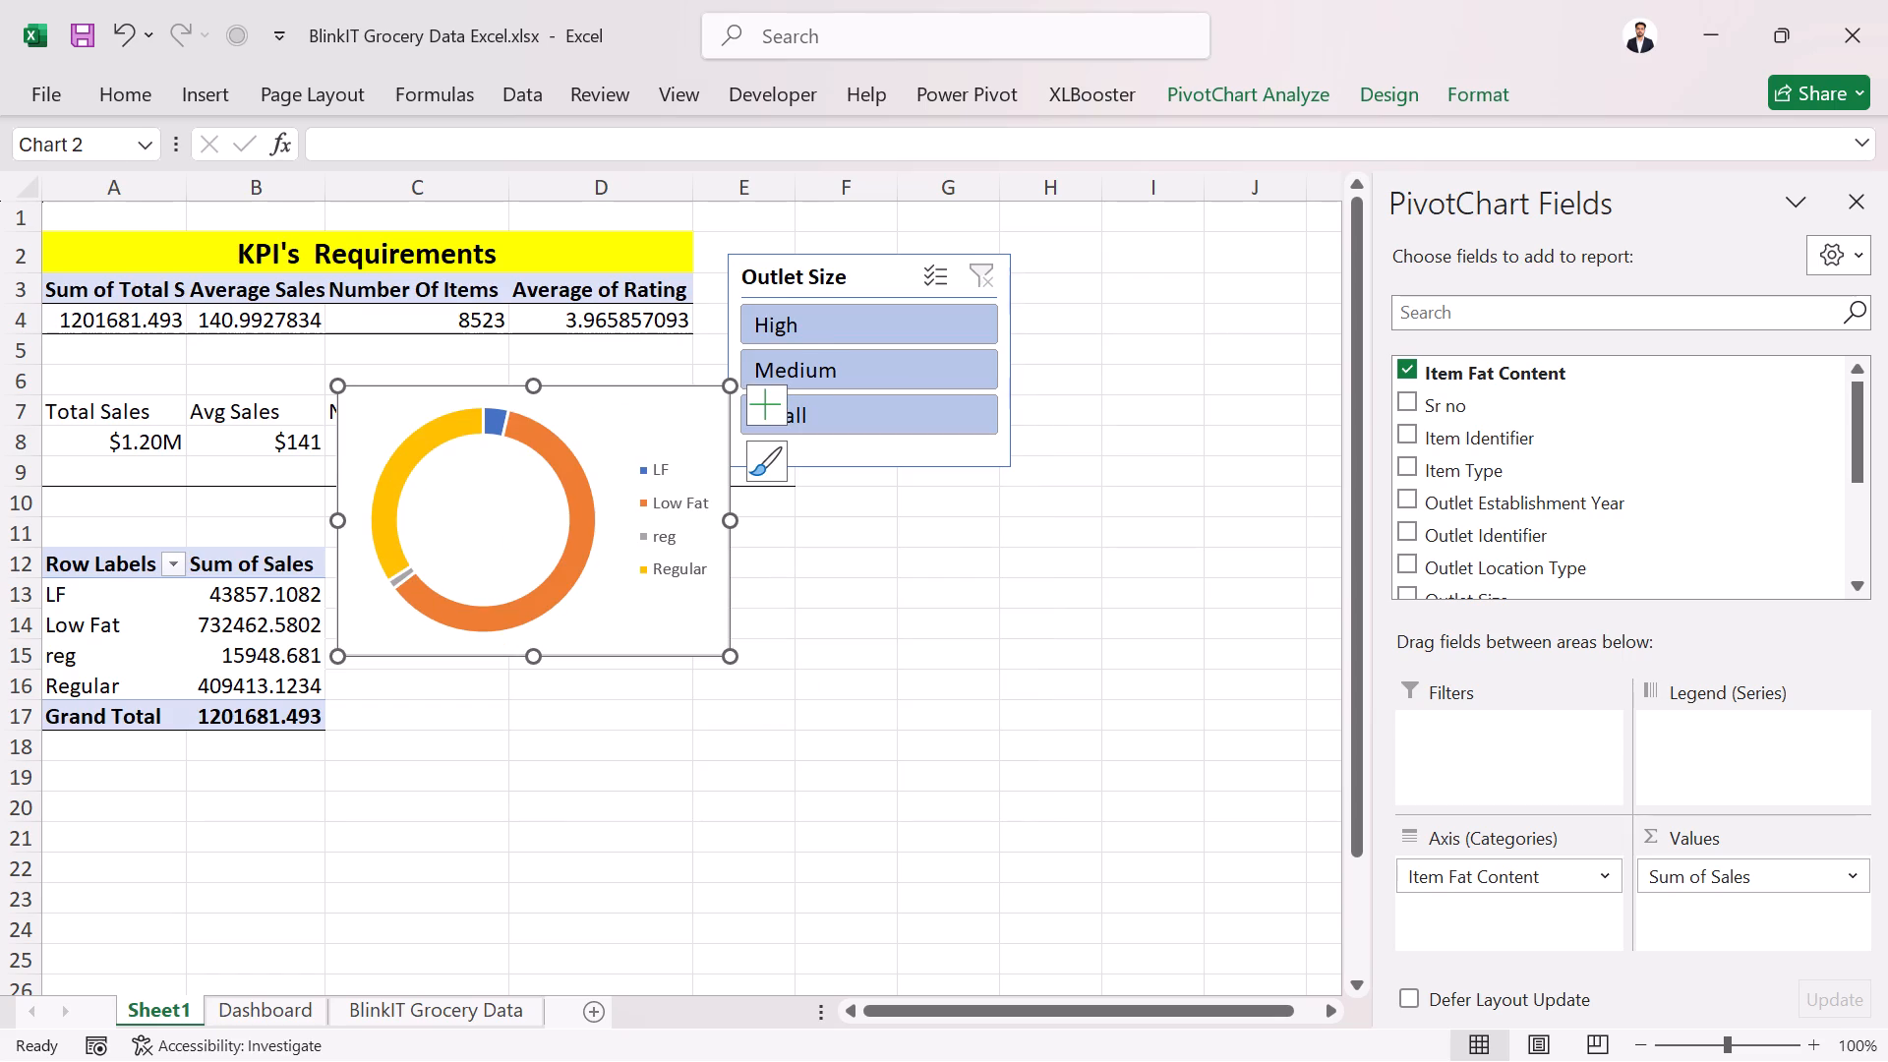
{"action": "left_click_drag", "start_coordinate": [607, 396], "coordinate": [641, 550]}
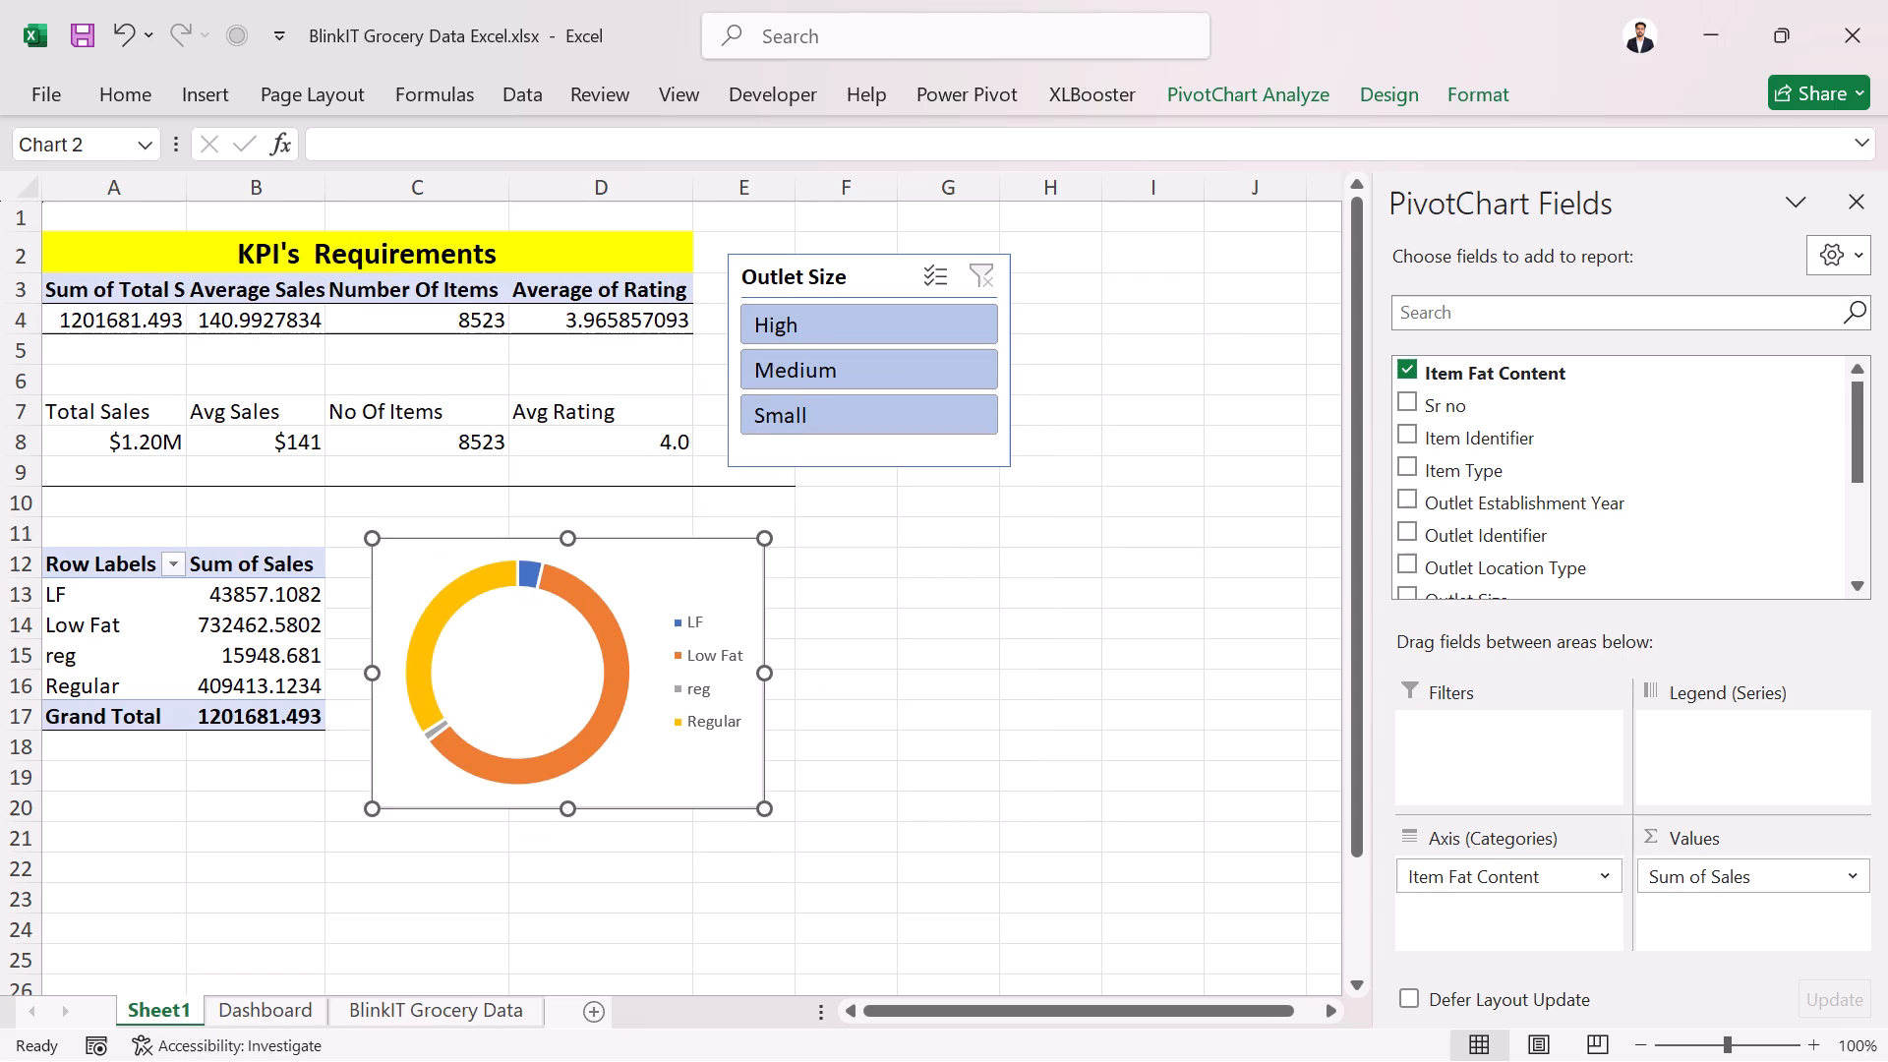
{"action": "left_click_drag", "start_coordinate": [767, 817], "coordinate": [677, 737]}
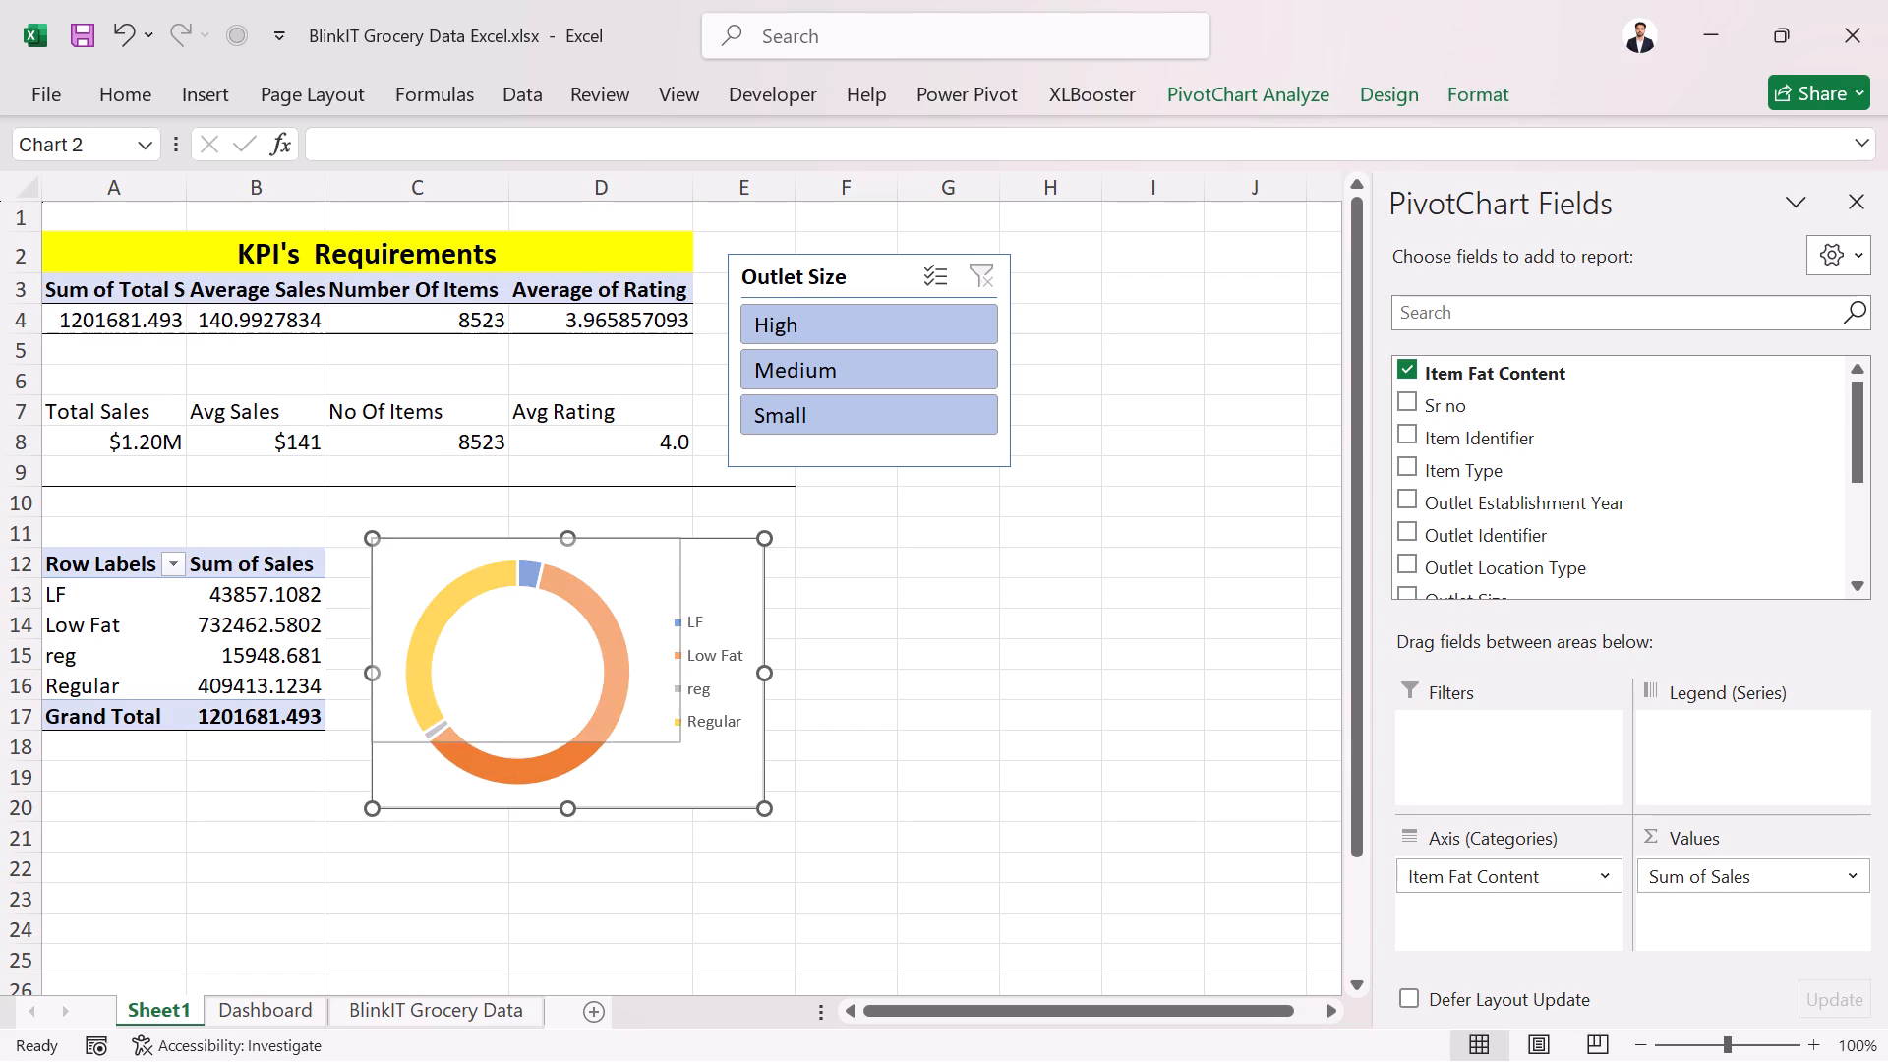
{"action": "left_click_drag", "start_coordinate": [677, 737], "coordinate": [697, 722]}
{"action": "left_click", "coordinate": [805, 741]}
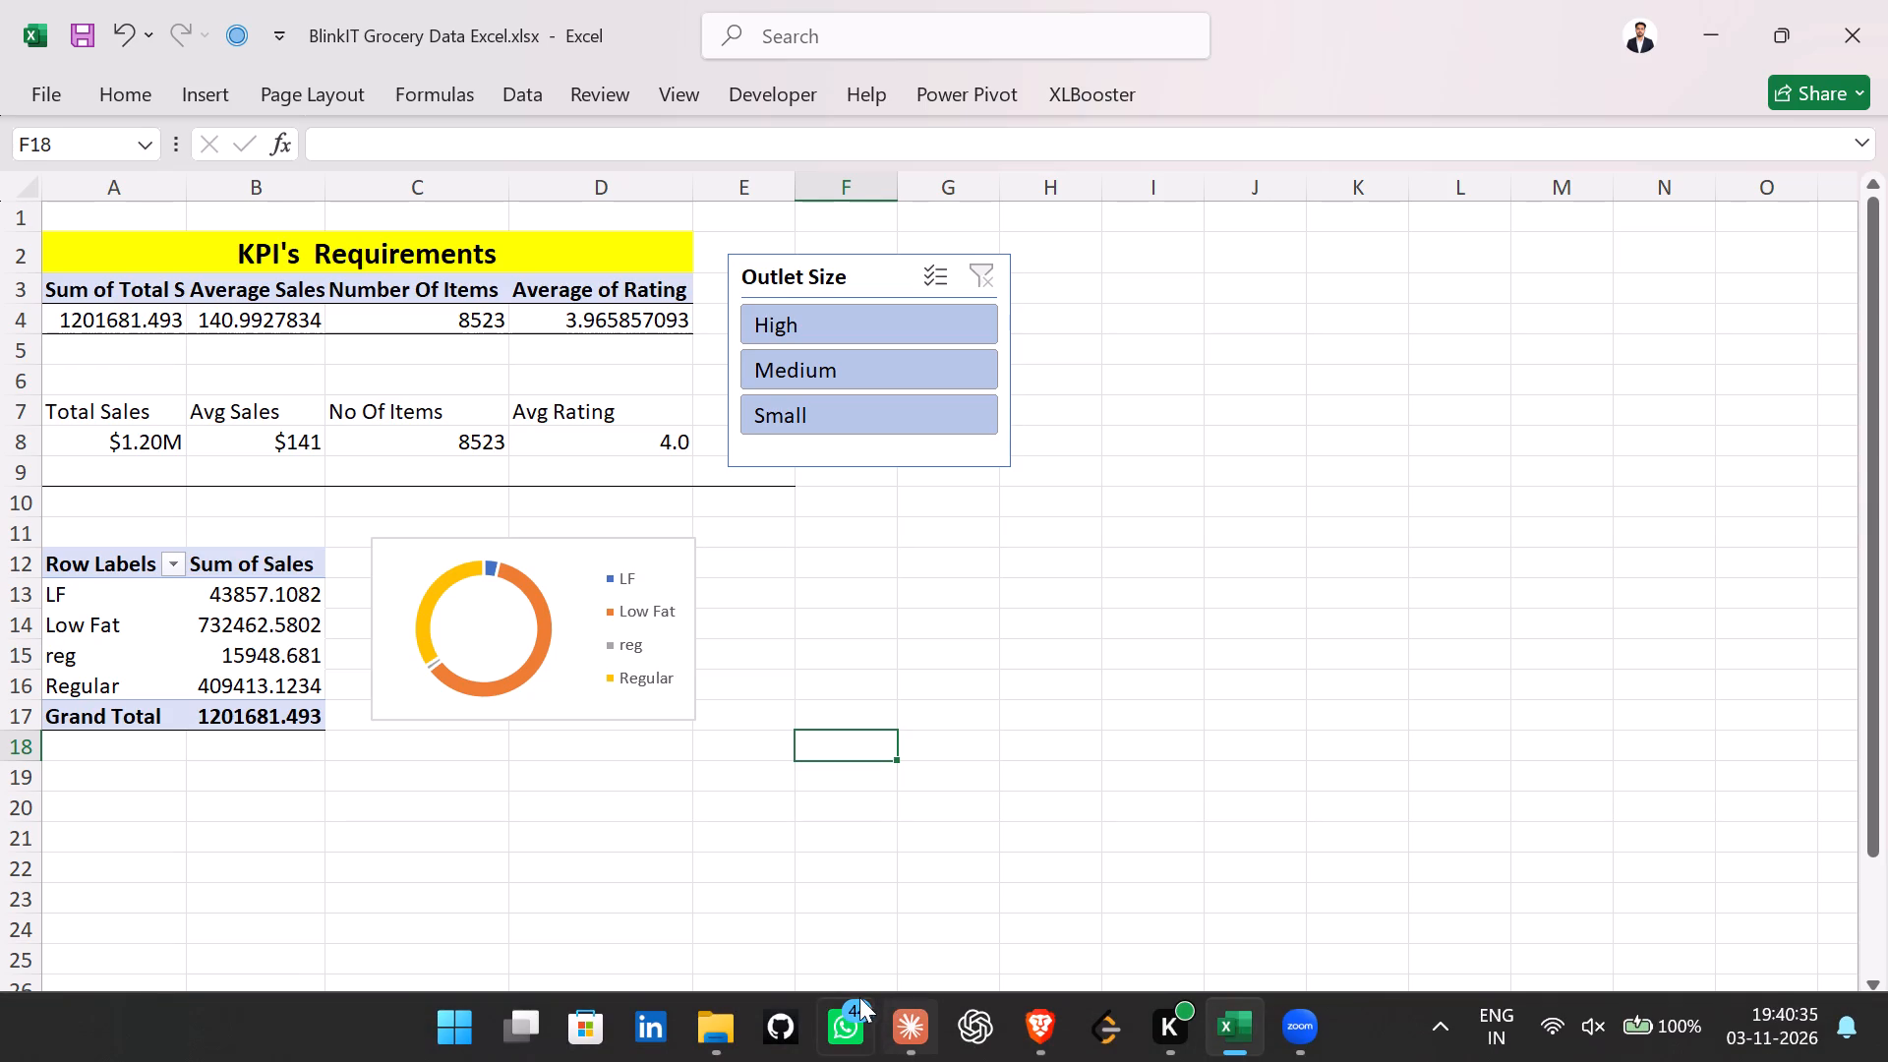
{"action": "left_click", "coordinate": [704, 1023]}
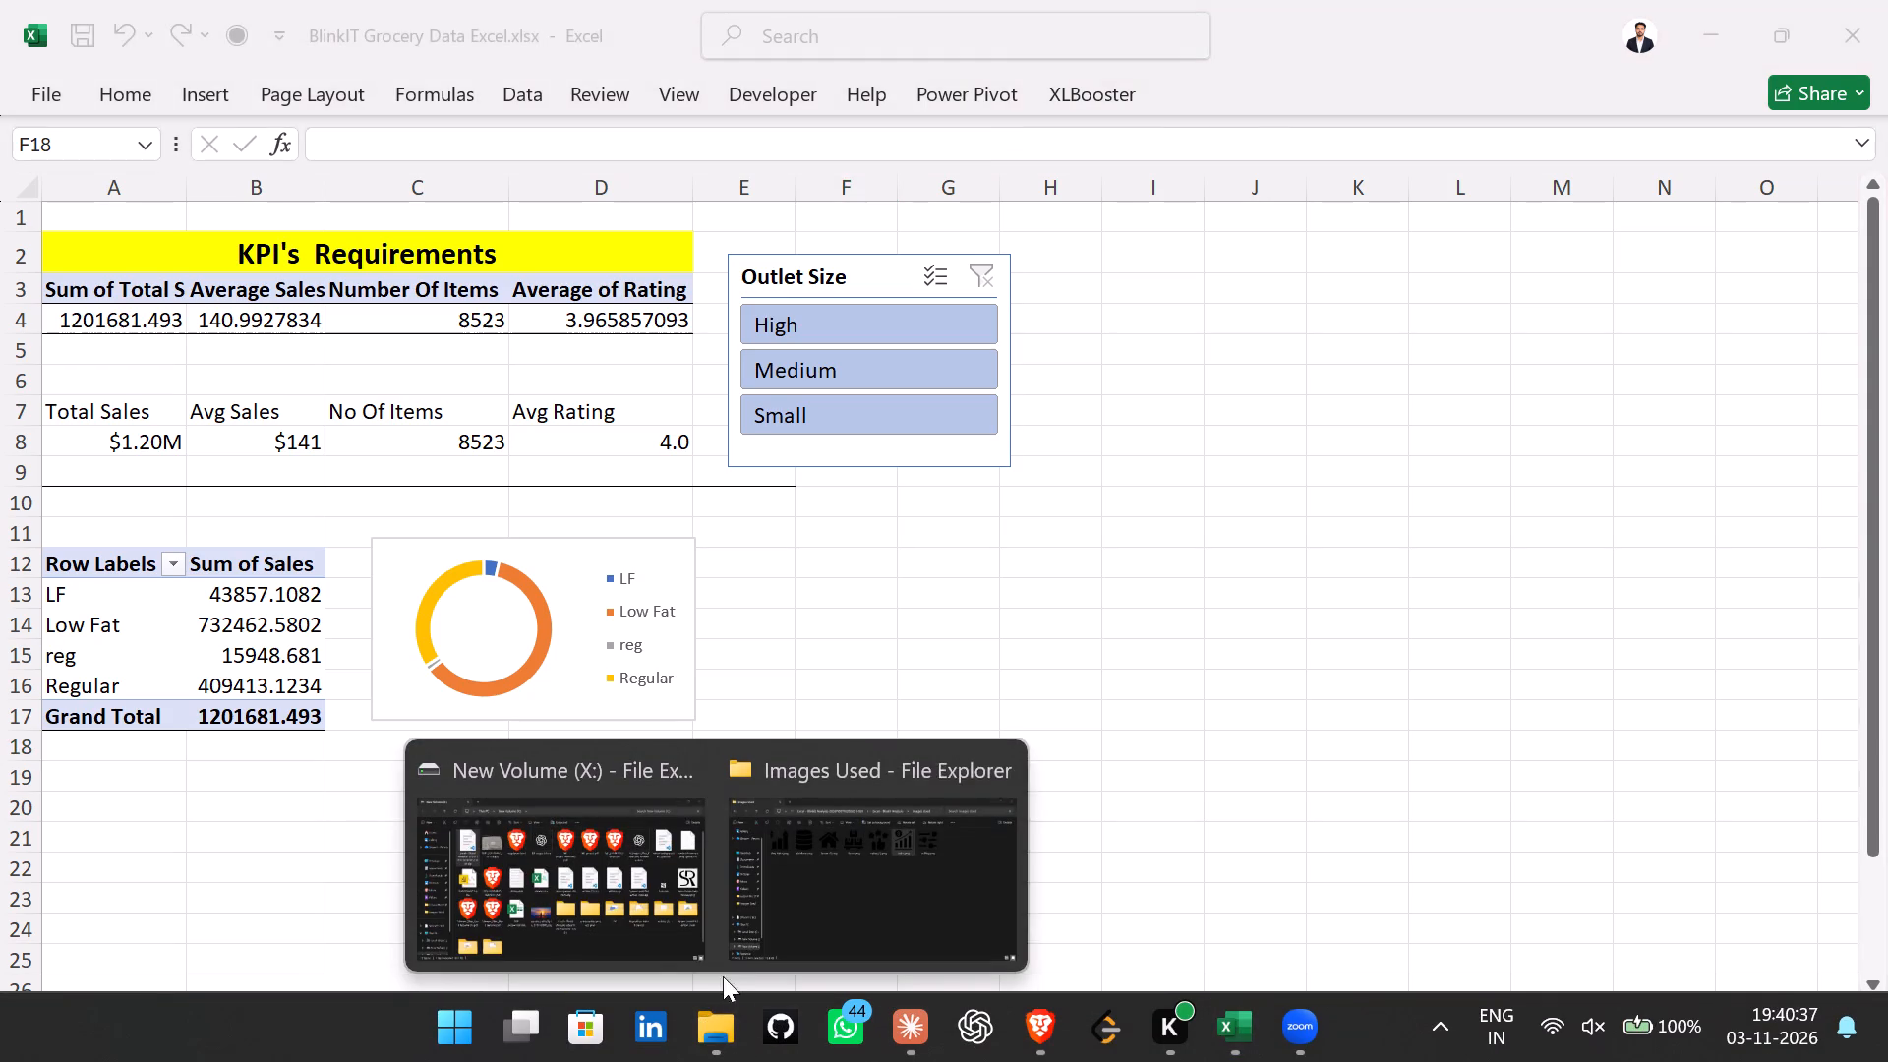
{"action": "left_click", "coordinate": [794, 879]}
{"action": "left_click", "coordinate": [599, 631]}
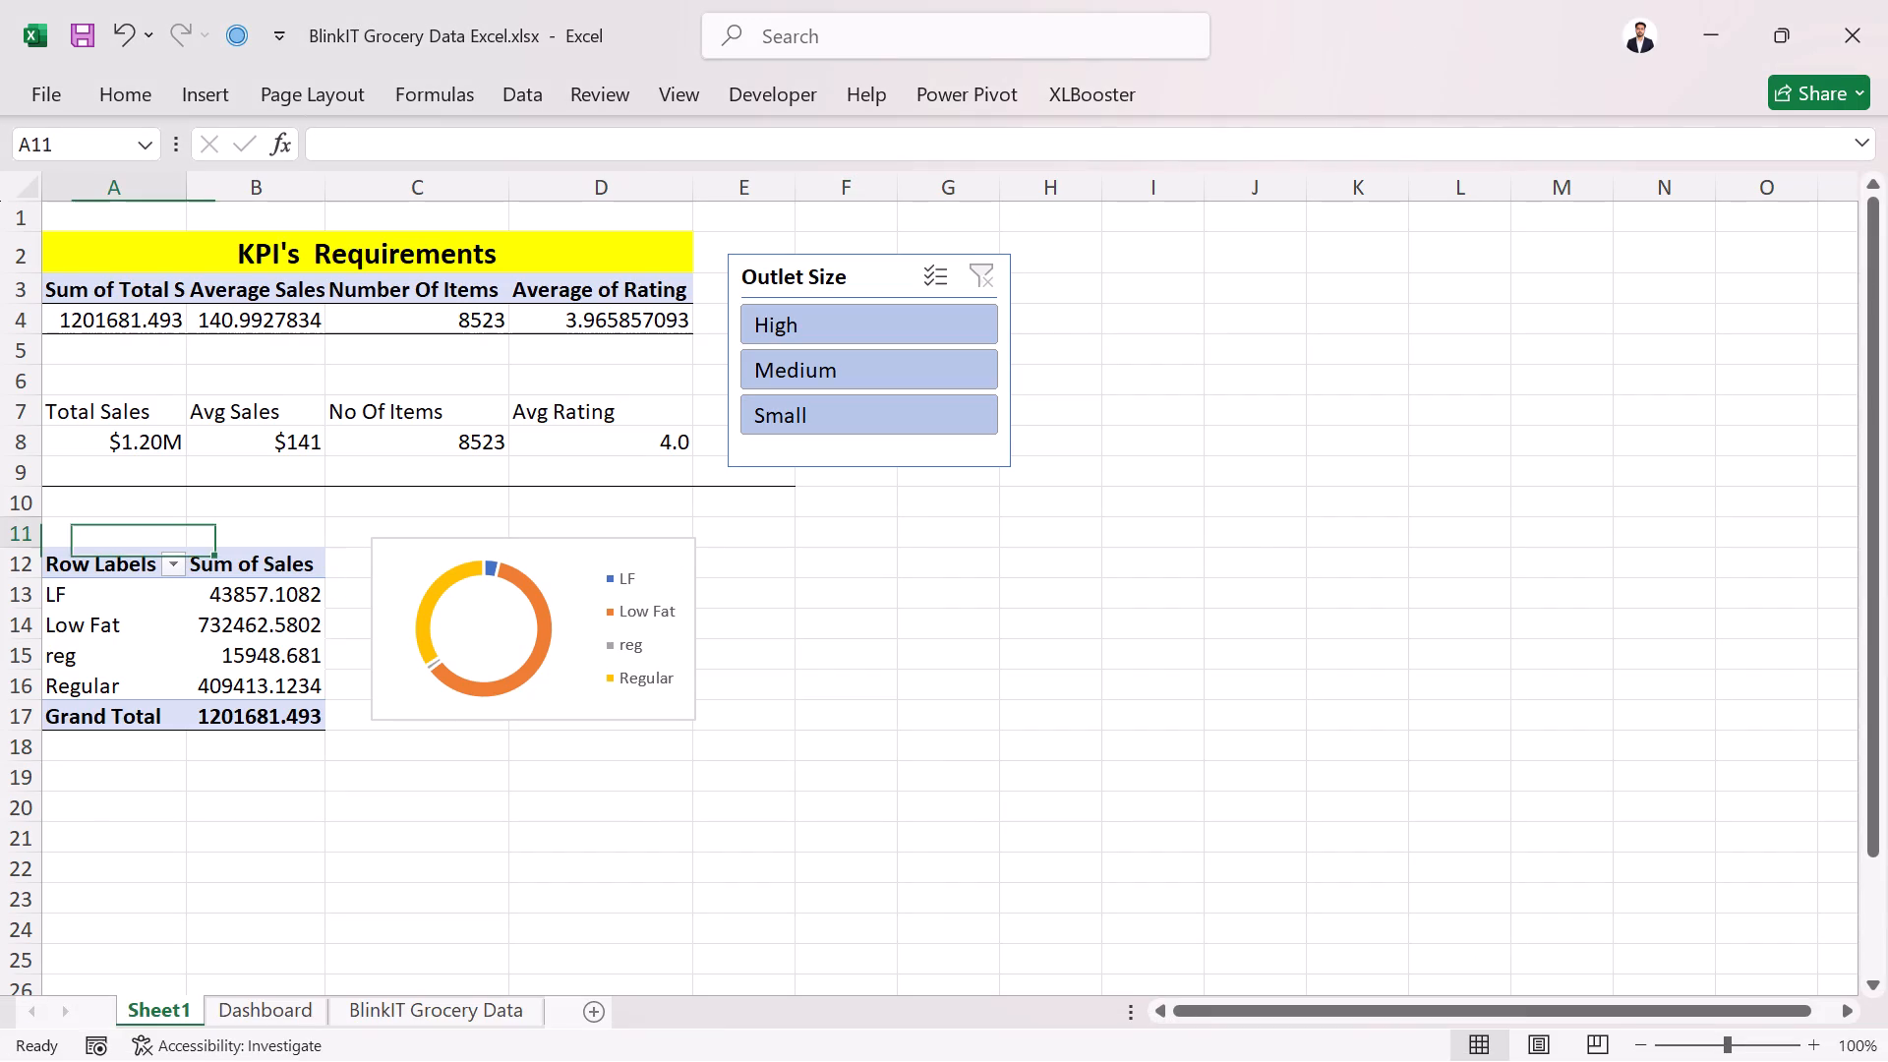
{"action": "type", "text": "Total Sals"}
{"action": "key", "text": "BackSpace"}
{"action": "type", "text": "es By Fat V"}
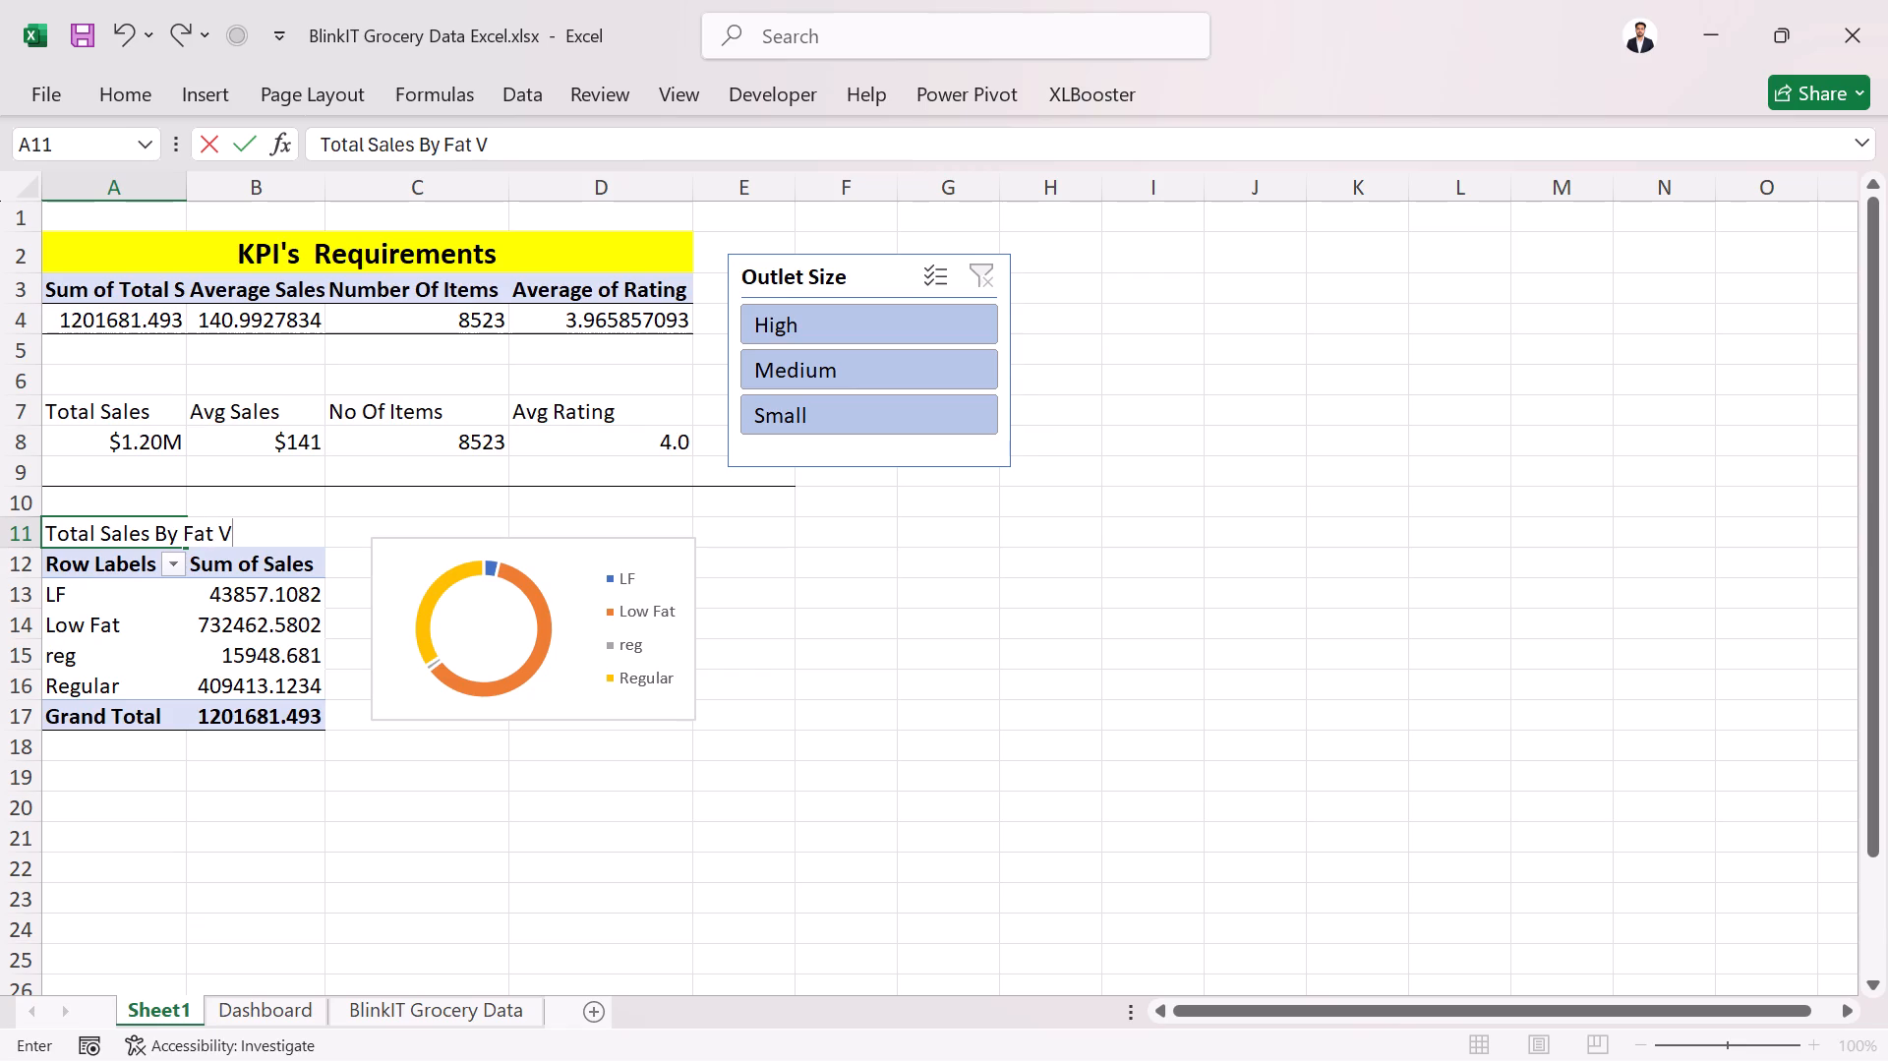
{"action": "key", "text": "shift+BackSpace"}
{"action": "type", "text": "Content"}
{"action": "left_click_drag", "start_coordinate": [306, 531], "coordinate": [36, 535]}
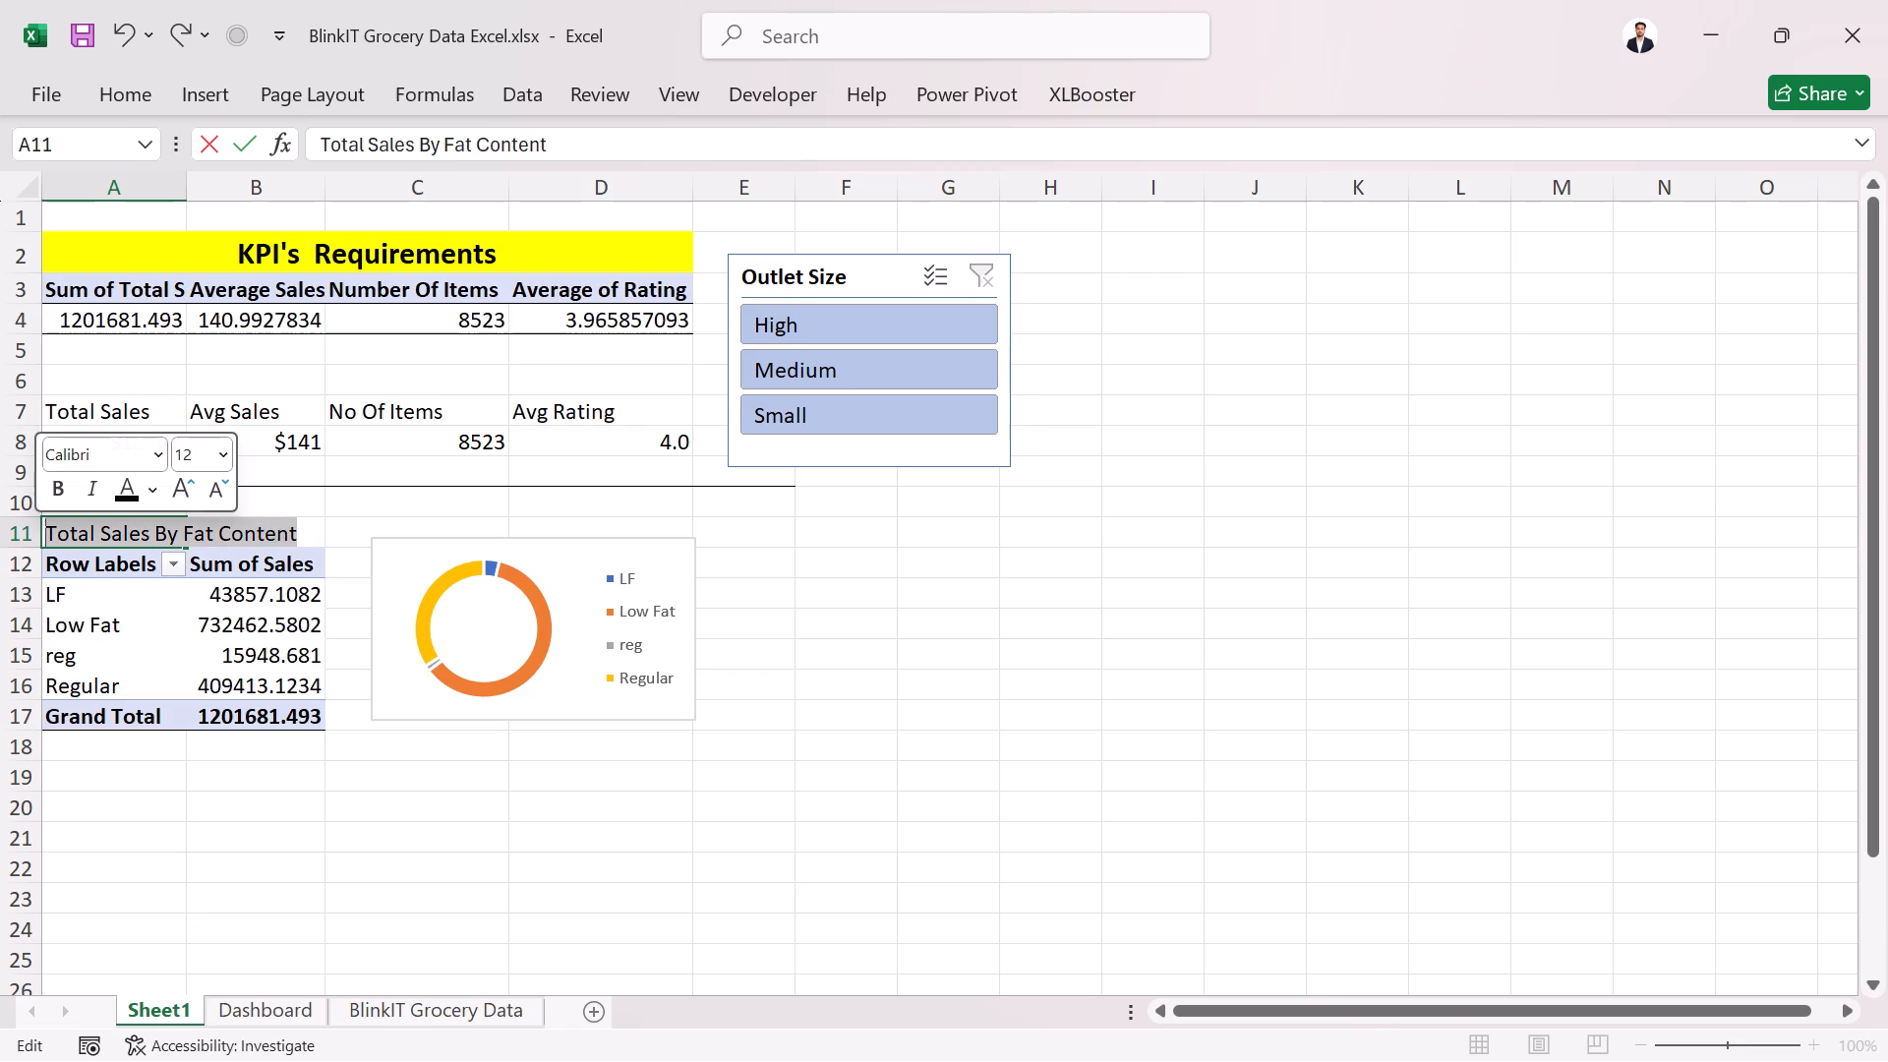
{"action": "left_click", "coordinate": [312, 537]}
{"action": "left_click_drag", "start_coordinate": [308, 537], "coordinate": [65, 538]}
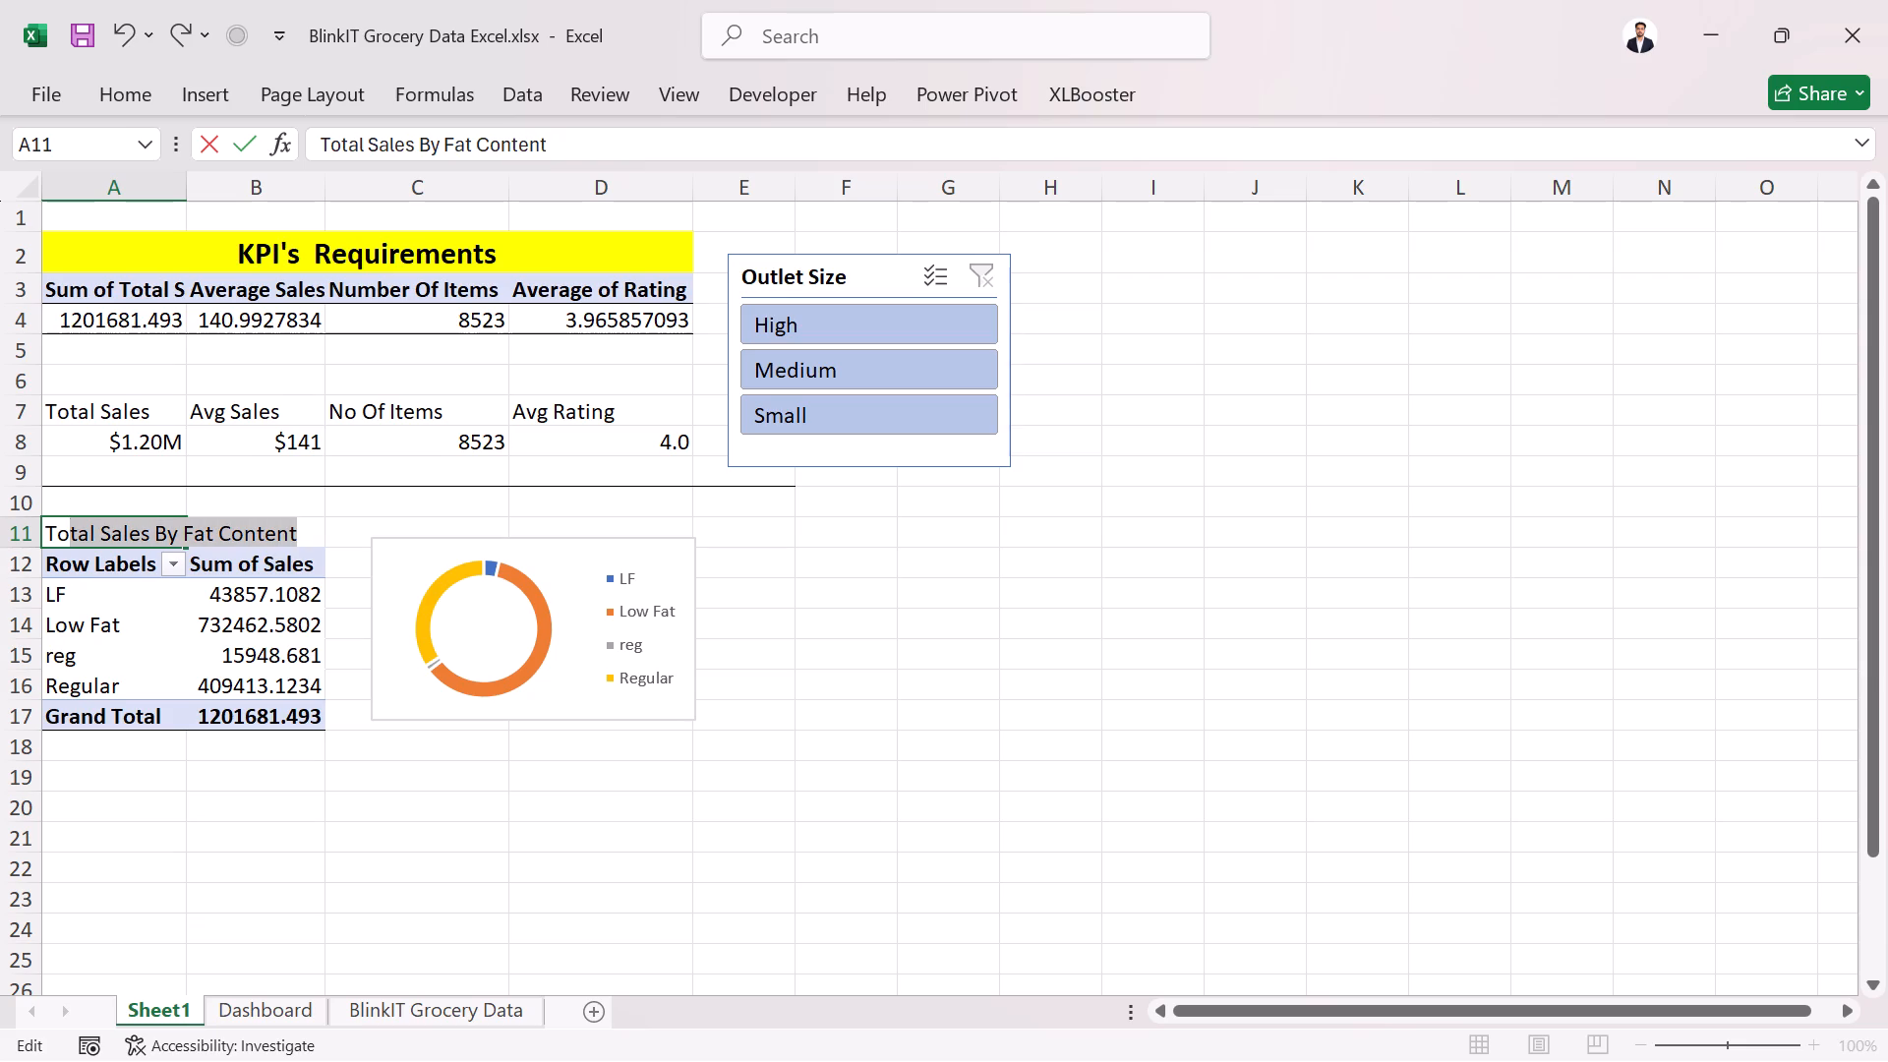
{"action": "left_click_drag", "start_coordinate": [65, 538], "coordinate": [49, 539]}
{"action": "left_click", "coordinate": [311, 526]}
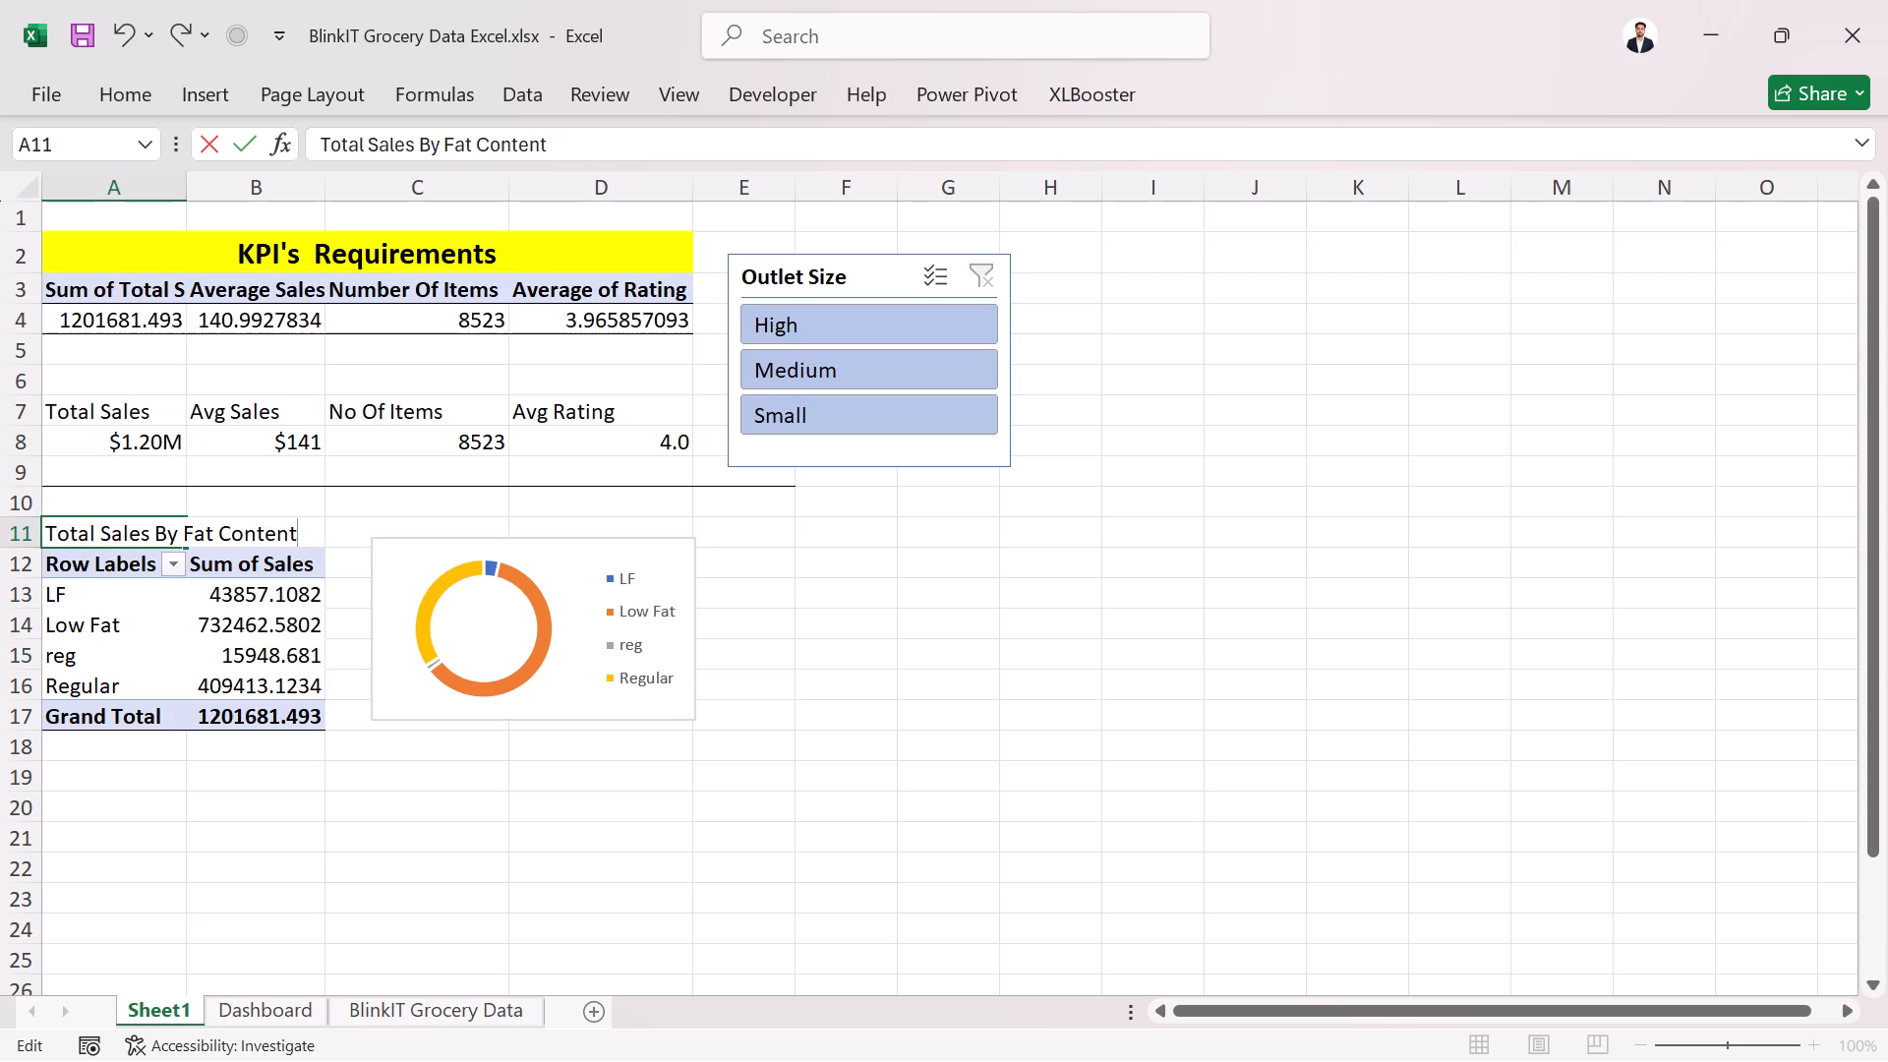
{"action": "left_click", "coordinate": [325, 530]}
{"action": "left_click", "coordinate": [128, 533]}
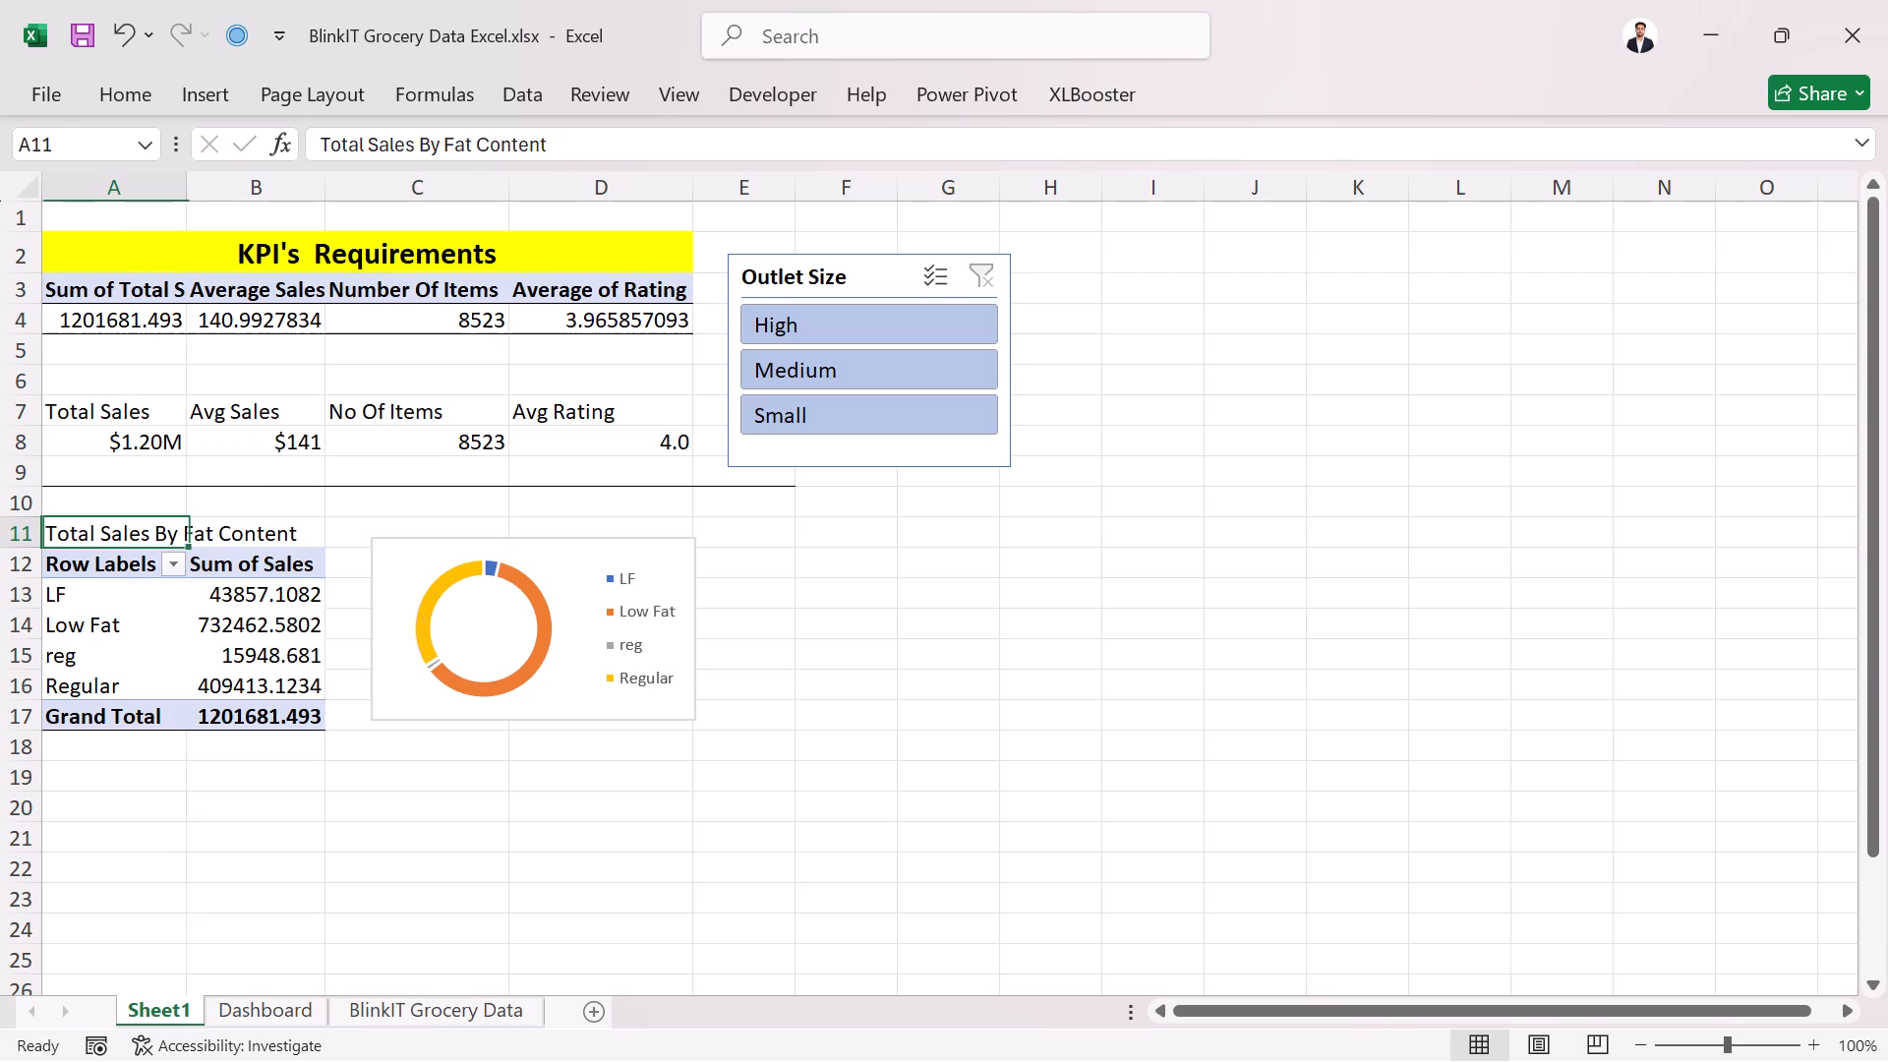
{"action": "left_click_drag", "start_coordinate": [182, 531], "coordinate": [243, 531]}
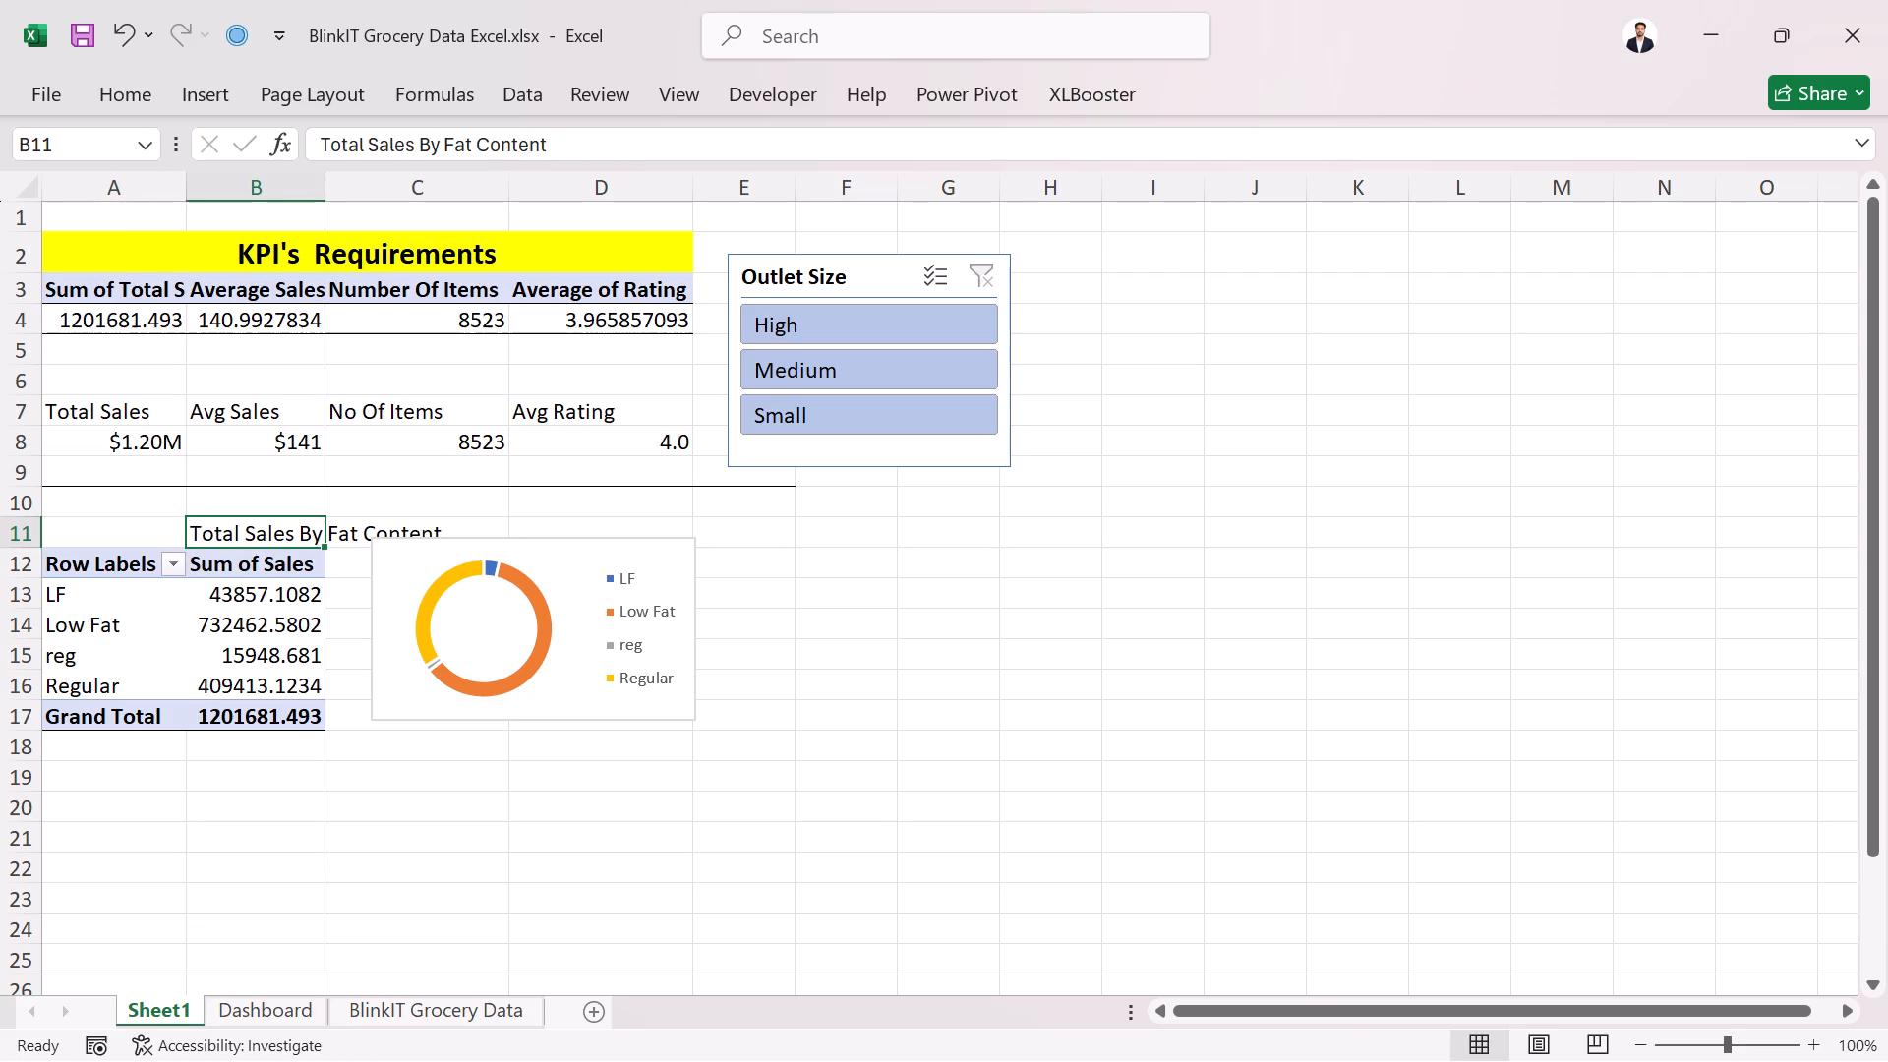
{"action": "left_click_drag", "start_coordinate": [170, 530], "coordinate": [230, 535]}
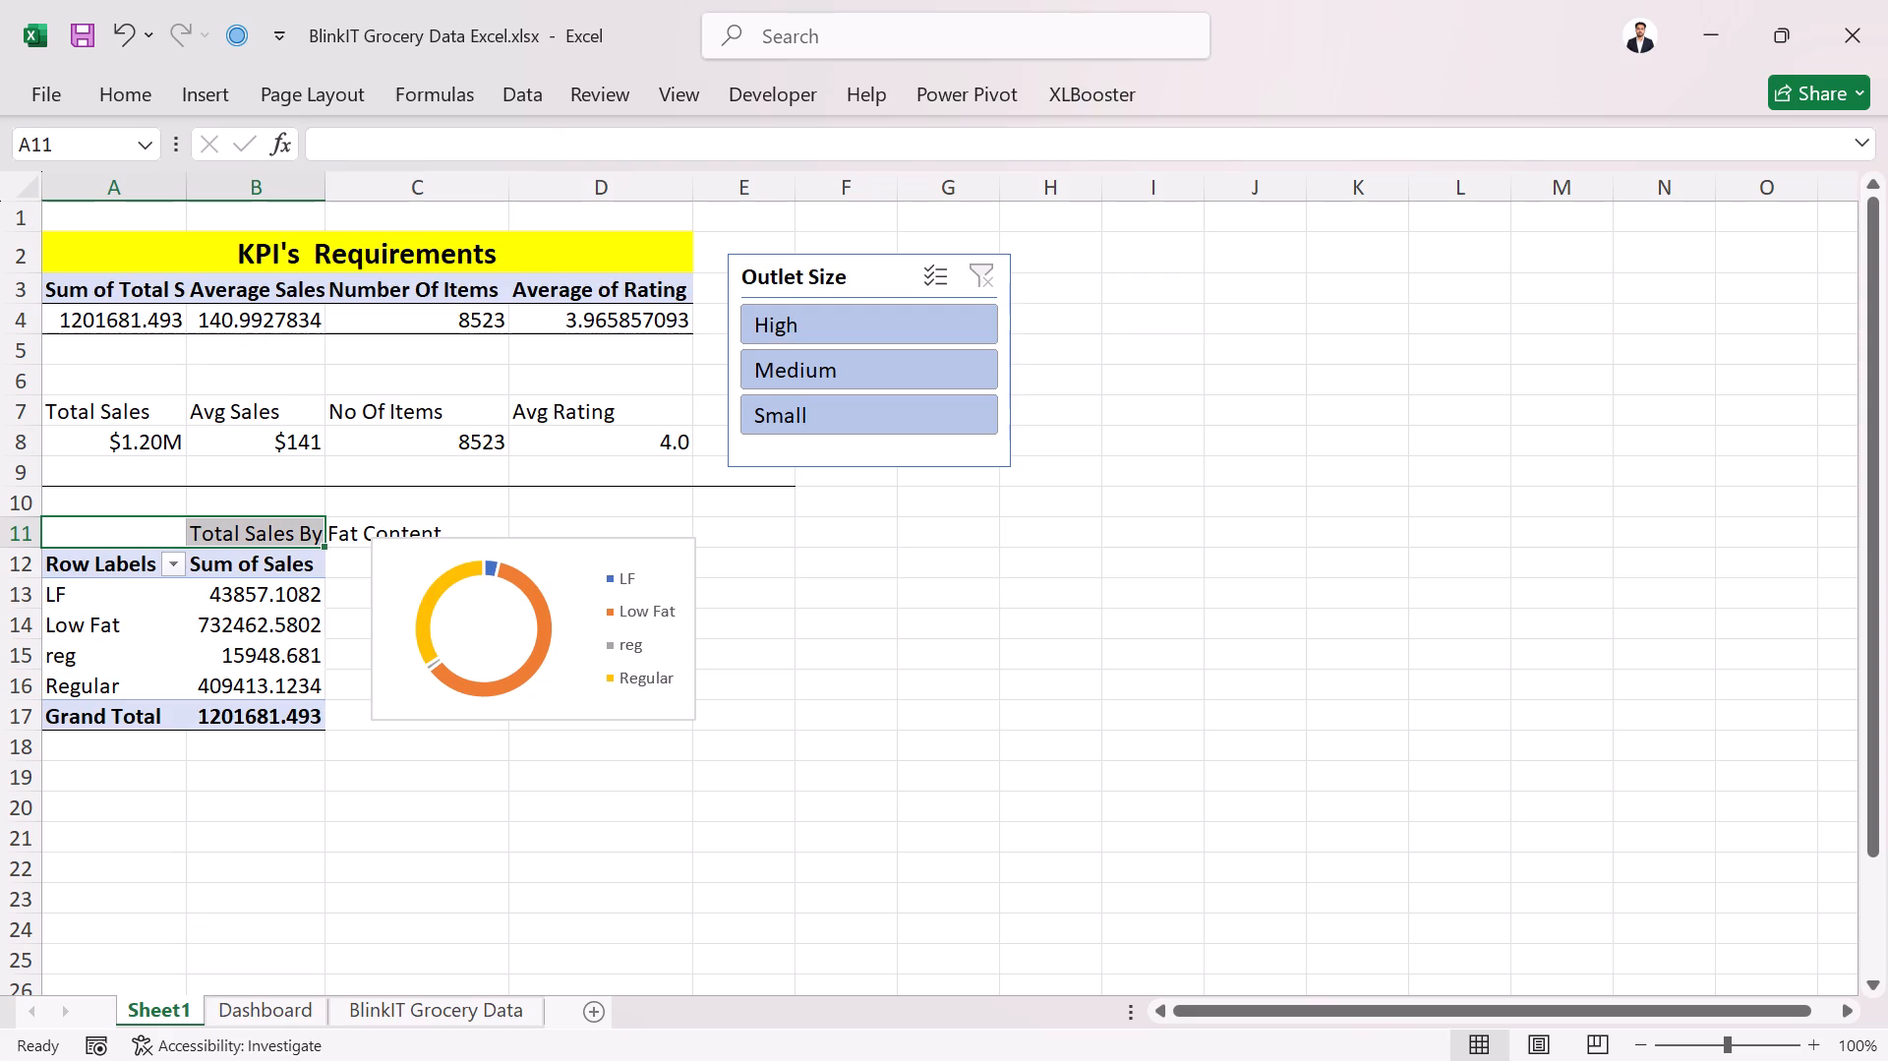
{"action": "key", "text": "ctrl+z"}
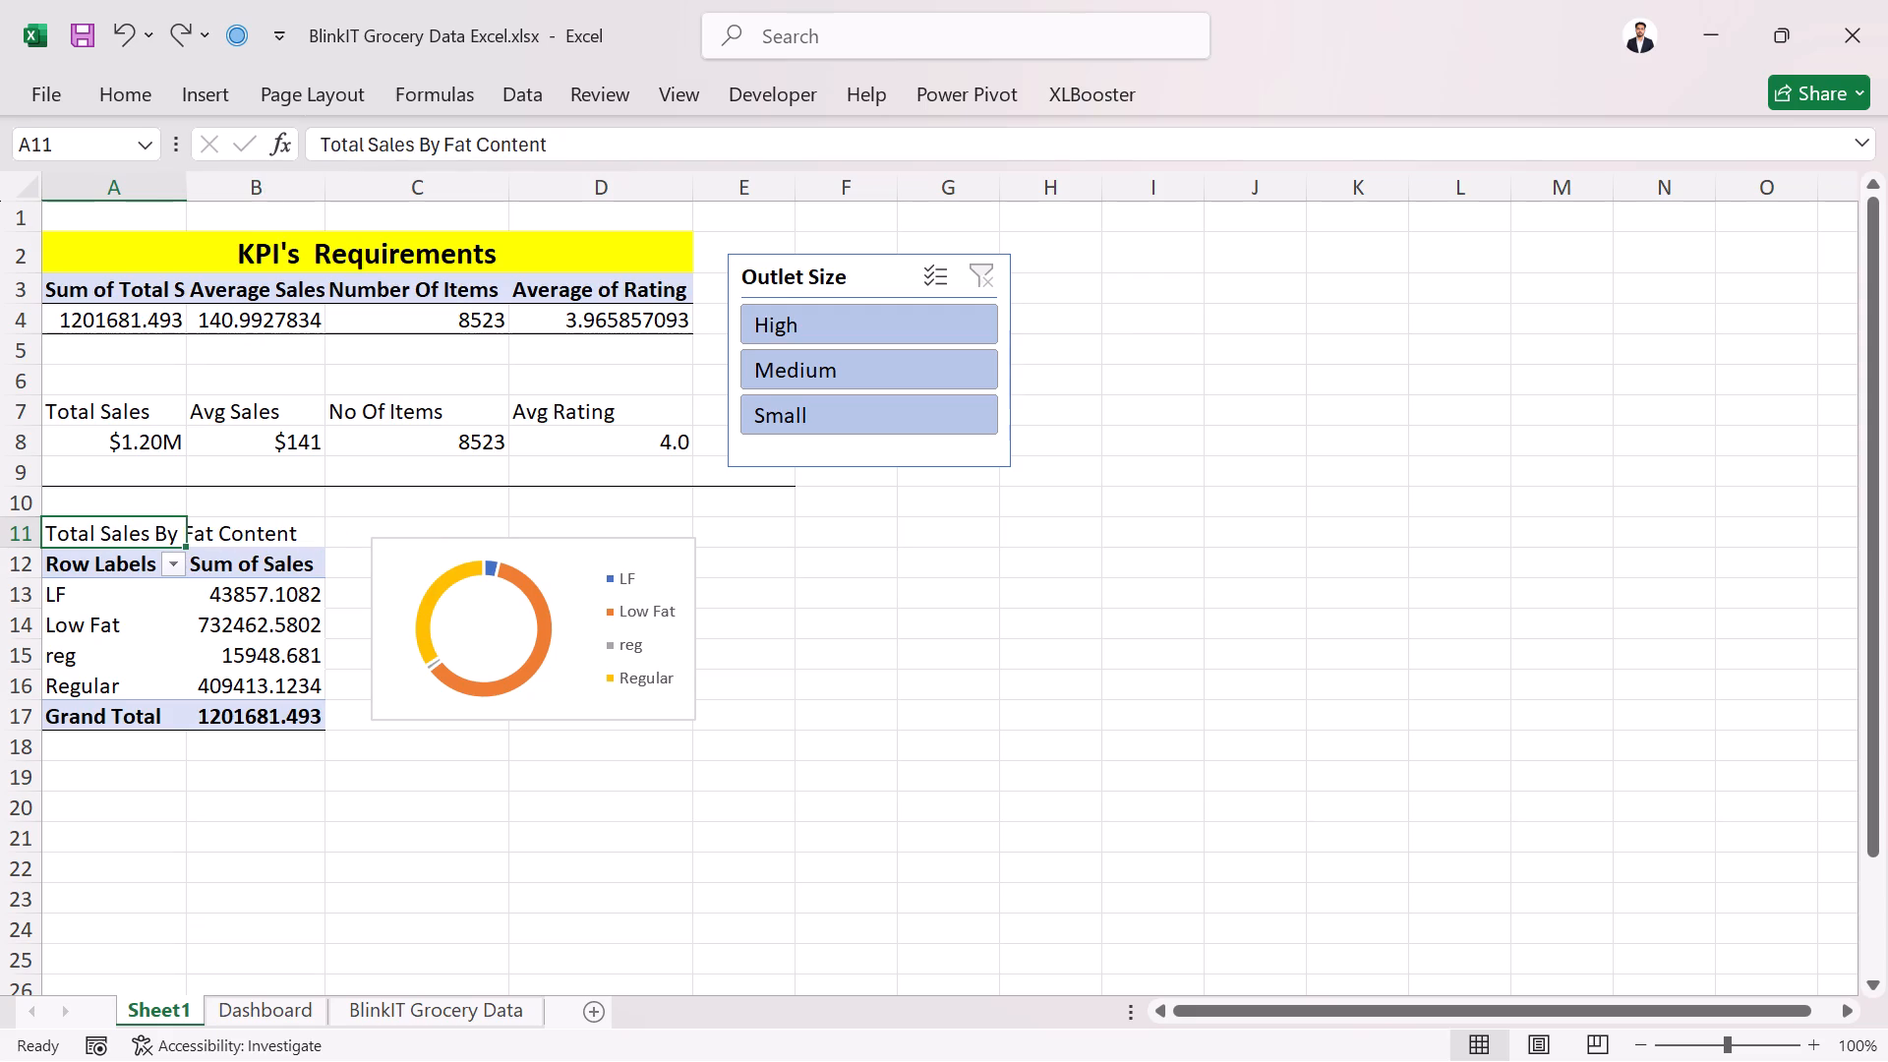
Merge and center the "Total Sales By Fat Content" heading across cells A11:B11.
{"action": "left_click_drag", "start_coordinate": [117, 530], "coordinate": [242, 532]}
{"action": "left_click", "coordinate": [123, 92]}
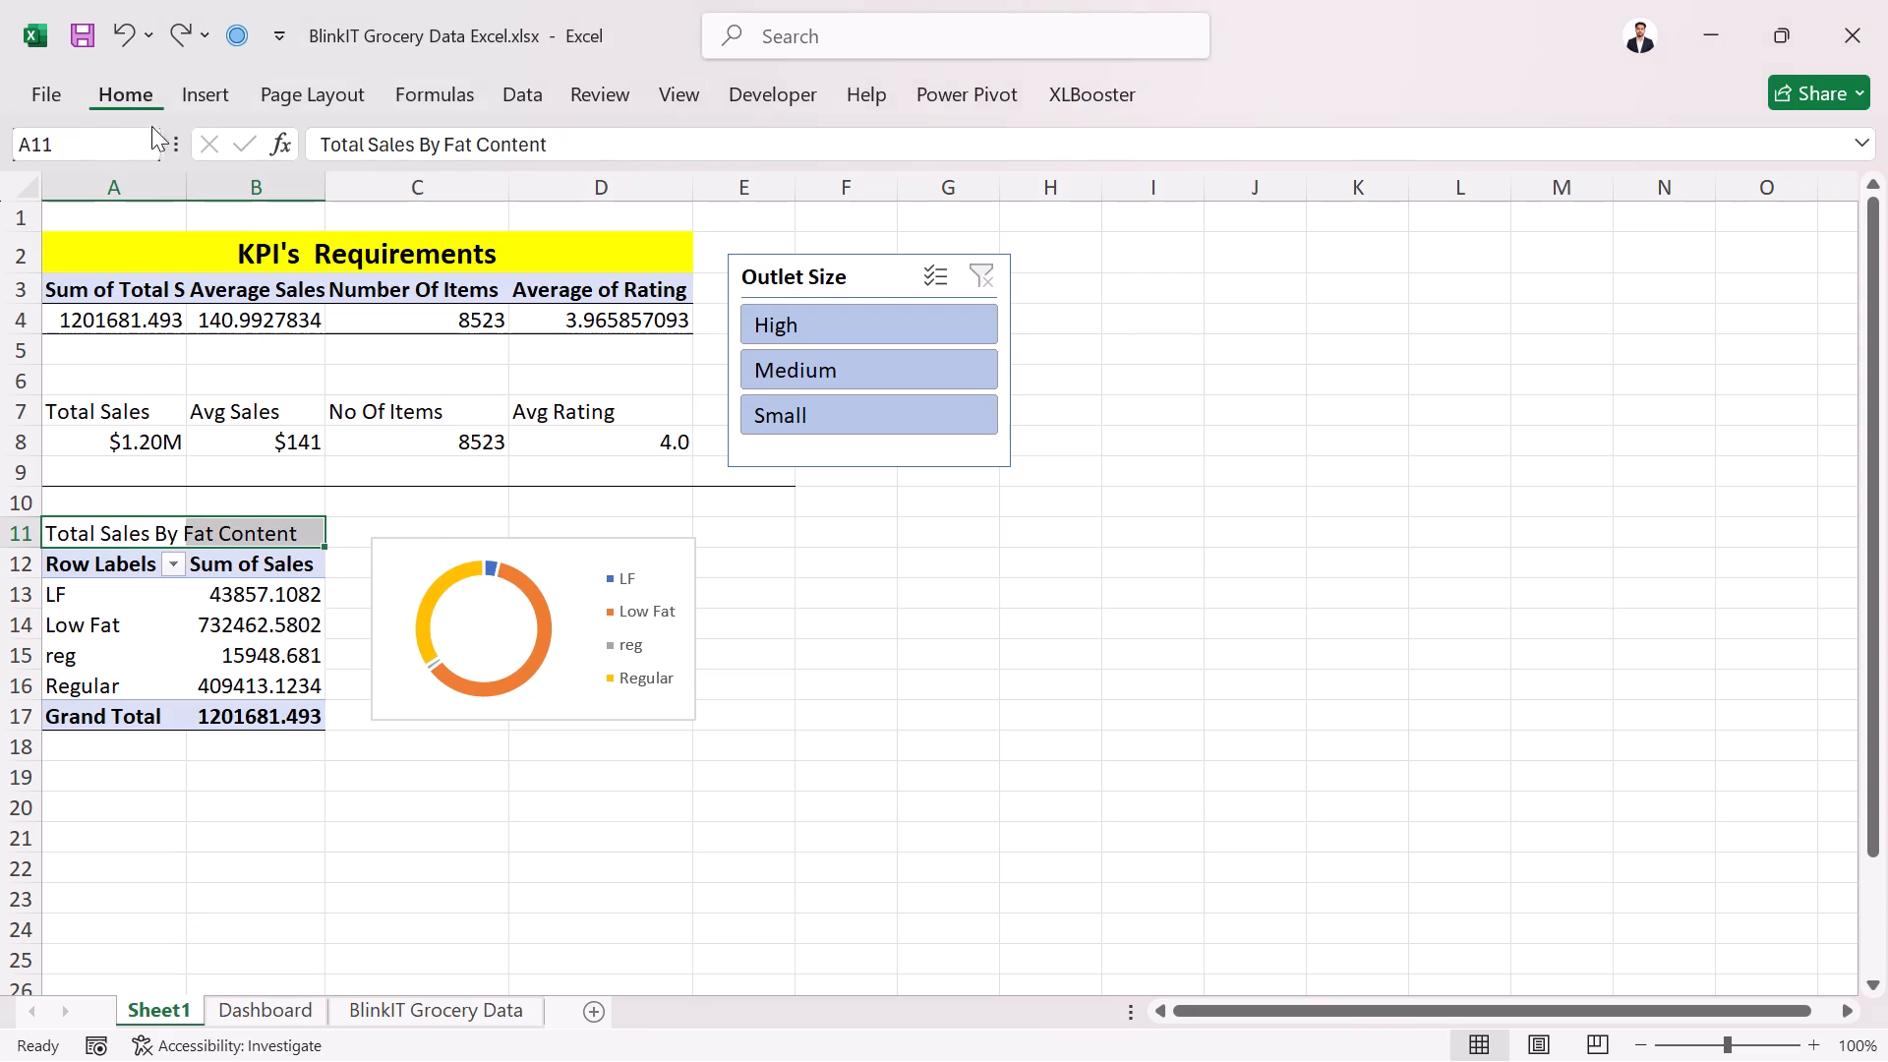
{"action": "left_click", "coordinate": [737, 192]}
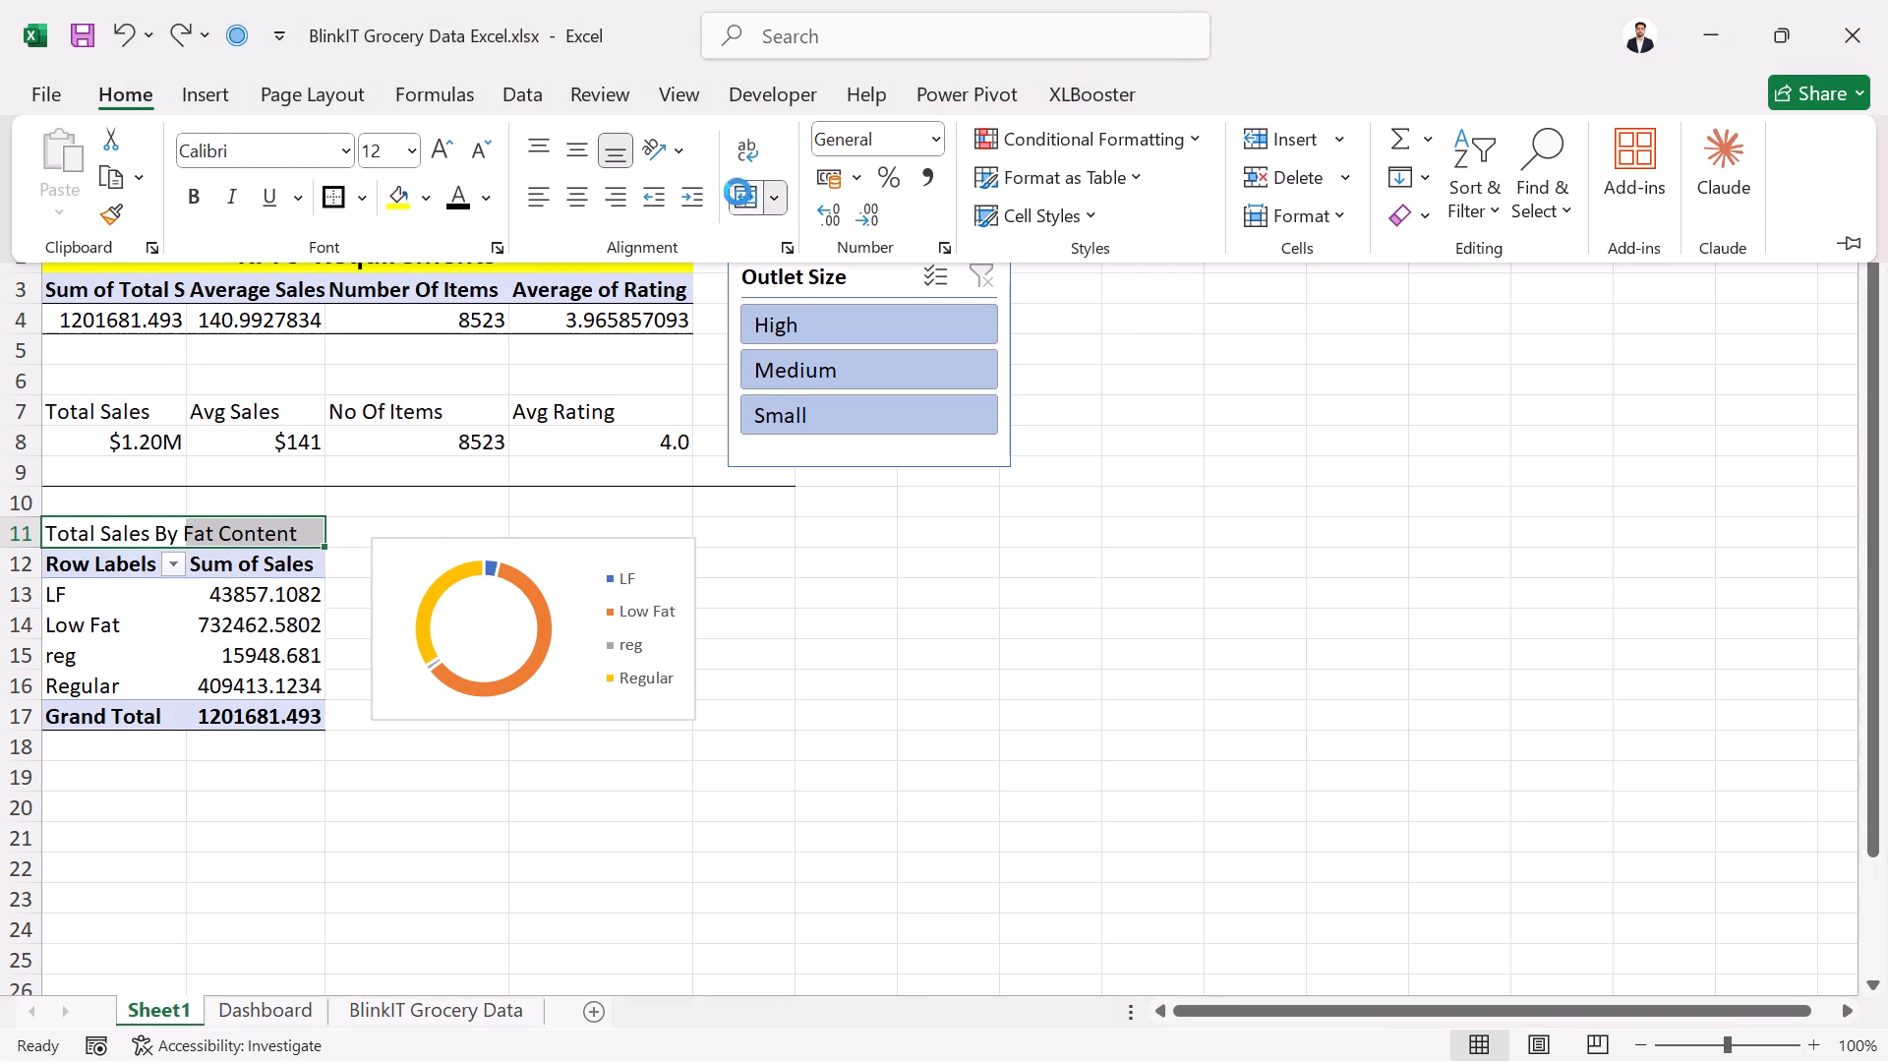
{"action": "left_click", "coordinate": [893, 579]}
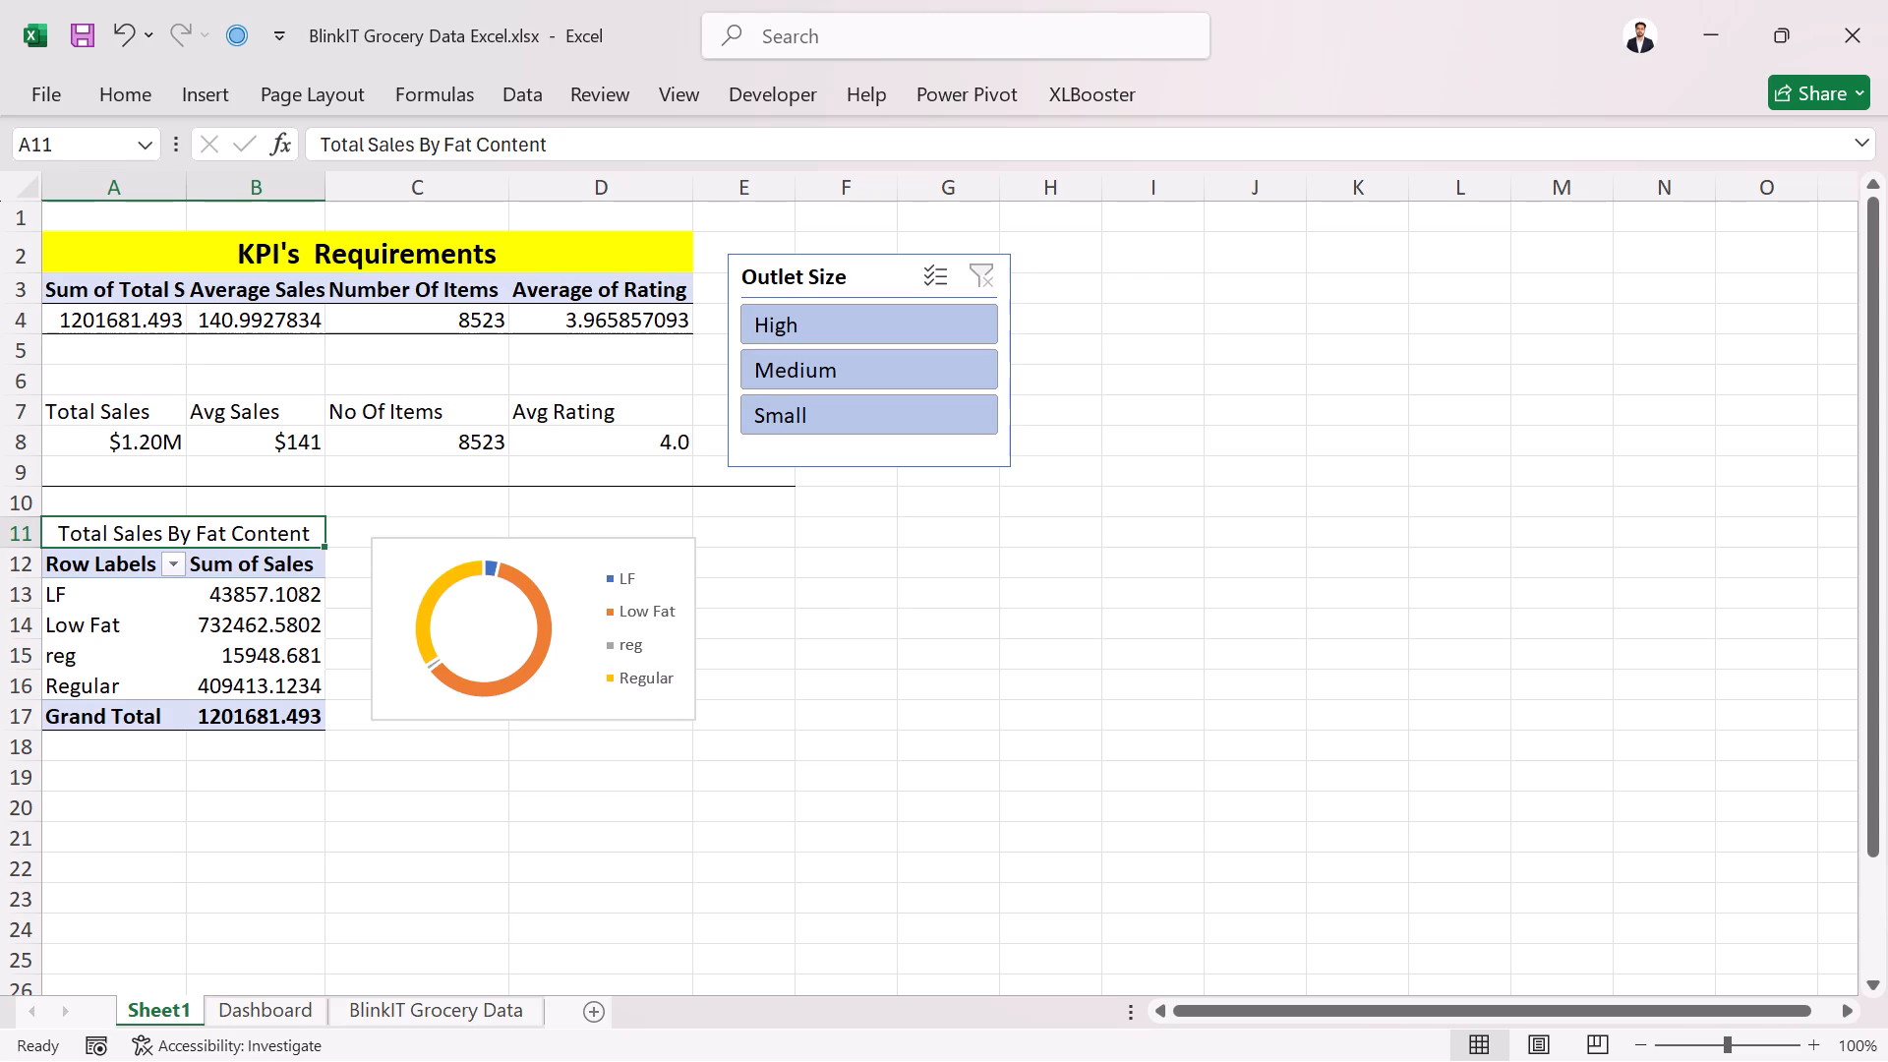
Fill the merged "Total Sales By Fat Content" heading cell with standard yellow.
{"action": "left_click", "coordinate": [255, 541]}
{"action": "left_click", "coordinate": [271, 533]}
{"action": "left_click", "coordinate": [117, 84]}
{"action": "left_click", "coordinate": [429, 199]}
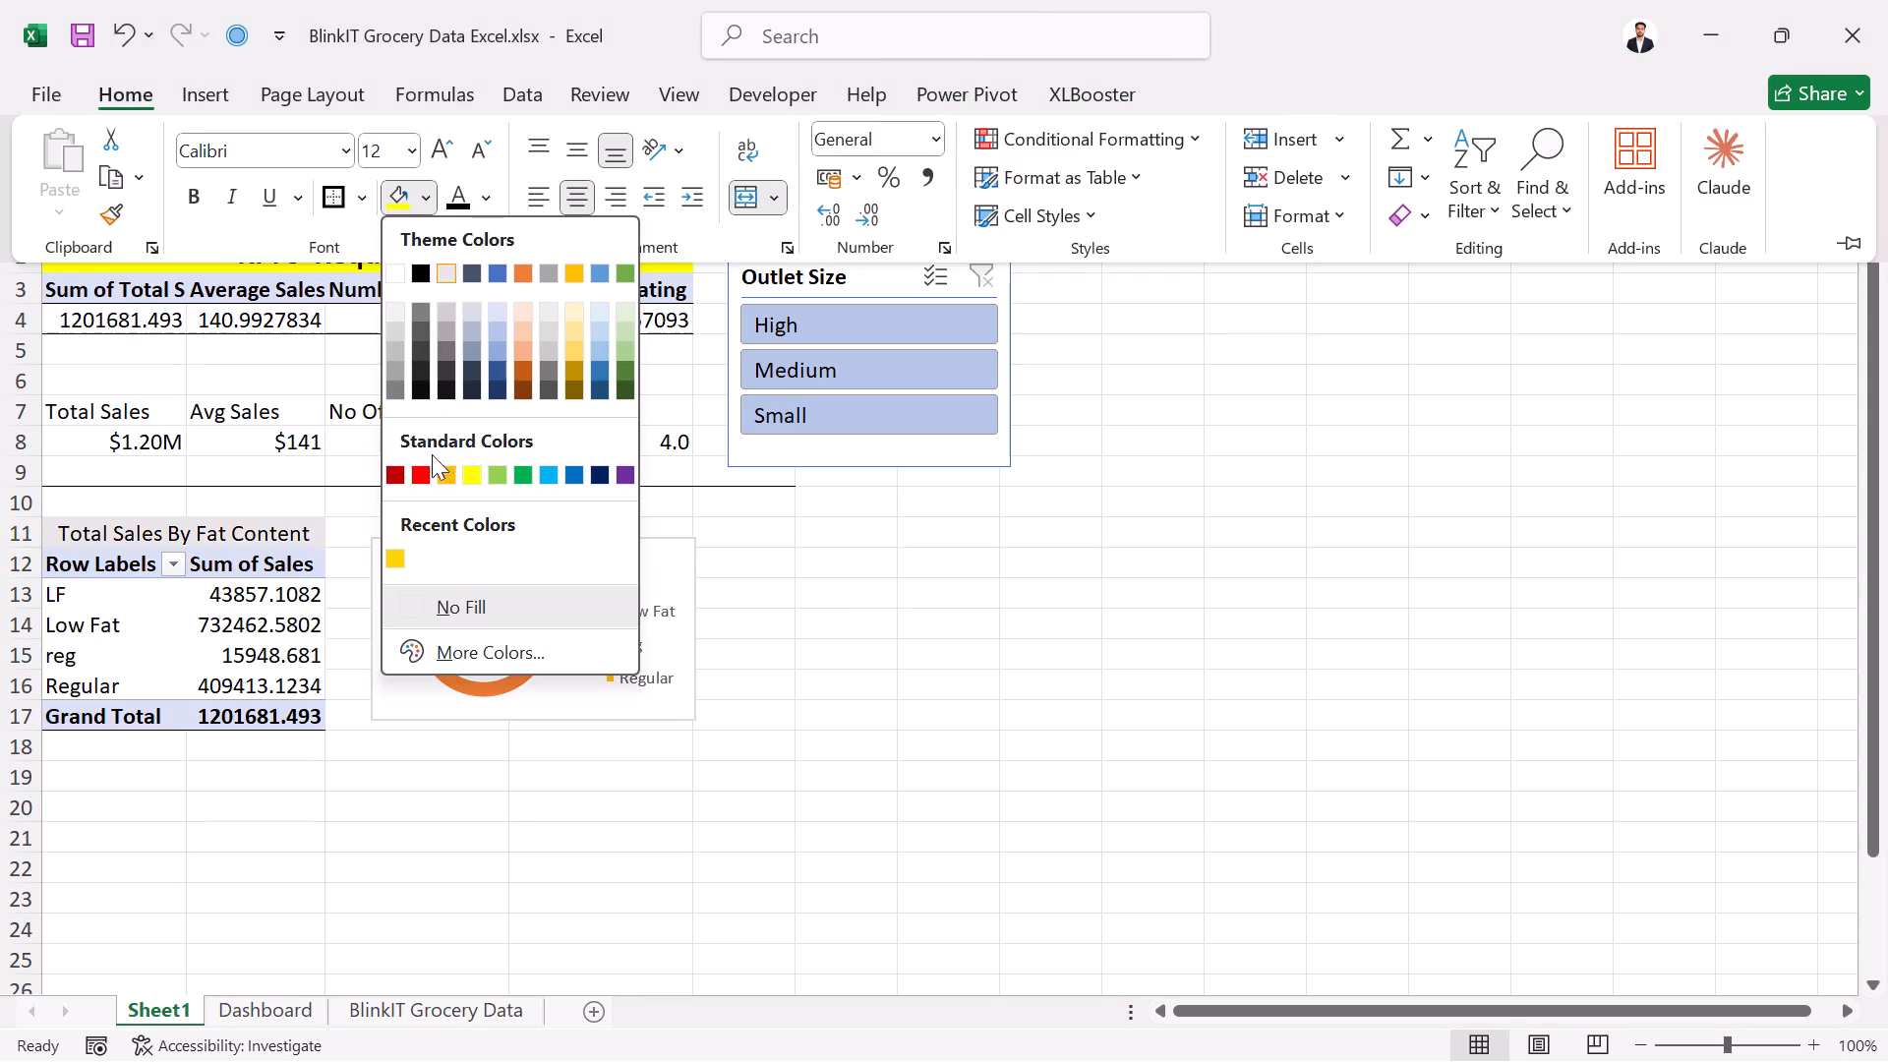
{"action": "left_click", "coordinate": [480, 478]}
{"action": "left_click", "coordinate": [842, 737]}
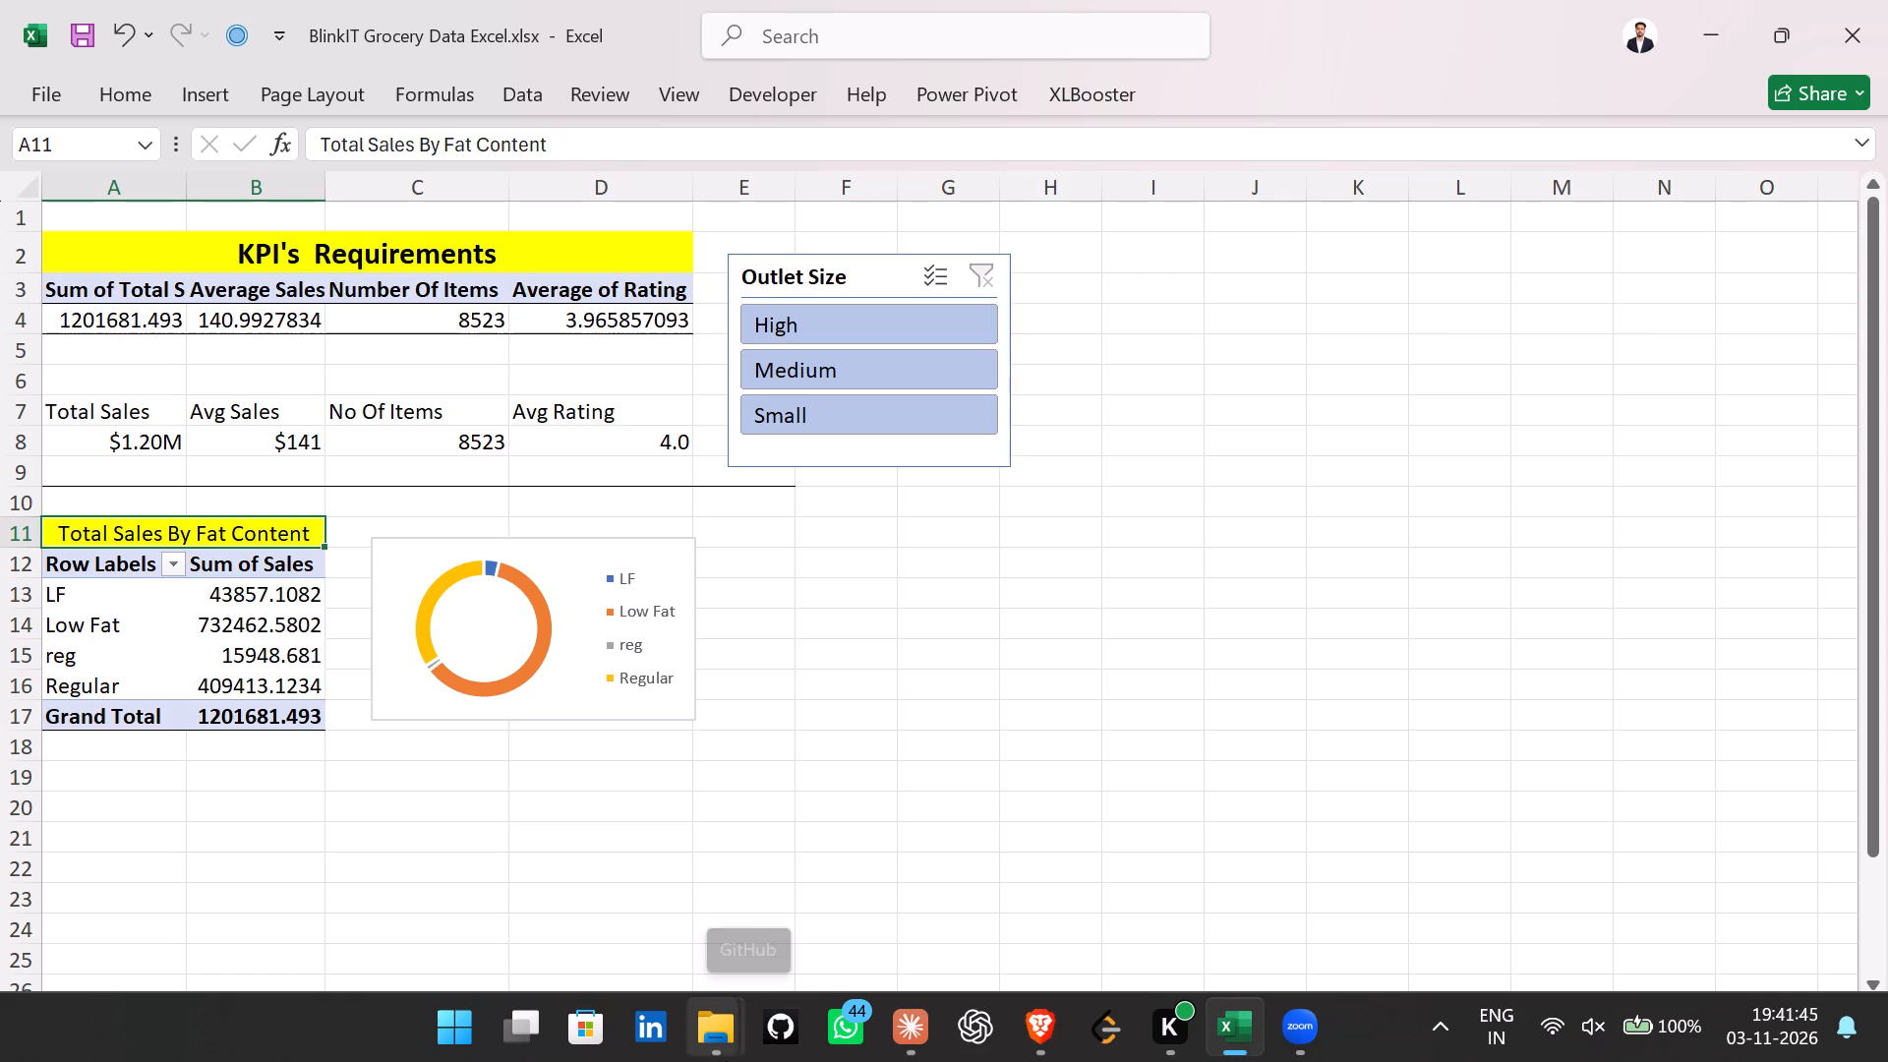
Reposition the doughnut chart slightly beside the Total Sales By Fat Content pivot table.
{"action": "left_click", "coordinate": [557, 596]}
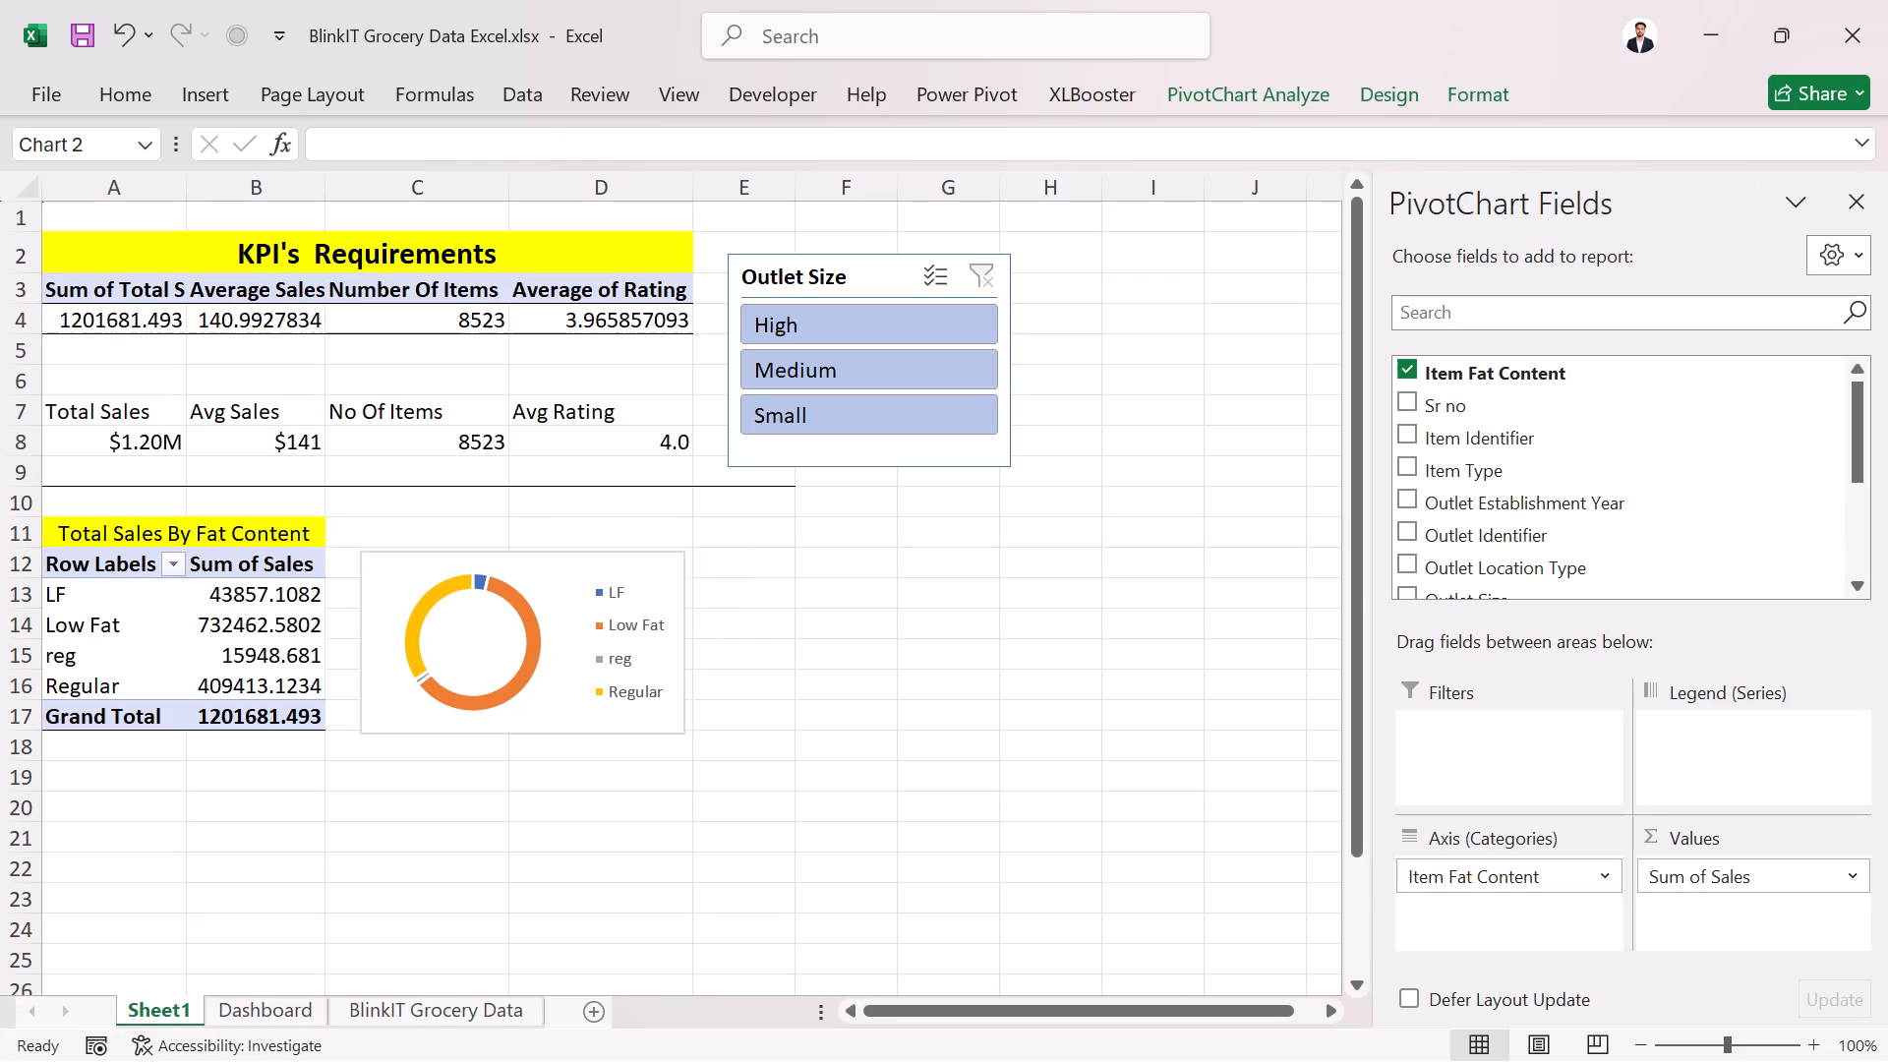
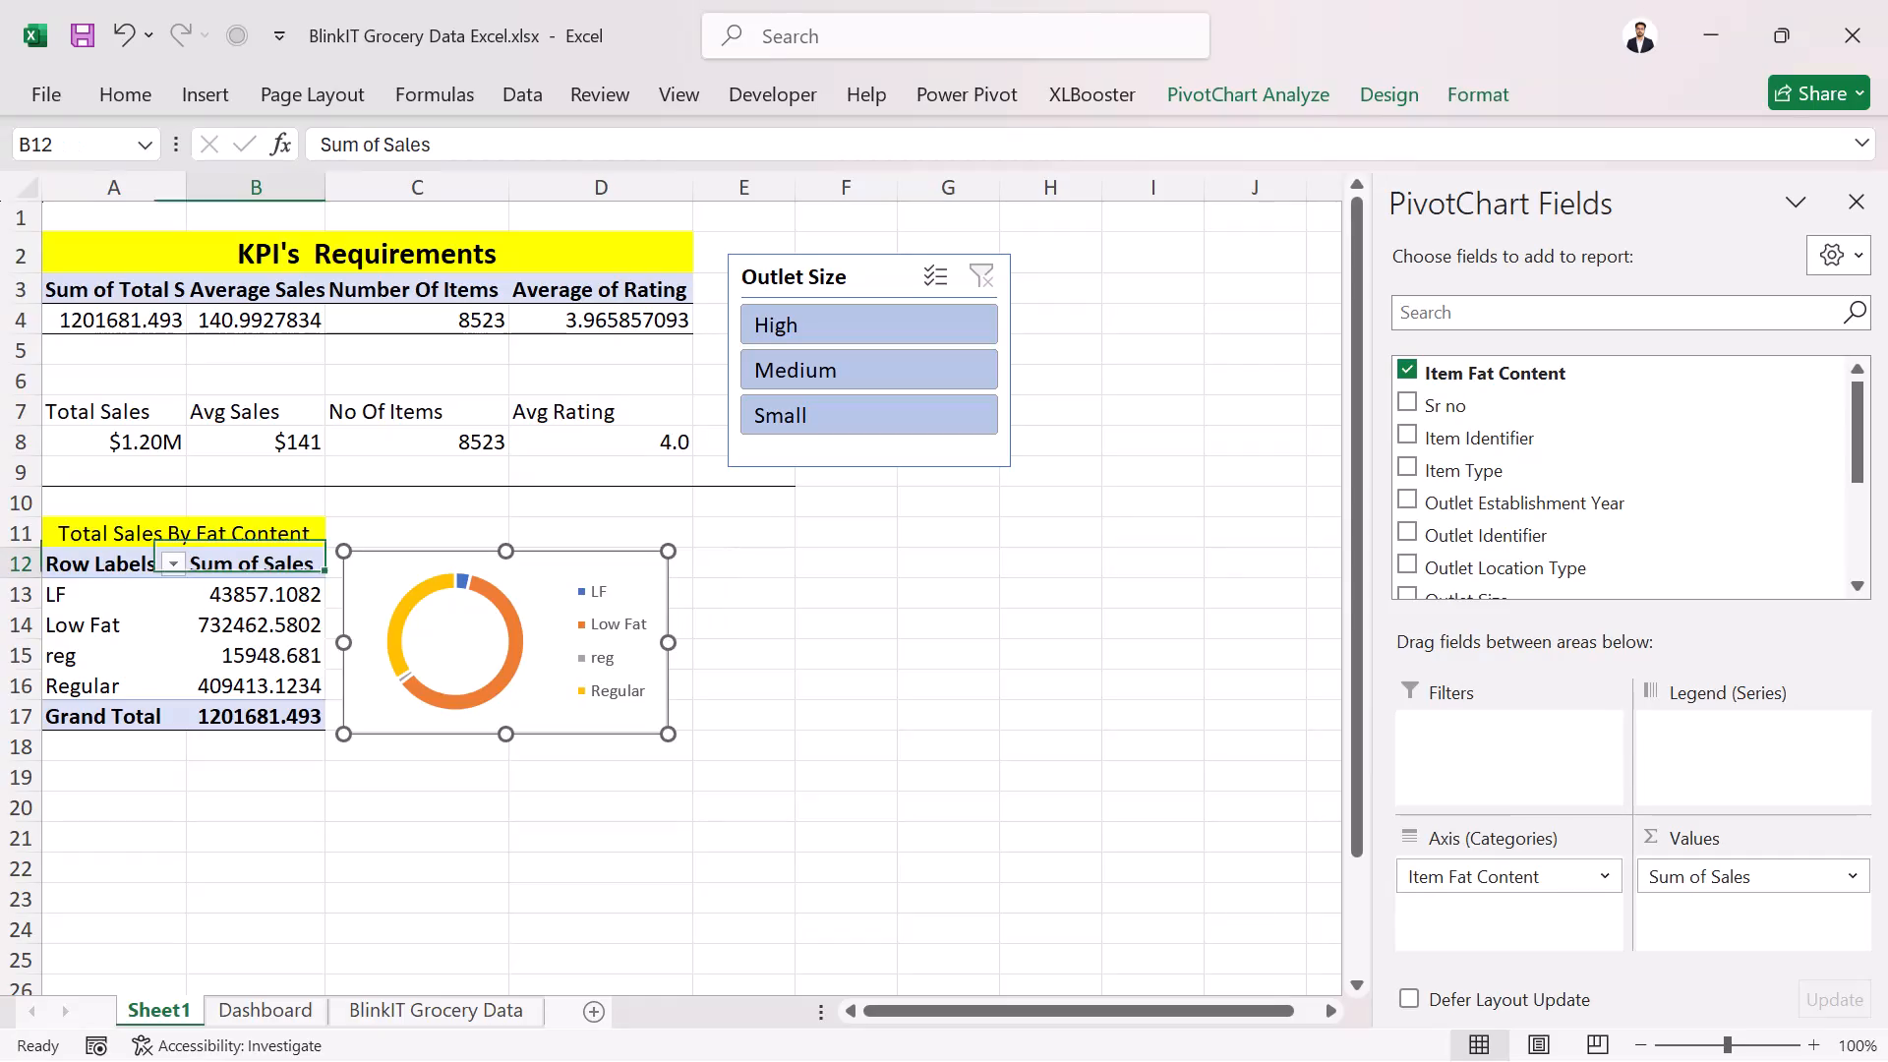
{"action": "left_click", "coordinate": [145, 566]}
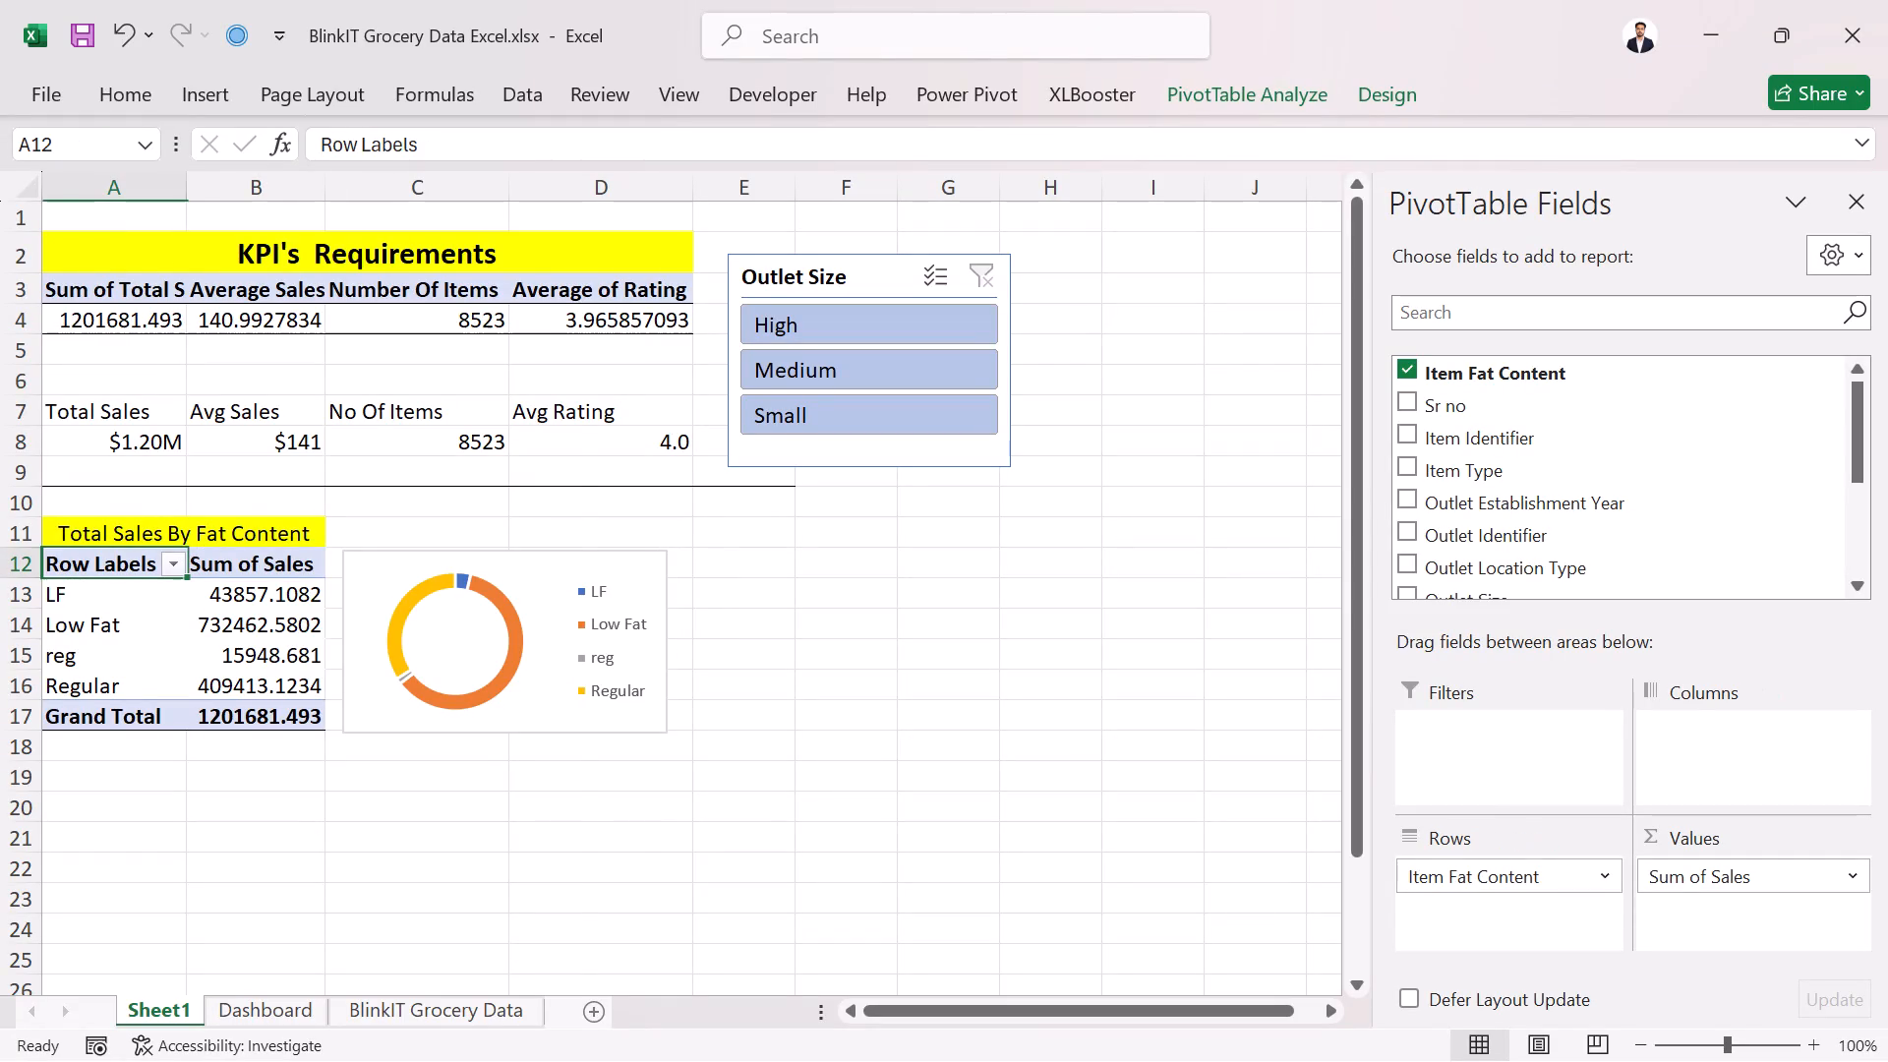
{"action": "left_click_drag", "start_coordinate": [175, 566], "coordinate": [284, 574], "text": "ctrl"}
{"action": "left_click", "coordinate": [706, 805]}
Apply Thick Outside Borders around cells A11:D18, enclosing the fat content pivot table and its doughnut chart.
{"action": "left_click_drag", "start_coordinate": [117, 530], "coordinate": [525, 555], "text": "ctrl"}
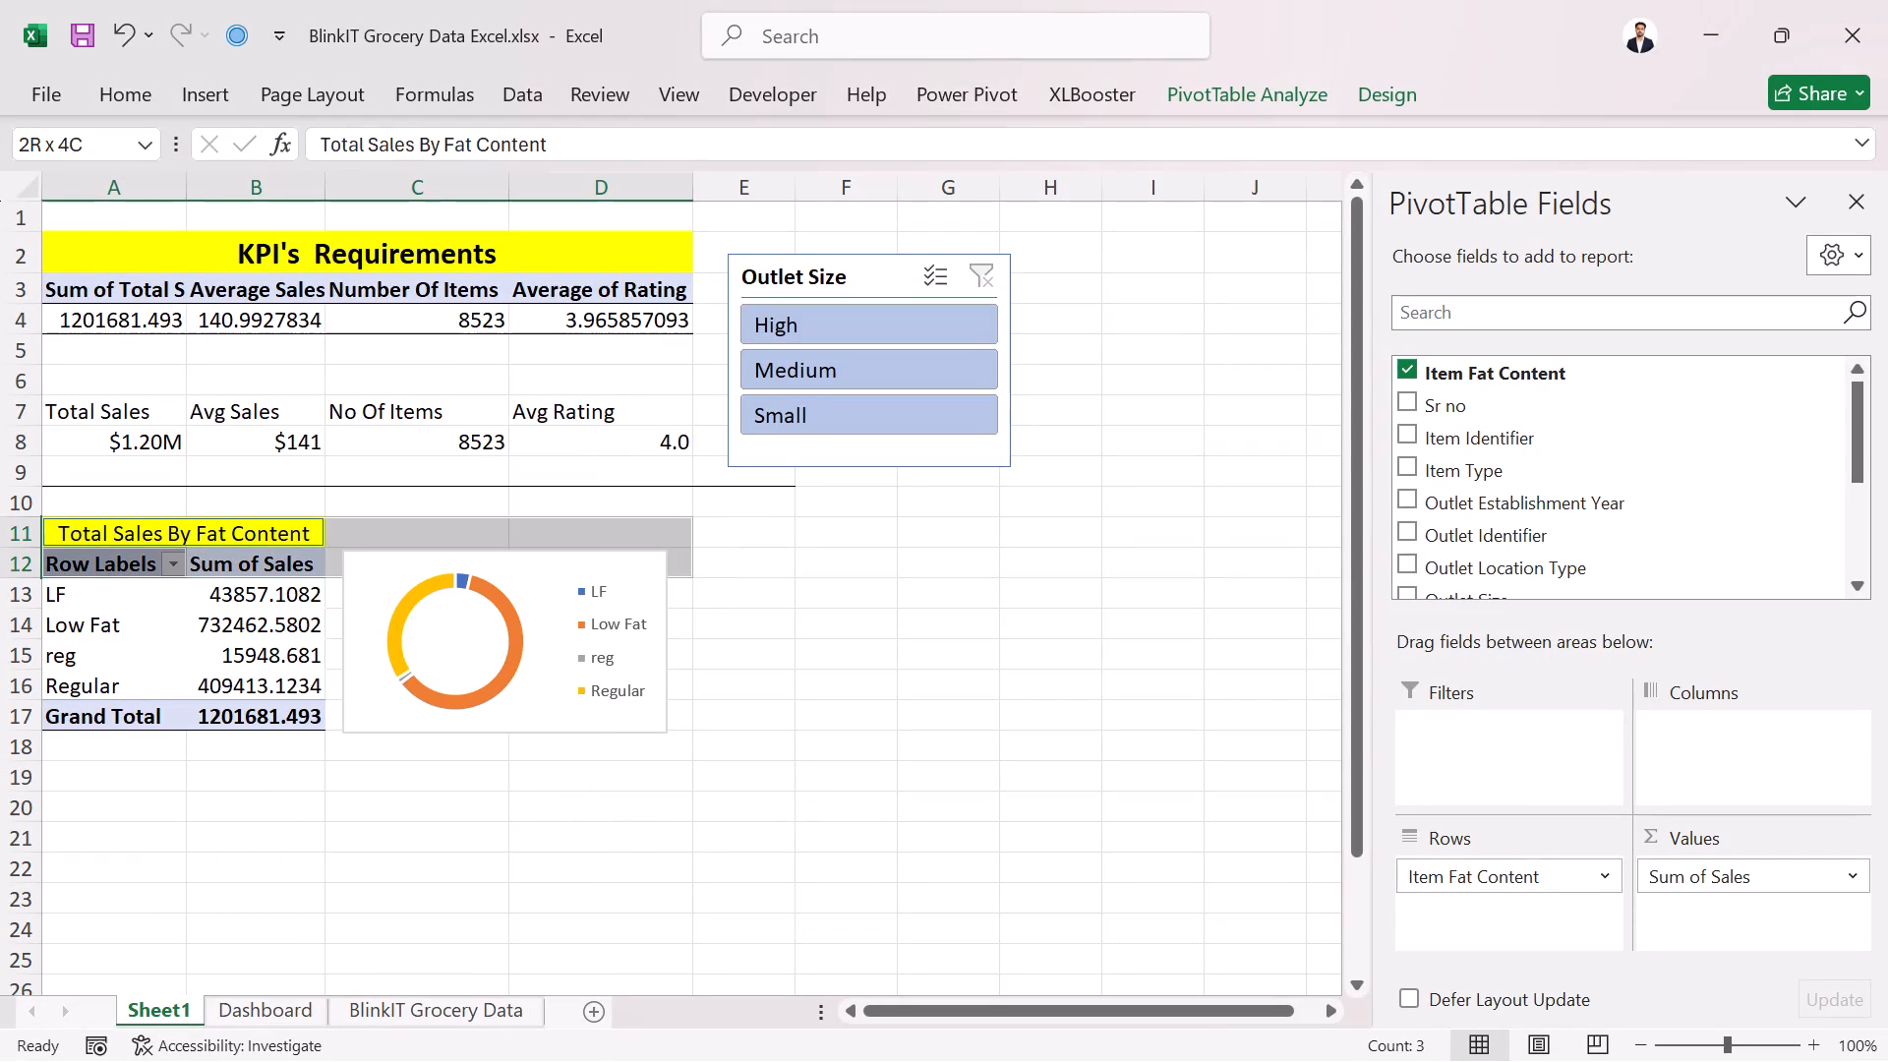
{"action": "left_click_drag", "start_coordinate": [525, 555], "coordinate": [646, 746], "text": "ctrl"}
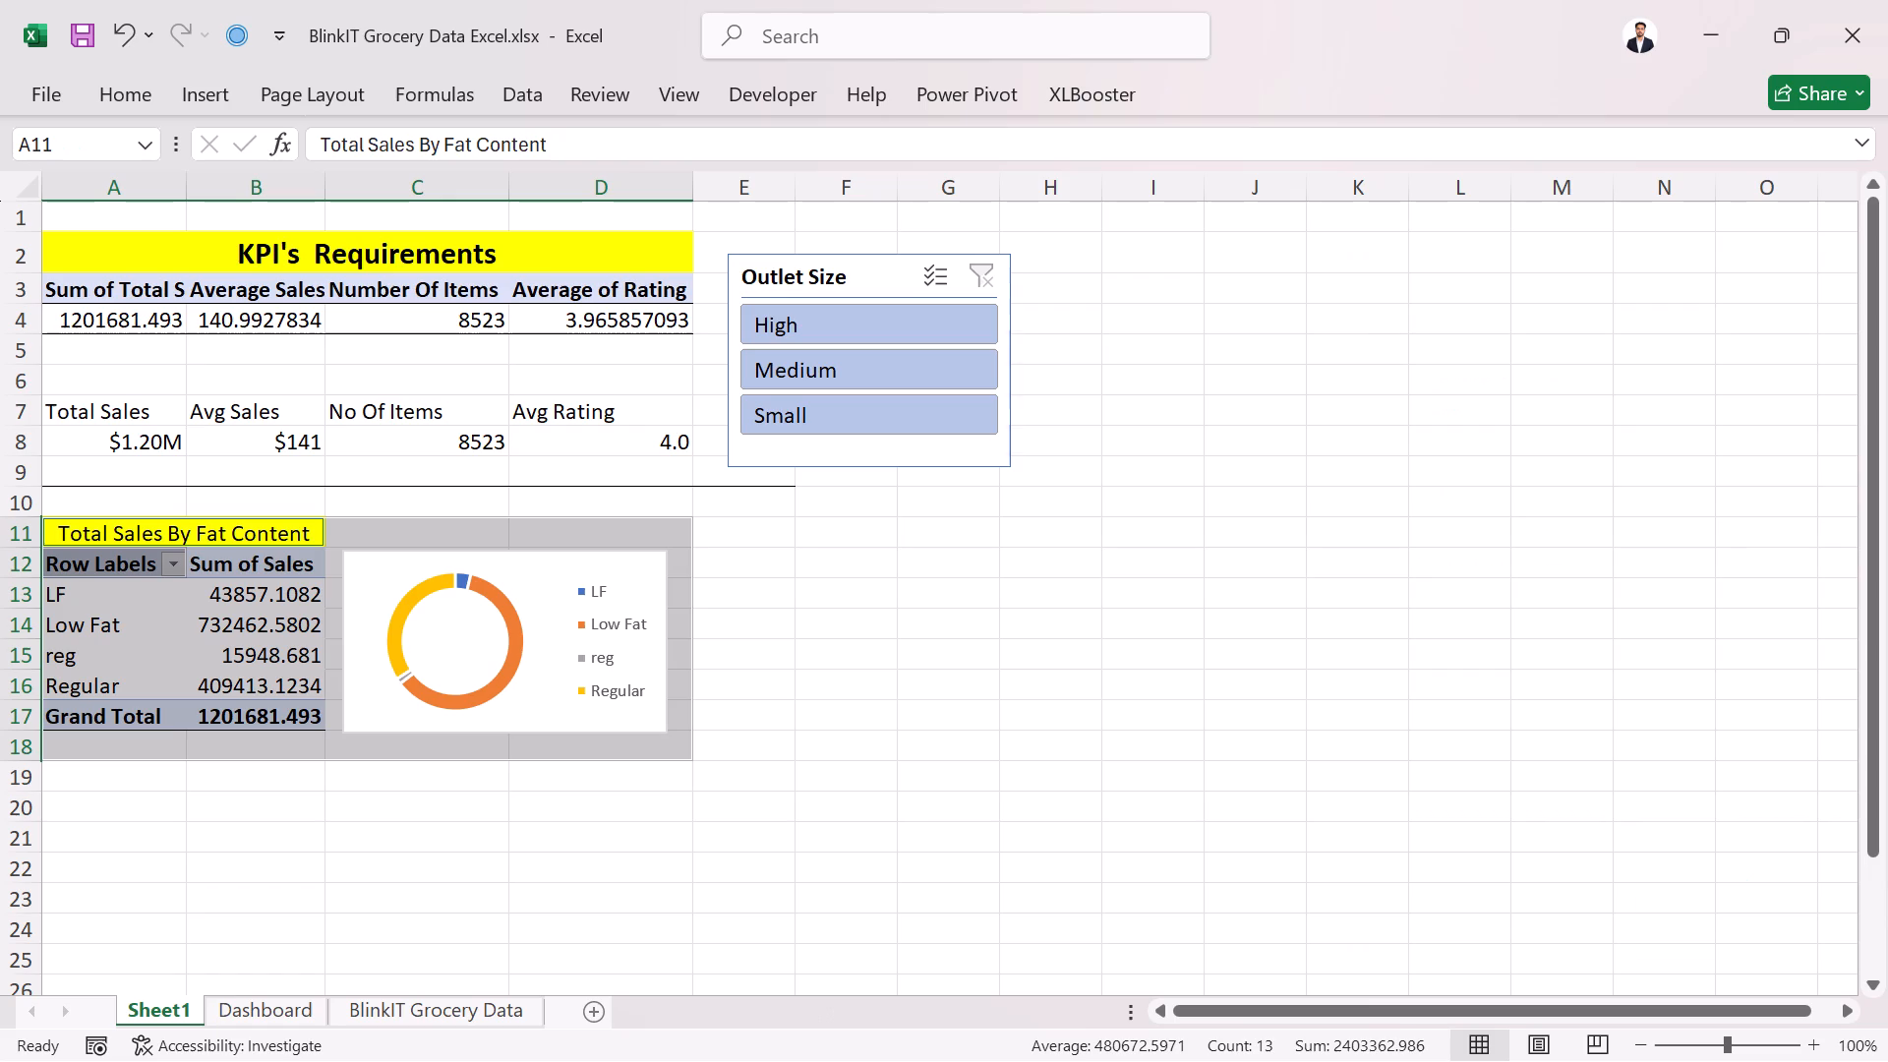
{"action": "left_click", "coordinate": [129, 99]}
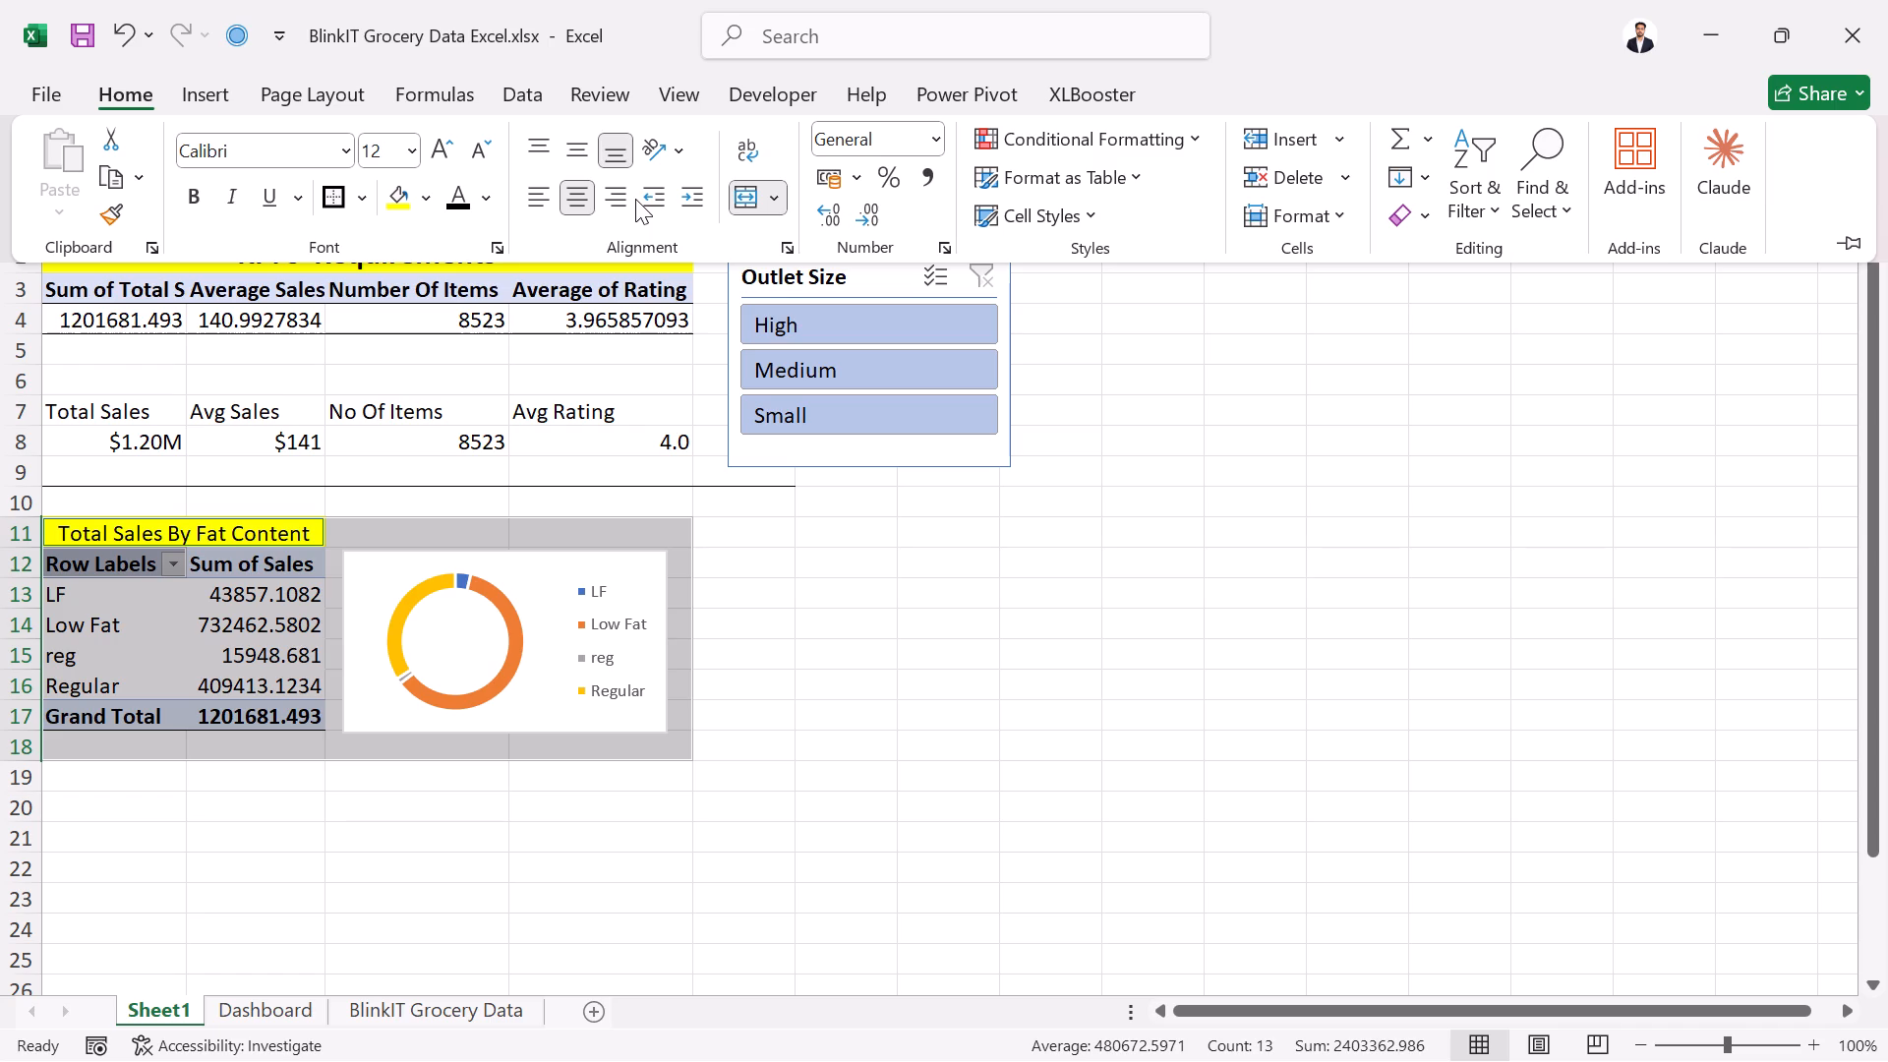
{"action": "left_click", "coordinate": [370, 198]}
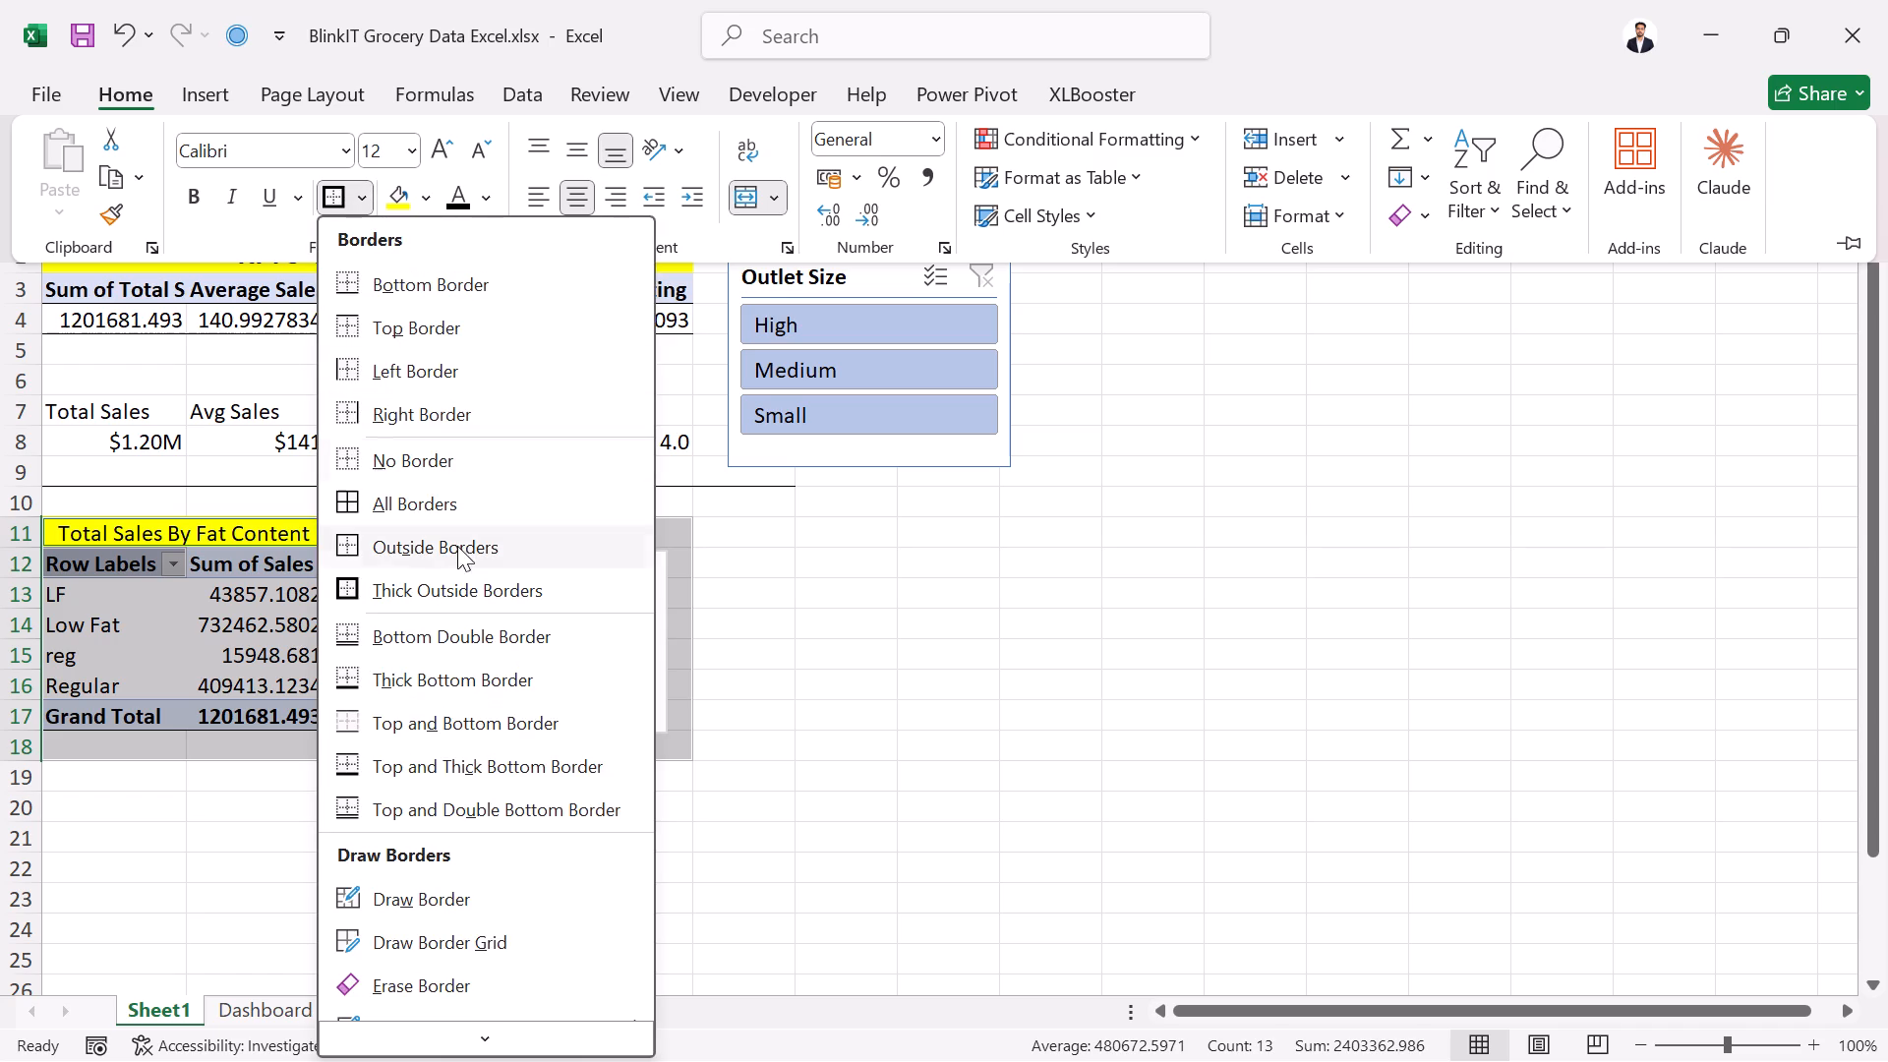
{"action": "left_click", "coordinate": [459, 590]}
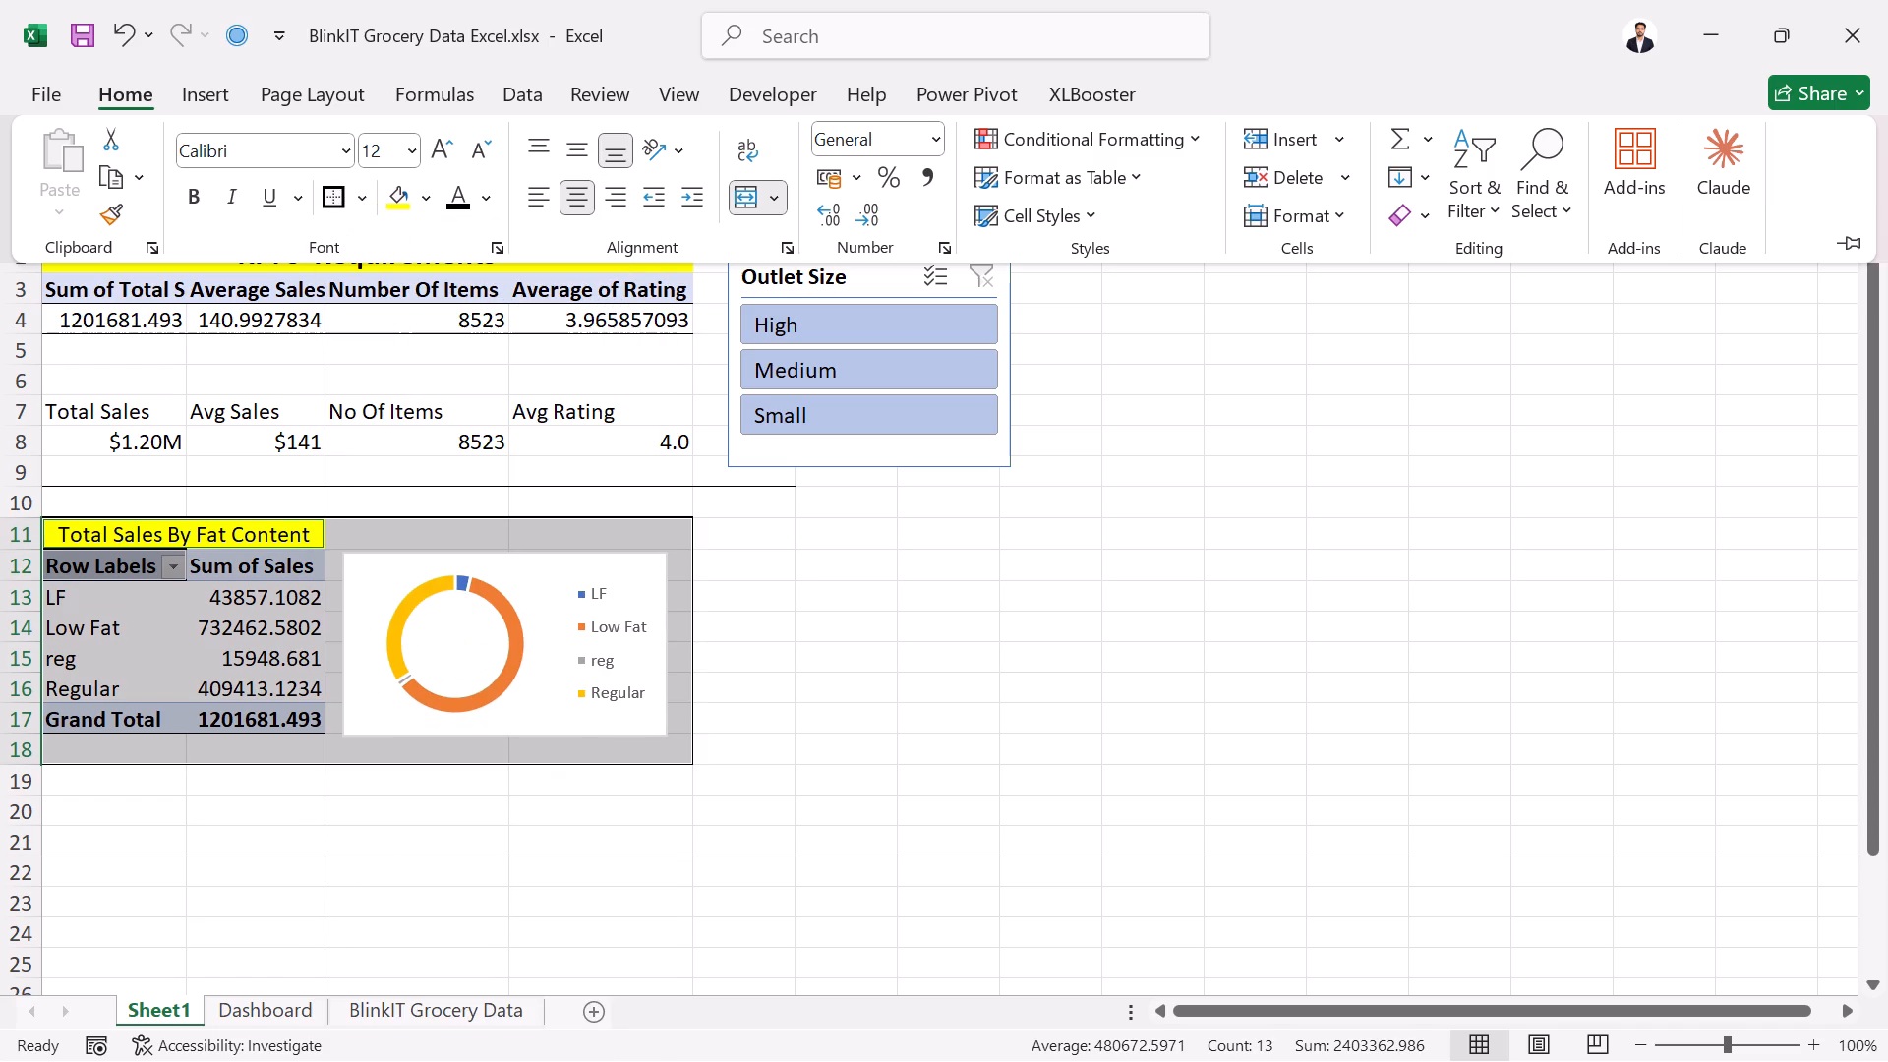
{"action": "left_click", "coordinate": [542, 788]}
{"action": "left_click", "coordinate": [503, 769]}
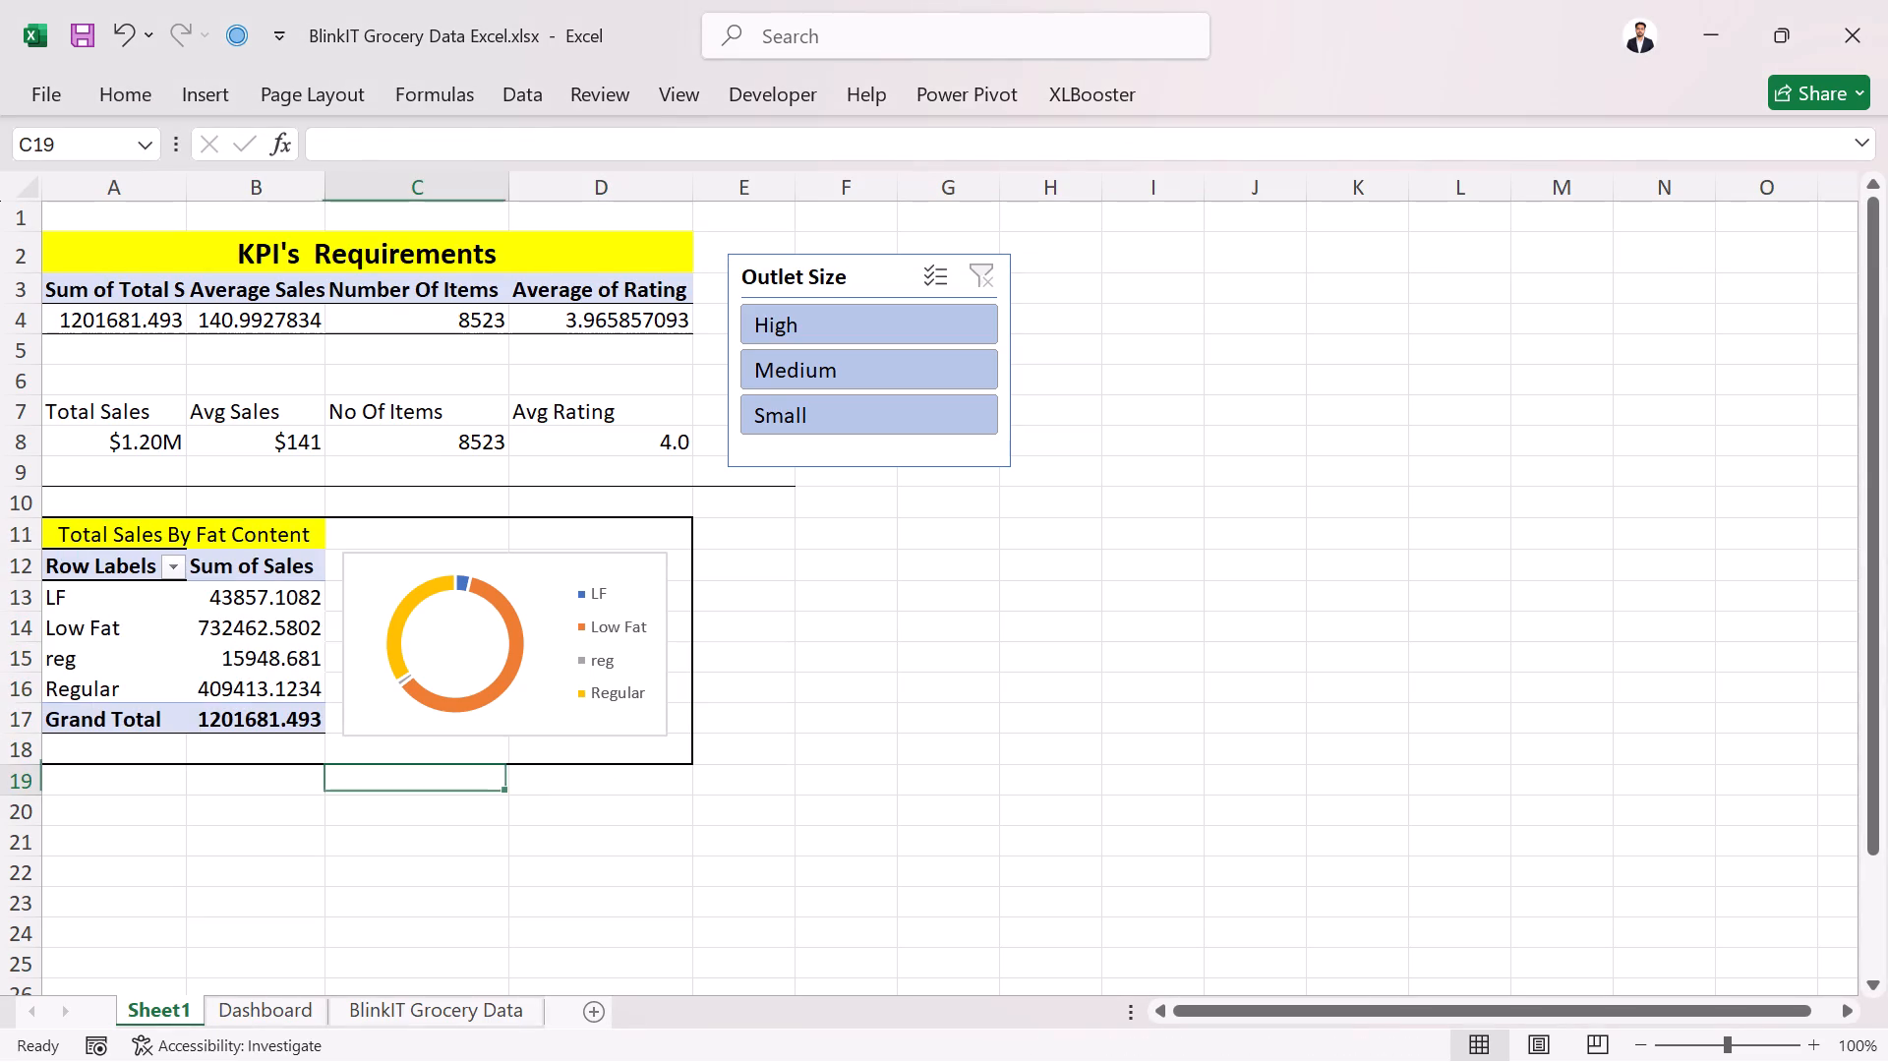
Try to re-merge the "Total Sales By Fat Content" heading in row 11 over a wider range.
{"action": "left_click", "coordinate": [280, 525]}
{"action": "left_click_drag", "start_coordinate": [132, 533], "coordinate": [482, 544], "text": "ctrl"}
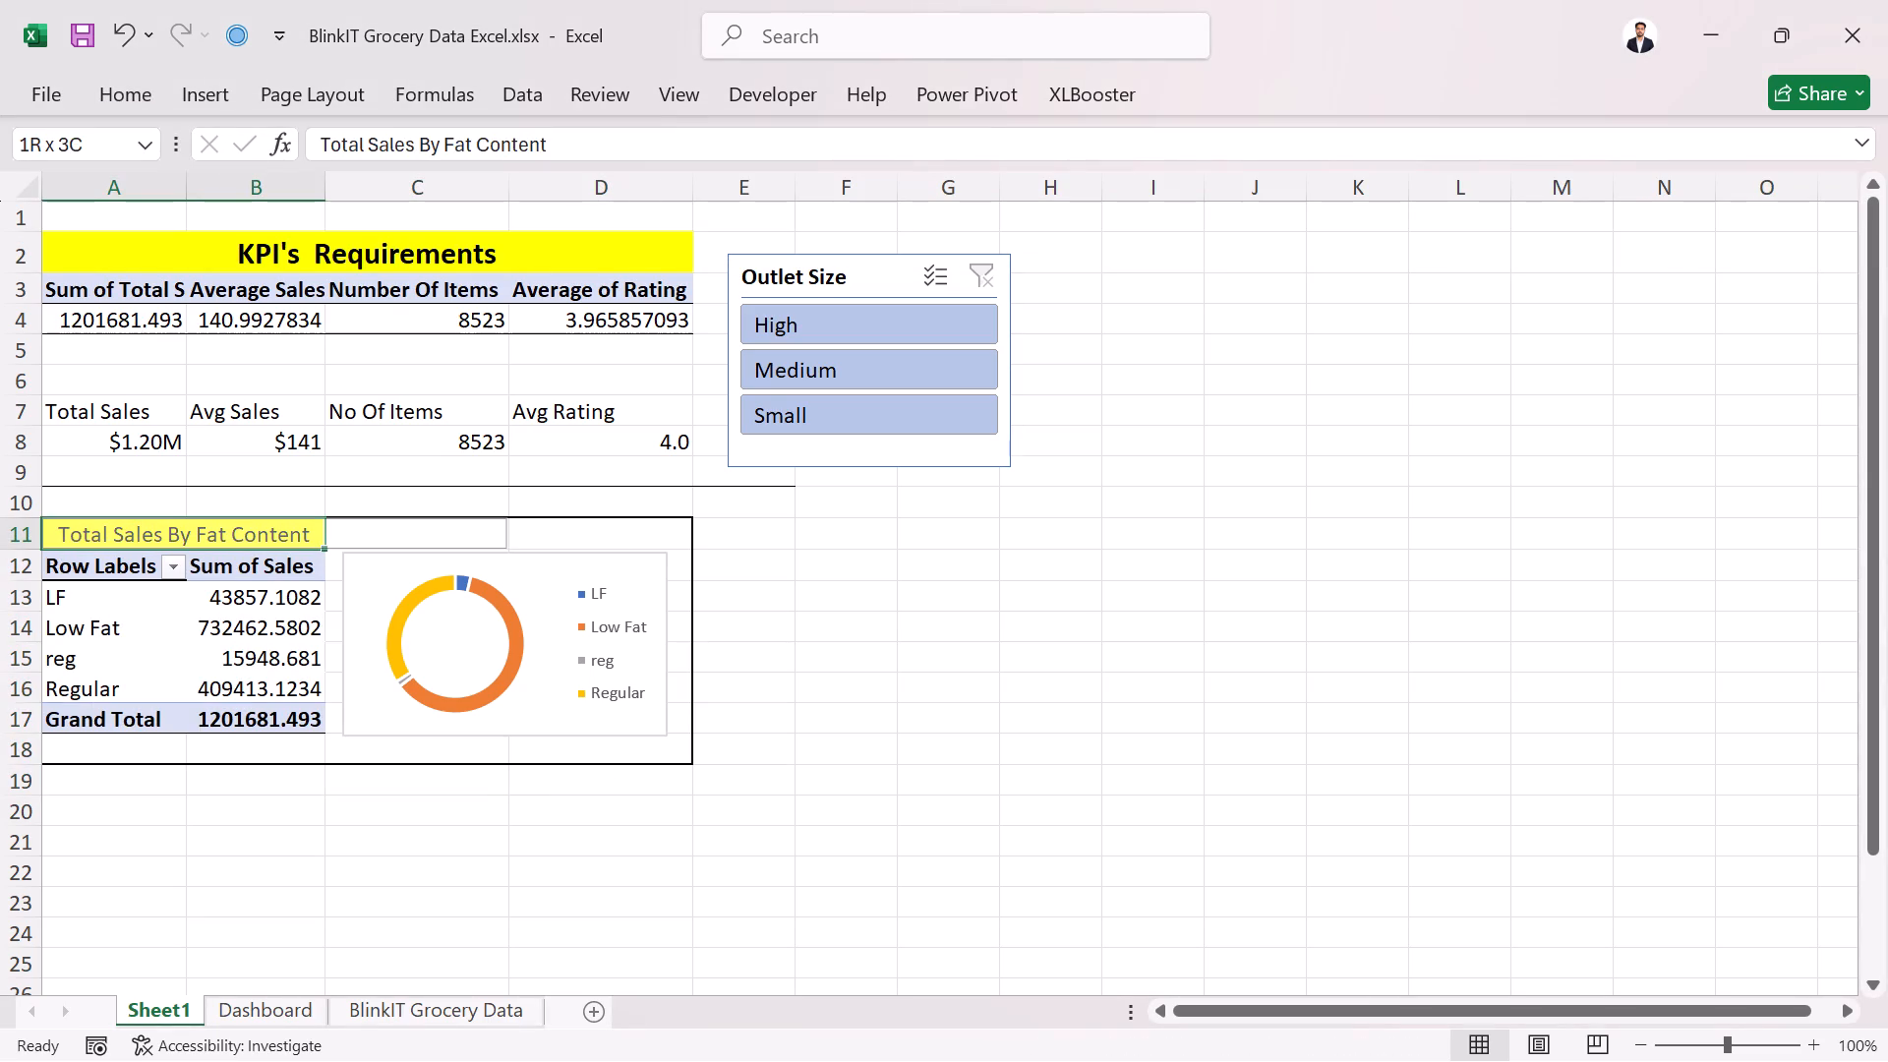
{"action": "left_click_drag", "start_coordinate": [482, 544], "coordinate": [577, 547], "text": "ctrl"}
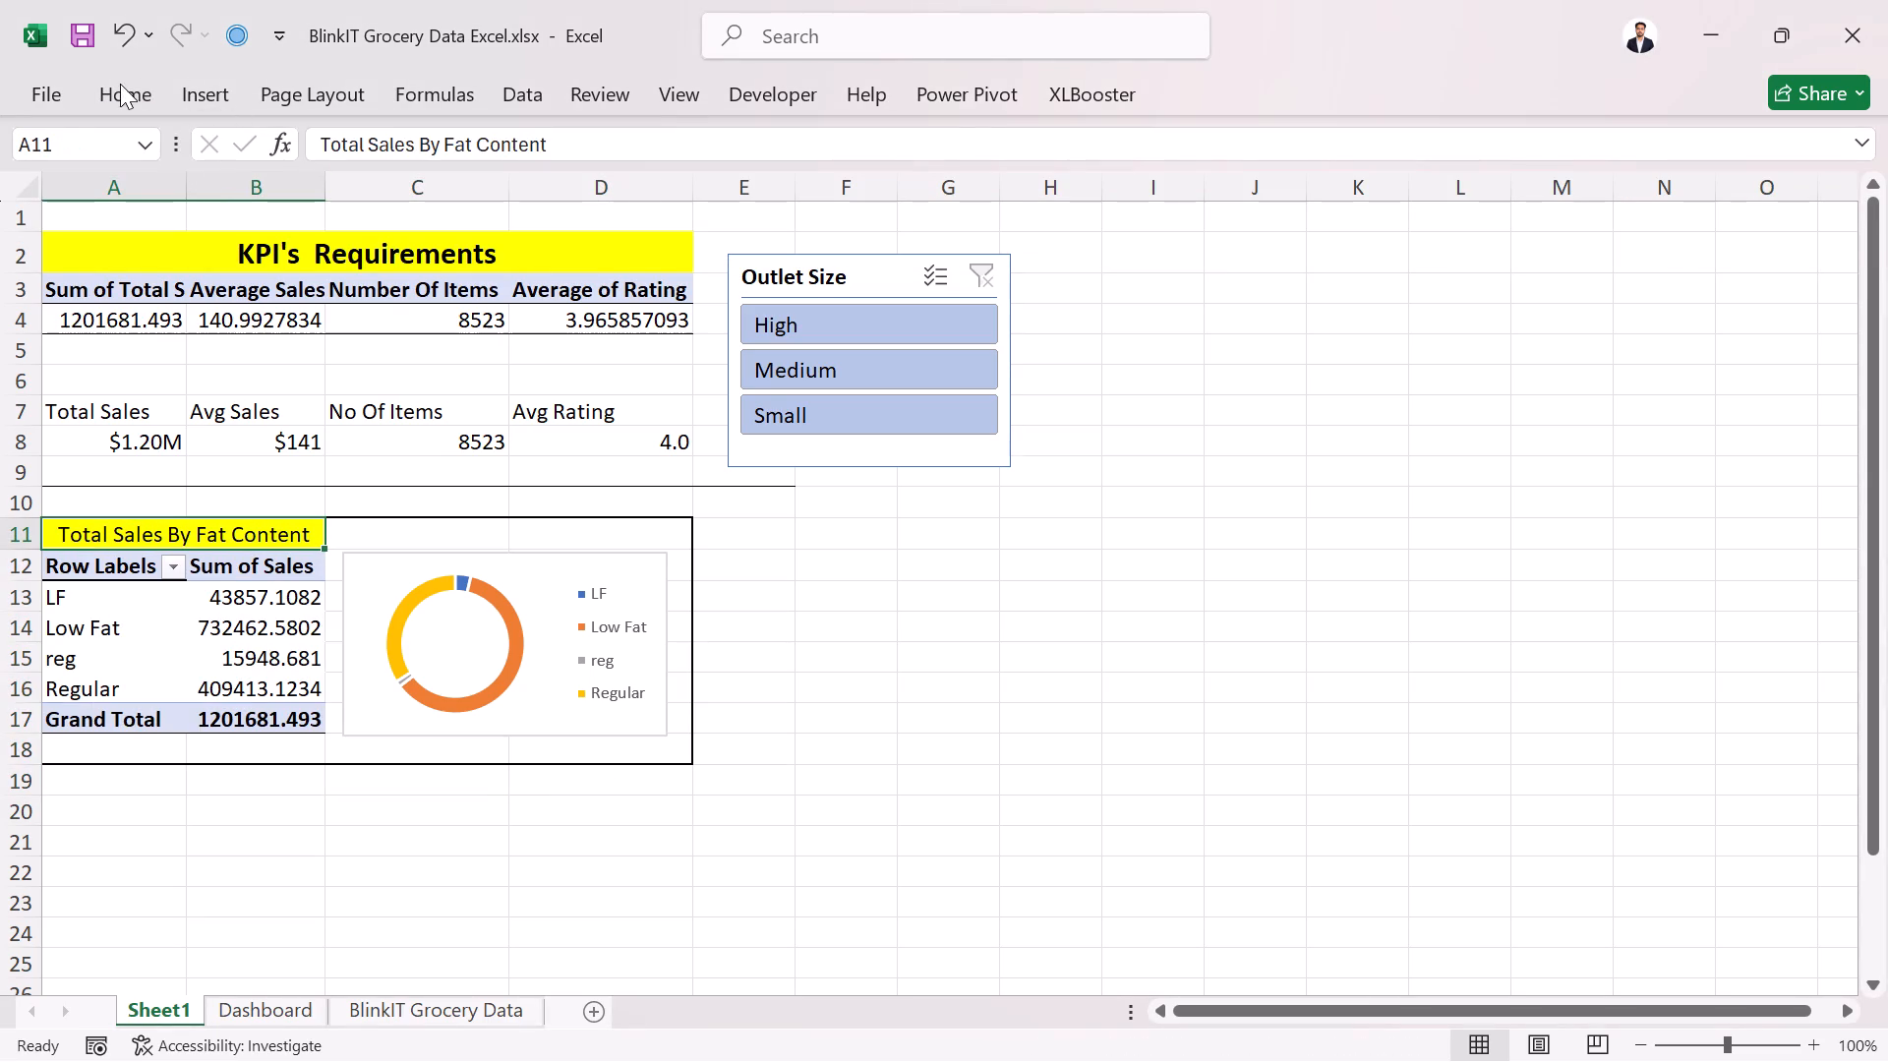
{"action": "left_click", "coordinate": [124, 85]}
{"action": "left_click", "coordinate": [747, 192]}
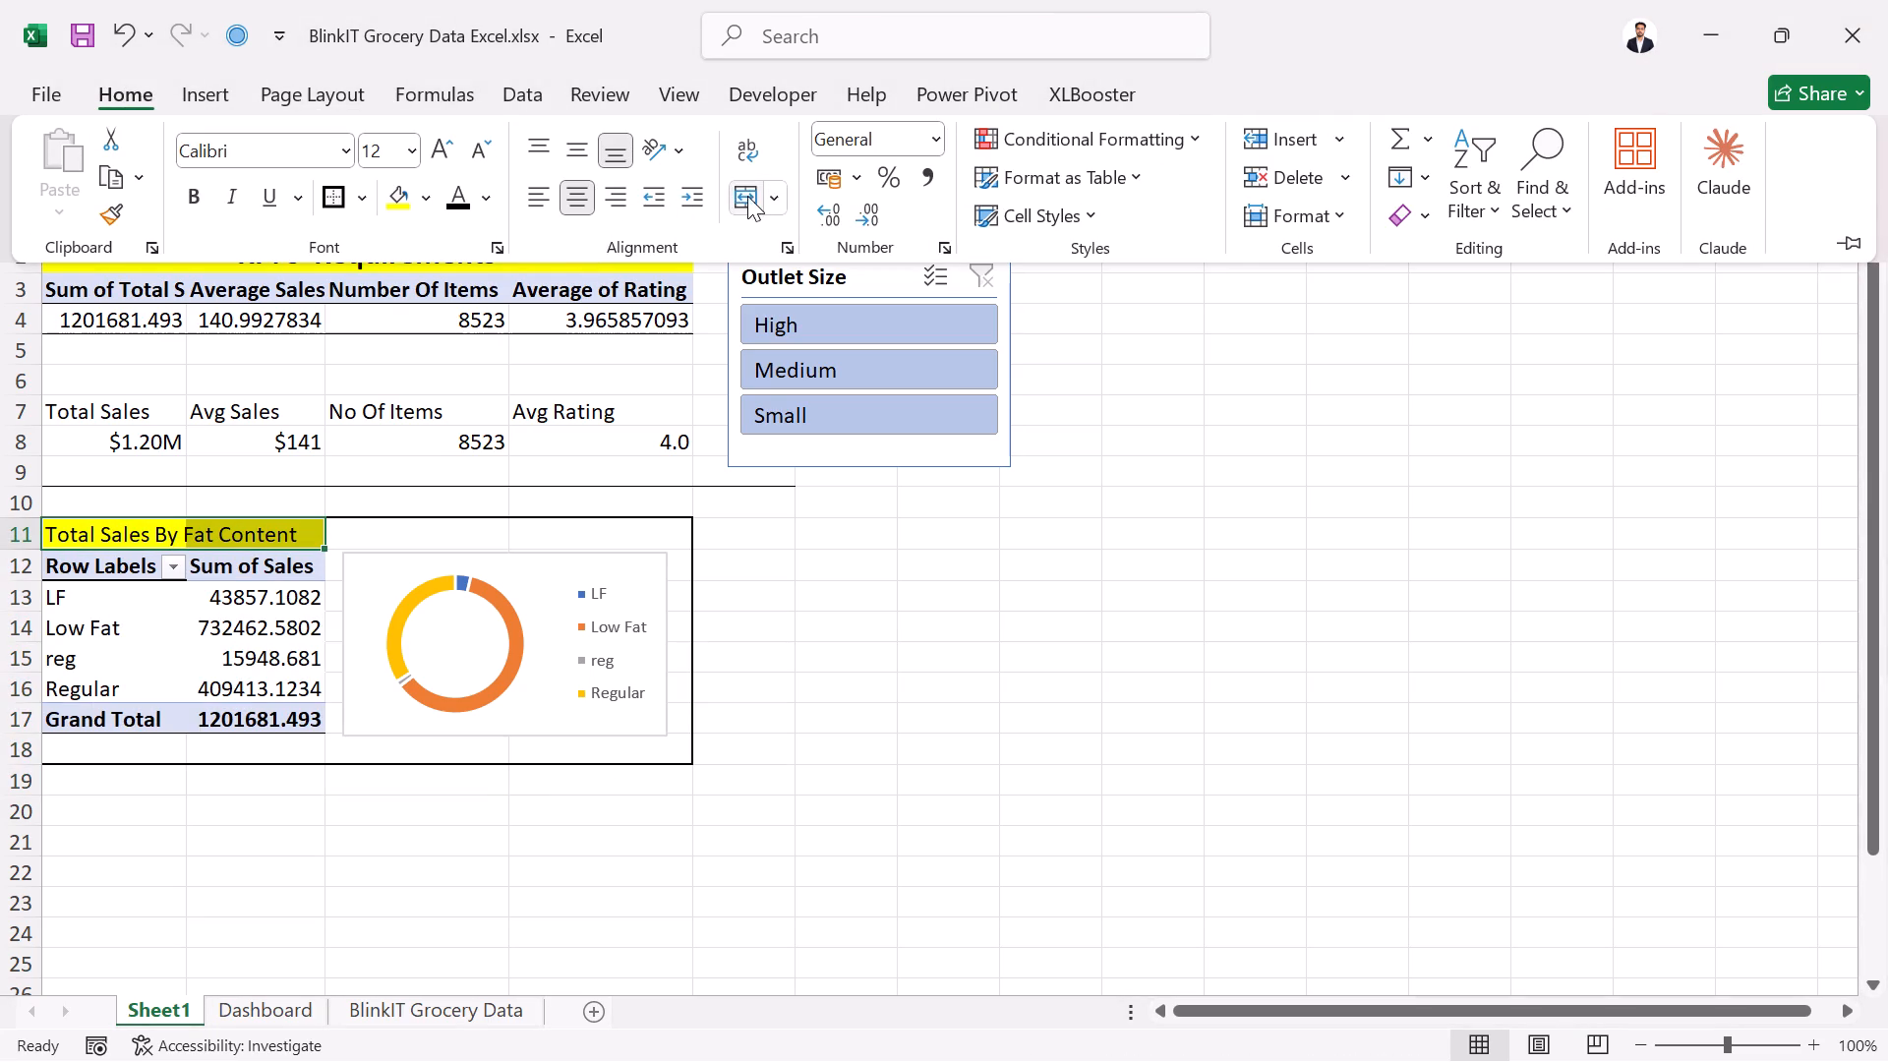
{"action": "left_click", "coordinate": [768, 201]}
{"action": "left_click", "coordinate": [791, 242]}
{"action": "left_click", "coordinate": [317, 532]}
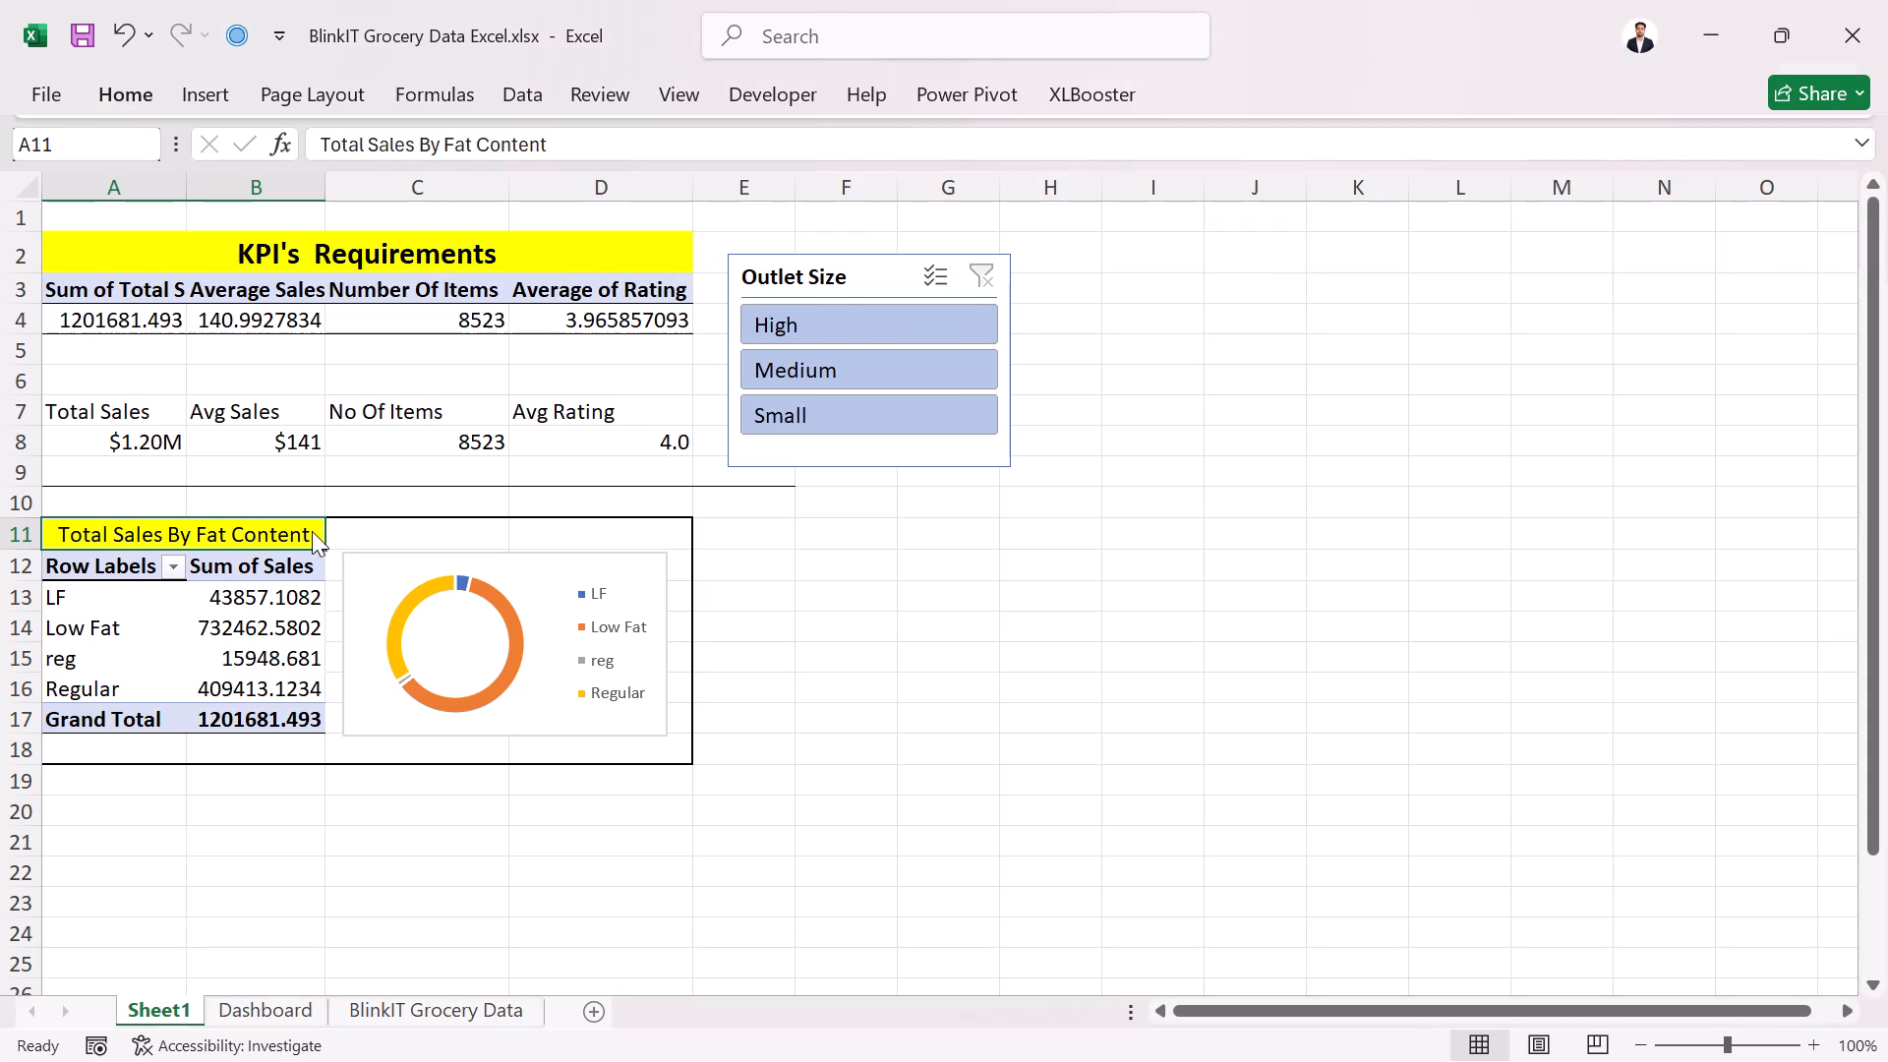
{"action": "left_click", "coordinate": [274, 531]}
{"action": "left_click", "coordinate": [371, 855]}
Merge and center the "Total Sales By Fat Content" heading across cells A11:D11, spanning the pivot table and chart.
{"action": "left_click", "coordinate": [238, 546]}
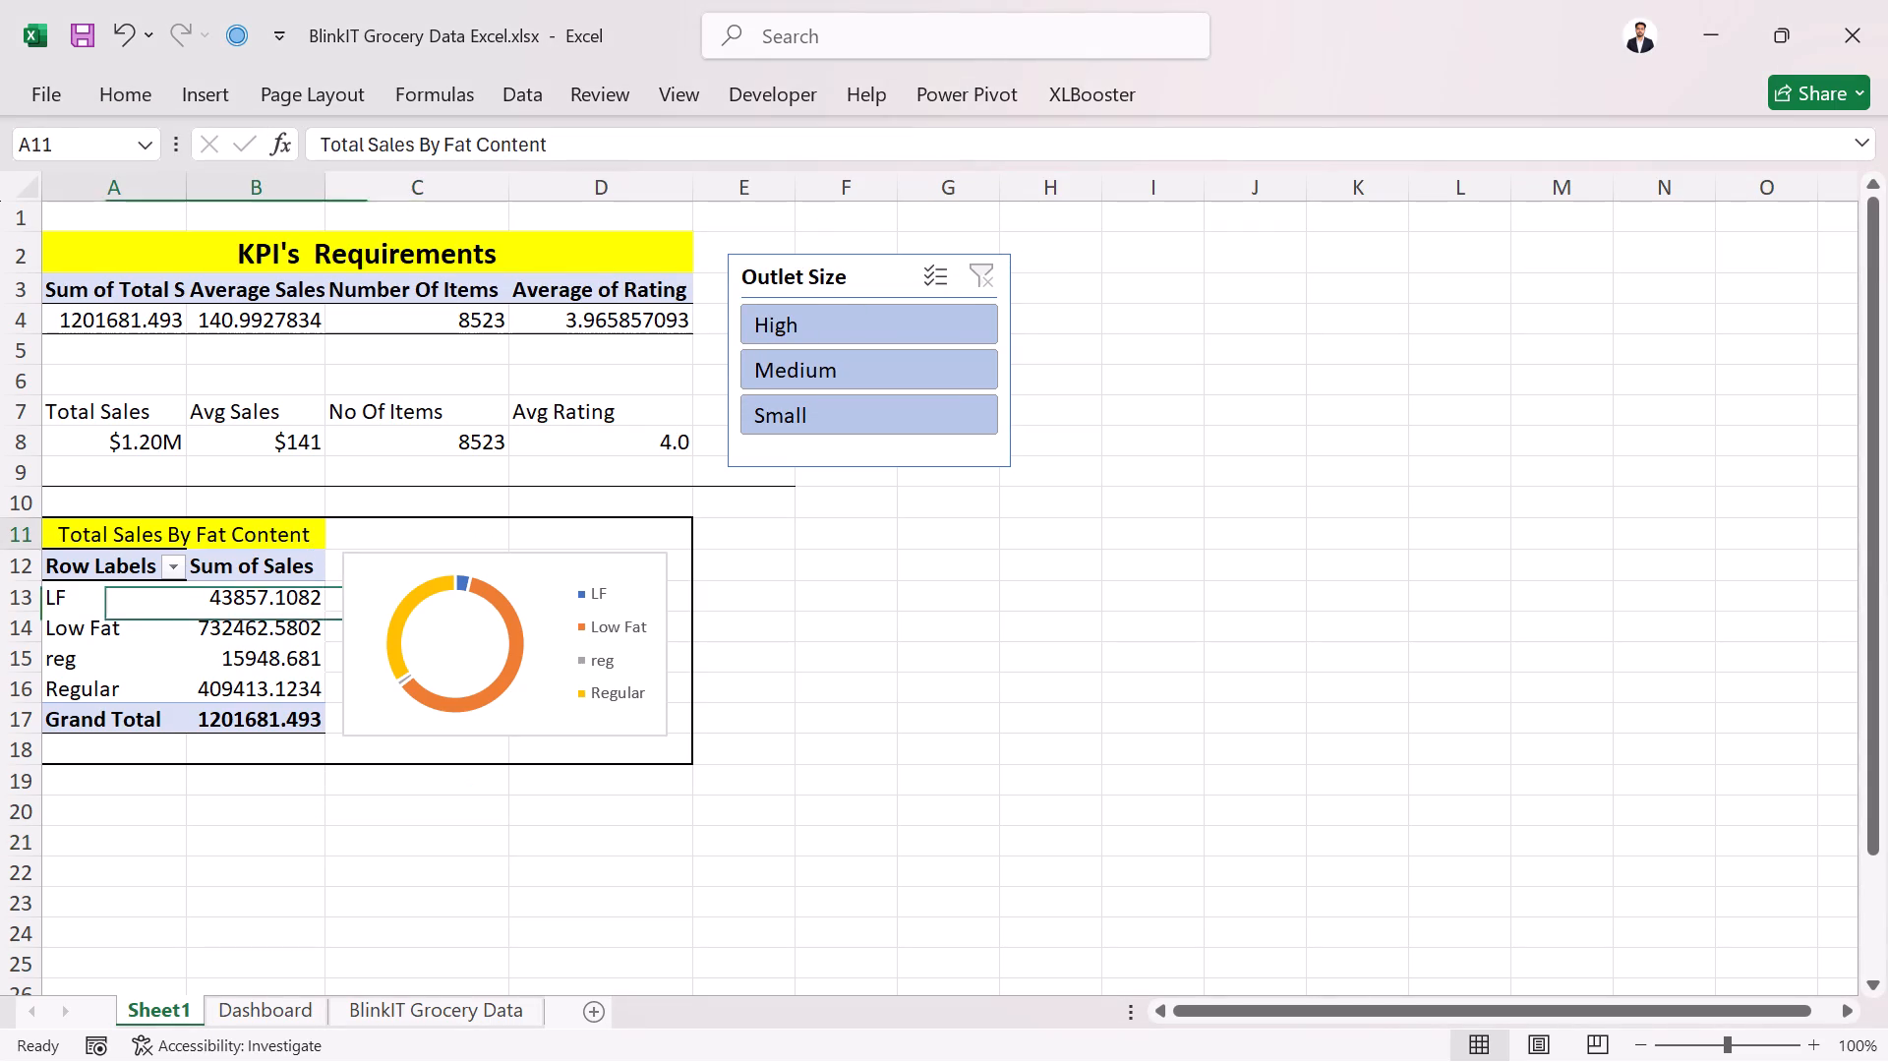
{"action": "left_click_drag", "start_coordinate": [271, 532], "coordinate": [600, 536], "text": "ctrl"}
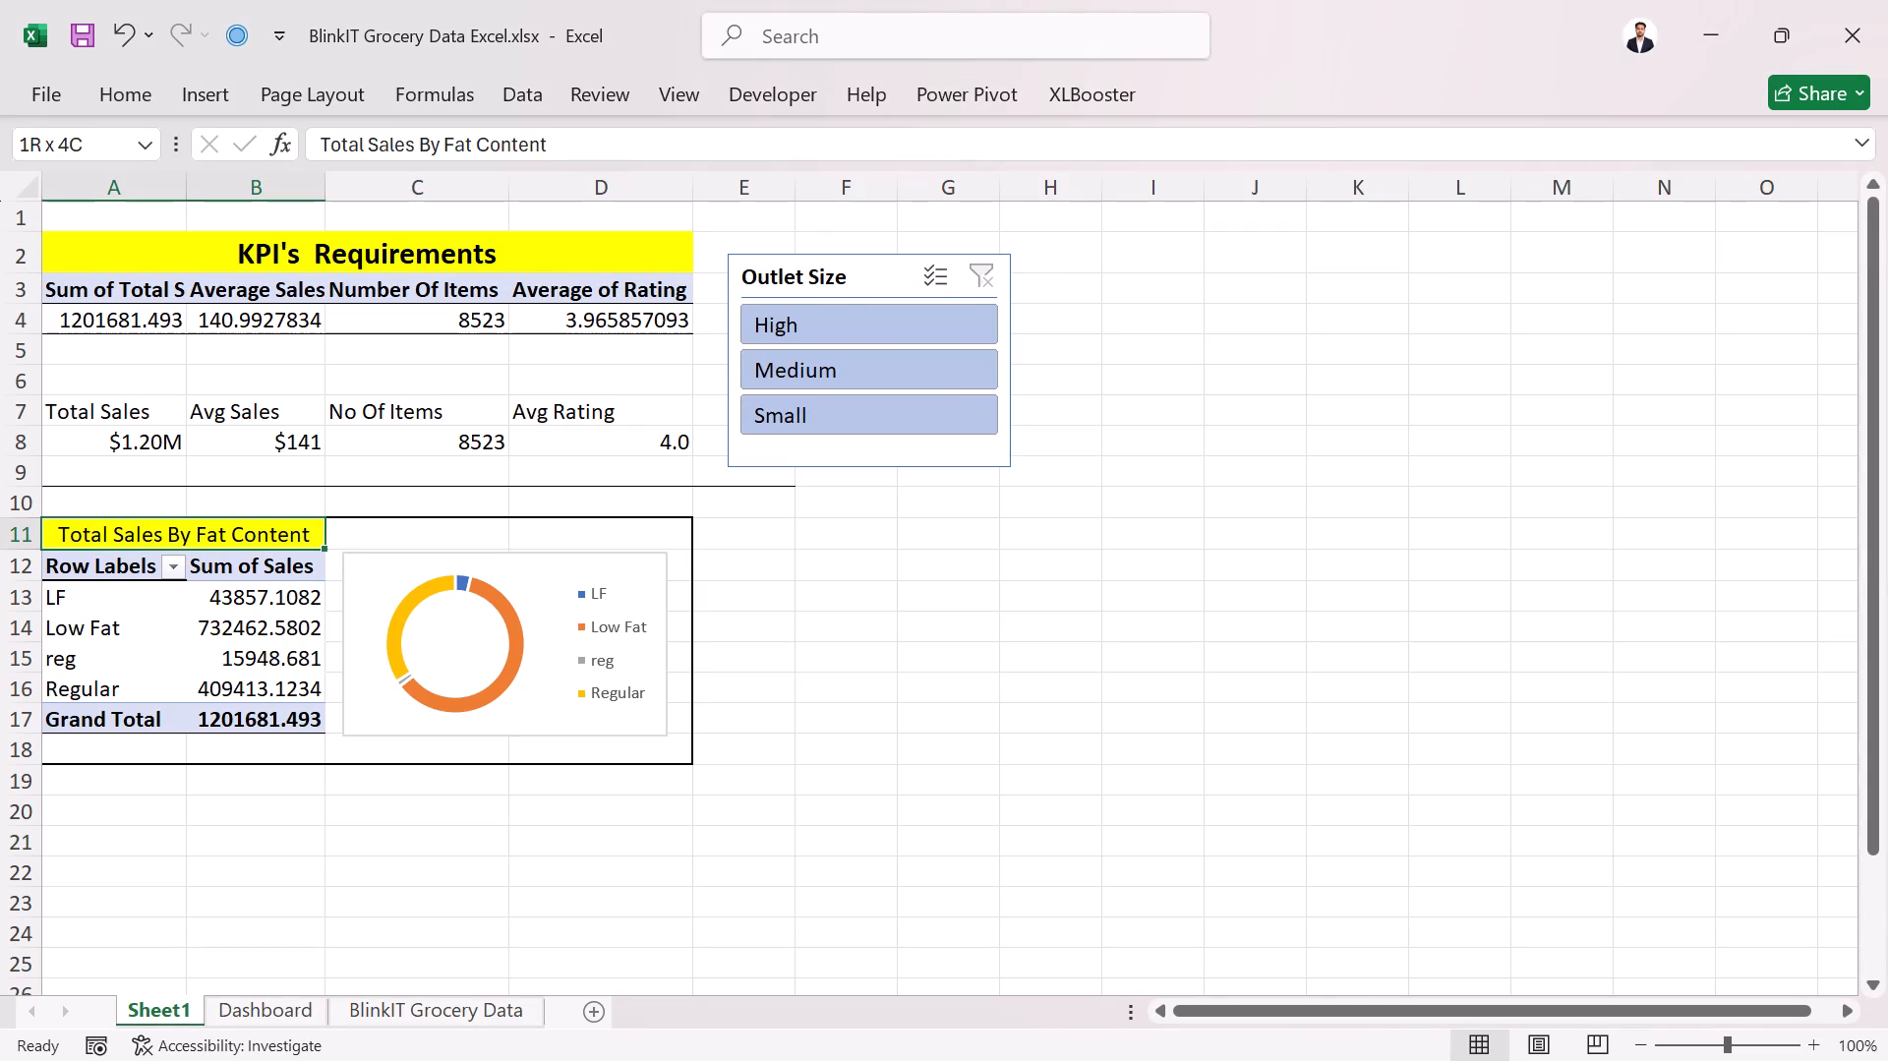
{"action": "left_click_drag", "start_coordinate": [244, 540], "coordinate": [577, 538]}
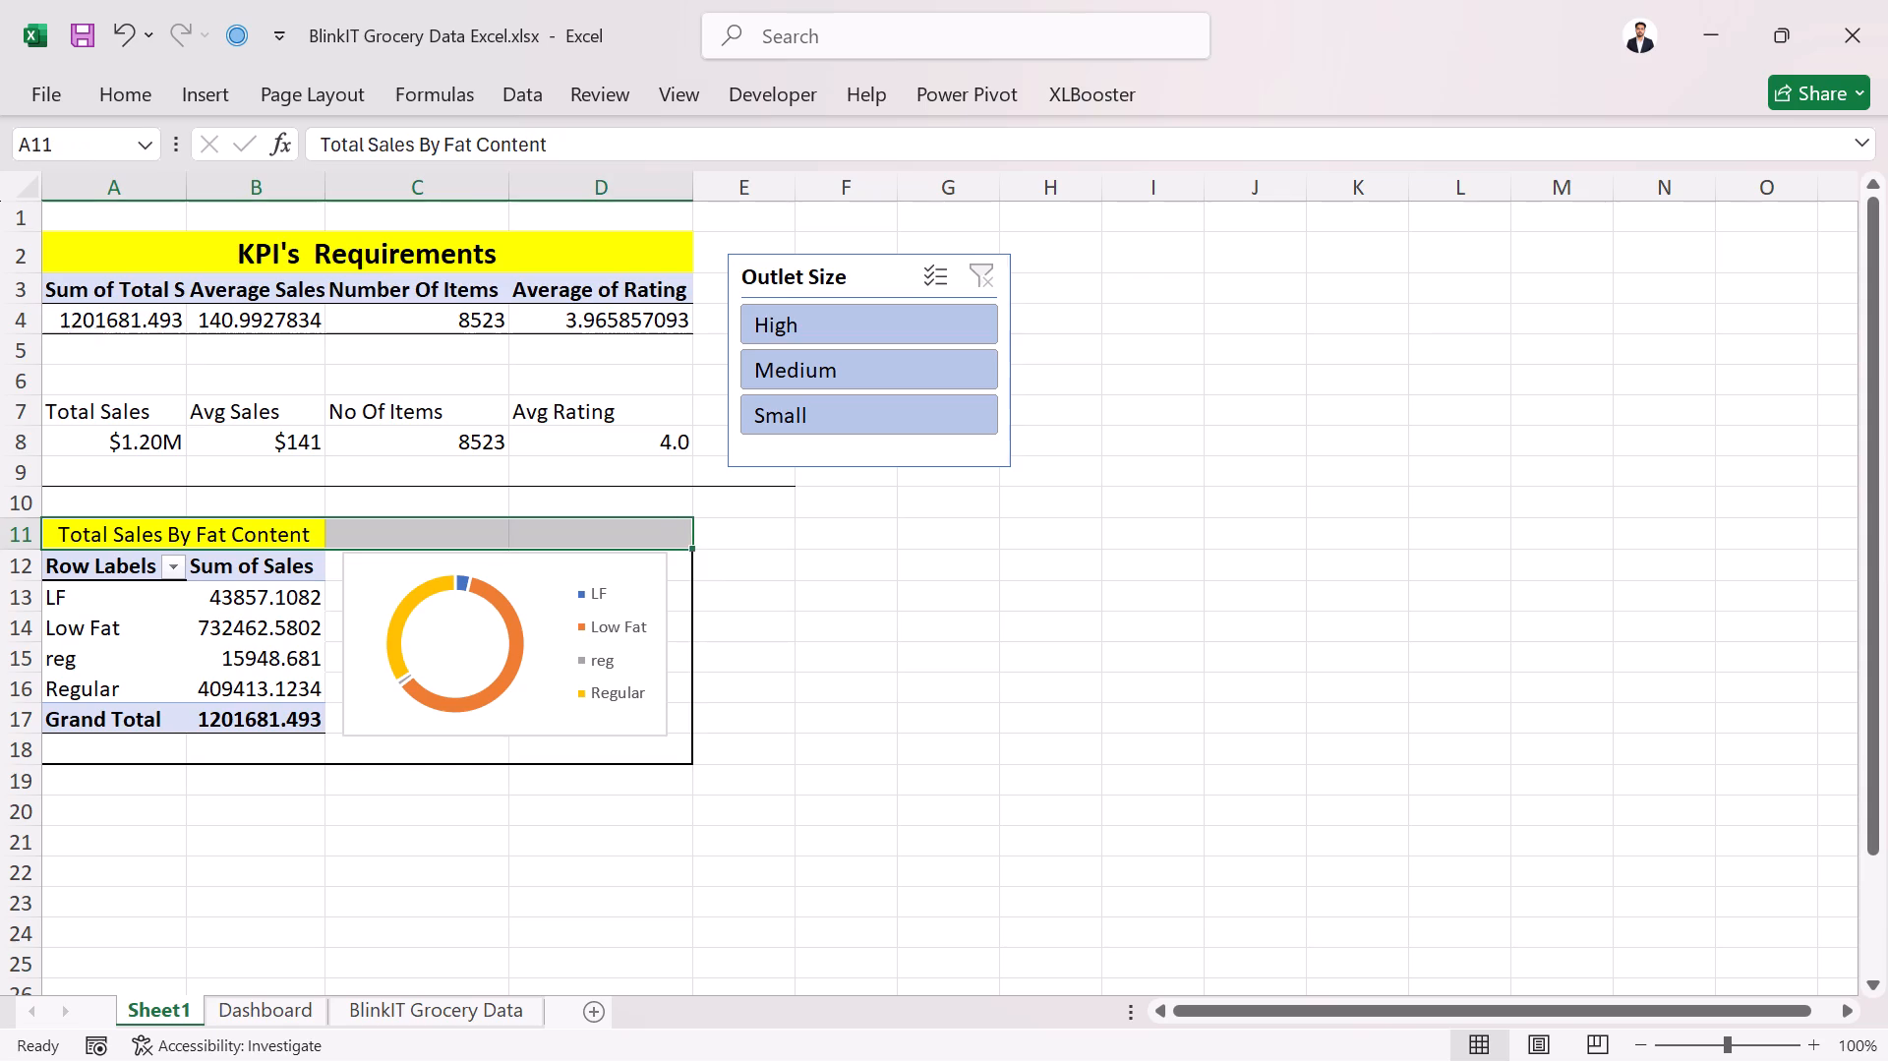
{"action": "left_click", "coordinate": [123, 96]}
{"action": "left_click", "coordinate": [740, 199]}
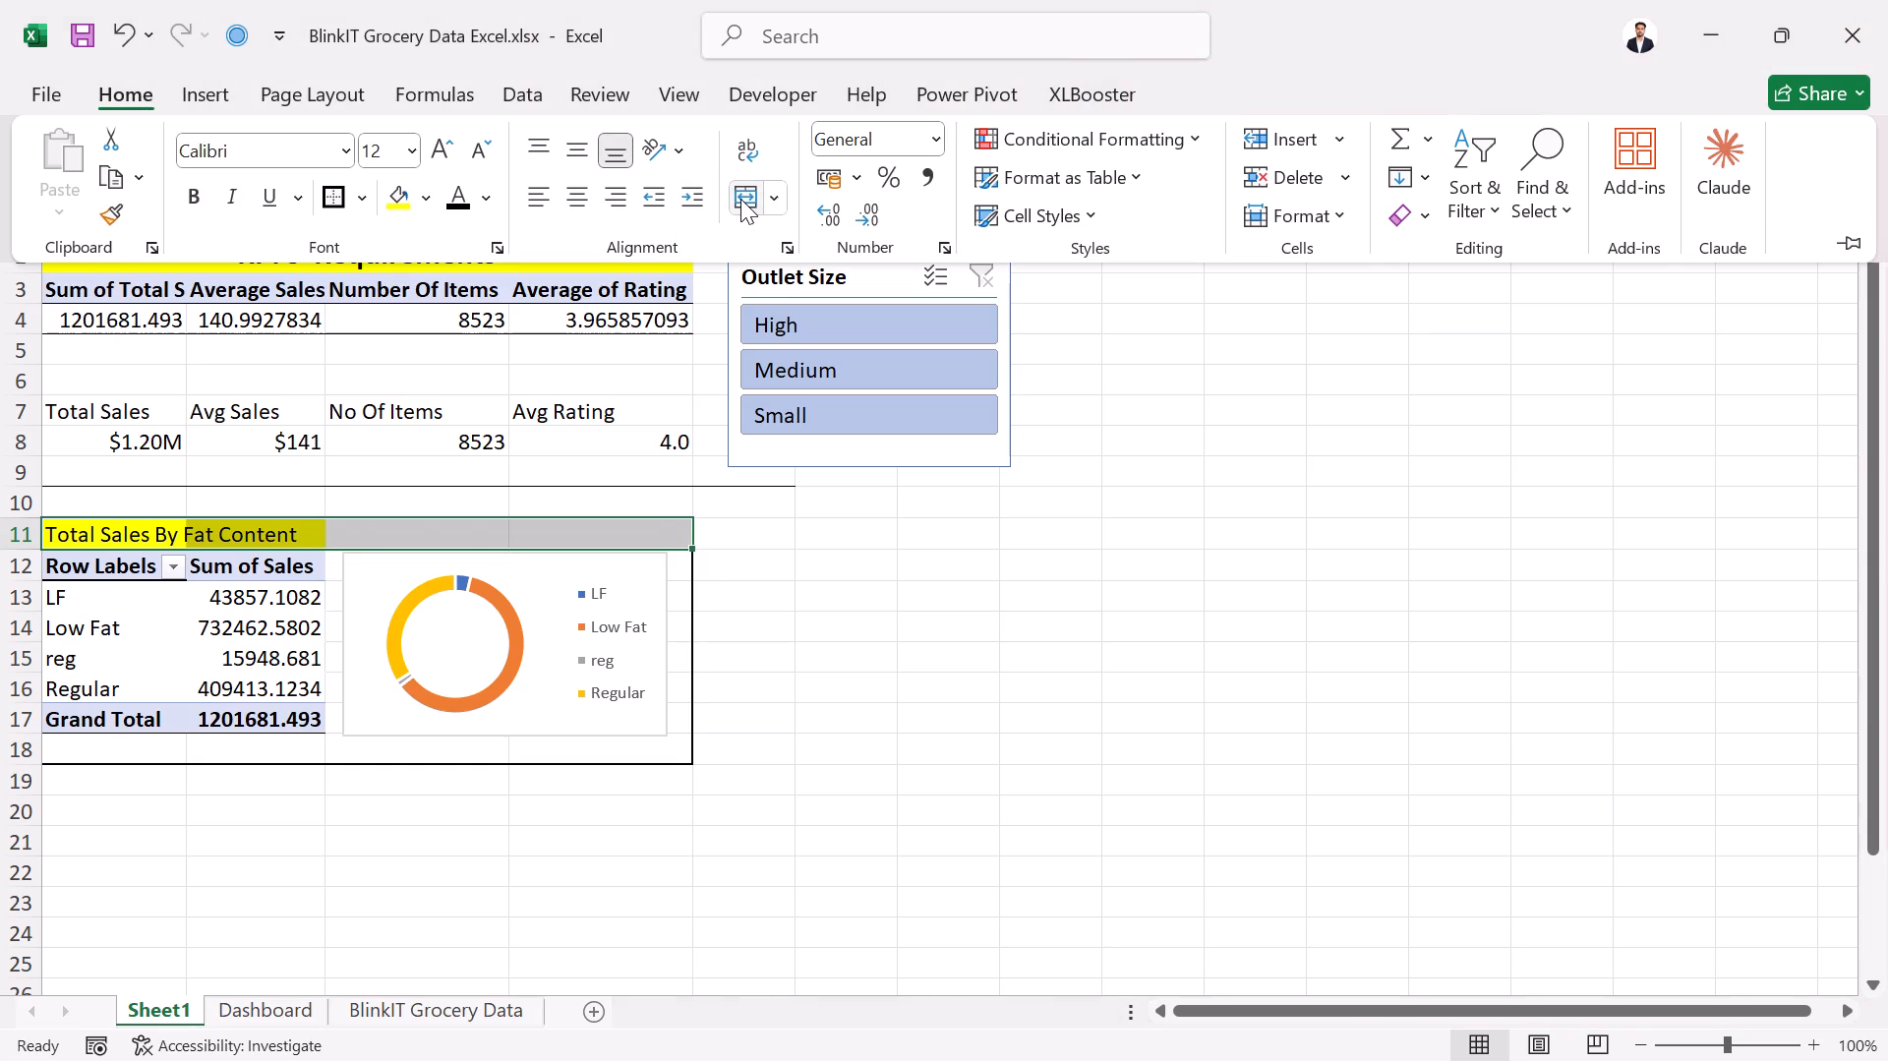
{"action": "left_click", "coordinate": [743, 199]}
{"action": "left_click", "coordinate": [841, 822]}
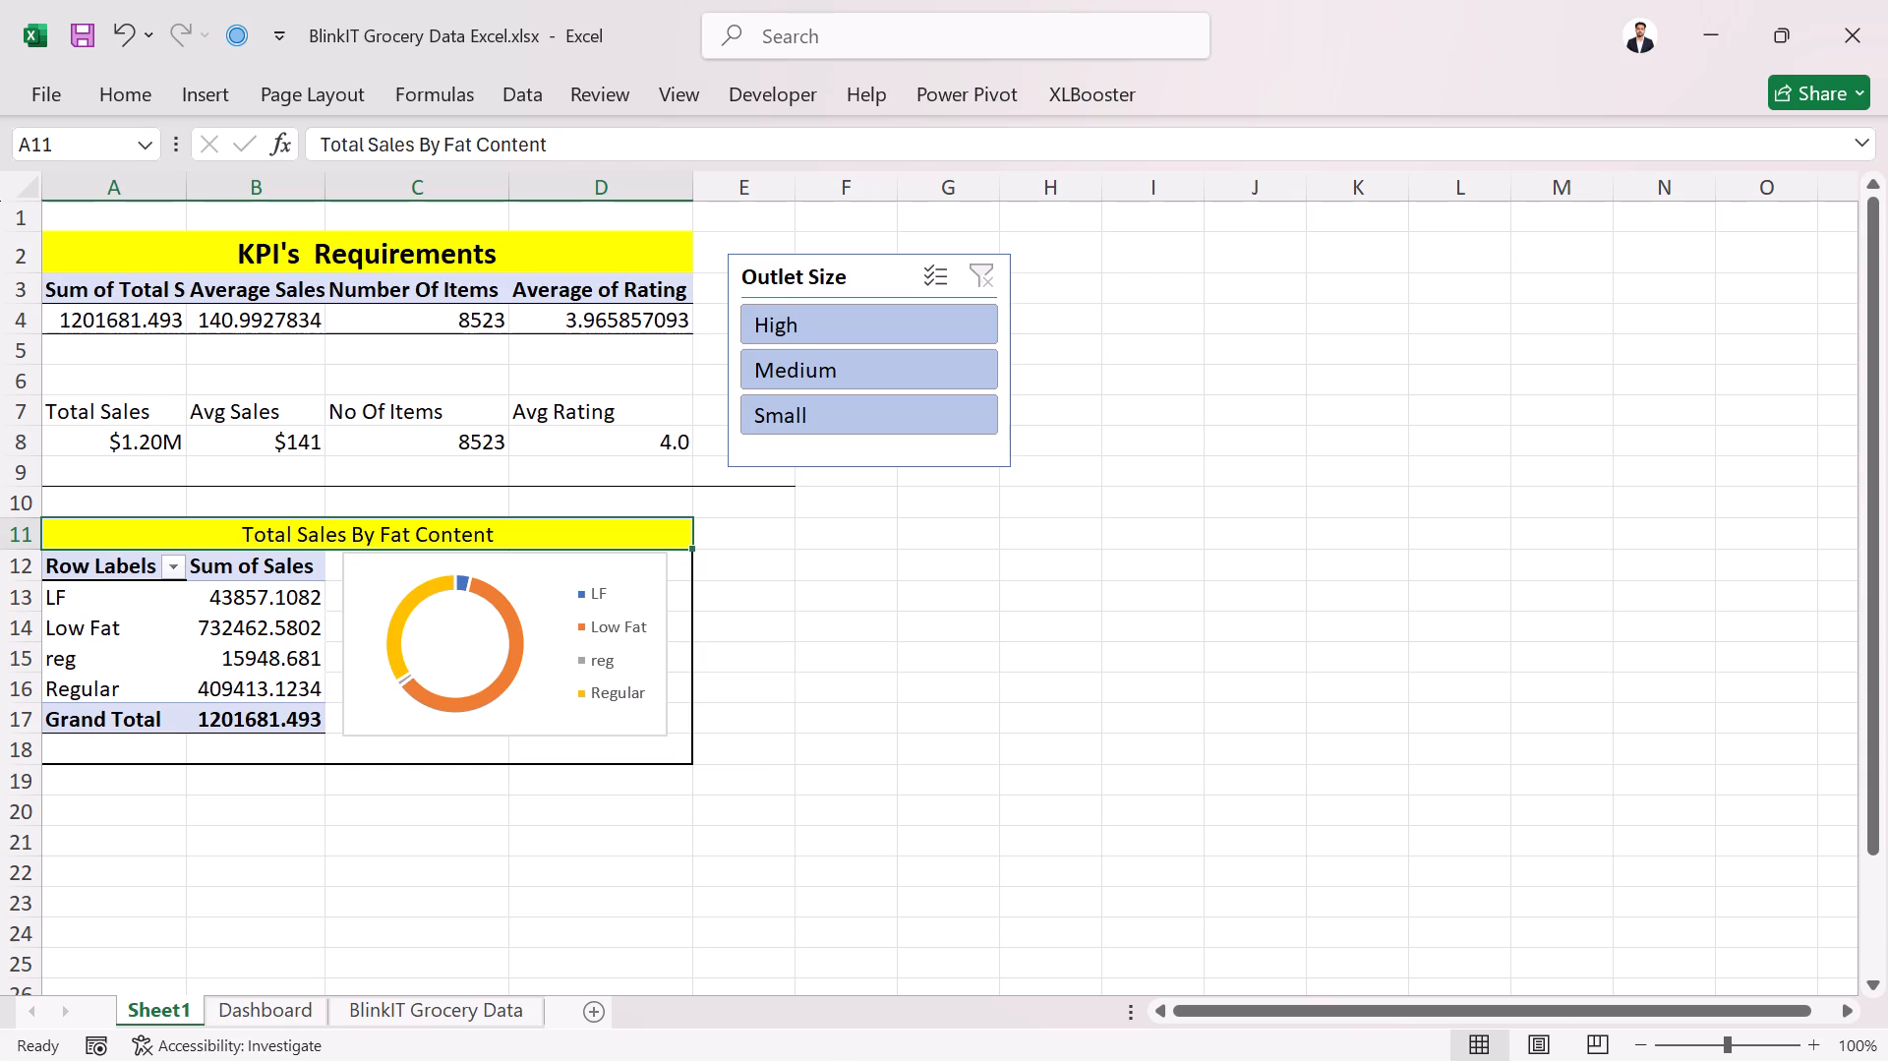
On the Dashboard sheet, copy the Avg Rating card's blank rounded rectangle and paste it at cell L21 below the KPI cards.
{"action": "left_click", "coordinate": [260, 1019]}
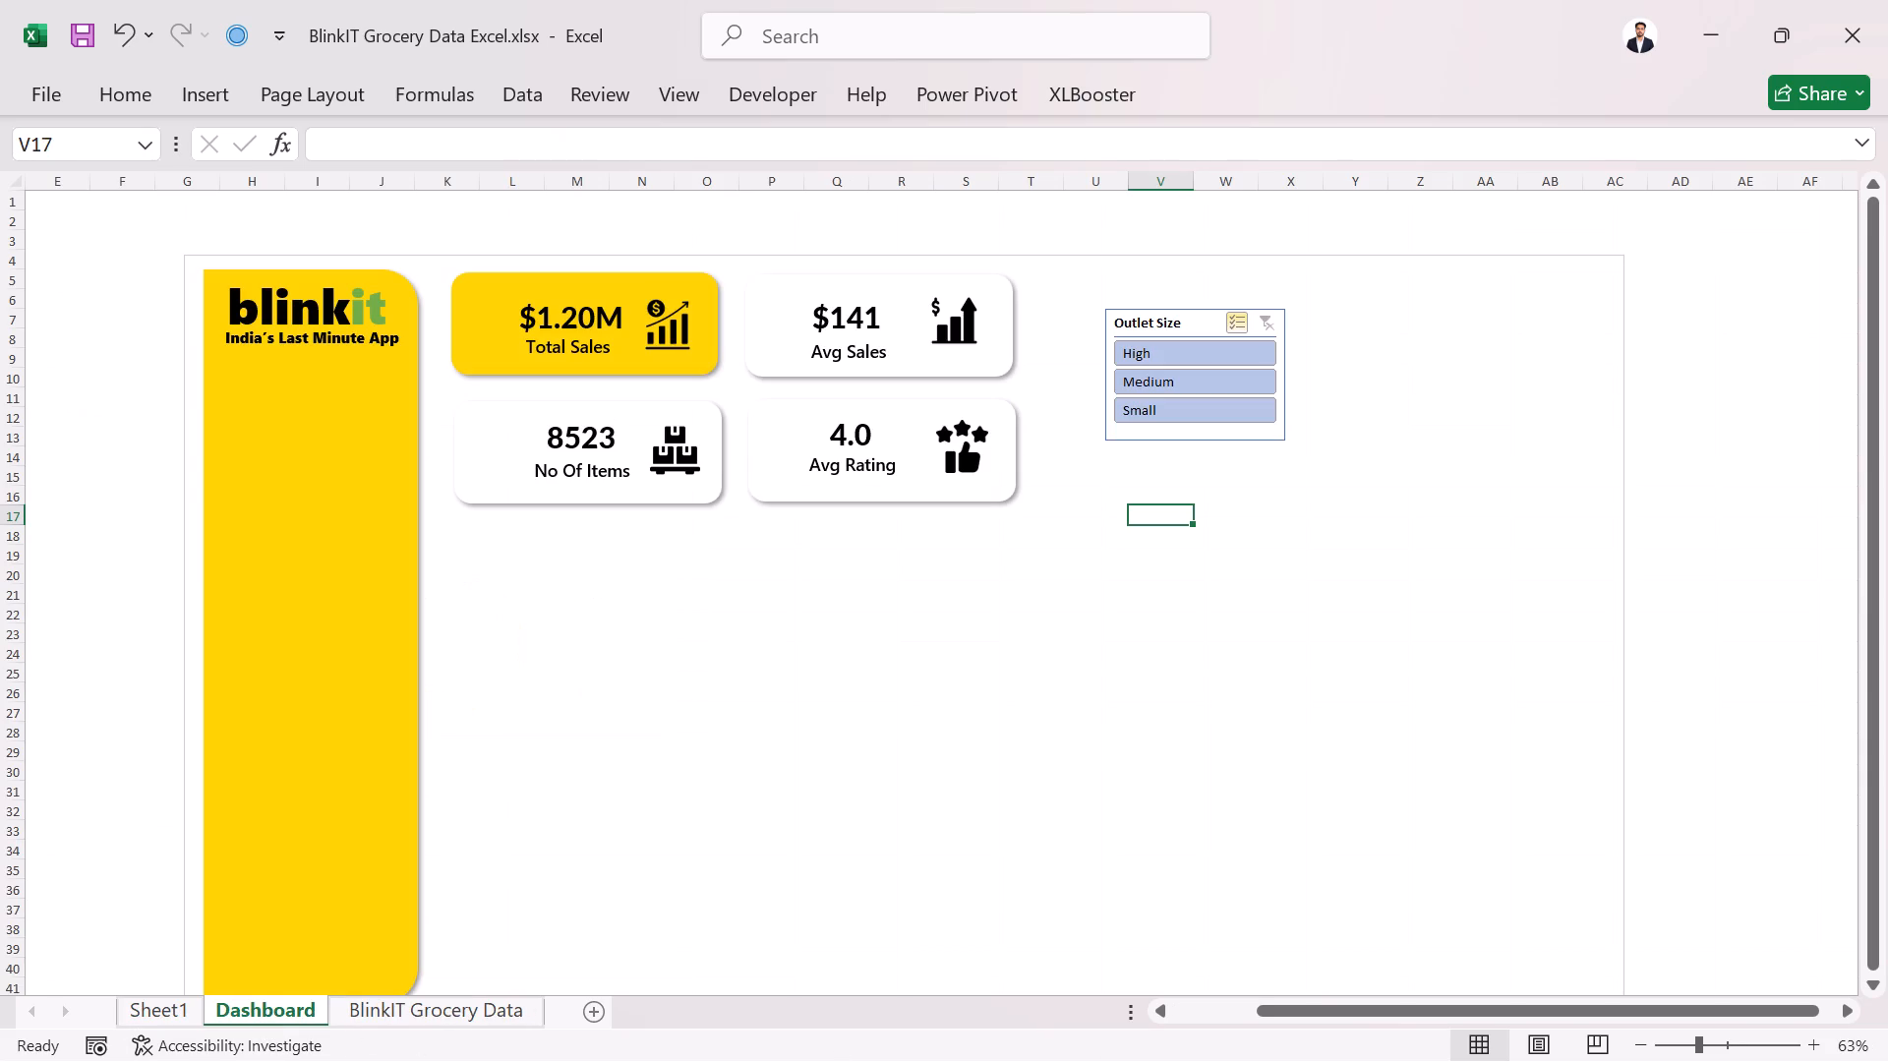
{"action": "left_click", "coordinate": [991, 509]}
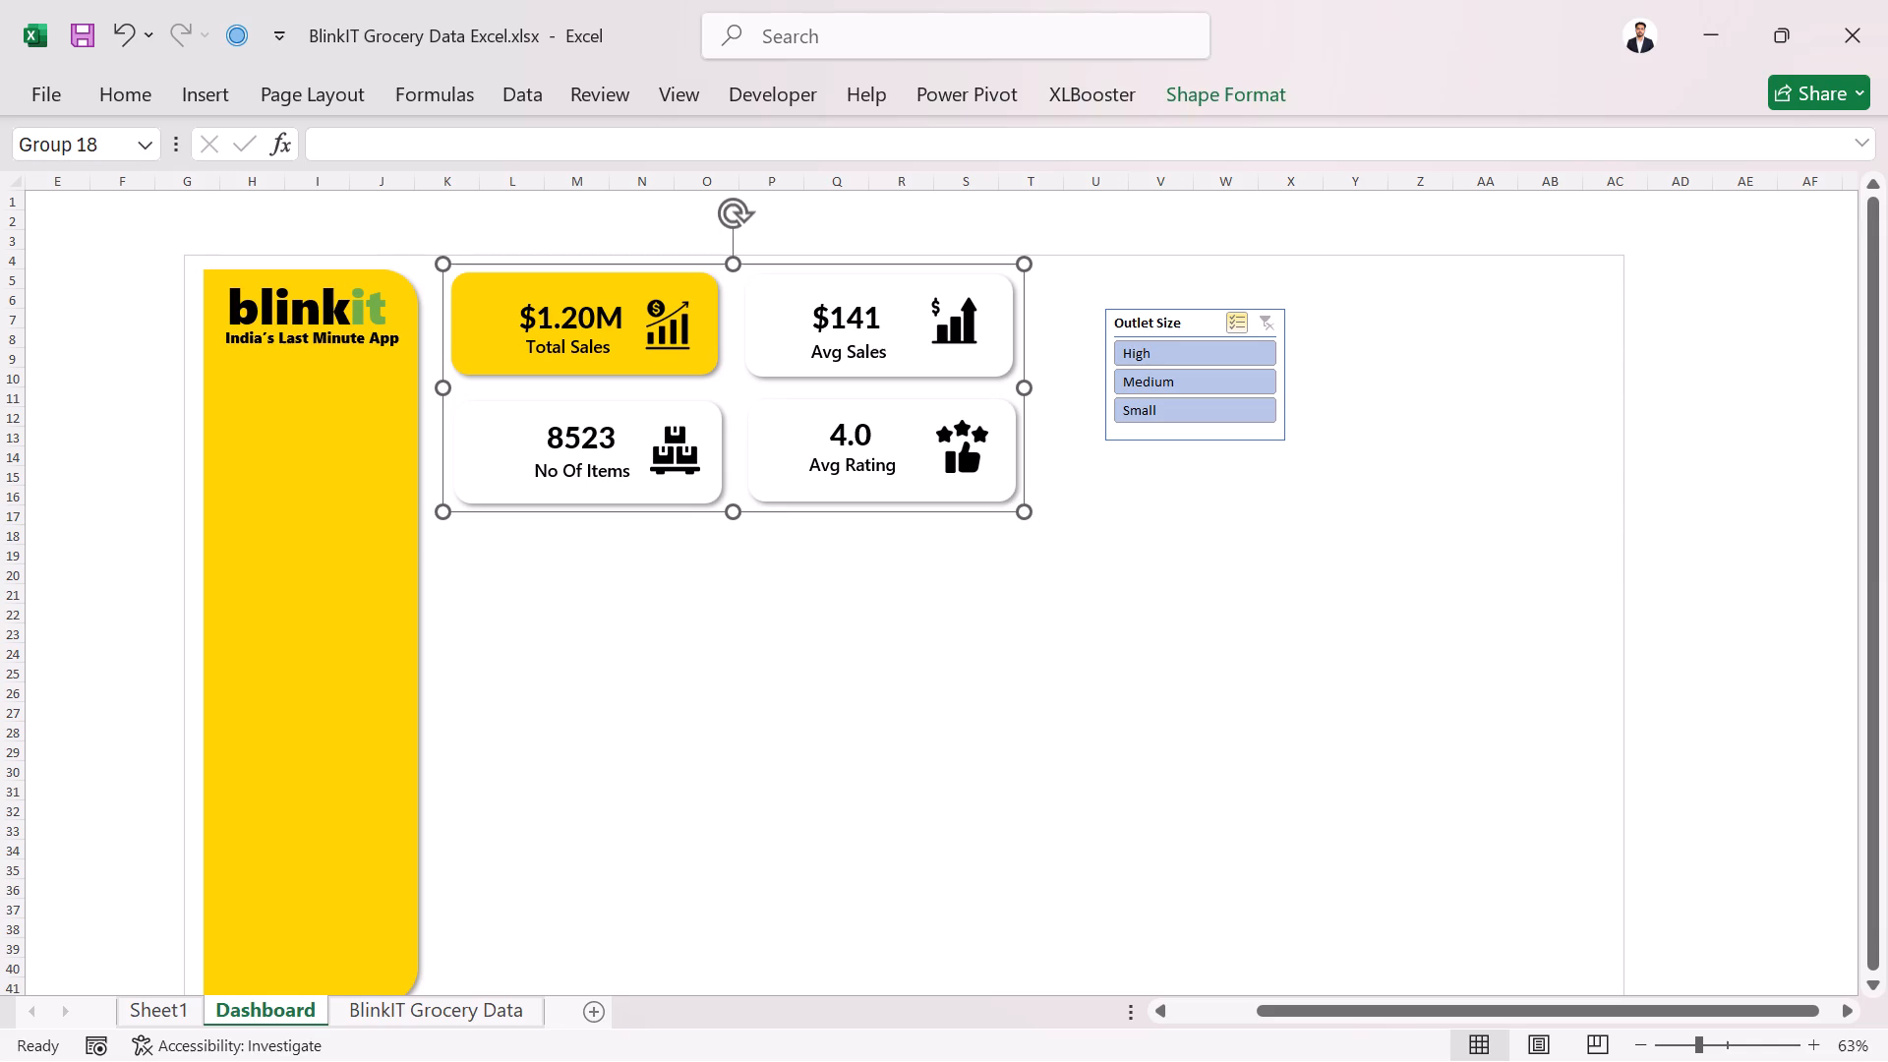
{"action": "left_click", "coordinate": [903, 455]}
{"action": "left_click", "coordinate": [909, 414]}
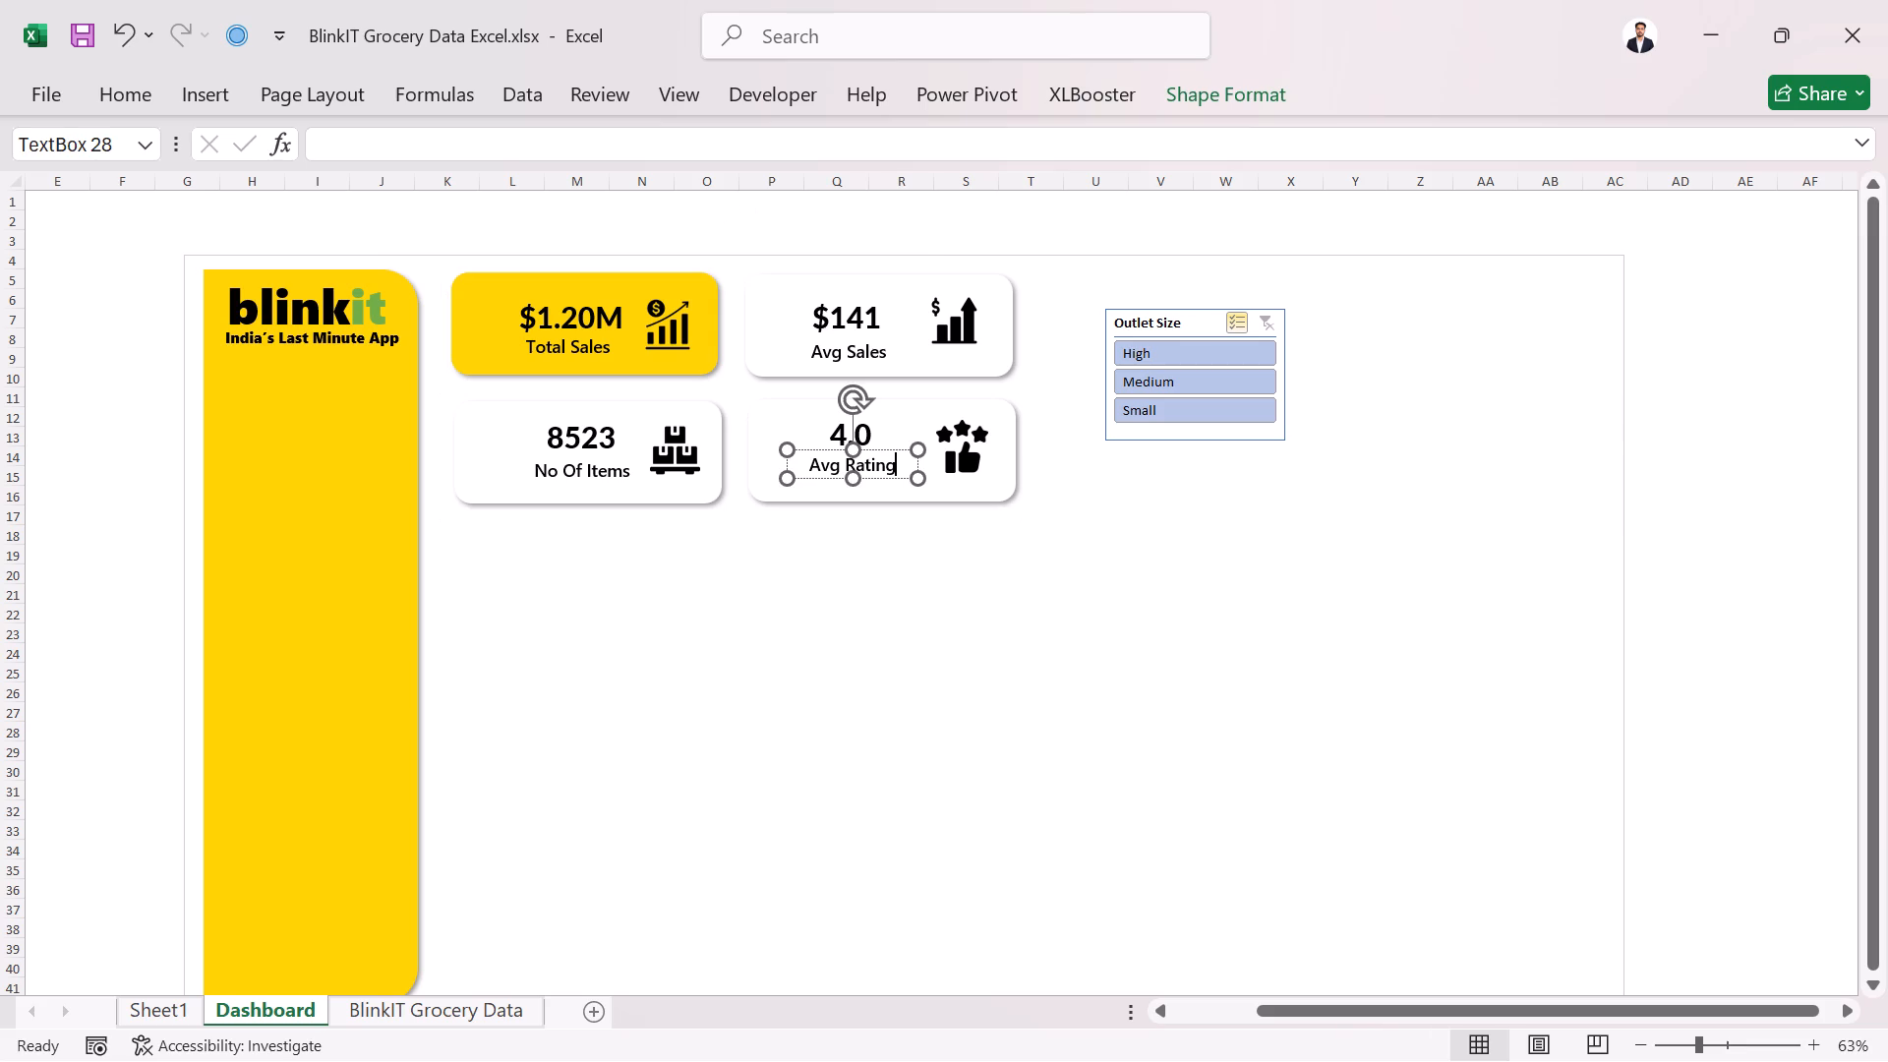
{"action": "left_click", "coordinate": [918, 414]}
{"action": "left_click", "coordinate": [918, 414]}
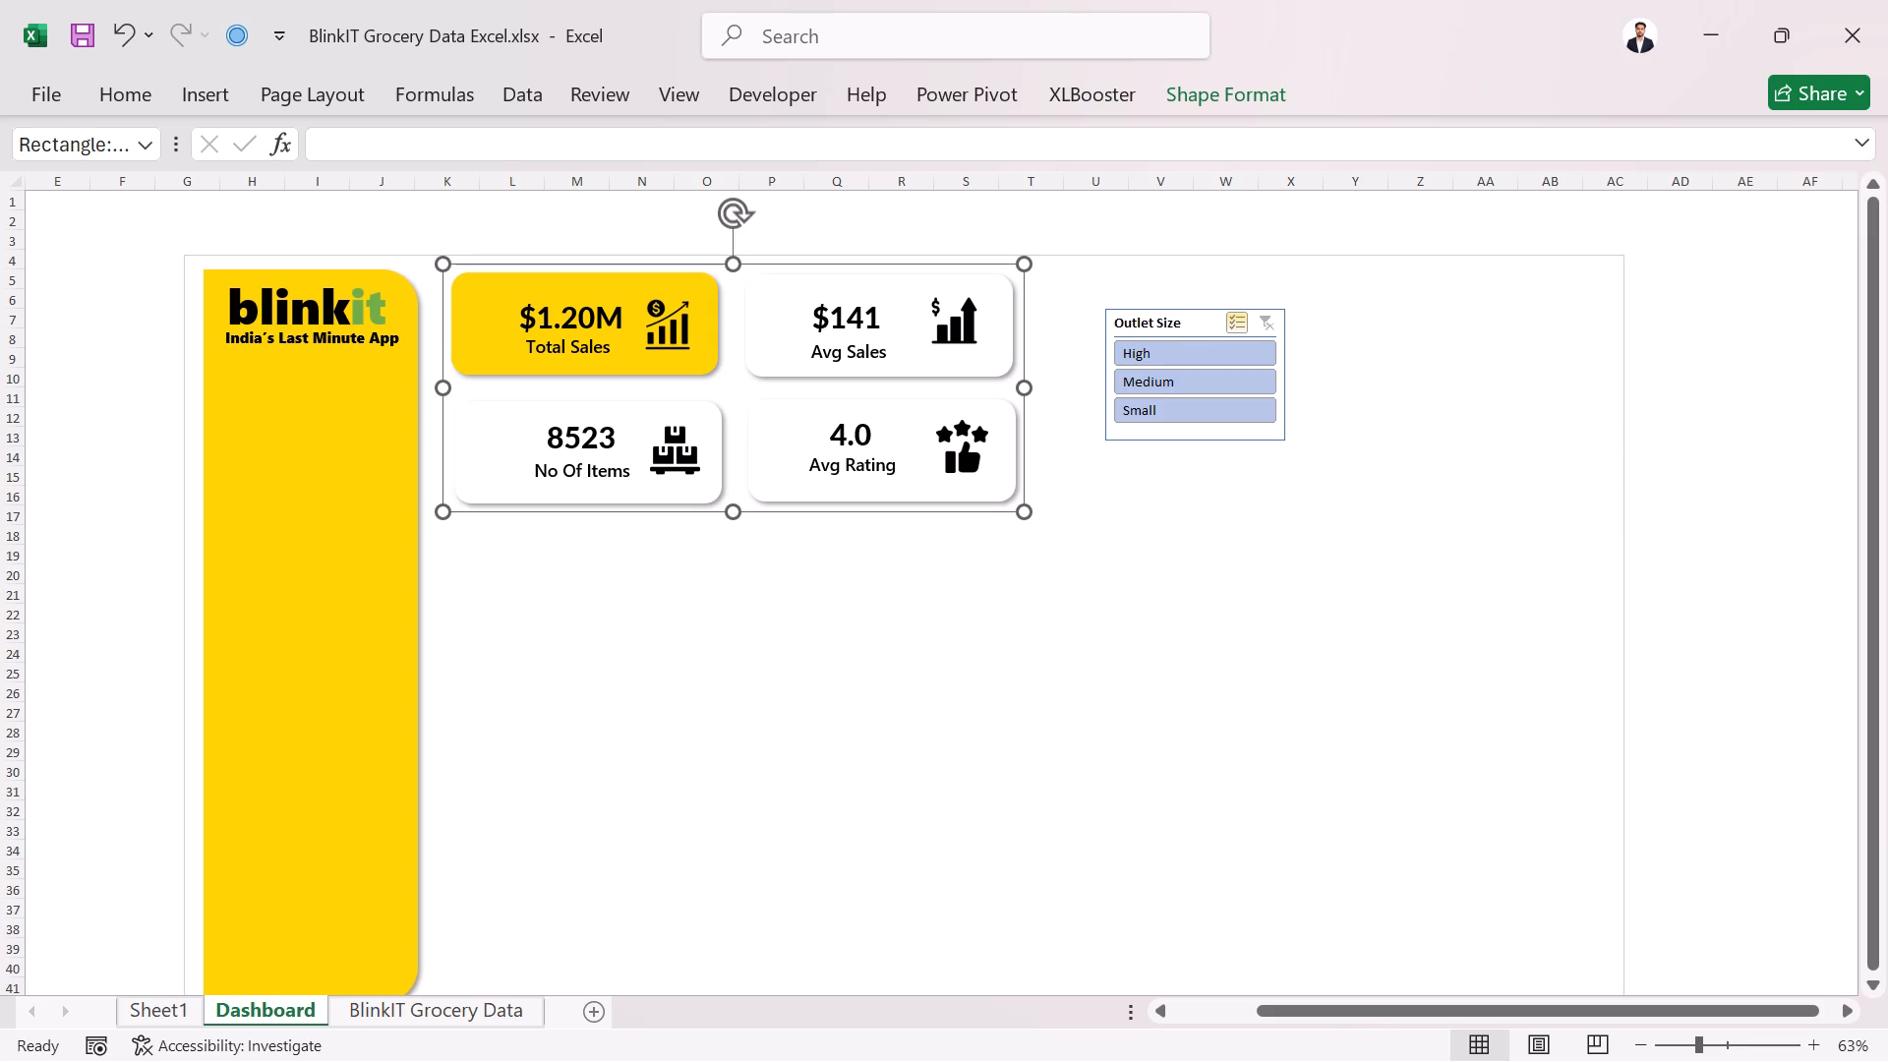
{"action": "key", "text": "ctrl+c"}
{"action": "left_click", "coordinate": [494, 592]}
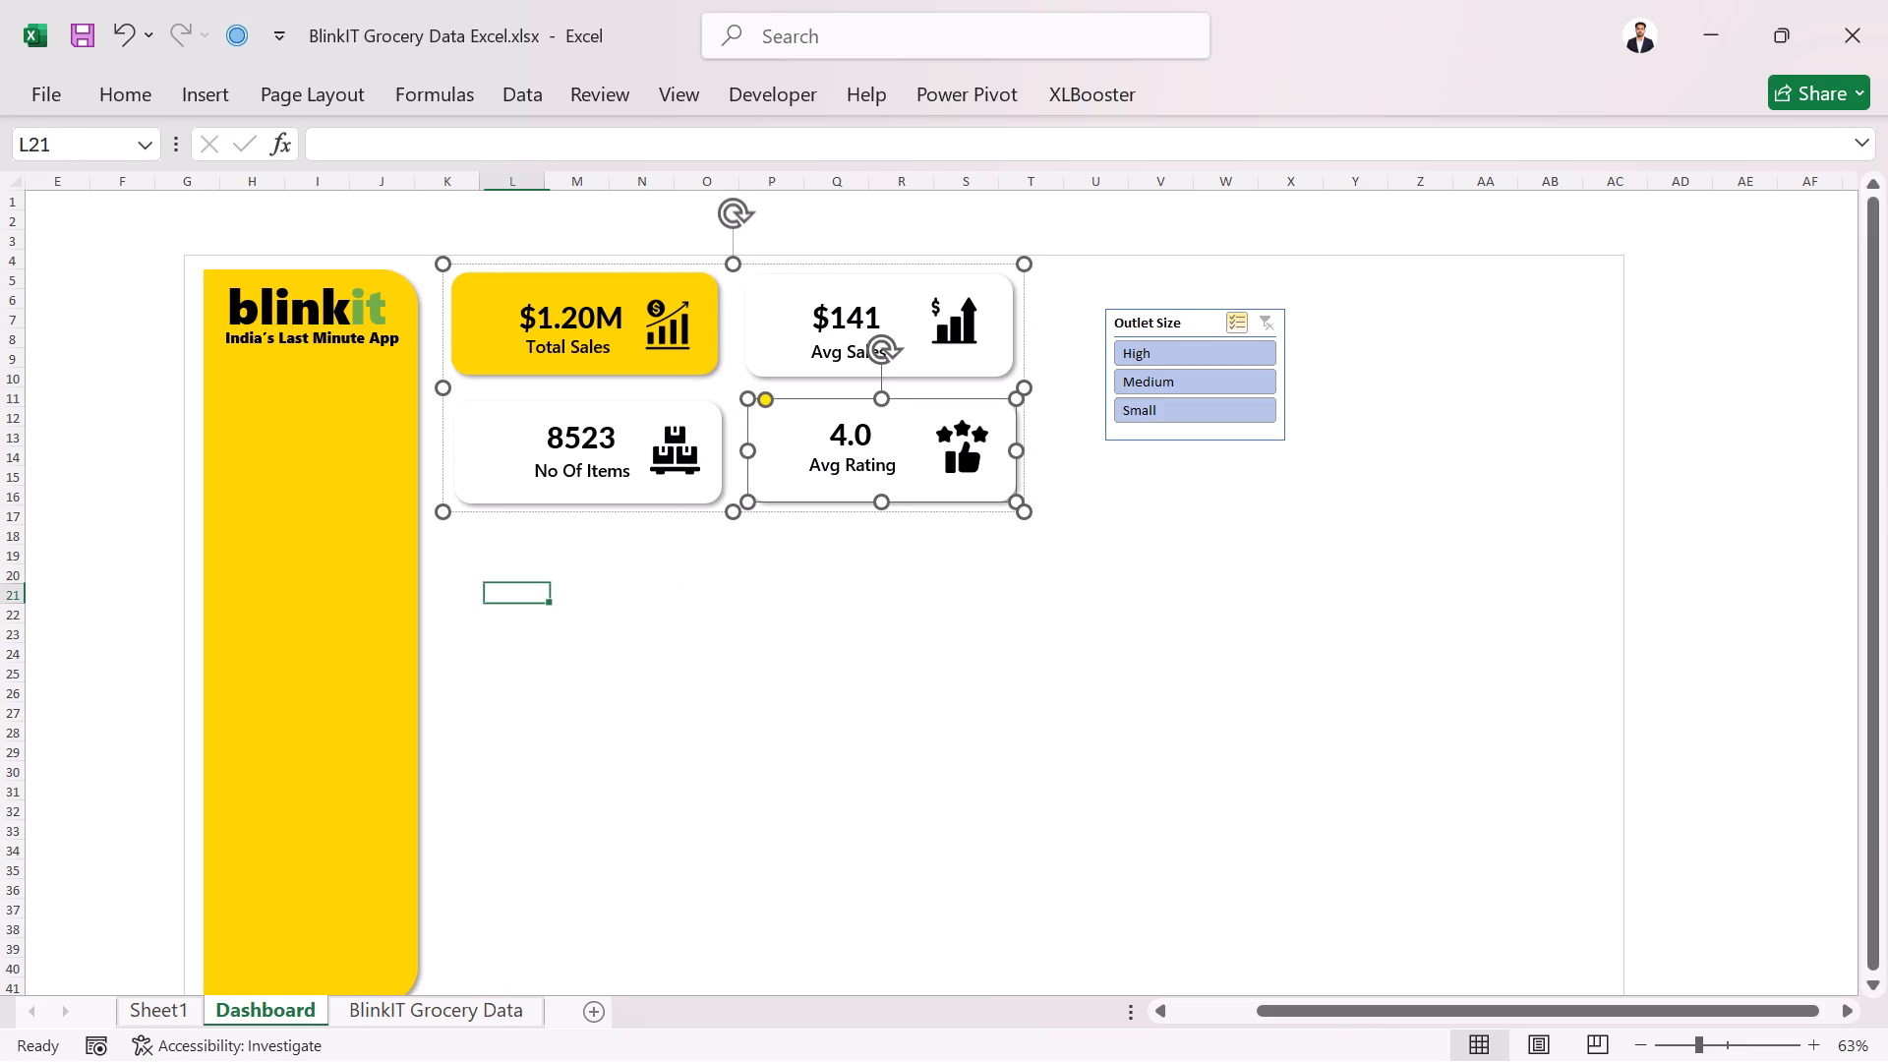
{"action": "key", "text": "ctrl+v"}
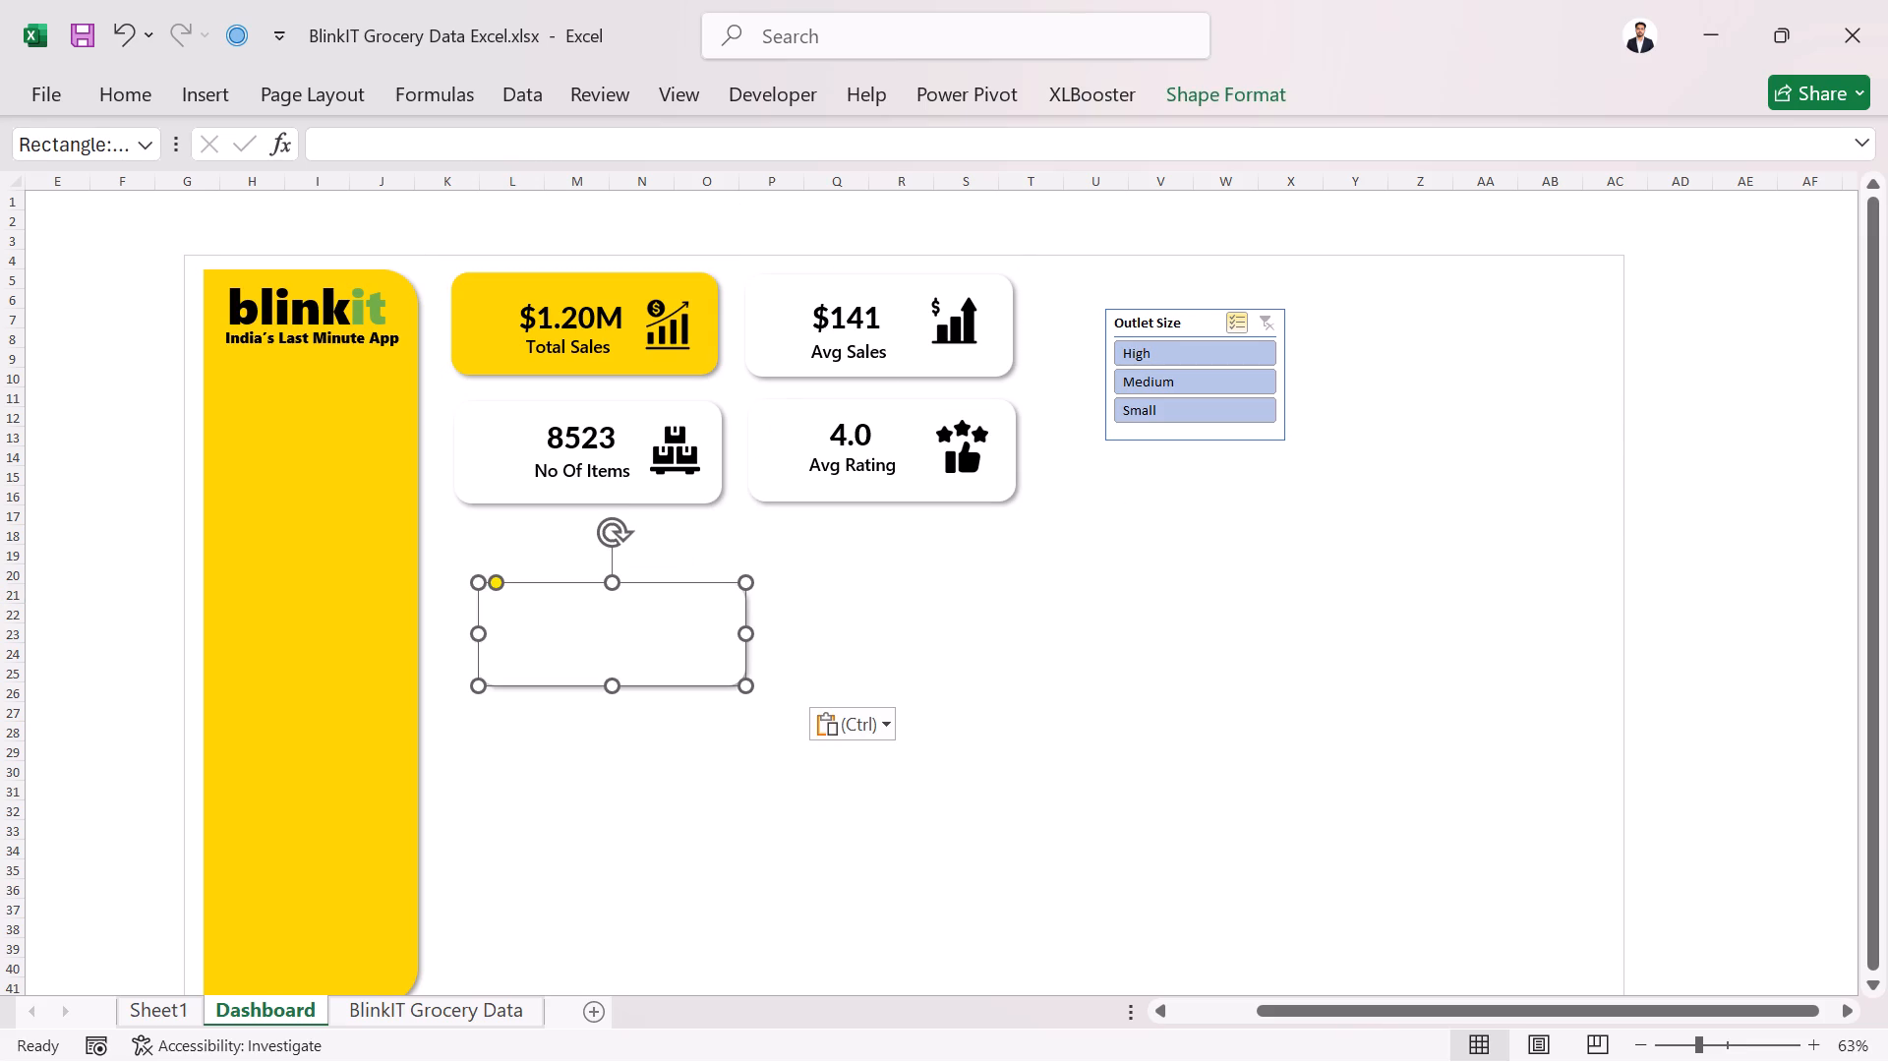
Place the pasted rounded rectangle just below the KPI cards and widen it to about the combined width of both card columns.
{"action": "left_click_drag", "start_coordinate": [746, 632], "coordinate": [1191, 628]}
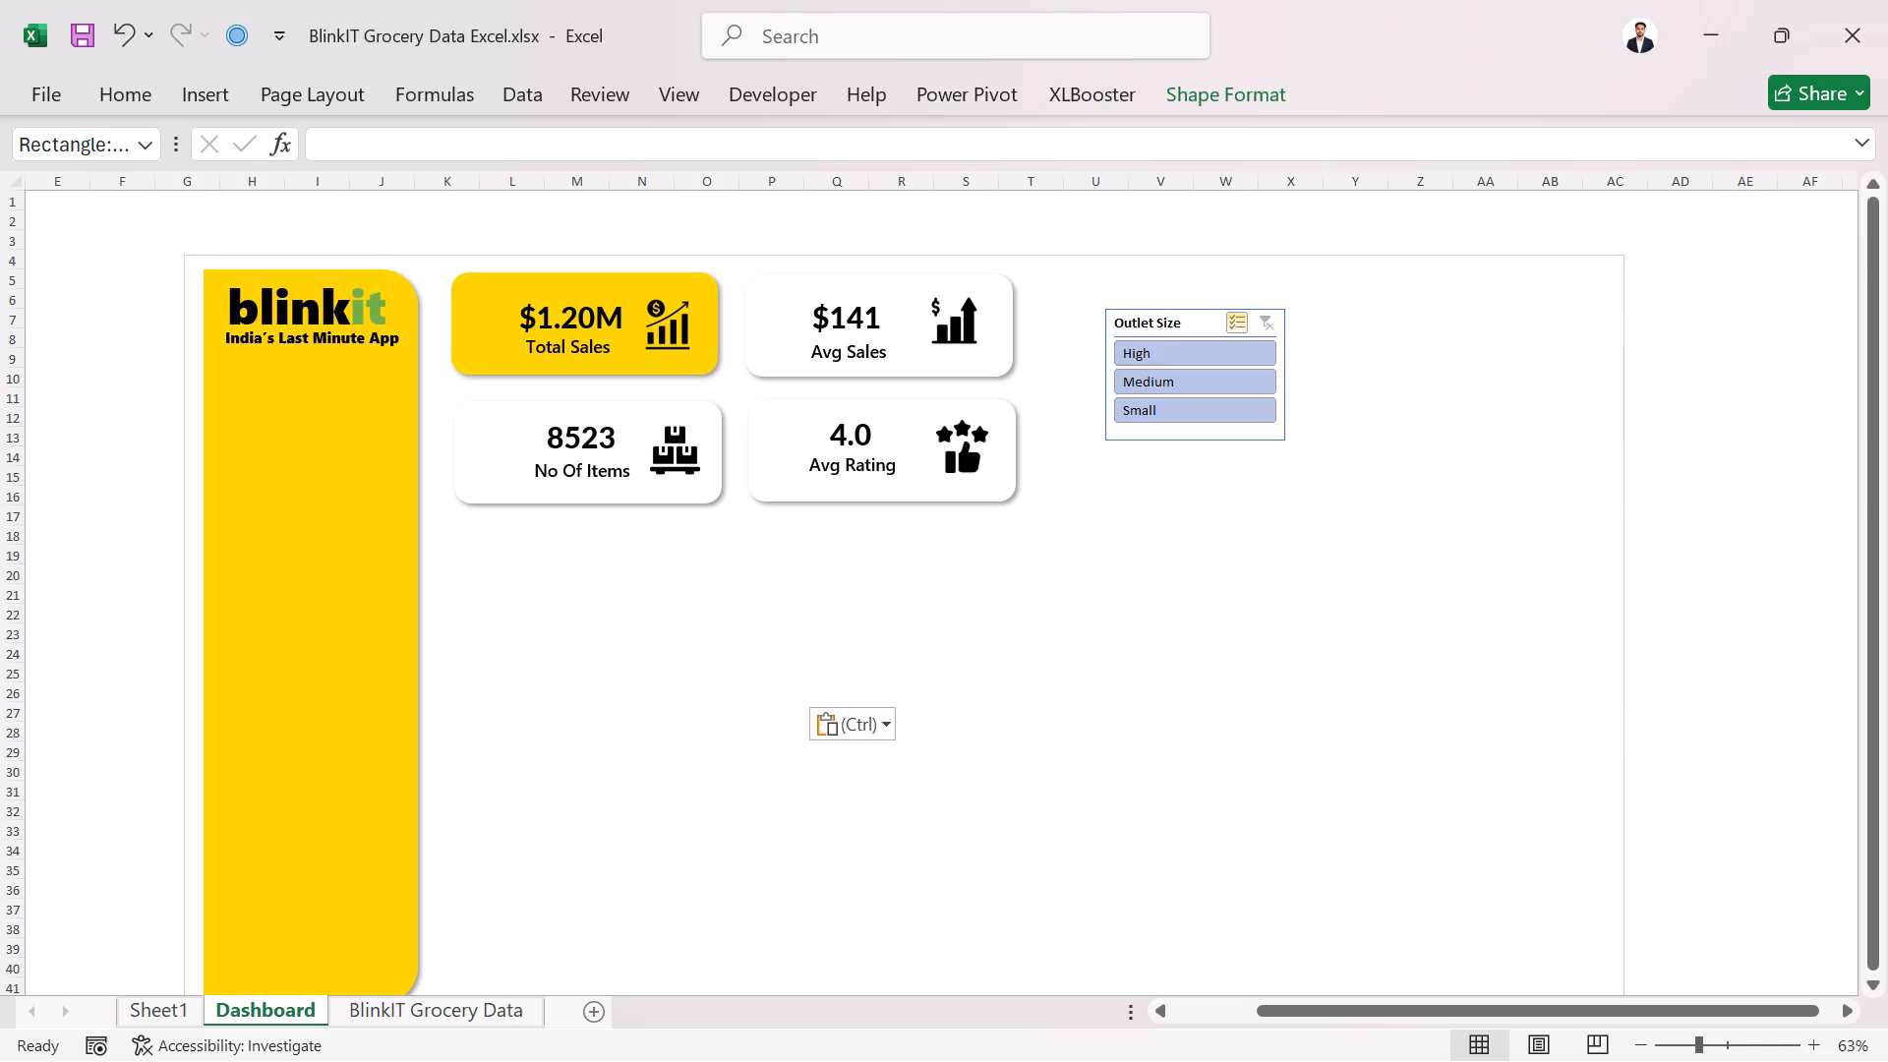
{"action": "left_click_drag", "start_coordinate": [1191, 628], "coordinate": [1005, 626]}
{"action": "left_click_drag", "start_coordinate": [864, 627], "coordinate": [871, 587]}
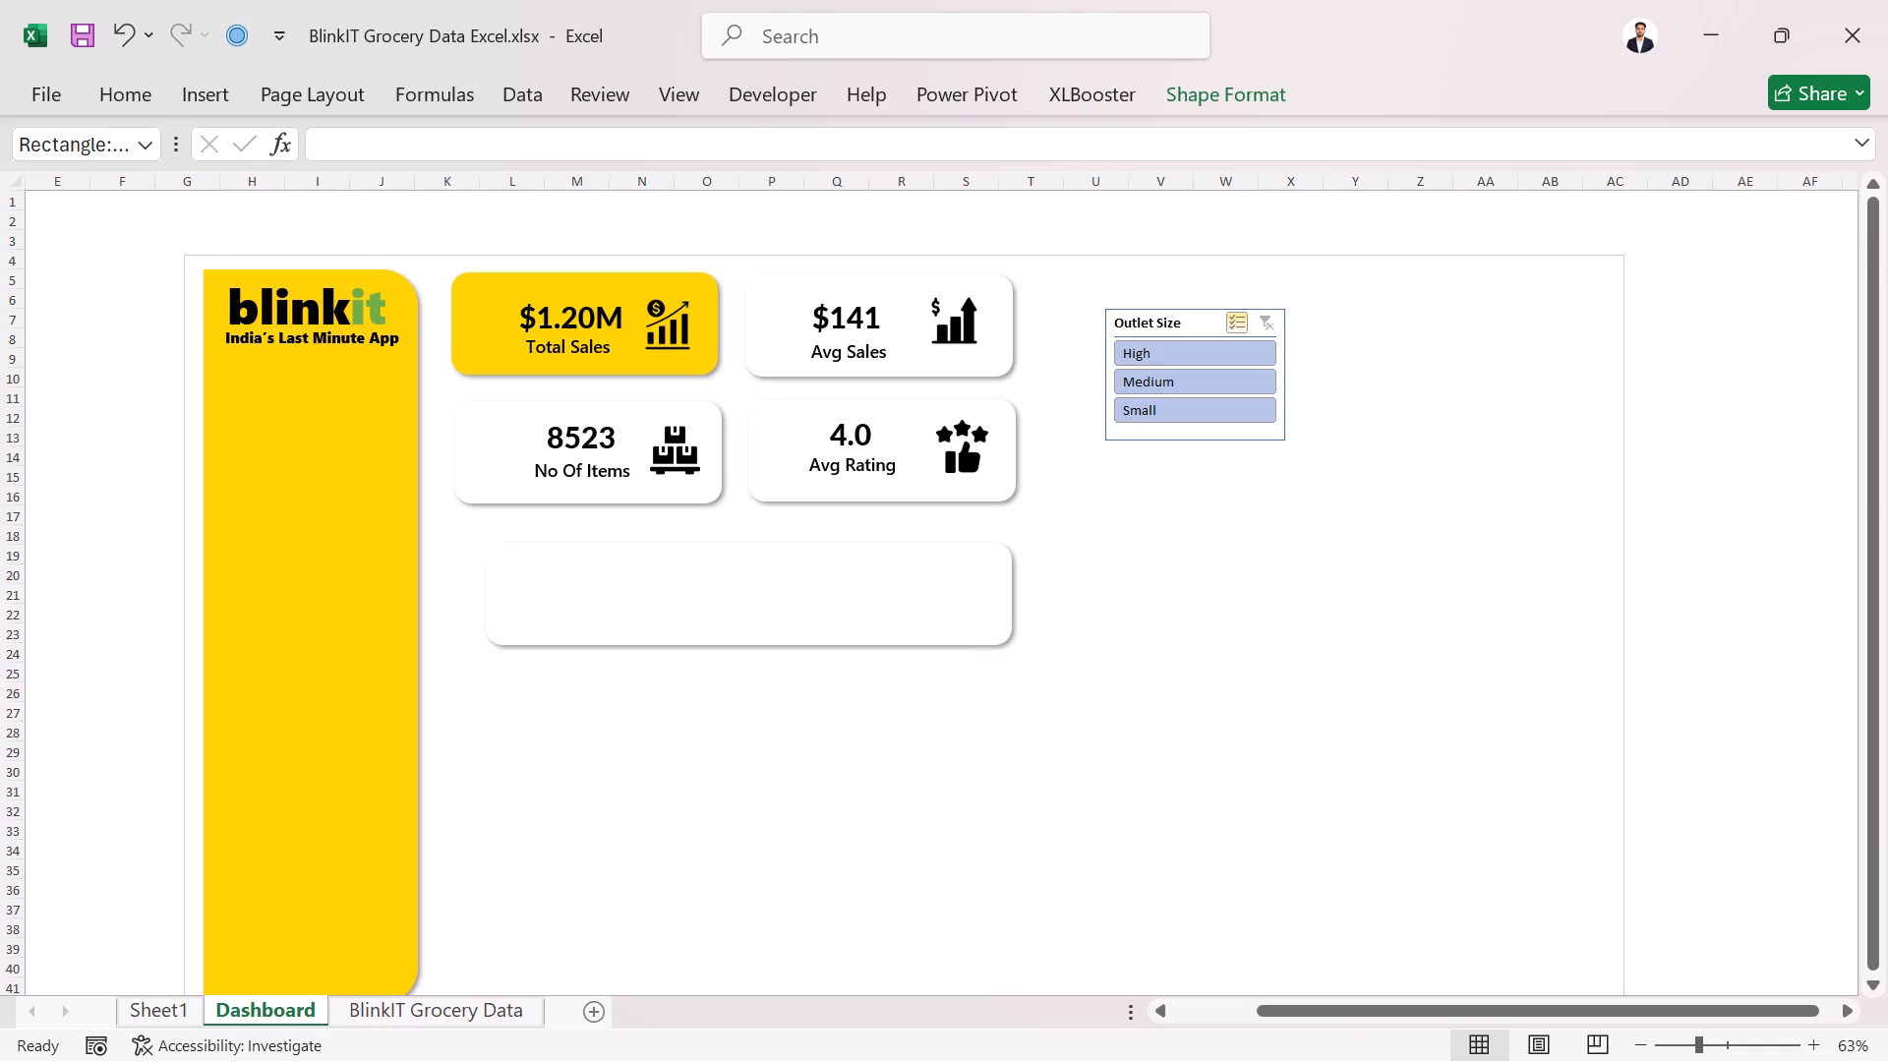
{"action": "left_click_drag", "start_coordinate": [871, 587], "coordinate": [854, 589]}
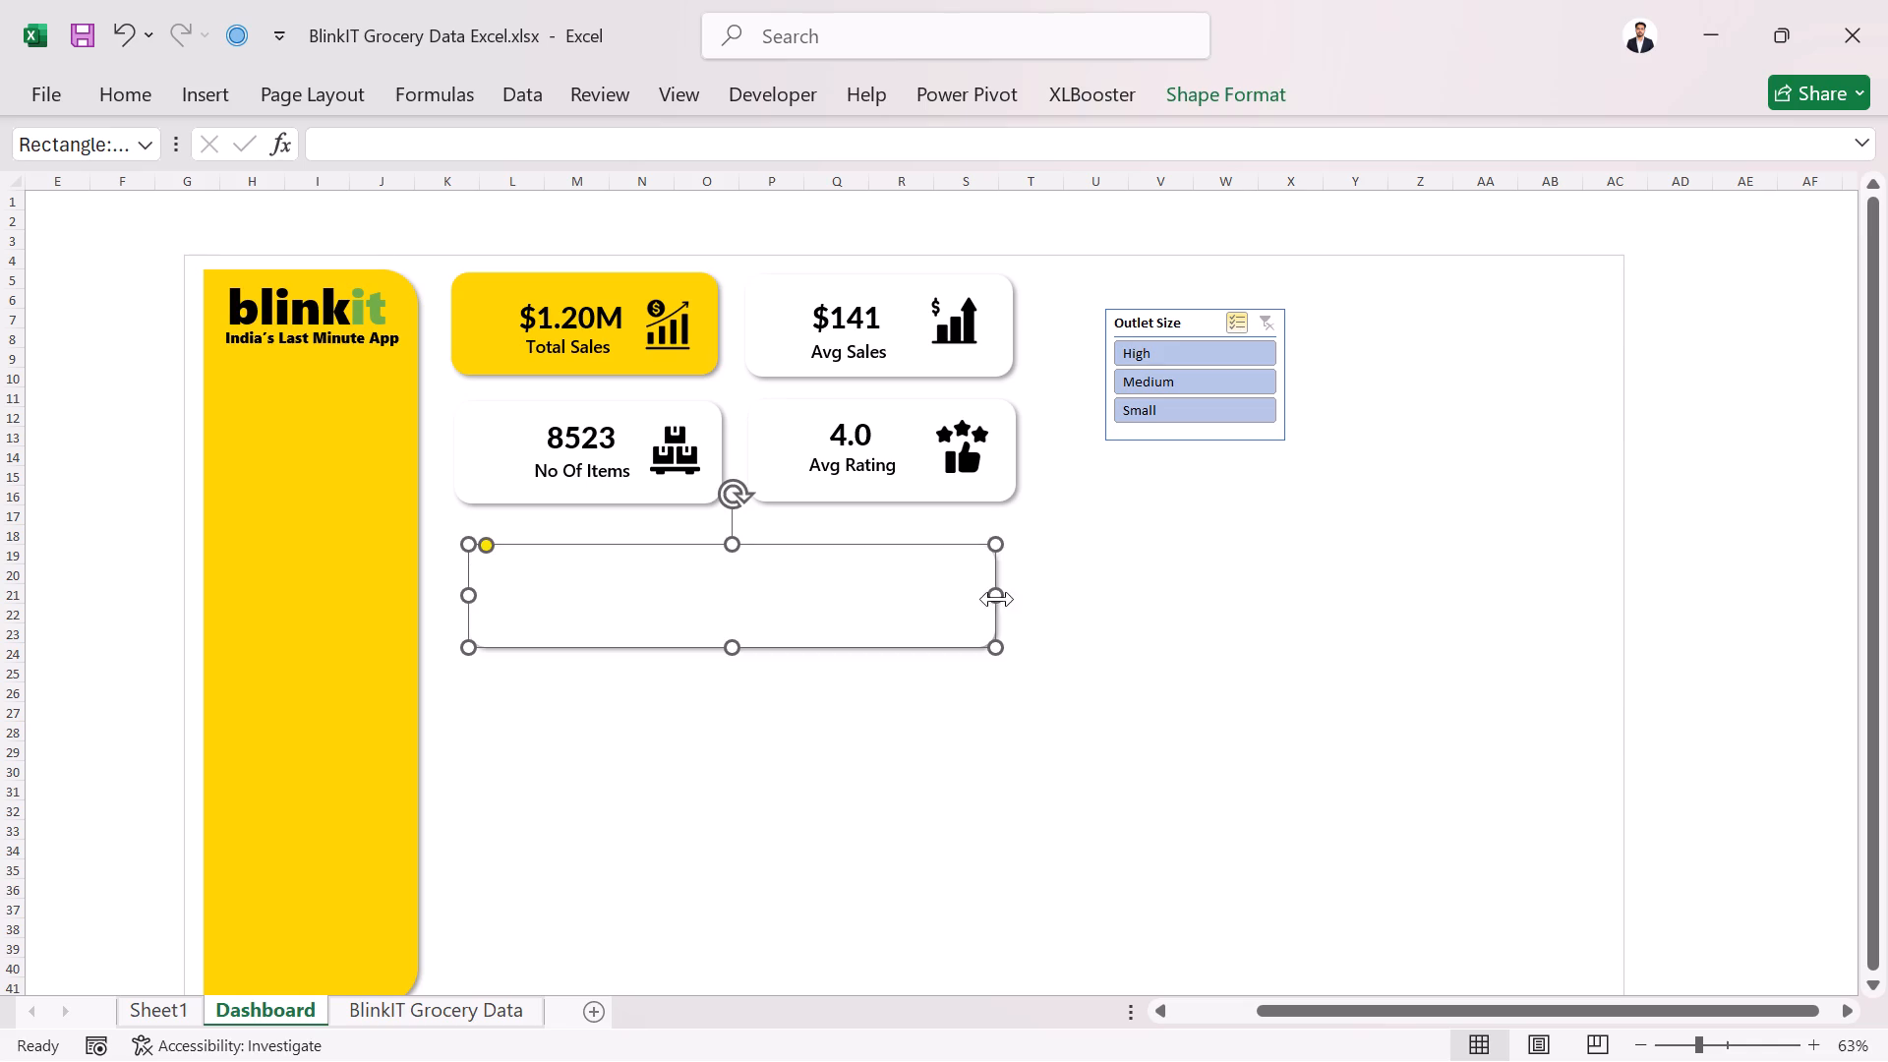
{"action": "left_click_drag", "start_coordinate": [997, 597], "coordinate": [1026, 597]}
{"action": "left_click", "coordinate": [1072, 601]}
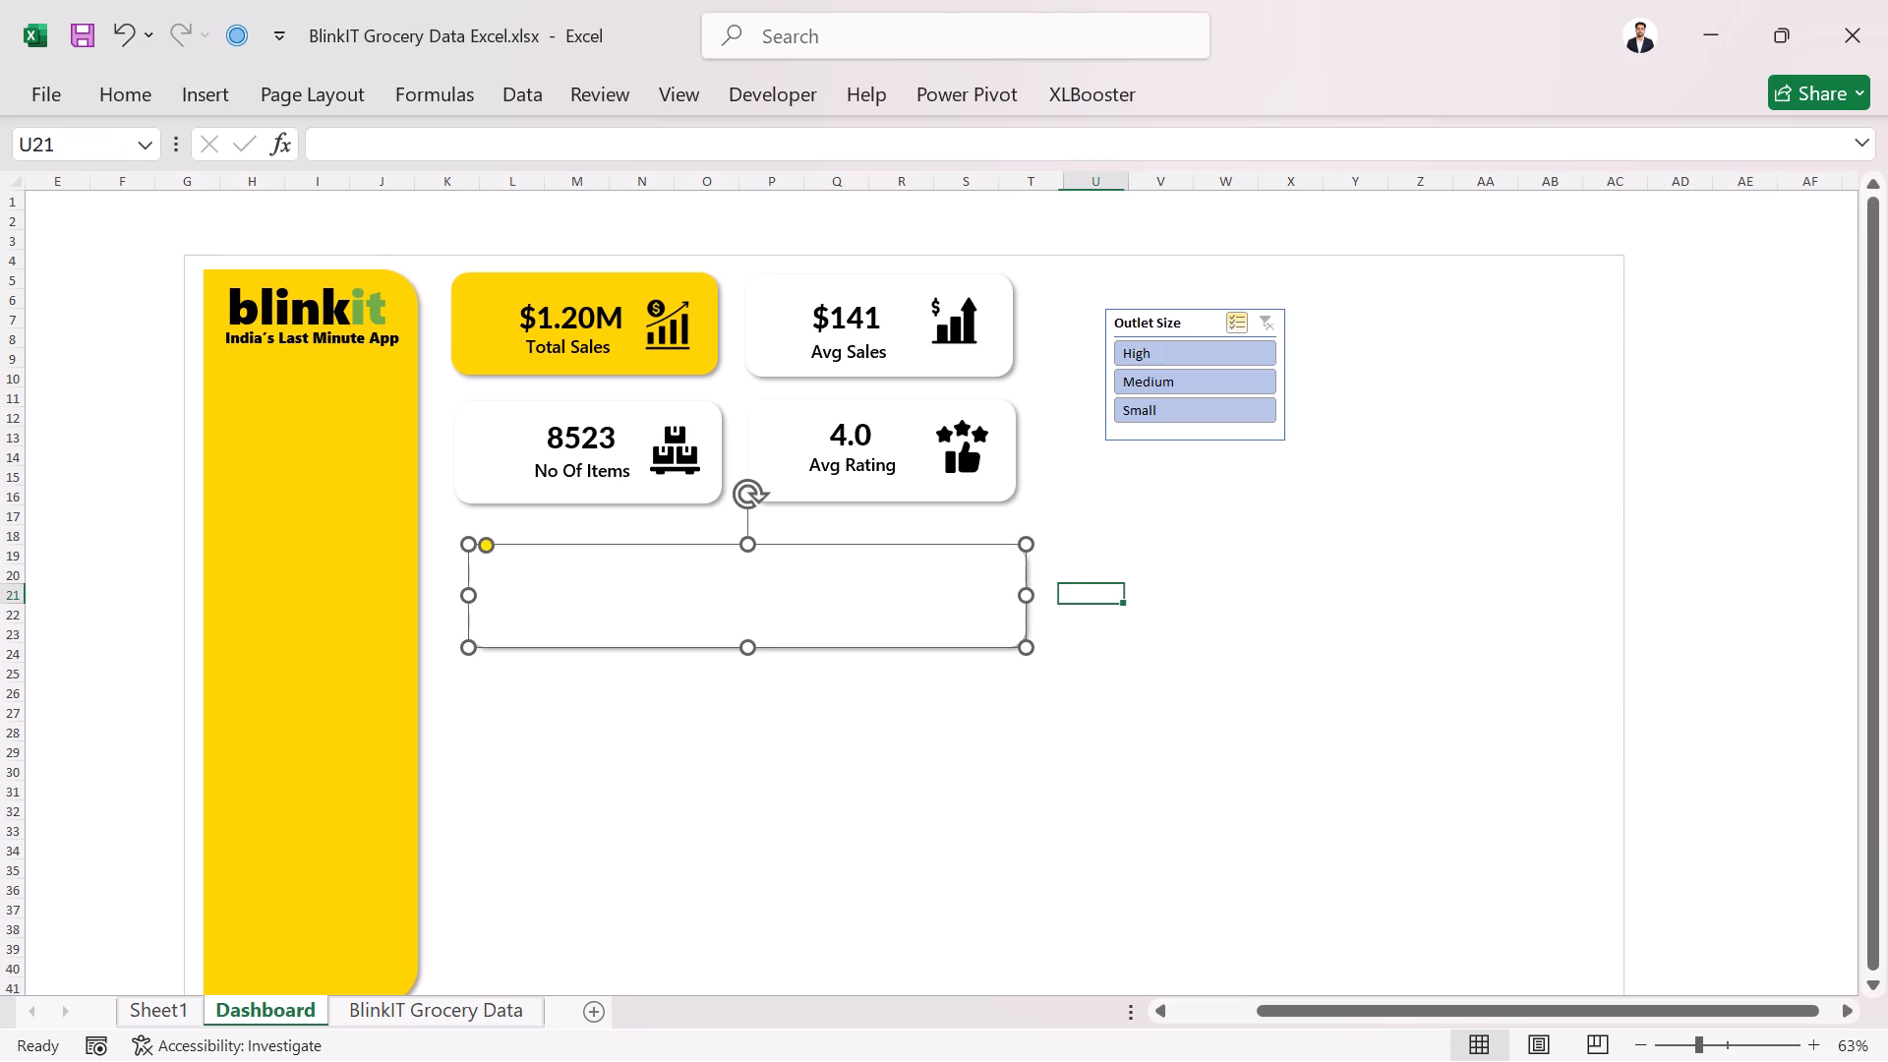
{"action": "left_click", "coordinate": [973, 602]}
{"action": "left_click", "coordinate": [1022, 596]}
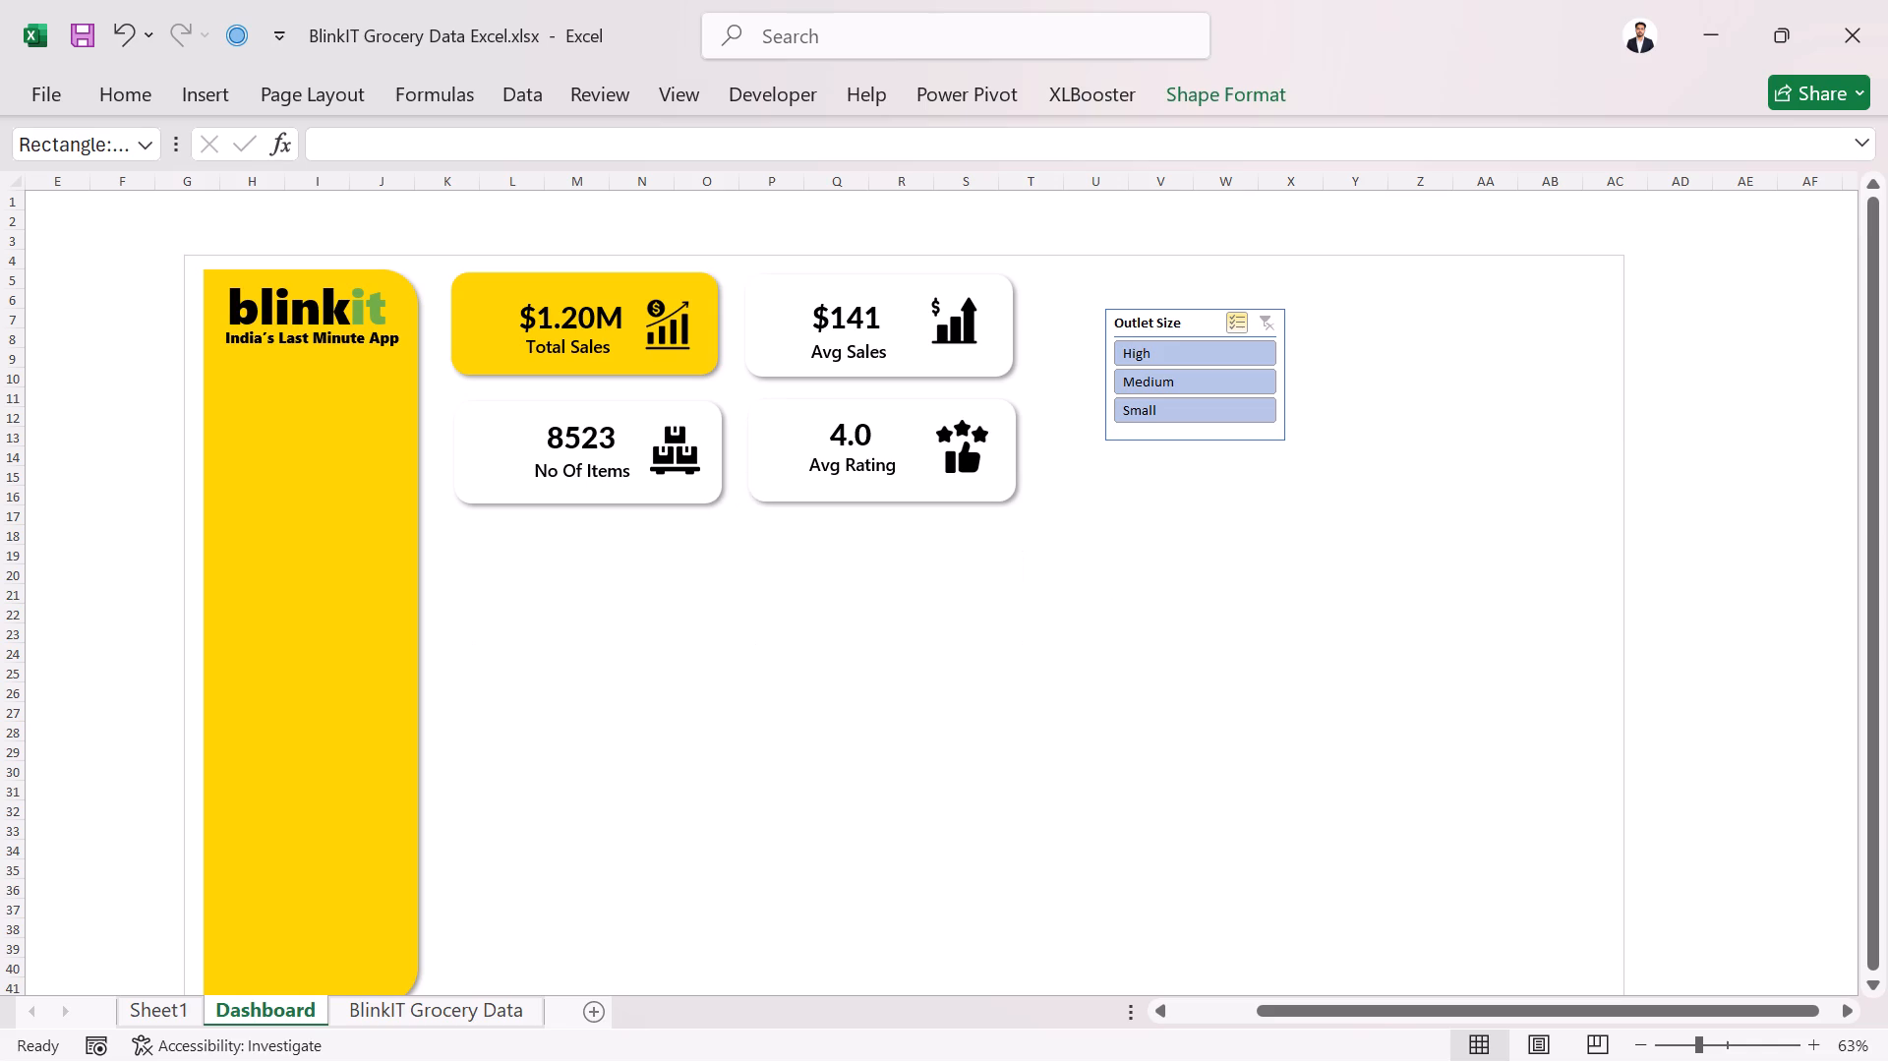
{"action": "left_click", "coordinate": [1081, 601]}
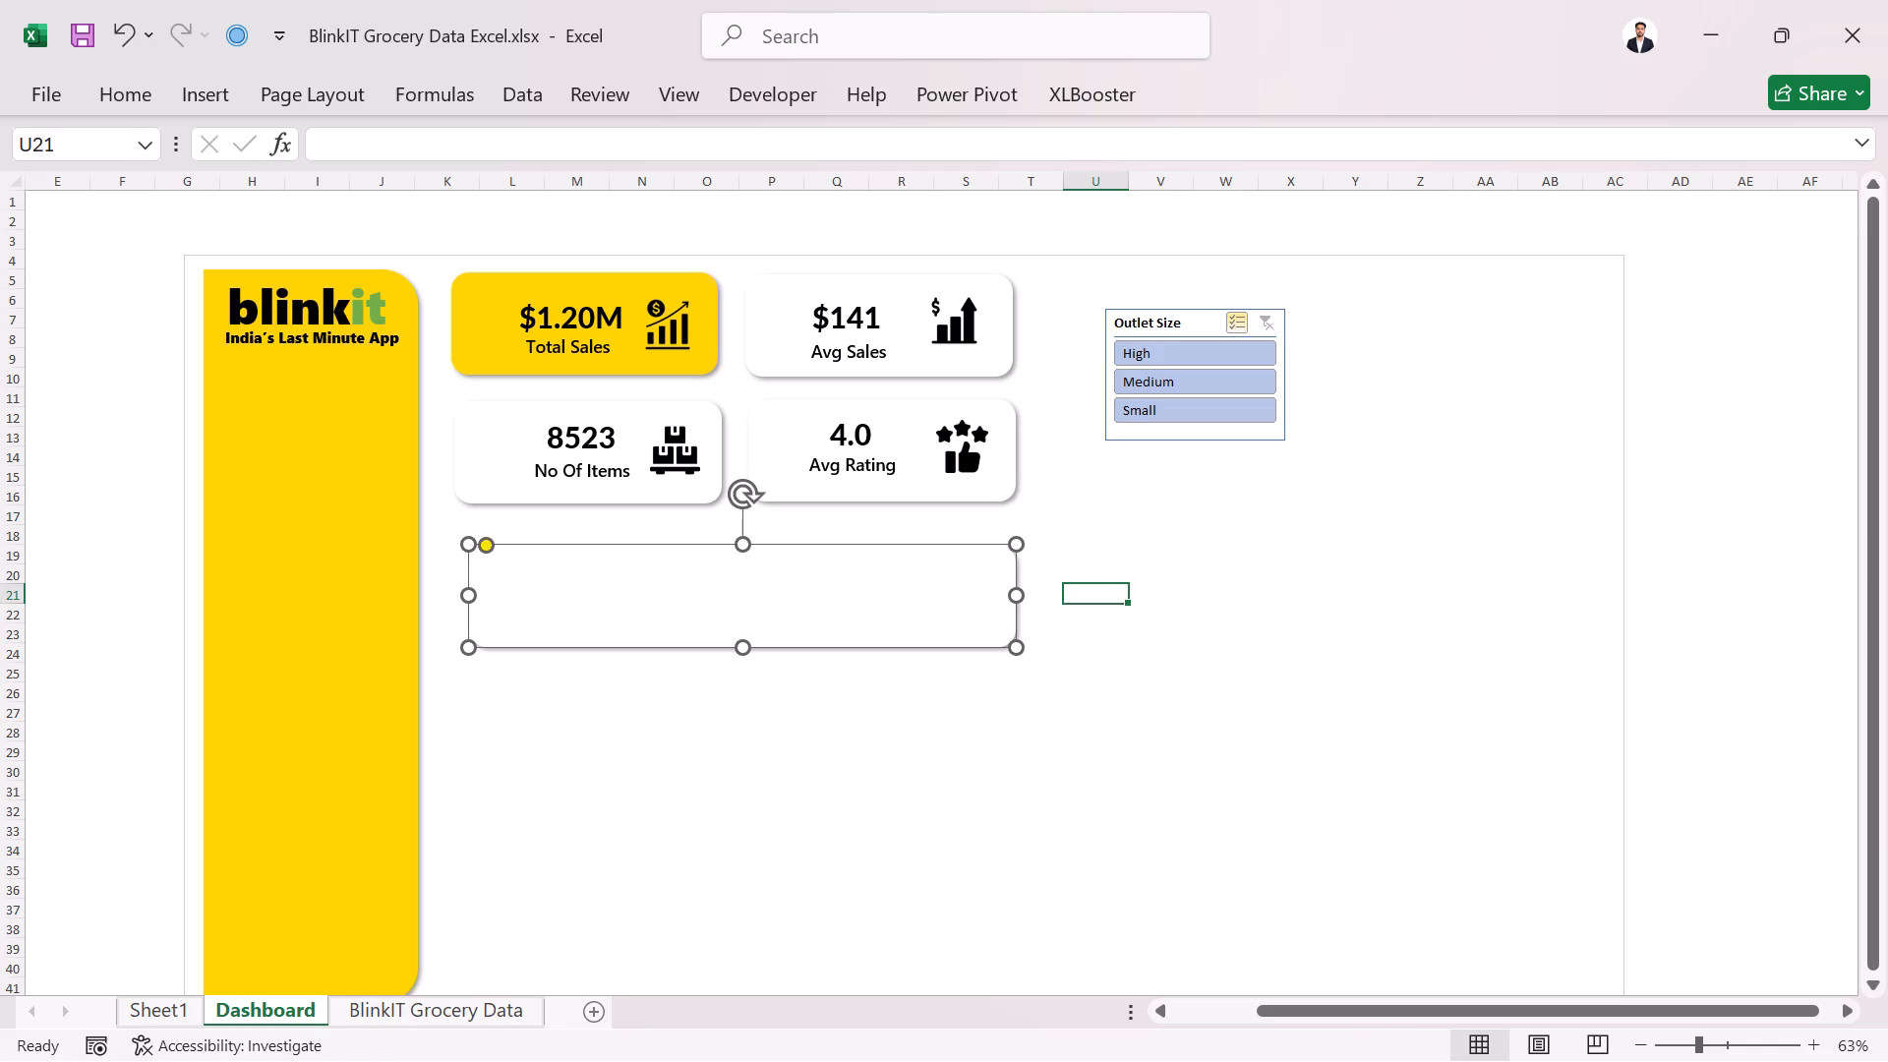
Enlarge the rounded rectangle downward into a tall chart panel and position it under the KPI cards, from about row 19 to row 40.
{"action": "left_click", "coordinate": [839, 599]}
{"action": "left_click_drag", "start_coordinate": [1012, 647], "coordinate": [1024, 873]}
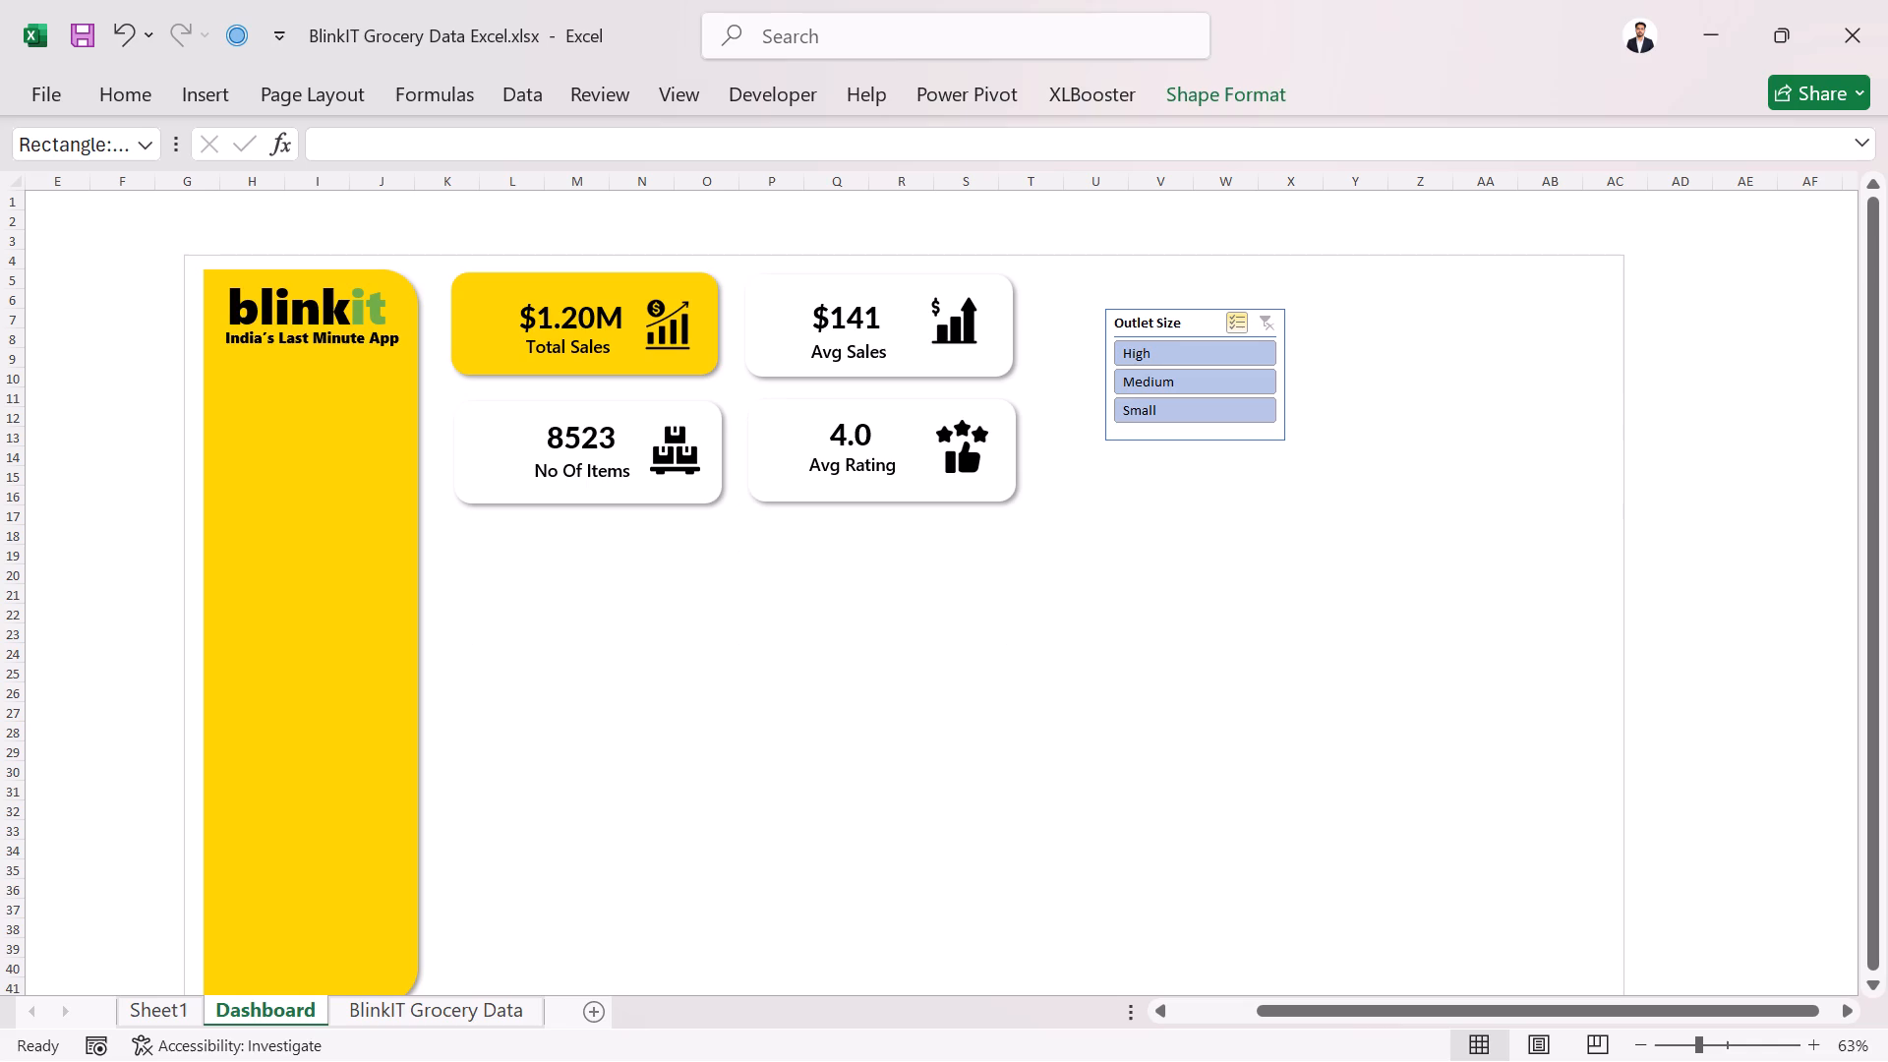
{"action": "left_click_drag", "start_coordinate": [1024, 873], "coordinate": [1033, 968]}
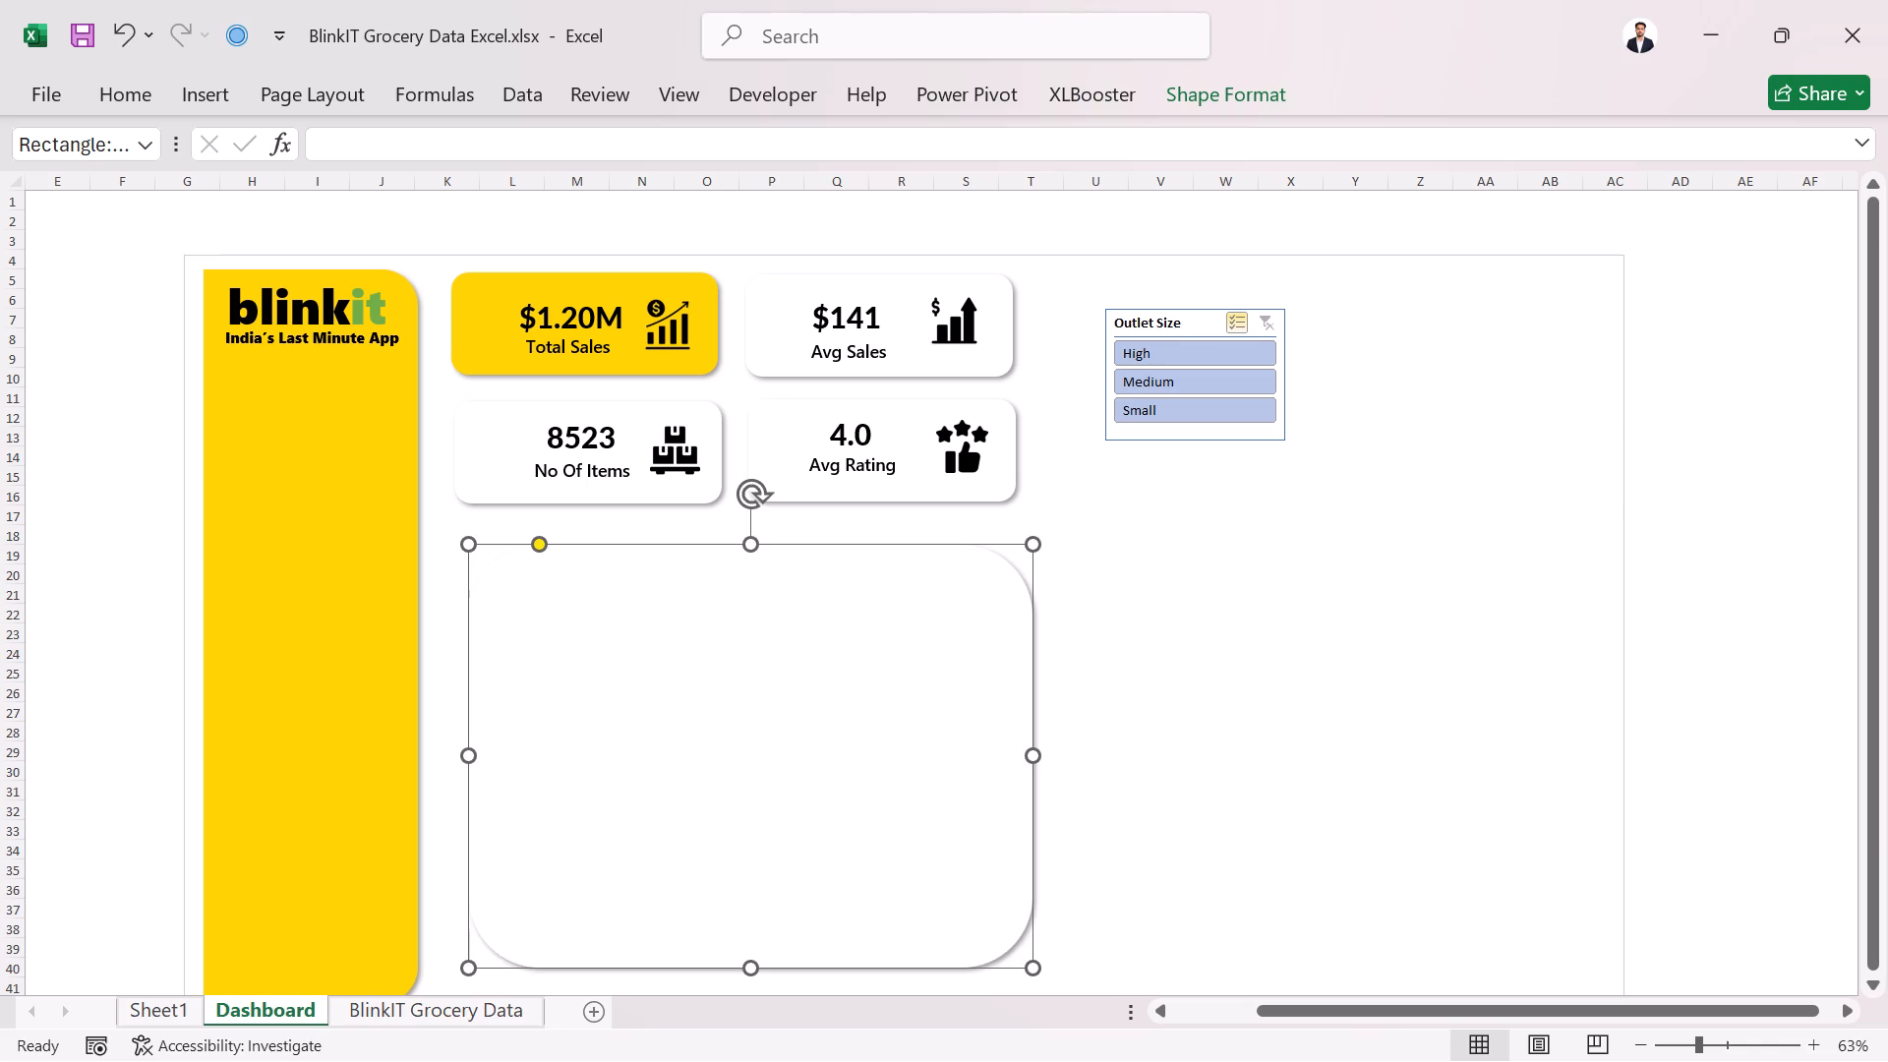
{"action": "left_click", "coordinate": [885, 742]}
{"action": "left_click_drag", "start_coordinate": [825, 727], "coordinate": [807, 727]}
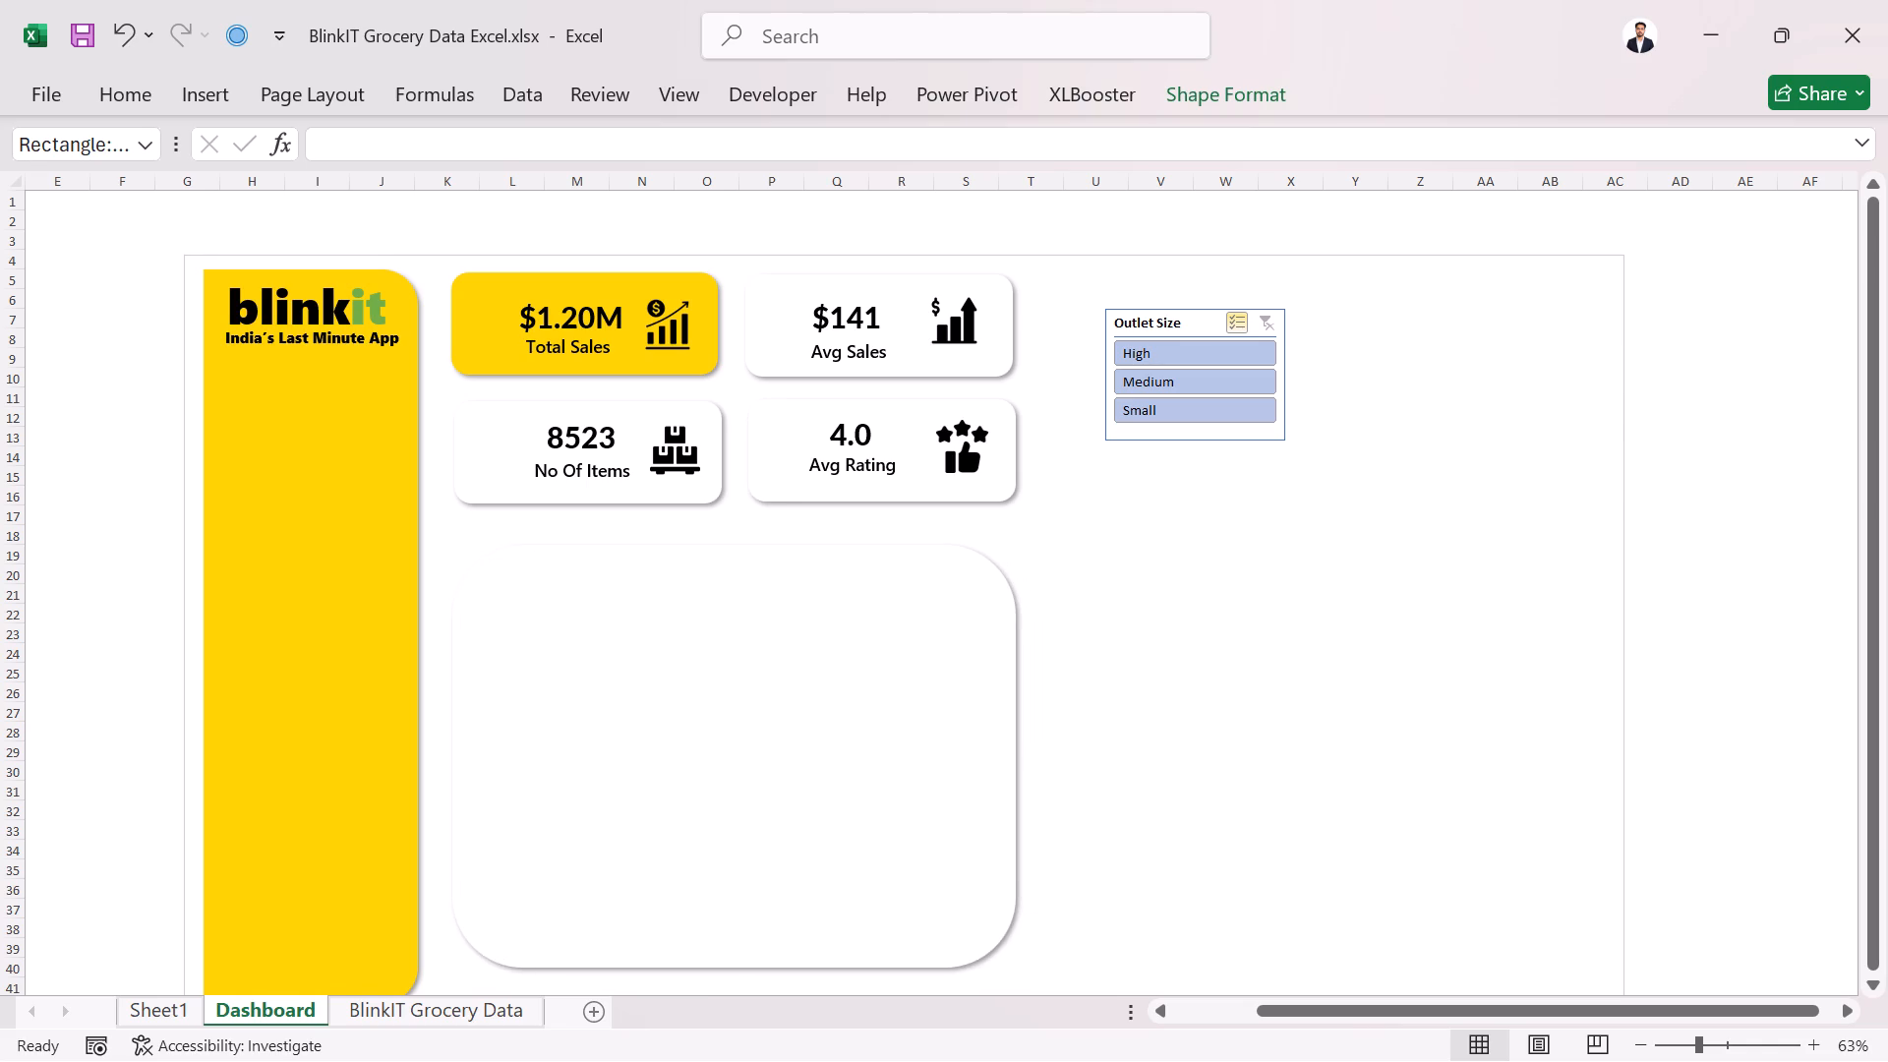
{"action": "left_click_drag", "start_coordinate": [807, 727], "coordinate": [821, 736]}
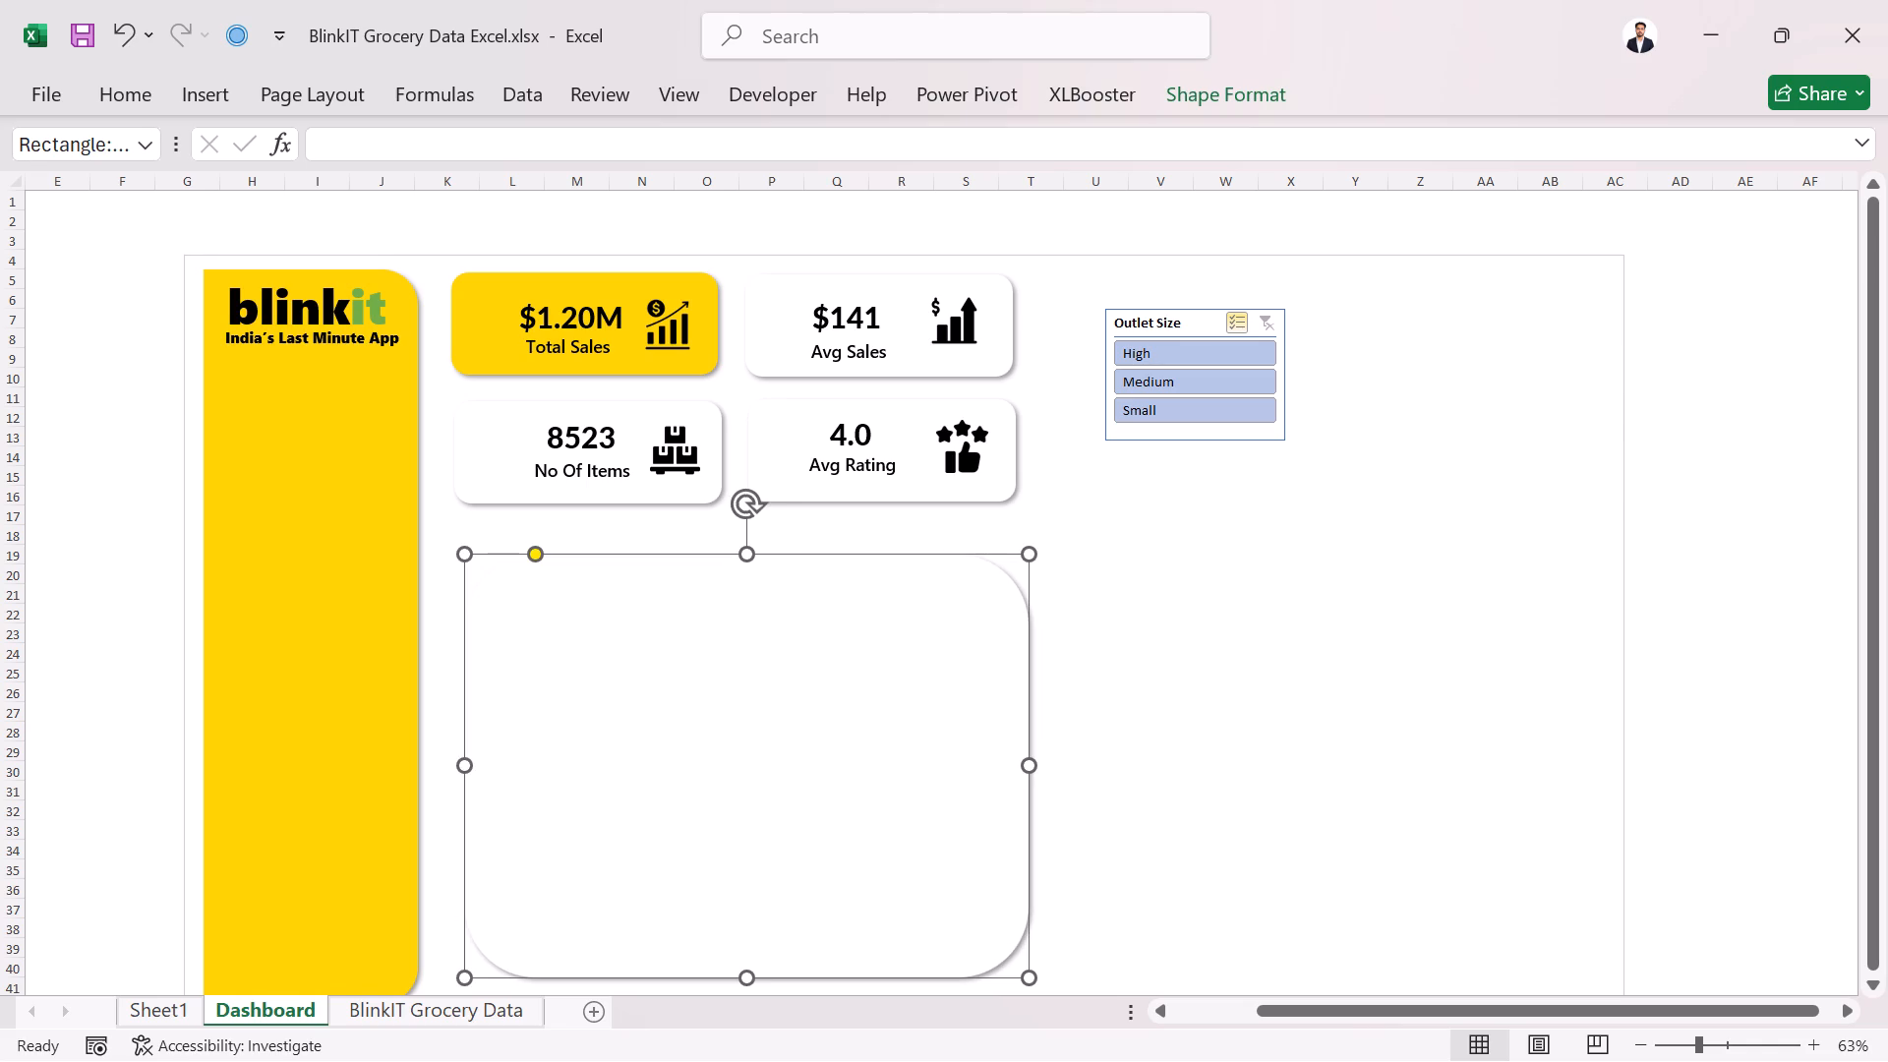
{"action": "left_click_drag", "start_coordinate": [1872, 544], "coordinate": [1885, 578]}
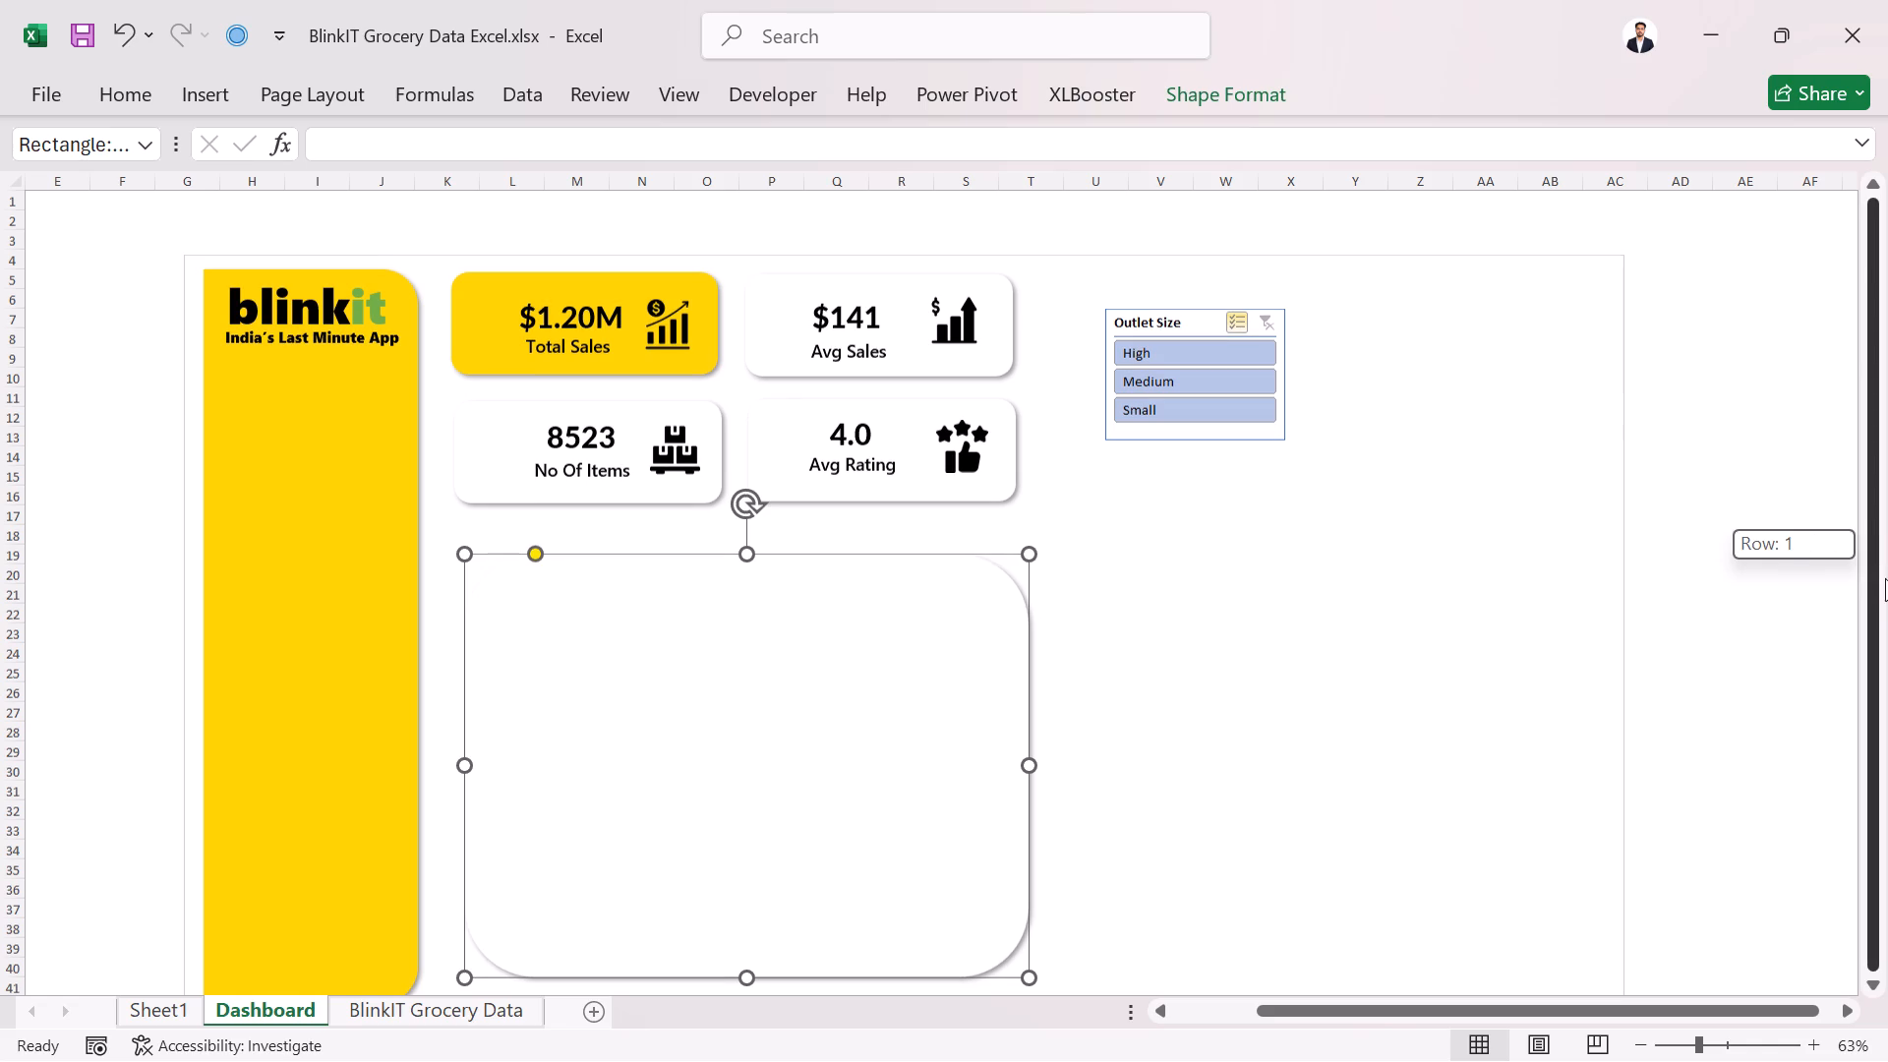
Stretch the blank chart panel to span about rows 18 to 42, extend its K-column edge slightly outward, and align it beneath the KPI cards.
{"action": "left_click_drag", "start_coordinate": [1885, 578], "coordinate": [1887, 610]}
{"action": "scroll", "coordinate": [1156, 683], "scroll_direction": "down", "scroll_amount": 1, "text": "ctrl"}
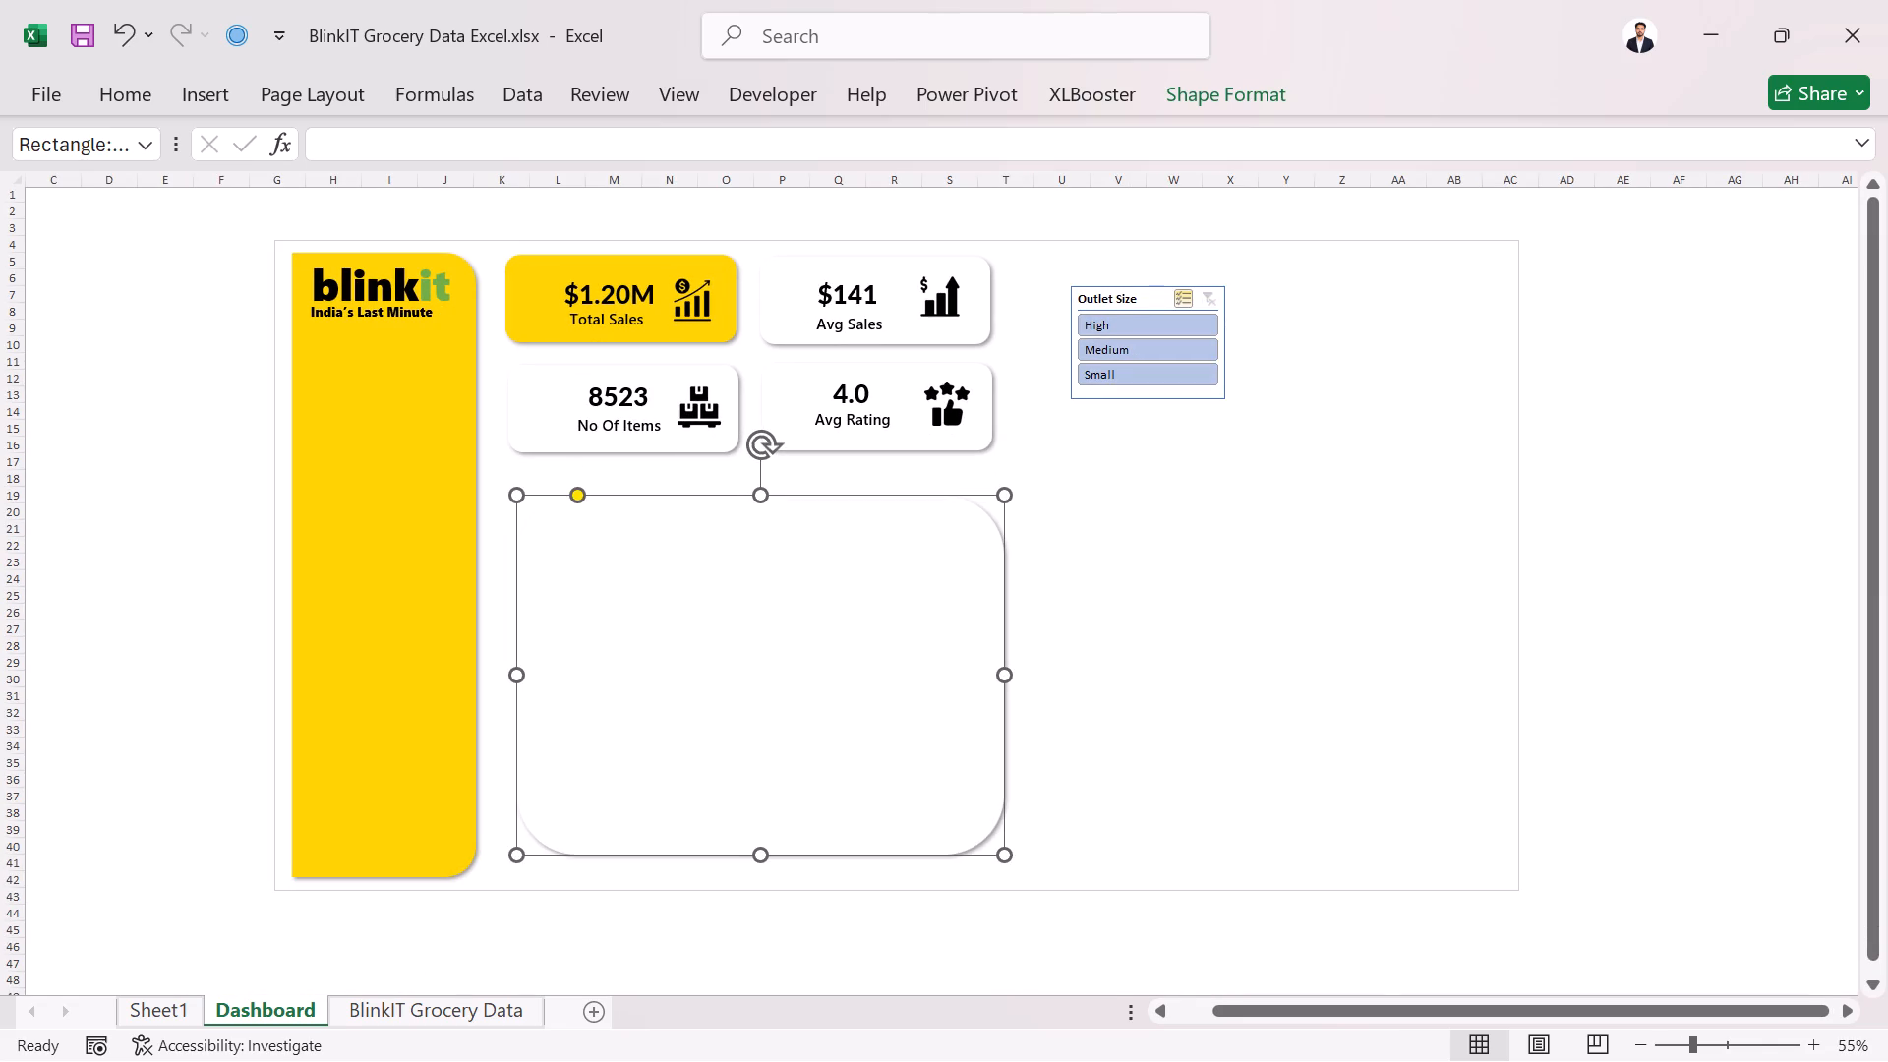
{"action": "left_click", "coordinate": [1683, 1044]}
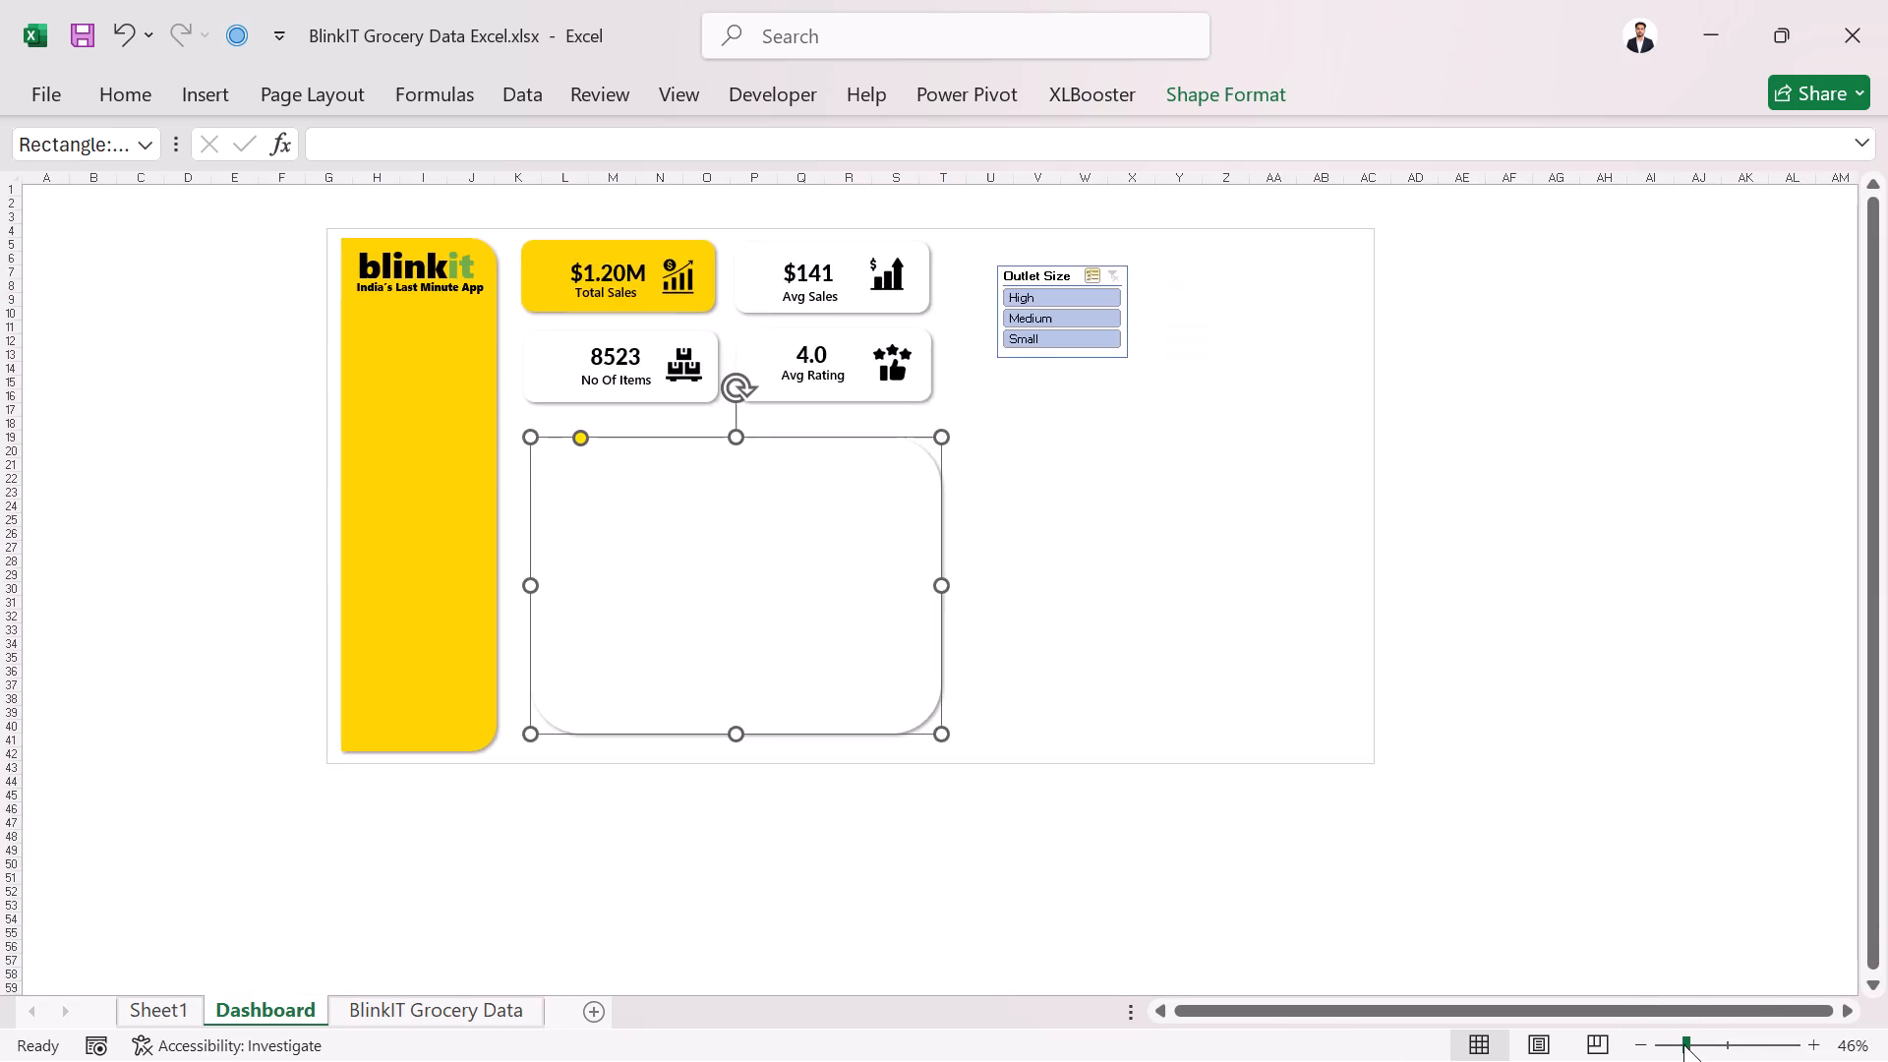
{"action": "left_click", "coordinate": [1694, 1044]}
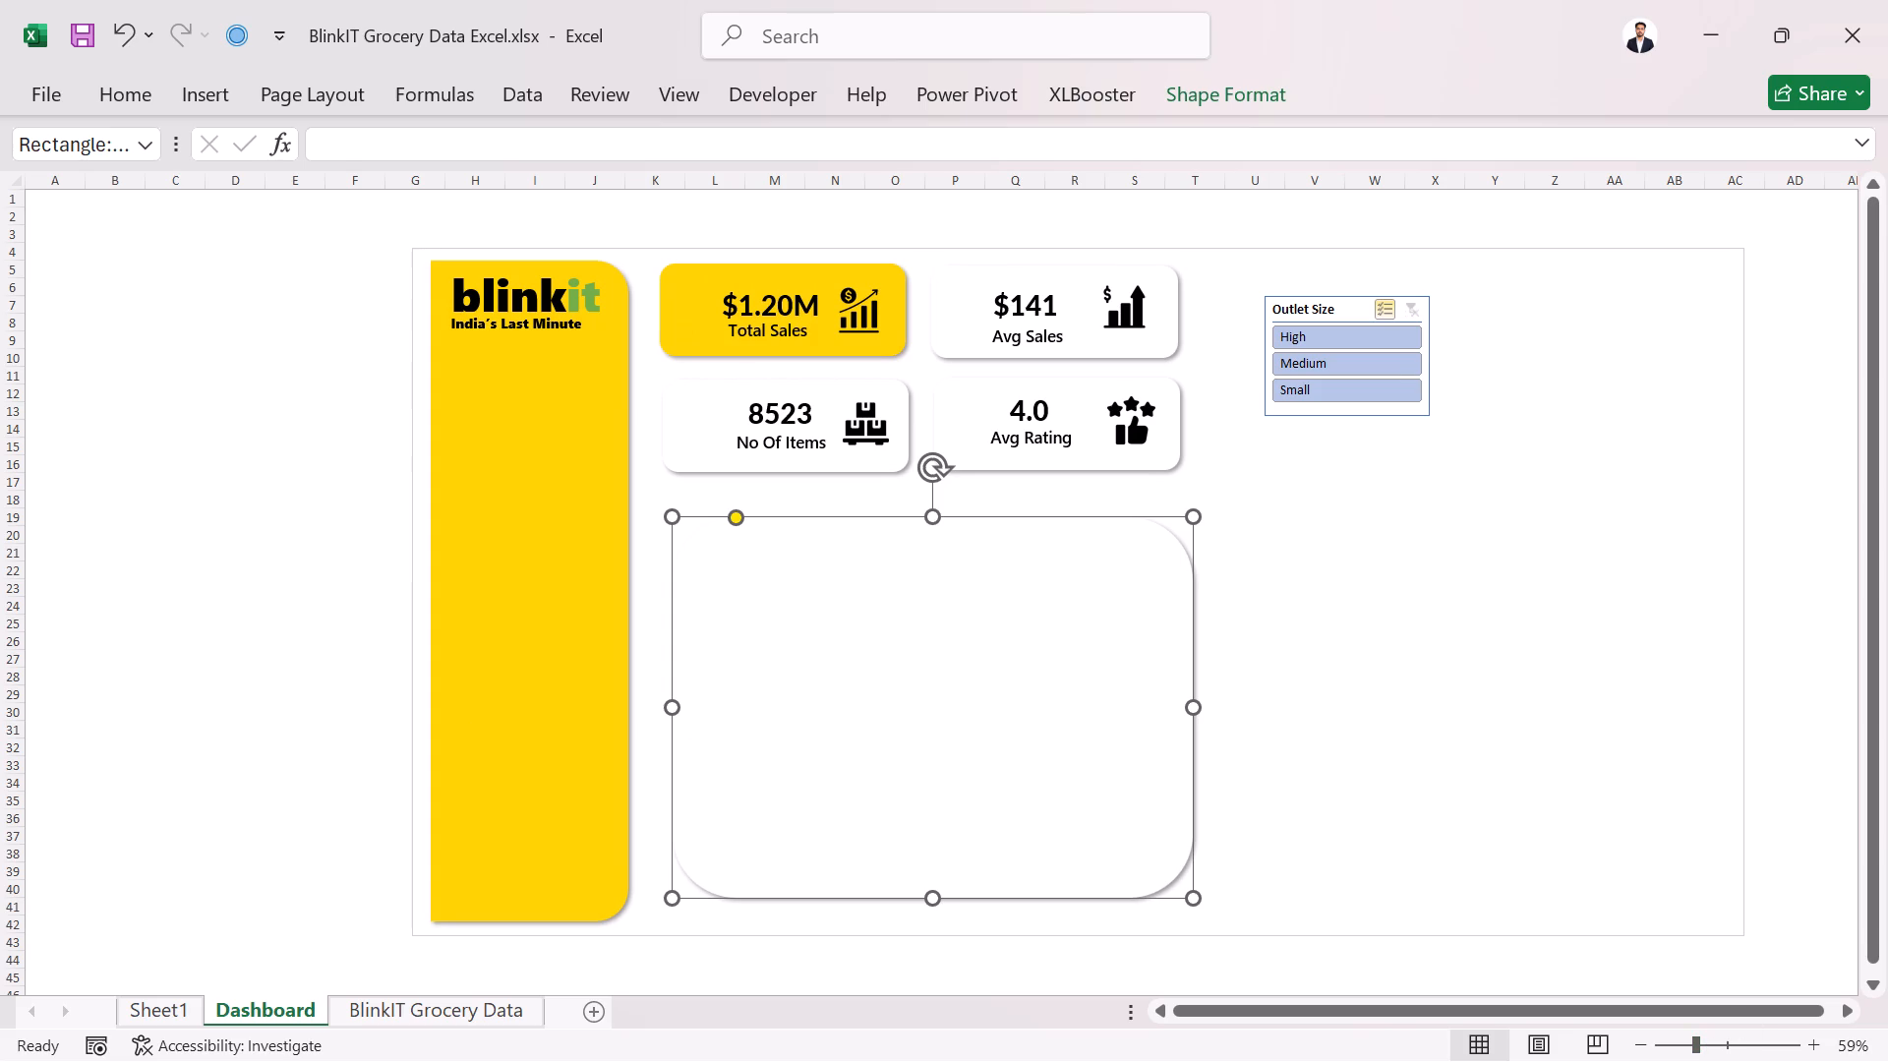
{"action": "left_click_drag", "start_coordinate": [1758, 1019], "coordinate": [1812, 1019]}
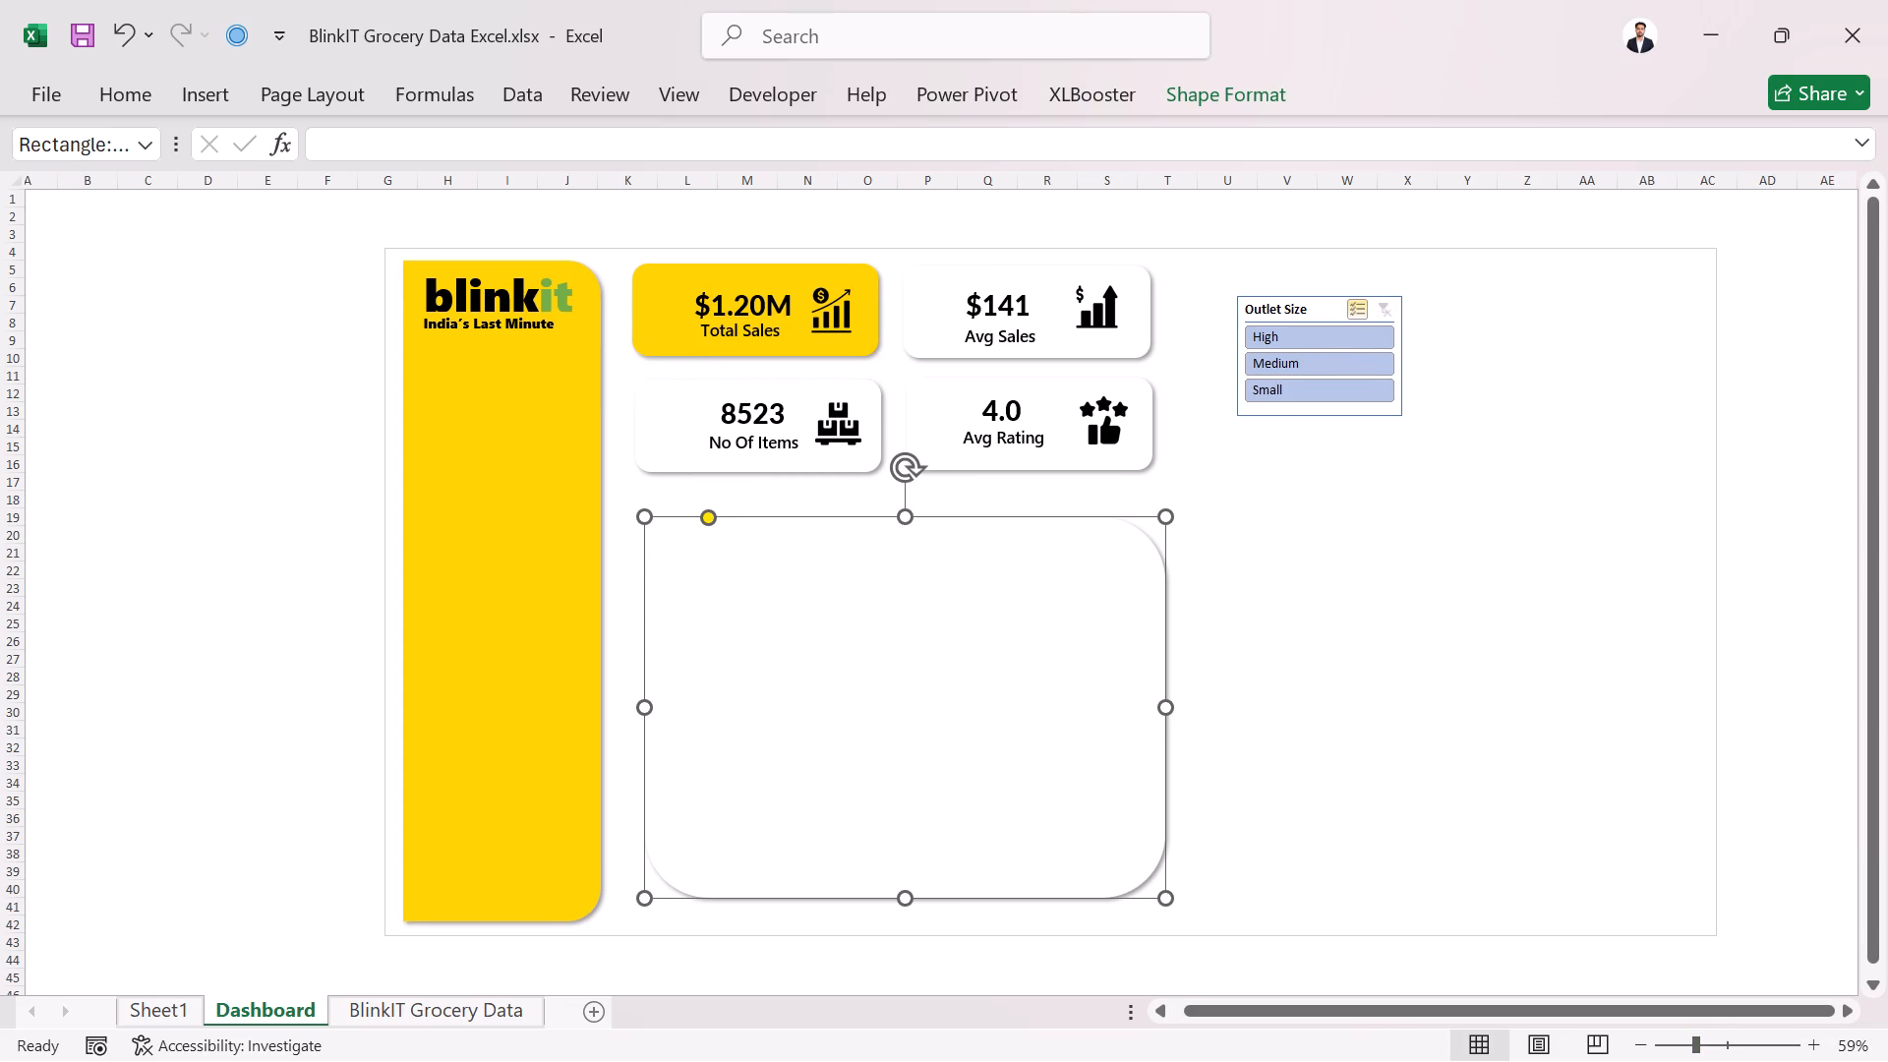
{"action": "left_click_drag", "start_coordinate": [902, 520], "coordinate": [907, 505]}
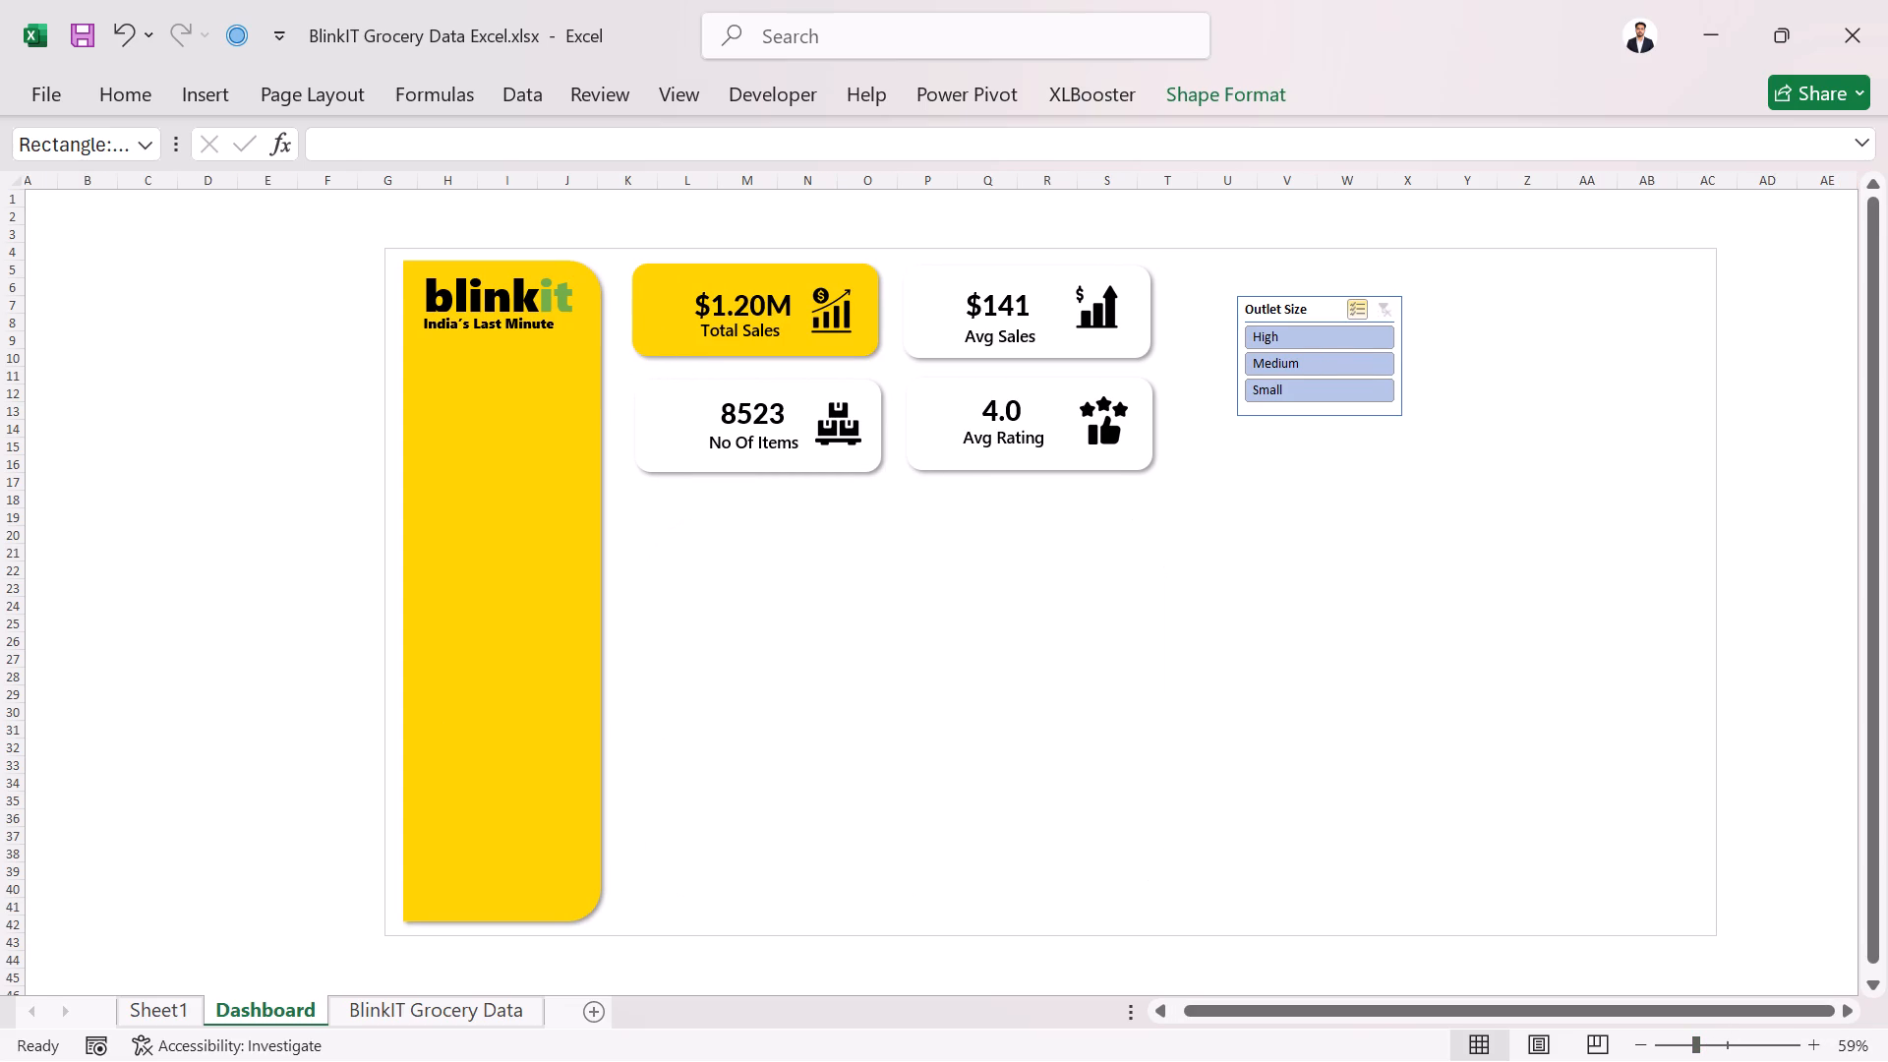
{"action": "left_click_drag", "start_coordinate": [907, 505], "coordinate": [907, 498]}
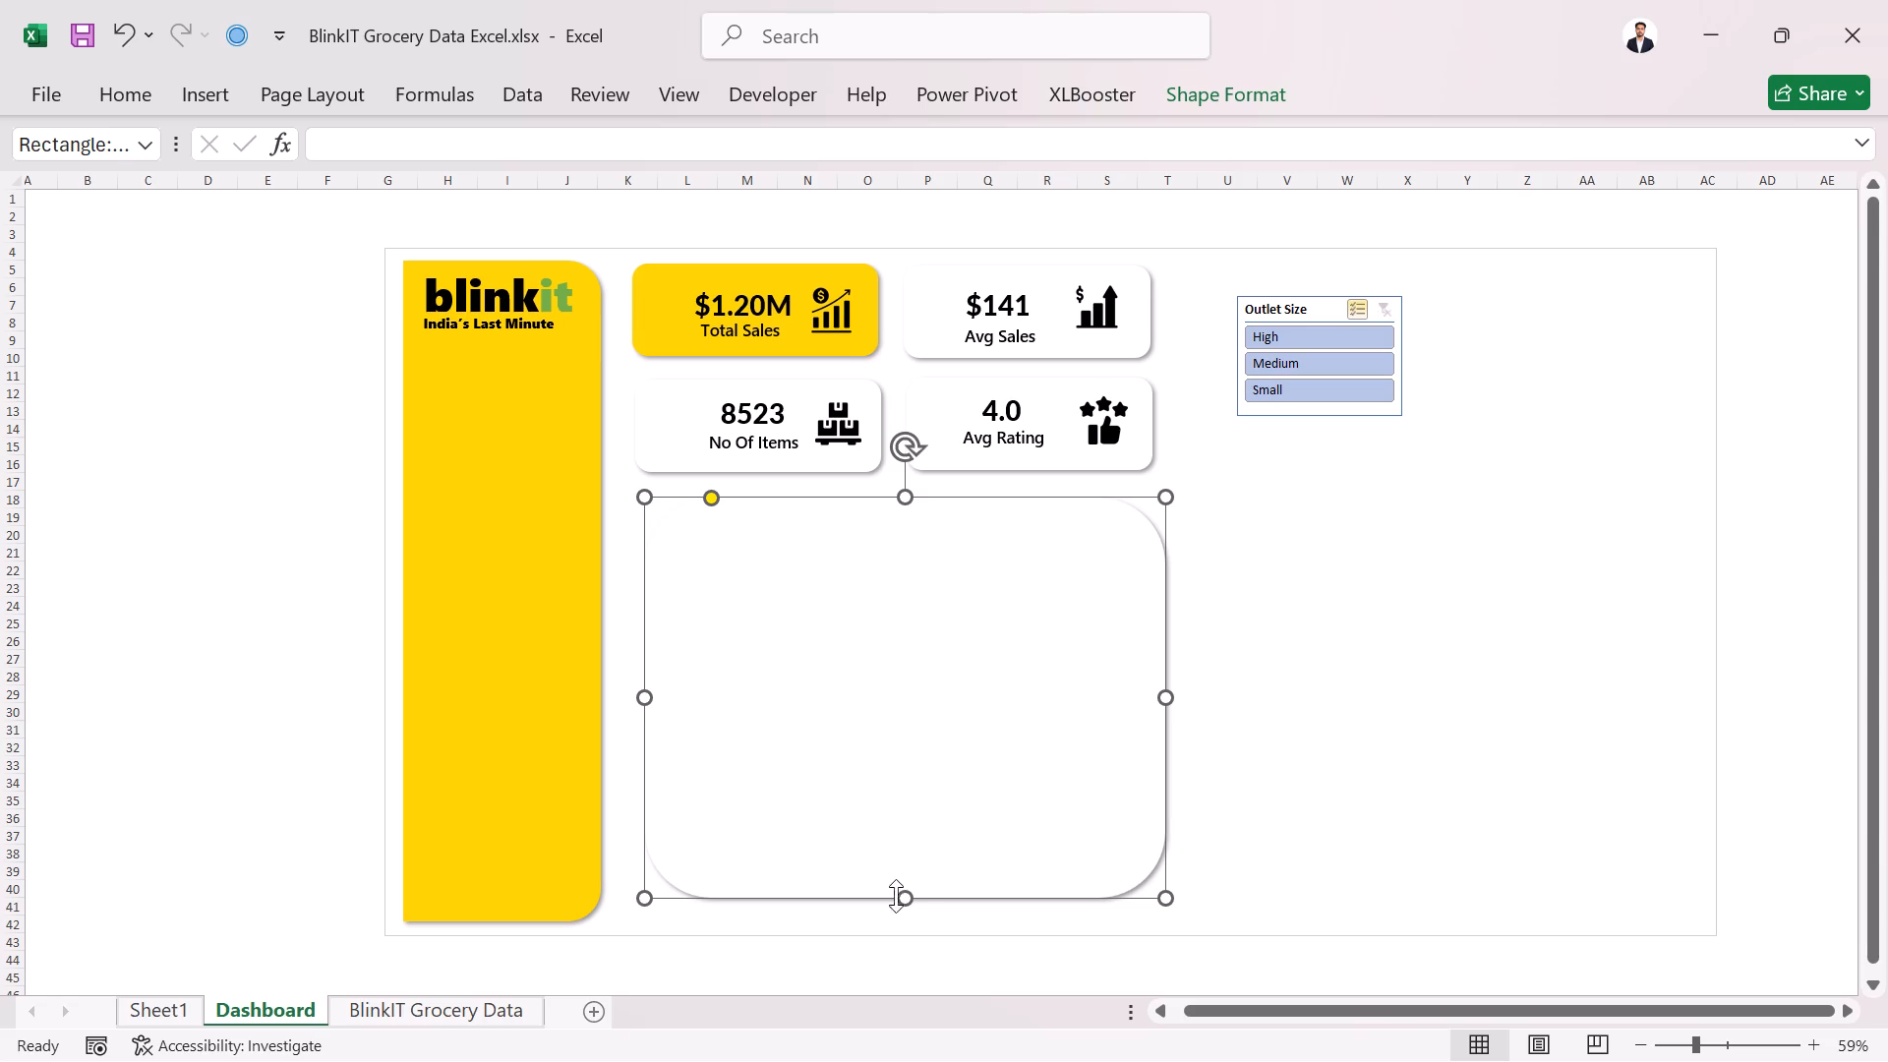
{"action": "left_click_drag", "start_coordinate": [908, 895], "coordinate": [909, 916]}
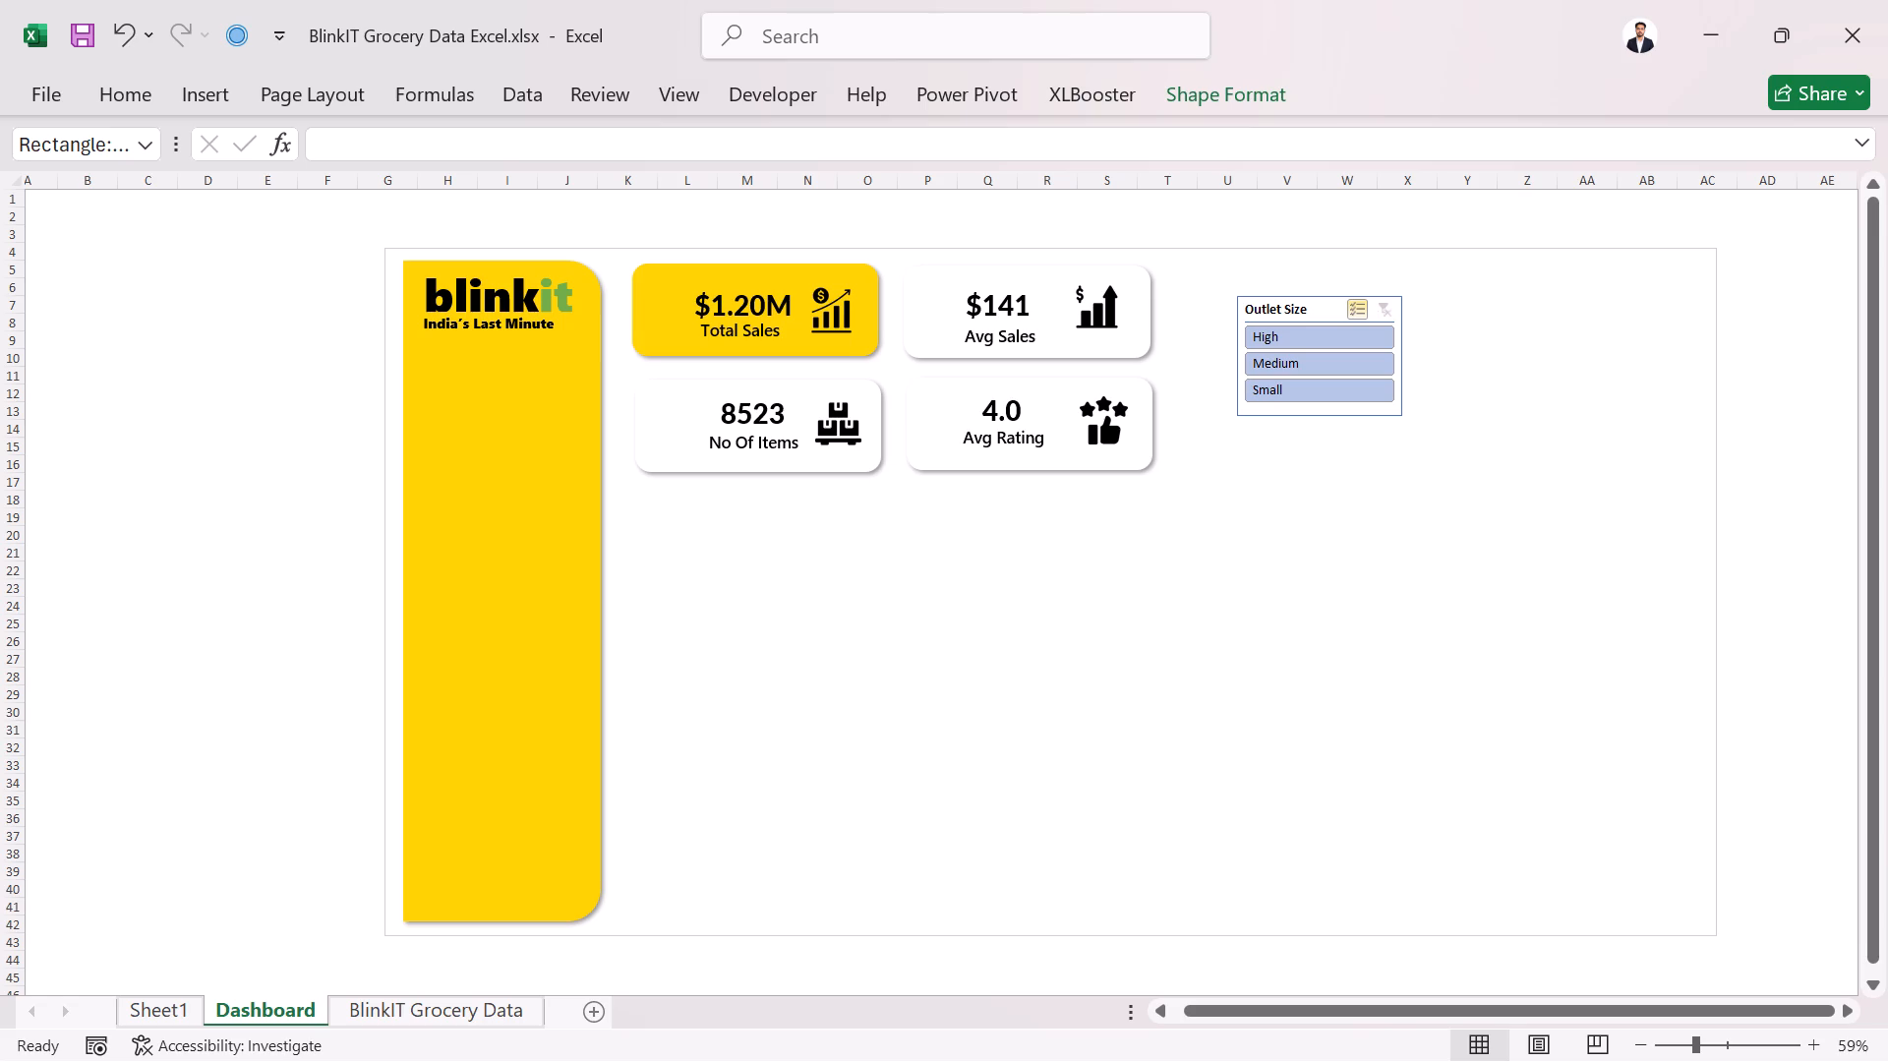
{"action": "left_click_drag", "start_coordinate": [909, 916], "coordinate": [909, 922]}
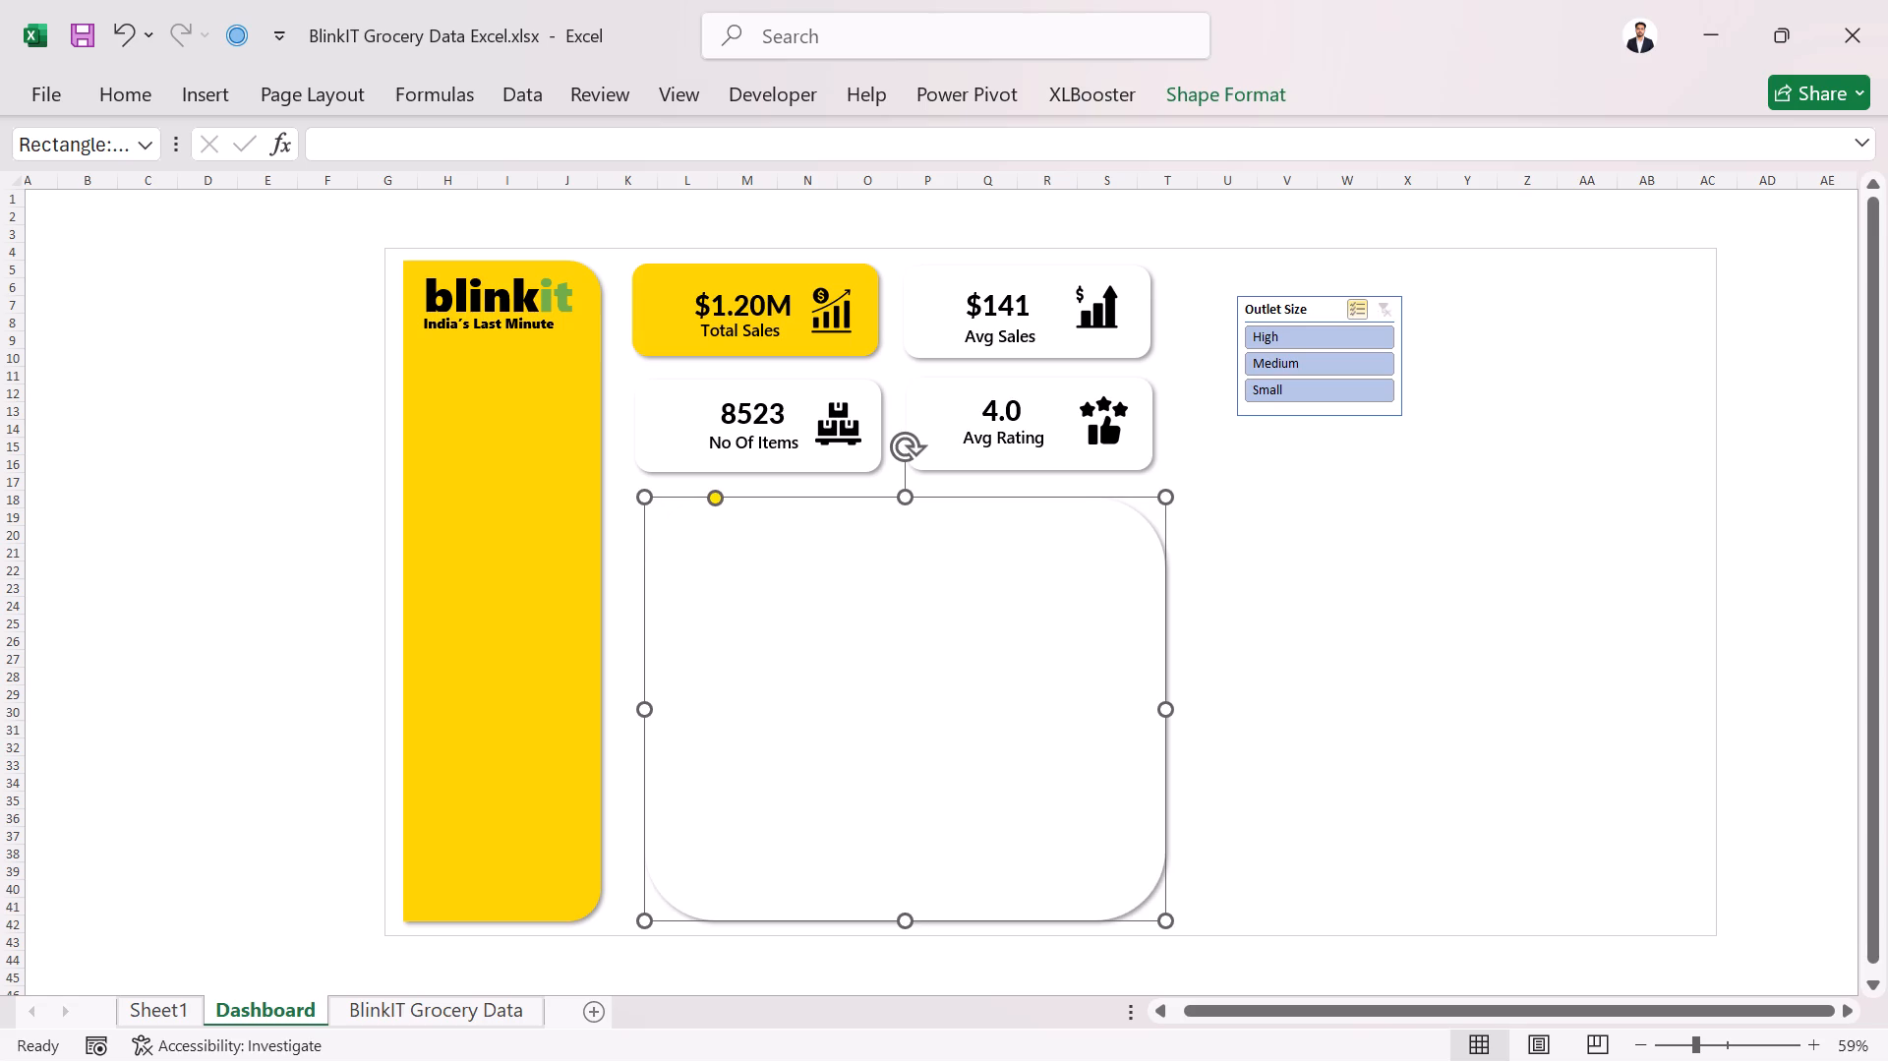
{"action": "left_click", "coordinate": [641, 704]}
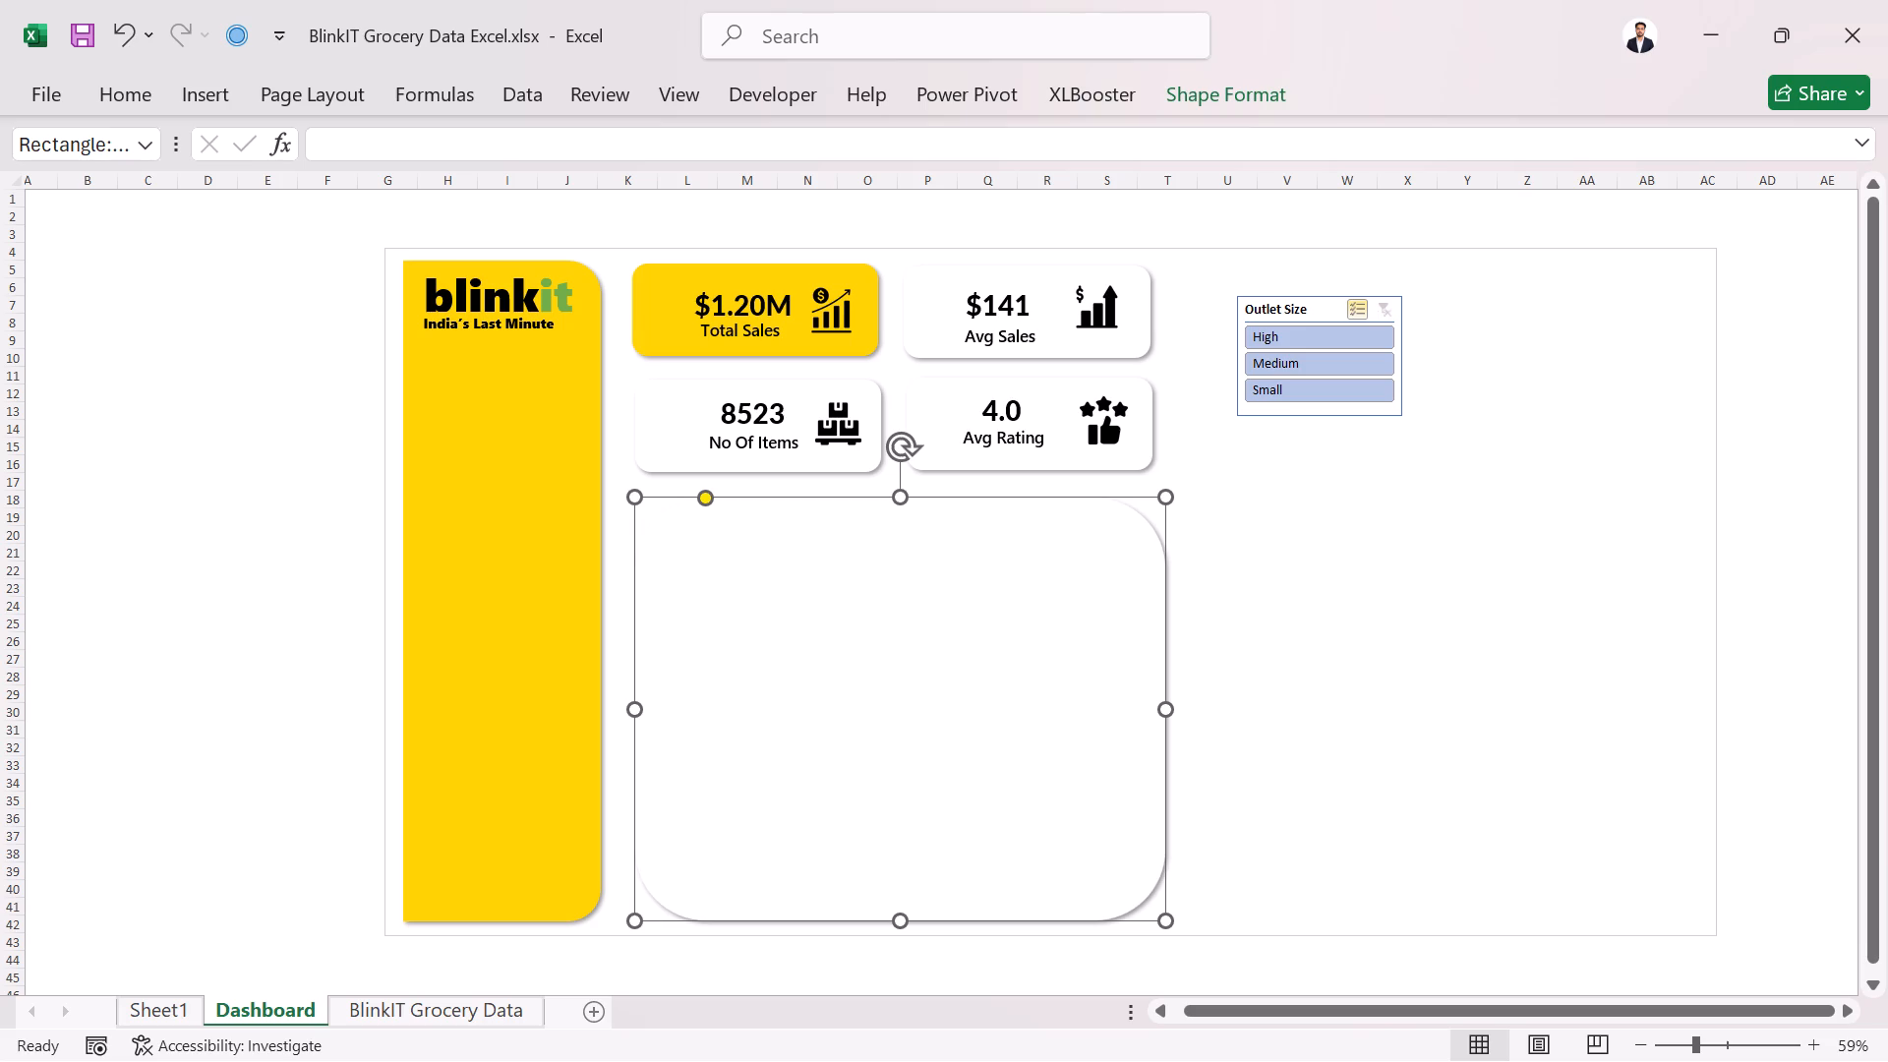
{"action": "left_click", "coordinate": [880, 736]}
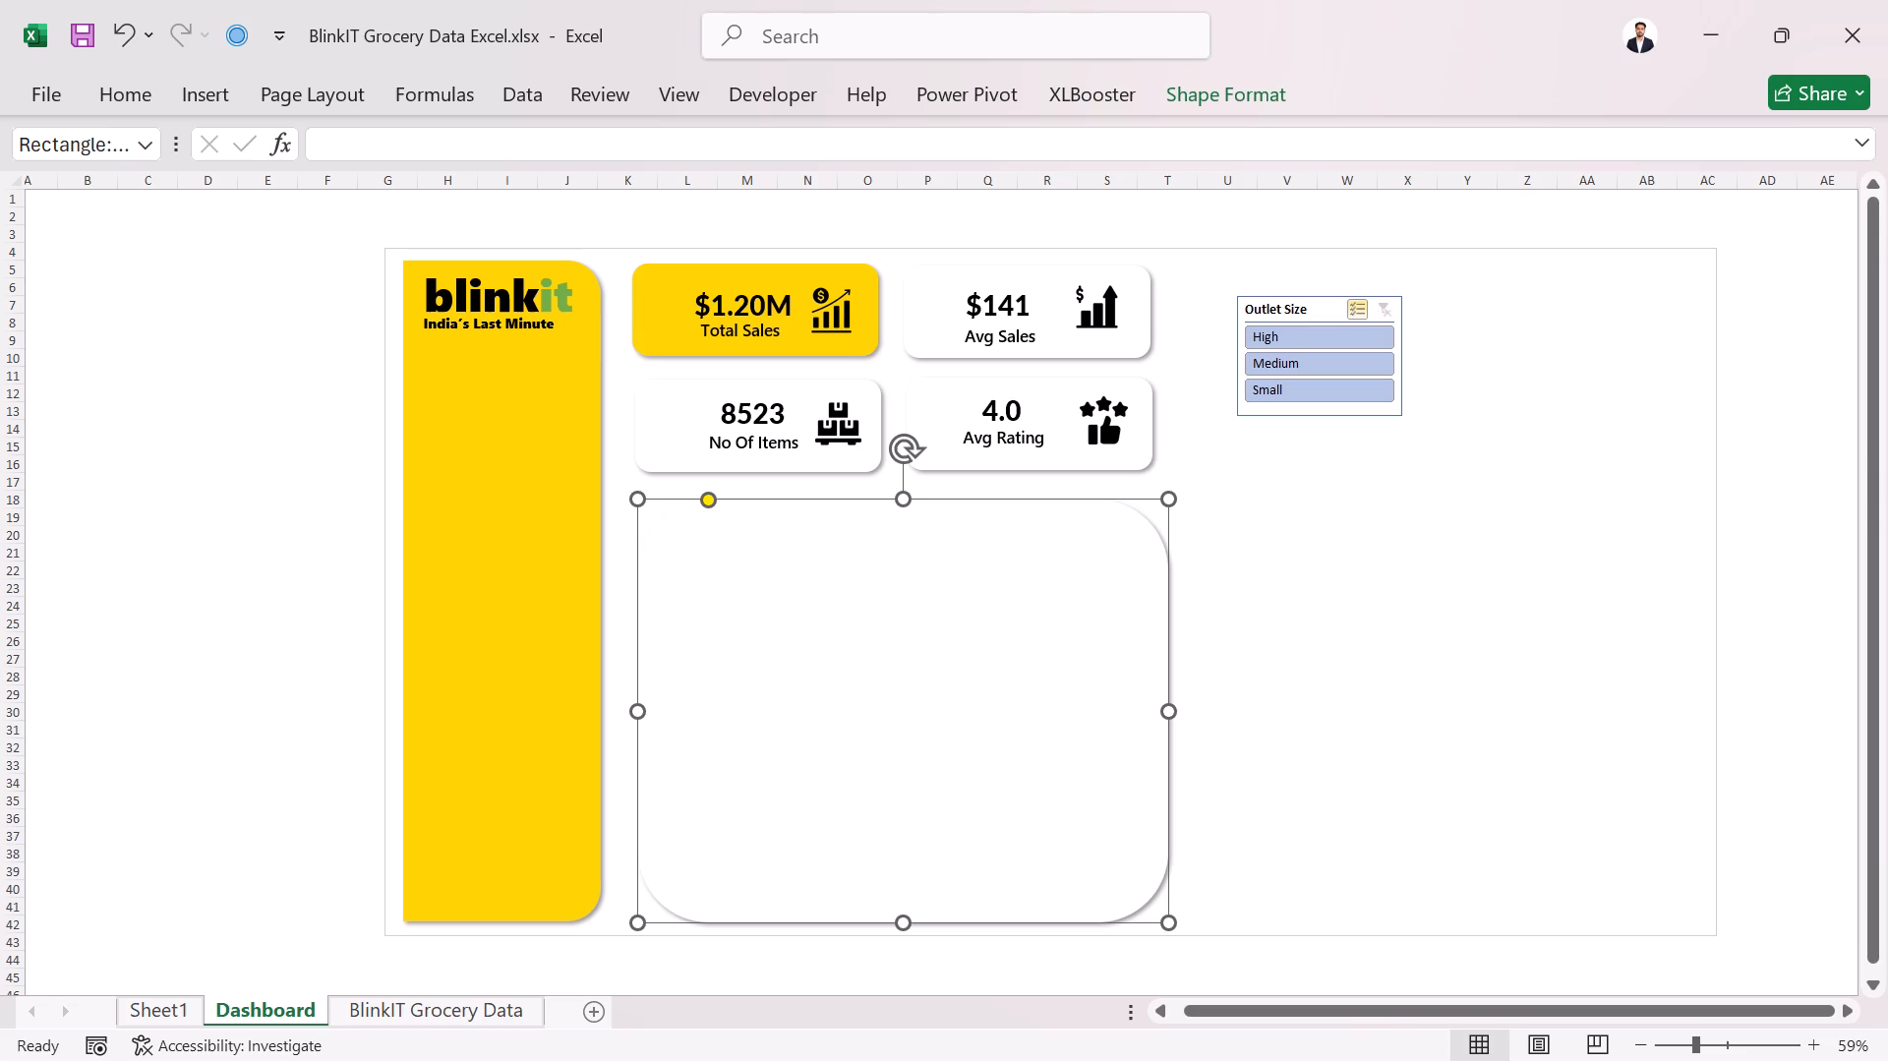
Reduce the corner rounding of the large chart panel so its corners resemble those of the KPI cards.
{"action": "left_click", "coordinate": [703, 496]}
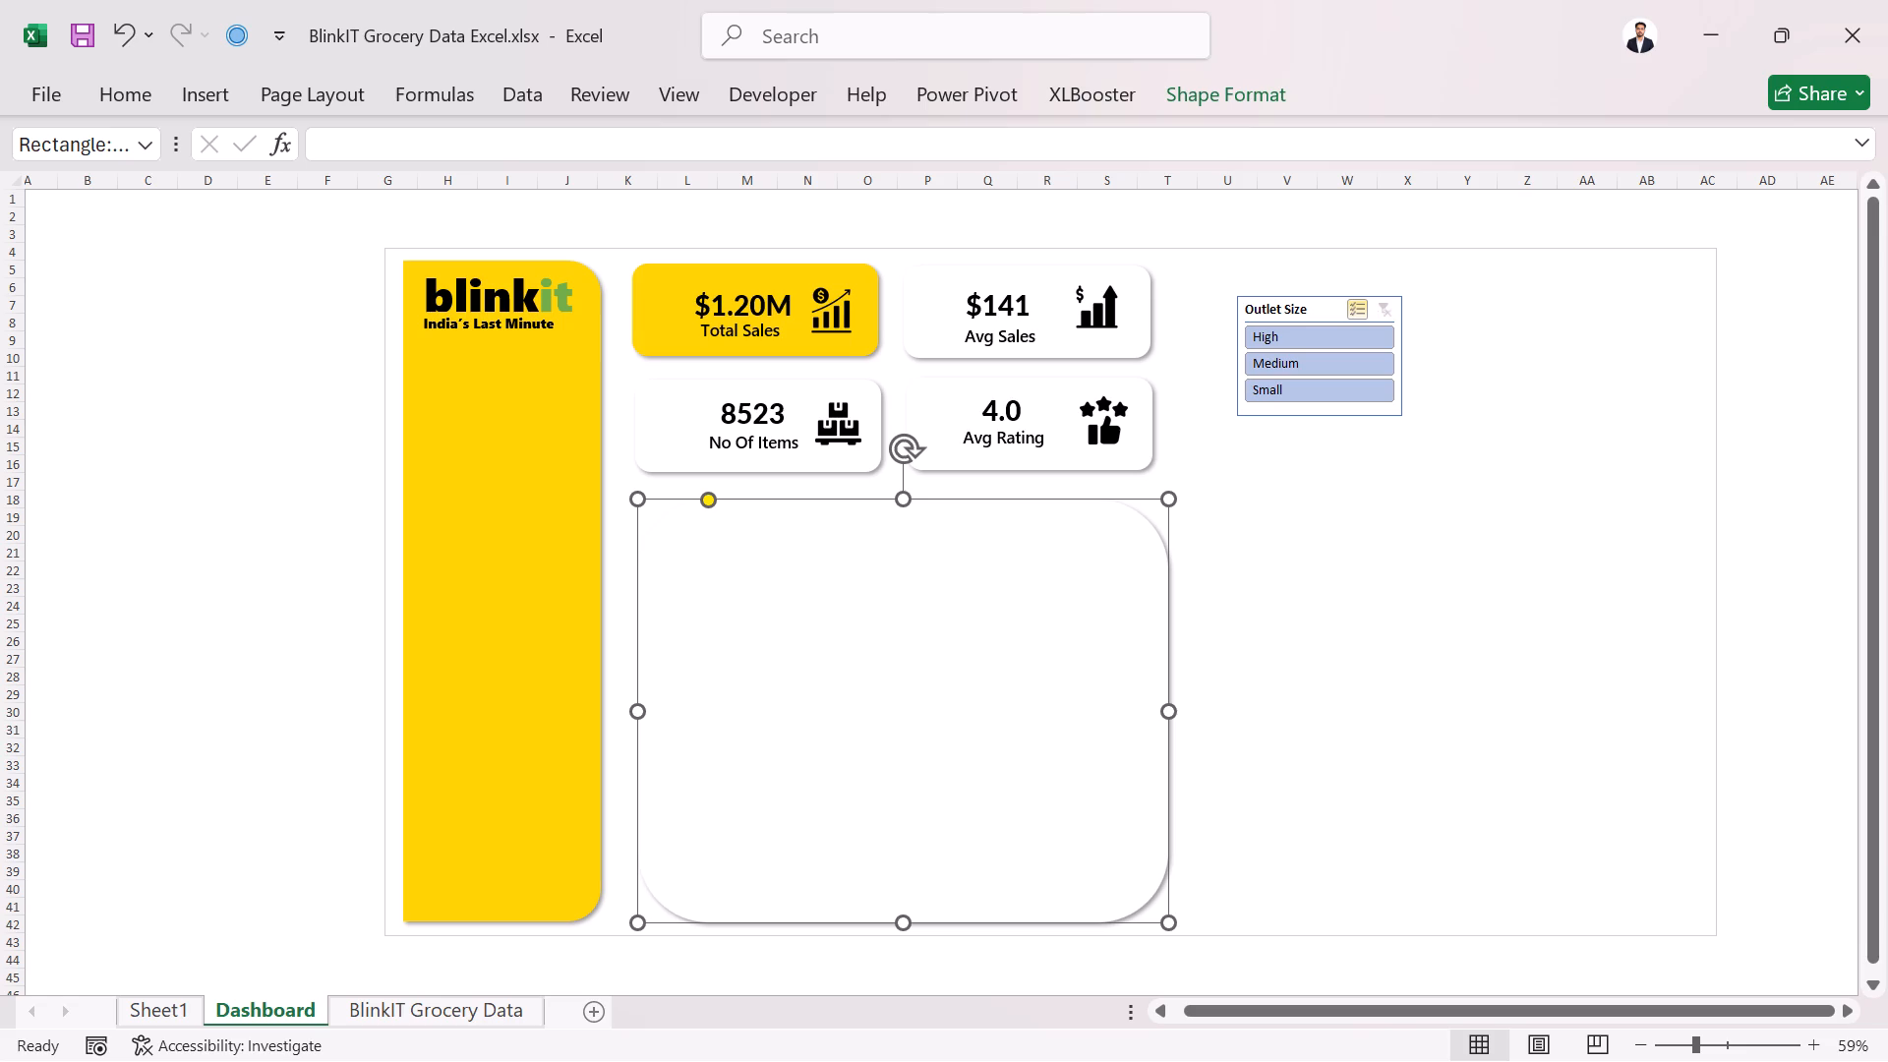
{"action": "left_click", "coordinate": [711, 496]}
{"action": "left_click_drag", "start_coordinate": [708, 497], "coordinate": [700, 506]}
{"action": "left_click_drag", "start_coordinate": [702, 498], "coordinate": [686, 501]}
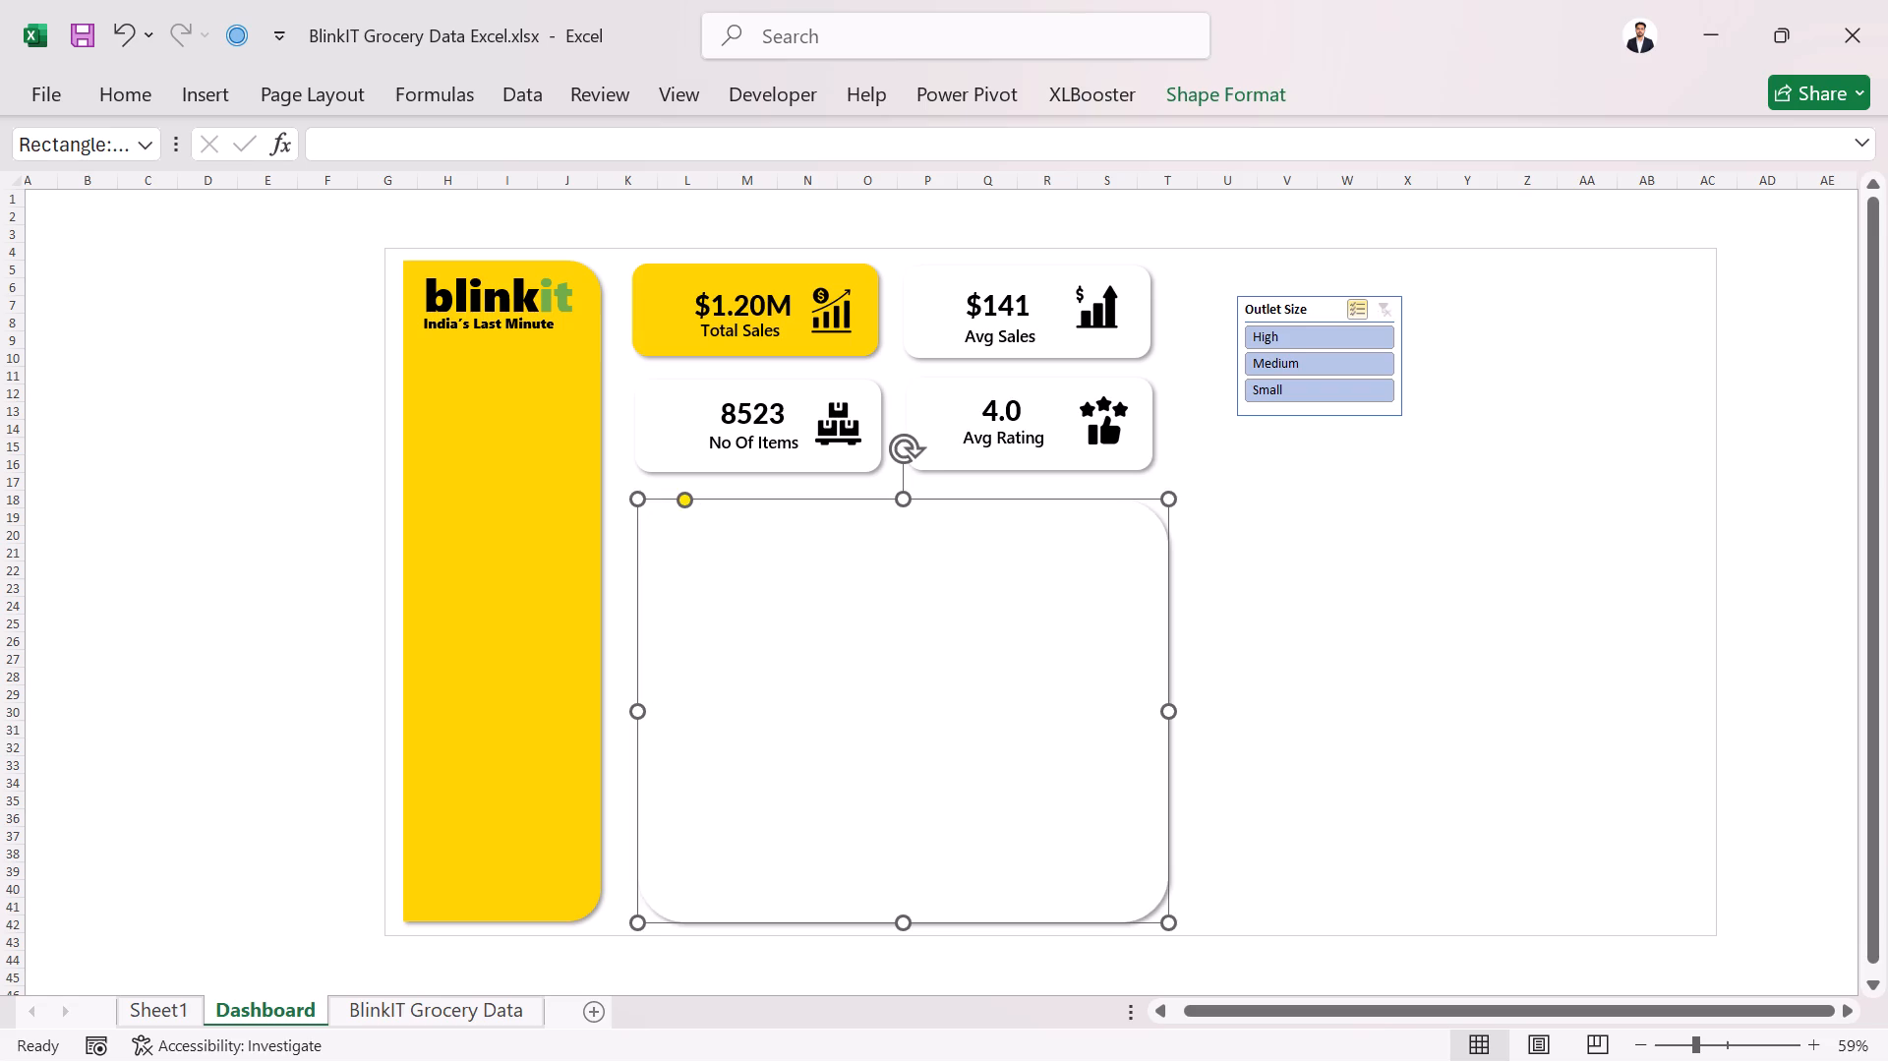
{"action": "left_click_drag", "start_coordinate": [685, 500], "coordinate": [743, 501]}
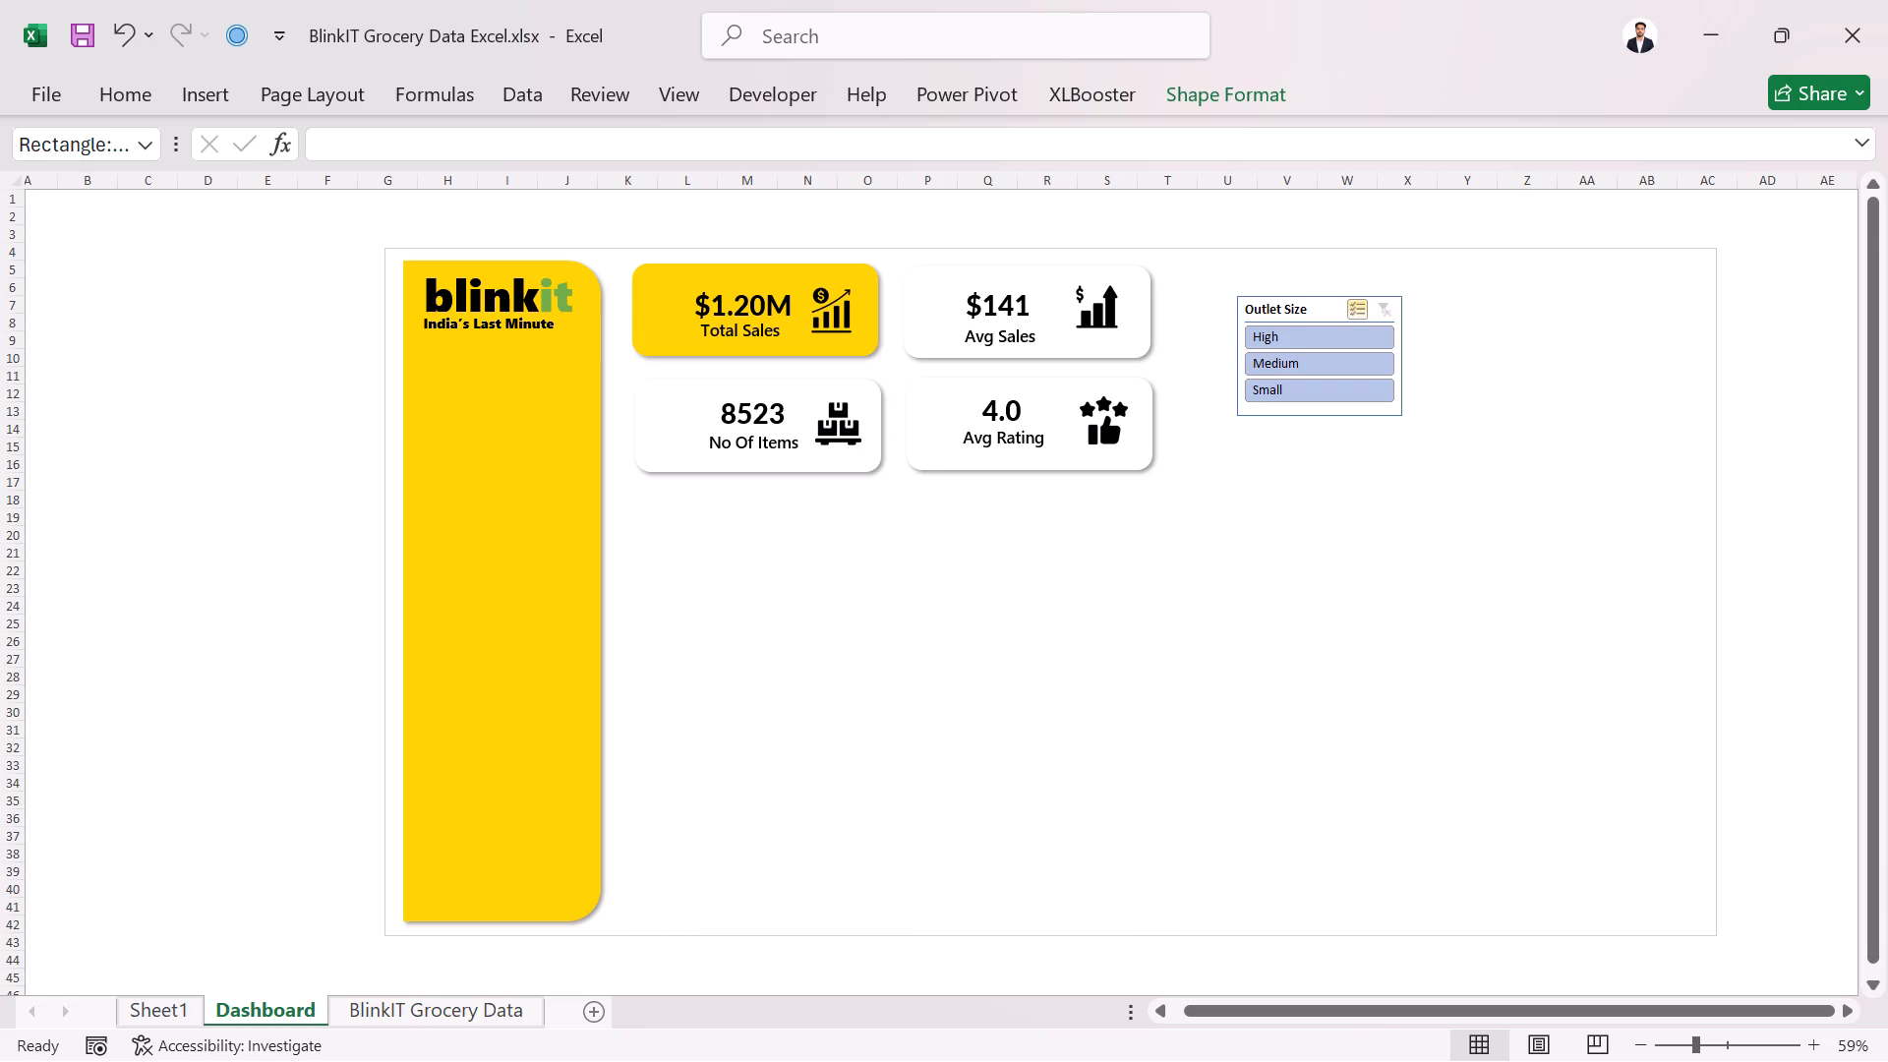
{"action": "left_click_drag", "start_coordinate": [743, 501], "coordinate": [759, 503]}
{"action": "left_click_drag", "start_coordinate": [762, 499], "coordinate": [672, 498]}
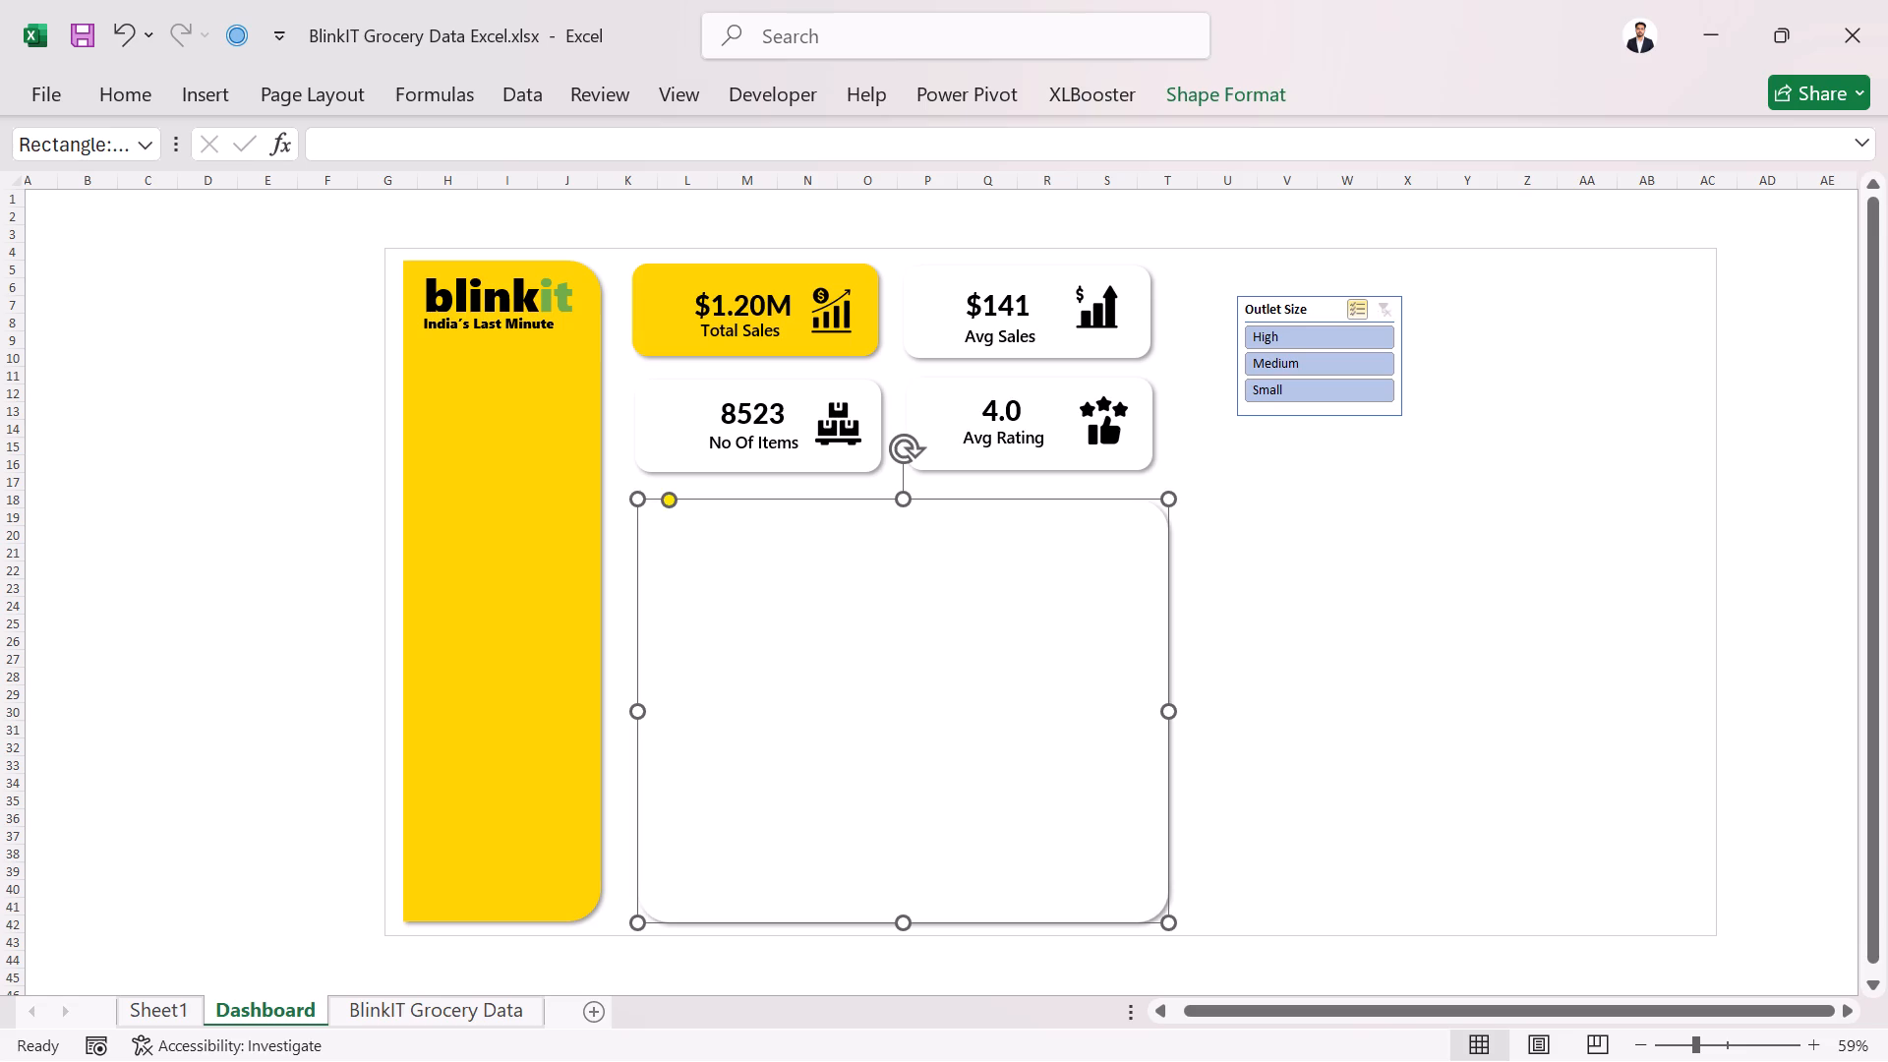
{"action": "left_click", "coordinate": [1061, 554]}
{"action": "left_click", "coordinate": [1341, 630]}
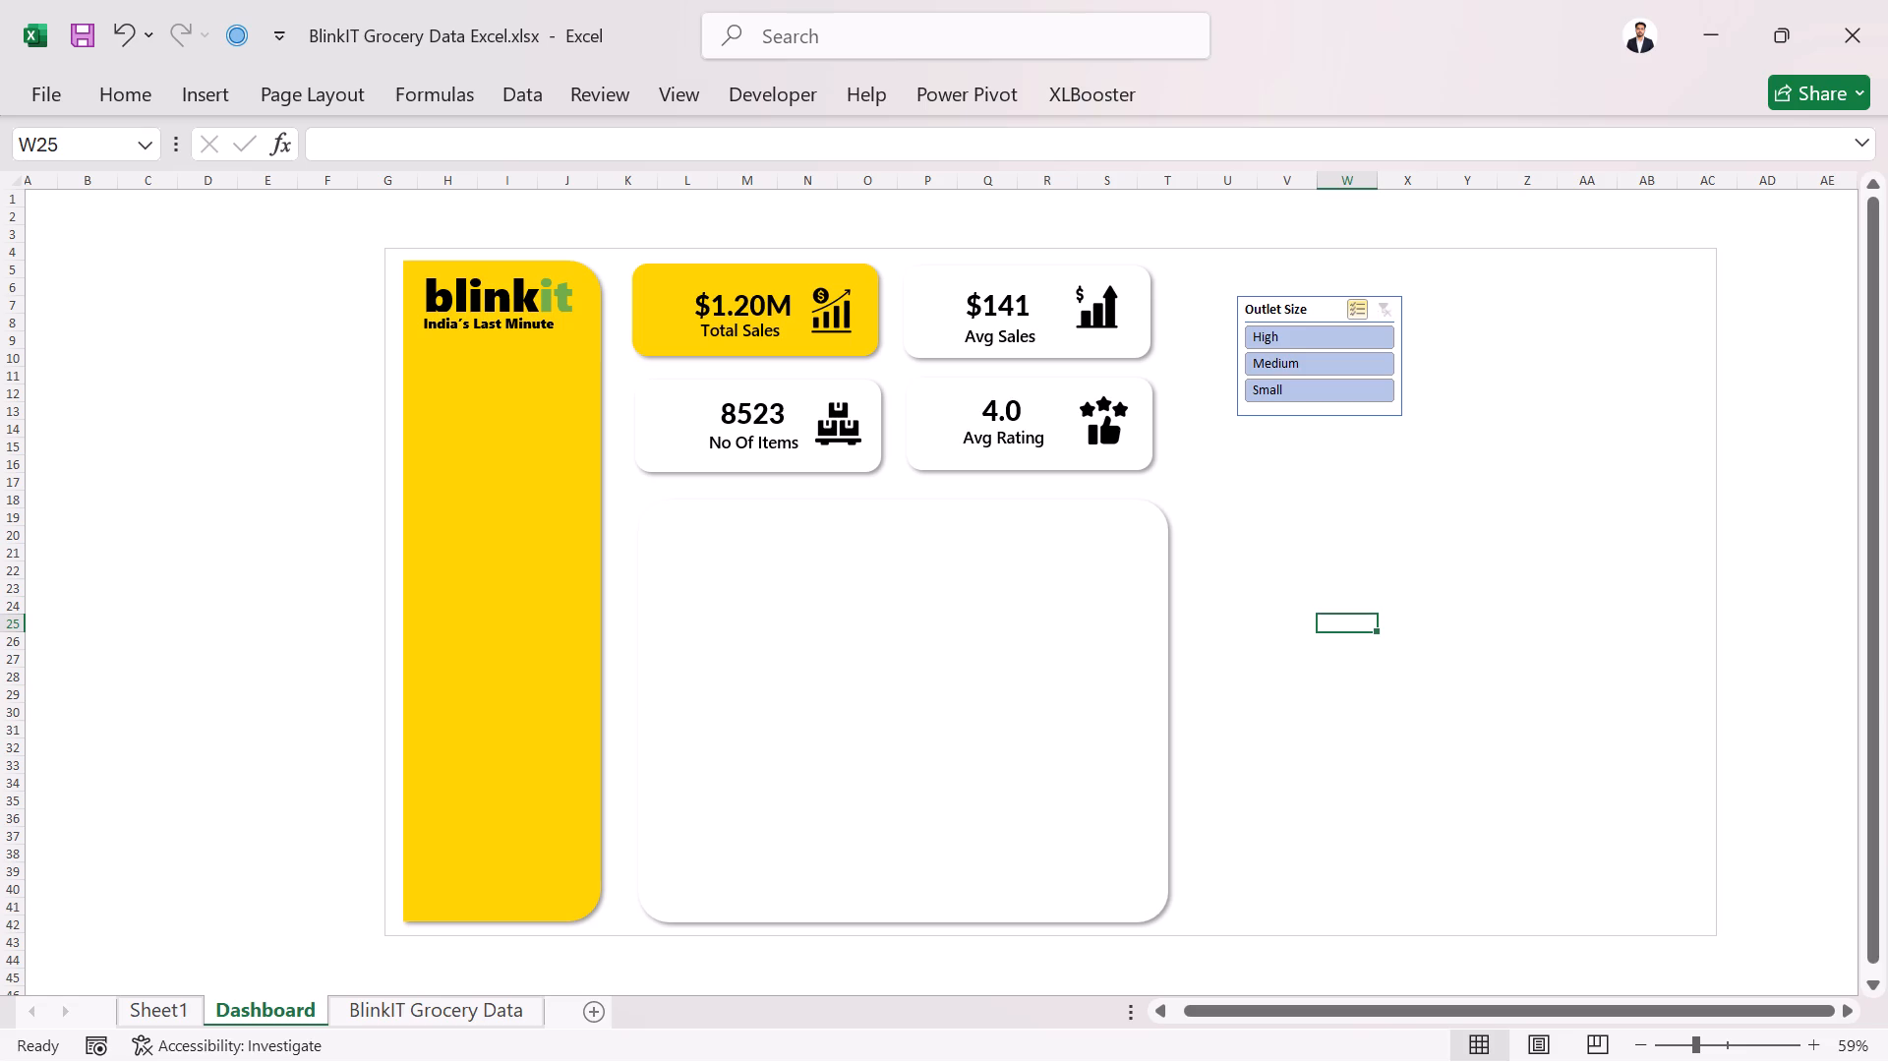
Copy the fat content doughnut chart from Sheet1 and paste it onto the blank chart panel on the Dashboard sheet.
{"action": "left_click", "coordinate": [173, 1009]}
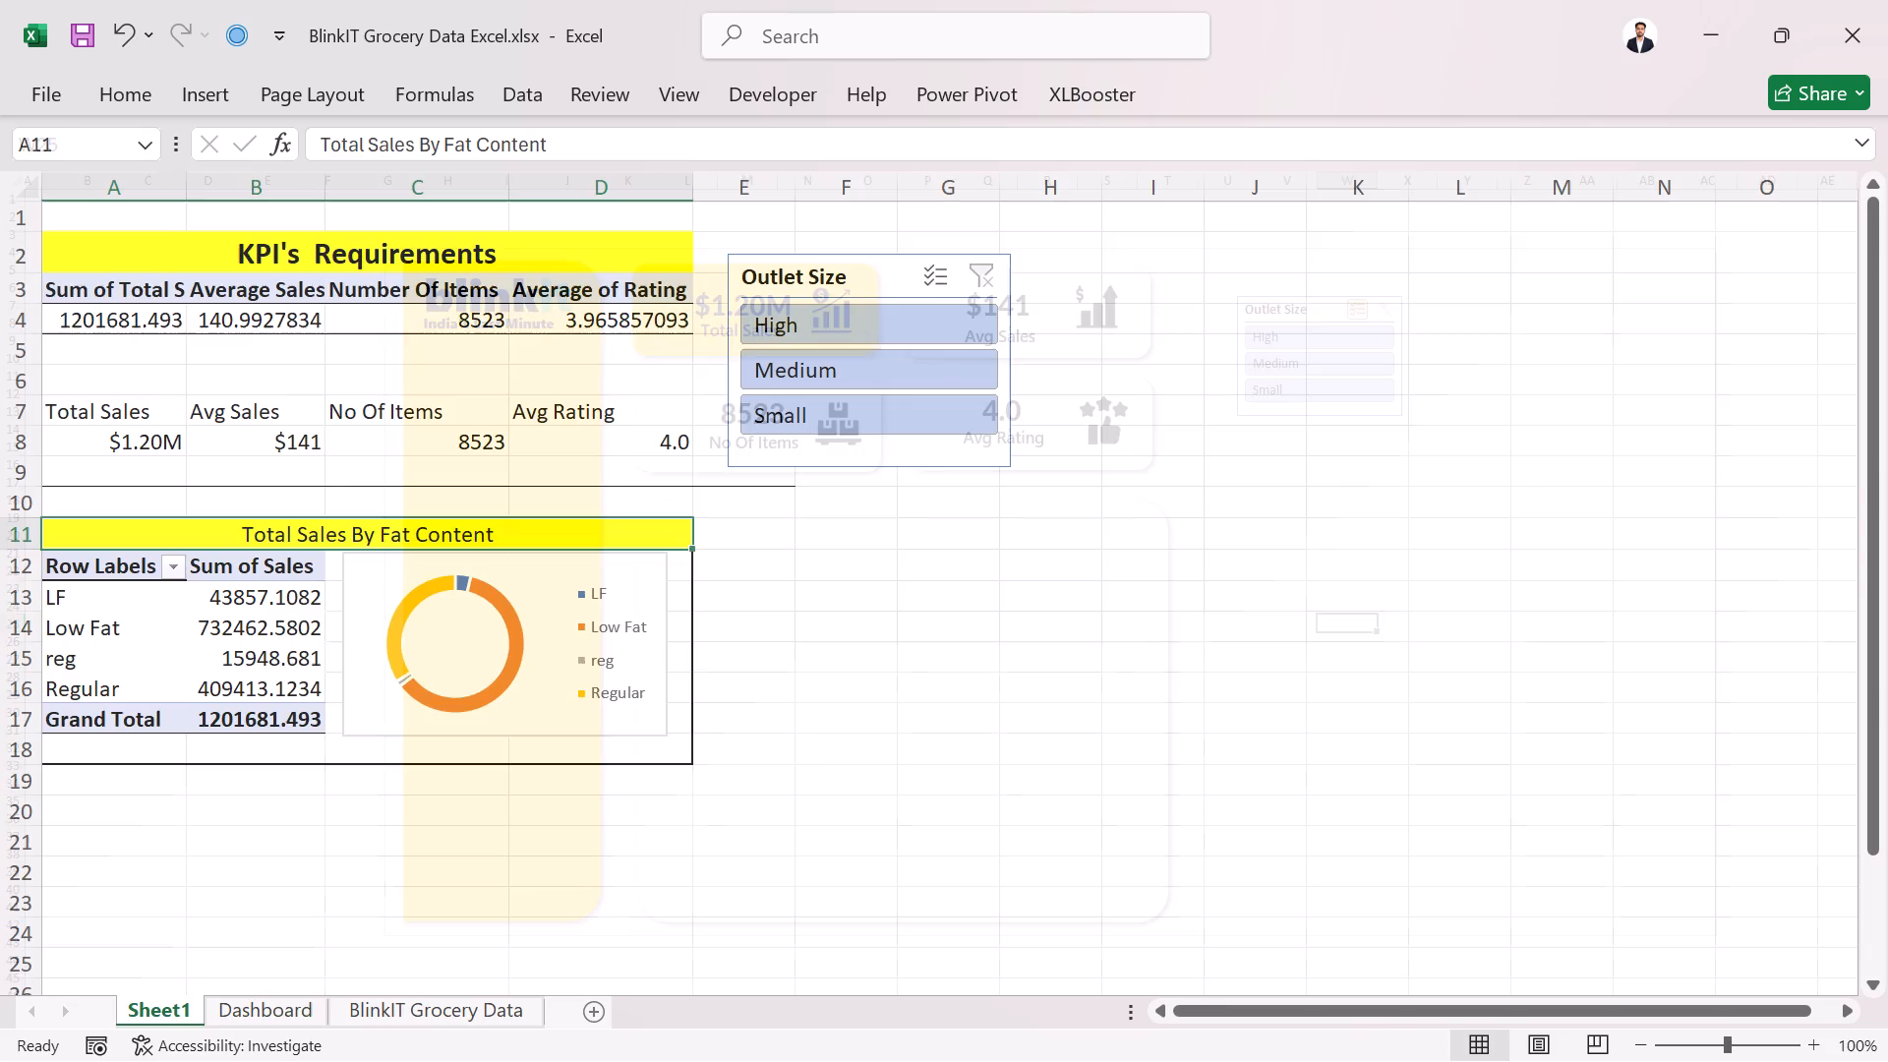
{"action": "left_click", "coordinate": [462, 651]}
{"action": "left_click", "coordinate": [580, 641]}
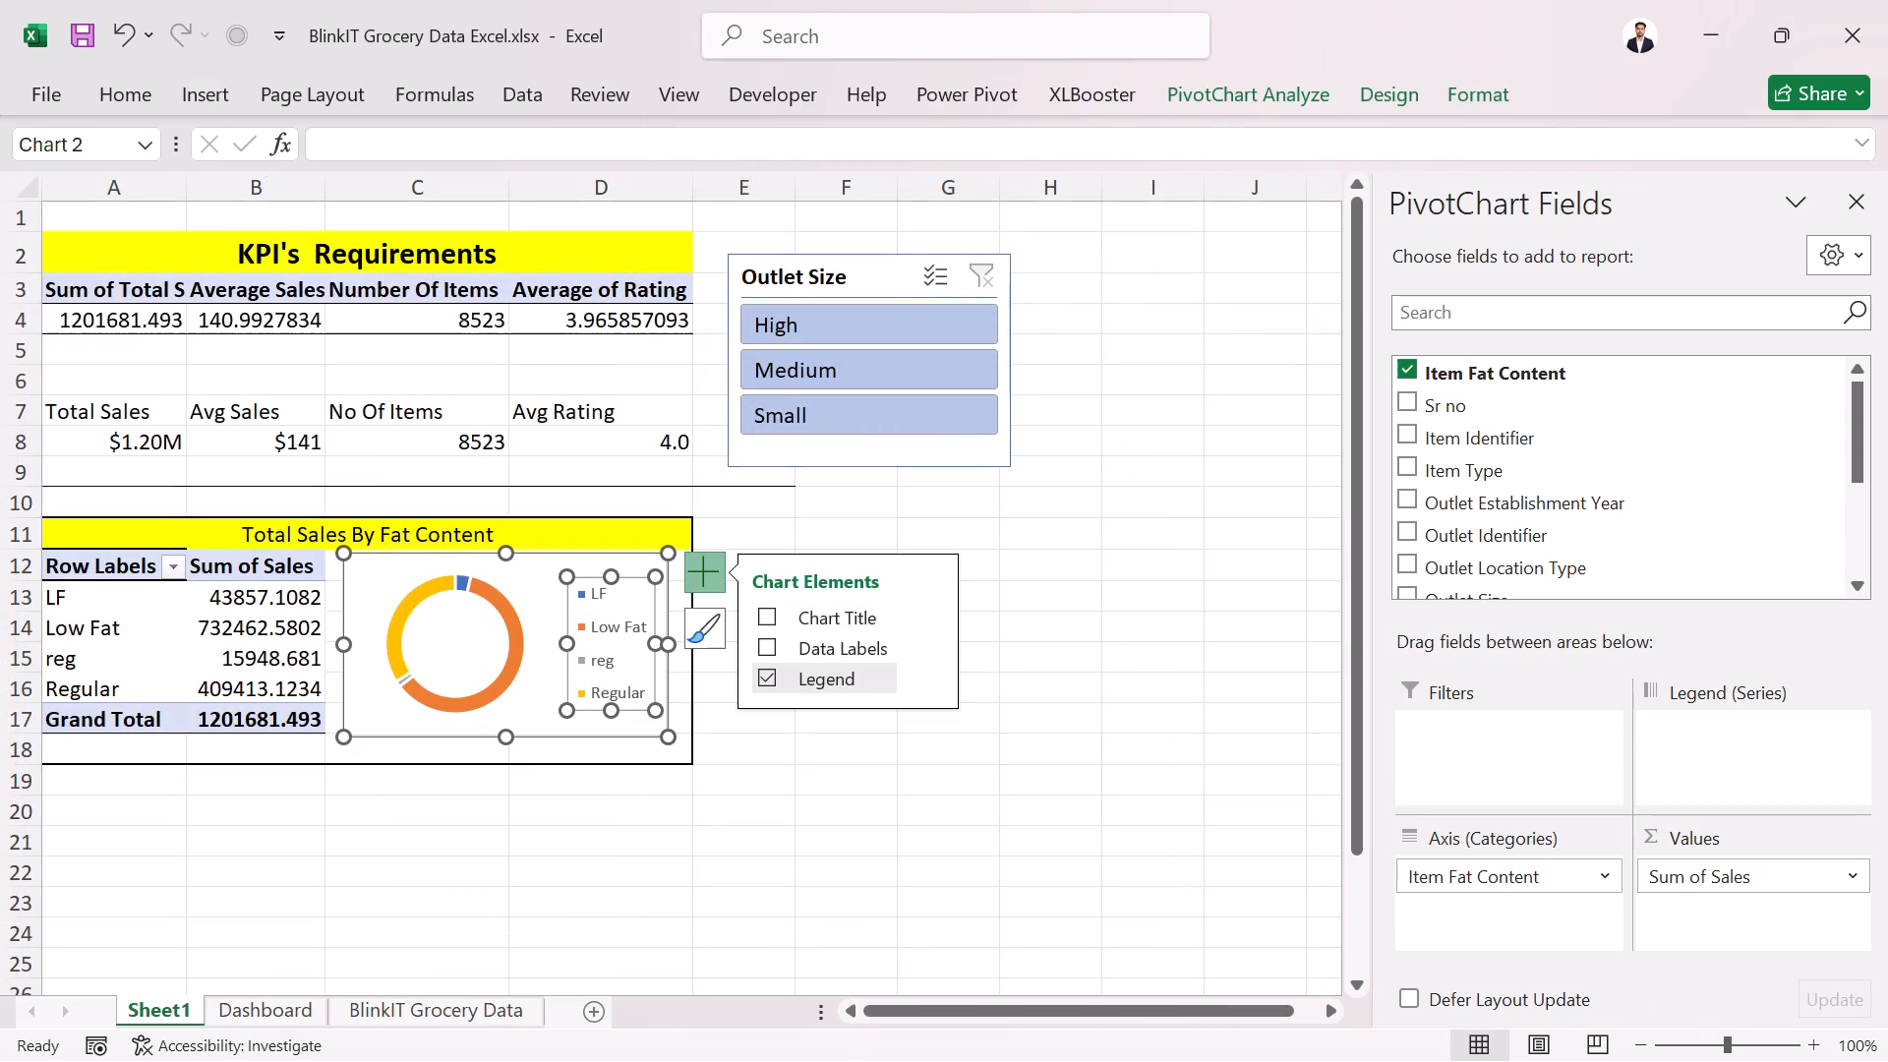
{"action": "left_click", "coordinate": [538, 583]}
{"action": "left_click", "coordinate": [598, 560]}
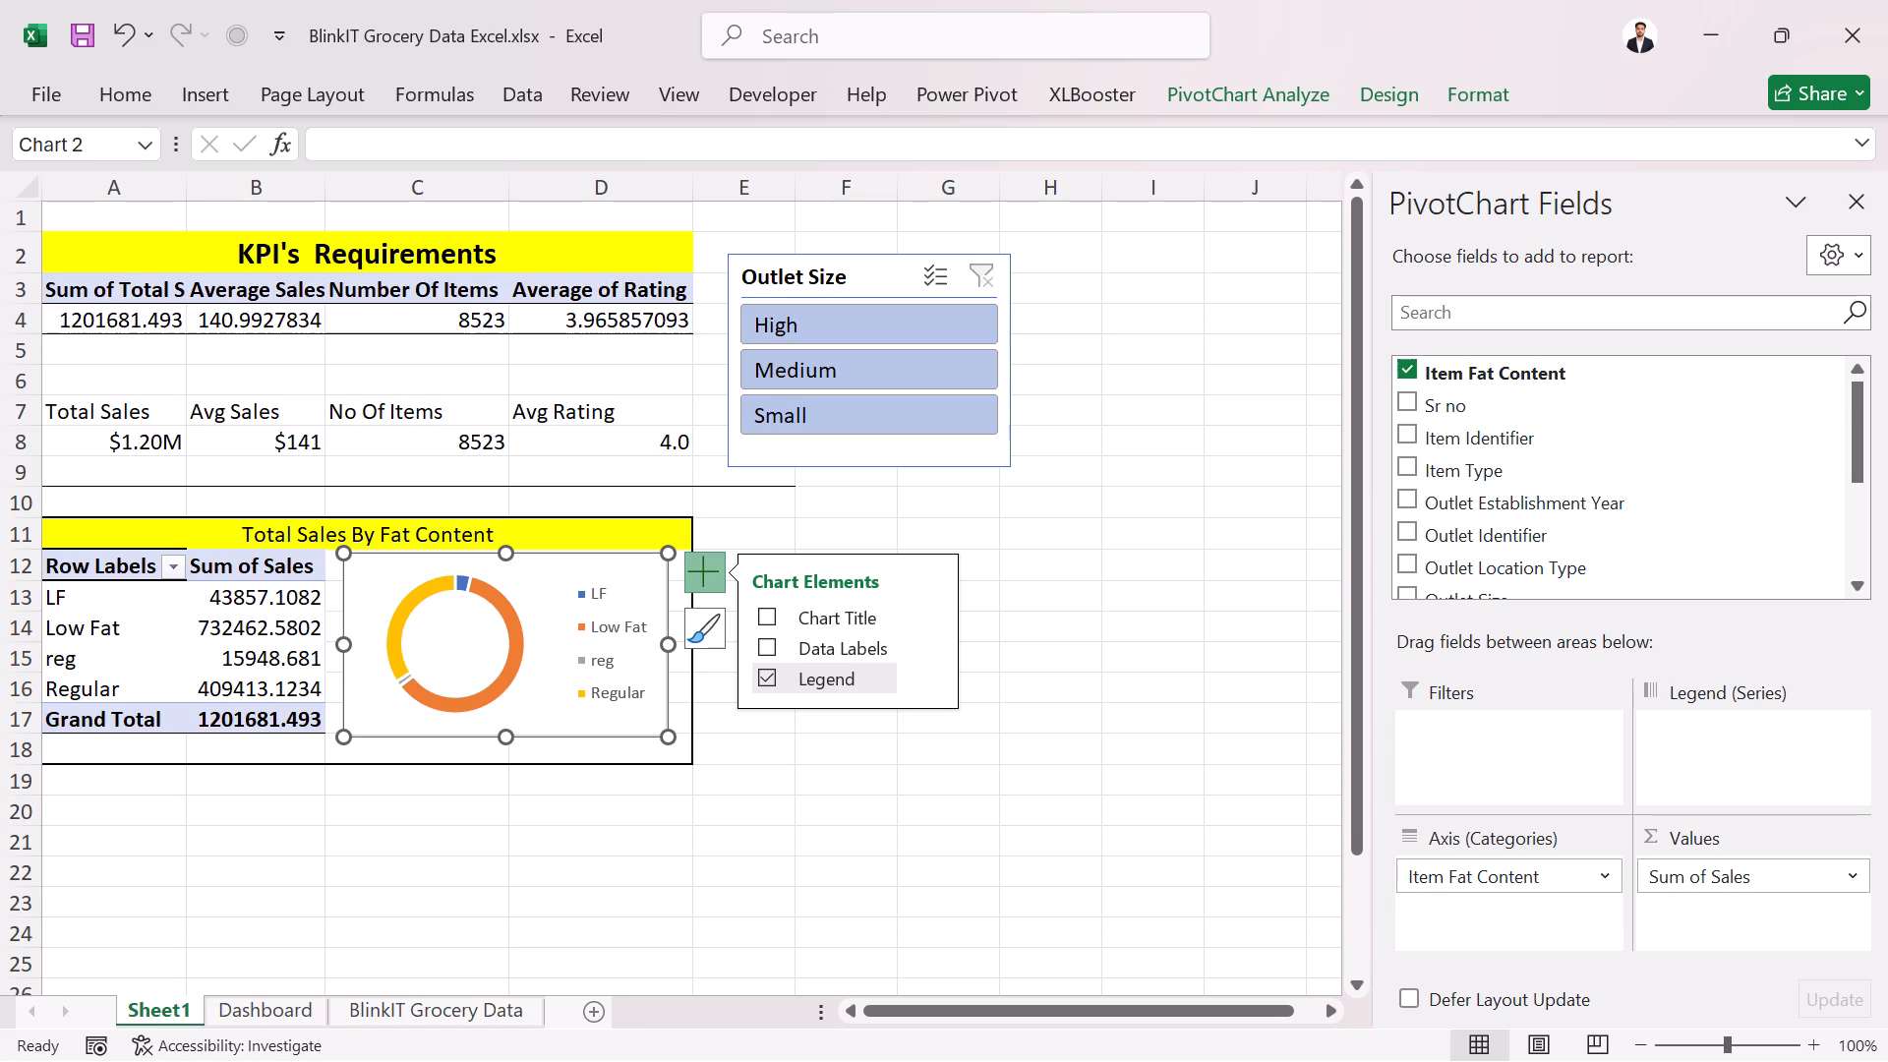
{"action": "key", "text": "ctrl+c"}
{"action": "left_click", "coordinate": [279, 1009]}
{"action": "left_click", "coordinate": [732, 731], "text": "ctrl"}
{"action": "key", "text": "ctrl+v"}
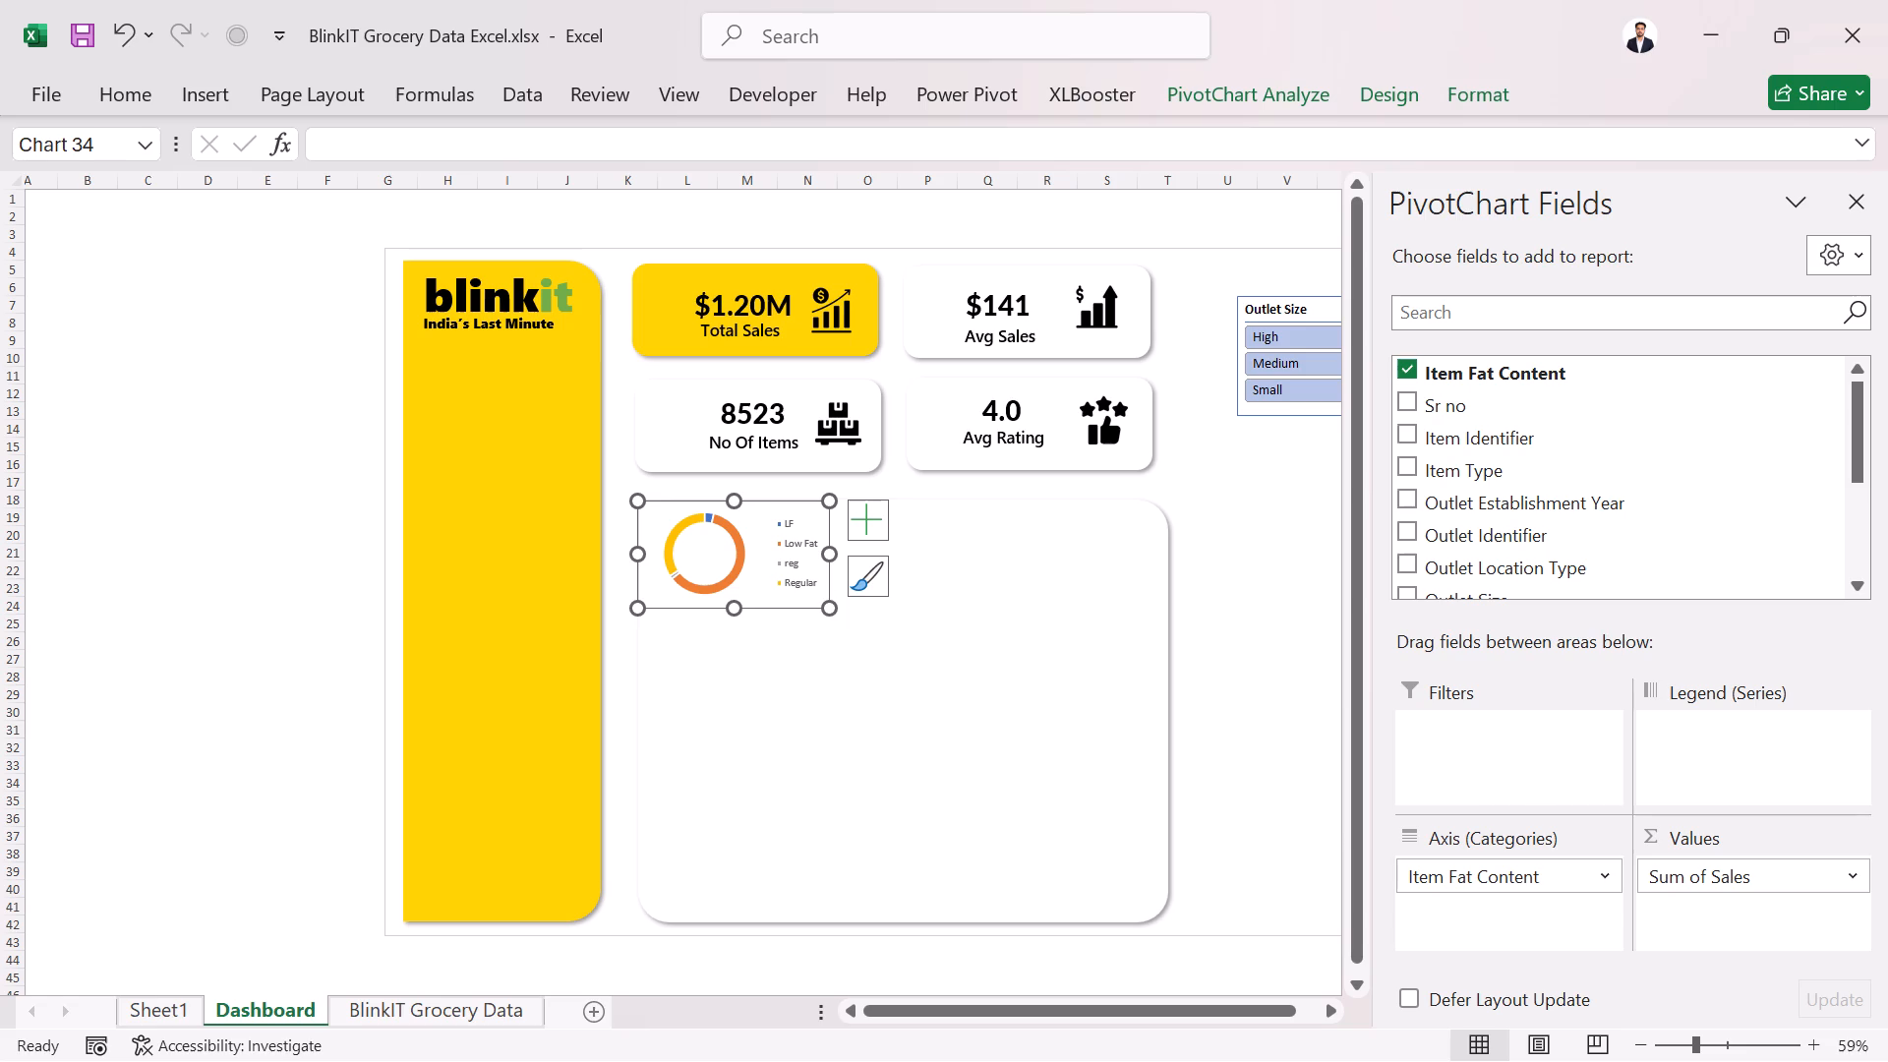
Set the pasted doughnut chart's height to 5.47 cm and width to 6.4 cm.
{"action": "left_click", "coordinate": [1487, 95]}
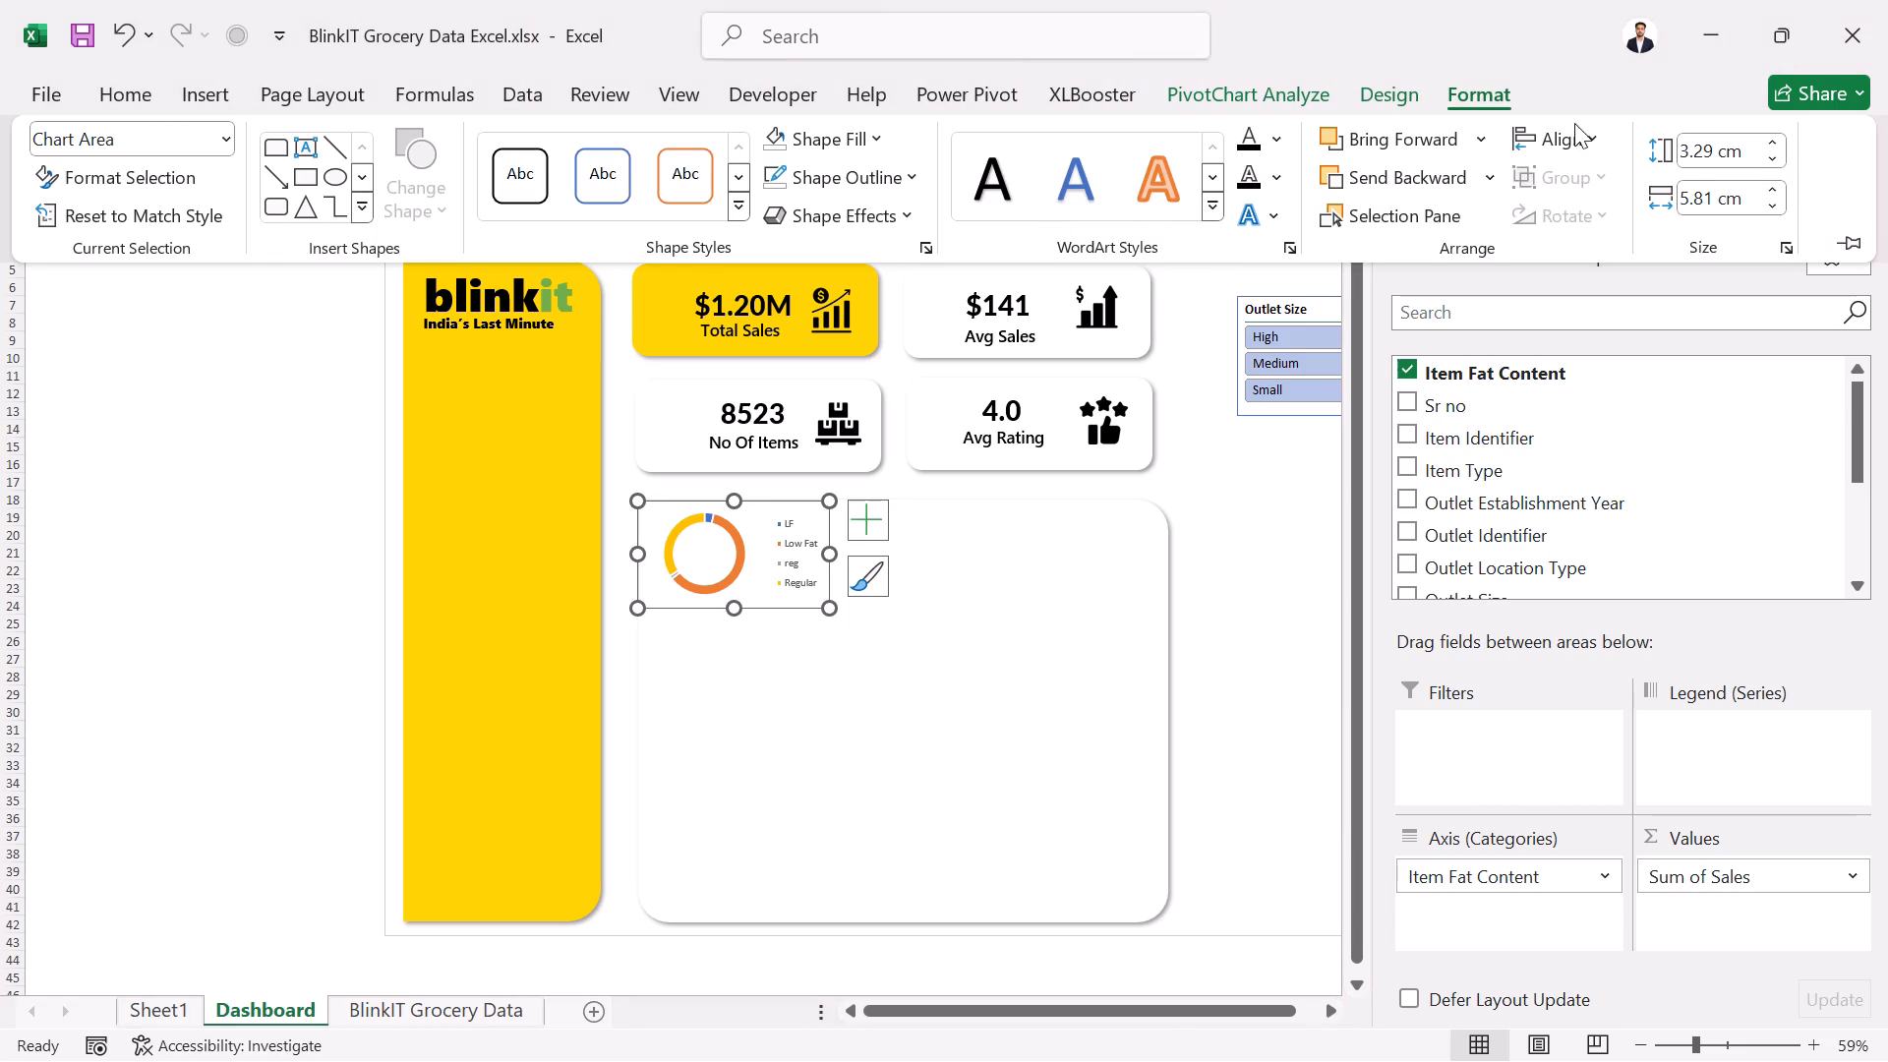
{"action": "left_click", "coordinate": [1725, 152]}
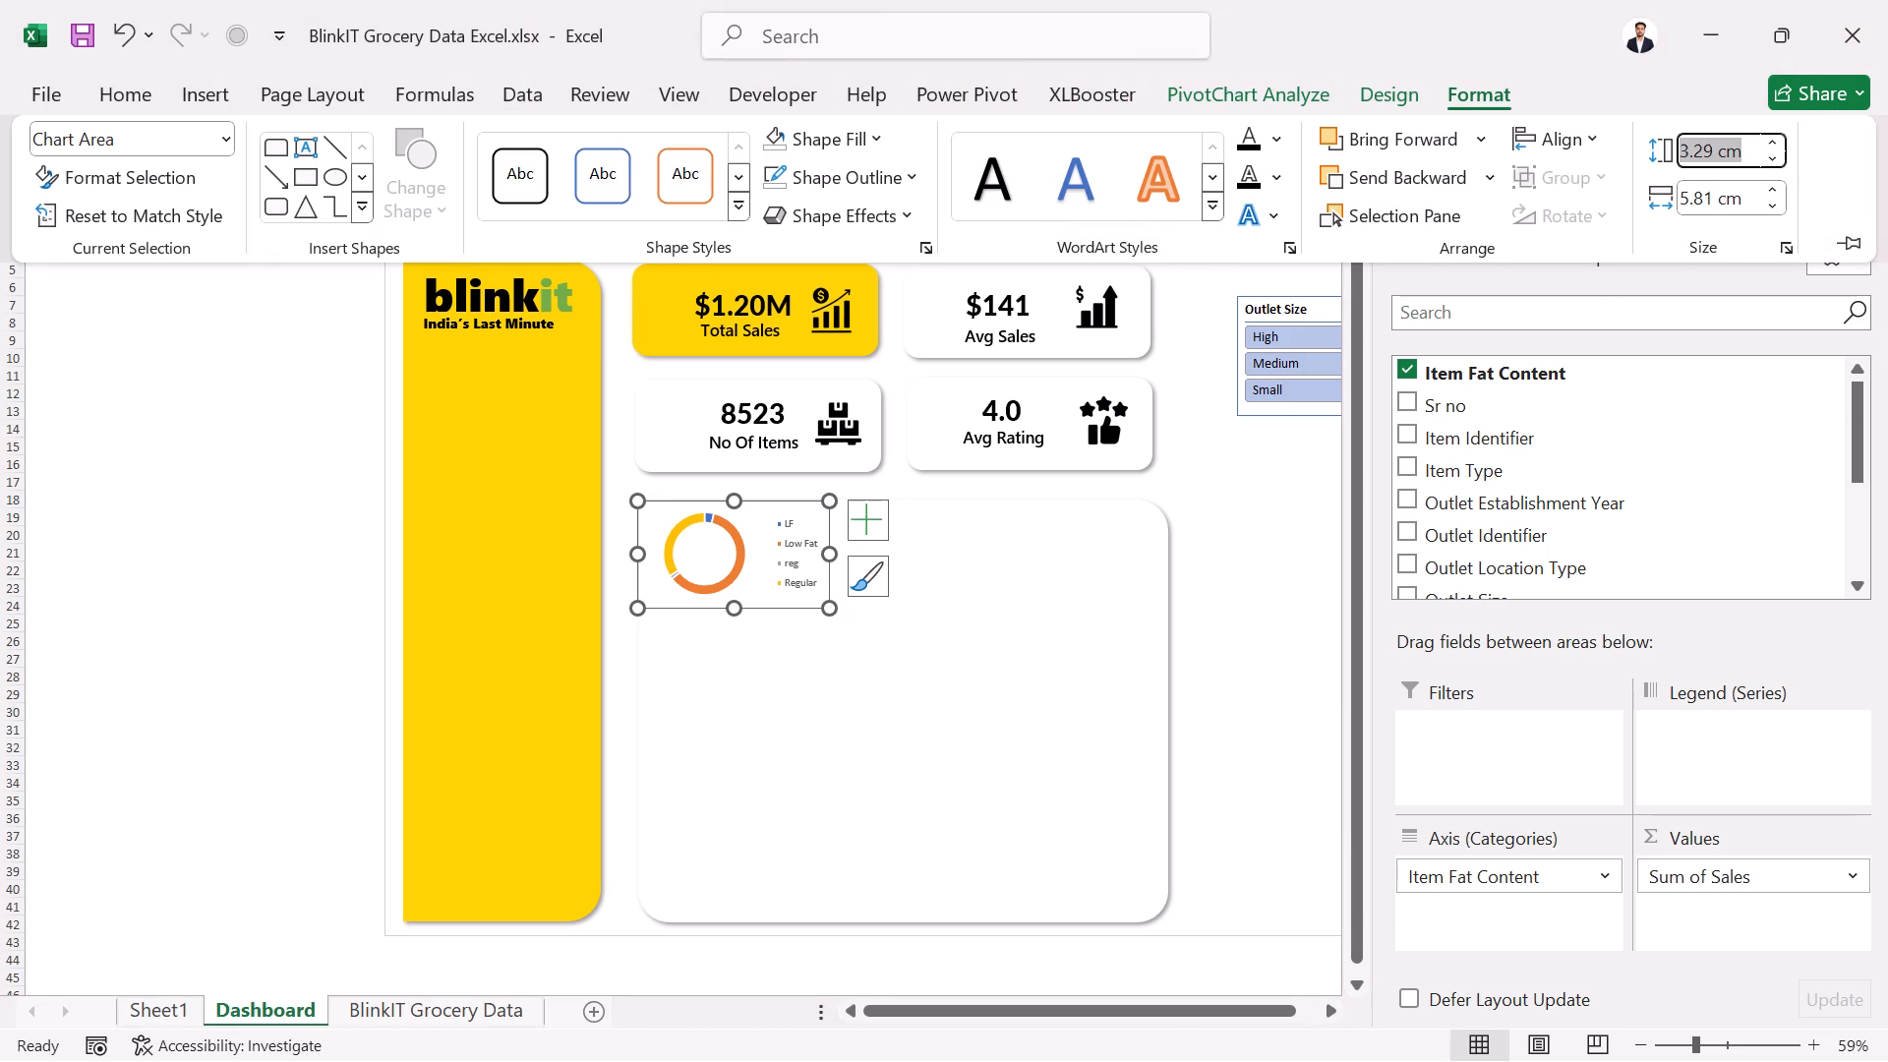
{"action": "type", "text": "55"}
{"action": "key", "text": "BackSpace"}
{"action": "type", "text": ".47"}
{"action": "left_click", "coordinate": [1715, 197]}
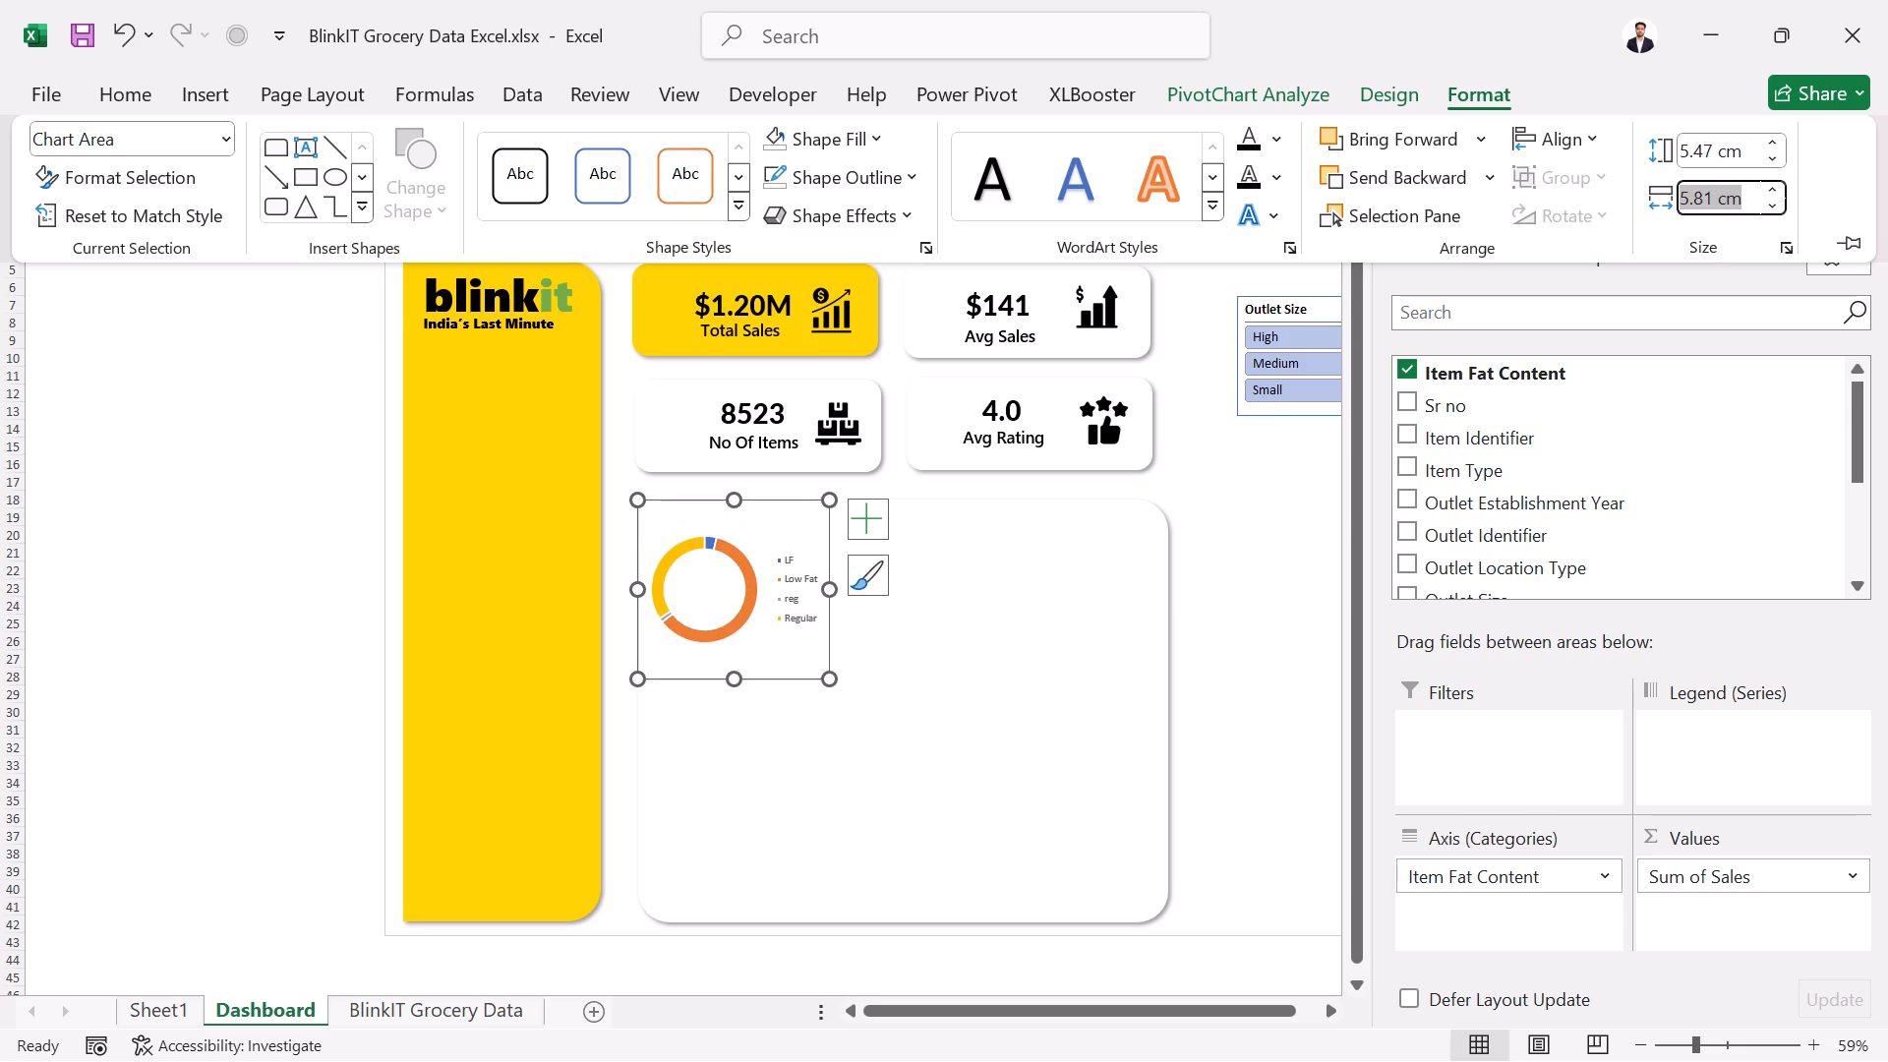
{"action": "type", "text": "6.4"}
{"action": "key", "text": "Return"}
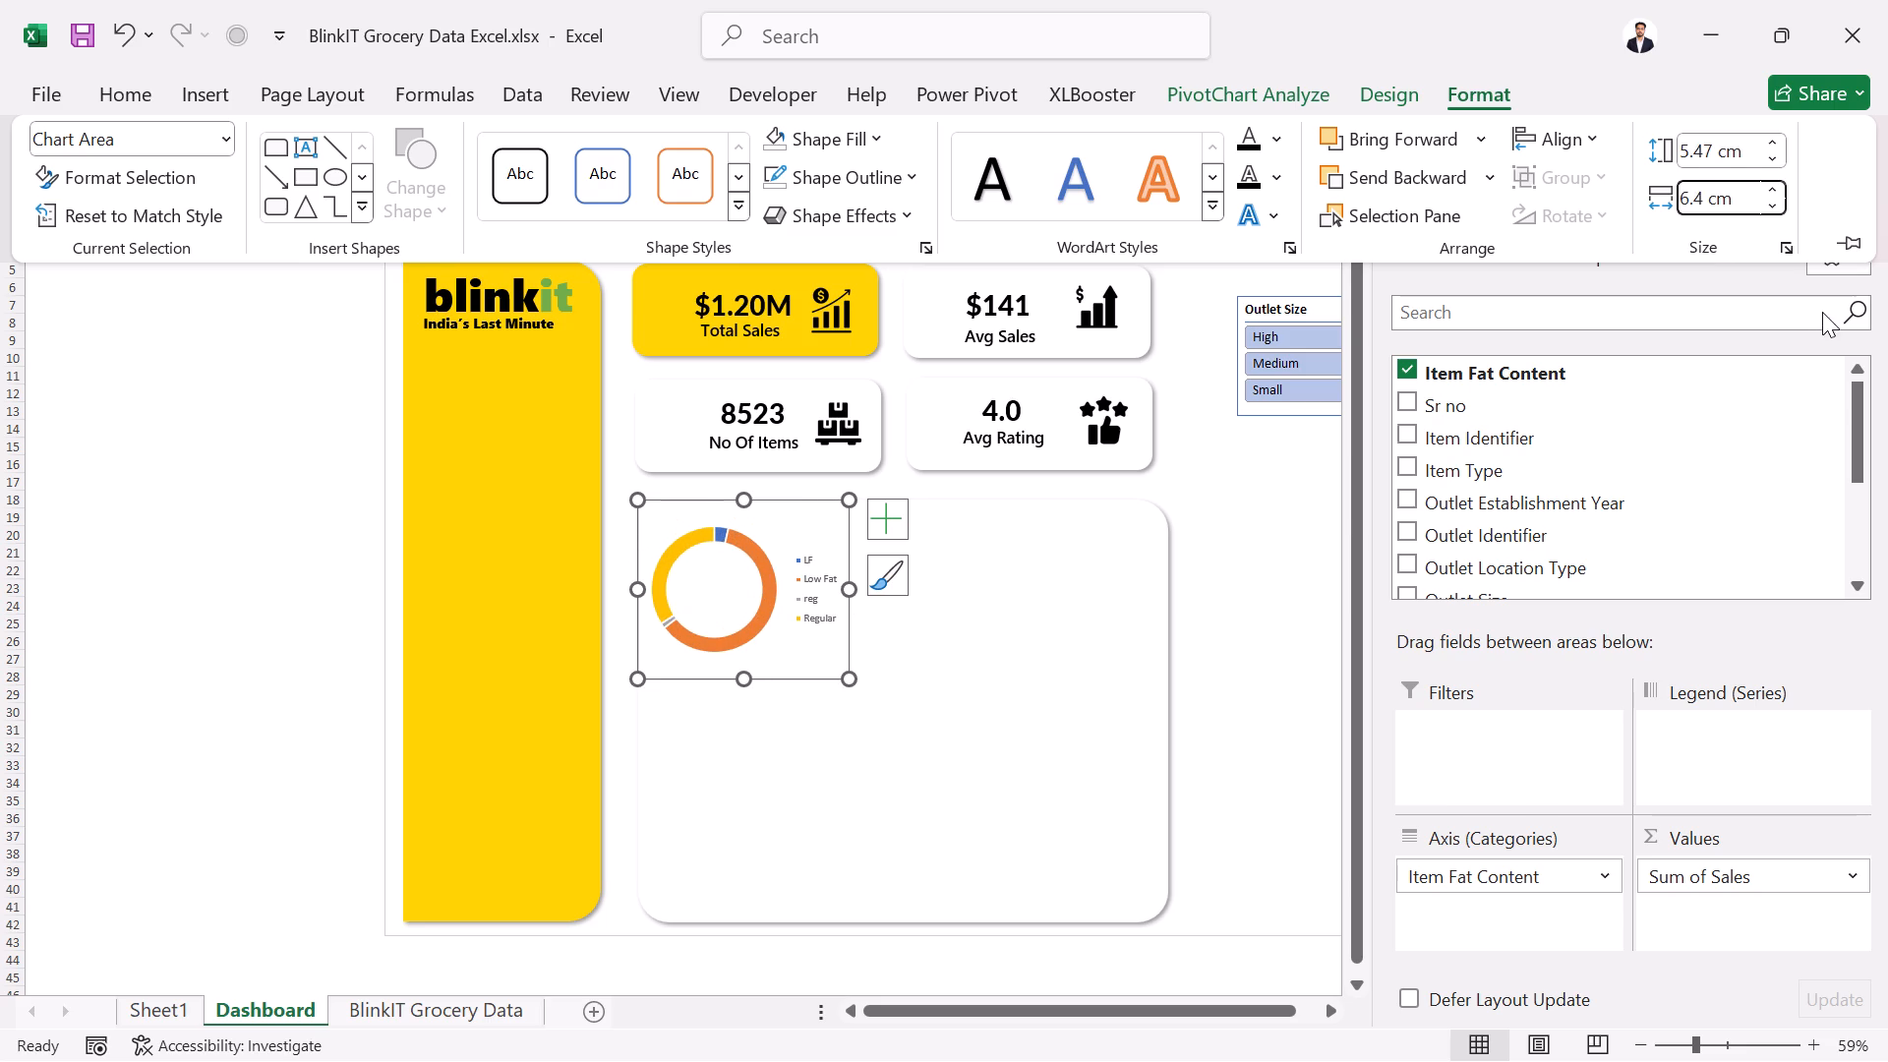
Place the doughnut chart's legend at the top of the chart.
{"action": "left_click", "coordinate": [870, 537]}
{"action": "left_click", "coordinate": [1115, 621]}
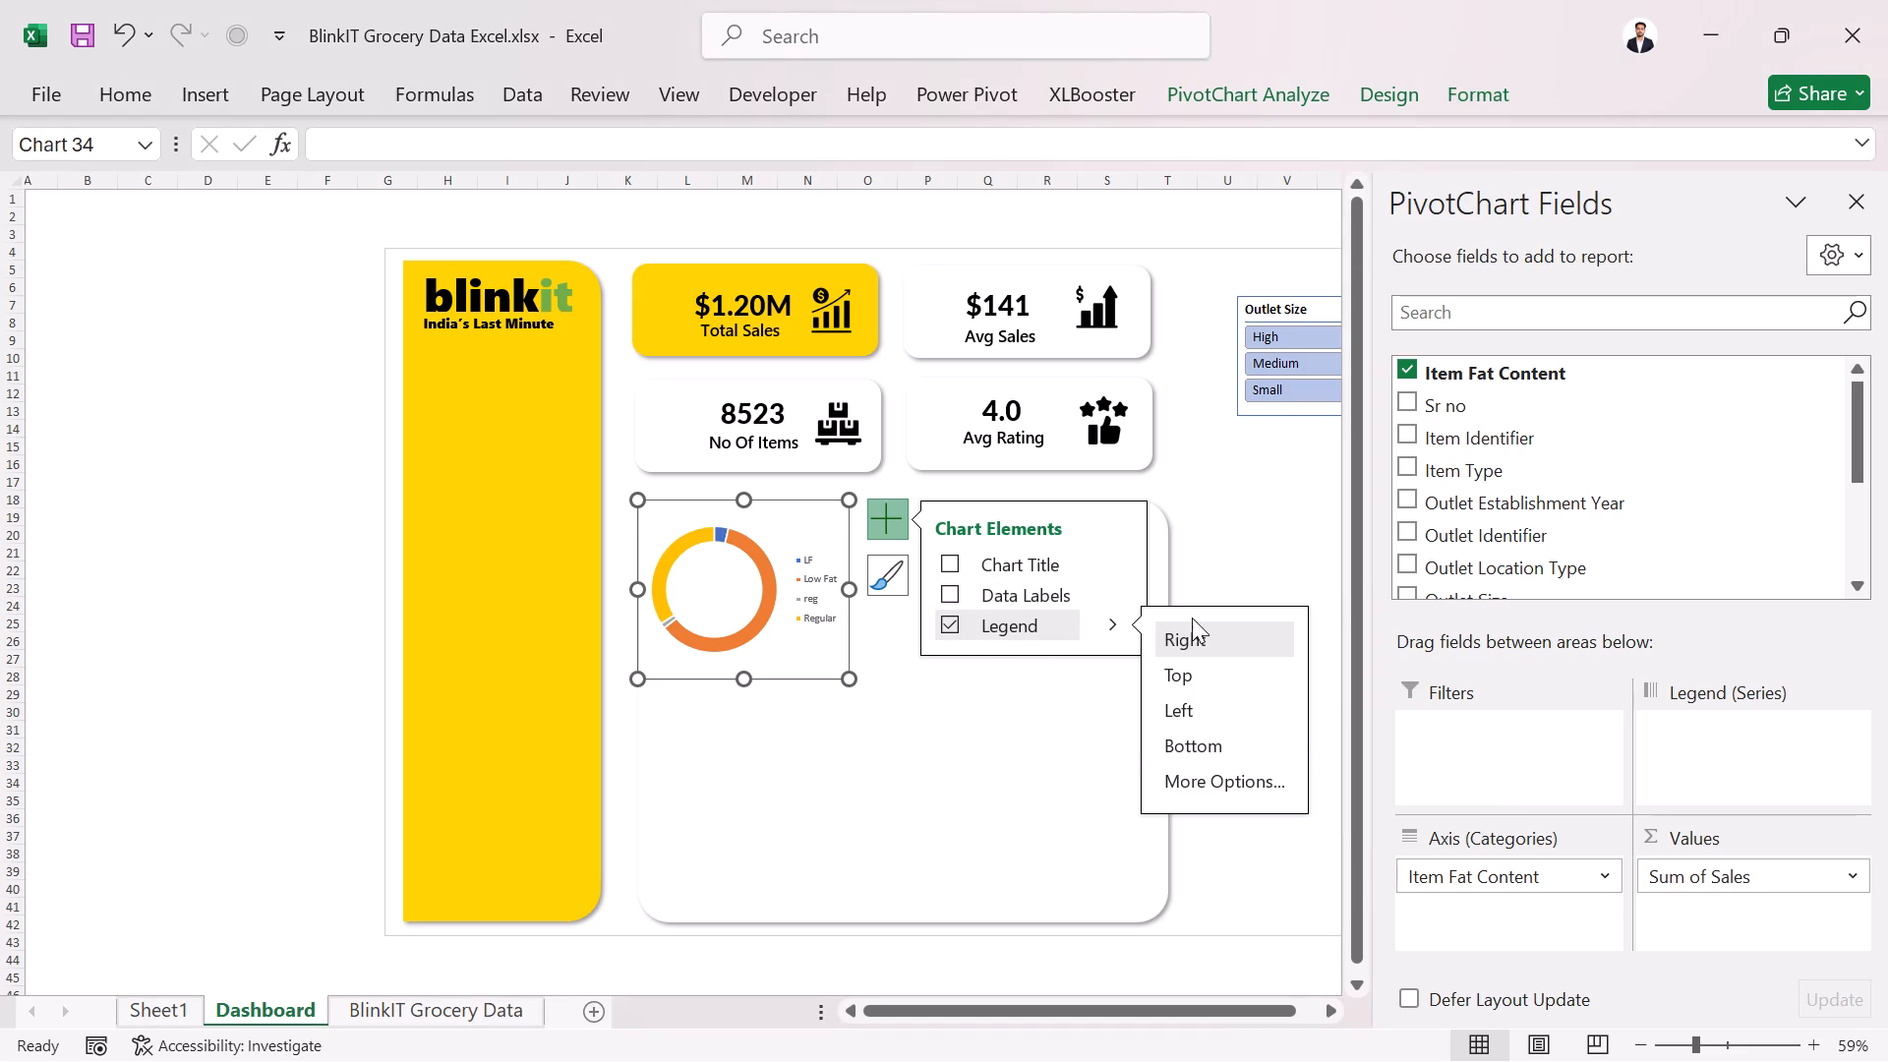
{"action": "left_click", "coordinate": [1194, 671]}
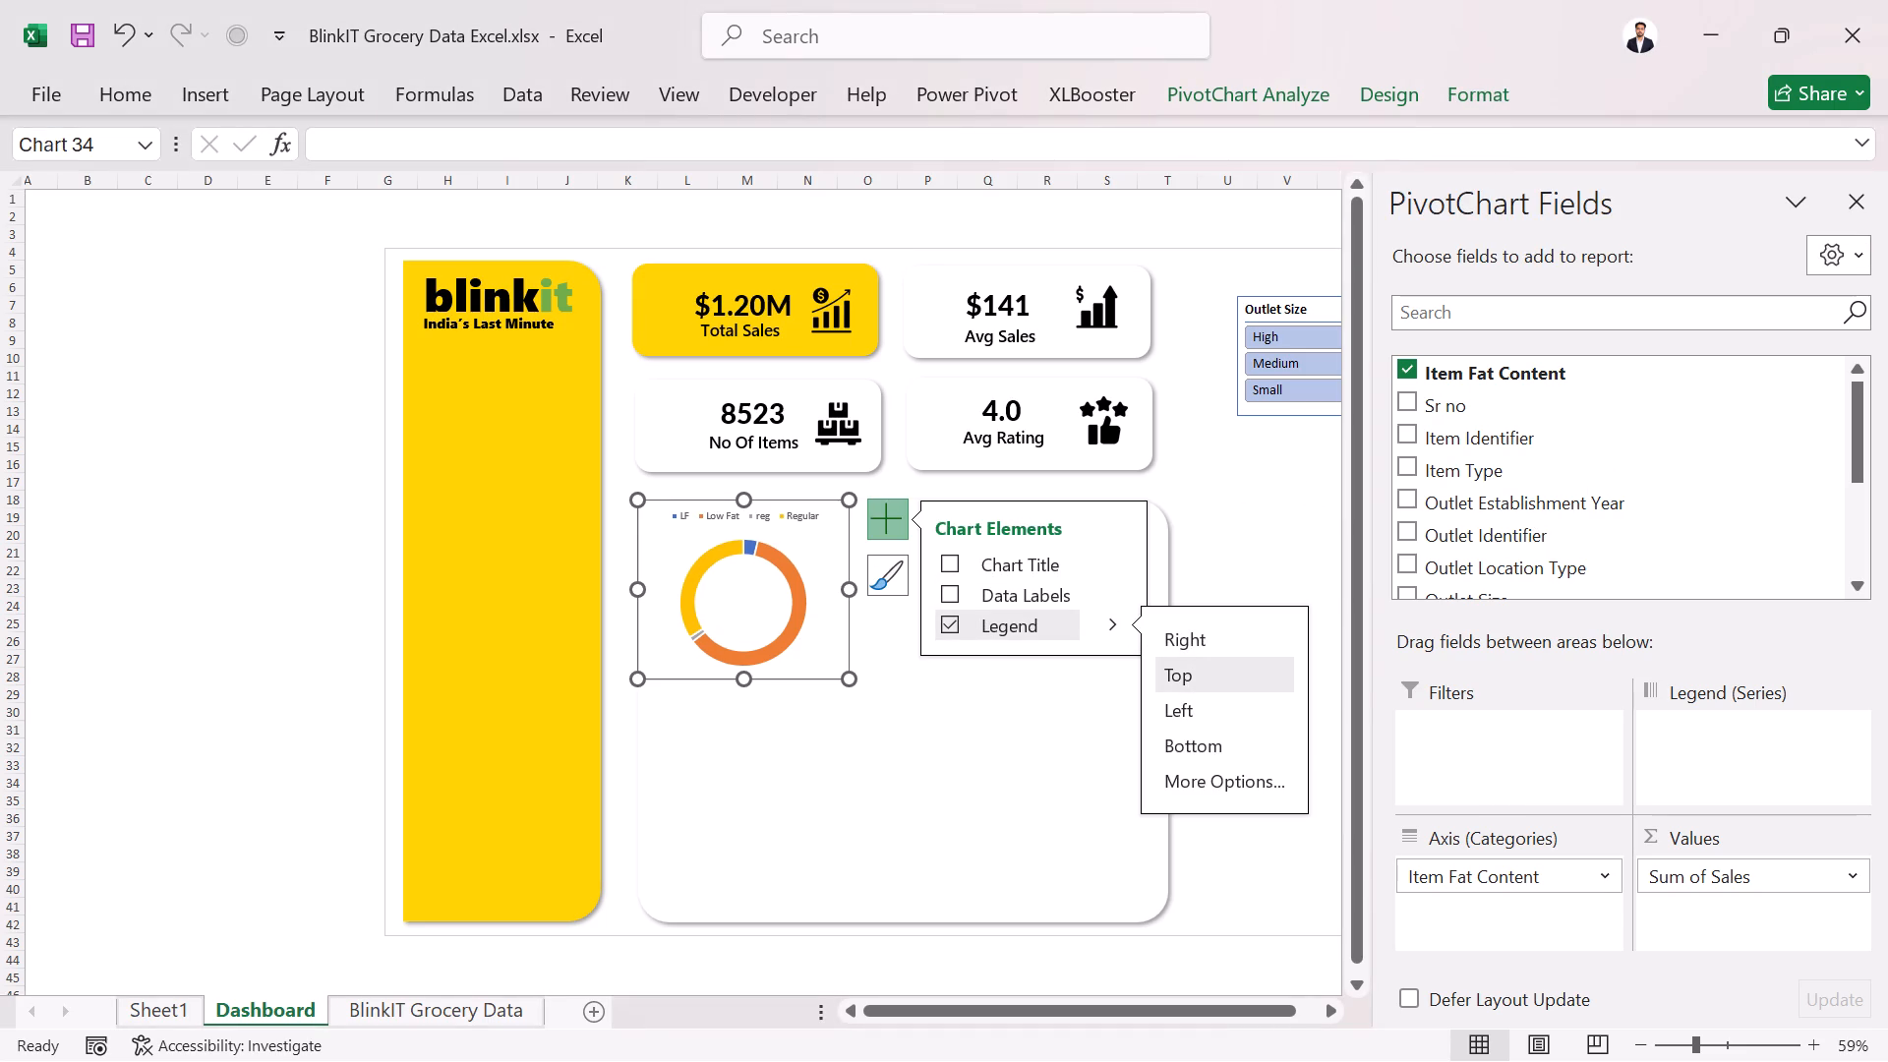
{"action": "left_click", "coordinate": [828, 735]}
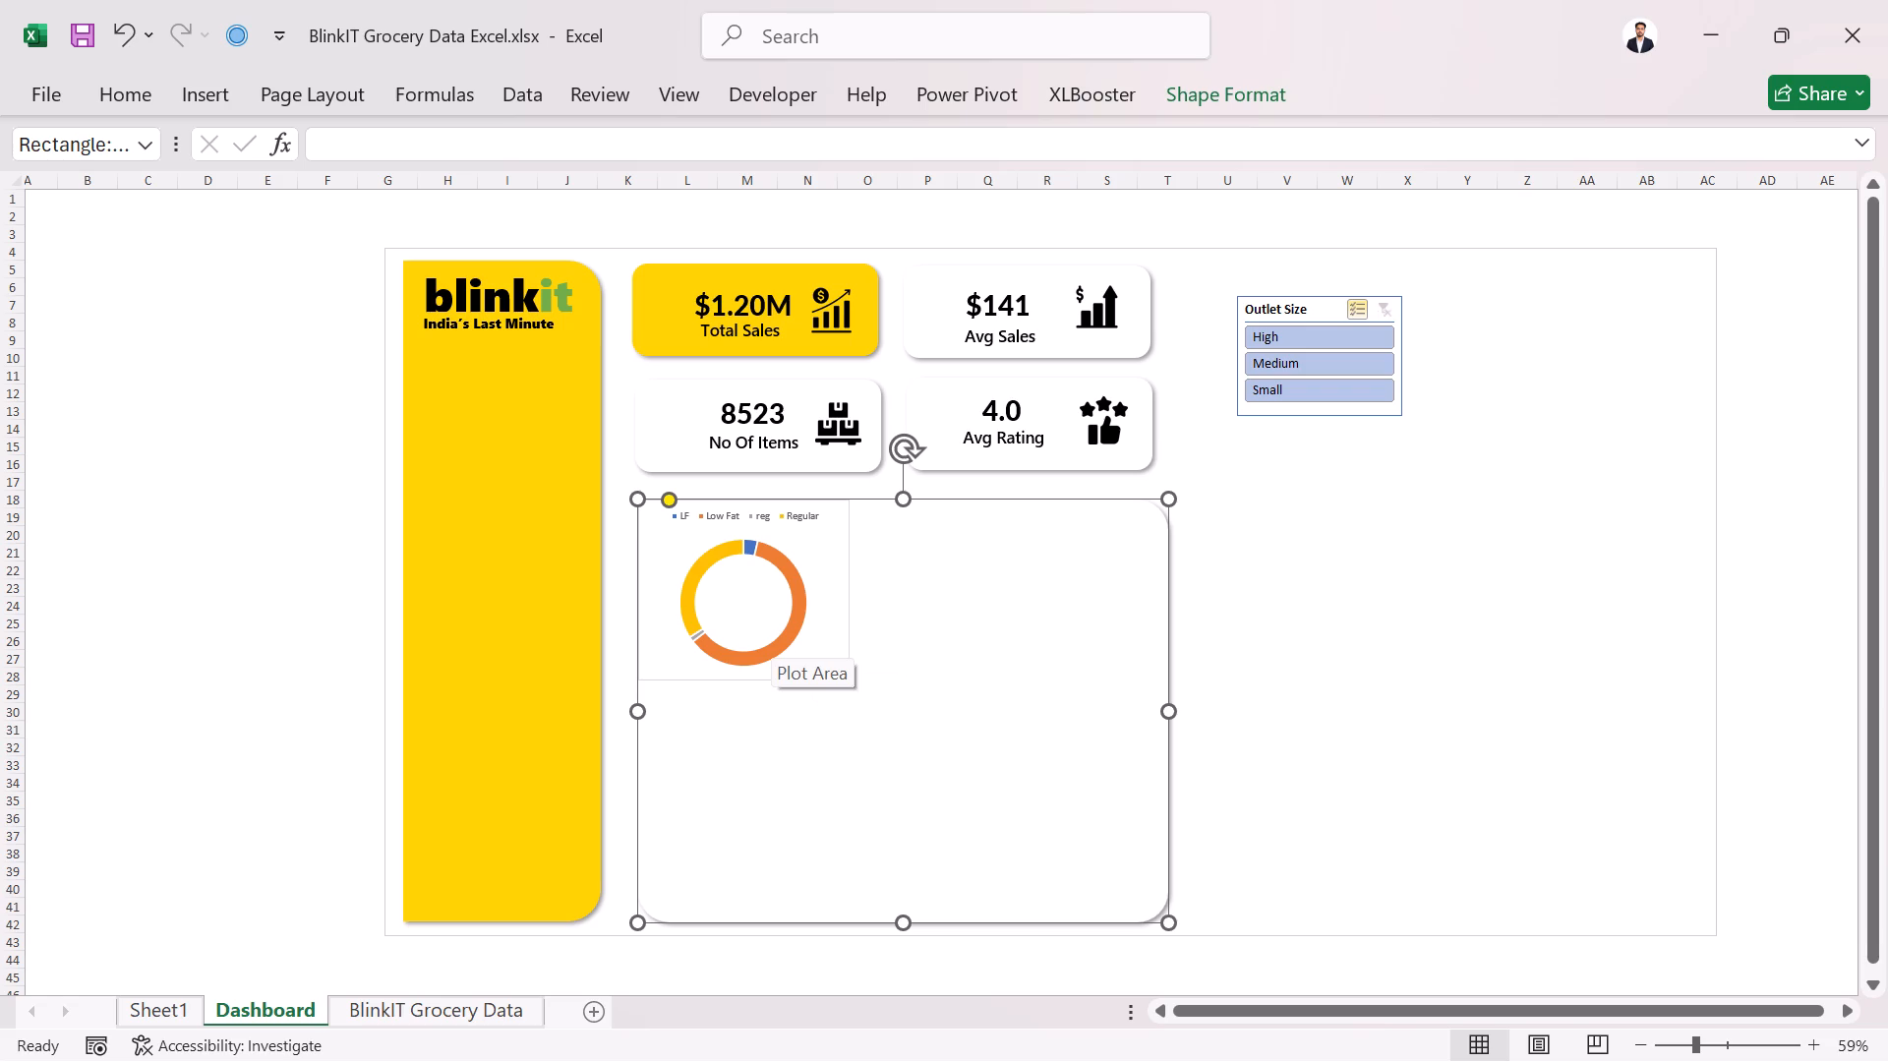
Move the whole doughnut chart slightly down inside the panel, to start at about row 19, leaving space above it.
{"action": "left_click_drag", "start_coordinate": [741, 589], "coordinate": [747, 603]}
{"action": "key", "text": "ctrl+z"}
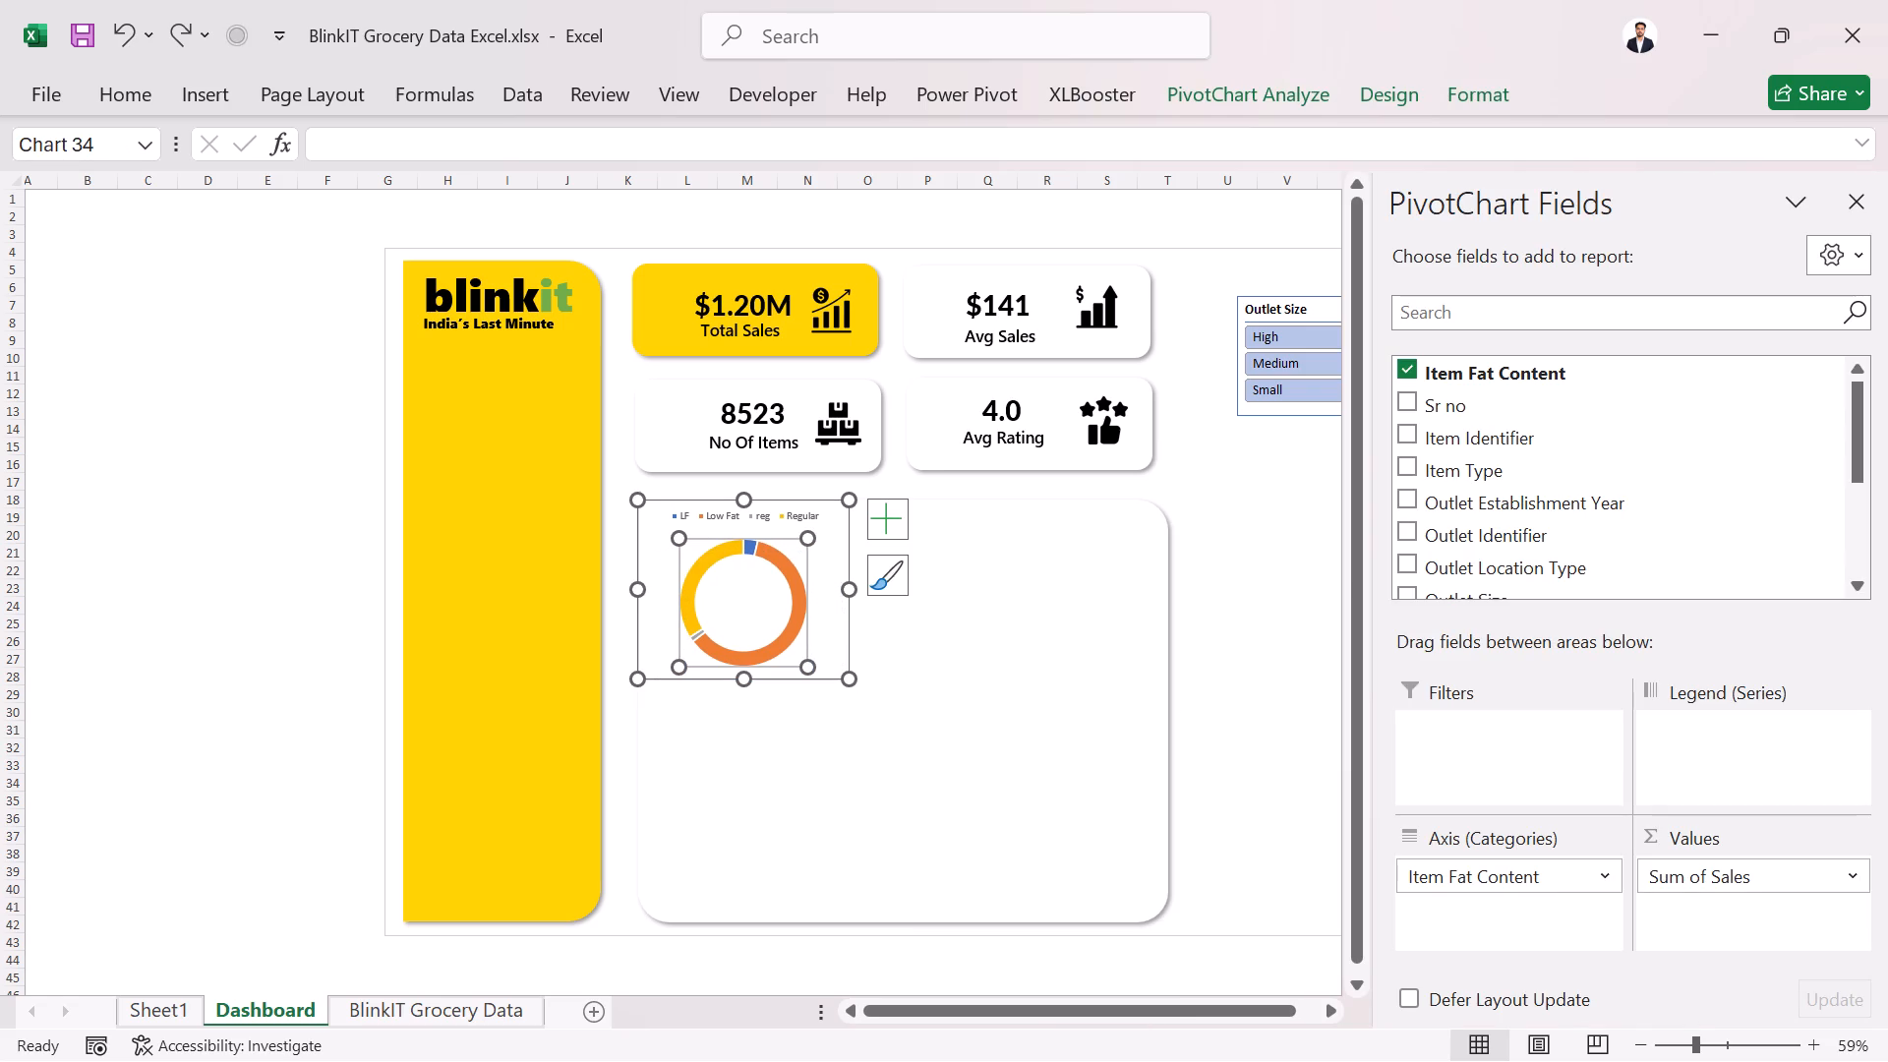
{"action": "left_click", "coordinate": [820, 502]}
{"action": "left_click_drag", "start_coordinate": [822, 501], "coordinate": [822, 504]}
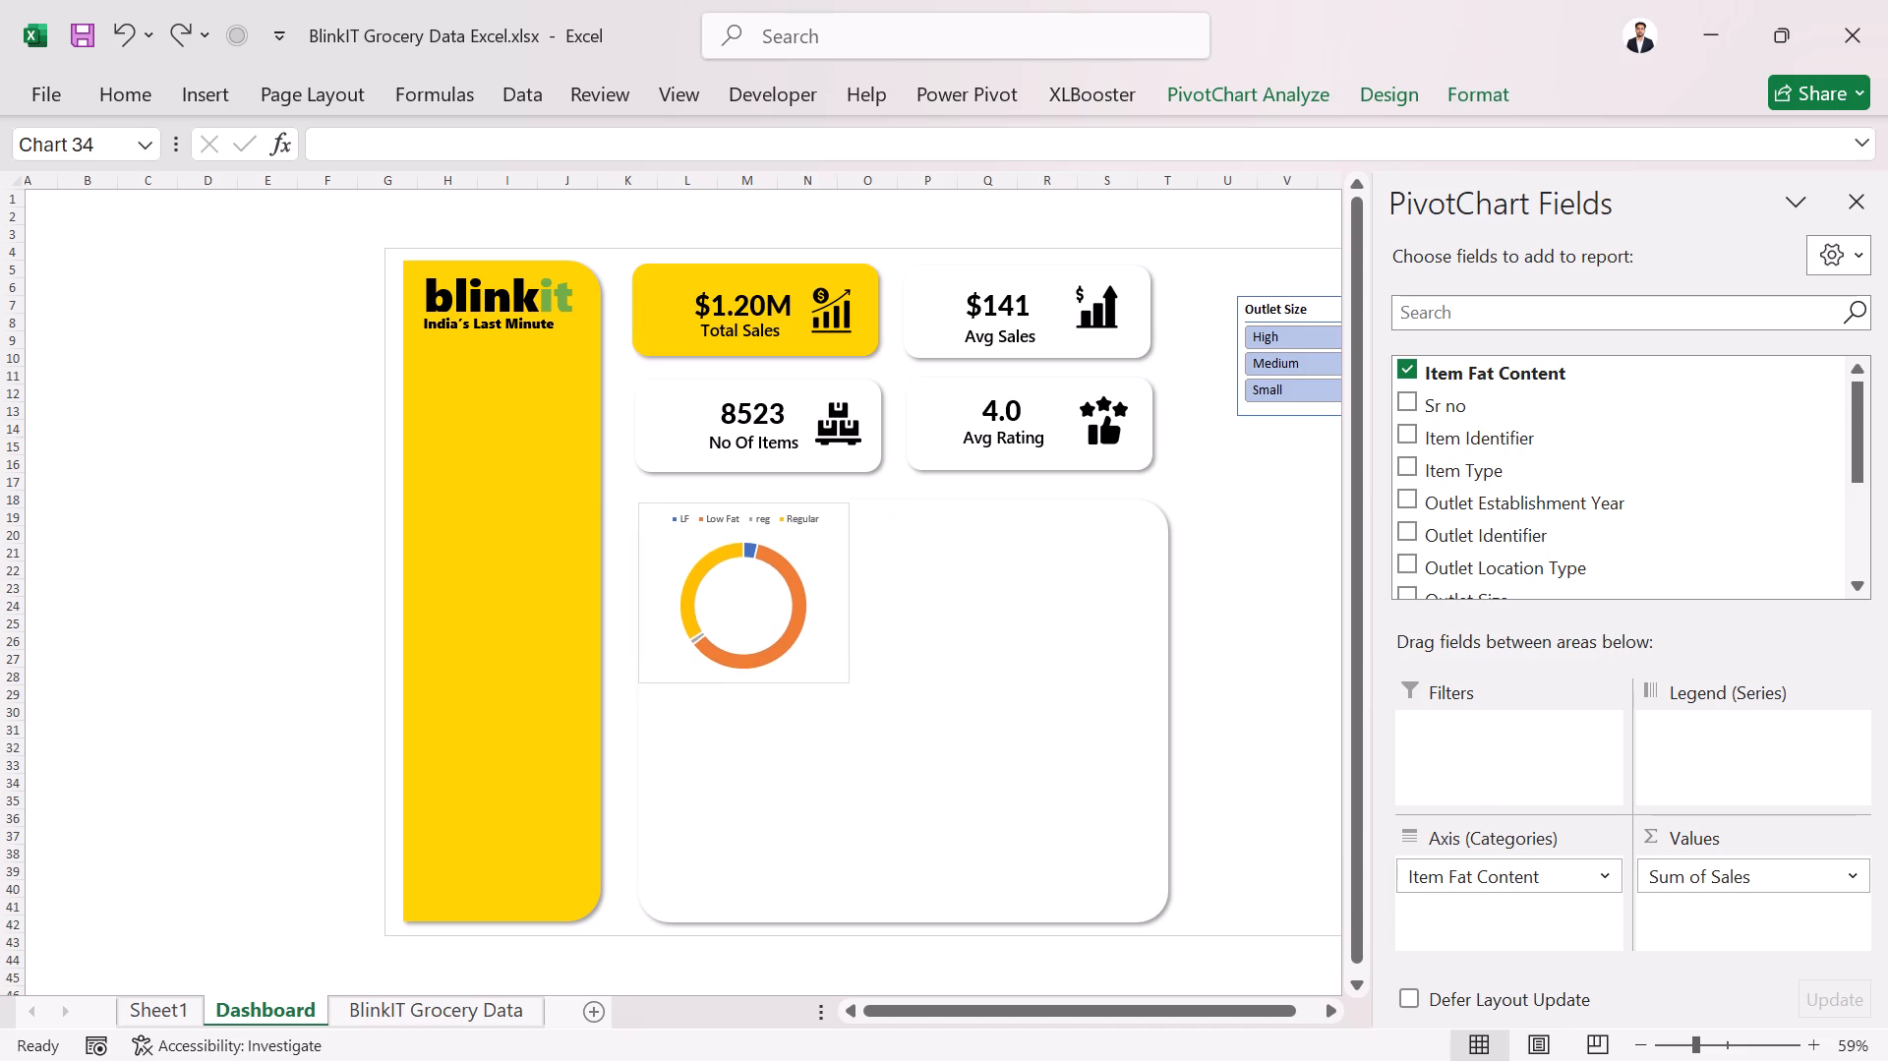
{"action": "left_click_drag", "start_coordinate": [822, 504], "coordinate": [825, 523]}
Duplicate the "No Of Items" text box and place the copy just above the doughnut chart, centred over it.
{"action": "left_click", "coordinate": [777, 455]}
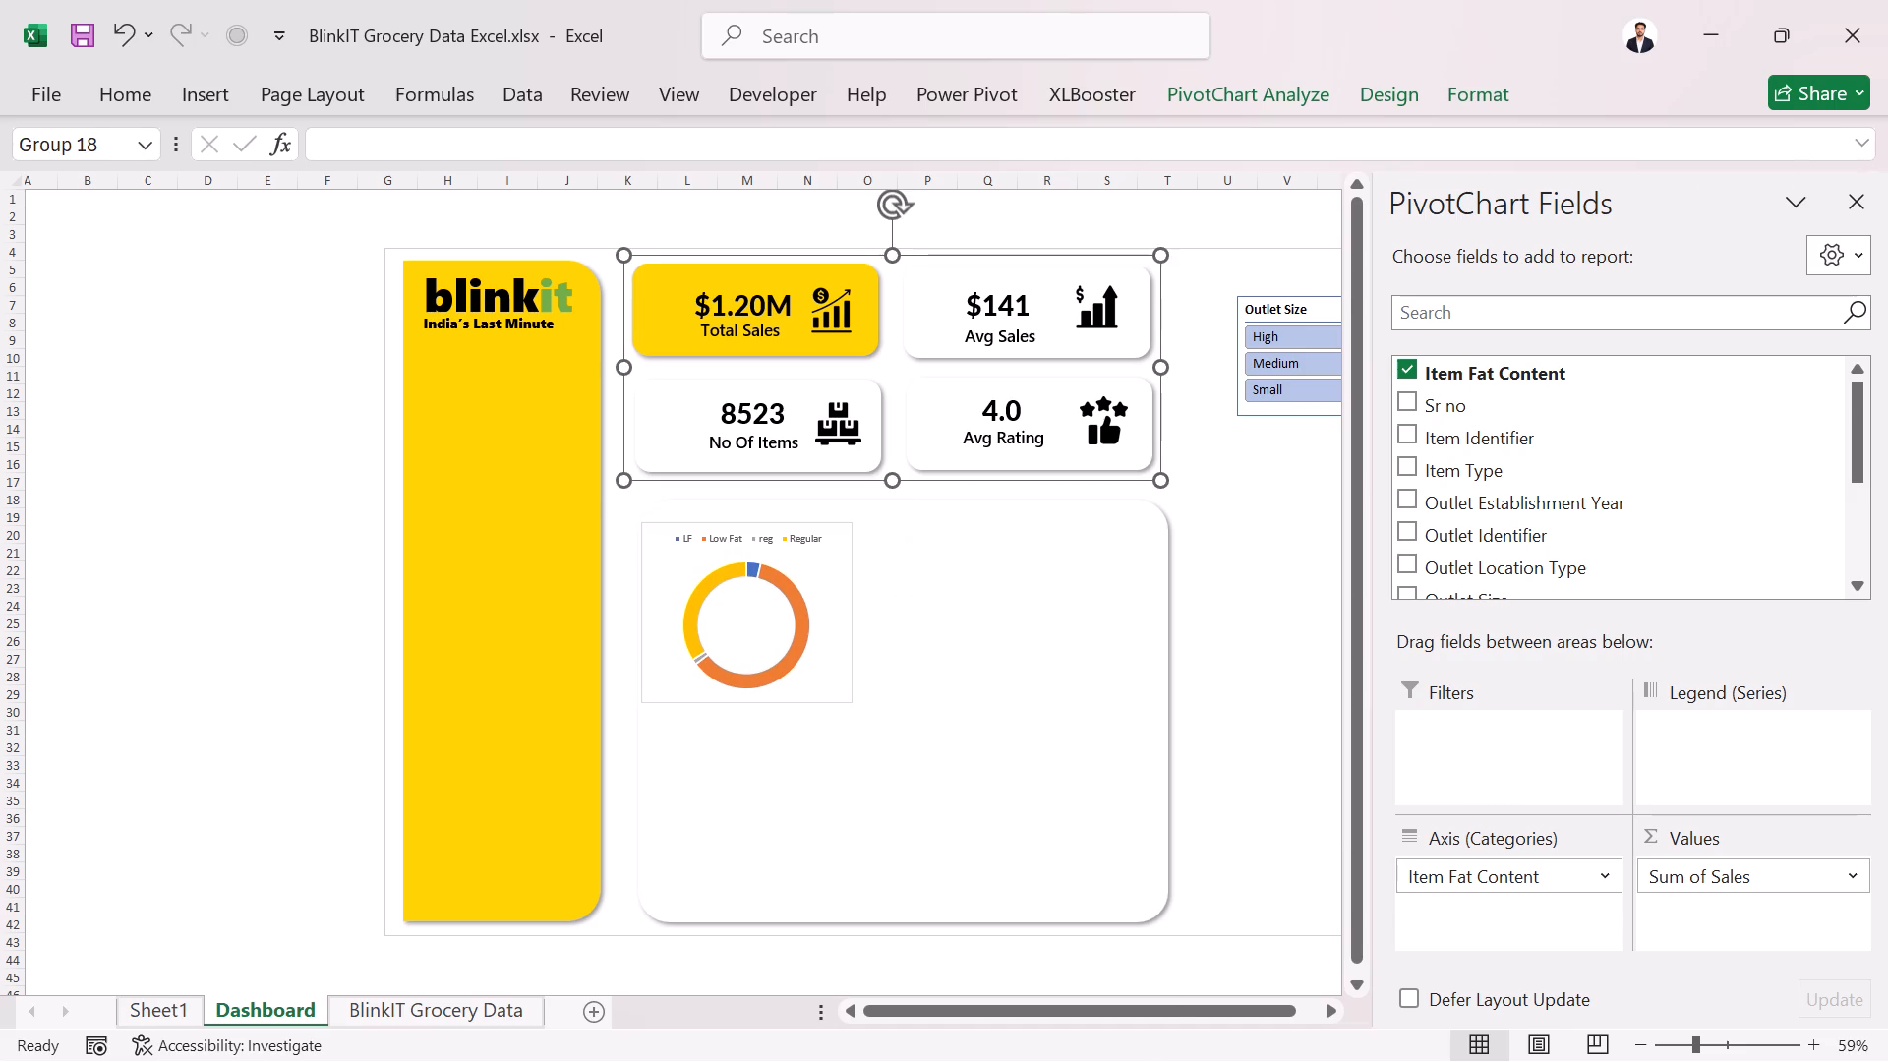
{"action": "left_click", "coordinate": [769, 442]}
{"action": "key", "text": "ctrl+c"}
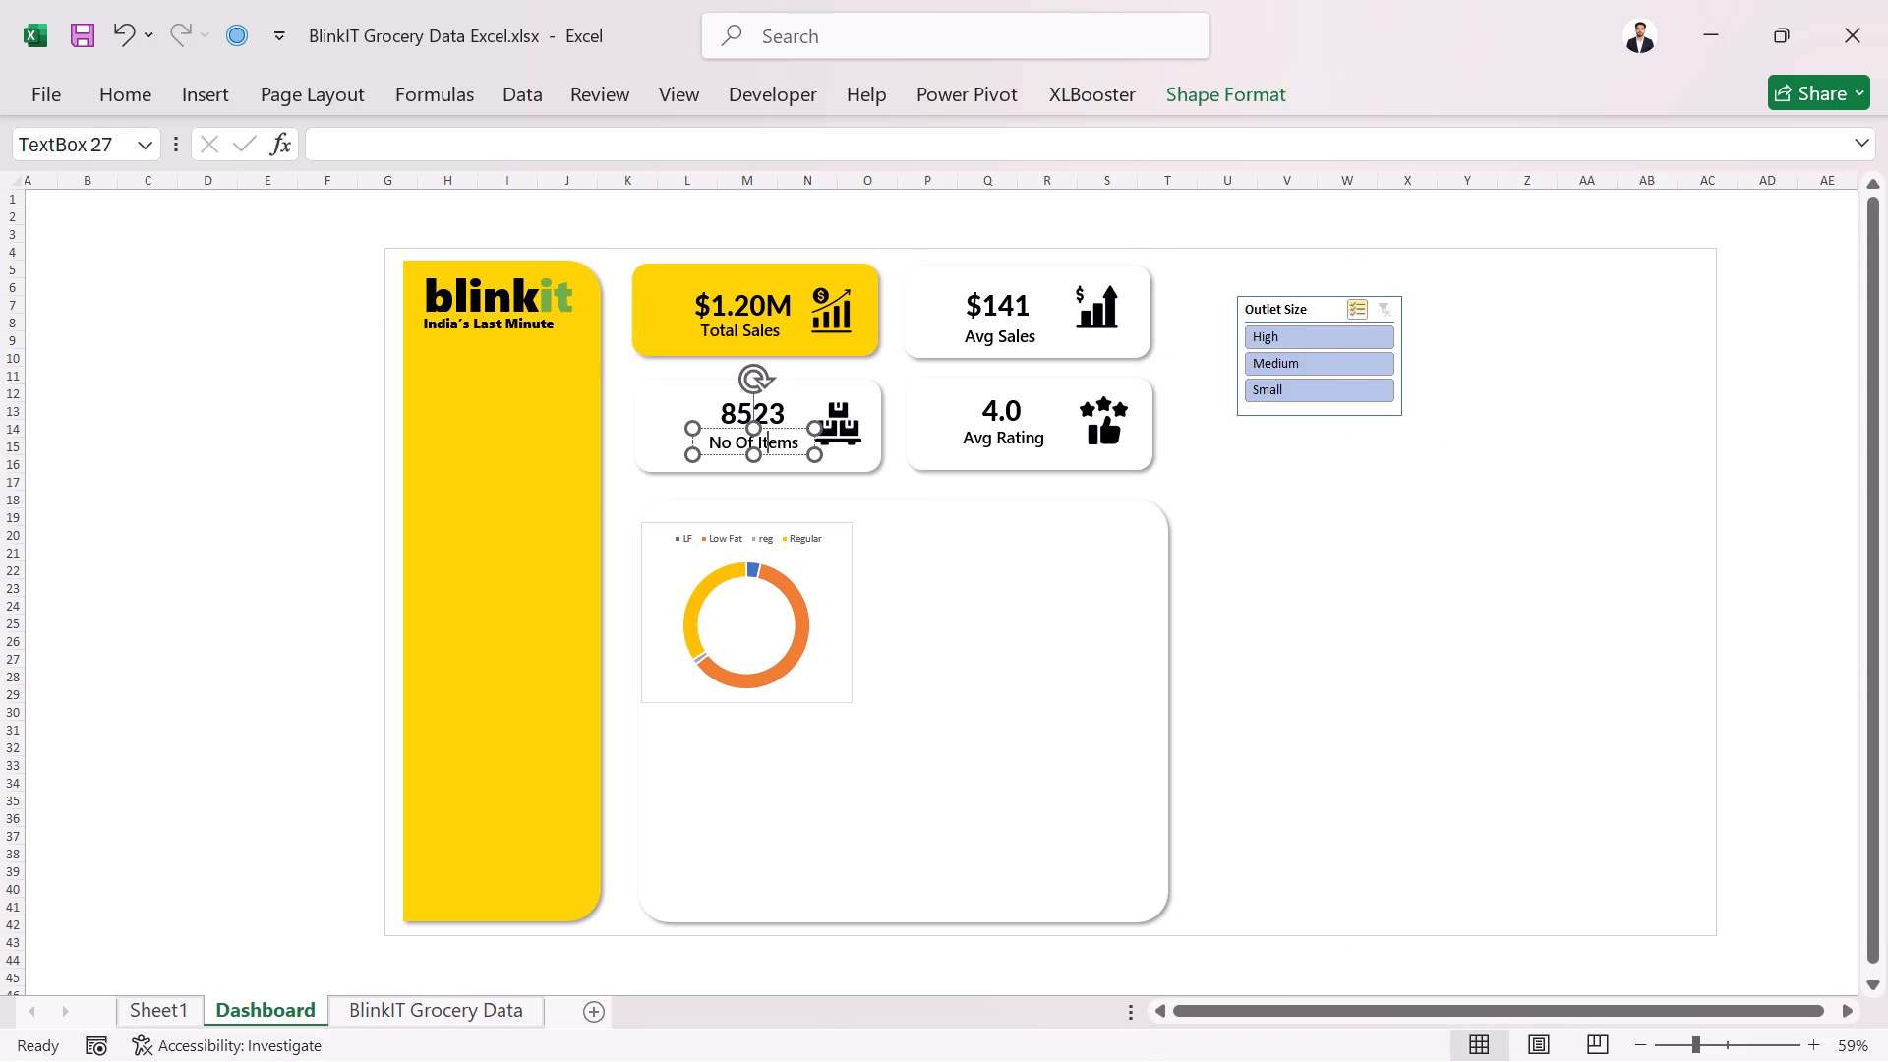
{"action": "left_click", "coordinate": [794, 431]}
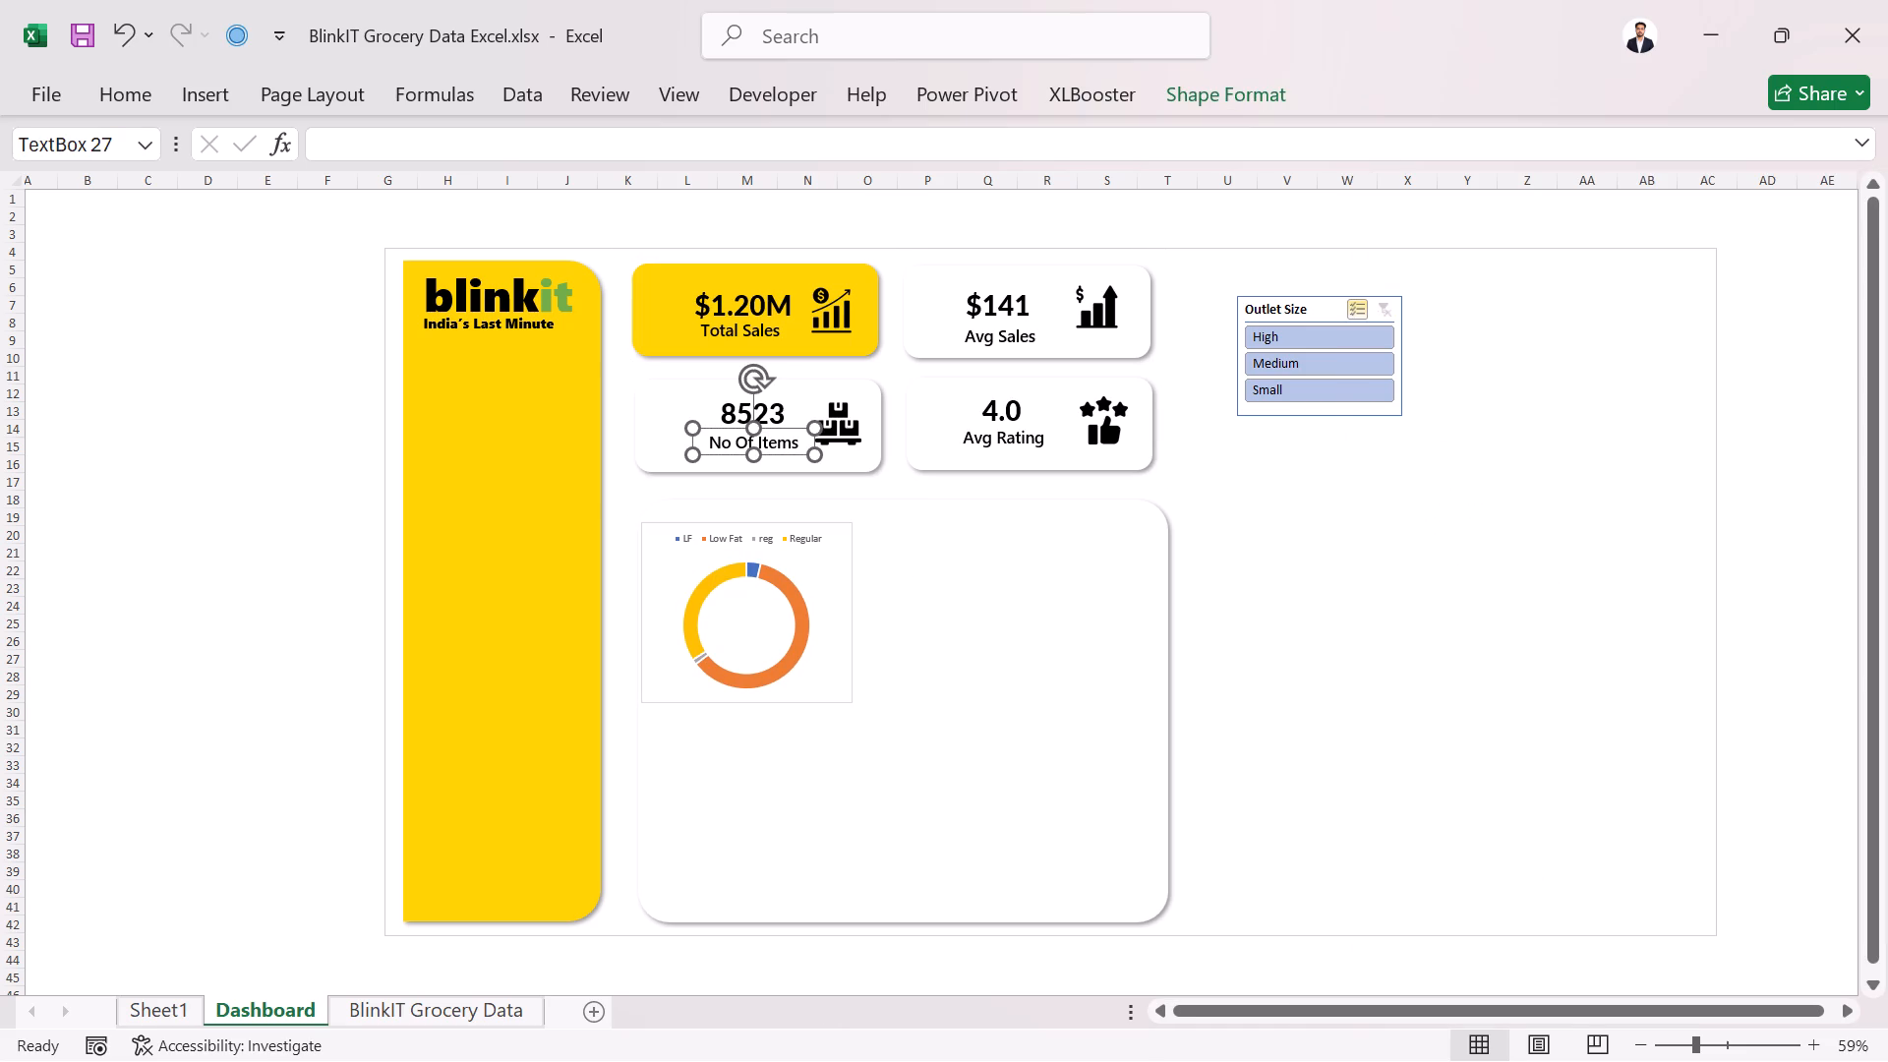
{"action": "left_click", "coordinate": [794, 426]}
{"action": "key", "text": "ctrl+c"}
{"action": "key", "text": "ctrl+v"}
{"action": "left_click_drag", "start_coordinate": [805, 437], "coordinate": [789, 492]}
{"action": "left_click", "coordinate": [789, 502]}
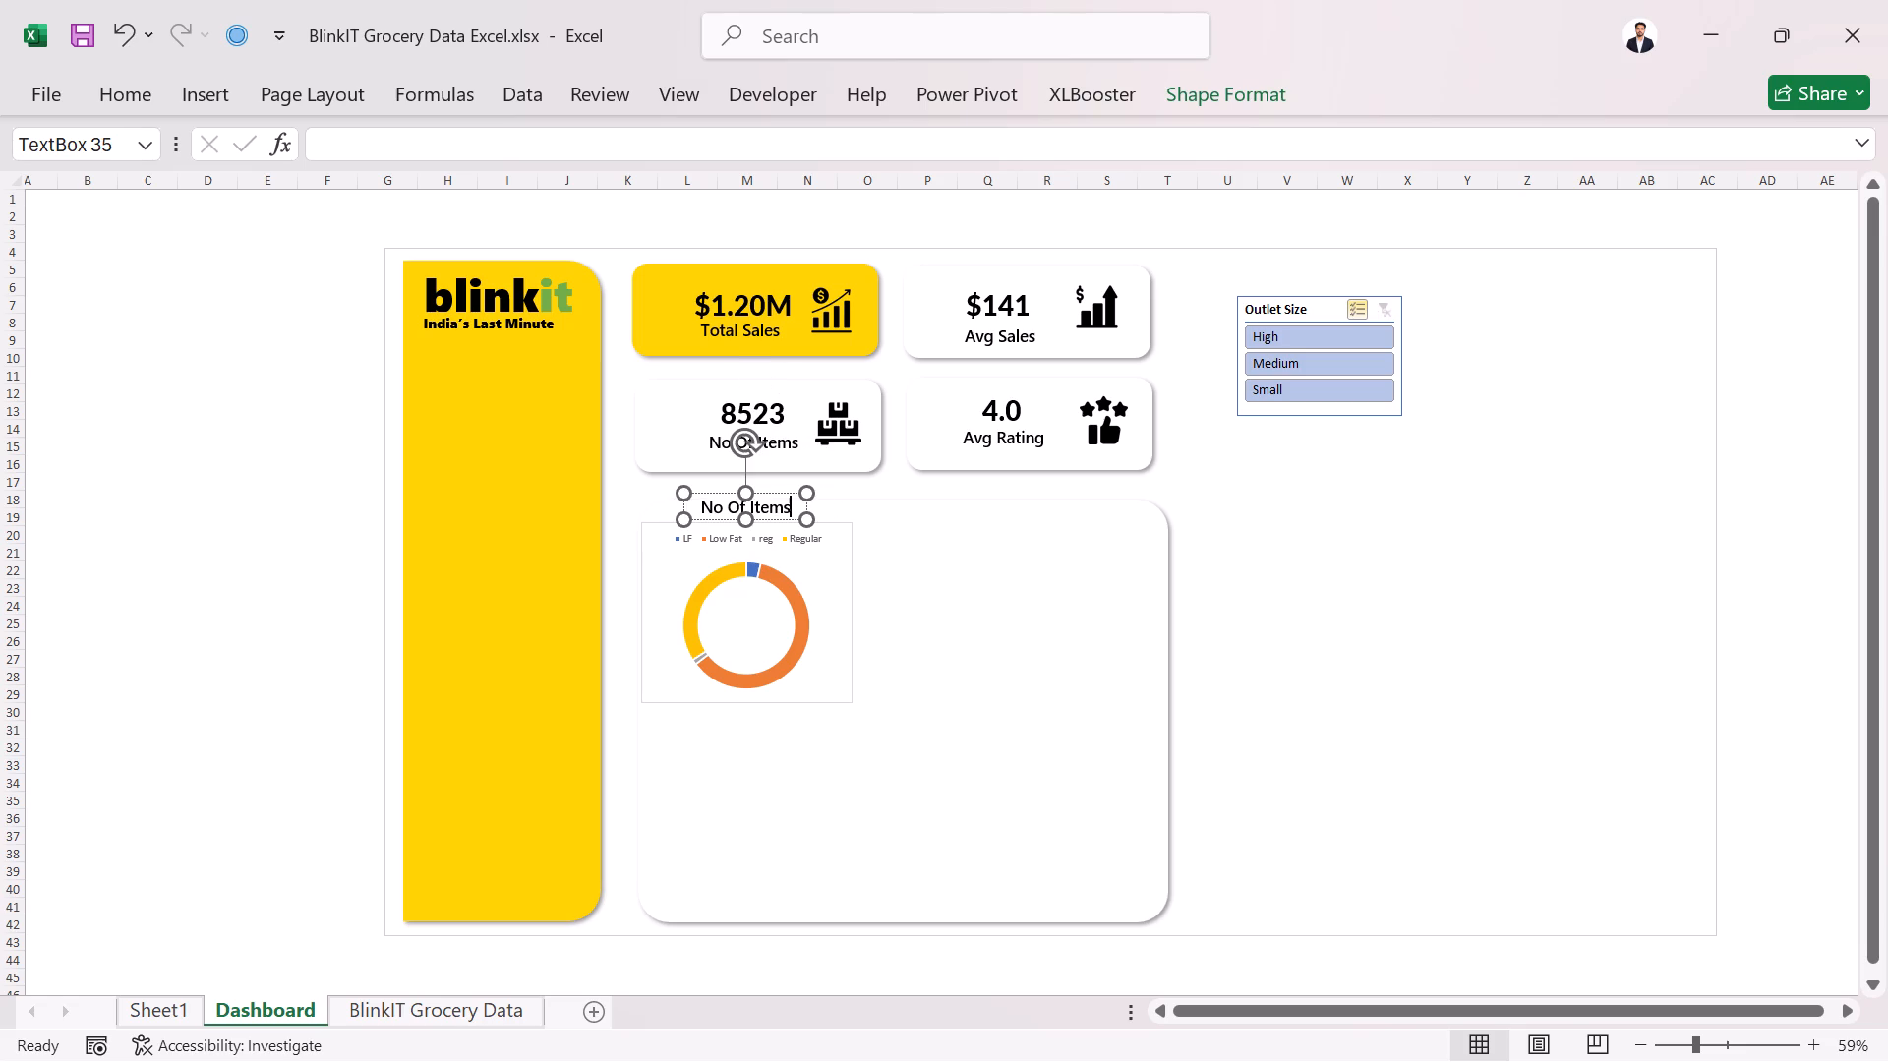
Replace the copied text box's wording with "Fat Content" as the doughnut chart's heading.
{"action": "triple_click", "coordinate": [792, 502]}
{"action": "left_click", "coordinate": [792, 502]}
{"action": "triple_click", "coordinate": [792, 502]}
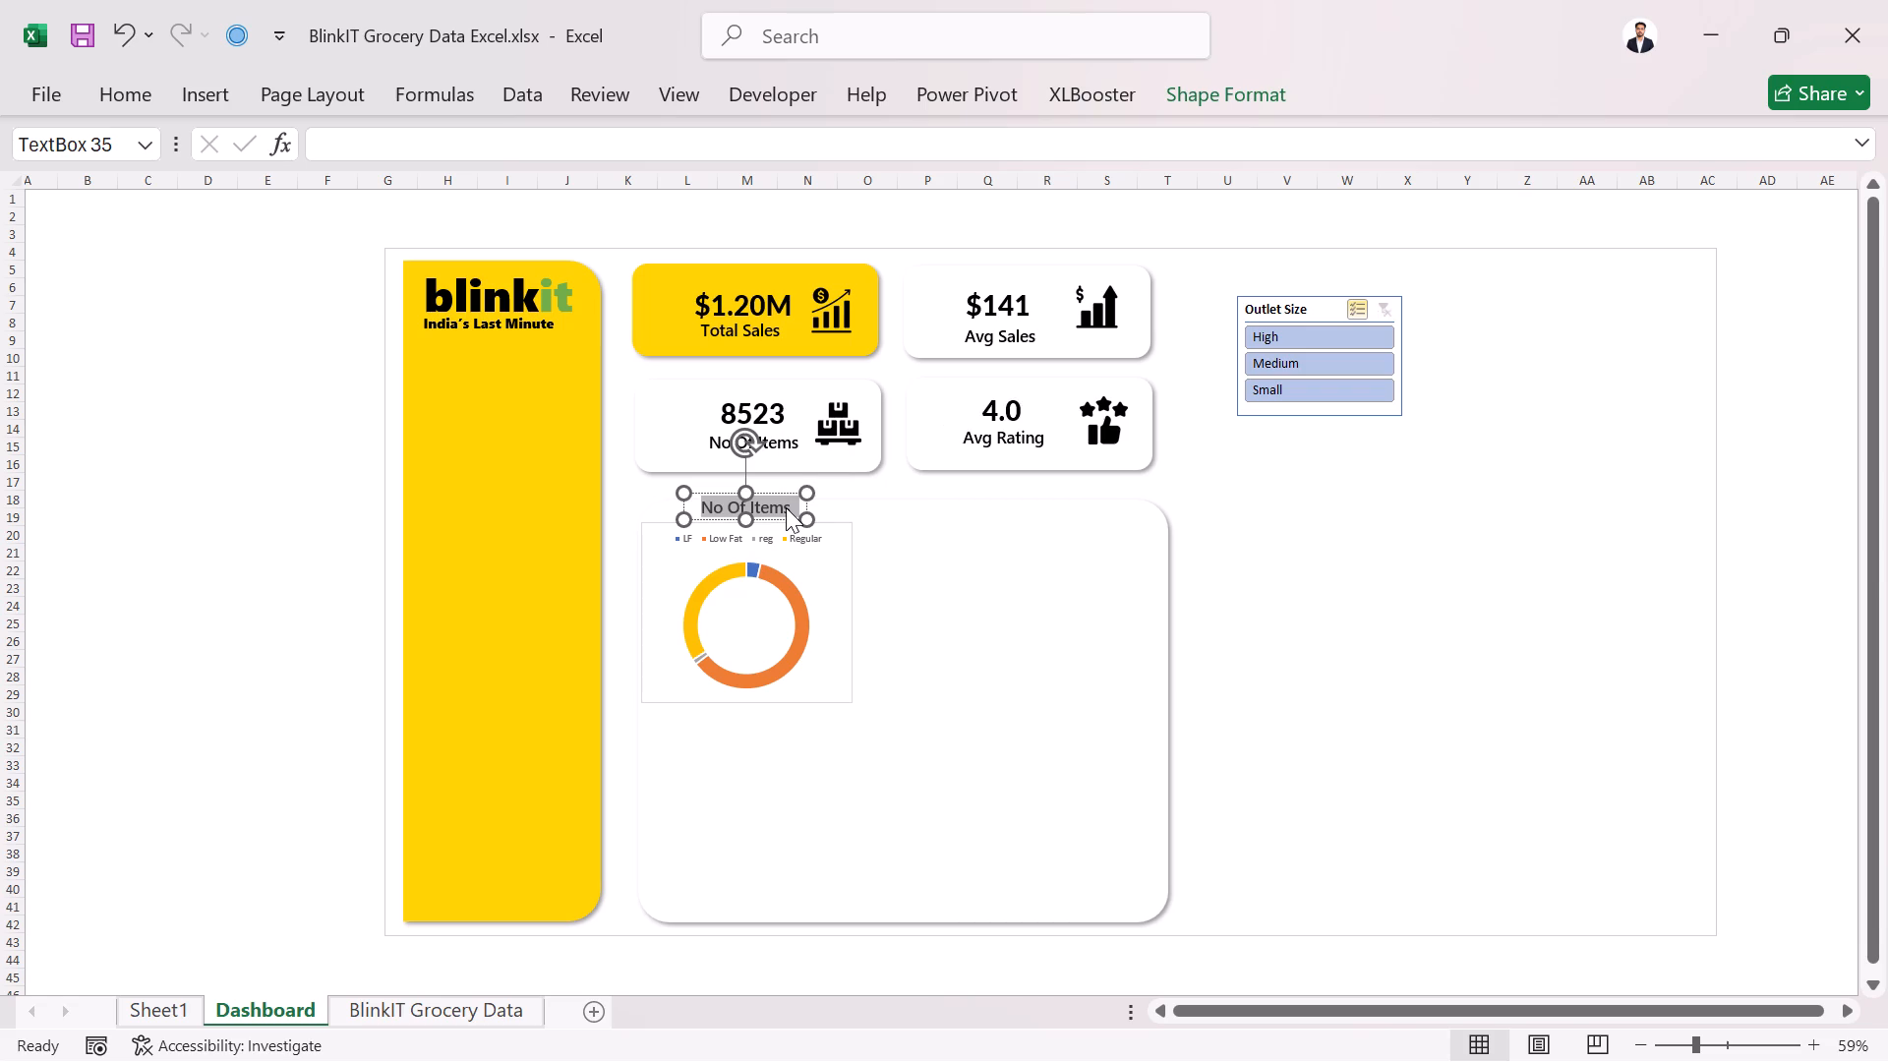
{"action": "type", "text": "Fa"}
{"action": "type", "text": "t Contnets"}
{"action": "key", "text": "BackSpace"}
{"action": "key", "text": "BackSpace"}
{"action": "key", "text": "BackSpace"}
{"action": "key", "text": "BackSpace"}
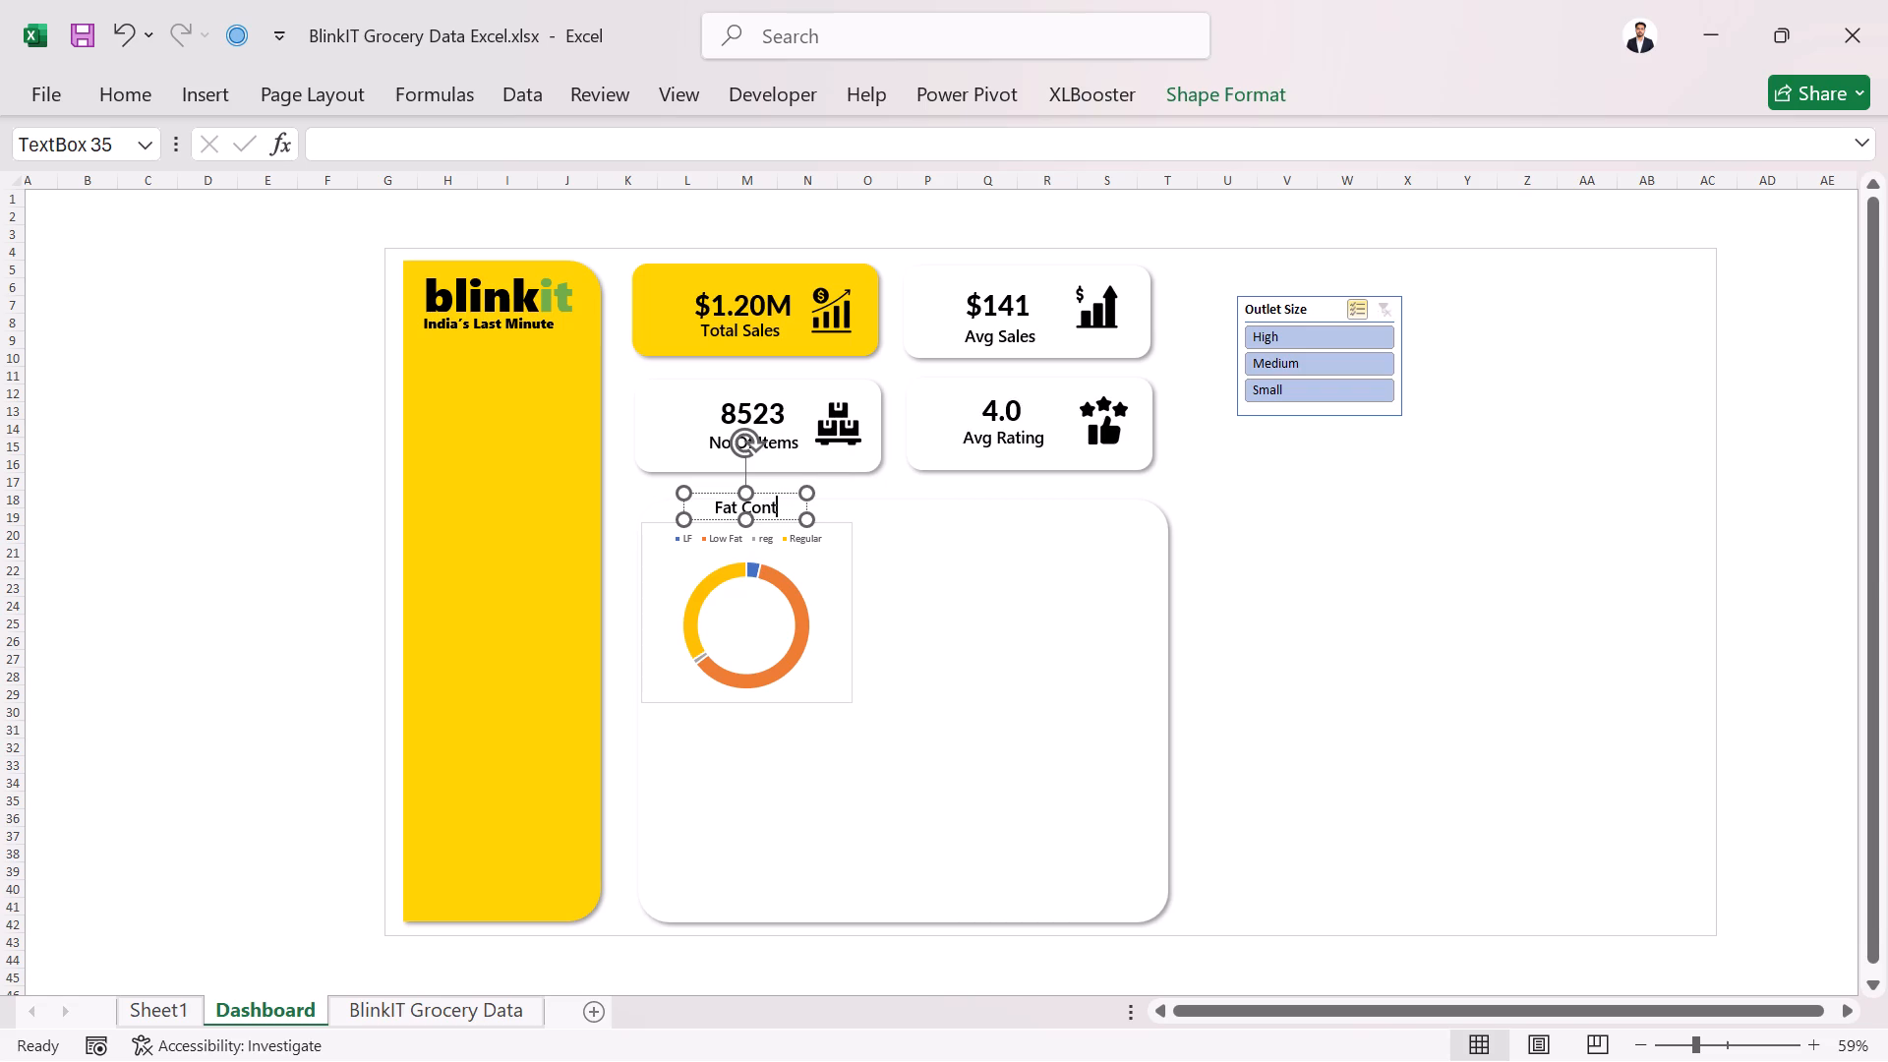
{"action": "type", "text": "ent"}
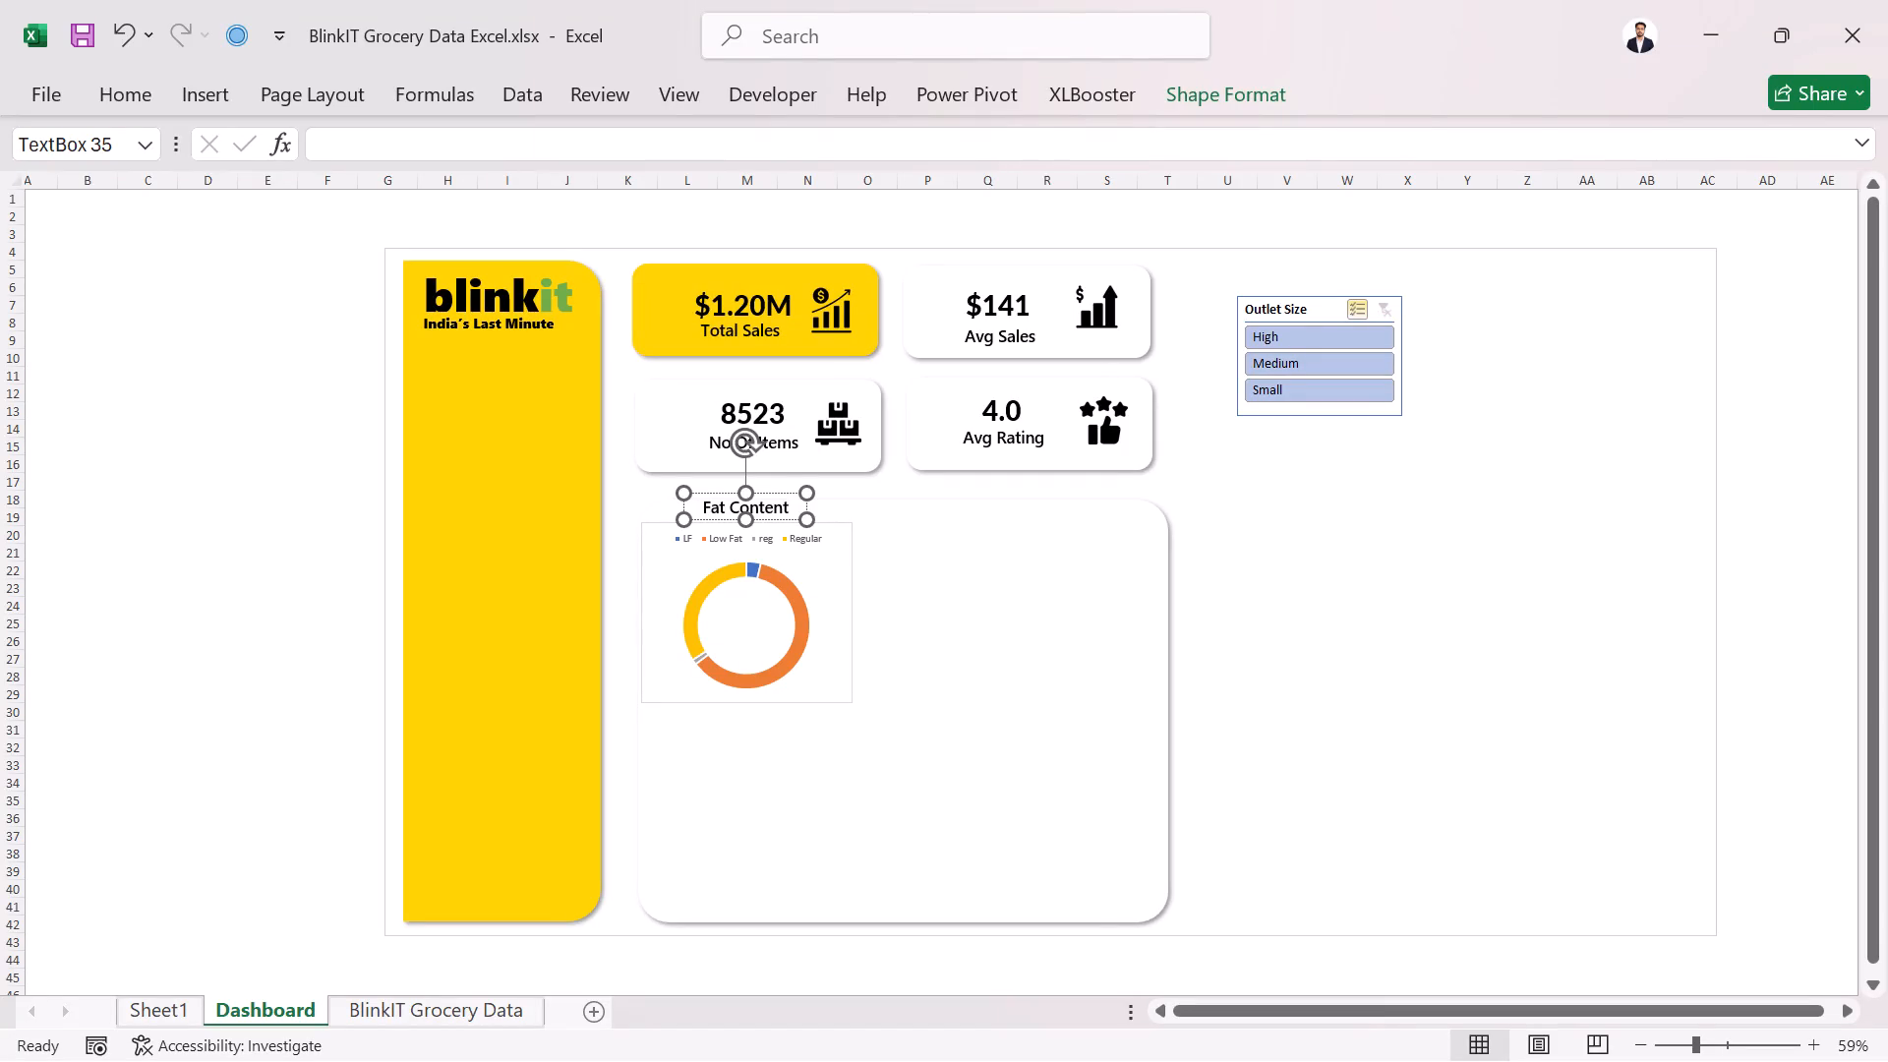
Format the doughnut chart's area with no border line and no fill.
{"action": "left_click", "coordinate": [740, 538]}
{"action": "left_click", "coordinate": [698, 534]}
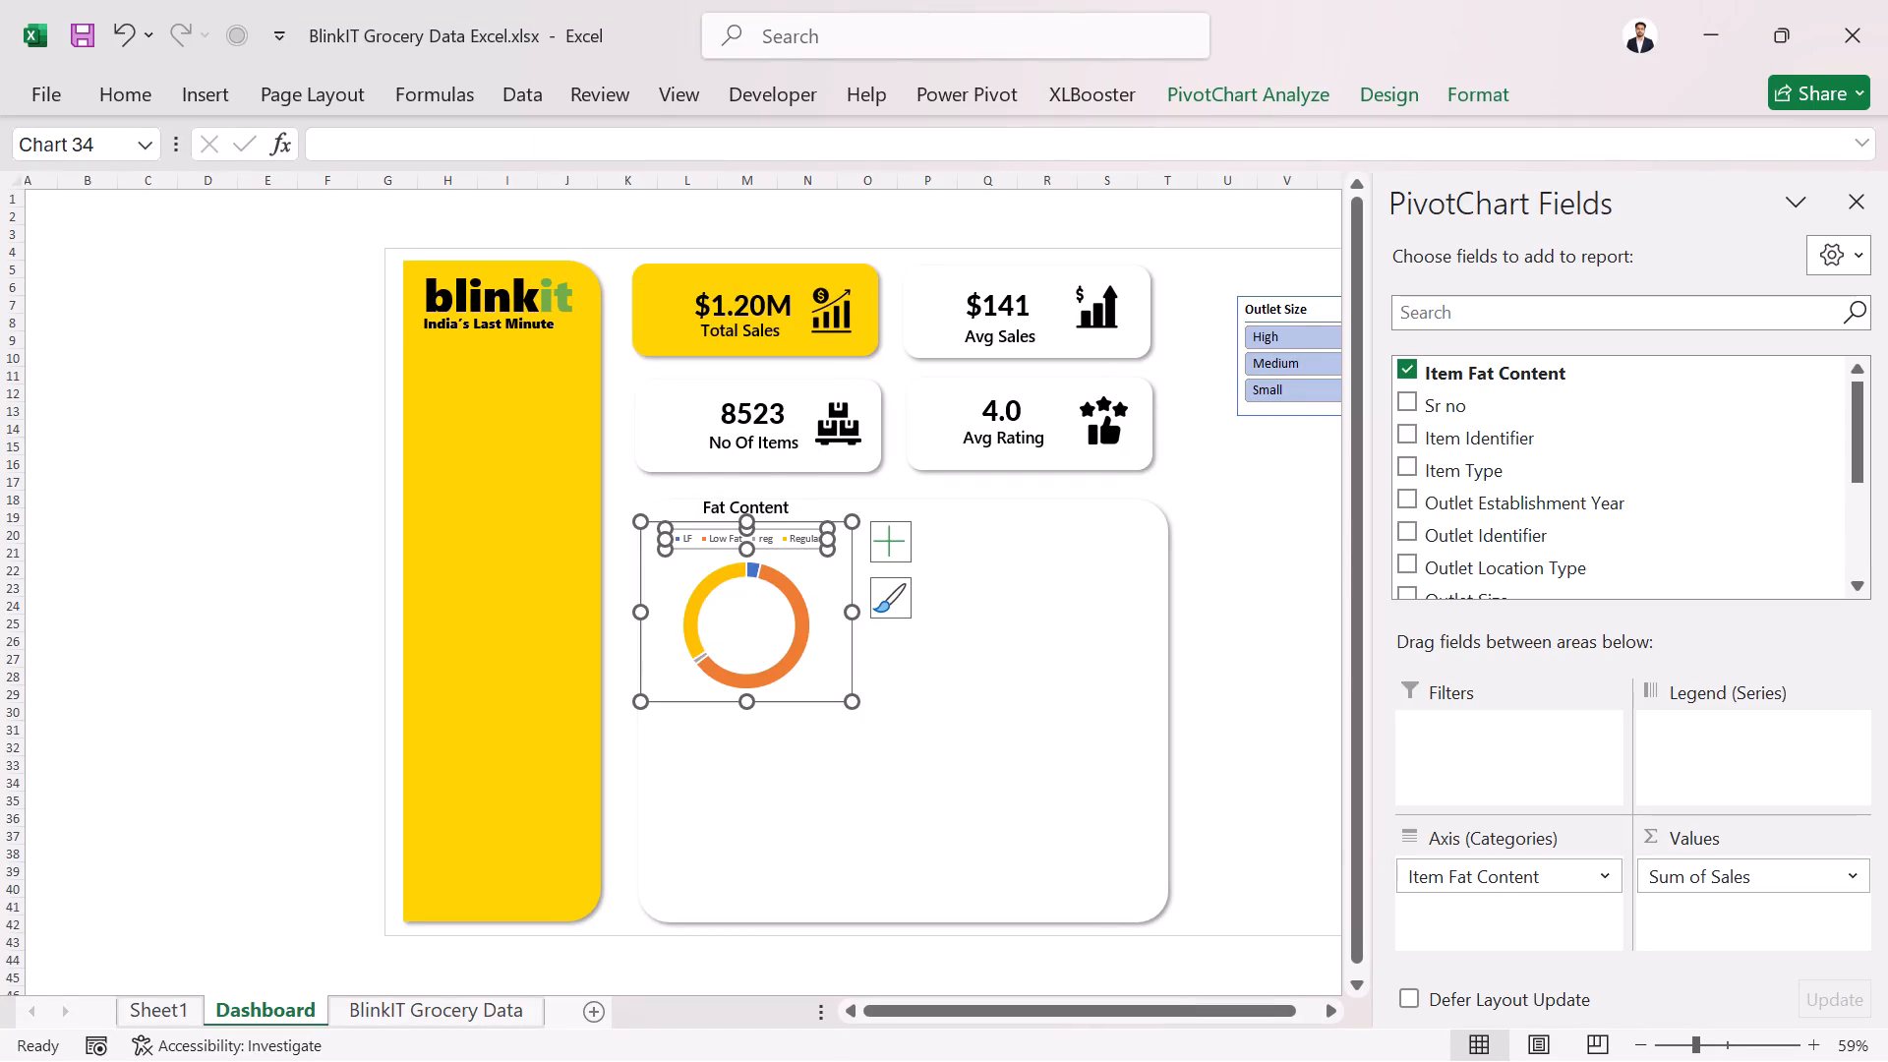
{"action": "left_click", "coordinate": [842, 524]}
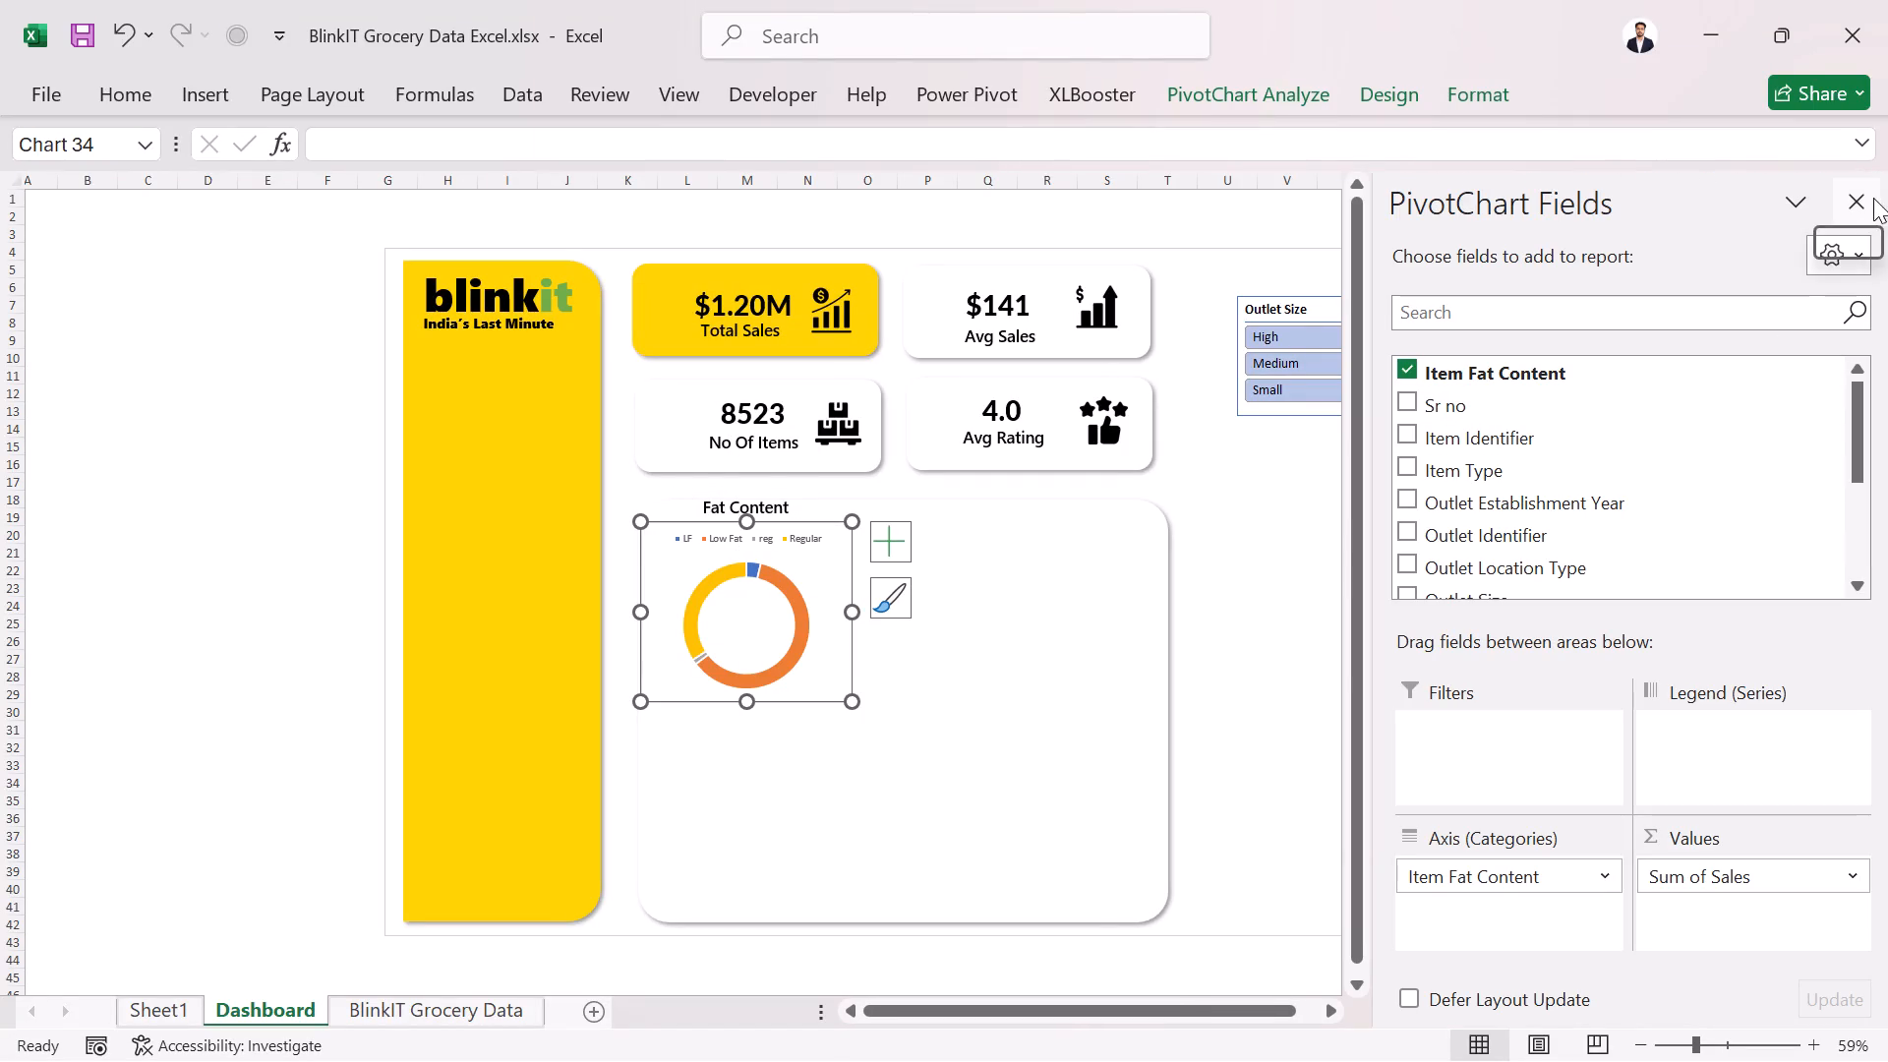
{"action": "left_click", "coordinate": [1866, 198]}
{"action": "right_click", "coordinate": [787, 543]}
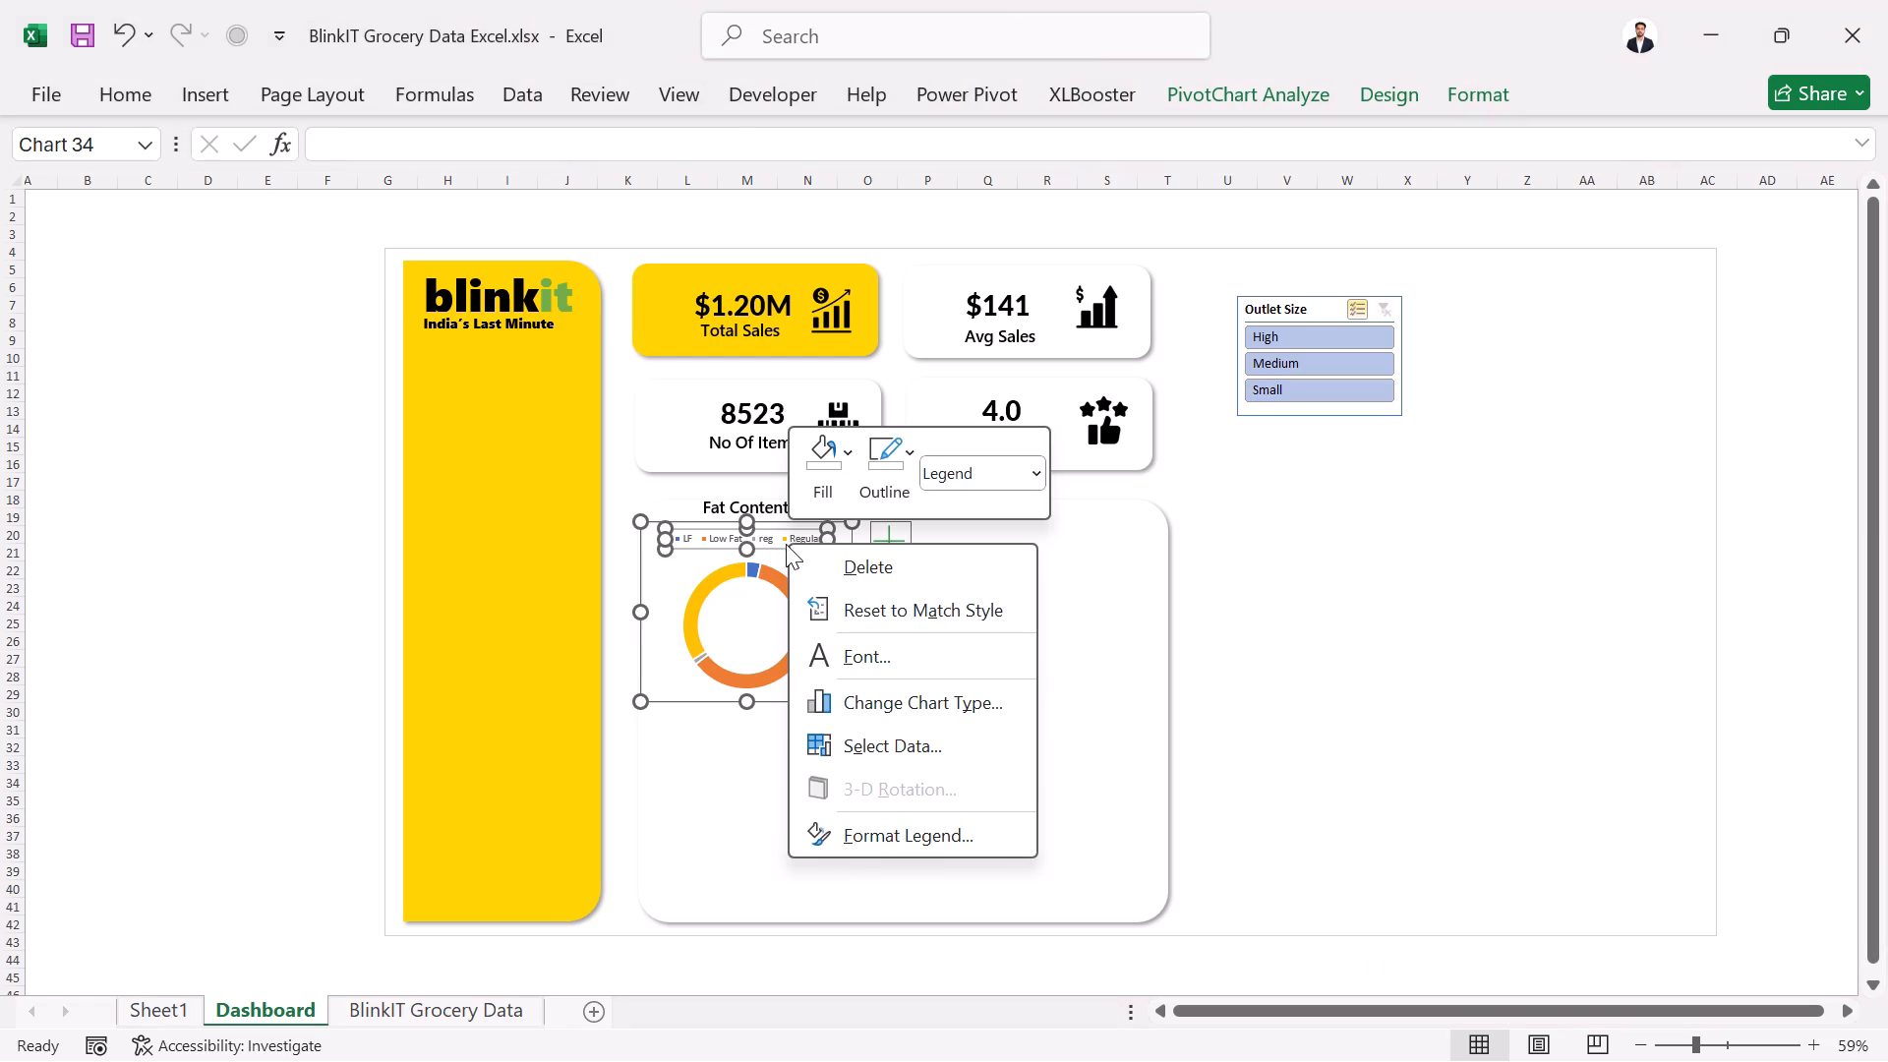
{"action": "left_click", "coordinate": [673, 595]}
{"action": "right_click", "coordinate": [673, 593]}
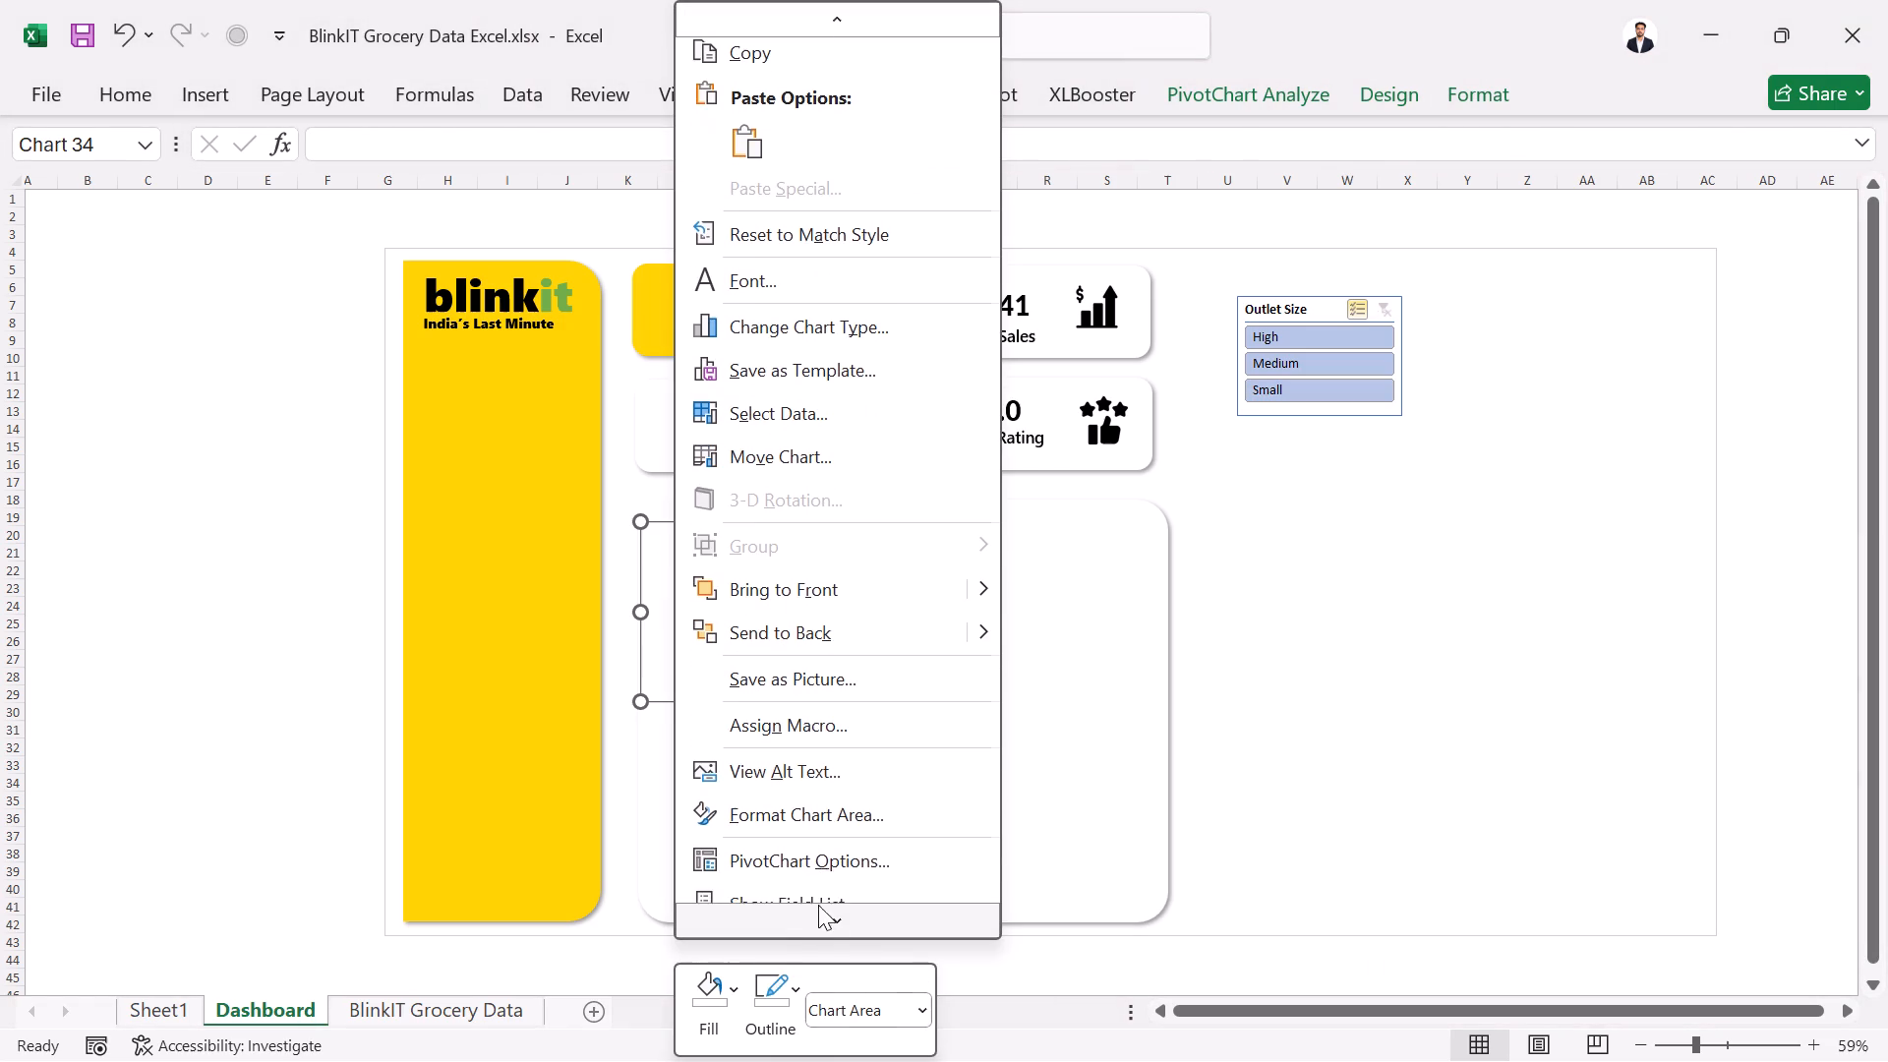
{"action": "scroll", "coordinate": [818, 827], "scroll_direction": "down", "scroll_amount": 2}
{"action": "left_click", "coordinate": [798, 823]}
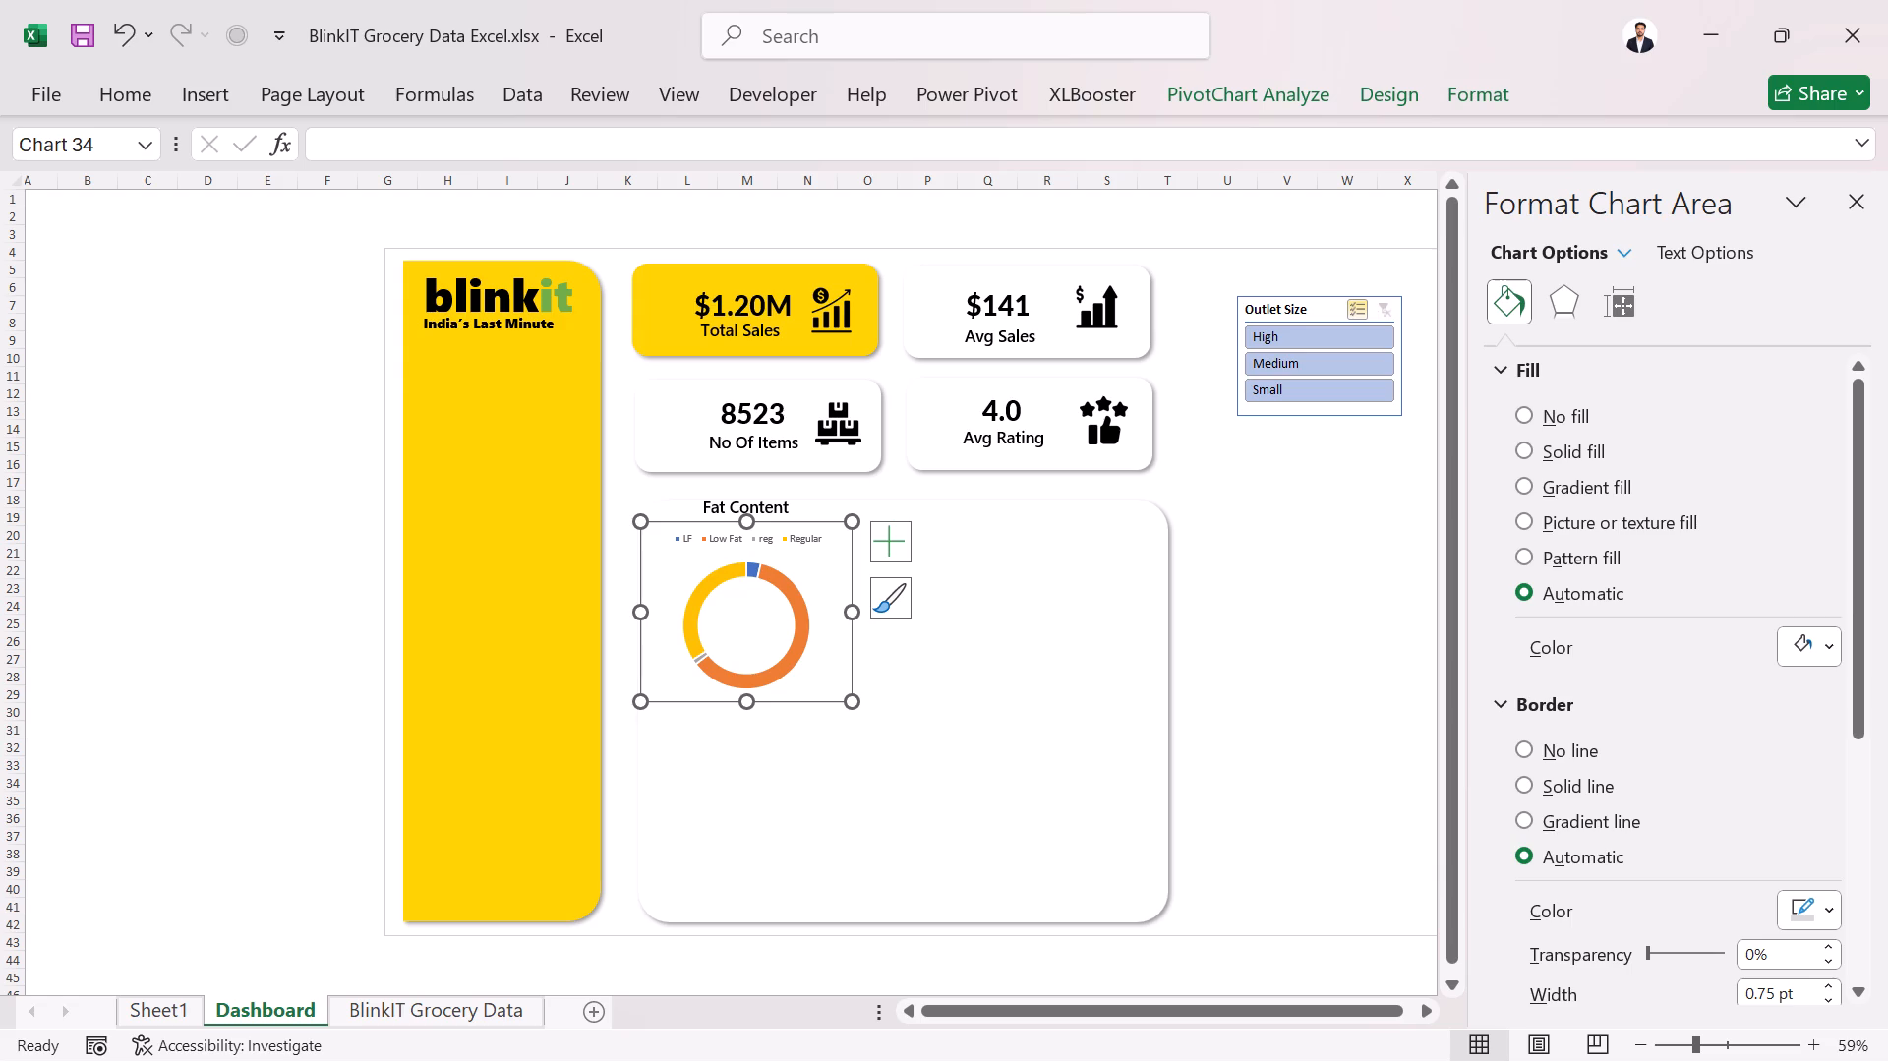
{"action": "left_click", "coordinate": [1556, 738]}
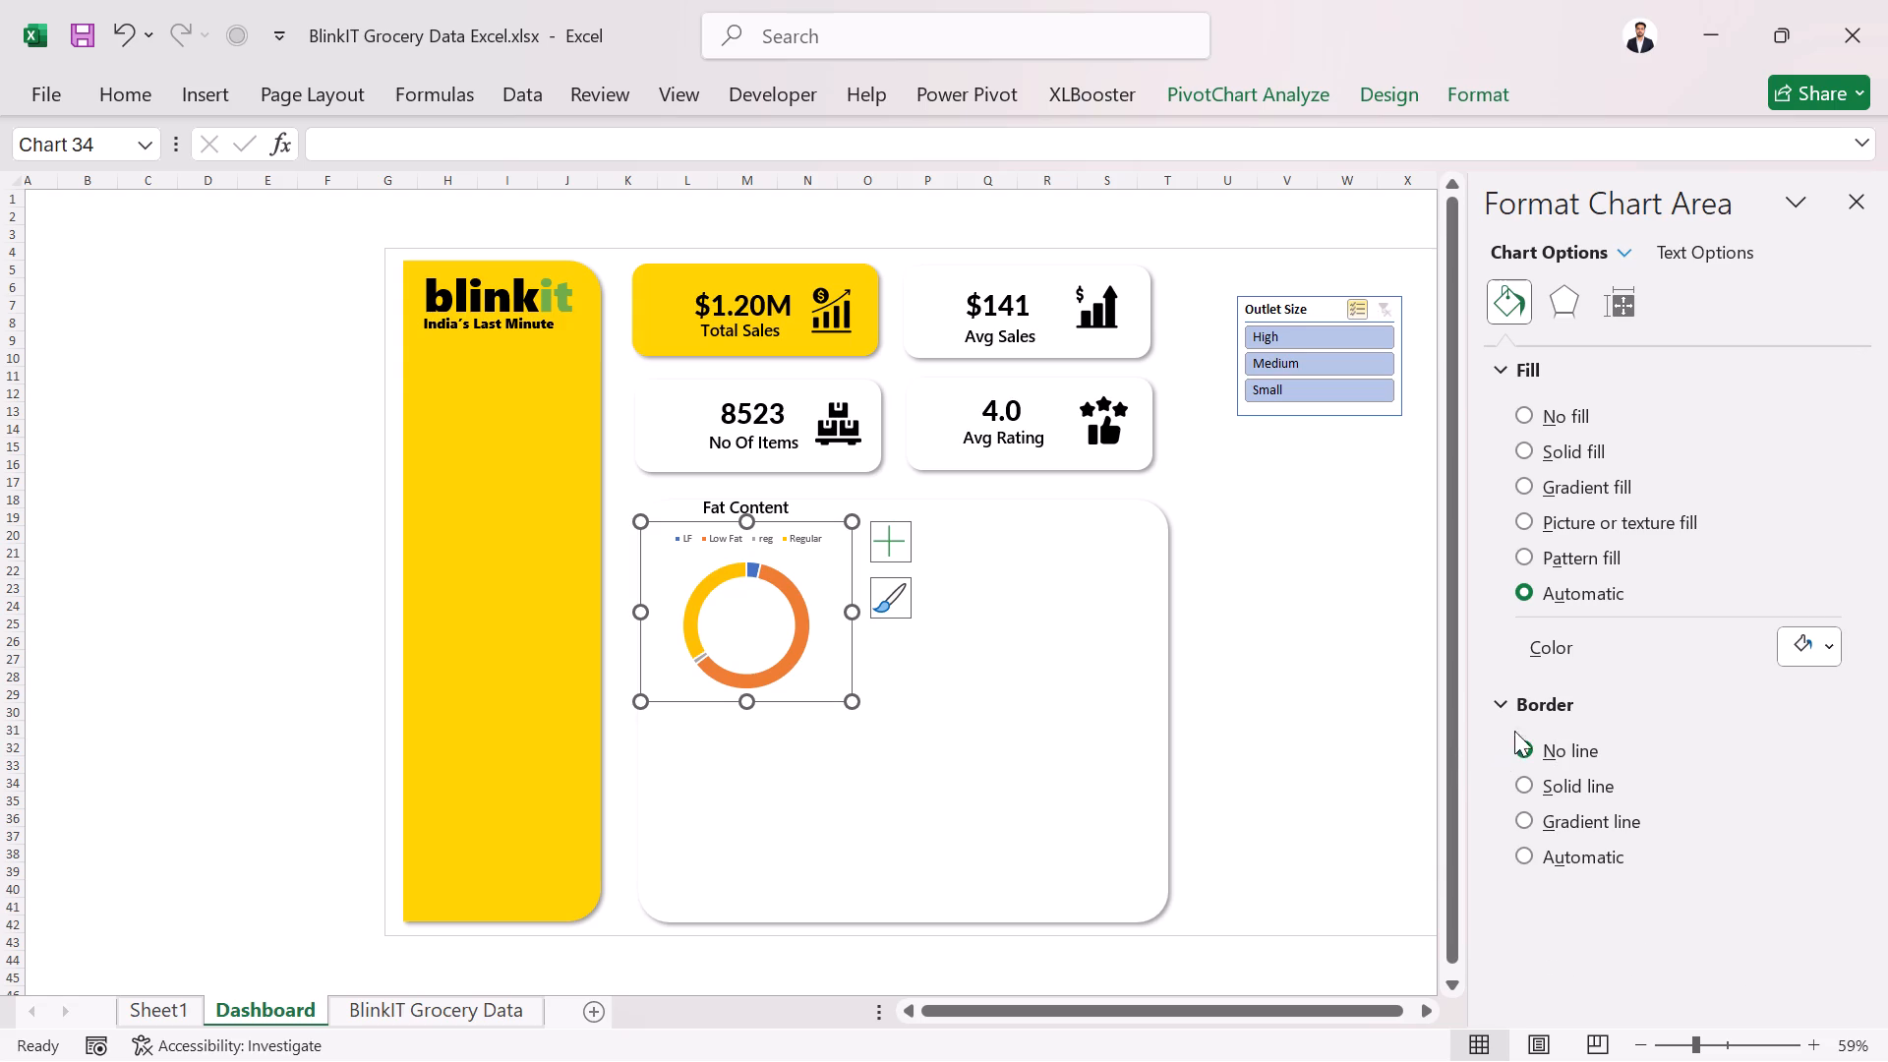
{"action": "left_click", "coordinate": [1523, 413]}
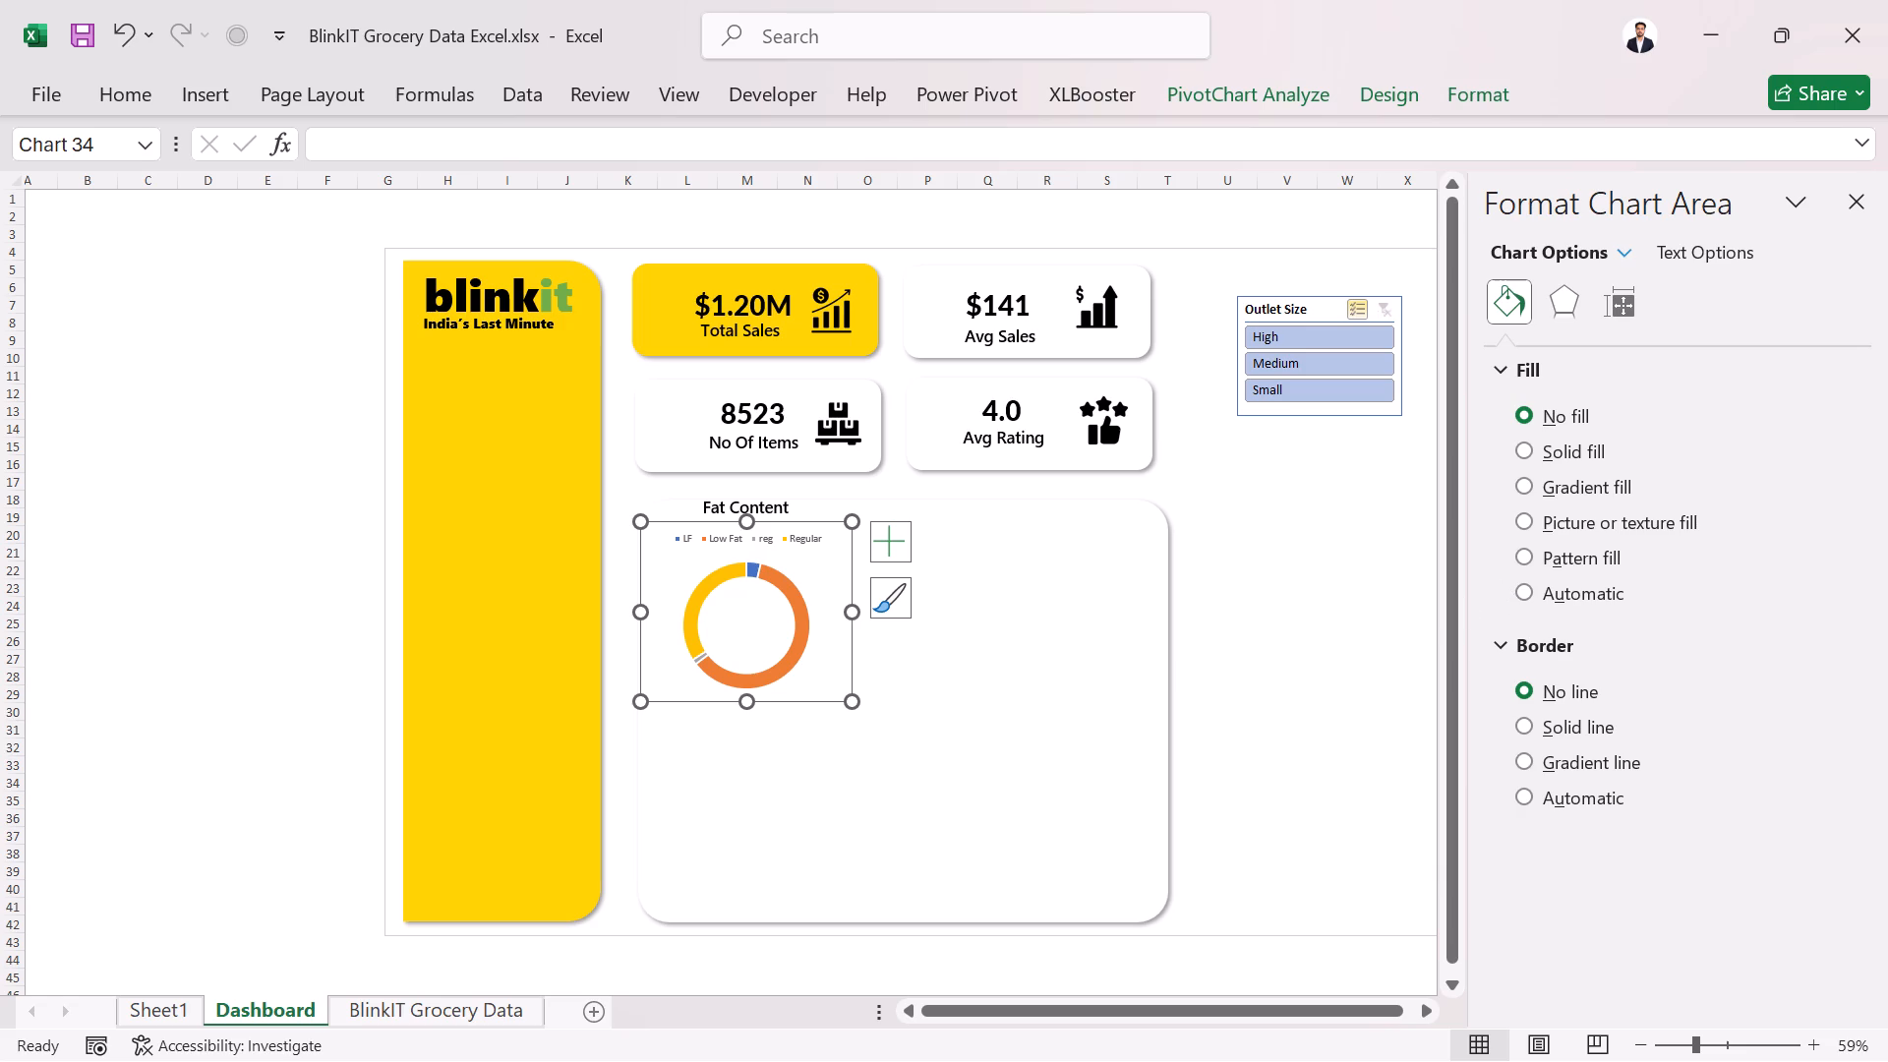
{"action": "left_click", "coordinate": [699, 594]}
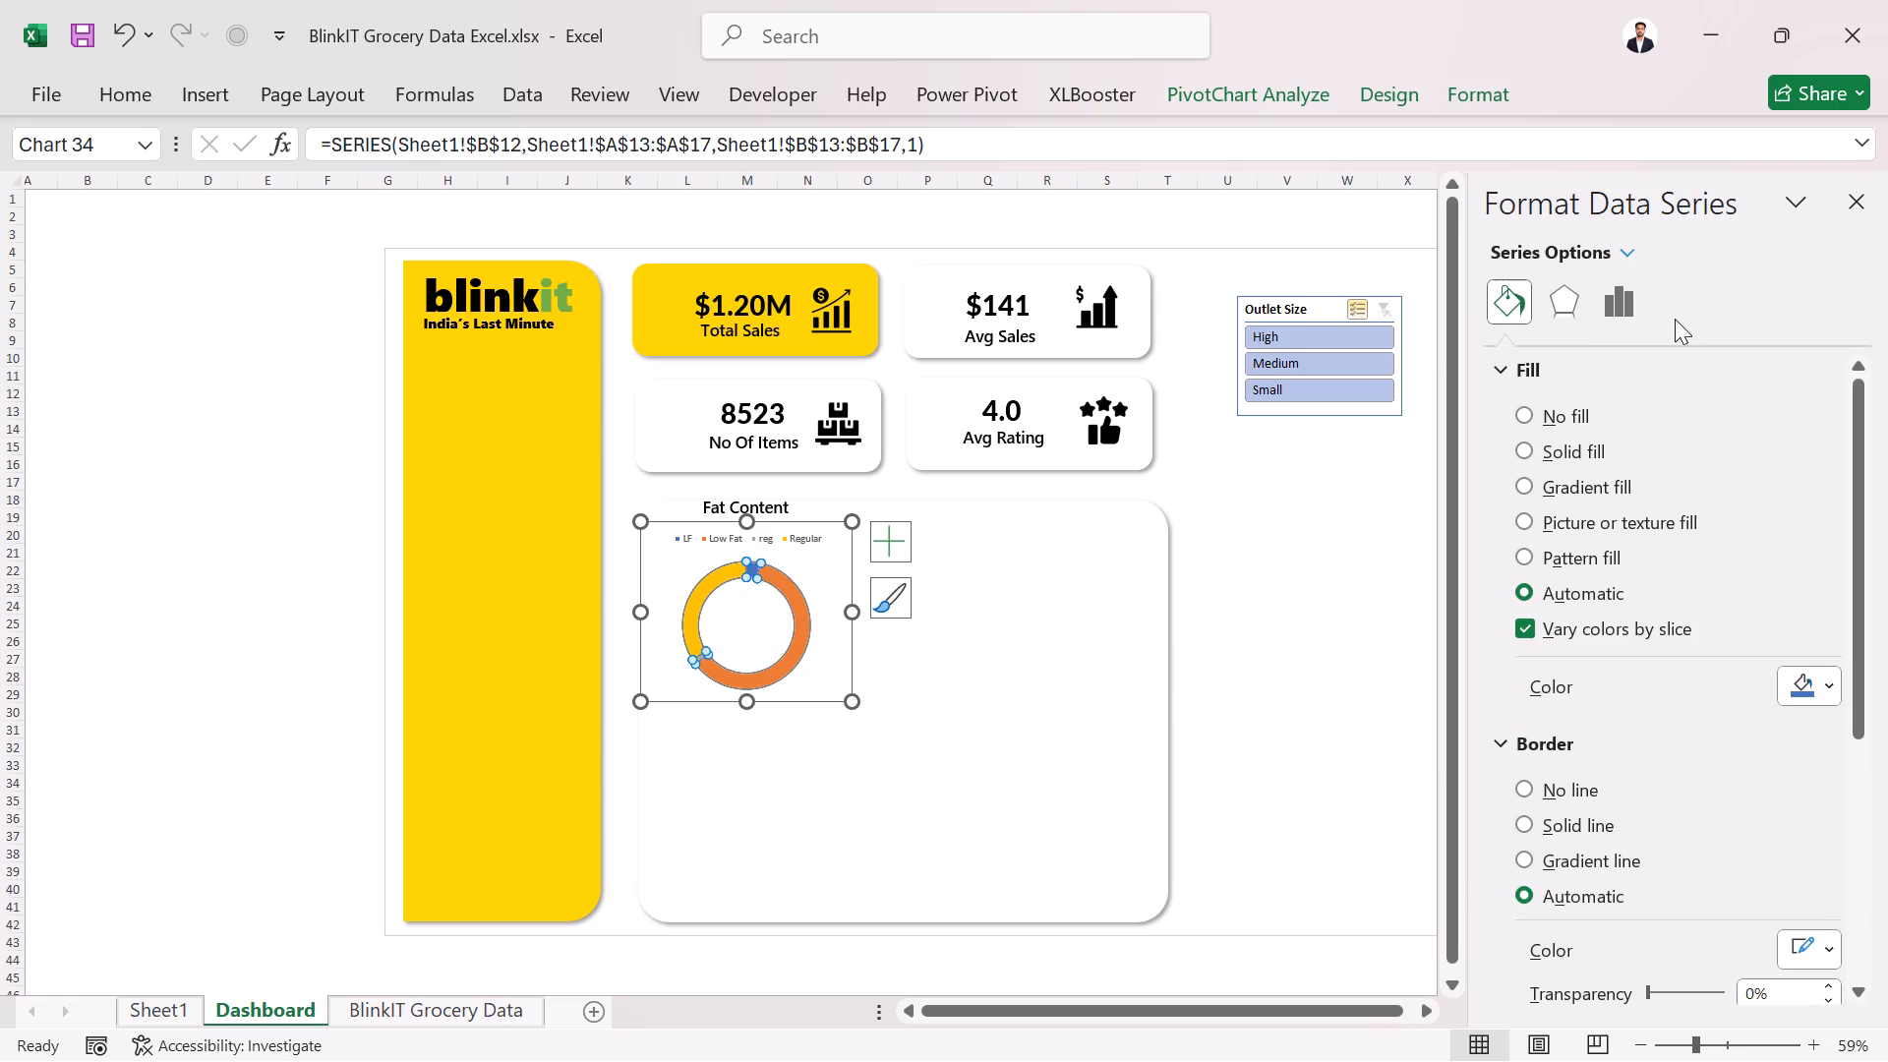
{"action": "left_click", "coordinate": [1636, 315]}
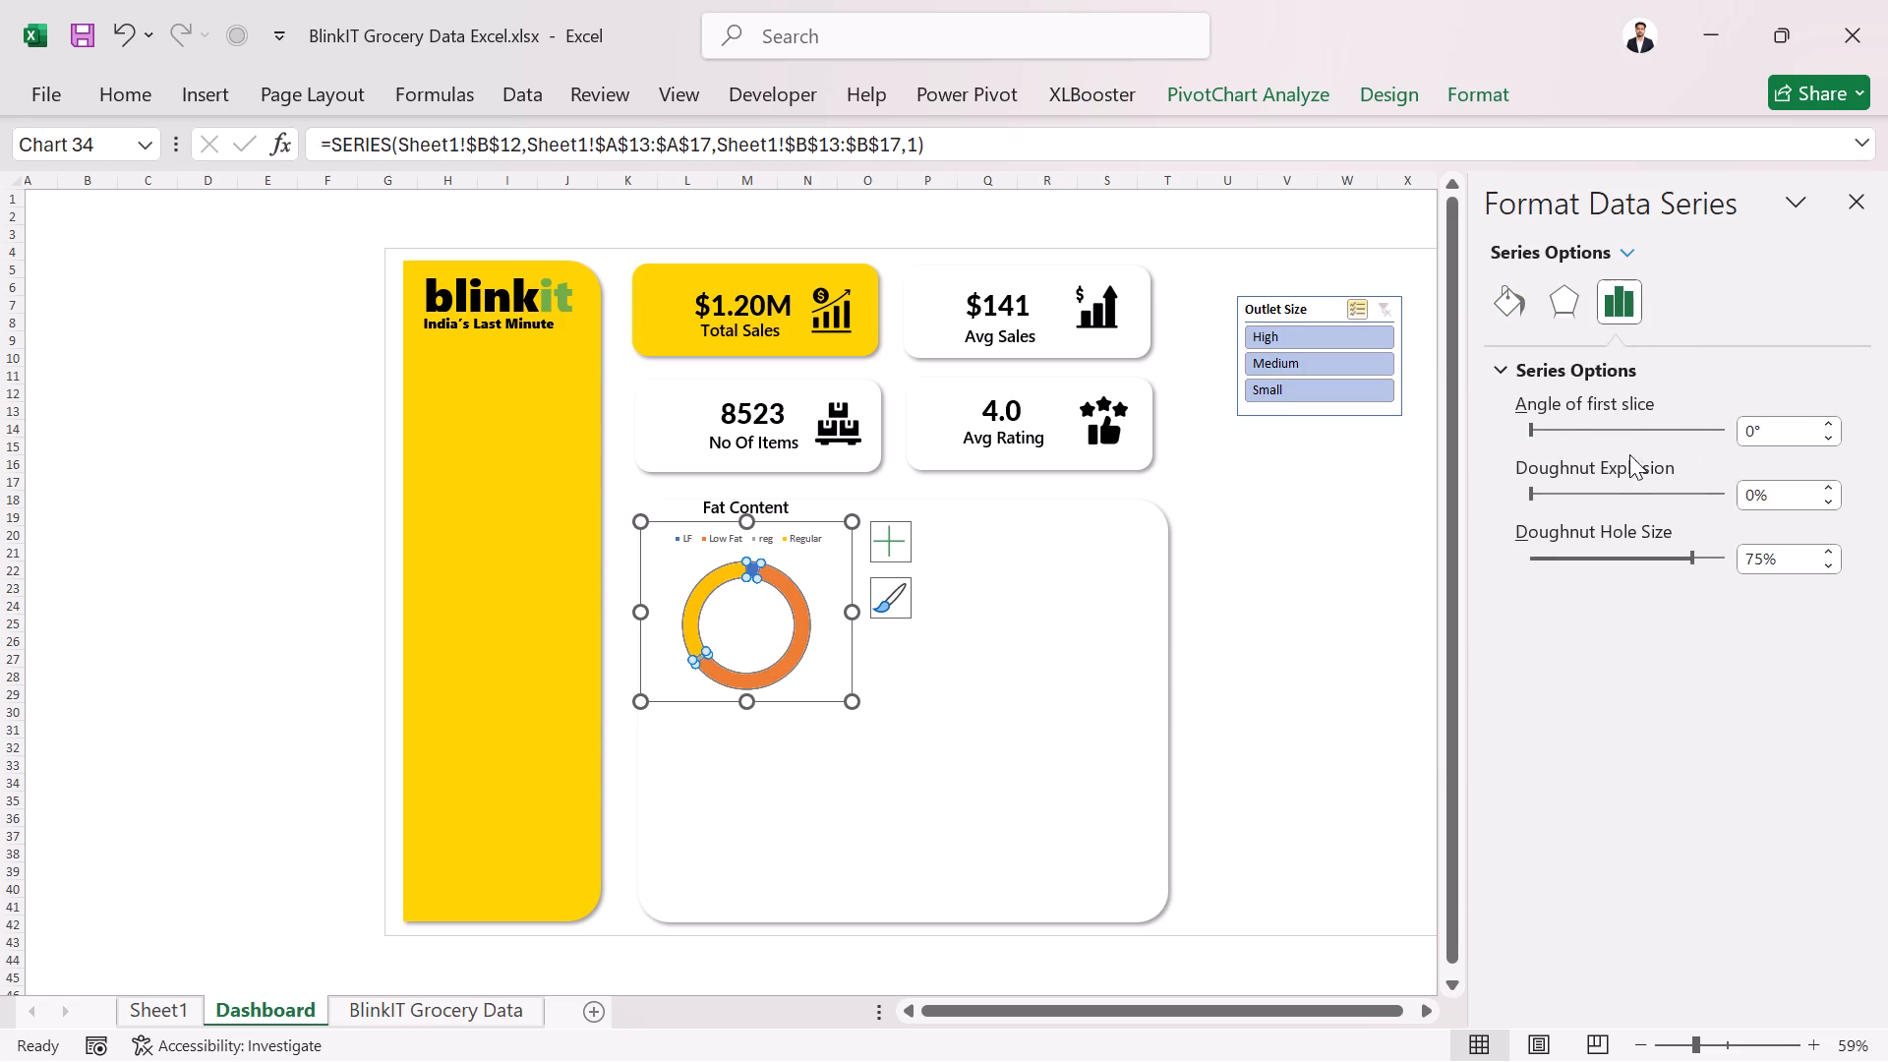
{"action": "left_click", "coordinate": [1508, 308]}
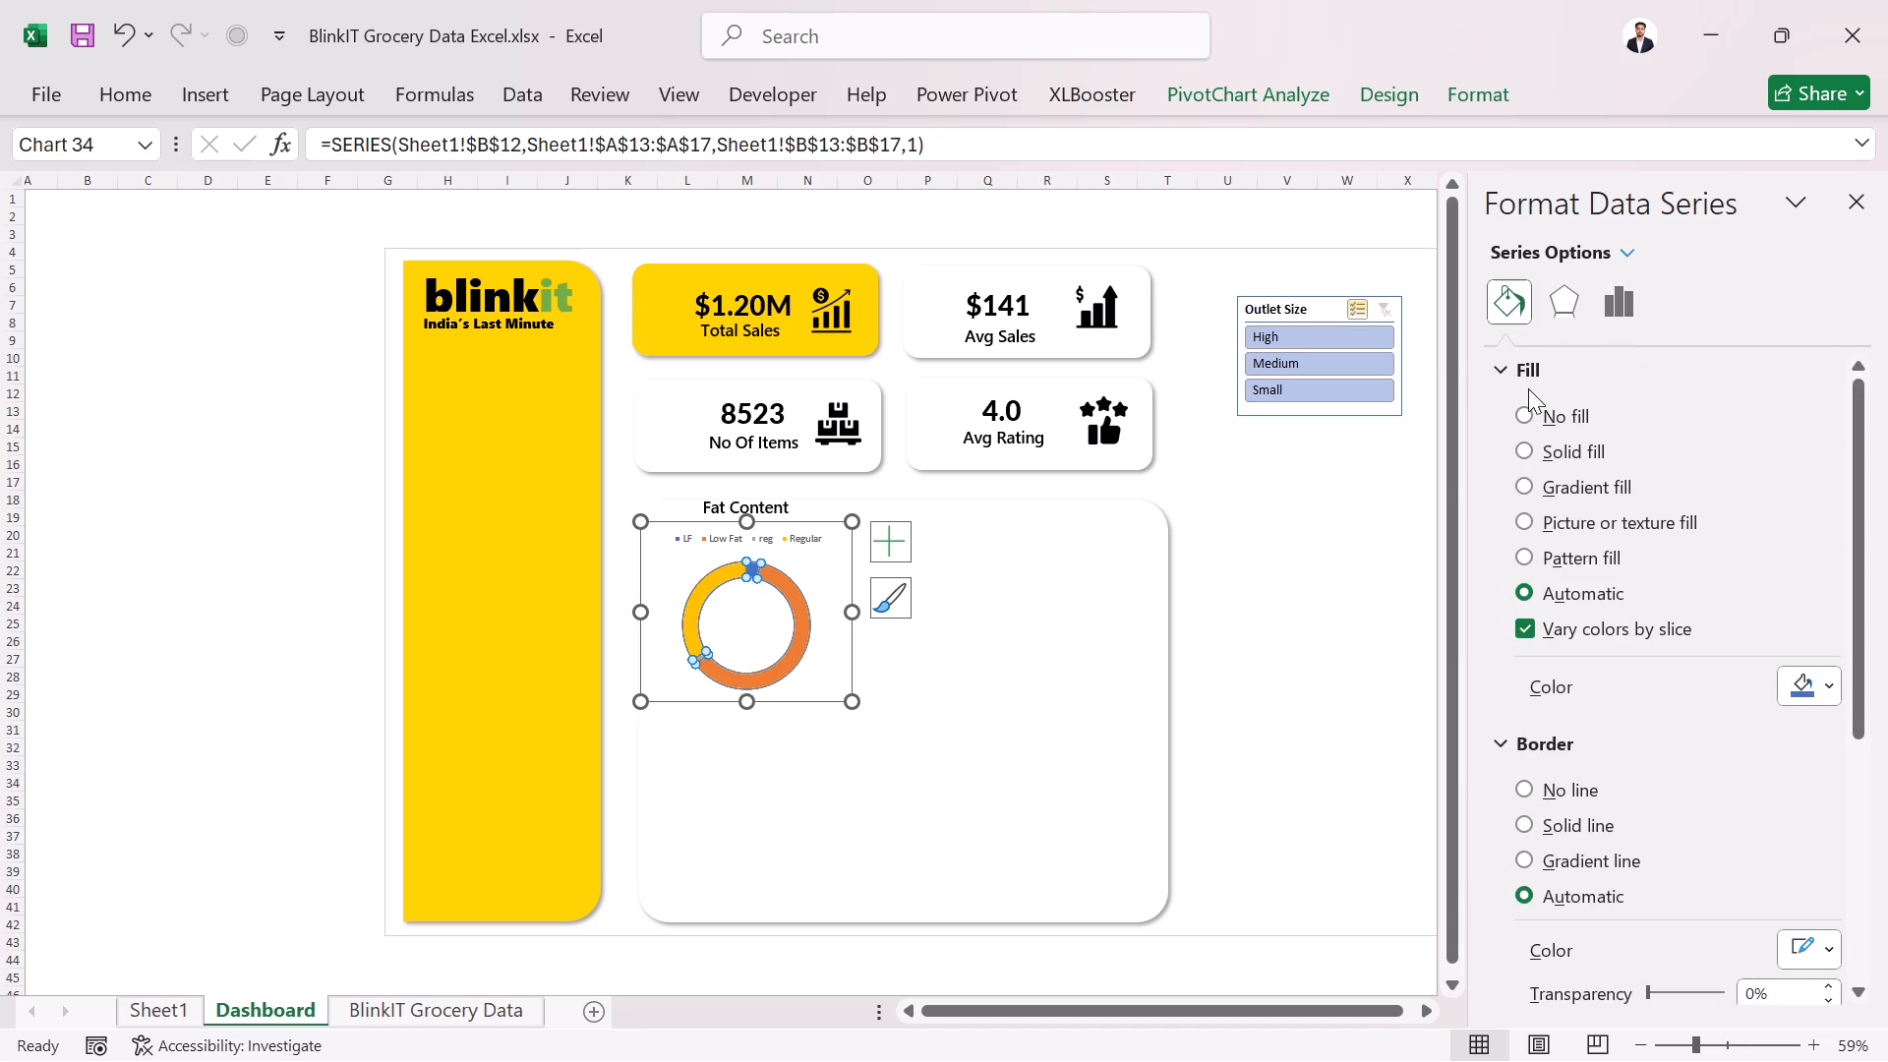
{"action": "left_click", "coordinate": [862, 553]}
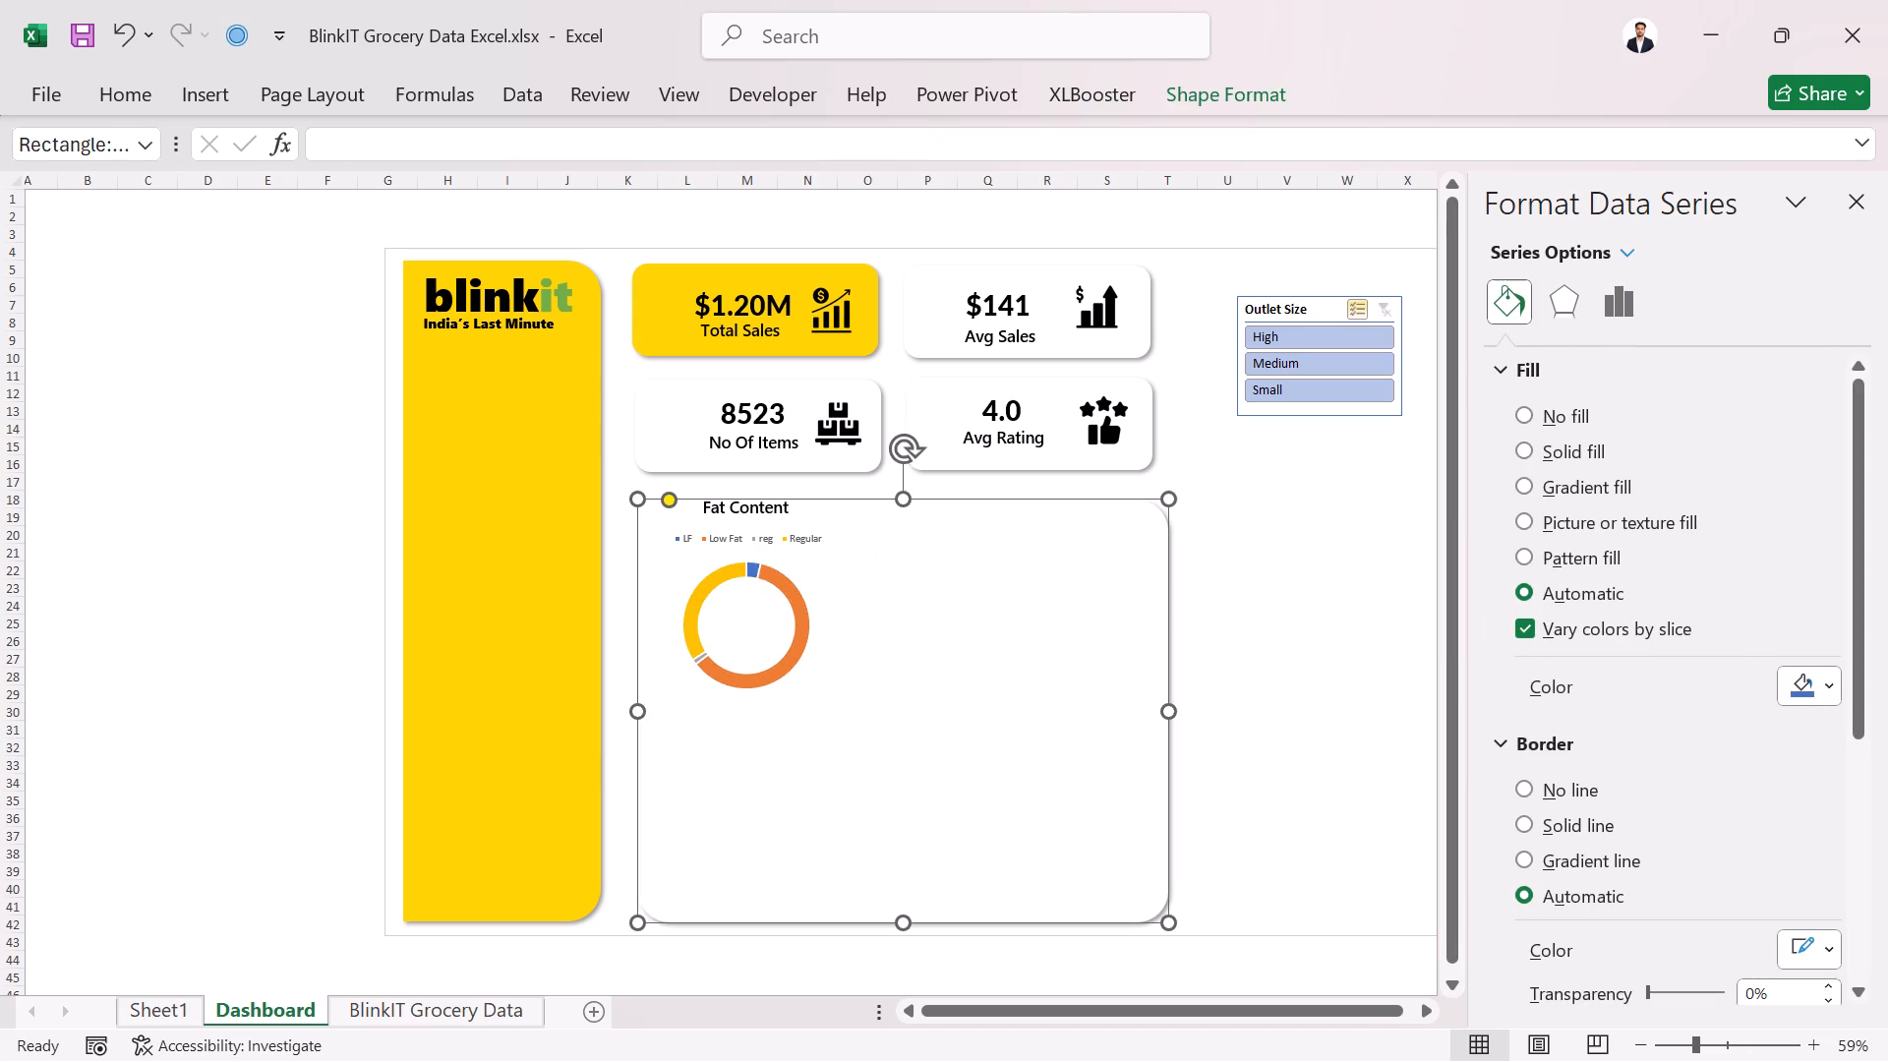
Add data labels to the doughnut chart and close the formatting pane.
{"action": "left_click", "coordinate": [787, 575]}
{"action": "left_click", "coordinate": [878, 542]}
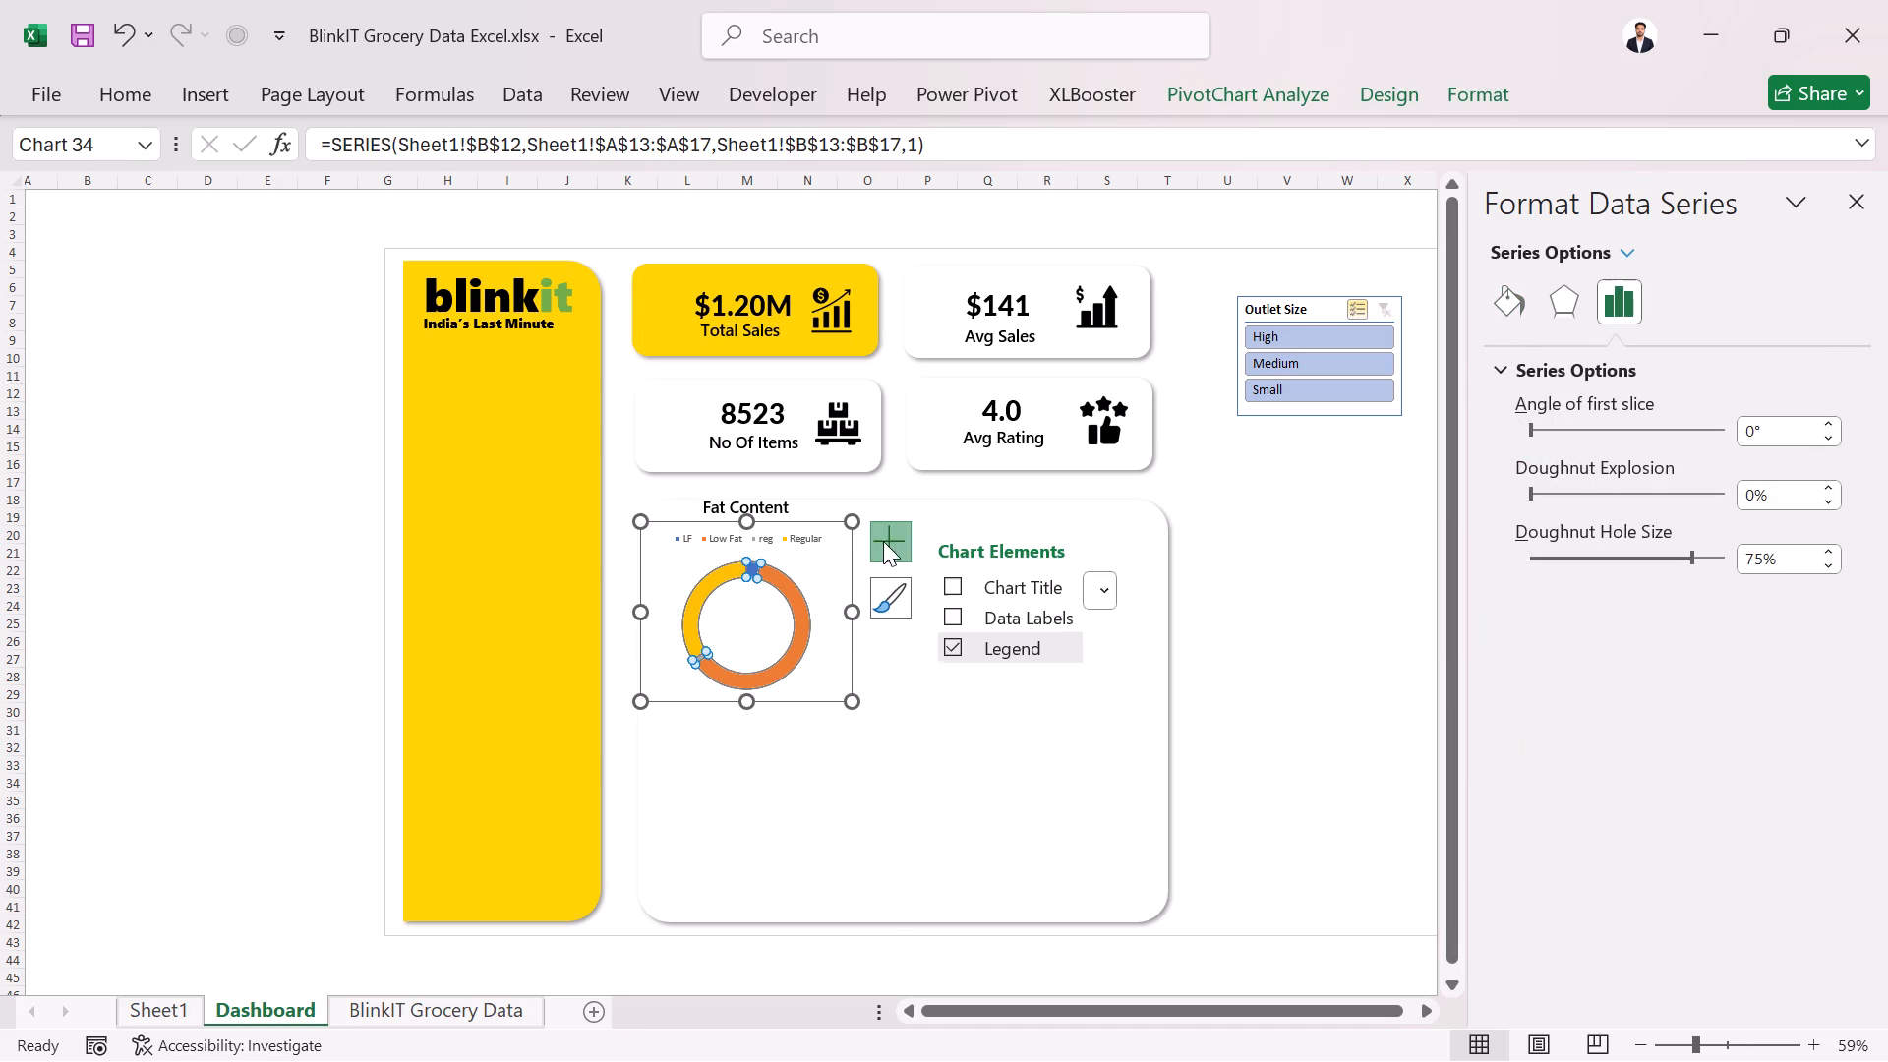
{"action": "left_click", "coordinate": [944, 613]}
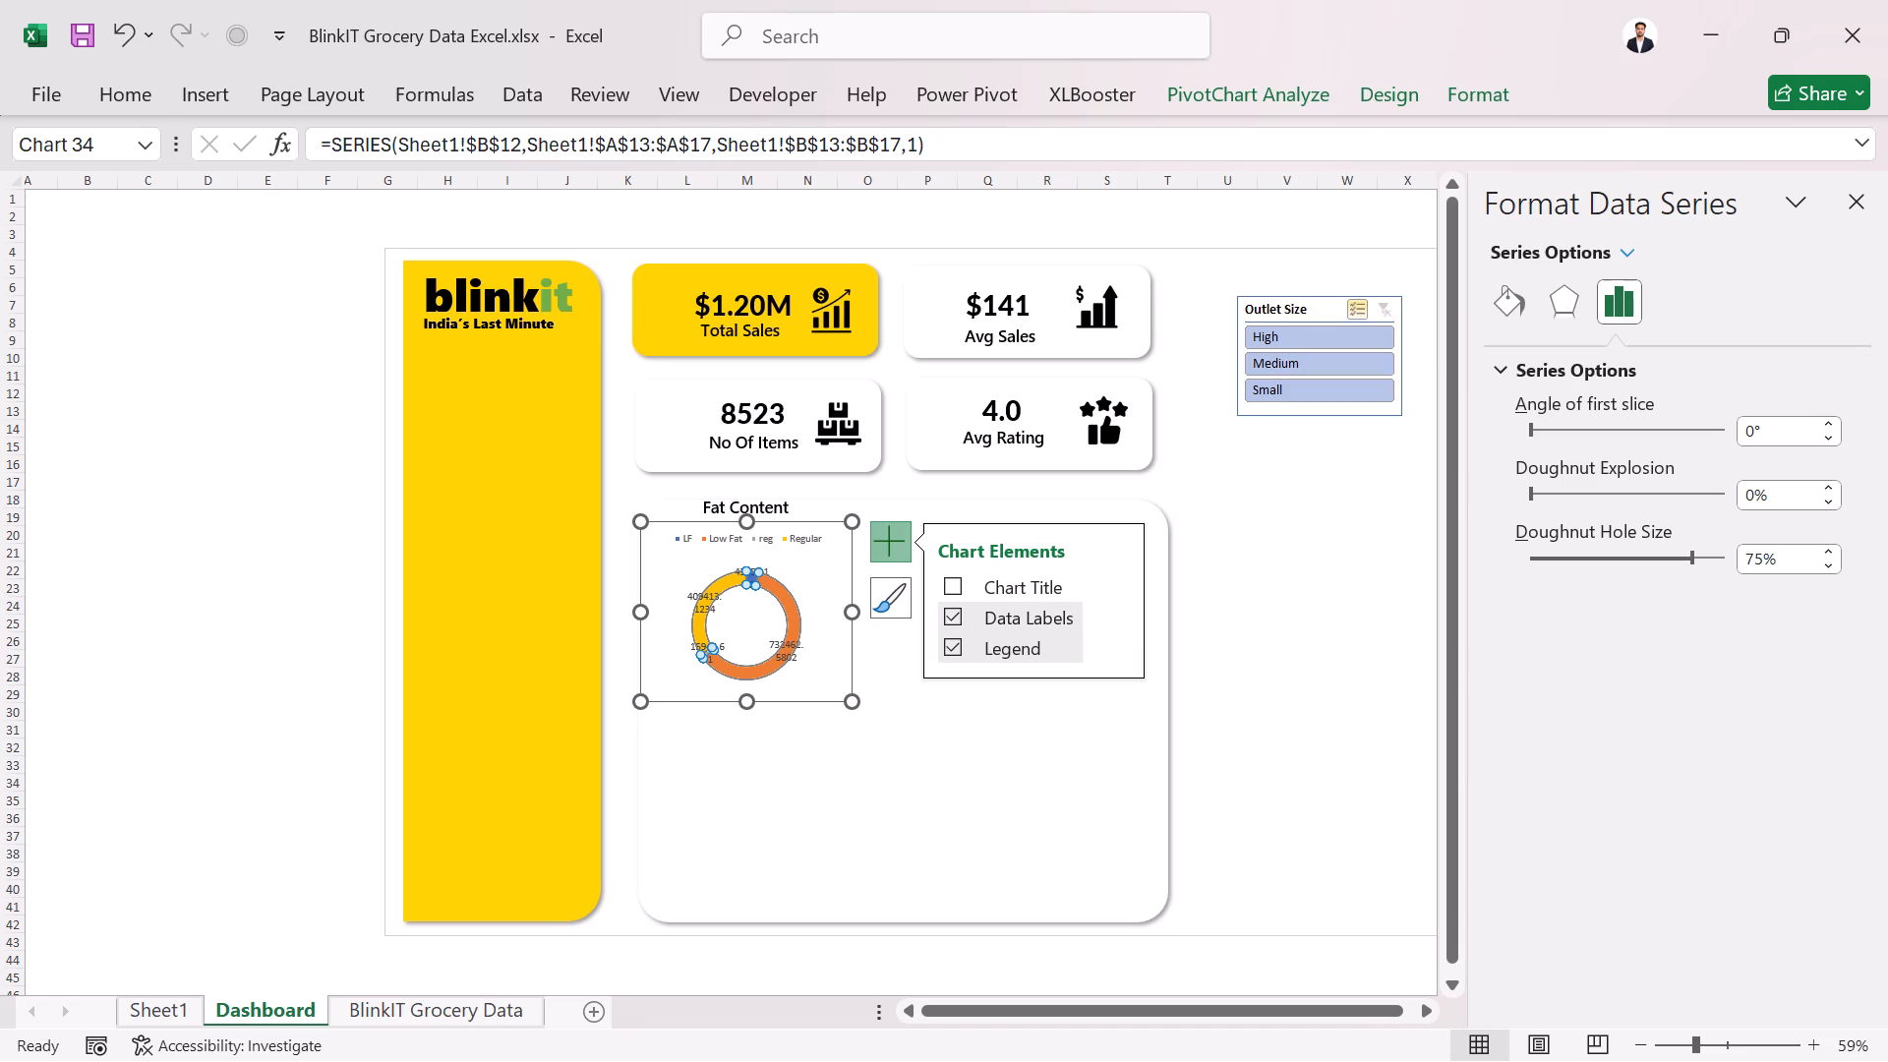
{"action": "left_click", "coordinate": [1854, 206]}
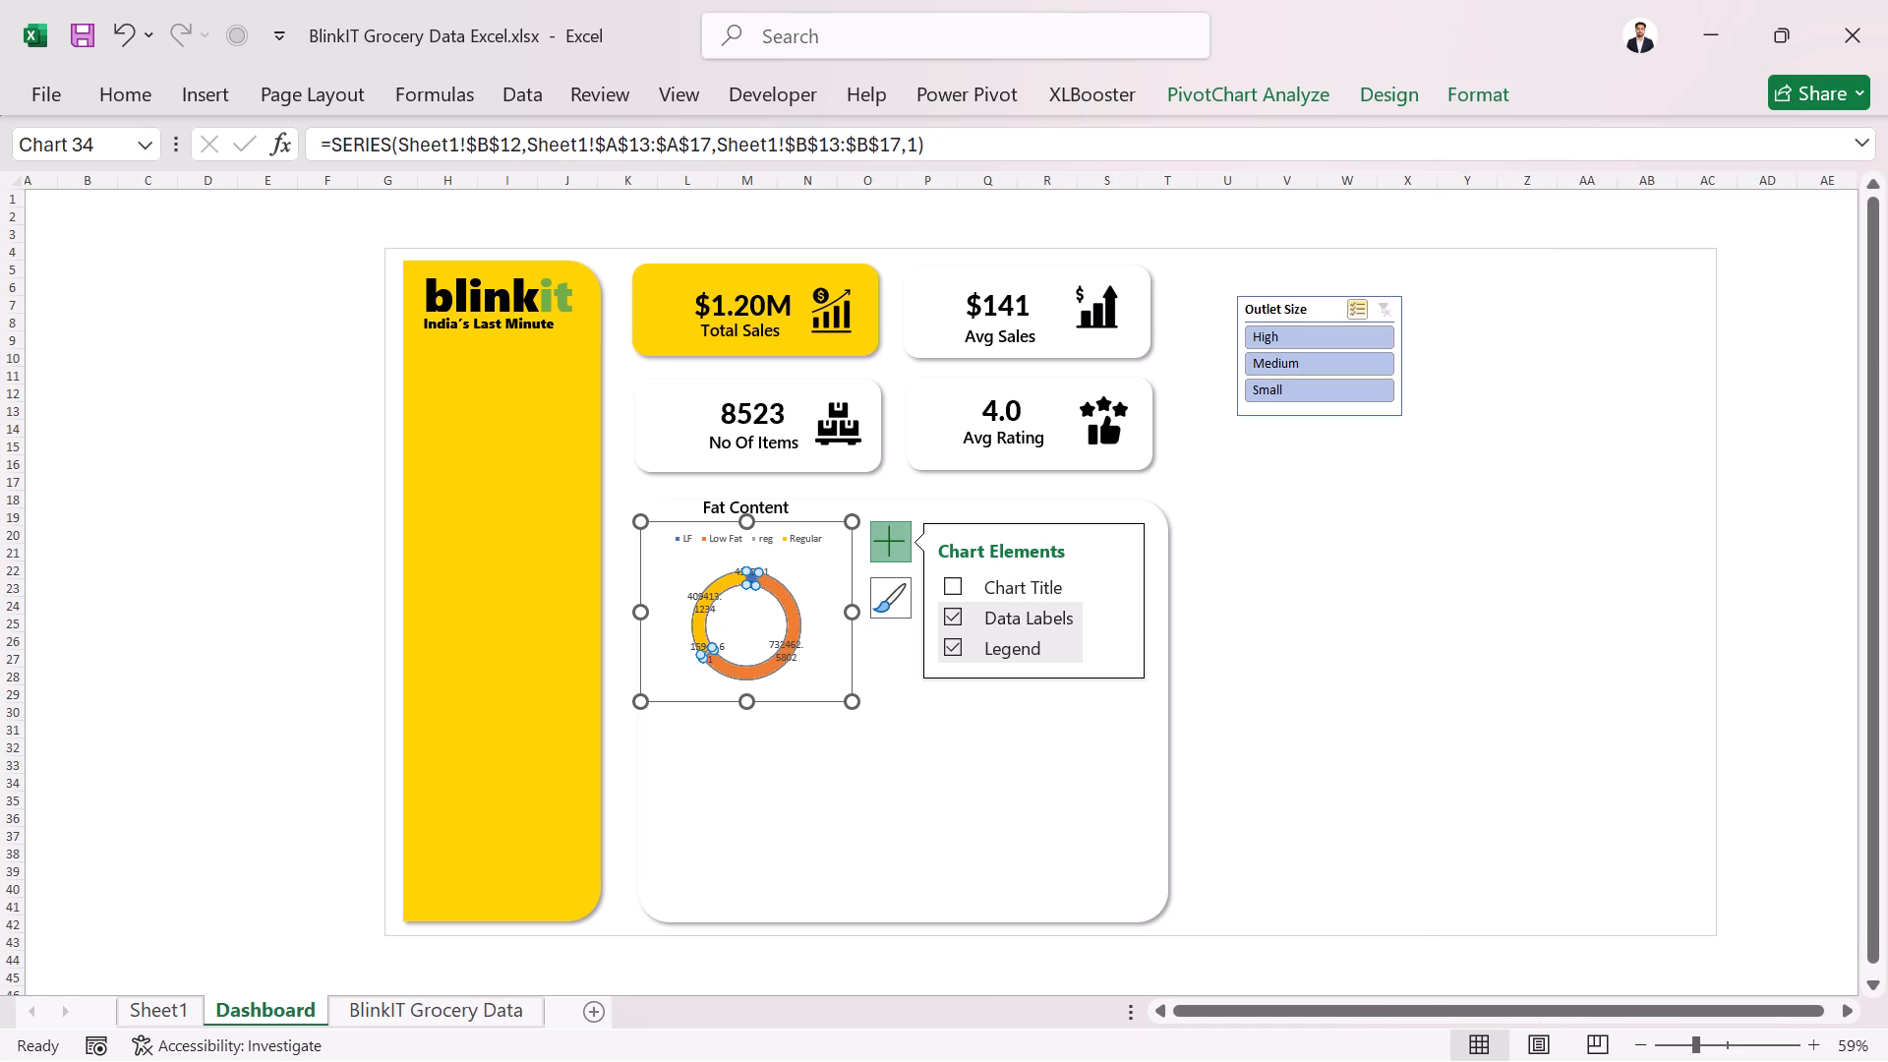
Set the doughnut's data labels to include the percentage along with the value, and turn off leader lines.
{"action": "left_click", "coordinate": [702, 596]}
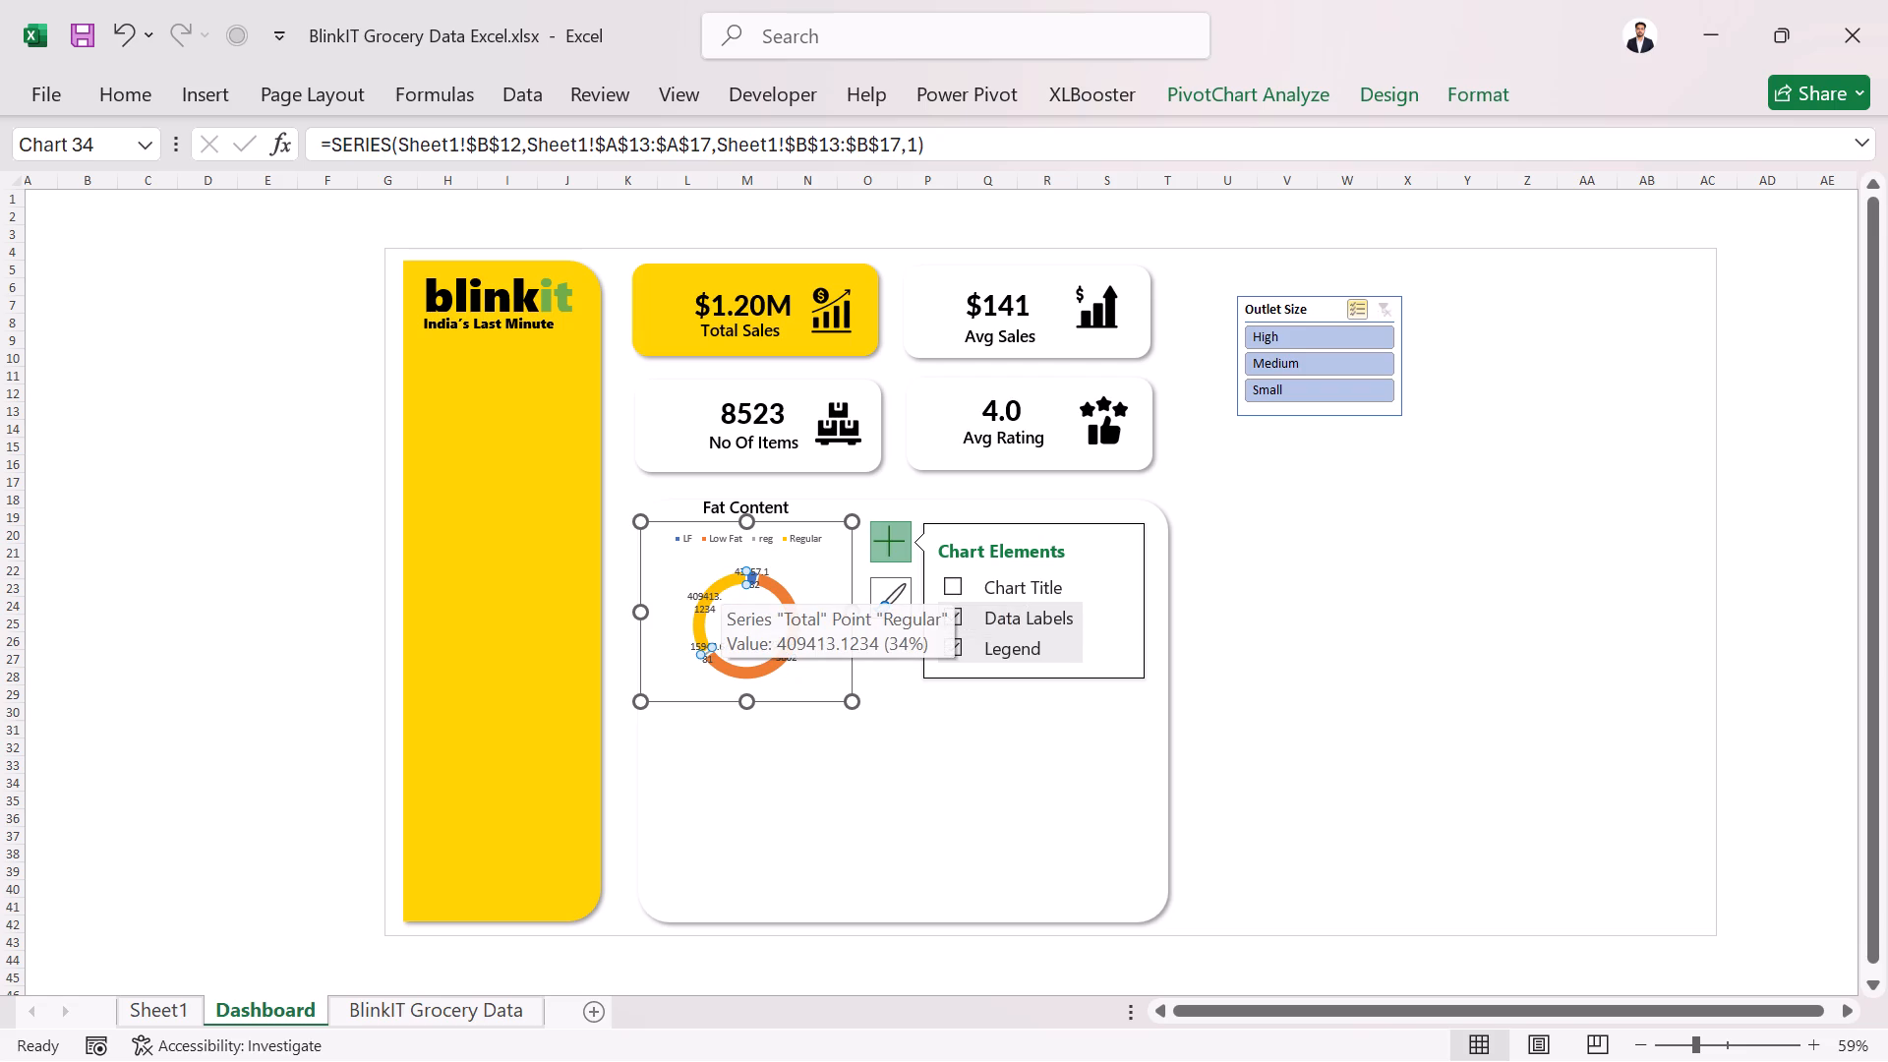
{"action": "left_click", "coordinate": [704, 643]}
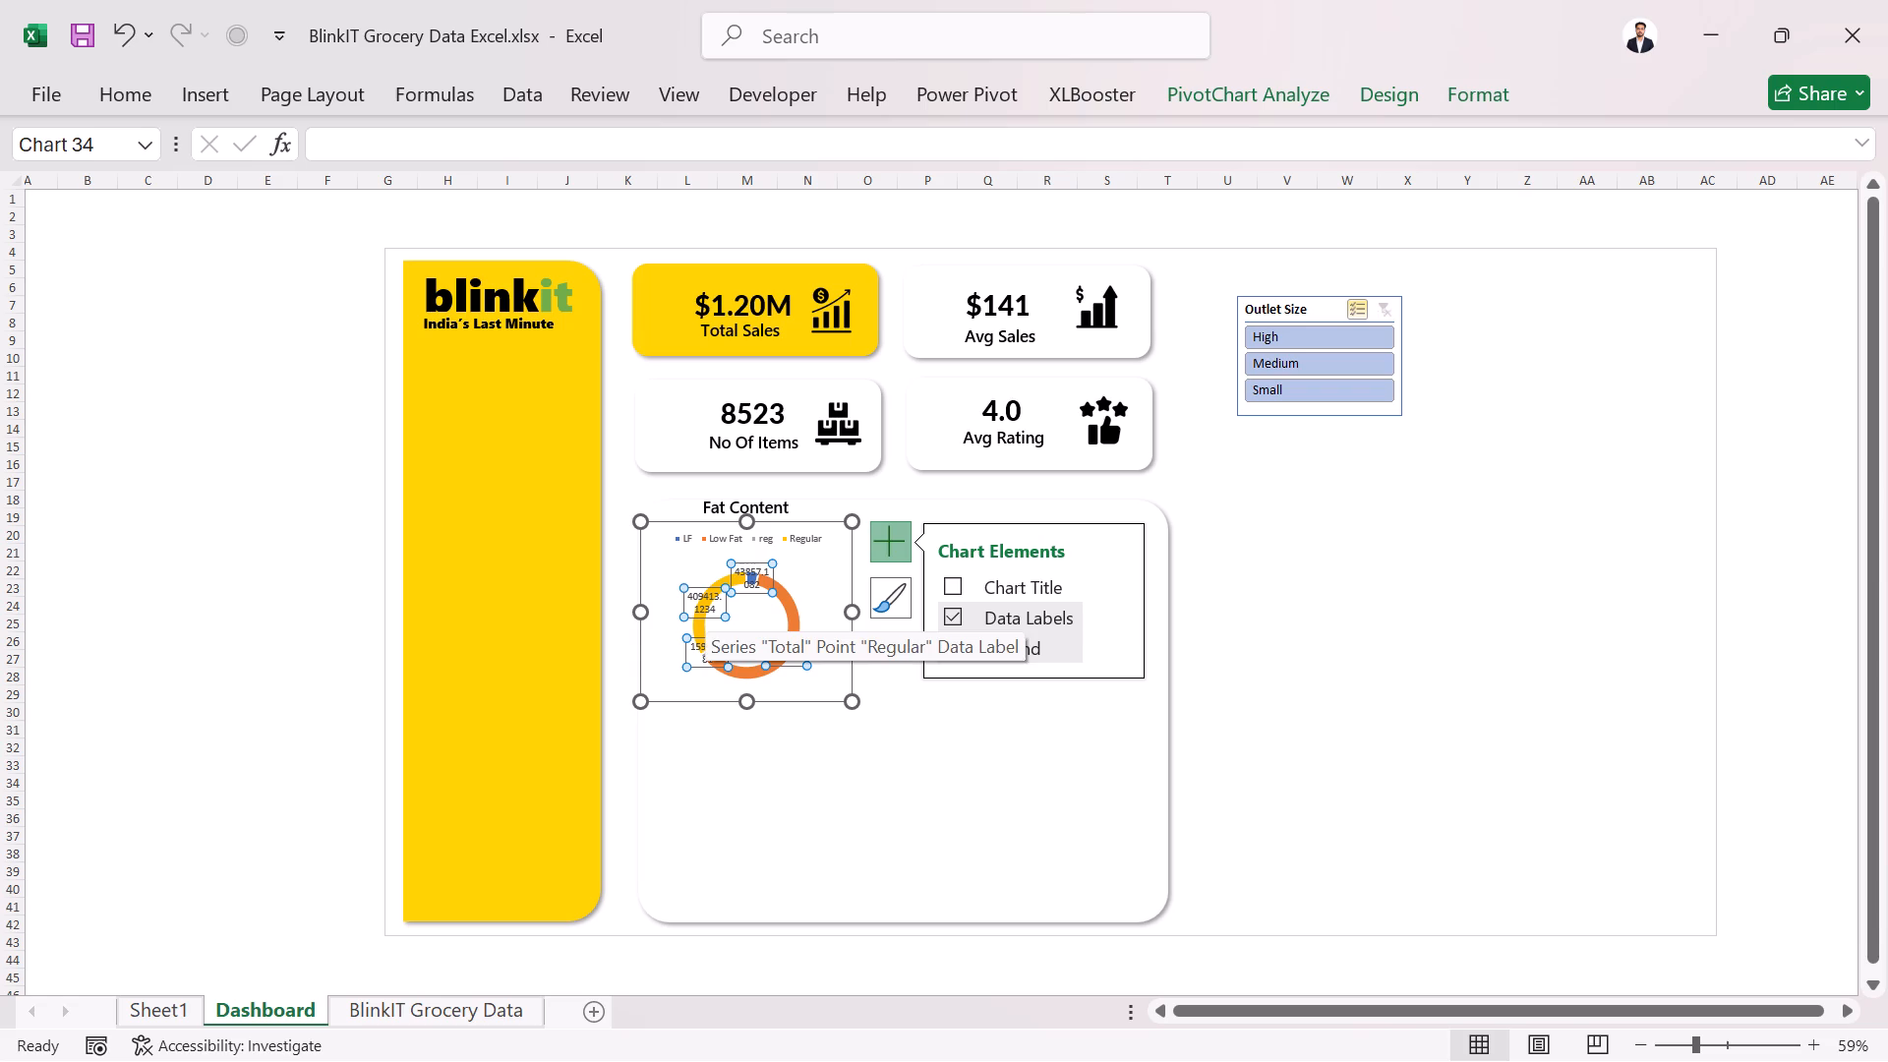
{"action": "left_click", "coordinate": [1105, 615]}
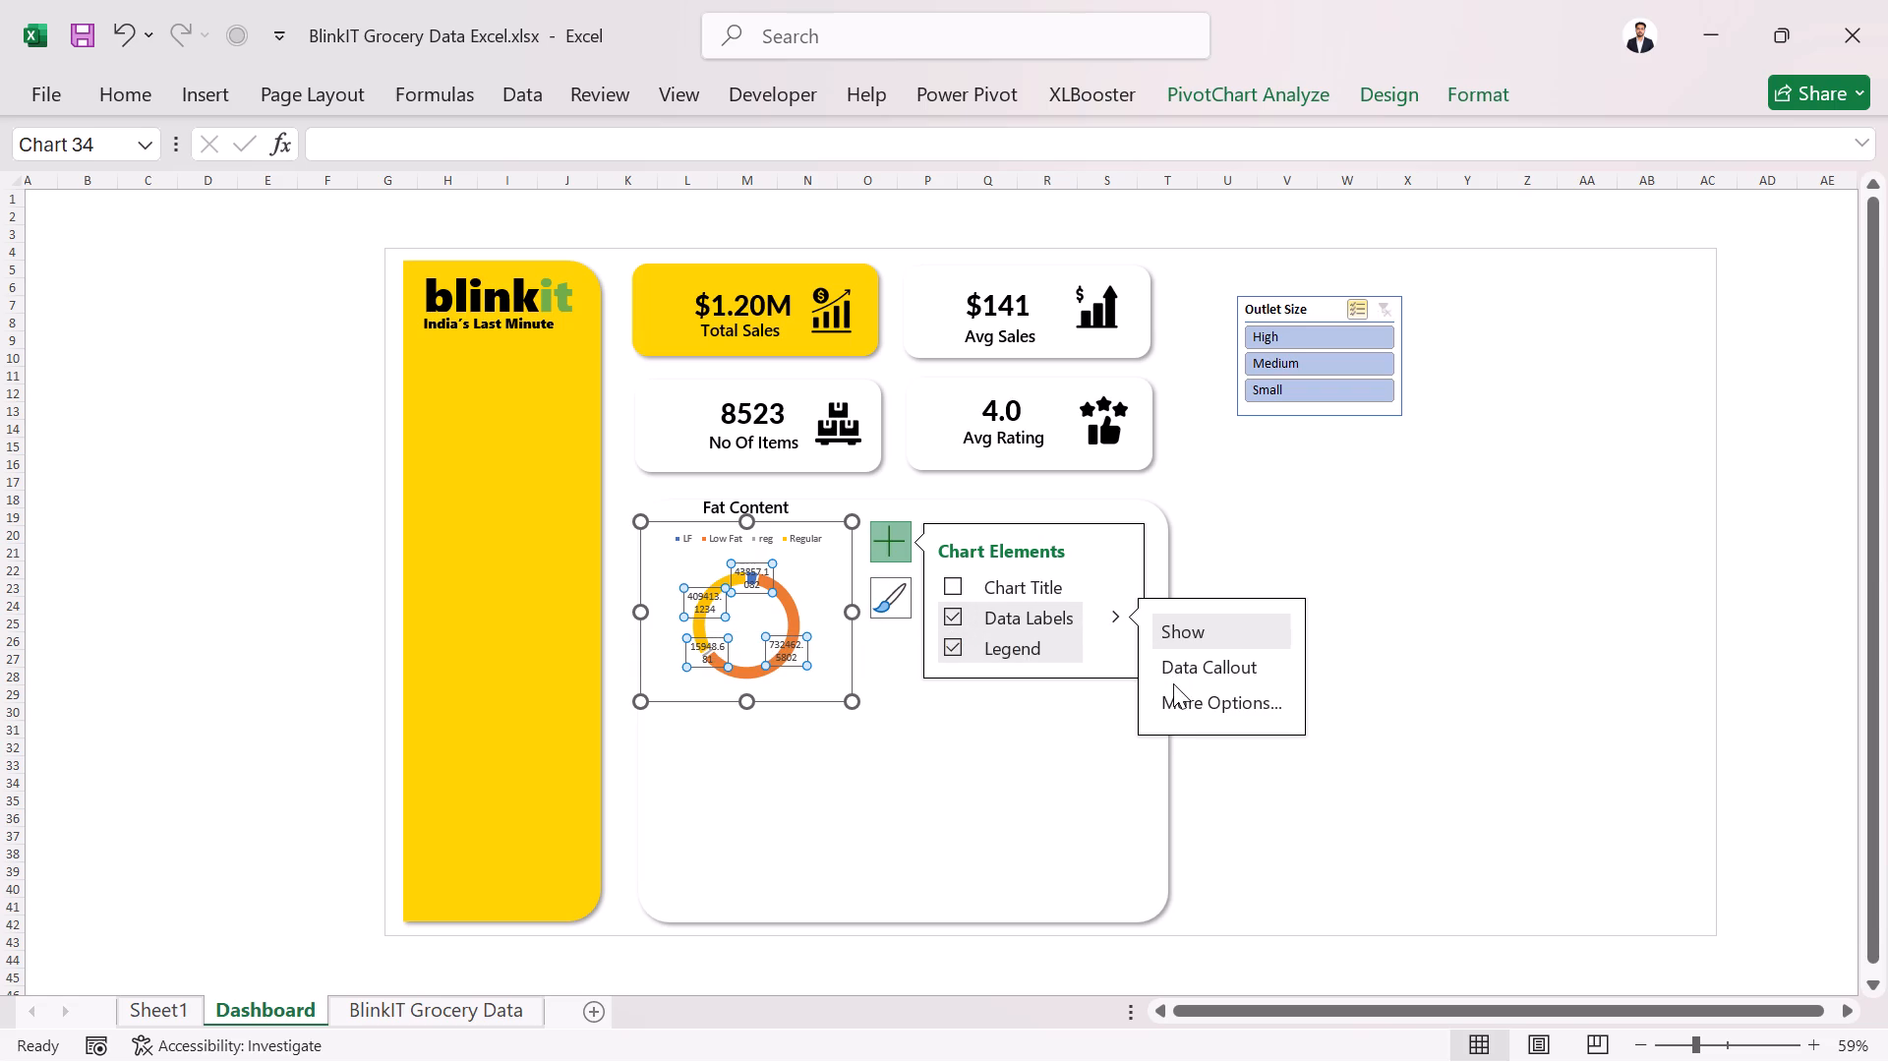
{"action": "left_click", "coordinate": [1178, 697]}
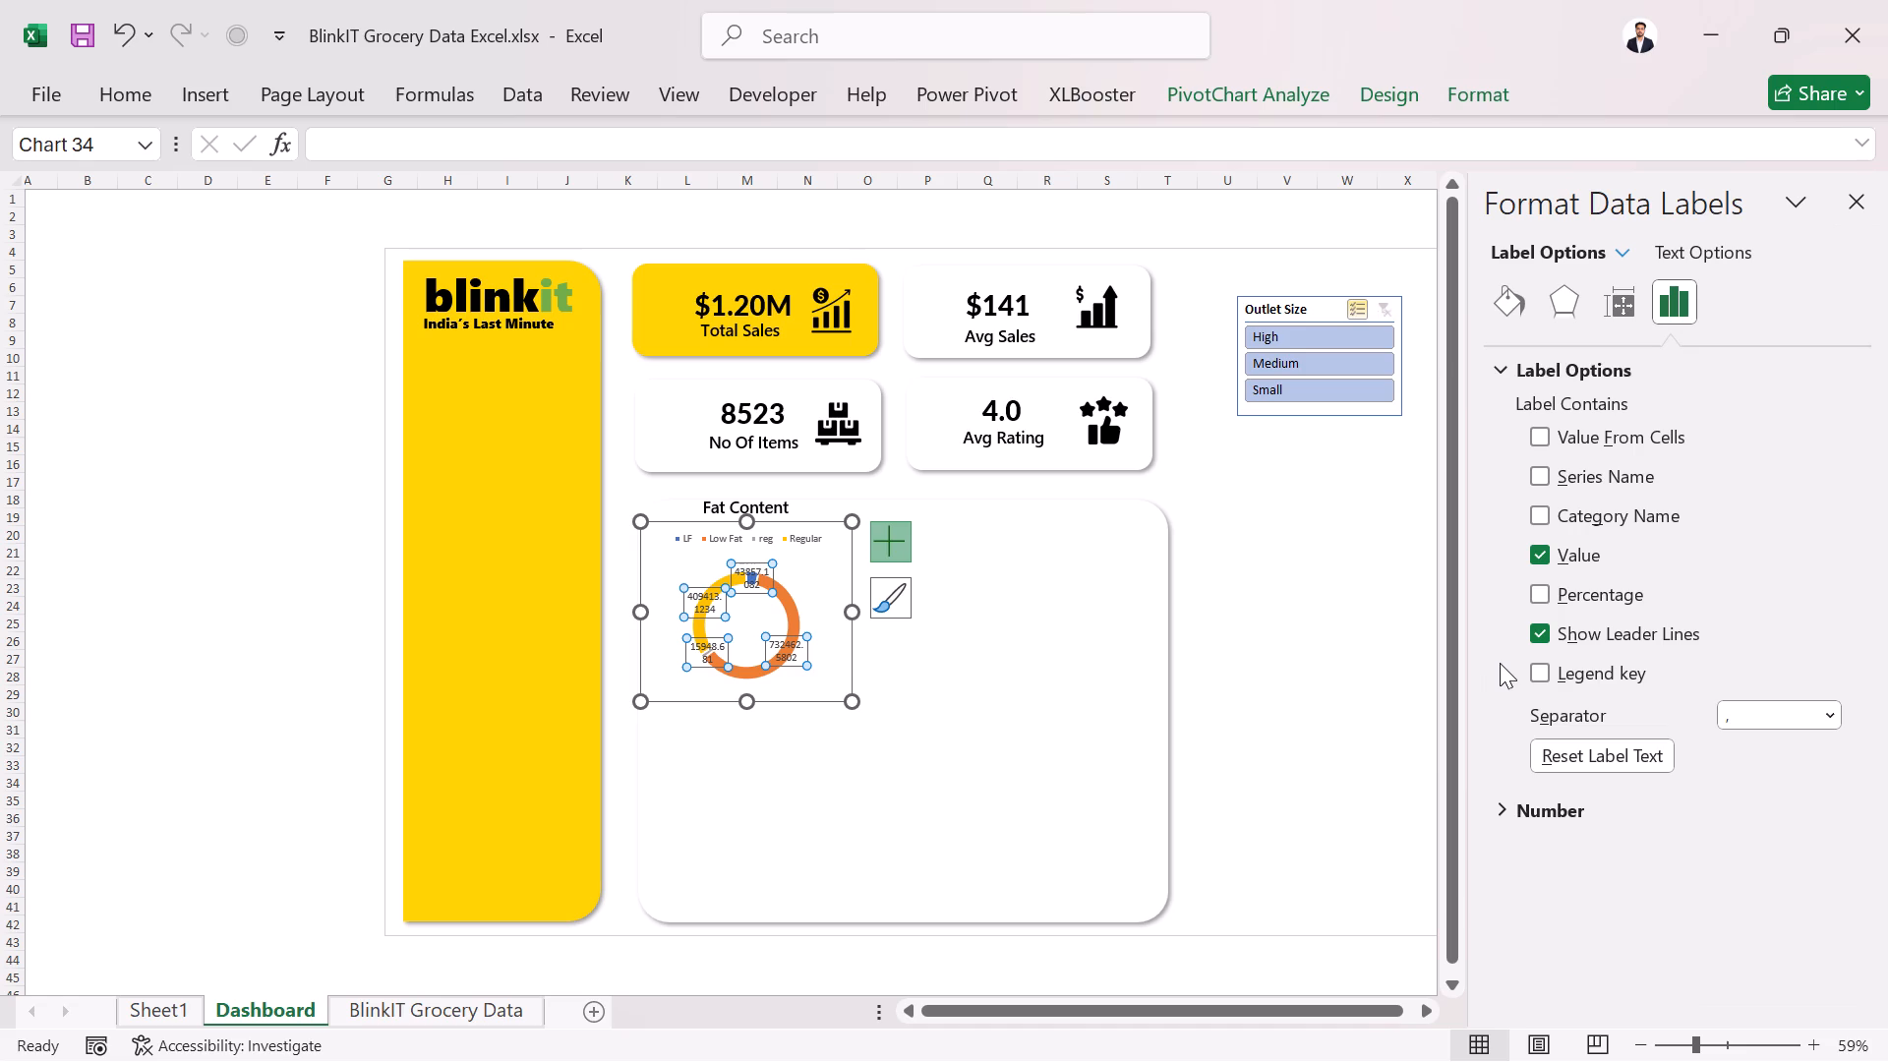
{"action": "left_click", "coordinate": [1546, 631]}
{"action": "left_click", "coordinate": [1542, 595]}
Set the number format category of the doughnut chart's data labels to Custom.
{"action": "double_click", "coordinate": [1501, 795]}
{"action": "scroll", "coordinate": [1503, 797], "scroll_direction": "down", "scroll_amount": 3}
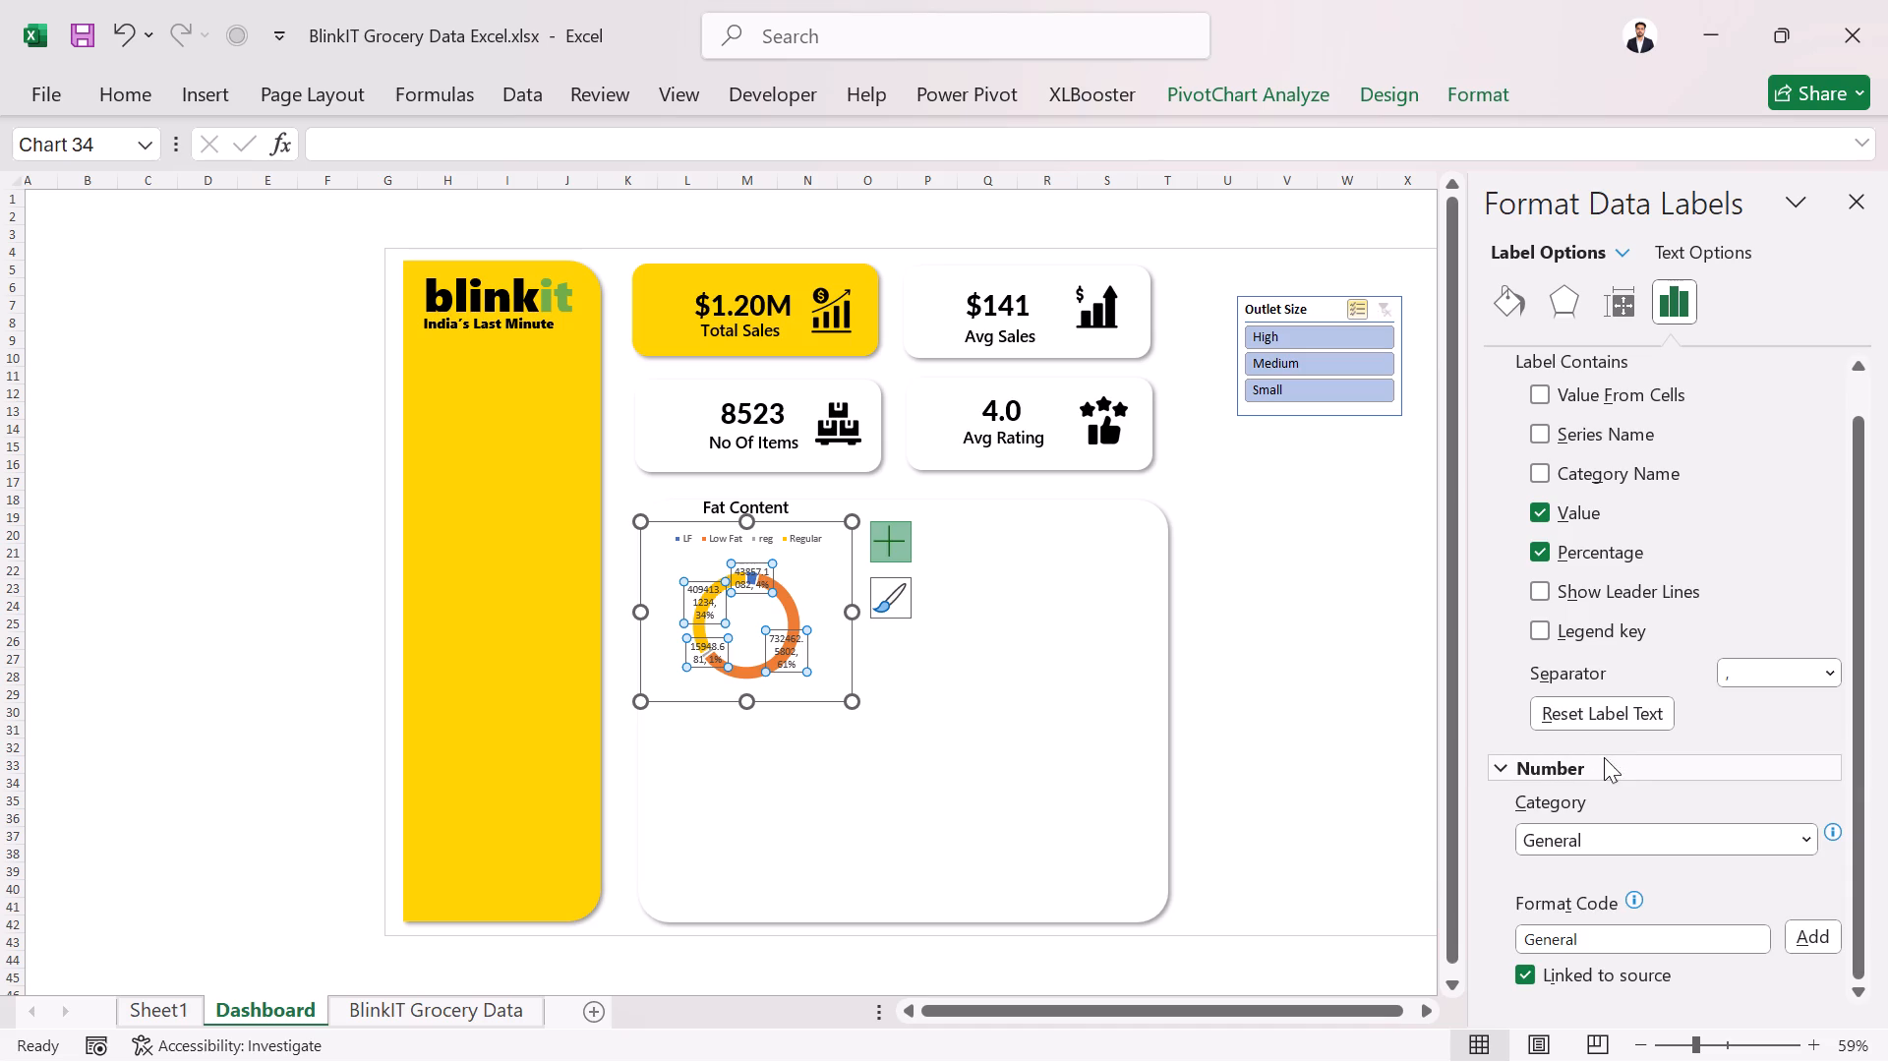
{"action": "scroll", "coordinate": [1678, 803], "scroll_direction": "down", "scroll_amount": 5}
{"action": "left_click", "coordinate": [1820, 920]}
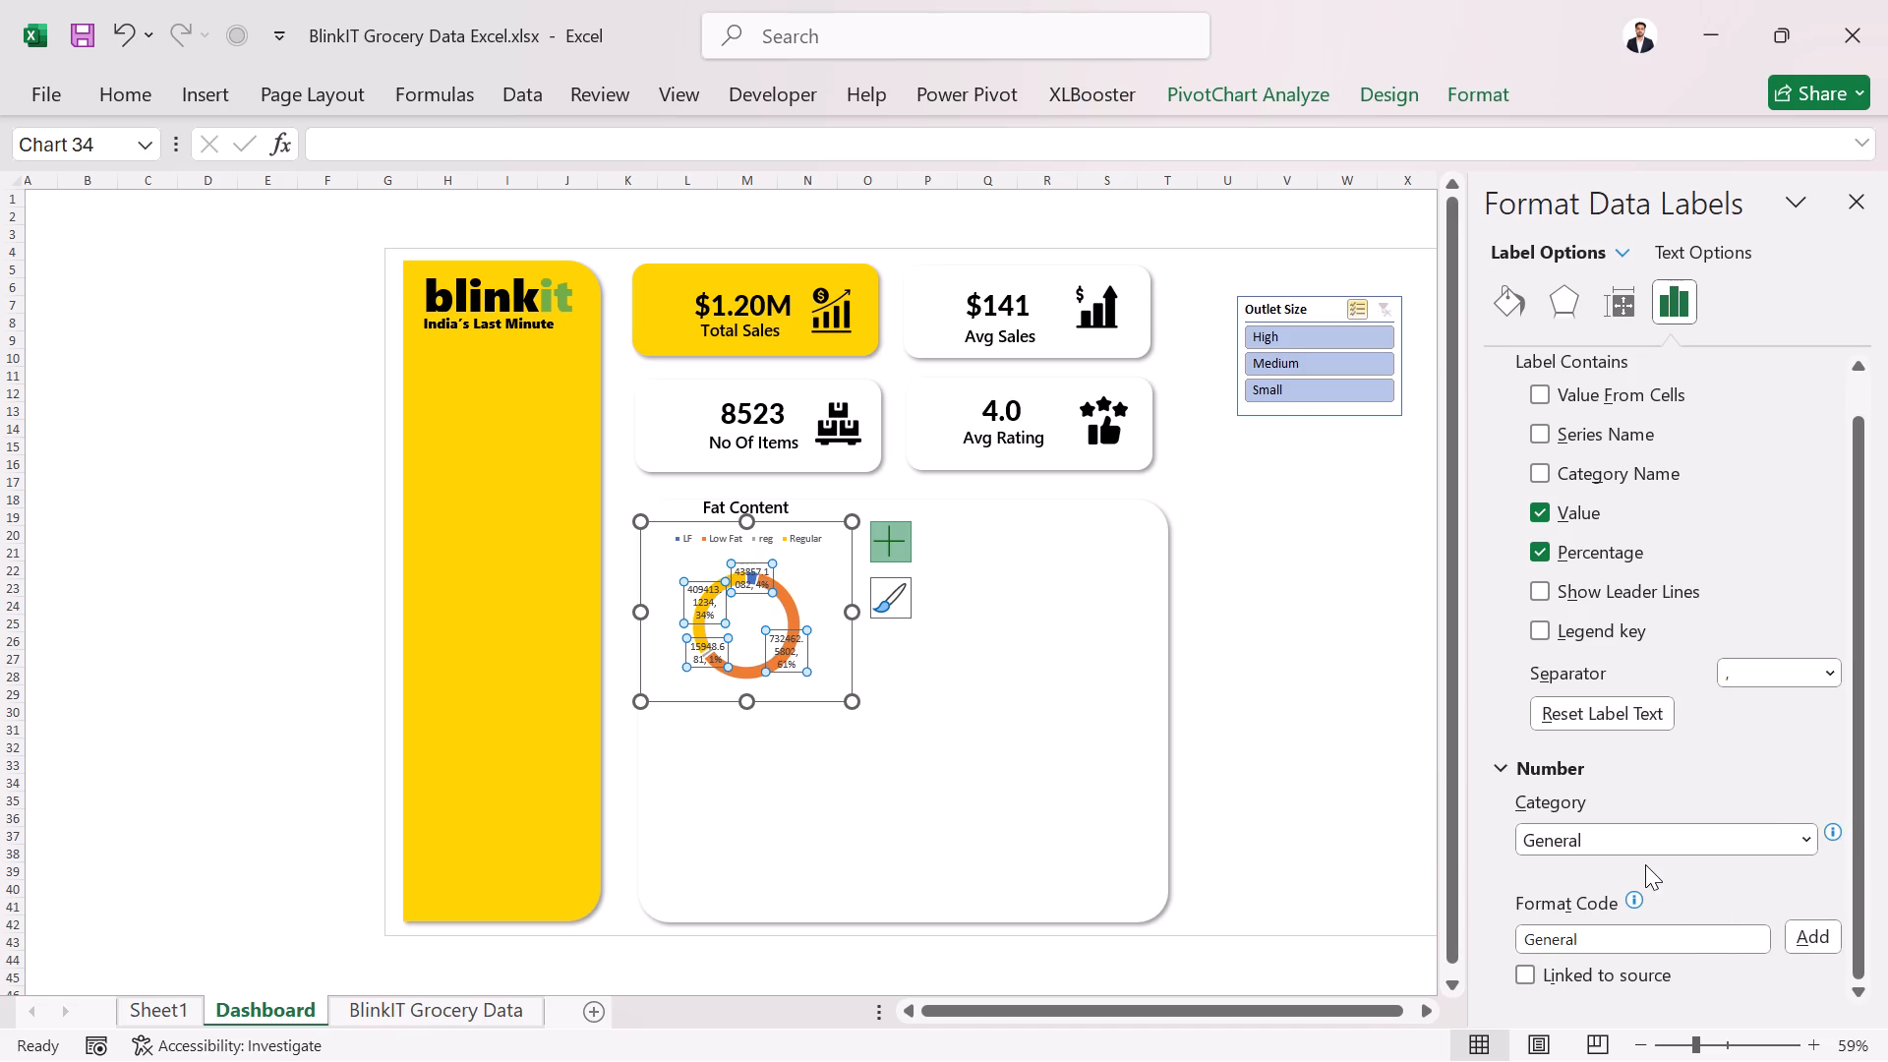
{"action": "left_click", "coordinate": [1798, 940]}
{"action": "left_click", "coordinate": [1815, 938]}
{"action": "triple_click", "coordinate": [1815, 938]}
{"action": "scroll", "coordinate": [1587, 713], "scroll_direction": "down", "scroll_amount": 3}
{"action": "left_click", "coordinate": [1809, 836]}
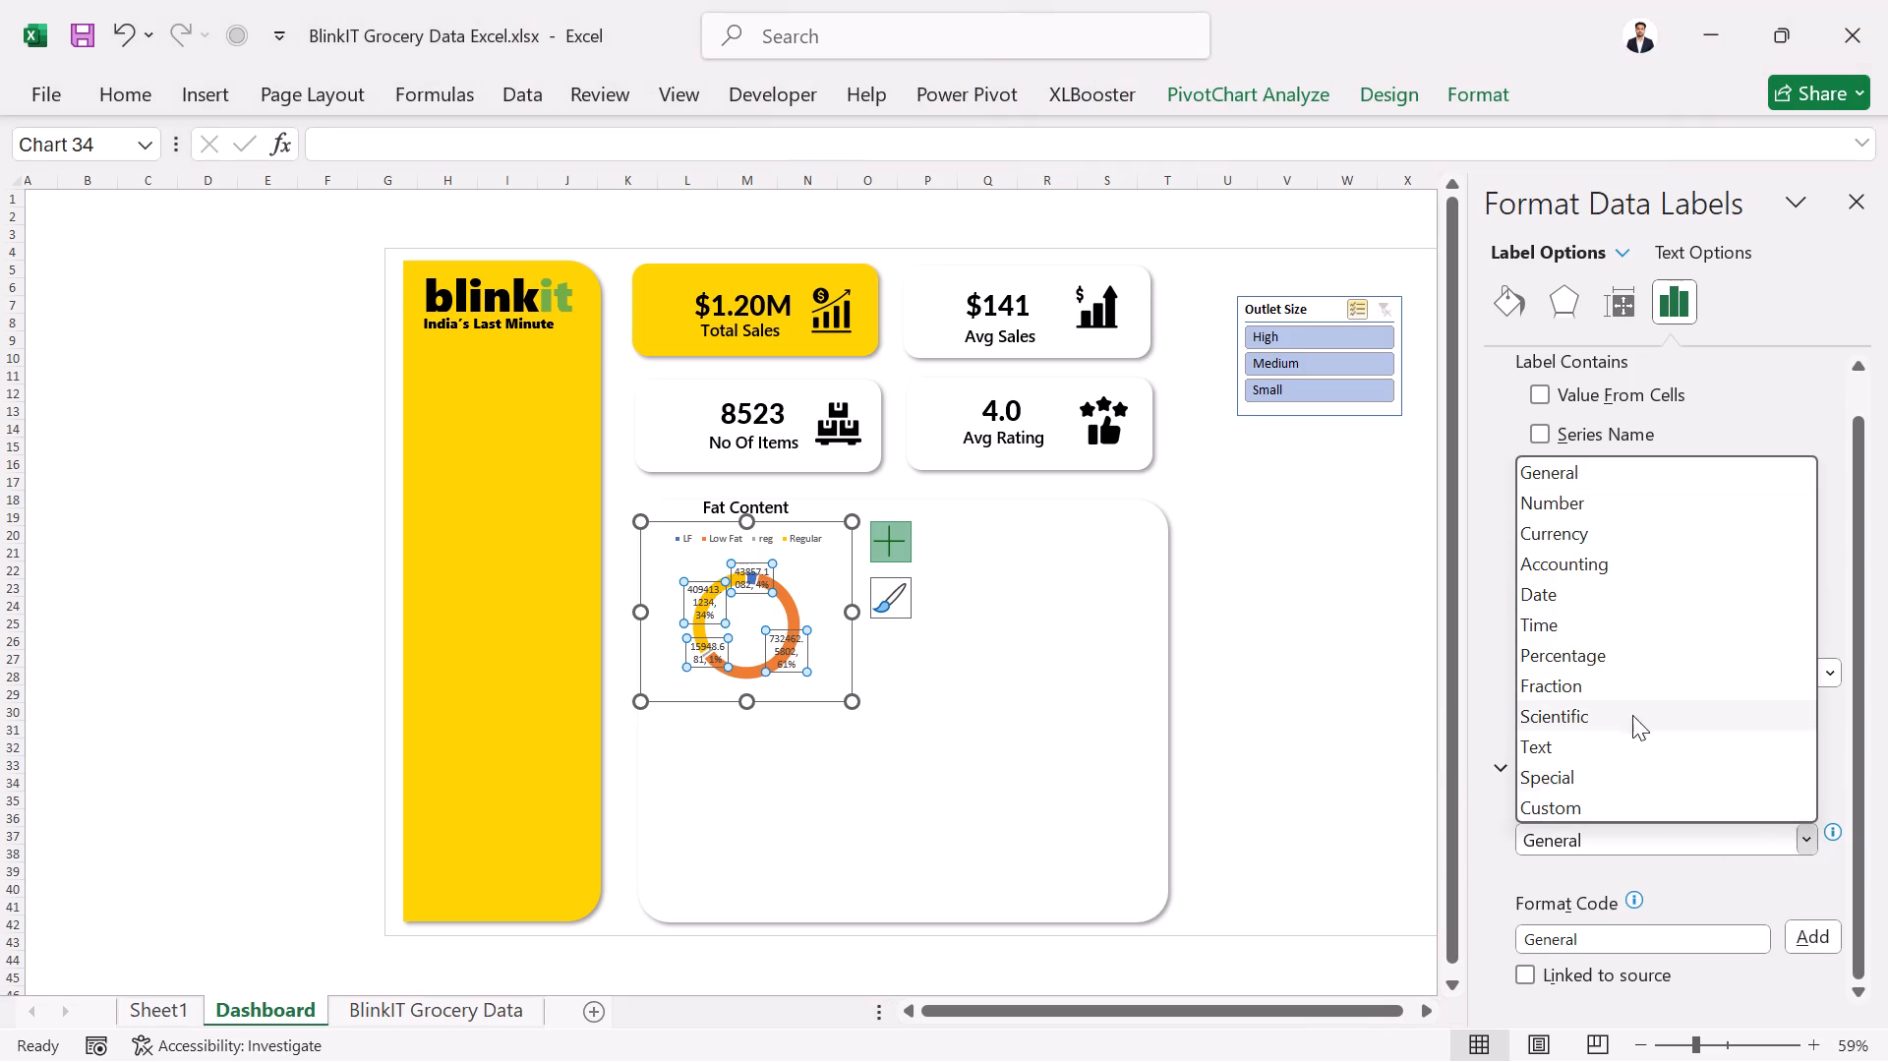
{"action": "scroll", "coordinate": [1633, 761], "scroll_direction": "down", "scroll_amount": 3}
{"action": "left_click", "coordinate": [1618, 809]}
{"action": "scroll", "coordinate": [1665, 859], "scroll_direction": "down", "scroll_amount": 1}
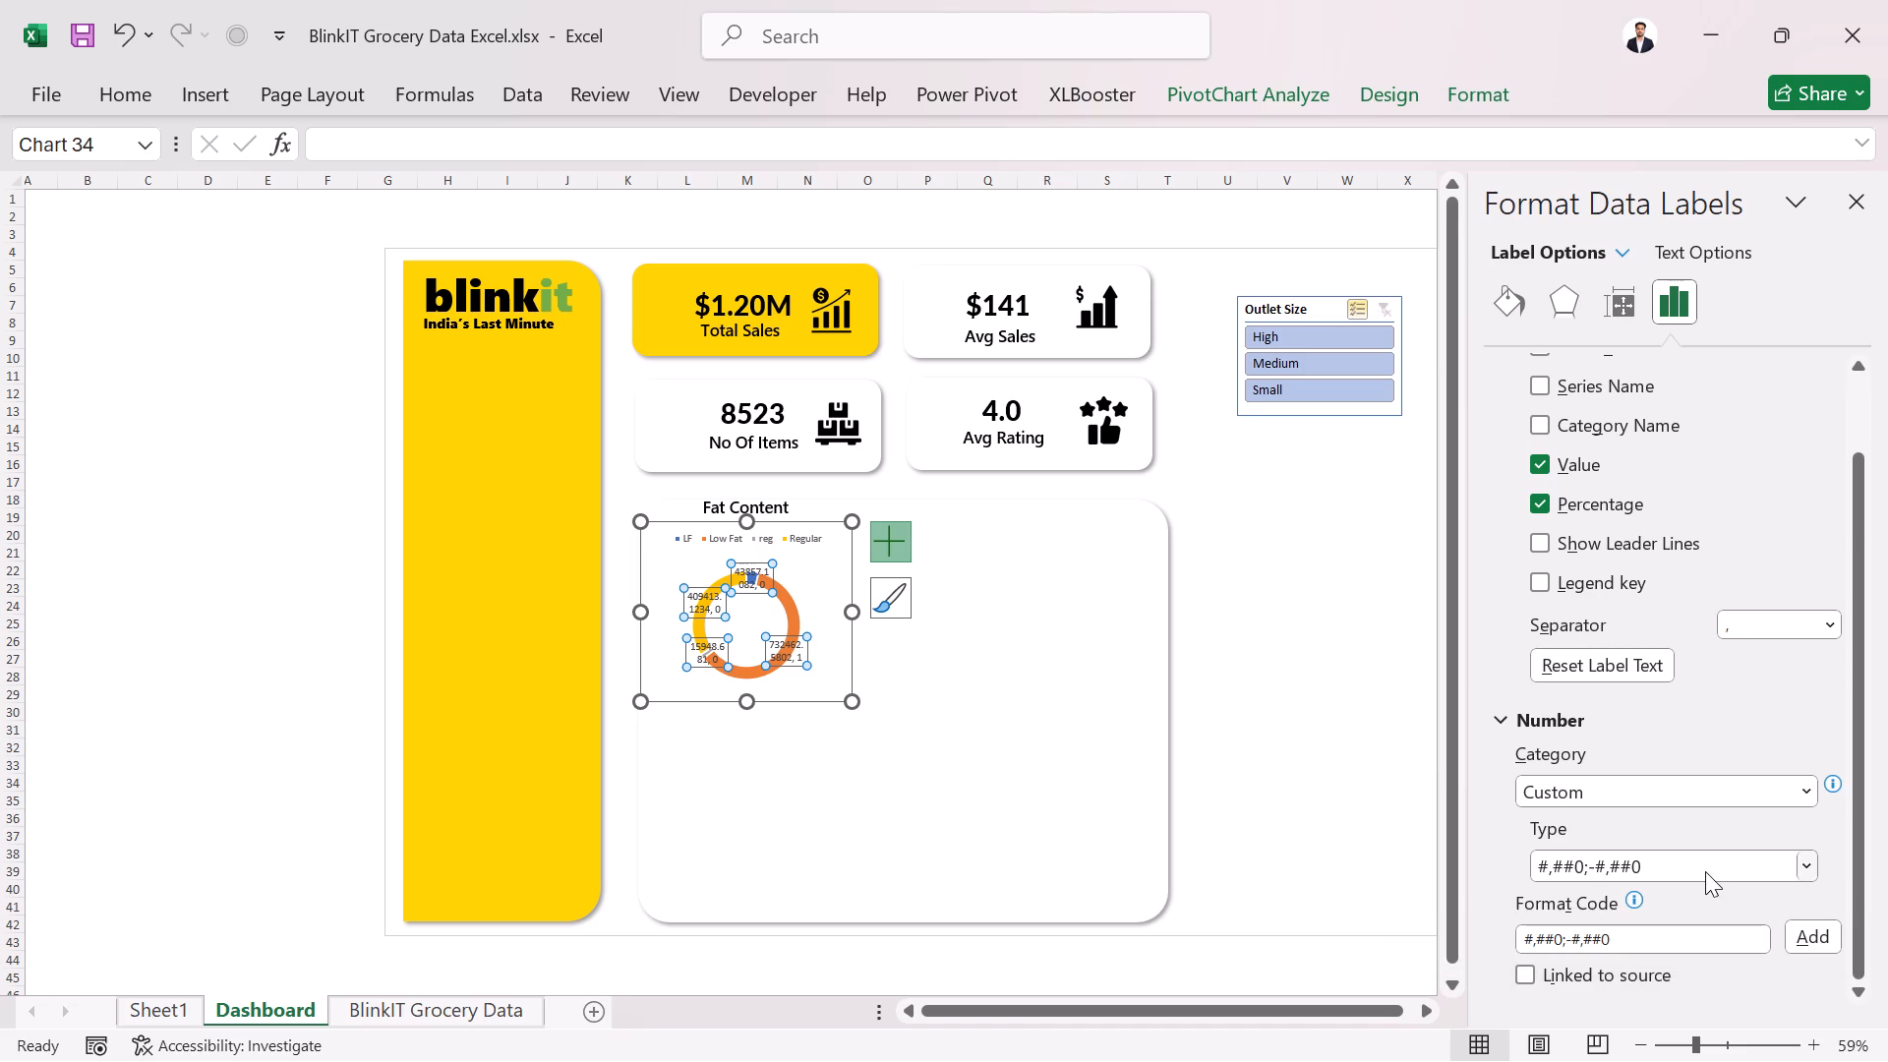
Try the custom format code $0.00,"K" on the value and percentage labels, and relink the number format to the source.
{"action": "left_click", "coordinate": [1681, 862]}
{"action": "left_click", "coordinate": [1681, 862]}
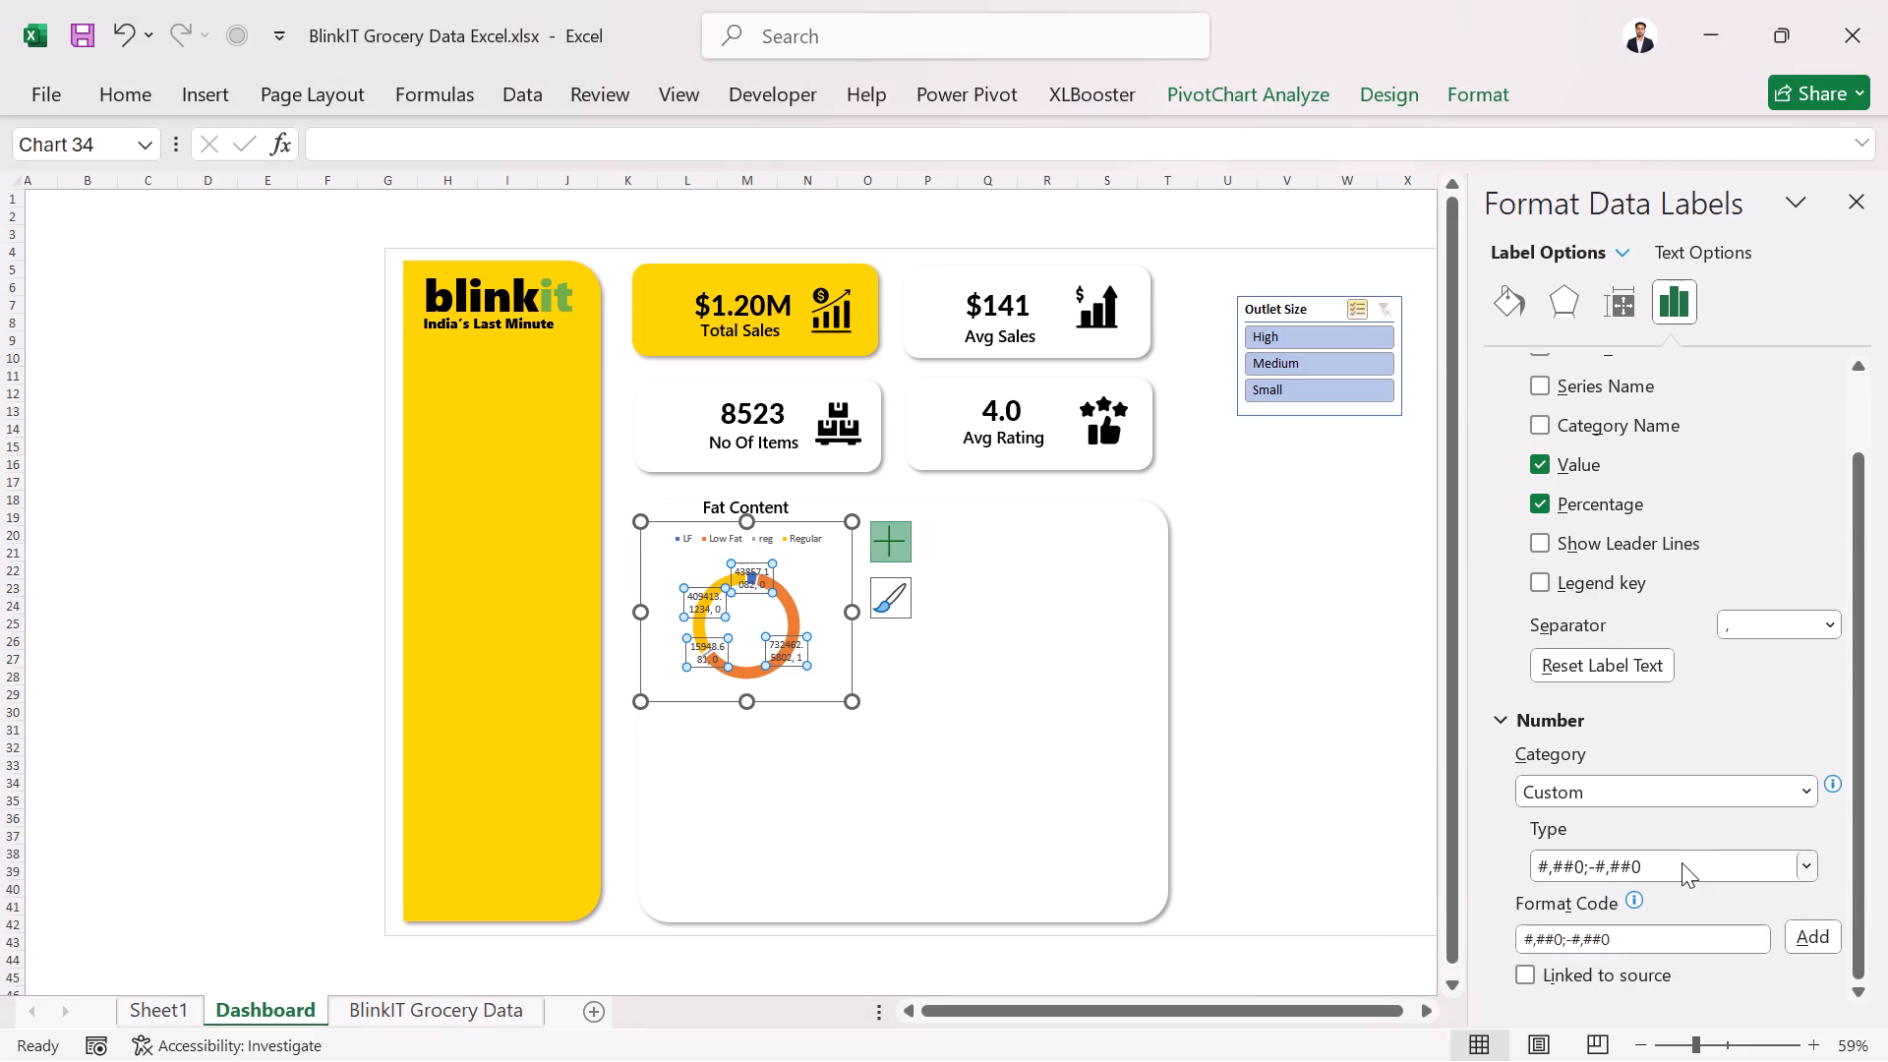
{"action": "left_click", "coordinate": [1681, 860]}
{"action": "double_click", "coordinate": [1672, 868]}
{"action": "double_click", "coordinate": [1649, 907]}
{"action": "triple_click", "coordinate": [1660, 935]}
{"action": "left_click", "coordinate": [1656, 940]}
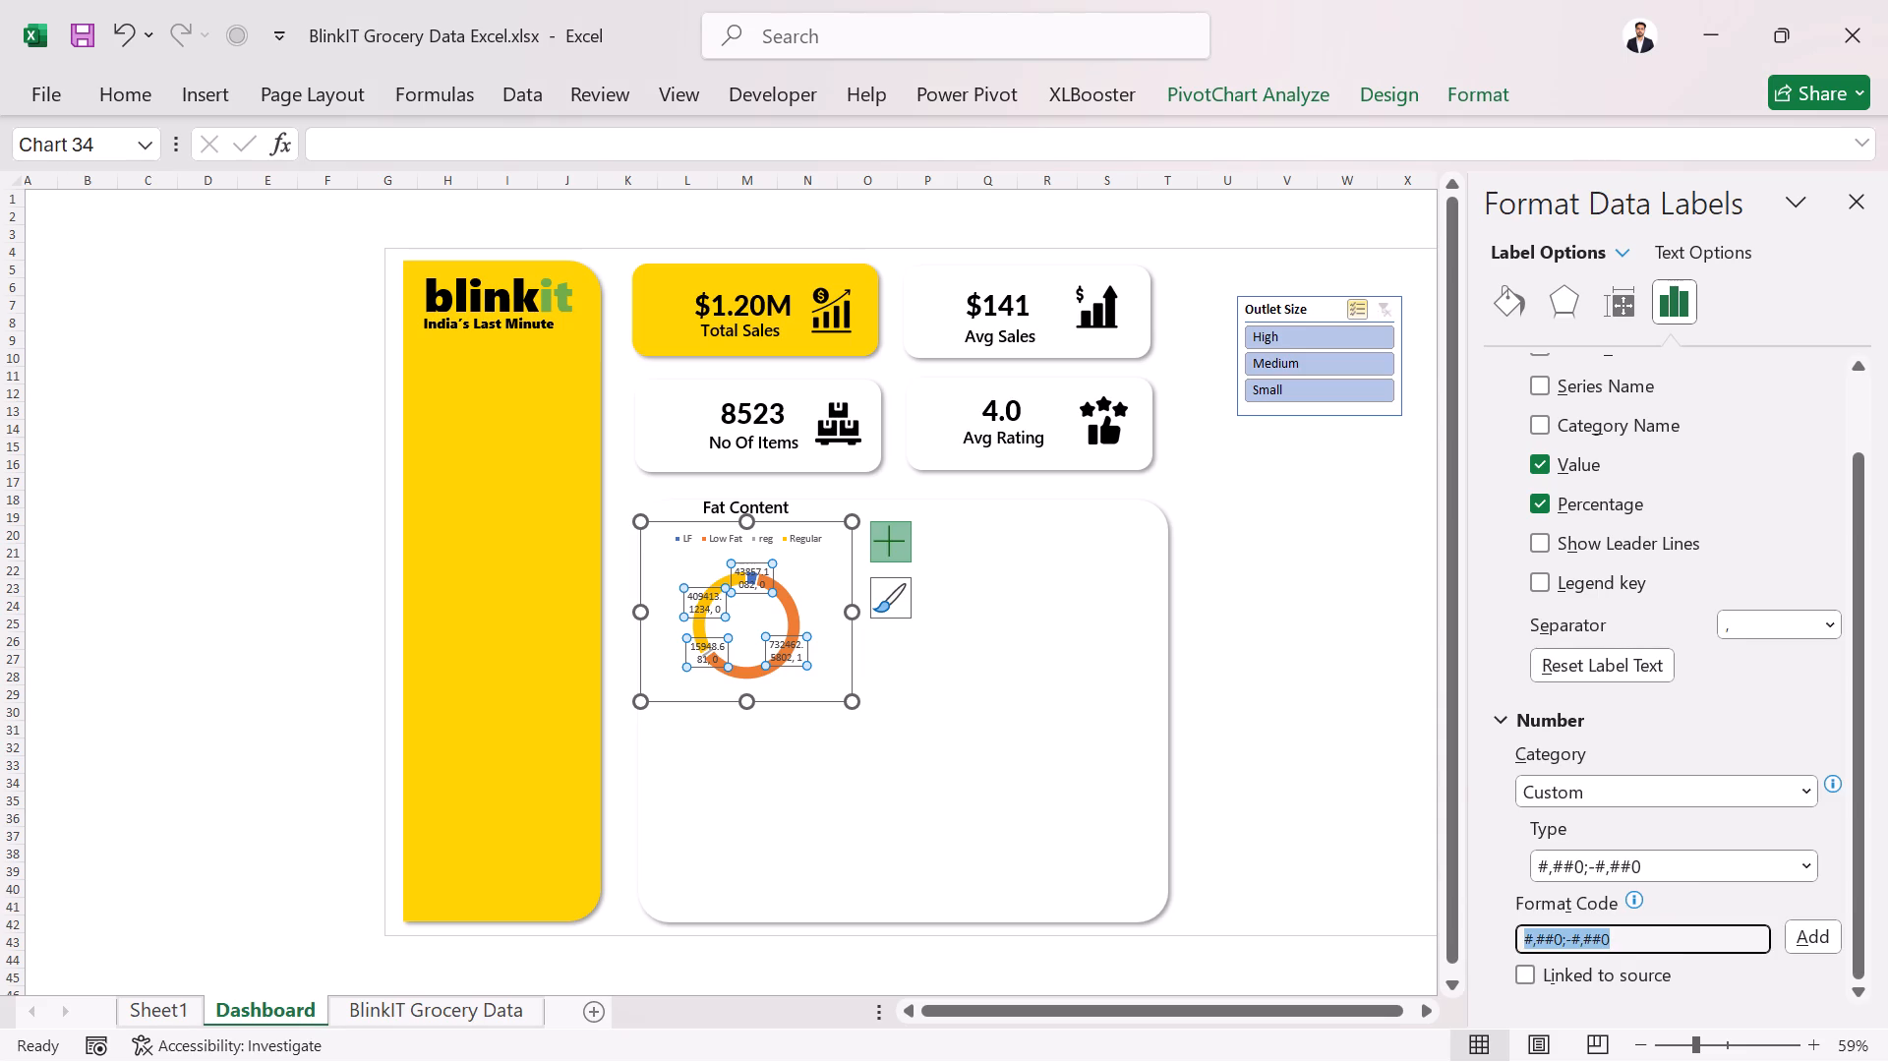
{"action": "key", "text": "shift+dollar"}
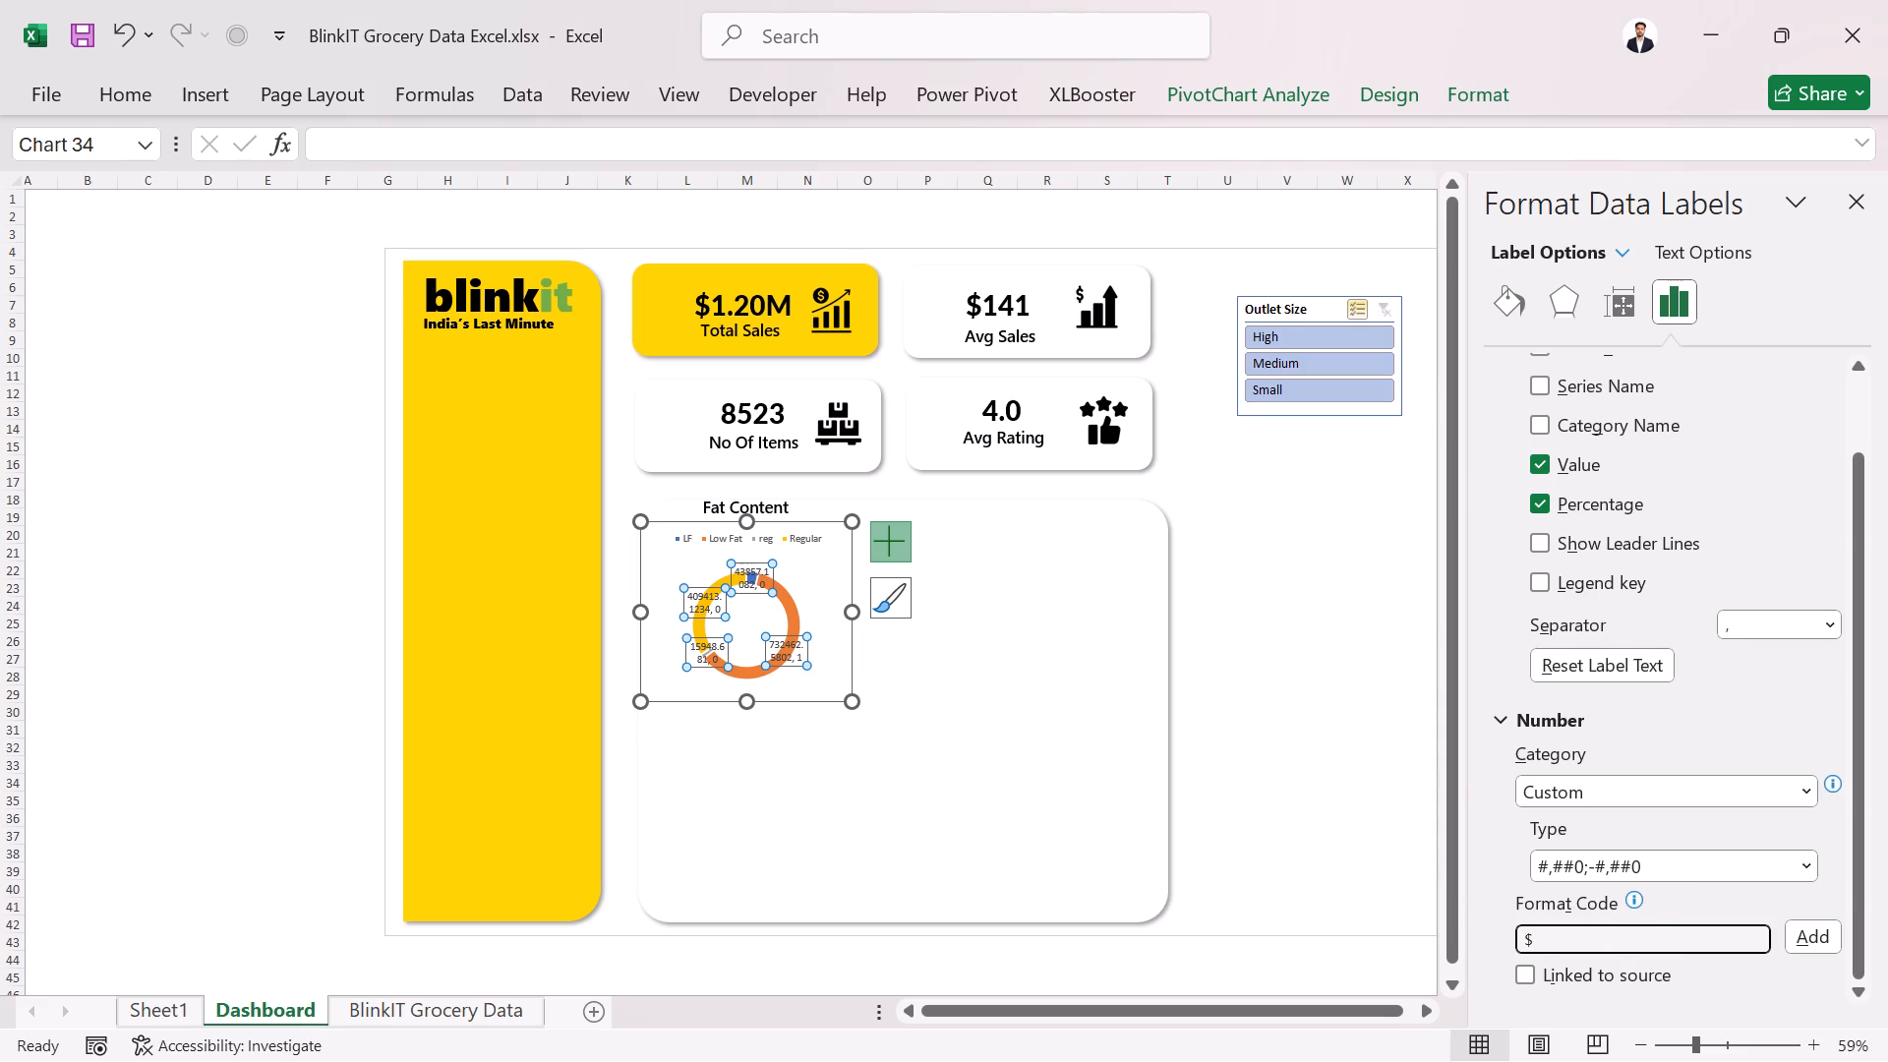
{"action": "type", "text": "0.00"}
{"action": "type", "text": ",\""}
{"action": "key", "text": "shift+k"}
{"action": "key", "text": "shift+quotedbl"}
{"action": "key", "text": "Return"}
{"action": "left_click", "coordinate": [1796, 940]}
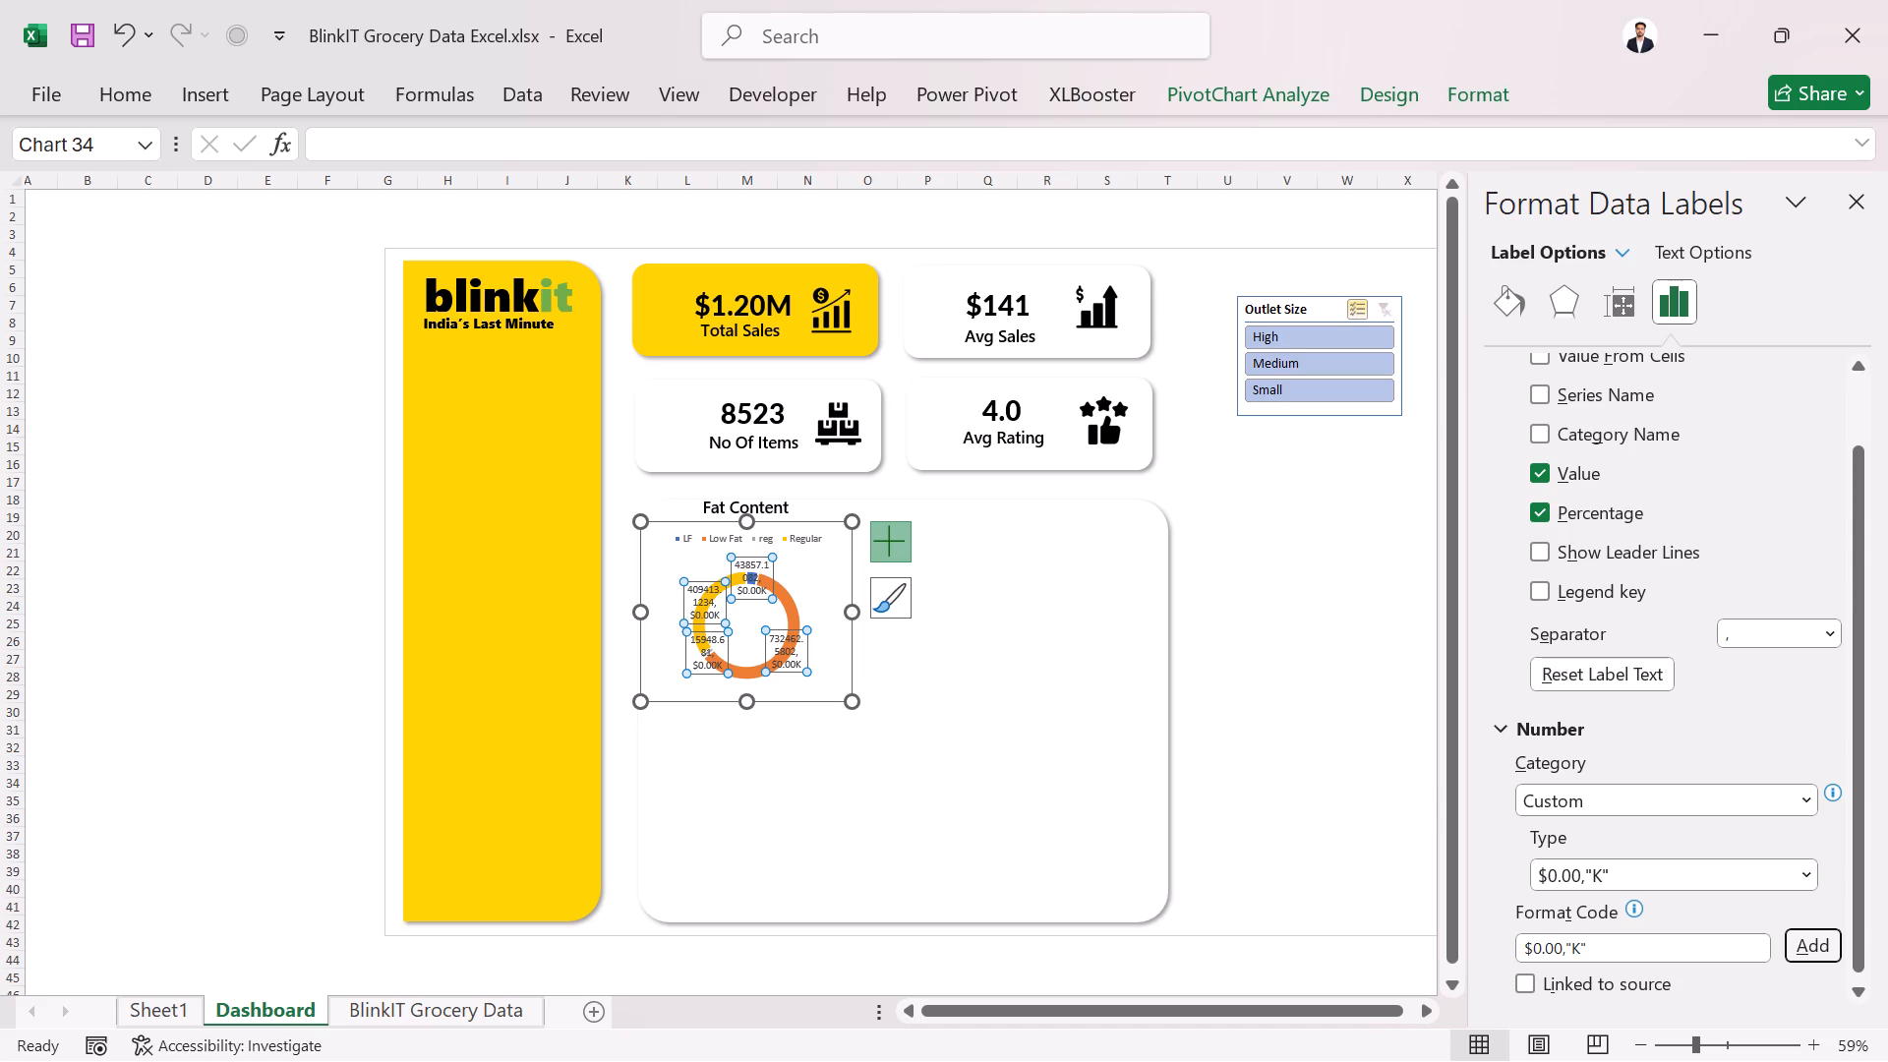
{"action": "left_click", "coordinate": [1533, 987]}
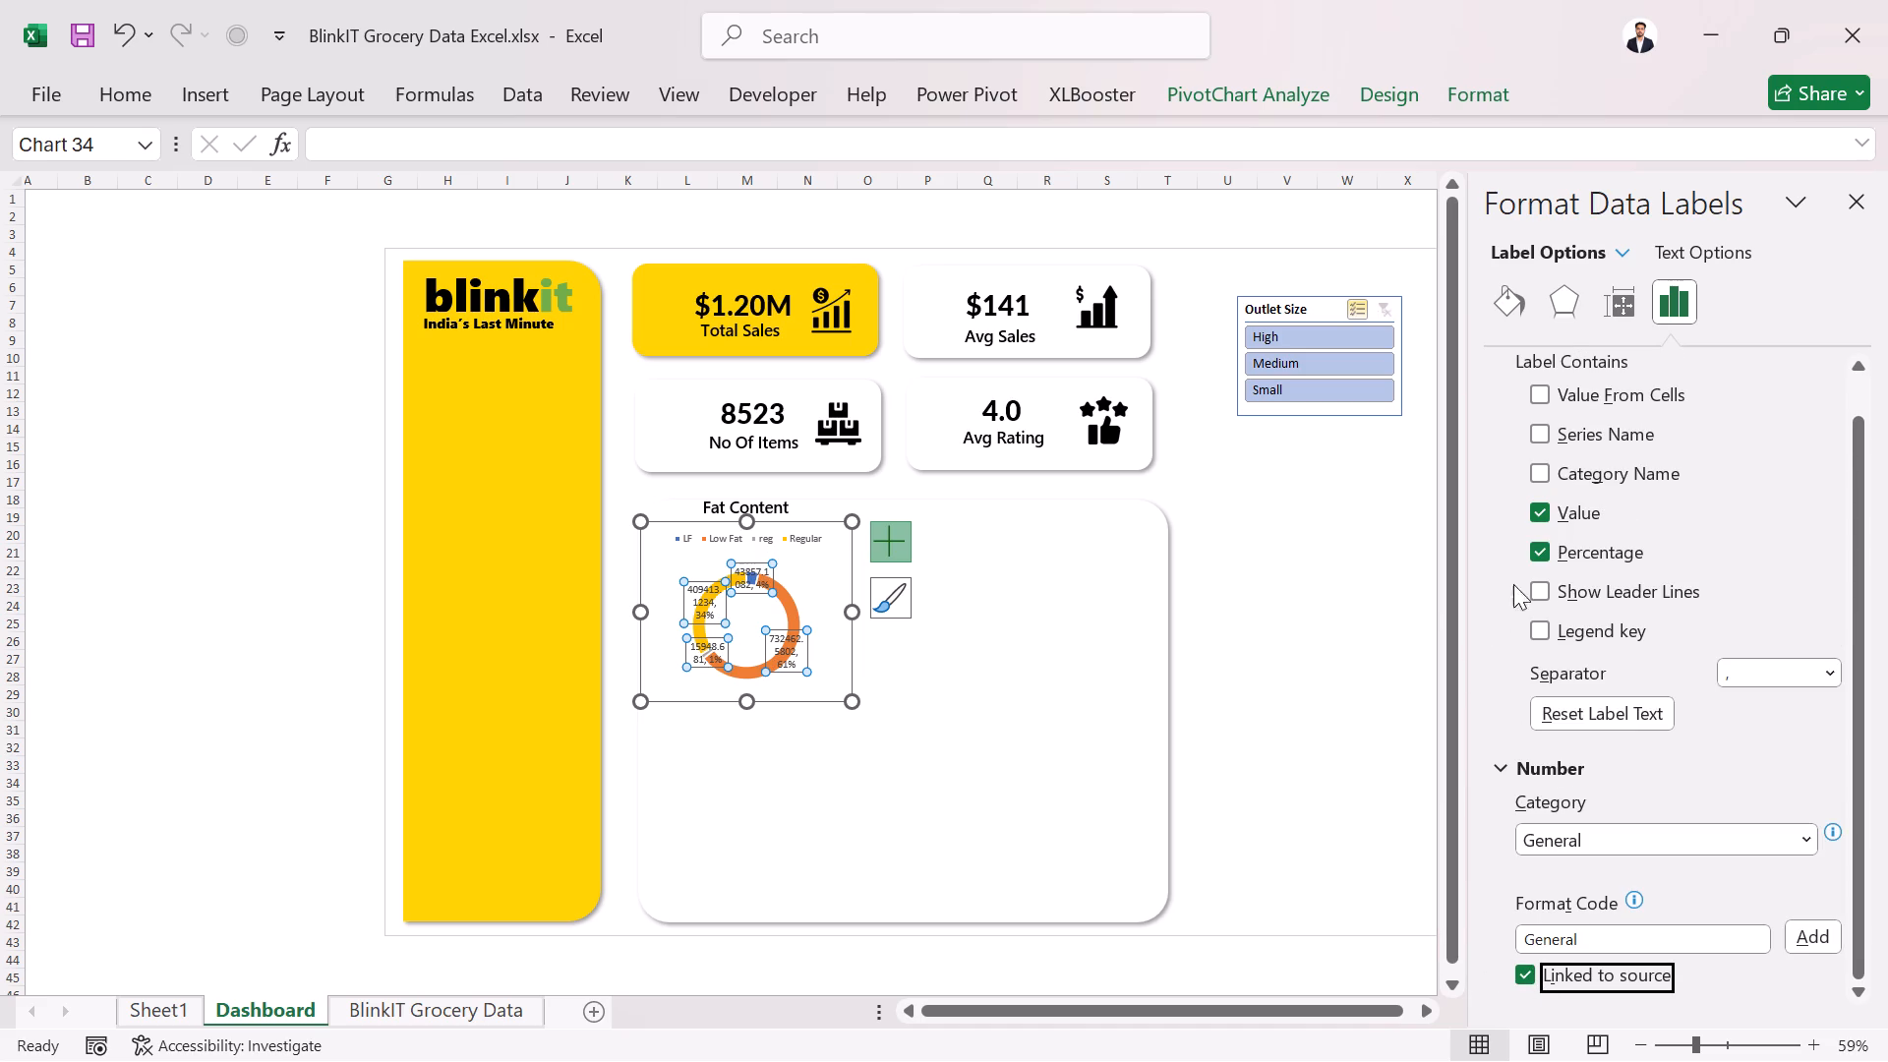
Remove the percentage from the doughnut's data labels, keeping only the value.
{"action": "left_click", "coordinate": [1543, 553]}
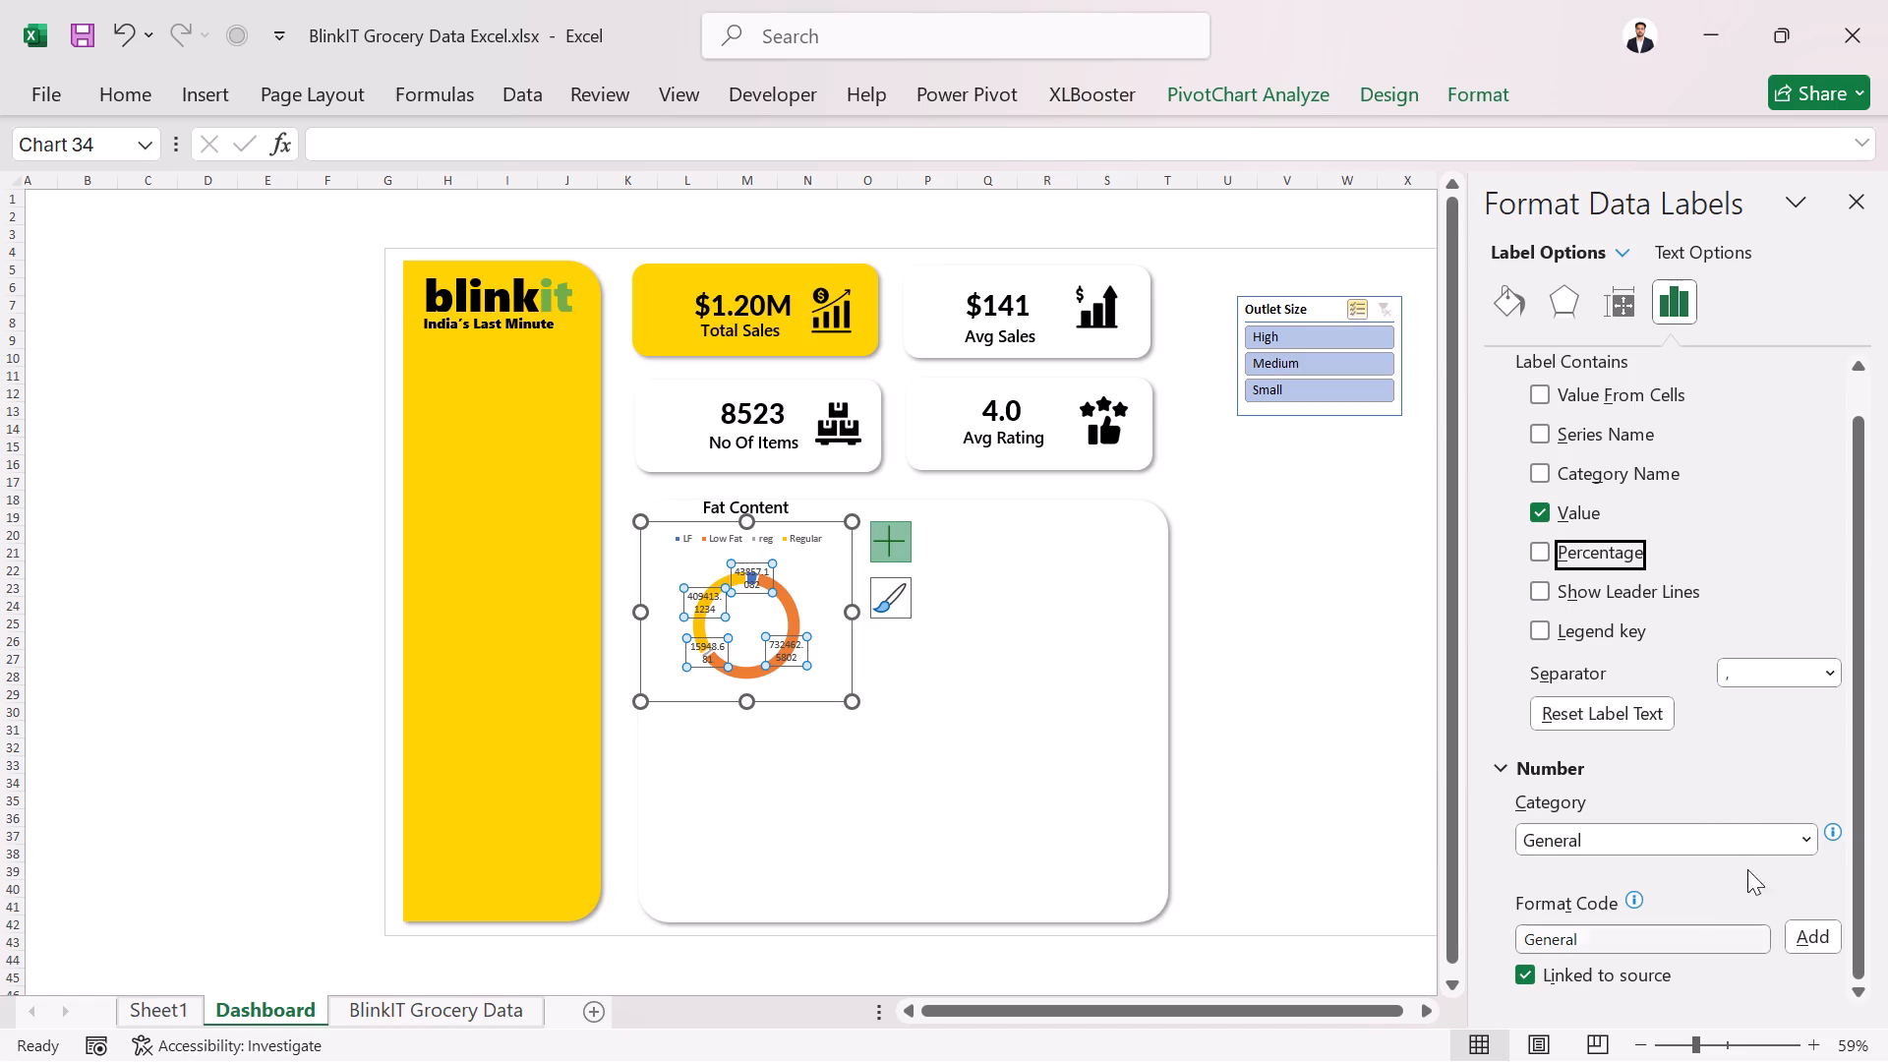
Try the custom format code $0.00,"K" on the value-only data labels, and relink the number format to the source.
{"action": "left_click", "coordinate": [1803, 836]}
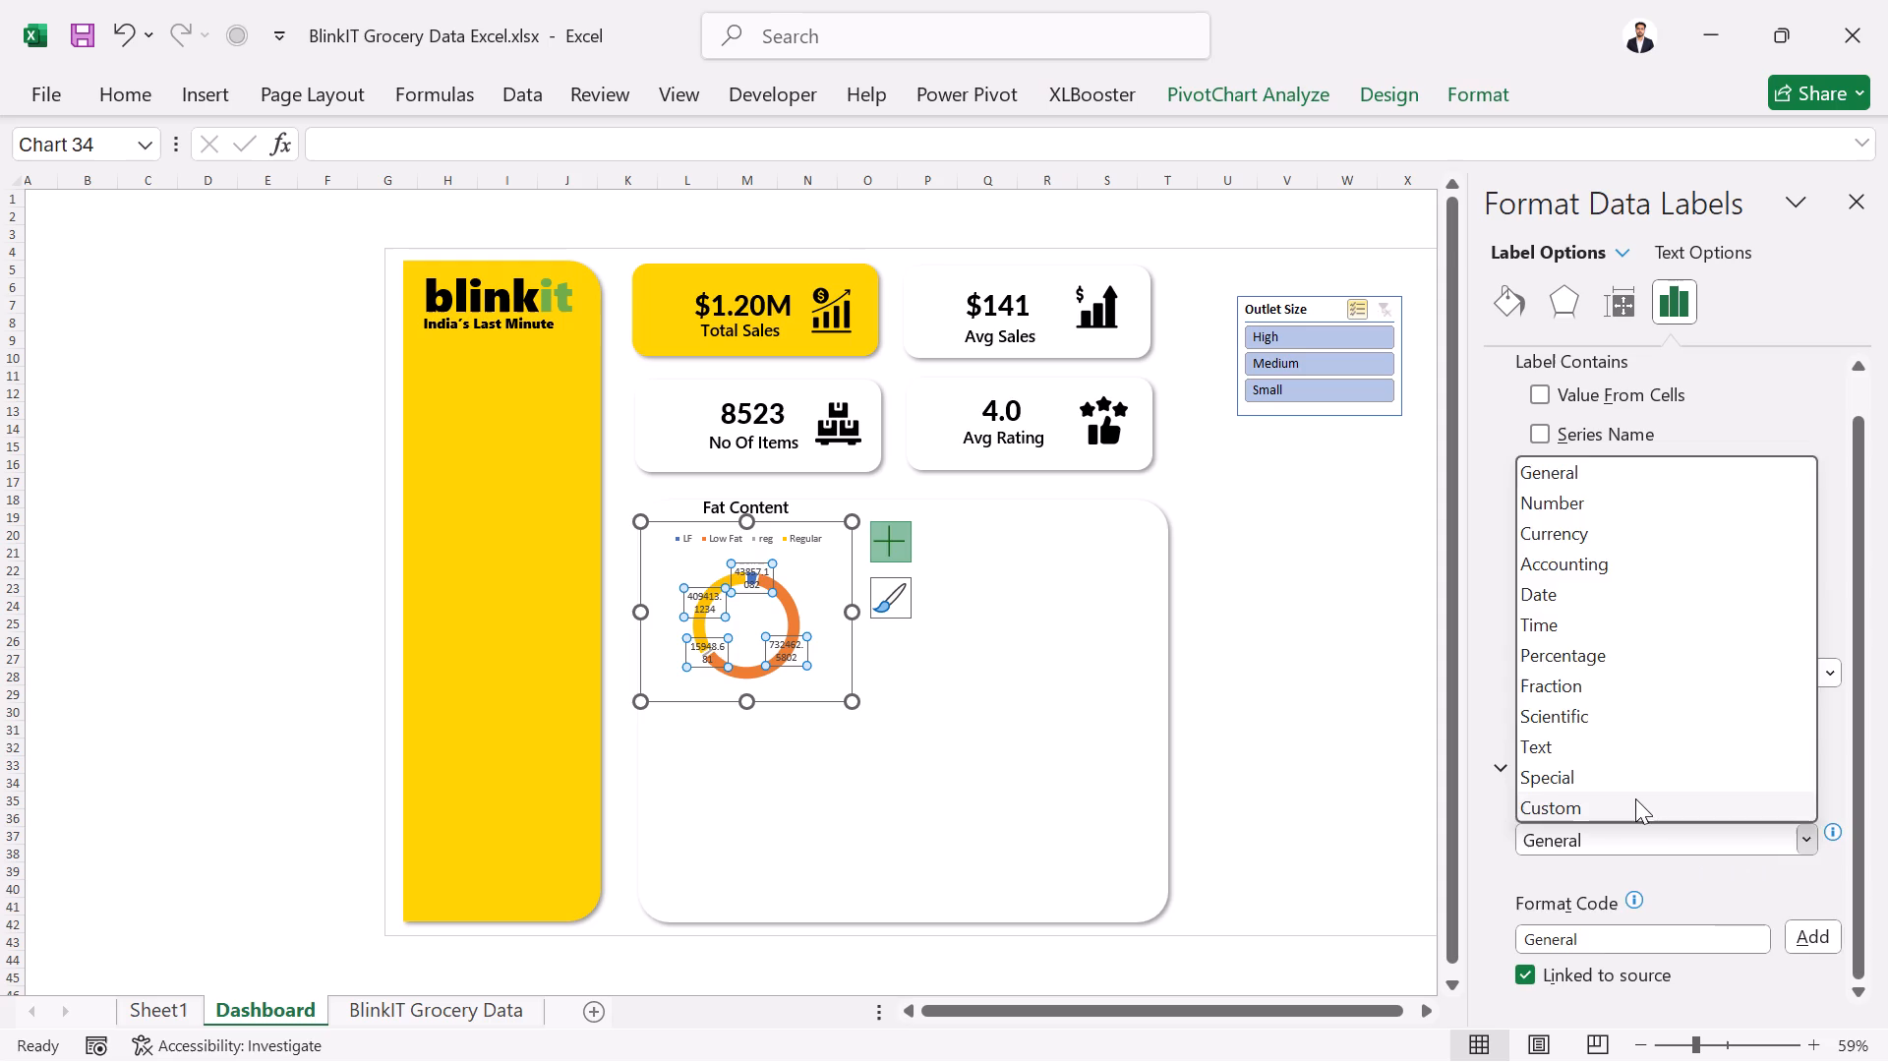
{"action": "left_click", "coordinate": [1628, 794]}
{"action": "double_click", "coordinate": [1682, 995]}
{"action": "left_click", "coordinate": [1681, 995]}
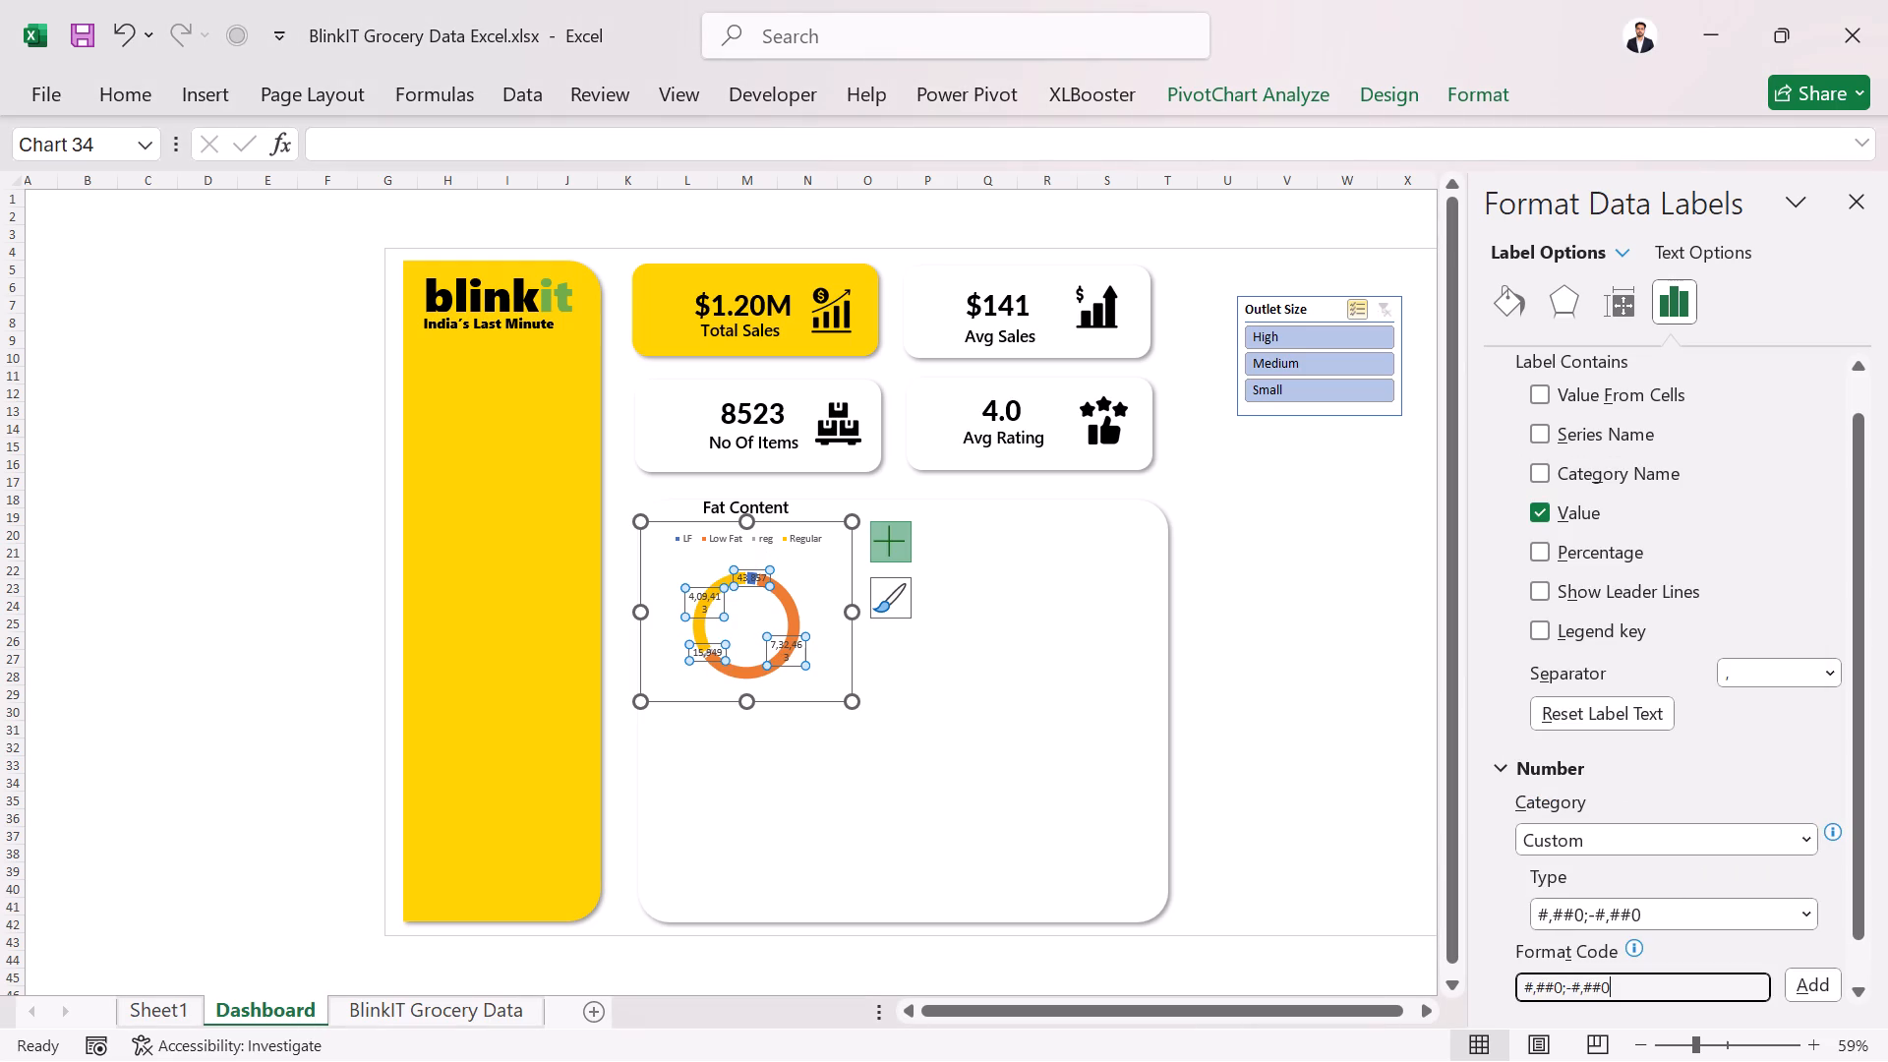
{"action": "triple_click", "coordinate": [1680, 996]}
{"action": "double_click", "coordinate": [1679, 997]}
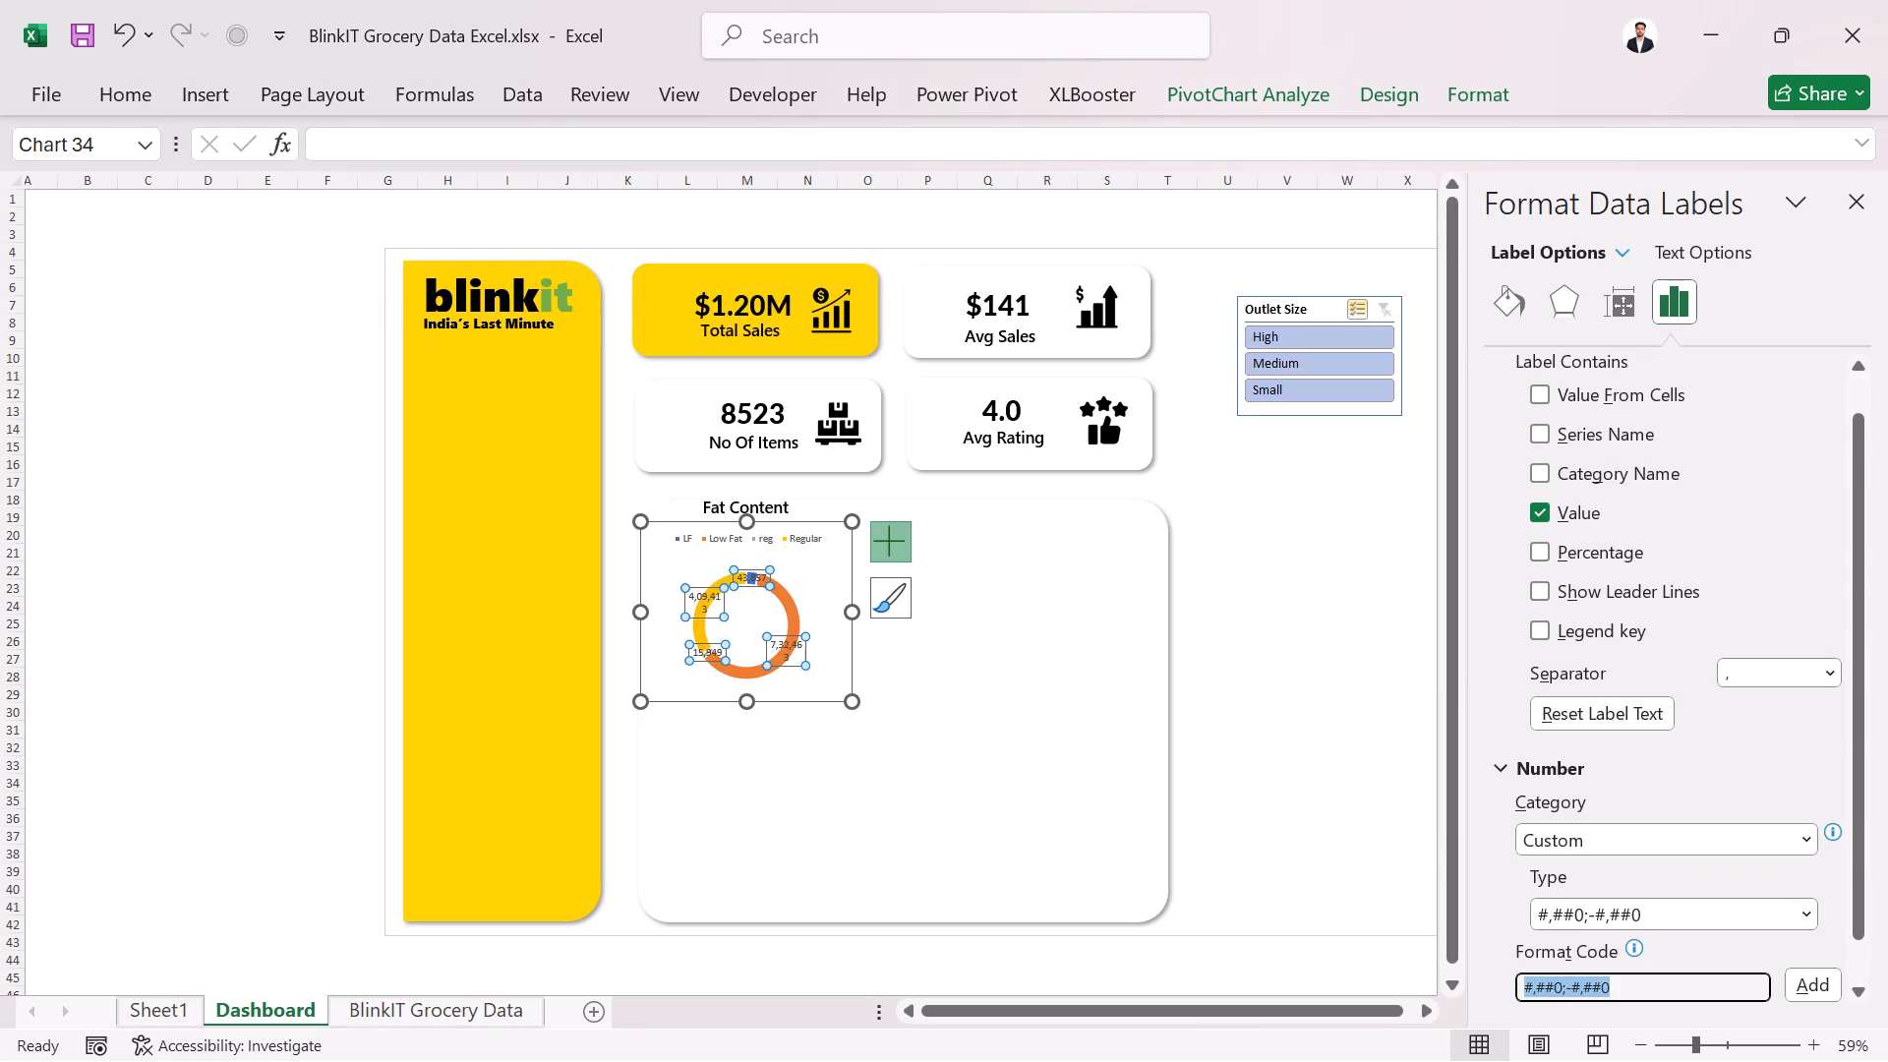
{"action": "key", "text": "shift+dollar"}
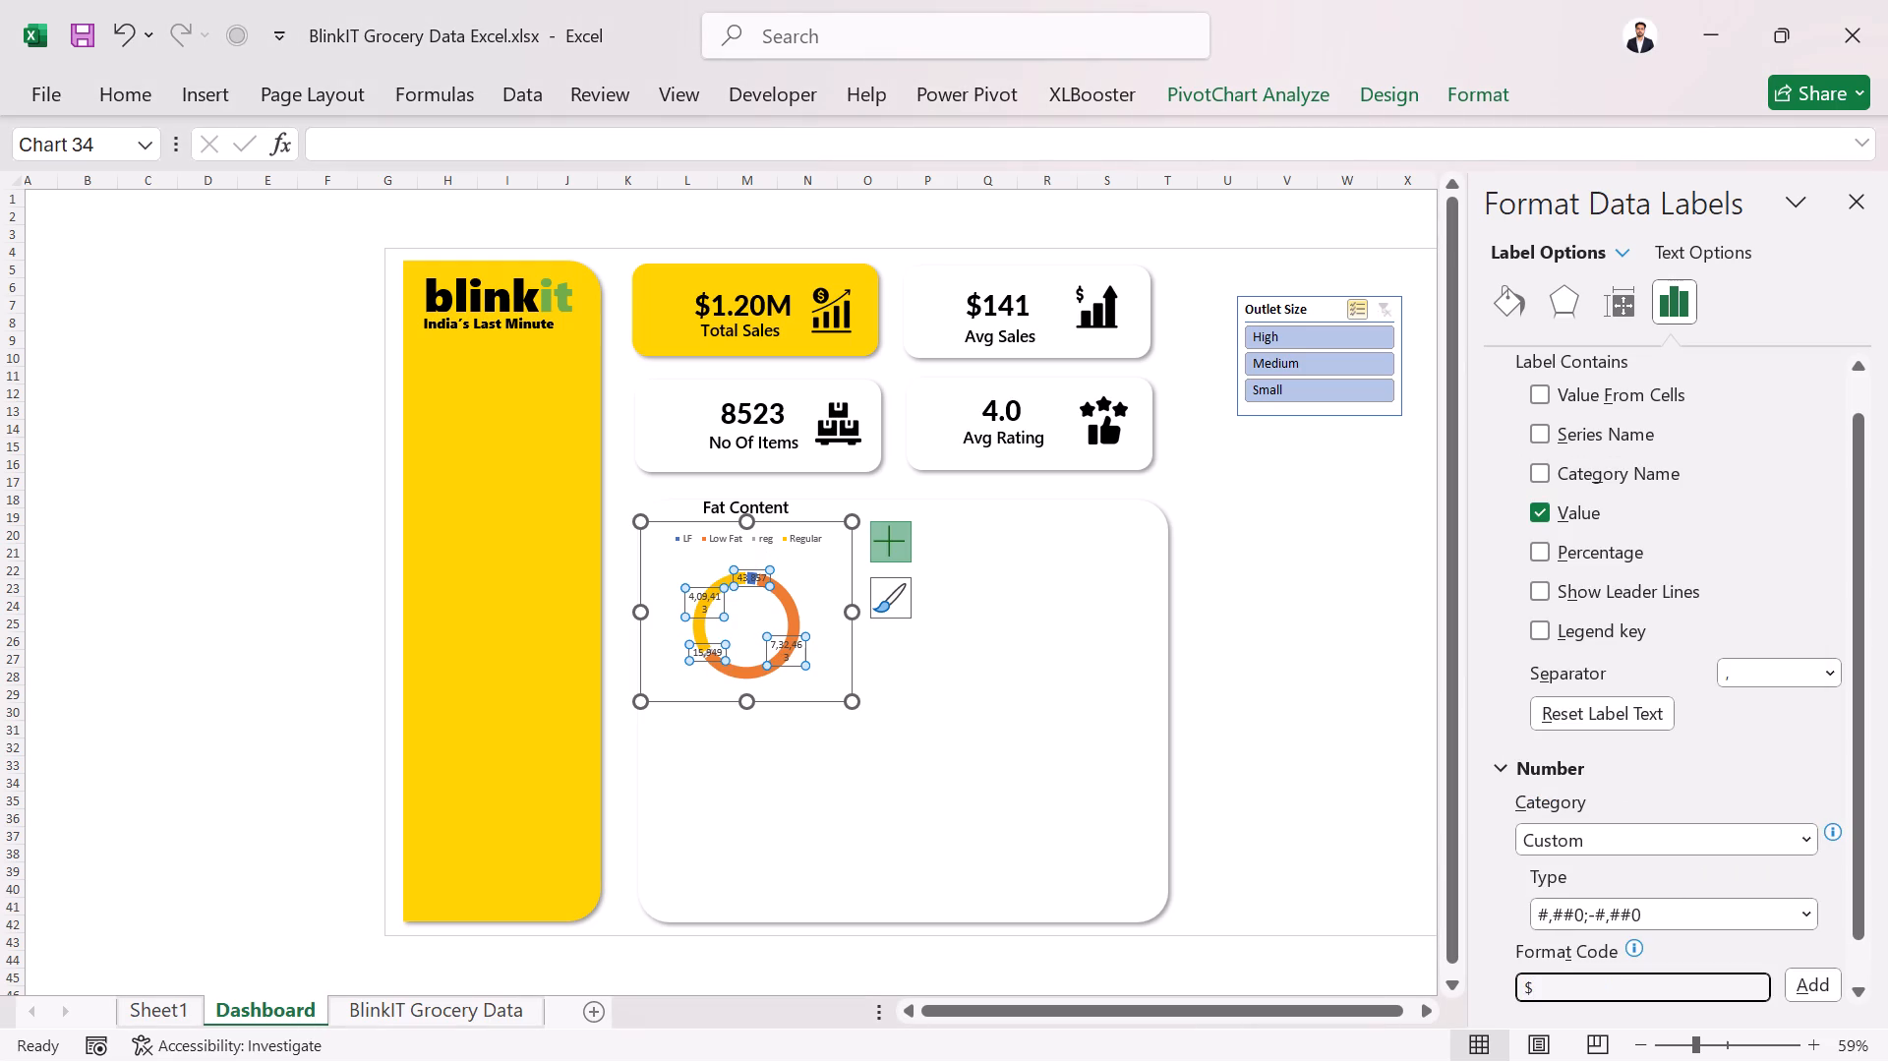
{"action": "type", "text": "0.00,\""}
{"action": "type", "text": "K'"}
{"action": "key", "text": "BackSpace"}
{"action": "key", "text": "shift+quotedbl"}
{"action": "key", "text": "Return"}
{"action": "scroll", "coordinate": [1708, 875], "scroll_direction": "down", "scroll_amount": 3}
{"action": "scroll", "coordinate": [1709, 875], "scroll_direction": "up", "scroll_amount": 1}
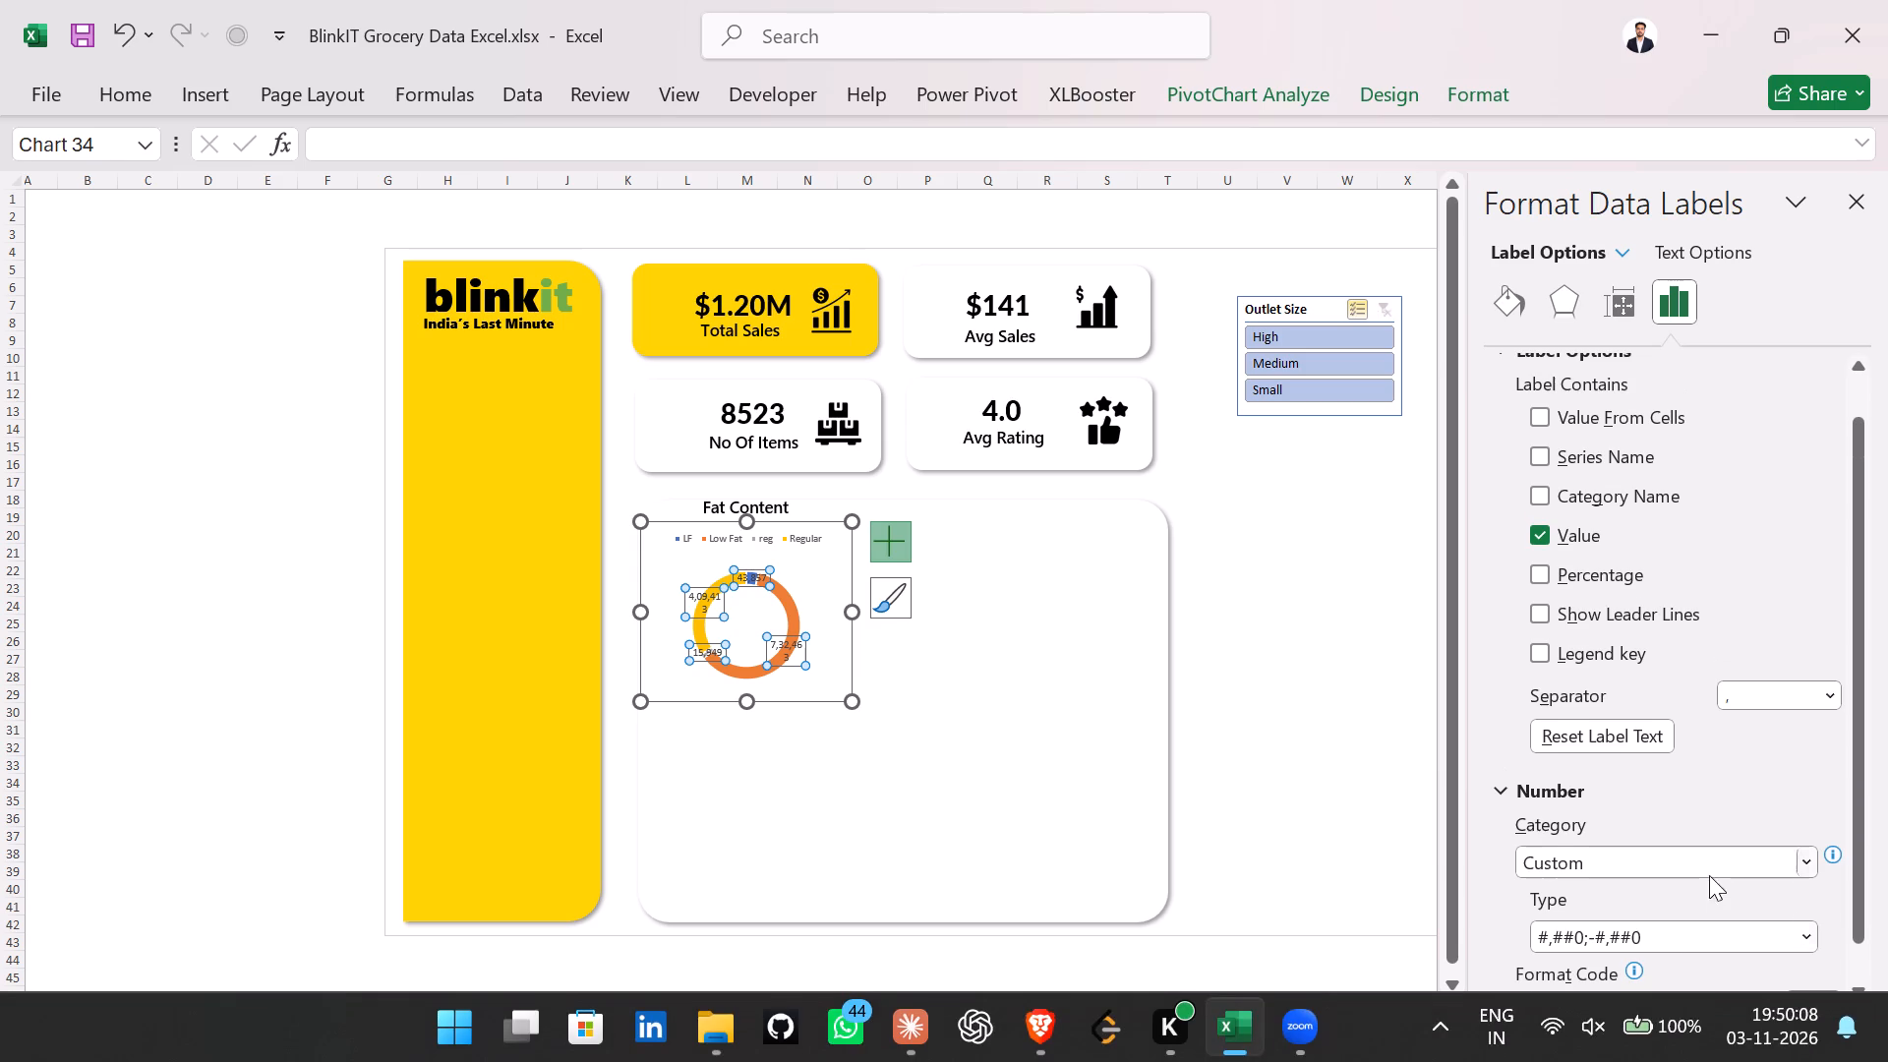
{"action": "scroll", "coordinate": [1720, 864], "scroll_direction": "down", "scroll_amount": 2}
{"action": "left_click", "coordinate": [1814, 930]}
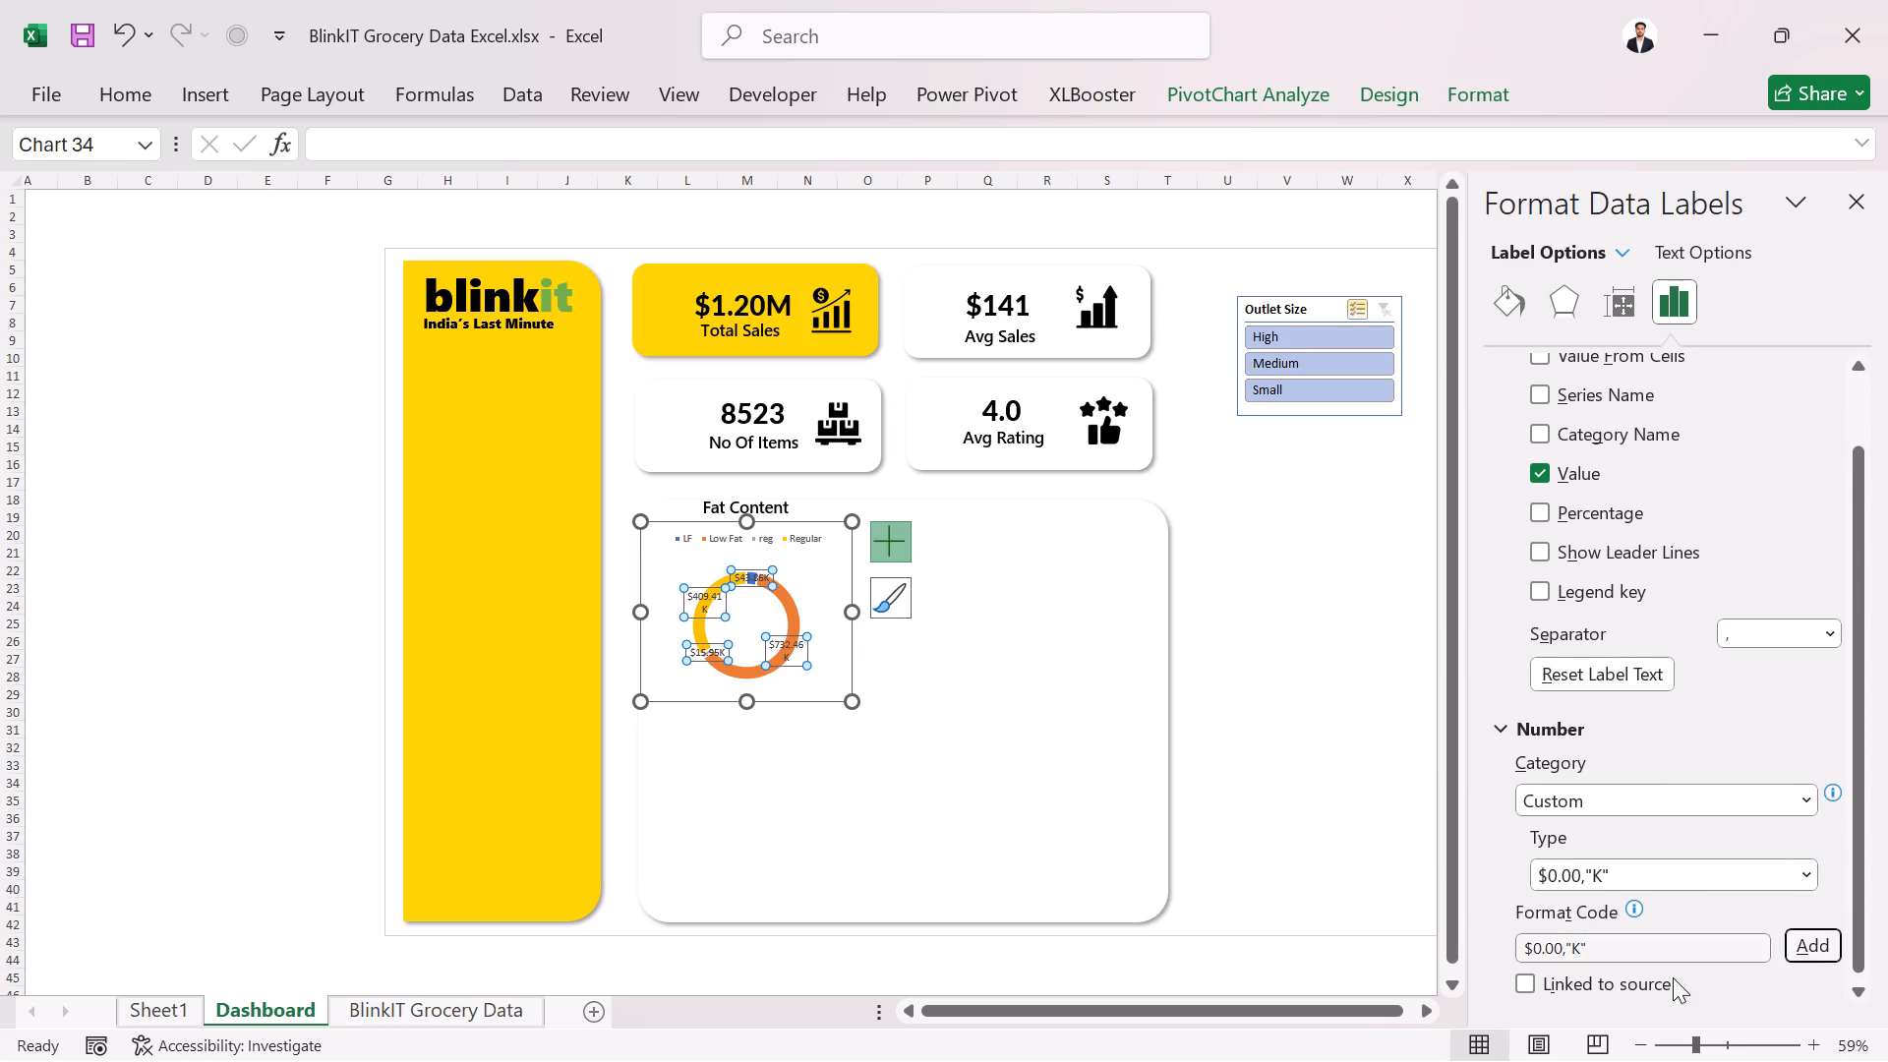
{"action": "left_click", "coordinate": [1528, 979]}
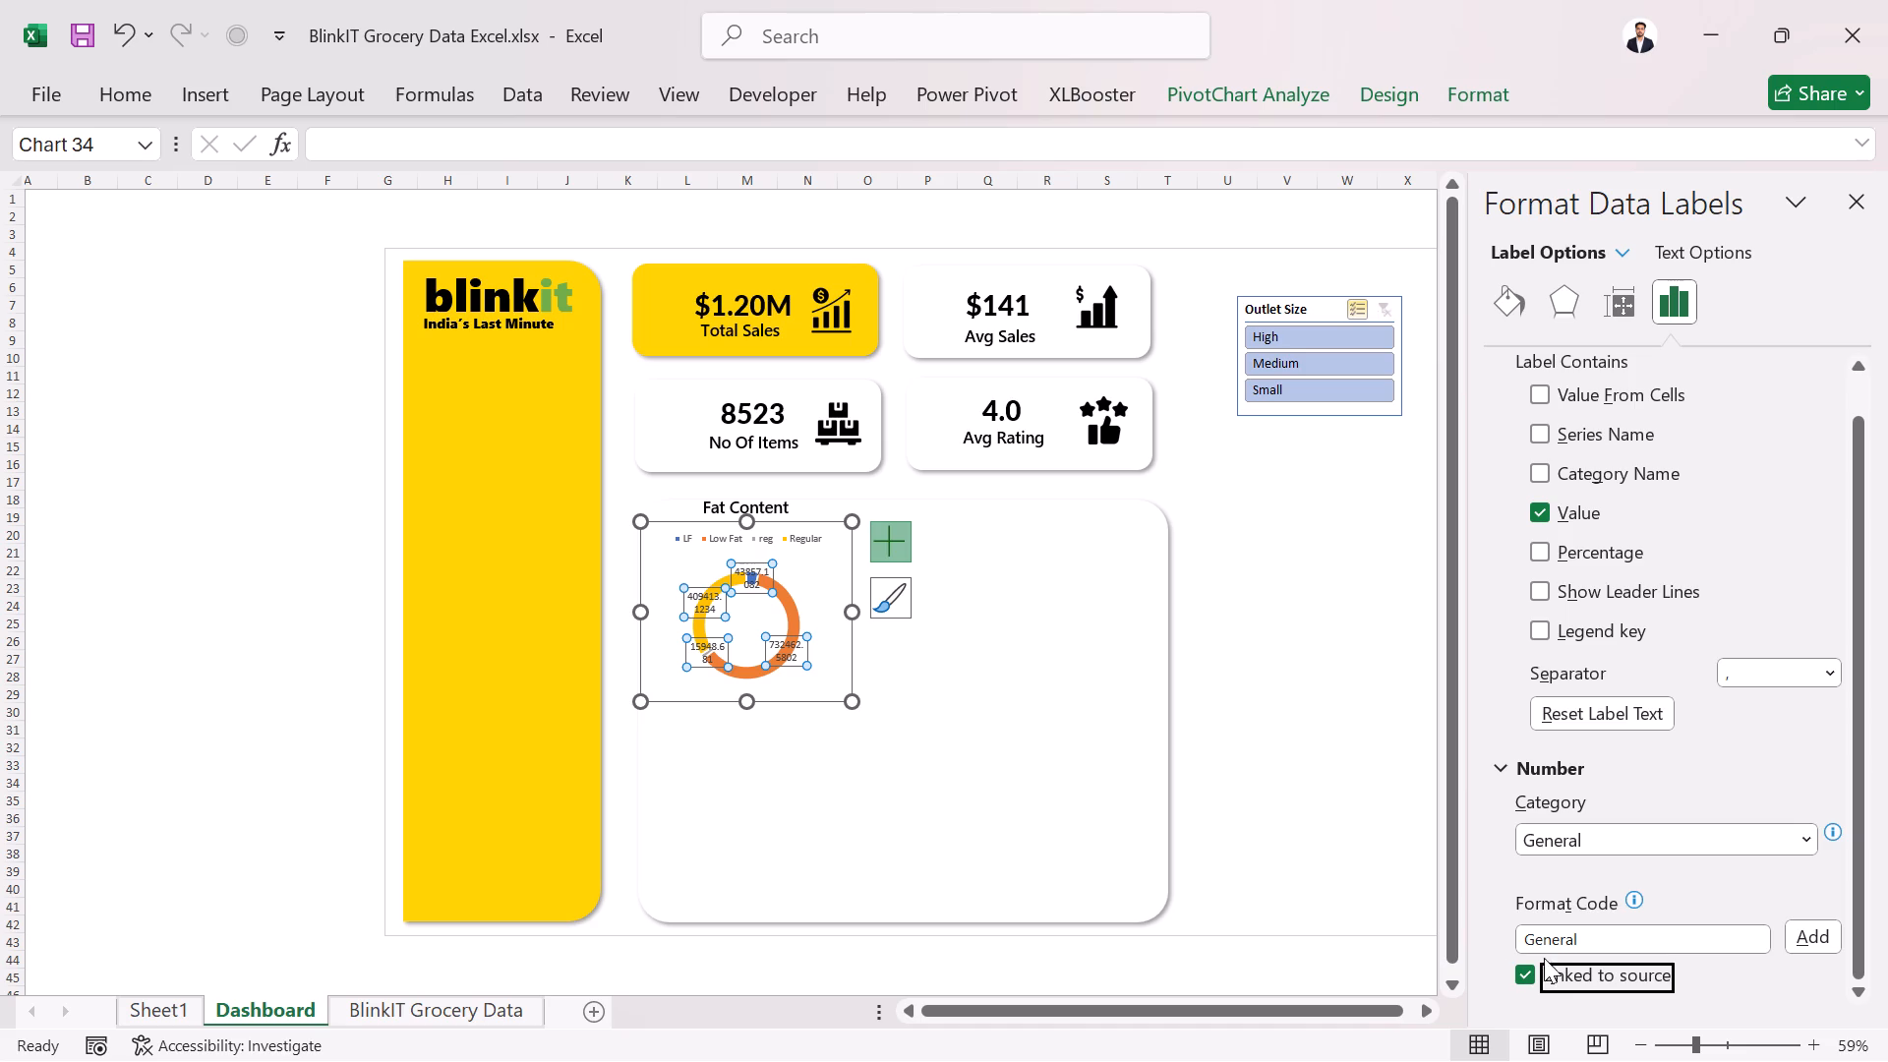
Unlink the data labels' number format from the source and apply the custom format code 0.0,"K".
{"action": "left_click", "coordinate": [1816, 941]}
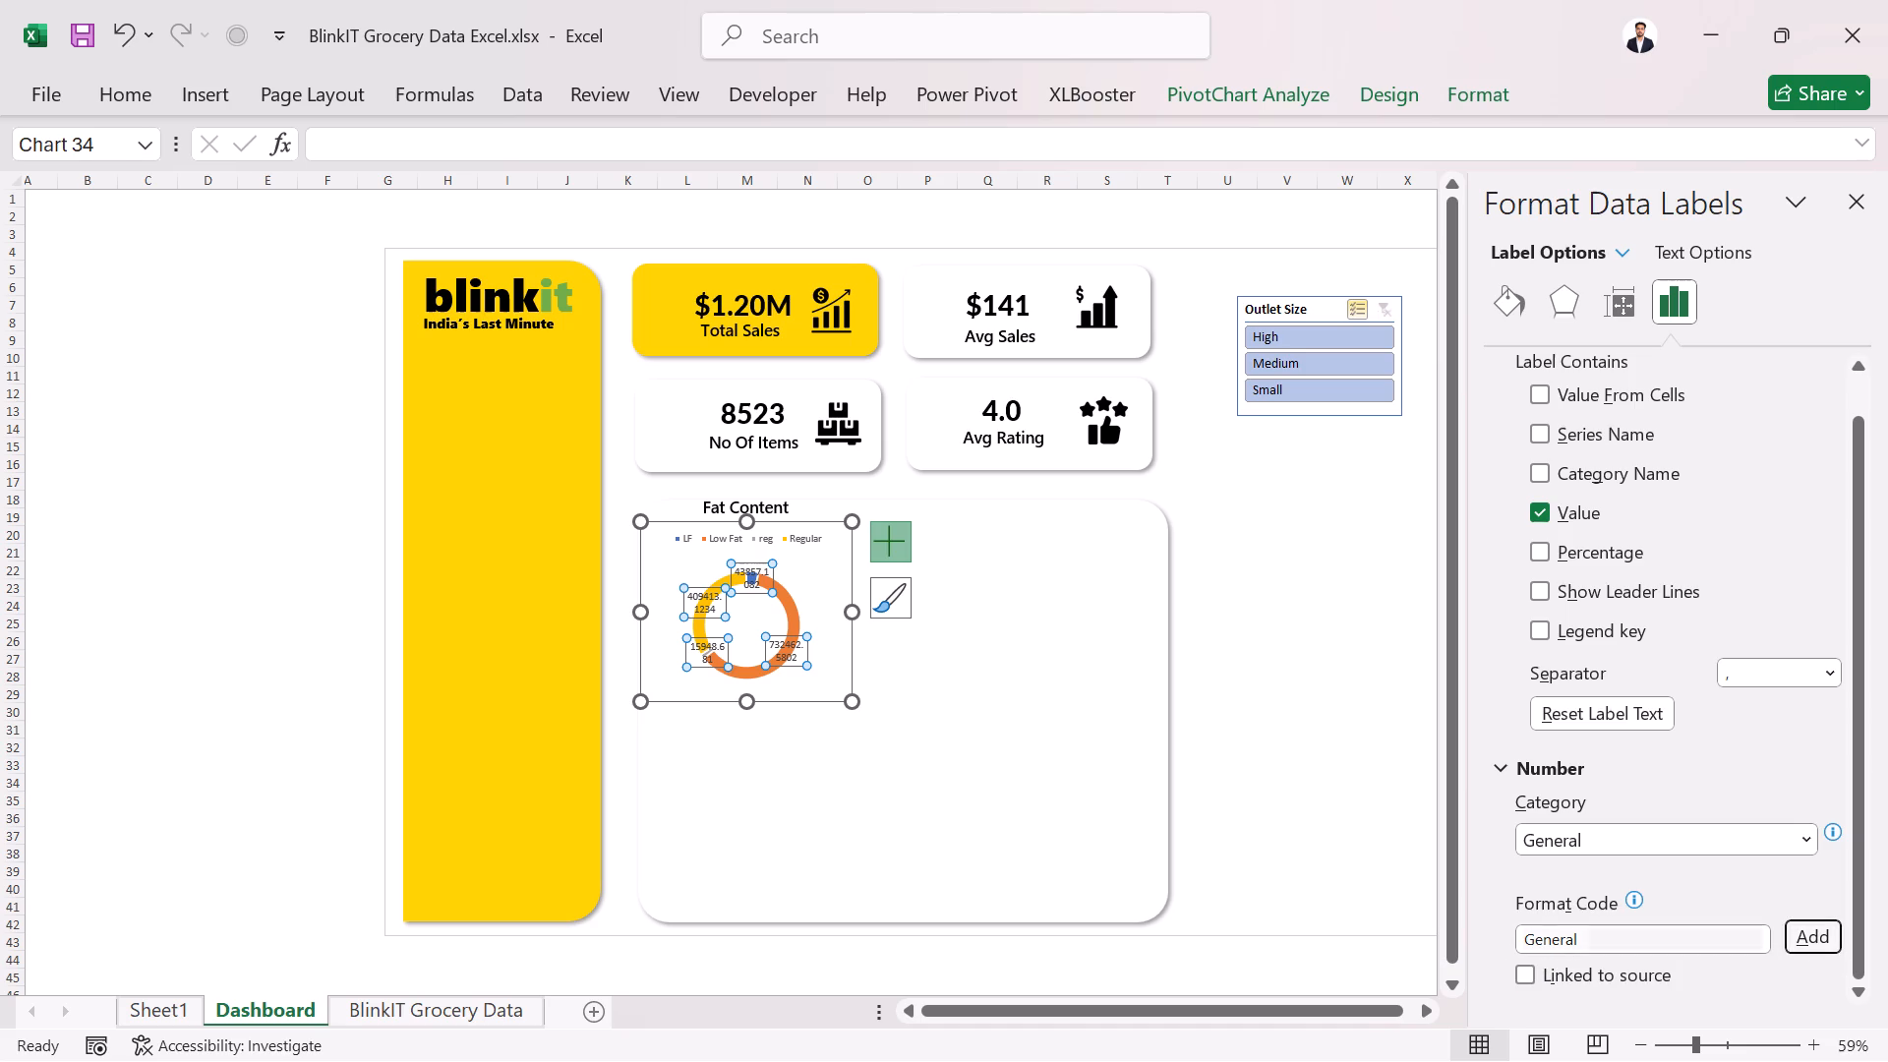
{"action": "left_click", "coordinate": [1718, 935]}
{"action": "left_click", "coordinate": [1799, 839]}
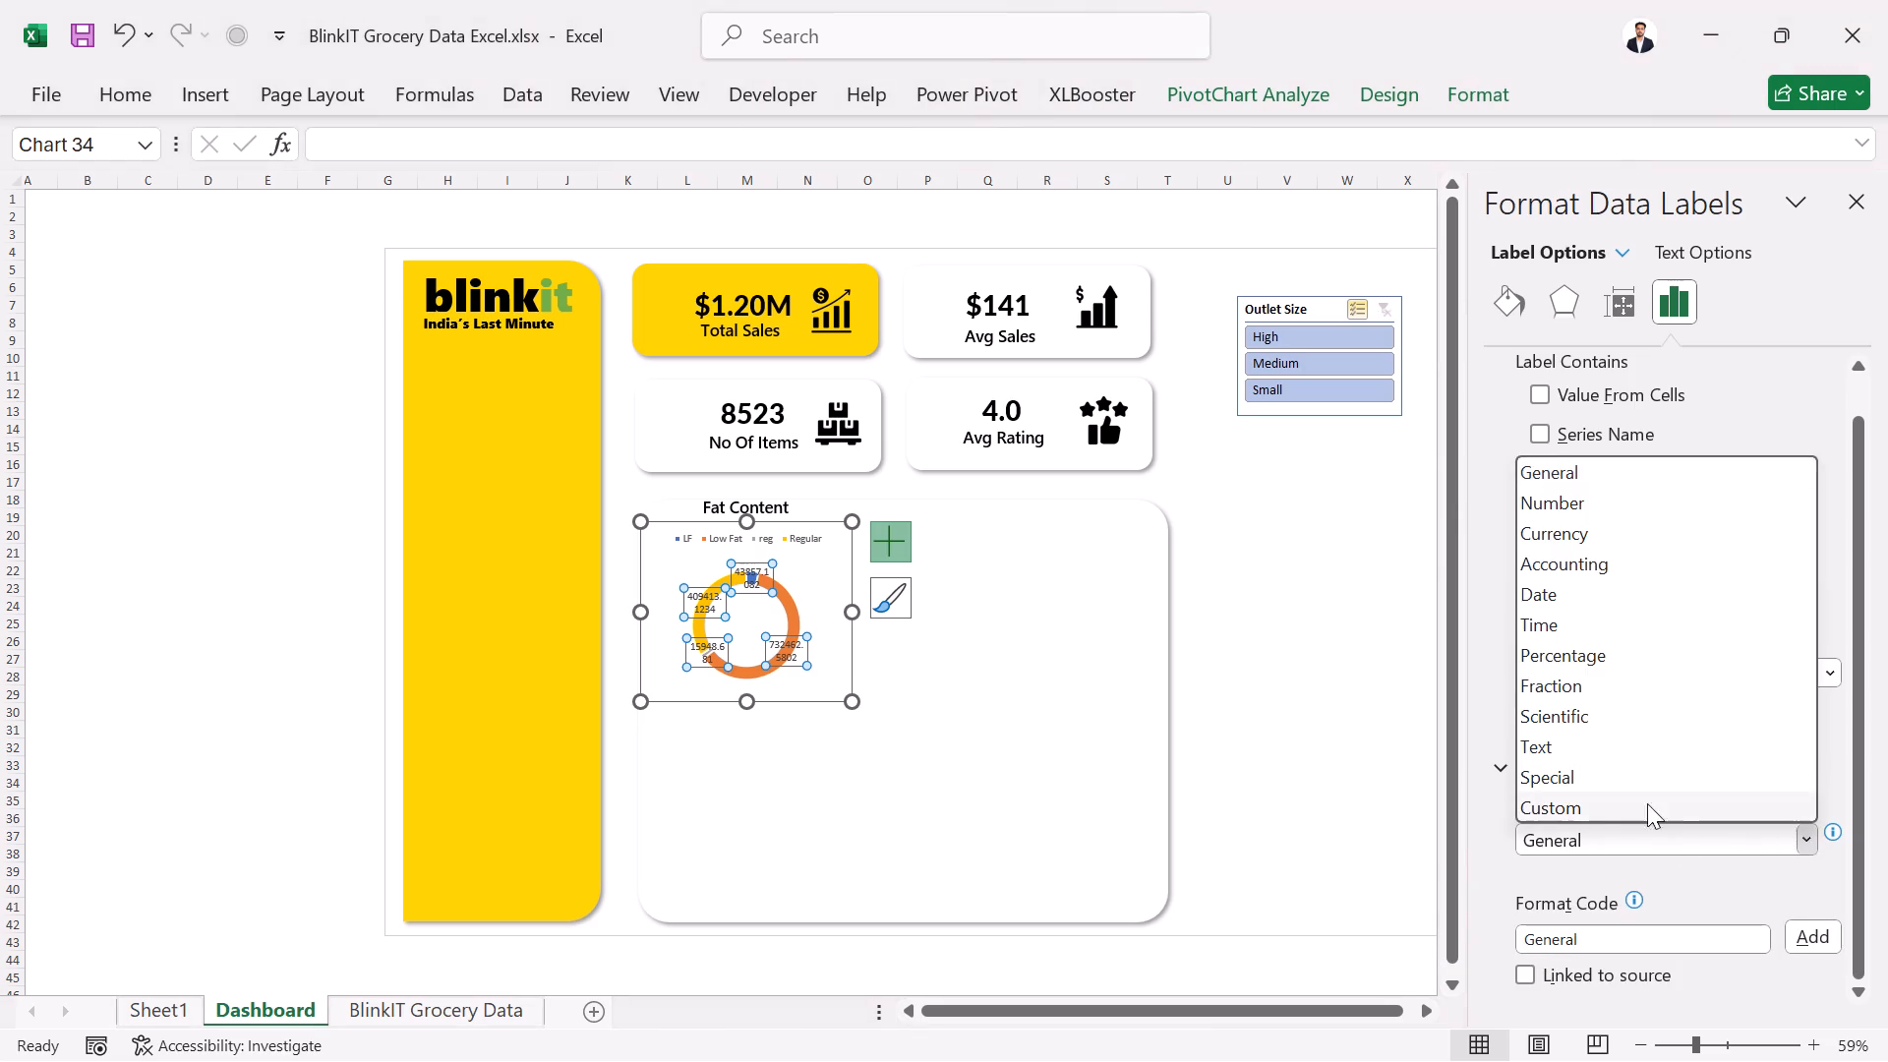
{"action": "left_click", "coordinate": [1642, 796]}
{"action": "triple_click", "coordinate": [1635, 984]}
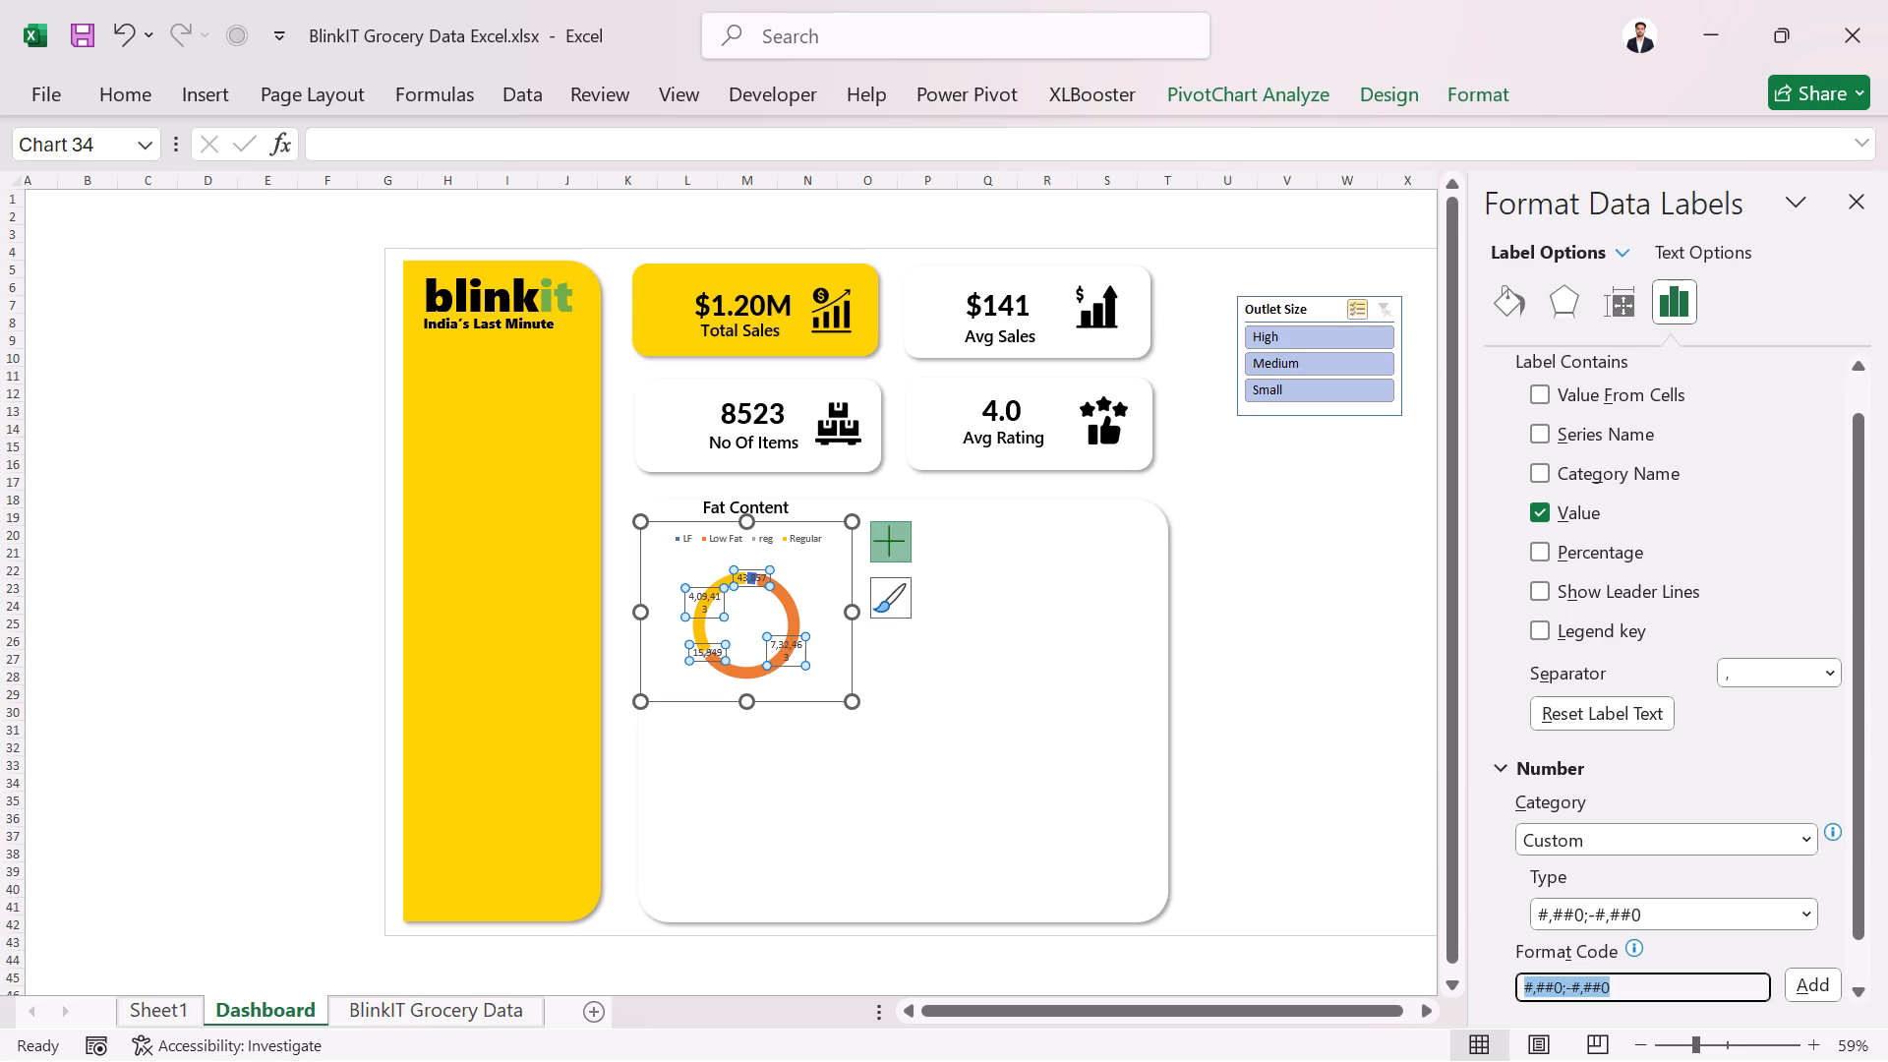
{"action": "type", "text": "0.0,\"K\""}
{"action": "key", "text": "Return"}
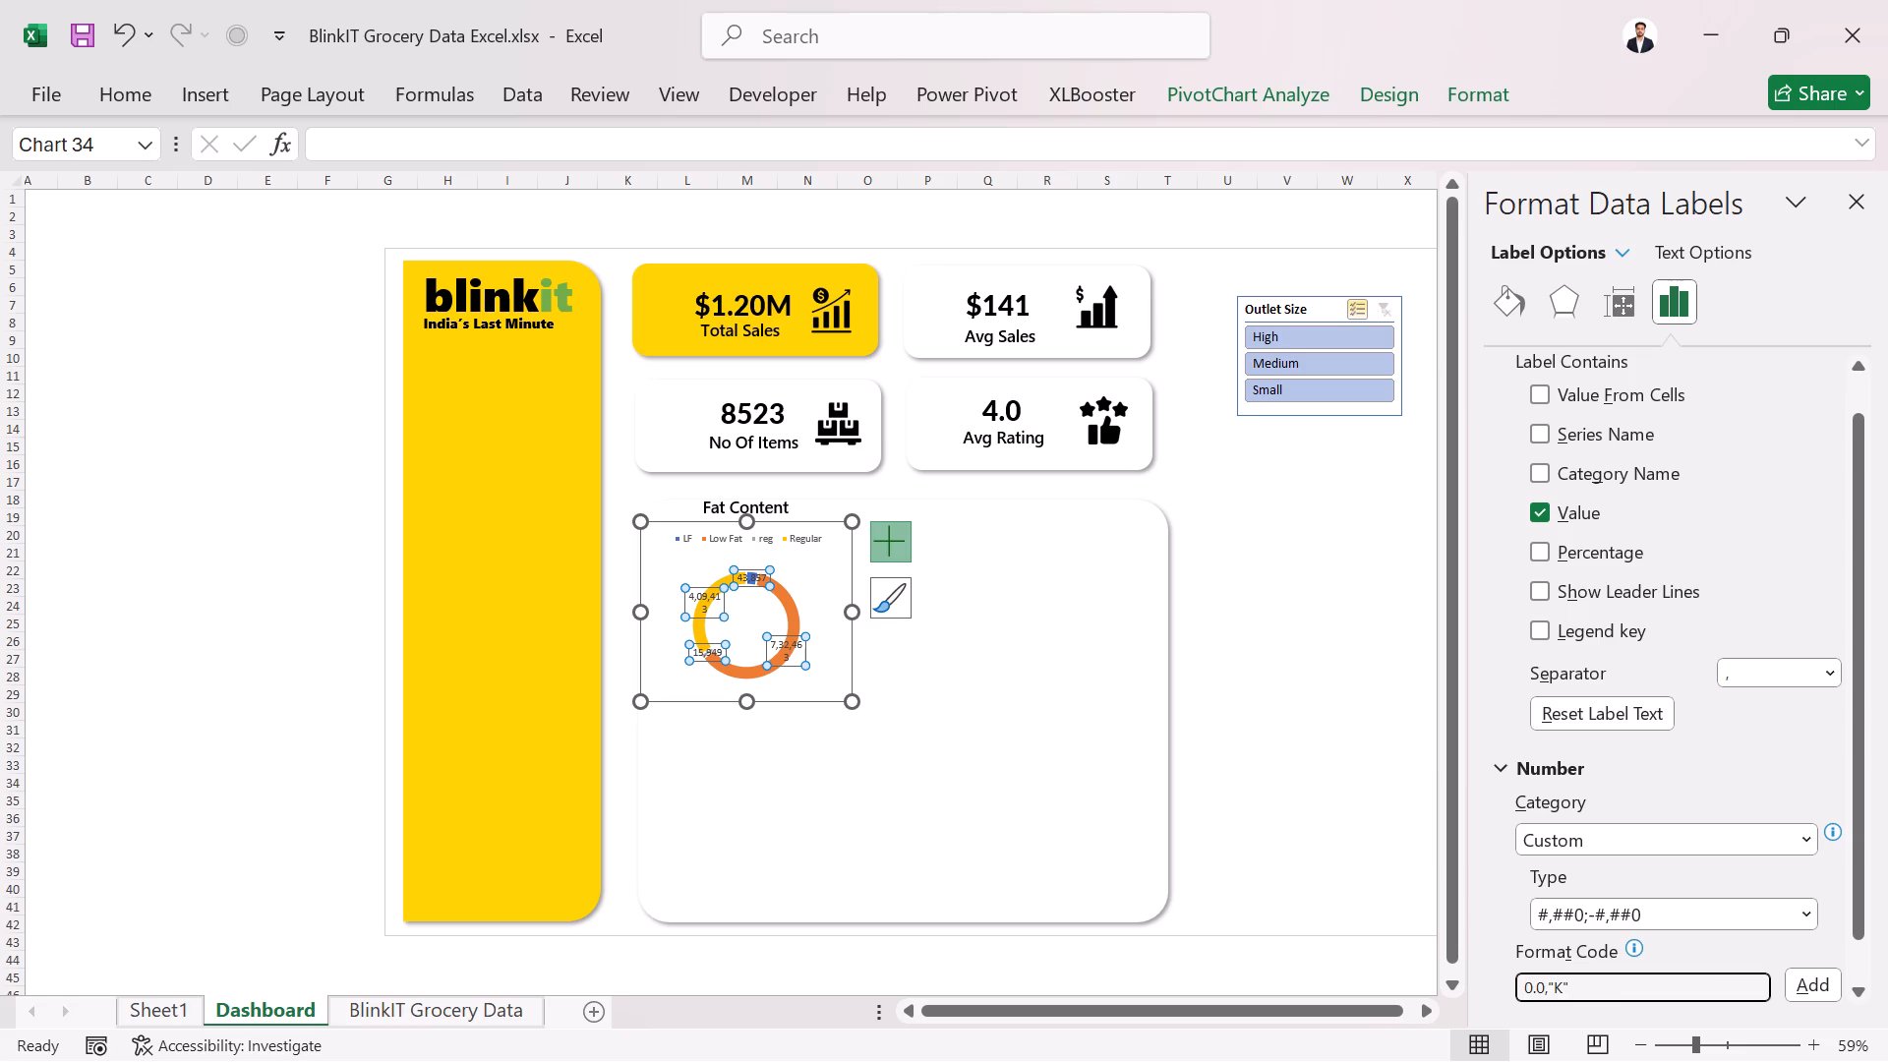
{"action": "left_click", "coordinate": [1802, 987]}
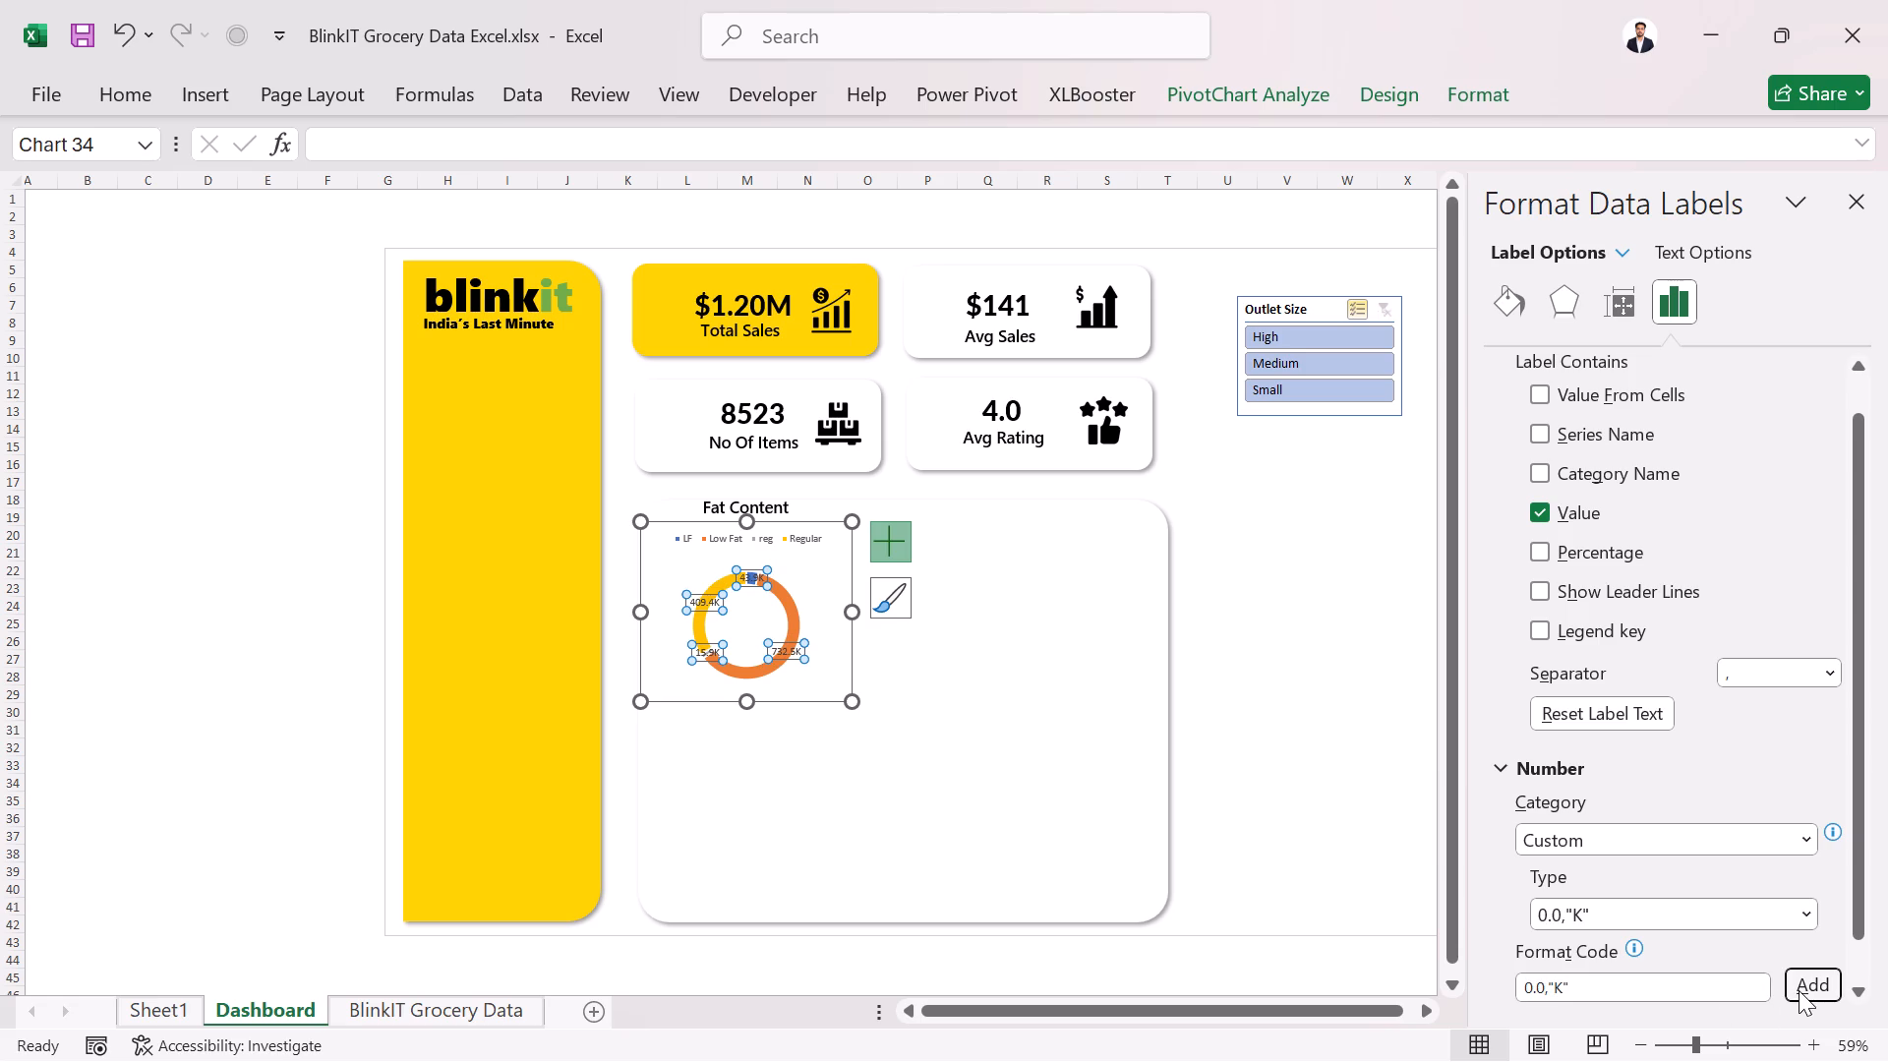
{"action": "scroll", "coordinate": [1692, 972], "scroll_direction": "down", "scroll_amount": 3}
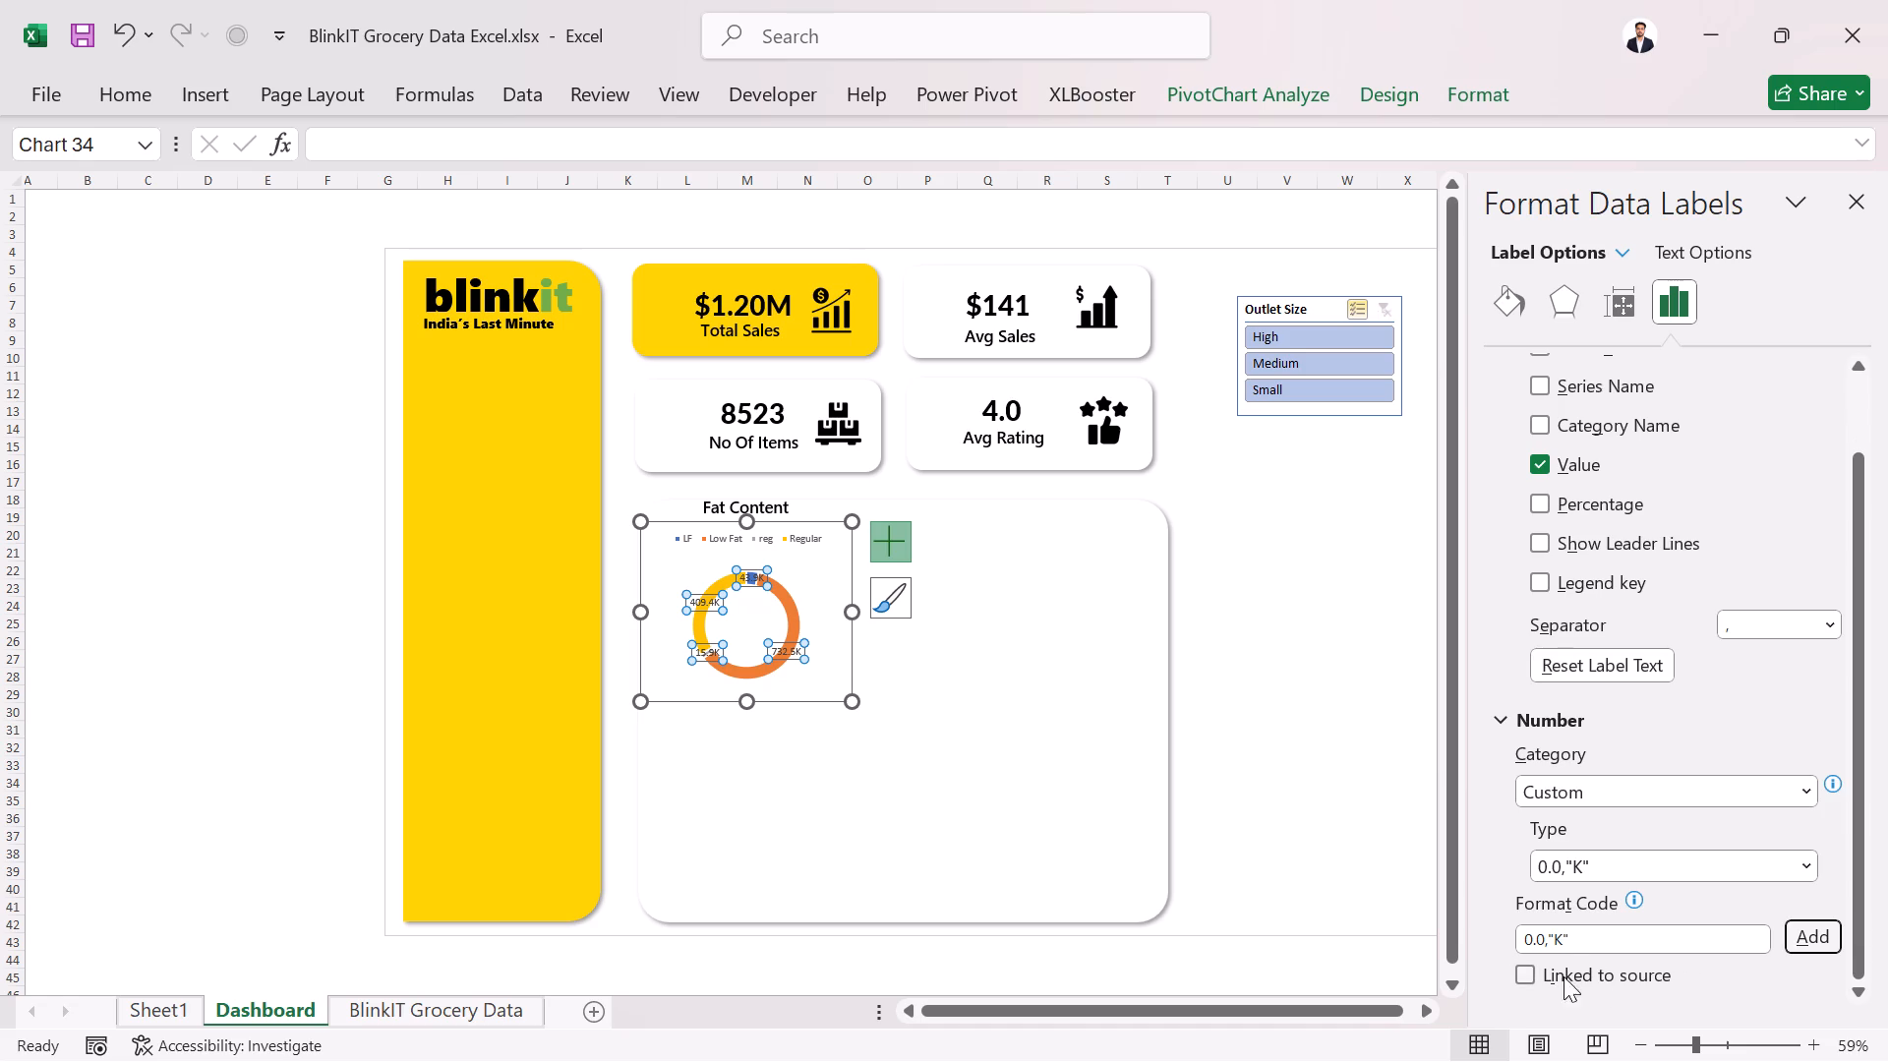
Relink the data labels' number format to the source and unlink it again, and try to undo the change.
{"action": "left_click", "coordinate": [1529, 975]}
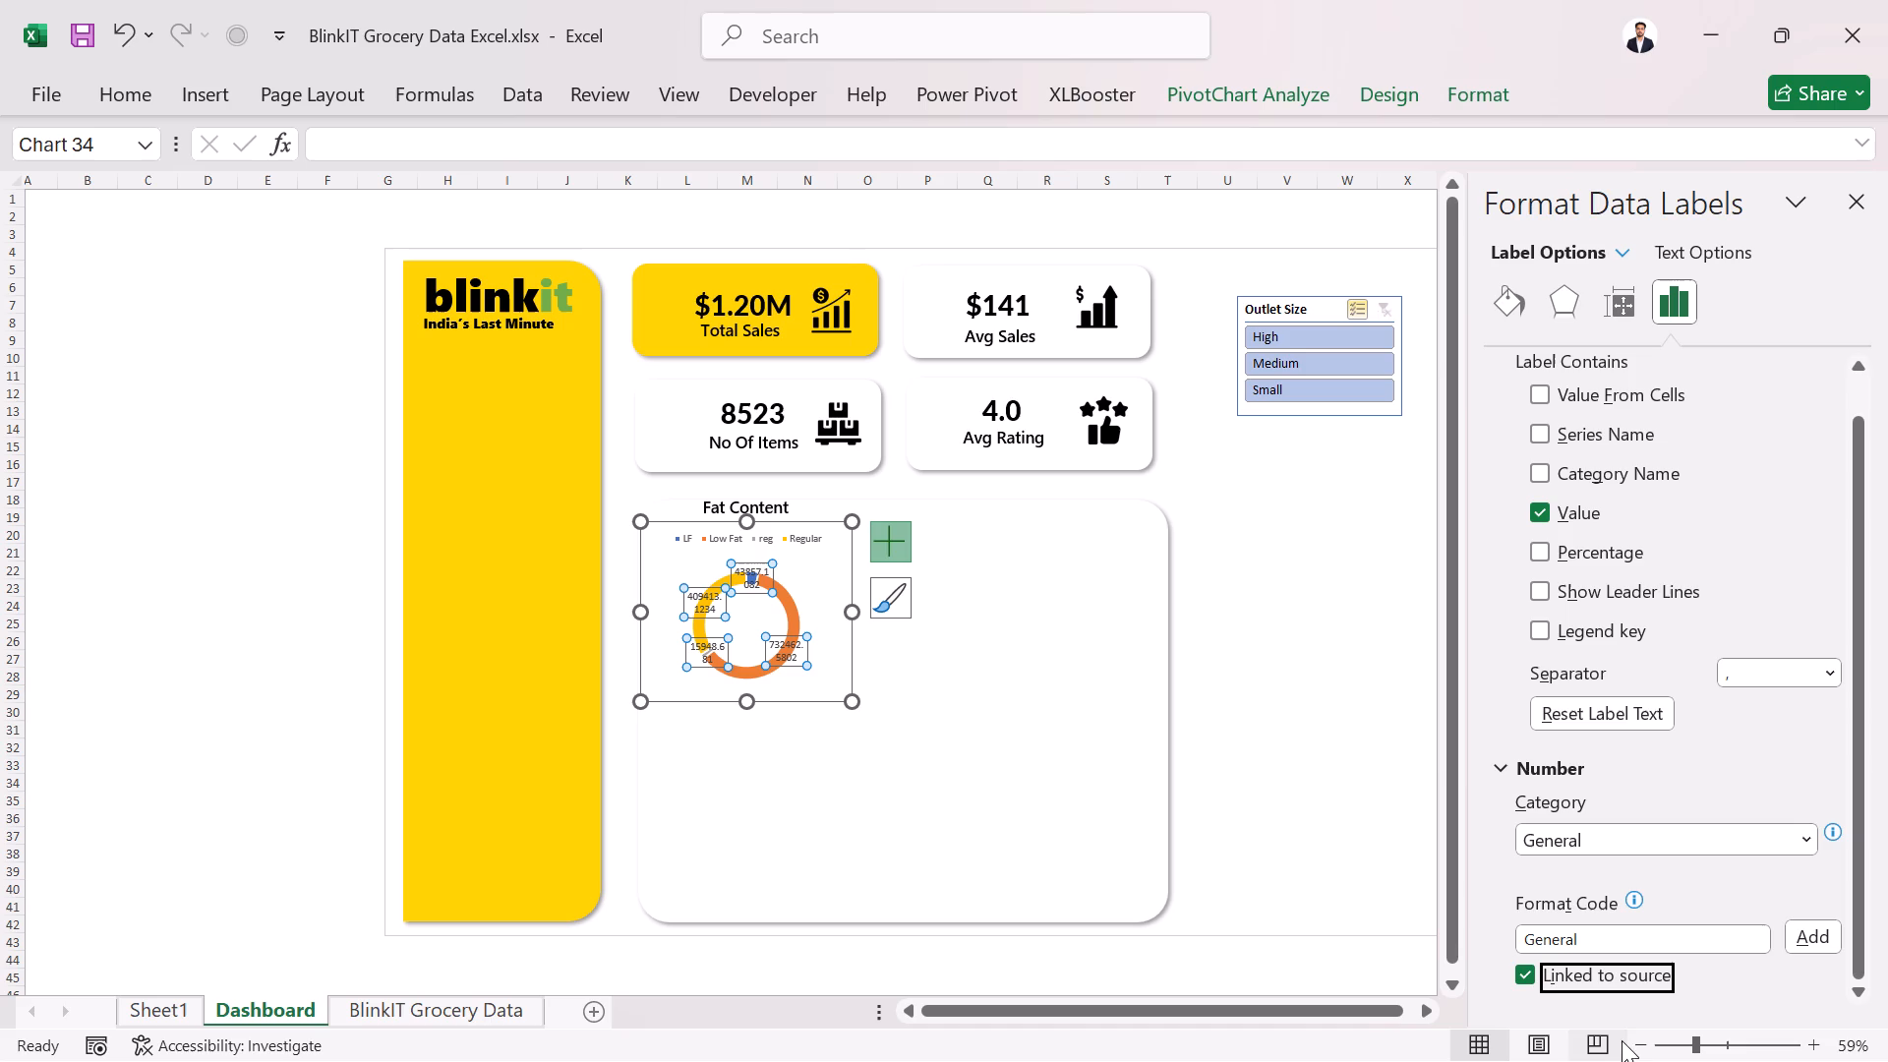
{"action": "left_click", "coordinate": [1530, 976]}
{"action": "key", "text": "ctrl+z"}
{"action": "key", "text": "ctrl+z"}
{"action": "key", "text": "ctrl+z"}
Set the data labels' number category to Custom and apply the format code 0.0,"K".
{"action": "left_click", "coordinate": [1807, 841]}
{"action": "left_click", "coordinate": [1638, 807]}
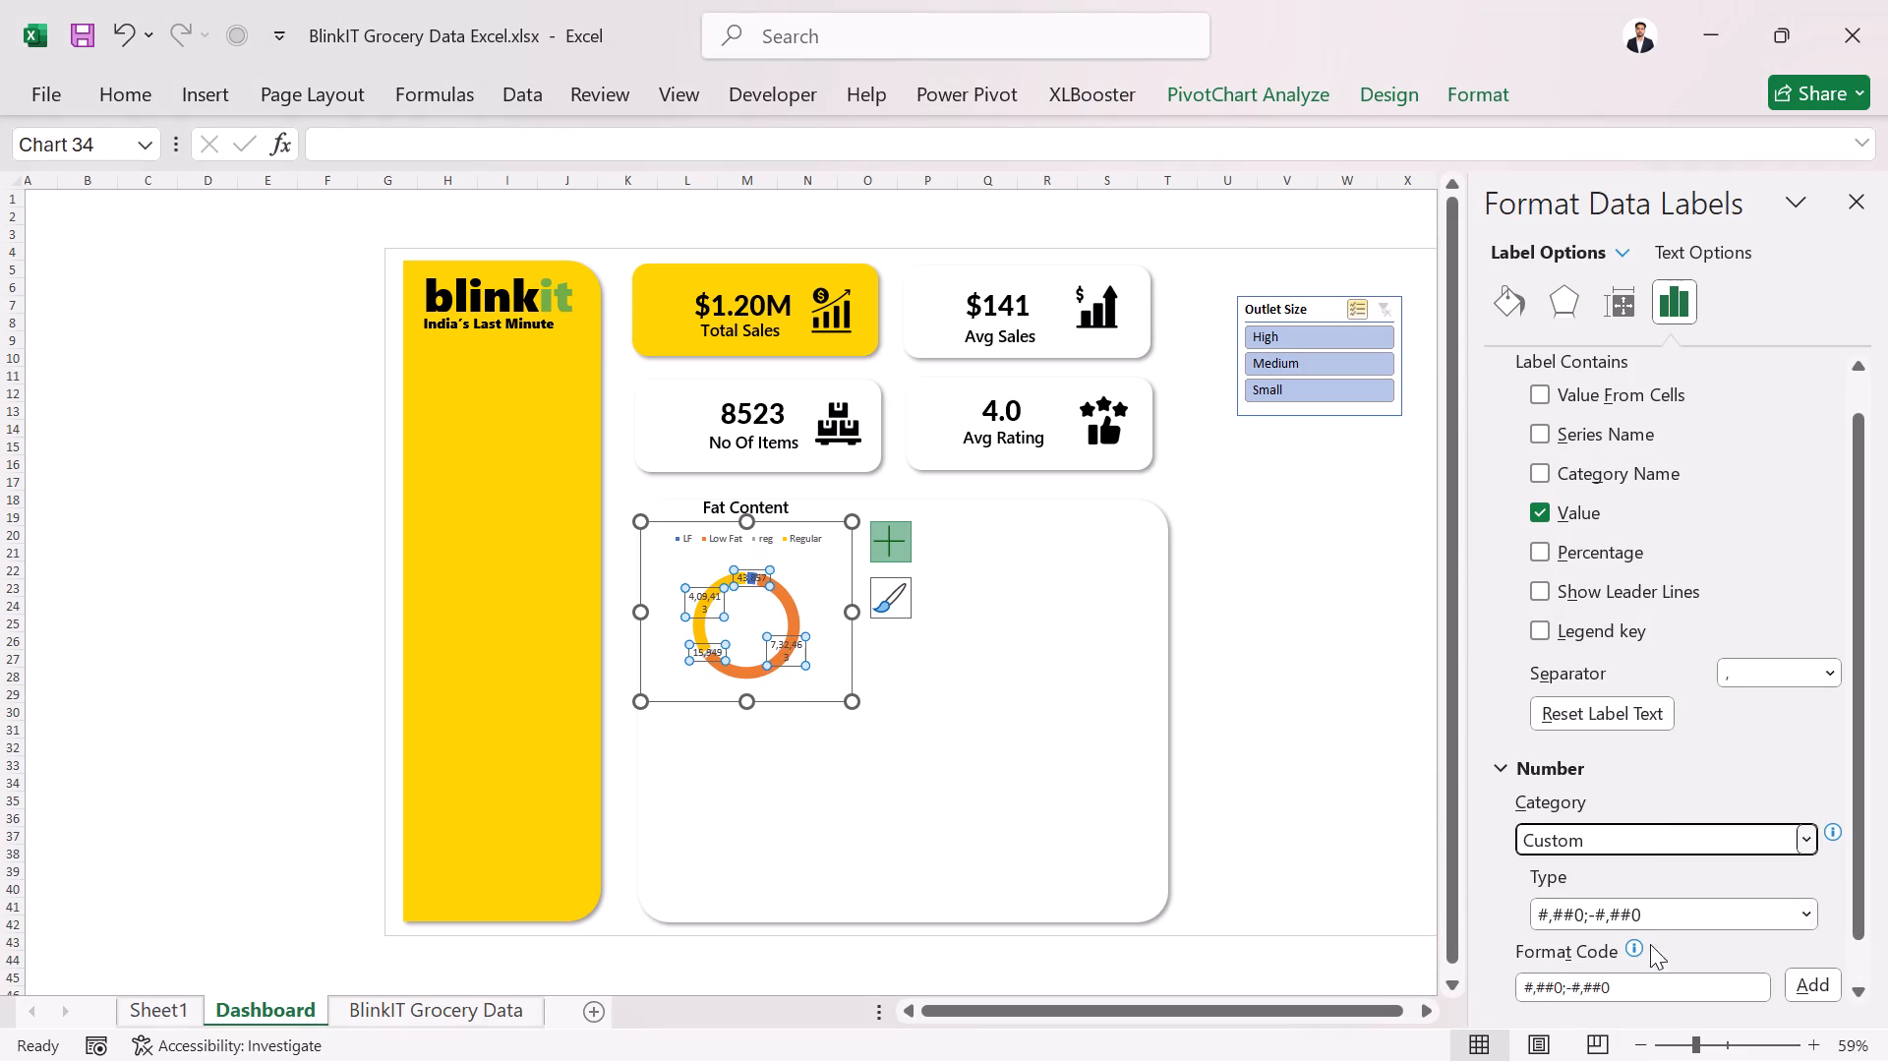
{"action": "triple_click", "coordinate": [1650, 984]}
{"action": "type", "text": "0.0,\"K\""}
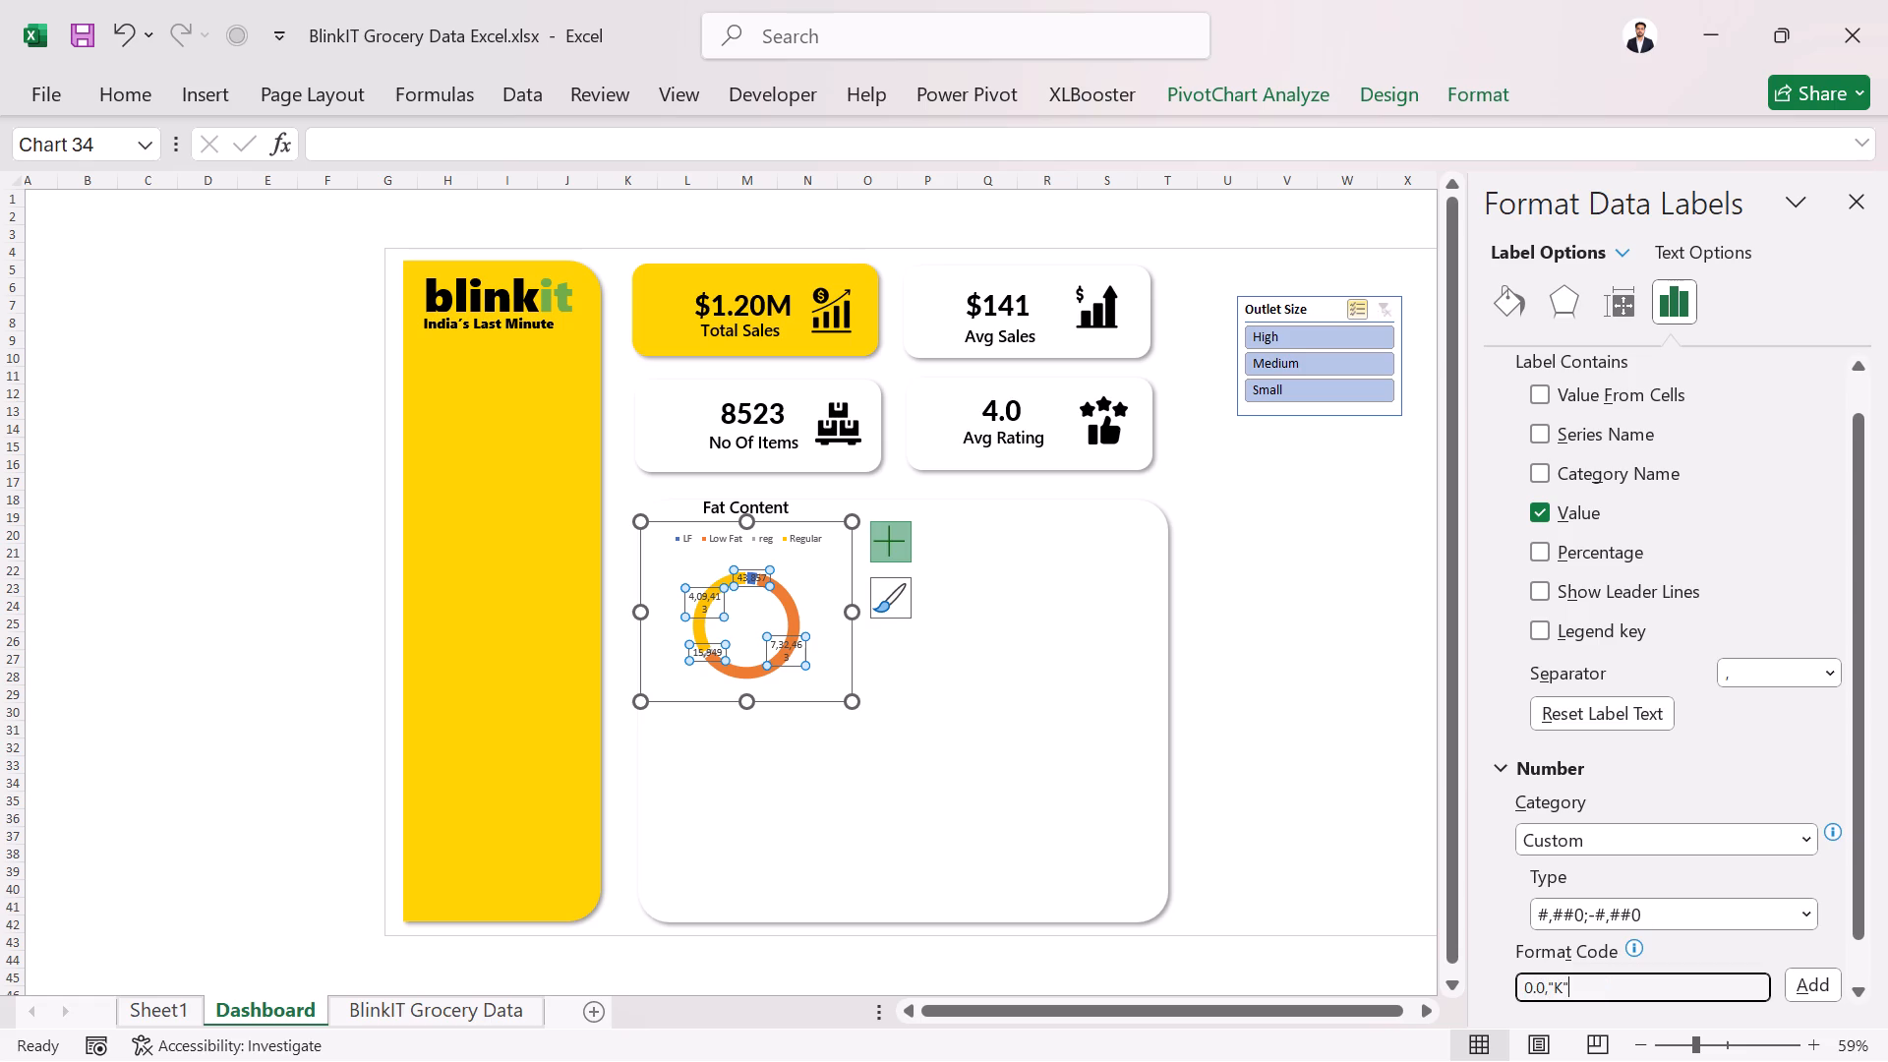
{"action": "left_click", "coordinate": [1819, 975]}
Add the percentage to the doughnut's data labels and apply the Percentage number category with the format code 0%.
{"action": "left_click", "coordinate": [1543, 544]}
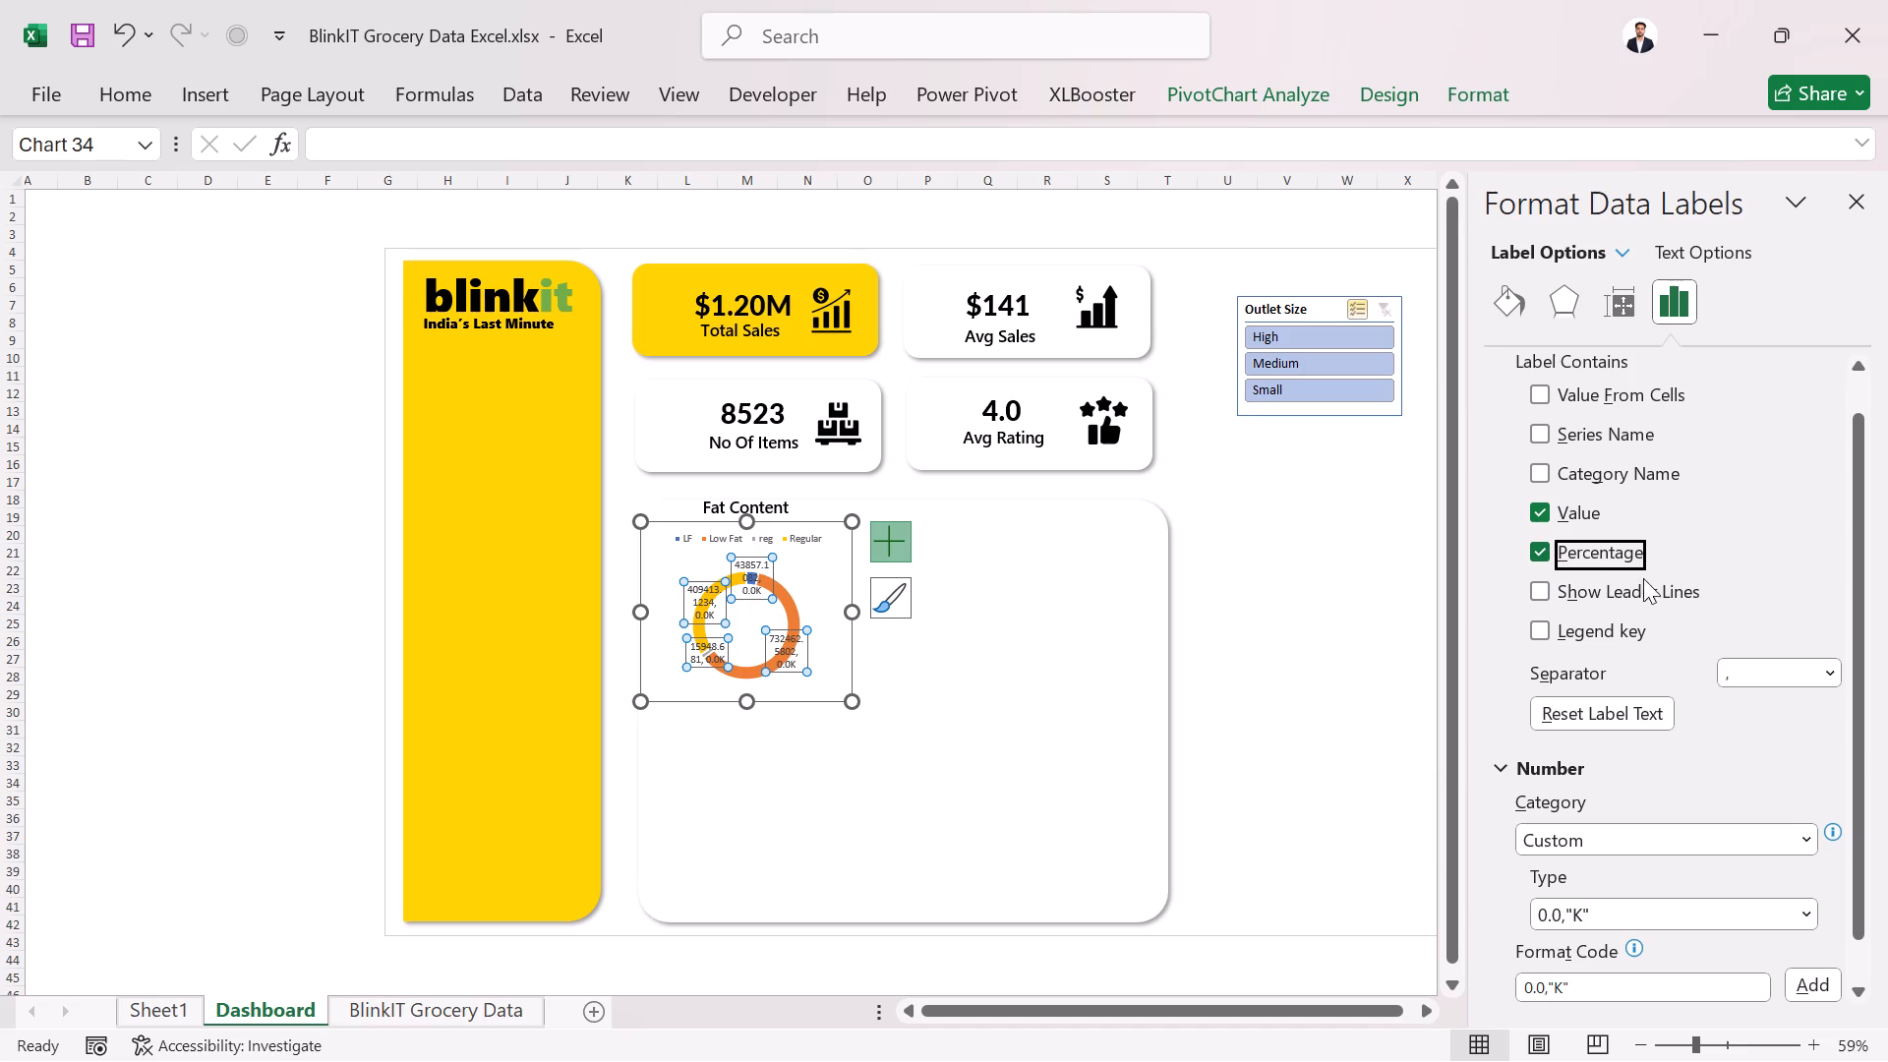
{"action": "left_click", "coordinate": [1814, 832]}
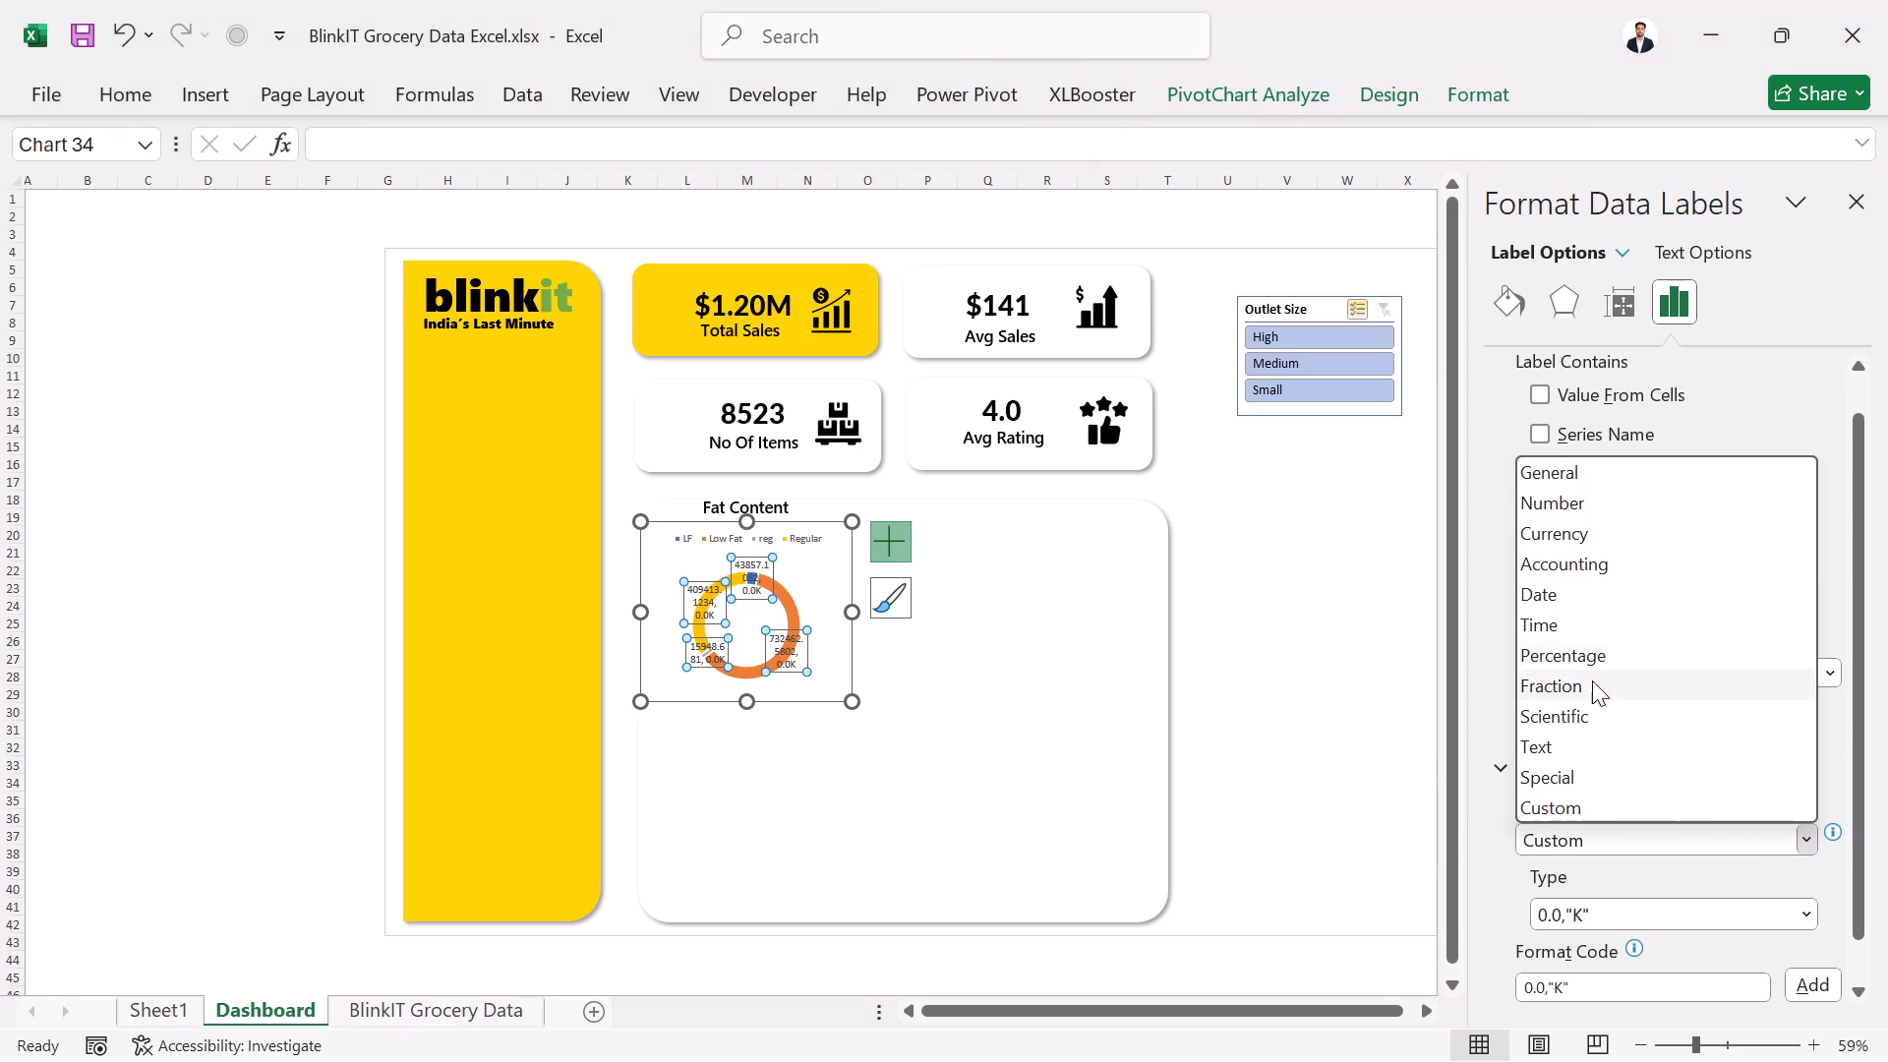
{"action": "left_click", "coordinate": [1583, 658]}
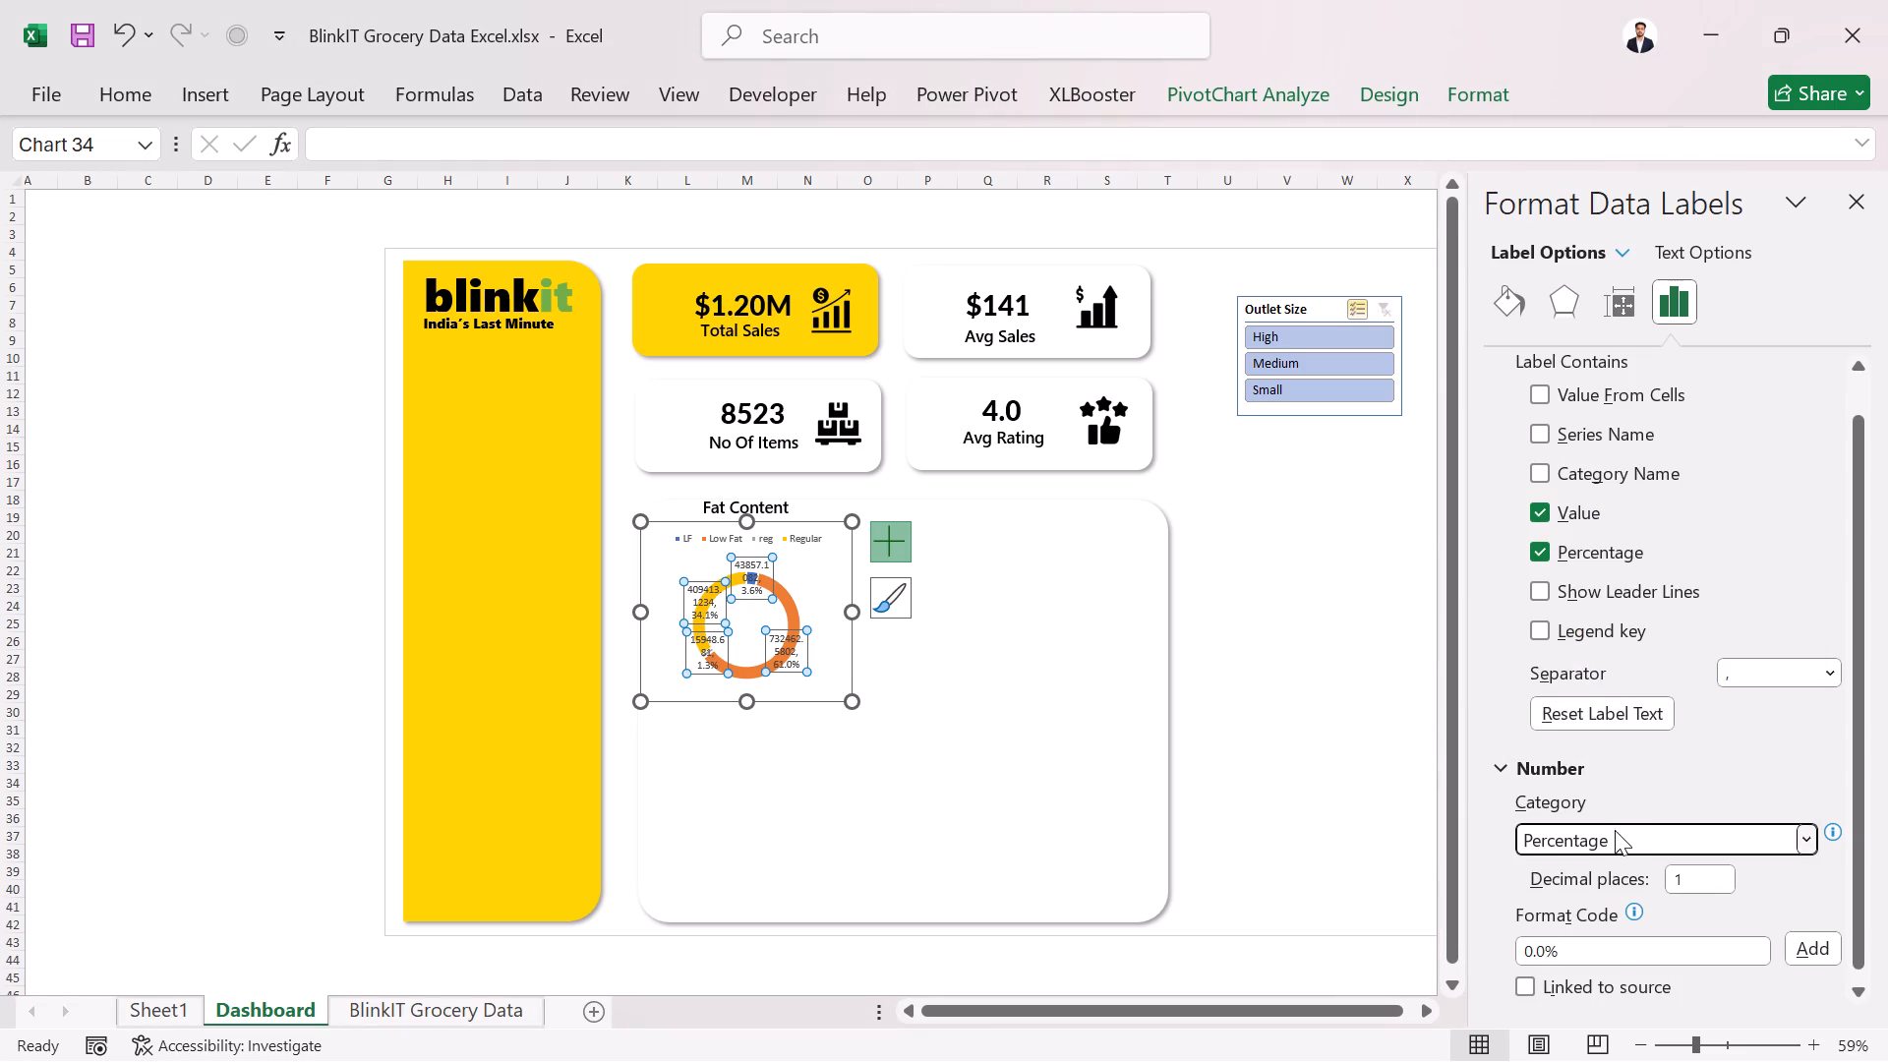
{"action": "left_click", "coordinate": [1538, 952]}
{"action": "key", "text": "BackSpace"}
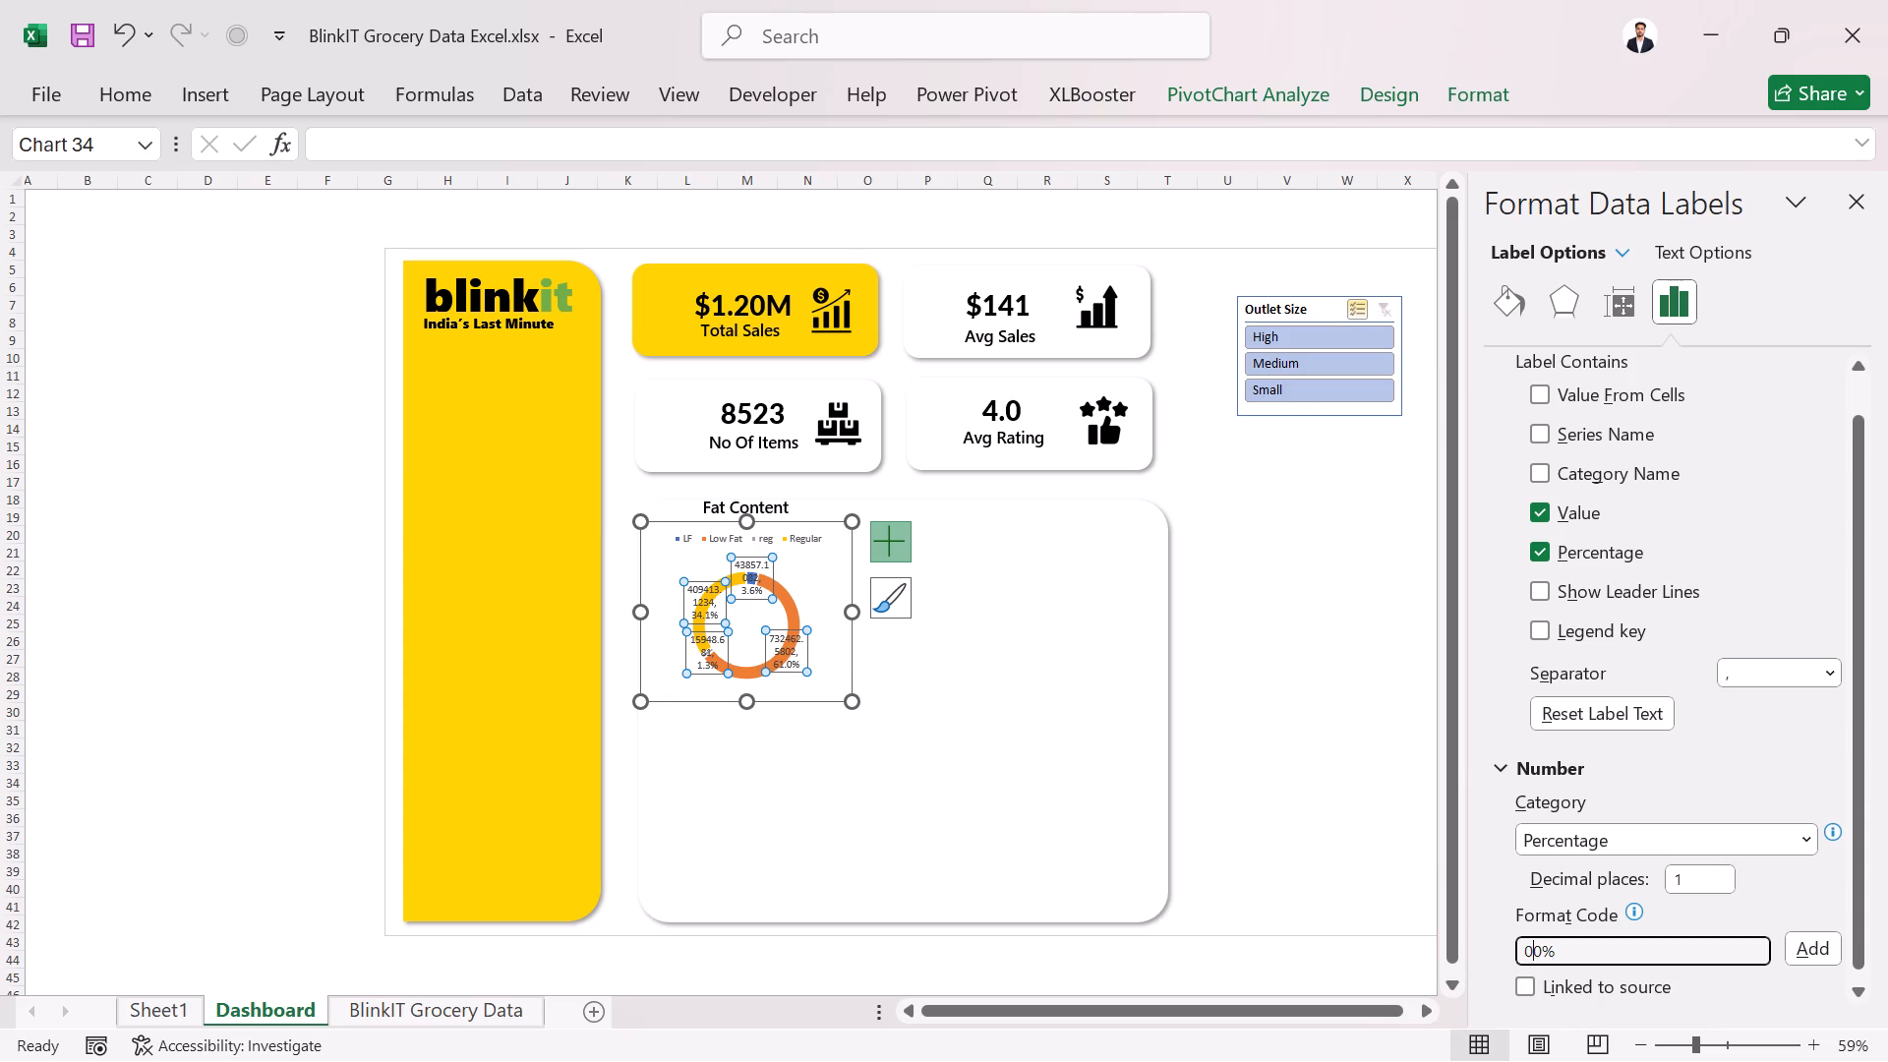
{"action": "key", "text": "BackSpace"}
{"action": "key", "text": "BackSpace"}
{"action": "left_click", "coordinate": [1810, 945]}
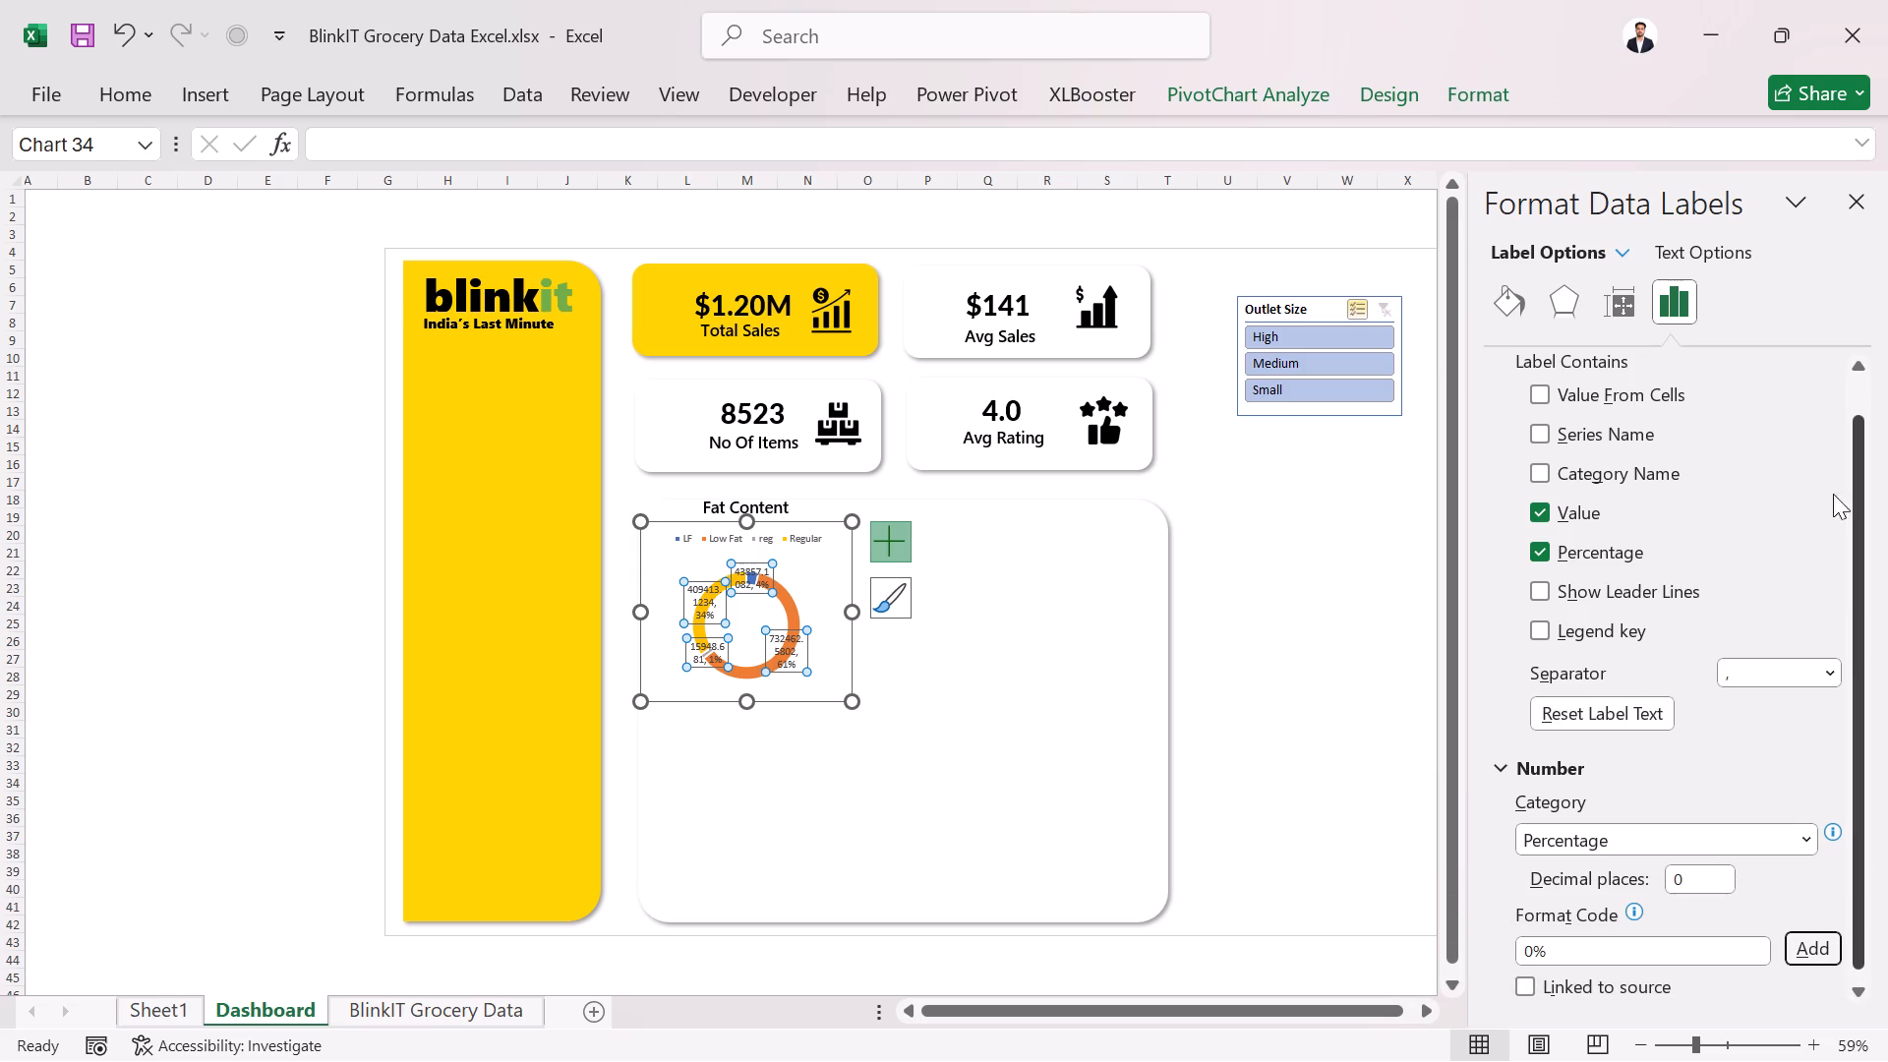
{"action": "left_click", "coordinate": [1851, 198]}
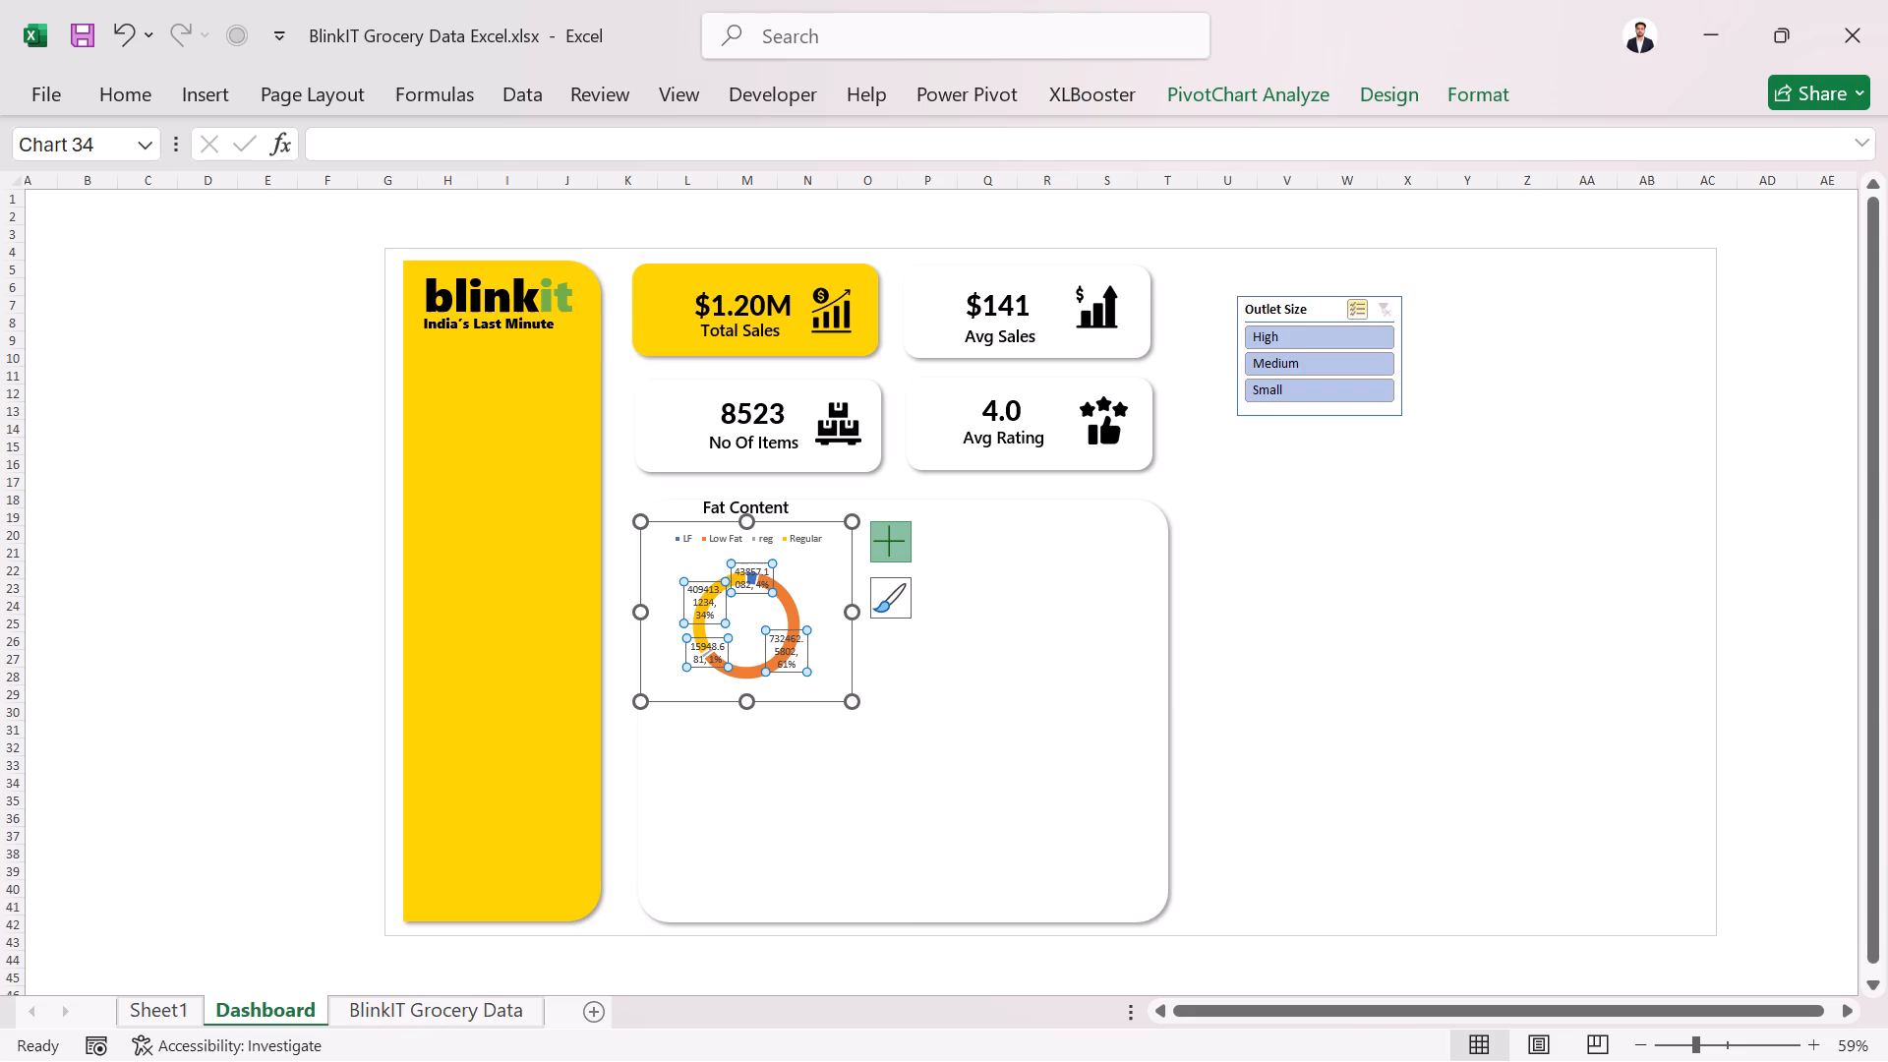
Select the data labels on the fat content doughnut chart.
{"action": "left_click", "coordinate": [933, 676]}
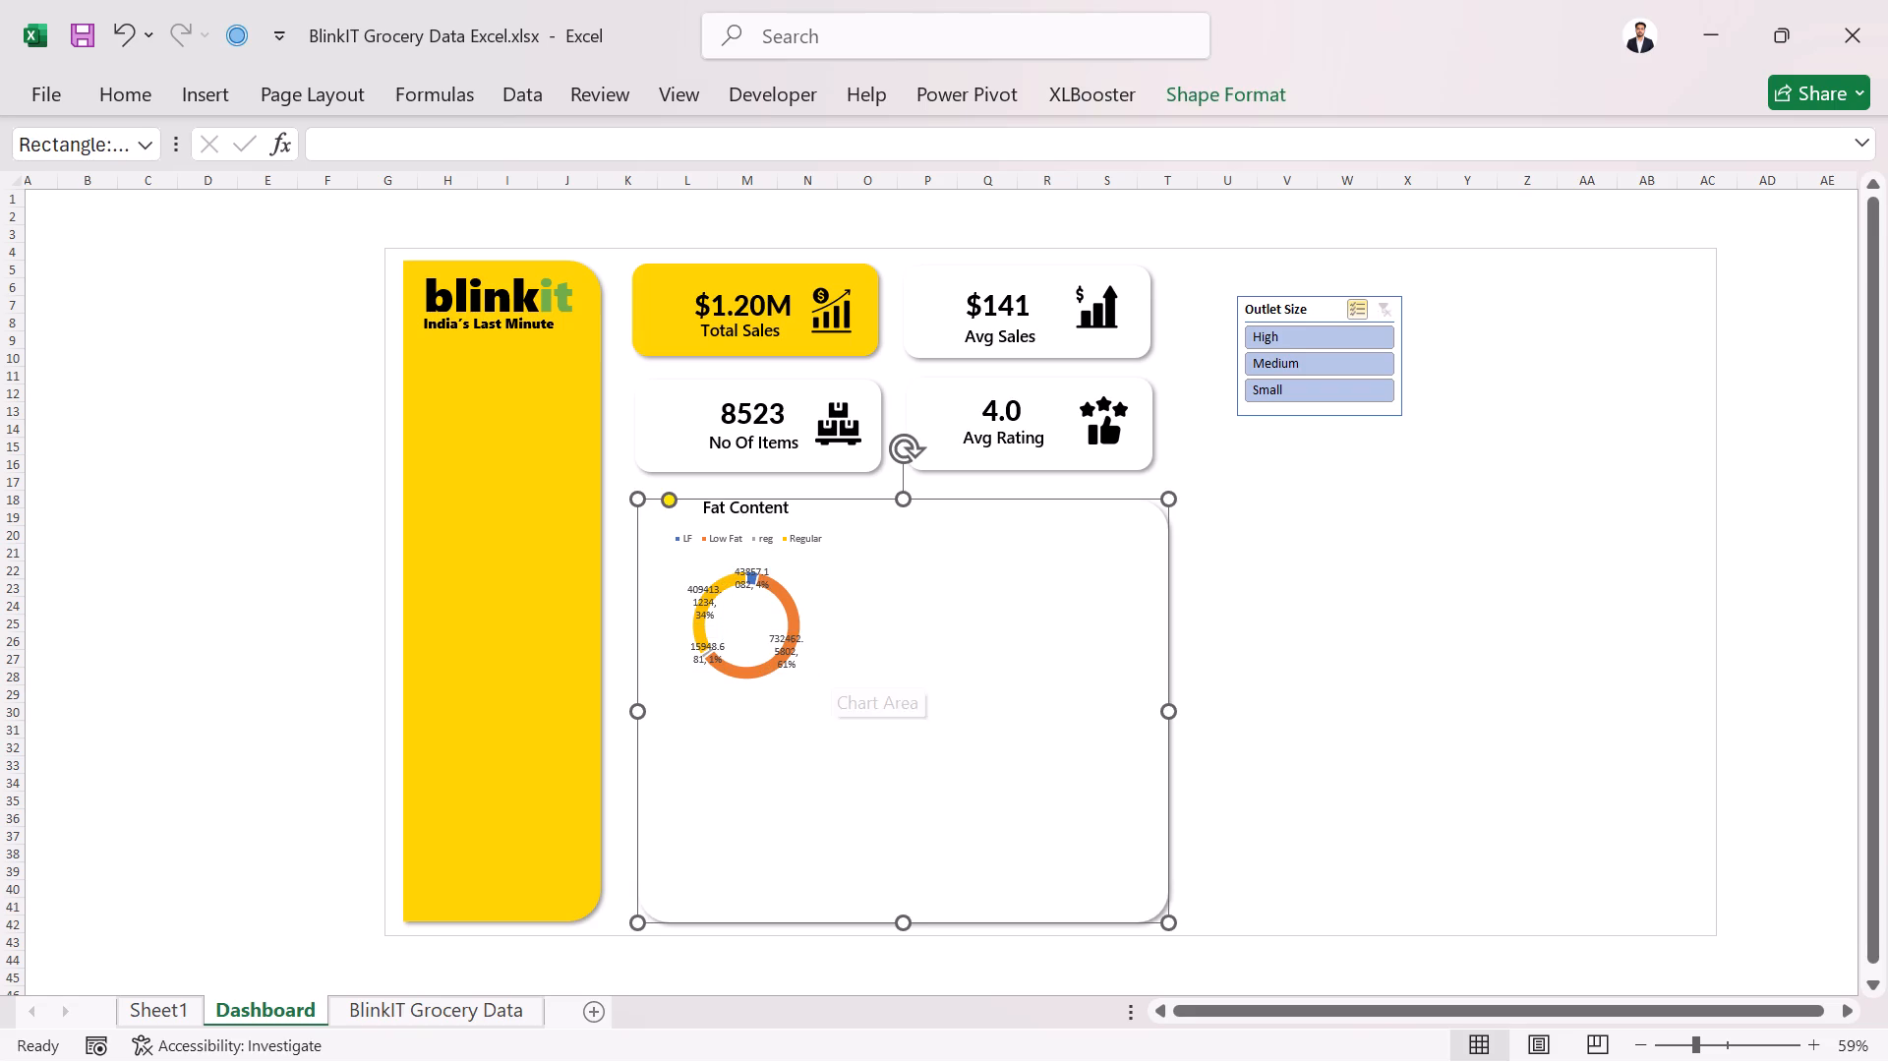
{"action": "scroll", "coordinate": [831, 659], "scroll_direction": "up", "scroll_amount": 2, "text": "ctrl"}
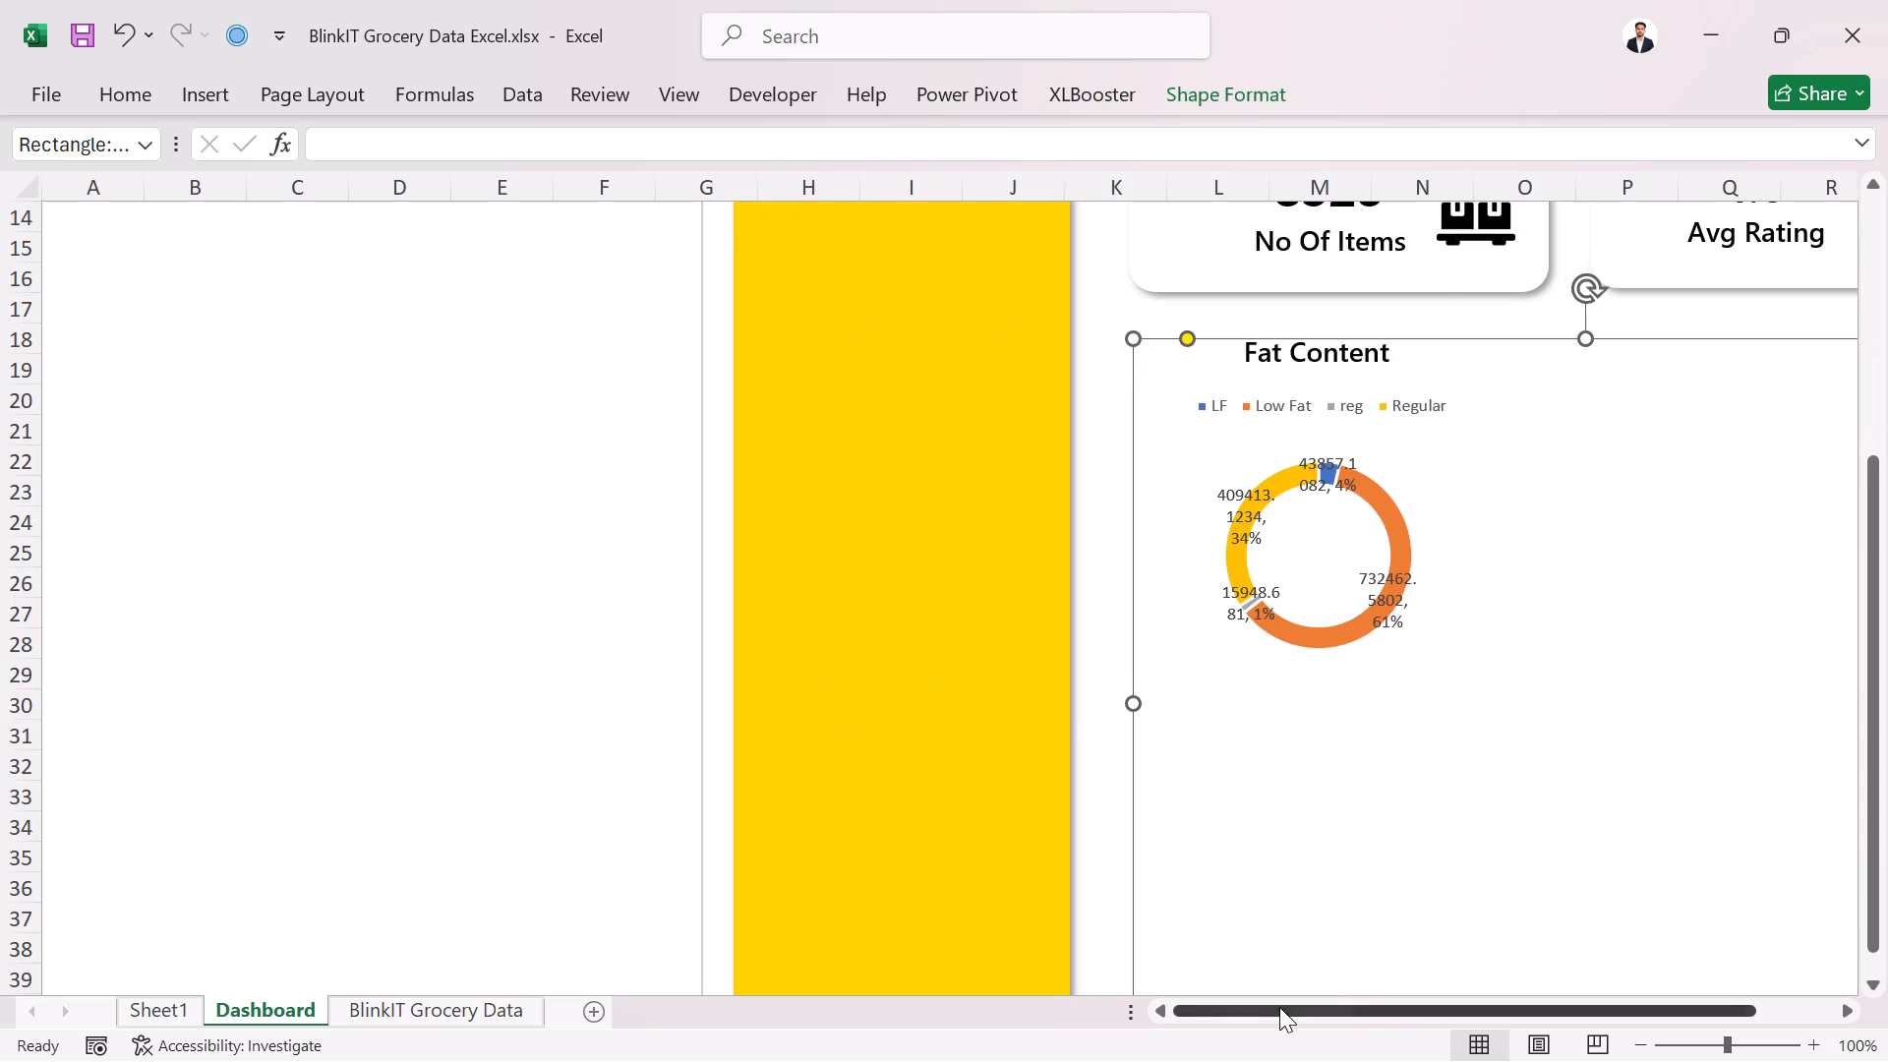
{"action": "left_click_drag", "start_coordinate": [1279, 1007], "coordinate": [1610, 1015]}
{"action": "scroll", "coordinate": [1097, 616], "scroll_direction": "up", "scroll_amount": 3, "text": "ctrl"}
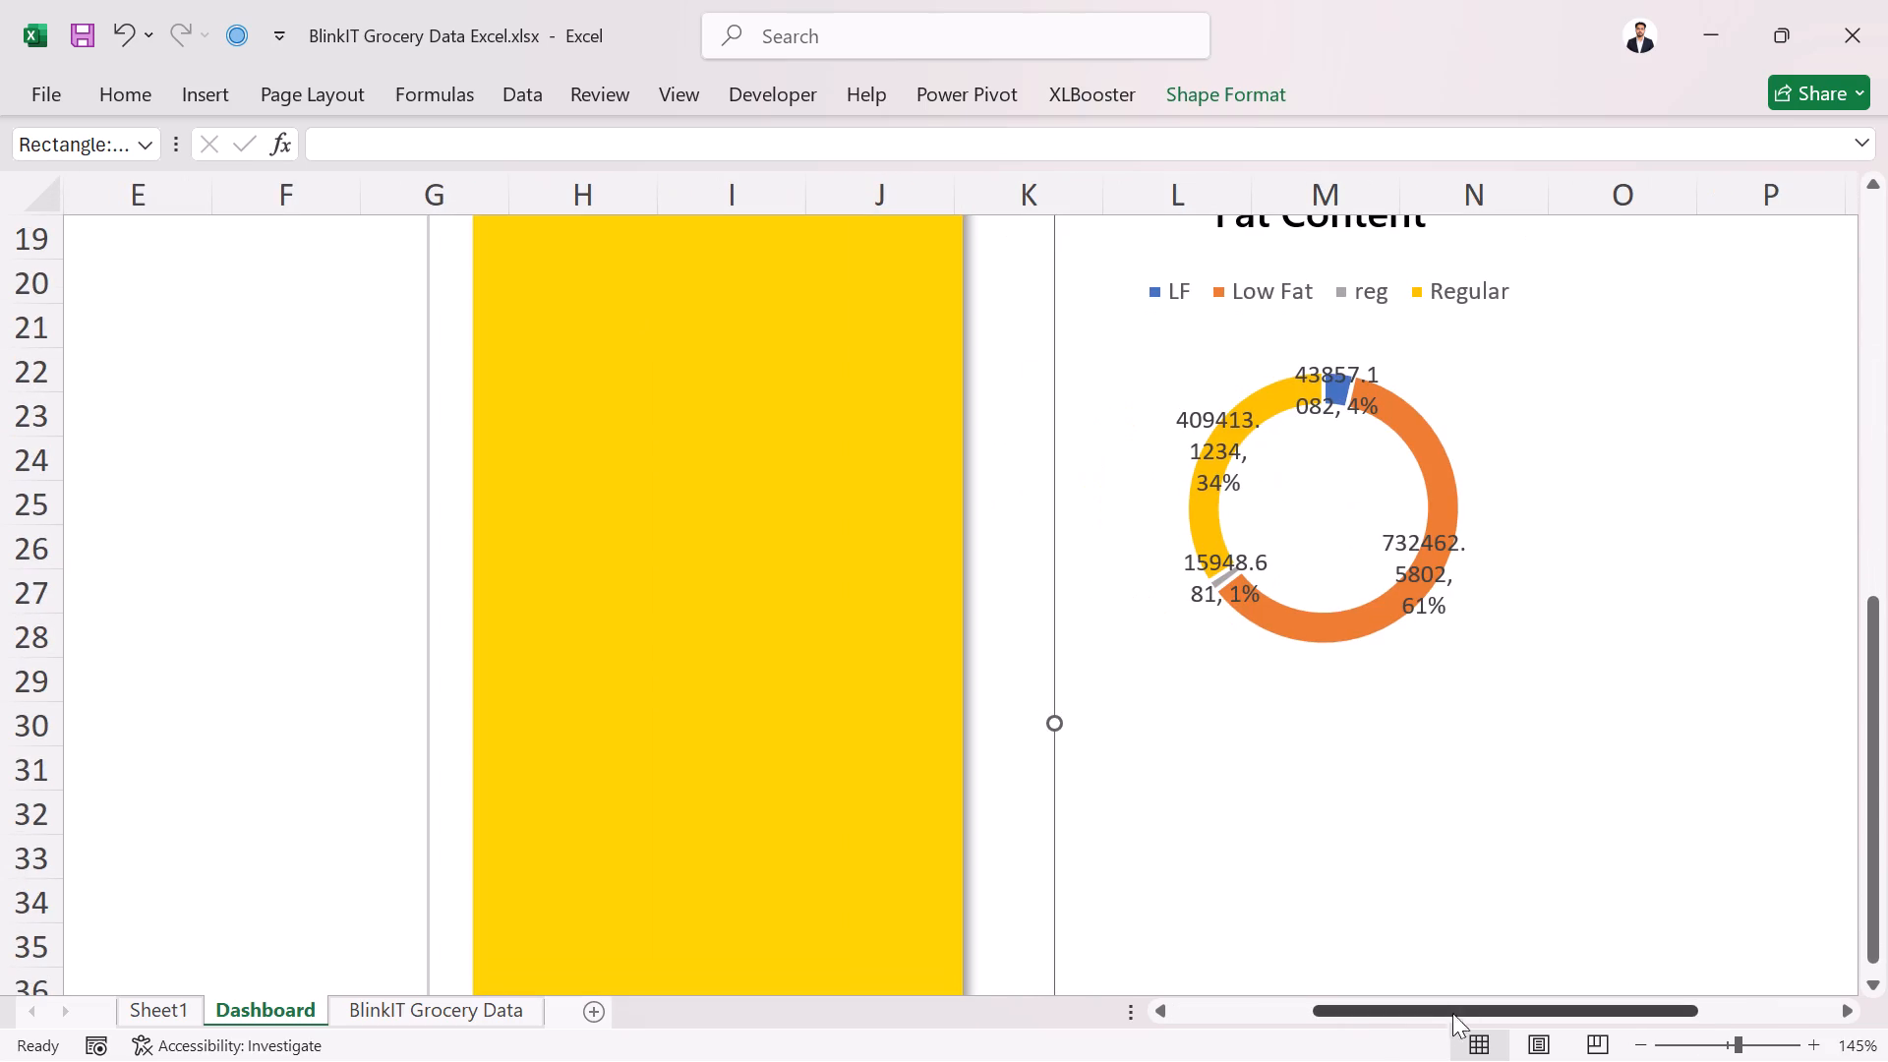
{"action": "left_click_drag", "start_coordinate": [1455, 1021], "coordinate": [1681, 1014]}
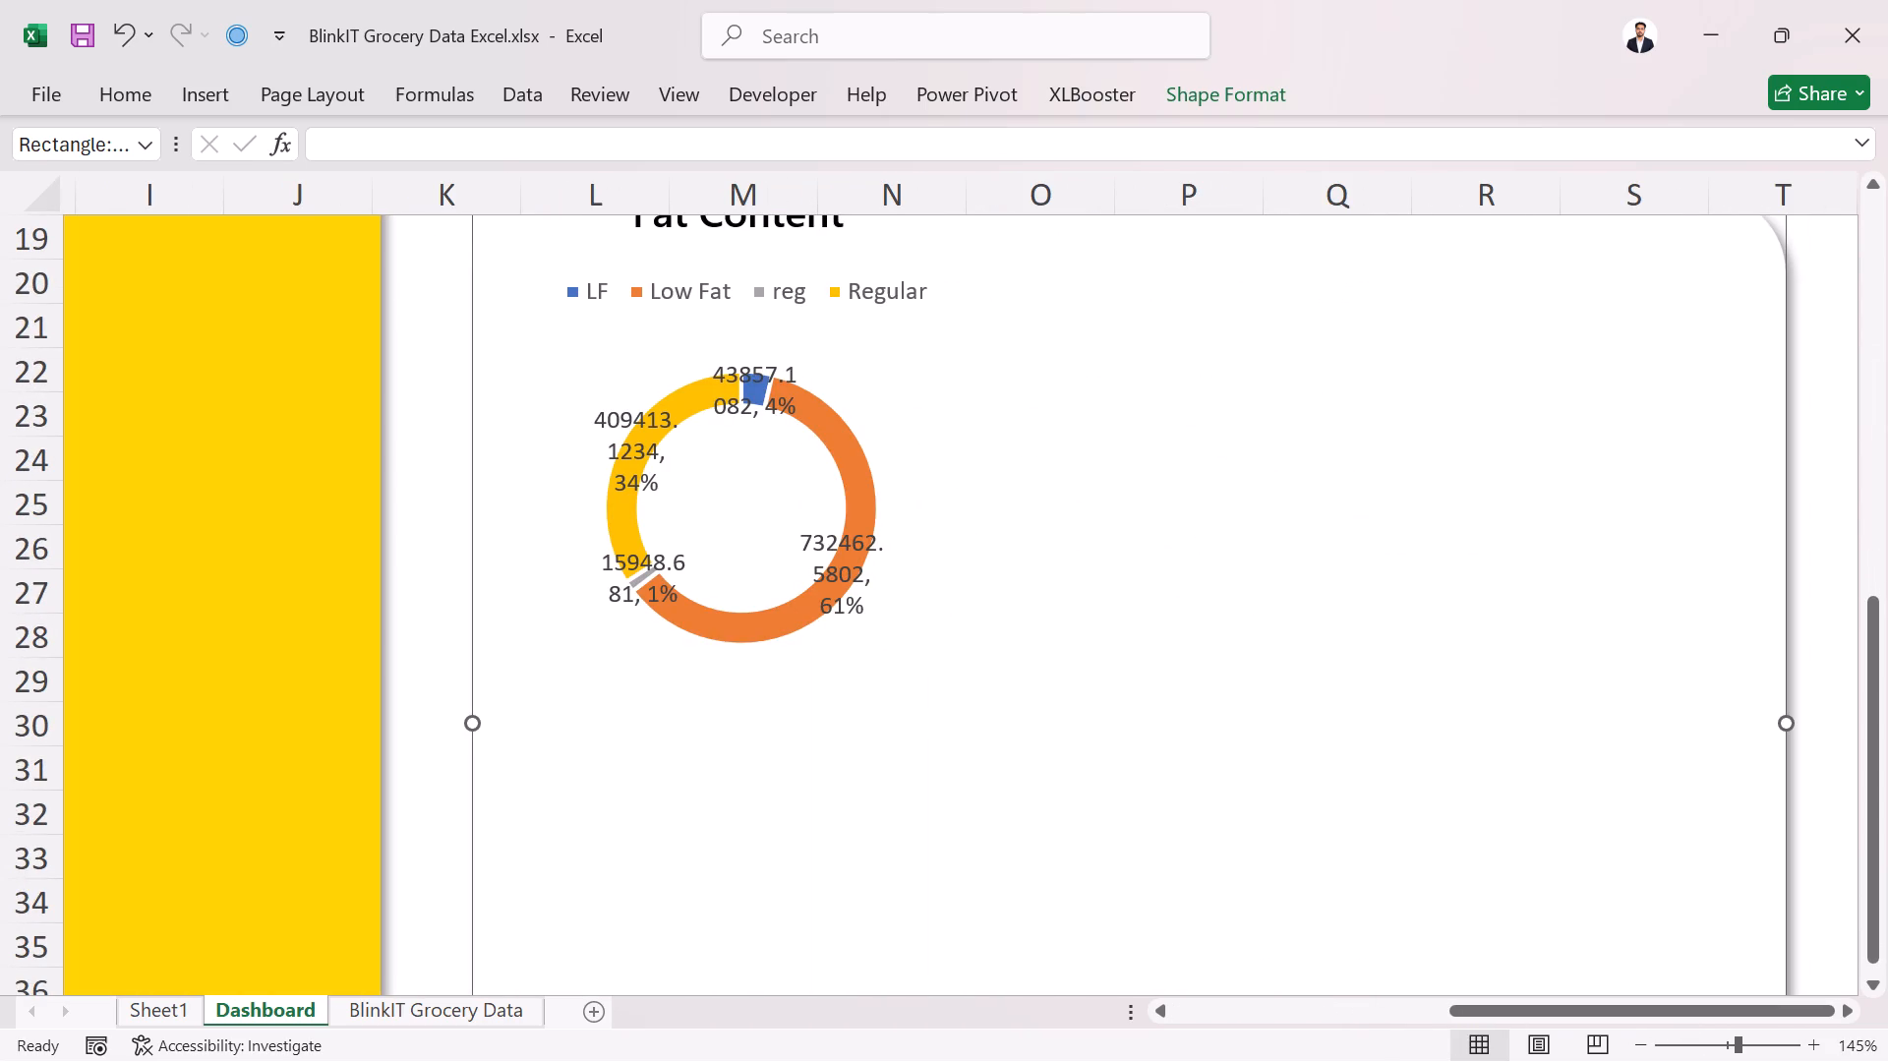
{"action": "left_click", "coordinate": [621, 428]}
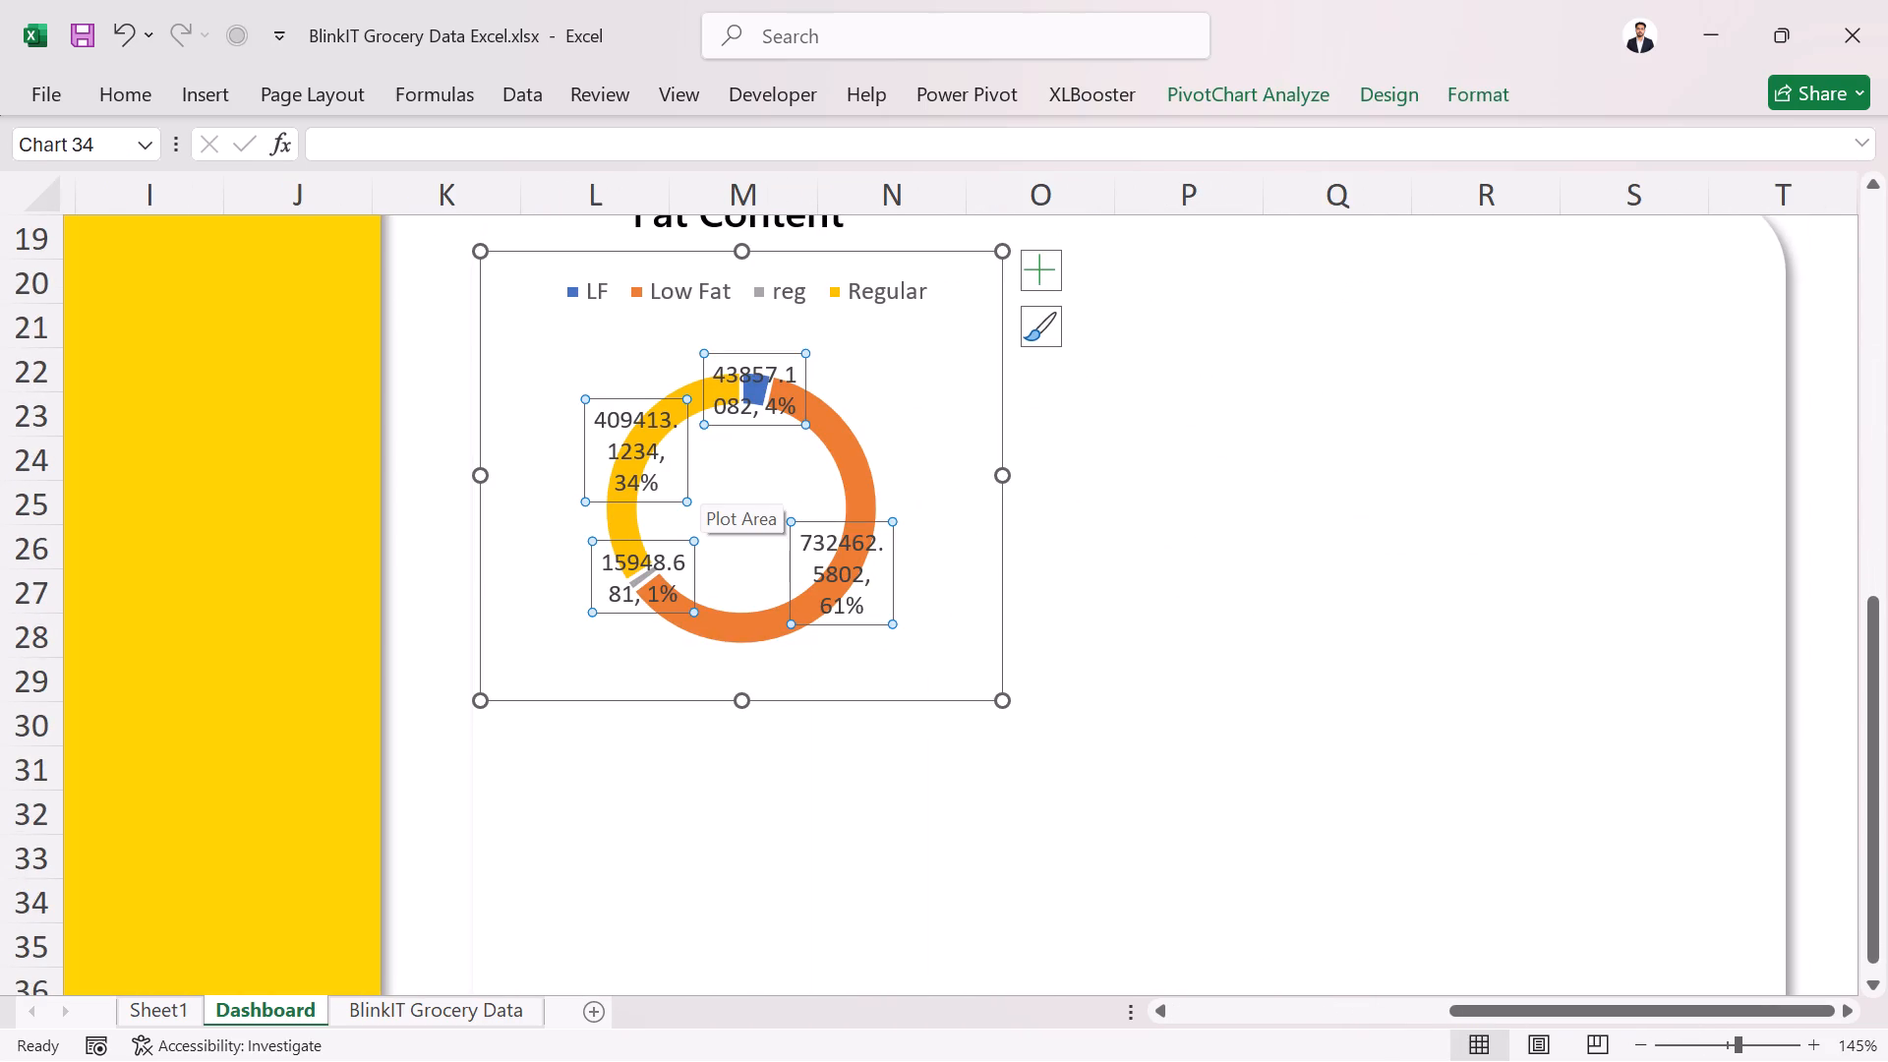
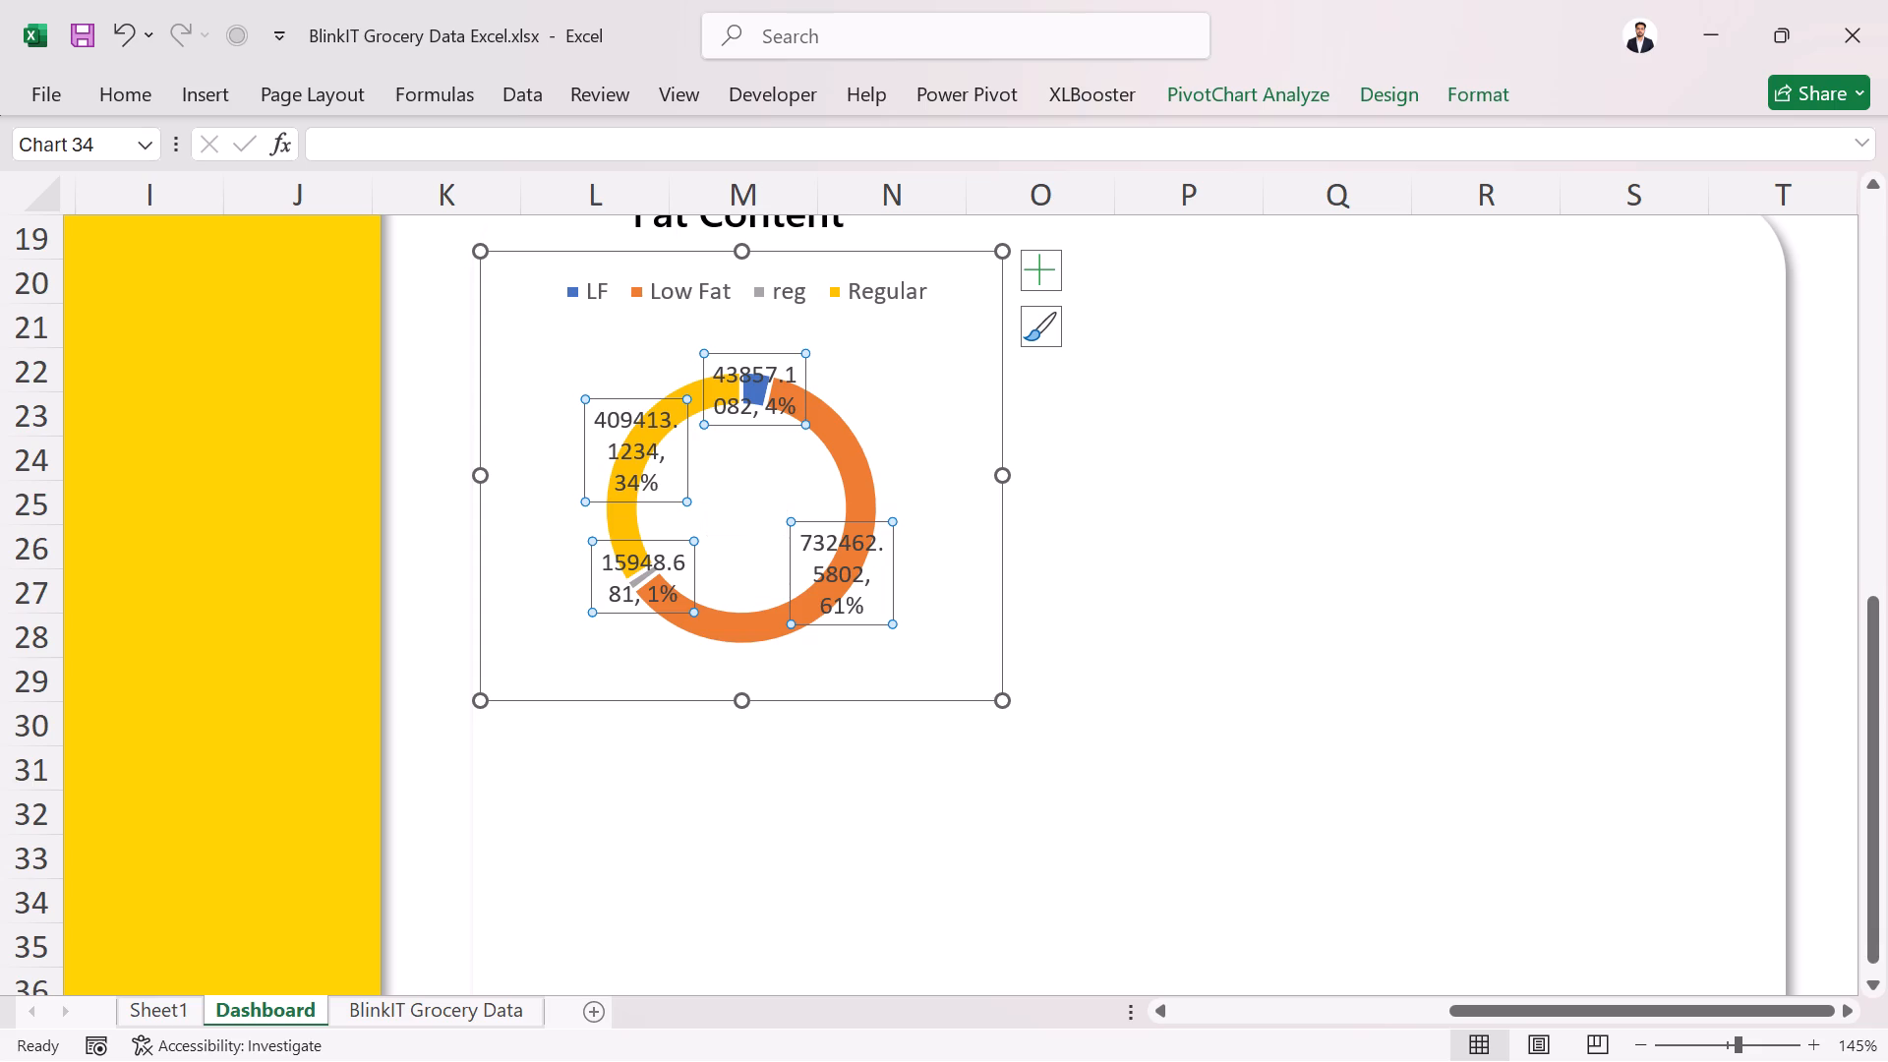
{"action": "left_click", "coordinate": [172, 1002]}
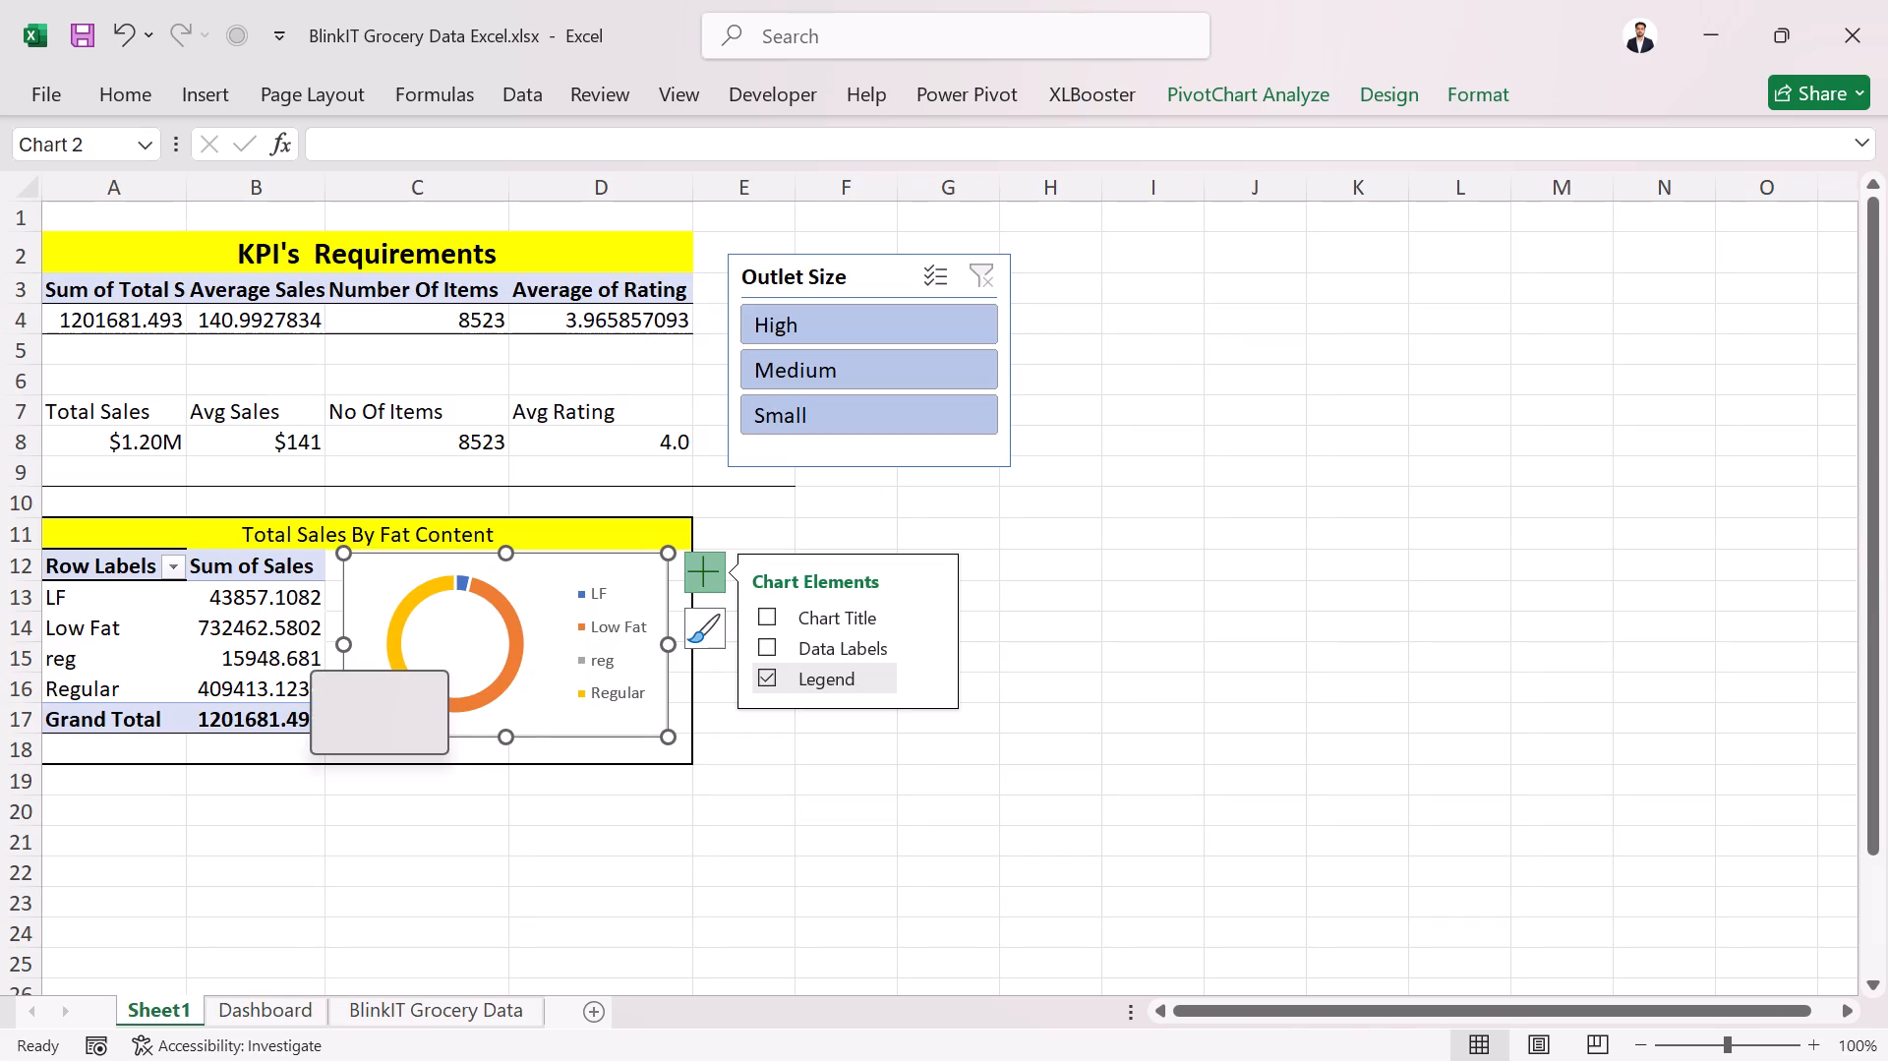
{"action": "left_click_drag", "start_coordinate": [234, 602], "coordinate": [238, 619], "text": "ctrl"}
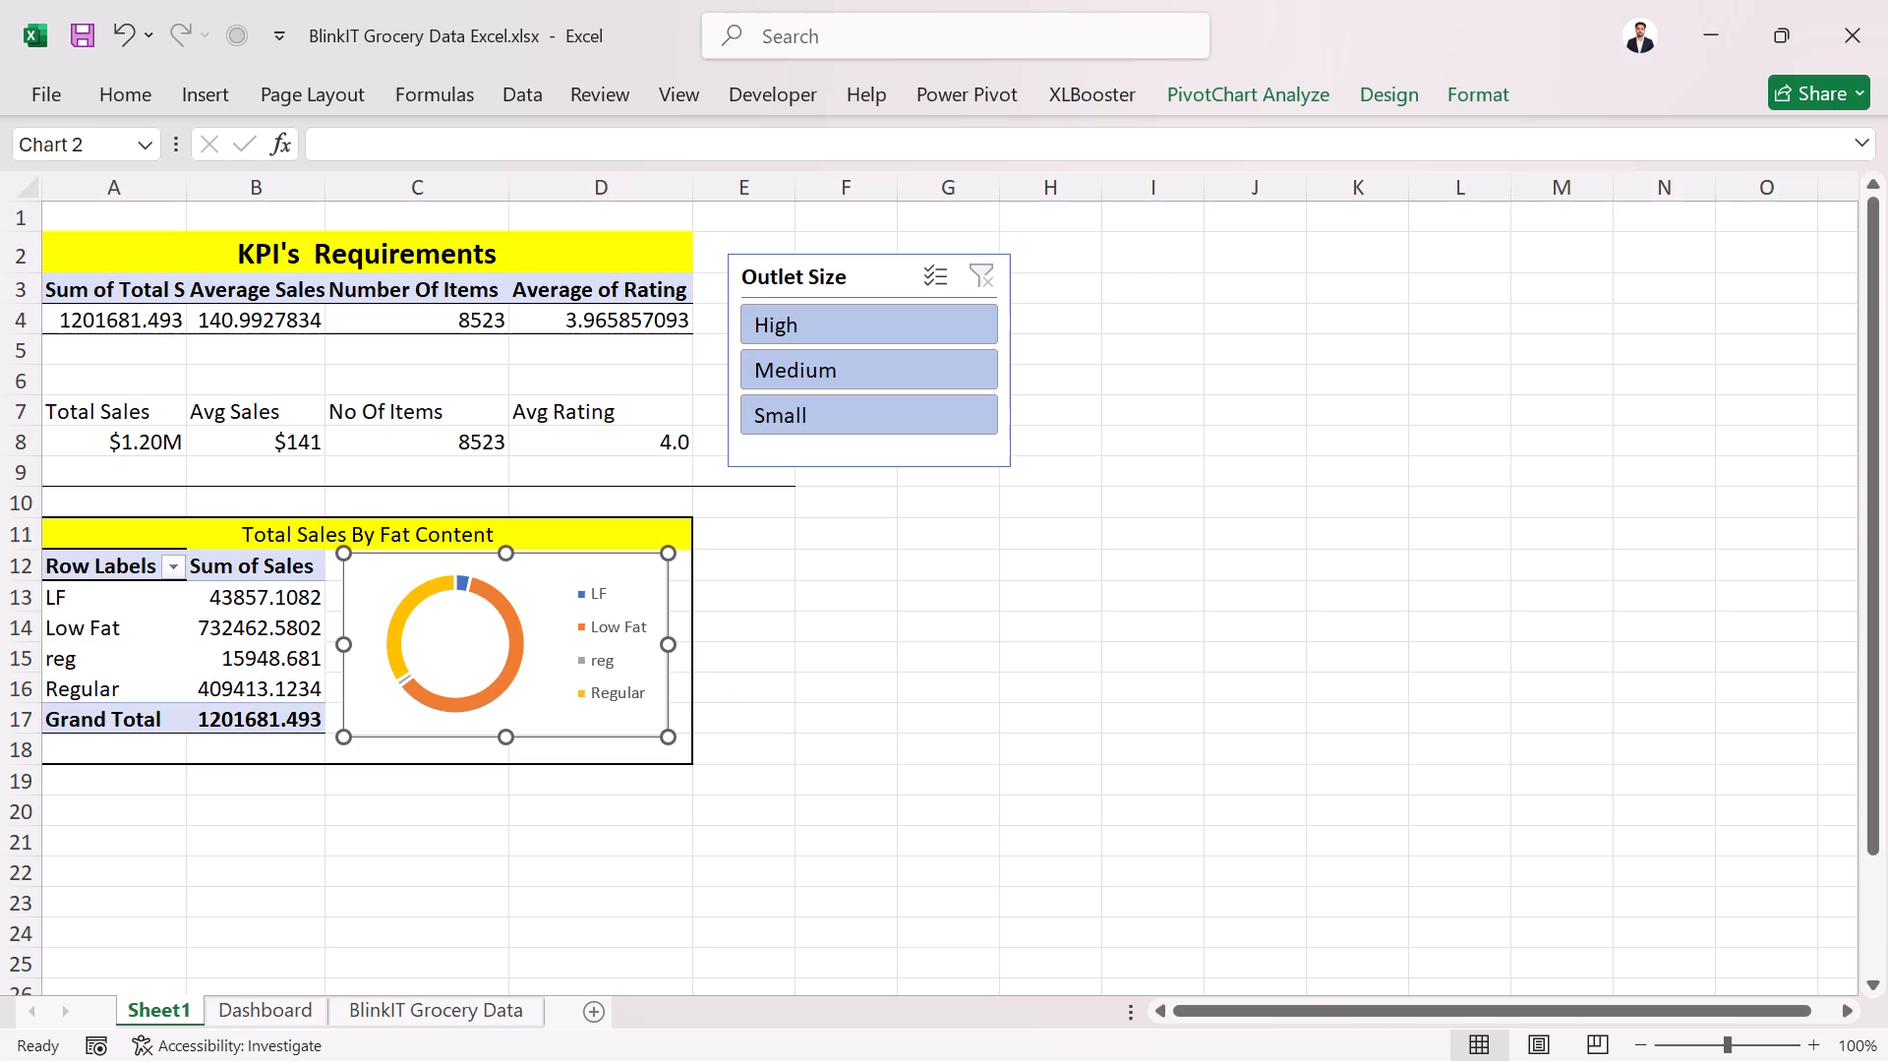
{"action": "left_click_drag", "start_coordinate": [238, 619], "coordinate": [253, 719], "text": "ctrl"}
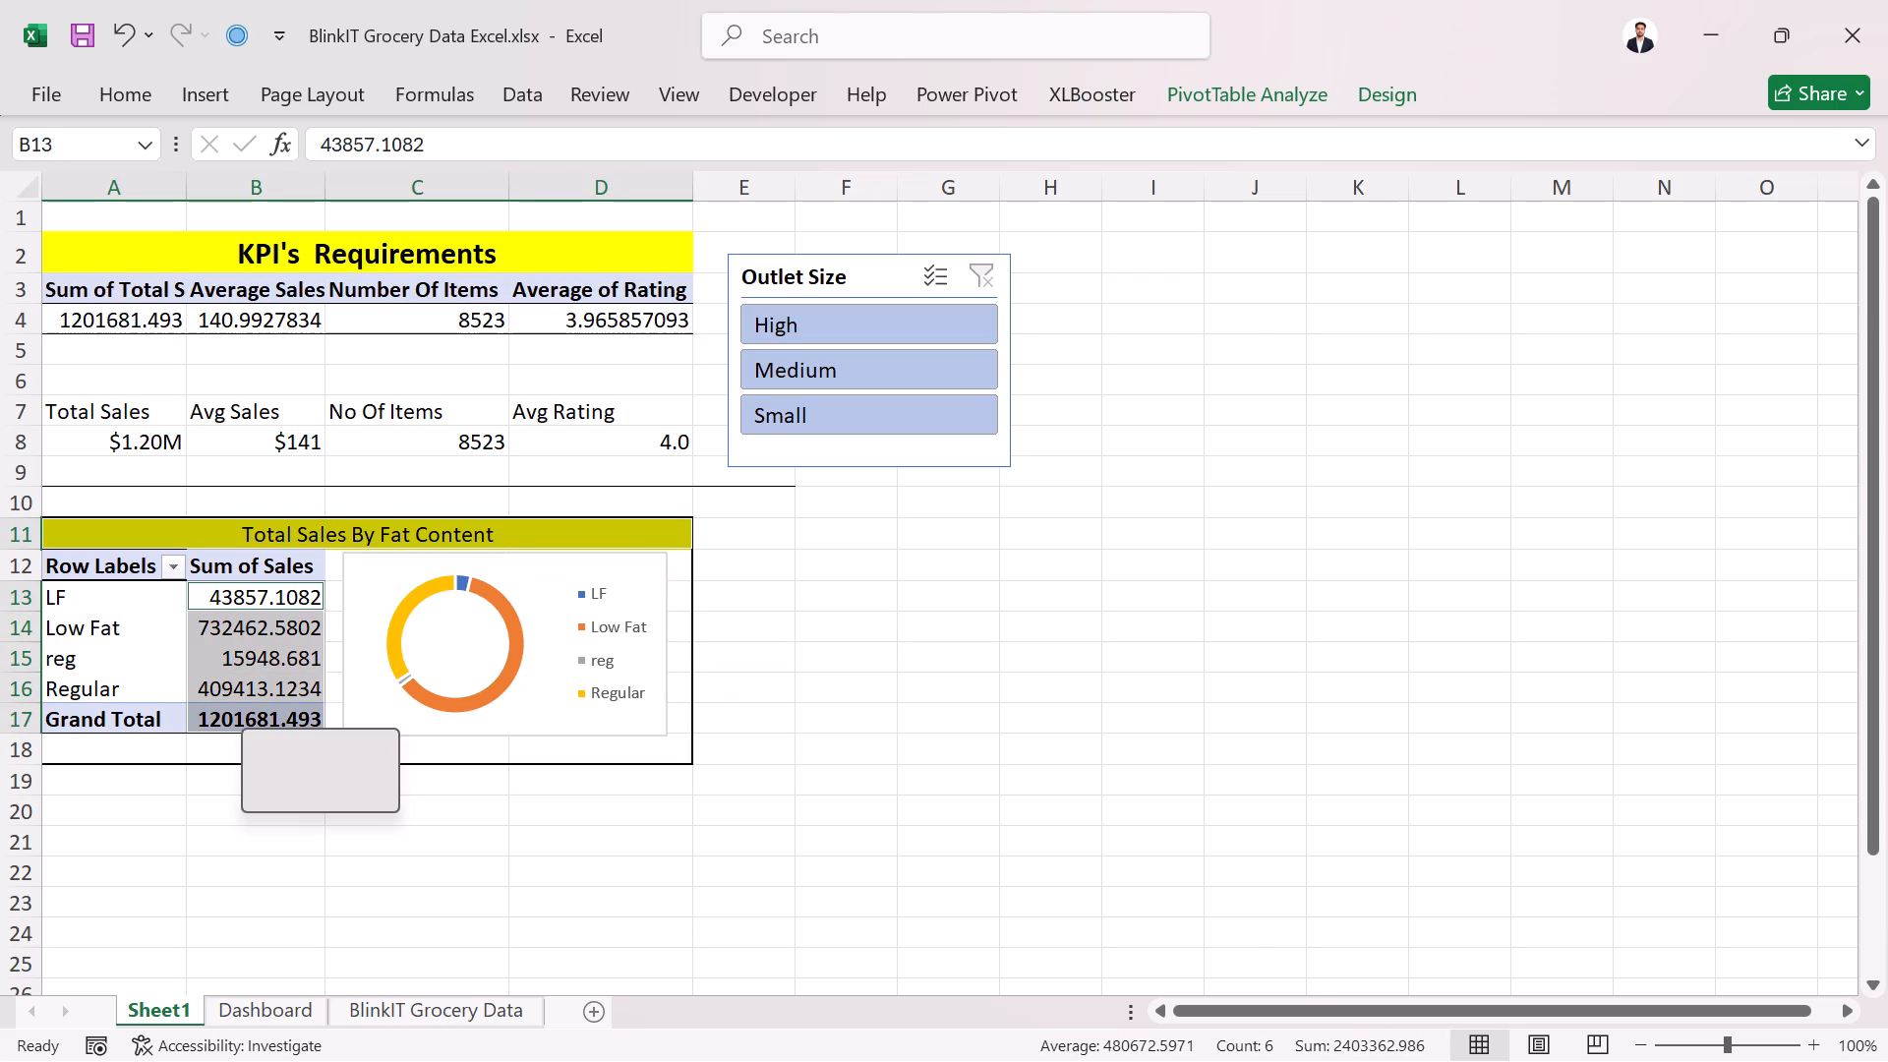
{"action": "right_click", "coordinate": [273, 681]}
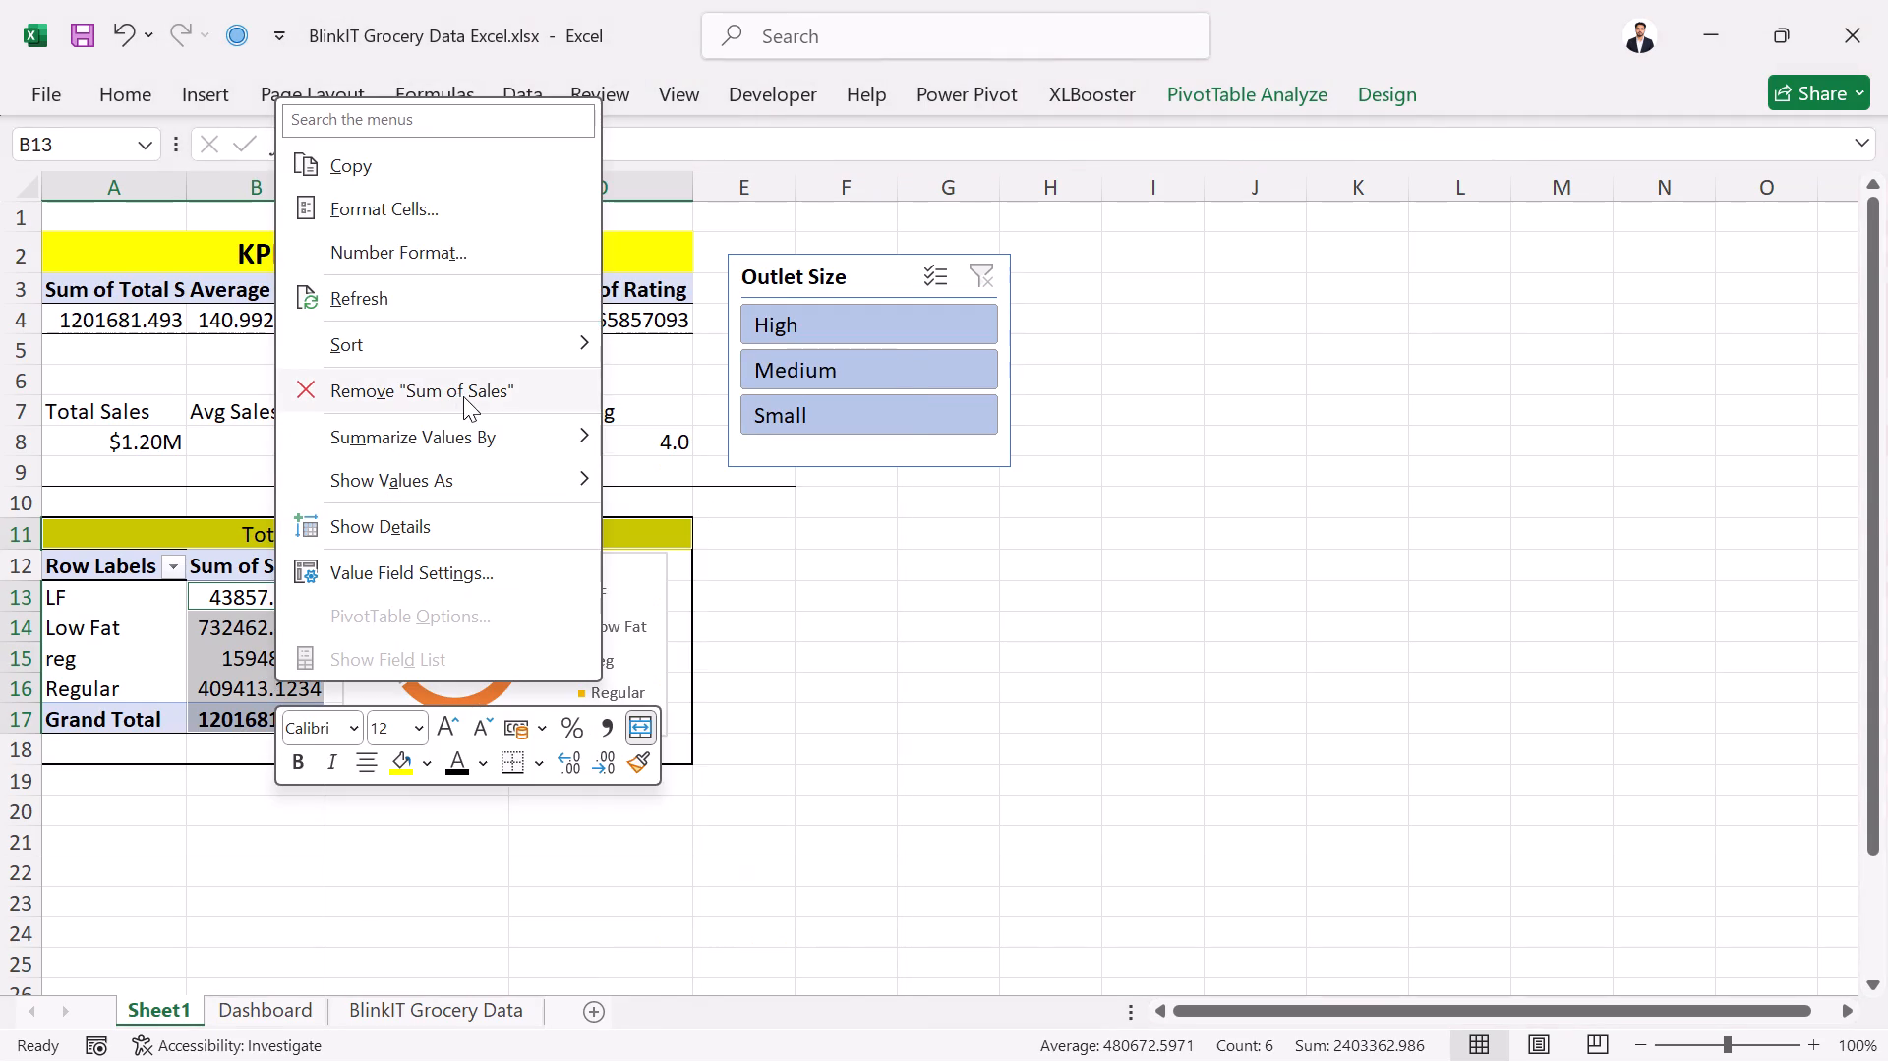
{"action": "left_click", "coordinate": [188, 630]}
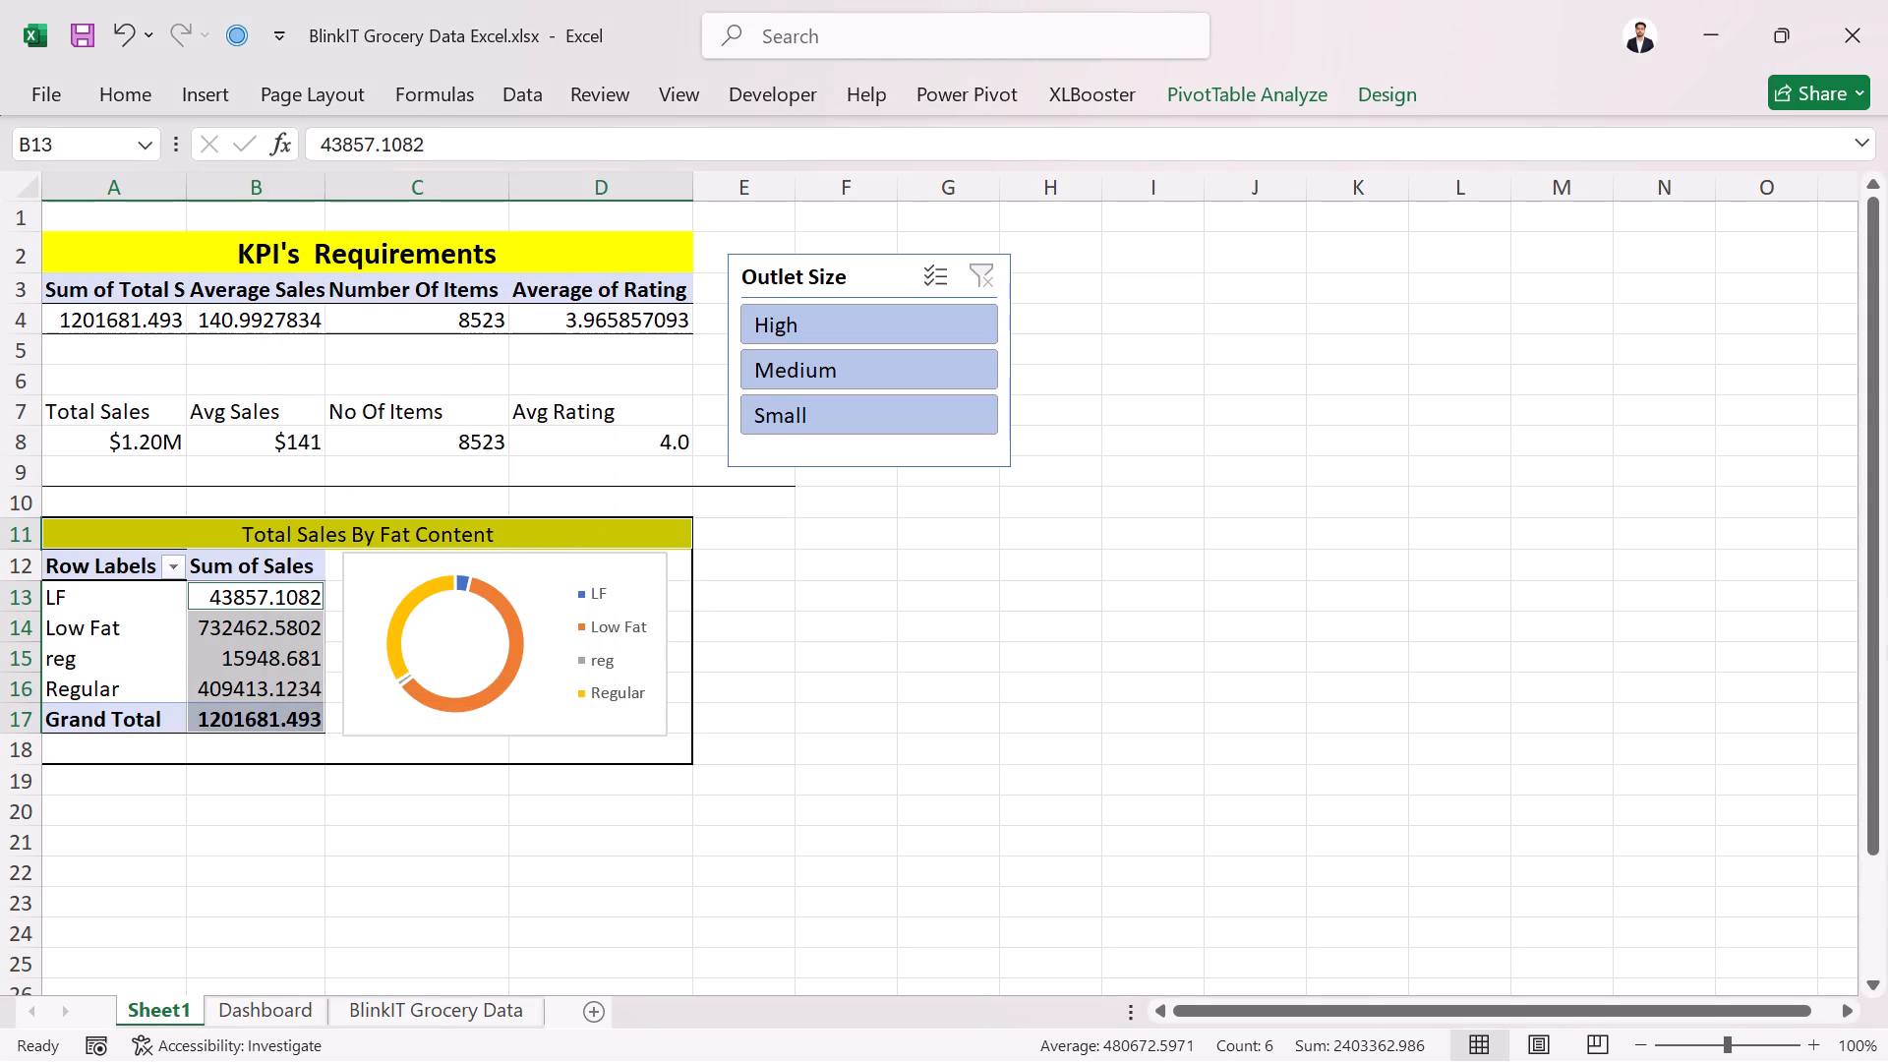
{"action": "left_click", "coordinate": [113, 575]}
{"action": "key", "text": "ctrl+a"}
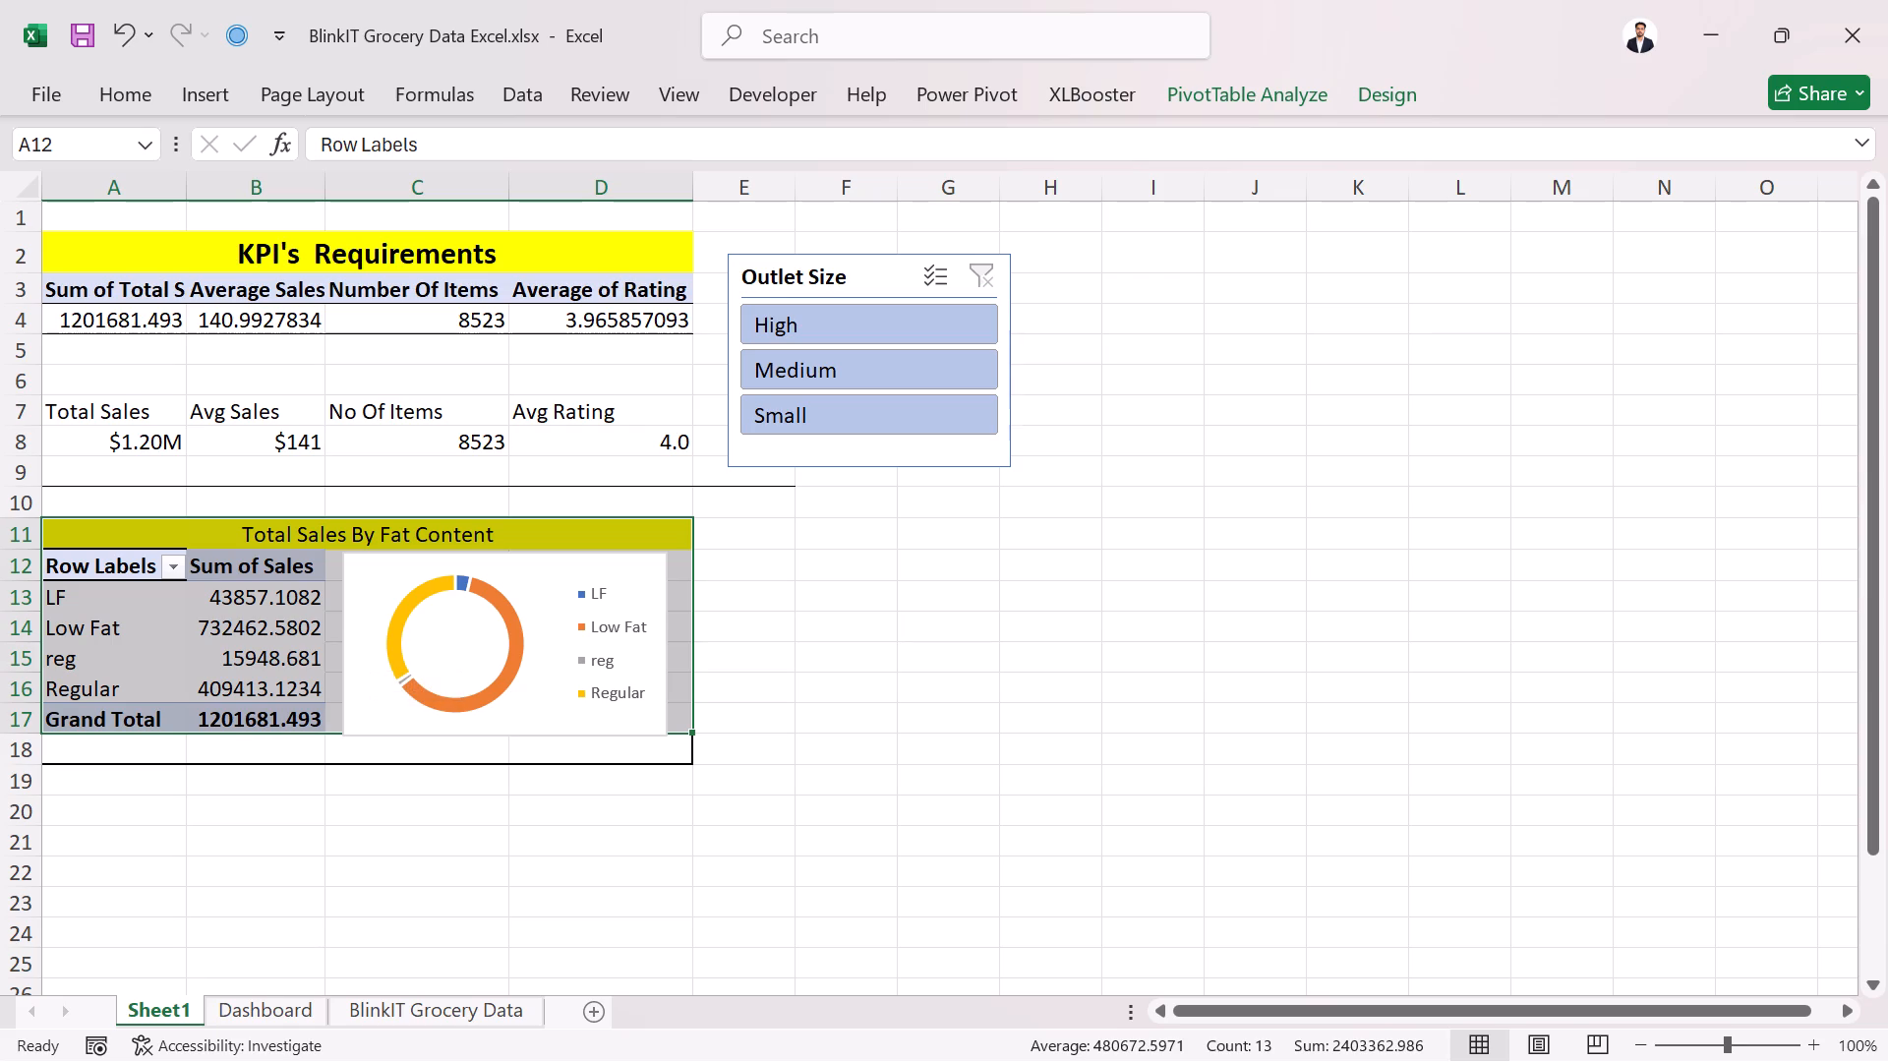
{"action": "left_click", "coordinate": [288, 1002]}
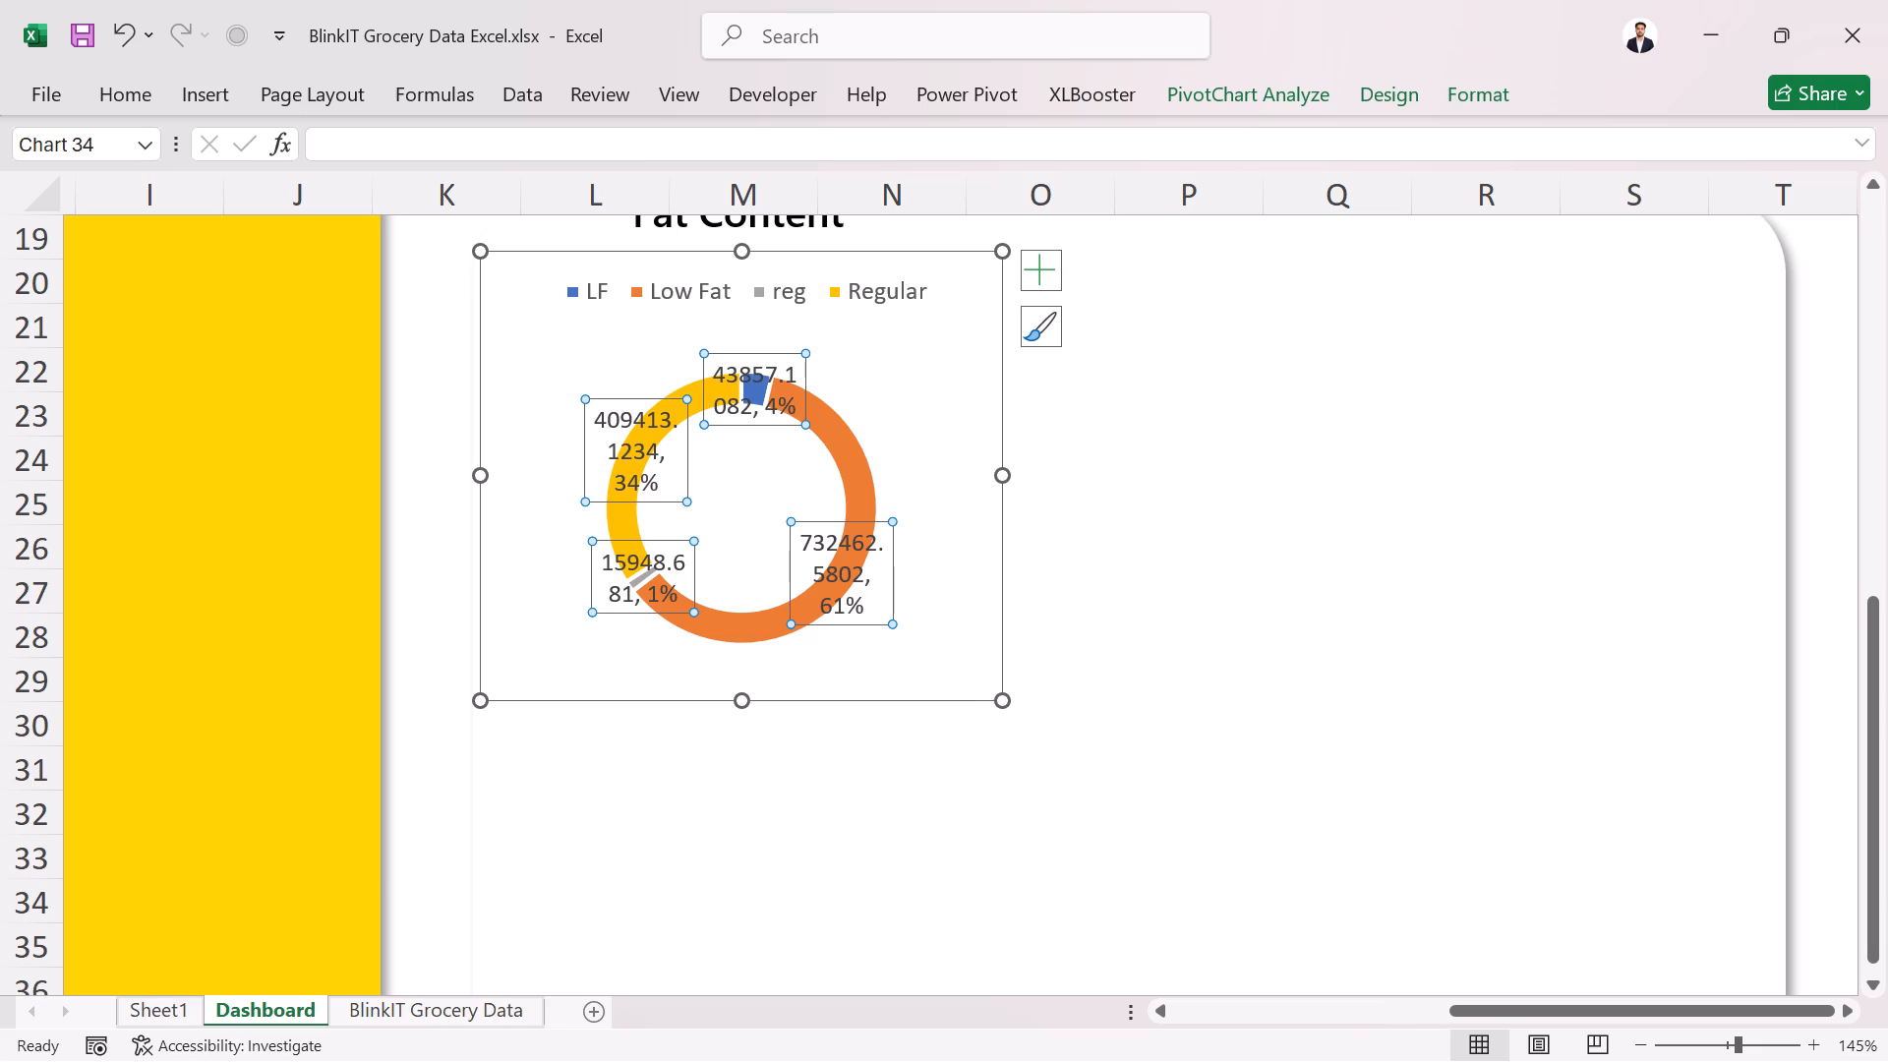
Remove the grand total row from the Total Sales By Fat Content pivot table on Sheet1.
{"action": "left_click", "coordinate": [160, 1012]}
{"action": "left_click", "coordinate": [257, 647]}
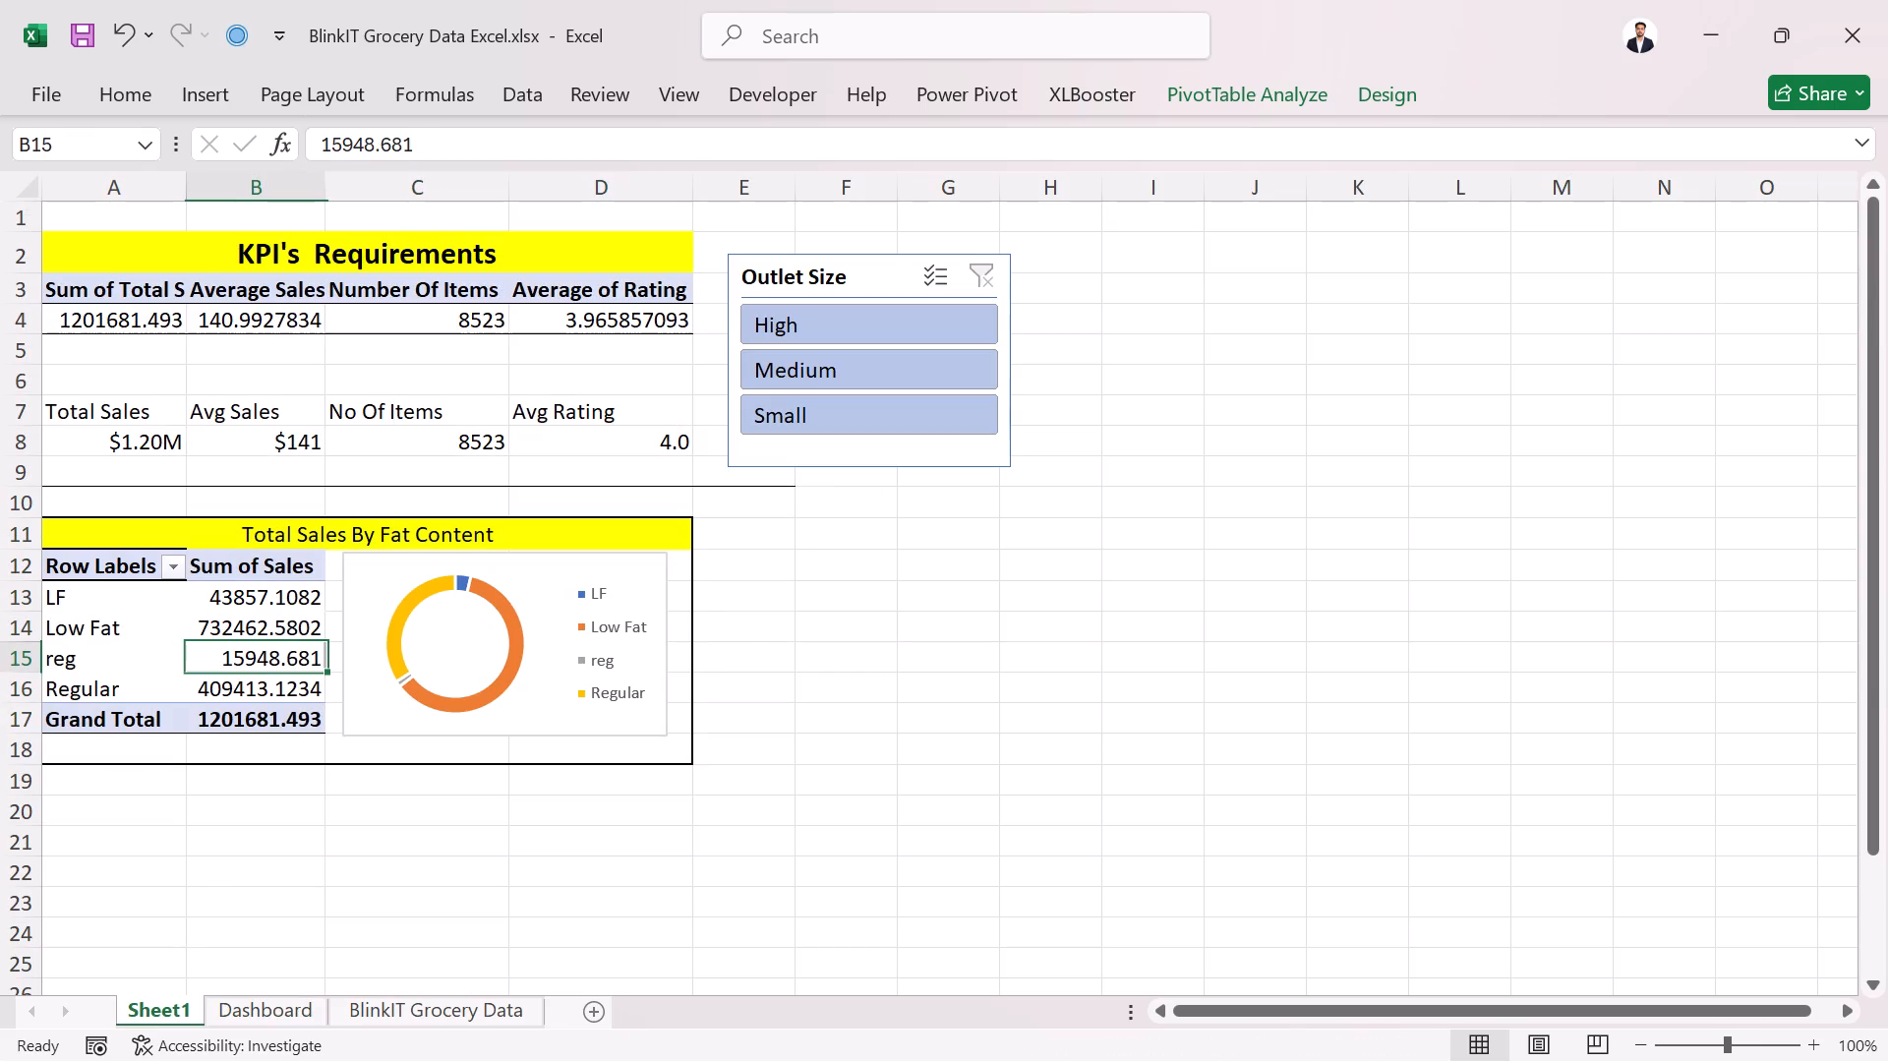
{"action": "left_click", "coordinate": [117, 727]}
{"action": "right_click", "coordinate": [118, 727]}
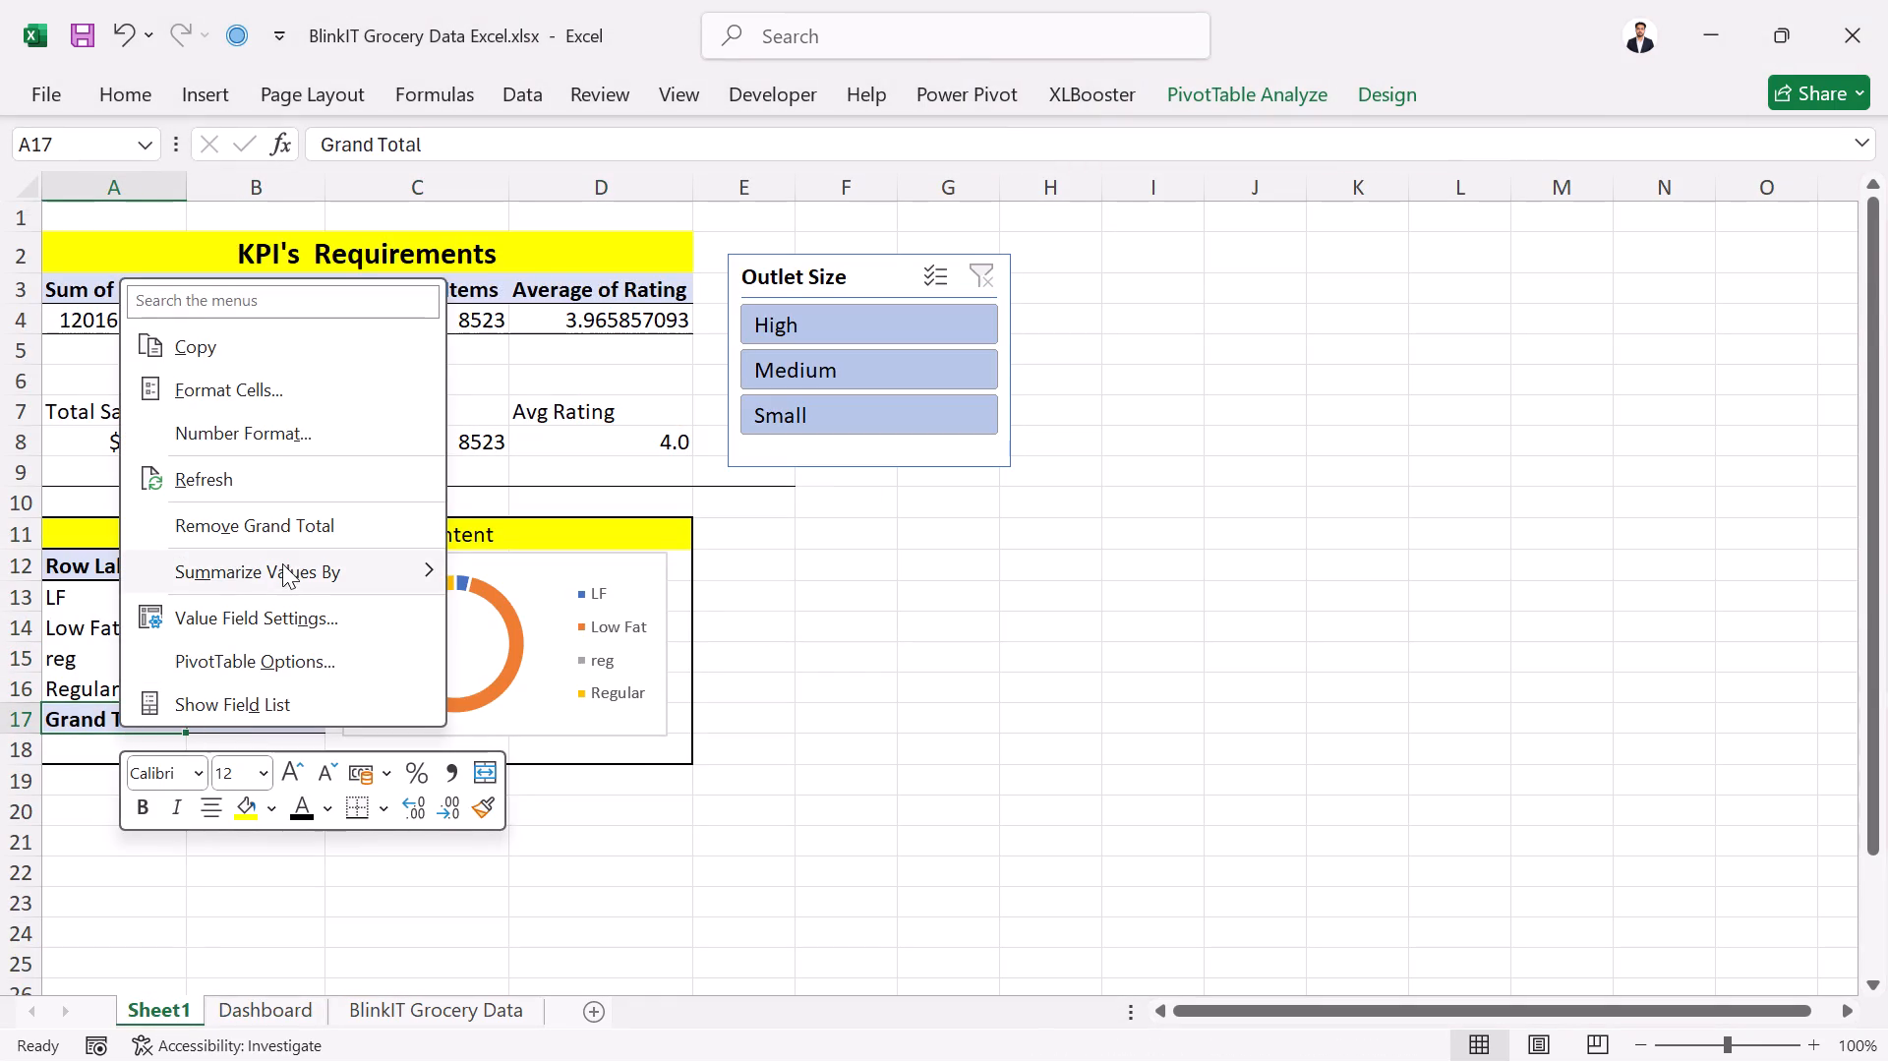
{"action": "left_click", "coordinate": [317, 513]}
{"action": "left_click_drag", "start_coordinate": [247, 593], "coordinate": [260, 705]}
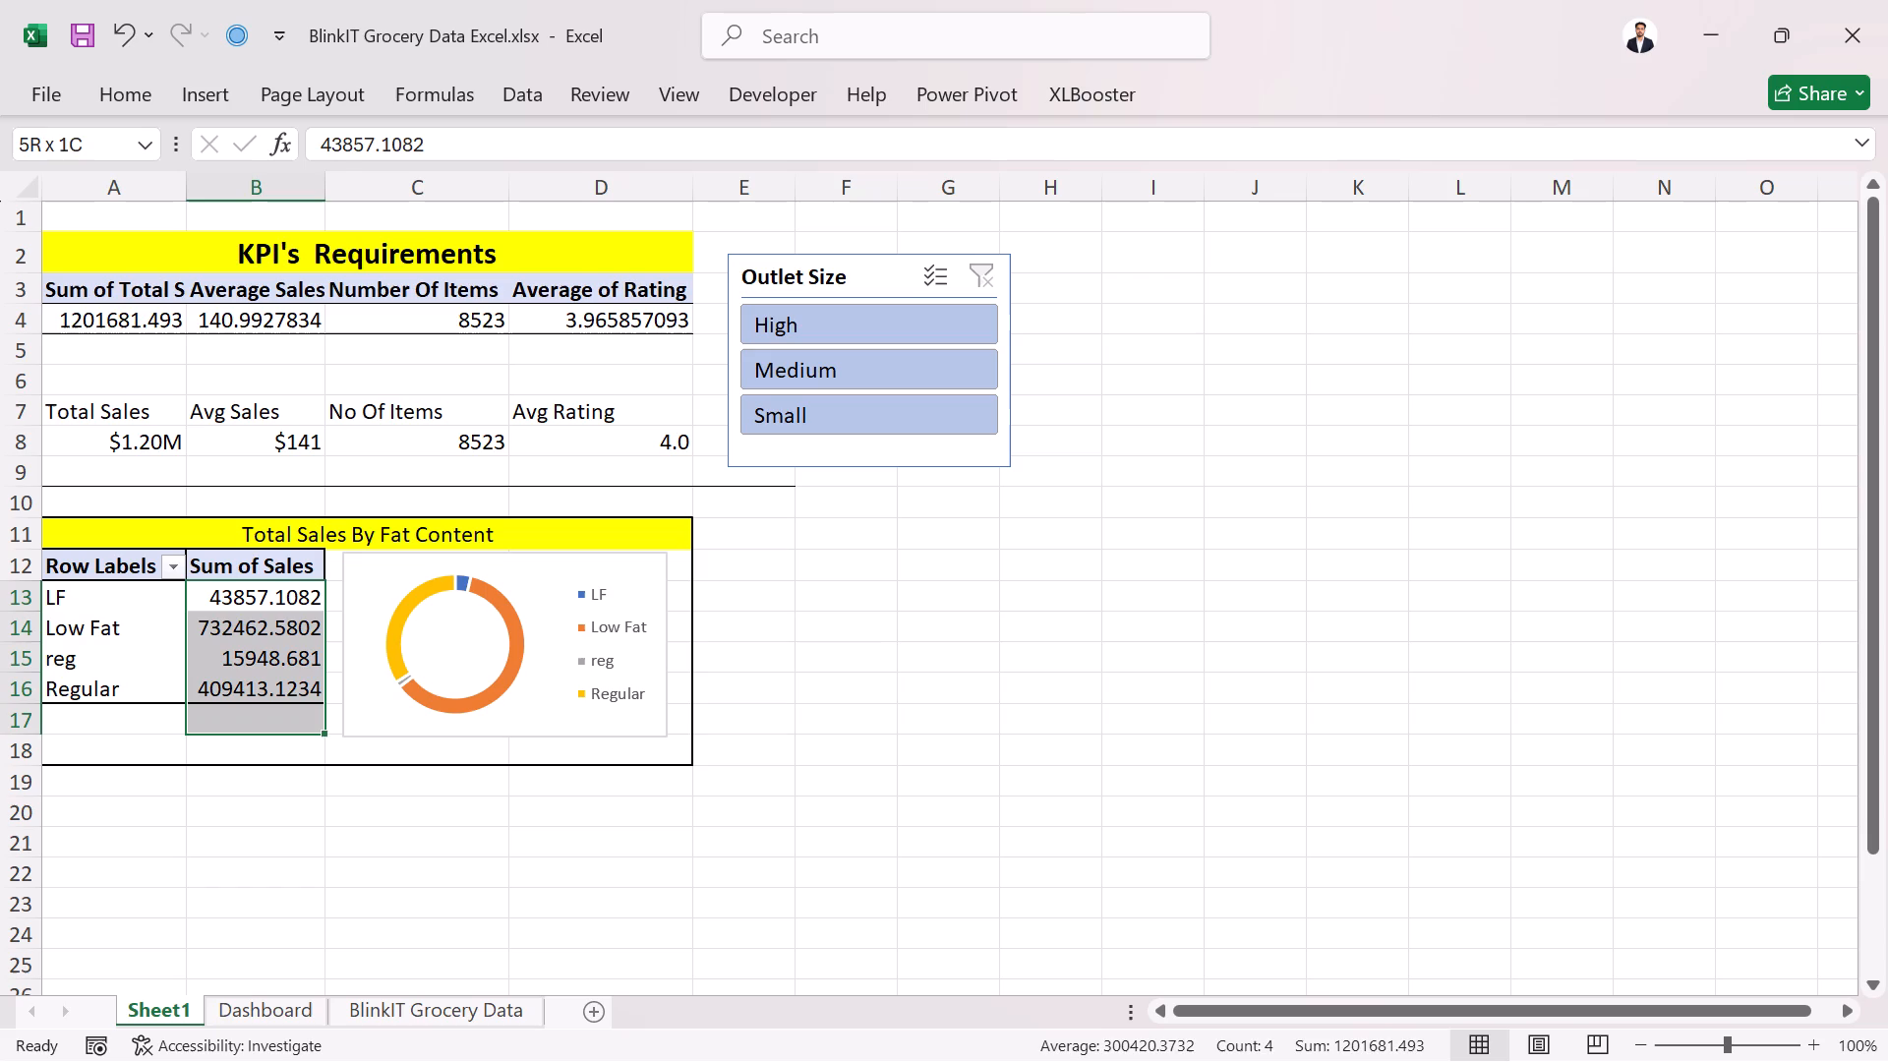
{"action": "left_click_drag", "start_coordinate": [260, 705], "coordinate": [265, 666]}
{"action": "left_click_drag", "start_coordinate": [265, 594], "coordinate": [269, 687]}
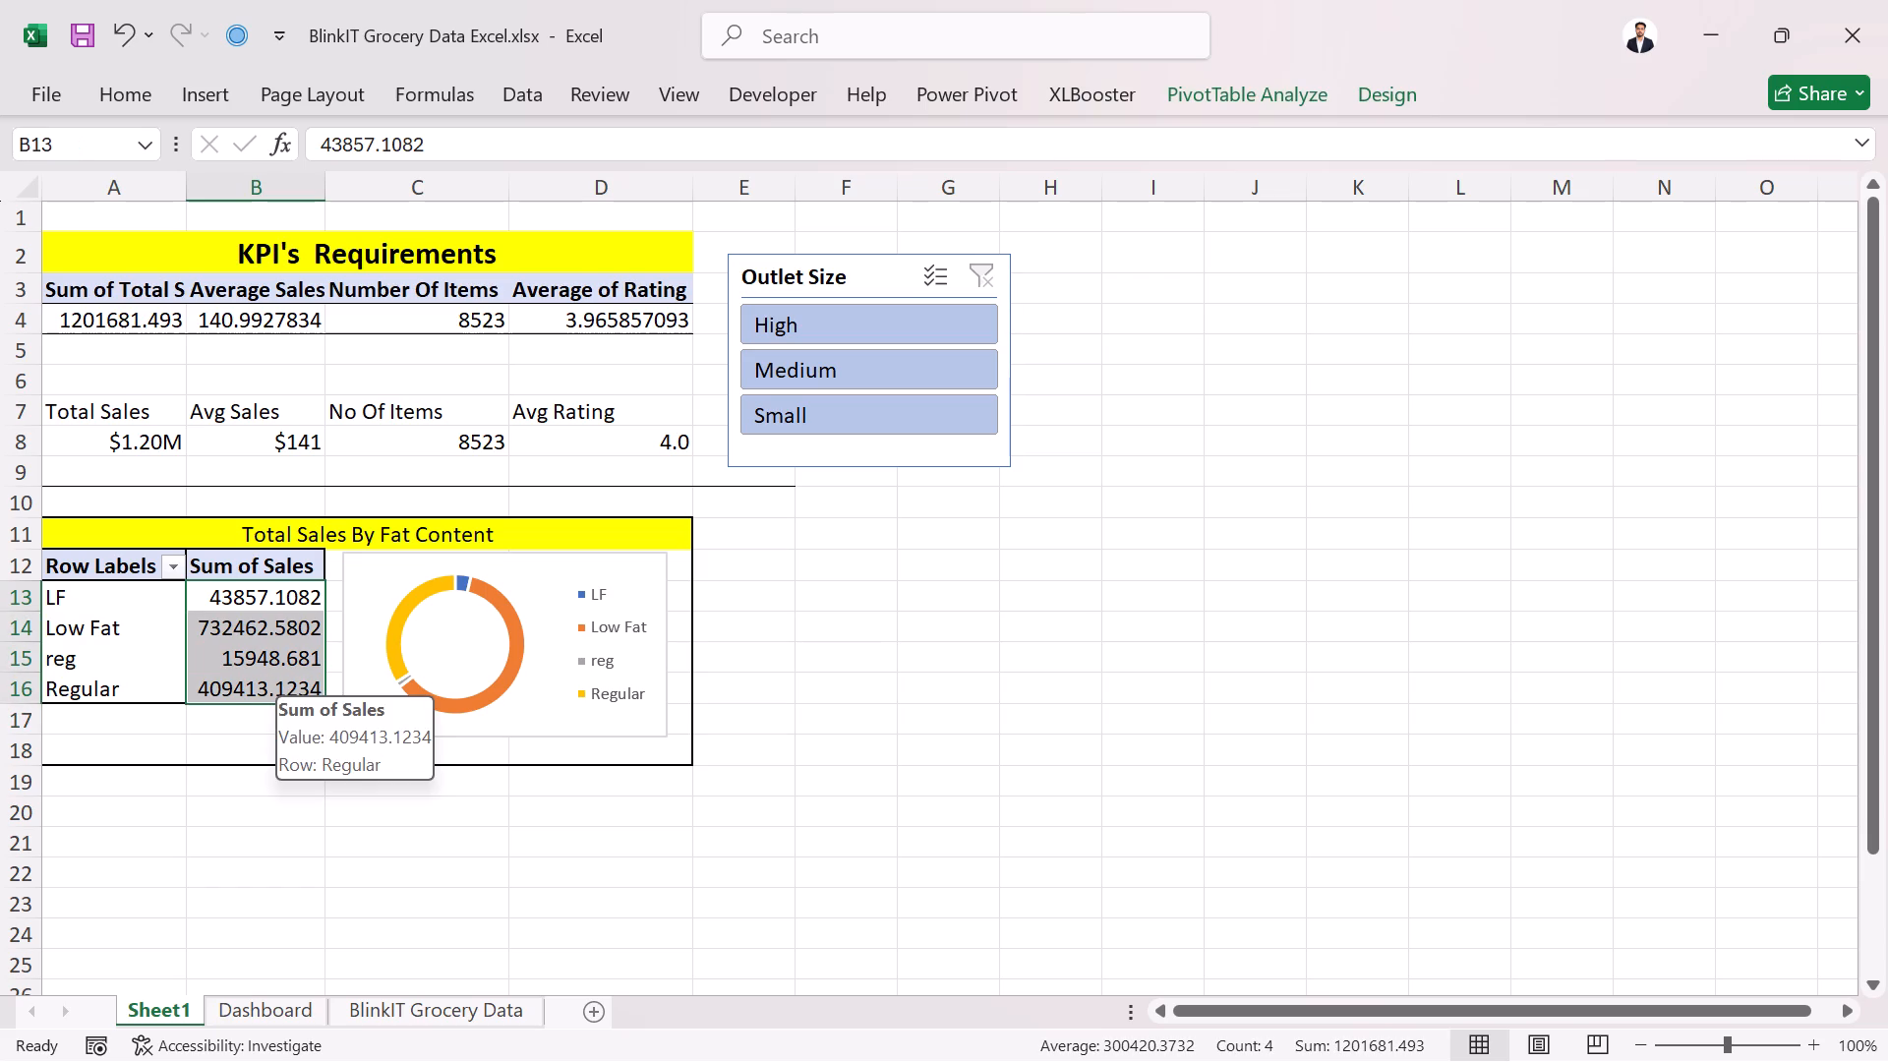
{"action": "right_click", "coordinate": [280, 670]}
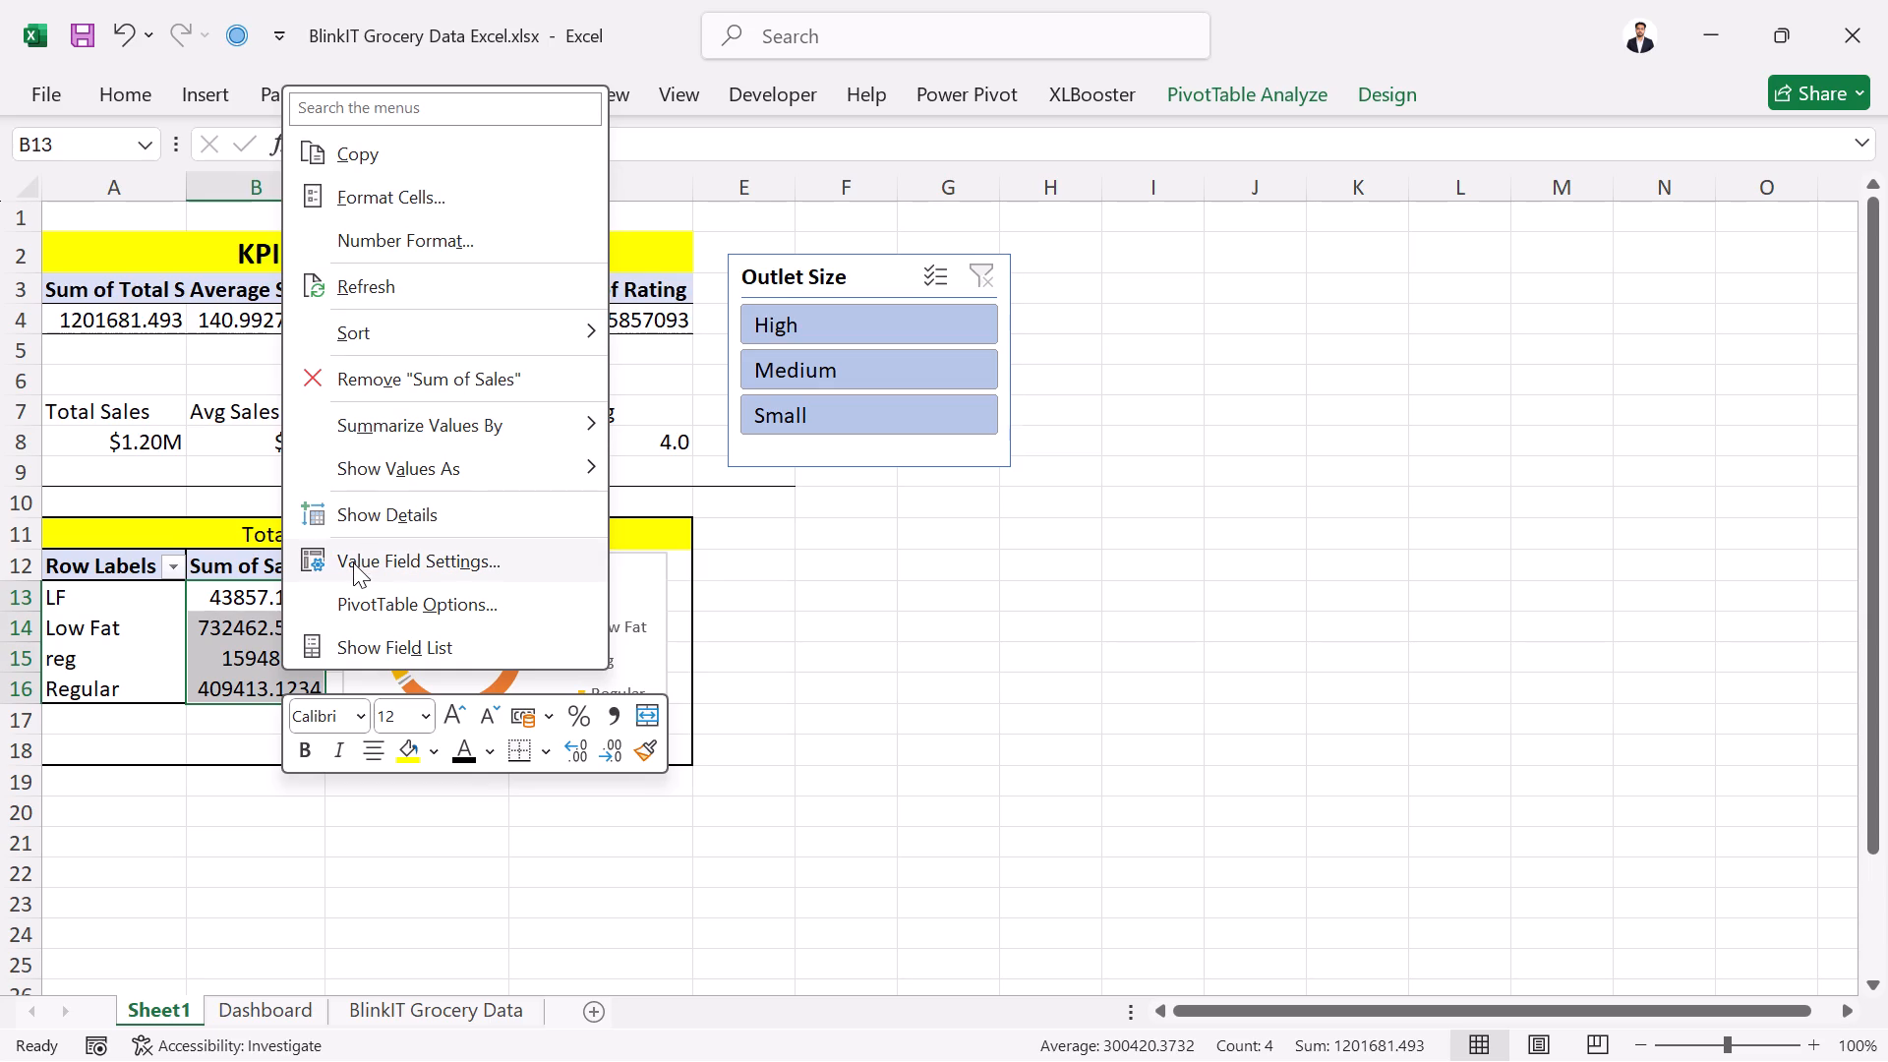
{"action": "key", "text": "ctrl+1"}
Apply the custom number format "$"0.0,,"K" to the Sum of Sales values in B13:B16.
{"action": "left_click", "coordinate": [265, 596]}
{"action": "left_click_drag", "start_coordinate": [262, 596], "coordinate": [268, 667]}
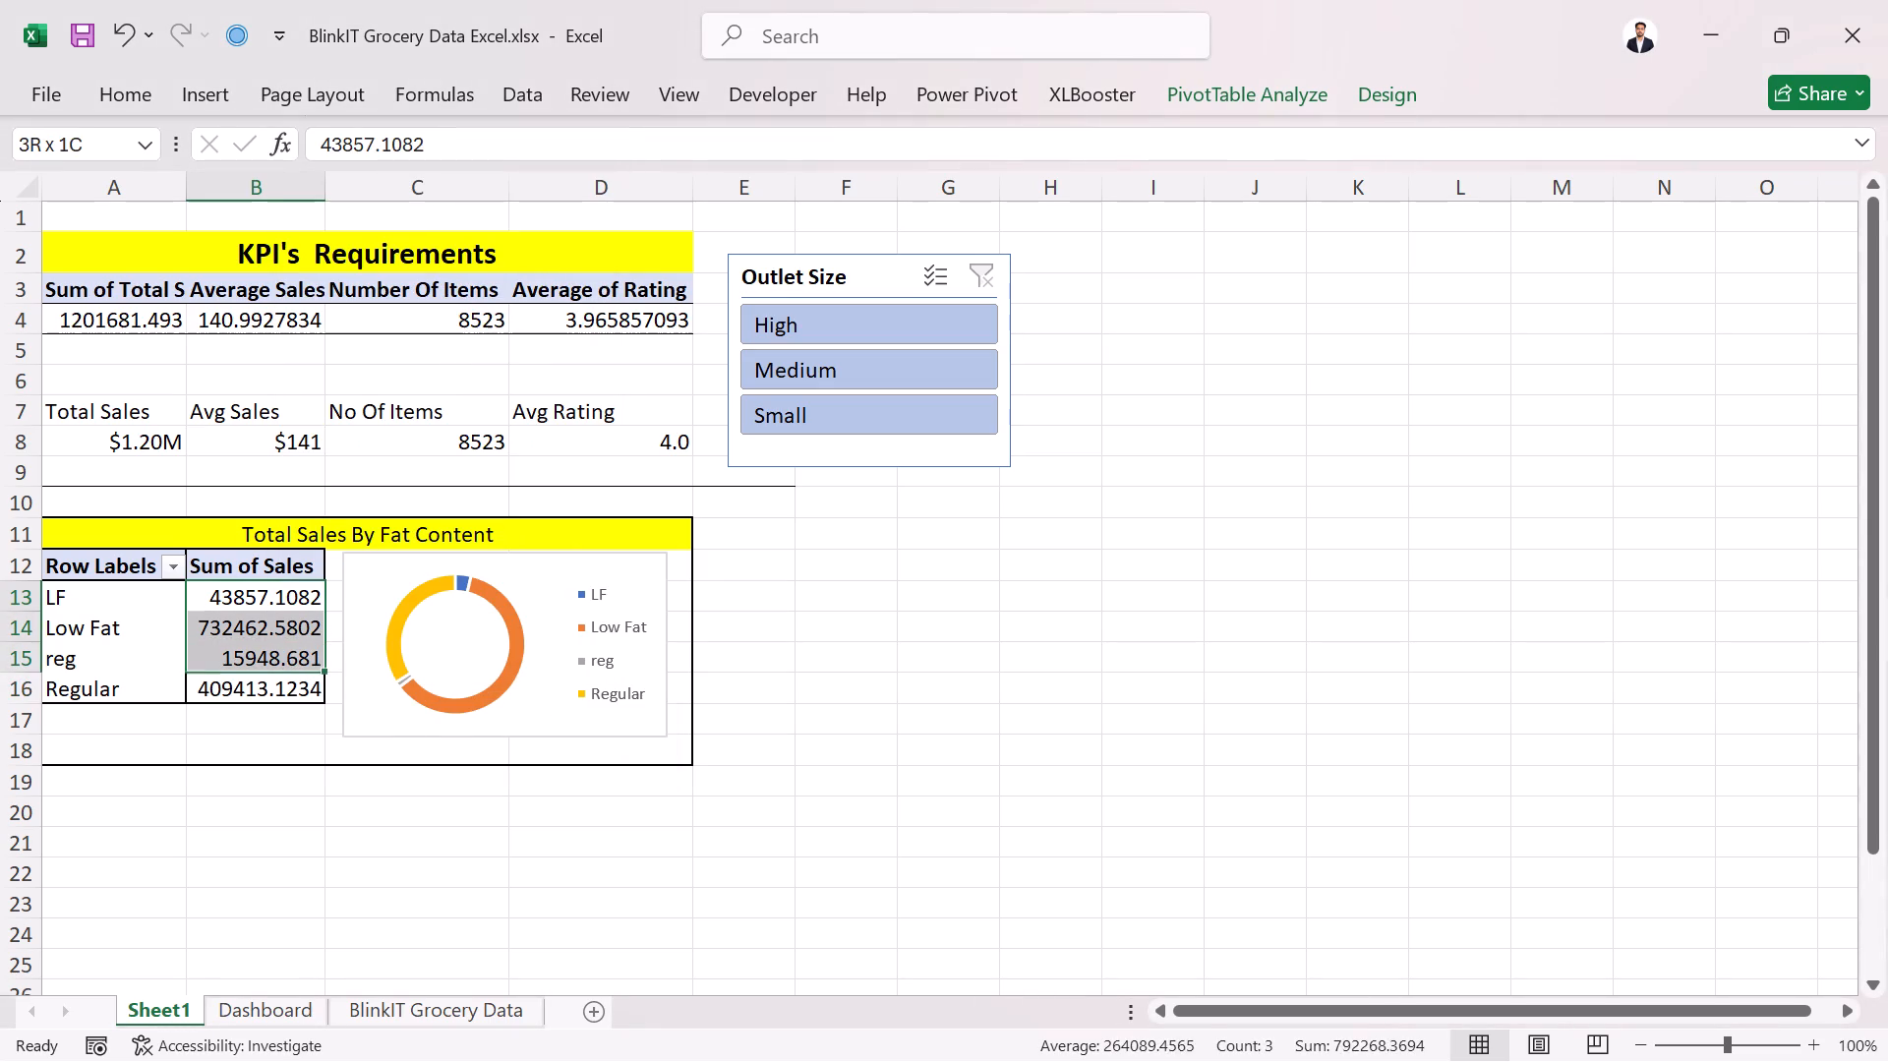
{"action": "left_click_drag", "start_coordinate": [268, 667], "coordinate": [268, 680]}
{"action": "key", "text": "ctrl+1"}
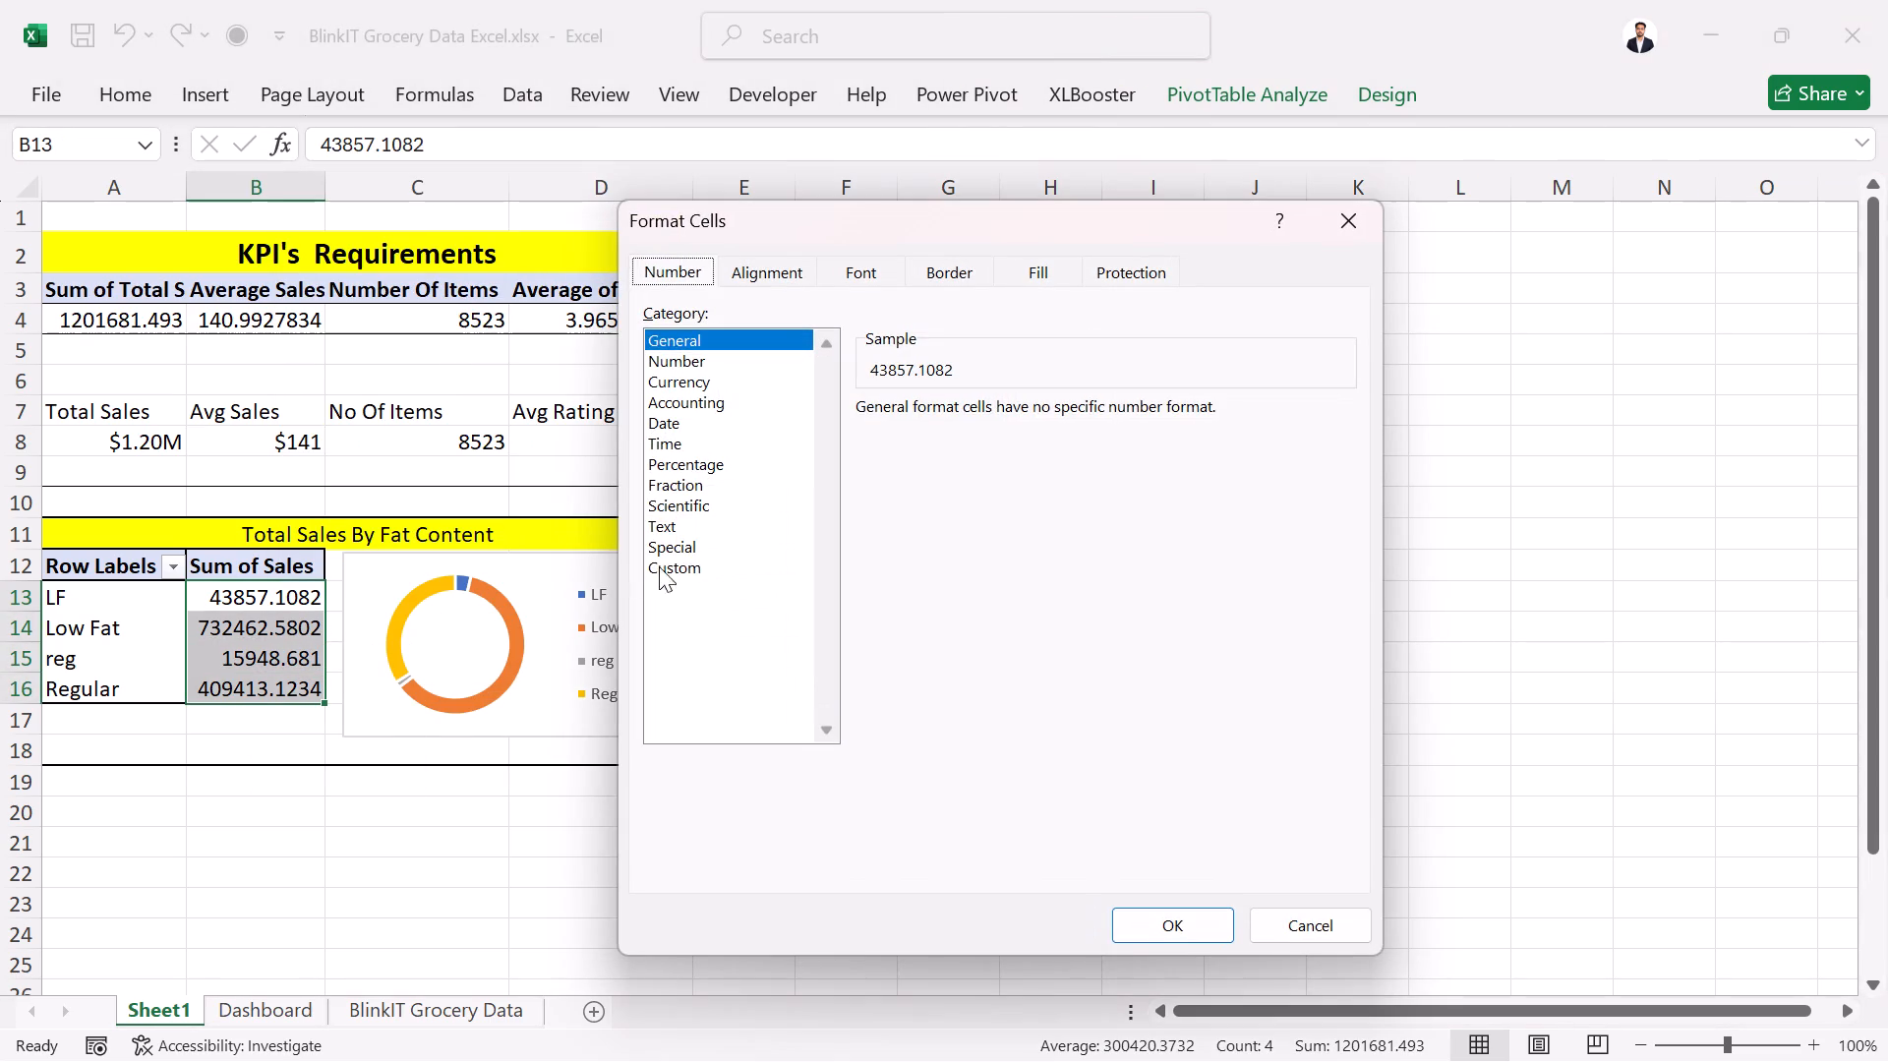
{"action": "left_click", "coordinate": [669, 562]}
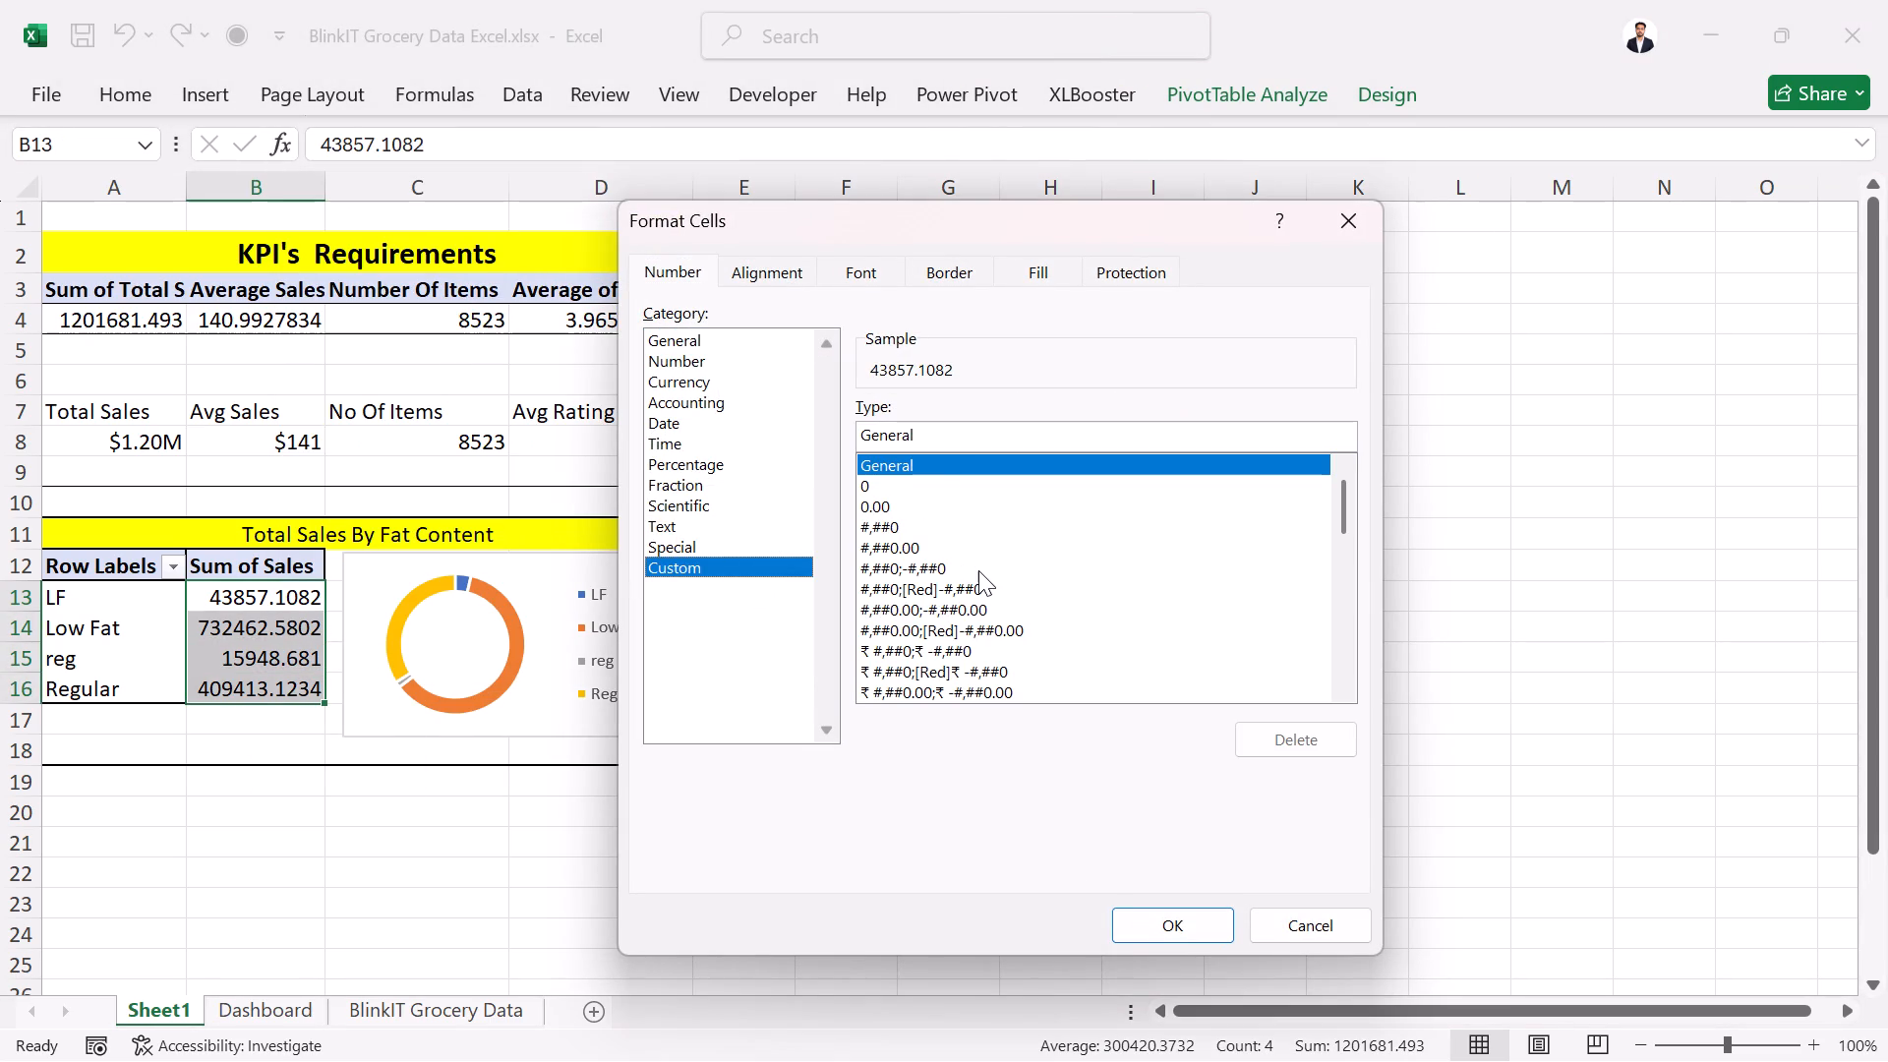
{"action": "scroll", "coordinate": [990, 633], "scroll_direction": "down", "scroll_amount": 14}
{"action": "scroll", "coordinate": [986, 636], "scroll_direction": "up", "scroll_amount": 5}
{"action": "scroll", "coordinate": [986, 636], "scroll_direction": "down", "scroll_amount": 6}
{"action": "left_click_drag", "start_coordinate": [1342, 523], "coordinate": [1344, 722]}
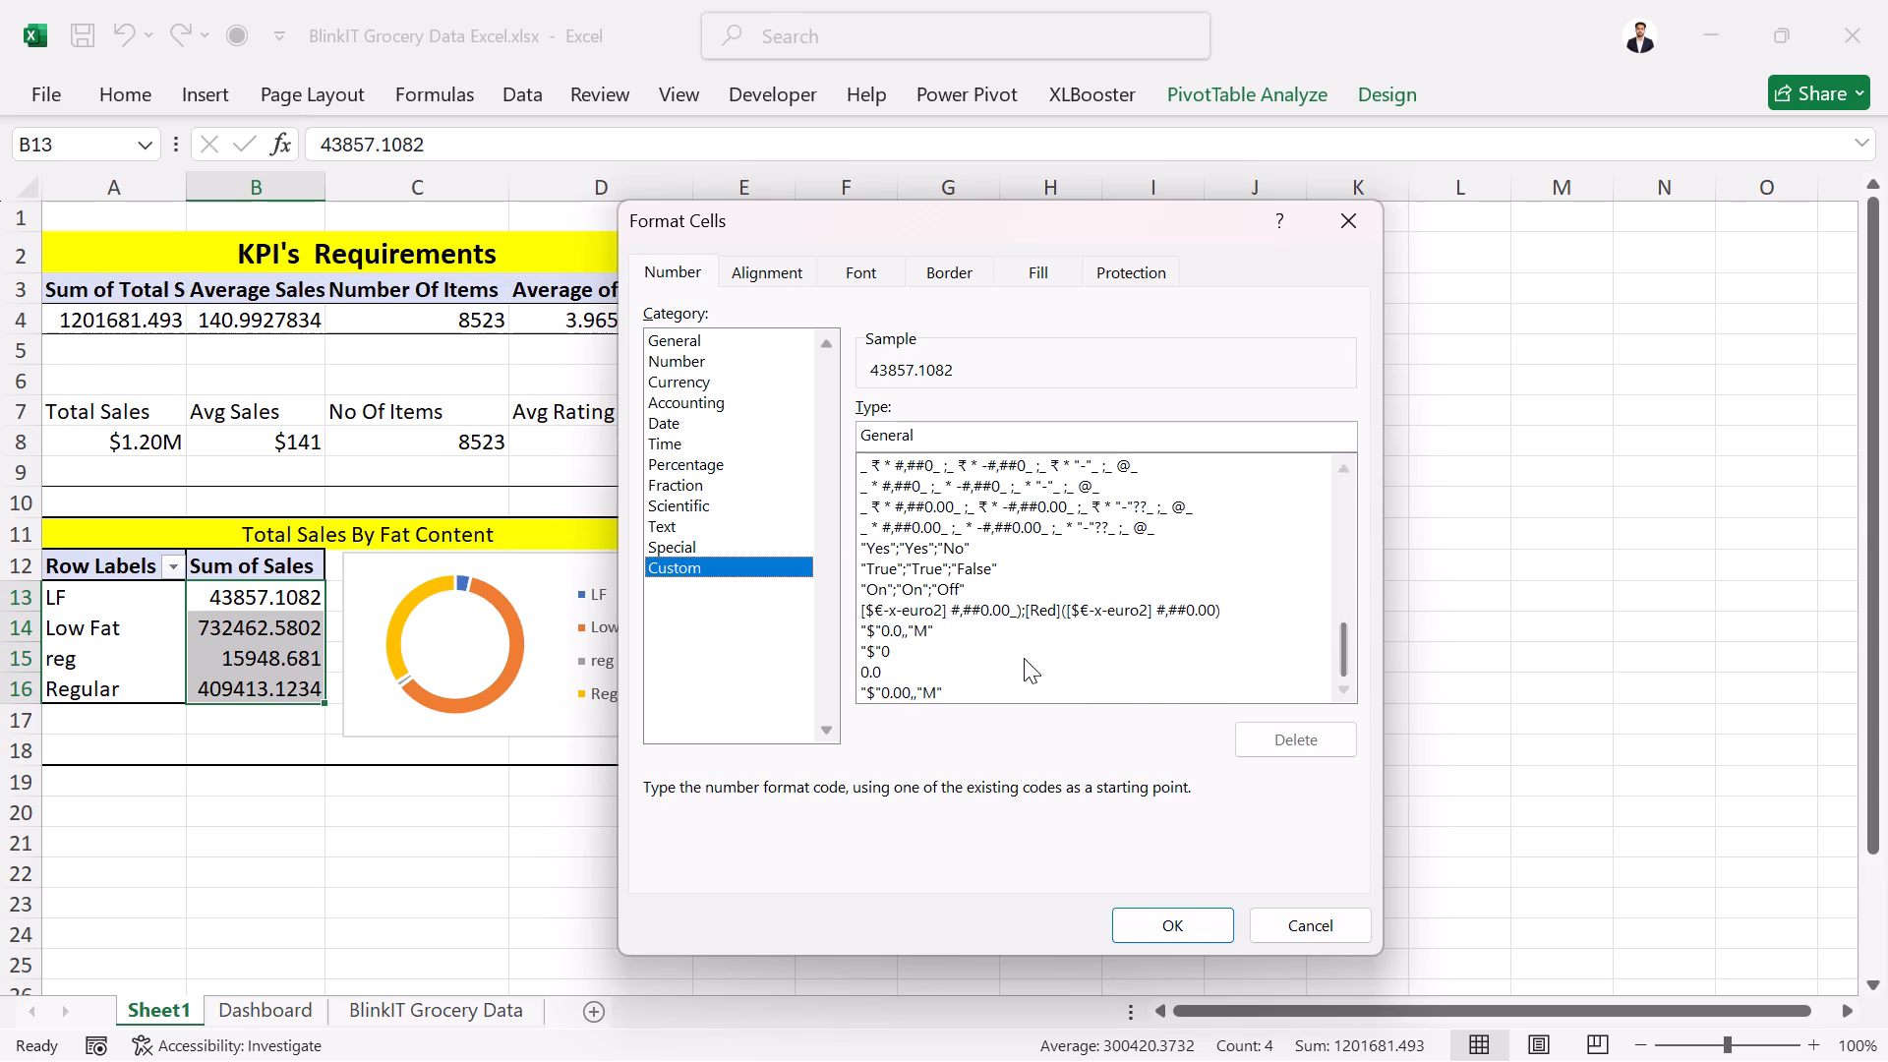
{"action": "left_click", "coordinate": [941, 634]}
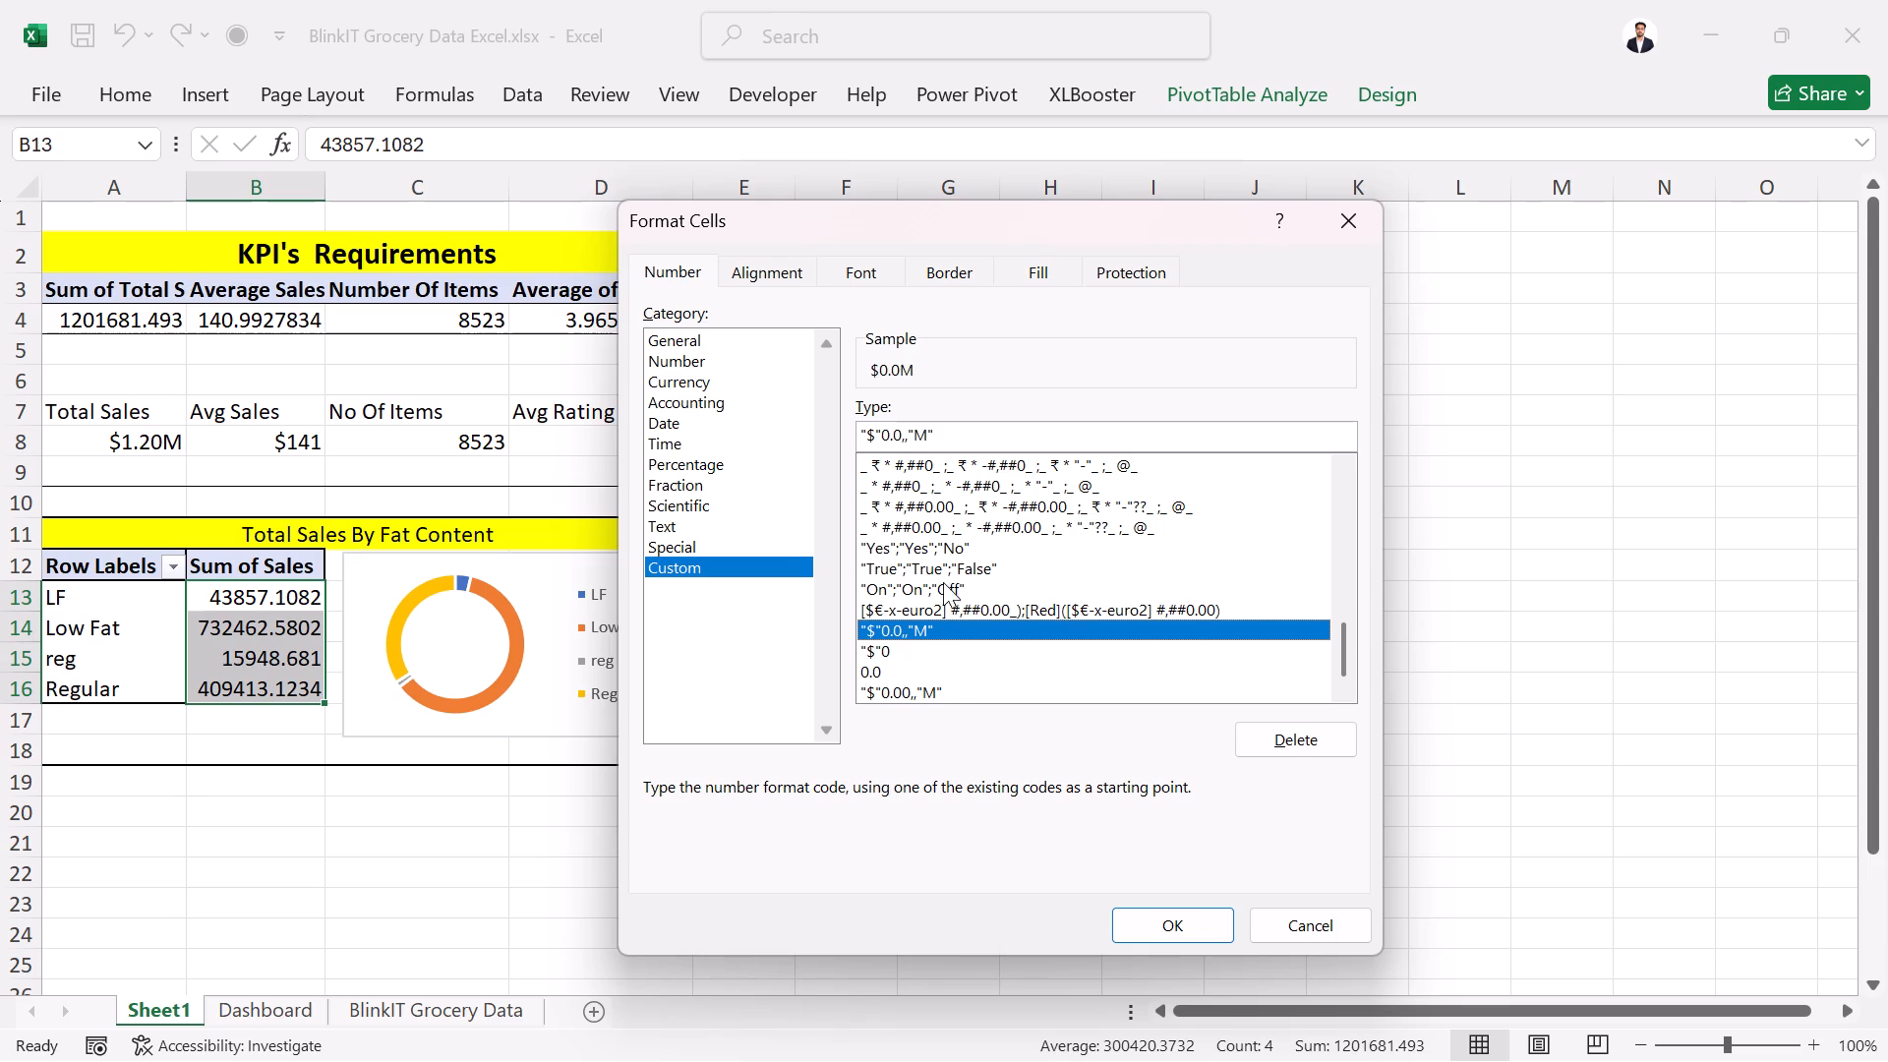
{"action": "left_click", "coordinate": [921, 438]}
{"action": "key", "text": "BackSpace"}
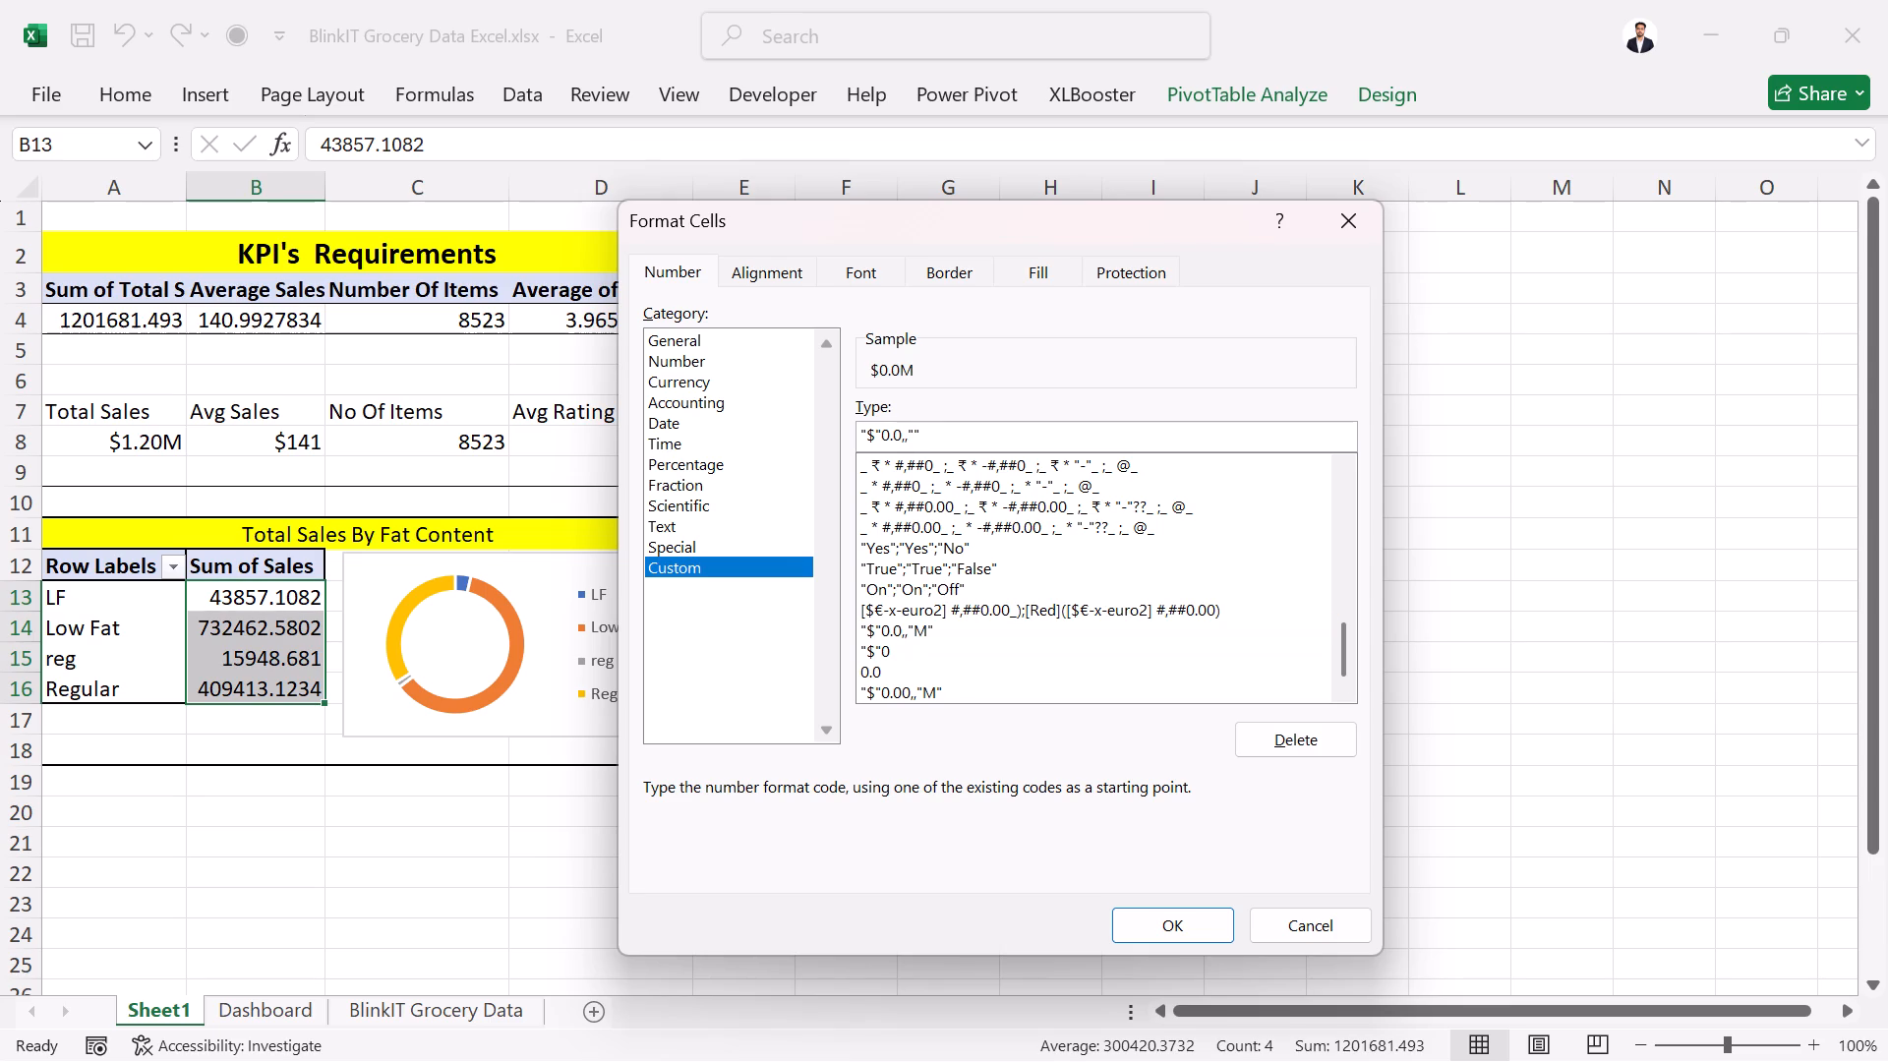
{"action": "key", "text": "shift+k"}
{"action": "left_click", "coordinate": [1183, 929]}
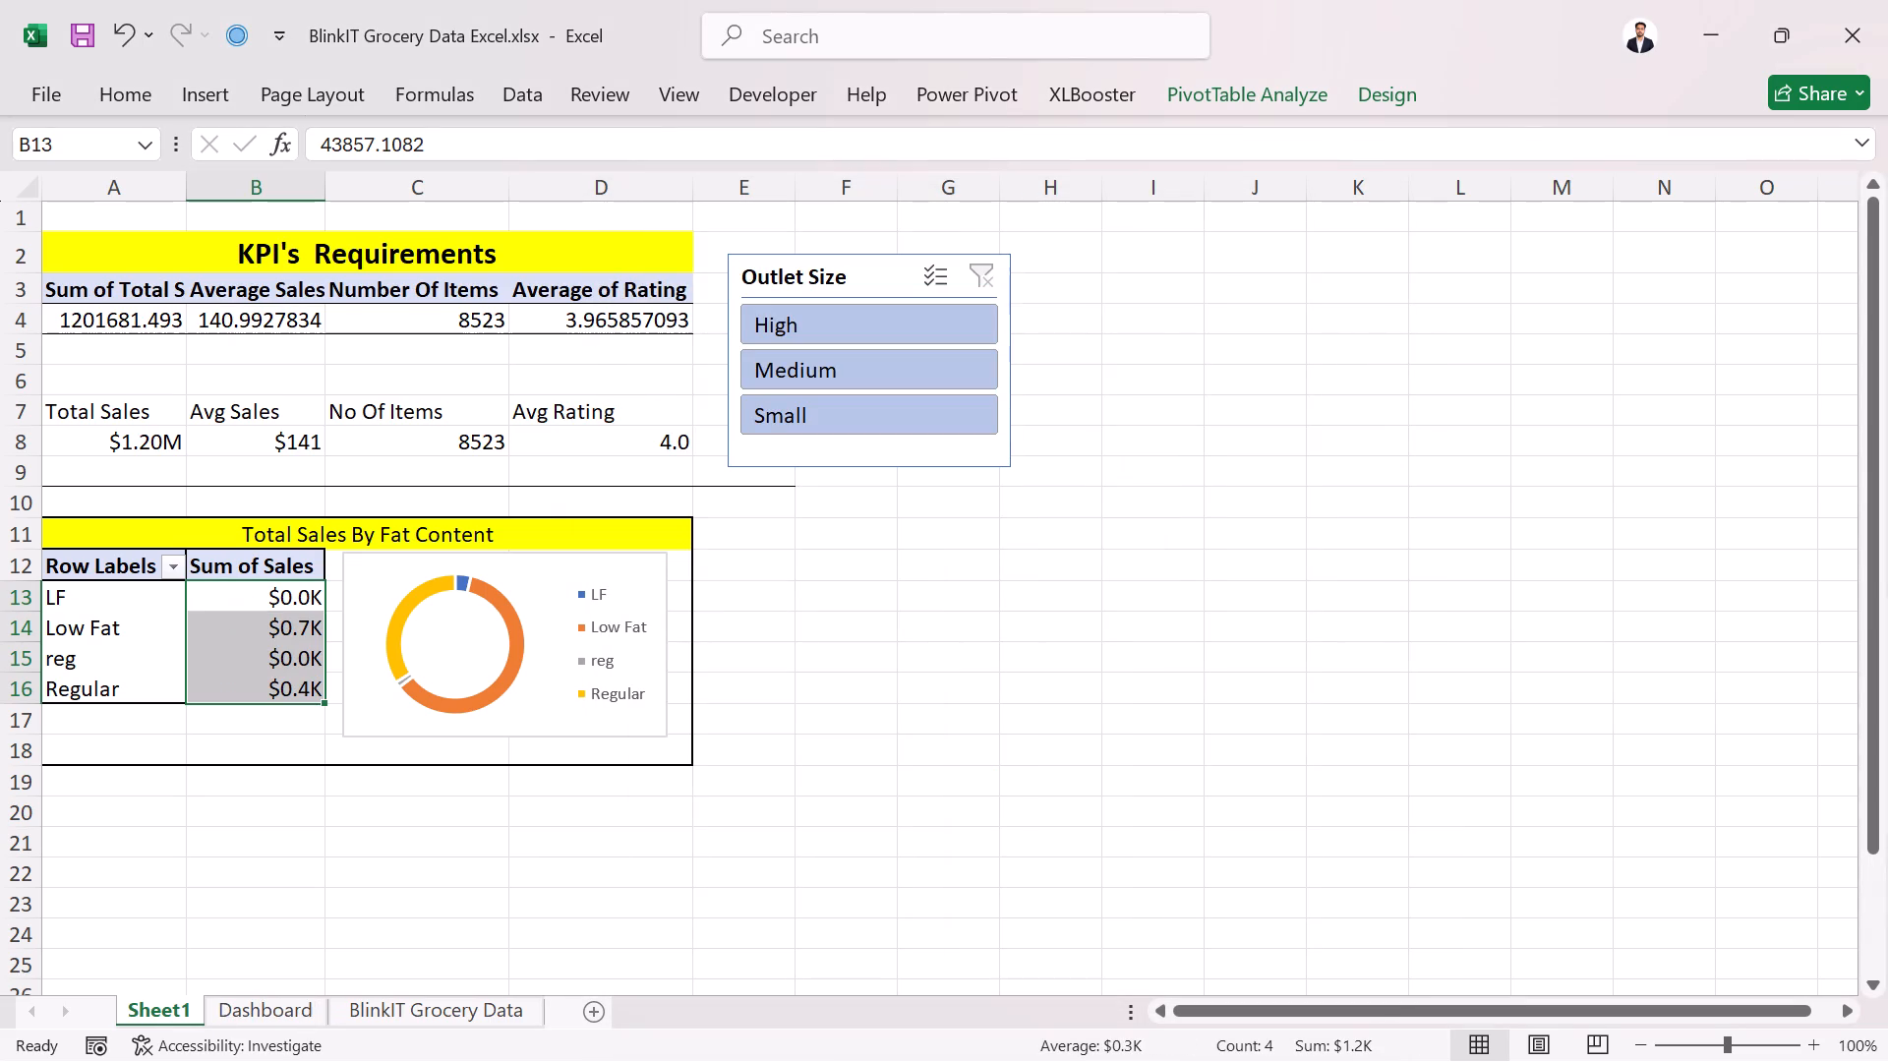
Filter by High, Medium and Small in the Outlet Size slicer to check the sales figures and doughnut chart, and clear the filter.
{"action": "left_click", "coordinate": [812, 314]}
{"action": "left_click", "coordinate": [819, 379]}
{"action": "left_click", "coordinate": [819, 409]}
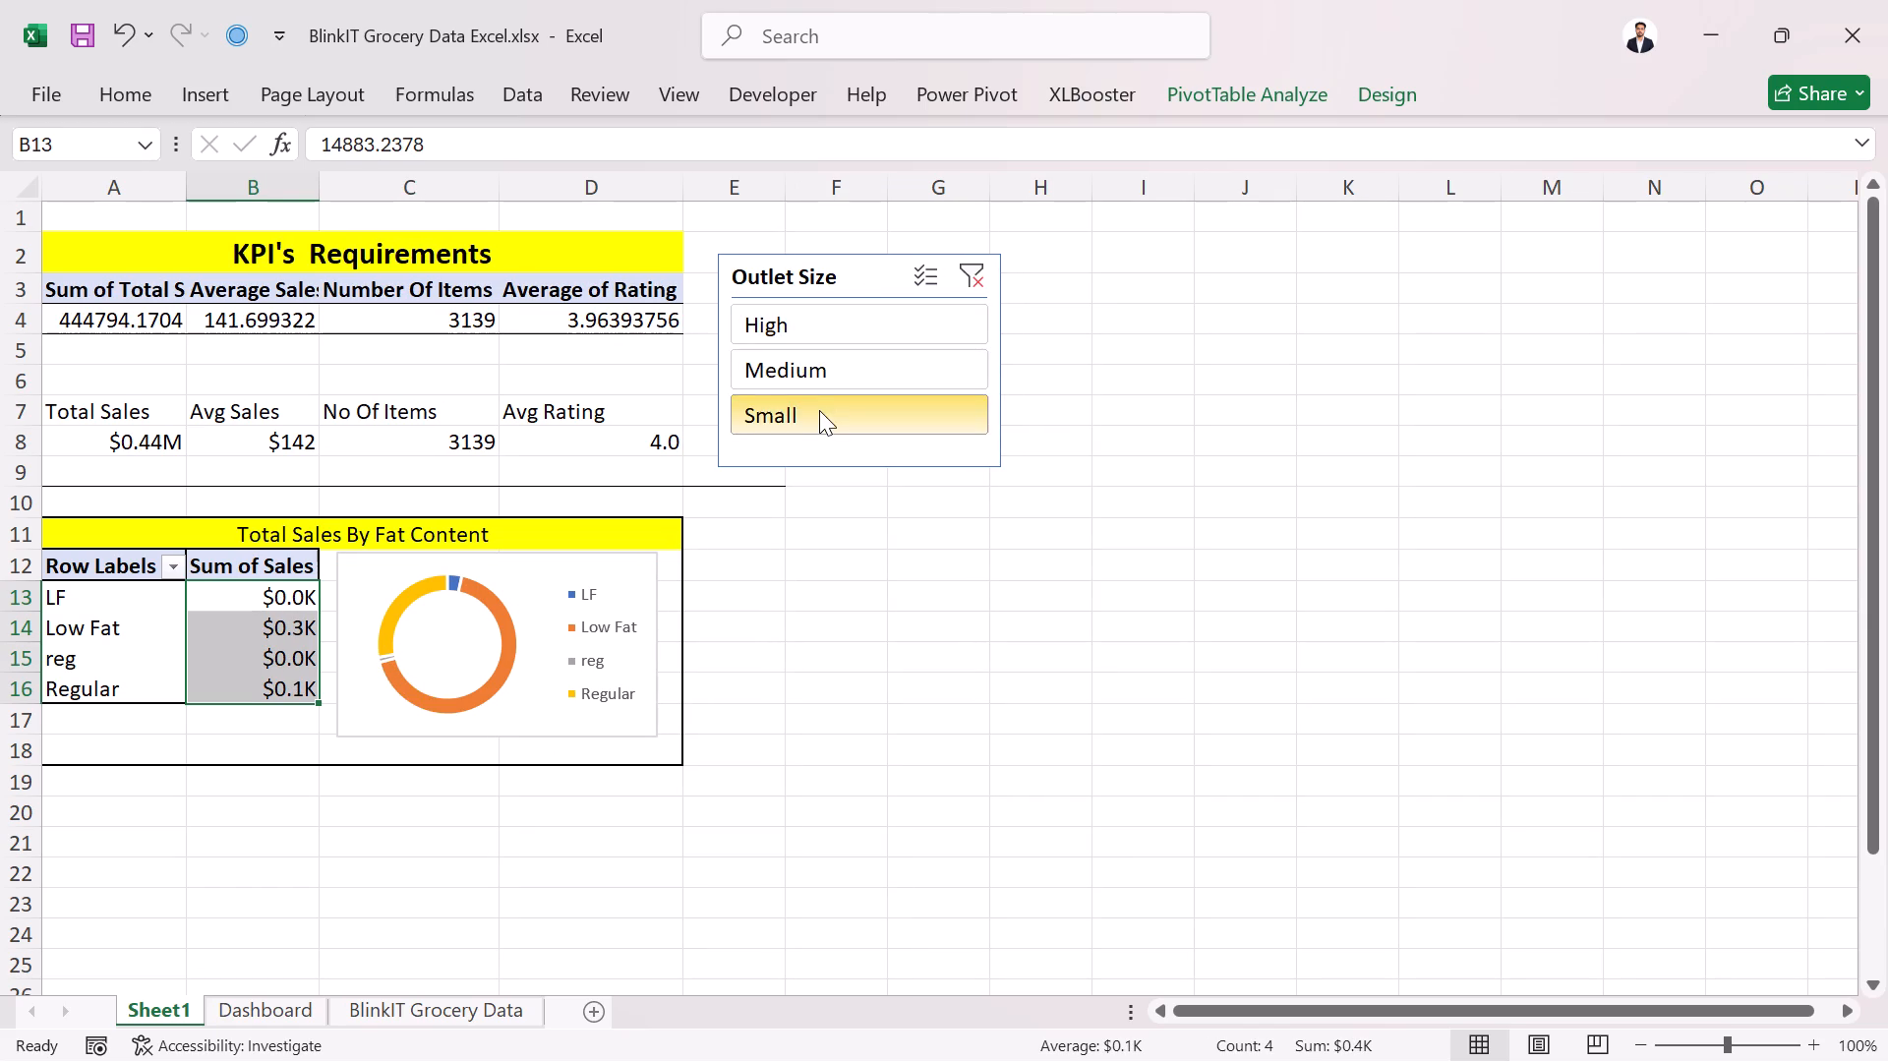
{"action": "left_click", "coordinate": [828, 383]}
{"action": "left_click", "coordinate": [833, 342]}
{"action": "left_click", "coordinate": [826, 382]}
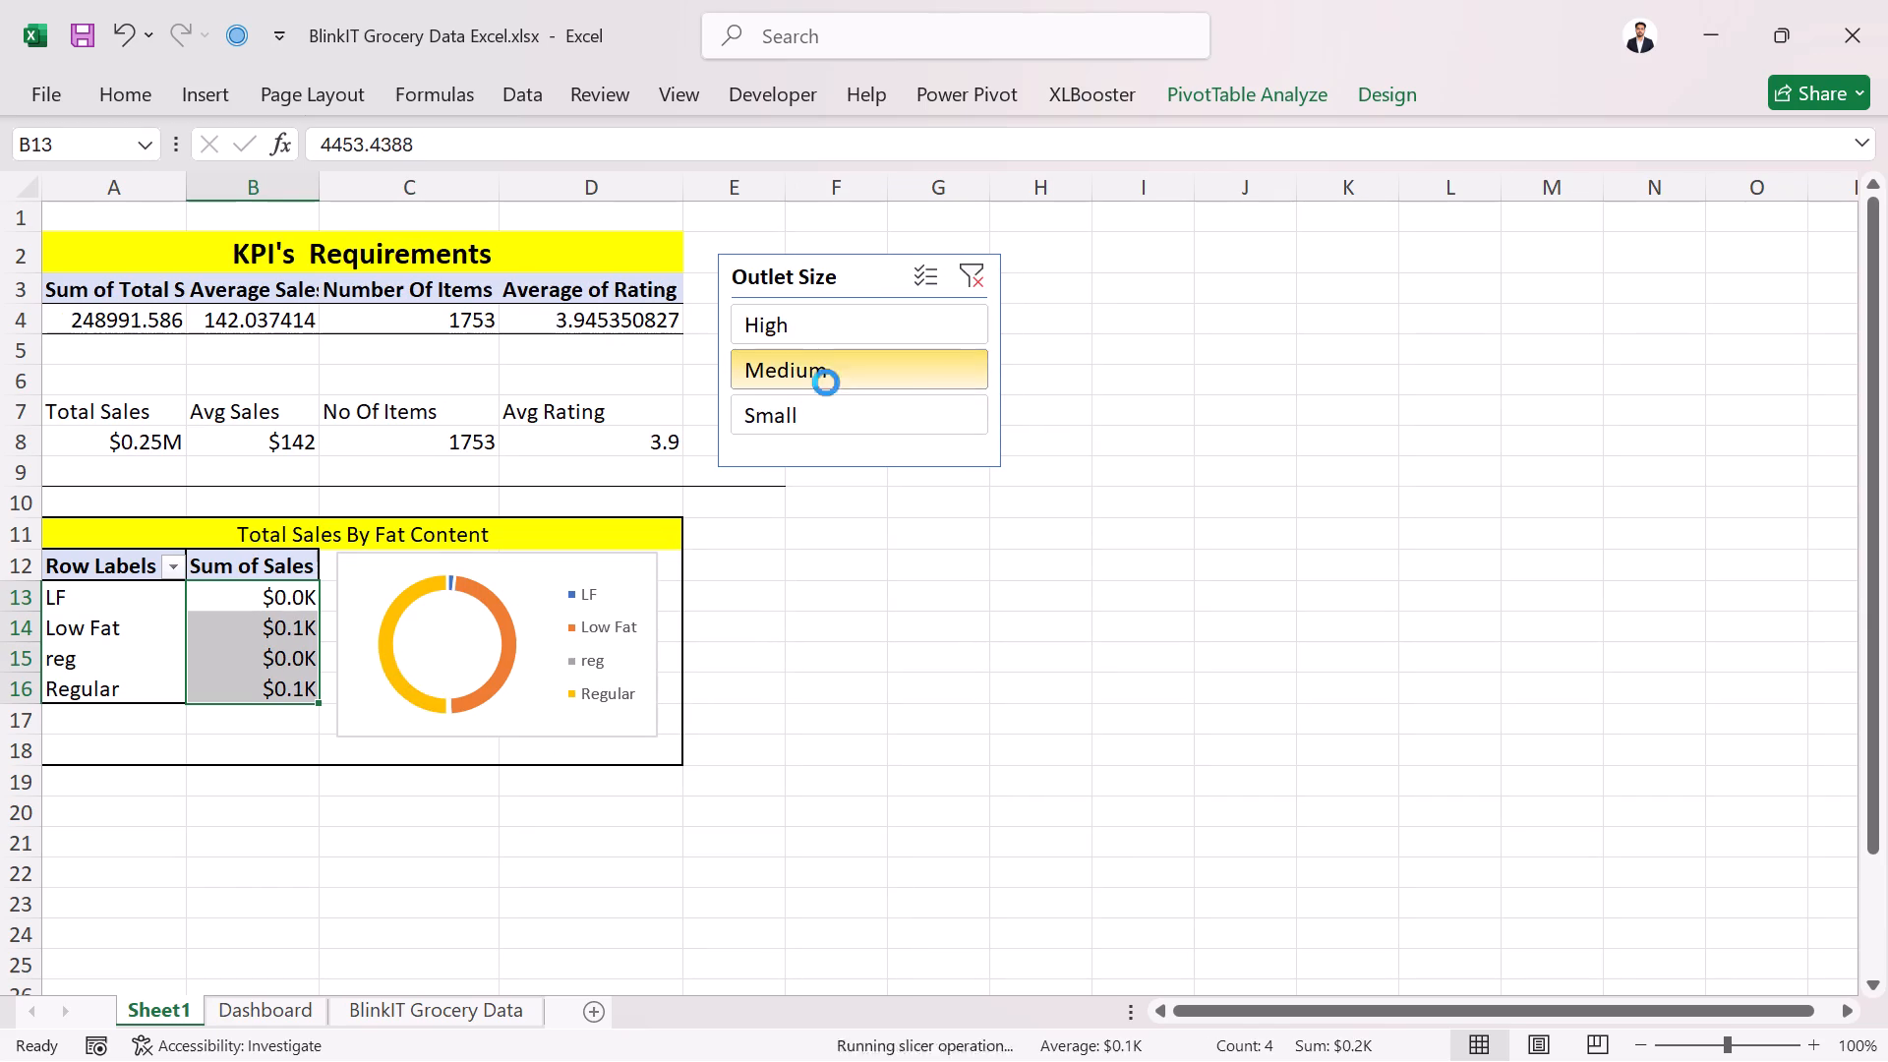
{"action": "left_click", "coordinate": [823, 415]}
{"action": "left_click", "coordinate": [836, 386]}
{"action": "left_click", "coordinate": [842, 338]}
{"action": "left_click", "coordinate": [840, 326]}
{"action": "triple_click", "coordinate": [838, 318]}
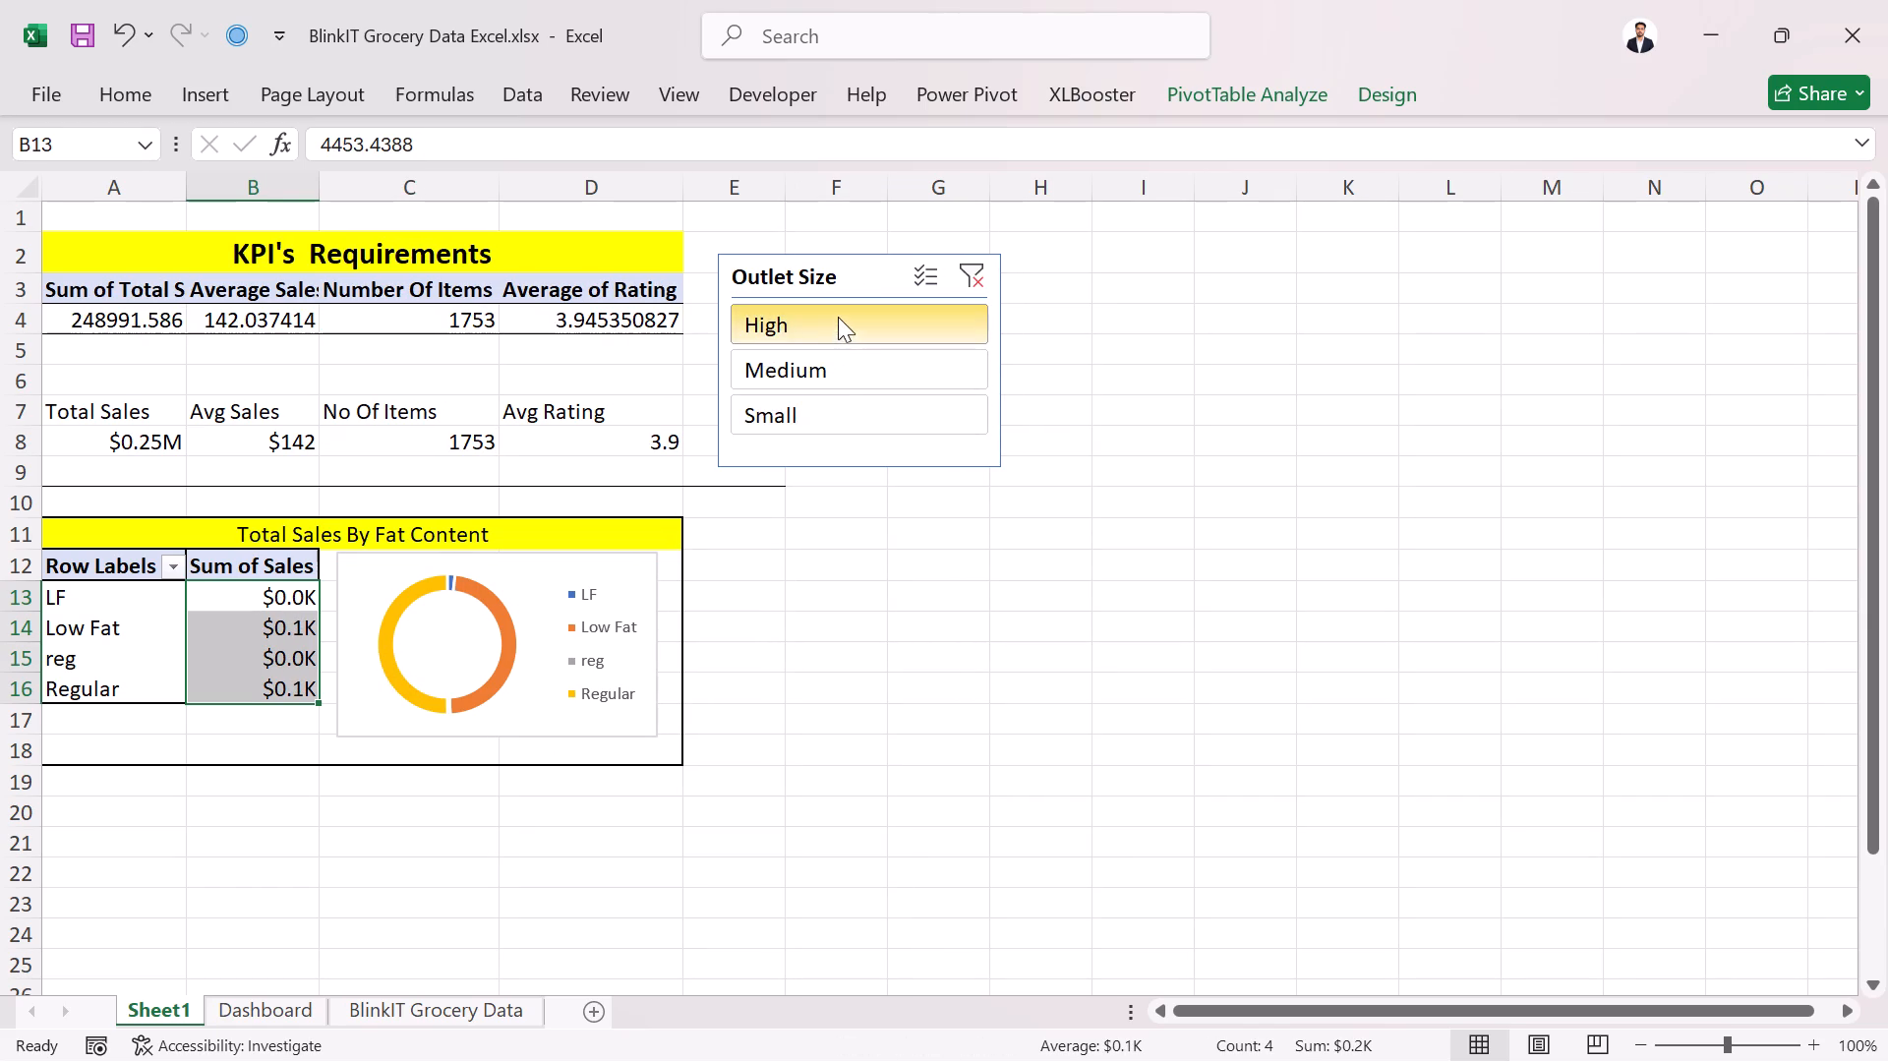
{"action": "left_click", "coordinate": [977, 278]}
{"action": "triple_click", "coordinate": [972, 280]}
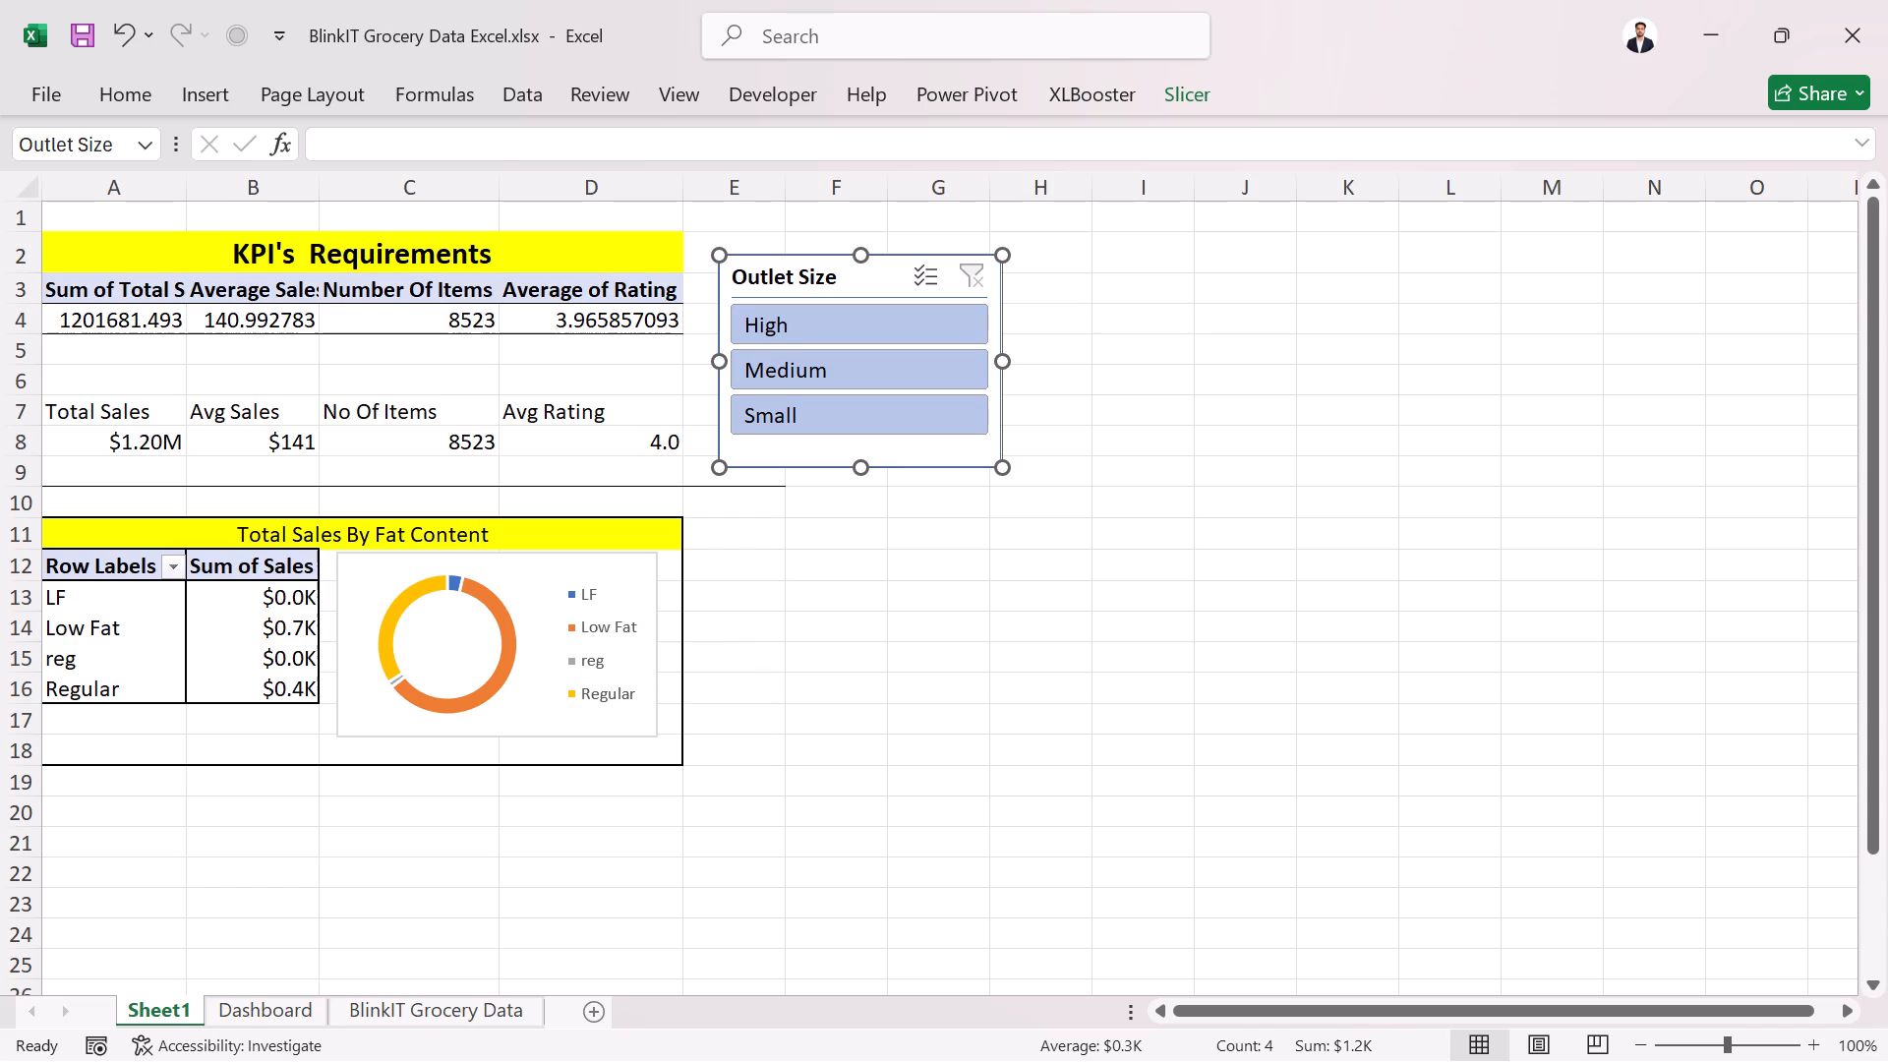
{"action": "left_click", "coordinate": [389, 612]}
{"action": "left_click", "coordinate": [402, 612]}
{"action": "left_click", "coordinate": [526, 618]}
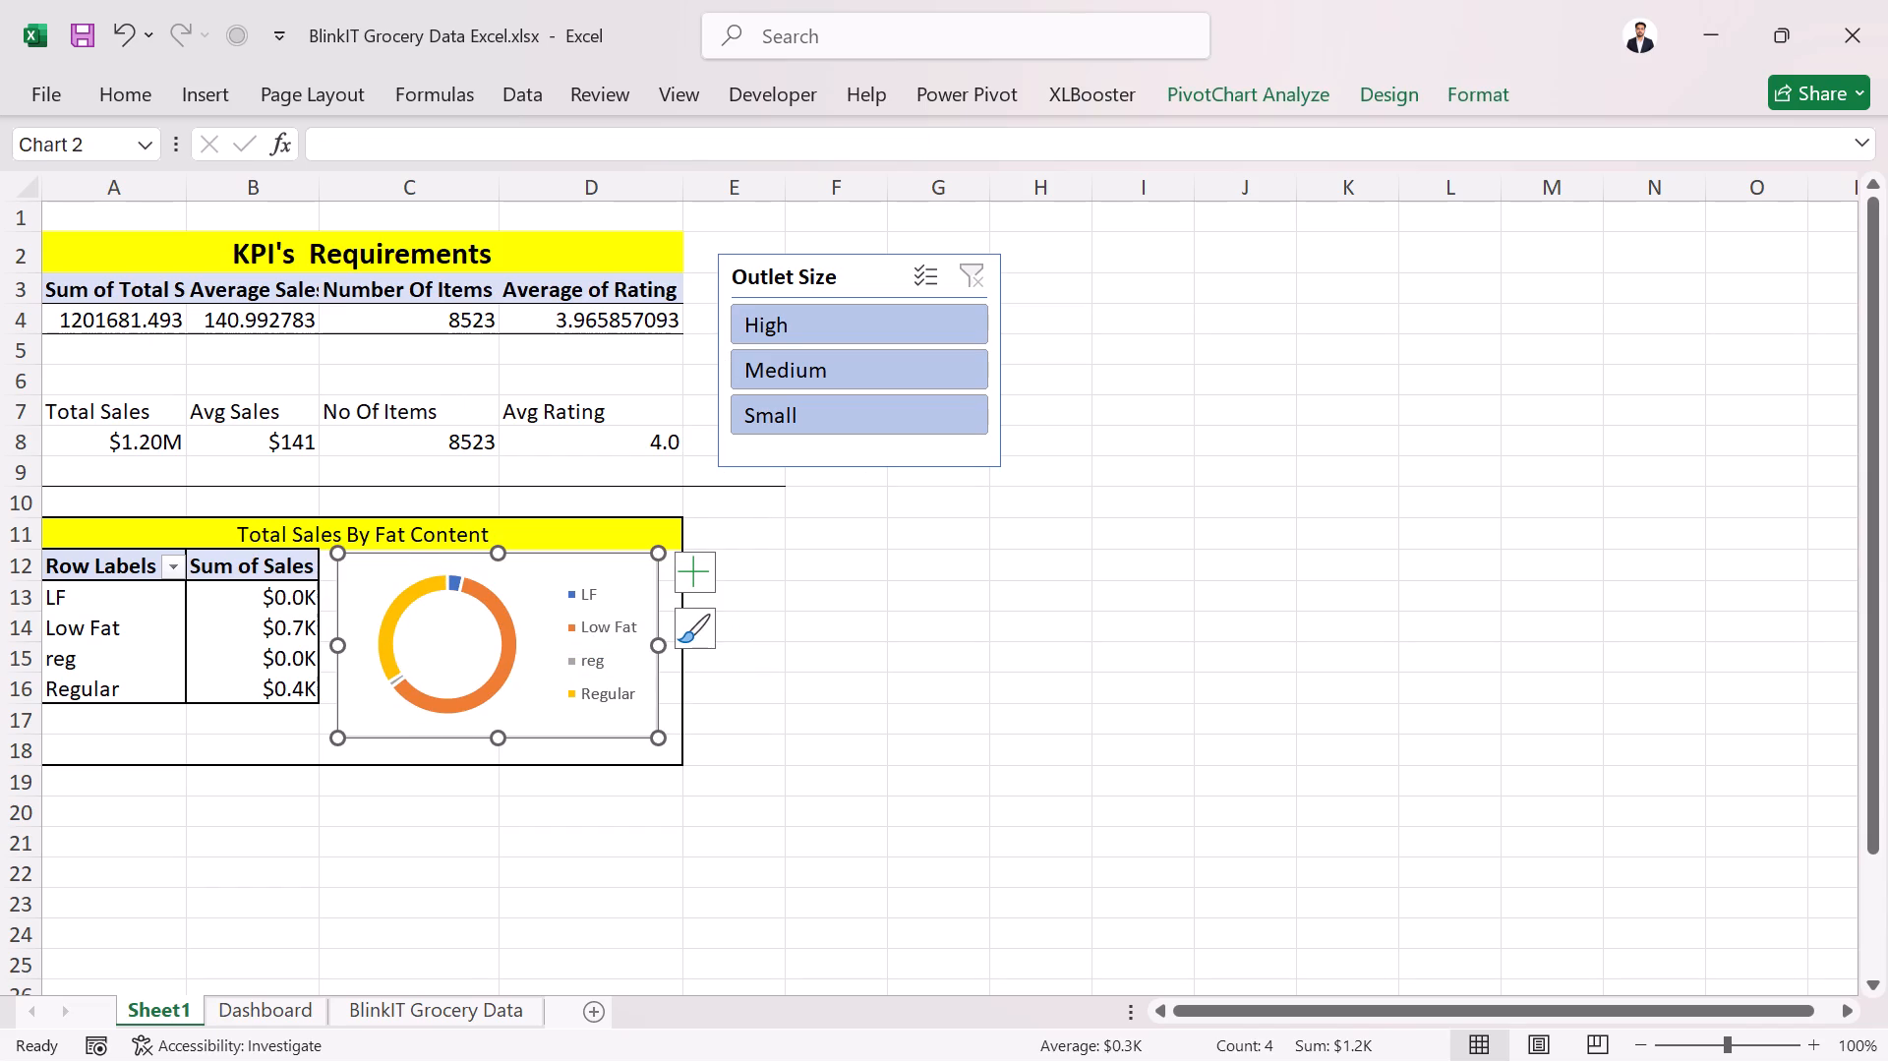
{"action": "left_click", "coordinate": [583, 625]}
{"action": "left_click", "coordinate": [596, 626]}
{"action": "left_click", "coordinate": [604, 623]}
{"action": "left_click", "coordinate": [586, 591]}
Switch the Outlet Size slicer between Small, Medium and High to check the doughnut chart, ending on High.
{"action": "left_click", "coordinate": [779, 434]}
{"action": "left_click", "coordinate": [785, 423]}
{"action": "left_click", "coordinate": [799, 378]}
{"action": "left_click", "coordinate": [806, 363]}
{"action": "left_click", "coordinate": [806, 340]}
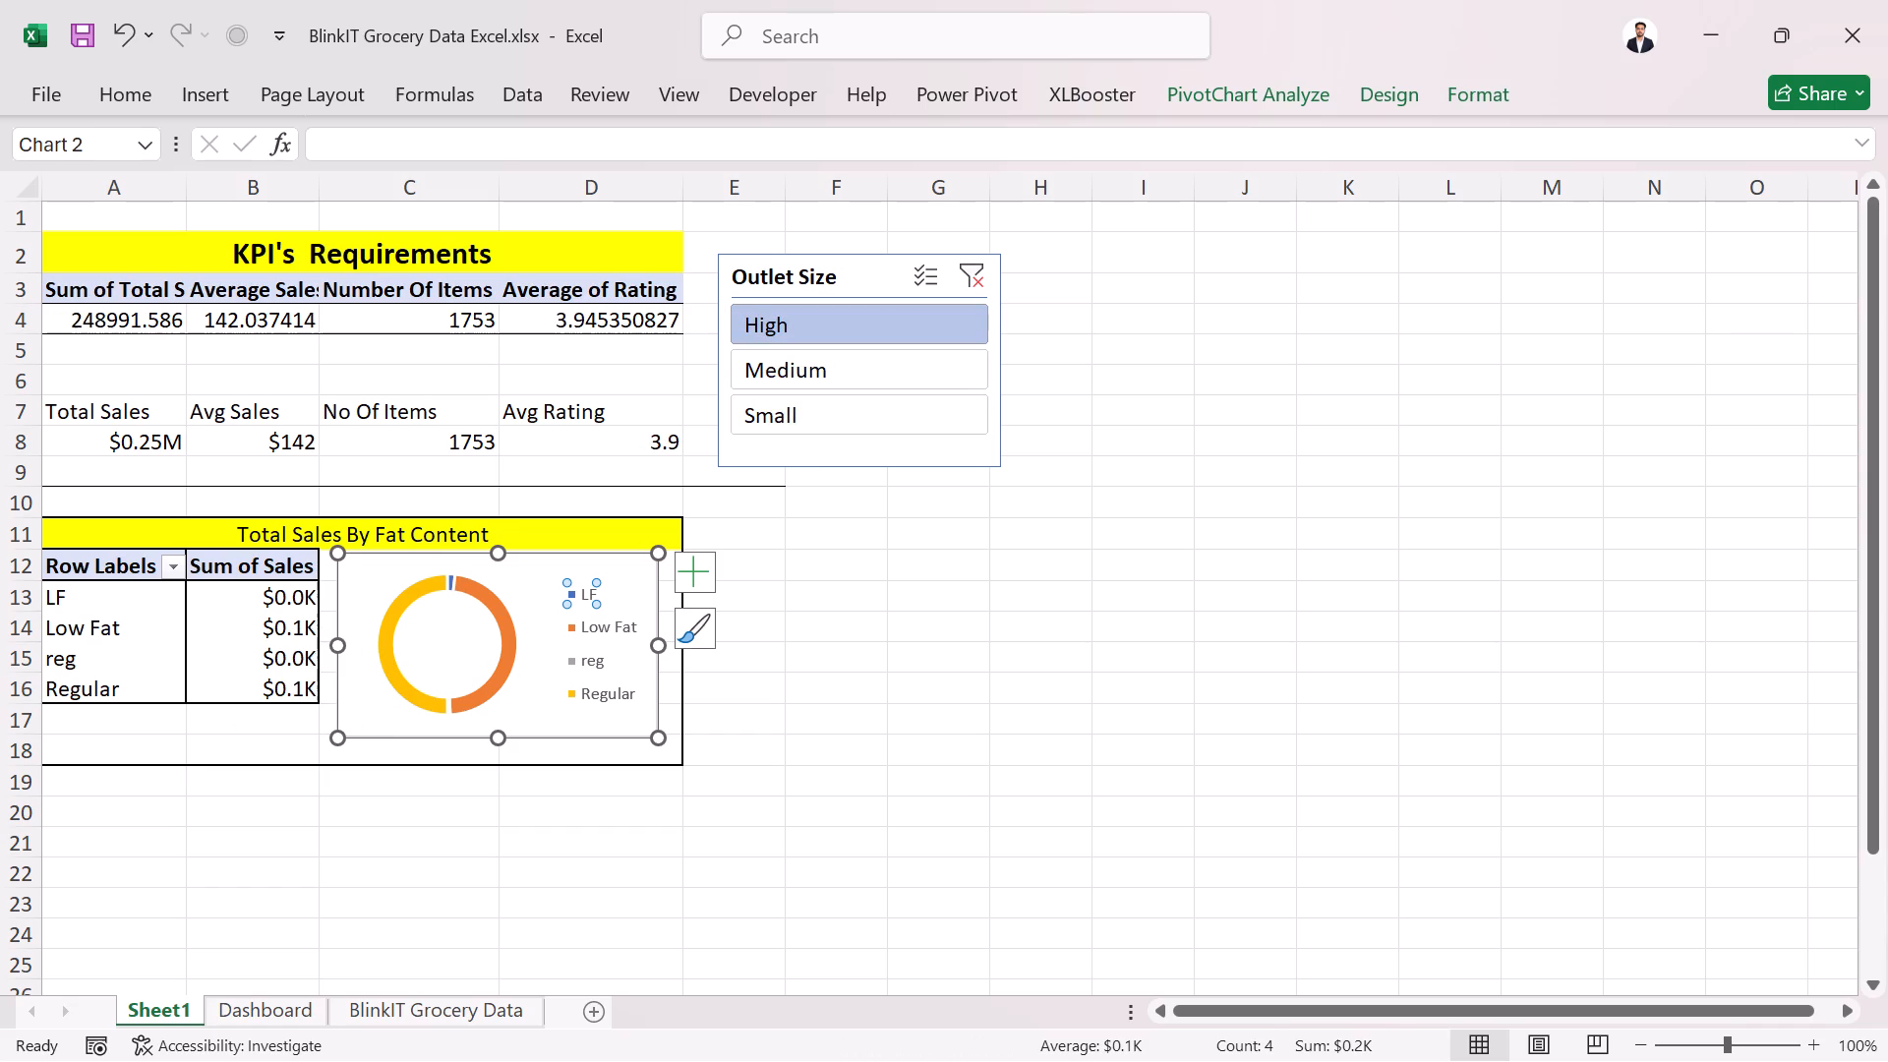
{"action": "left_click", "coordinate": [791, 412]}
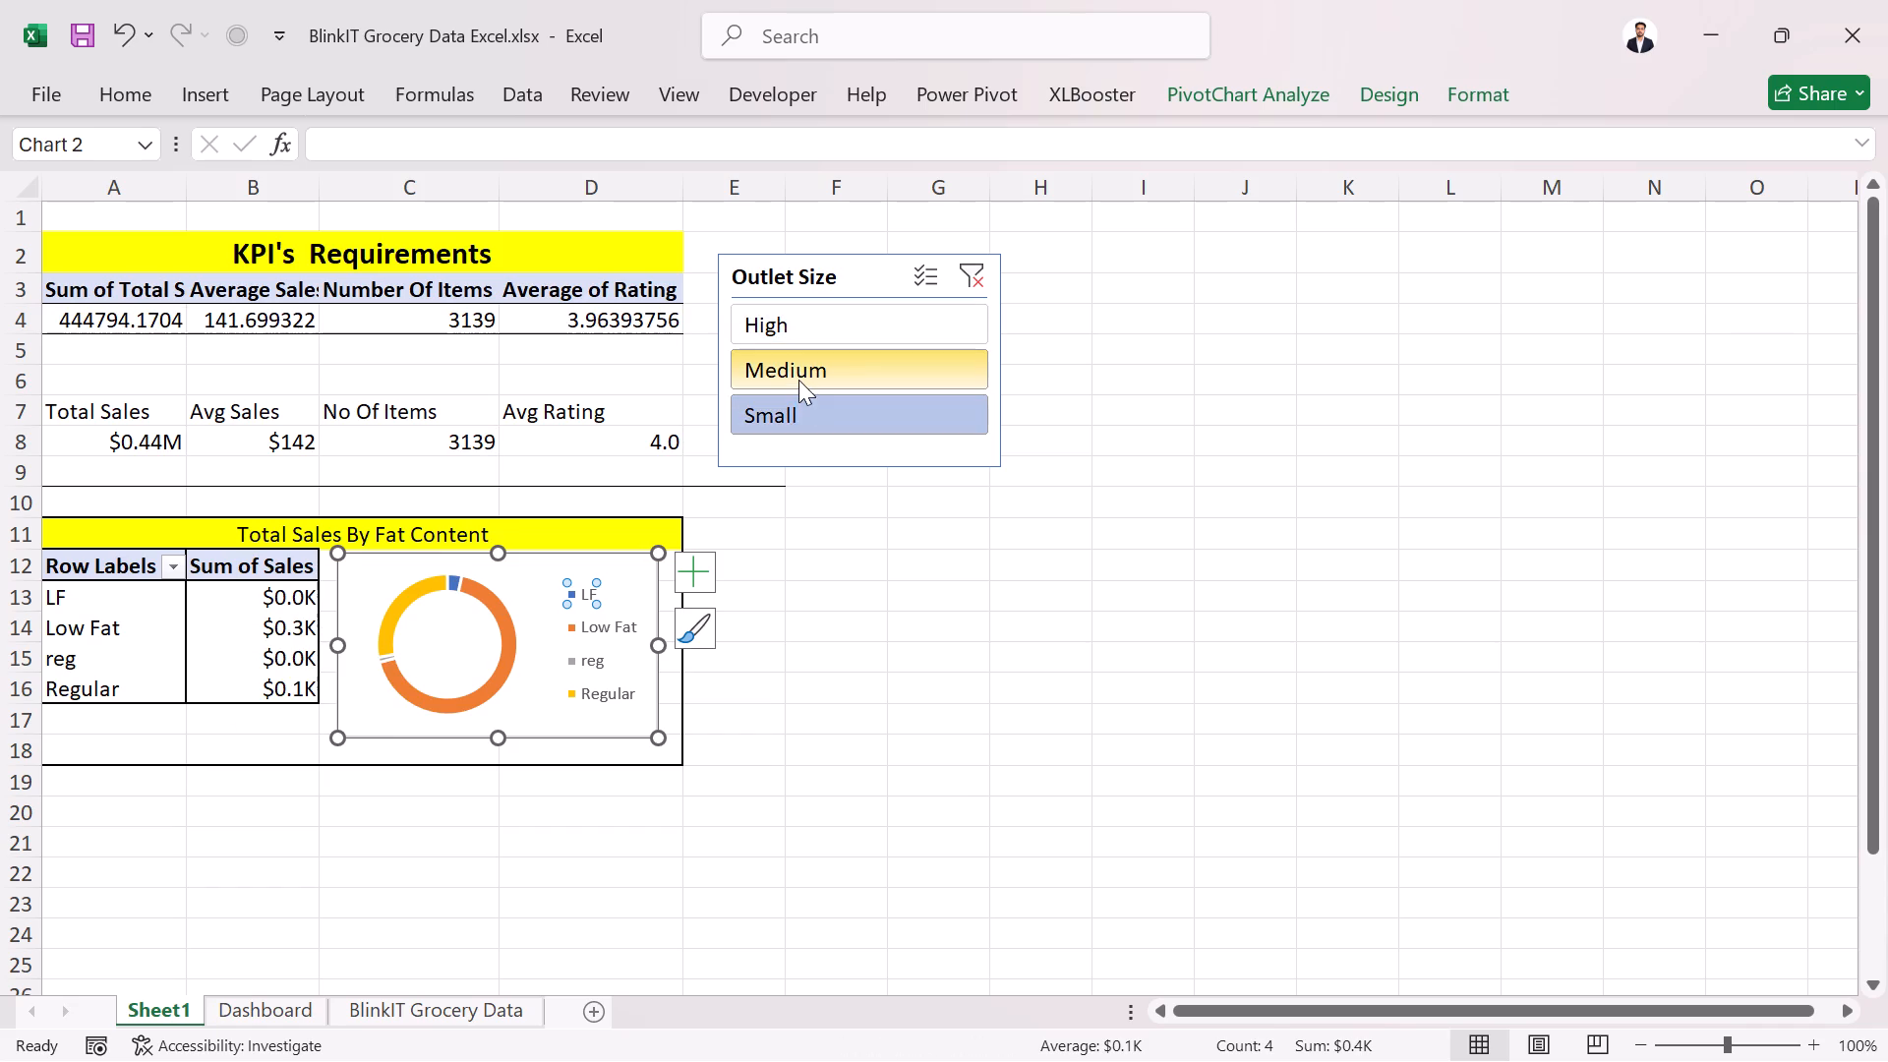
{"action": "left_click", "coordinate": [798, 375]}
{"action": "left_click", "coordinate": [809, 322]}
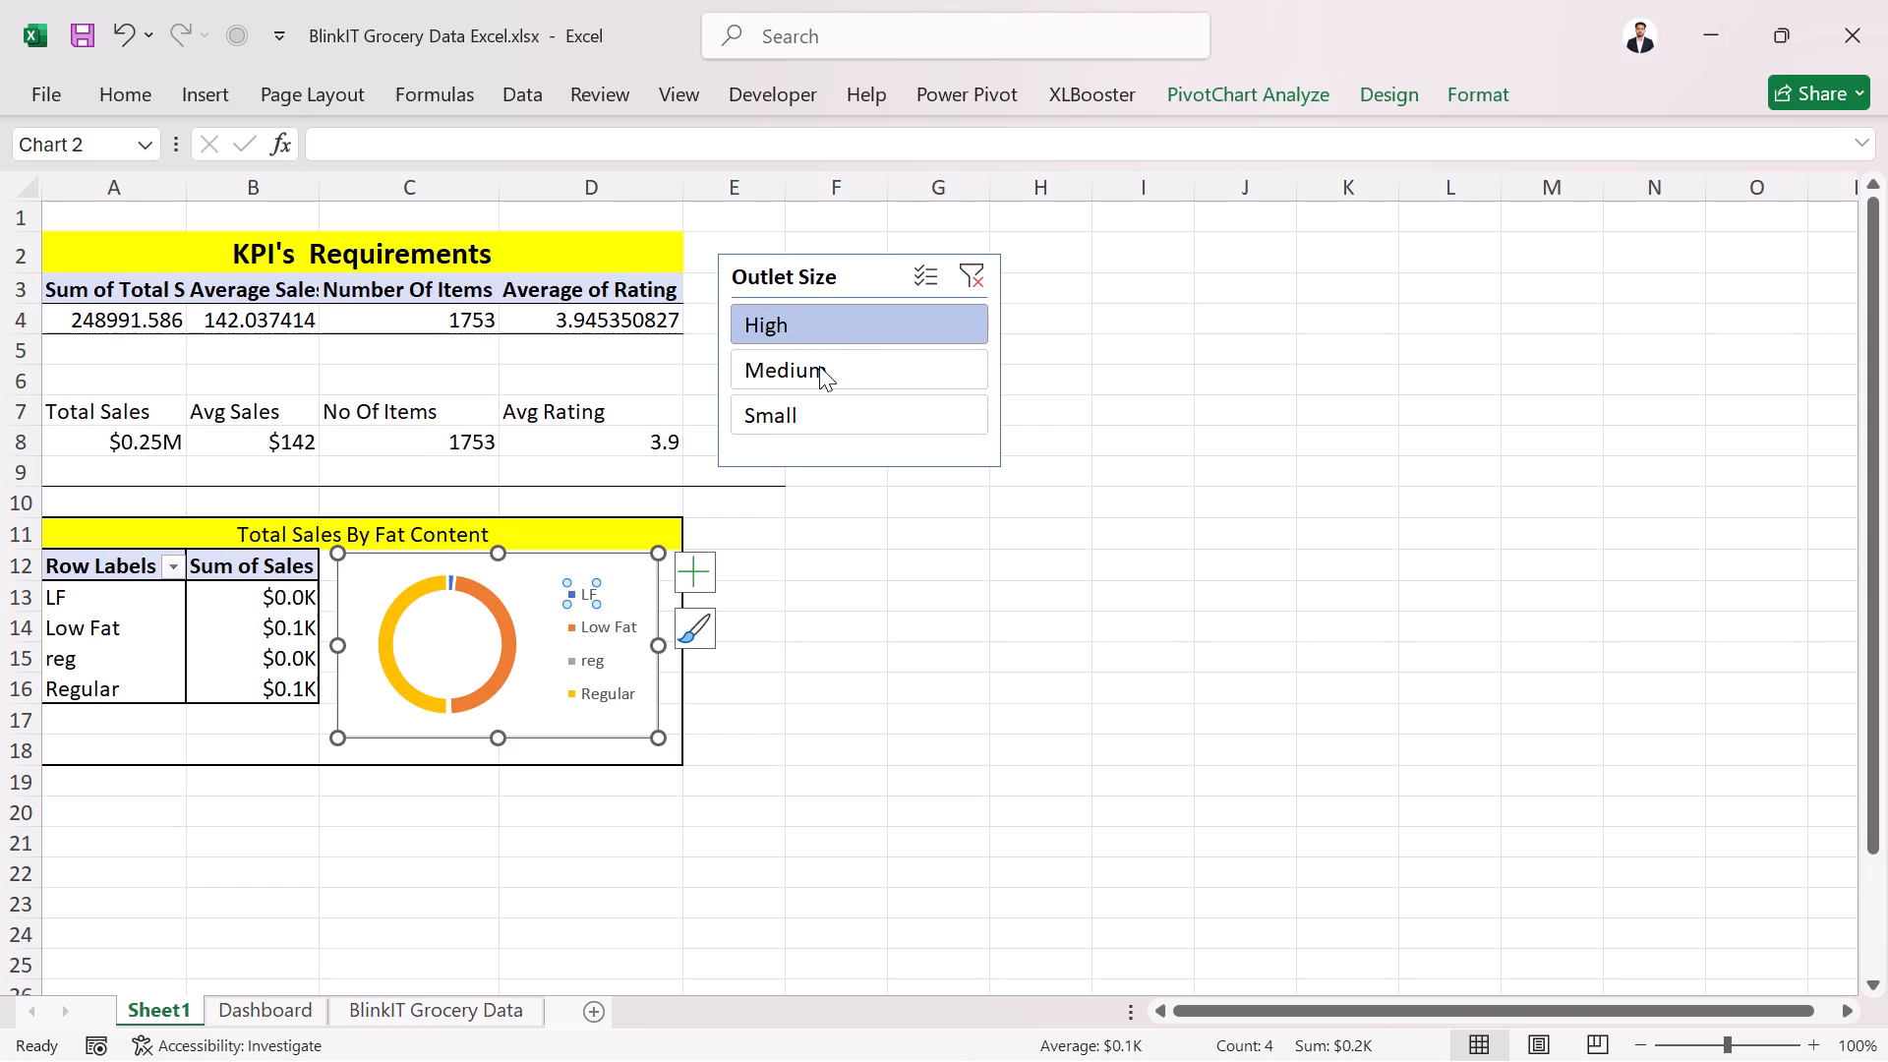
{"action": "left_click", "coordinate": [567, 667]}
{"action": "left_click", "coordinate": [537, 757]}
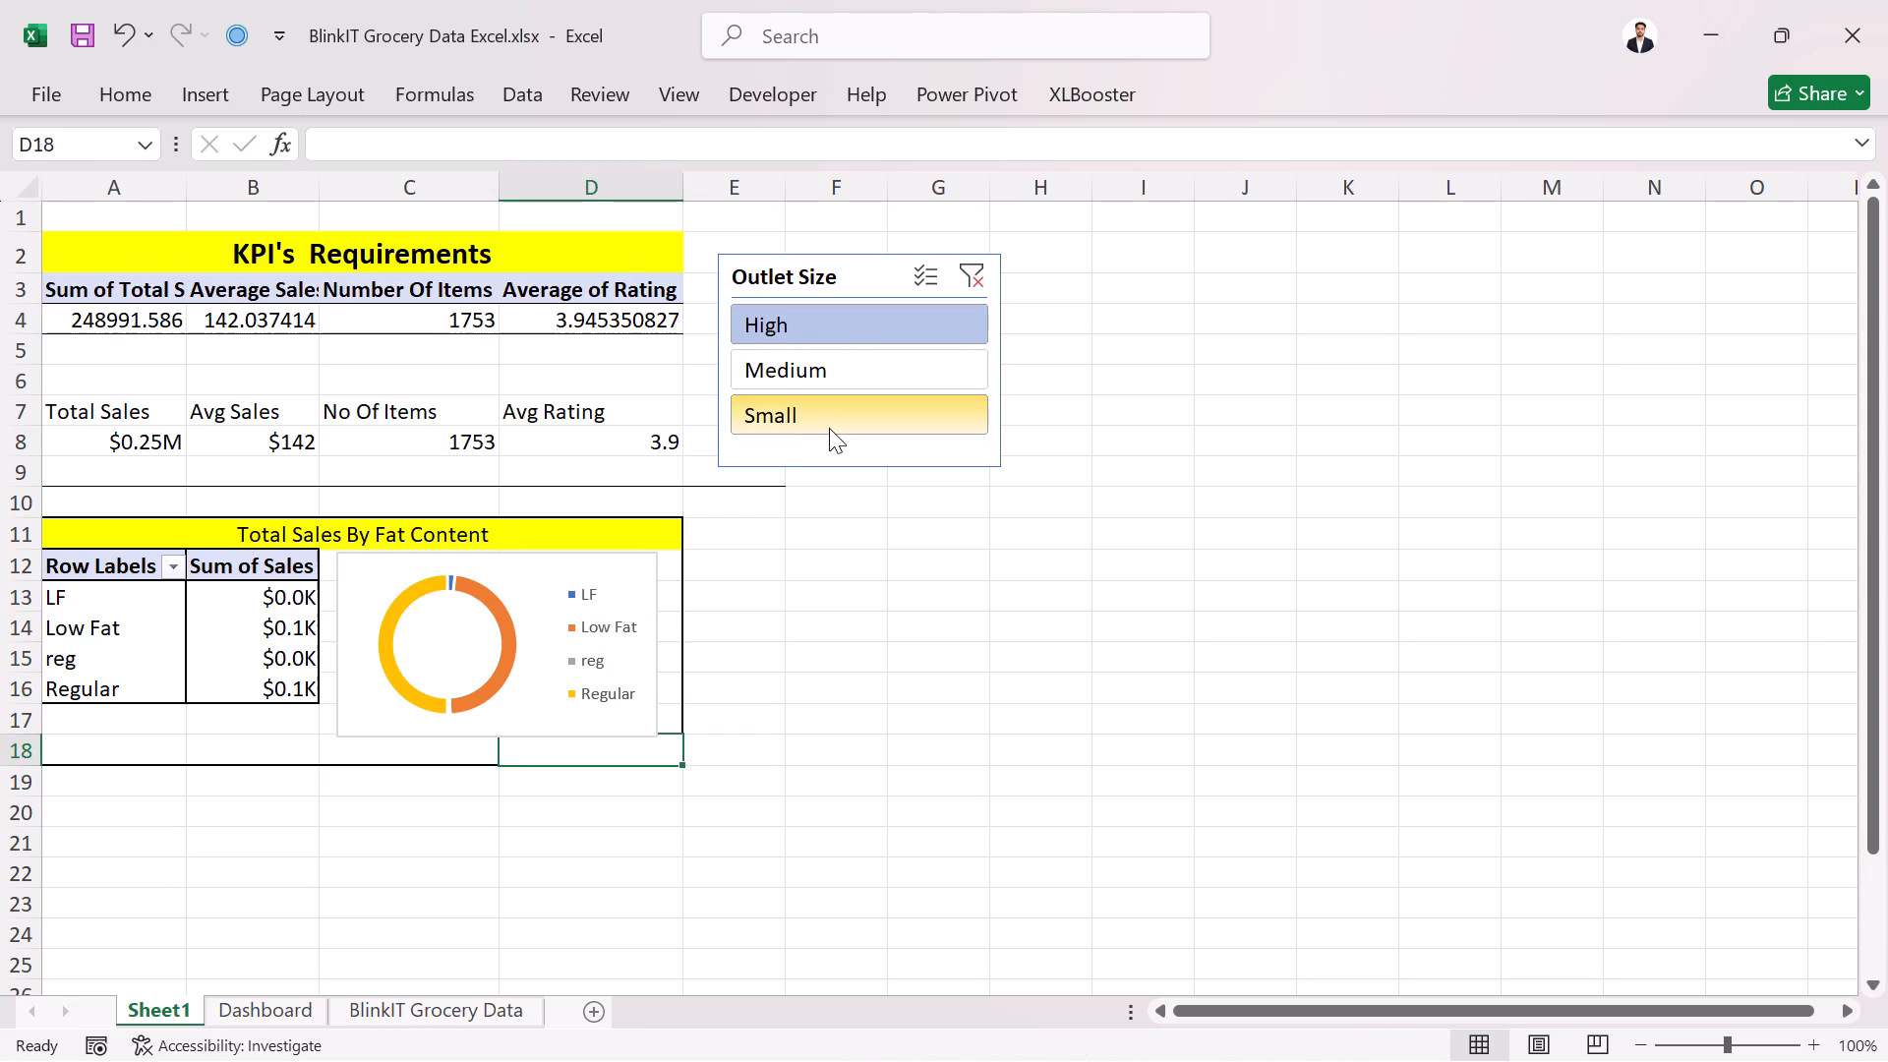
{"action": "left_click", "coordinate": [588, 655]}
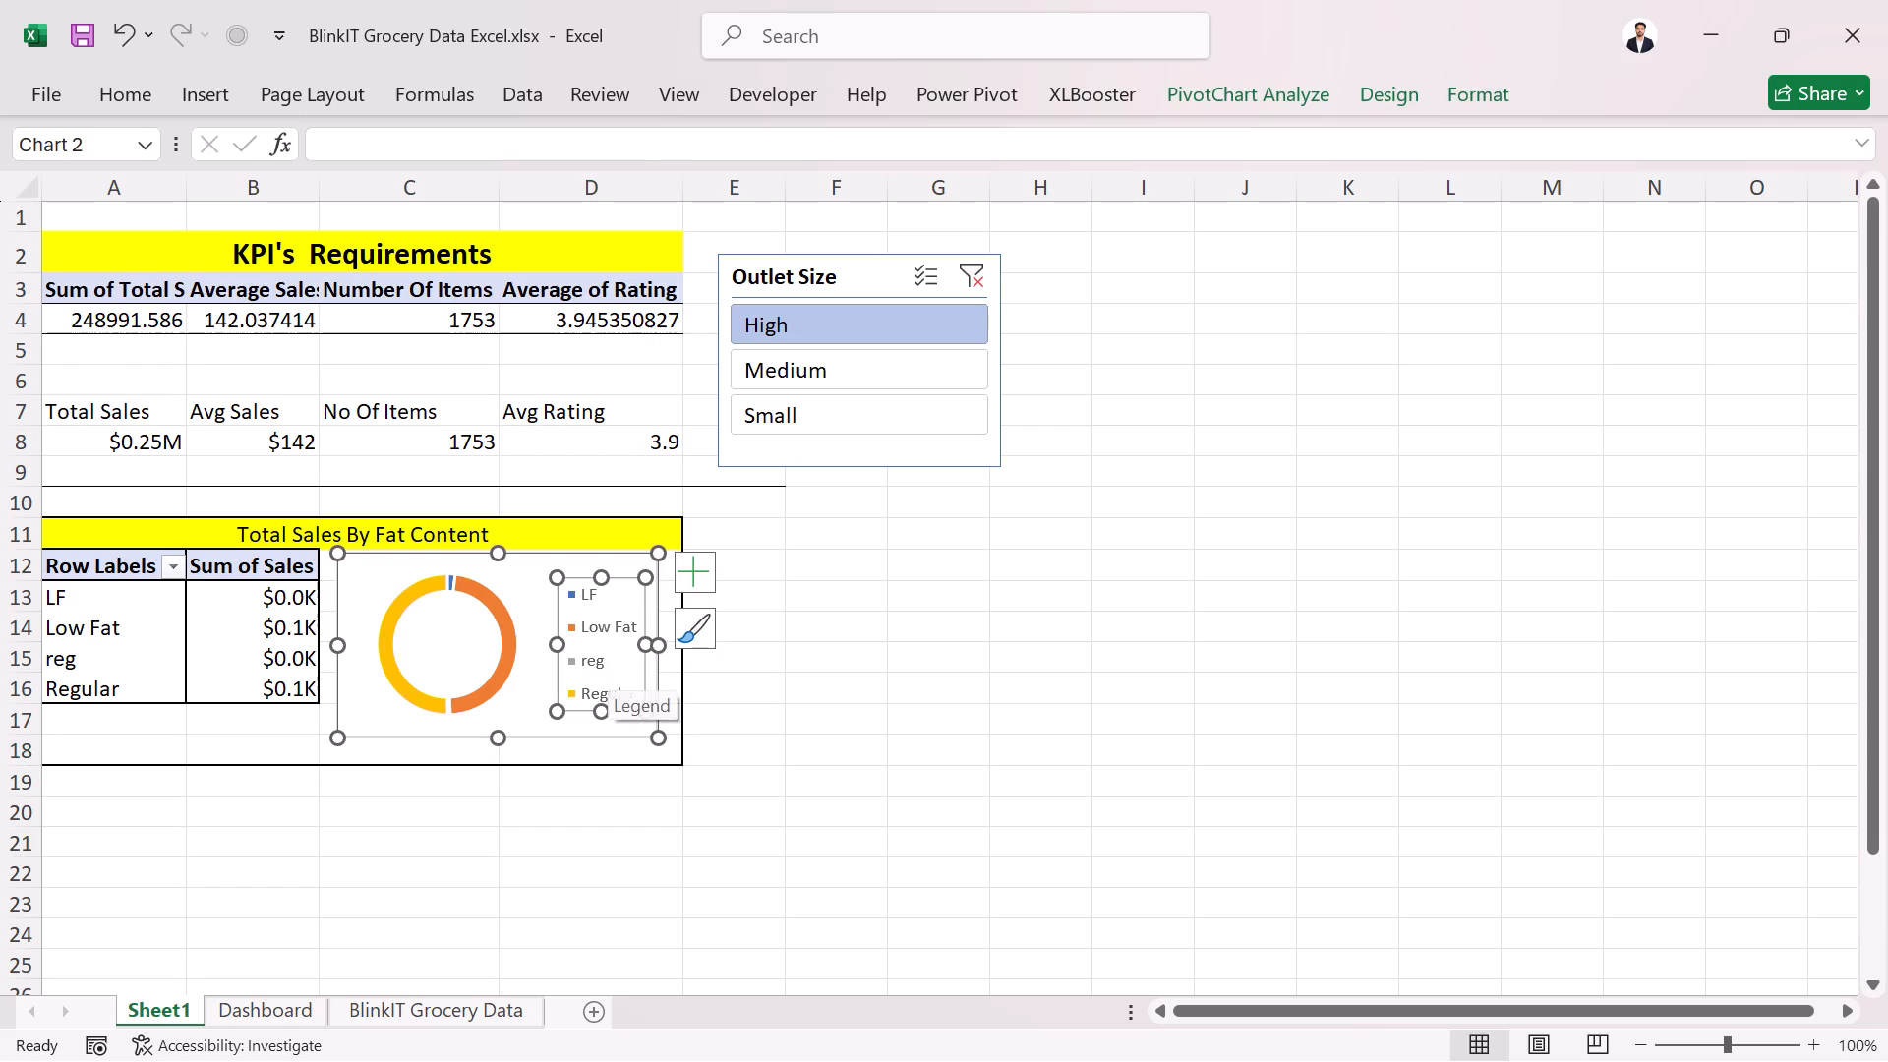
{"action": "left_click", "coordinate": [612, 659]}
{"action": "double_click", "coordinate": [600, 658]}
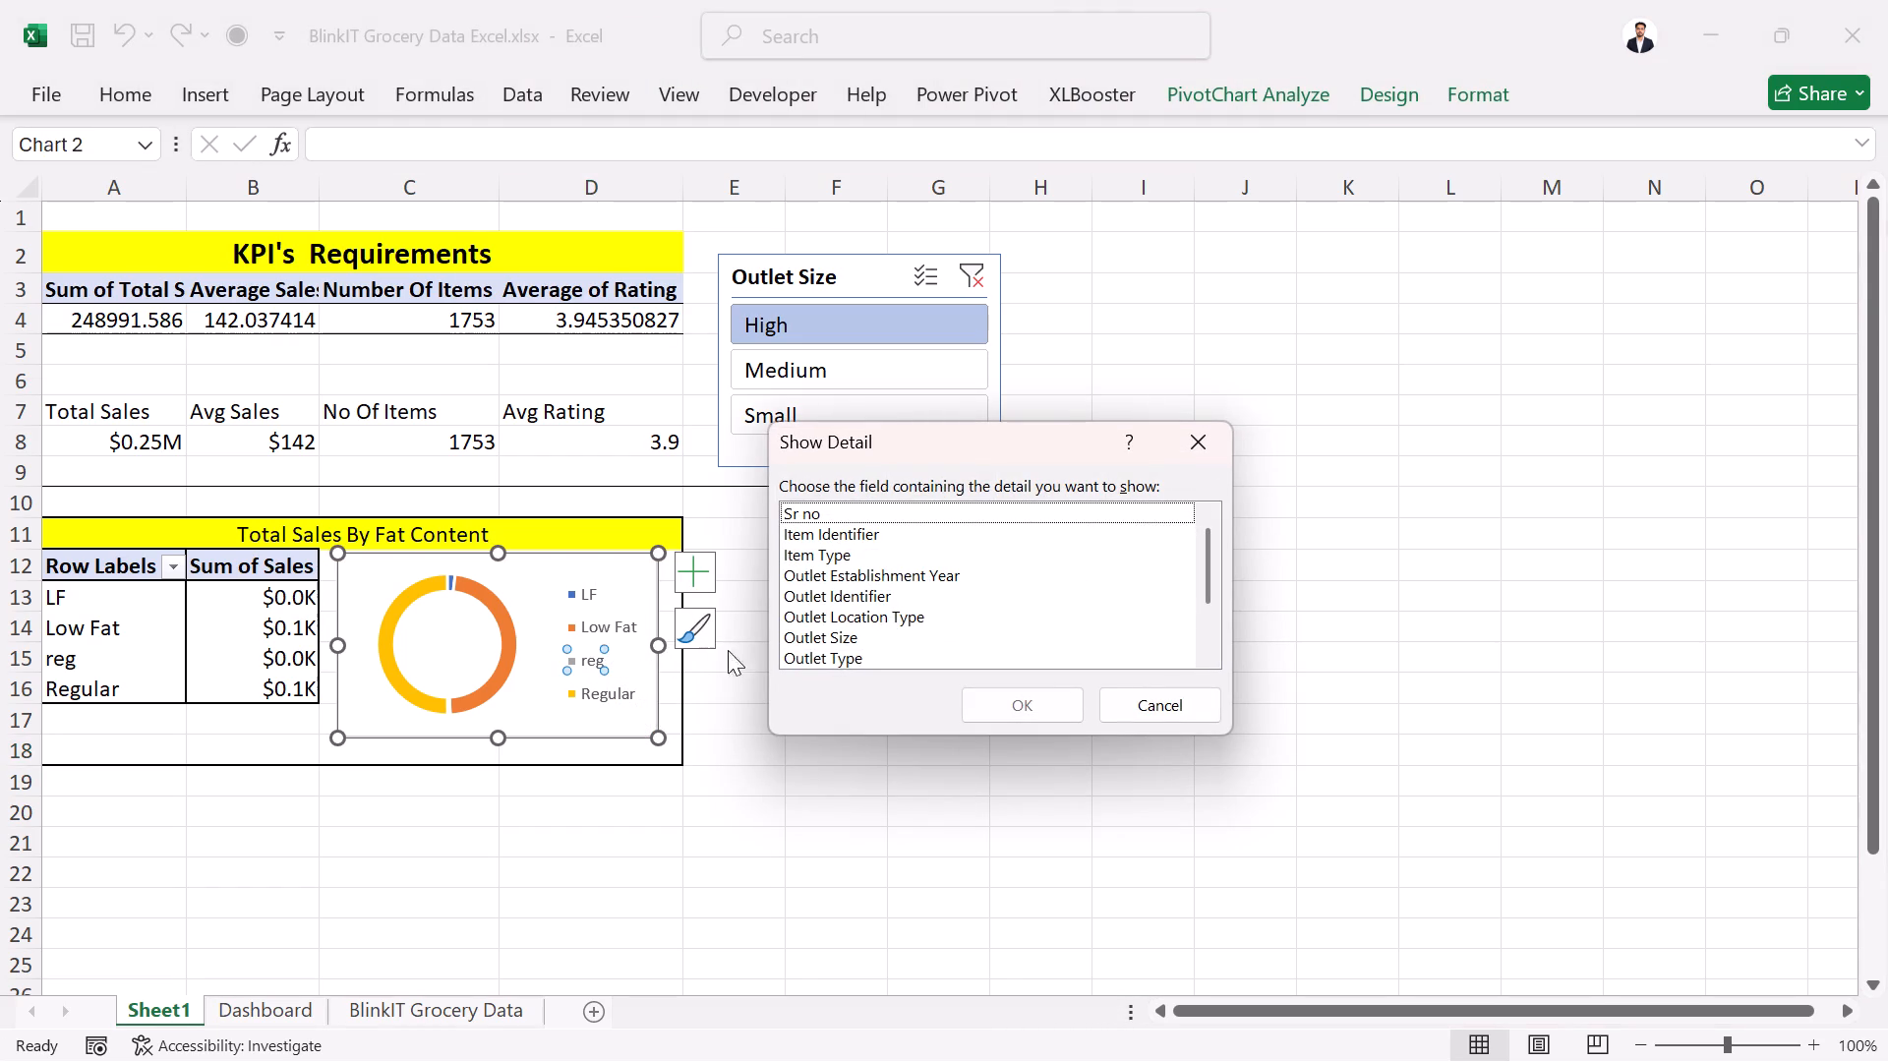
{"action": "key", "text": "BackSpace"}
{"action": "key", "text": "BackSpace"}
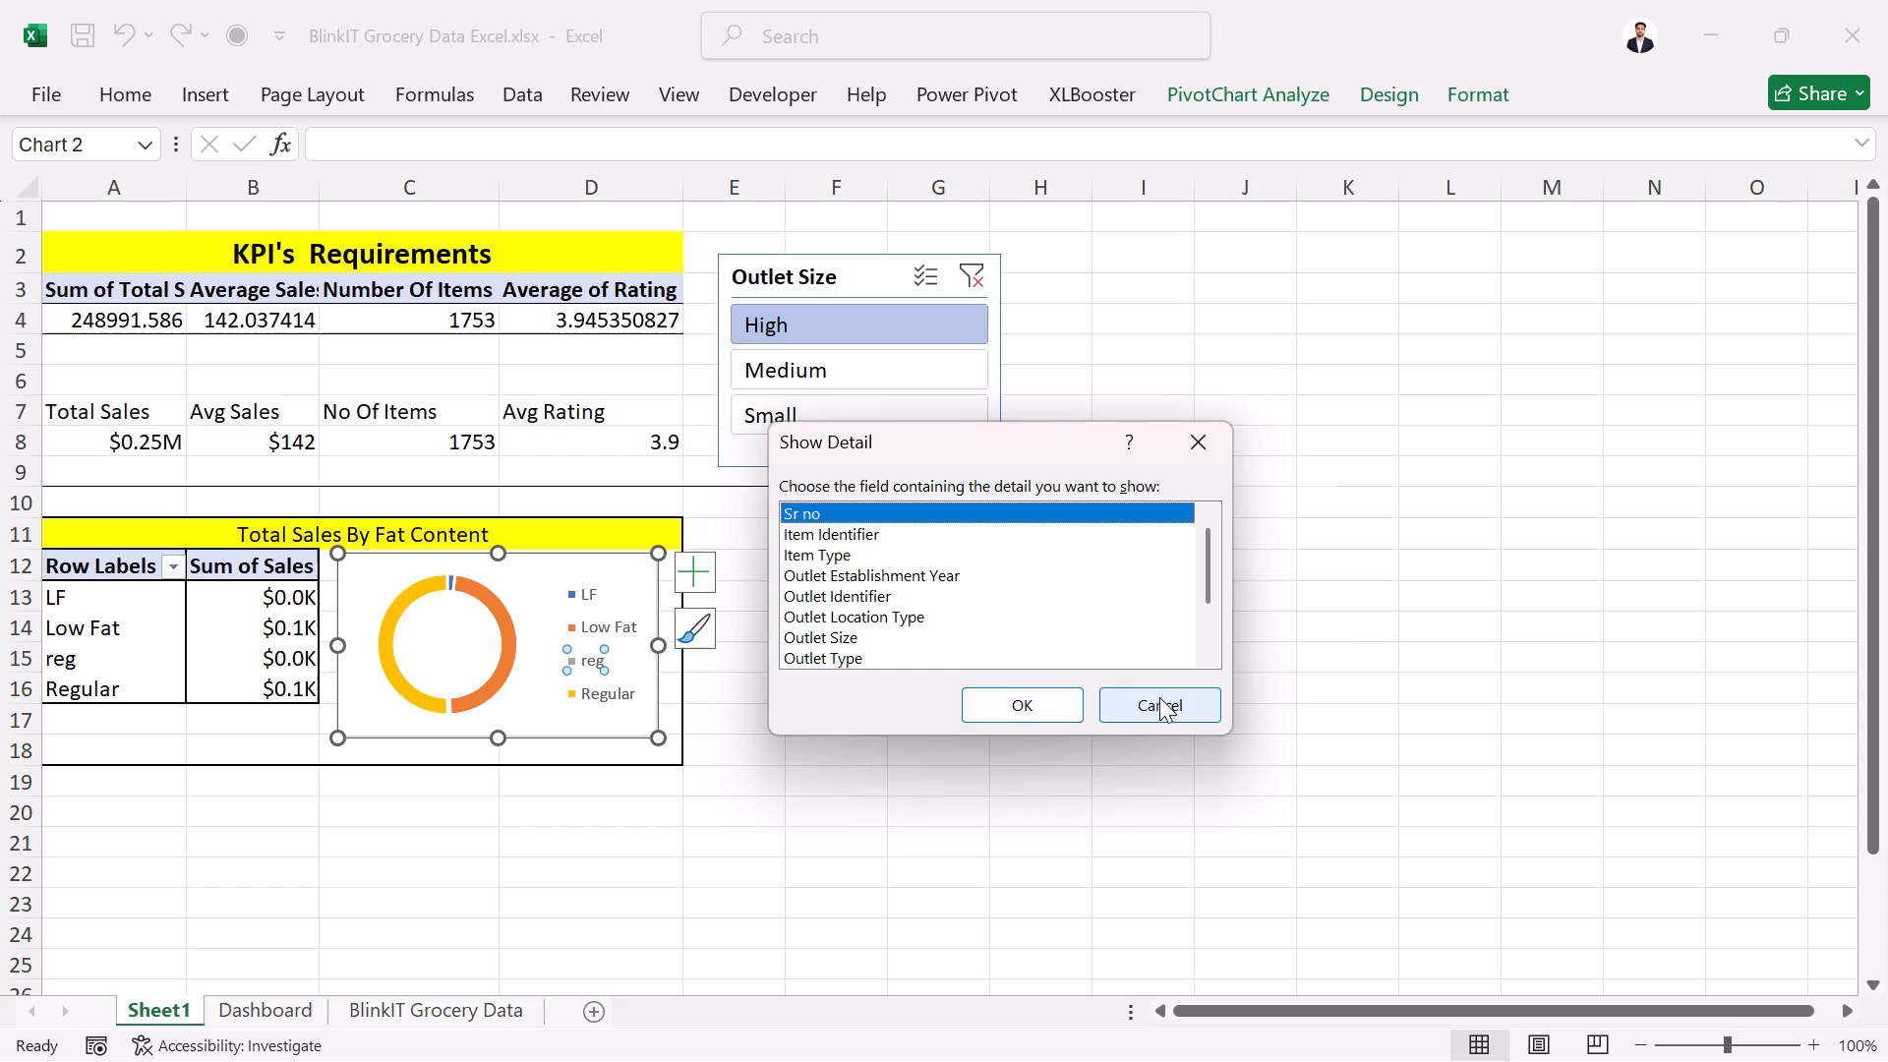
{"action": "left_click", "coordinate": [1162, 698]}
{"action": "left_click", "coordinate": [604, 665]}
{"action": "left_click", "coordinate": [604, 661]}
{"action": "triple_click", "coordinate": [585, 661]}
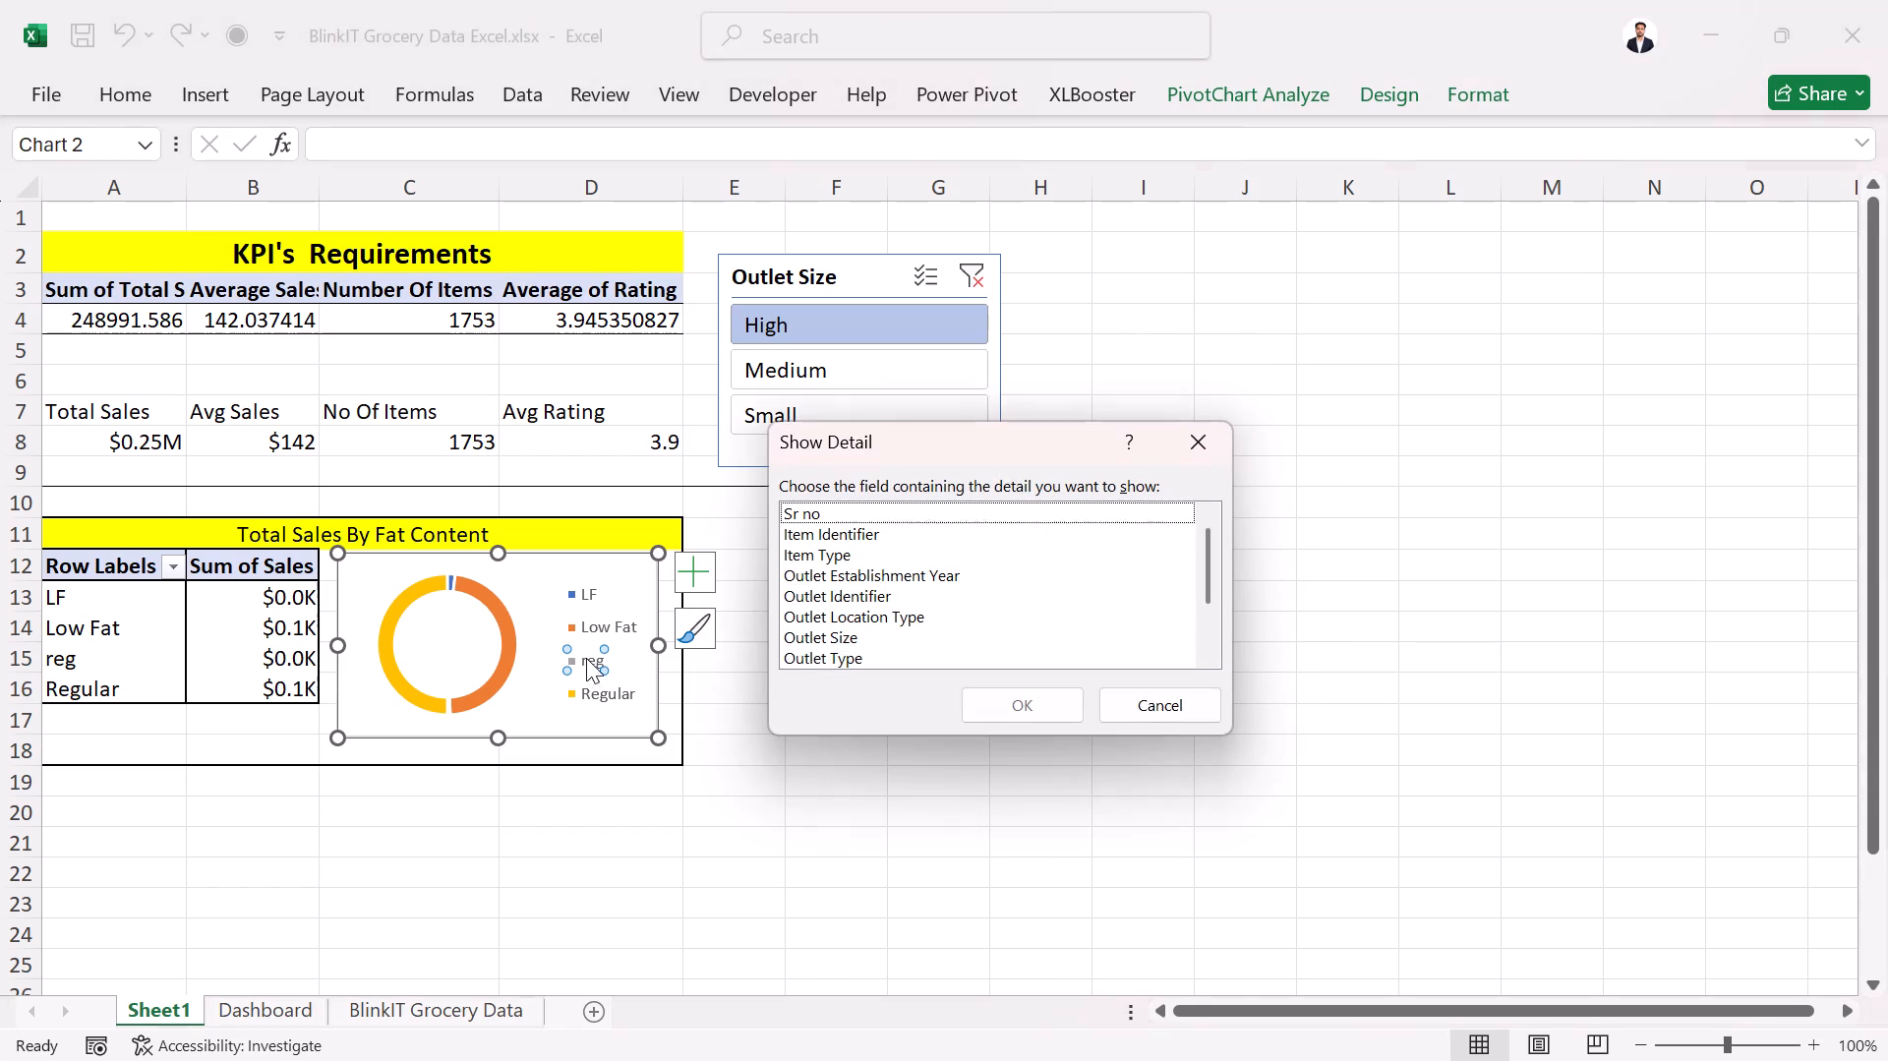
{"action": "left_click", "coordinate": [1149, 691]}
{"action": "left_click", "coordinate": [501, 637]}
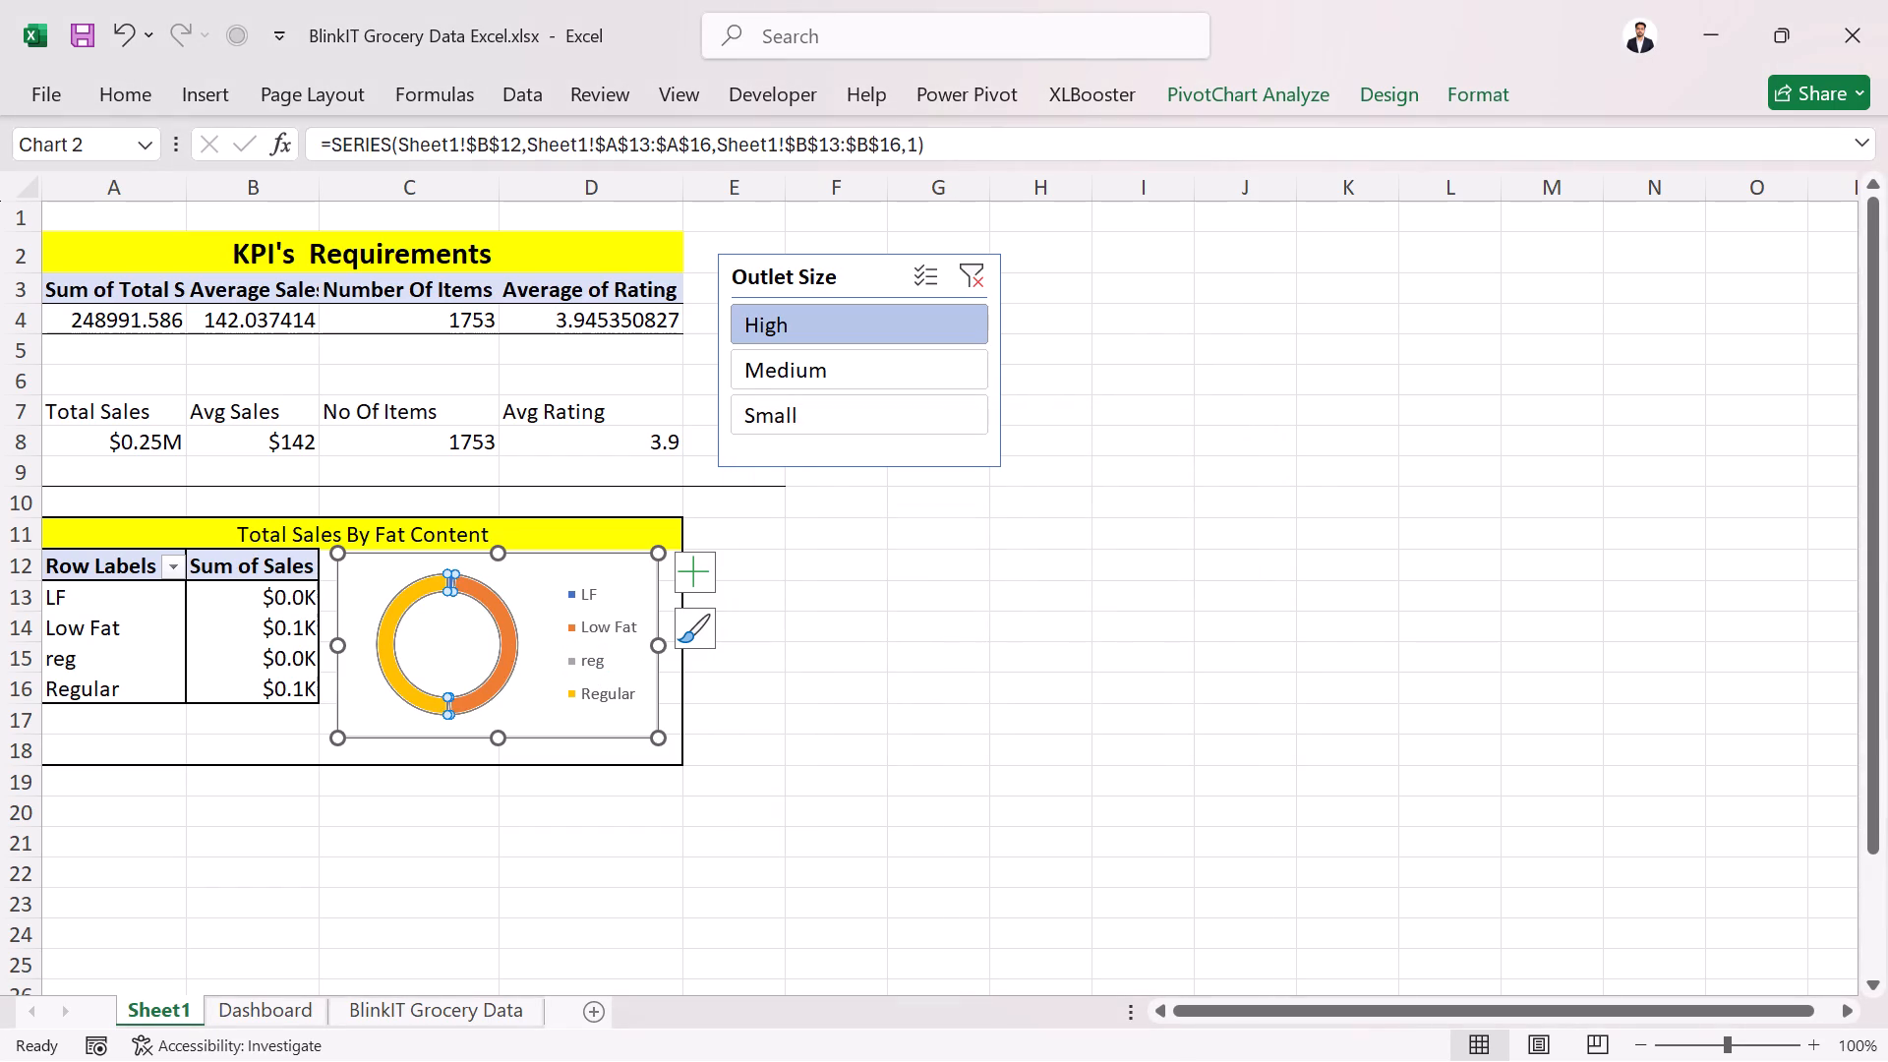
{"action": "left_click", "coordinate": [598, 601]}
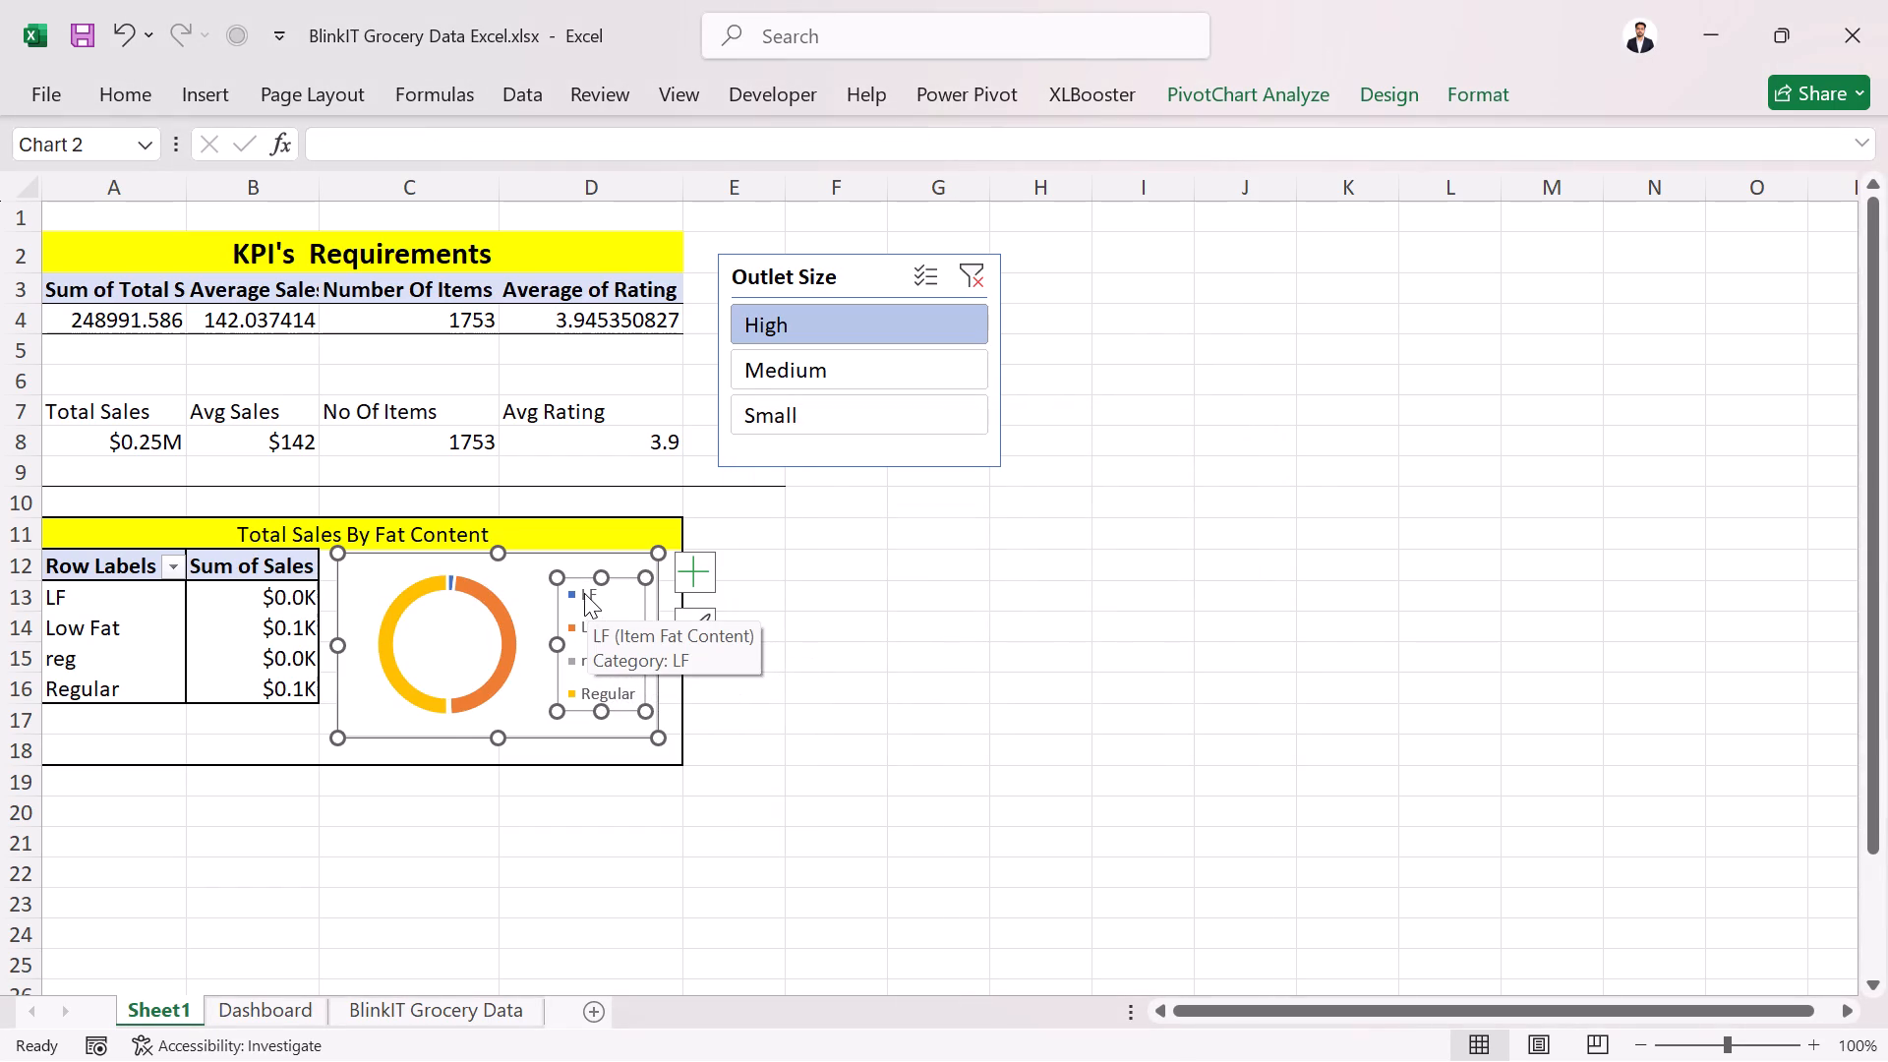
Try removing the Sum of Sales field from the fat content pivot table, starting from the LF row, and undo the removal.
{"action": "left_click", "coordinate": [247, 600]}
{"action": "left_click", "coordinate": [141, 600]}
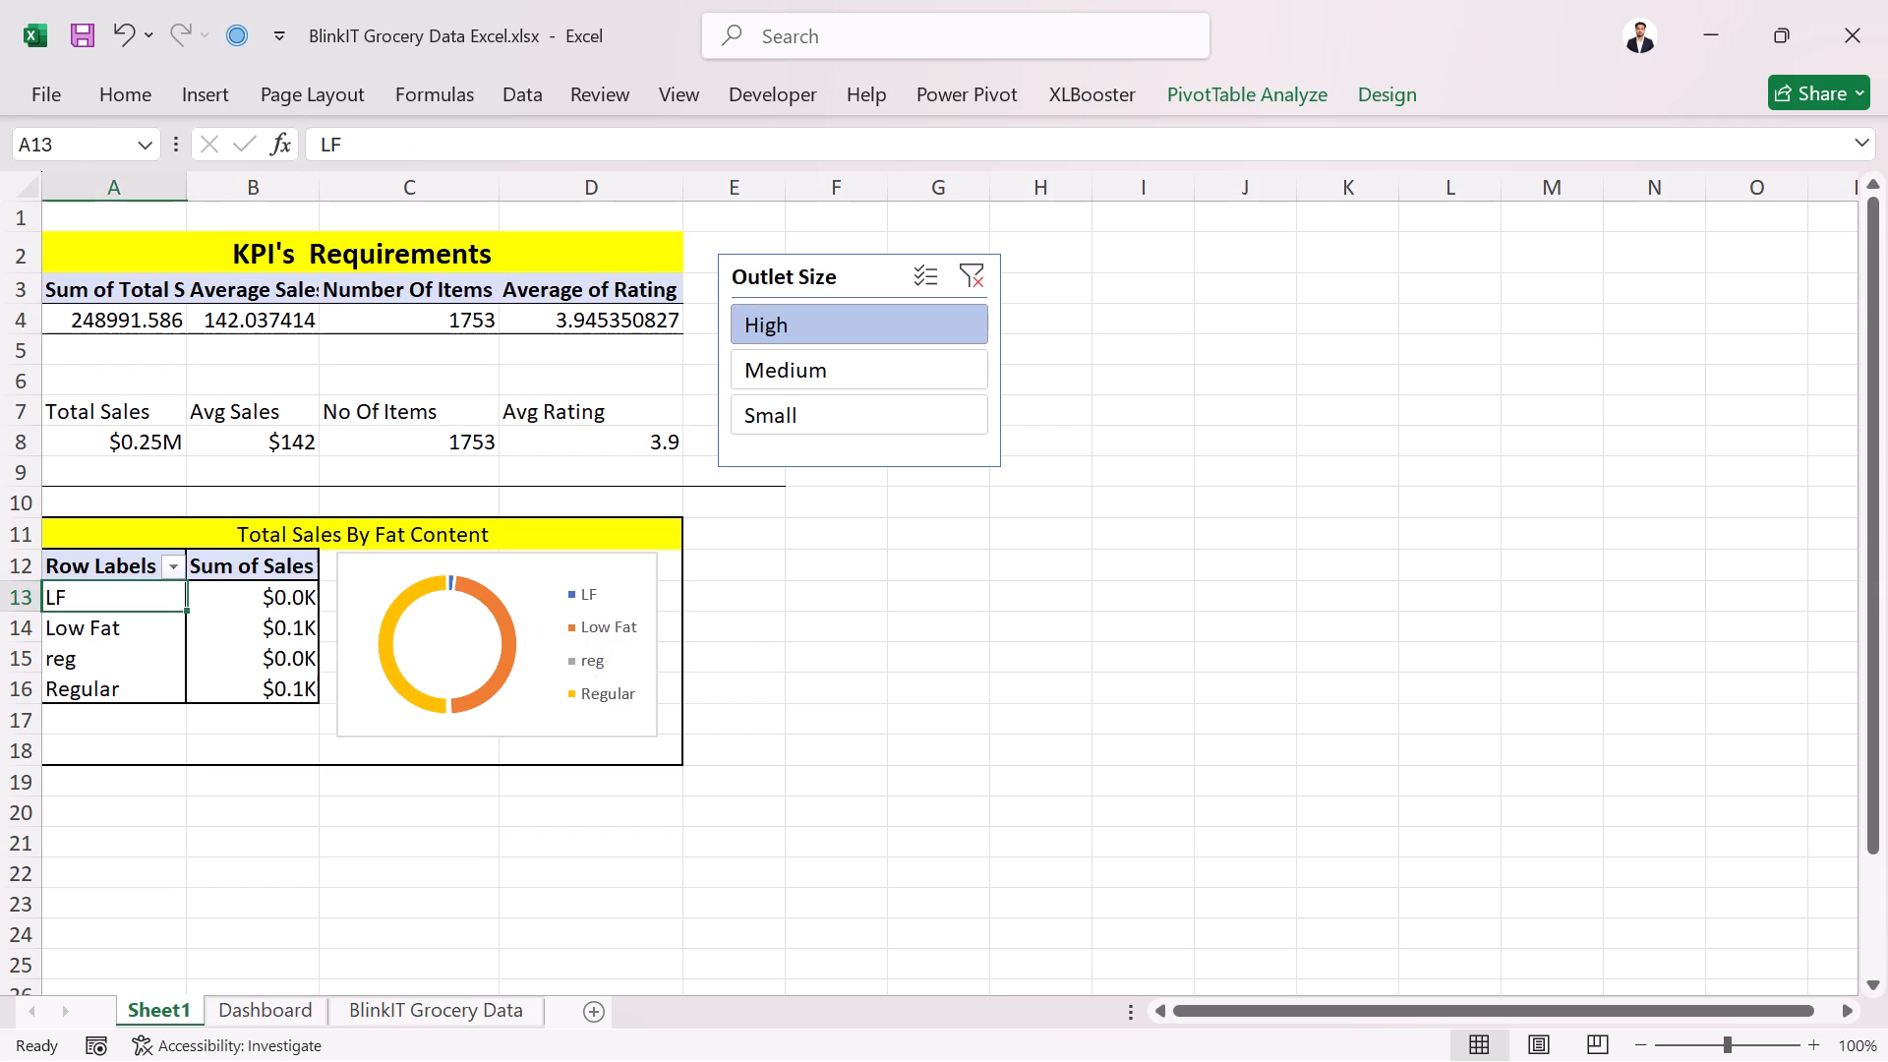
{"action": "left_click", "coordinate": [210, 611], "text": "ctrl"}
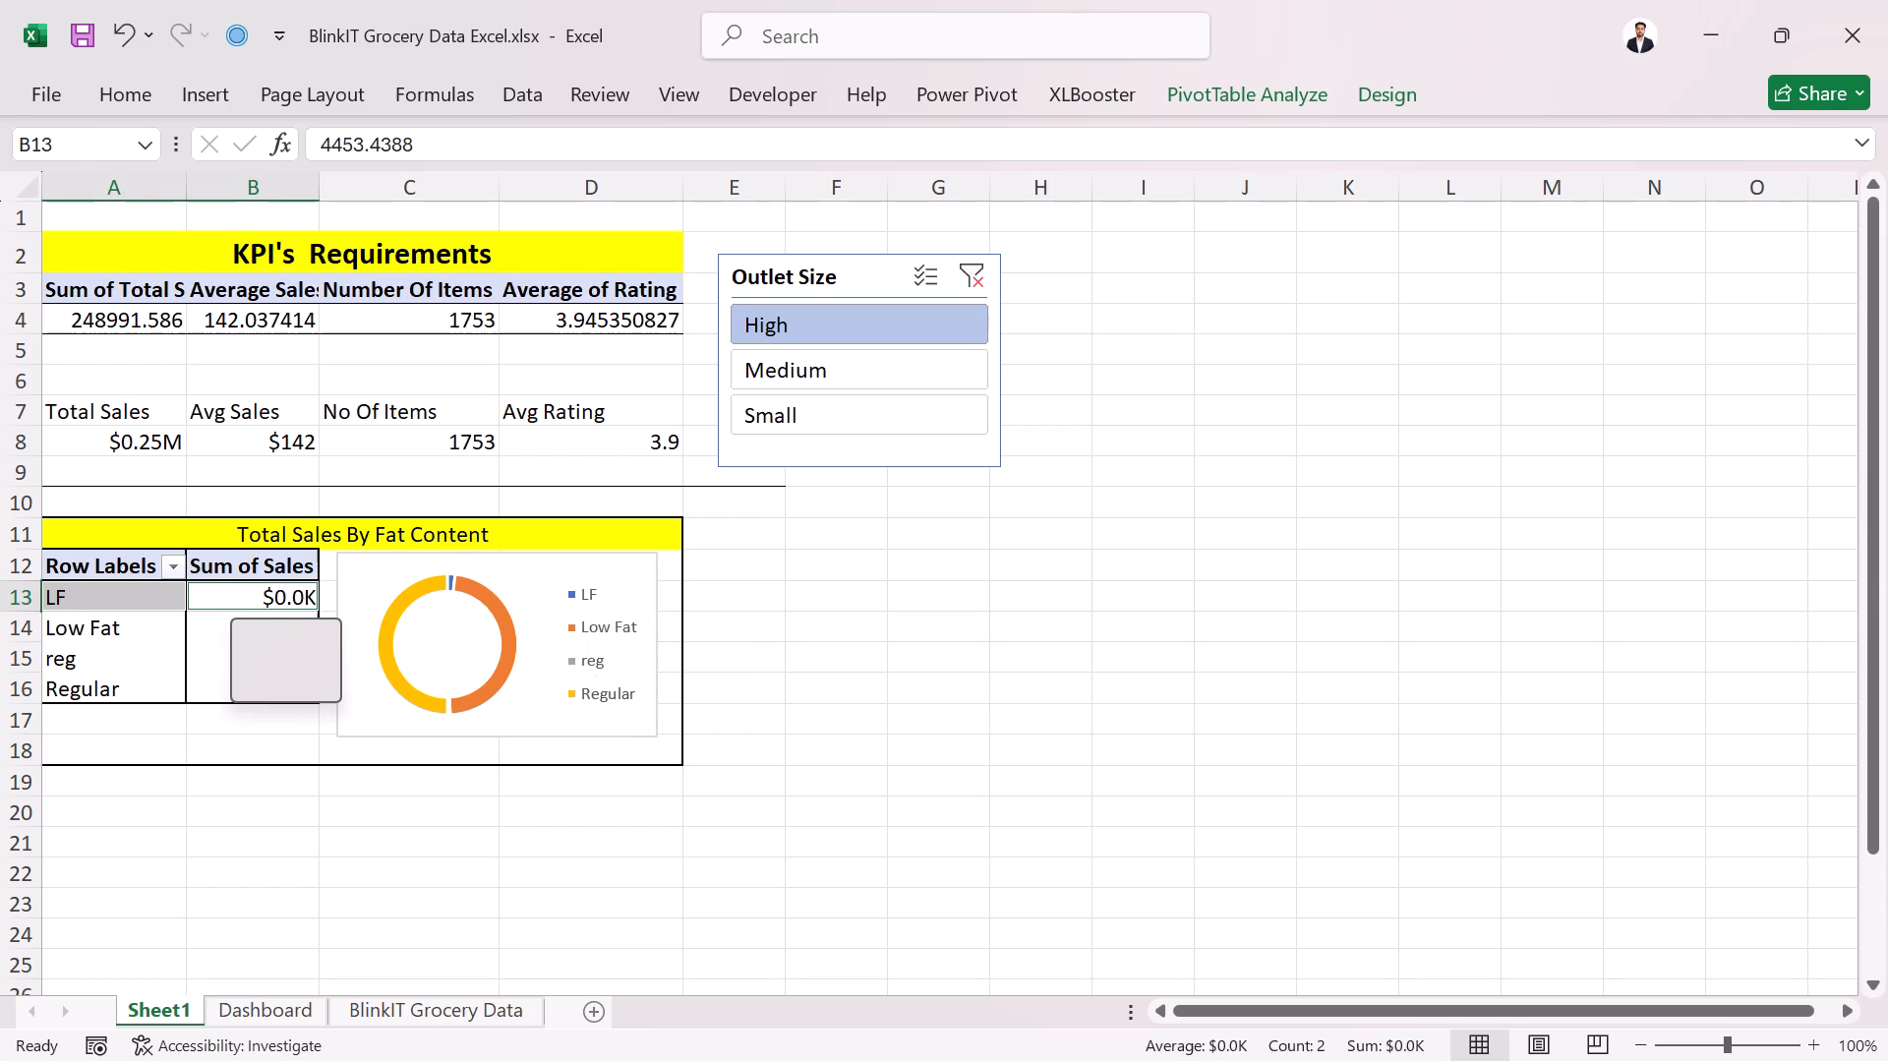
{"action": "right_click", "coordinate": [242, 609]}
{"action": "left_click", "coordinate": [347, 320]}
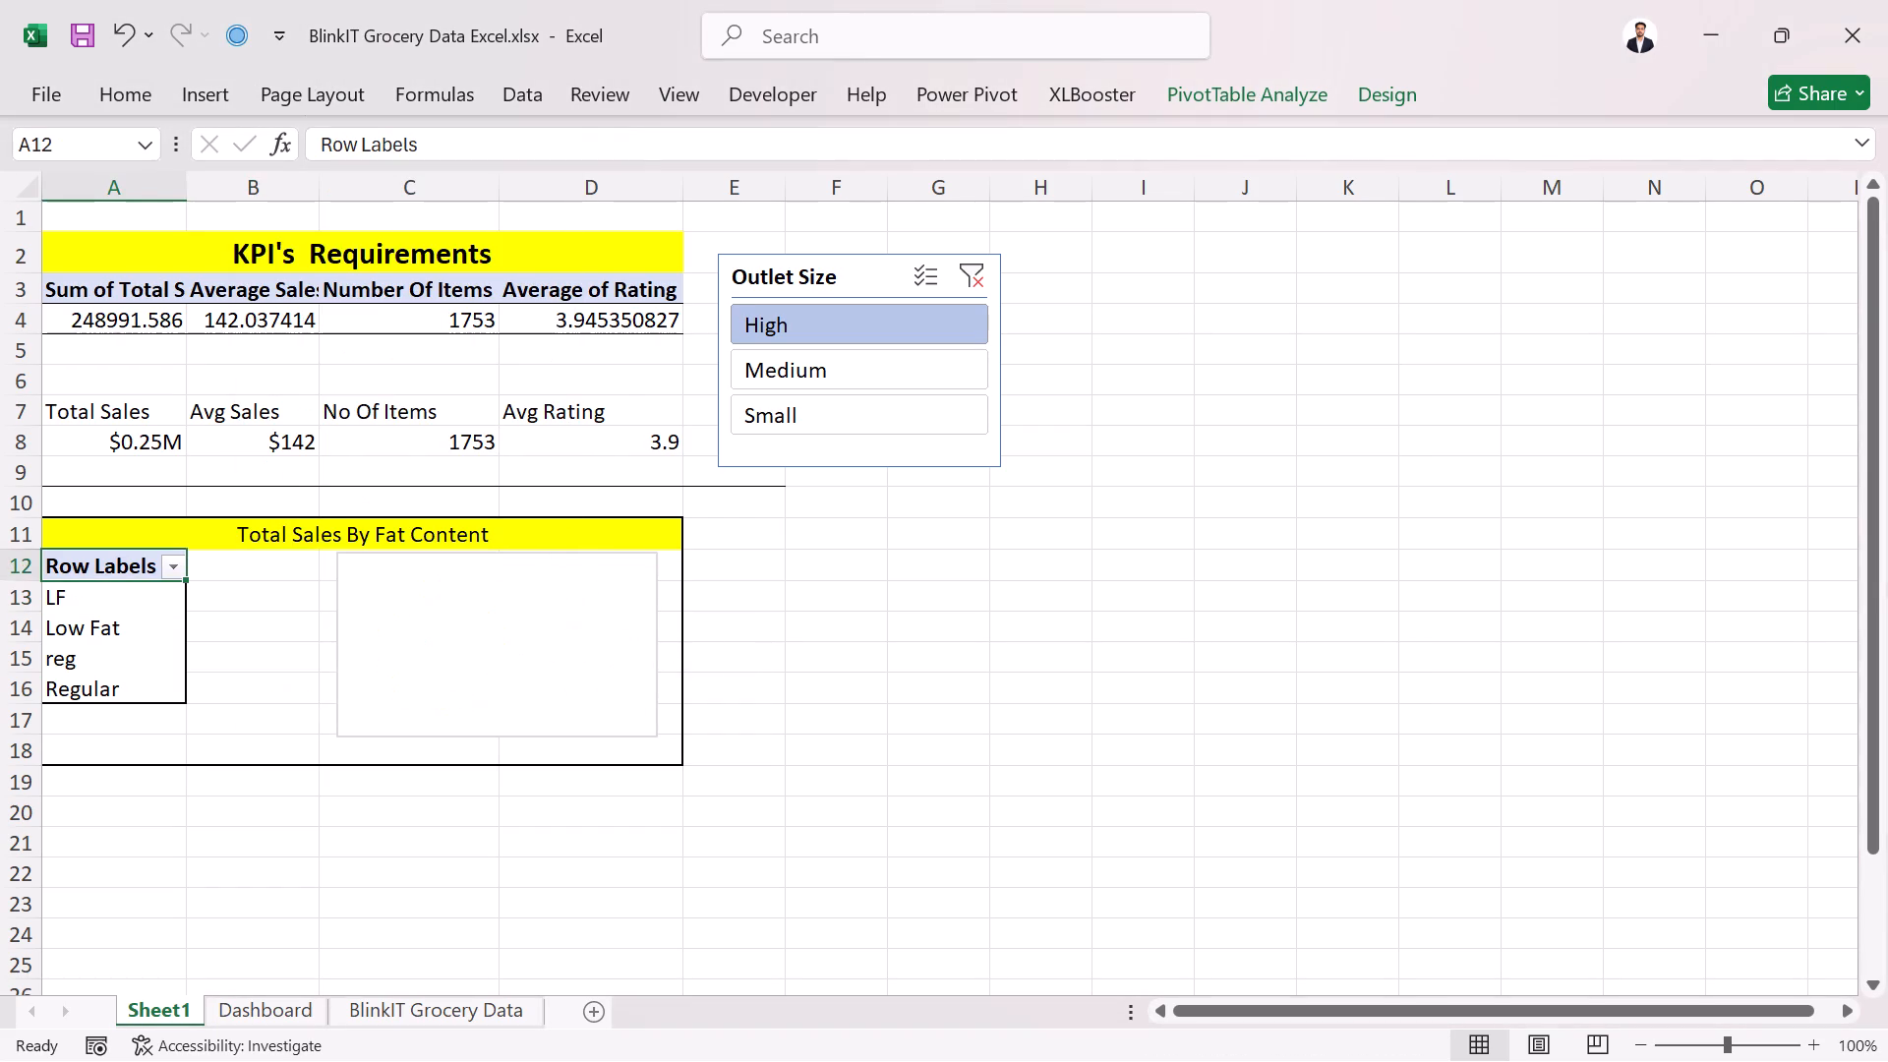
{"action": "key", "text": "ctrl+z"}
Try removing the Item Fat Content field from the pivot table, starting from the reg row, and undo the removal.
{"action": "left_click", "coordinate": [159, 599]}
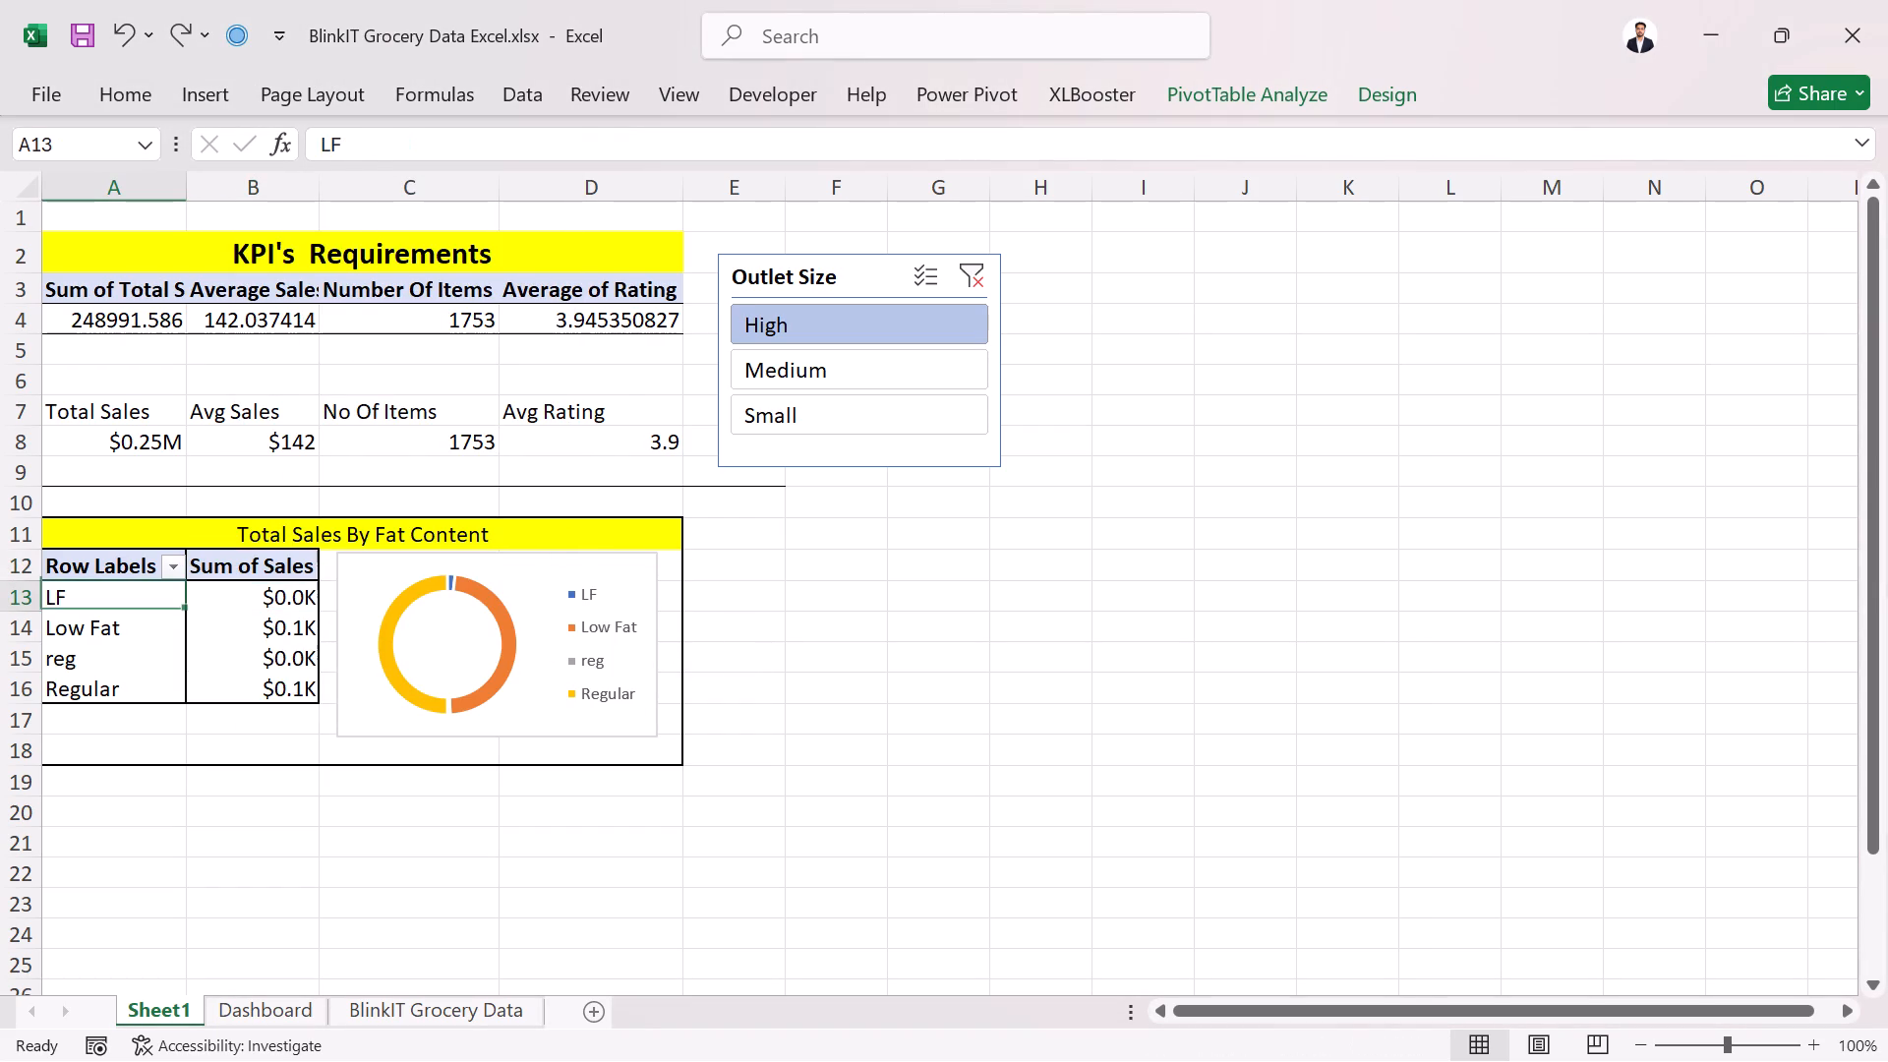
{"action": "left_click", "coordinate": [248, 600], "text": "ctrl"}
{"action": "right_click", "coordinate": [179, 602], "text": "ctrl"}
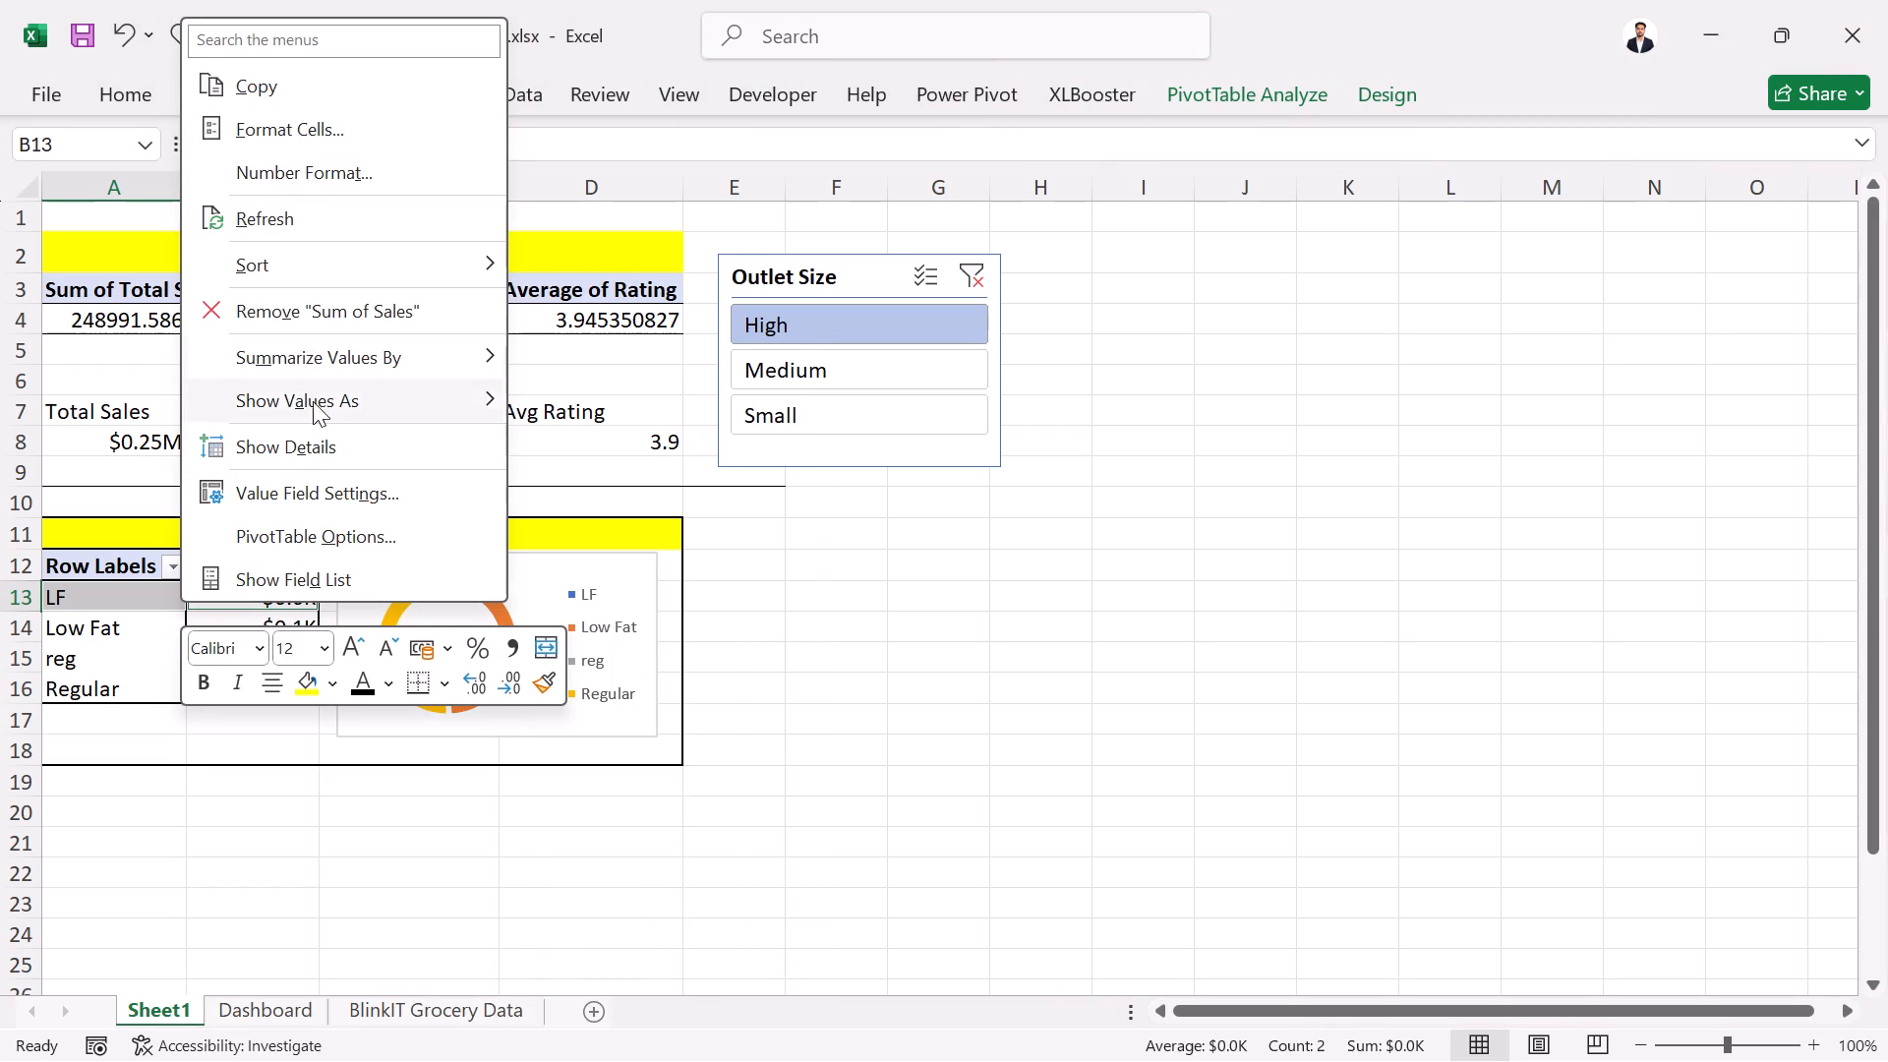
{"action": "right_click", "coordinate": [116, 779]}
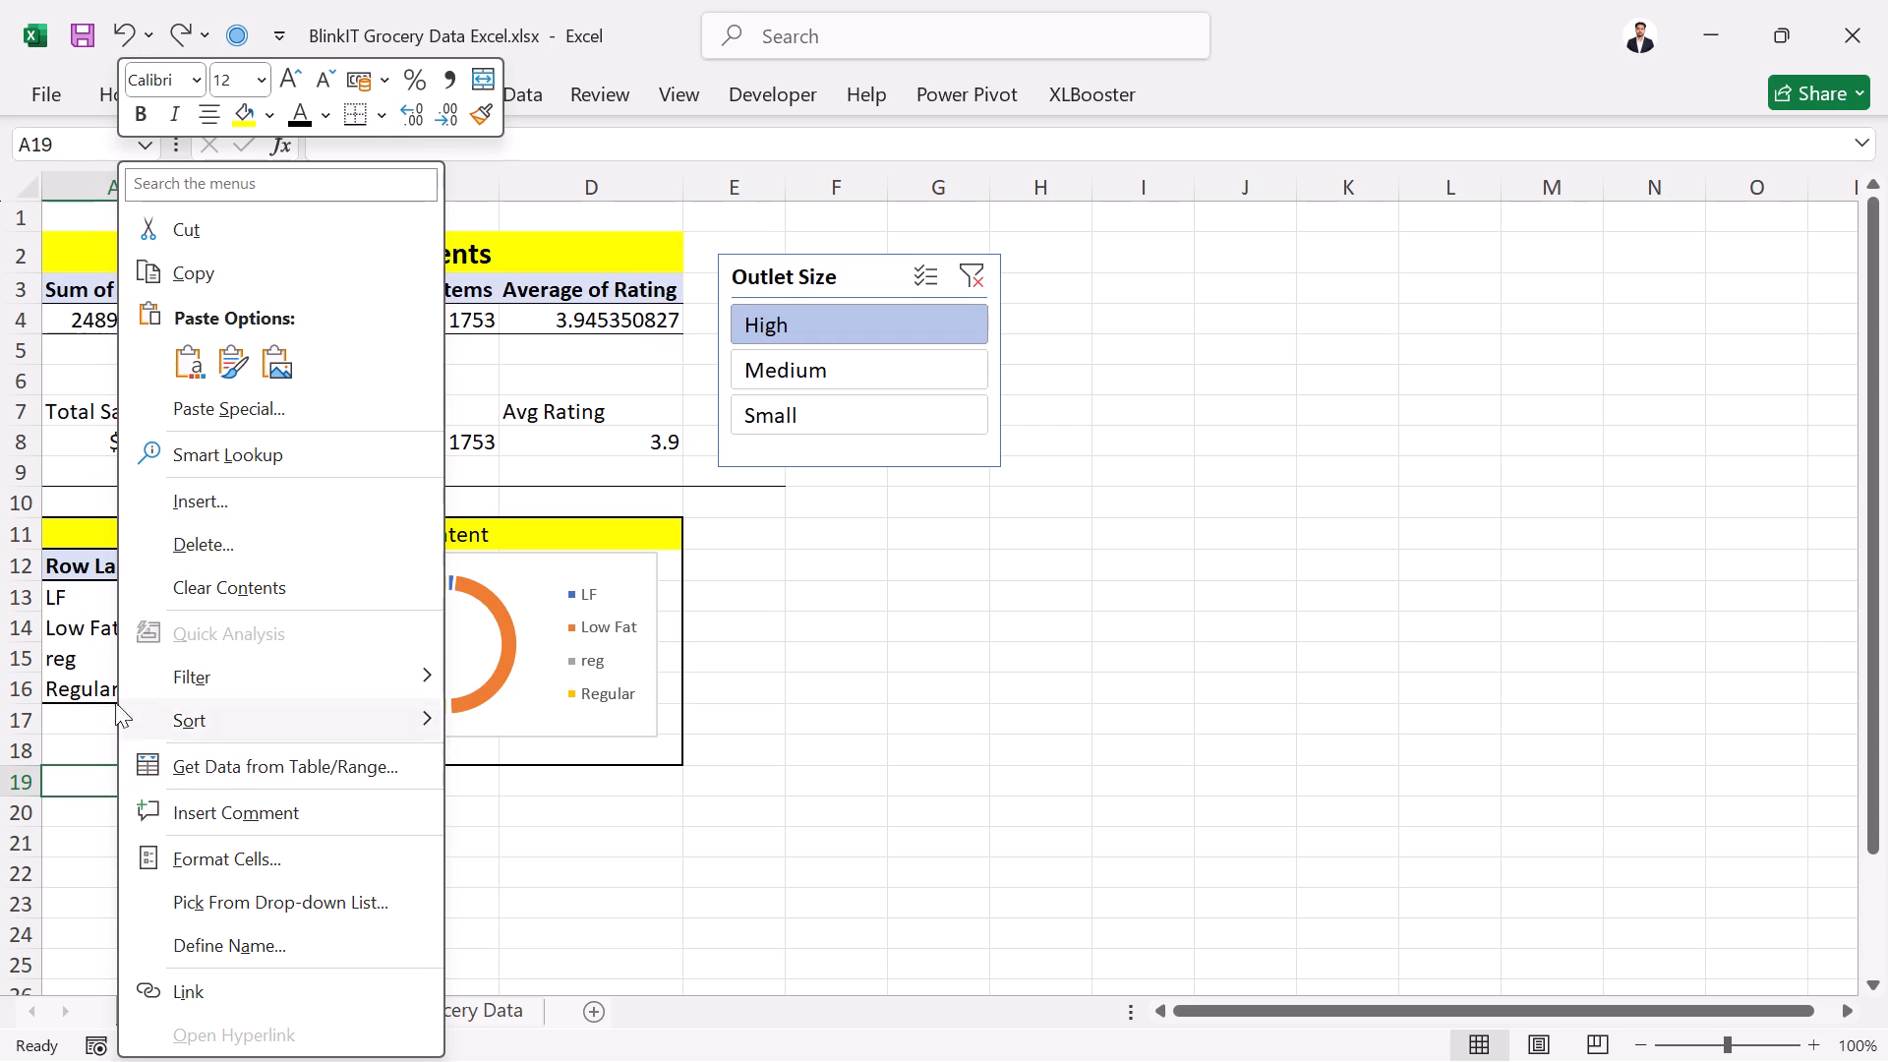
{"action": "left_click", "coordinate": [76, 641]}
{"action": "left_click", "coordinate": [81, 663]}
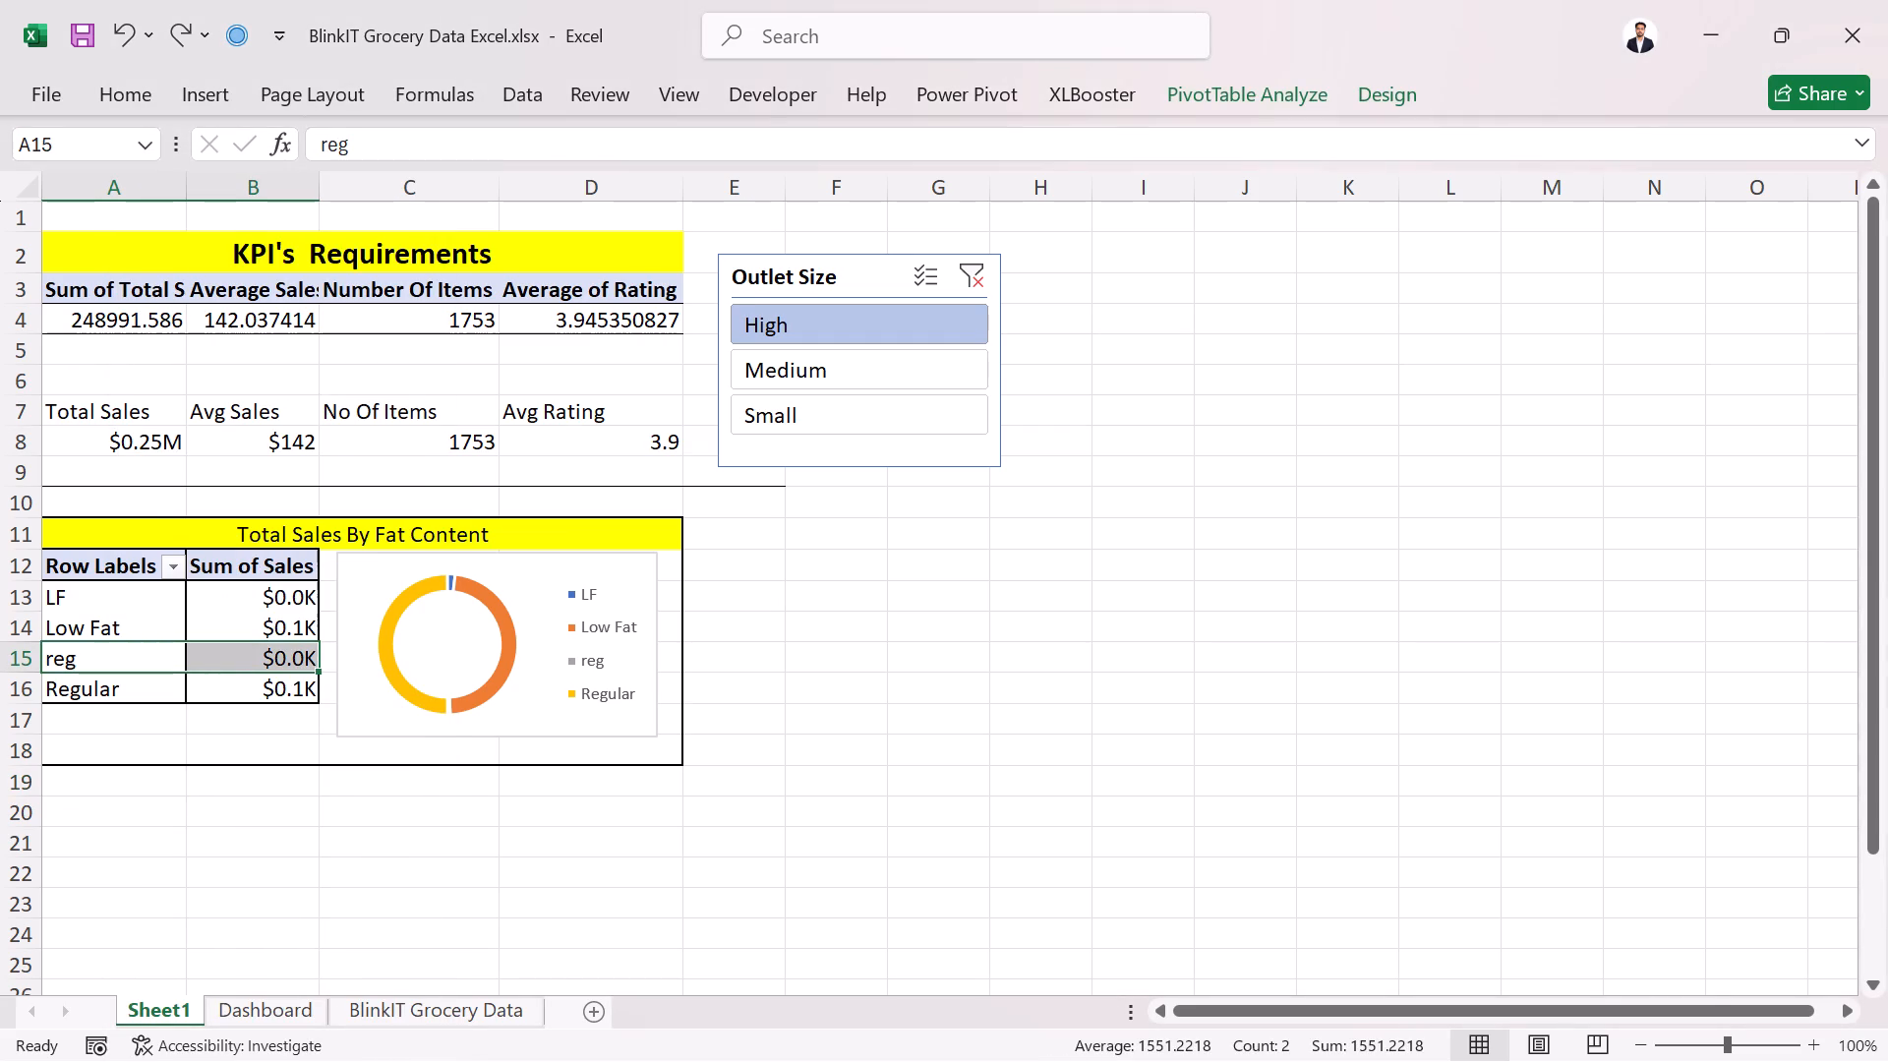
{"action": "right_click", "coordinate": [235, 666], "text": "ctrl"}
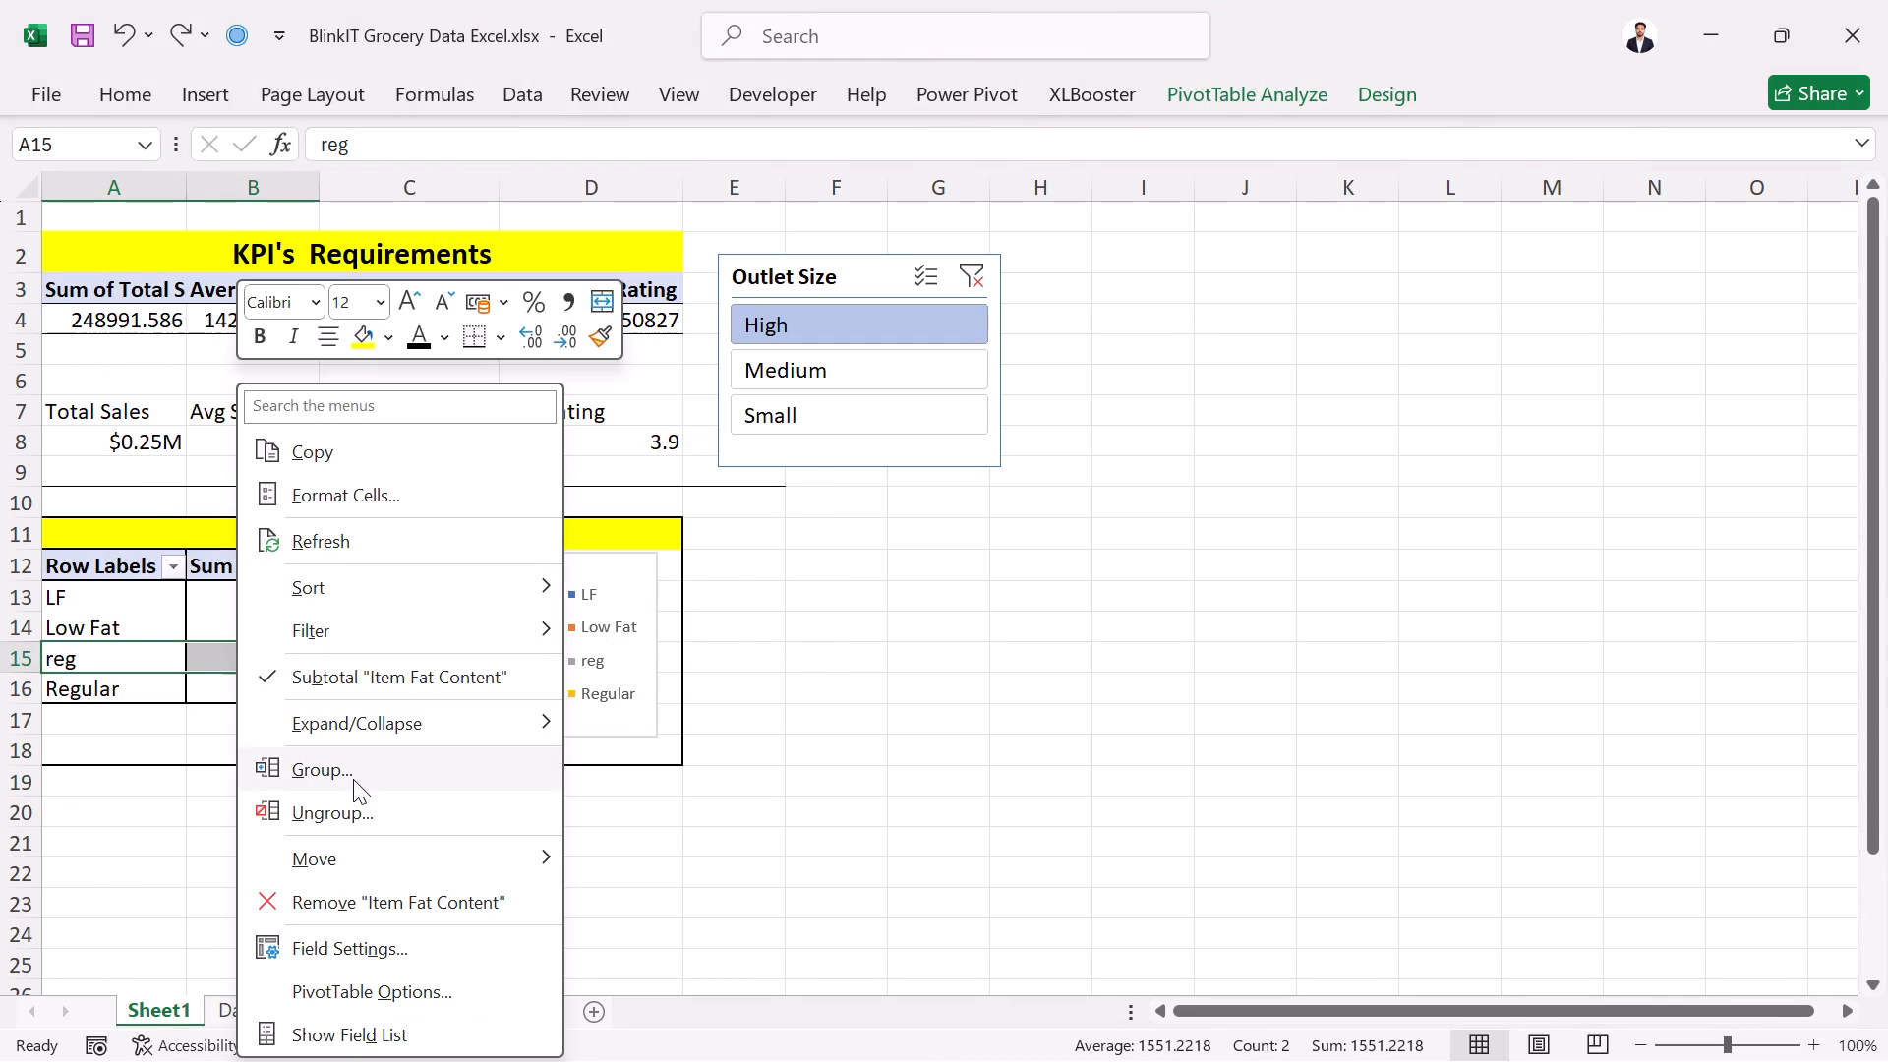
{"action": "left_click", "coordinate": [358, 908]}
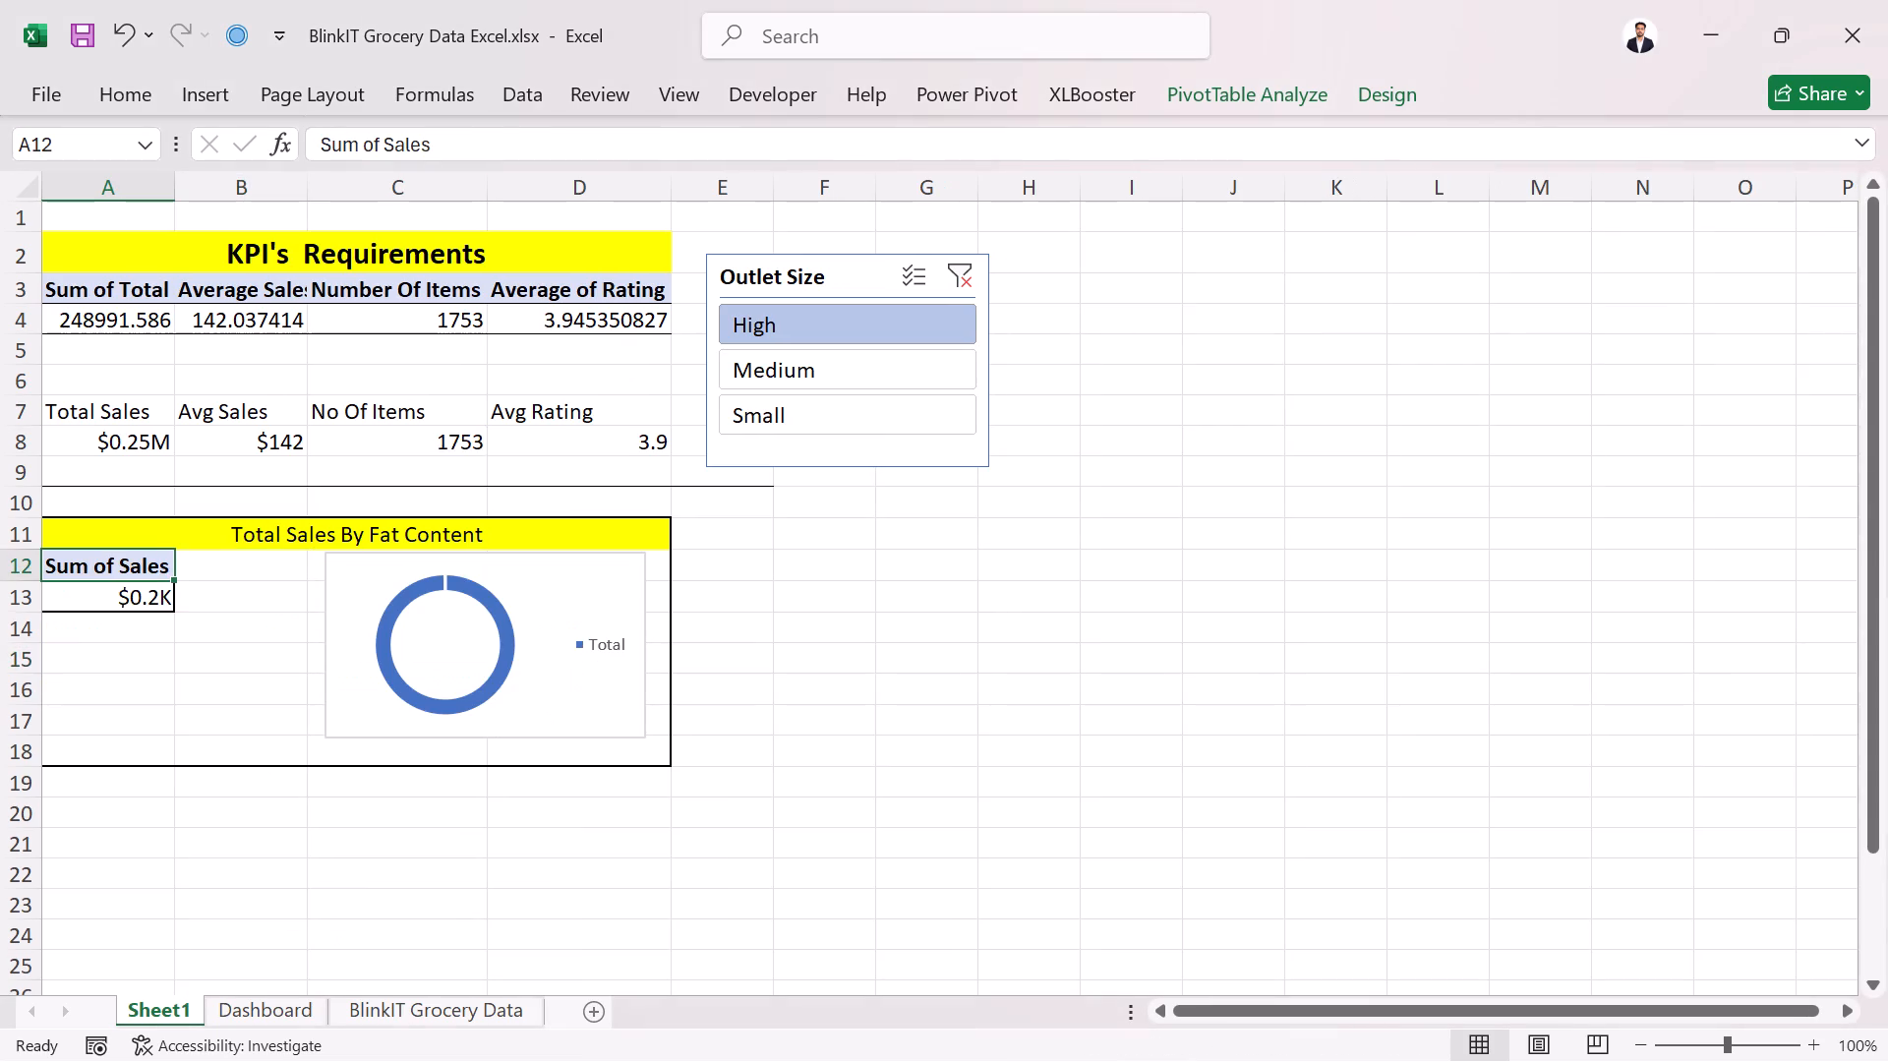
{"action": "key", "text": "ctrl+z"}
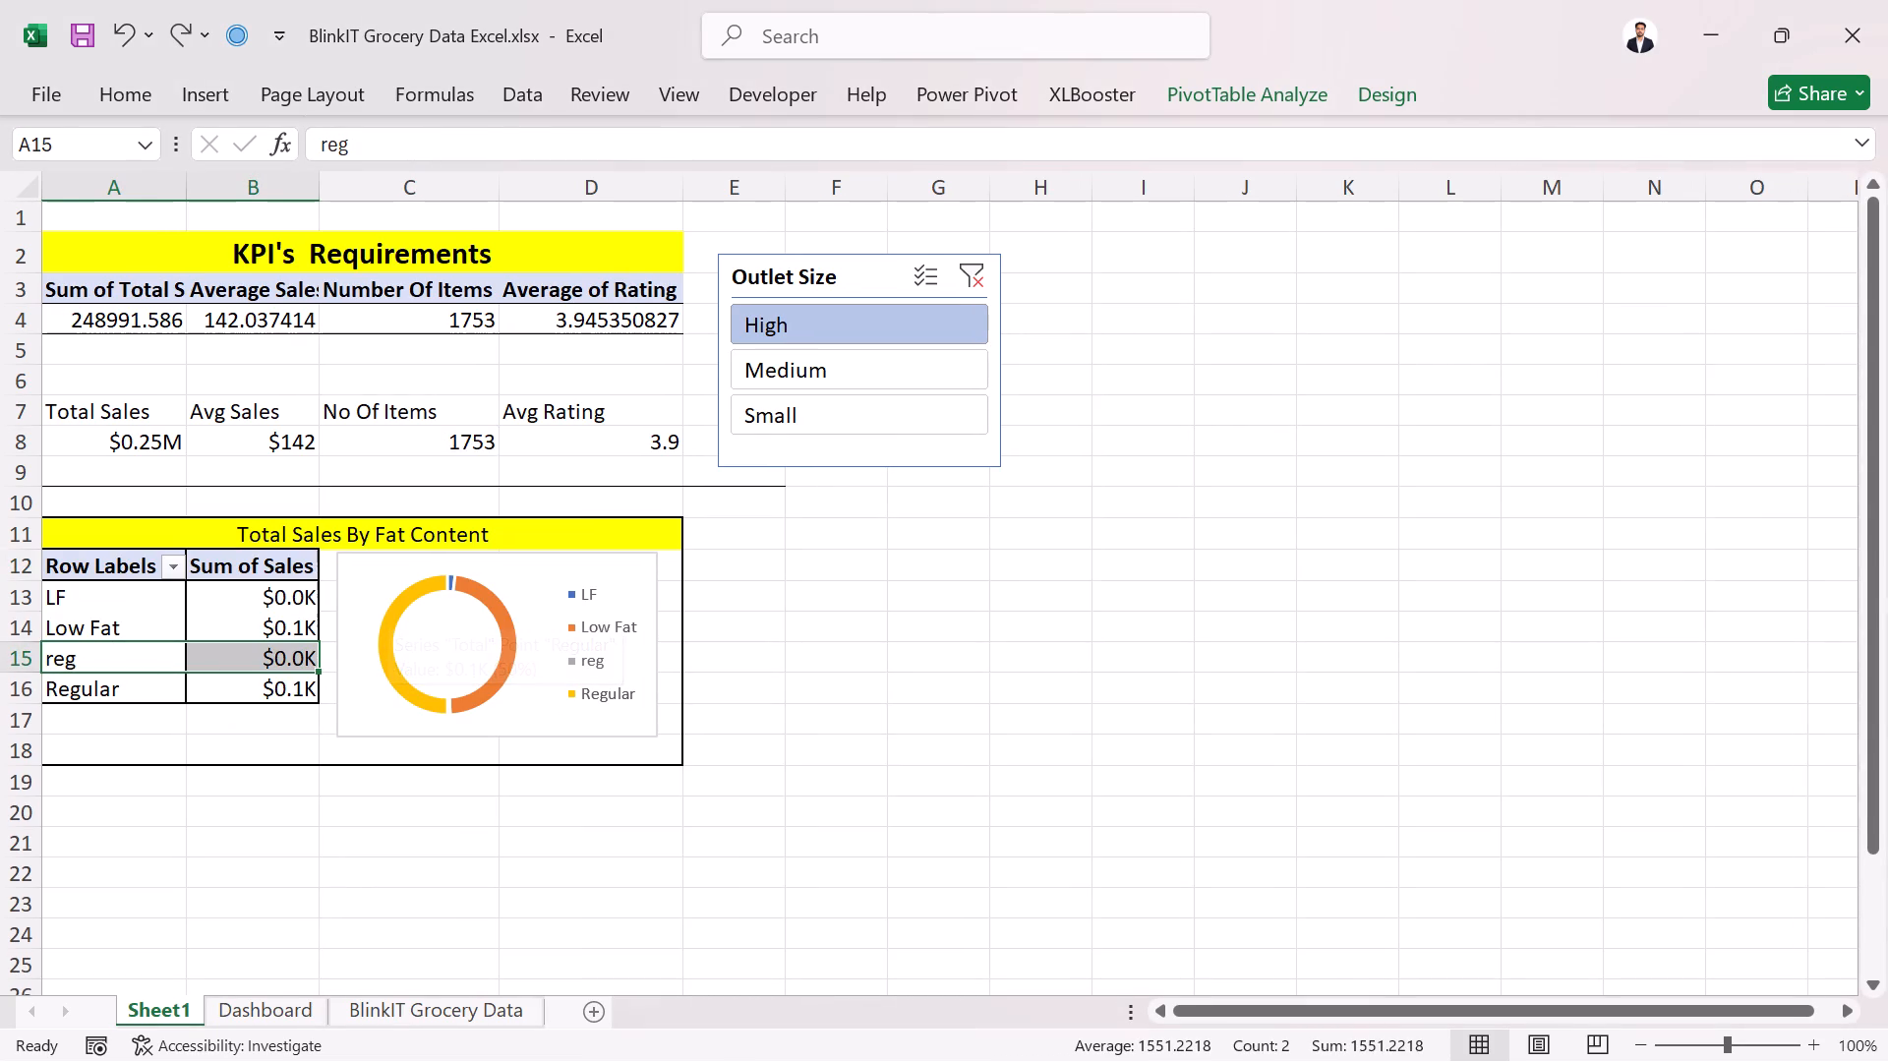
Filter the fat content pivot table's row labels to exclude LF and reg, keeping Low Fat and Regular.
{"action": "left_click", "coordinate": [171, 566]}
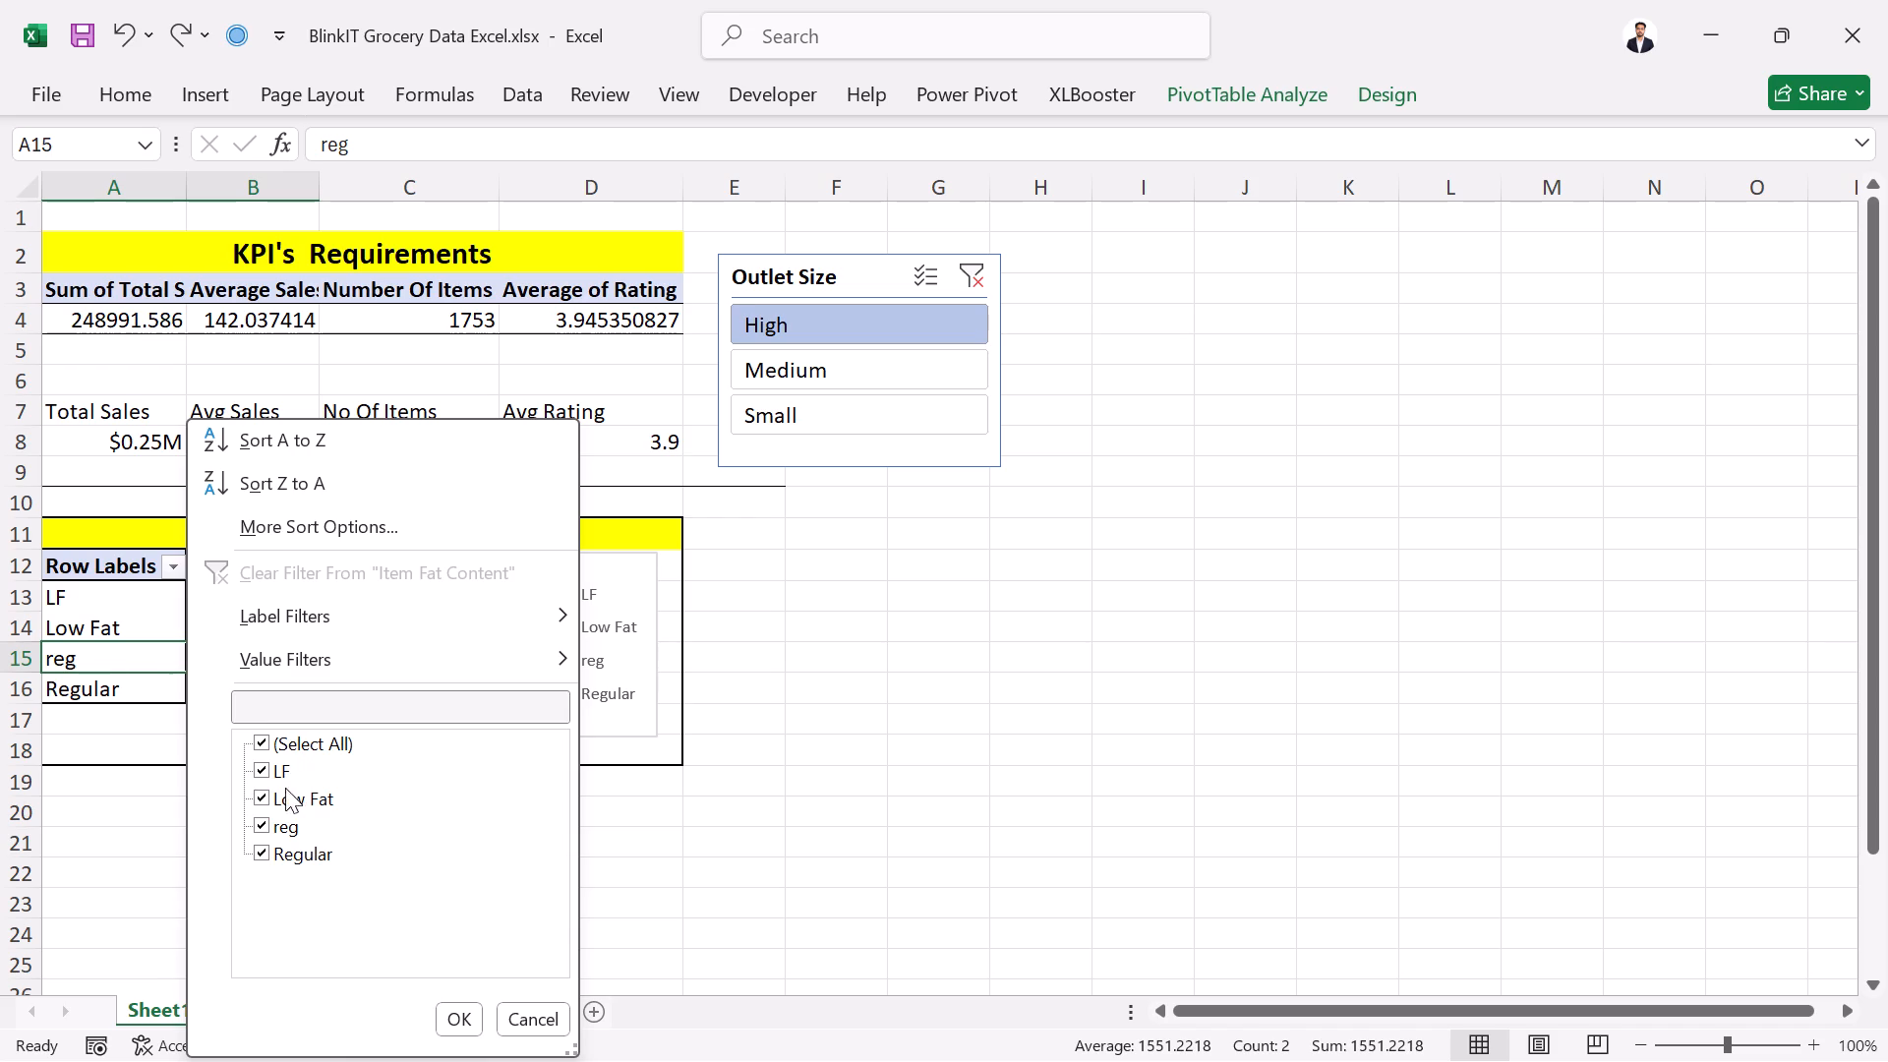
{"action": "left_click", "coordinate": [266, 777]}
{"action": "left_click", "coordinate": [262, 768]}
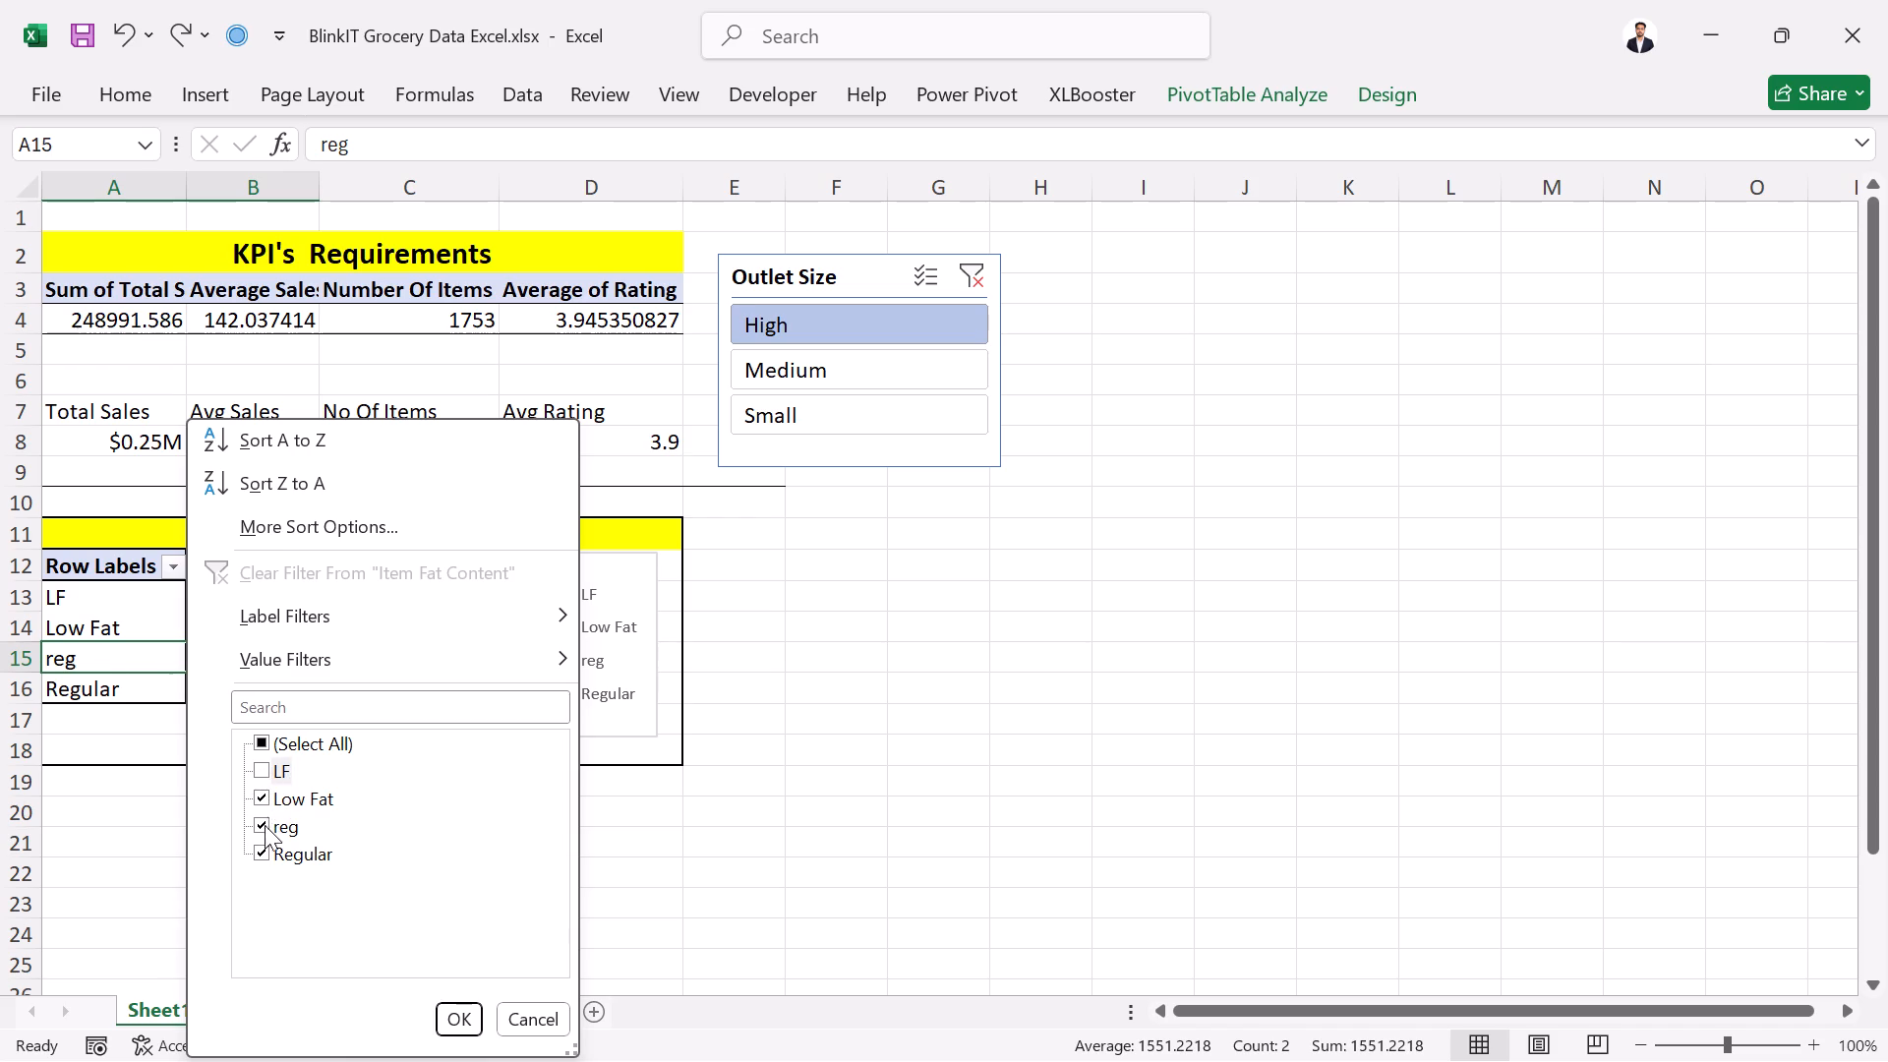
{"action": "left_click", "coordinate": [264, 826]}
{"action": "left_click", "coordinate": [452, 1016]}
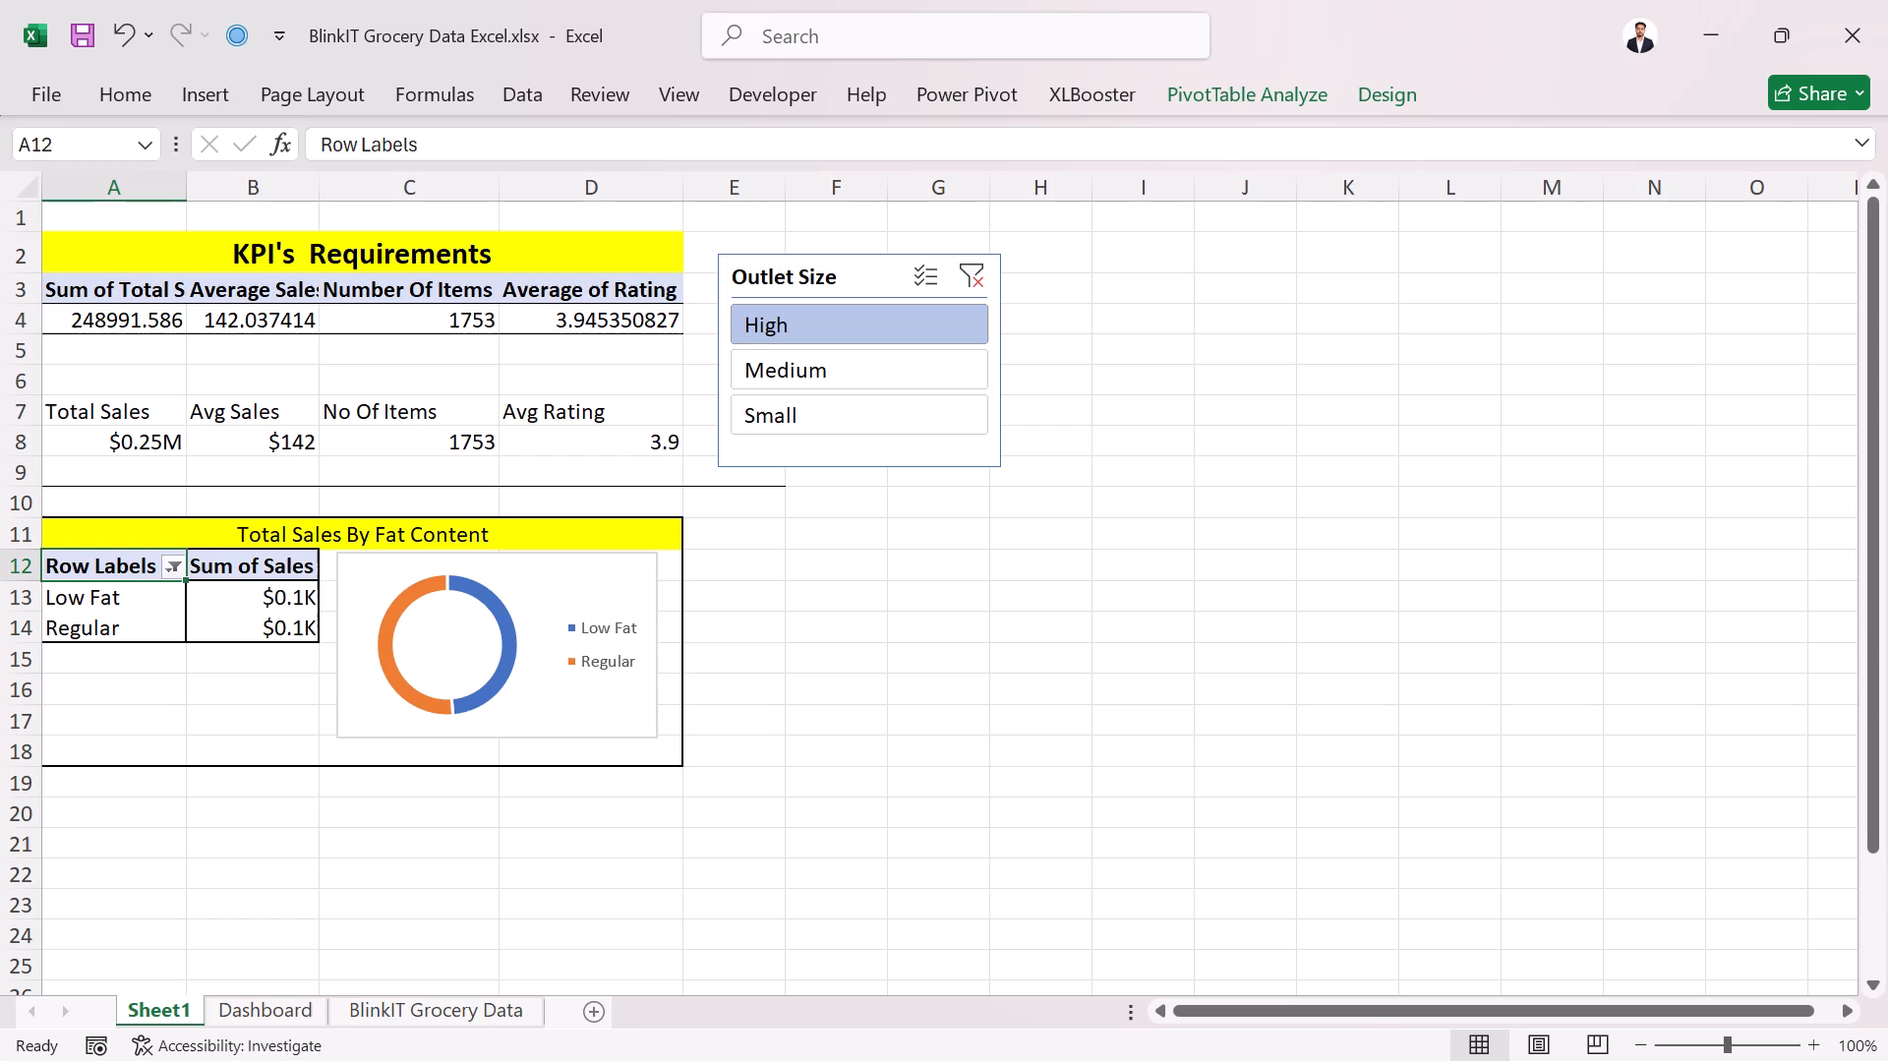
{"action": "left_click", "coordinate": [348, 843]}
Clear the Outlet Size slicer filter on Sheet1.
{"action": "left_click", "coordinate": [269, 614]}
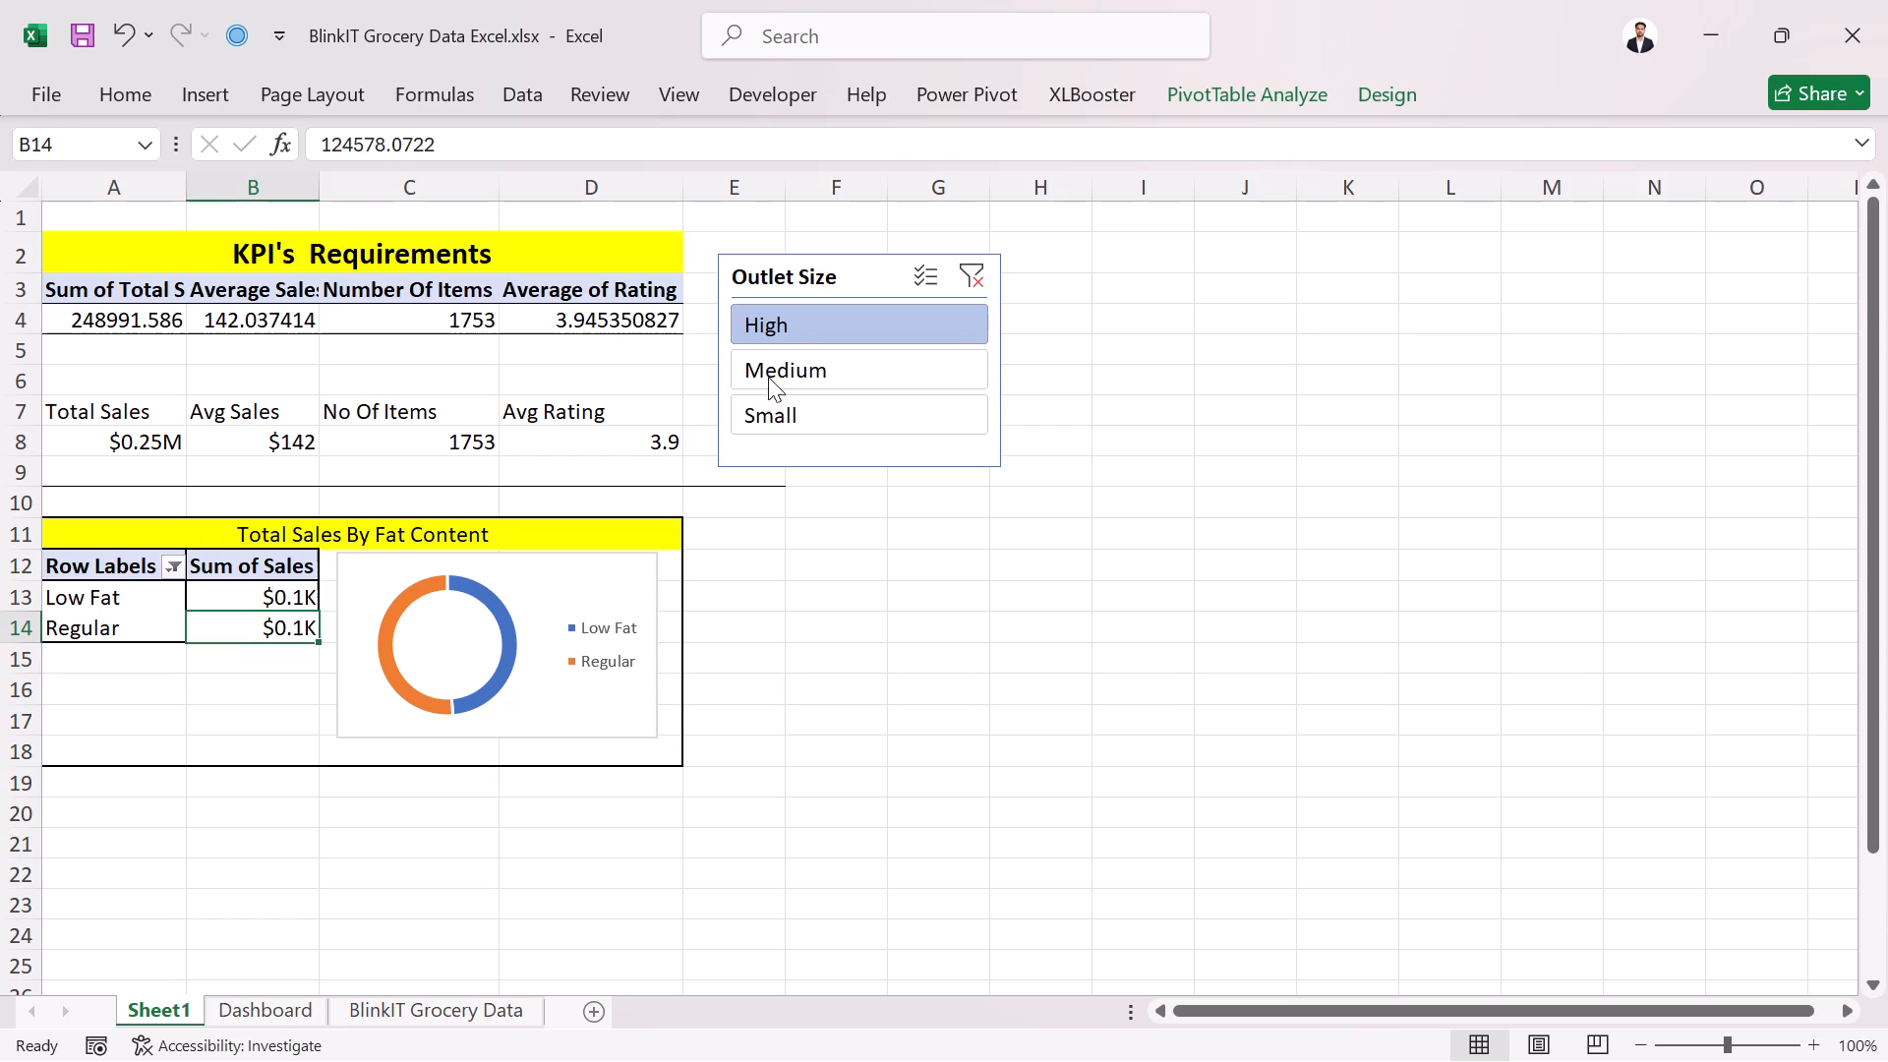
{"action": "left_click", "coordinate": [777, 315]}
{"action": "left_click", "coordinate": [970, 273]}
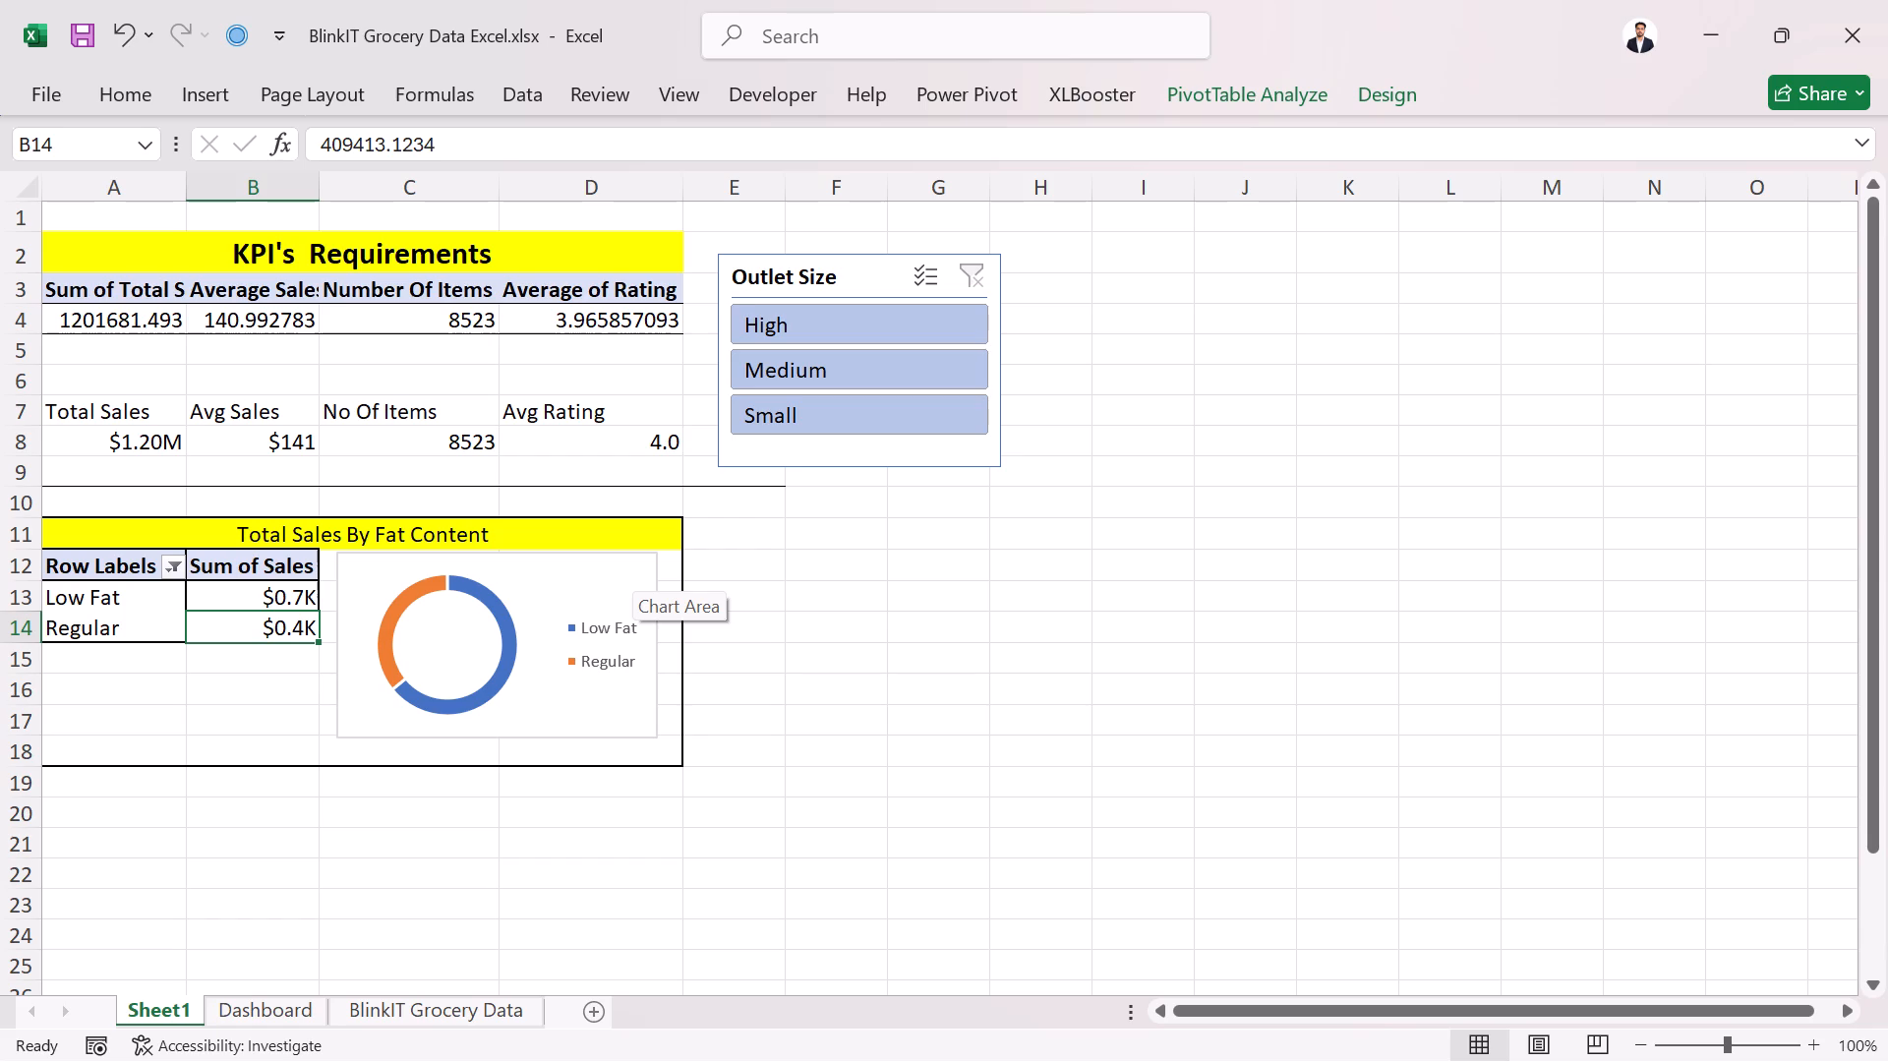
Show the underlying records of the Low Fat sales value on a separate sheet, and return to Sheet1.
{"action": "double_click", "coordinate": [290, 600]}
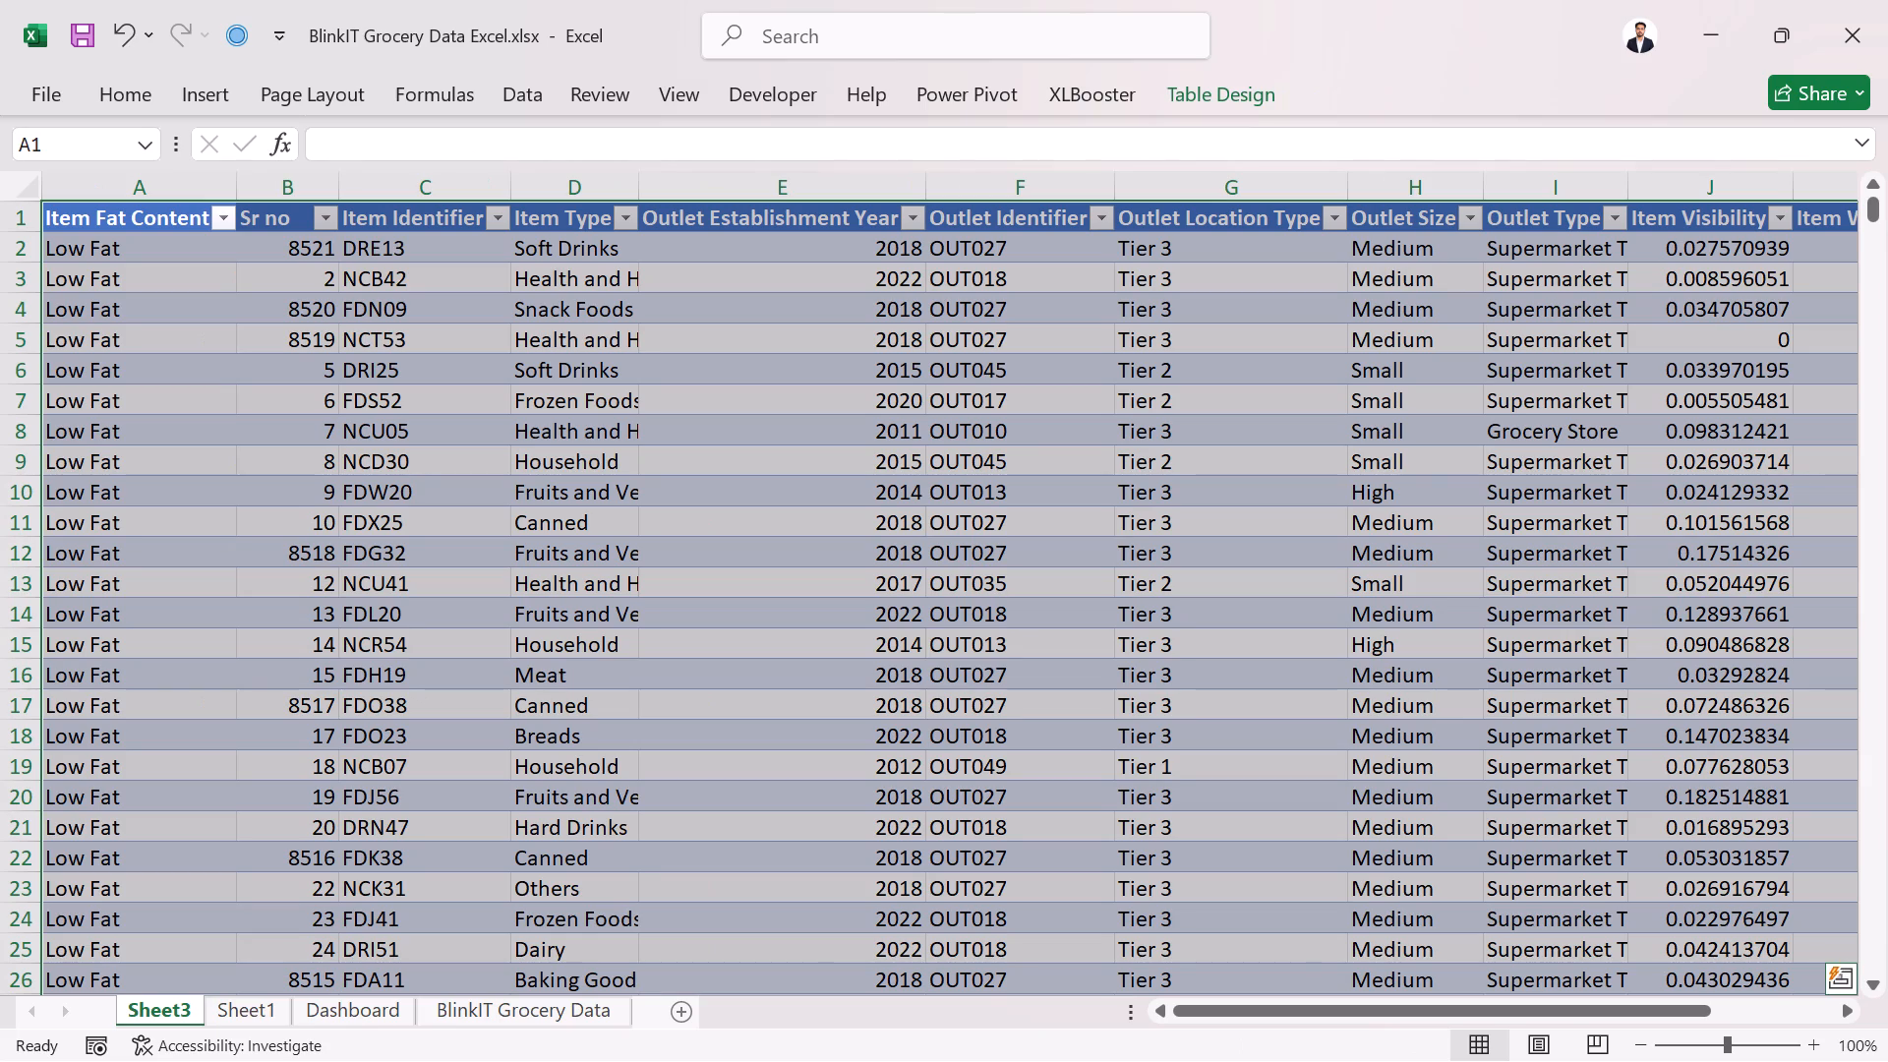
{"action": "left_click", "coordinate": [227, 1026]}
Change the custom number format of the Sum of Sales values in B13:B14 to "$"0.0,"K".
{"action": "left_click_drag", "start_coordinate": [255, 584], "coordinate": [259, 592], "text": "ctrl"}
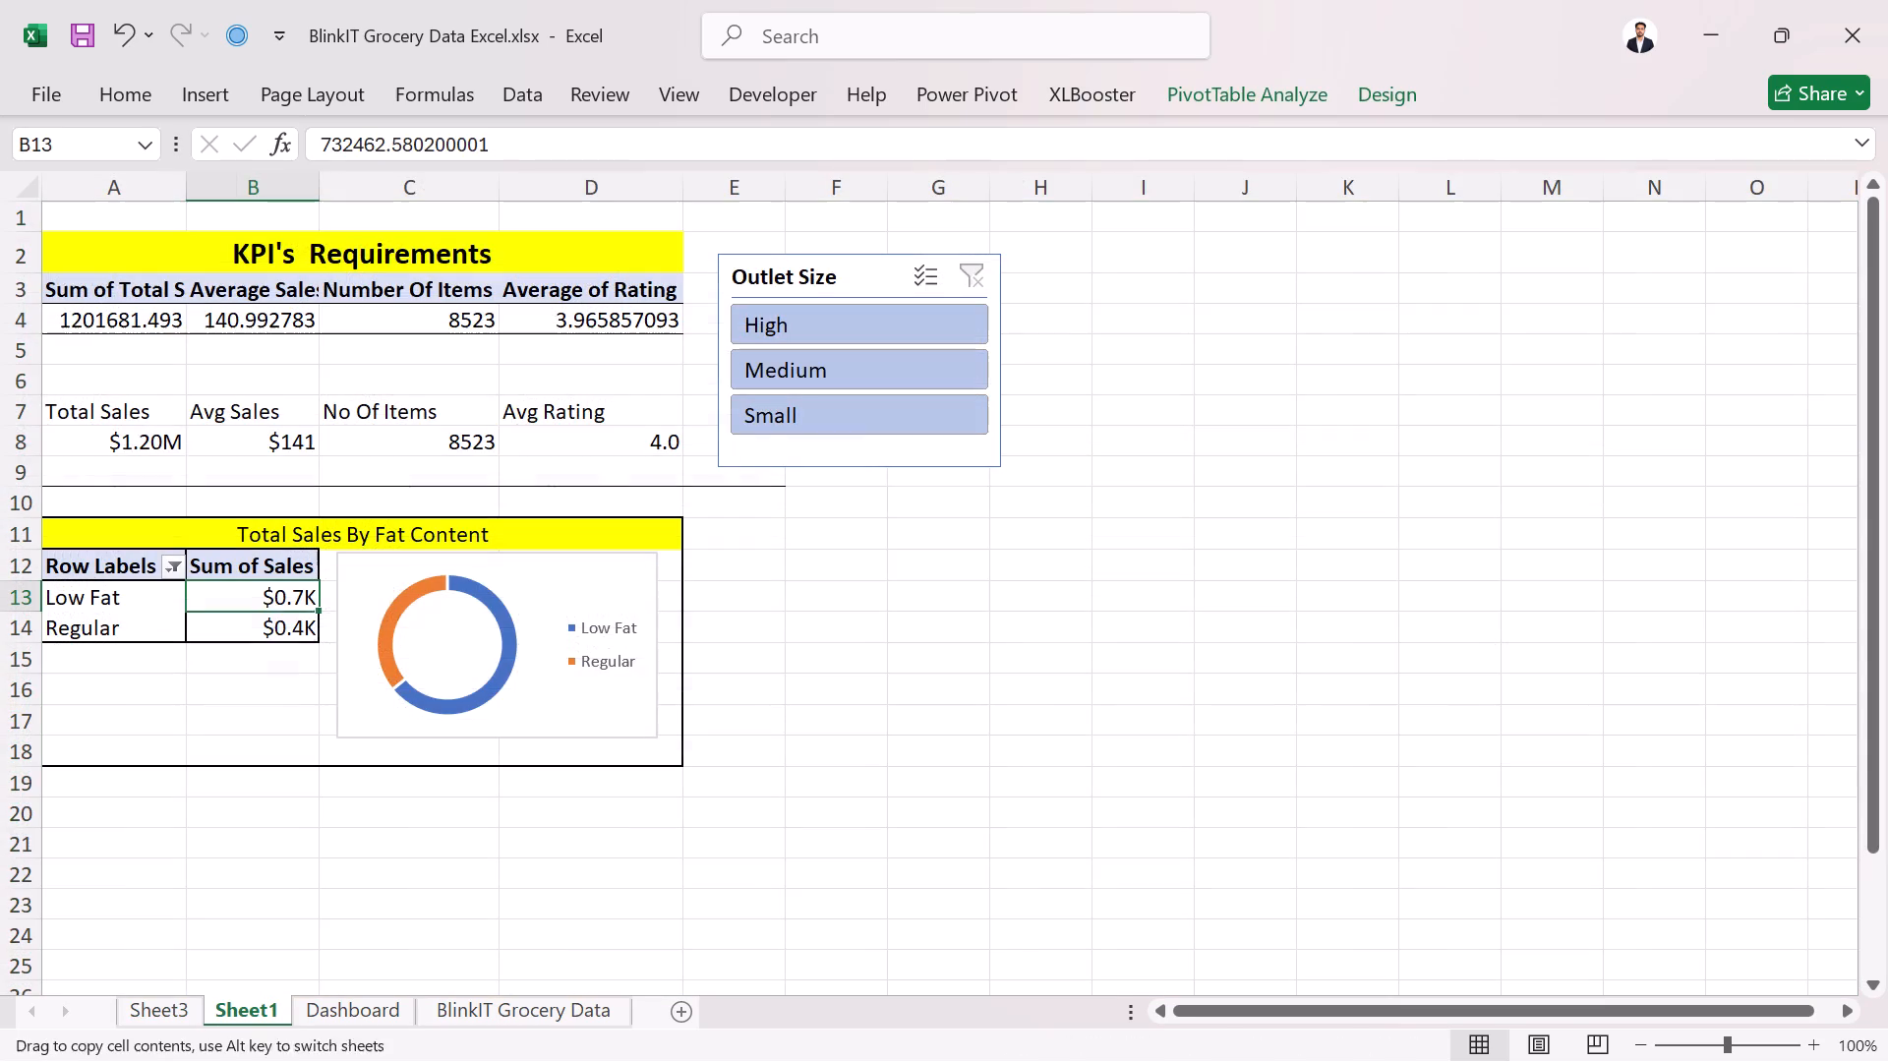
{"action": "left_click_drag", "start_coordinate": [259, 592], "coordinate": [265, 615], "text": "ctrl"}
{"action": "left_click", "coordinate": [906, 614]}
{"action": "left_click", "coordinate": [918, 619]}
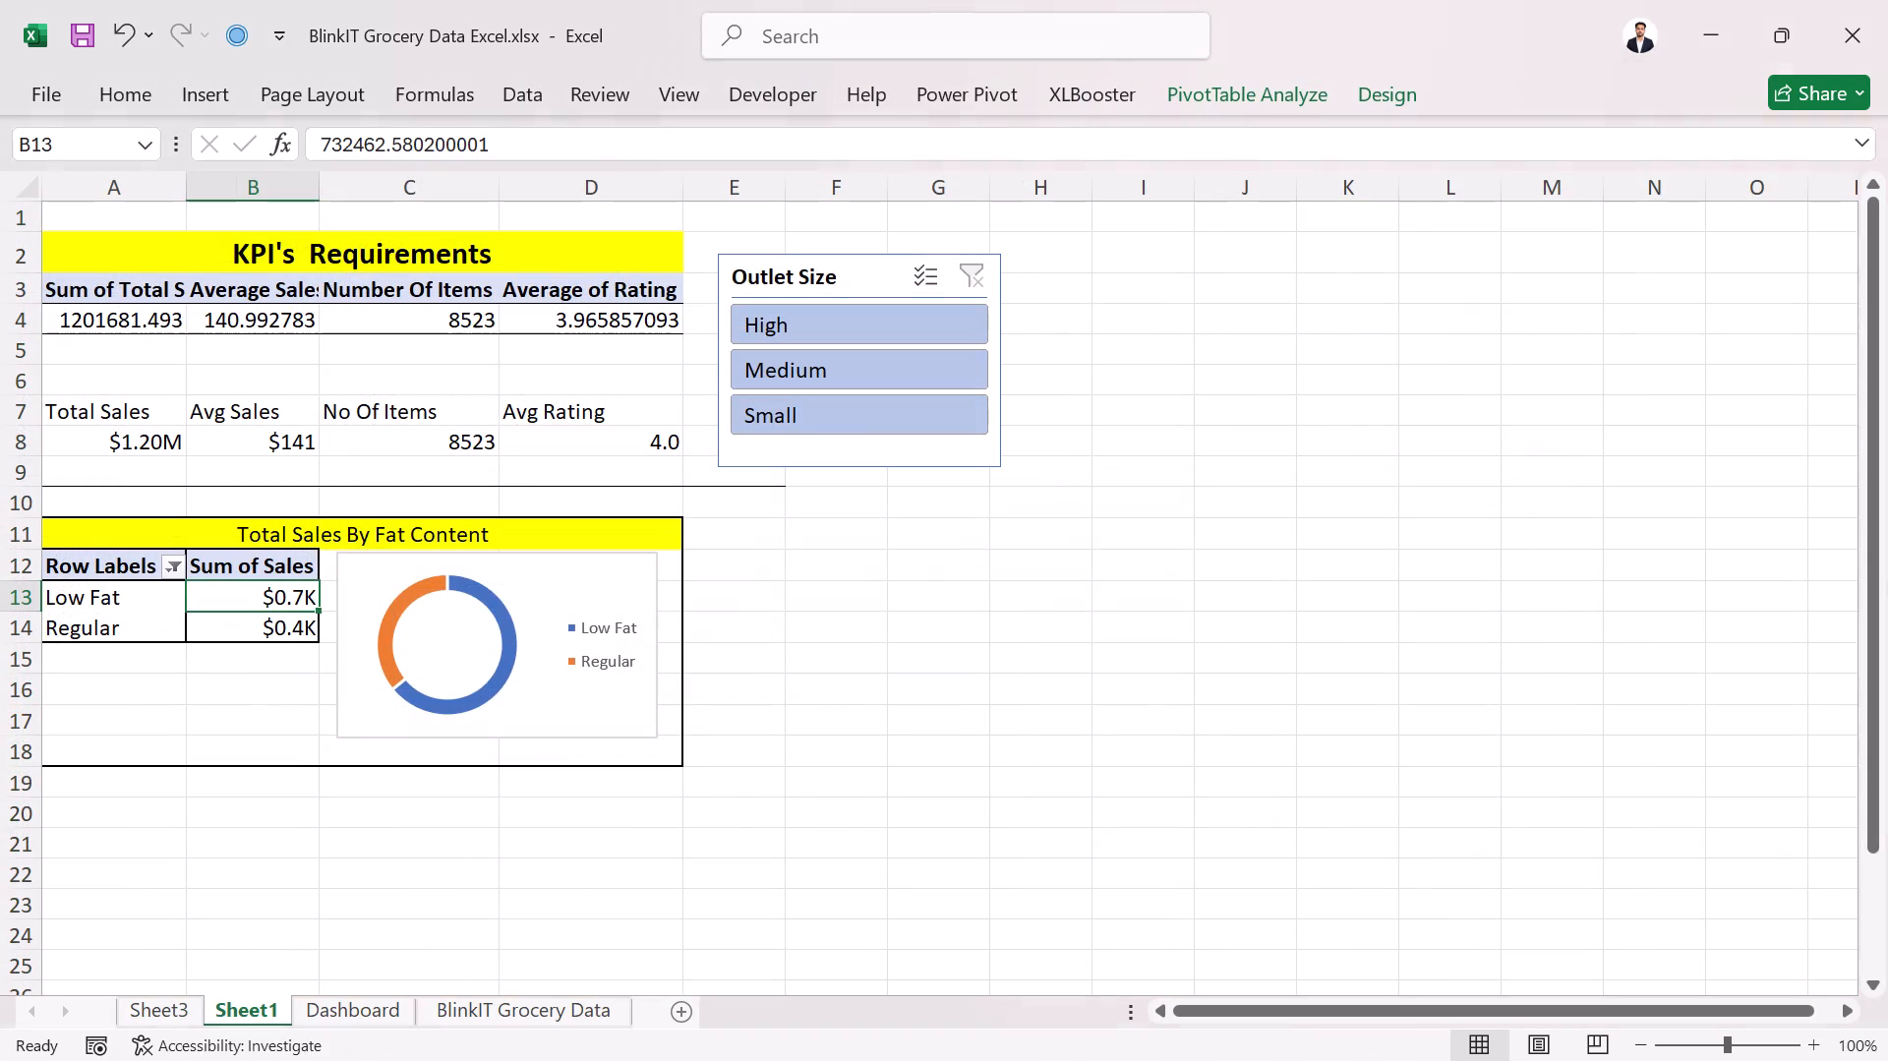
{"action": "left_click_drag", "start_coordinate": [275, 593], "coordinate": [276, 629], "text": "ctrl"}
{"action": "right_click", "coordinate": [276, 624]}
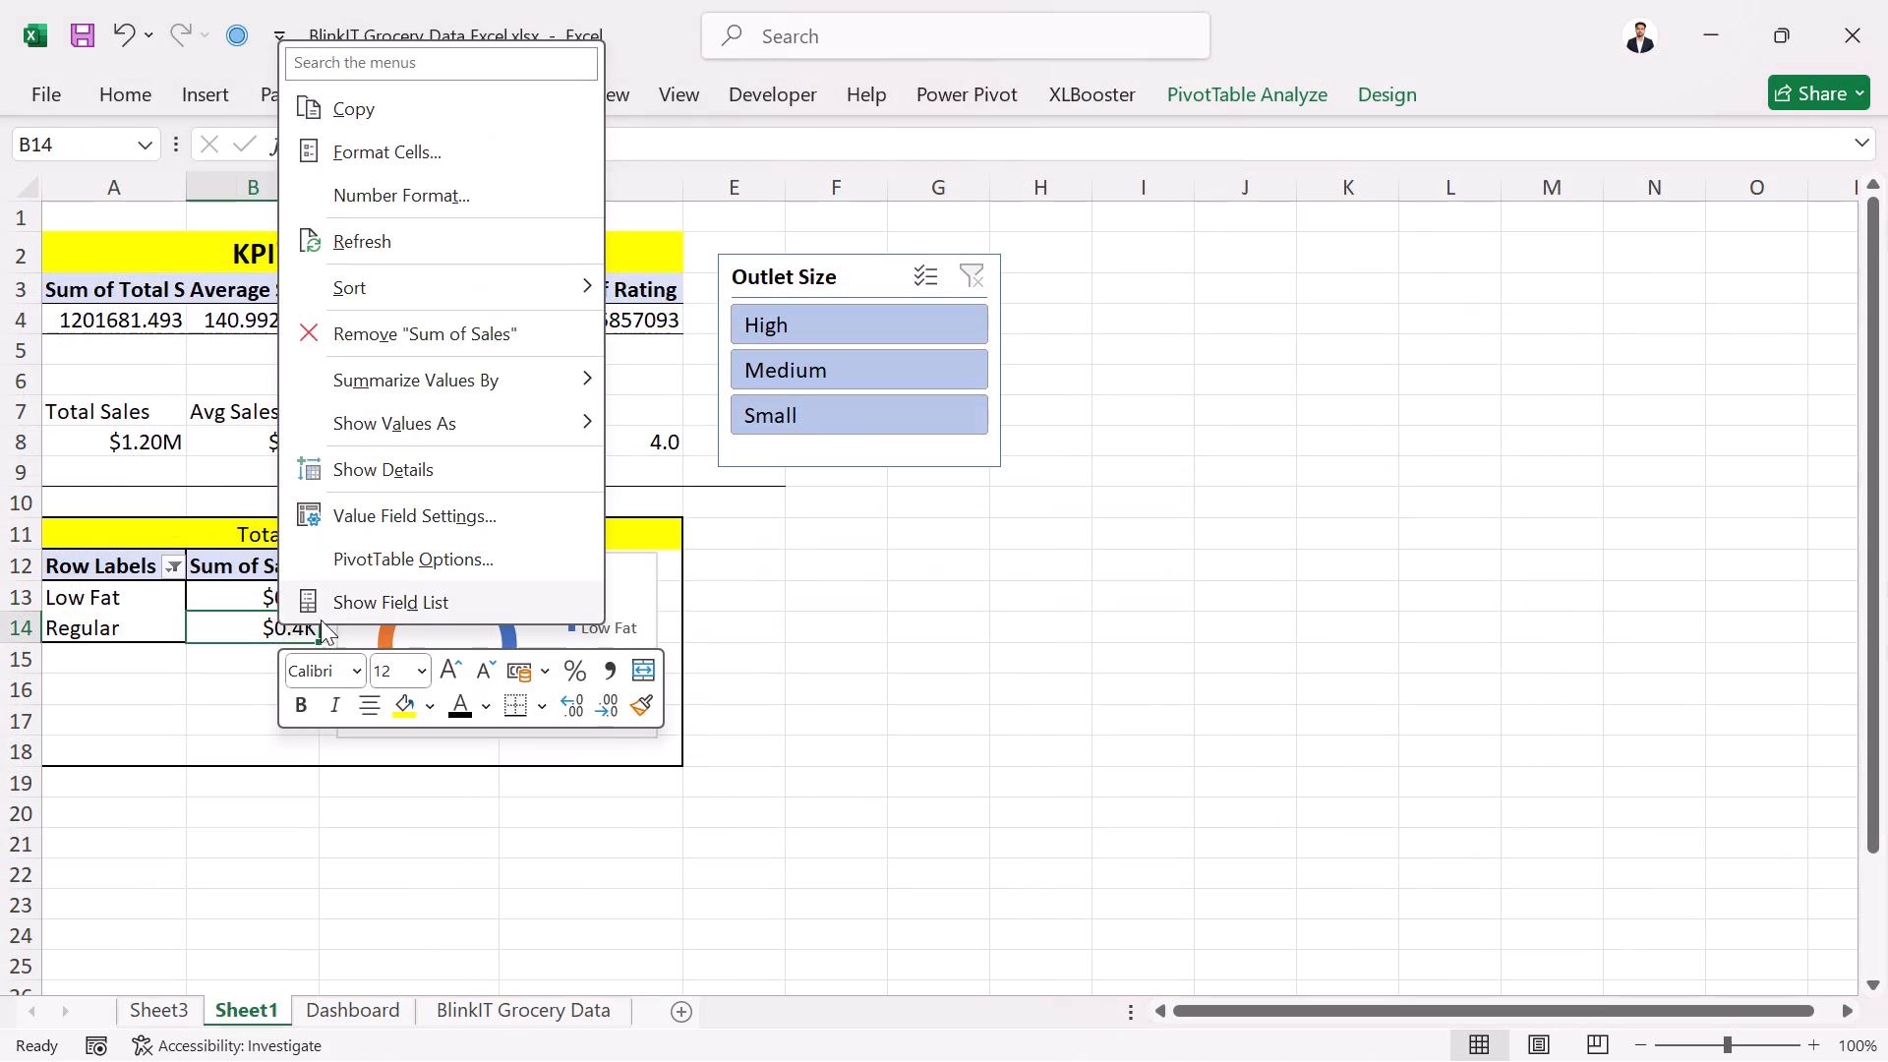
{"action": "left_click", "coordinate": [239, 591]}
{"action": "left_click_drag", "start_coordinate": [239, 591], "coordinate": [243, 632]}
{"action": "key", "text": "ctrl+1"}
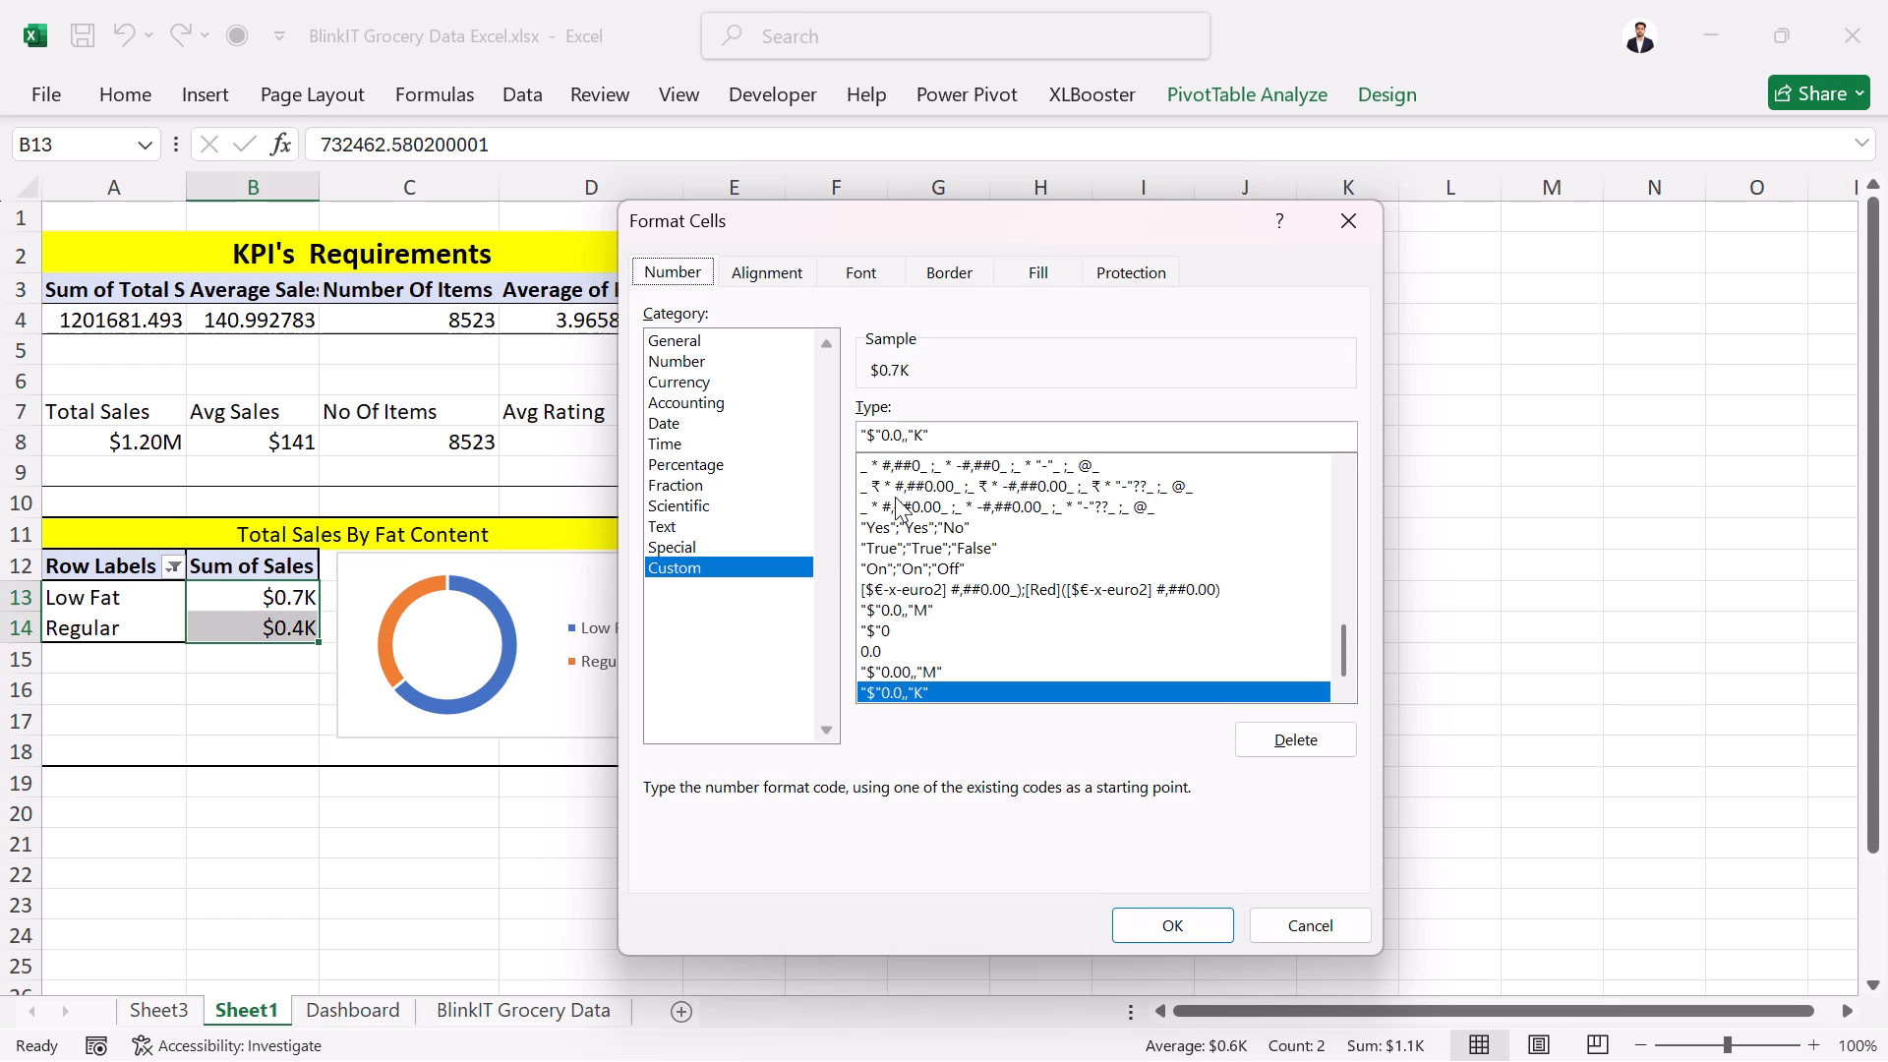
{"action": "left_click", "coordinate": [910, 439]}
{"action": "key", "text": "BackSpace"}
{"action": "left_click", "coordinate": [1162, 907]}
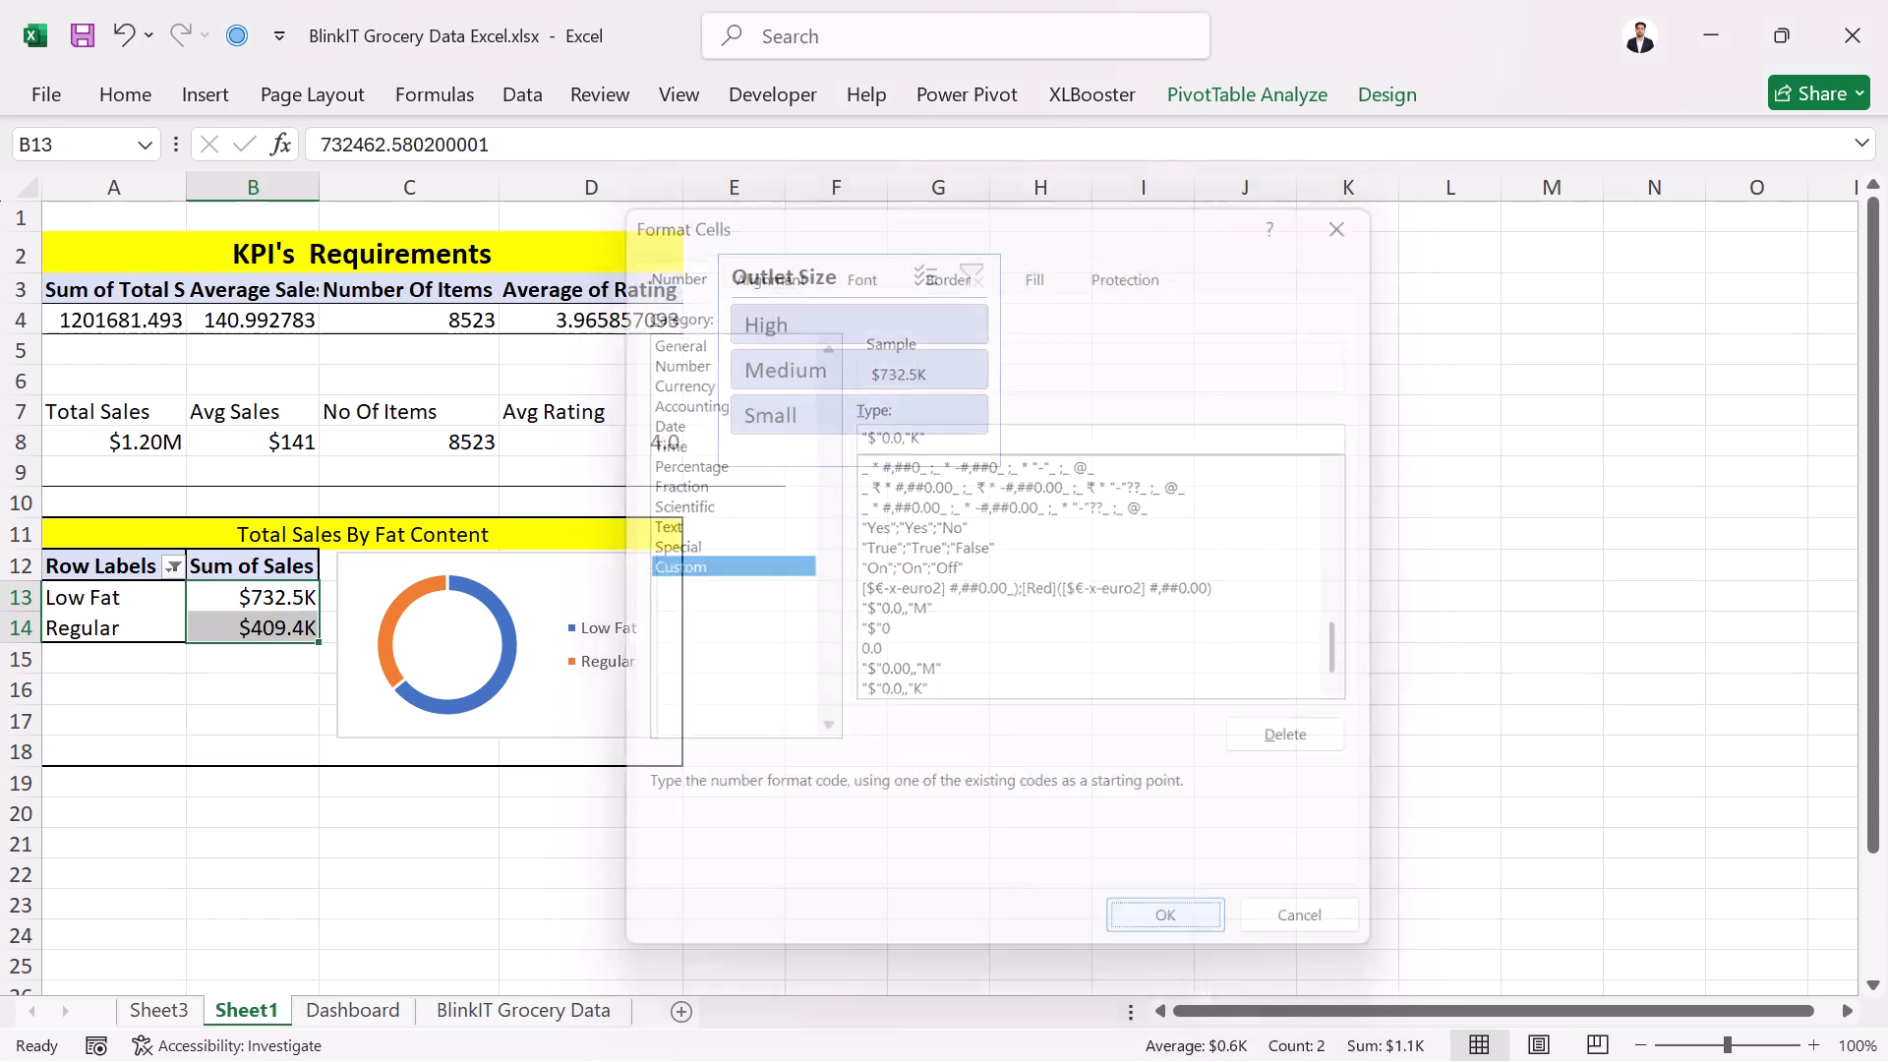
Filter by High and Medium in the Dashboard's Outlet Size slicer to check the KPI cards and the Fat Content doughnut chart labels.
{"action": "left_click", "coordinate": [321, 1005]}
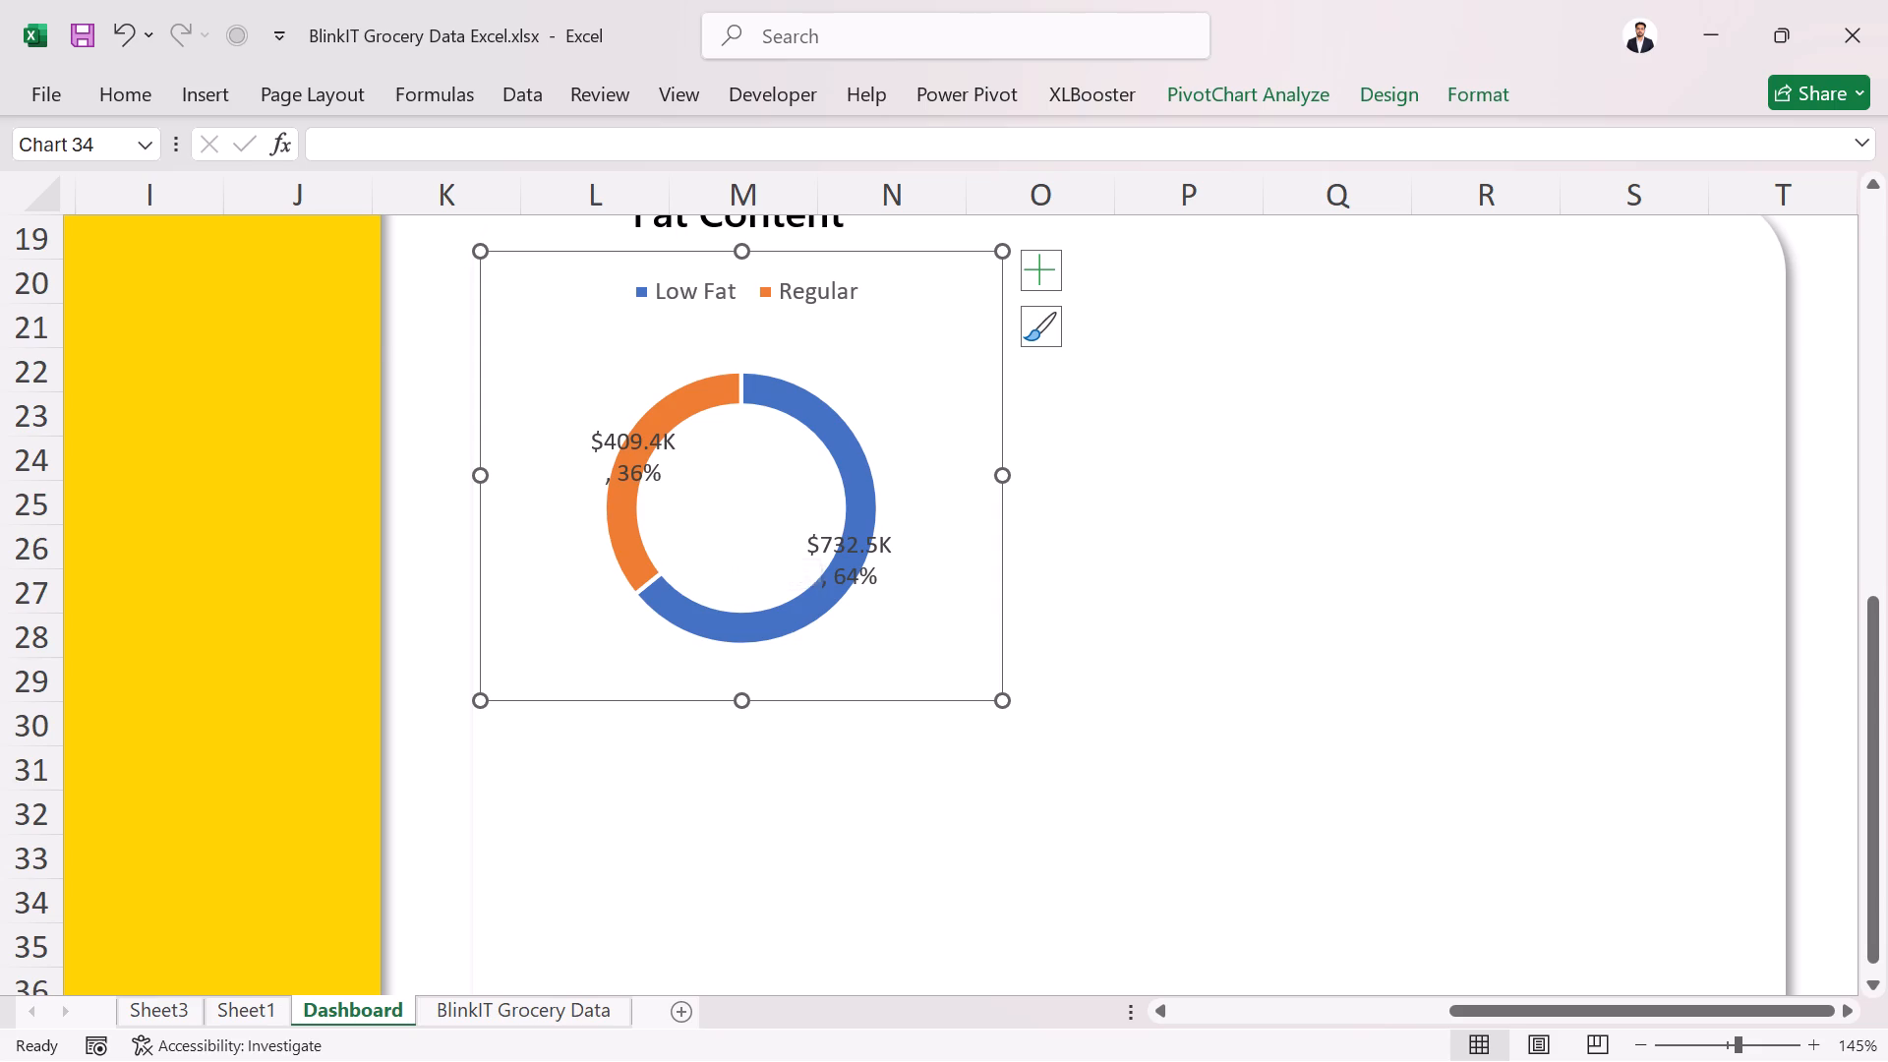
{"action": "scroll", "coordinate": [821, 691], "scroll_direction": "down", "scroll_amount": 4, "text": "ctrl"}
{"action": "scroll", "coordinate": [1123, 543], "scroll_direction": "up", "scroll_amount": 2}
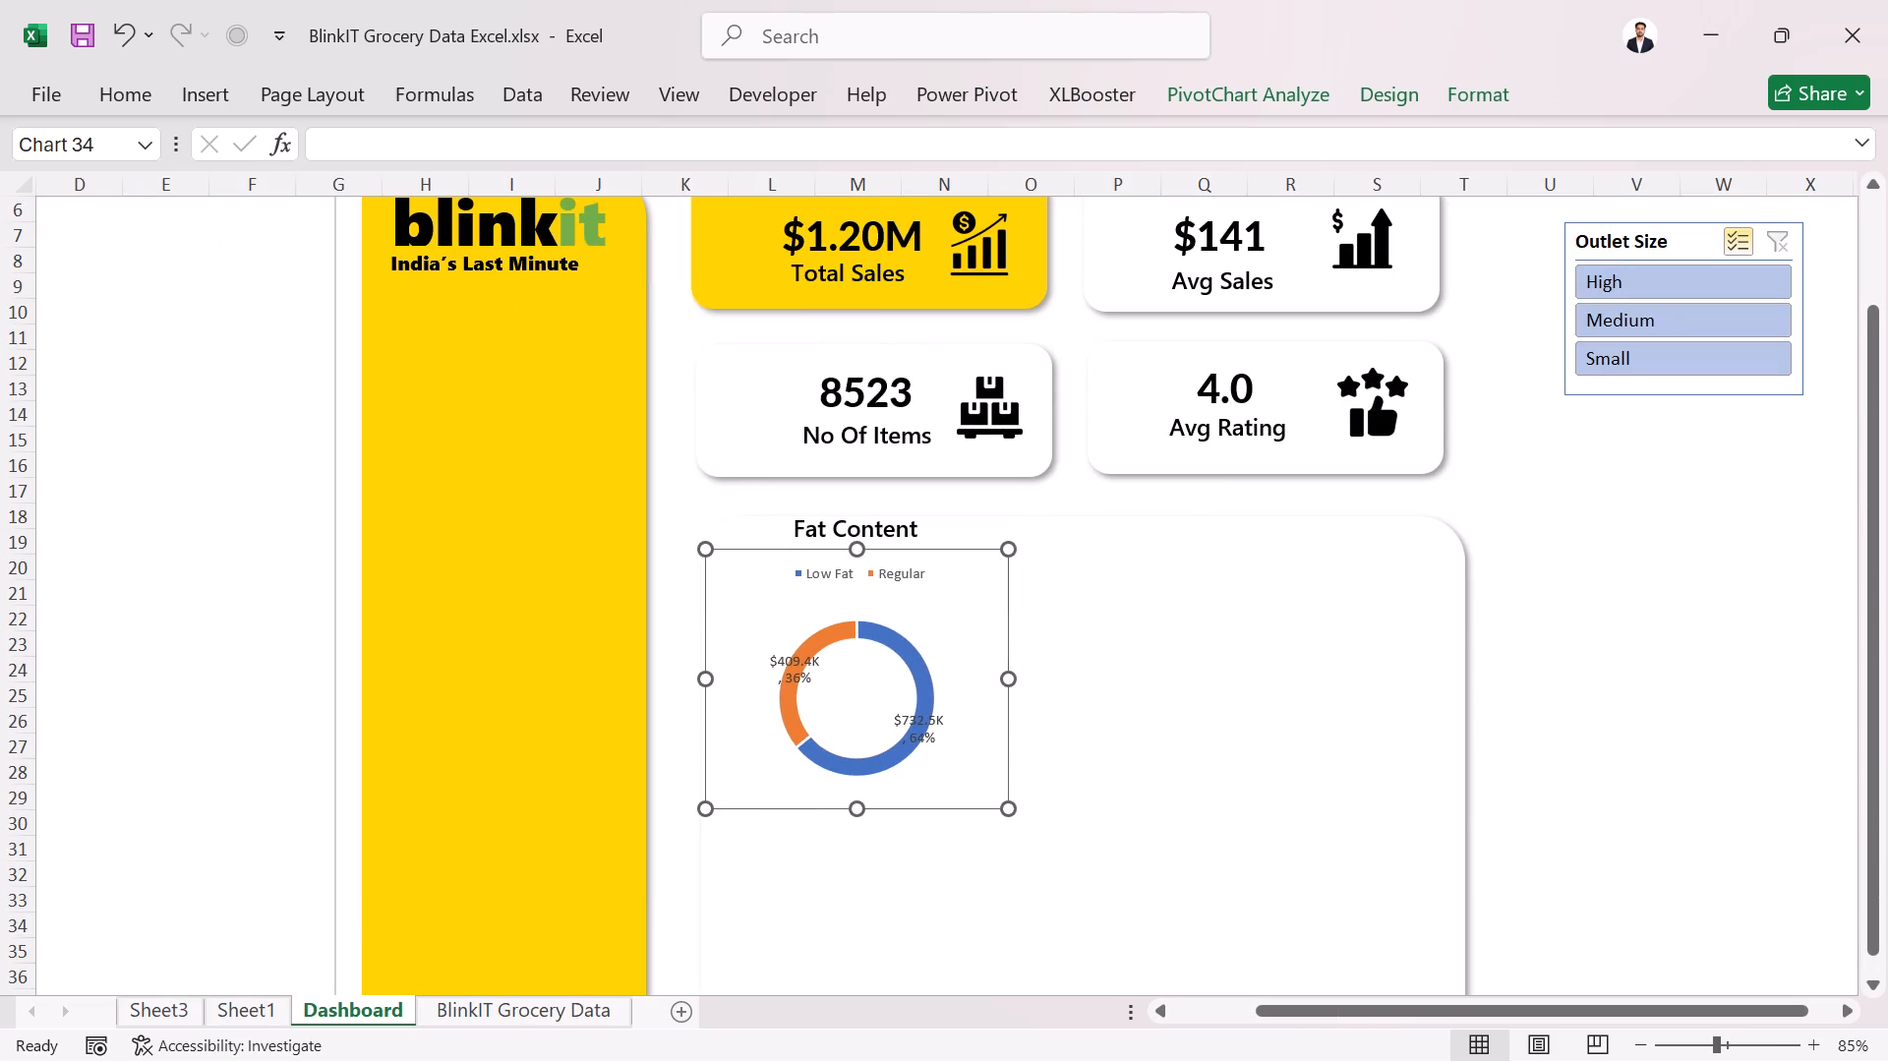
{"action": "left_click", "coordinate": [1137, 675]}
{"action": "scroll", "coordinate": [1214, 685], "scroll_direction": "up", "scroll_amount": 1}
{"action": "scroll", "coordinate": [1214, 685], "scroll_direction": "down", "scroll_amount": 2}
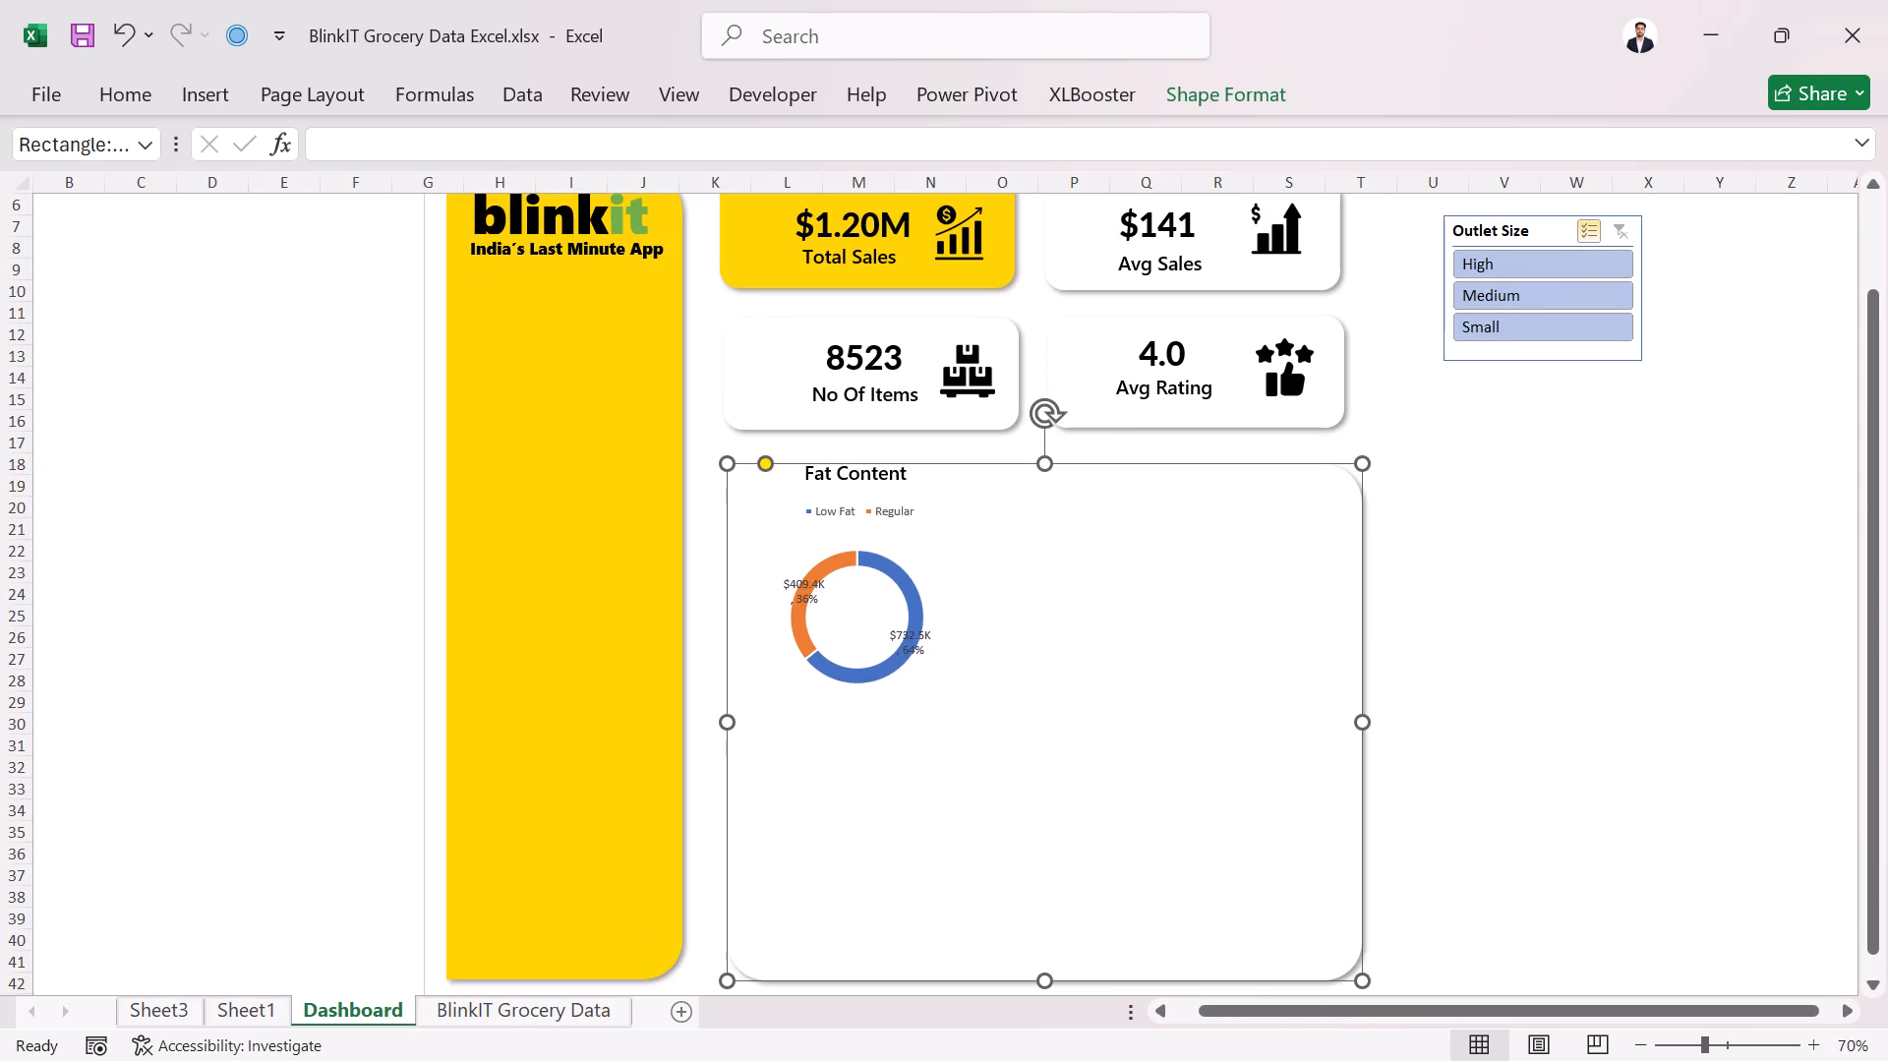
{"action": "left_click", "coordinate": [1630, 235]}
{"action": "triple_click", "coordinate": [1624, 233]}
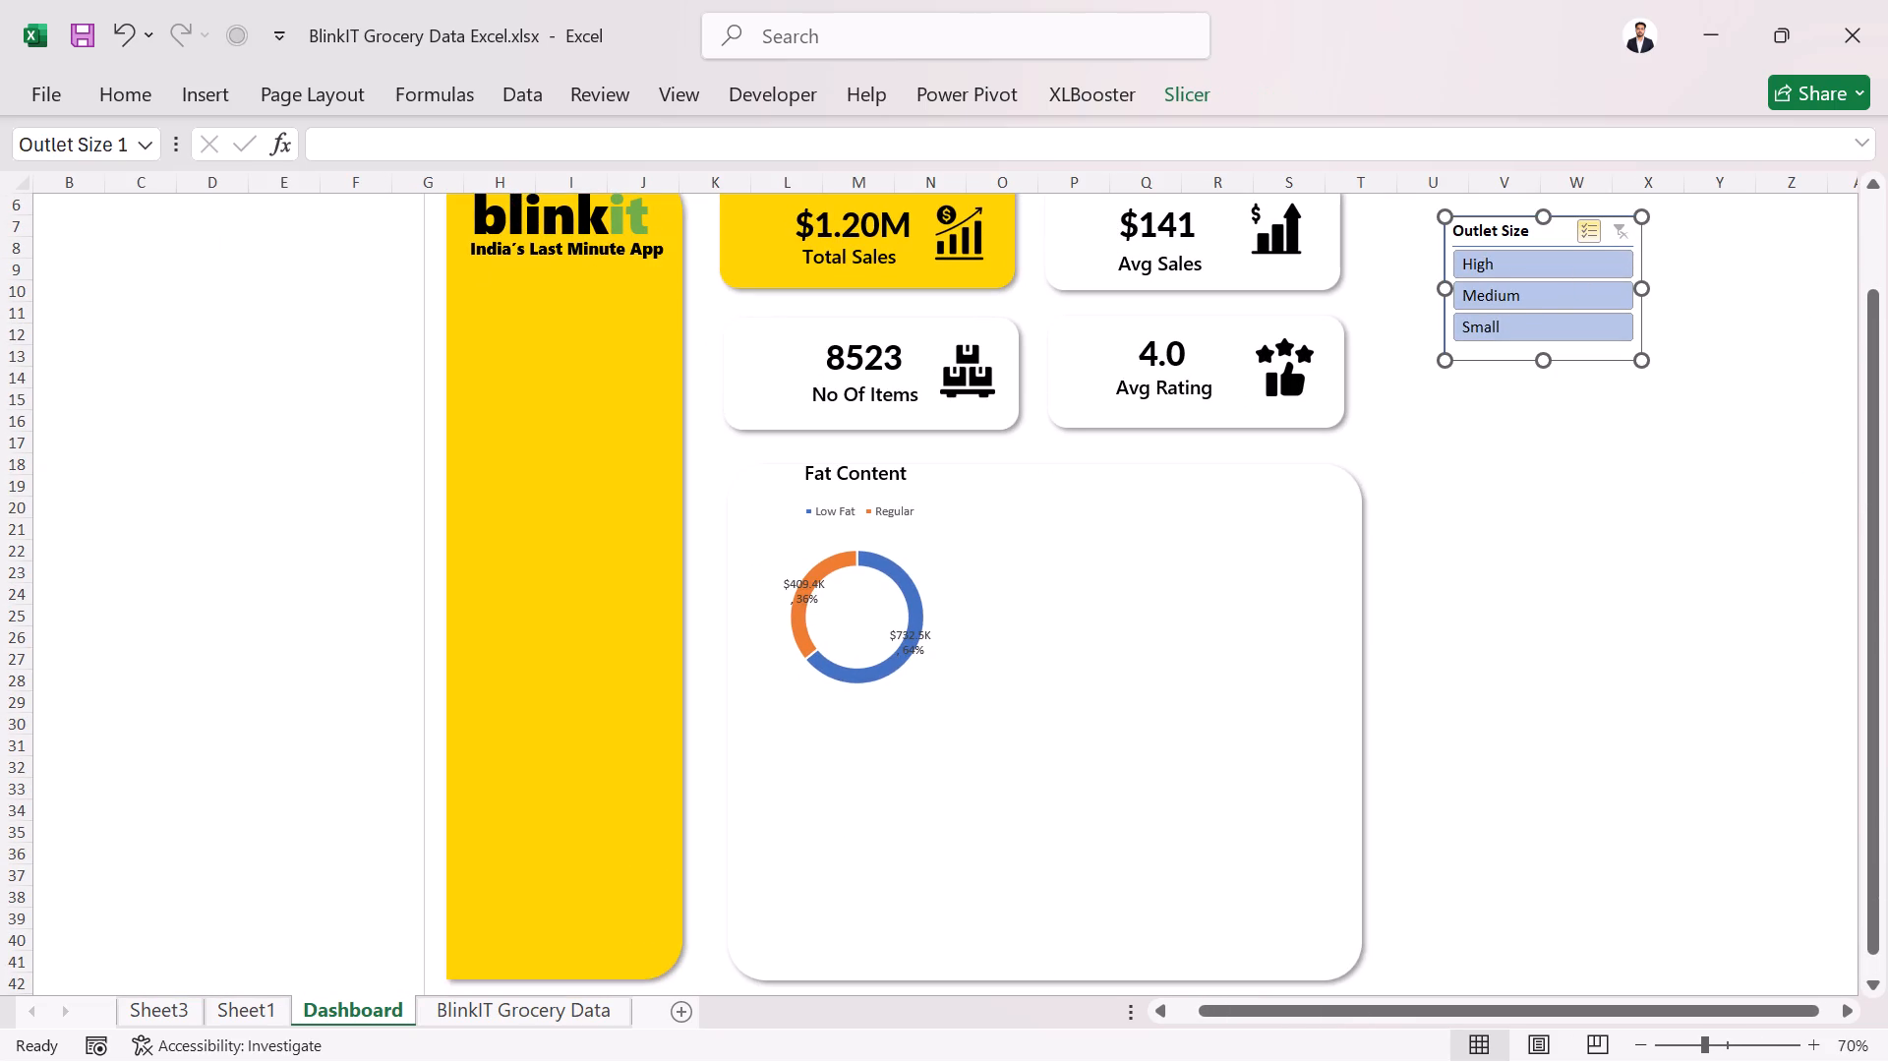
{"action": "left_click", "coordinate": [1558, 265]}
{"action": "left_click", "coordinate": [1520, 314]}
{"action": "left_click", "coordinate": [1514, 350]}
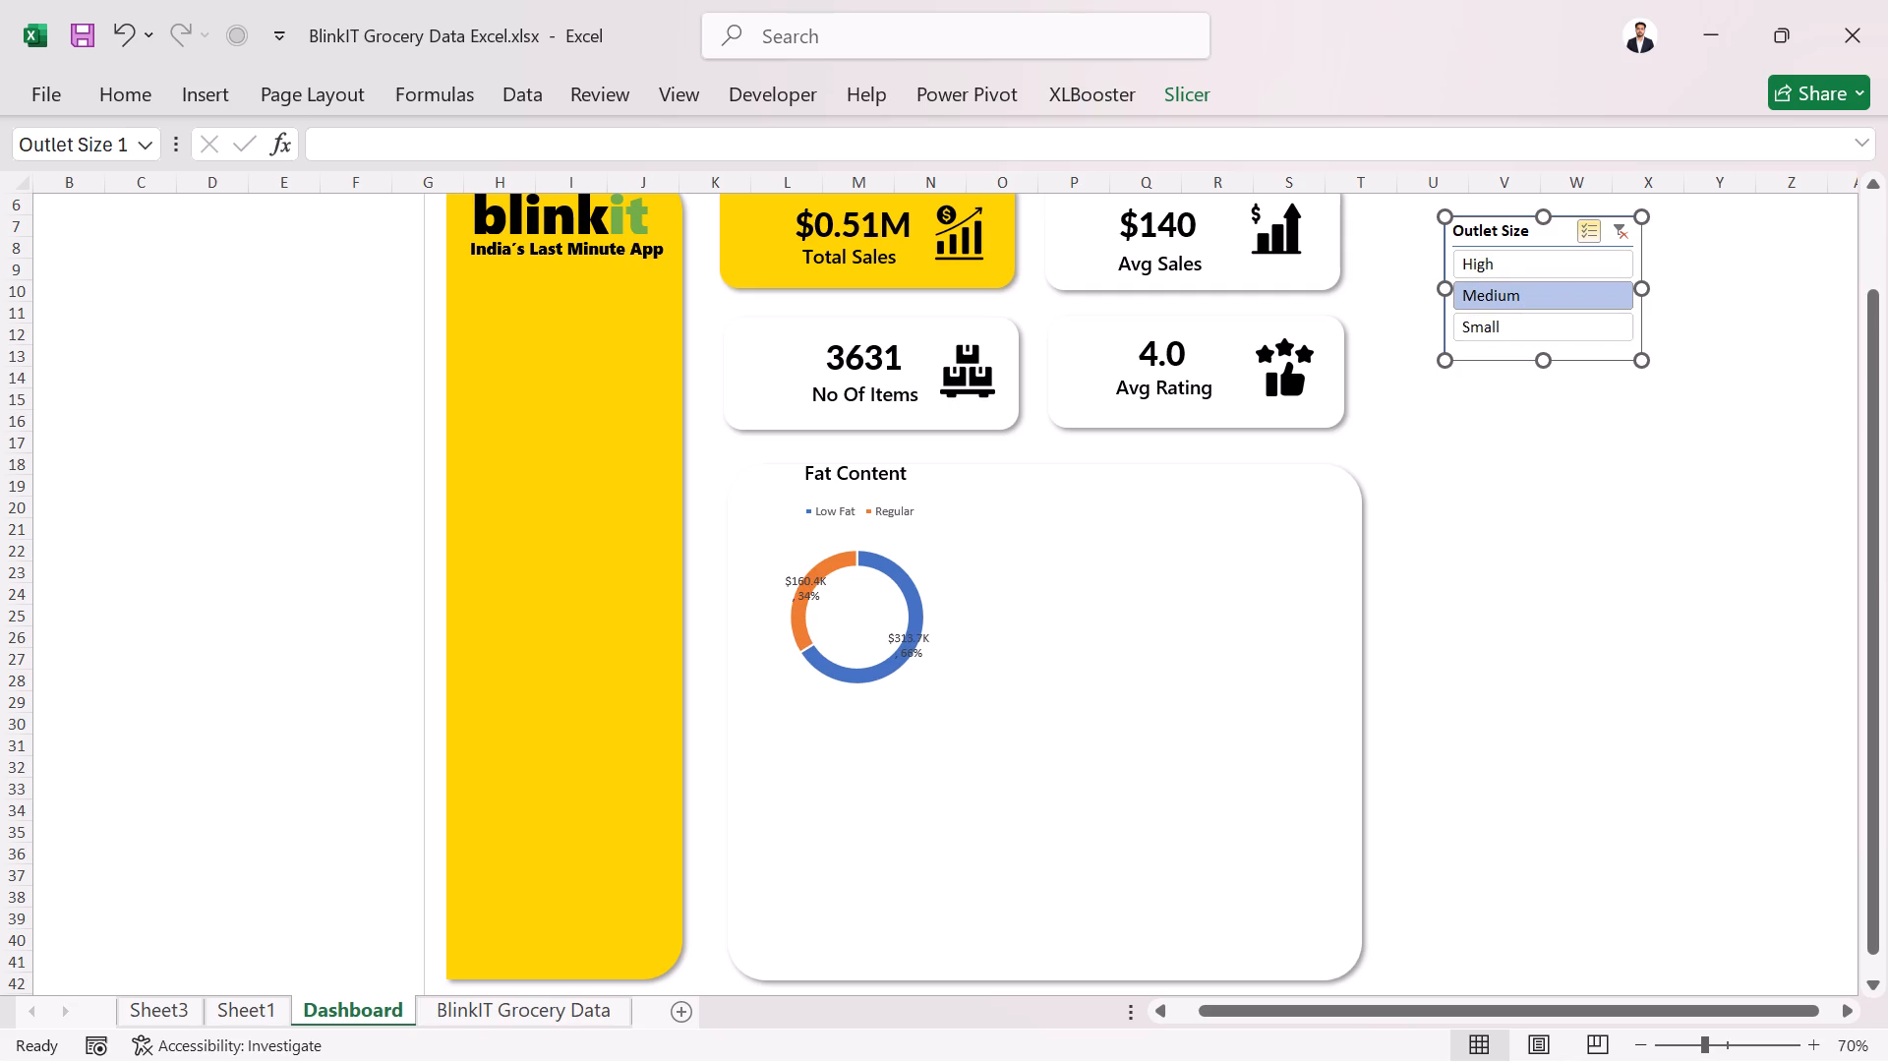
Filter by Small in the Outlet Size slicer to check the KPI cards and the Fat Content doughnut chart.
{"action": "left_click", "coordinate": [1519, 326]}
{"action": "left_click", "coordinate": [1516, 300]}
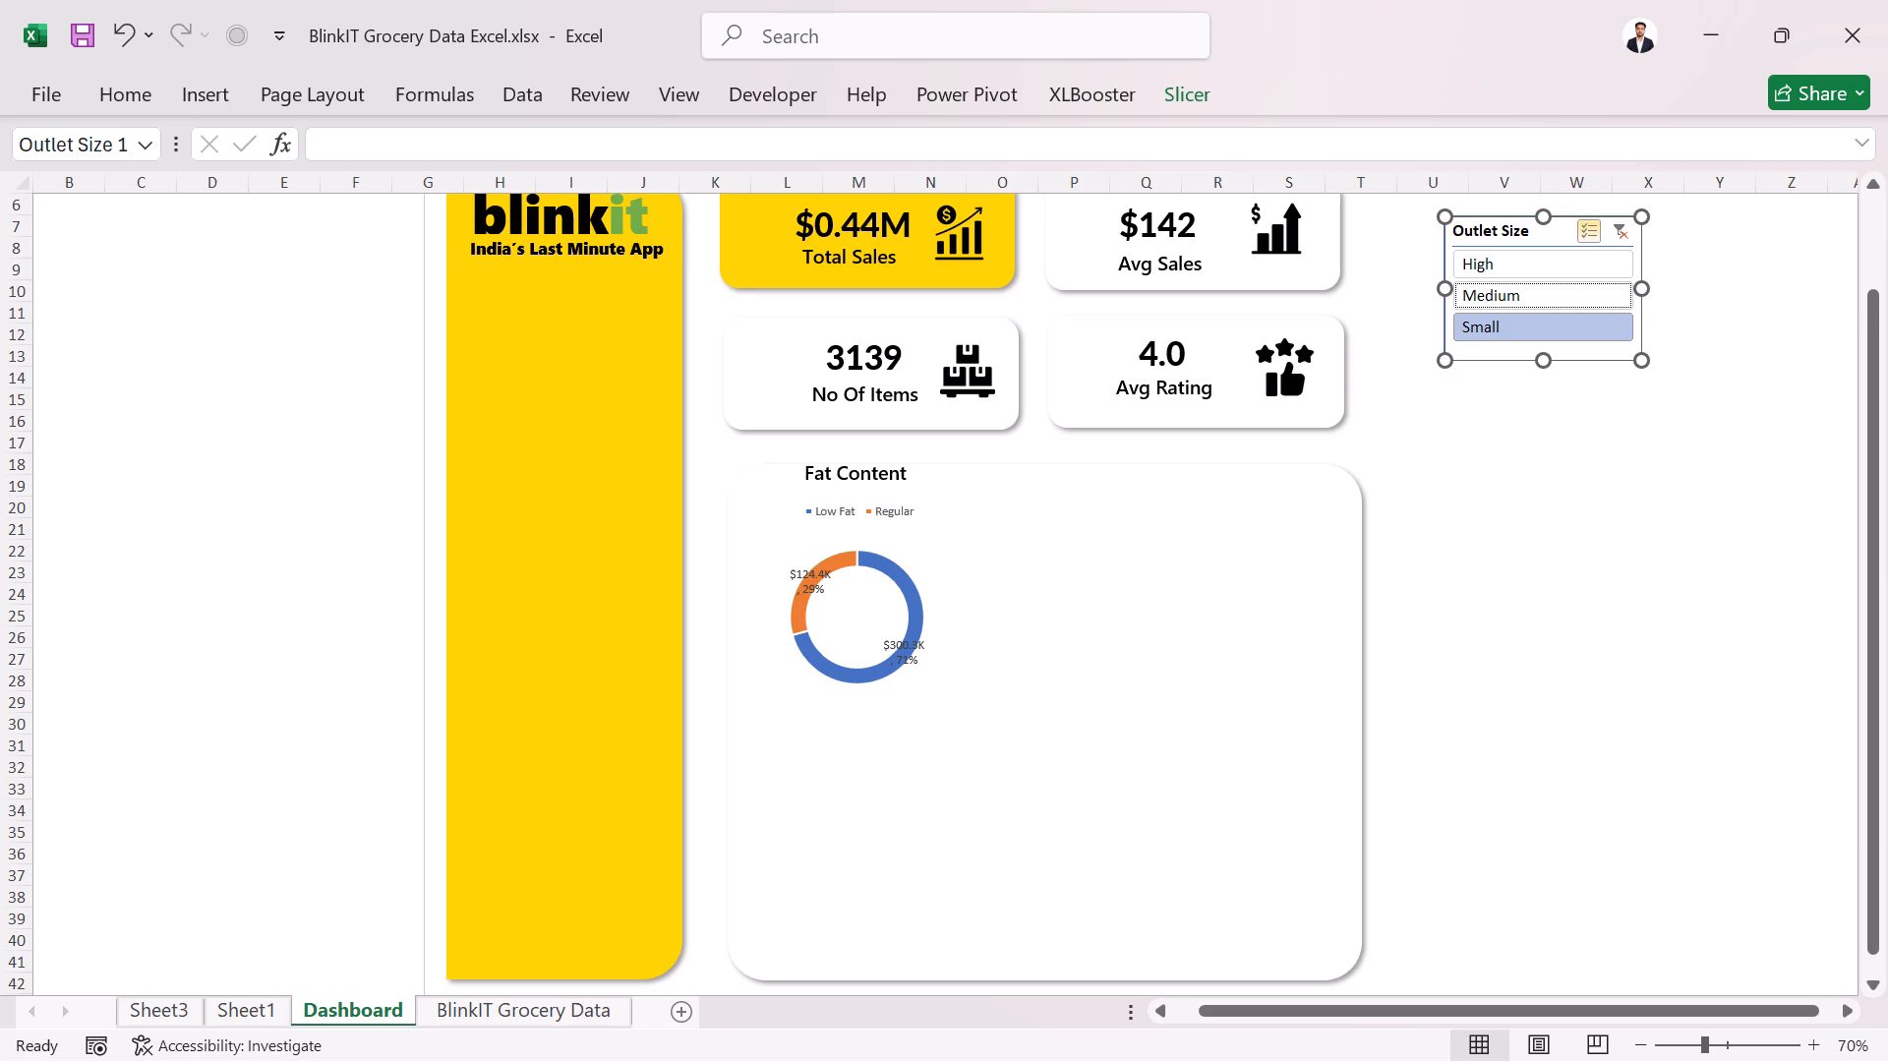
Enlarge the Fat Content doughnut's plot area and reposition it to fill the chart space below the legend.
{"action": "left_click", "coordinate": [914, 591]}
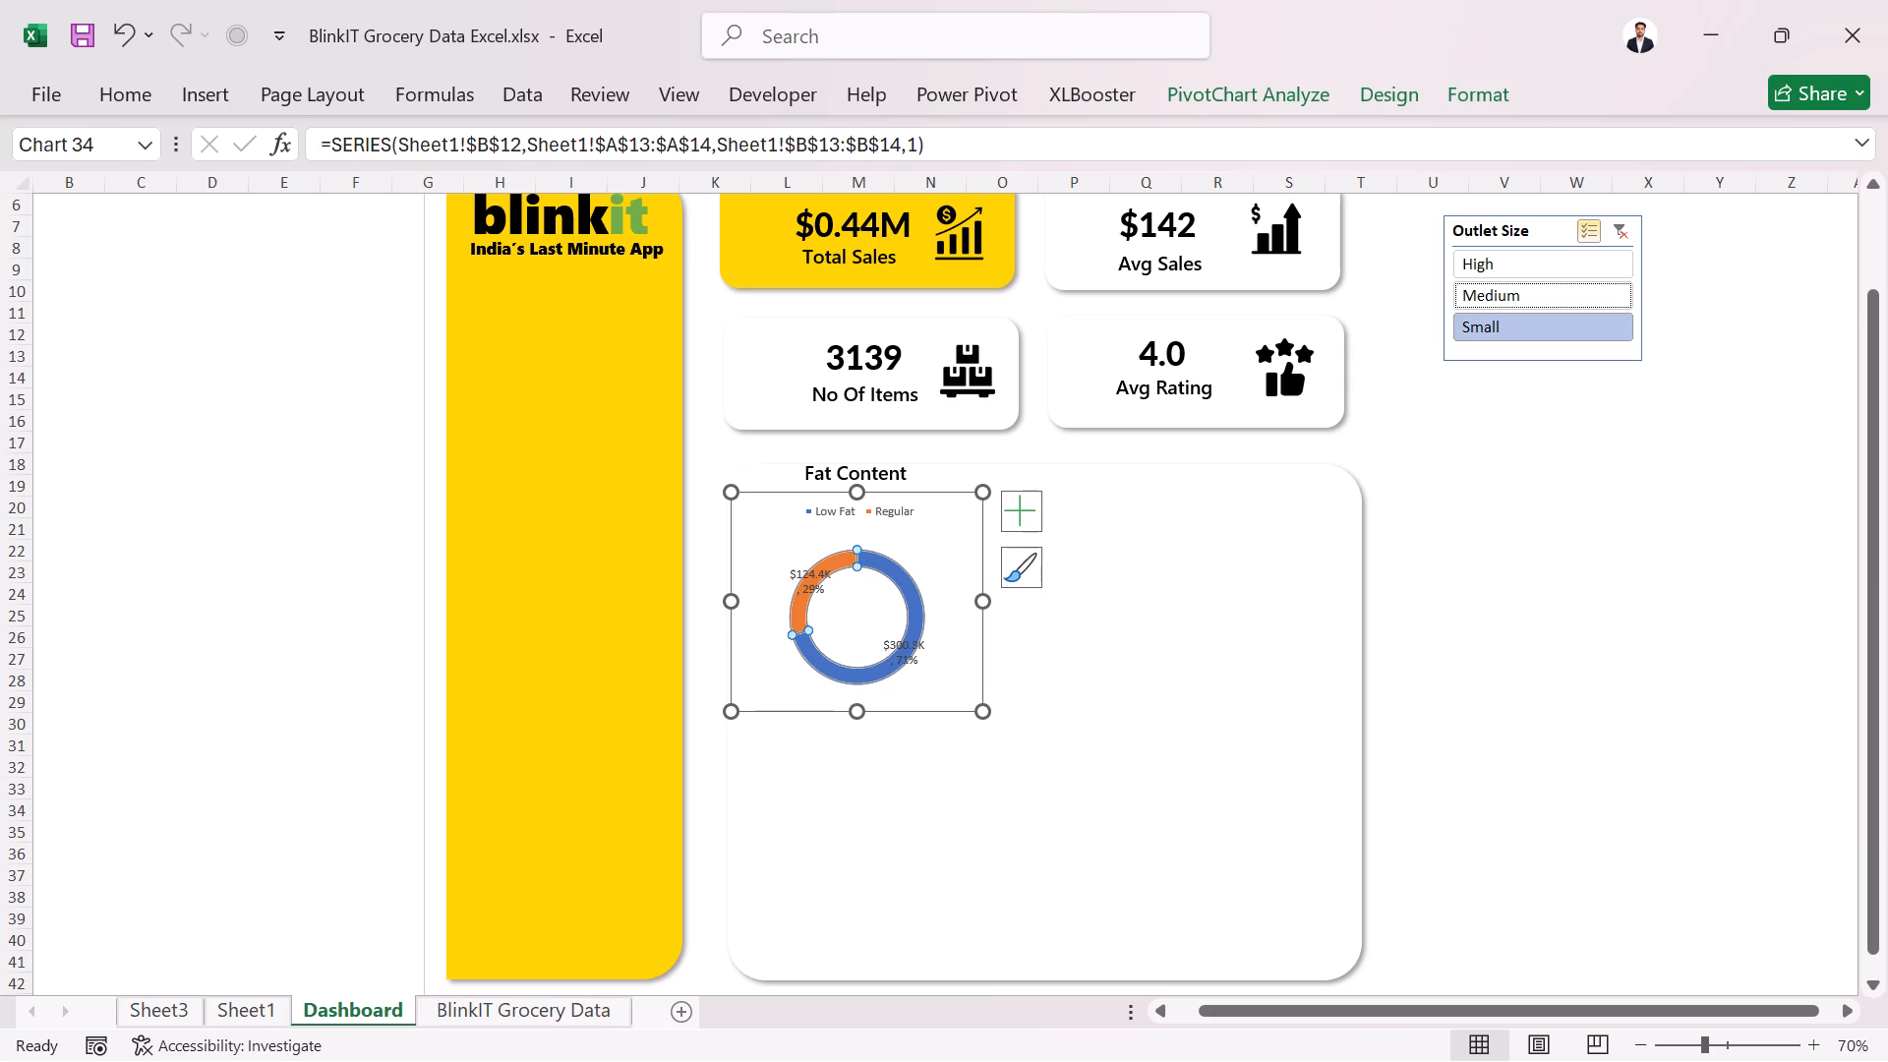
{"action": "left_click", "coordinate": [869, 593]}
{"action": "left_click_drag", "start_coordinate": [925, 550], "coordinate": [960, 528]}
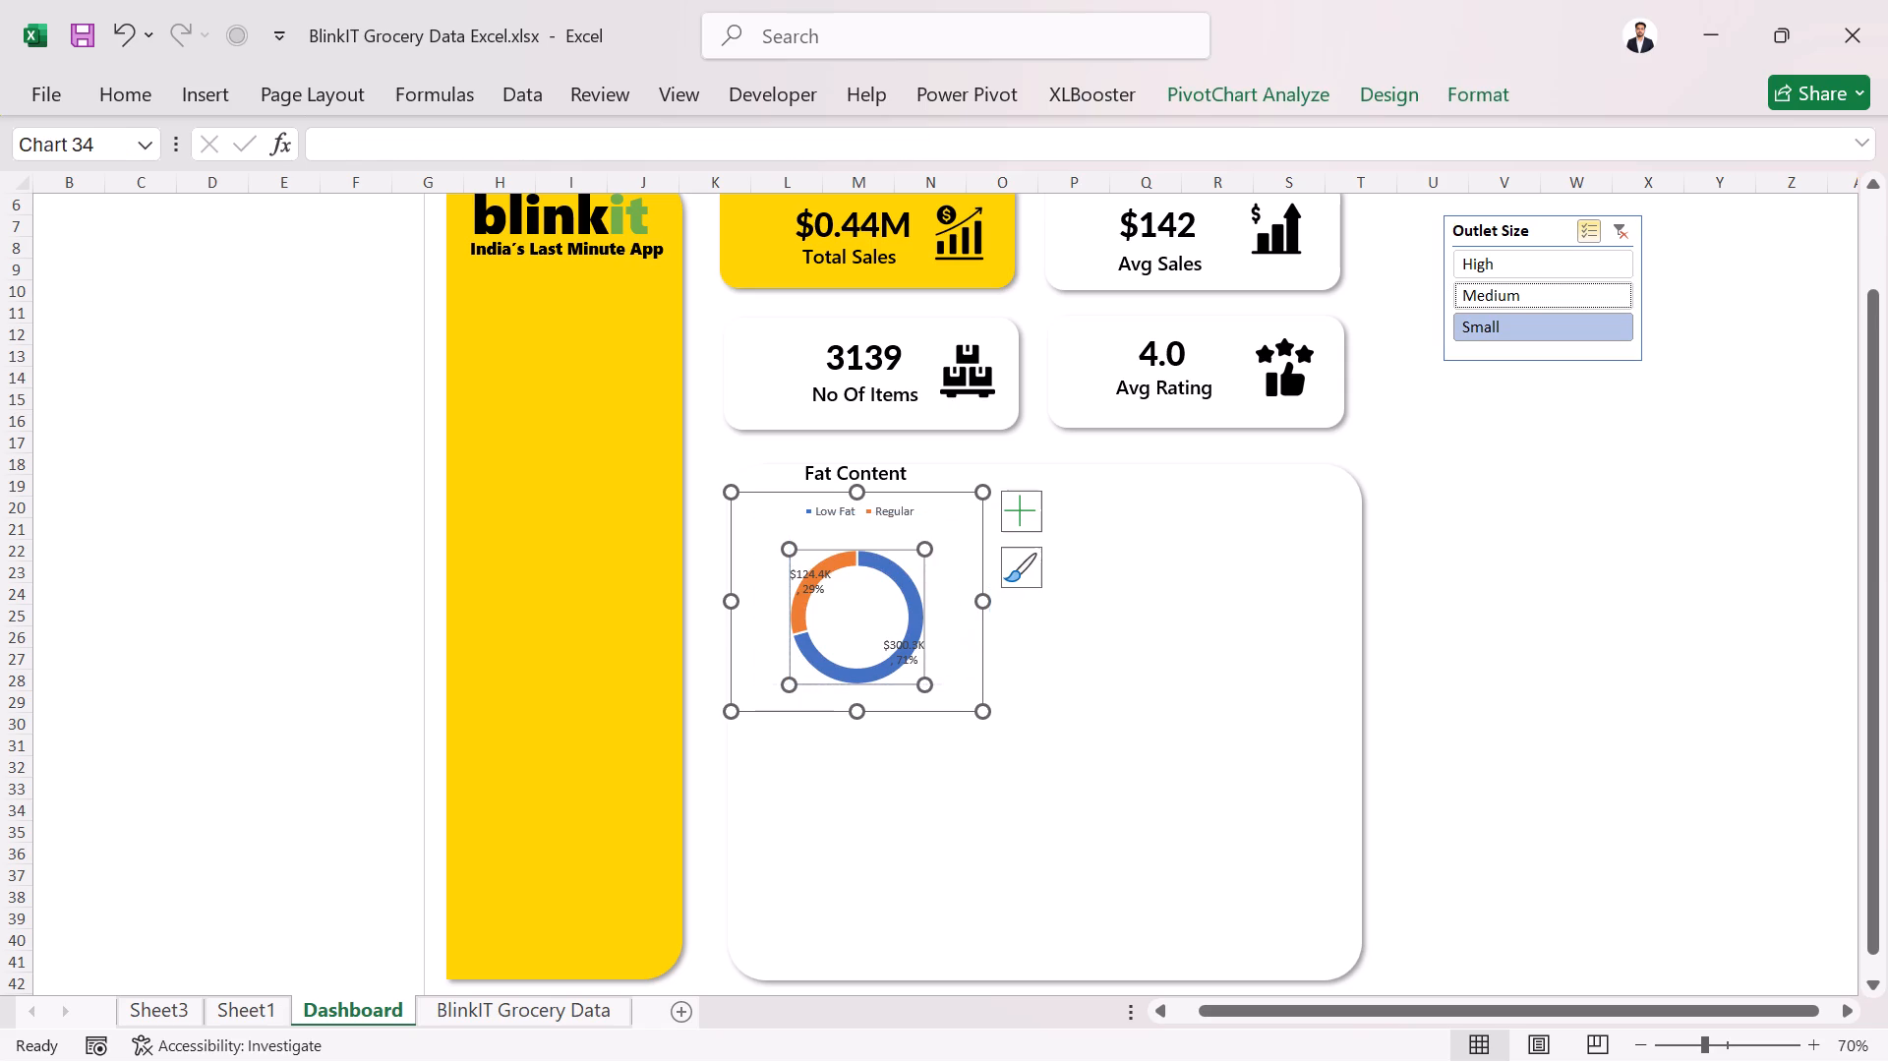
{"action": "left_click_drag", "start_coordinate": [933, 521], "coordinate": [922, 533]}
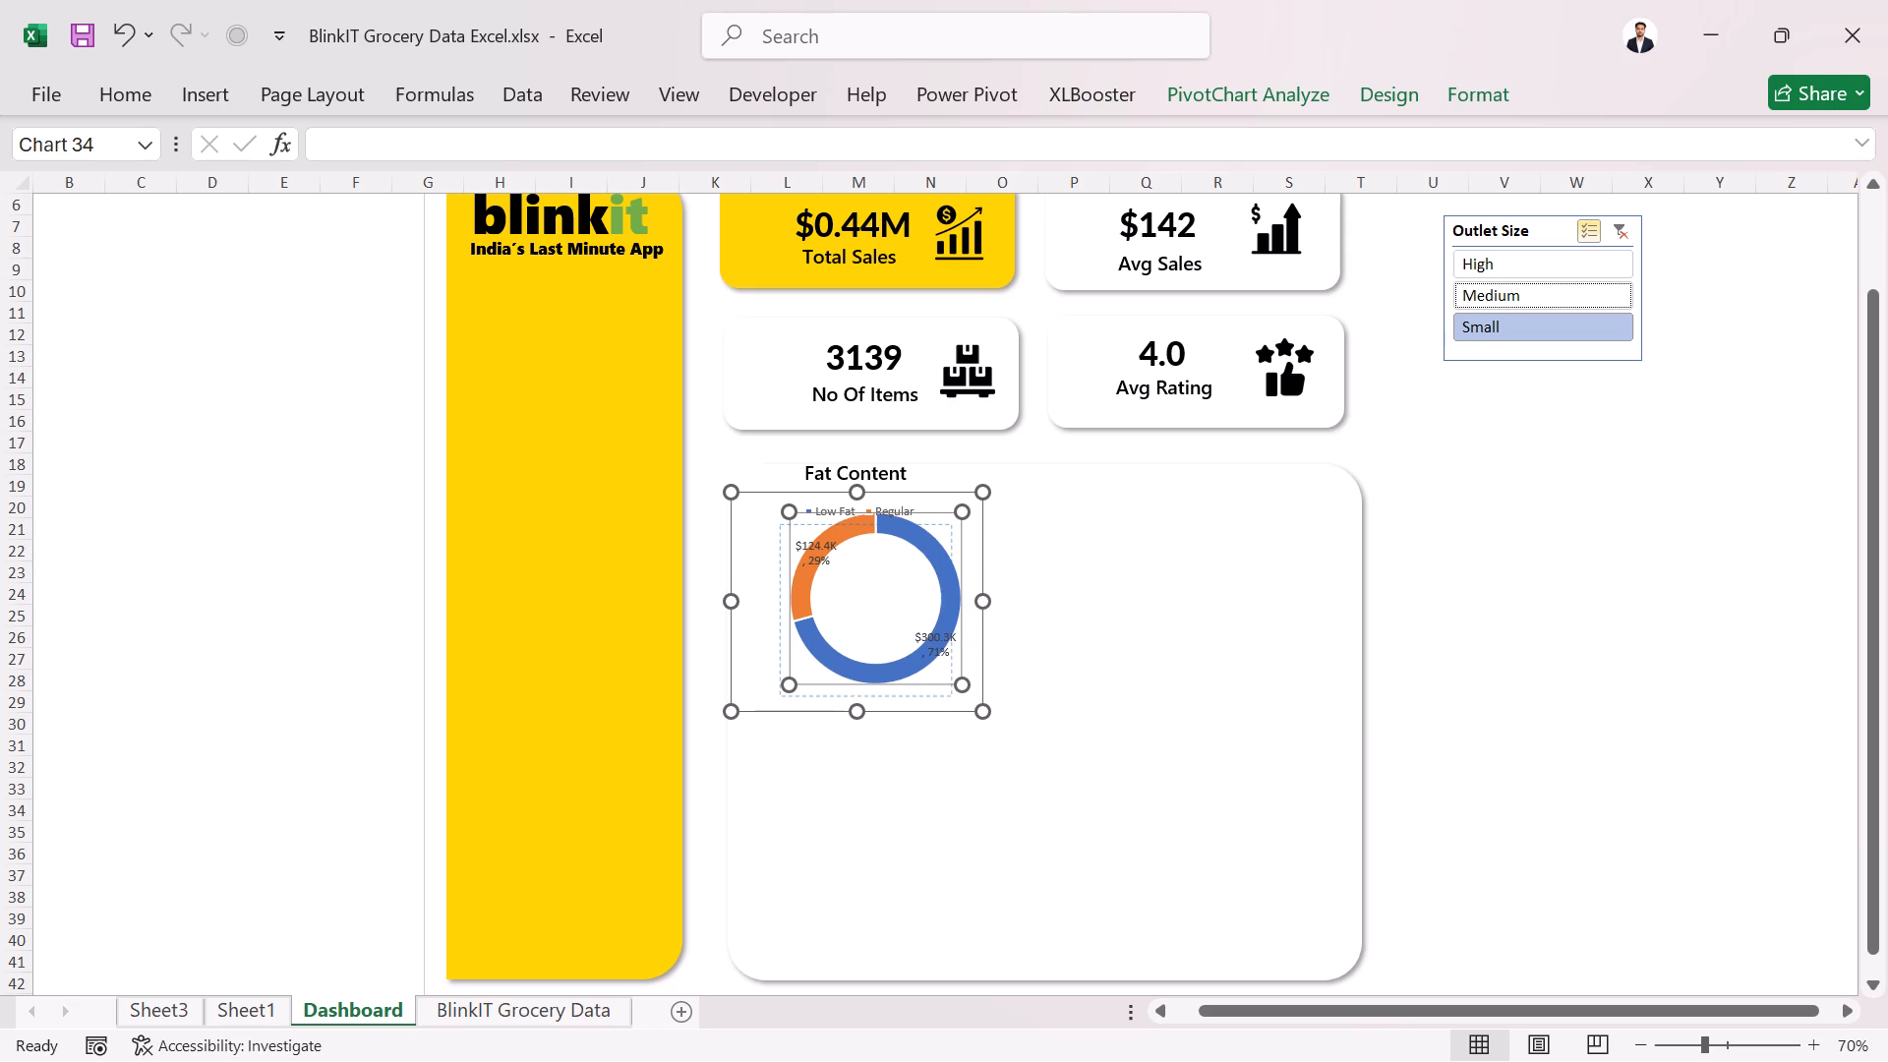
{"action": "left_click_drag", "start_coordinate": [922, 533], "coordinate": [905, 545]}
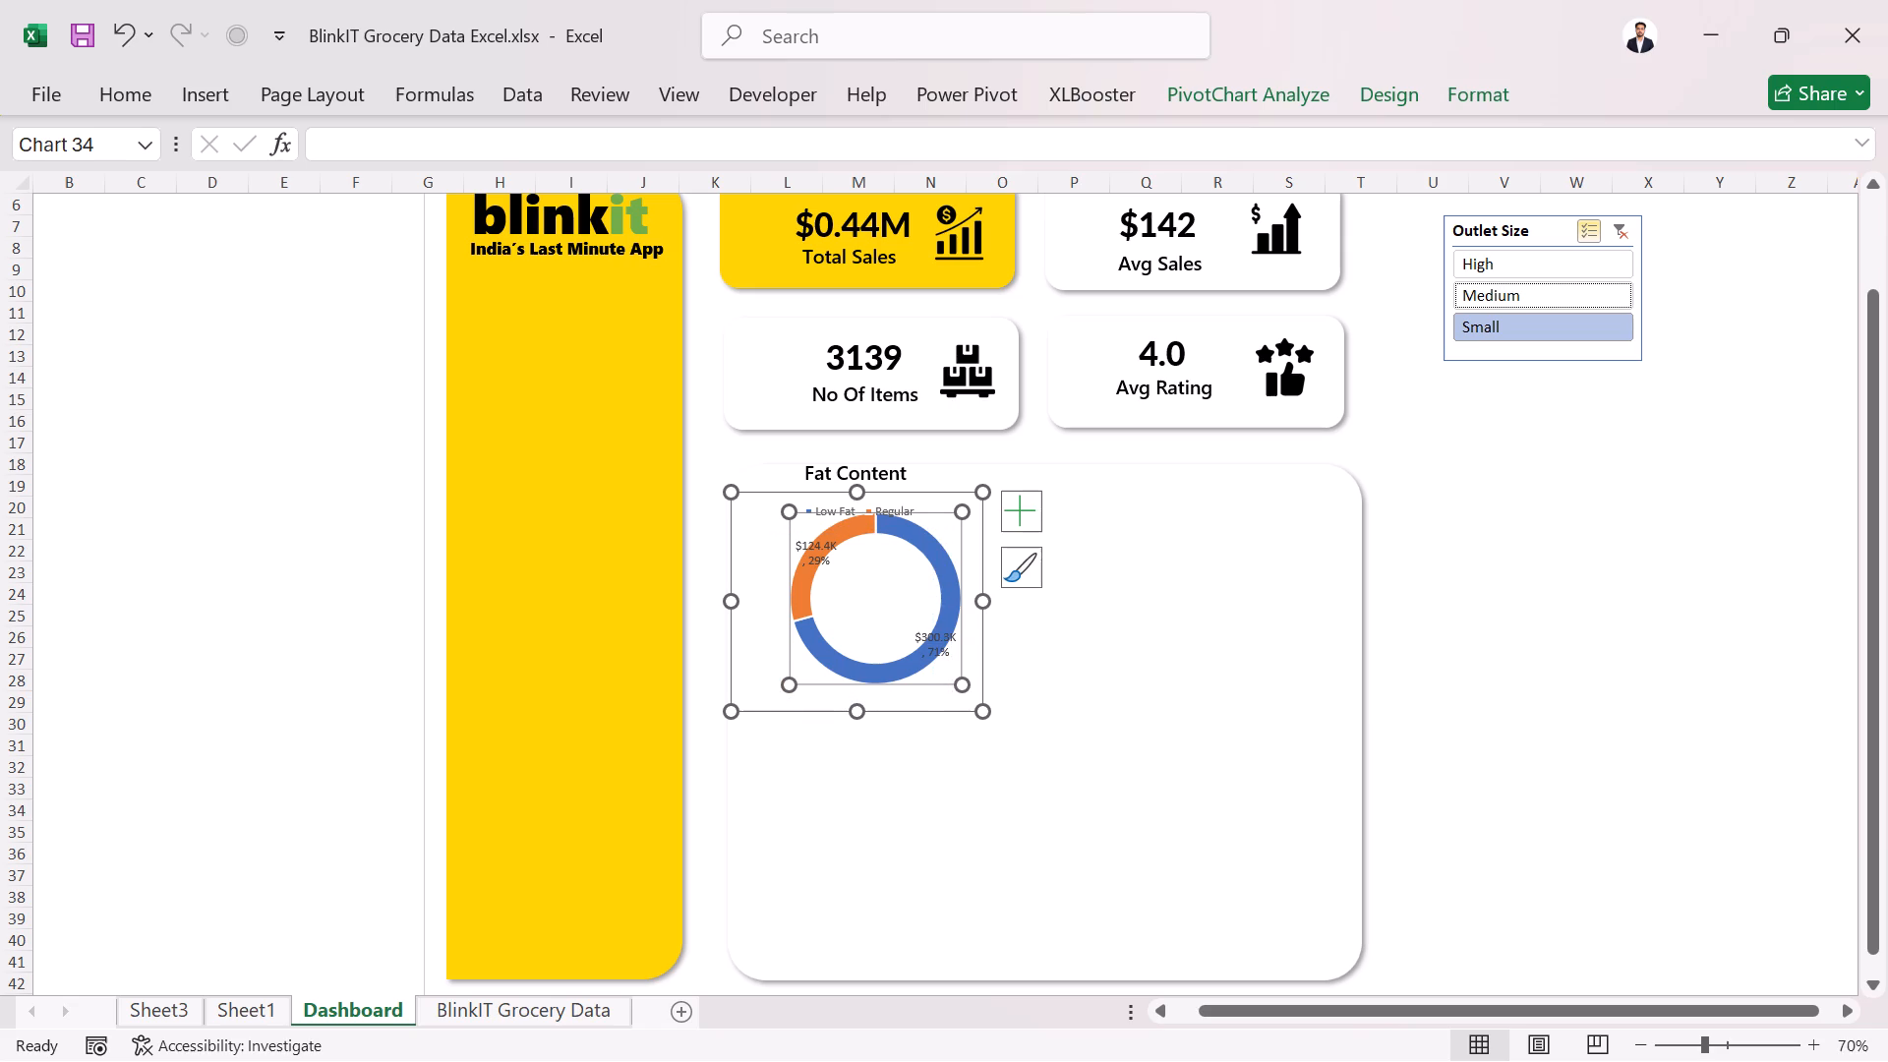
{"action": "left_click_drag", "start_coordinate": [931, 536], "coordinate": [946, 528]}
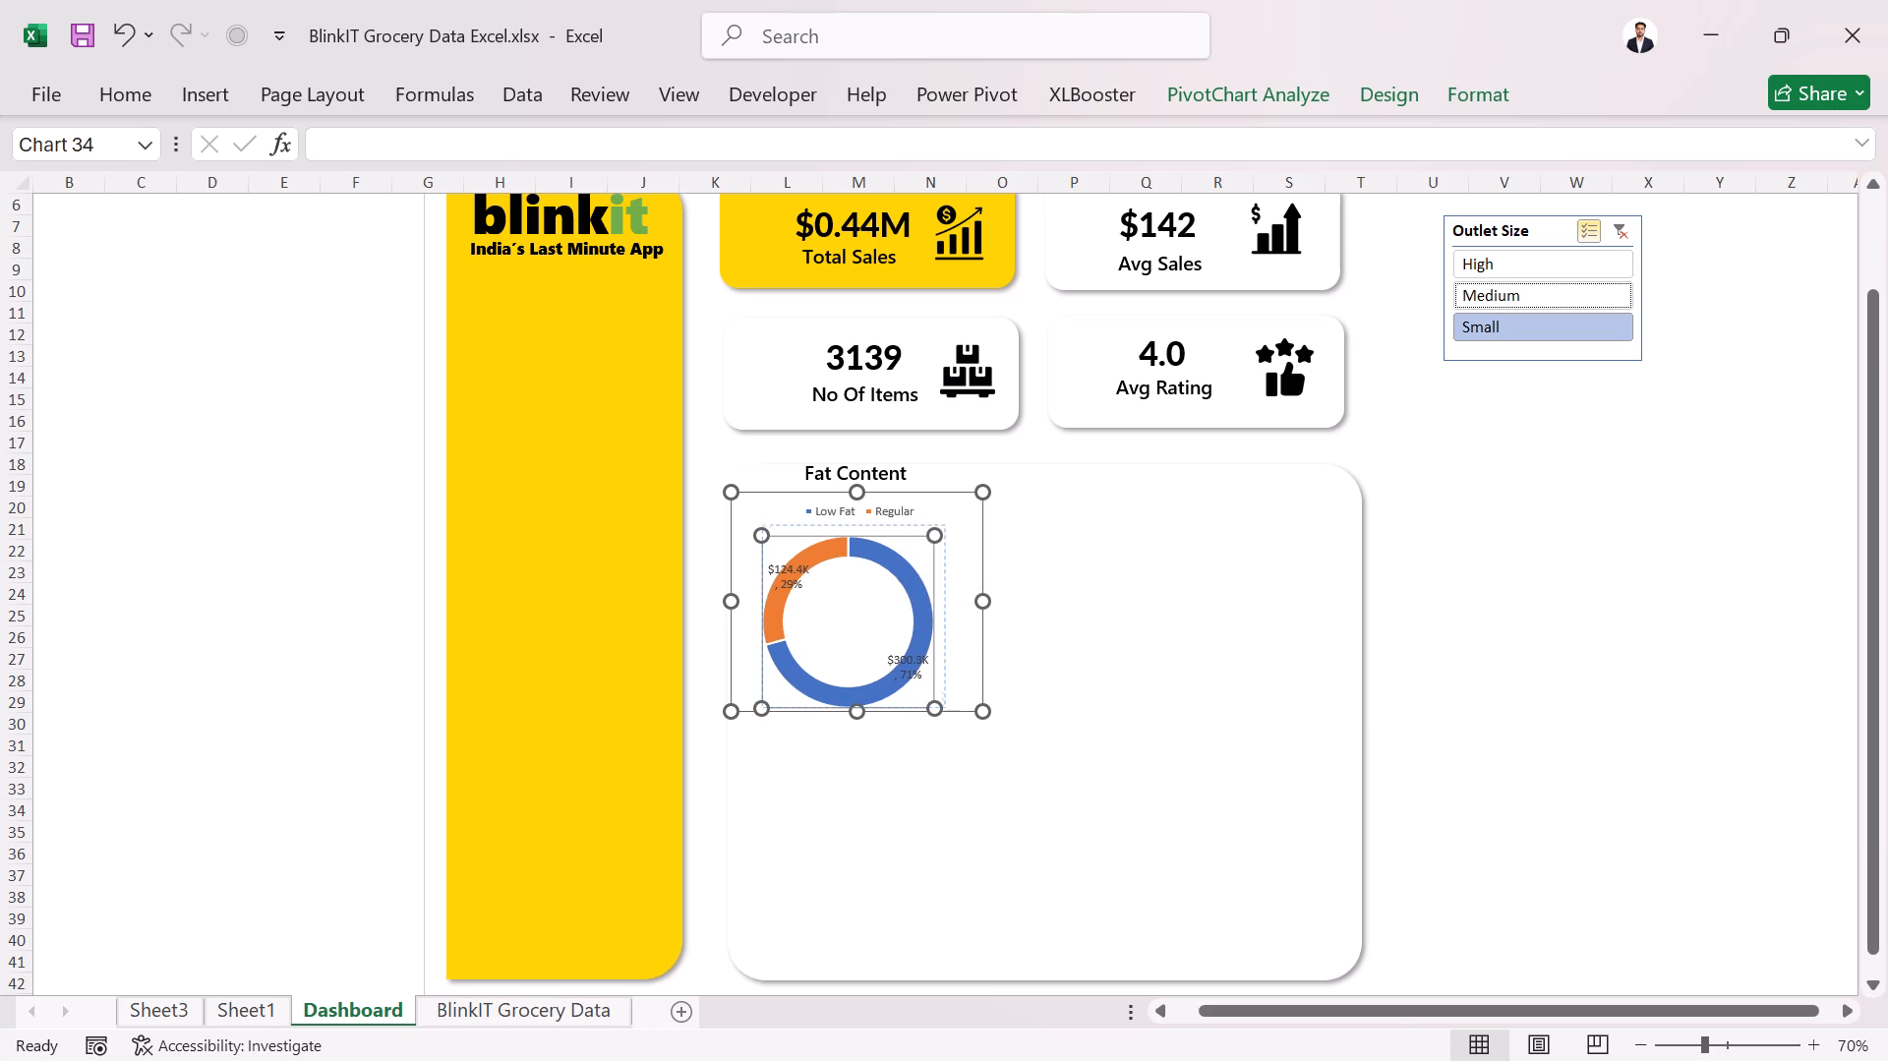
{"action": "left_click_drag", "start_coordinate": [946, 528], "coordinate": [950, 526]}
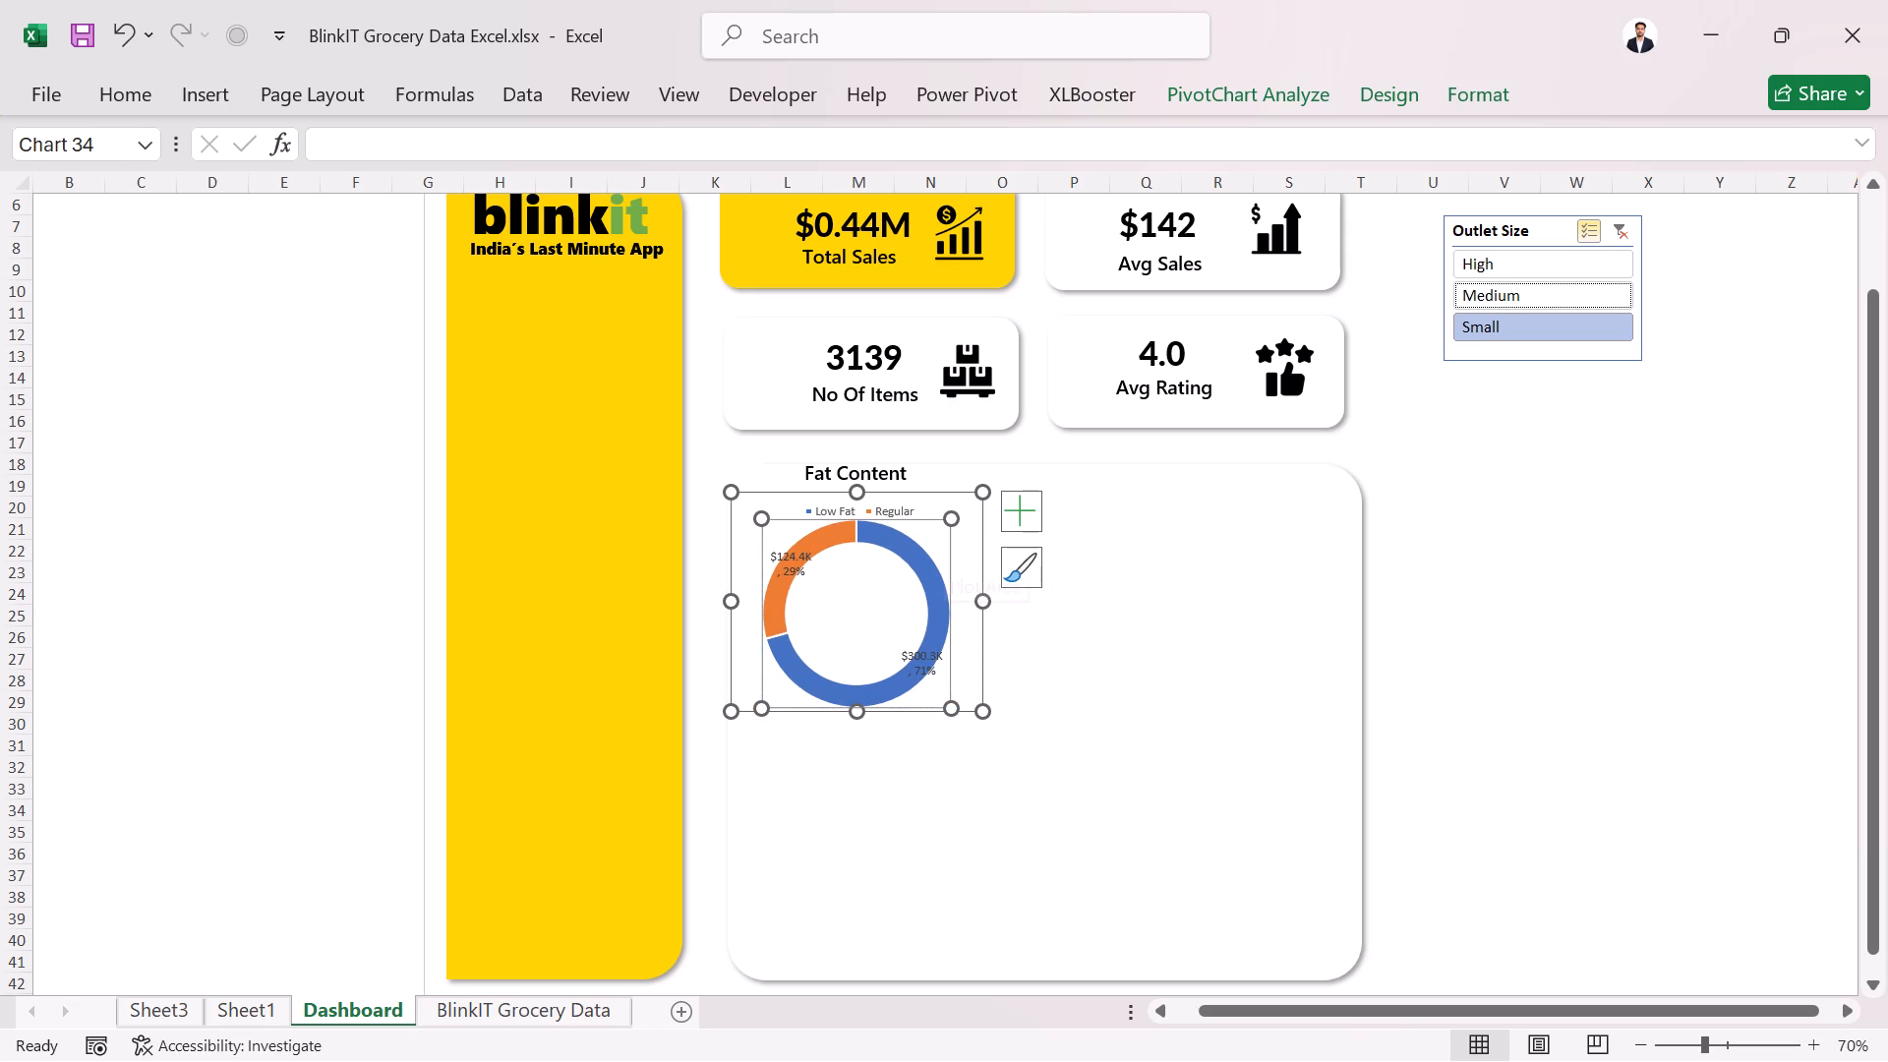
{"action": "left_click", "coordinate": [1067, 629]}
{"action": "left_click", "coordinate": [898, 615]}
{"action": "left_click", "coordinate": [824, 645]}
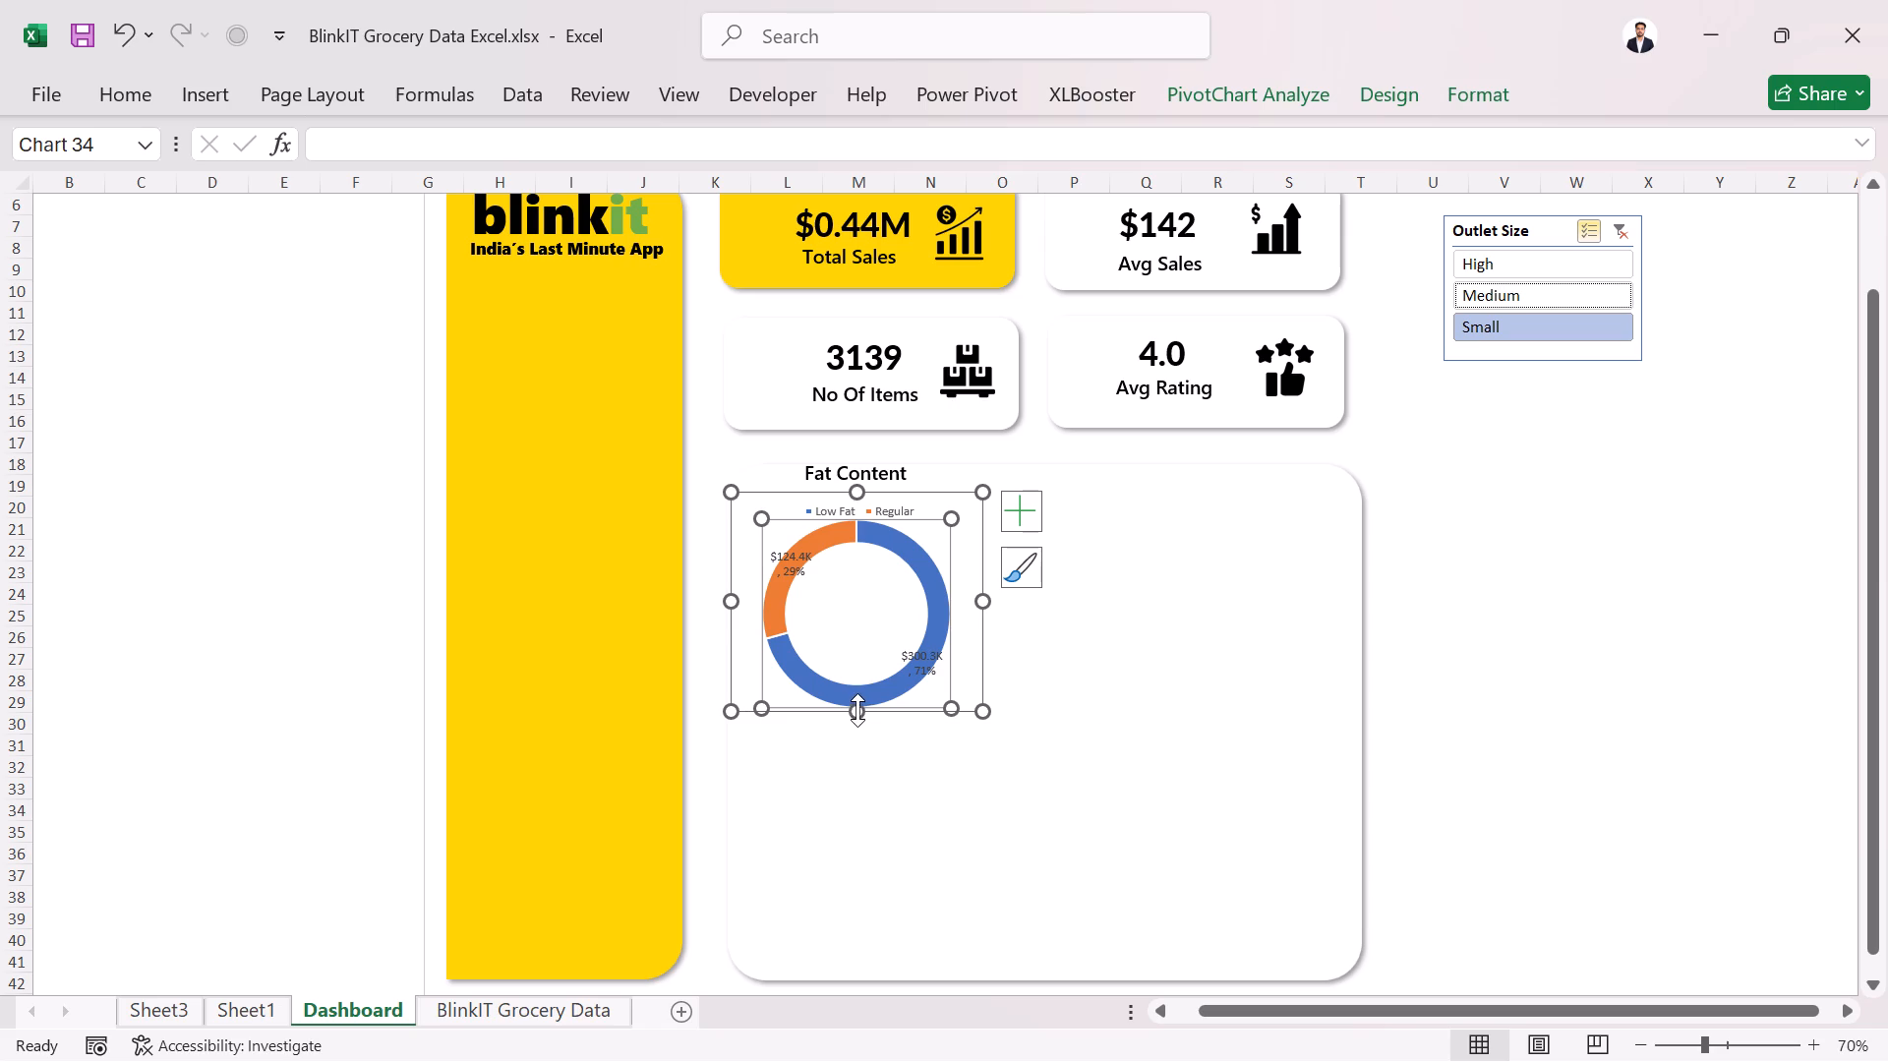
{"action": "left_click", "coordinate": [857, 710]}
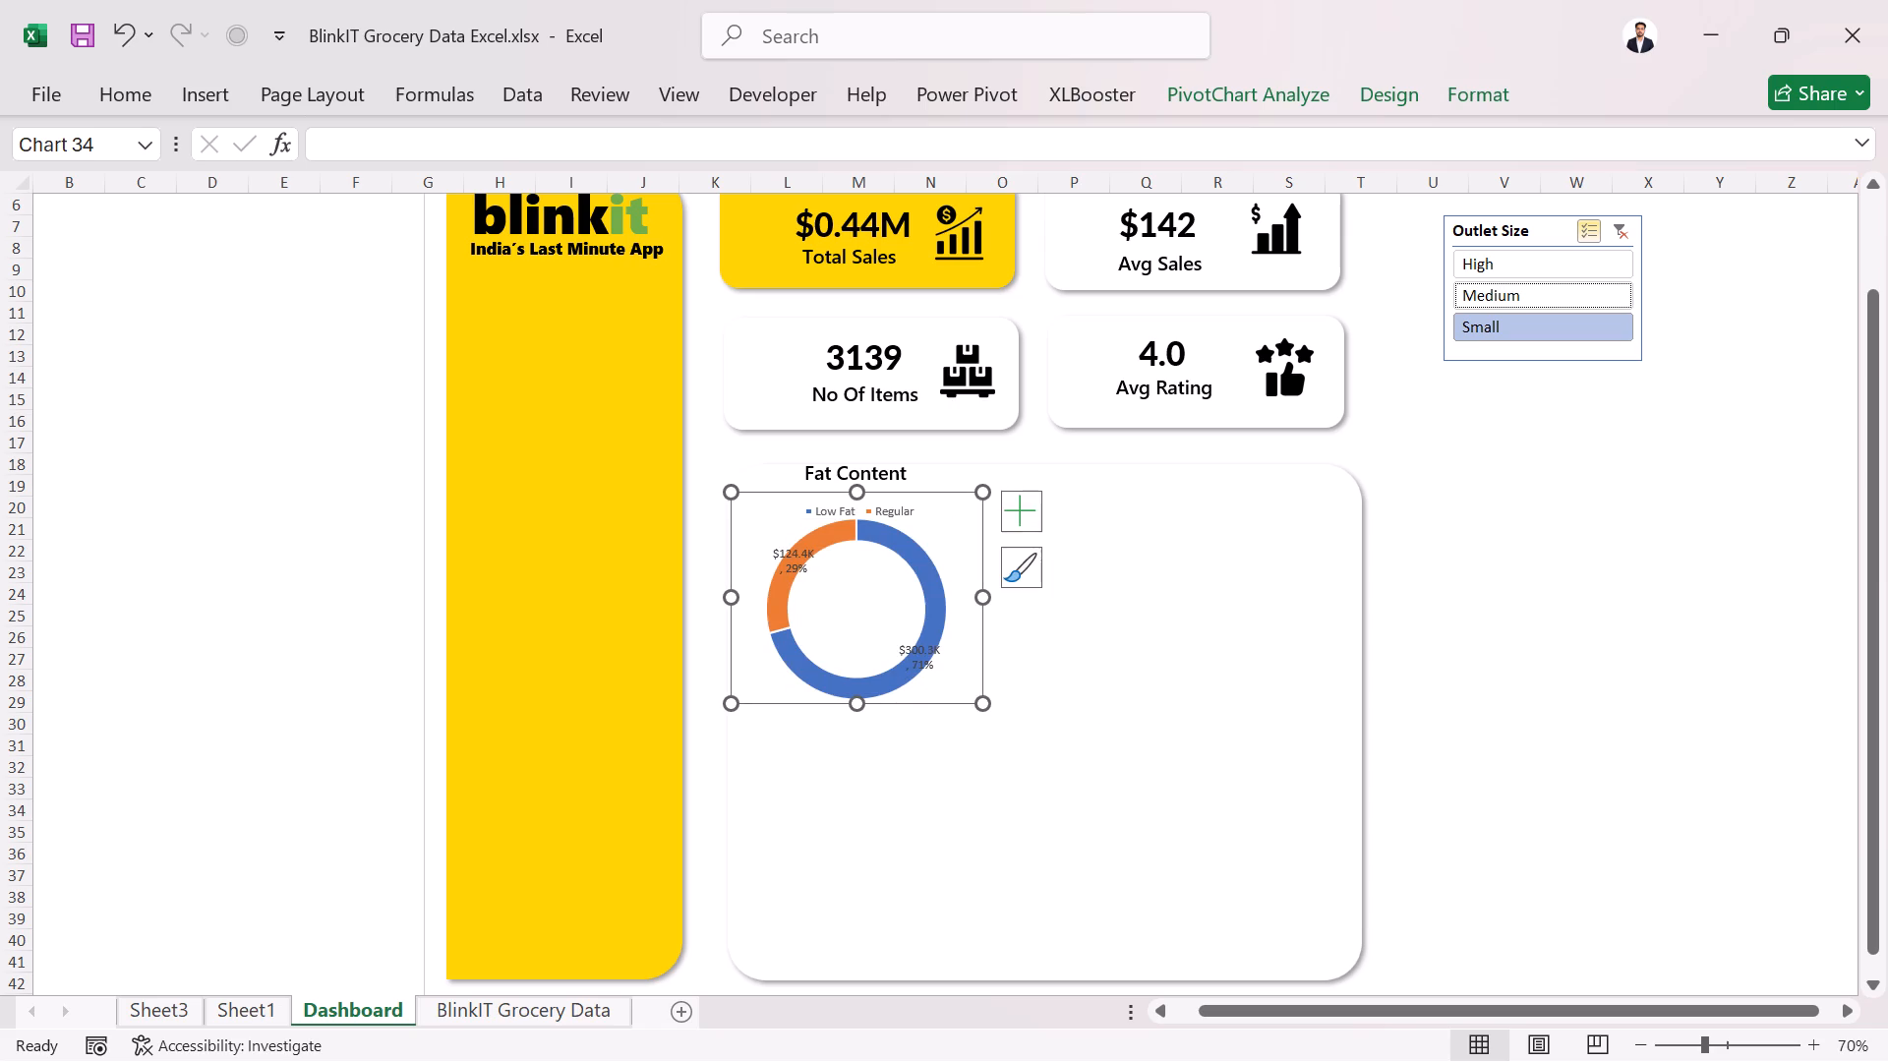
{"action": "key", "text": "ctrl+z"}
{"action": "left_click", "coordinate": [878, 677]}
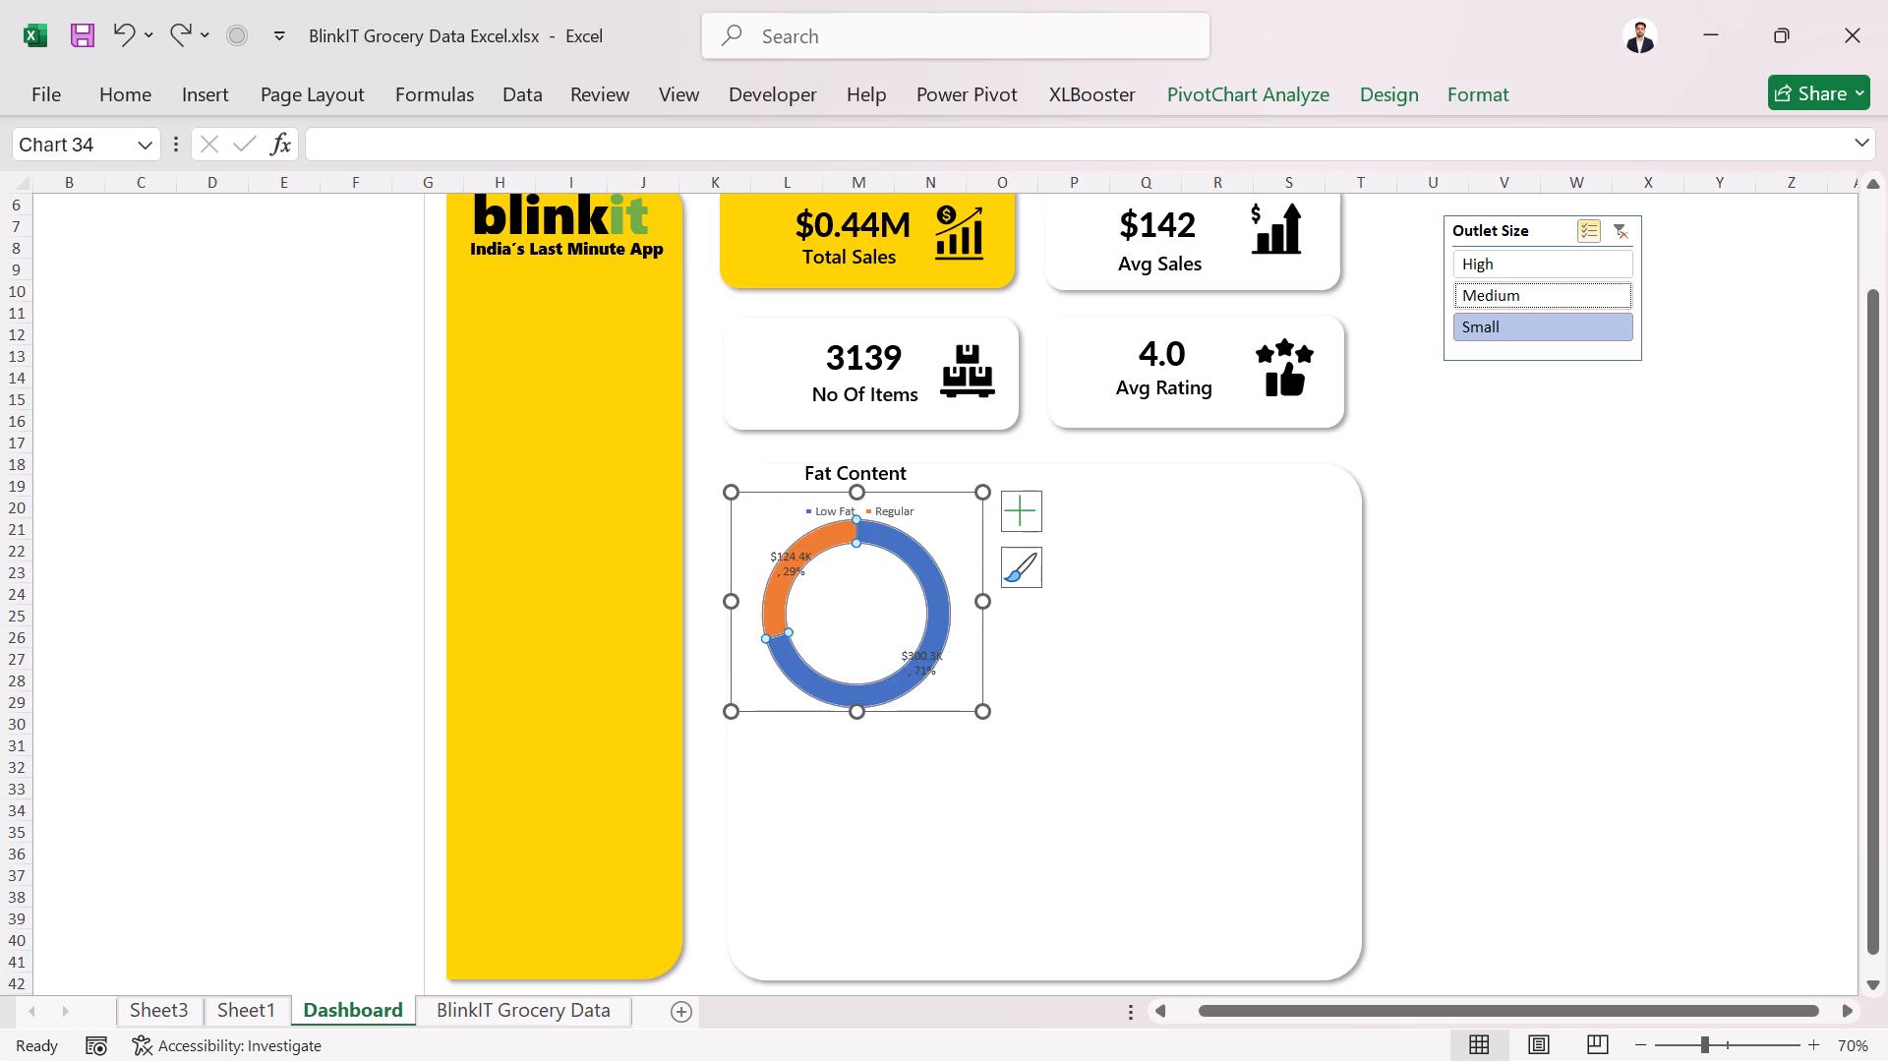
{"action": "left_click", "coordinate": [878, 654]}
{"action": "left_click_drag", "start_coordinate": [948, 703], "coordinate": [948, 691]}
Try Segoe UI Black on the doughnut chart's legend, and change its font to Segoe UI Semibold.
{"action": "left_click", "coordinate": [883, 502]}
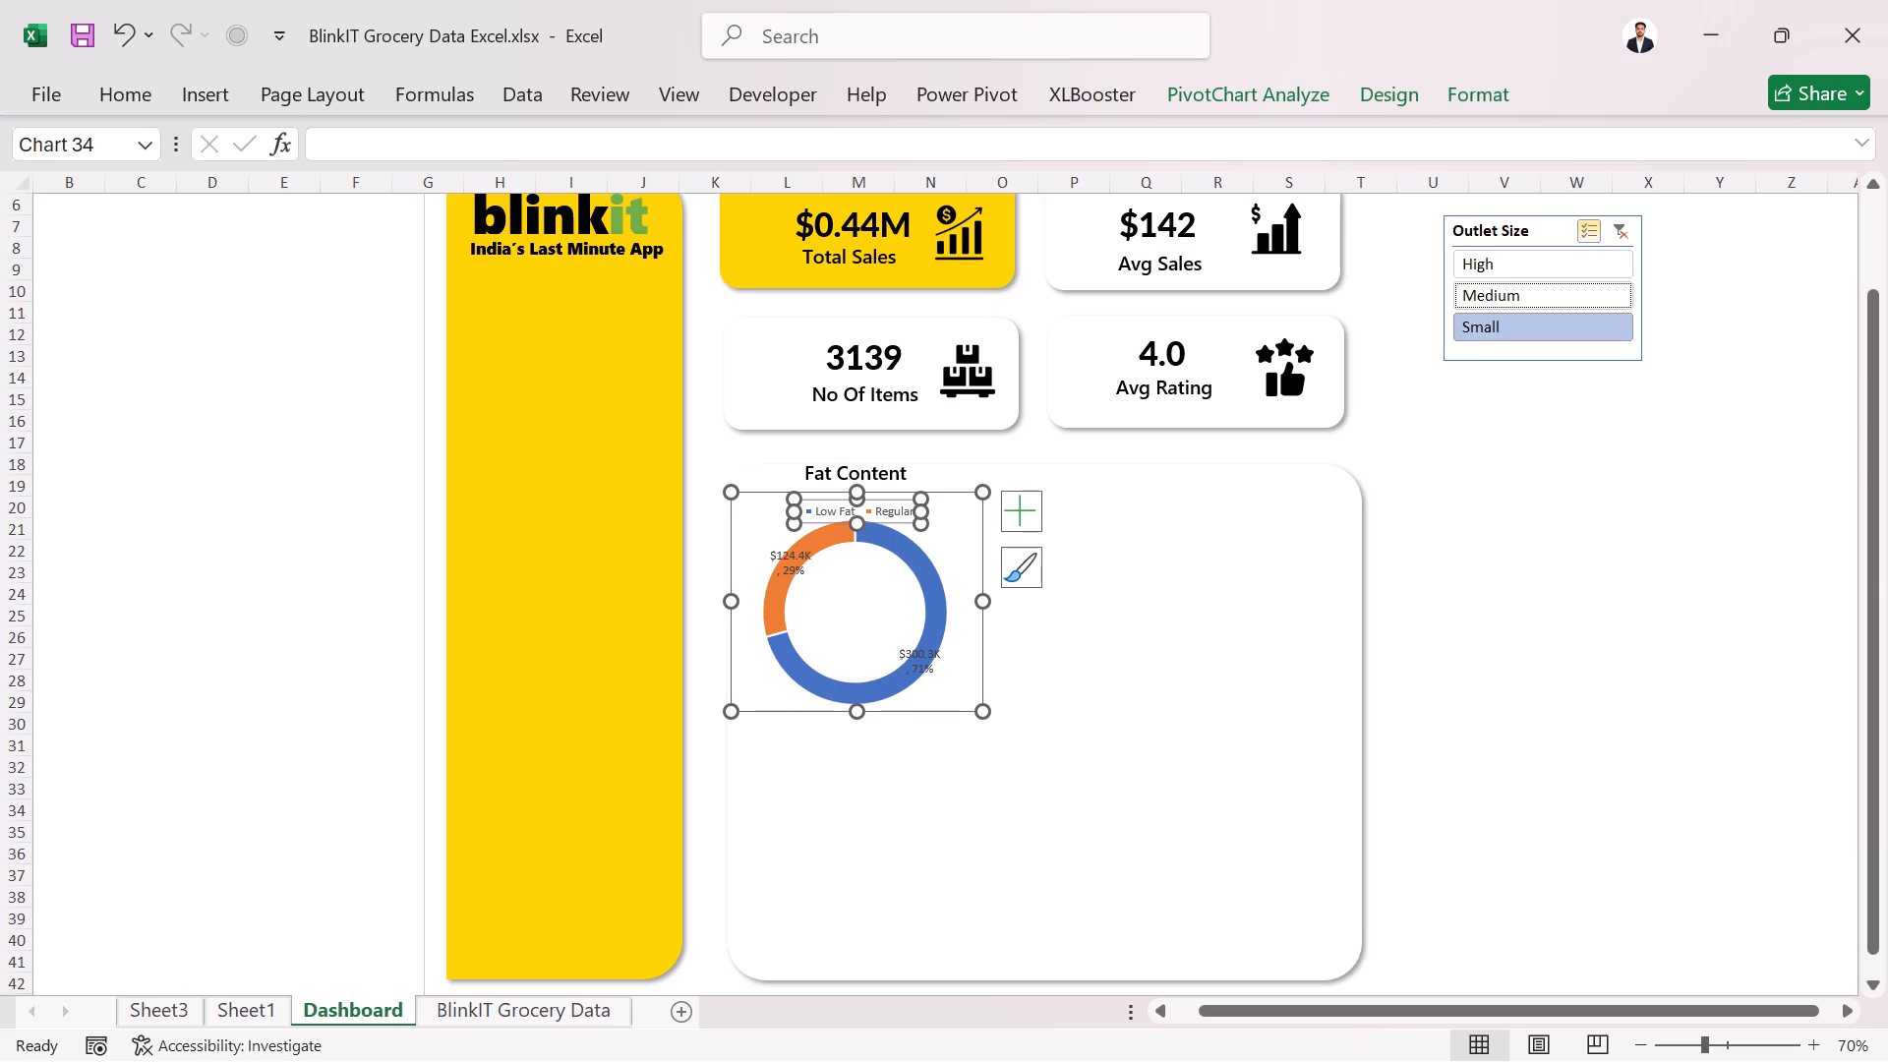
{"action": "triple_click", "coordinate": [903, 505]}
{"action": "left_click", "coordinate": [1219, 445]}
{"action": "left_click", "coordinate": [895, 514]}
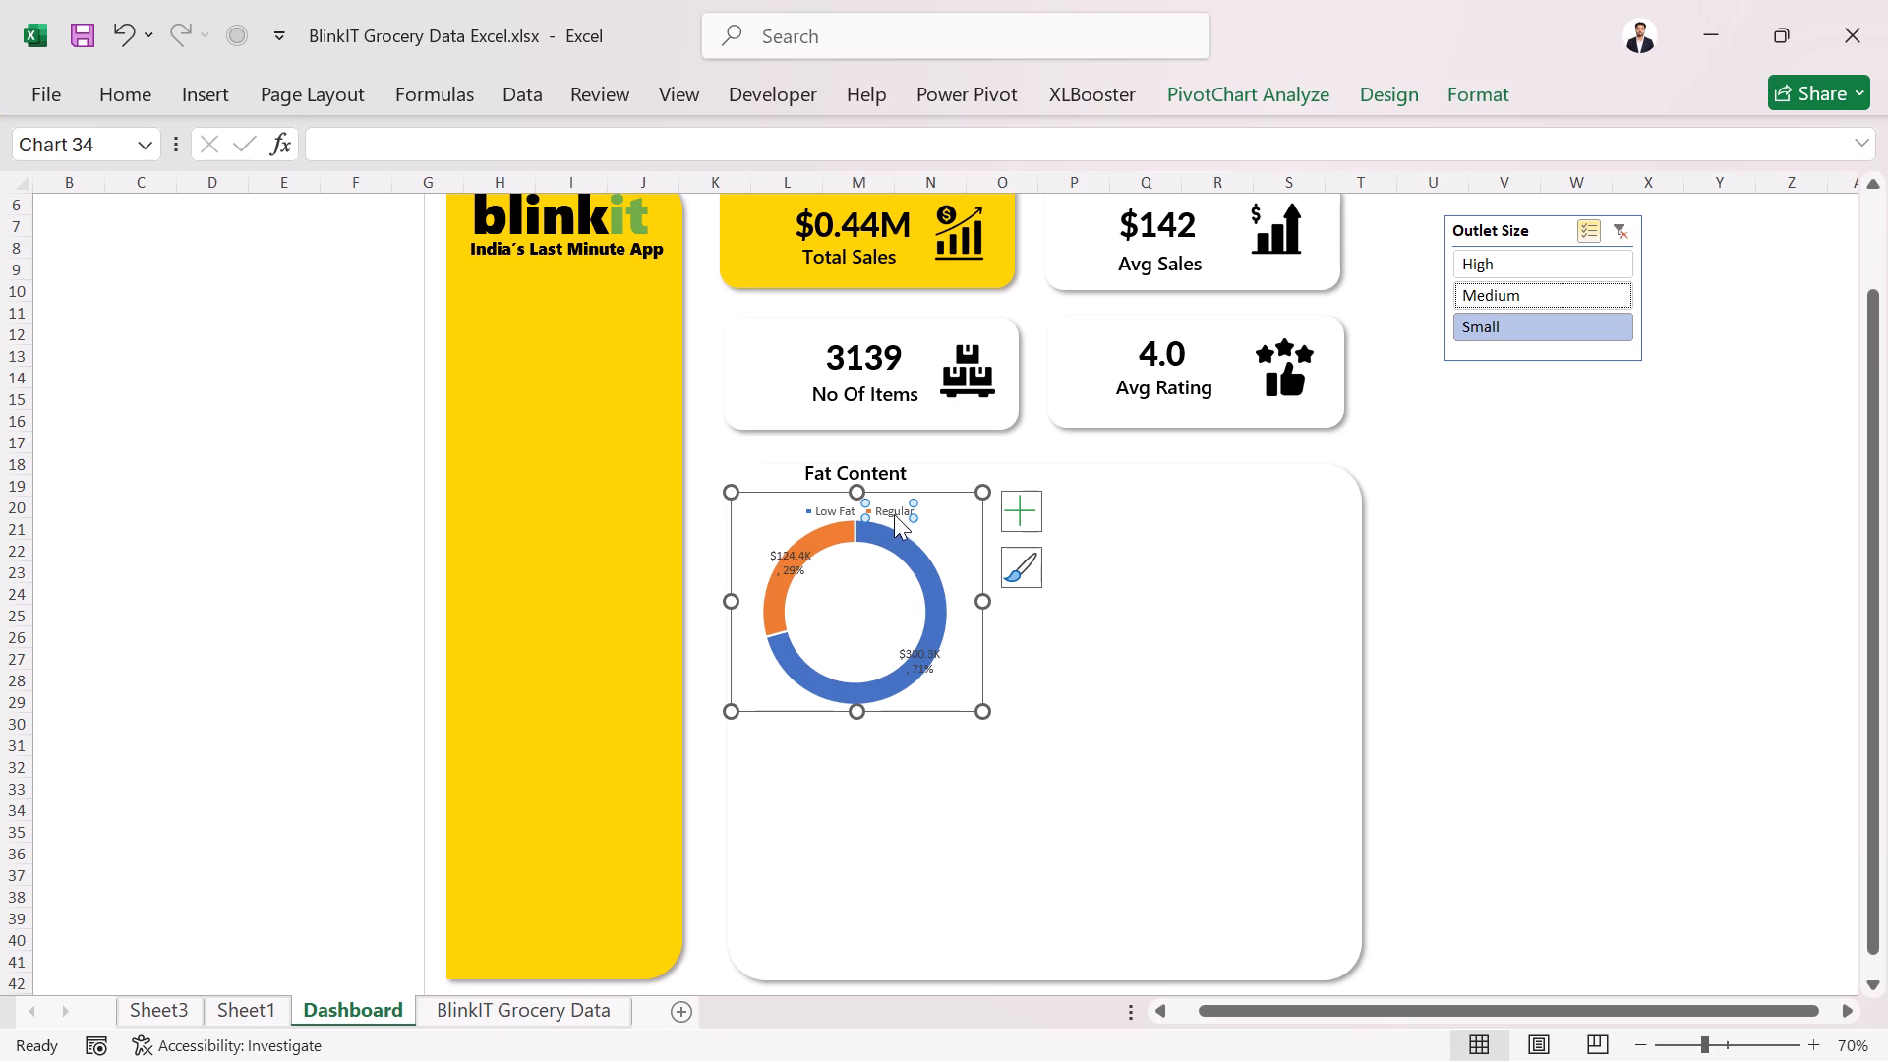
{"action": "left_click", "coordinate": [885, 503]}
{"action": "left_click", "coordinate": [872, 502]}
{"action": "left_click", "coordinate": [883, 499]}
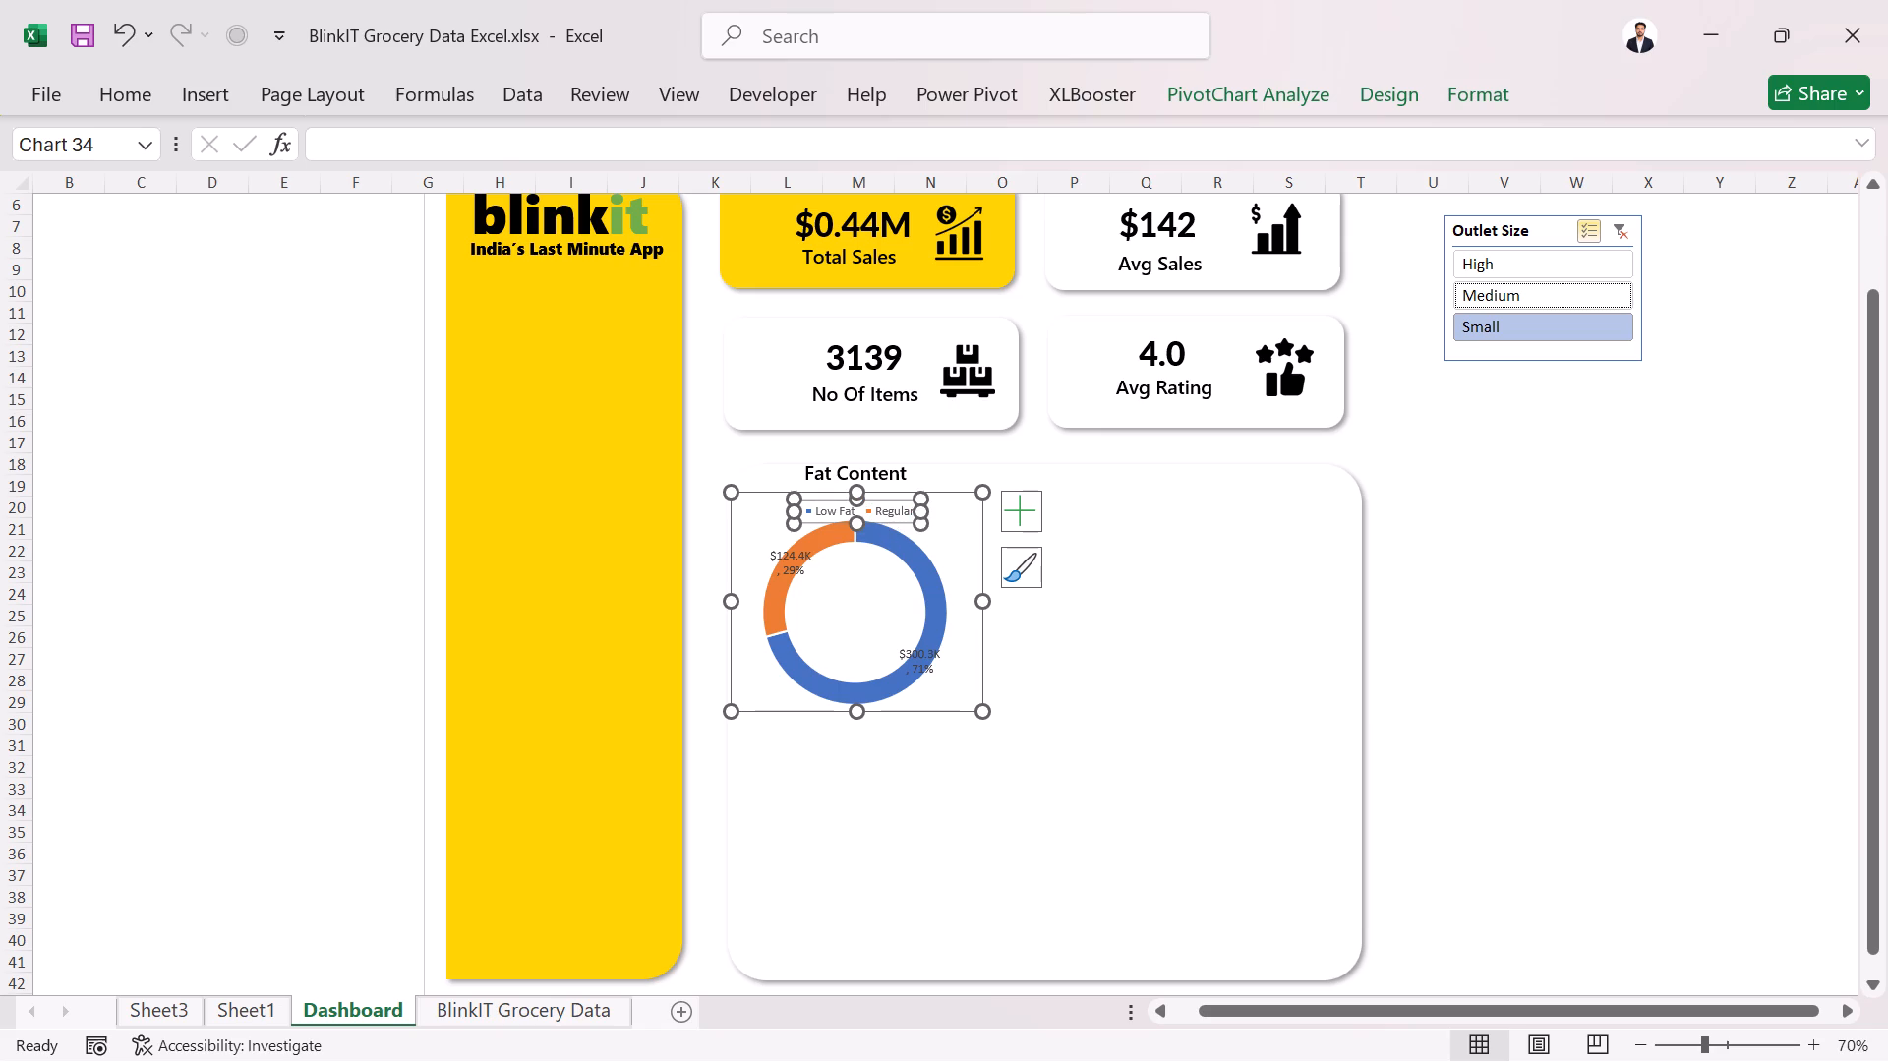
{"action": "left_click", "coordinate": [132, 97]}
{"action": "left_click", "coordinate": [277, 147]}
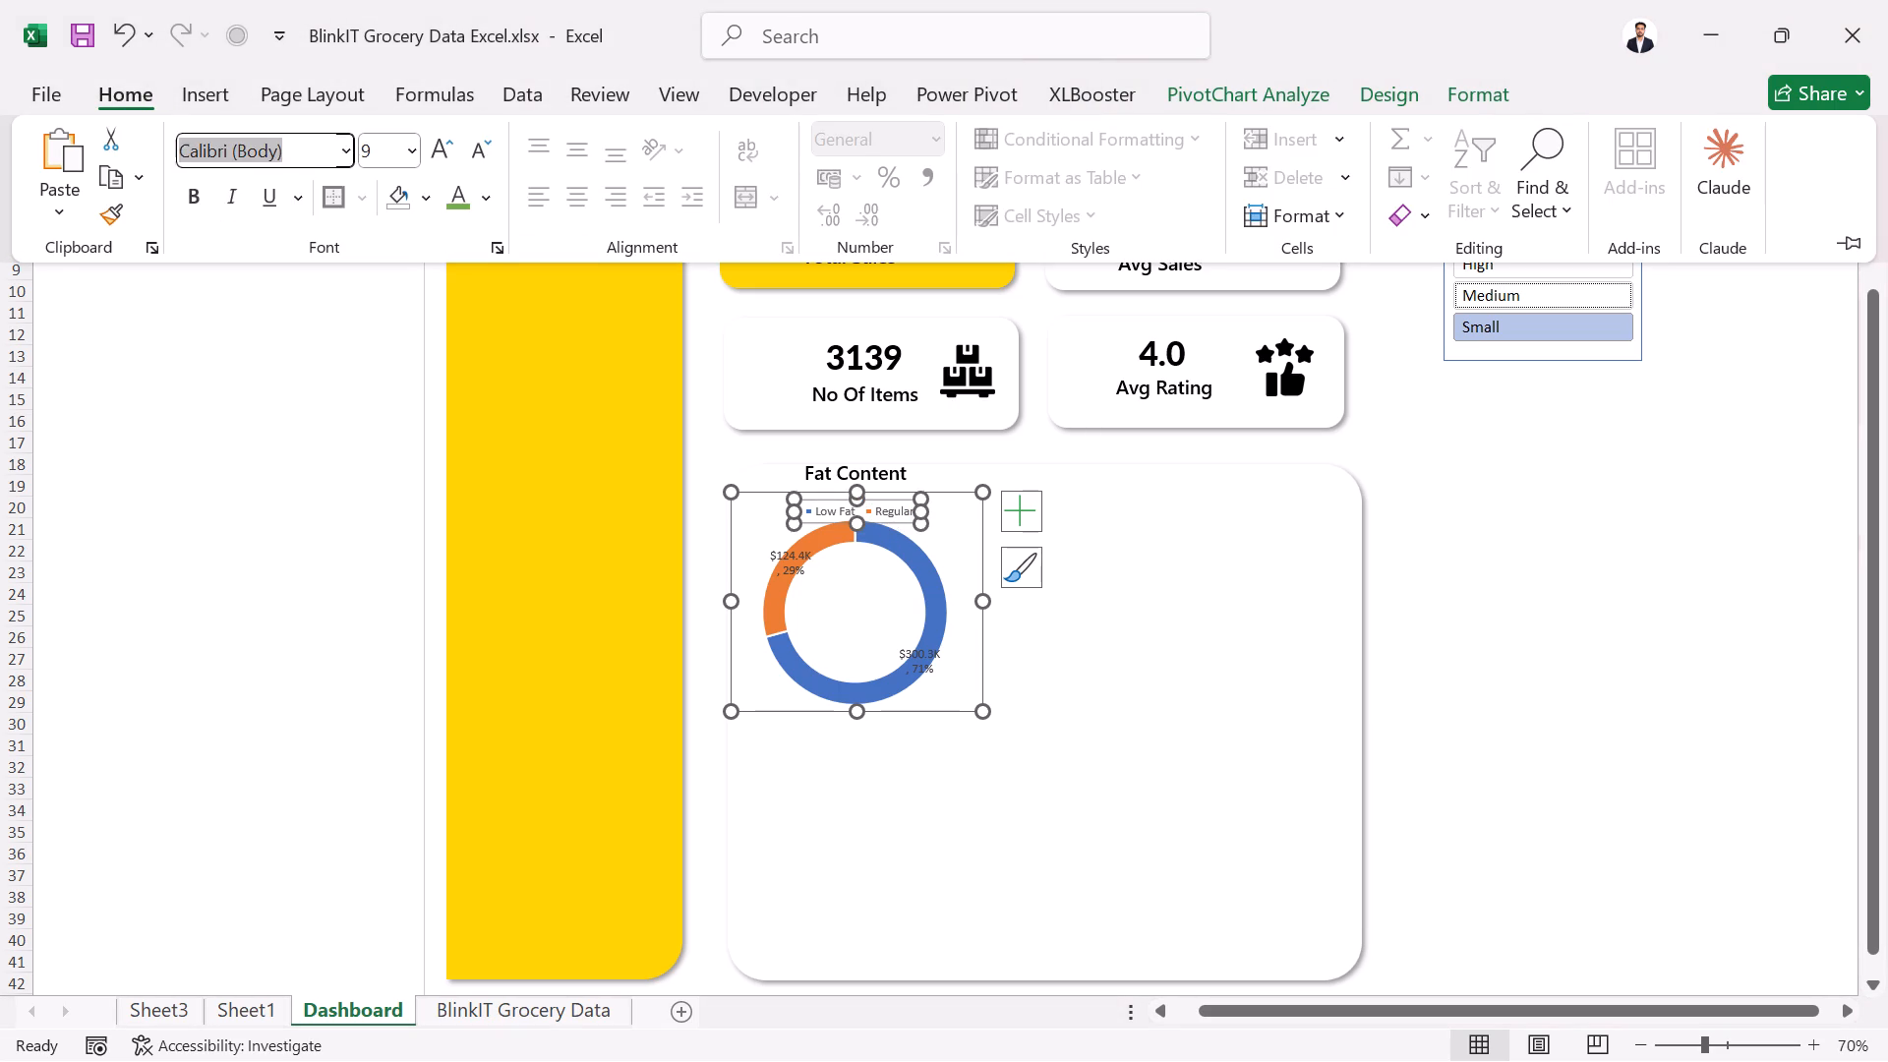
{"action": "left_click", "coordinate": [342, 147]}
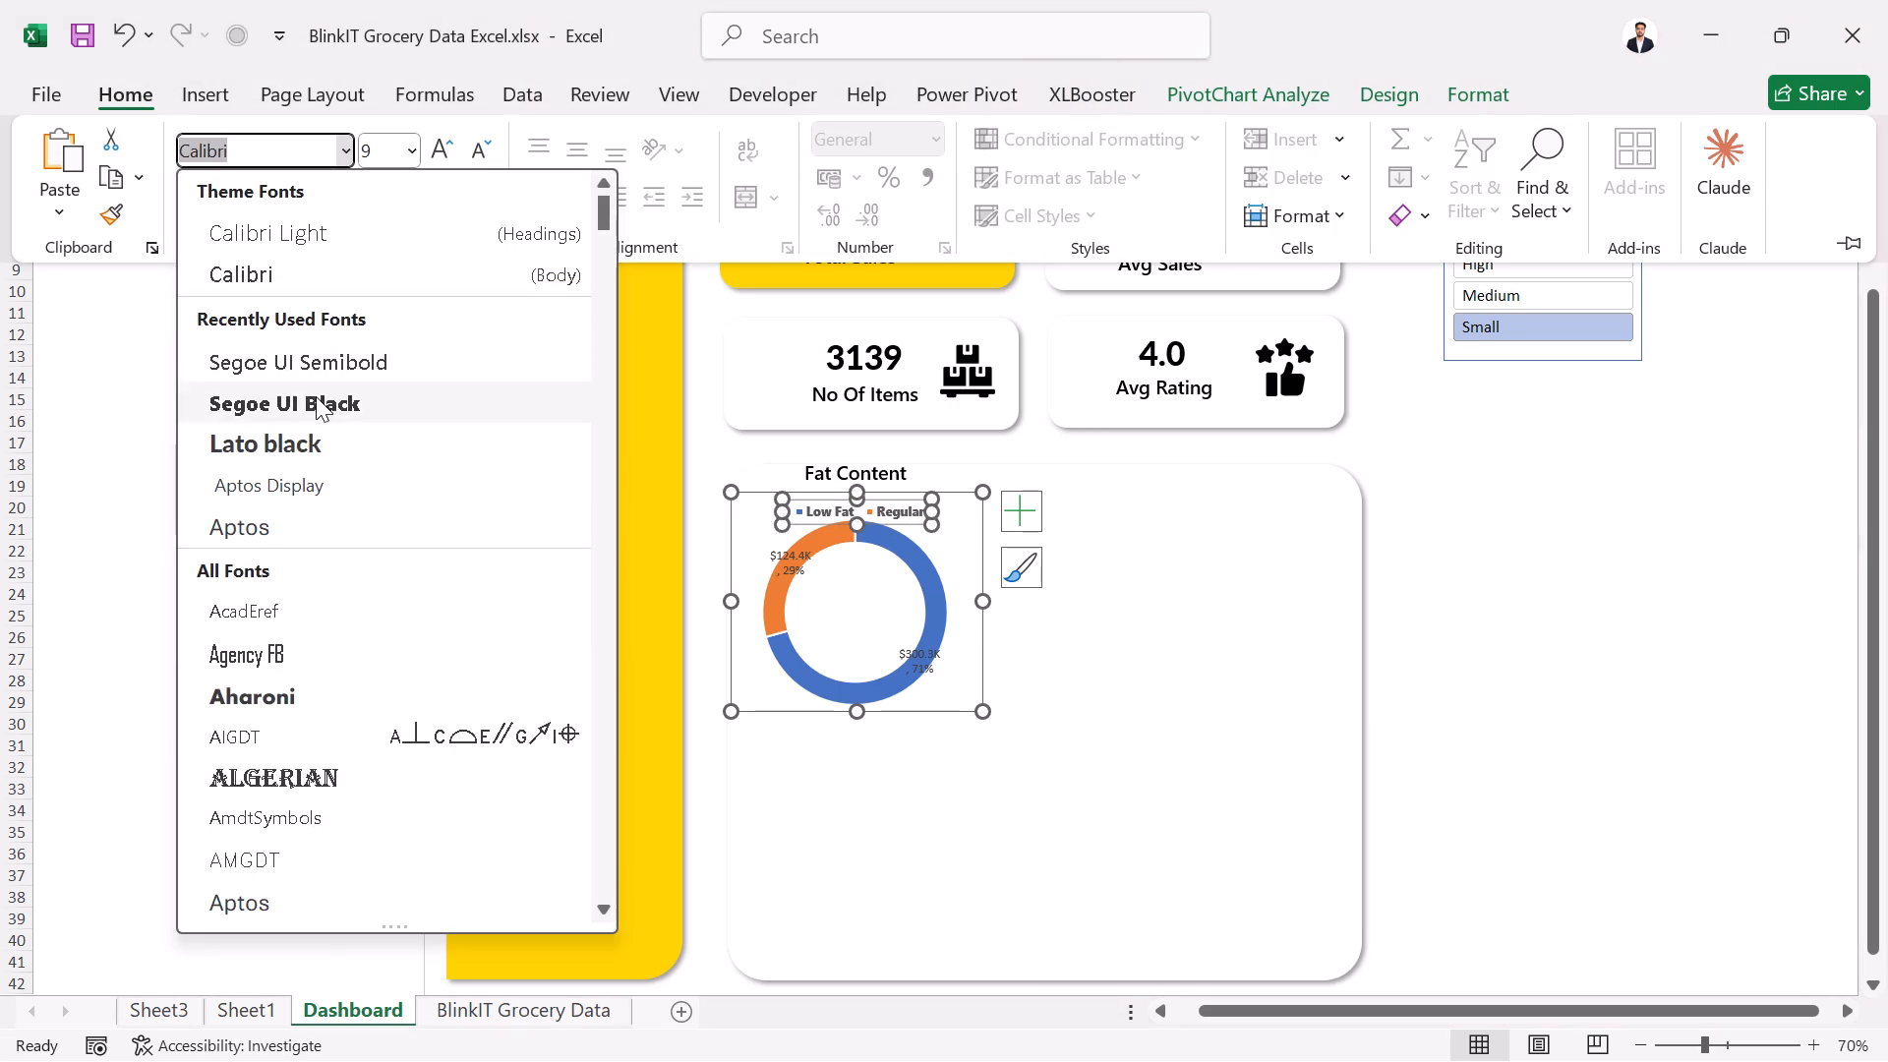
{"action": "left_click", "coordinate": [316, 396]}
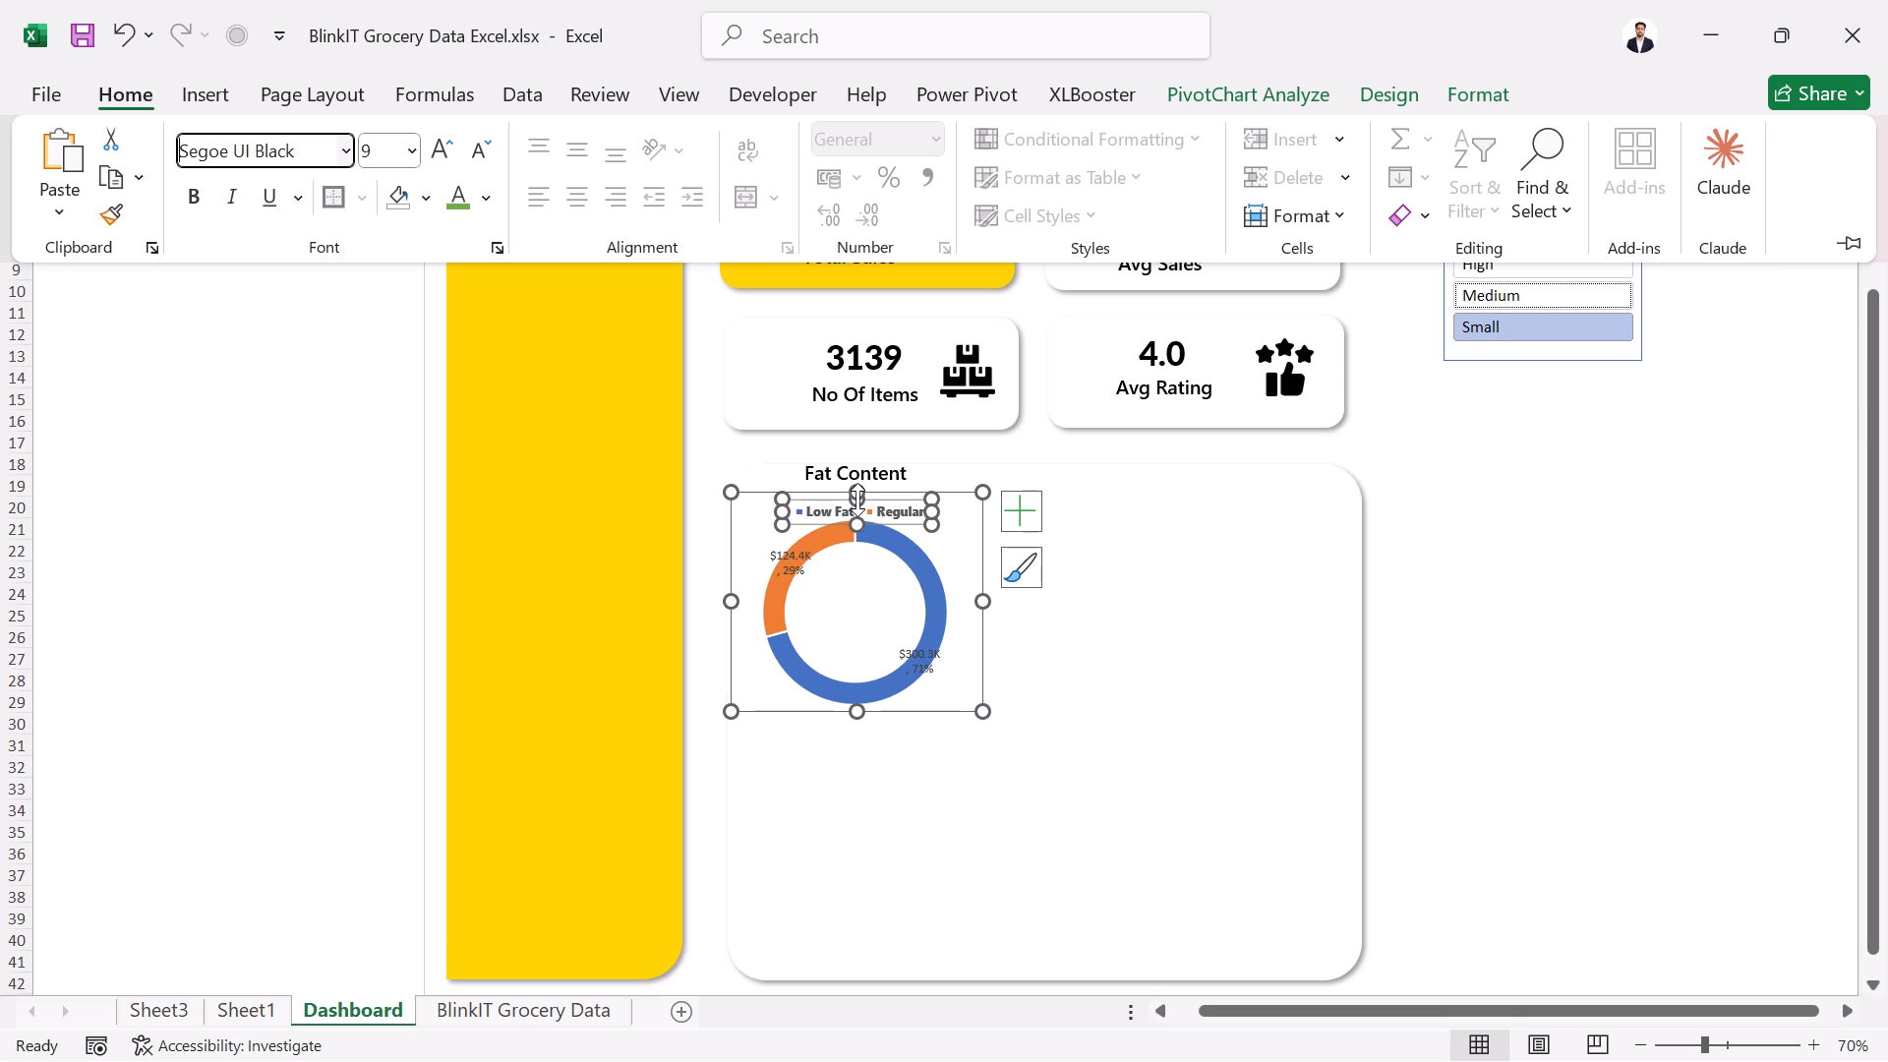
{"action": "left_click", "coordinate": [350, 152]}
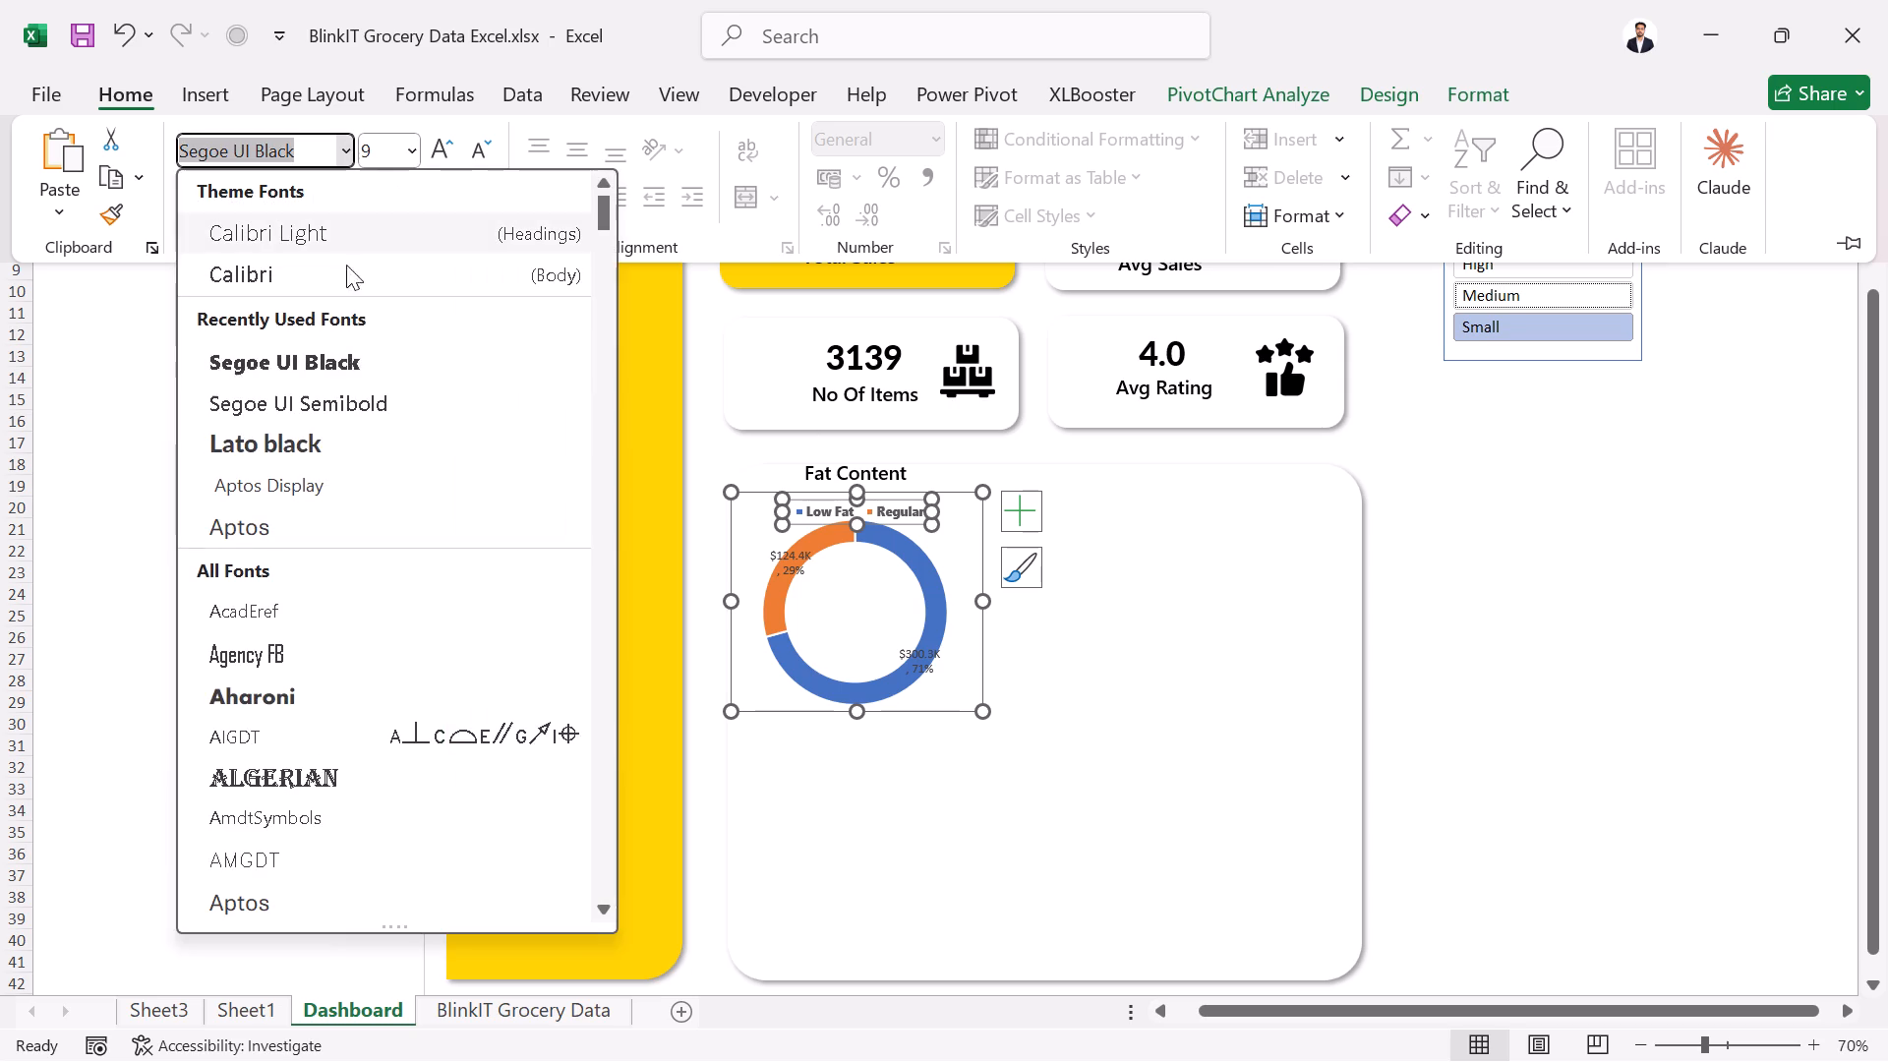
{"action": "left_click", "coordinate": [345, 404]}
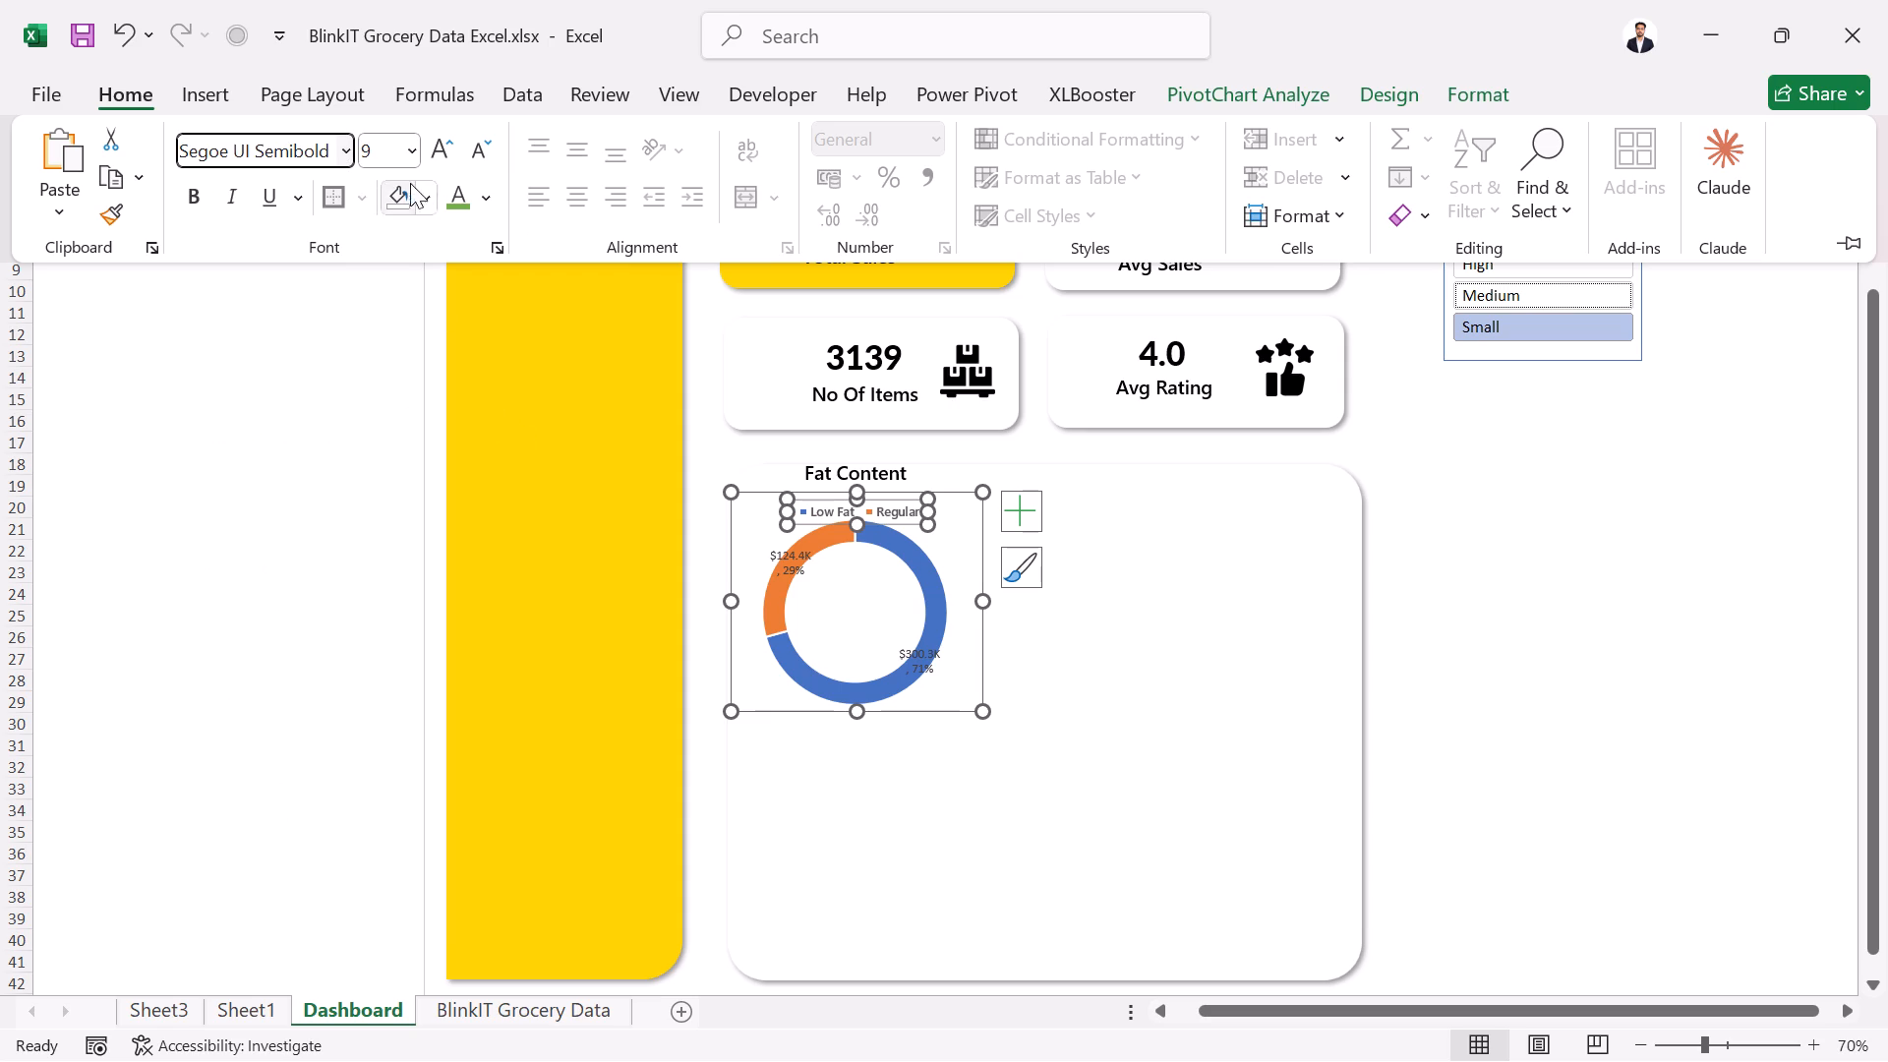
Set the legend's fill colour to Automatic.
{"action": "left_click", "coordinate": [435, 197]}
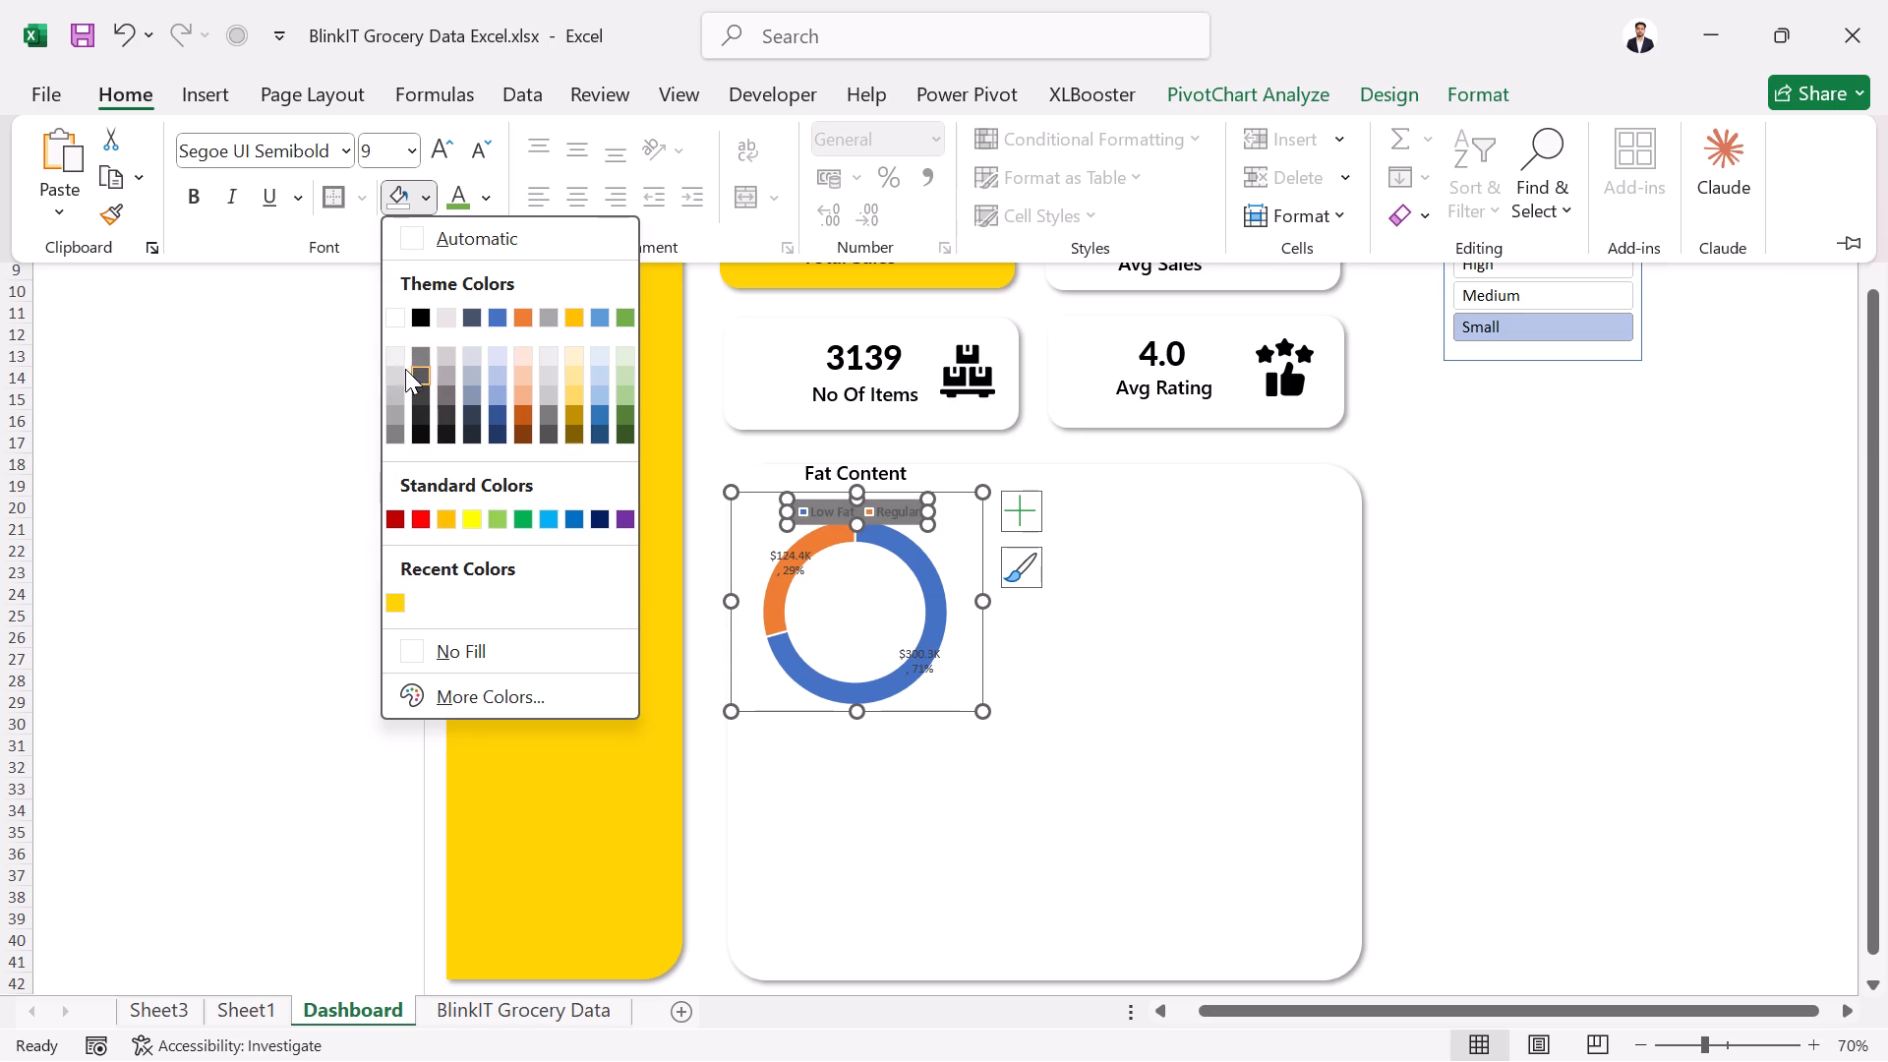
{"action": "left_click", "coordinate": [417, 238]}
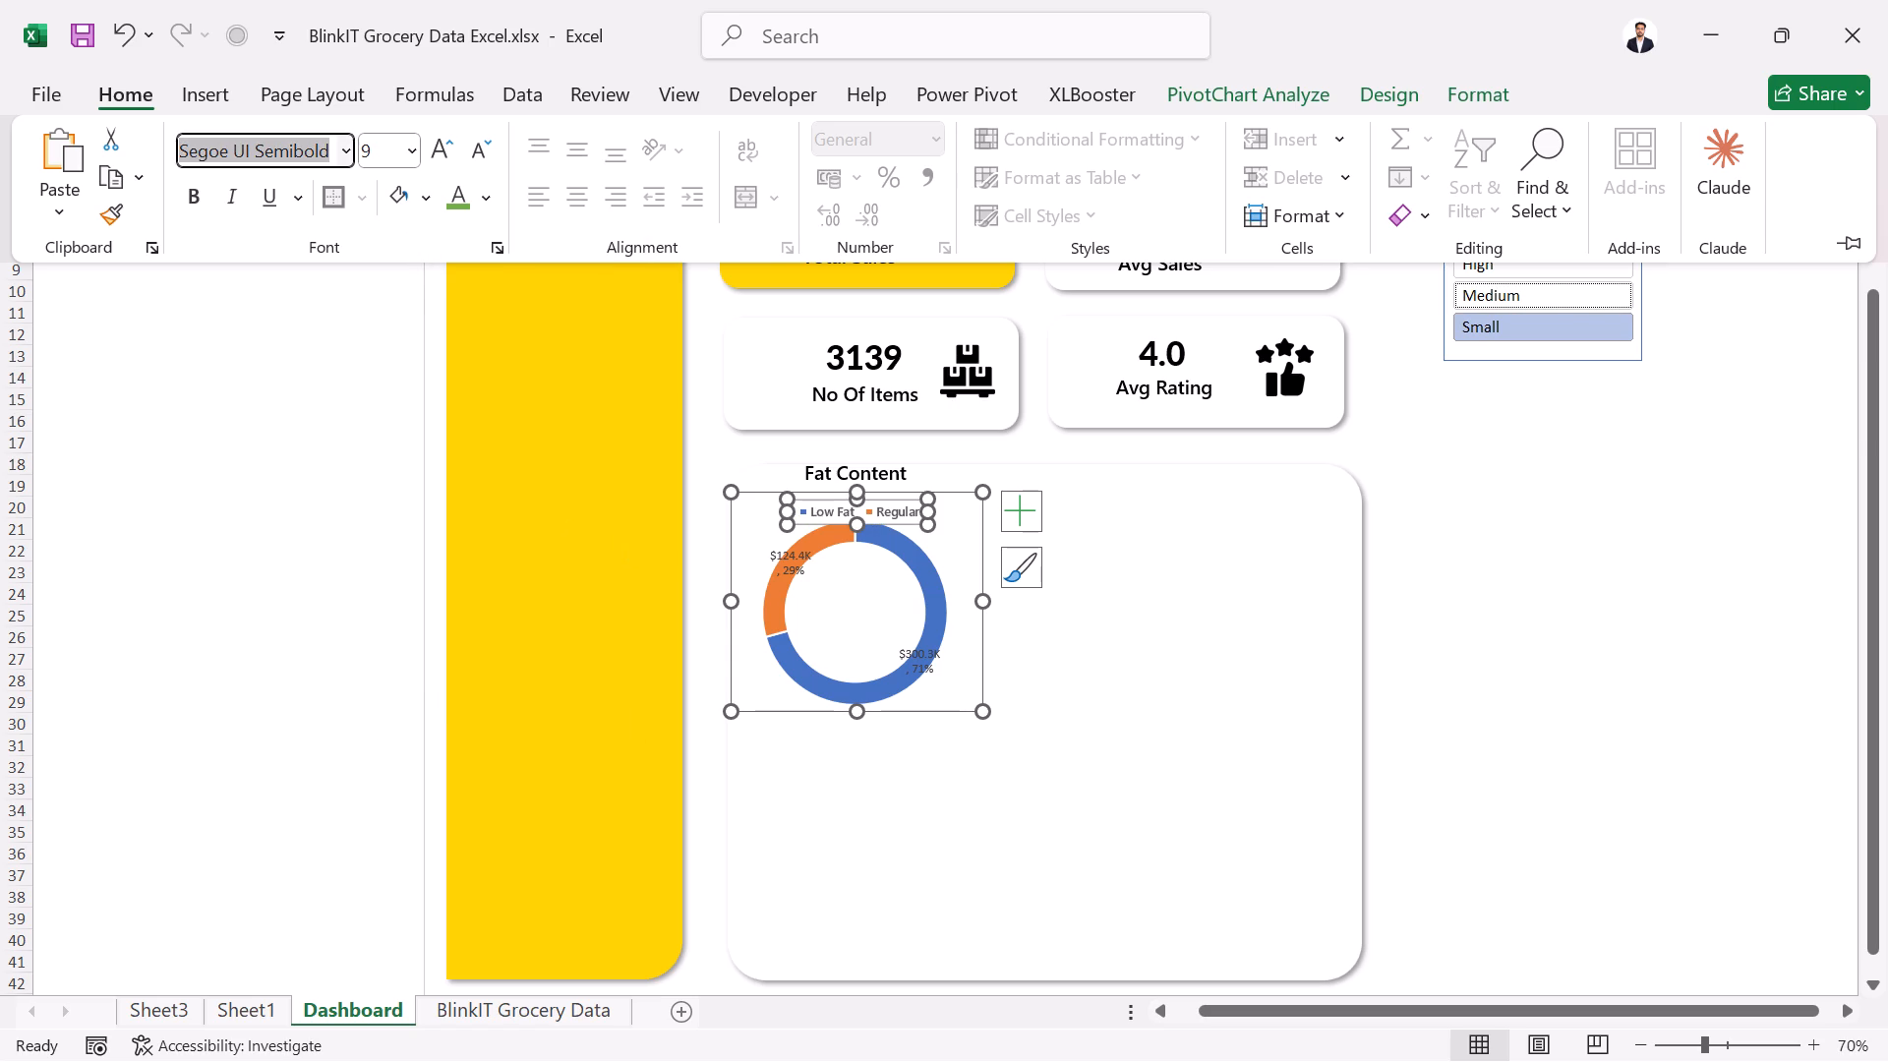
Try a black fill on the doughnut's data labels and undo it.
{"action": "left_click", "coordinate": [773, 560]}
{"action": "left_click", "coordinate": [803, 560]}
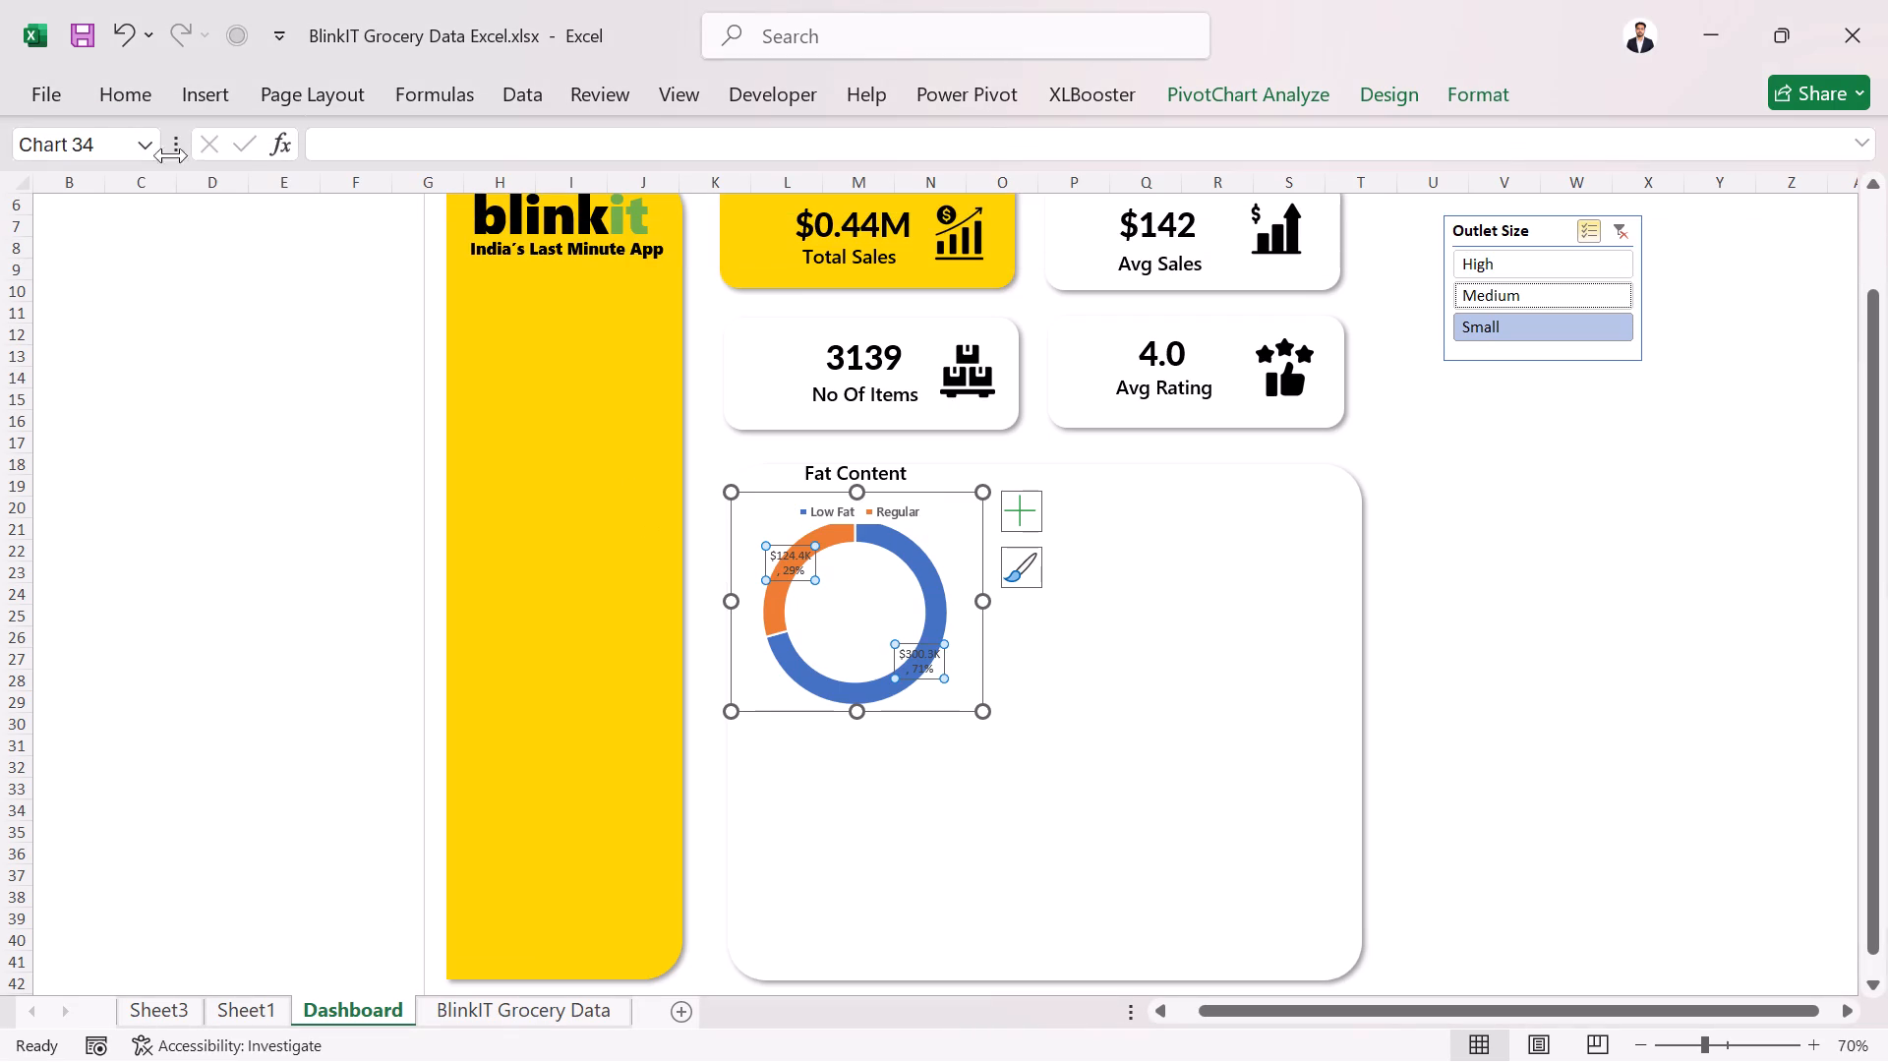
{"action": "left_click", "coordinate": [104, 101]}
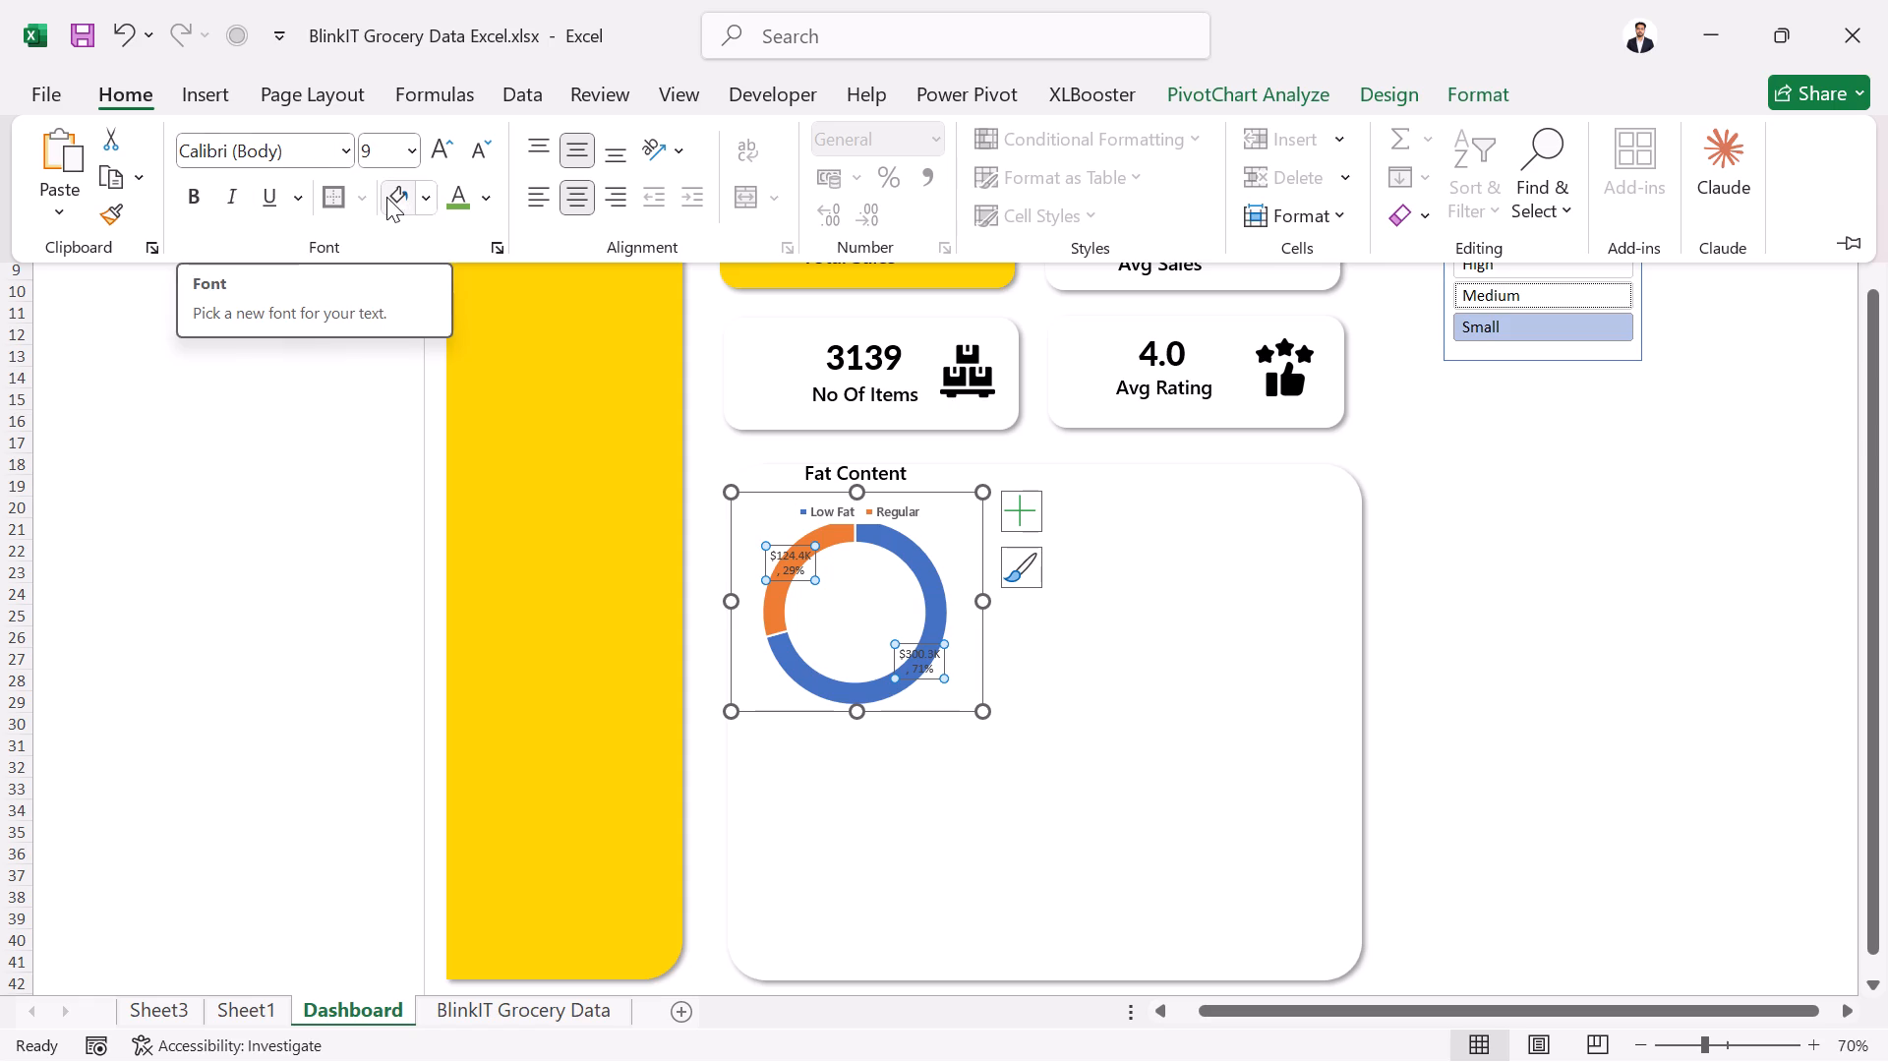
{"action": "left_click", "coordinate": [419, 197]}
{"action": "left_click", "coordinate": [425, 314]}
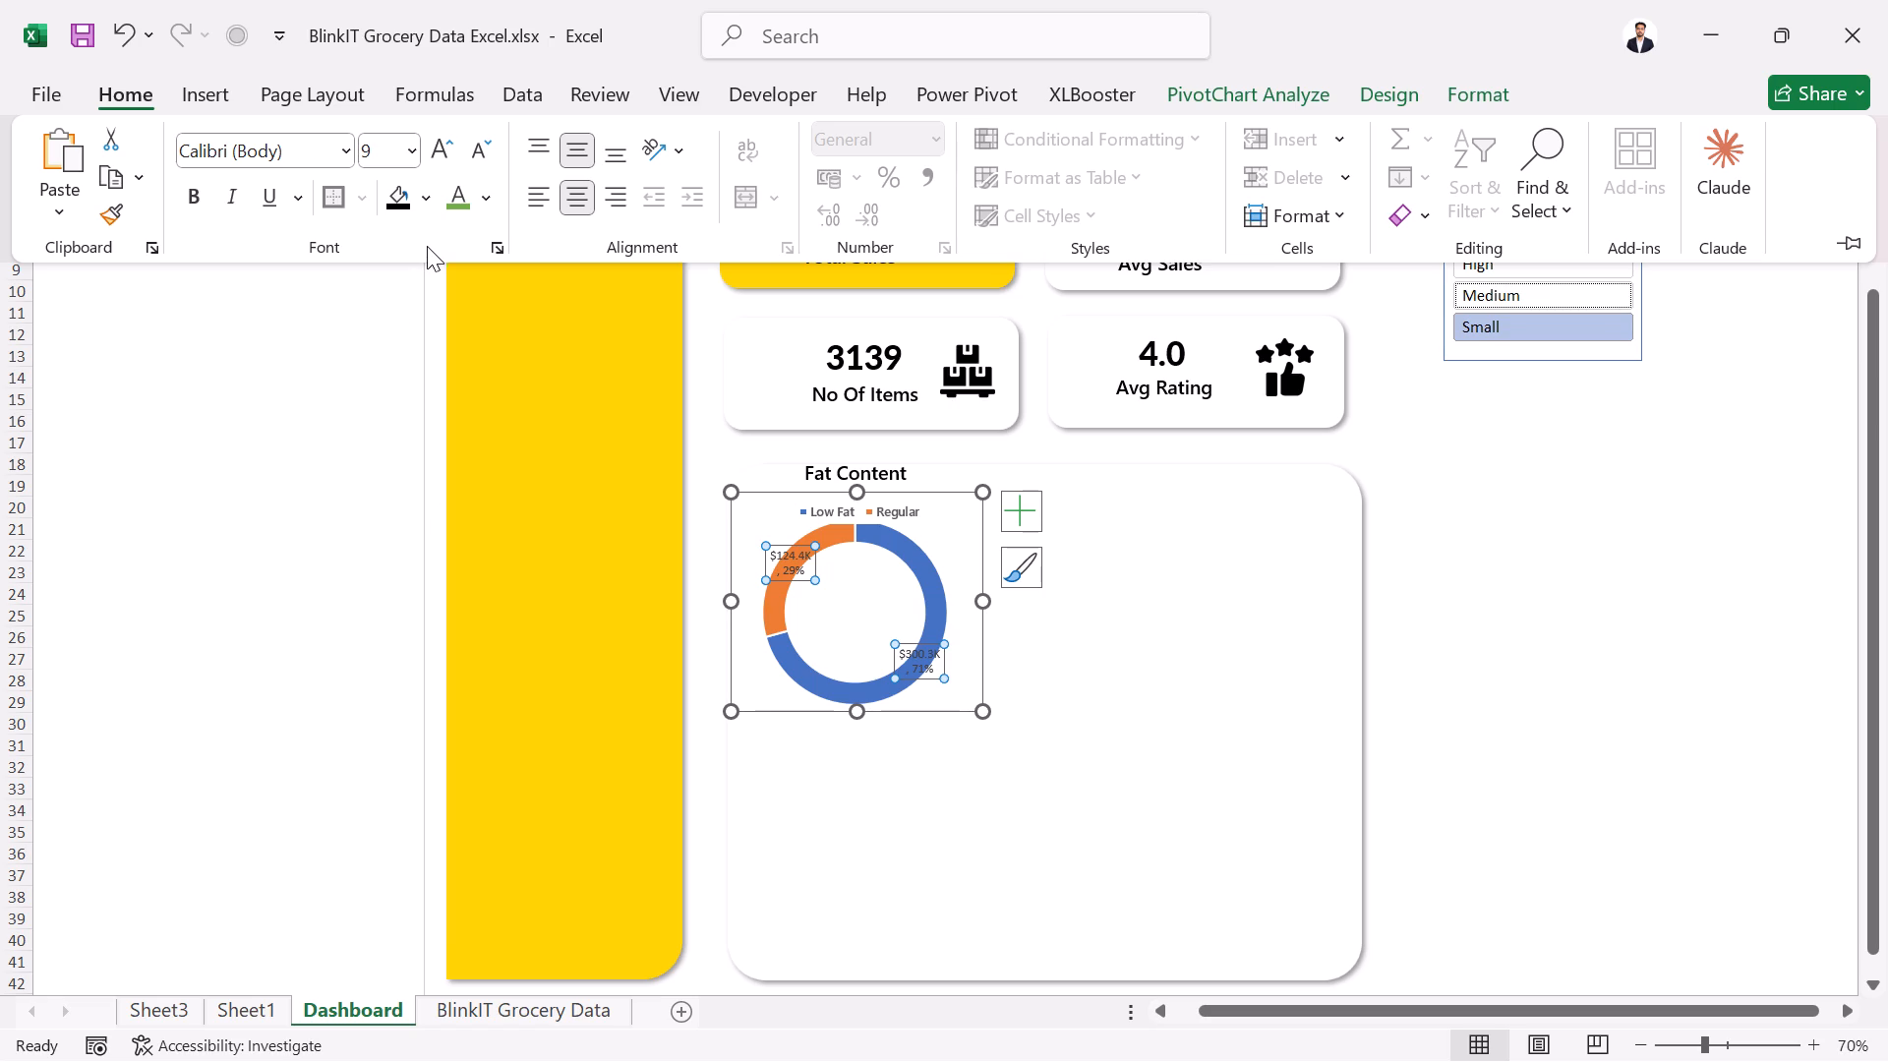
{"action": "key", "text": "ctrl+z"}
Format the doughnut's data labels with black text in the Segoe UI Semibold font.
{"action": "left_click", "coordinate": [481, 197]}
{"action": "left_click", "coordinate": [476, 312]}
{"action": "left_click", "coordinate": [342, 153]}
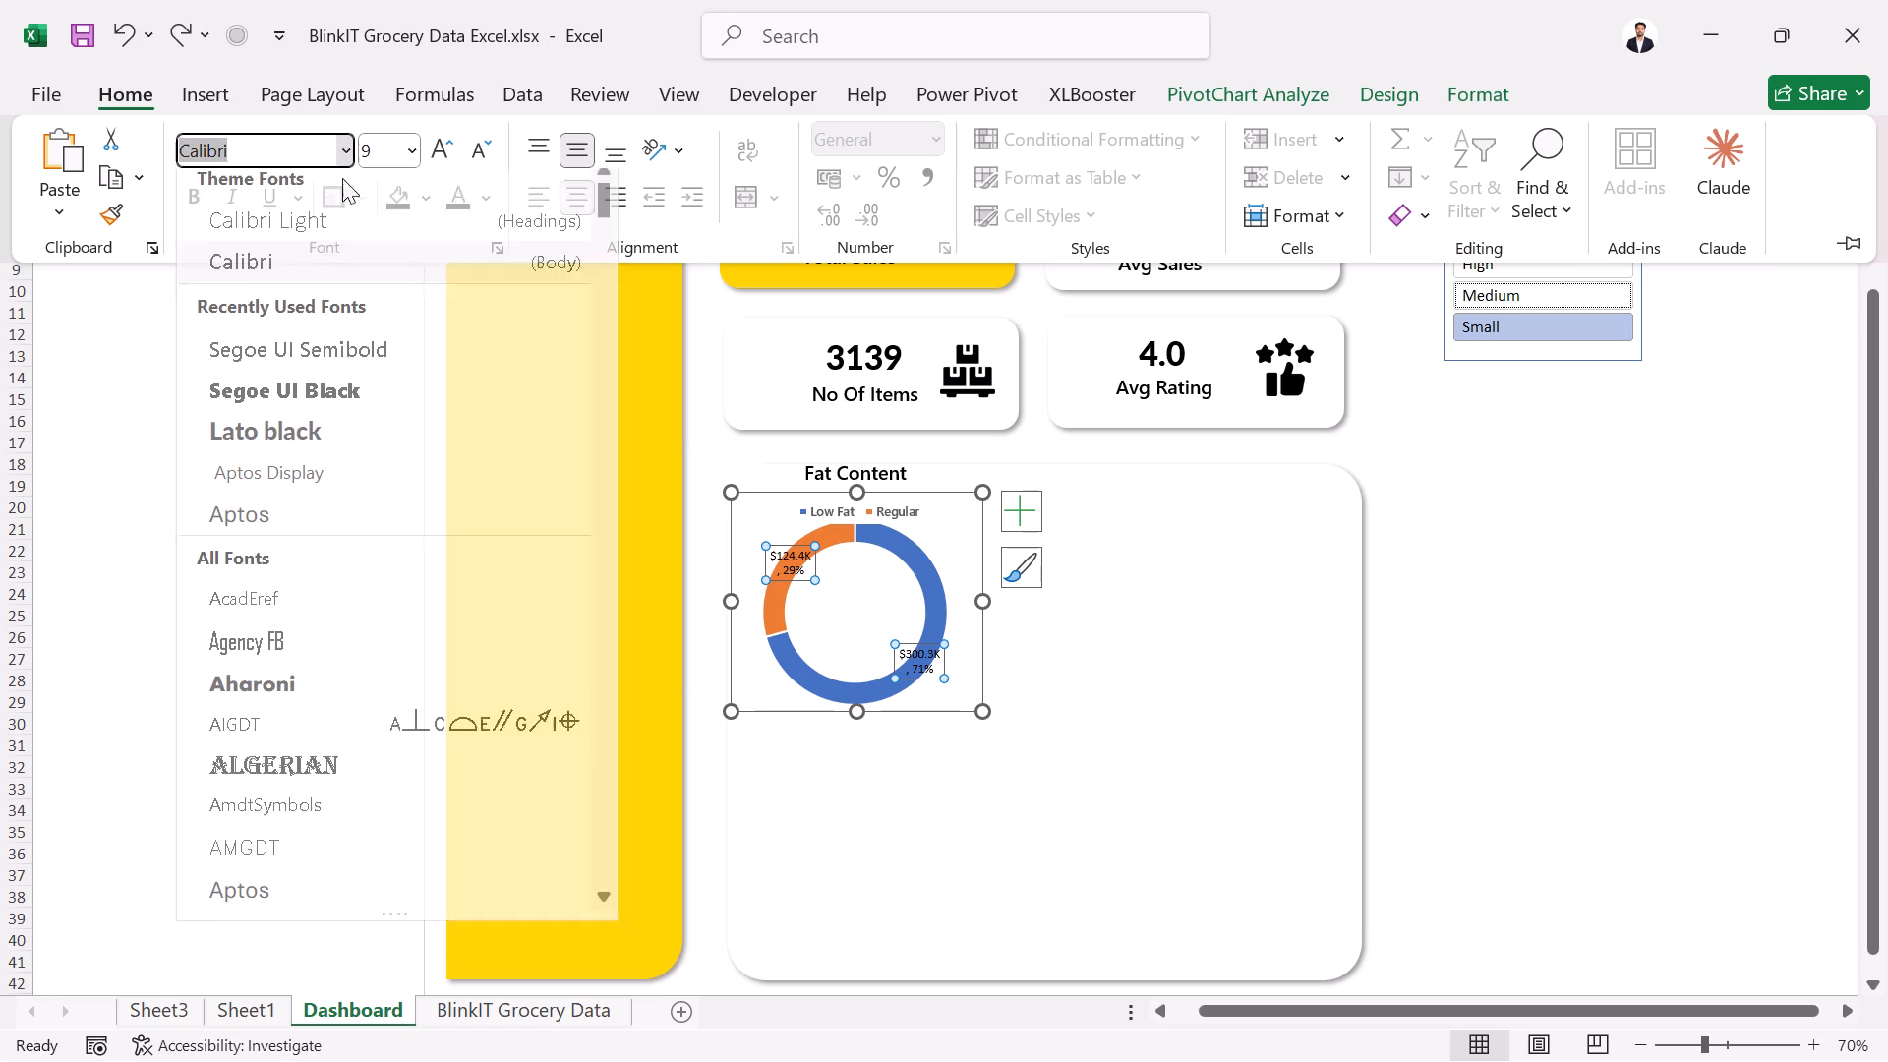
{"action": "left_click", "coordinate": [317, 347]}
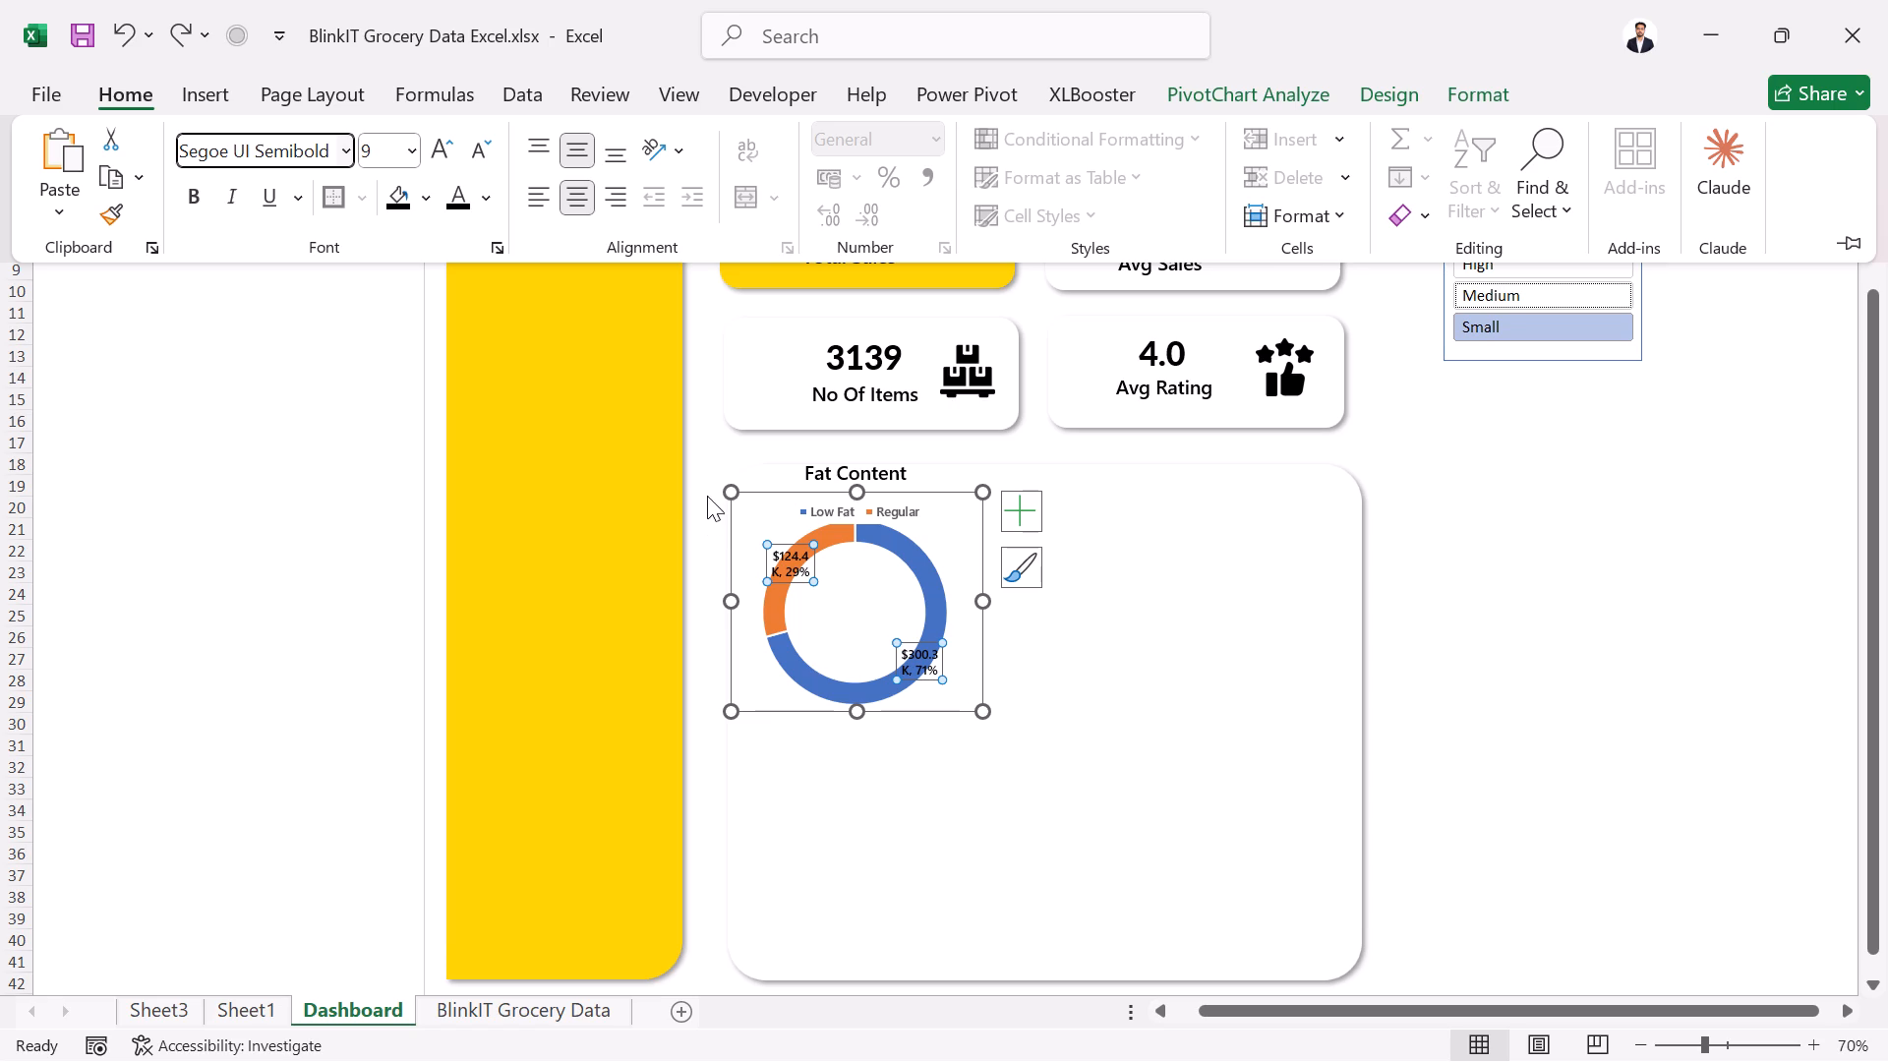
Move the Regular slice's data label off the ring into the chart's upper-left corner, beside the legend.
{"action": "left_click", "coordinate": [789, 558]}
{"action": "left_click", "coordinate": [789, 557]}
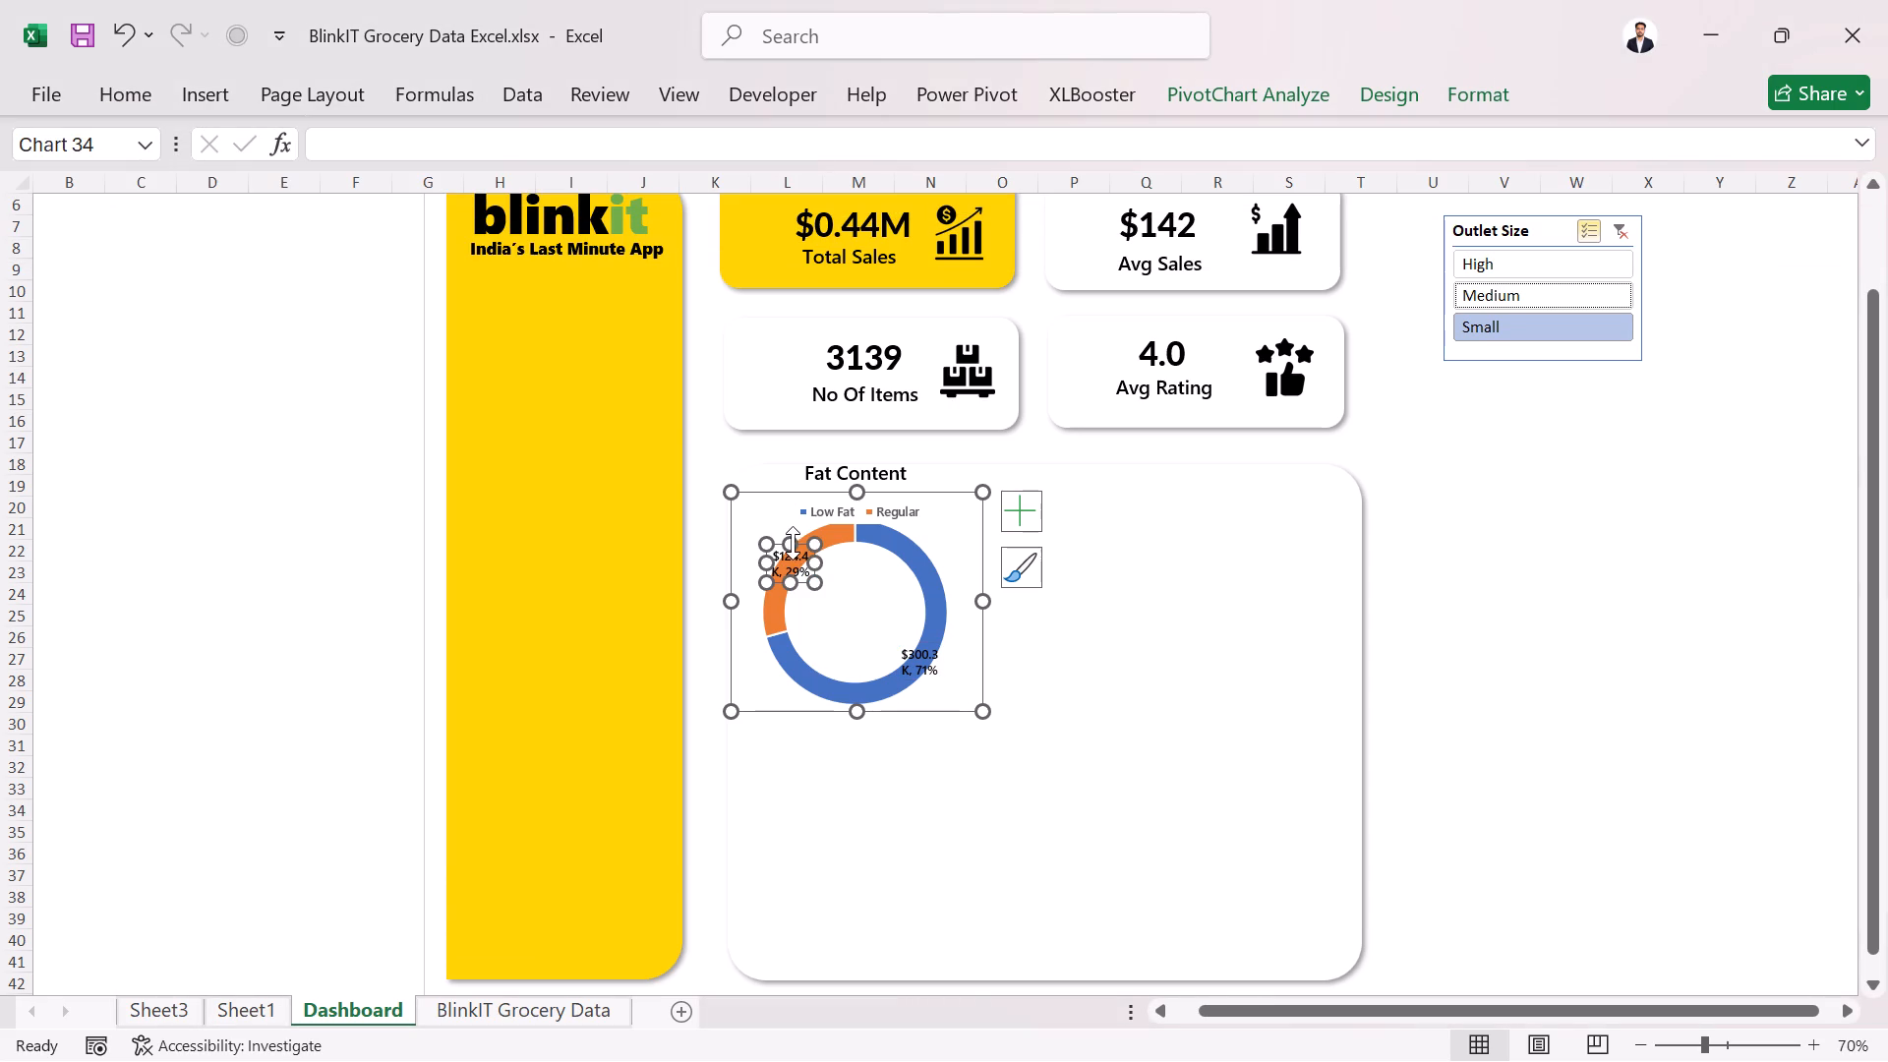
{"action": "left_click_drag", "start_coordinate": [791, 543], "coordinate": [781, 533]}
{"action": "left_click_drag", "start_coordinate": [801, 540], "coordinate": [781, 514]}
{"action": "left_click", "coordinate": [845, 564]}
{"action": "left_click", "coordinate": [841, 593]}
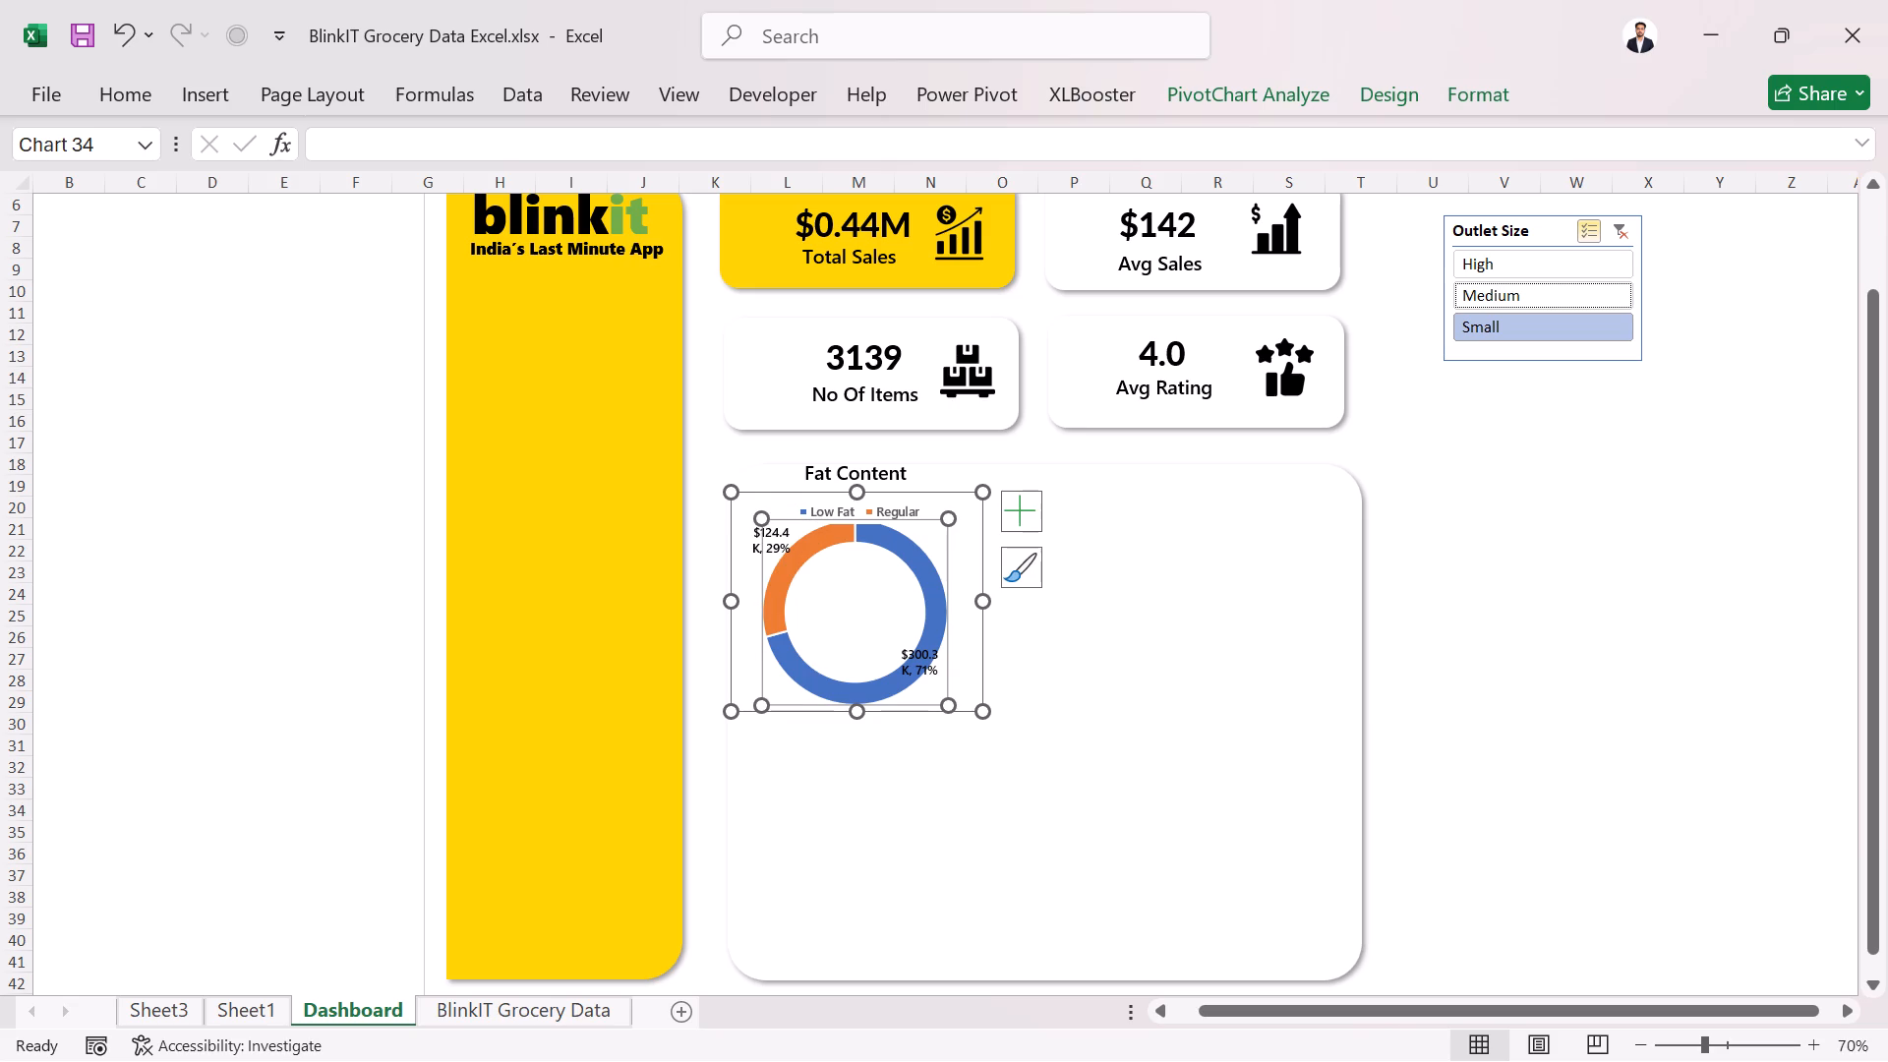
{"action": "left_click", "coordinate": [766, 613]}
{"action": "left_click", "coordinate": [771, 525]}
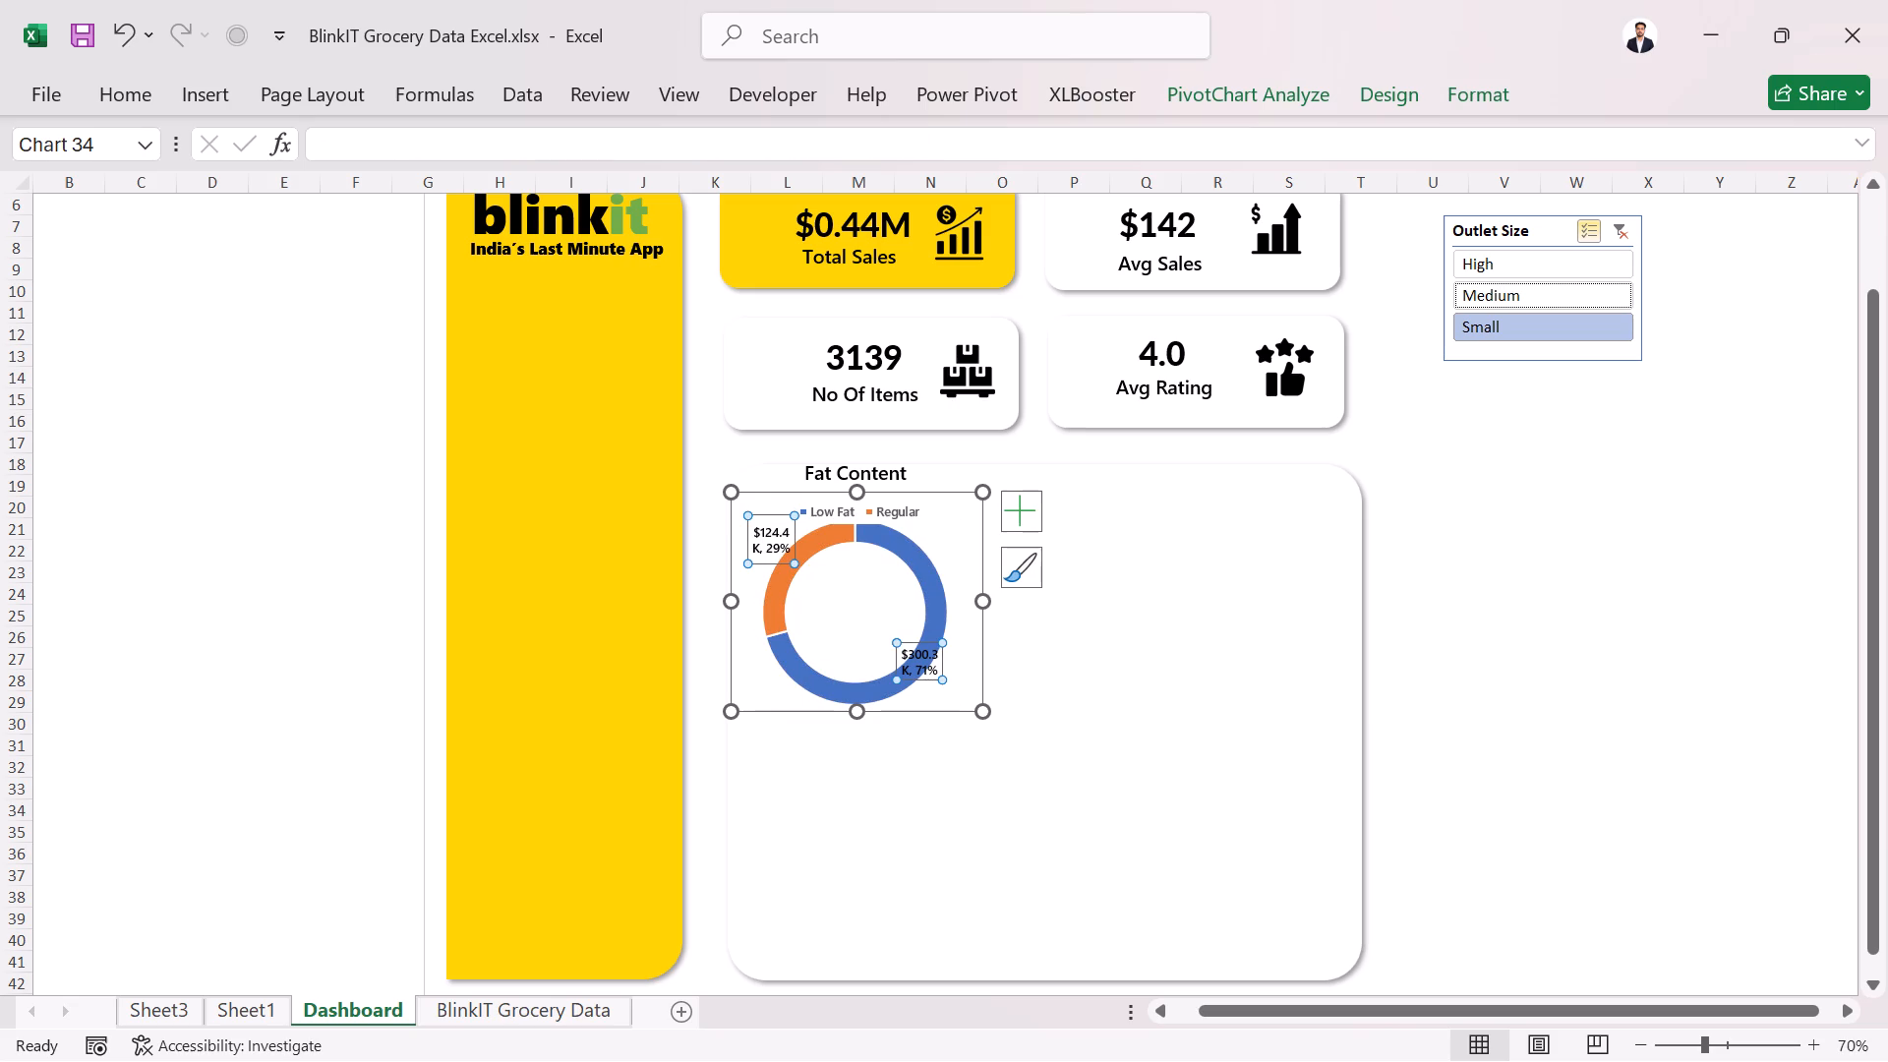
{"action": "left_click_drag", "start_coordinate": [781, 515], "coordinate": [768, 510]}
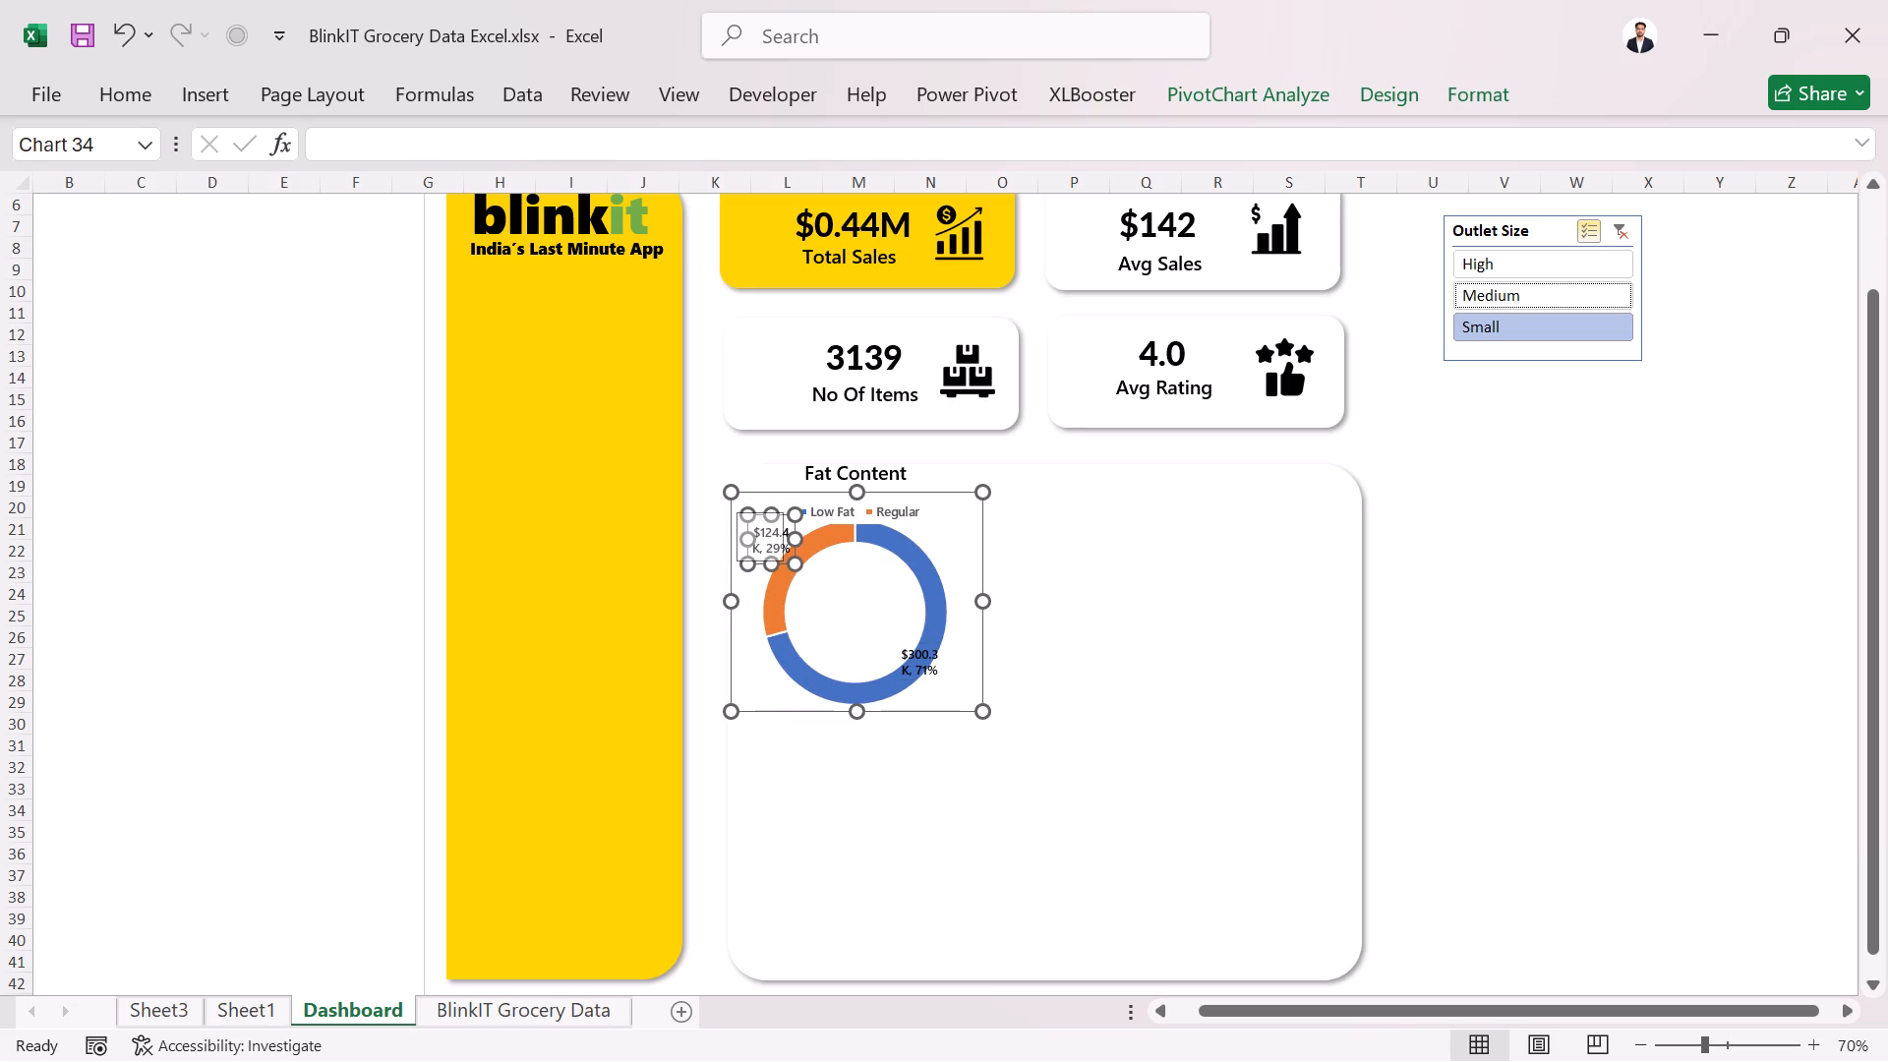
Nudge the Regular slice's data label slightly higher, keeping it outside the ring beside the legend.
{"action": "left_click_drag", "start_coordinate": [768, 510], "coordinate": [768, 507]}
{"action": "left_click", "coordinate": [820, 763]}
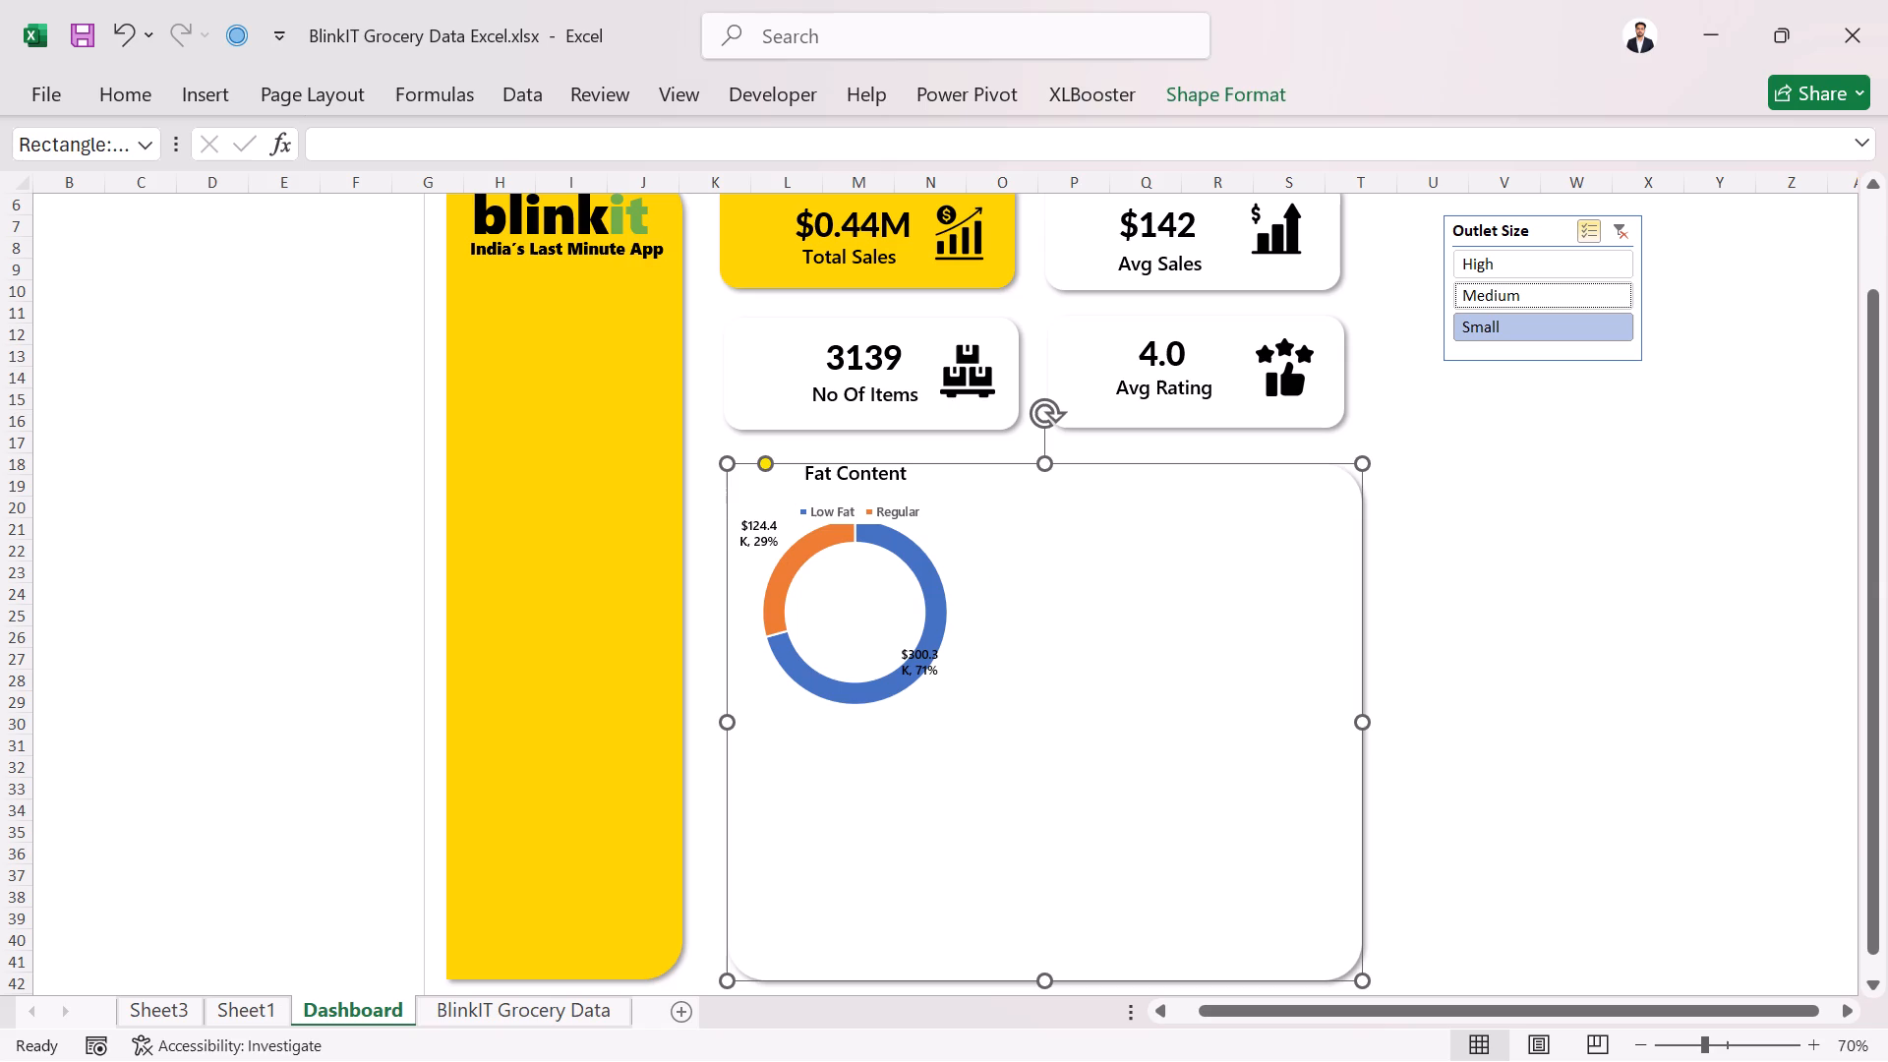
Move the Low Fat slice's data label off the ring to just outside the doughnut's lower-right edge.
{"action": "left_click", "coordinate": [855, 657]}
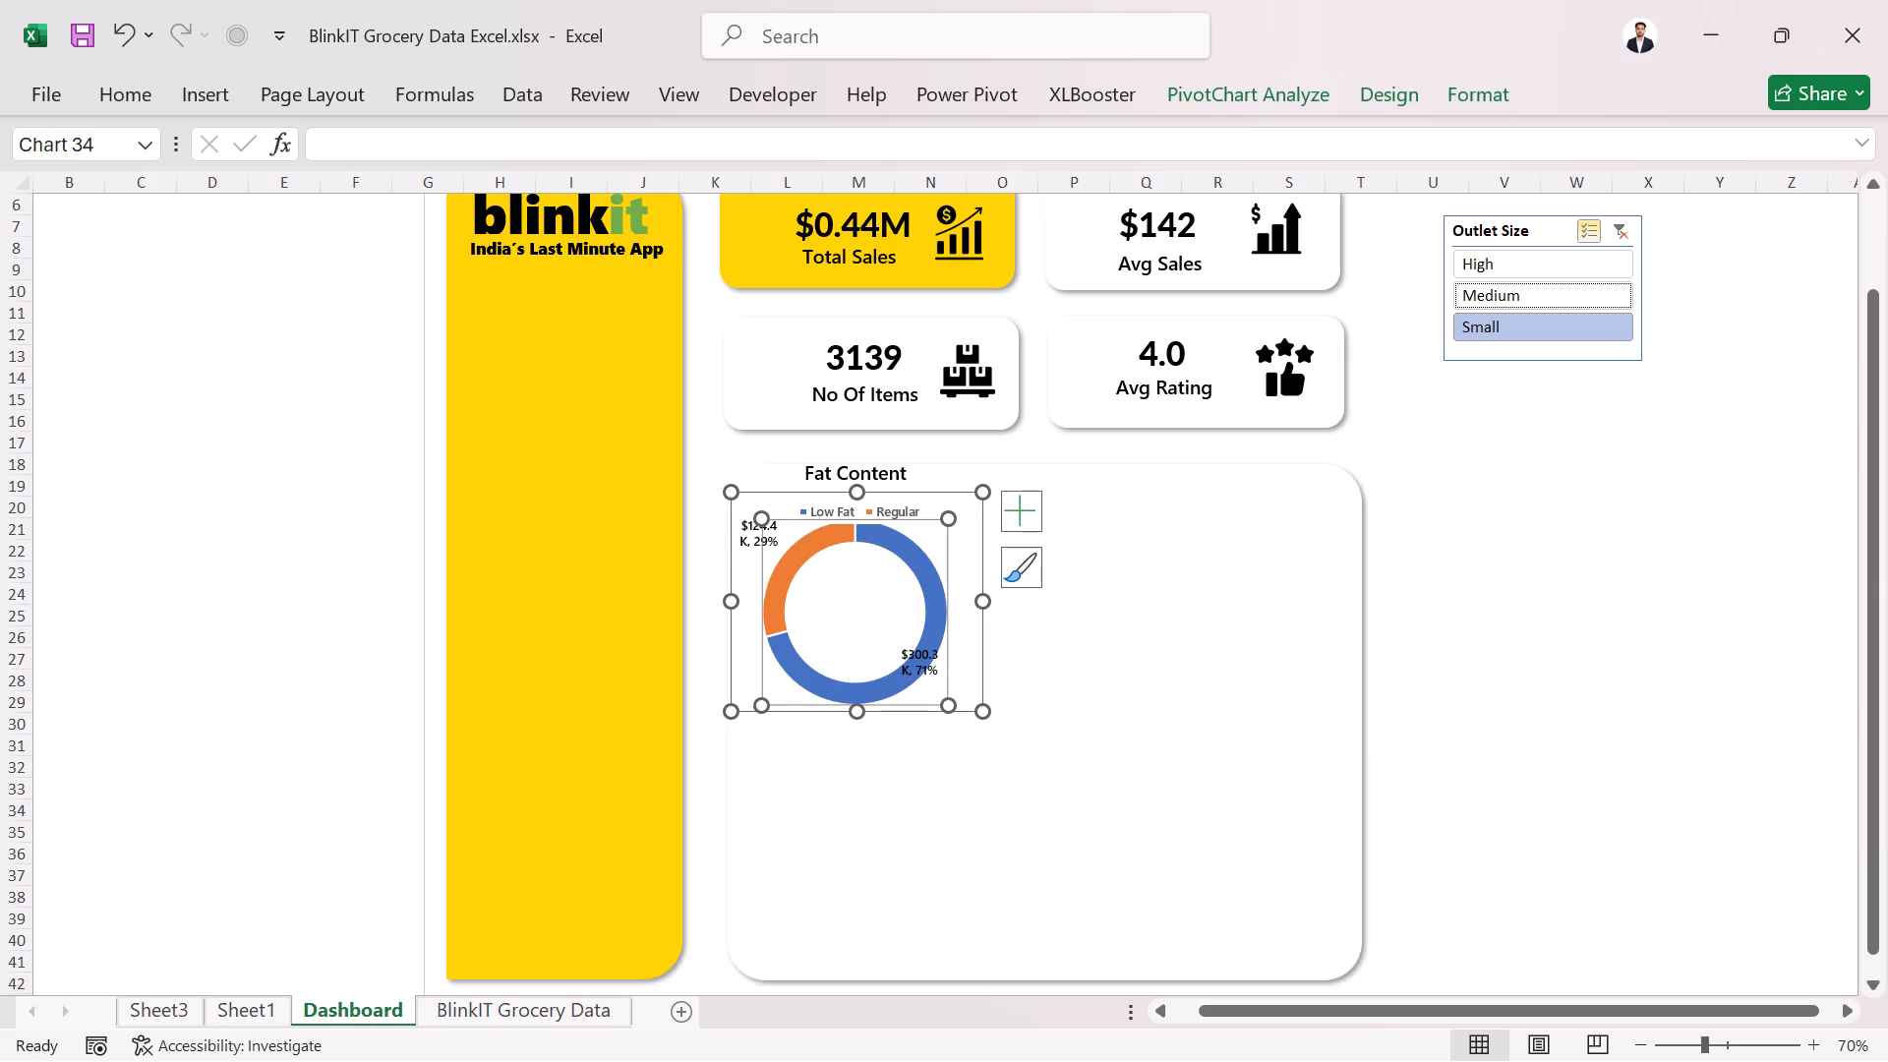
{"action": "left_click", "coordinate": [930, 657]}
{"action": "left_click_drag", "start_coordinate": [926, 642], "coordinate": [938, 642]}
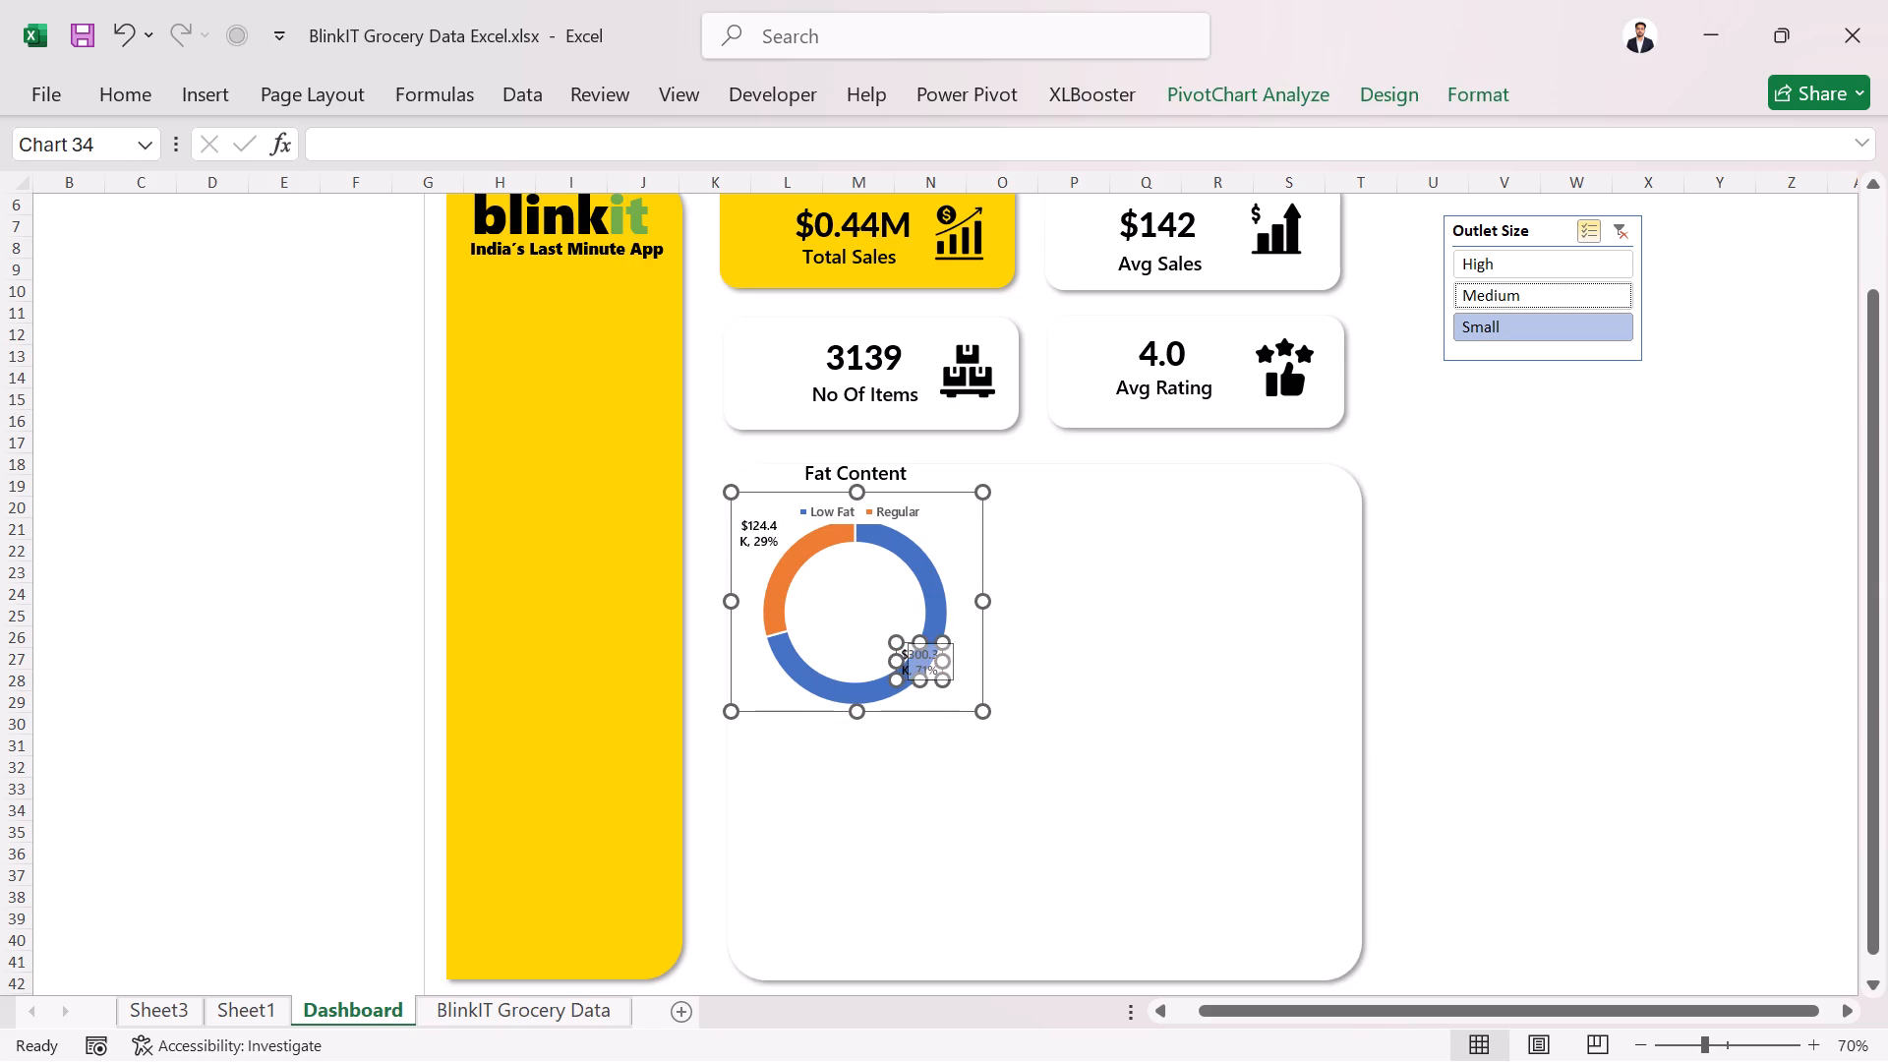
{"action": "left_click_drag", "start_coordinate": [938, 642], "coordinate": [957, 669]}
{"action": "left_click", "coordinate": [1047, 692]}
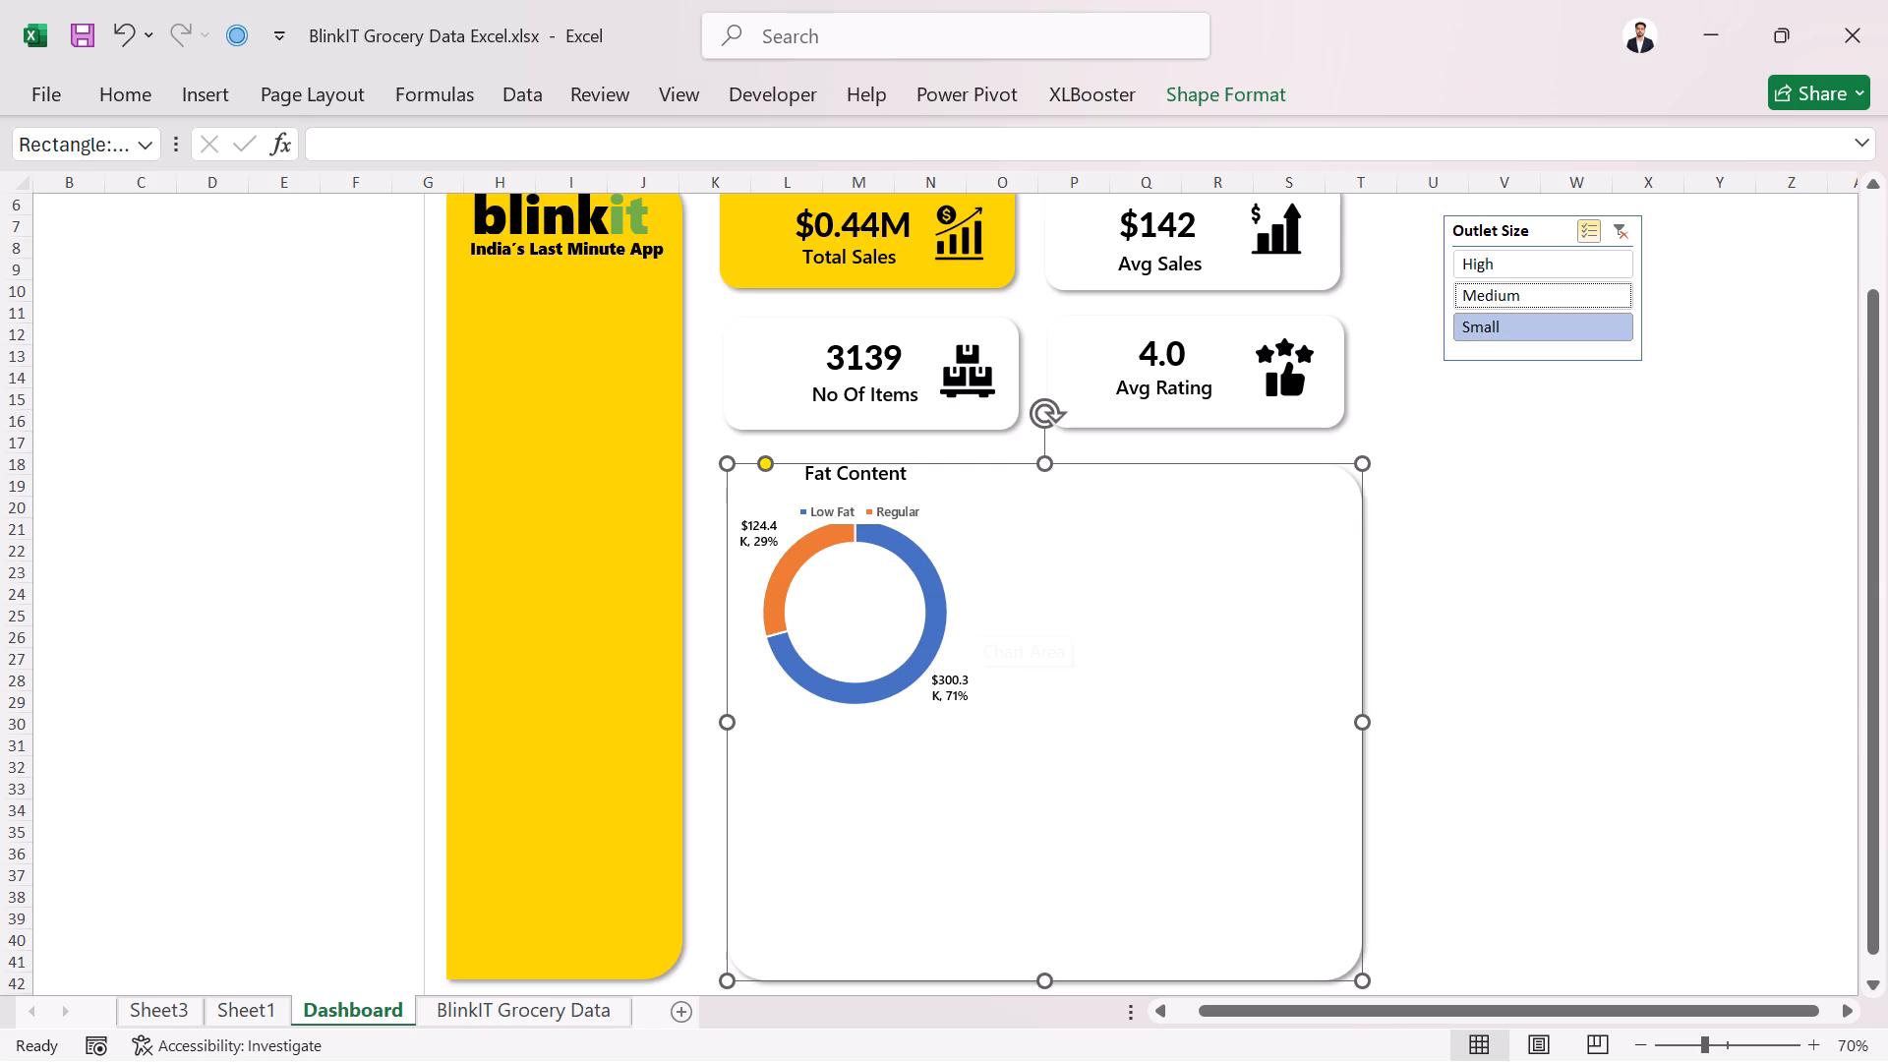
Fill the doughnut's Regular slice with the solid green theme colour.
{"action": "left_click", "coordinate": [881, 616]}
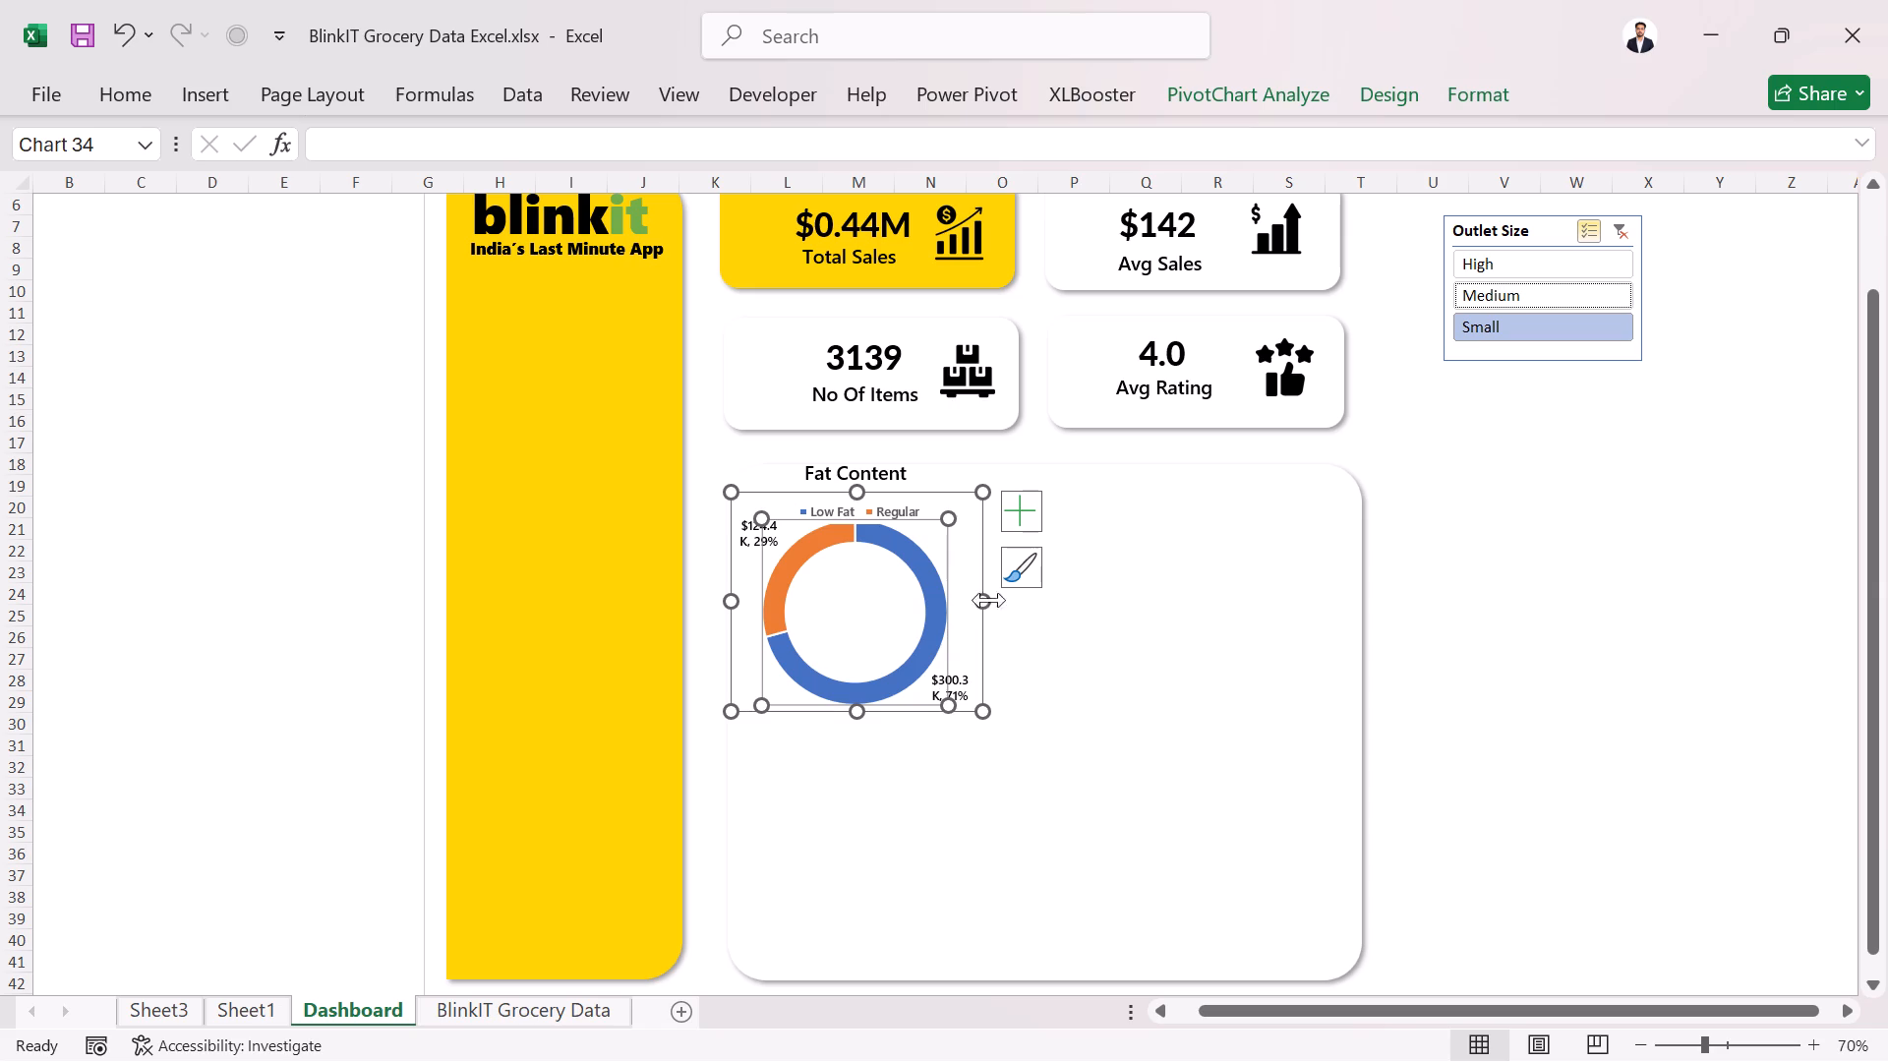
{"action": "left_click", "coordinate": [885, 601]}
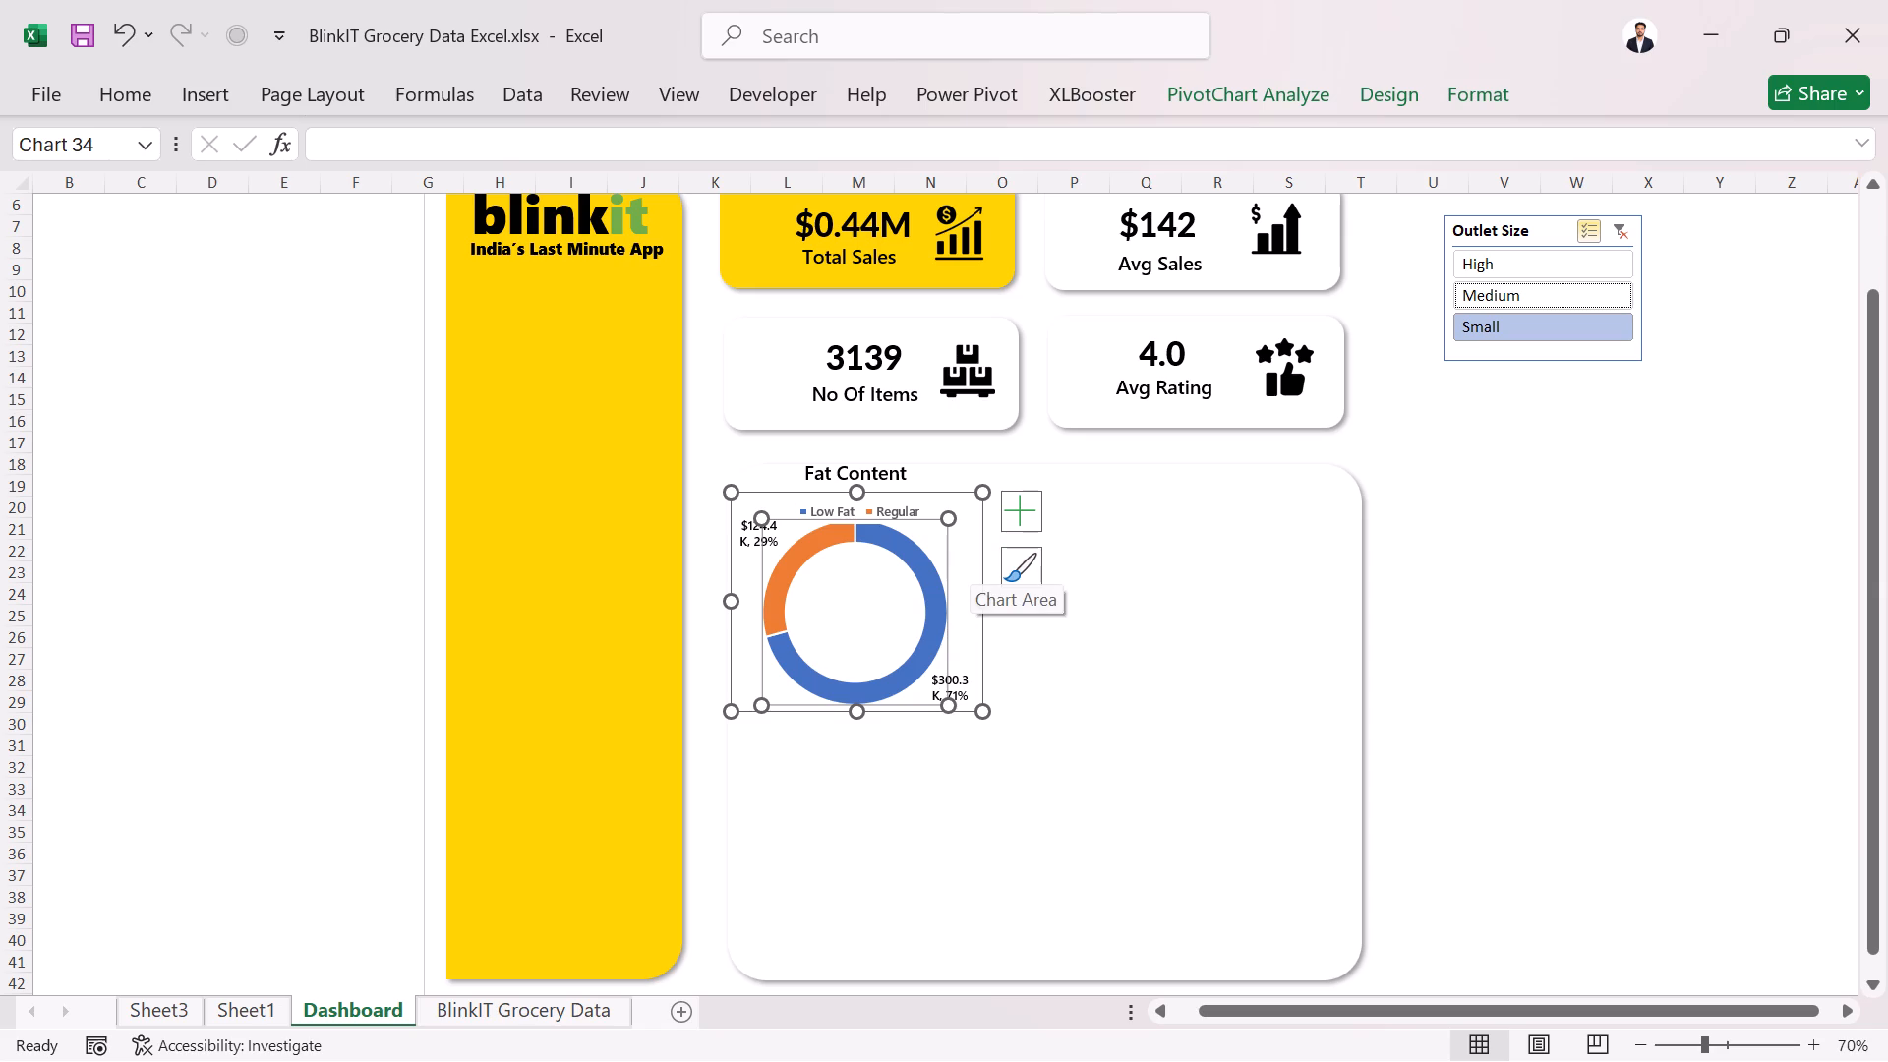
{"action": "left_click", "coordinate": [963, 556]}
{"action": "left_click", "coordinate": [933, 559]}
{"action": "right_click", "coordinate": [928, 562]}
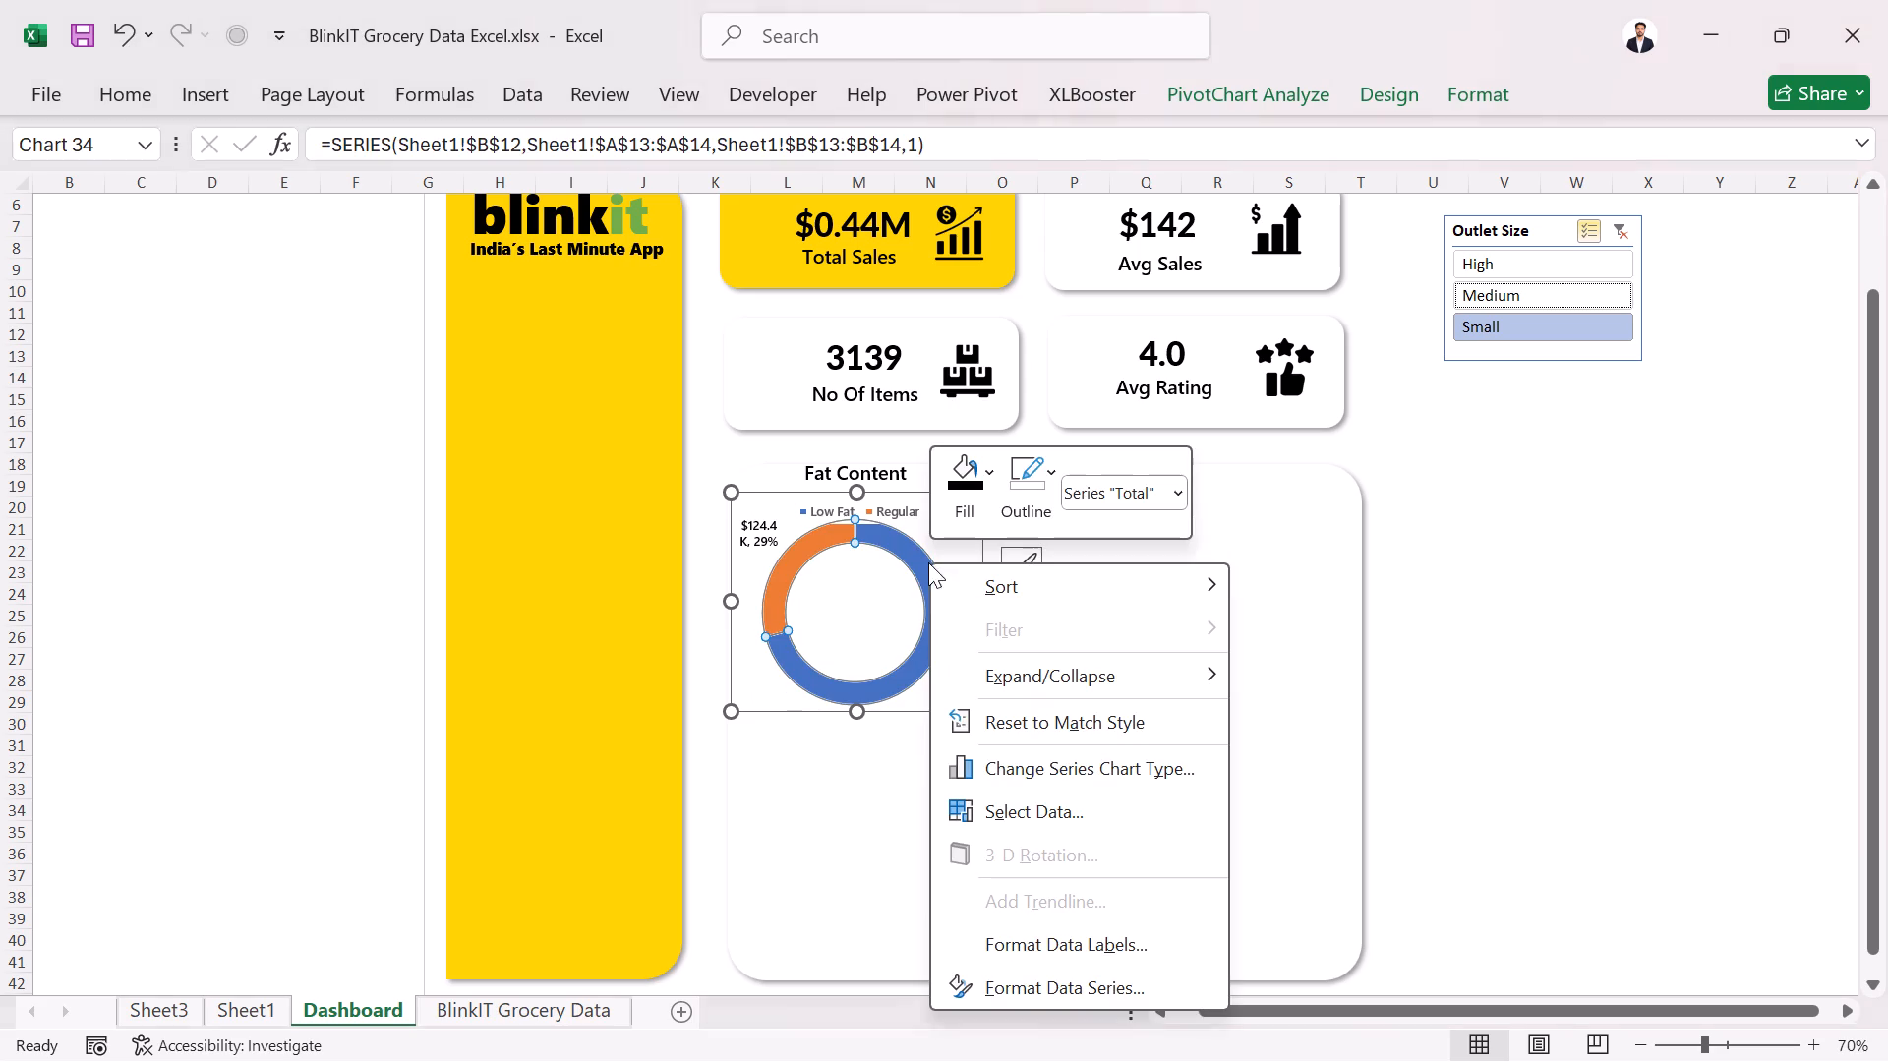
{"action": "left_click", "coordinate": [1044, 977]}
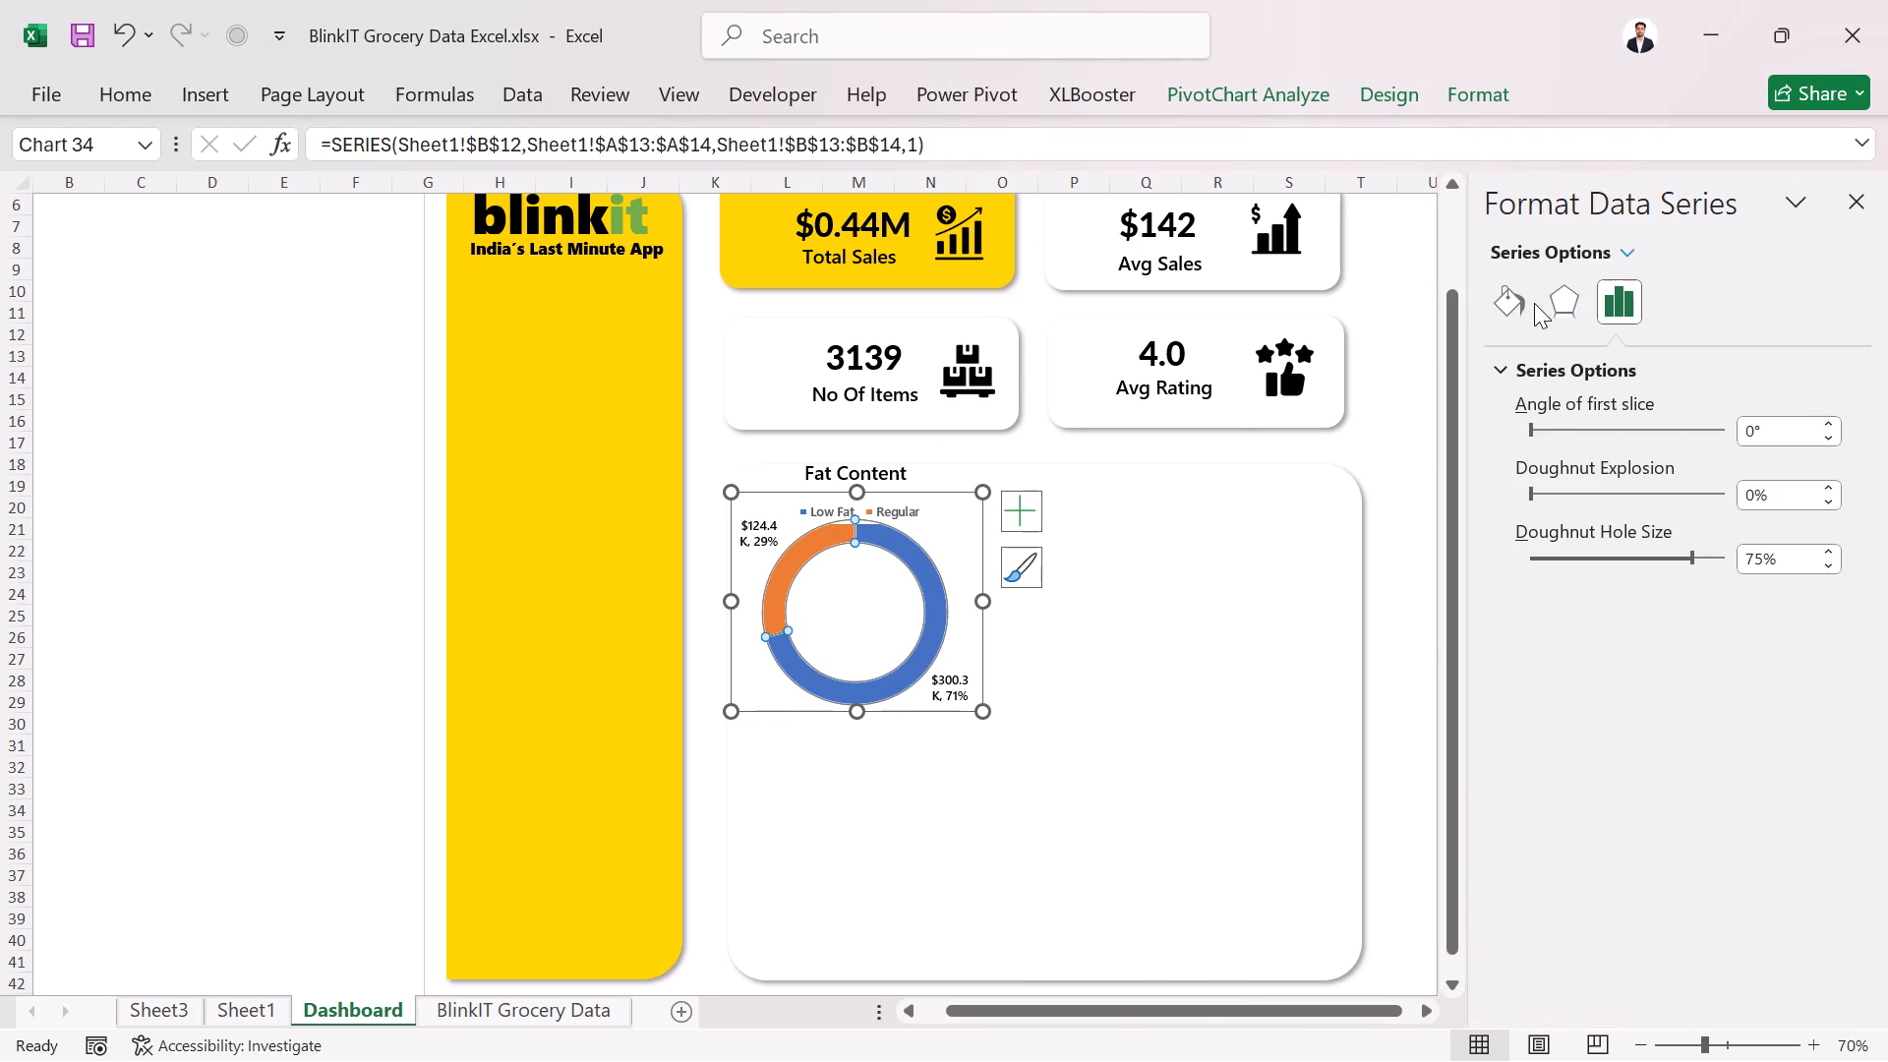
{"action": "left_click", "coordinate": [1532, 300]}
{"action": "left_click", "coordinate": [1522, 306]}
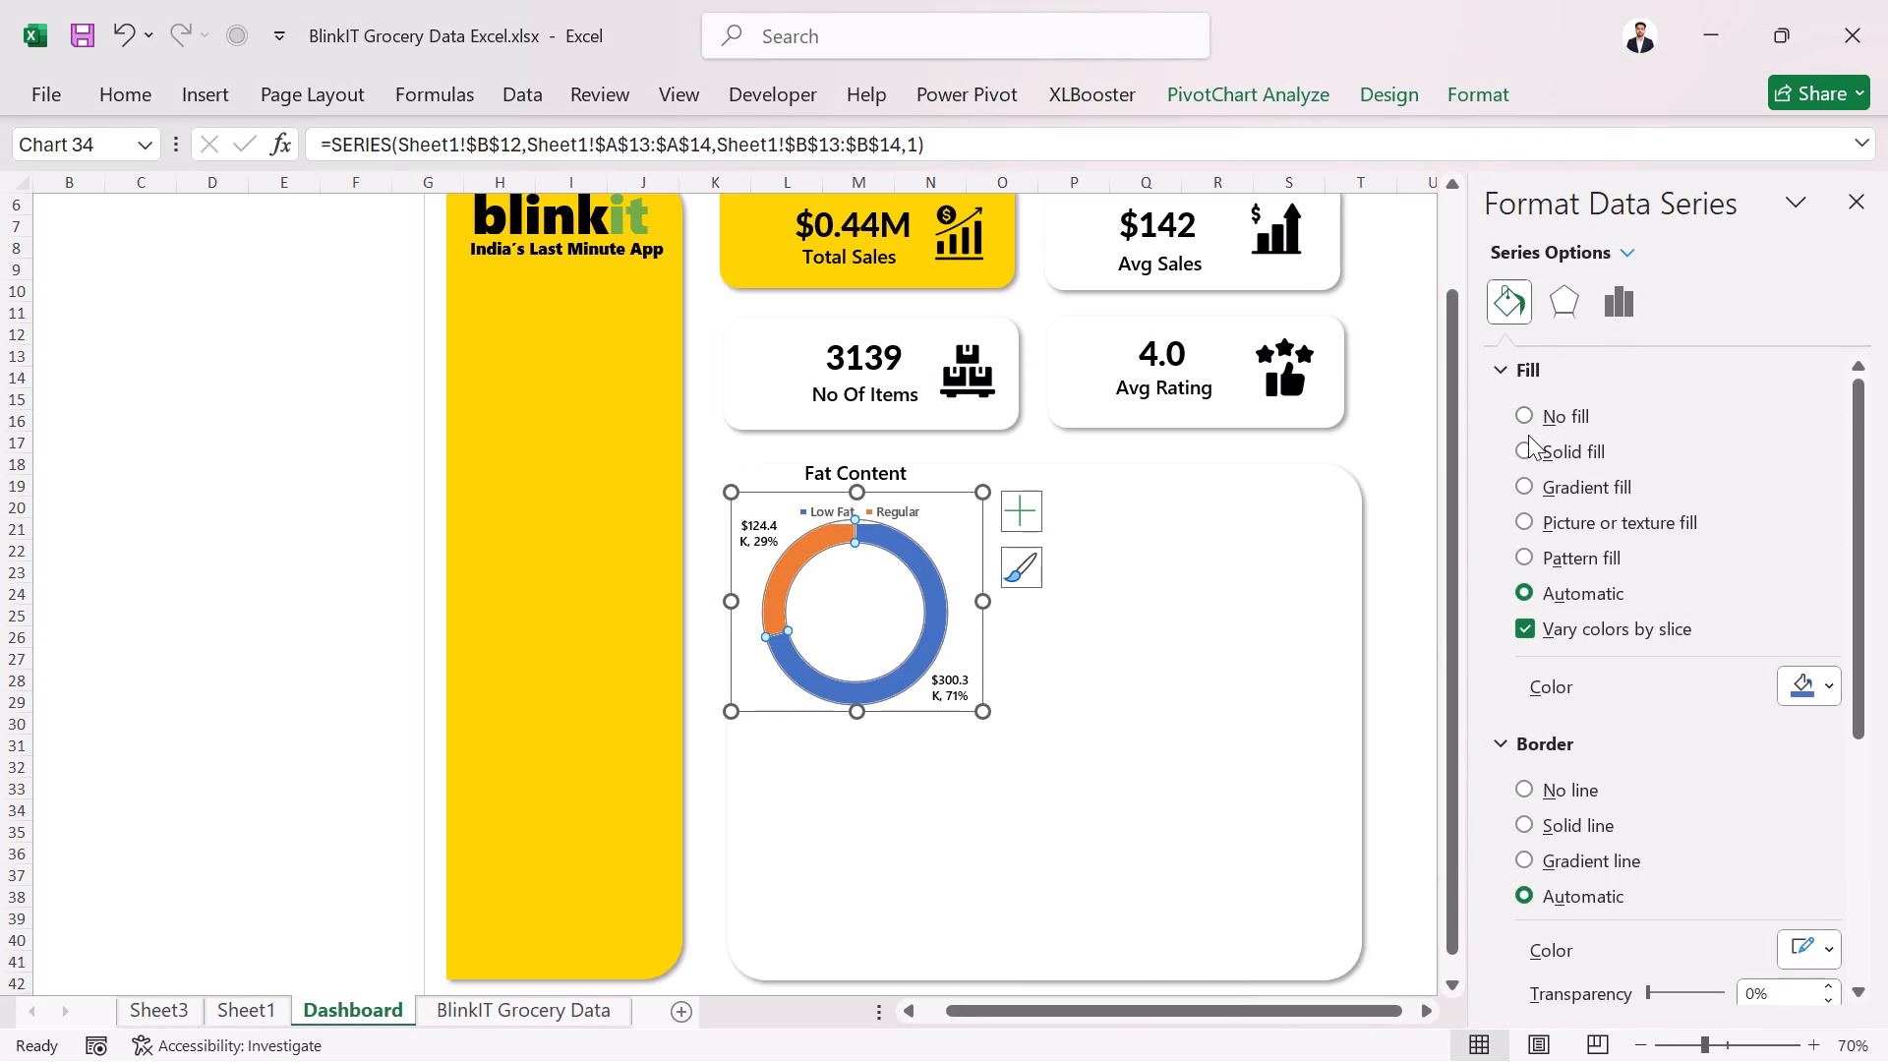
{"action": "left_click", "coordinate": [798, 549]}
{"action": "double_click", "coordinate": [801, 550]}
{"action": "triple_click", "coordinate": [801, 550]}
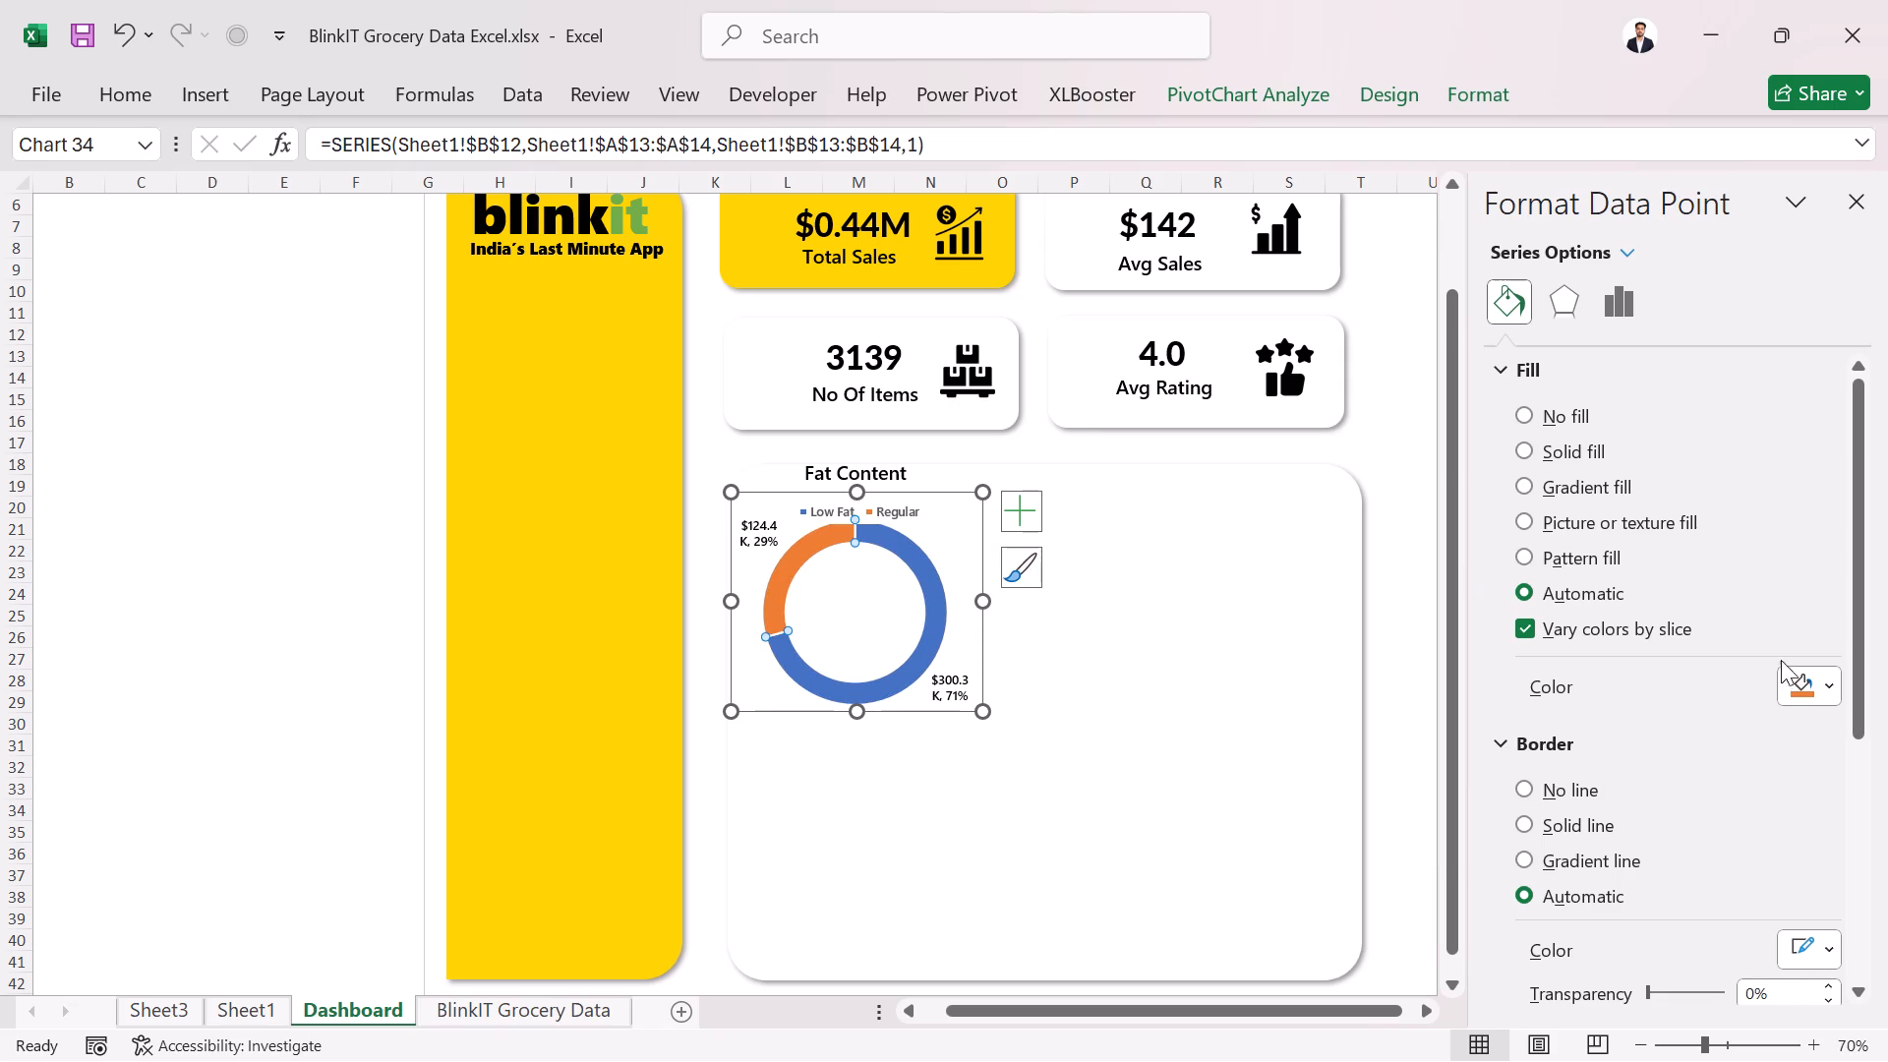
{"action": "left_click", "coordinate": [1841, 689]}
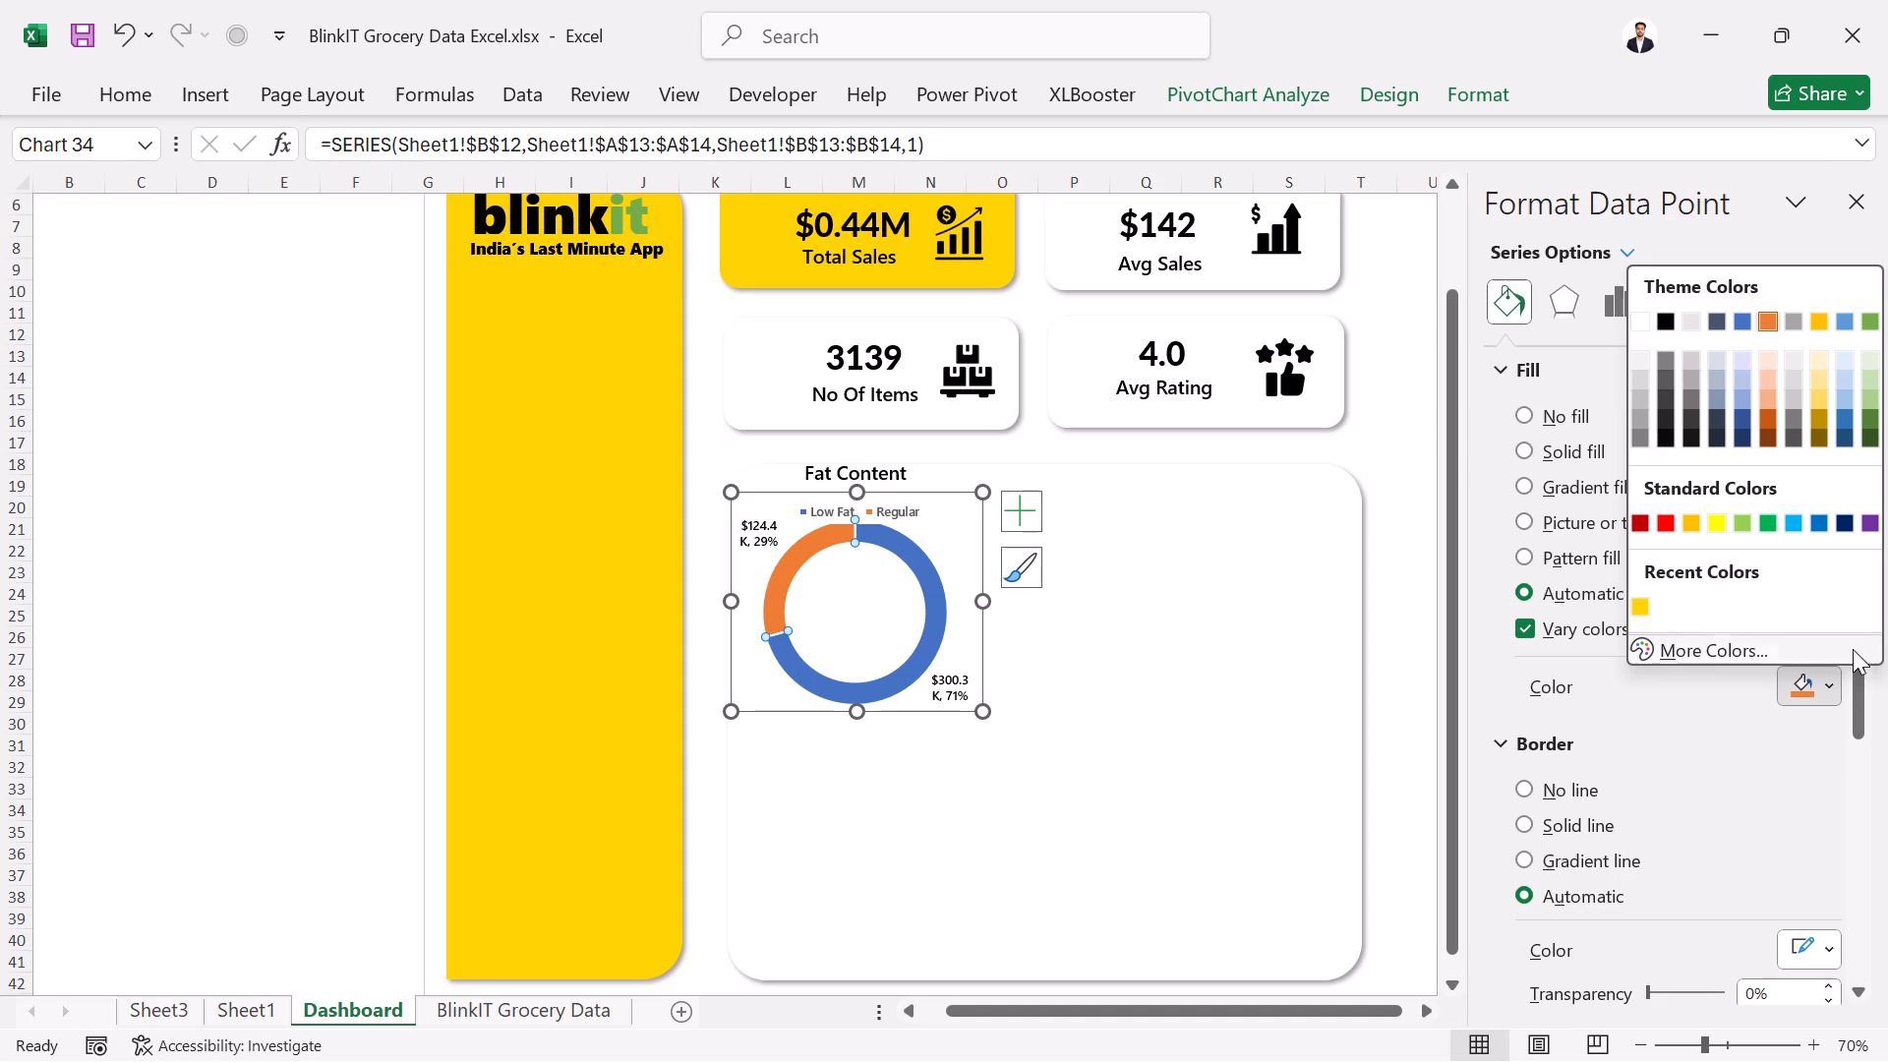
{"action": "left_click", "coordinate": [1868, 324]}
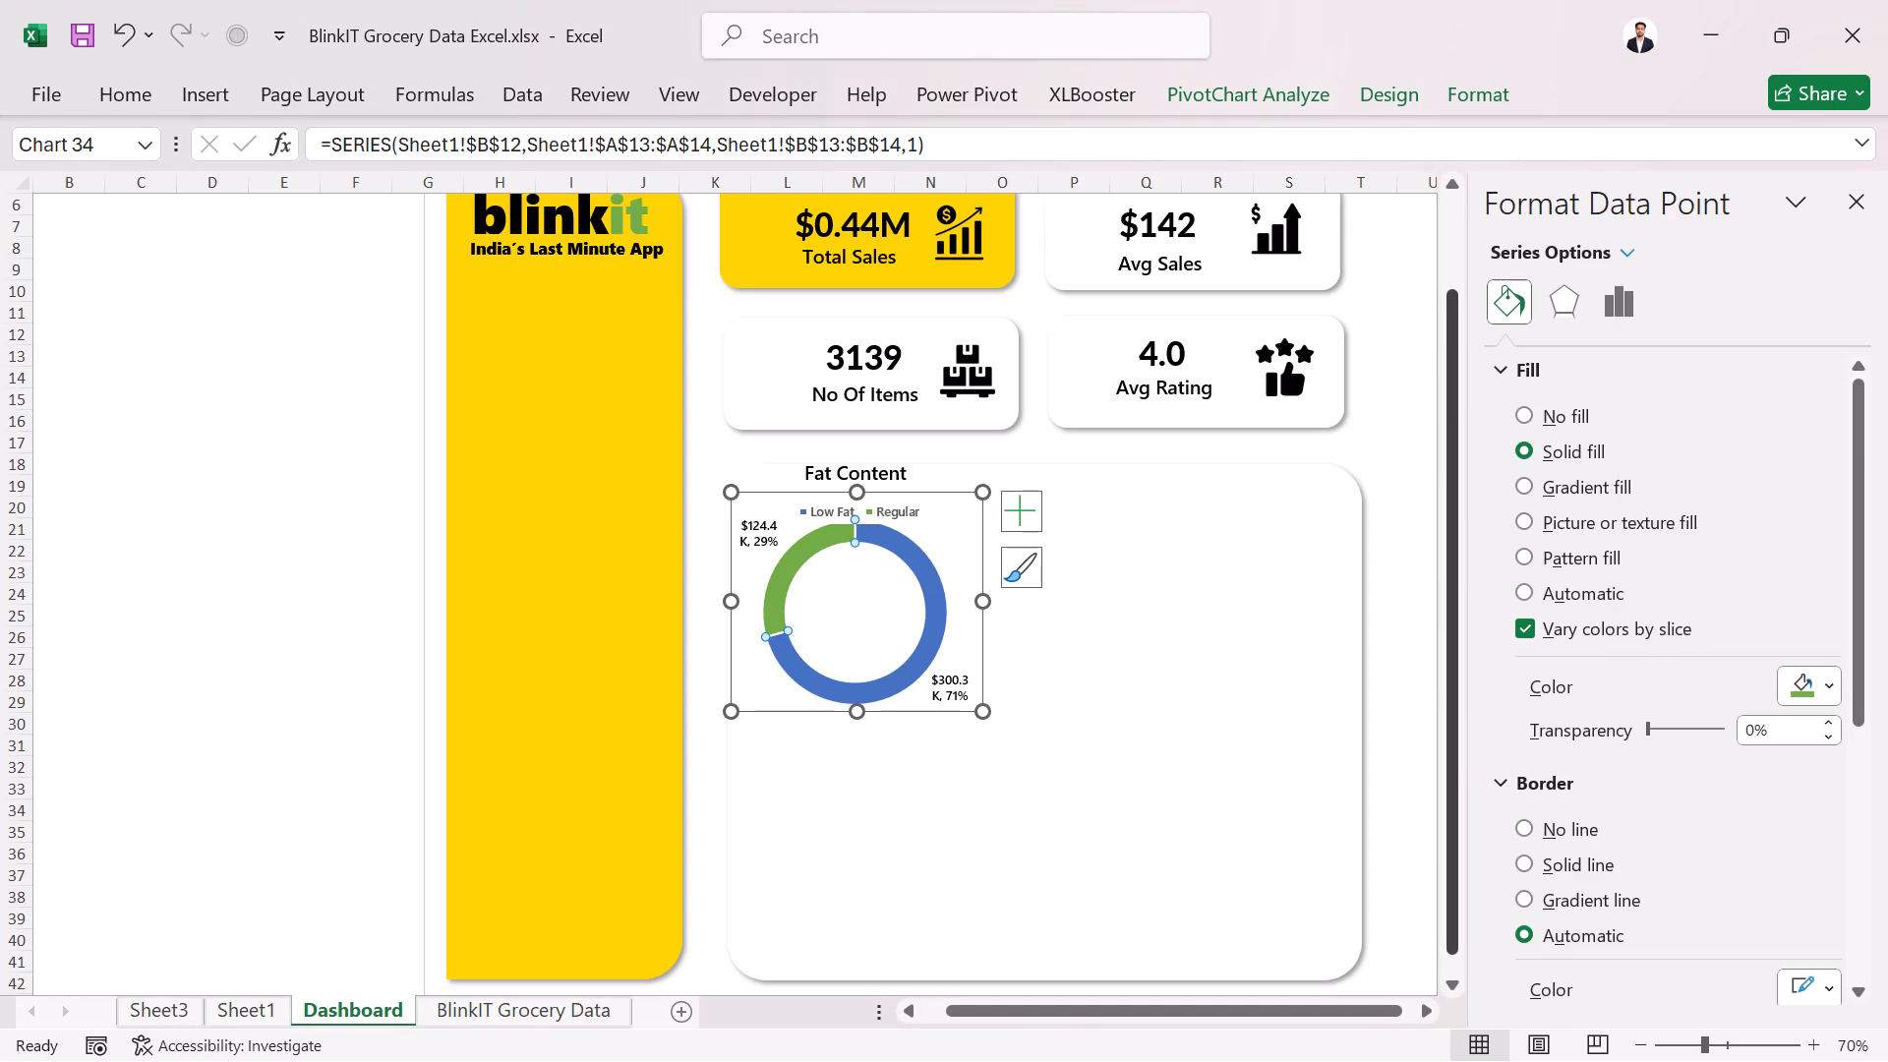
Open the fill colour choices for the doughnut's Low Fat slice.
{"action": "double_click", "coordinate": [916, 661]}
{"action": "left_click", "coordinate": [1829, 683]}
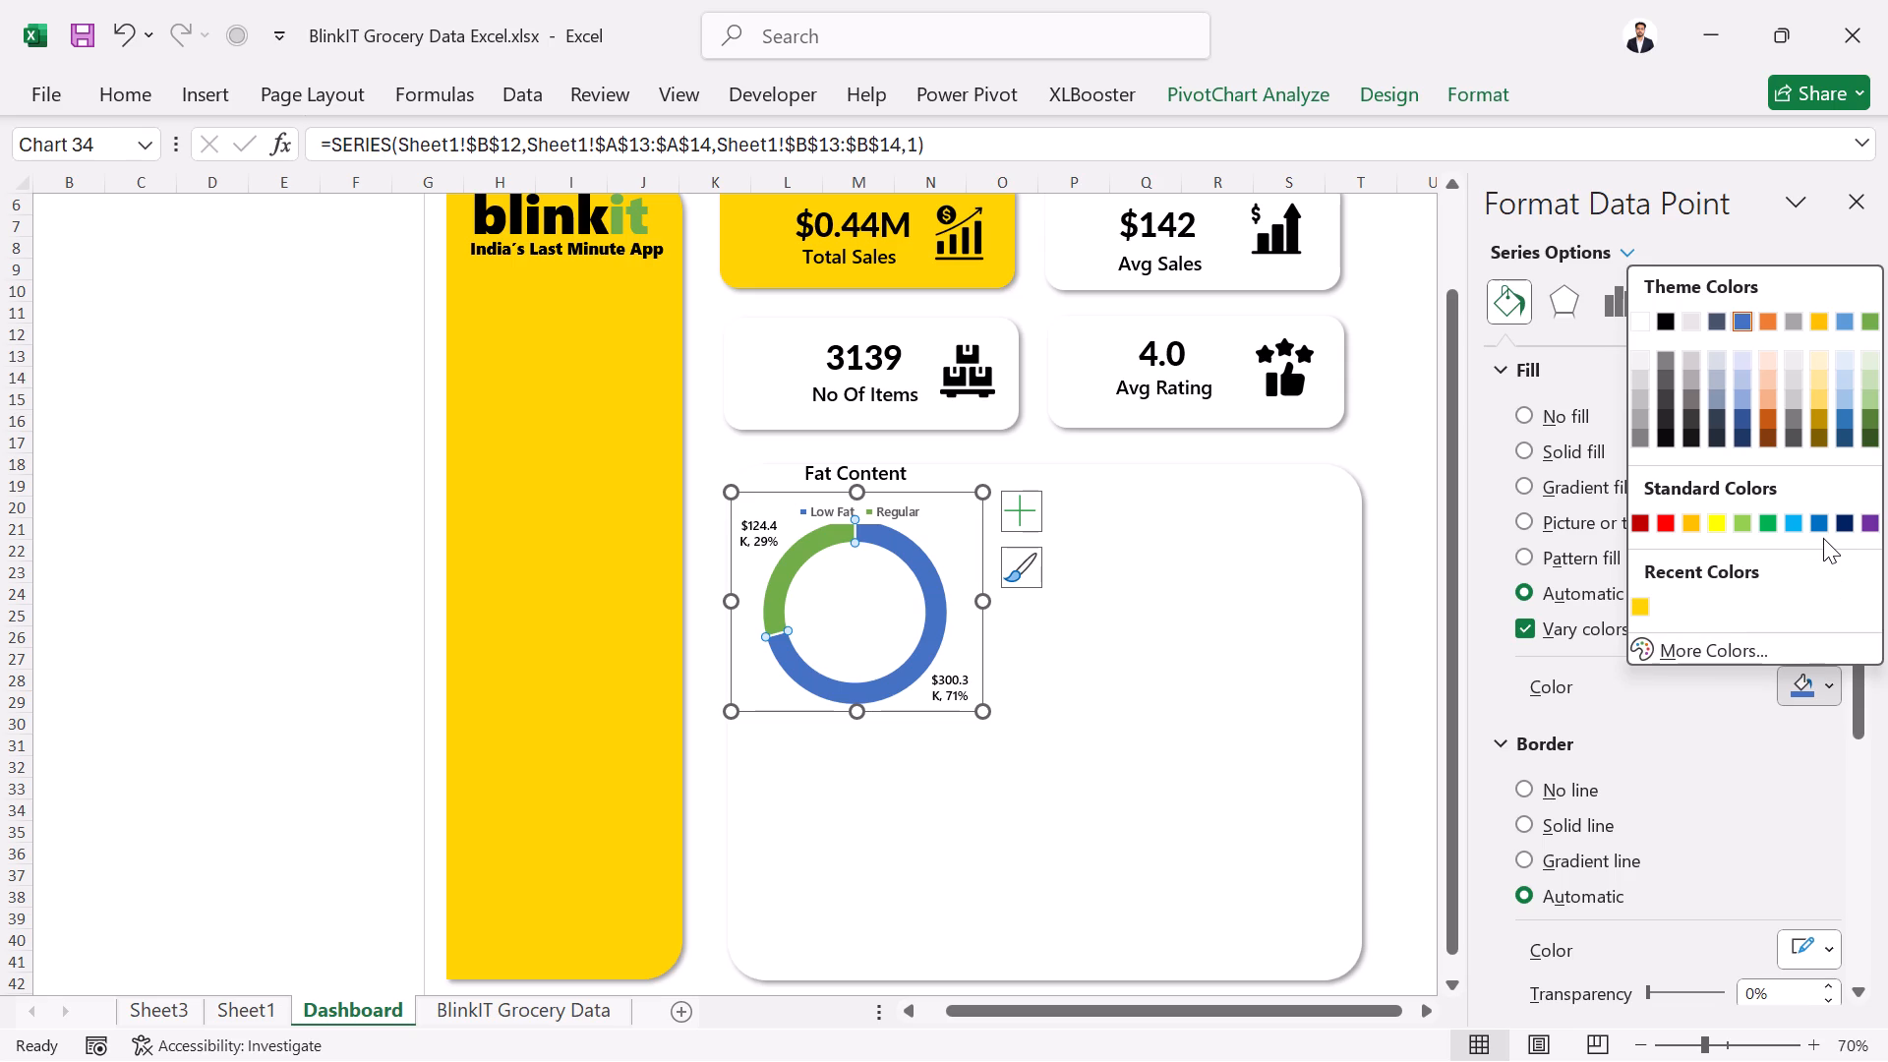
Fill the doughnut's Low Fat slice with the custom dark gold colour, hex #D09E00.
{"action": "left_click", "coordinate": [1694, 639]}
{"action": "left_click", "coordinate": [982, 737]}
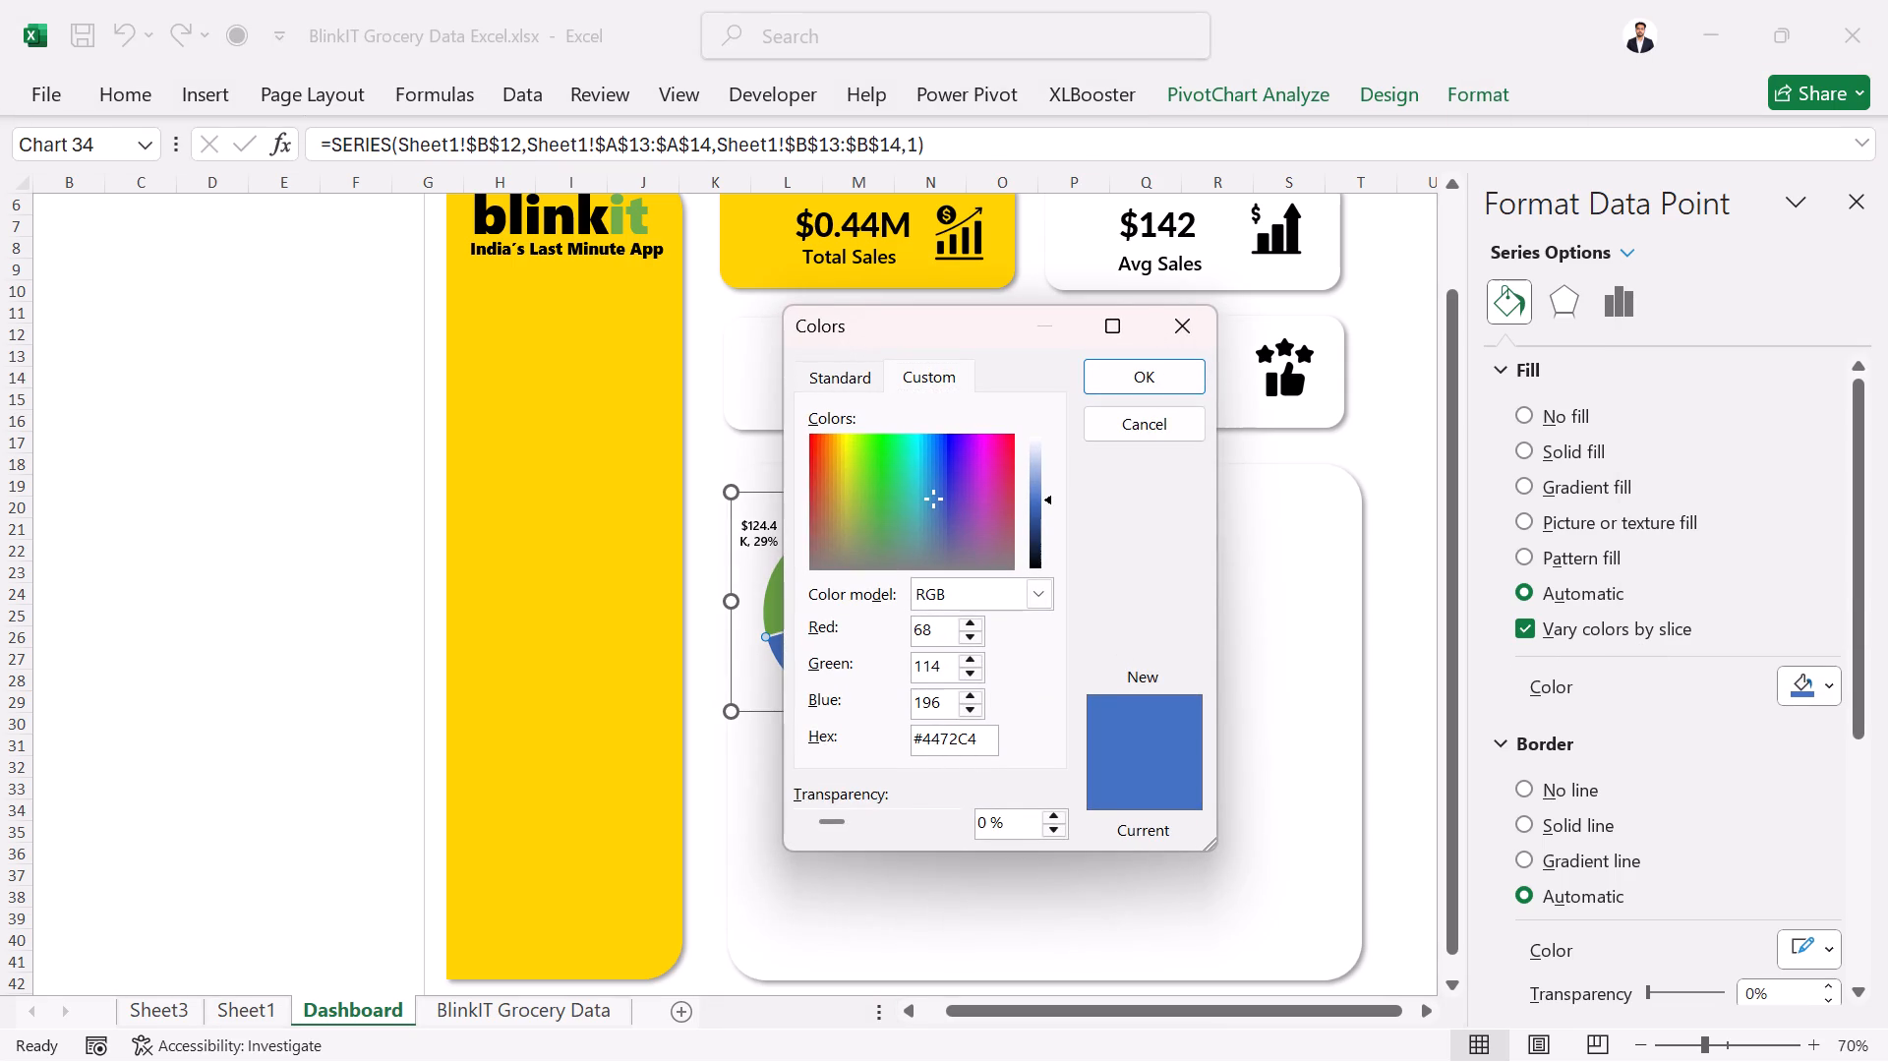
{"action": "key", "text": "BackSpace"}
{"action": "key", "text": "BackSpace"}
{"action": "key", "text": "BackSpace"}
{"action": "key", "text": "BackSpace"}
{"action": "key", "text": "BackSpace"}
{"action": "key", "text": "BackSpace"}
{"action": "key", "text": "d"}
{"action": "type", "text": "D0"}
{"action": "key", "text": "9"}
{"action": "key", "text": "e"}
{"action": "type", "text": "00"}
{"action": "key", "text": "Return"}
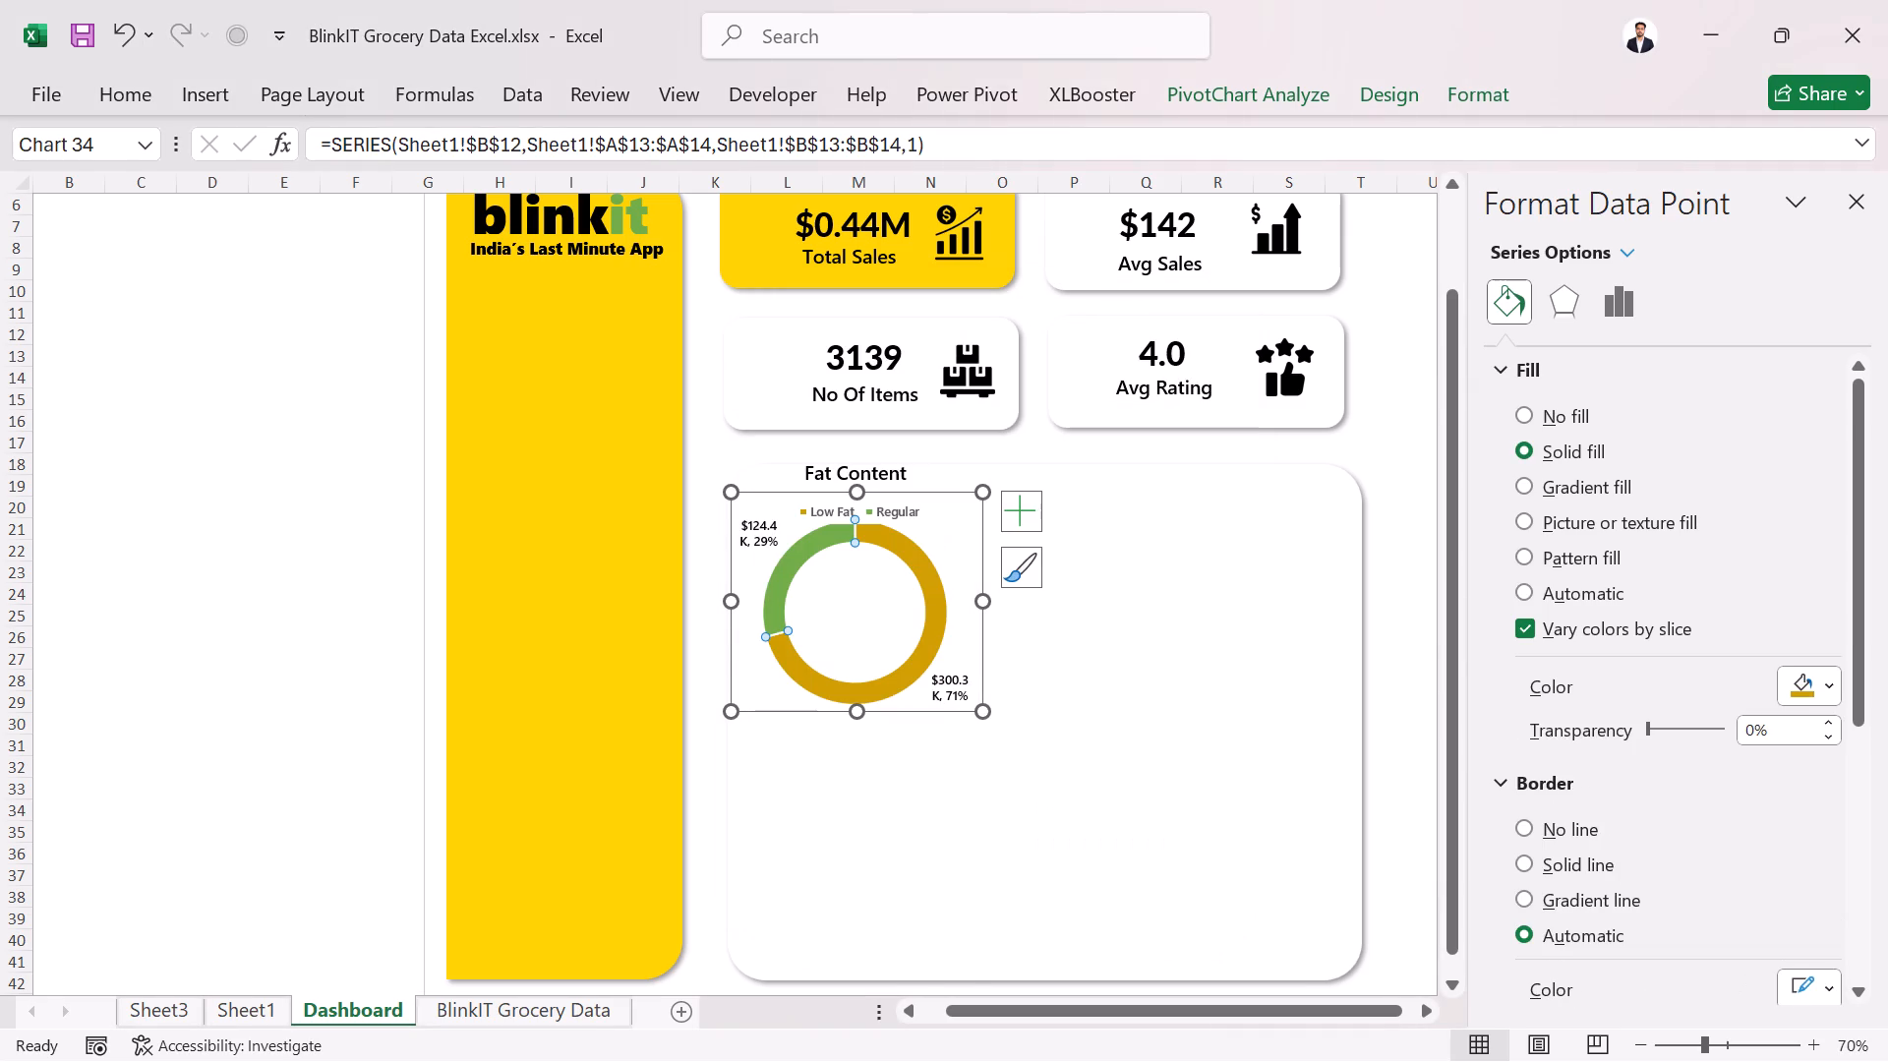
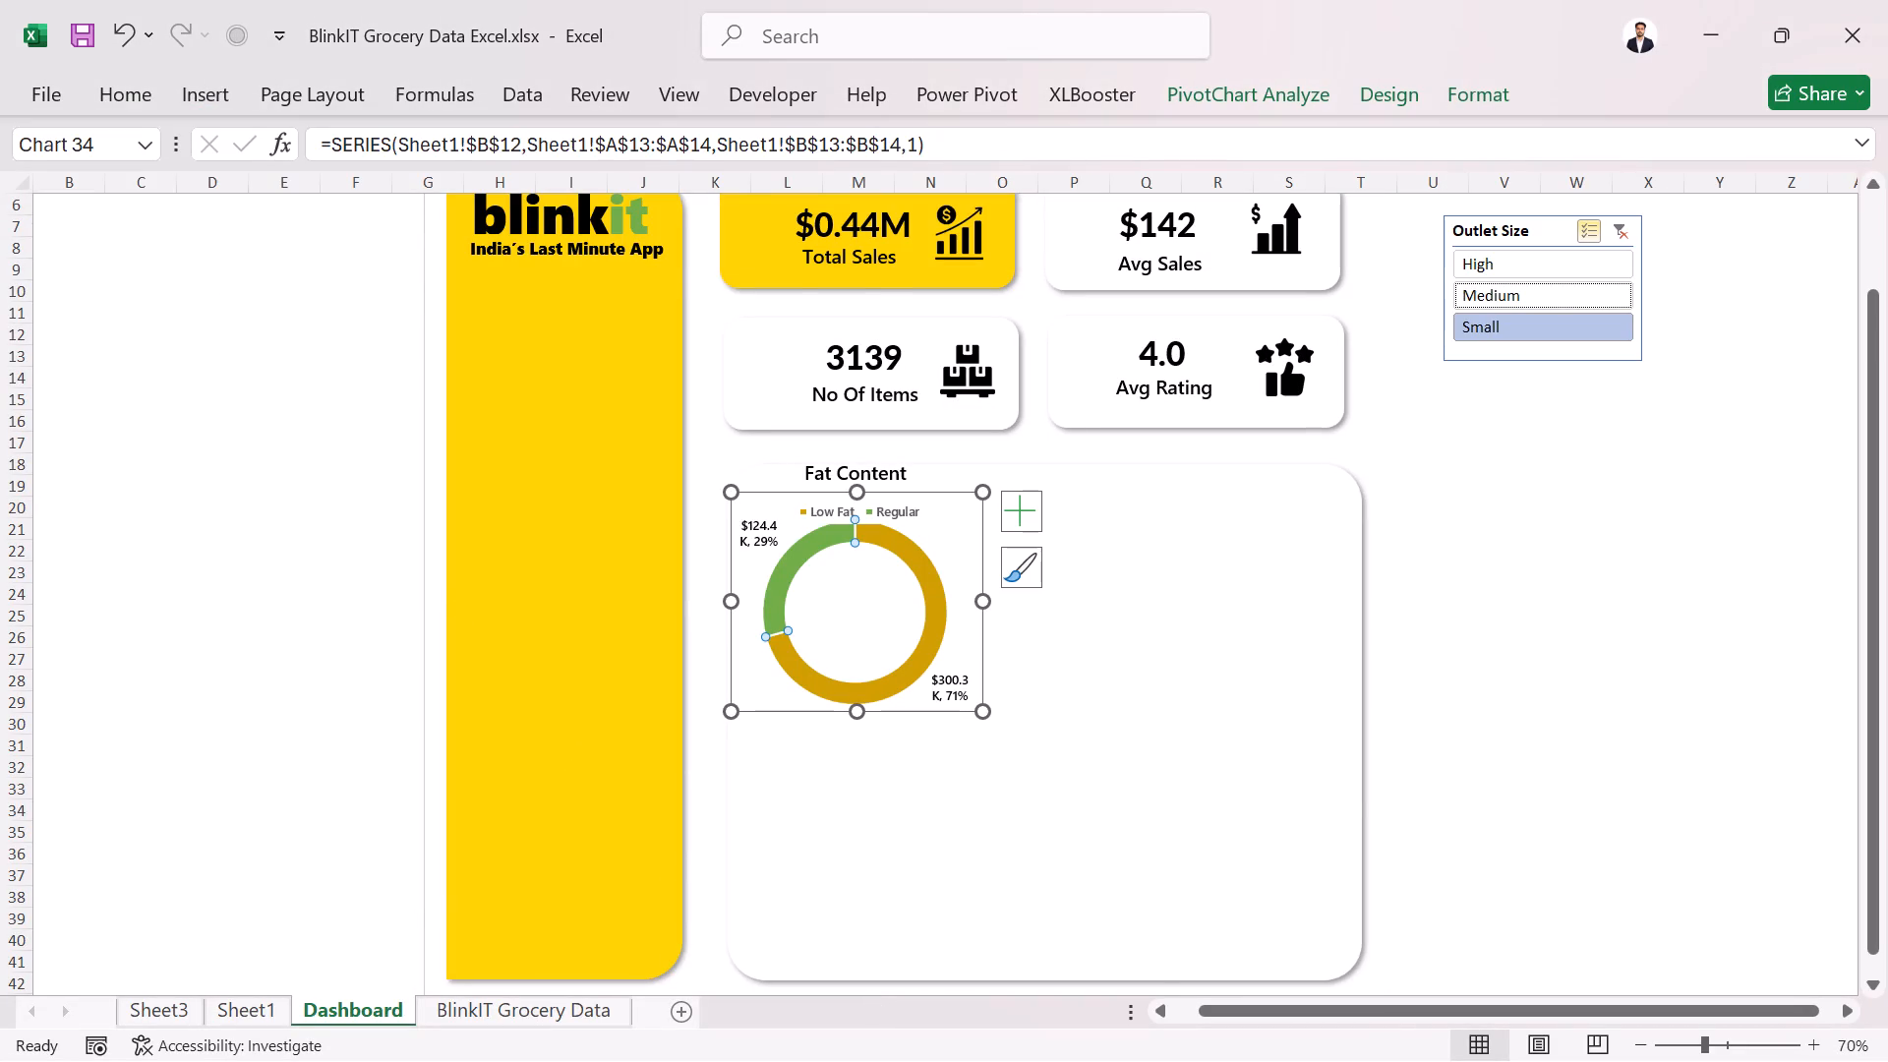
Draw a straight vertical divider line down the middle of the large white chart card, from its upper edge to its lower edge.
{"action": "left_click", "coordinate": [219, 90]}
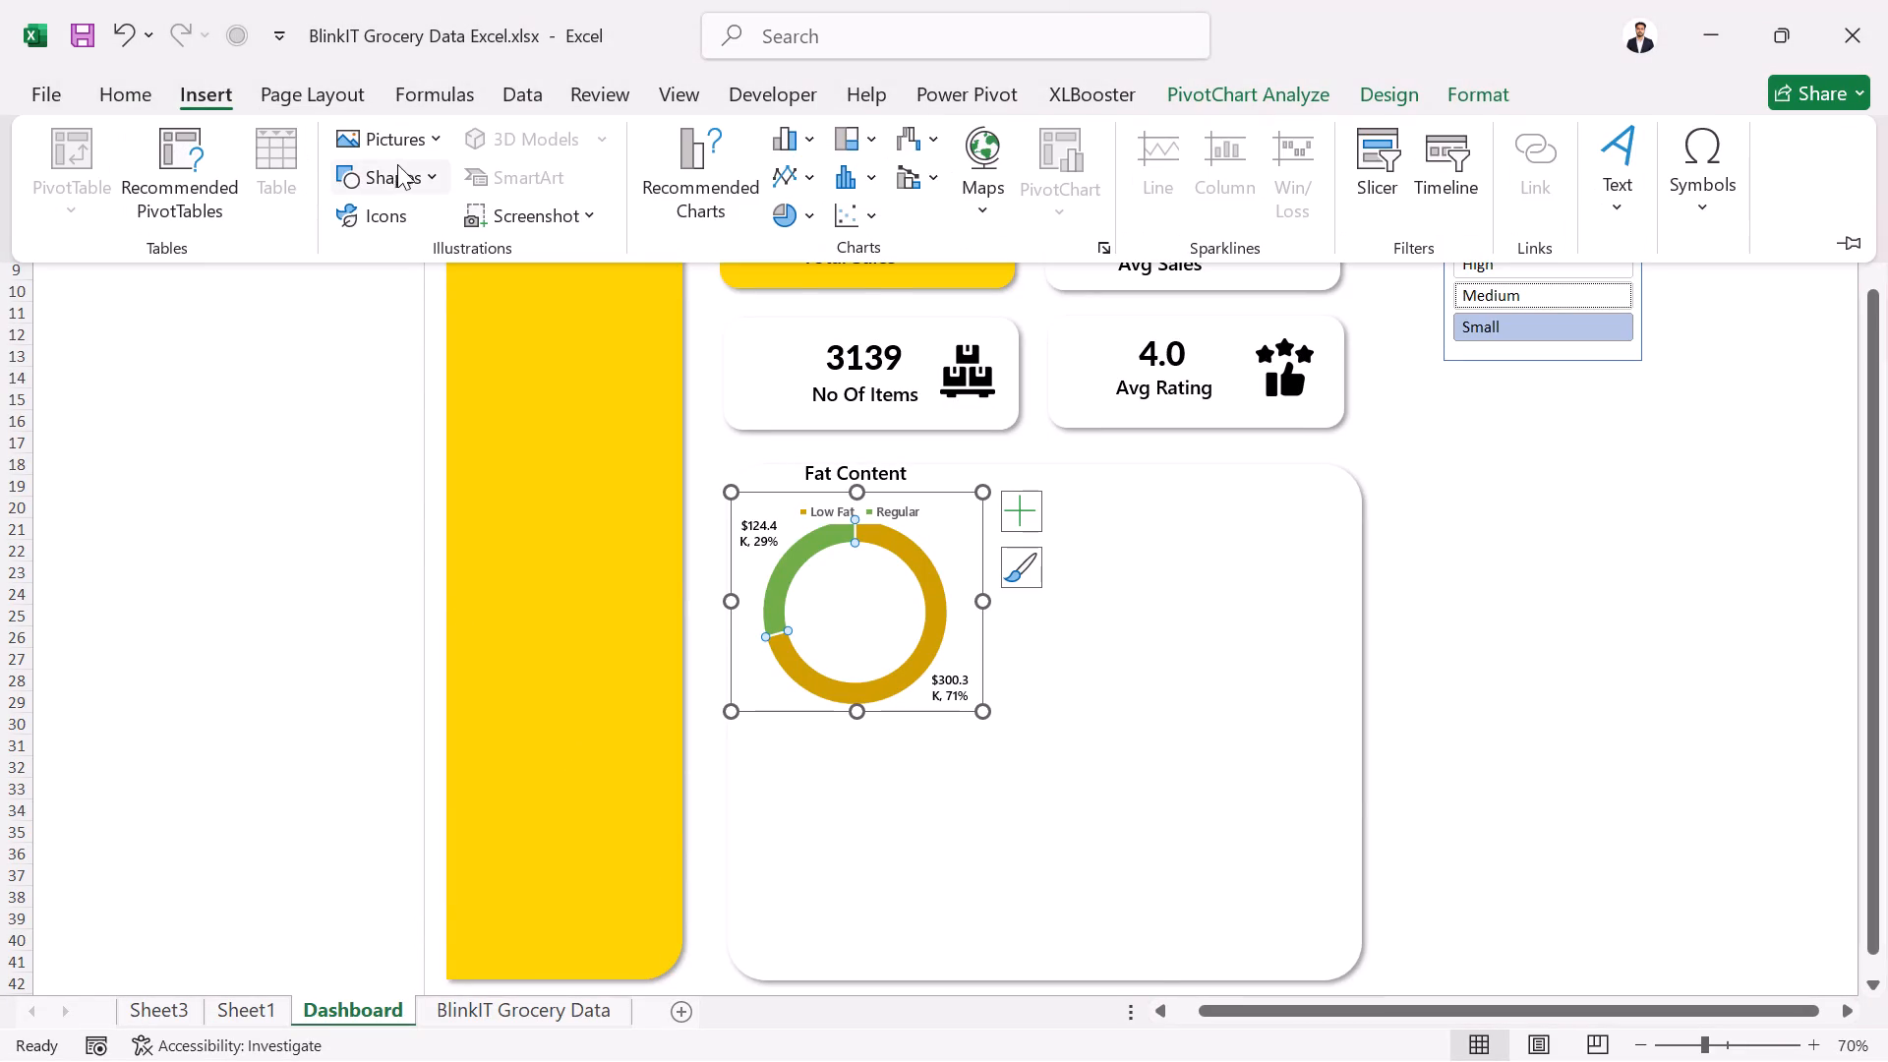
{"action": "left_click", "coordinate": [423, 165]}
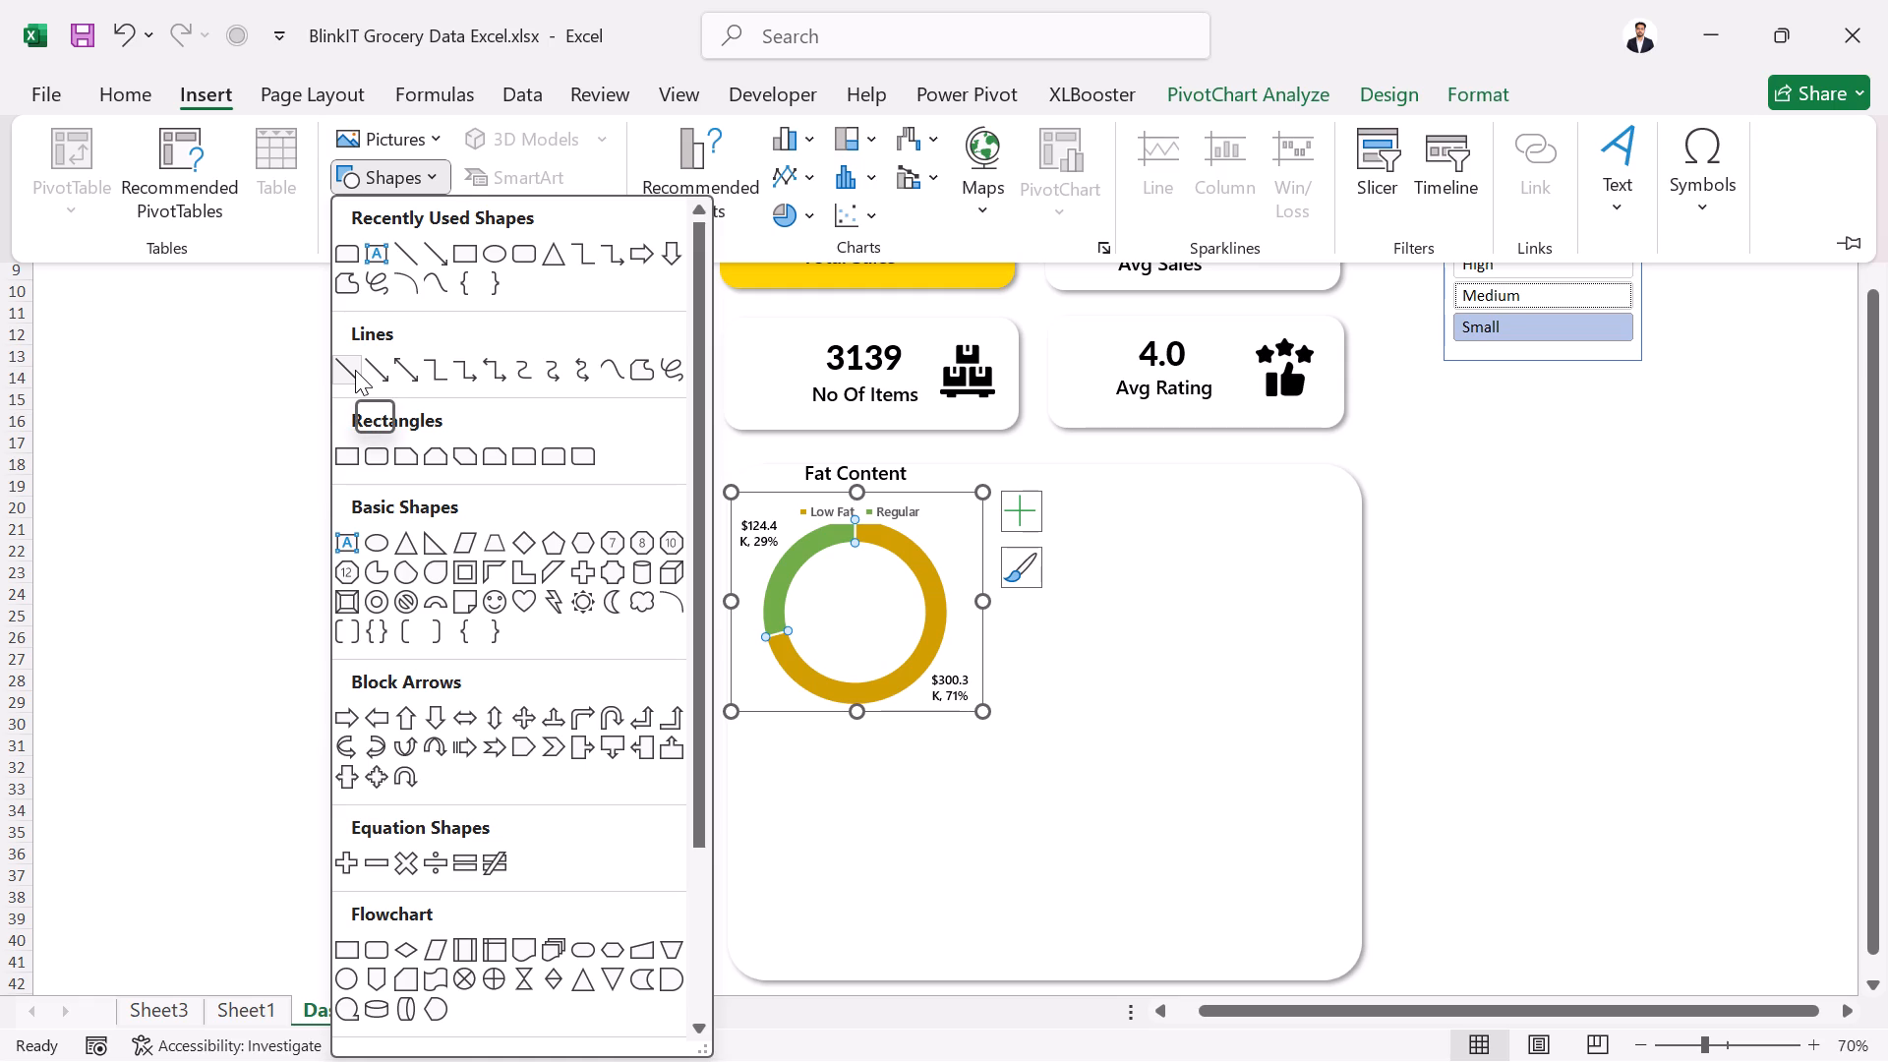
{"action": "left_click", "coordinate": [355, 370]}
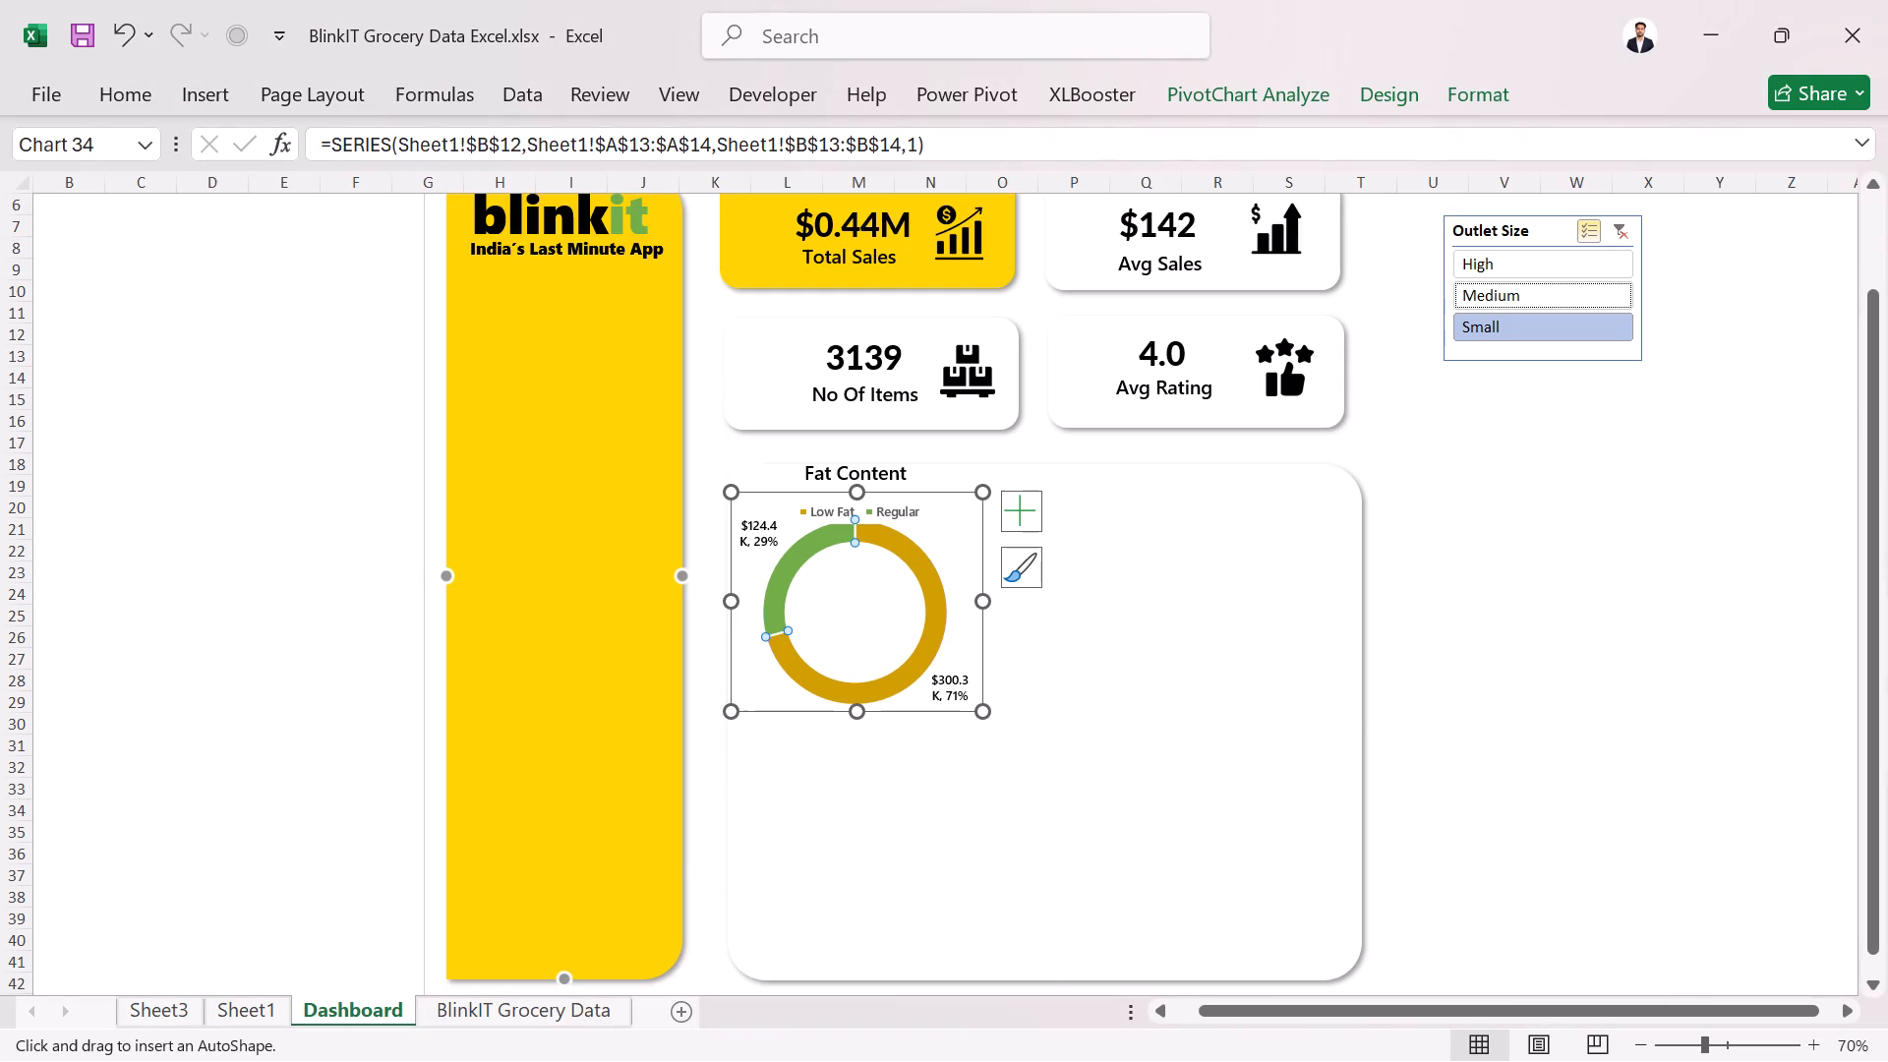
{"action": "left_click_drag", "start_coordinate": [1042, 465], "coordinate": [1047, 688]}
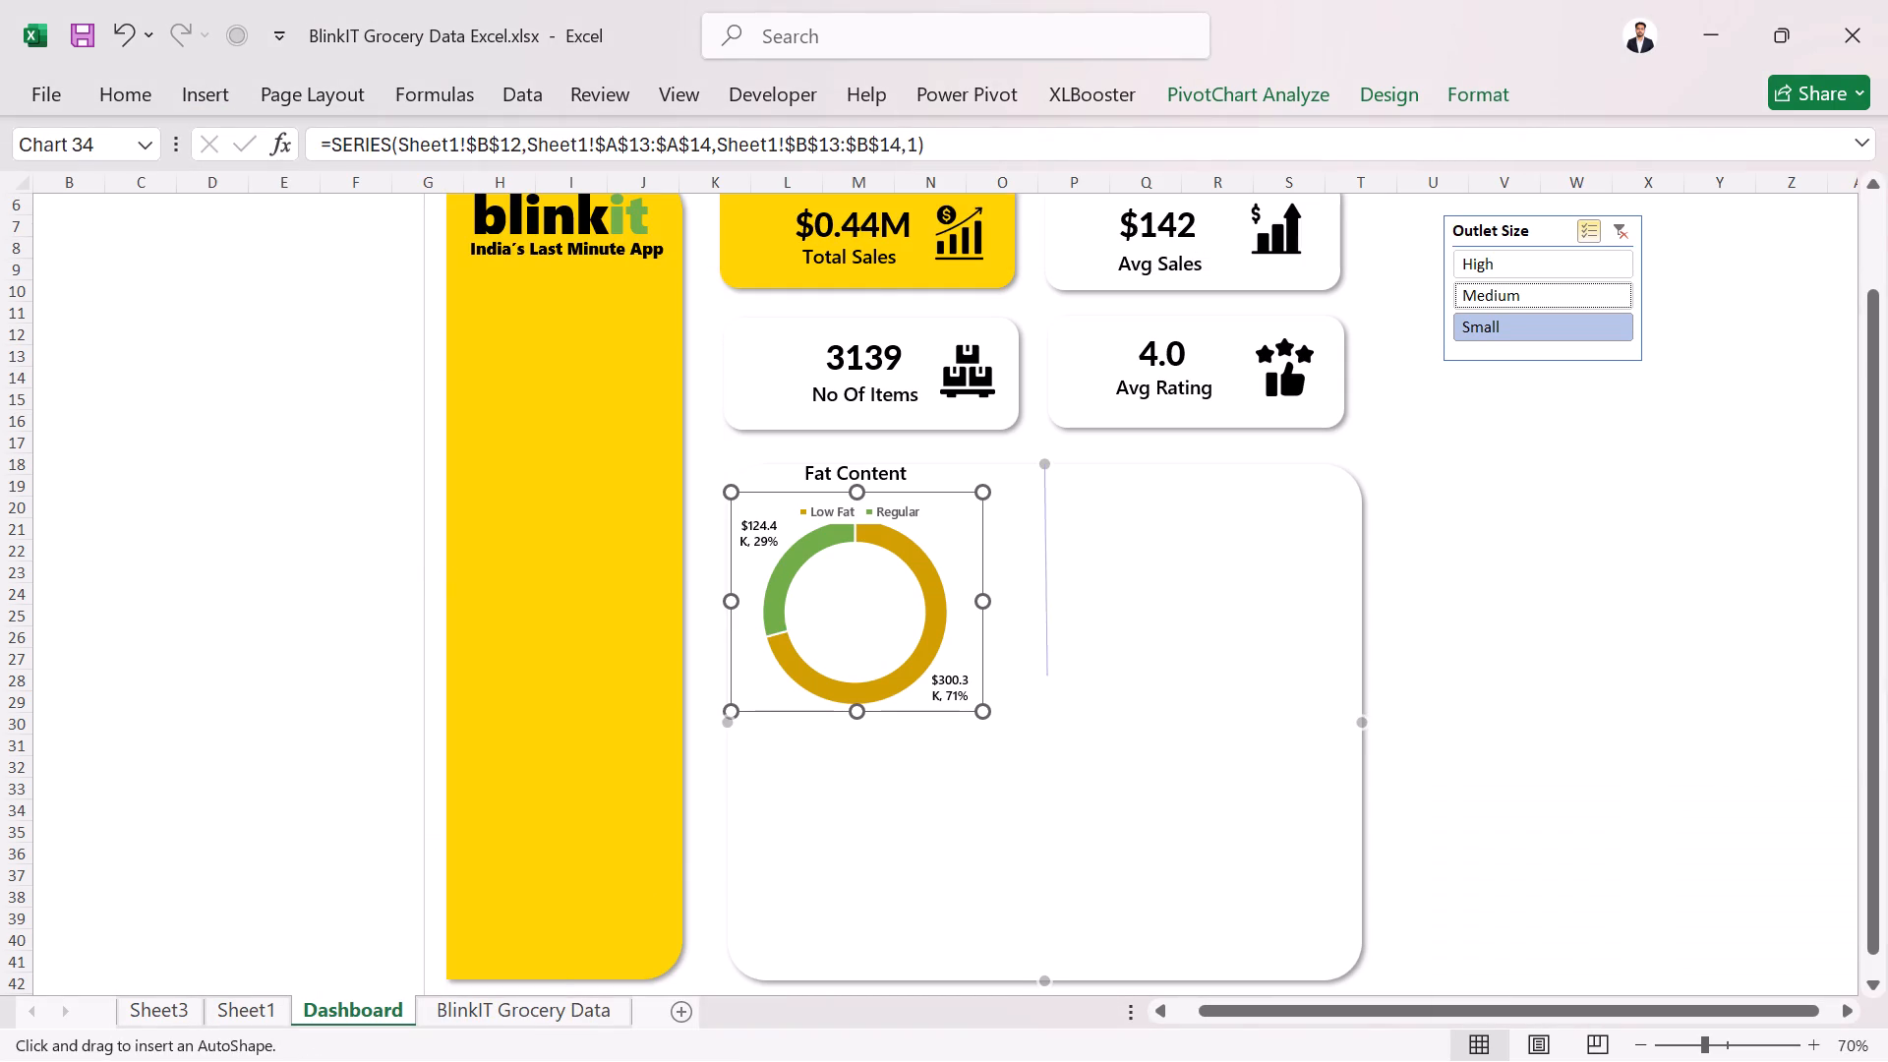
{"action": "left_click_drag", "start_coordinate": [1047, 688], "coordinate": [1049, 984]}
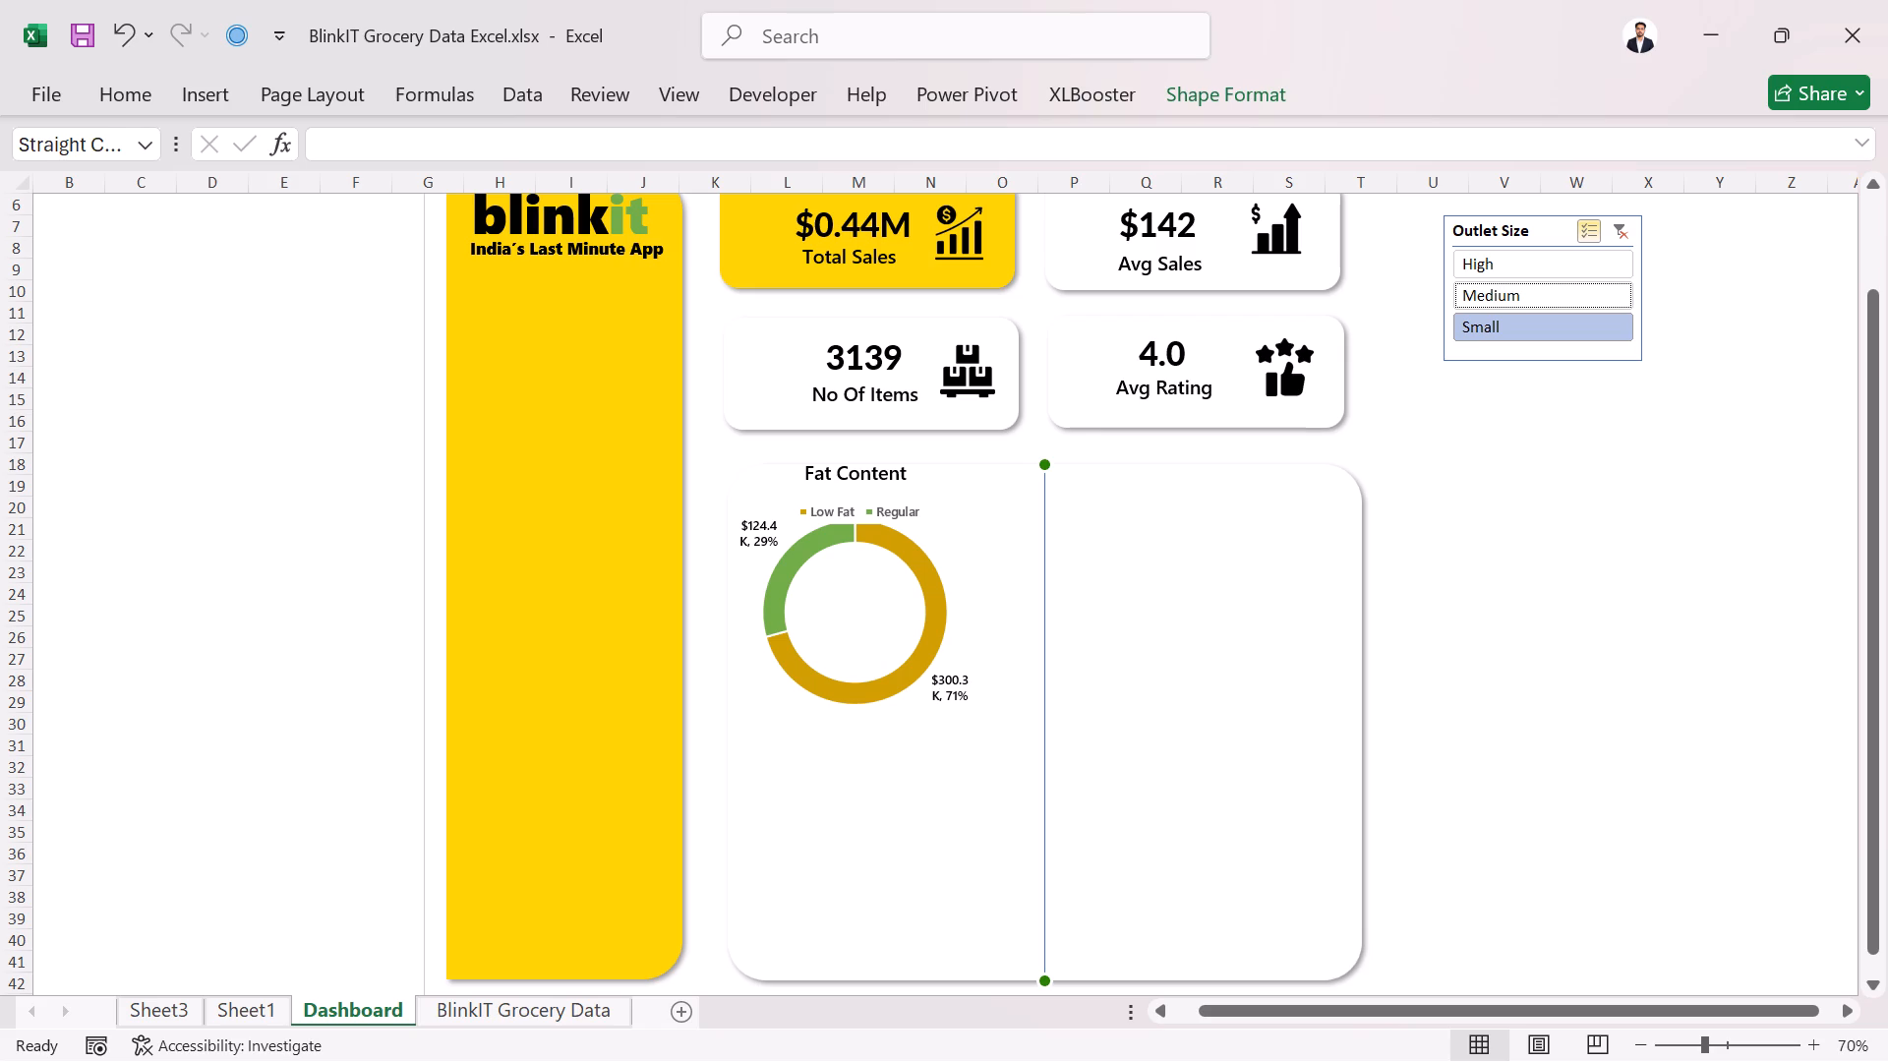
{"action": "left_click", "coordinate": [1235, 802]}
{"action": "left_click", "coordinate": [1513, 801]}
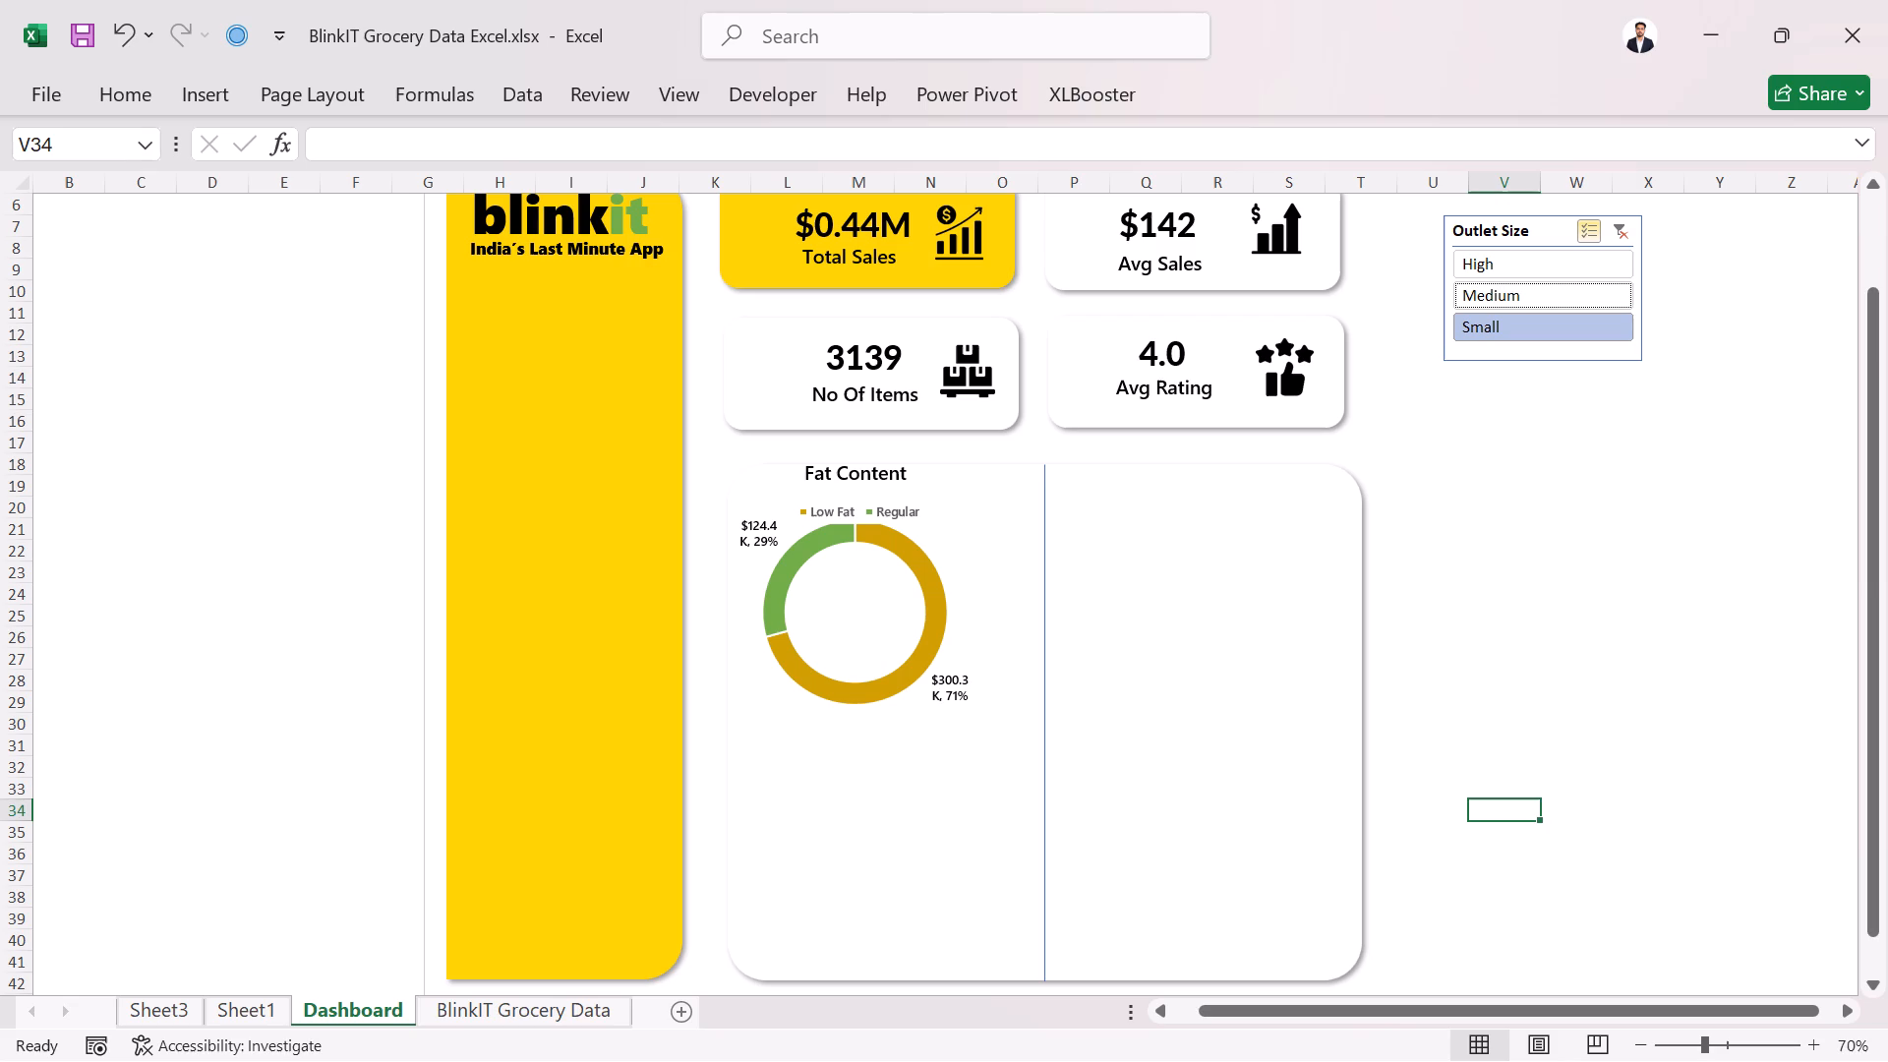
Set the vertical divider line's width to 1.25 pt.
{"action": "left_click", "coordinate": [1044, 784]}
{"action": "right_click", "coordinate": [1044, 784]}
{"action": "left_click", "coordinate": [1151, 762]}
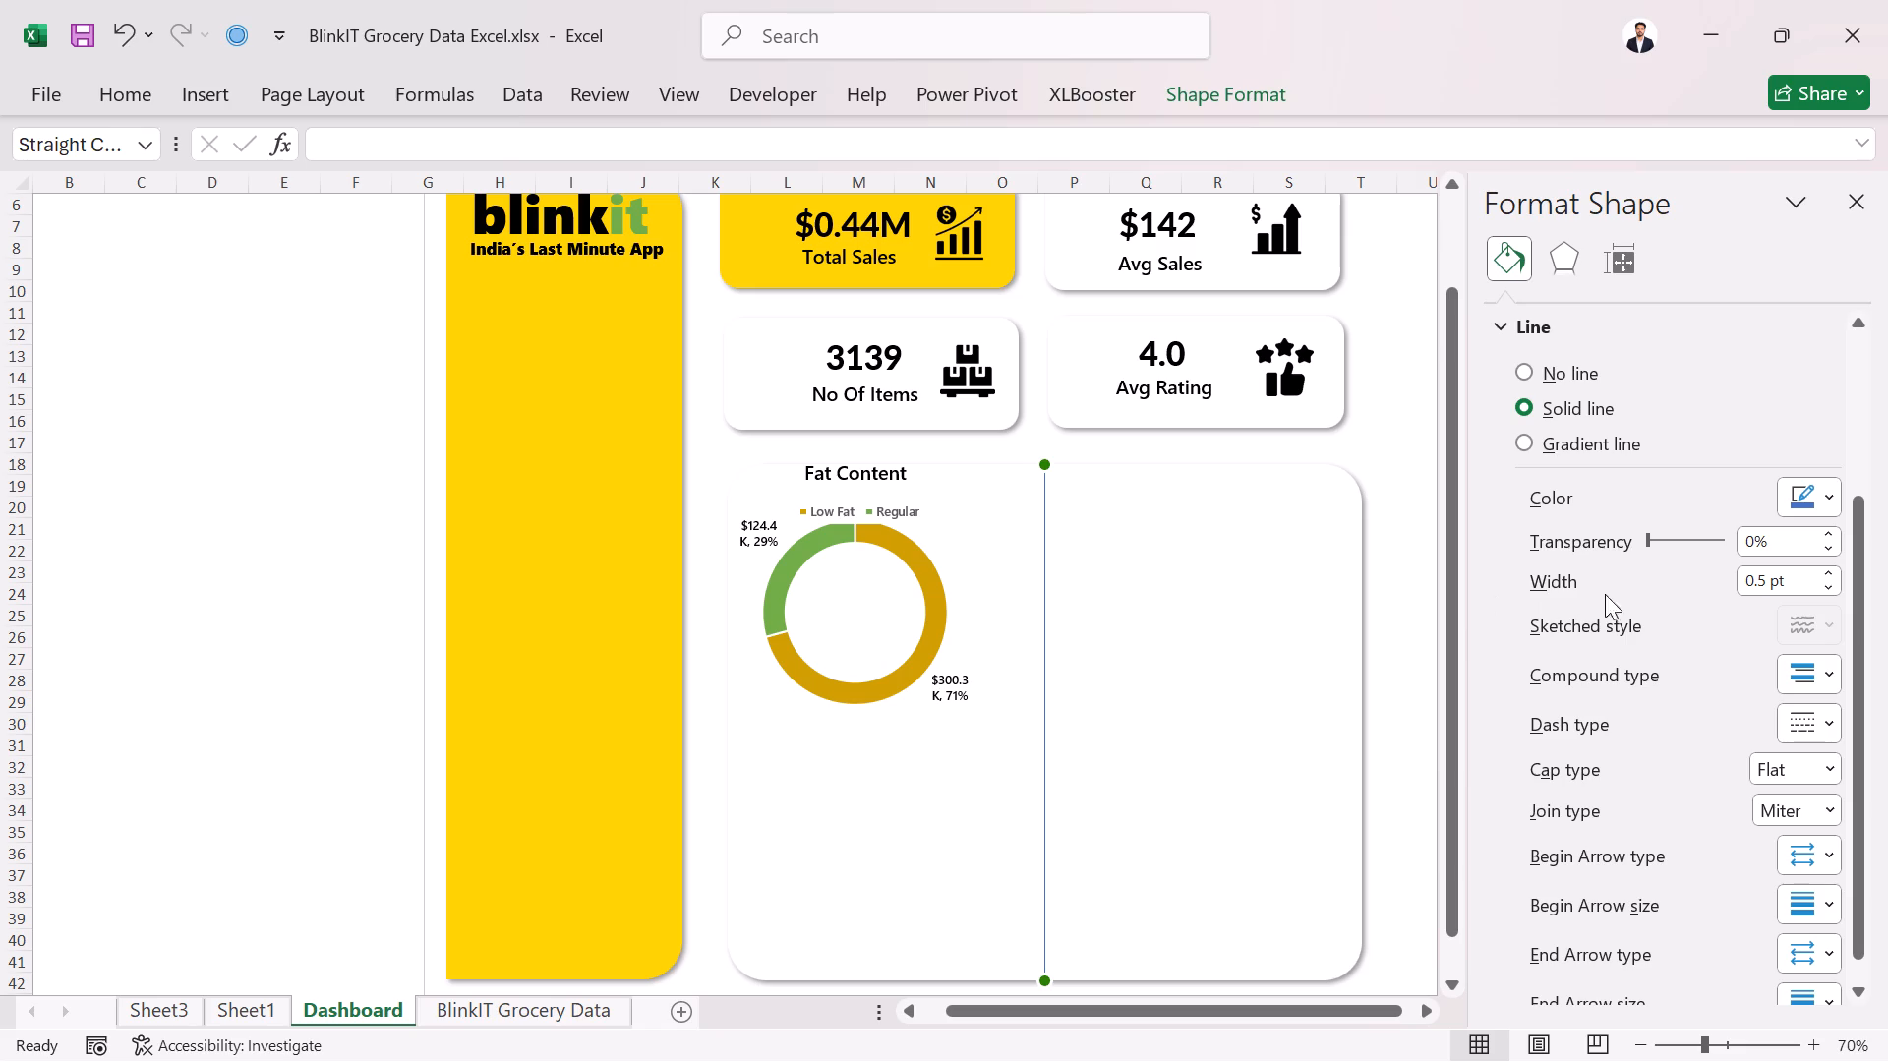
{"action": "double_click", "coordinate": [1828, 585]}
{"action": "triple_click", "coordinate": [1826, 577]}
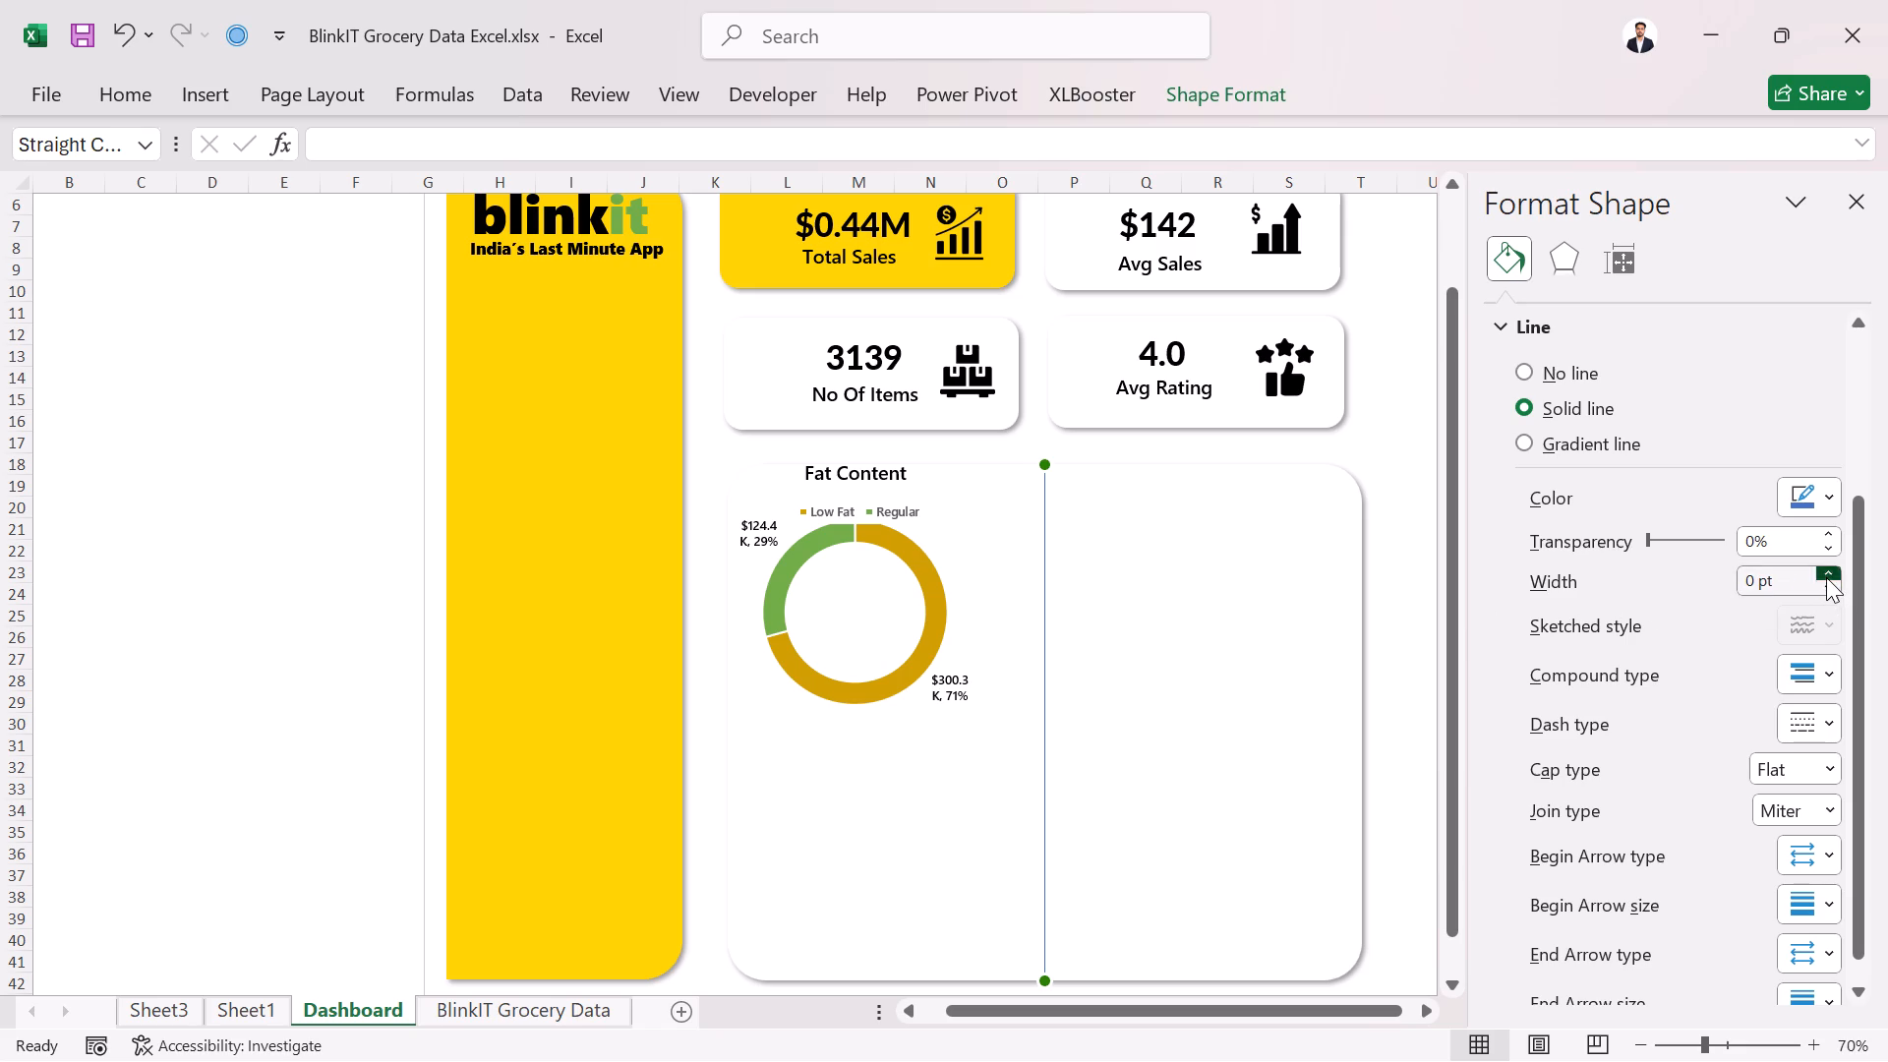
{"action": "left_click", "coordinate": [1826, 576]}
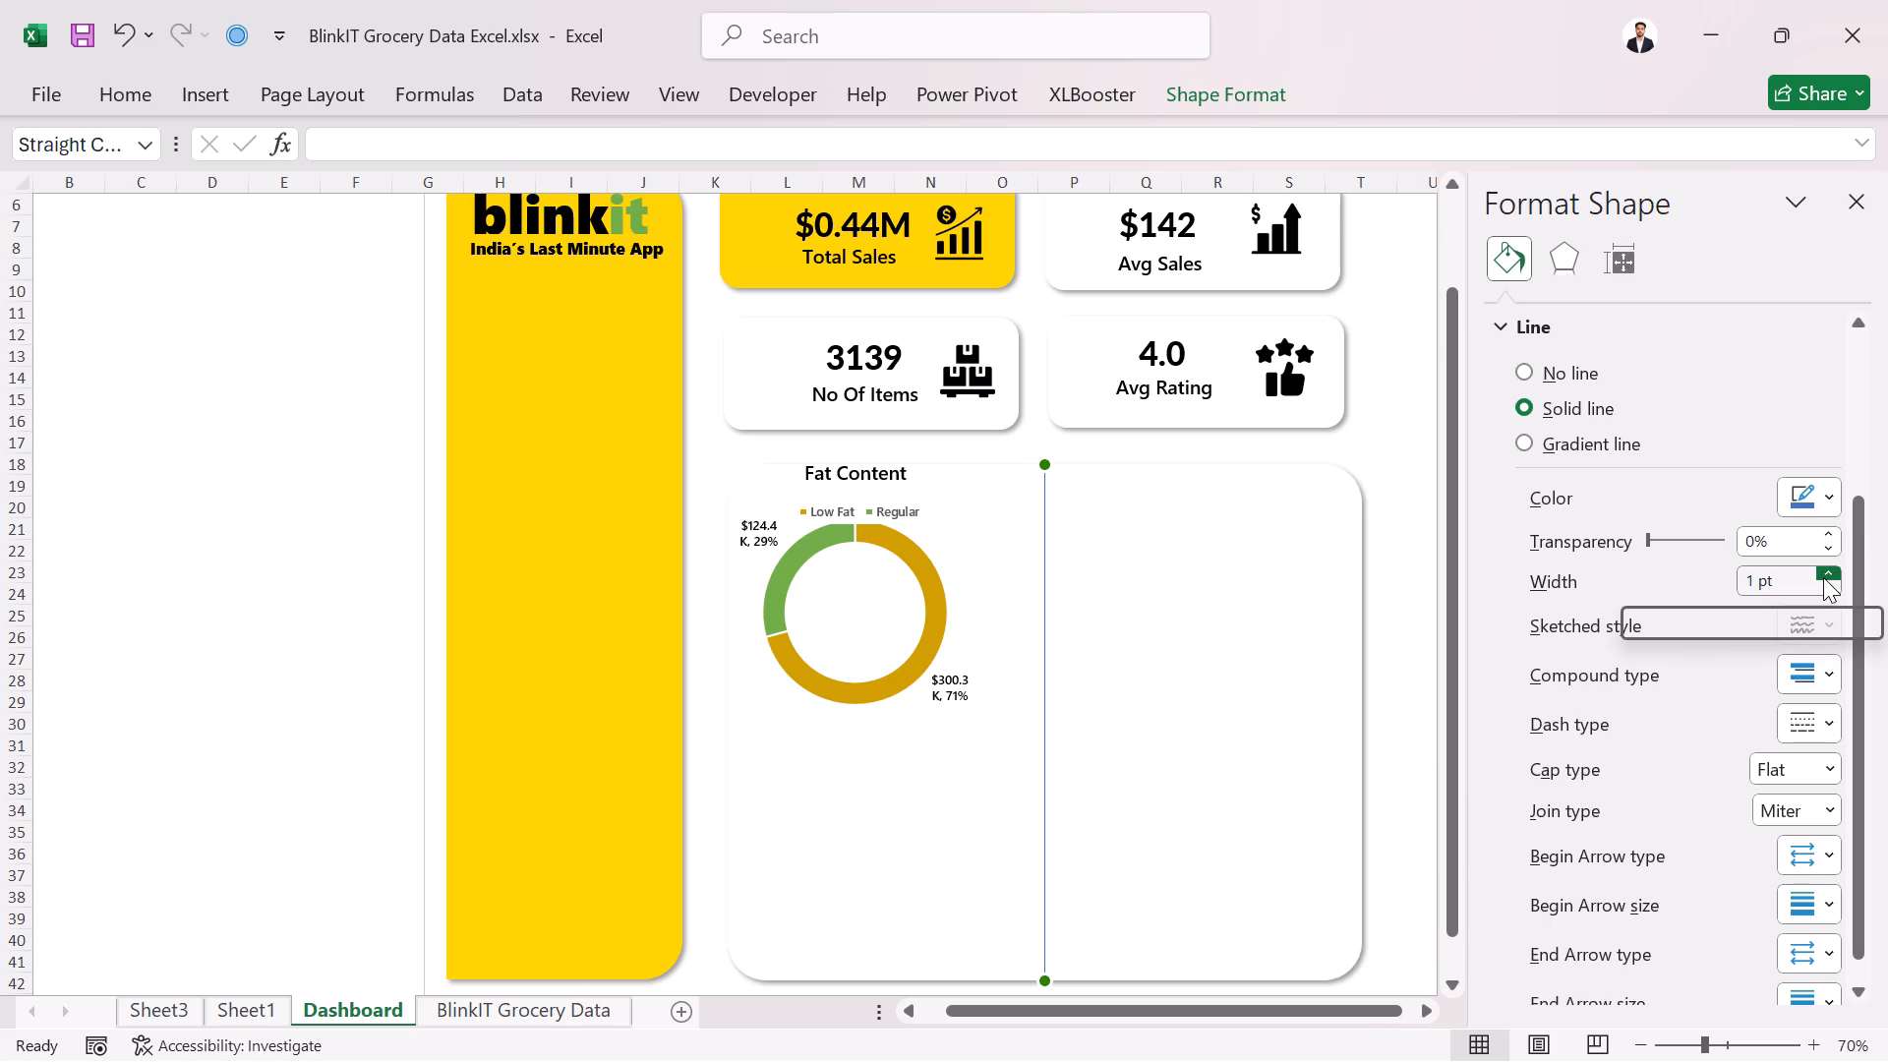
{"action": "left_click", "coordinate": [1838, 569]}
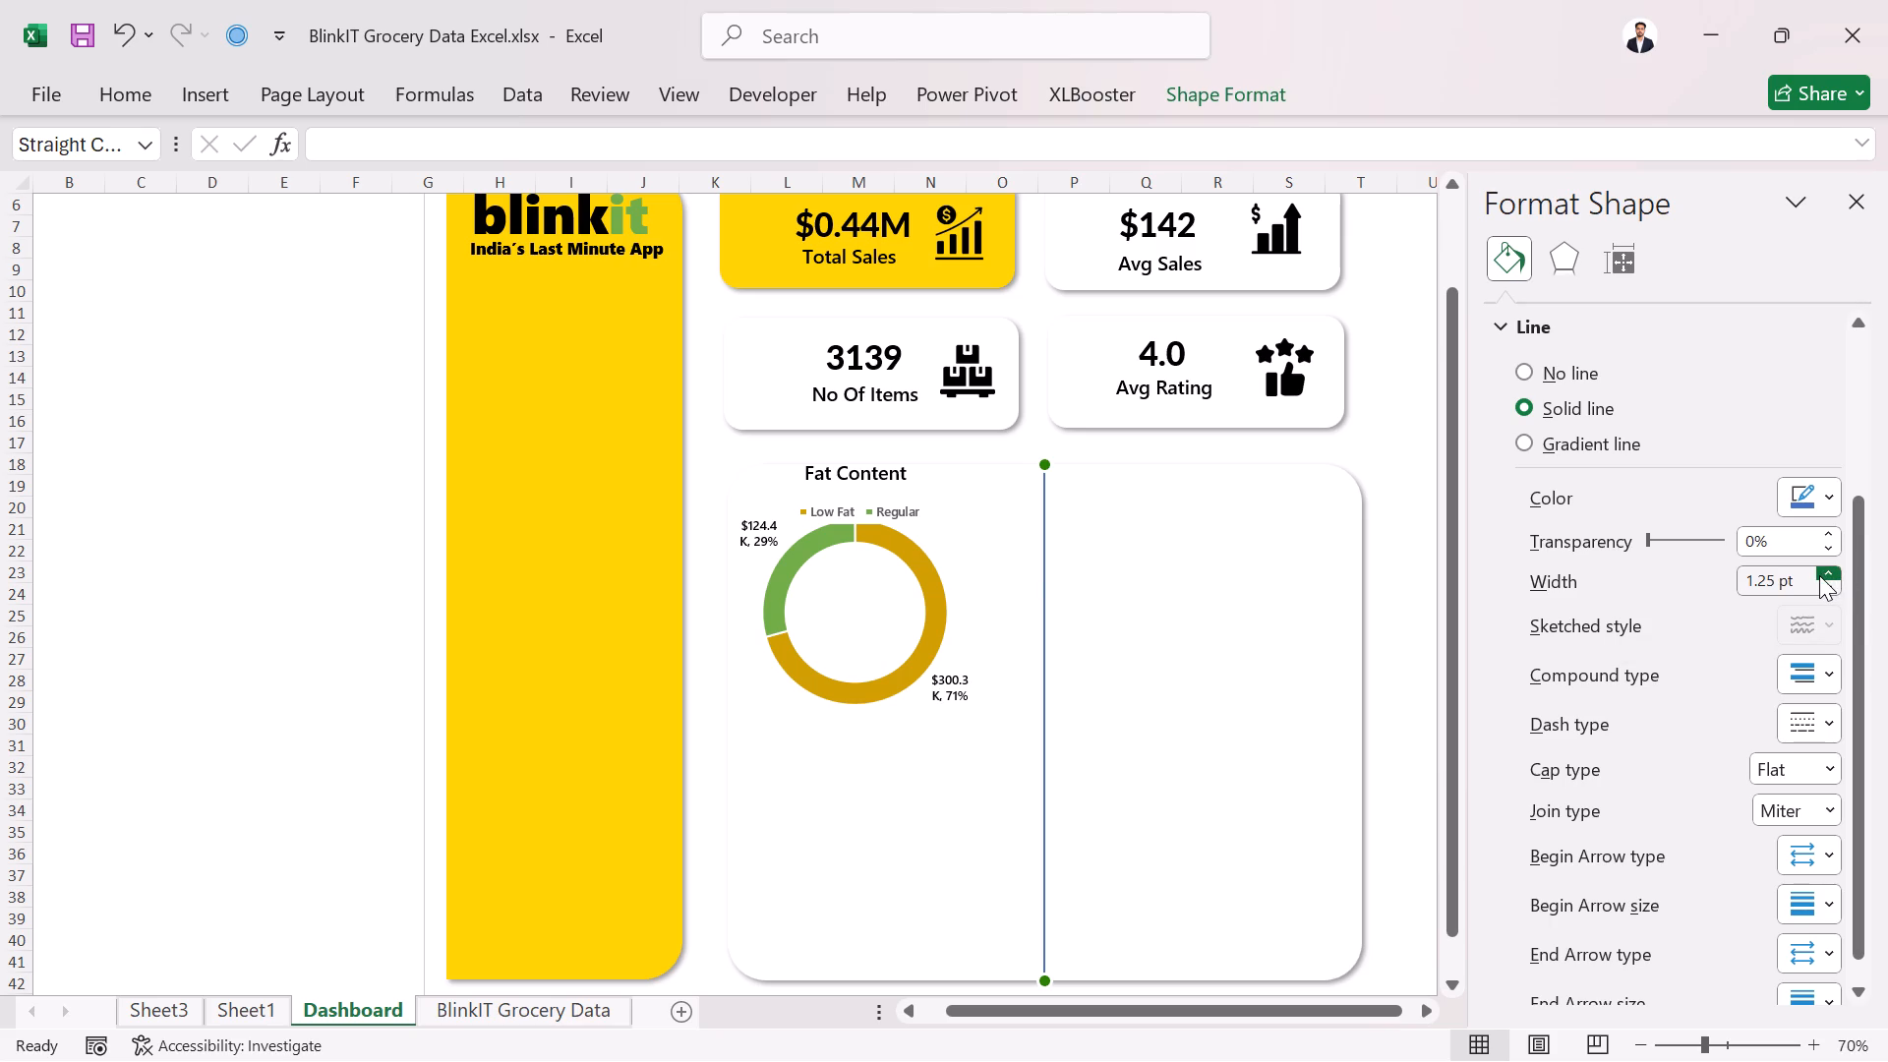
Open the line colour choices for the vertical divider line.
{"action": "left_click", "coordinate": [1830, 498]}
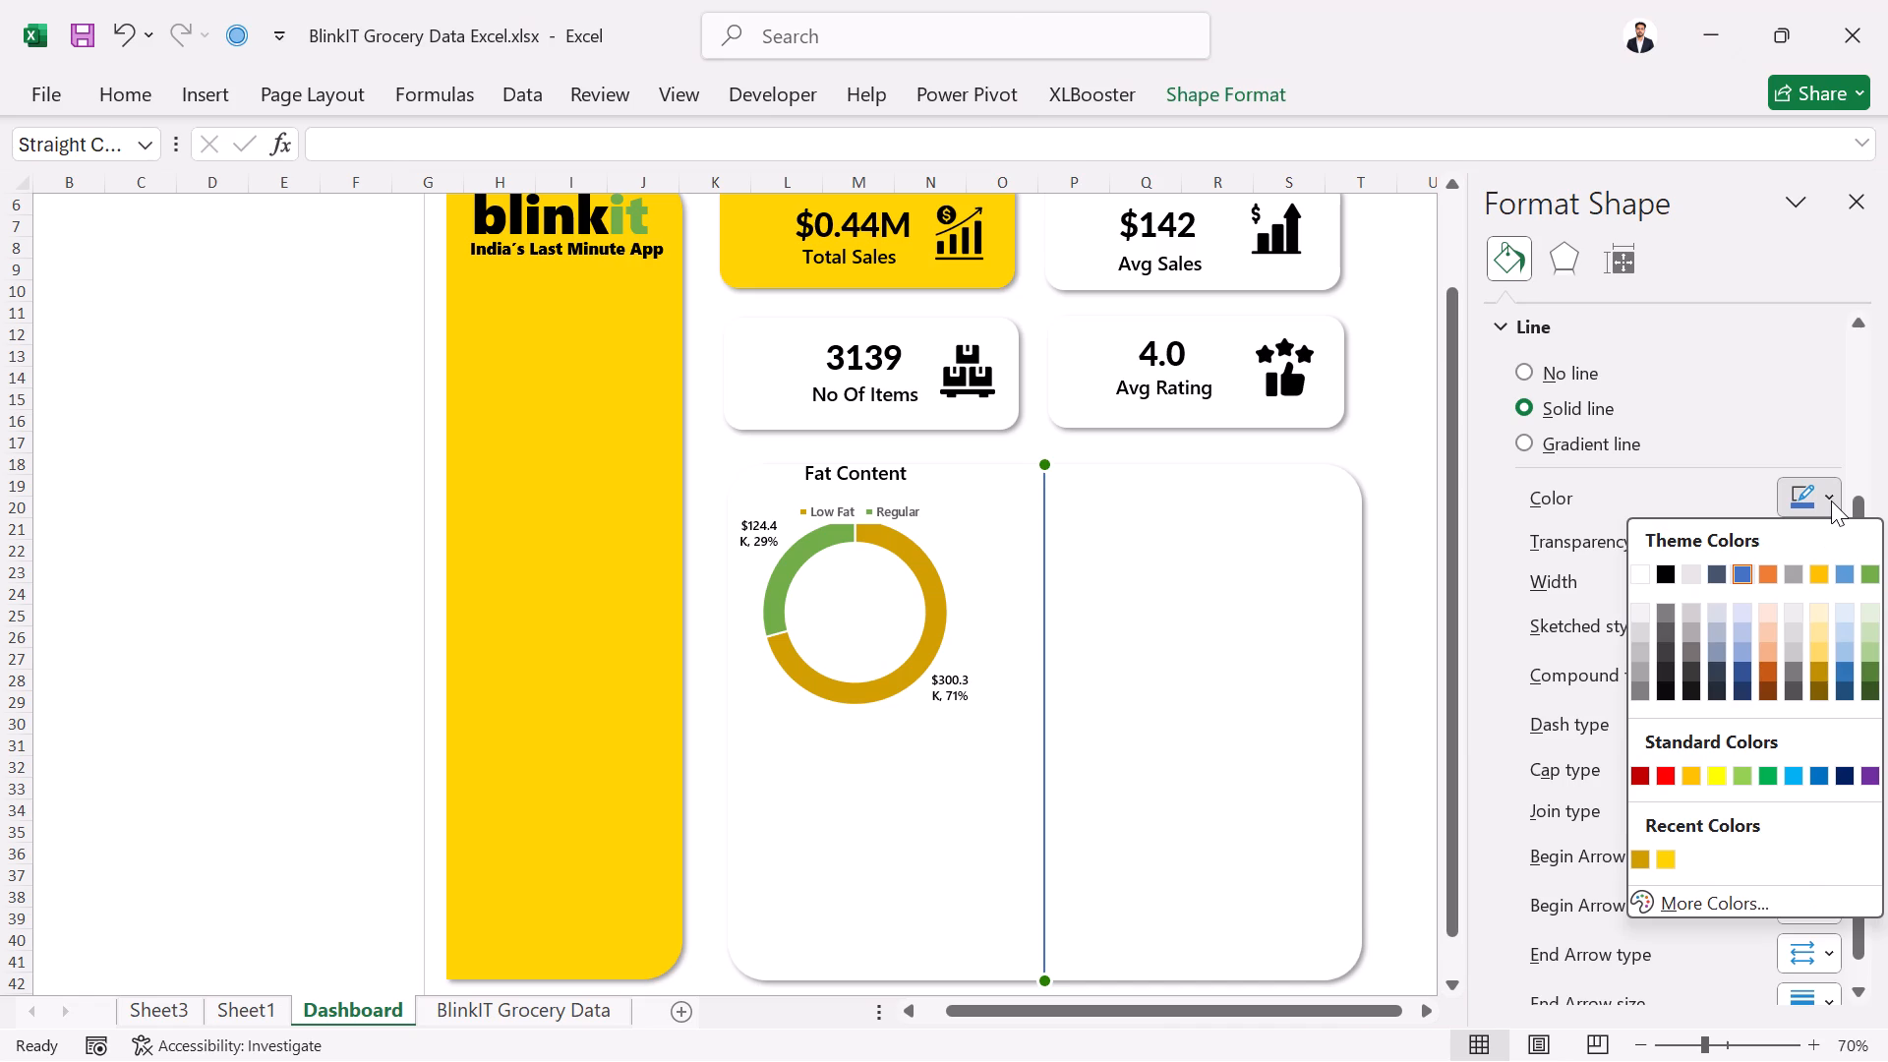
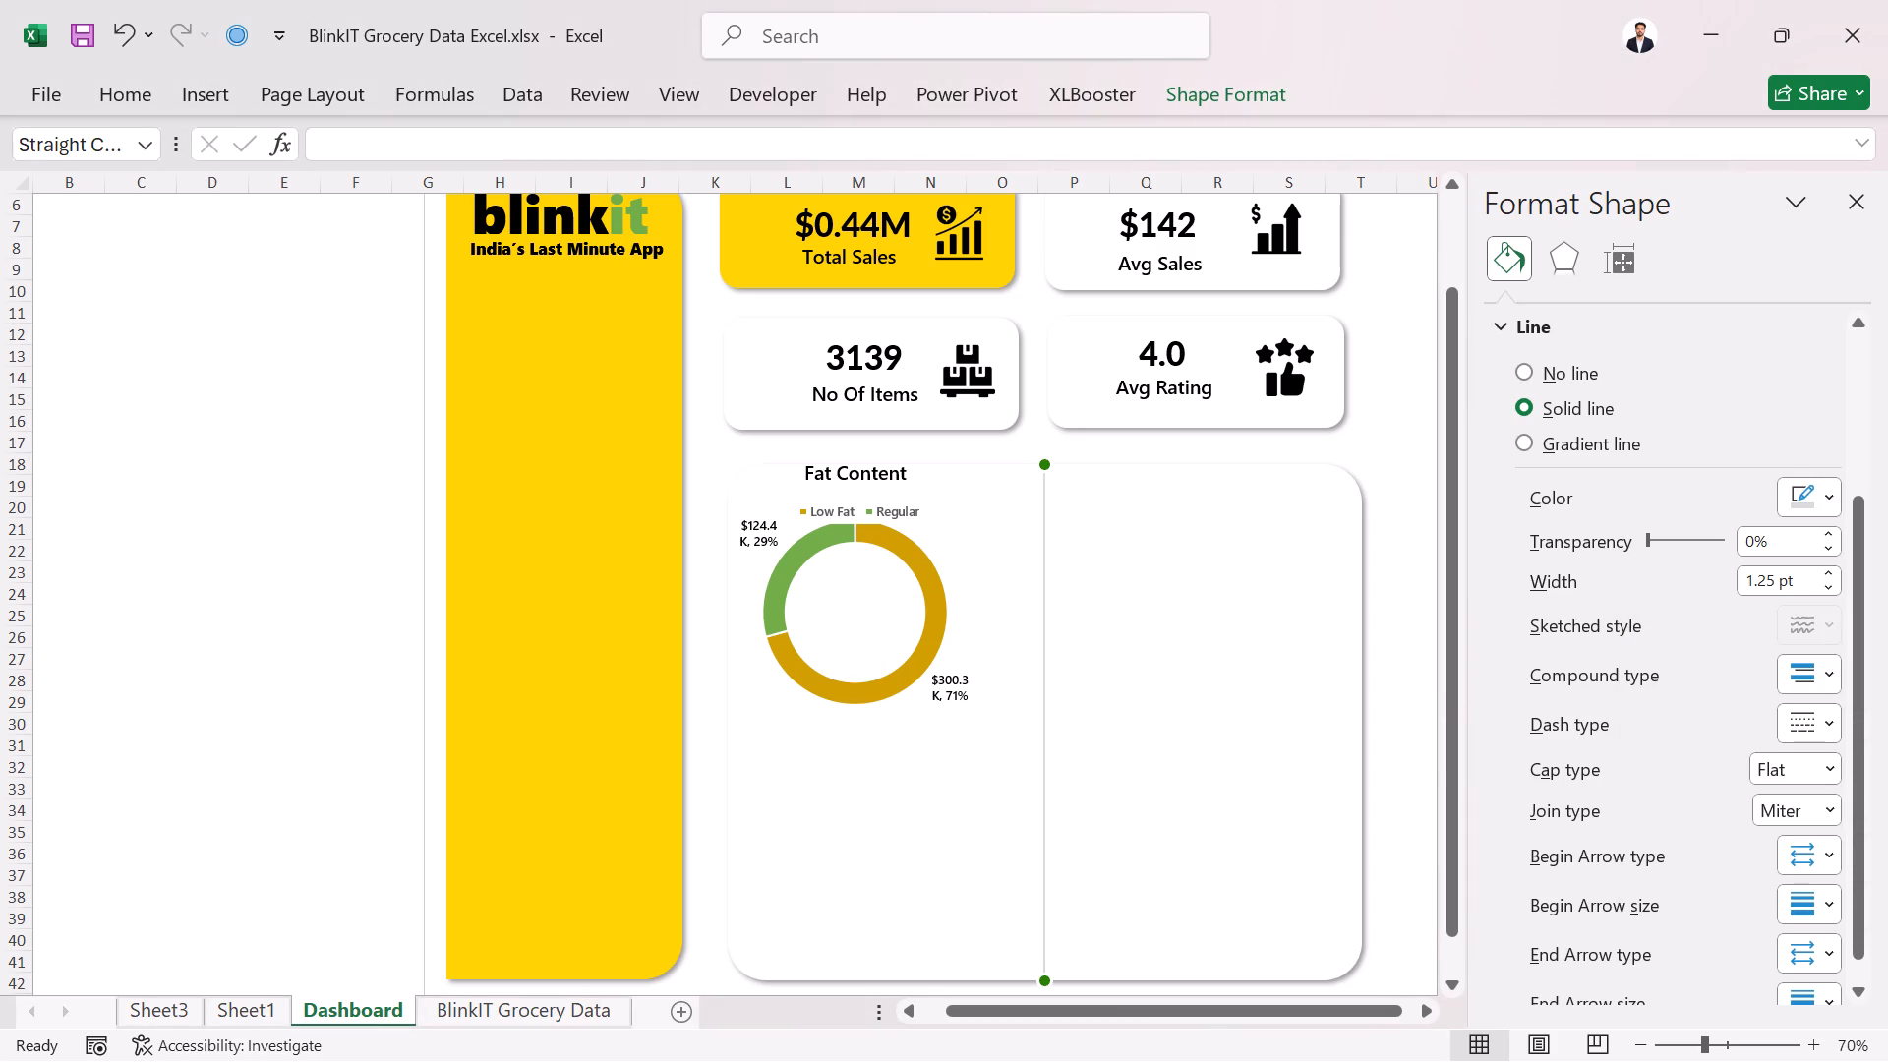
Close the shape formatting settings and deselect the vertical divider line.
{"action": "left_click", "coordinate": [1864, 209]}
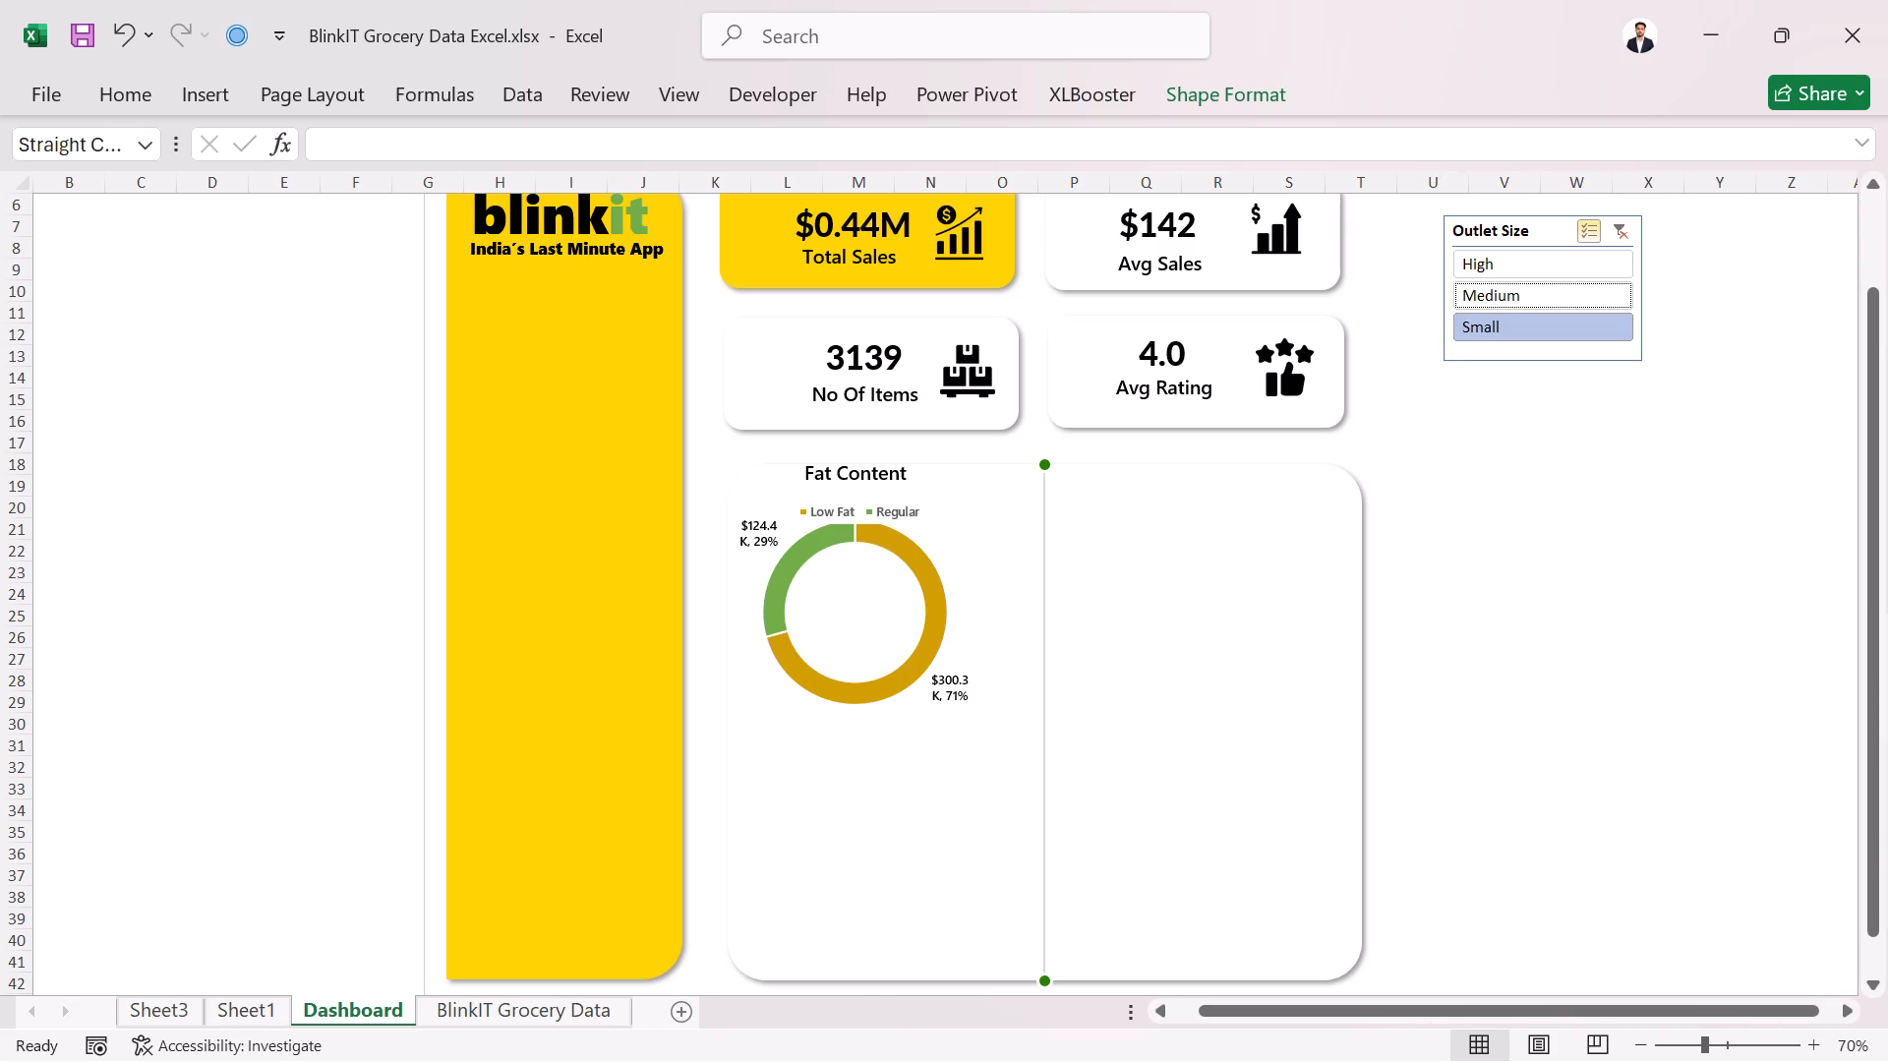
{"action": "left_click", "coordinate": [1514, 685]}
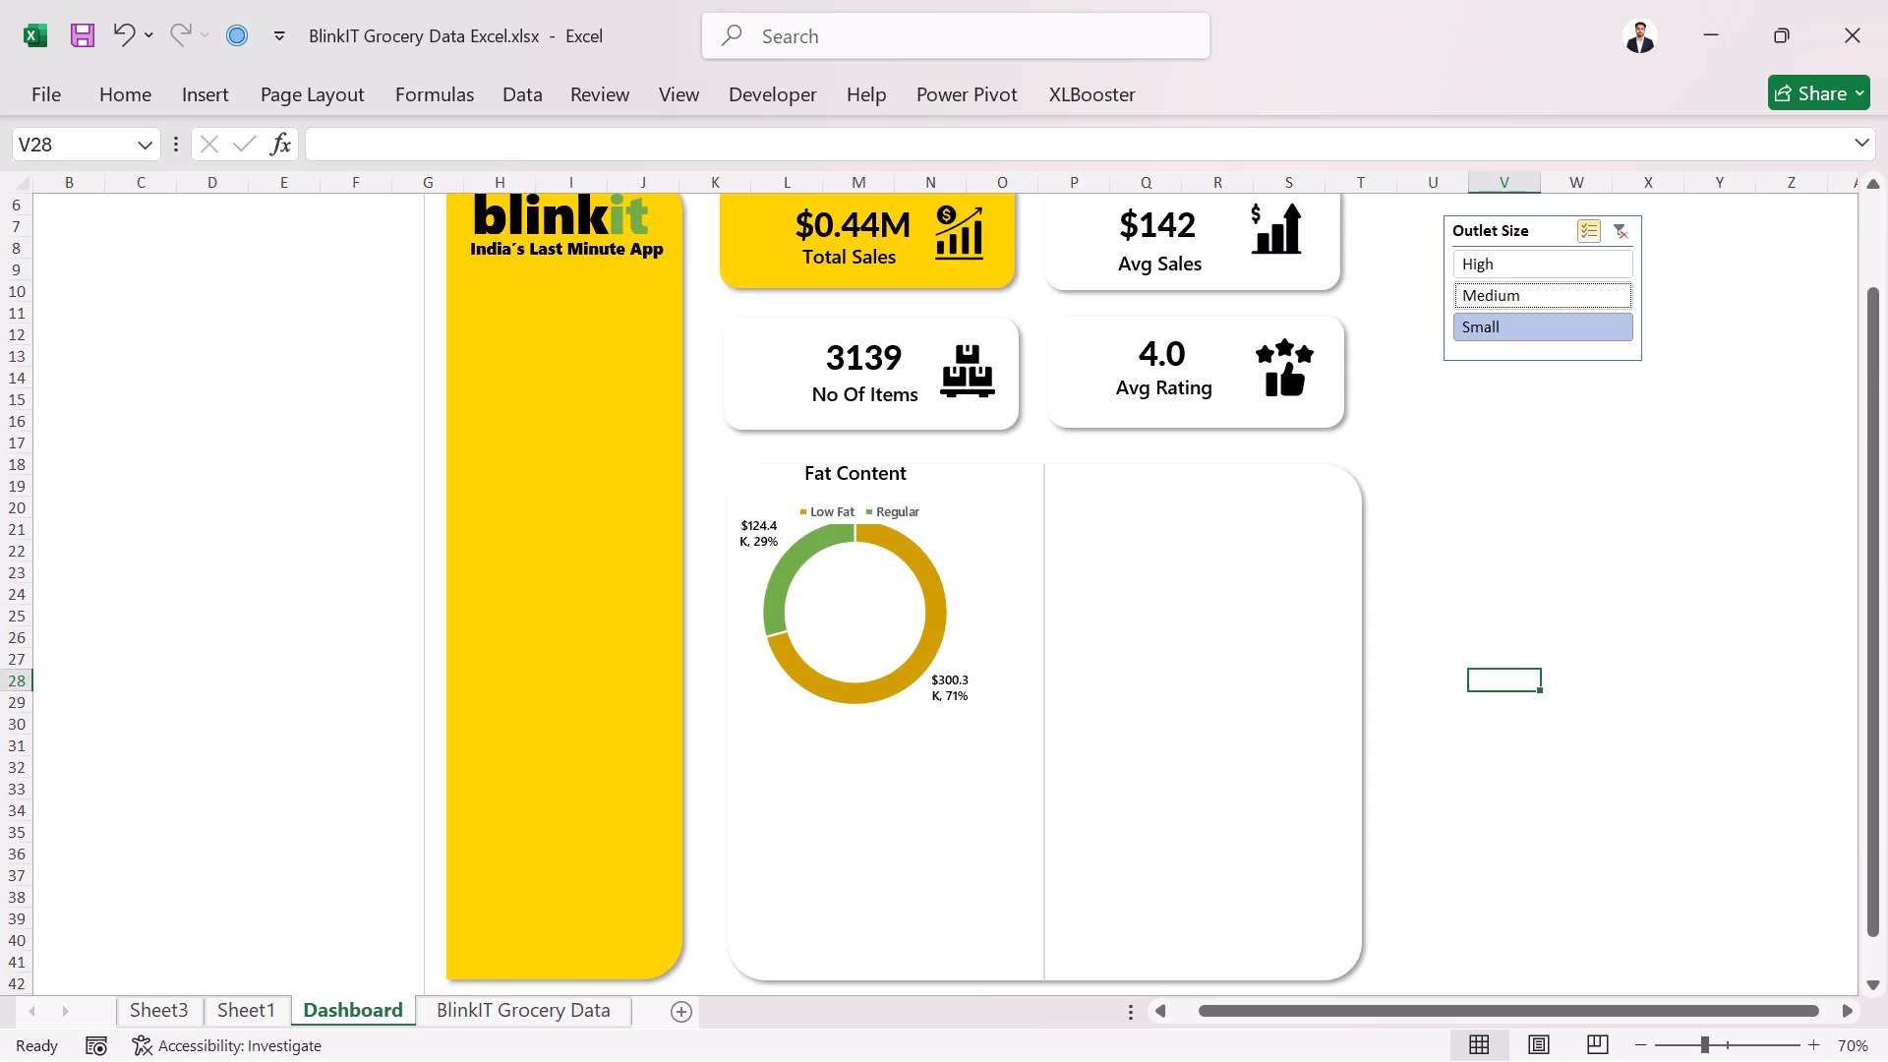
Open the shape formatting settings for the vertical divider line in the large white chart card.
{"action": "left_click", "coordinate": [1047, 728]}
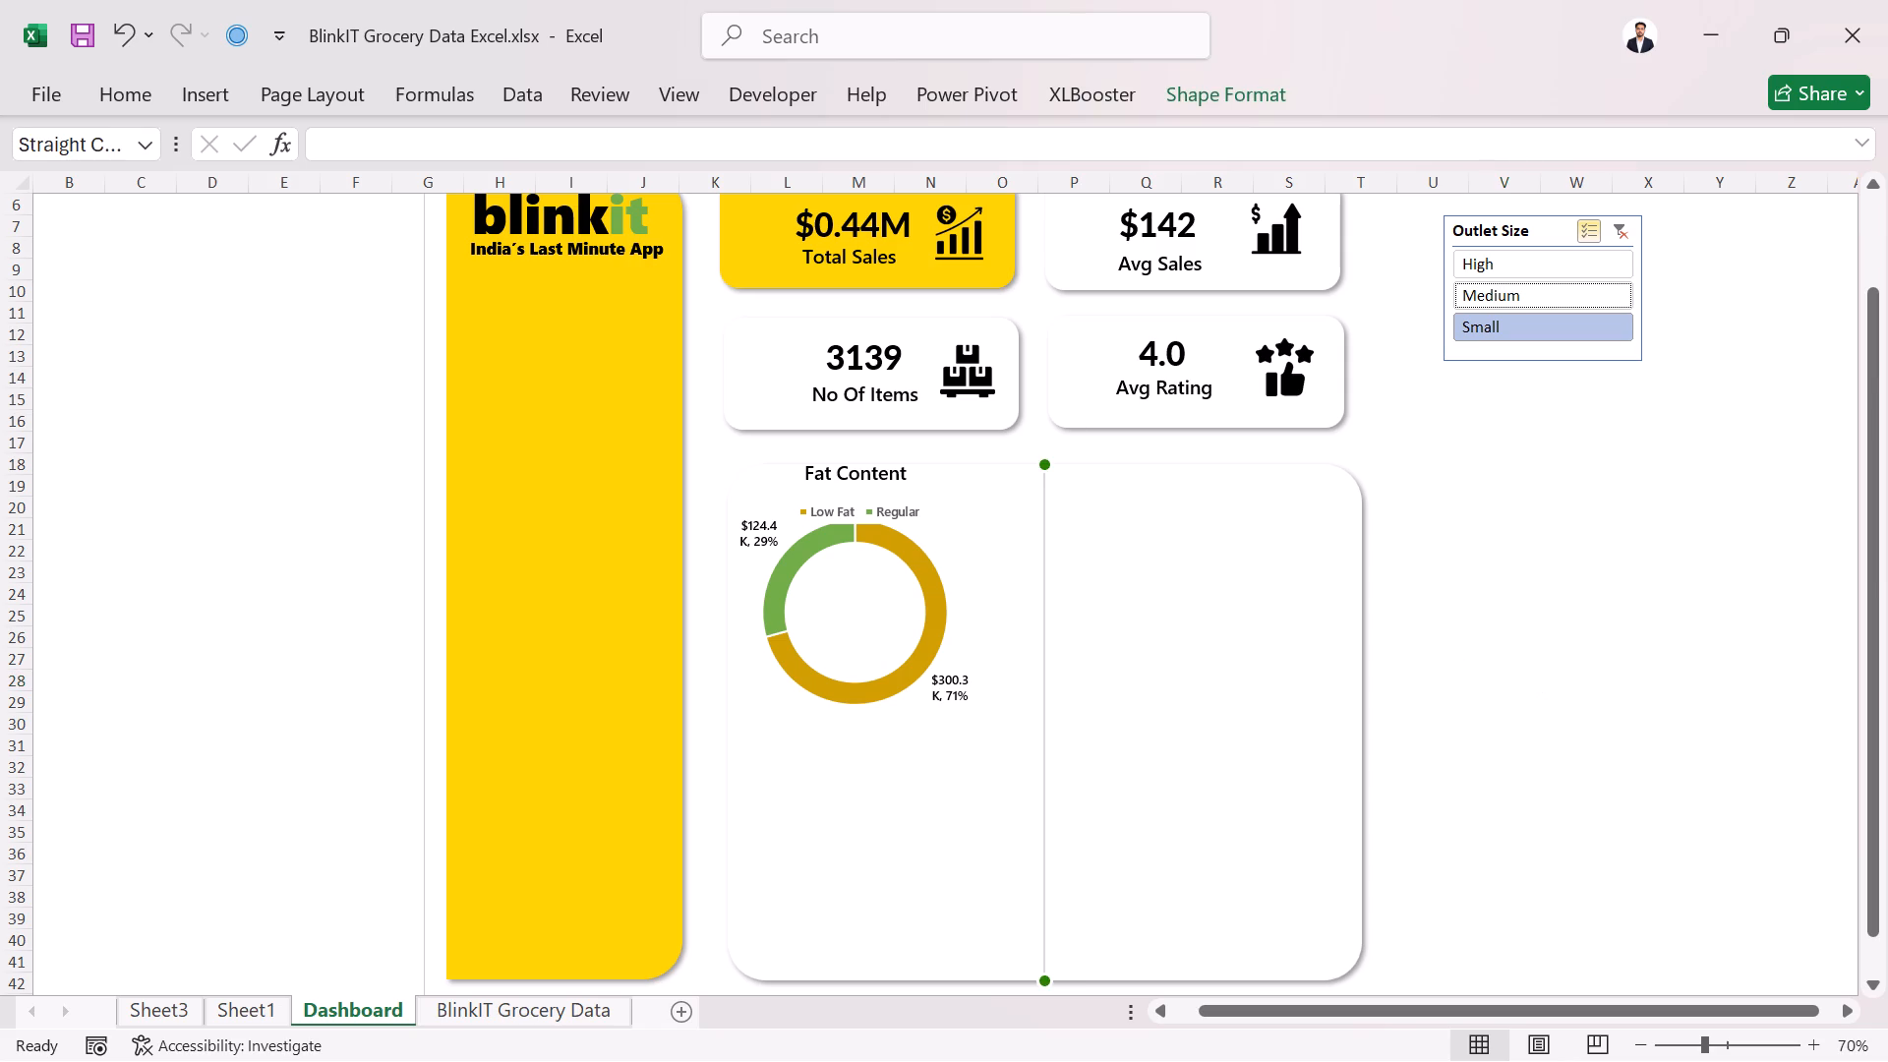
{"action": "right_click", "coordinate": [1047, 728]}
{"action": "left_click", "coordinate": [1127, 1041]}
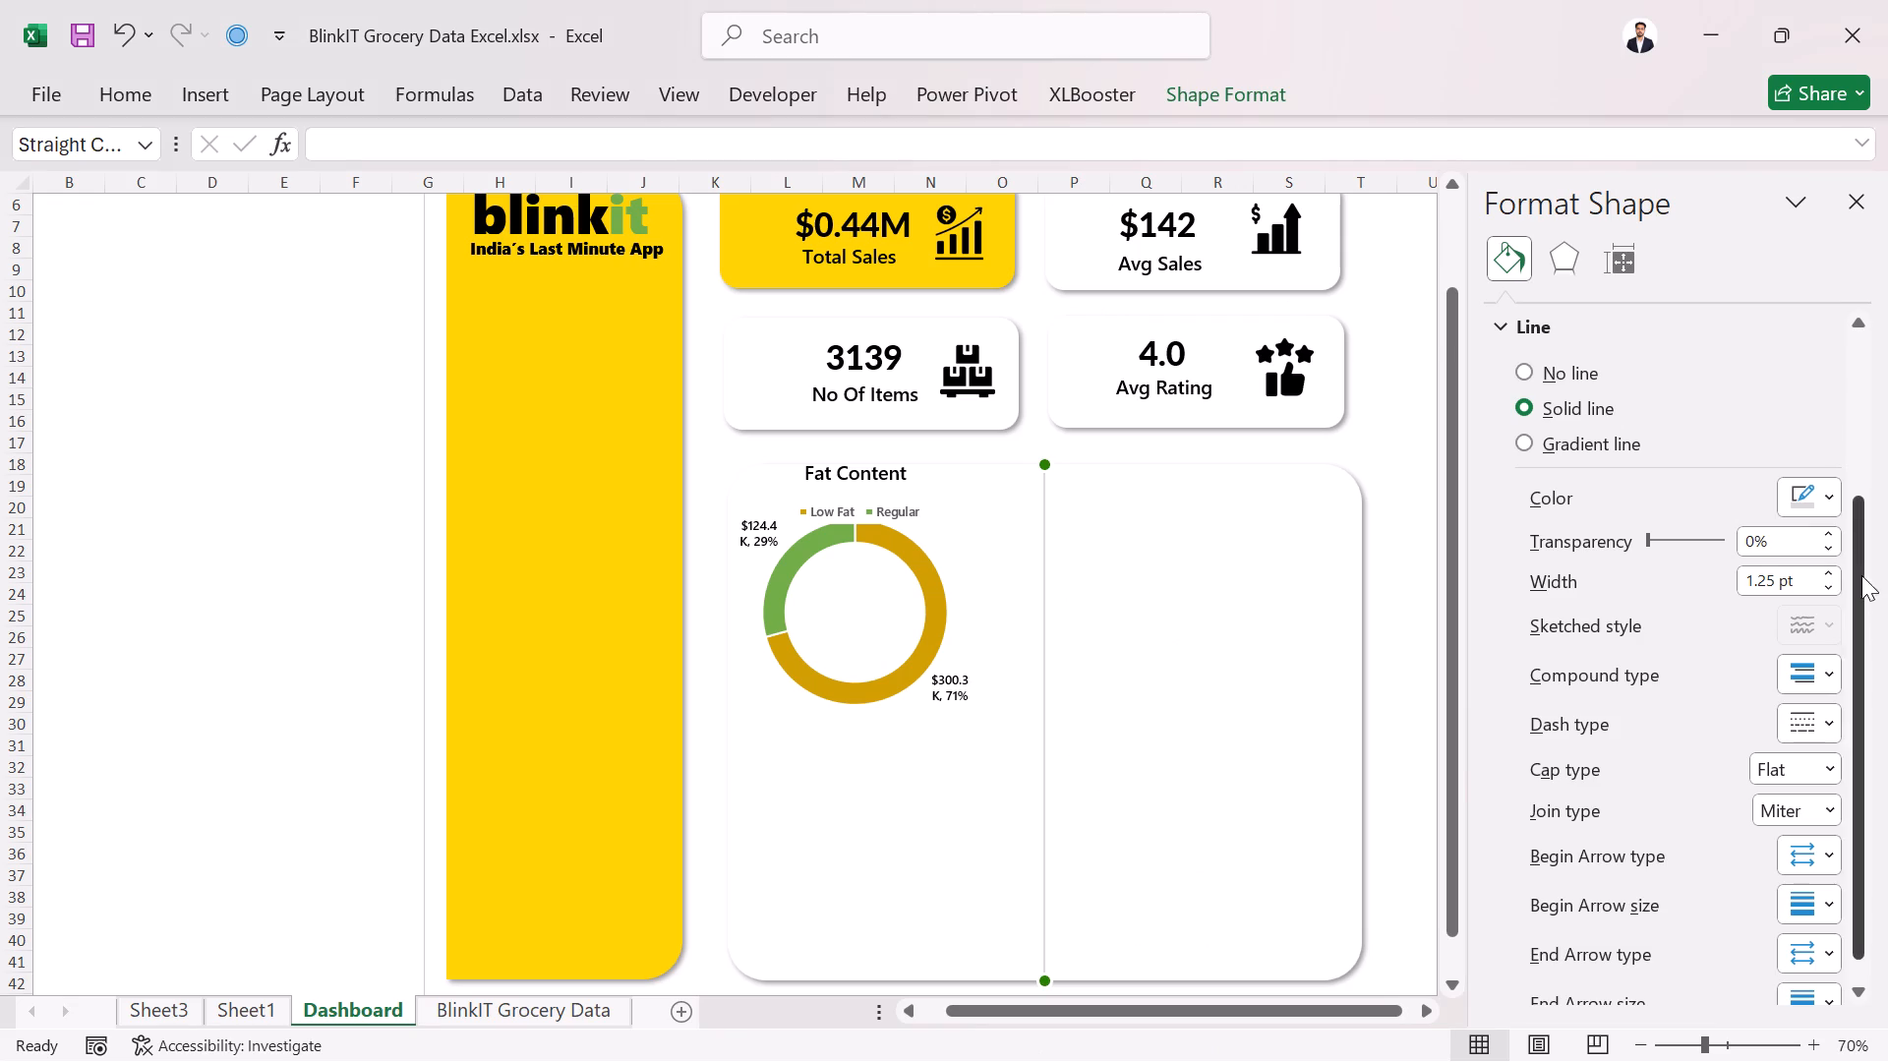
Set the vertical divider line's width to 1.75 pt and close the shape formatting settings.
{"action": "triple_click", "coordinate": [1839, 570]}
{"action": "left_click", "coordinate": [1824, 586]}
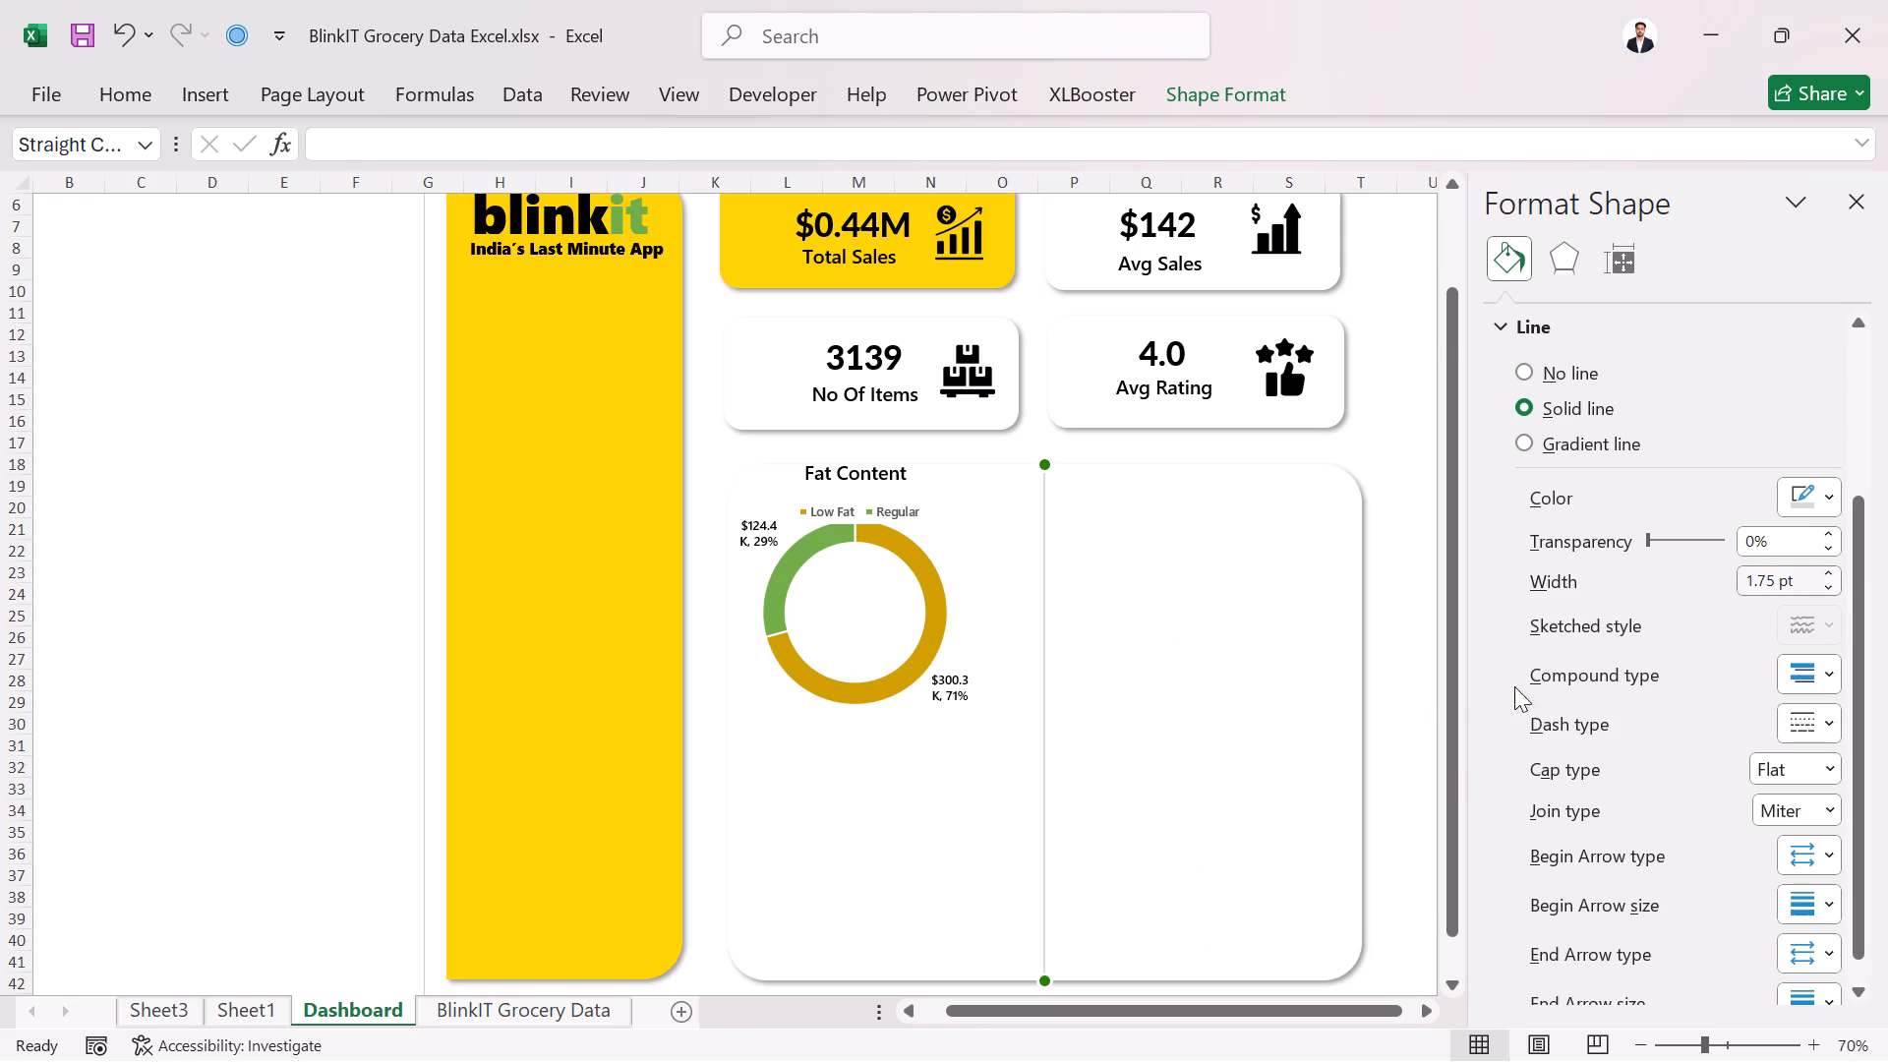
{"action": "left_click", "coordinate": [1442, 708]}
{"action": "left_click", "coordinate": [1410, 709]}
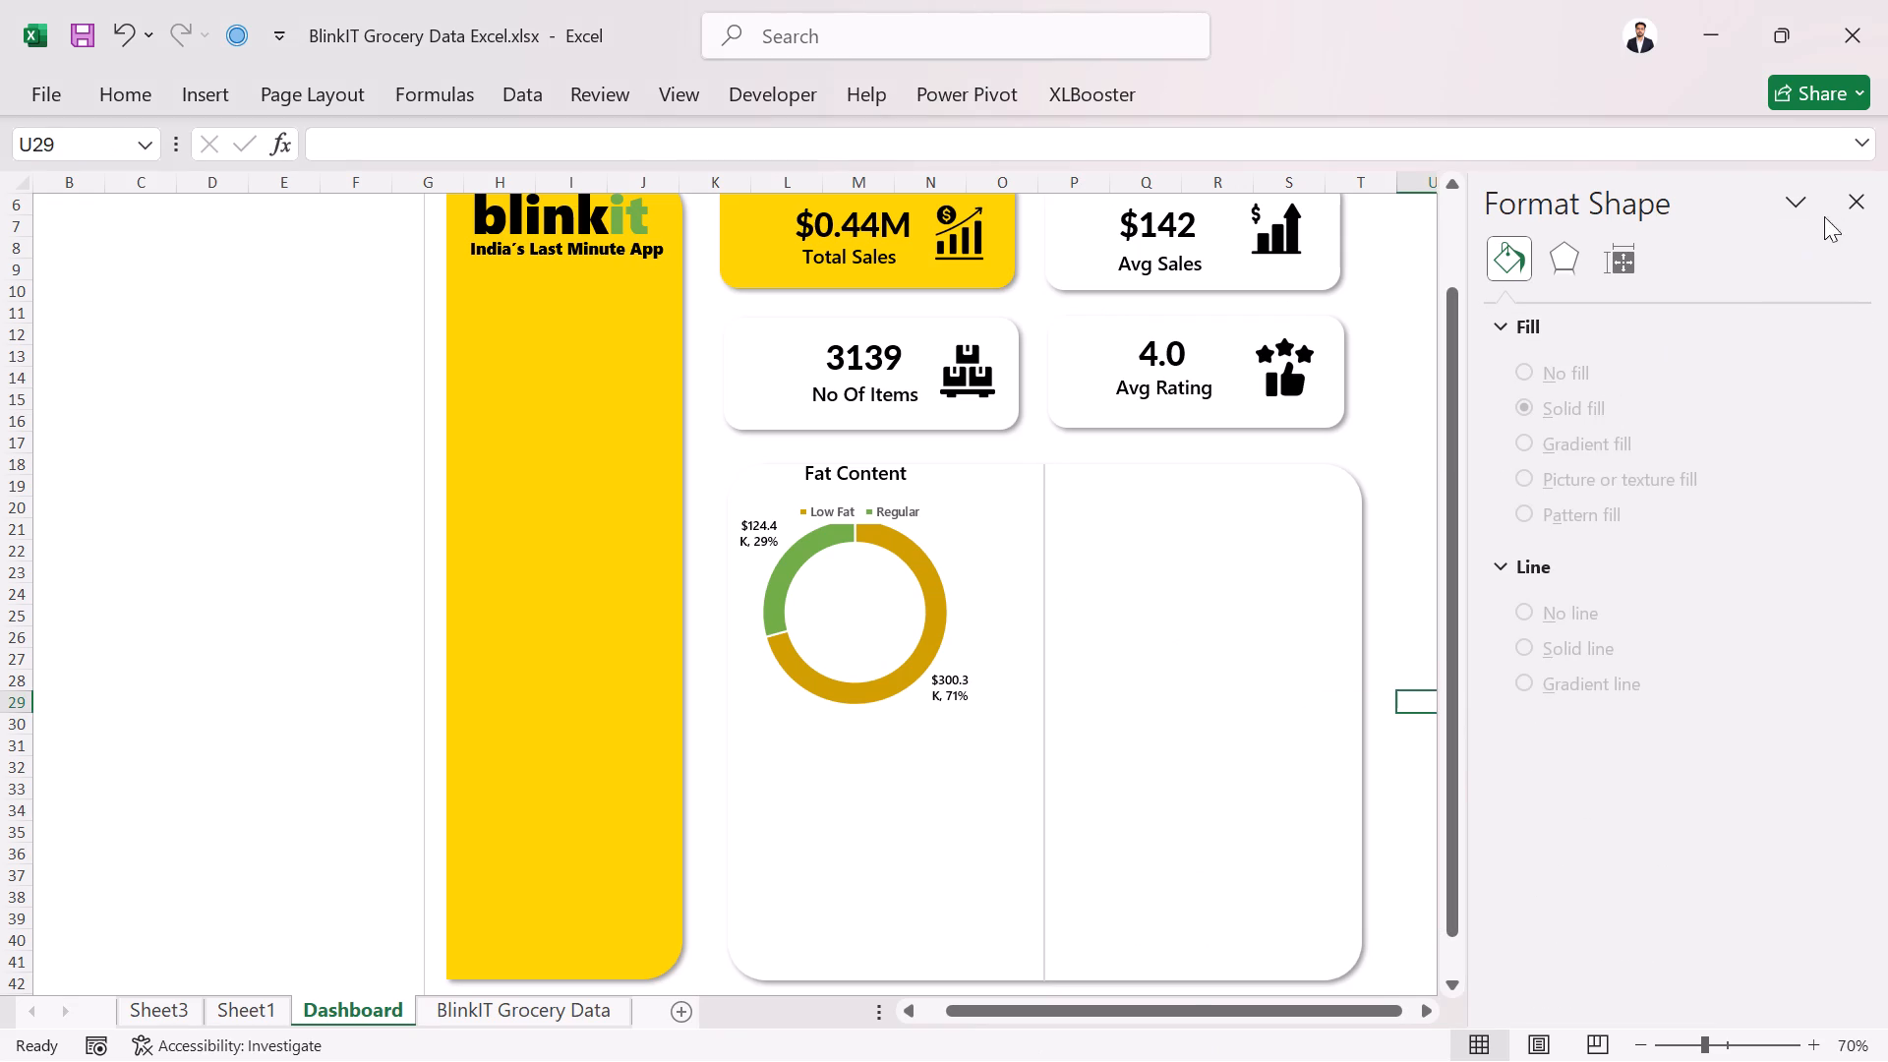
{"action": "left_click", "coordinate": [1858, 205]}
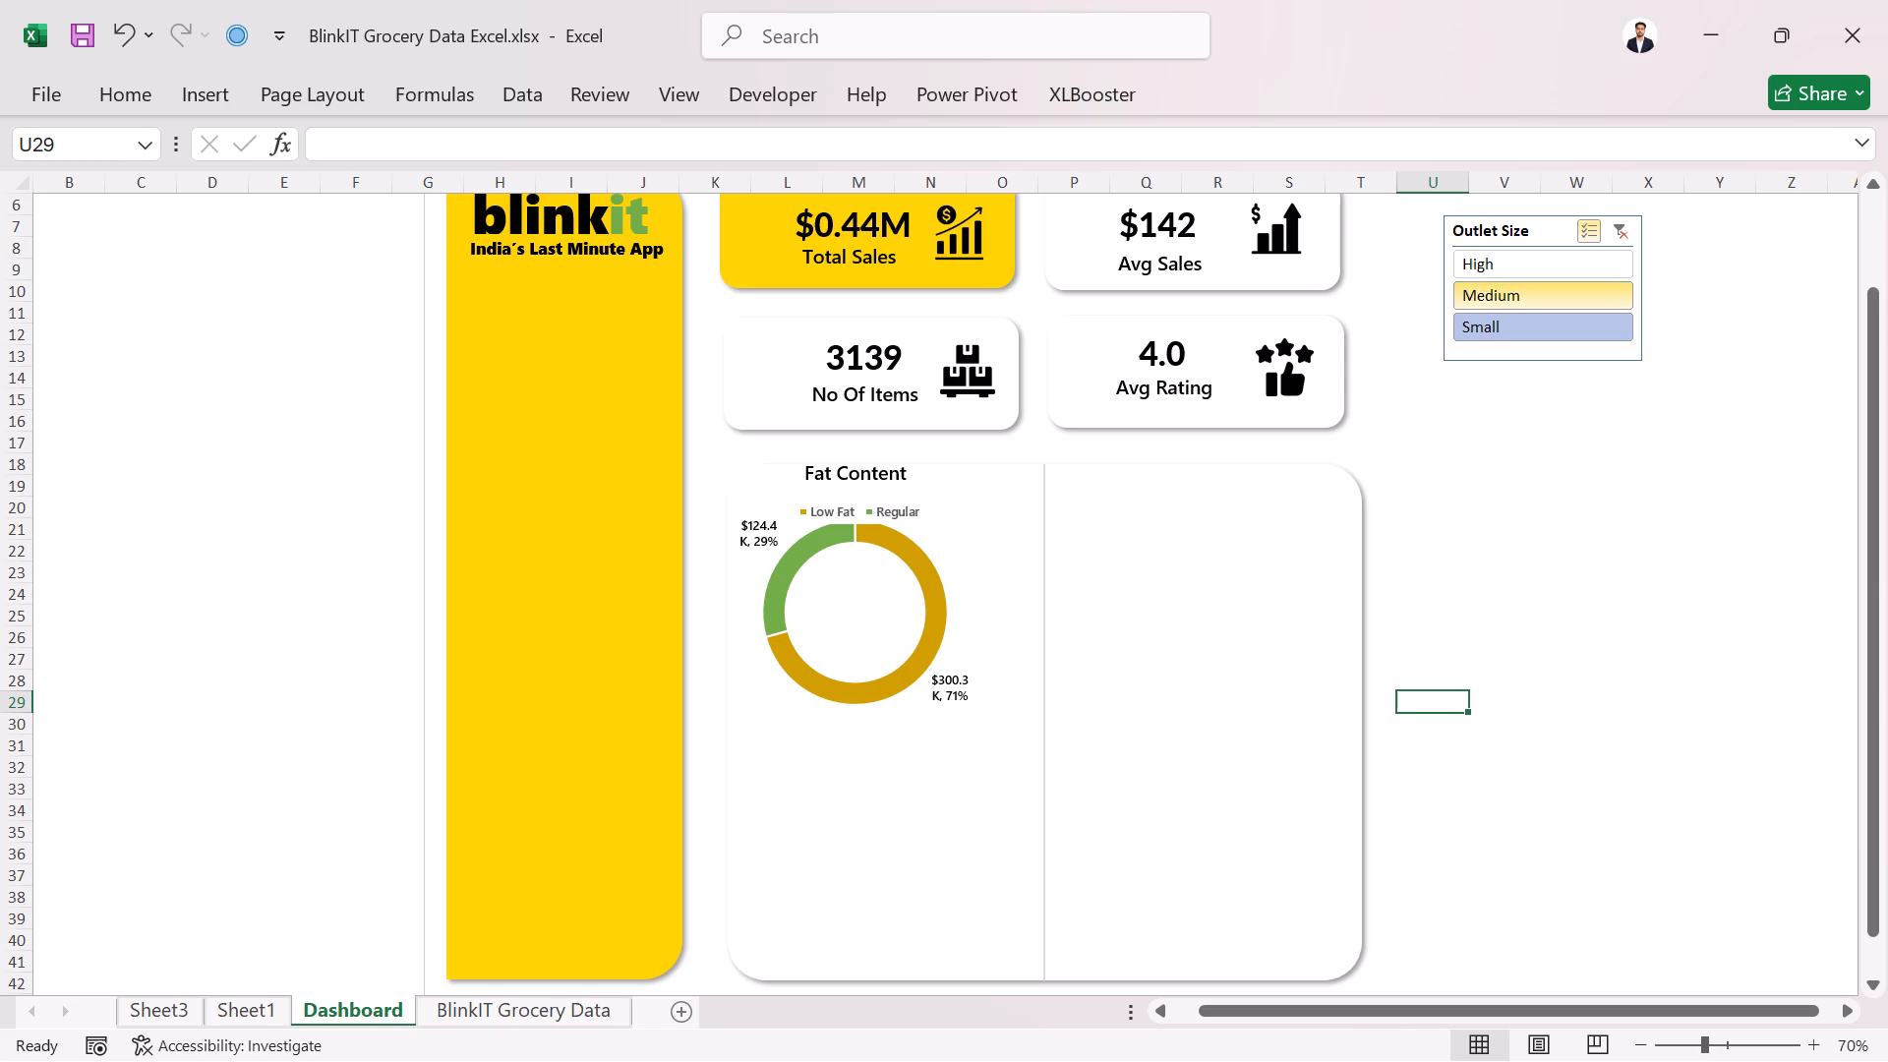
Reopen the vertical divider's format settings and thicken the line by one more width increment.
{"action": "left_click", "coordinate": [1049, 663]}
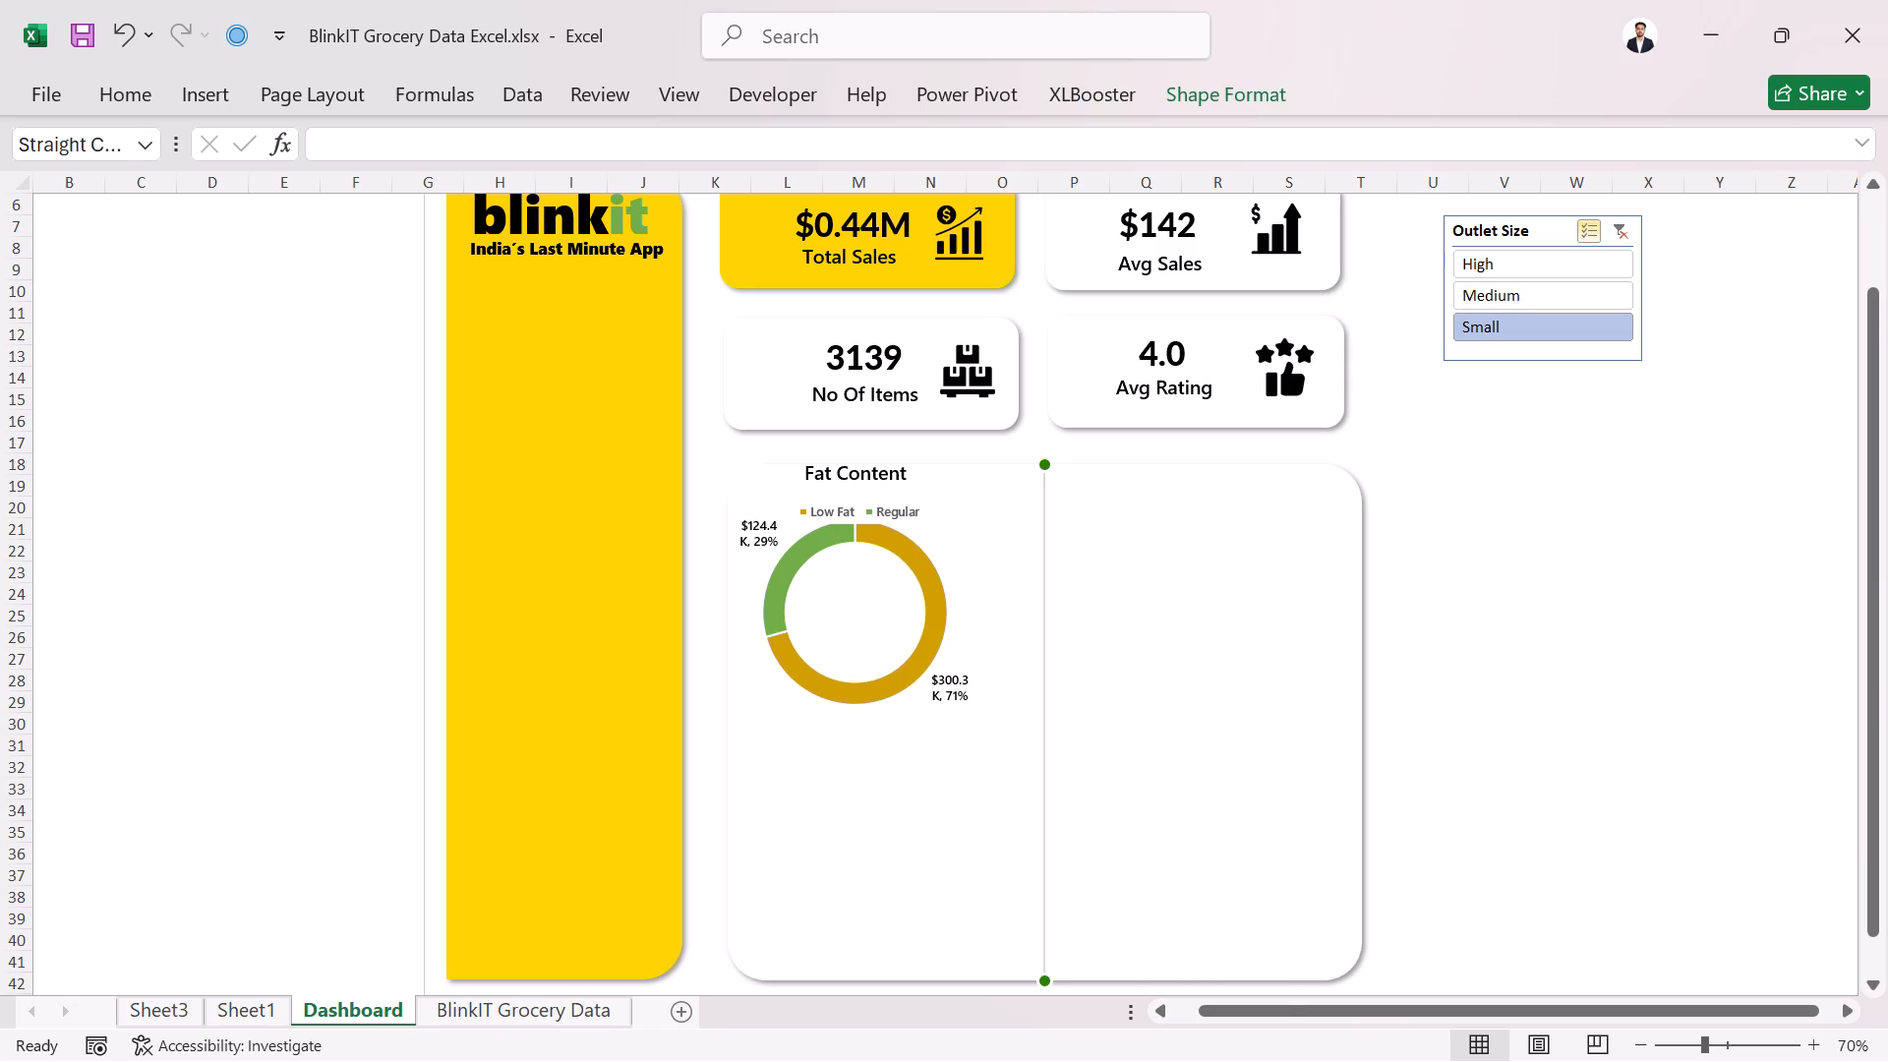
{"action": "right_click", "coordinate": [1042, 613]}
{"action": "left_click", "coordinate": [1141, 1028]}
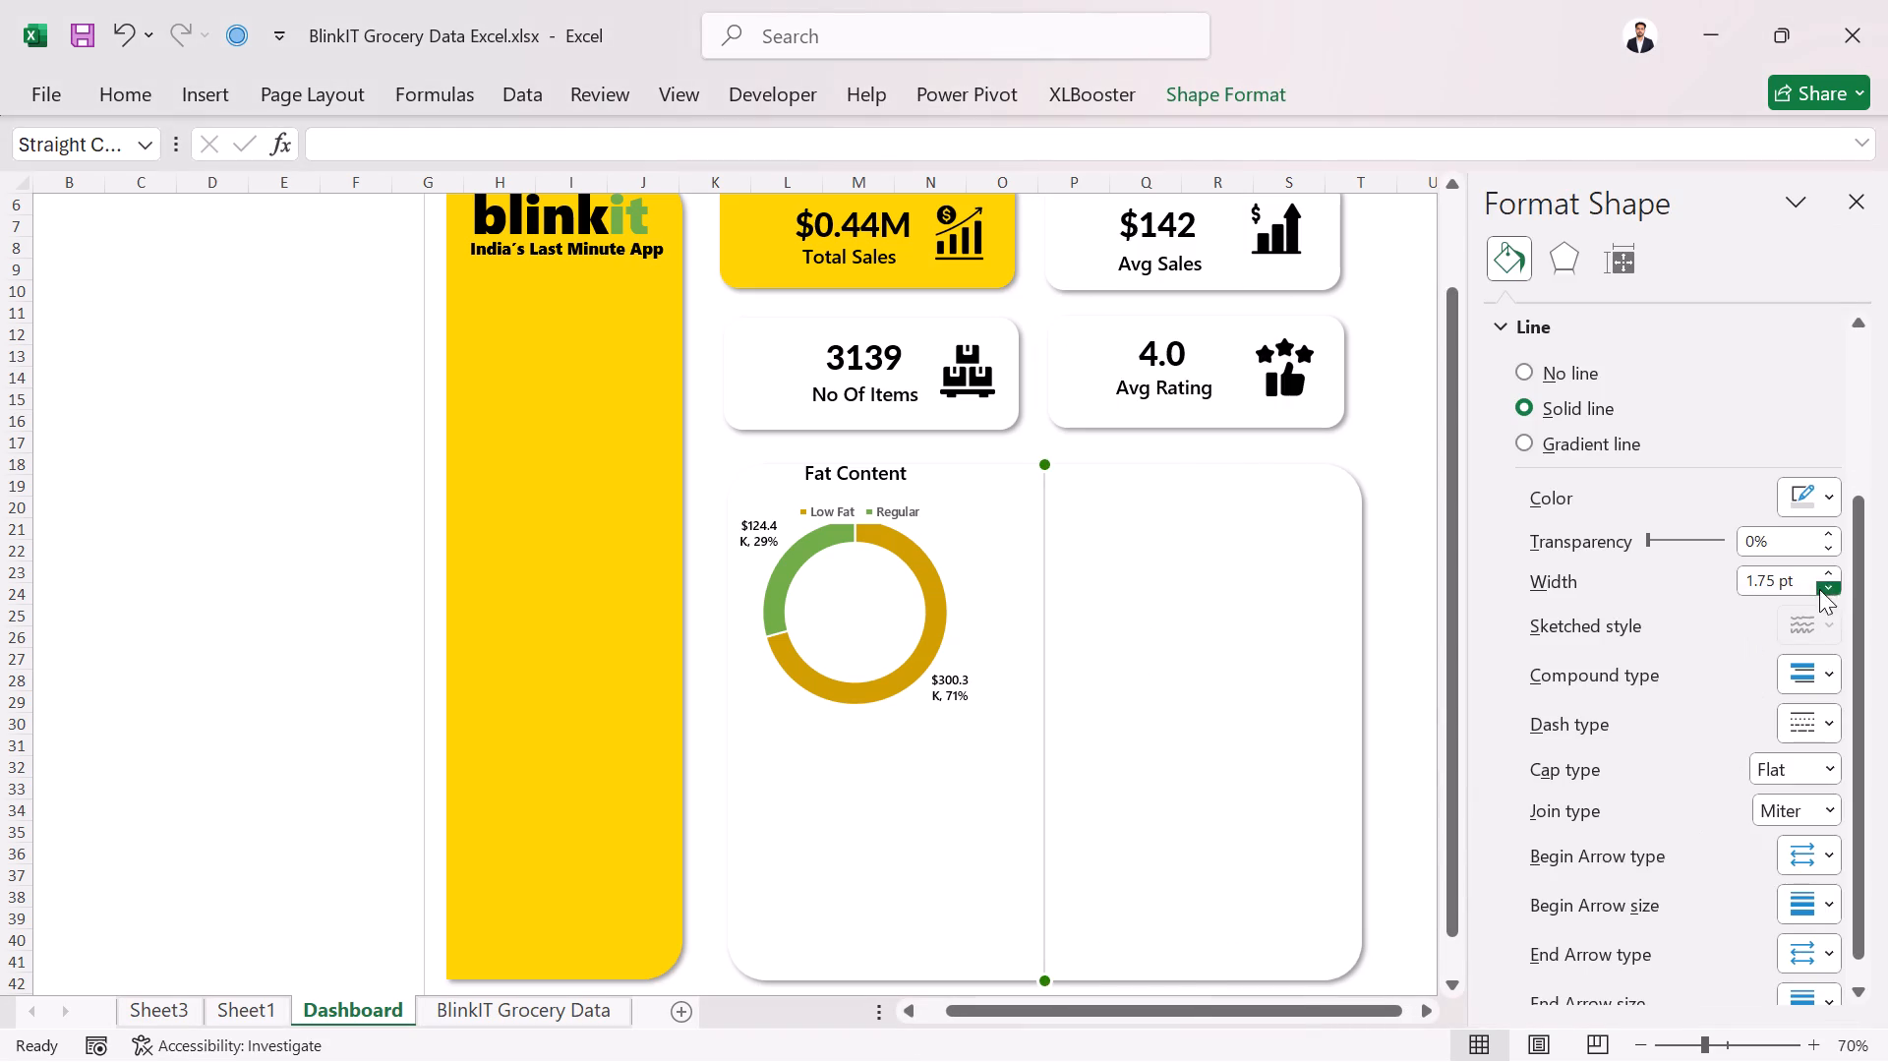
{"action": "left_click", "coordinate": [1820, 569]}
{"action": "left_click", "coordinate": [1403, 591]}
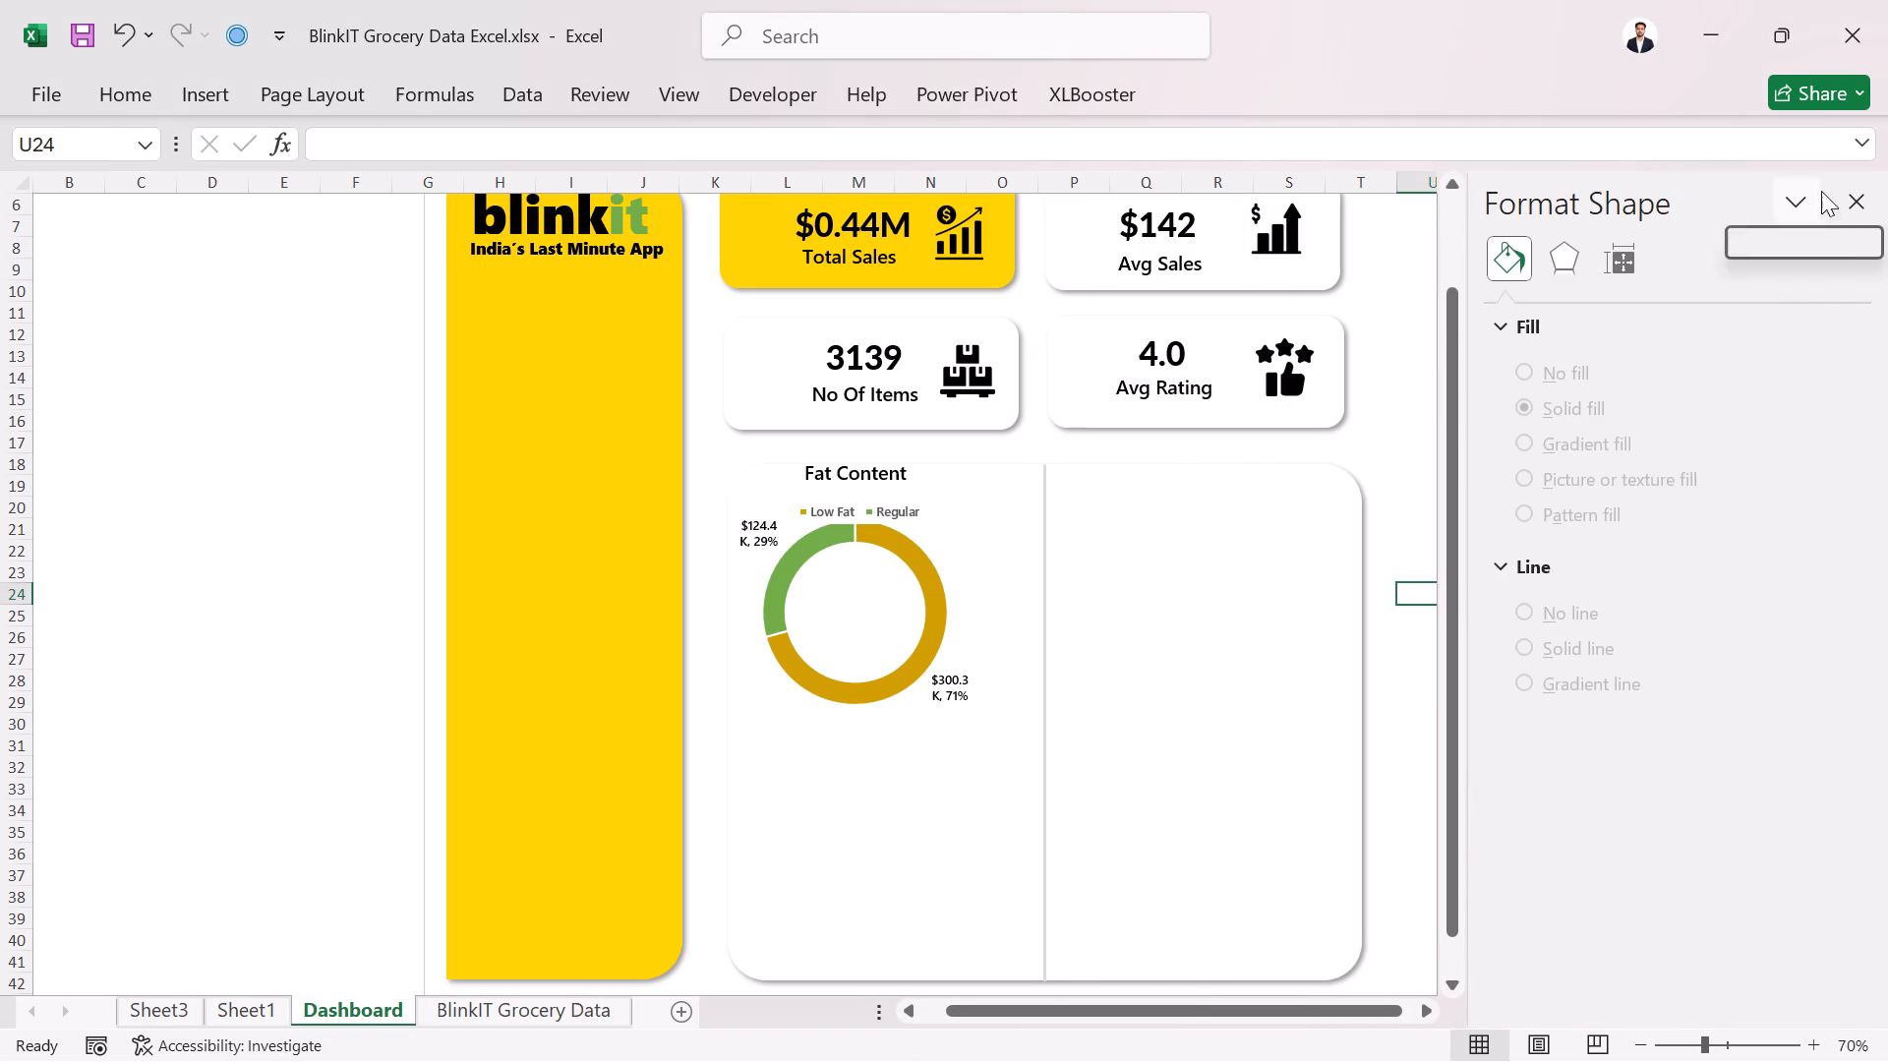
{"action": "left_click", "coordinate": [1854, 189]}
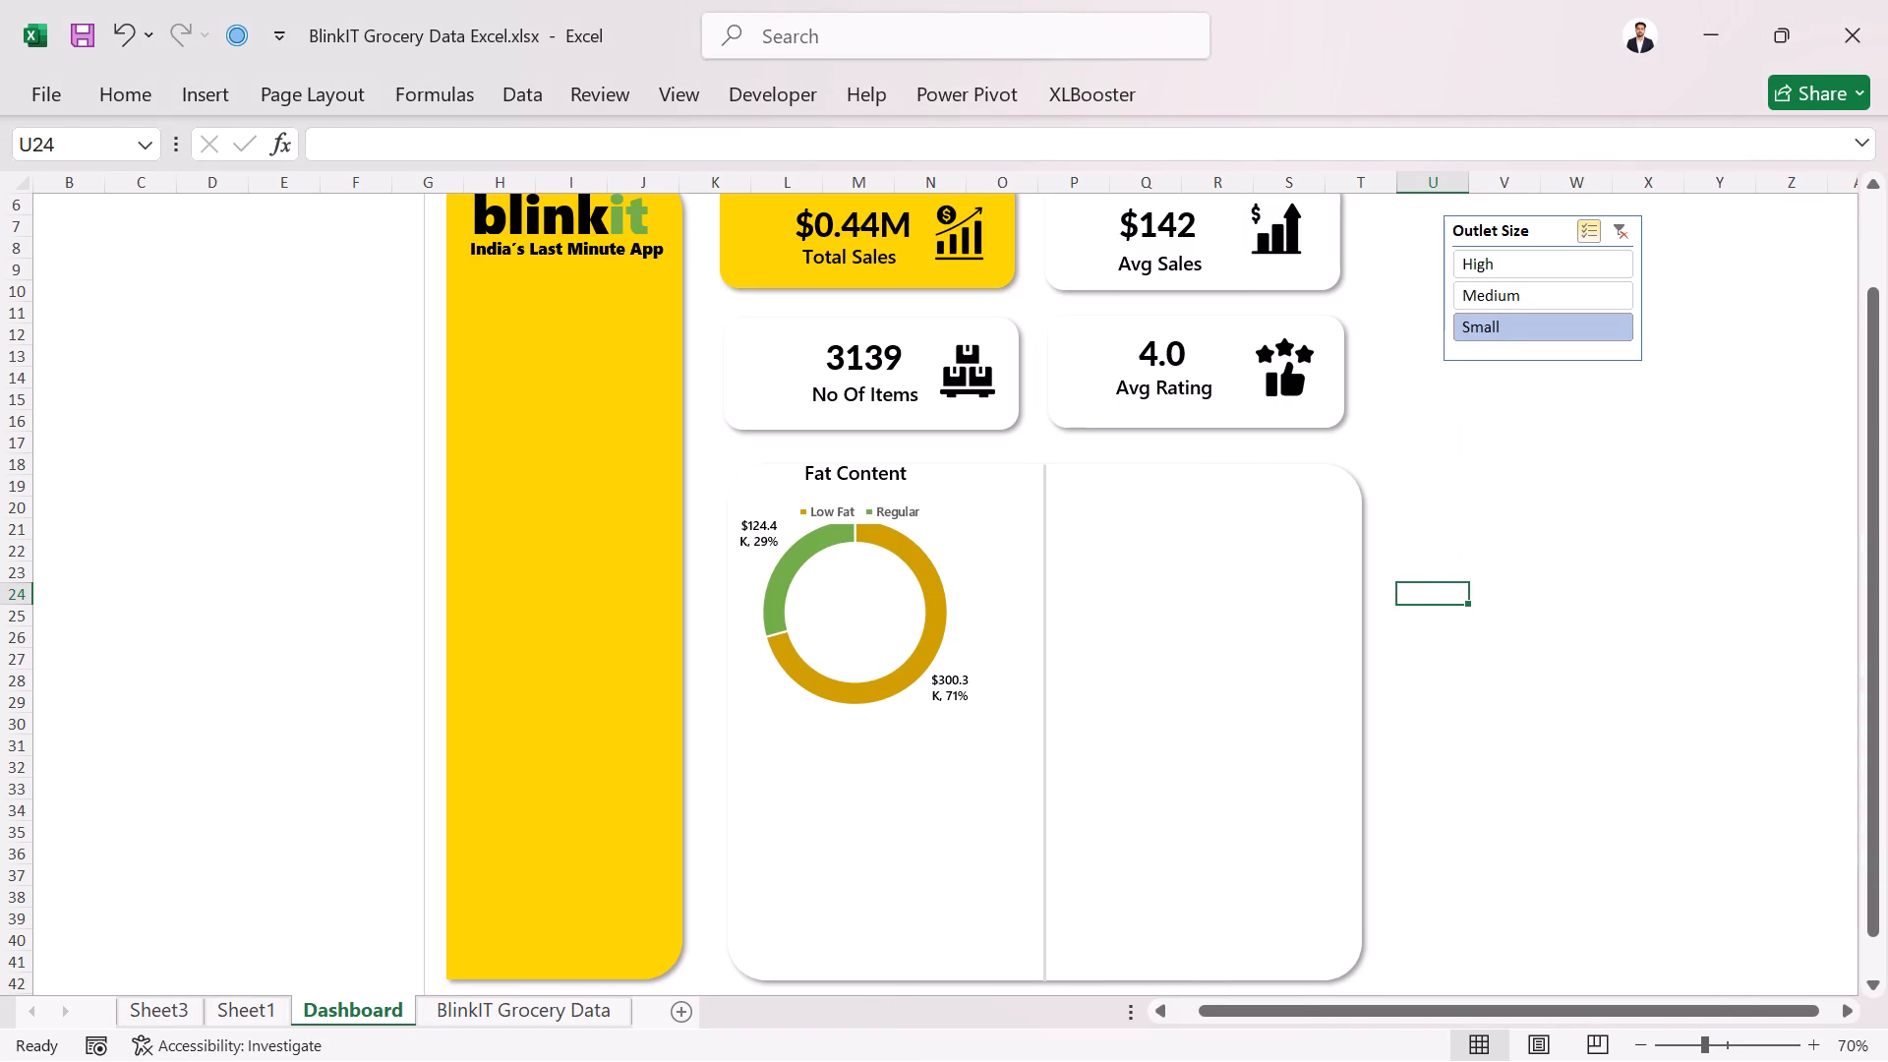
Duplicate the vertical divider line on the chart card, keeping the original in its centred position.
{"action": "left_click", "coordinate": [961, 97]}
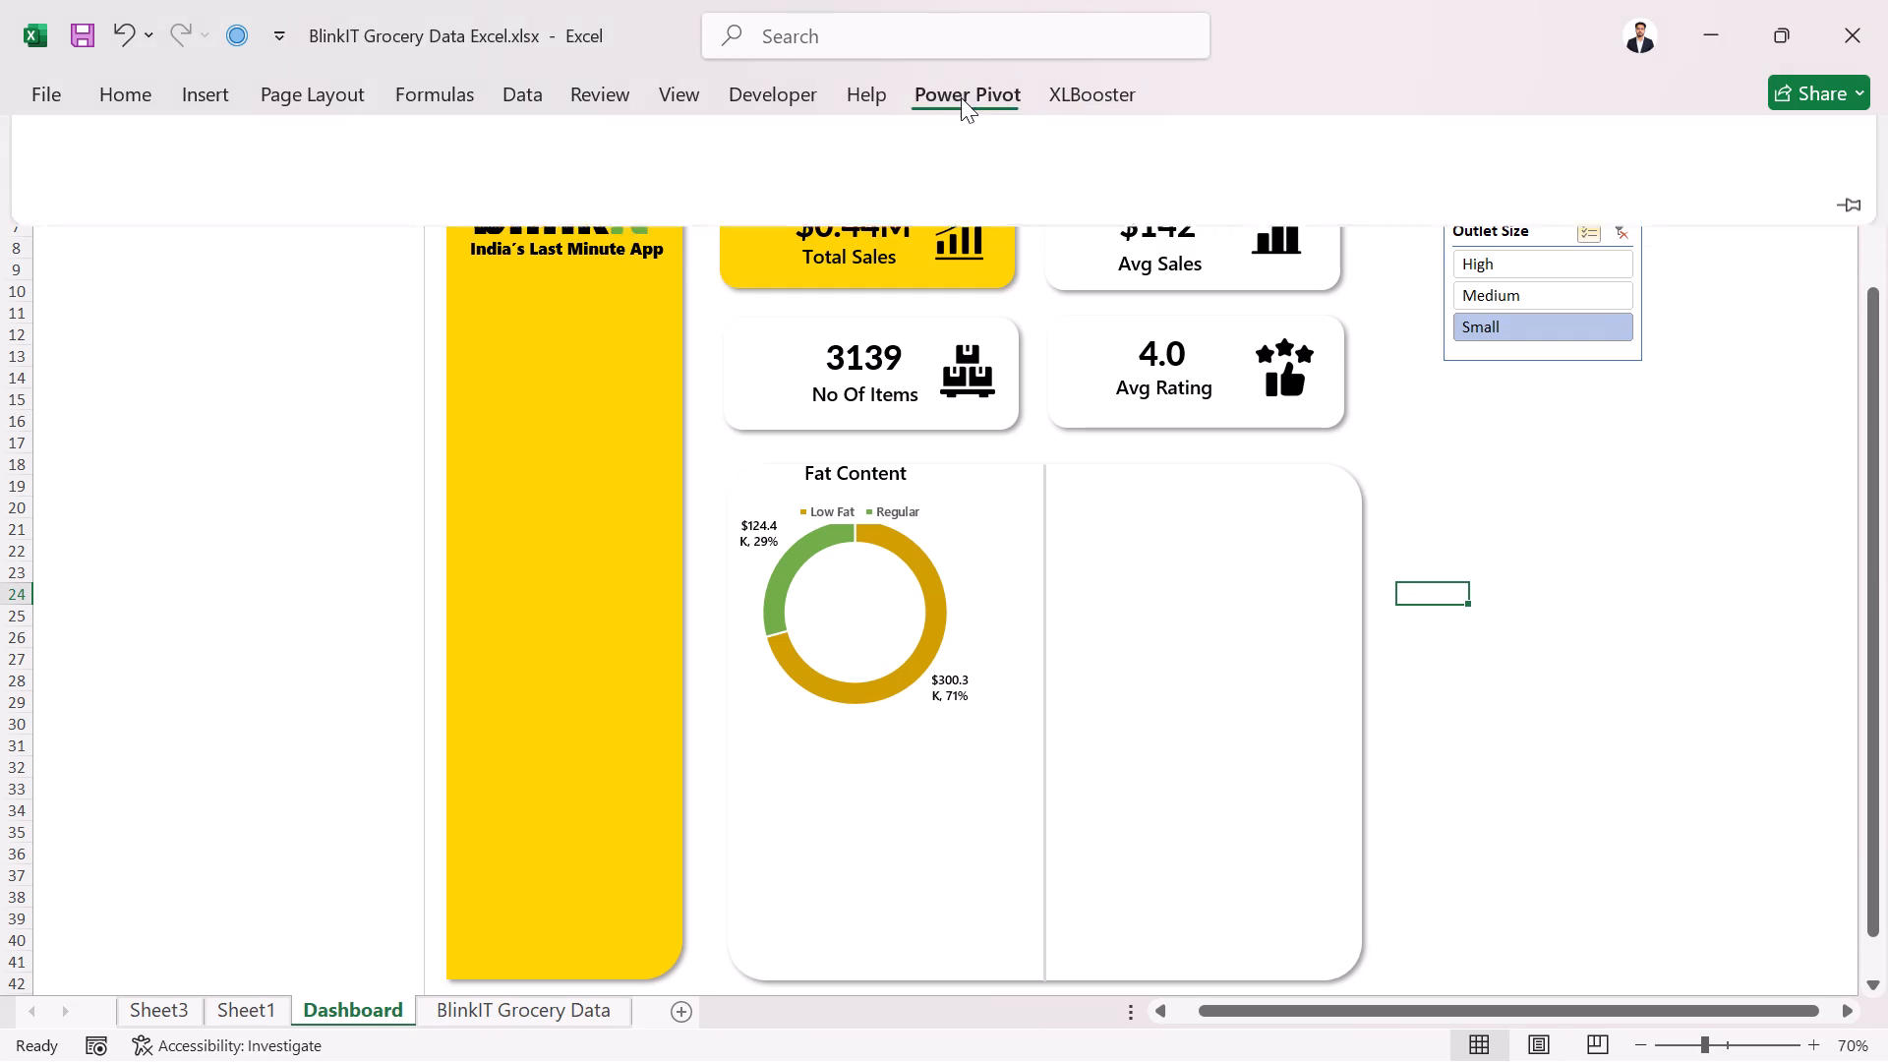
{"action": "double_click", "coordinate": [1032, 571]}
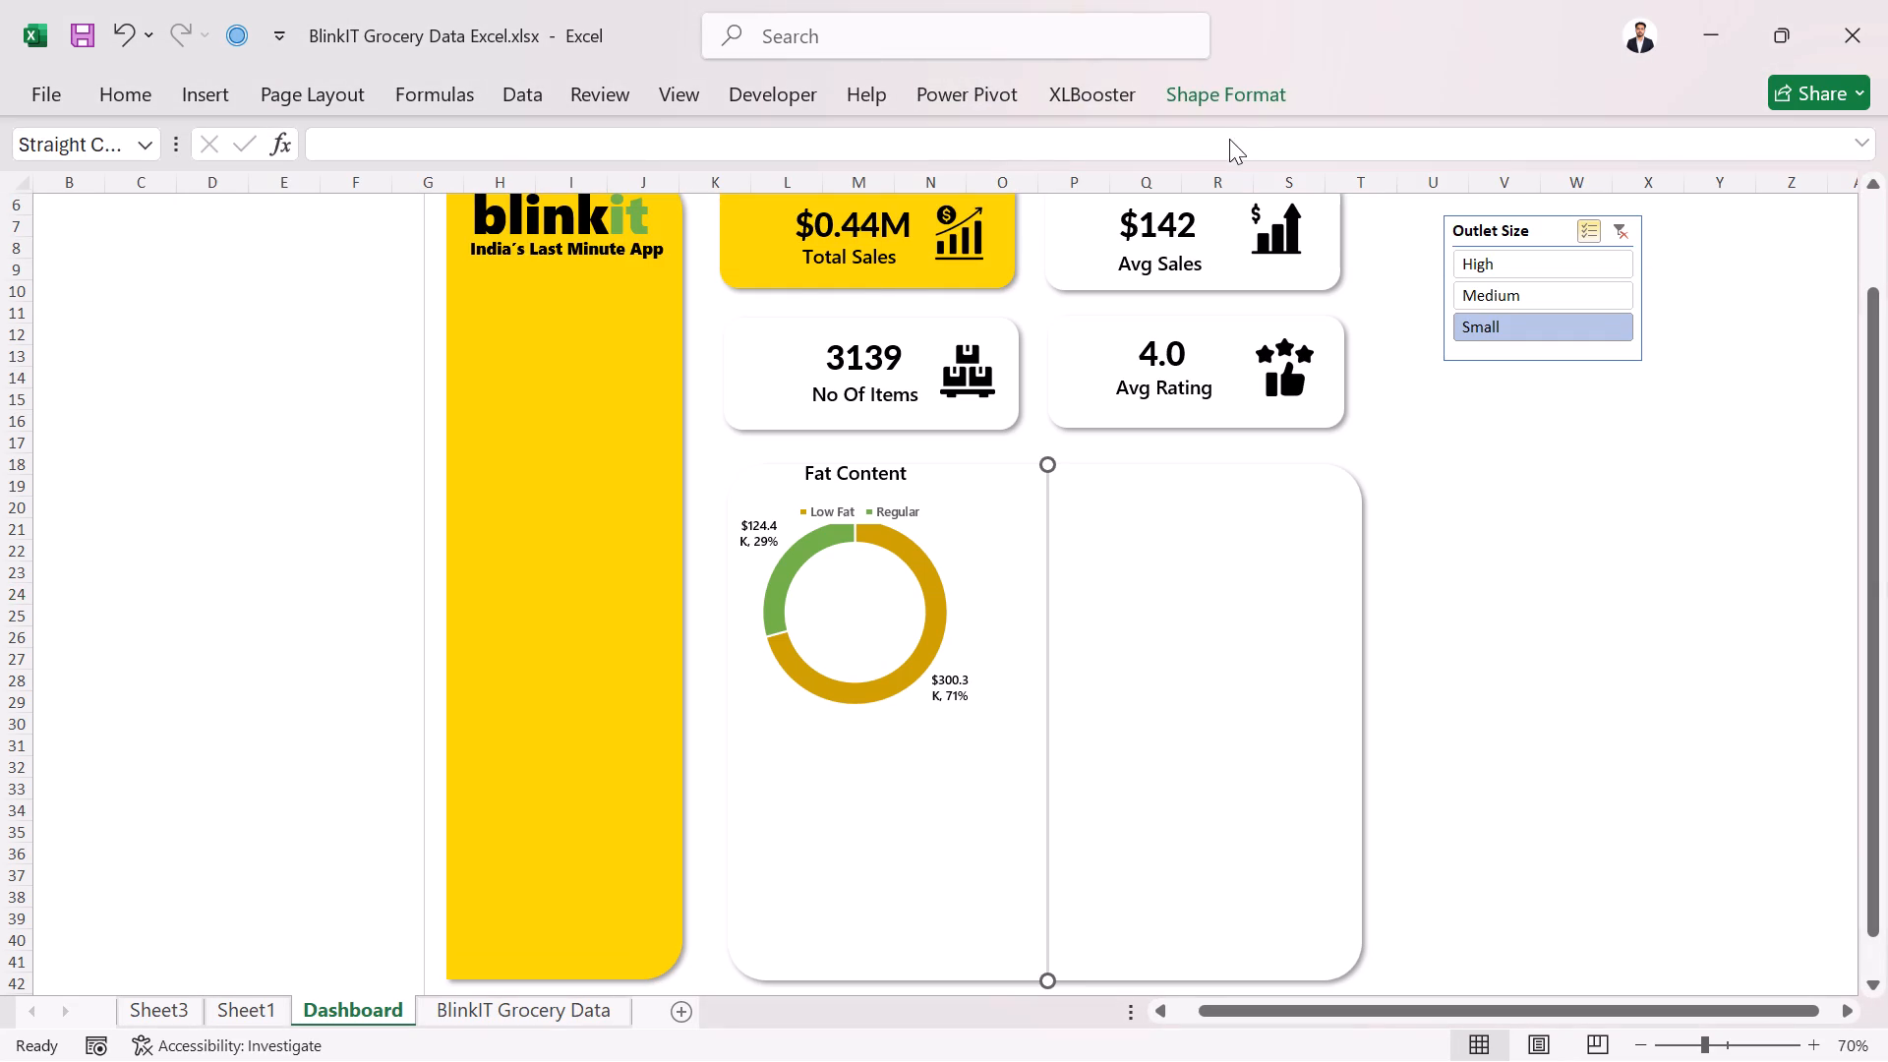
{"action": "key", "text": "ctrl+z"}
{"action": "left_click", "coordinate": [1218, 83]}
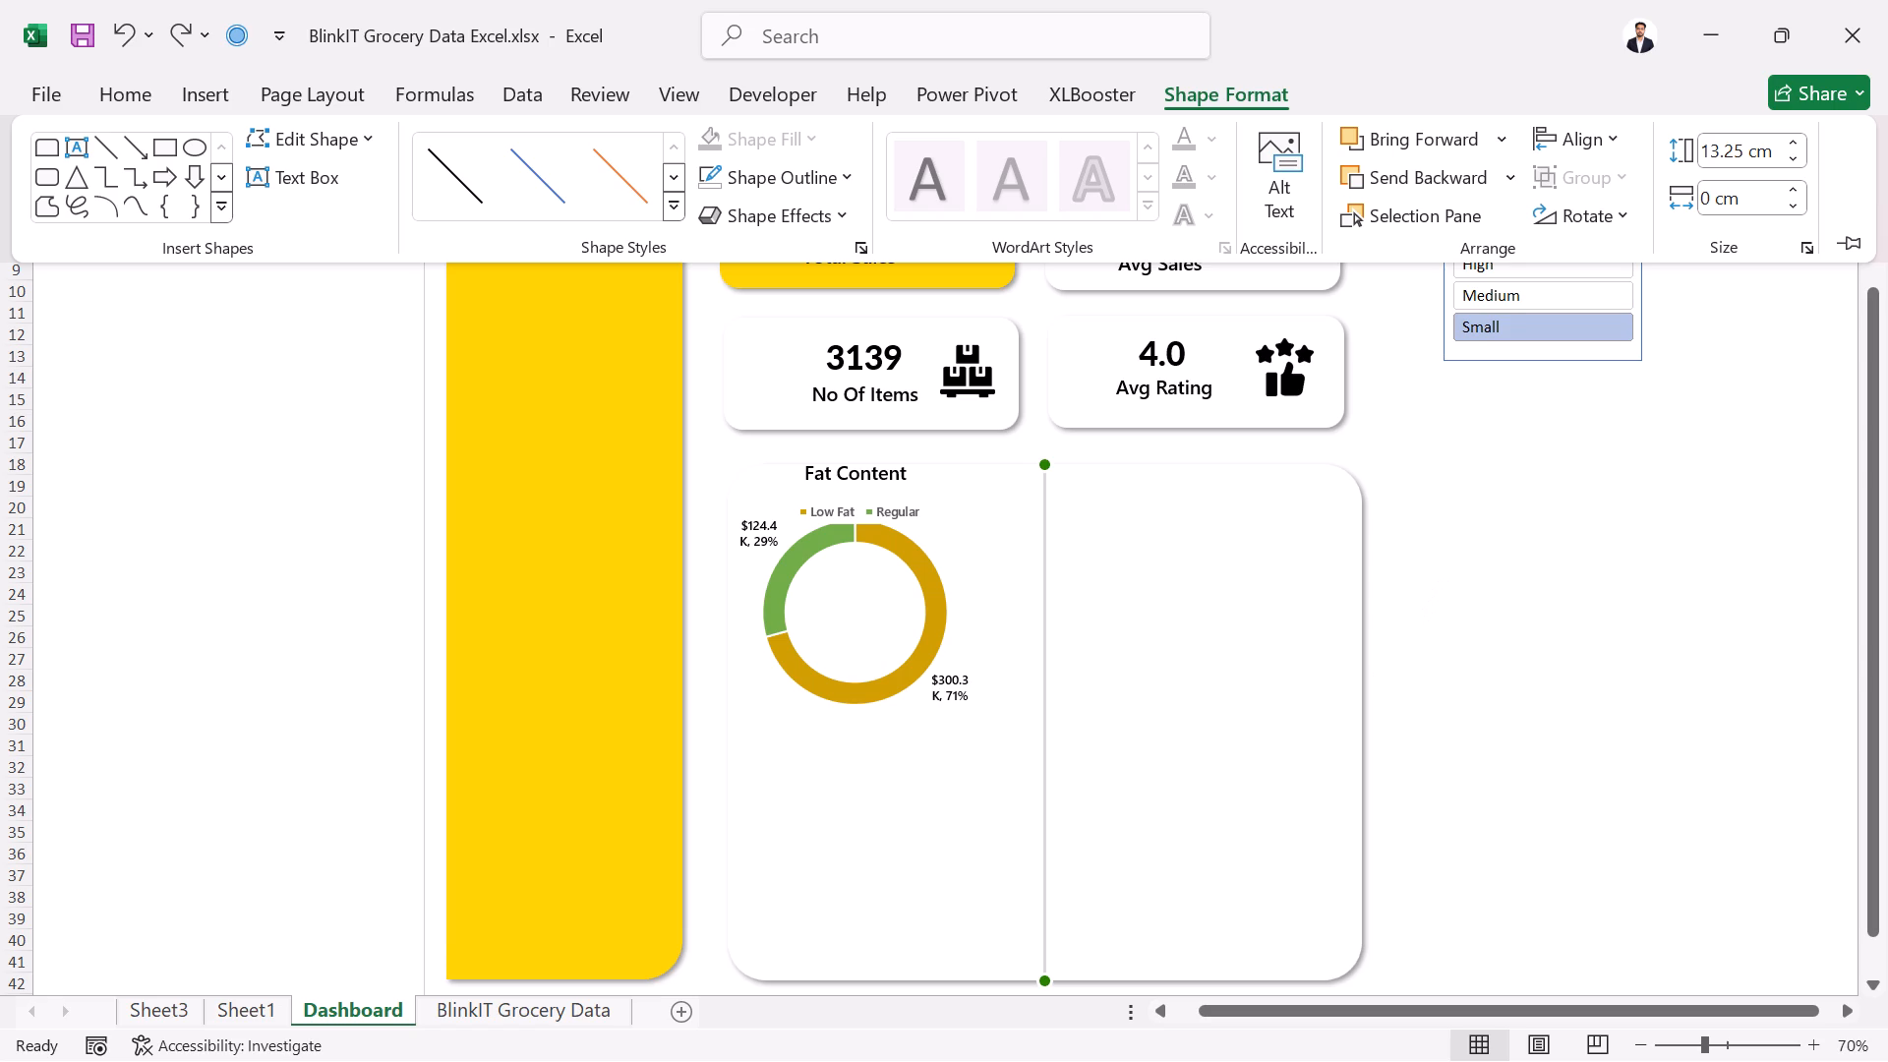
{"action": "key", "text": "ctrl+c"}
{"action": "key", "text": "ctrl+v"}
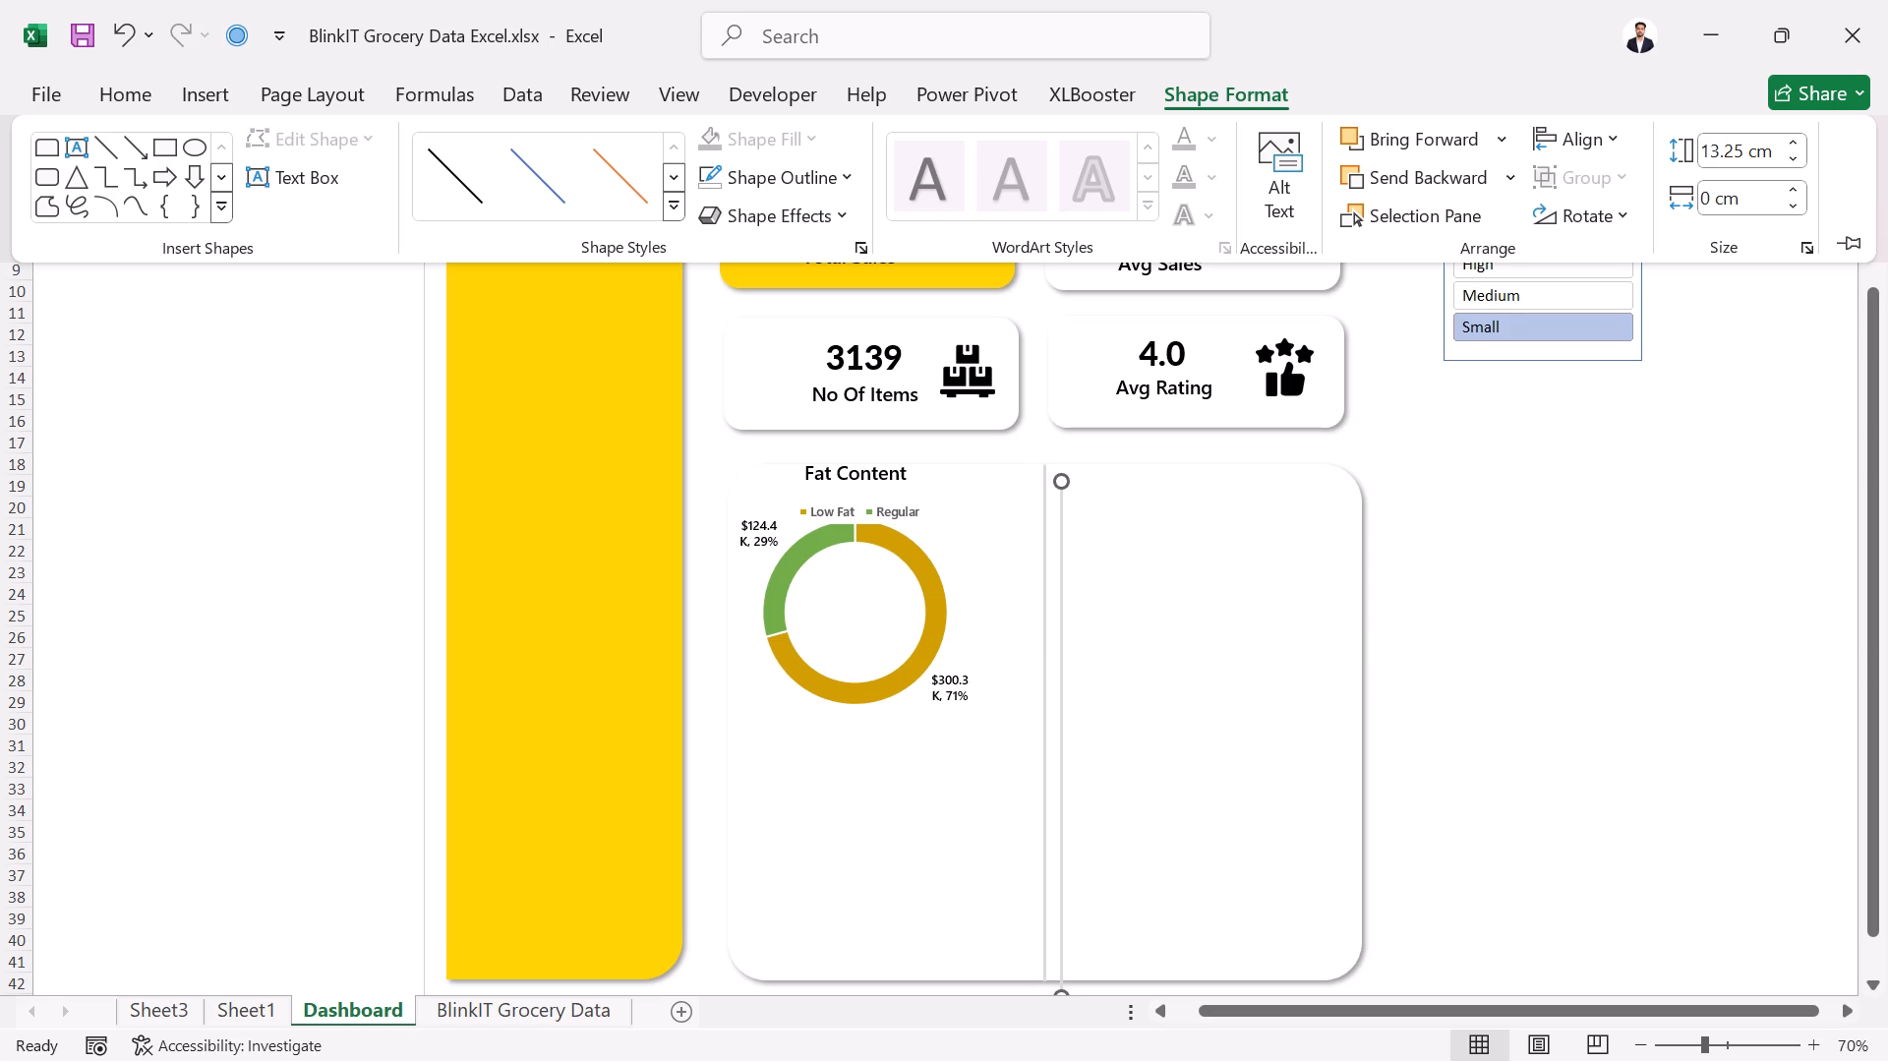
Turn the duplicated line into a horizontal divider by attaching its ends to the midpoints of the chart card's right and left edges.
{"action": "left_click_drag", "start_coordinate": [1063, 482], "coordinate": [1218, 652]}
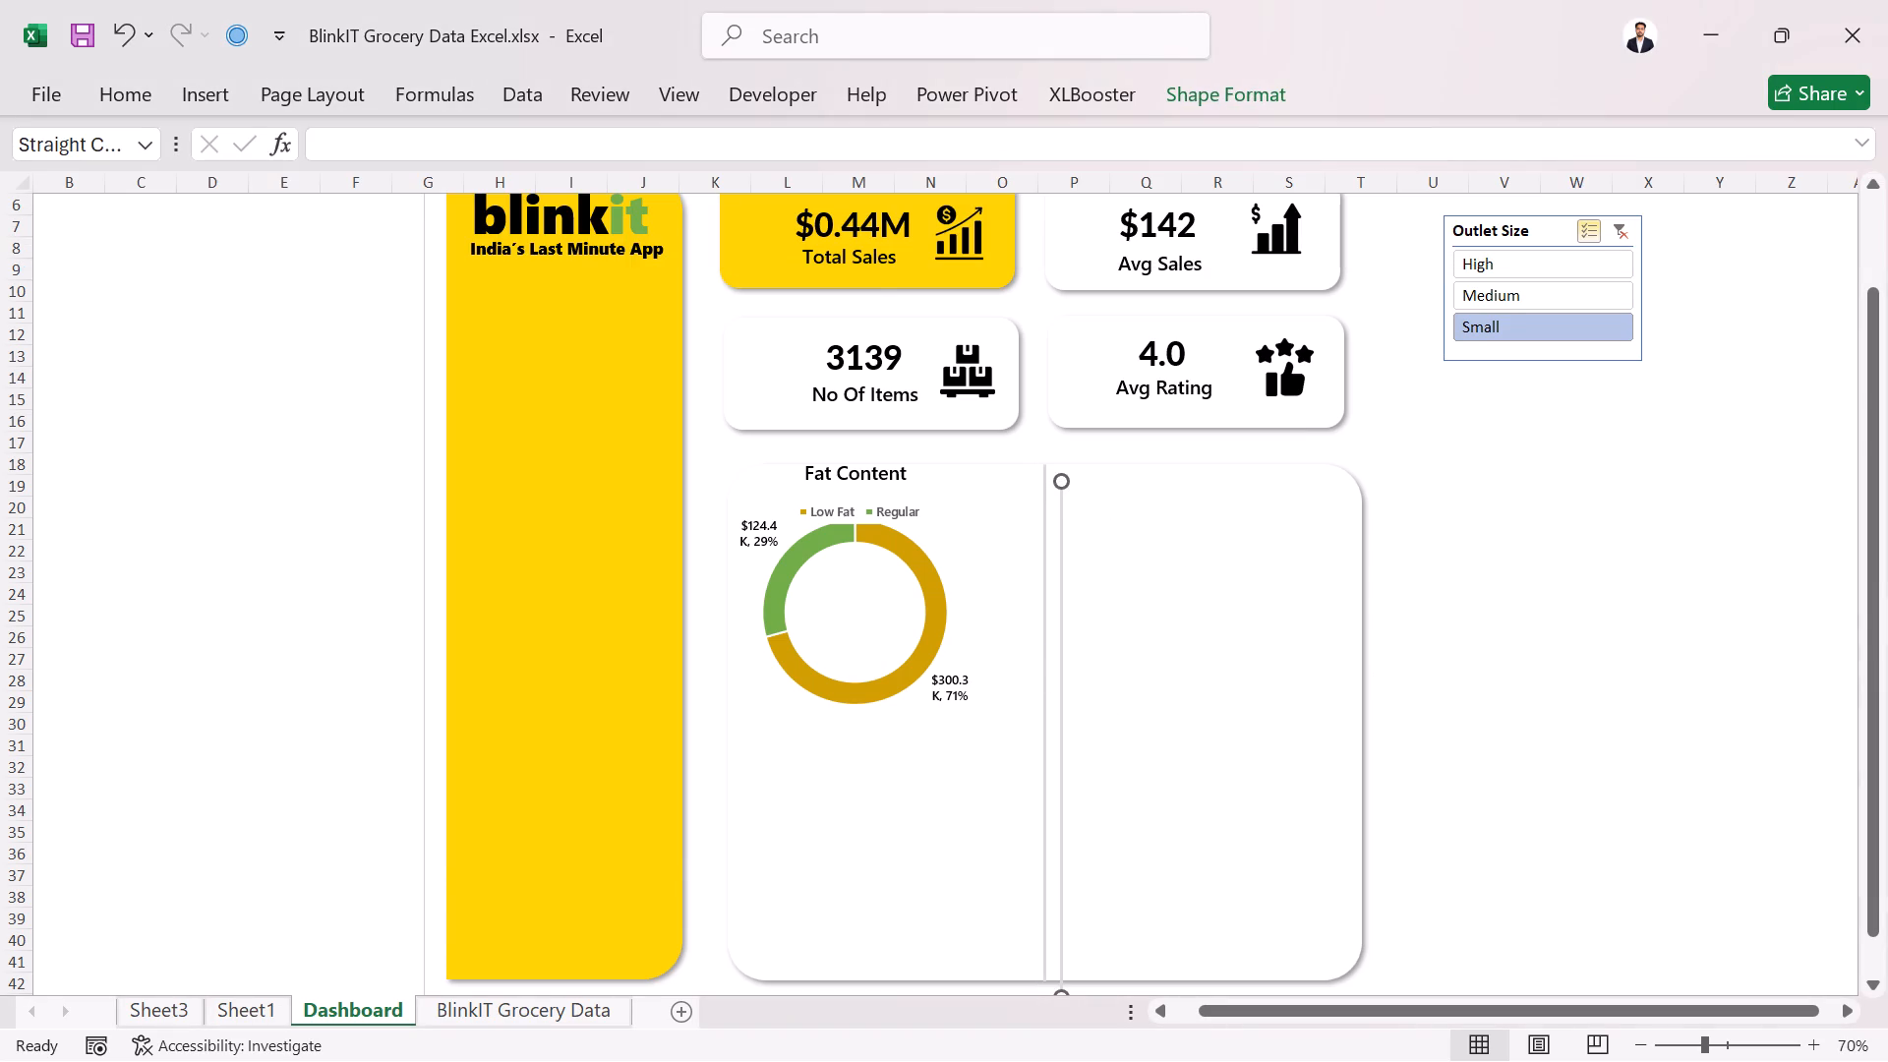
{"action": "left_click_drag", "start_coordinate": [1064, 482], "coordinate": [1366, 723]}
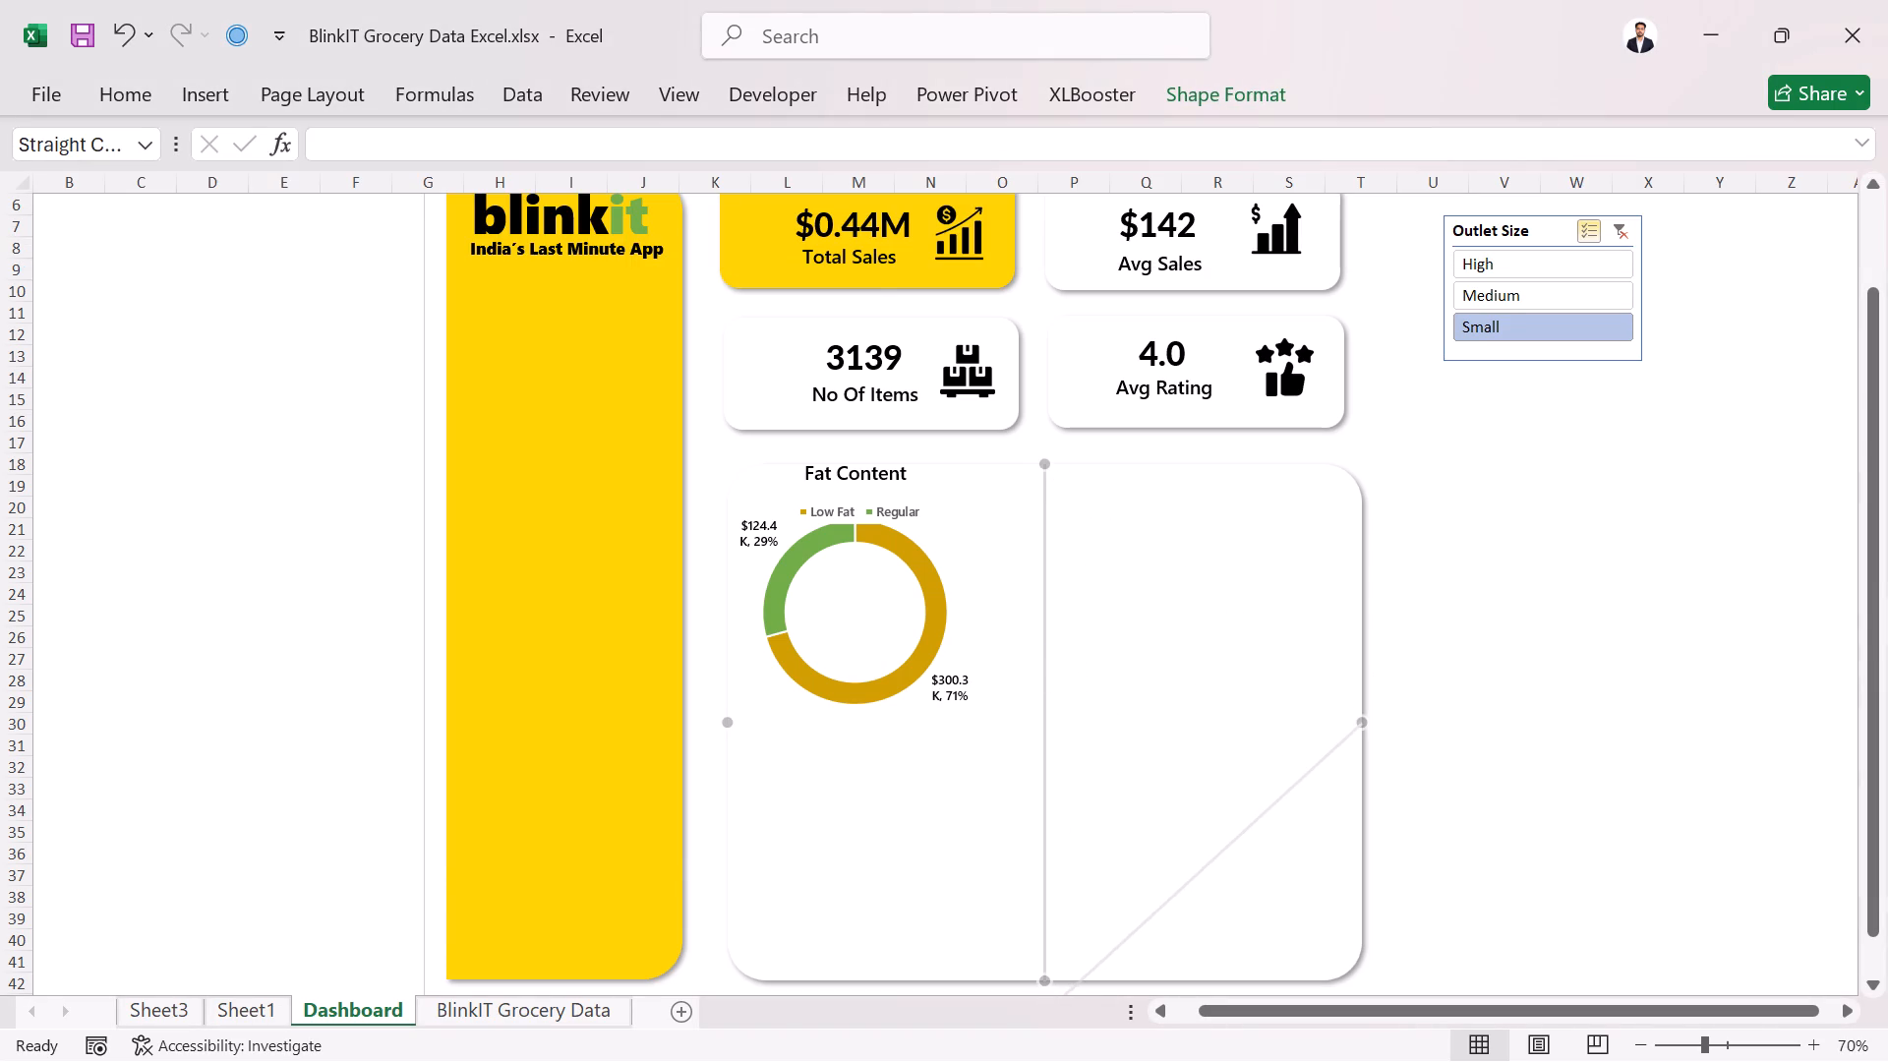
{"action": "left_click_drag", "start_coordinate": [1366, 723], "coordinate": [1363, 721]}
{"action": "left_click_drag", "start_coordinate": [1062, 993], "coordinate": [732, 702]}
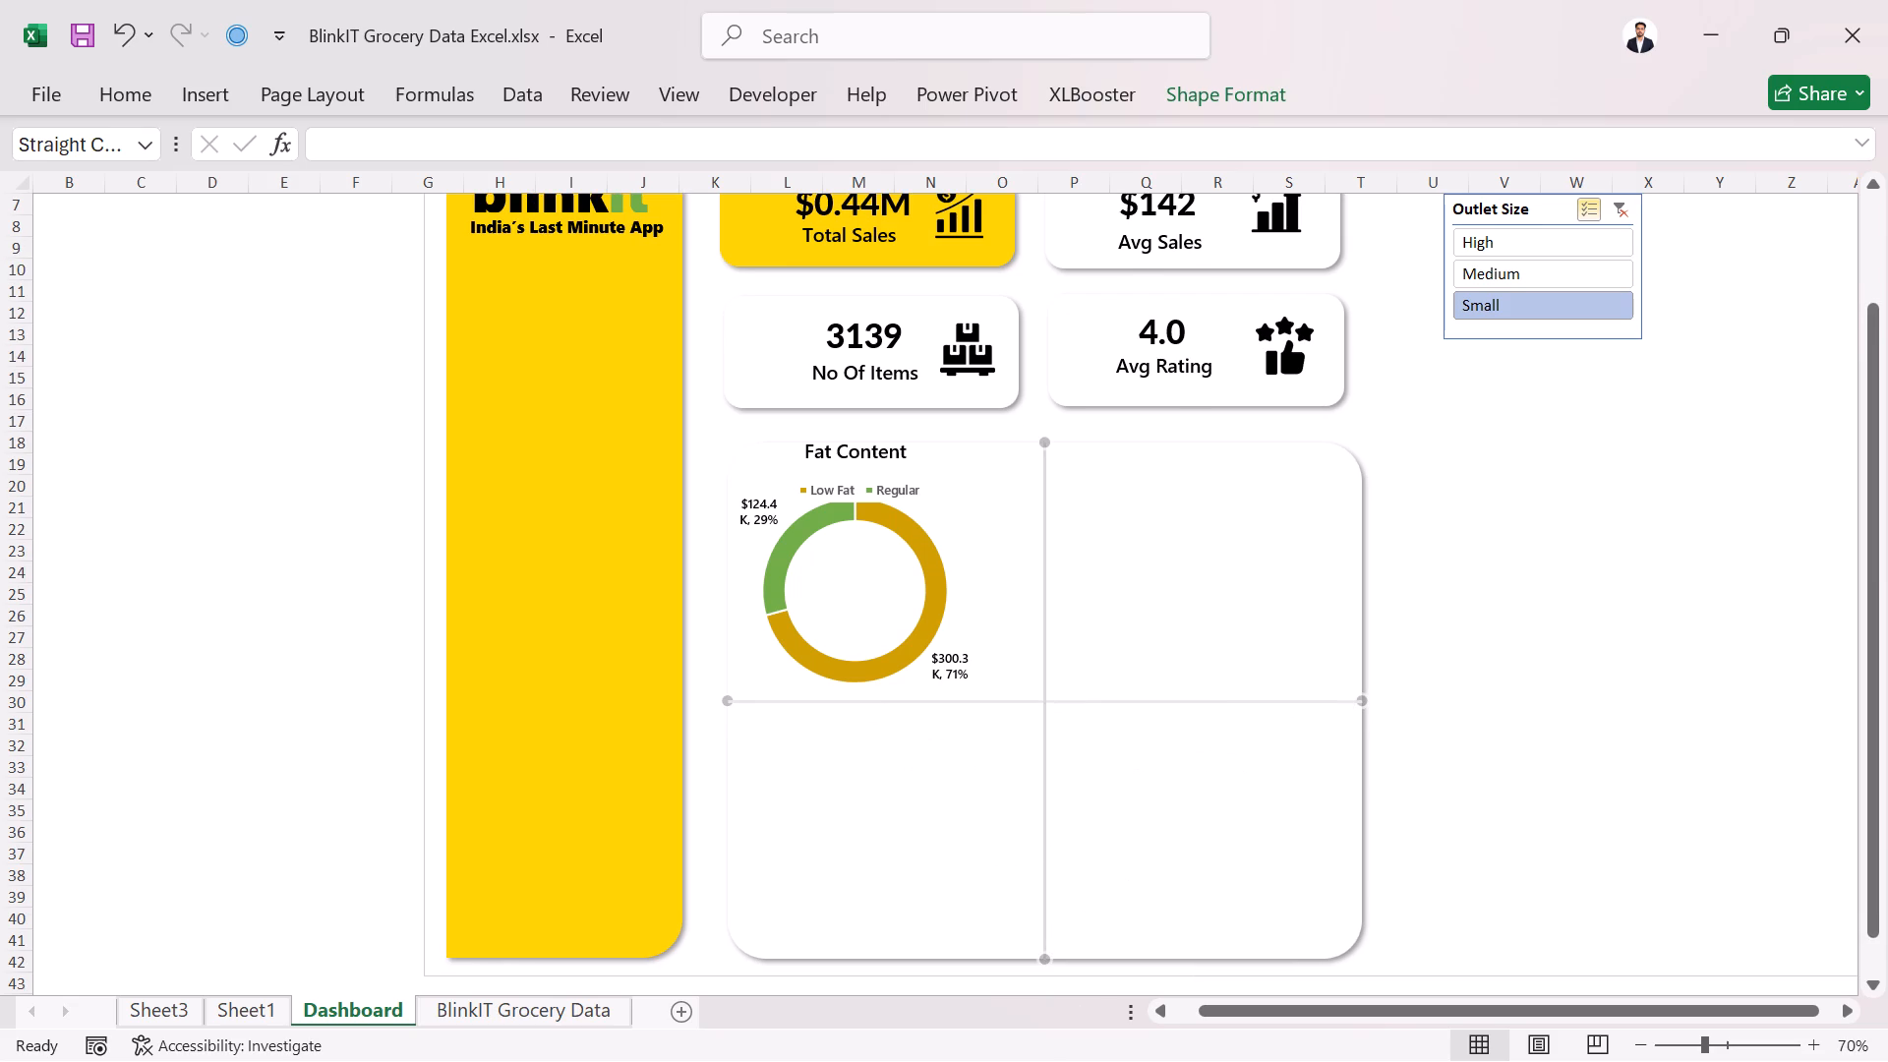
{"action": "left_click_drag", "start_coordinate": [732, 702], "coordinate": [726, 698]}
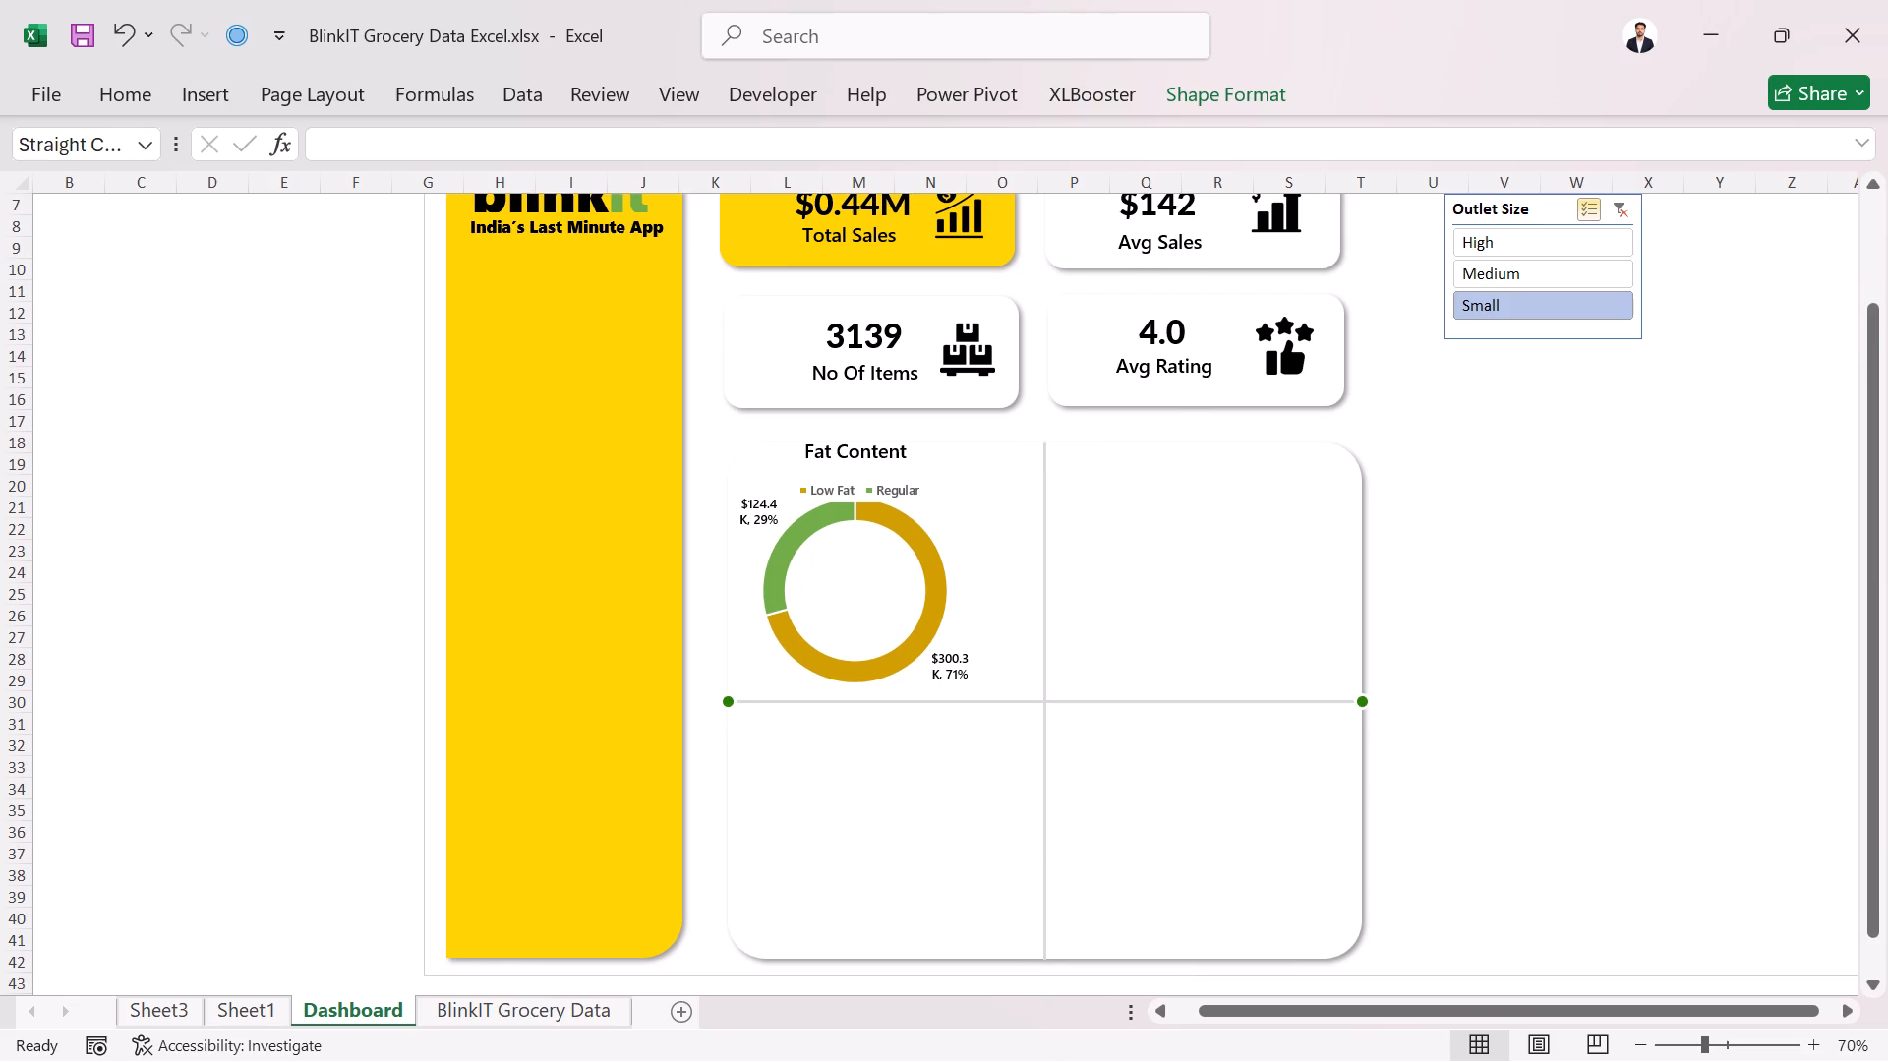
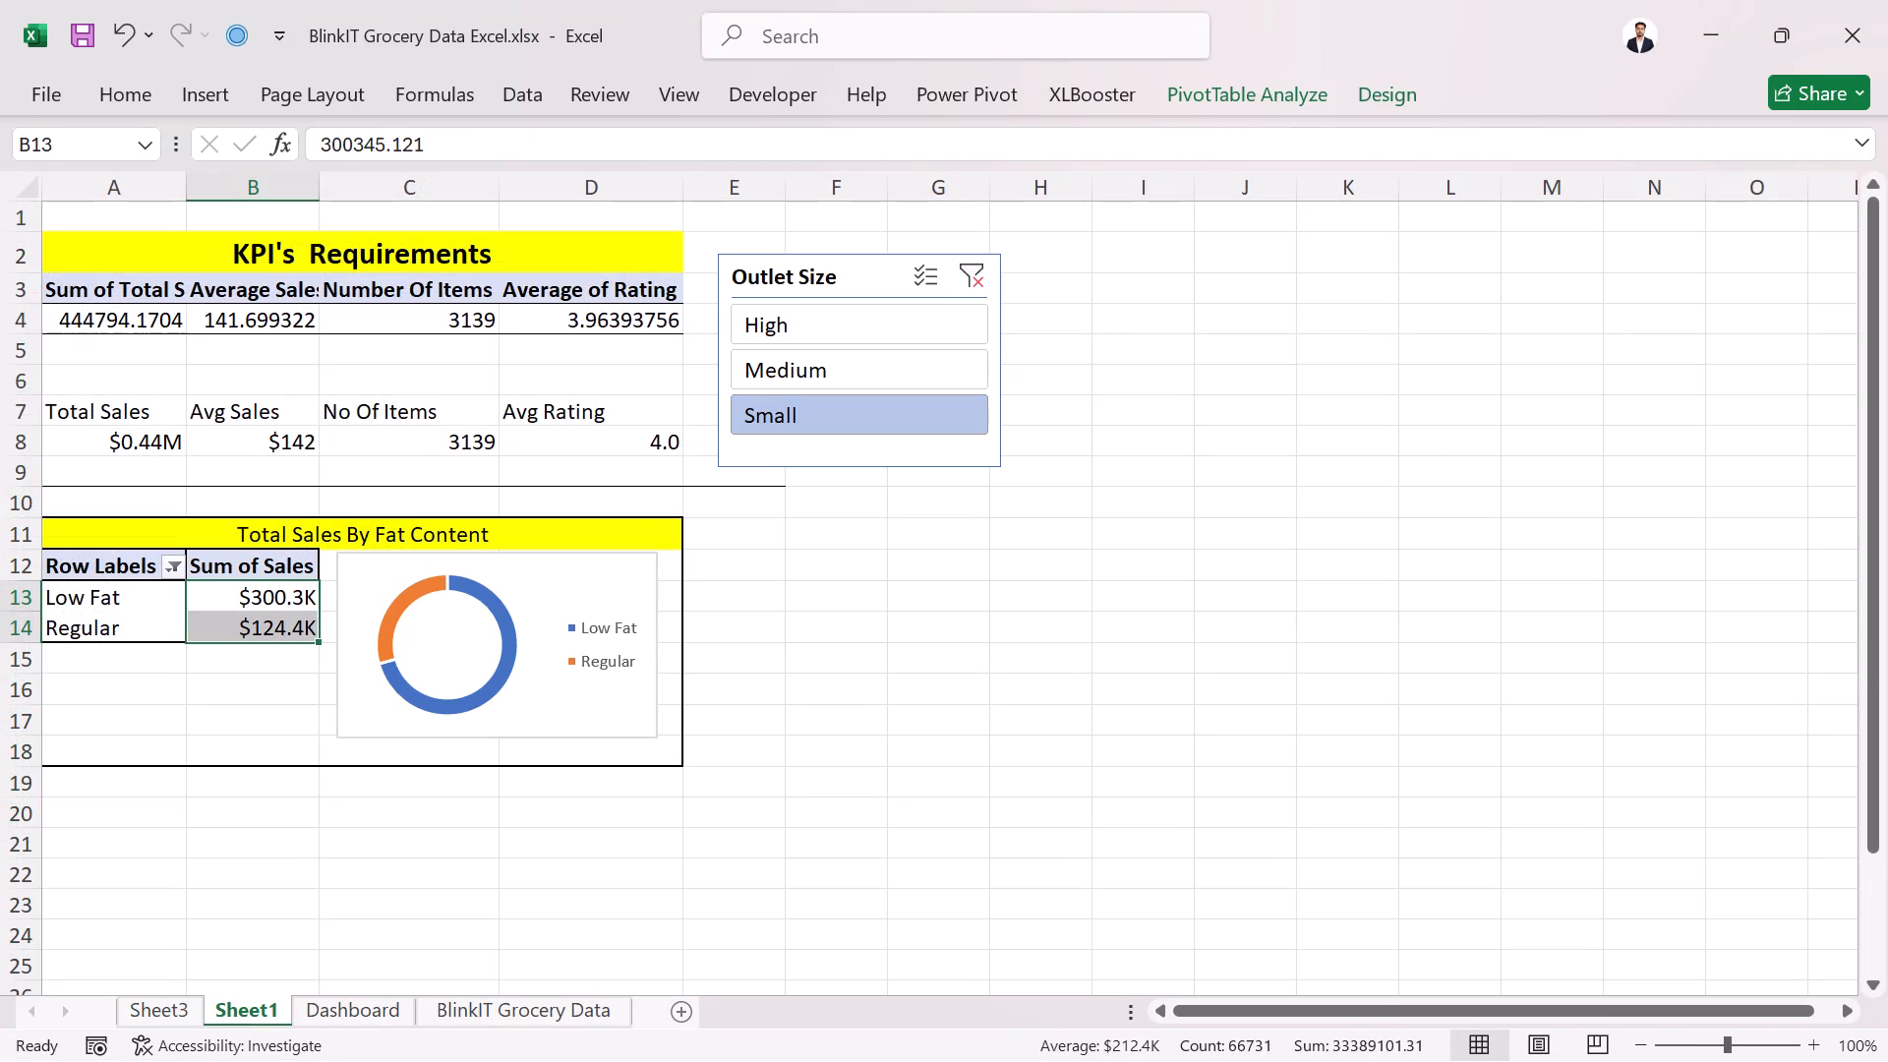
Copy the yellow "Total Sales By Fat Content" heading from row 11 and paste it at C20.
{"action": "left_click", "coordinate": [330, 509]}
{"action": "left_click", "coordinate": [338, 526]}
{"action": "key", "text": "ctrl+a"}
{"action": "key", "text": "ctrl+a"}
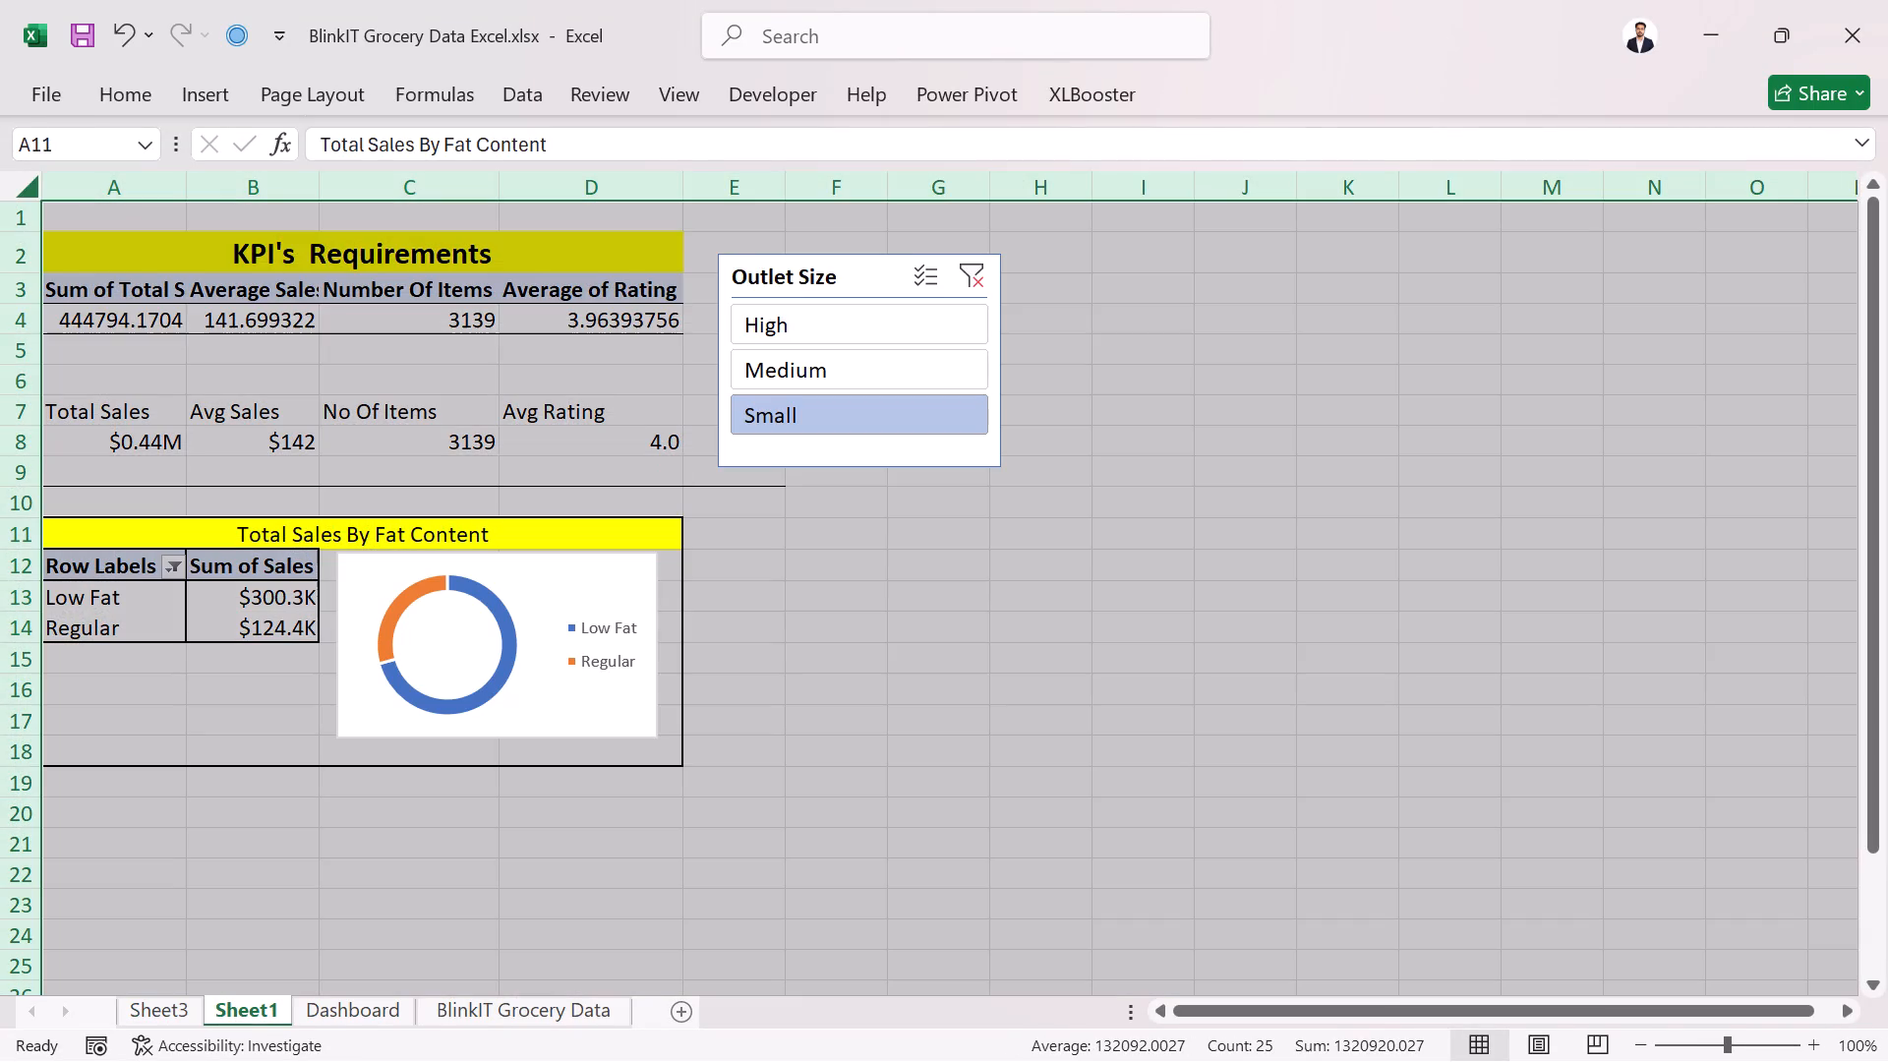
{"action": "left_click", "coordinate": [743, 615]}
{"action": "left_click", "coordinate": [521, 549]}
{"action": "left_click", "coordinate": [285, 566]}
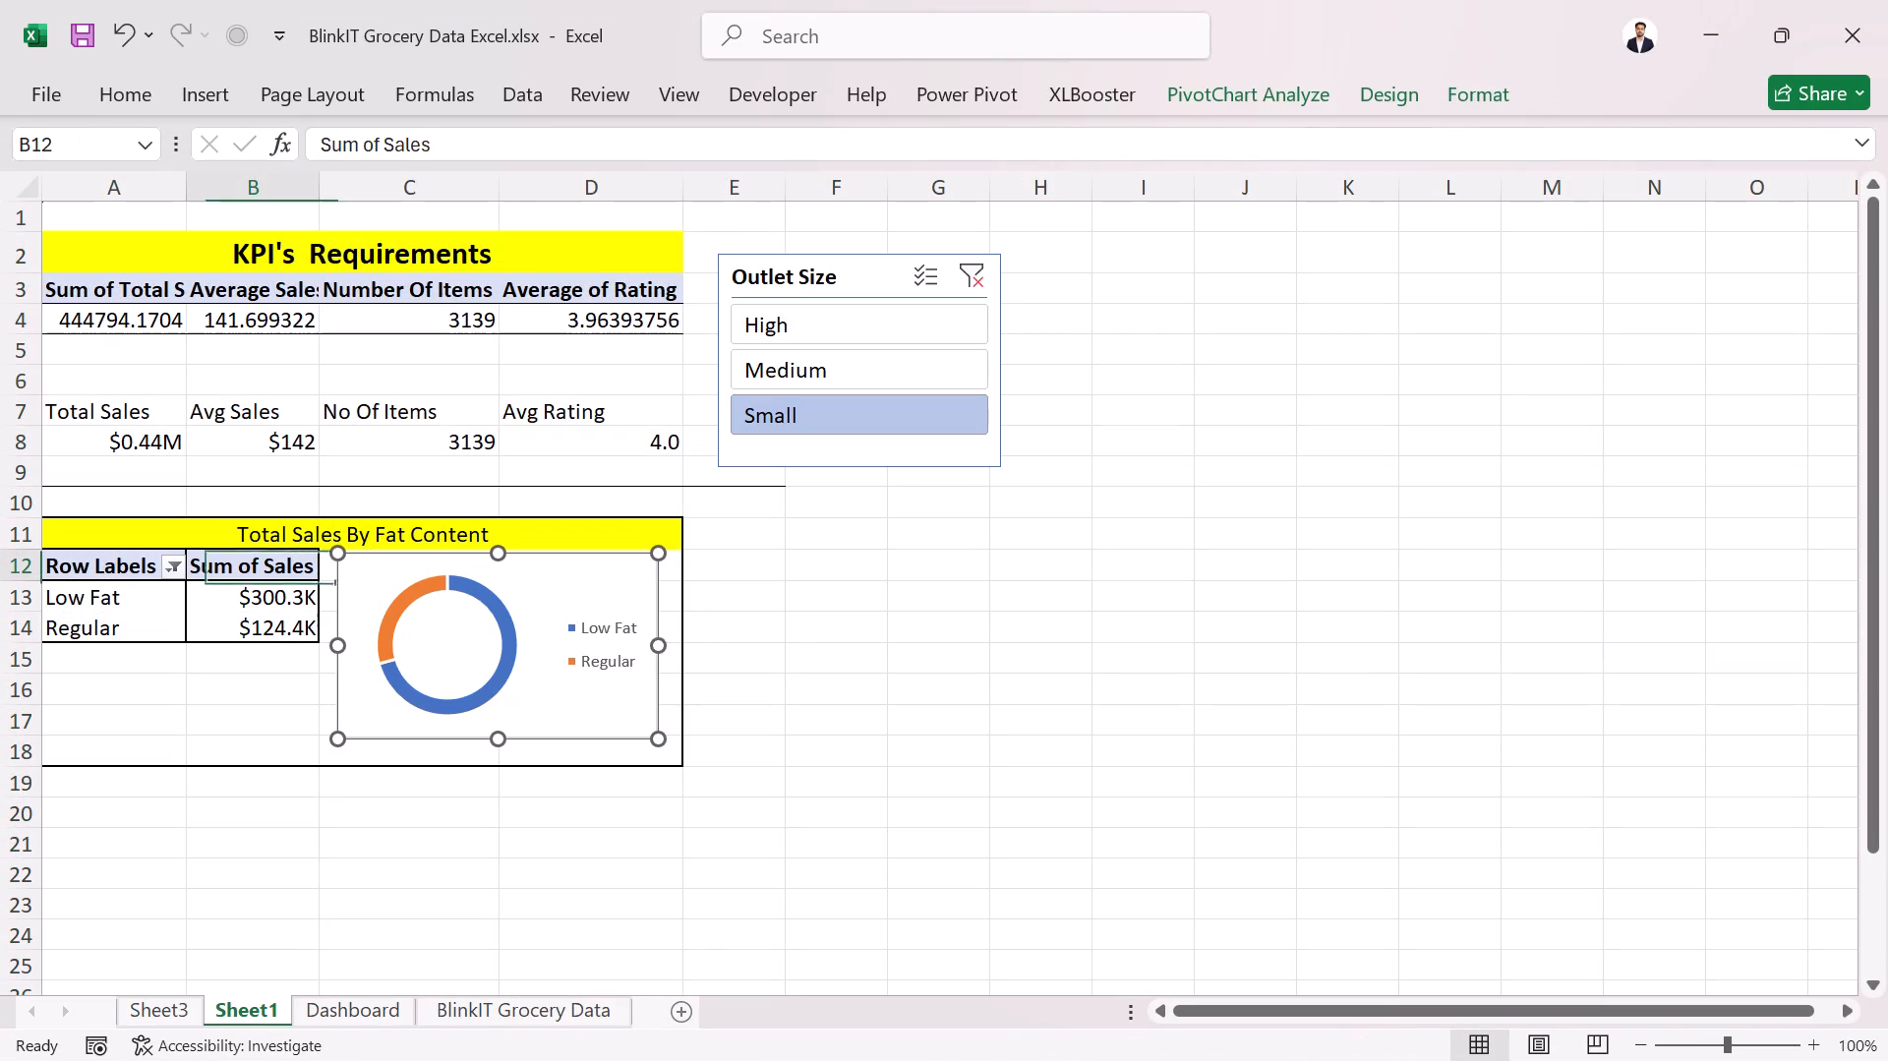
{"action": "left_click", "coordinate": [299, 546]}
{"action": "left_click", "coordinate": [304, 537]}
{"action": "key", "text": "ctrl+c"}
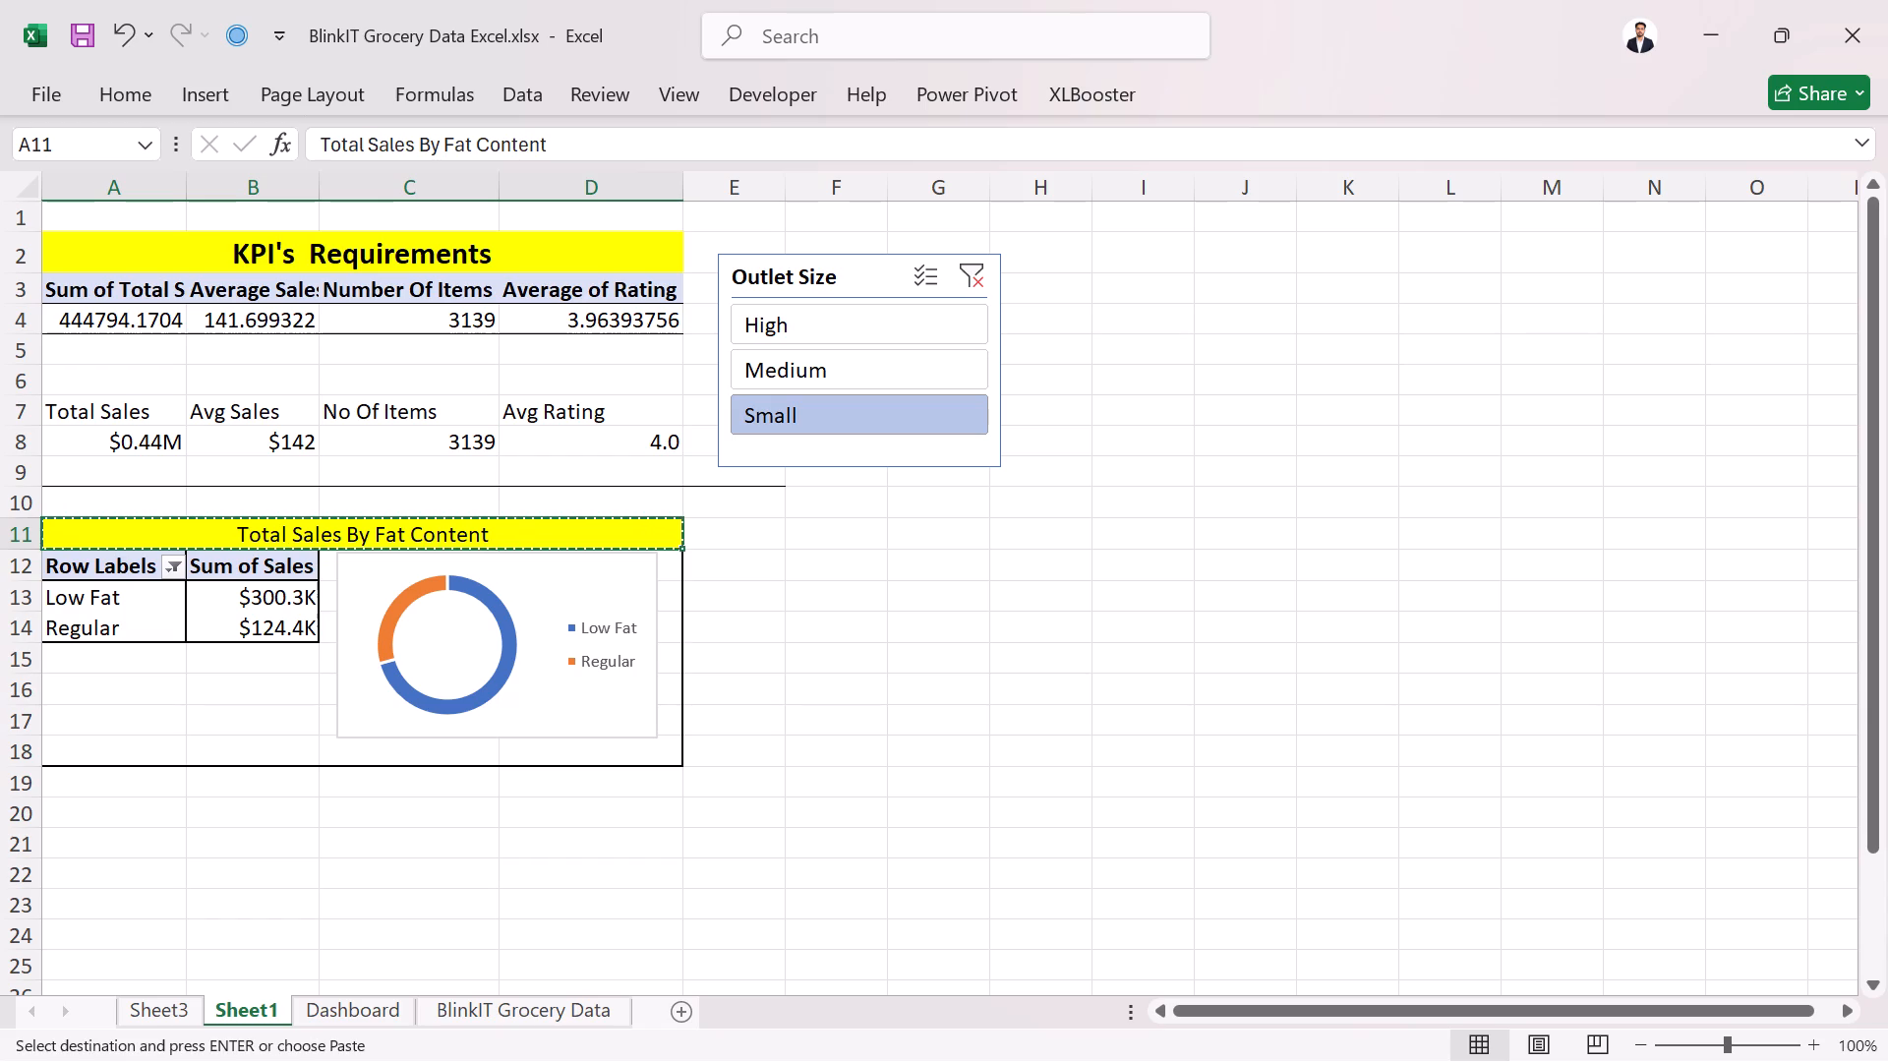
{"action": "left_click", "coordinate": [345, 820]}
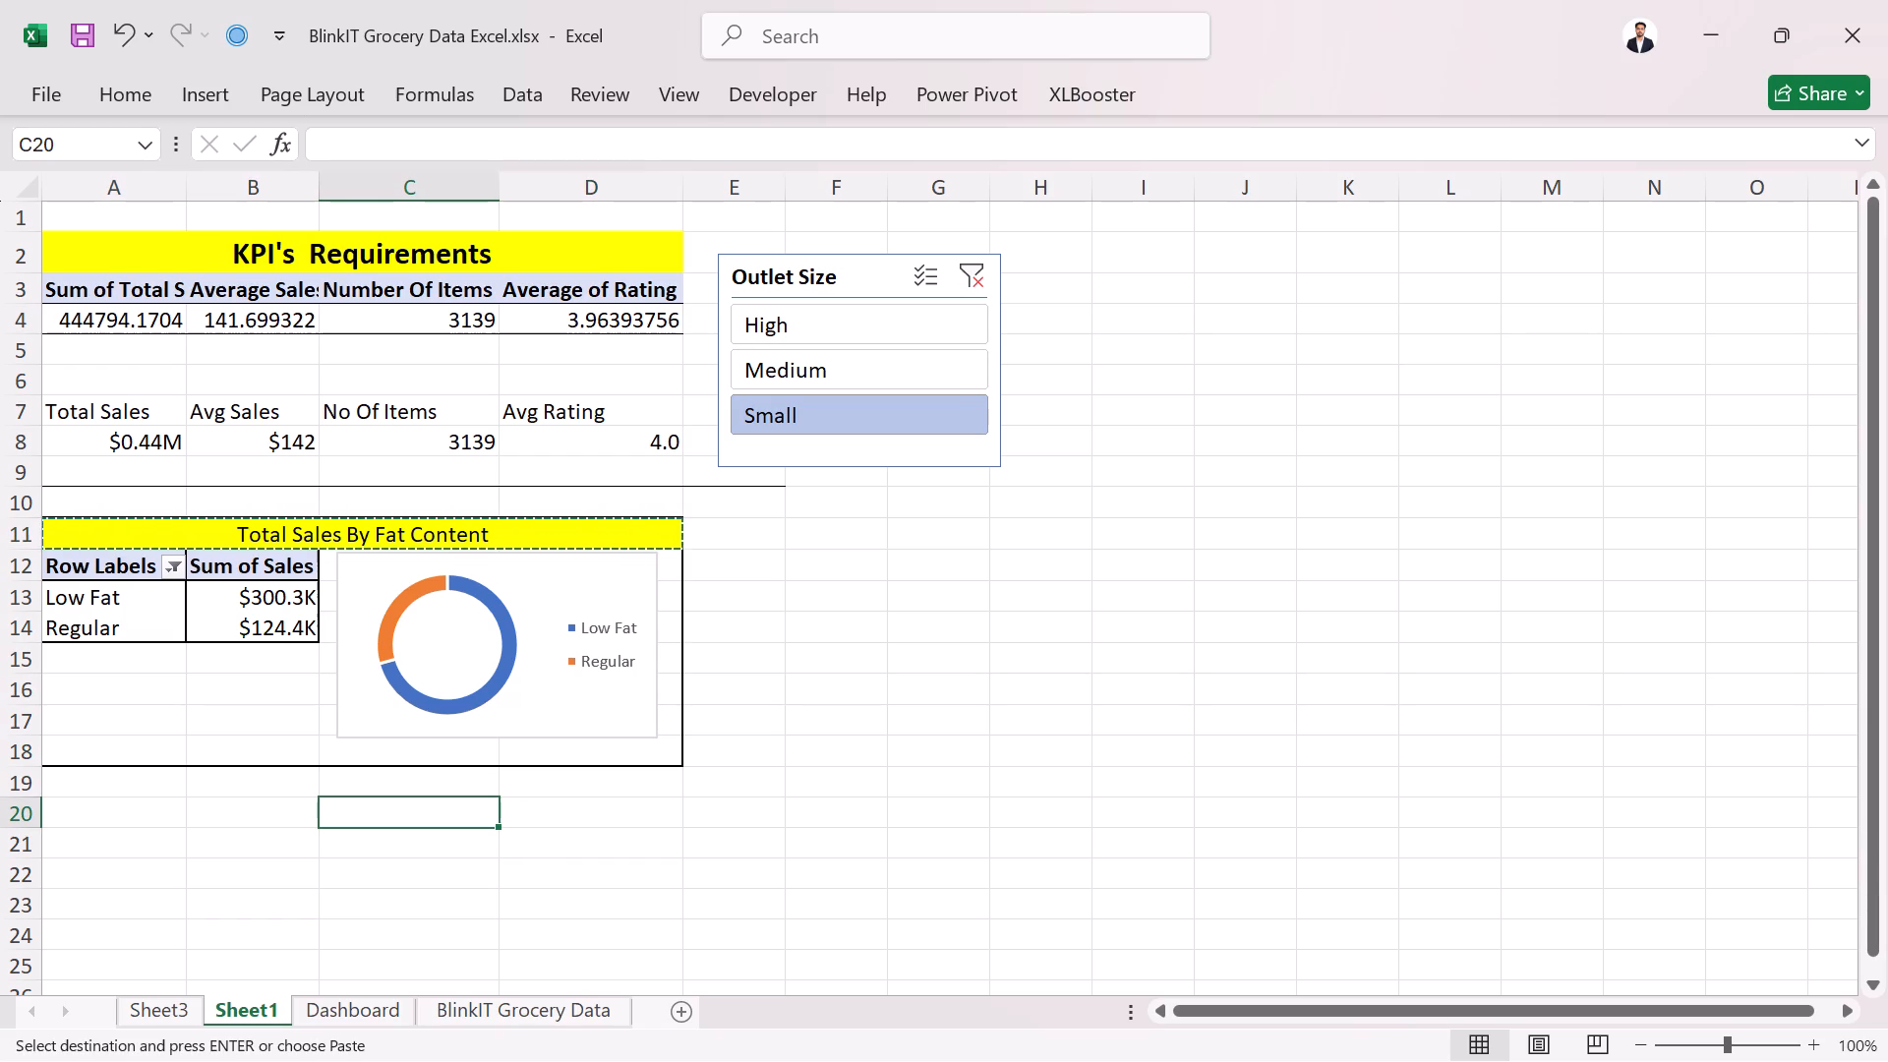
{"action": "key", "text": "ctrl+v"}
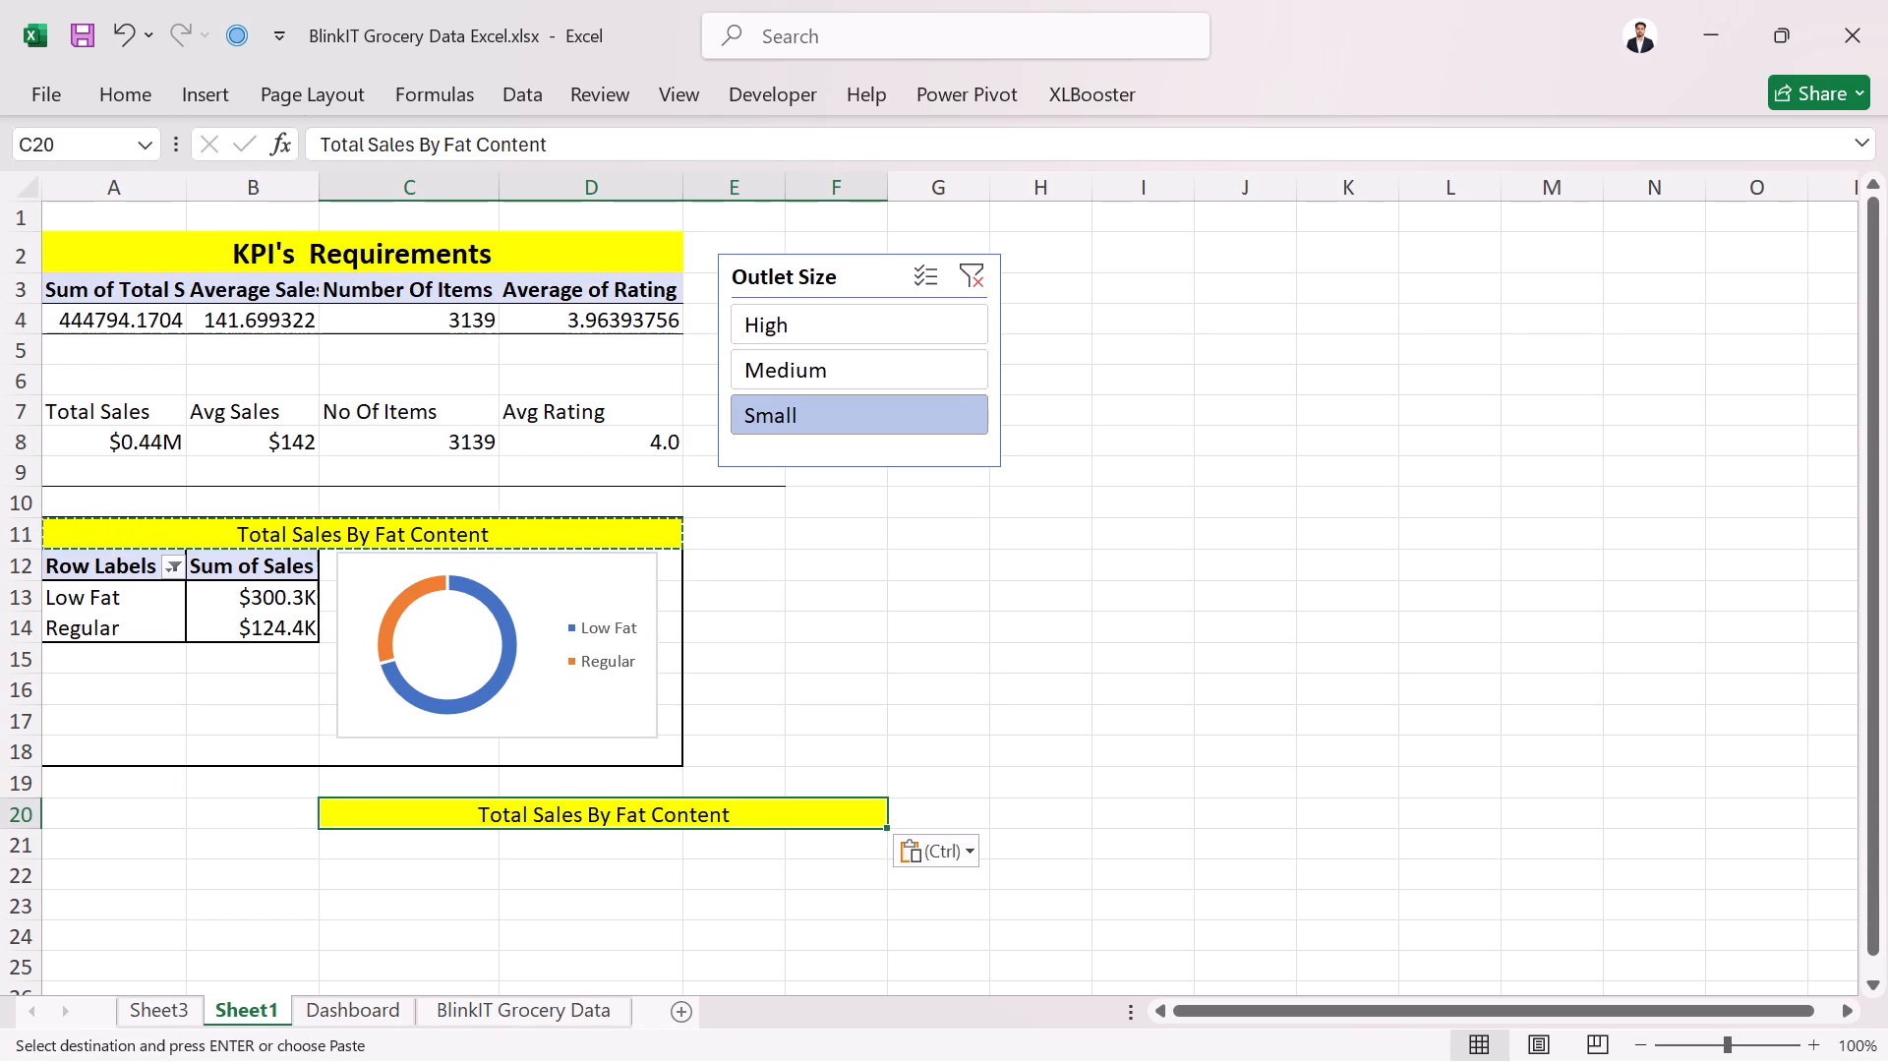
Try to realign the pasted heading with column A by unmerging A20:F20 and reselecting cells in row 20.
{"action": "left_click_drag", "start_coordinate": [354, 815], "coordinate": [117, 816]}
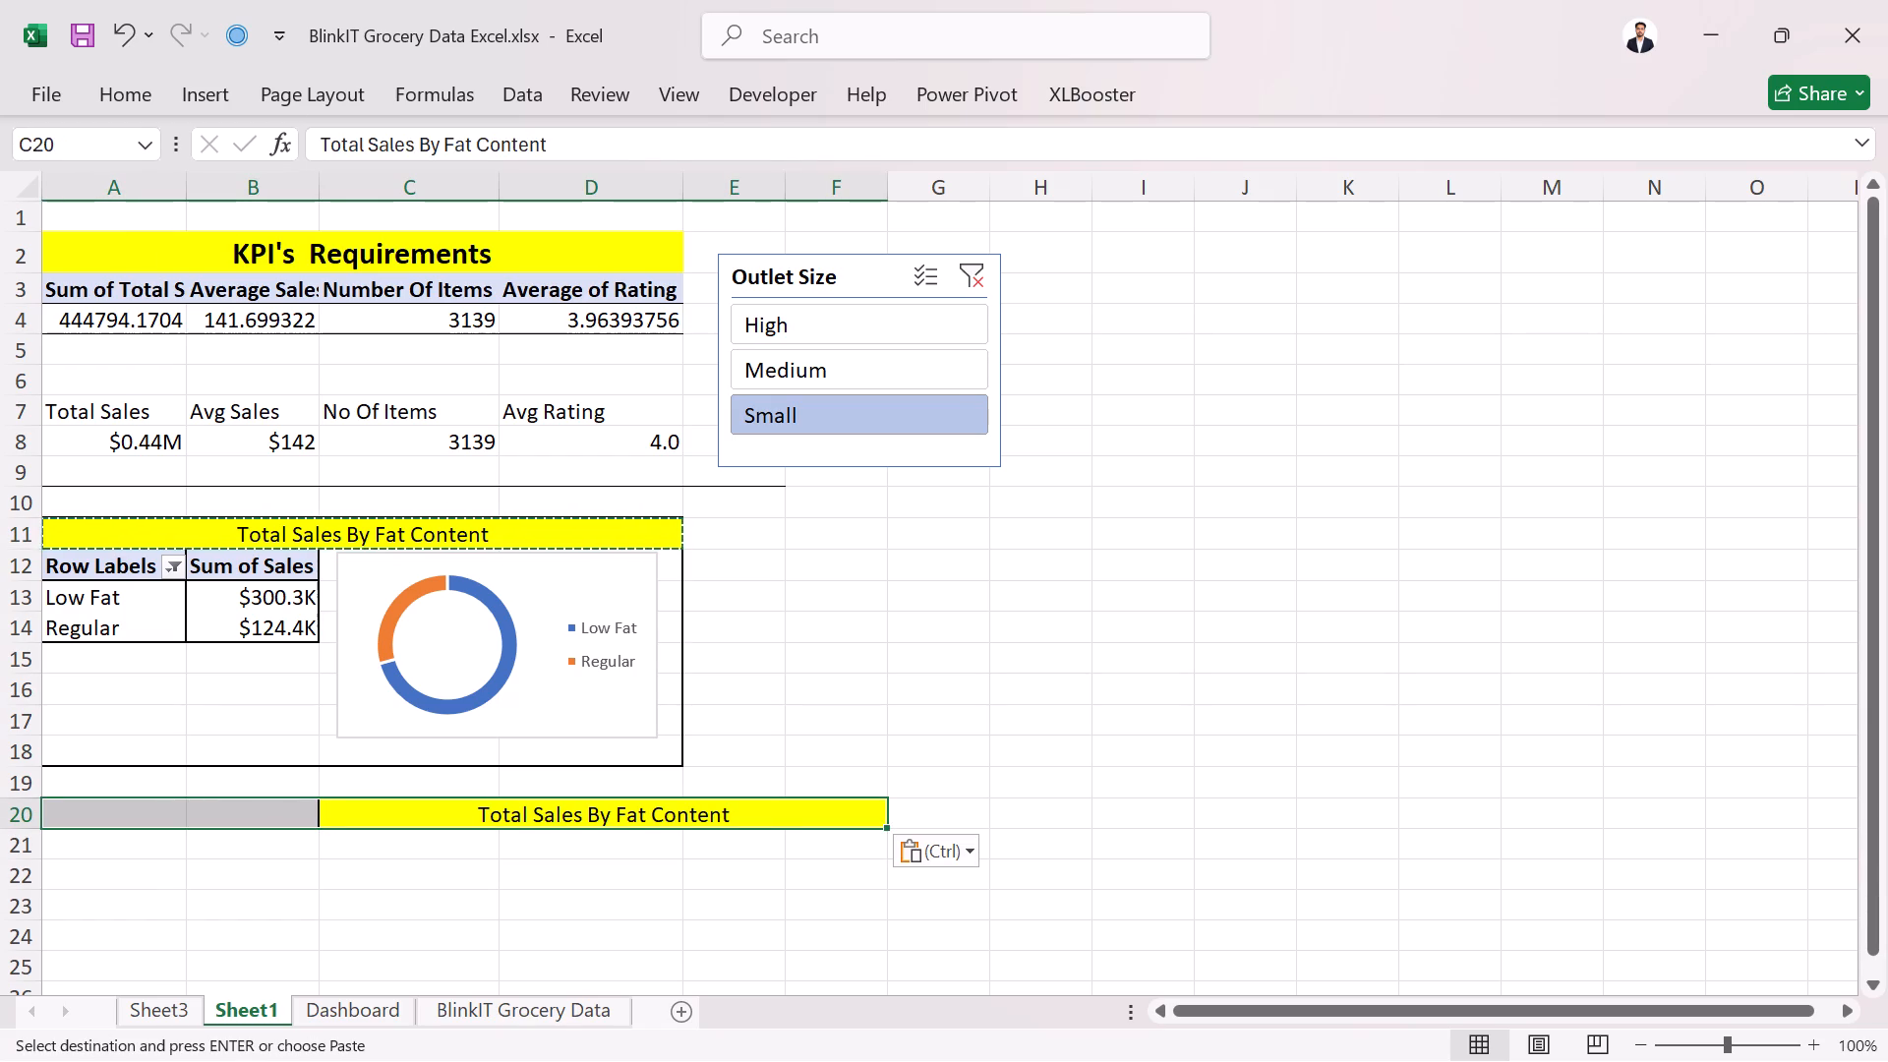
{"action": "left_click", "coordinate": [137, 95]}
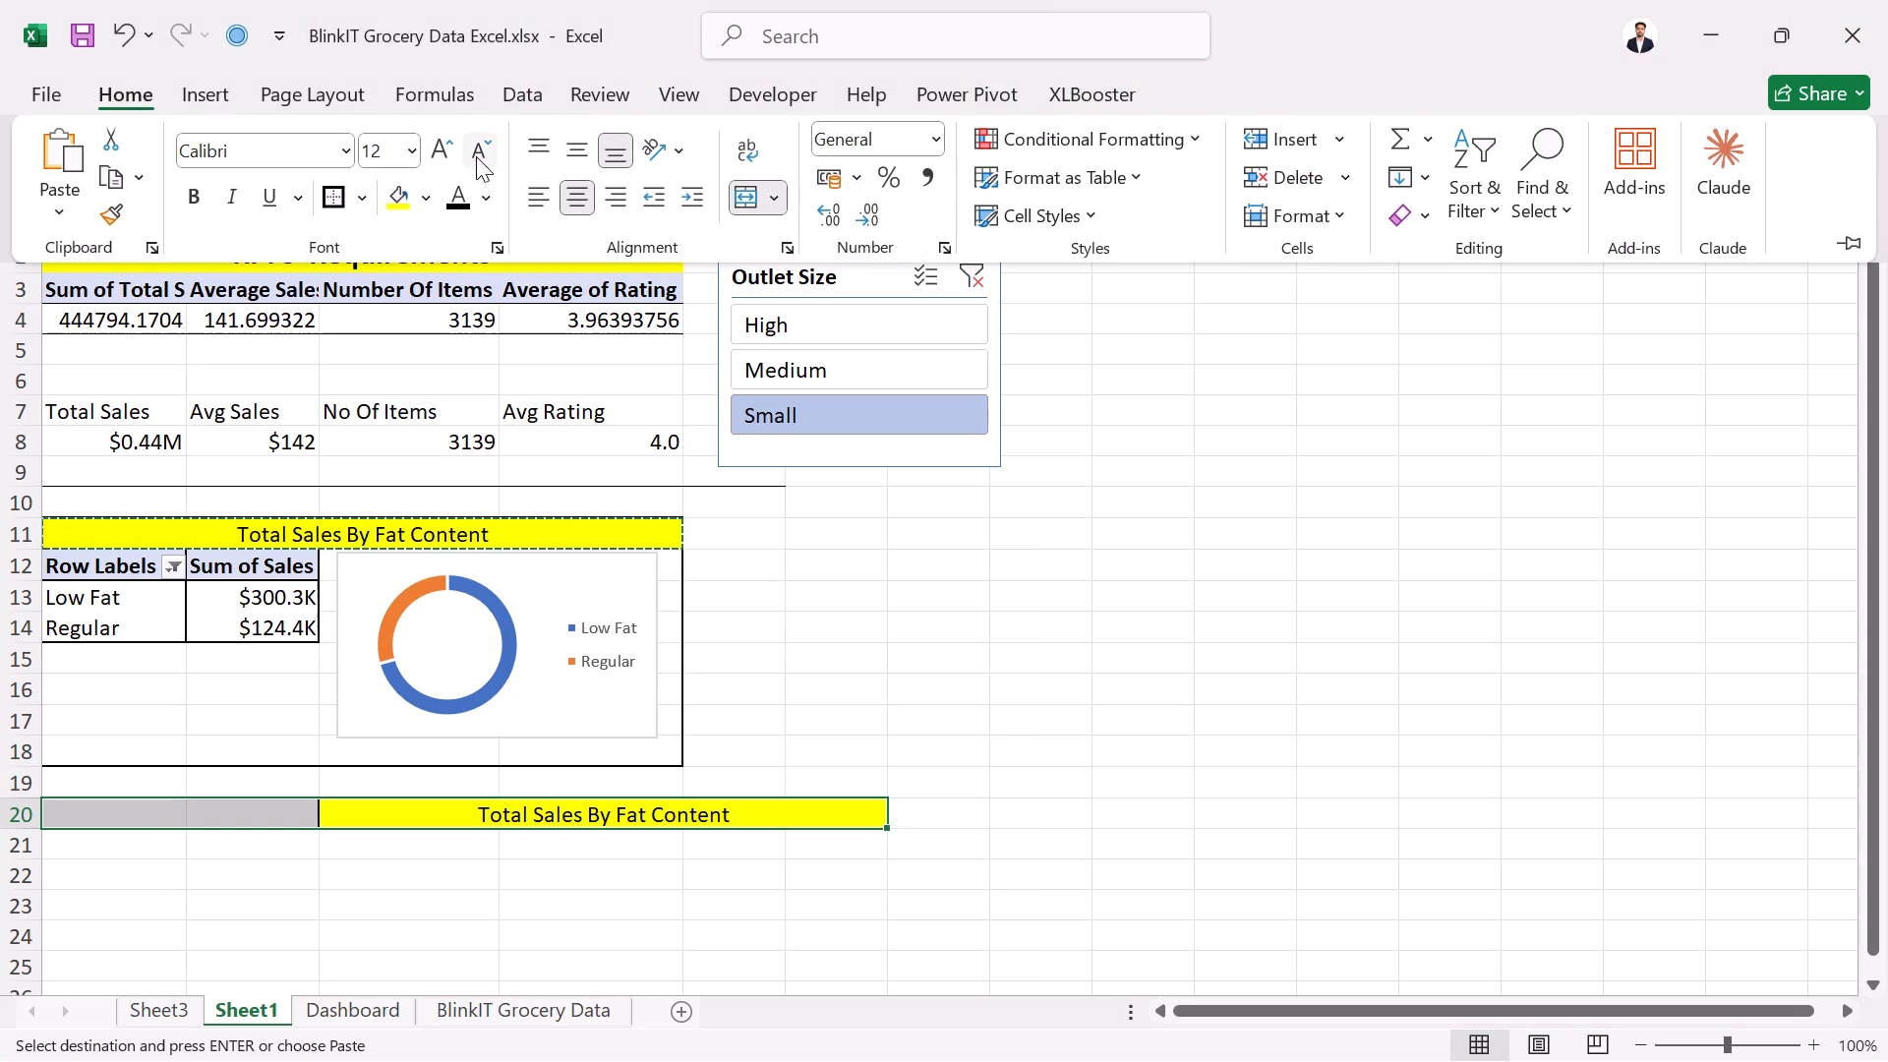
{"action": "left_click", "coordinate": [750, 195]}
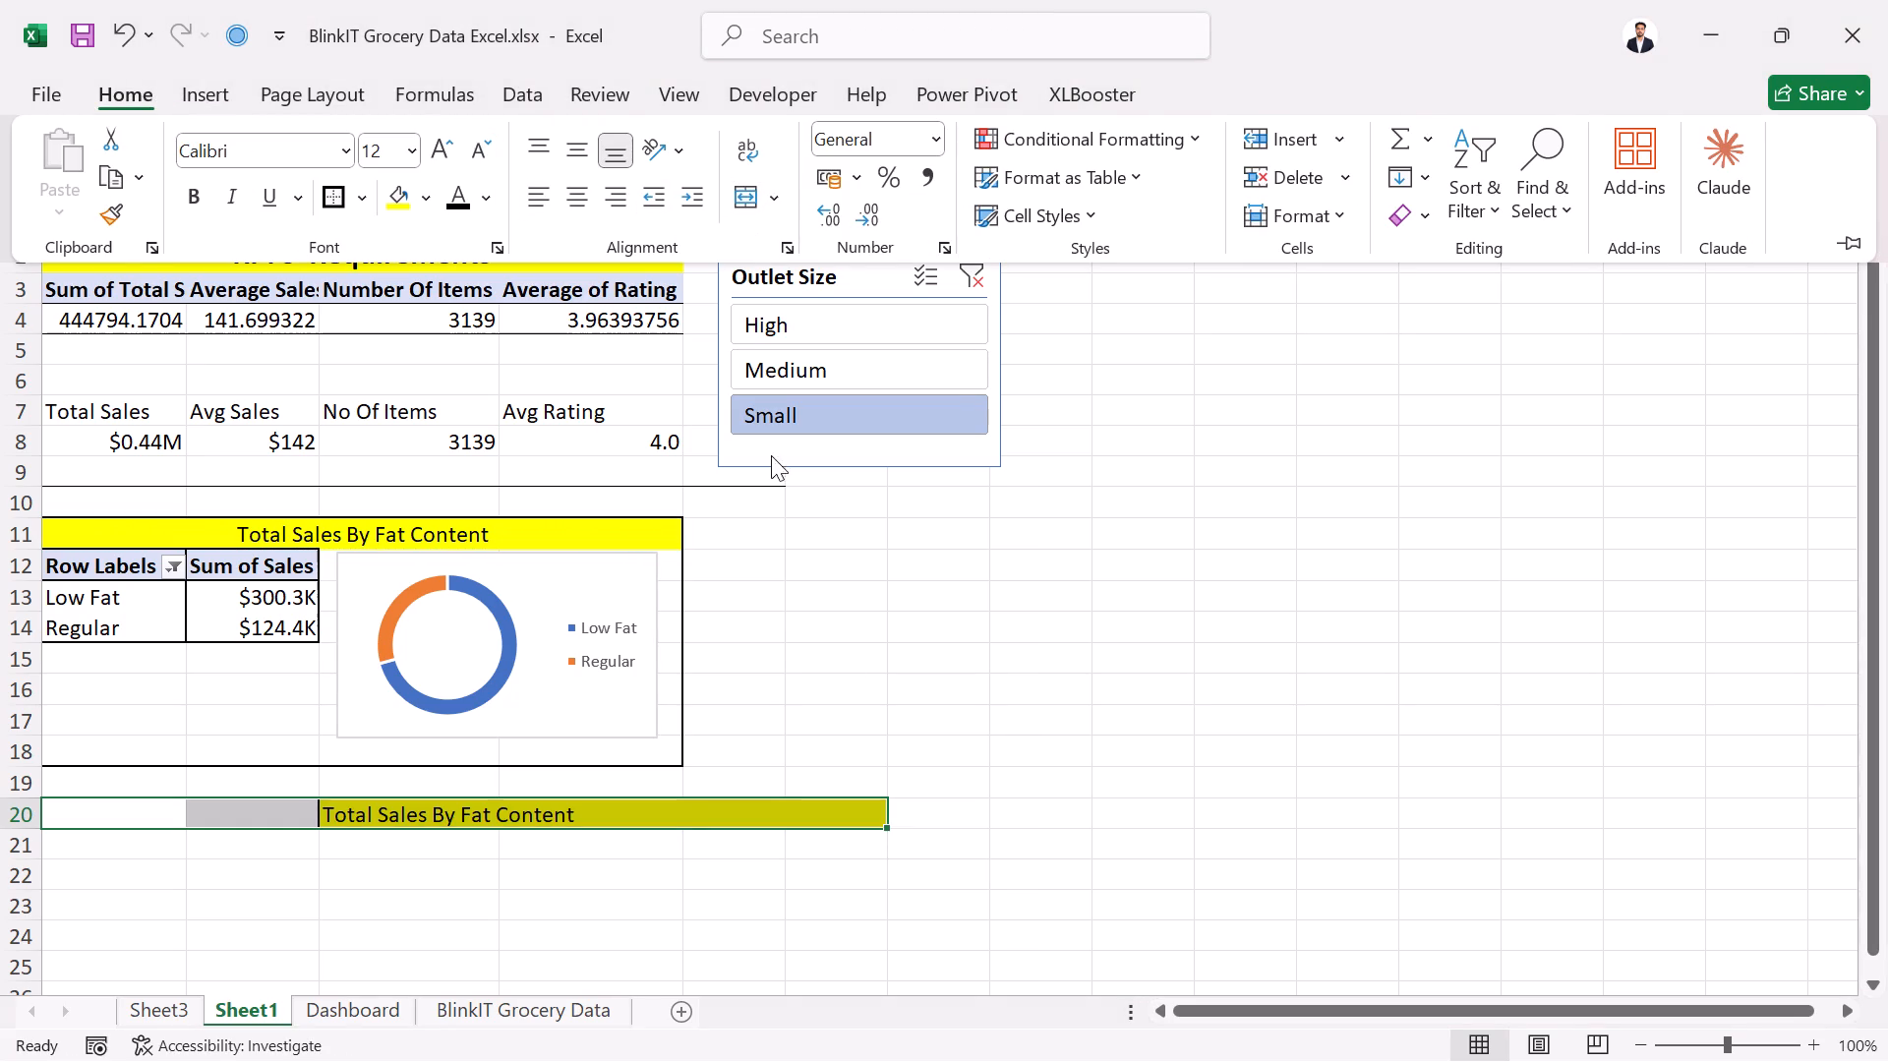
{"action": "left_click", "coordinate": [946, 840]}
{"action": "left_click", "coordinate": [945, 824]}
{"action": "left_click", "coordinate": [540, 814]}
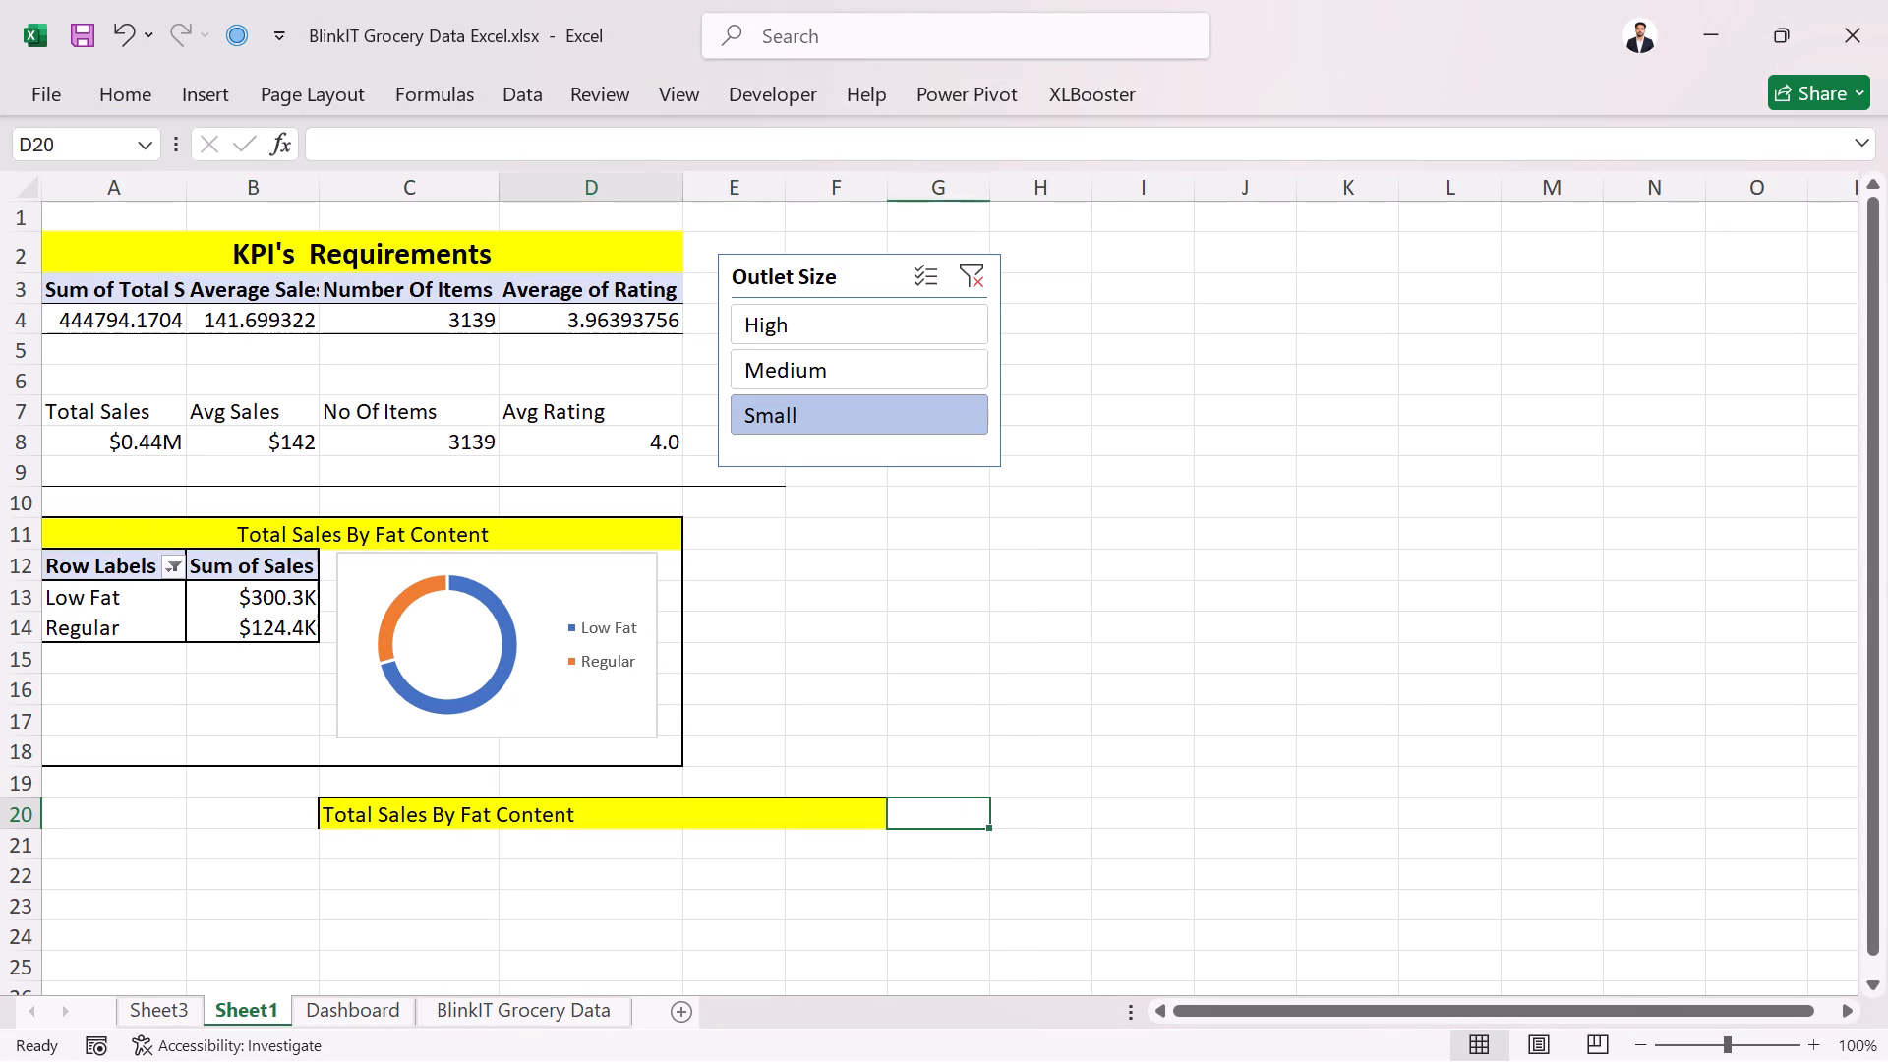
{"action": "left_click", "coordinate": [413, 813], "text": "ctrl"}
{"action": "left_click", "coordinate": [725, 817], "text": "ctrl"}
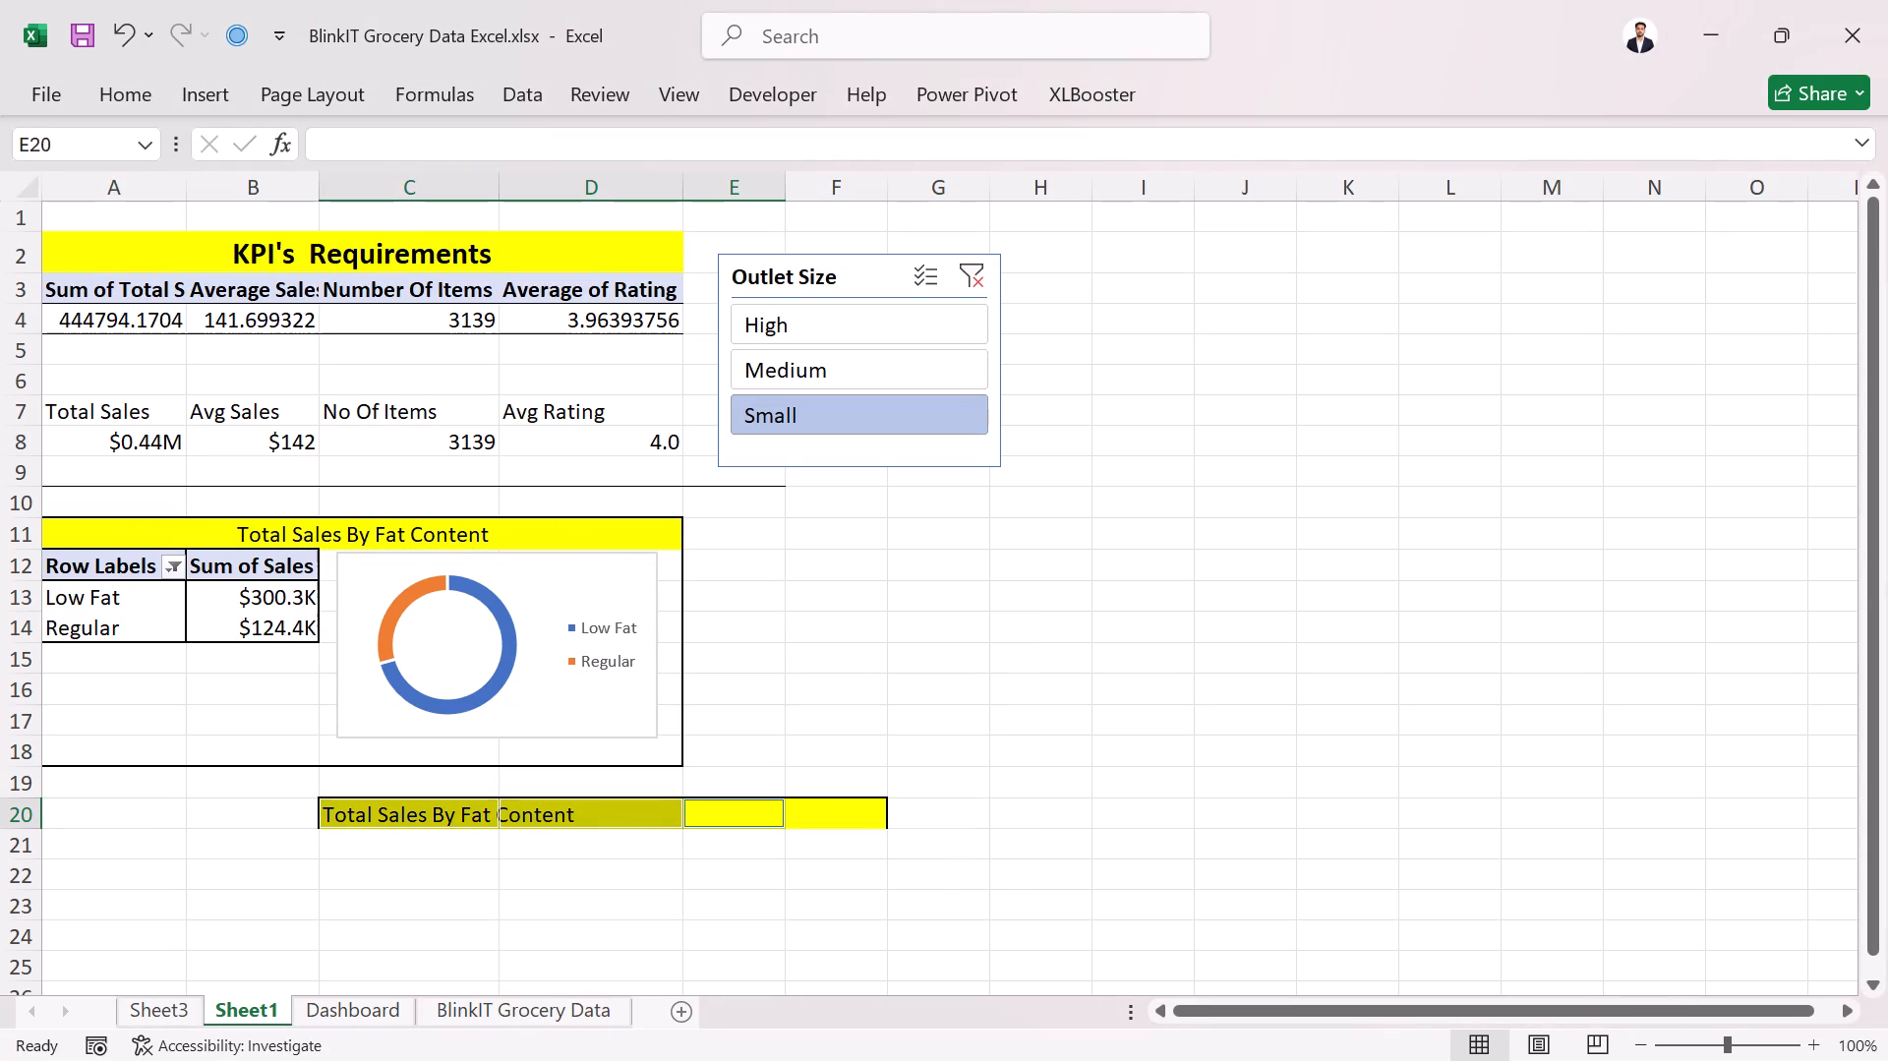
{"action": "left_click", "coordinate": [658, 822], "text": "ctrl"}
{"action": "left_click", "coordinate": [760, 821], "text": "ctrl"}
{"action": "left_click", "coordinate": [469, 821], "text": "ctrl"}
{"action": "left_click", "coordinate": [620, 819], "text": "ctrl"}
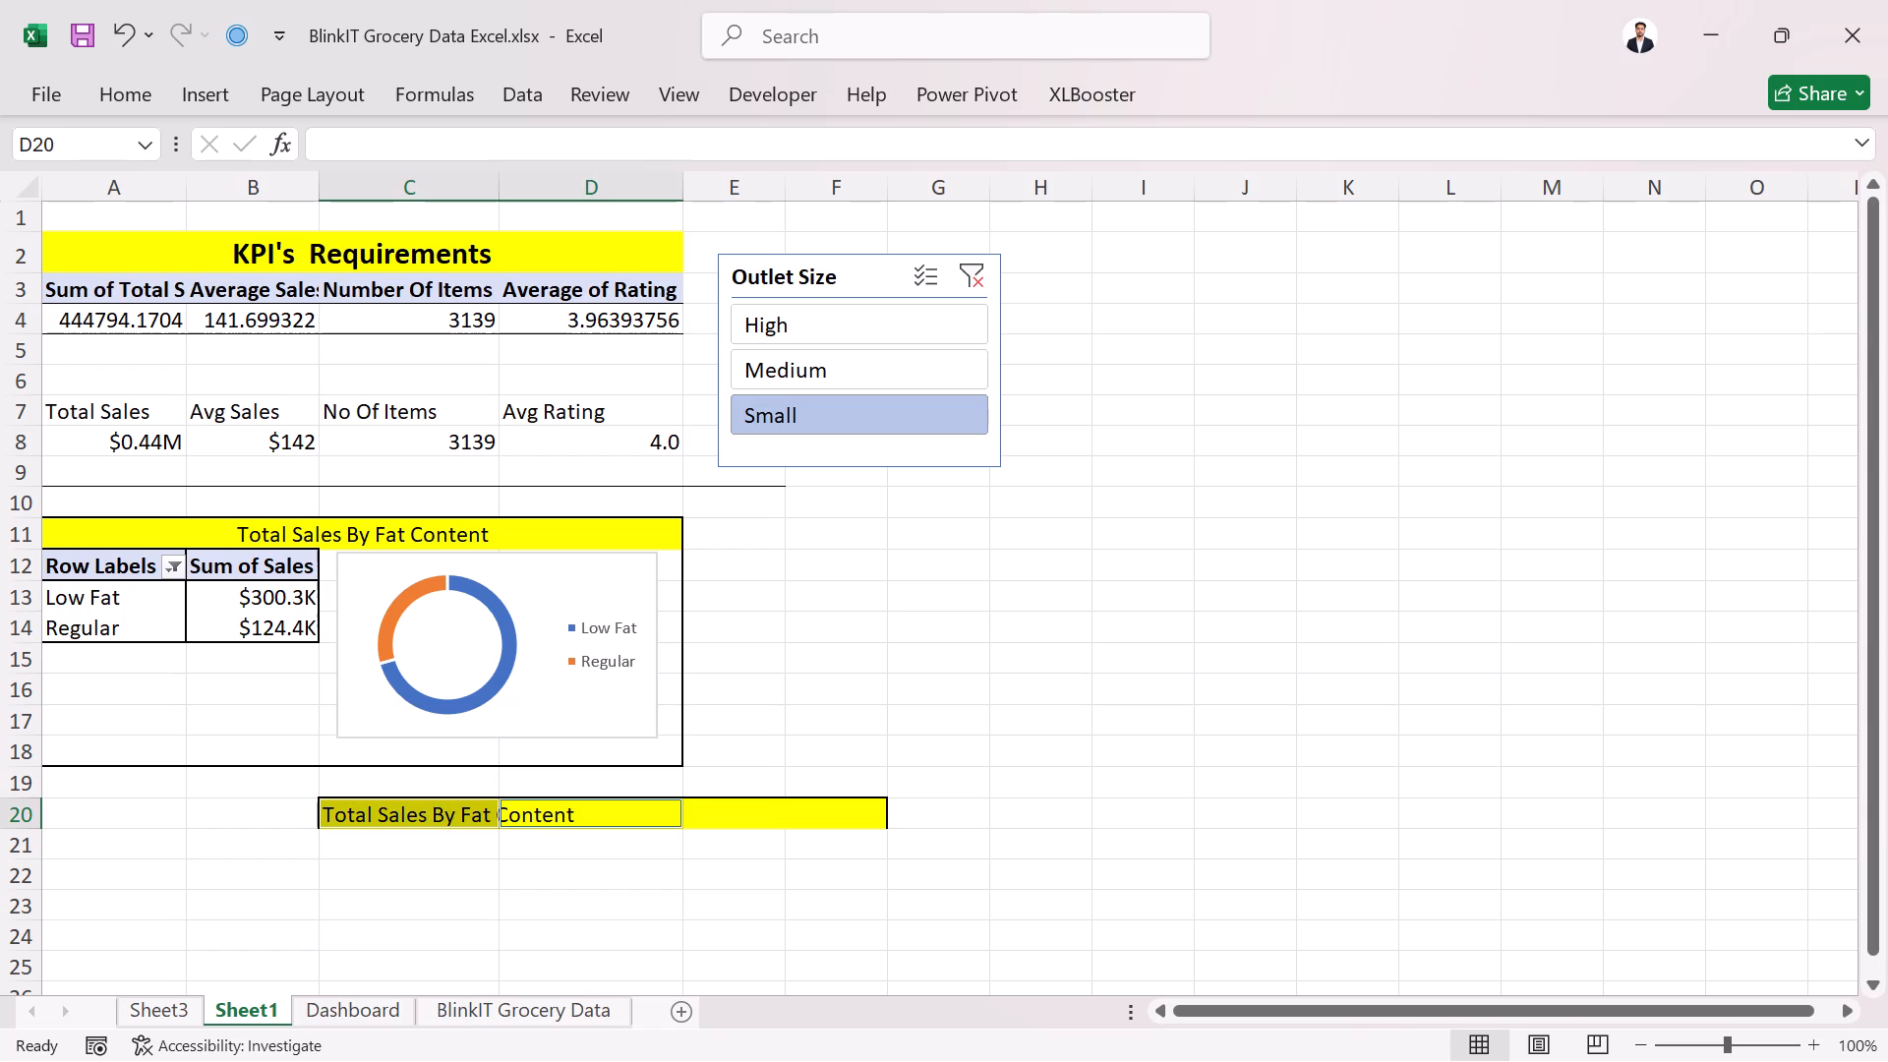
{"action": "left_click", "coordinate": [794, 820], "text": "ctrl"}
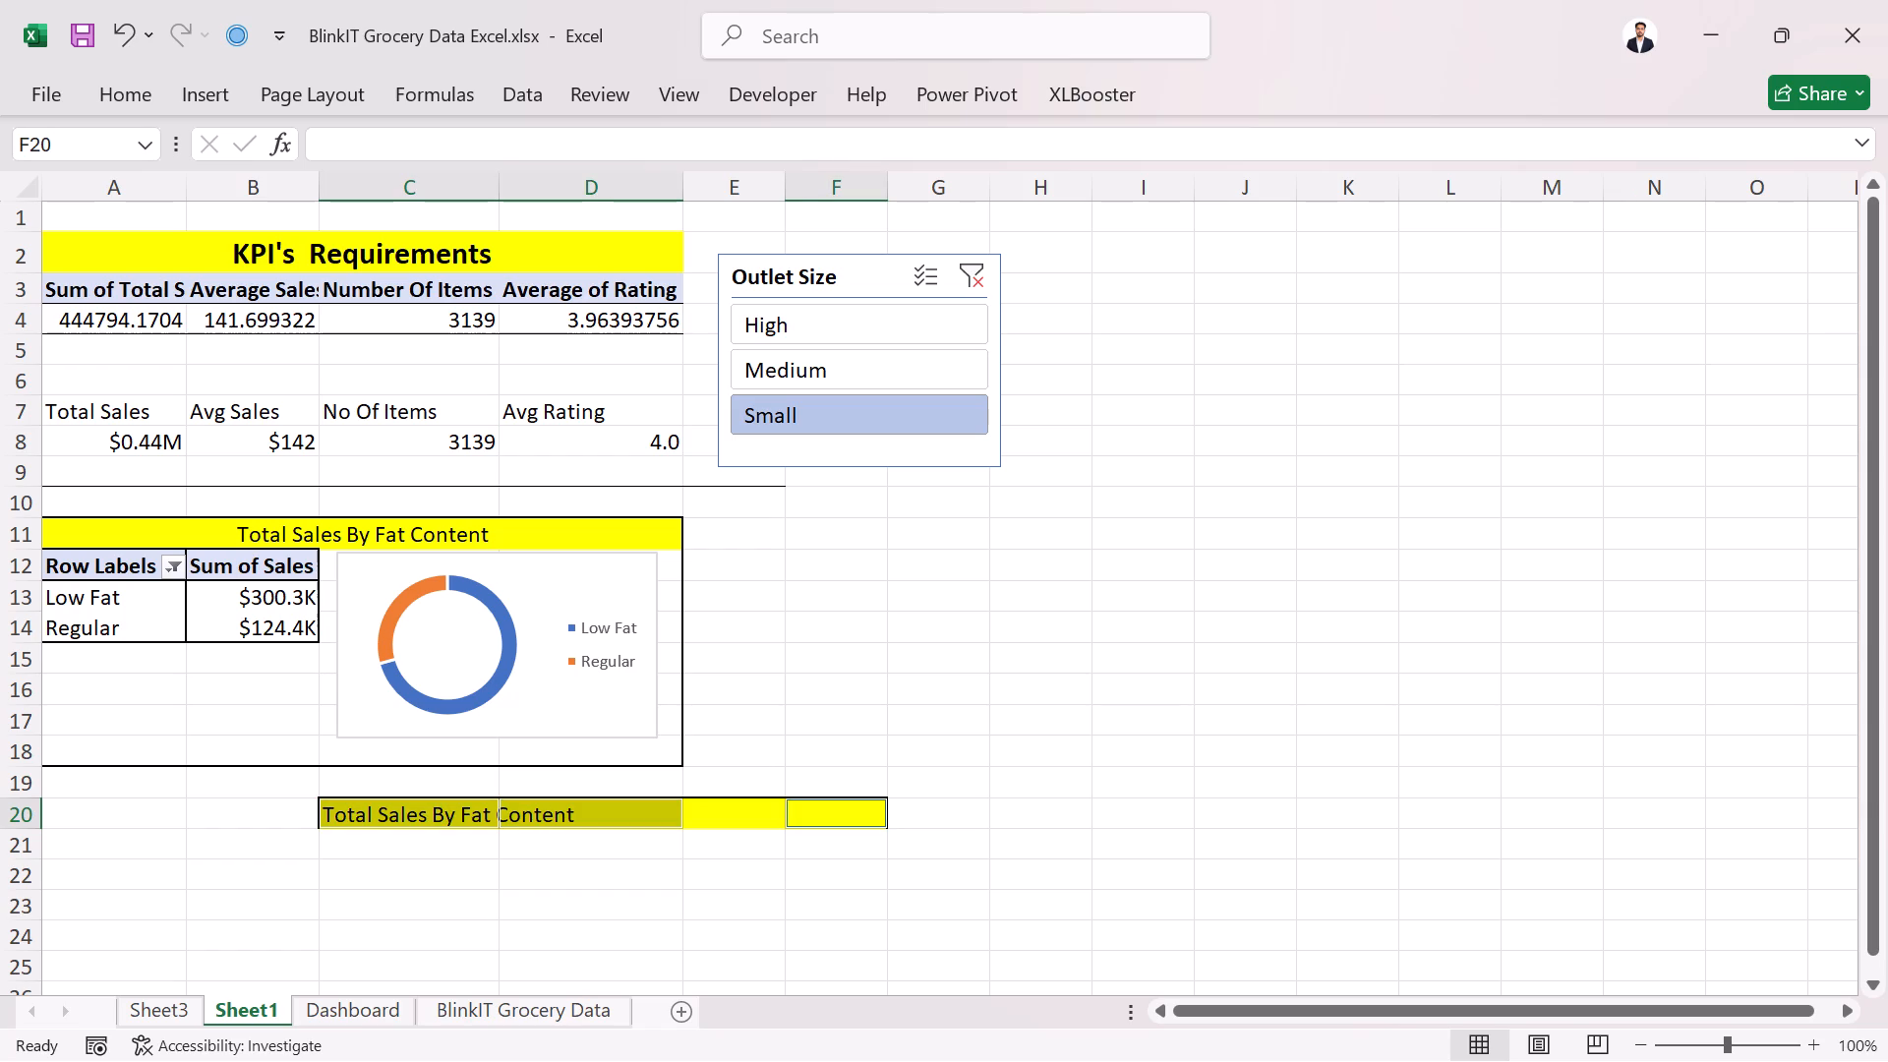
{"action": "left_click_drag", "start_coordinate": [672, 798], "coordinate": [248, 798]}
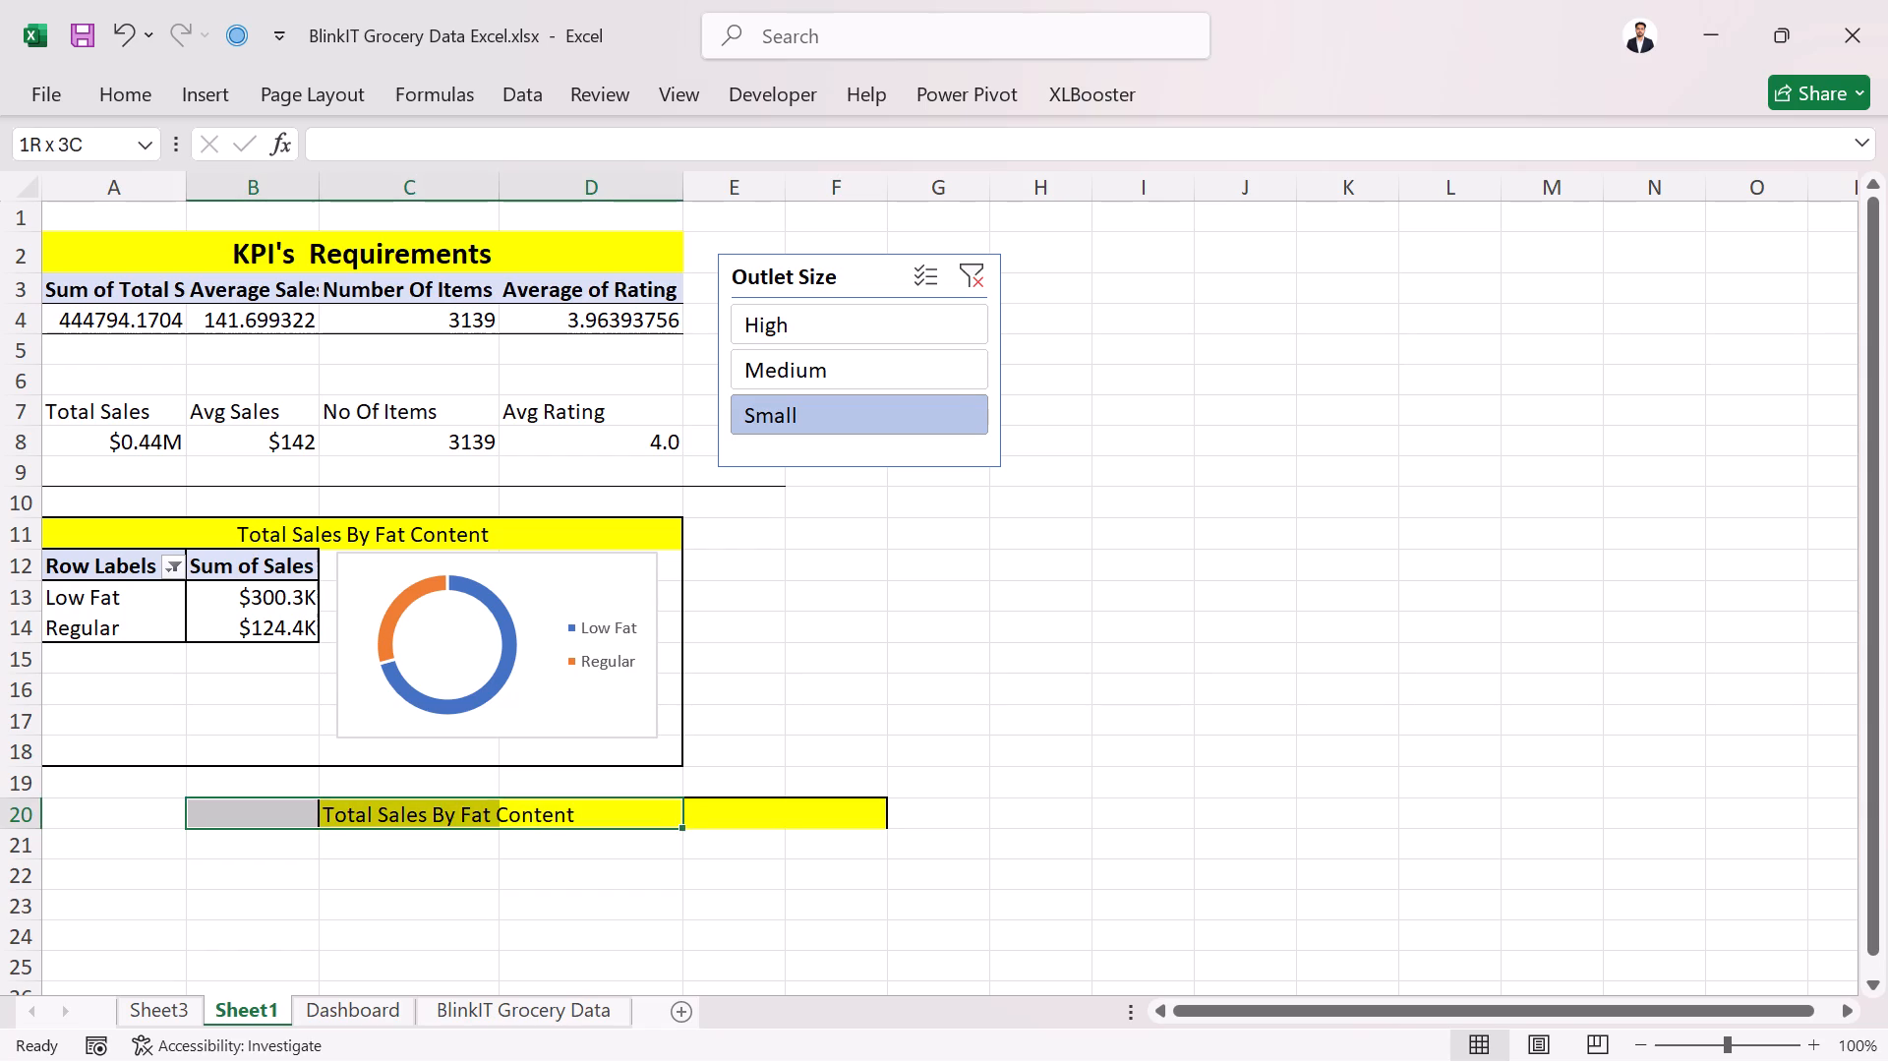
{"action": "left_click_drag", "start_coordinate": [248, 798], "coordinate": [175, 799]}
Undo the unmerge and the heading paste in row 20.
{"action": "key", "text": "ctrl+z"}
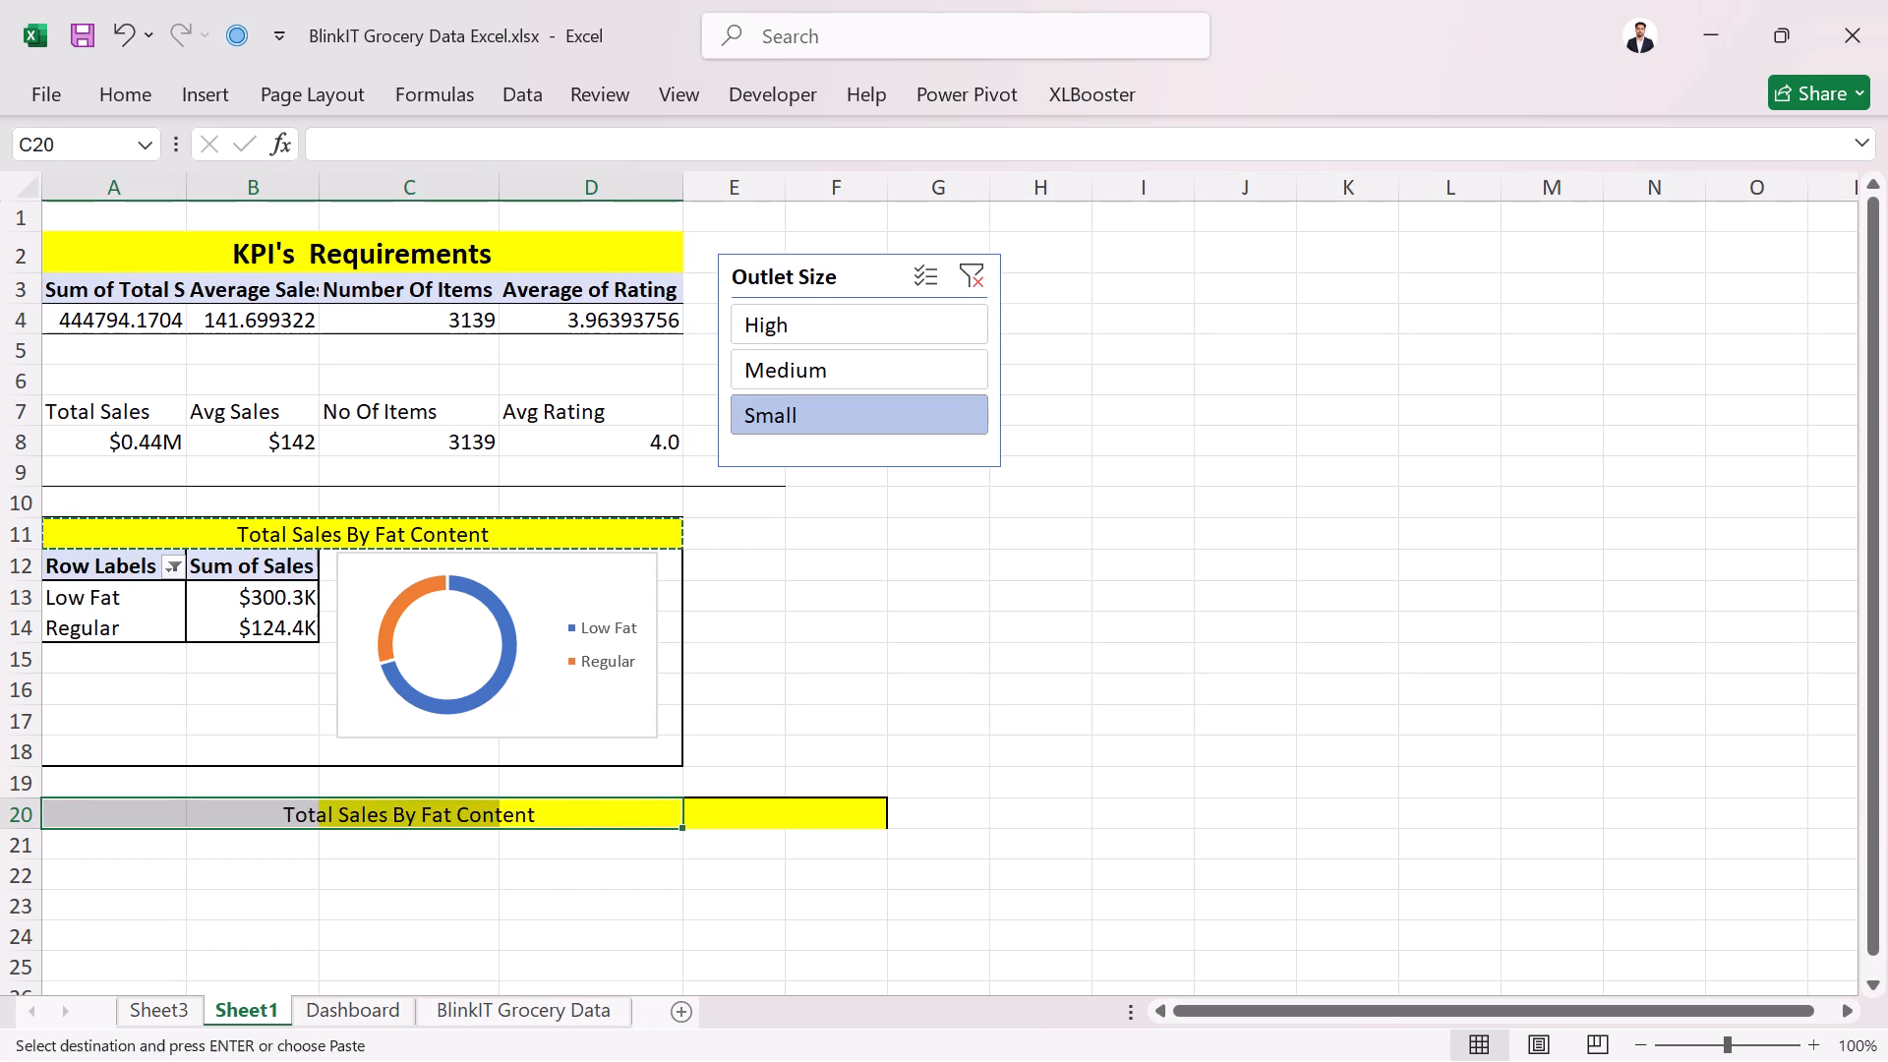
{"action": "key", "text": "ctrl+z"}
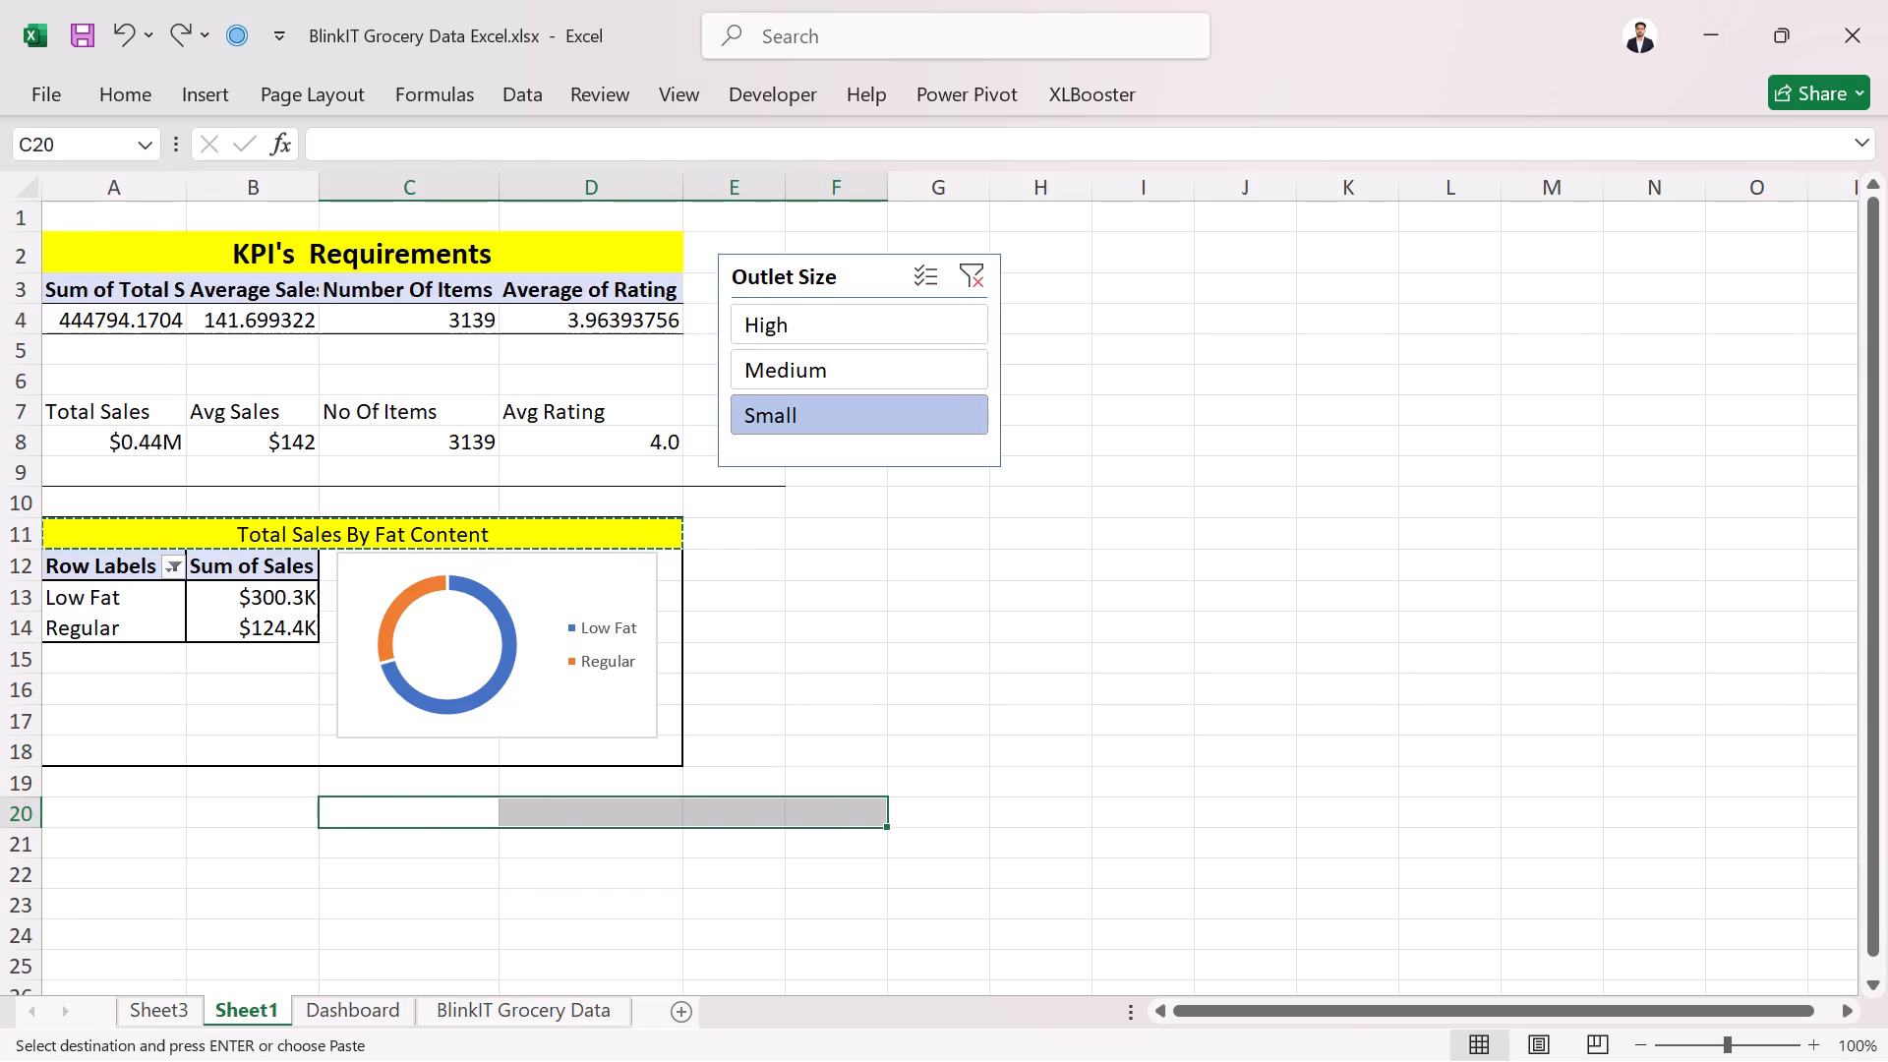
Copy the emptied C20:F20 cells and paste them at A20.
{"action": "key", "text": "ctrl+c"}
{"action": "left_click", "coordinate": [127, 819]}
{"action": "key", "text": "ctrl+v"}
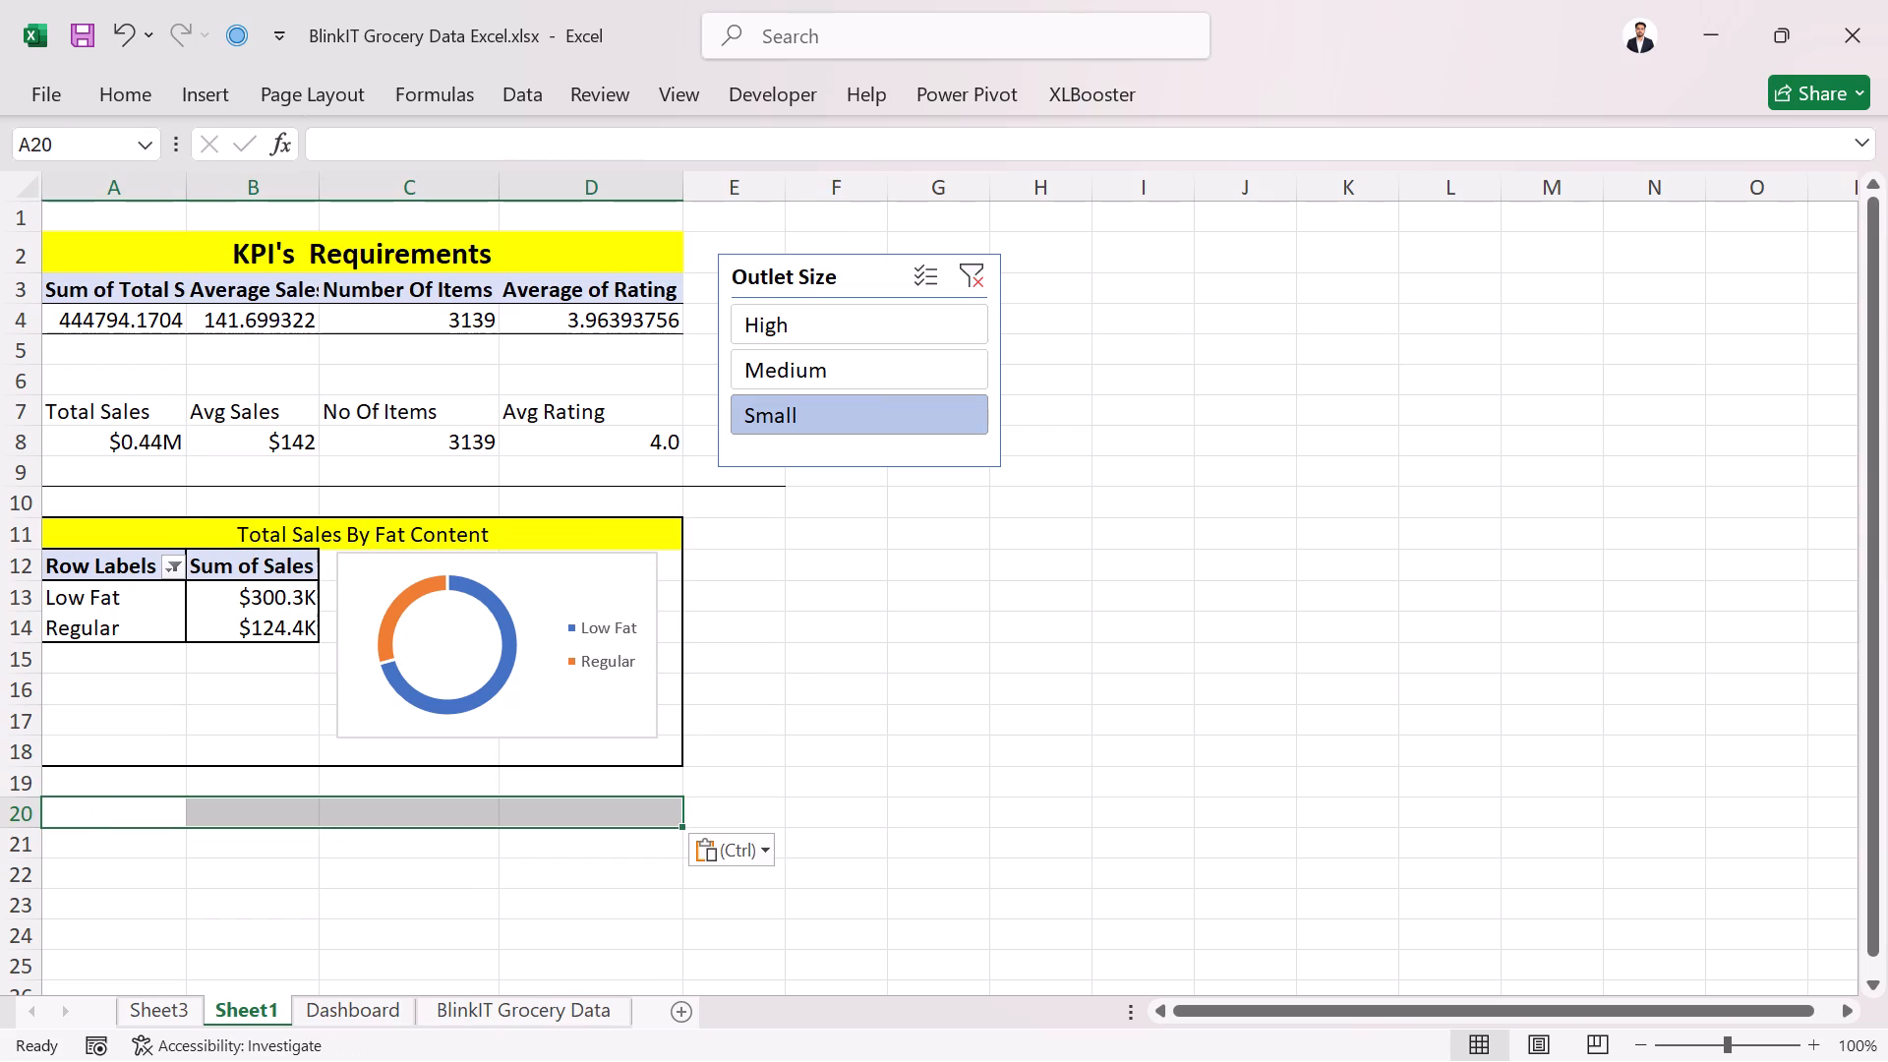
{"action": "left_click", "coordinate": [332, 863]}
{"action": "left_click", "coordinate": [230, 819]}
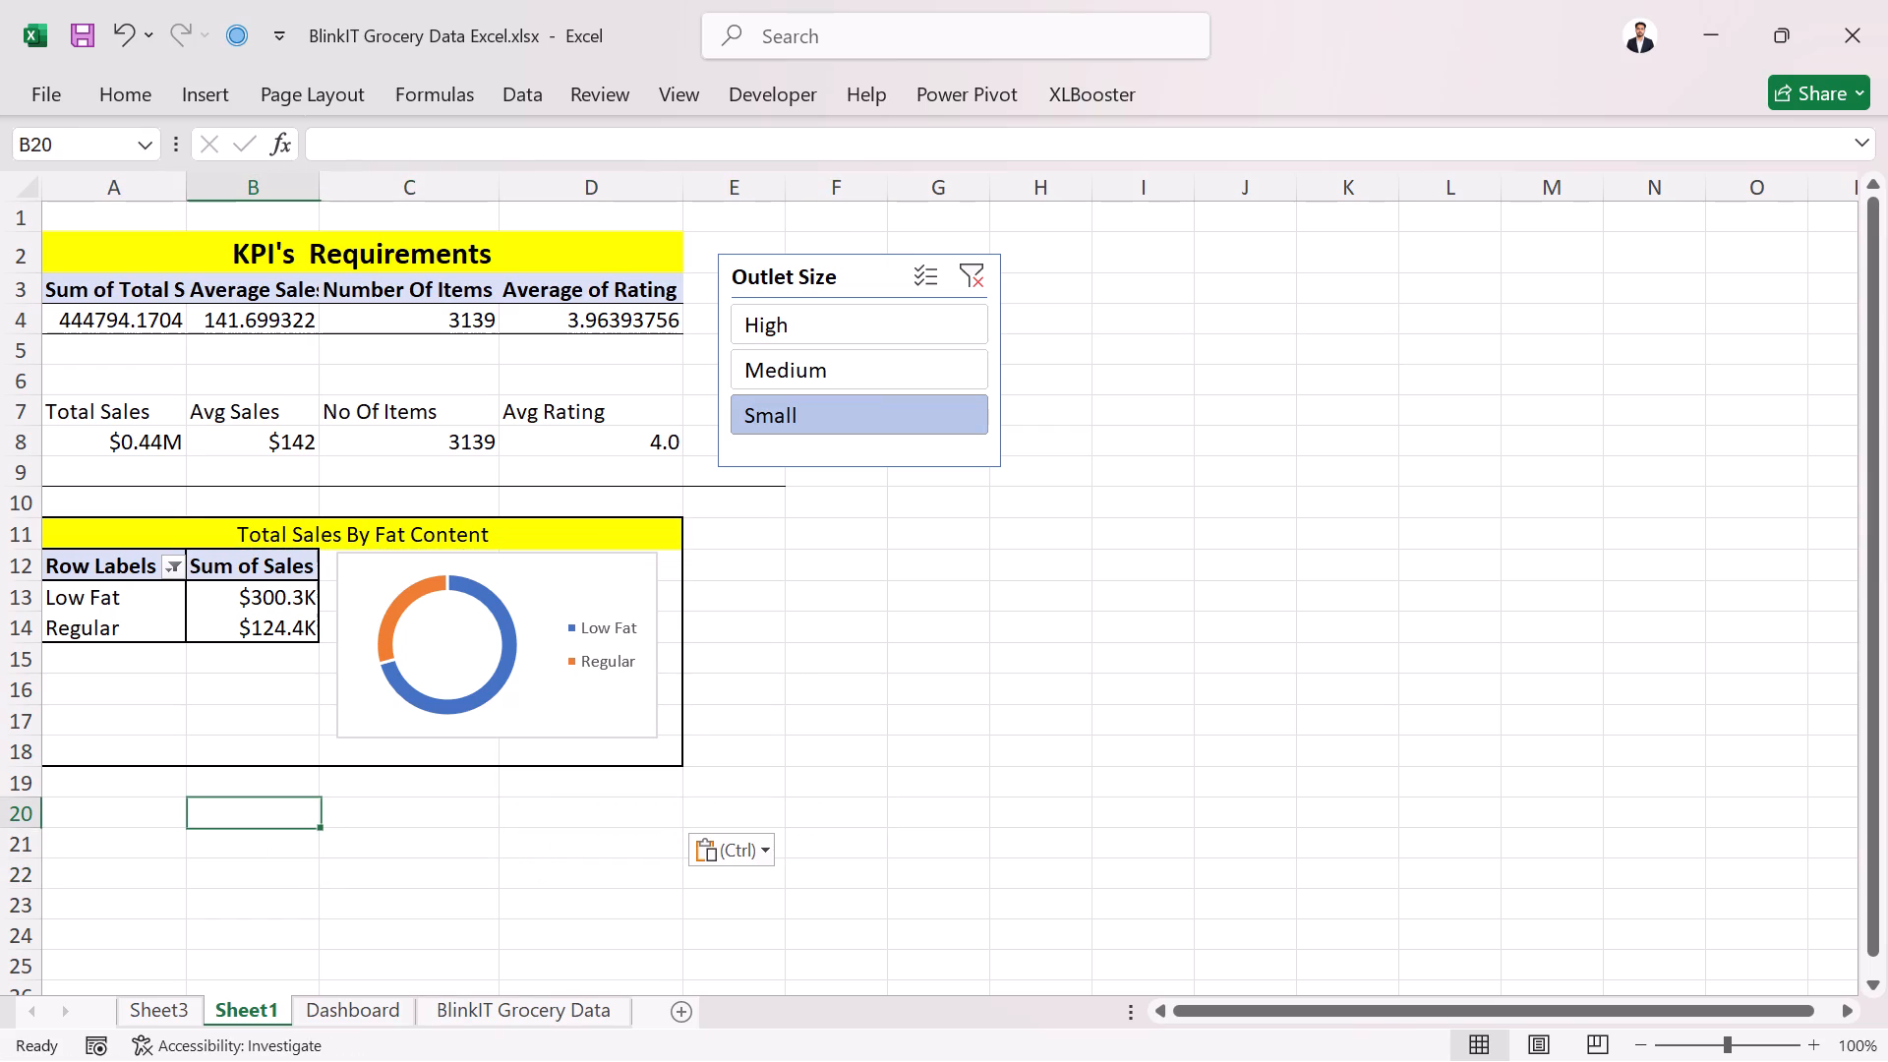
Copy the "Total Sales By Fat Content" heading from row 11 and paste it at A20.
{"action": "left_click", "coordinate": [267, 541]}
{"action": "key", "text": "ctrl+c"}
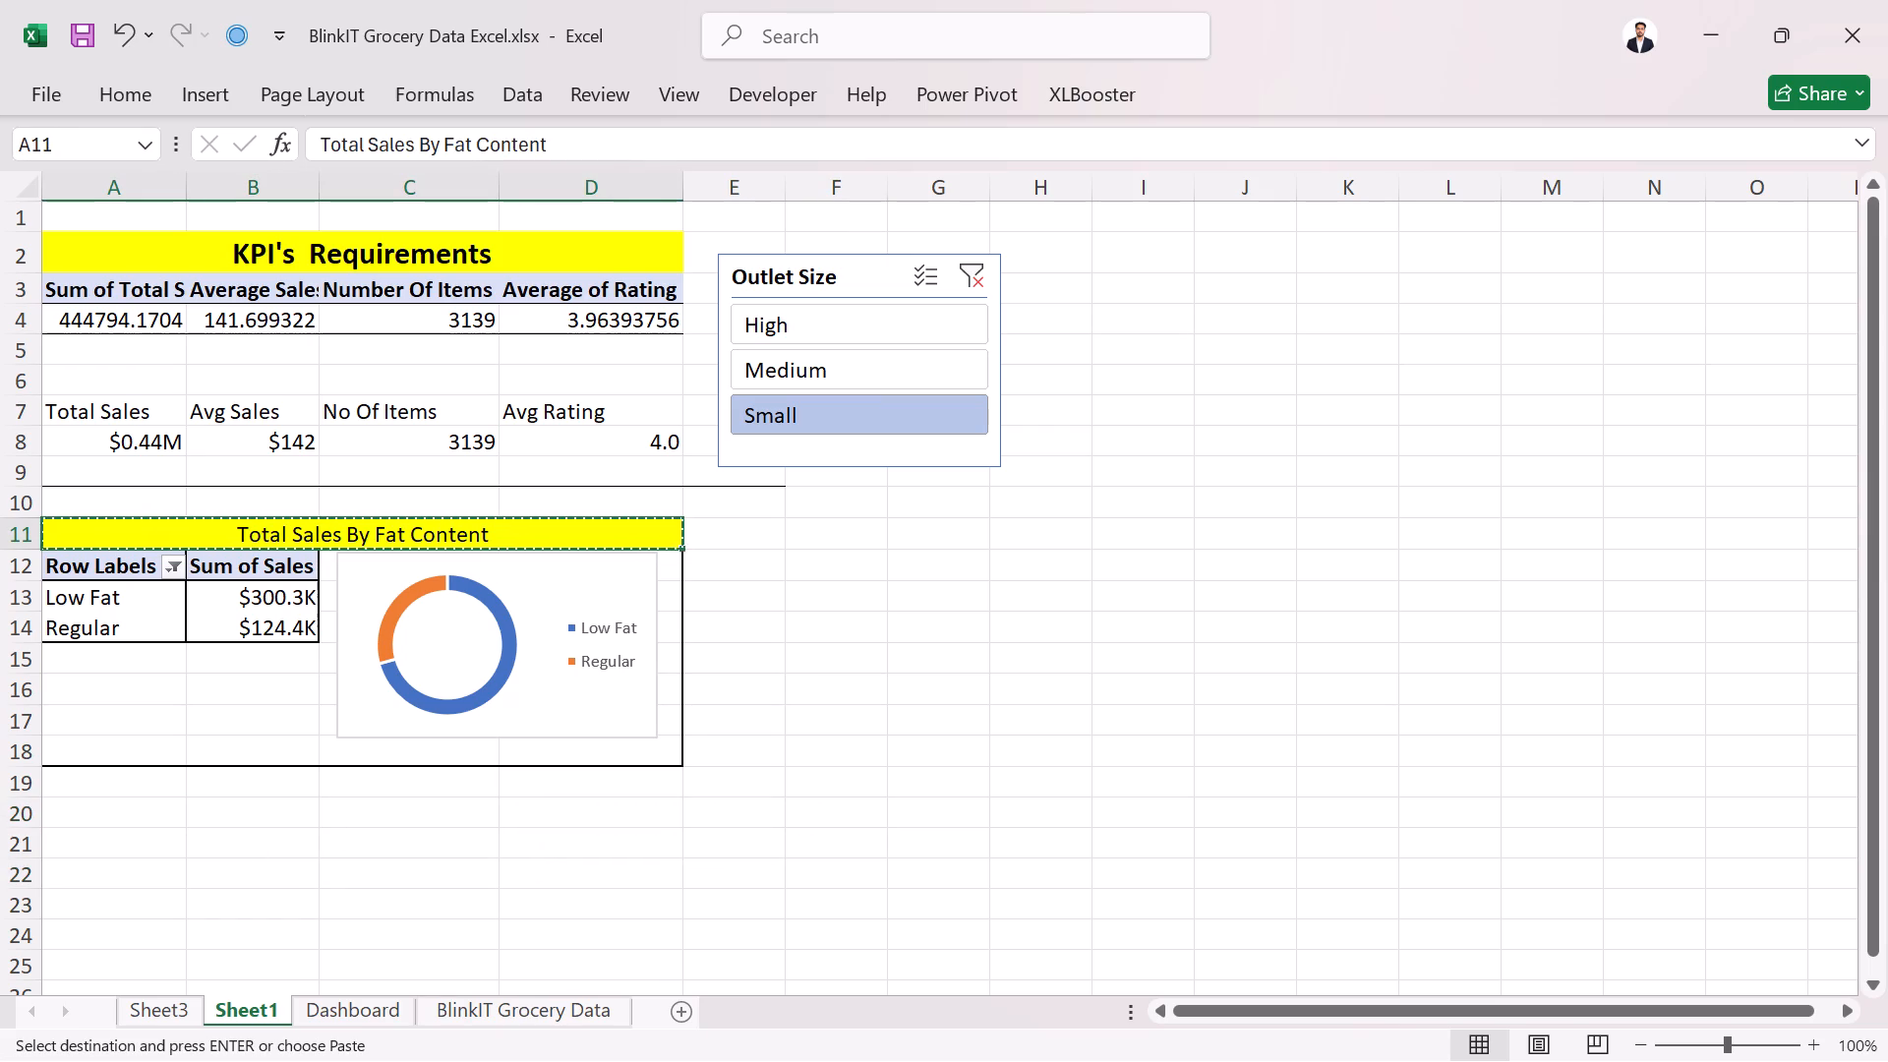
{"action": "left_click", "coordinate": [160, 826]}
{"action": "key", "text": "ctrl+v"}
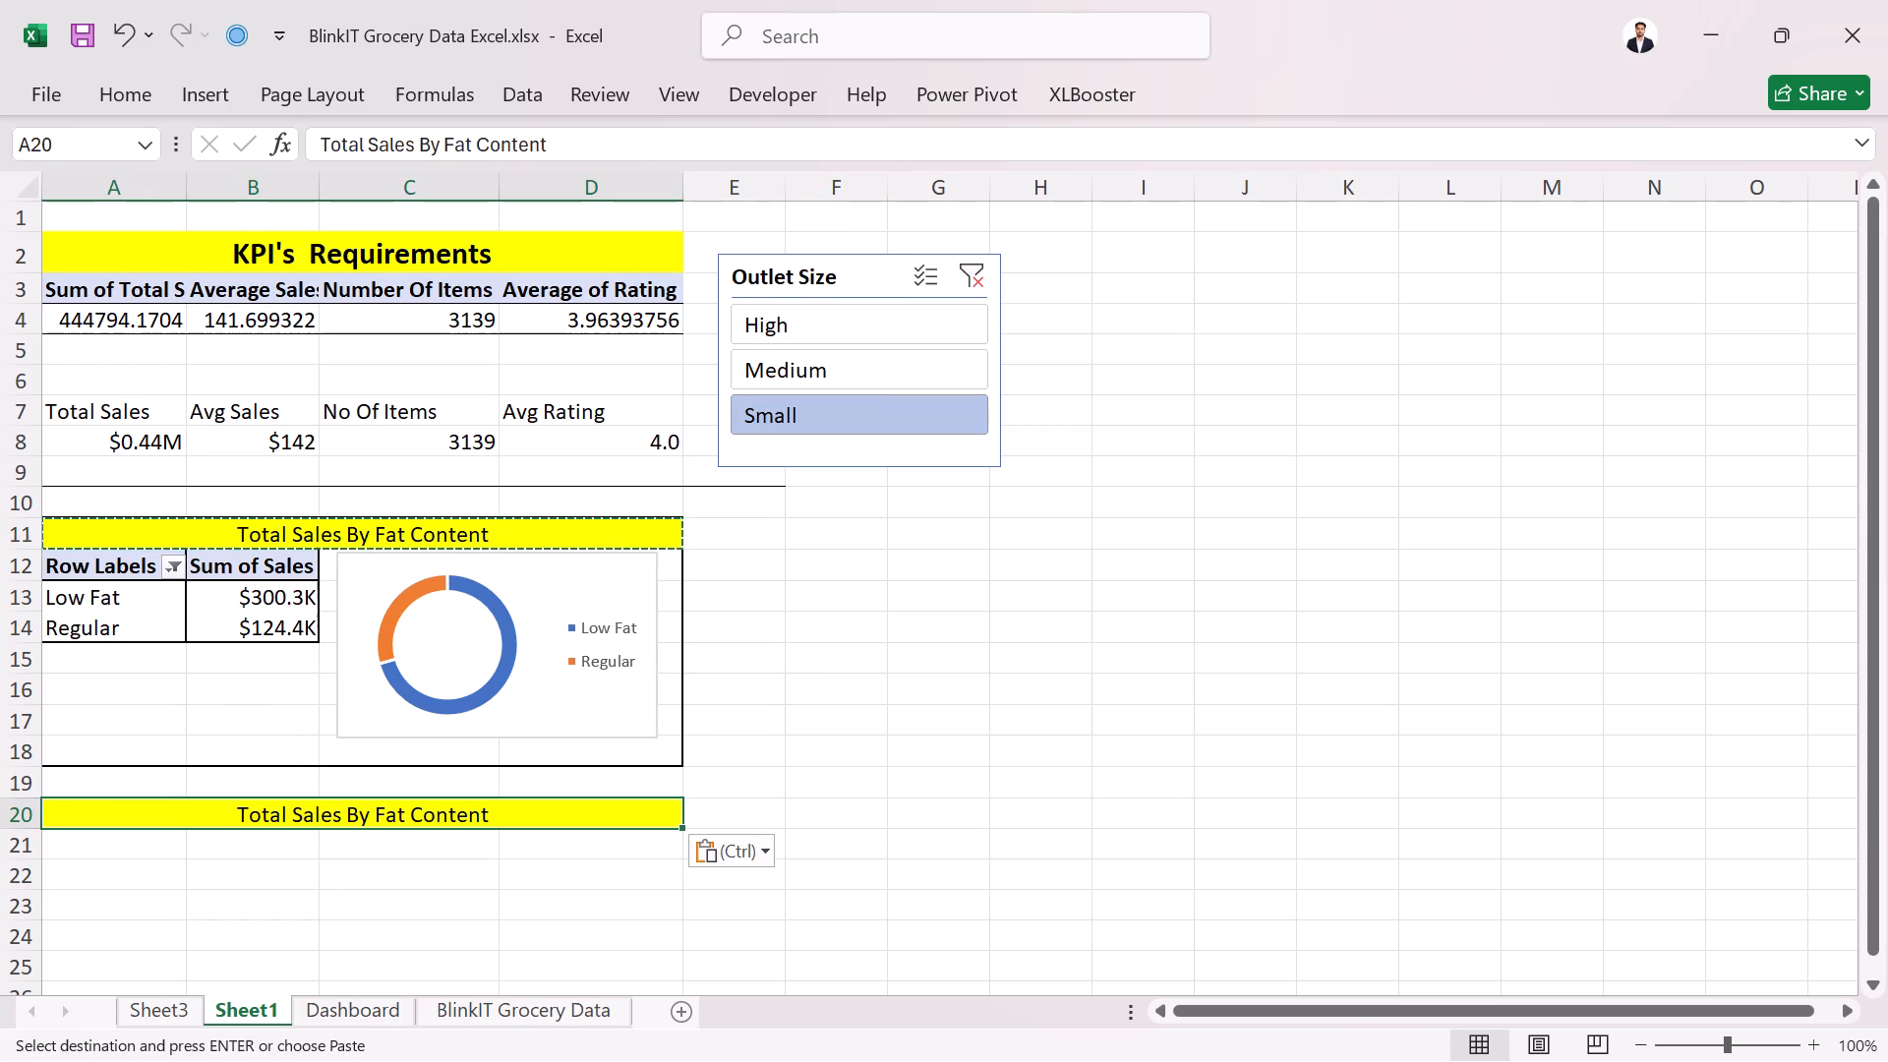
Duplicate the Fat Content pivot table (A12:B14) at A21, directly under the copied heading.
{"action": "left_click", "coordinate": [199, 611]}
{"action": "left_click_drag", "start_coordinate": [144, 567], "coordinate": [223, 624]}
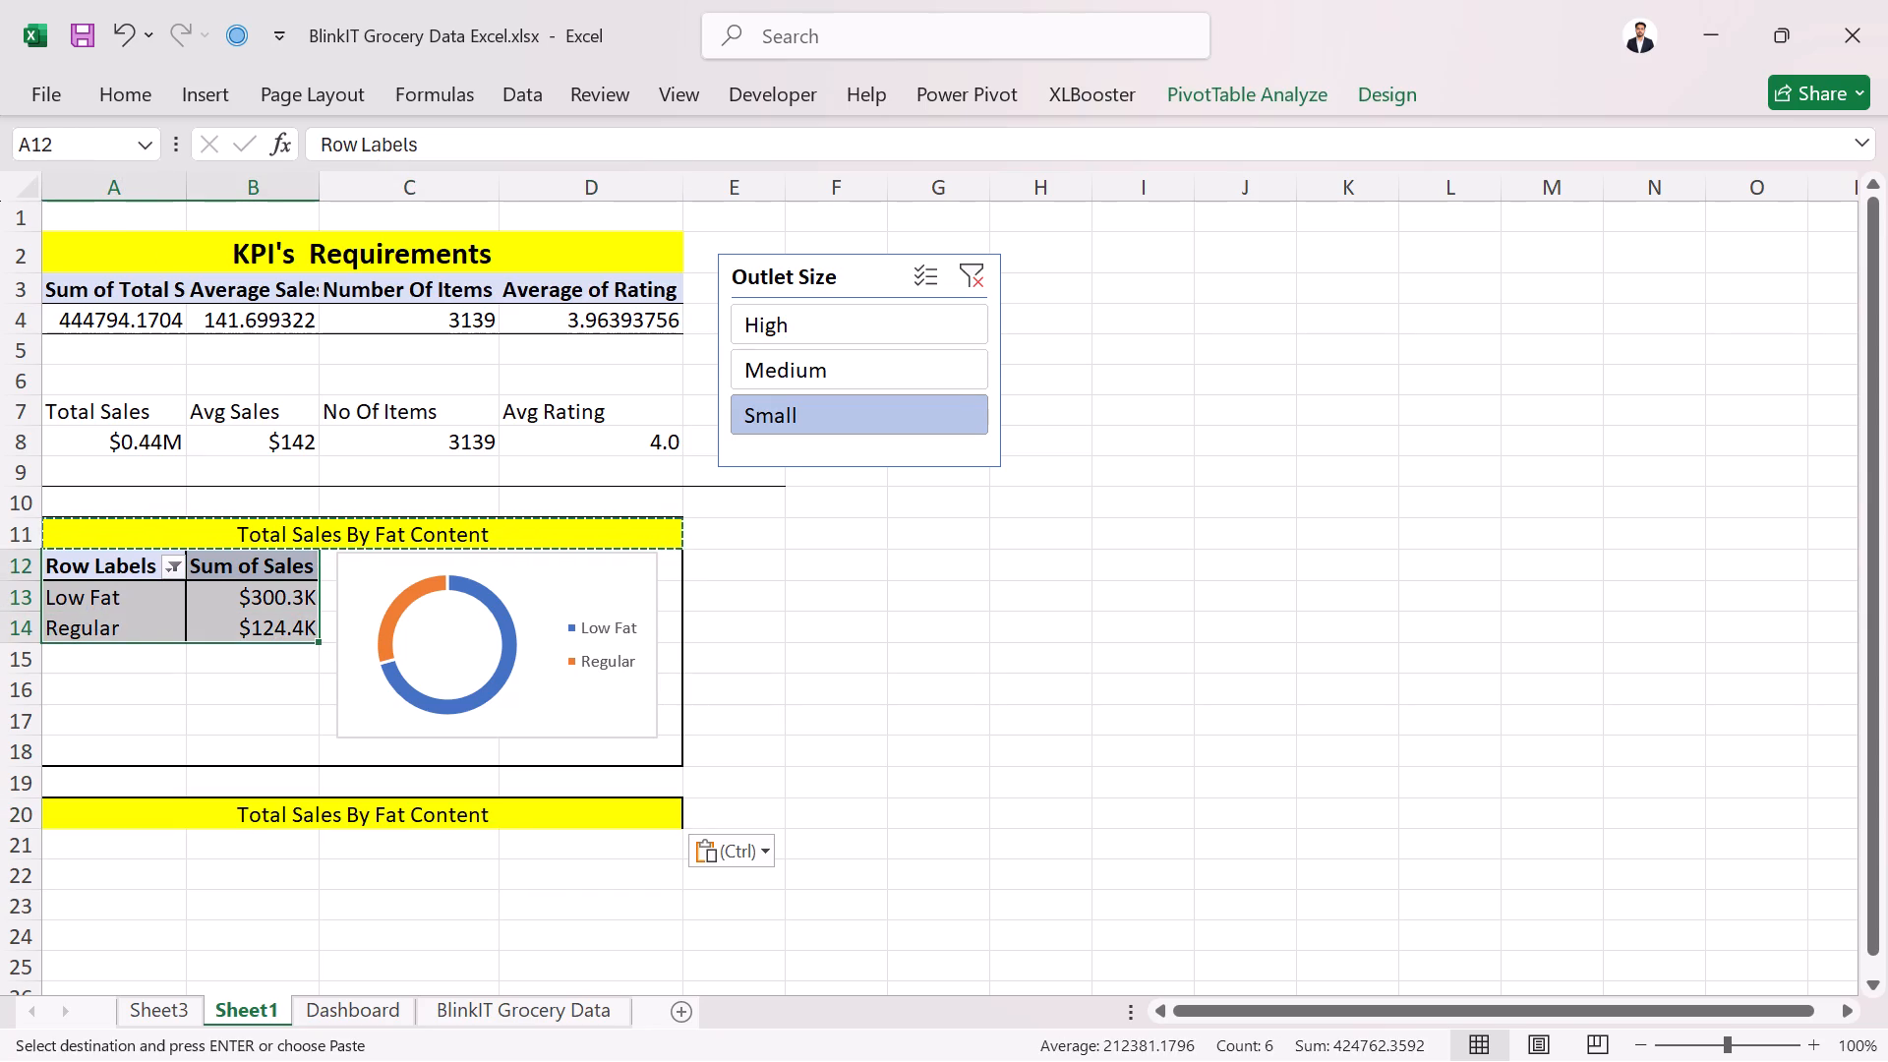
{"action": "key", "text": "ctrl+c"}
{"action": "left_click", "coordinate": [204, 872], "text": "ctrl"}
{"action": "left_click", "coordinate": [138, 851]}
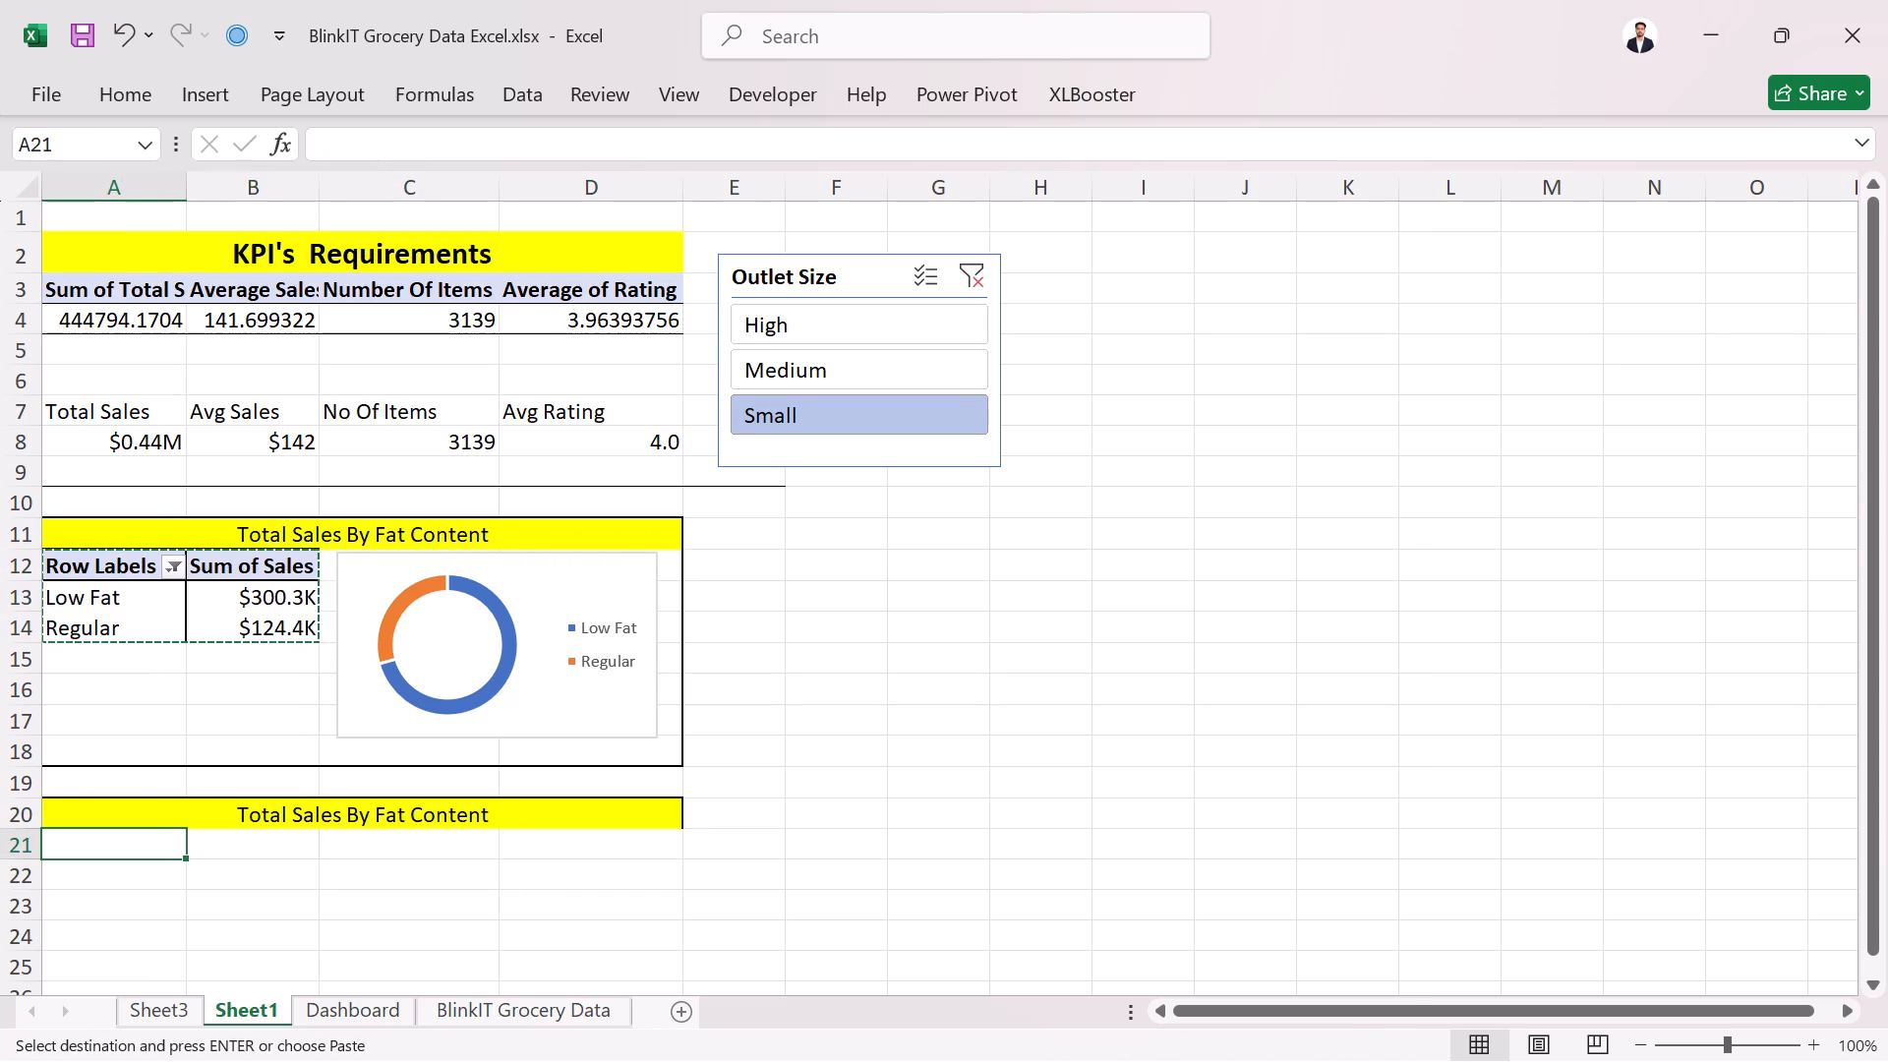
{"action": "key", "text": "ctrl+v"}
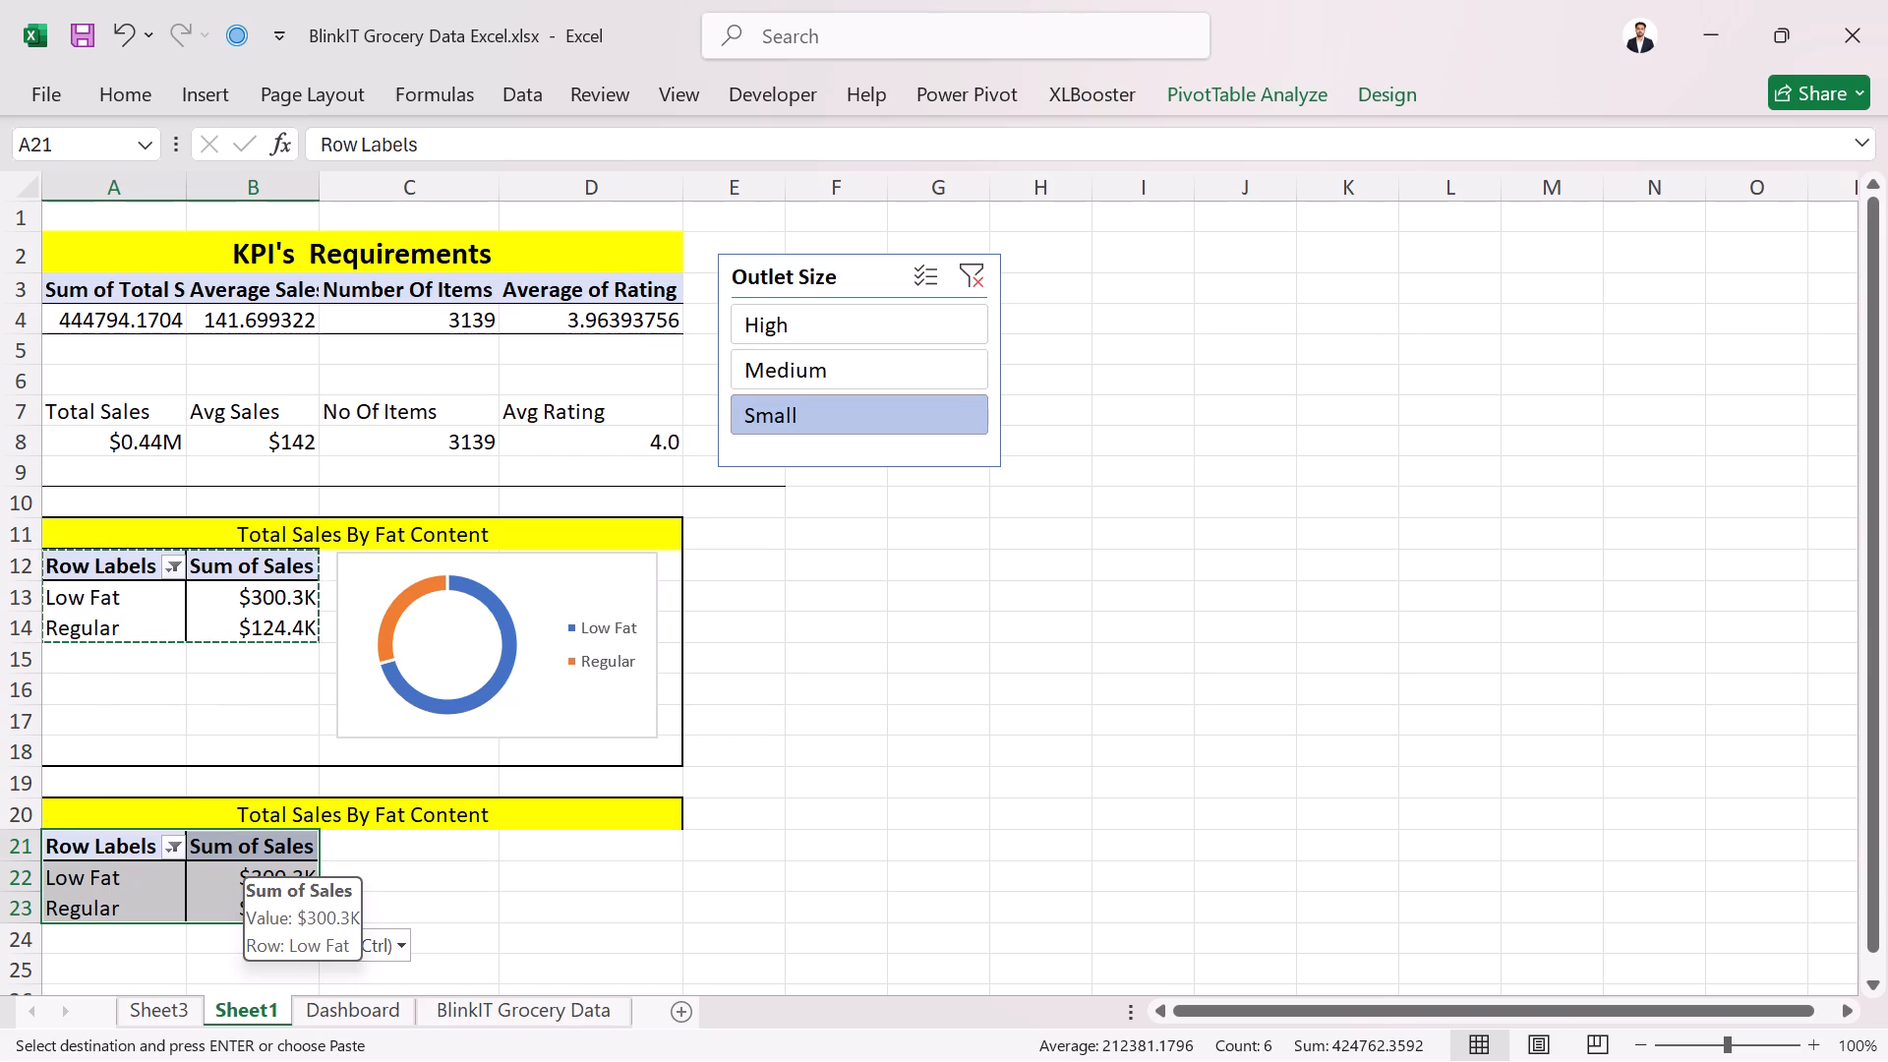
Show the PivotTable field list for the duplicated pivot table at A21.
{"action": "left_click", "coordinate": [134, 851]}
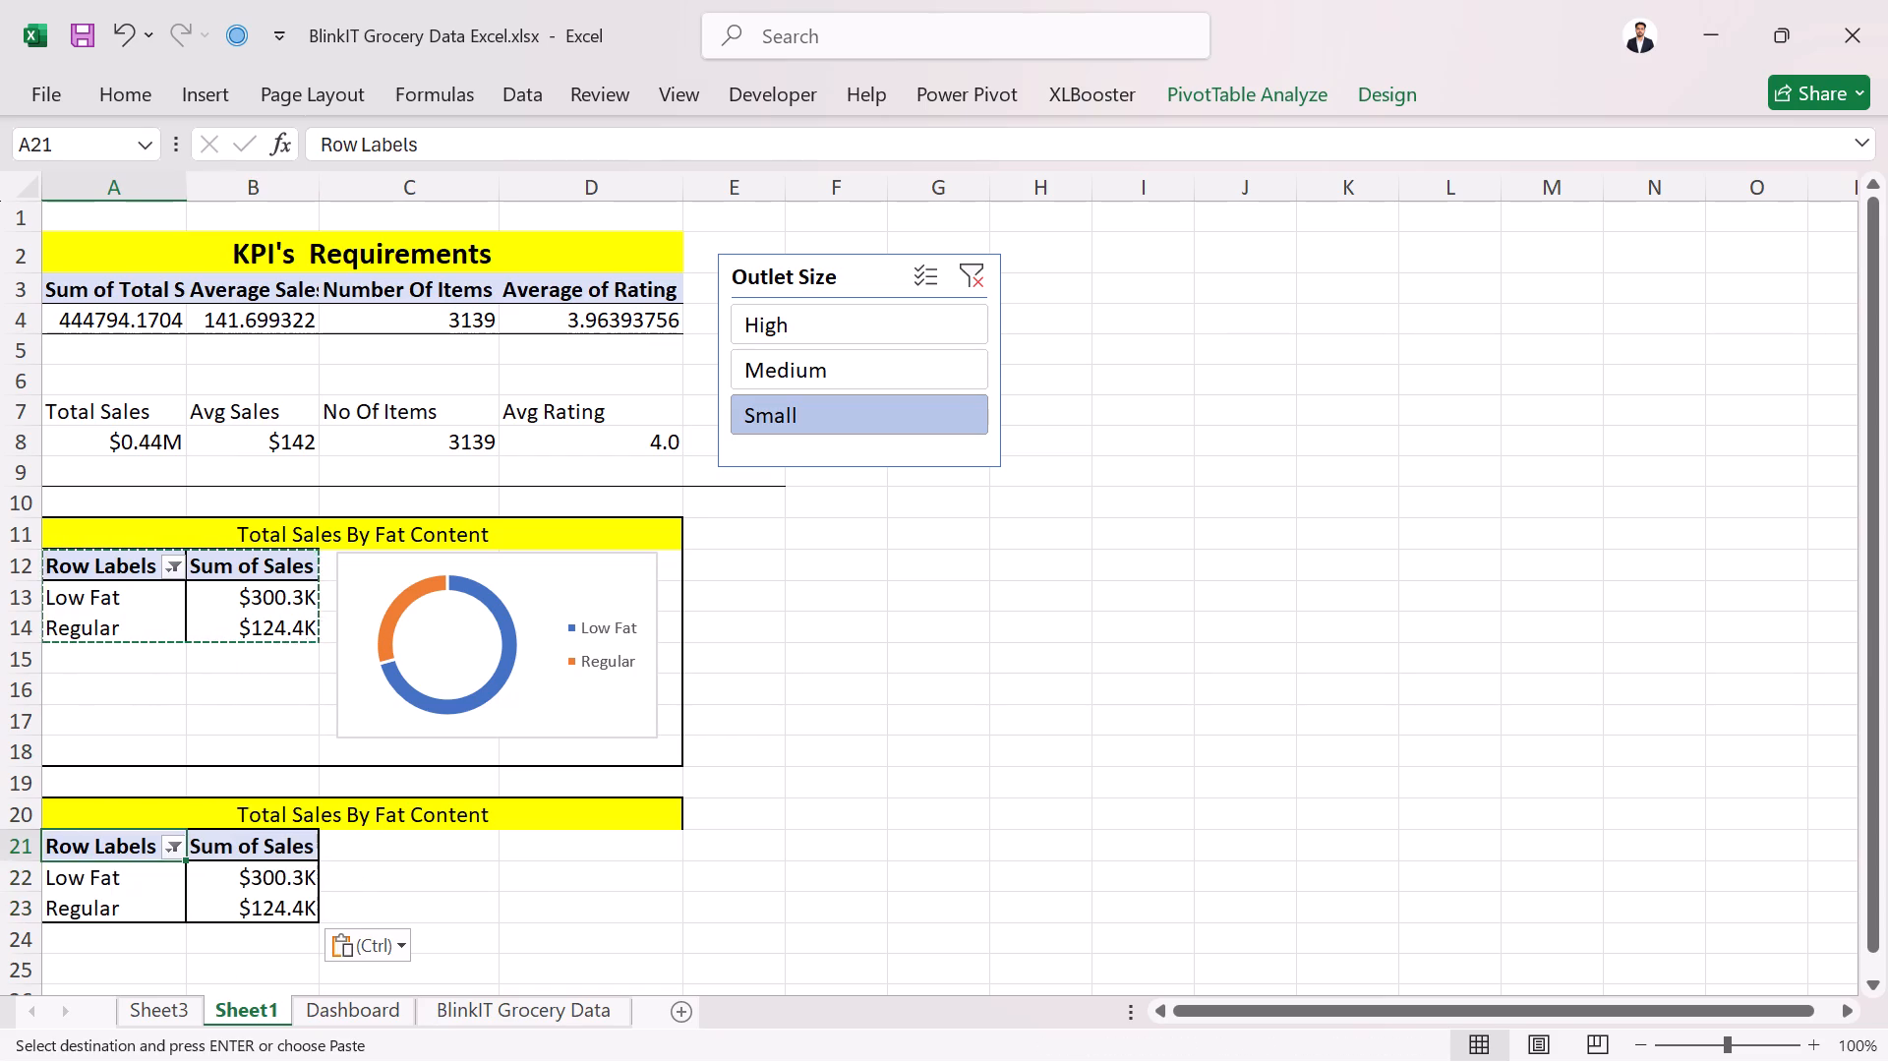
{"action": "left_click", "coordinate": [230, 857]}
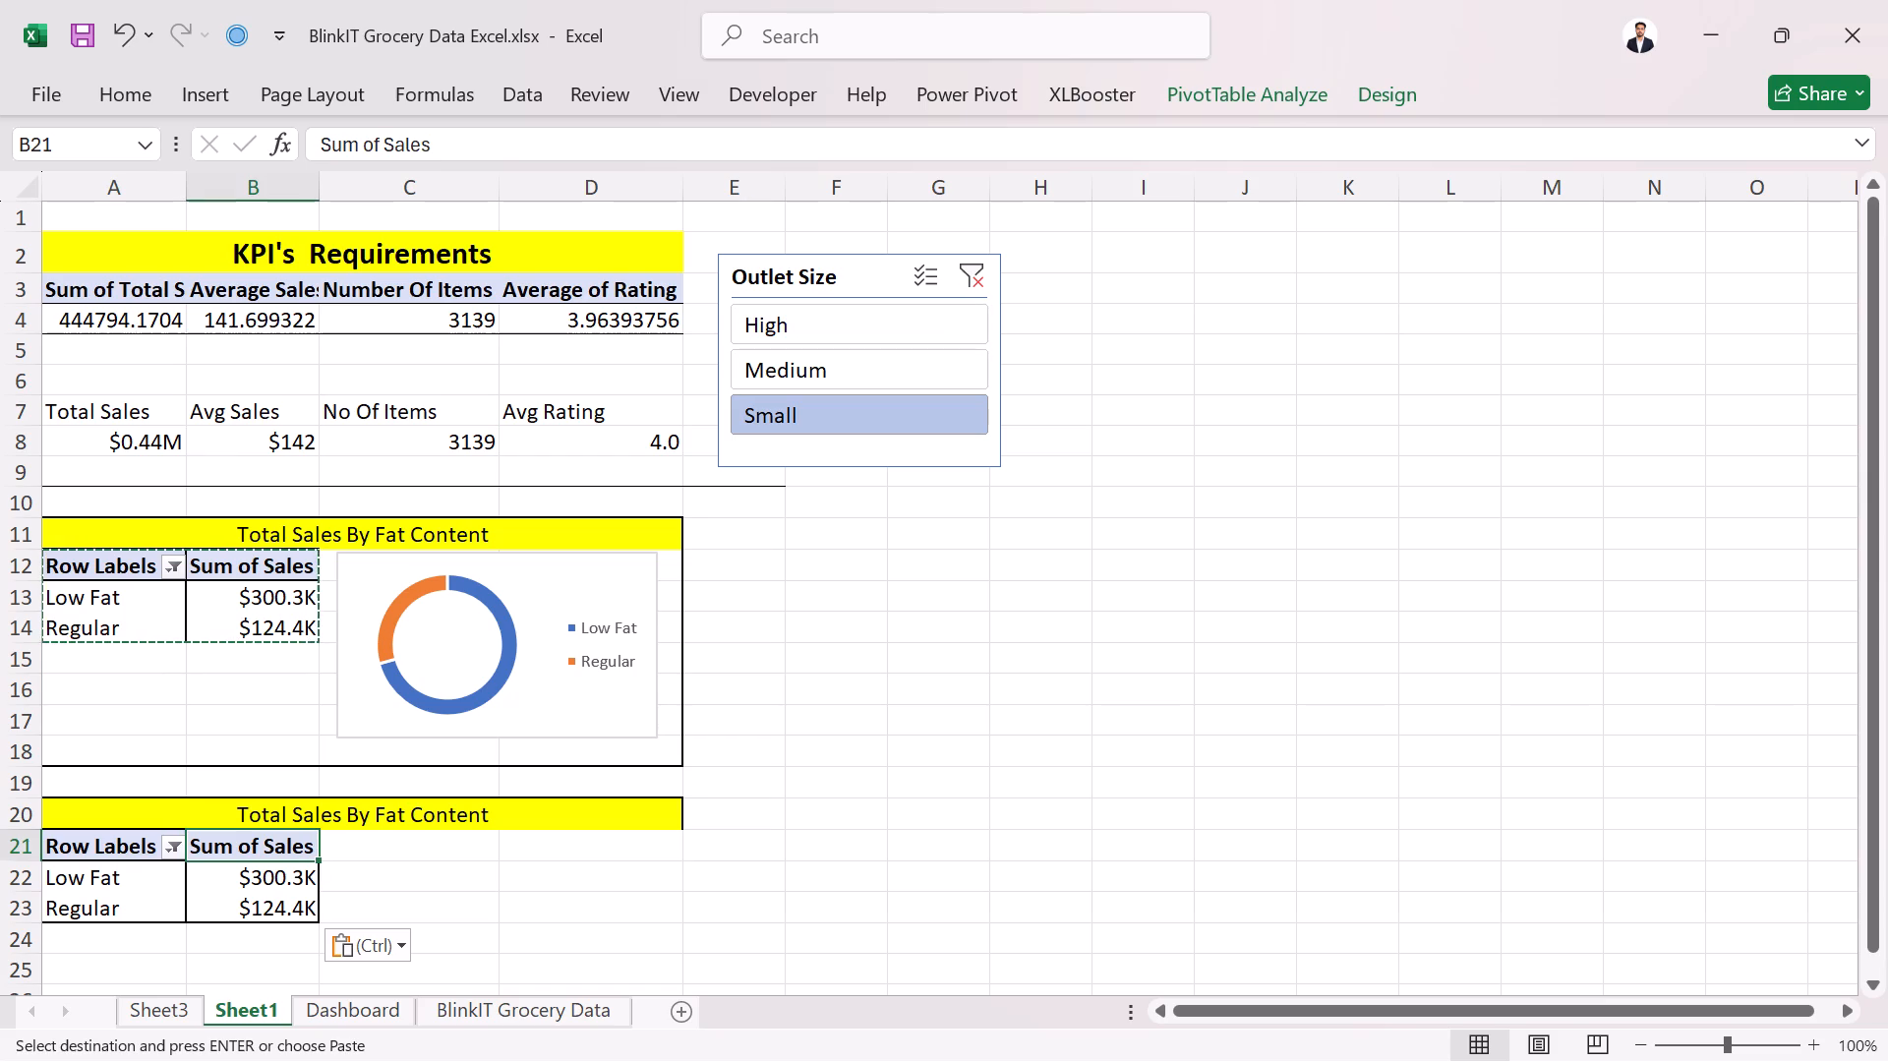
{"action": "left_click", "coordinate": [1273, 92]}
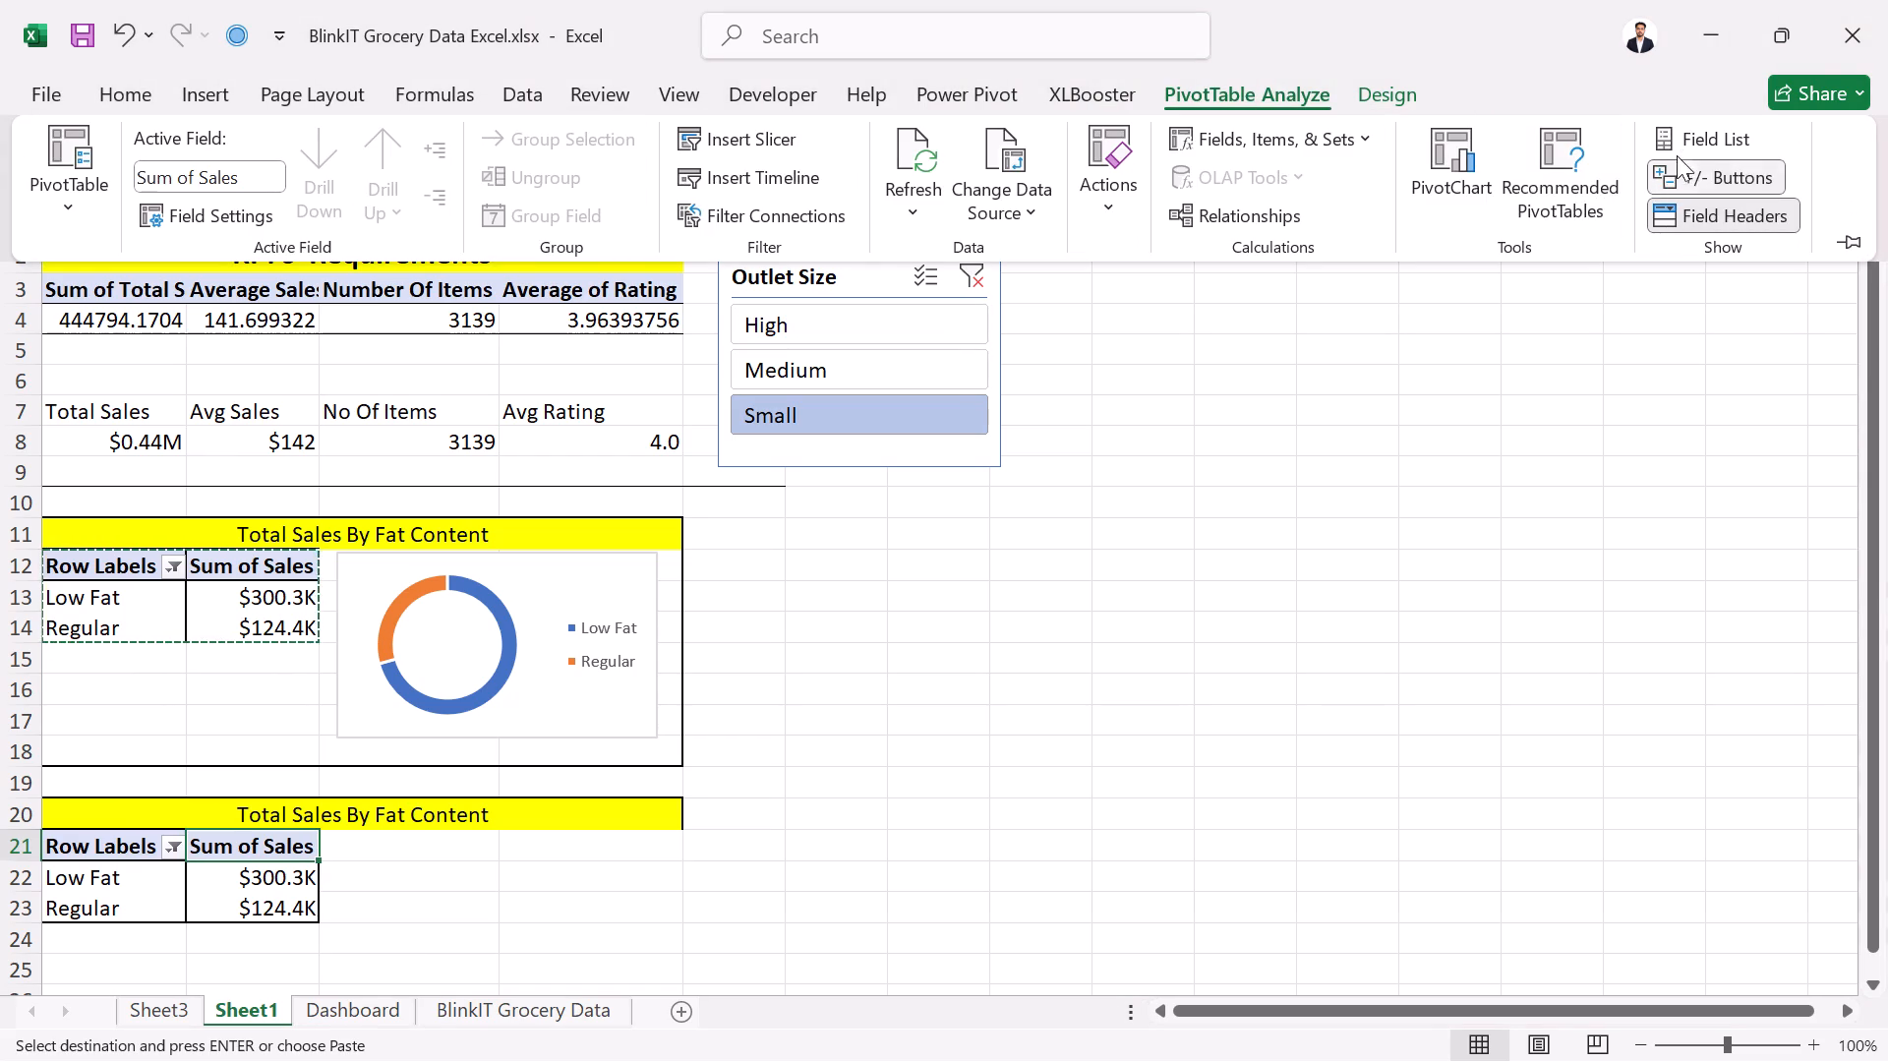
{"action": "left_click", "coordinate": [1682, 140]}
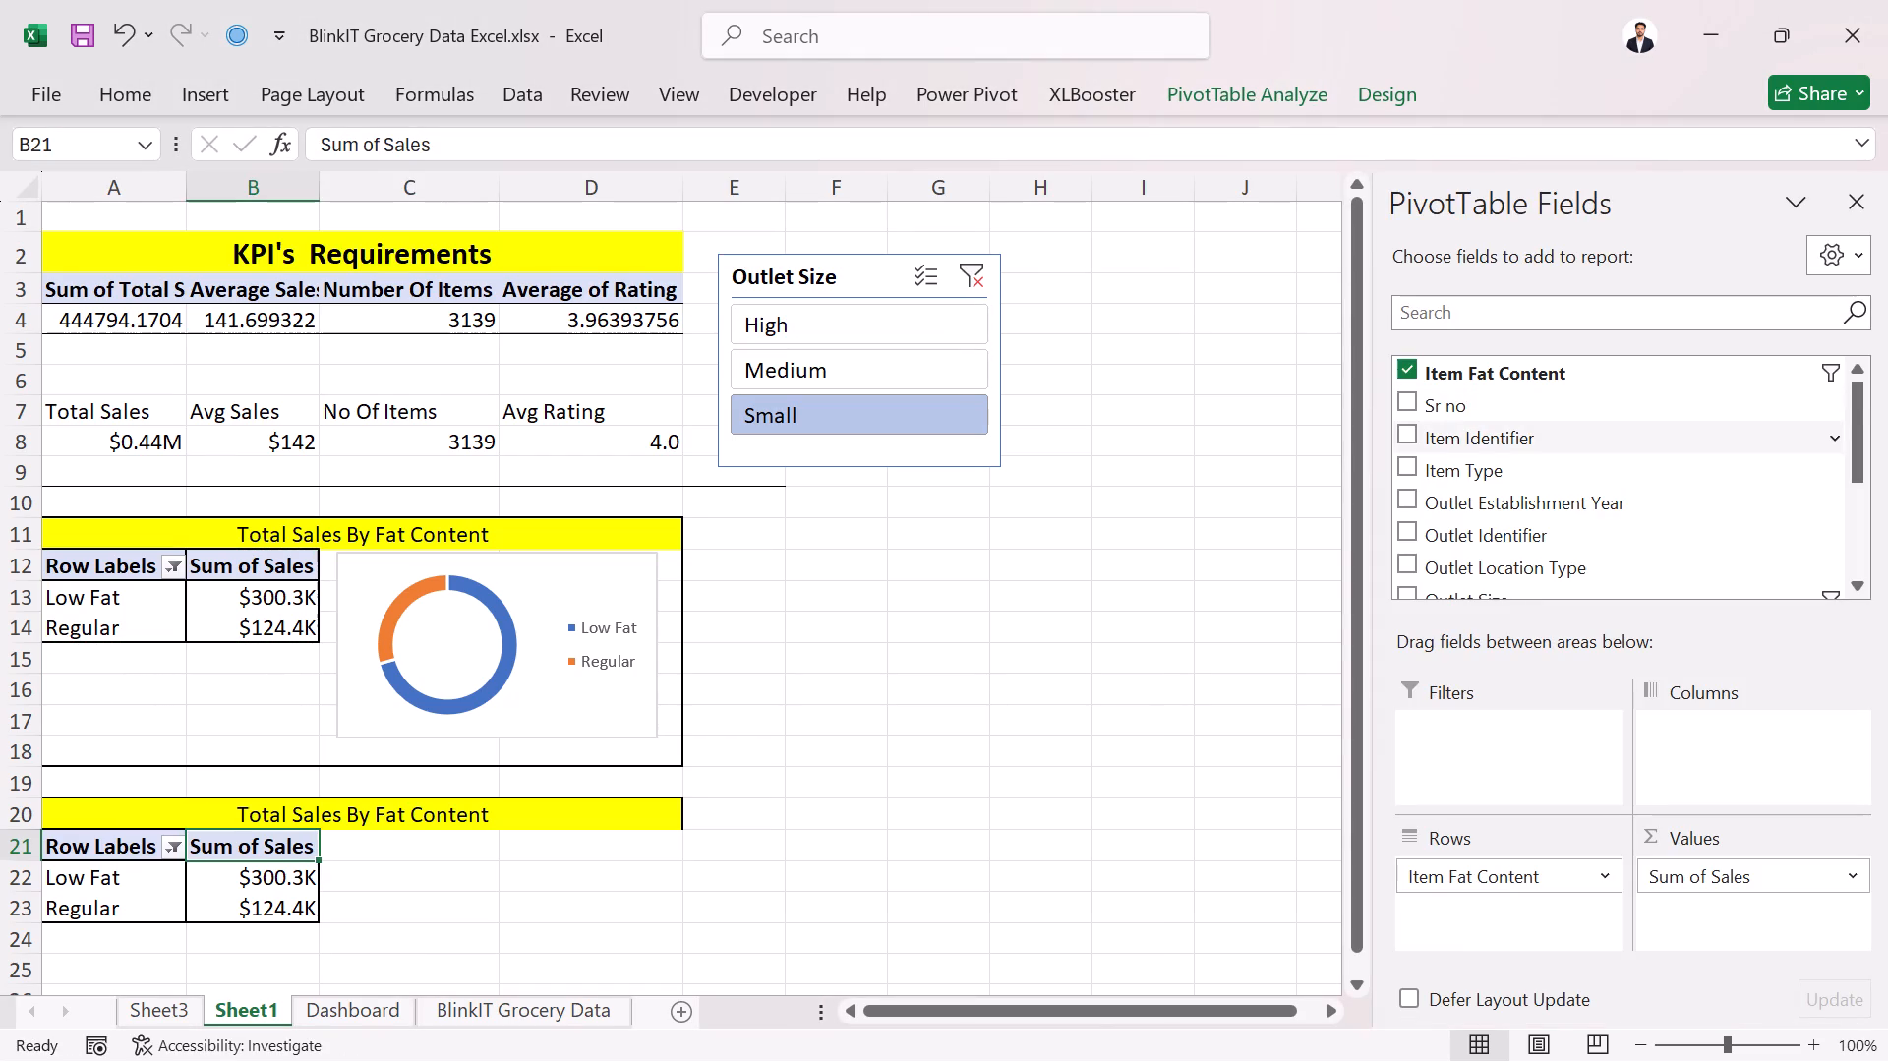
{"action": "scroll", "coordinate": [1489, 442], "scroll_direction": "down", "scroll_amount": 1}
{"action": "scroll", "coordinate": [1489, 442], "scroll_direction": "up", "scroll_amount": 3}
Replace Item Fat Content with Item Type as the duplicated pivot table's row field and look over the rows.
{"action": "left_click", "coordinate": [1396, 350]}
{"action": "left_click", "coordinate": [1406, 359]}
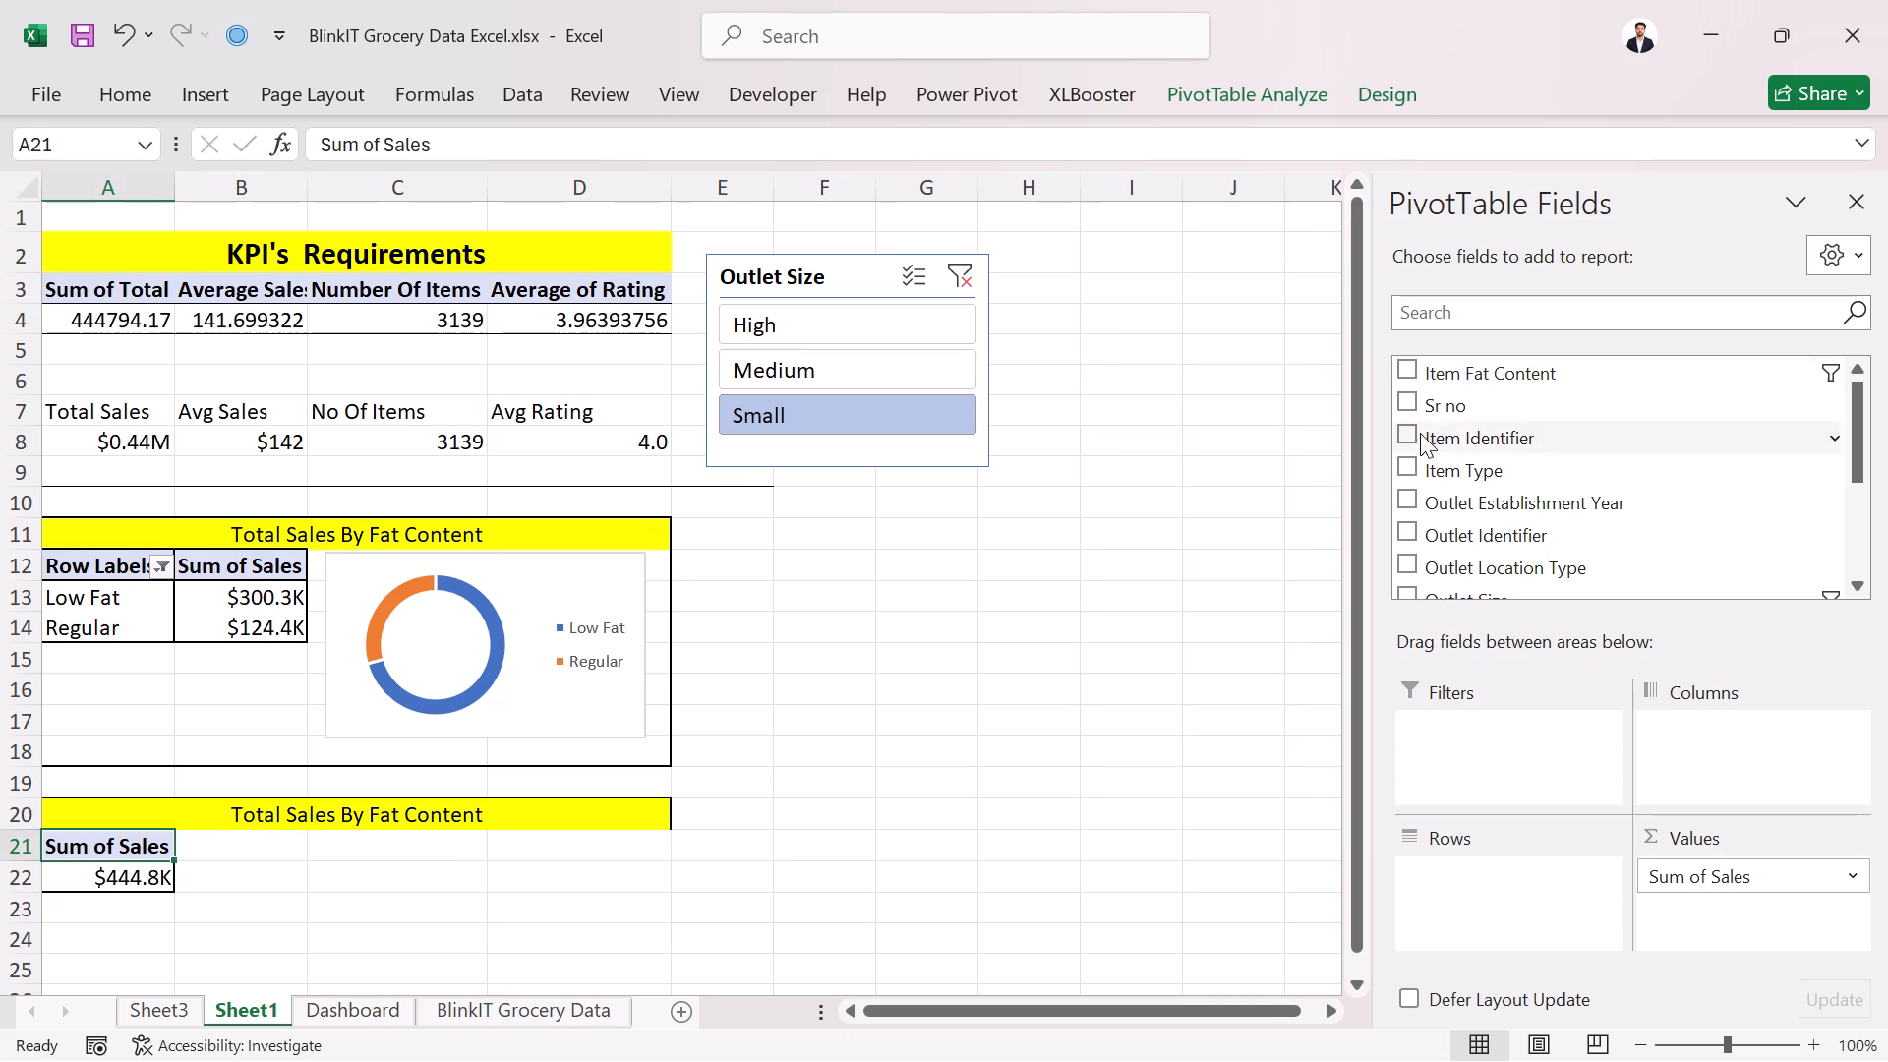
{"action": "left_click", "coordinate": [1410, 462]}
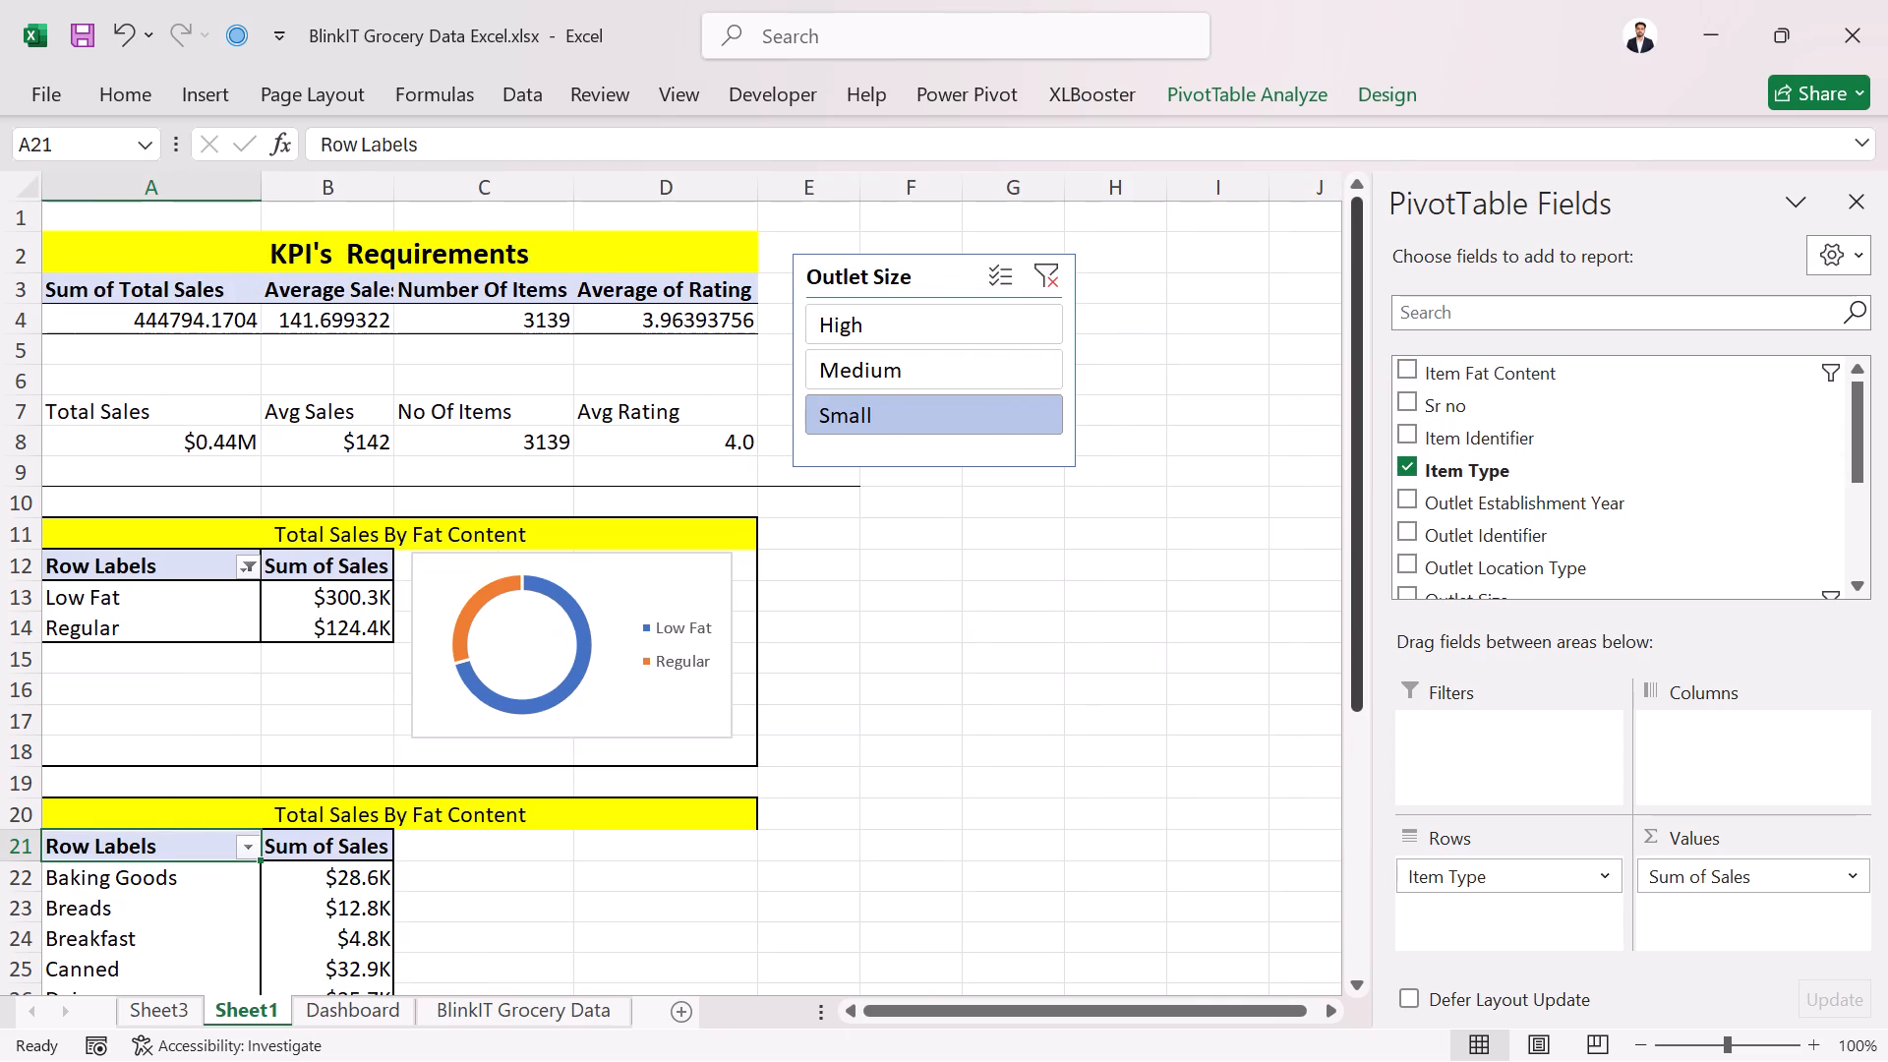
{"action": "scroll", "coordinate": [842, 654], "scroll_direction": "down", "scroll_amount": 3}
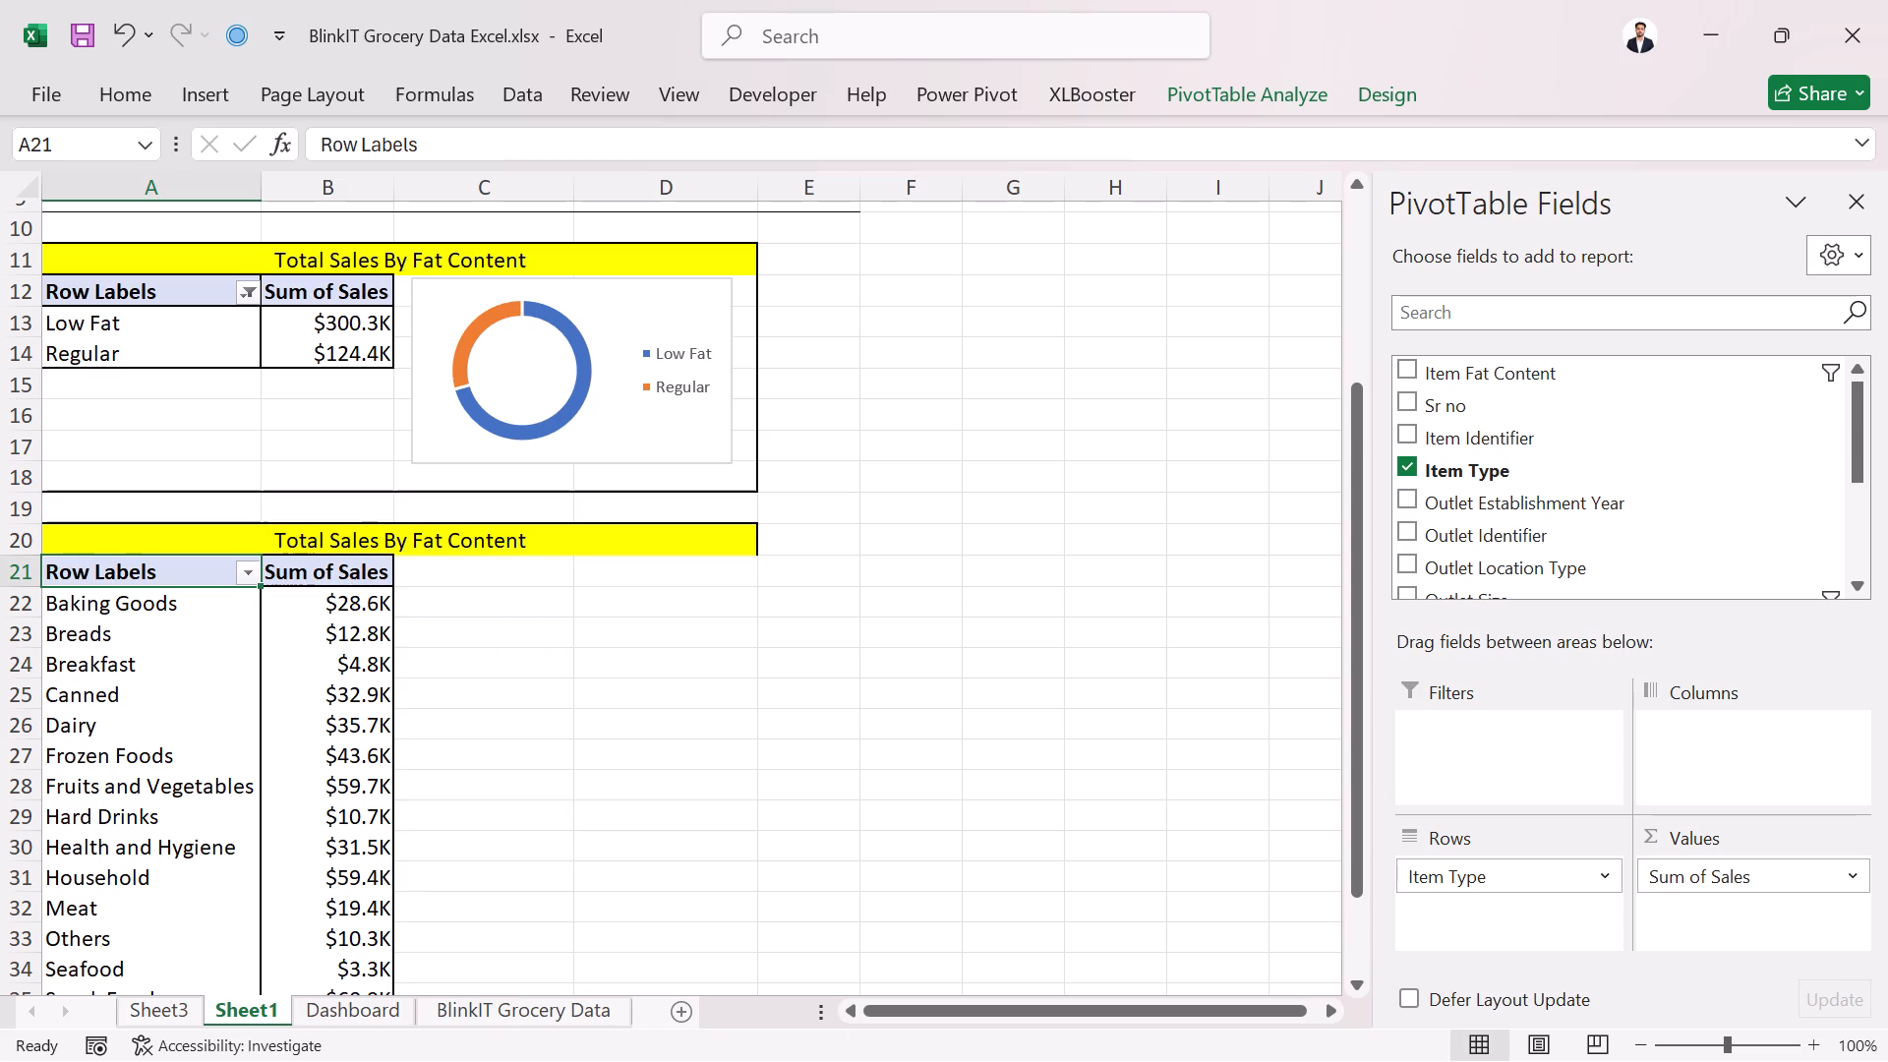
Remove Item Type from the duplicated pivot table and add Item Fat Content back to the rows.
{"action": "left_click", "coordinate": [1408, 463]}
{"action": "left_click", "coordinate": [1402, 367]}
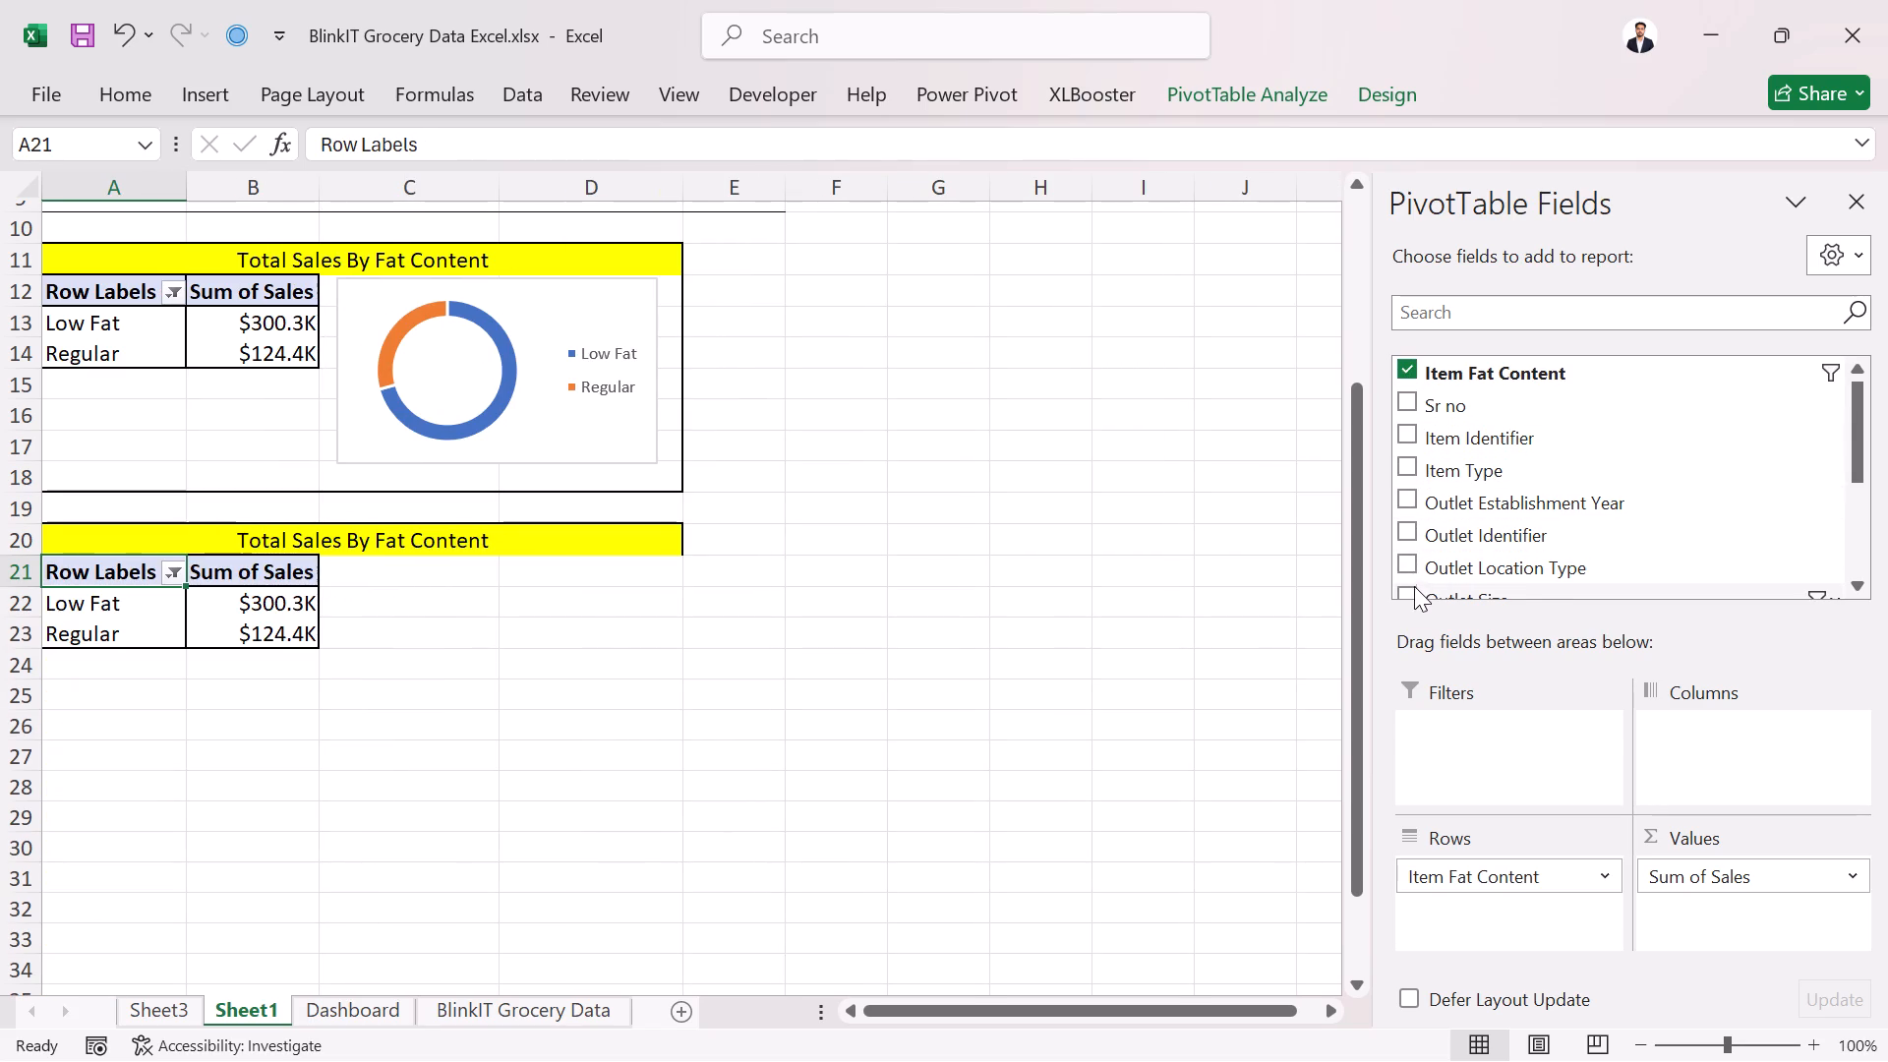
Add Outlet Location Type to the duplicated pivot table's rows and move Item Fat Content to its columns.
{"action": "left_click", "coordinate": [1405, 566]}
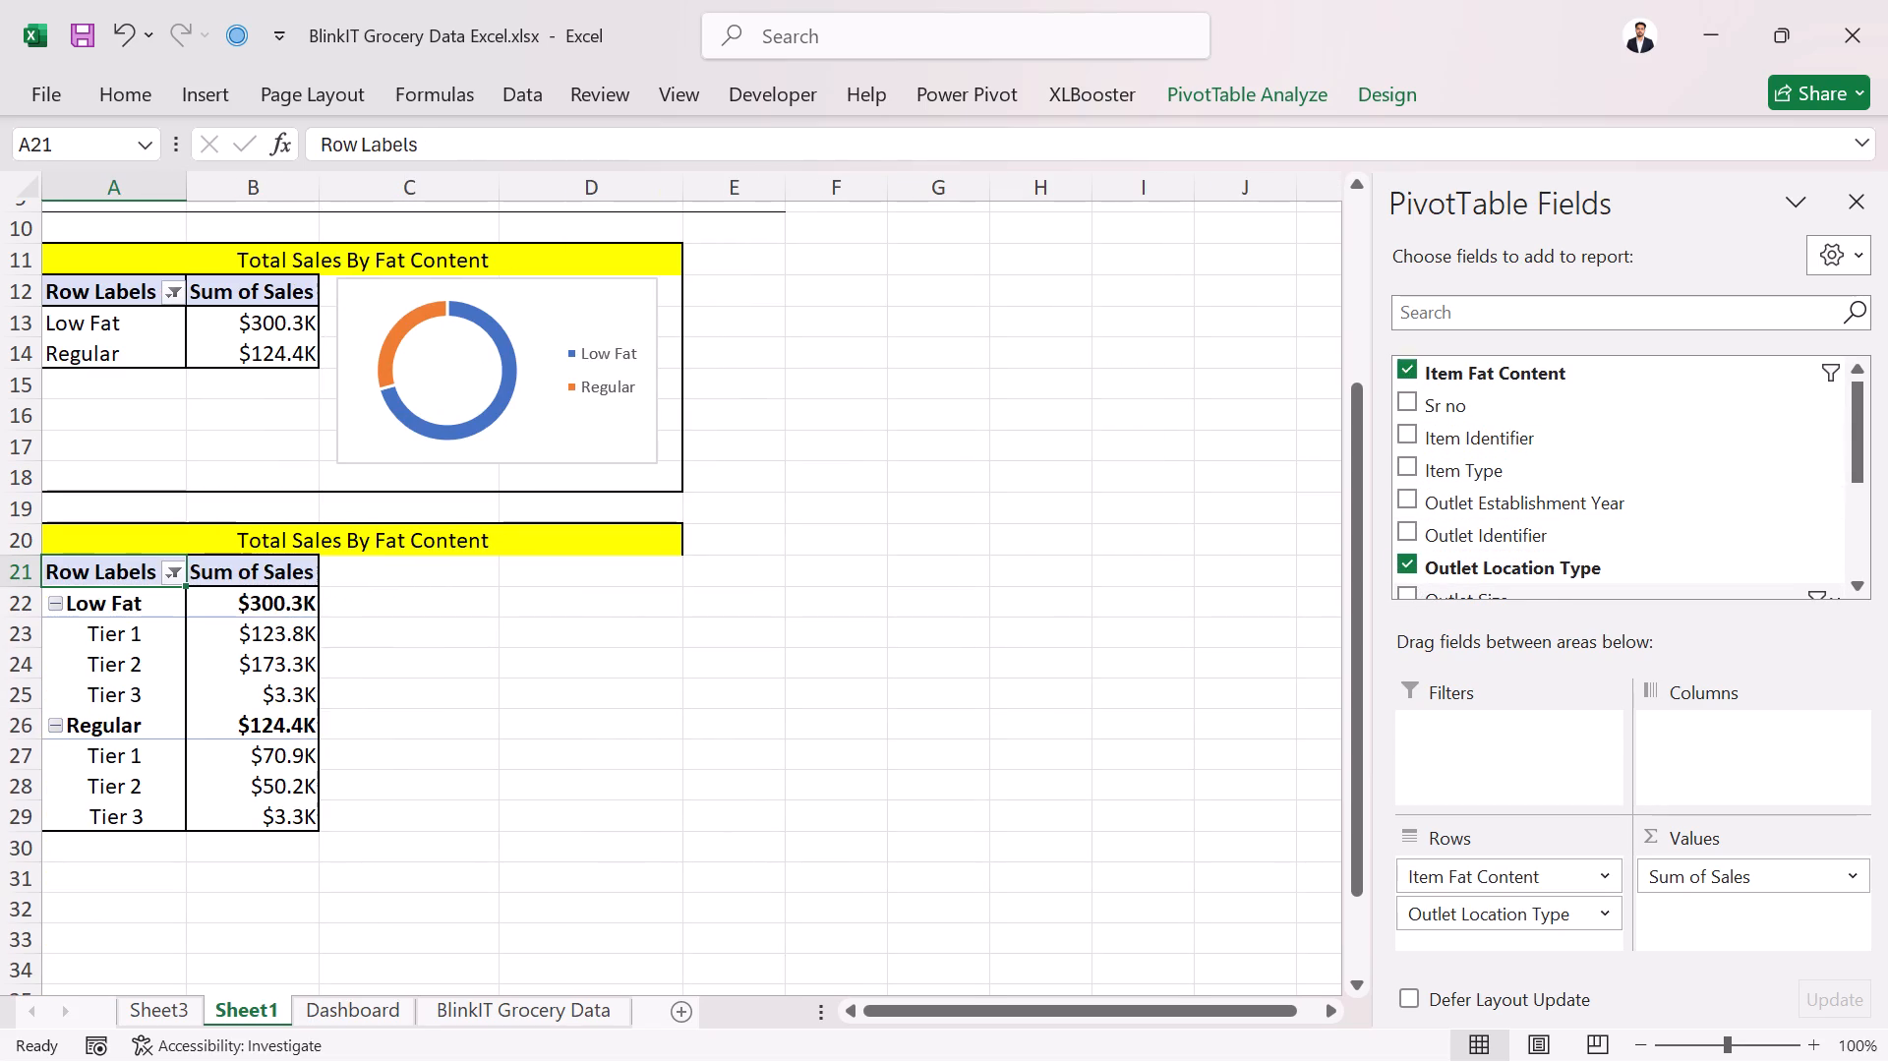
{"action": "left_click_drag", "start_coordinate": [1455, 870], "coordinate": [1671, 755]}
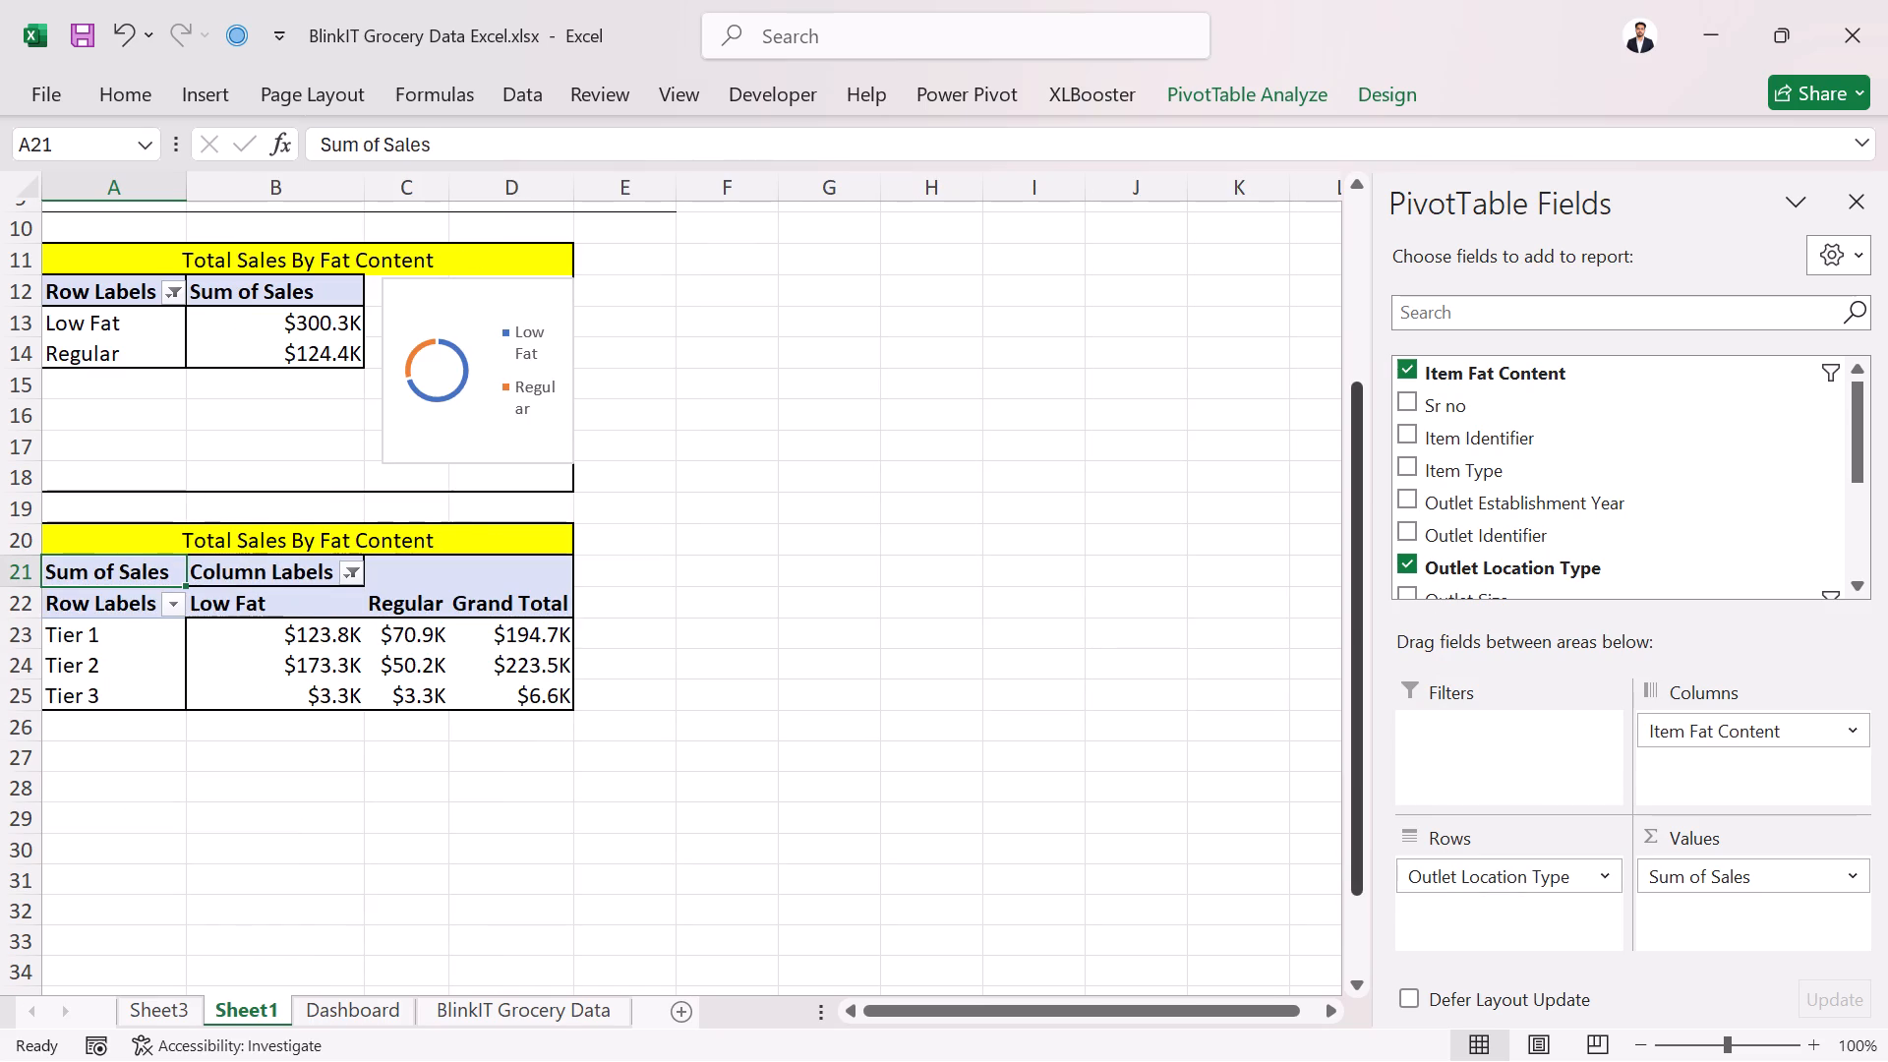
Remove the Grand Total column from the outlet location by fat content pivot table.
{"action": "right_click", "coordinate": [432, 585]}
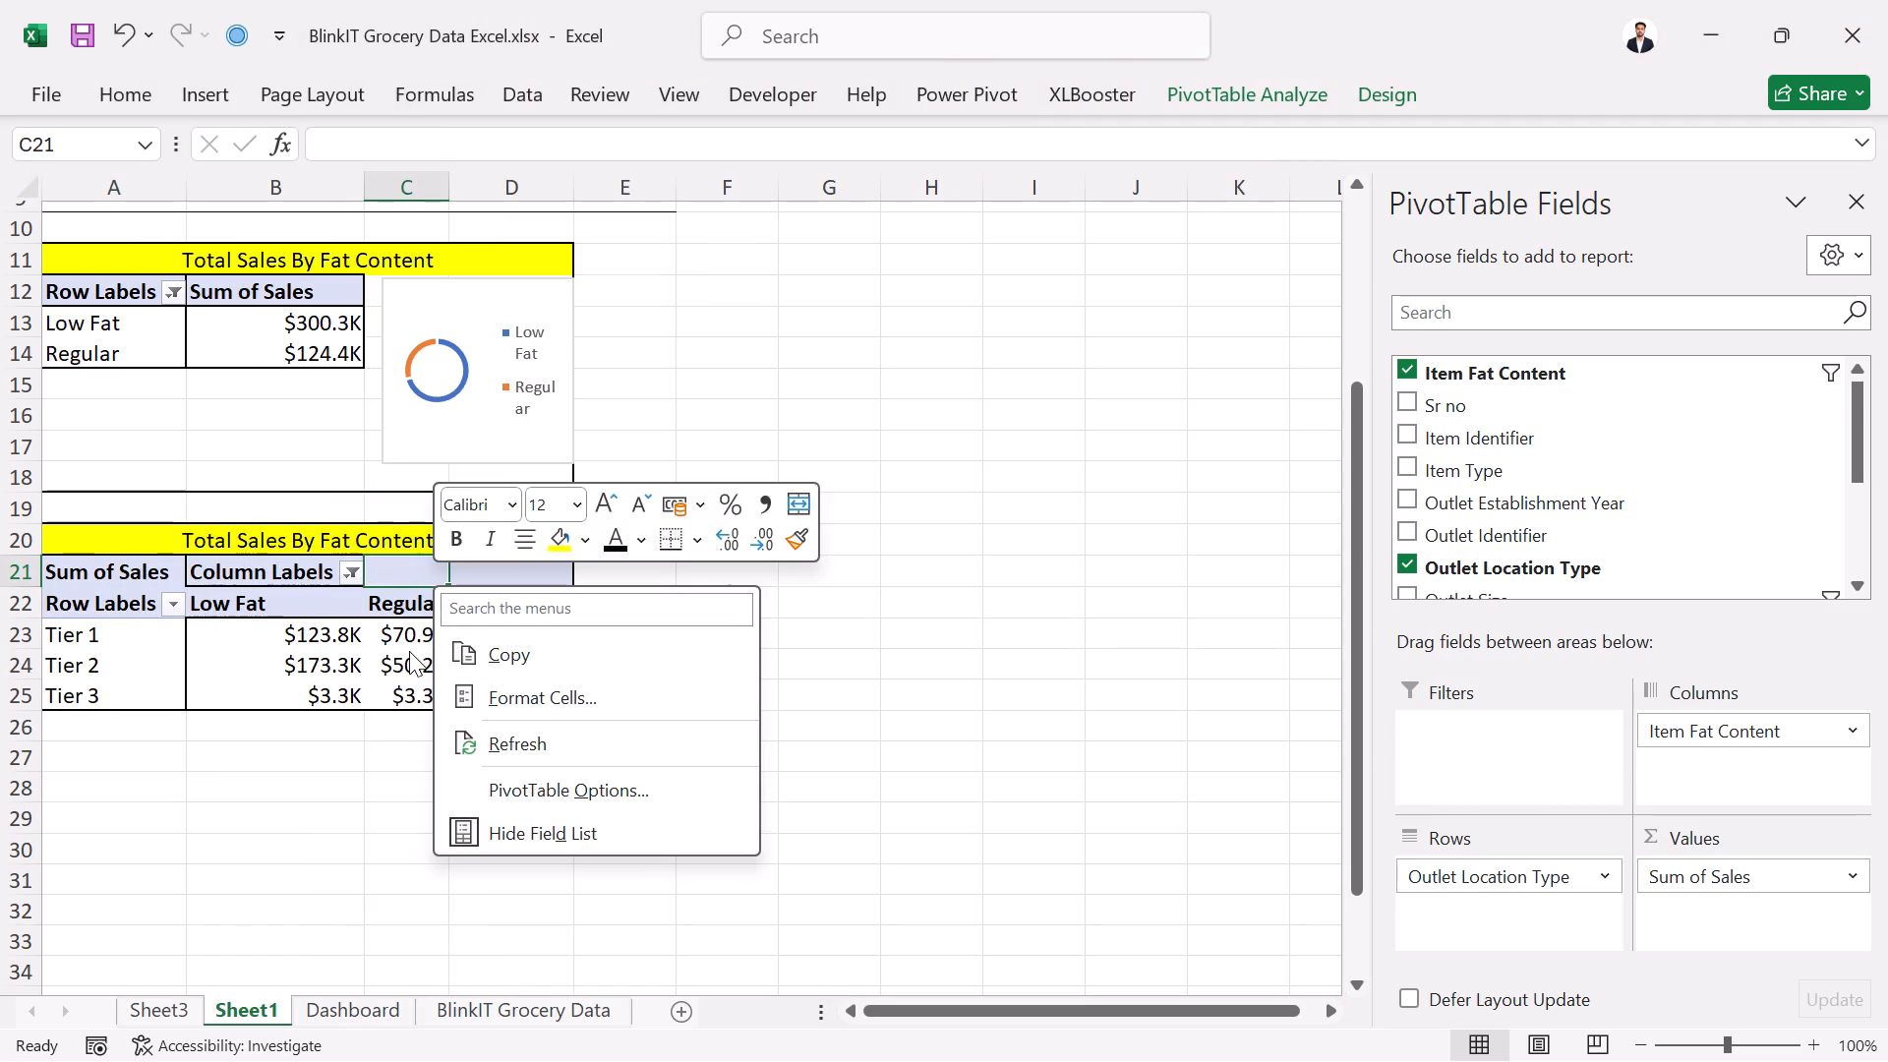
{"action": "left_click", "coordinate": [411, 653]}
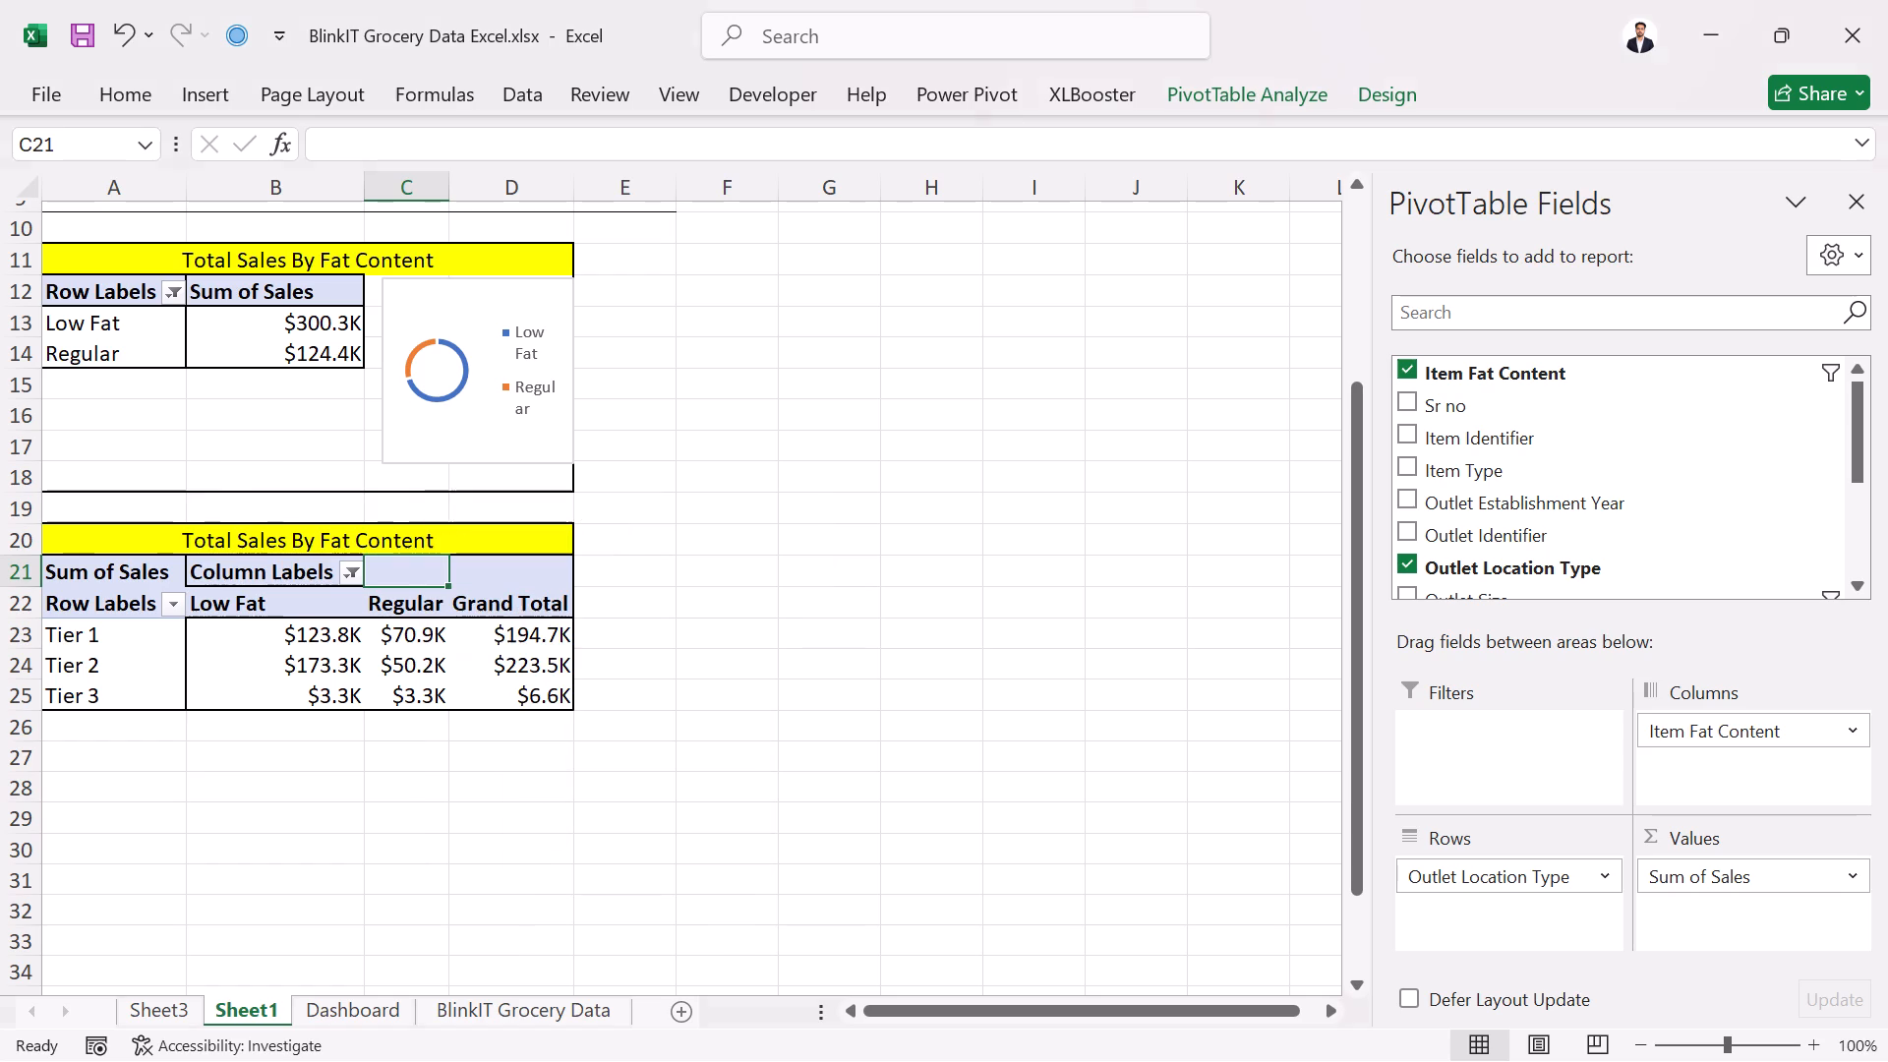
{"action": "left_click", "coordinate": [499, 618]}
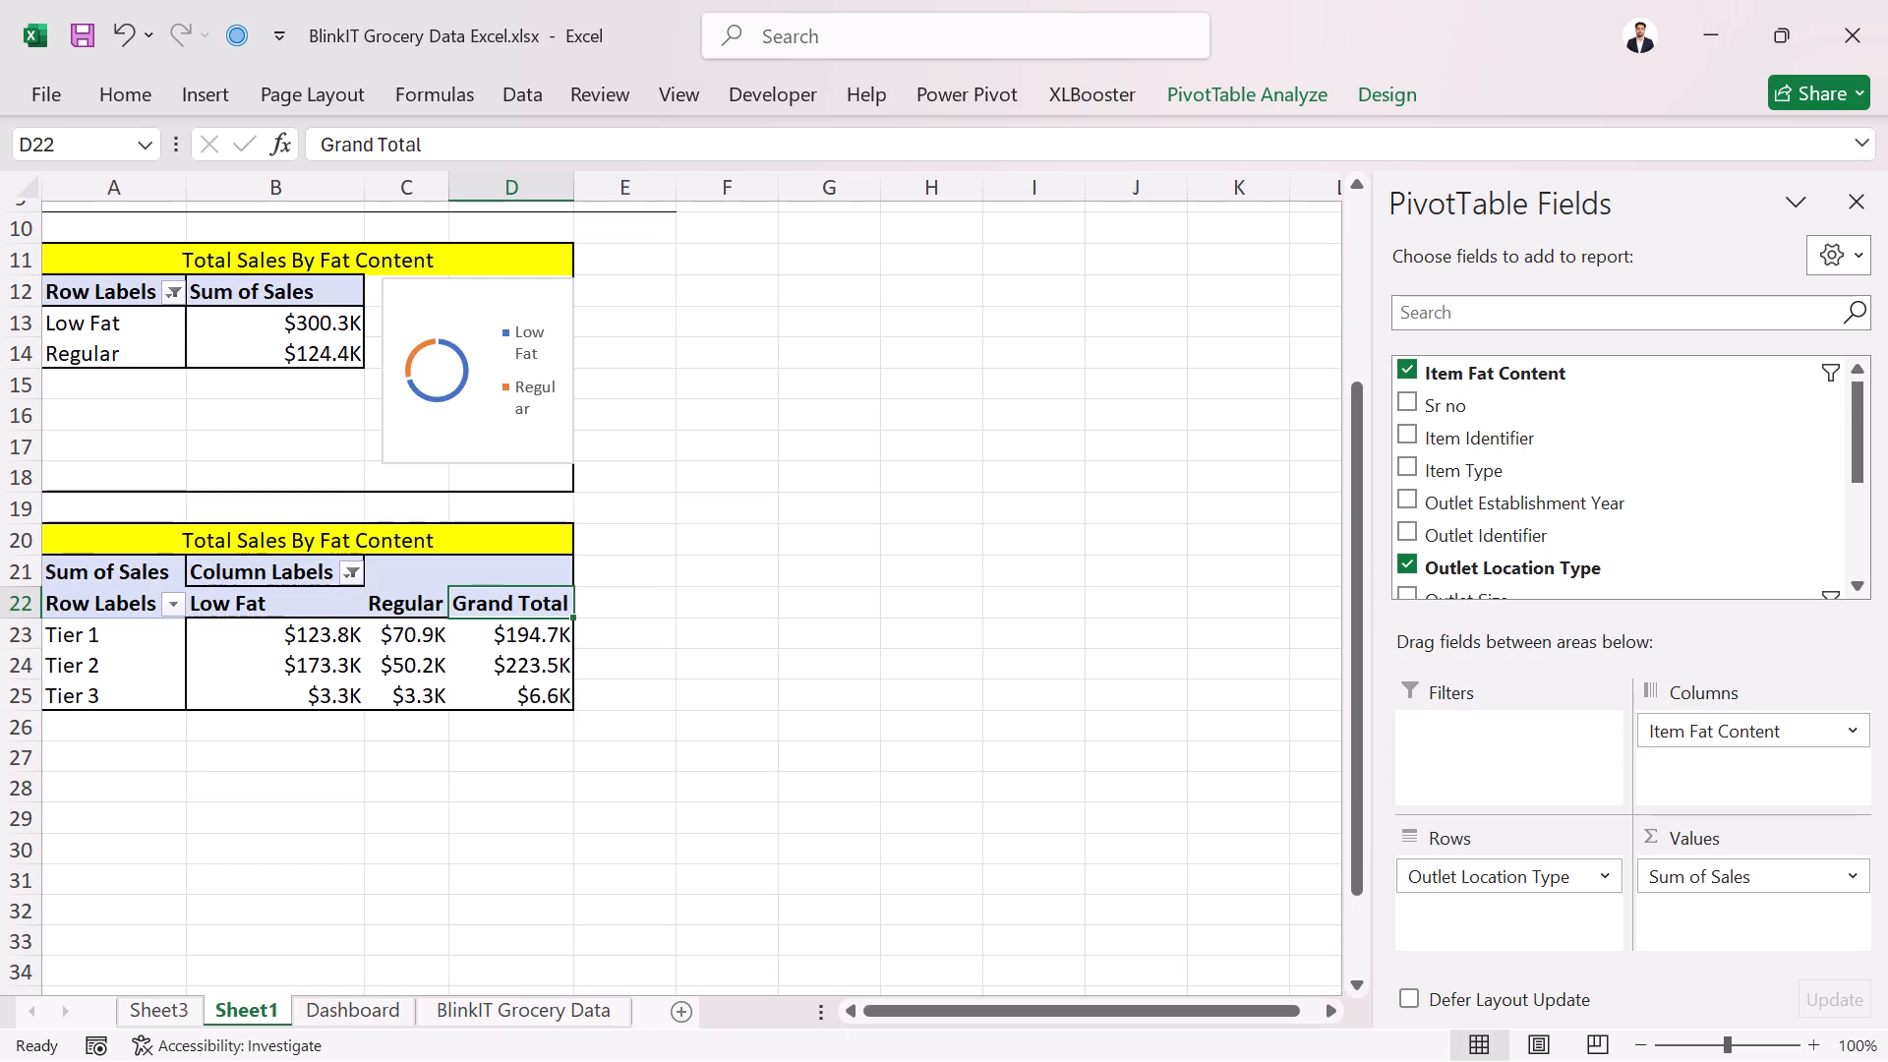
{"action": "right_click", "coordinate": [485, 606]}
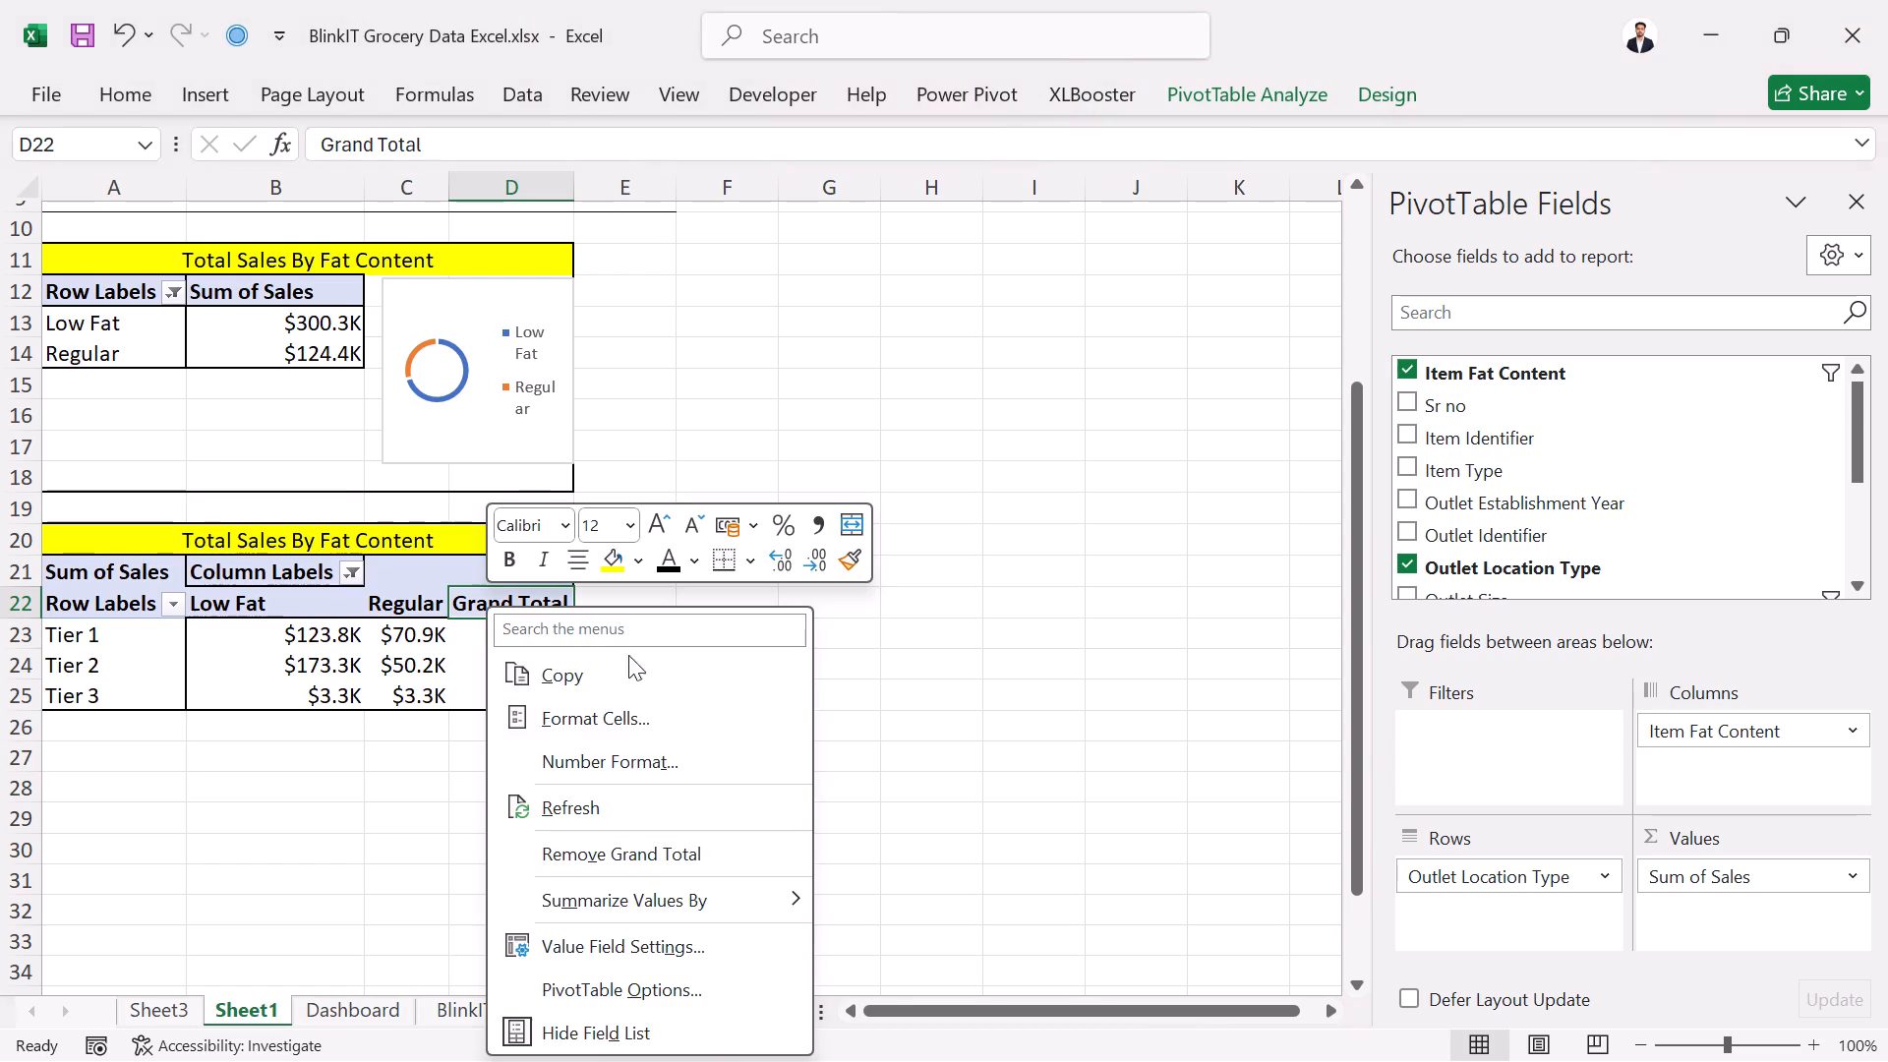
{"action": "left_click", "coordinate": [612, 848]}
{"action": "left_click", "coordinate": [521, 671]}
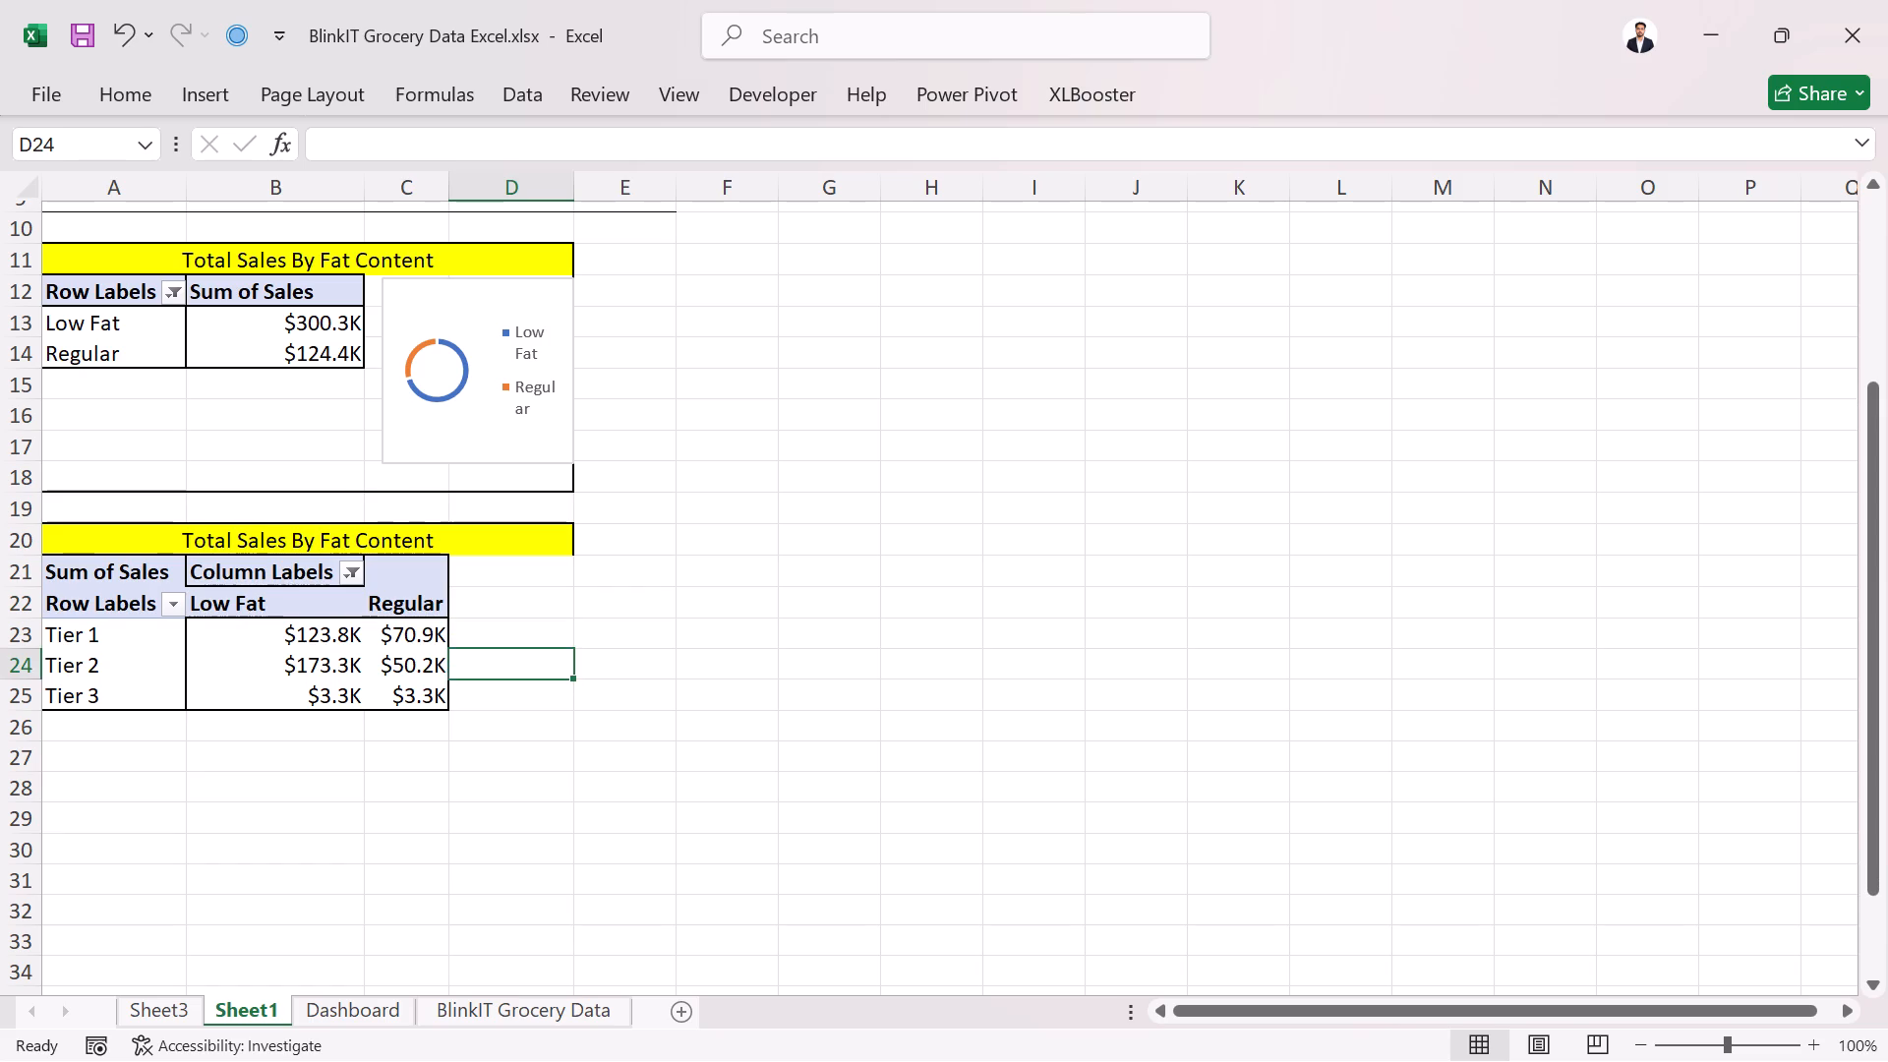
{"action": "left_click", "coordinate": [368, 814]}
Insert a Clustered Bar PivotChart from the outlet location by fat content pivot table.
{"action": "left_click", "coordinate": [490, 545]}
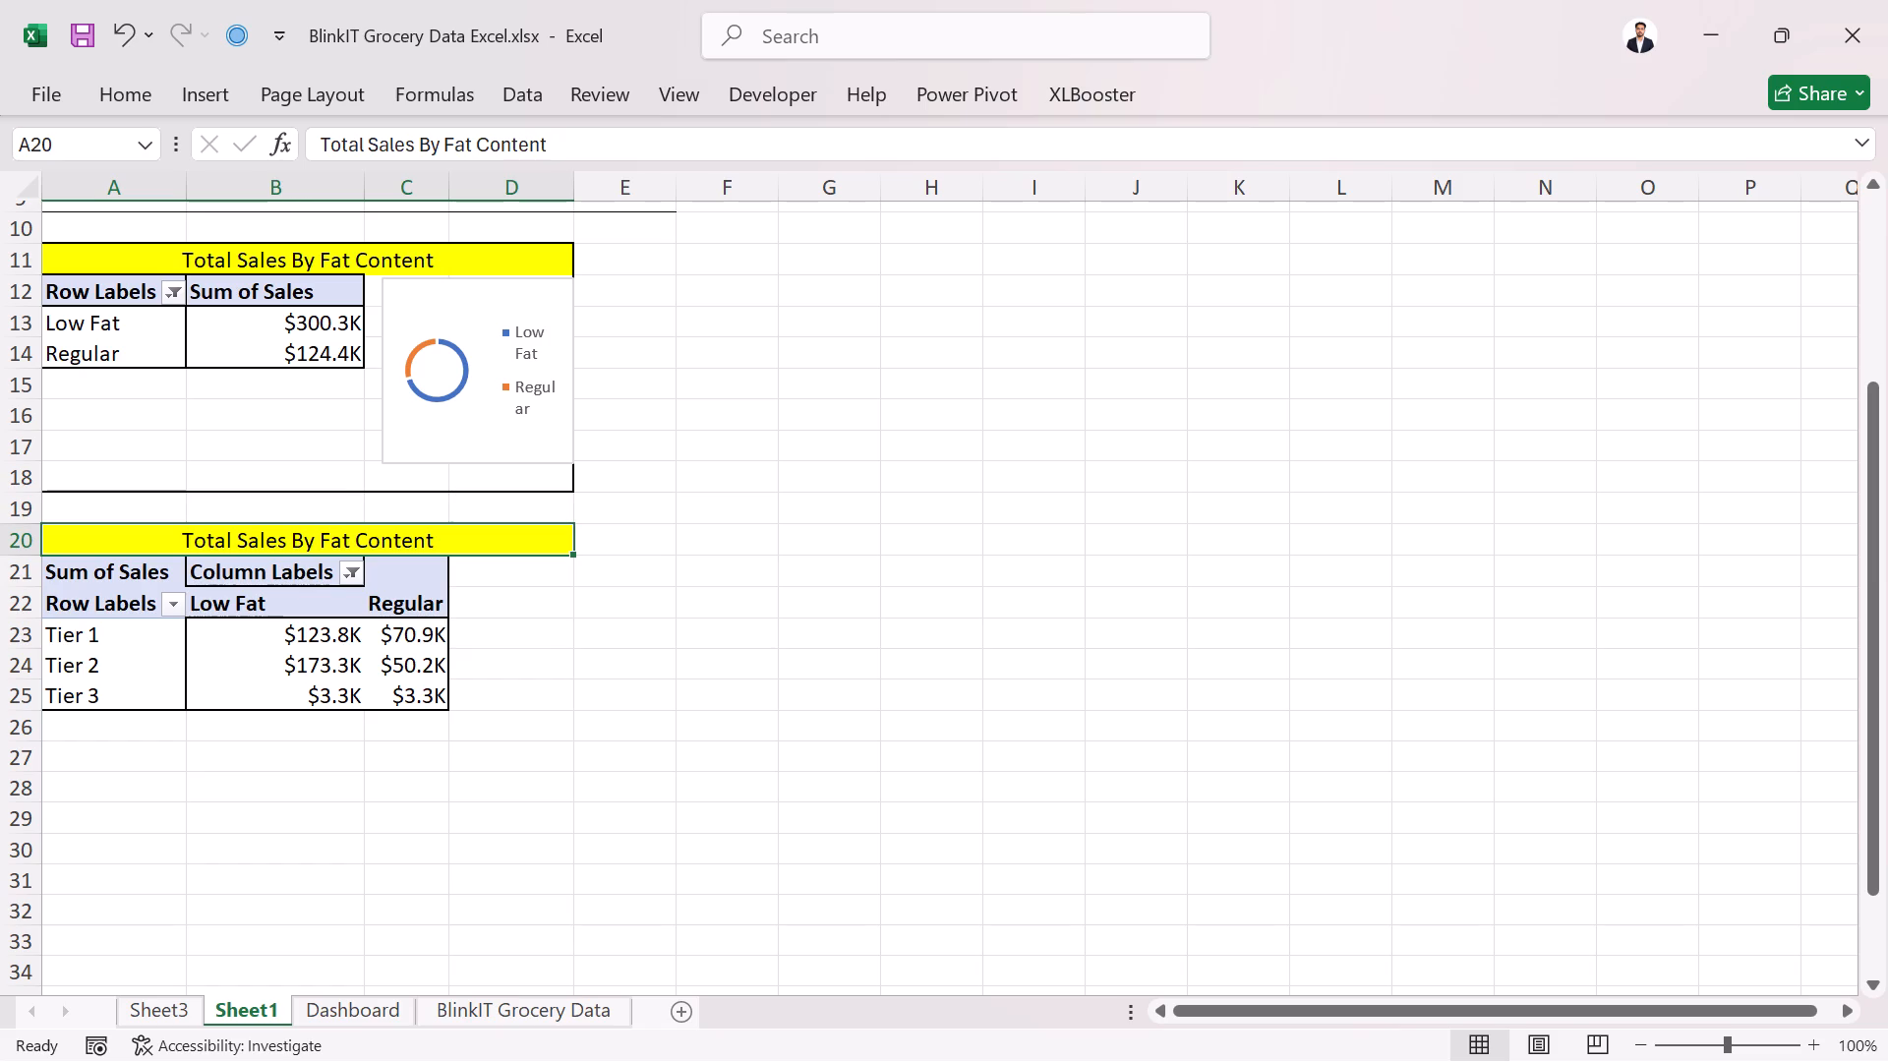
{"action": "left_click", "coordinate": [984, 93]}
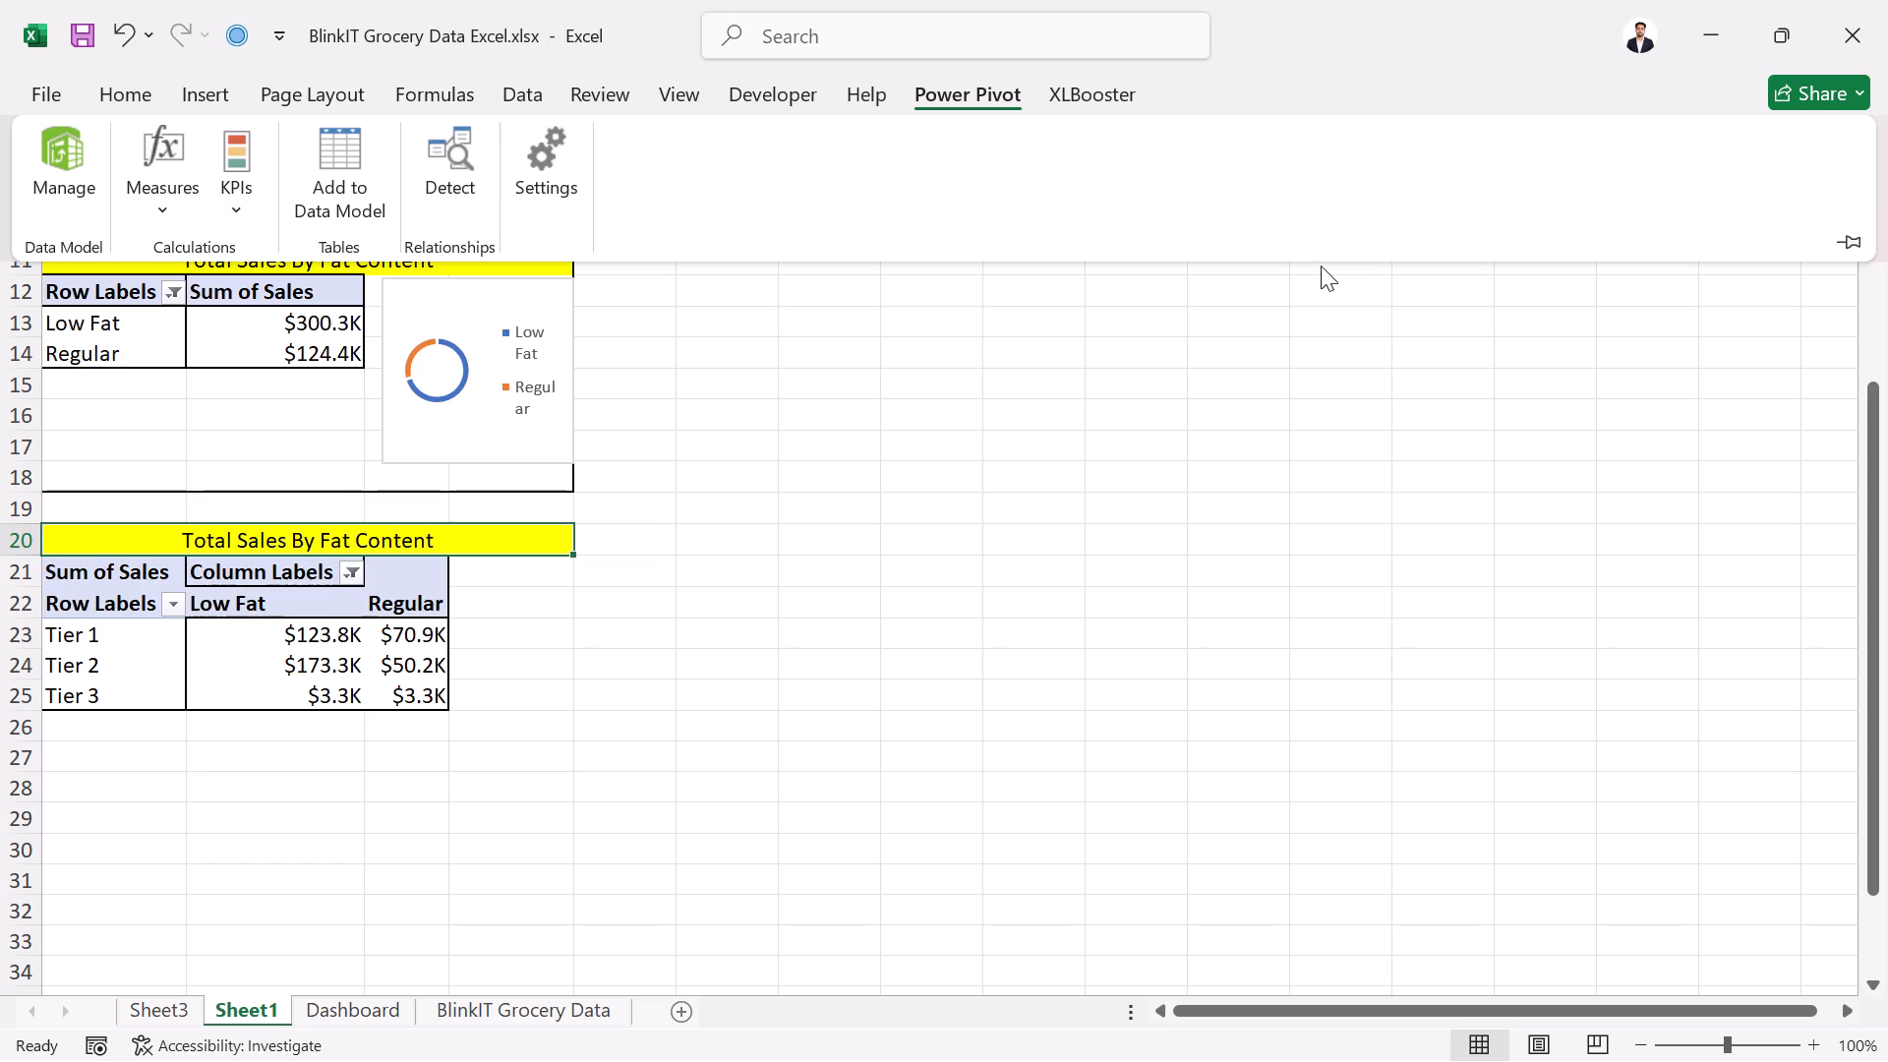
{"action": "left_click", "coordinate": [3, 627]}
{"action": "left_click", "coordinate": [115, 623]}
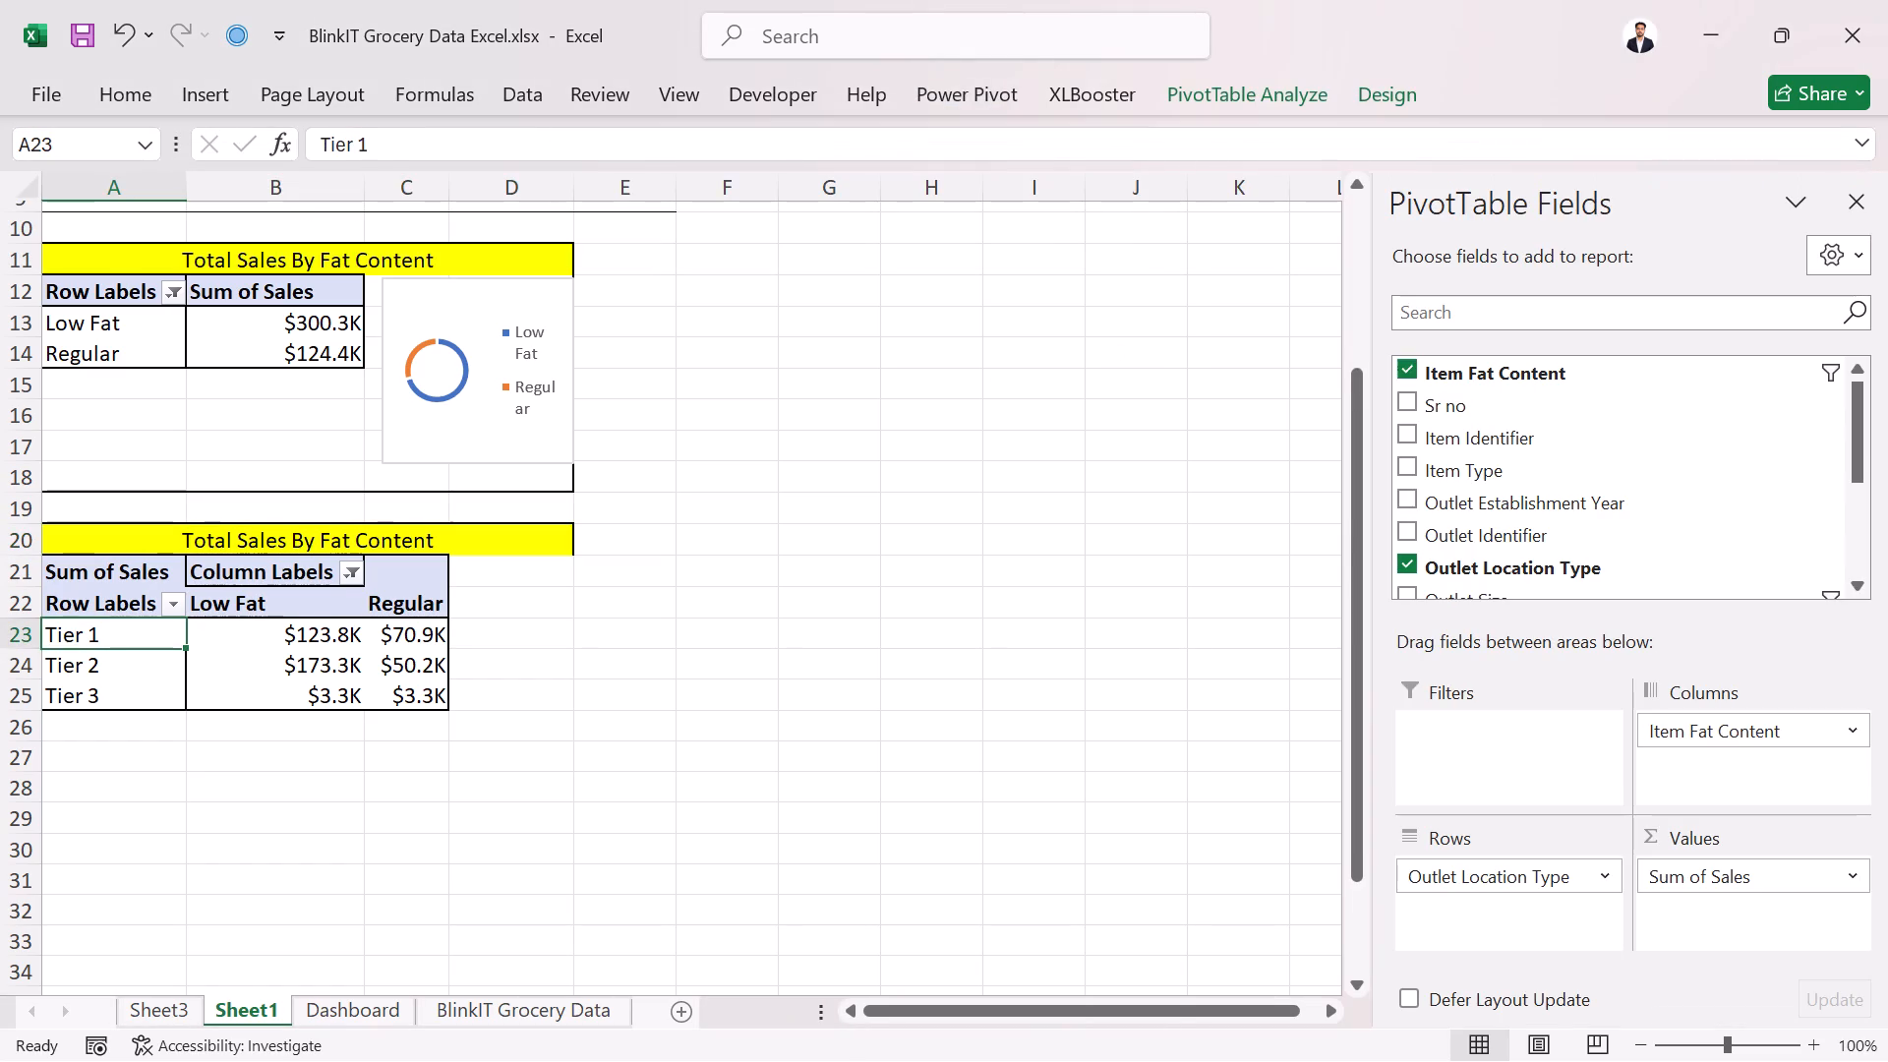
{"action": "left_click", "coordinate": [123, 603]}
{"action": "left_click", "coordinate": [1258, 99]}
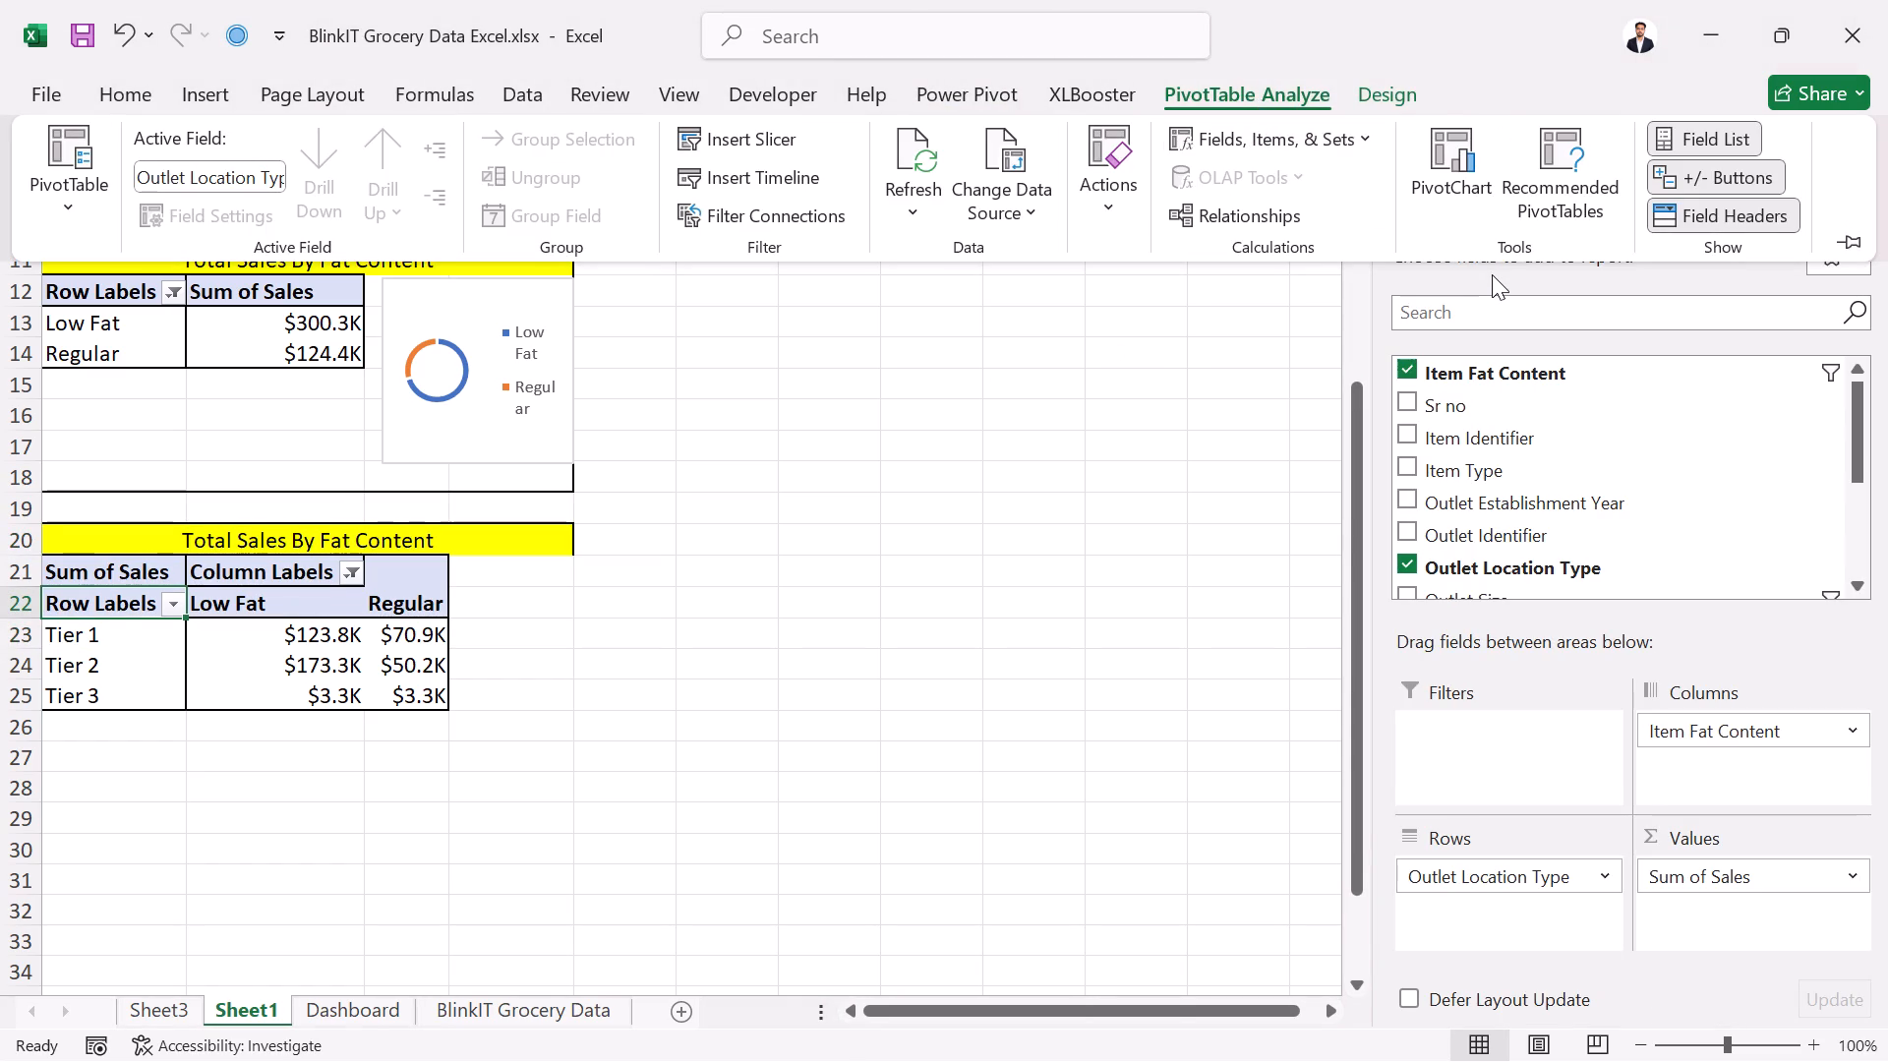
{"action": "left_click", "coordinate": [1481, 167]}
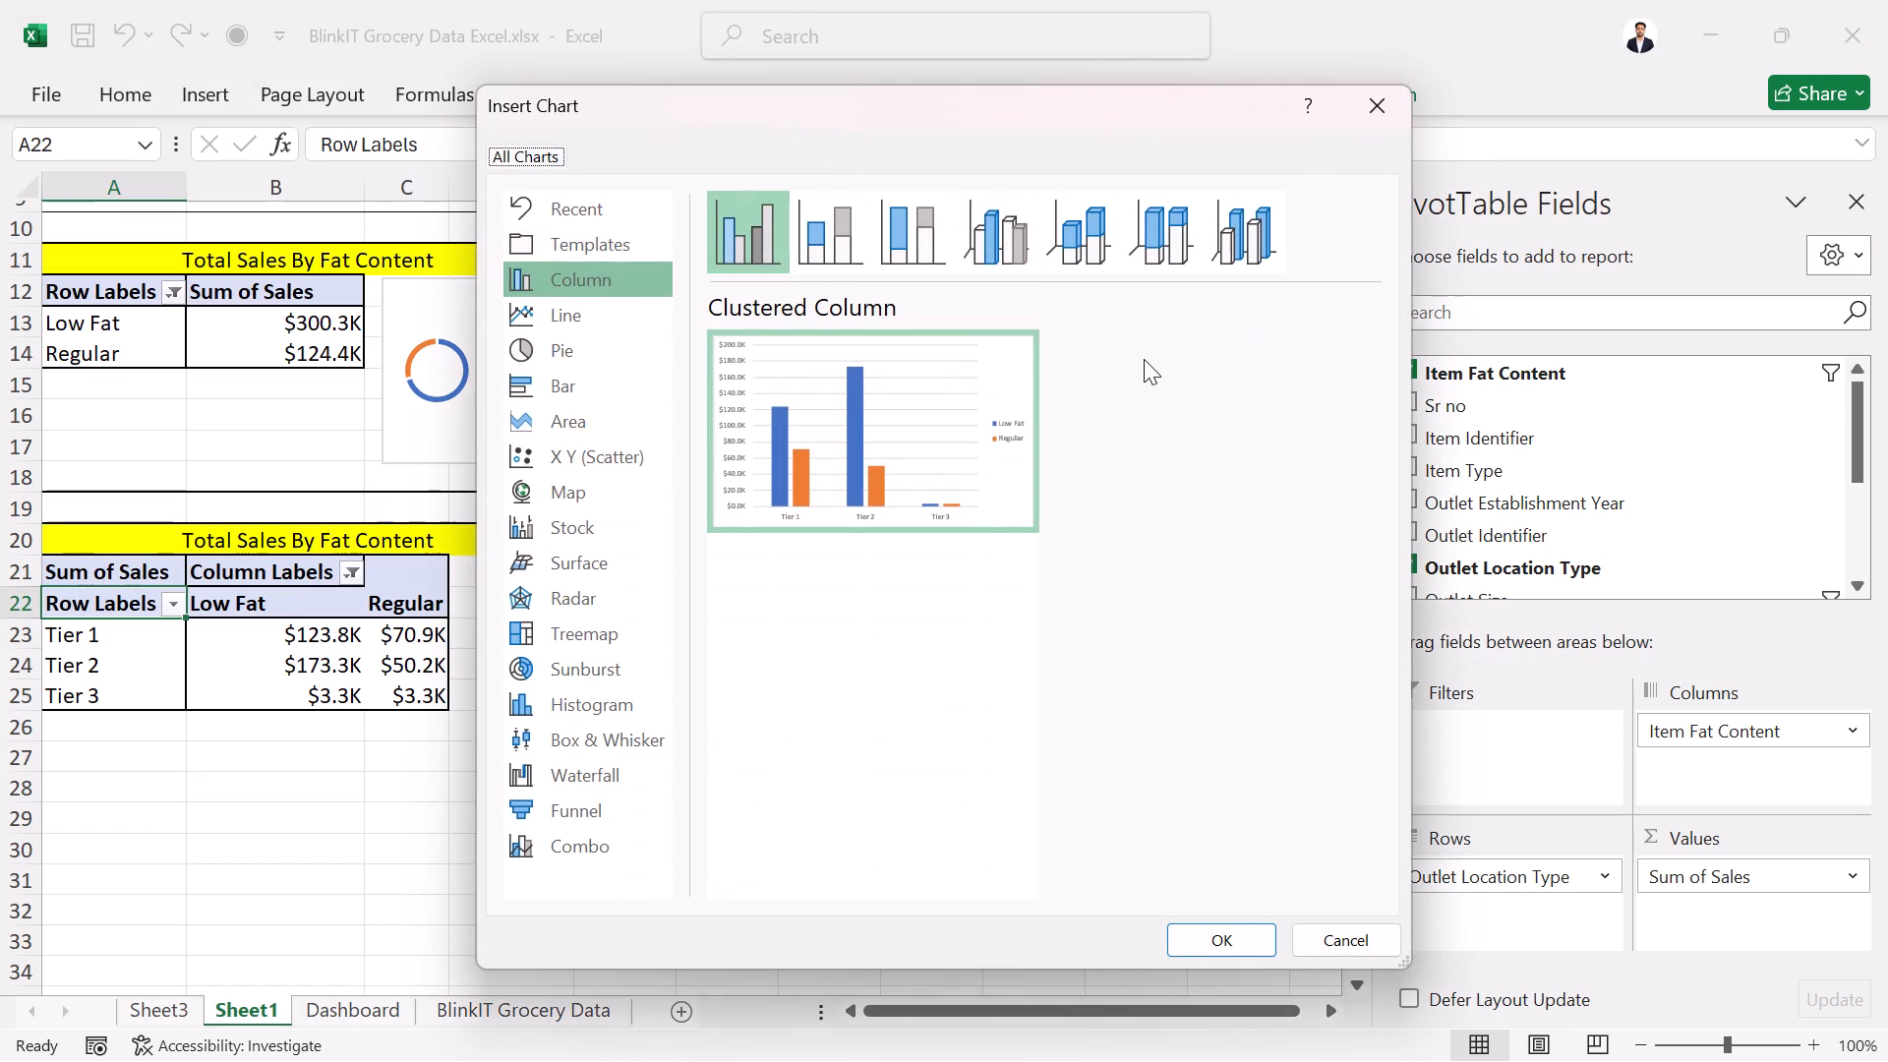
{"action": "left_click", "coordinate": [591, 391]}
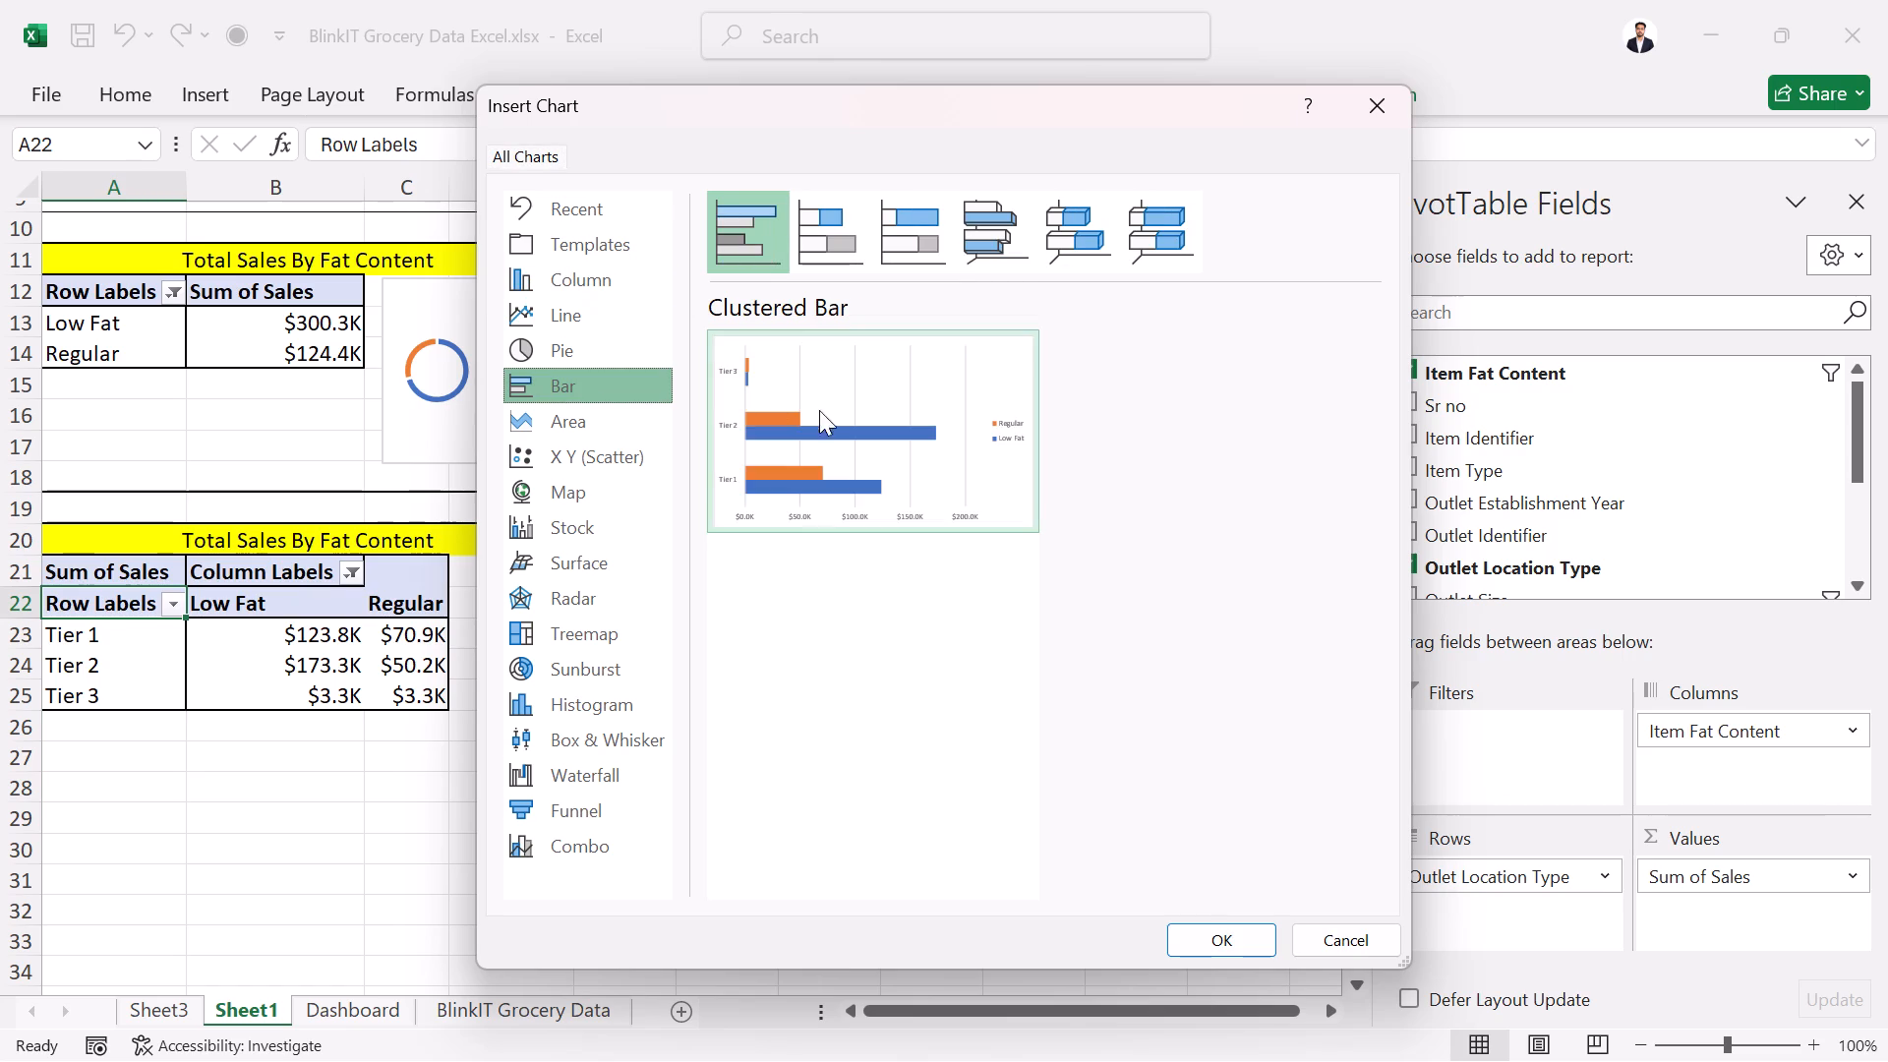
{"action": "left_click", "coordinate": [1209, 936]}
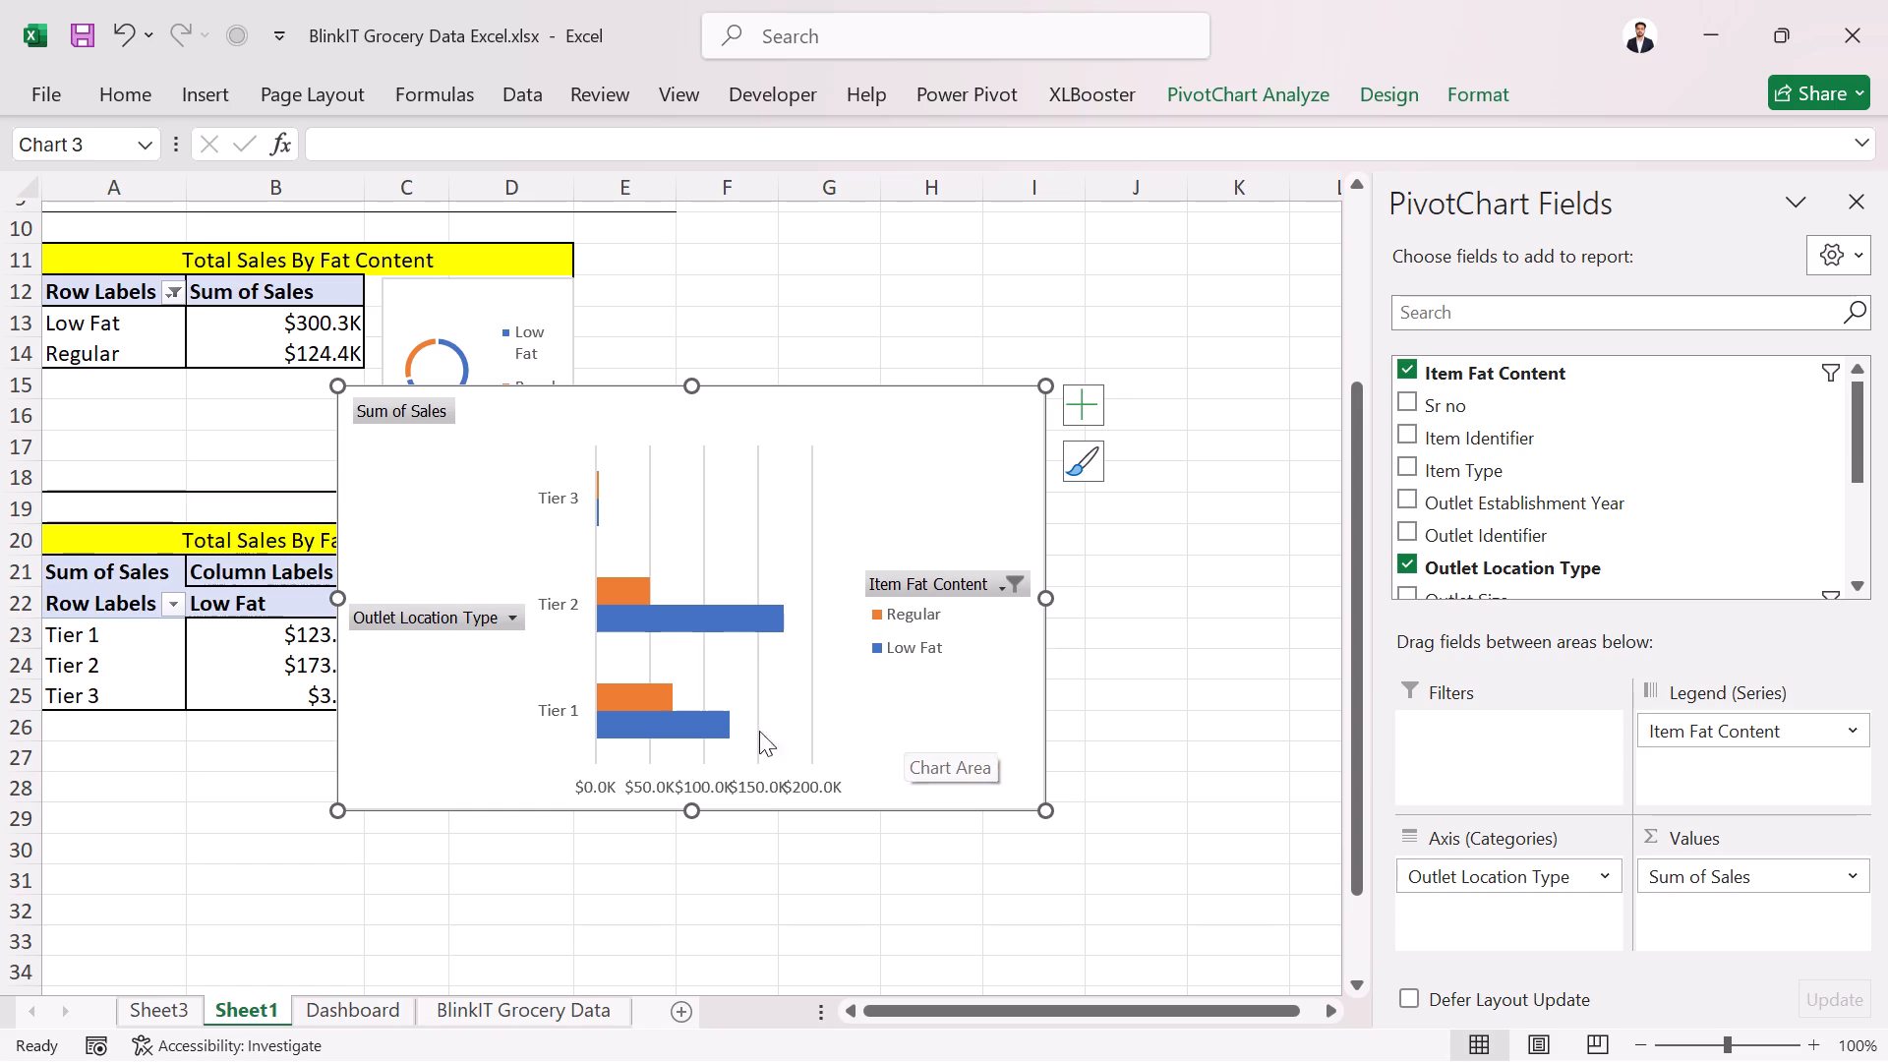
Move the new bar chart off the pivot tables so it starts at about column F.
{"action": "left_click", "coordinate": [285, 602]}
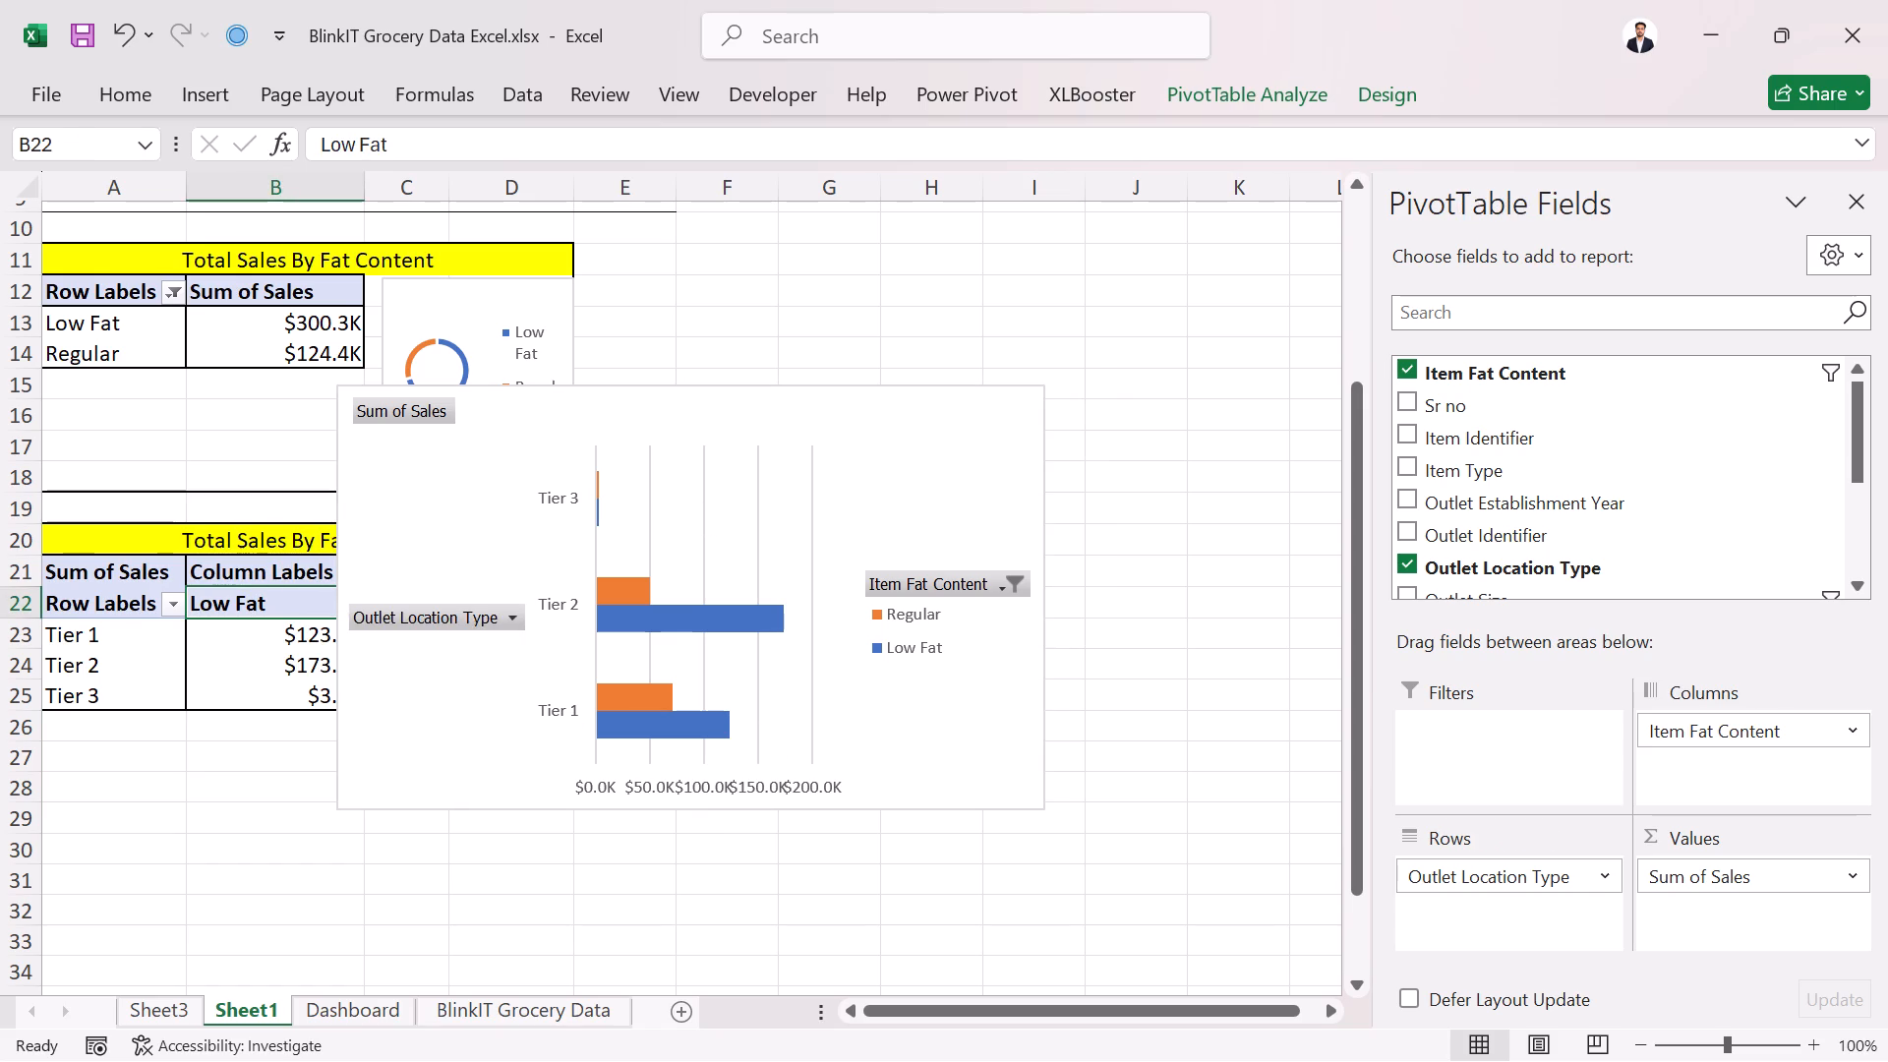
{"action": "left_click_drag", "start_coordinate": [672, 419], "coordinate": [1054, 406]}
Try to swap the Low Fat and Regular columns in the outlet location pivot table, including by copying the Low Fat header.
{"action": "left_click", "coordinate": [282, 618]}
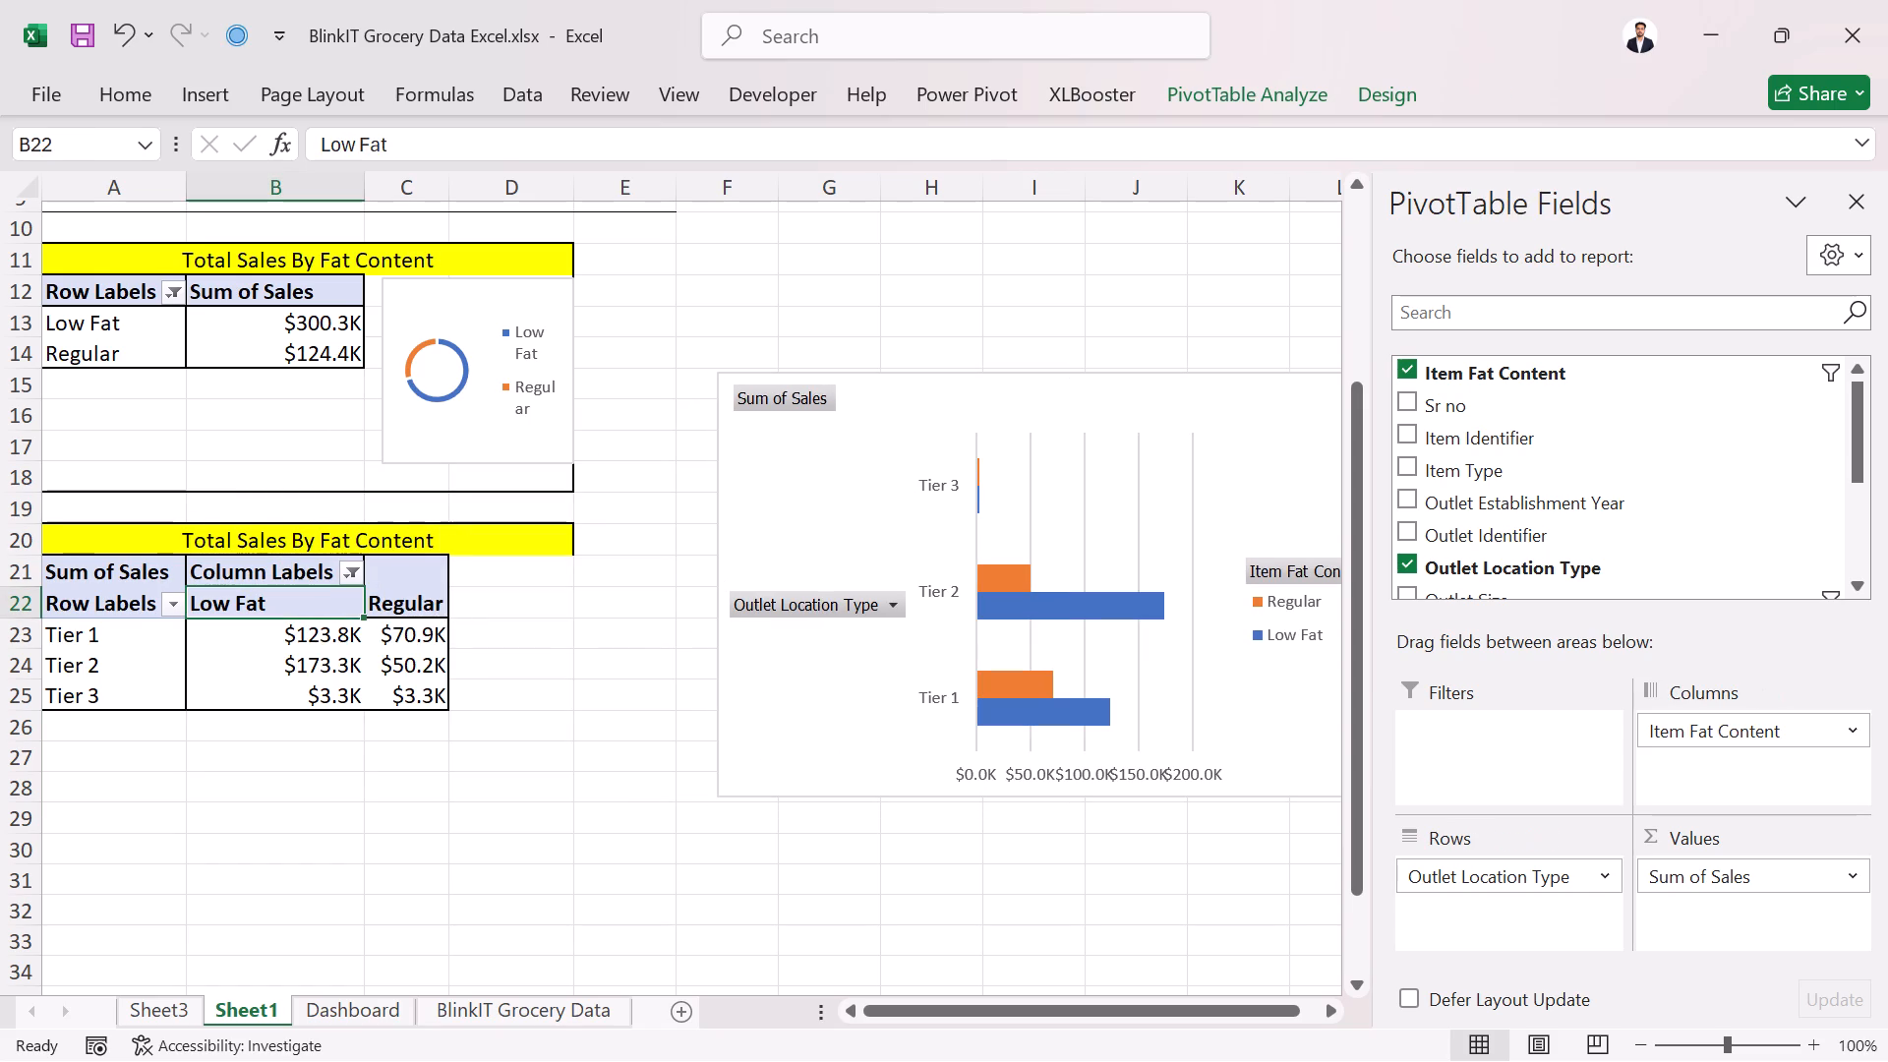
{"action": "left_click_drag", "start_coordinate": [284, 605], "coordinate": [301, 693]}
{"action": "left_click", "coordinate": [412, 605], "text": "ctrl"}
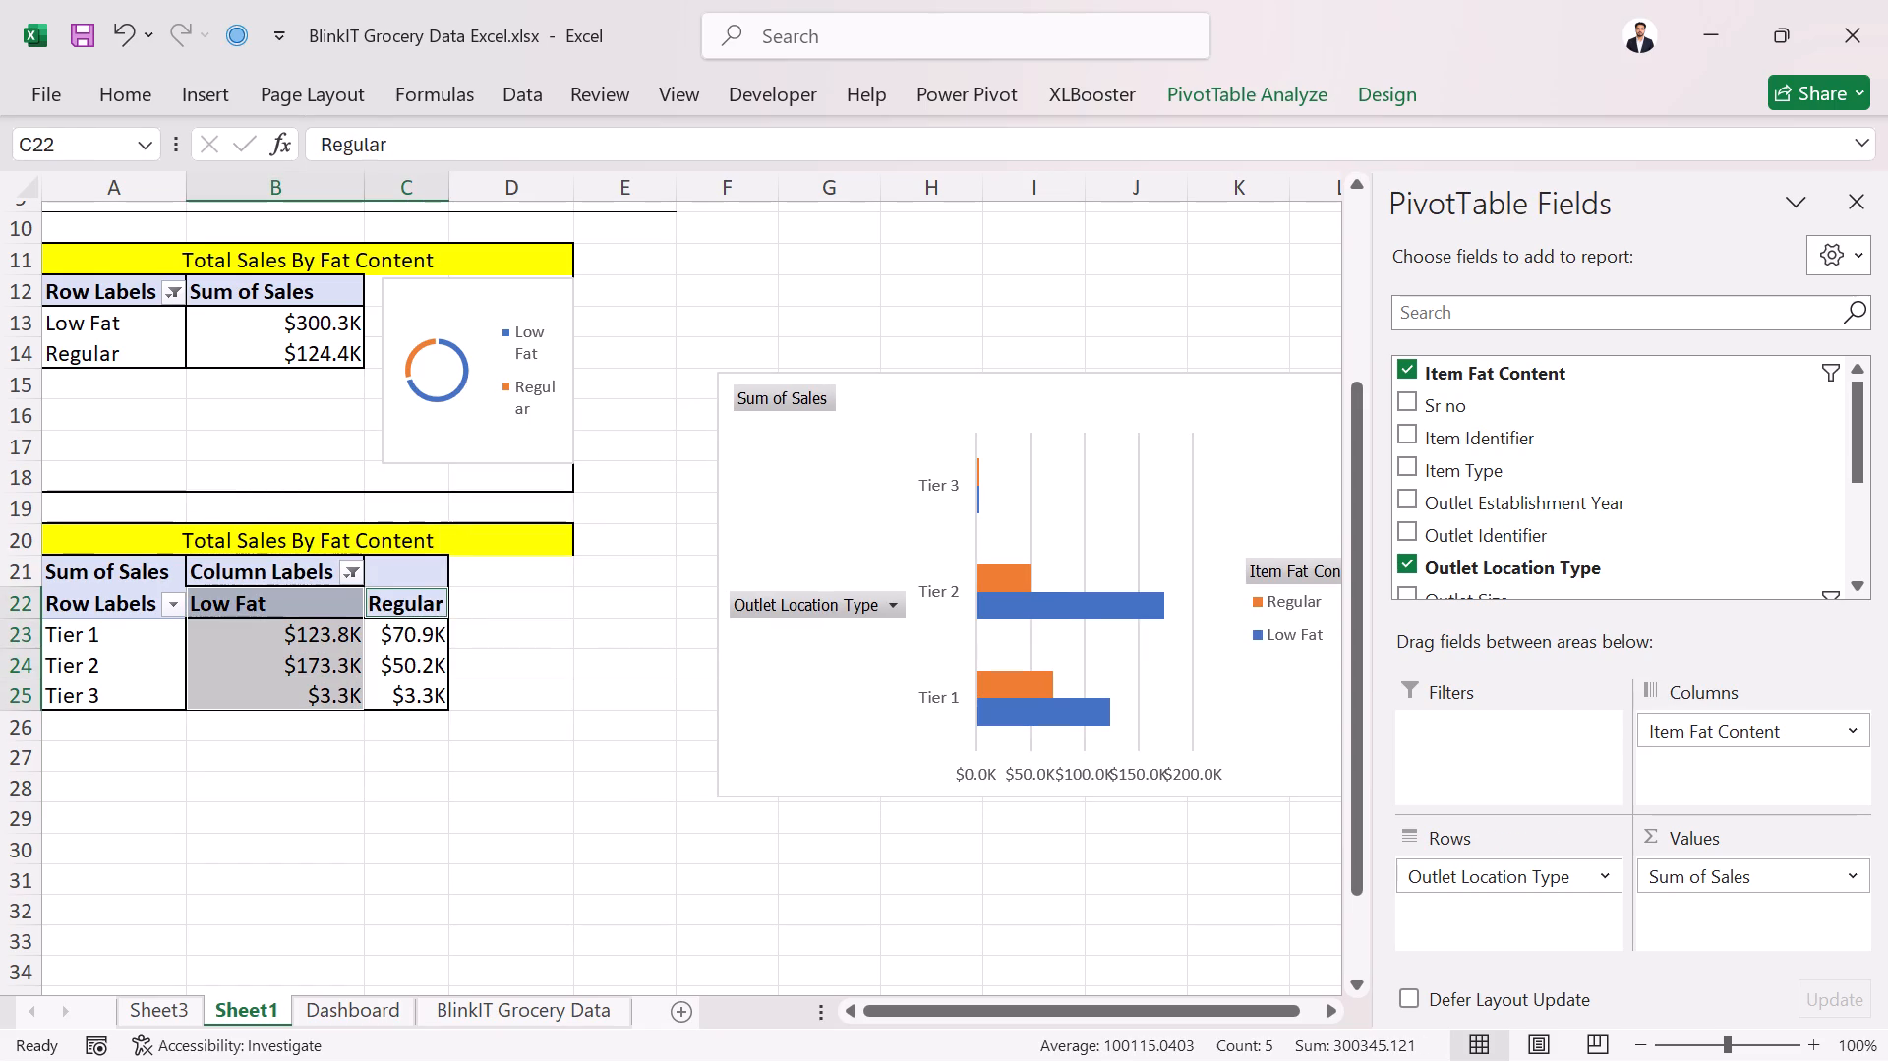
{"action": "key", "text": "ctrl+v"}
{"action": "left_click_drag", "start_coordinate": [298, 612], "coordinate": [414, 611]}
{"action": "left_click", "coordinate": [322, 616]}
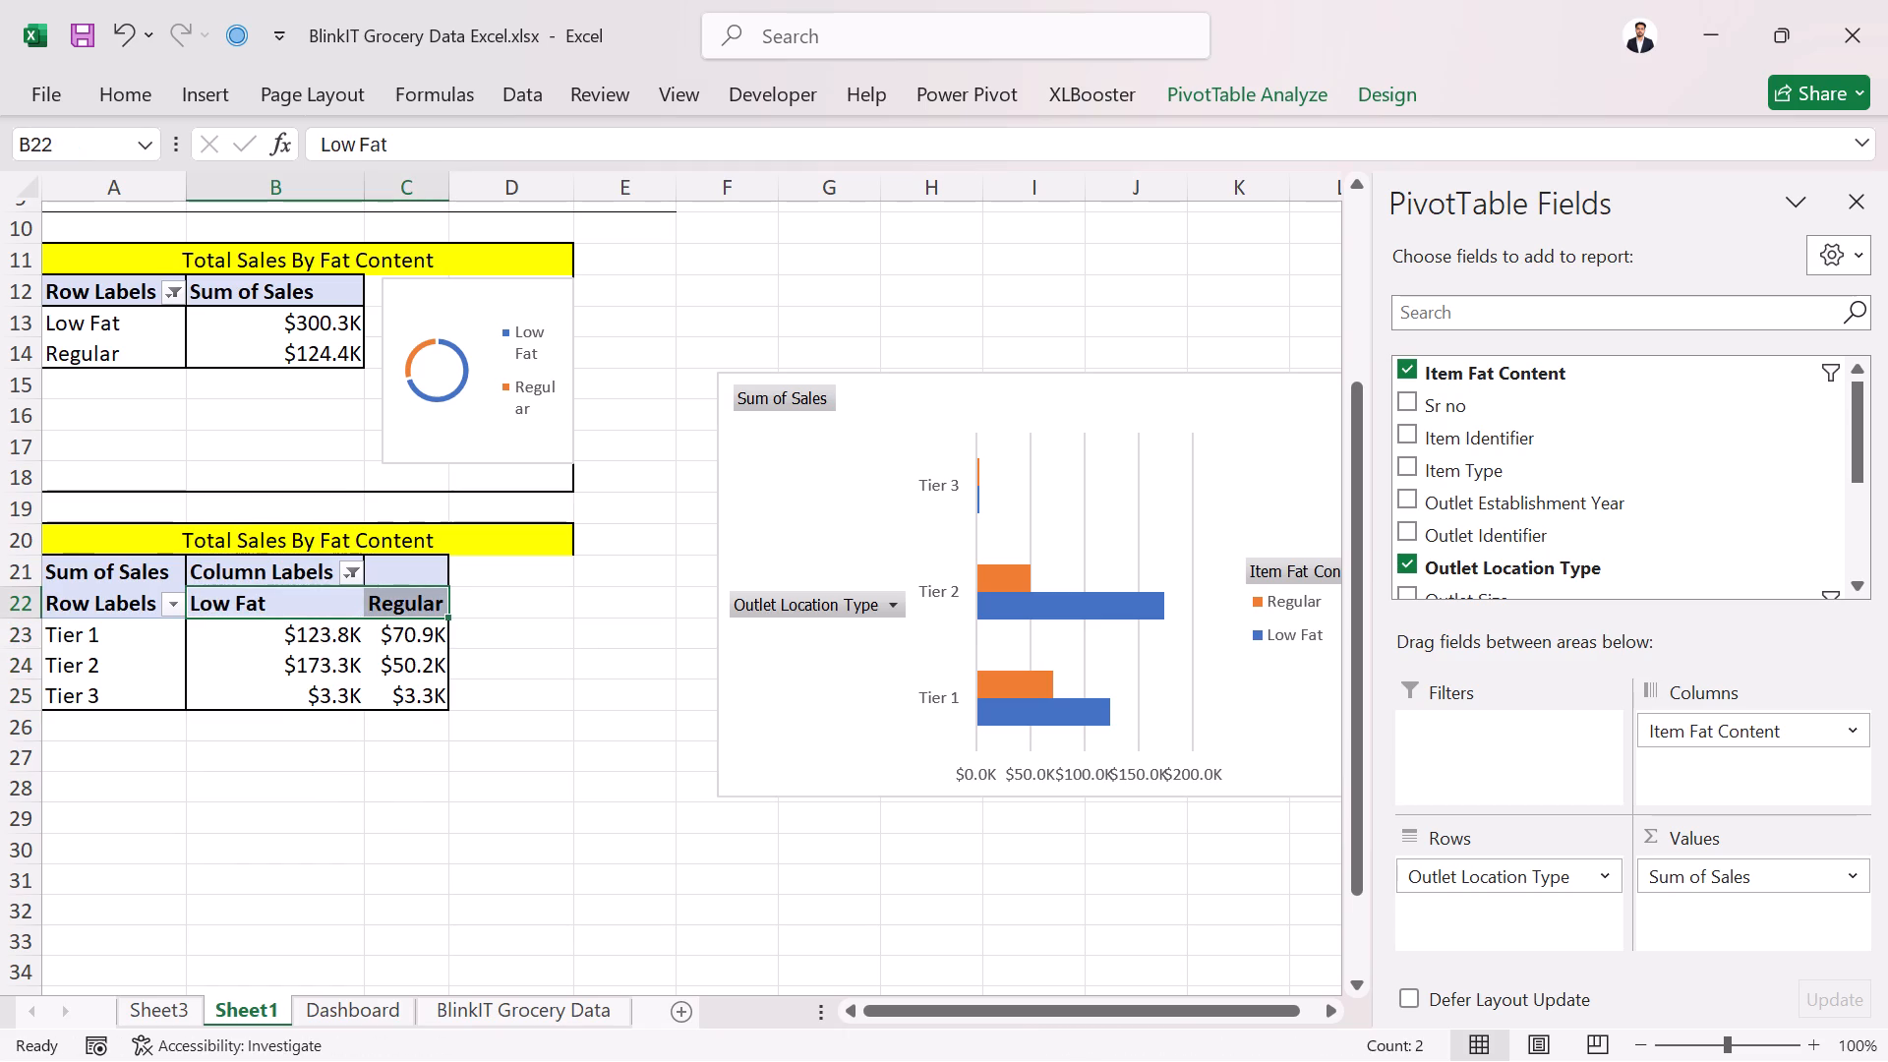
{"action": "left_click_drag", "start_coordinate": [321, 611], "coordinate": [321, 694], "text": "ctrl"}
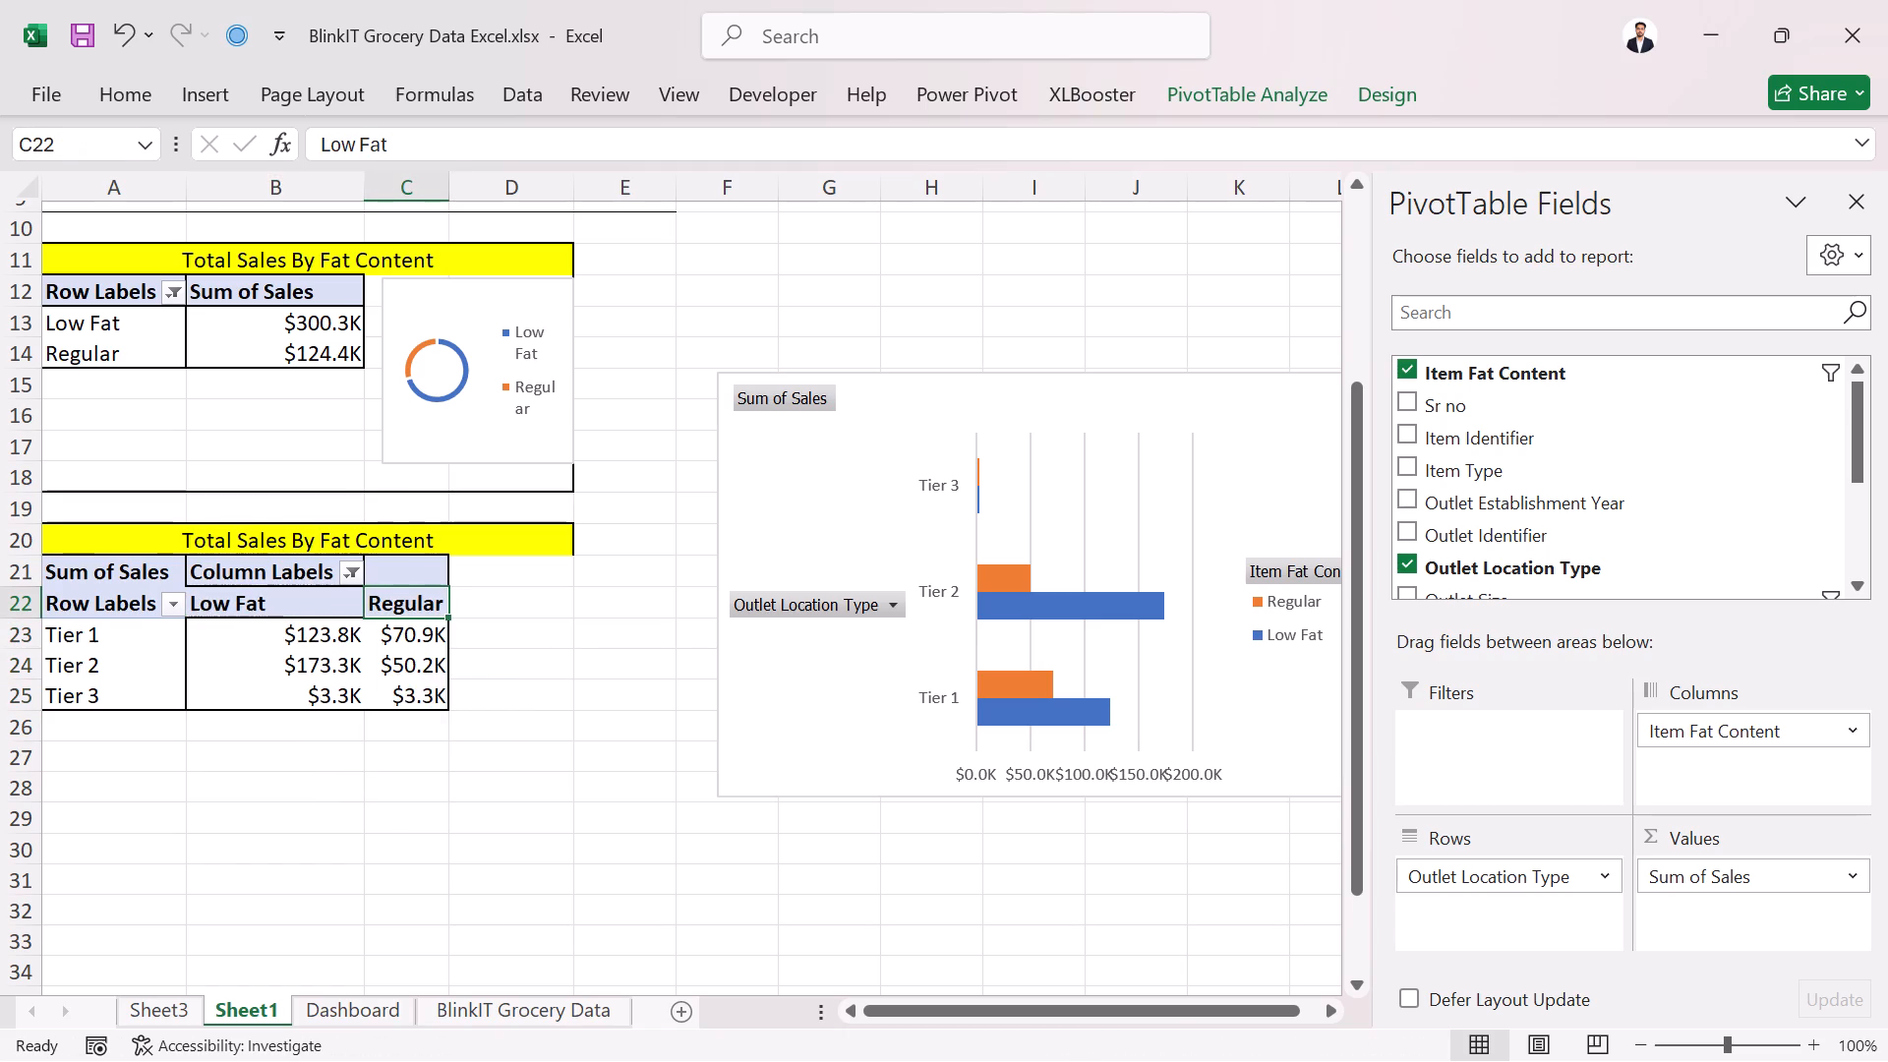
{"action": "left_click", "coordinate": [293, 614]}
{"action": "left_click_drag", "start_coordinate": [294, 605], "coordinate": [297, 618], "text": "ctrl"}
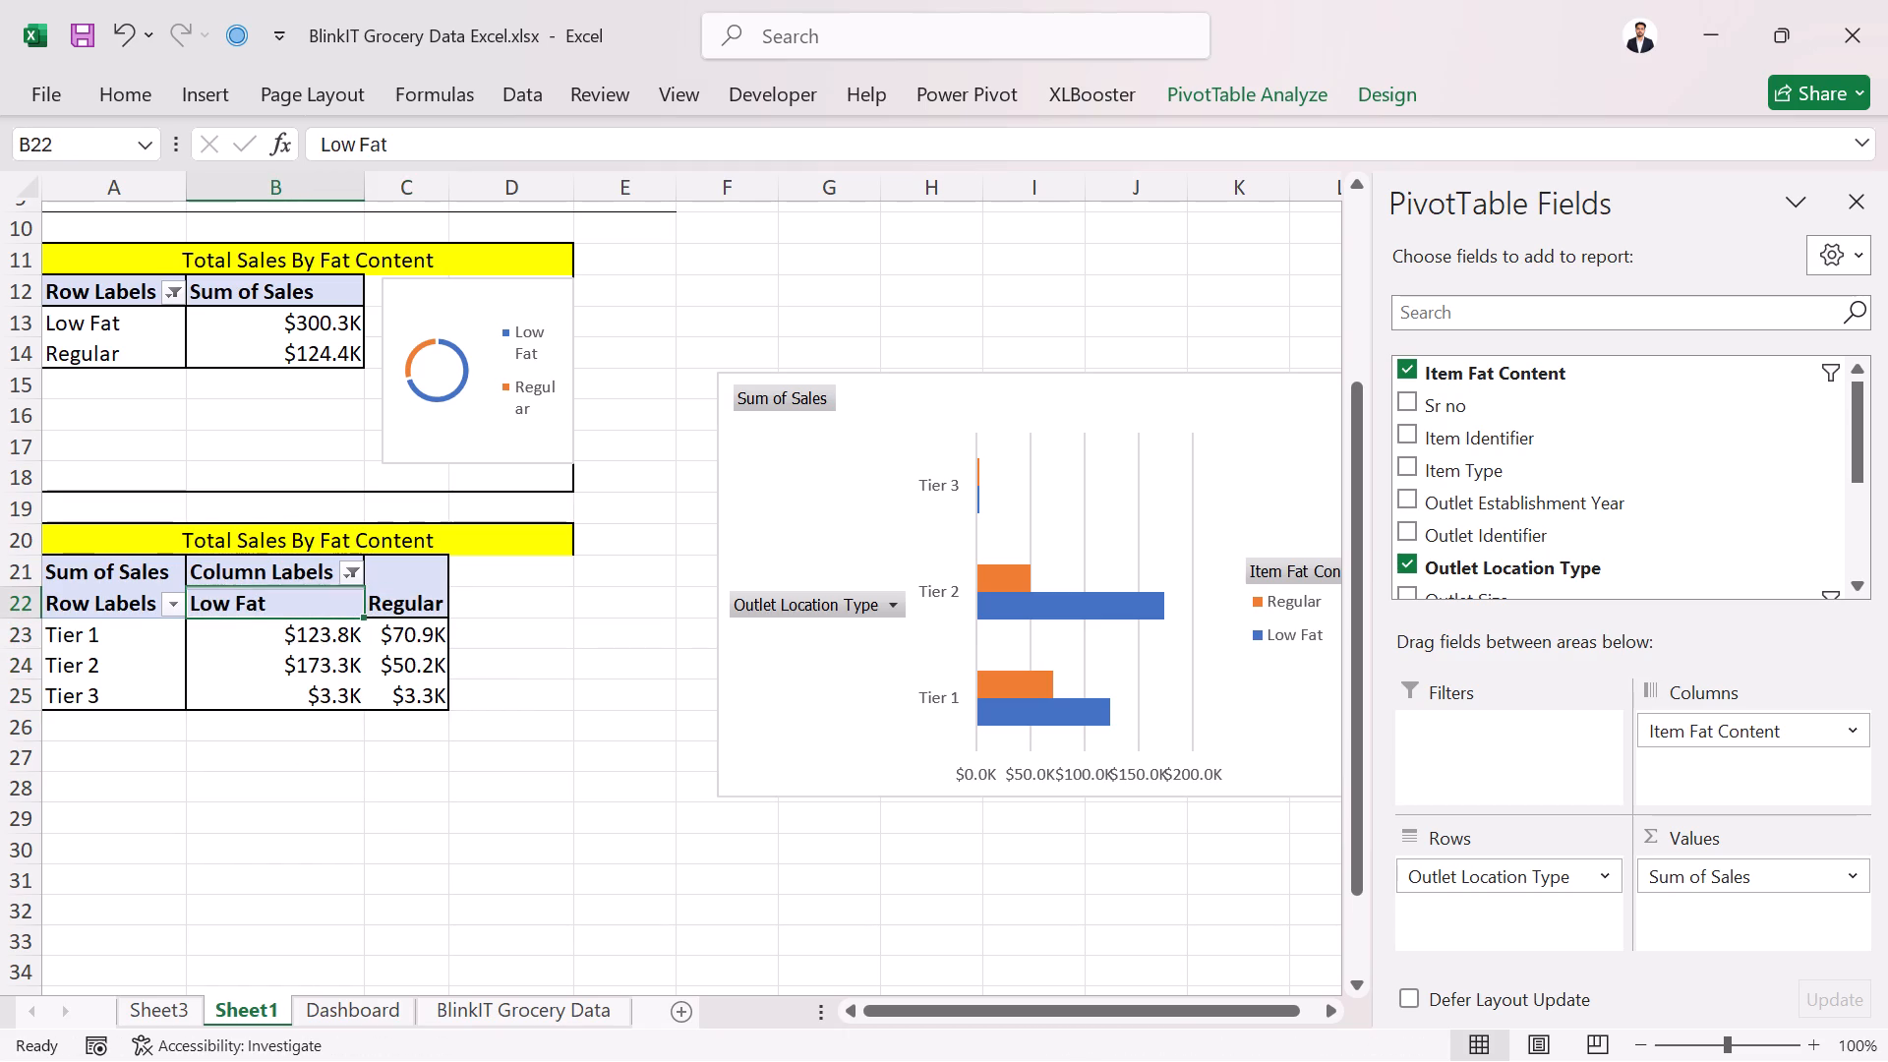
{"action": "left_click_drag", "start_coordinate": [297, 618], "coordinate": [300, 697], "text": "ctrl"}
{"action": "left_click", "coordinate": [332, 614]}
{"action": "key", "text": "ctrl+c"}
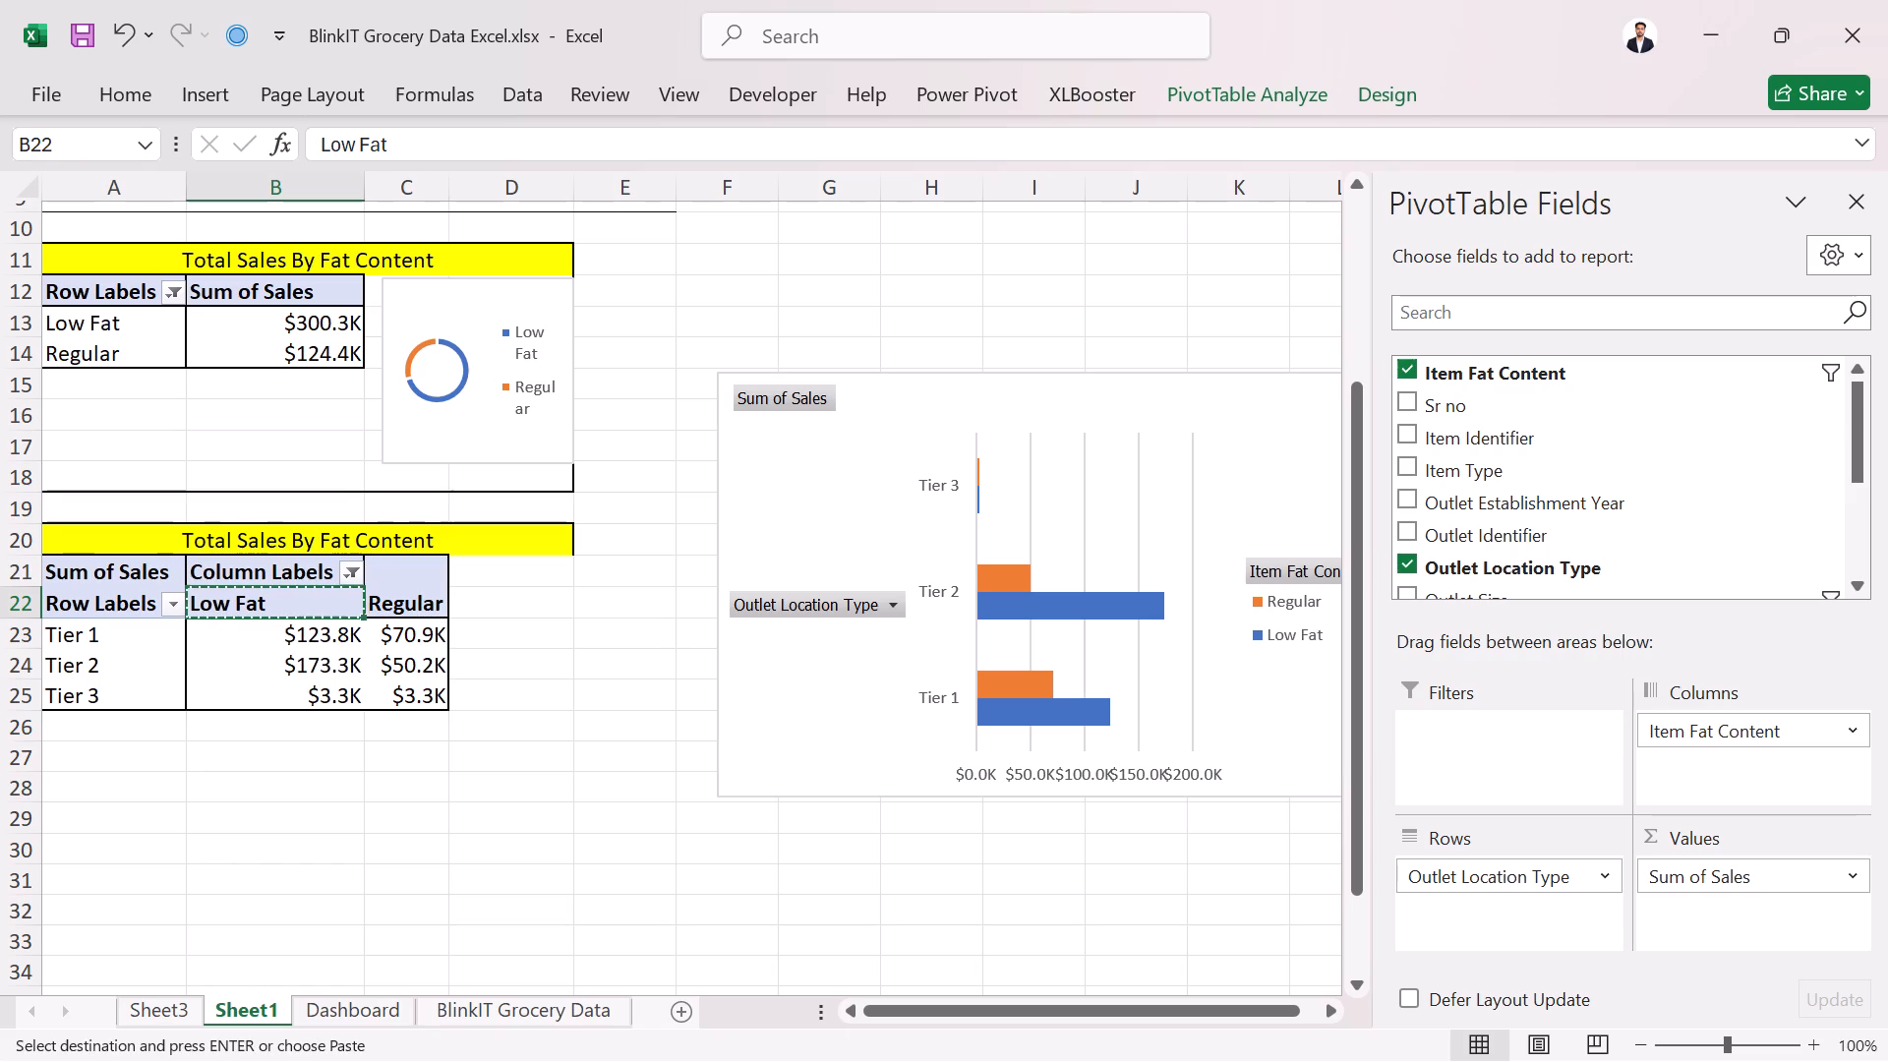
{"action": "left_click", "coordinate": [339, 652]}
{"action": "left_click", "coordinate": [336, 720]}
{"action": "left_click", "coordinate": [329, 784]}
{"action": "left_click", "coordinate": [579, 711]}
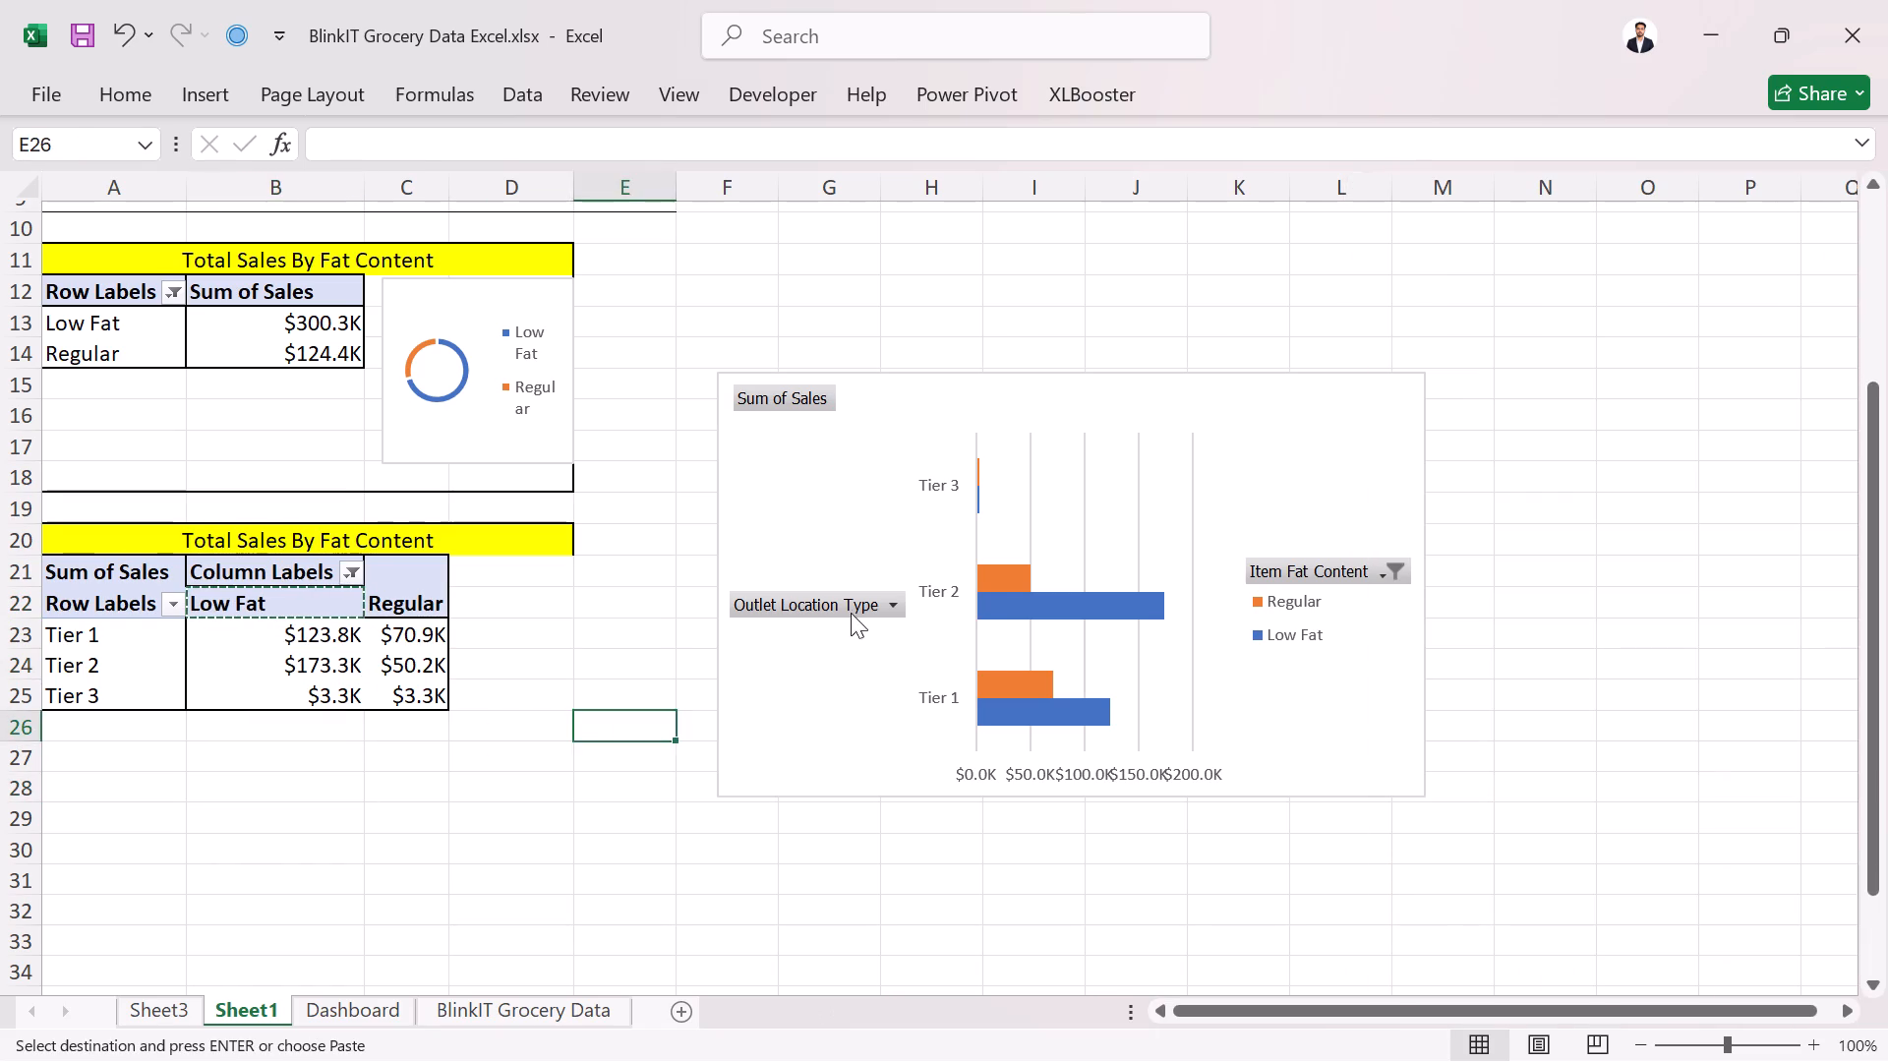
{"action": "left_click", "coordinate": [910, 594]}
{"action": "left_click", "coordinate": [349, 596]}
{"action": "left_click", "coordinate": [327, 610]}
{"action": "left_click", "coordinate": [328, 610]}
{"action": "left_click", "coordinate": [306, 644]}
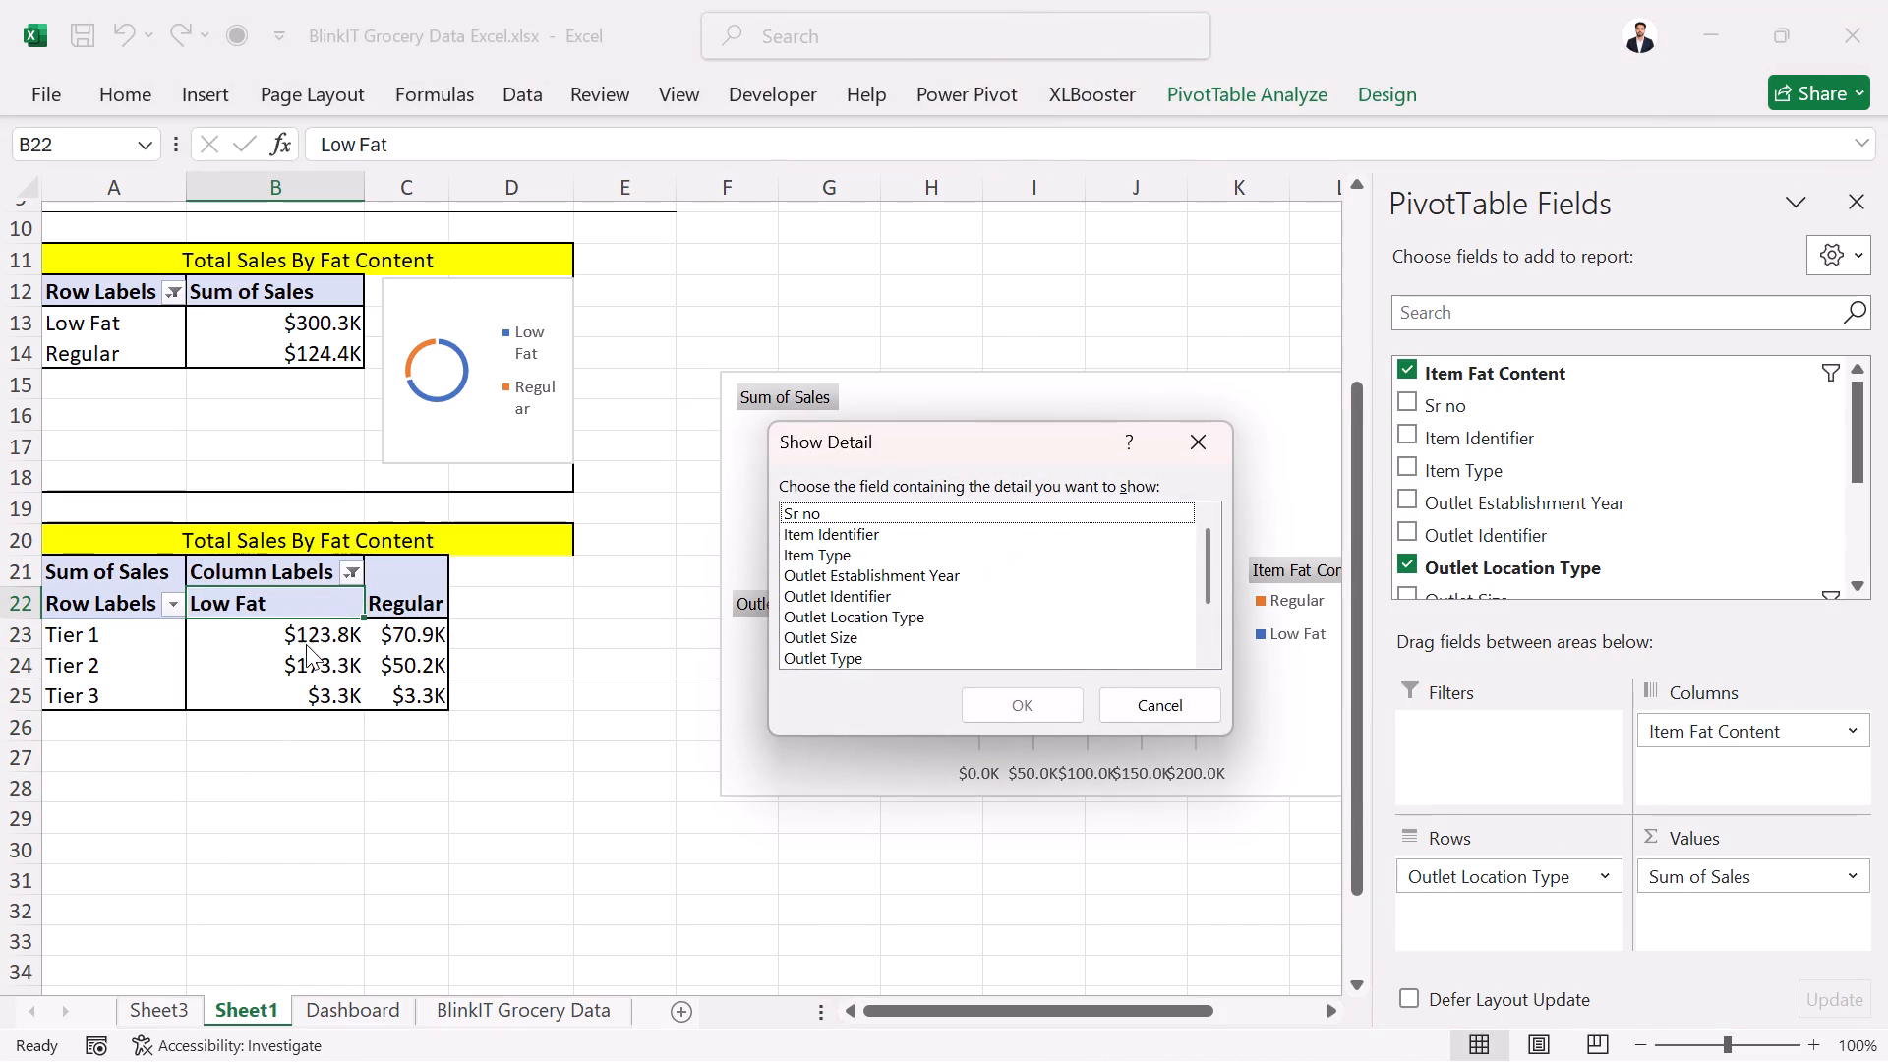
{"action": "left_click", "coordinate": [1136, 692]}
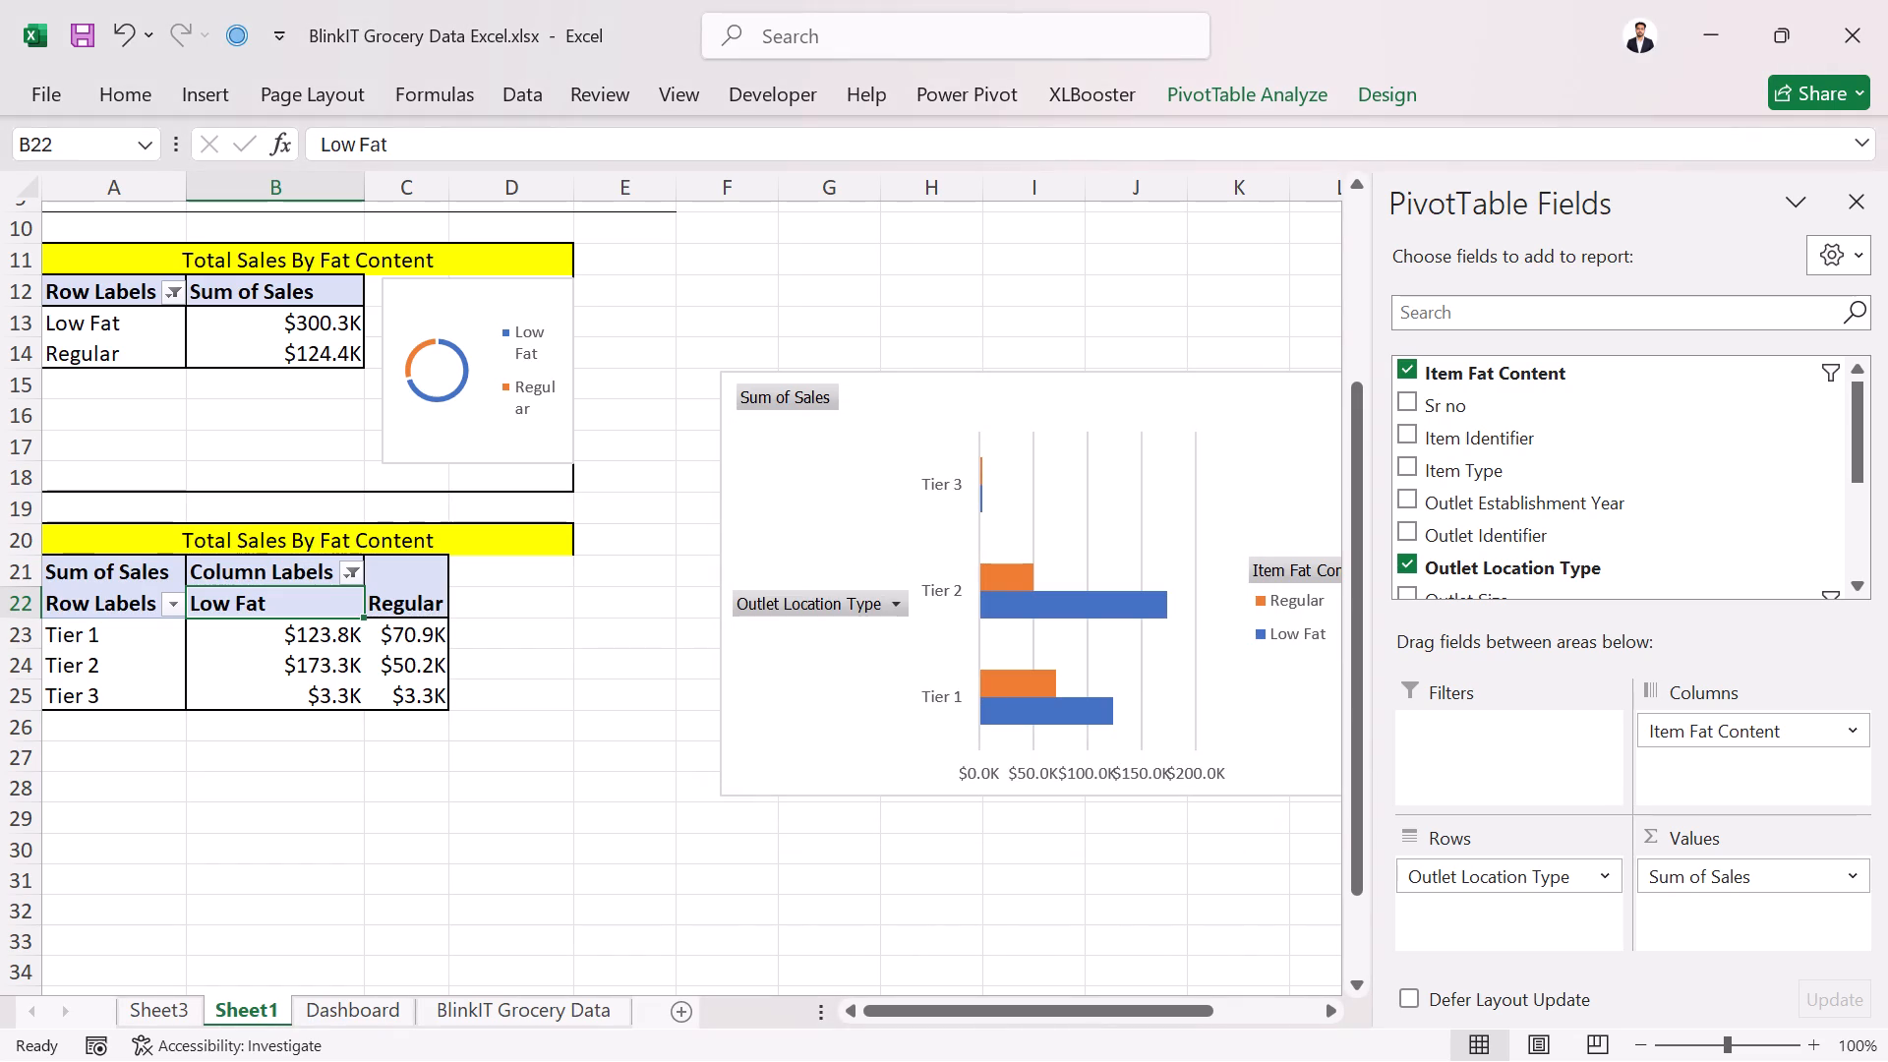
Move the Low Fat column of the outlet location pivot table after the Regular column.
{"action": "left_click_drag", "start_coordinate": [329, 612], "coordinate": [329, 647], "text": "ctrl"}
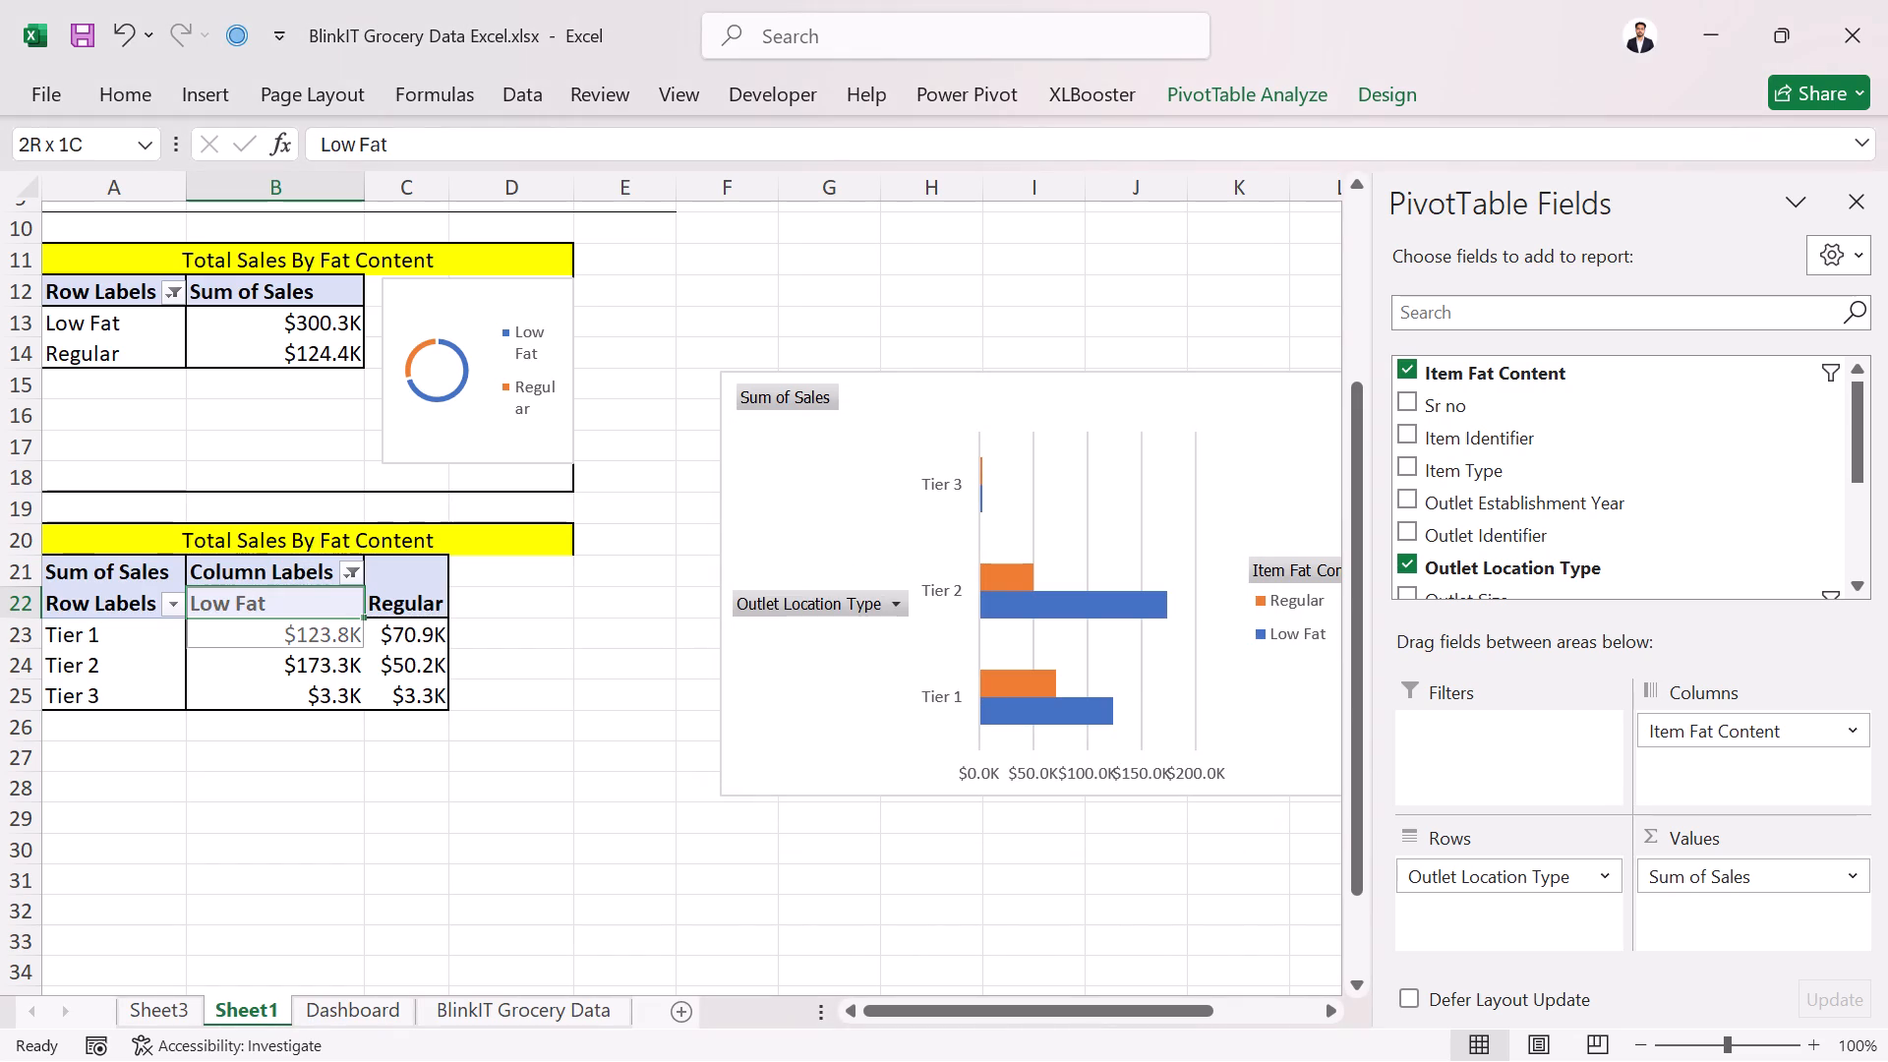
{"action": "left_click_drag", "start_coordinate": [329, 647], "coordinate": [330, 701], "text": "ctrl"}
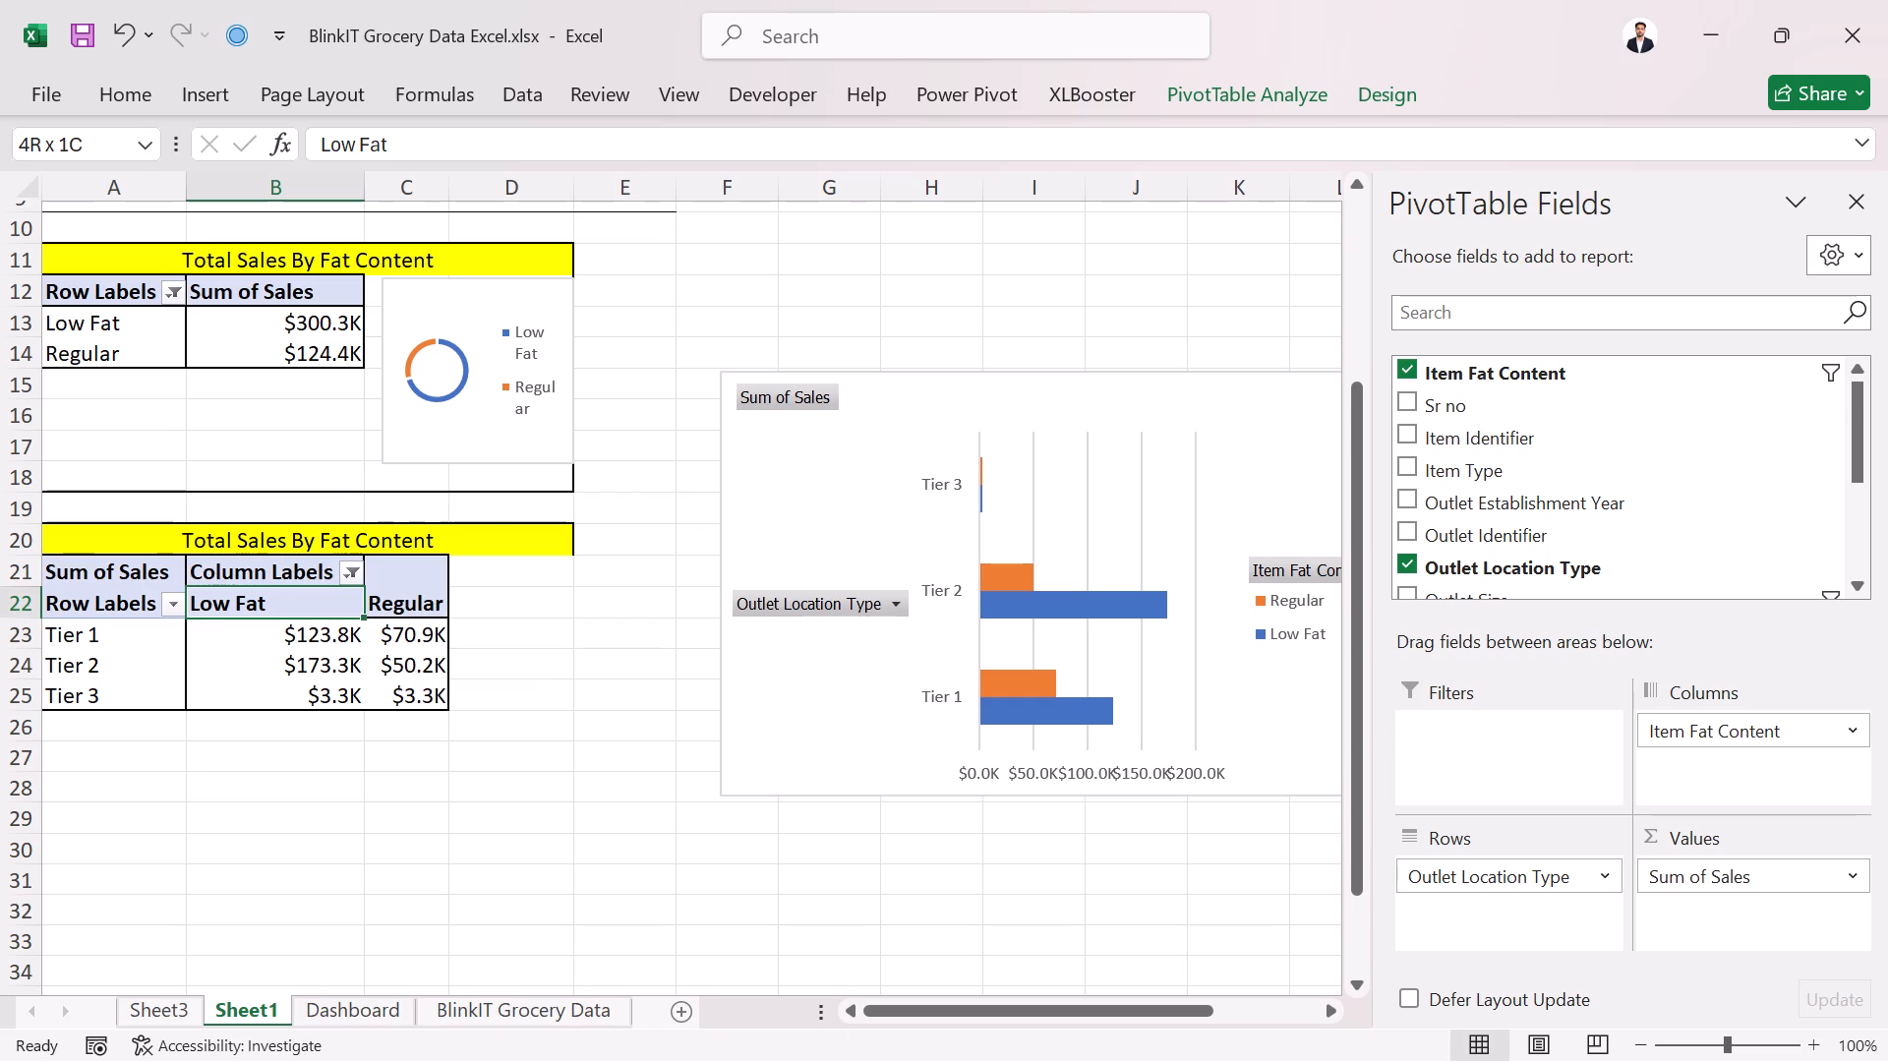
{"action": "left_click", "coordinate": [294, 600], "text": "ctrl"}
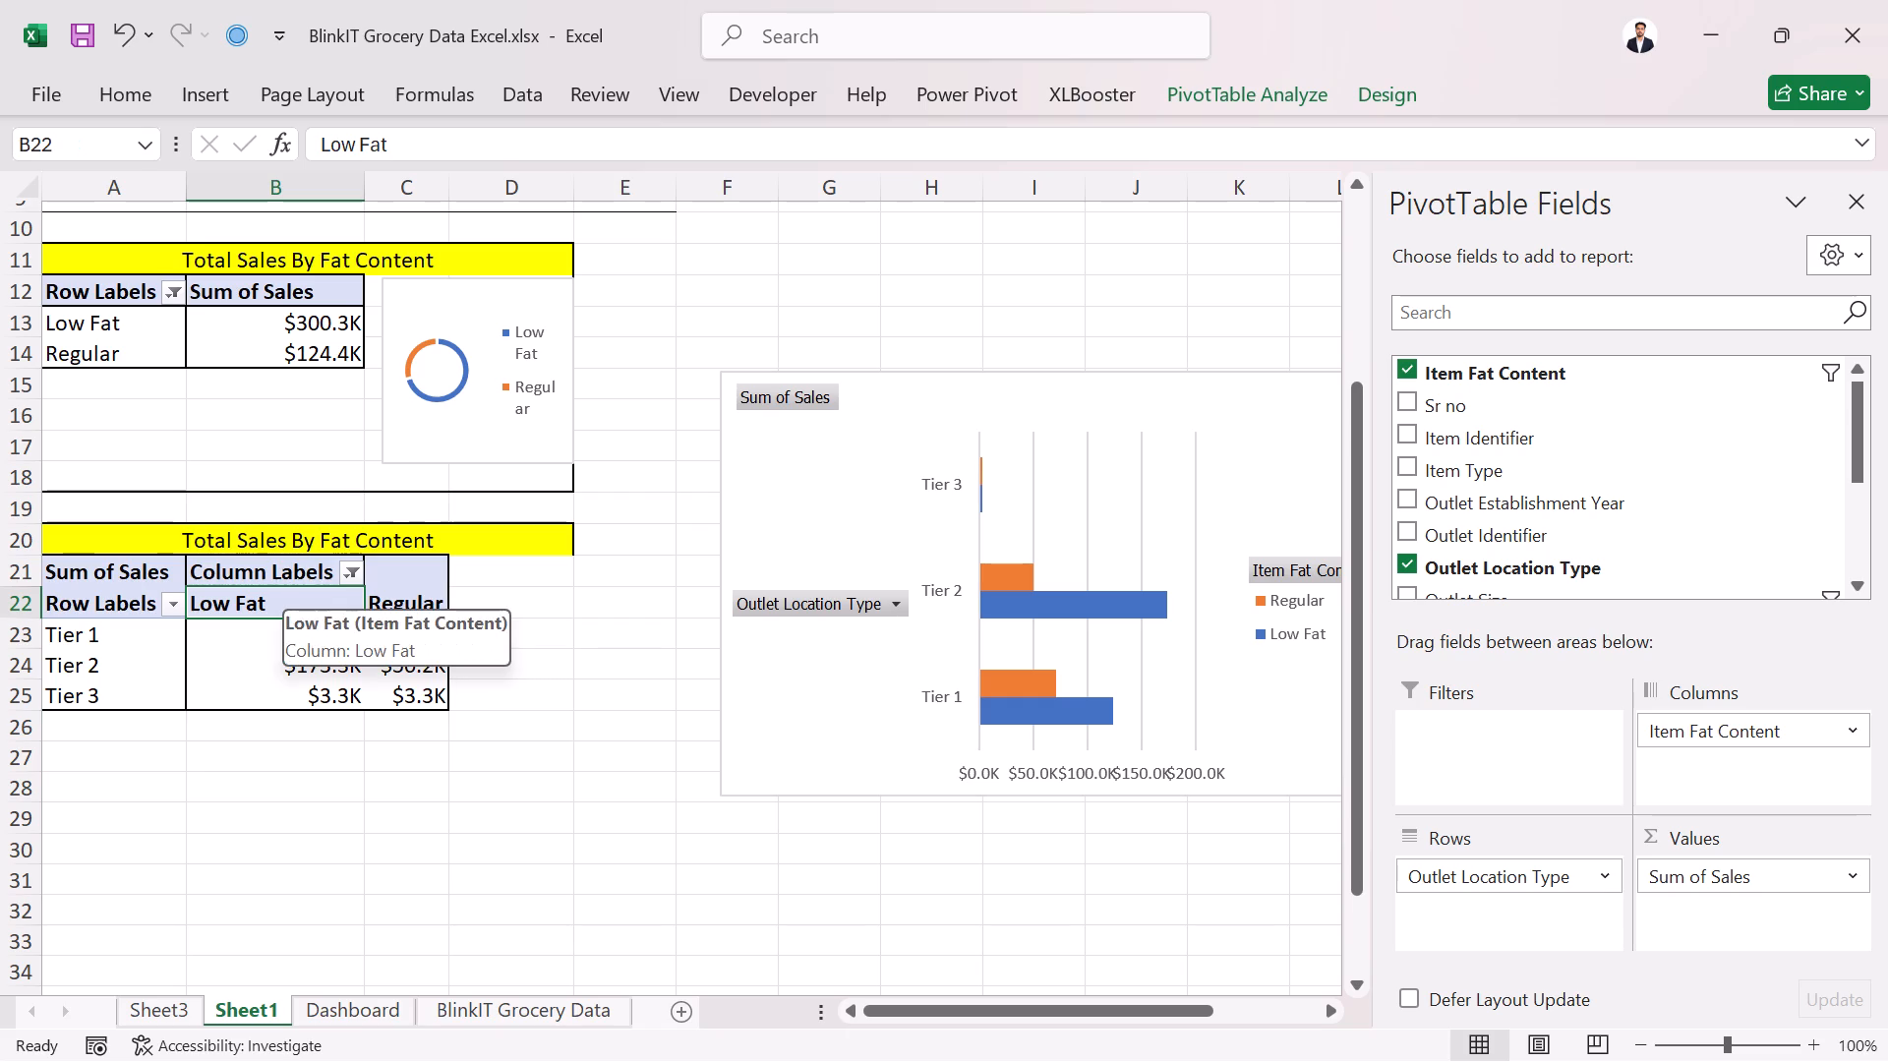
{"action": "left_click", "coordinate": [266, 645], "text": "ctrl"}
{"action": "left_click", "coordinate": [267, 668], "text": "ctrl"}
{"action": "left_click", "coordinate": [266, 695], "text": "ctrl"}
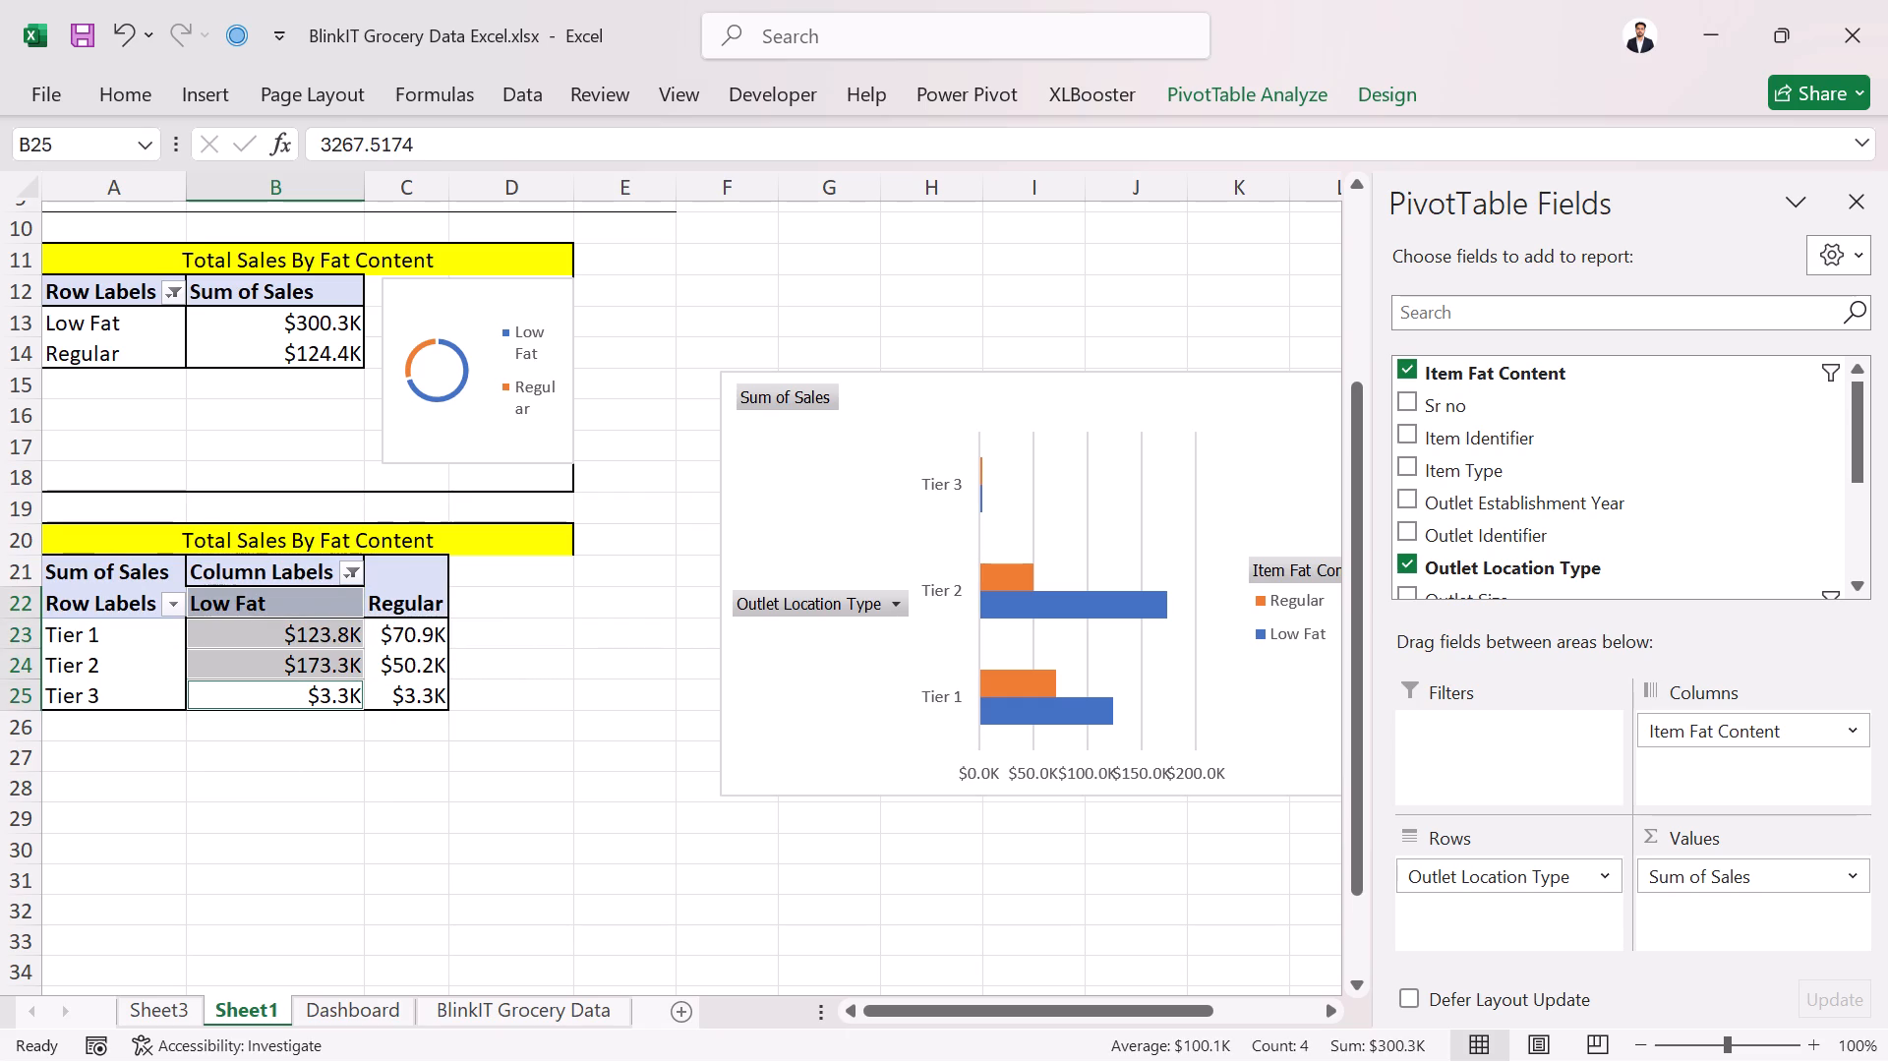
{"action": "left_click_drag", "start_coordinate": [306, 591], "coordinate": [420, 591], "text": "ctrl"}
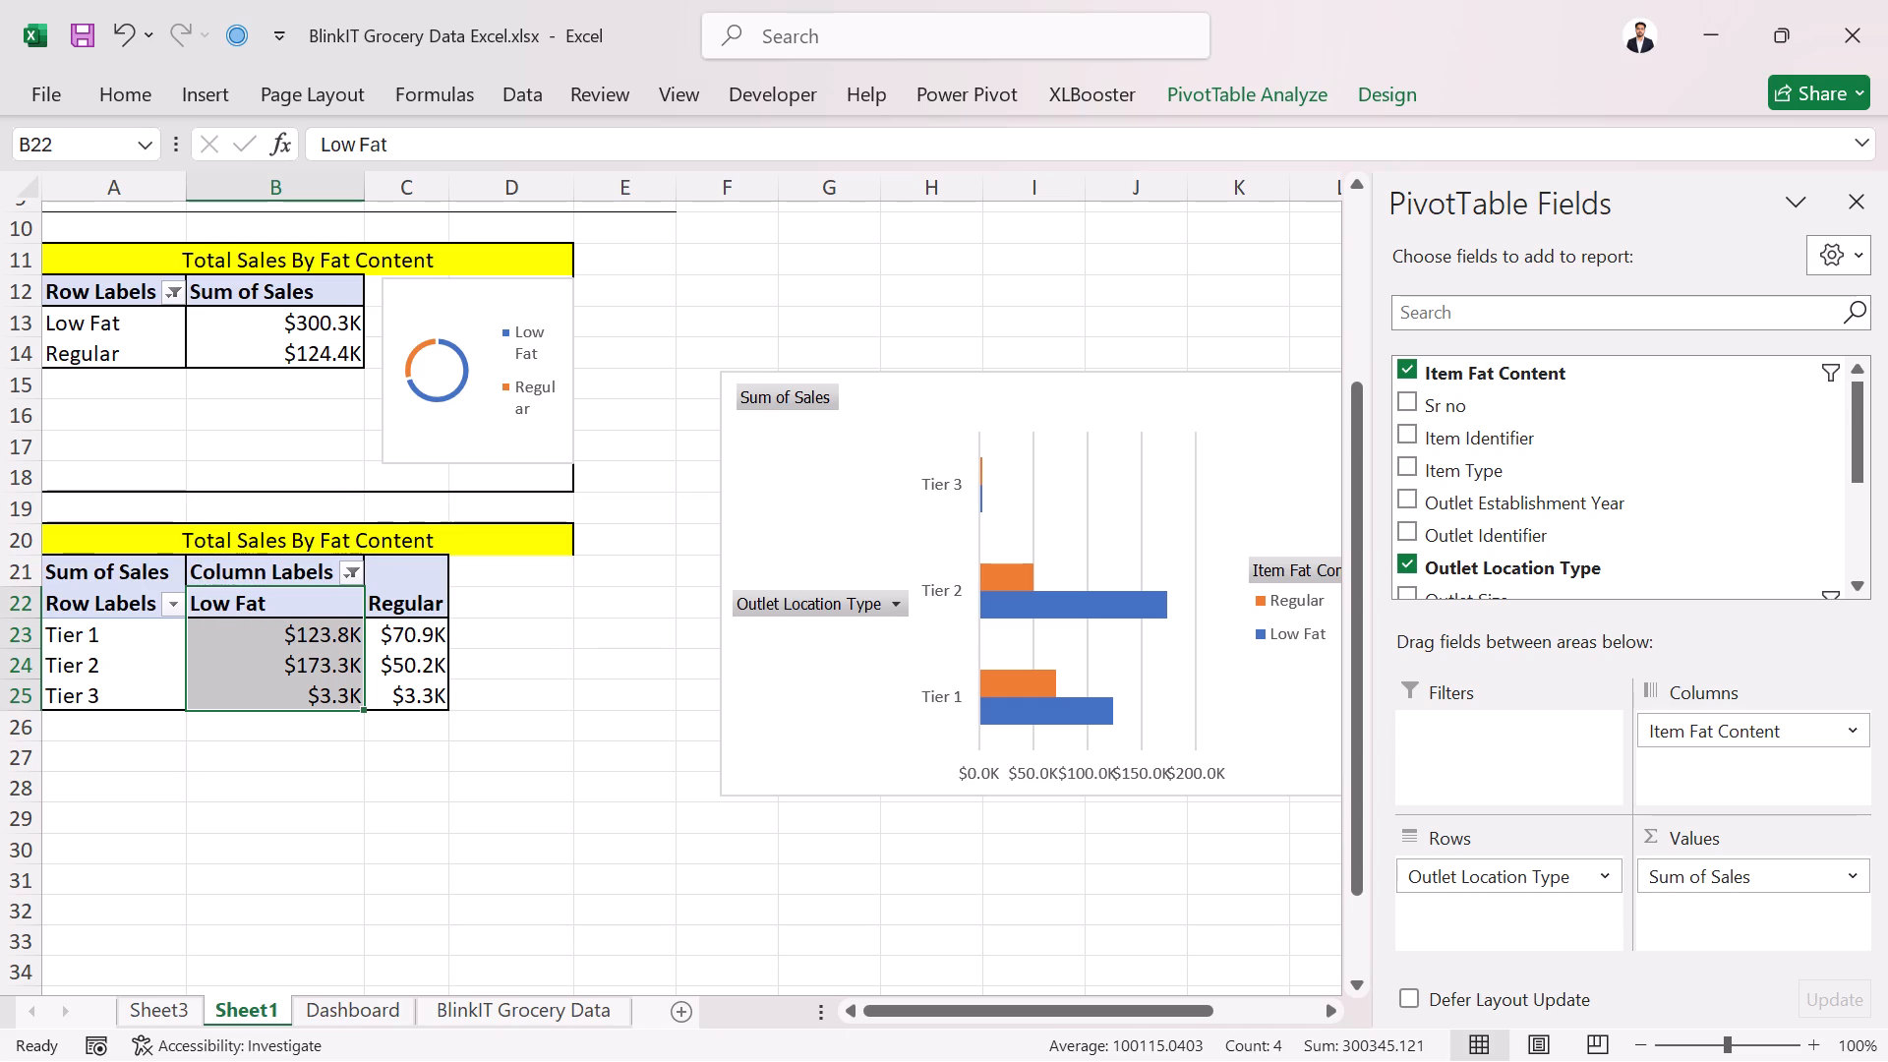
{"action": "left_click_drag", "start_coordinate": [367, 606], "coordinate": [423, 606]}
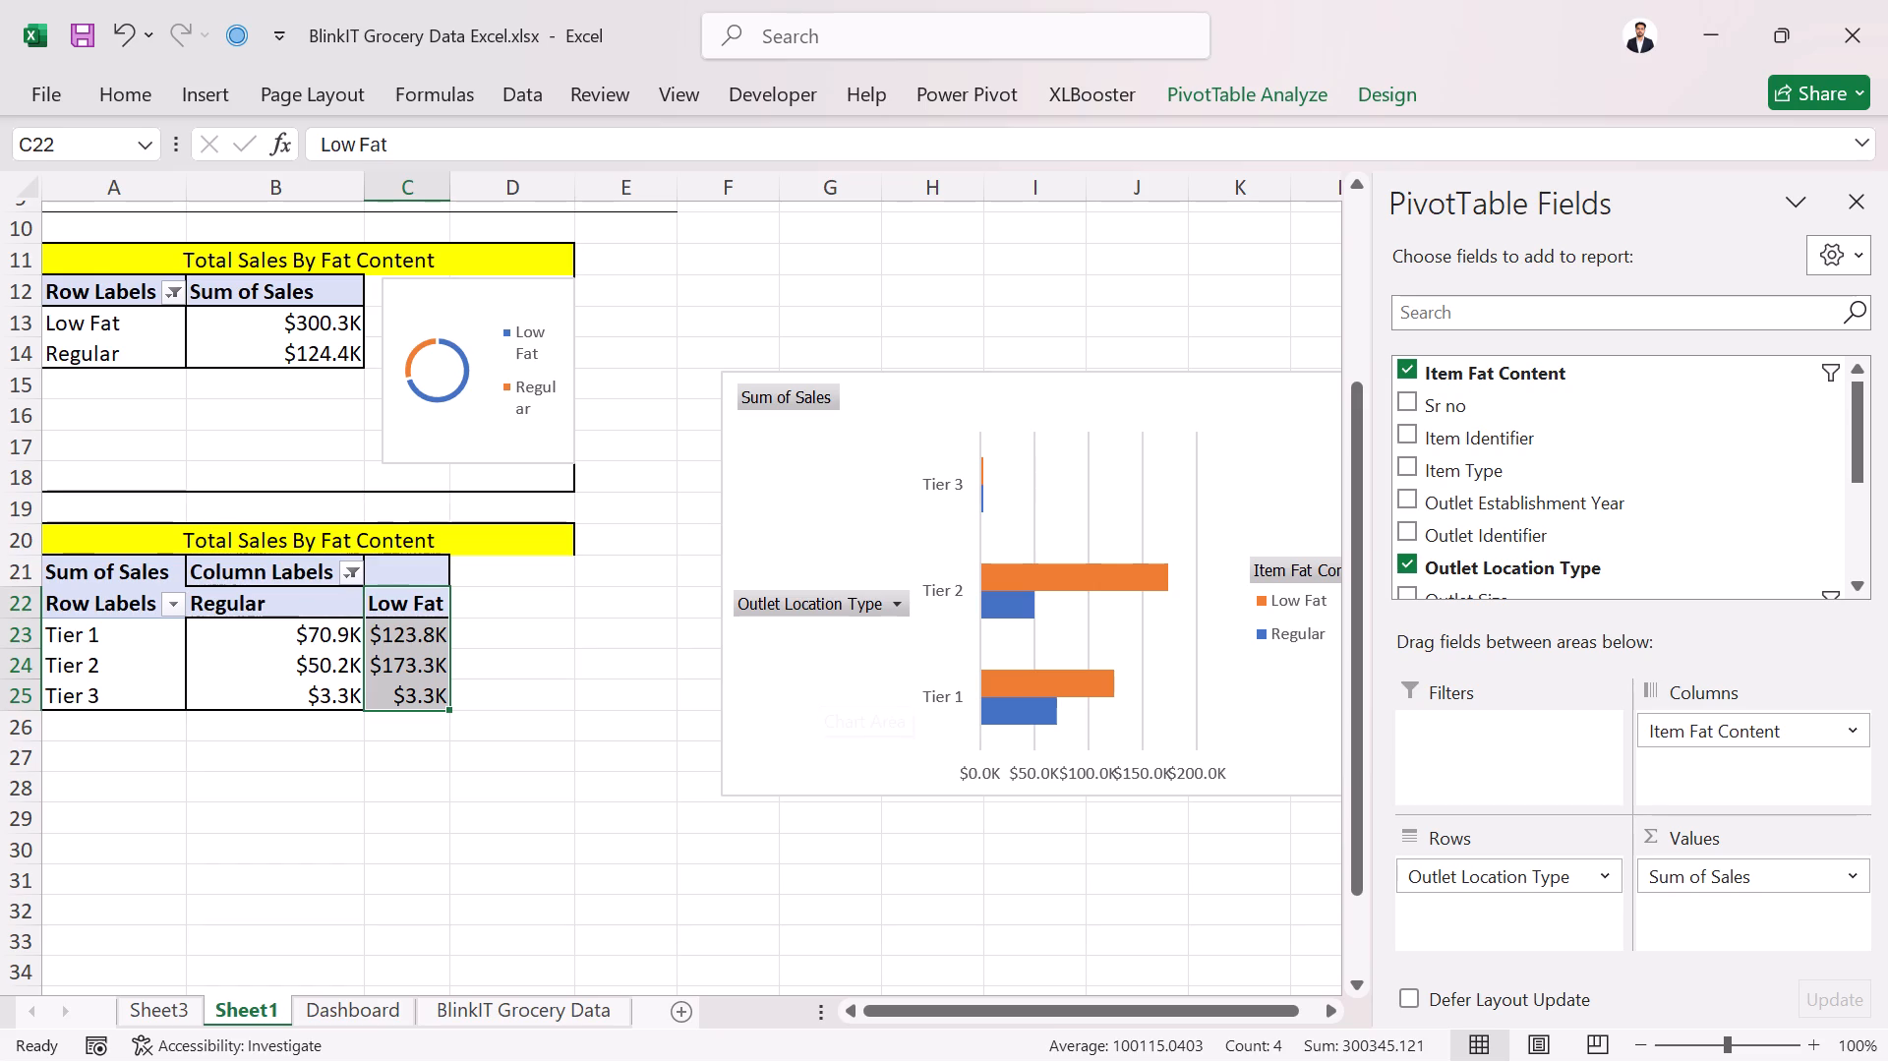
Hide all field buttons on the outlet location bar chart and close its field list.
{"action": "scroll", "coordinate": [955, 737], "scroll_direction": "up", "scroll_amount": 1}
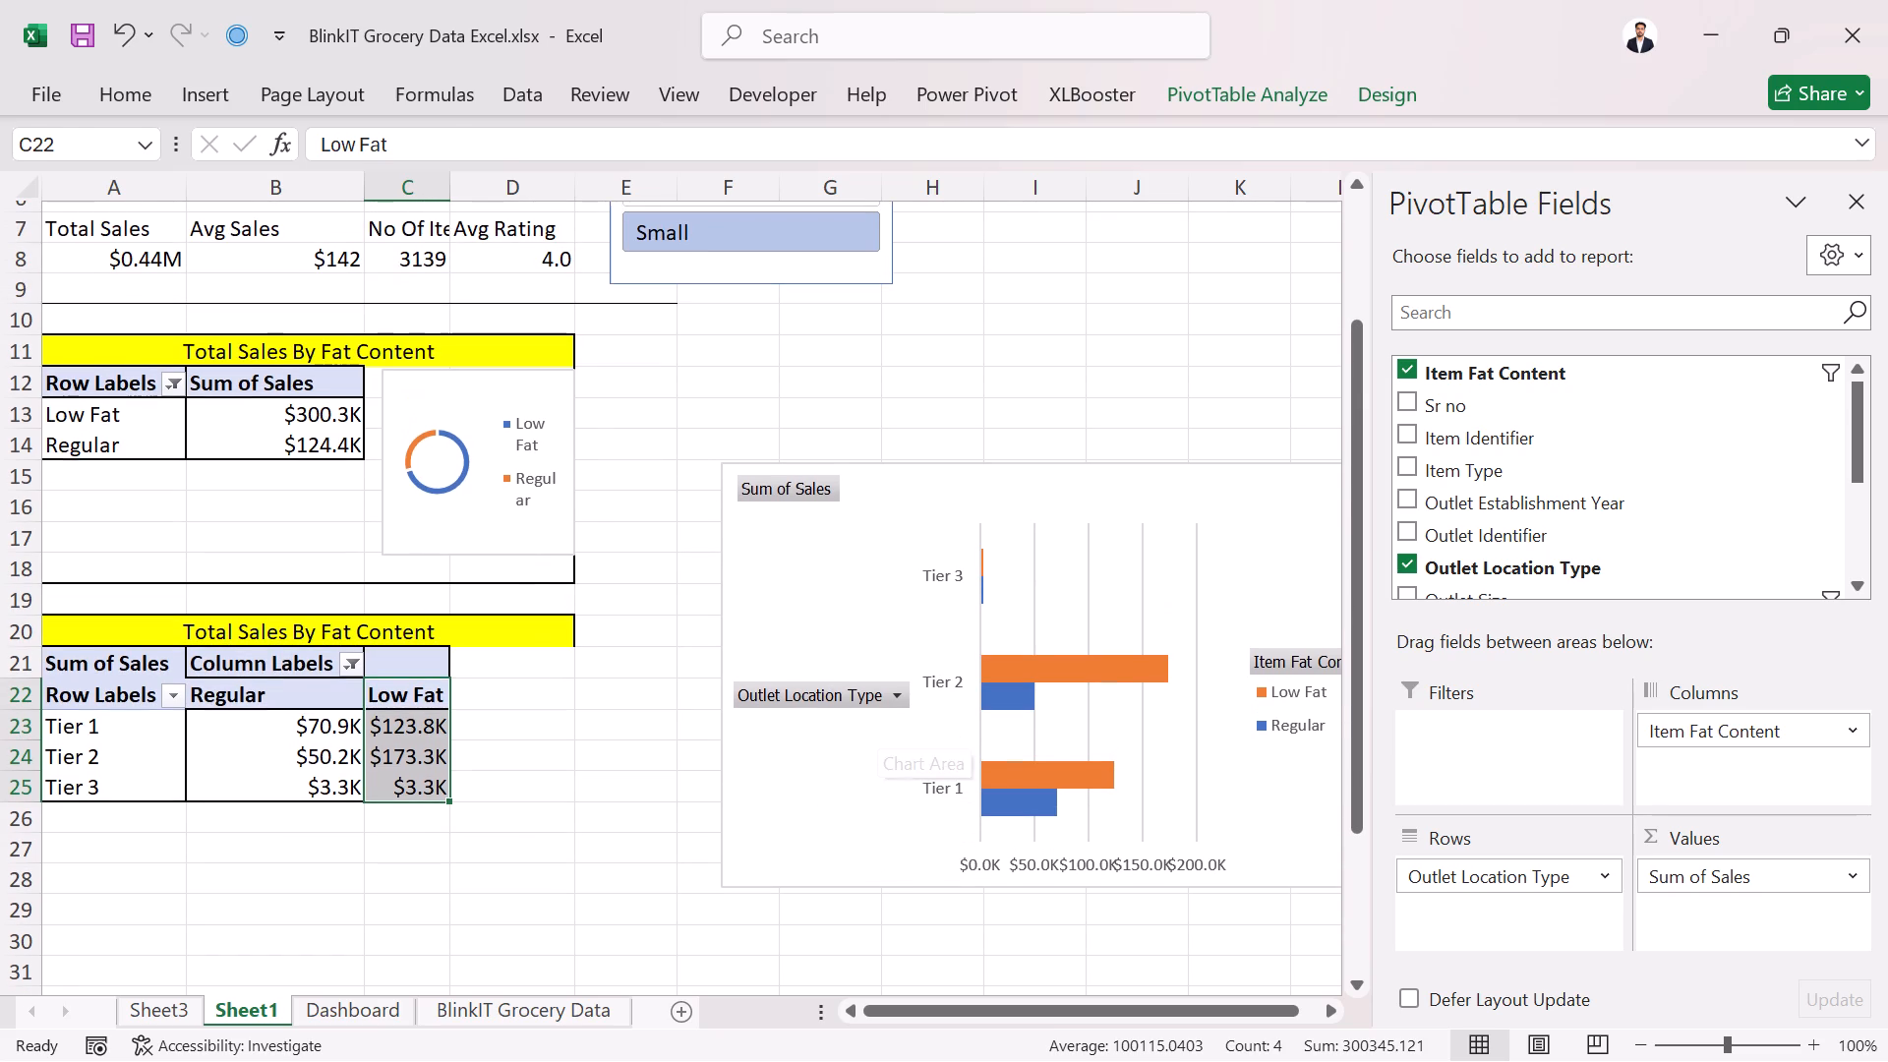
{"action": "left_click", "coordinate": [795, 707]}
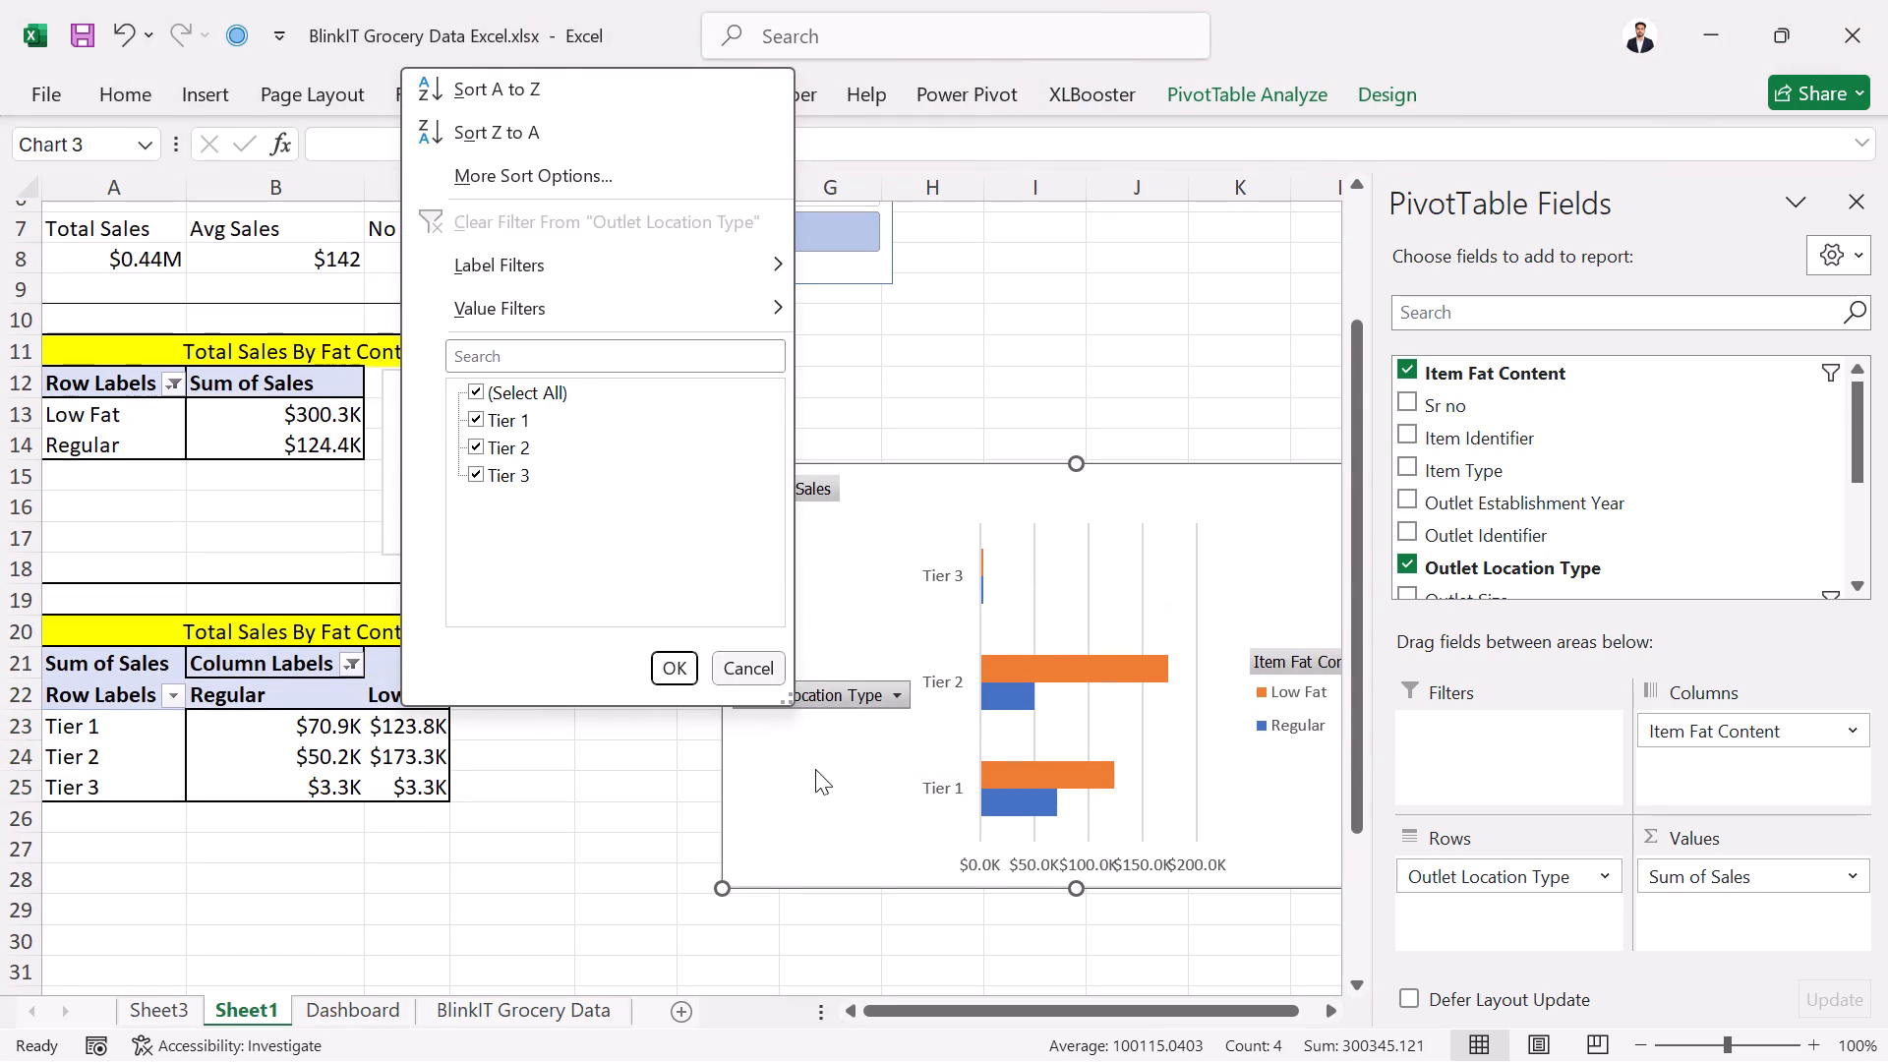
{"action": "left_click_drag", "start_coordinate": [849, 858], "coordinate": [849, 849]}
{"action": "right_click", "coordinate": [837, 682]}
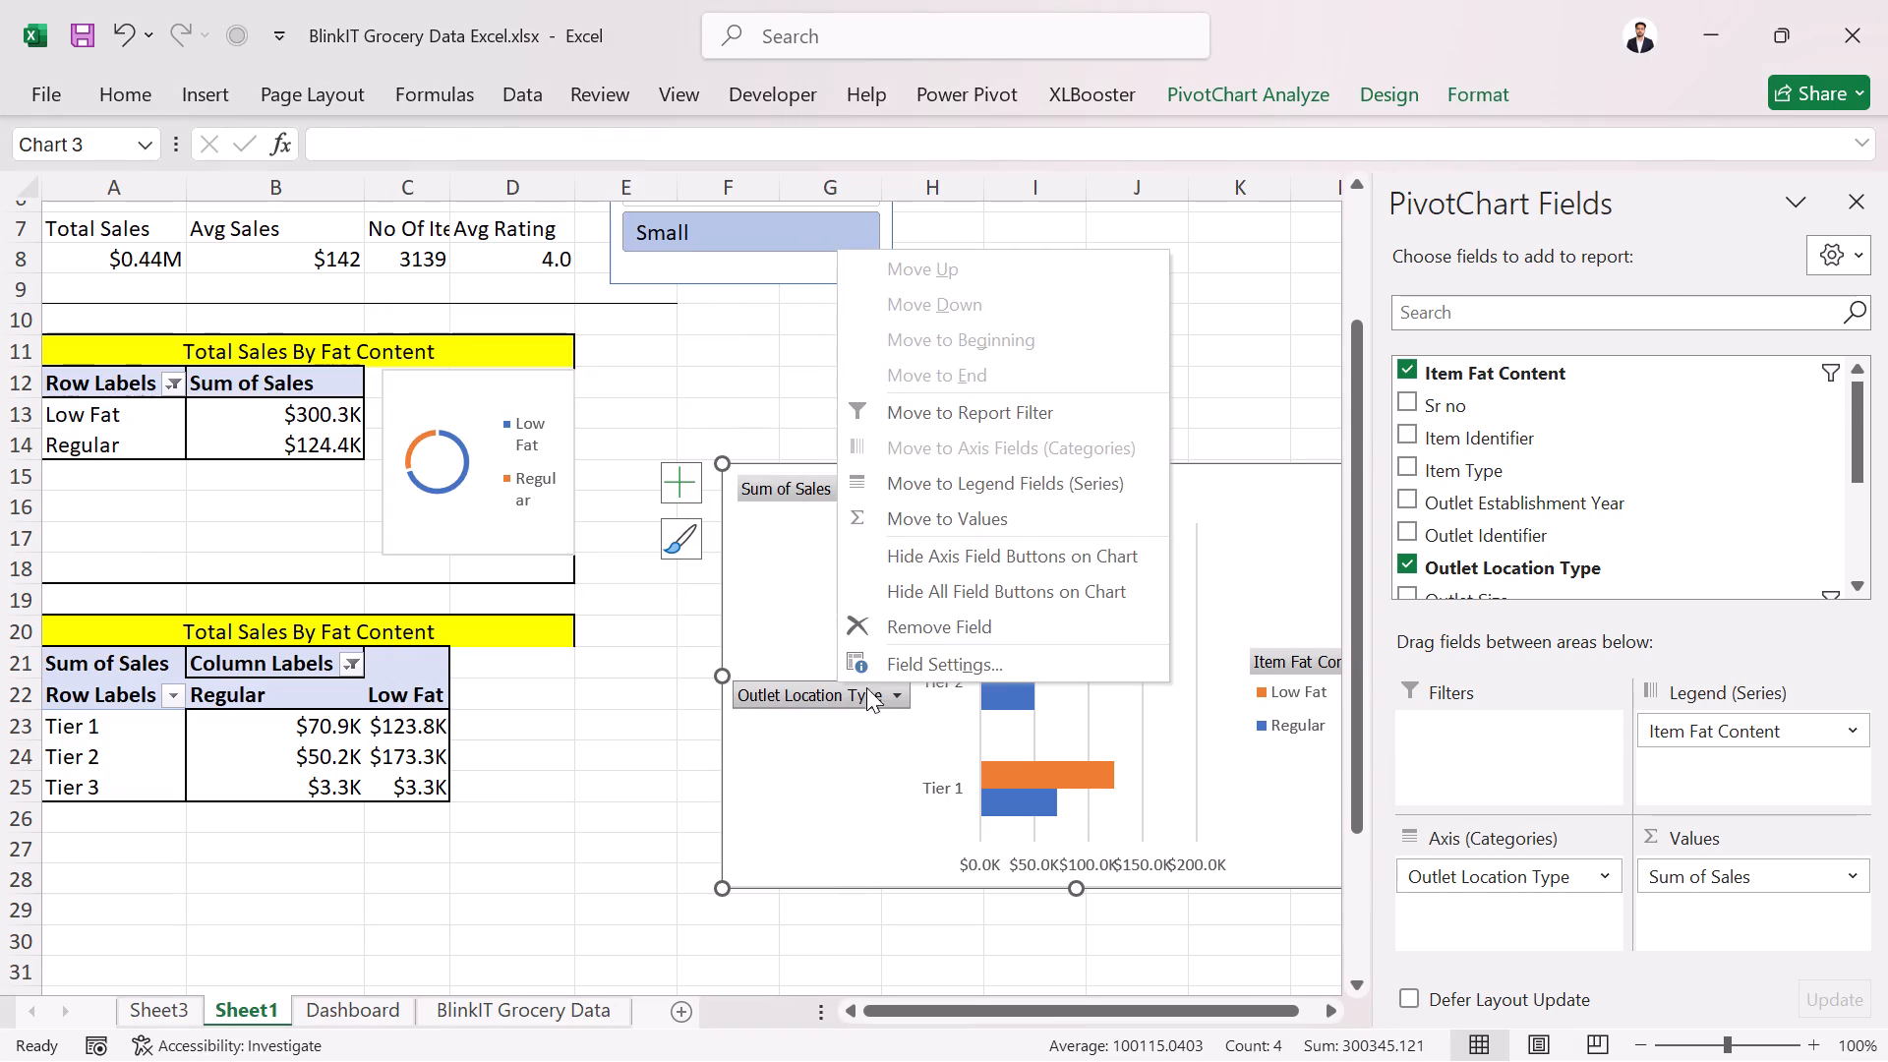
{"action": "left_click_drag", "start_coordinate": [967, 619], "coordinate": [995, 595]}
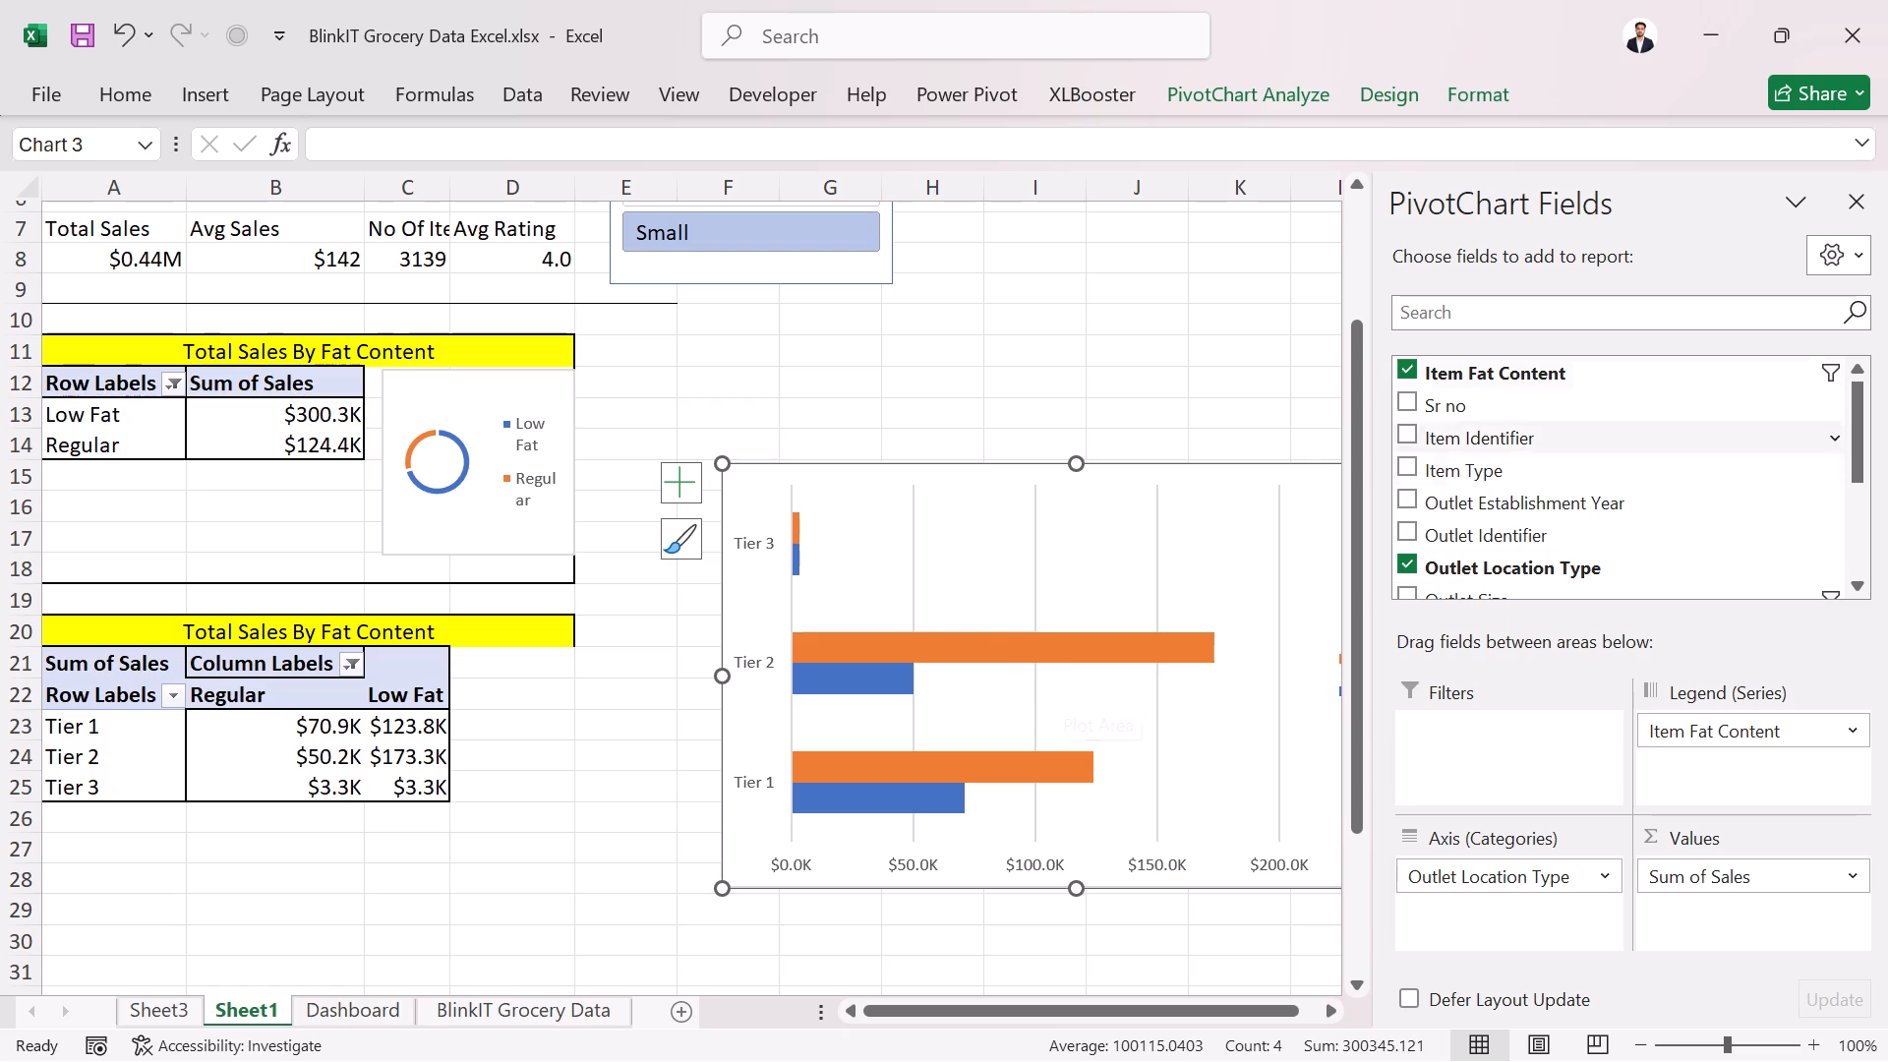
{"action": "left_click", "coordinate": [1861, 200]}
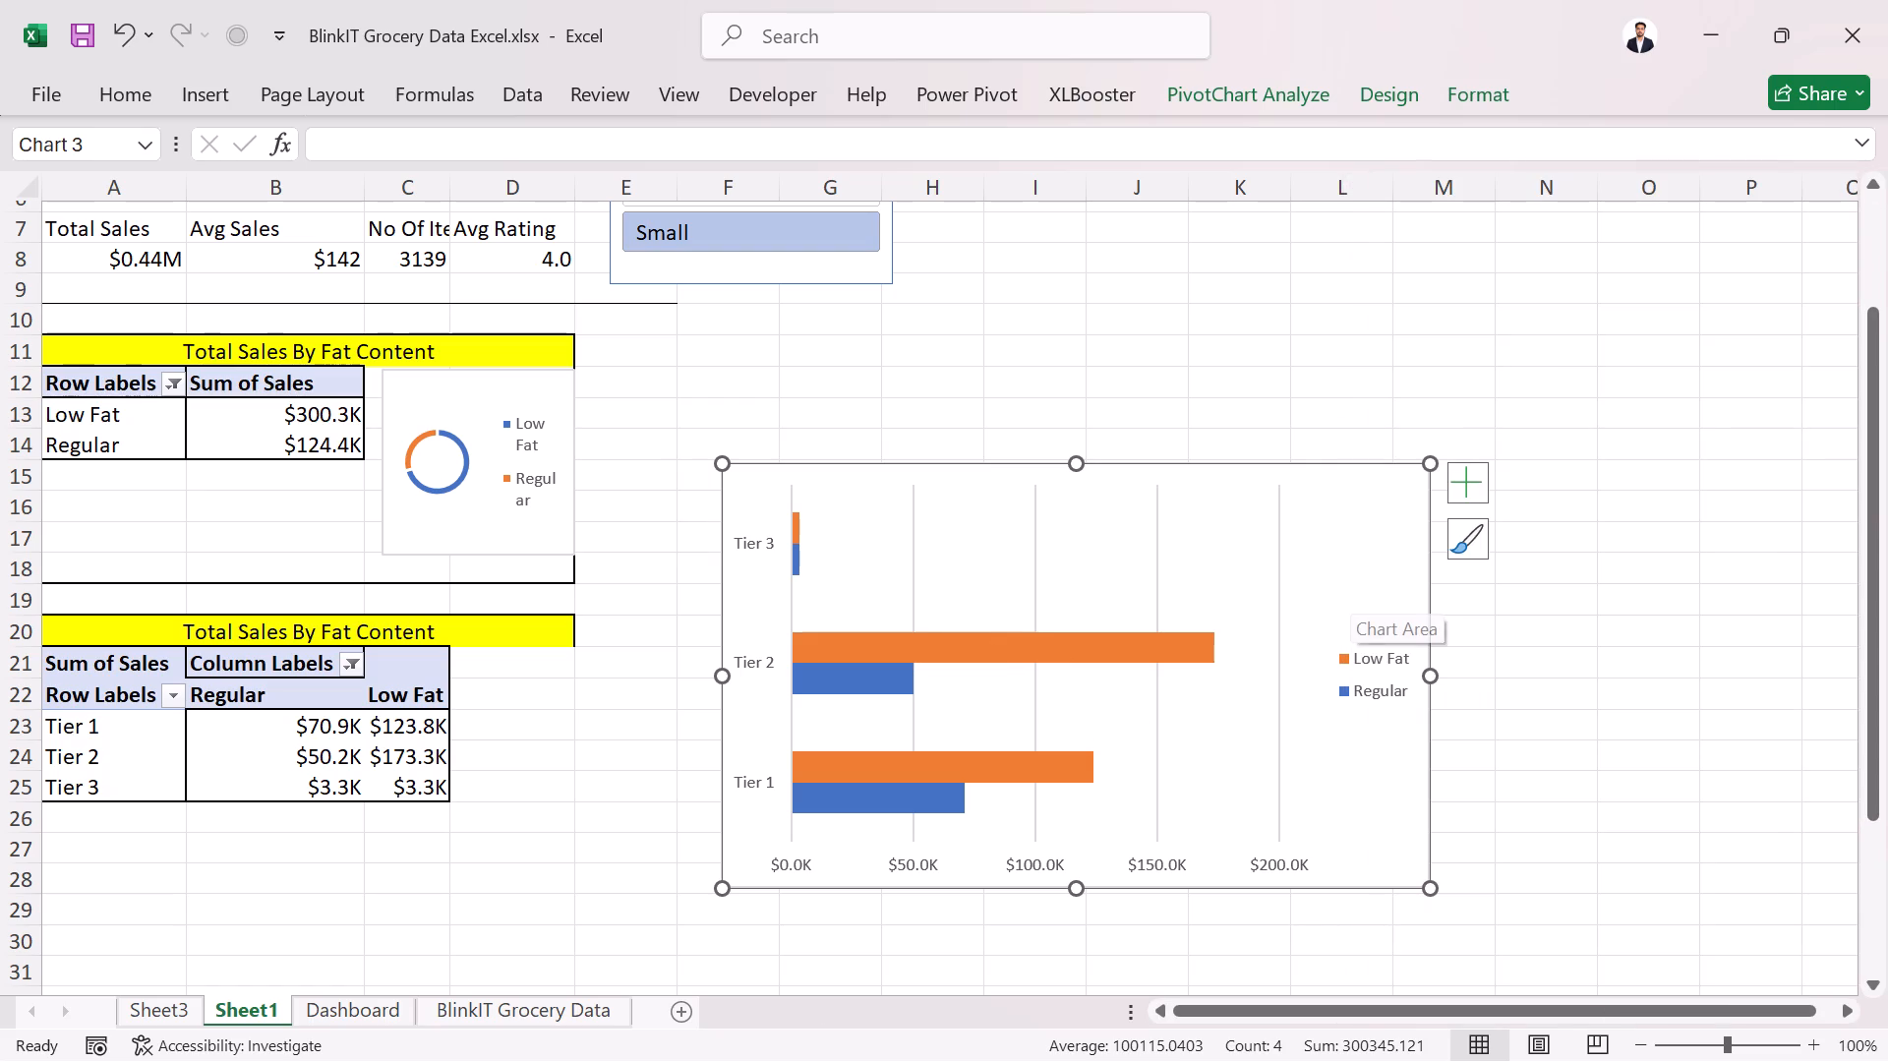
Delete the vertical major gridlines from the outlet location bar chart.
{"action": "left_click", "coordinate": [1280, 564]}
{"action": "right_click", "coordinate": [1280, 563]}
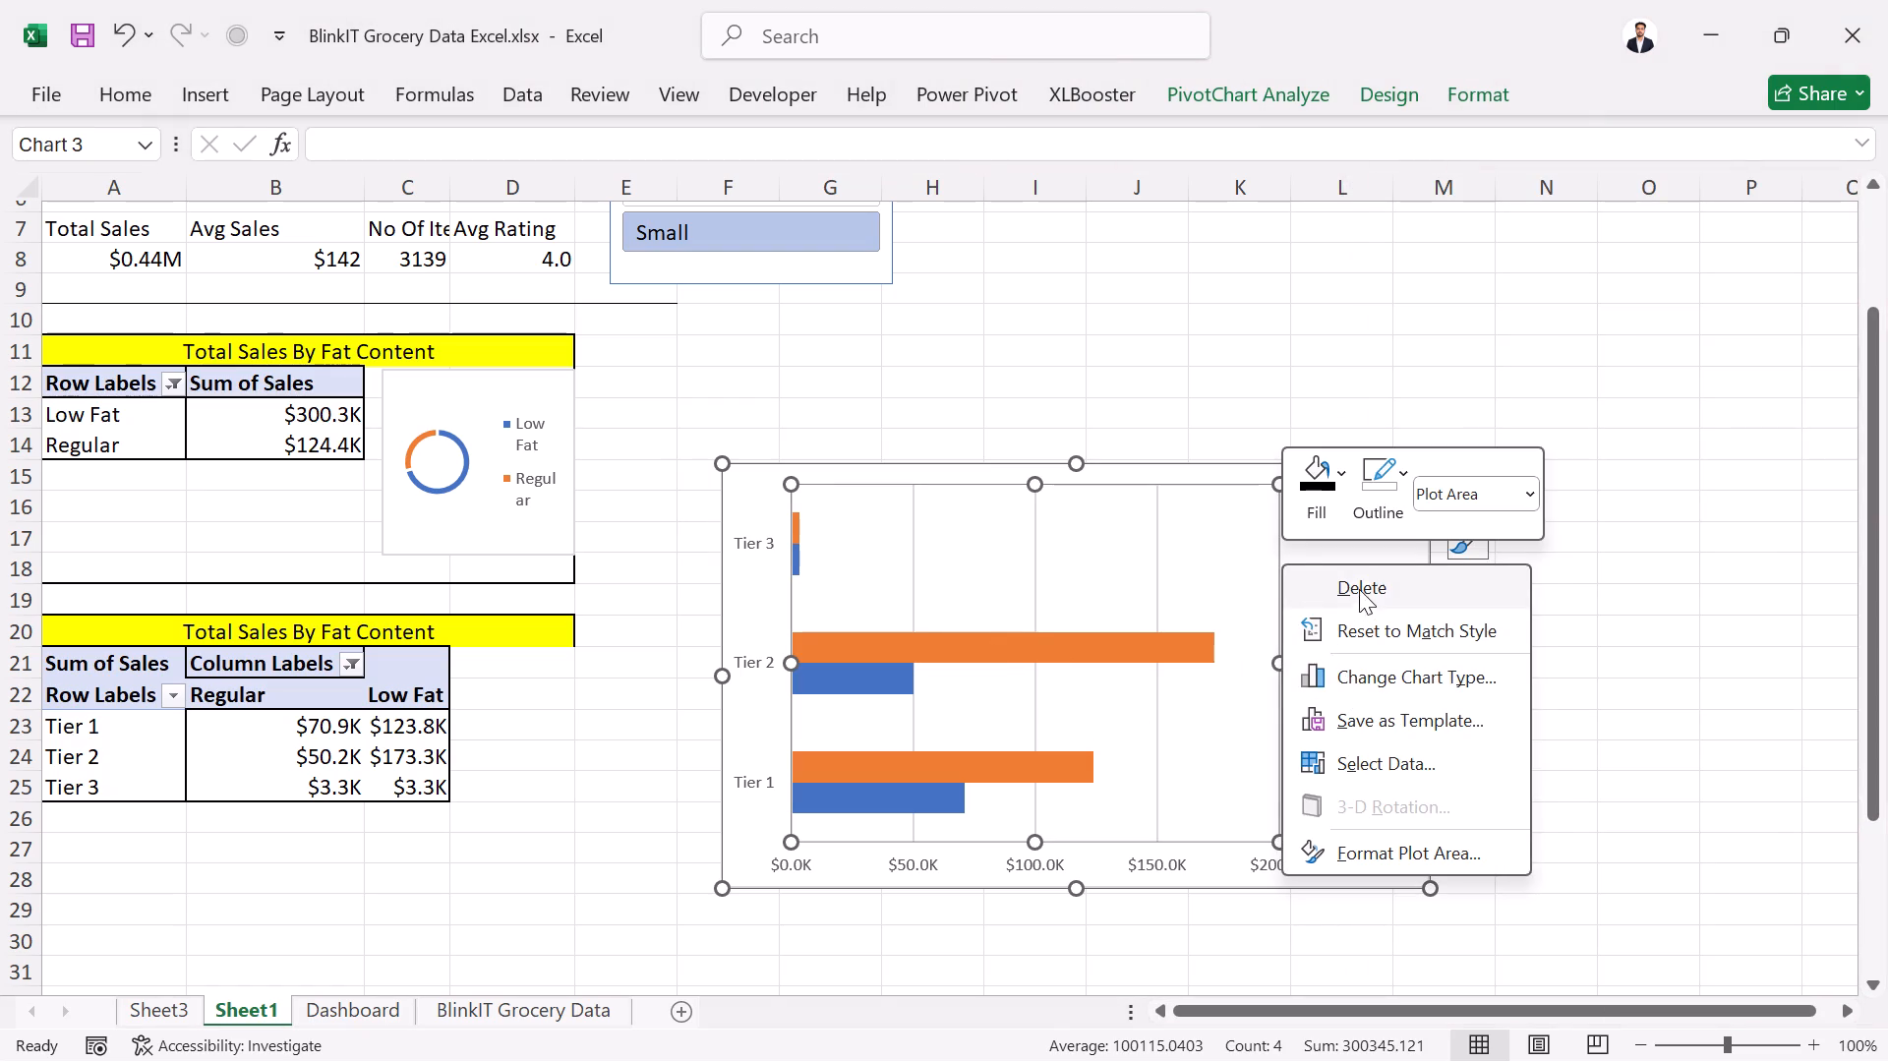
{"action": "left_click", "coordinate": [1359, 589]}
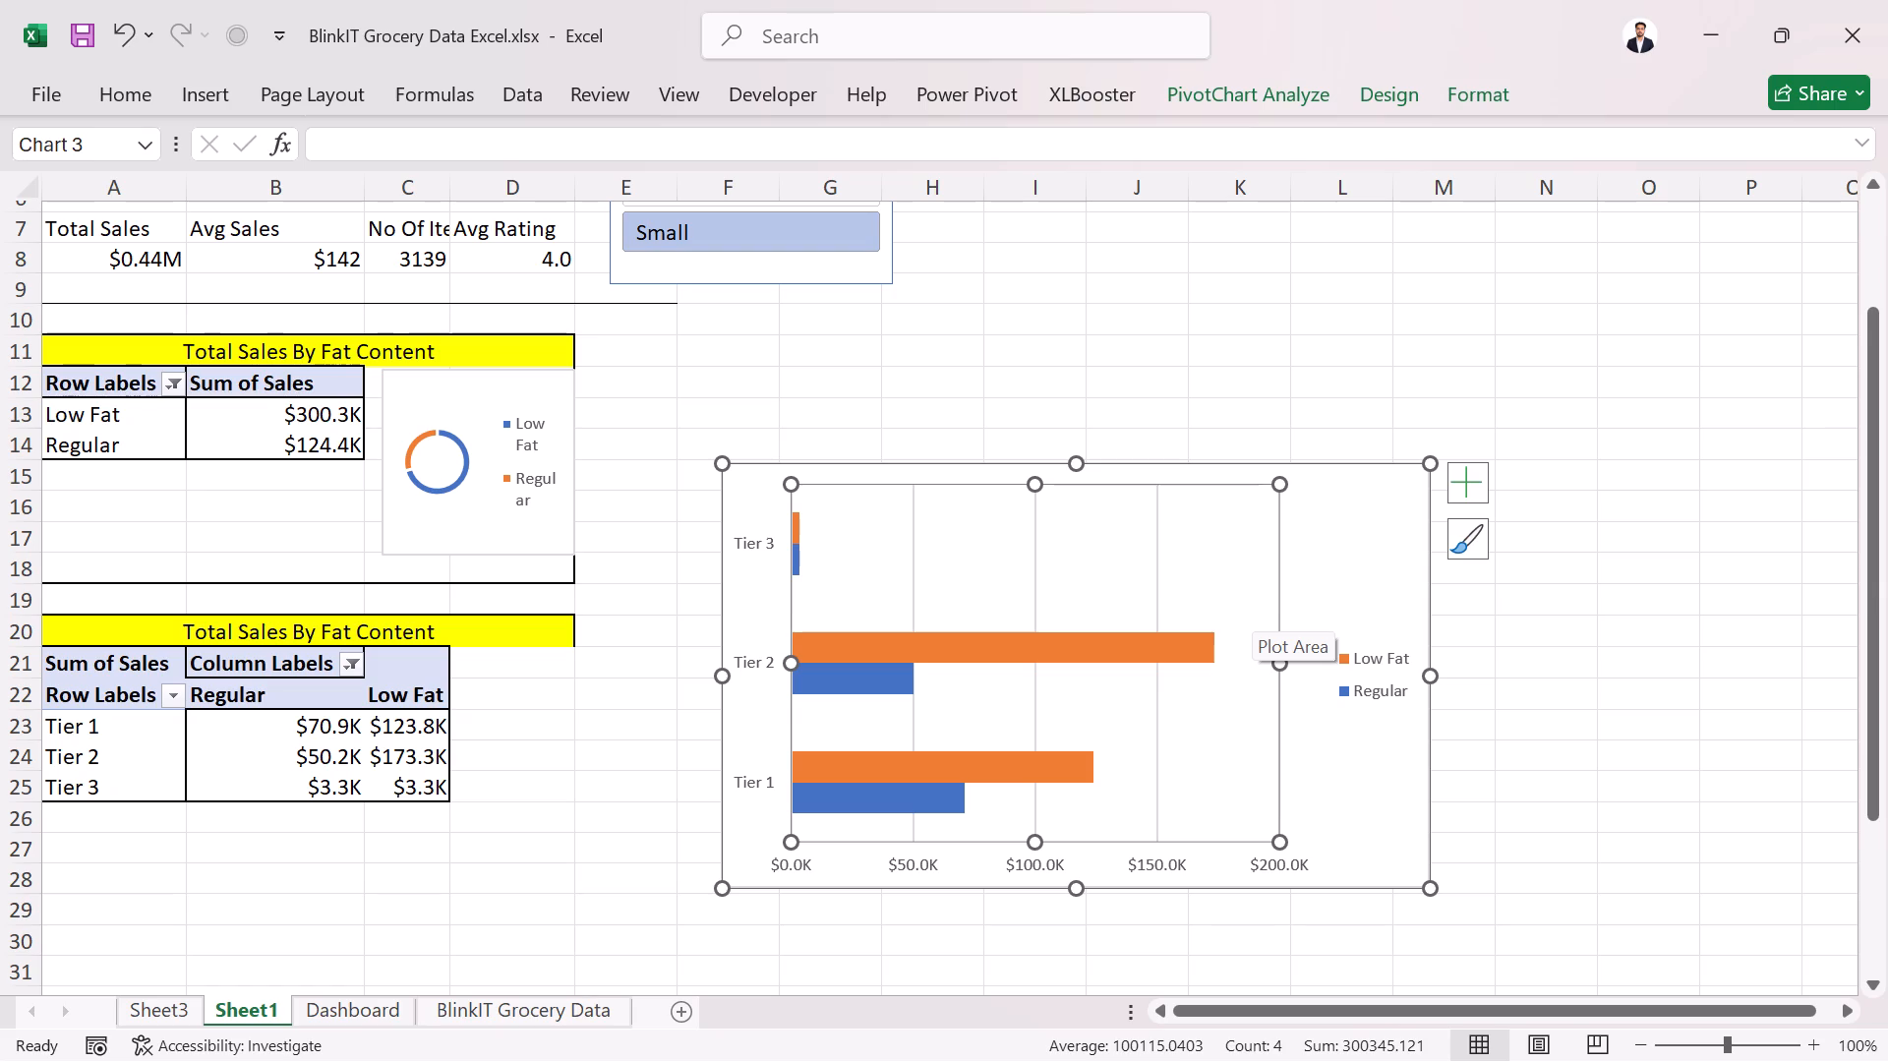
{"action": "left_click", "coordinate": [1150, 586]}
{"action": "double_click", "coordinate": [1157, 587]}
{"action": "right_click", "coordinate": [1155, 590]}
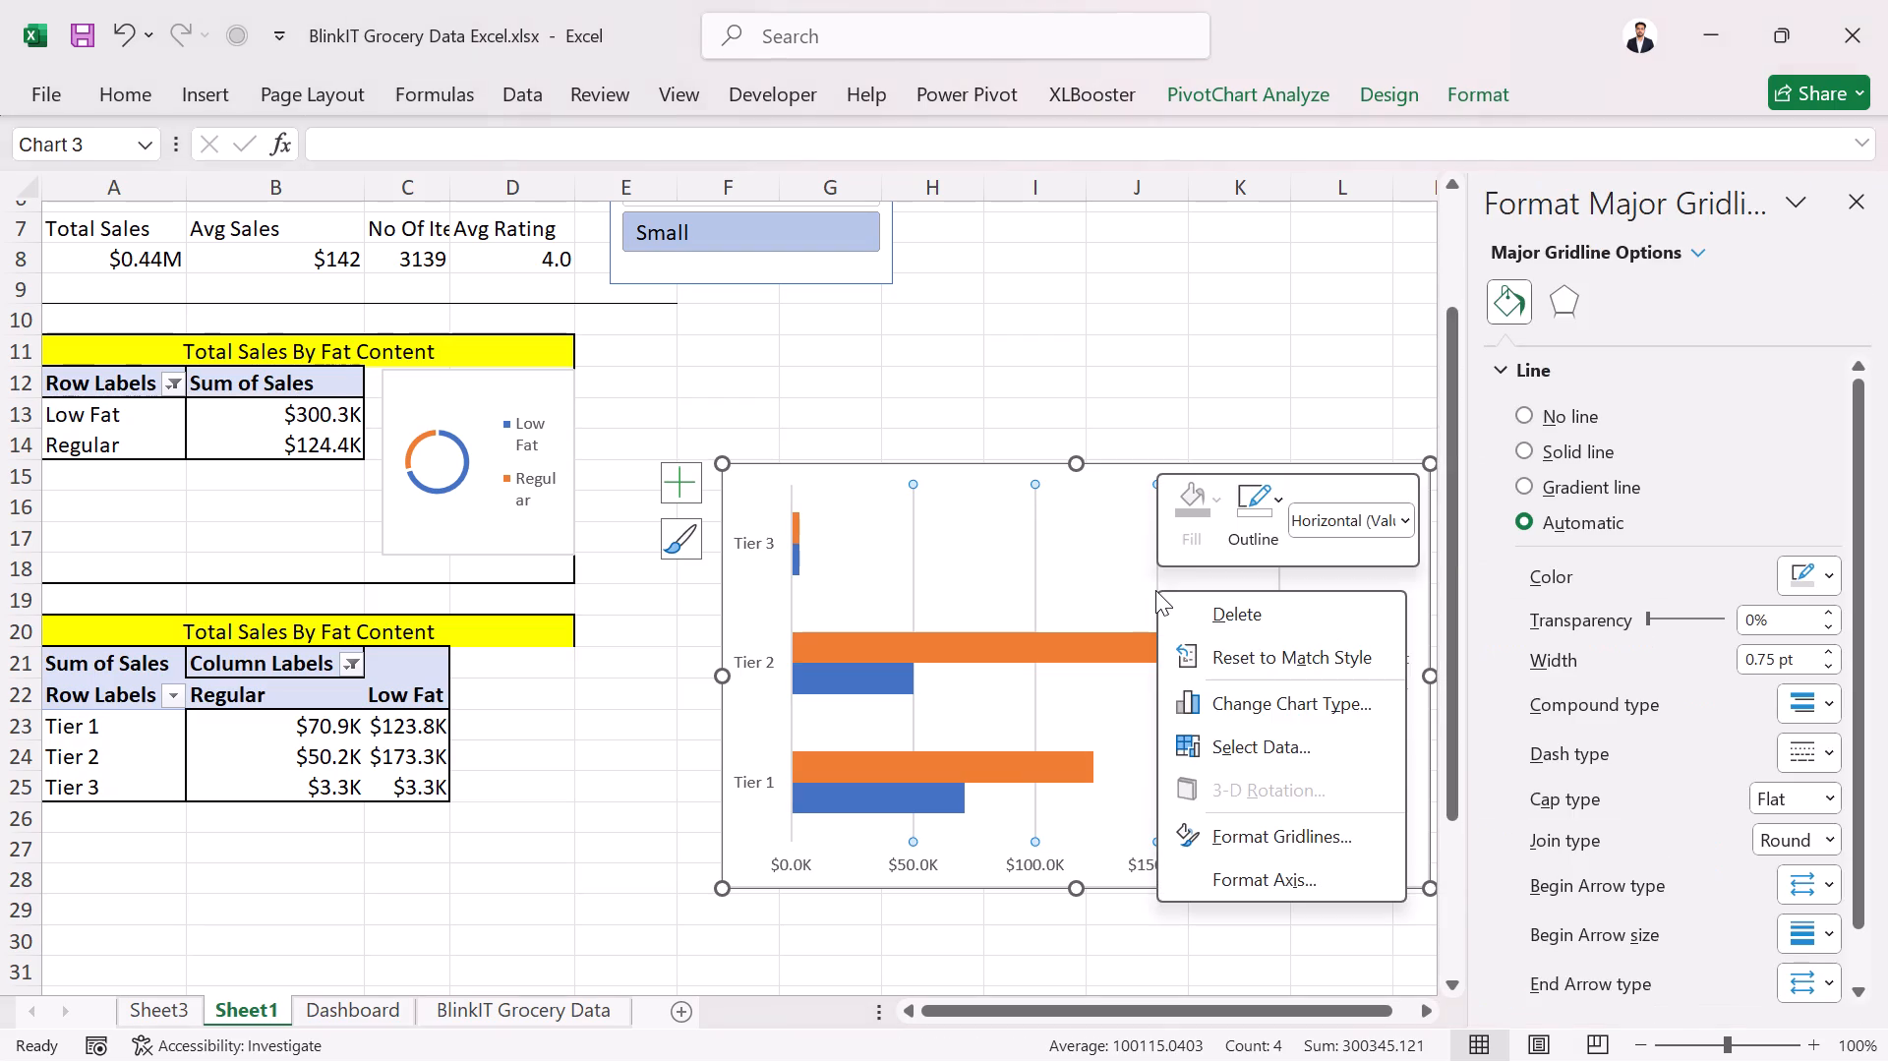
{"action": "left_click", "coordinate": [1205, 608]}
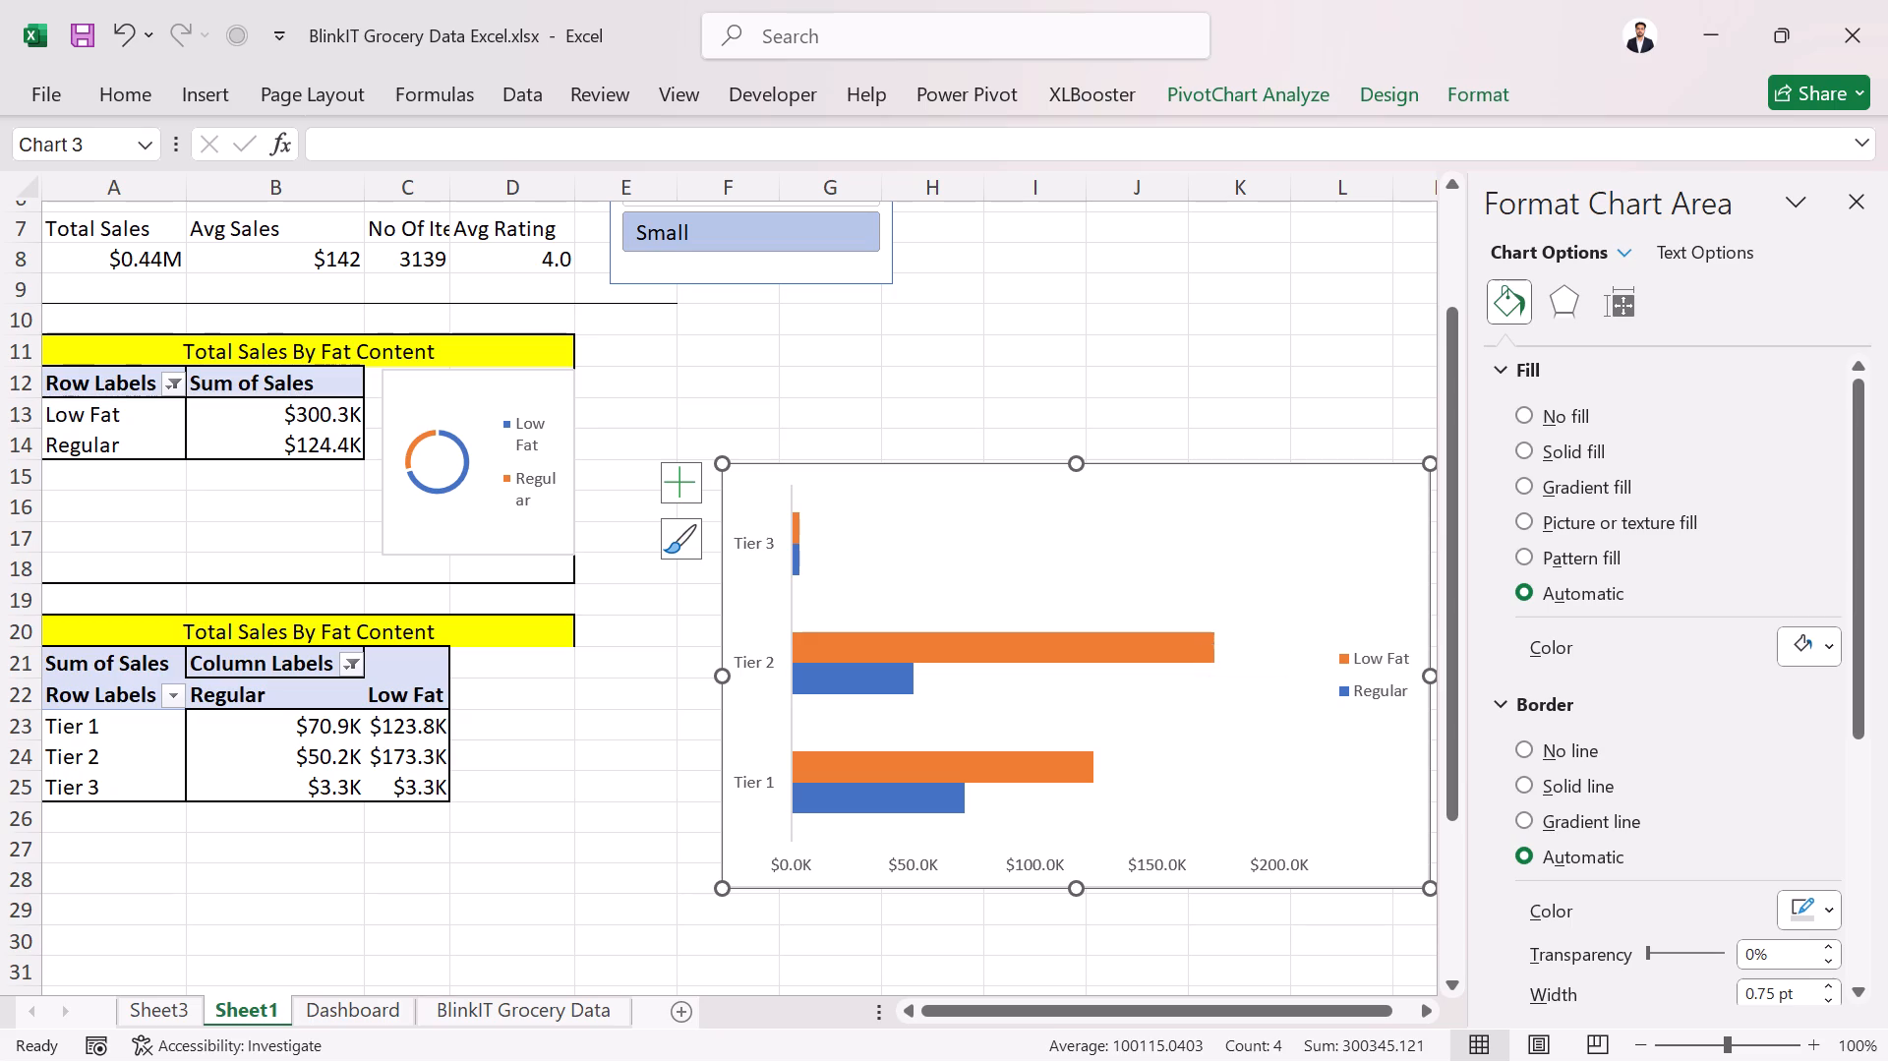
Delete the horizontal value axis from the outlet location bar chart and close the formatting pane.
{"action": "left_click", "coordinate": [1105, 860]}
{"action": "left_click", "coordinate": [1145, 859]}
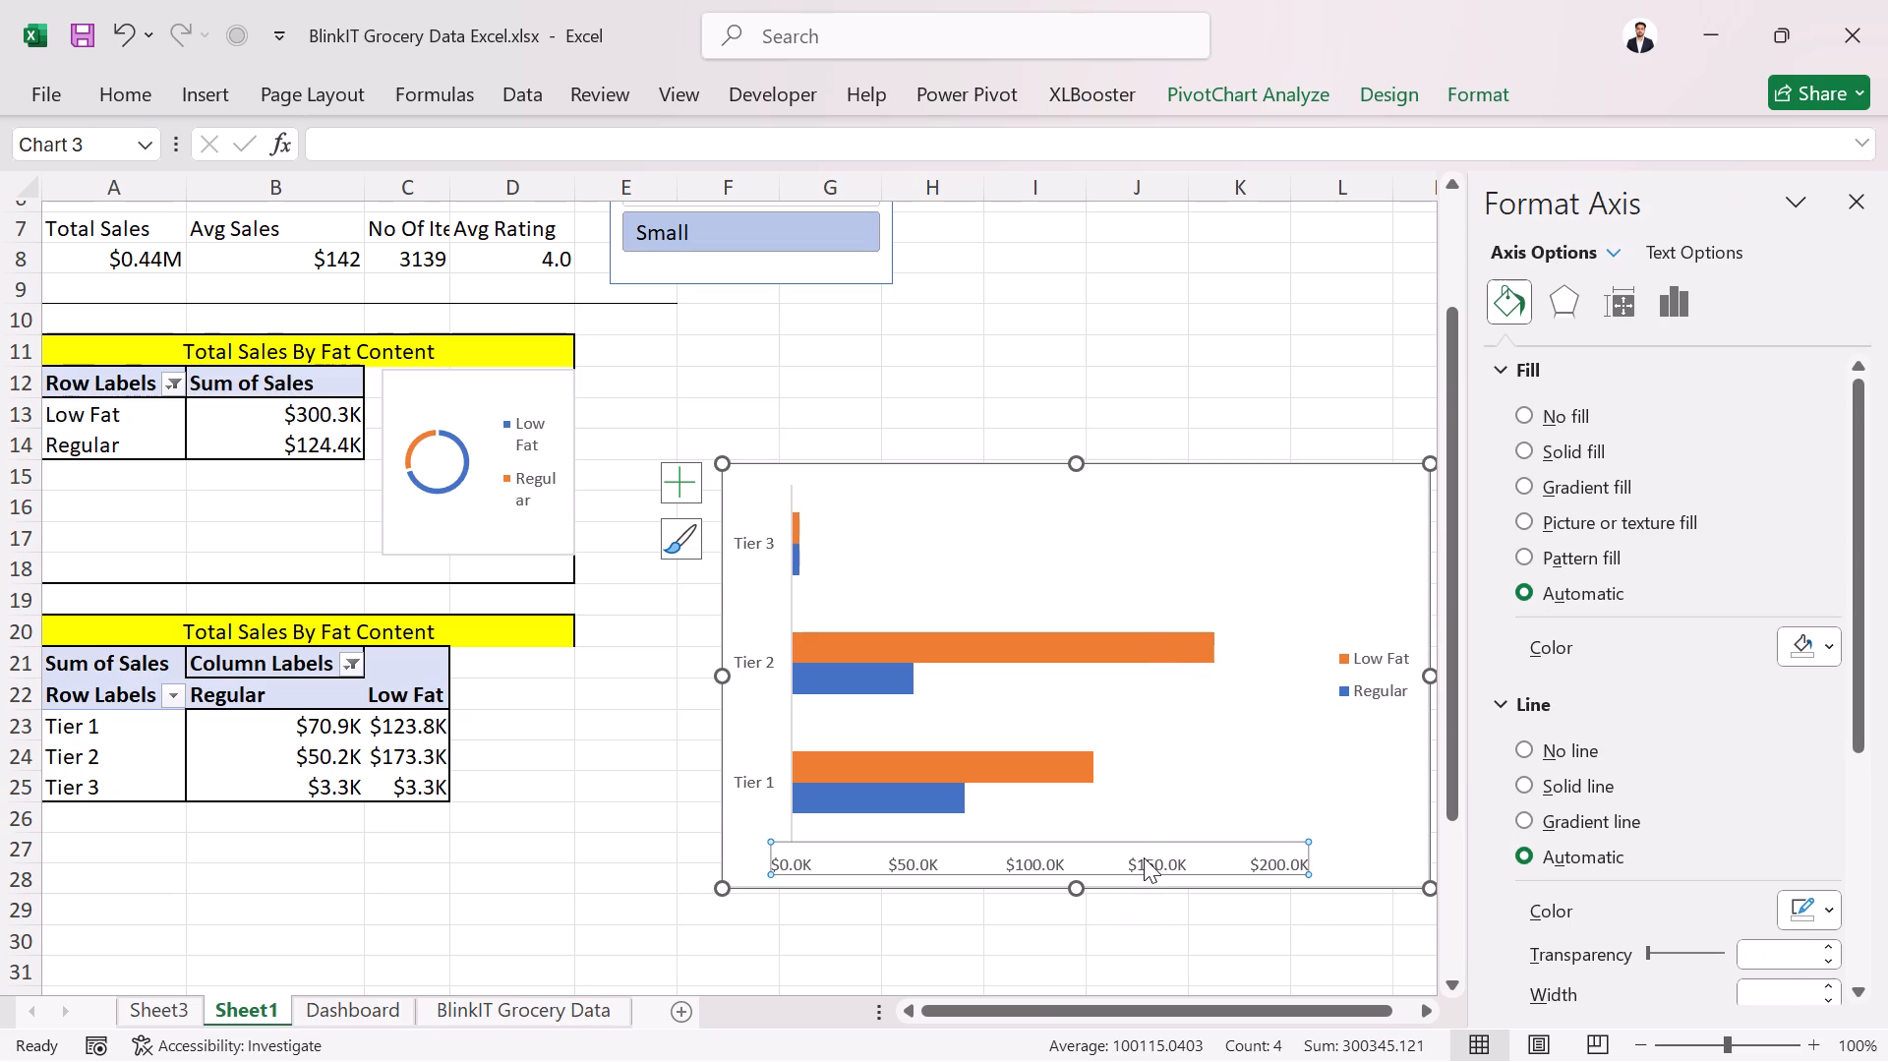
{"action": "right_click", "coordinate": [1144, 857]}
{"action": "left_click", "coordinate": [1217, 484]}
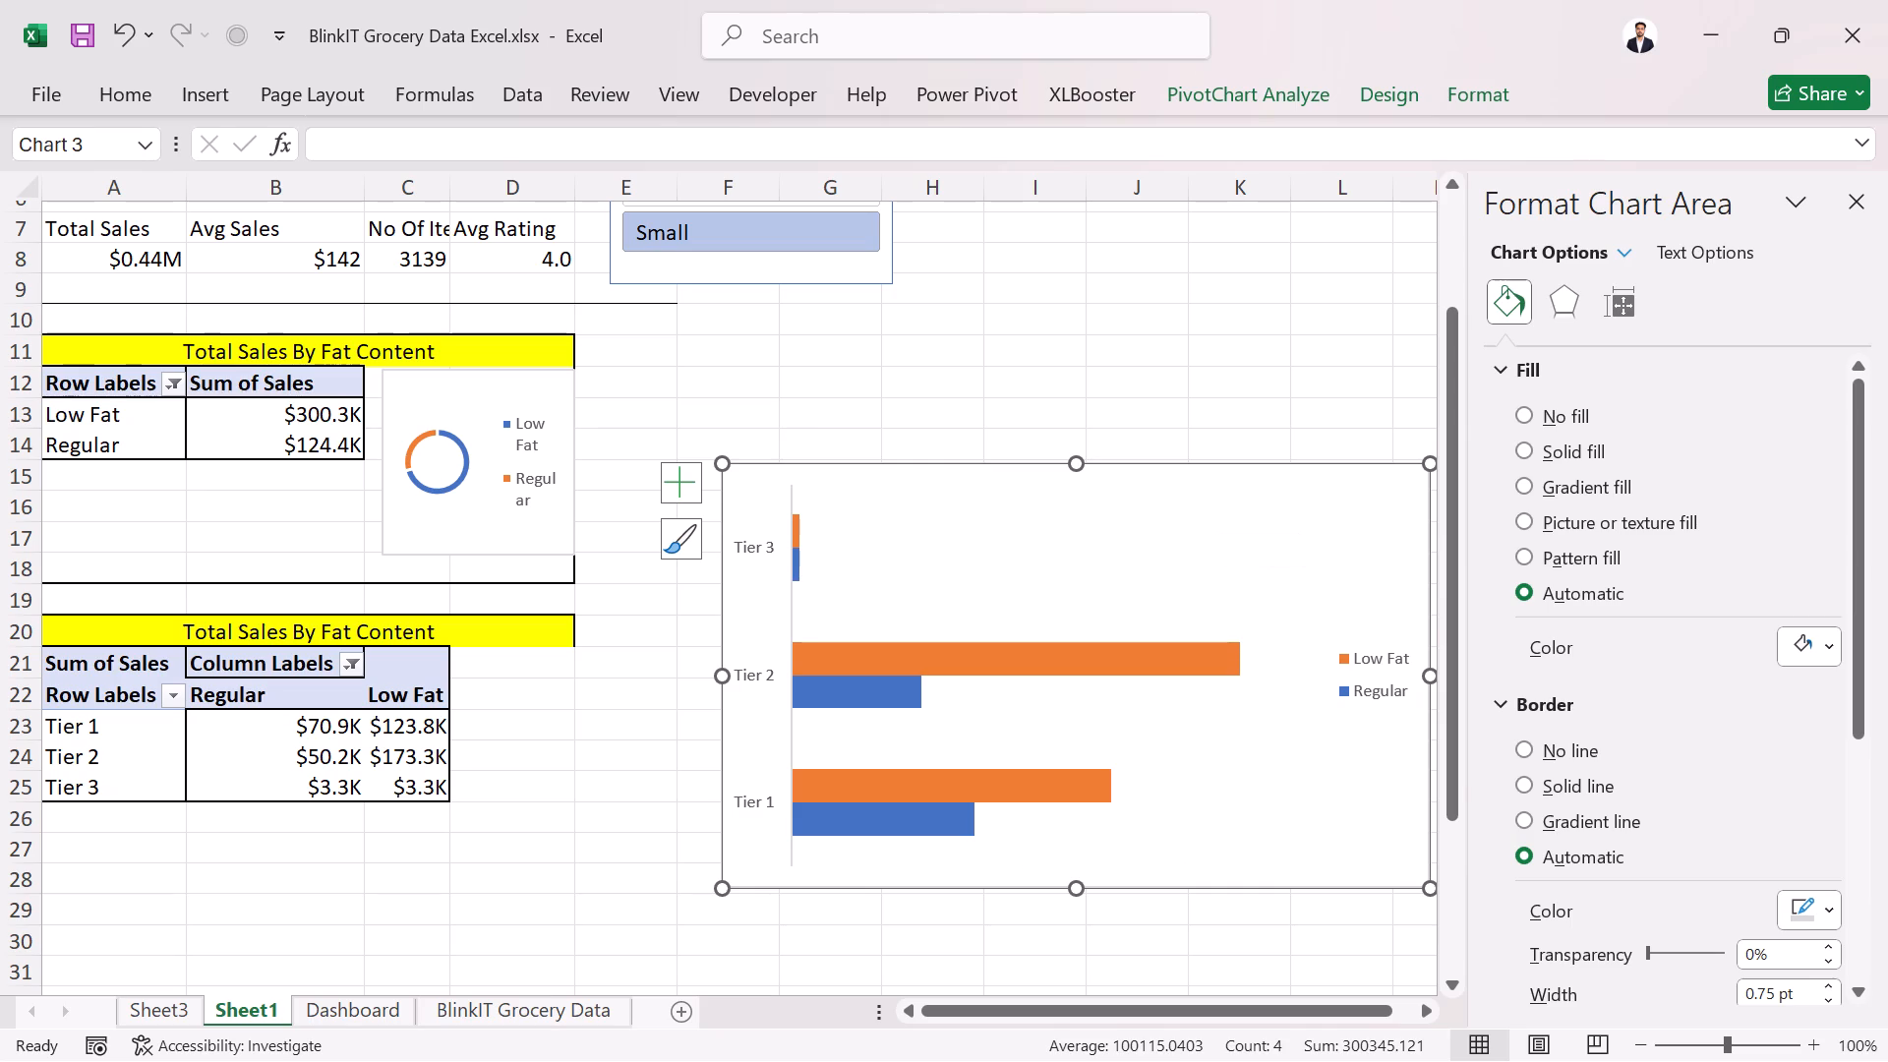
{"action": "left_click", "coordinate": [1864, 209]}
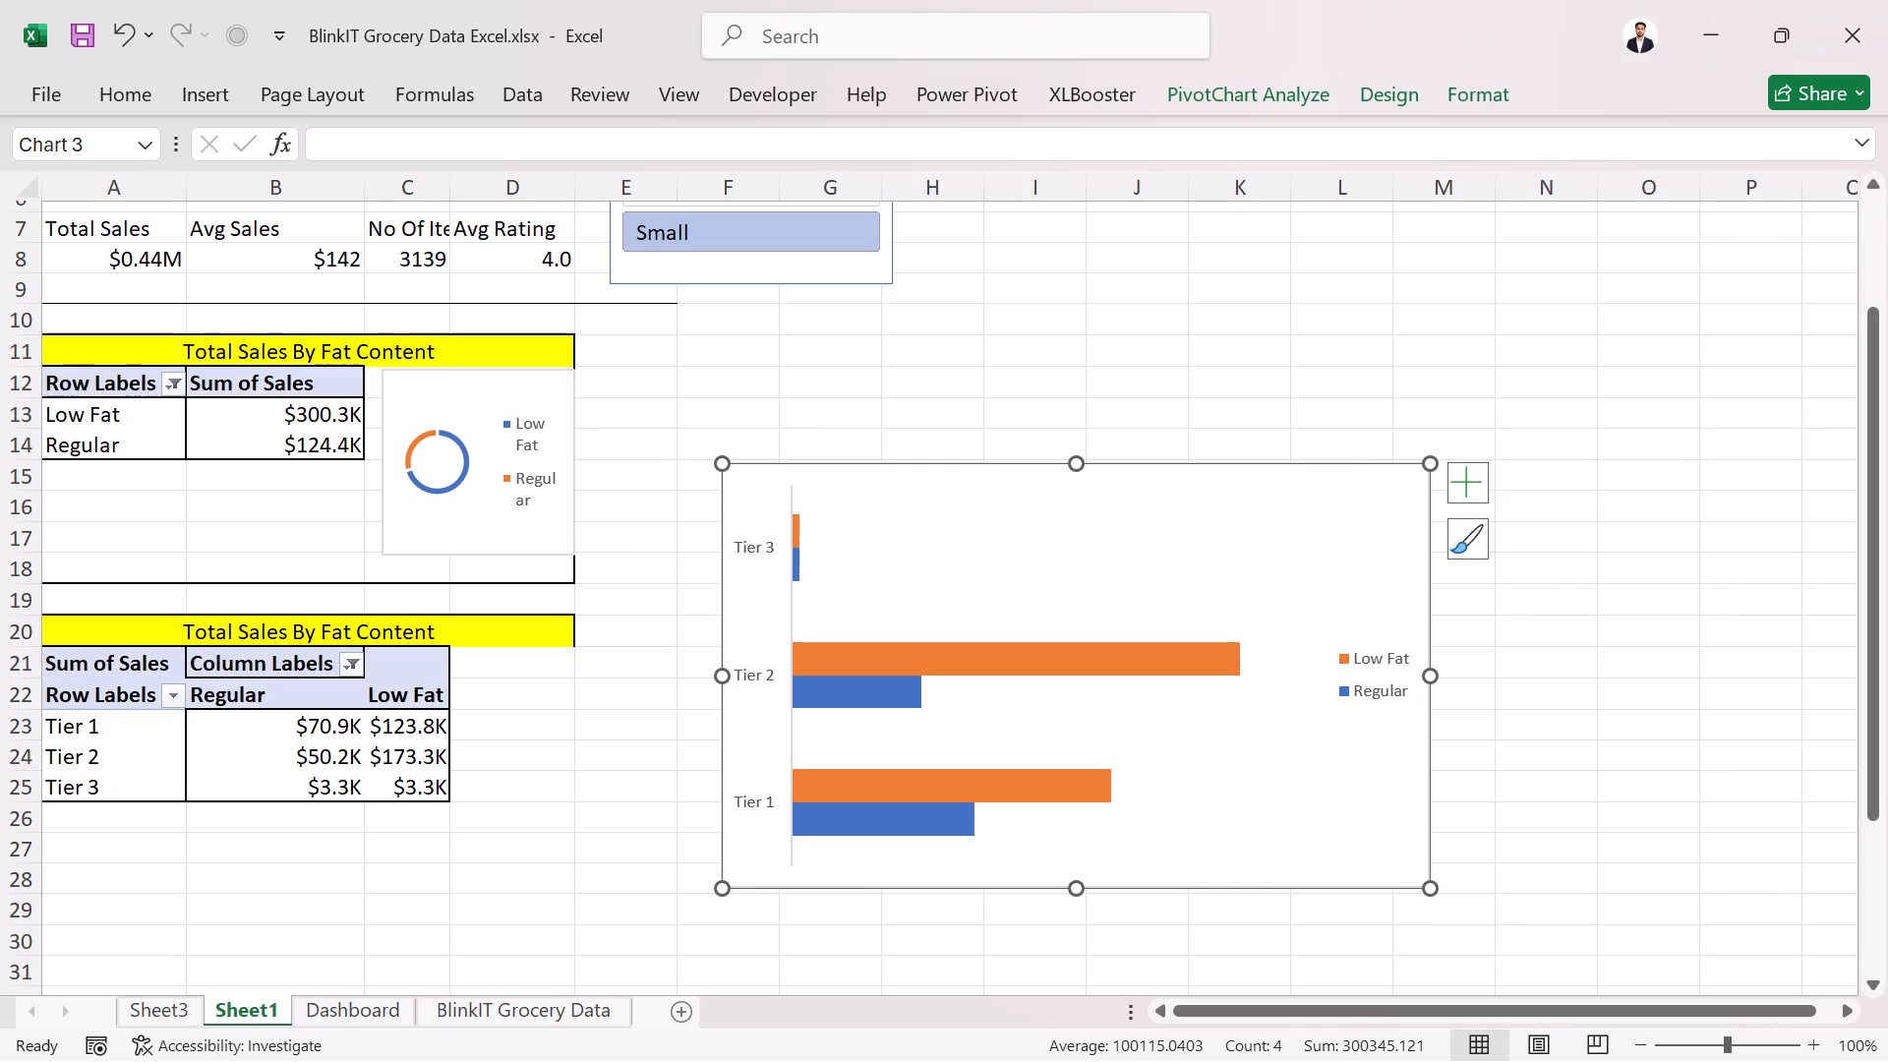
Place the bar chart's legend at the top of the chart.
{"action": "left_click", "coordinate": [1469, 484]}
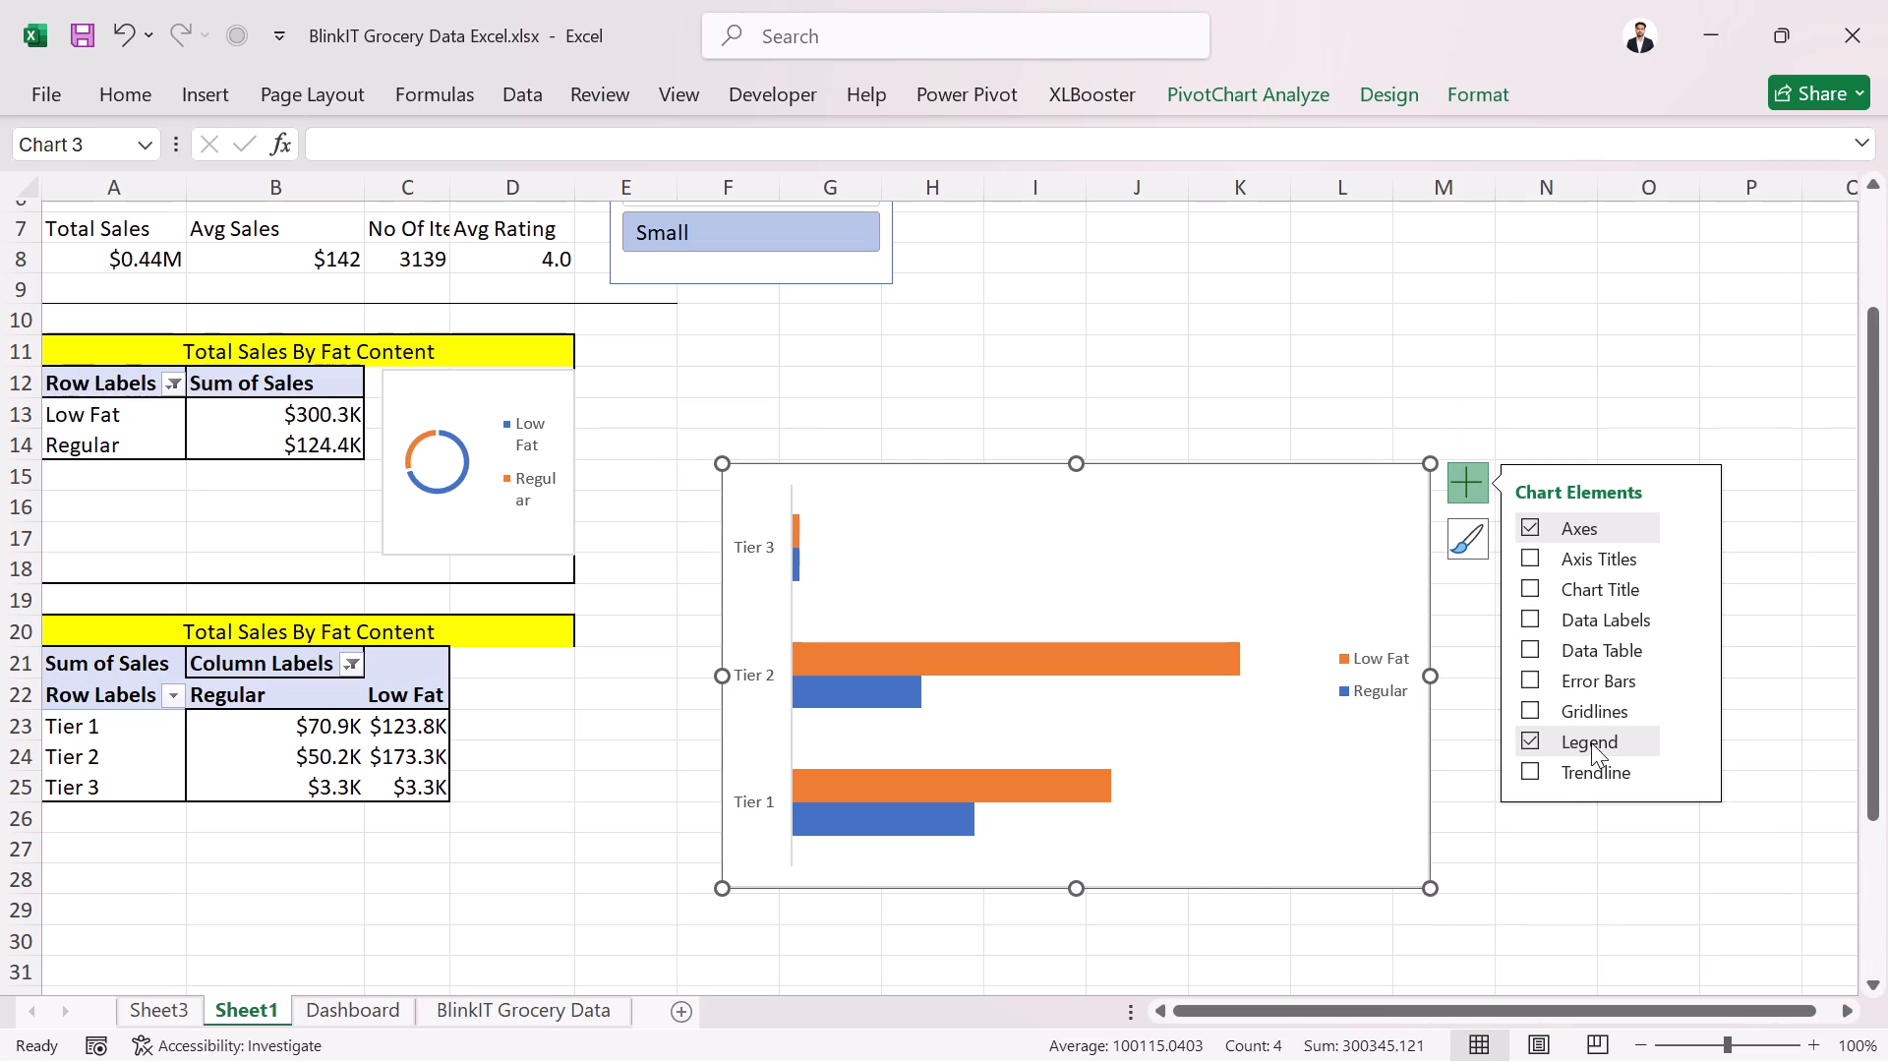
{"action": "left_click", "coordinate": [1688, 733]}
{"action": "left_click", "coordinate": [1740, 779]}
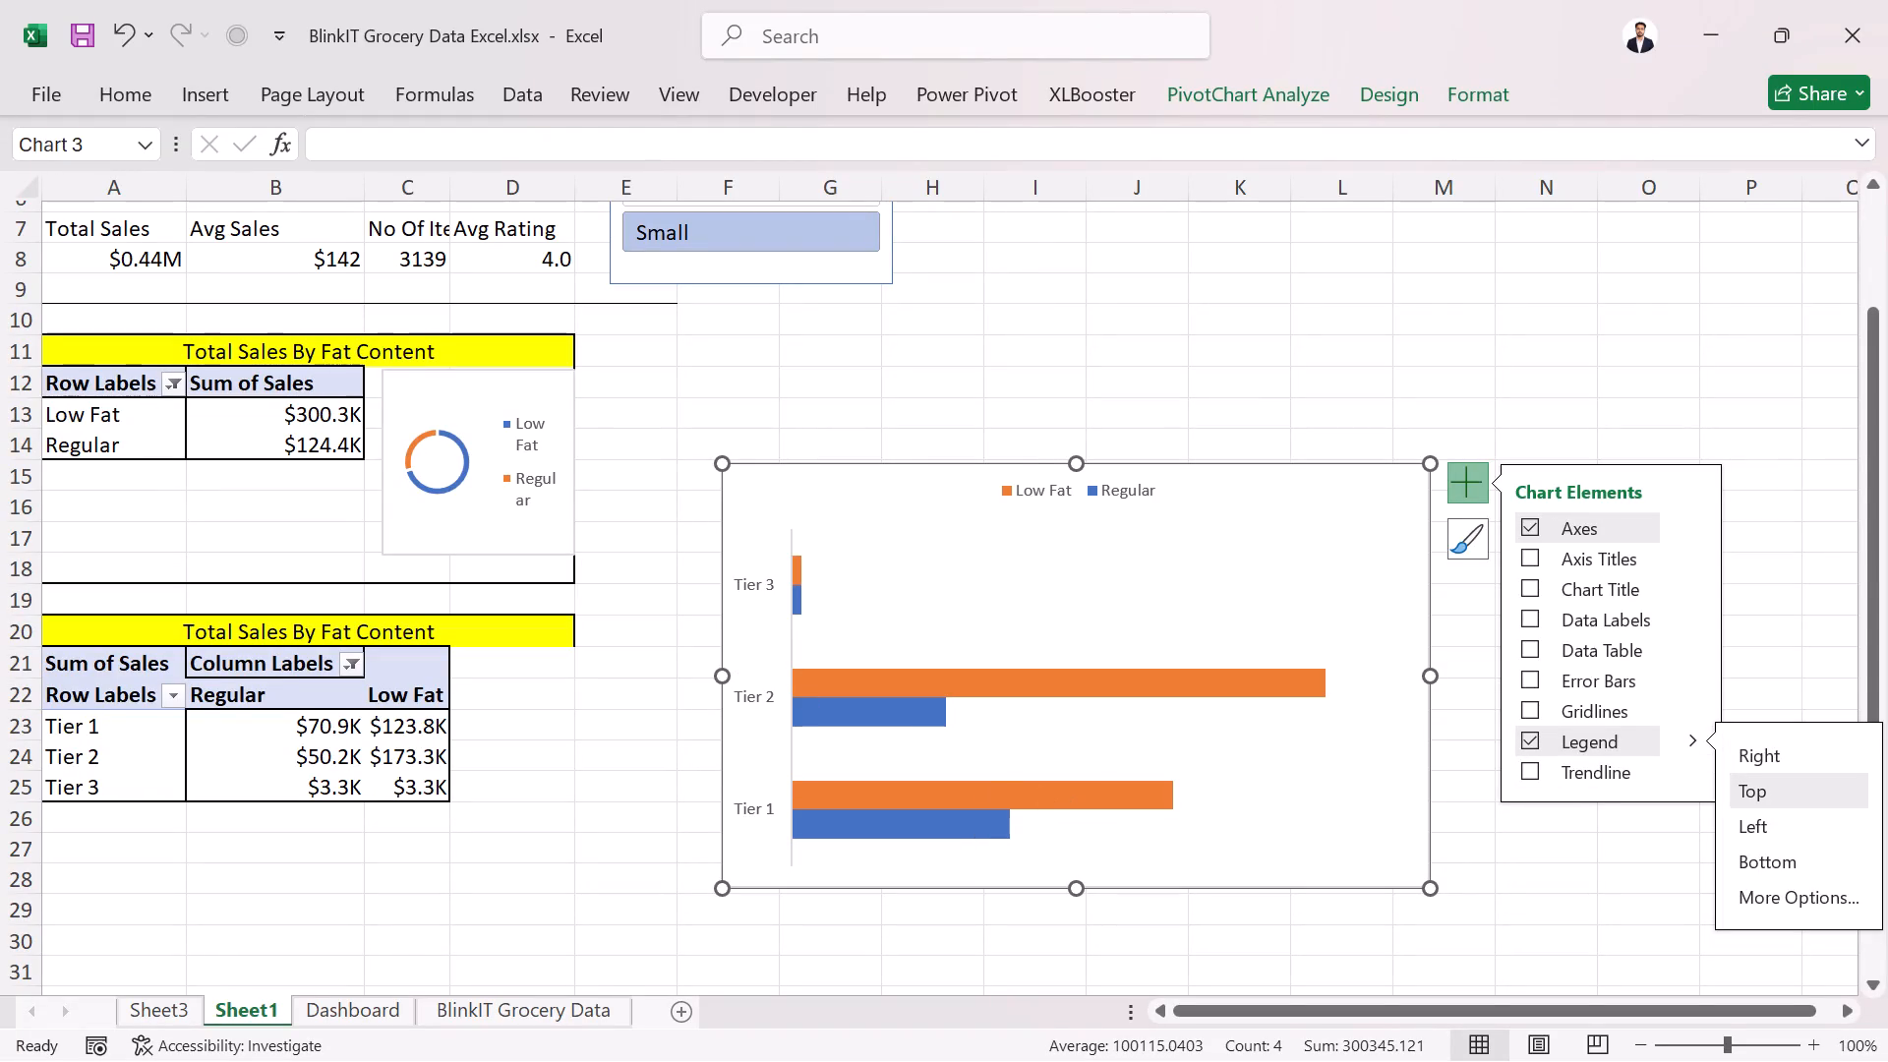
Filter by Outlet Size High and Medium in turn to check the bar chart, leaving Medium selected.
{"action": "scroll", "coordinate": [517, 510], "scroll_direction": "up", "scroll_amount": 4}
{"action": "left_click", "coordinate": [716, 349]}
{"action": "left_click", "coordinate": [737, 324]}
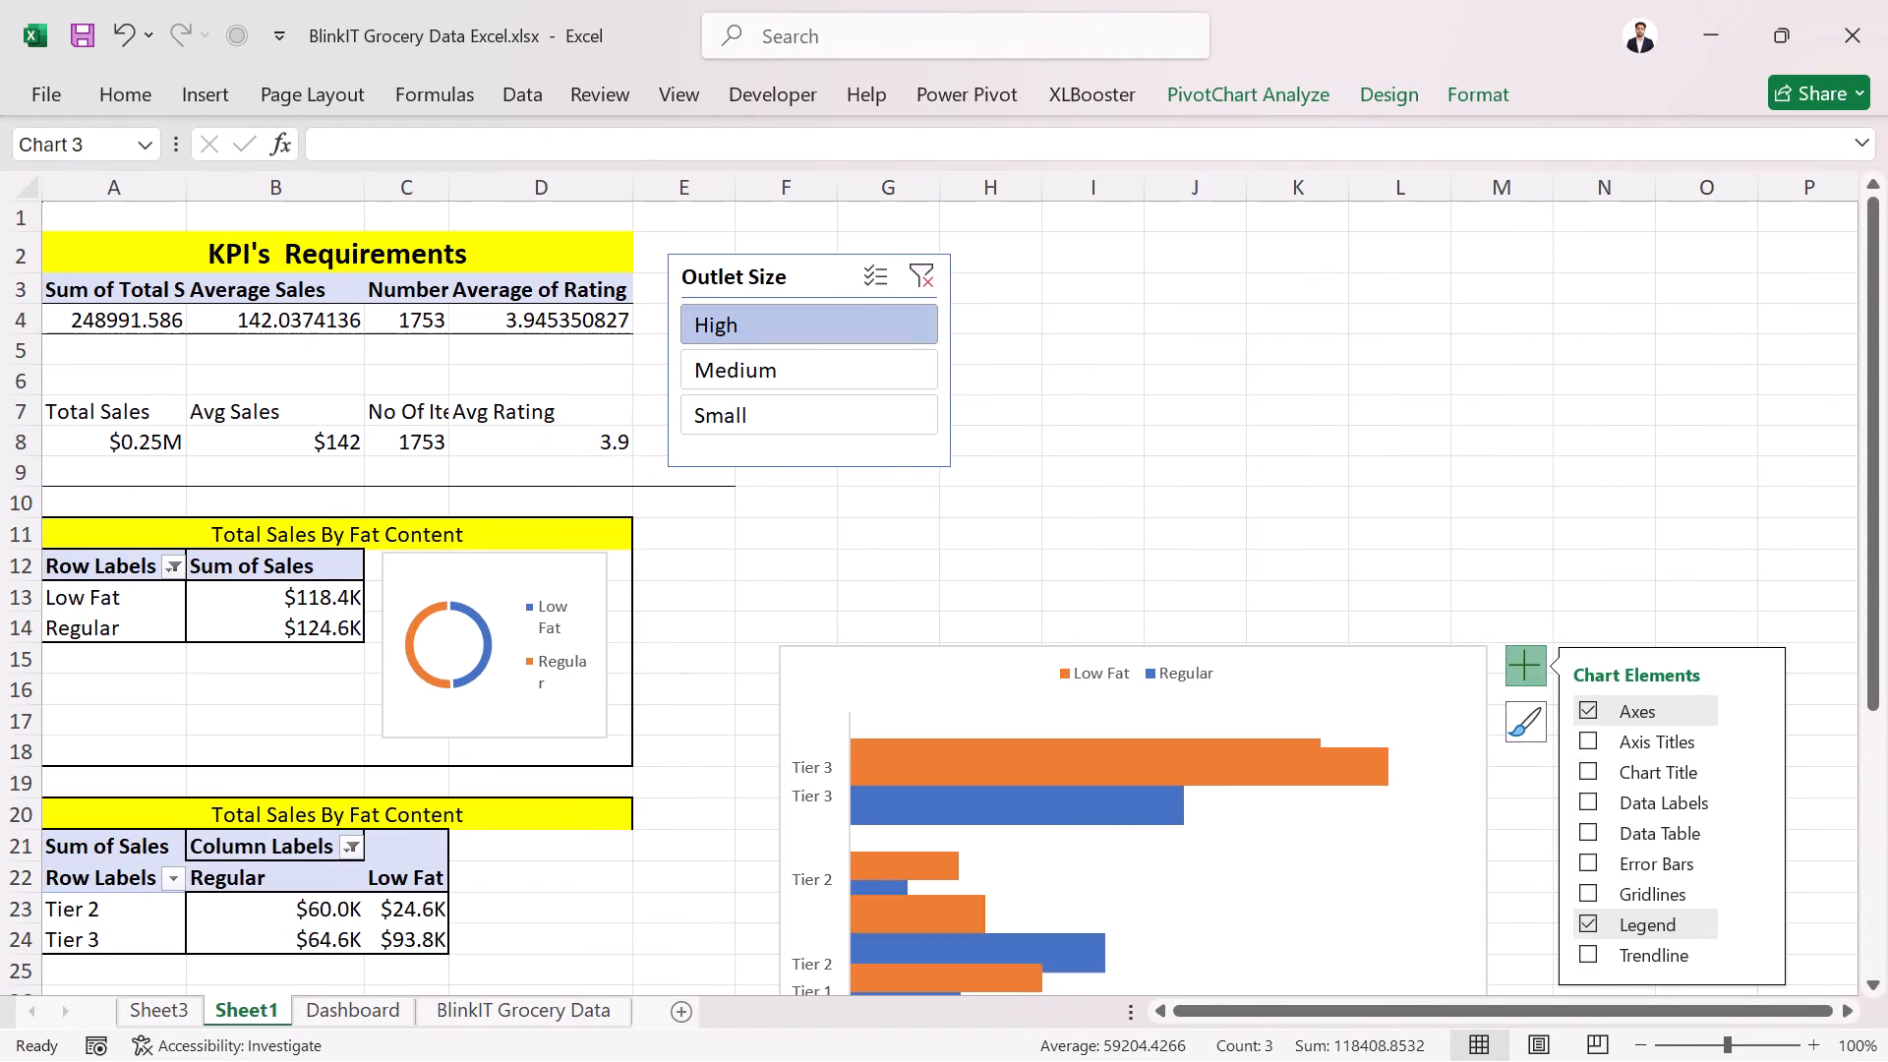
{"action": "scroll", "coordinate": [1359, 669], "scroll_direction": "down", "scroll_amount": 2}
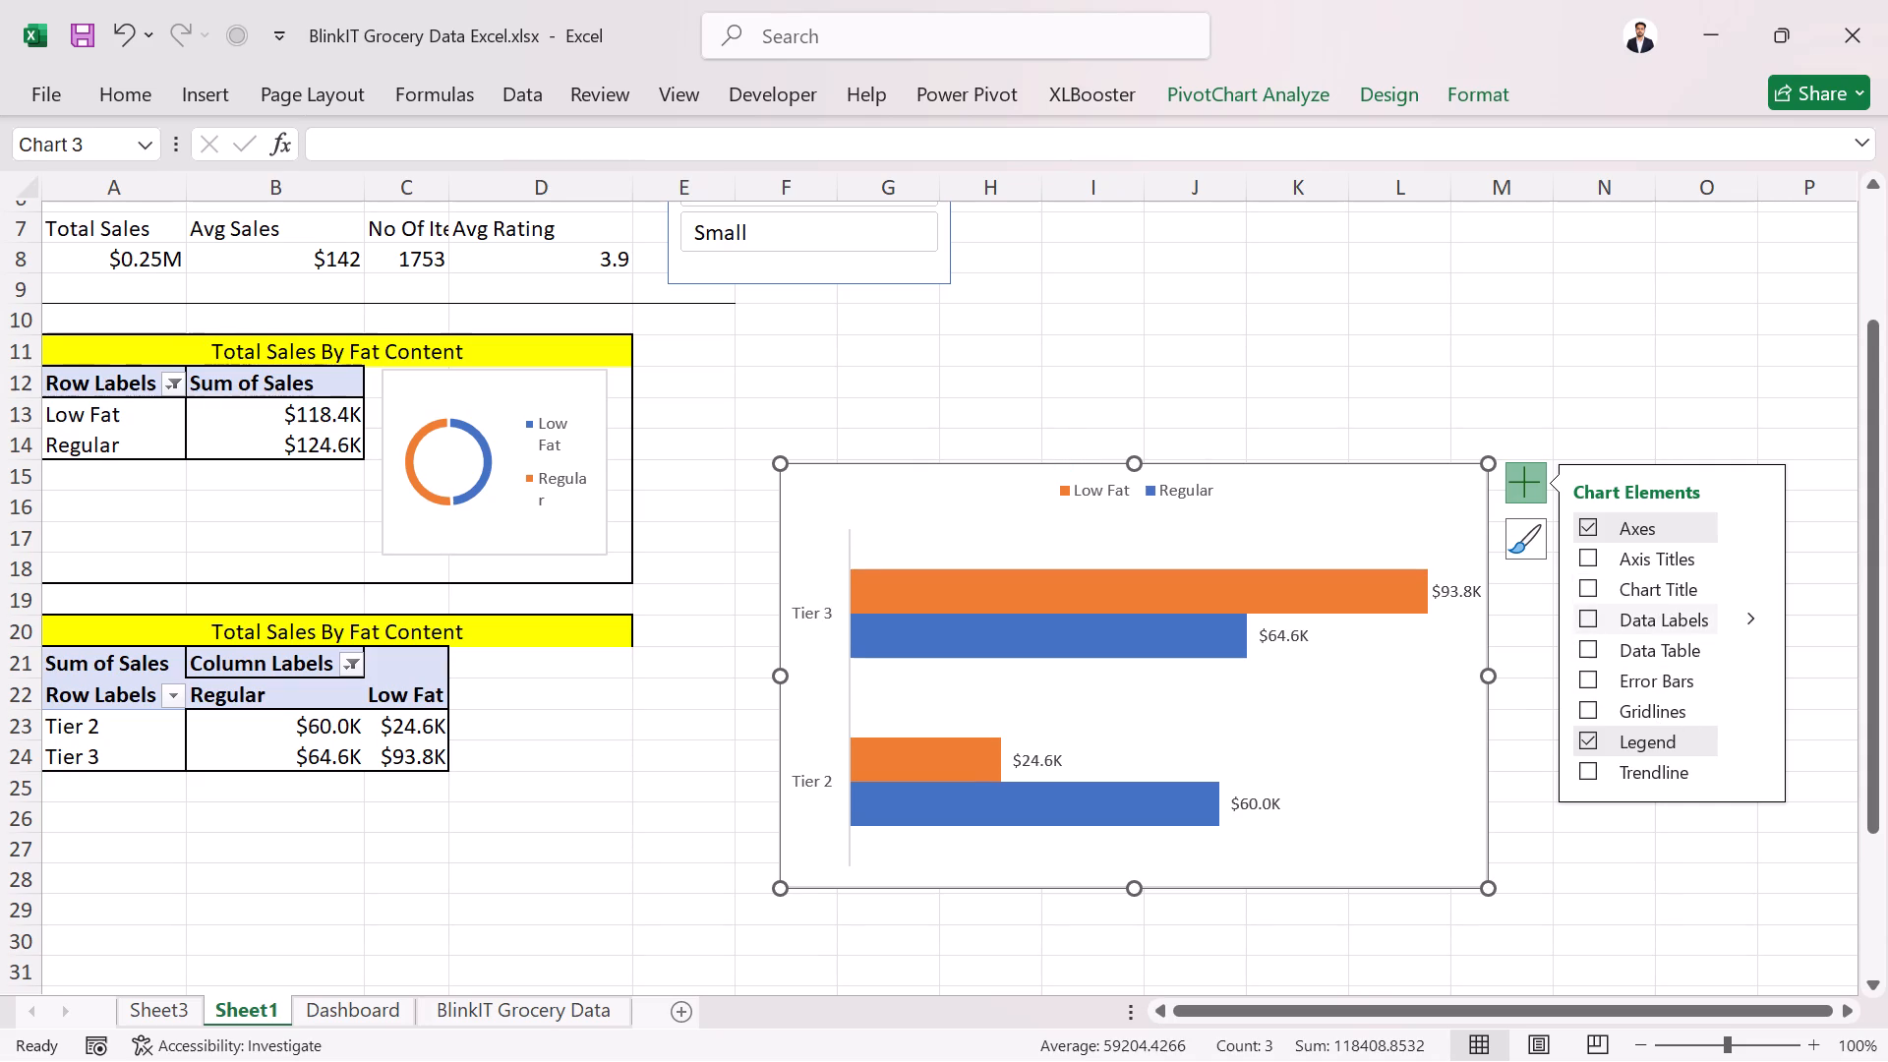
{"action": "scroll", "coordinate": [163, 762], "scroll_direction": "up", "scroll_amount": 4}
{"action": "scroll", "coordinate": [394, 776], "scroll_direction": "down", "scroll_amount": 2}
{"action": "scroll", "coordinate": [552, 759], "scroll_direction": "up", "scroll_amount": 3}
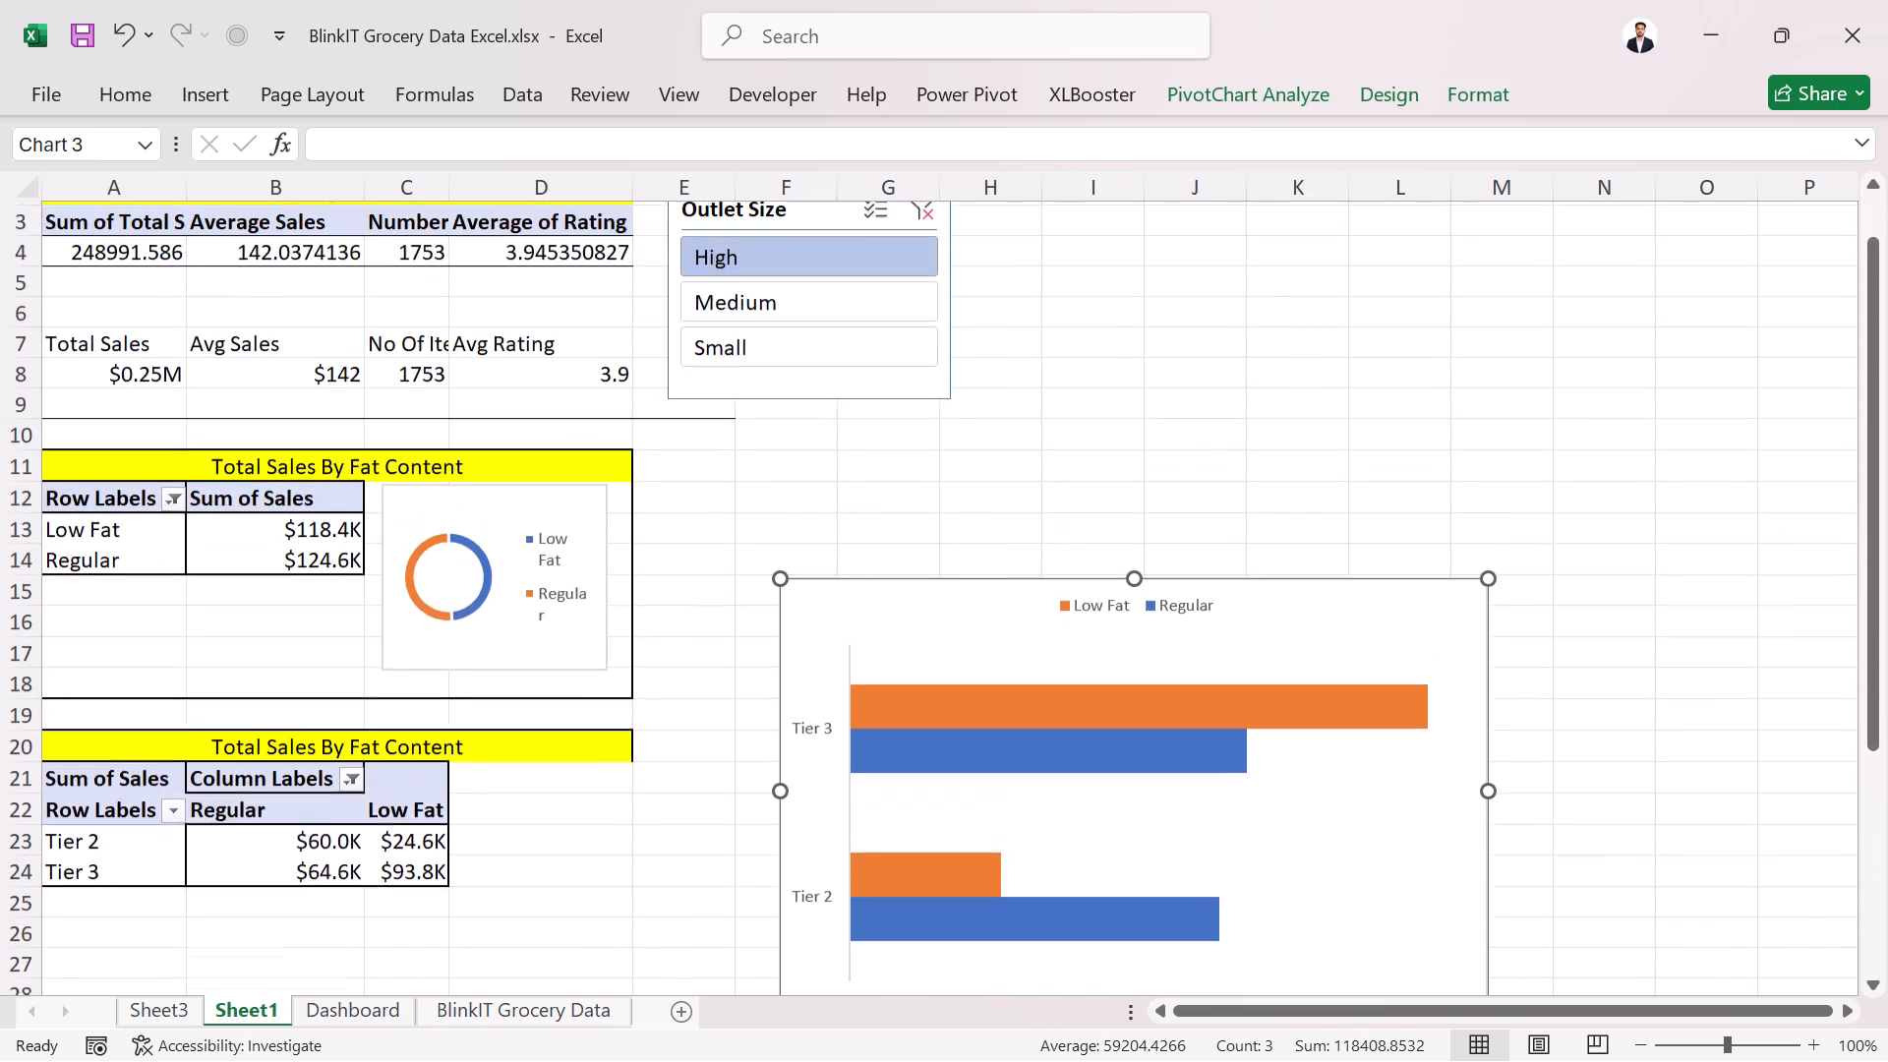
{"action": "left_click", "coordinate": [745, 366]}
{"action": "scroll", "coordinate": [1070, 609], "scroll_direction": "down", "scroll_amount": 1}
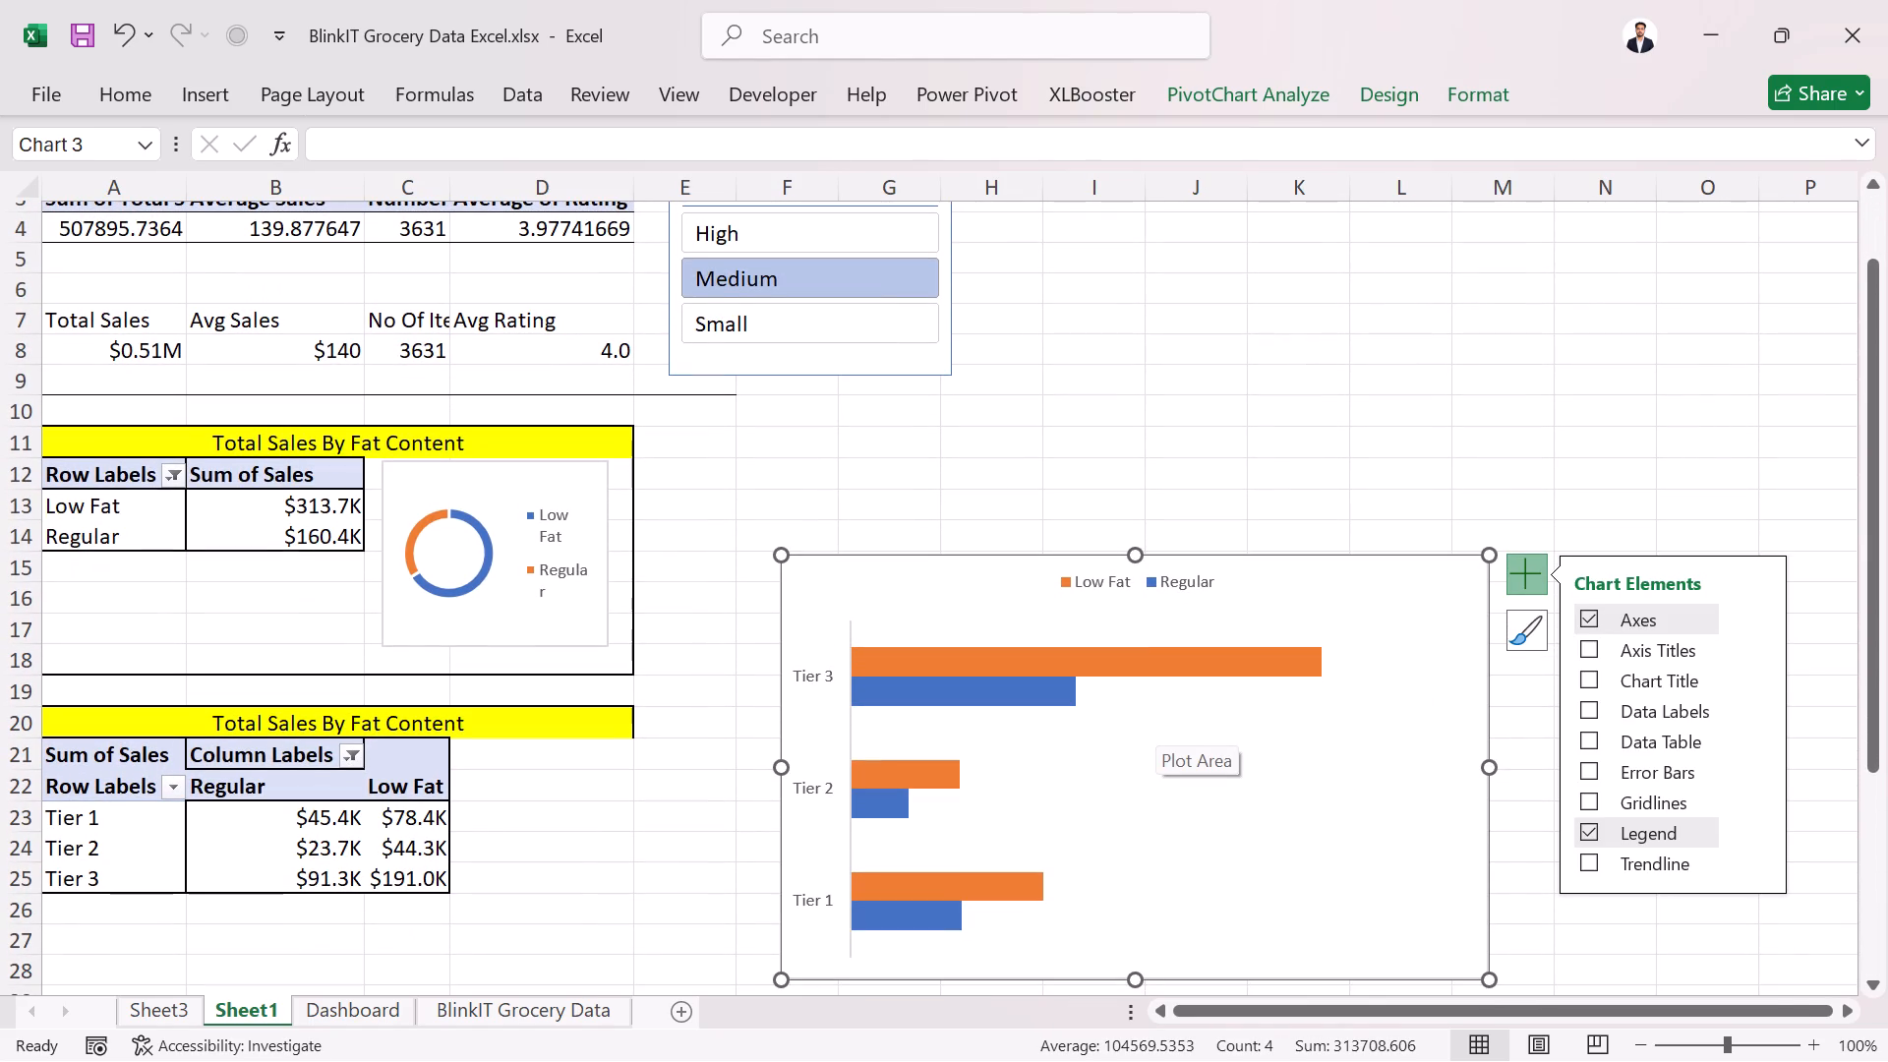
{"action": "scroll", "coordinate": [1056, 741], "scroll_direction": "down", "scroll_amount": 2}
{"action": "scroll", "coordinate": [1057, 741], "scroll_direction": "up", "scroll_amount": 1}
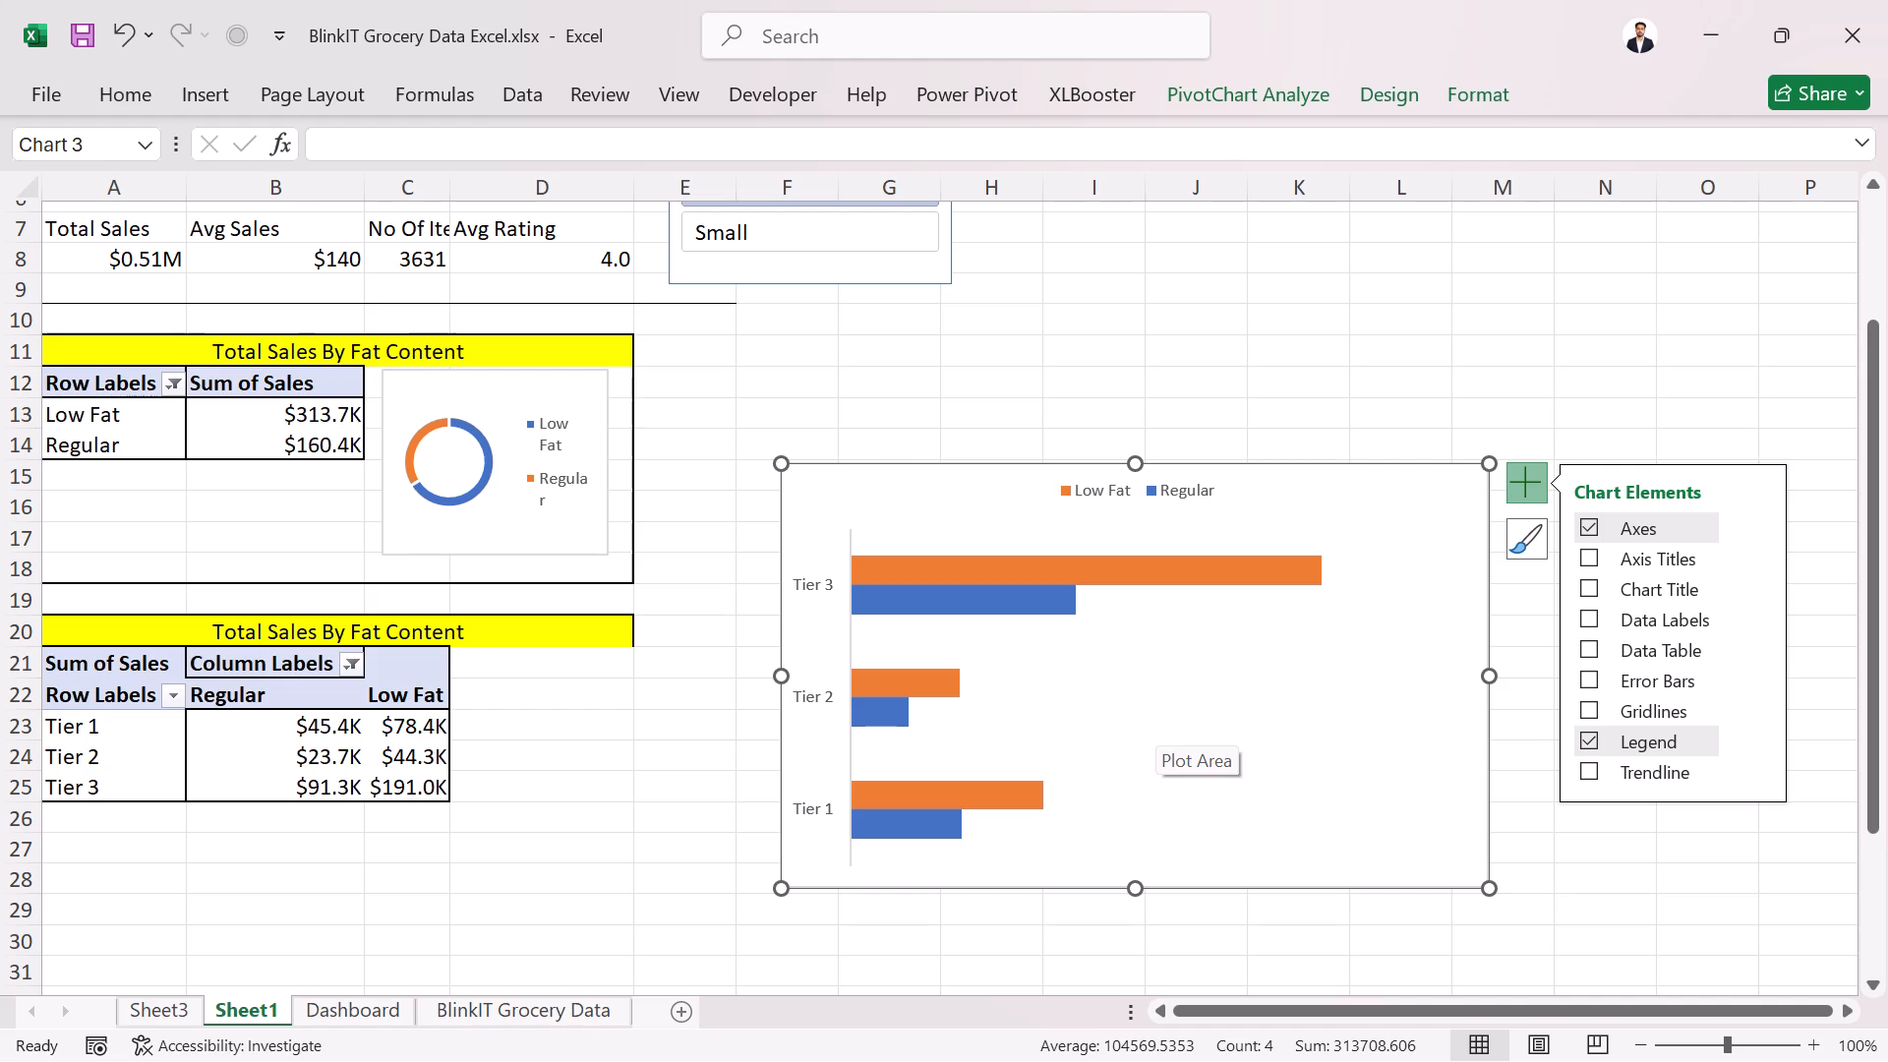
Shrink the outlet location bar chart and move it so it starts at about cell E20.
{"action": "left_click", "coordinate": [1280, 531]}
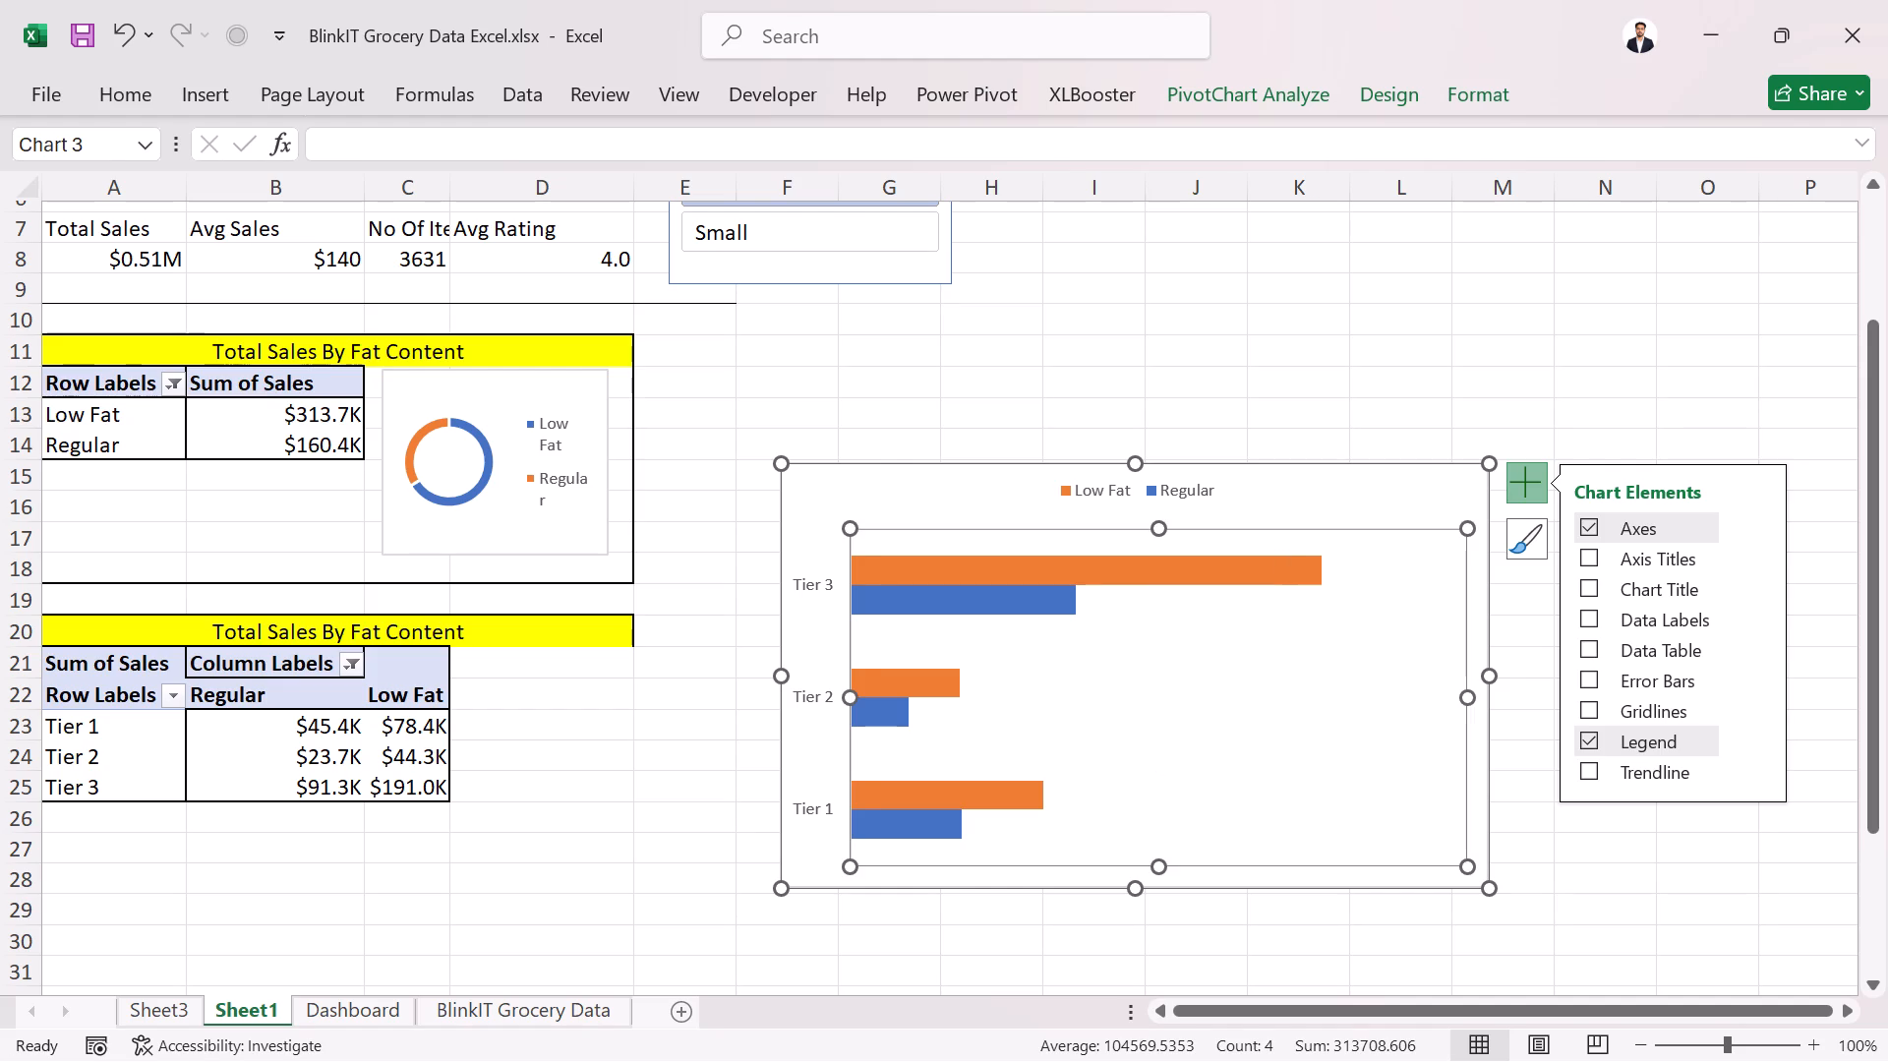
{"action": "left_click_drag", "start_coordinate": [1495, 679], "coordinate": [1337, 679]}
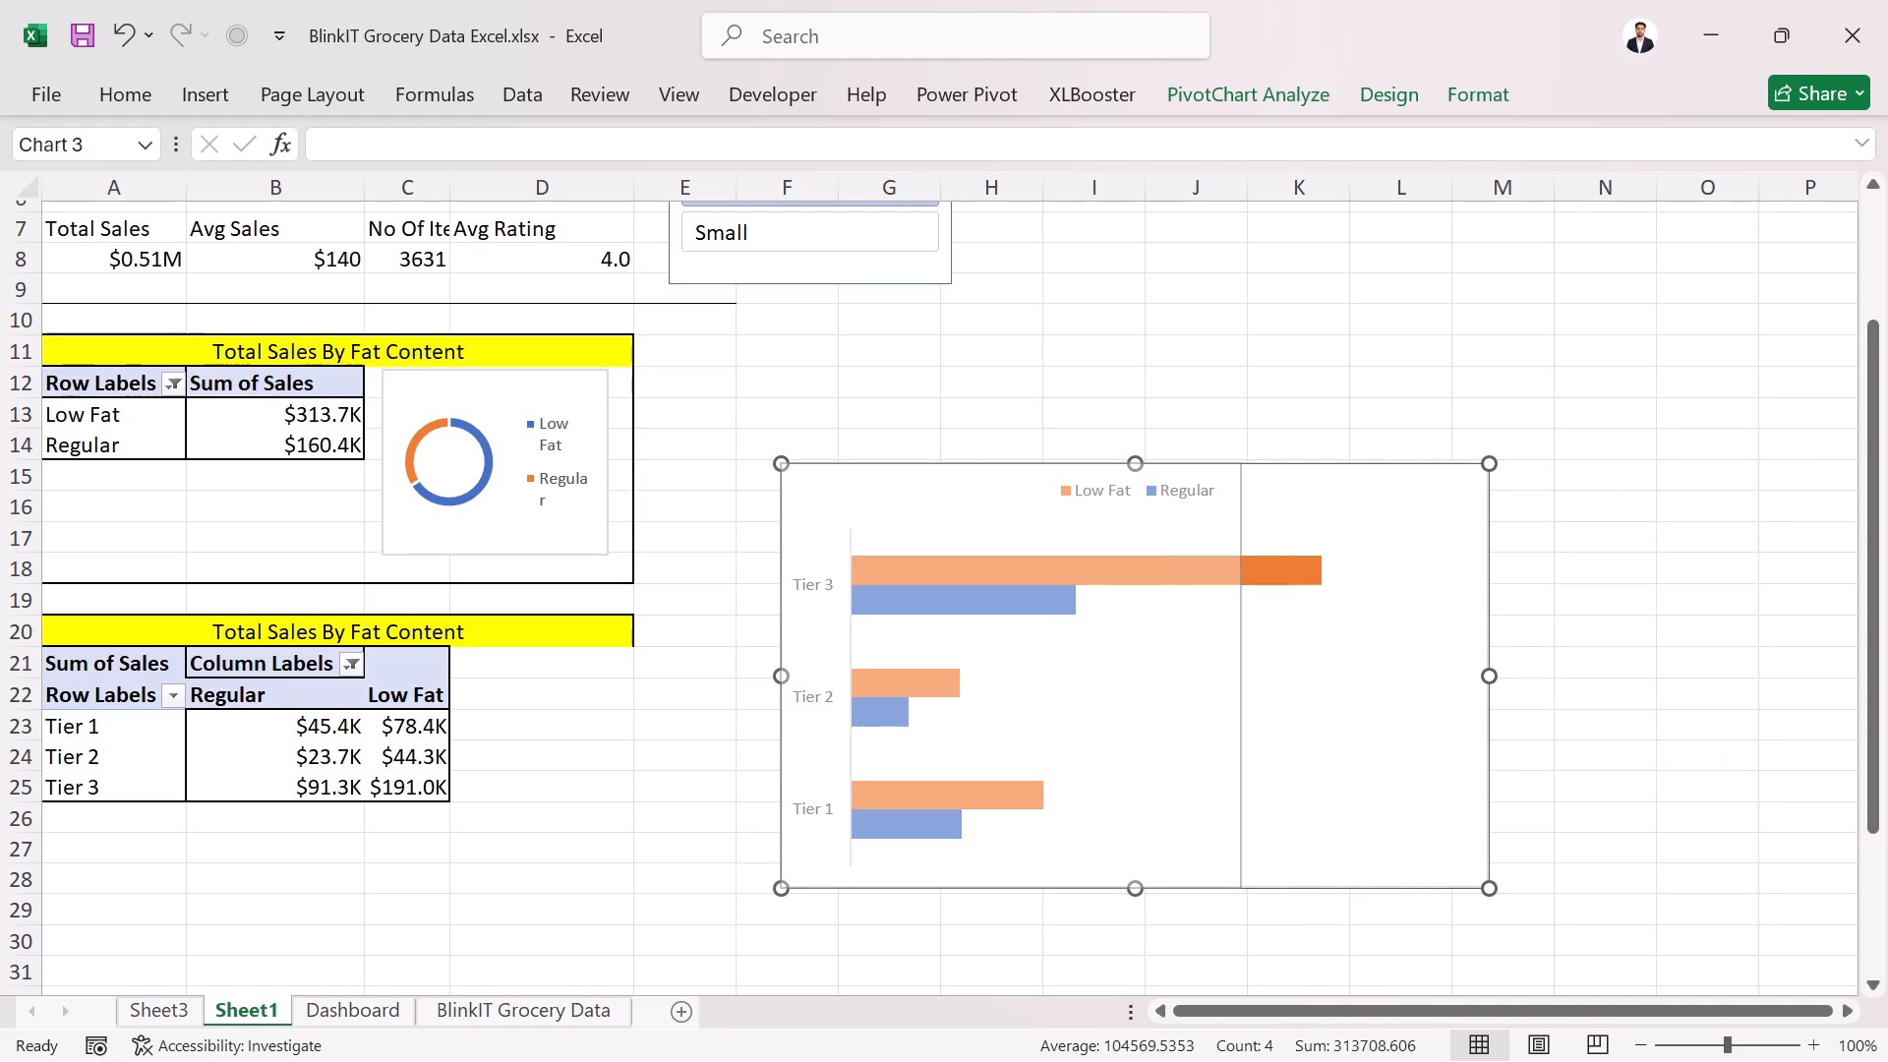
{"action": "left_click_drag", "start_coordinate": [1337, 679], "coordinate": [1366, 679]}
{"action": "left_click_drag", "start_coordinate": [779, 469], "coordinate": [846, 561]}
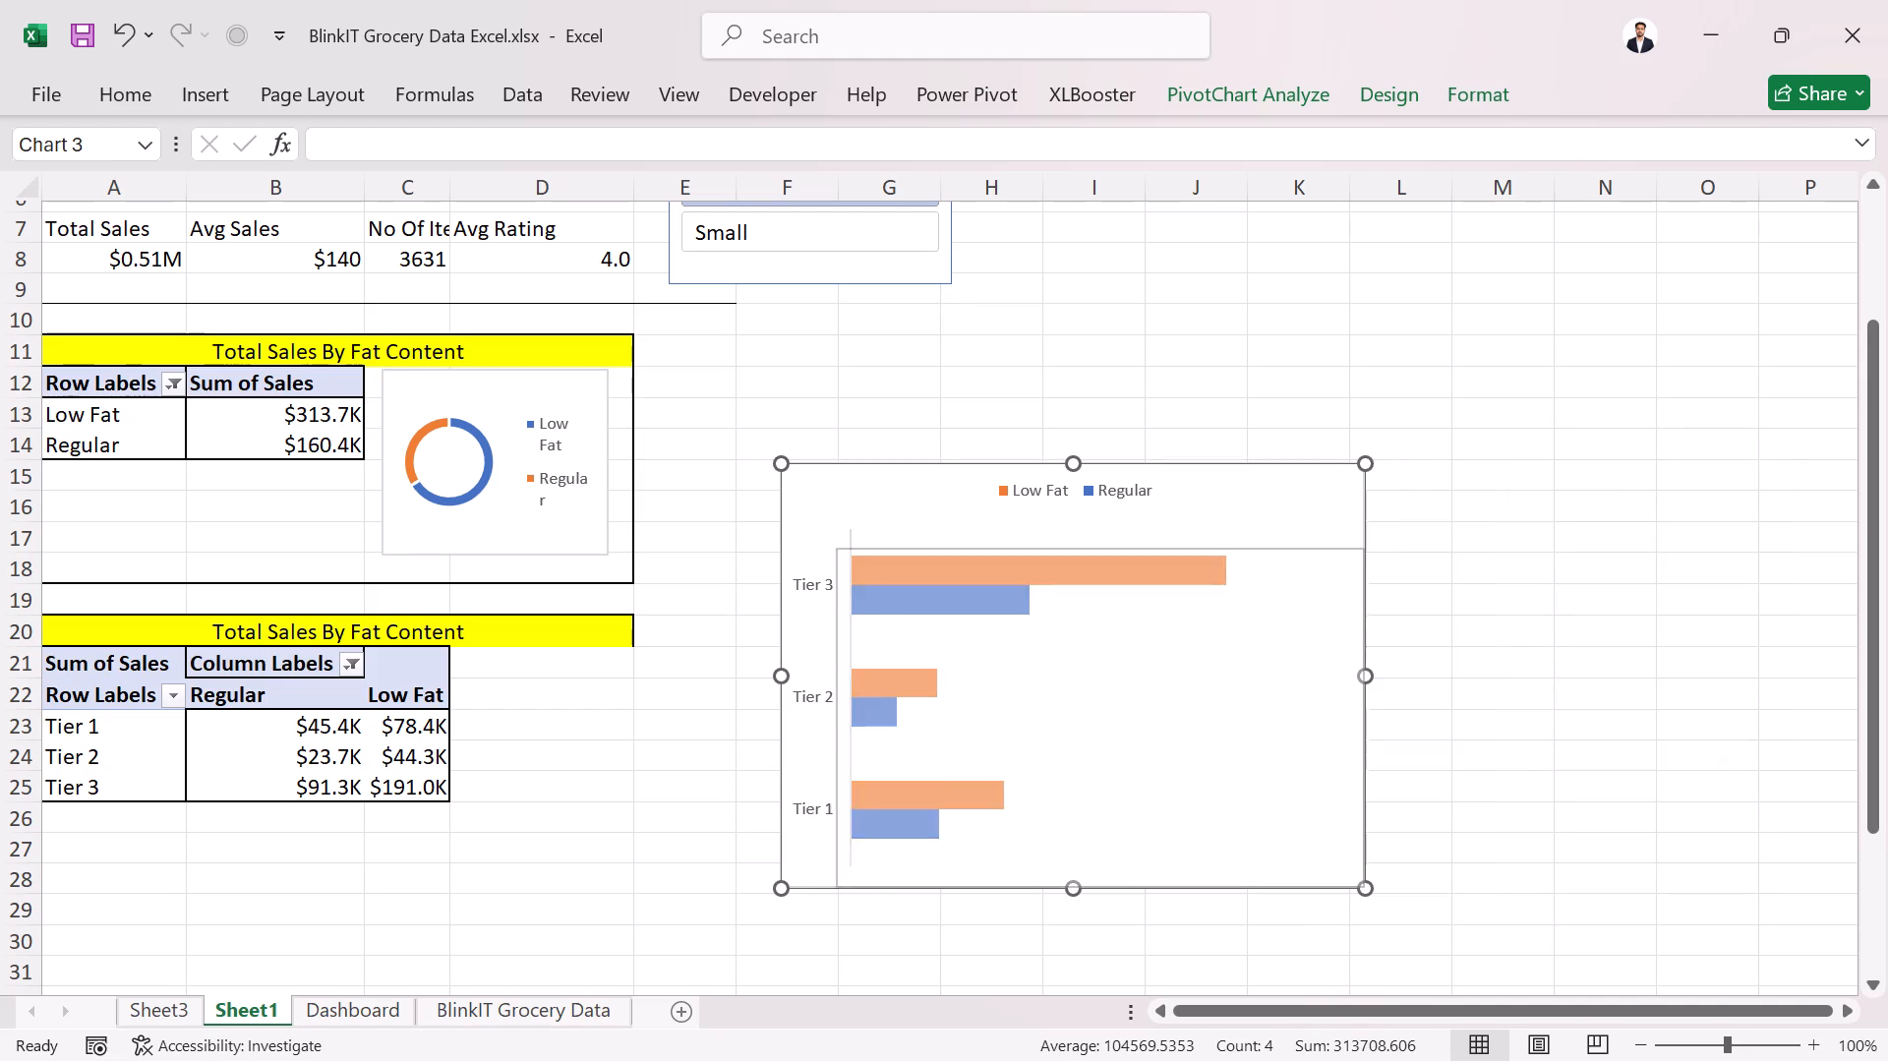
{"action": "left_click_drag", "start_coordinate": [846, 561], "coordinate": [873, 604]}
{"action": "left_click_drag", "start_coordinate": [1248, 623], "coordinate": [1033, 630]}
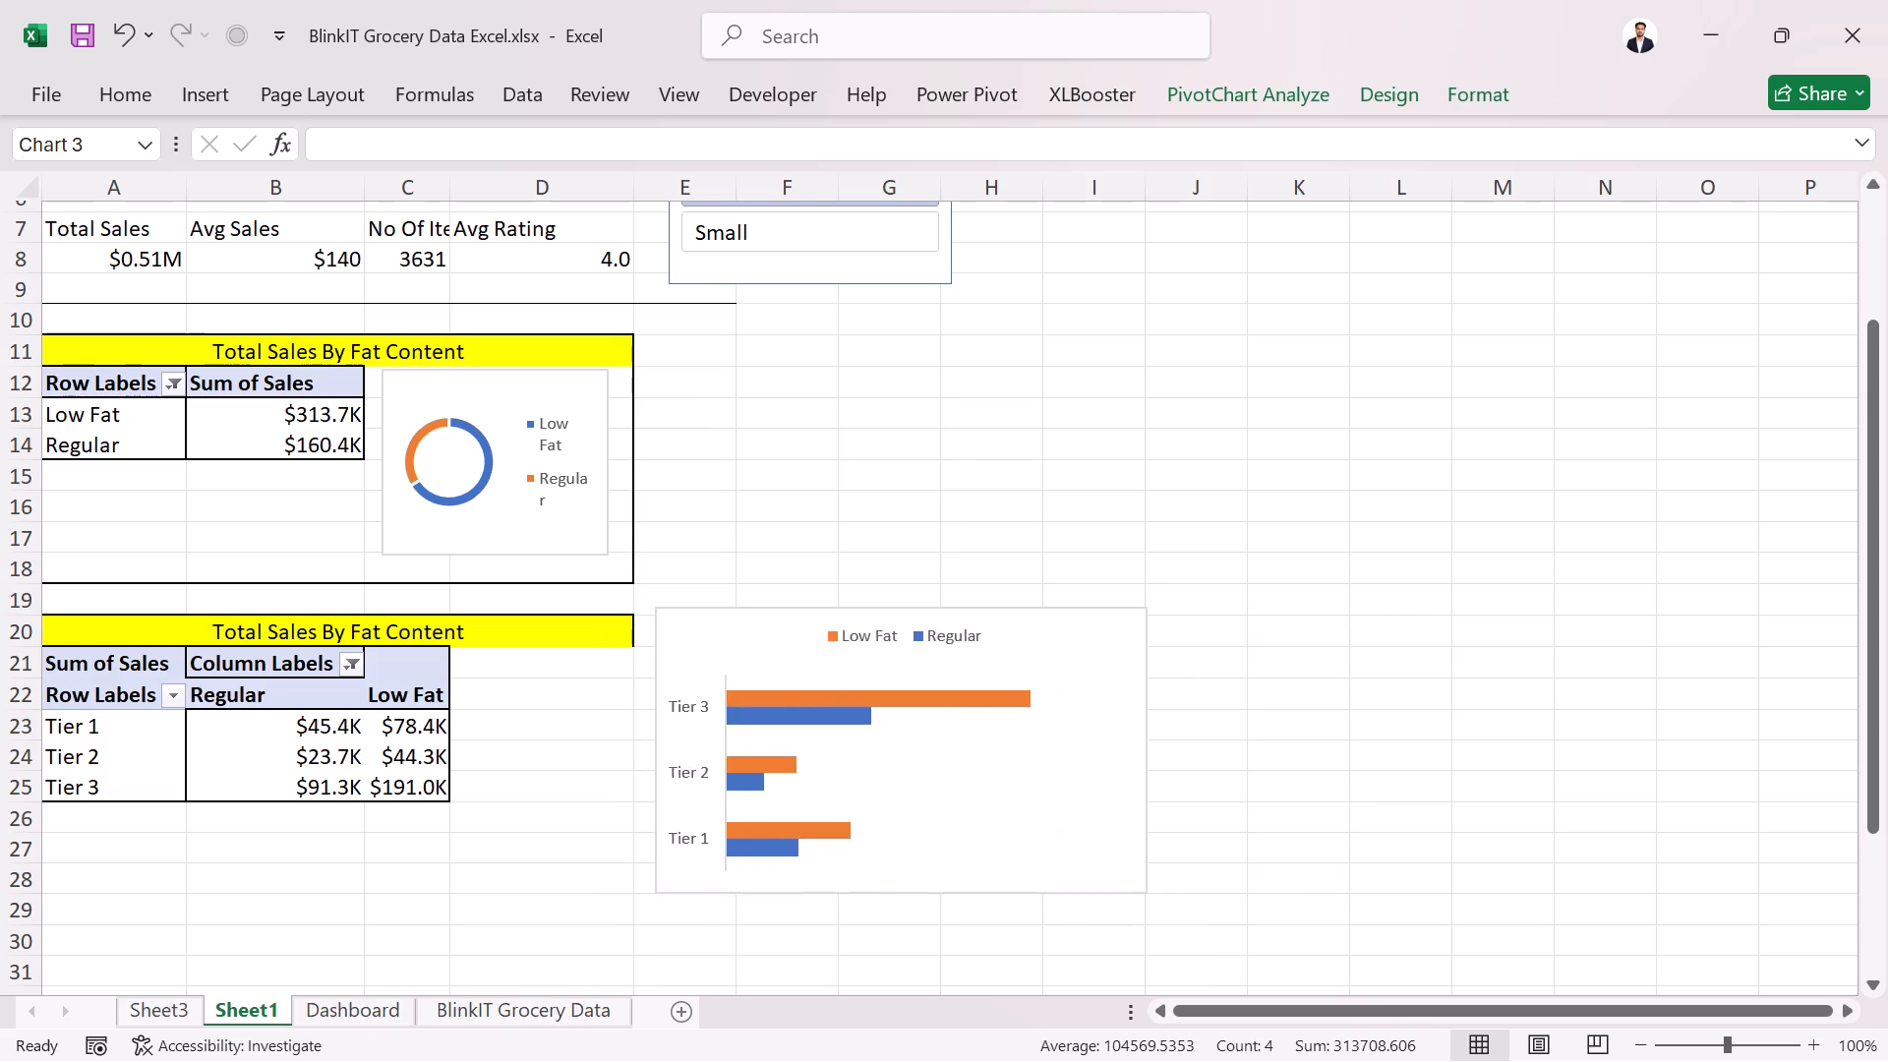
{"action": "left_click_drag", "start_coordinate": [1033, 630], "coordinate": [1163, 636]}
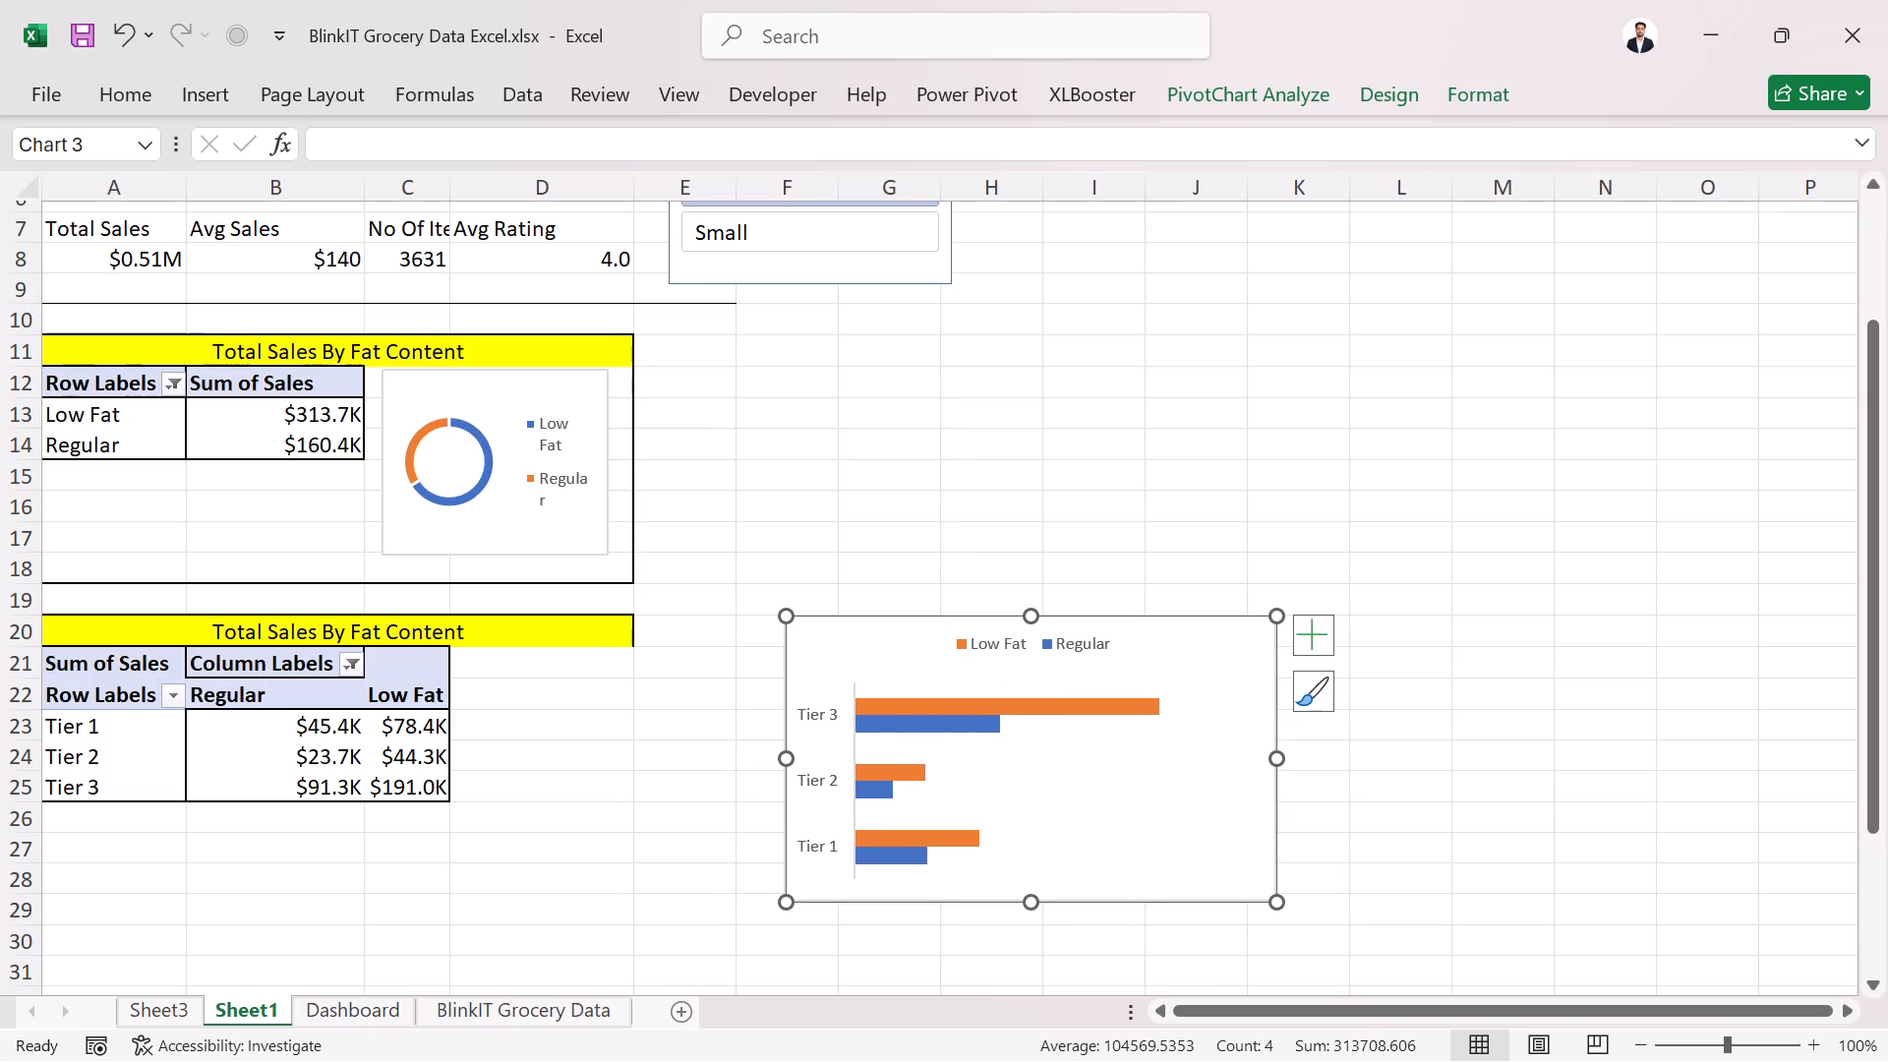
{"action": "left_click_drag", "start_coordinate": [1130, 639], "coordinate": [1088, 636]}
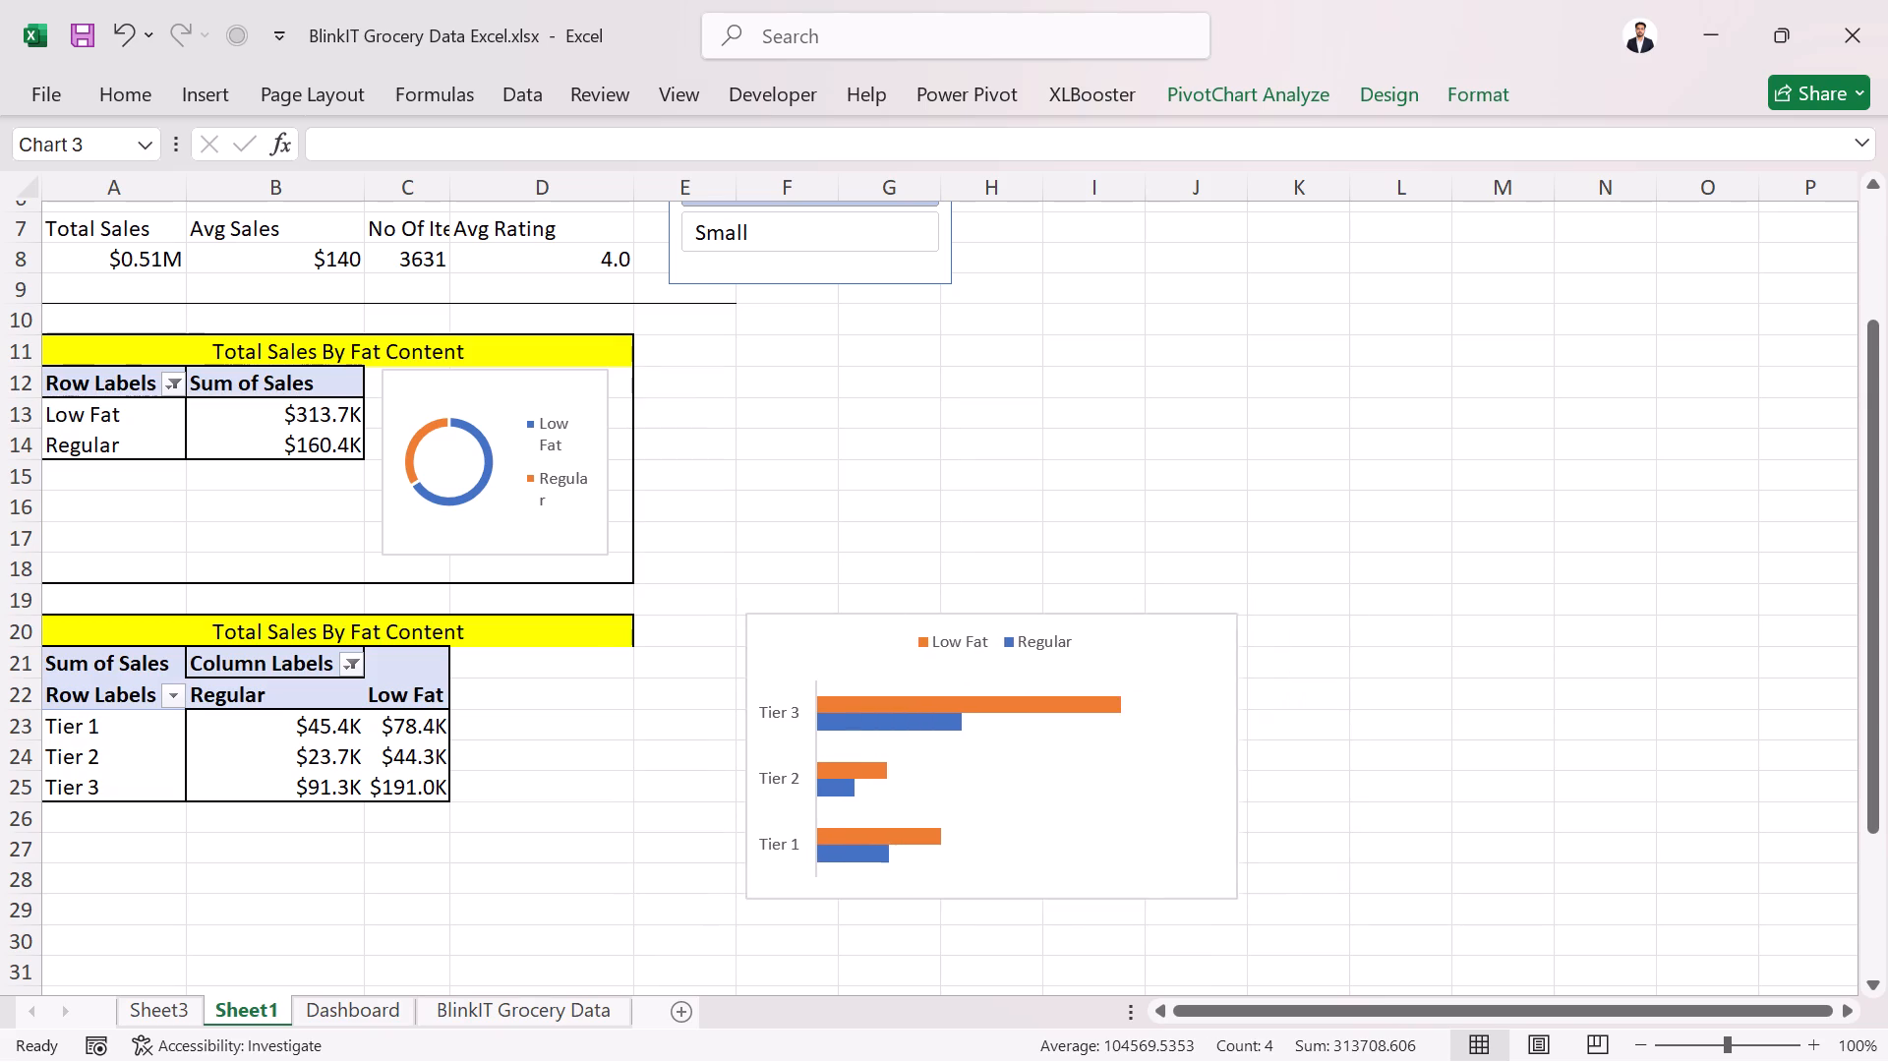
{"action": "left_click_drag", "start_coordinate": [1088, 636], "coordinate": [976, 634]}
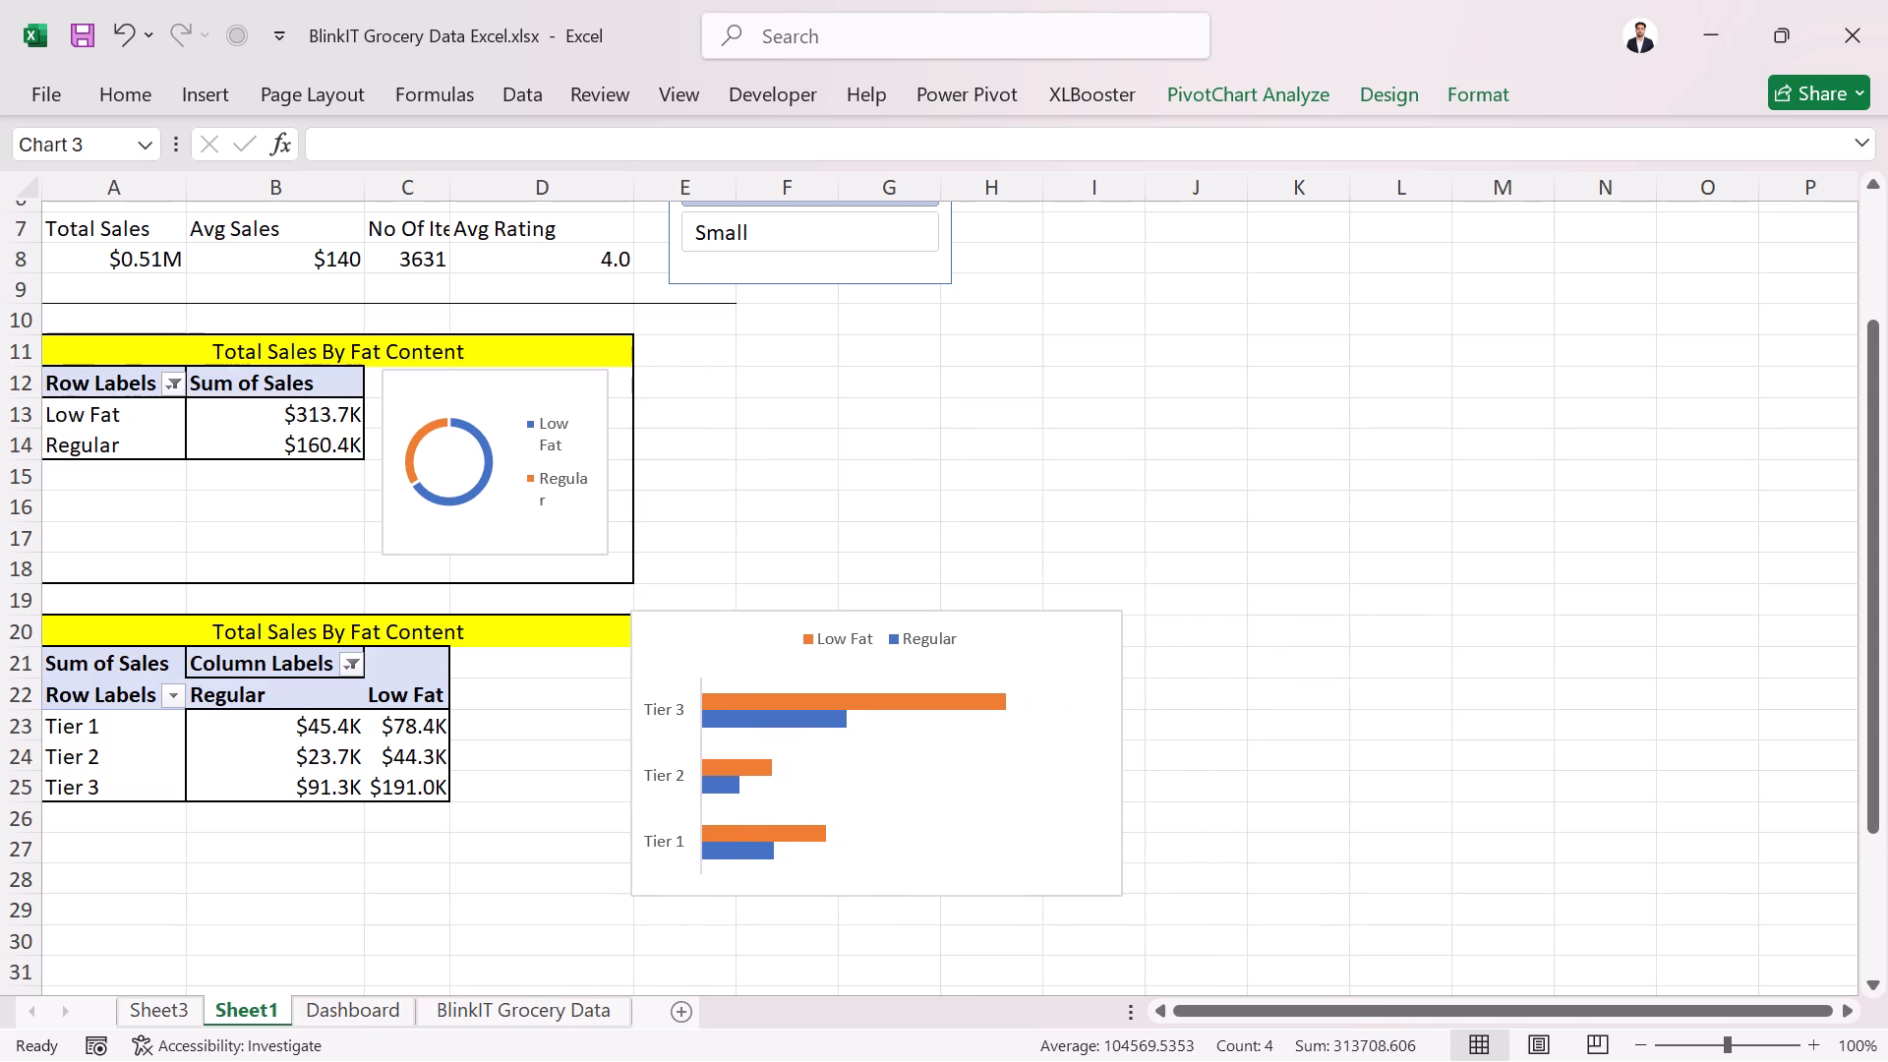
{"action": "left_click_drag", "start_coordinate": [976, 634], "coordinate": [975, 634]}
Shrink the bar chart further and place it beside the outlet location pivot table, covering about D21 to F27.
{"action": "left_click_drag", "start_coordinate": [1123, 896], "coordinate": [1036, 859]}
{"action": "left_click_drag", "start_coordinate": [932, 633], "coordinate": [780, 636]}
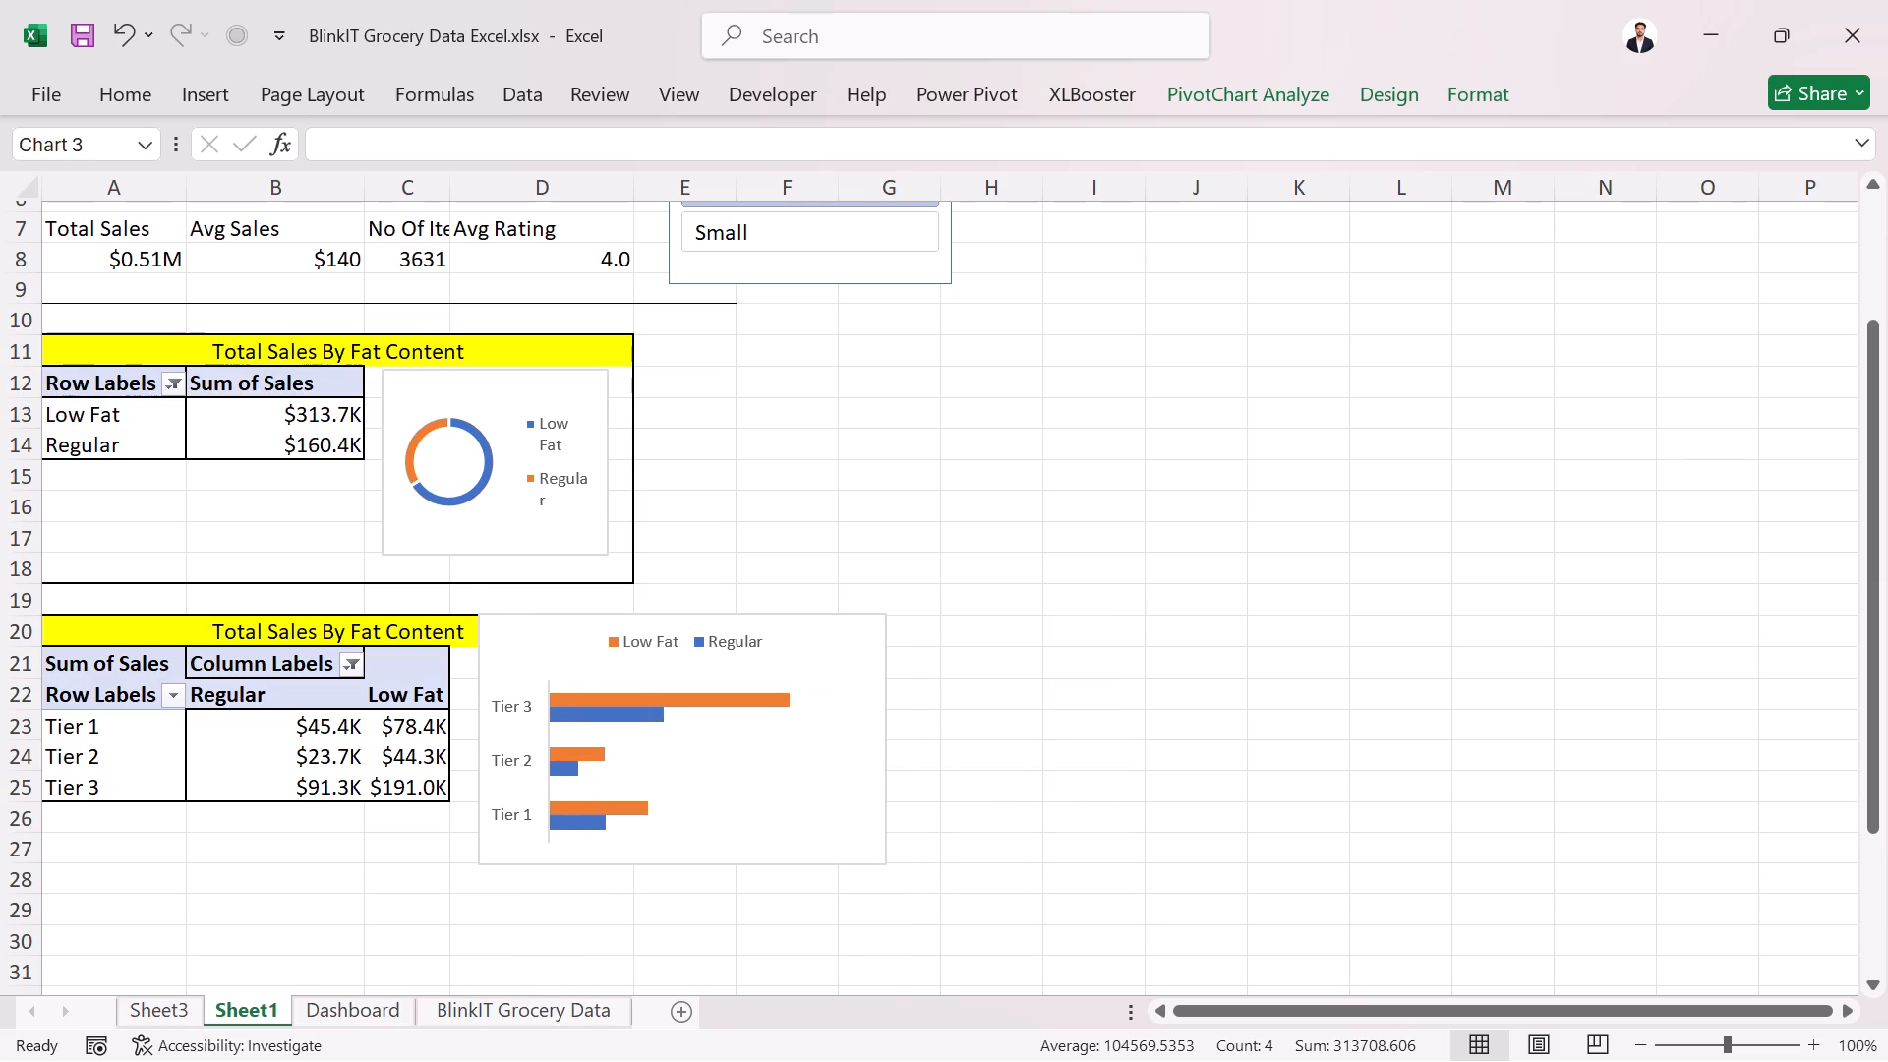
{"action": "left_click_drag", "start_coordinate": [780, 636], "coordinate": [782, 666]}
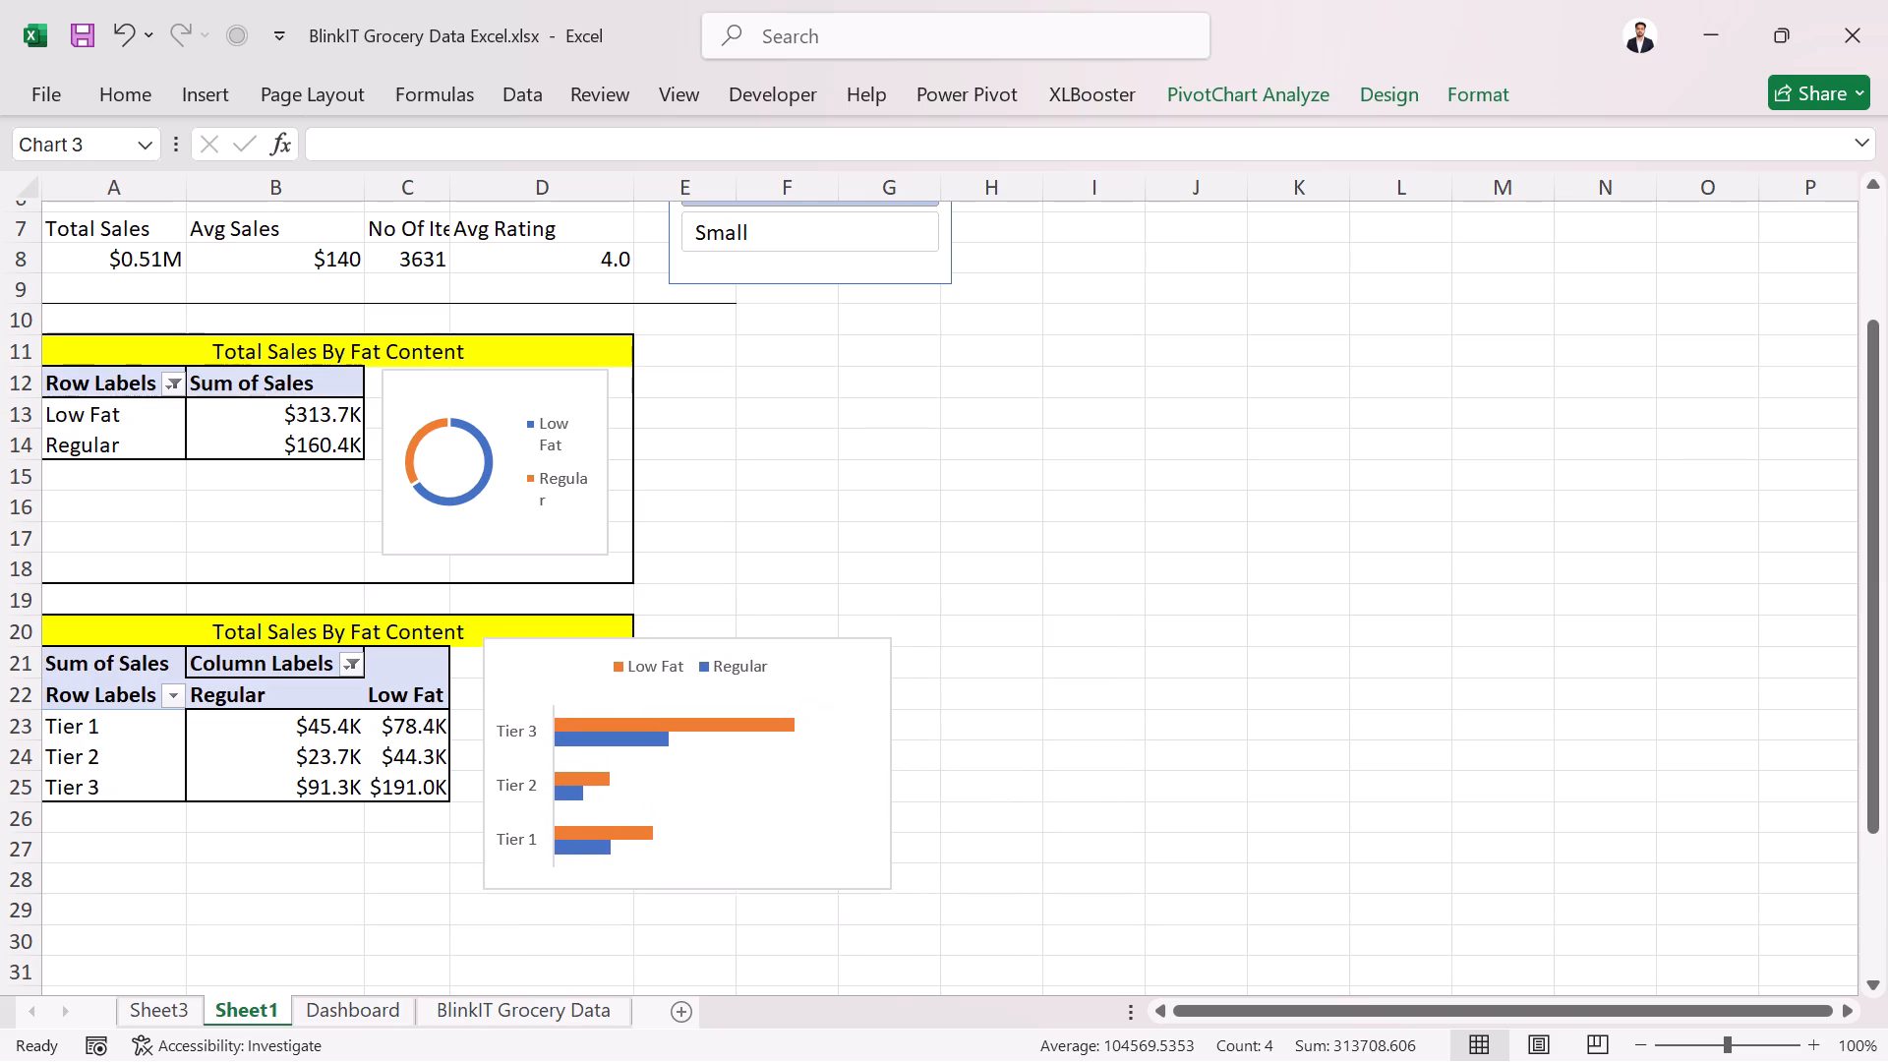
{"action": "left_click_drag", "start_coordinate": [782, 666], "coordinate": [761, 672]}
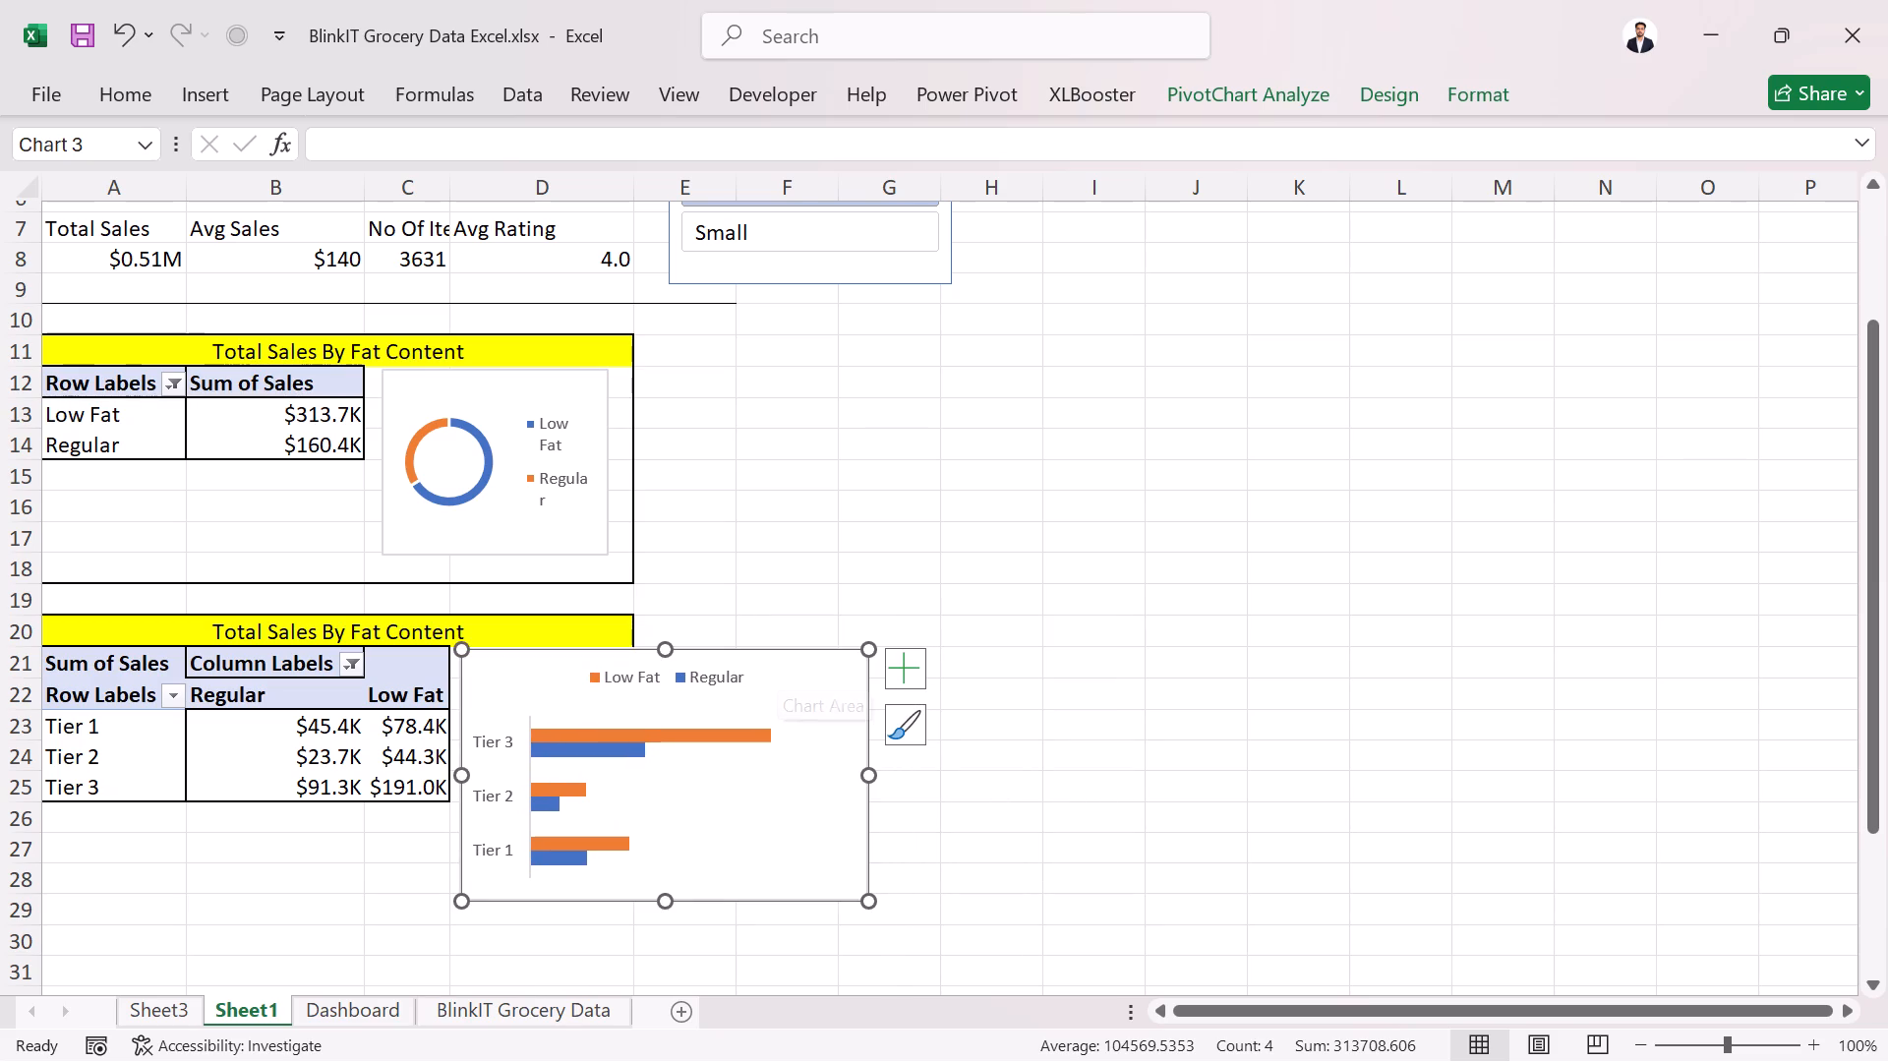
{"action": "left_click", "coordinate": [857, 895]}
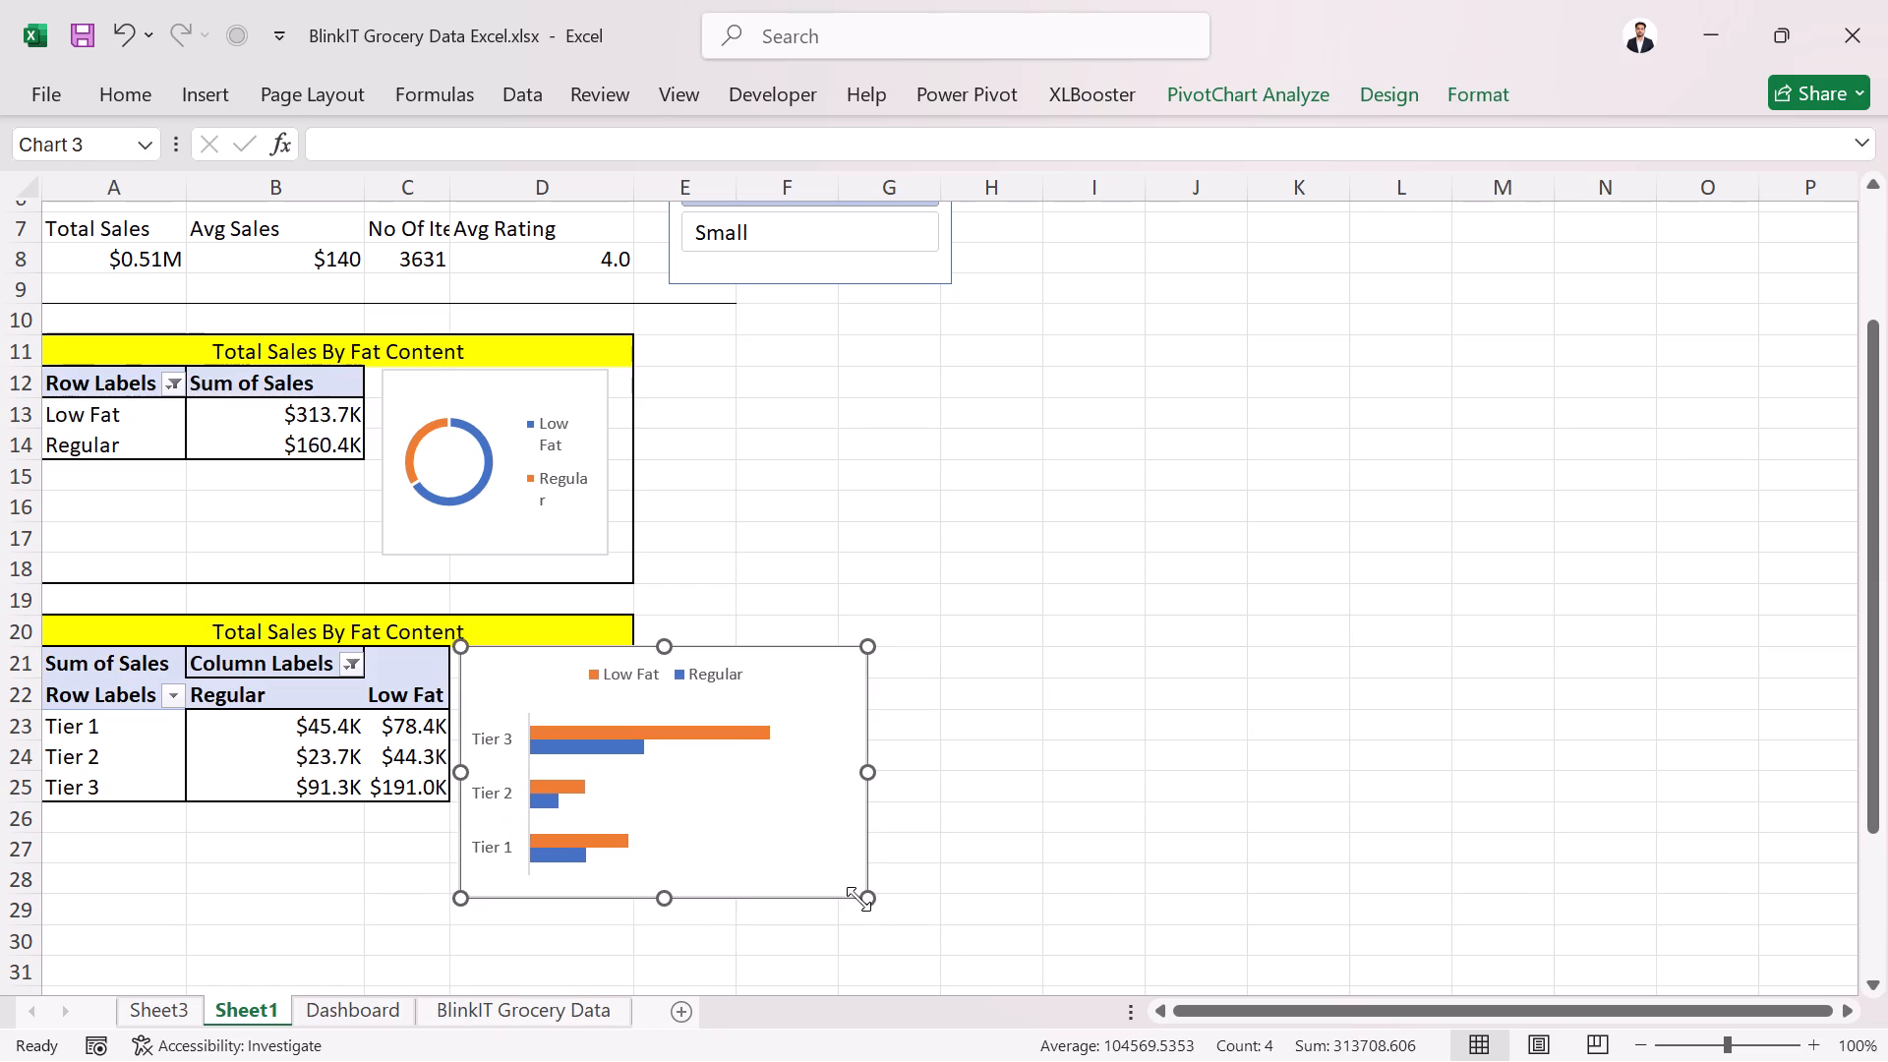
{"action": "left_click_drag", "start_coordinate": [868, 903], "coordinate": [783, 844]}
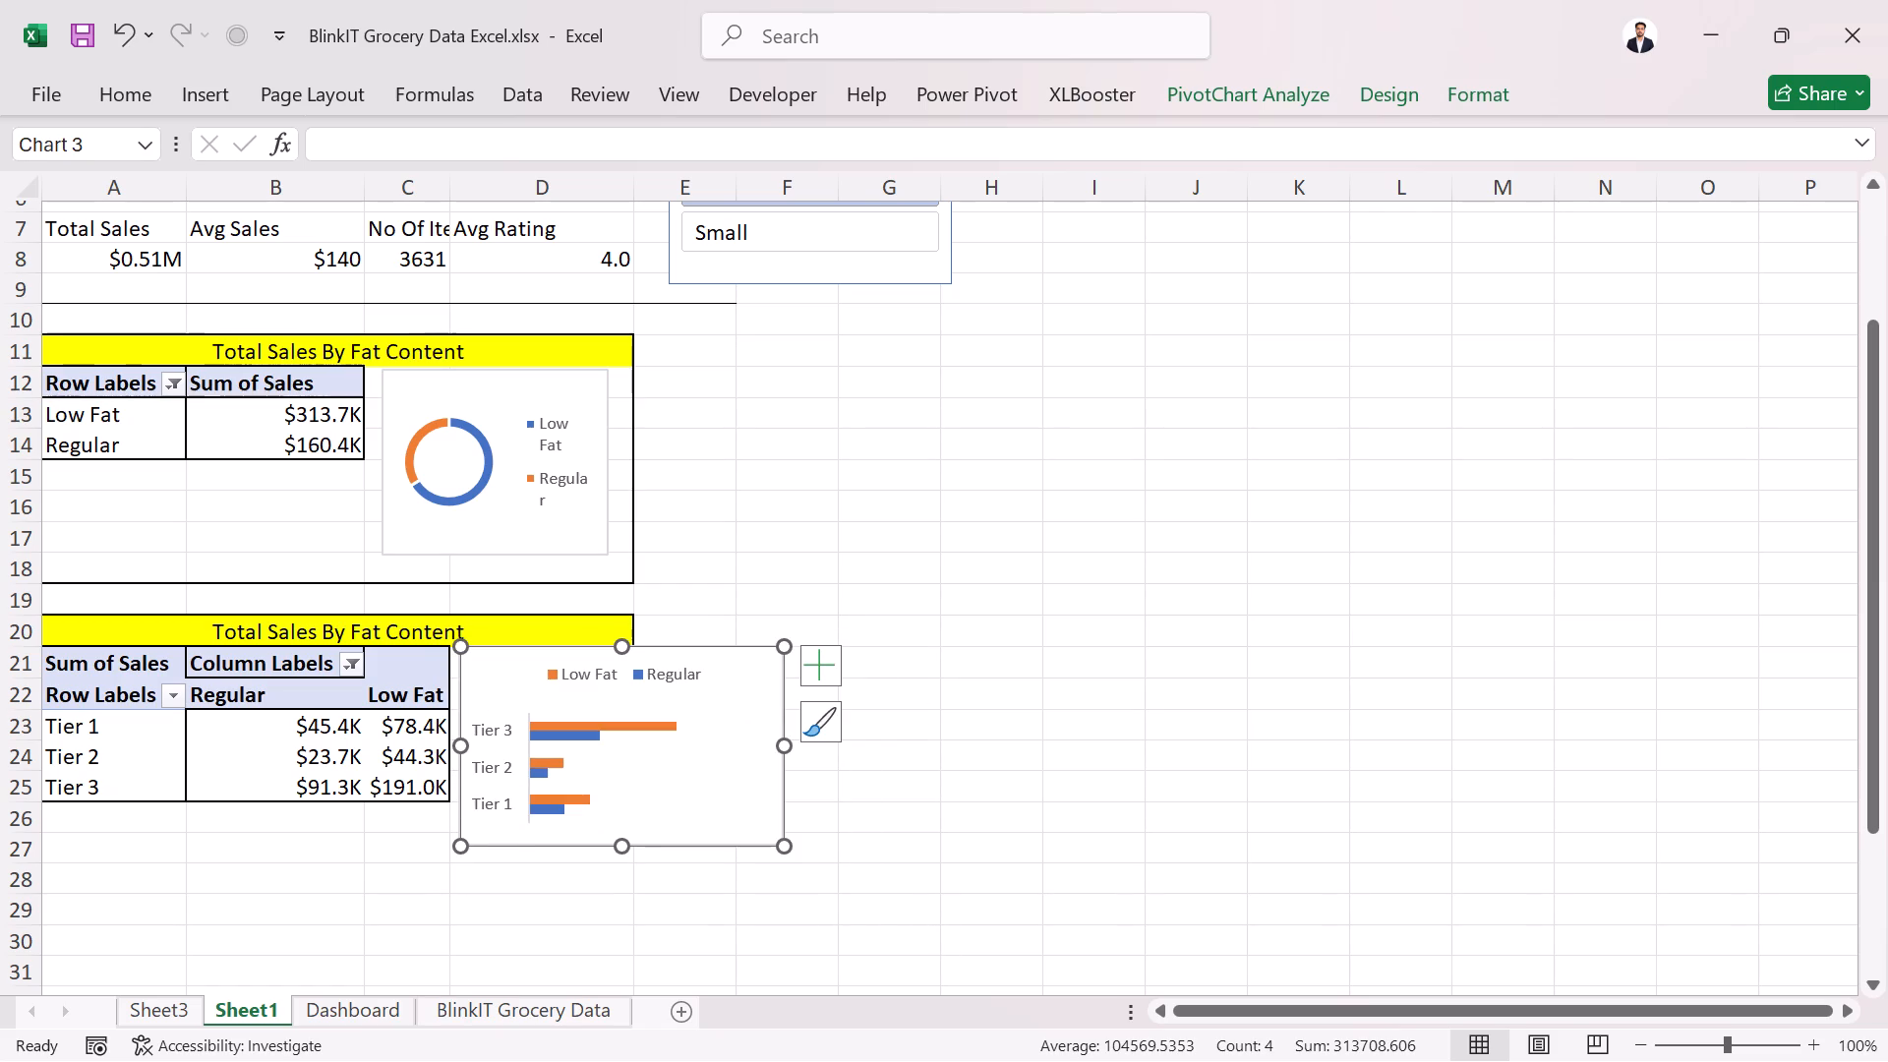
Extend the yellow fill of the row 20 heading across cells E20 and F20.
{"action": "left_click", "coordinate": [578, 615]}
{"action": "left_click", "coordinate": [574, 628]}
{"action": "left_click", "coordinate": [663, 632], "text": "ctrl"}
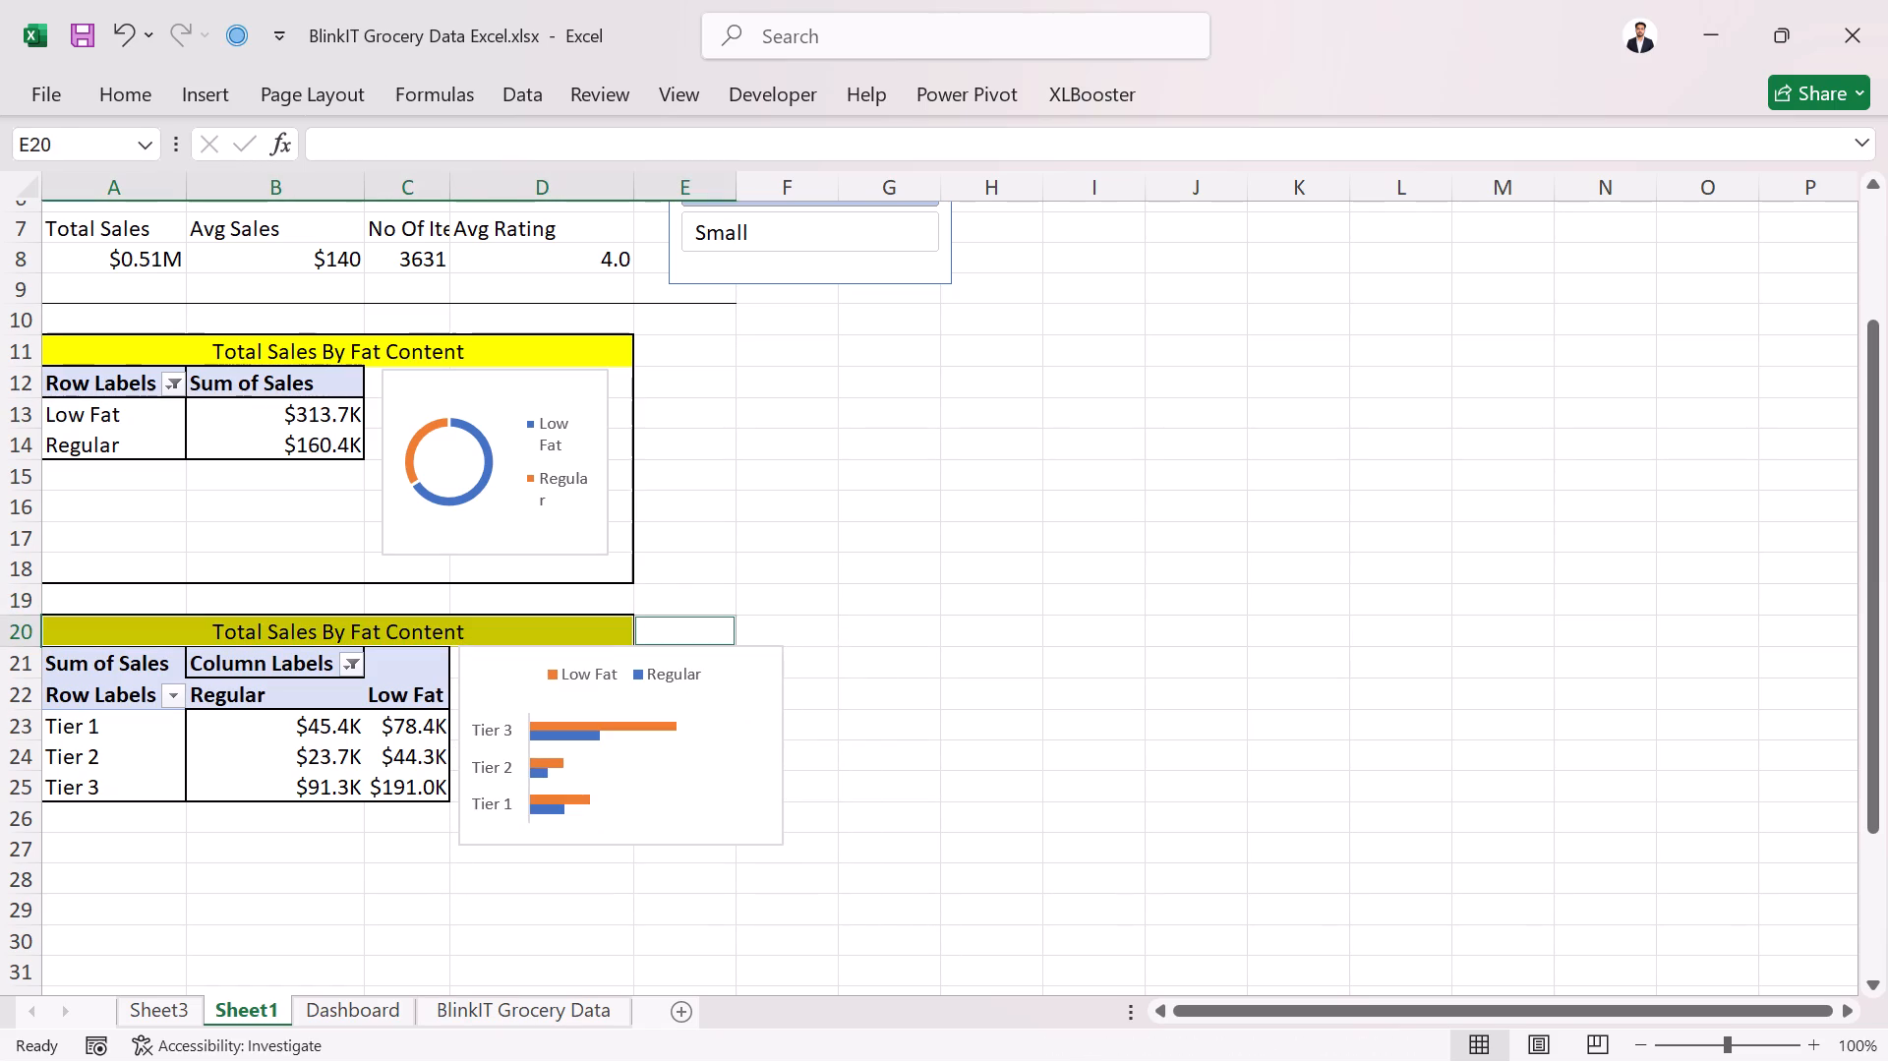
{"action": "left_click", "coordinate": [747, 632], "text": "ctrl"}
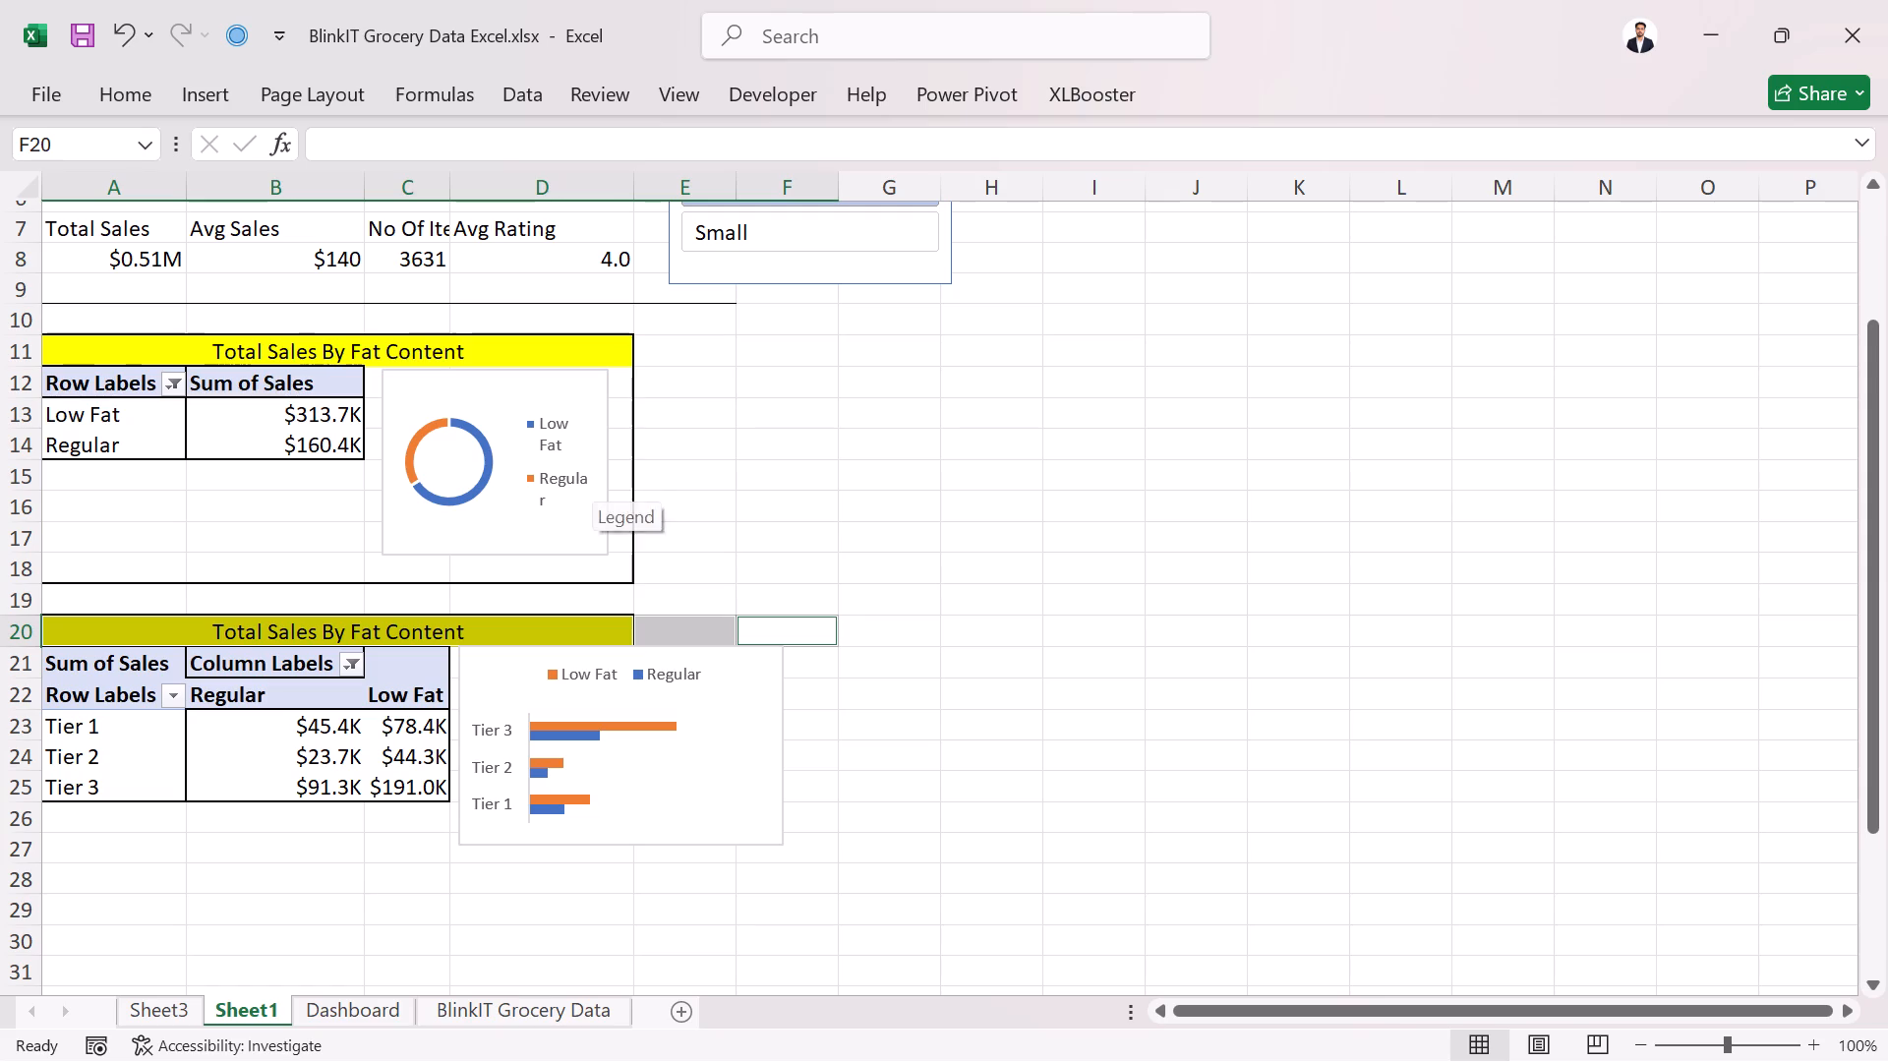
{"action": "left_click", "coordinate": [129, 89]}
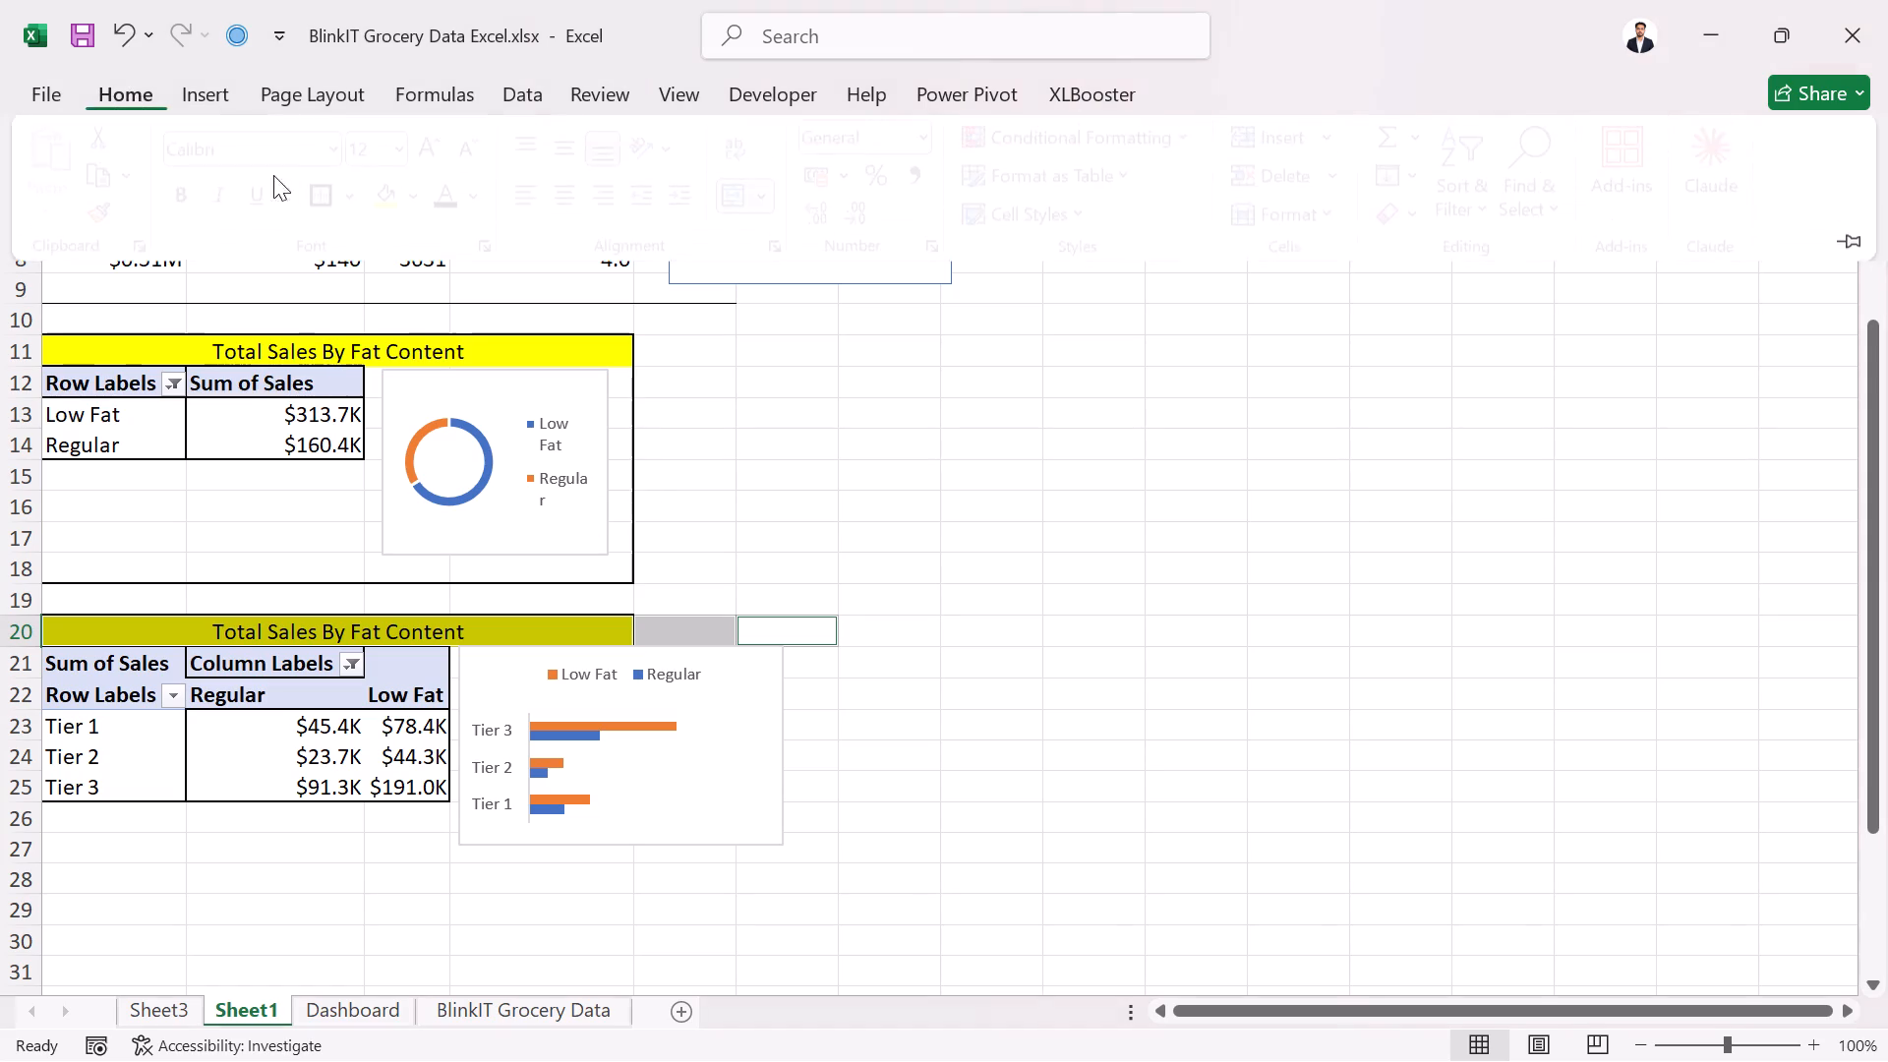
{"action": "left_click", "coordinate": [422, 204]}
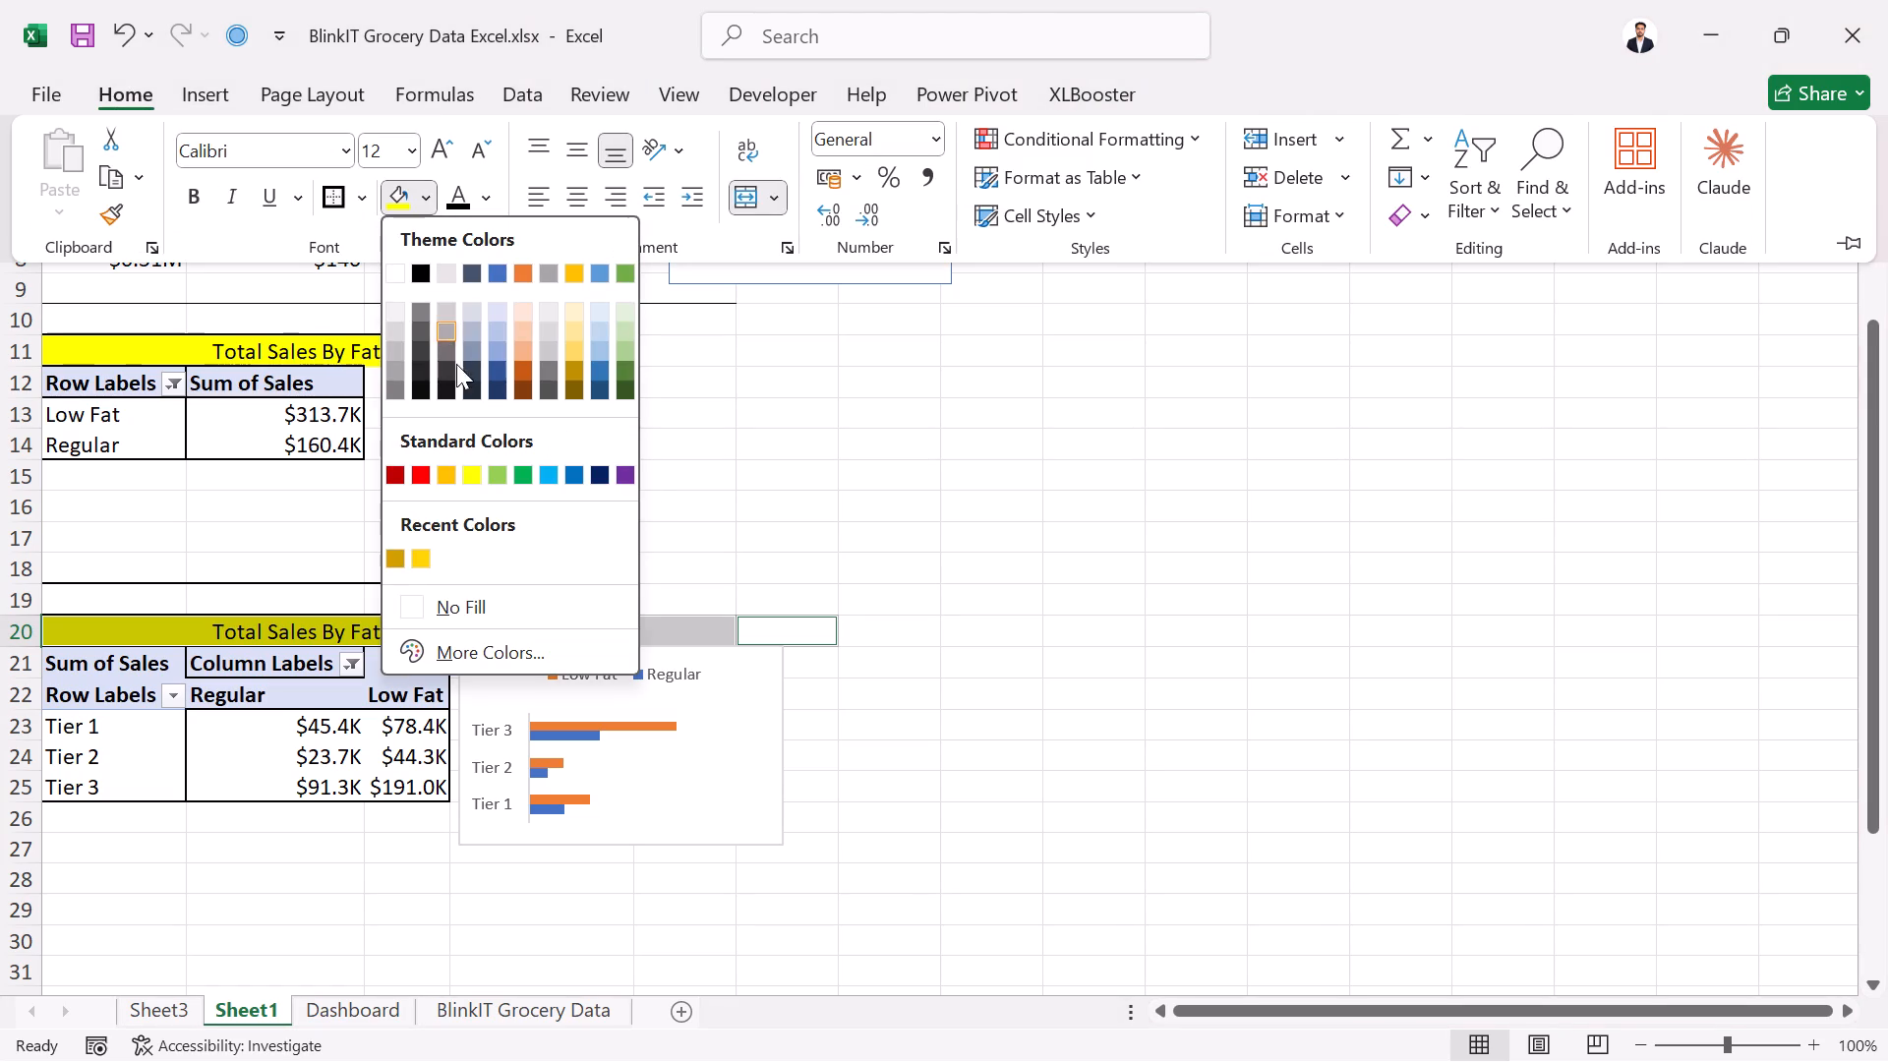
{"action": "left_click", "coordinate": [462, 475]}
{"action": "left_click", "coordinate": [912, 696]}
{"action": "left_click", "coordinate": [788, 651]}
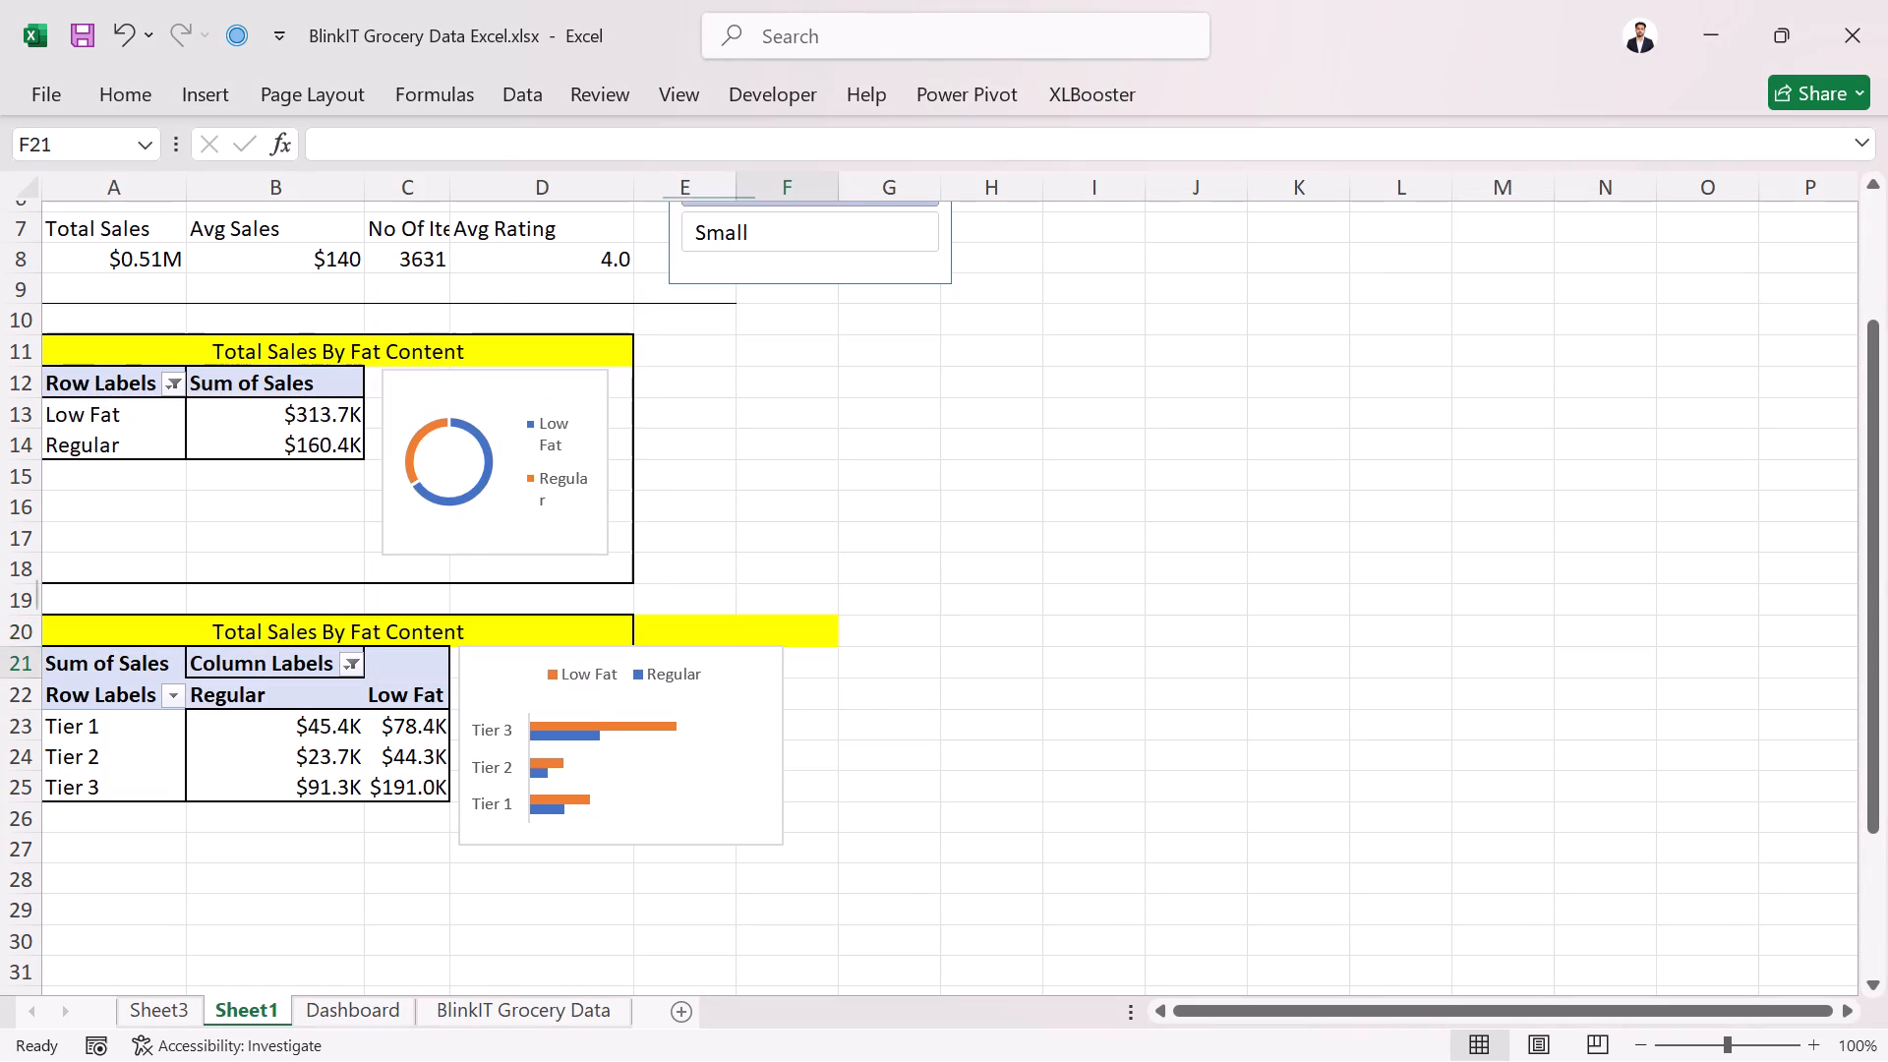
Apply an outside border around A20:F27 to frame the outlet location heading, pivot table and bar chart.
{"action": "left_click", "coordinate": [494, 624], "text": "ctrl"}
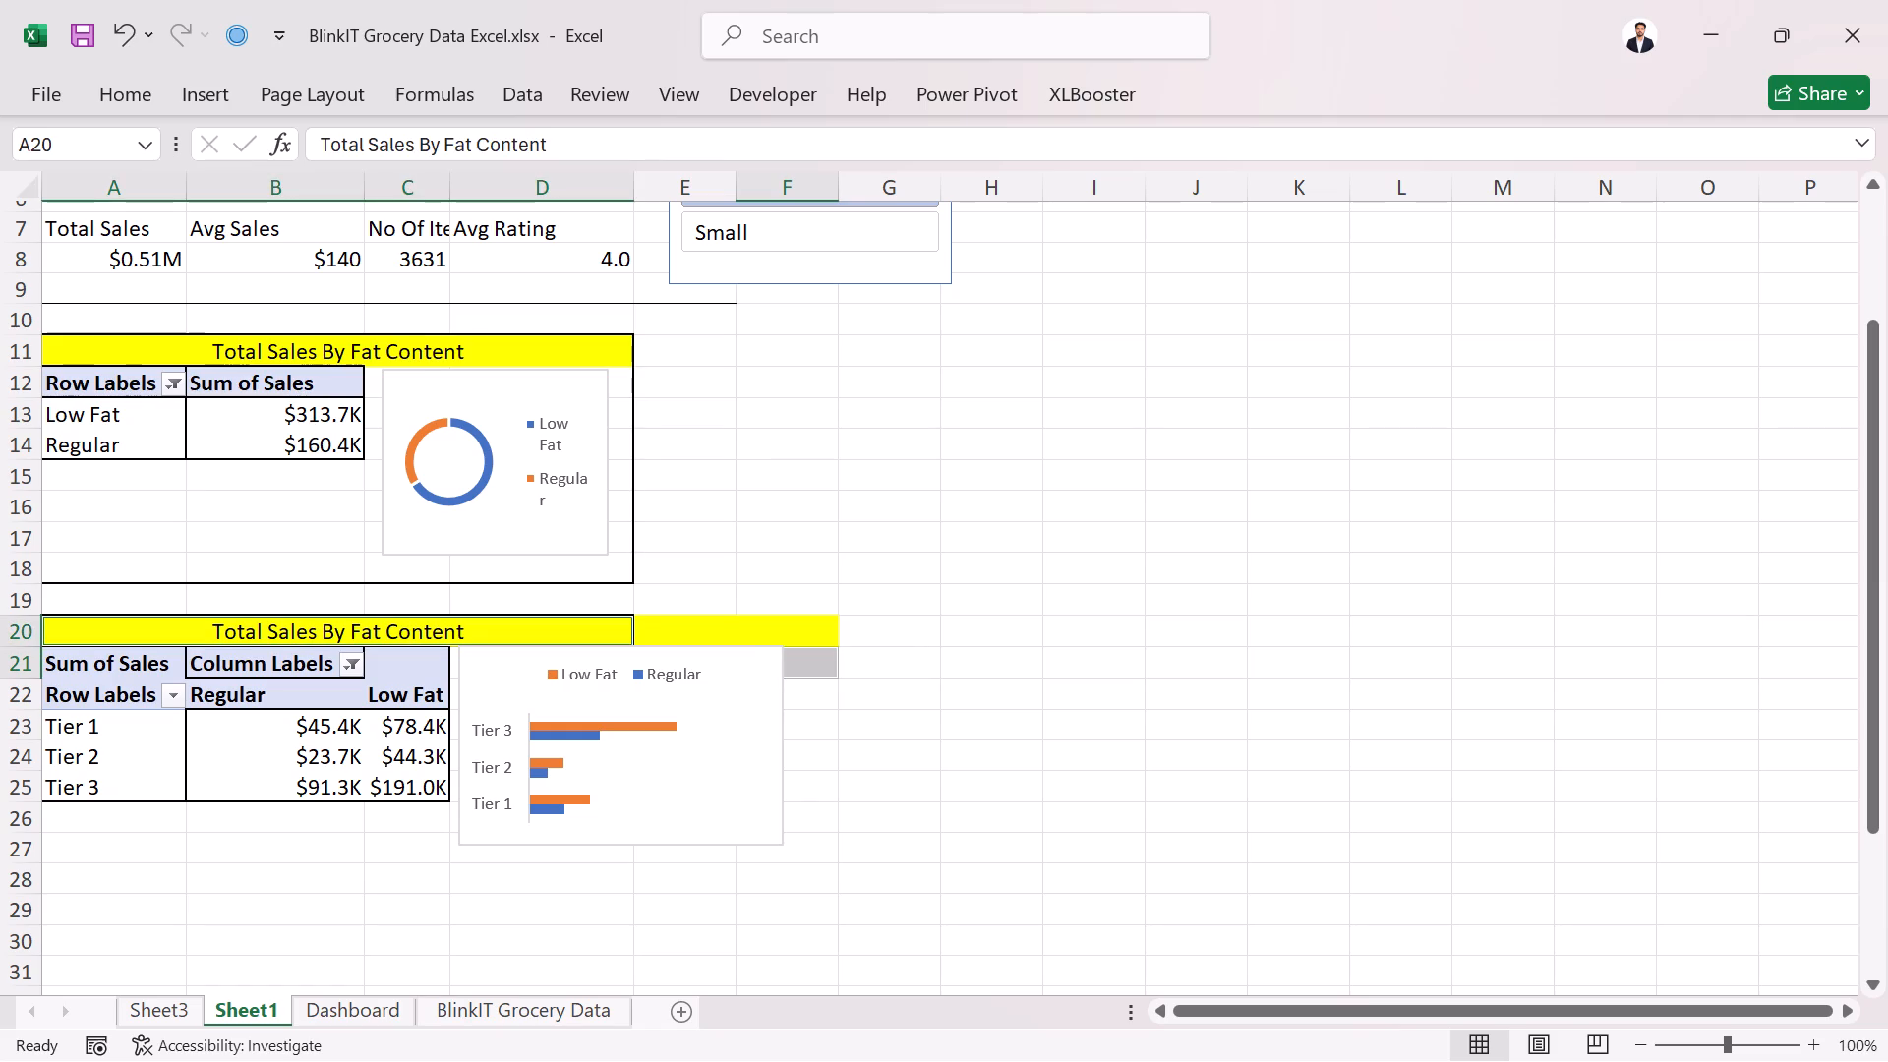
{"action": "left_click_drag", "start_coordinate": [332, 631], "coordinate": [487, 678]}
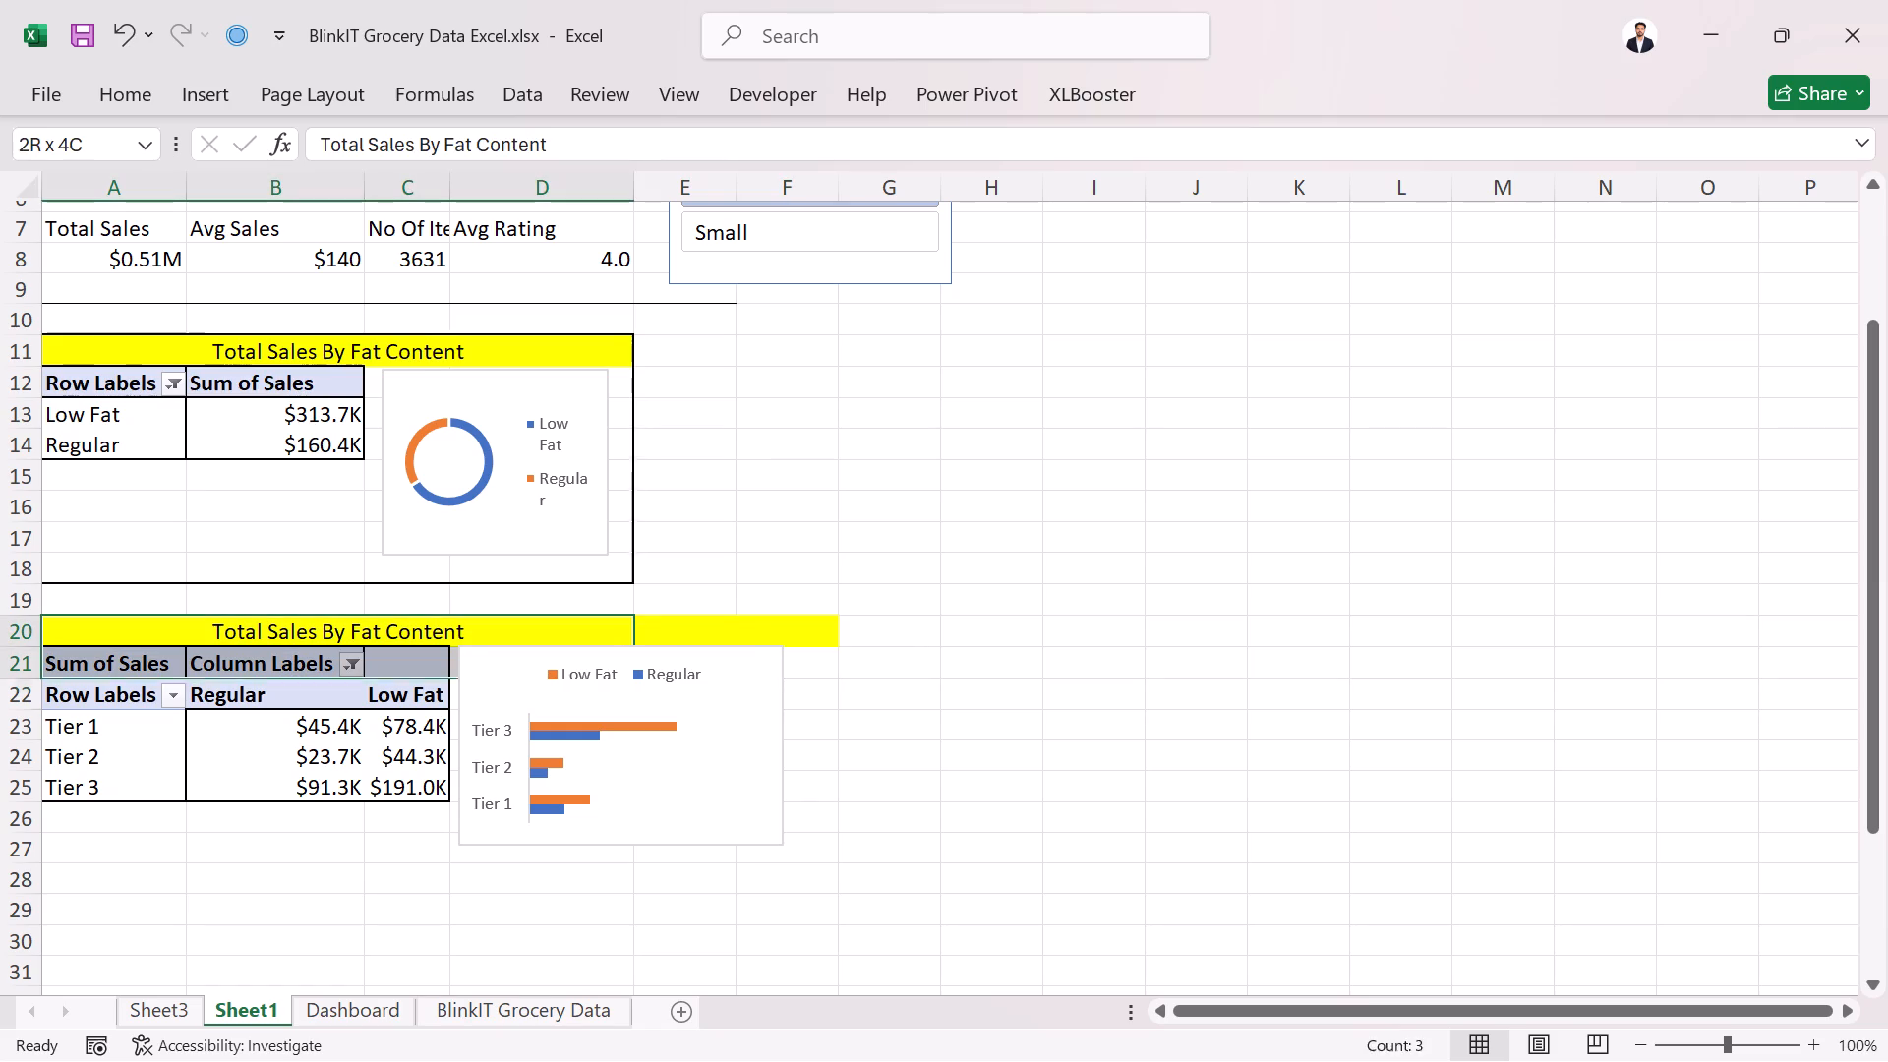
{"action": "left_click_drag", "start_coordinate": [487, 678], "coordinate": [746, 849]}
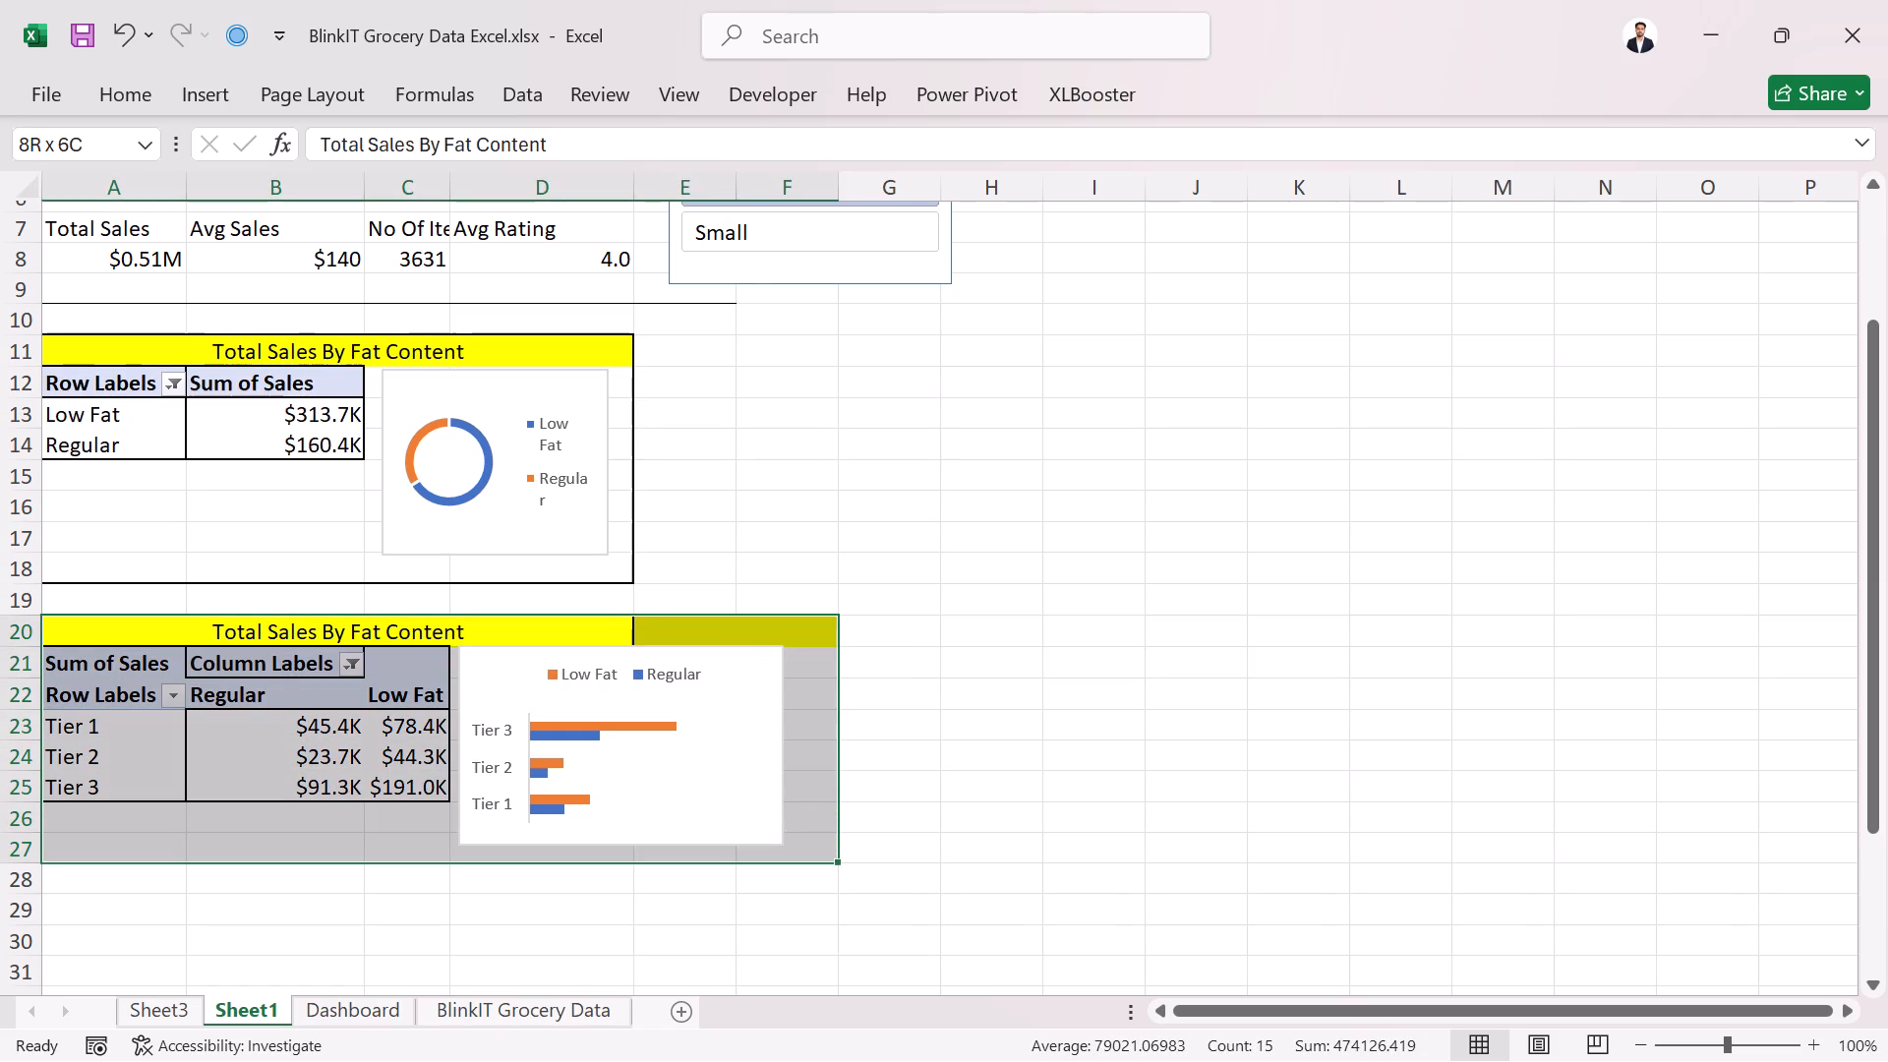
{"action": "left_click_drag", "start_coordinate": [746, 849], "coordinate": [746, 853]}
{"action": "left_click", "coordinate": [125, 81]}
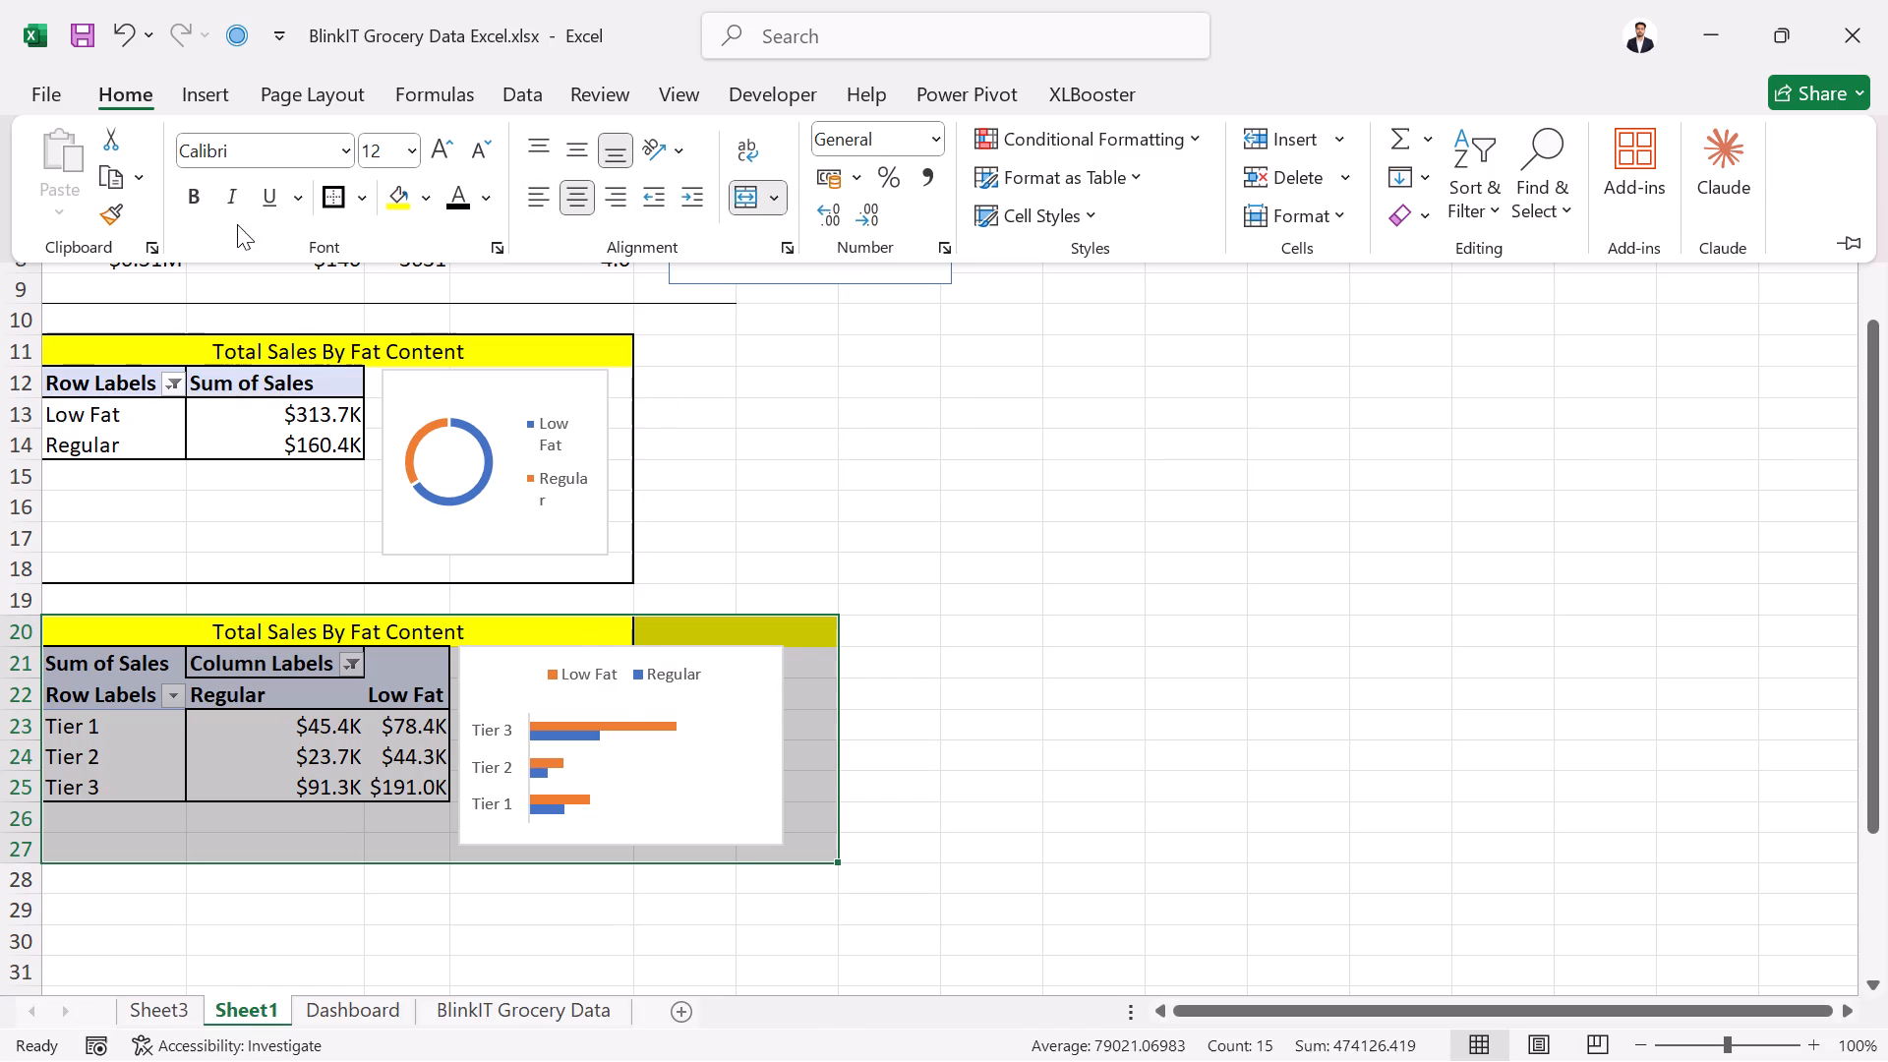
{"action": "left_click", "coordinate": [235, 96]}
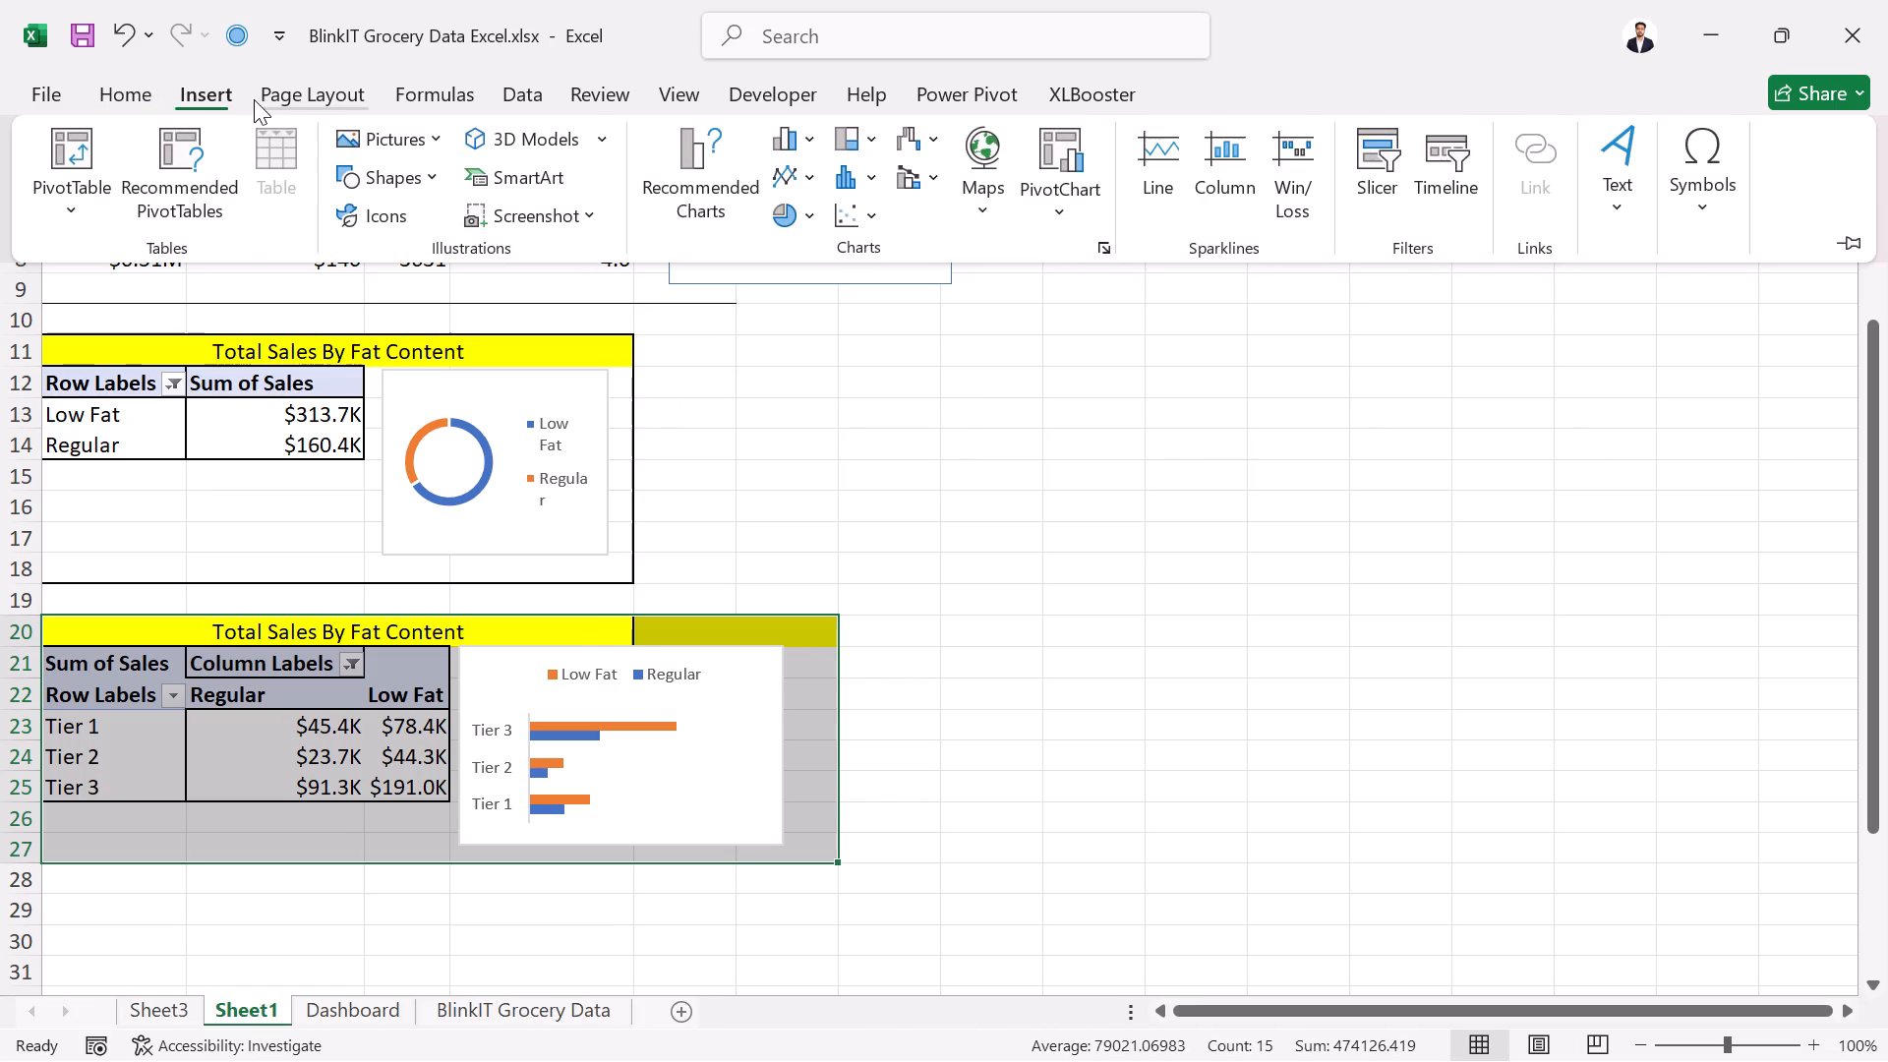
{"action": "left_click", "coordinate": [326, 95]}
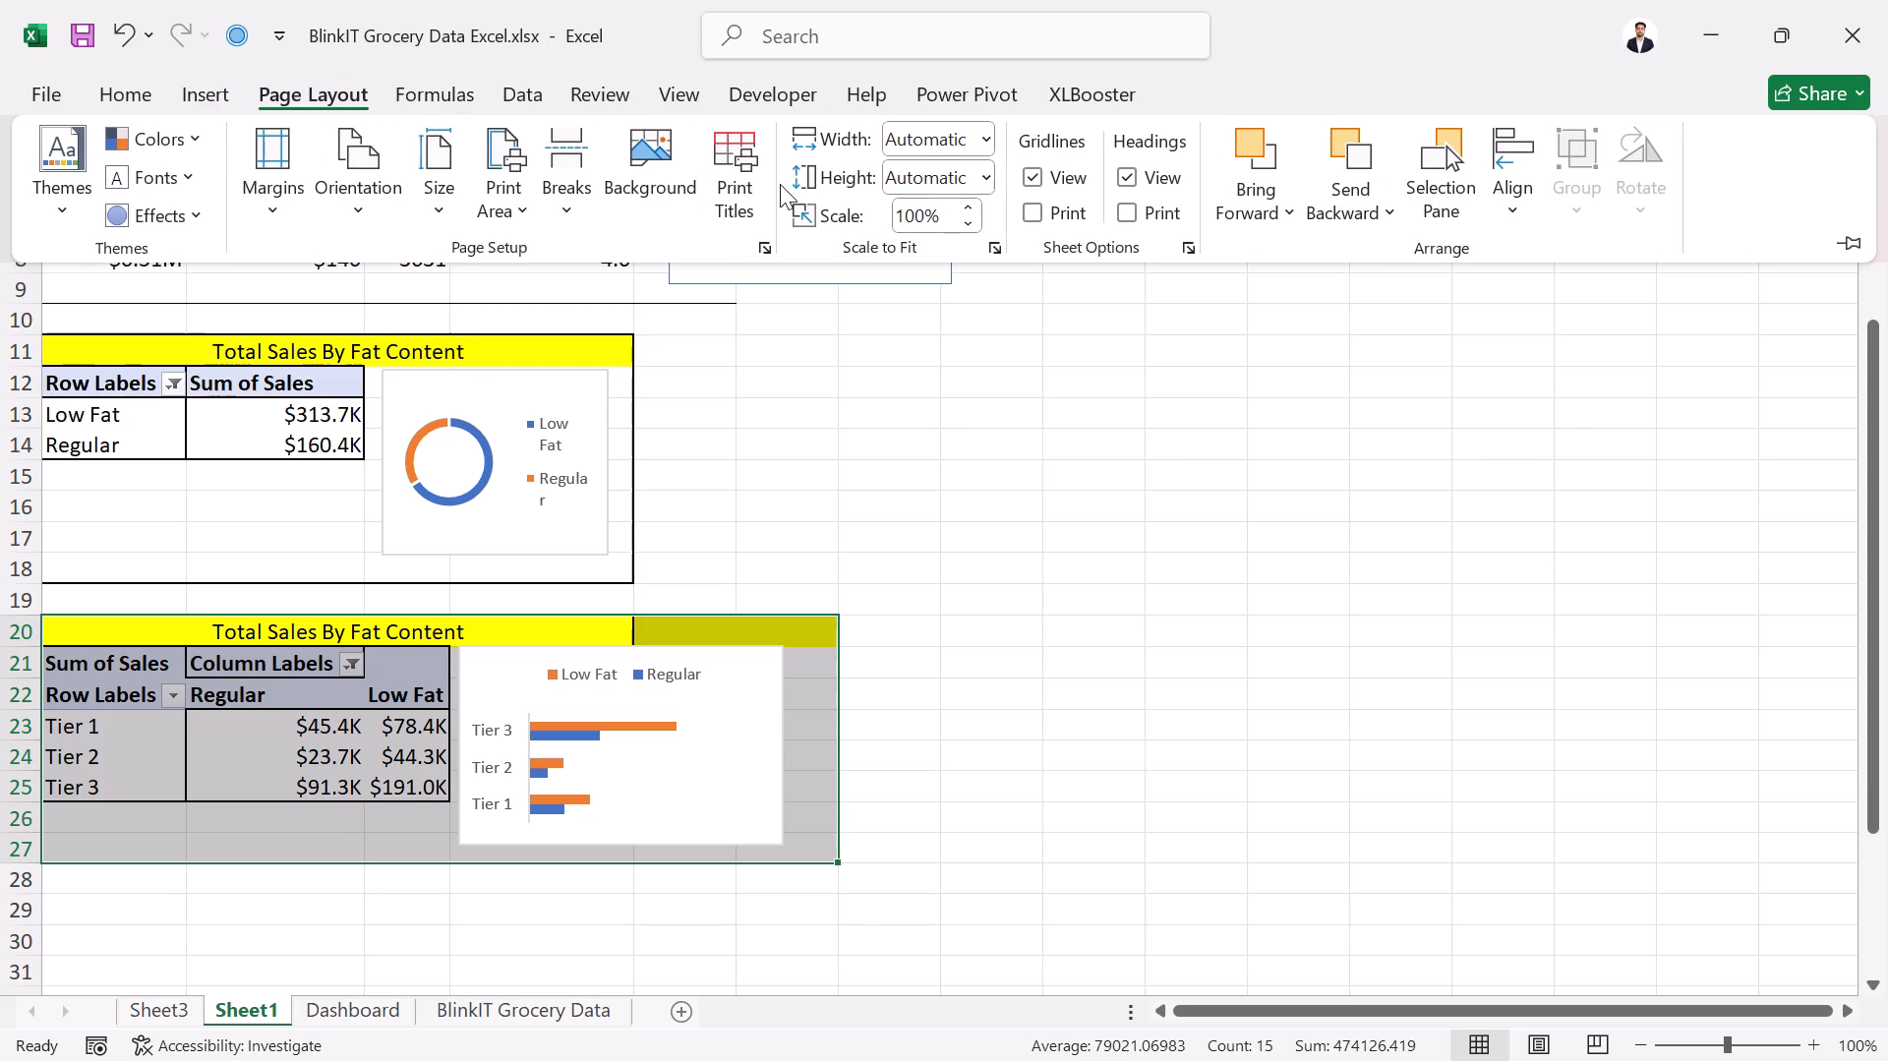
{"action": "left_click", "coordinate": [143, 79]}
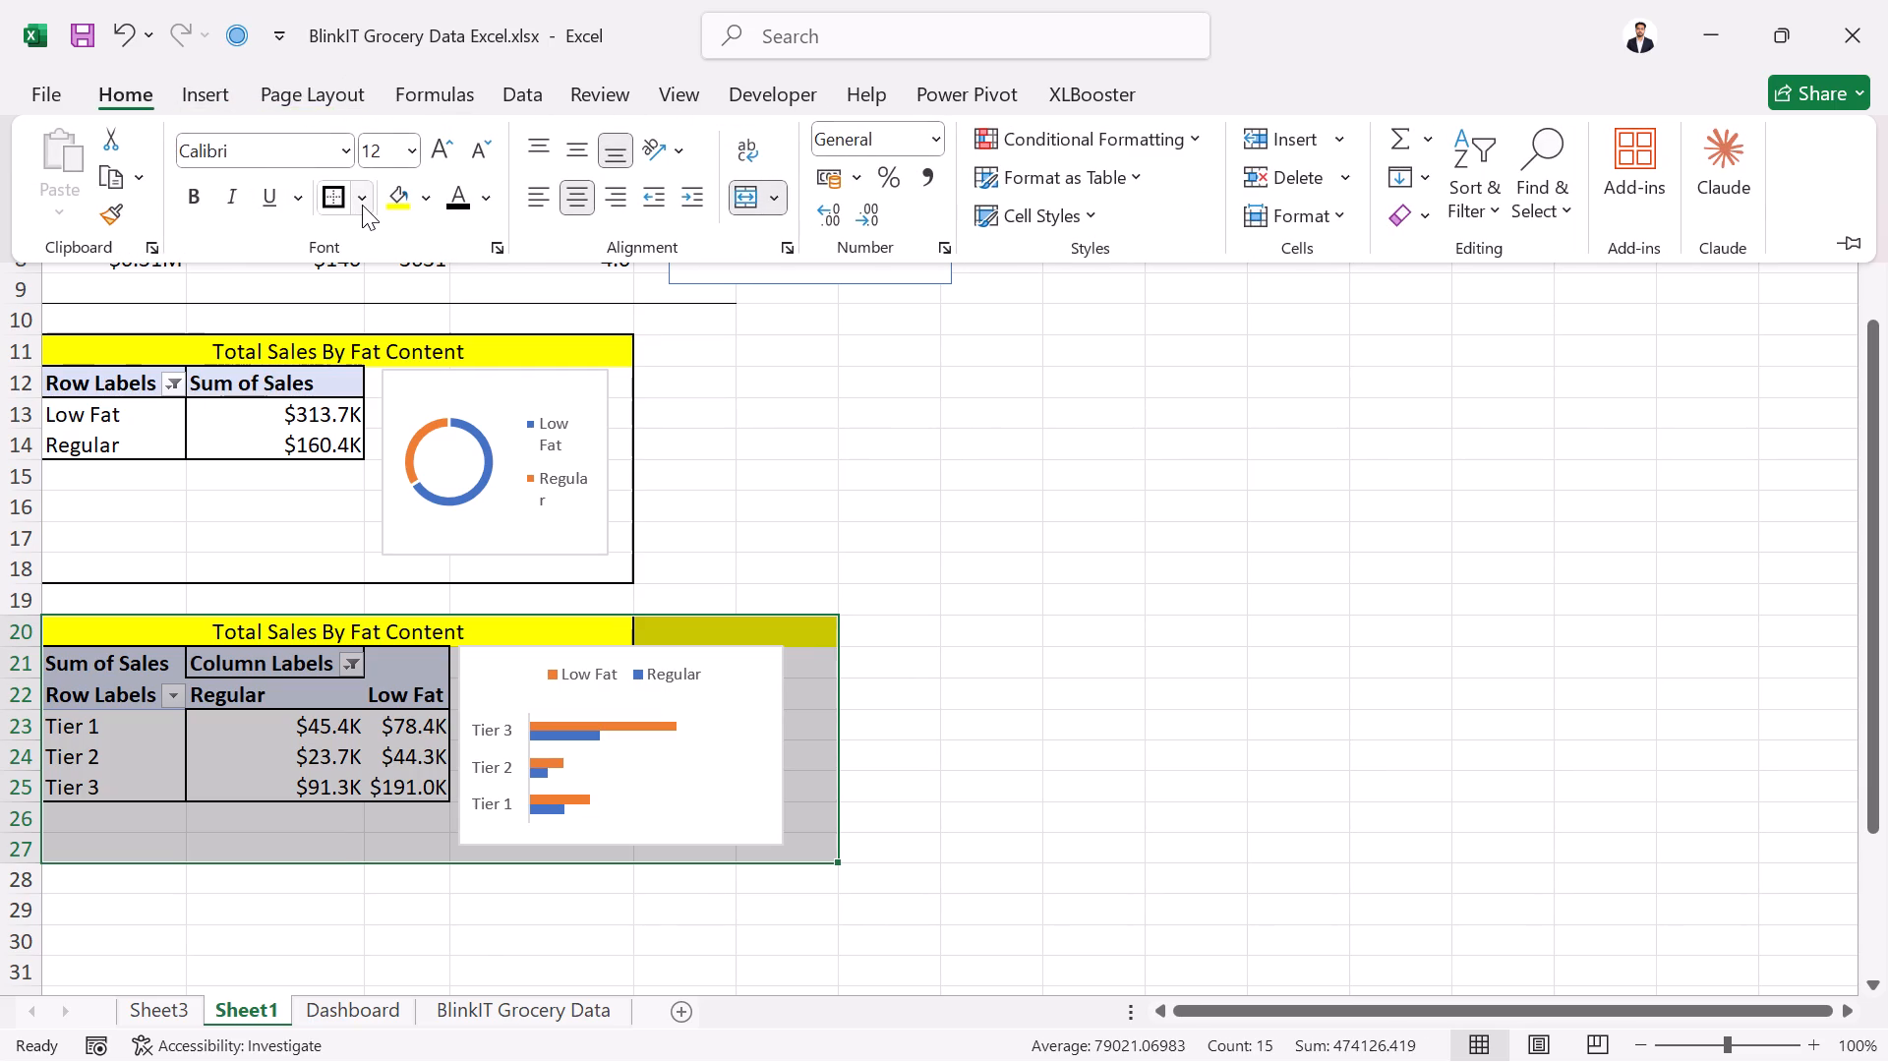
{"action": "left_click", "coordinate": [362, 205]}
{"action": "left_click", "coordinate": [420, 576]}
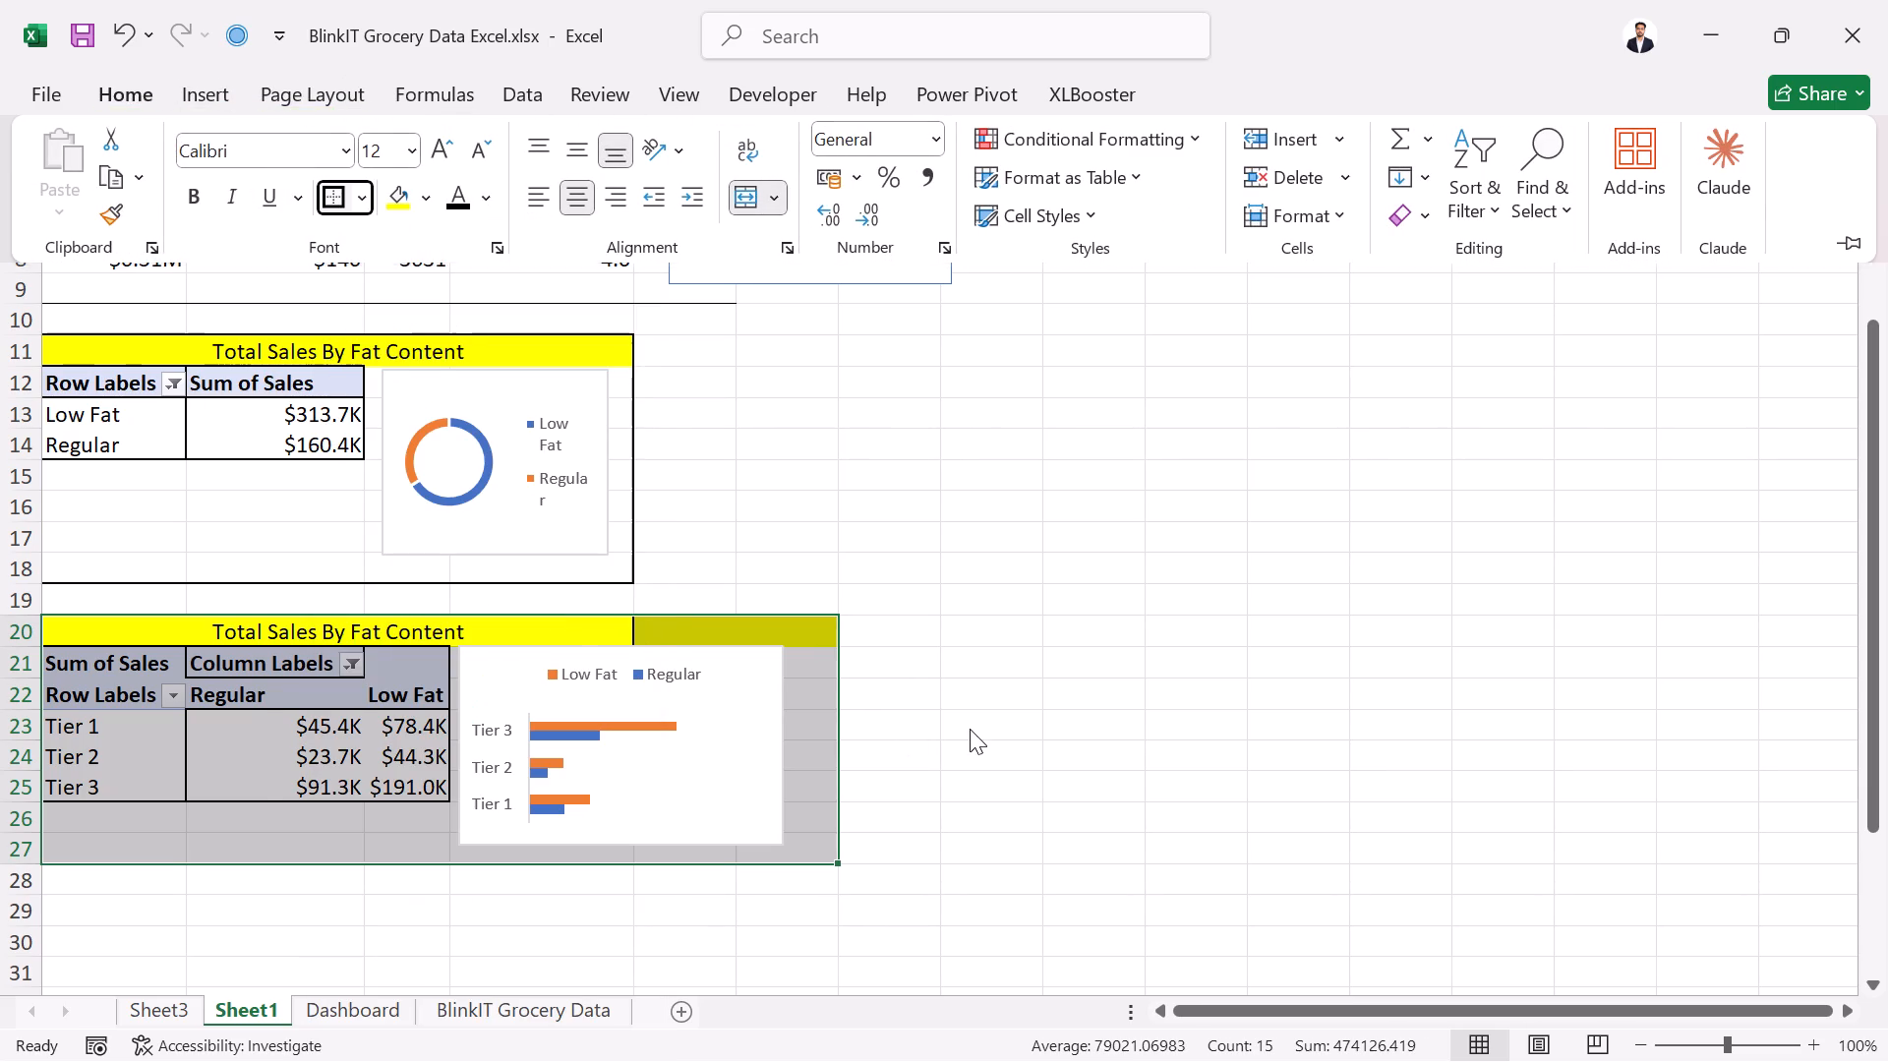
{"action": "left_click", "coordinate": [970, 729]}
{"action": "left_click", "coordinate": [933, 732]}
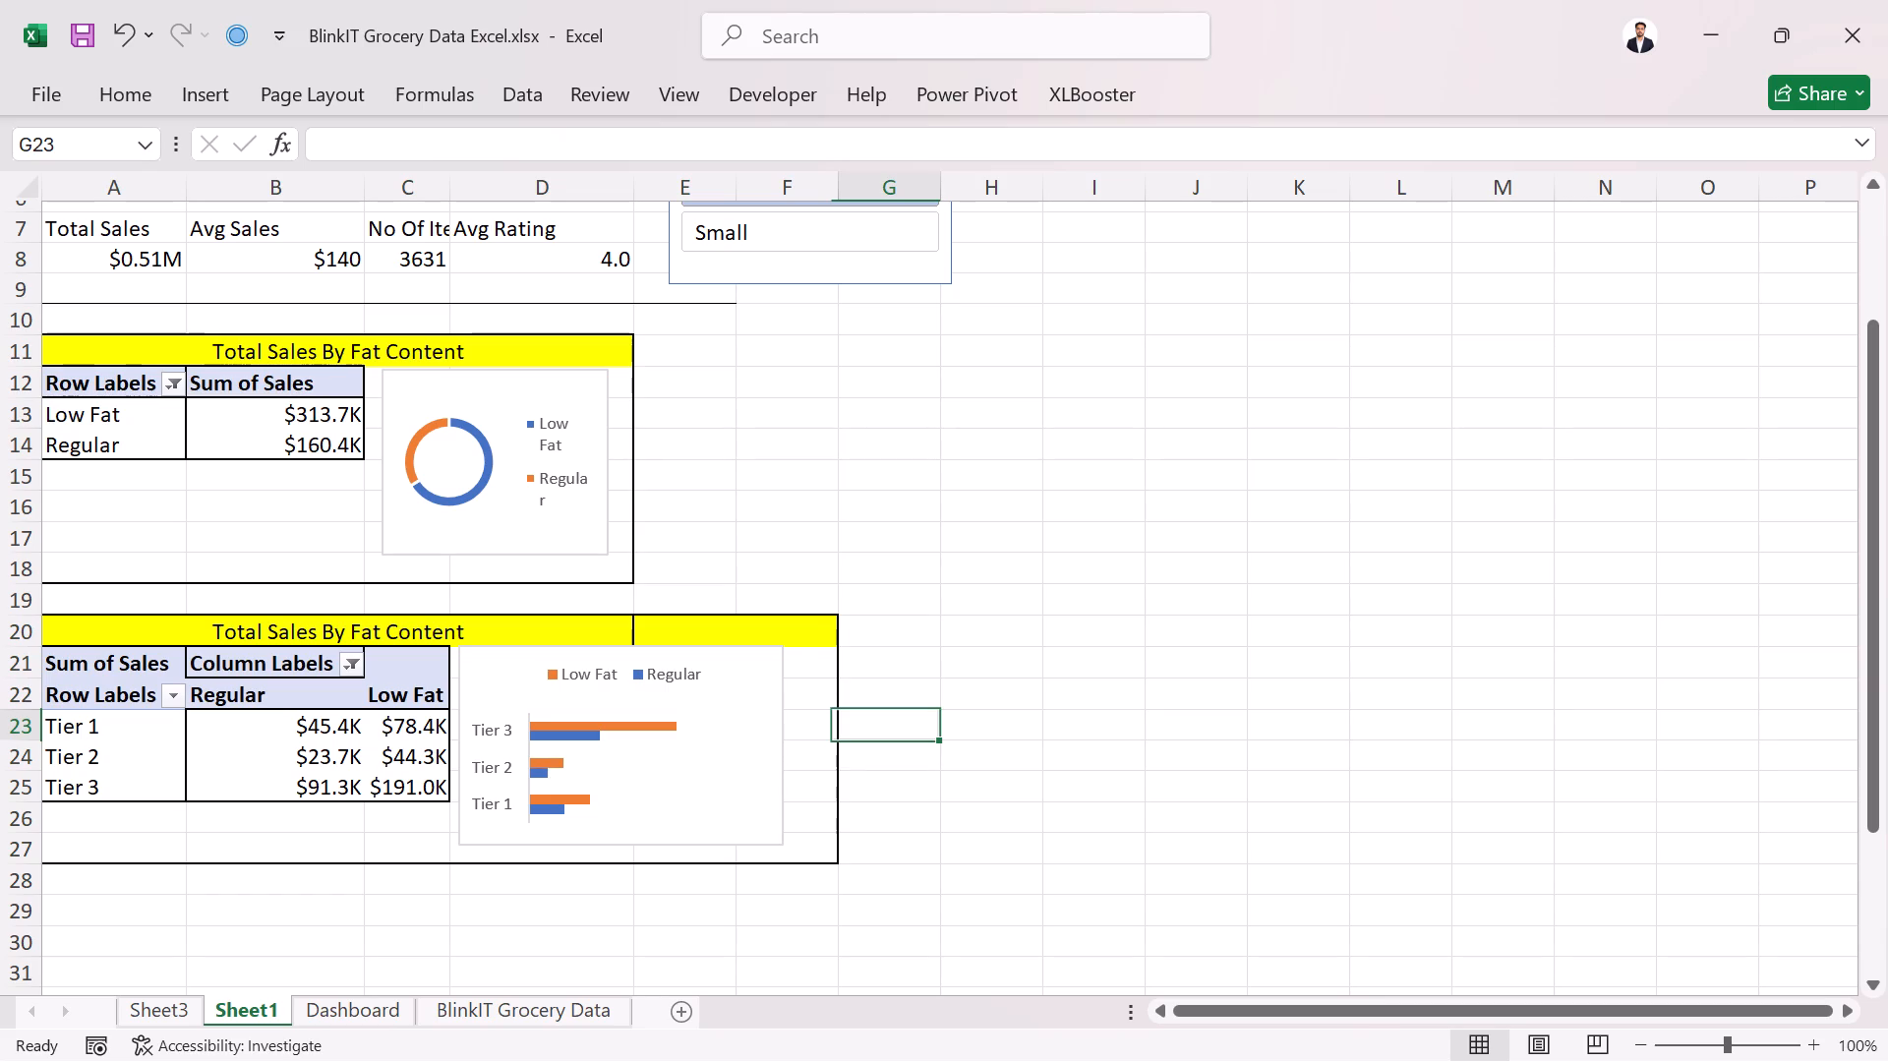
{"action": "left_click", "coordinate": [932, 672]}
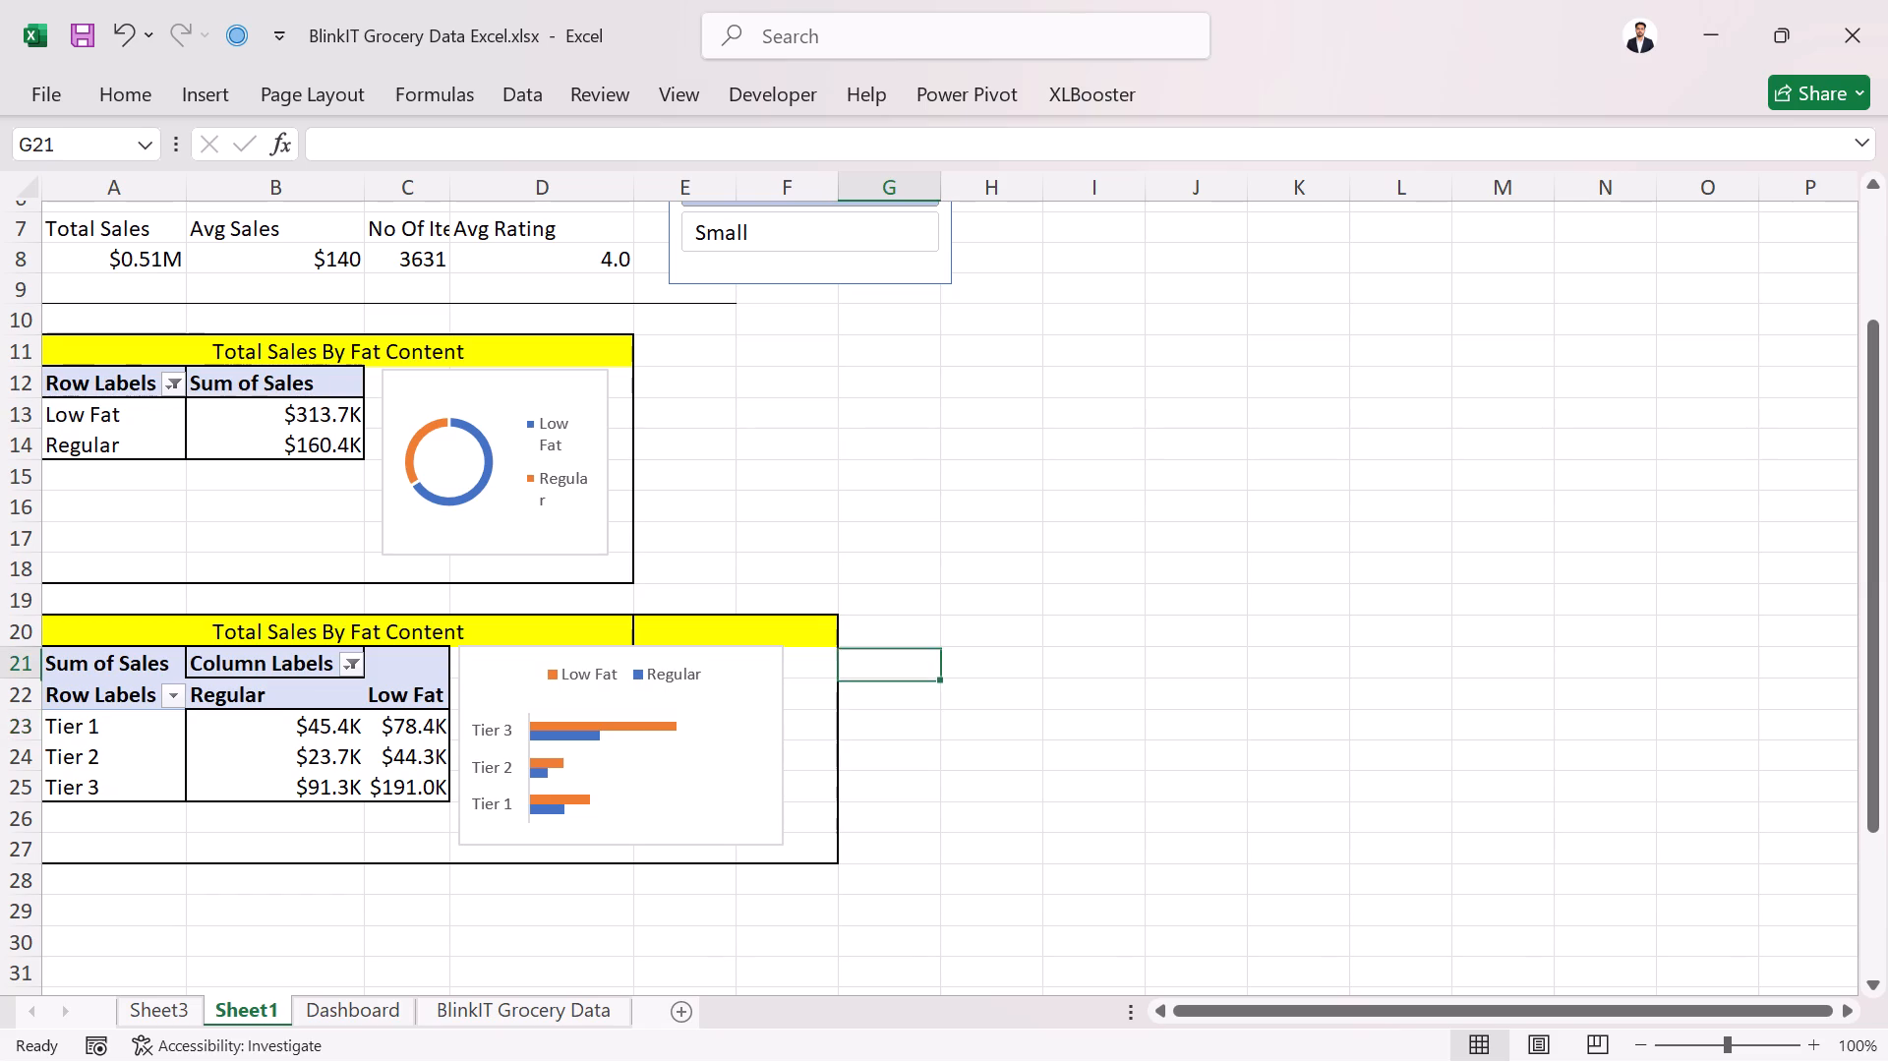
{"action": "left_click", "coordinate": [991, 737]}
{"action": "left_click", "coordinate": [1277, 746]}
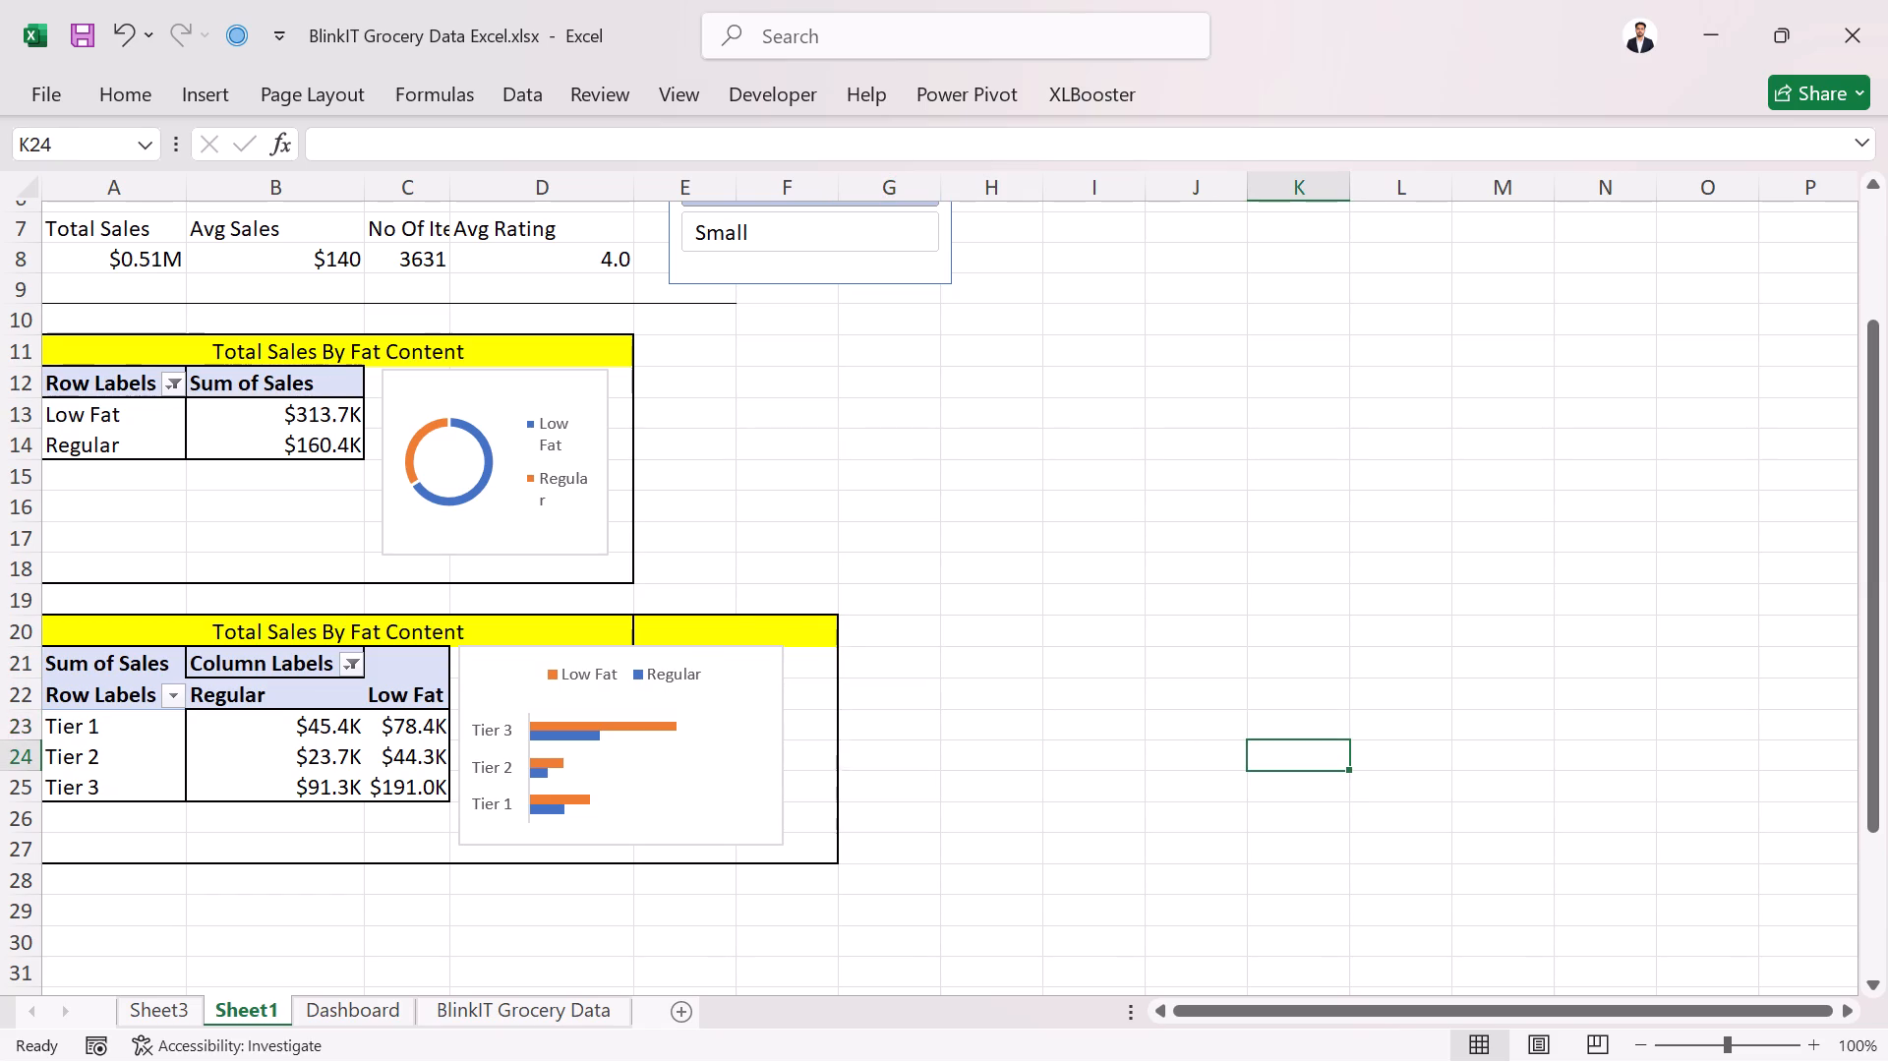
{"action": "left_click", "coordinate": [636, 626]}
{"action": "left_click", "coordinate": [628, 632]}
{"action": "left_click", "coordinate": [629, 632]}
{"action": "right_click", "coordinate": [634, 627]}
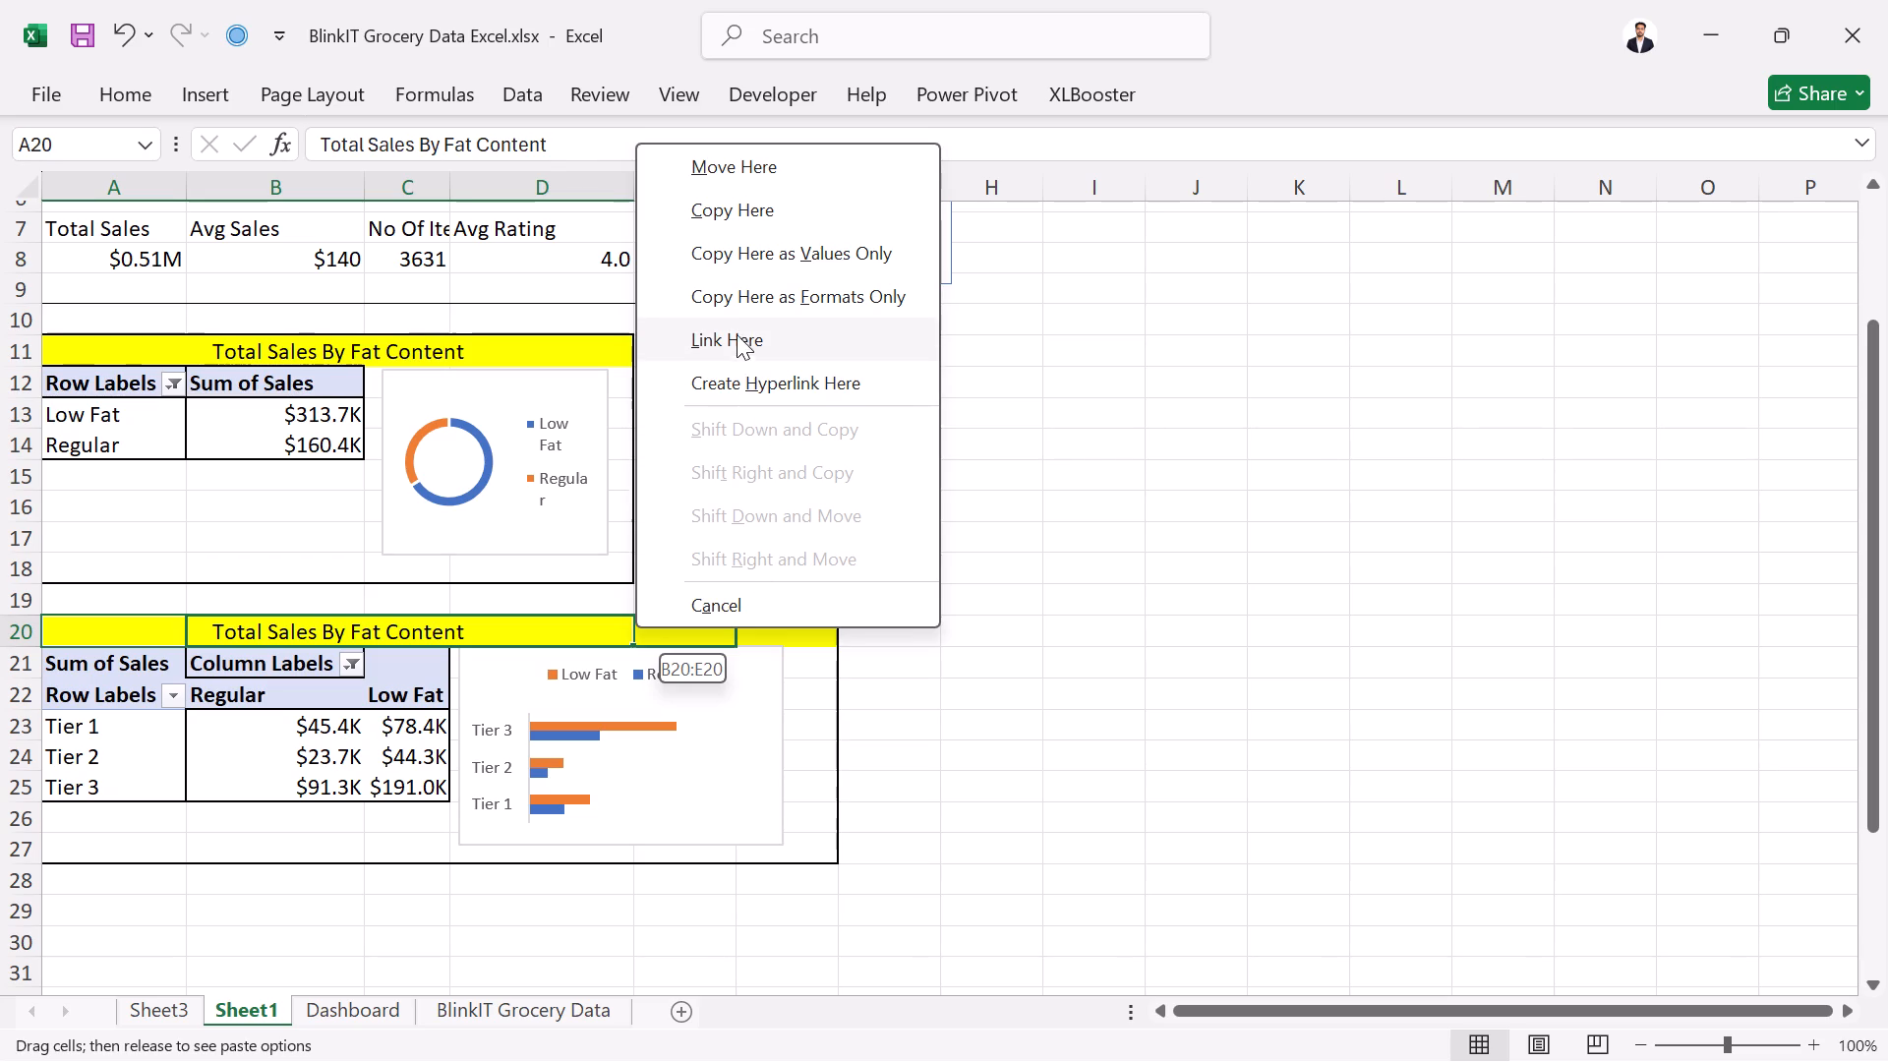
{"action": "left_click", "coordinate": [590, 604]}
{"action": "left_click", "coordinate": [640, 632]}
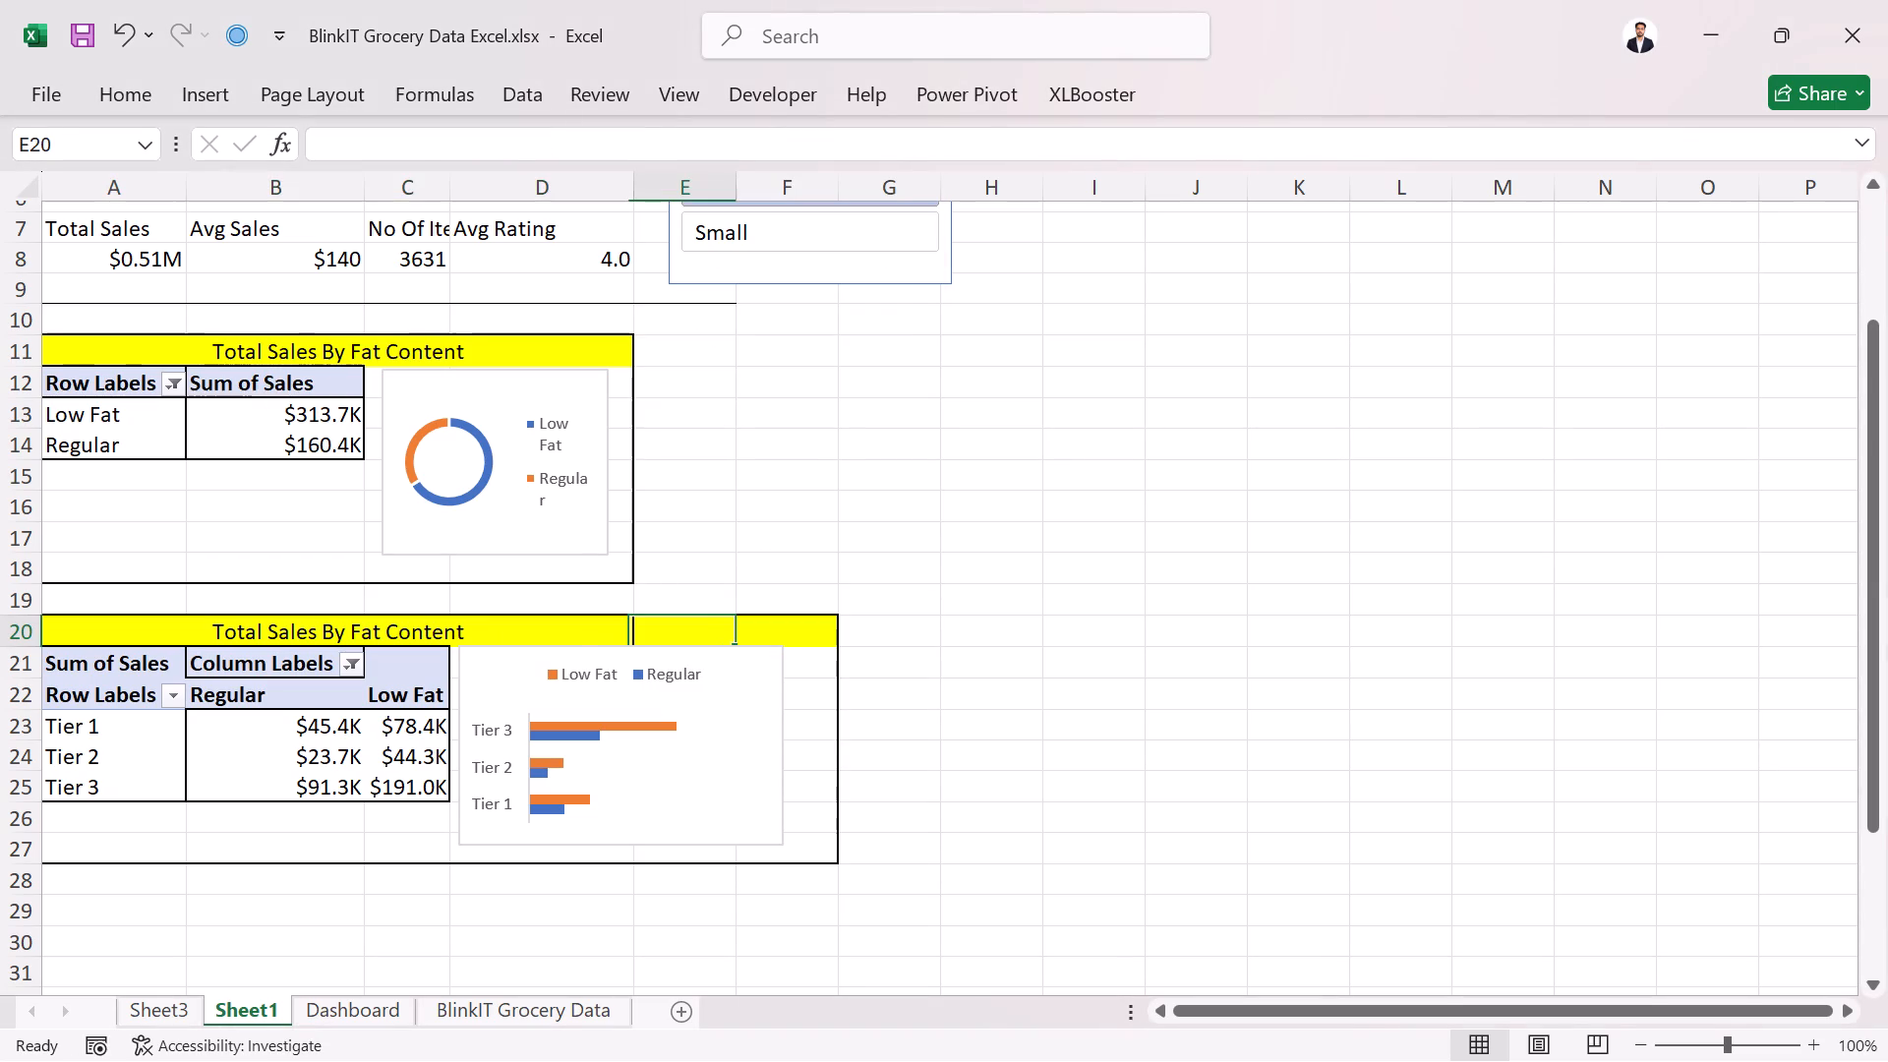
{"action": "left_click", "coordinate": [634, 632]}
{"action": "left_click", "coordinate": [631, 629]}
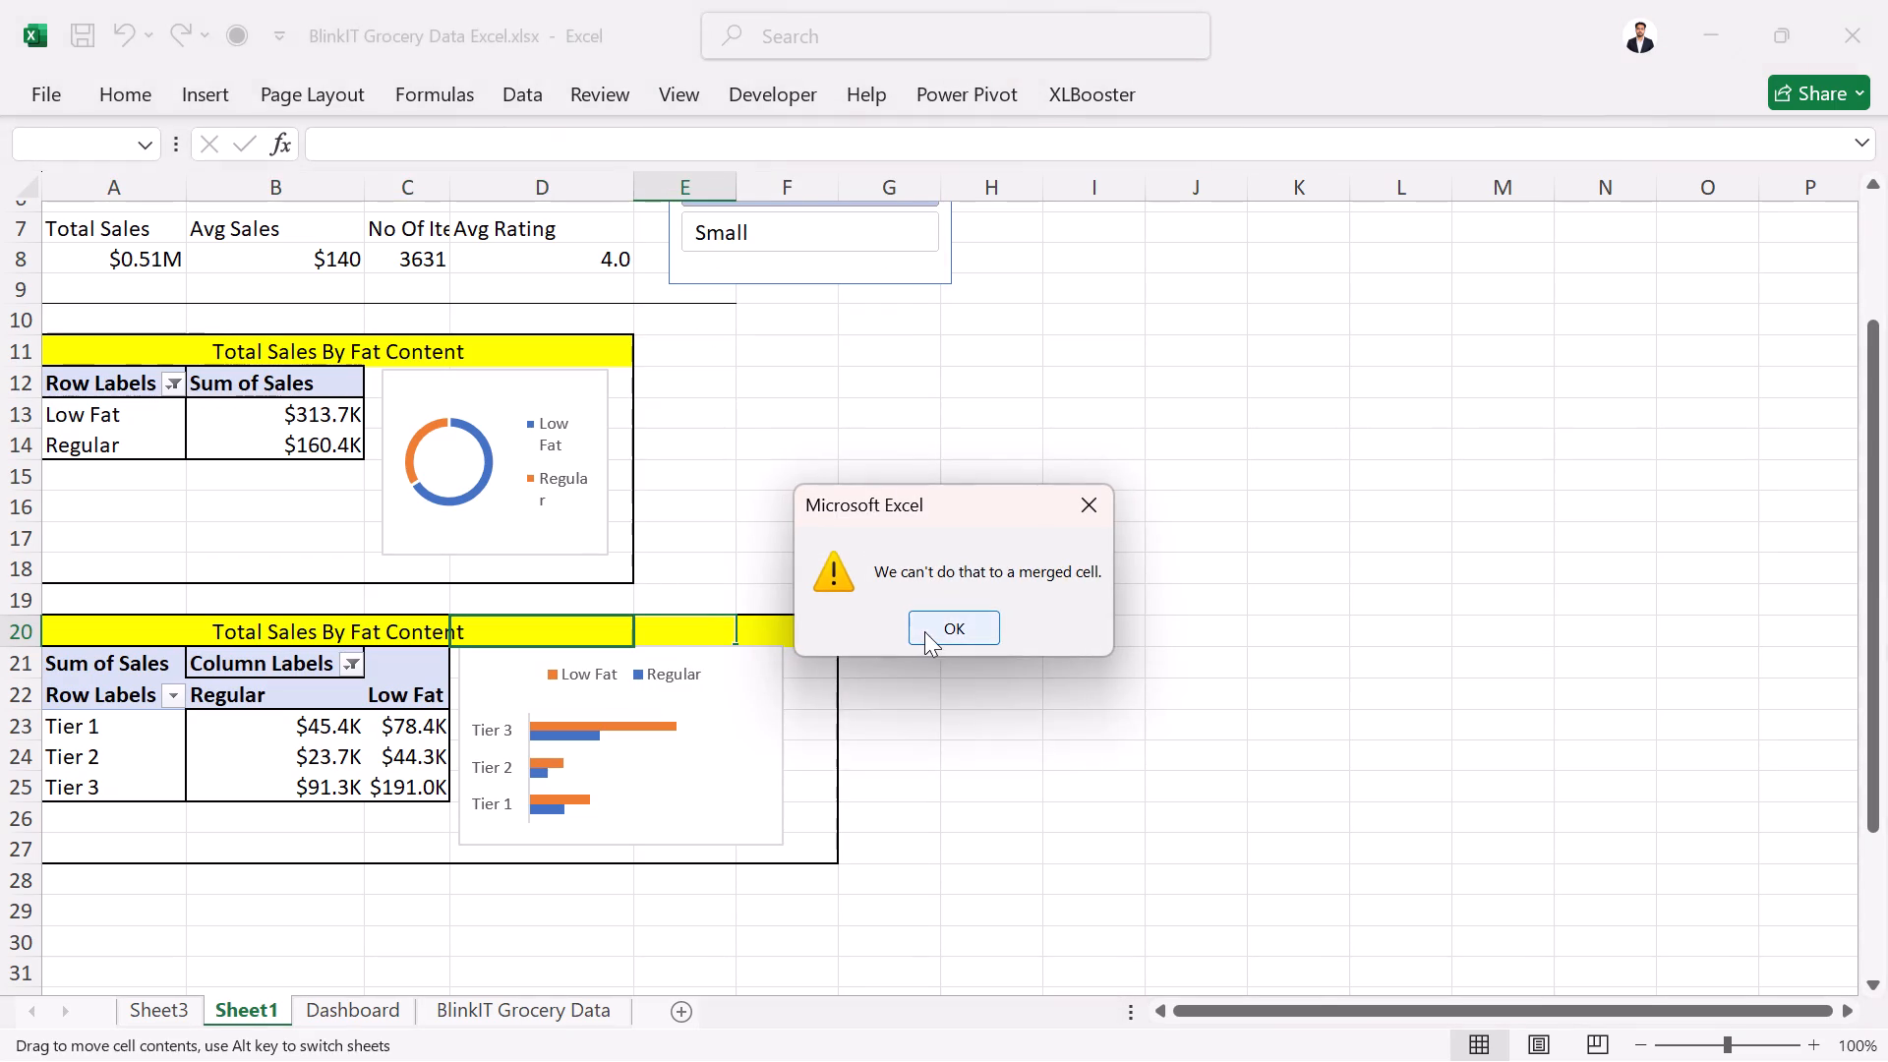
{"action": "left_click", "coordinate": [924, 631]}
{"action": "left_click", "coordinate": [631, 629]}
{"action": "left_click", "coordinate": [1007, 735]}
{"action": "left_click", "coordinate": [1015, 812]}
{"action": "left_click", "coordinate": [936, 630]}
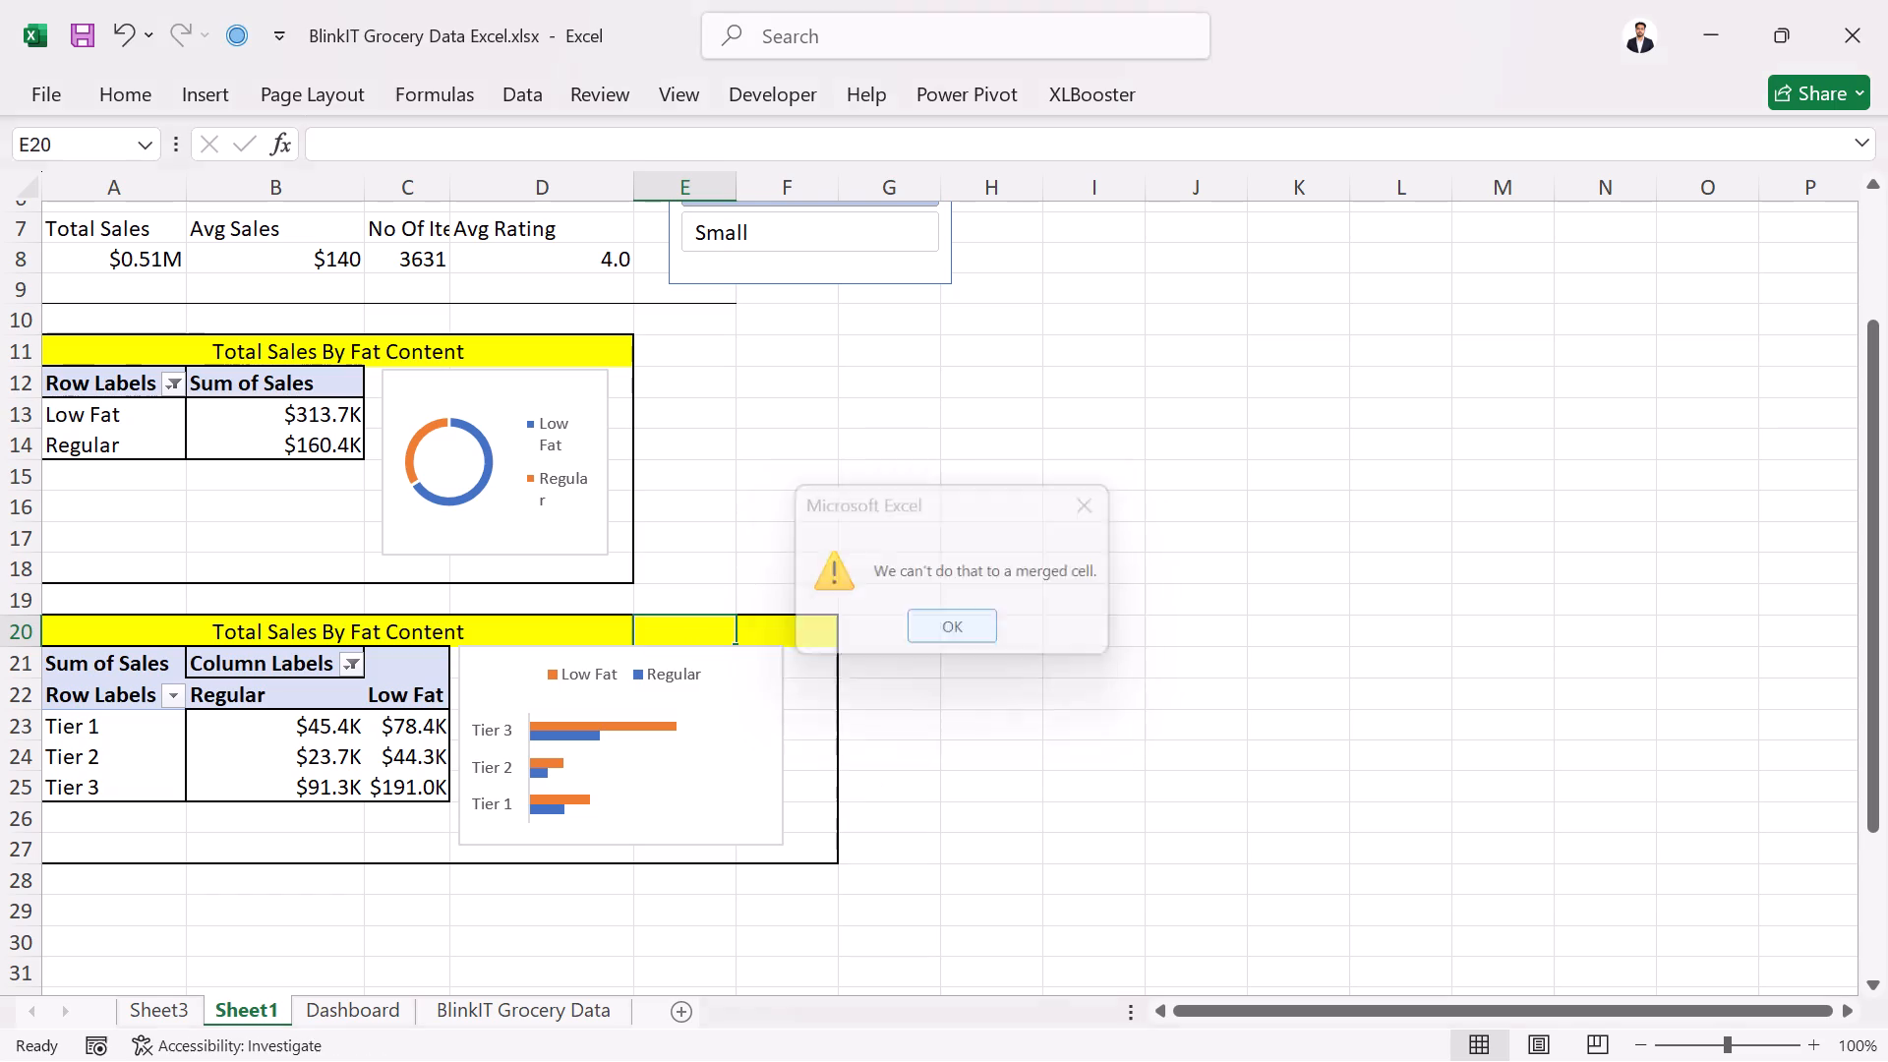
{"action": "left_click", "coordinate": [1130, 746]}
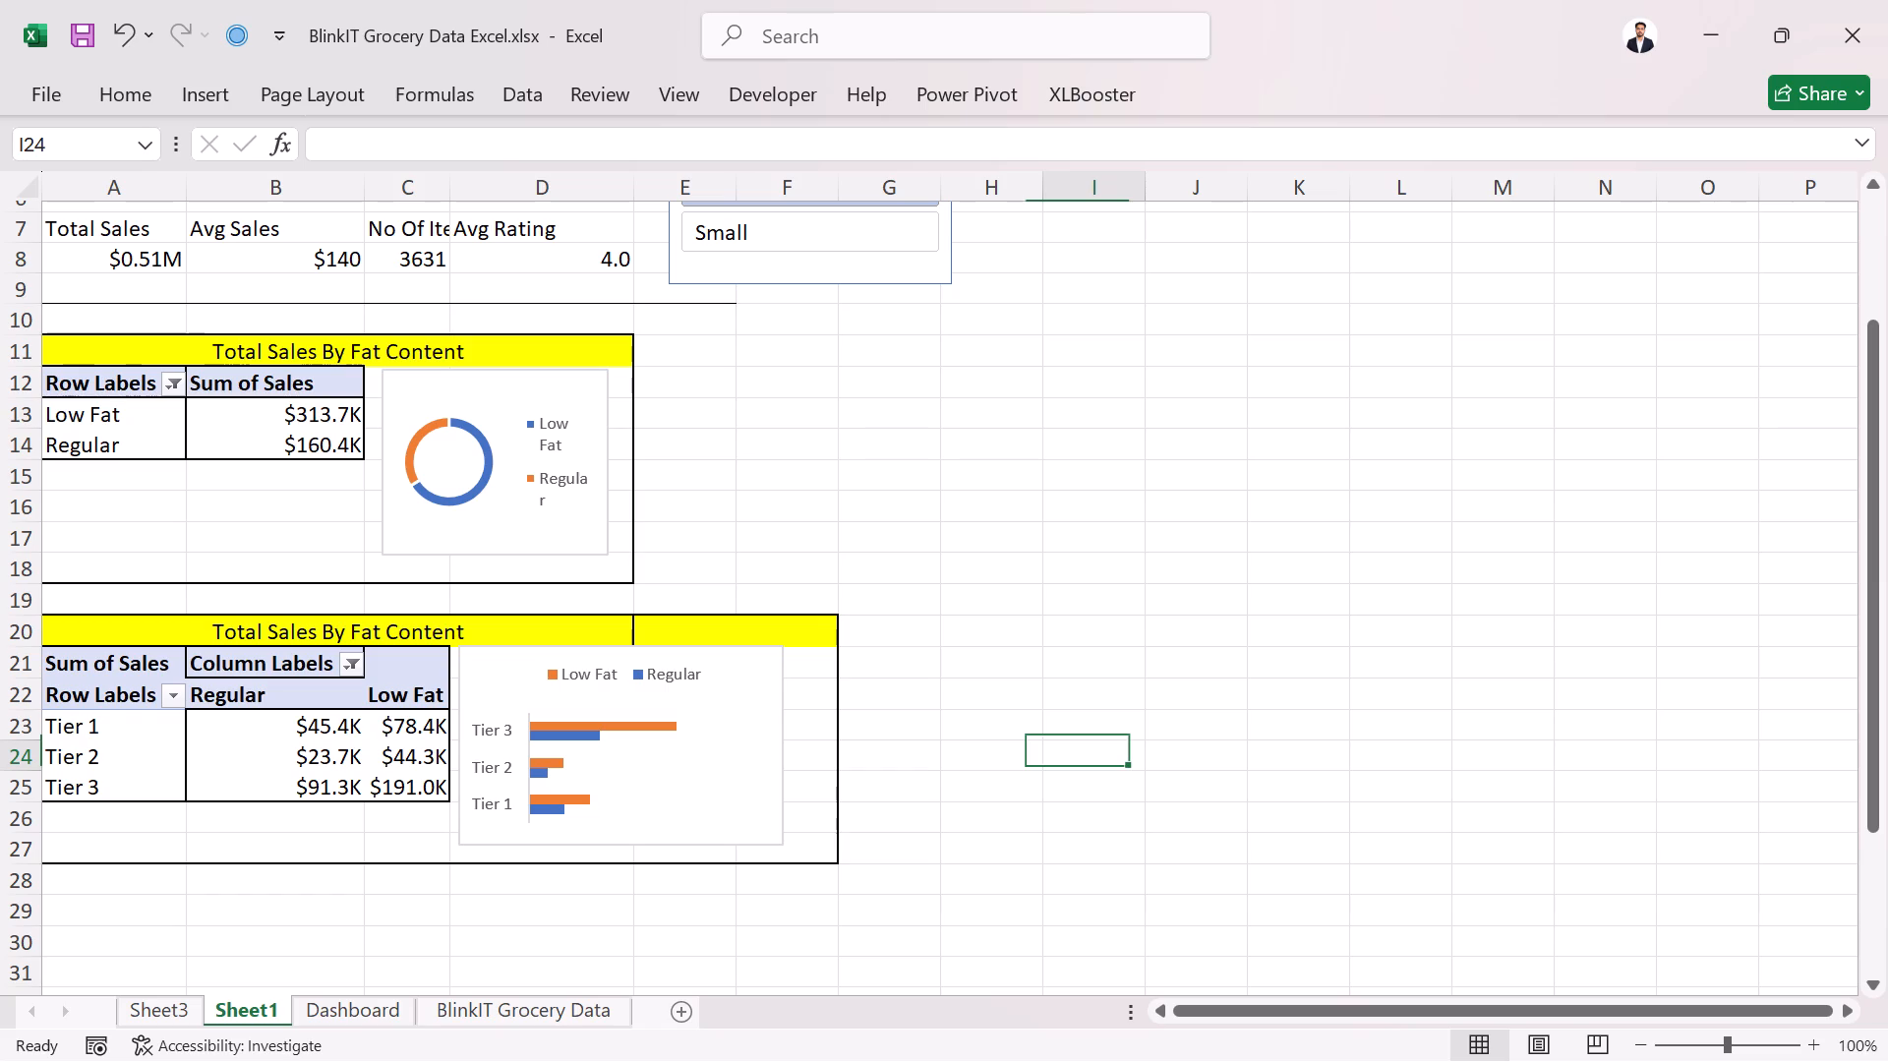
Copy the outlet location bar chart from Sheet1 and paste it into the Dashboard sheet.
{"action": "left_click", "coordinate": [750, 719]}
{"action": "key", "text": "ctrl+c"}
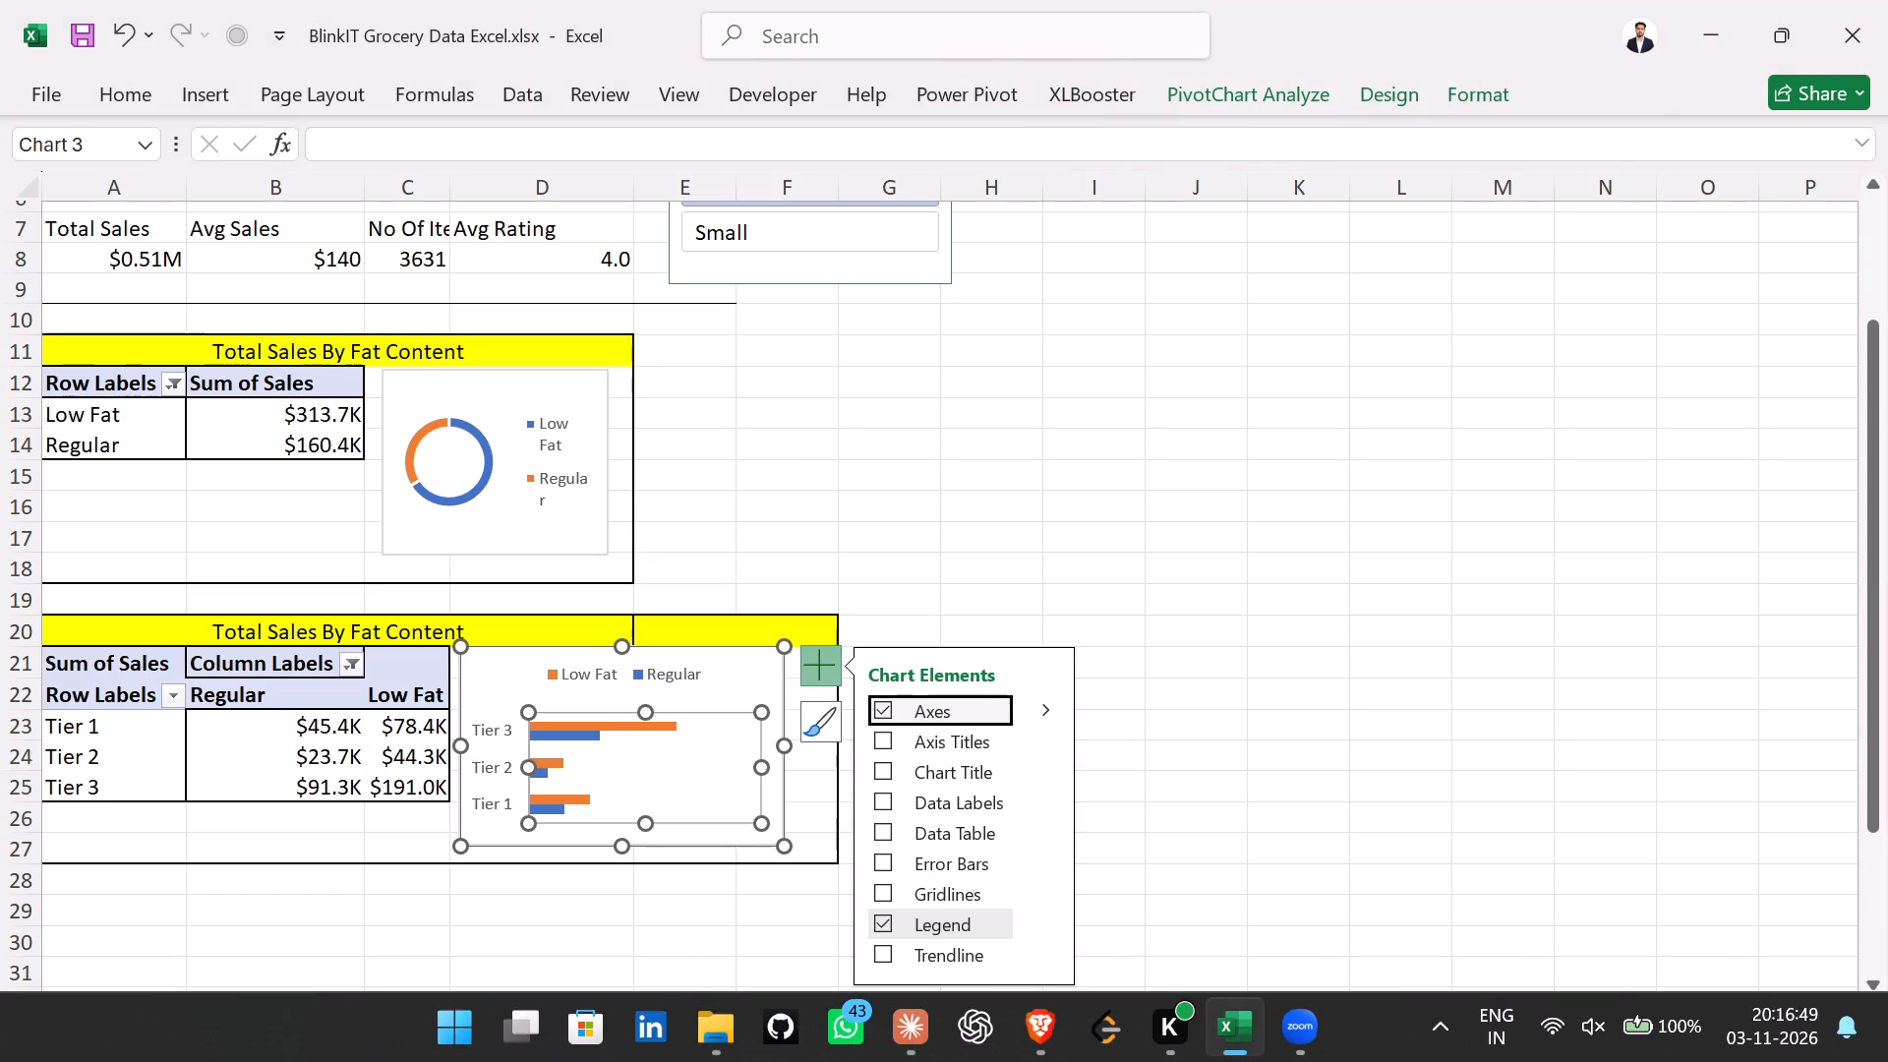
{"action": "left_click", "coordinate": [349, 1022]}
{"action": "left_click", "coordinate": [351, 996]}
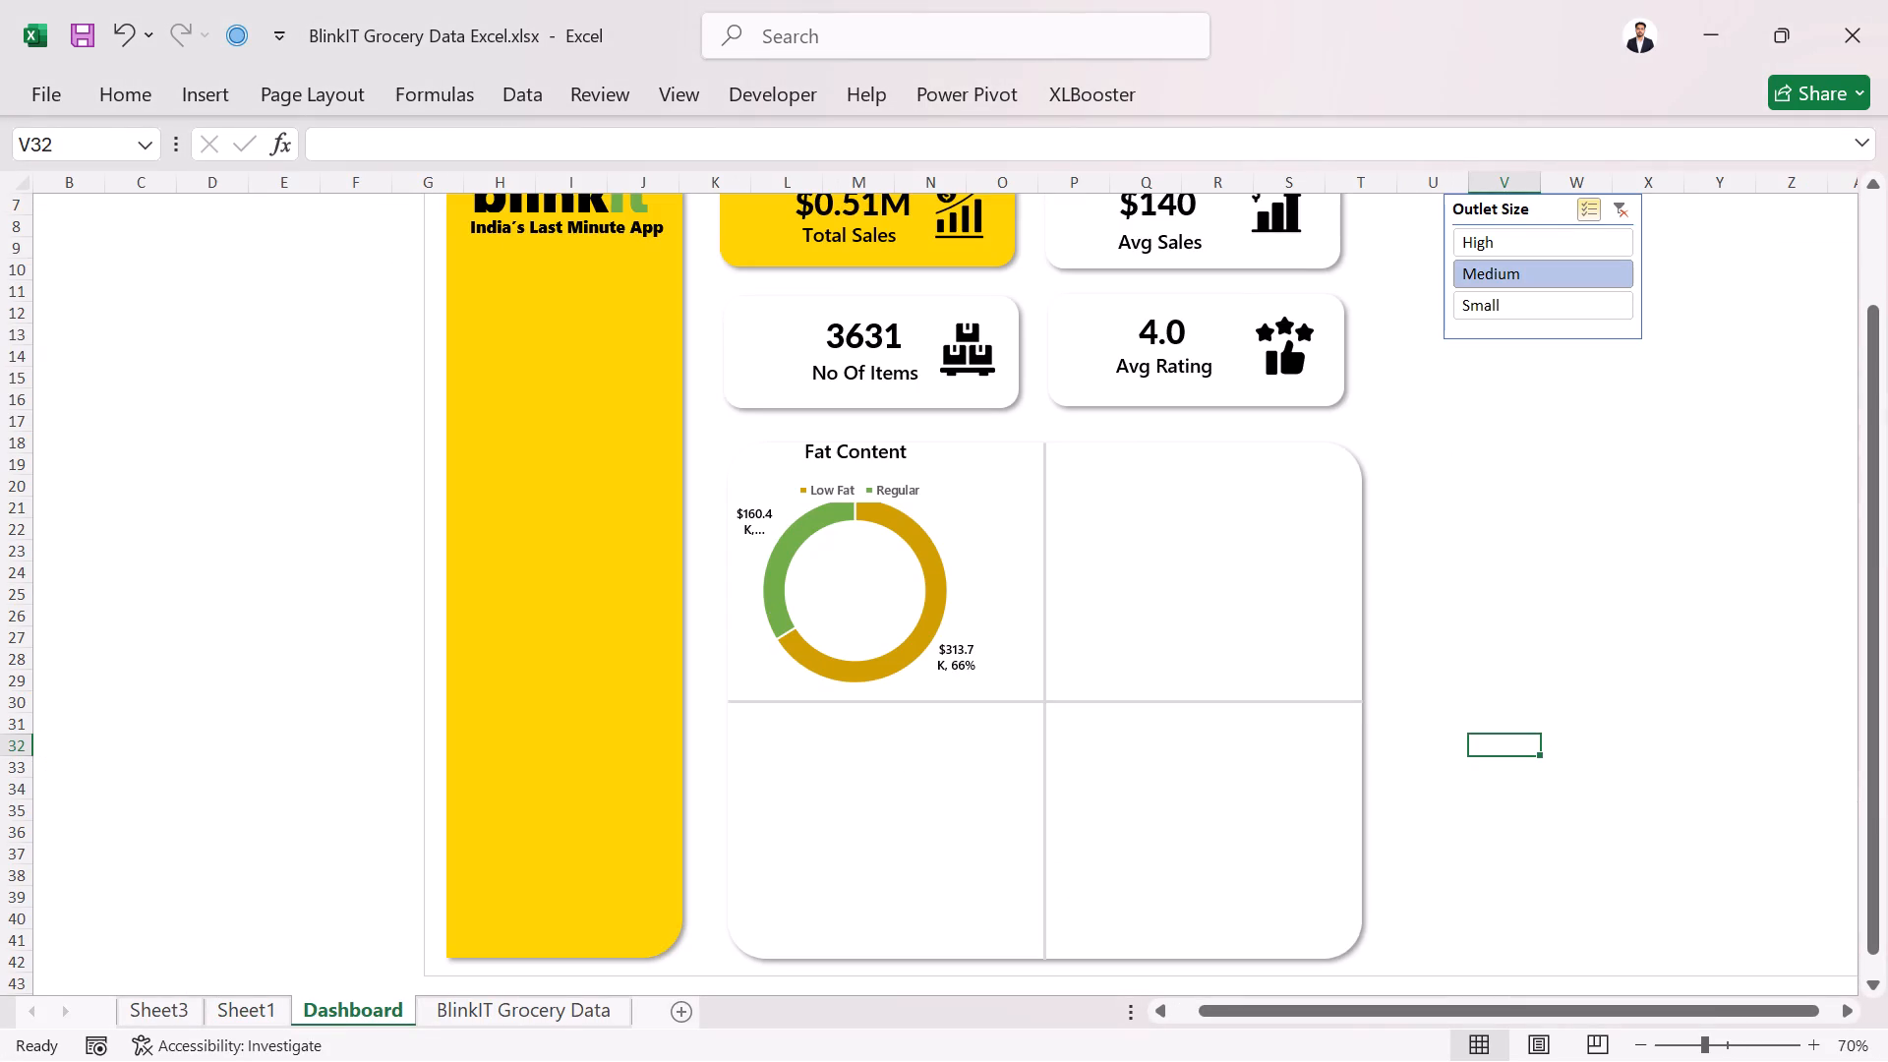
{"action": "left_click", "coordinate": [793, 772]}
{"action": "key", "text": "ctrl+v"}
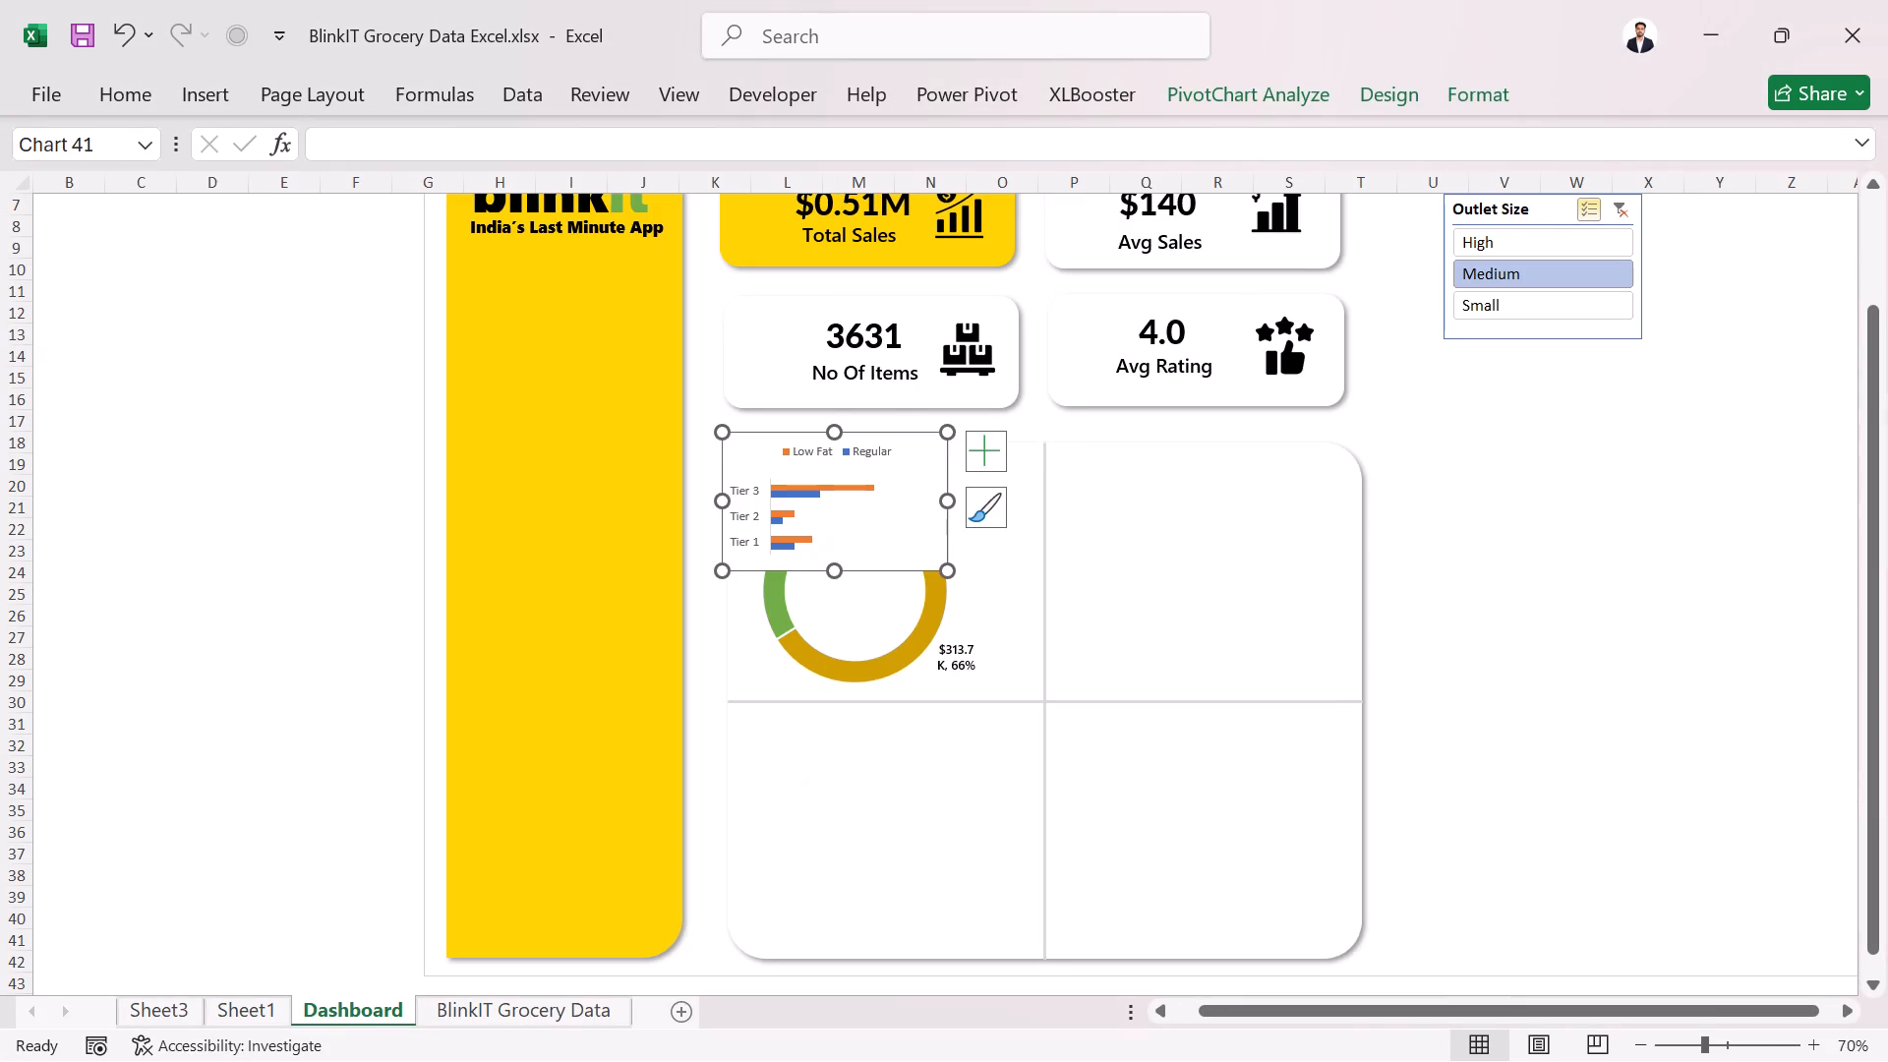
Move the pasted bar chart into the empty panel below the Fat Content doughnut and enlarge it to cover about L32 to O41.
{"action": "left_click_drag", "start_coordinate": [862, 471], "coordinate": [909, 794]}
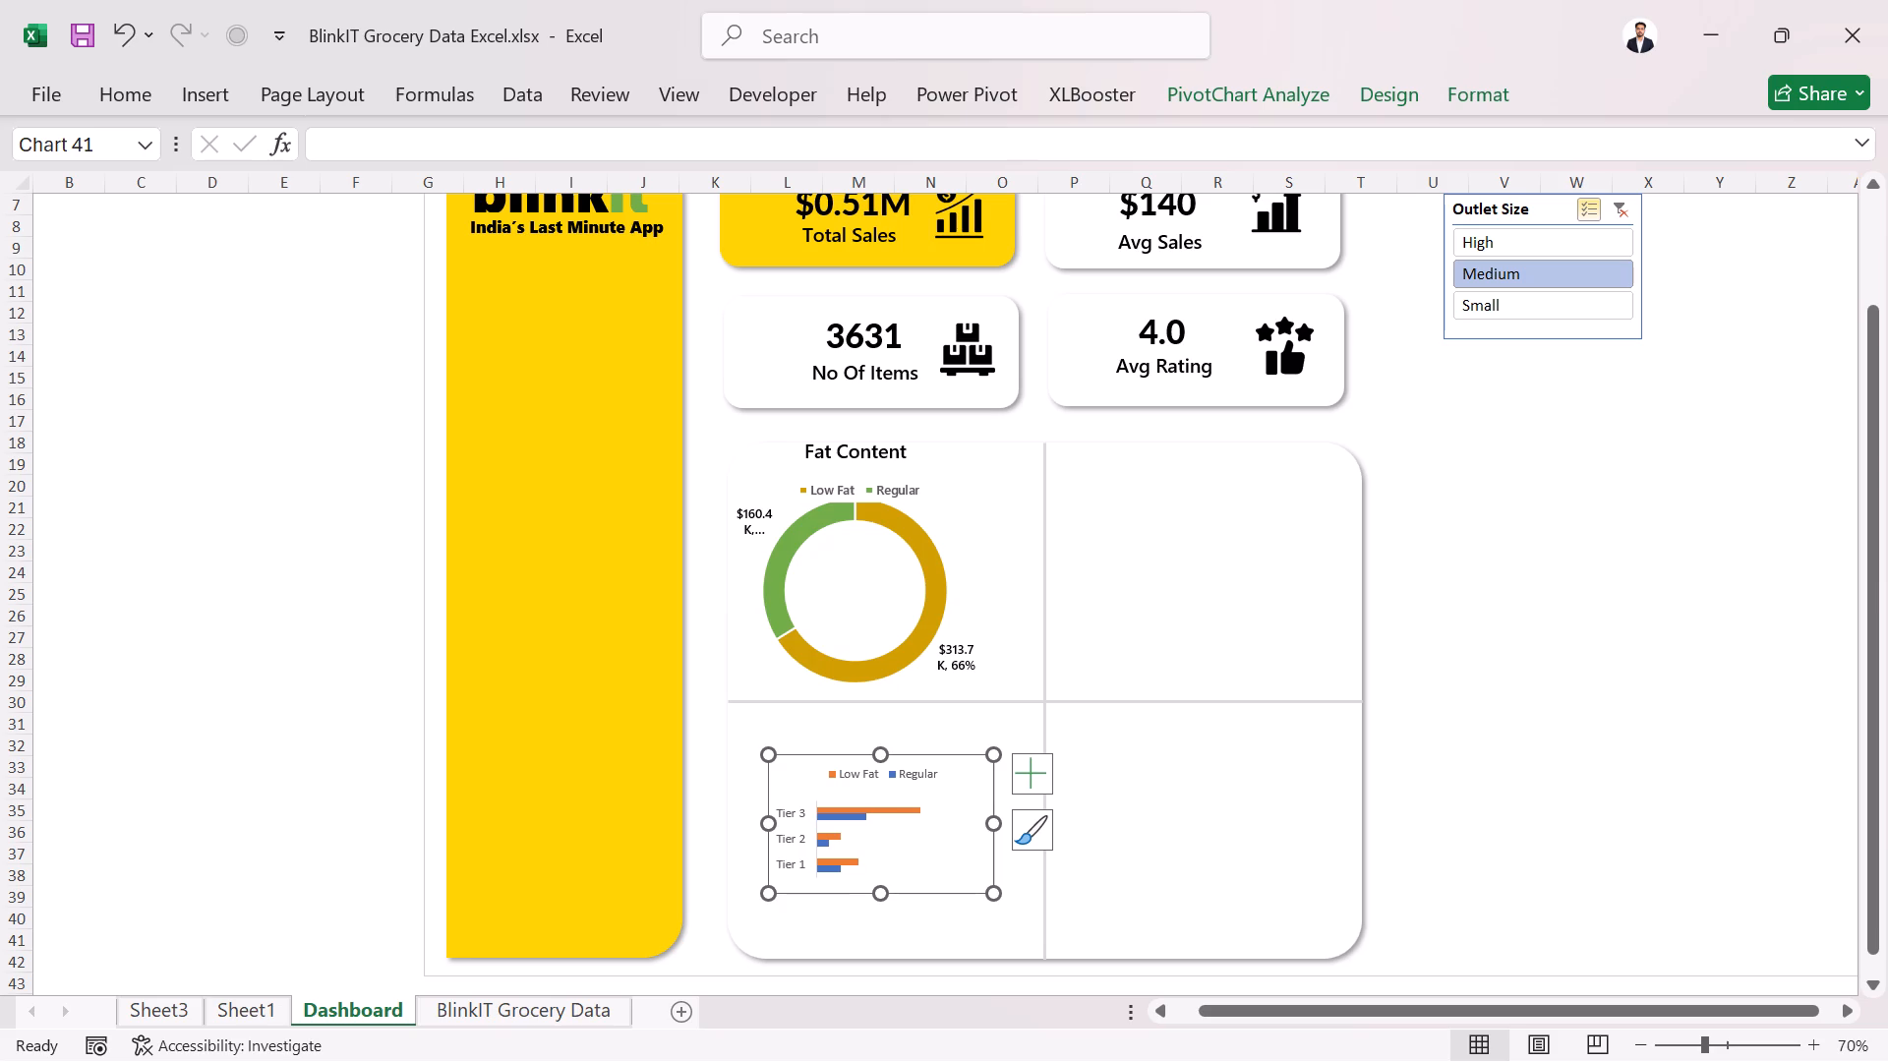
{"action": "left_click_drag", "start_coordinate": [995, 897], "coordinate": [1018, 941]}
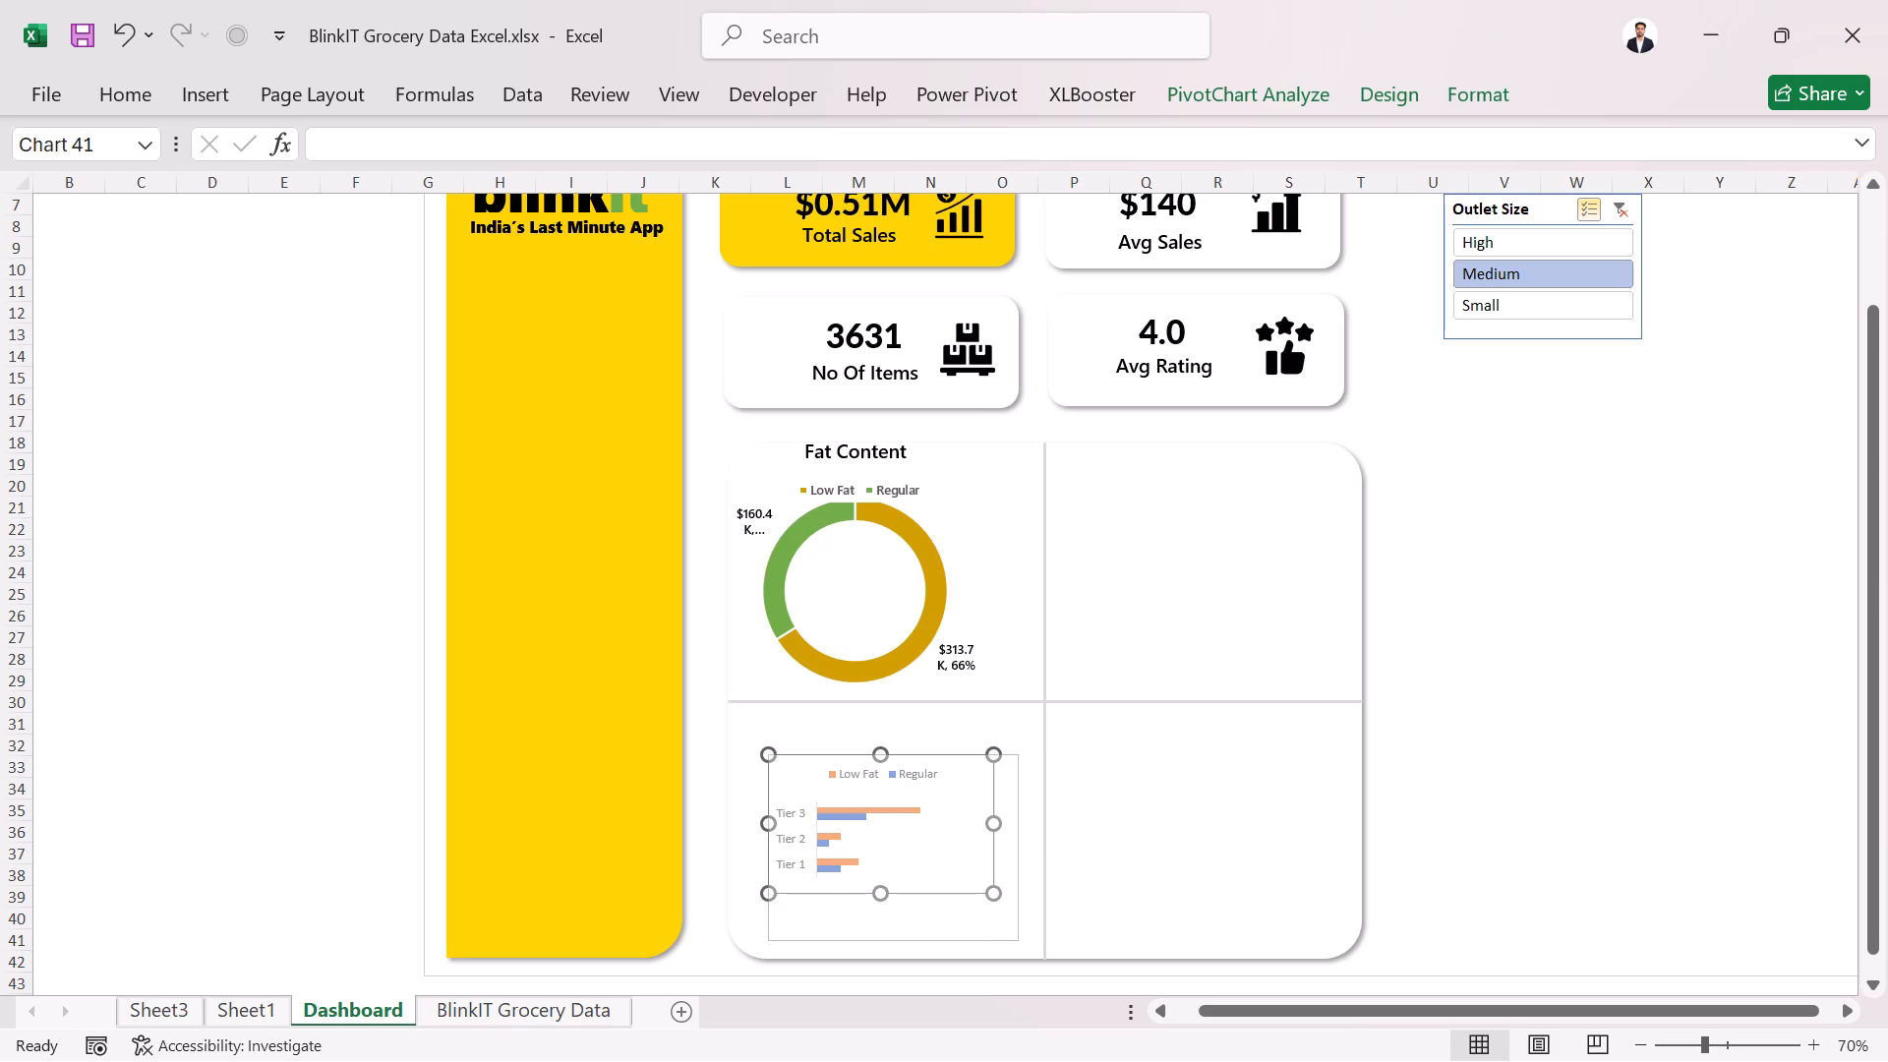
{"action": "left_click_drag", "start_coordinate": [1018, 941], "coordinate": [1037, 949]}
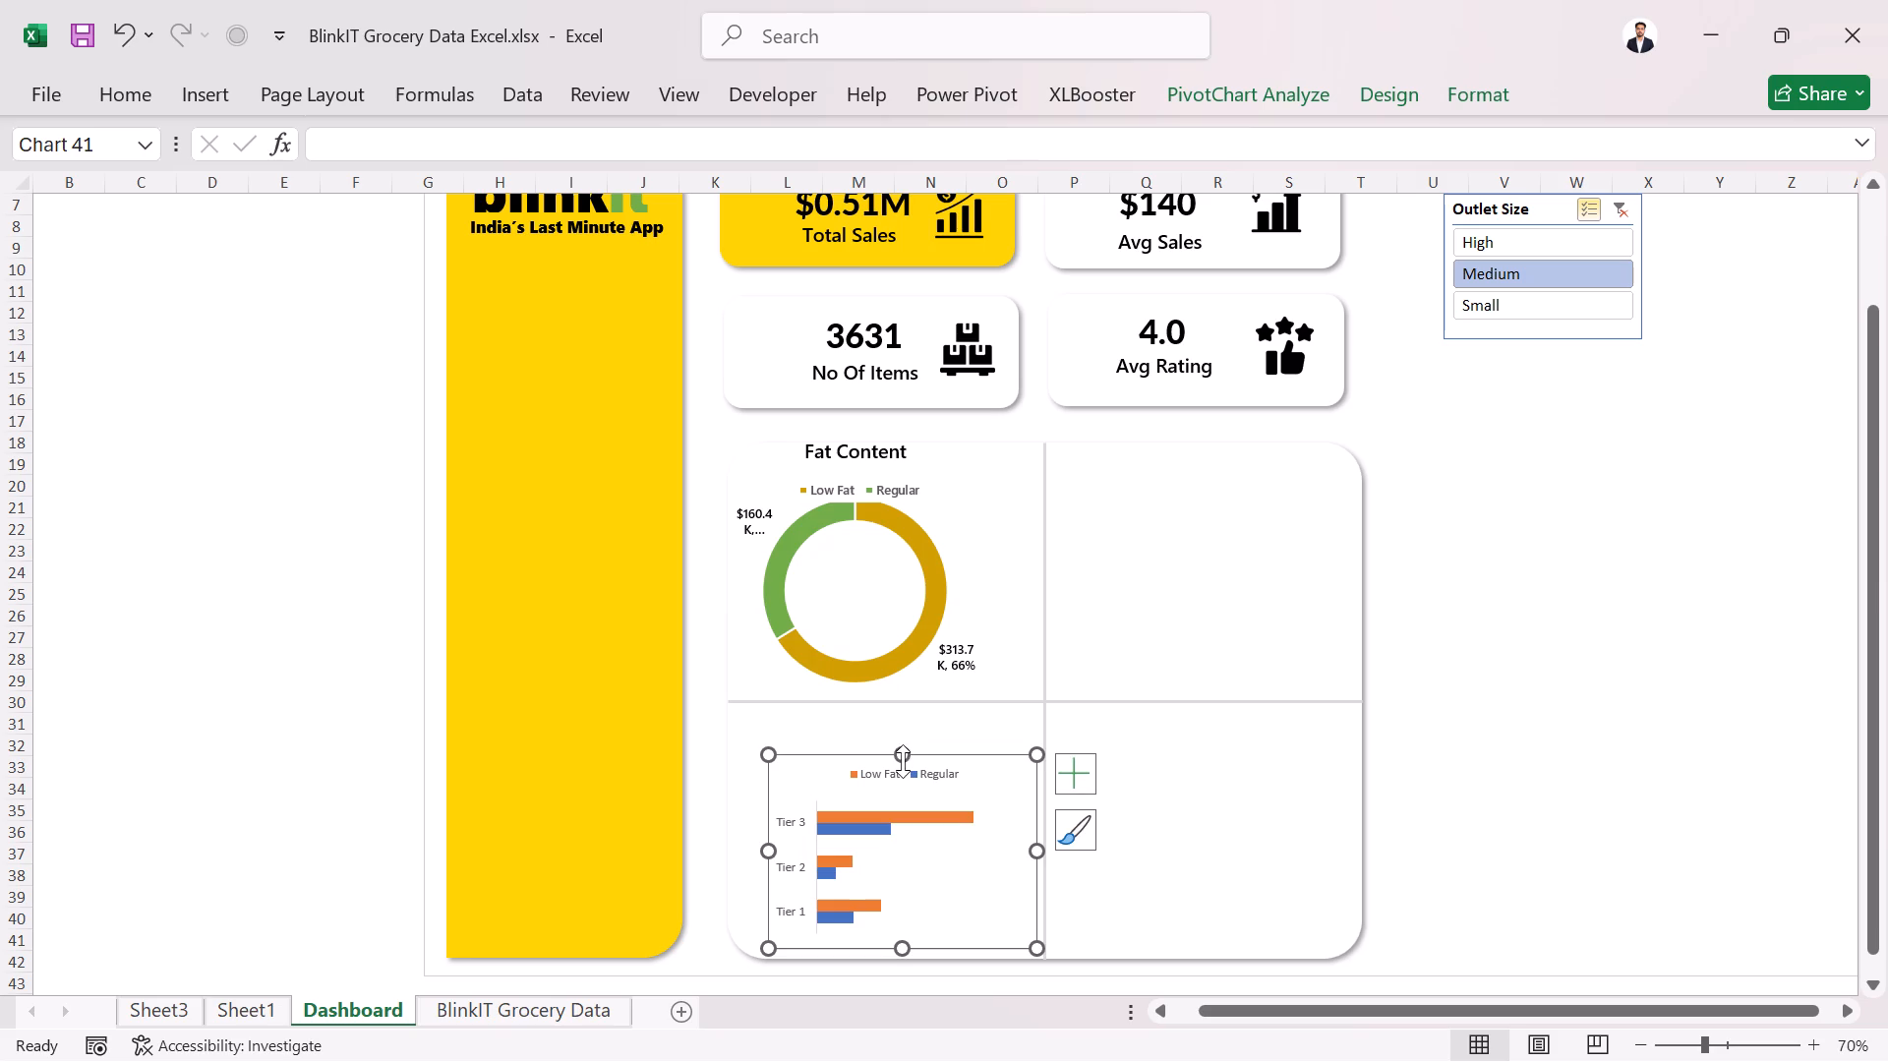
{"action": "left_click_drag", "start_coordinate": [901, 755], "coordinate": [887, 734]}
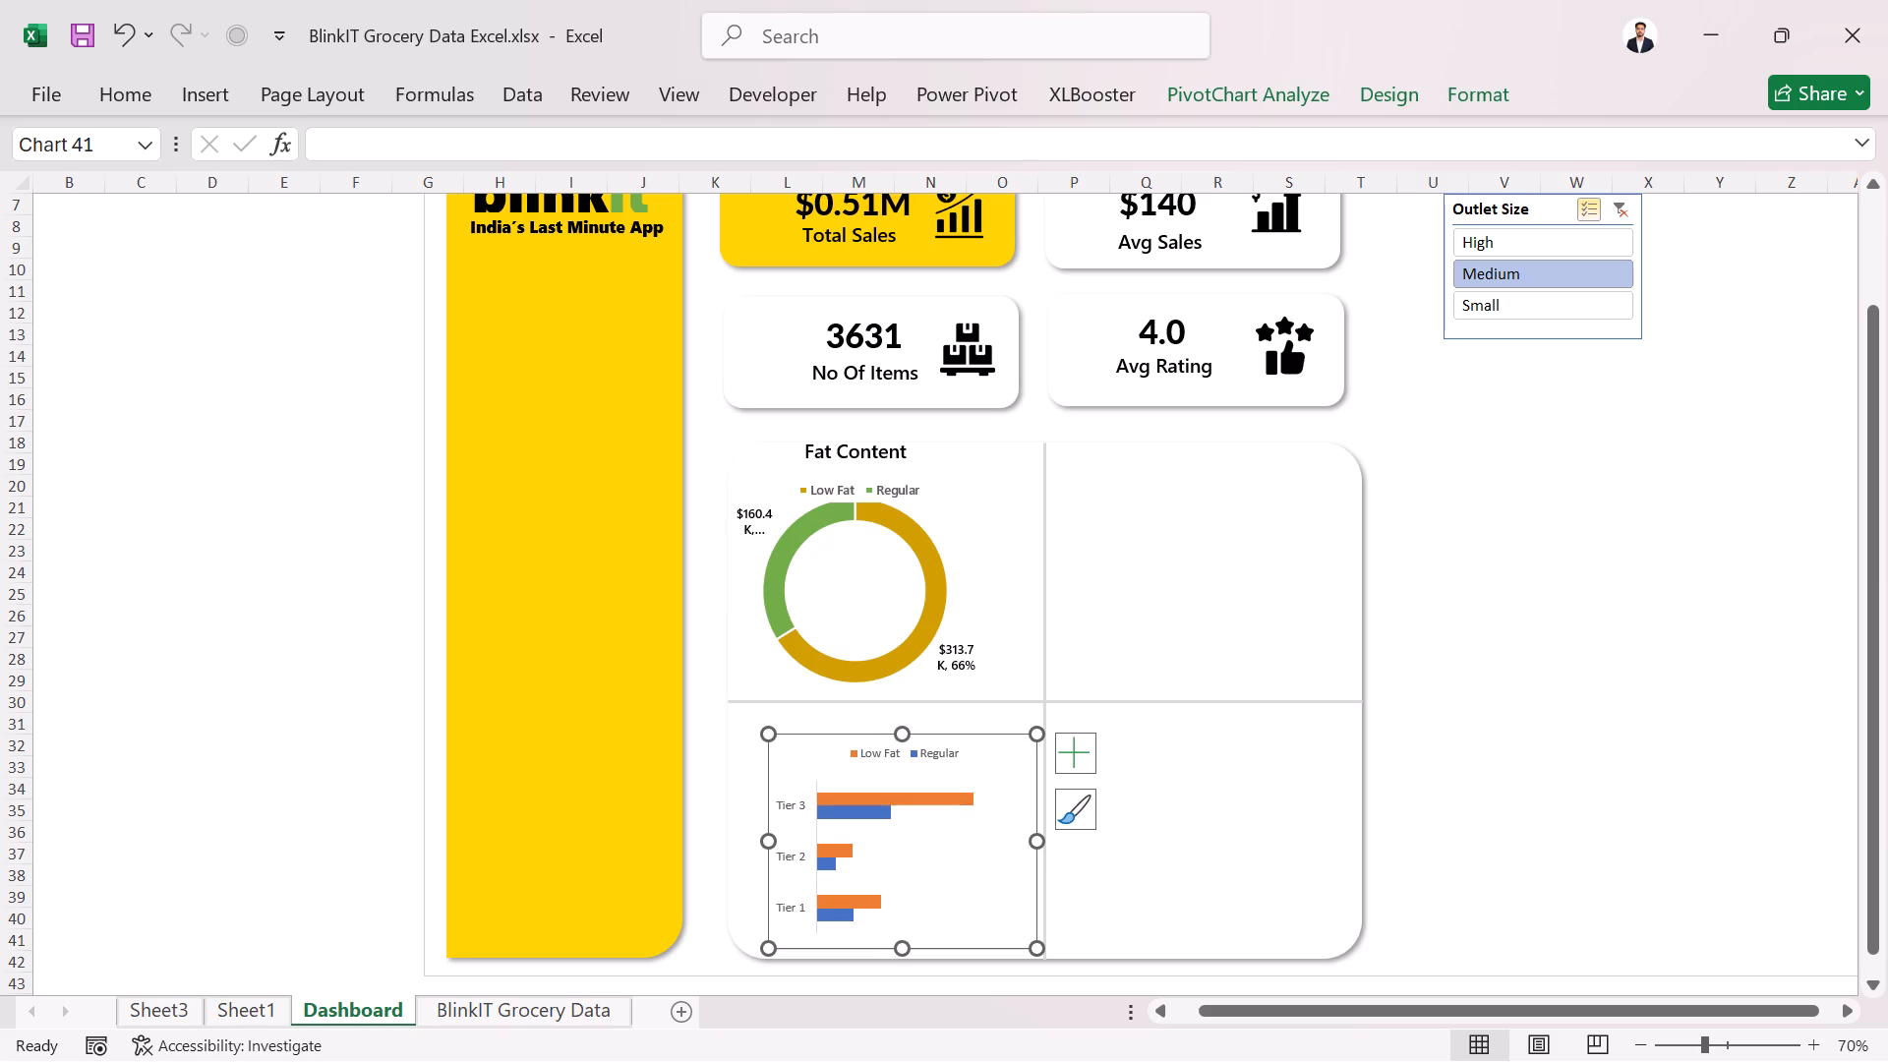
{"action": "left_click_drag", "start_coordinate": [766, 840], "coordinate": [753, 838]}
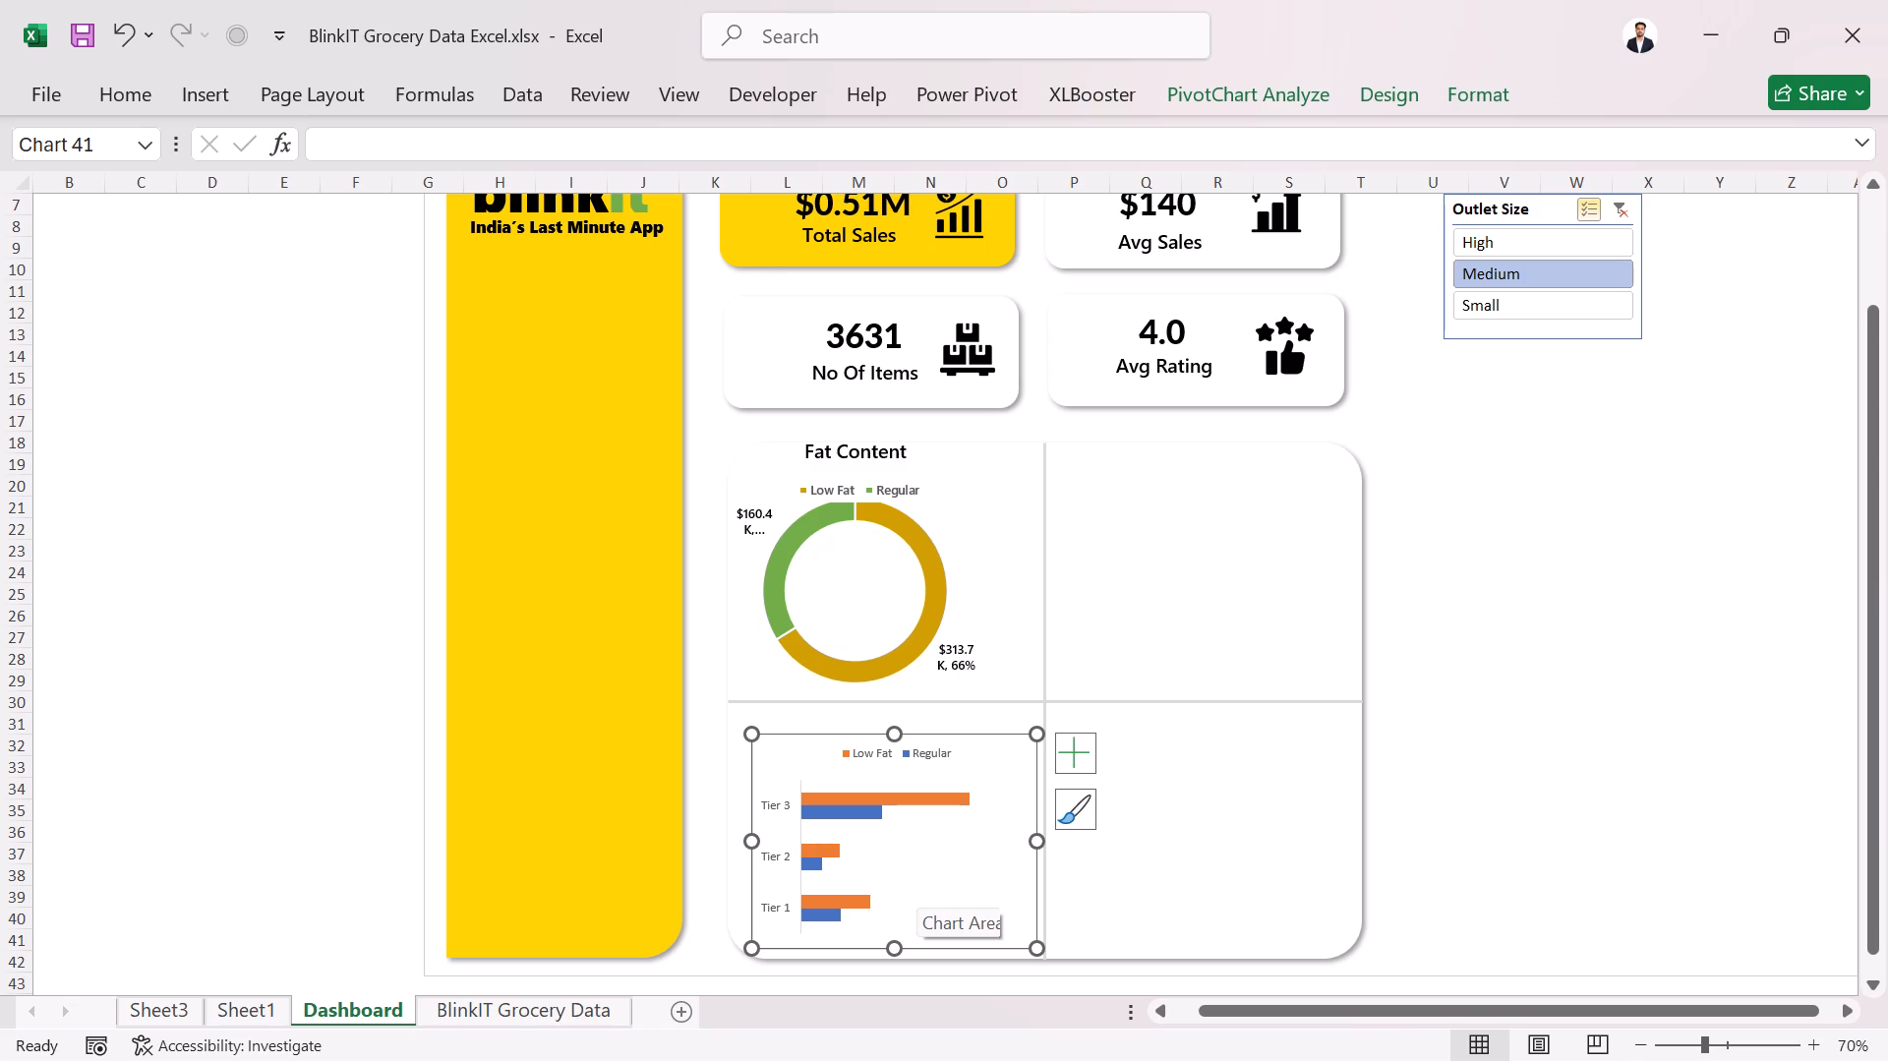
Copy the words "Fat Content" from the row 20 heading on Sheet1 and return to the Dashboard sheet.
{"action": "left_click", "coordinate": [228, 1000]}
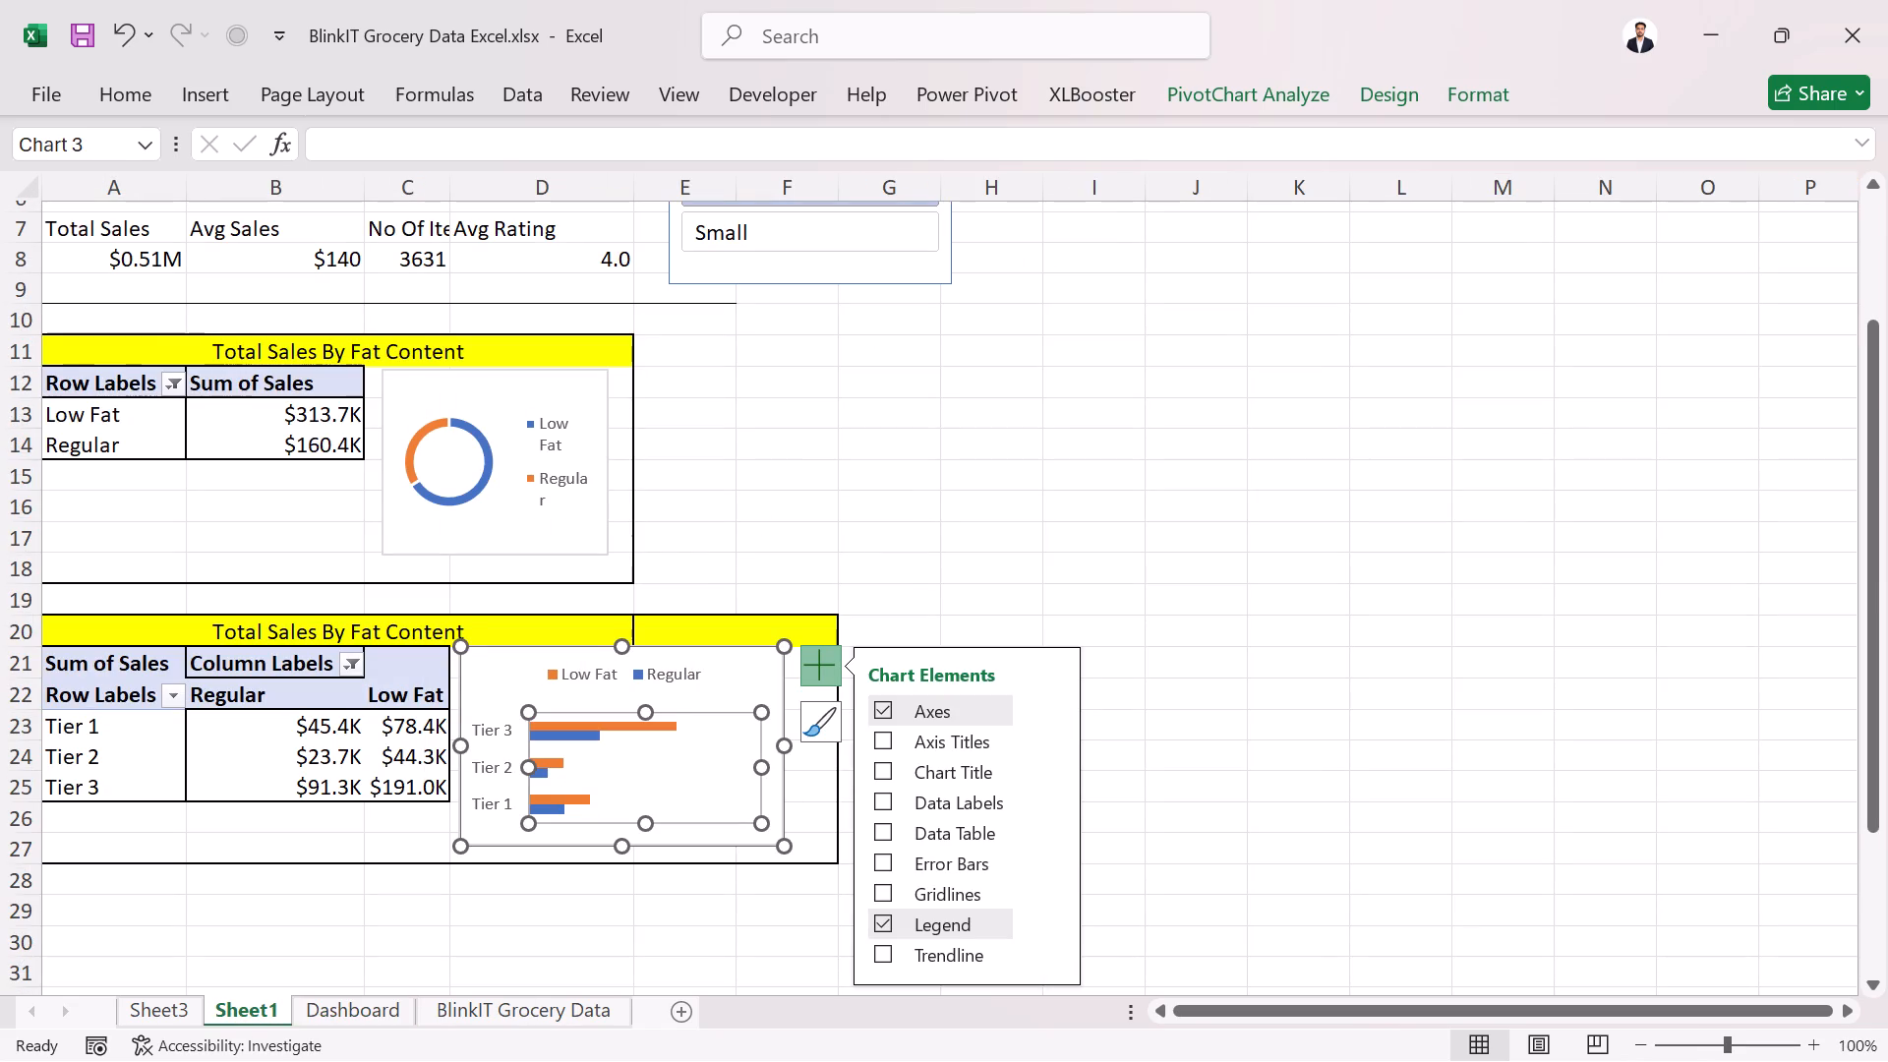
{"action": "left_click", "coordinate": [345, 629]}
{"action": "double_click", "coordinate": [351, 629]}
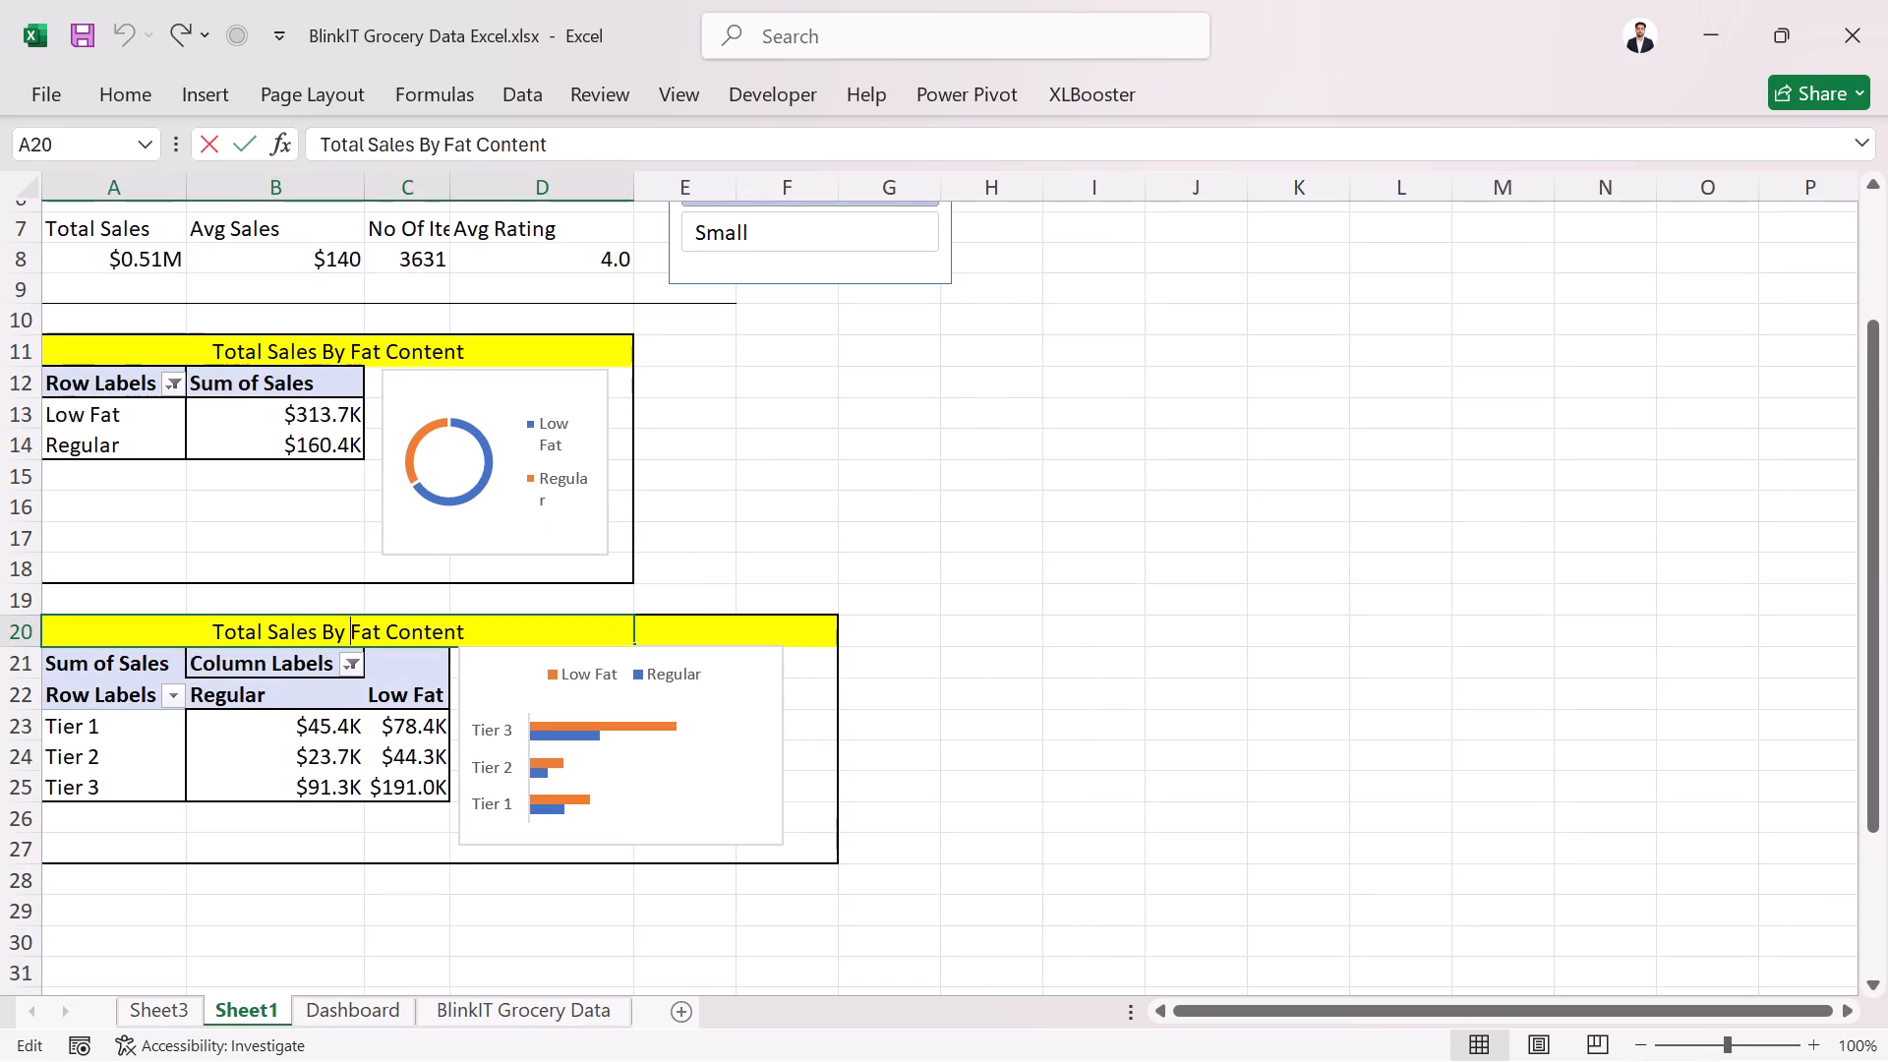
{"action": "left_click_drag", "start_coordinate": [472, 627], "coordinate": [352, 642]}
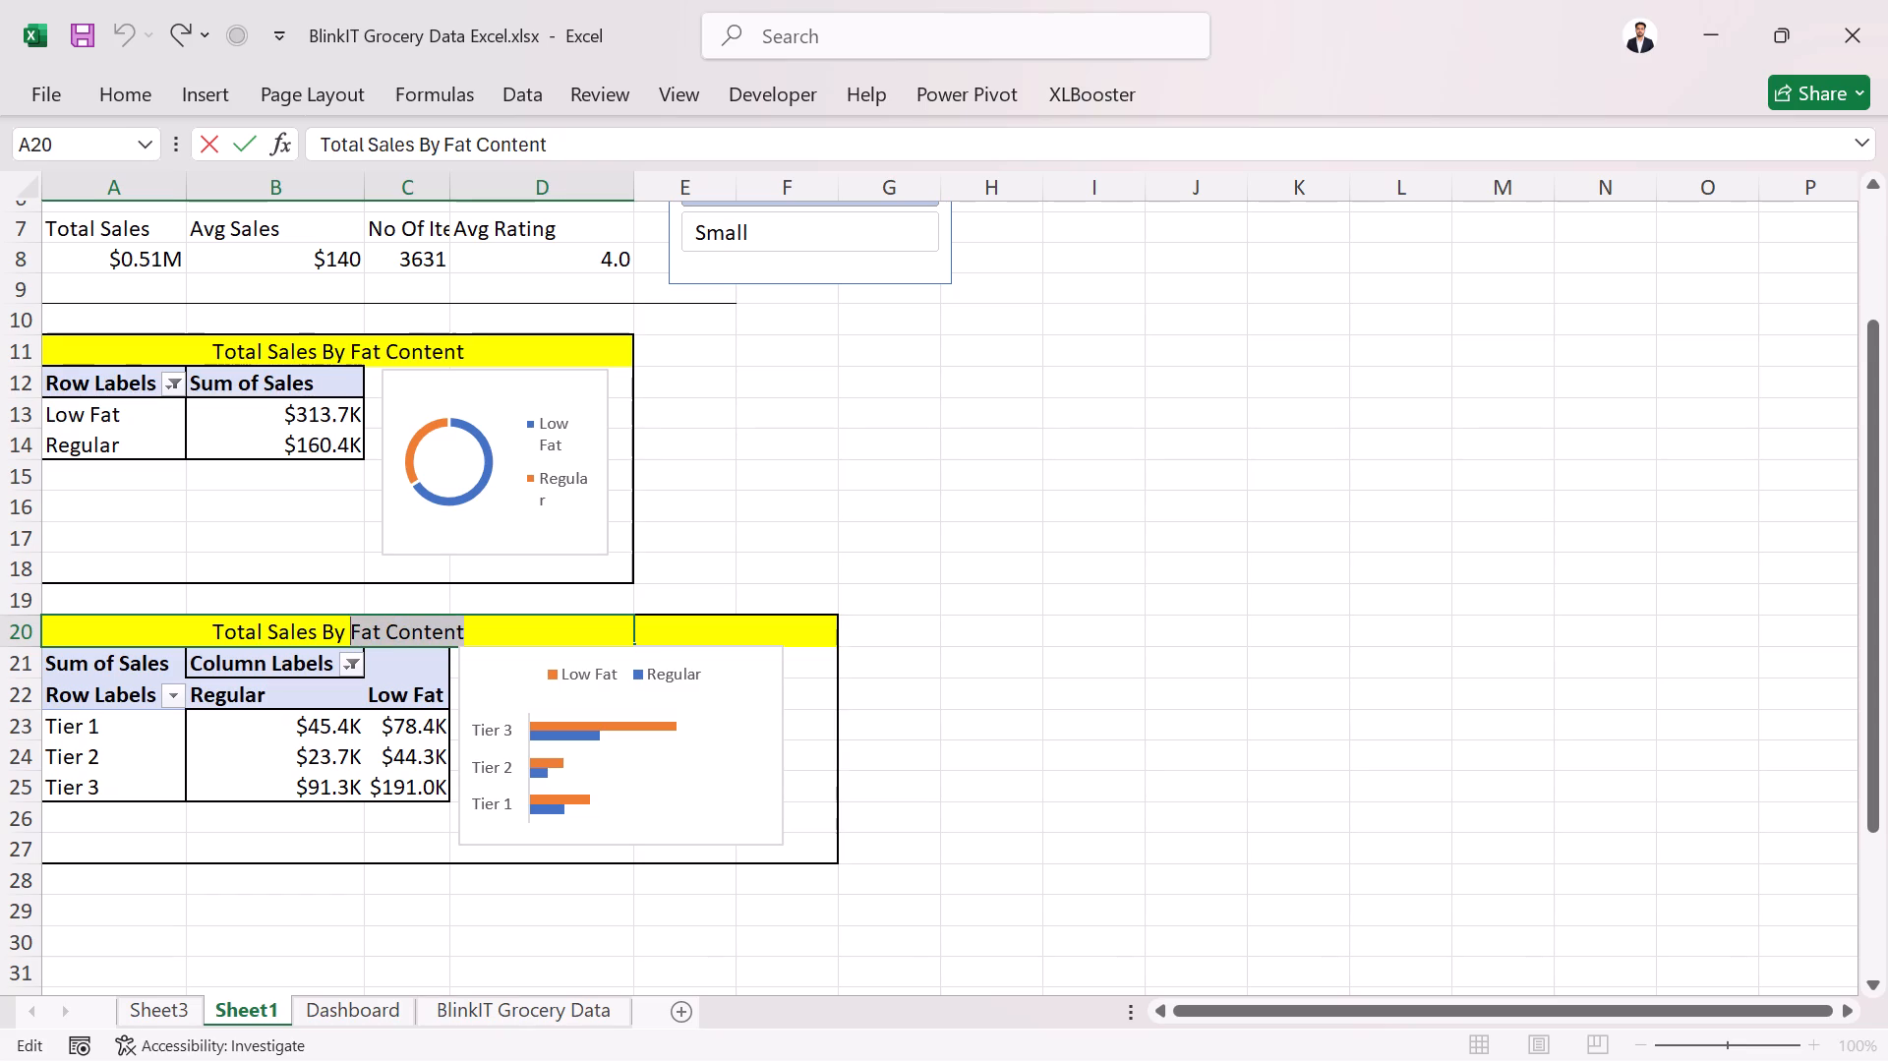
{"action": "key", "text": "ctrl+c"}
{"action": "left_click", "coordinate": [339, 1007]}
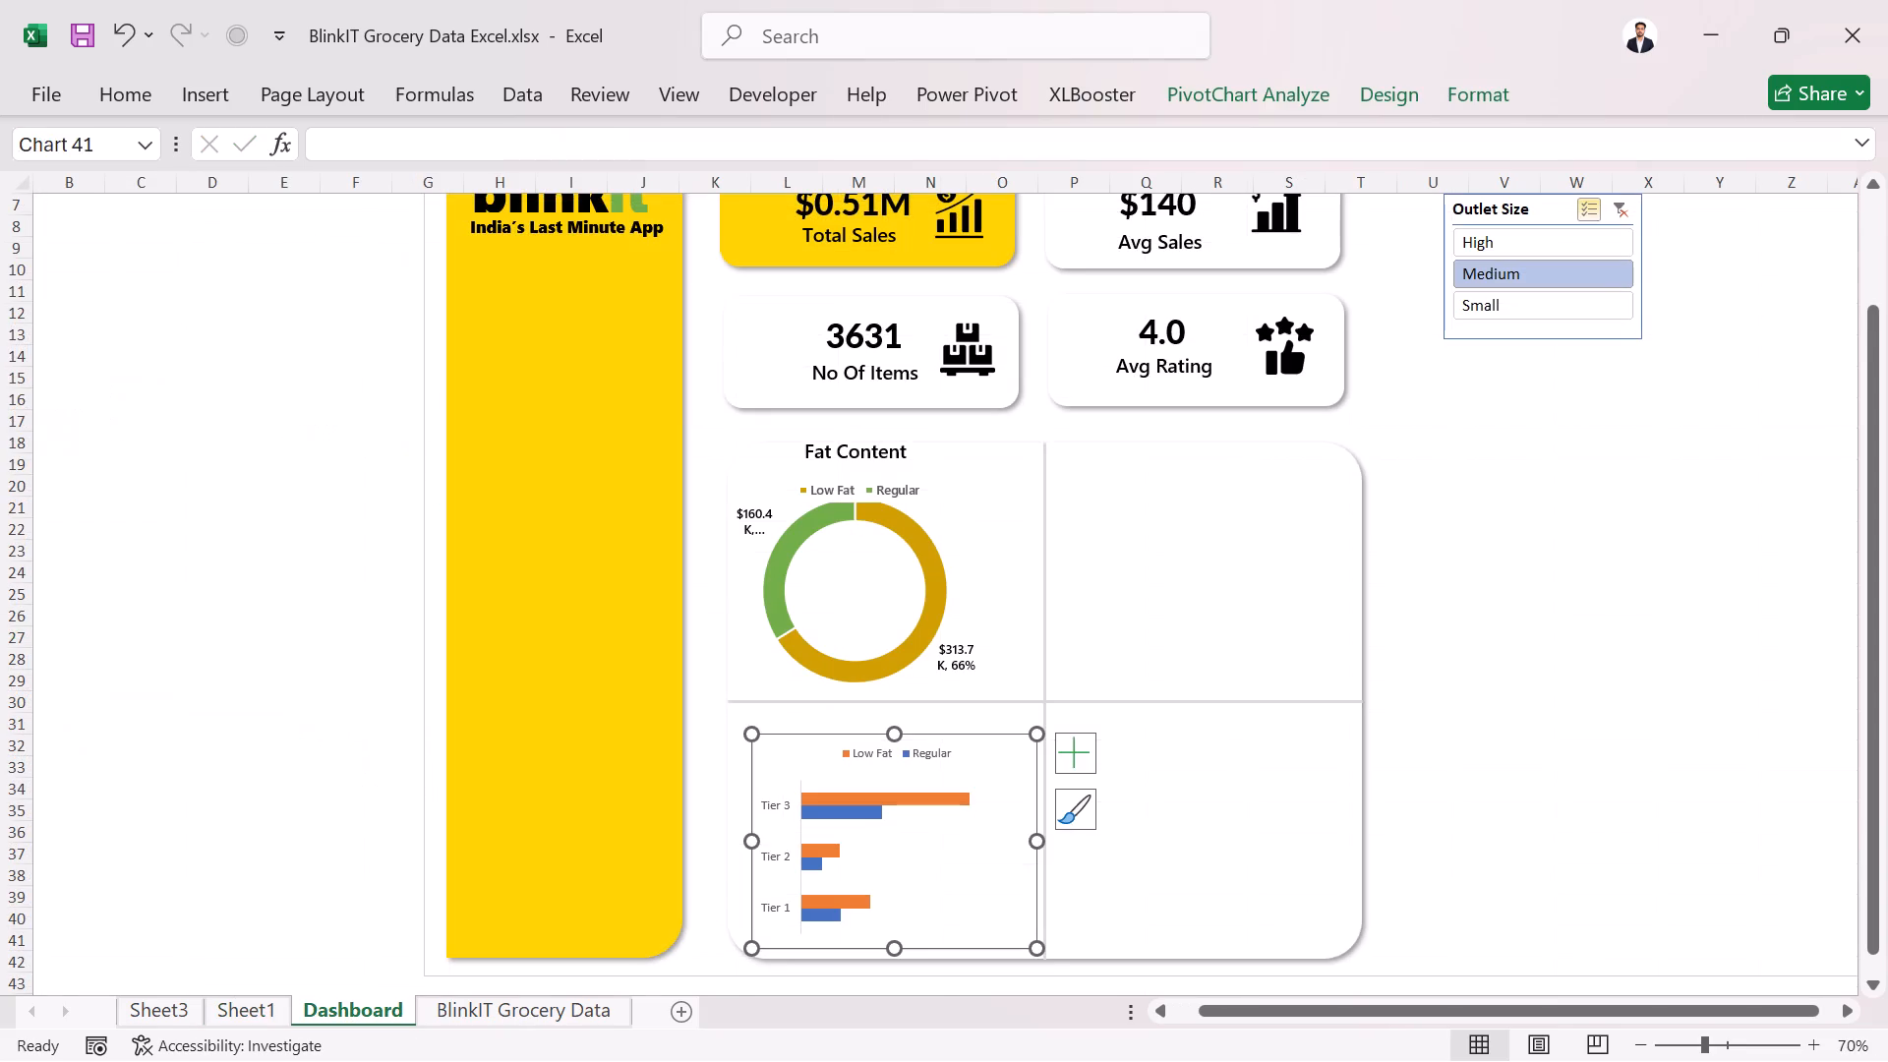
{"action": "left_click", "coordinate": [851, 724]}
Duplicate the "No Of Items" text box and place the copy above the outlet location bar chart as its heading.
{"action": "left_click", "coordinate": [871, 378]}
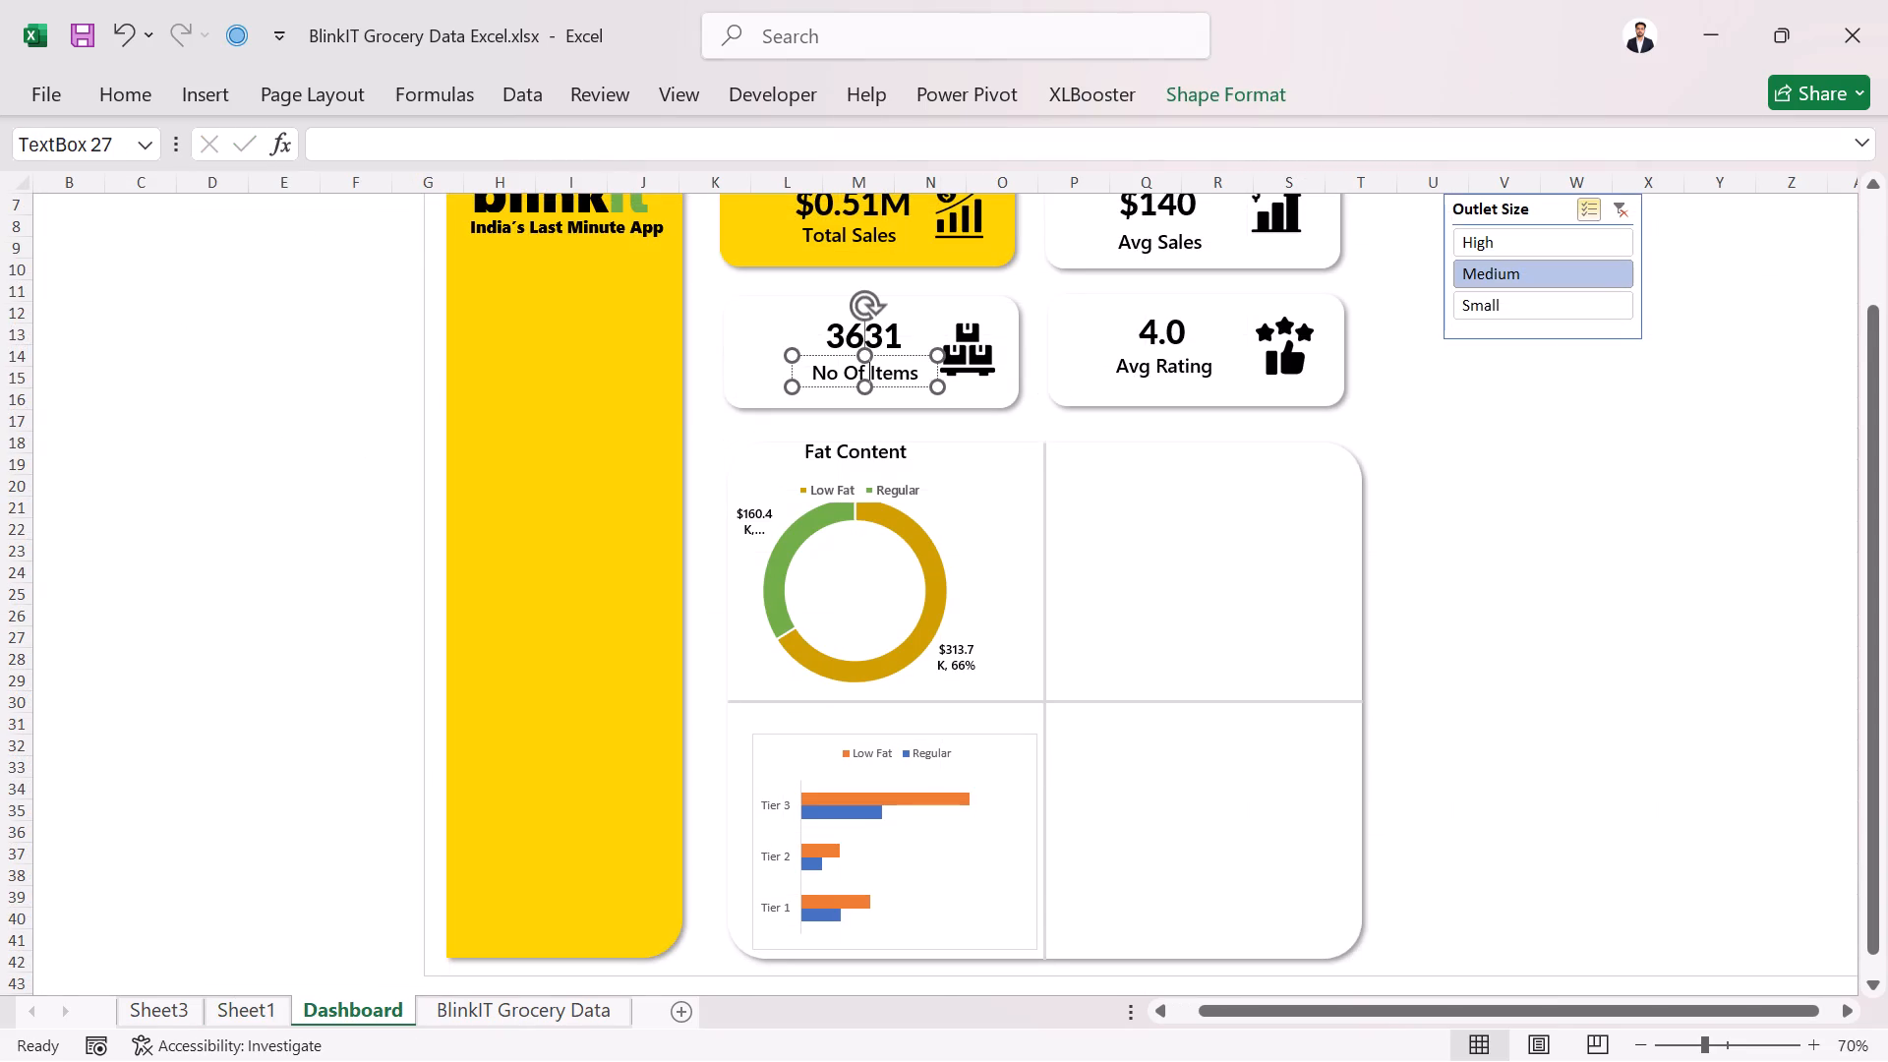
{"action": "left_click", "coordinate": [912, 352]}
{"action": "key", "text": "ctrl+c"}
{"action": "key", "text": "ctrl+v"}
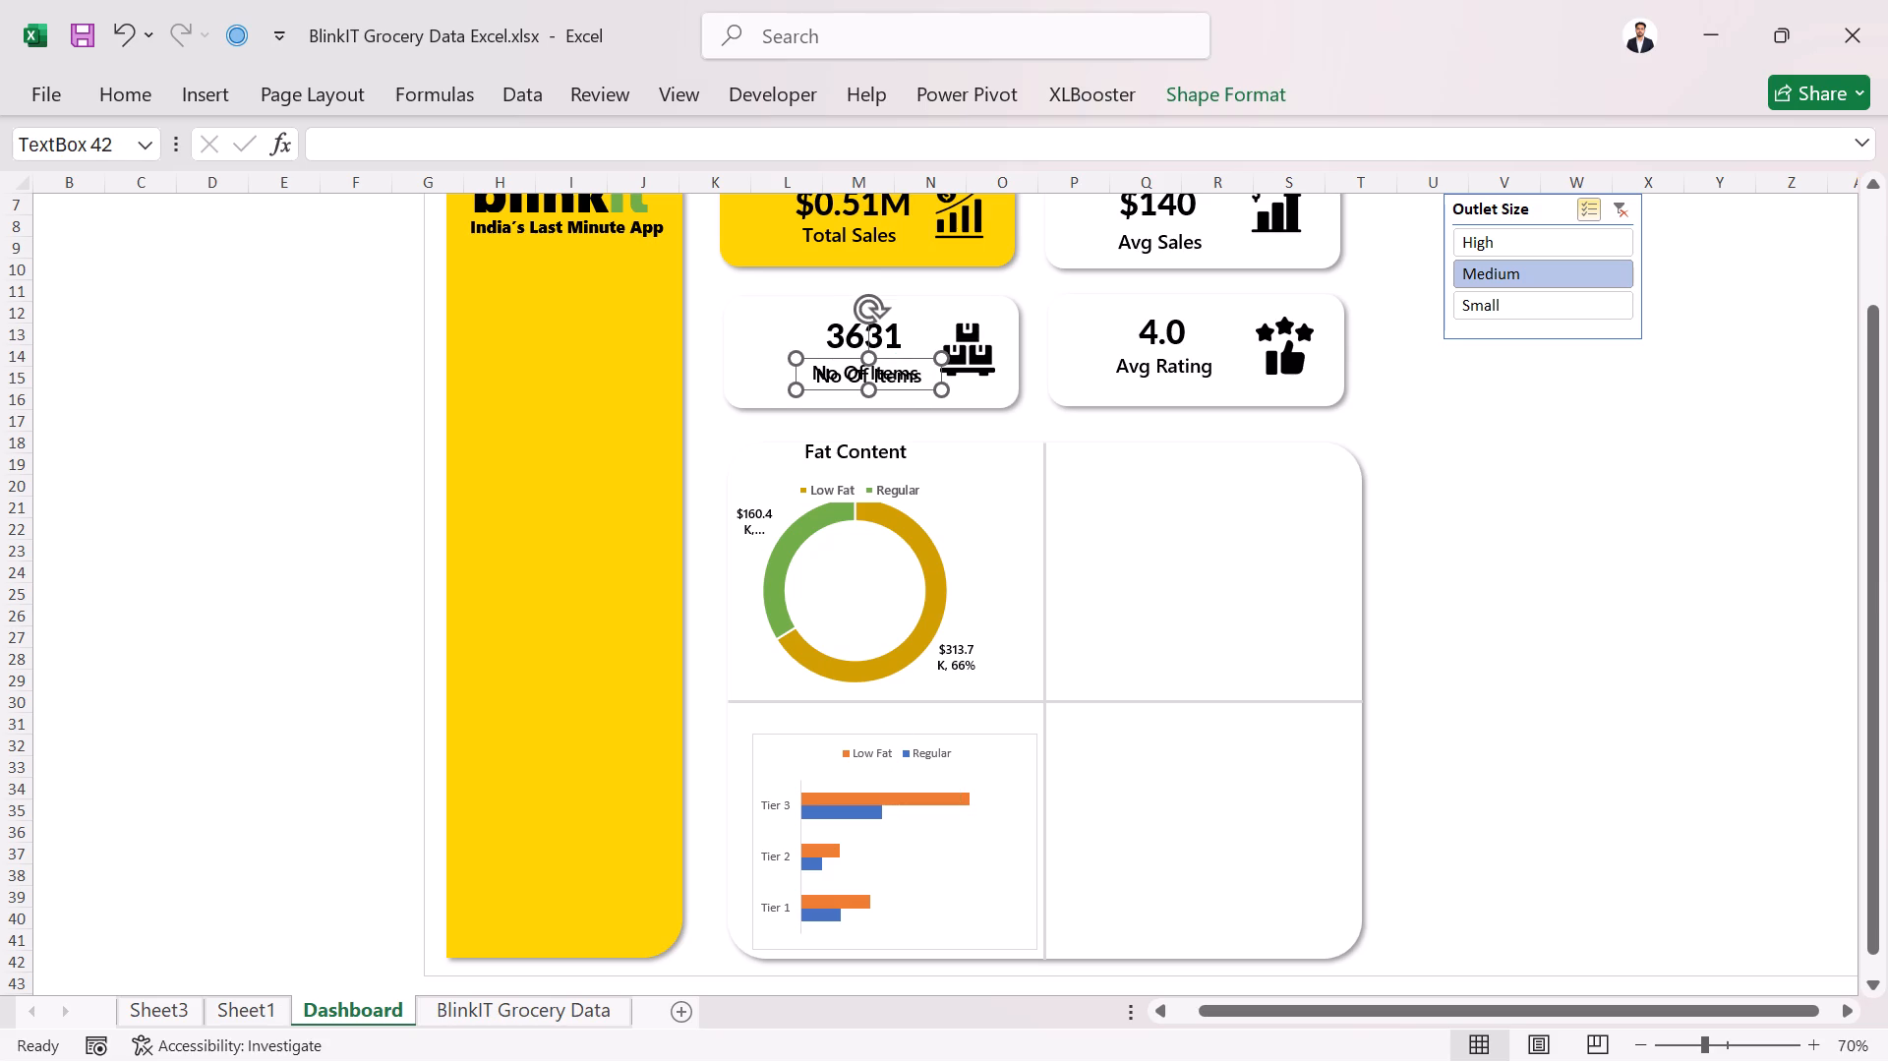
{"action": "left_click_drag", "start_coordinate": [905, 370], "coordinate": [920, 445]}
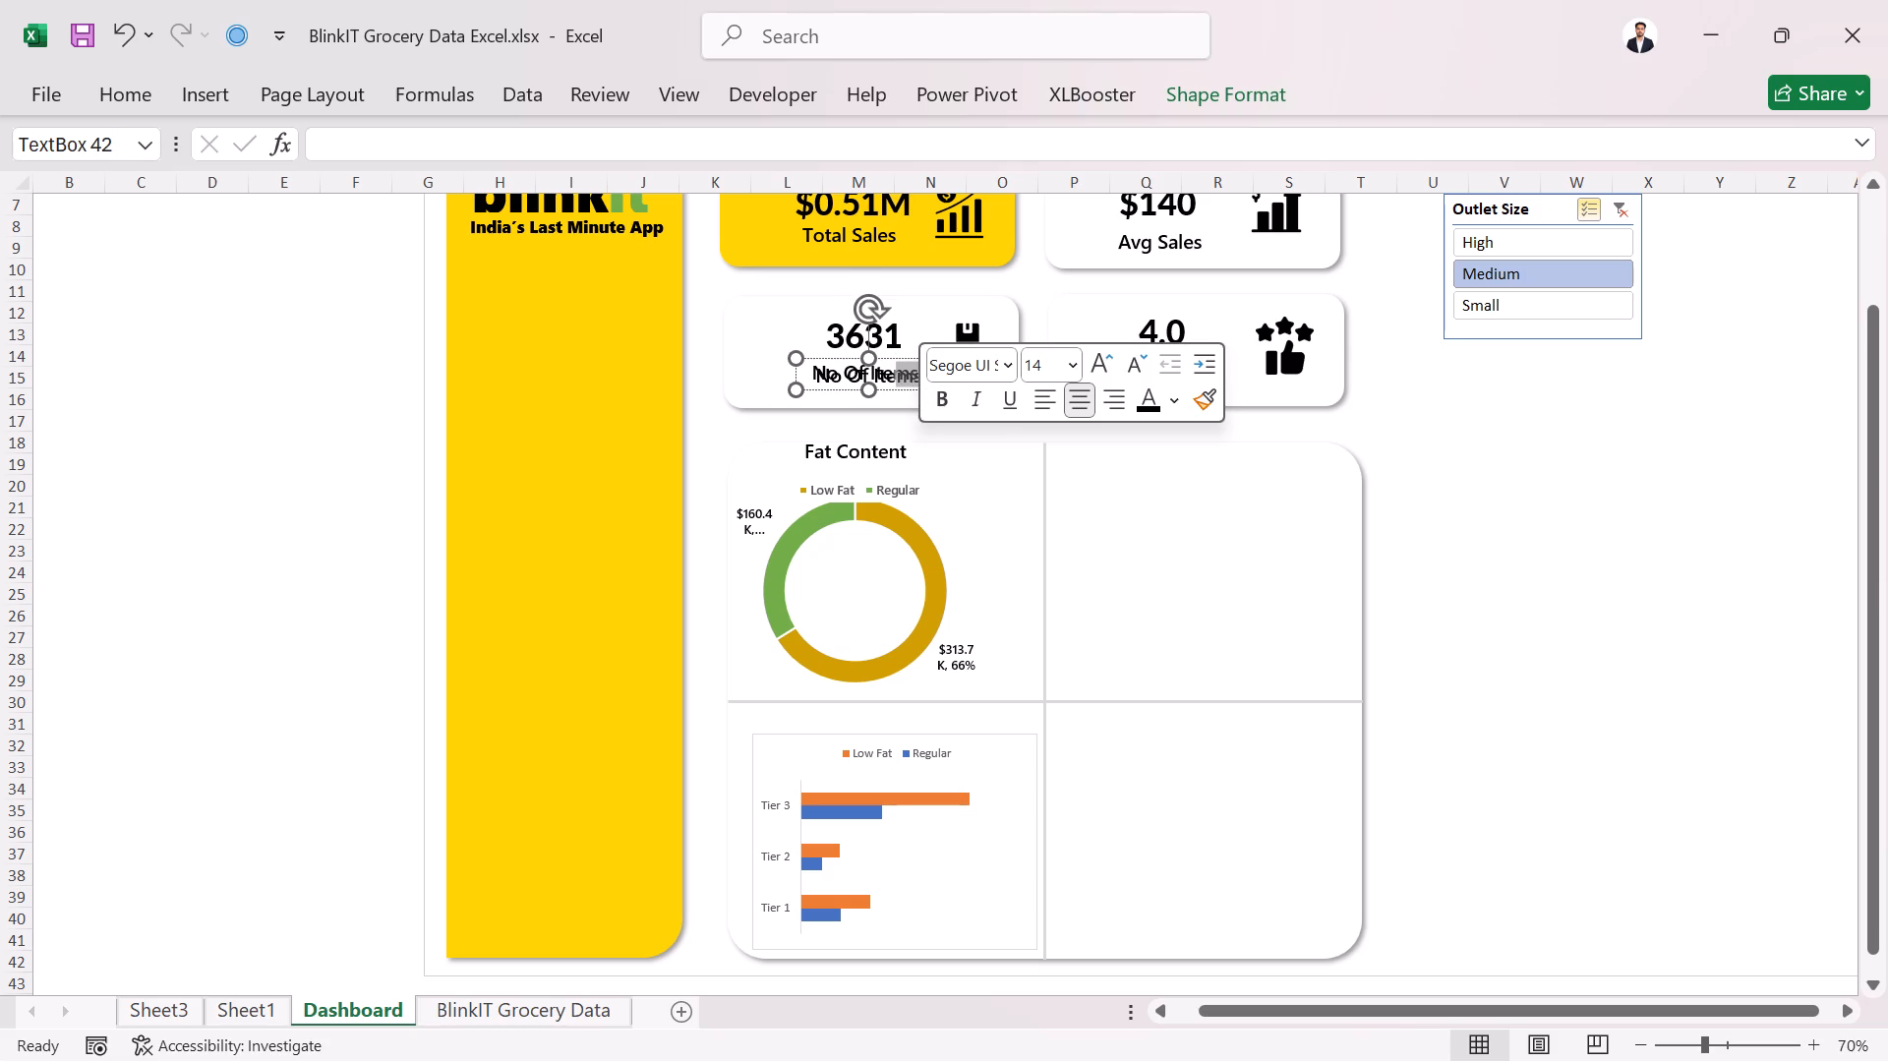
{"action": "left_click", "coordinate": [930, 493]}
{"action": "left_click", "coordinate": [904, 379]}
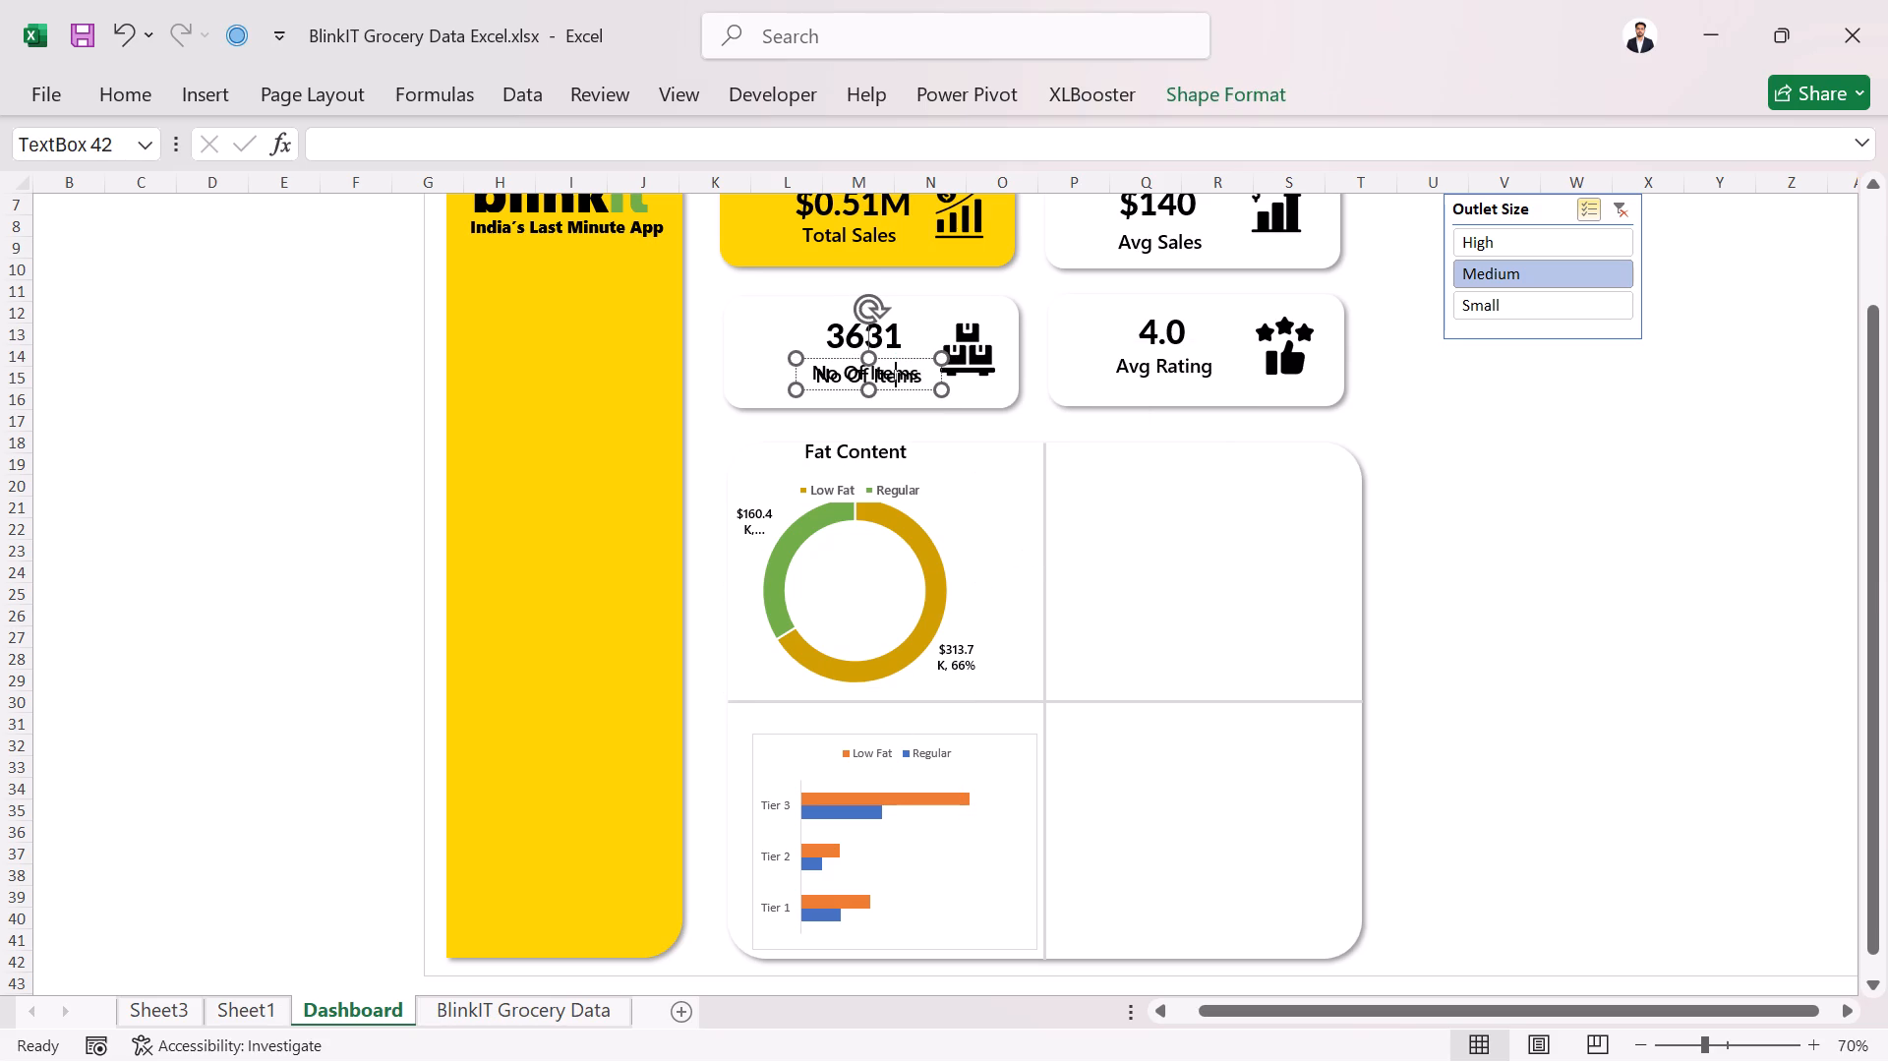
{"action": "left_click_drag", "start_coordinate": [919, 355], "coordinate": [939, 700]}
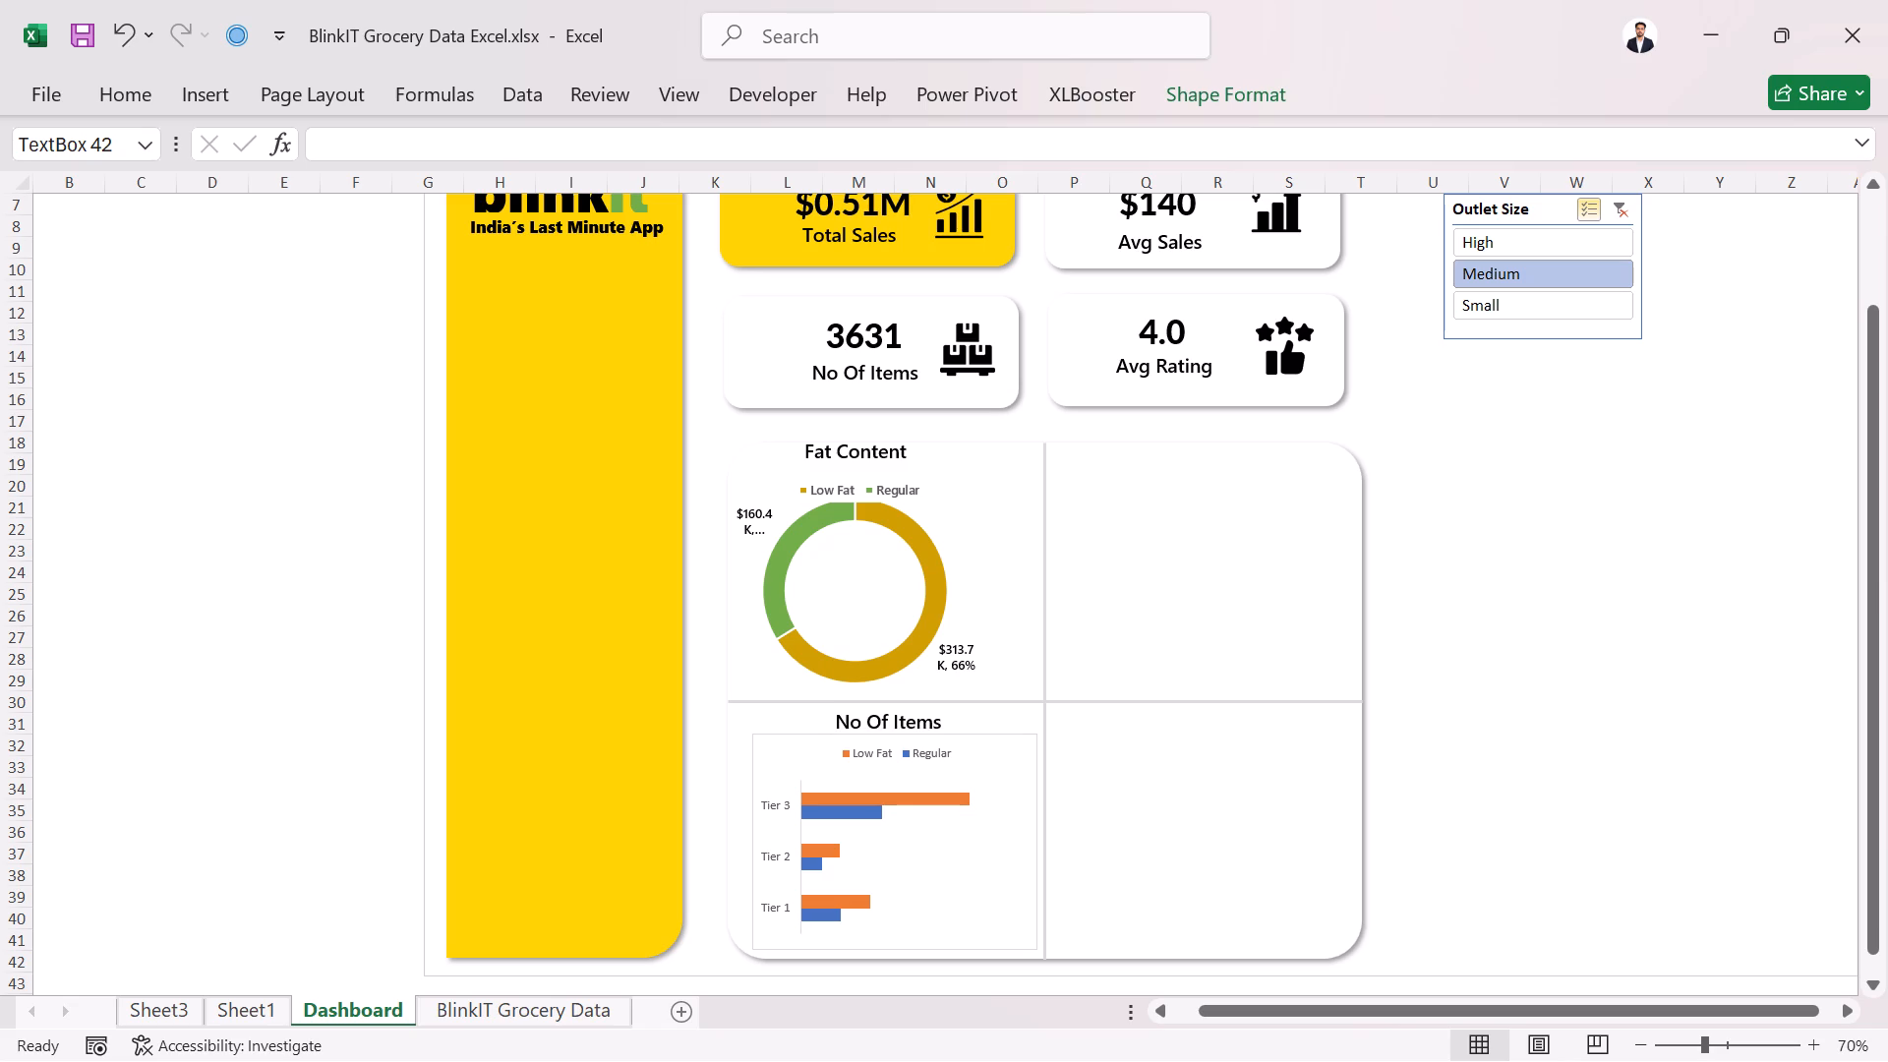
{"action": "left_click_drag", "start_coordinate": [939, 700], "coordinate": [939, 699]}
Replace the copied heading's text with "Fat Content", copied from the row 20 heading on Sheet1.
{"action": "double_click", "coordinate": [940, 719]}
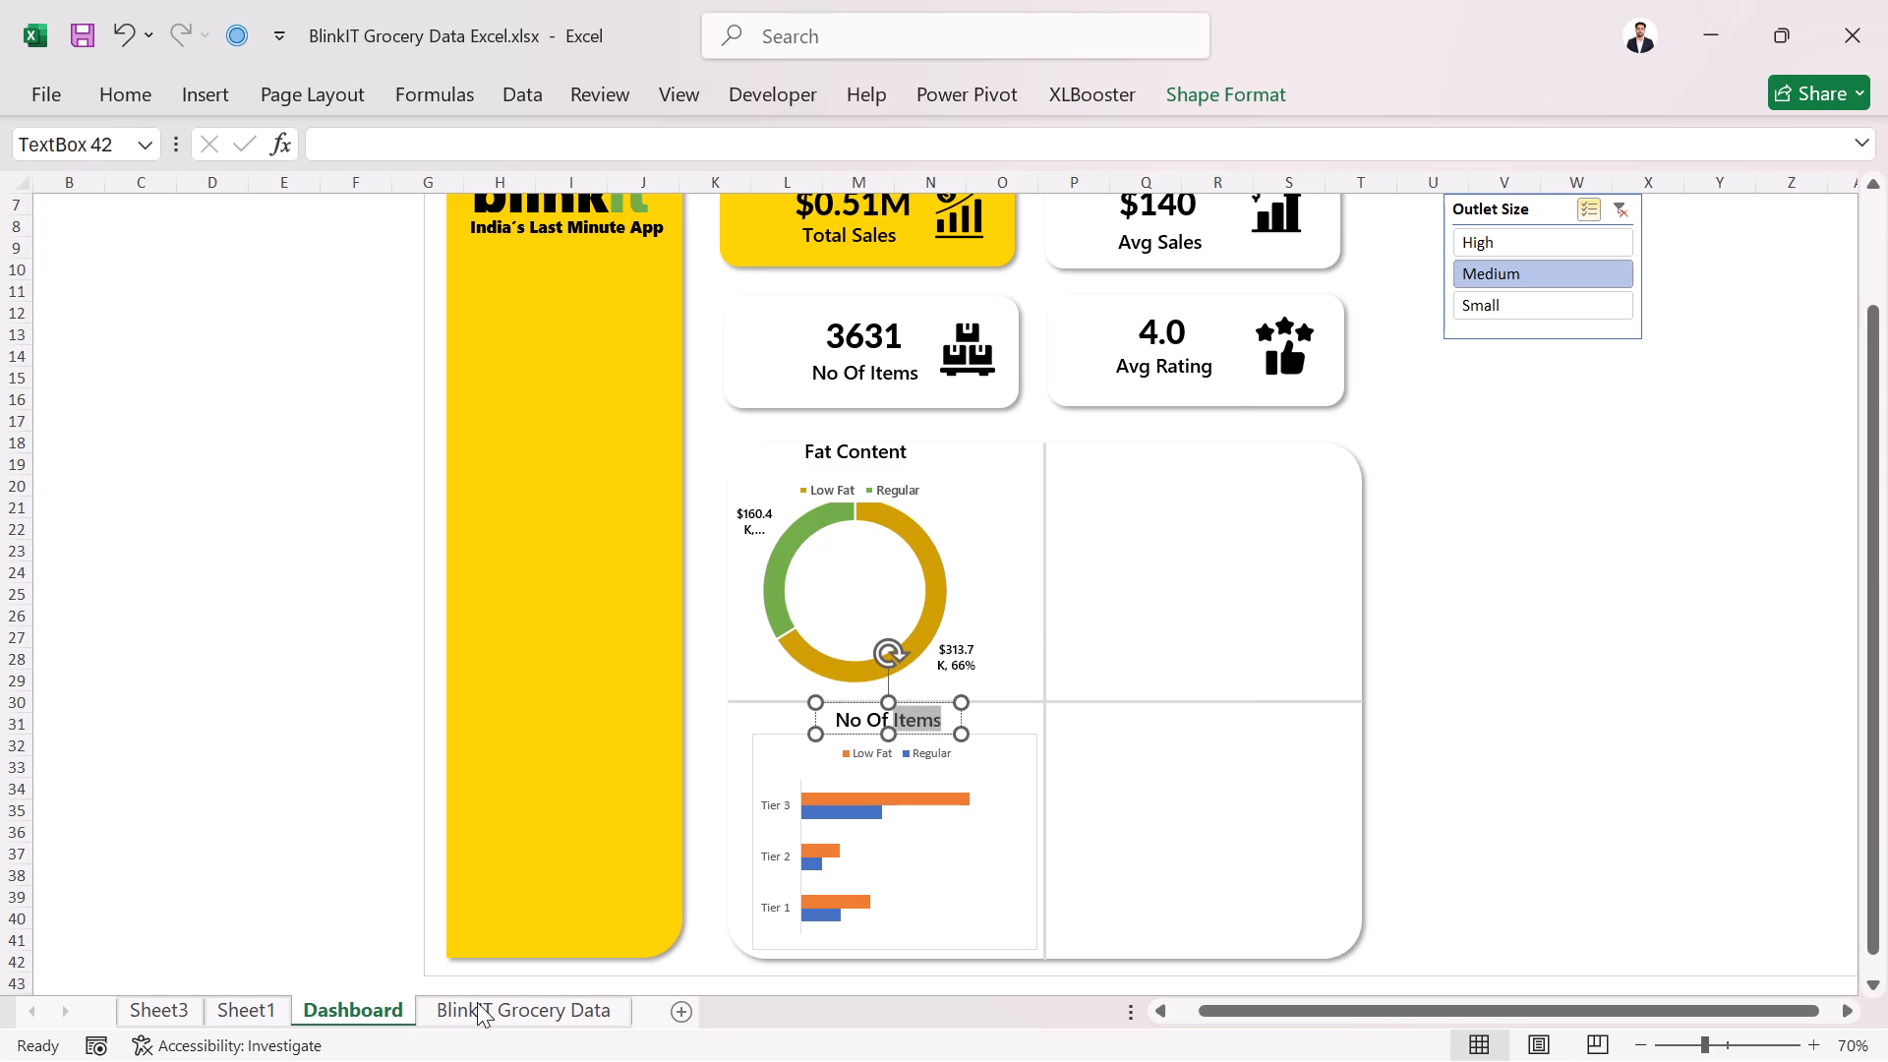
{"action": "left_click", "coordinate": [259, 996]}
{"action": "double_click", "coordinate": [478, 630]}
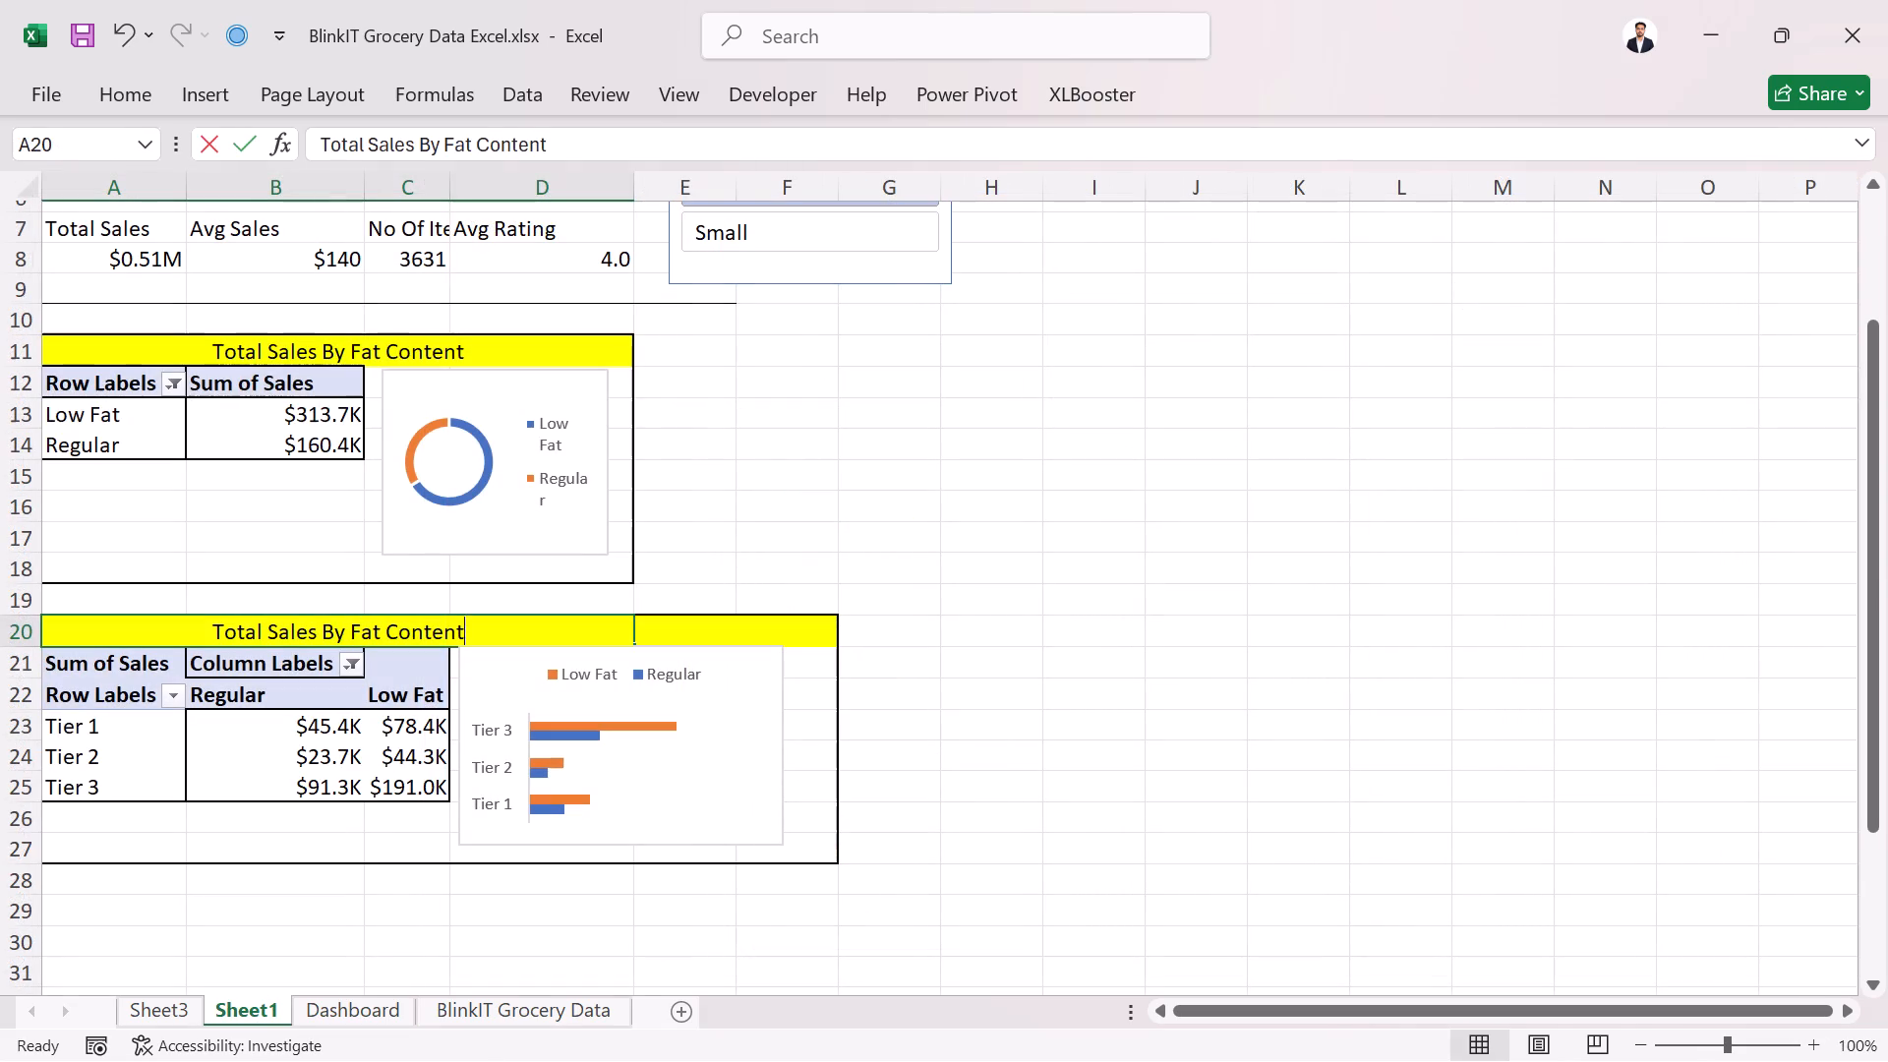
{"action": "left_click_drag", "start_coordinate": [478, 630], "coordinate": [350, 630]}
{"action": "key", "text": "ctrl+c"}
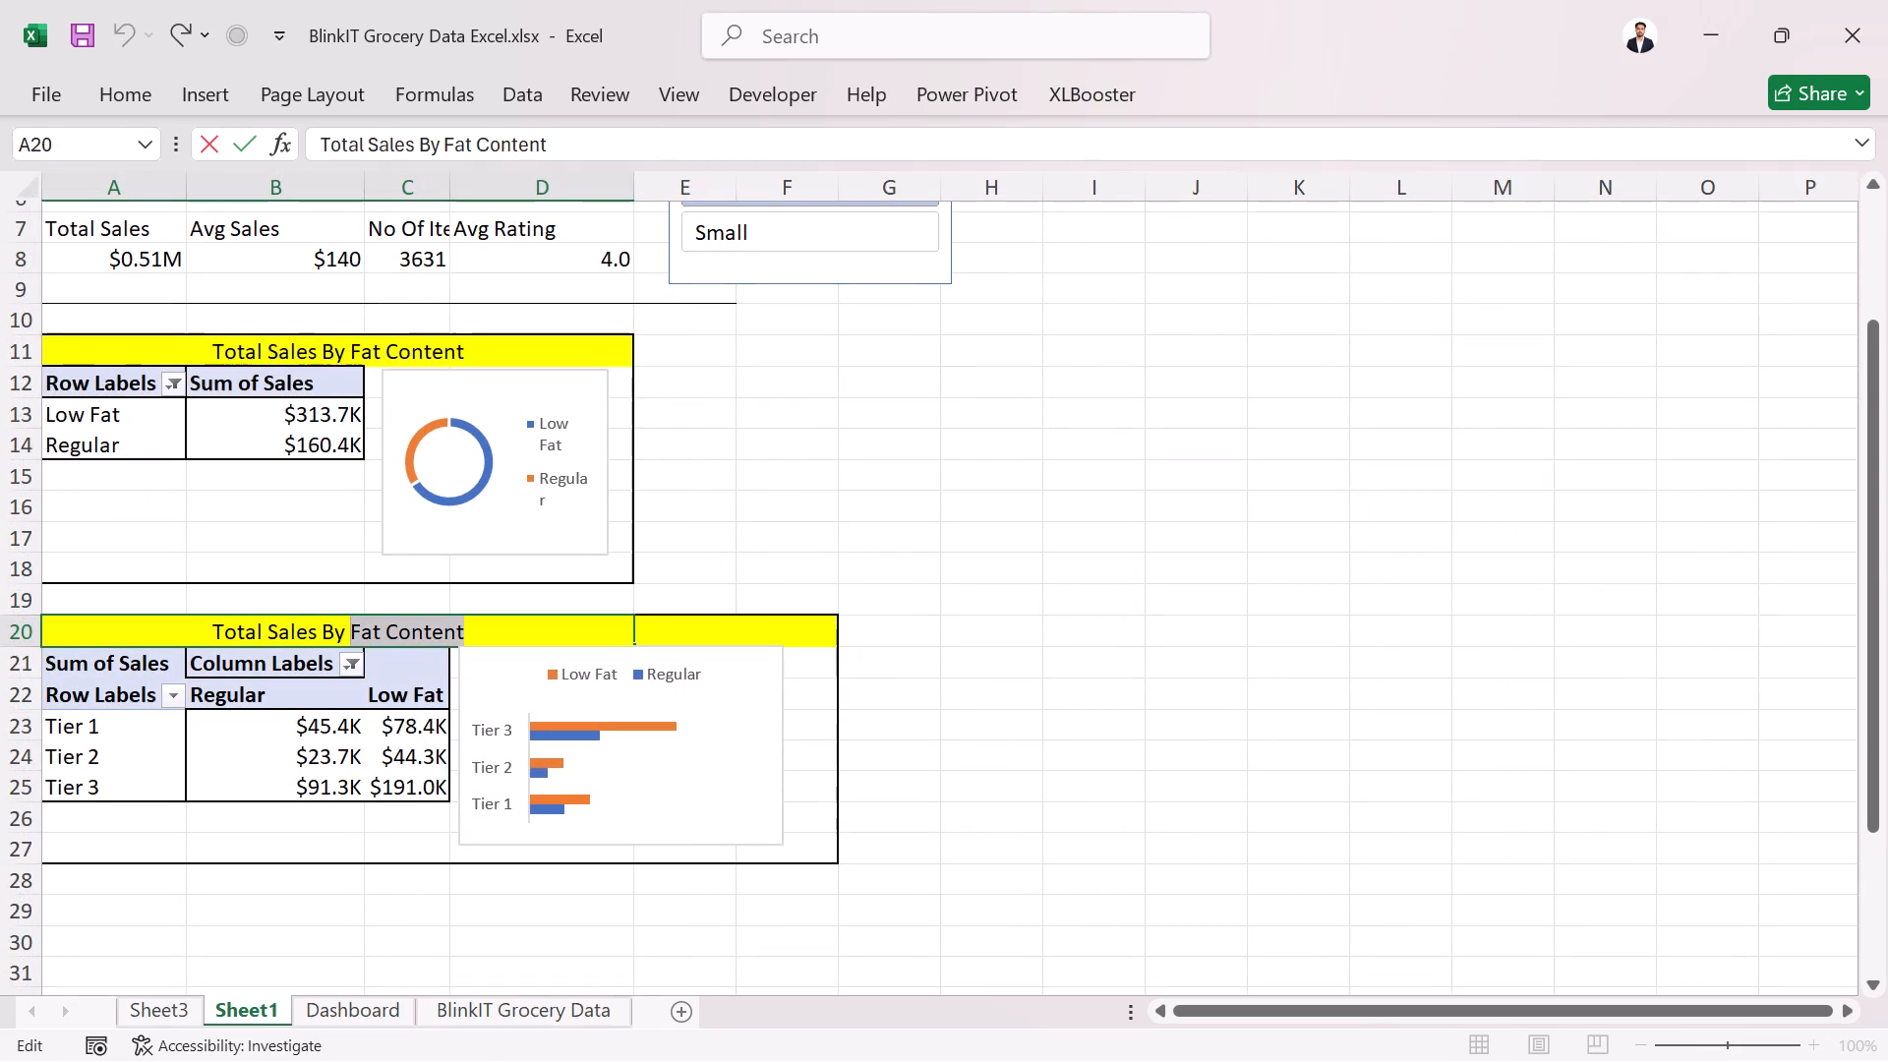
{"action": "left_click", "coordinate": [331, 1012]}
{"action": "left_click", "coordinate": [939, 717]}
{"action": "left_click_drag", "start_coordinate": [939, 717], "coordinate": [842, 719]}
{"action": "key", "text": "ctrl+v"}
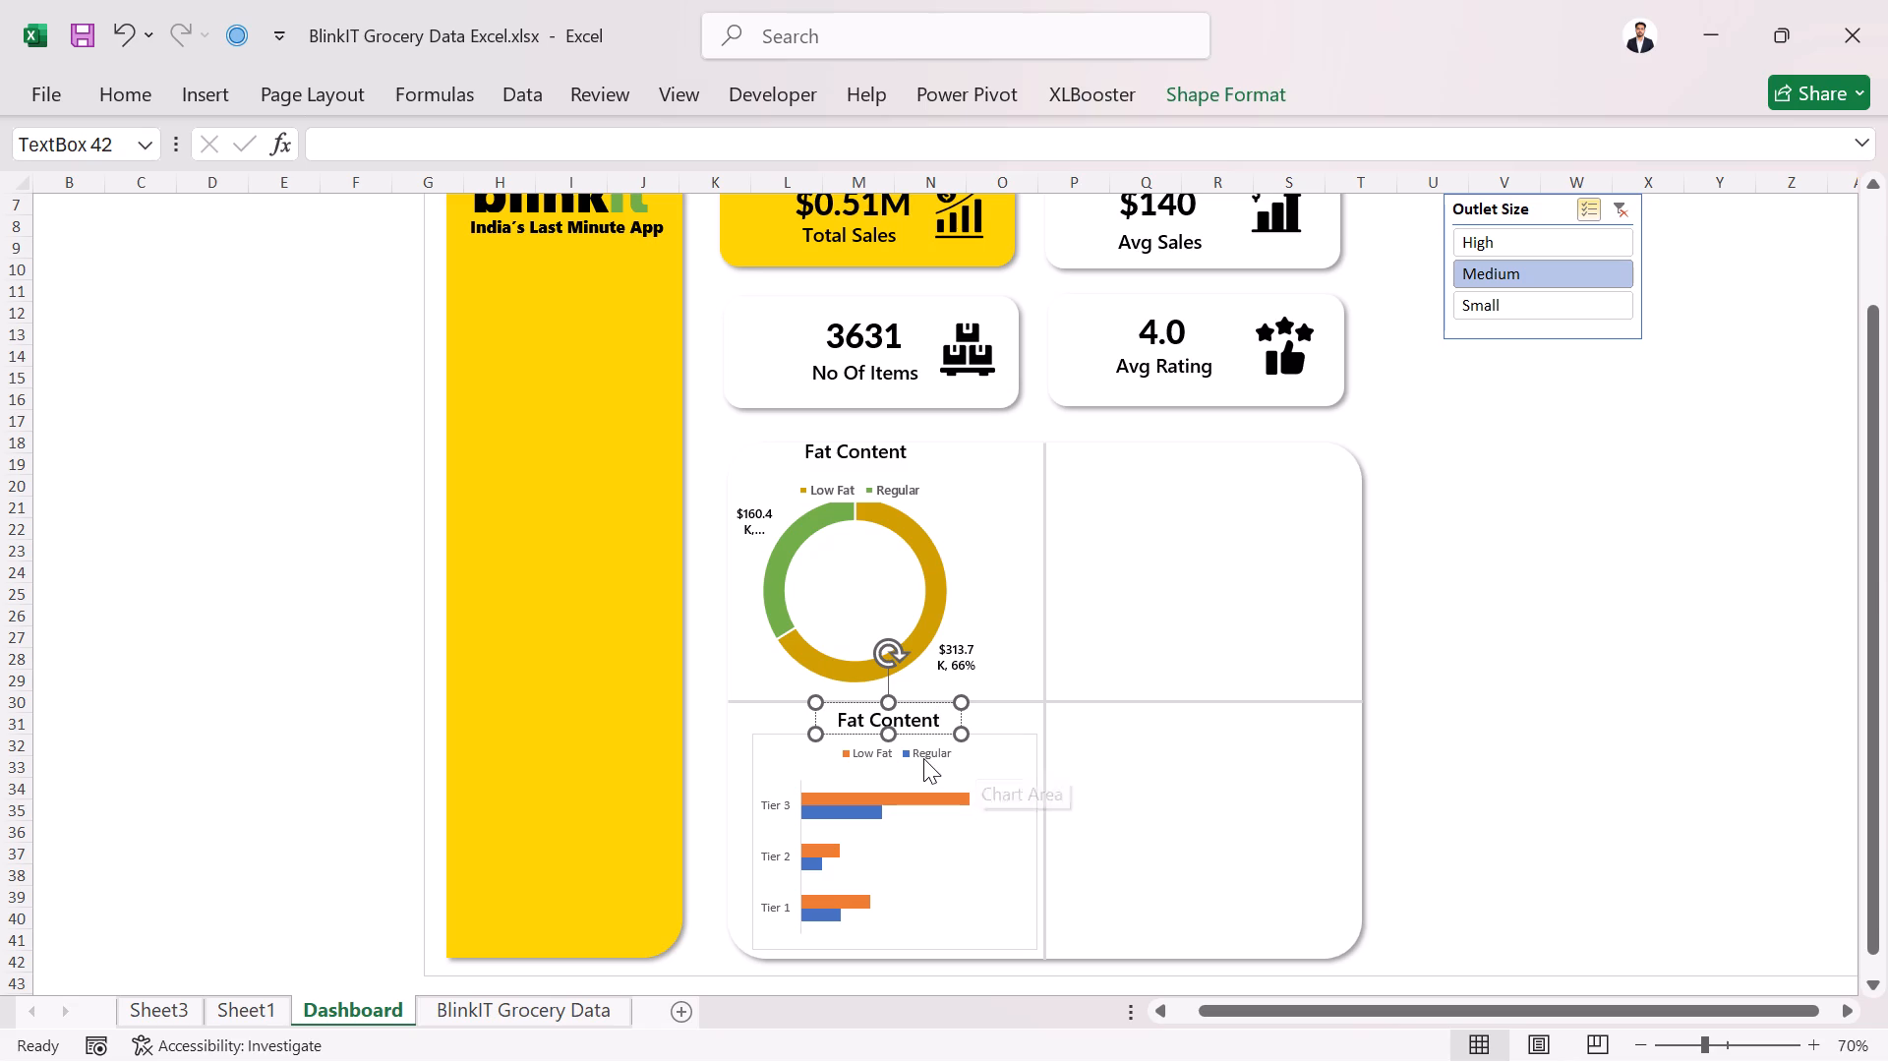
Change the heading above the outlet location bar chart to "Fat By Outlet".
{"action": "scroll", "coordinate": [922, 758], "scroll_direction": "up", "scroll_amount": 2, "text": "ctrl"}
{"action": "left_click", "coordinate": [938, 711]}
{"action": "left_click_drag", "start_coordinate": [946, 721], "coordinate": [876, 731]}
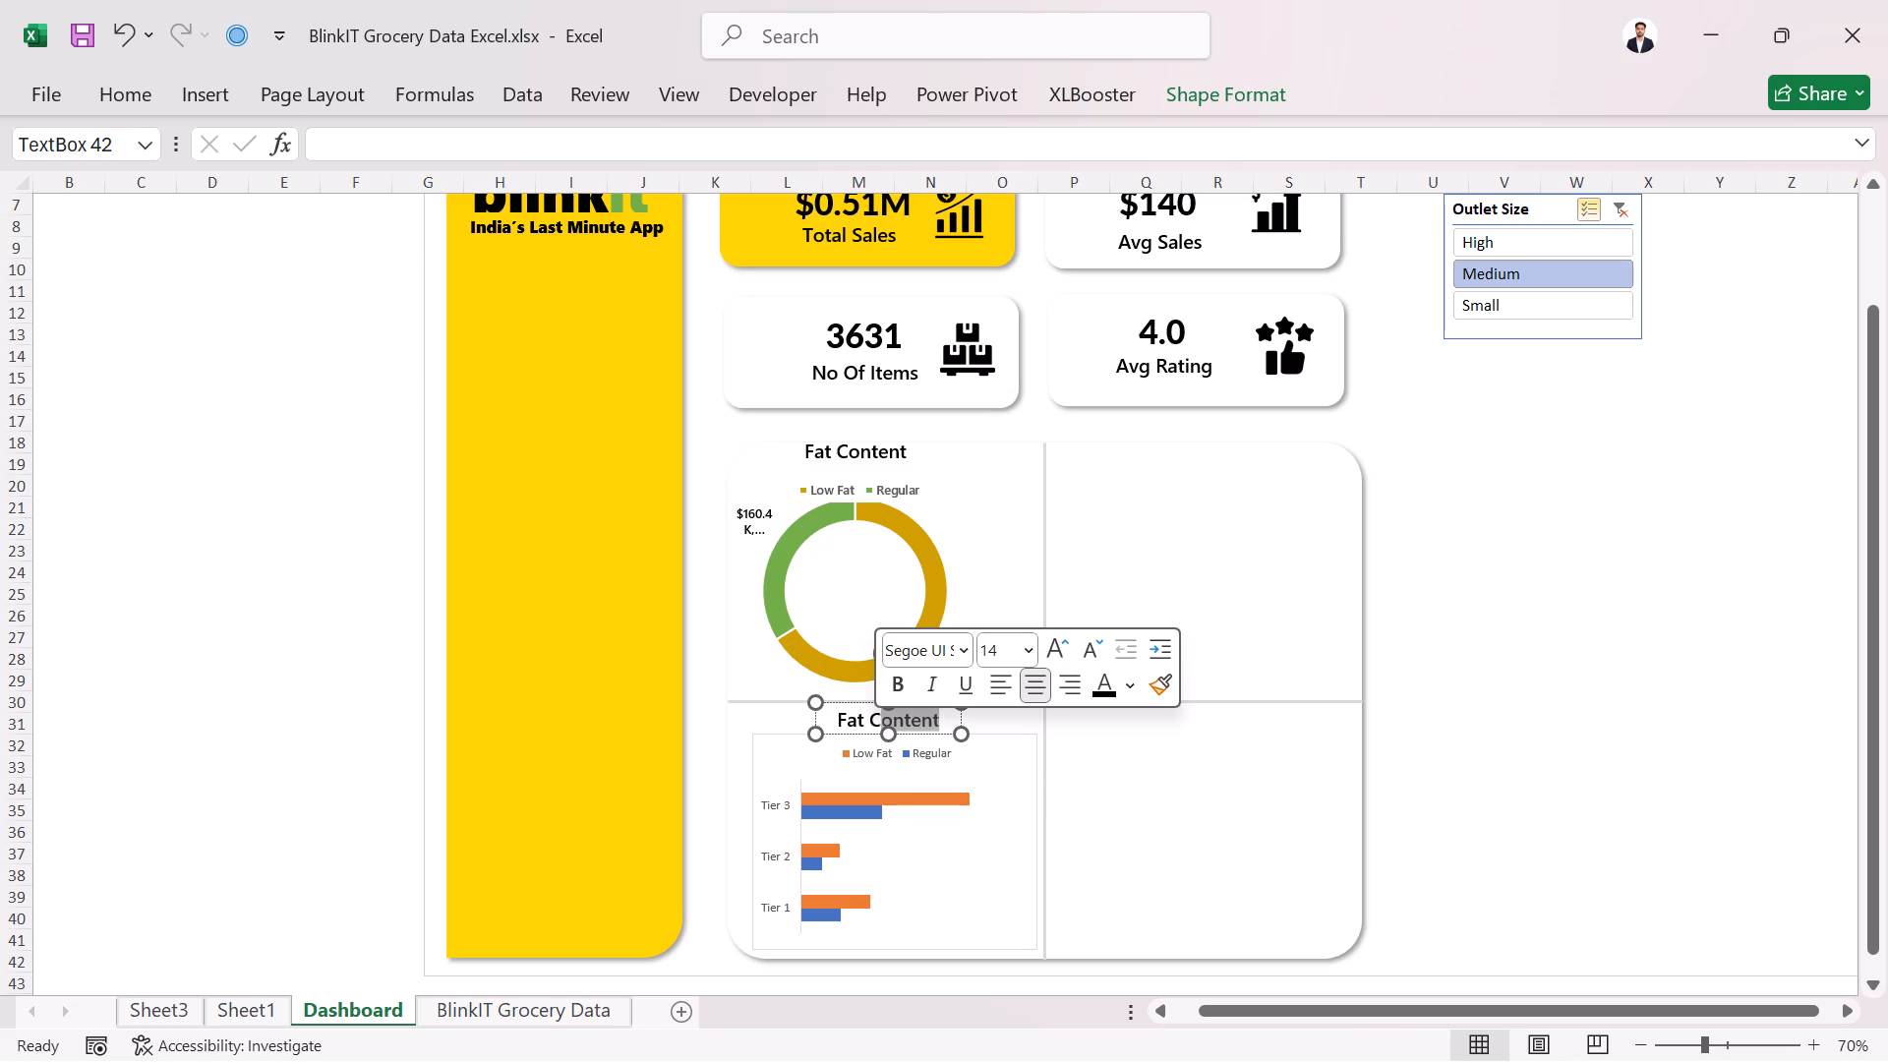
{"action": "key", "text": "BackSpace"}
{"action": "key", "text": "BackSpace"}
{"action": "type", "text": "b"}
{"action": "key", "text": "space"}
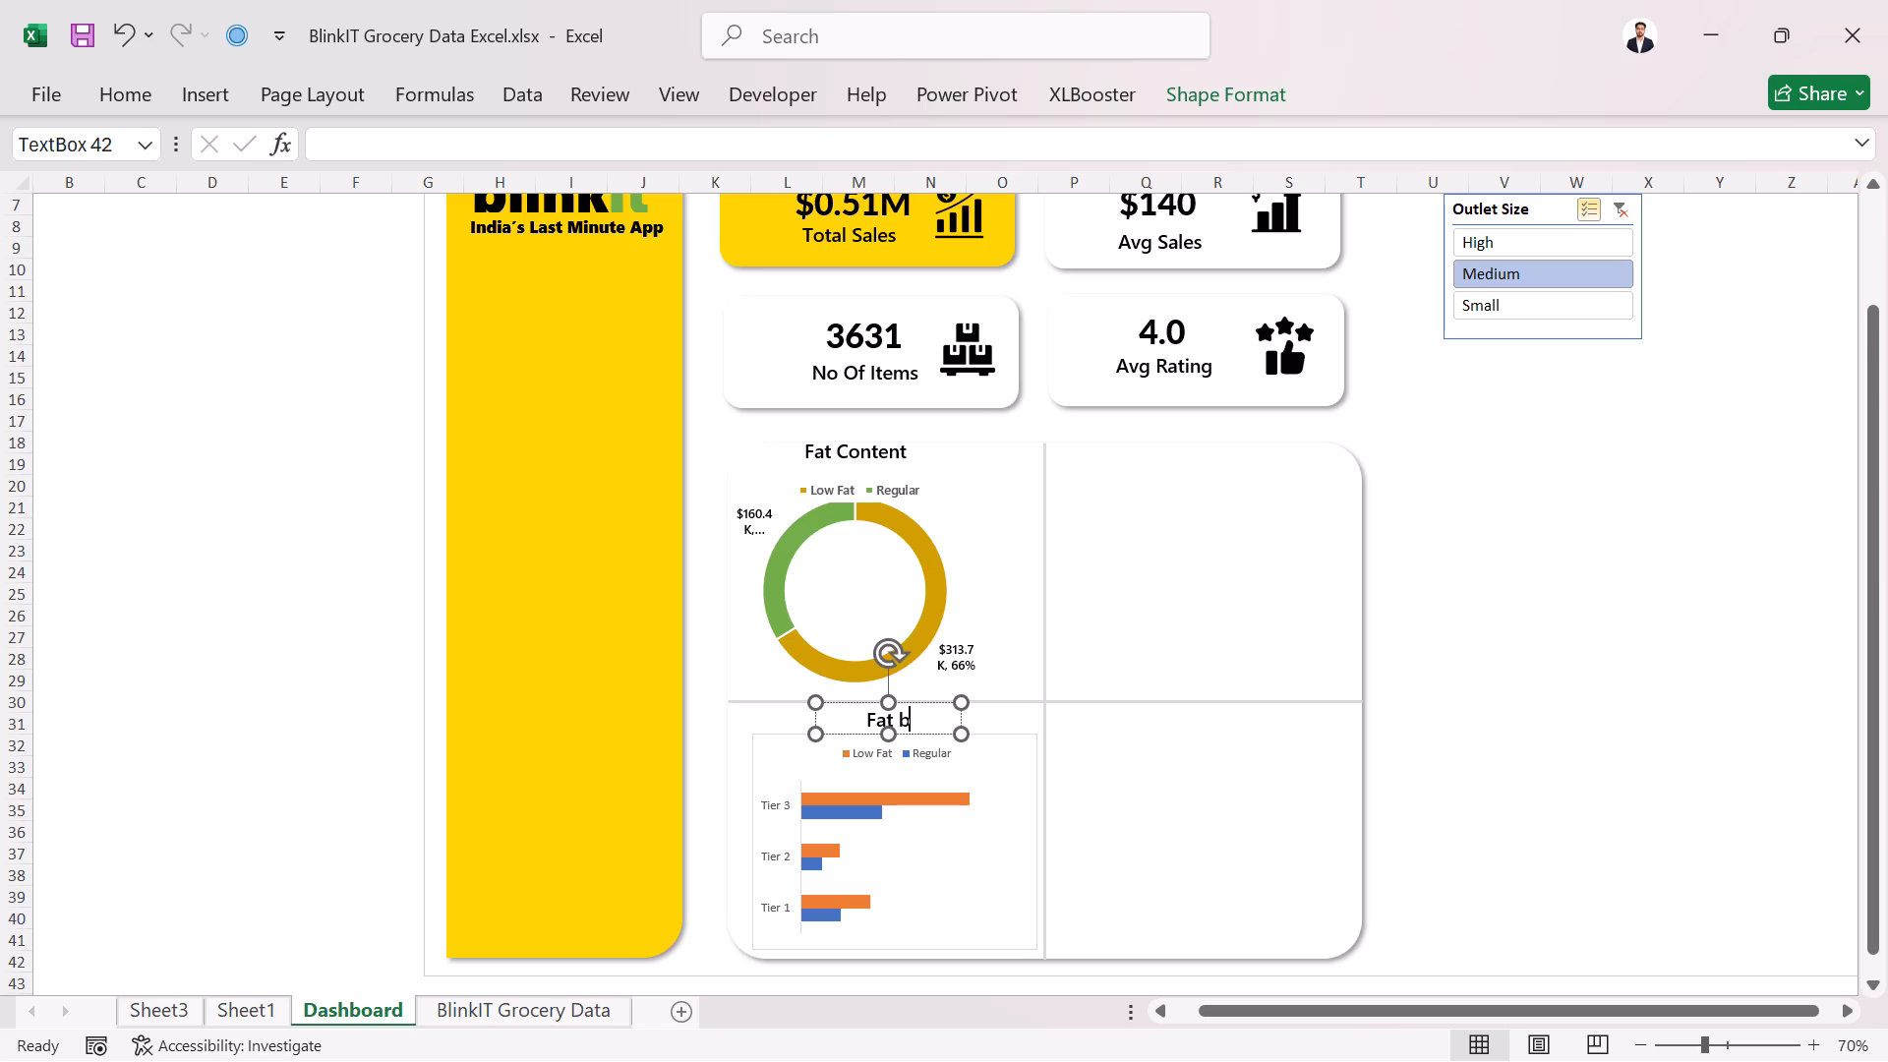
{"action": "key", "text": "BackSpace"}
{"action": "key", "text": "BackSpace"}
{"action": "type", "text": "by"}
{"action": "key", "text": "BackSpace"}
{"action": "key", "text": "space"}
{"action": "type", "text": "BY"}
{"action": "key", "text": "space"}
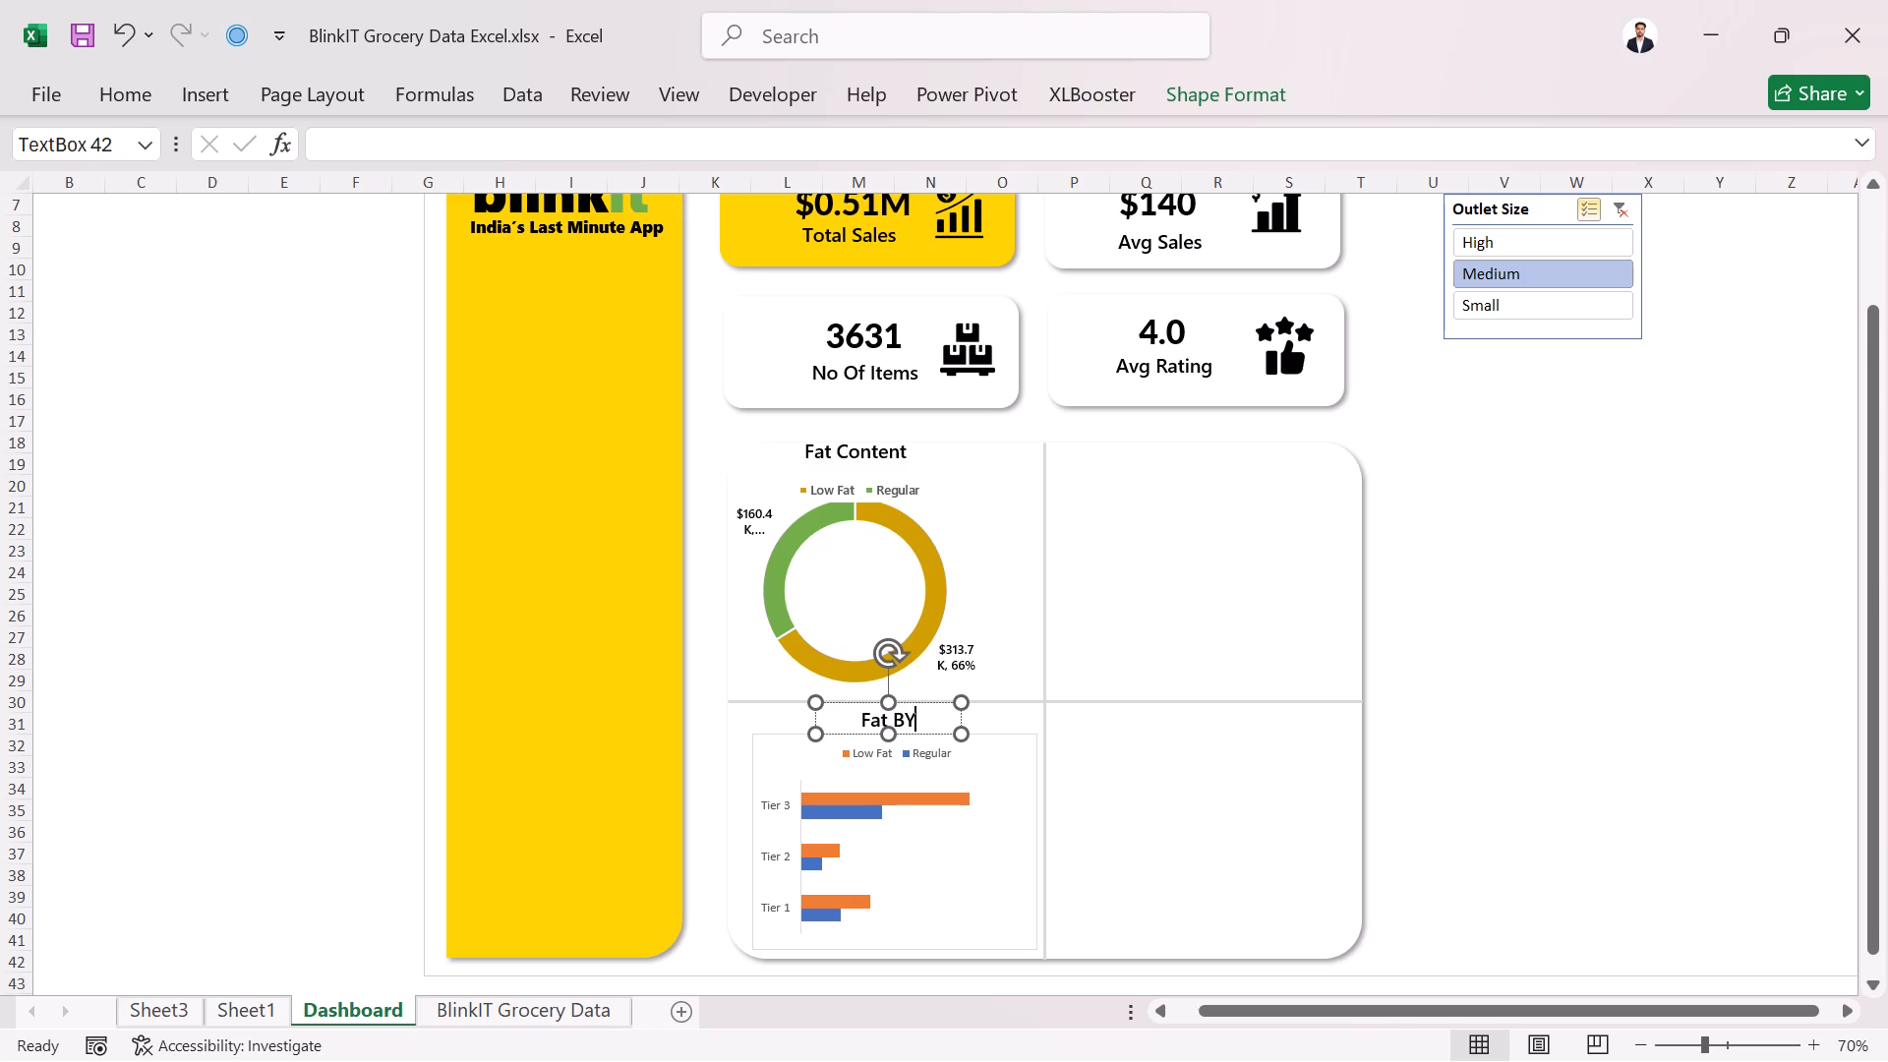
{"action": "key", "text": "BackSpace"}
{"action": "key", "text": "BackSpace"}
{"action": "type", "text": "y O"}
{"action": "key", "text": "shift+BackSpace"}
{"action": "type", "text": "Outlet"}
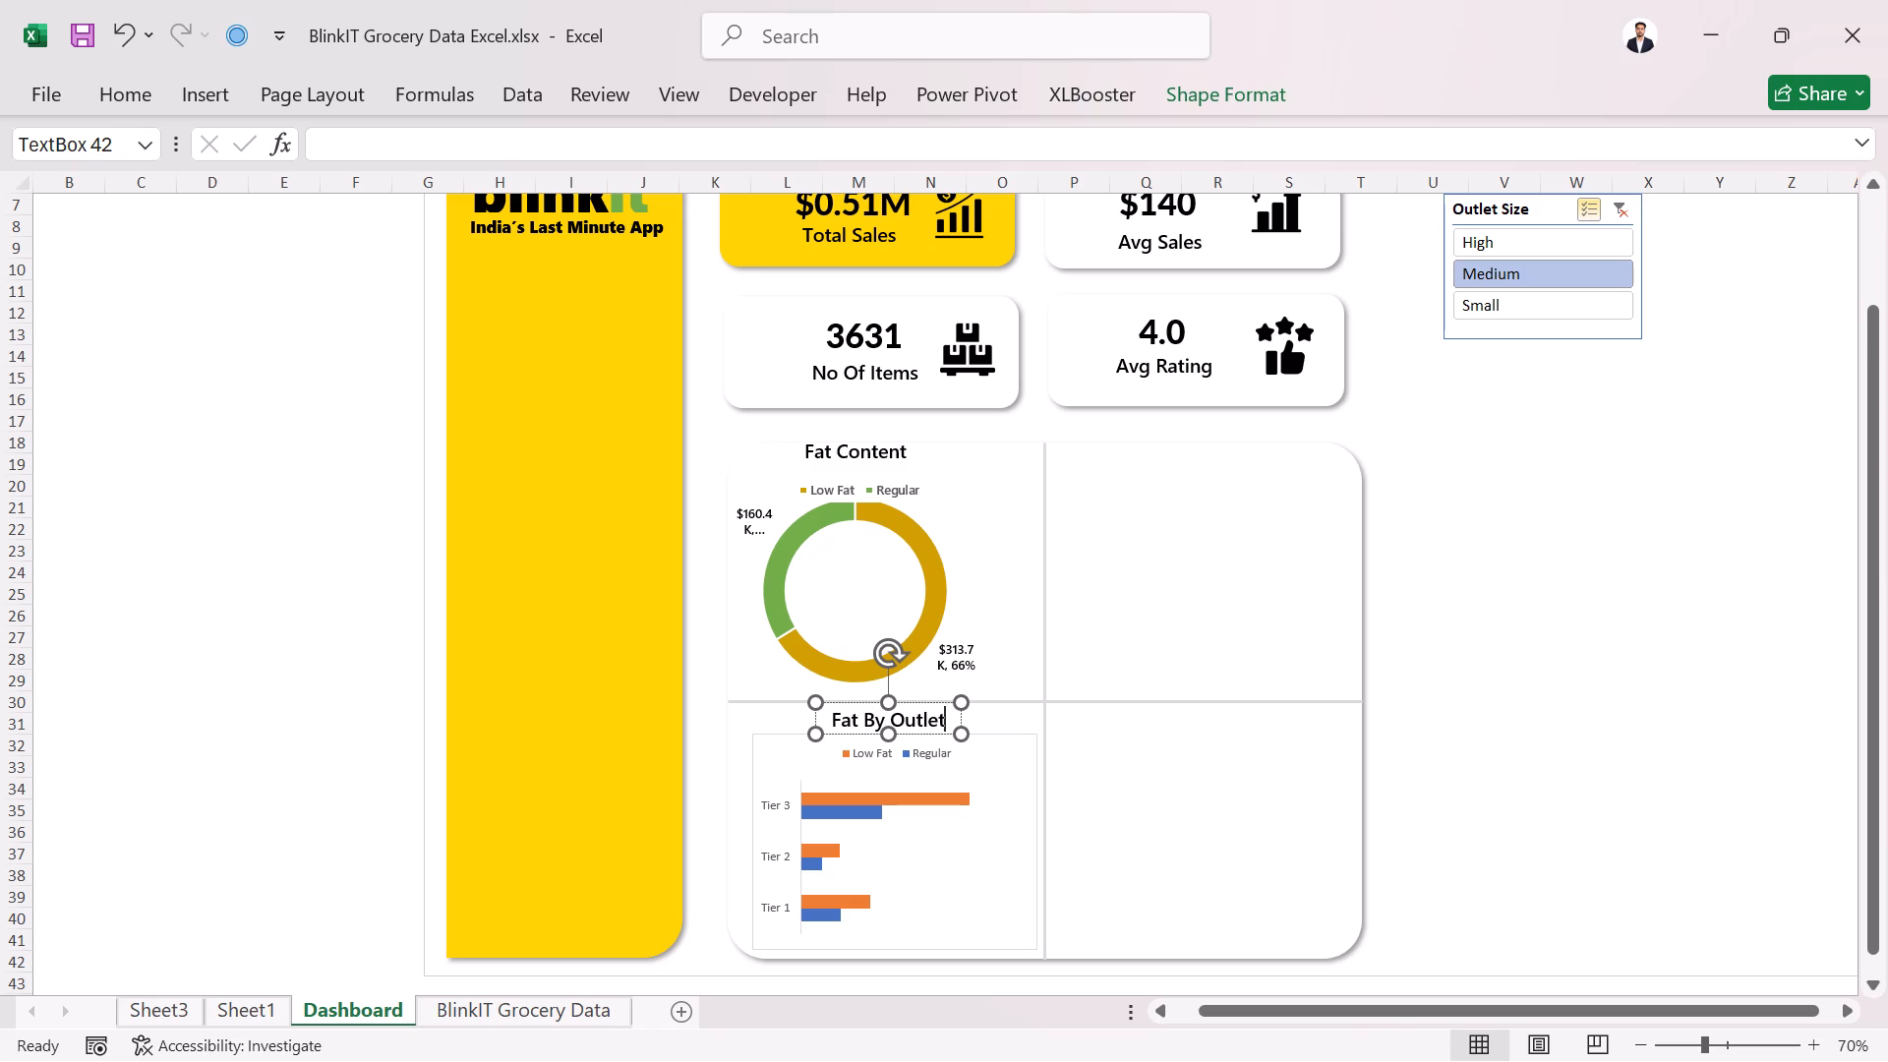
{"action": "left_click", "coordinate": [1188, 749]}
{"action": "left_click", "coordinate": [888, 714]}
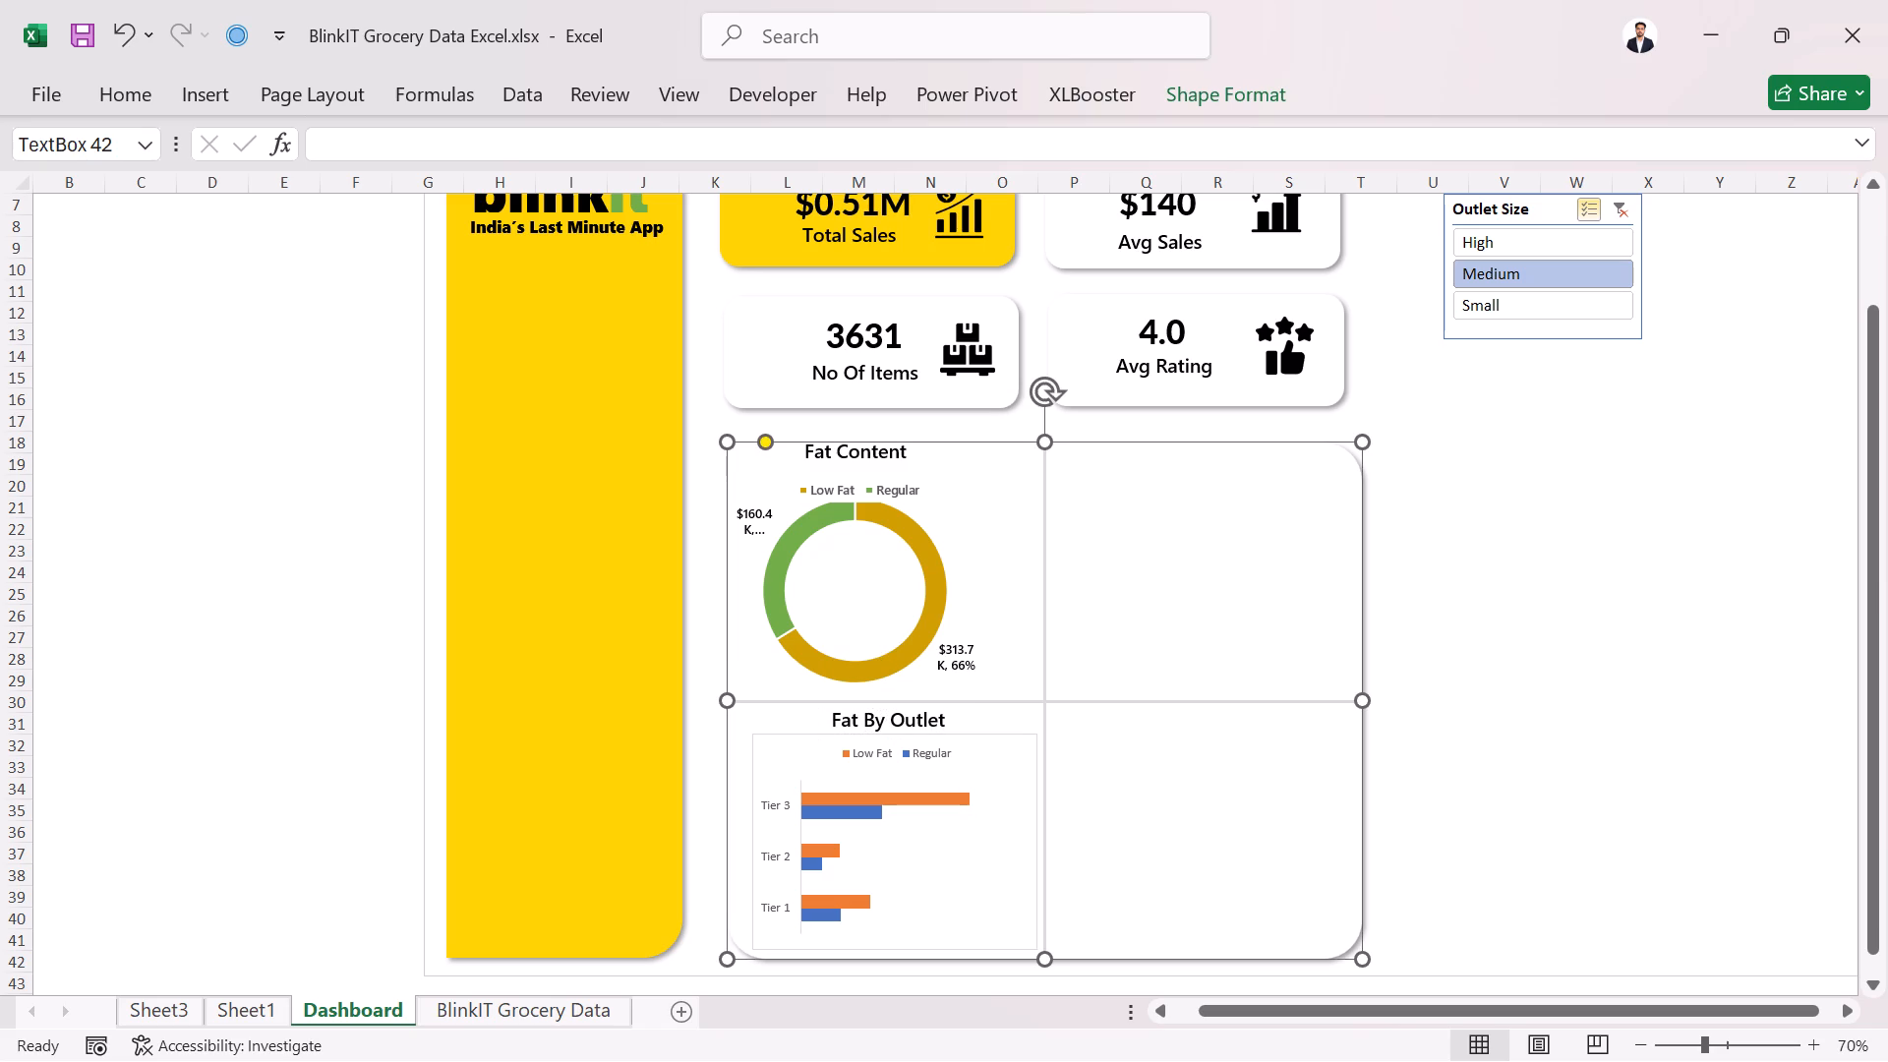
Move the "Fat Content" heading above the doughnut chart to the left edge of its panel.
{"action": "left_click", "coordinate": [875, 436]}
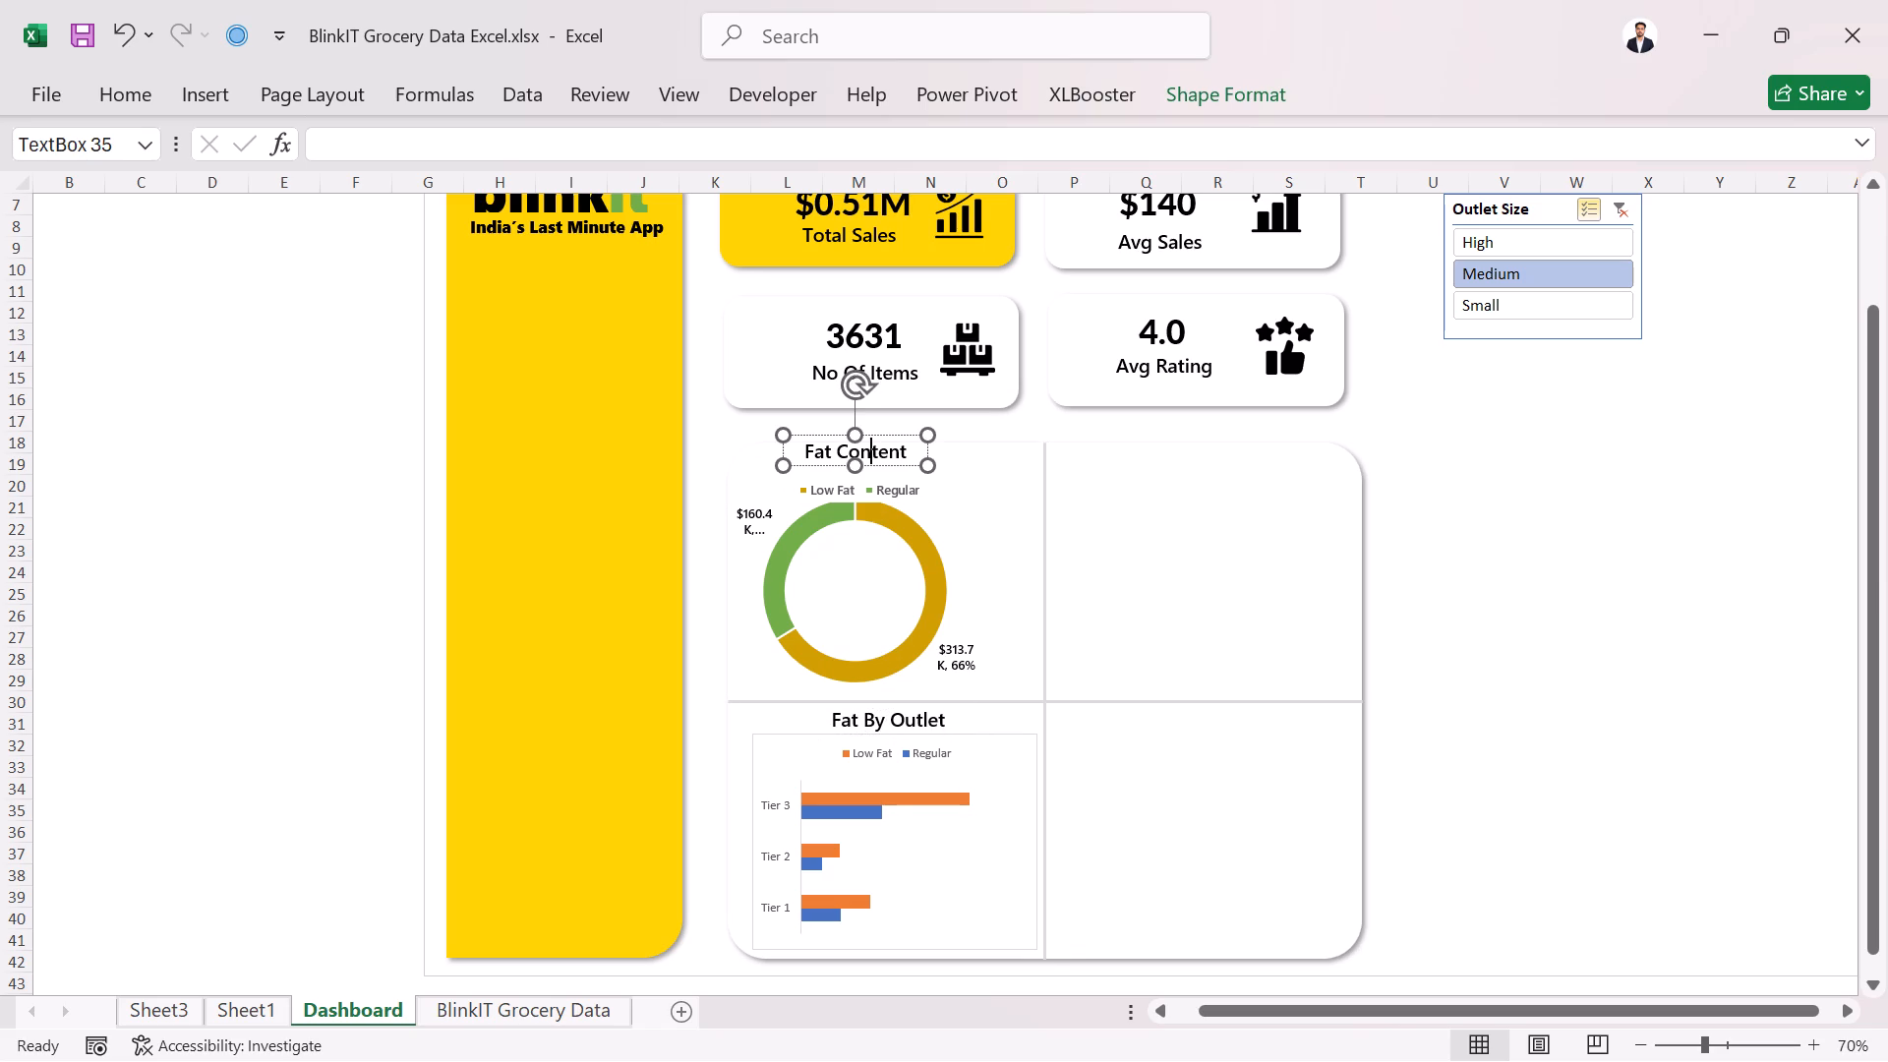
{"action": "left_click_drag", "start_coordinate": [888, 433], "coordinate": [907, 431]}
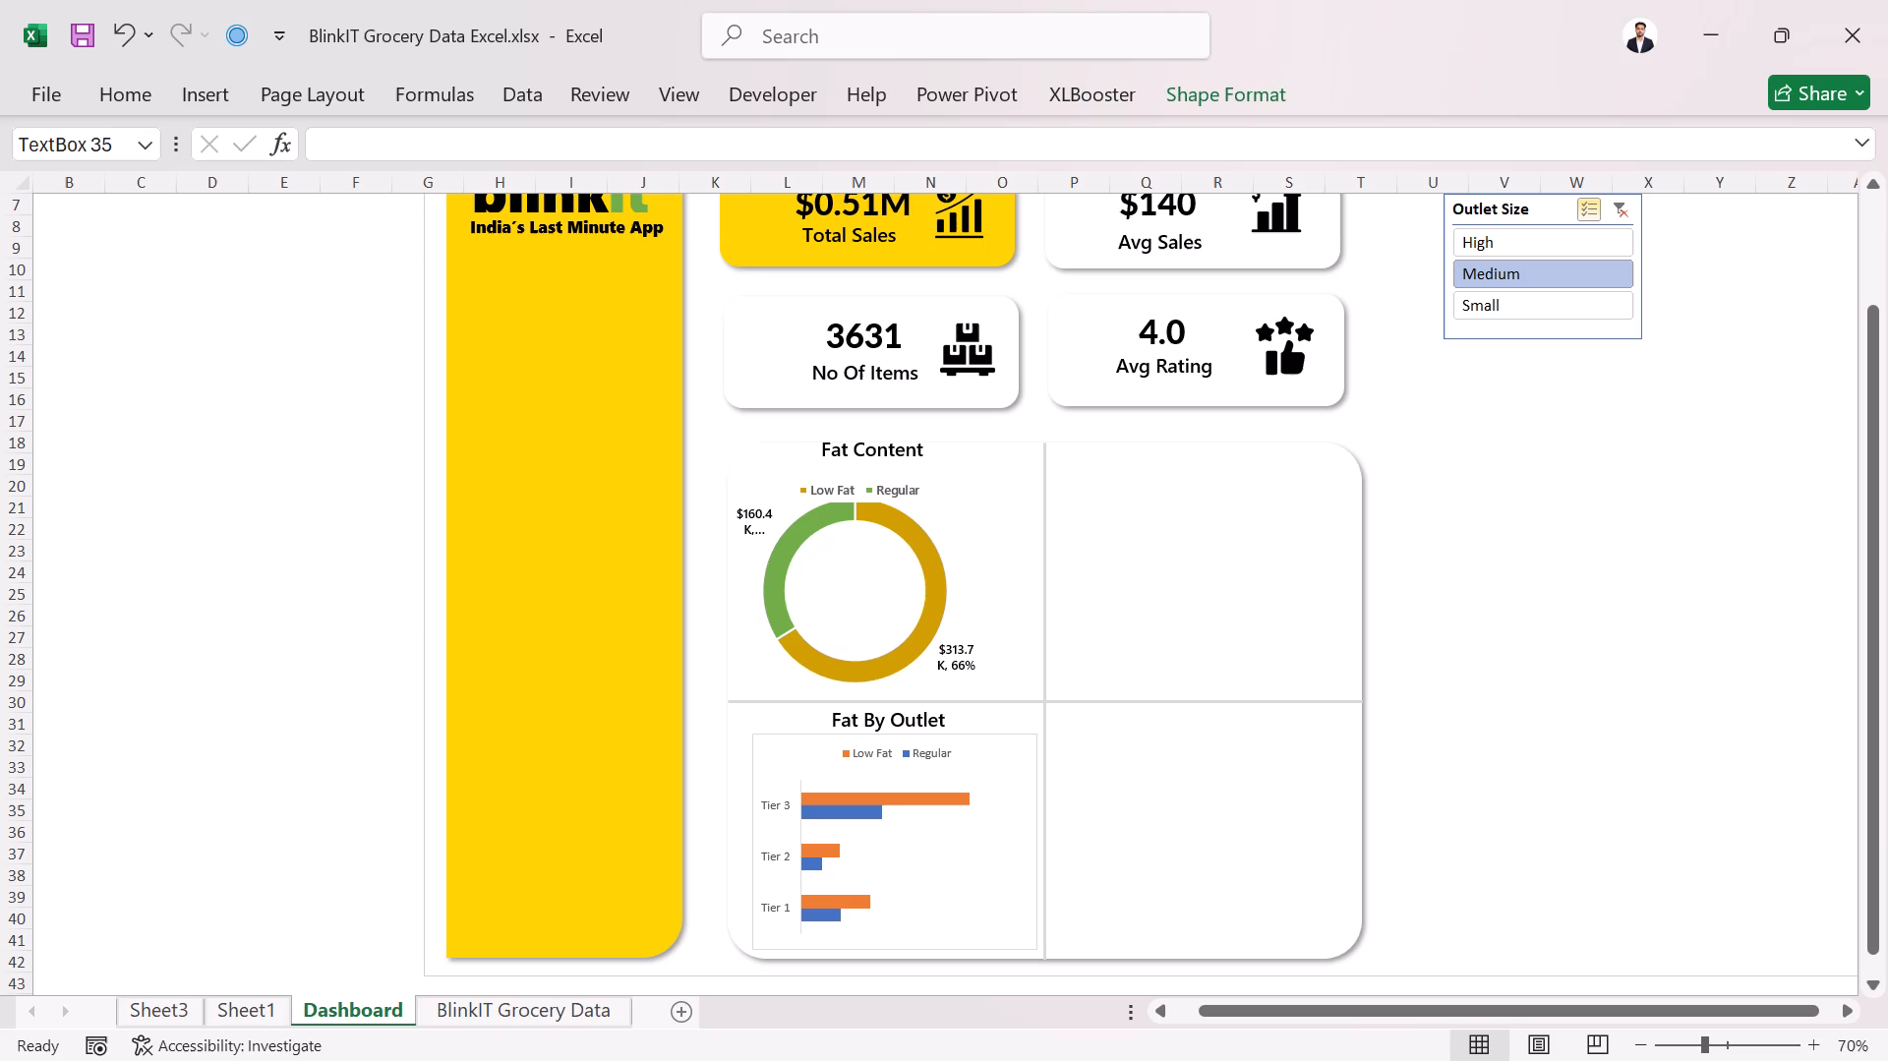
{"action": "left_click_drag", "start_coordinate": [907, 431], "coordinate": [904, 431]}
{"action": "left_click_drag", "start_coordinate": [904, 431], "coordinate": [798, 430]}
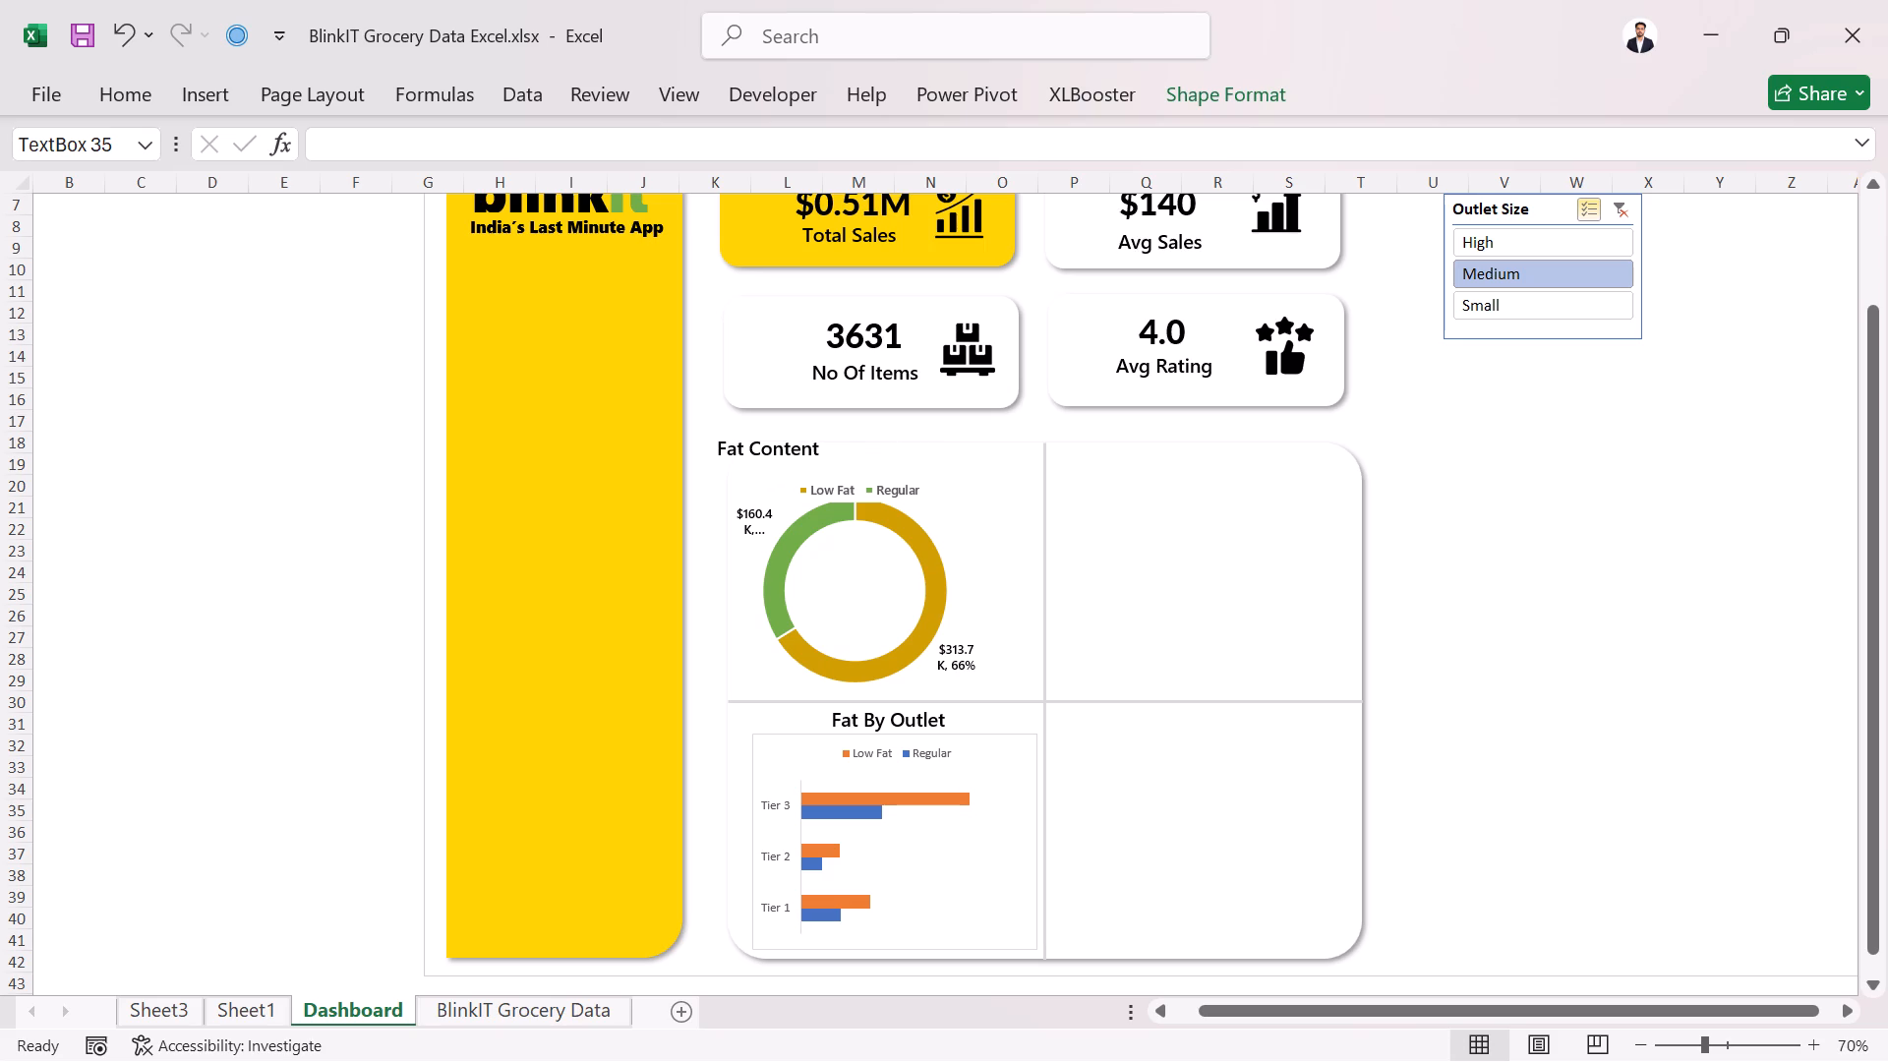
{"action": "left_click_drag", "start_coordinate": [798, 430], "coordinate": [822, 429]}
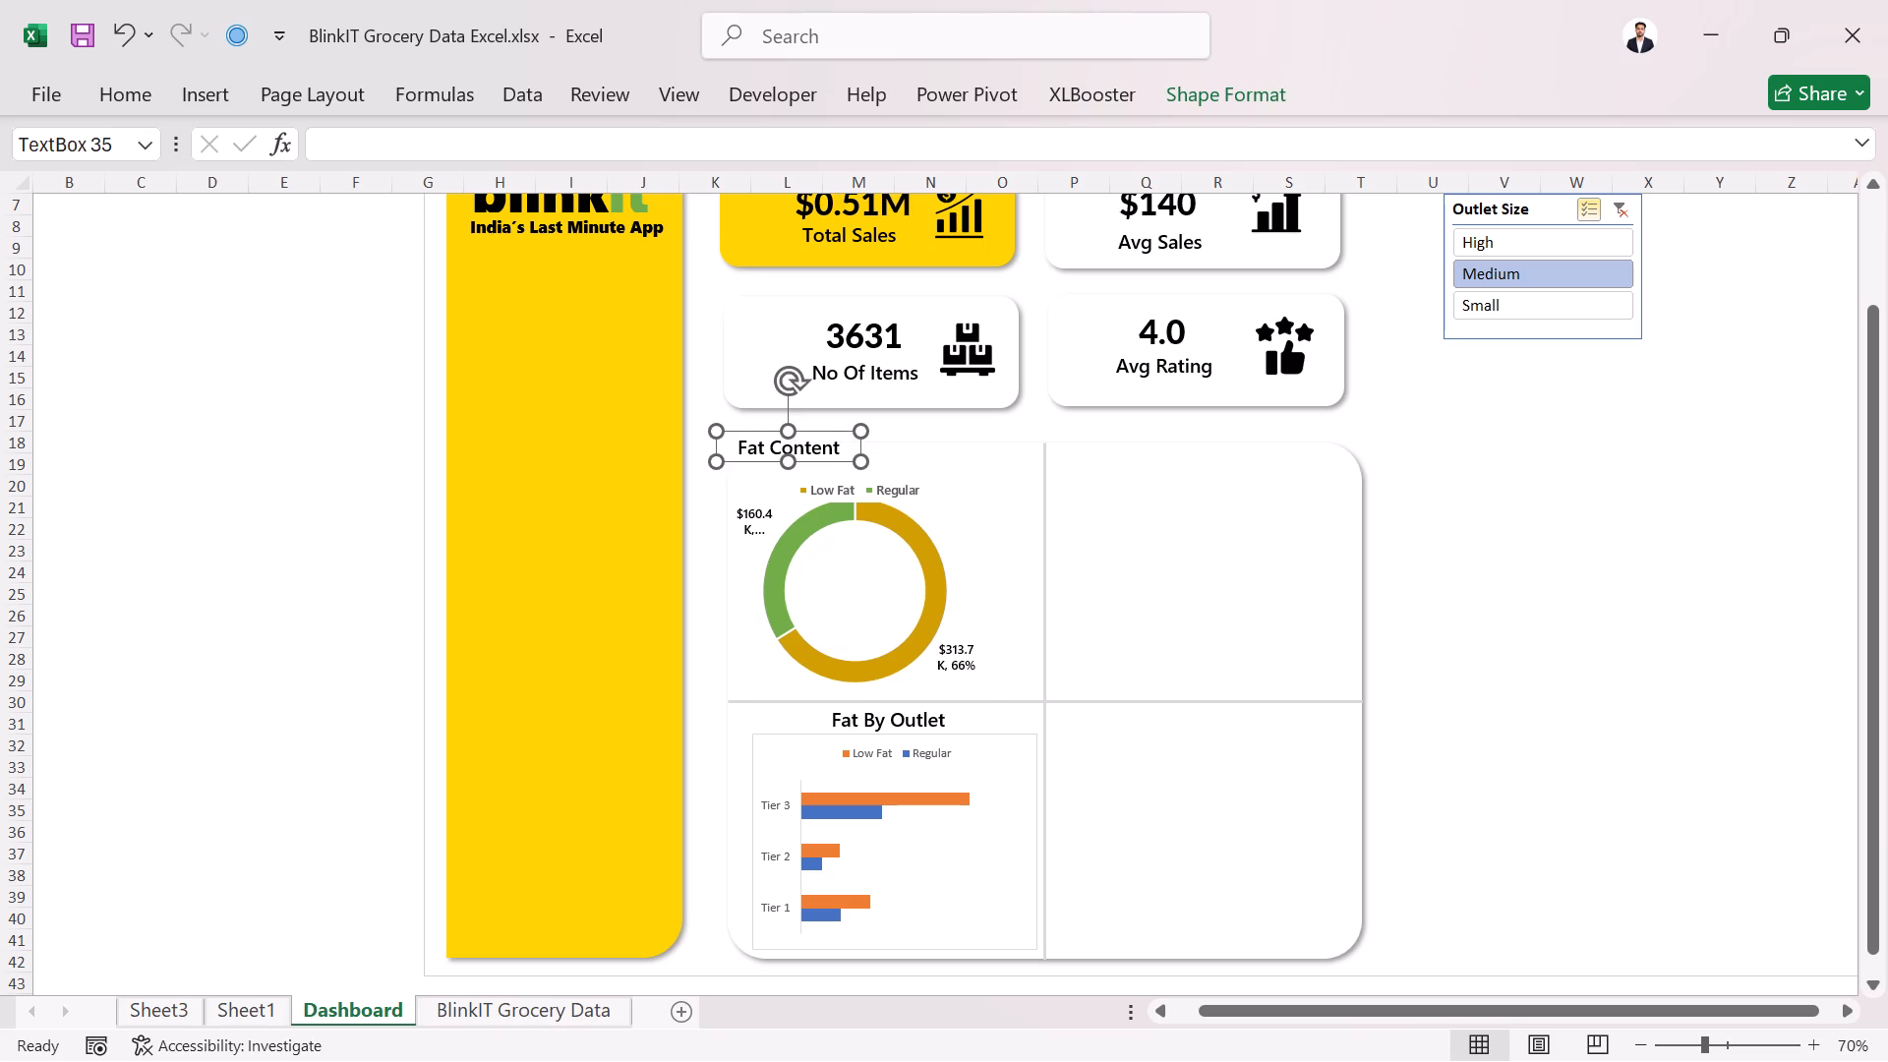
{"action": "left_click", "coordinate": [940, 485]}
Move the "Fat By Outlet" heading to its panel's left edge, aligned with the "Fat Content" heading.
{"action": "left_click", "coordinate": [894, 723]}
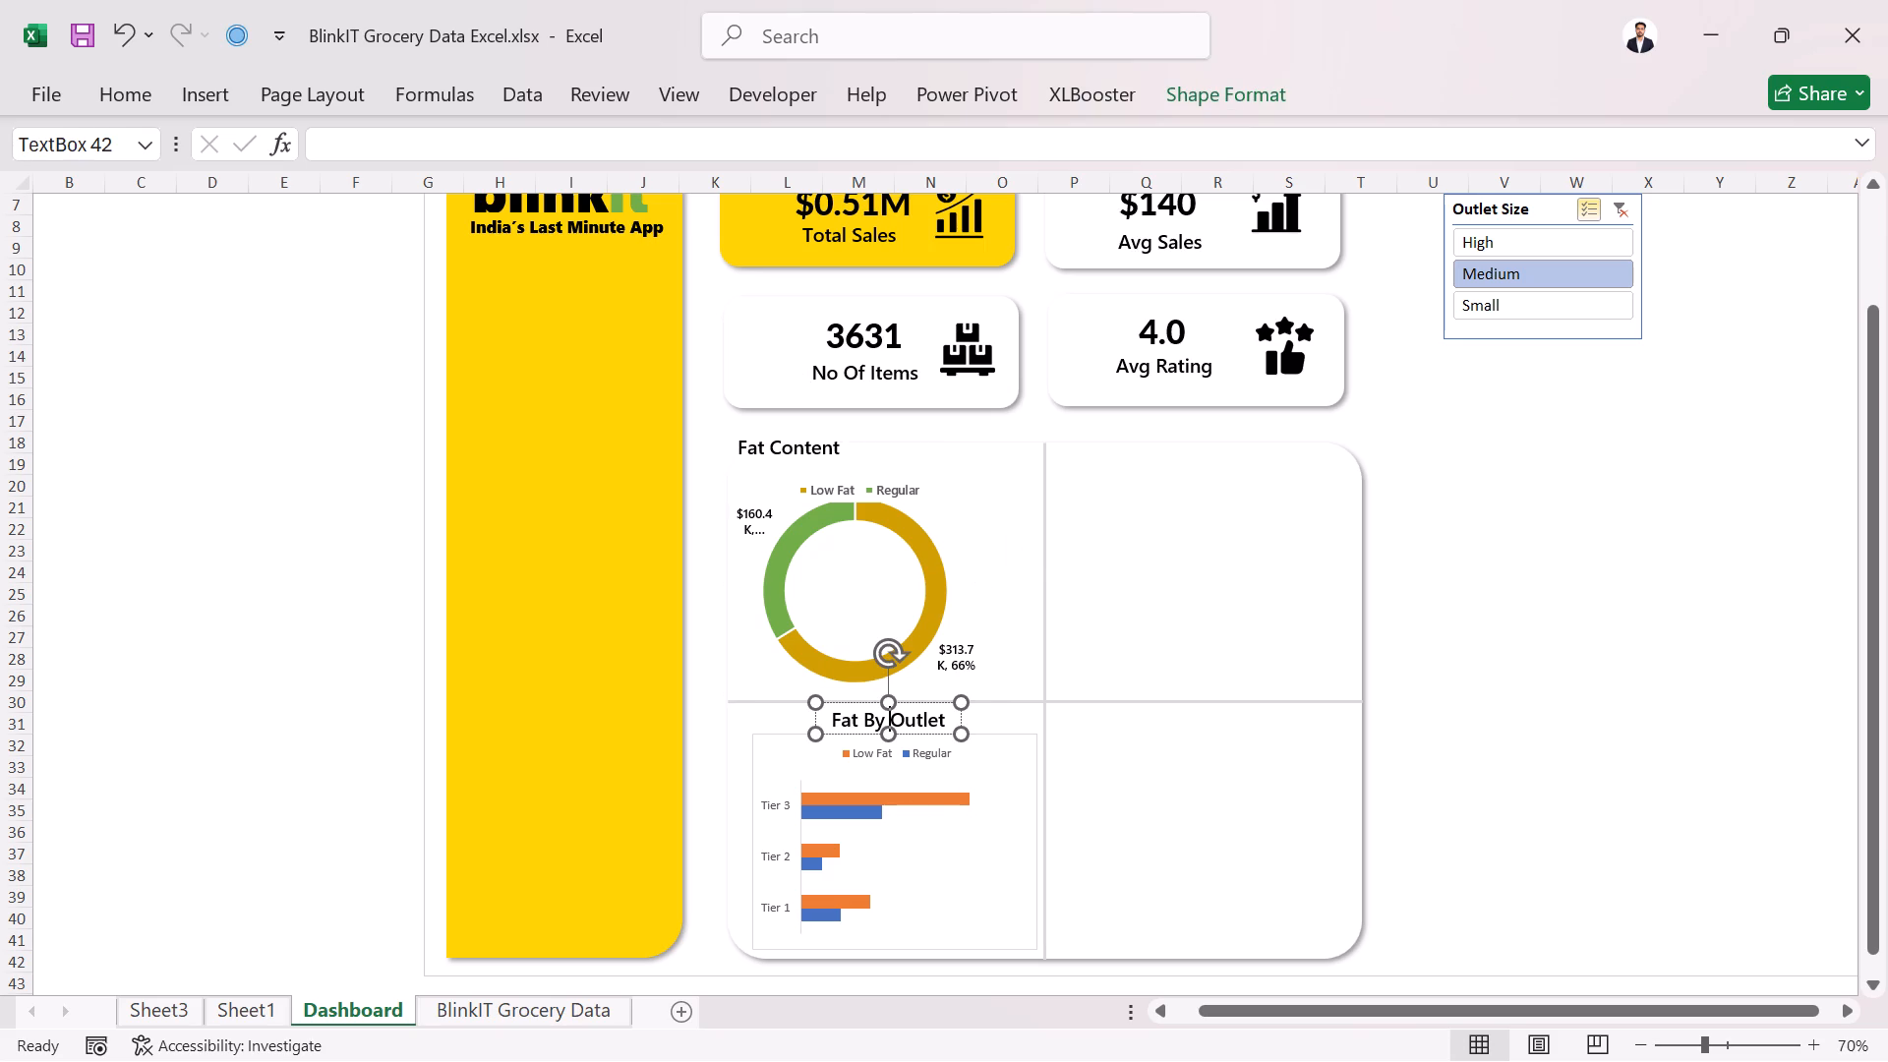
{"action": "left_click_drag", "start_coordinate": [937, 699], "coordinate": [861, 698]}
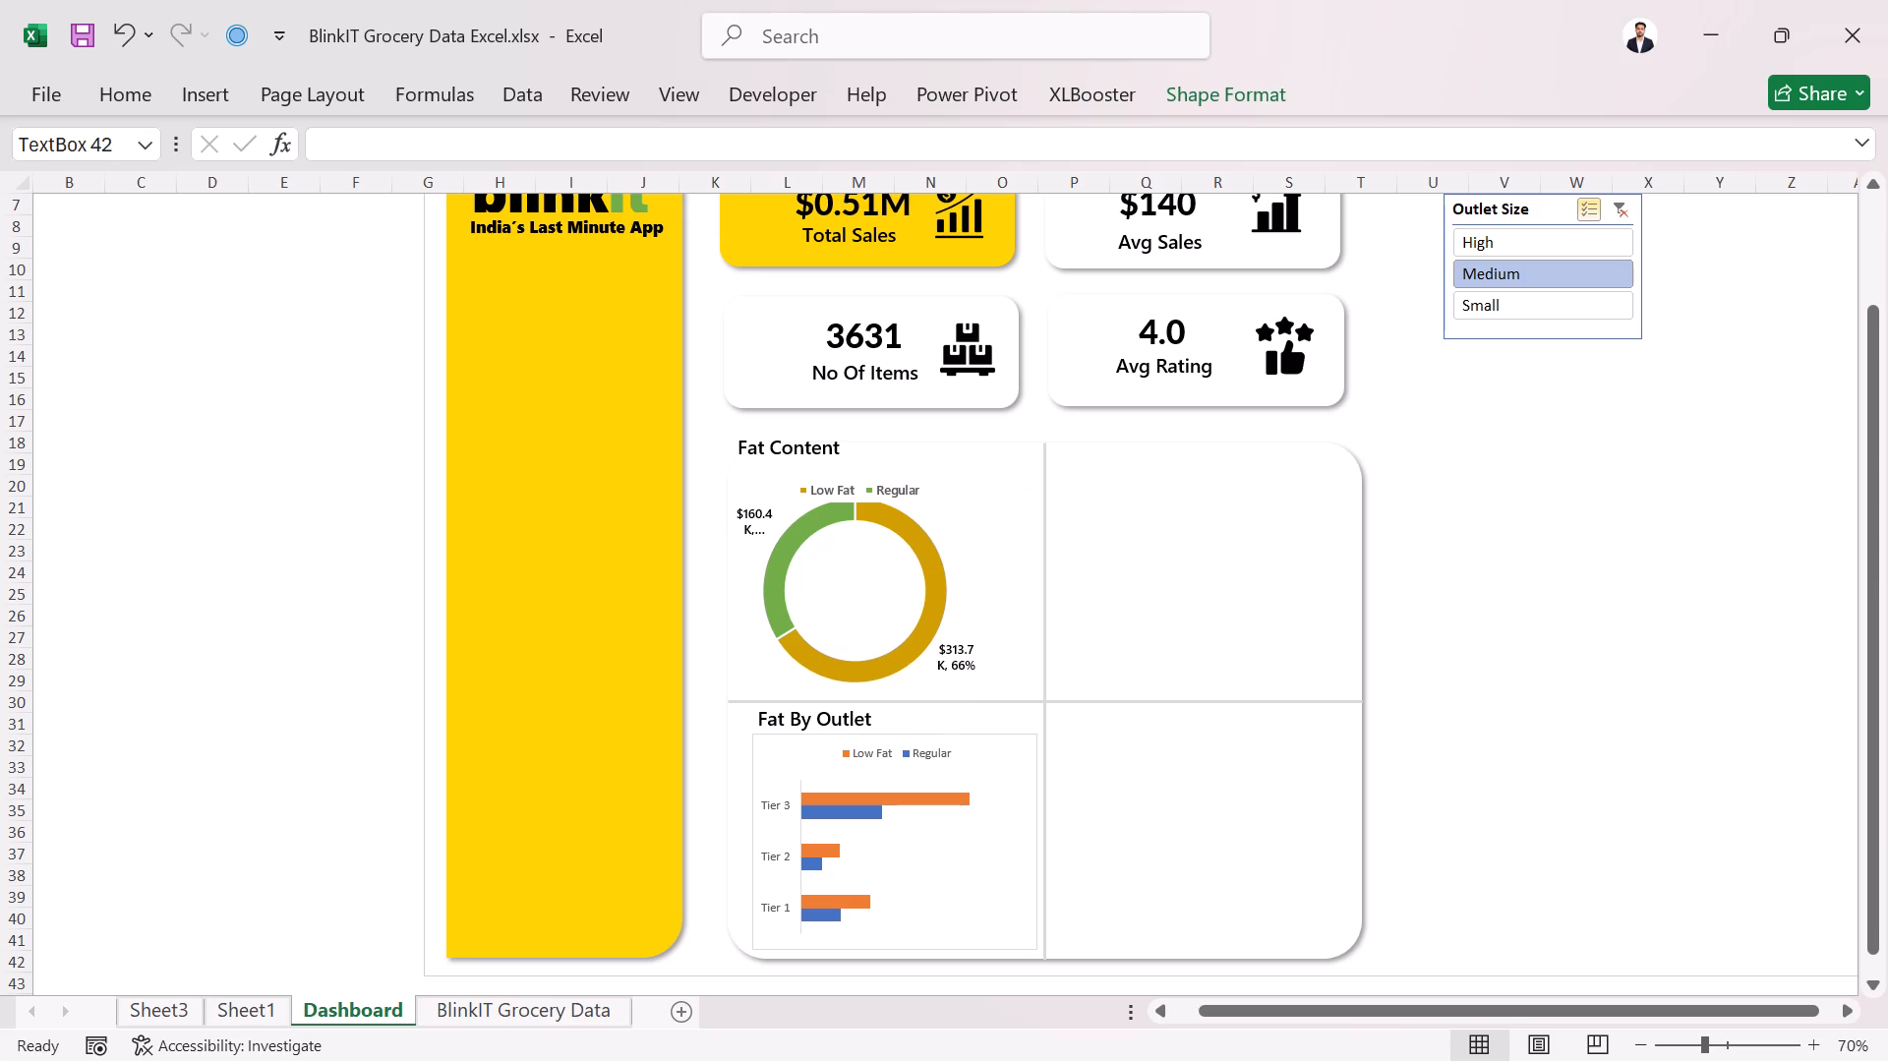
{"action": "left_click_drag", "start_coordinate": [861, 698], "coordinate": [850, 697]}
{"action": "left_click_drag", "start_coordinate": [850, 697], "coordinate": [840, 695]}
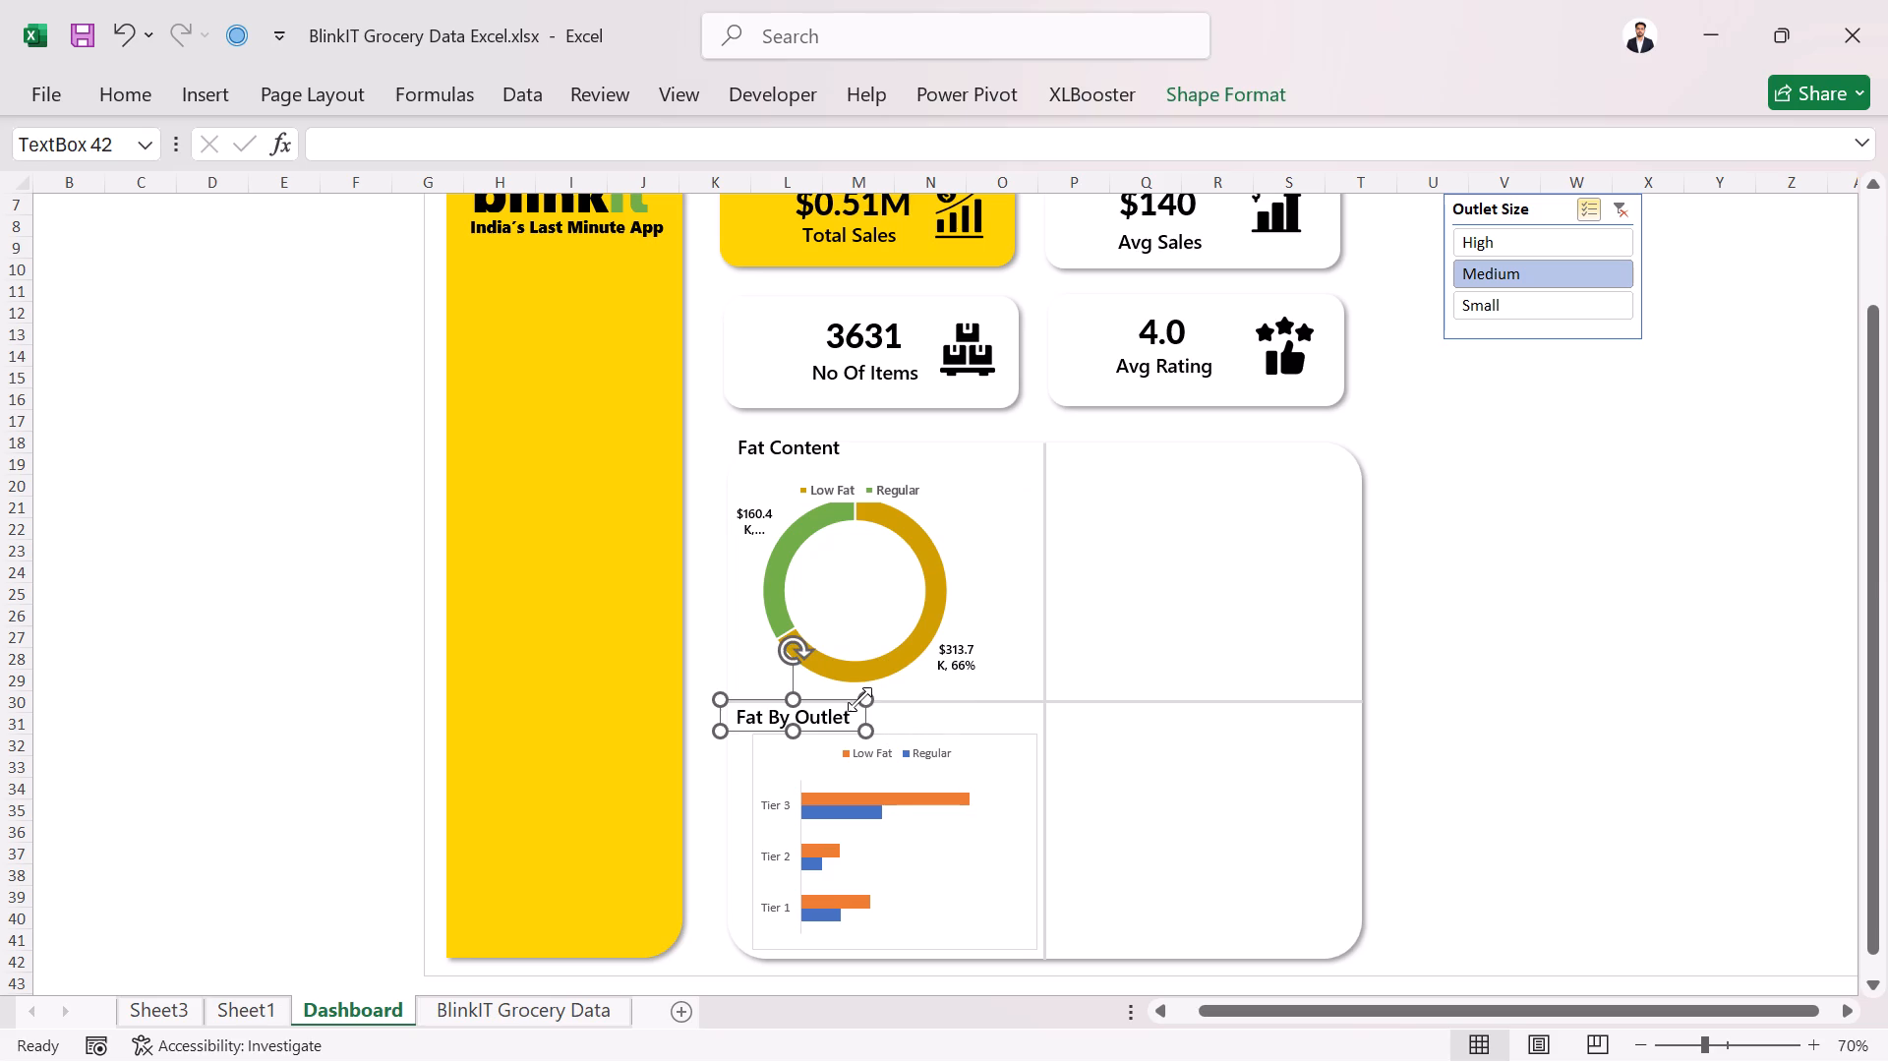
{"action": "left_click", "coordinate": [1489, 774]}
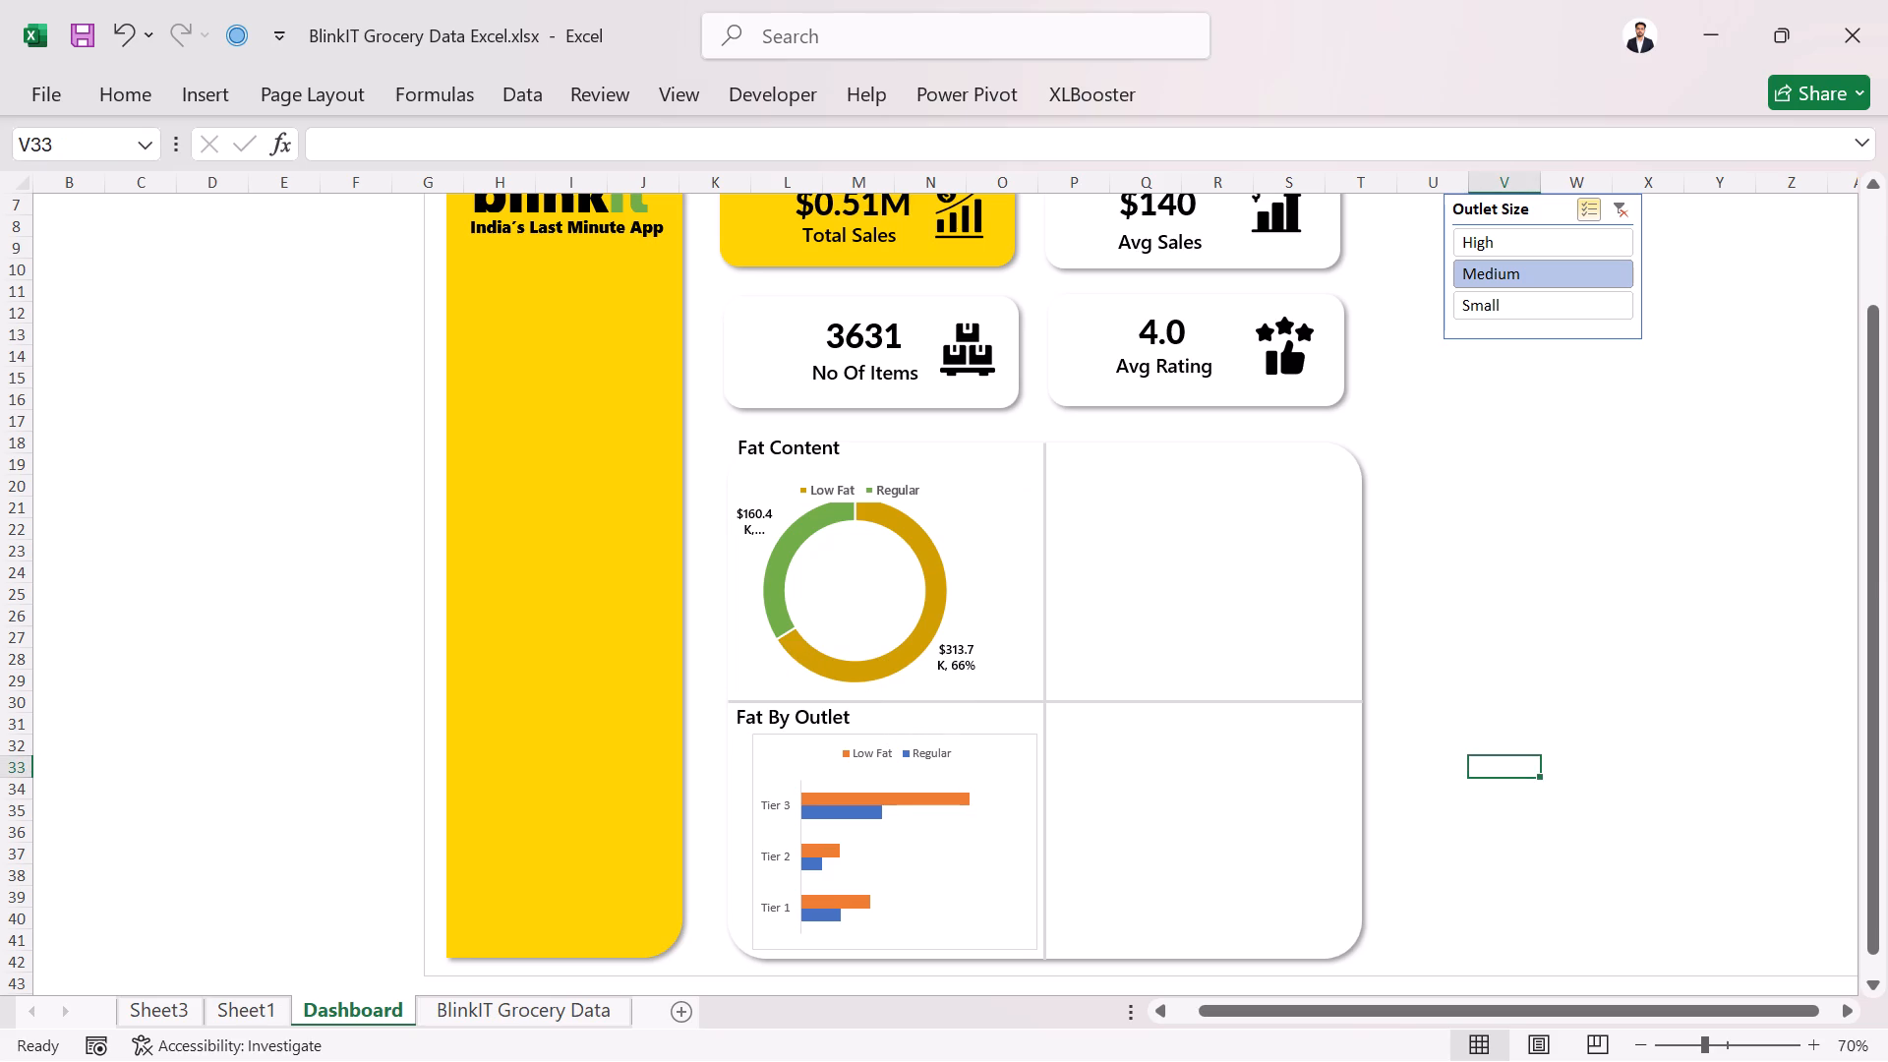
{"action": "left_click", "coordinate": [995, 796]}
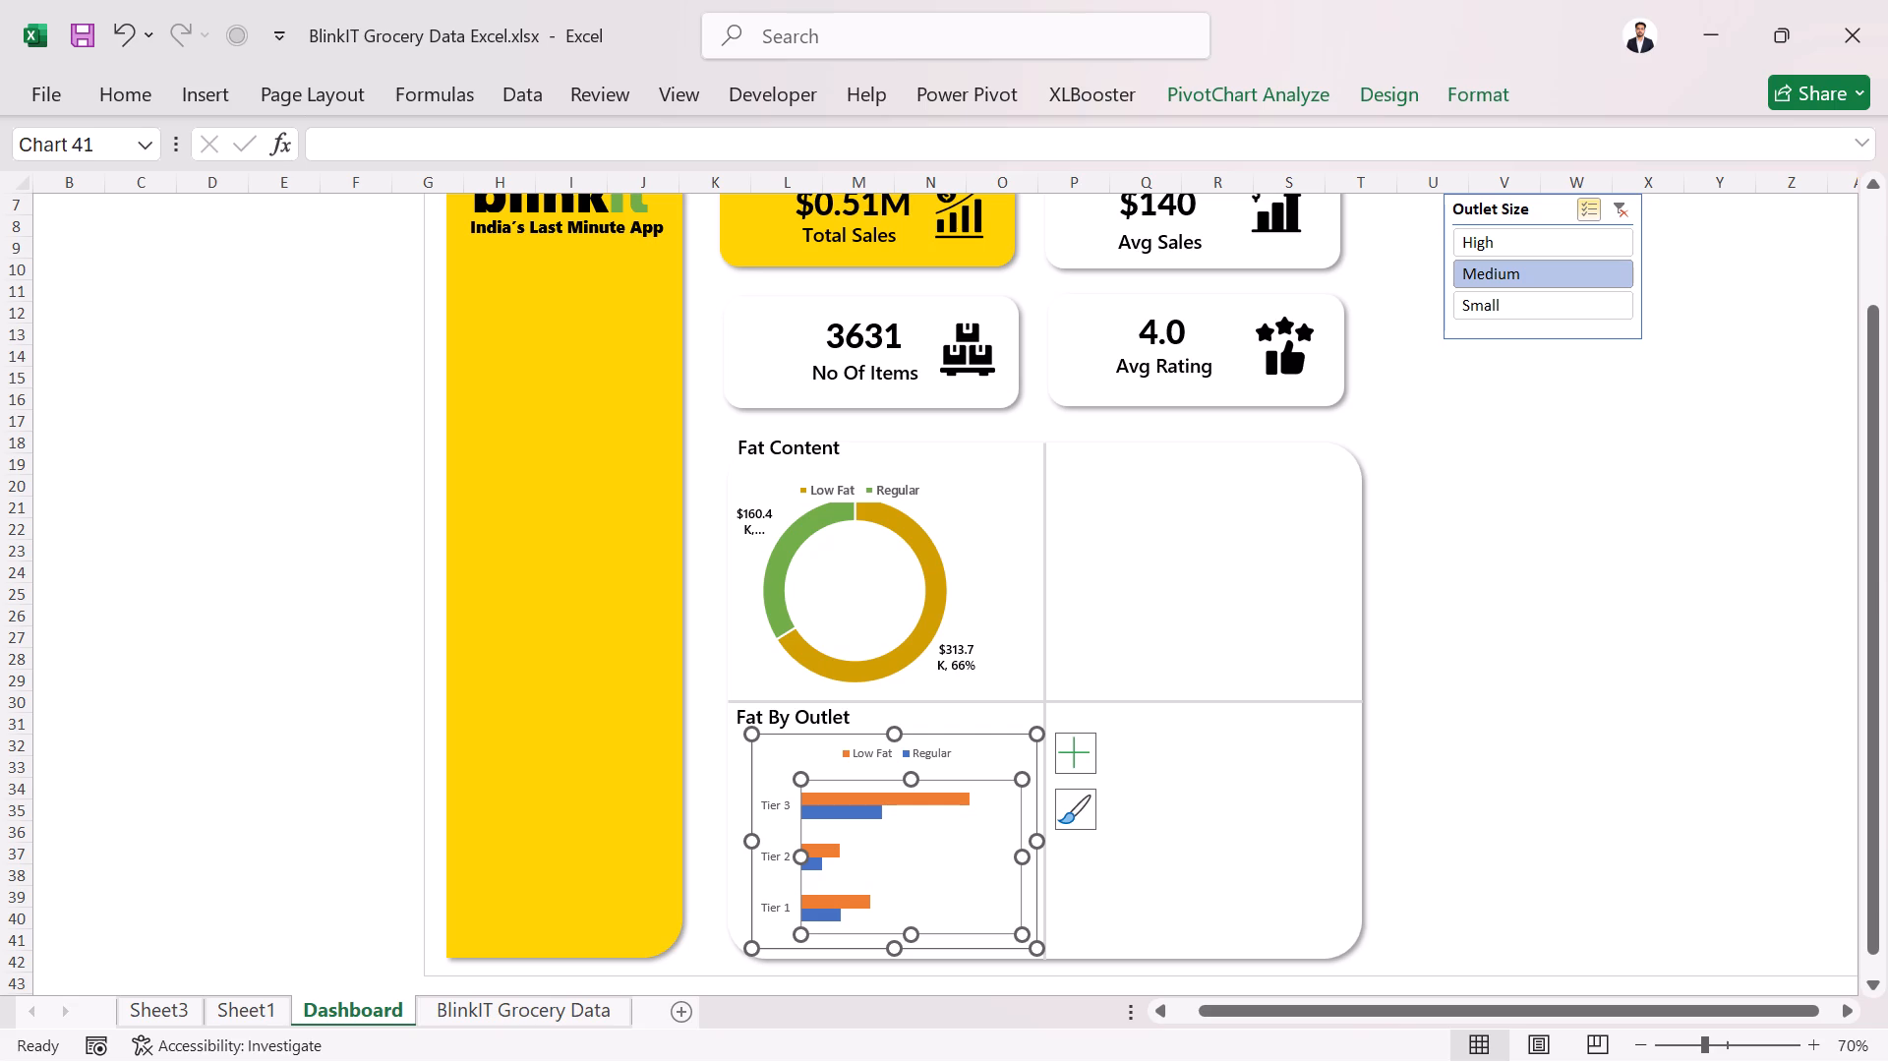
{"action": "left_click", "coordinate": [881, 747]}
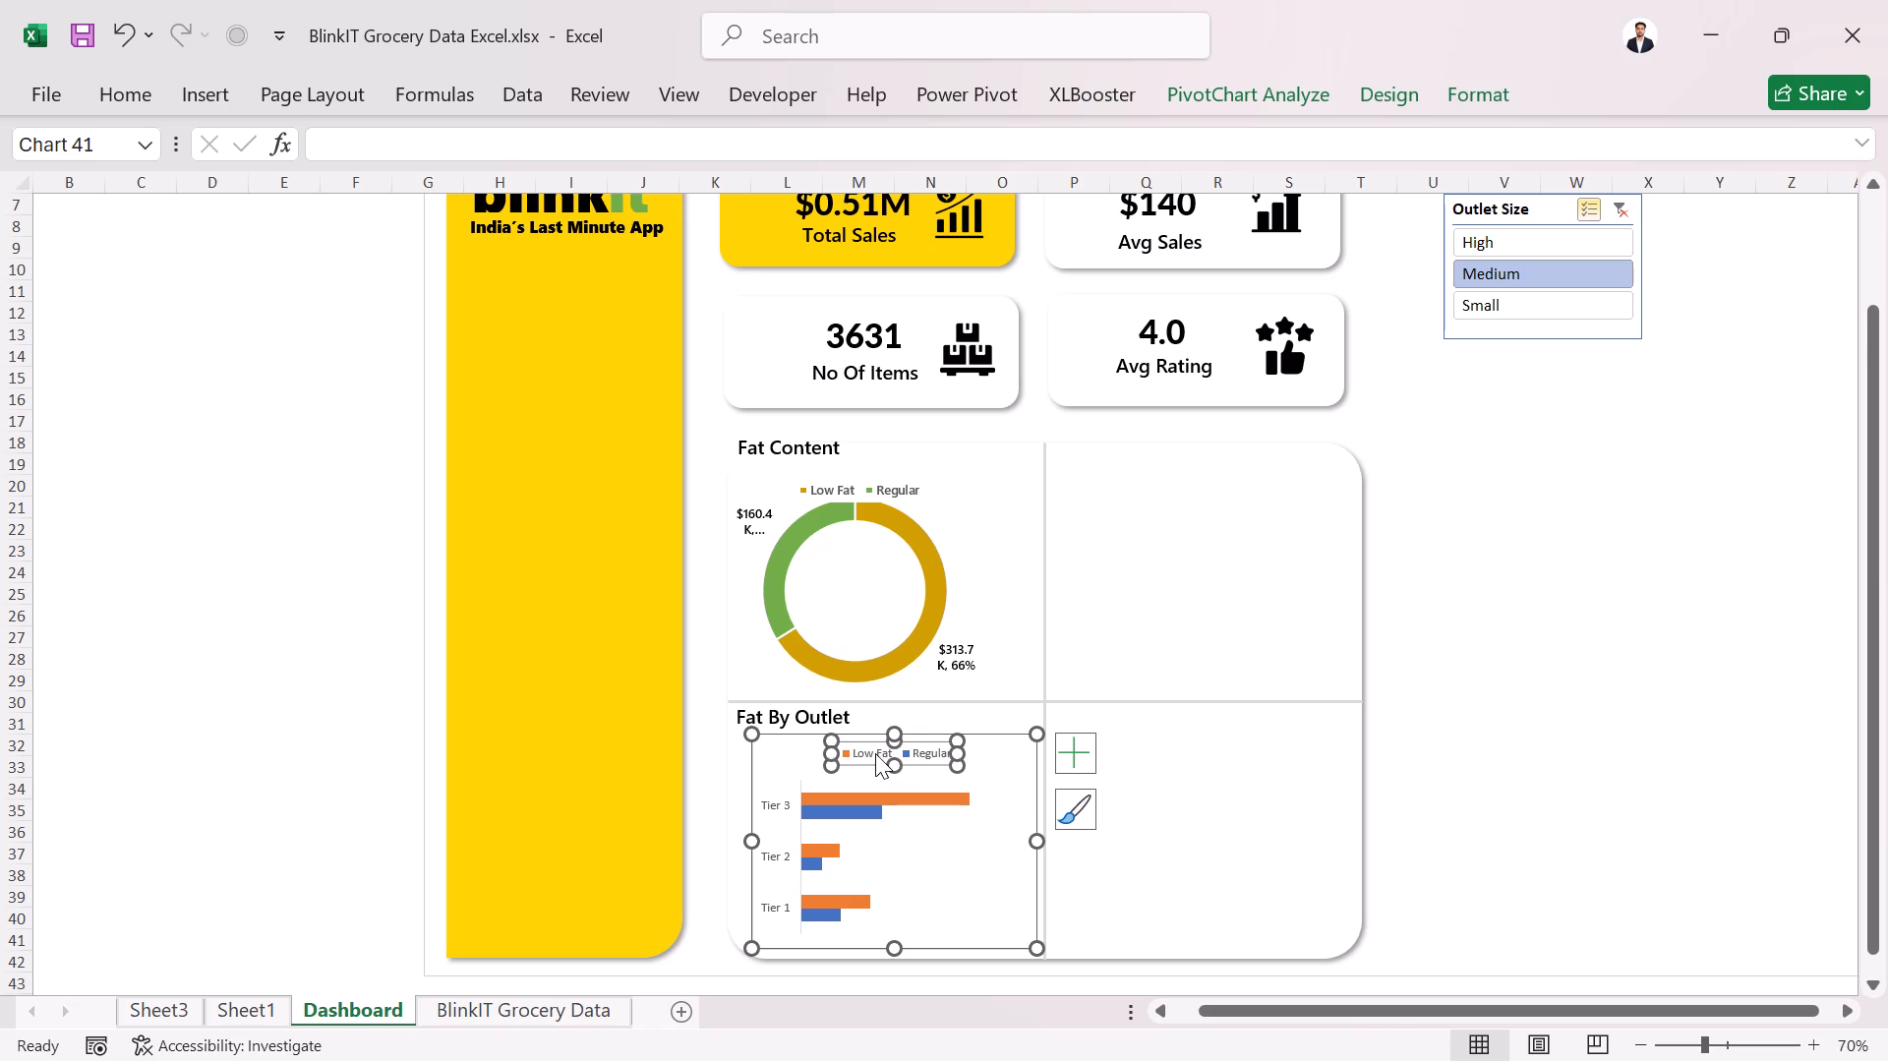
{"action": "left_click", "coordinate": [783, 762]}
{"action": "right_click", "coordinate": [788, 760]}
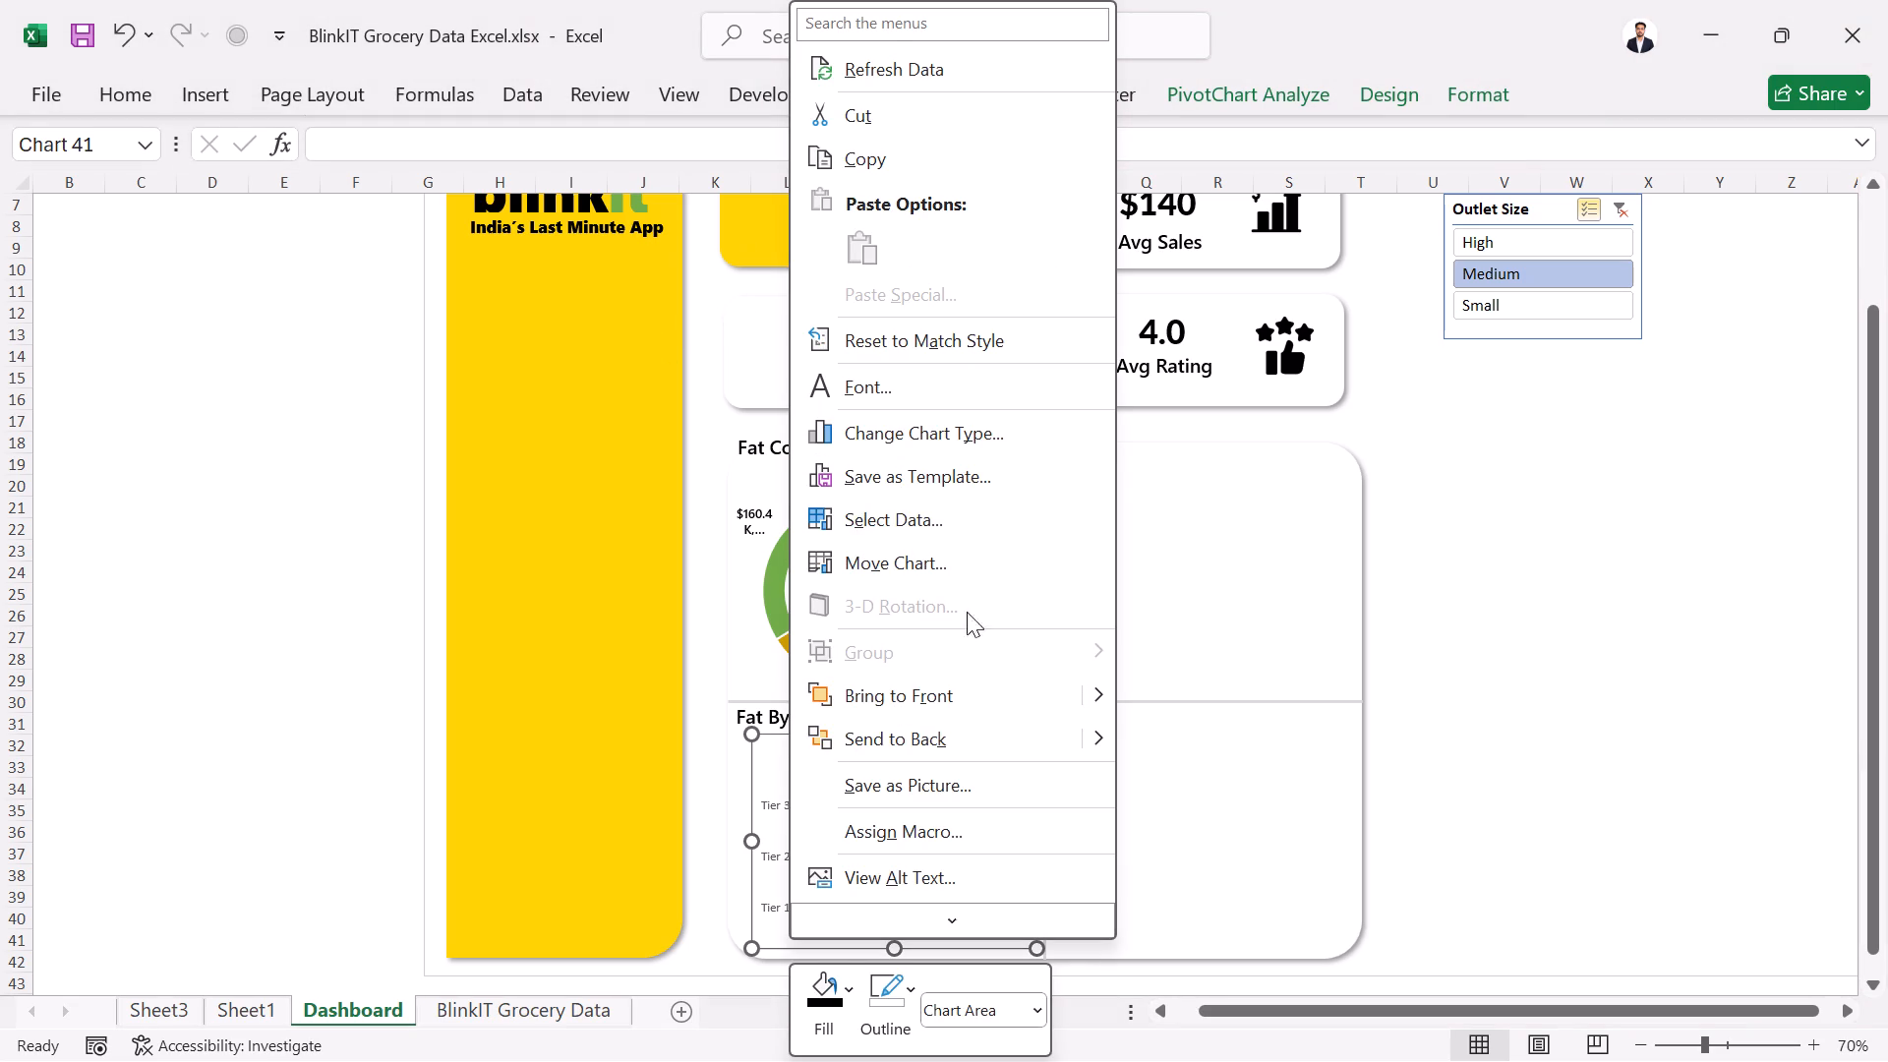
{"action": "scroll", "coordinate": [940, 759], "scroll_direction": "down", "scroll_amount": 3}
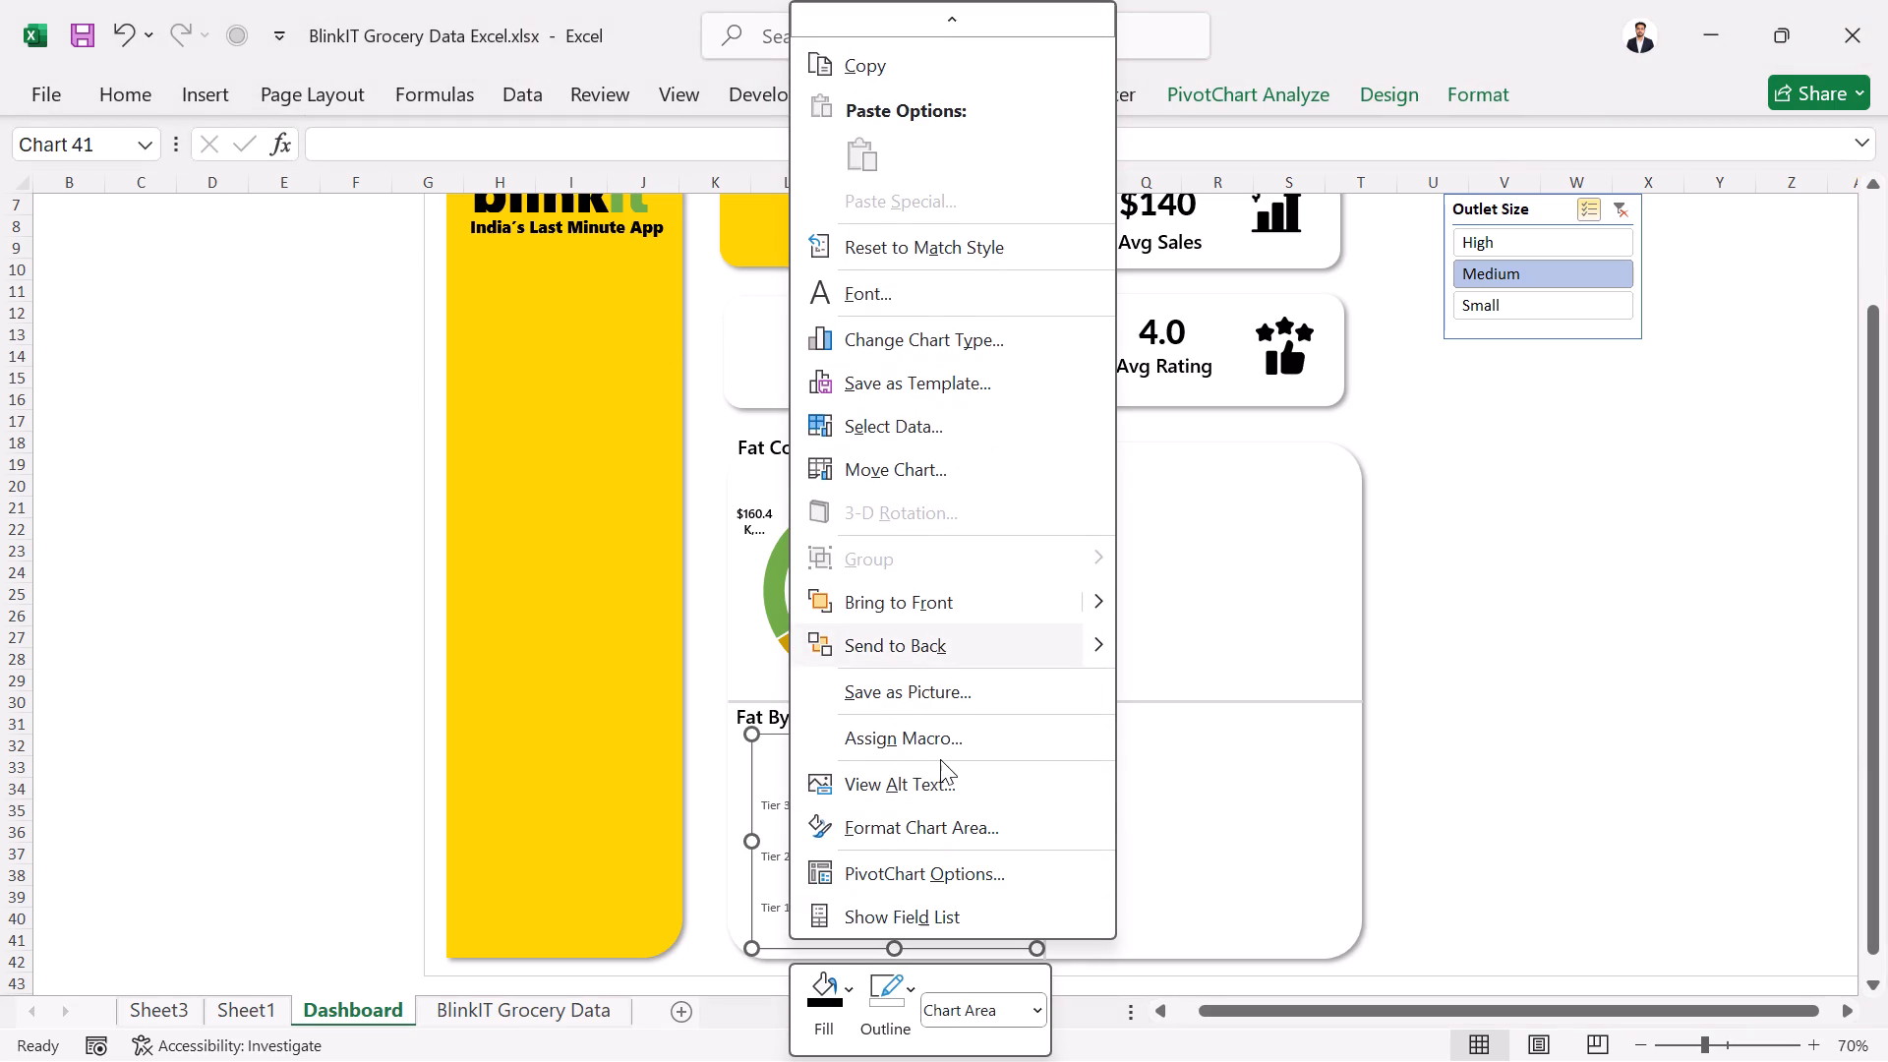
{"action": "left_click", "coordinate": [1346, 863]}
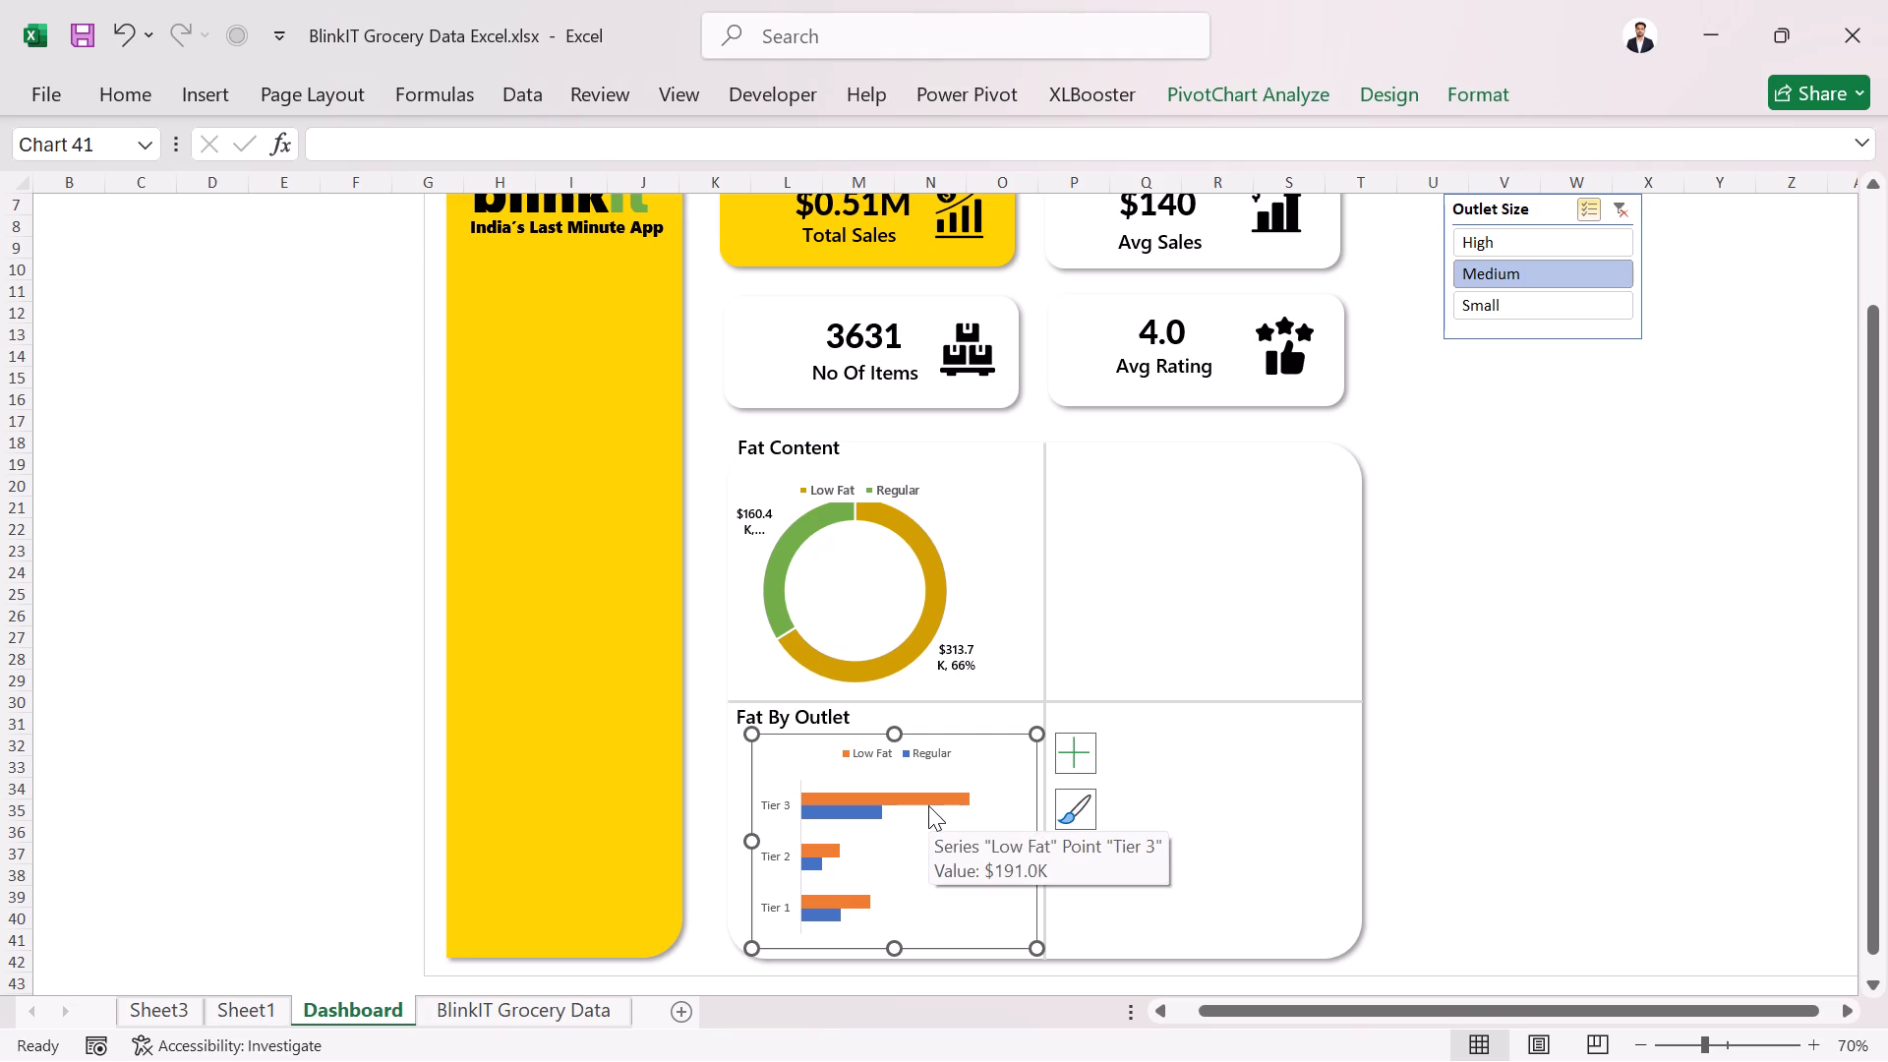
Widen the outlet bar chart's plot area to the chart's right border and extend the chart down to the panel's lower edge.
{"action": "left_click", "coordinate": [855, 831]}
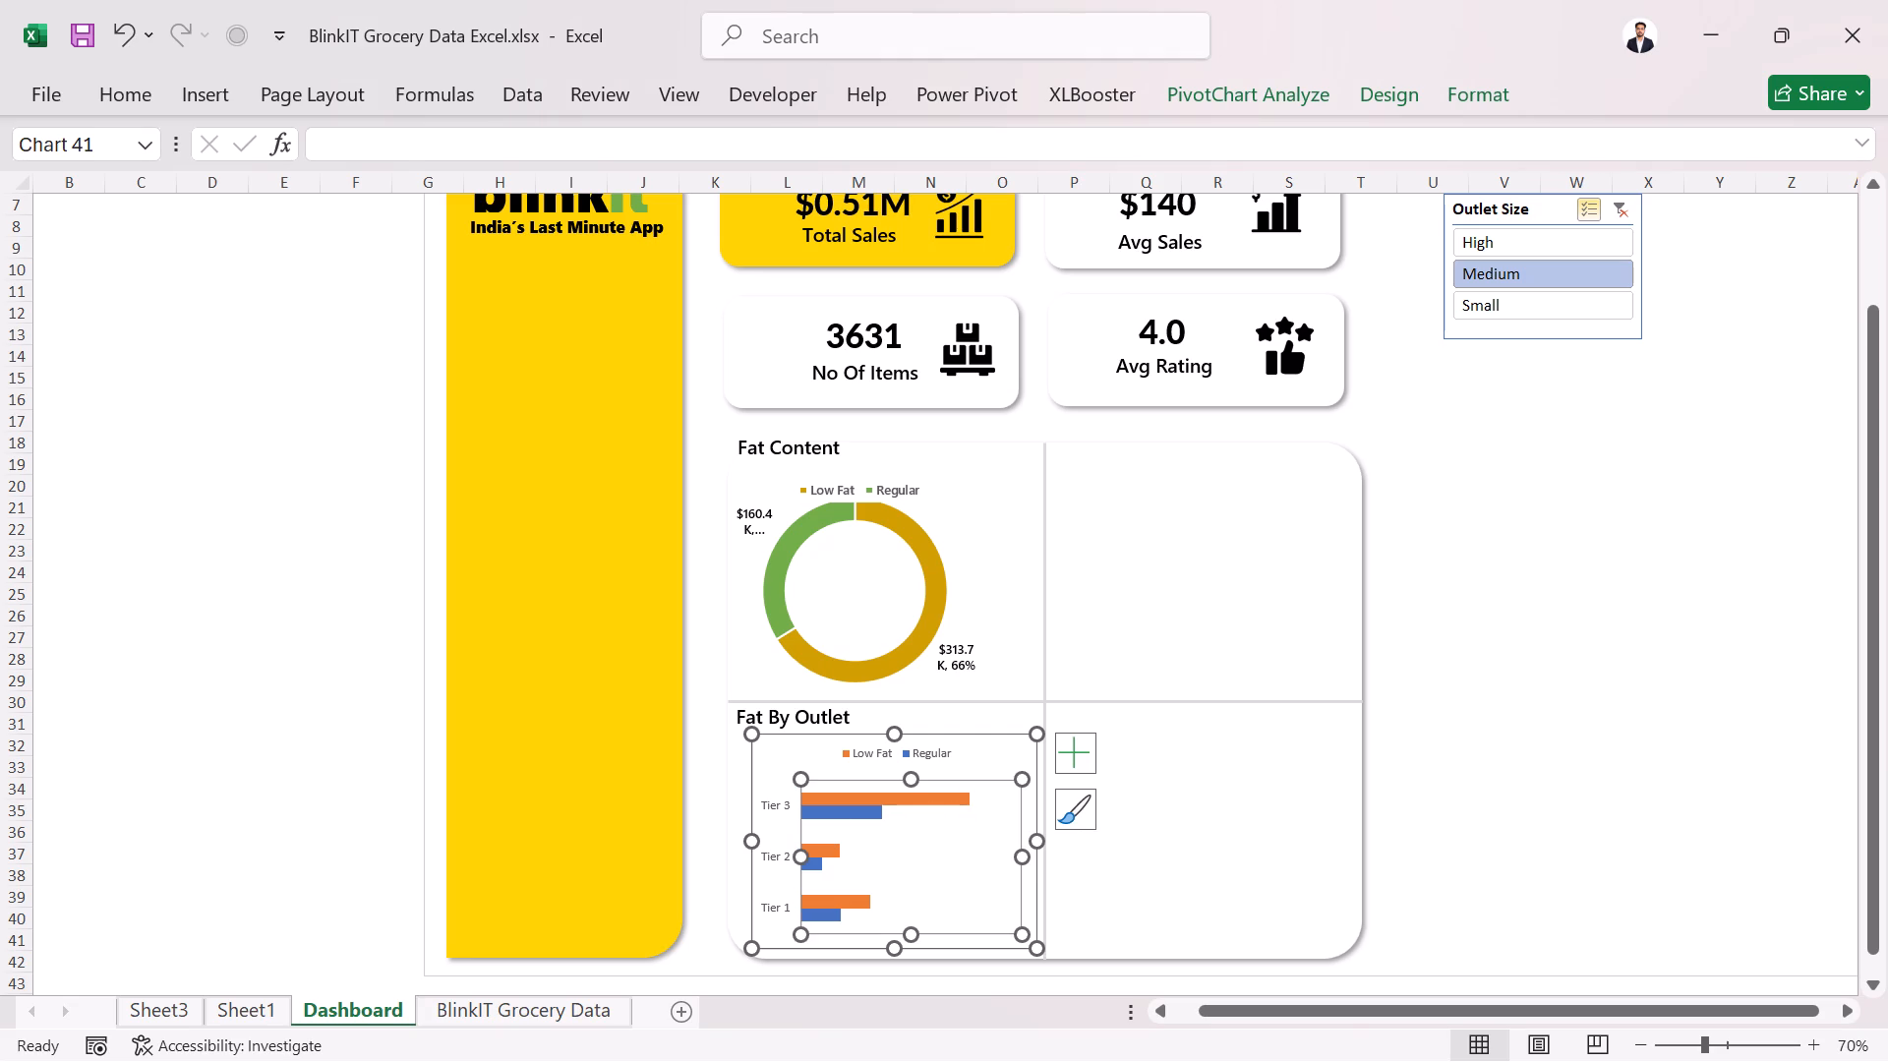
{"action": "left_click_drag", "start_coordinate": [1018, 860], "coordinate": [1029, 860]}
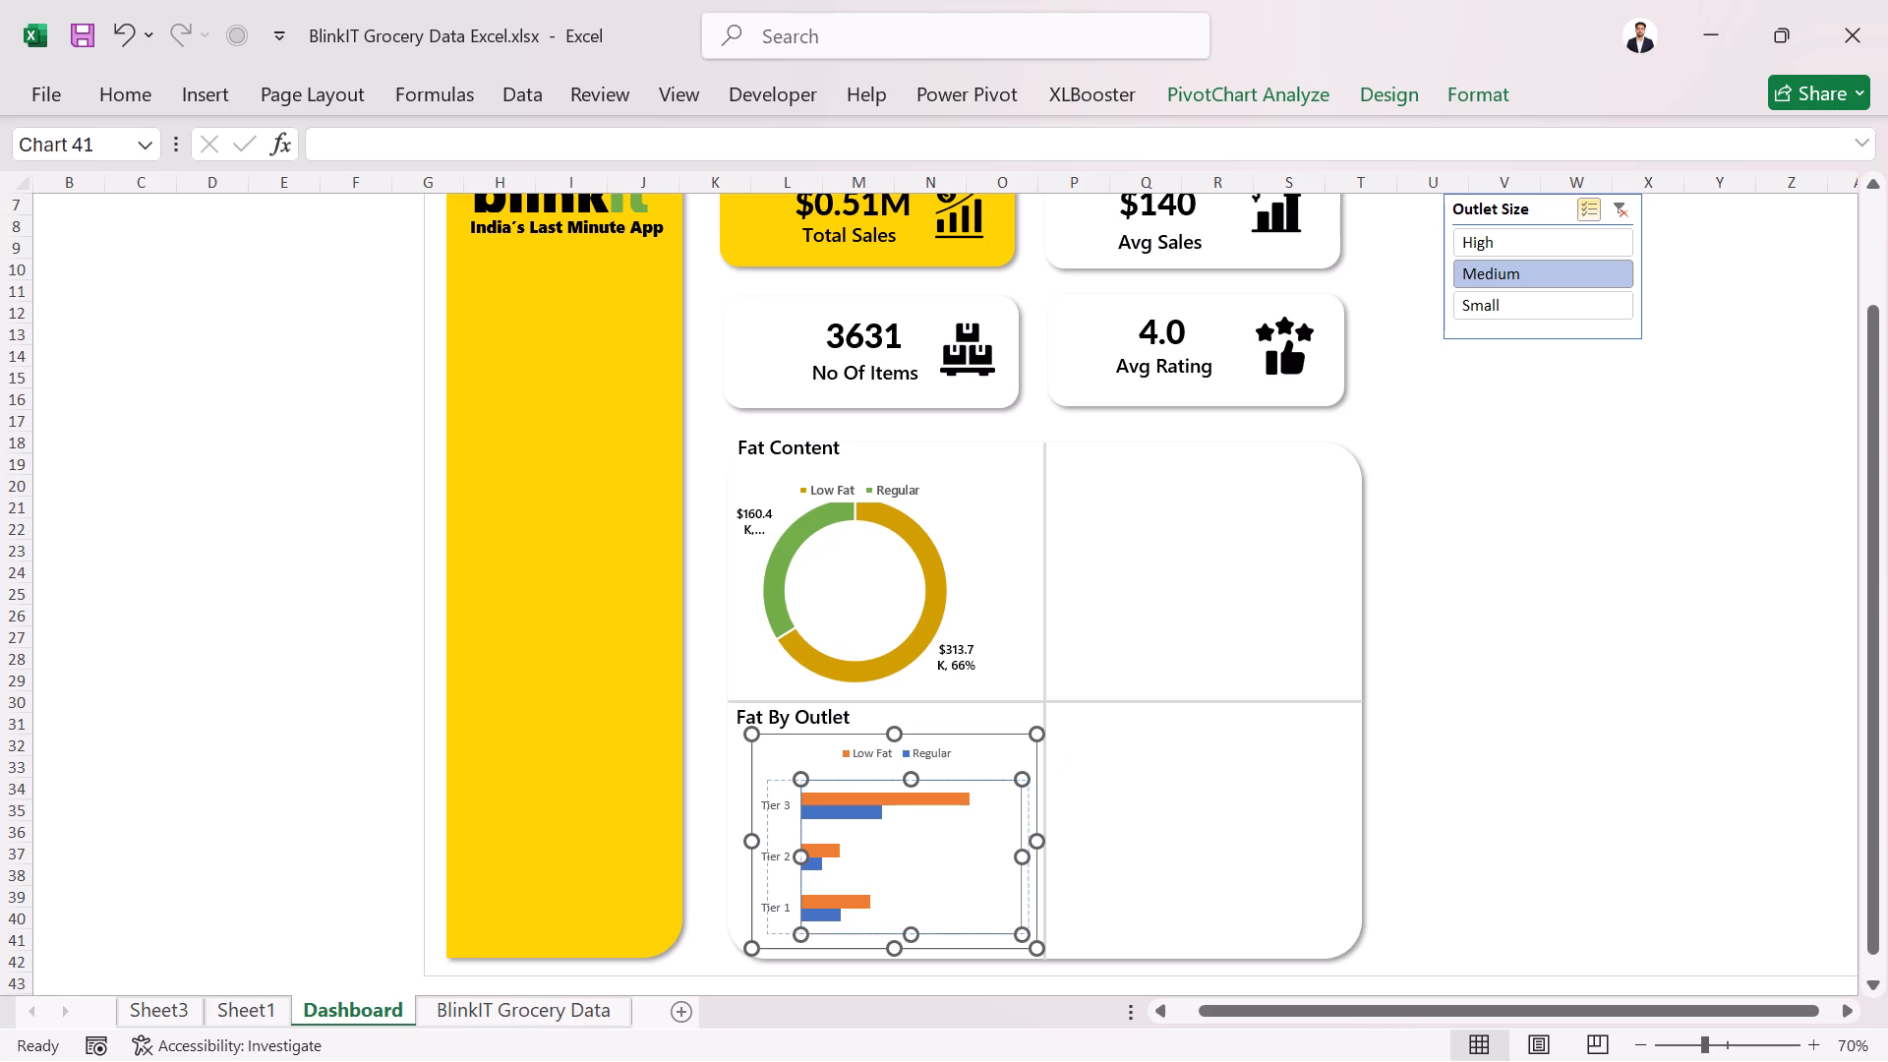
{"action": "left_click_drag", "start_coordinate": [1029, 860], "coordinate": [1033, 860]}
{"action": "left_click", "coordinate": [1119, 861]}
{"action": "left_click", "coordinate": [910, 884]}
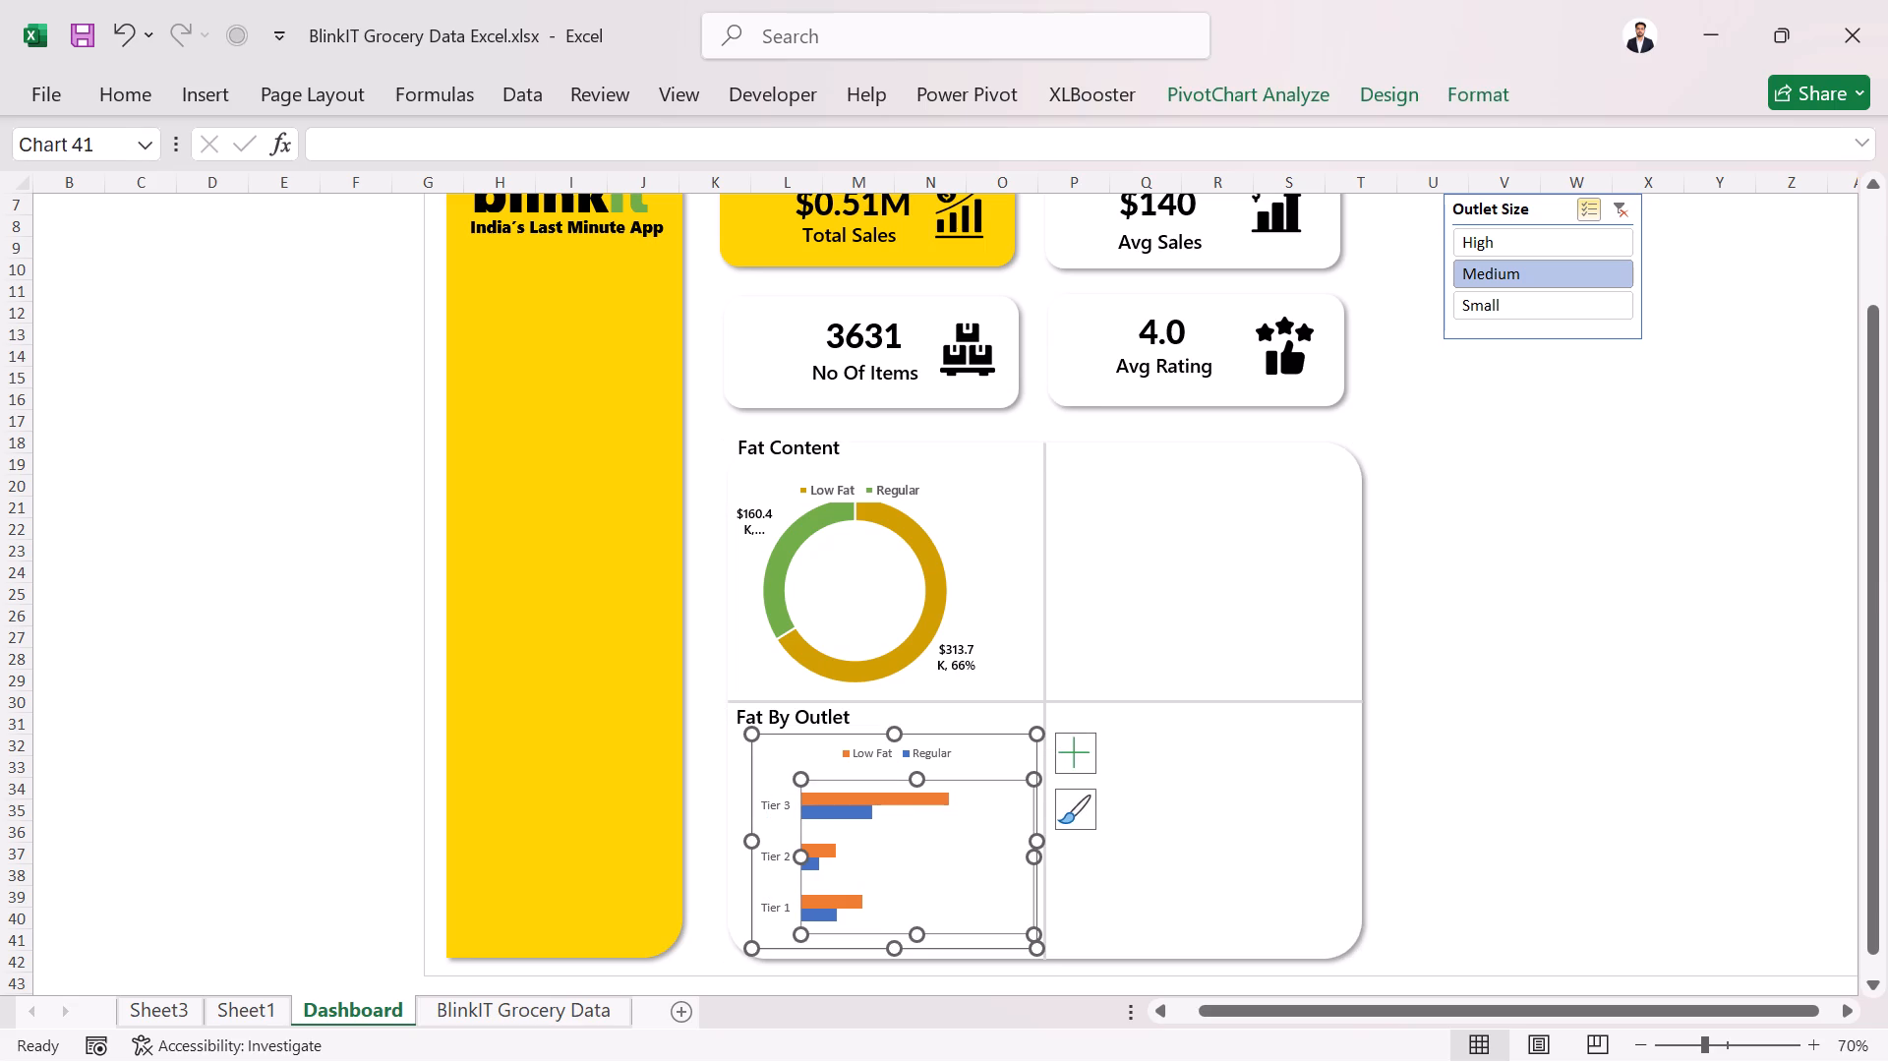
{"action": "left_click_drag", "start_coordinate": [894, 947], "coordinate": [900, 961]}
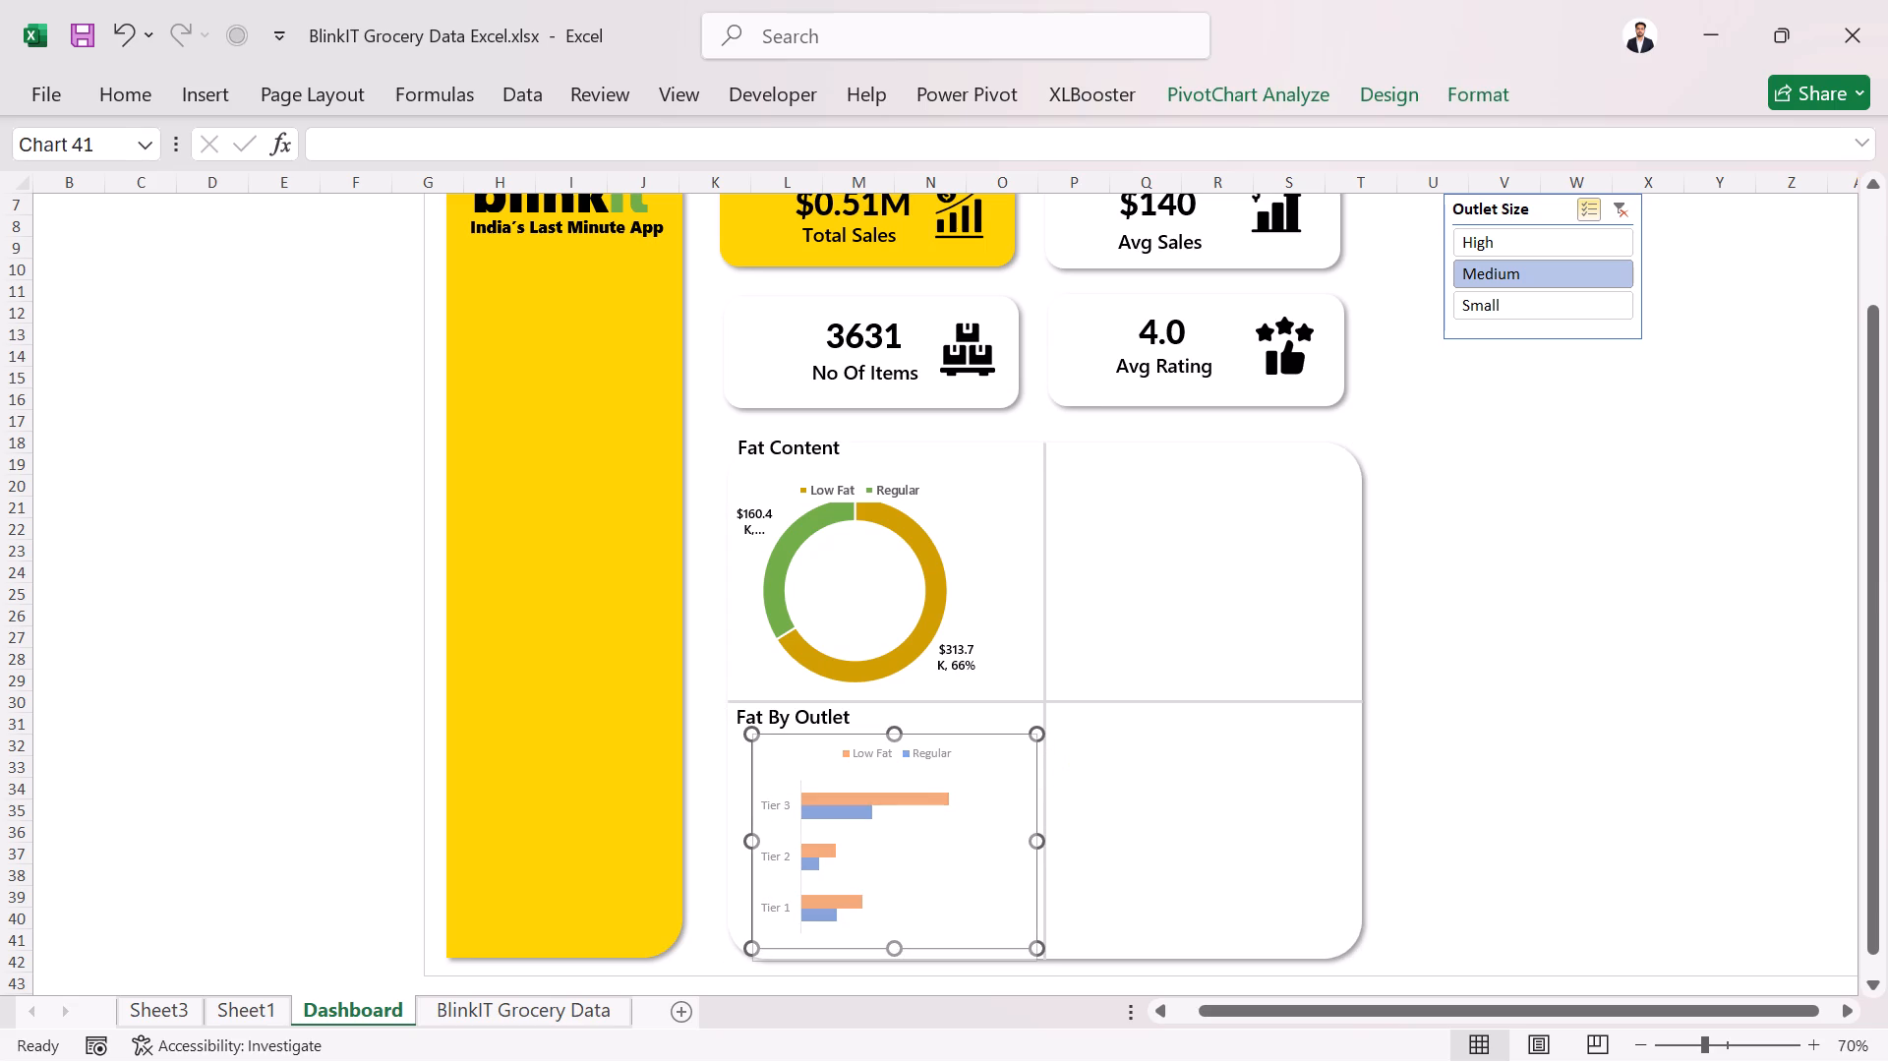
{"action": "left_click_drag", "start_coordinate": [900, 961], "coordinate": [902, 959]}
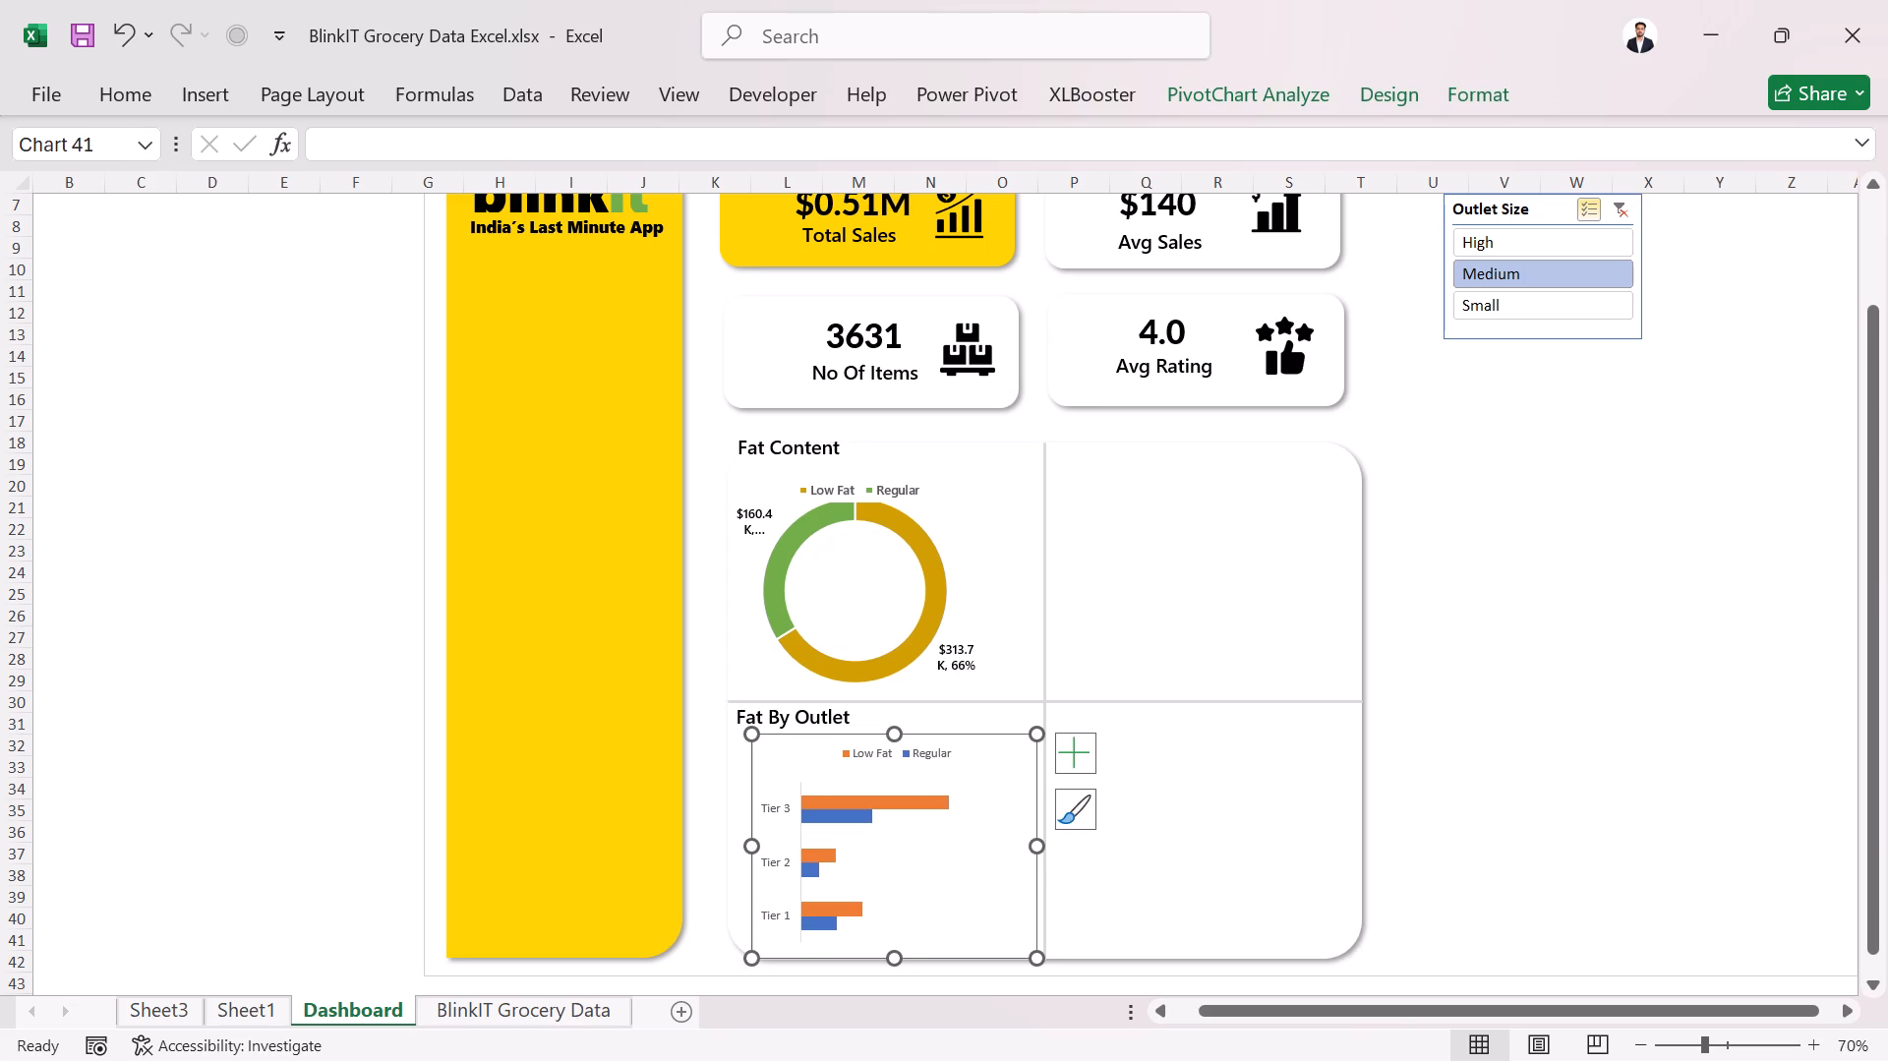
Select the chart area of the Fat By Outlet bar chart.
{"action": "left_click", "coordinate": [884, 820]}
{"action": "left_click", "coordinate": [898, 749]}
{"action": "left_click", "coordinate": [797, 750]}
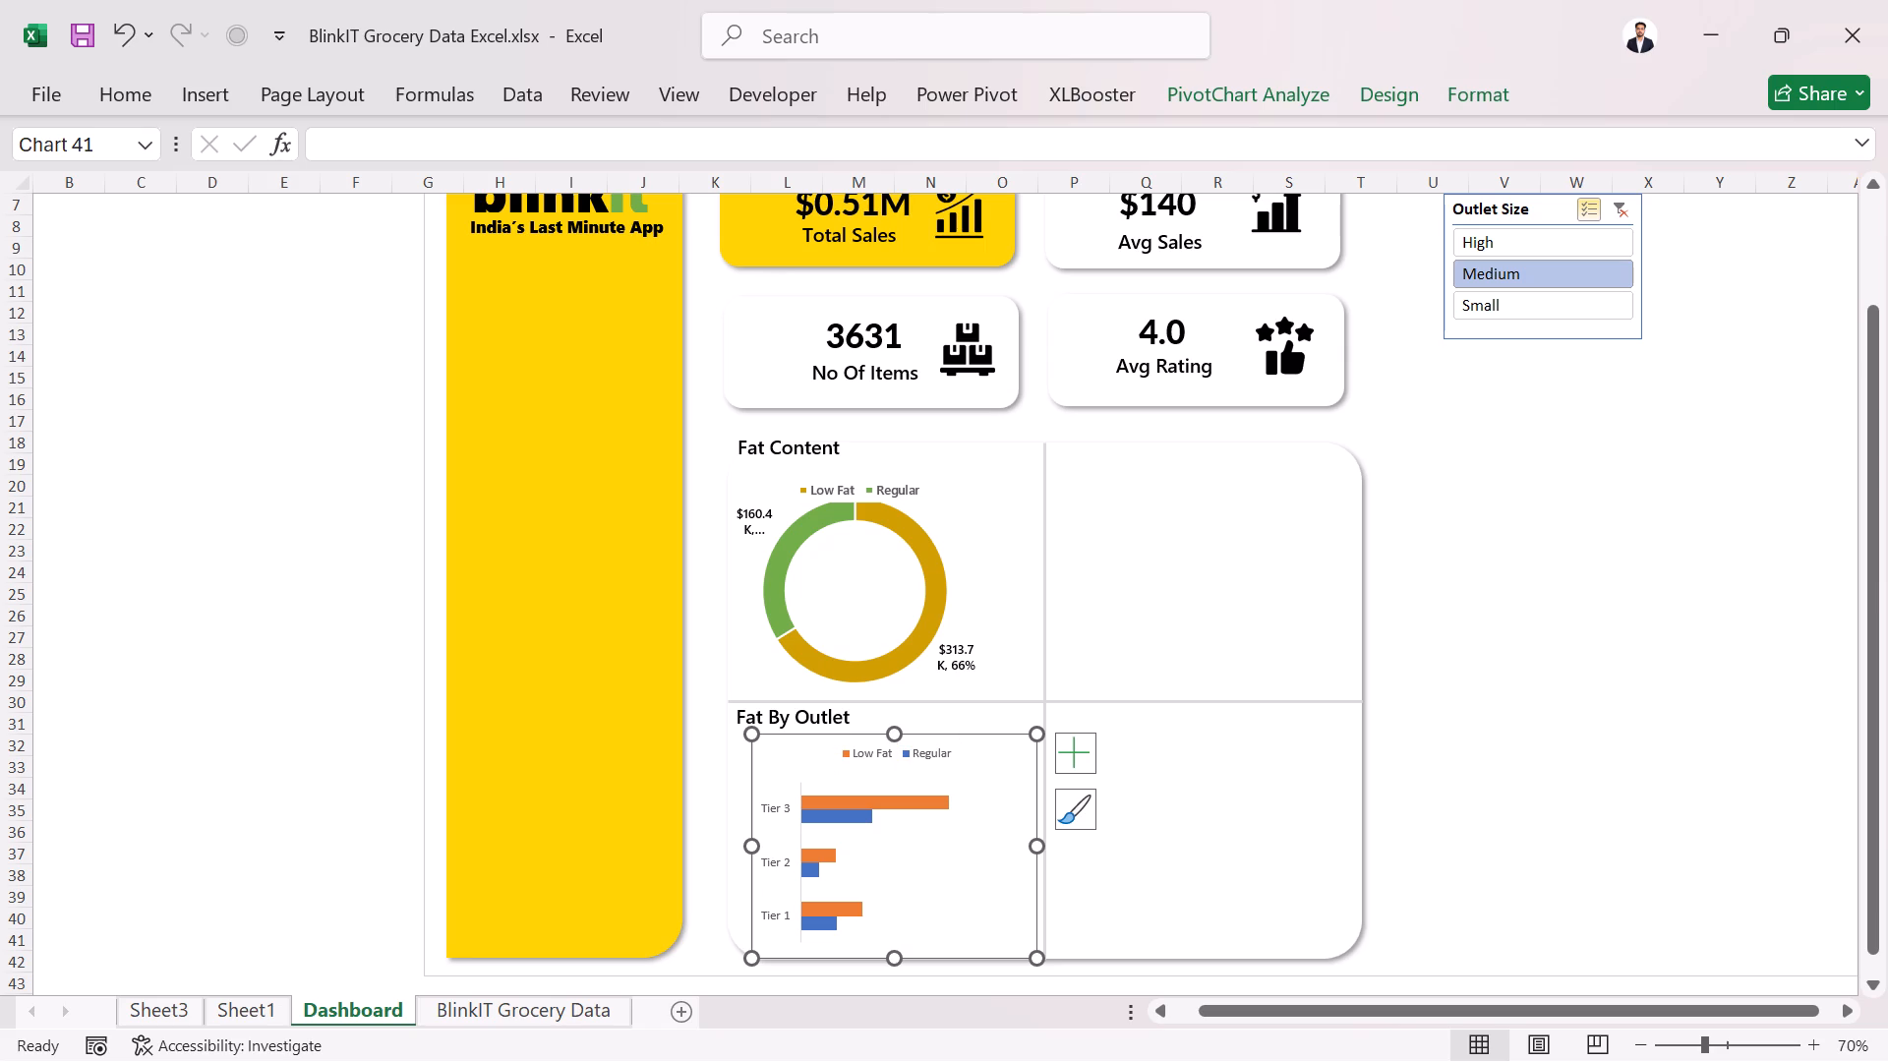
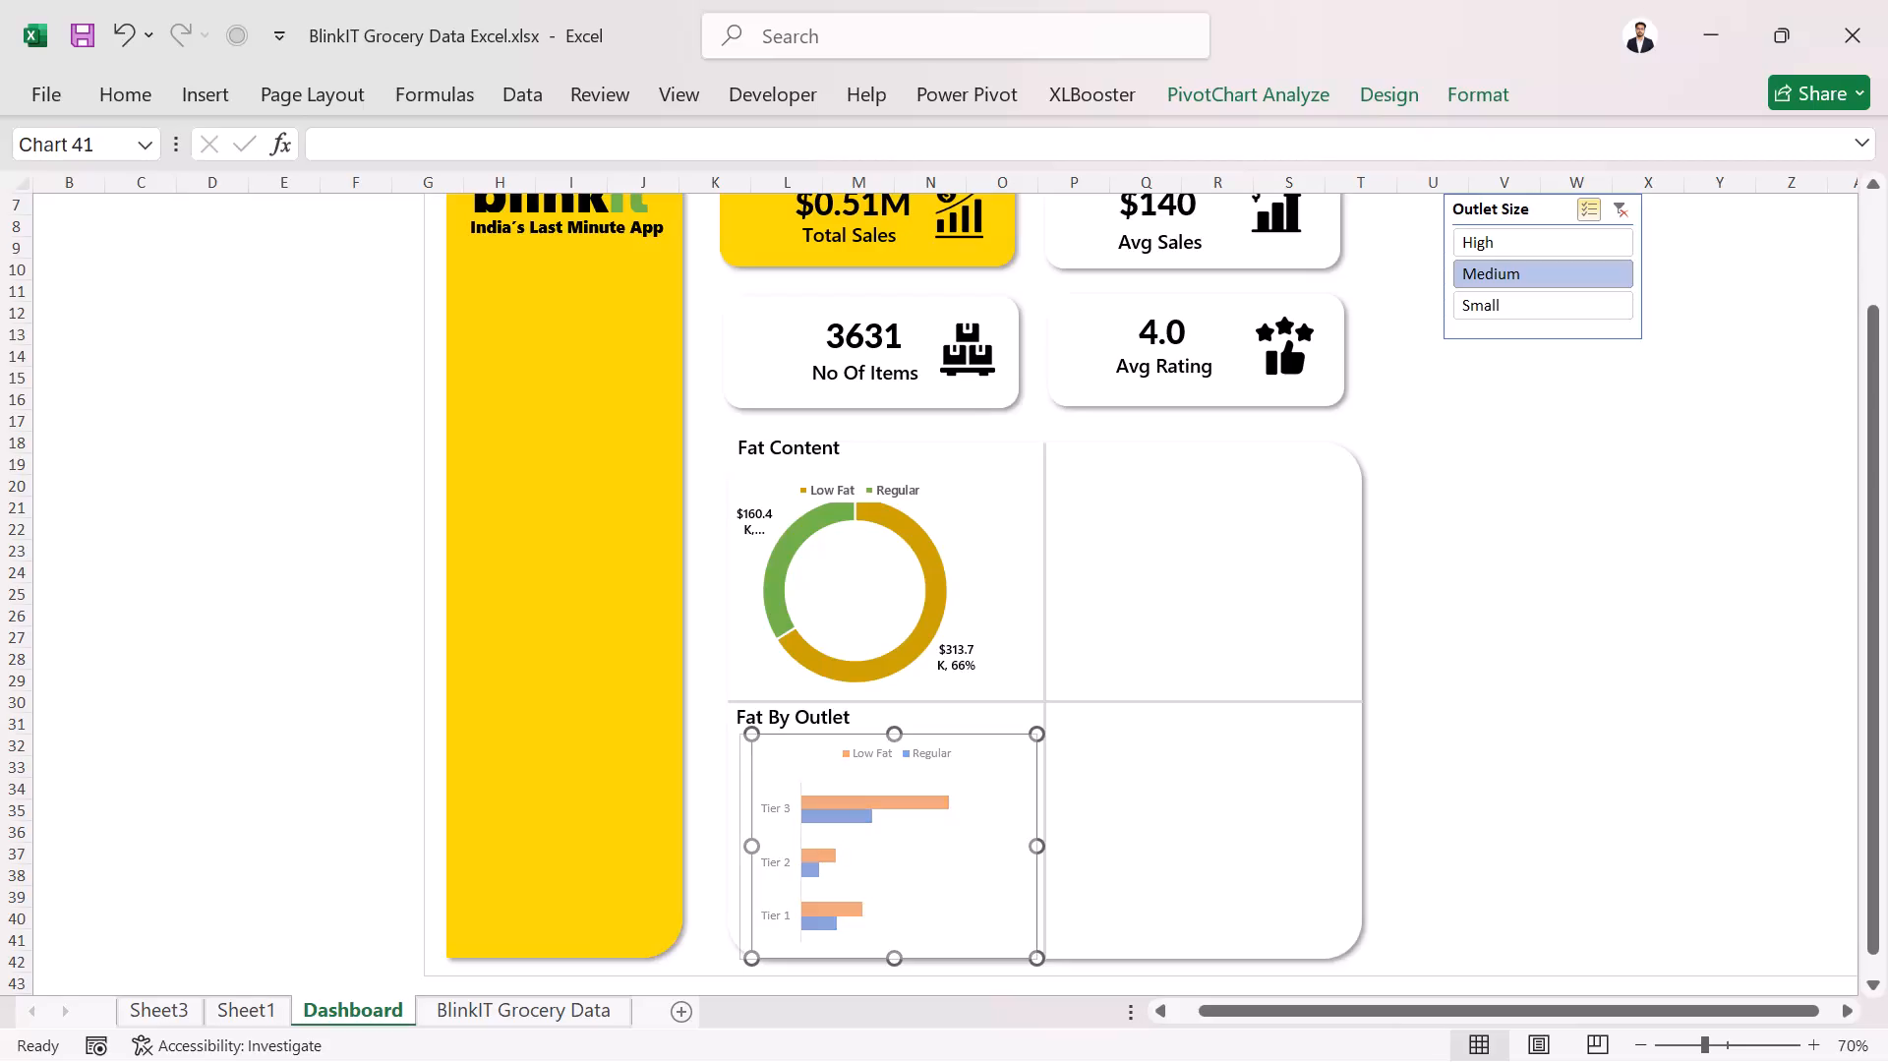
Set the chart area of the Fat By Outlet bar chart to no fill and no border line.
{"action": "left_click", "coordinate": [1544, 766]}
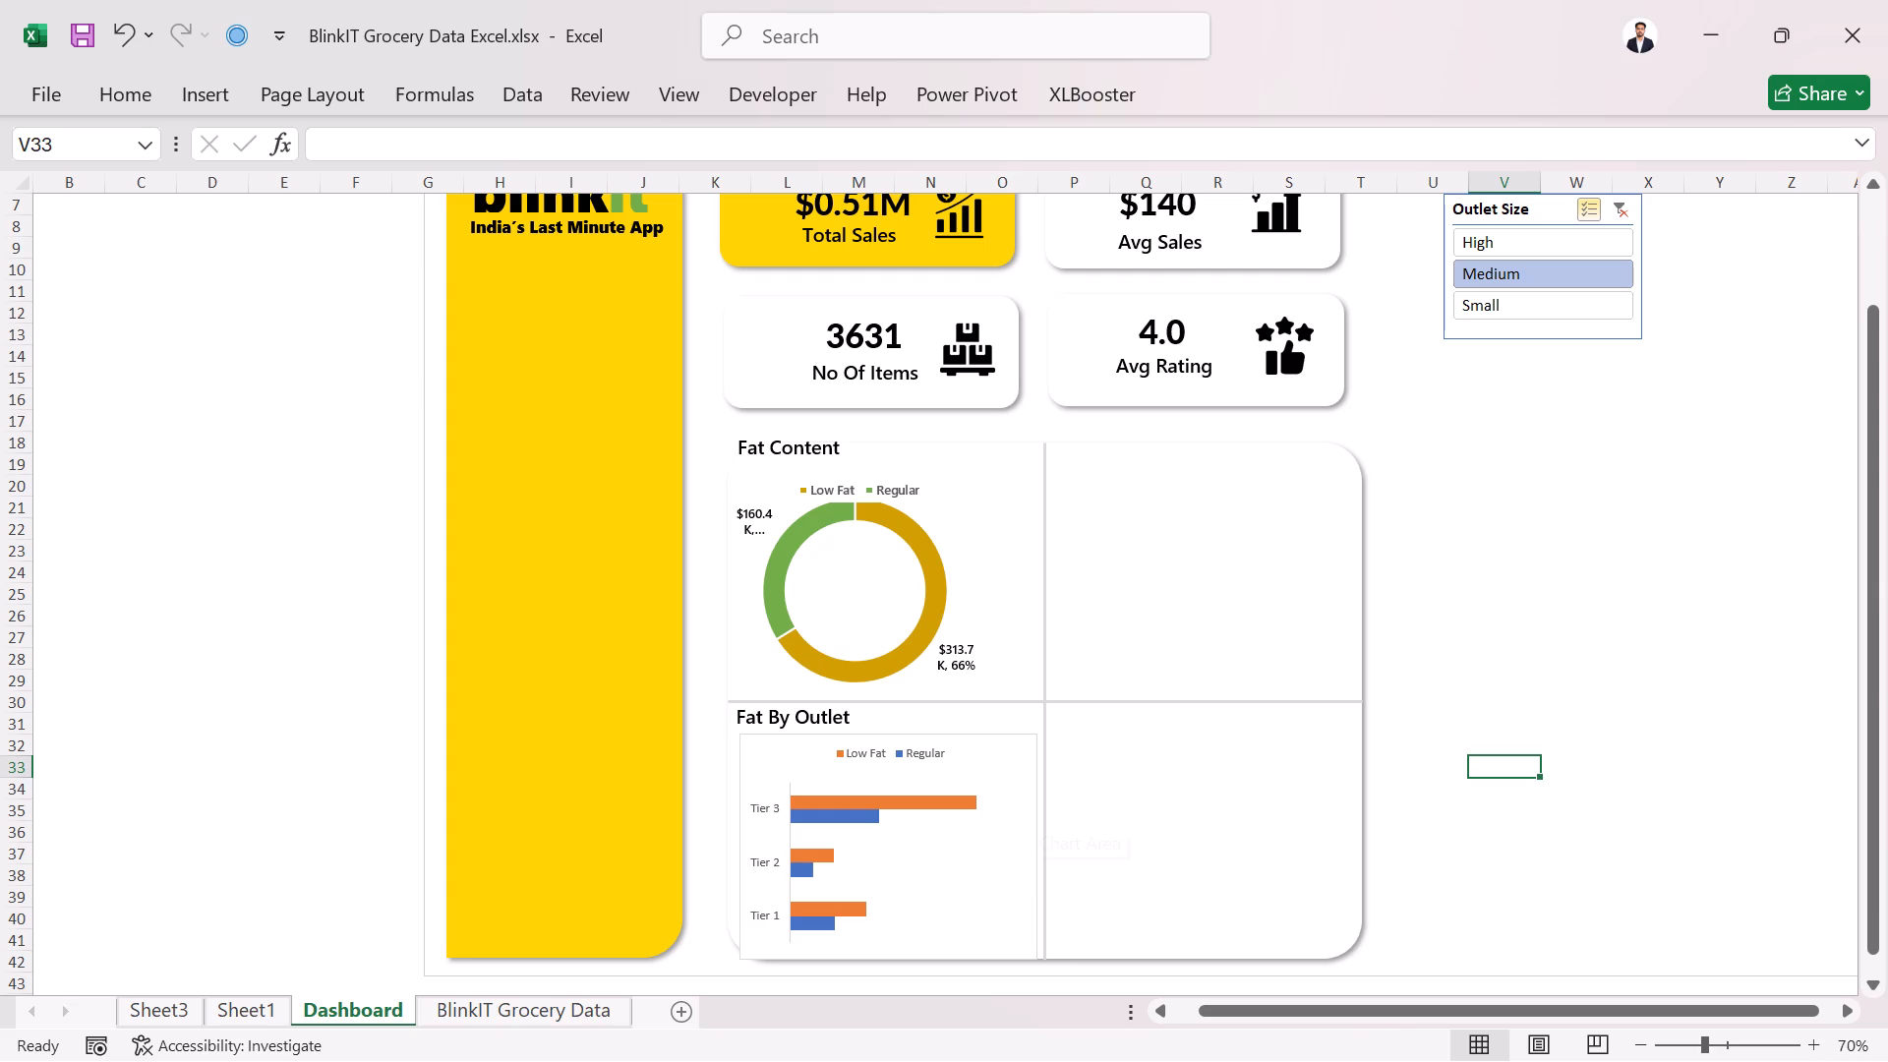
{"action": "left_click", "coordinate": [980, 743]}
{"action": "left_click", "coordinate": [984, 734]}
{"action": "right_click", "coordinate": [984, 733]}
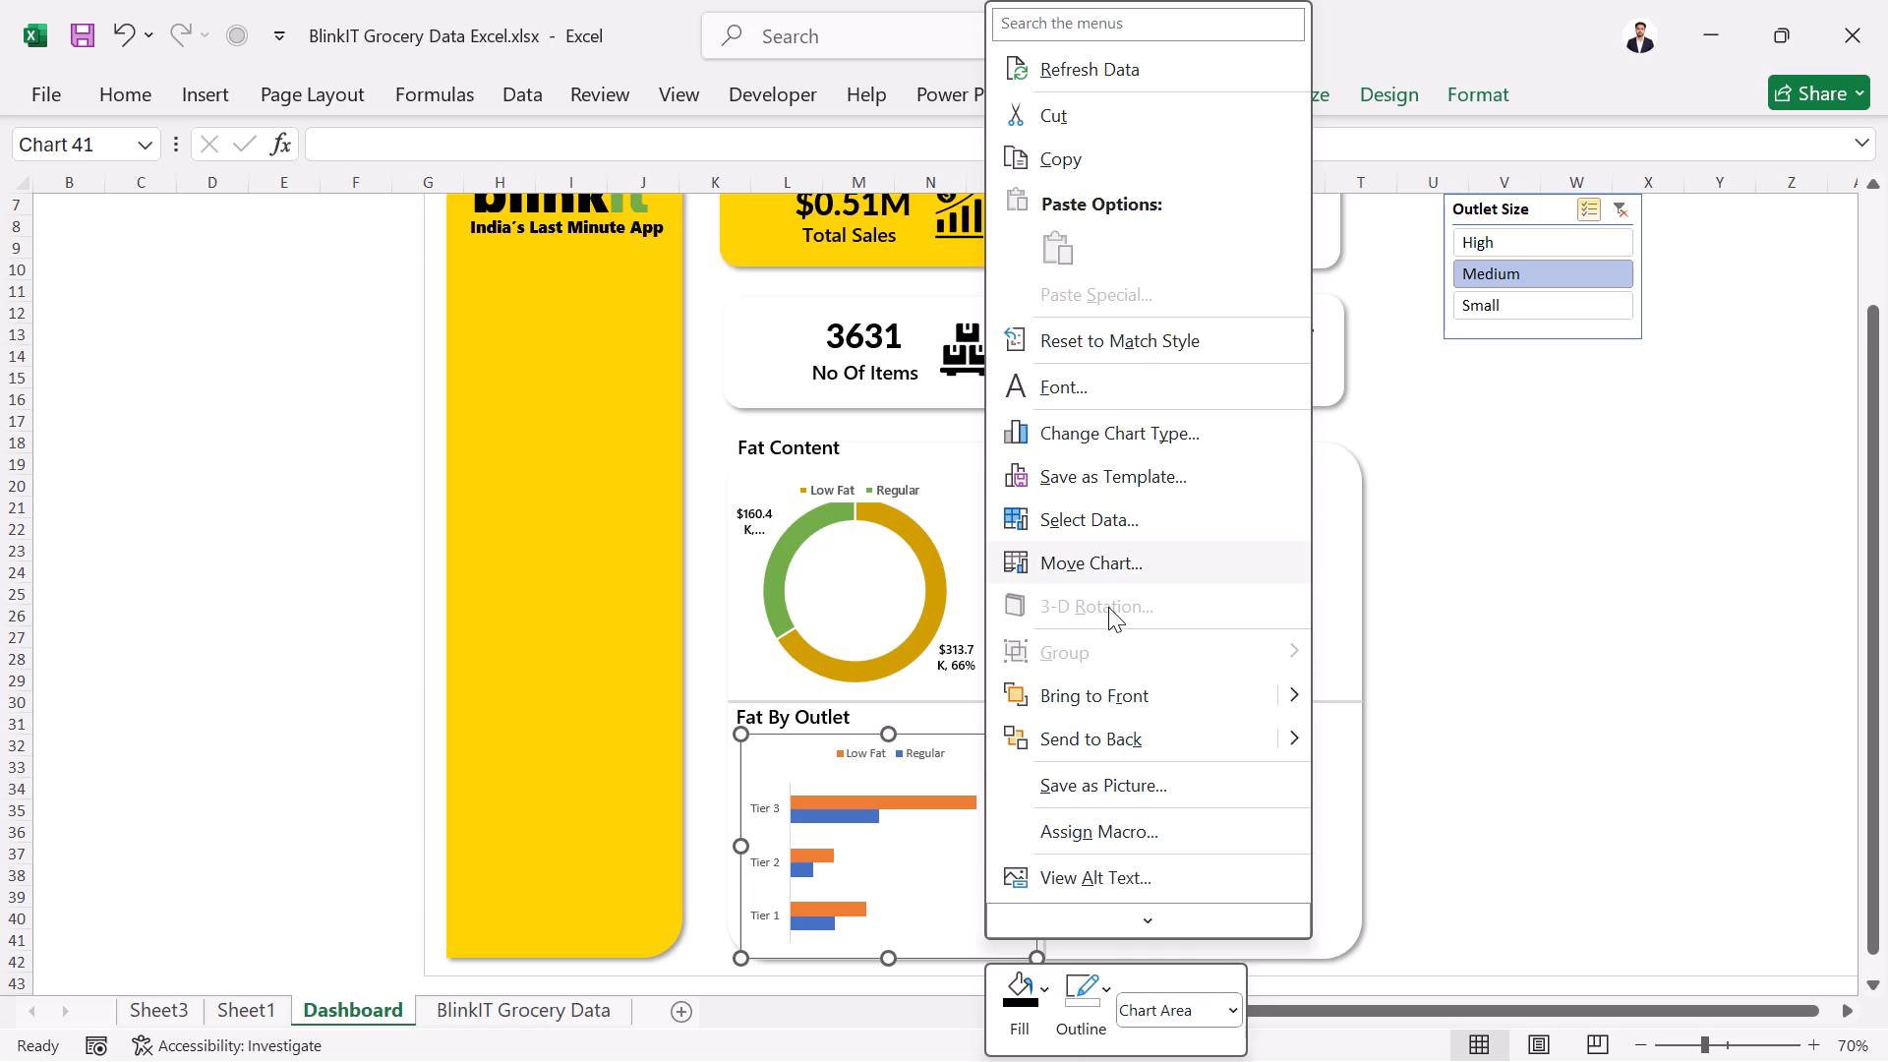
{"action": "scroll", "coordinate": [1176, 803], "scroll_direction": "down", "scroll_amount": 7}
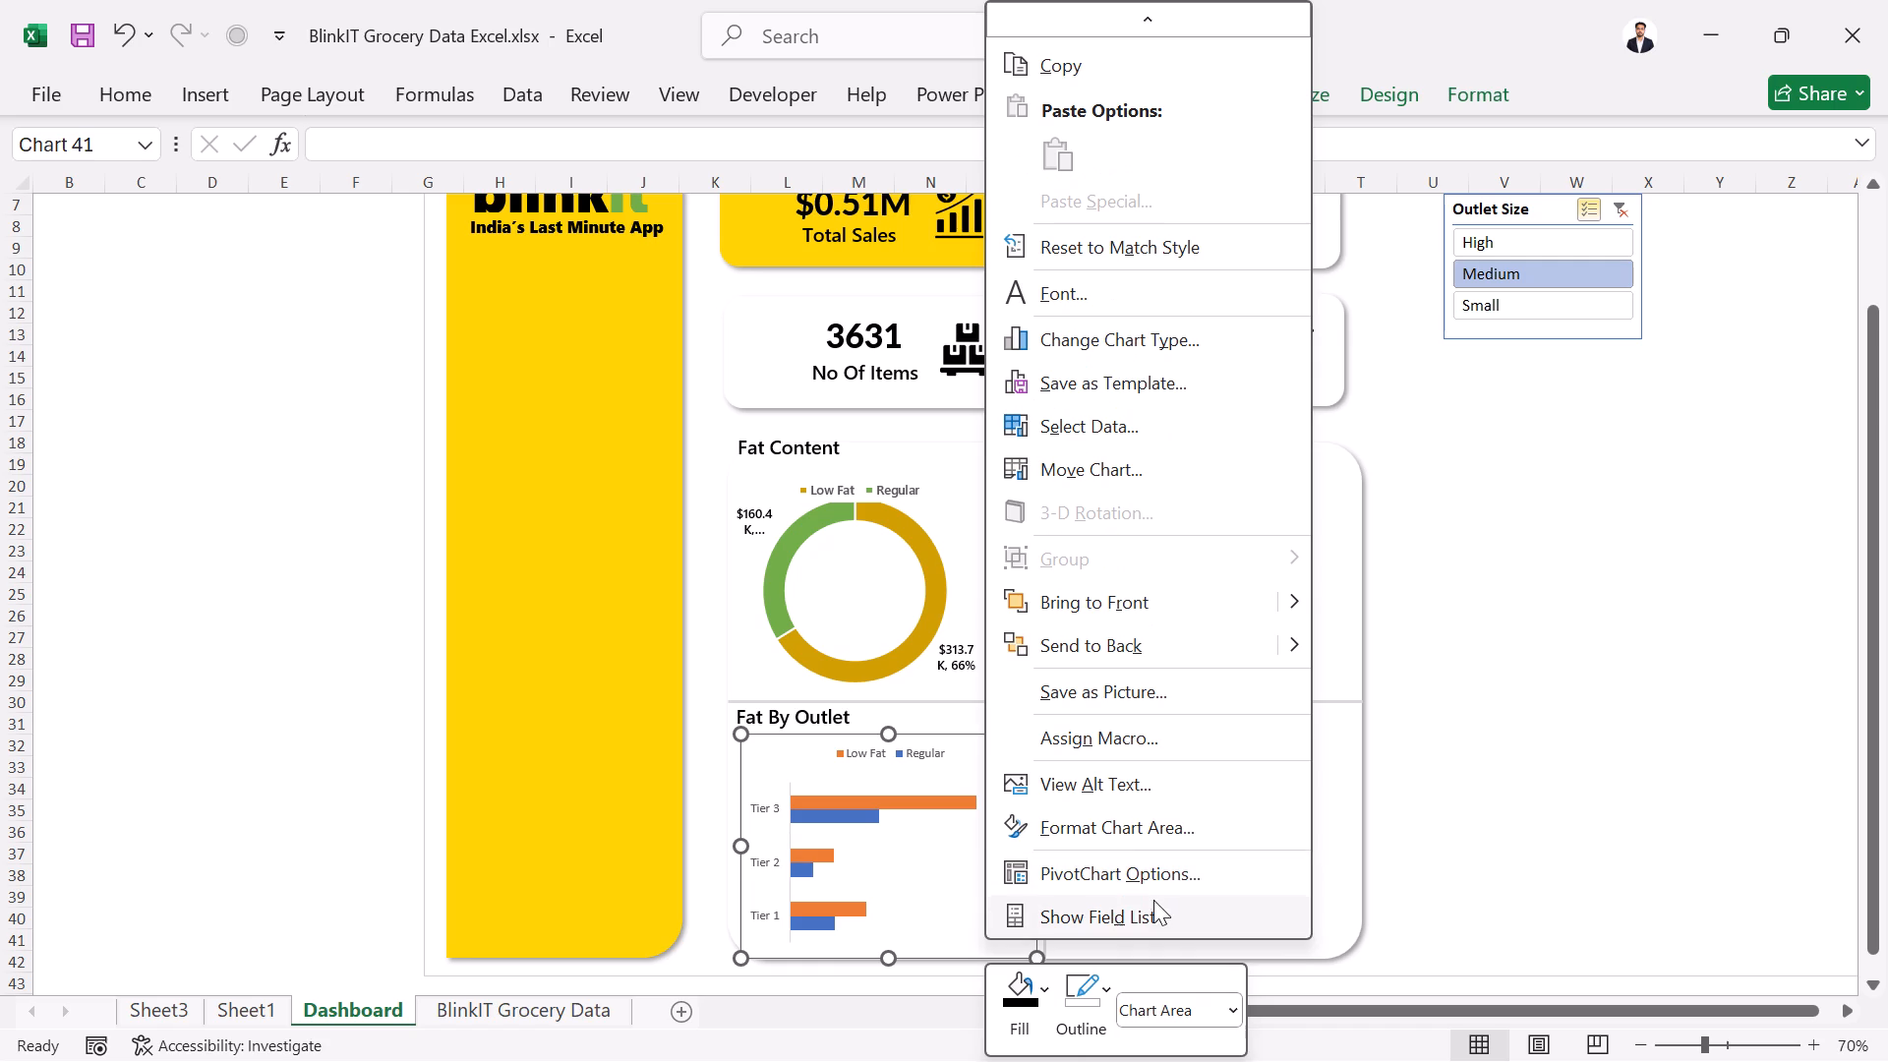
{"action": "left_click", "coordinate": [1149, 837]}
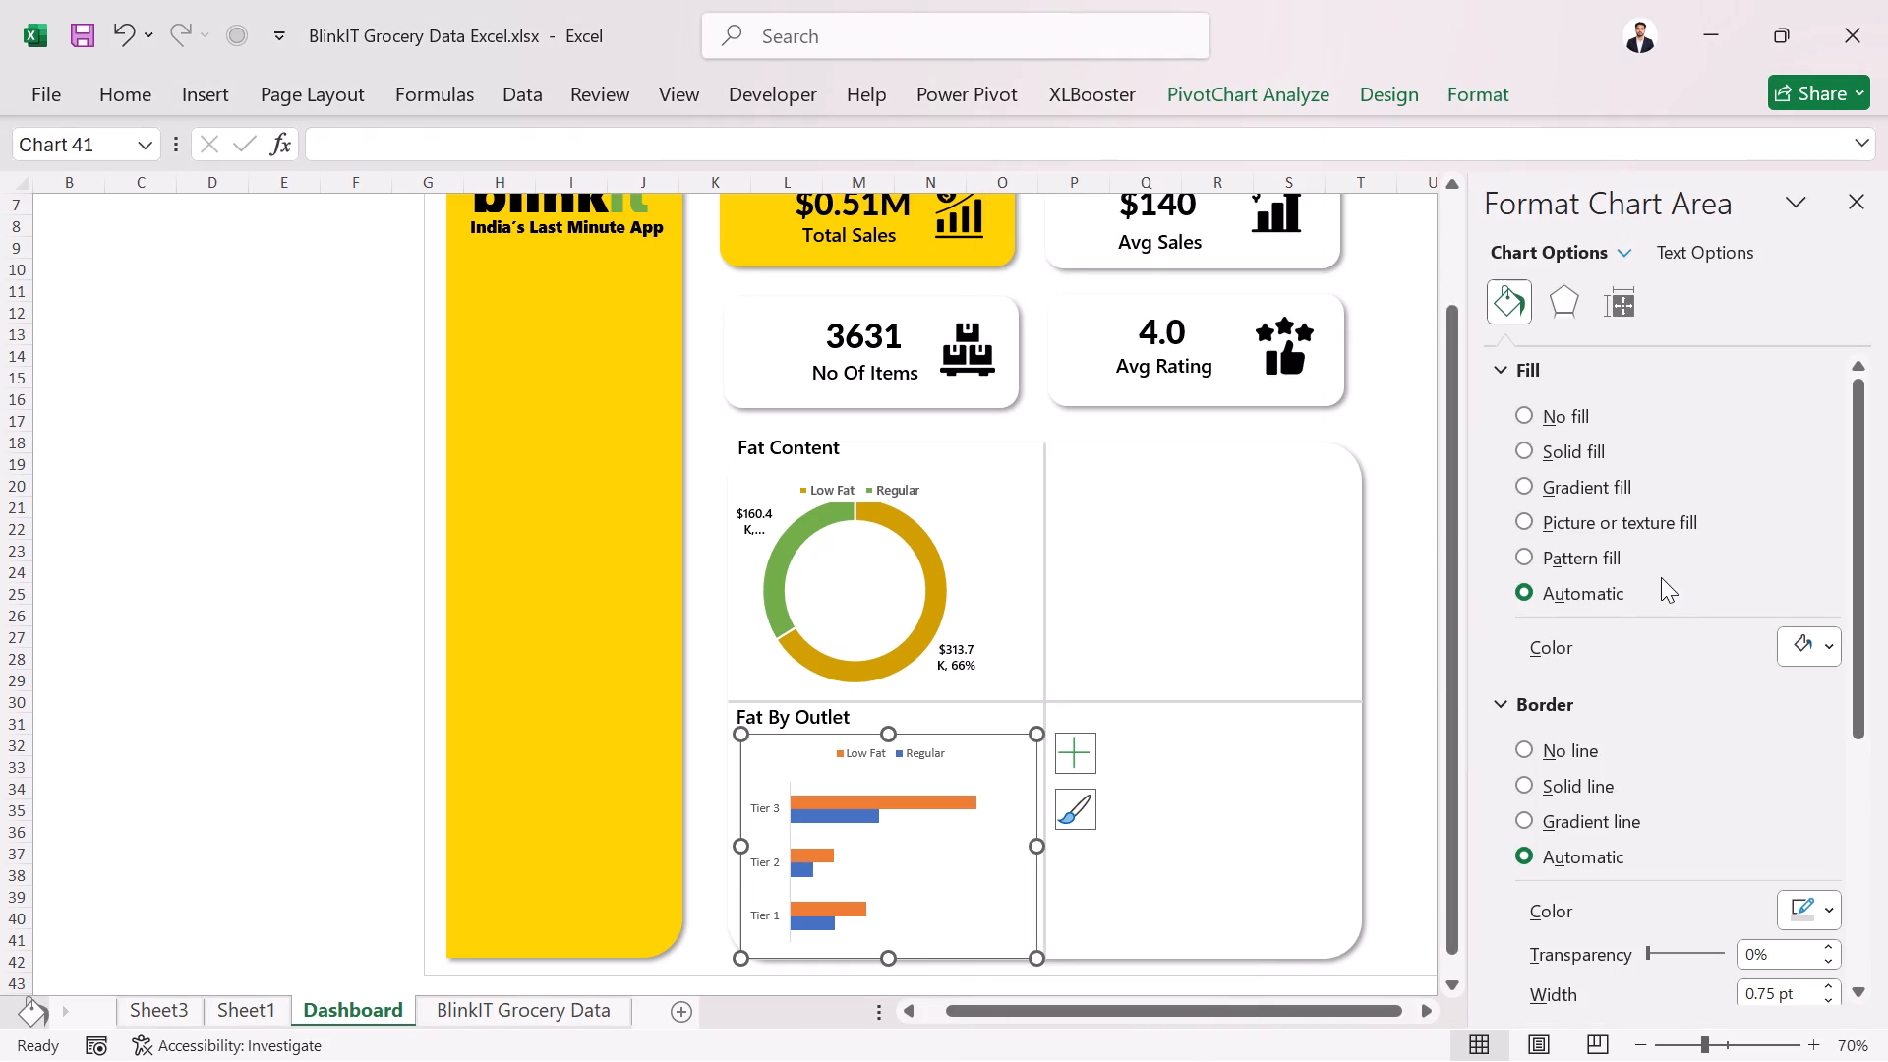
{"action": "left_click", "coordinate": [1562, 745]}
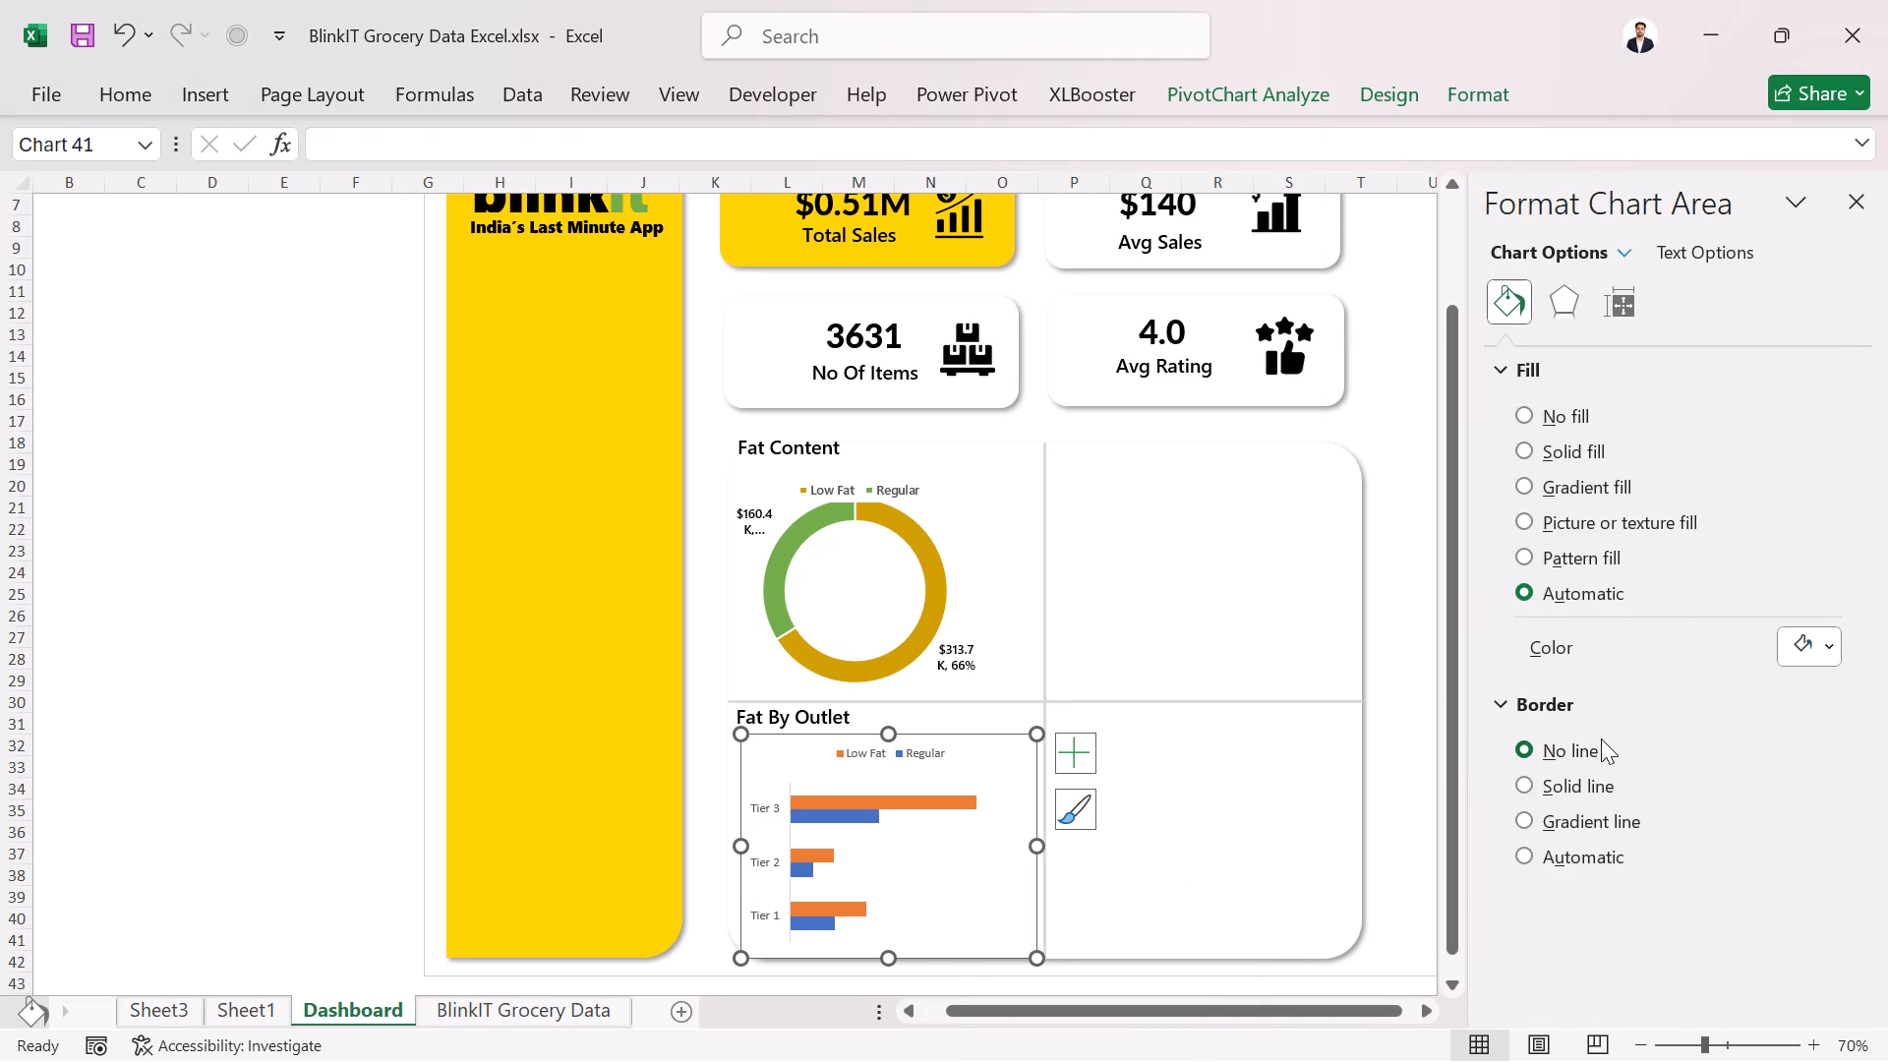
{"action": "left_click", "coordinate": [1518, 413]}
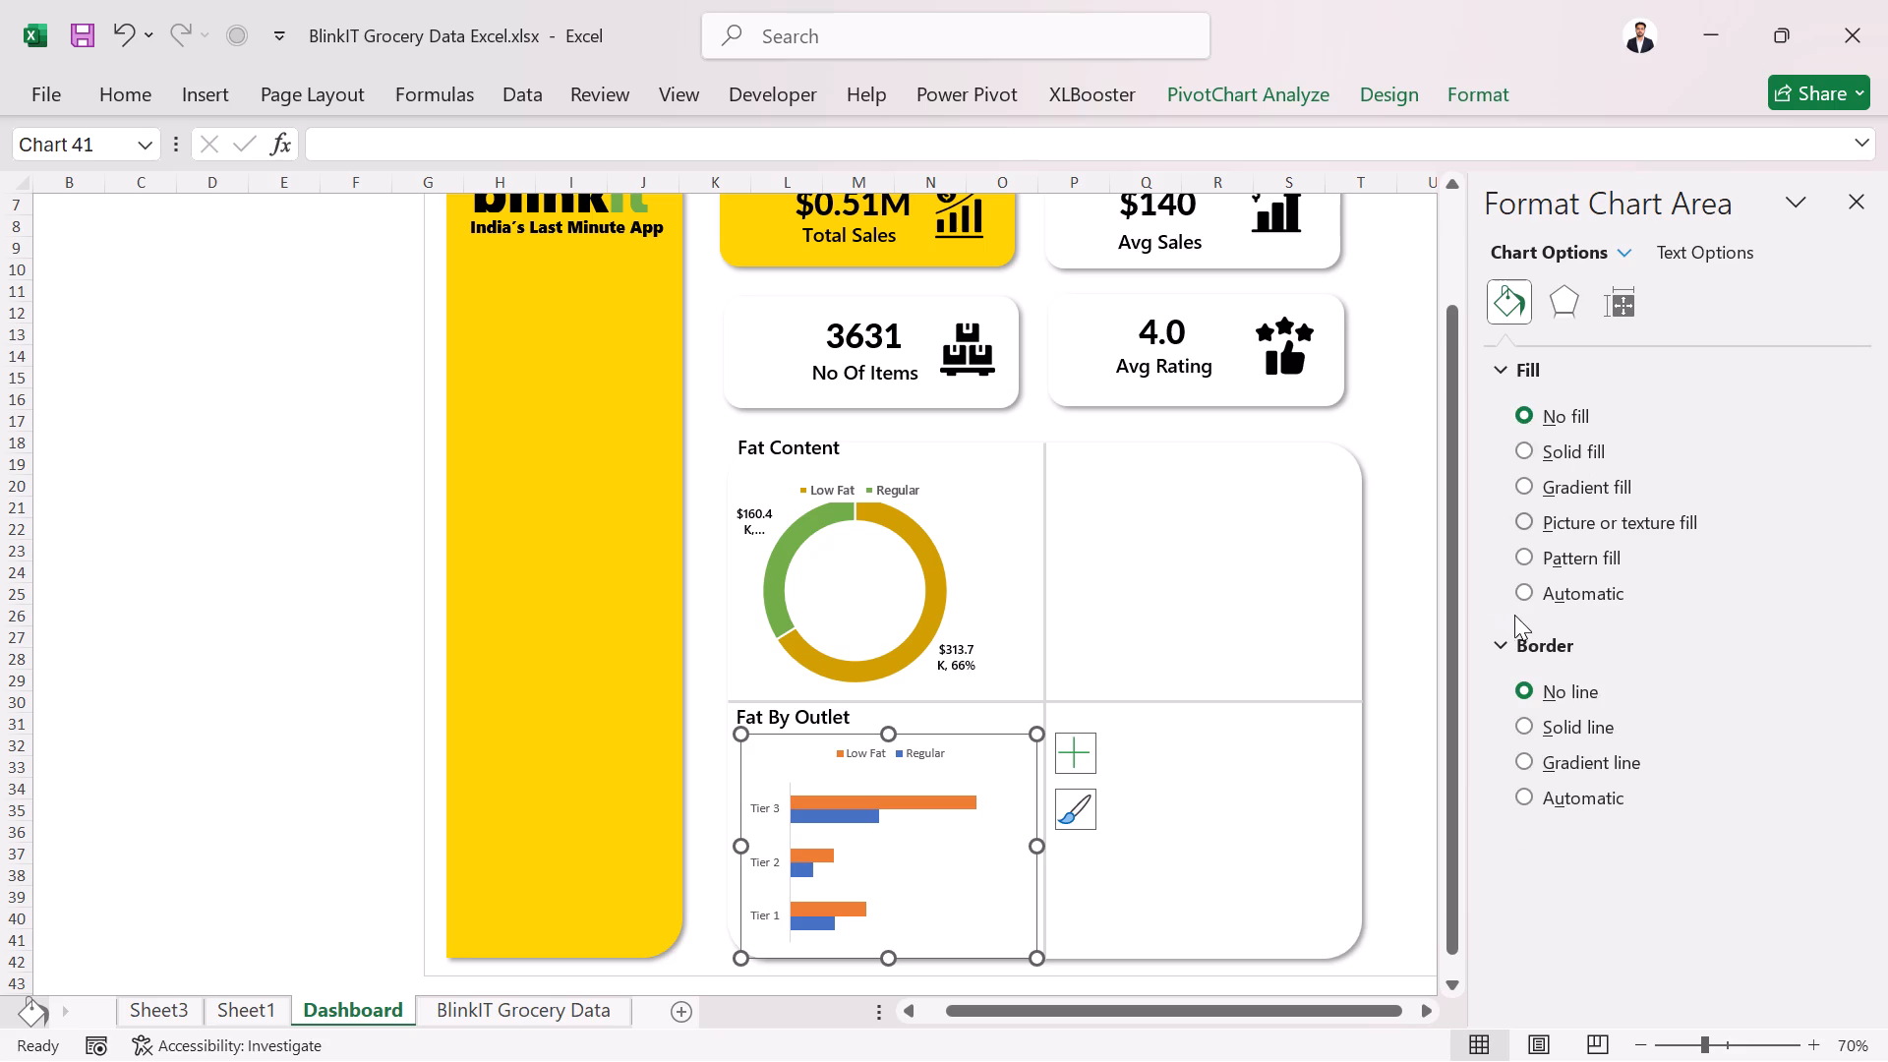
Set the gap width of the Fat By Outlet chart's bars to 60%.
{"action": "left_click", "coordinate": [923, 810]}
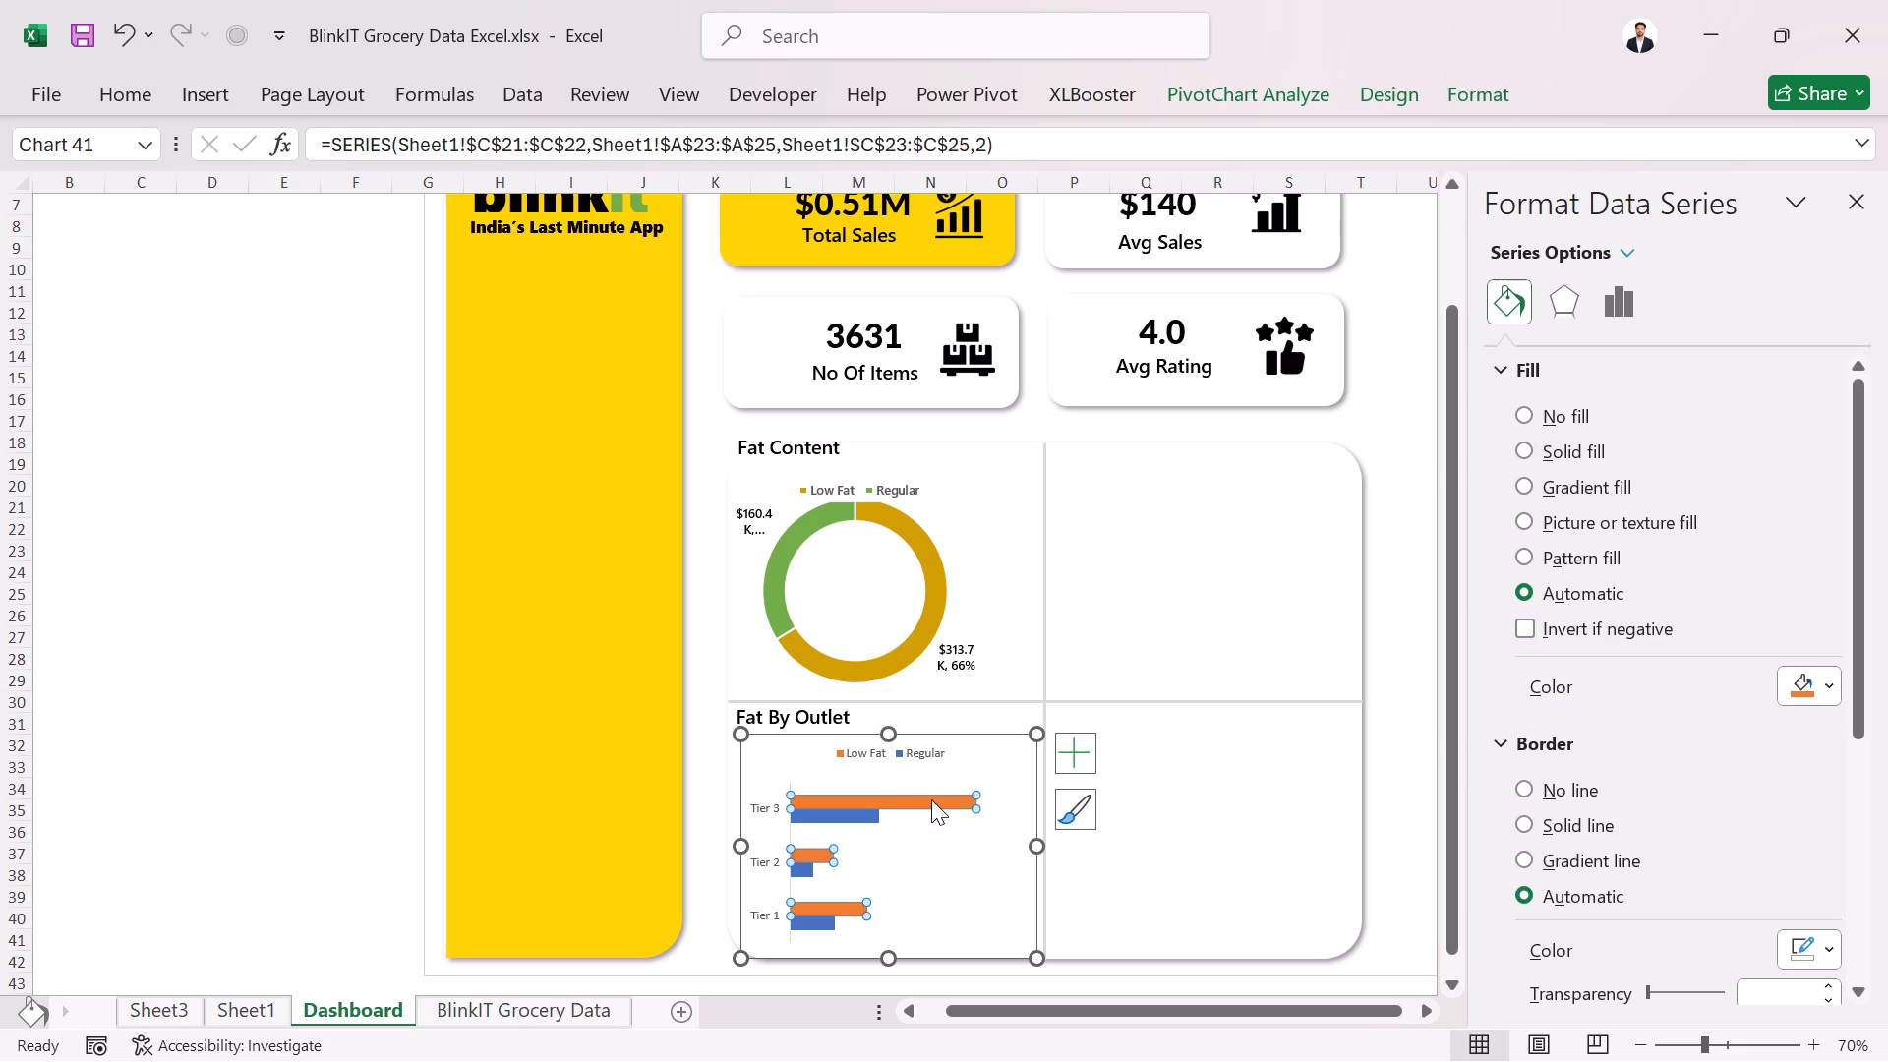
{"action": "left_click", "coordinate": [1615, 317]}
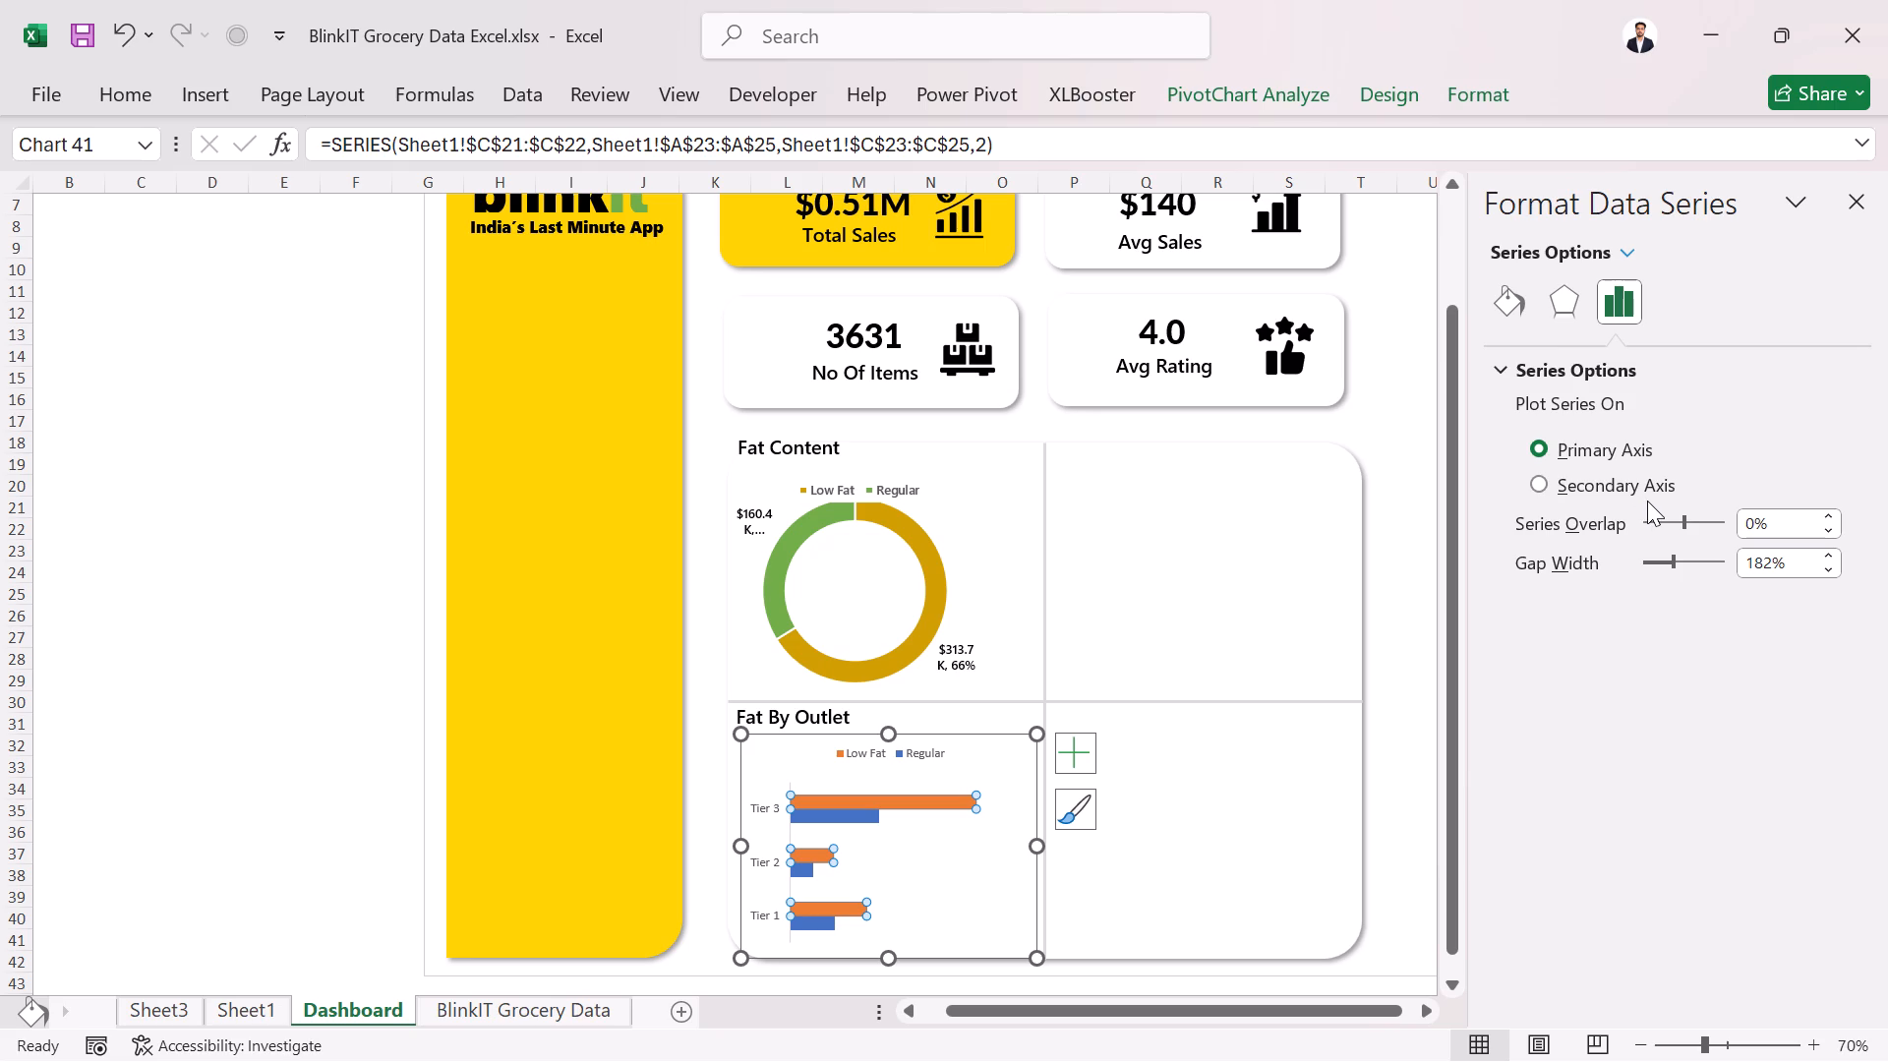
{"action": "triple_click", "coordinate": [1795, 566]}
{"action": "type", "text": "60"}
{"action": "key", "text": "Return"}
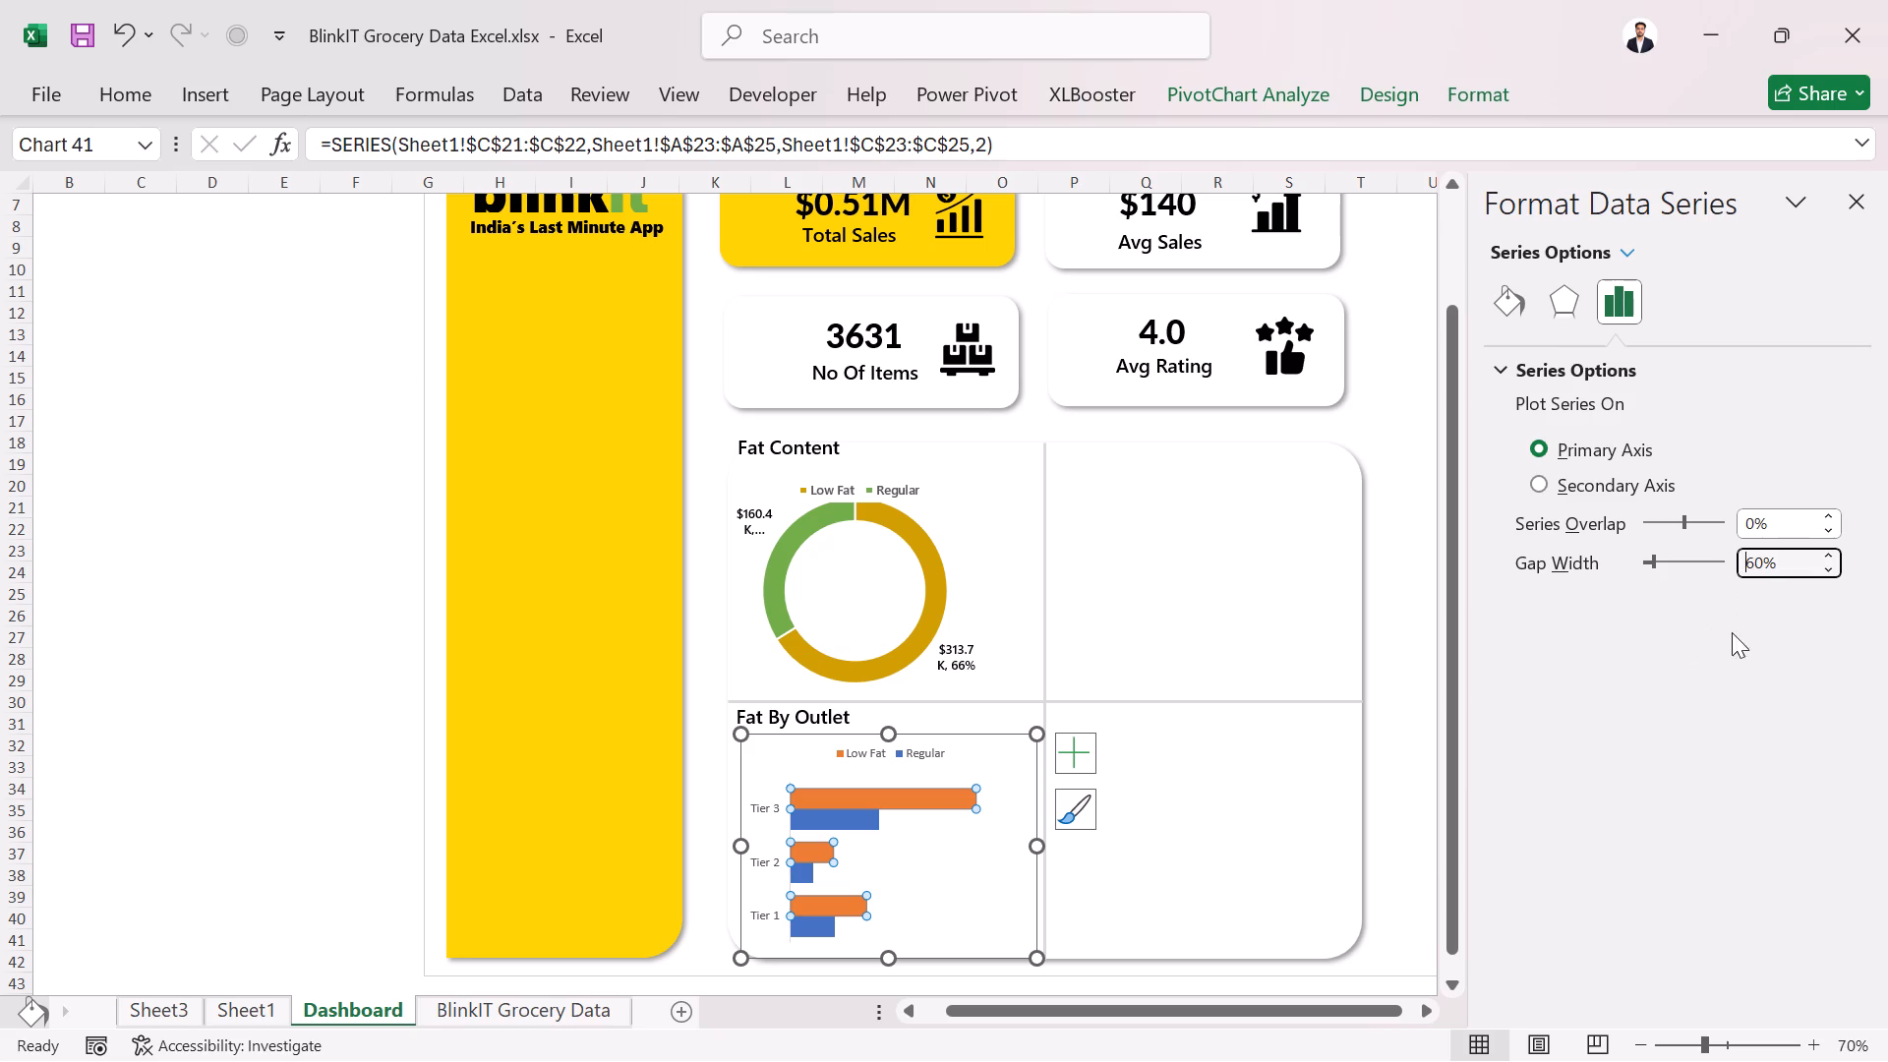
{"action": "left_click", "coordinate": [1855, 213]}
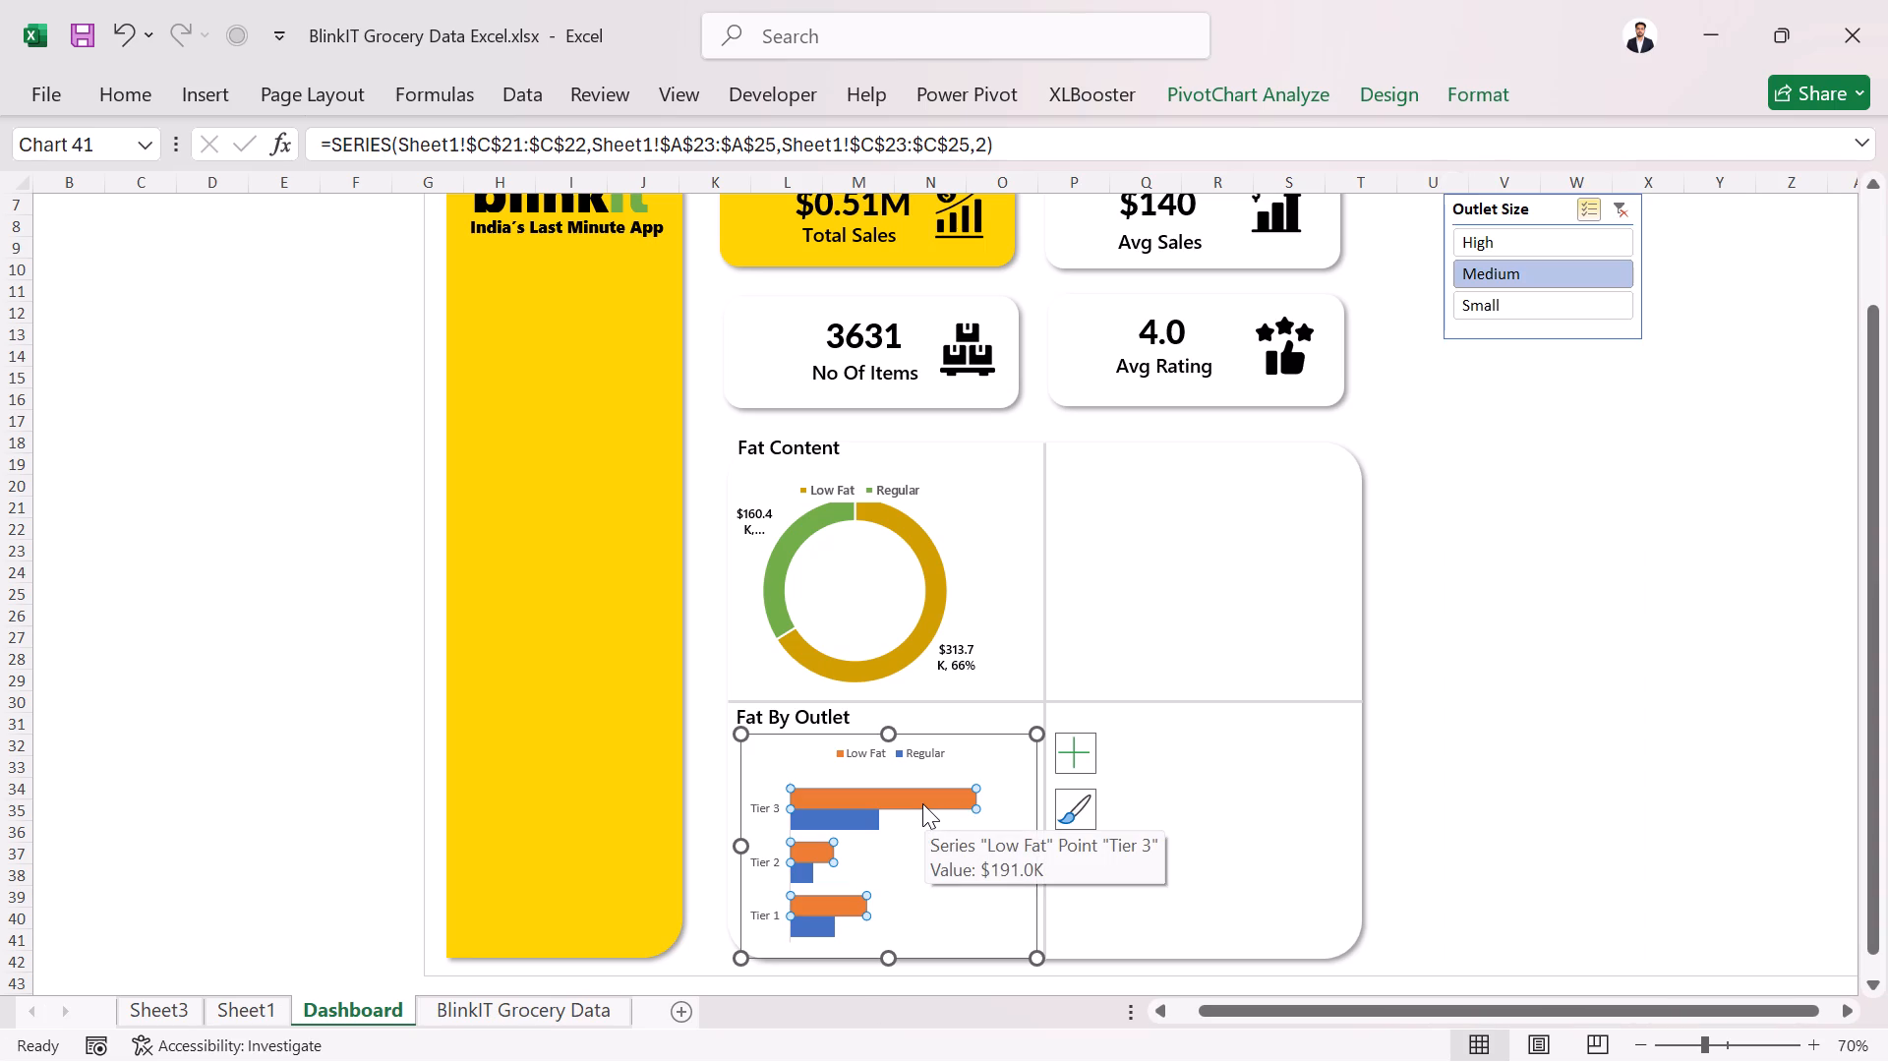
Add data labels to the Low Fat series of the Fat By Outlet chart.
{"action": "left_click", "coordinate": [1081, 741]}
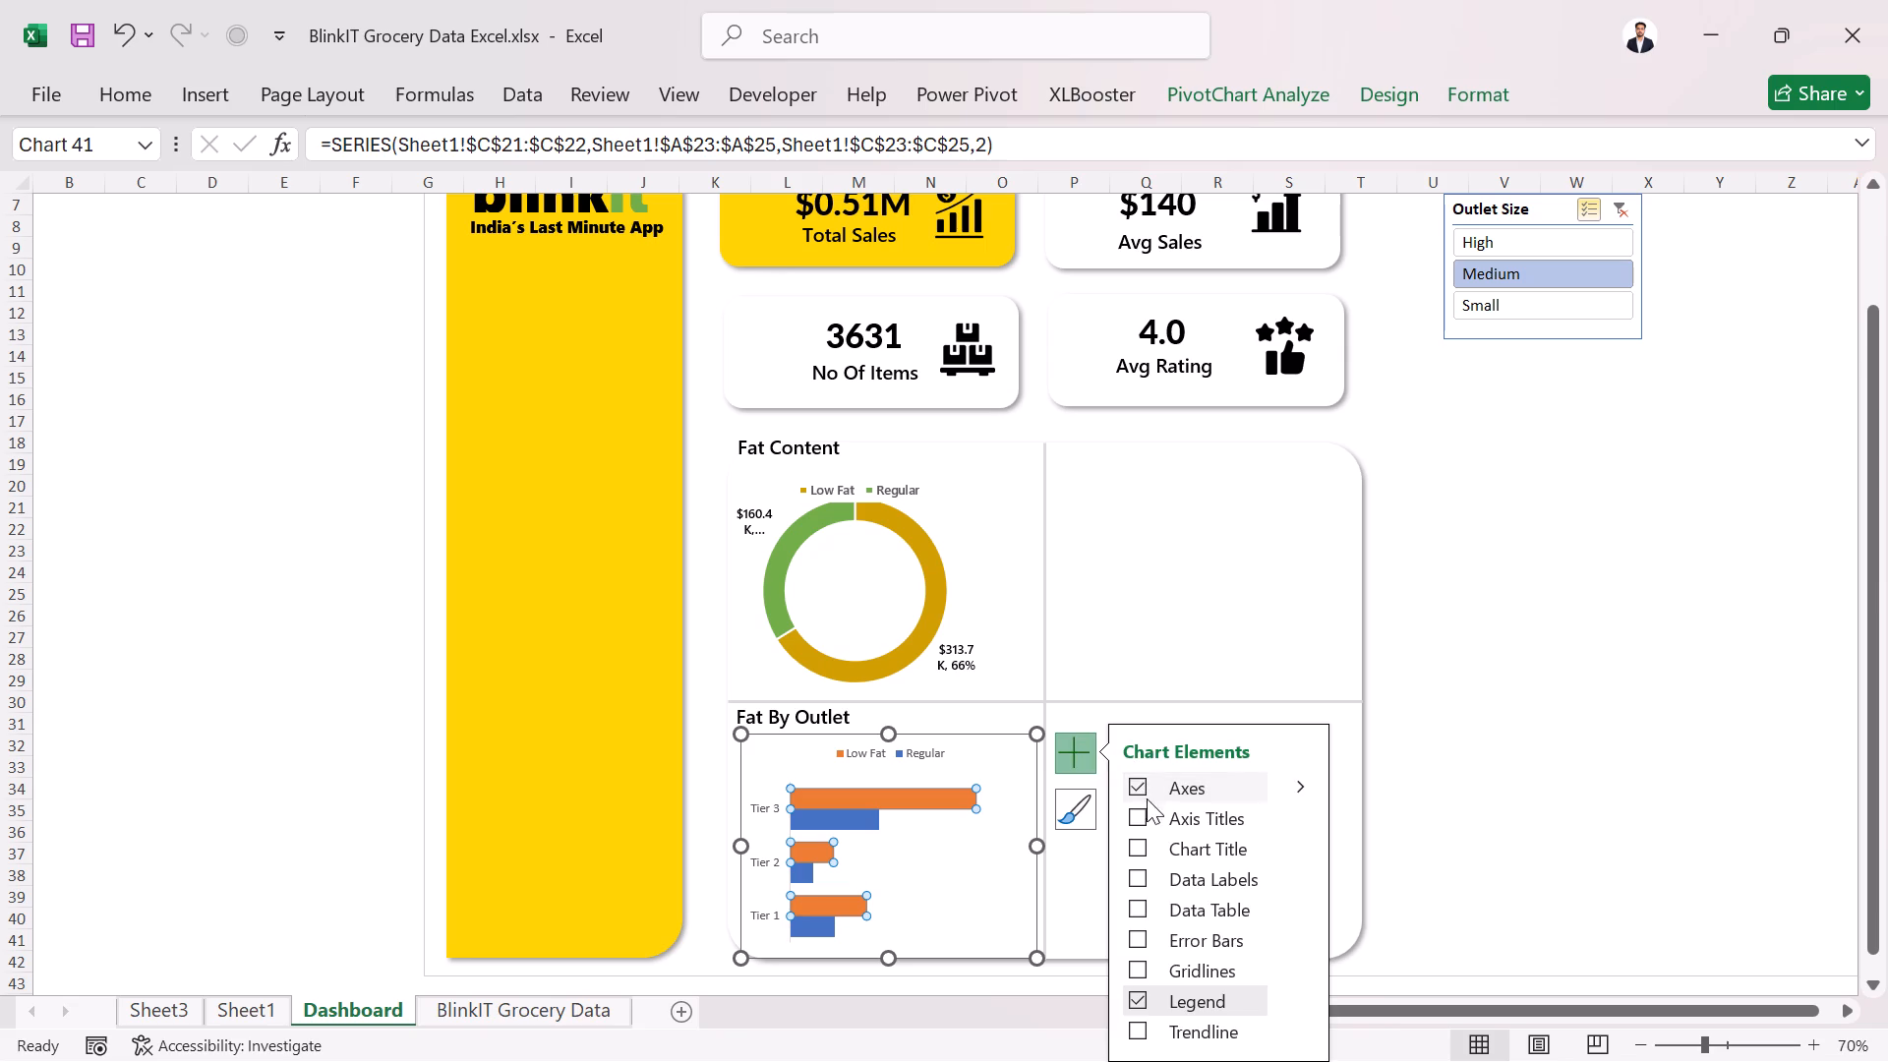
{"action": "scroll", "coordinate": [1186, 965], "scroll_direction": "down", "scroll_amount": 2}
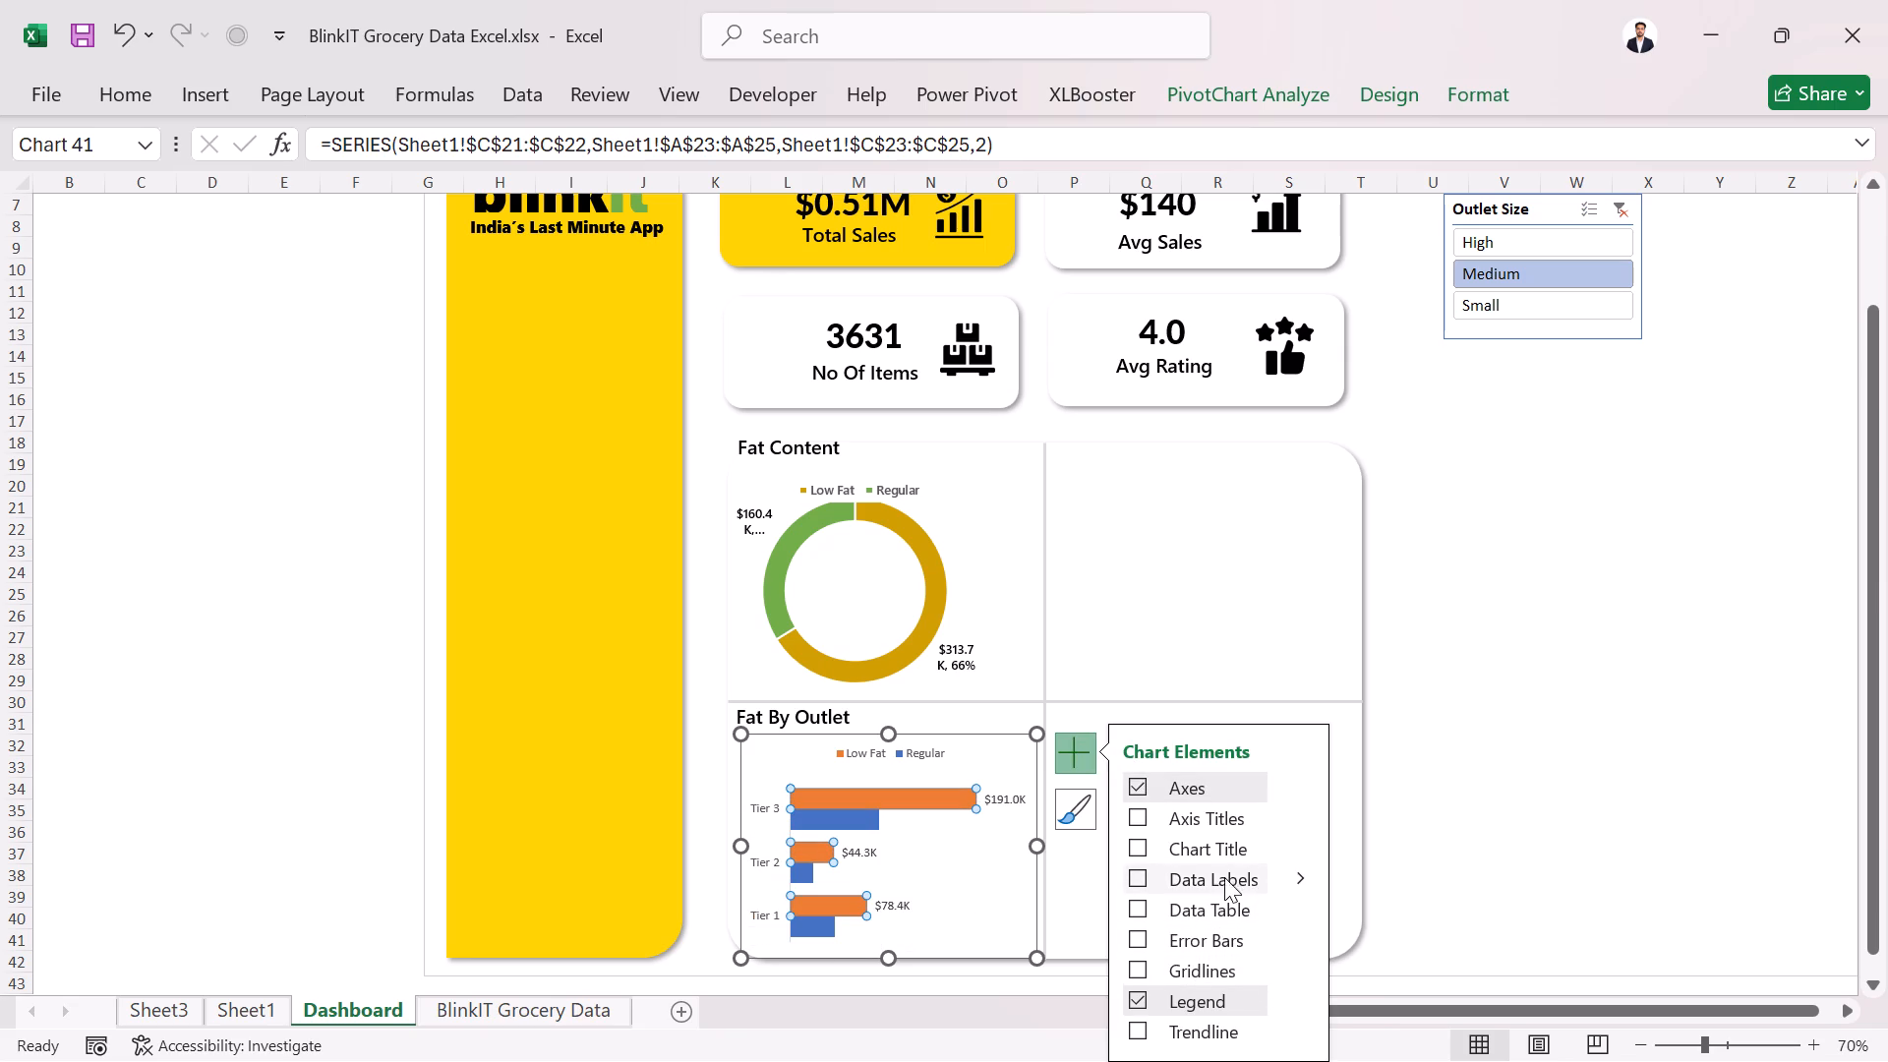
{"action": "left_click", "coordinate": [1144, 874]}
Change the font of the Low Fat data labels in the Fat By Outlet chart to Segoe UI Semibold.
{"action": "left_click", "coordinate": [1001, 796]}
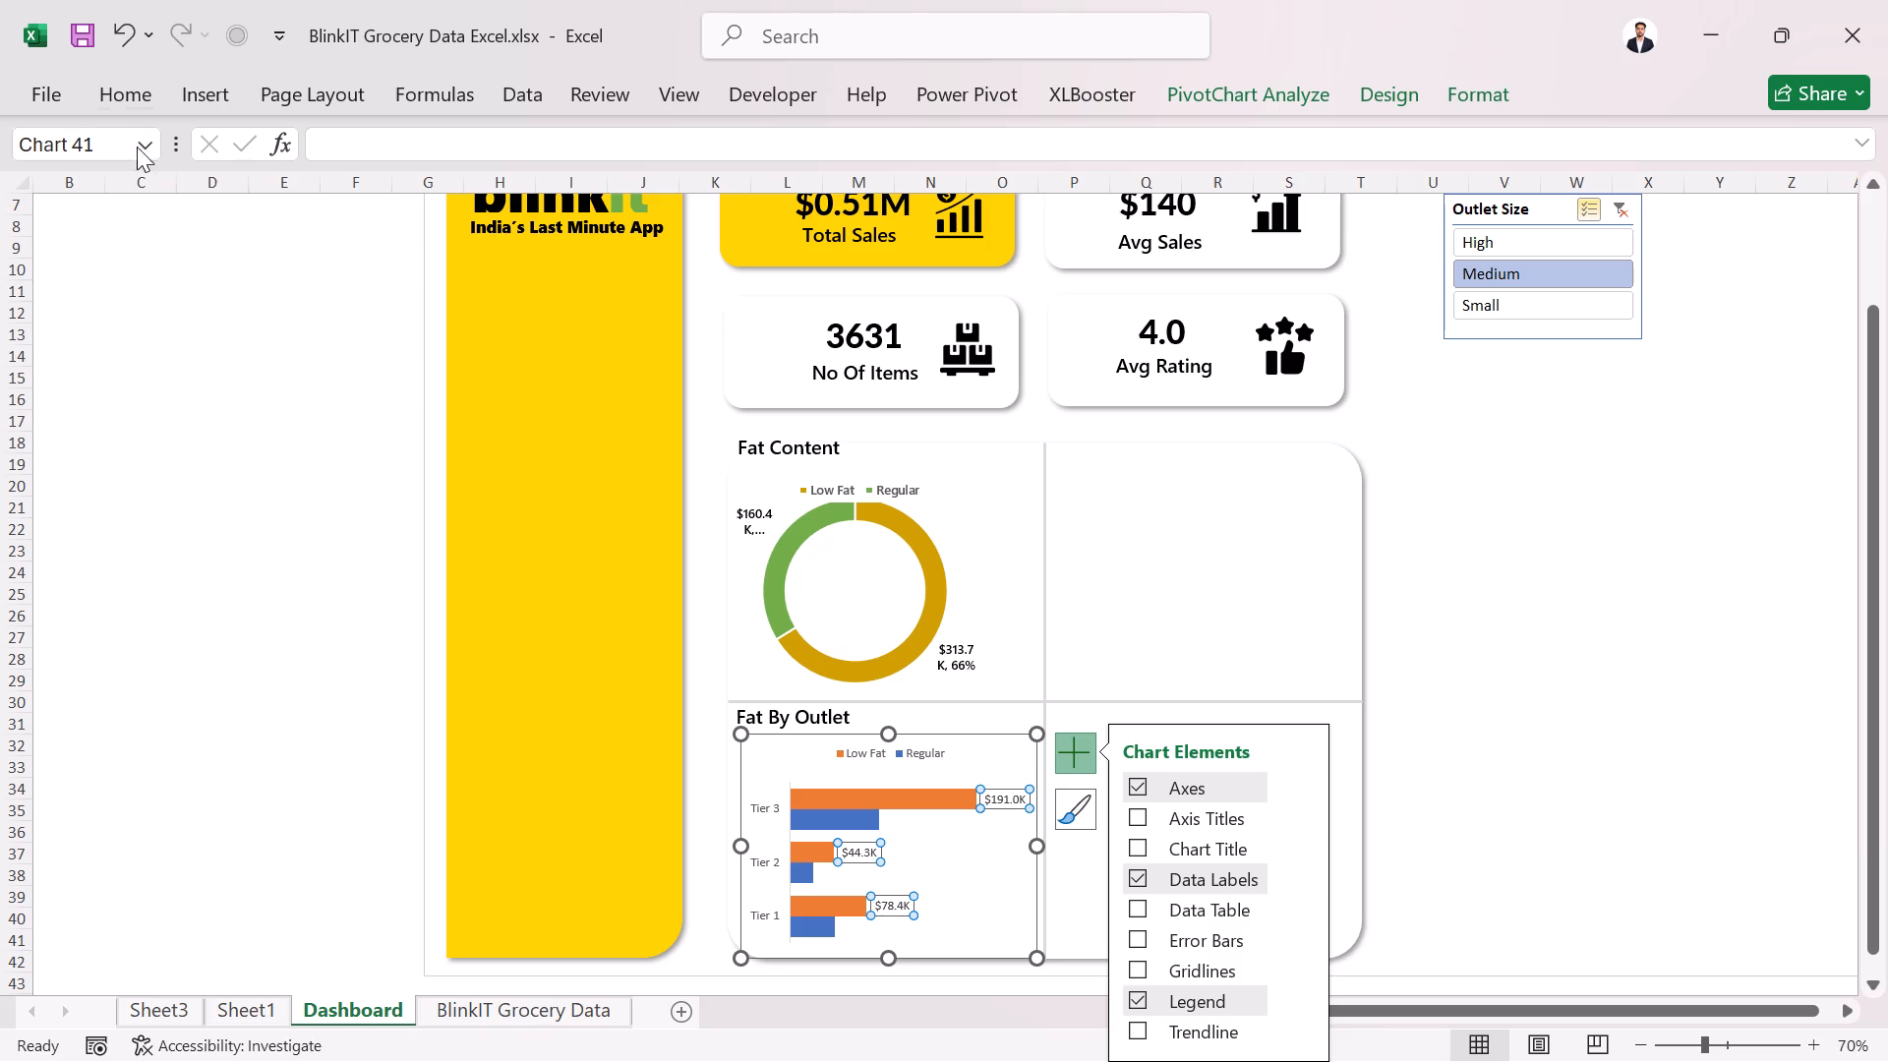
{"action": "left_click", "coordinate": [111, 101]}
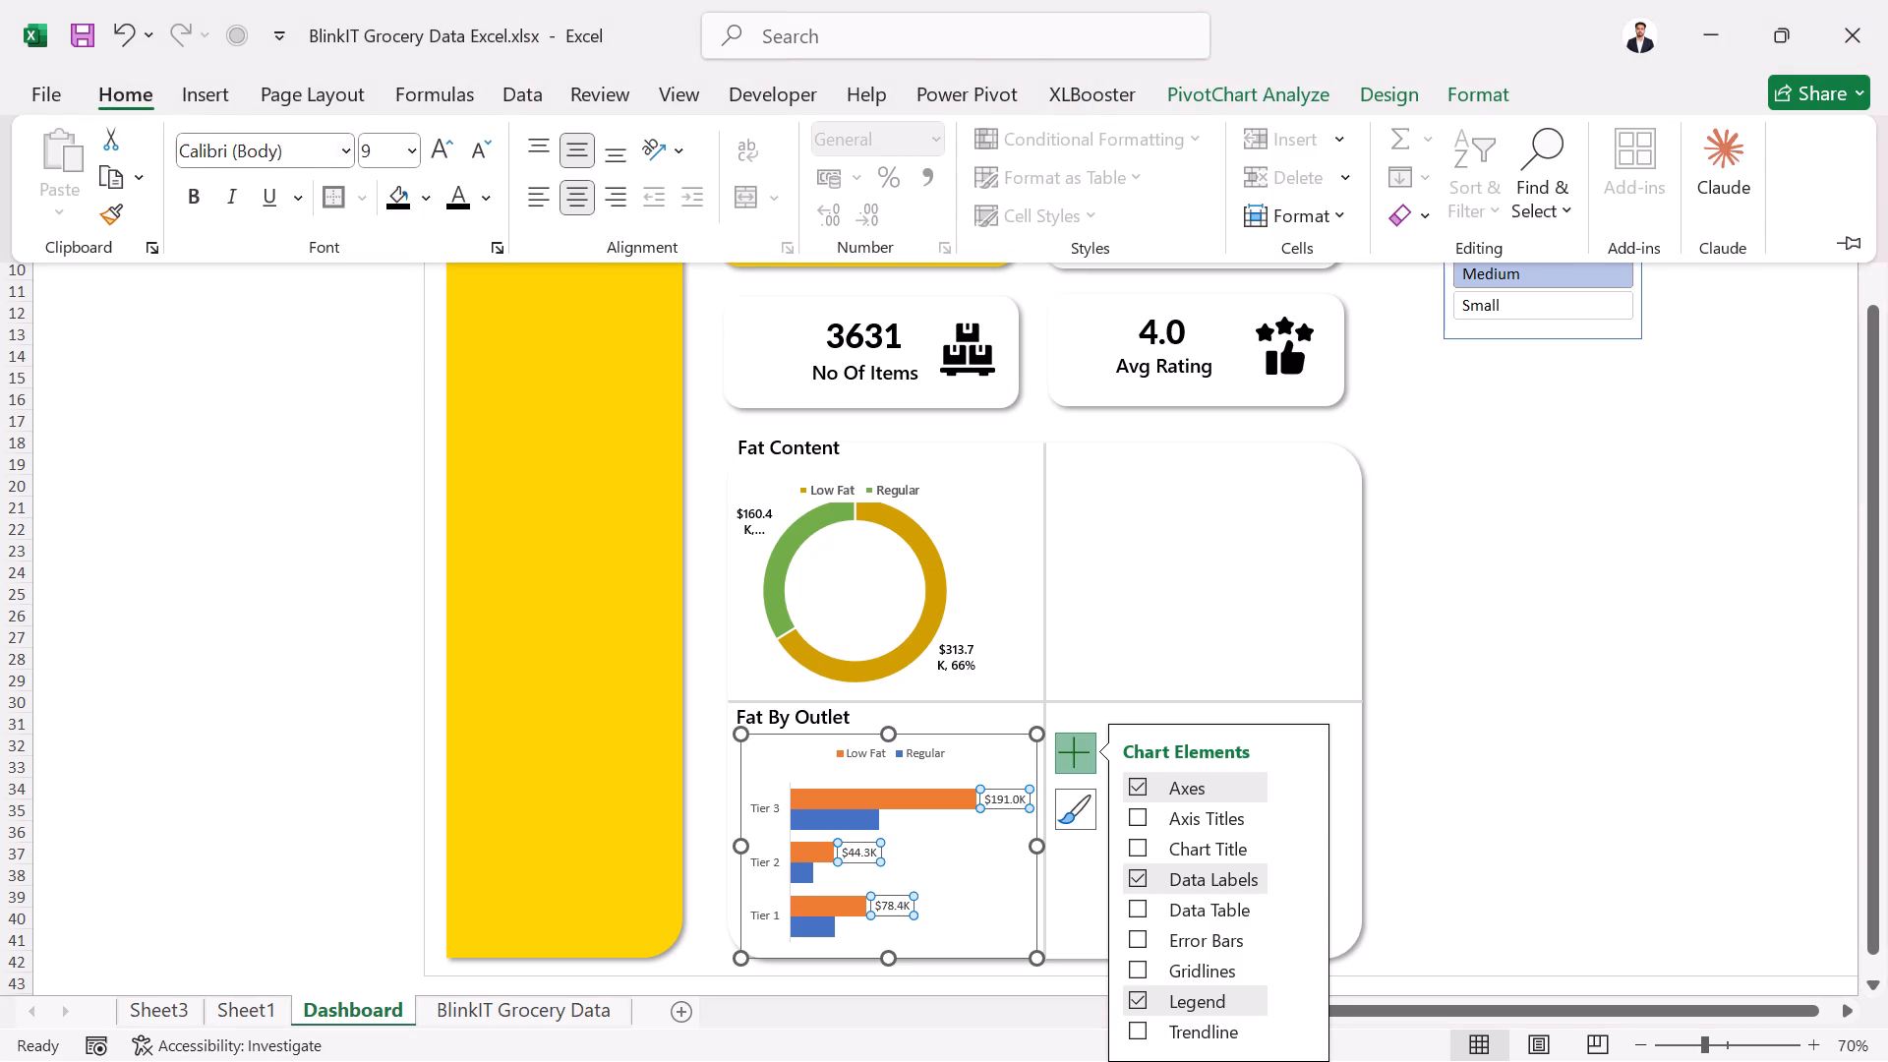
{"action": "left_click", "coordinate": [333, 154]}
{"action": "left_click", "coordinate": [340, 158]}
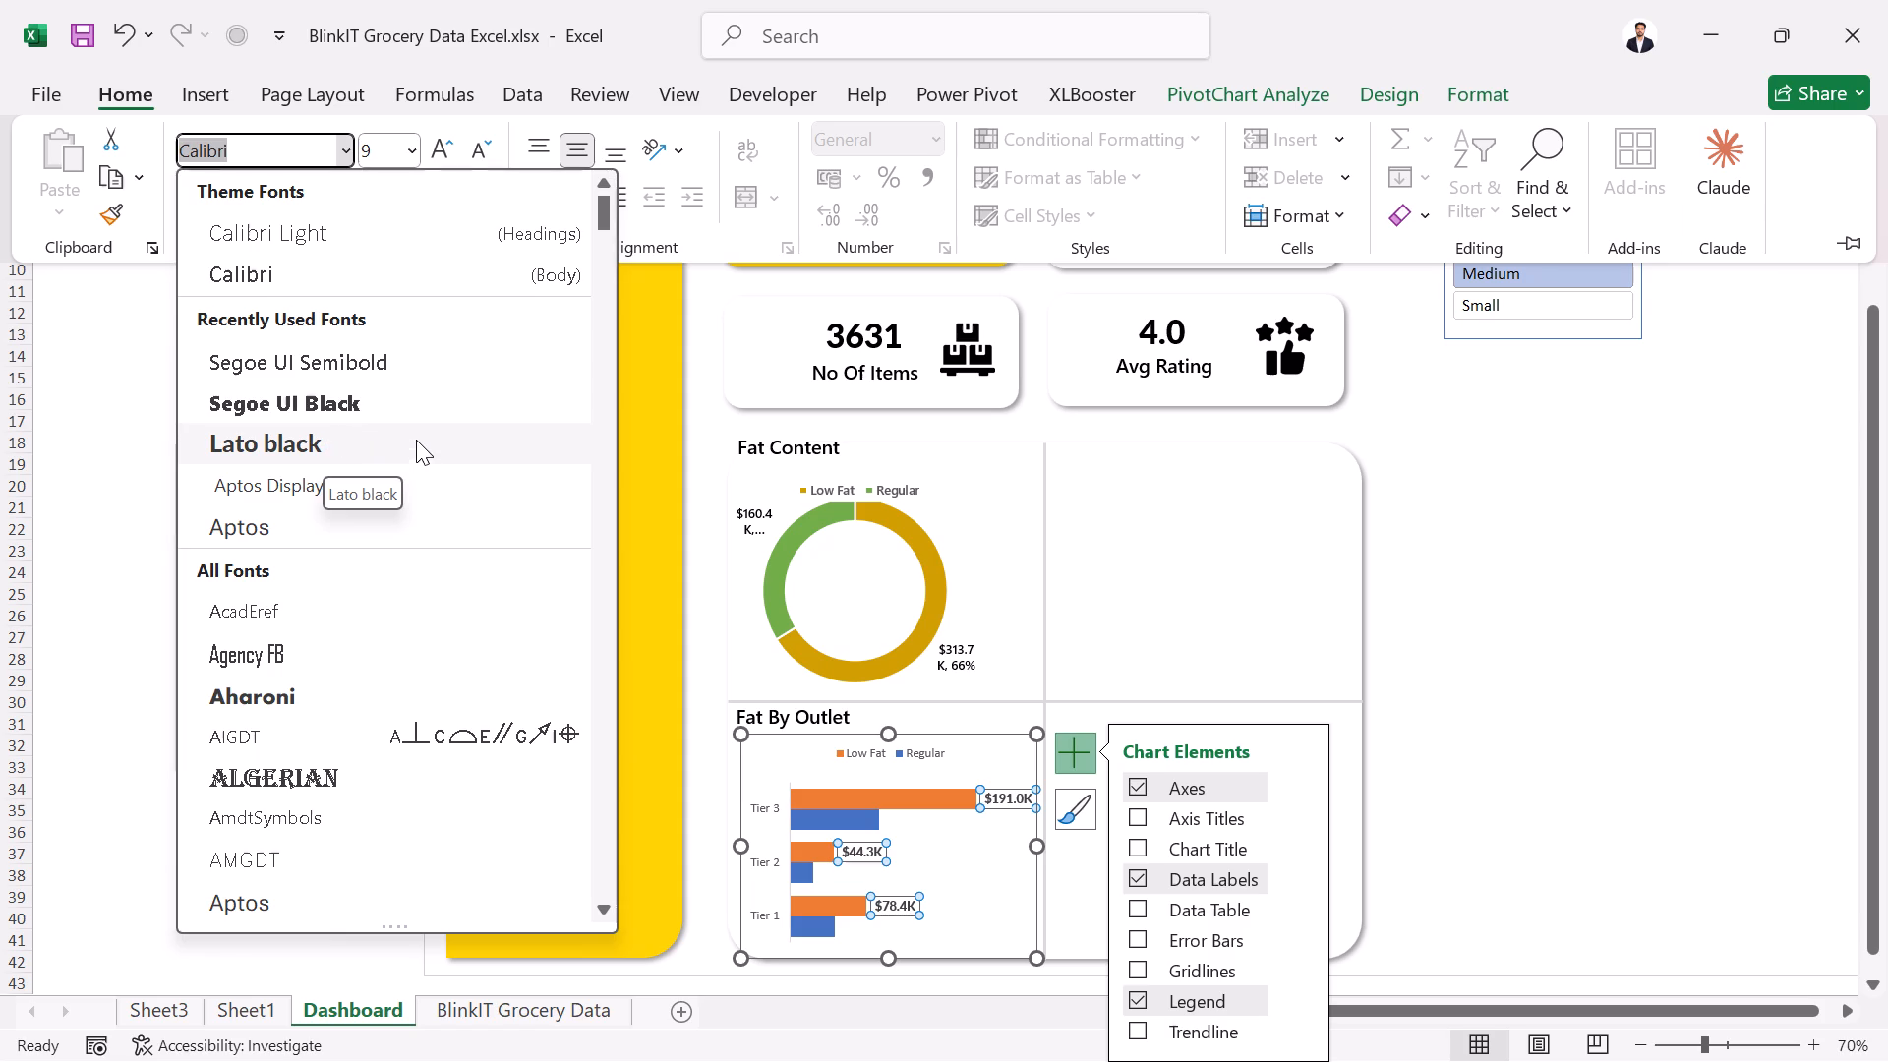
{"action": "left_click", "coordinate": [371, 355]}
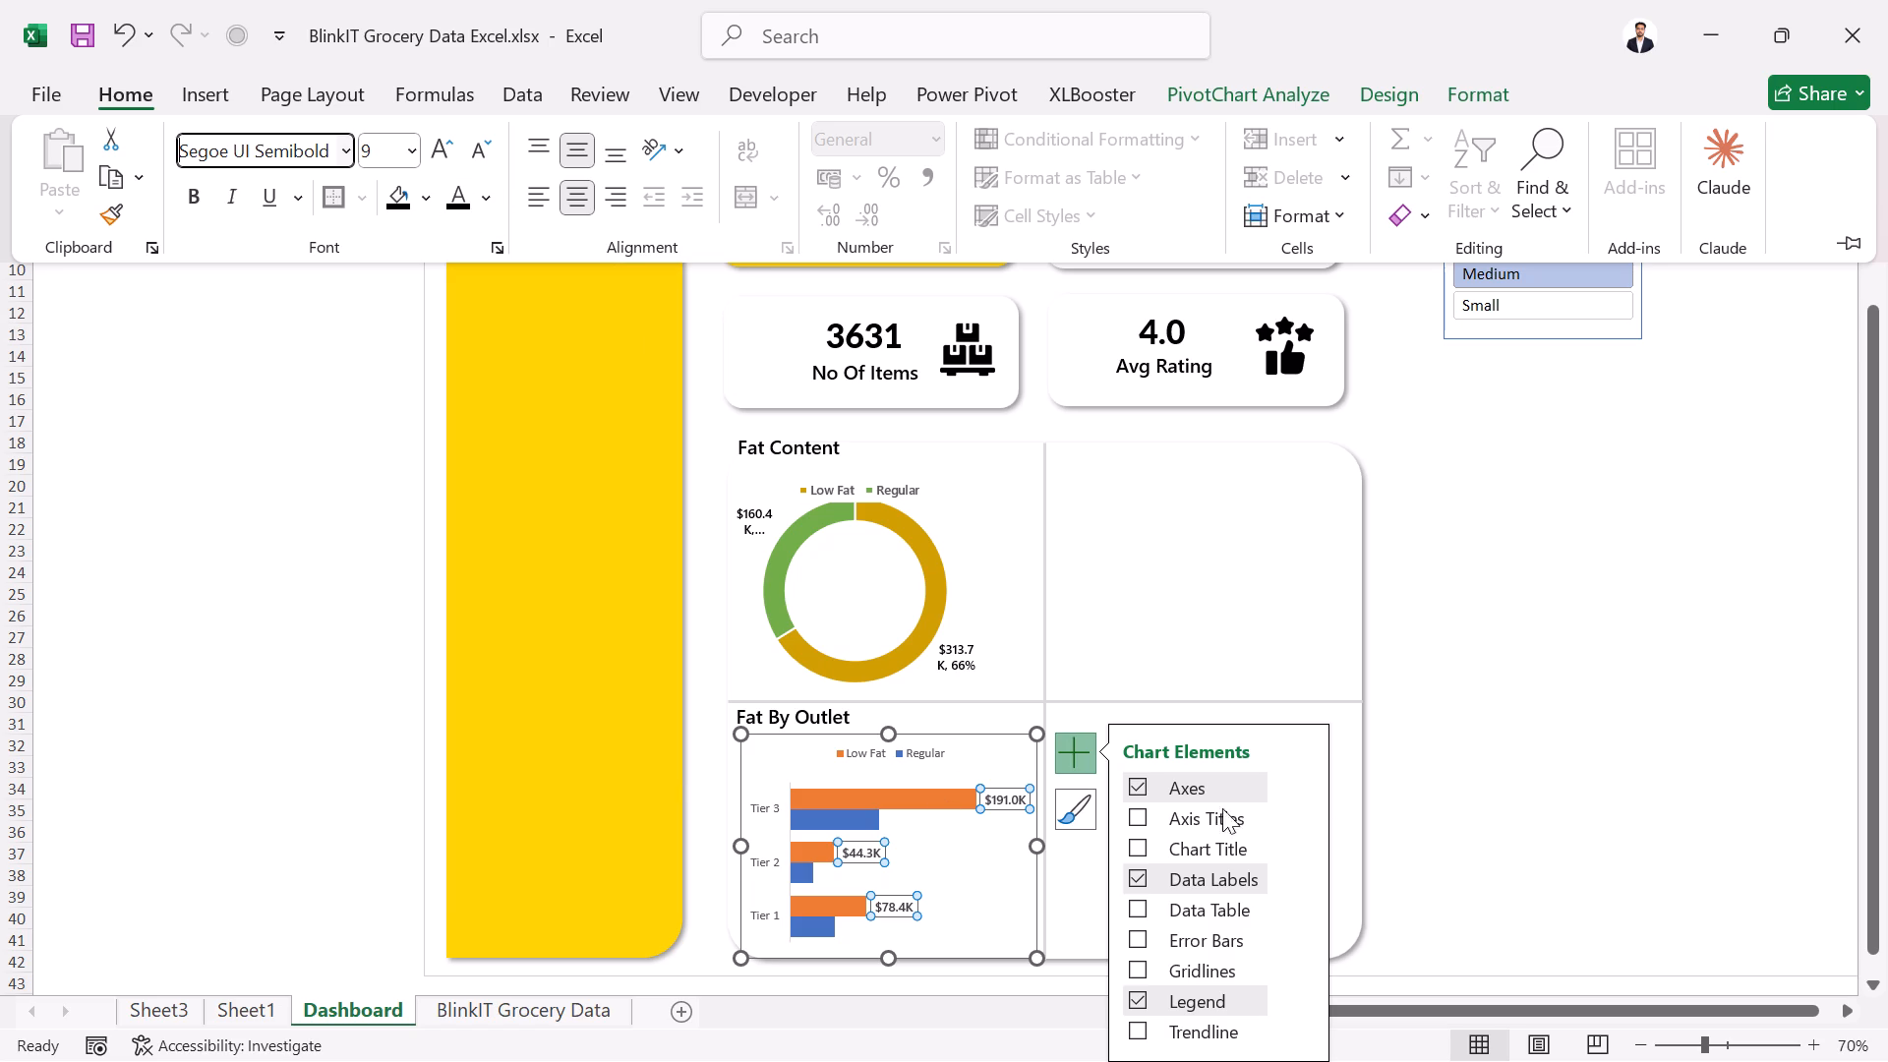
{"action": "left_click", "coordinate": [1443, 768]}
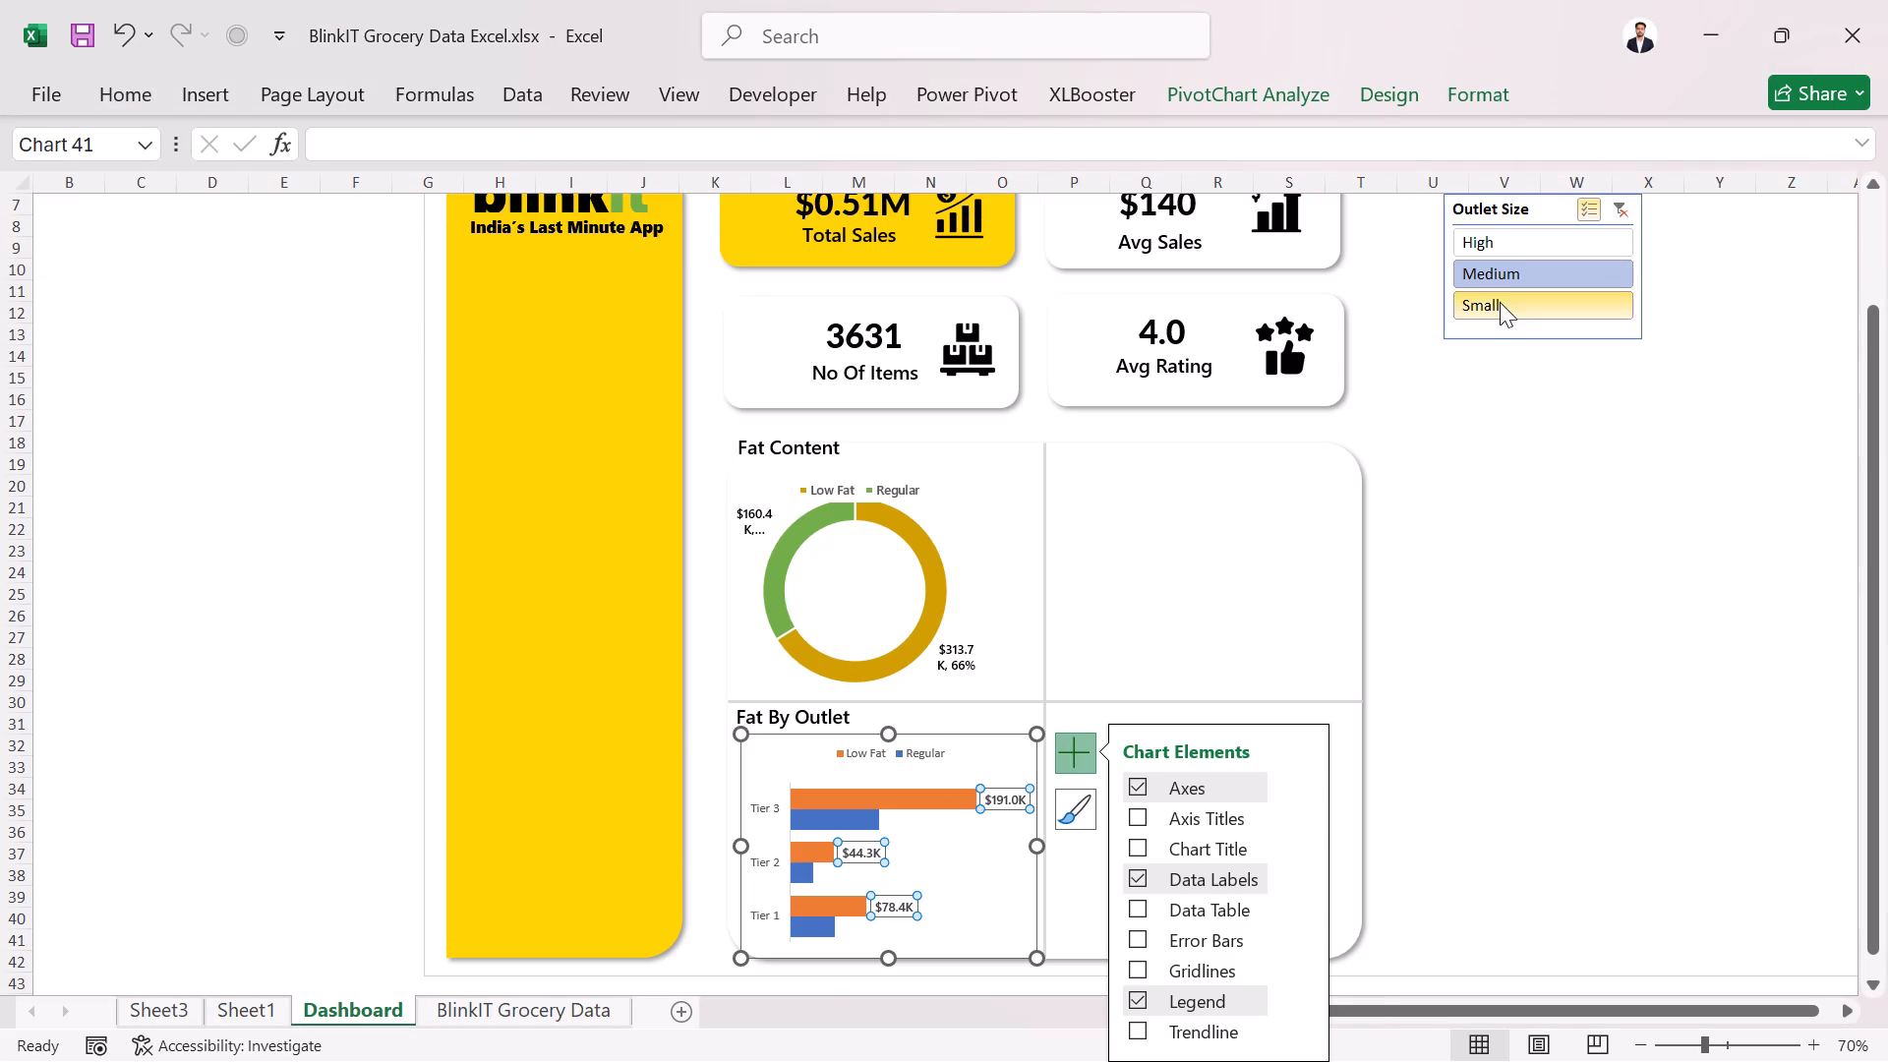
Filter the dashboard to the High and Small outlet sizes, leaving Medium out of the selection.
{"action": "left_click", "coordinate": [1500, 302]}
{"action": "left_click", "coordinate": [1511, 262]}
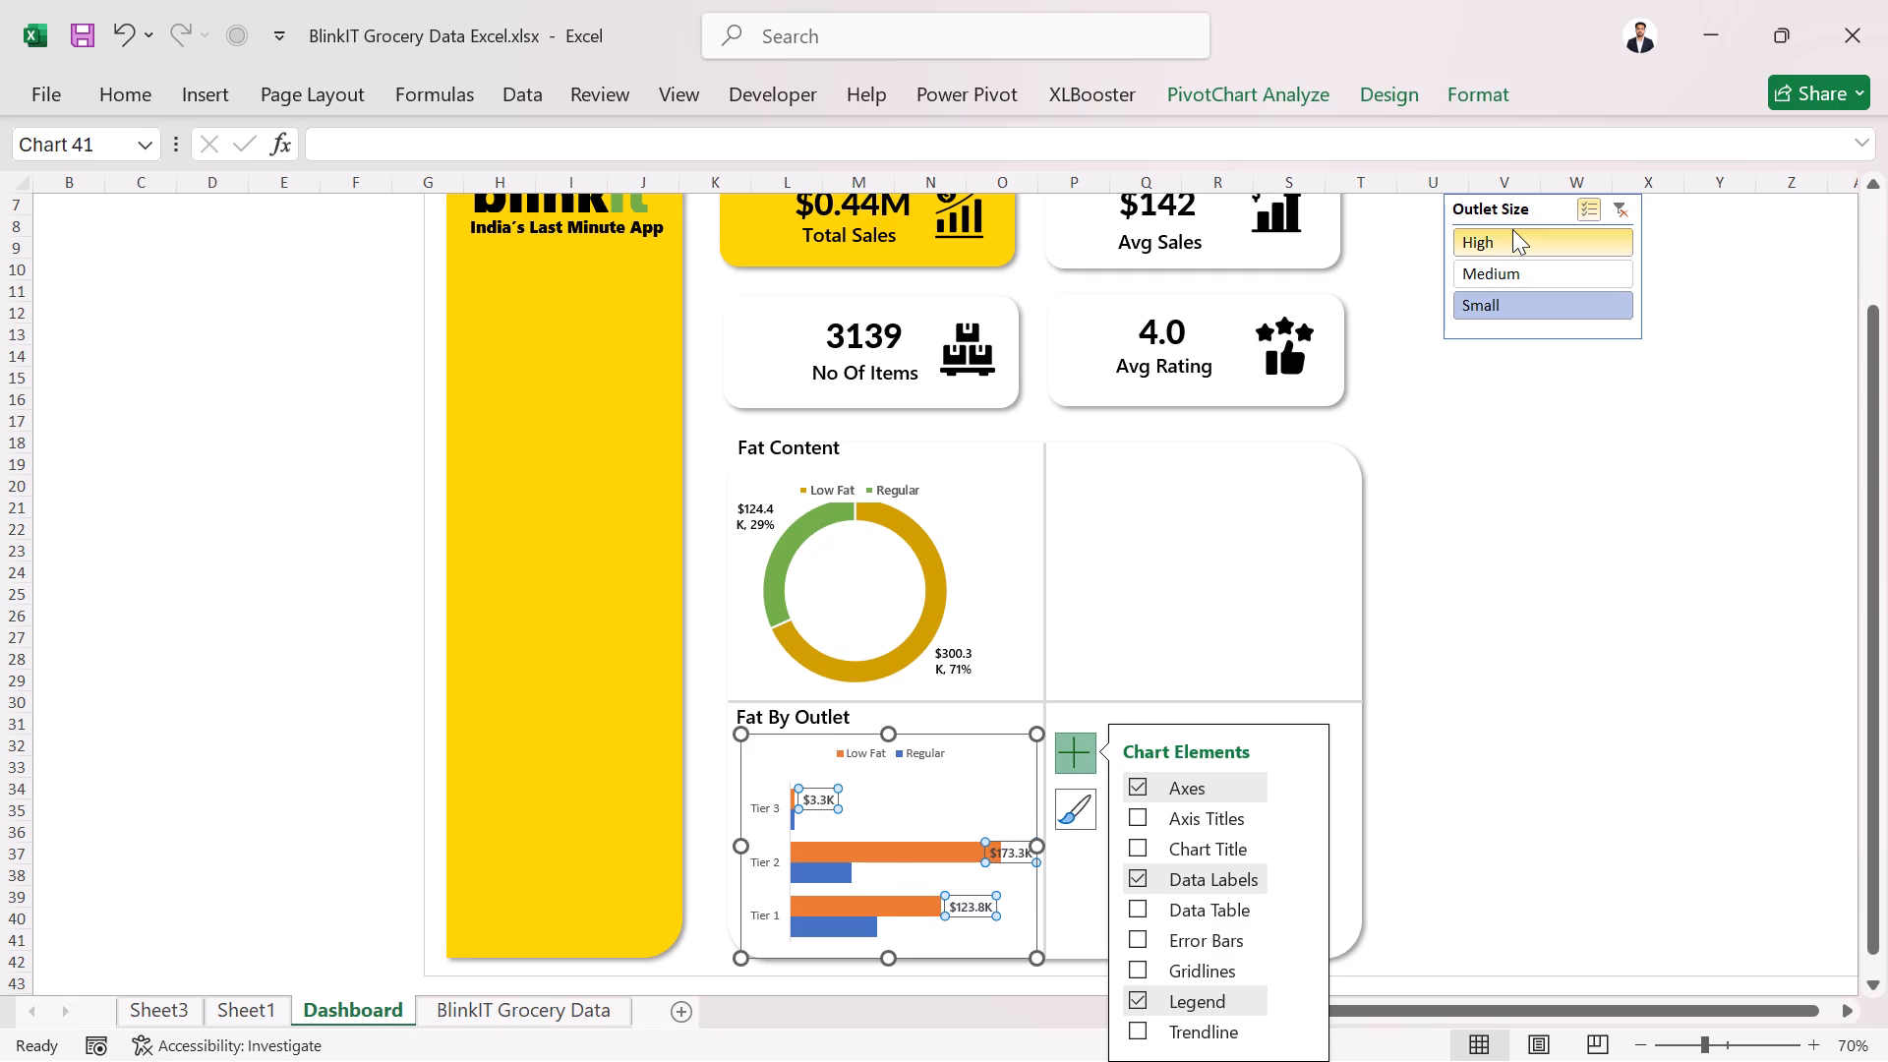
{"action": "left_click", "coordinate": [1512, 229]}
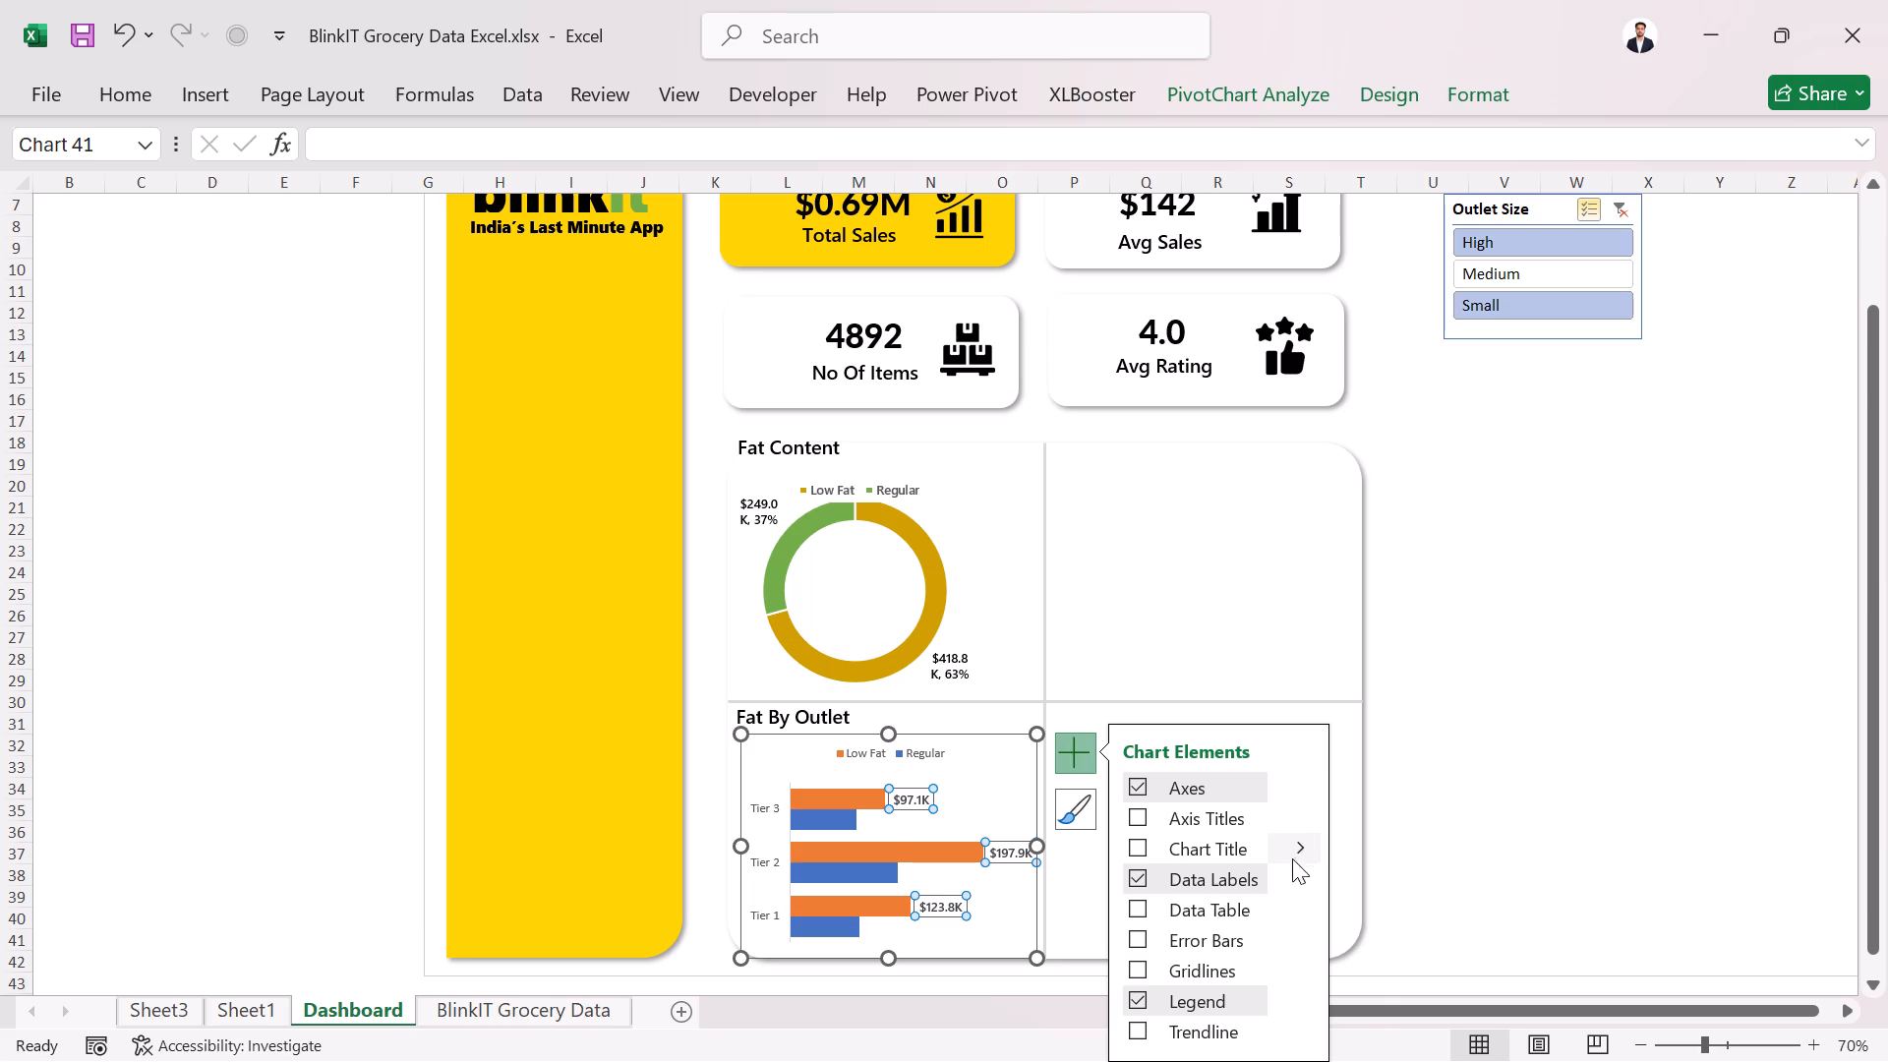
Clear the Fat By Outlet chart's data labels and reapply them to both the Low Fat and Regular series.
{"action": "left_click", "coordinate": [1128, 899]}
{"action": "left_click", "coordinate": [1144, 908]}
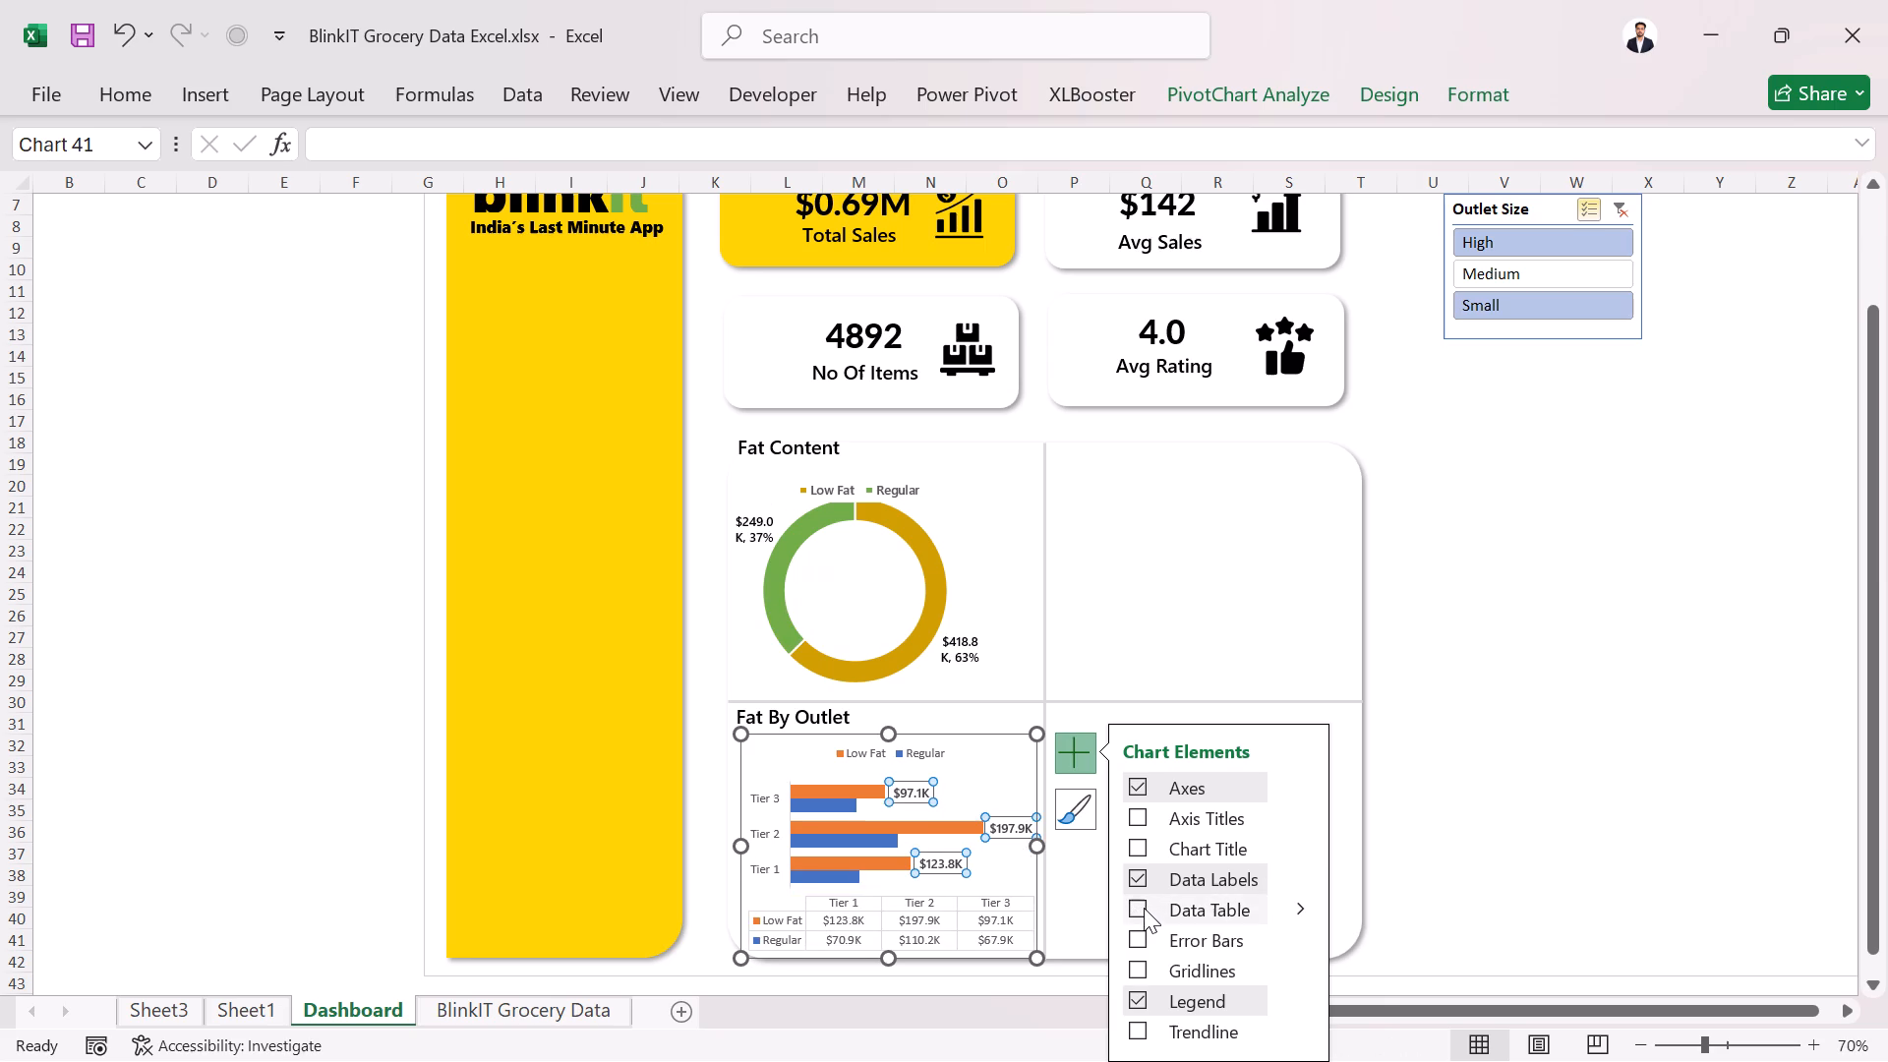
{"action": "left_click", "coordinate": [1144, 873]}
{"action": "left_click", "coordinate": [1139, 876]}
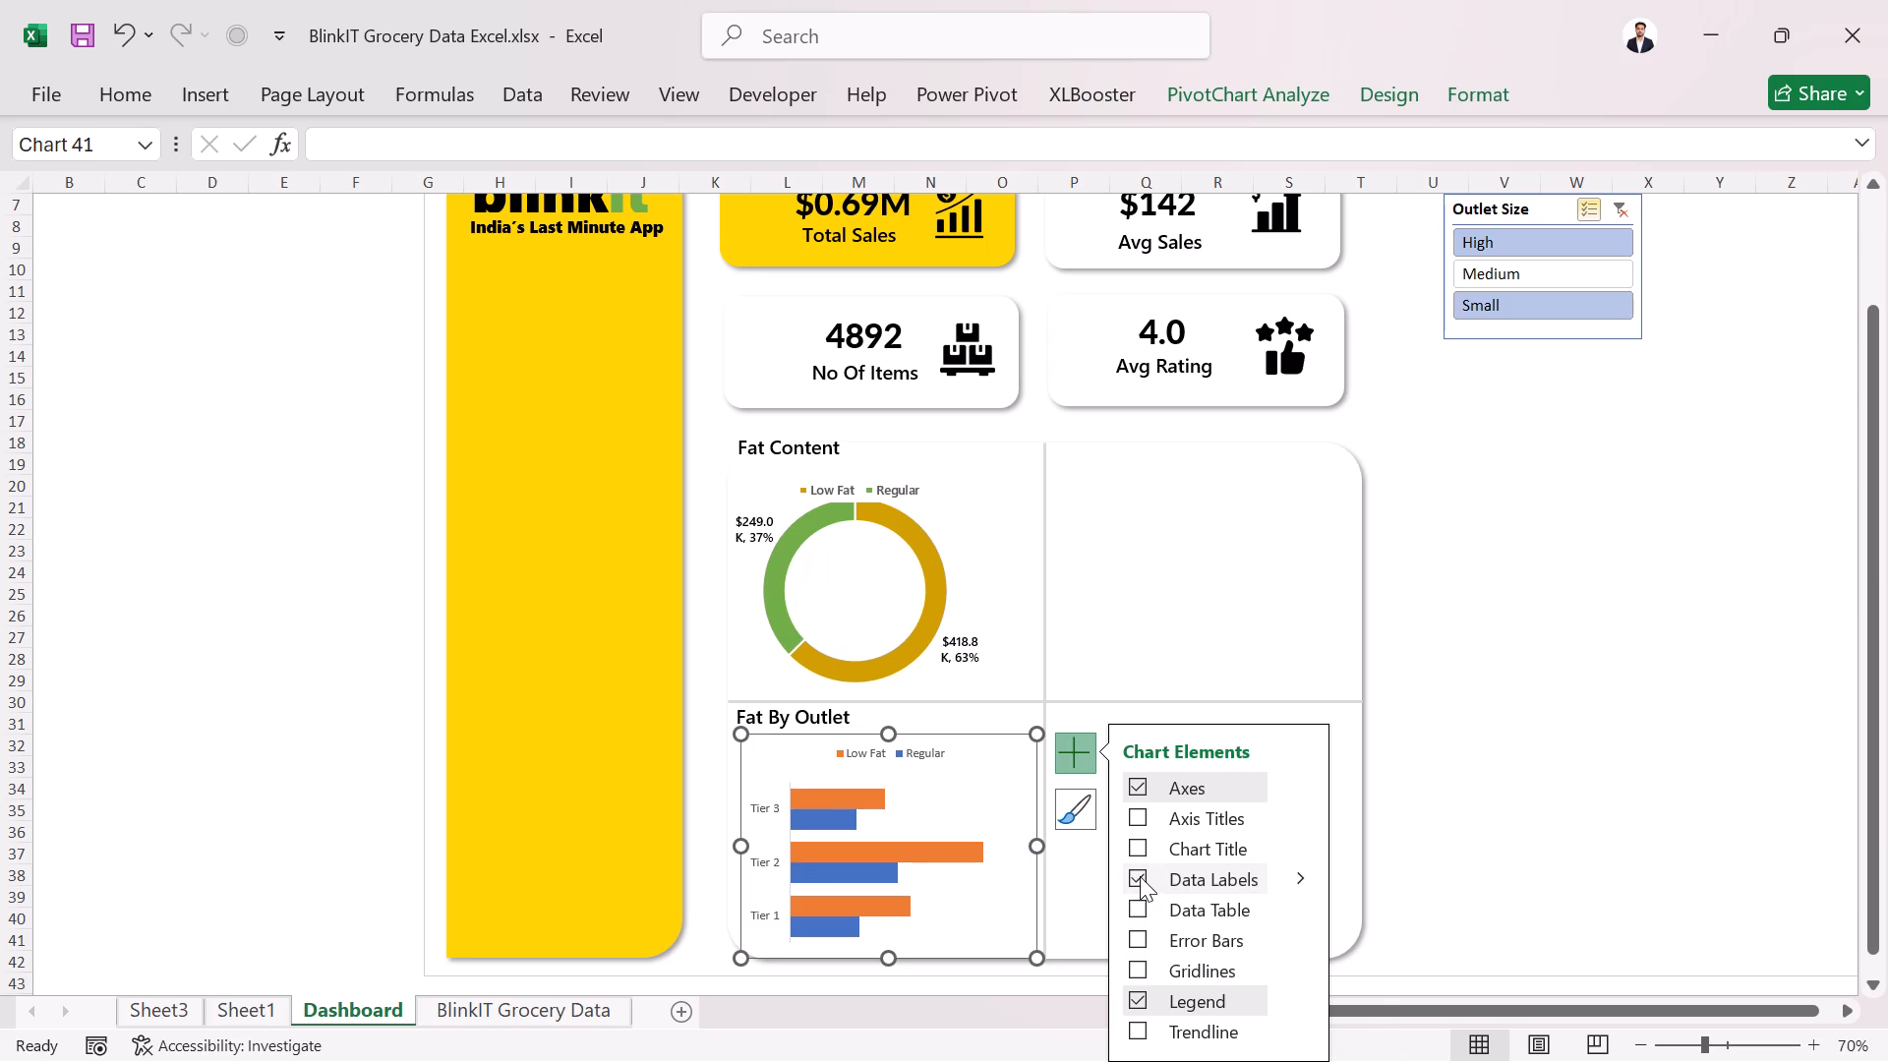
{"action": "left_click", "coordinate": [1289, 876]}
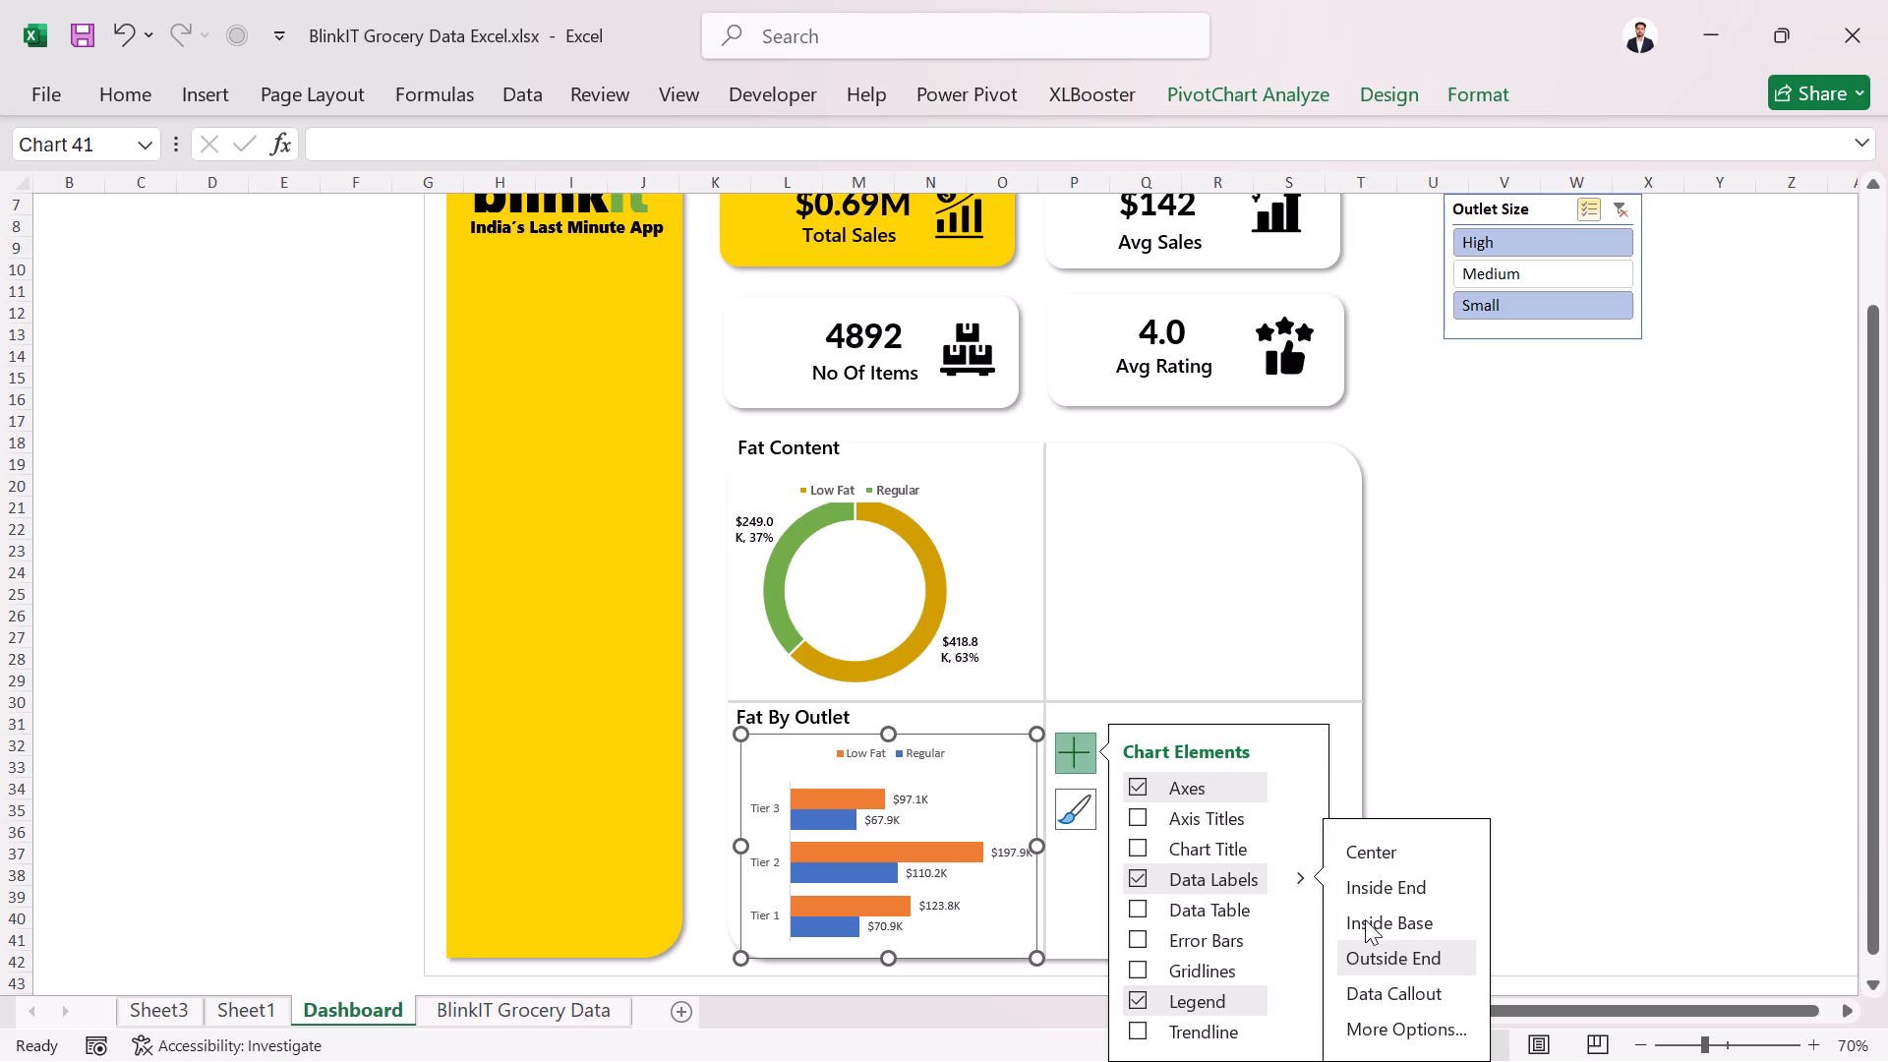
{"action": "left_click", "coordinate": [1539, 743]}
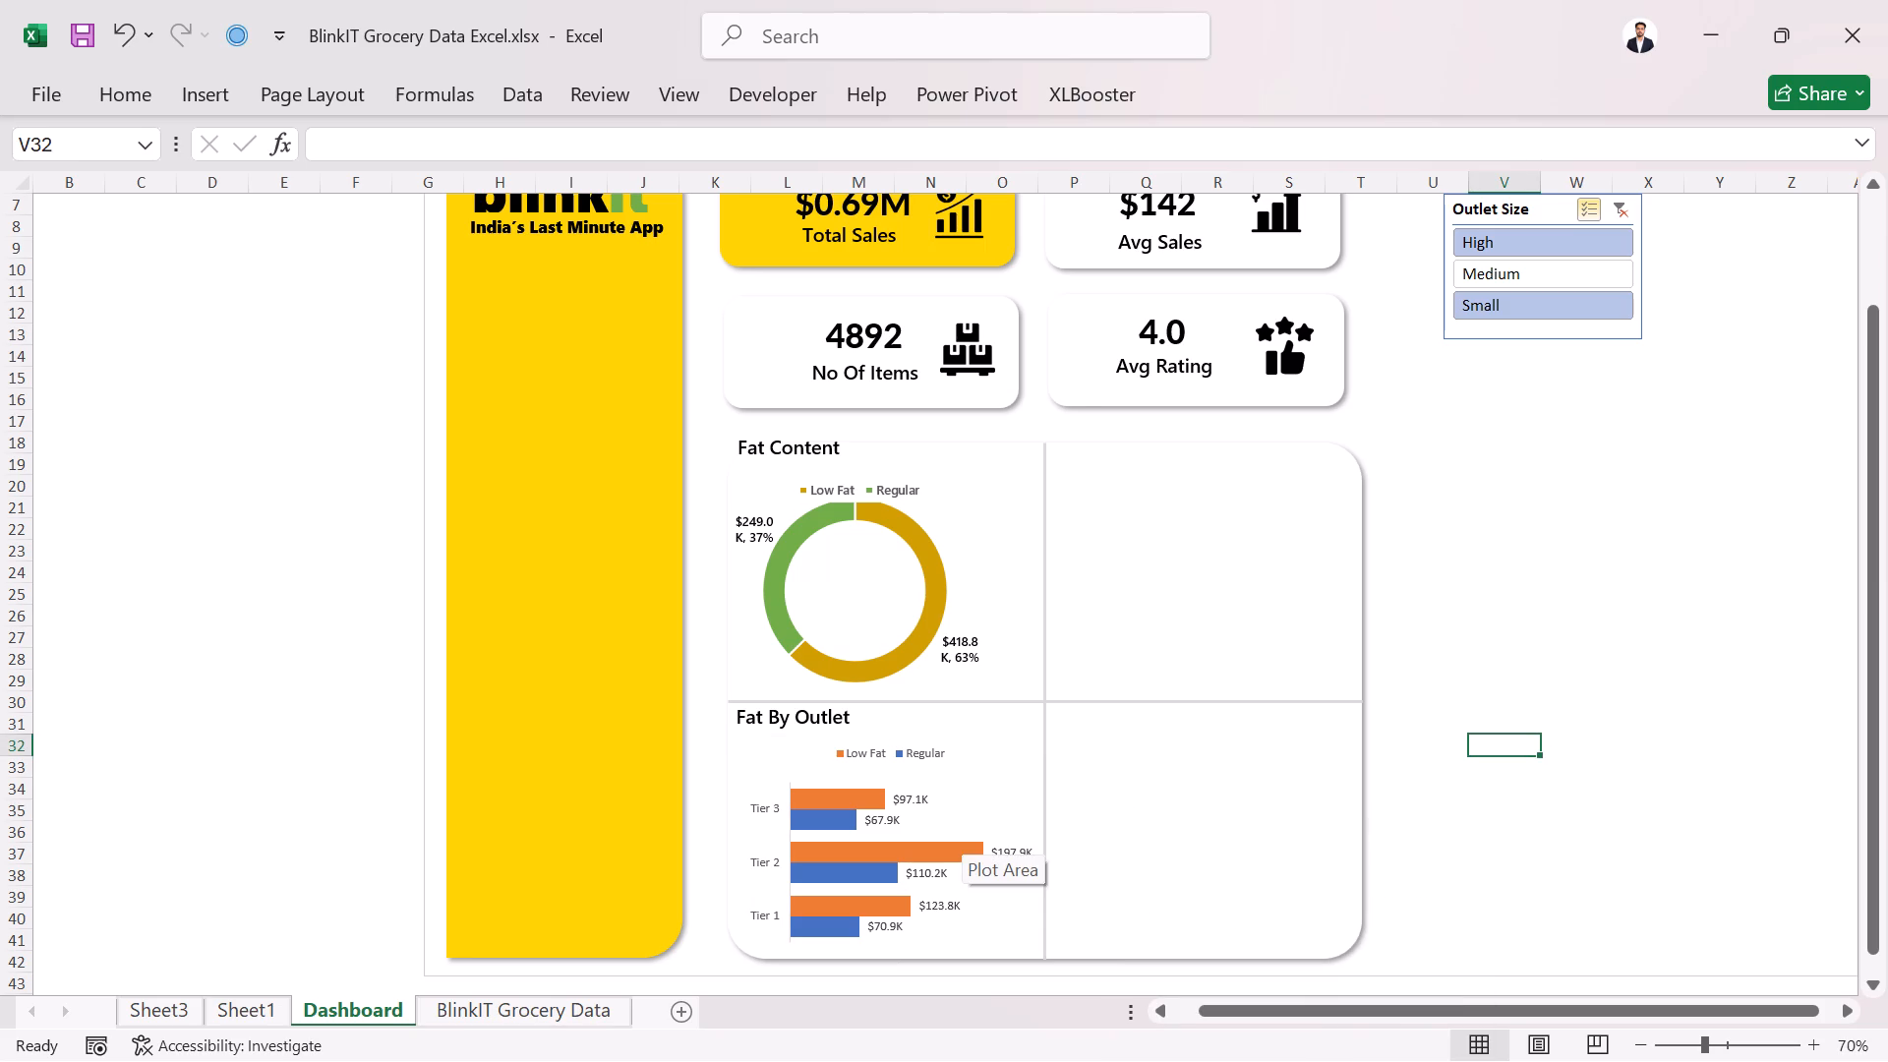
Set the Low Fat series' data labels in the Fat By Outlet chart to Segoe UI Semibold.
{"action": "left_click", "coordinate": [921, 799]}
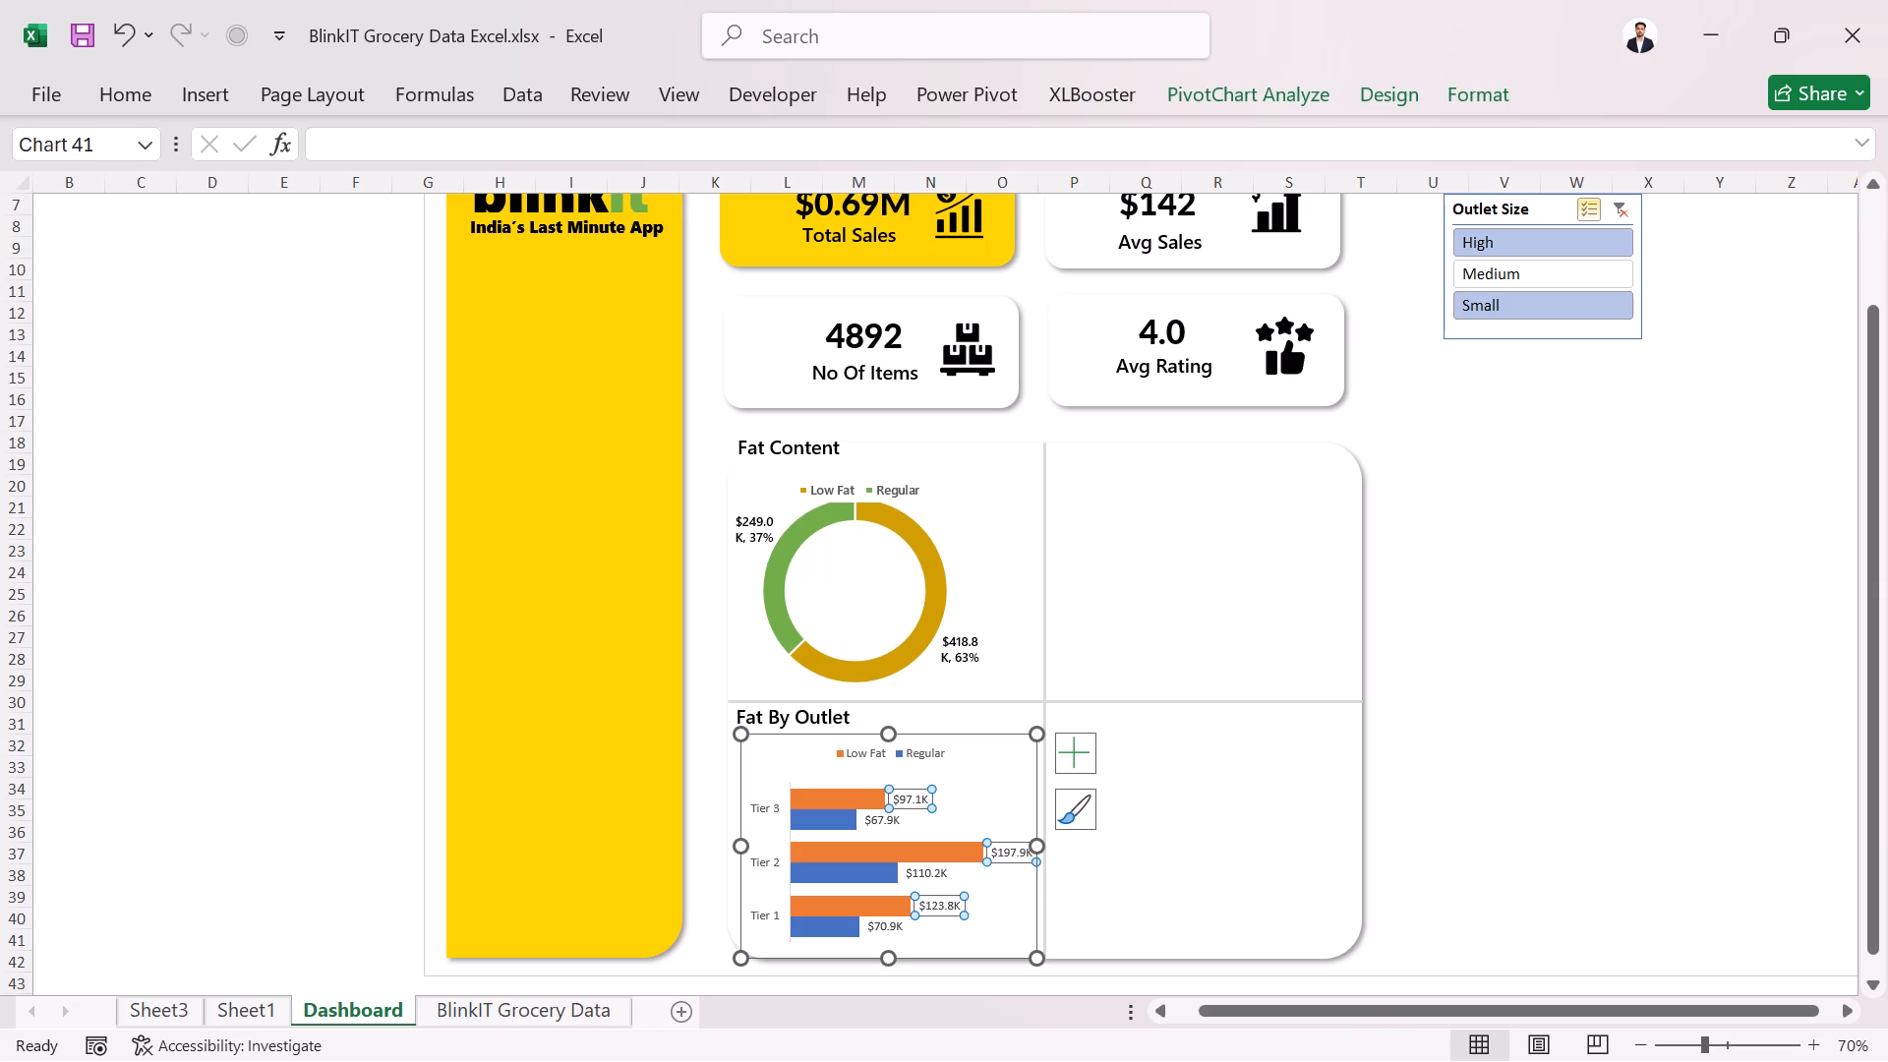
{"action": "left_click", "coordinate": [136, 112]}
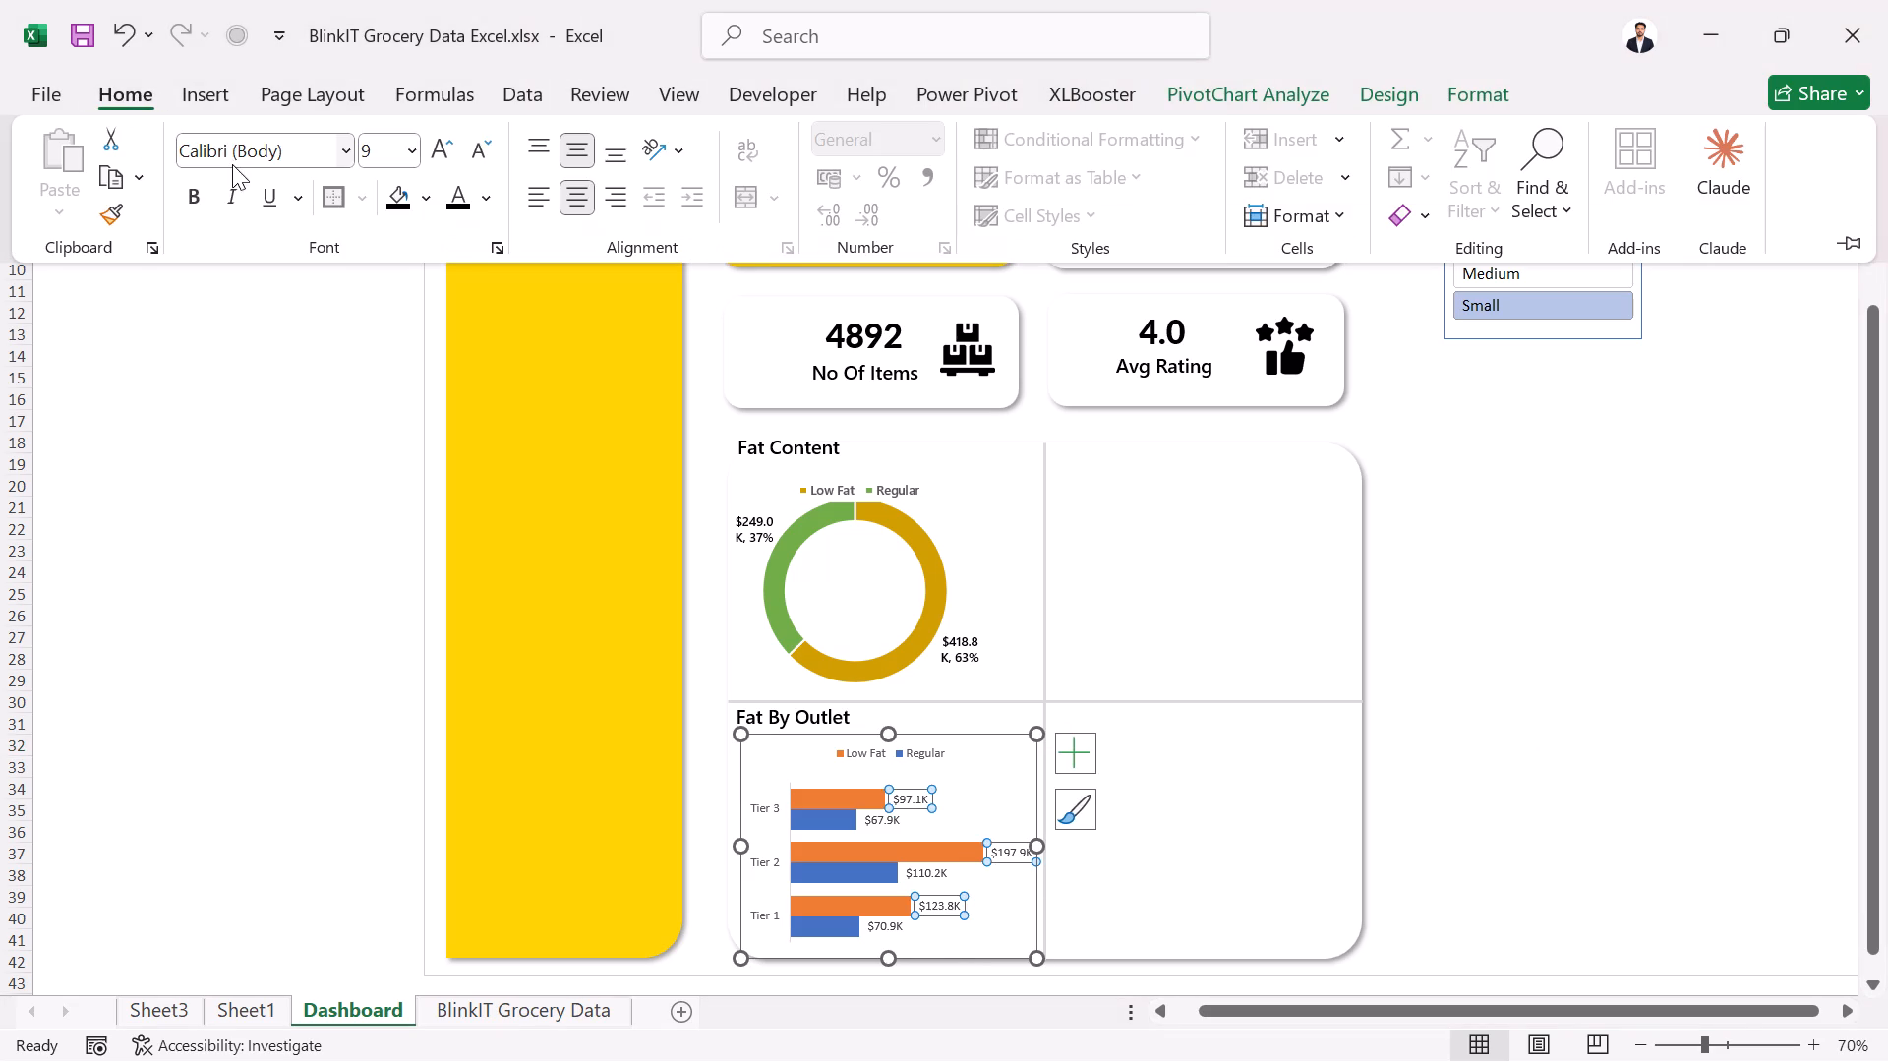
{"action": "left_click", "coordinate": [340, 151]}
{"action": "left_click", "coordinate": [325, 354]}
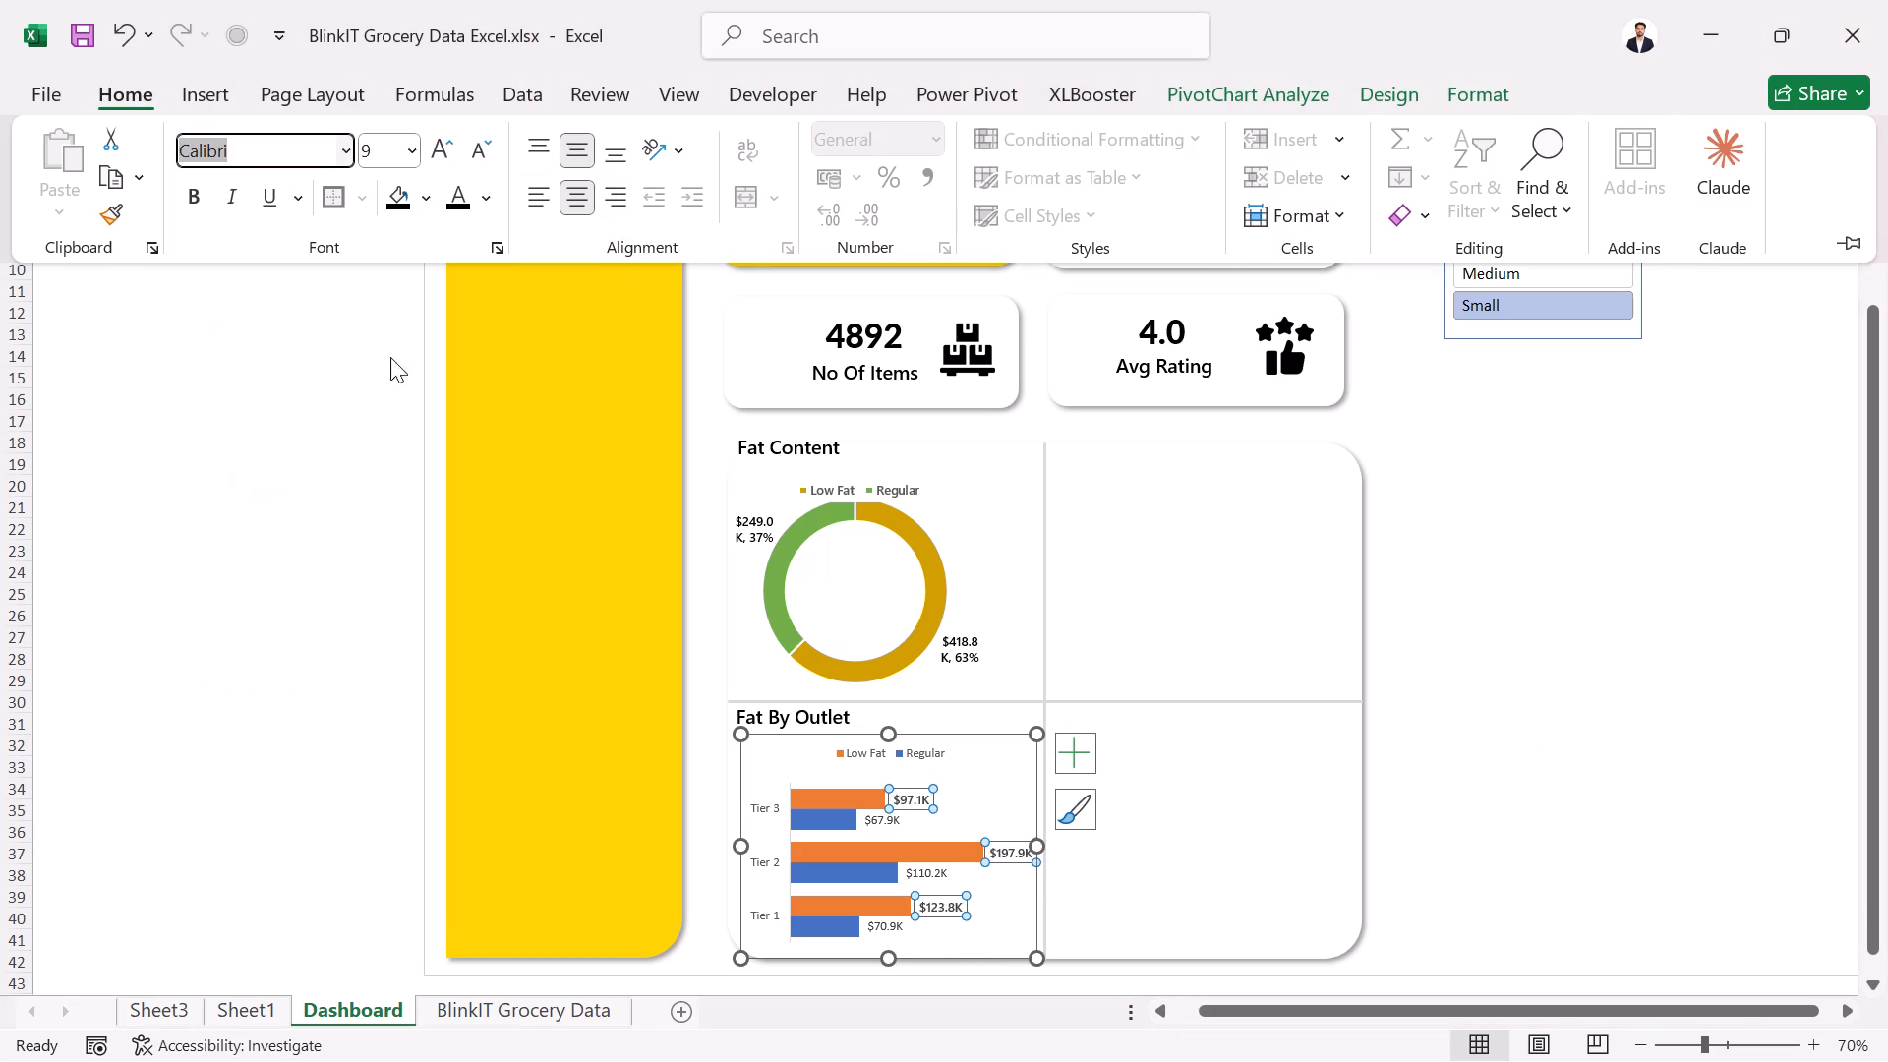
{"action": "left_click", "coordinate": [1503, 655]}
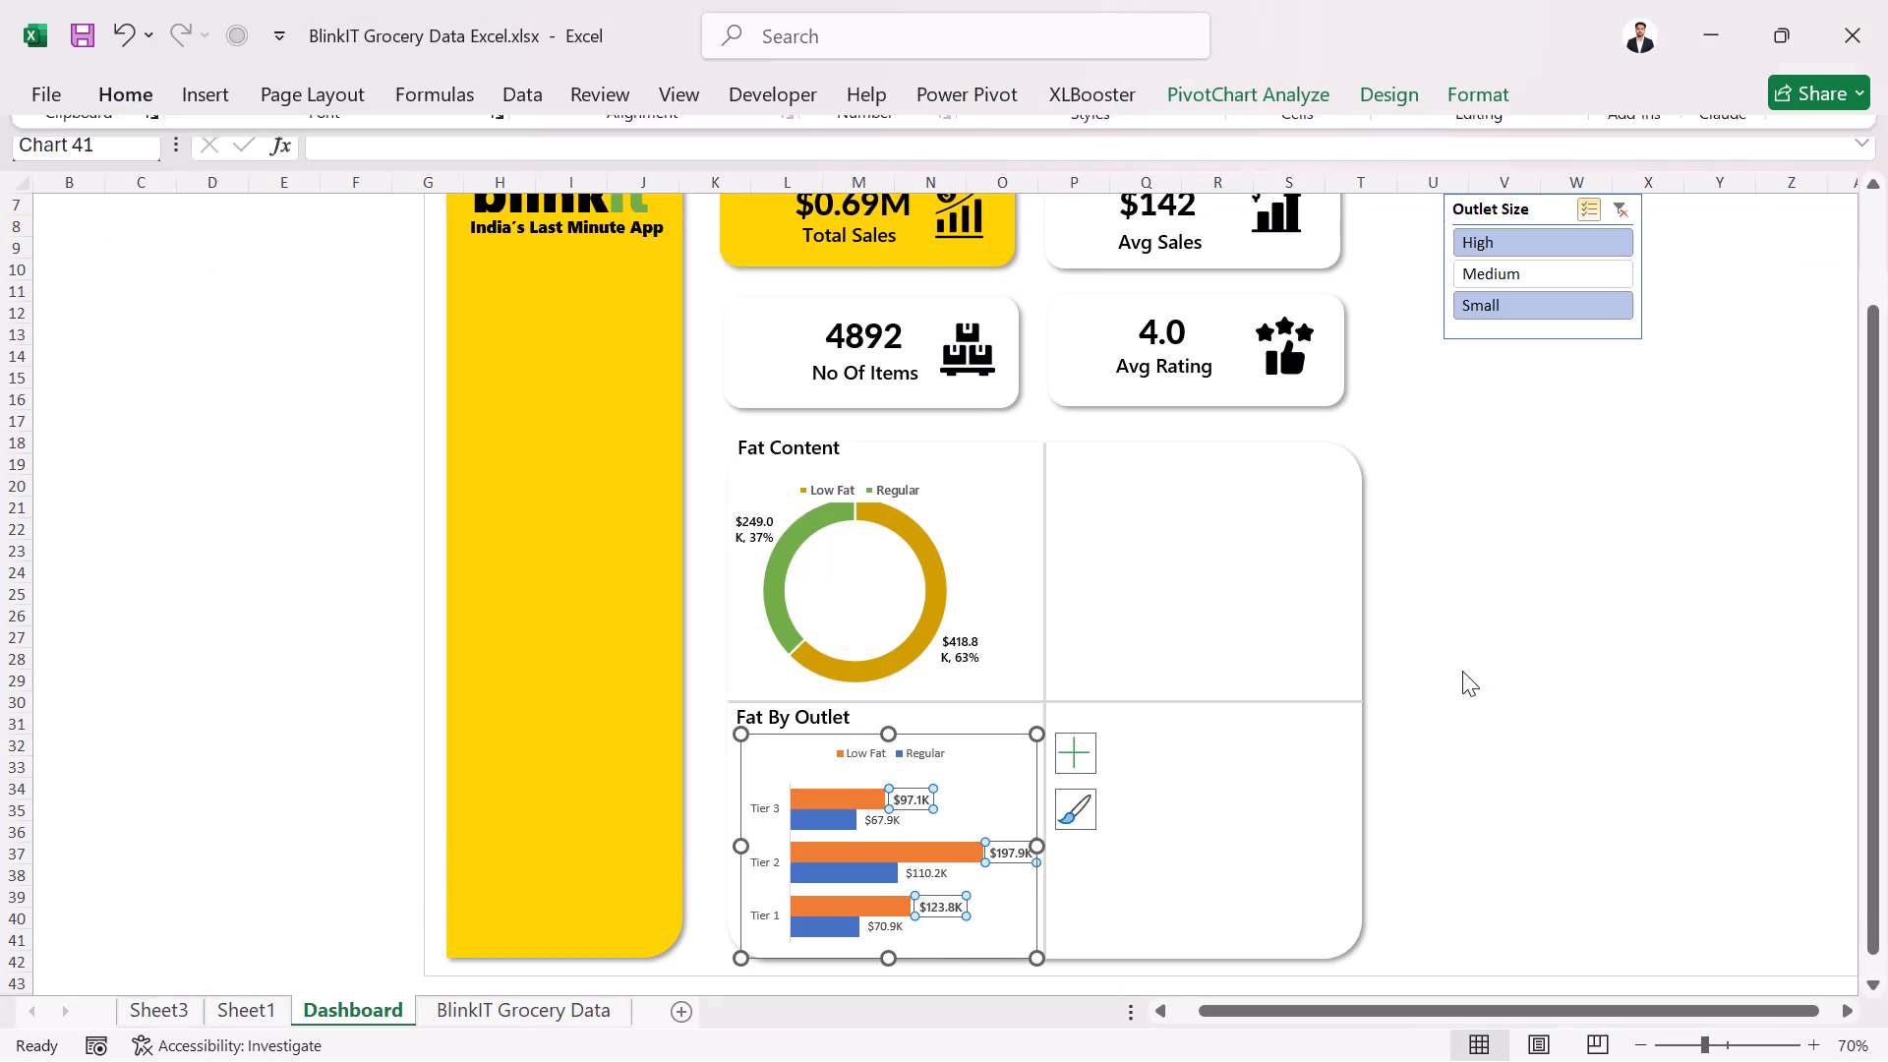
Set the Regular series' data labels in the Fat By Outlet chart to Segoe UI Semibold.
{"action": "left_click", "coordinate": [879, 821]}
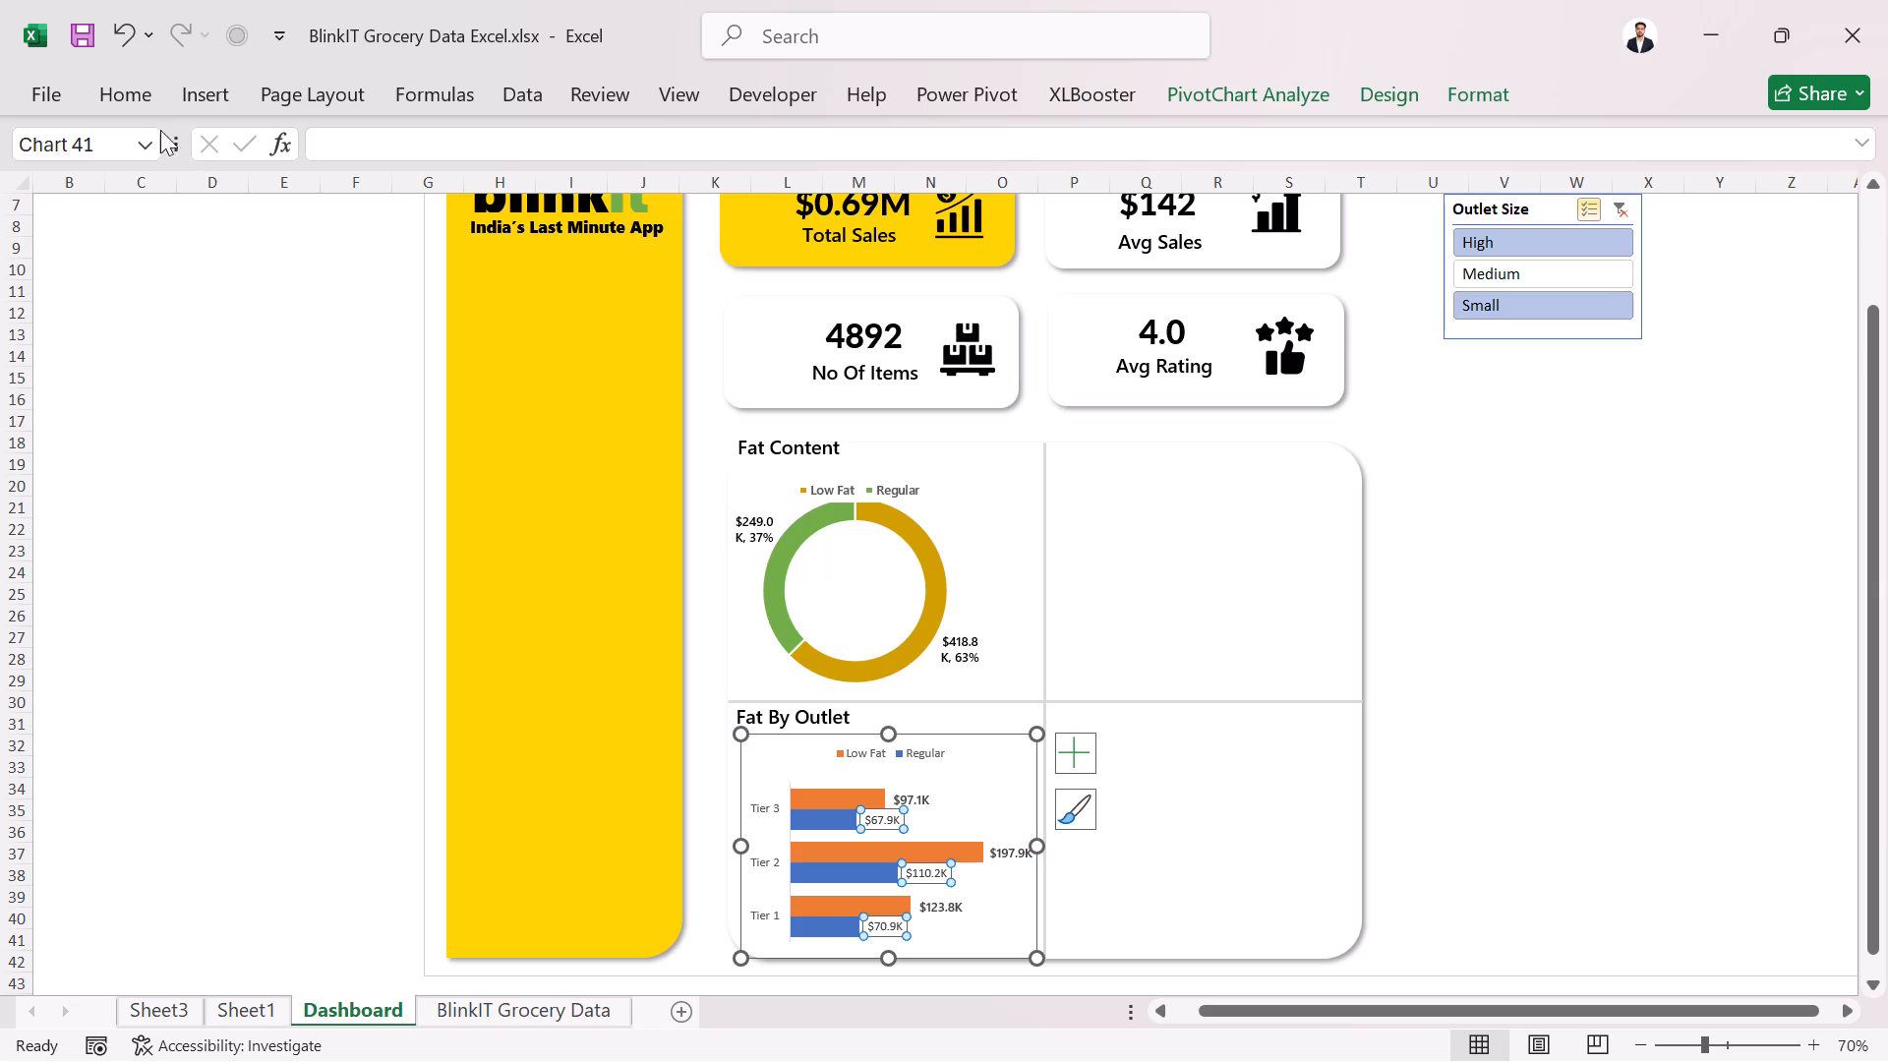
{"action": "left_click", "coordinate": [144, 106]}
{"action": "left_click", "coordinate": [343, 148]}
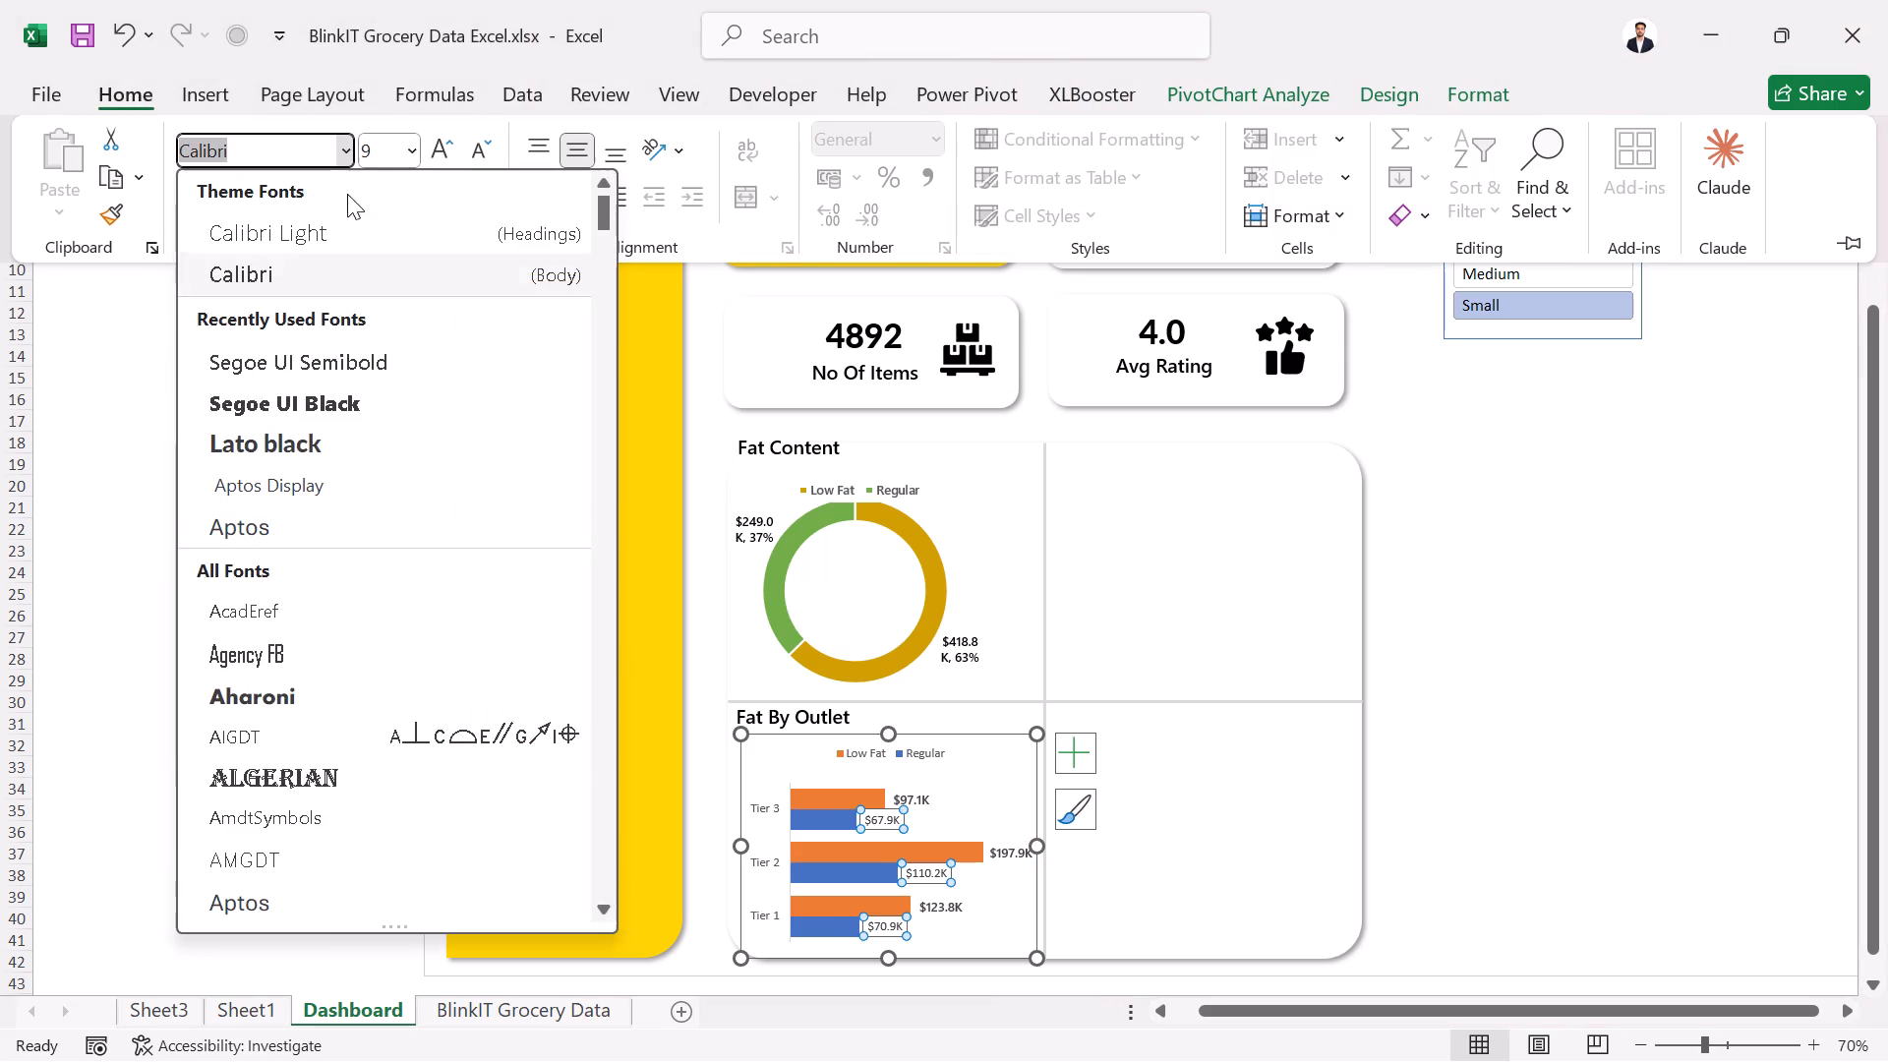
{"action": "left_click", "coordinate": [298, 353]}
{"action": "left_click", "coordinate": [1511, 616]}
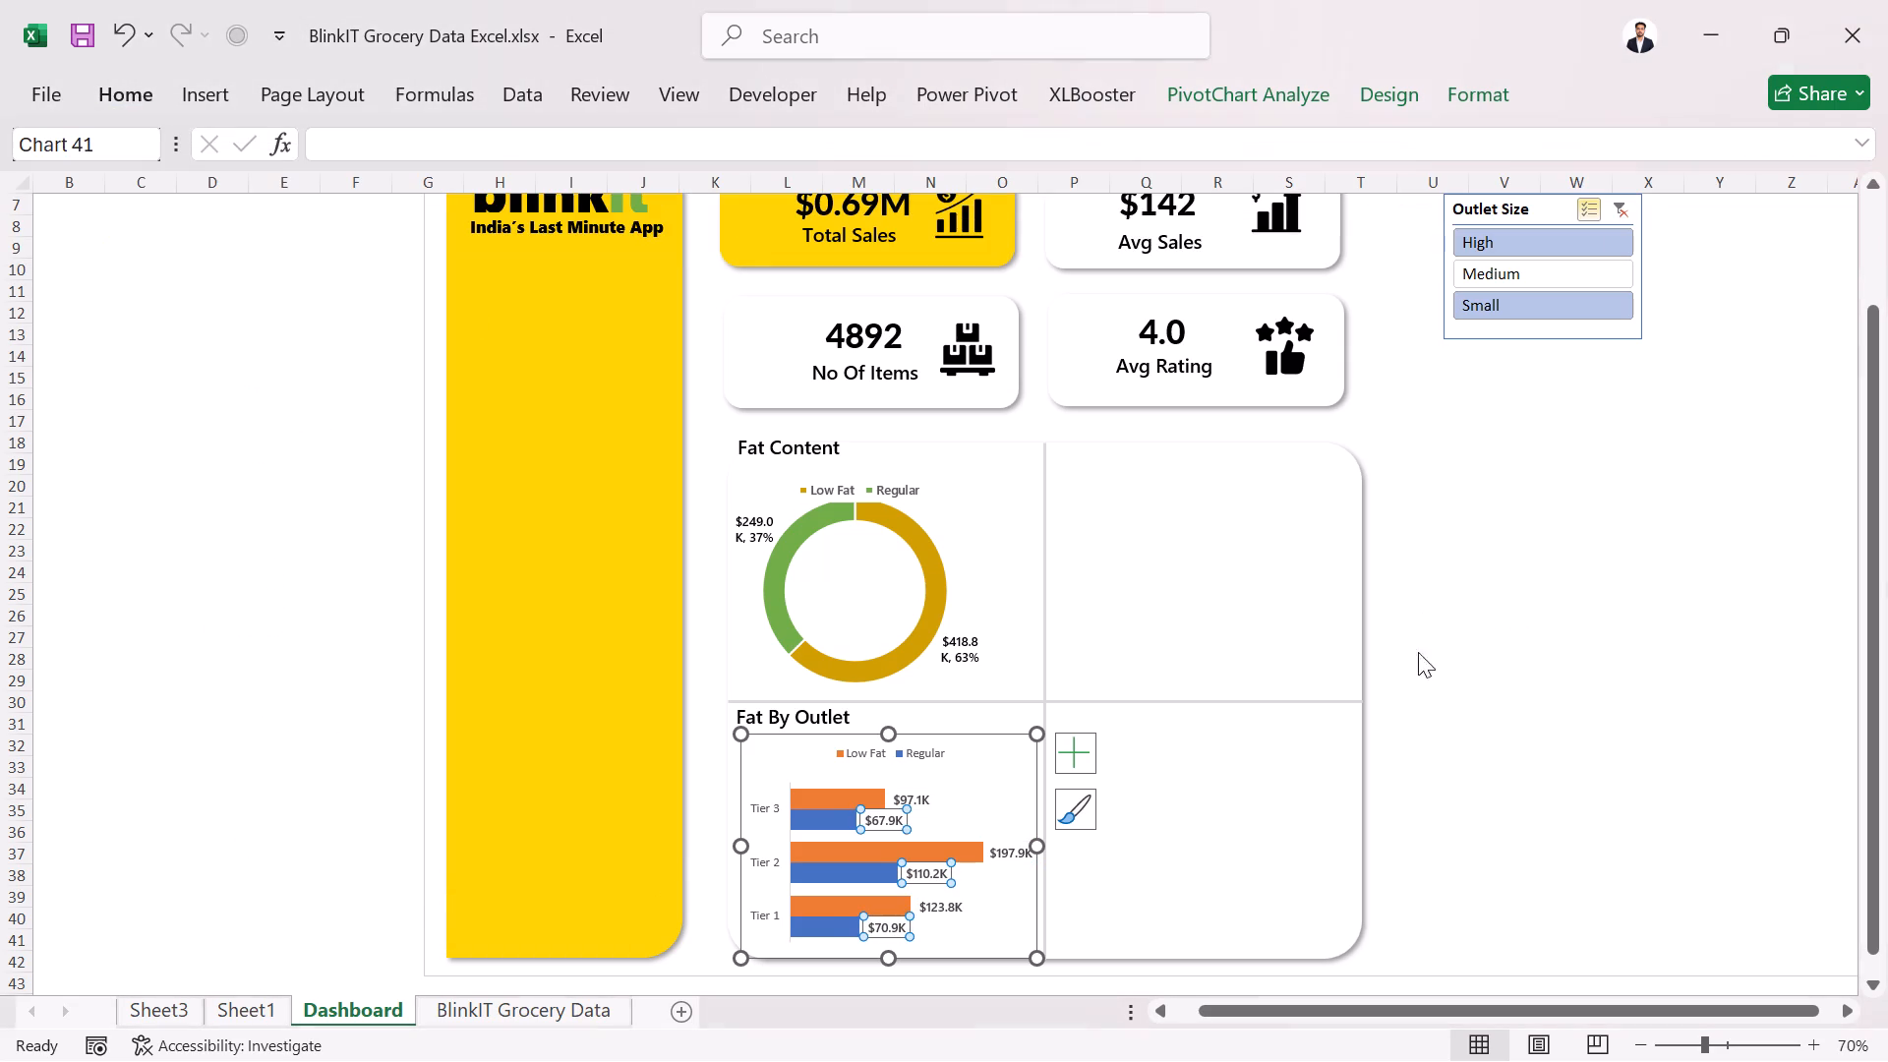
{"action": "left_click", "coordinate": [992, 795]}
{"action": "left_click", "coordinate": [1171, 789]}
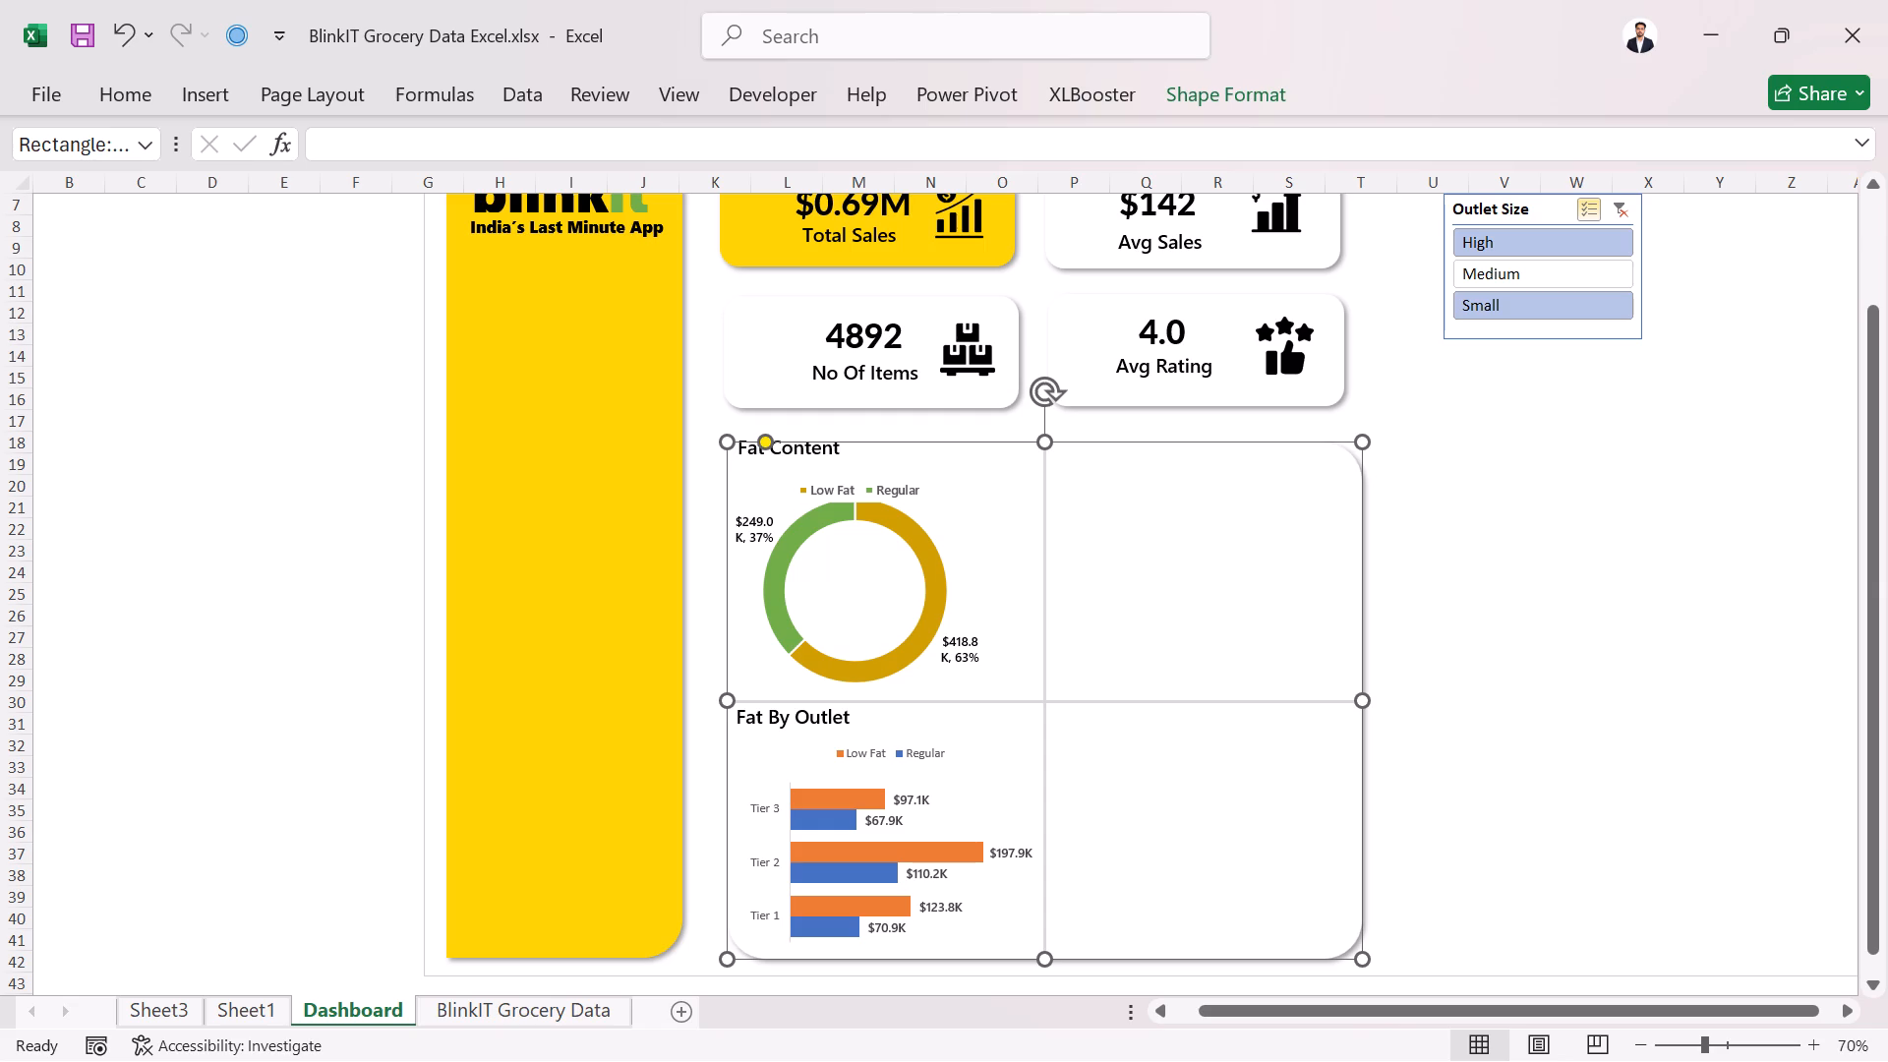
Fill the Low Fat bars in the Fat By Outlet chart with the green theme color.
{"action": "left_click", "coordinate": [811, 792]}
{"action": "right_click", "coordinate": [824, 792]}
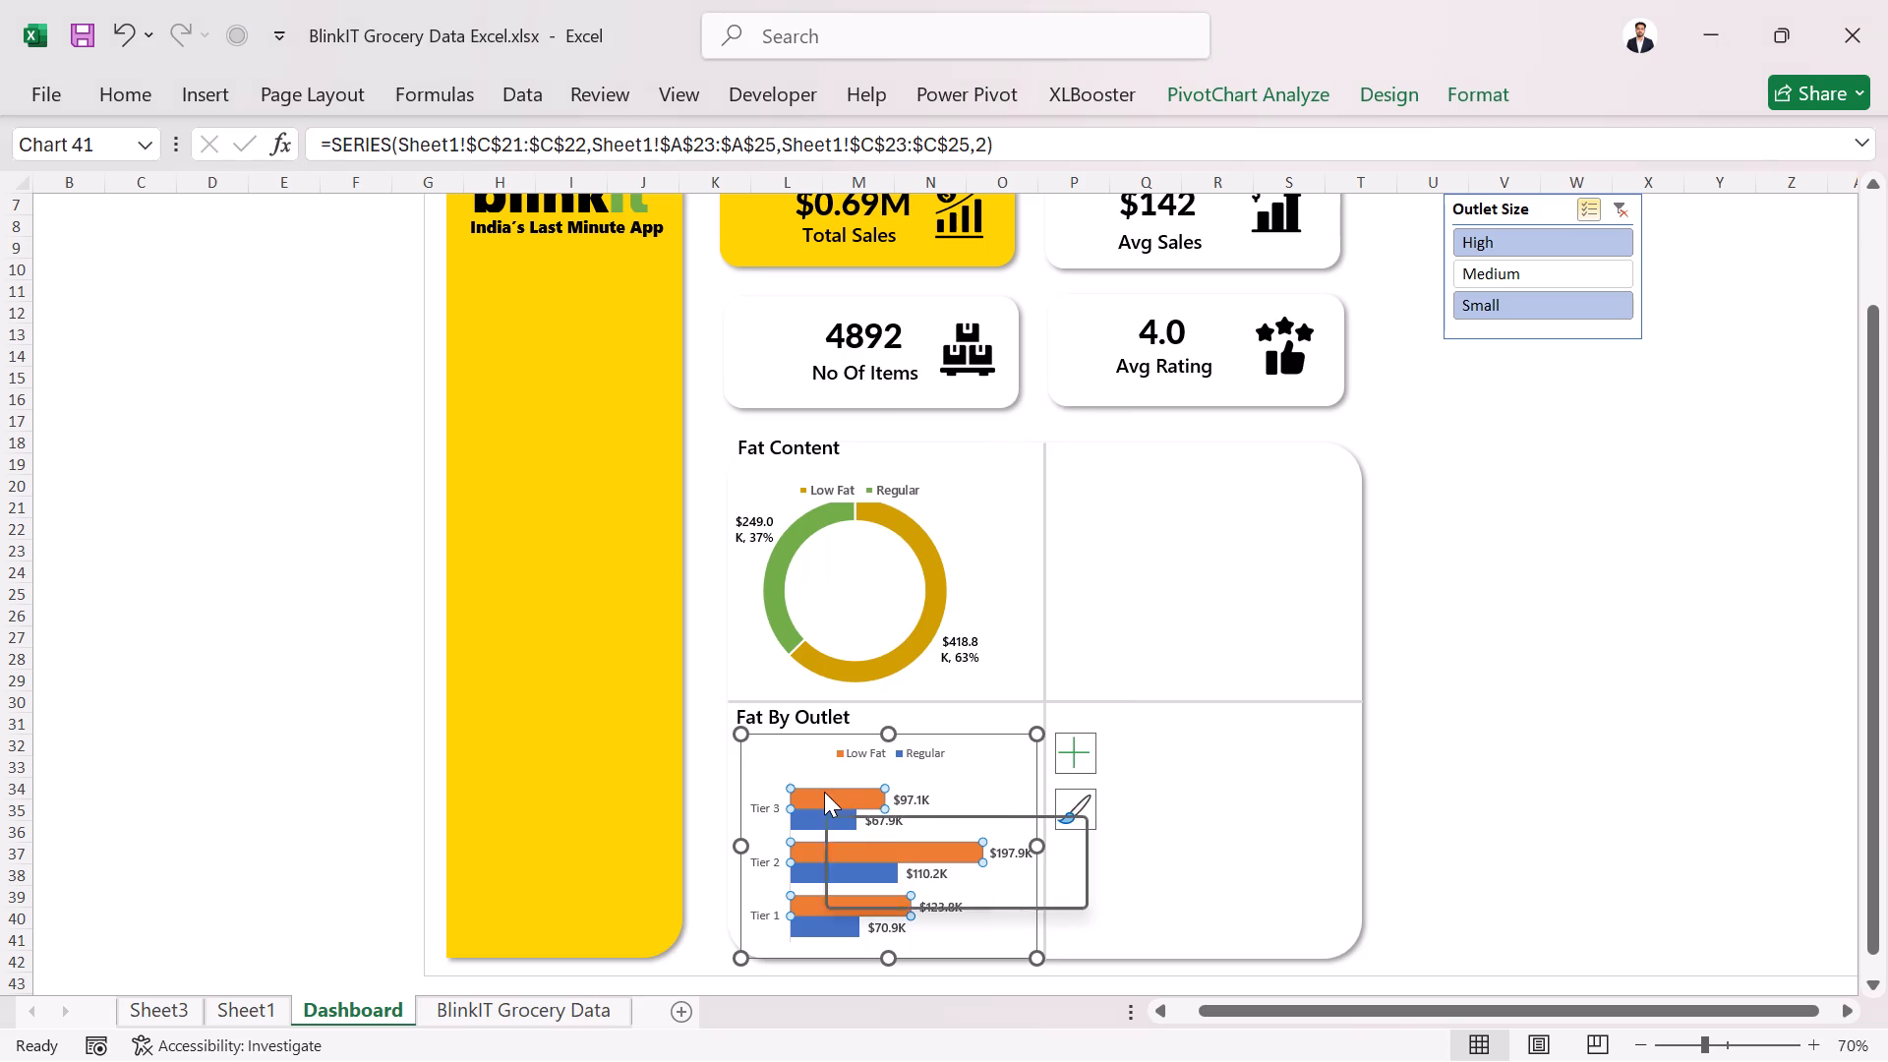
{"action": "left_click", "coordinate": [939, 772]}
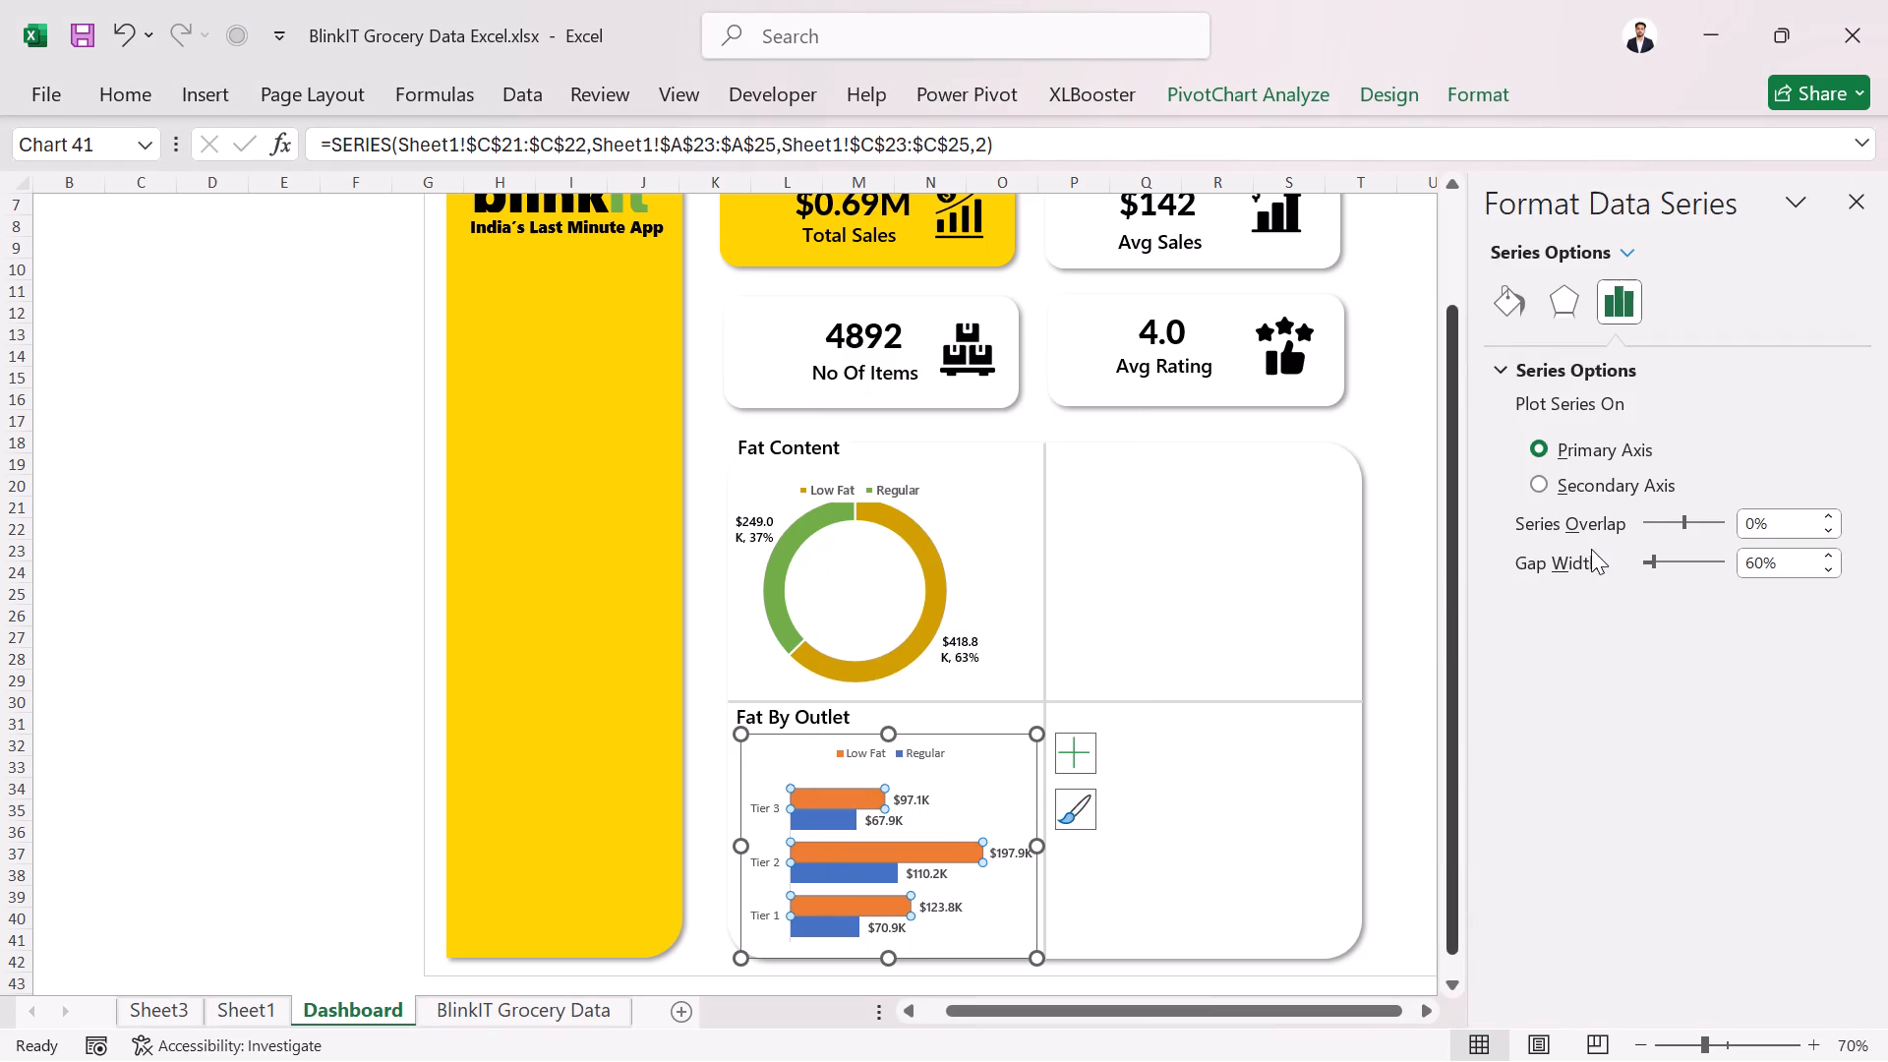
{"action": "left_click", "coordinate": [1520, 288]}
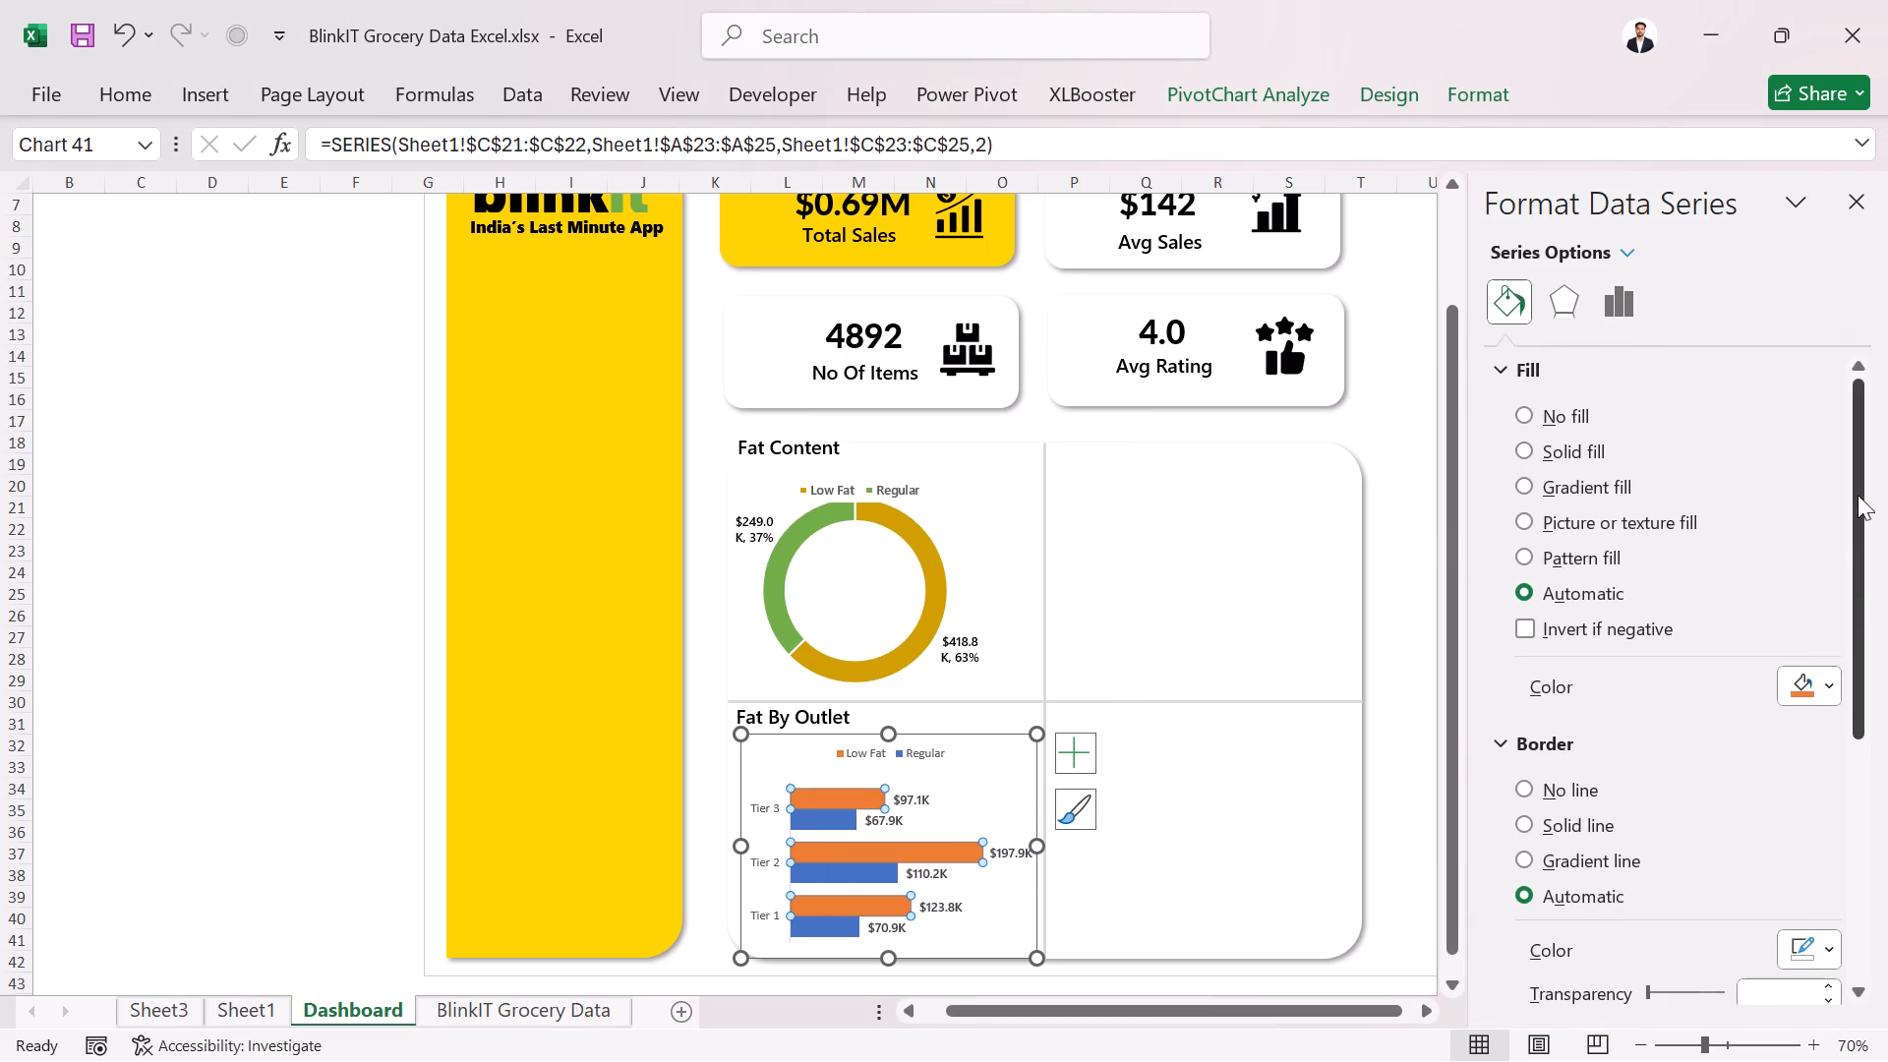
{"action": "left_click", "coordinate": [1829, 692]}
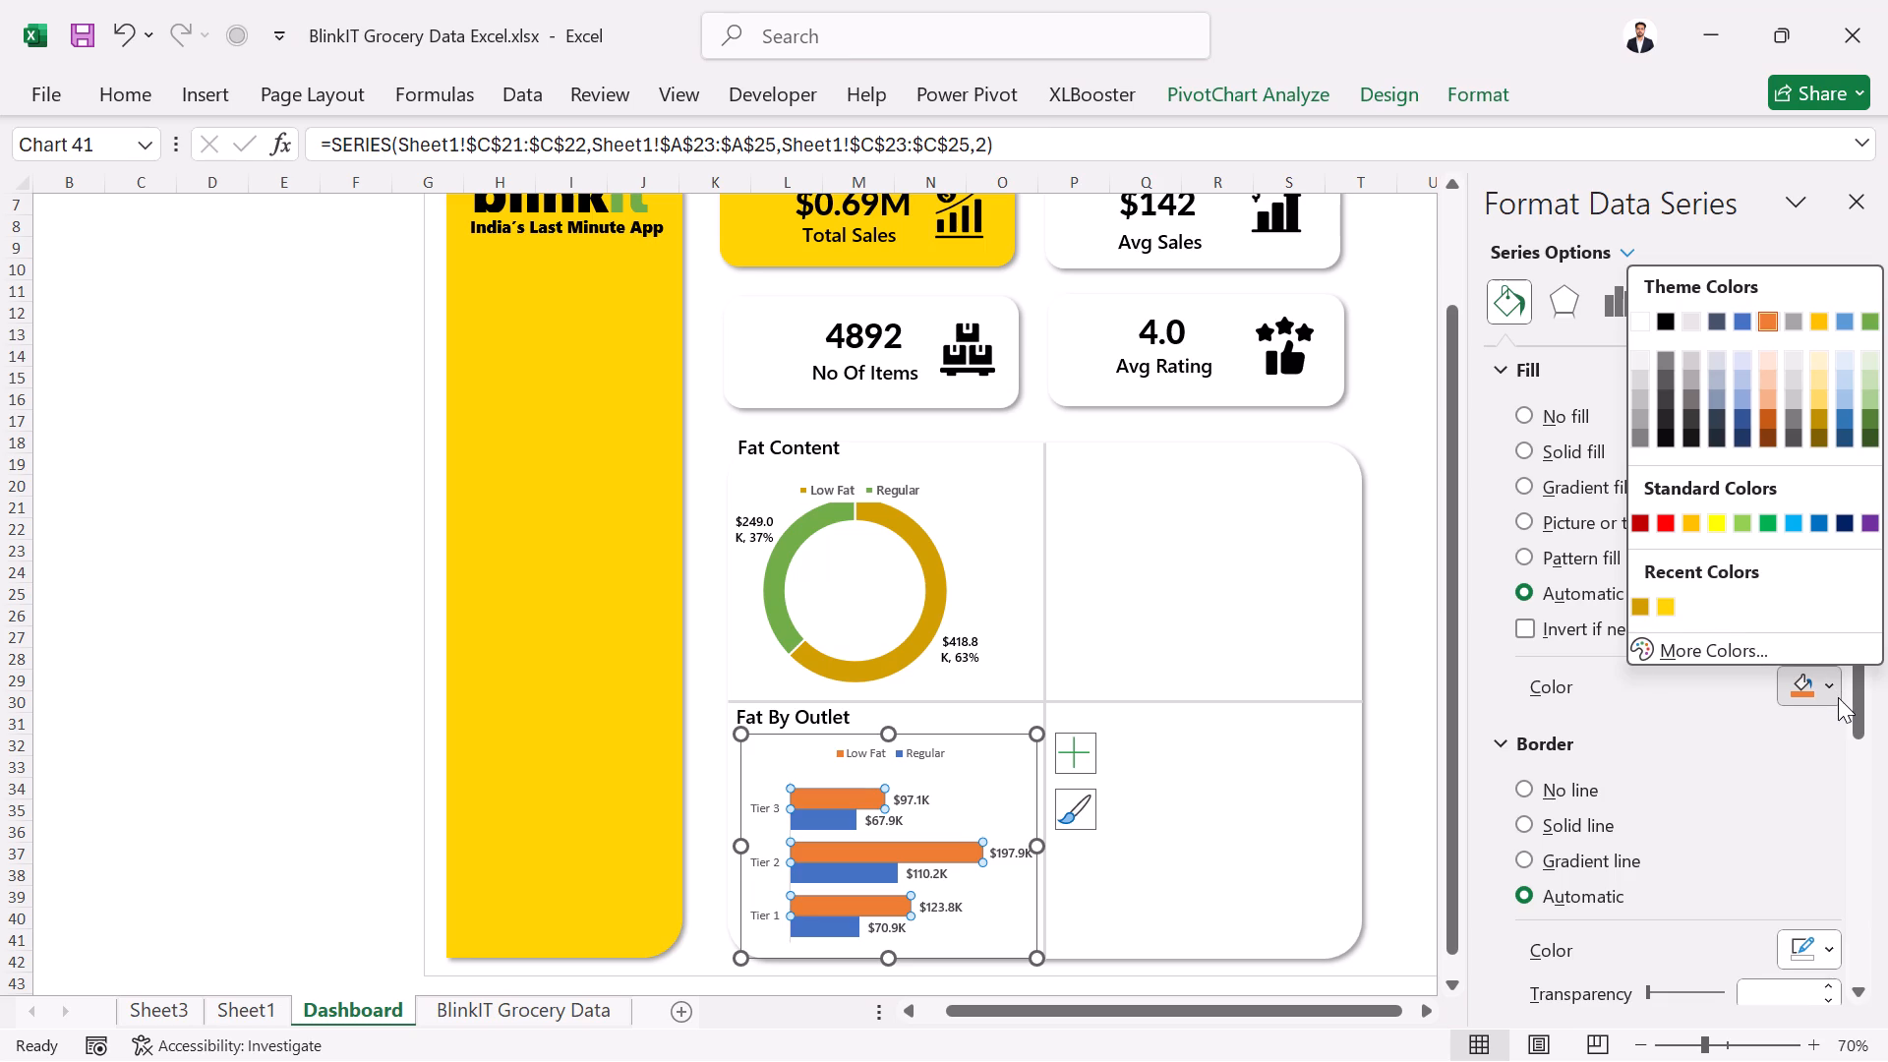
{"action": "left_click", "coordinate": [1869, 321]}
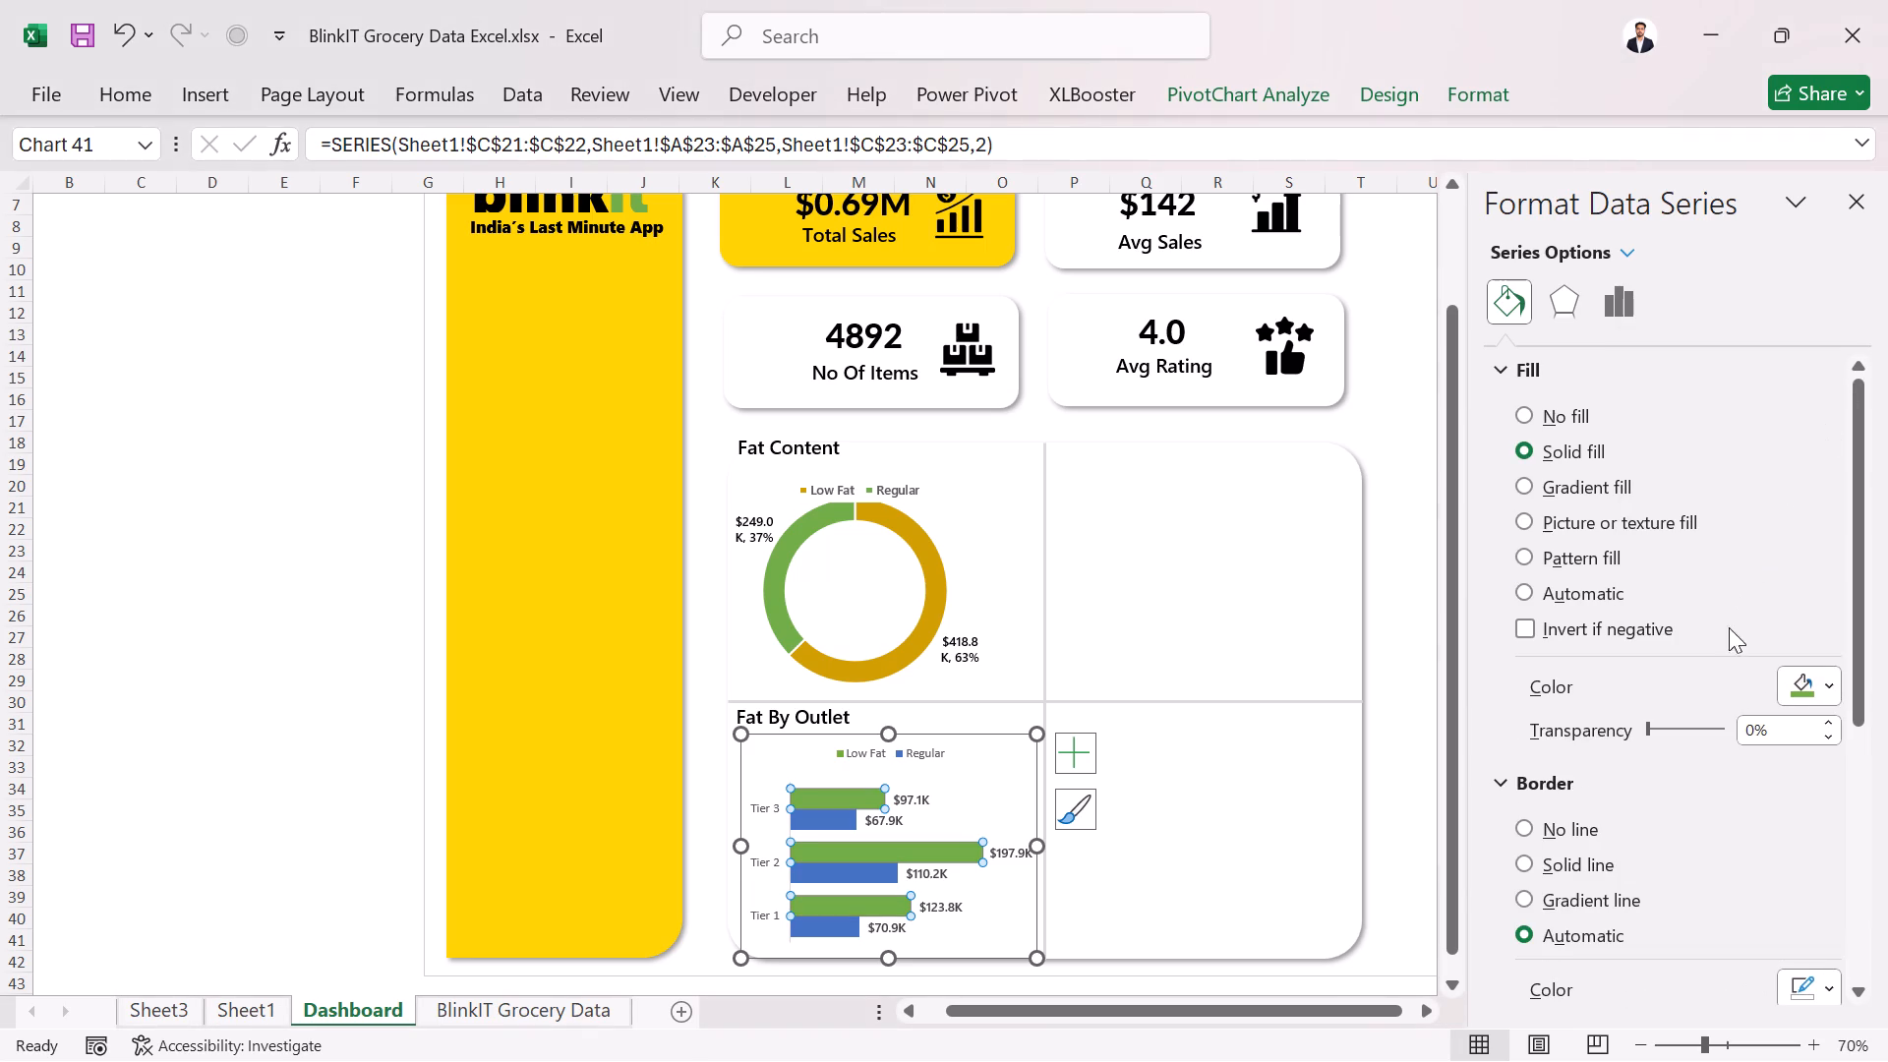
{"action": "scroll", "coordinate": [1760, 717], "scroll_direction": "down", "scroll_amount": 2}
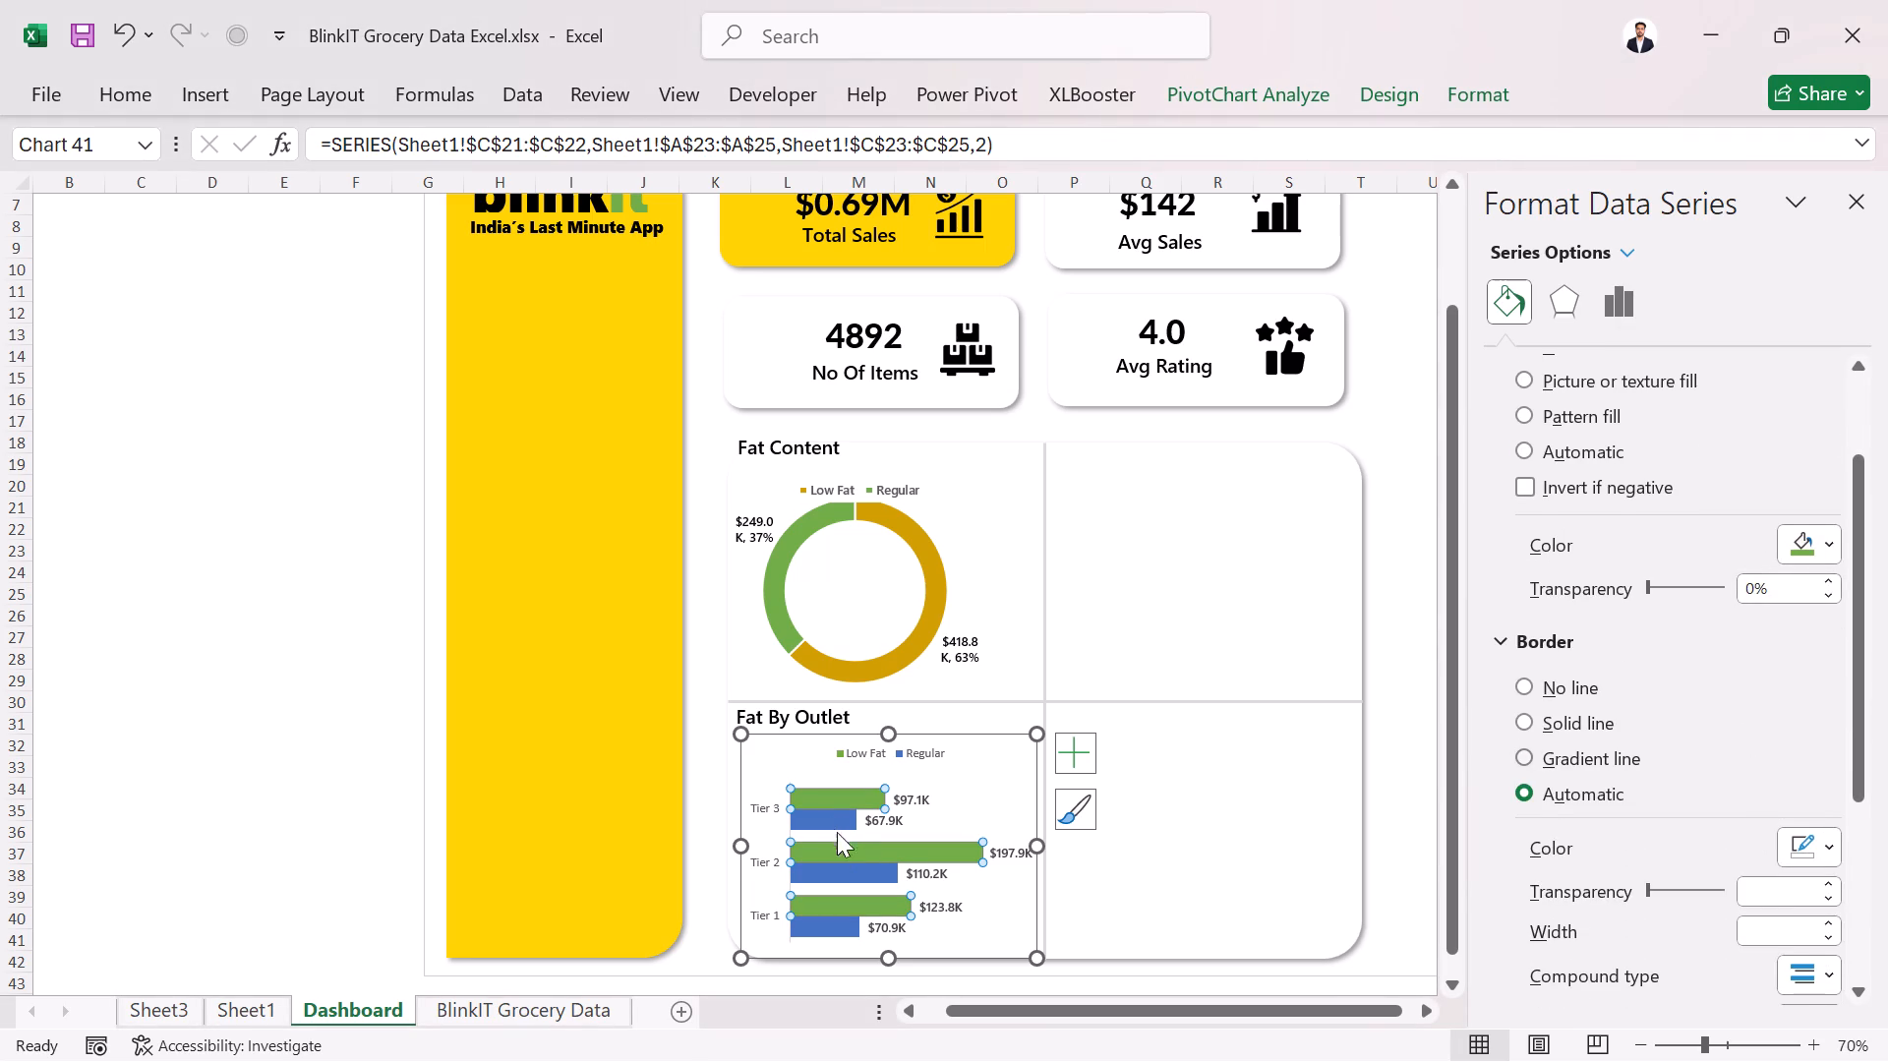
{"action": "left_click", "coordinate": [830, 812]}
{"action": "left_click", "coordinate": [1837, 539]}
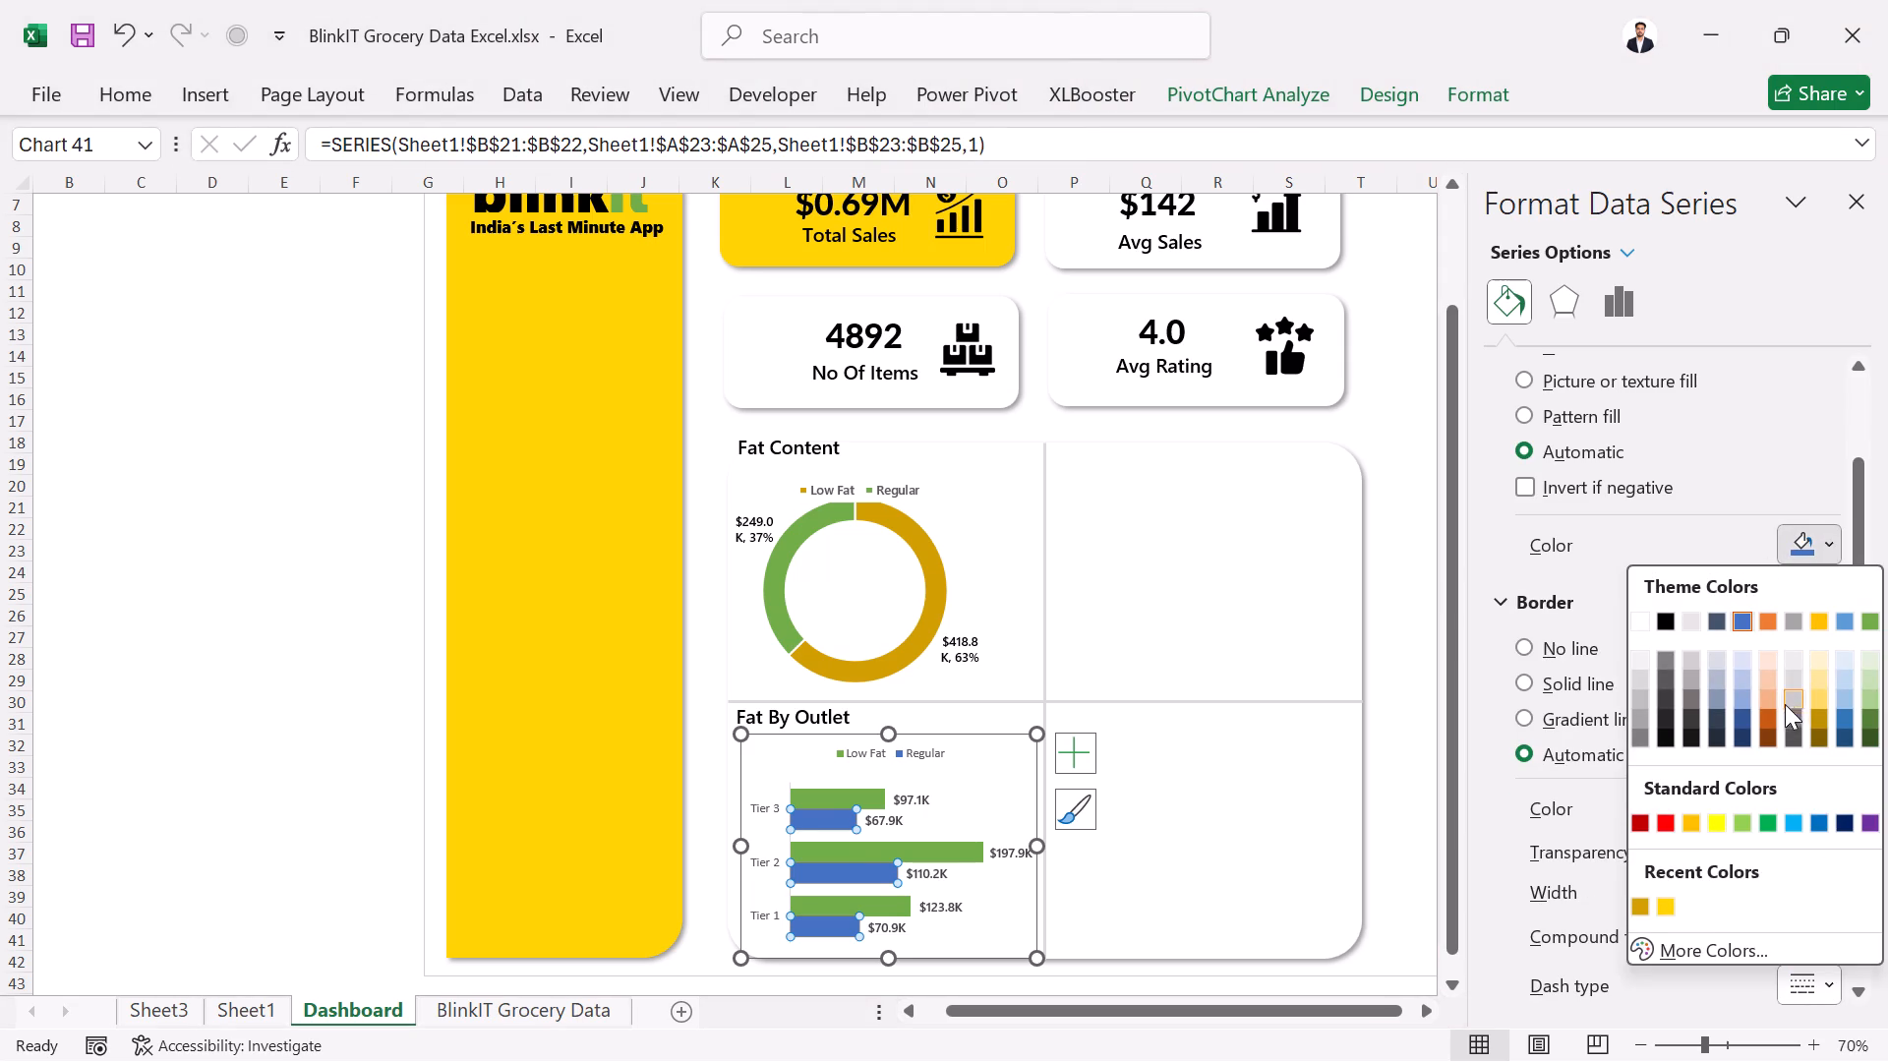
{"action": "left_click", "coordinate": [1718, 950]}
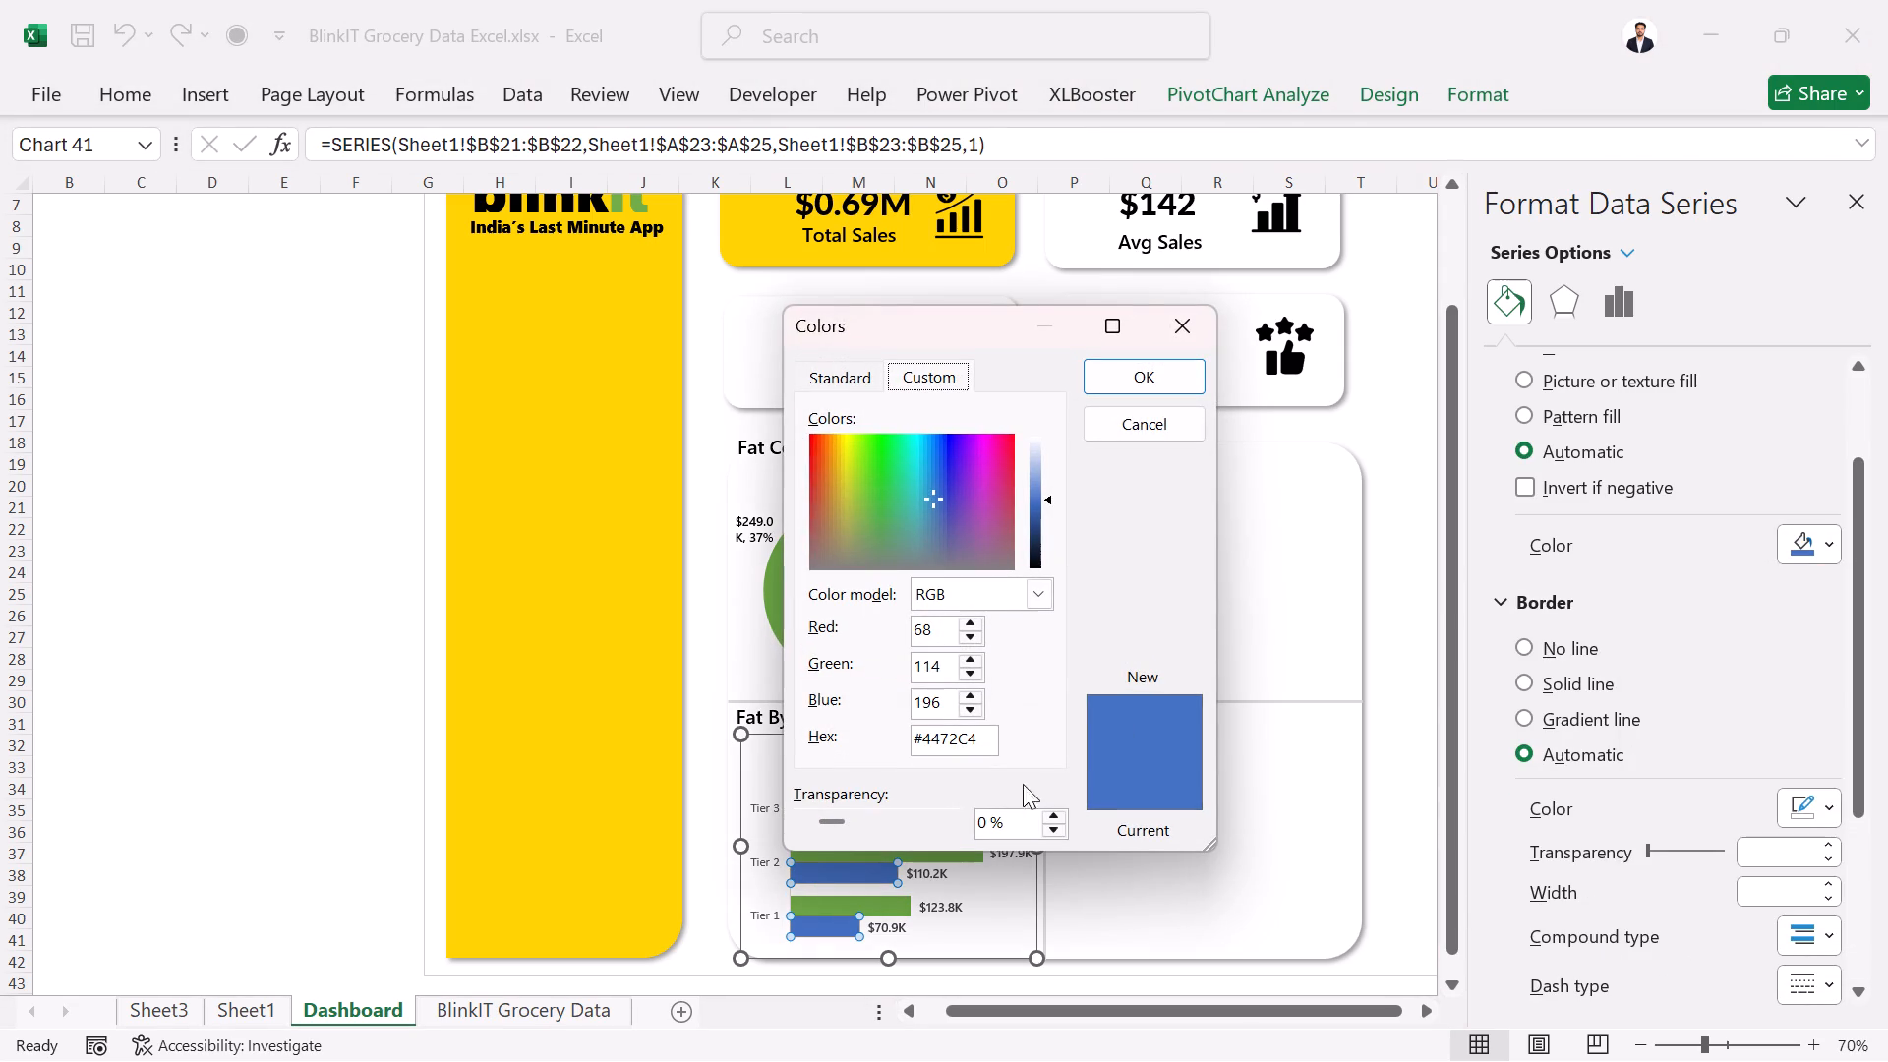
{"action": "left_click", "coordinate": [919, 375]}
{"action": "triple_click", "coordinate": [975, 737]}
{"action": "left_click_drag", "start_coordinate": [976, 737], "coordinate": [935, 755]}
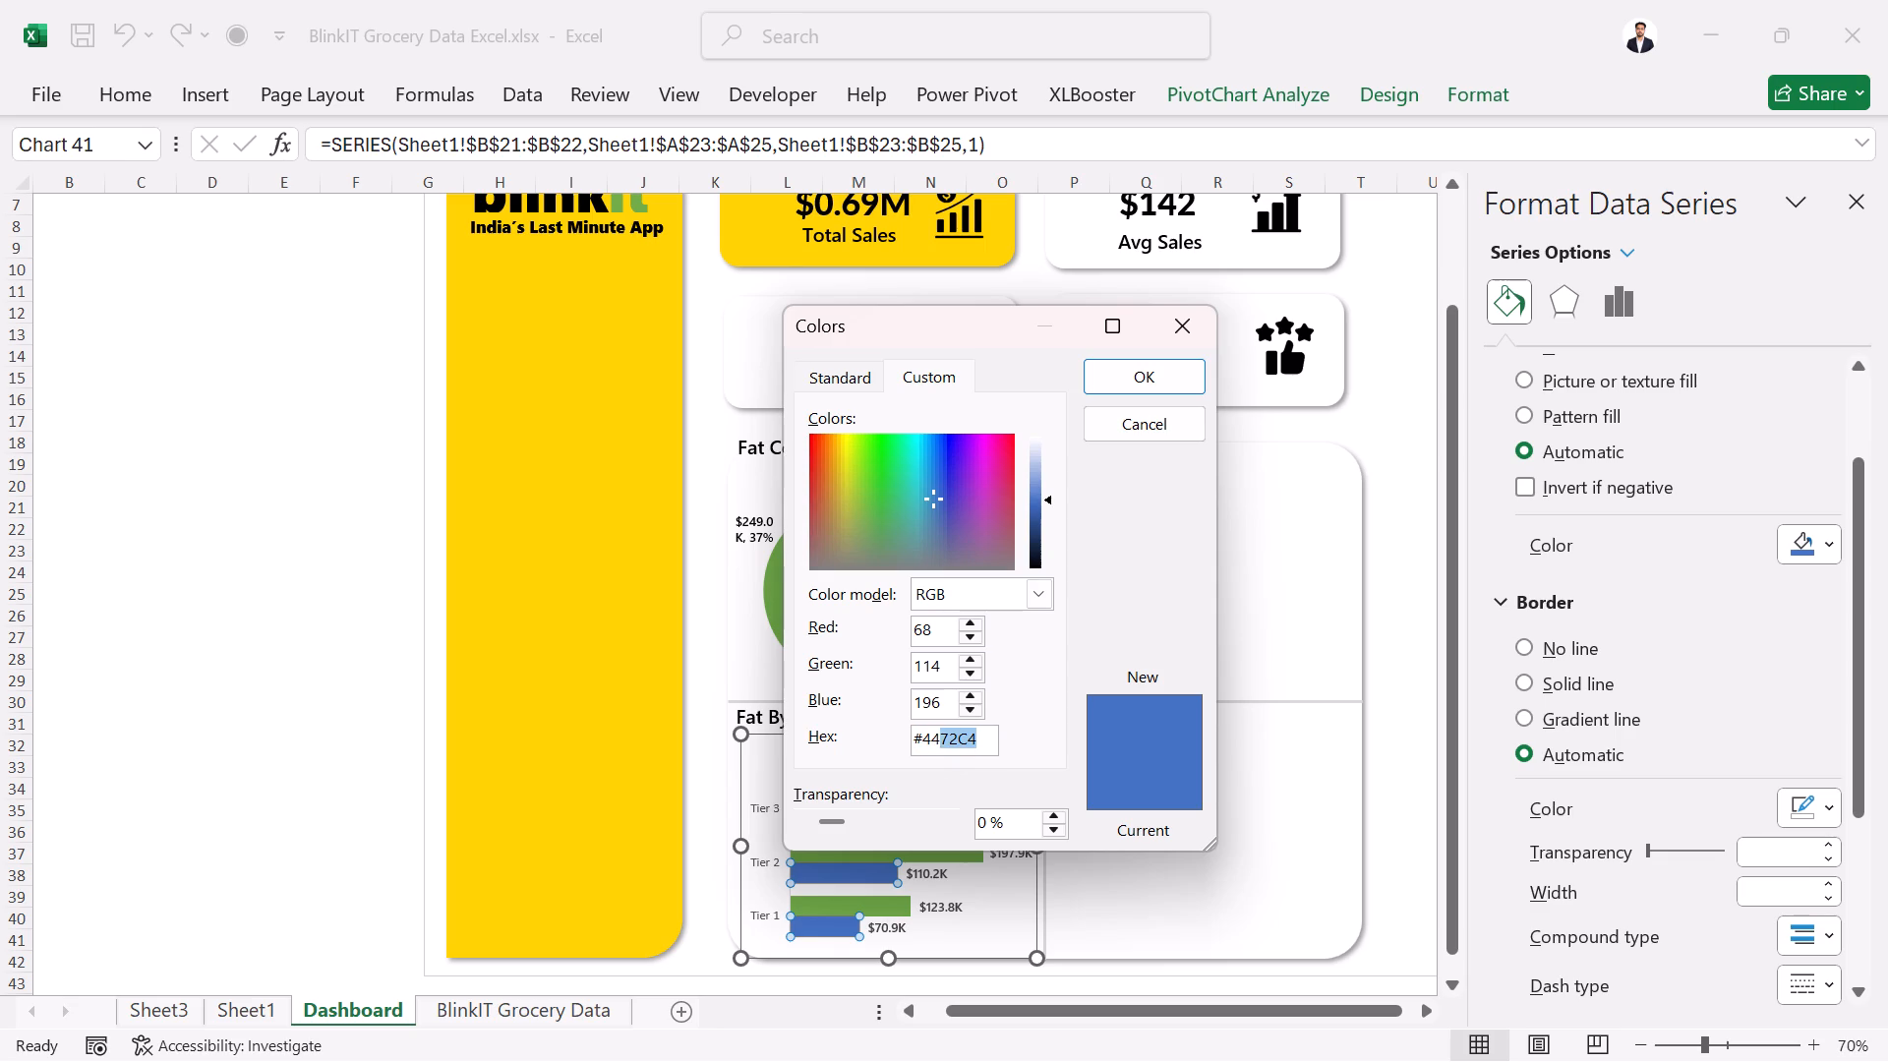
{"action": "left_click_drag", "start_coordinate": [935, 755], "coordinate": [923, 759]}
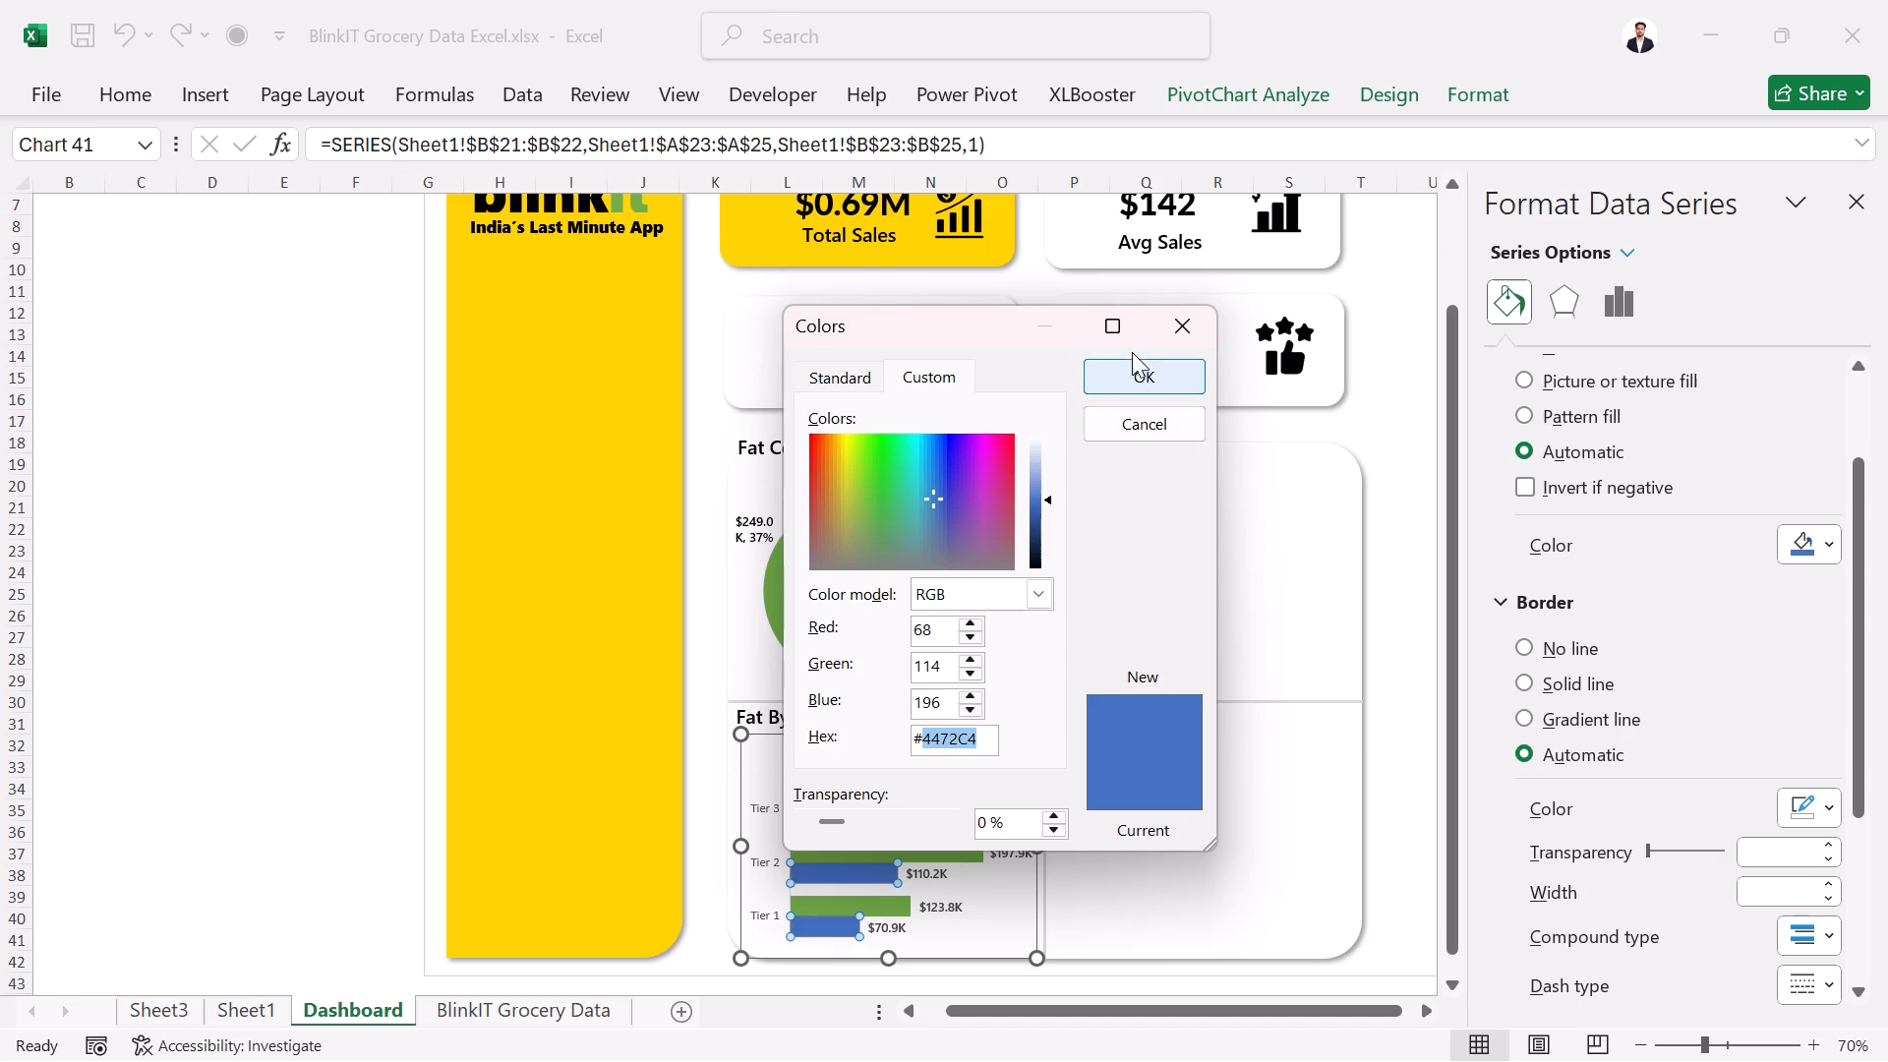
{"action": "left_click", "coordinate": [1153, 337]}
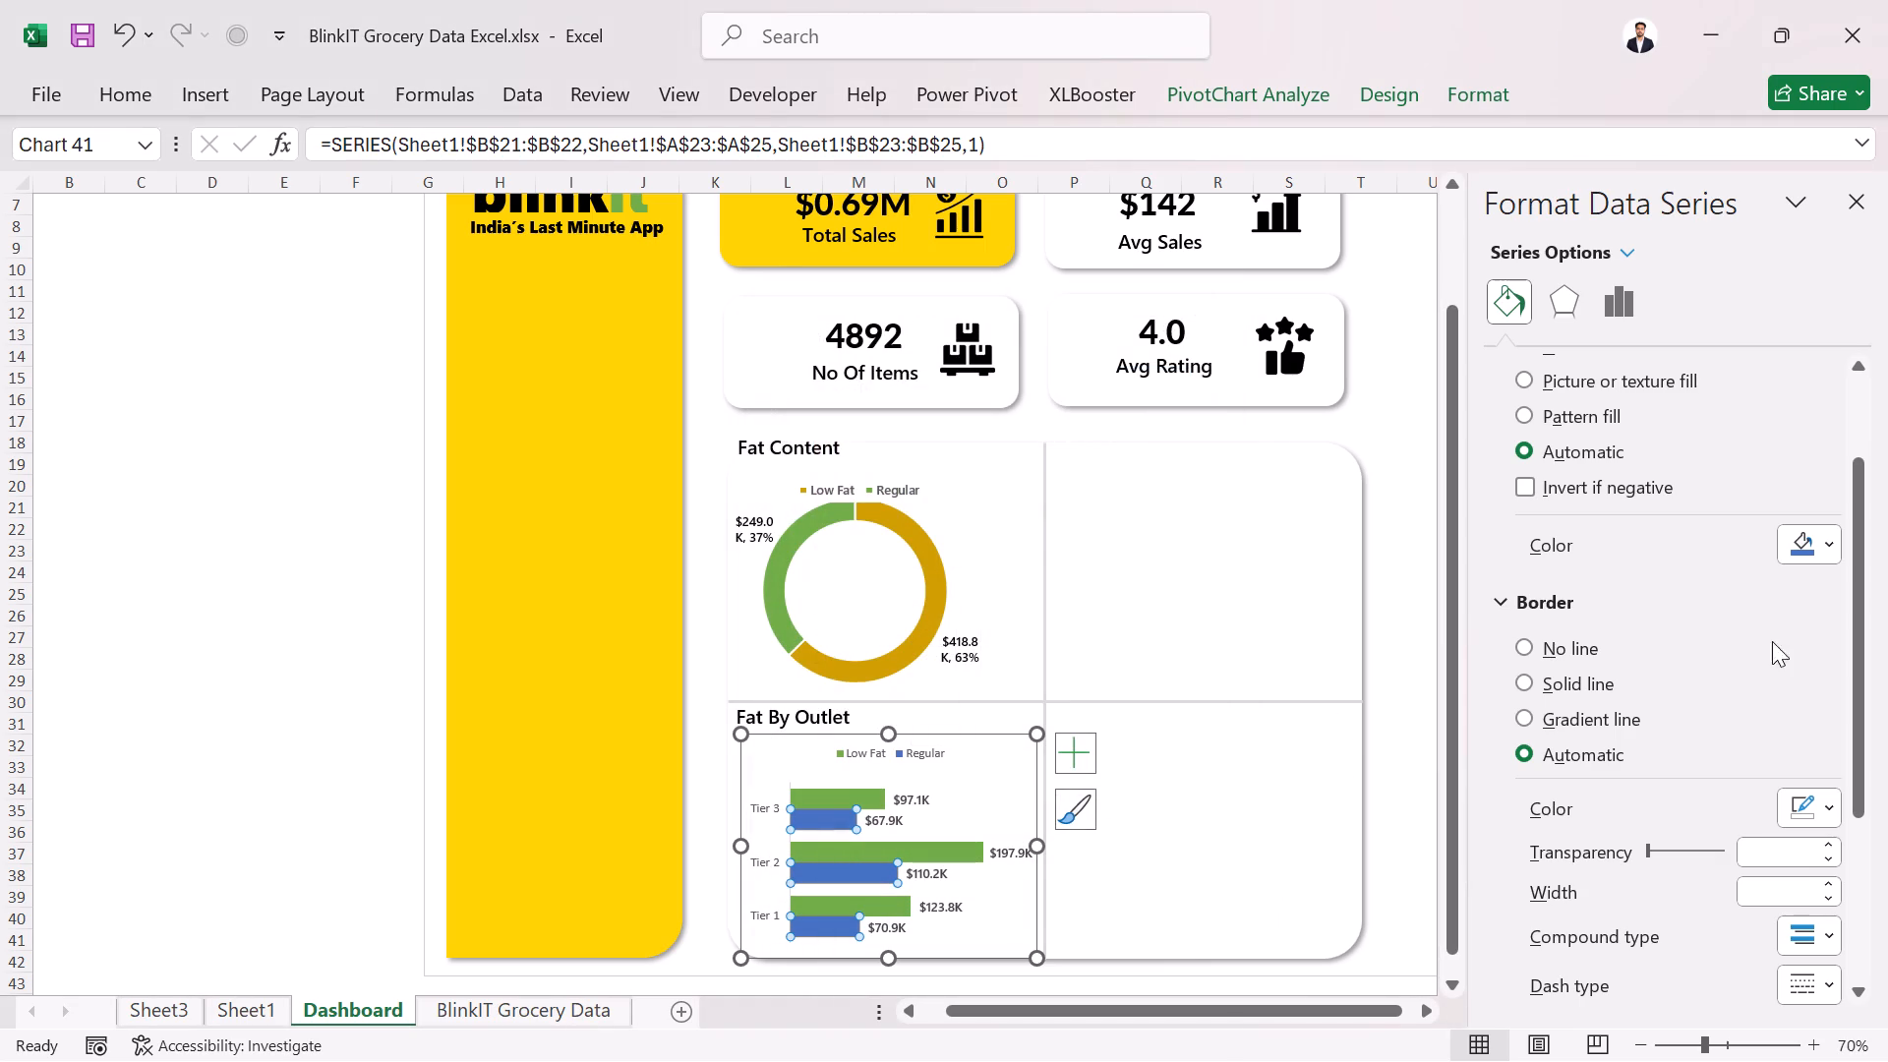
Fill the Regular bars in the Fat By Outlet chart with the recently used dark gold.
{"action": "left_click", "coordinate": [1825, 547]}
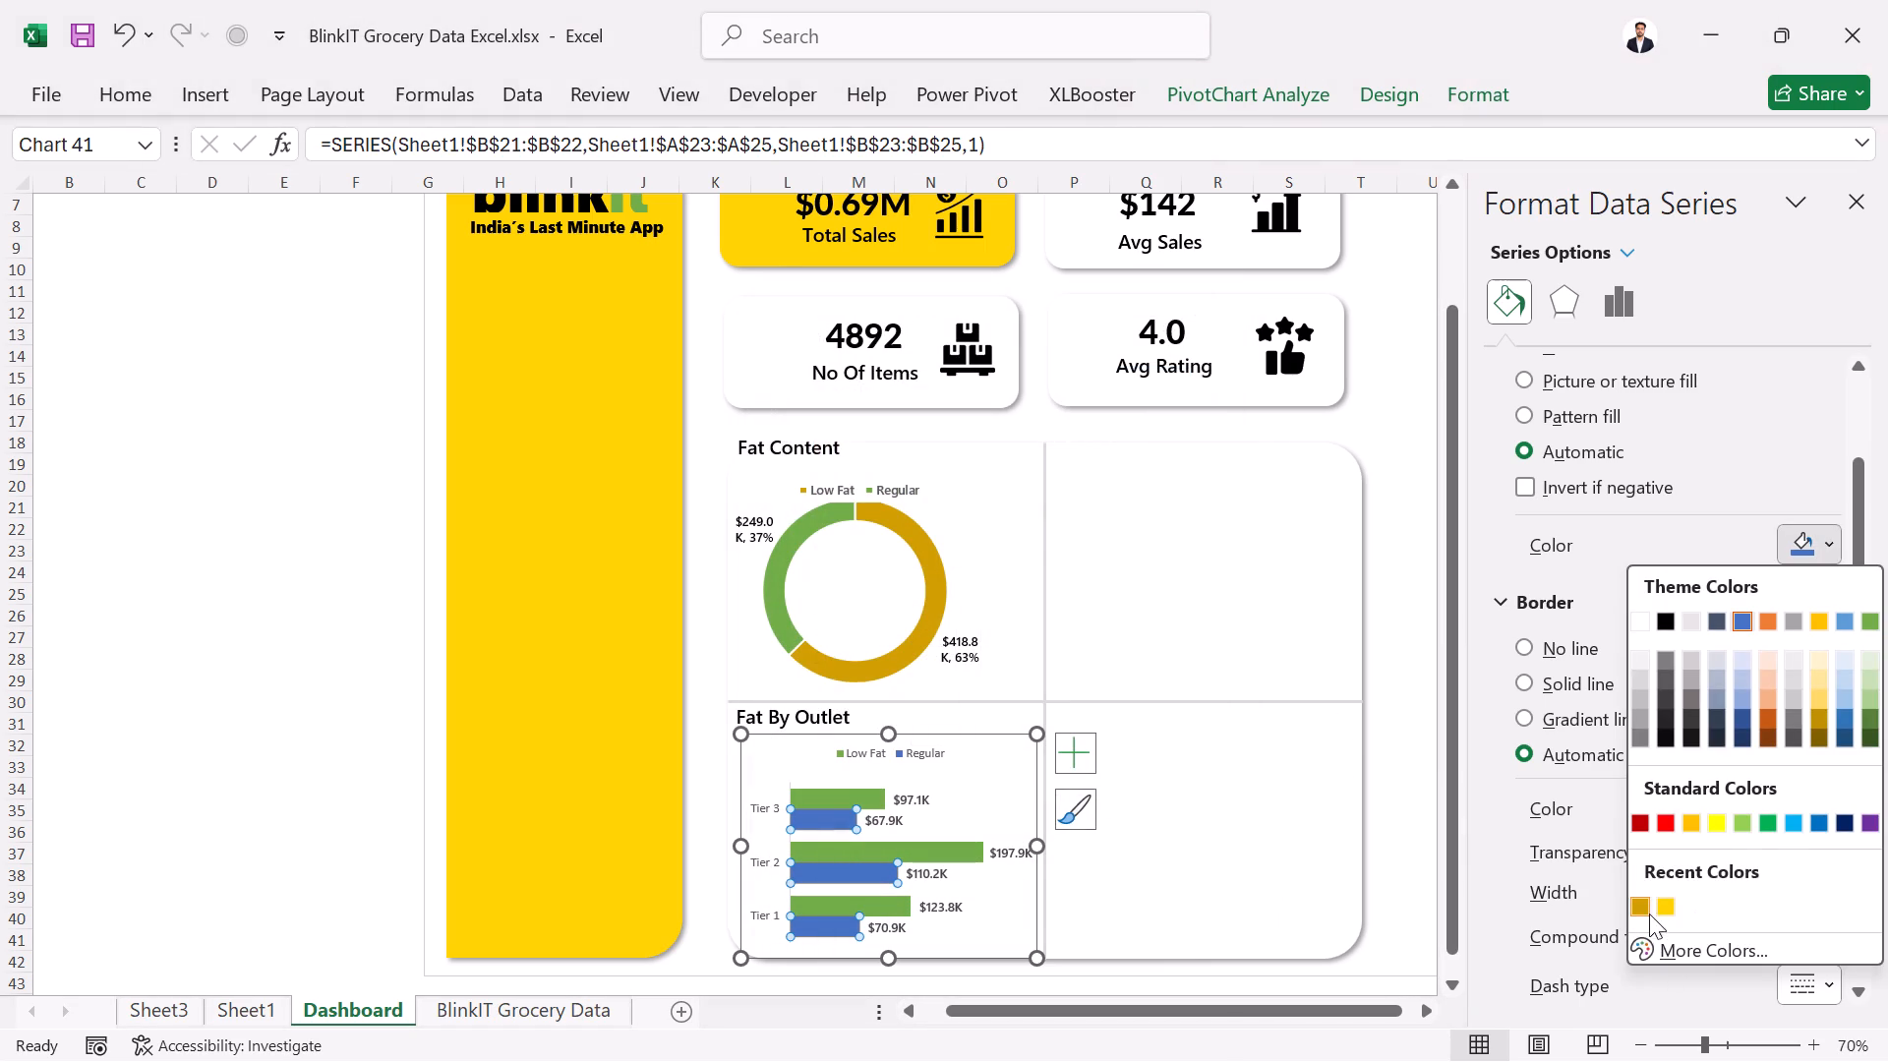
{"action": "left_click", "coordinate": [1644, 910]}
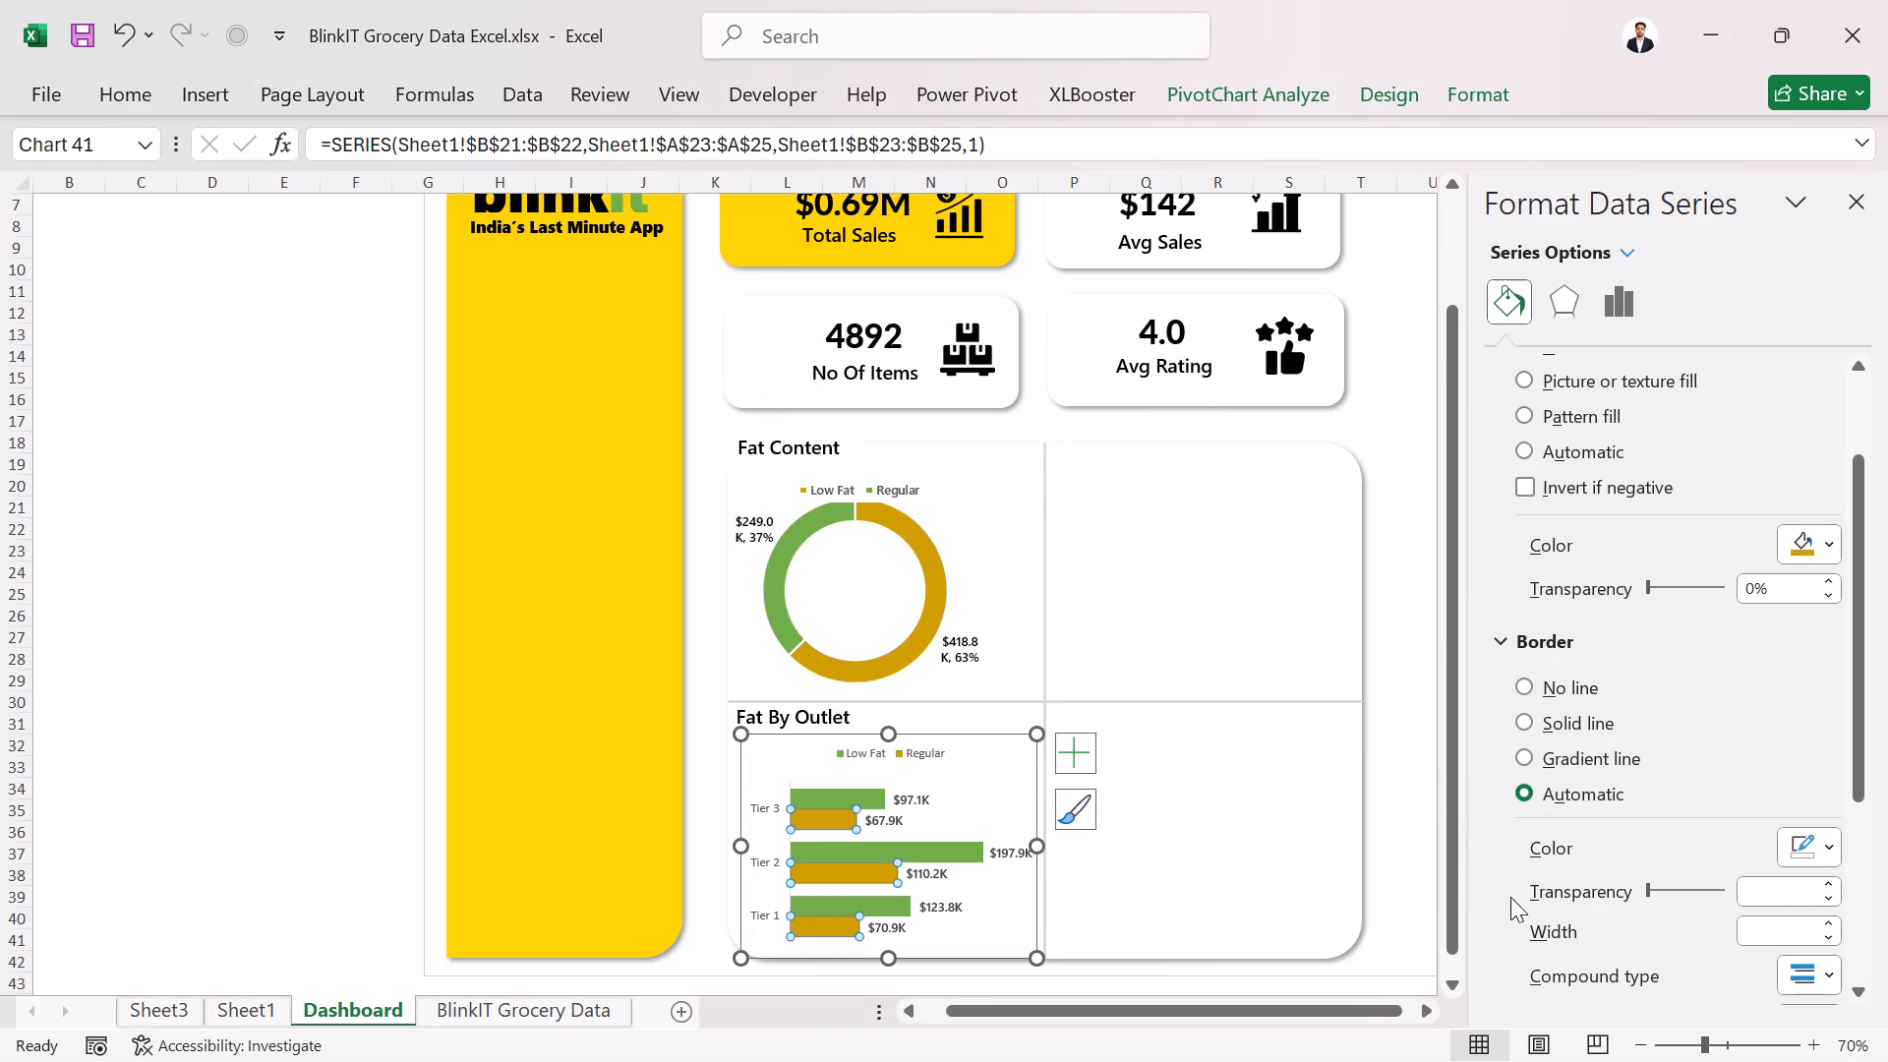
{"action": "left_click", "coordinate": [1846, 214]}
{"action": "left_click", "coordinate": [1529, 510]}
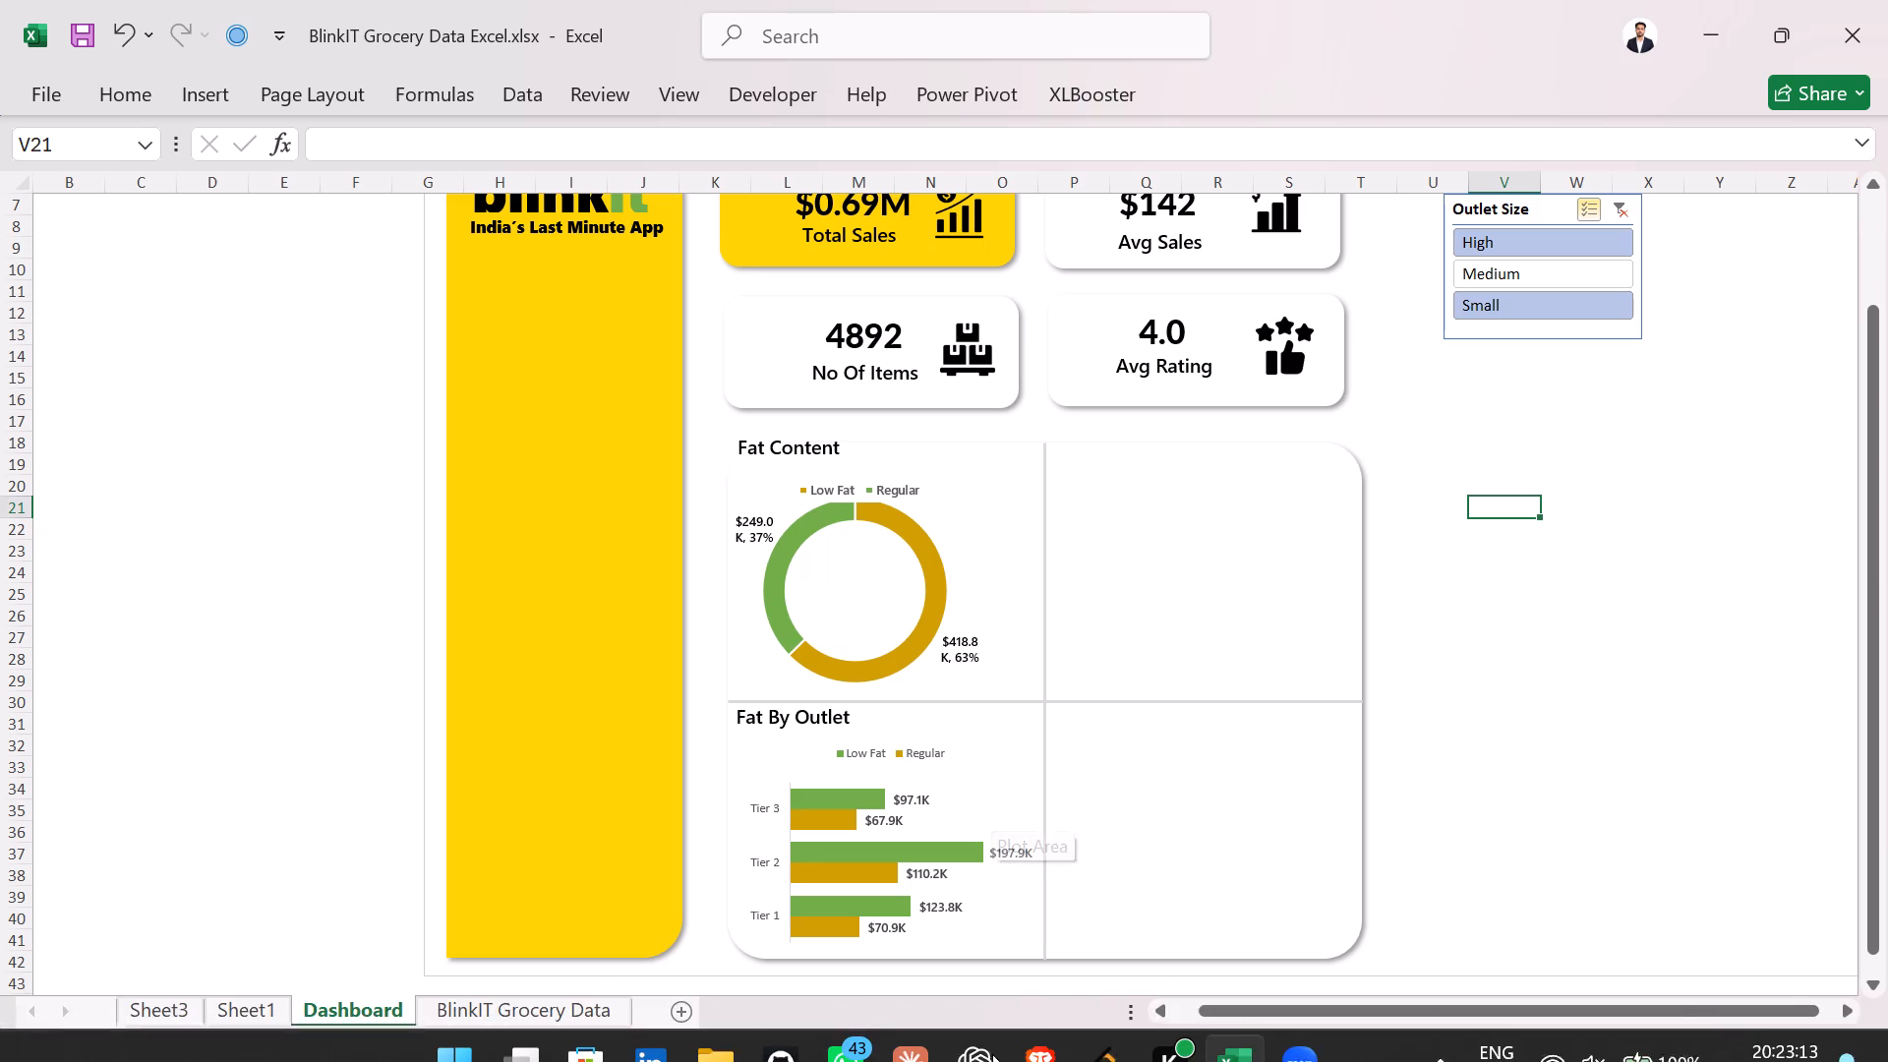
Filter the dashboard to the Medium and Small outlet sizes, leaving High out of the selection.
{"action": "scroll", "coordinate": [981, 797], "scroll_direction": "up", "scroll_amount": 2}
{"action": "scroll", "coordinate": [981, 796], "scroll_direction": "down", "scroll_amount": 1}
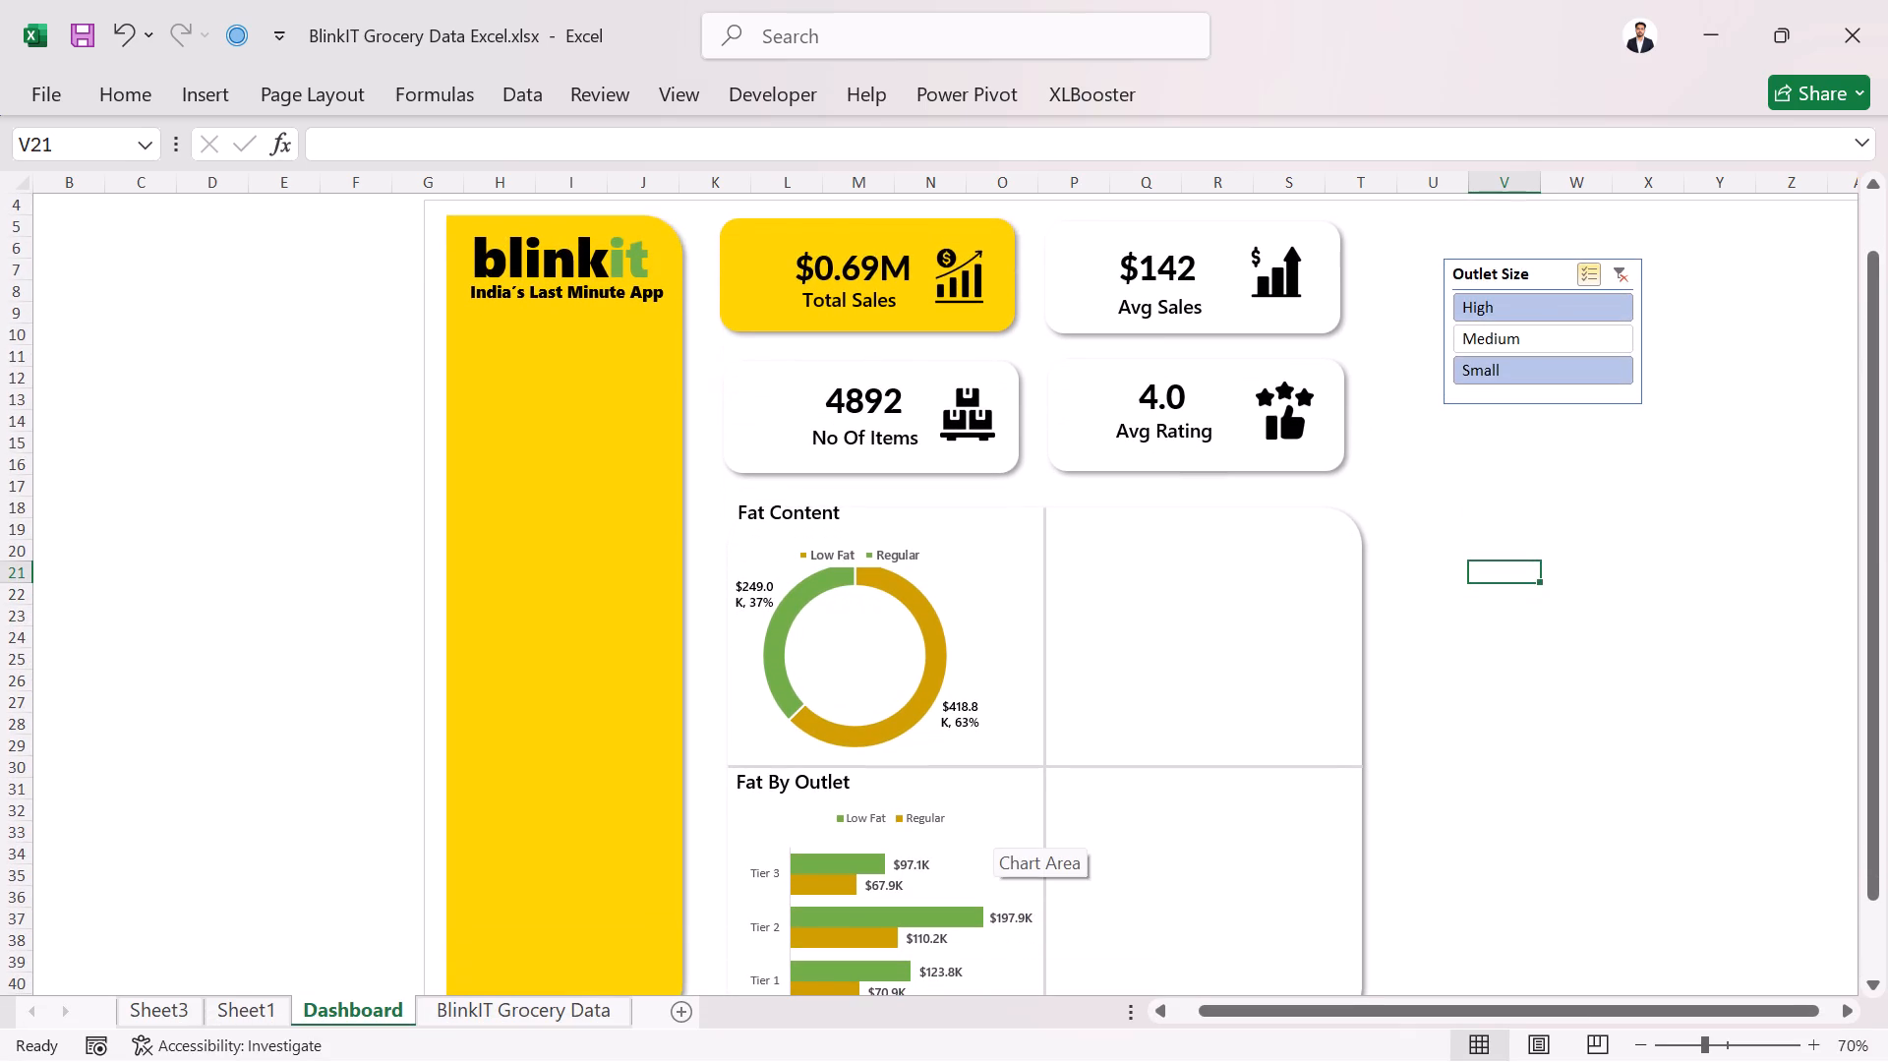
{"action": "left_click", "coordinate": [1490, 306]}
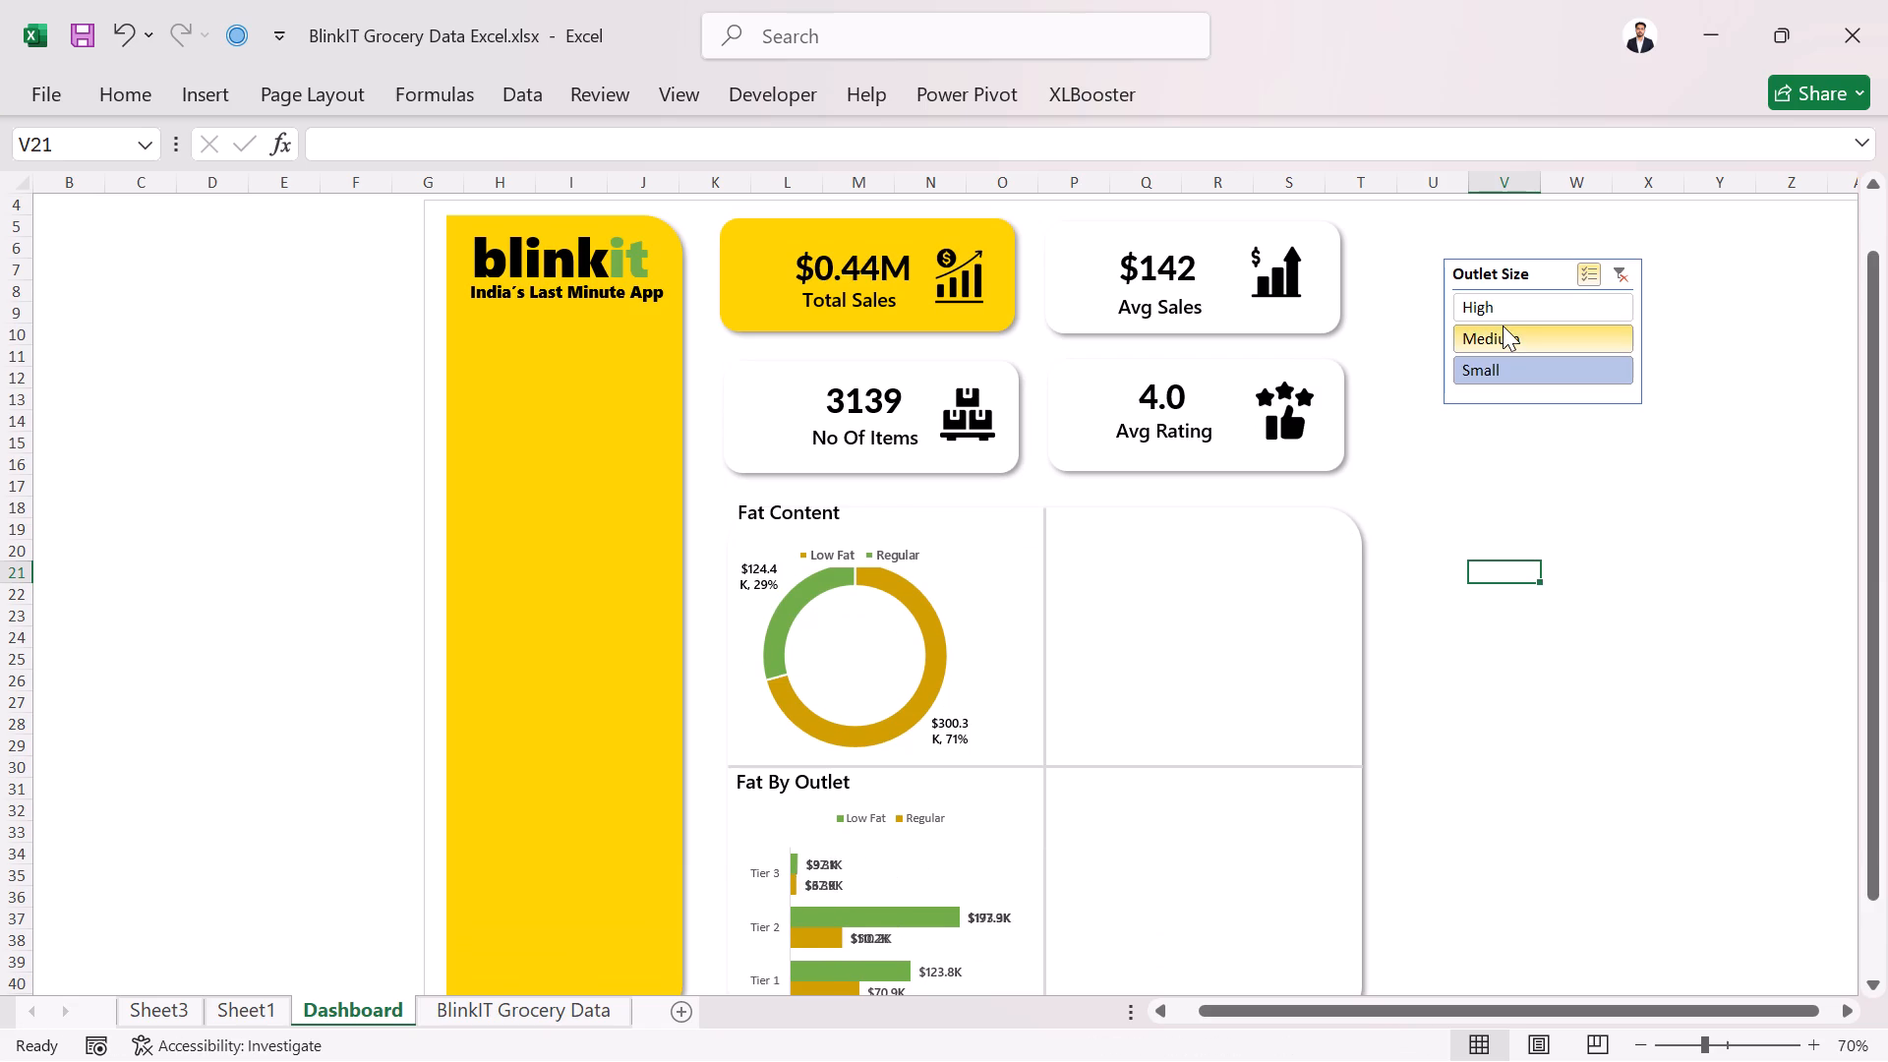
{"action": "left_click", "coordinate": [1504, 331]}
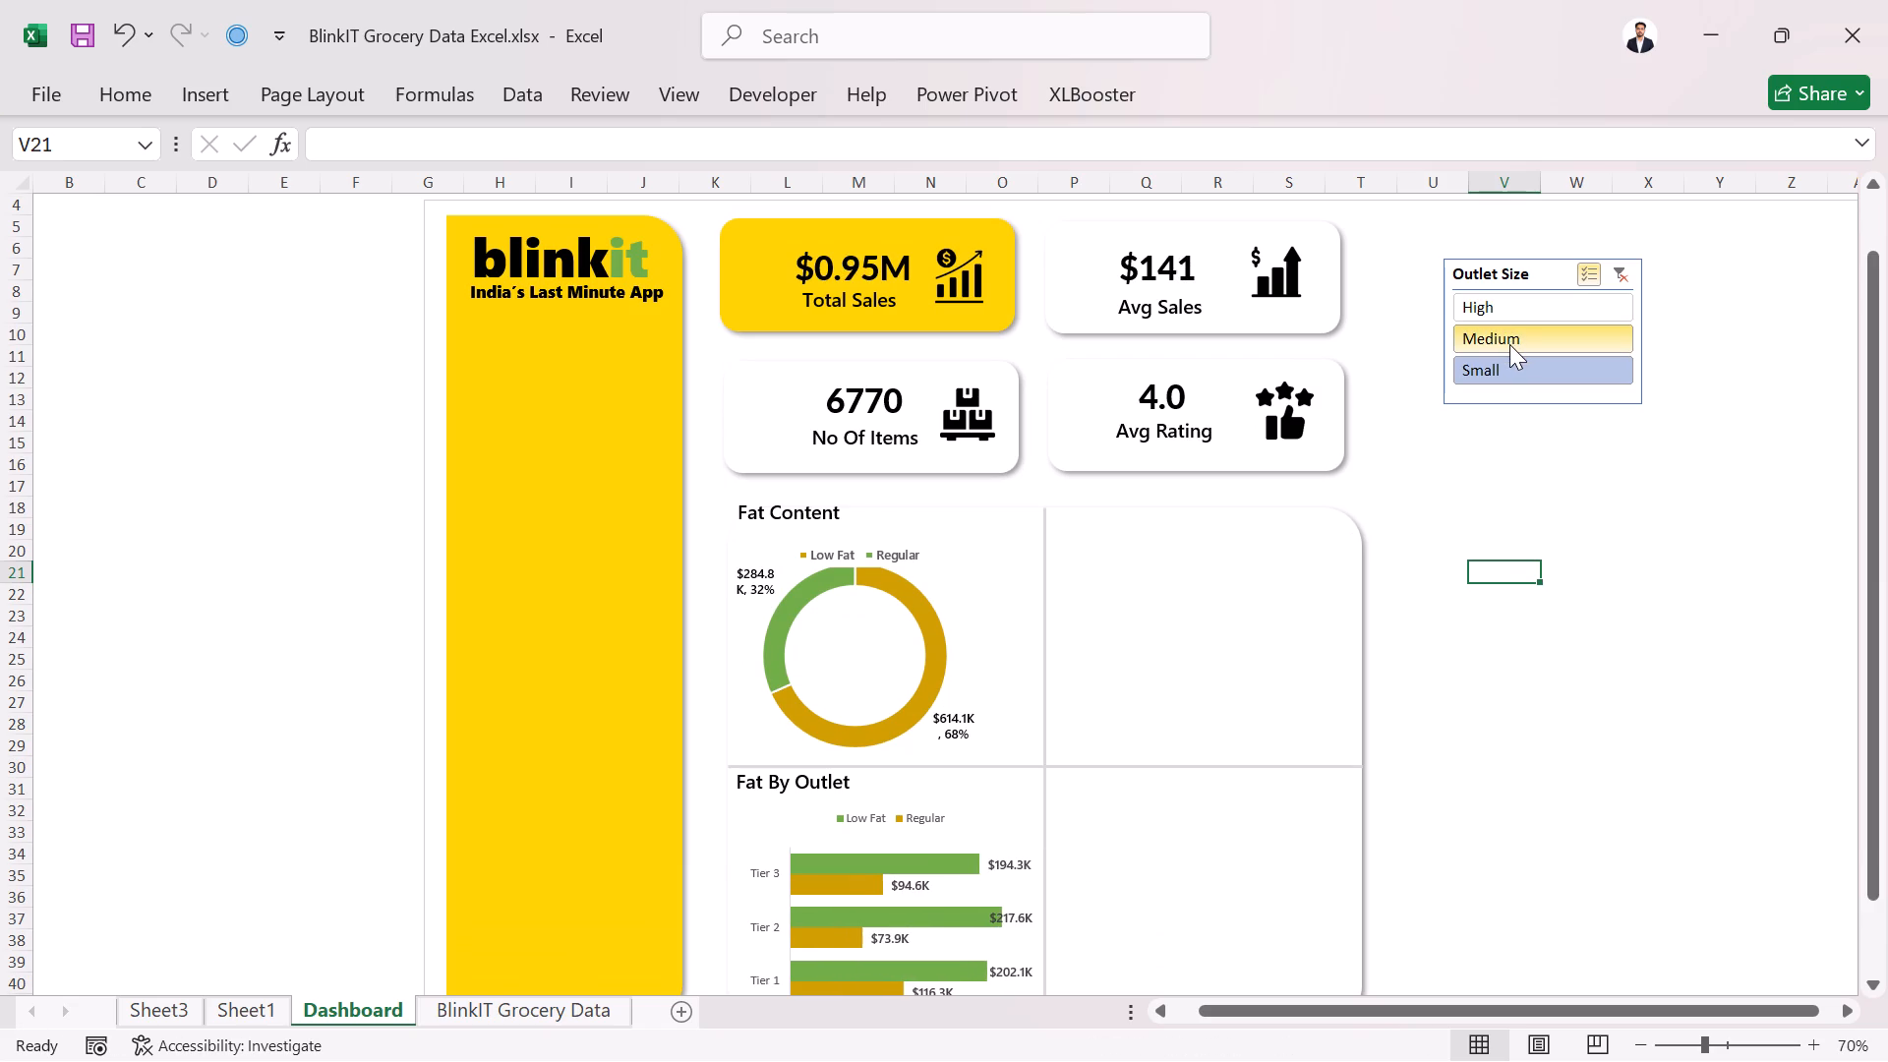
{"action": "left_click", "coordinate": [1517, 367]}
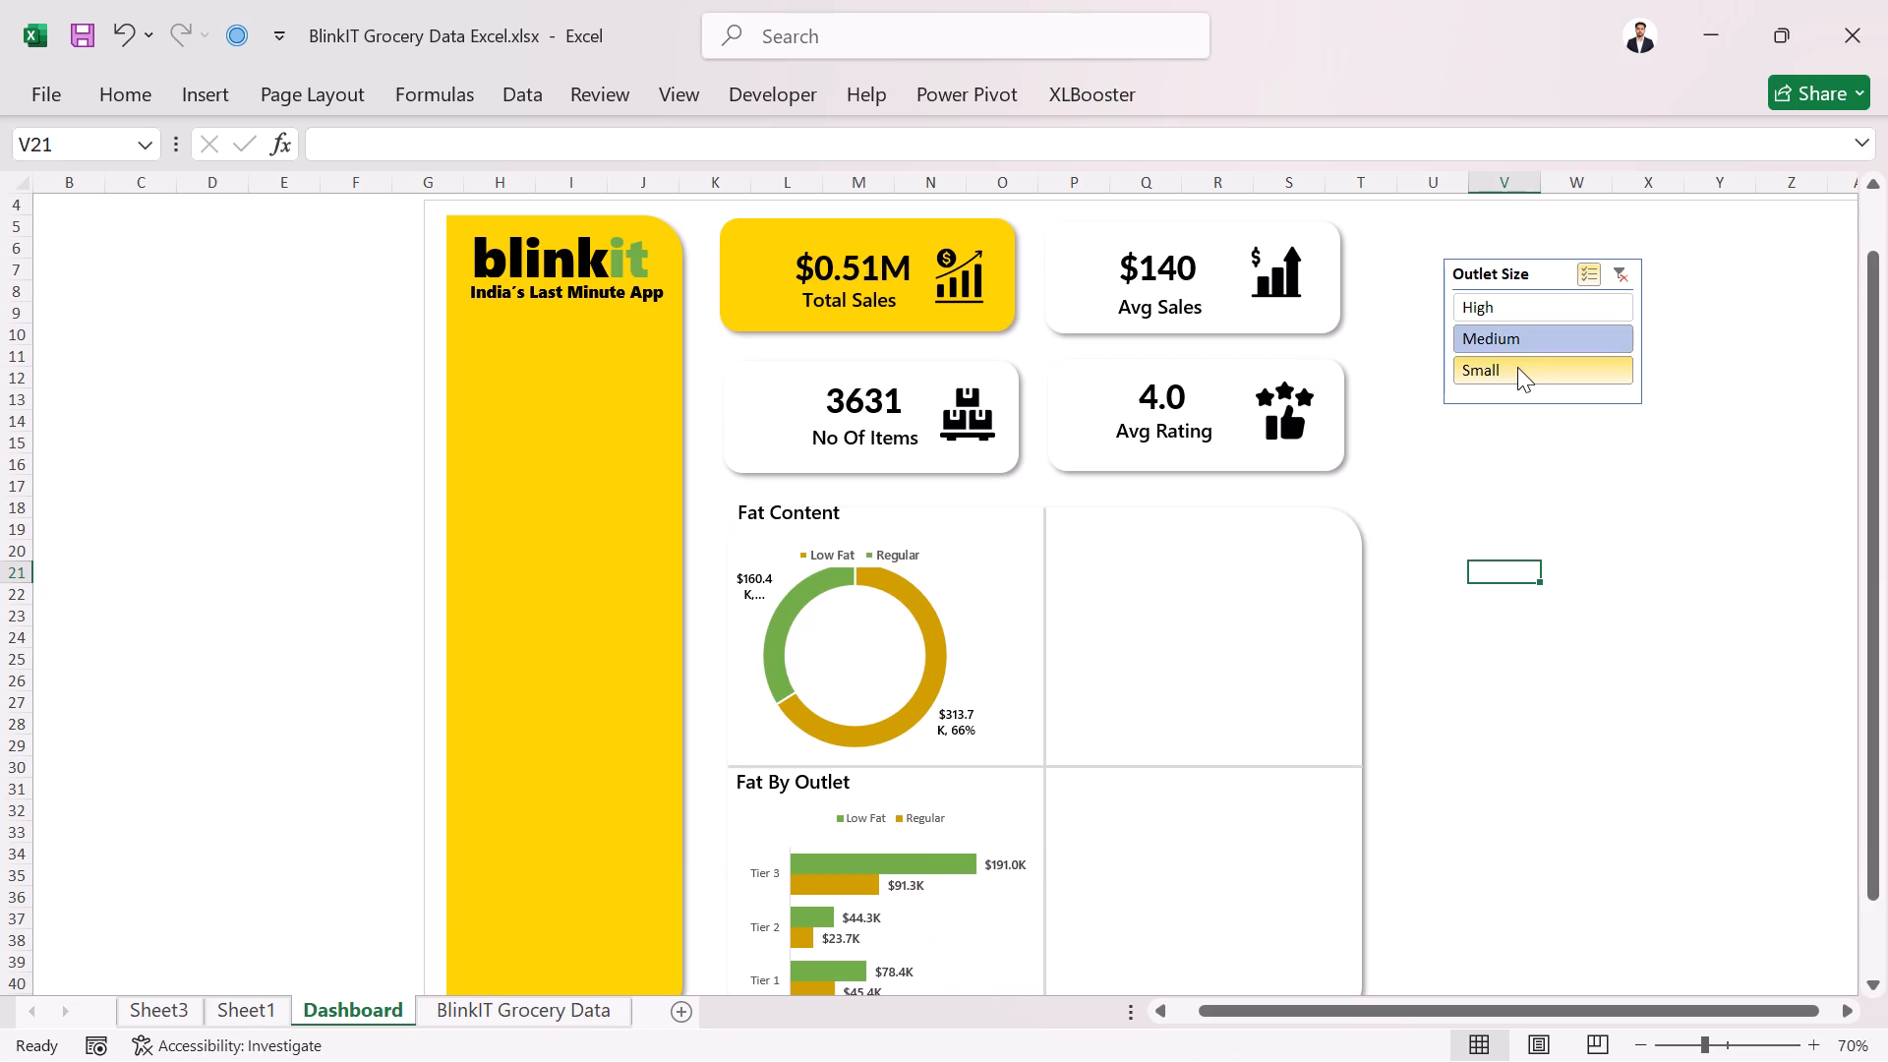
{"action": "left_click", "coordinate": [1522, 335]}
{"action": "left_click", "coordinate": [1524, 319]}
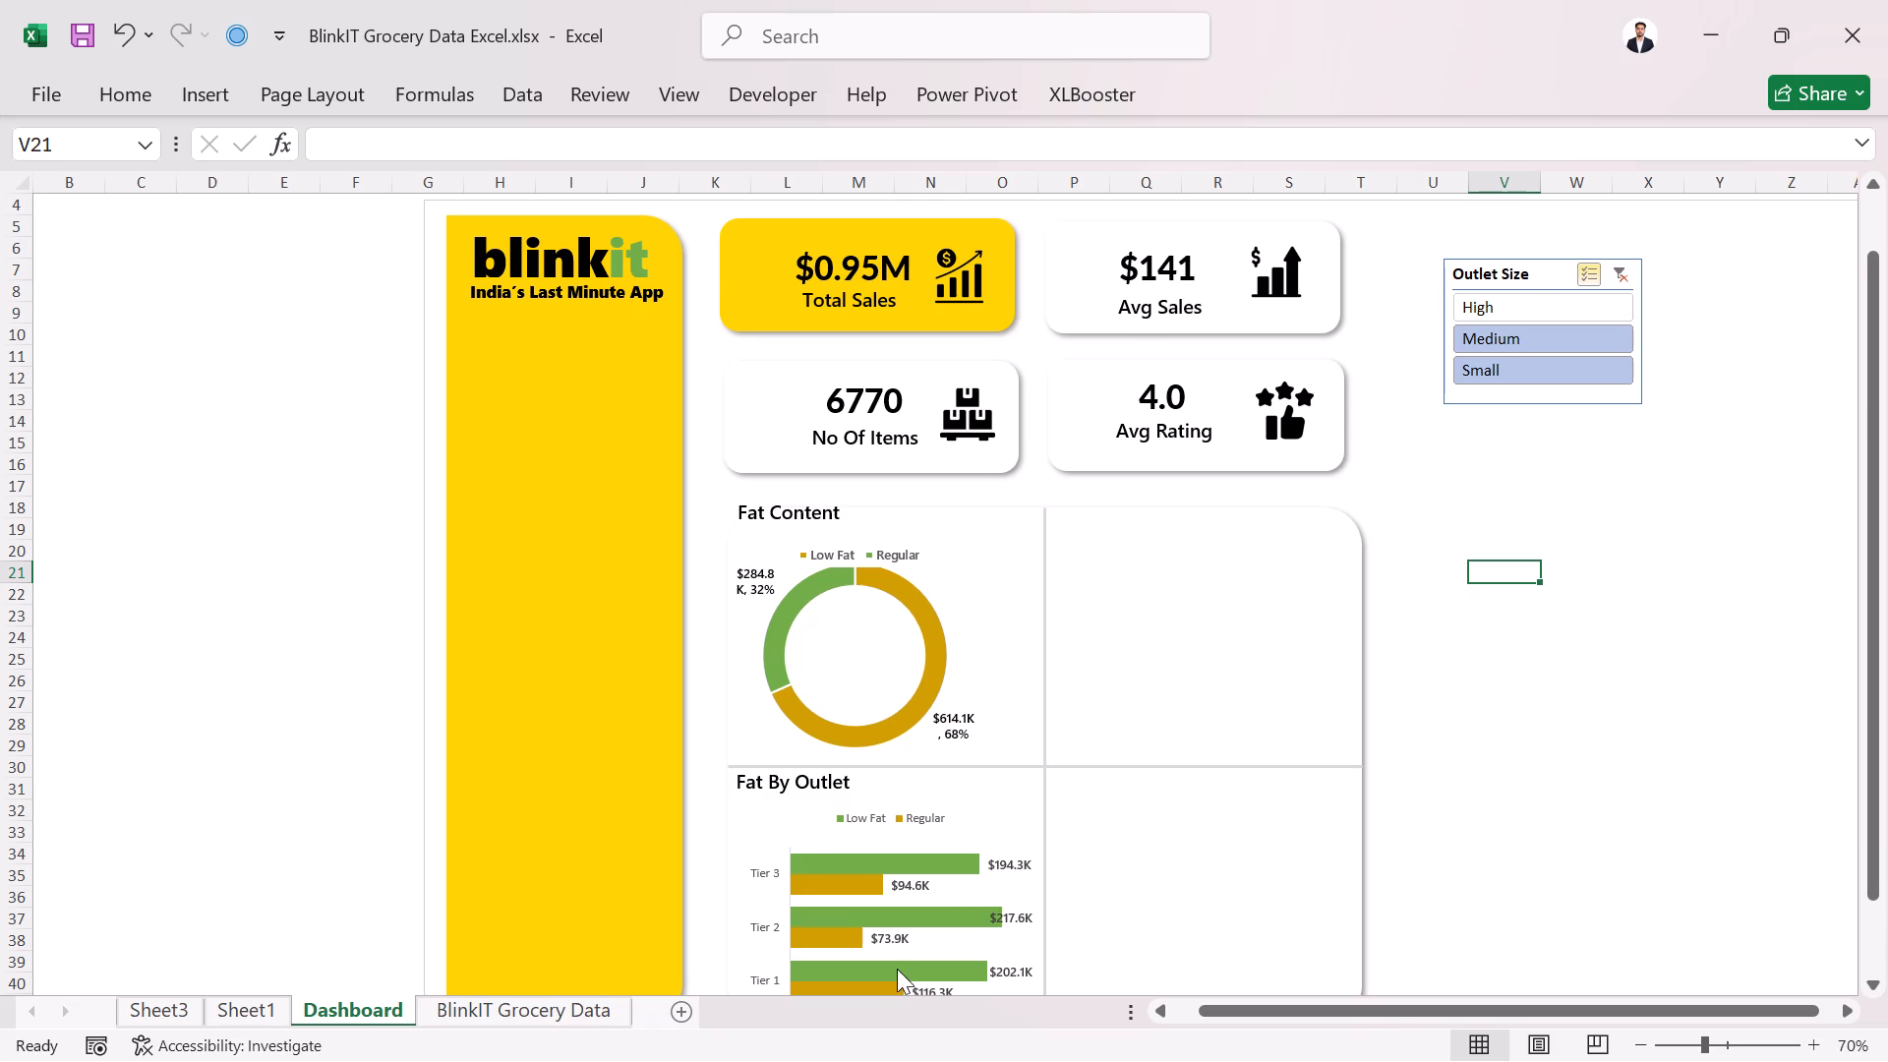
Fill the Low Fat bars in the Fat By Outlet chart with the dark gold used for Low Fat in the doughnut.
{"action": "scroll", "coordinate": [897, 969], "scroll_direction": "down", "scroll_amount": 1}
{"action": "scroll", "coordinate": [971, 922], "scroll_direction": "down", "scroll_amount": 1}
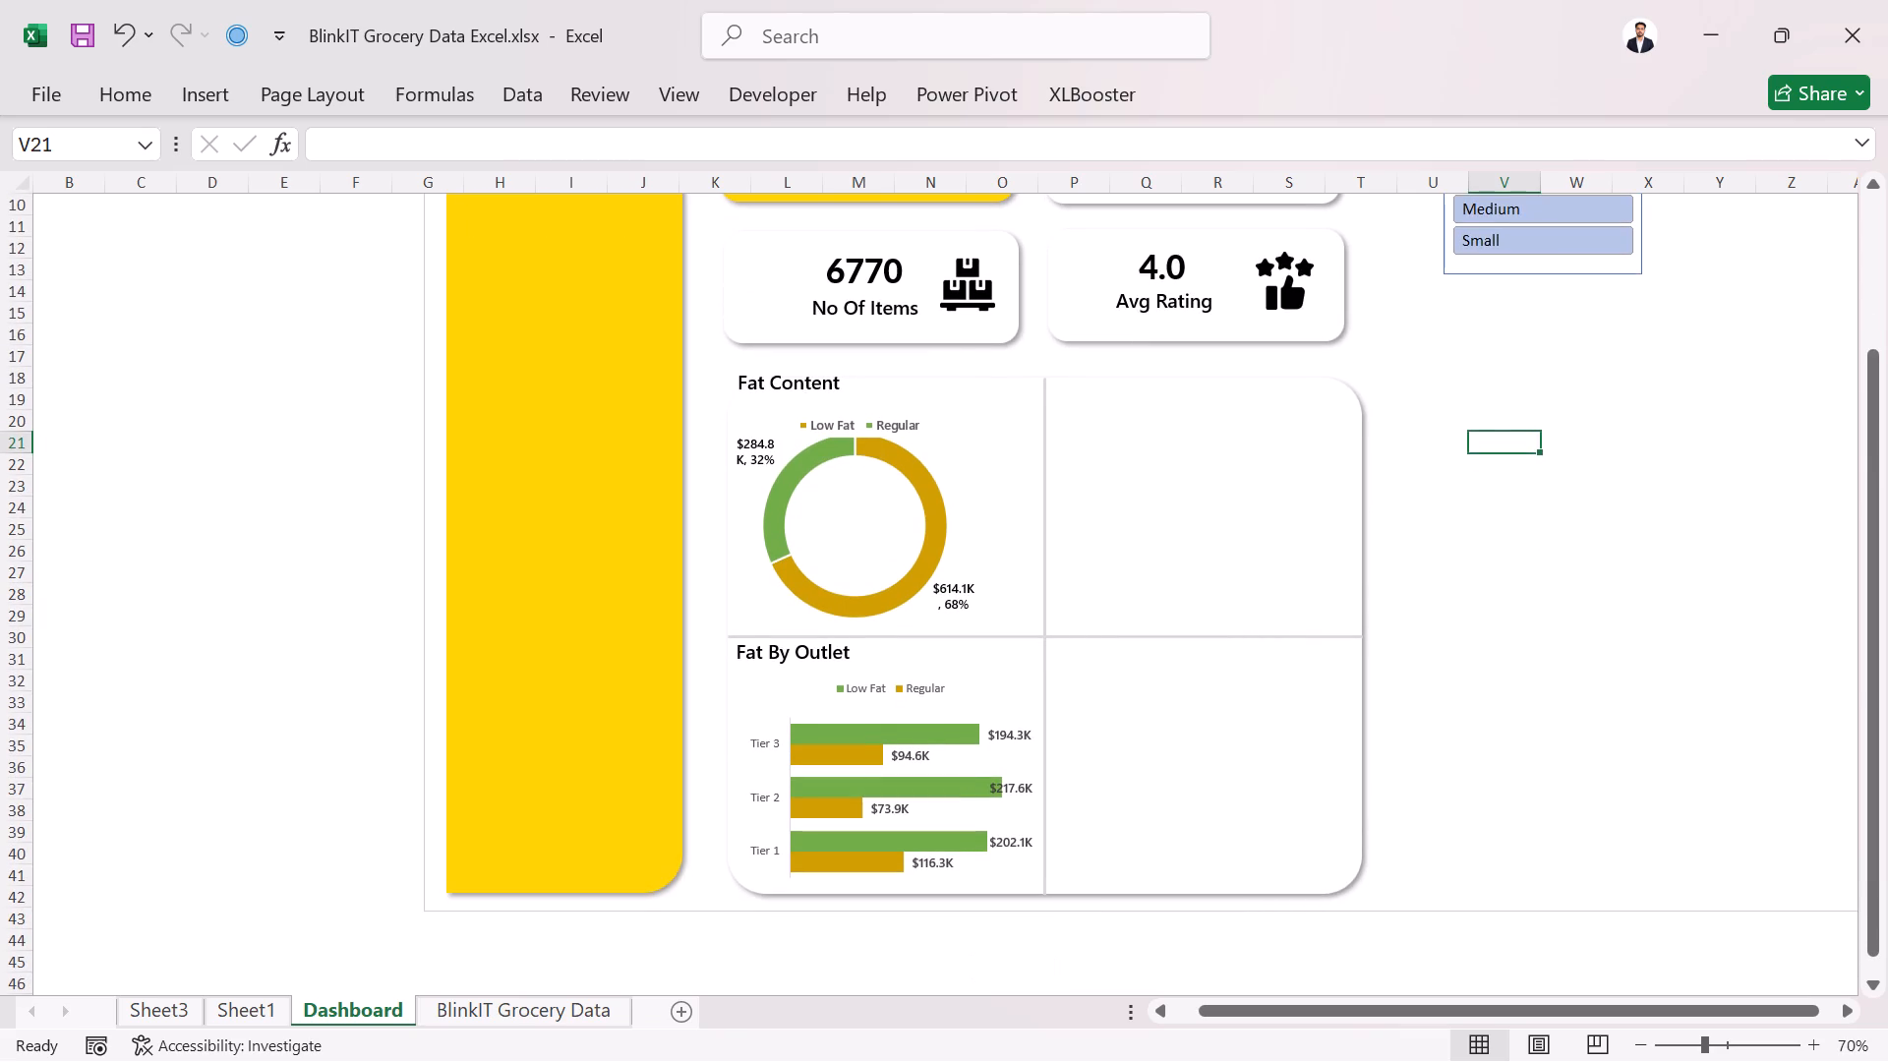
{"action": "left_click", "coordinate": [839, 744]}
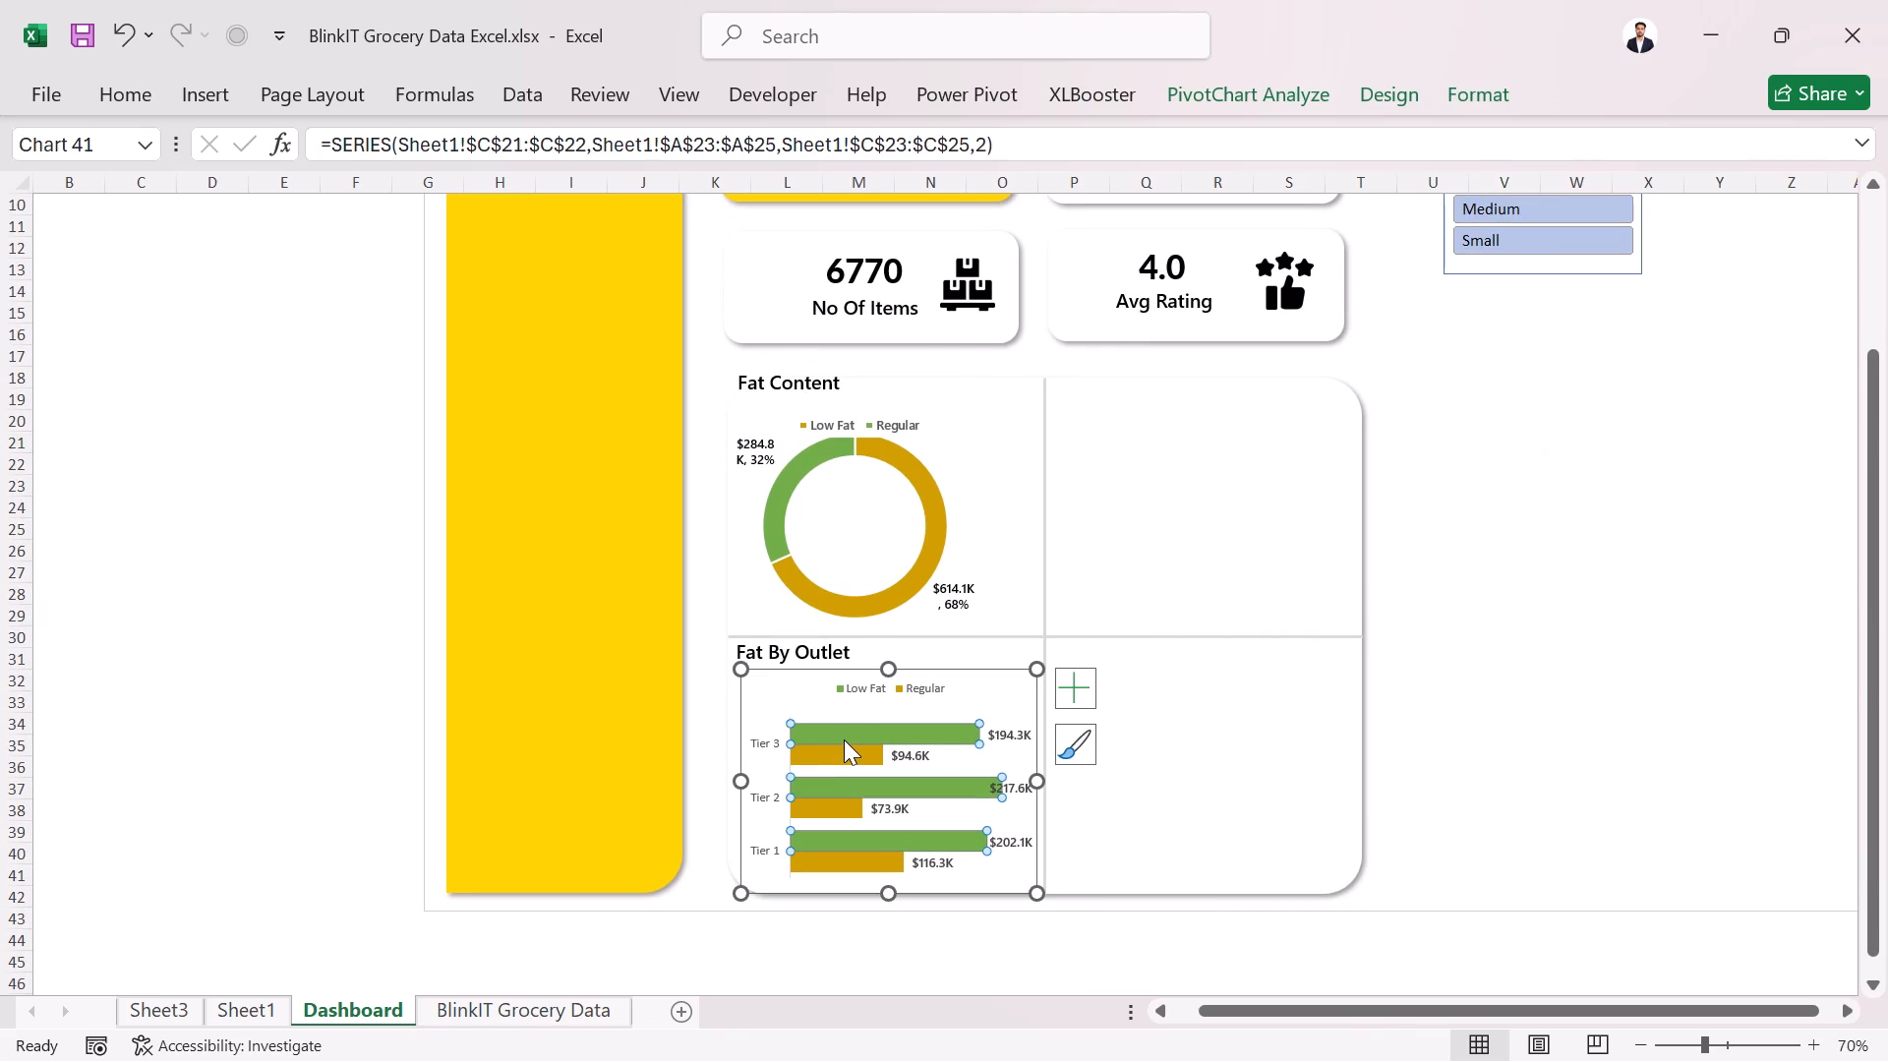
{"action": "right_click", "coordinate": [845, 739]}
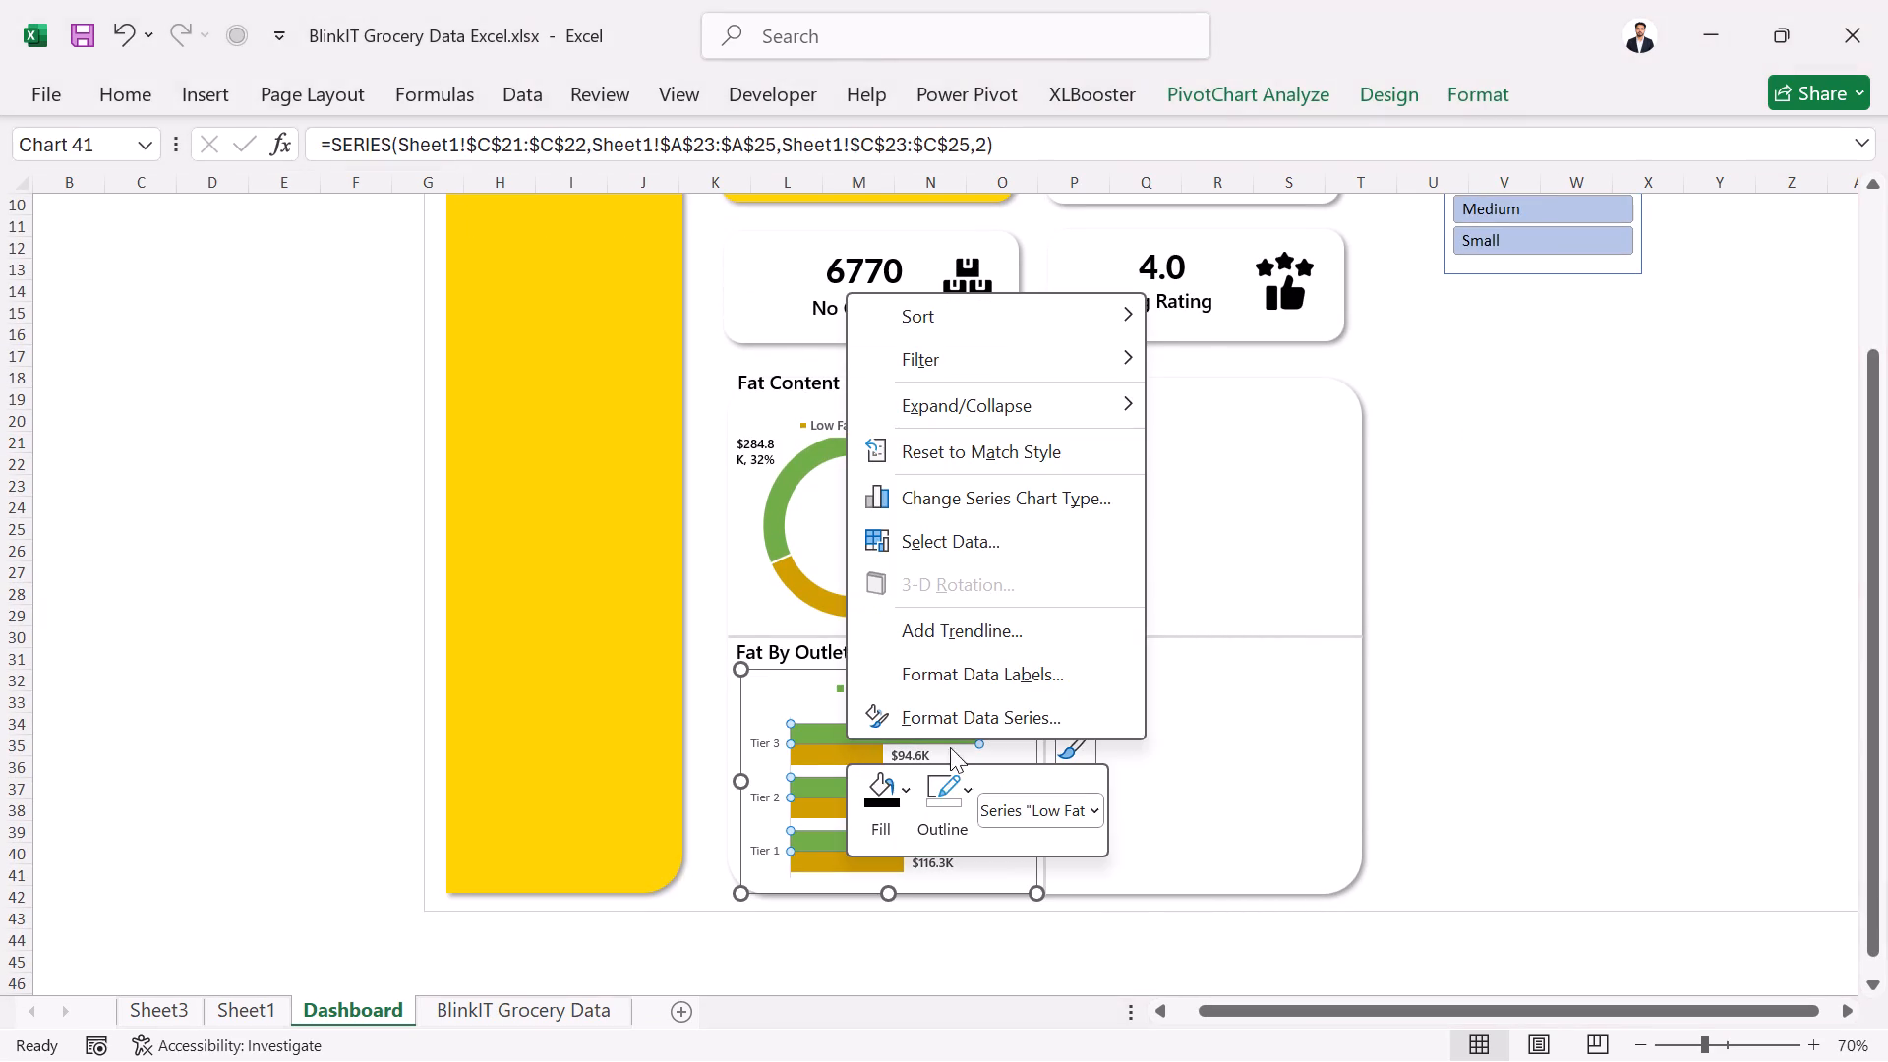
{"action": "left_click", "coordinate": [960, 724]}
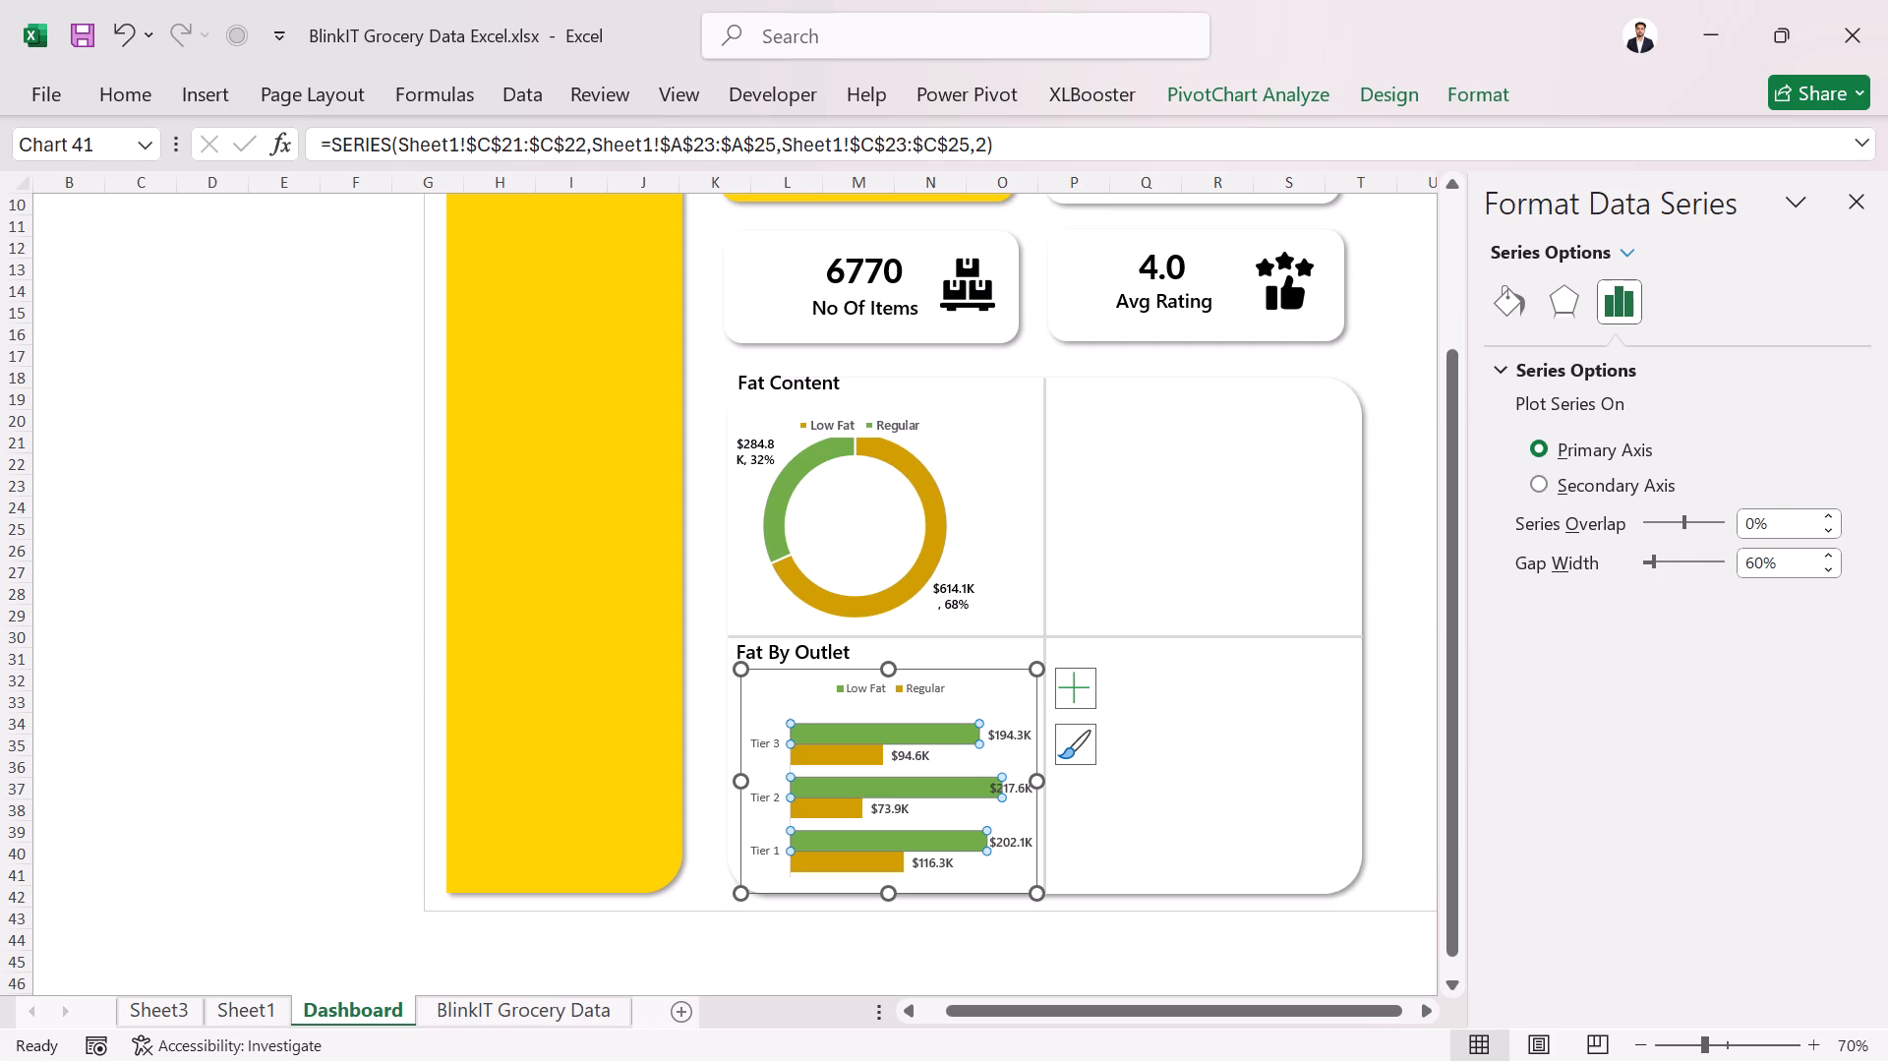
{"action": "left_click", "coordinate": [1524, 299]}
{"action": "left_click", "coordinate": [1828, 678]}
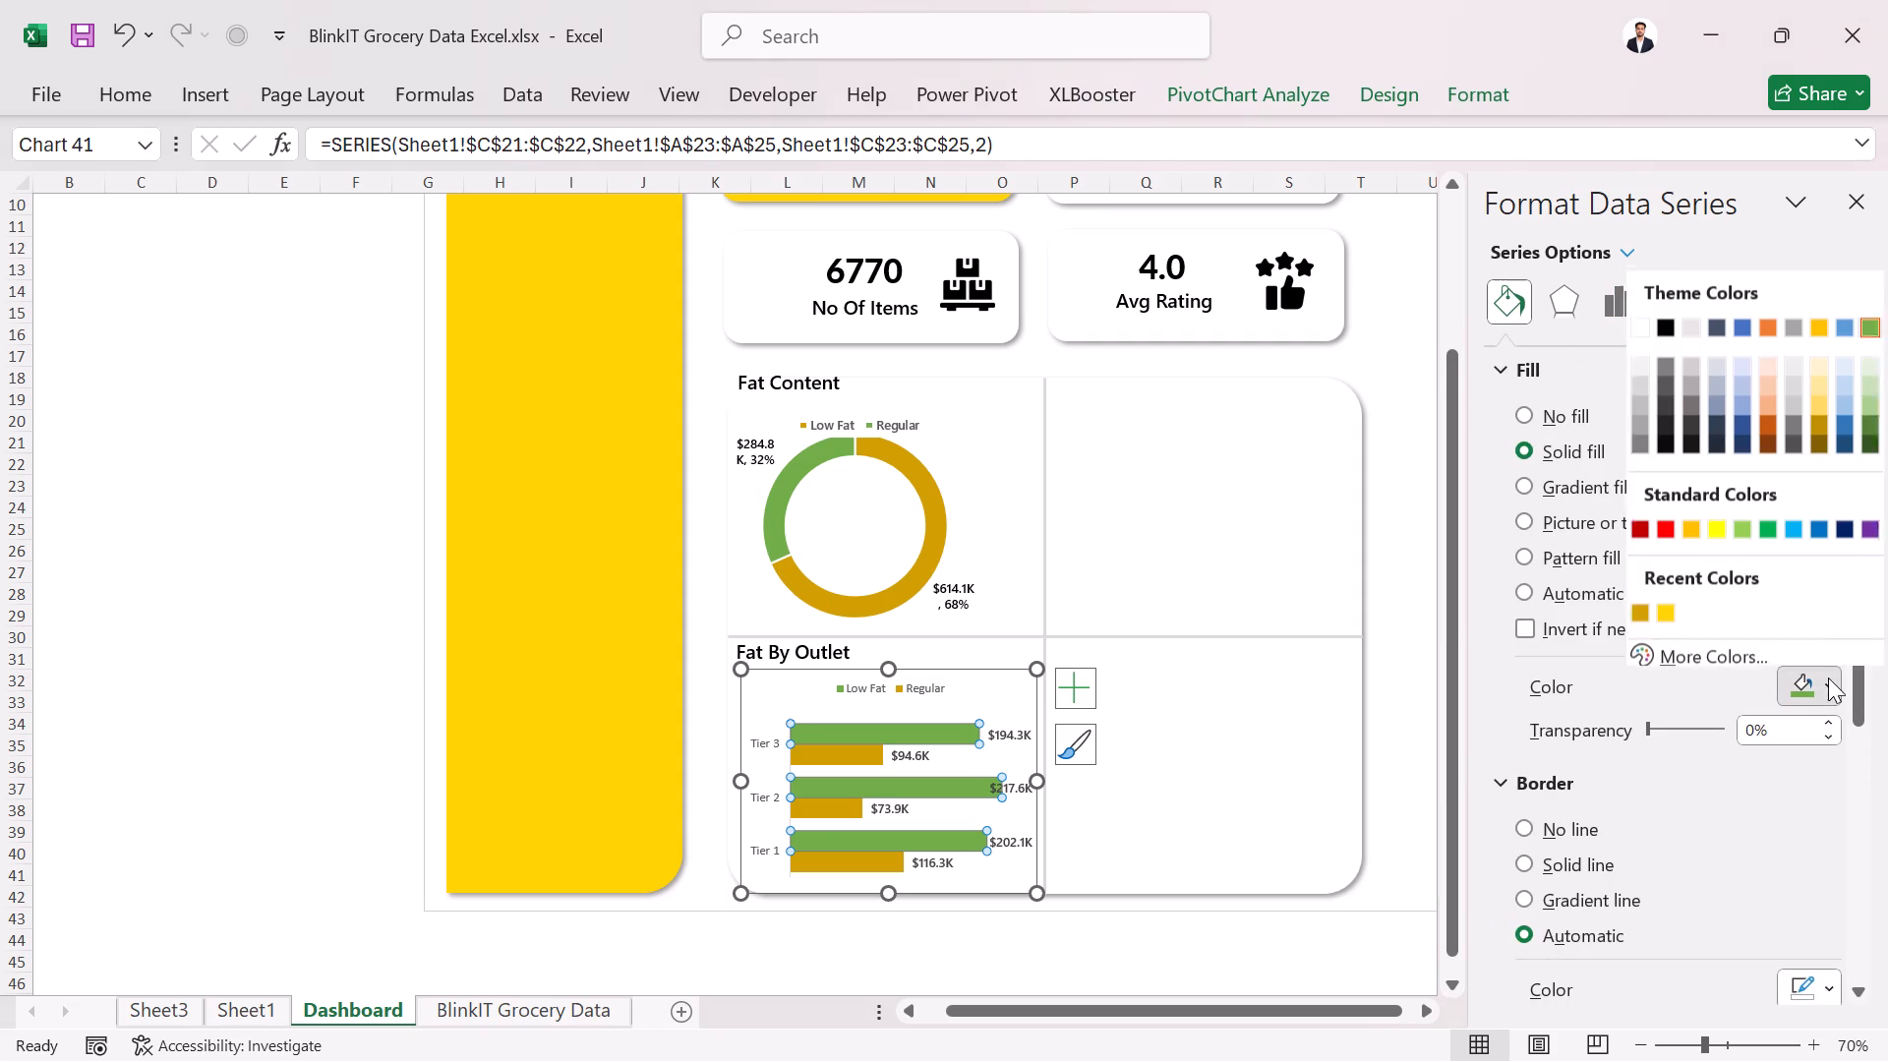
{"action": "left_click", "coordinate": [1641, 606]}
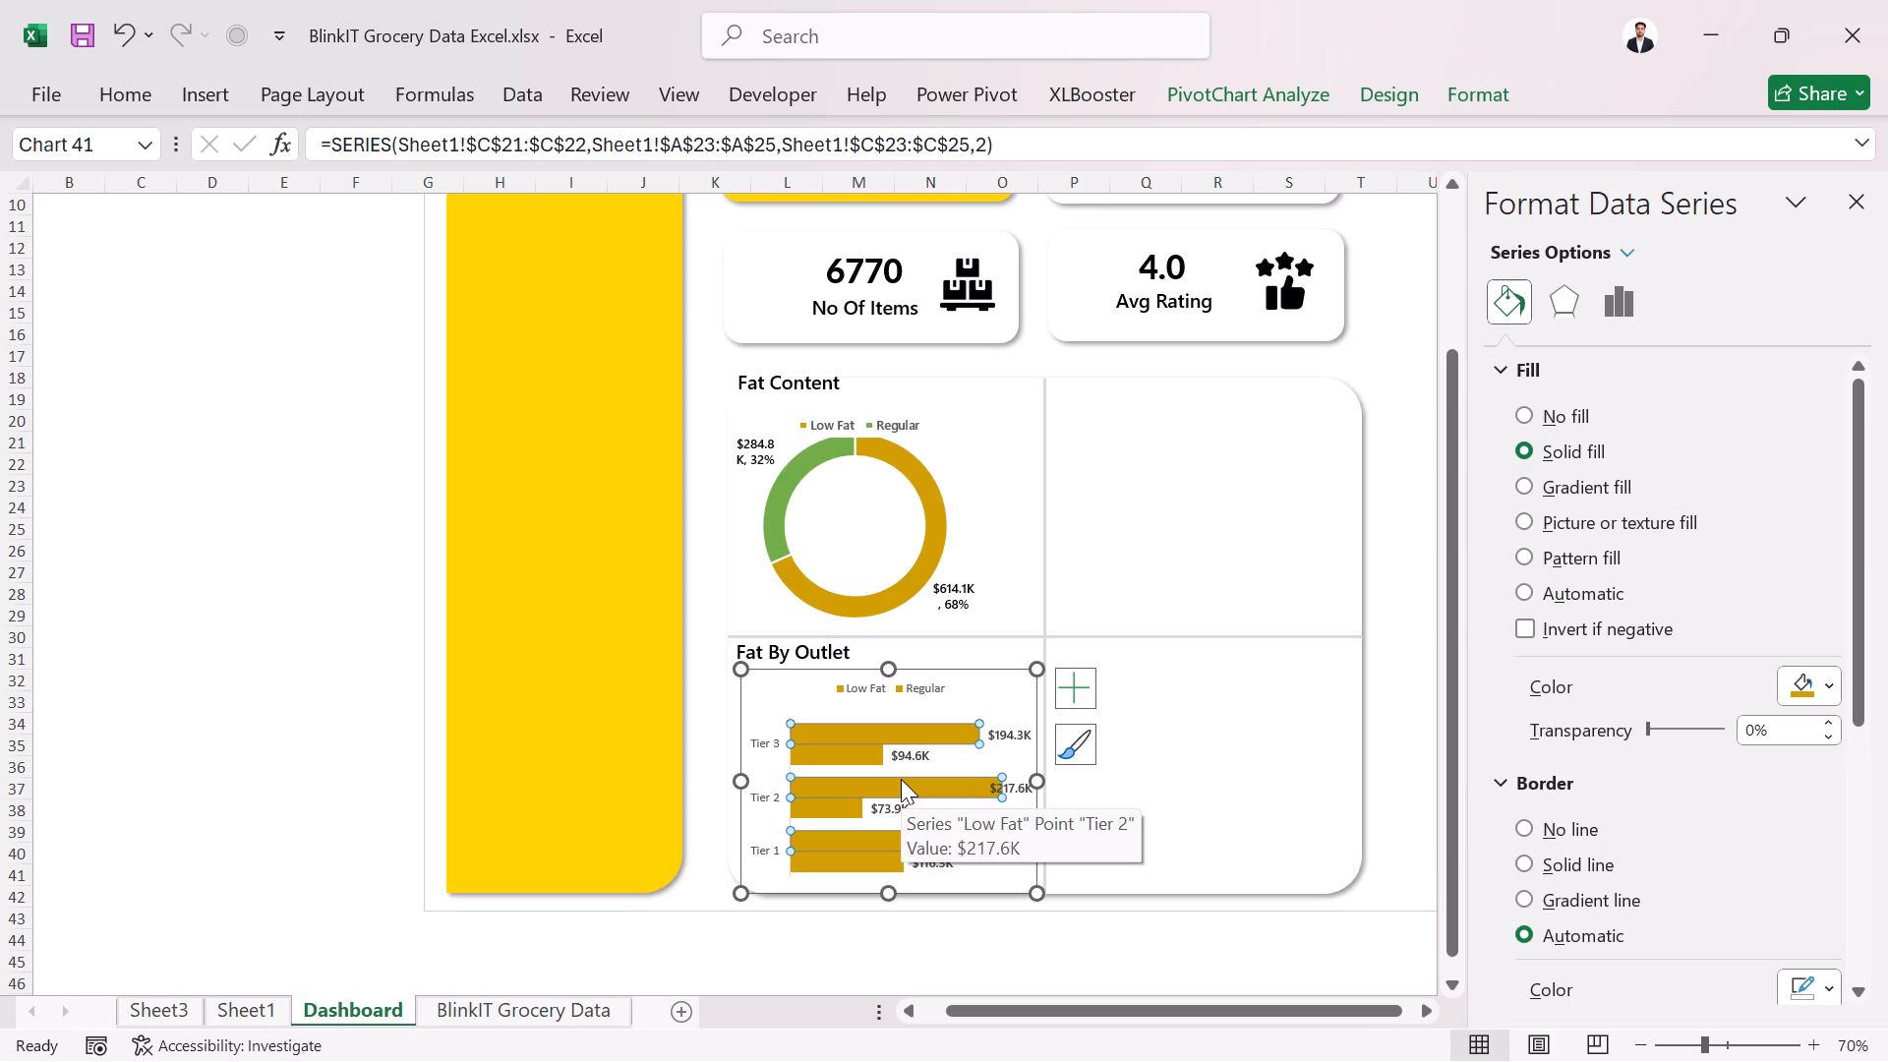
Fill the Regular bars in the Fat By Outlet chart with the green theme color used for Regular in the doughnut.
{"action": "left_click", "coordinate": [841, 763]}
{"action": "left_click", "coordinate": [1833, 688]}
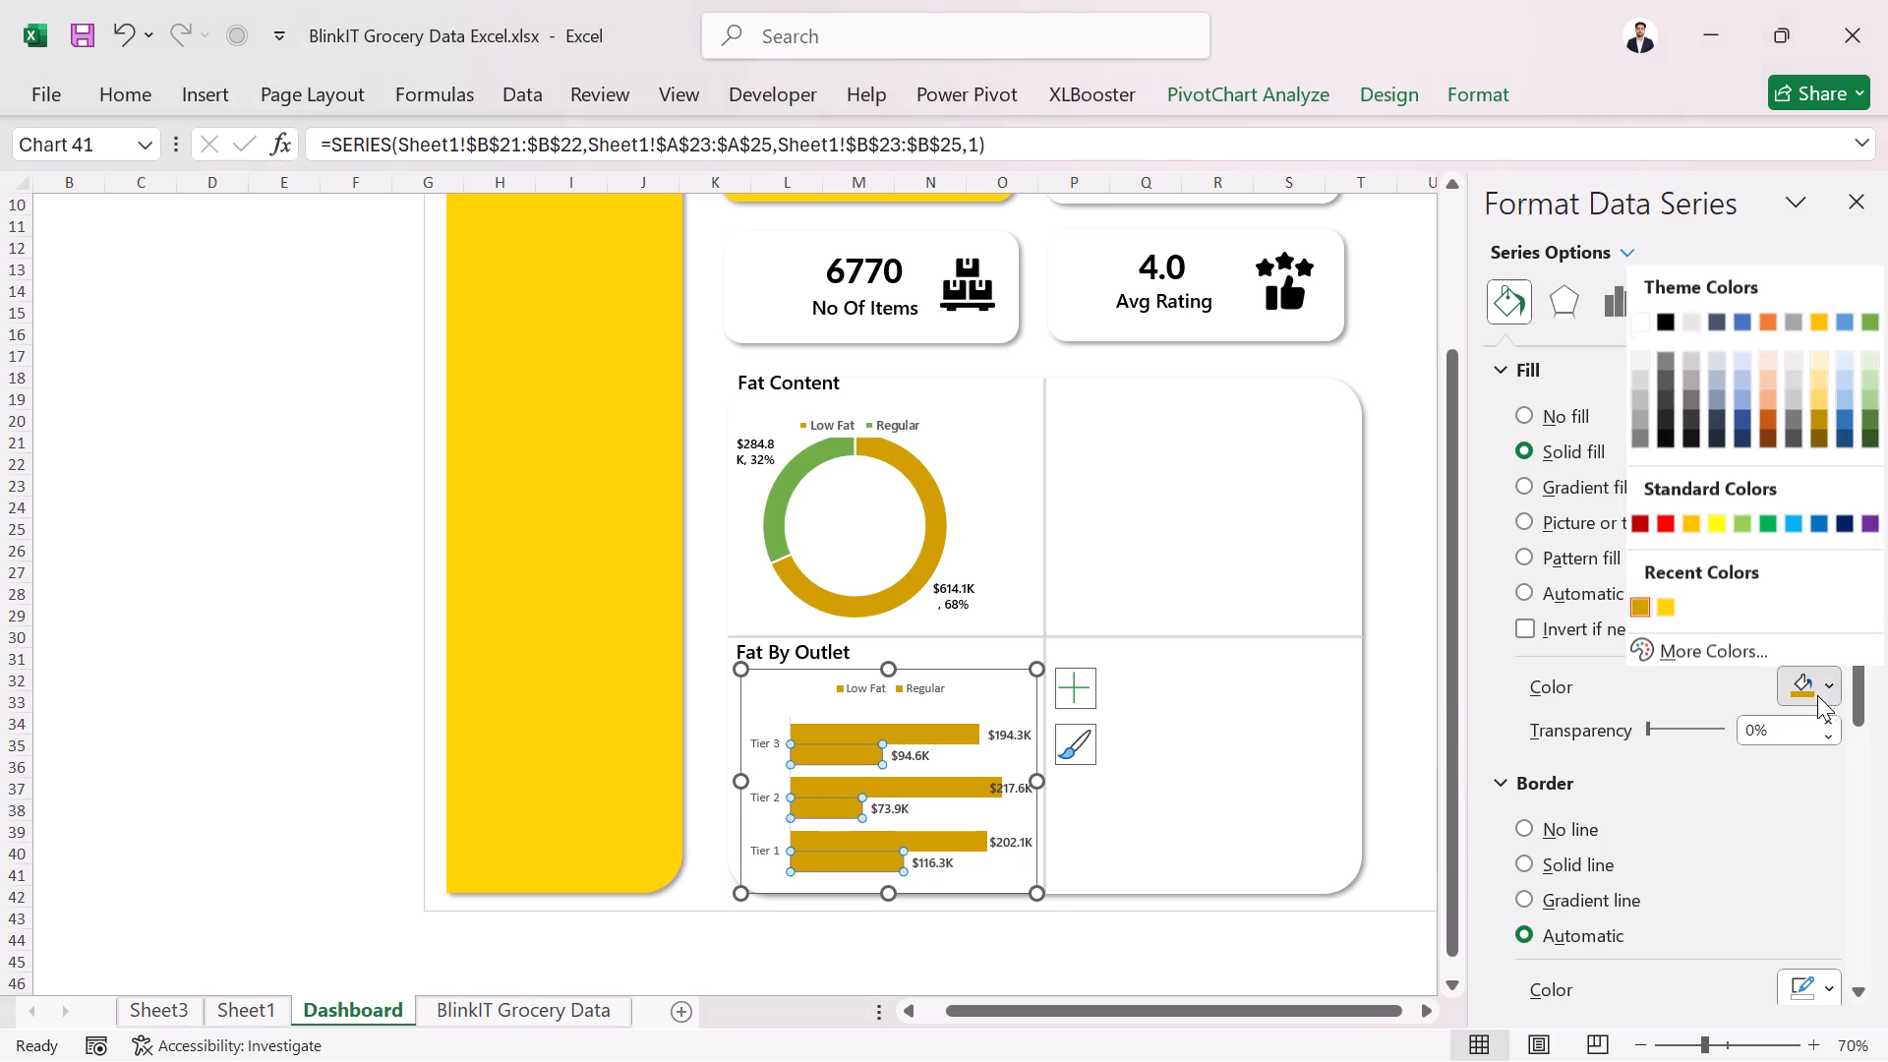
{"action": "left_click", "coordinate": [1875, 316]}
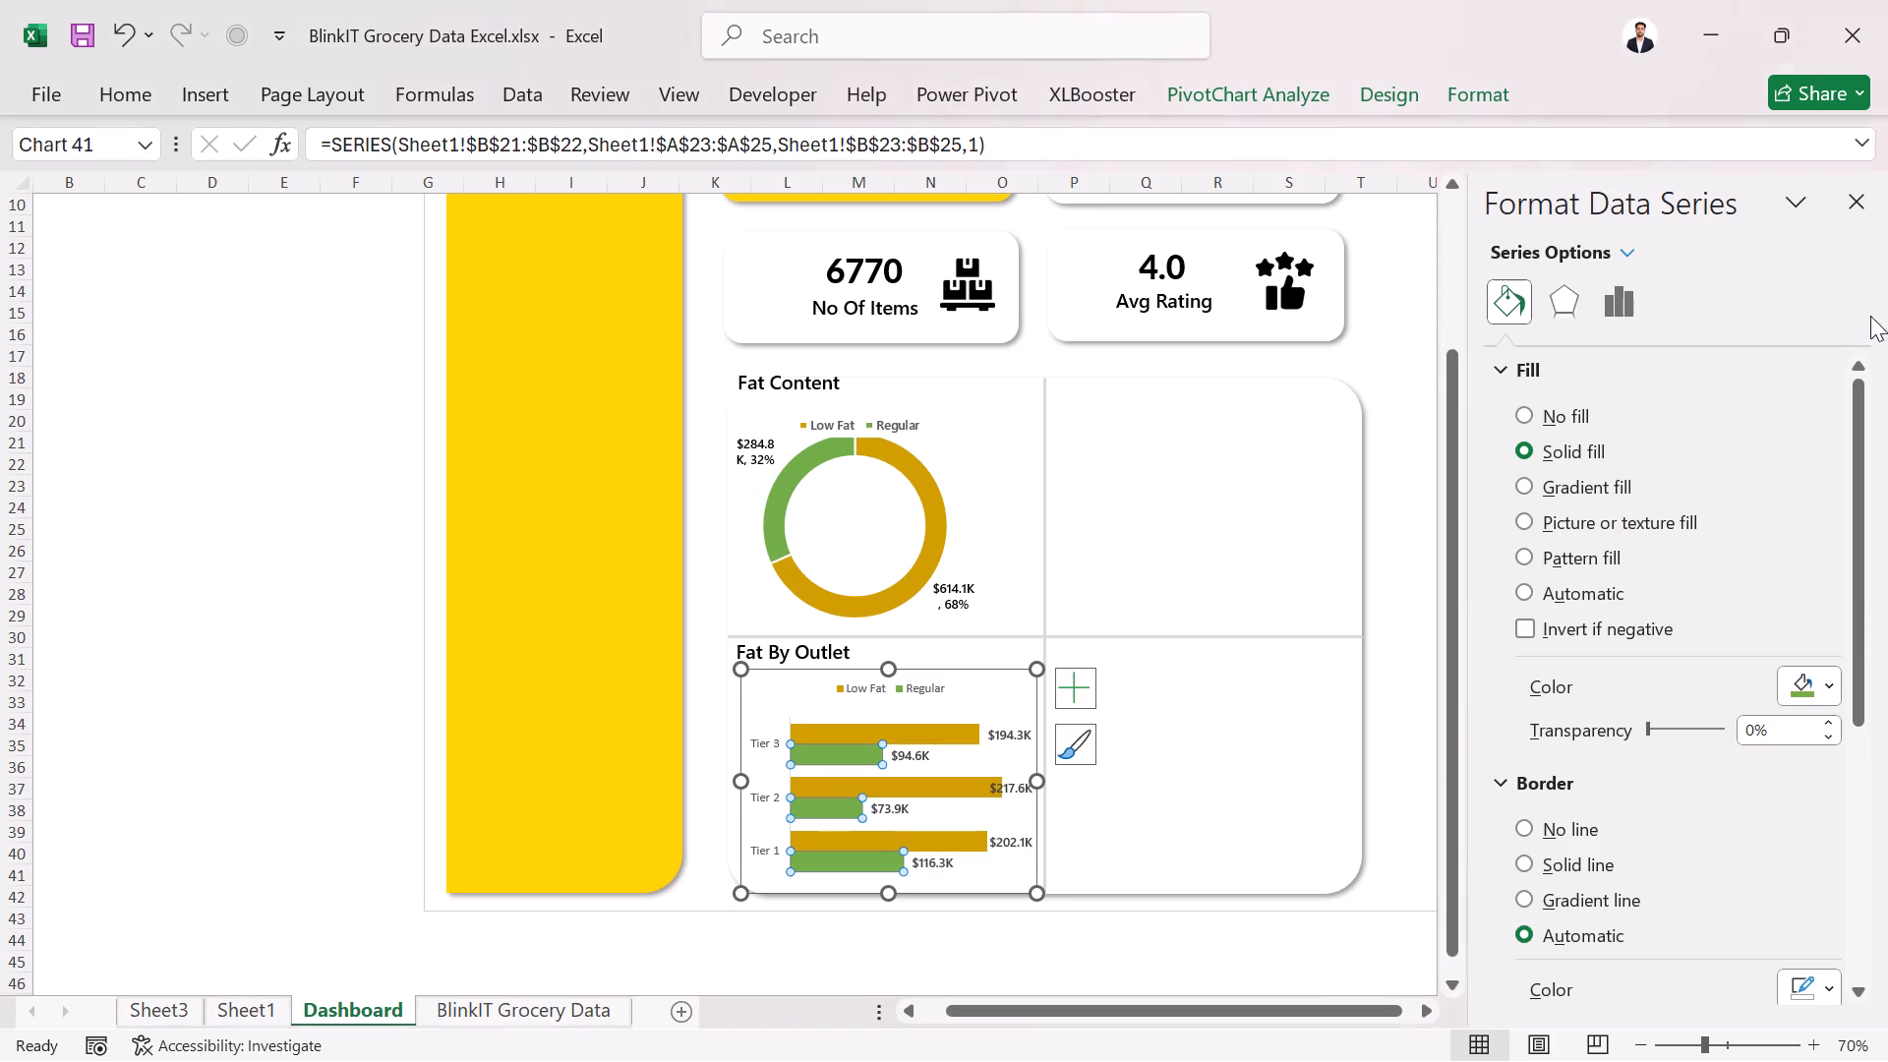
{"action": "left_click", "coordinate": [1864, 201]}
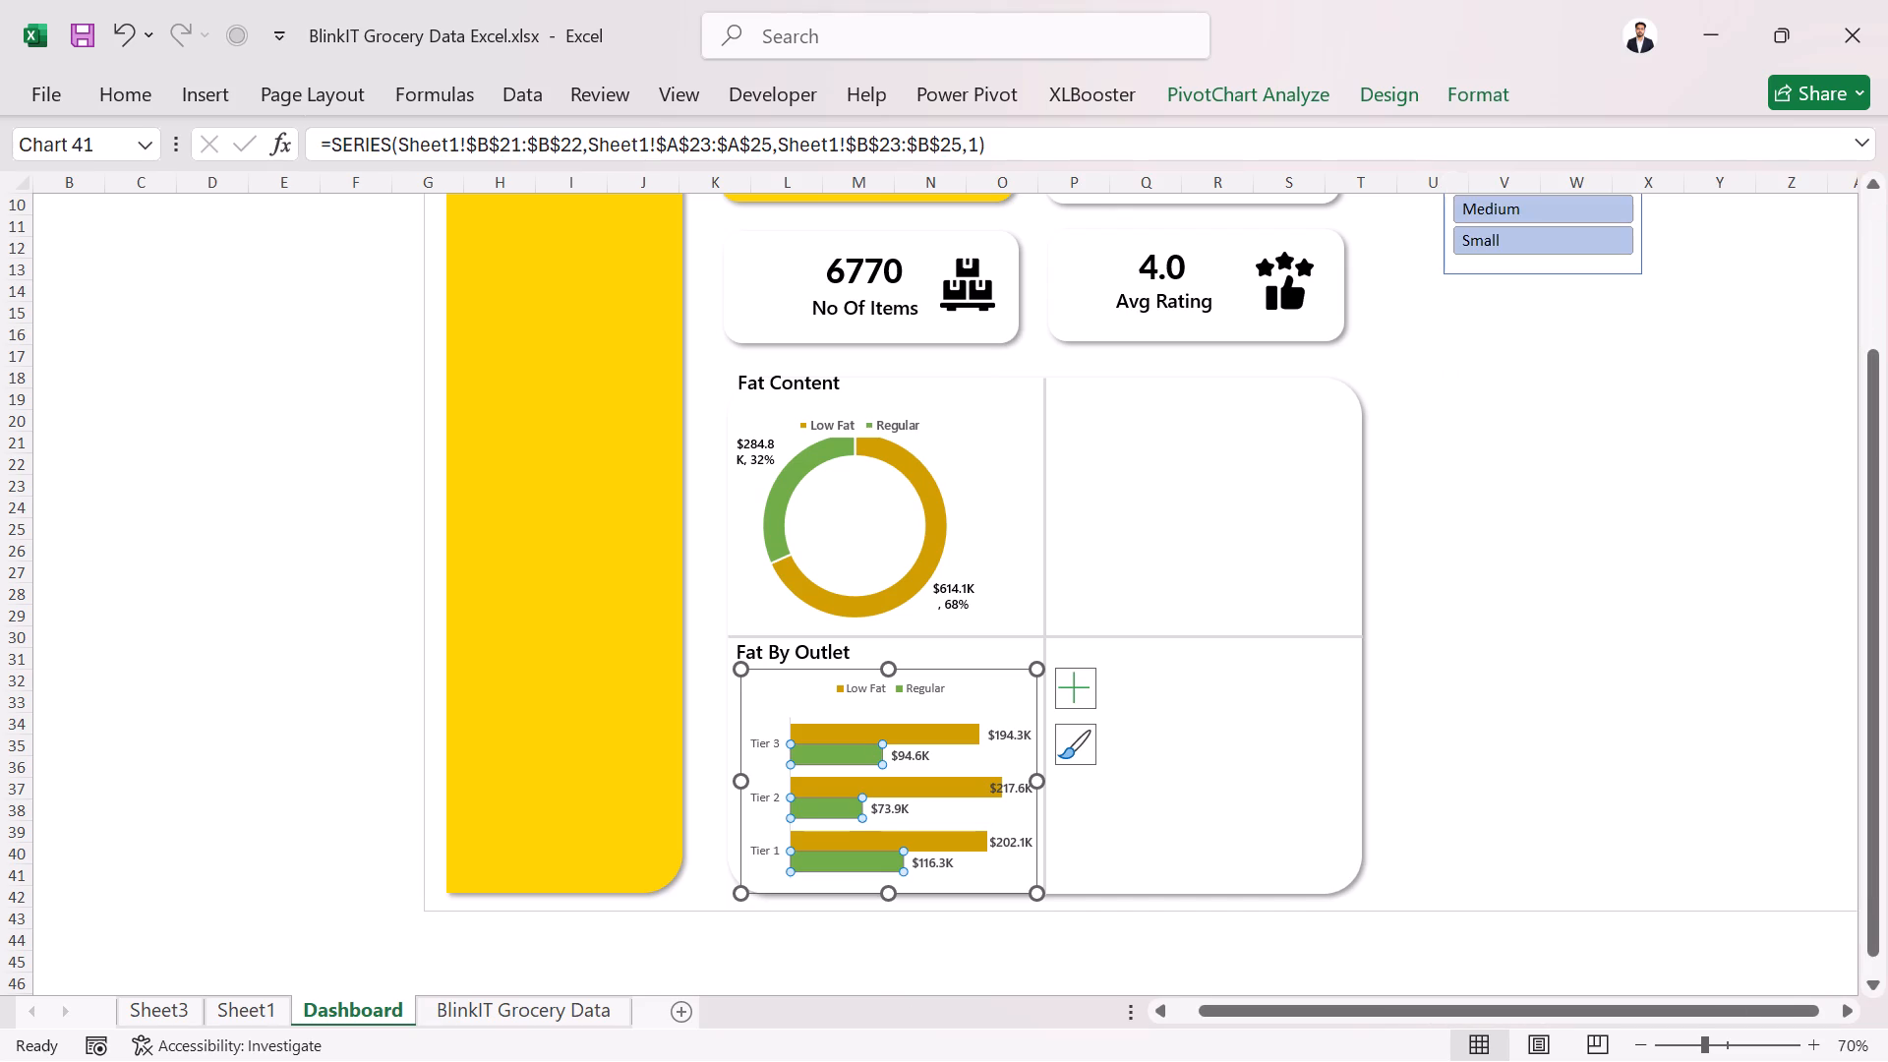
{"action": "left_click", "coordinate": [1334, 755]}
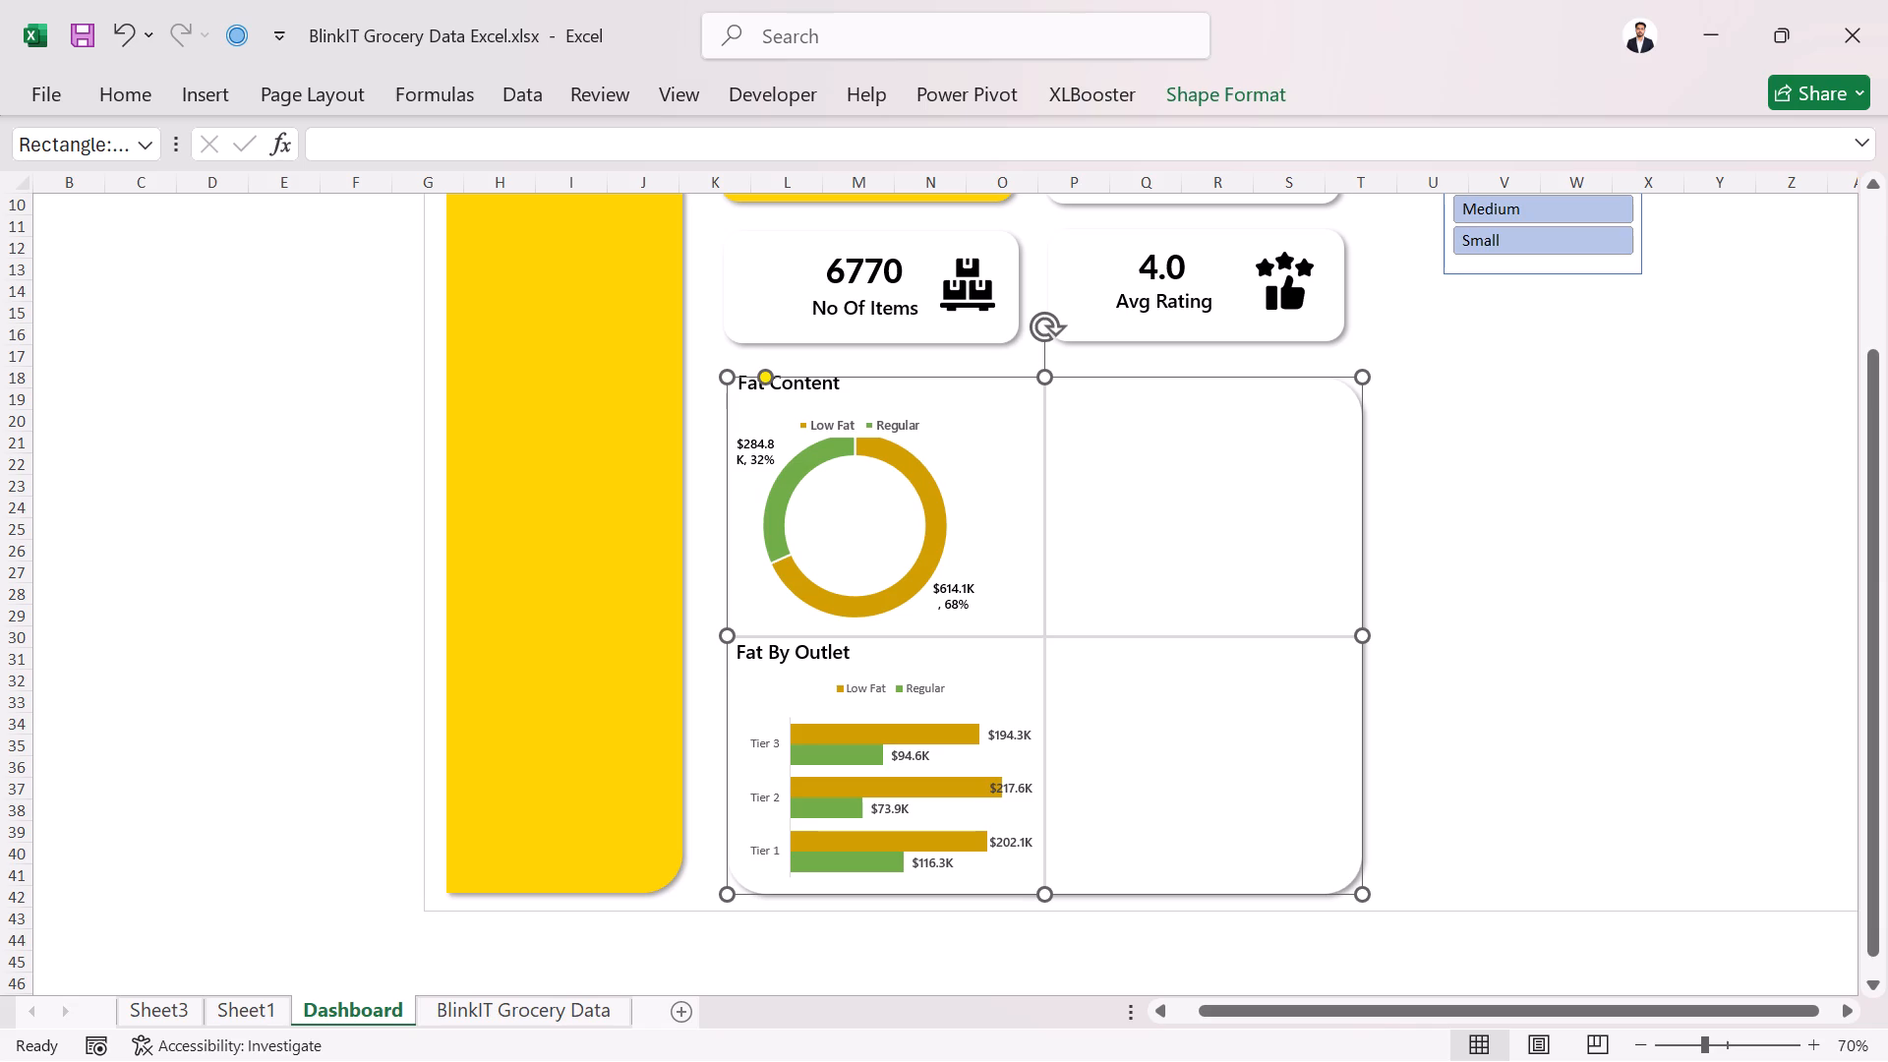
Widen the Fat By Outlet chart slightly by extending its left edge toward the edge of the white card.
{"action": "left_click", "coordinate": [910, 795]}
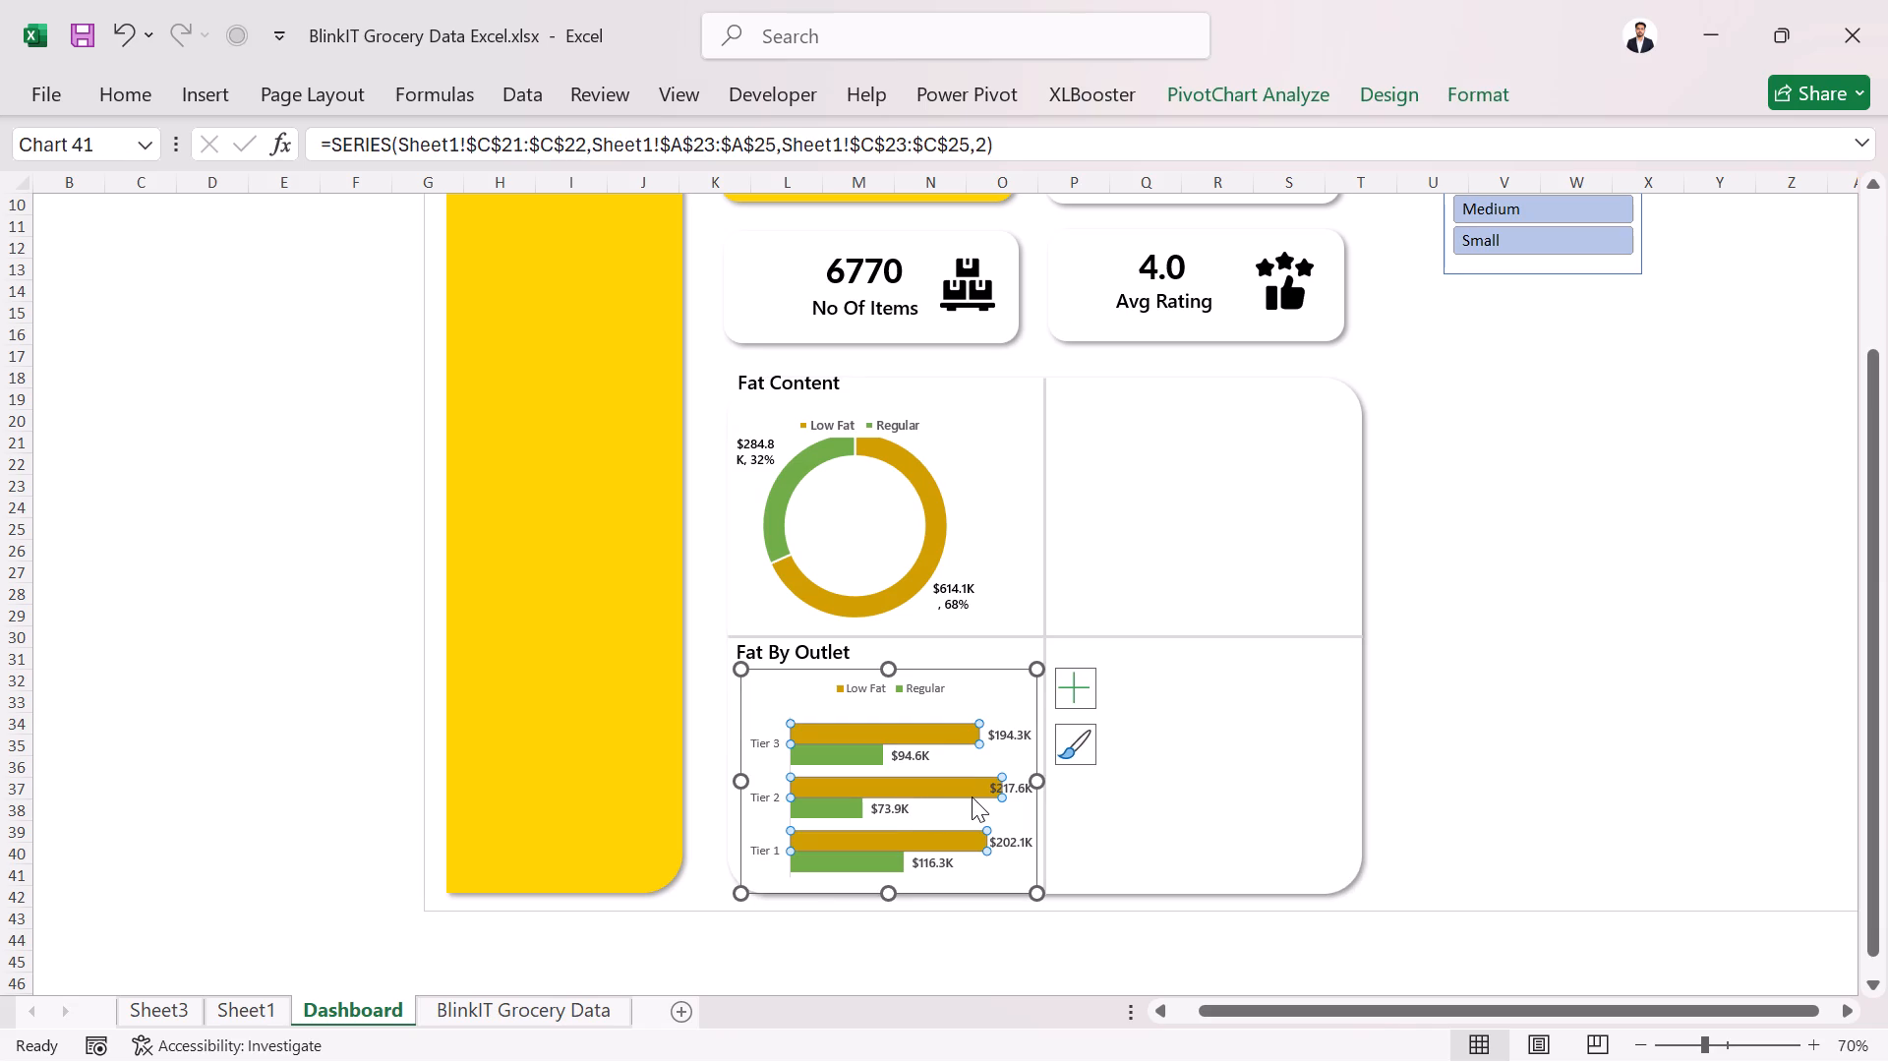
{"action": "left_click", "coordinate": [951, 770]}
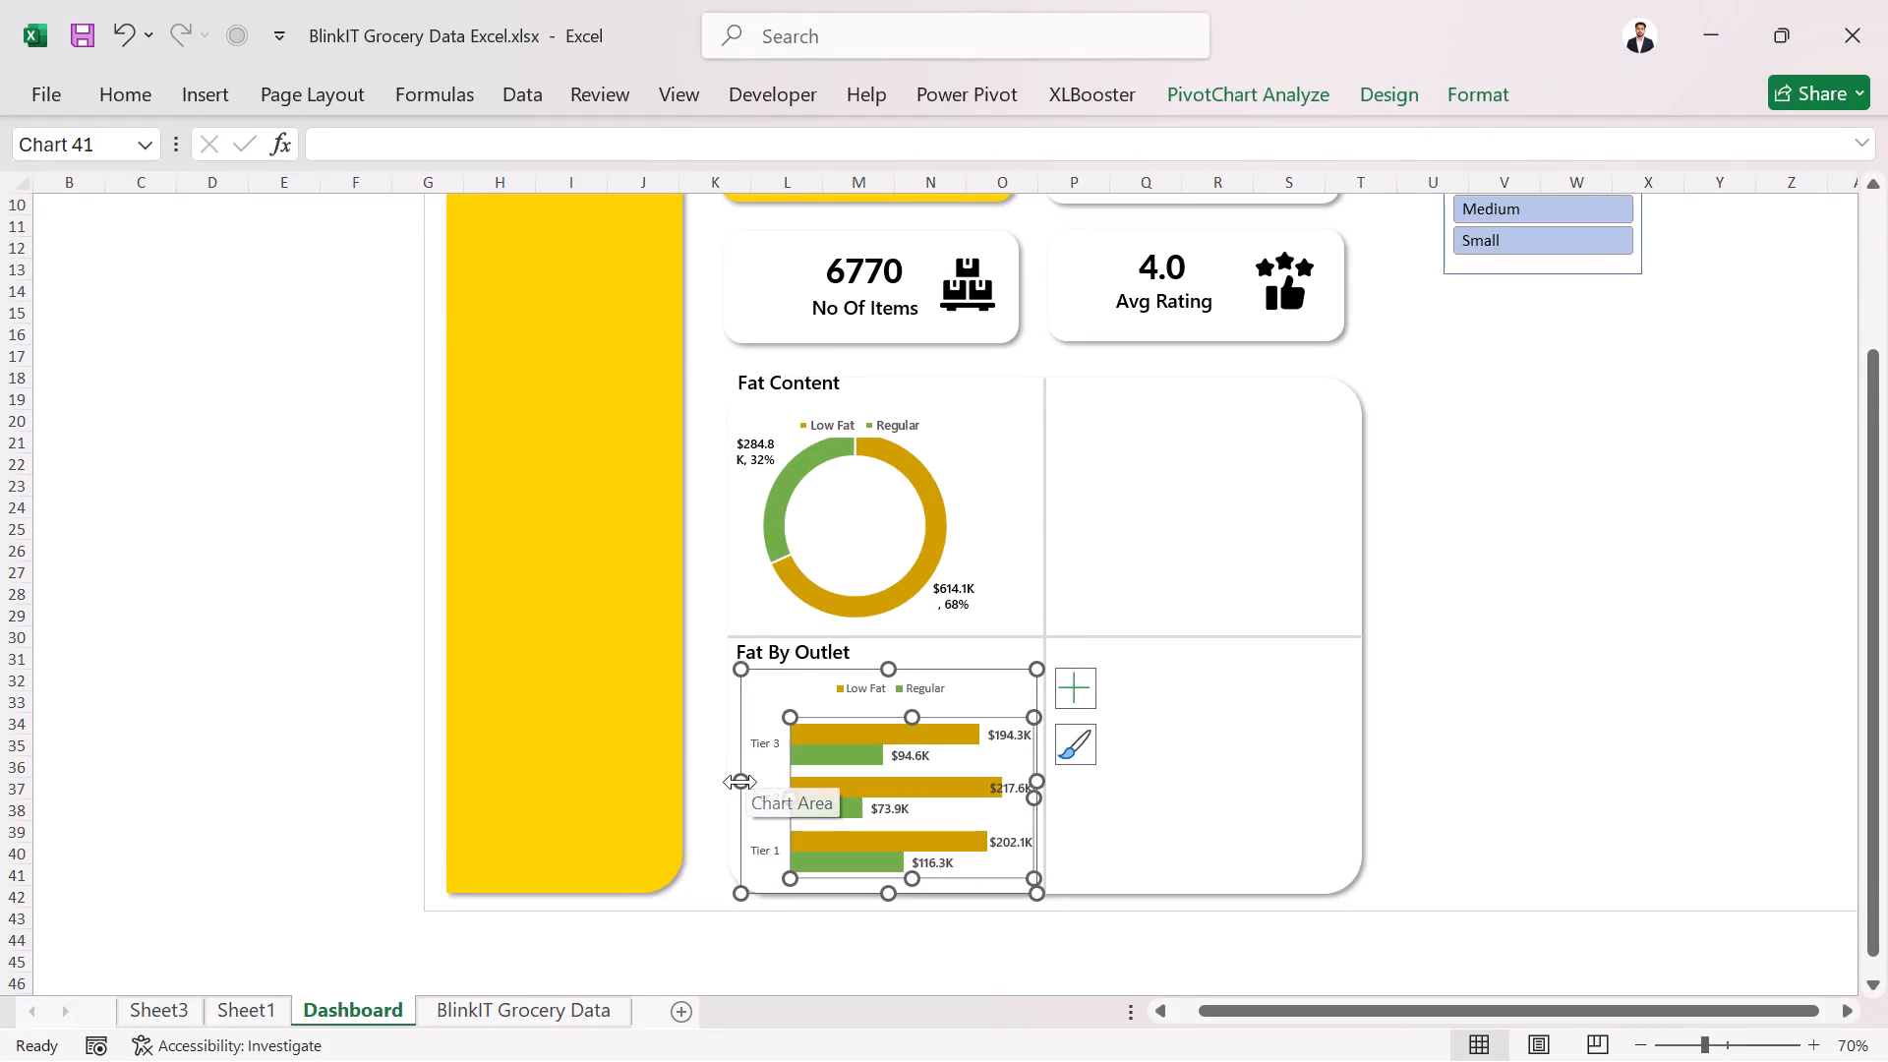
{"action": "left_click_drag", "start_coordinate": [740, 782], "coordinate": [733, 782]}
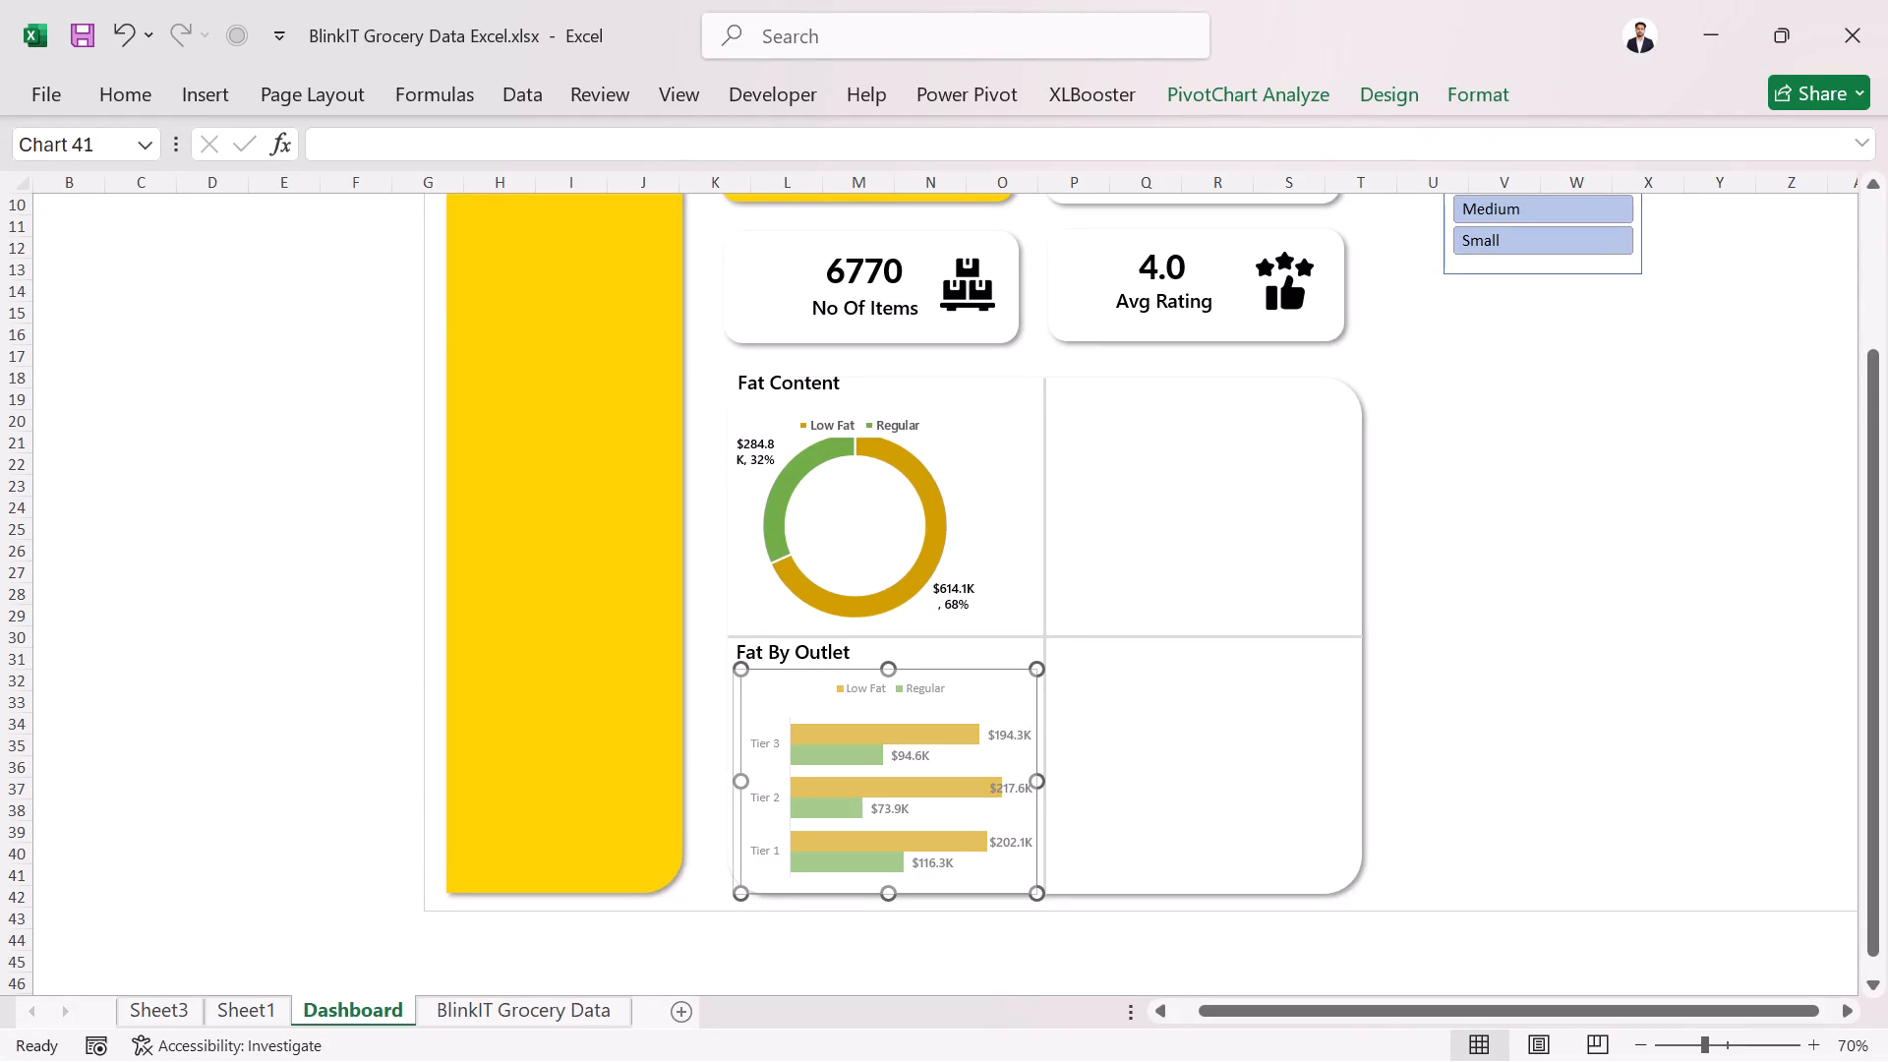
{"action": "left_click_drag", "start_coordinate": [733, 782], "coordinate": [731, 782]}
{"action": "left_click", "coordinate": [1458, 780]}
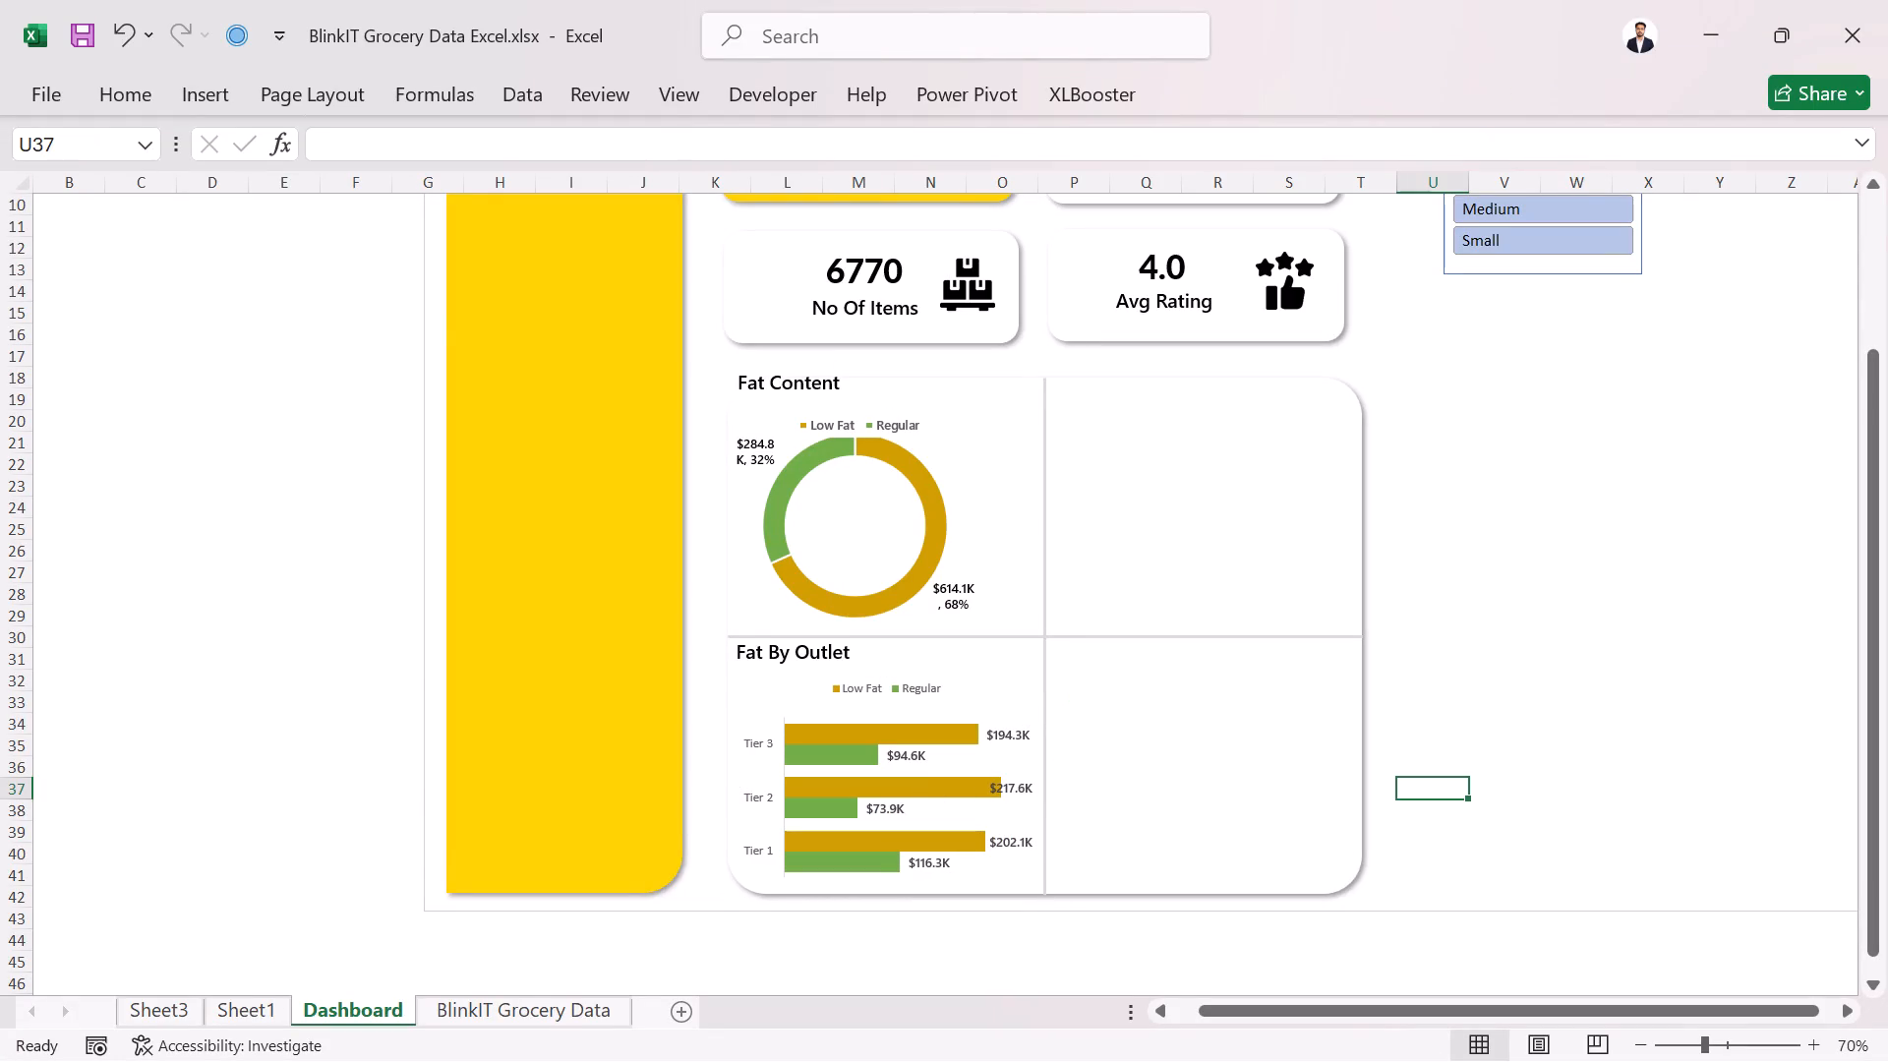
Select the Low Fat series' data labels in the Fat By Outlet chart.
{"action": "left_click", "coordinate": [1001, 788]}
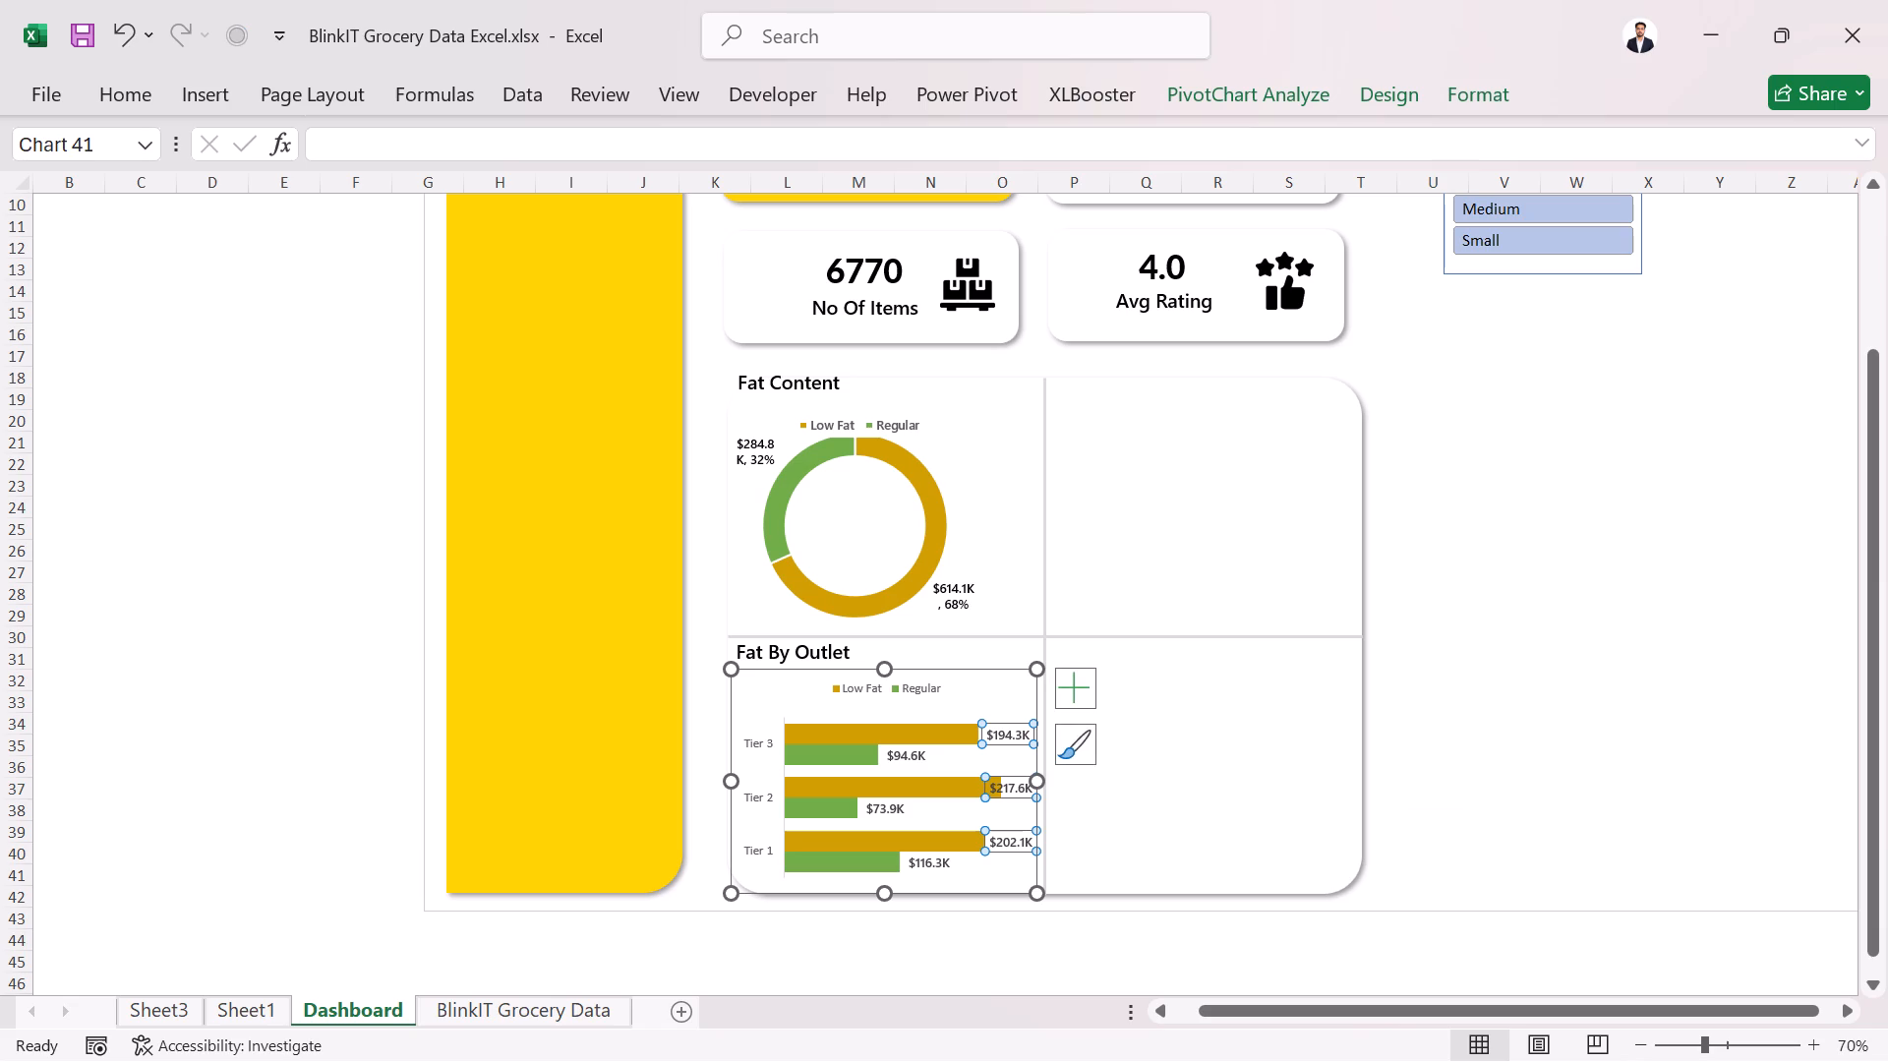